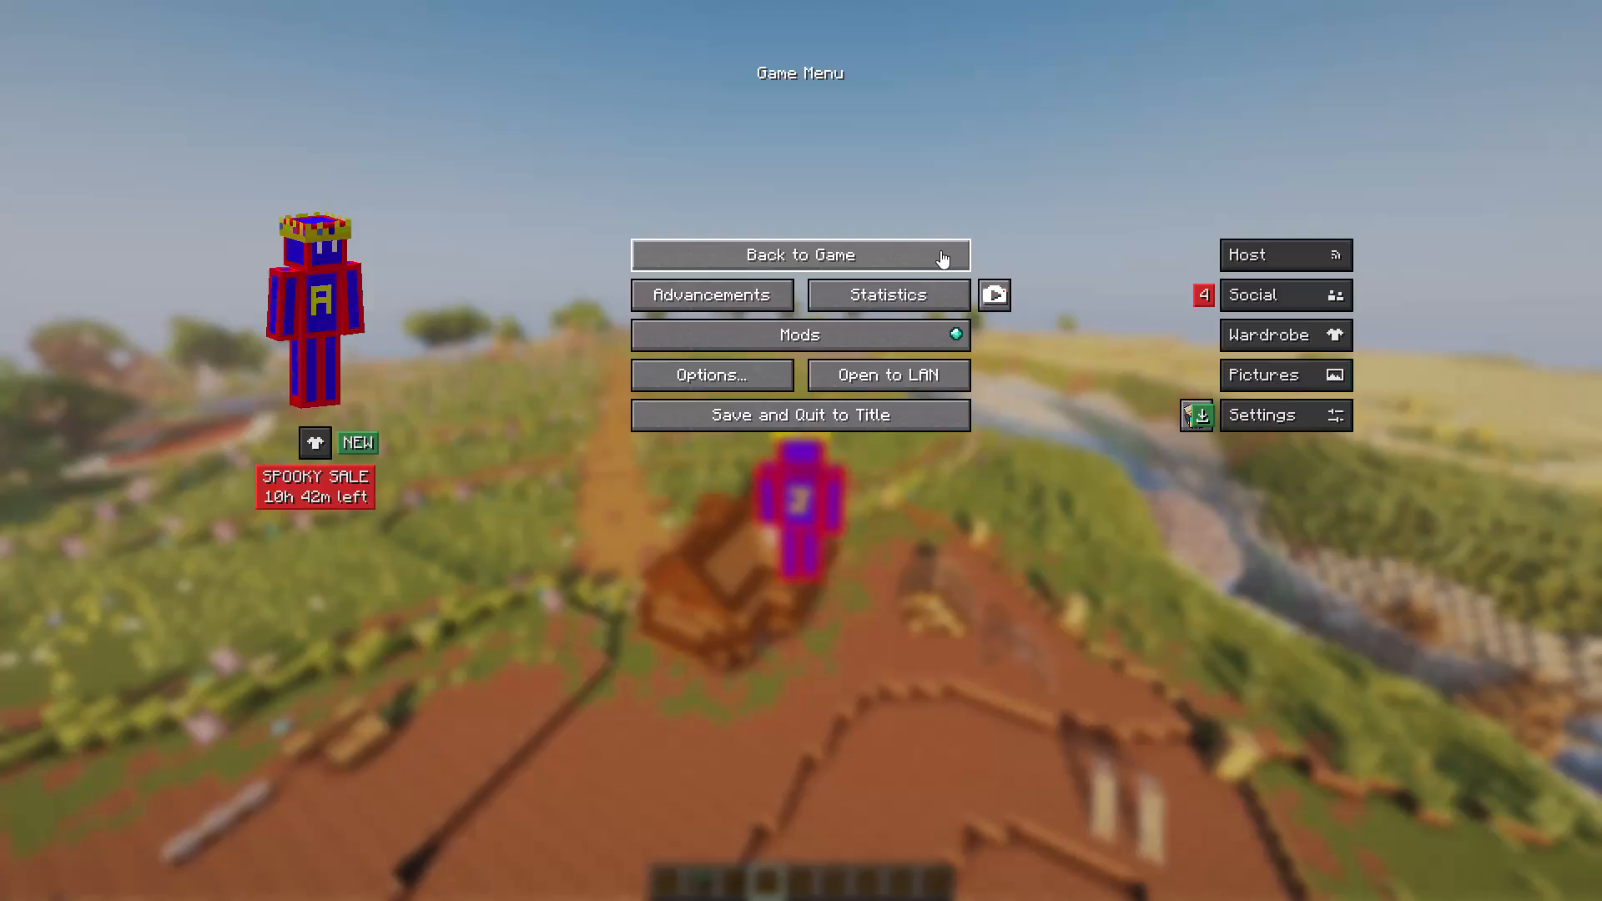
Save the current world and quit to the title screen.
left_click_drag(940, 250, 801, 450)
key("Escape")
left_click(842, 419)
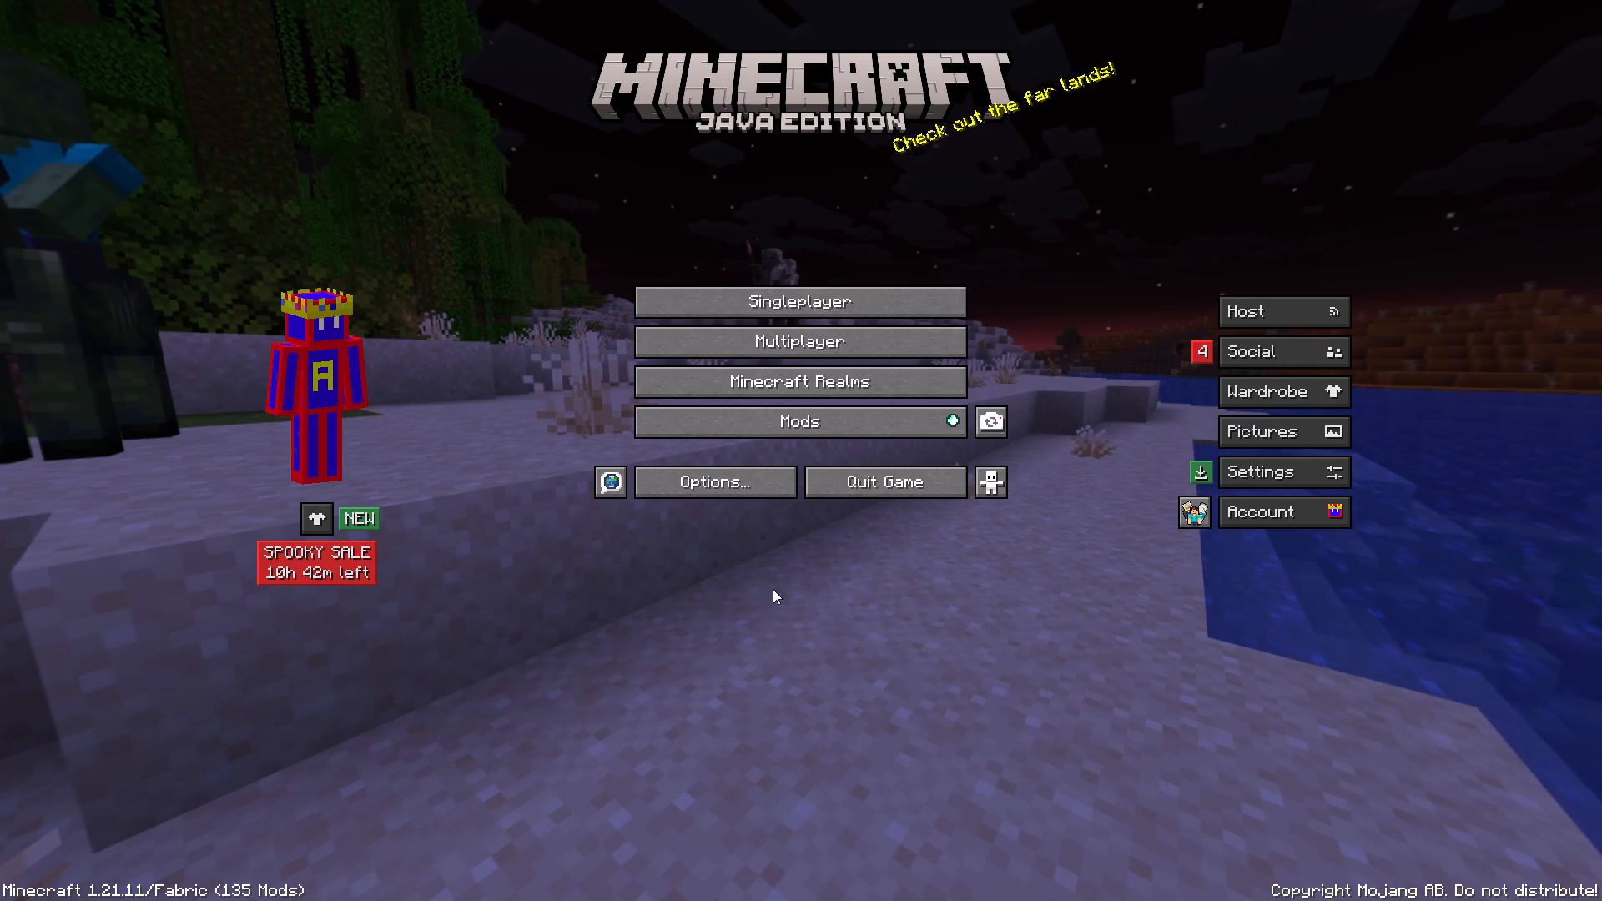
Open the recorded replay in the replay editor and dismiss the tip of the day.
left_click(986, 424)
left_click(609, 174)
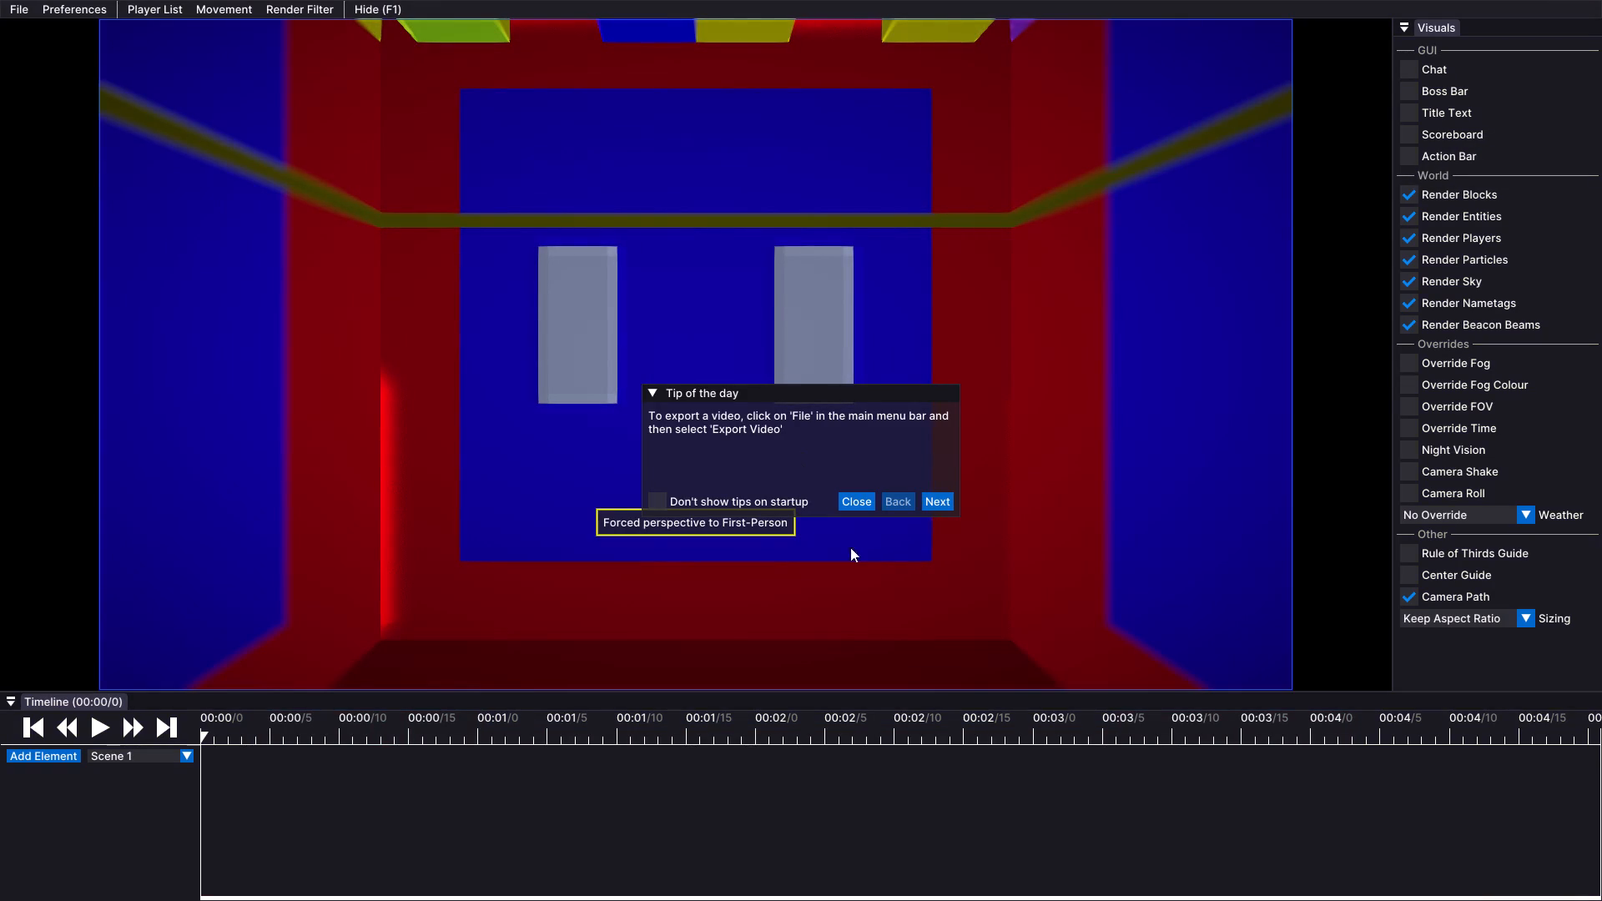
left_click(829, 504)
left_click(865, 503)
Fly the camera away from the player and face the floating grass block above the field.
left_click_drag(840, 521, 800, 450)
key("d")
key("s")
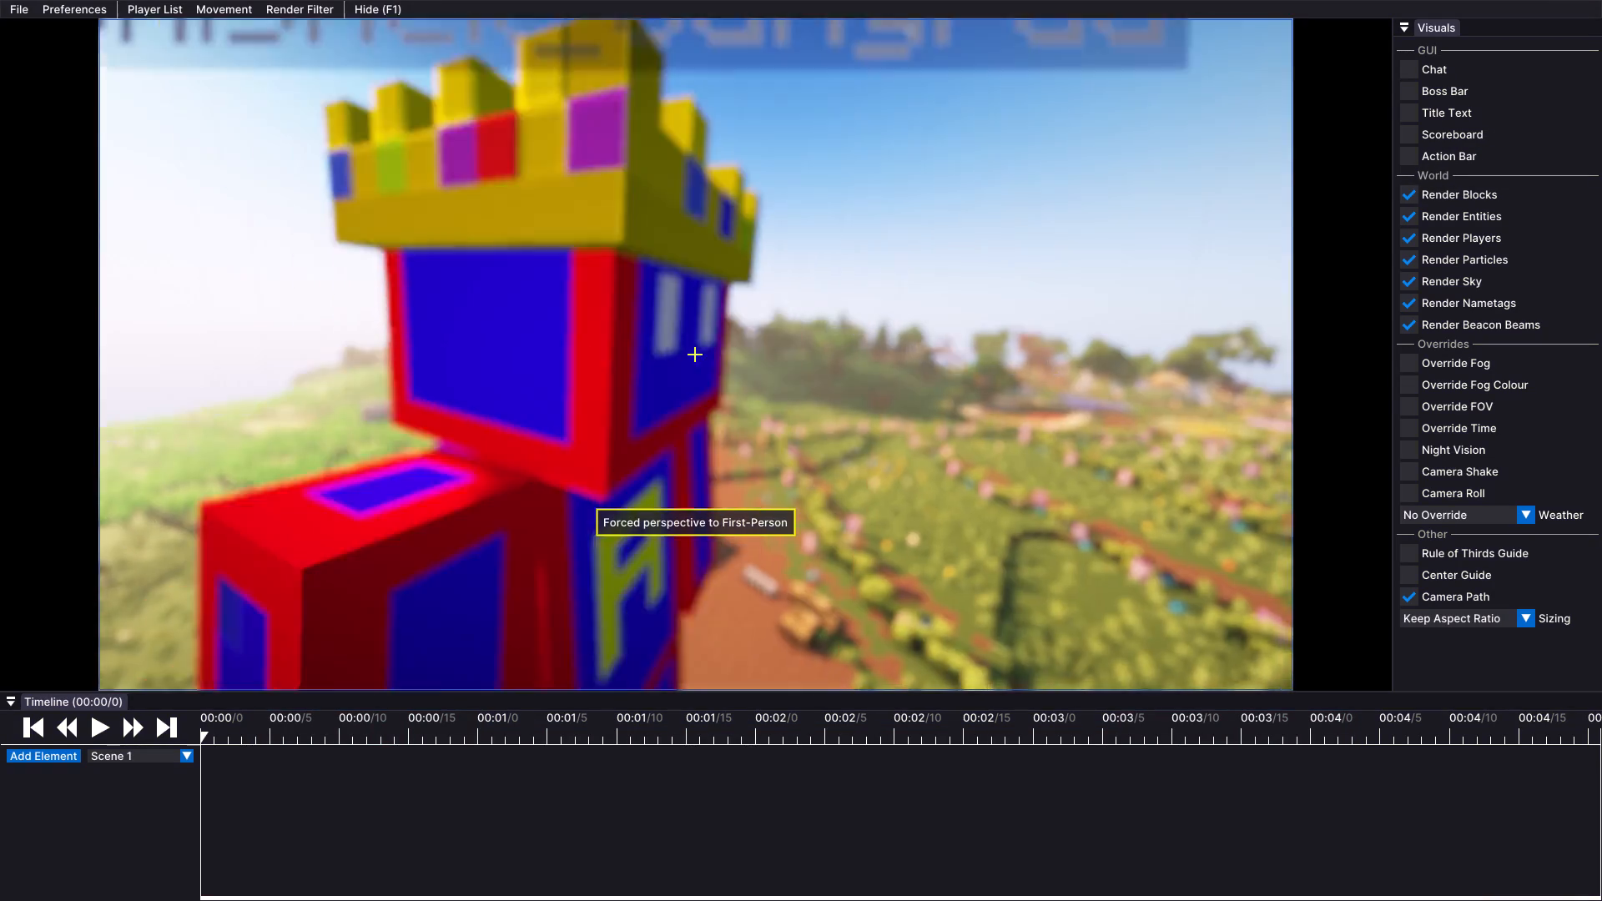
left_click_drag(800, 450, 801, 450)
key("s")
key("w")
left_click_drag(696, 352, 802, 450)
key("a")
key("a")
key("a")
key("a")
key("a")
key("a")
key("a")
key("w")
key("w")
key("w")
key("w")
key("w")
key("w")
key("w")
key("a")
key("w")
key("a")
key("s")
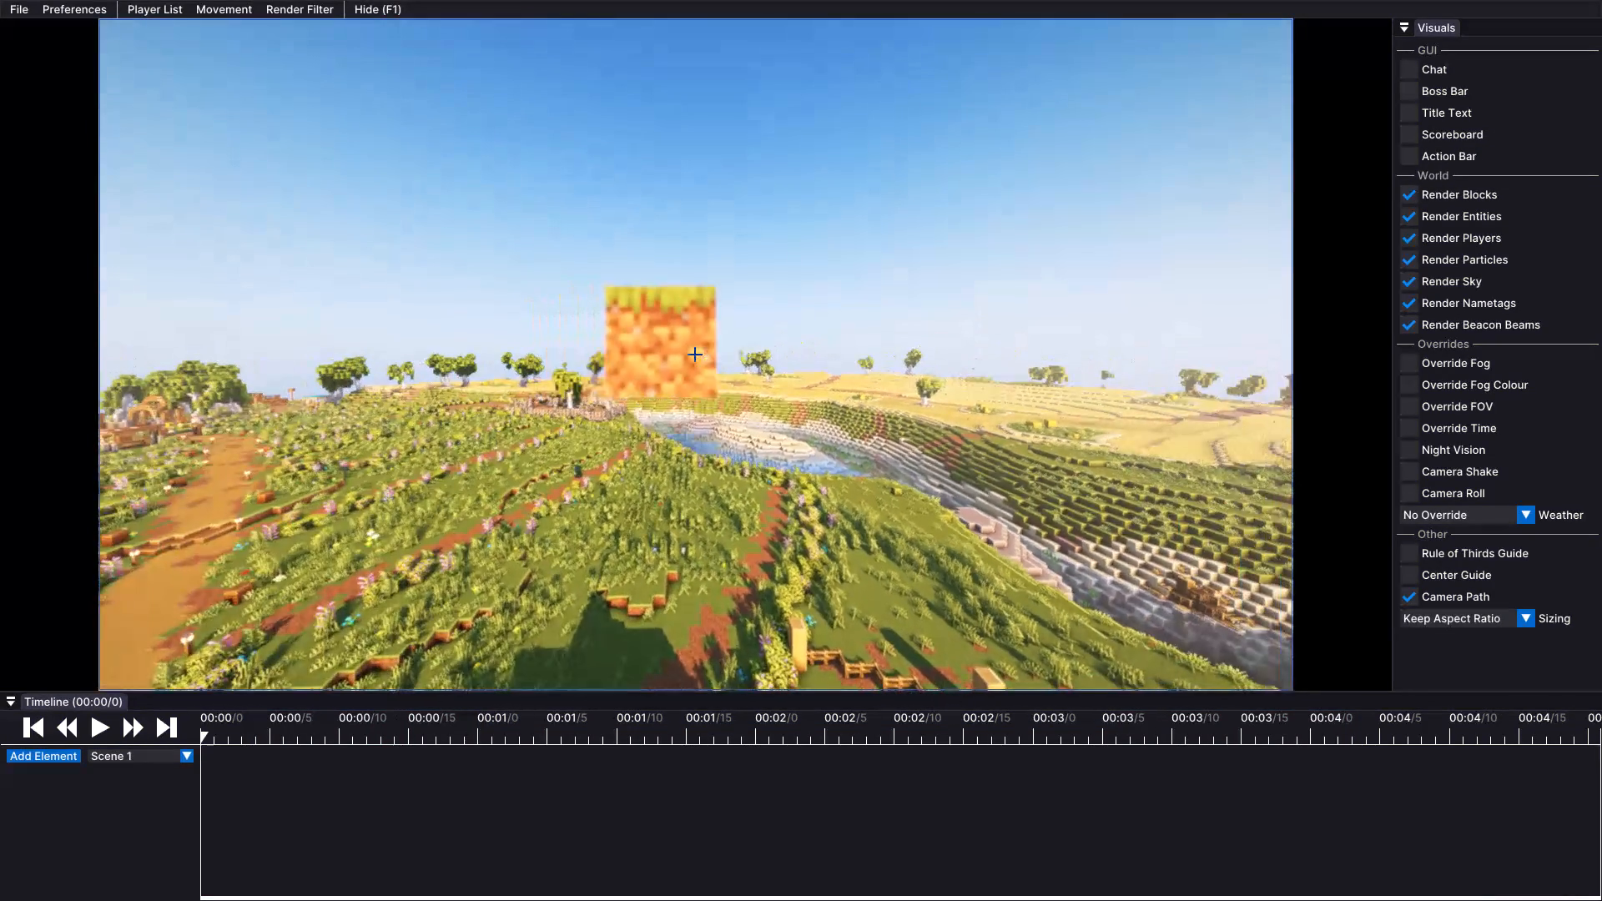
left_click_drag(802, 450, 801, 450)
type("wd")
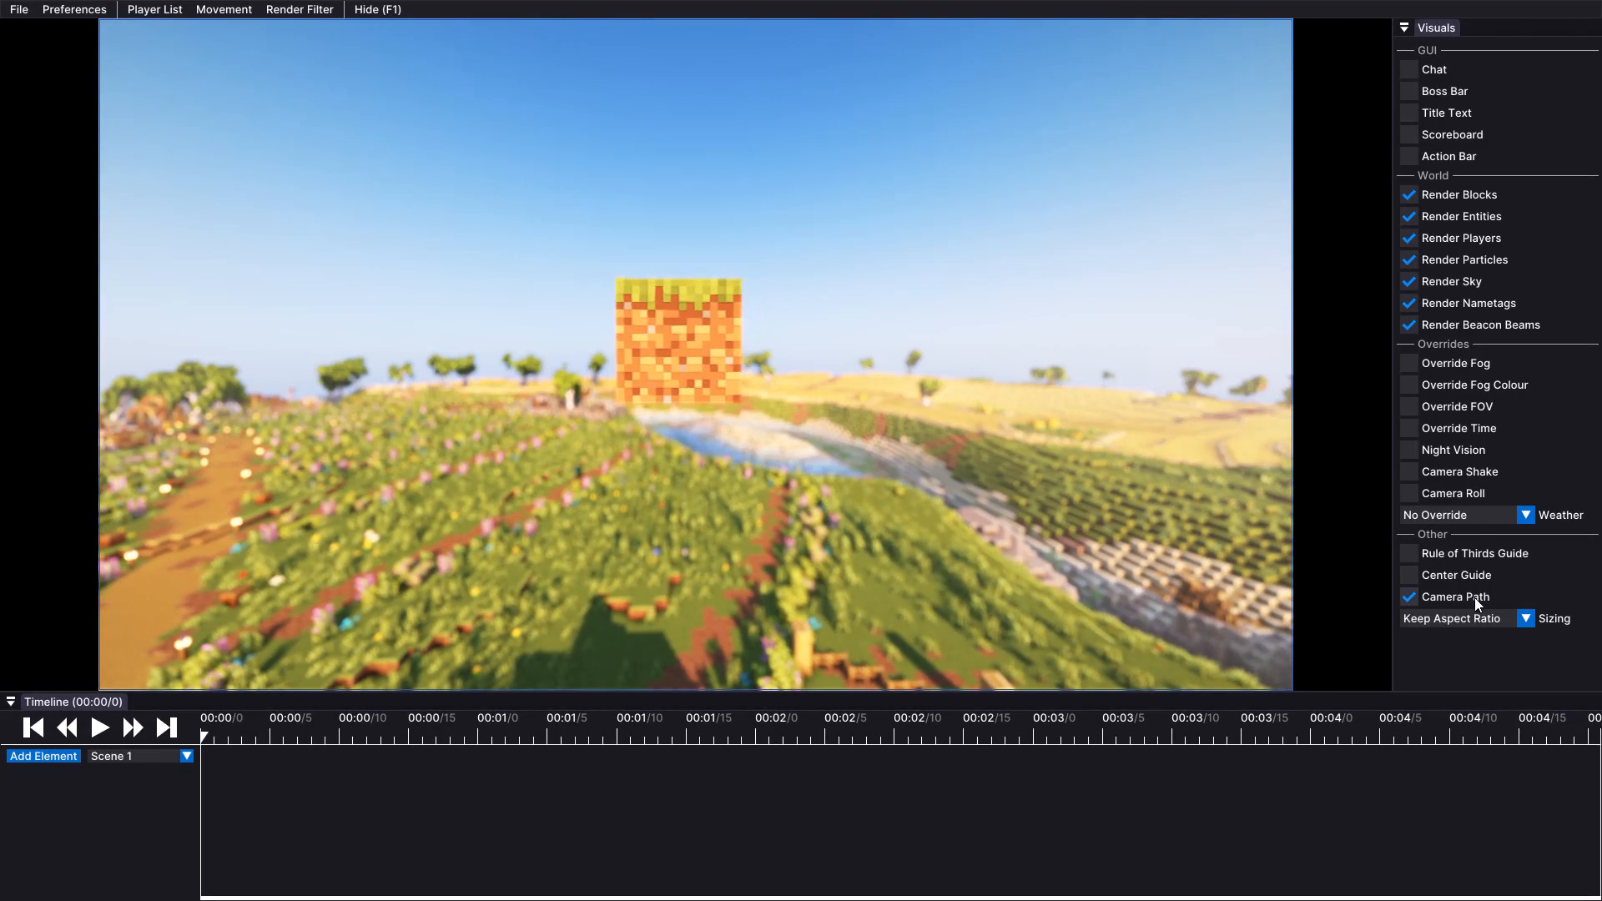
Set the viewport sizing to Change Aspect Ratio with a 9:16 (Shorts) aspect.
left_click(1469, 610)
left_click(1443, 650)
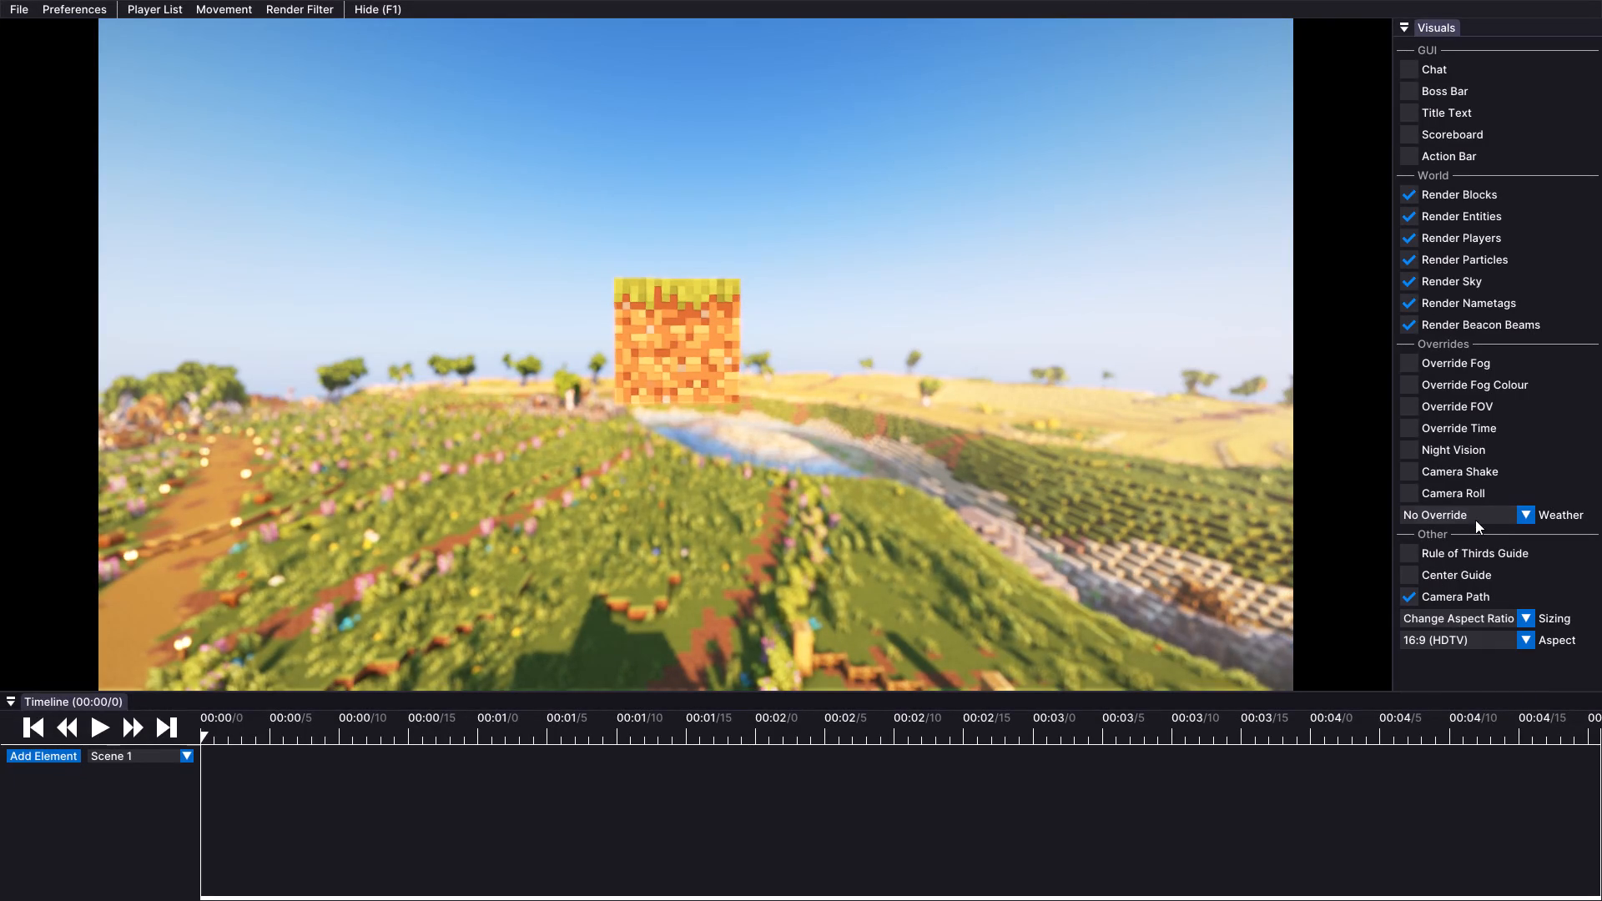
left_click(1464, 648)
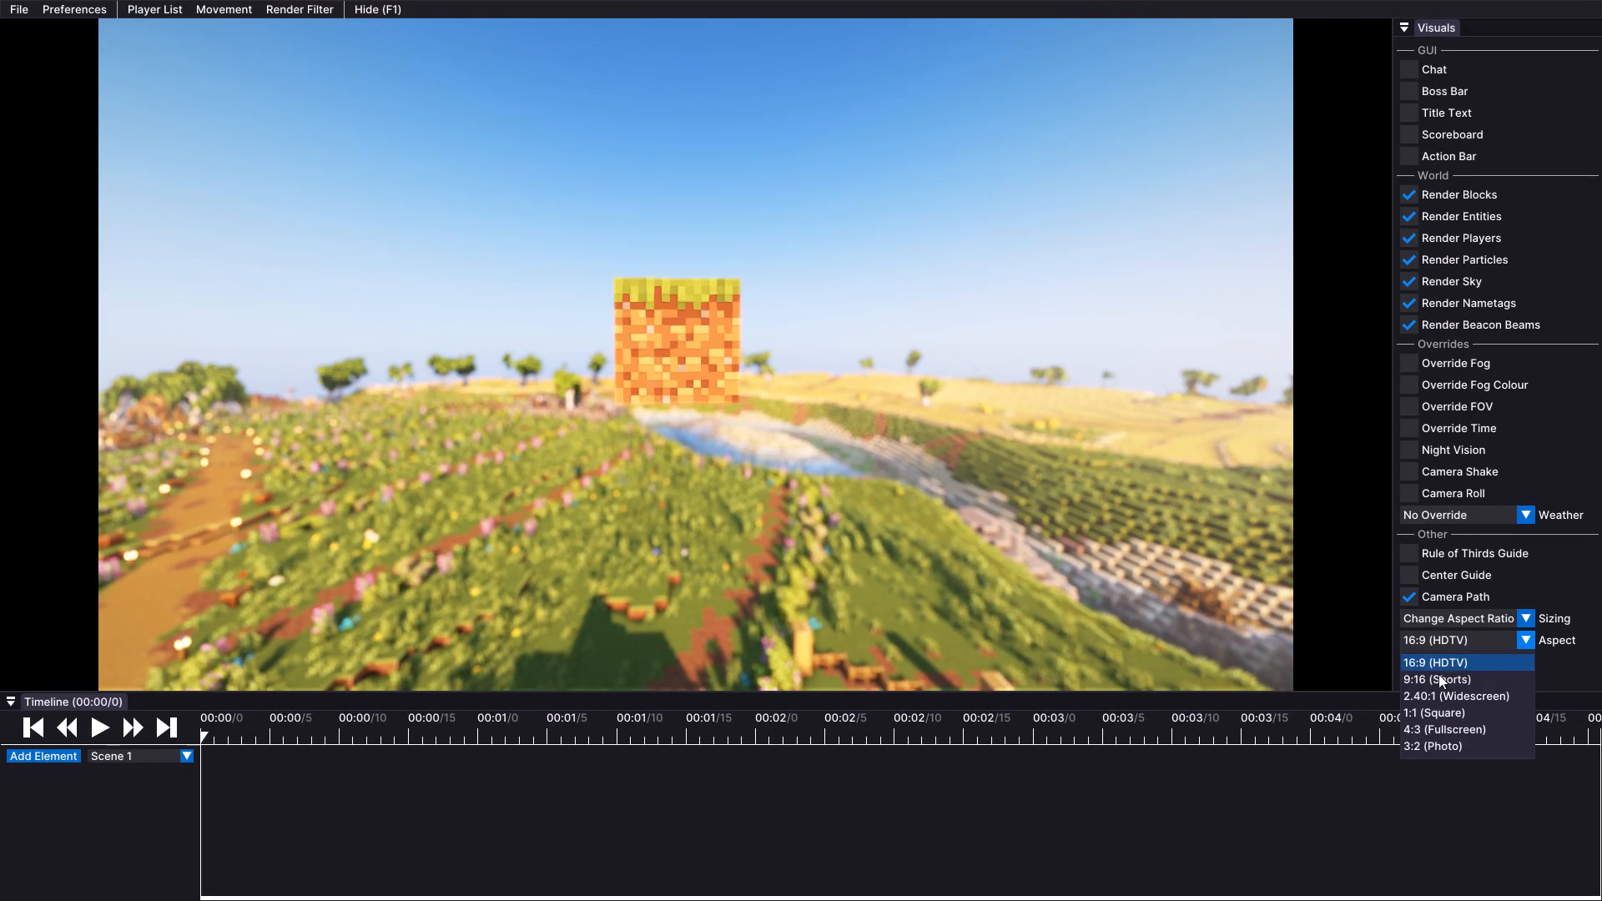
left_click(1435, 677)
left_click(1453, 640)
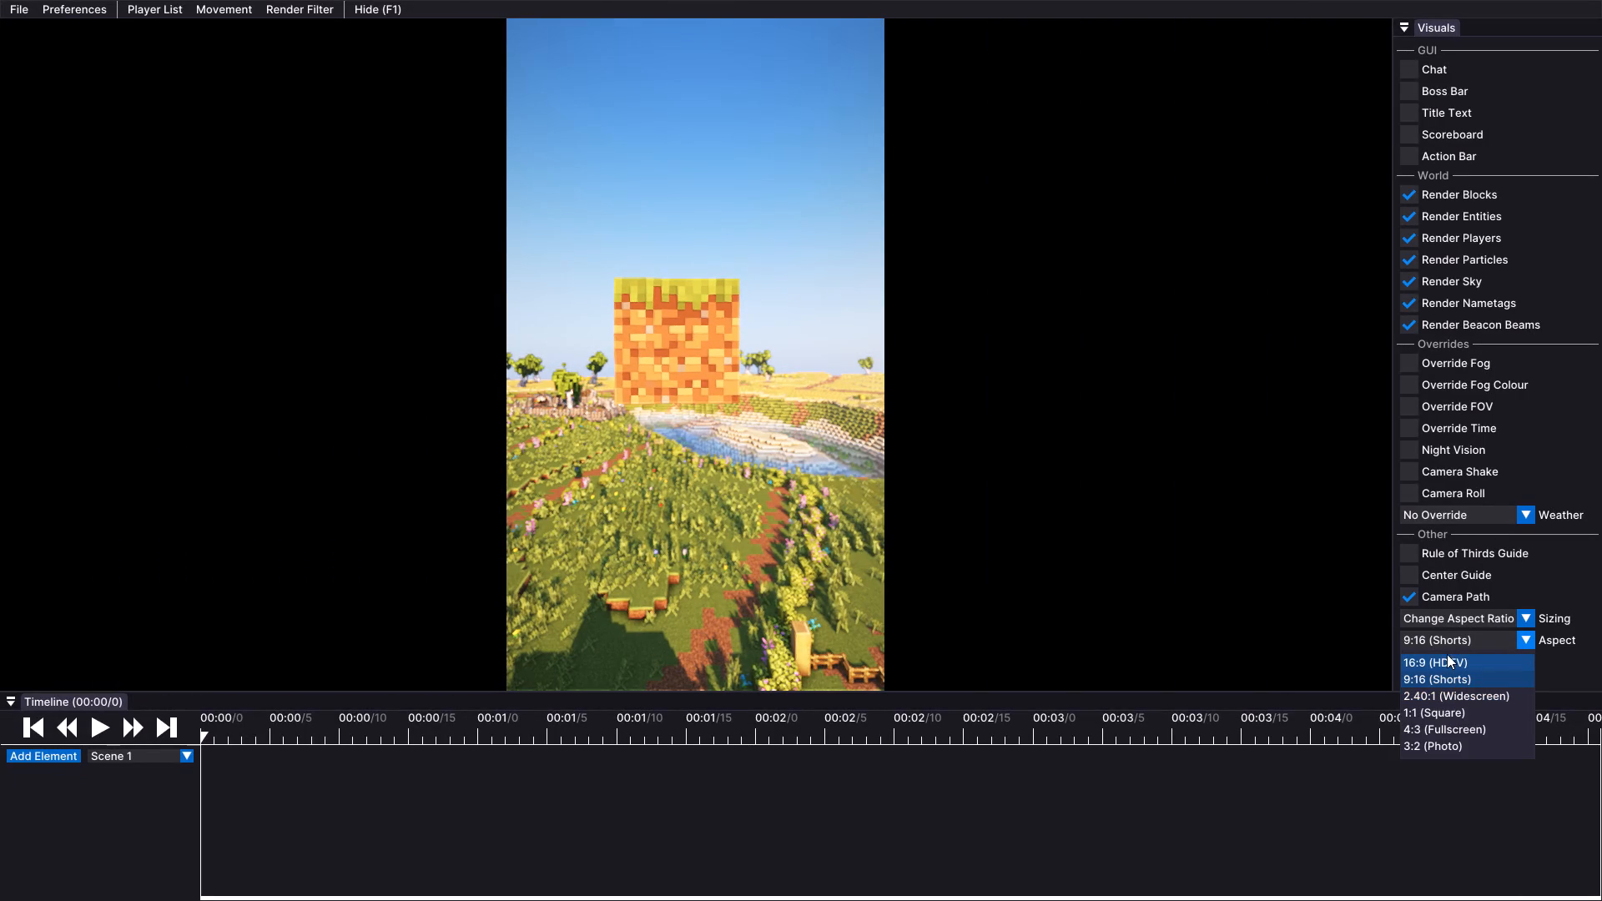
left_click(1461, 632)
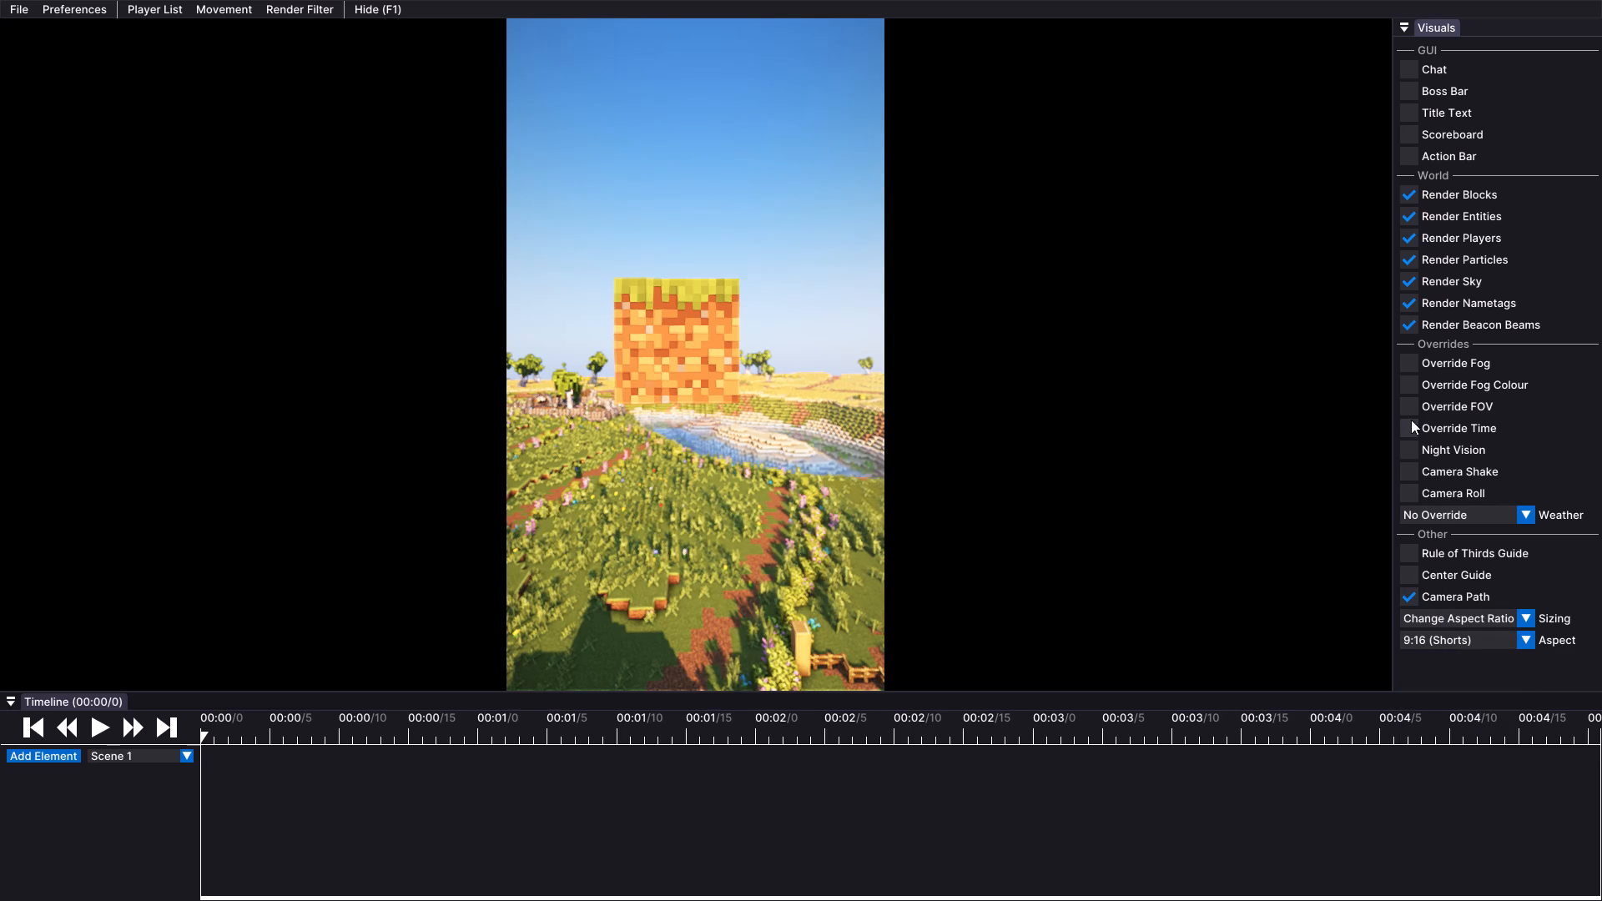
Enable the FOV override and lower it to 29.4.
left_click(1408, 398)
left_click_drag(1467, 430, 1438, 474)
Reduce the flying speed to 0.1 and position the camera so the floating grass block is centred and fills most of the vertical frame's width.
key("s")
key("s")
key("s")
key("s")
key("s")
key("s")
left_click_drag(1258, 448, 801, 450)
type("awd")
key("w")
scroll(681, 358, "down", 3)
left_click_drag(574, 412, 801, 450)
key("space")
key("a")
key("d")
scroll(695, 355, "down", 10)
key("a")
left_click_drag(693, 357, 801, 450)
key("w")
key("a")
key("w")
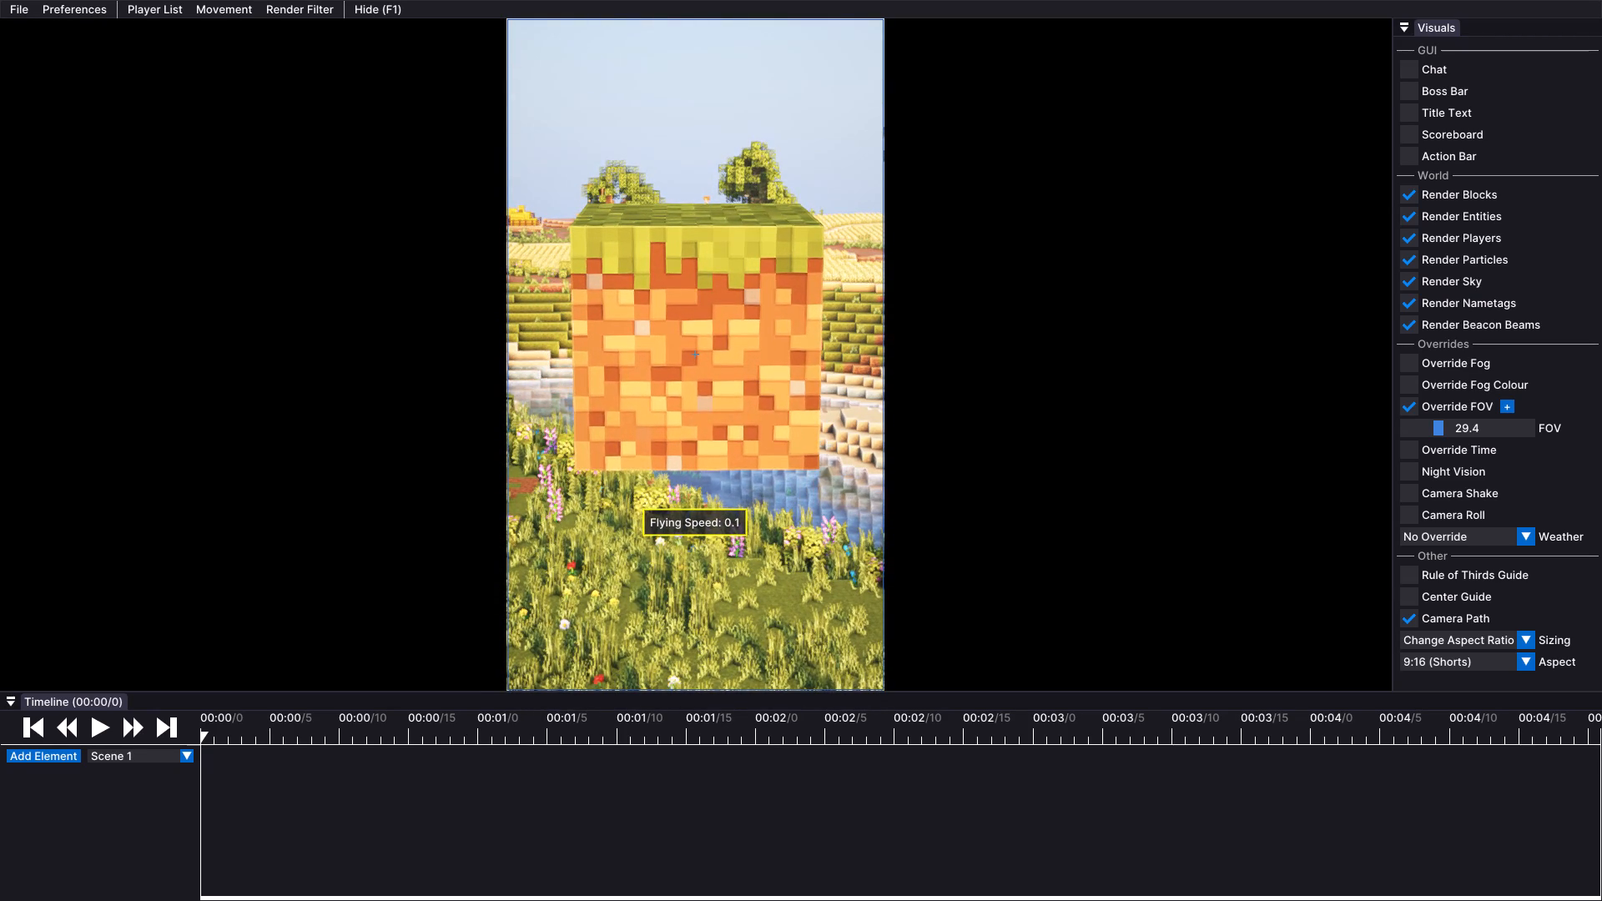
left_click_drag(801, 450, 801, 450)
type("wwa")
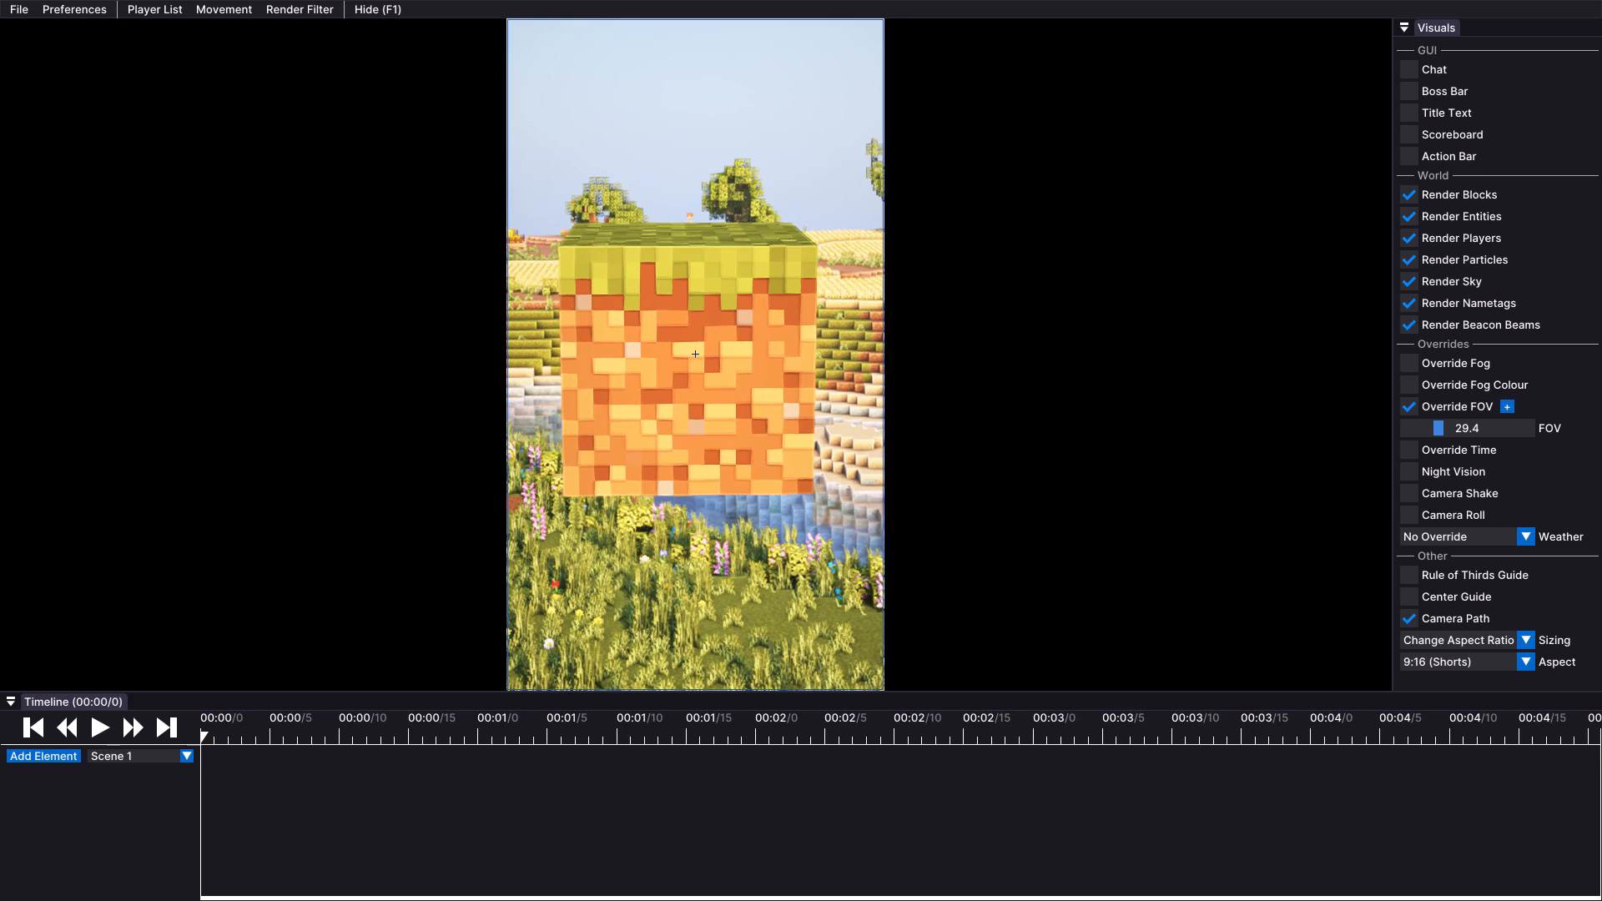
left_click_drag(801, 450, 800, 450)
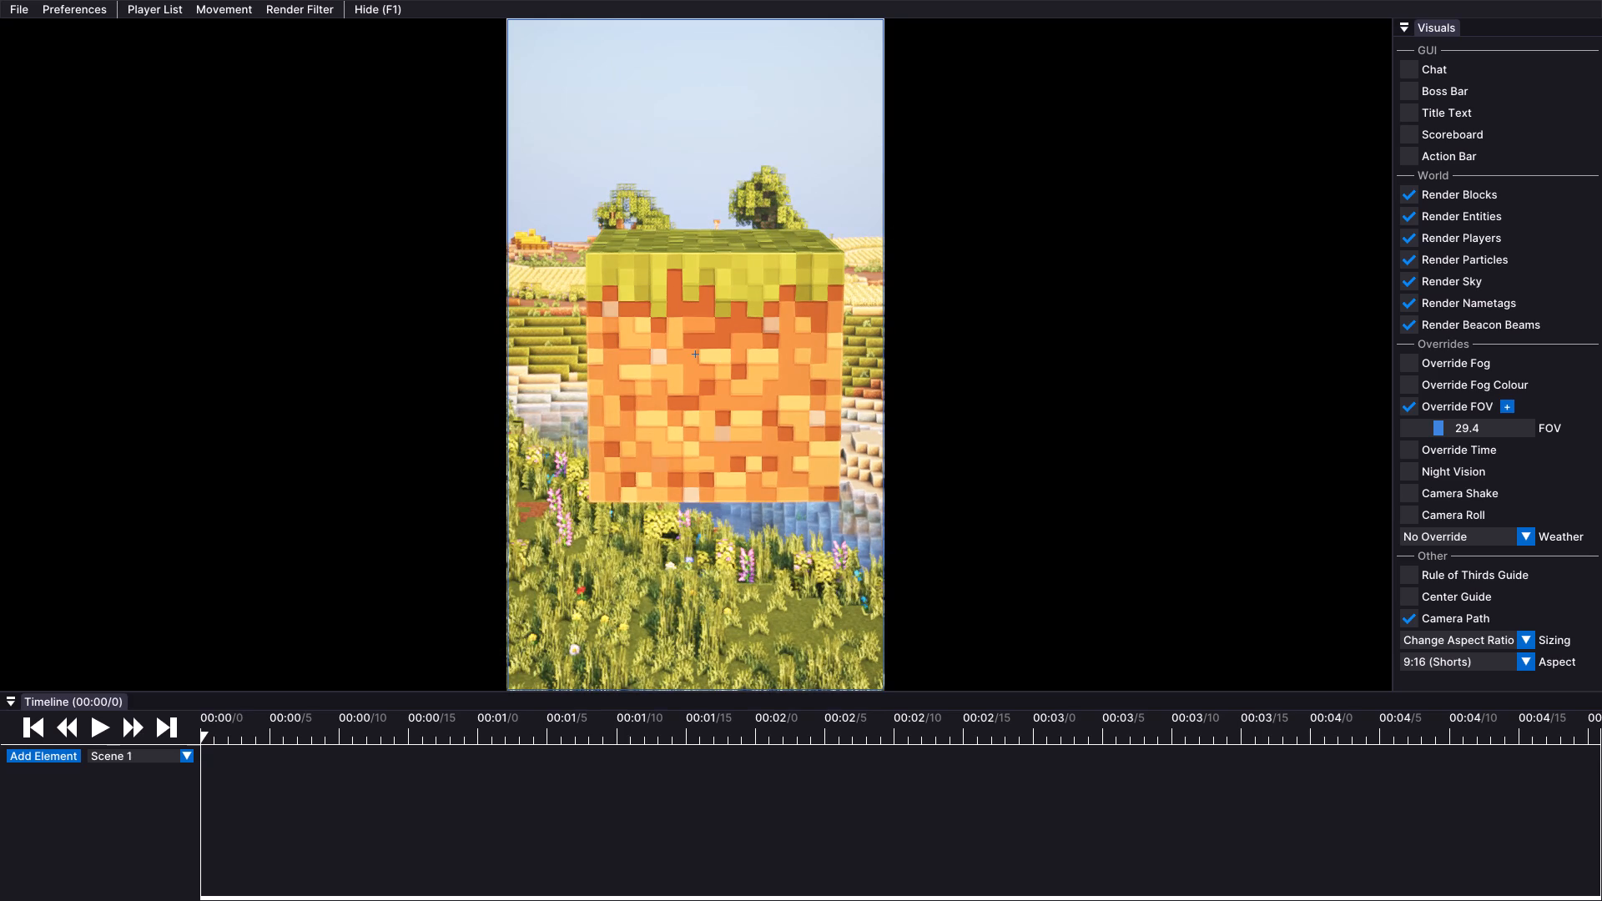
left_click_drag(800, 450, 802, 450)
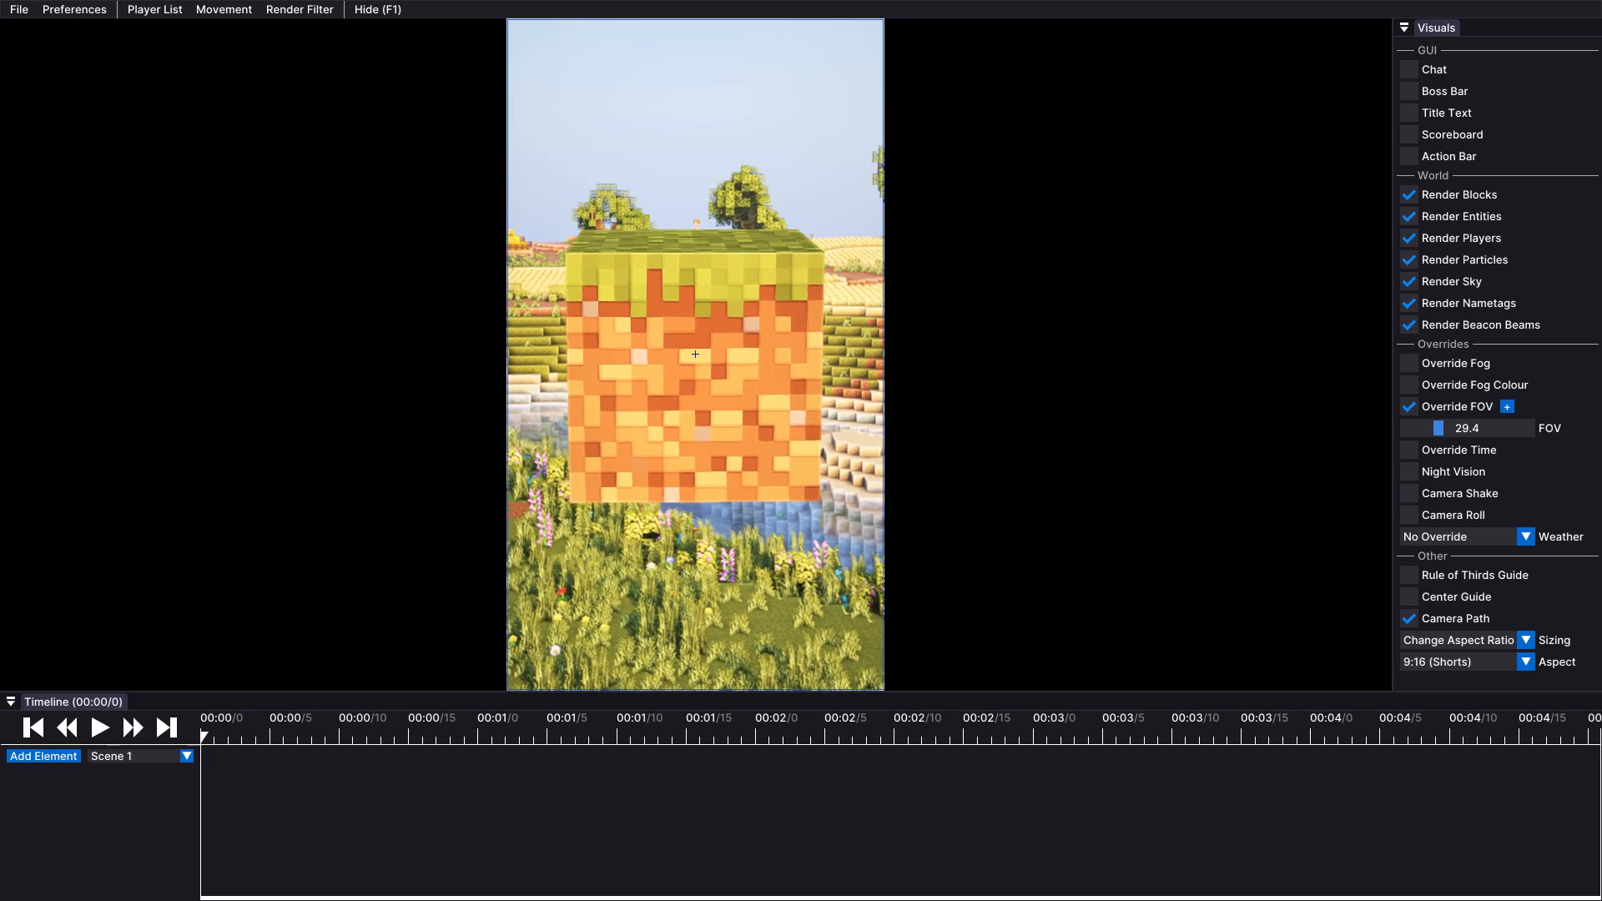
left_click_drag(802, 450, 801, 450)
Add a Camera element and an FOV element to the timeline.
left_click(38, 753)
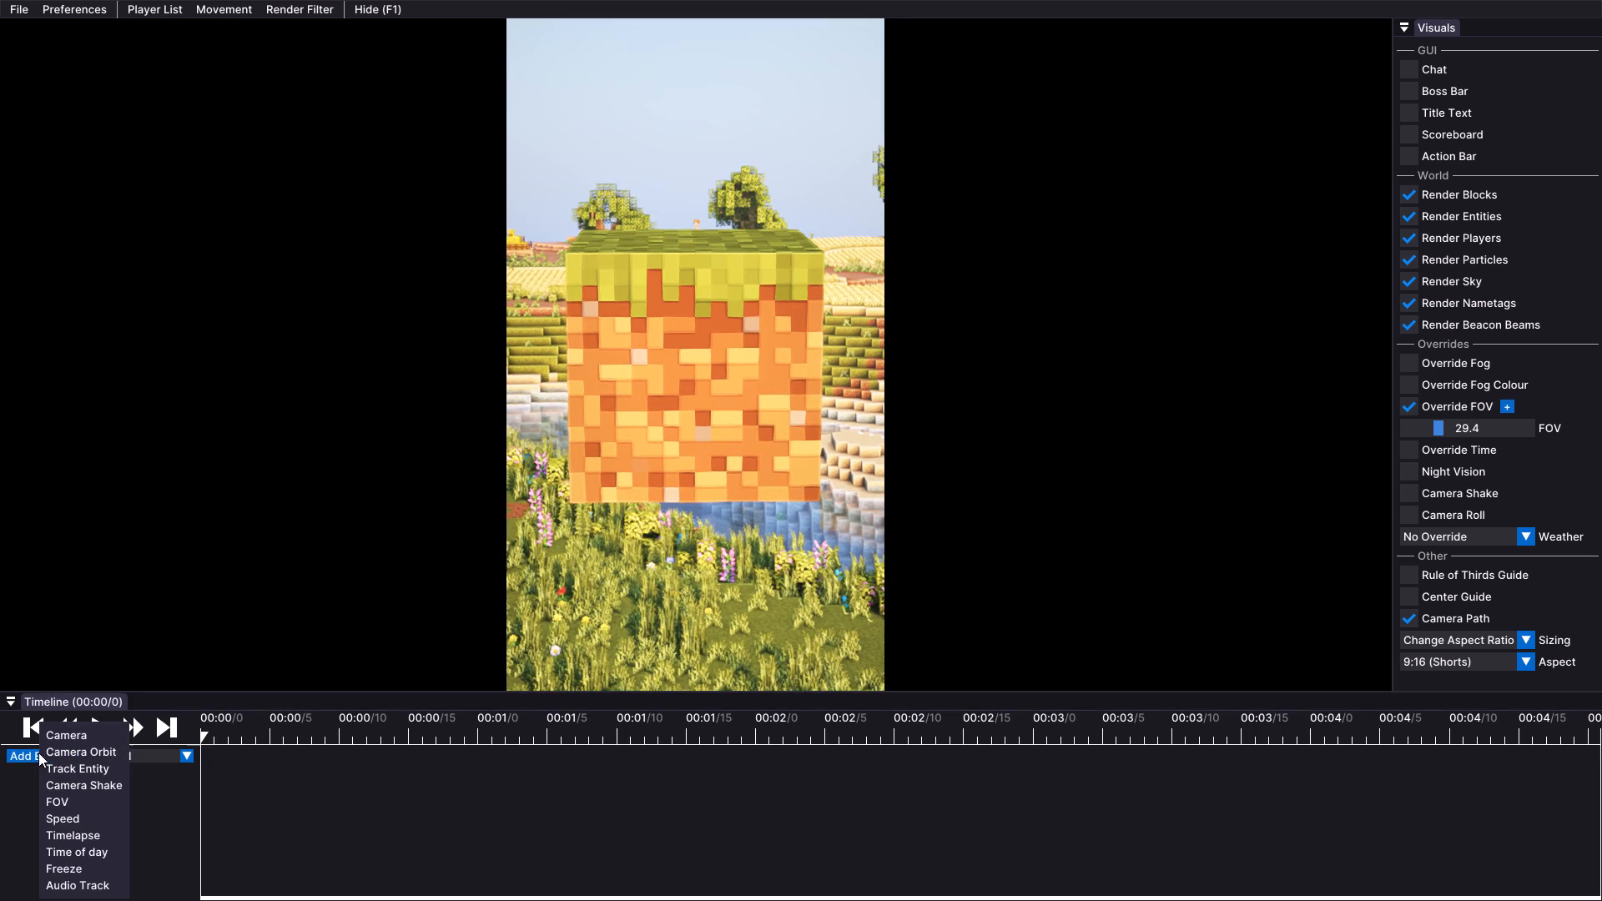
left_click(68, 737)
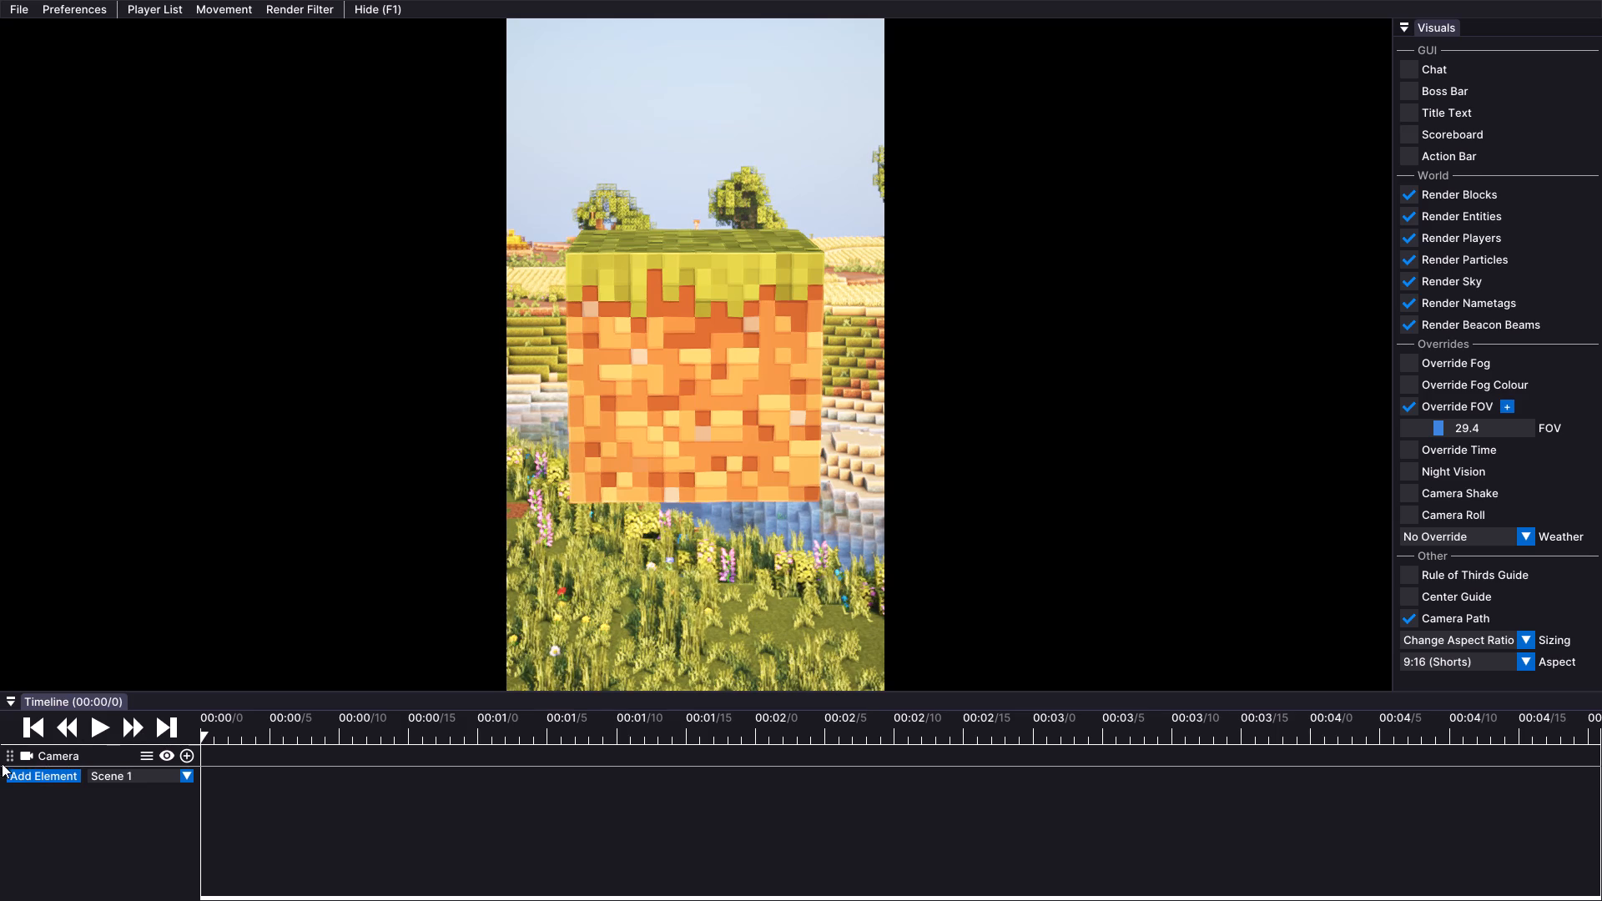
left_click(37, 773)
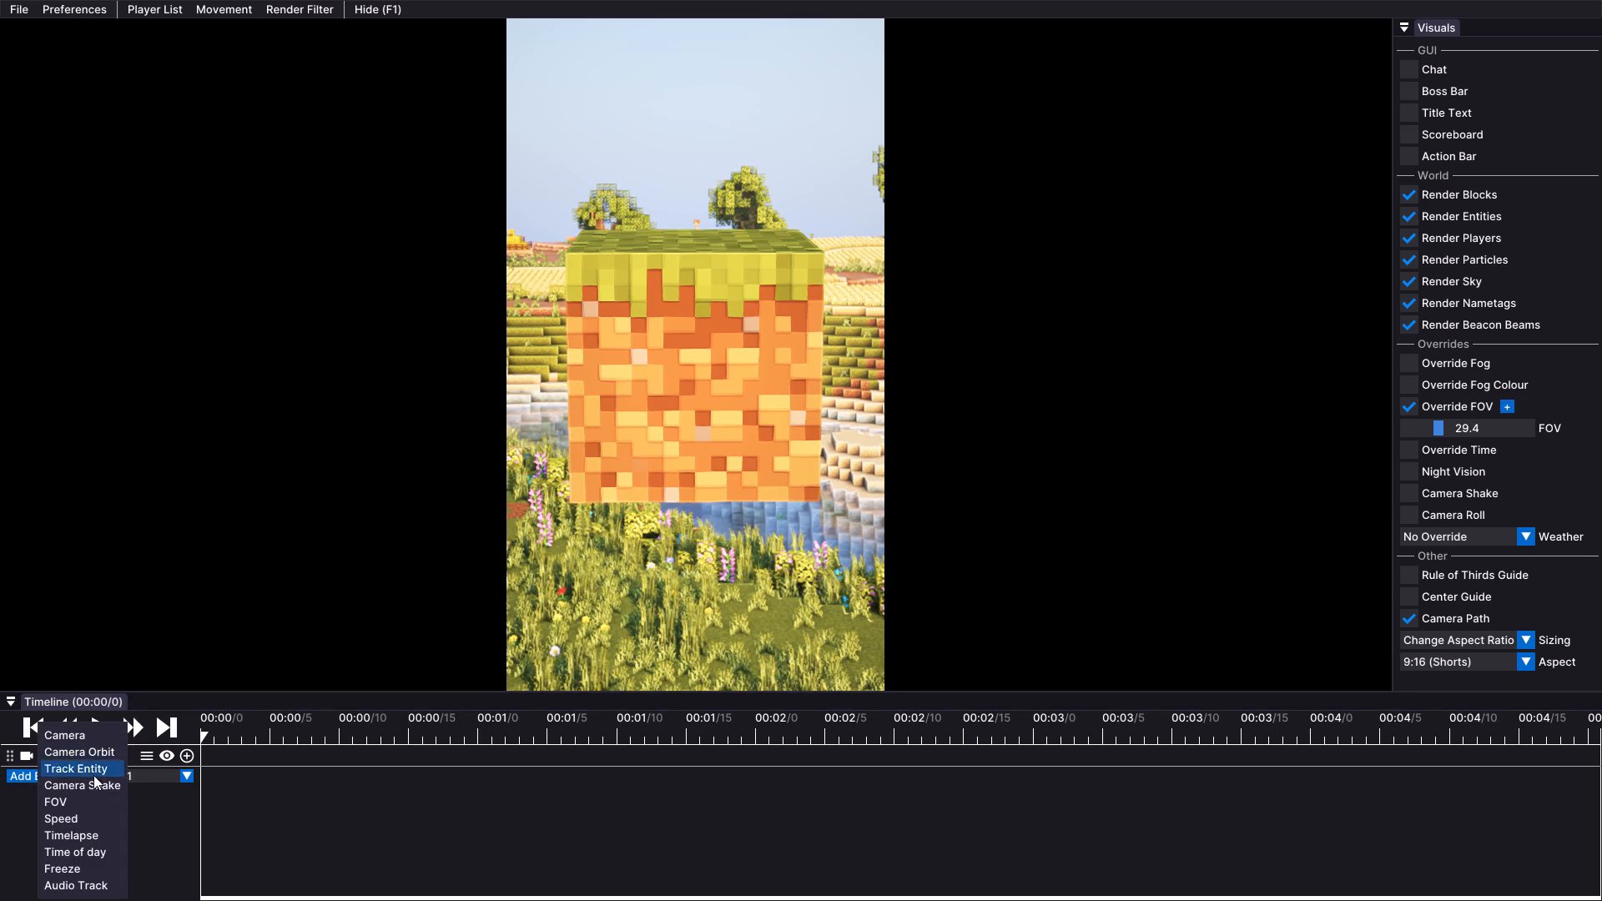
left_click(69, 808)
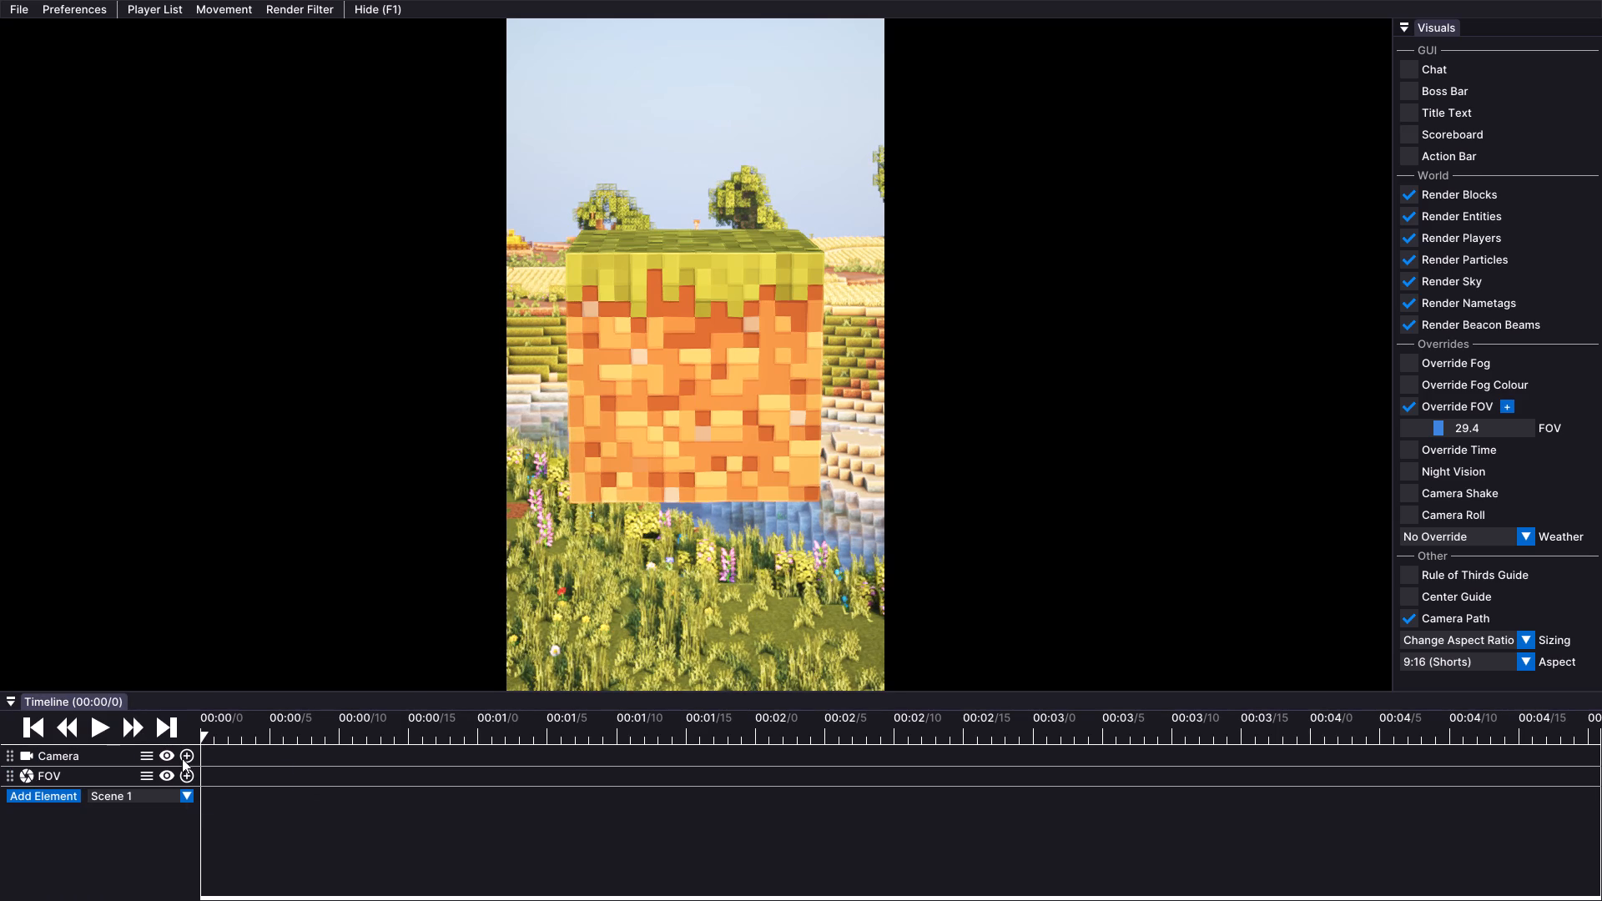
Add a camera keyframe and an FOV keyframe of 29.4 at the start of the timeline.
left_click(185, 759)
left_click(187, 773)
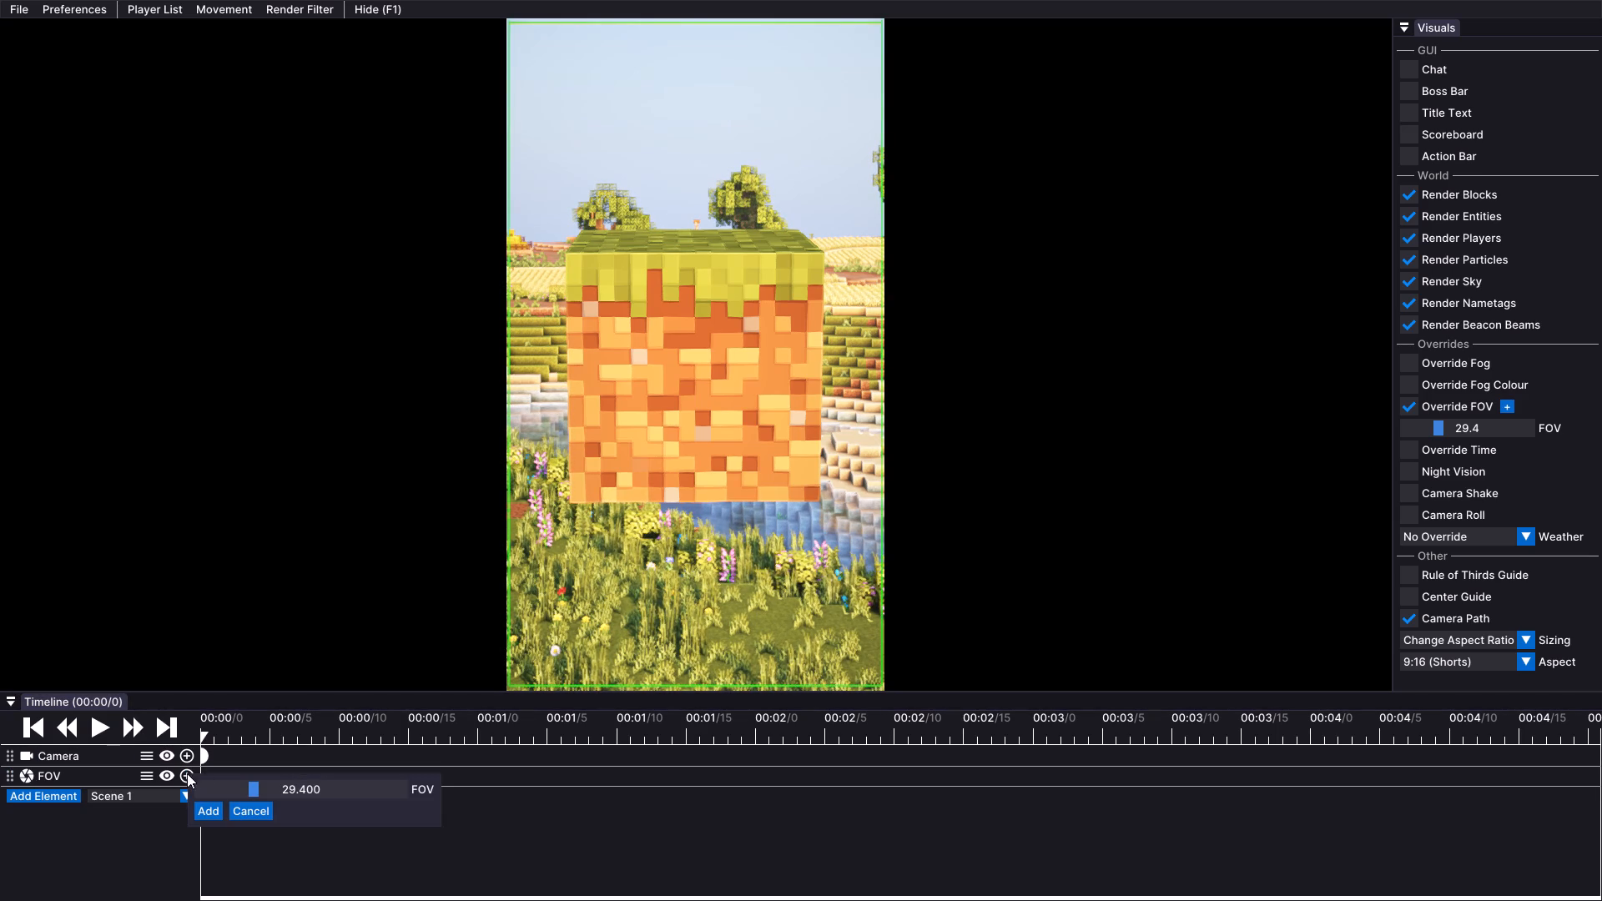
left_click(206, 809)
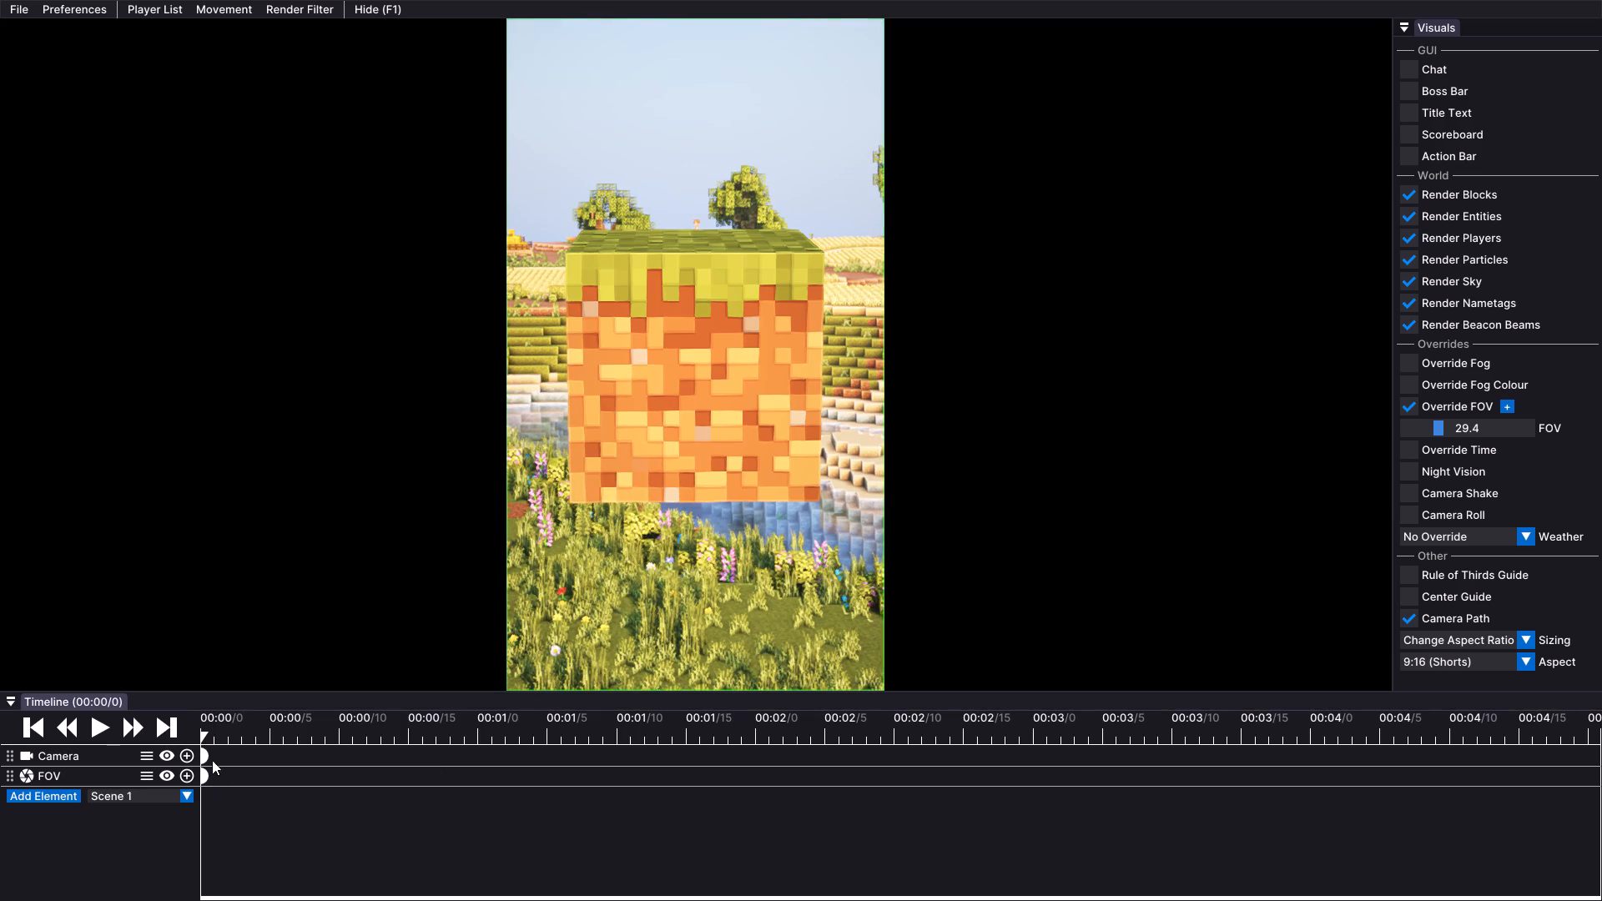
Add a second camera keyframe and a much wider FOV keyframe at 00:01/23.
left_click_drag(212, 732, 484, 777)
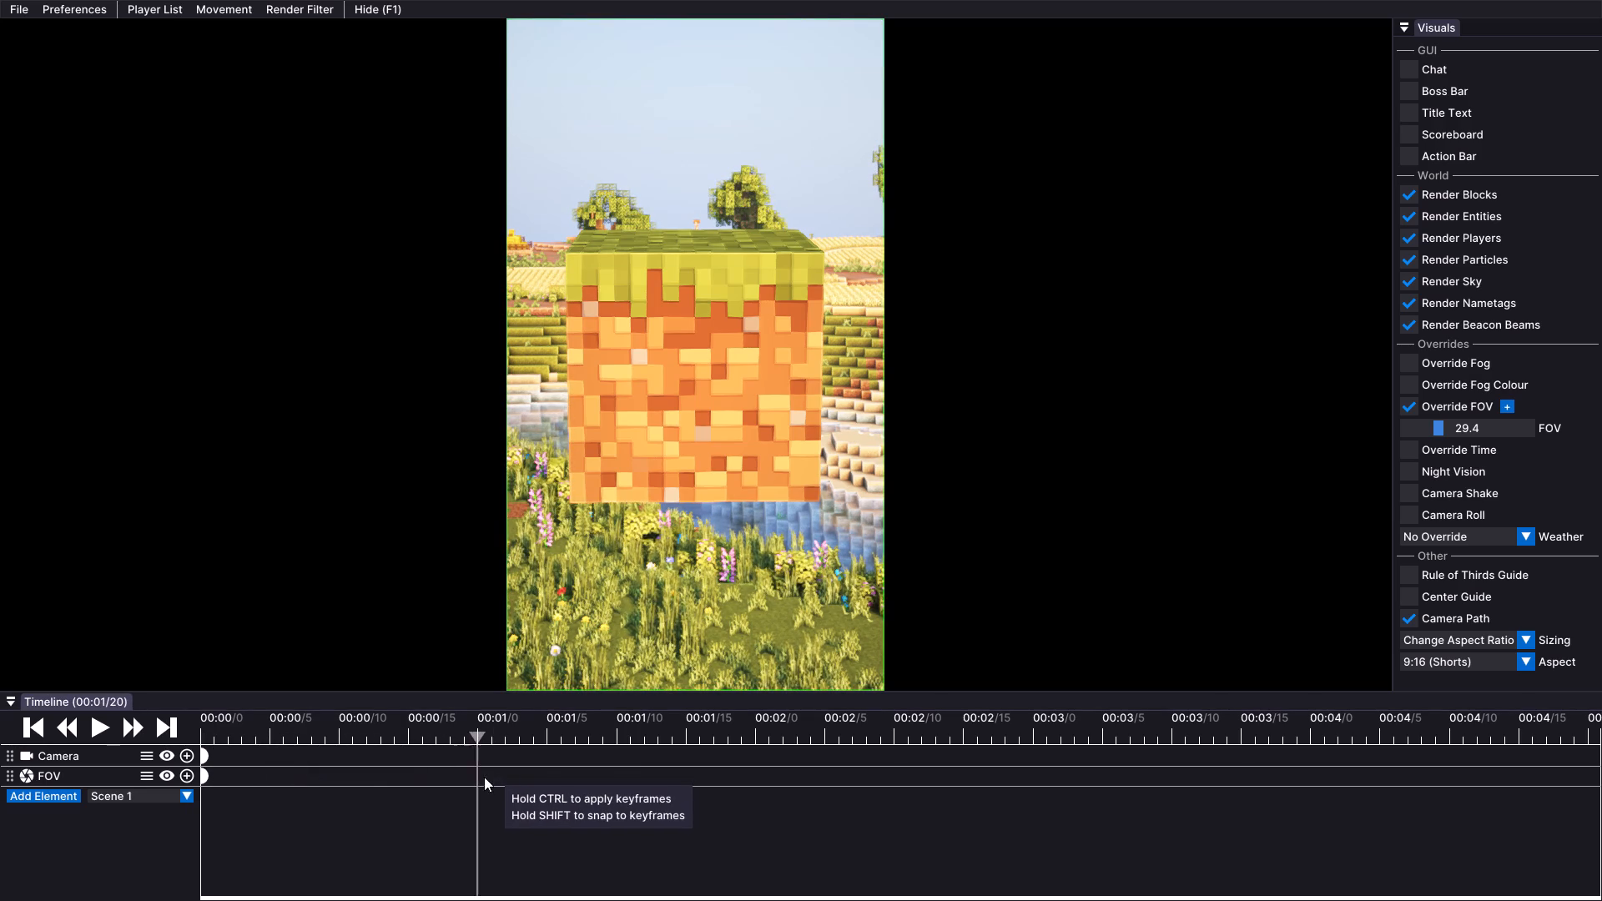
left_click_drag(484, 777, 519, 798)
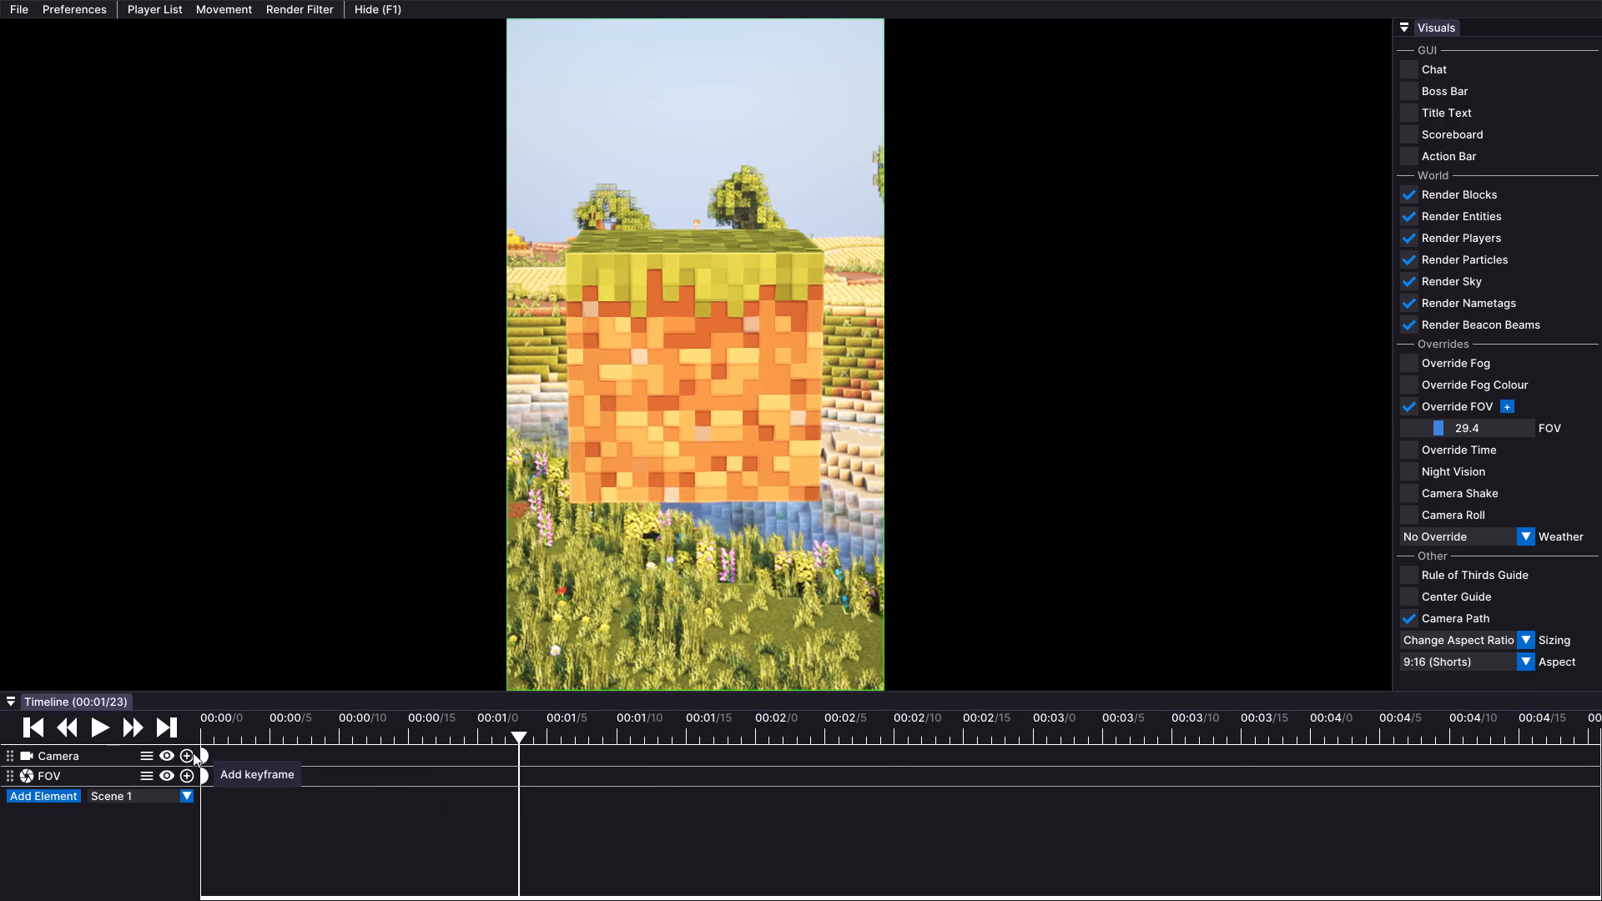
left_click(187, 754)
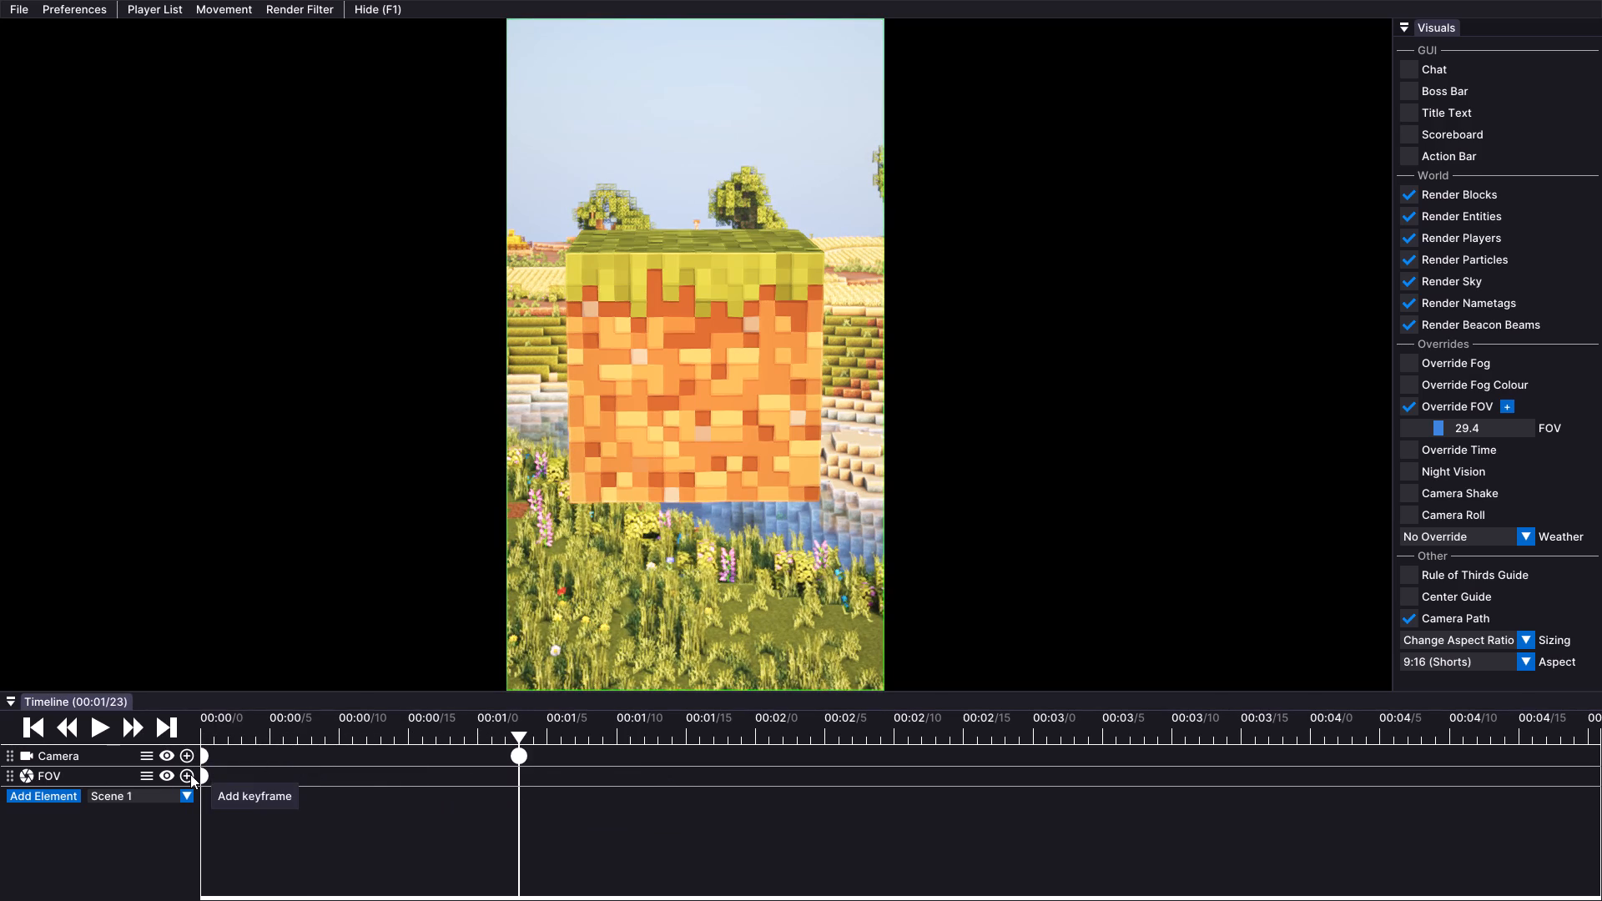
left_click(185, 775)
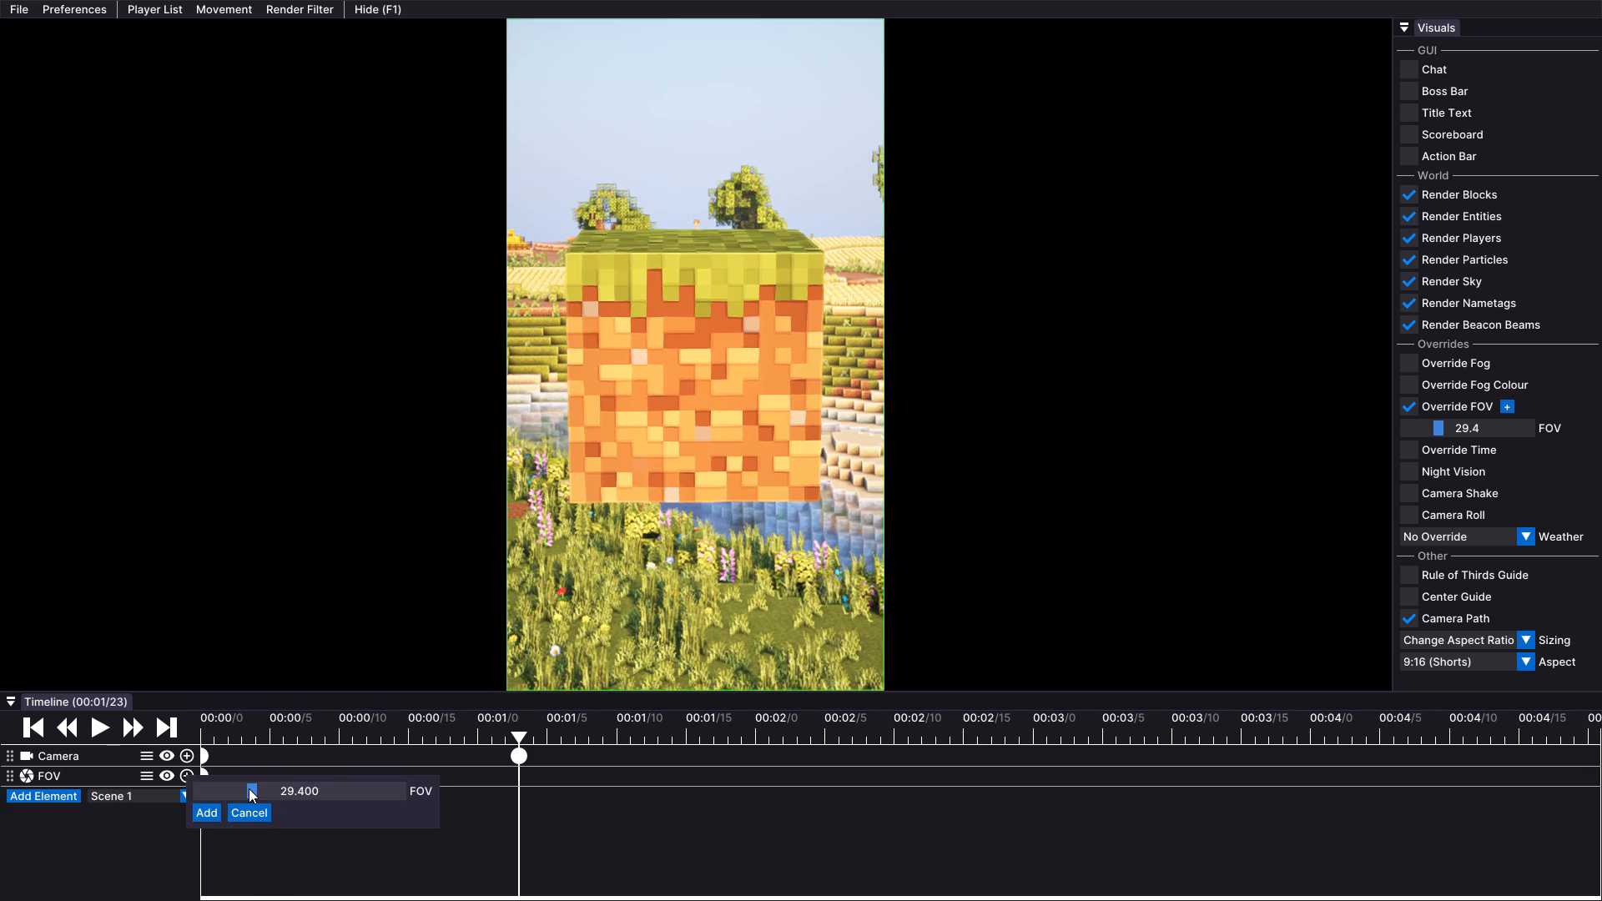
left_click_drag(249, 788, 326, 789)
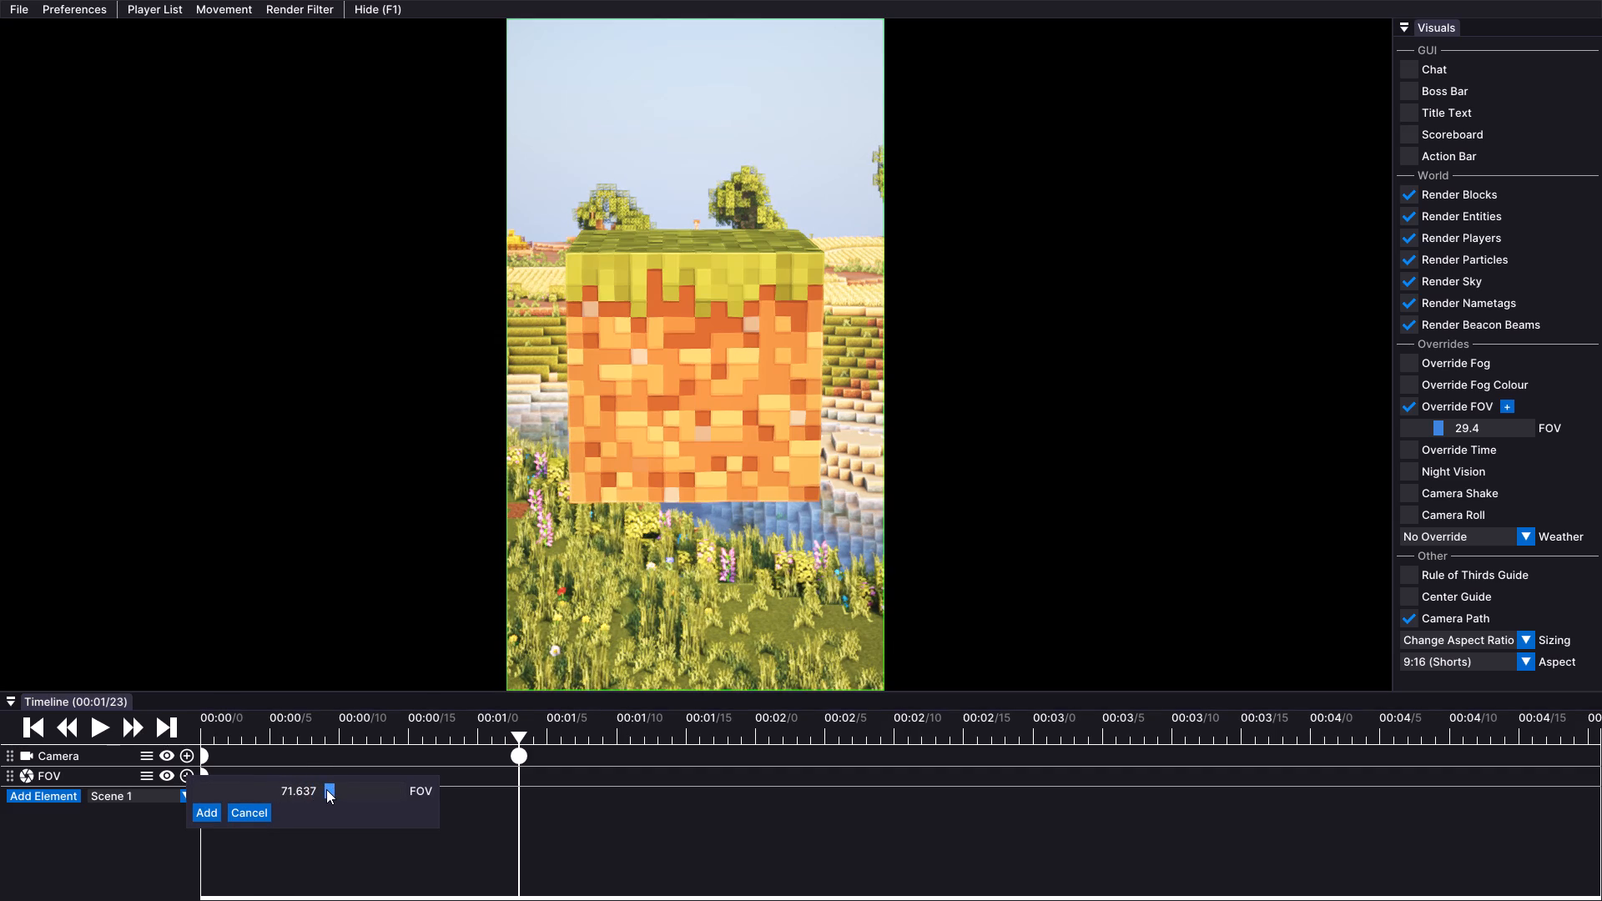
left_click_drag(326, 789, 338, 786)
left_click(210, 816)
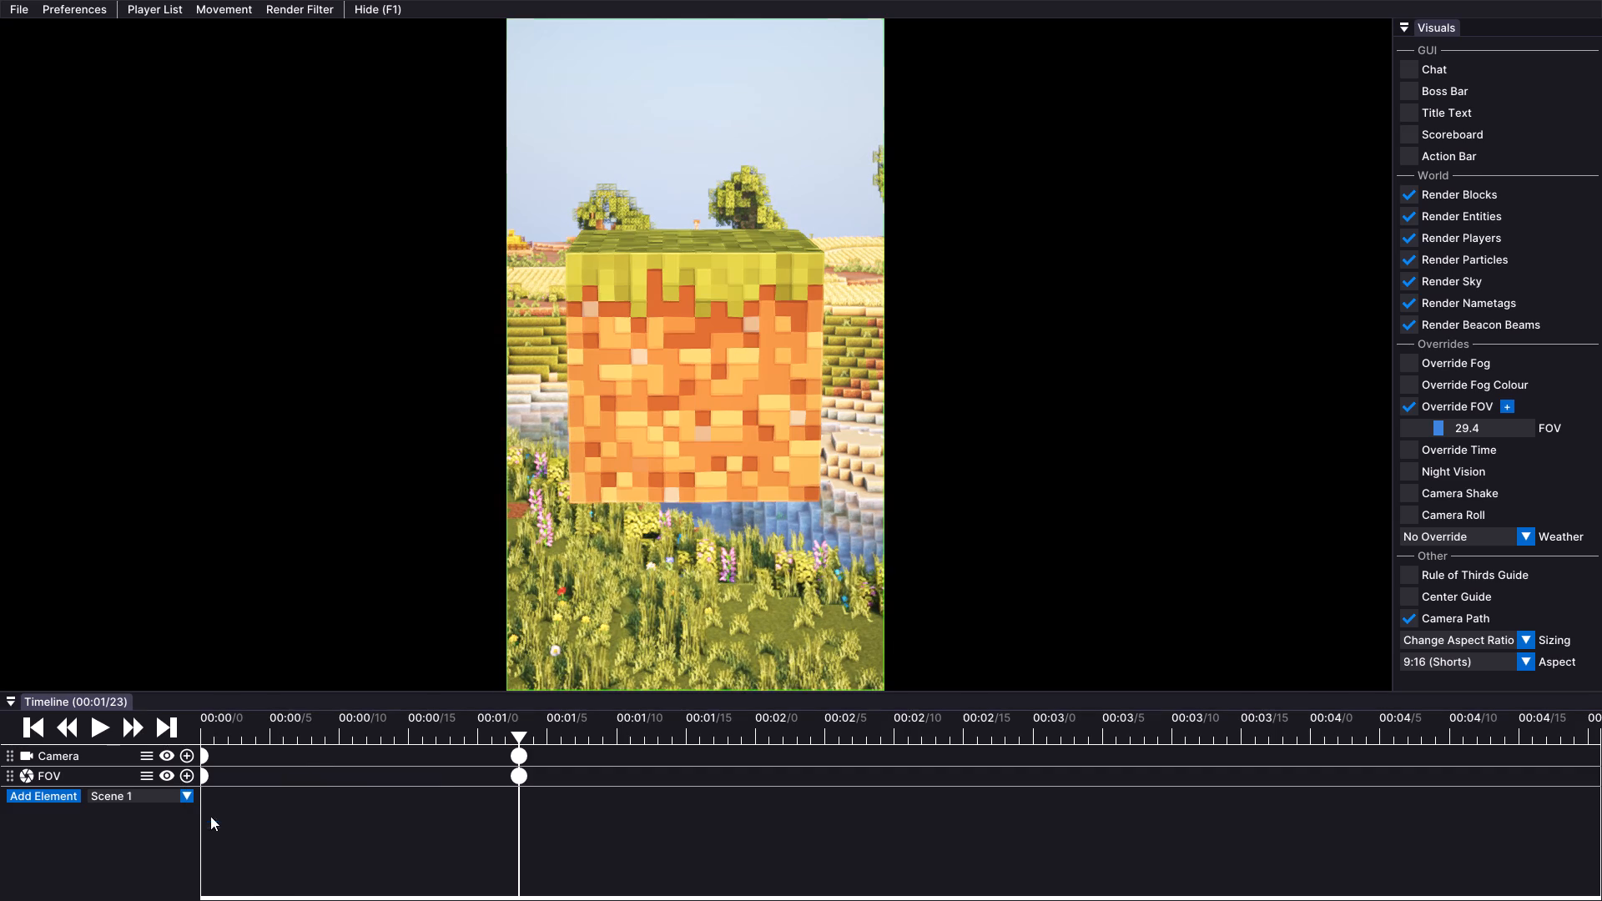
Swap the two FOV keyframes so the wide FOV is at the start and 29.4 is at 00:01/23.
left_click_drag(514, 773, 224, 776)
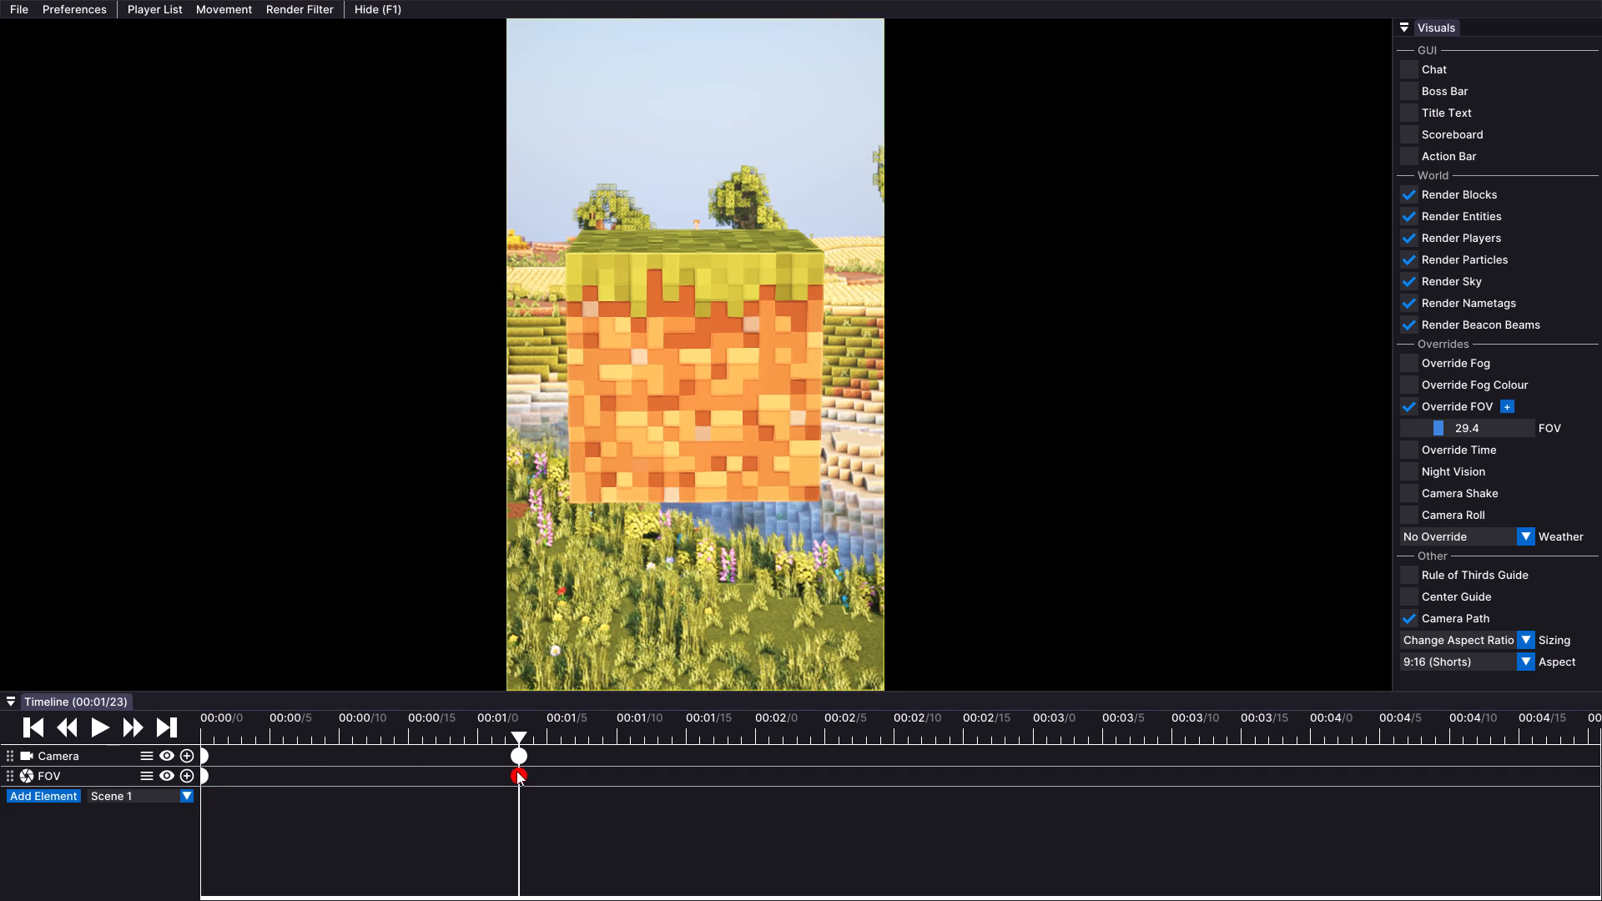
left_click_drag(516, 771, 226, 800)
left_click_drag(204, 773, 428, 781)
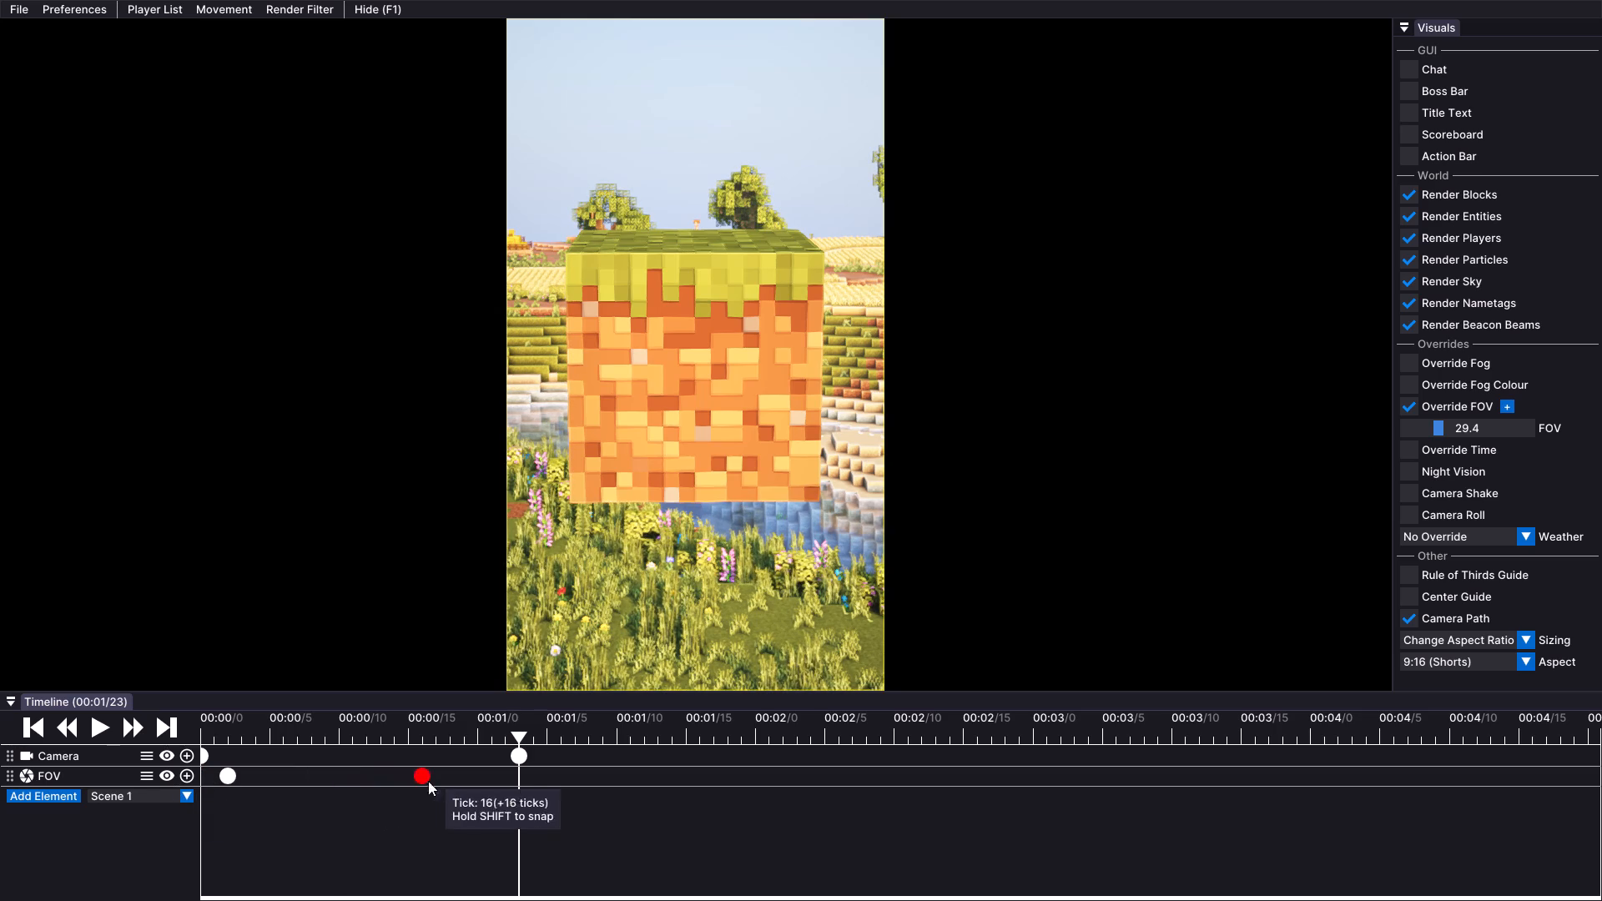
left_click_drag(428, 781, 519, 785)
left_click_drag(230, 780, 98, 778)
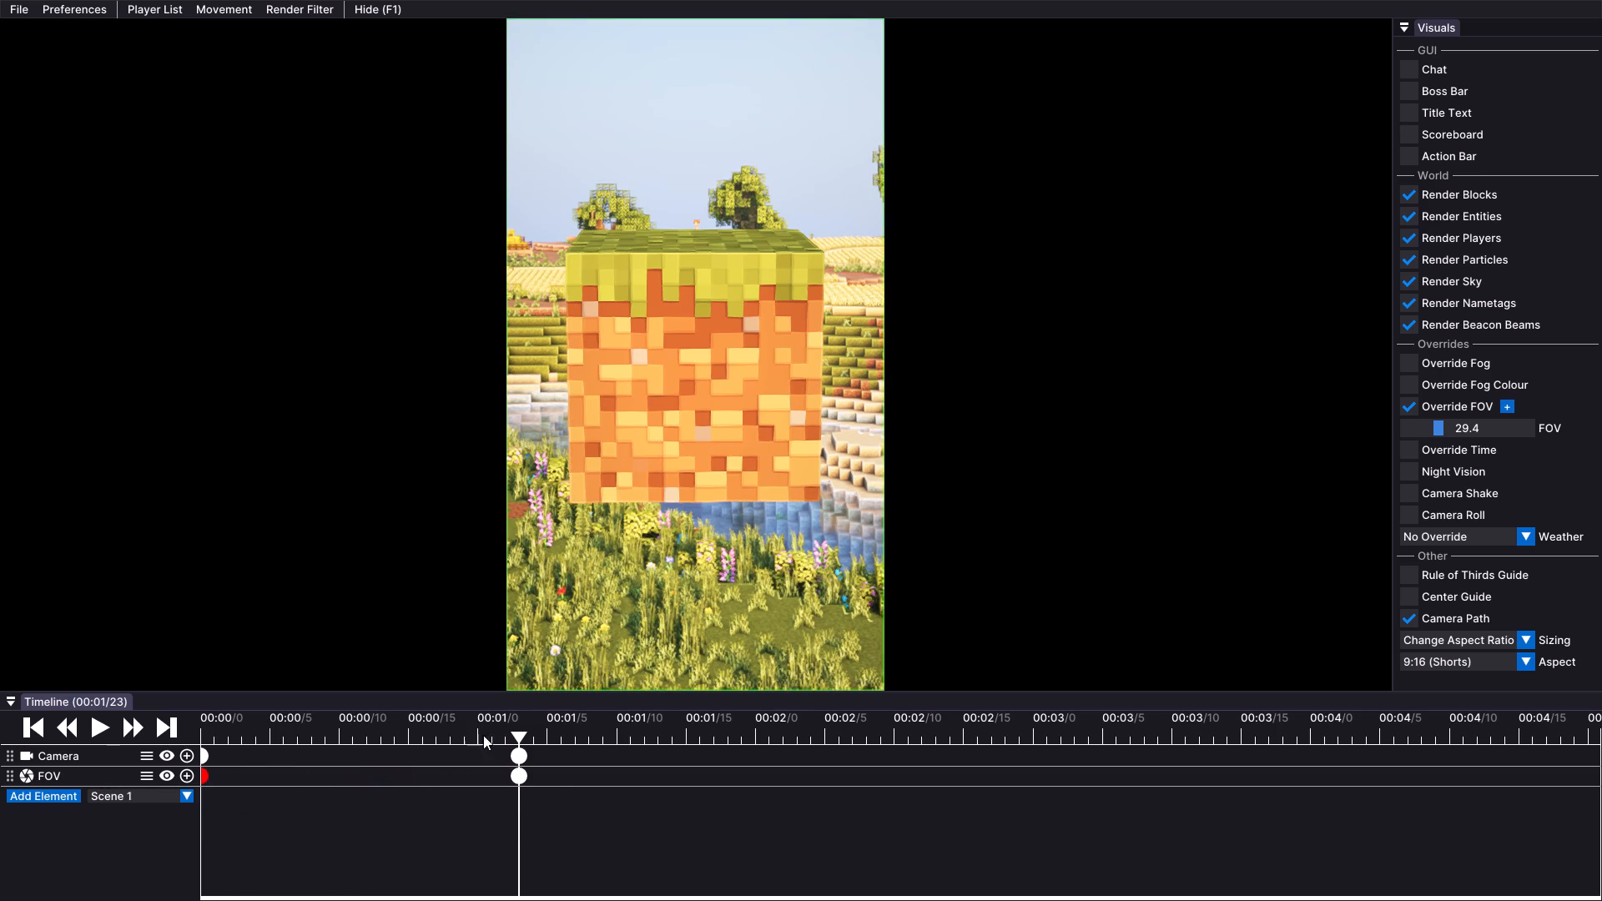
Play and scrub through the keyframed scene to preview the FOV zoom onto the grass block.
left_click_drag(486, 730, 58, 749)
key("space")
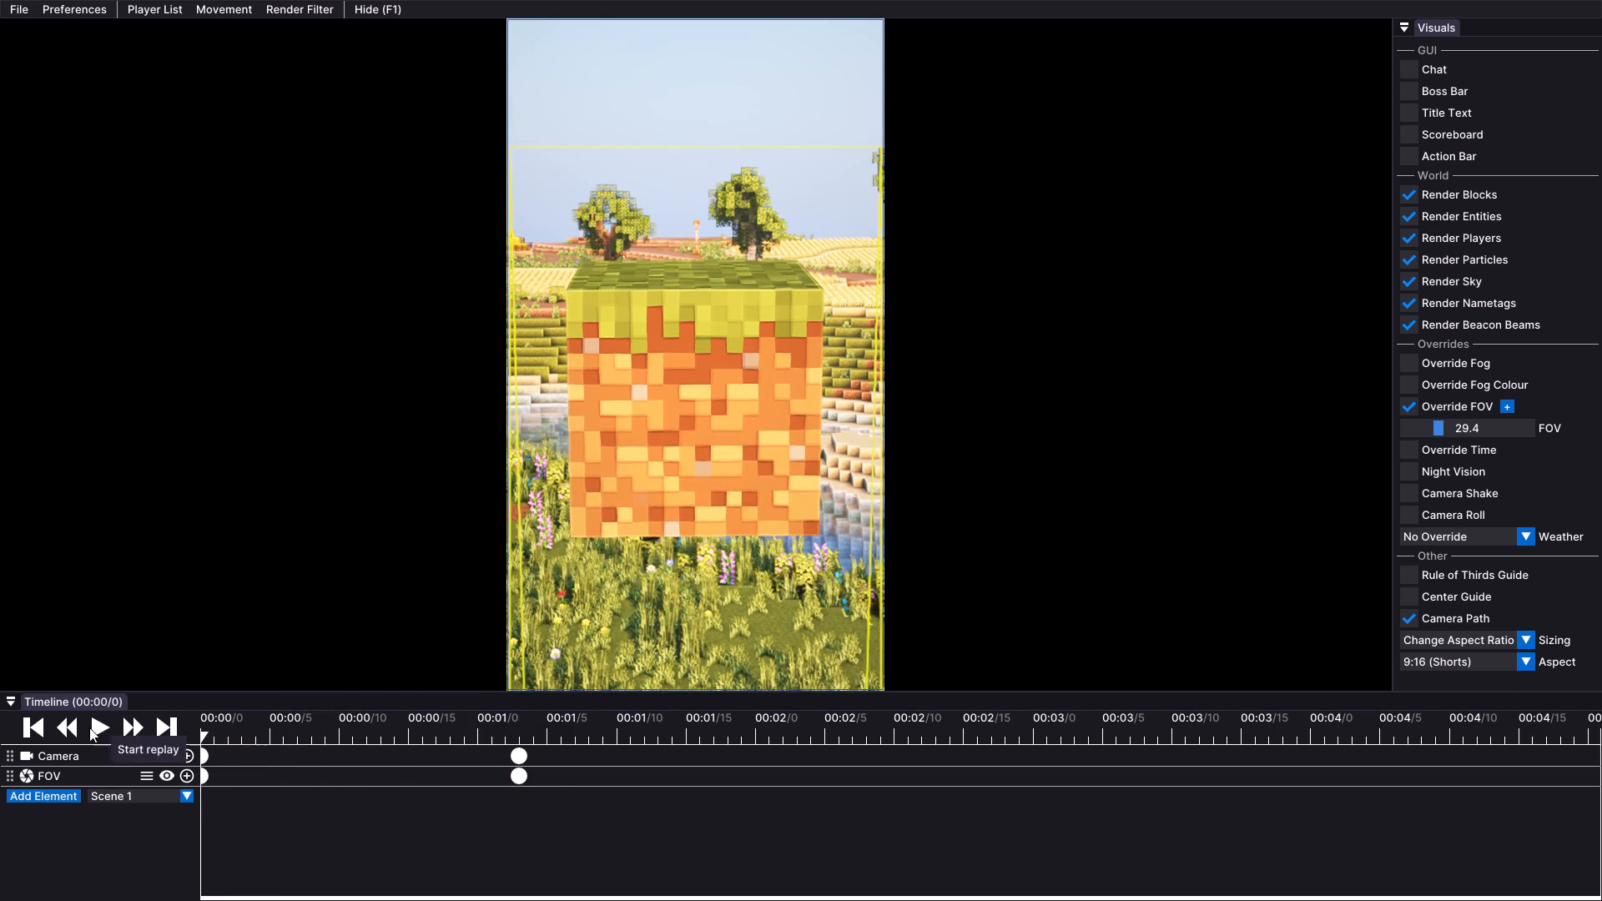
left_click(98, 732)
left_click(98, 732)
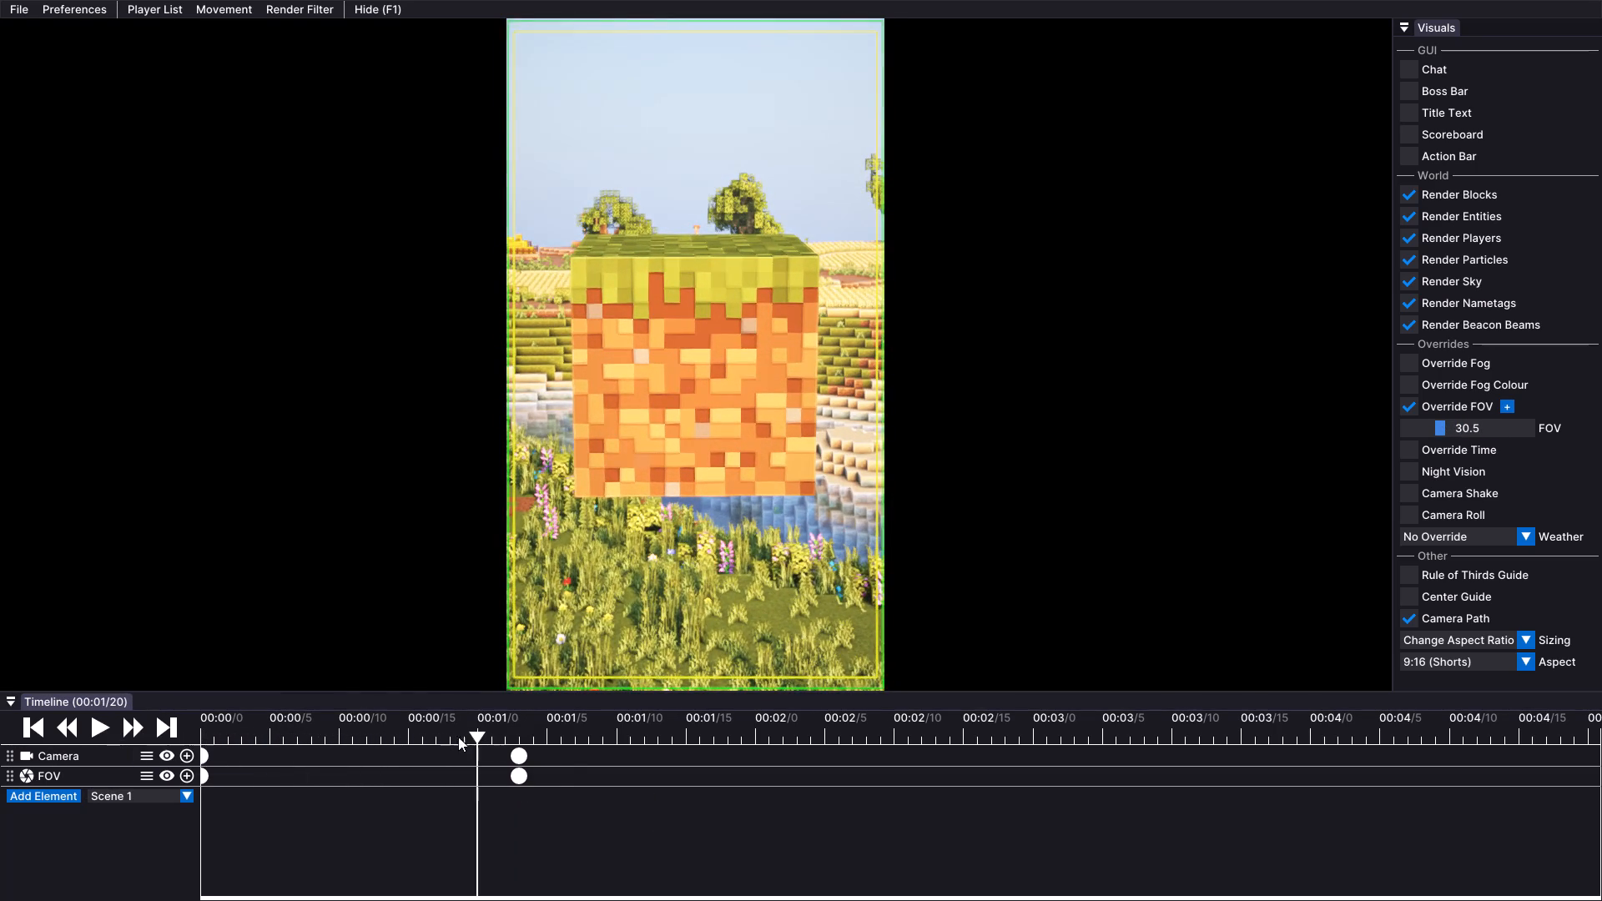
left_click_drag(490, 725, 136, 742)
left_click(103, 727)
left_click(104, 727)
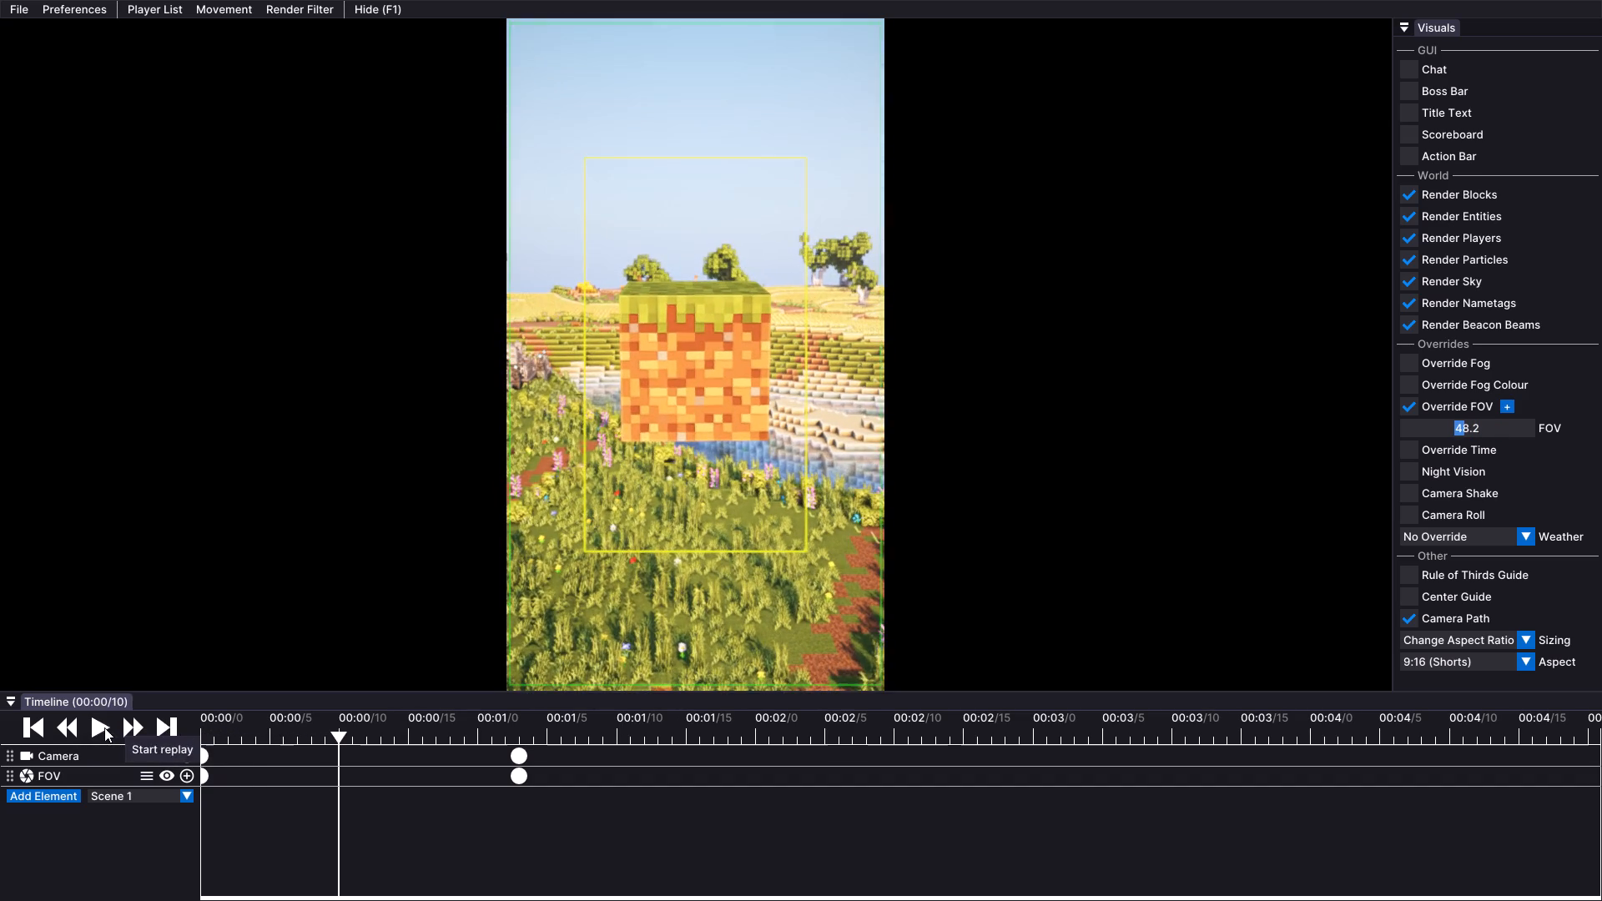
left_click_drag(340, 733, 516, 767)
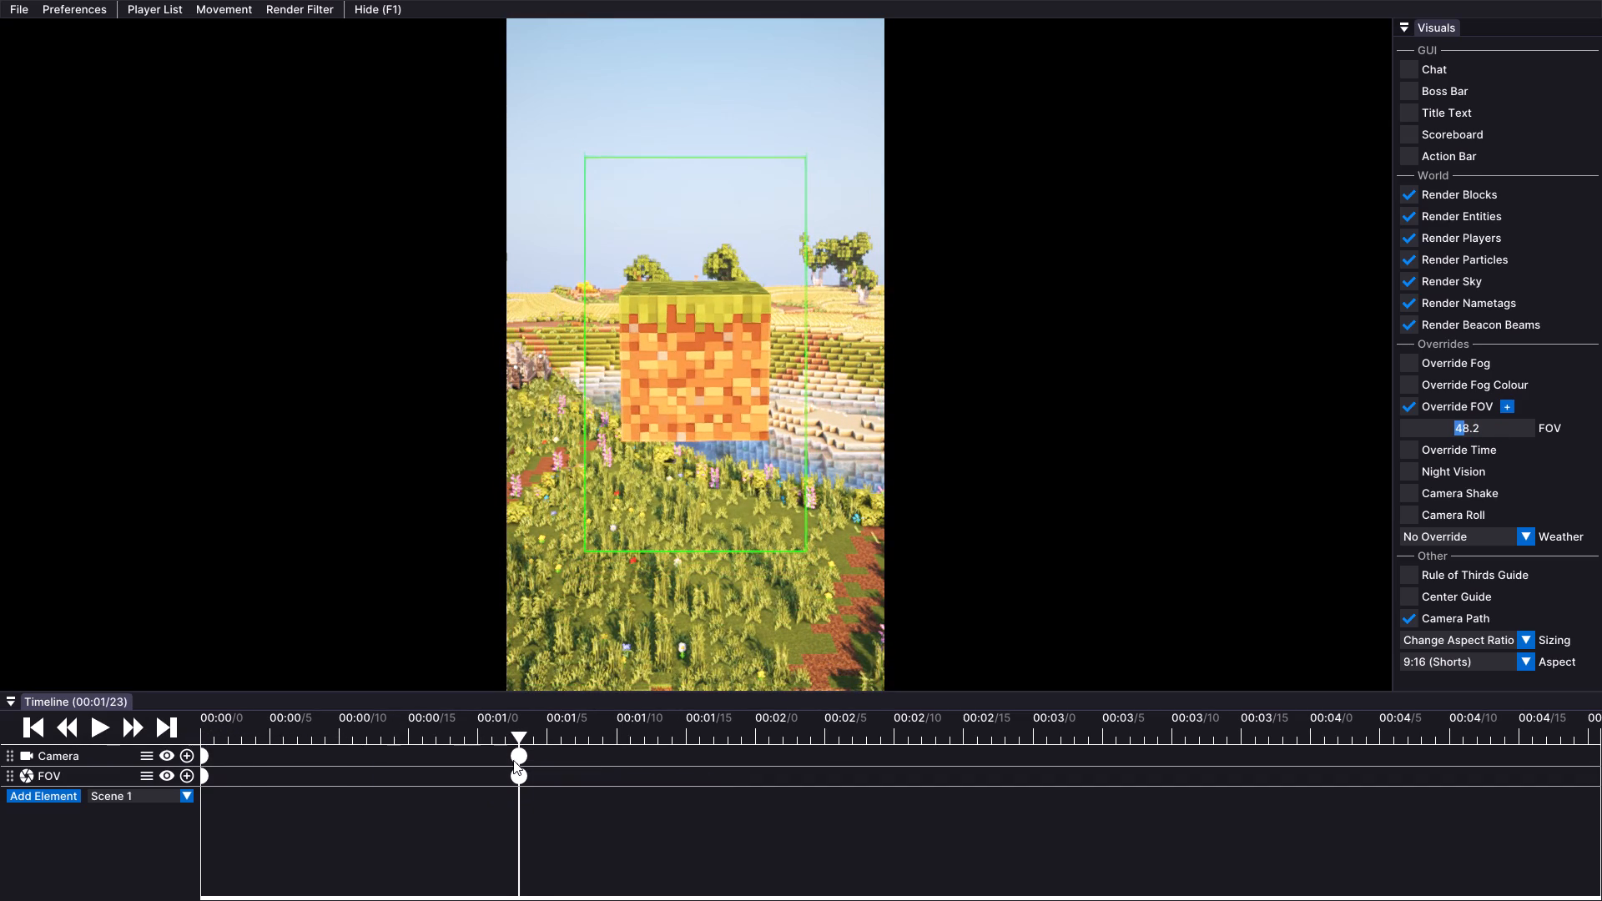
left_click(513, 760)
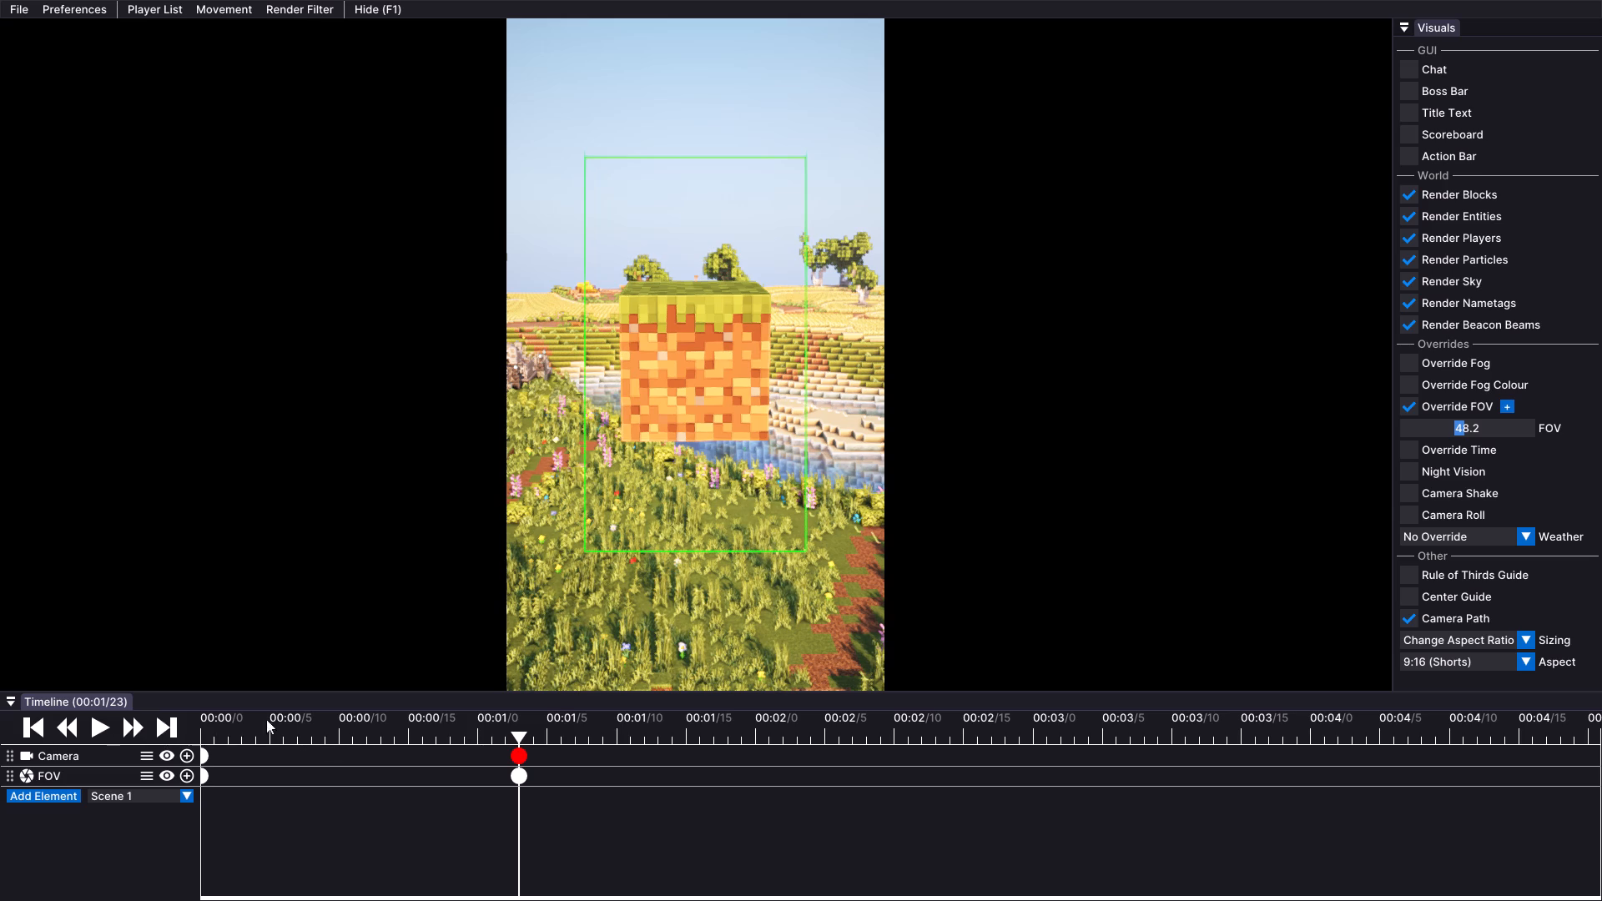
double_click(104, 732)
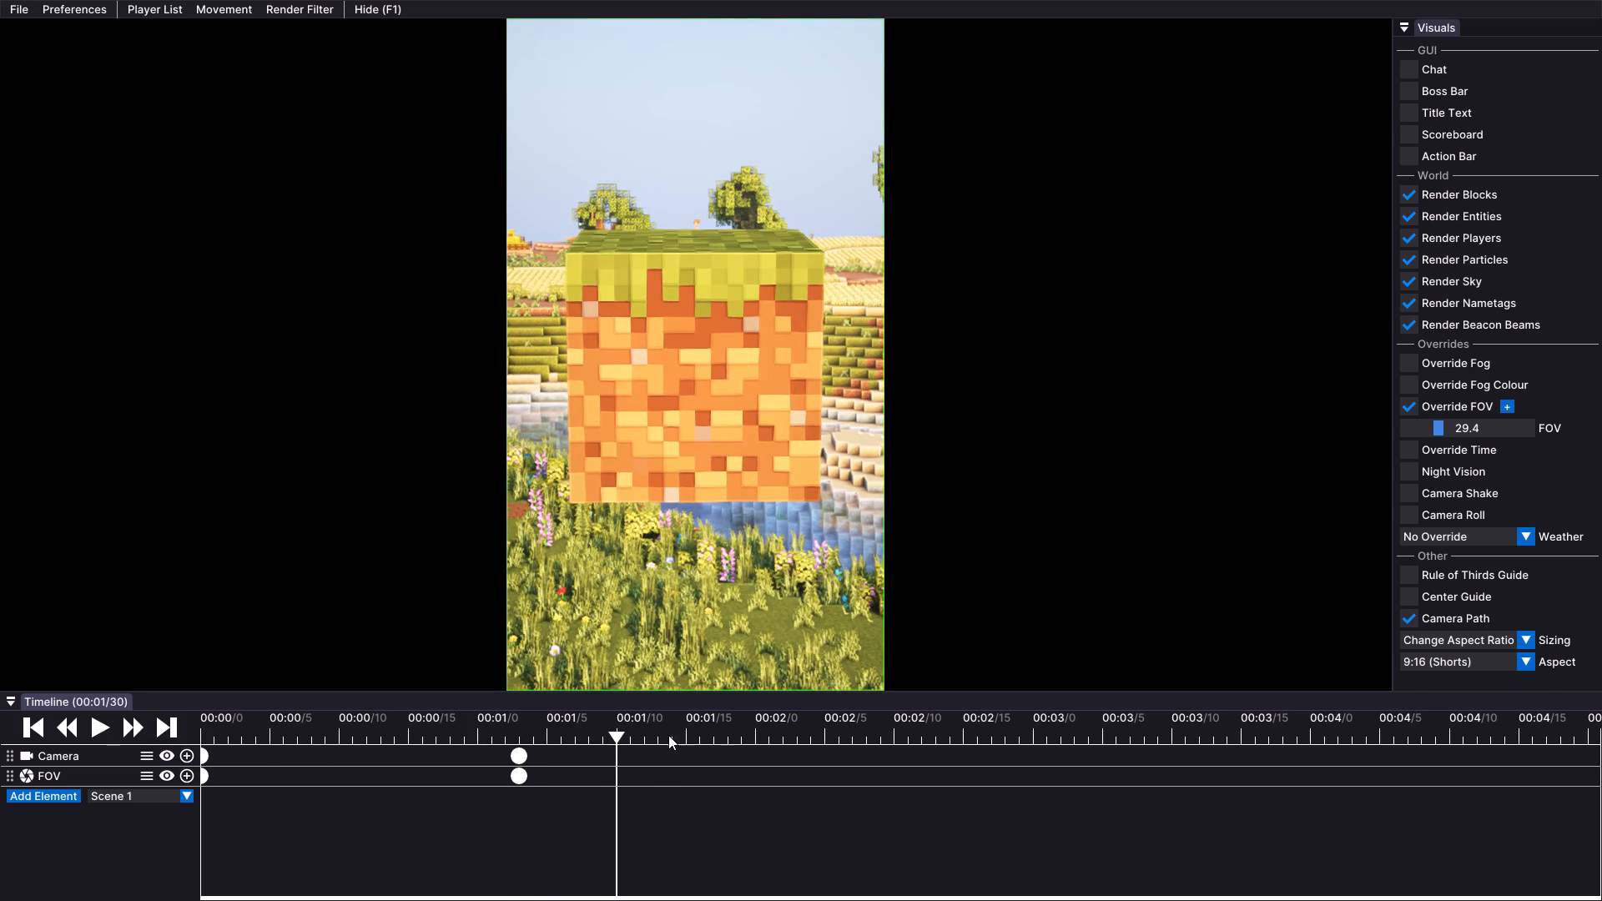
Scrub and play the scene between the start and 00:01/23 to review the camera and FOV keyframes.
left_click_drag(611, 724, 516, 753)
left_click(516, 756)
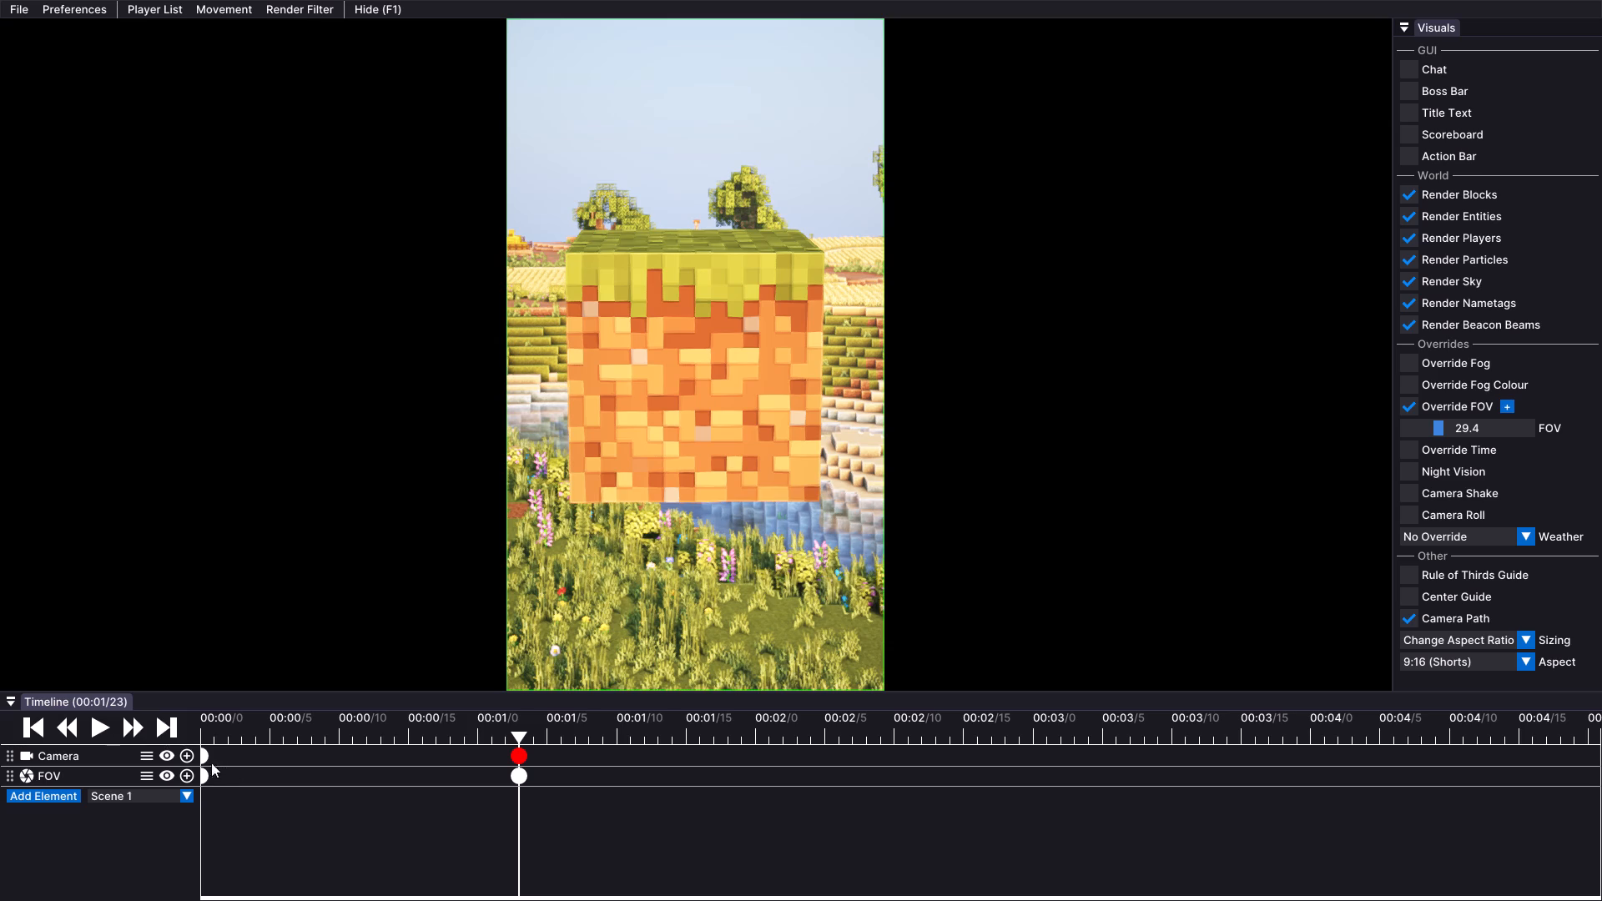
left_click_drag(513, 726, 5, 746)
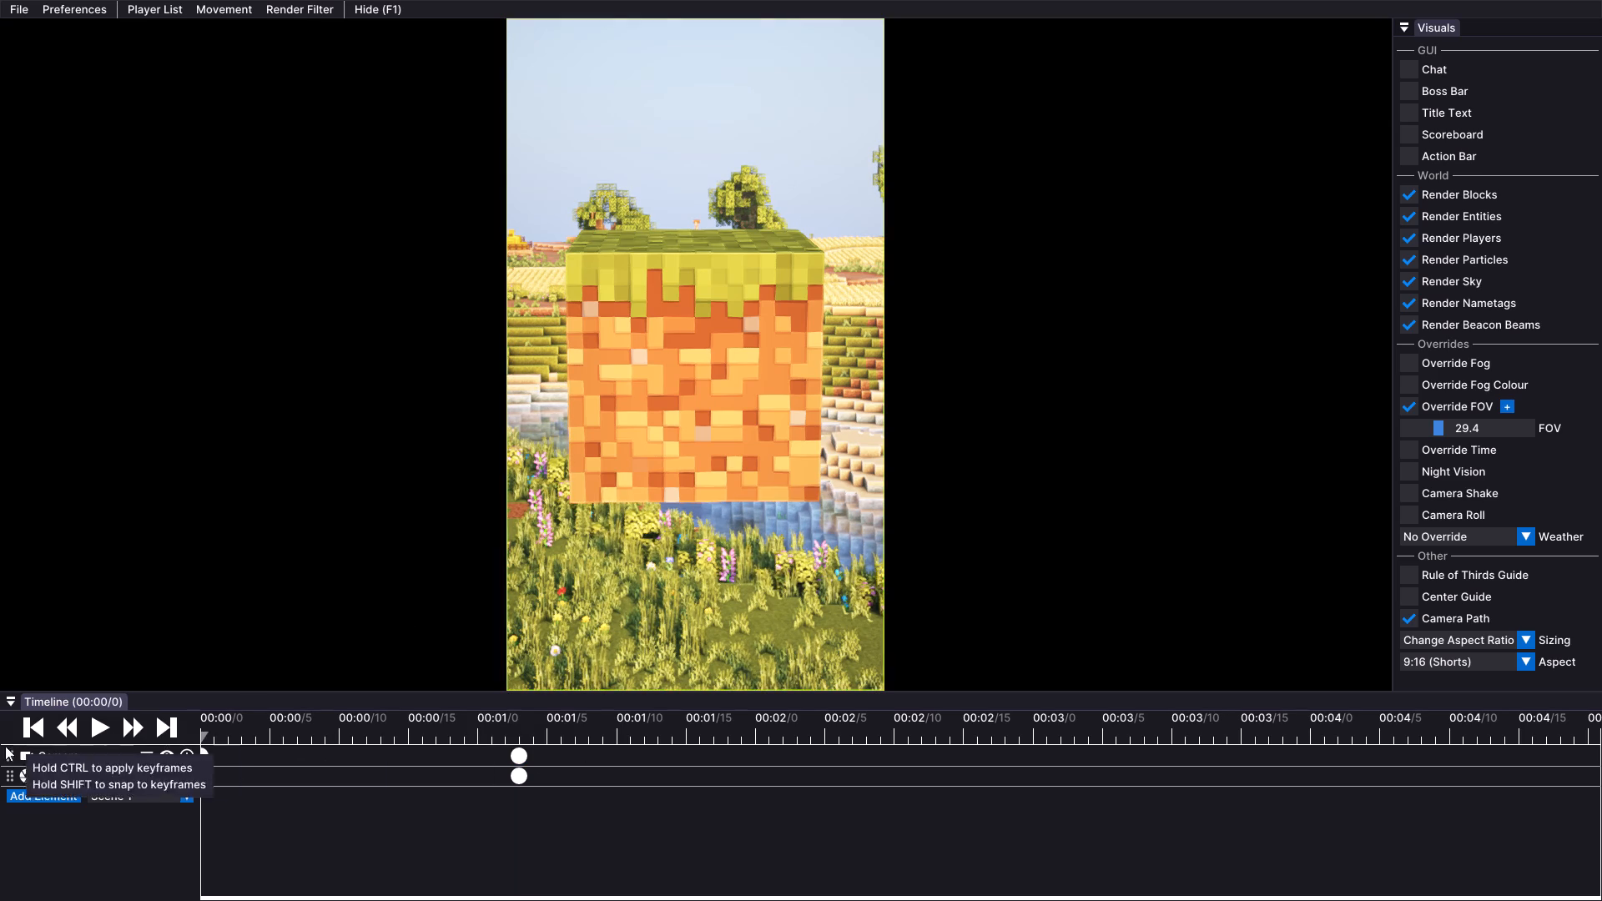
left_click(109, 726)
left_click(109, 726)
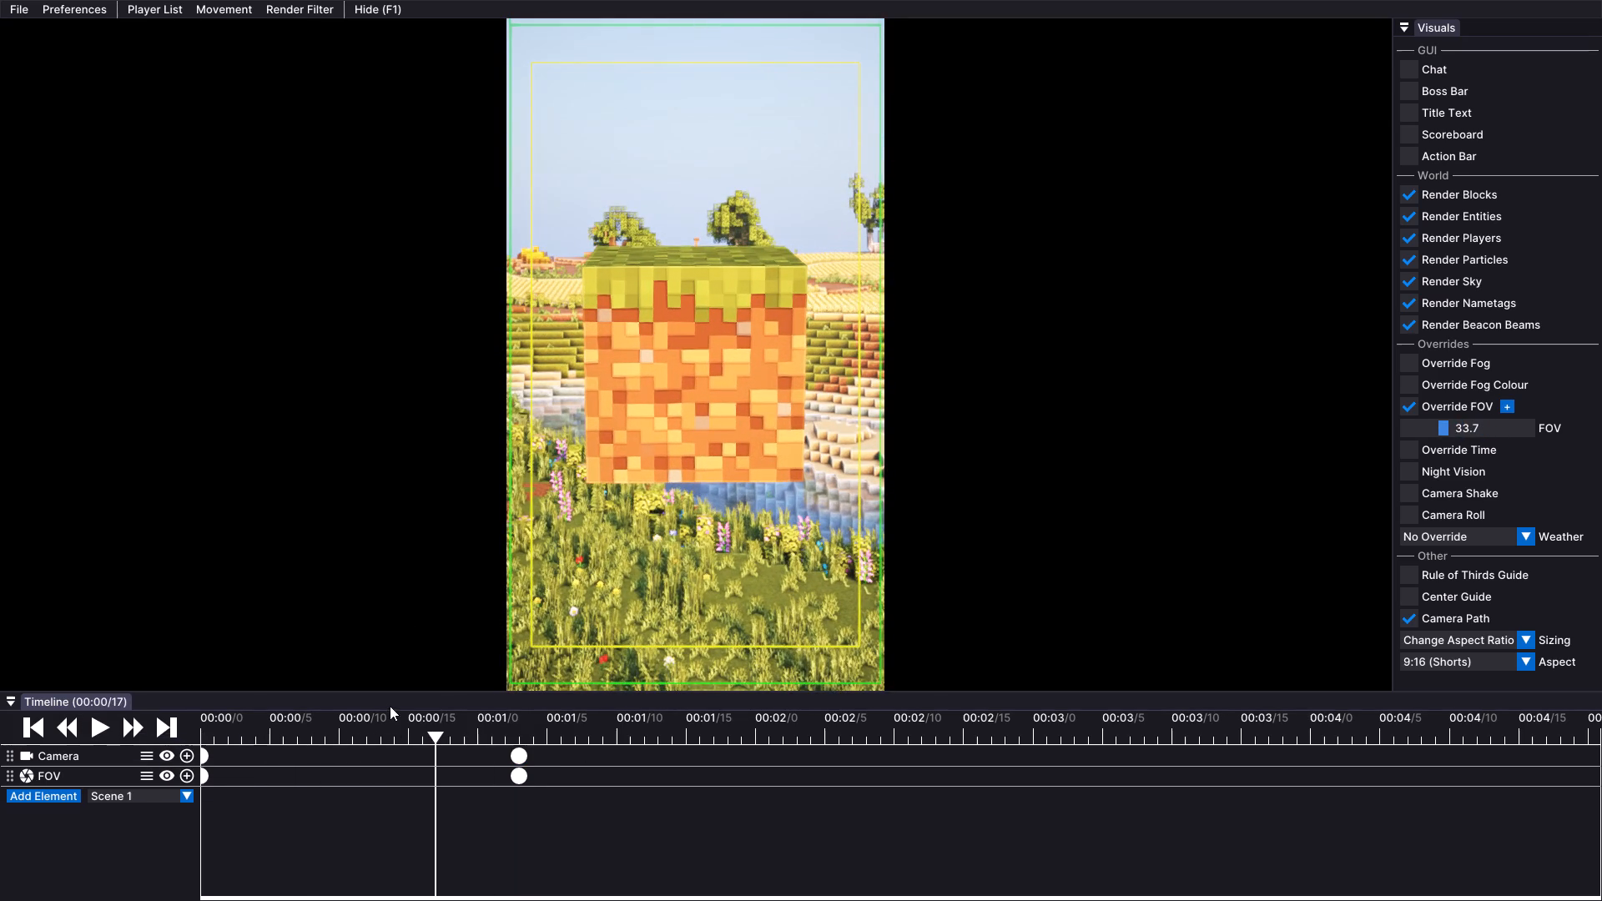
left_click_drag(425, 732, 188, 768)
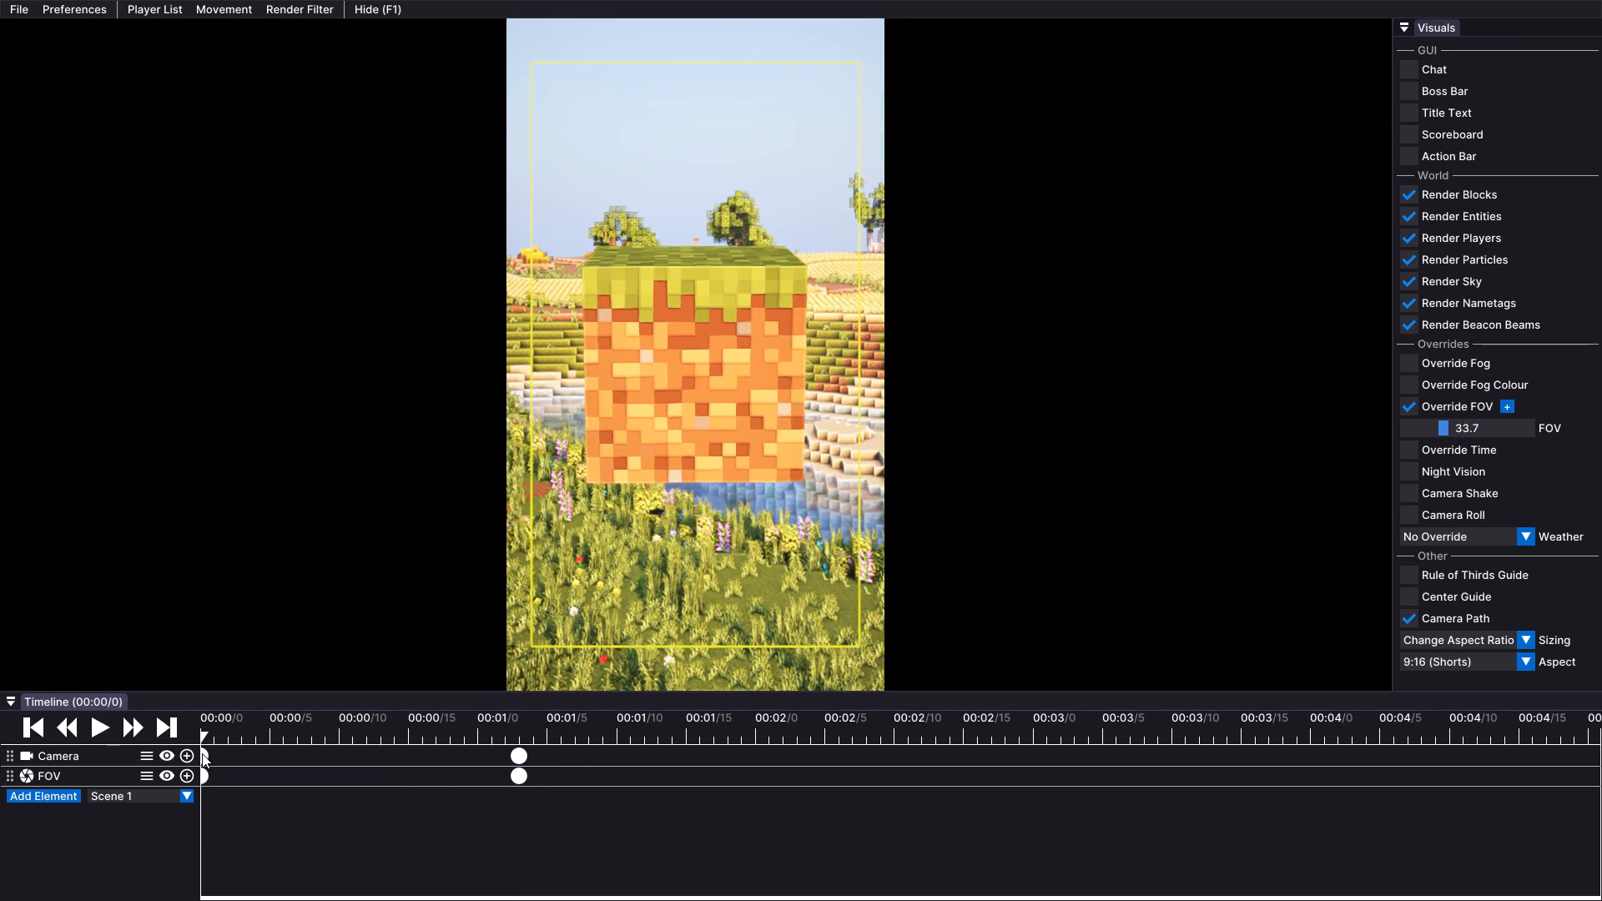
left_click(202, 753)
right_click(199, 755)
left_click(199, 755)
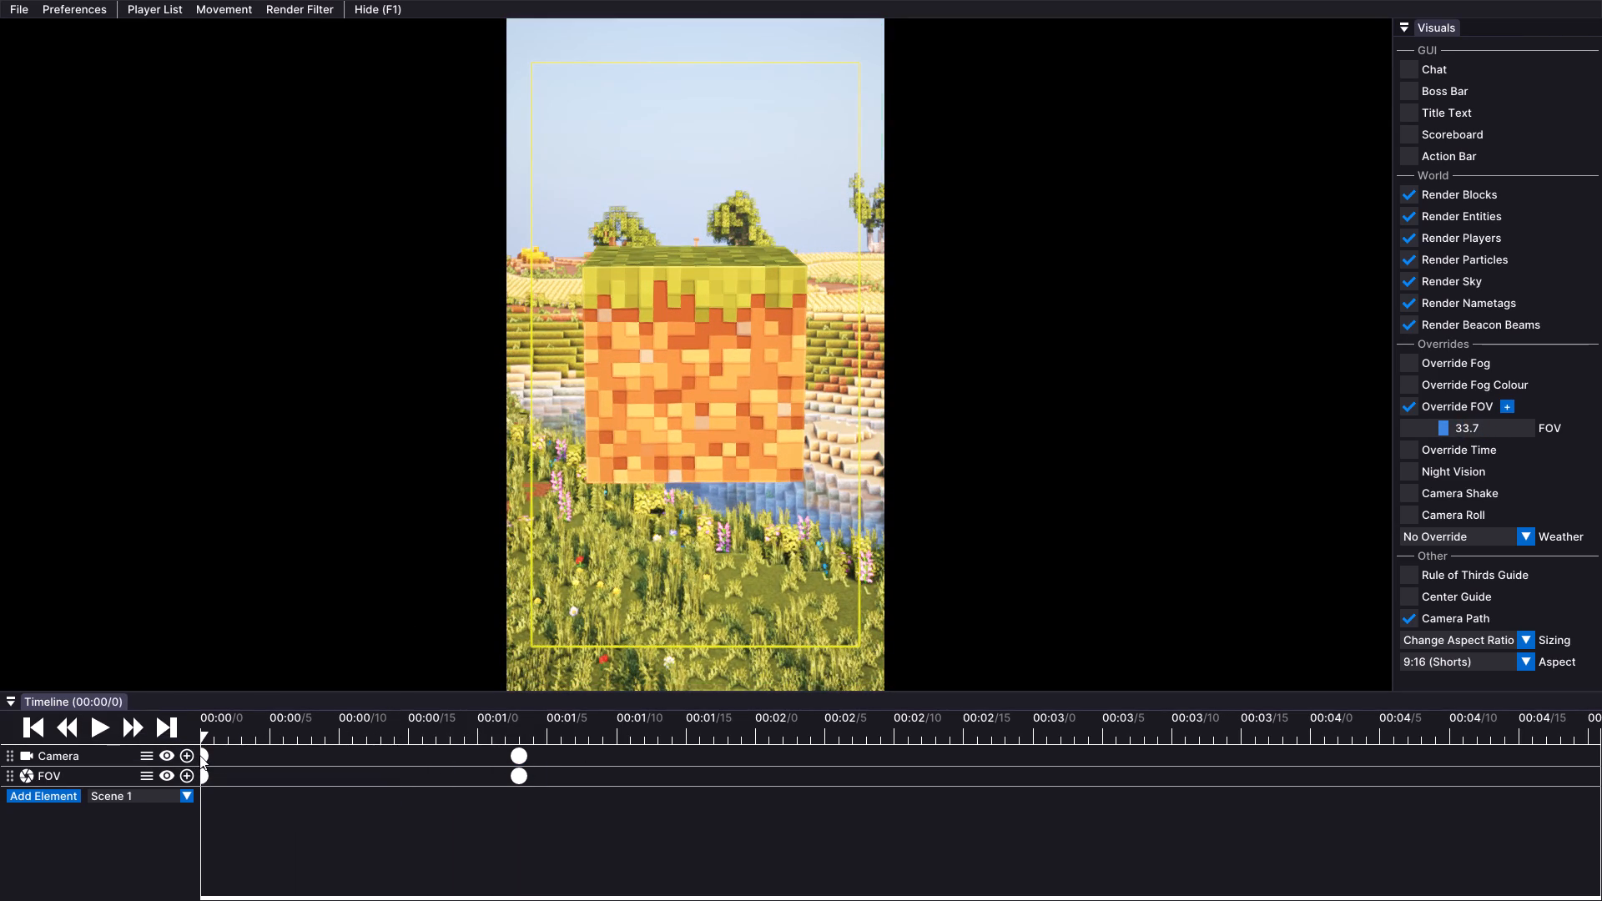
left_click(209, 753)
left_click_drag(569, 742, 433, 749)
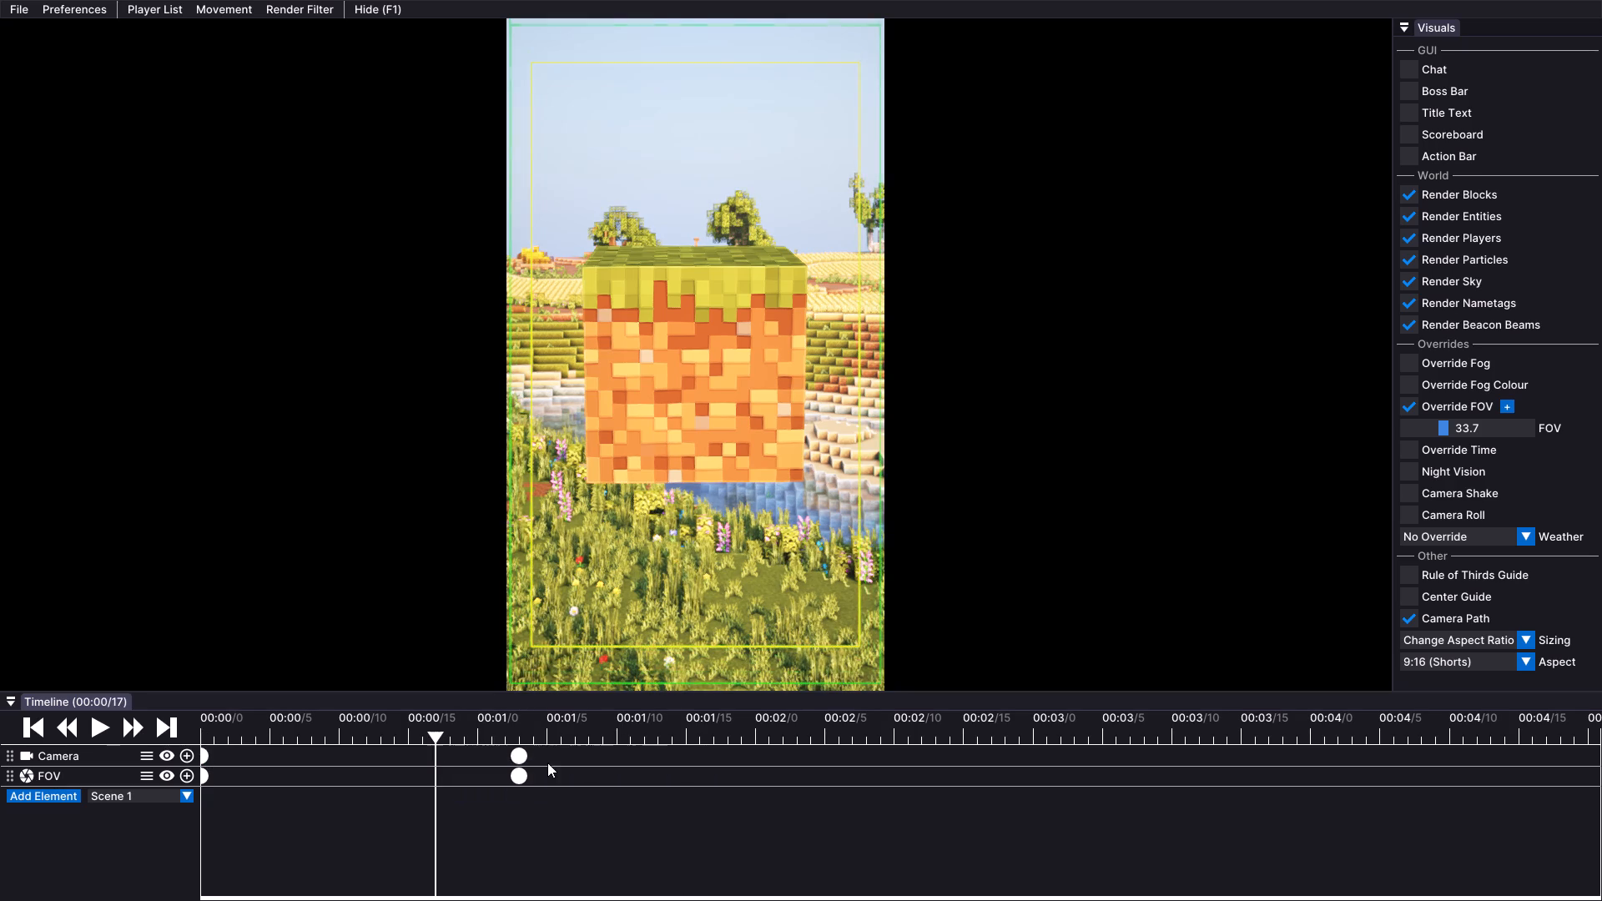
Delete both camera keyframes and preview the scene with only the FOV keyframes.
left_click_drag(547, 763, 168, 753)
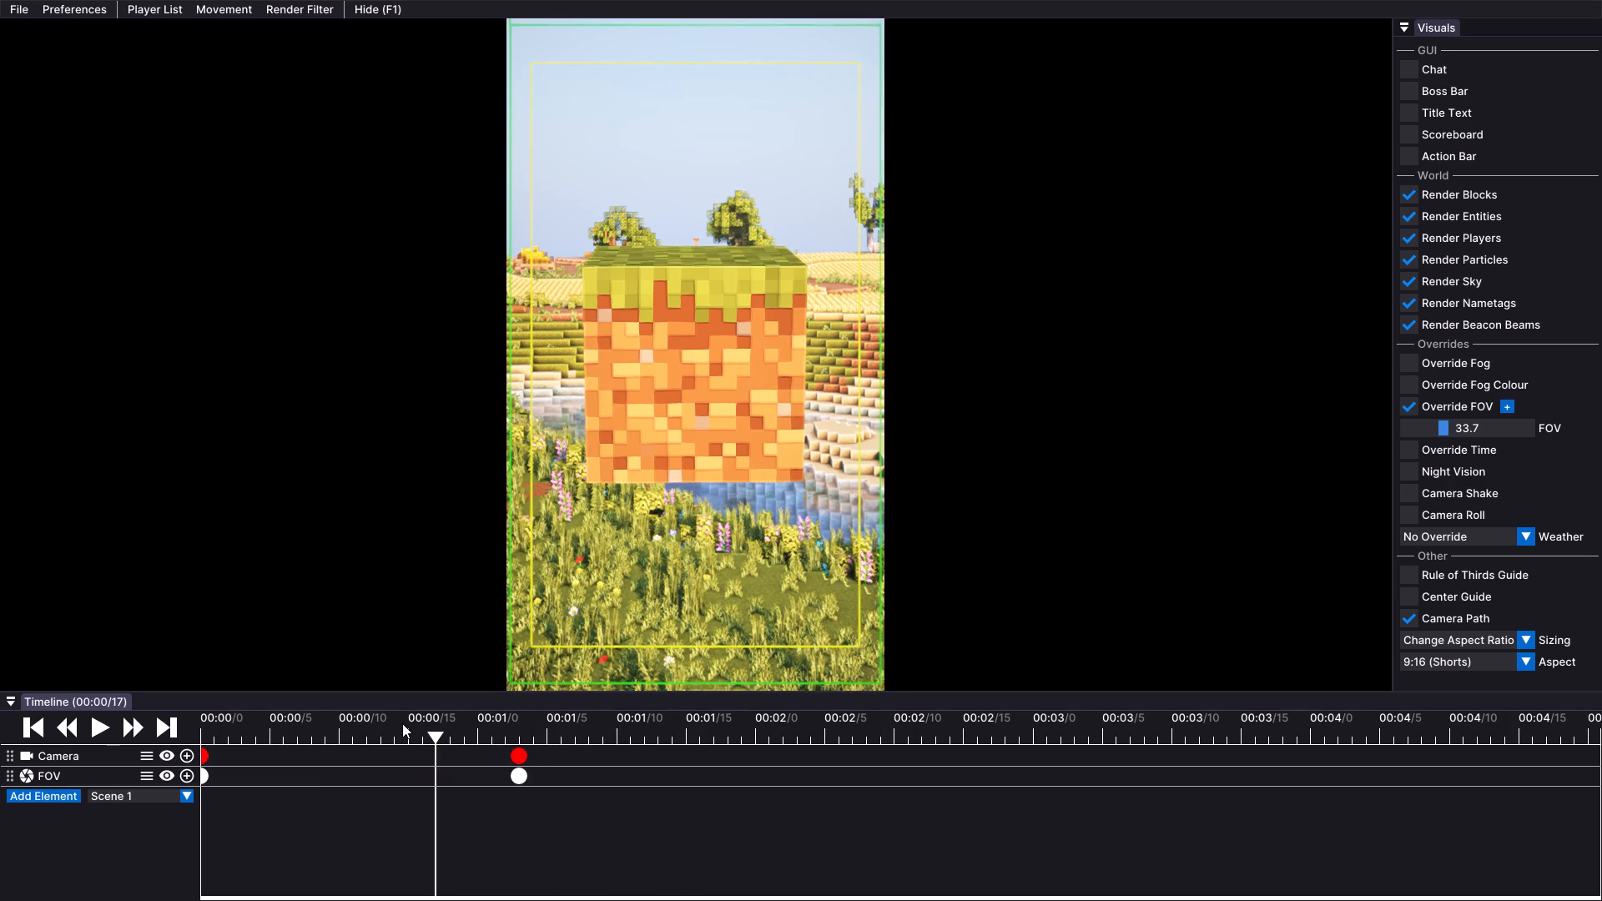
key("Delete")
left_click_drag(446, 724, 0, 637)
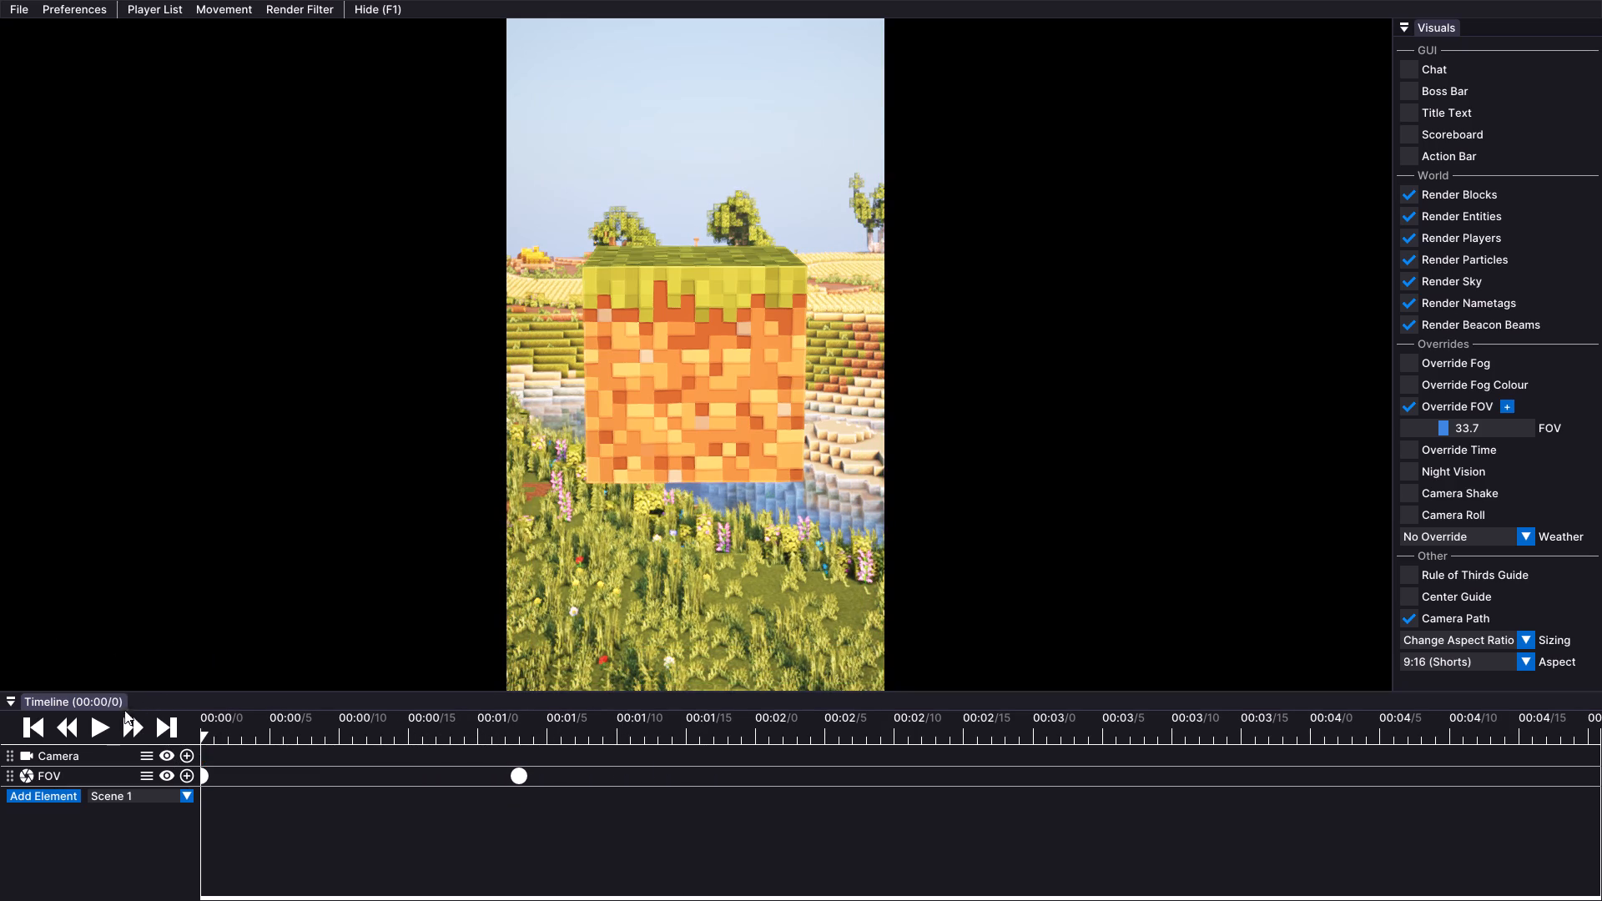
left_click(98, 733)
left_click(94, 733)
left_click_drag(421, 727, 176, 733)
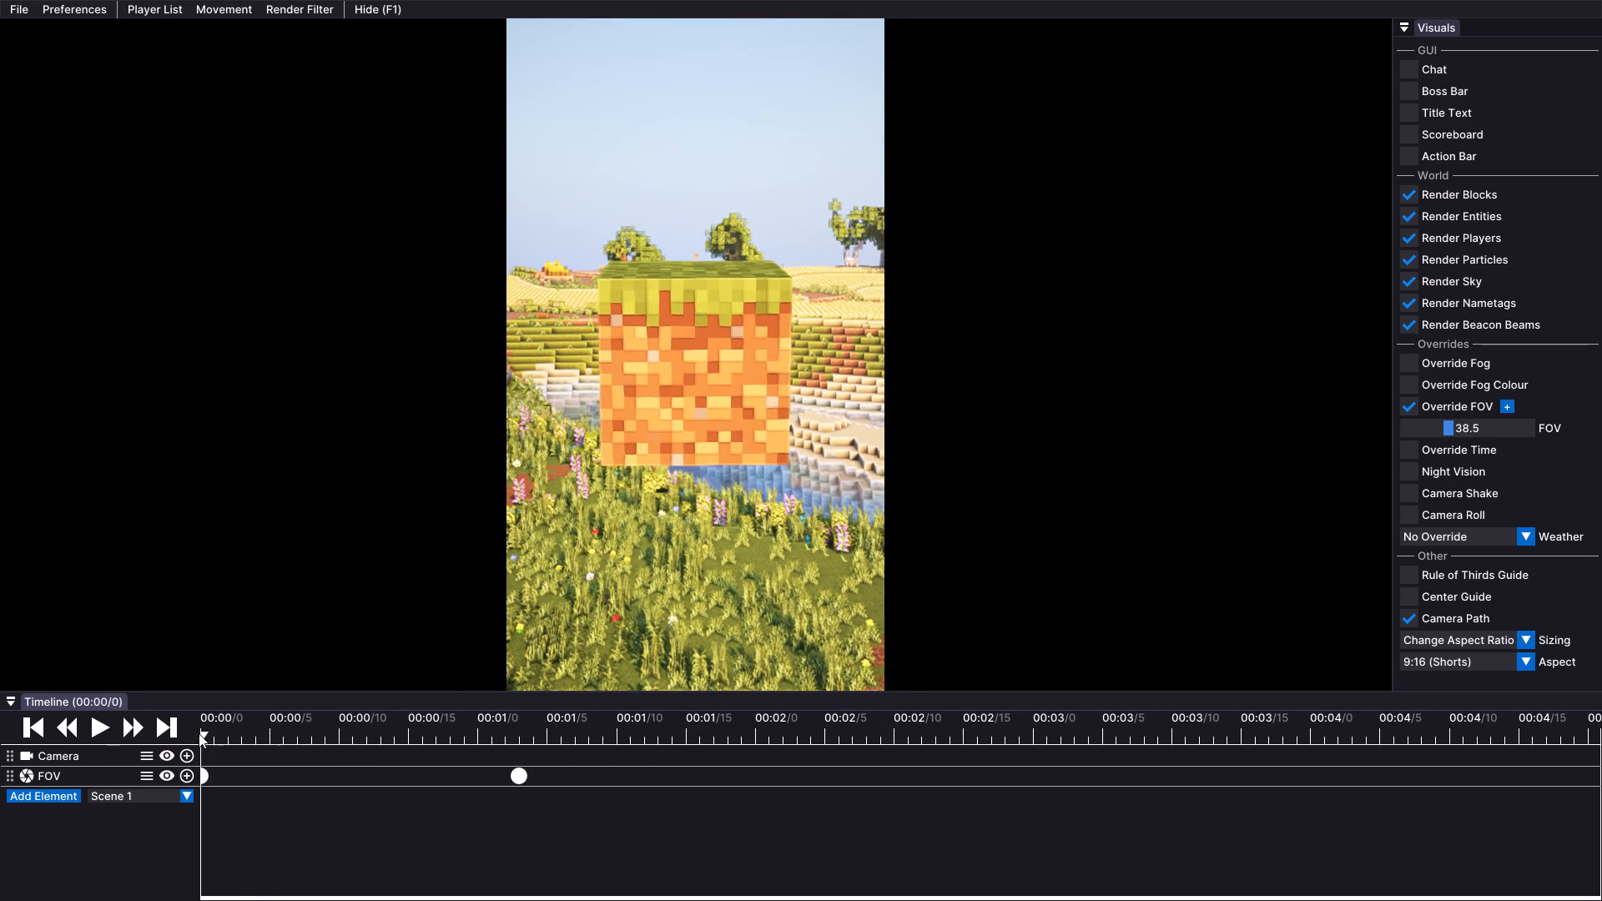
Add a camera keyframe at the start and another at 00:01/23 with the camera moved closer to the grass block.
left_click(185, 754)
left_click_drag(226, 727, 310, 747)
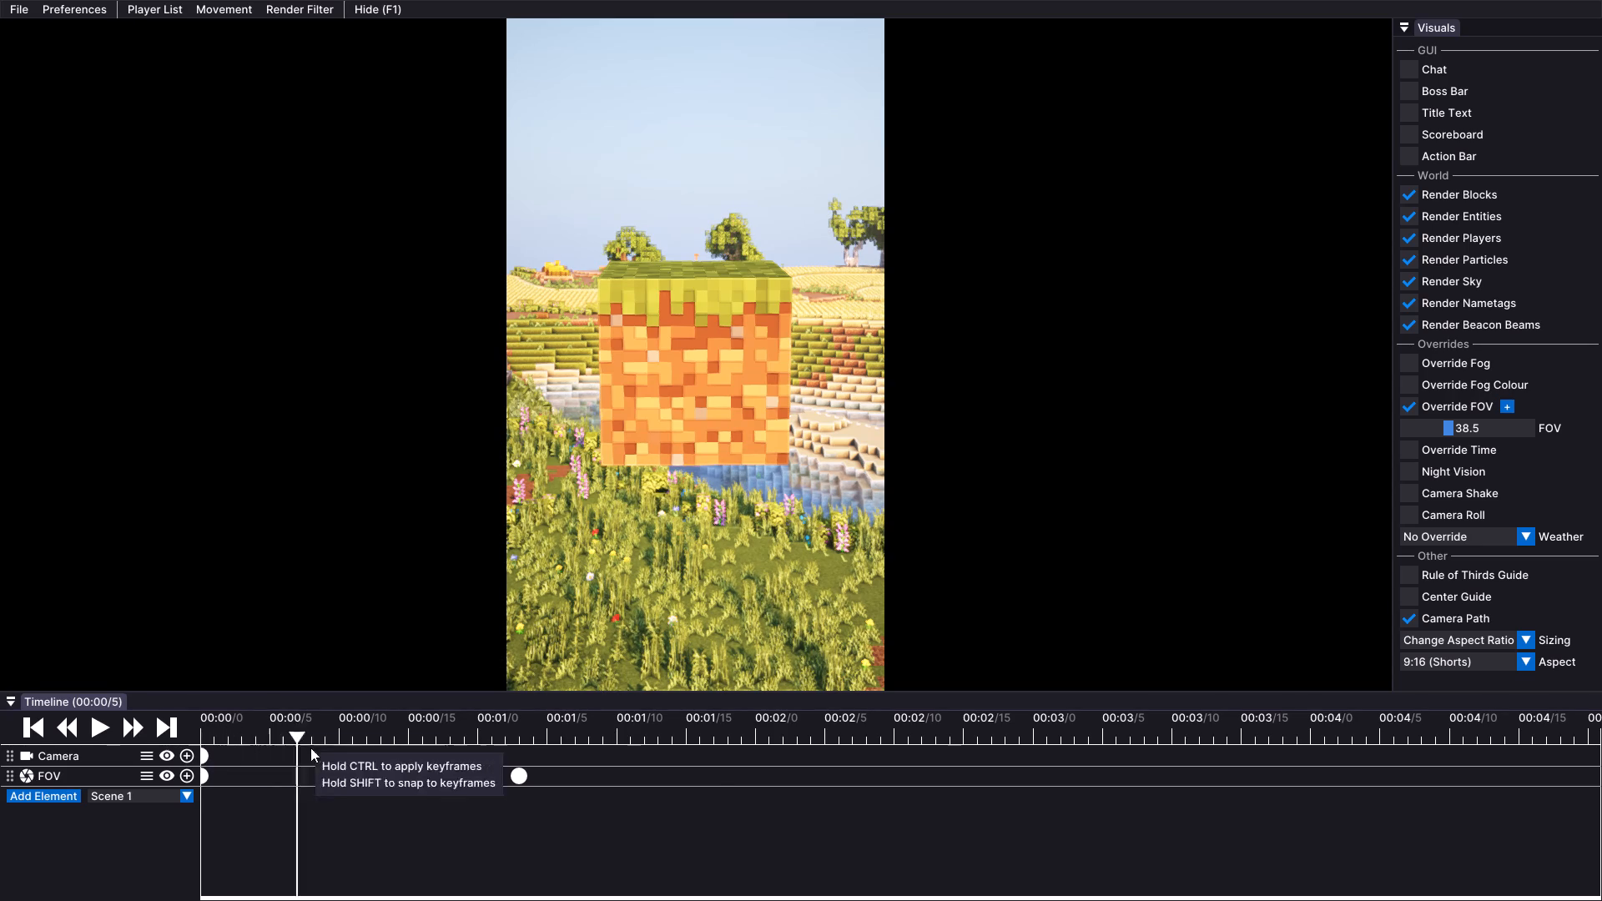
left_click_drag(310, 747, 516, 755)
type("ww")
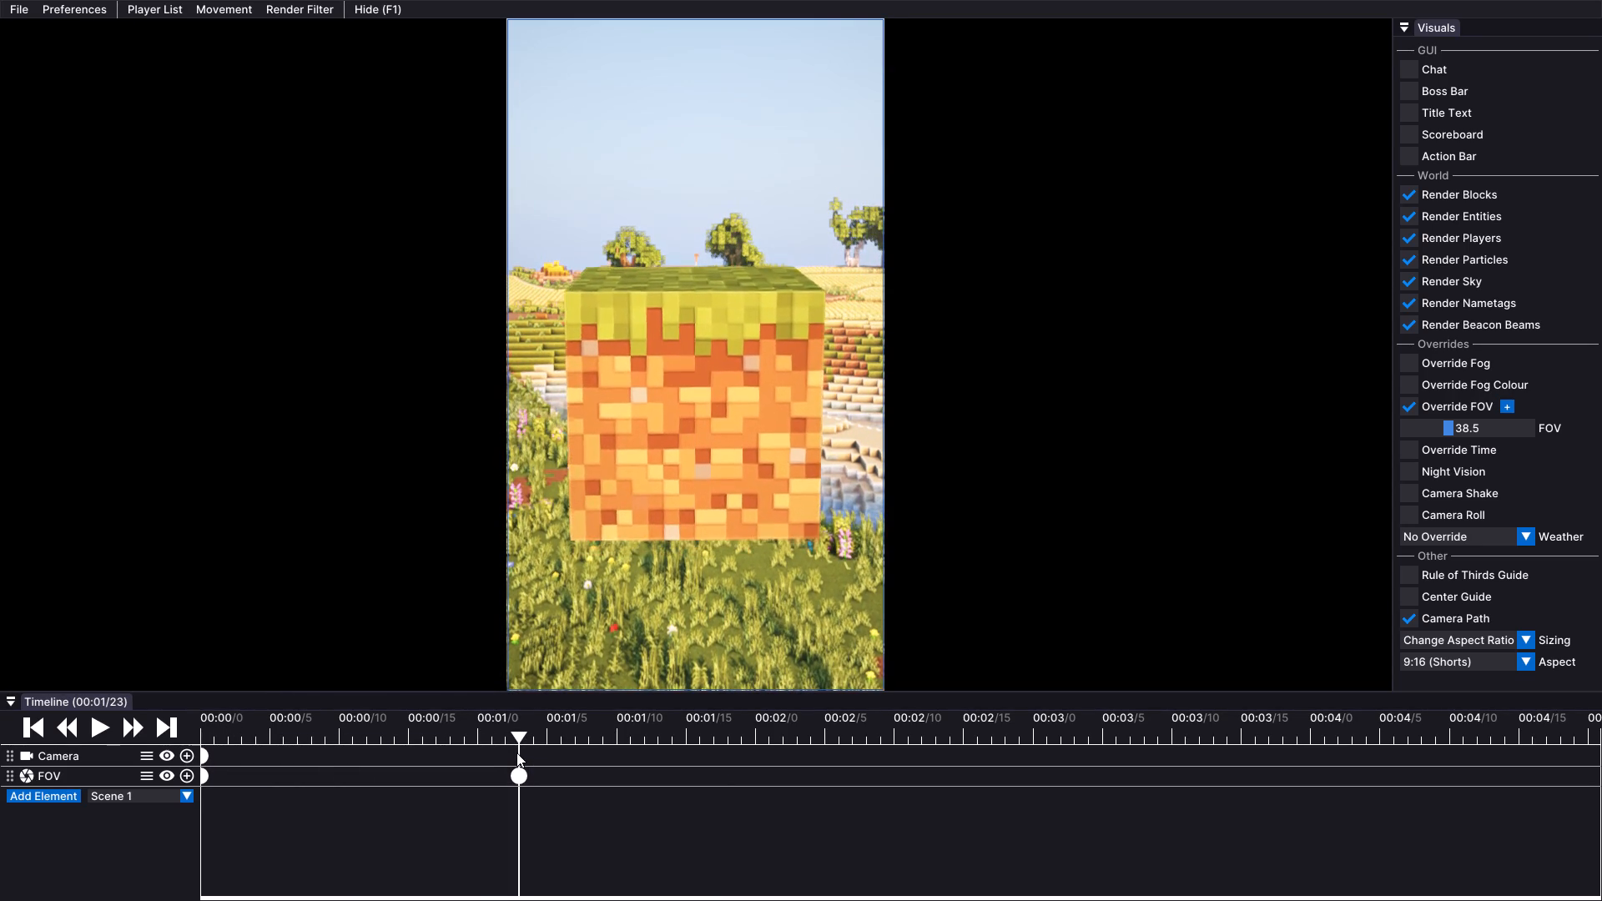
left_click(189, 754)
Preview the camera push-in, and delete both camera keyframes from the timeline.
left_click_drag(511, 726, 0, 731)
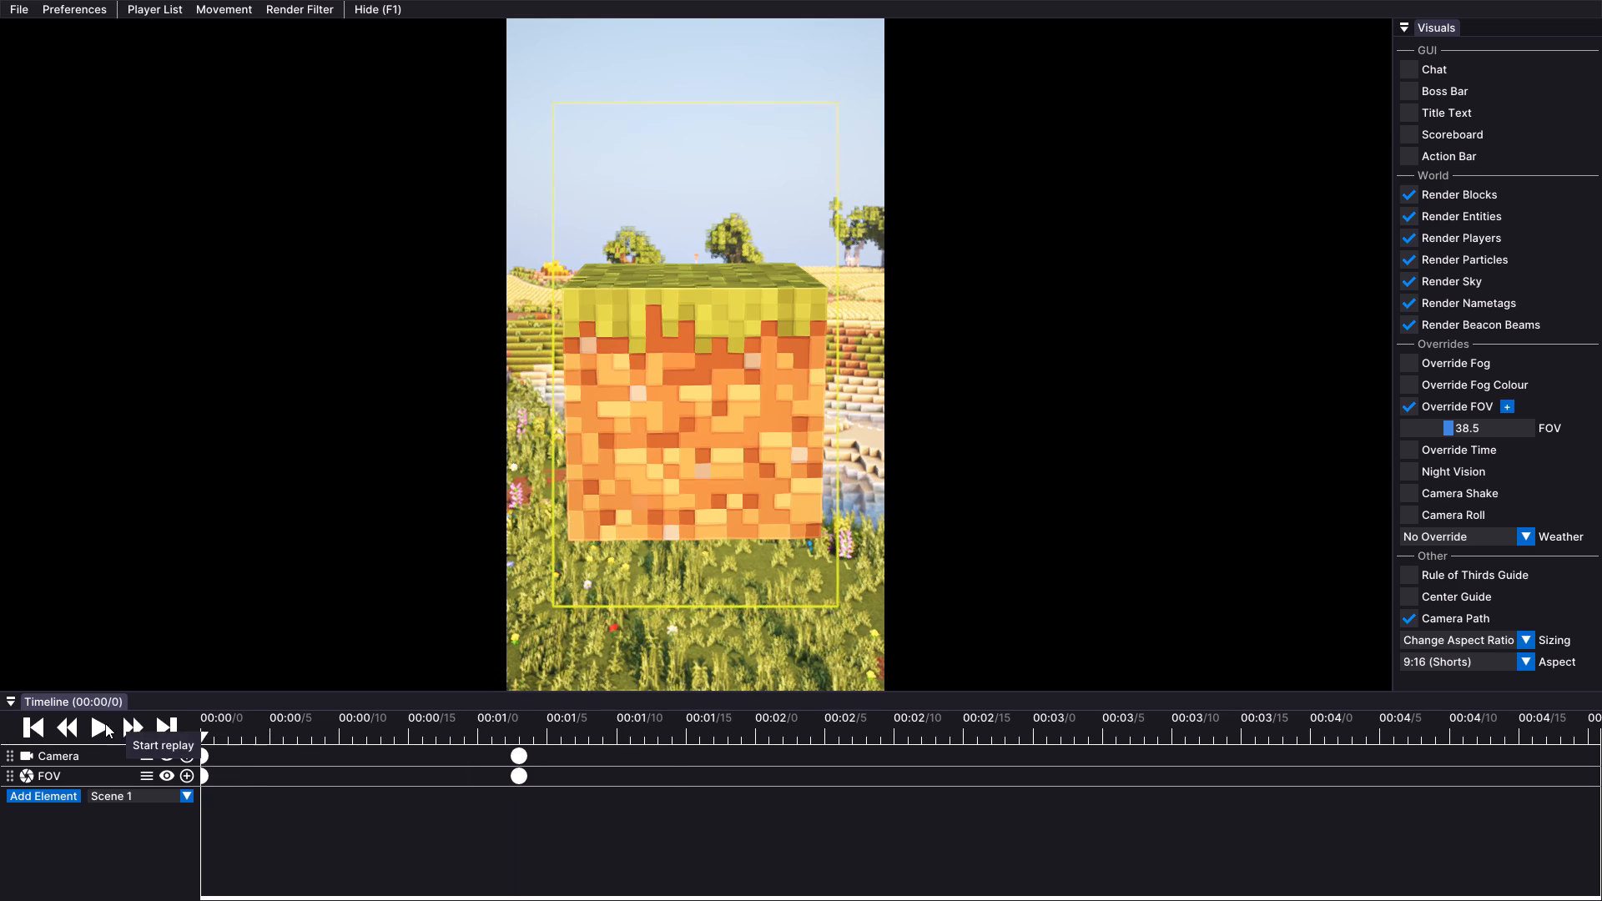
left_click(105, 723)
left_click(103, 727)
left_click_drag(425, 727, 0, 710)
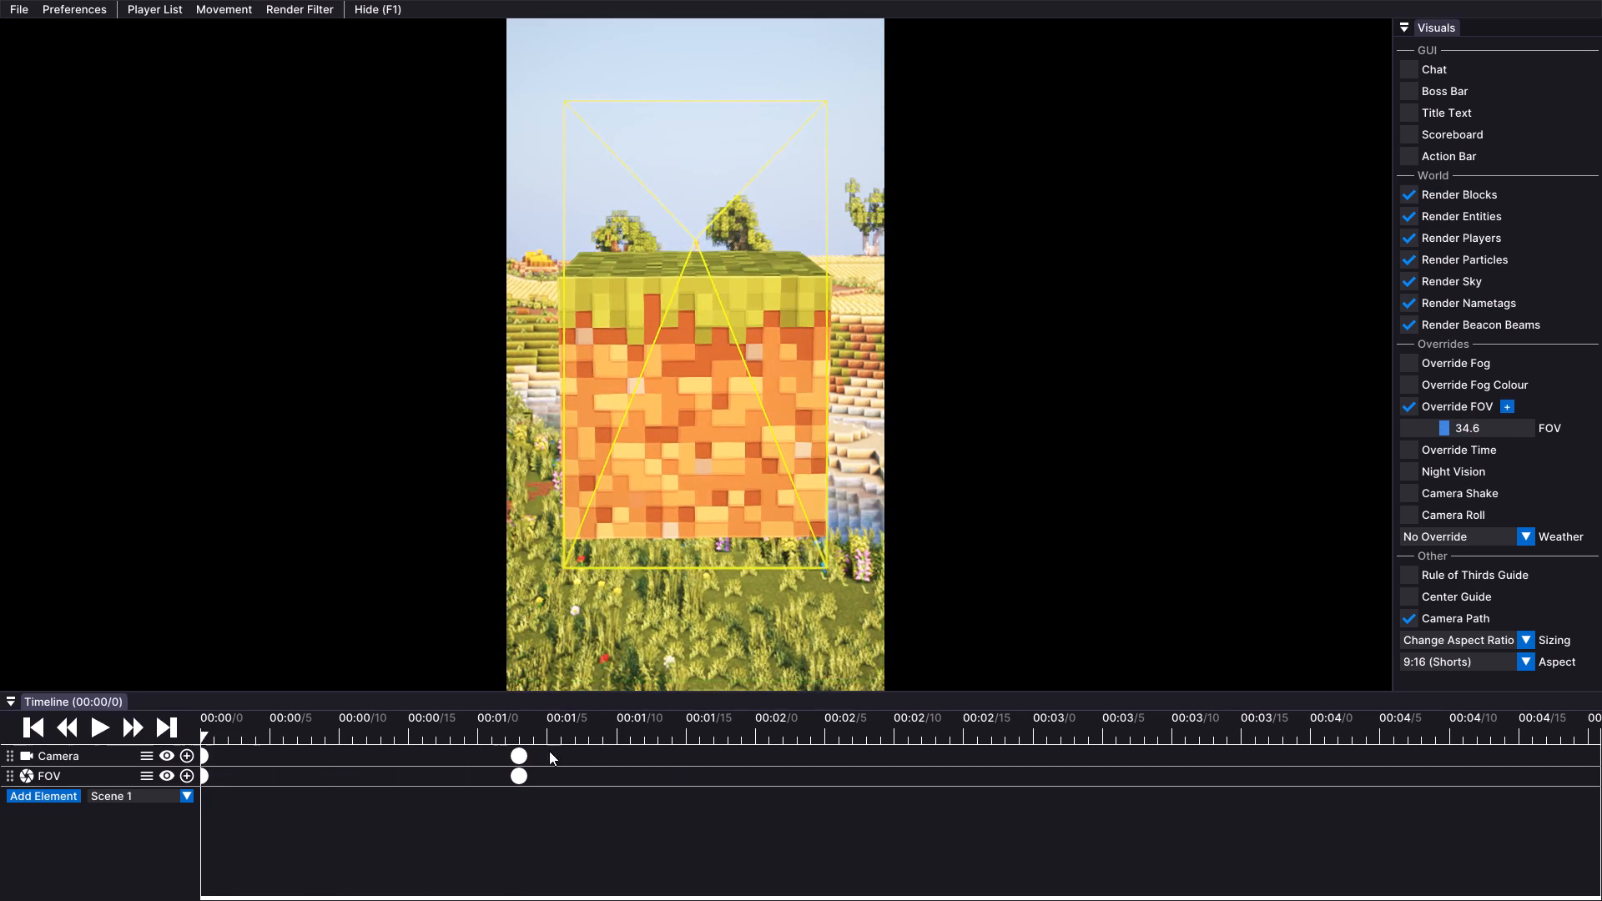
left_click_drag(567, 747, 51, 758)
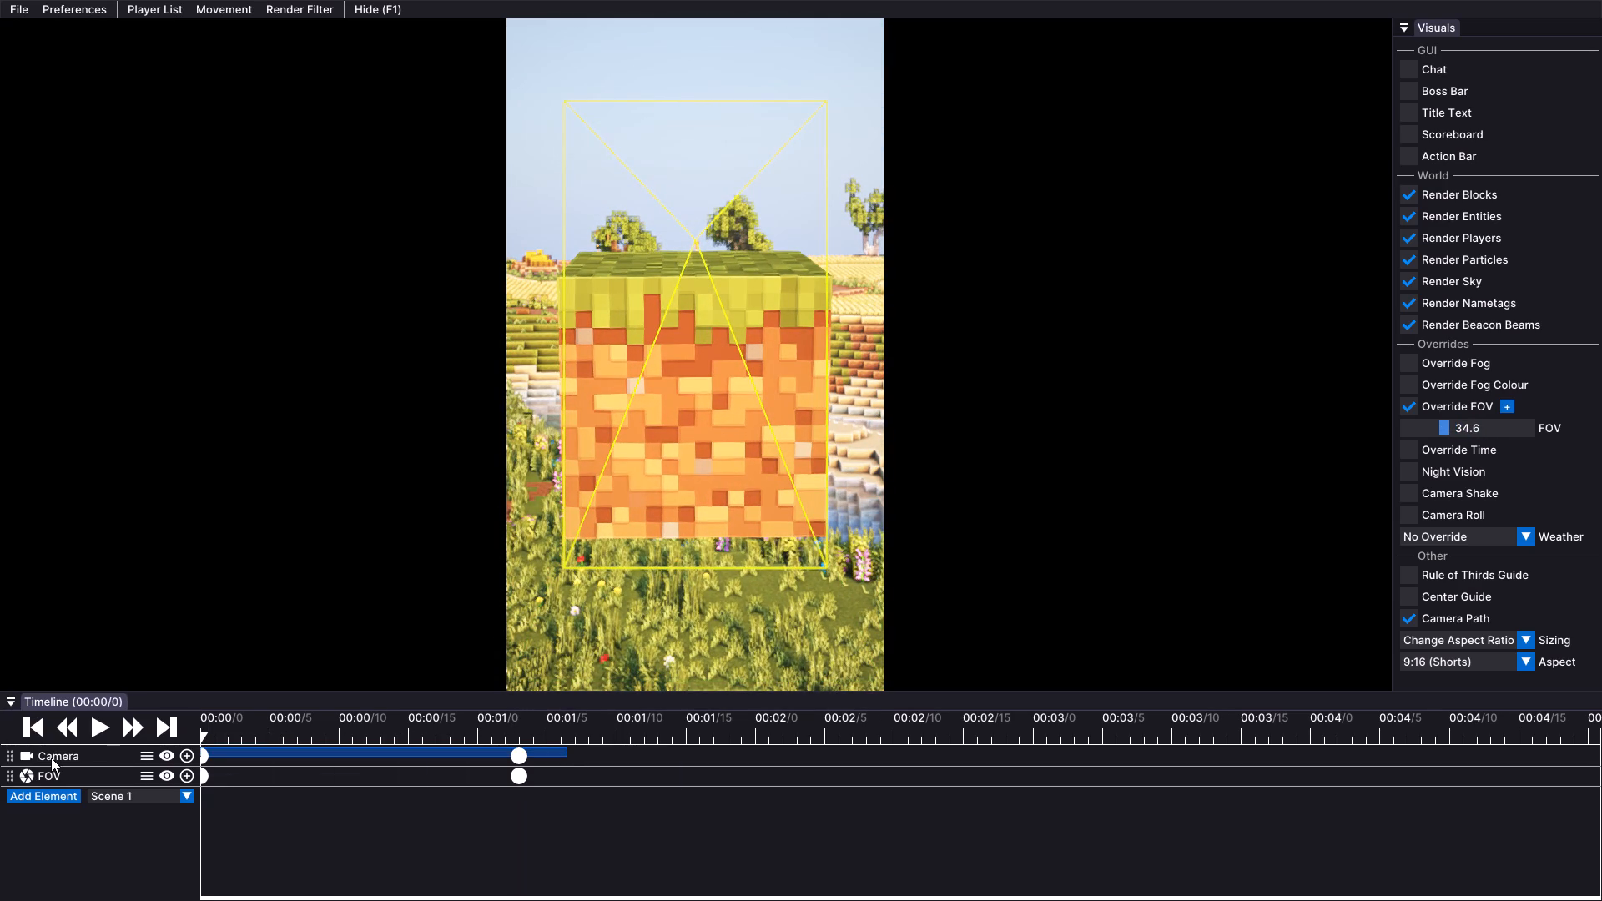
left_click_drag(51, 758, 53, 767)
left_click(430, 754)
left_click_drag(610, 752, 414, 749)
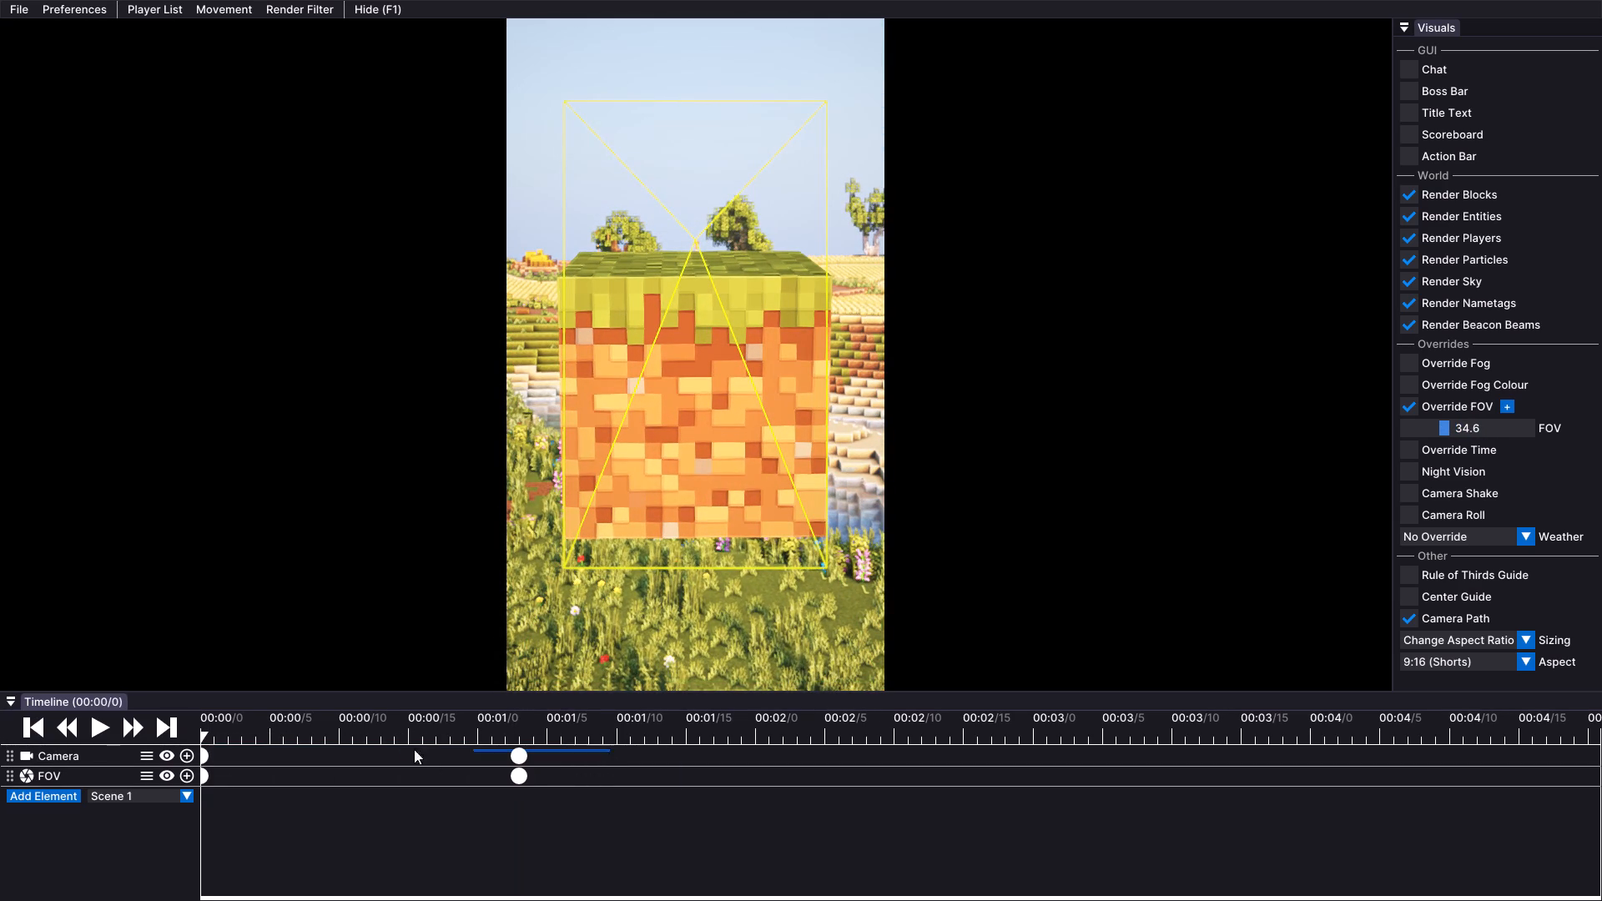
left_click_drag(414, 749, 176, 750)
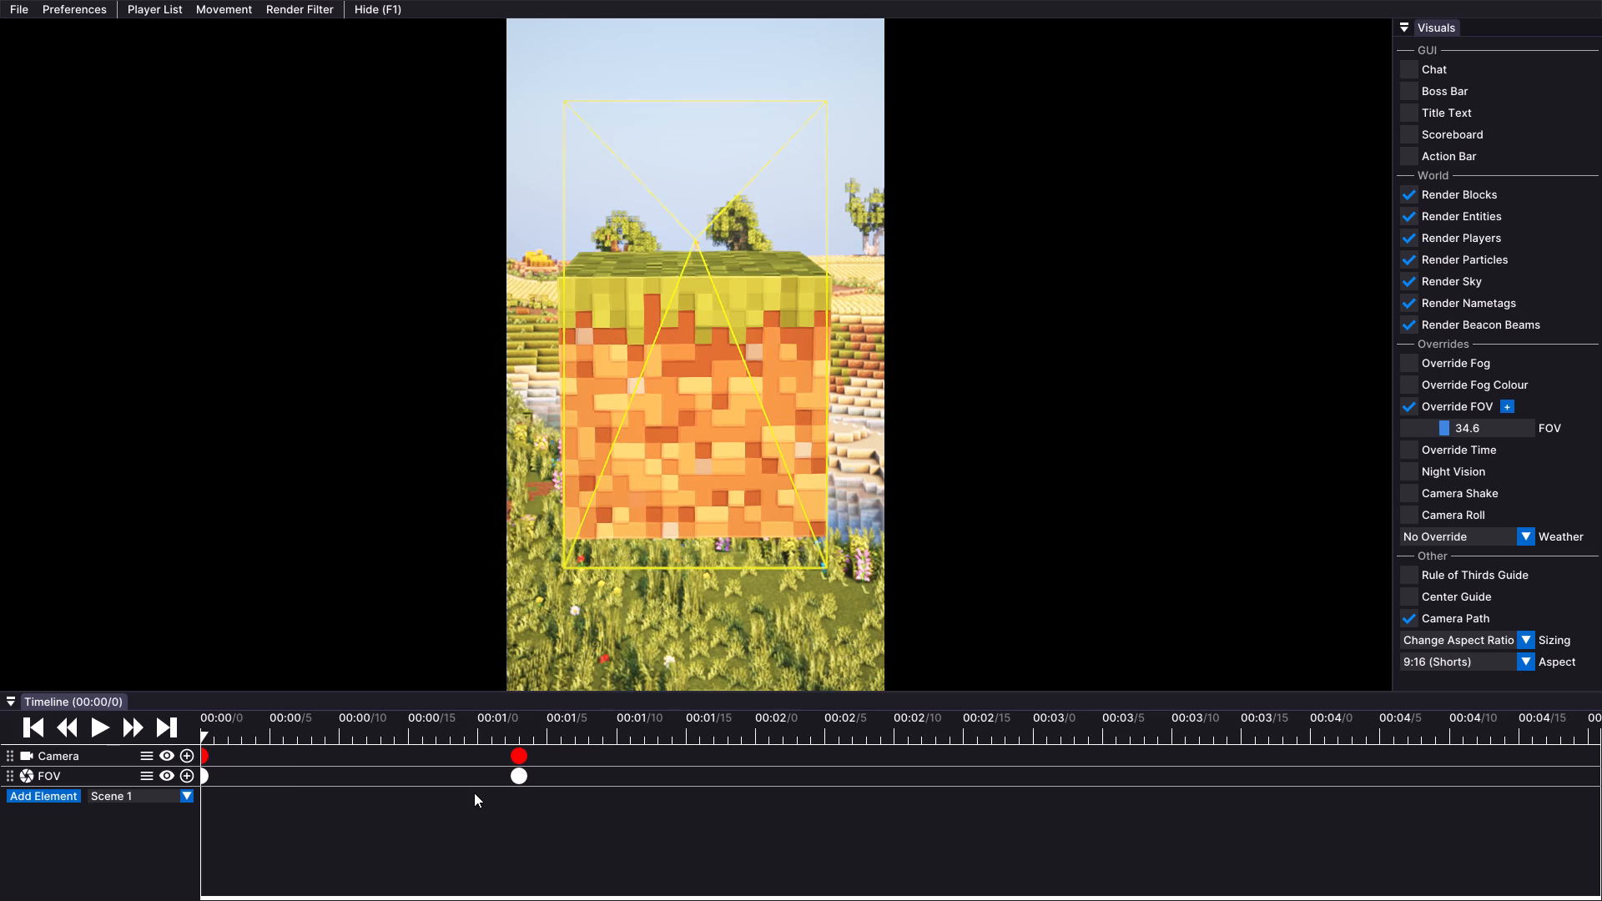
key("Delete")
Move the camera back from the grass block and slightly upward at the start of the timeline.
key("s")
key("s")
key("s")
key("s")
key("s")
key("s")
key("s")
key("s")
key("s")
key("s")
key("s")
key("s")
key("s")
key("s")
key("s")
key("s")
key("s")
key("s")
key("s")
key("s")
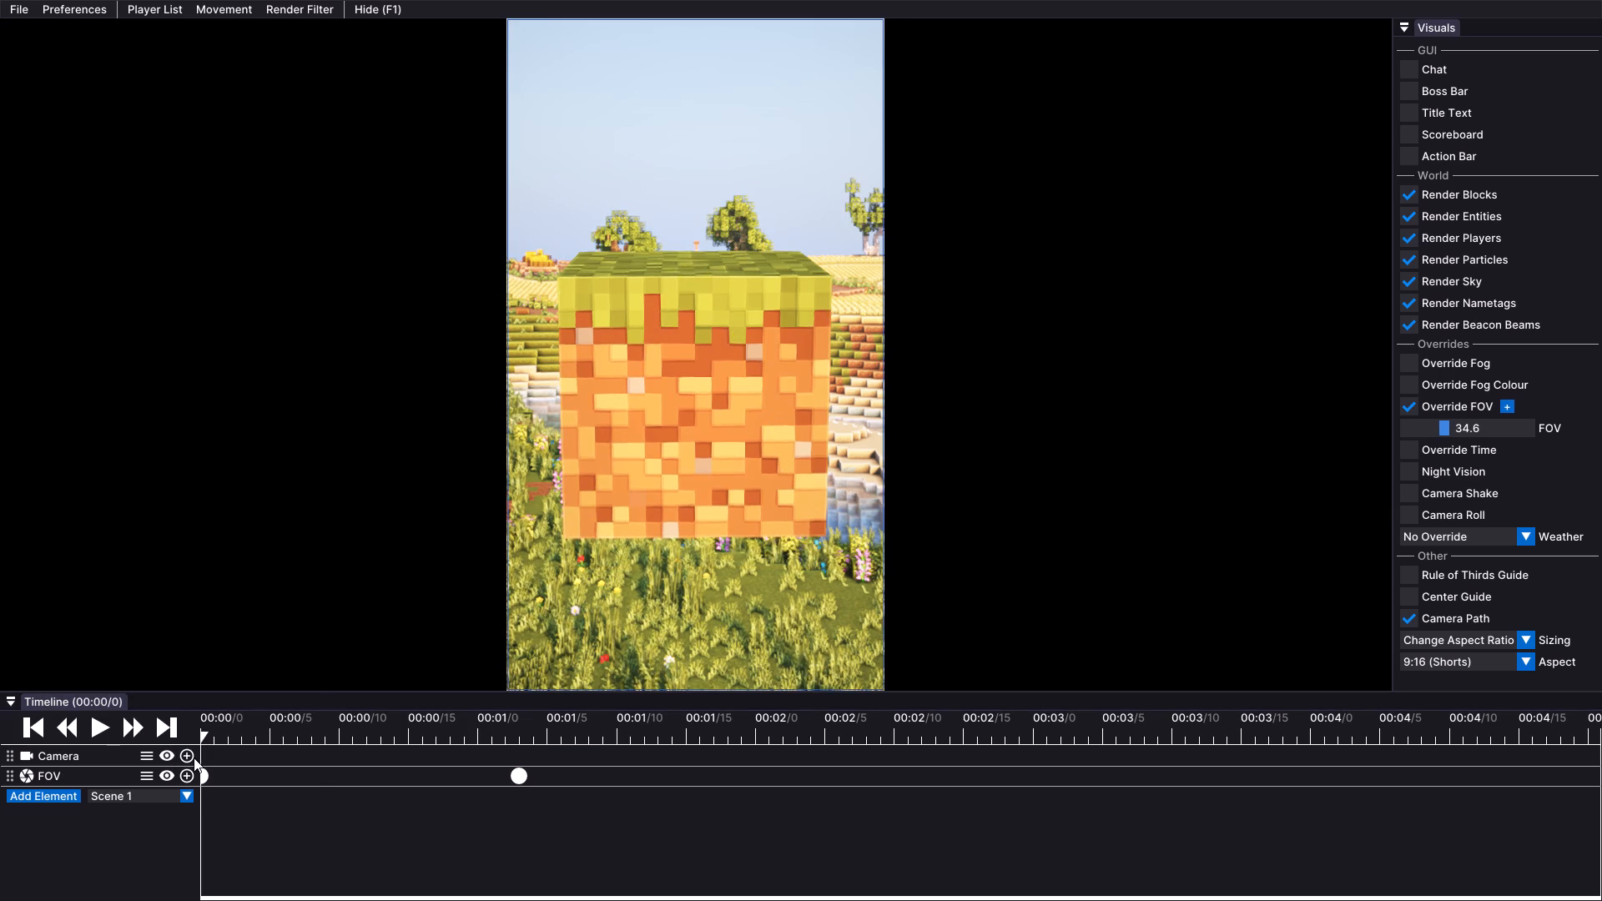
key("space")
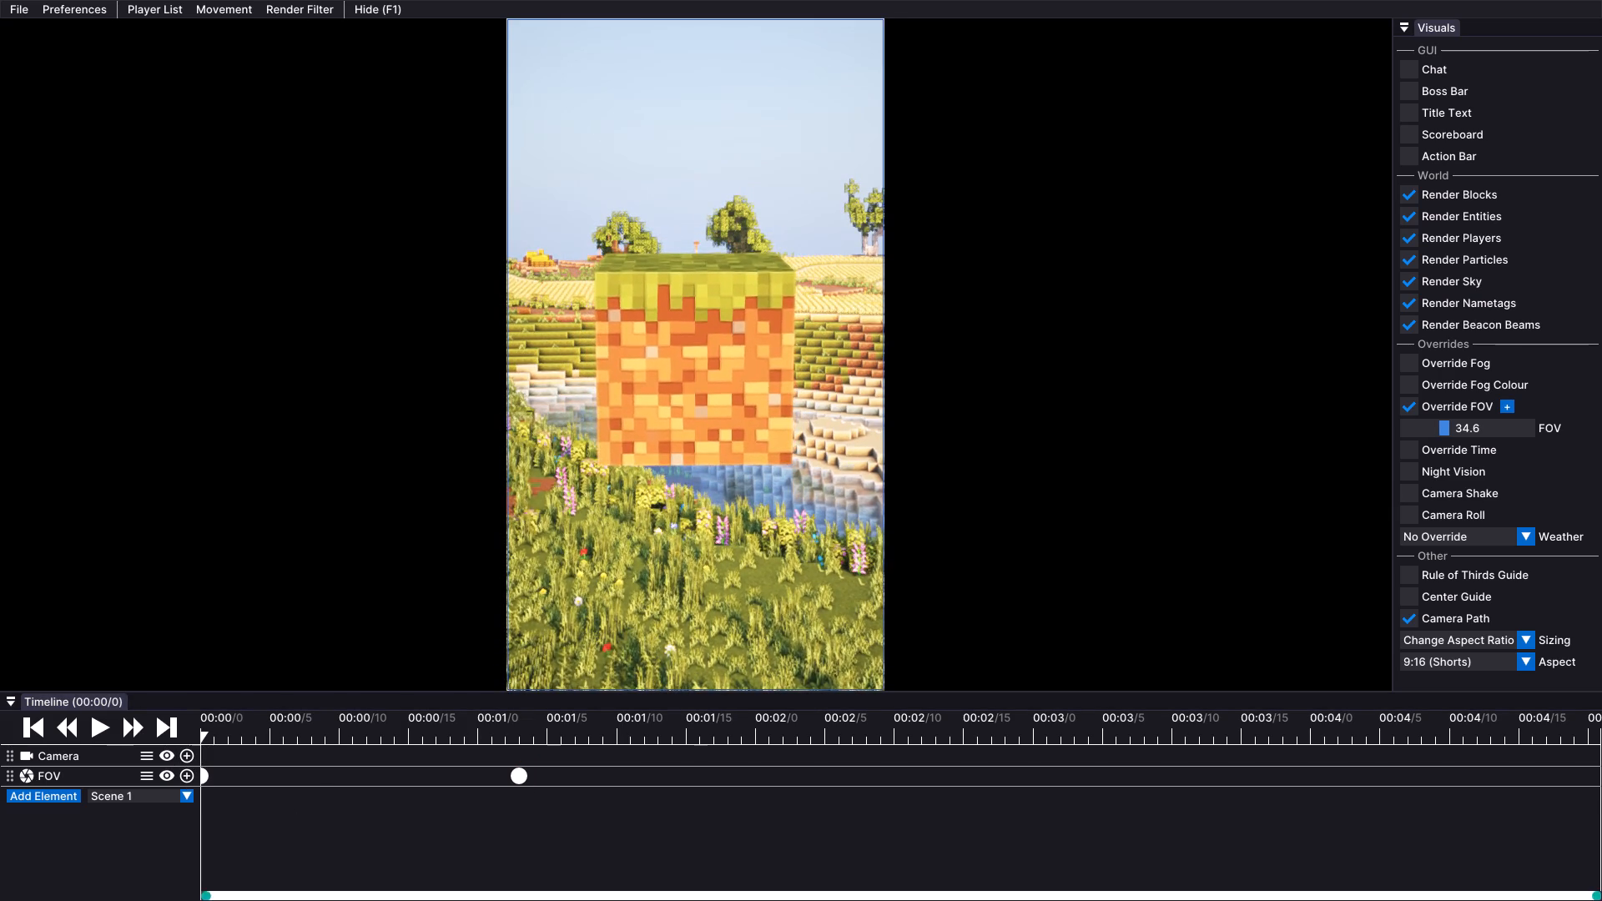
Delete both FOV keyframes to clear the timeline.
left_click_drag(740, 810, 0, 774)
key("Delete")
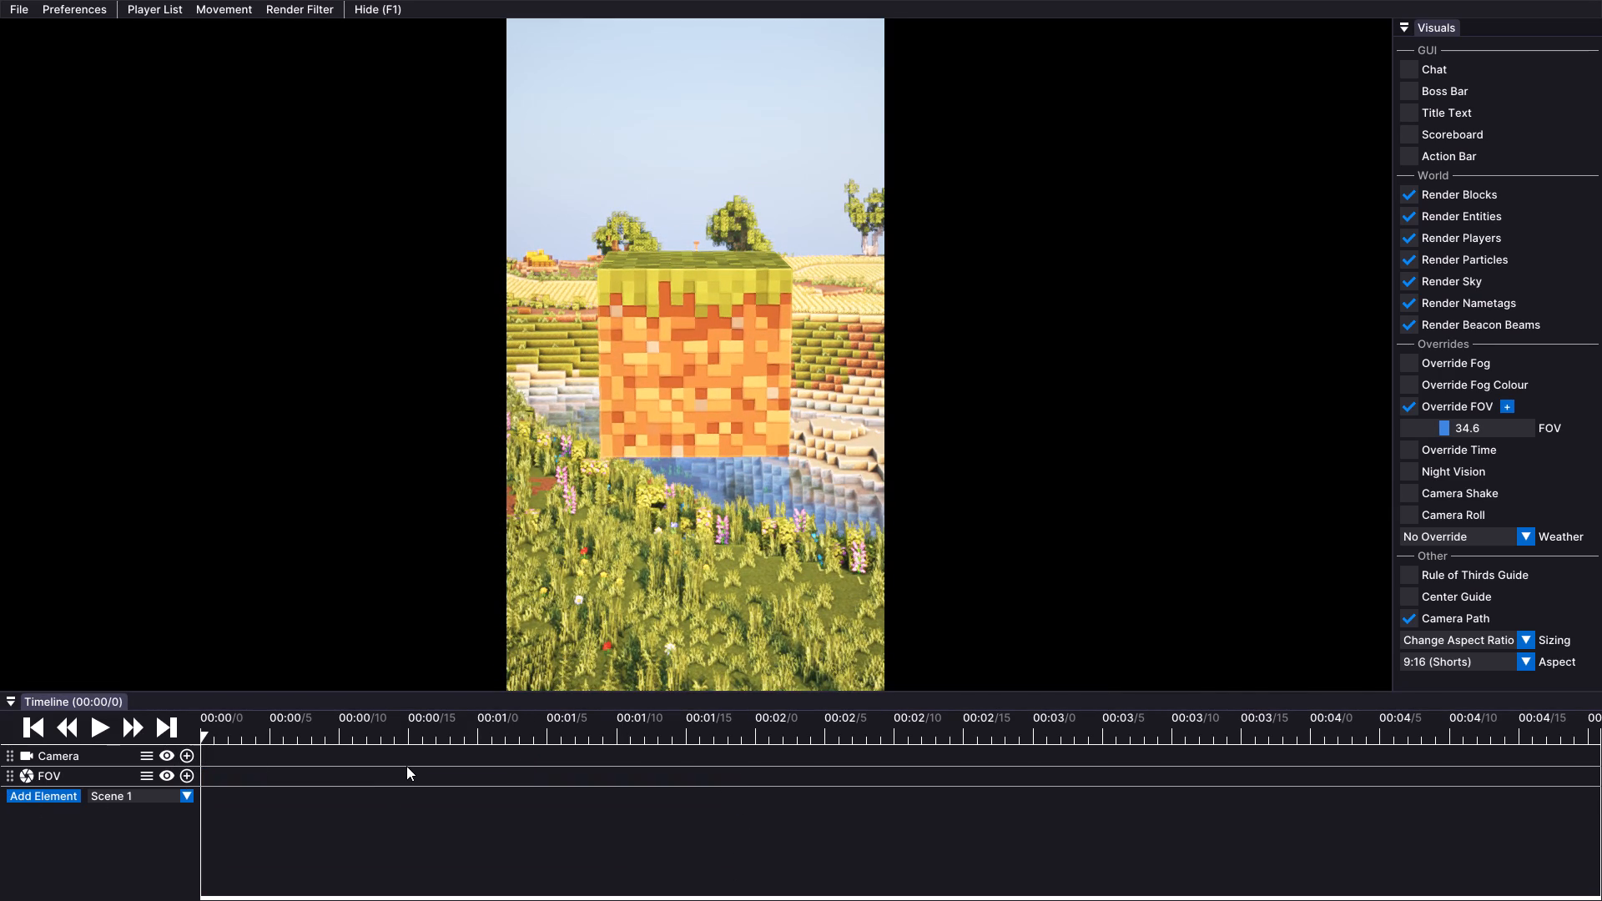
Switch to the video project in Adobe Premiere Pro.
key("alt+Tab")
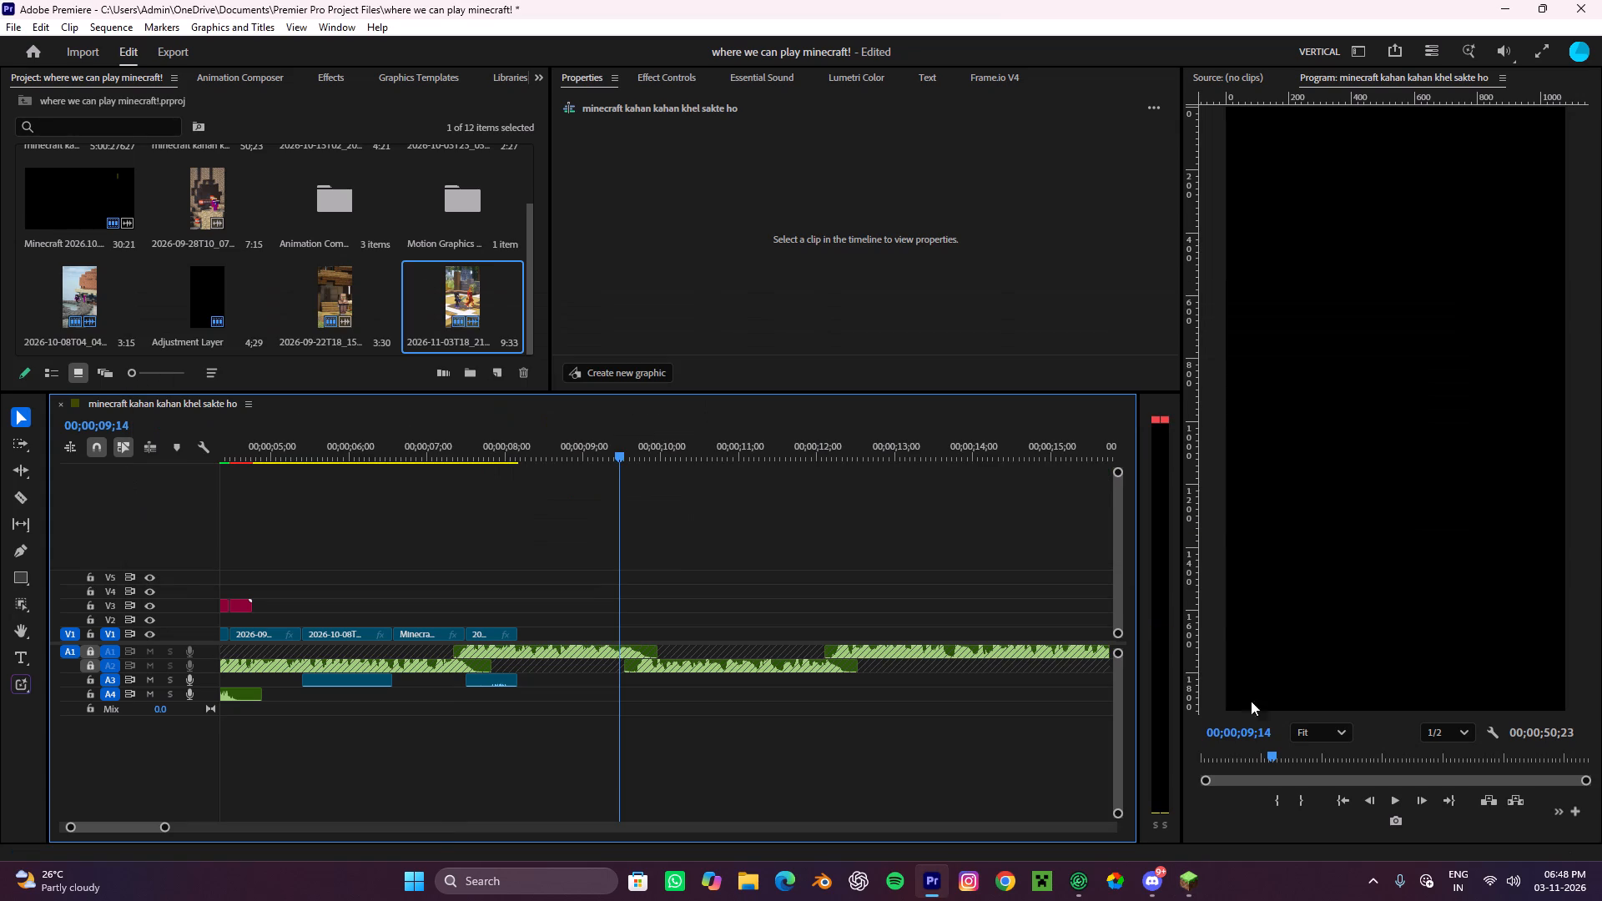
left_click(1144, 874)
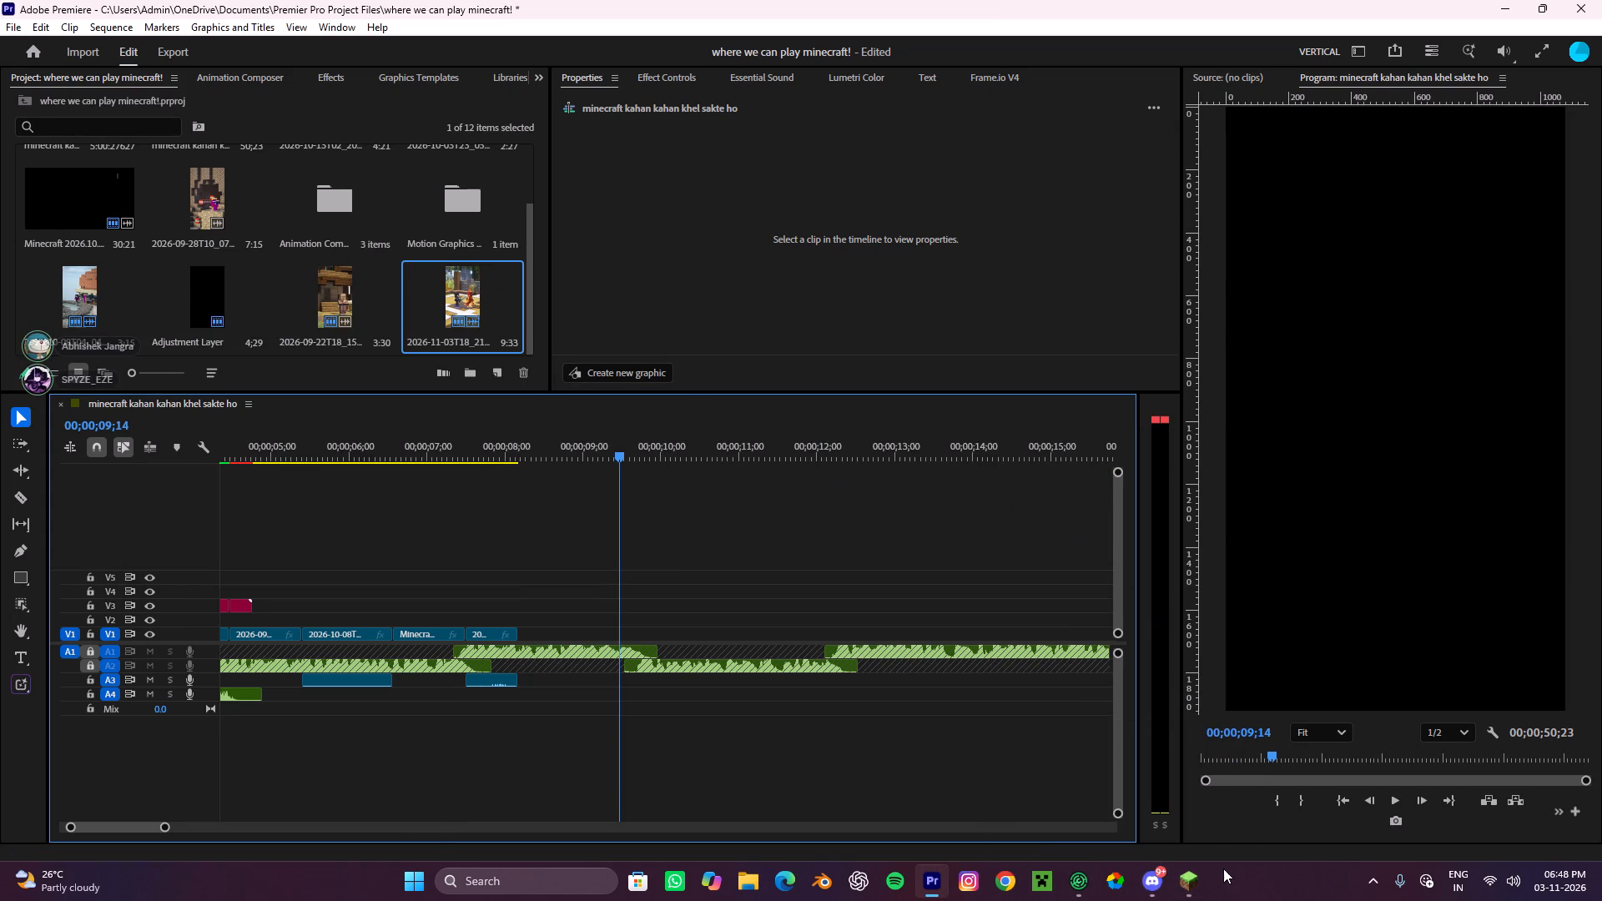
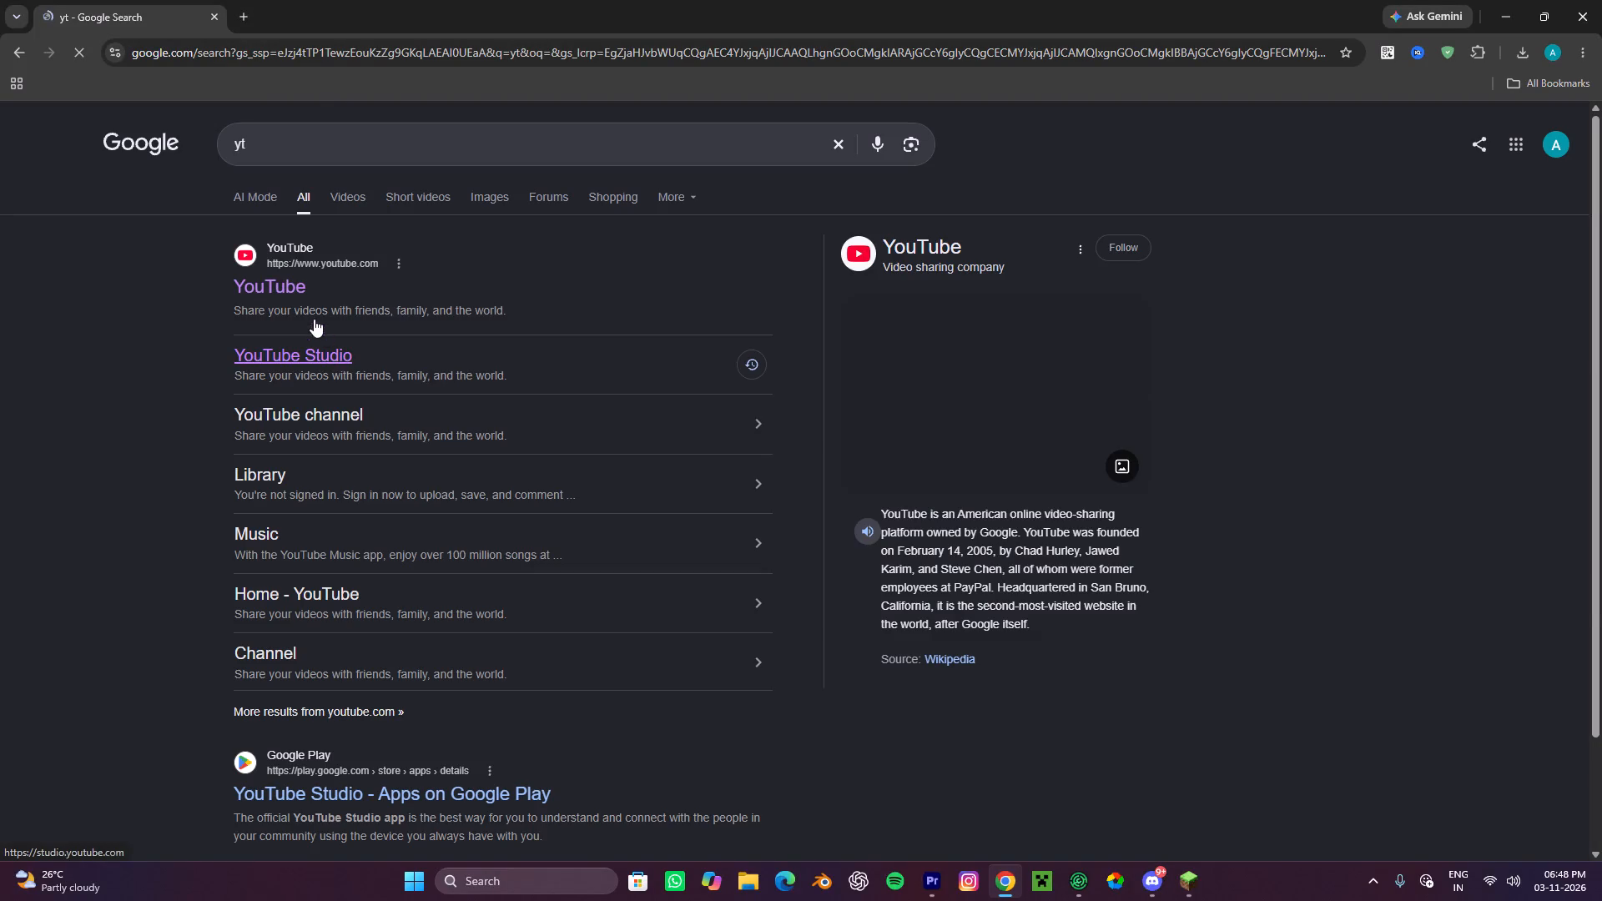
Open YouTube and search for "dolly zoom effect premier".
left_click(263, 288)
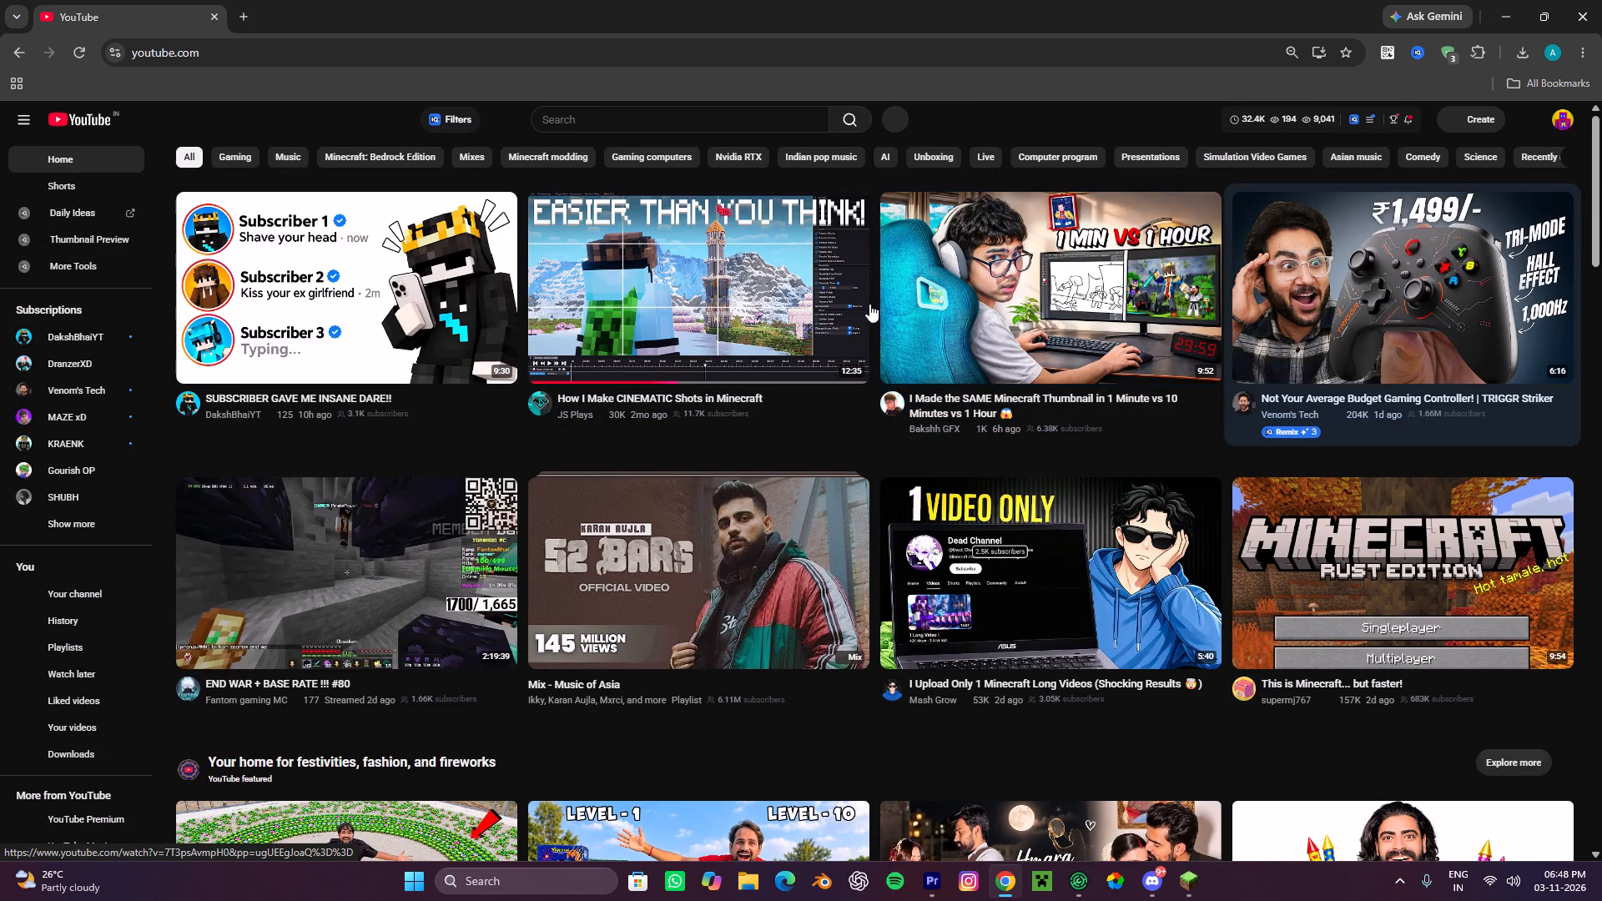
scroll(656, 395, "down", 3)
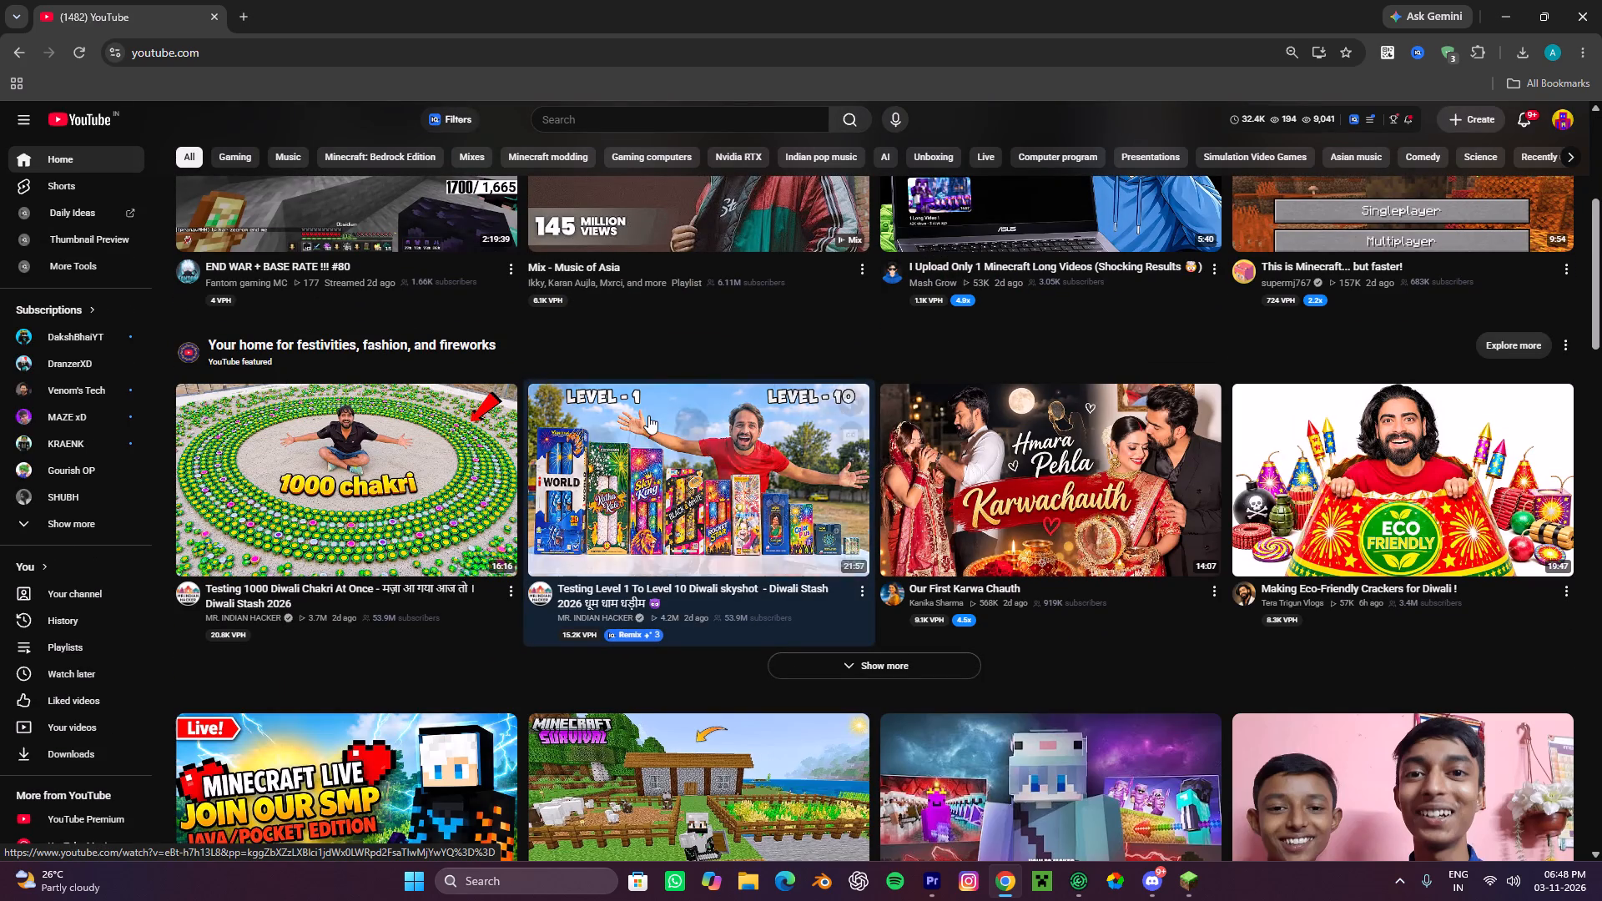
scroll(835, 418, "down", 4)
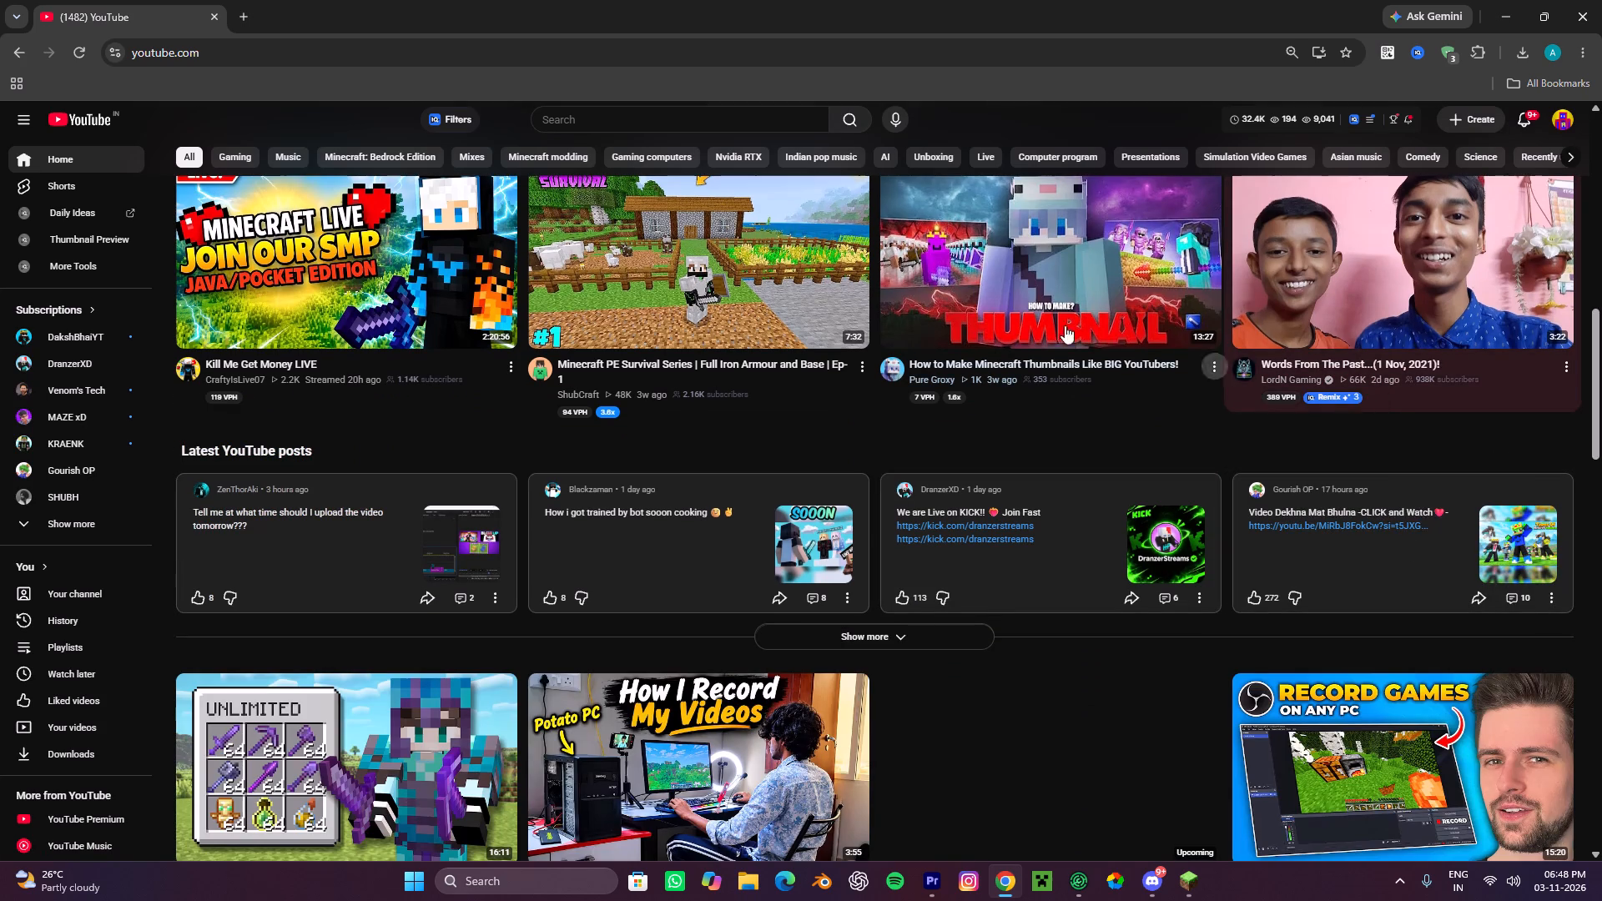
left_click(652, 128)
type("dolly zoom i")
key("BackSpace")
type("effect p")
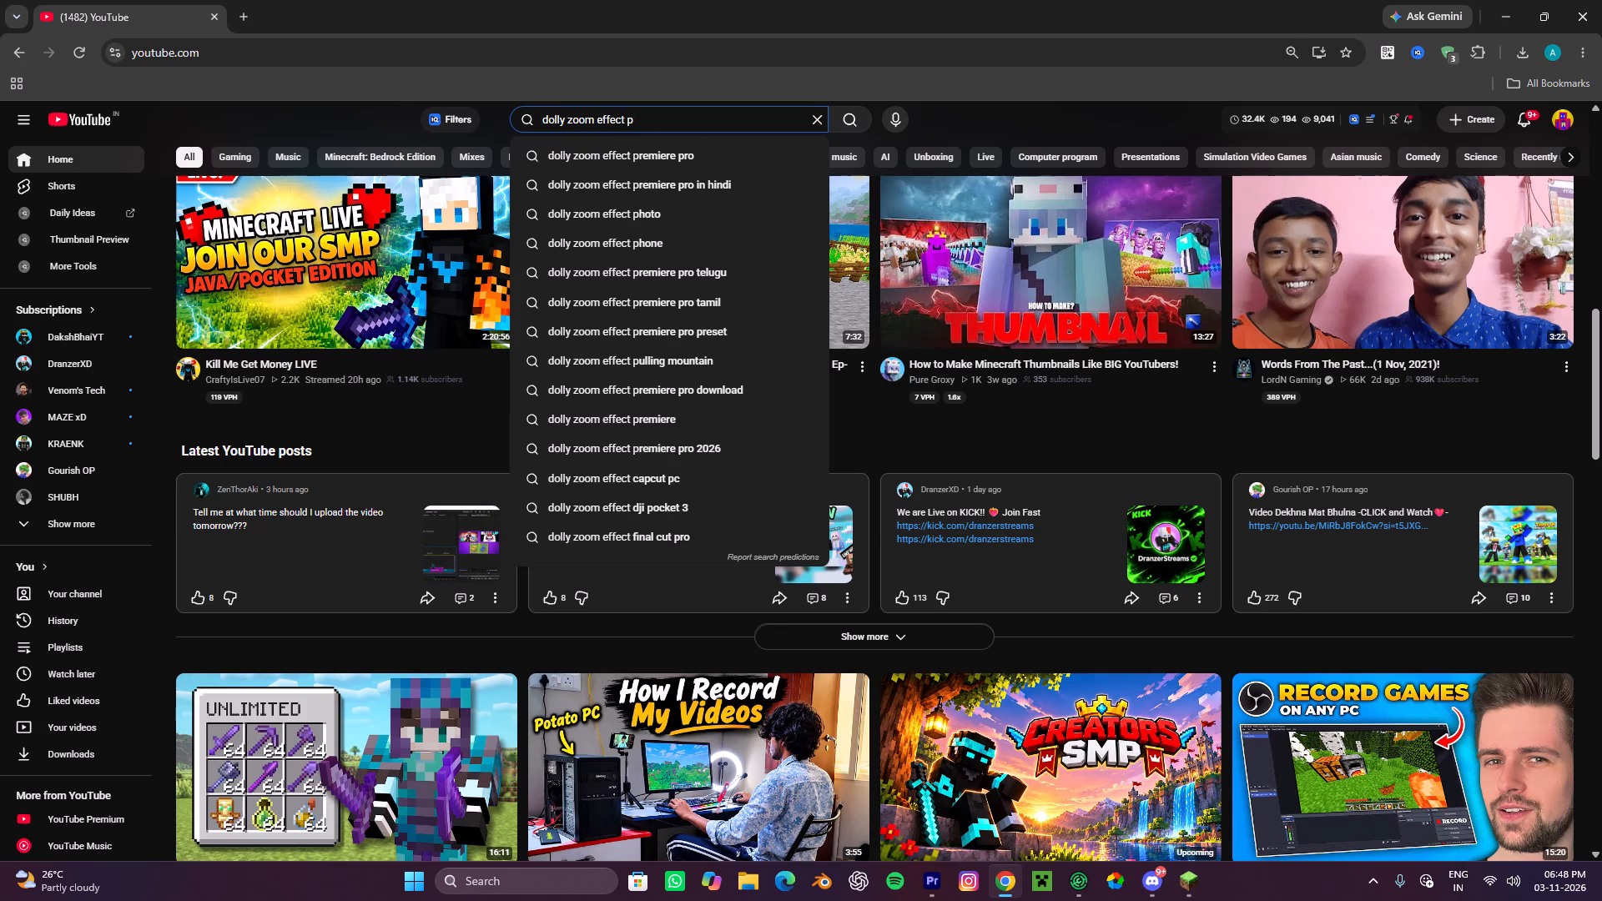
type("remier")
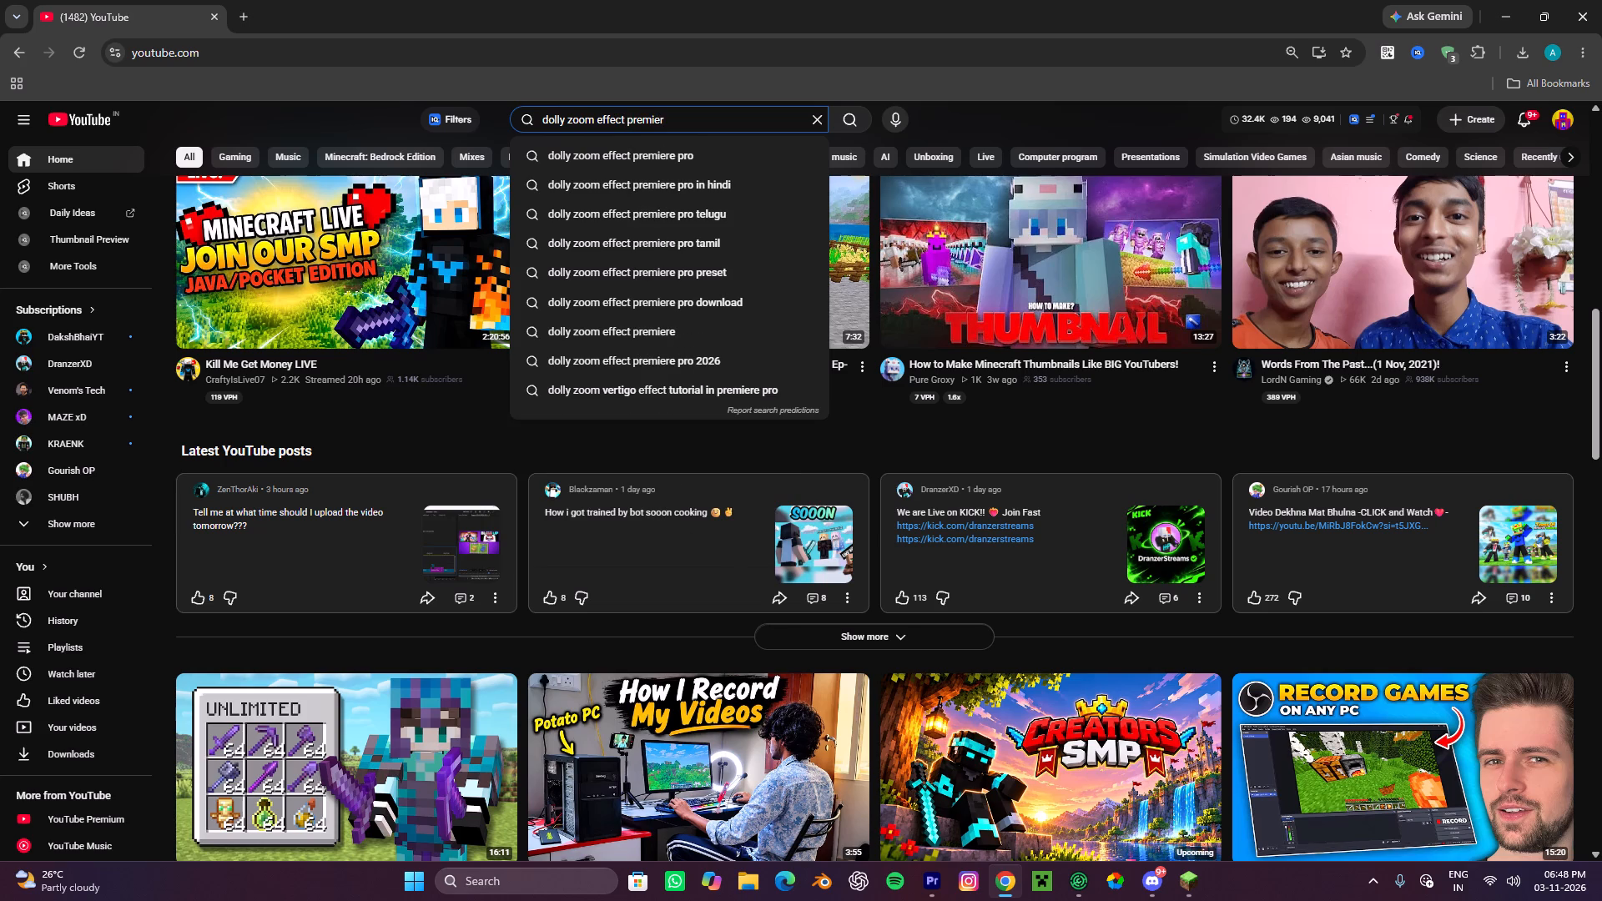
key("Return")
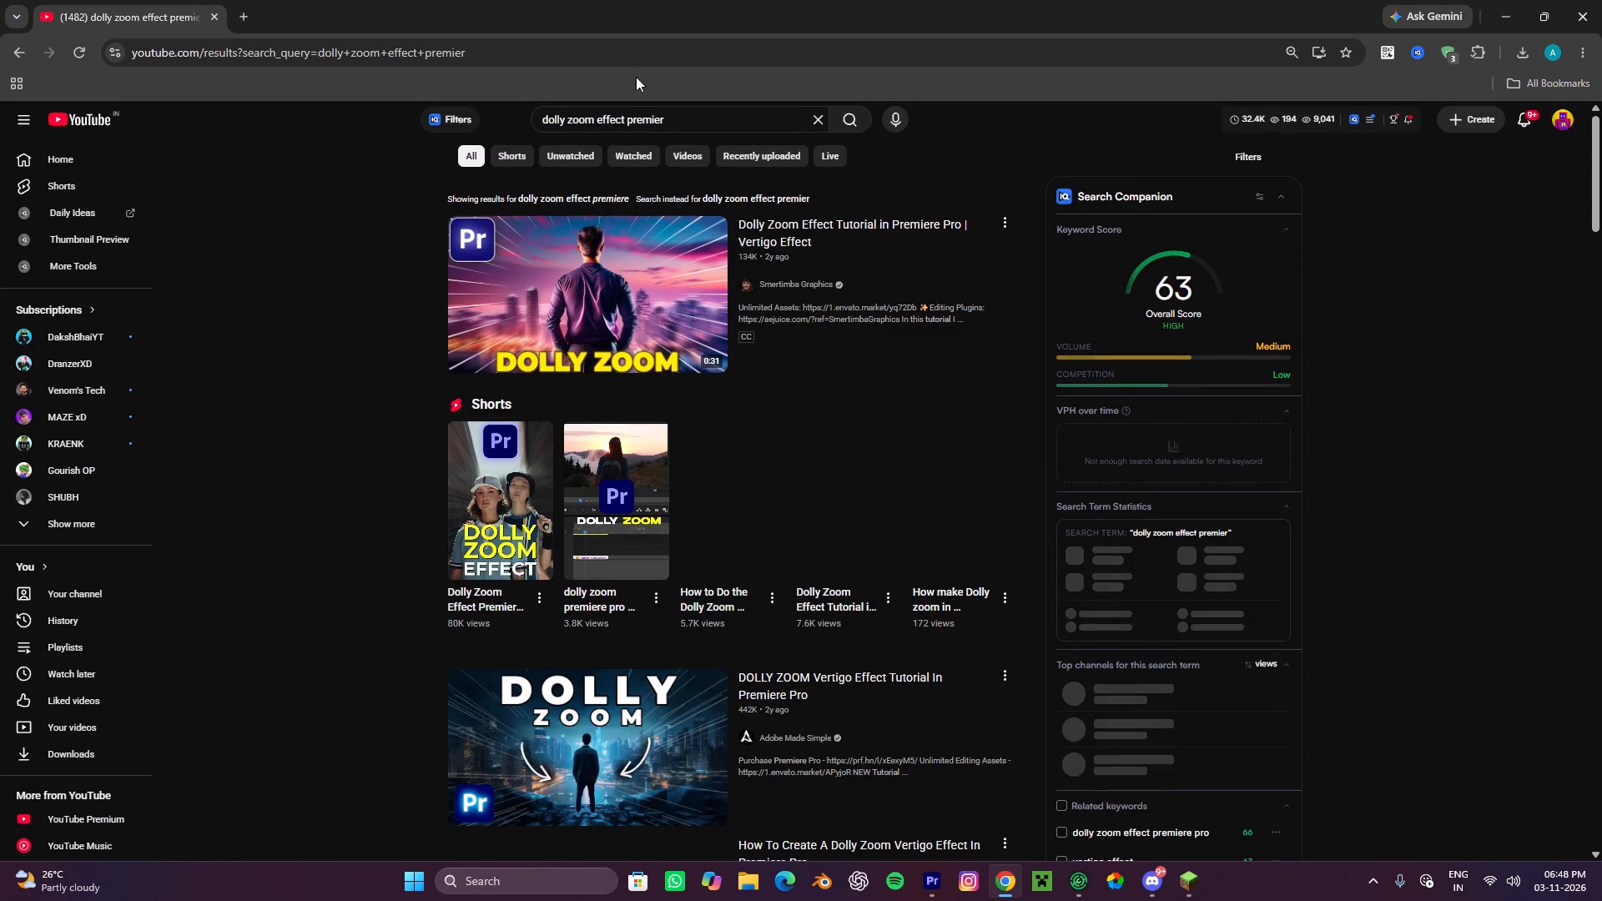
Change the YouTube search to "dolly zoom effect flash back".
left_click(686, 127)
key("BackSpace")
key("BackSpace")
key("BackSpace")
key("BackSpace")
key("BackSpace")
key("BackSpace")
key("BackSpace")
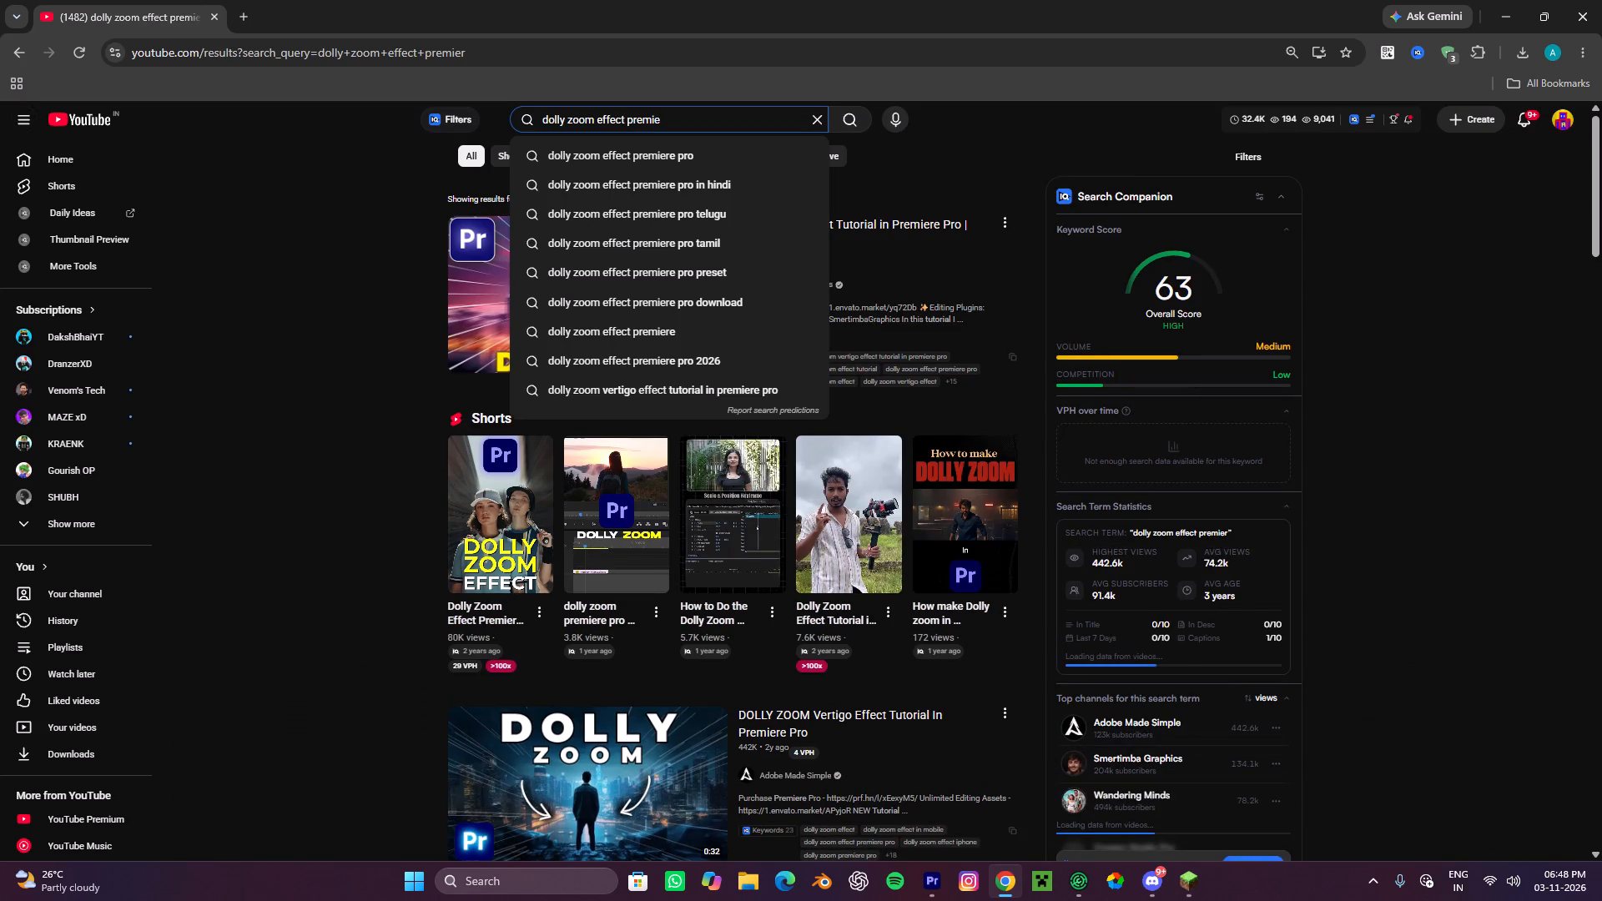
key("BackSpace")
key("space")
type("flash back")
key("Return")
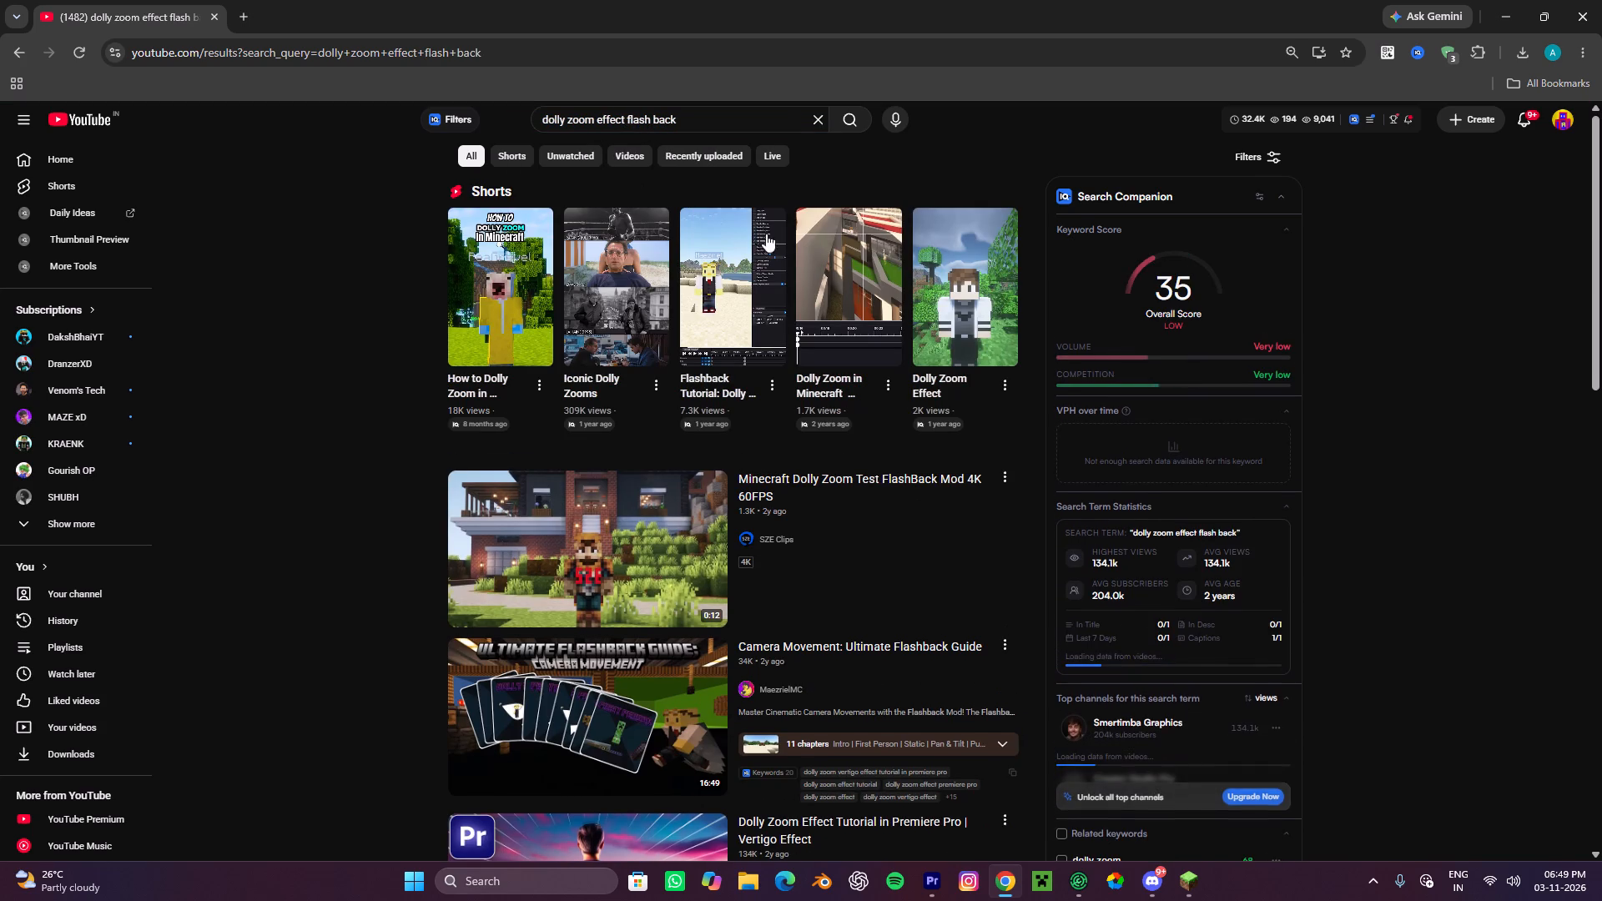
Open the video "Dolly Zoom Effect Tutorial in Premiere Pro | Vertigo Effect" and watch how the position and scale keyframes are set.
scroll(649, 622, "down", 3)
left_click(646, 482)
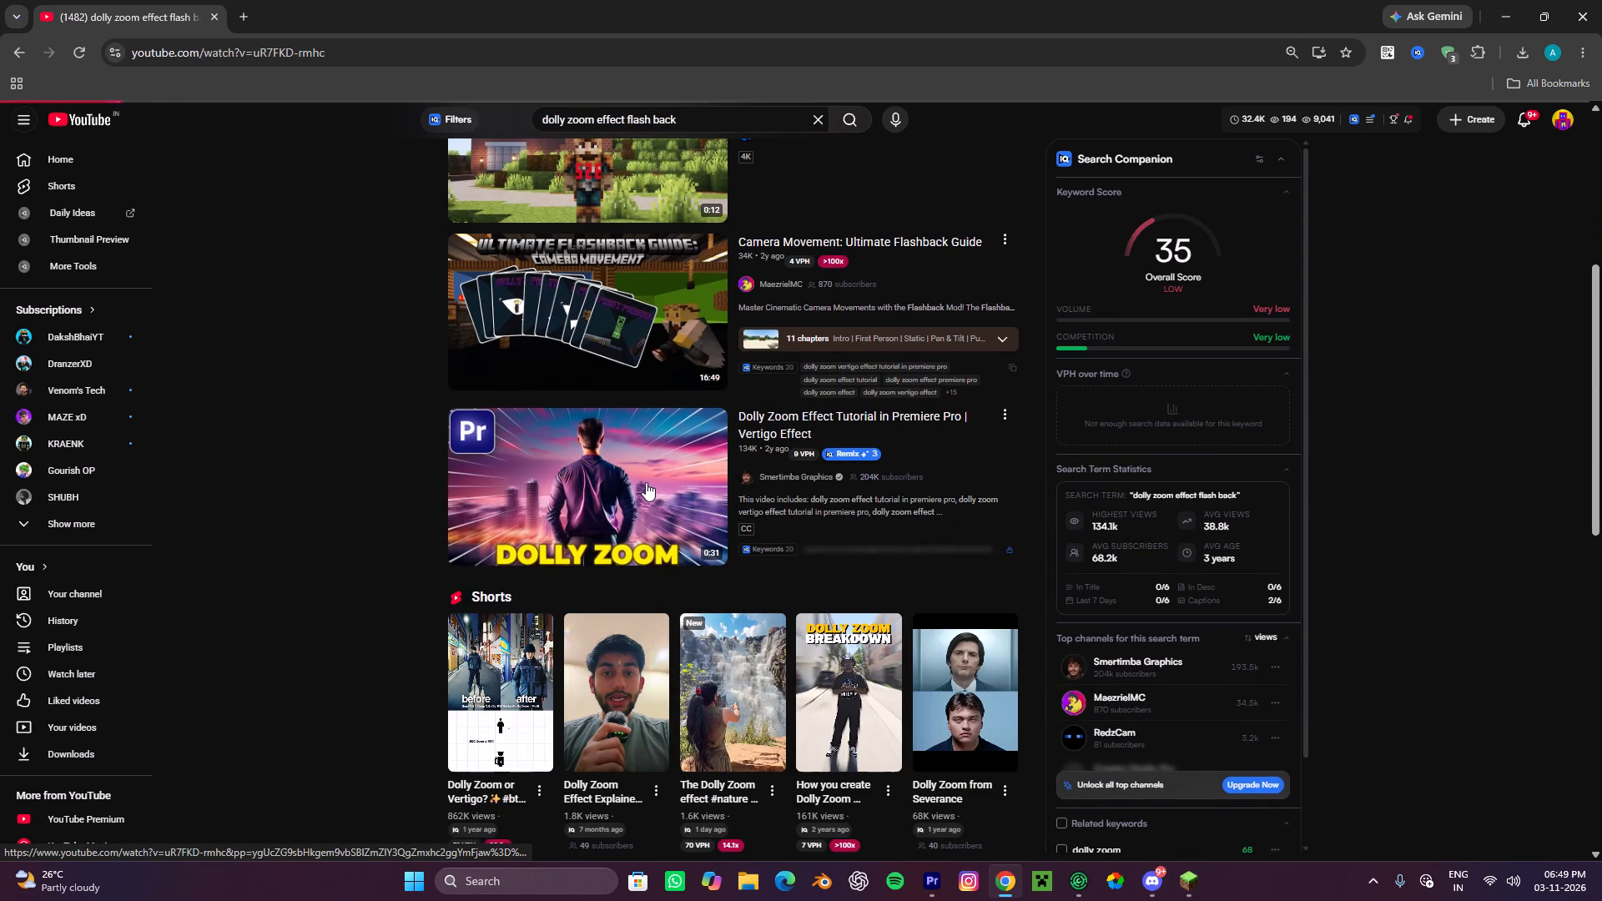
left_click(646, 482)
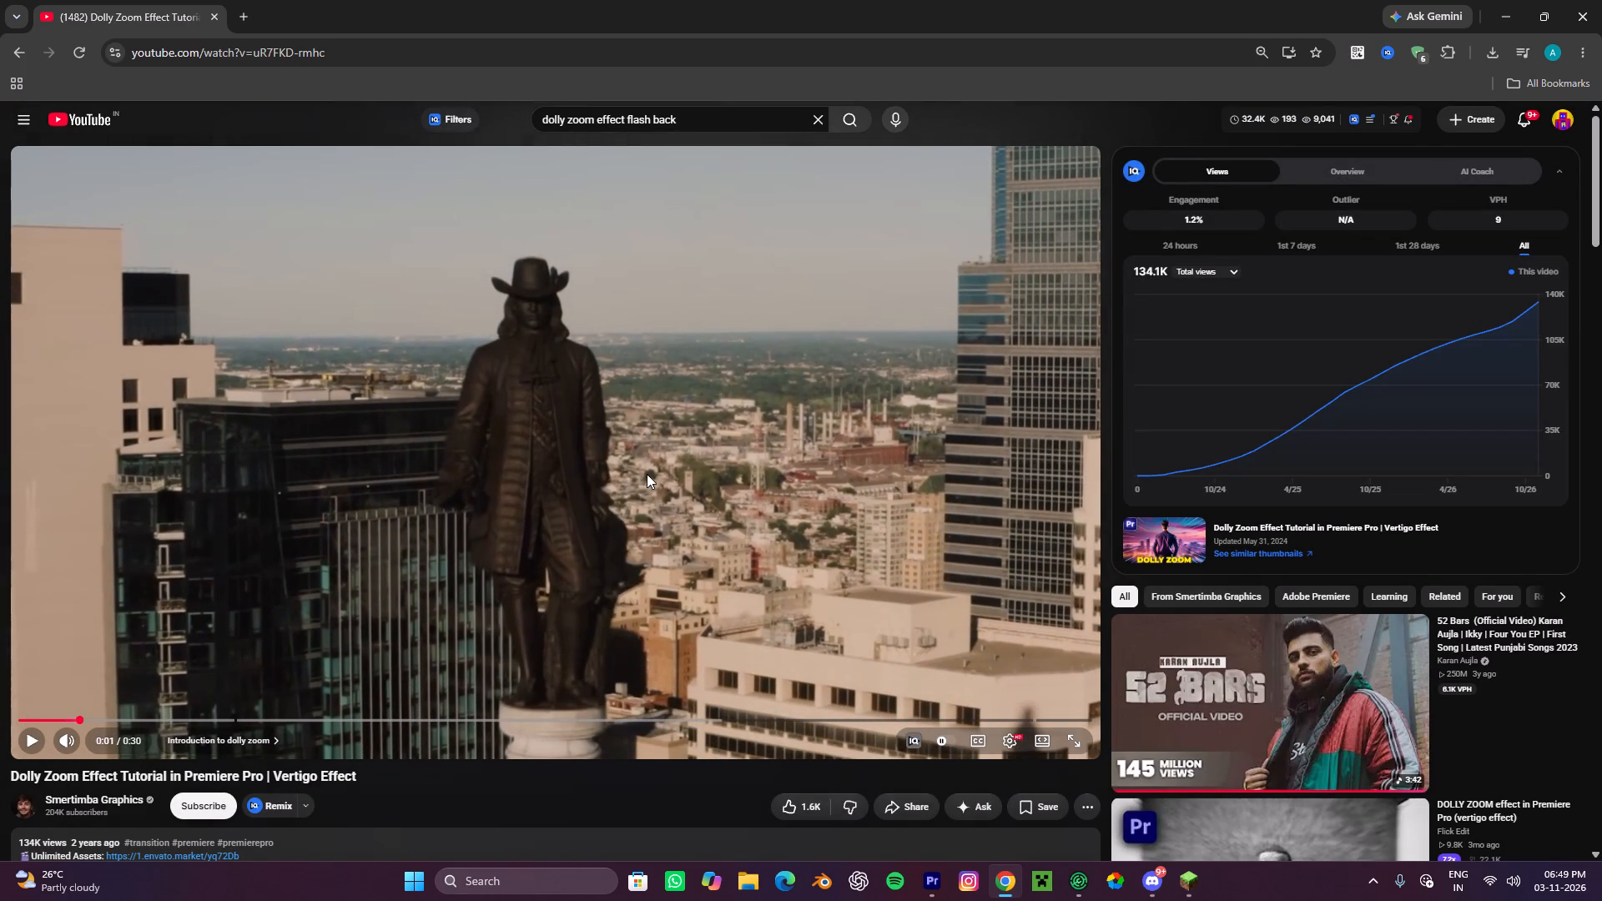
left_click(647, 474)
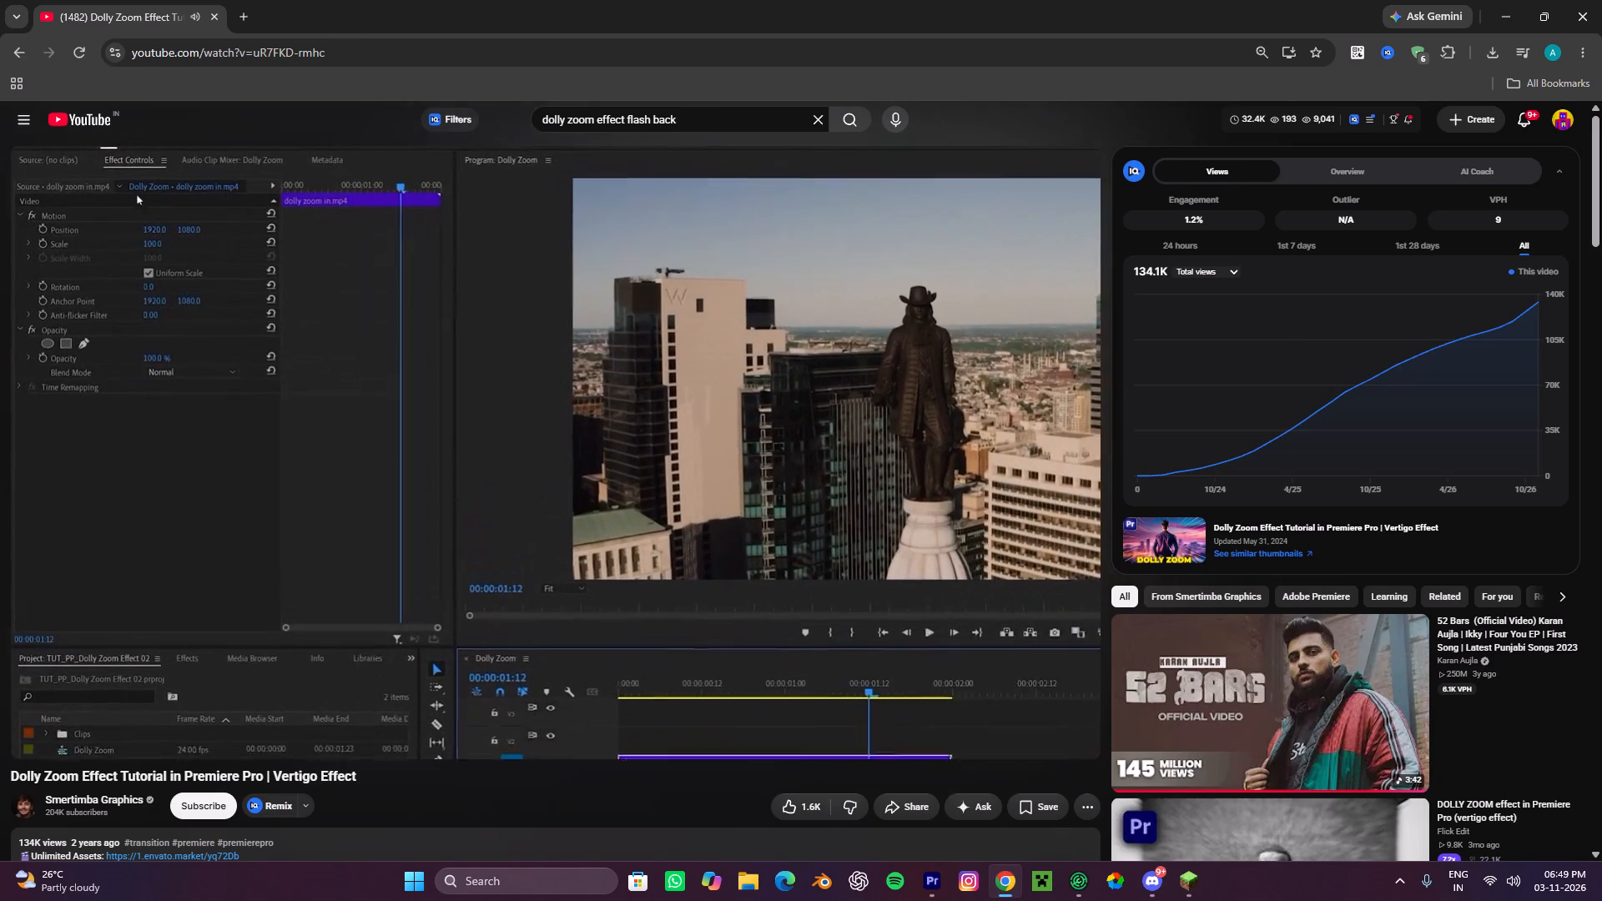
key("space")
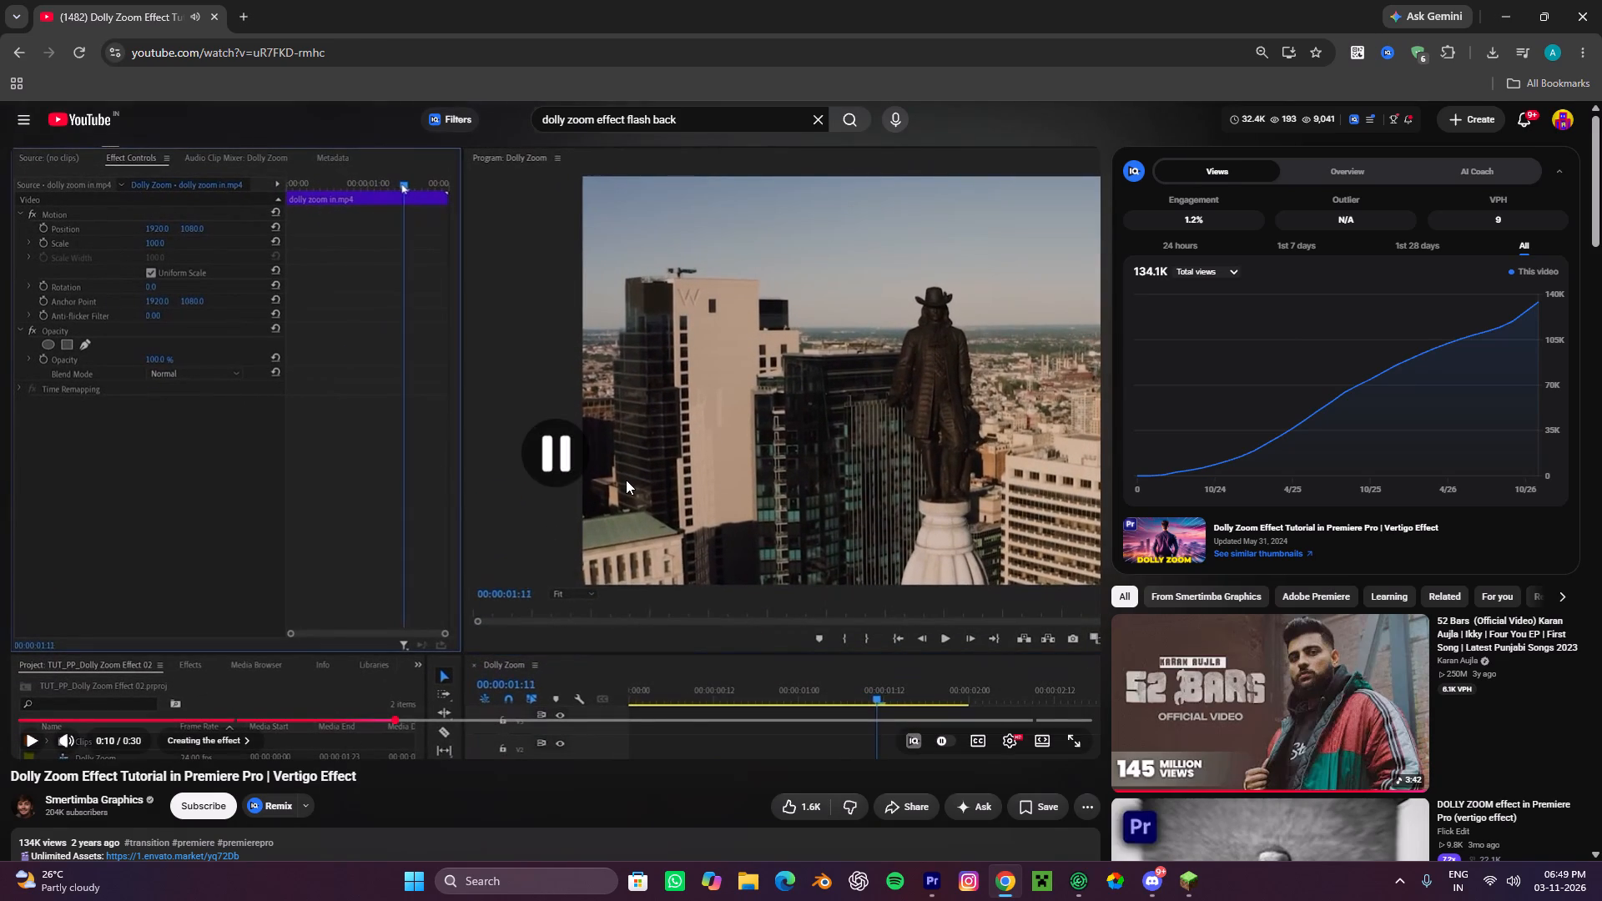
key("space")
key("space")
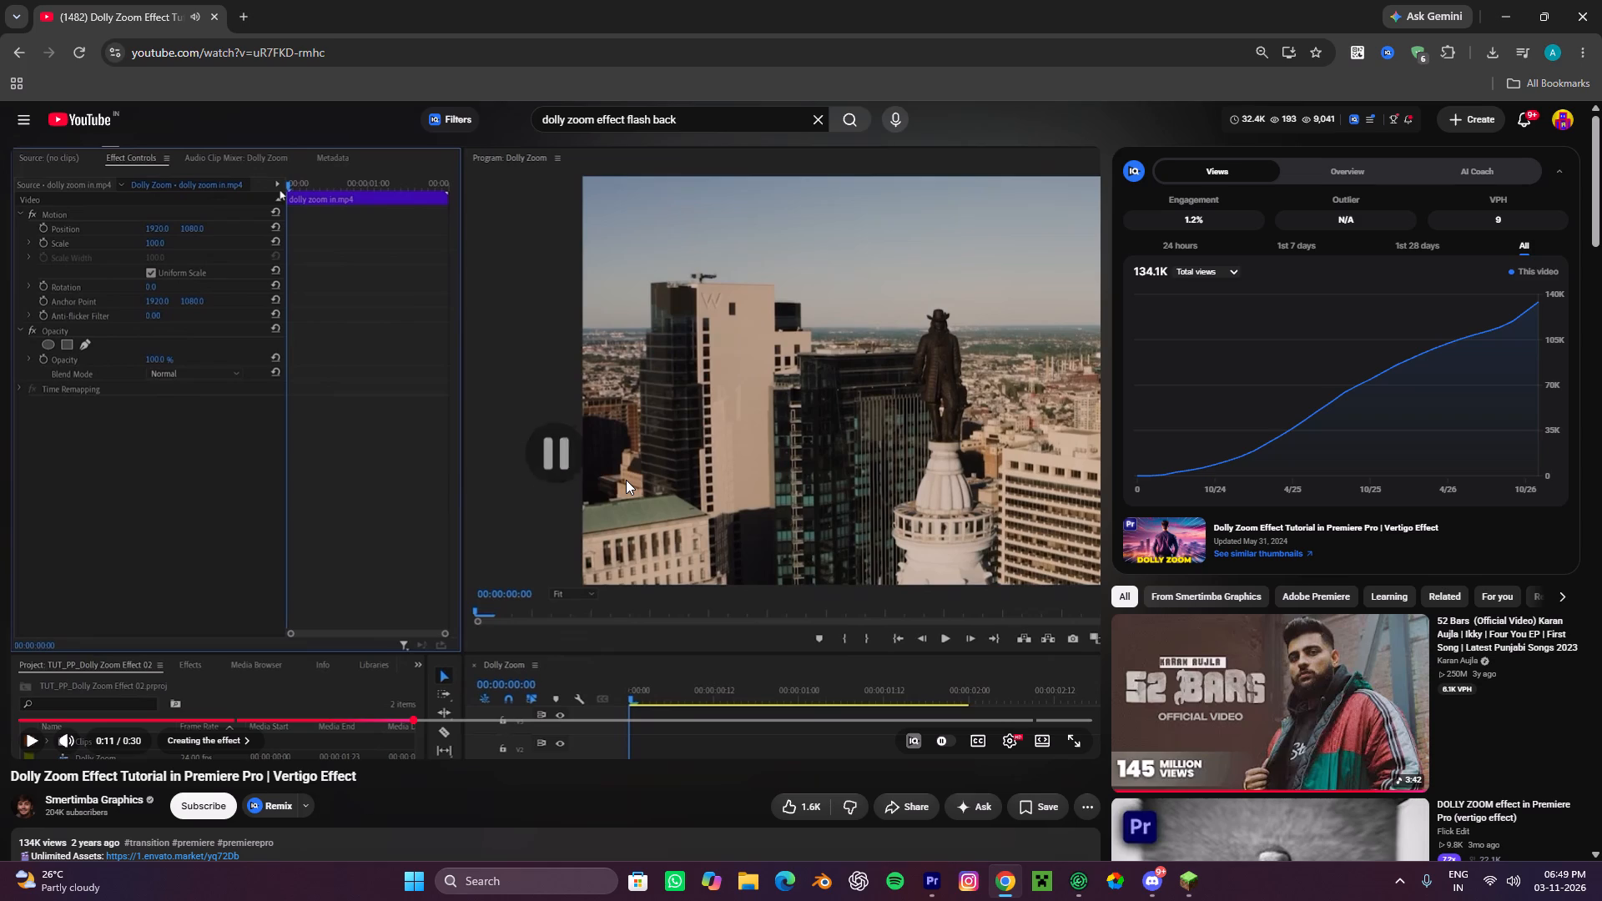
key("space")
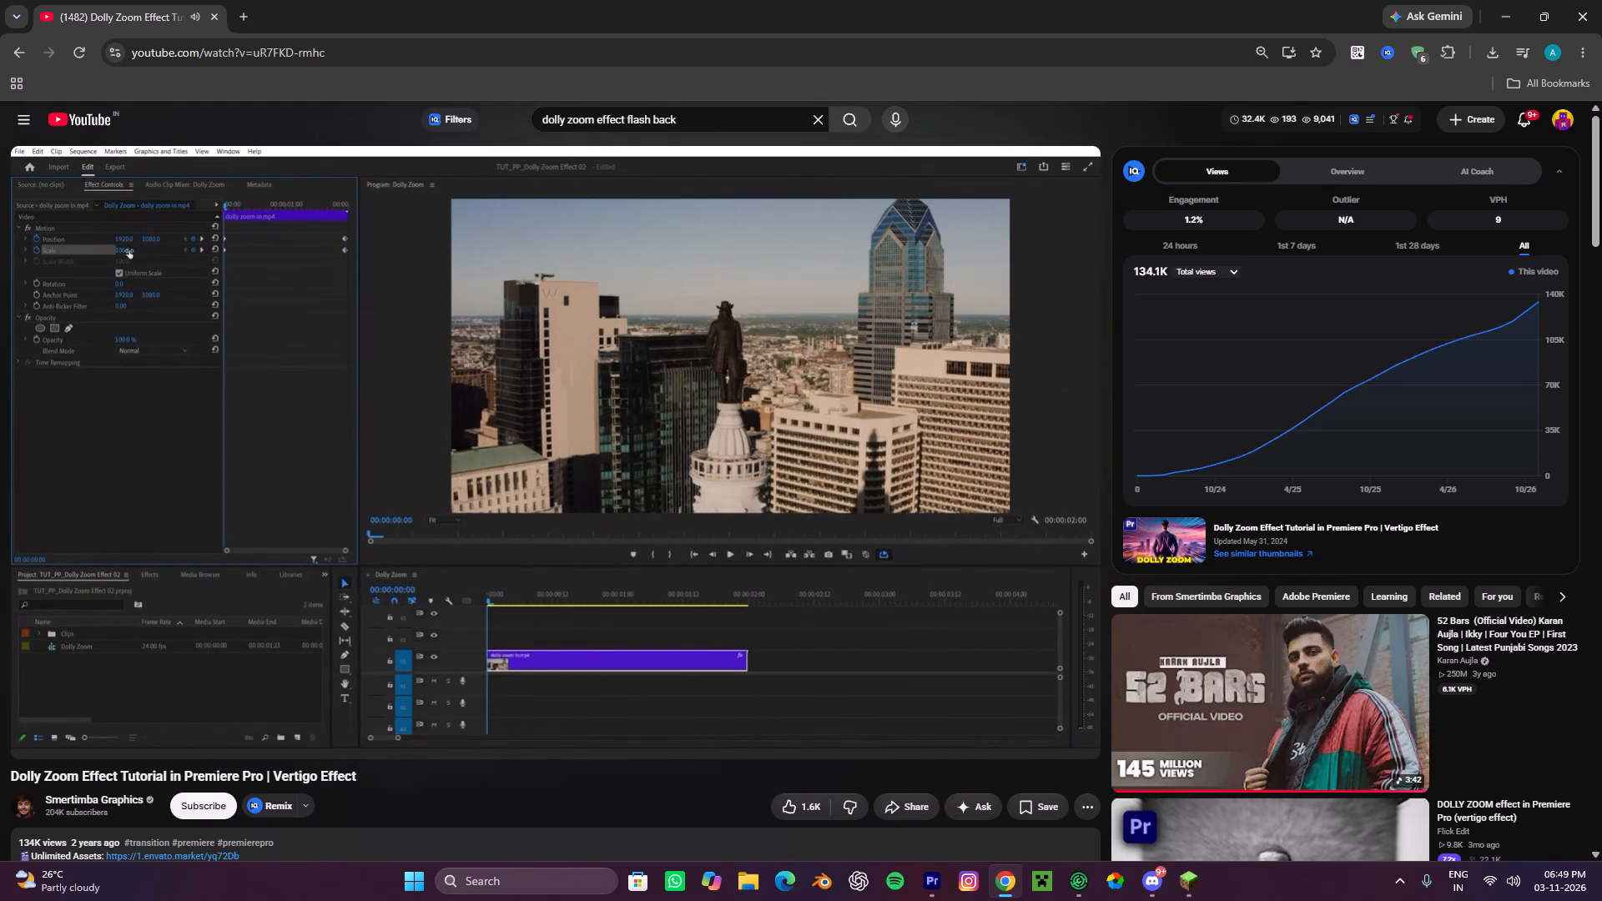
key("space")
key("space")
key("space")
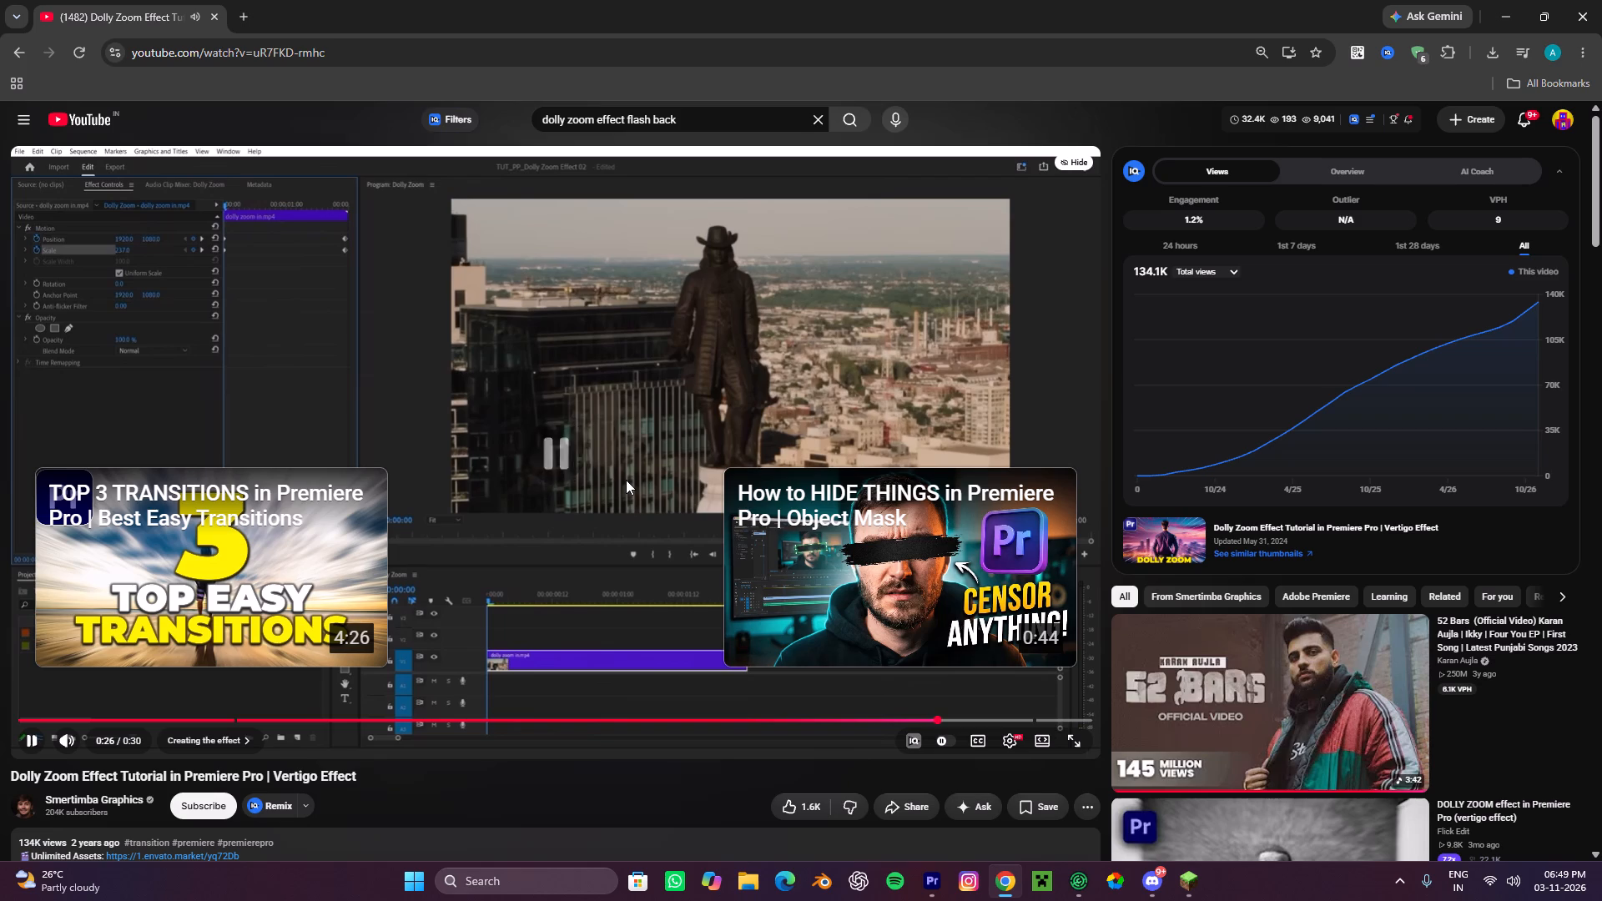
Switch to the Minecraft replay editor with the floating grass block.
left_click(1195, 880)
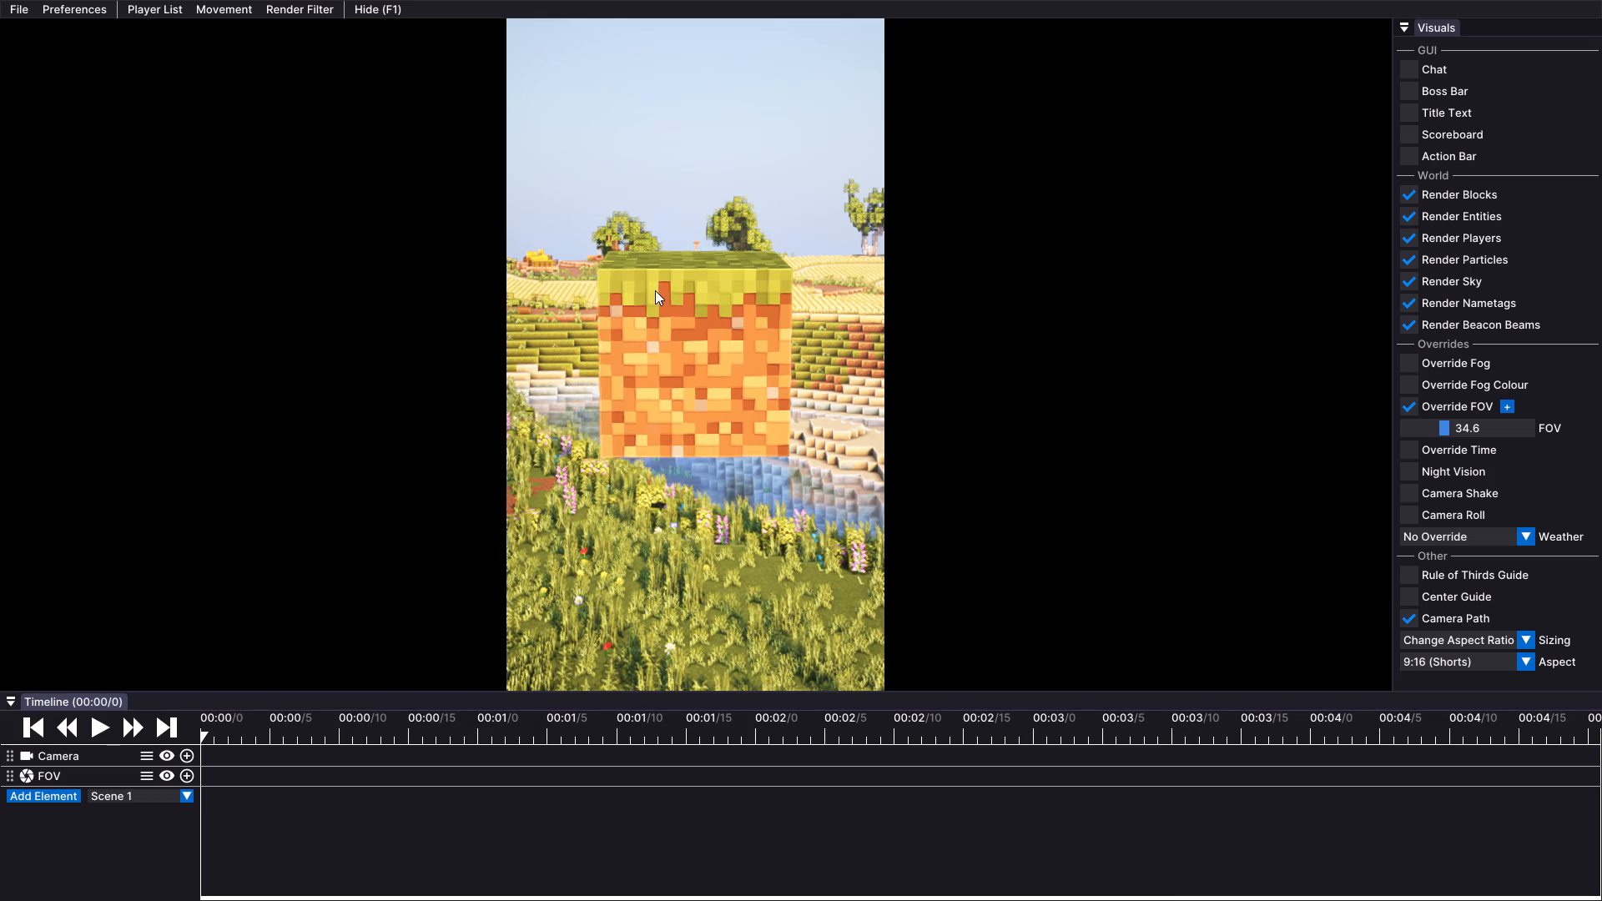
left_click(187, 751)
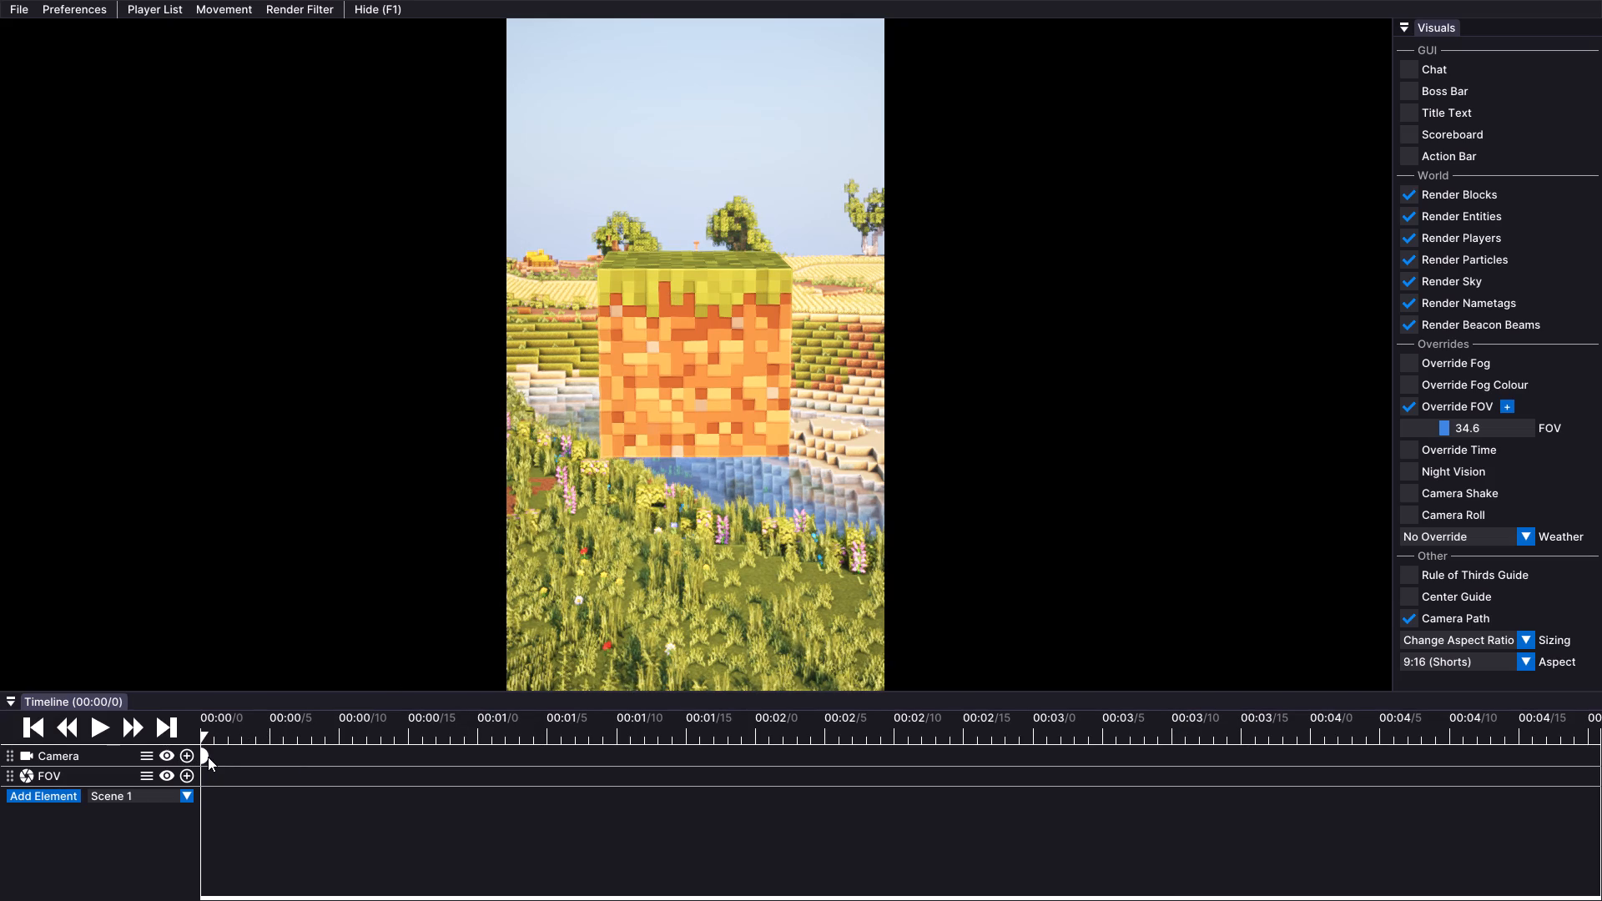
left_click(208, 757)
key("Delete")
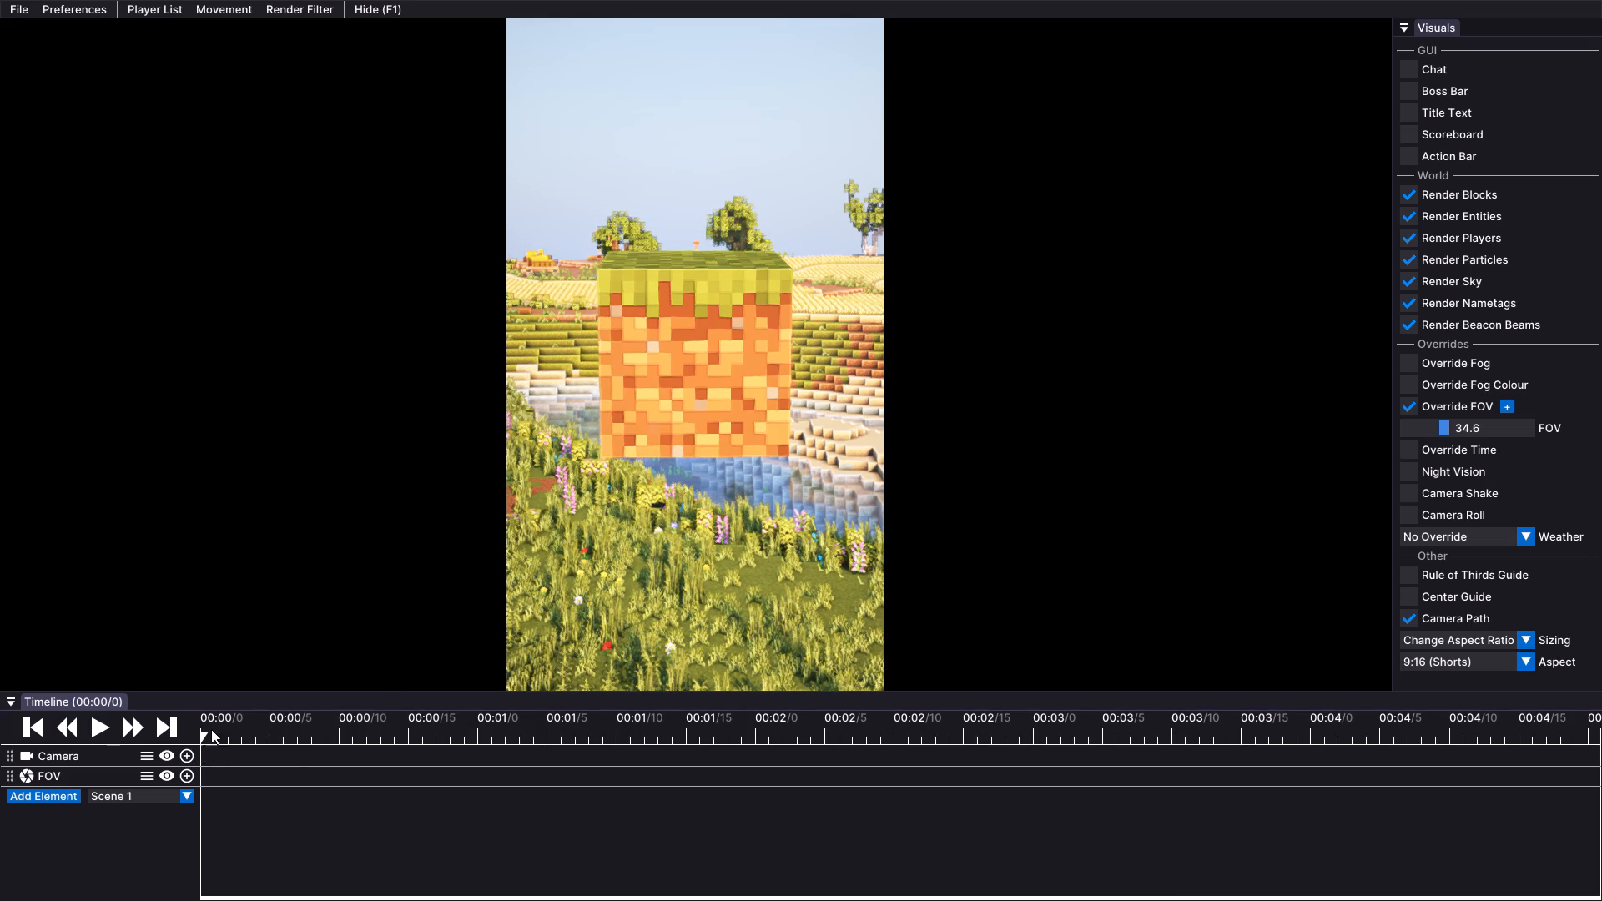
Move the camera up and back from the grass block so it appears smaller in the 9:16 frame.
left_click_drag(698, 321, 801, 450)
type("s s")
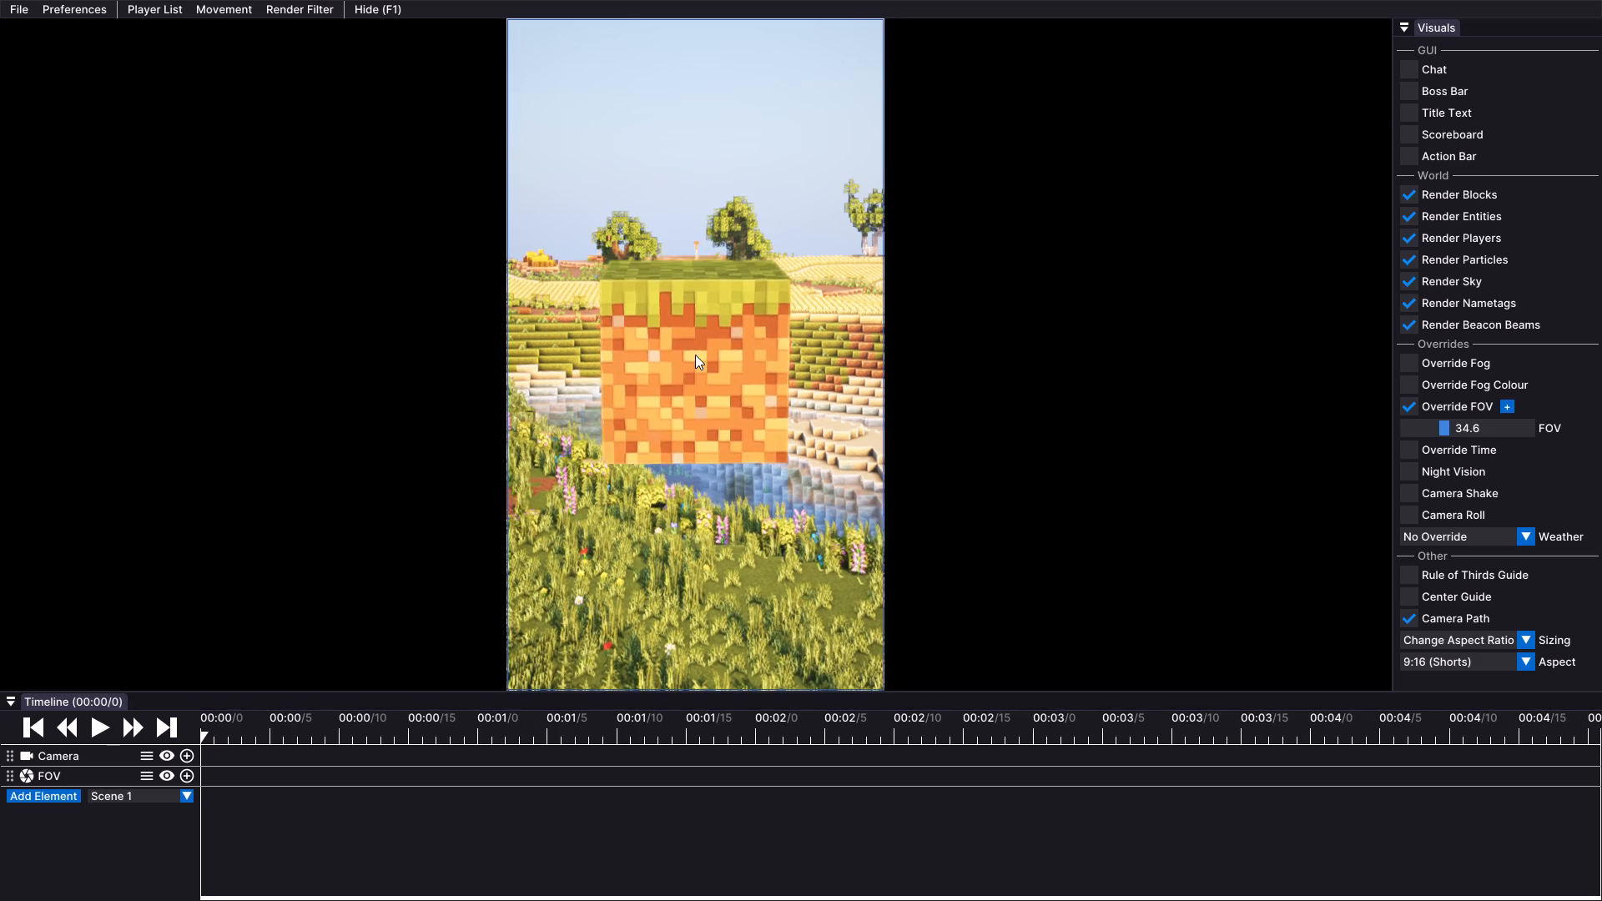
key("space")
key("space")
key("space")
key("space")
key("space")
key("space")
key("space")
key("space")
key("space")
key("space")
key("space")
key("space")
key("space")
key("space")
key("space")
key("space")
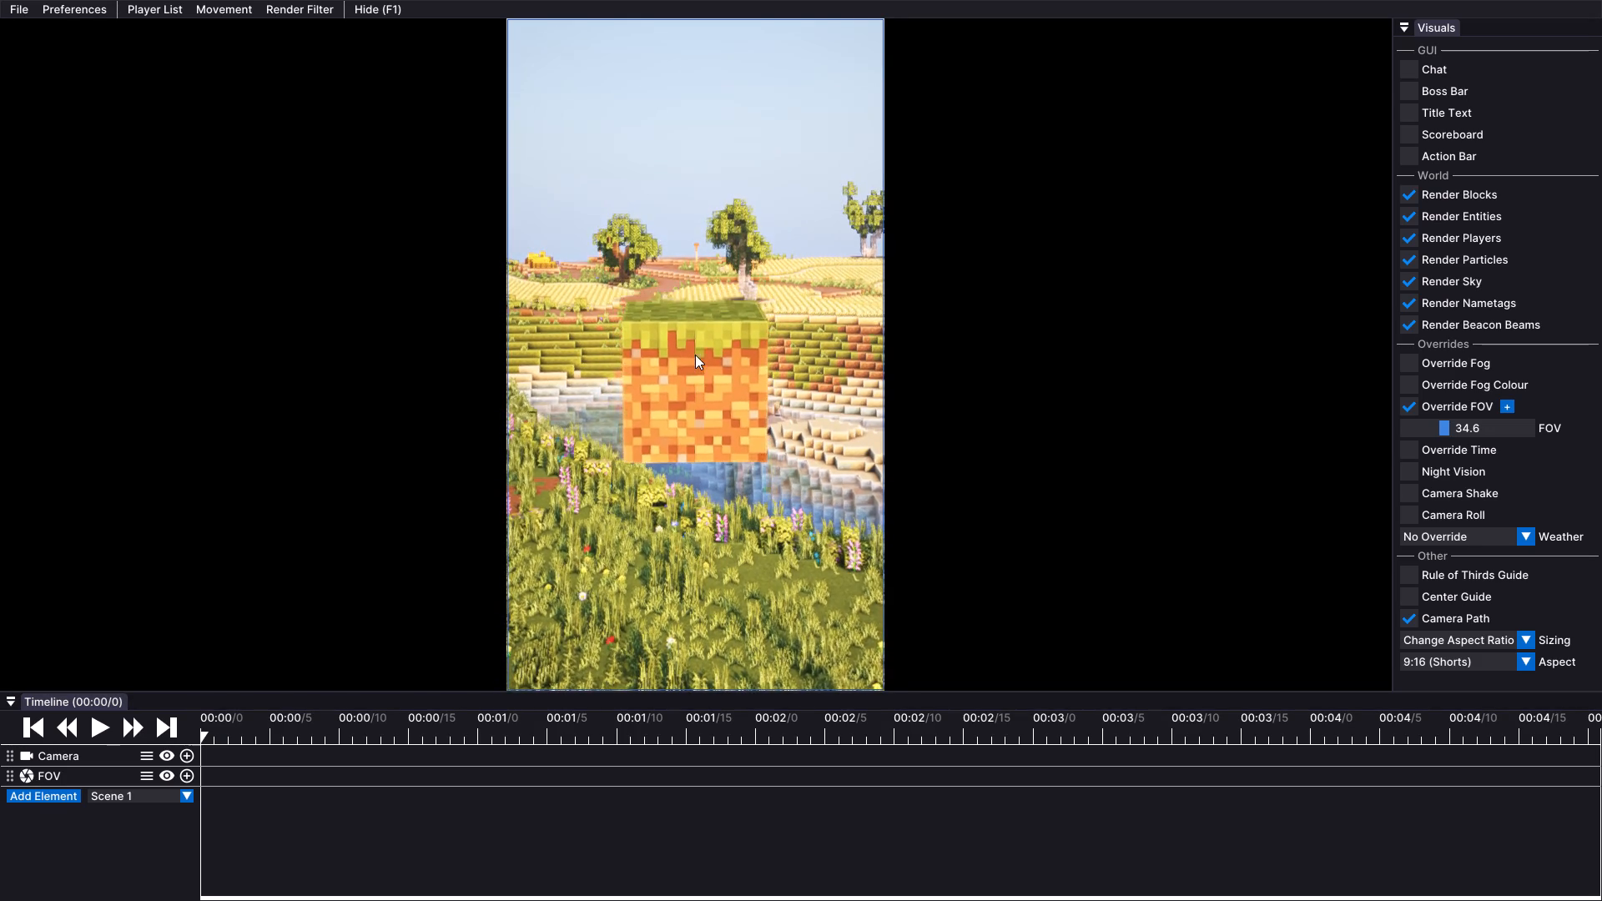
key("s")
key("s")
key("s")
key("s")
type("ww")
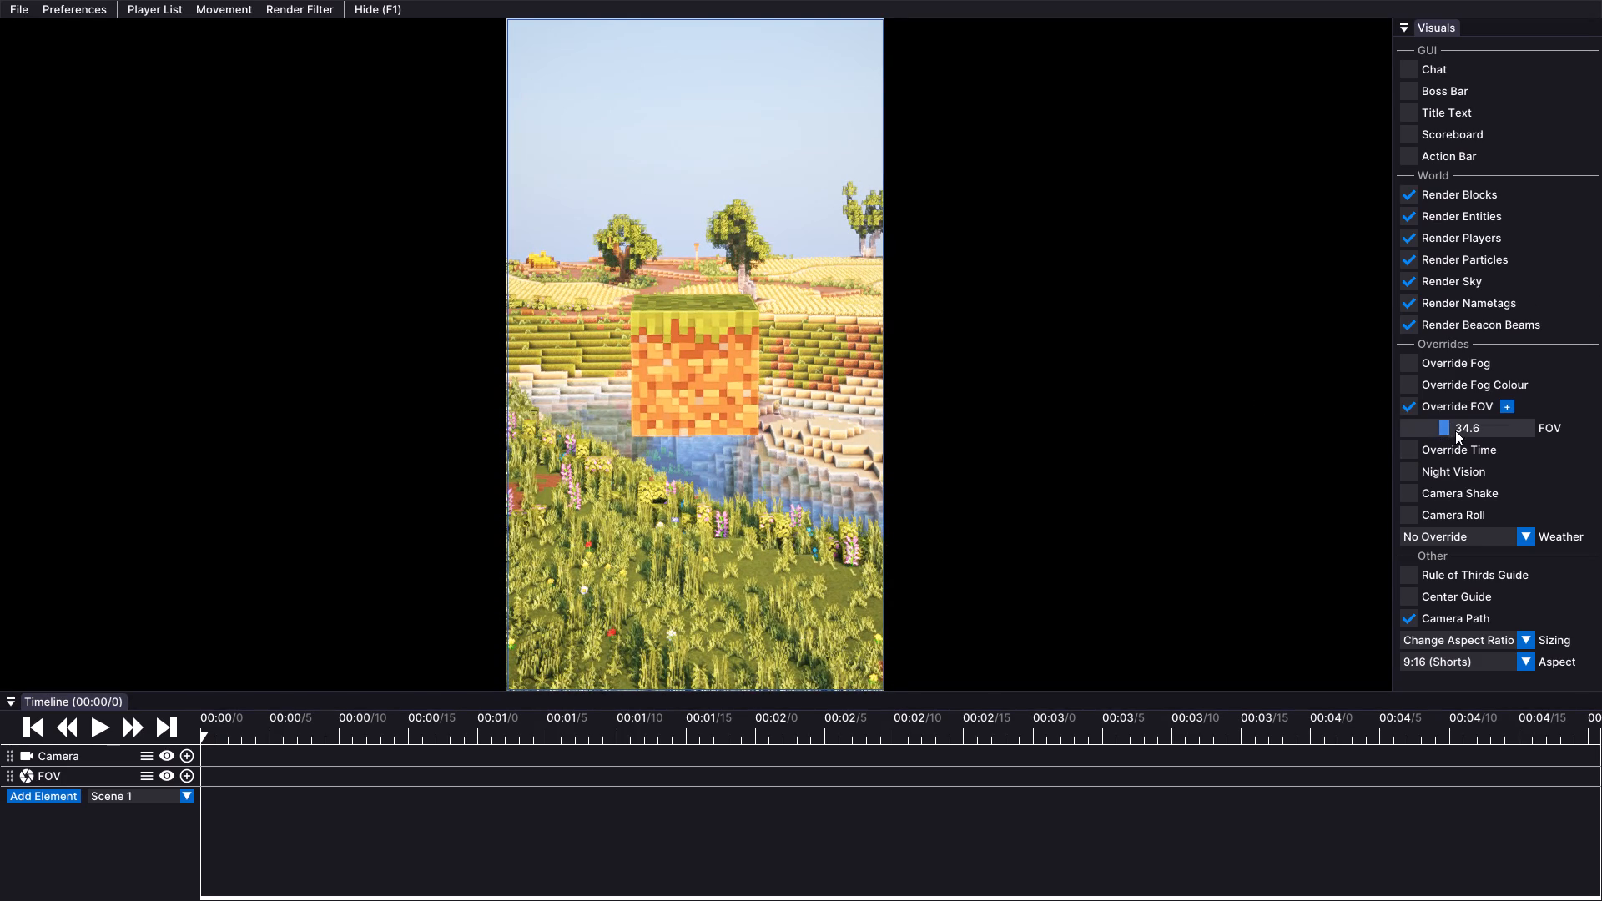
Set the FOV override to 30.1 and add a camera keyframe at the start of the timeline.
left_click_drag(1436, 425, 1438, 432)
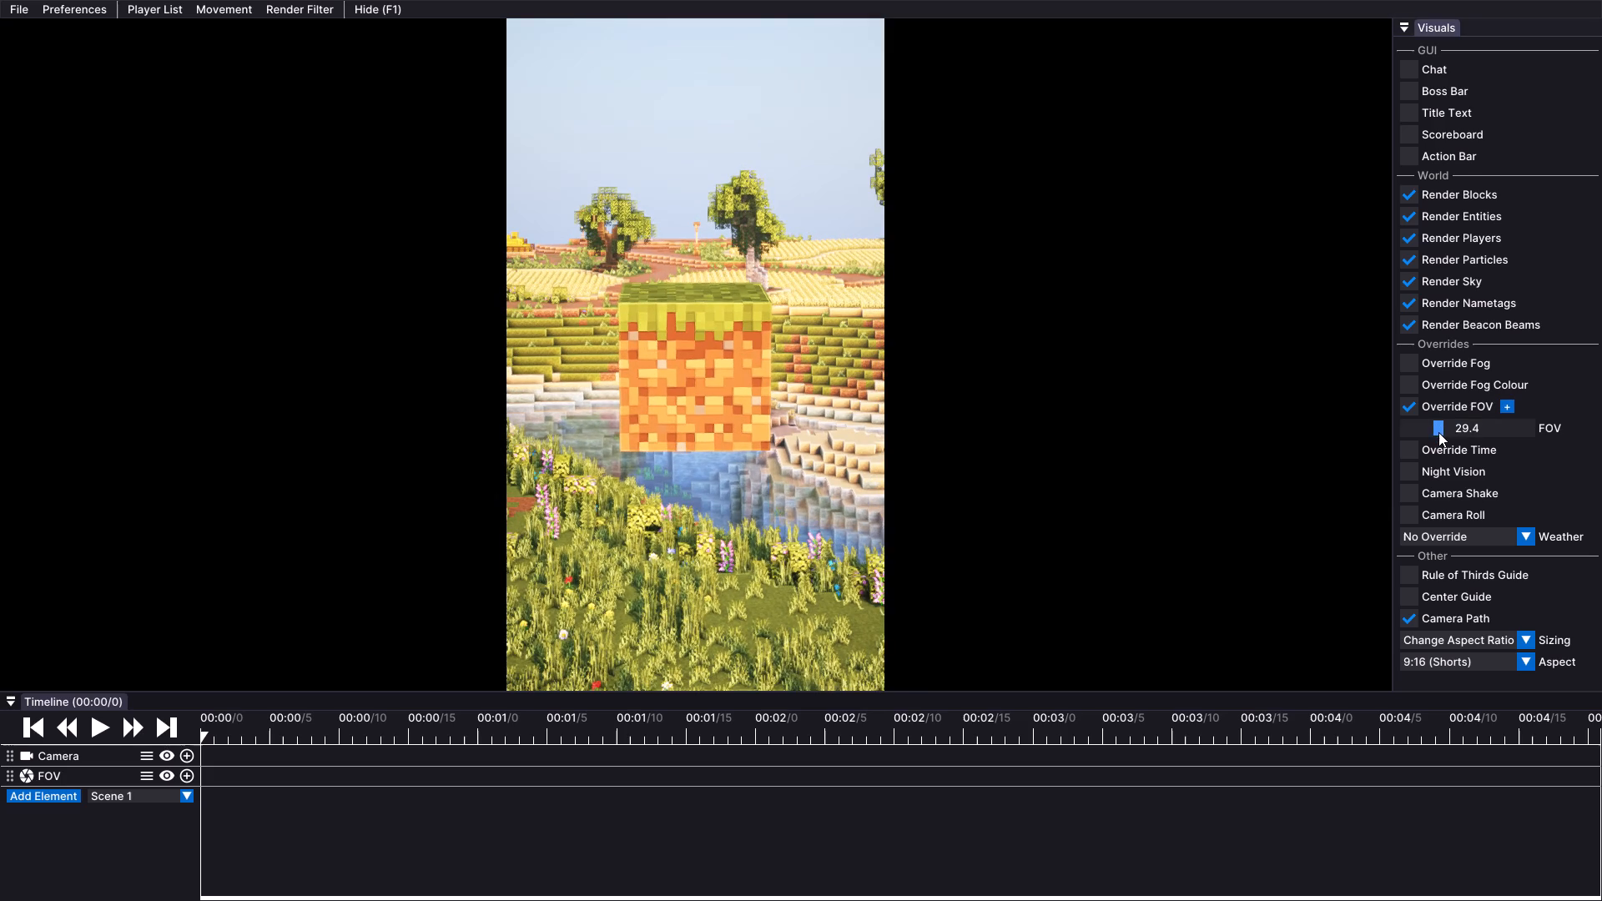
left_click_drag(1438, 432, 1439, 453)
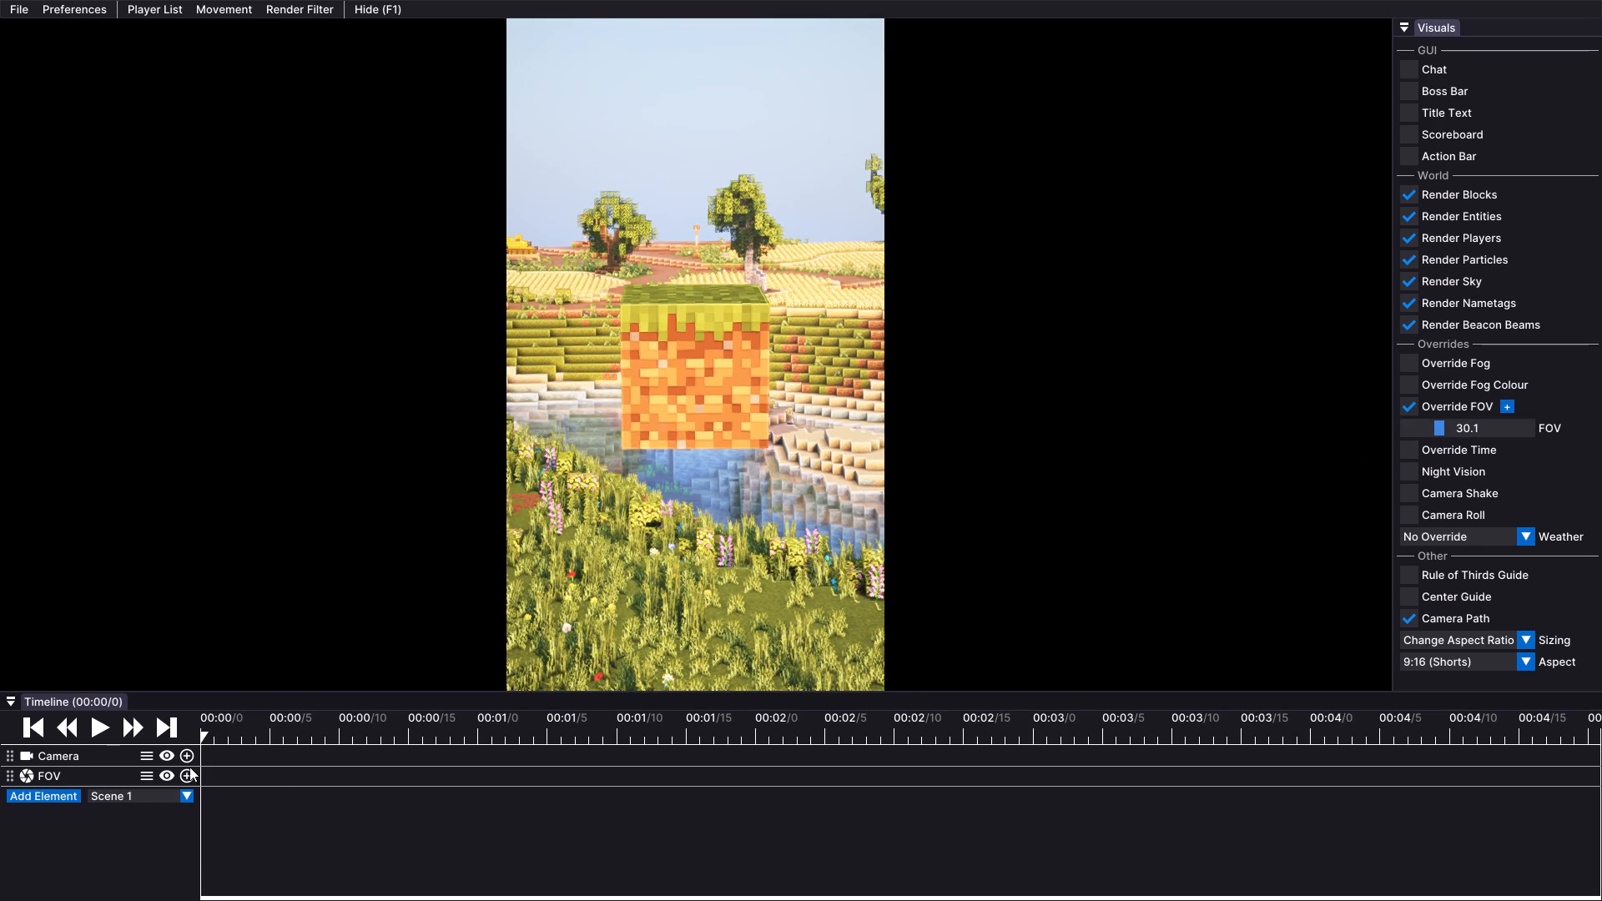
left_click(190, 753)
At 00:00/18, move the camera forward so the grass block fills more of the frame, and add a second camera keyframe.
left_click_drag(228, 730, 439, 738)
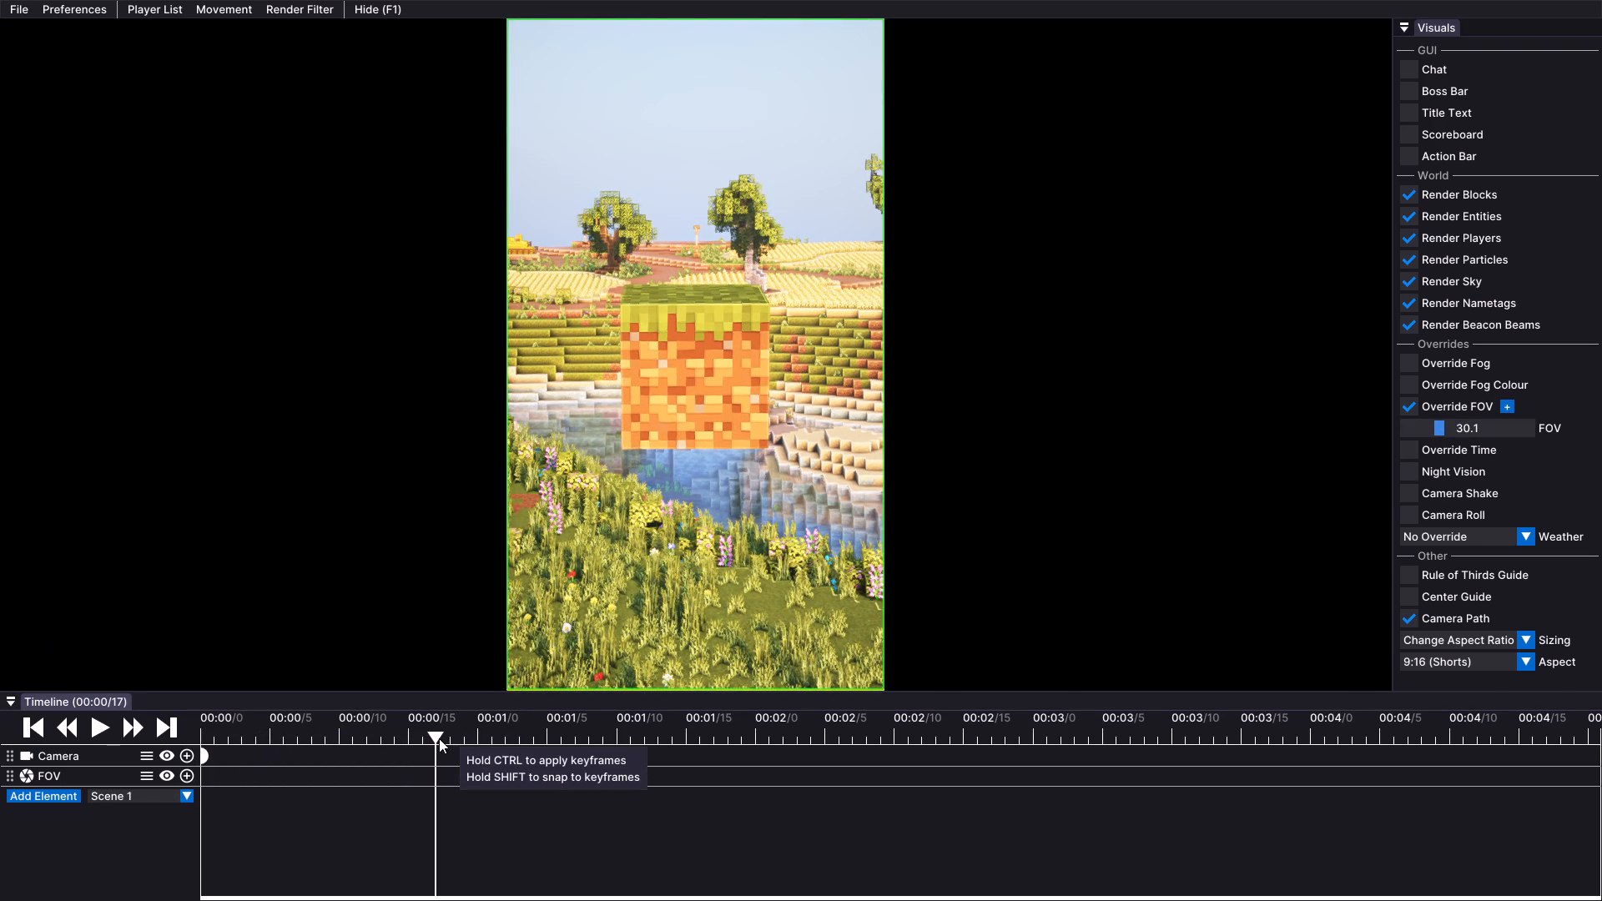
left_click_drag(439, 738, 452, 740)
left_click_drag(730, 416, 801, 450)
key("w")
key("w")
key("w")
key("w")
key("w")
key("w")
key("w")
key("w")
key("w")
key("w")
key("w")
key("w")
key("w")
key("w")
key("w")
key("w")
key("w")
key("w")
key("w")
key("w")
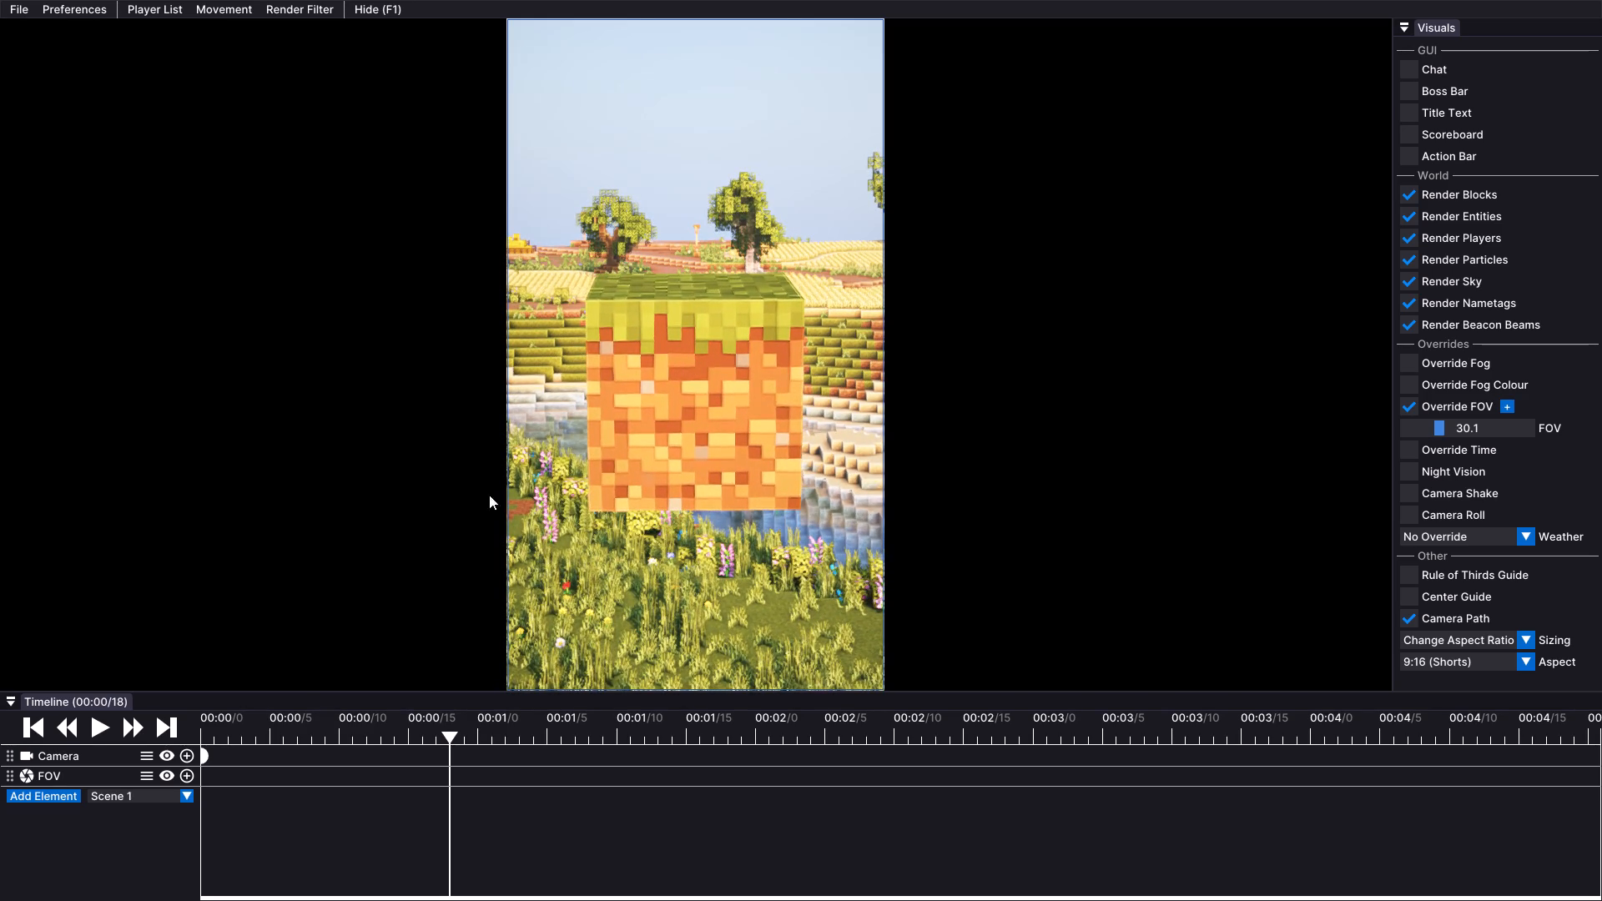
left_click(189, 758)
Add FOV keyframes with the value 30.1 at 00:00/0 and at 00:00/18.
left_click_drag(449, 732, 162, 777)
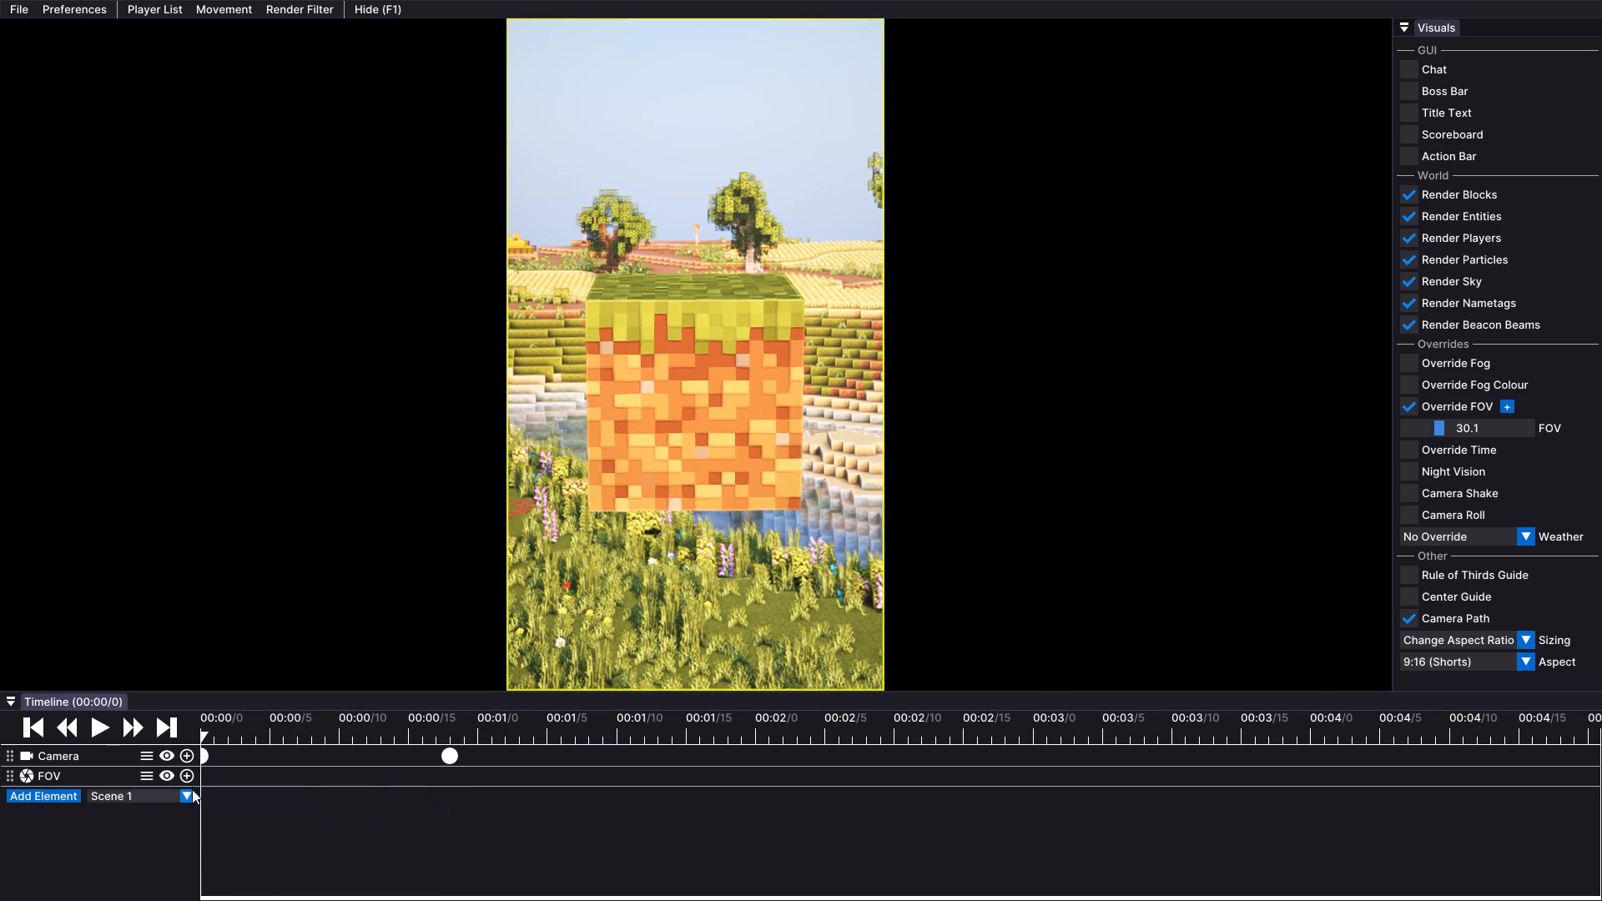
left_click(187, 777)
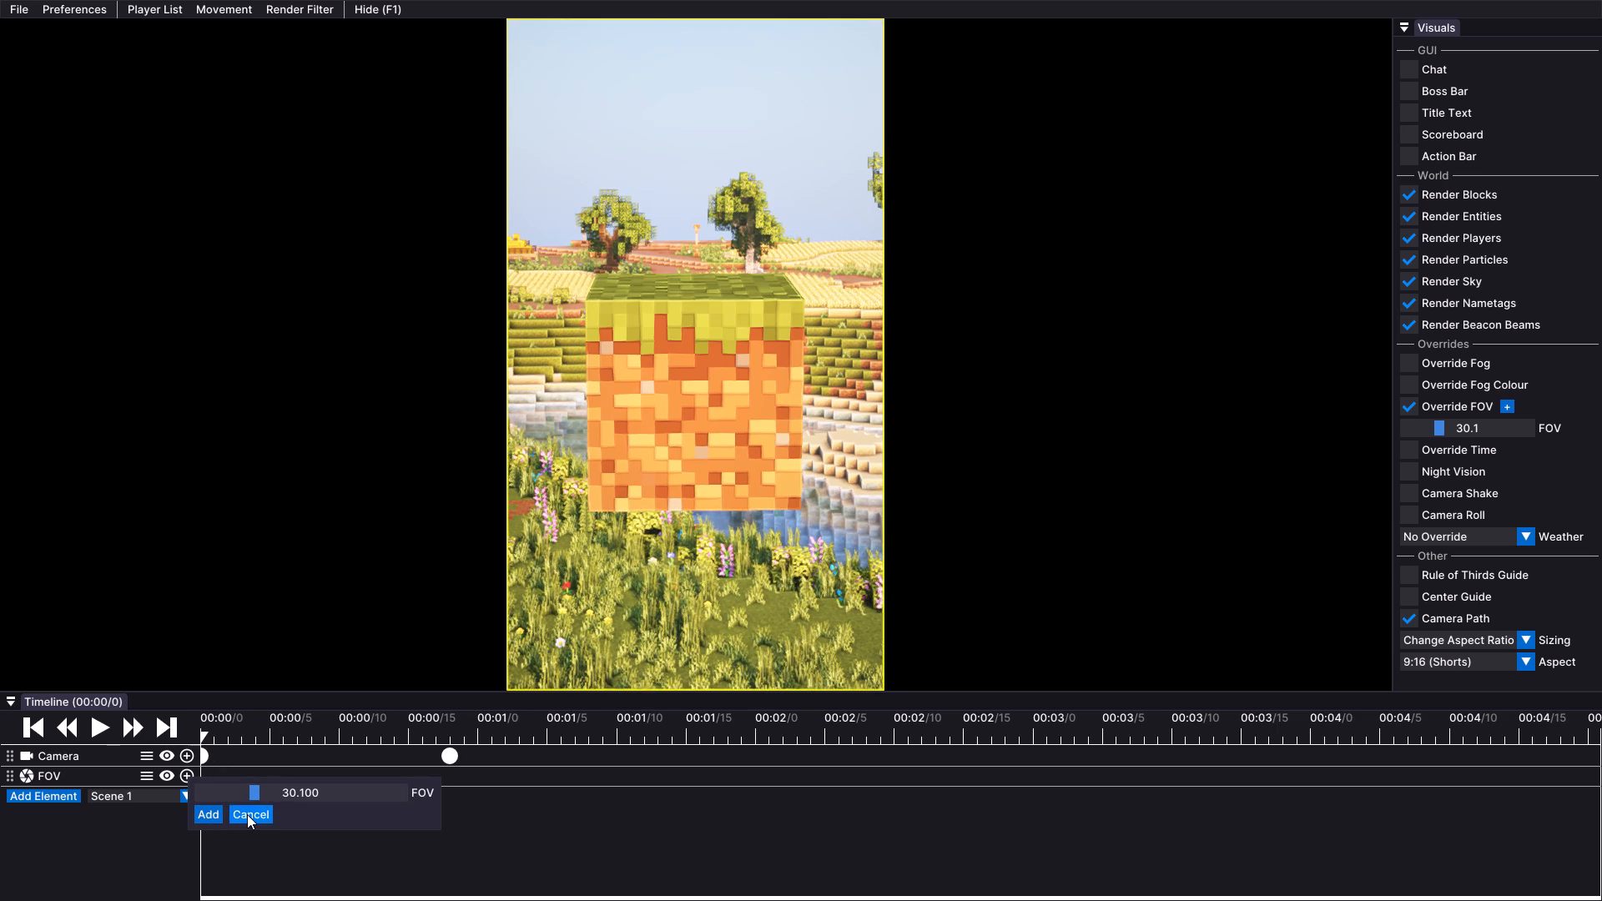
left_click(210, 814)
left_click_drag(216, 727, 437, 753)
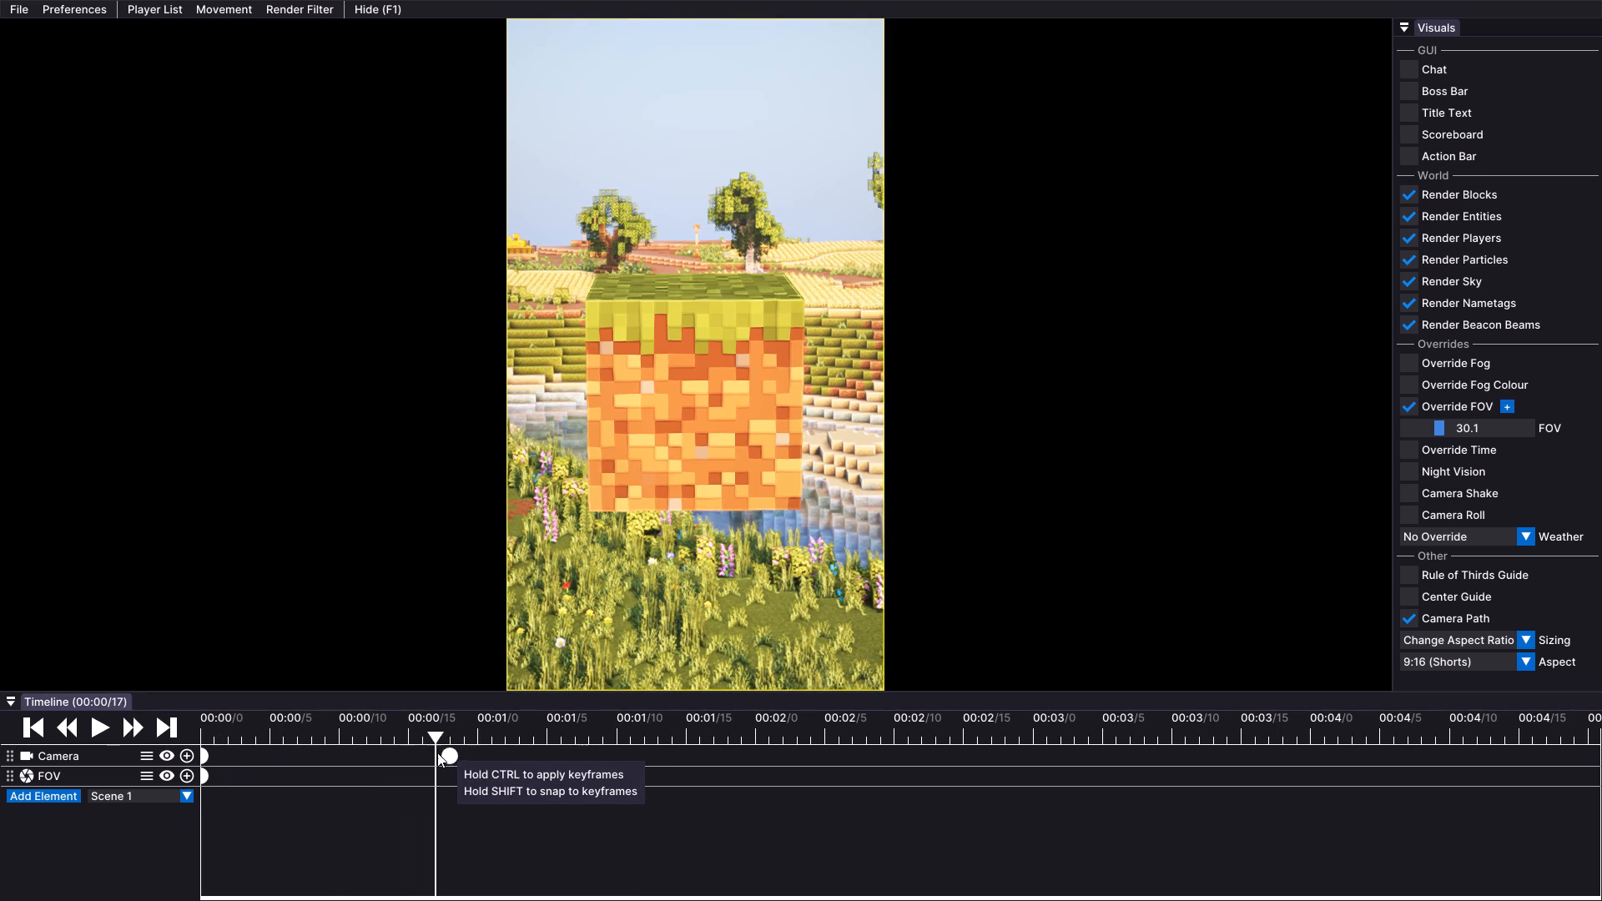
left_click_drag(437, 753, 452, 753)
left_click(189, 770)
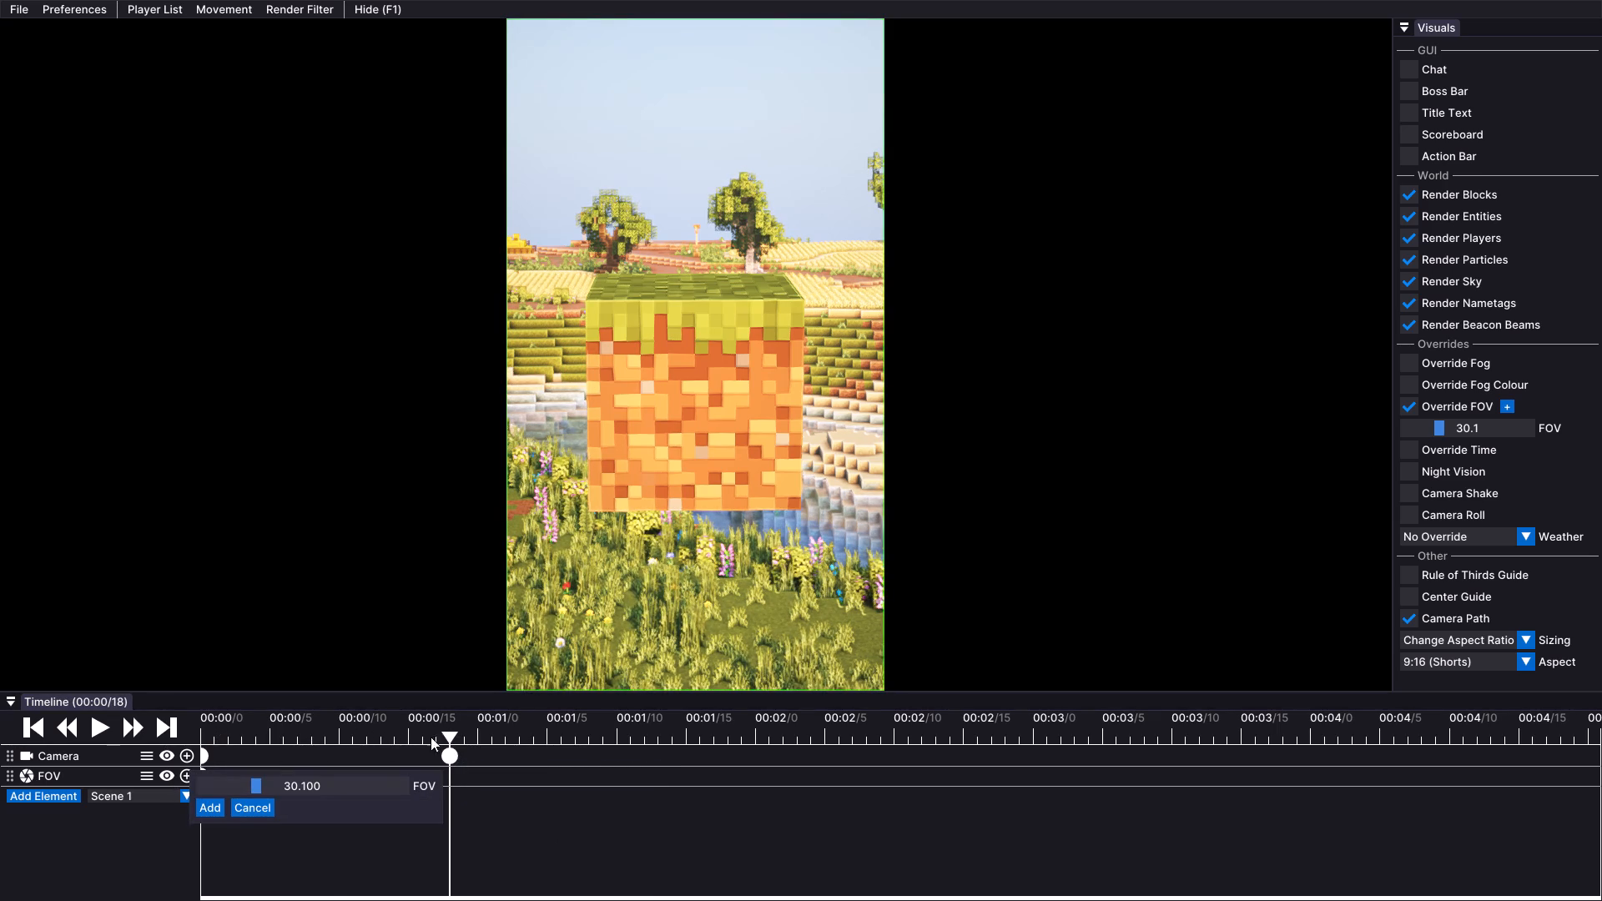
left_click(212, 808)
Return to the timeline start and check the settings of the first FOV keyframe.
left_click_drag(440, 727, 190, 778)
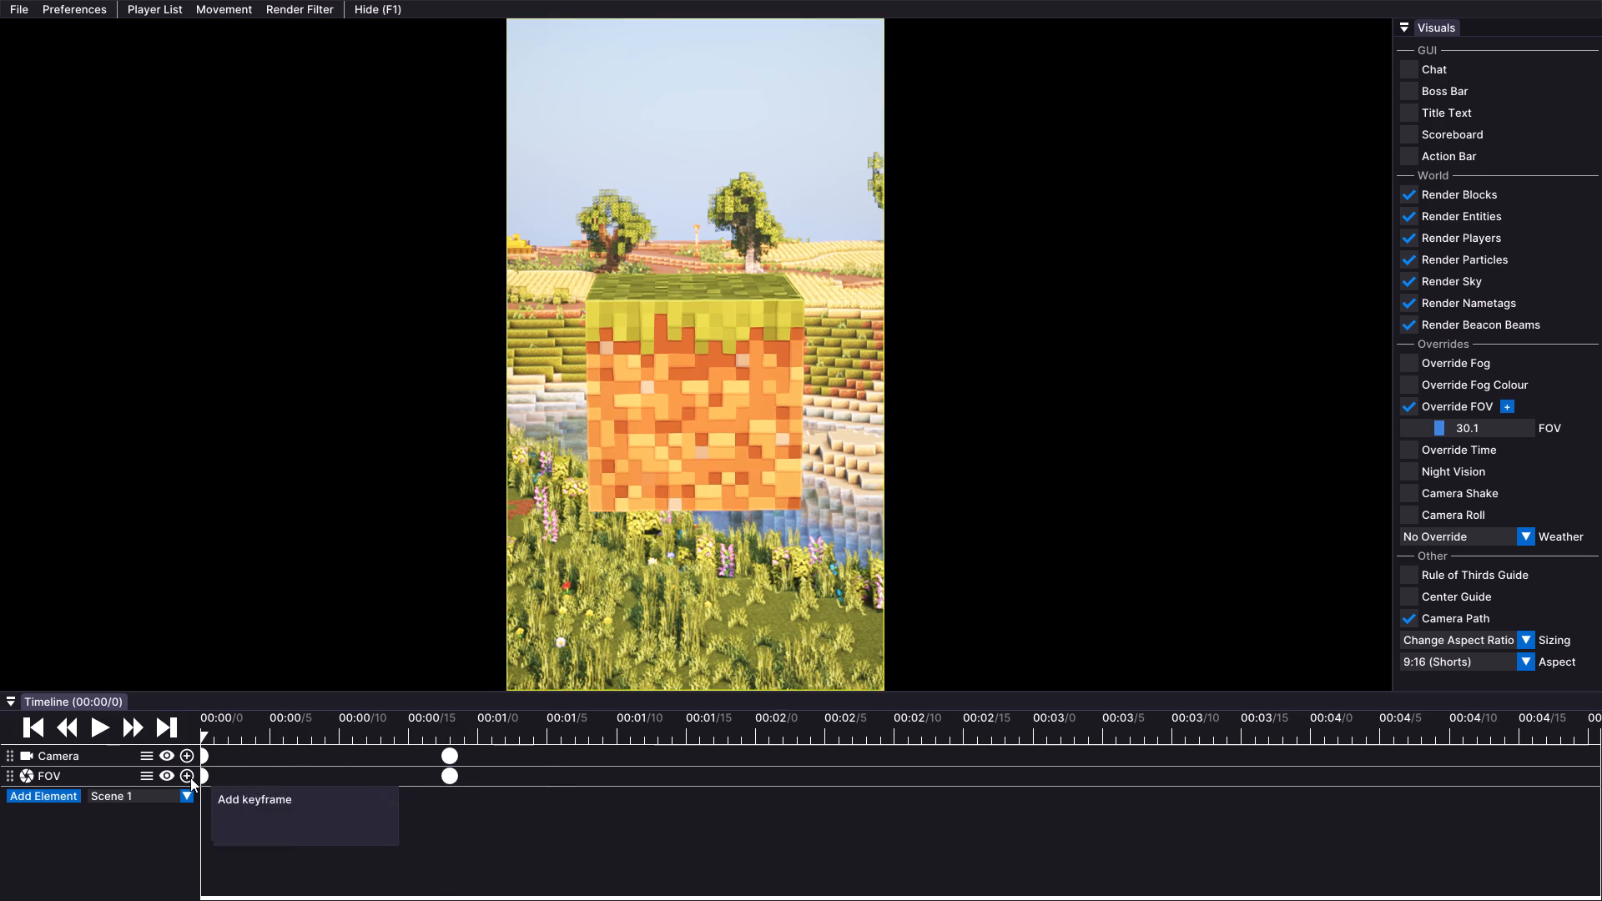
left_click(204, 778)
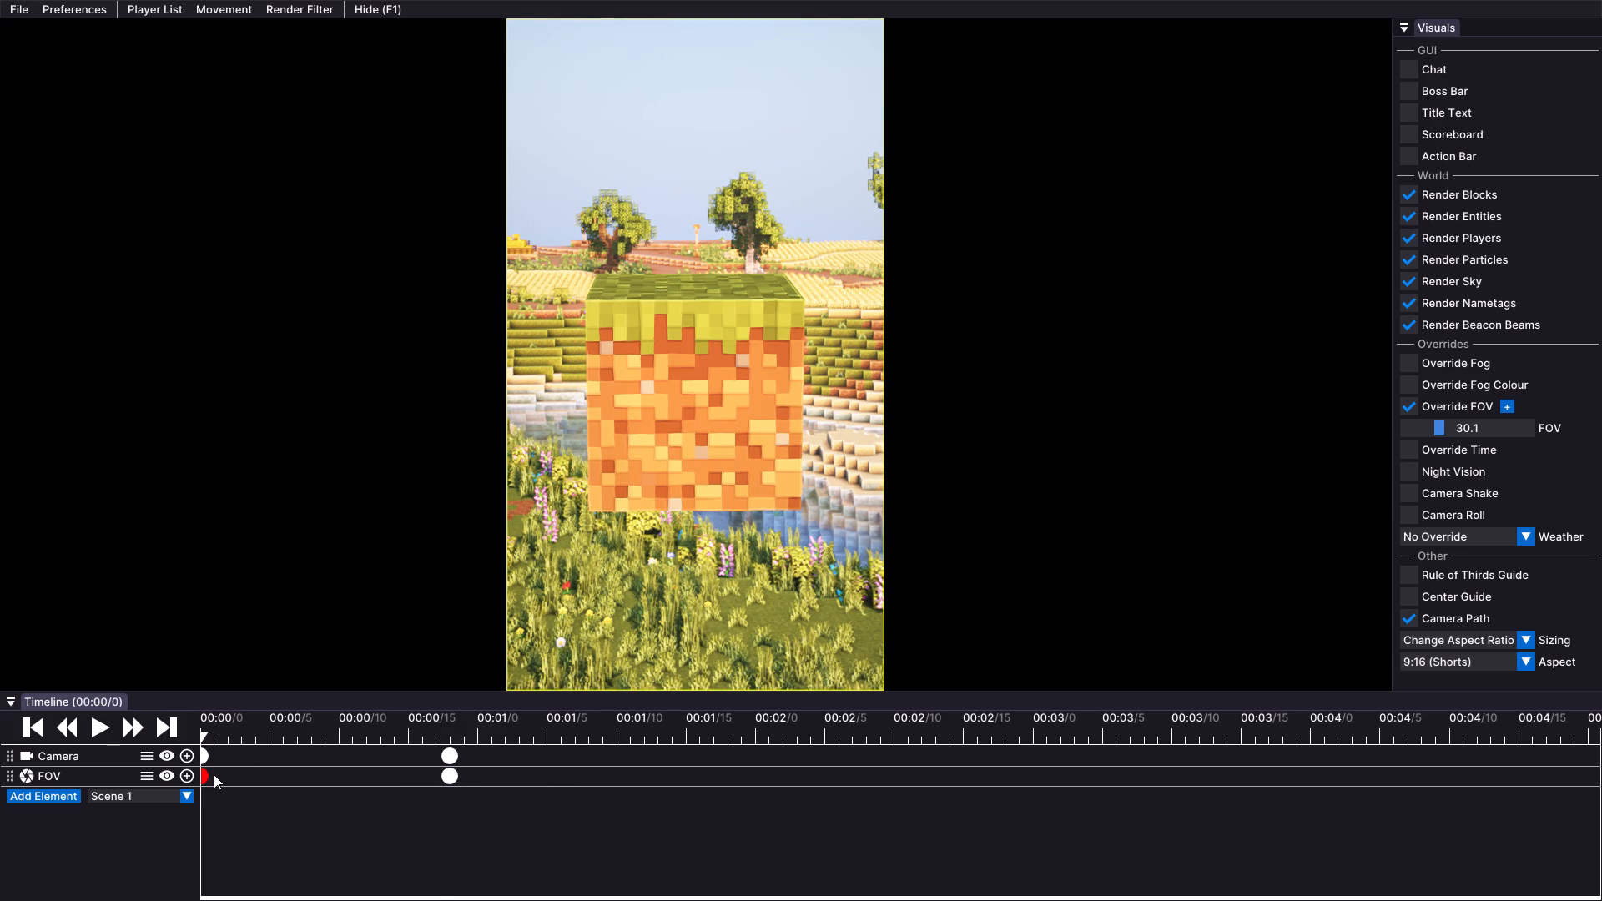
right_click(204, 775)
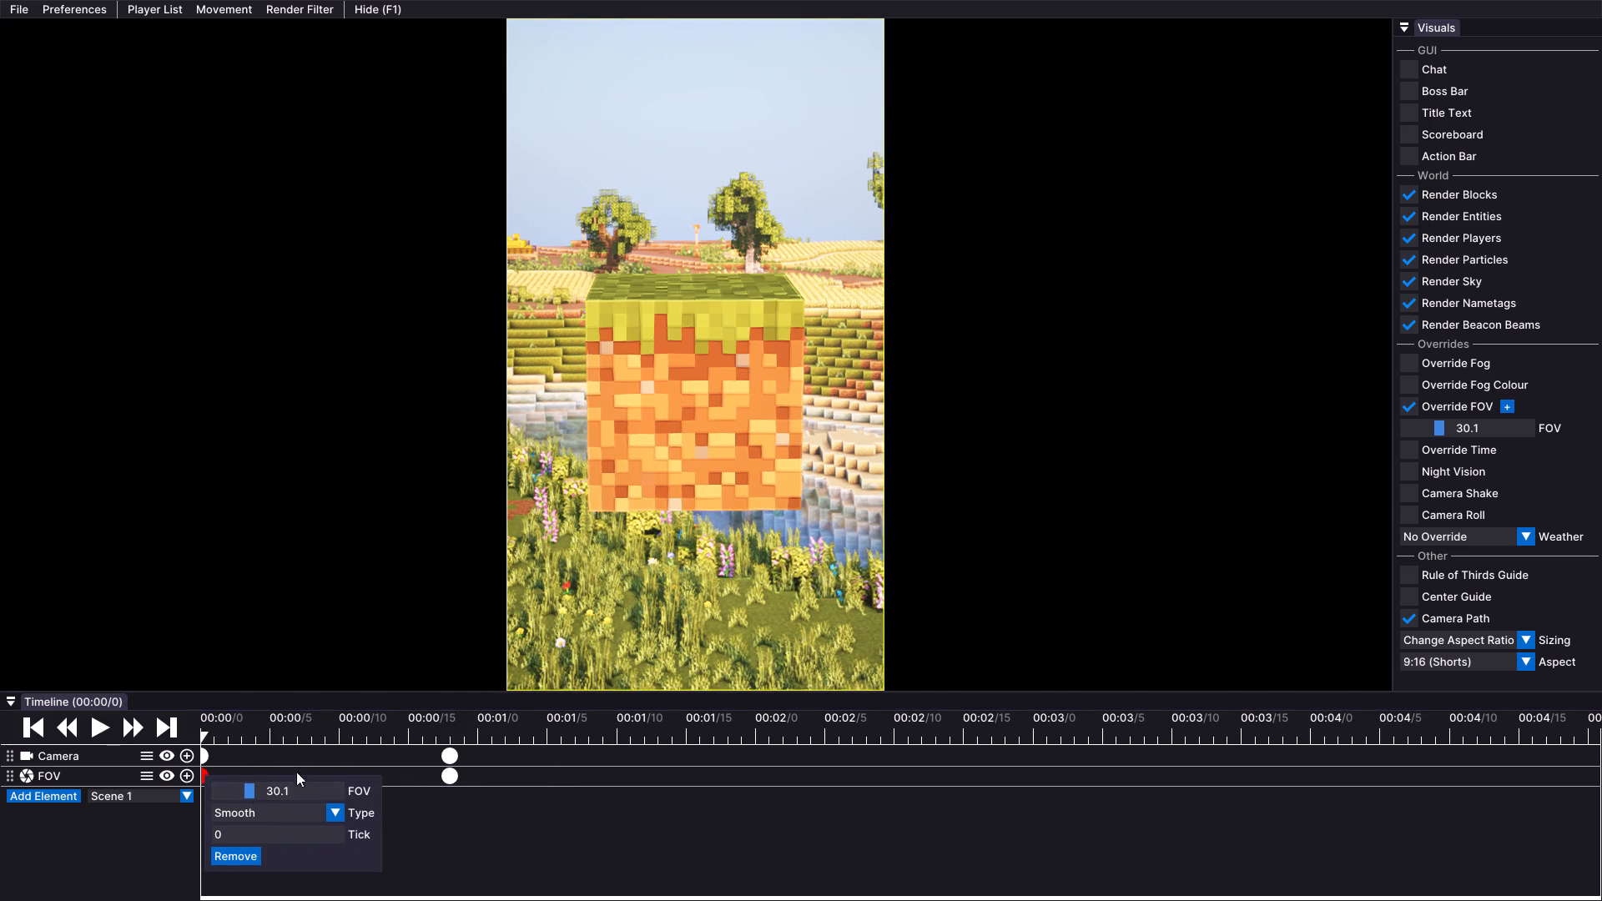
left_click(515, 843)
Play the replay twice from the start to preview the camera push-in toward the grass block.
left_click(101, 729)
left_click(101, 729)
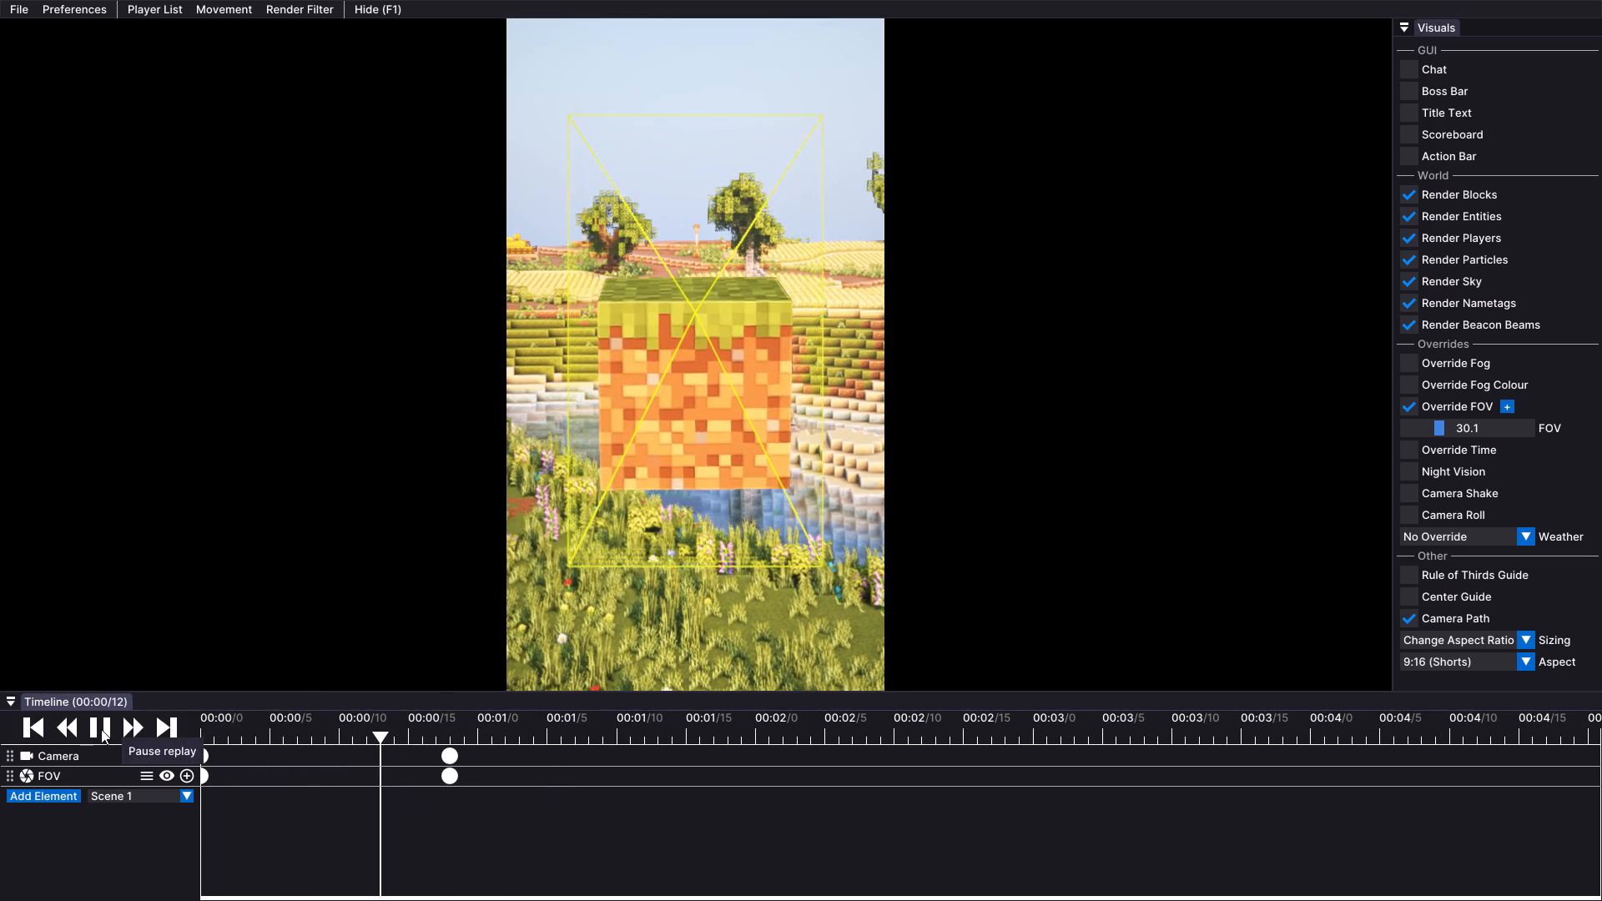
left_click_drag(365, 733, 111, 747)
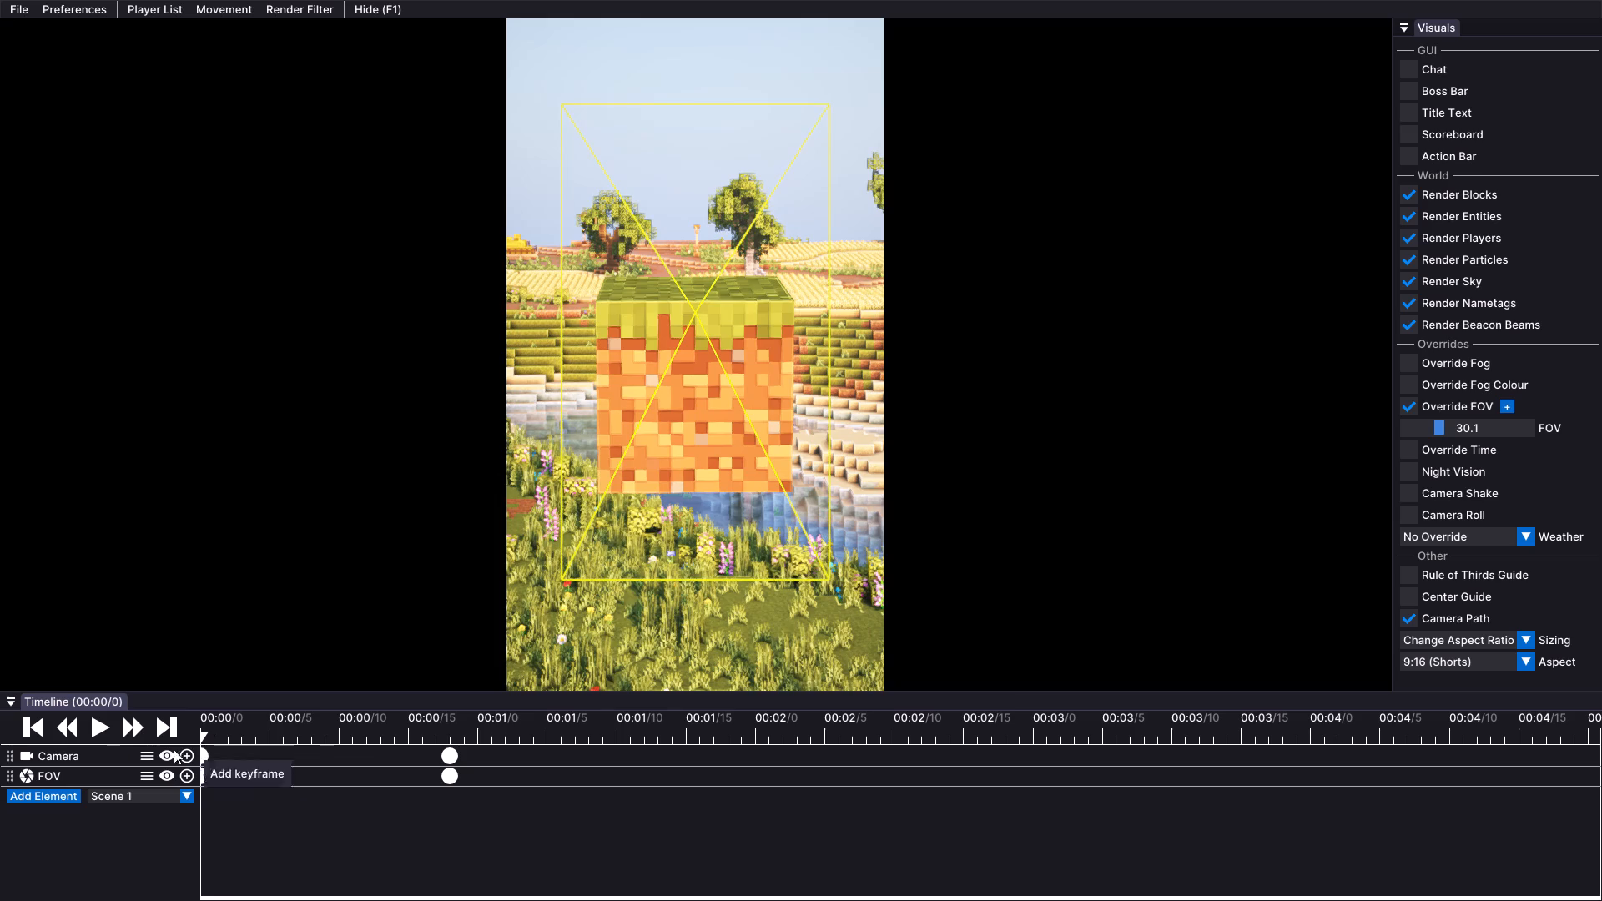
left_click(102, 725)
left_click(102, 725)
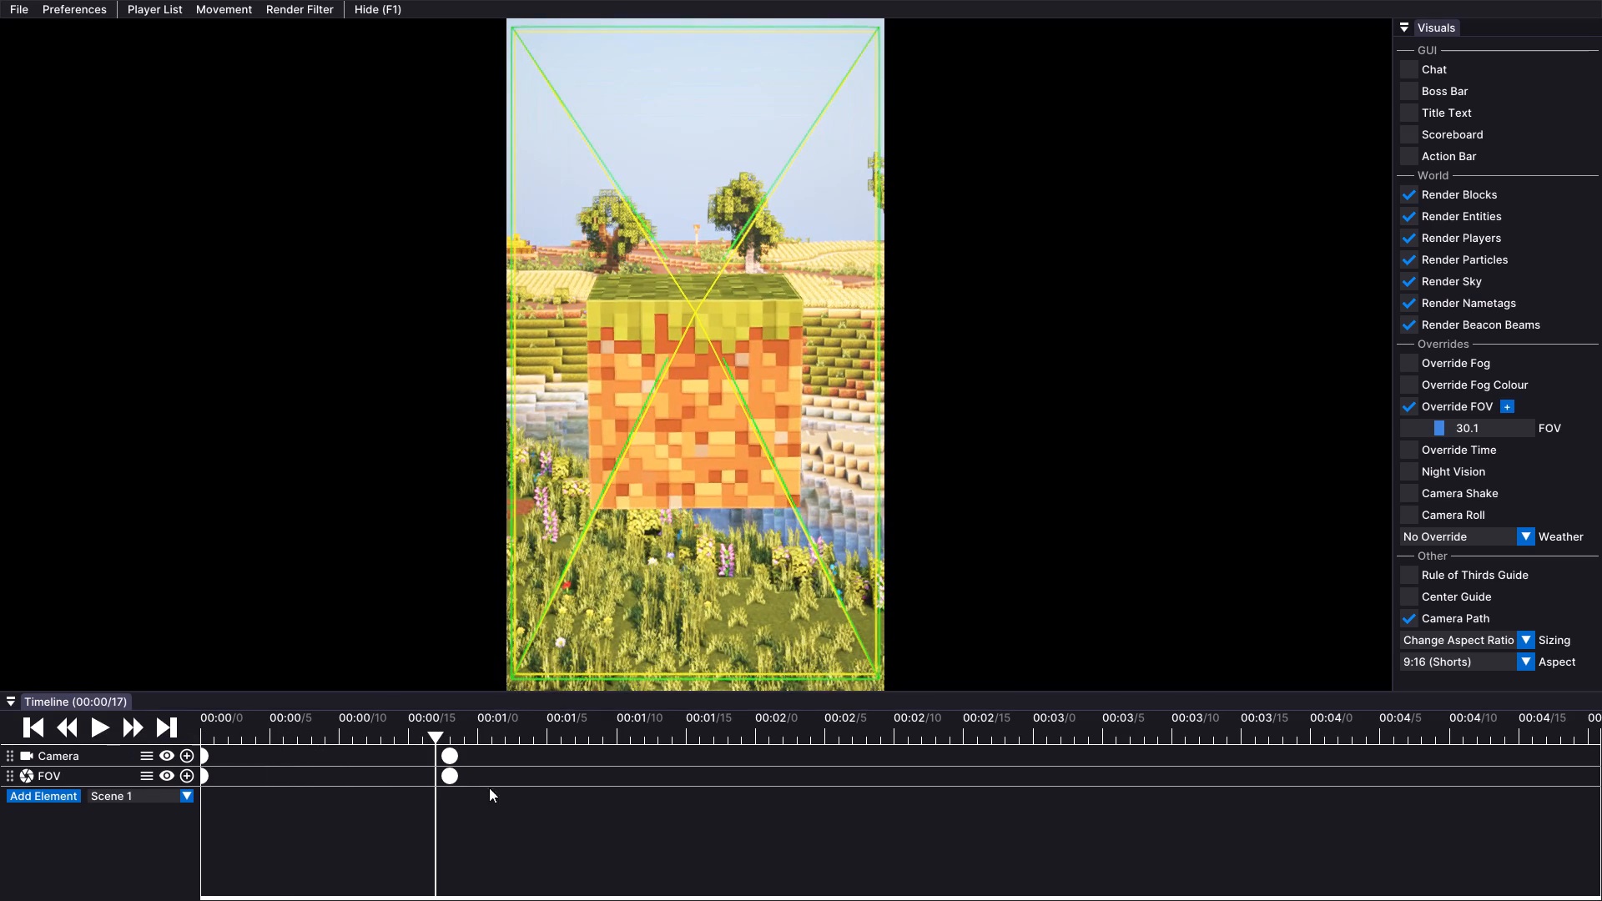
Switch back to the dolly zoom tutorial in Google Chrome.
key("alt+Tab")
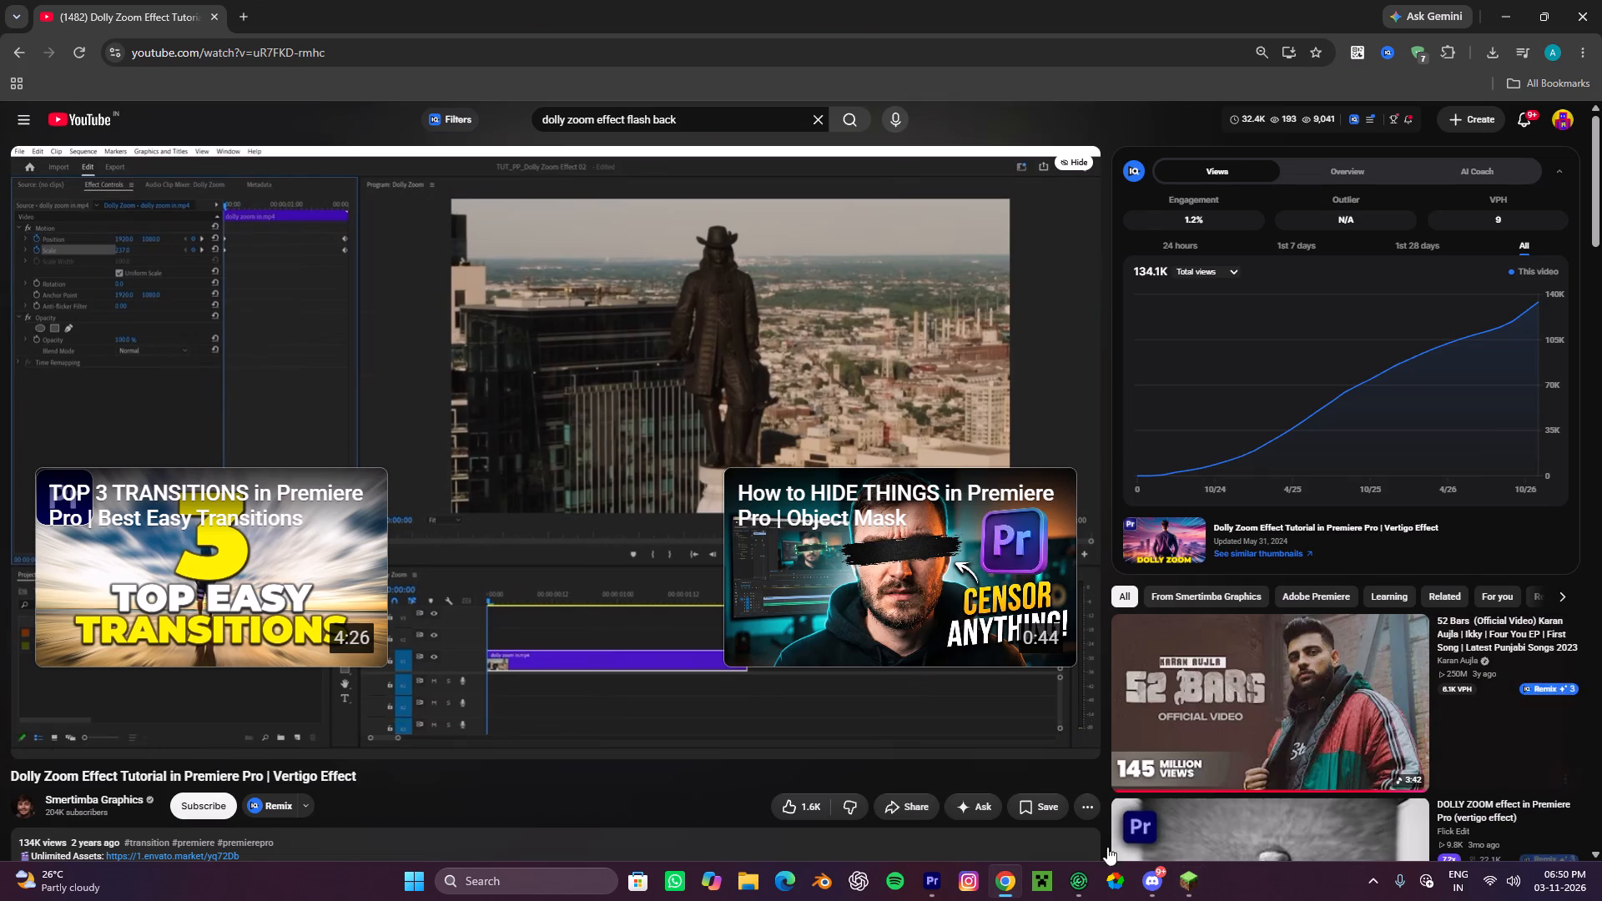
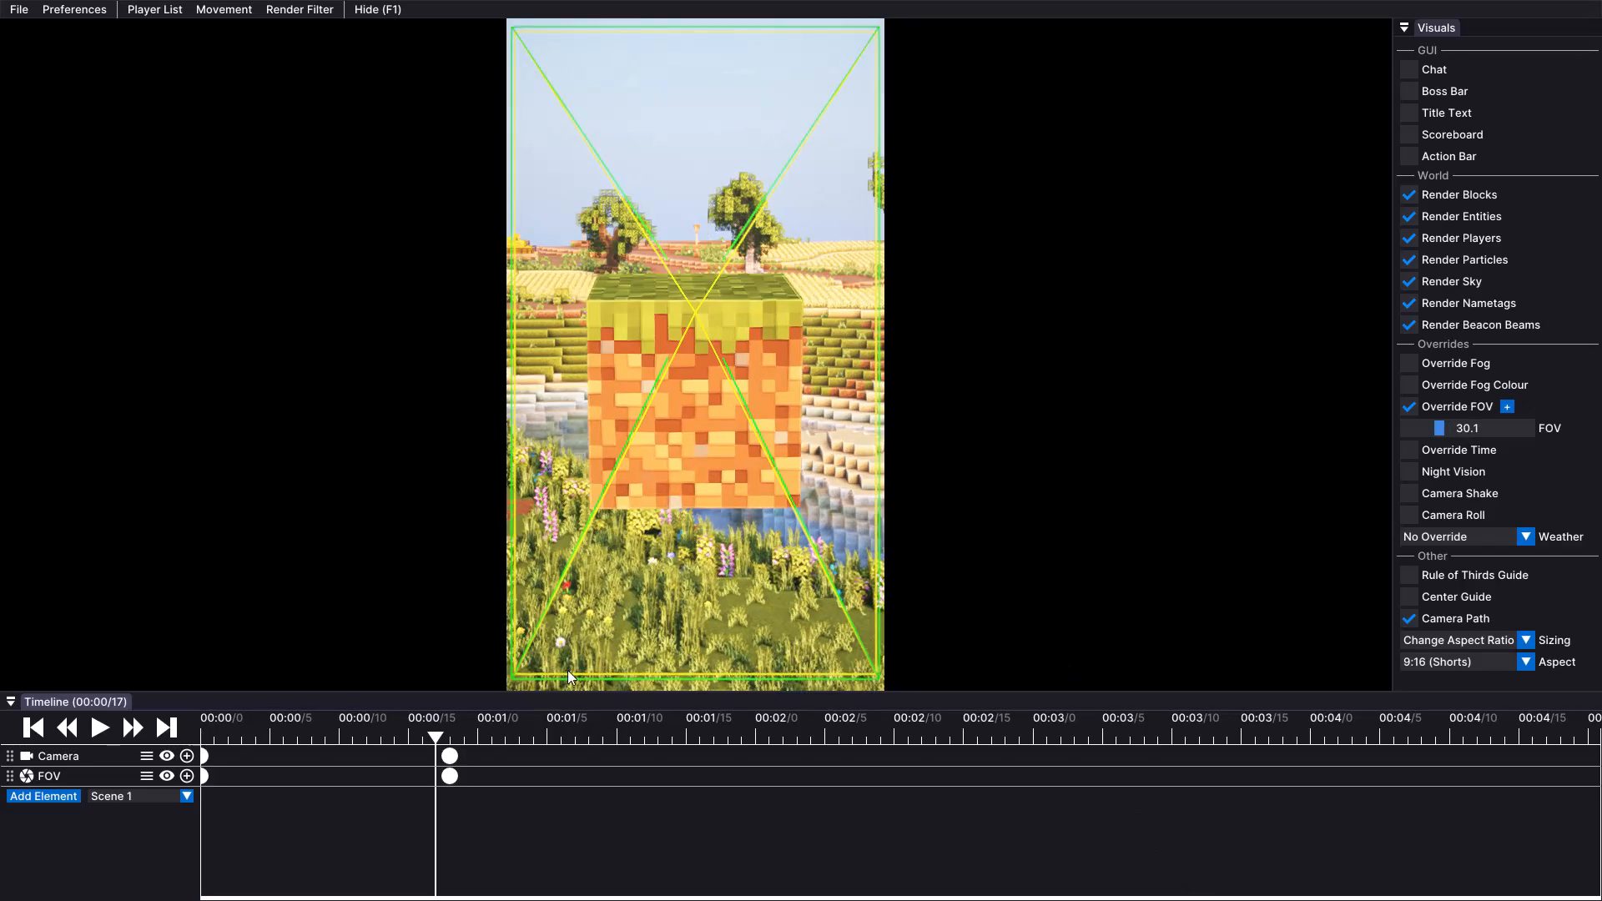
Delete both FOV keyframes, at 00:00/0 and 00:00/18, keeping the camera keyframes.
left_click_drag(555, 802, 113, 773)
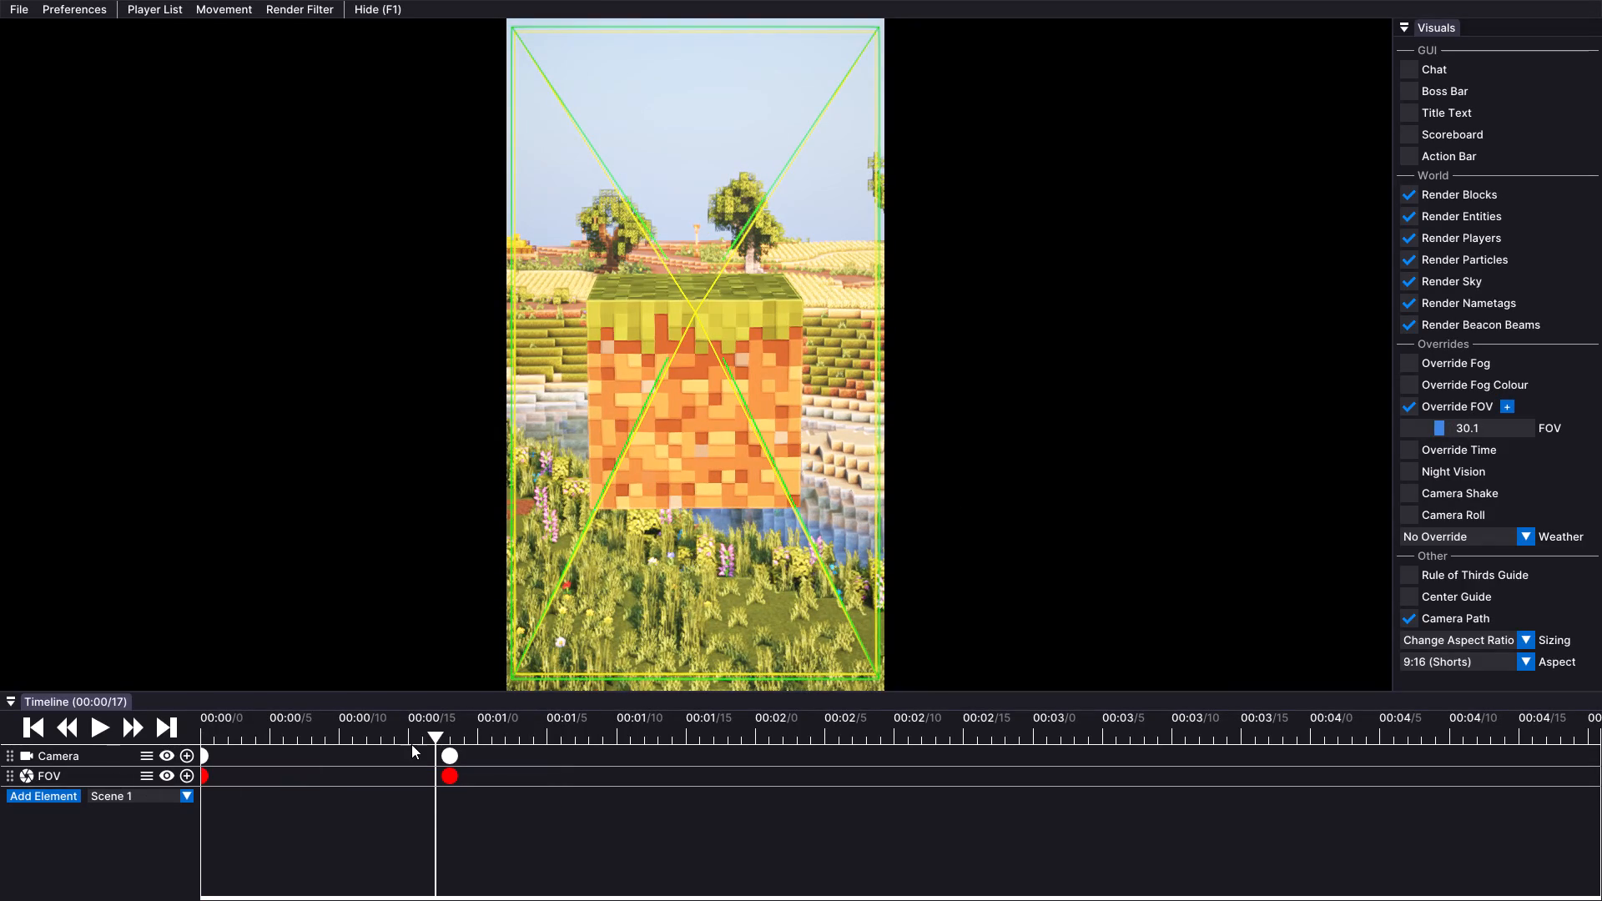
key("Delete")
Add a FOV keyframe with the value 30.1 at 00:00/0.
left_click_drag(420, 723, 48, 733)
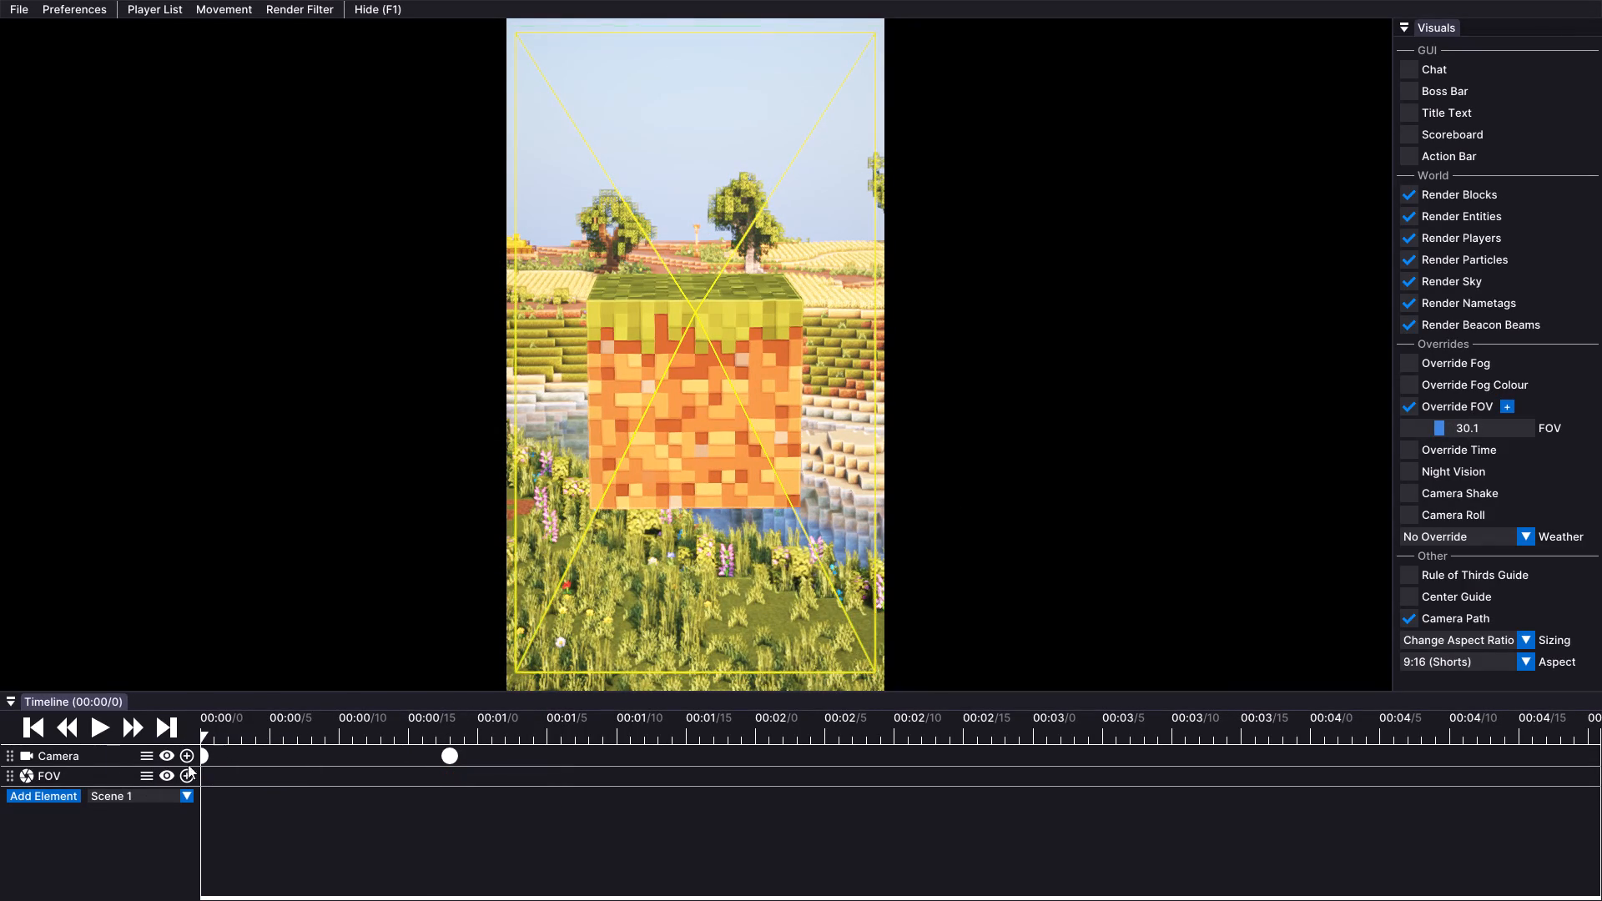
left_click(182, 772)
left_click(213, 803)
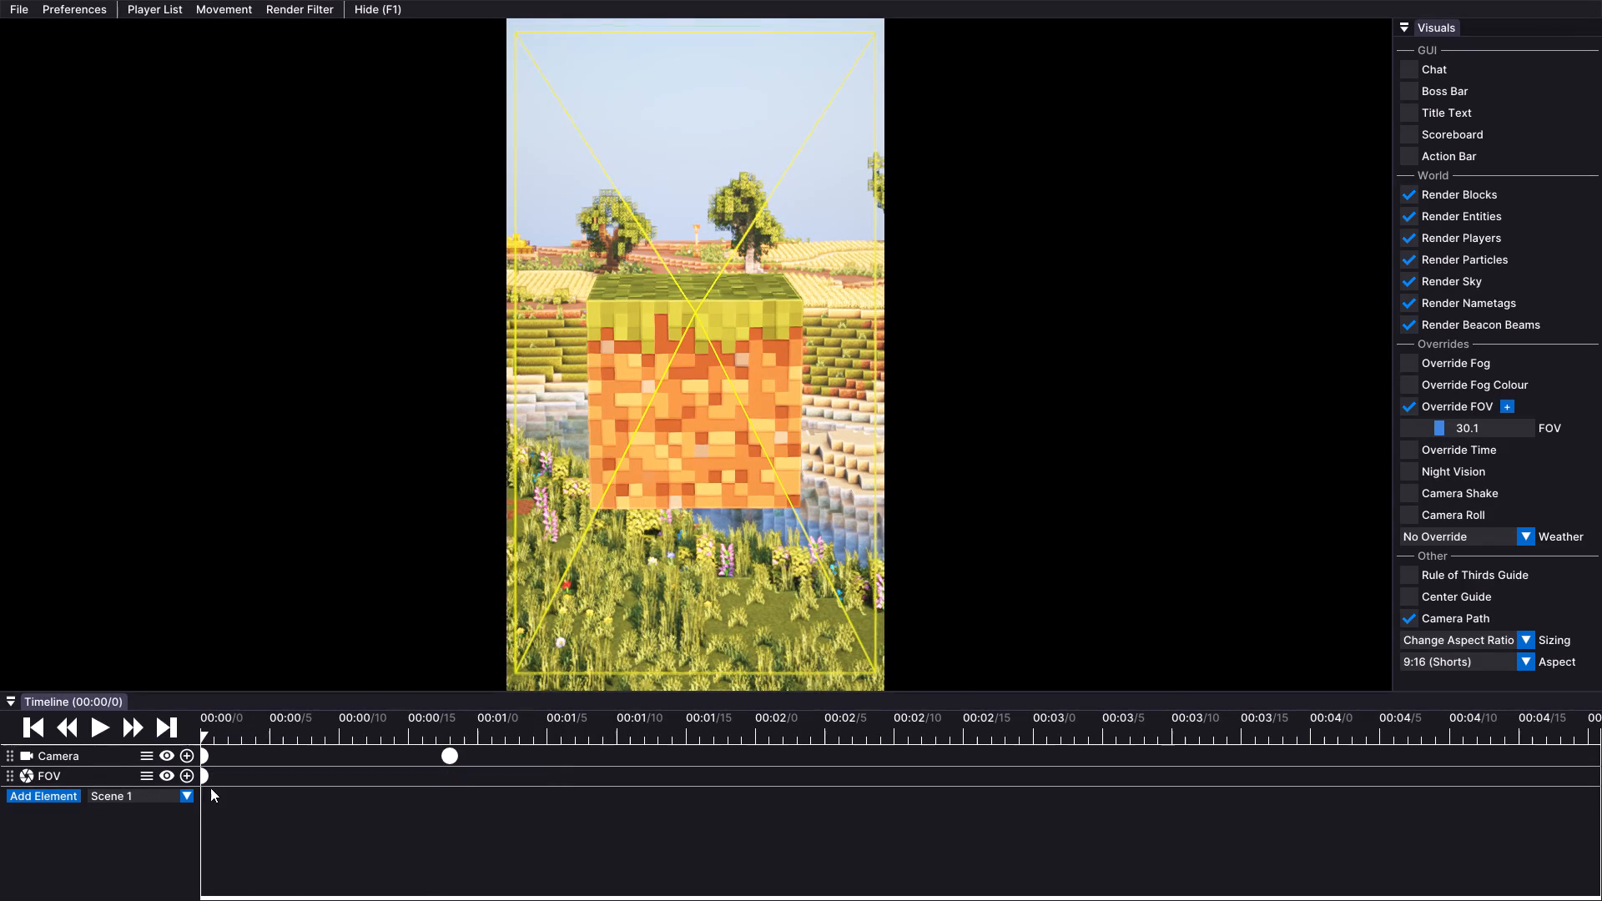
left_click(204, 778)
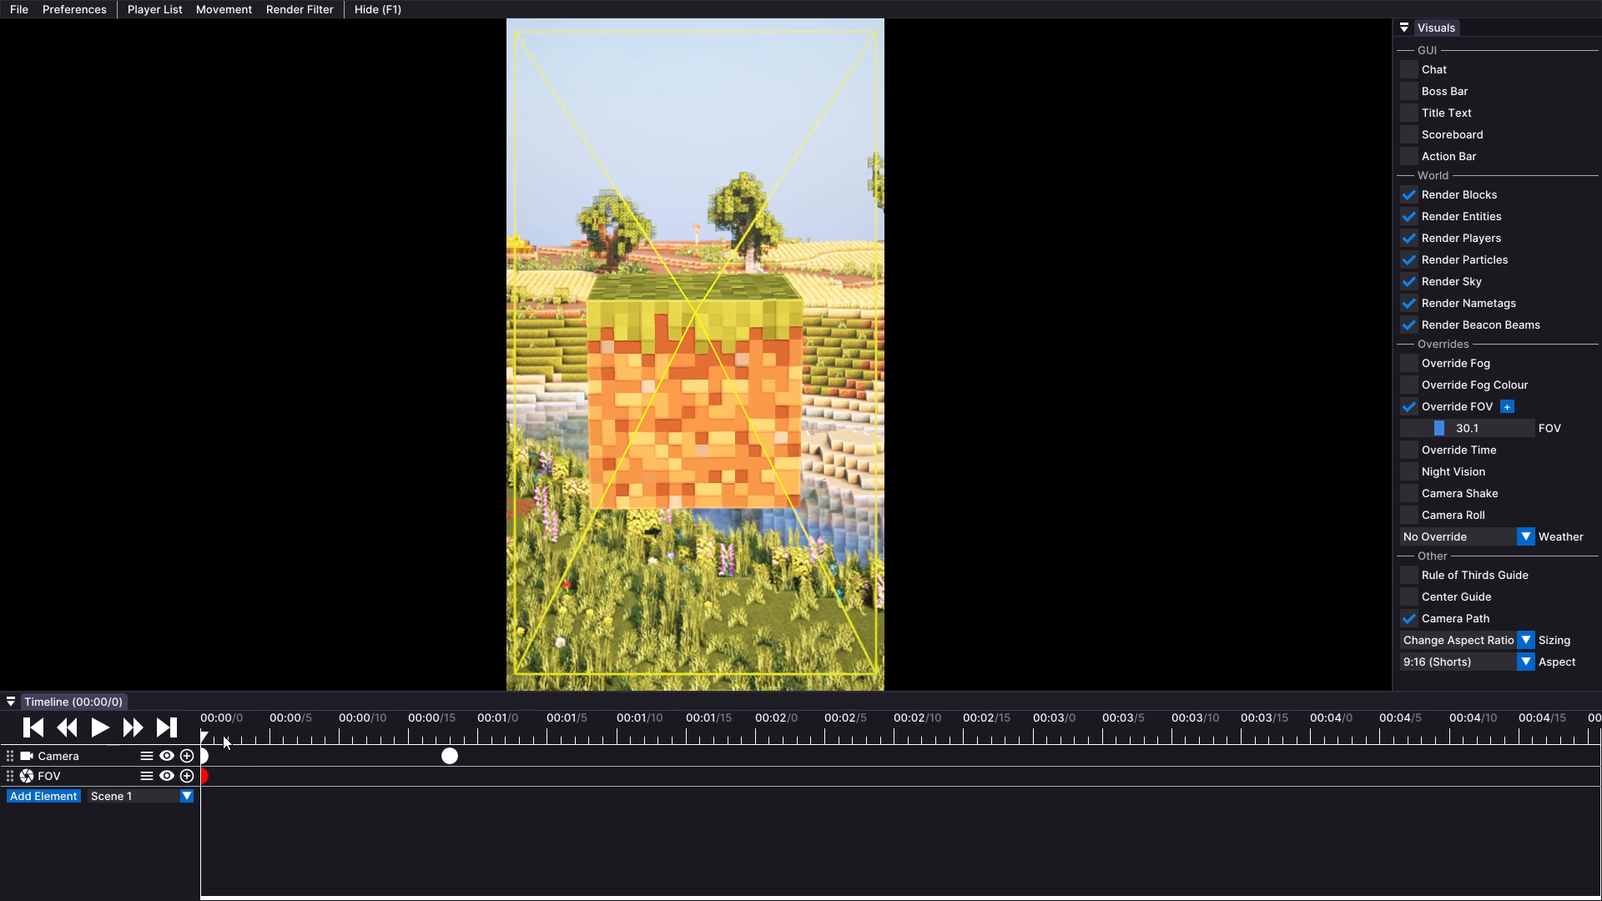
Add a FOV keyframe with a value of about 58.7 at 00:00/18, aligned with the second camera keyframe.
left_click_drag(219, 736, 456, 780)
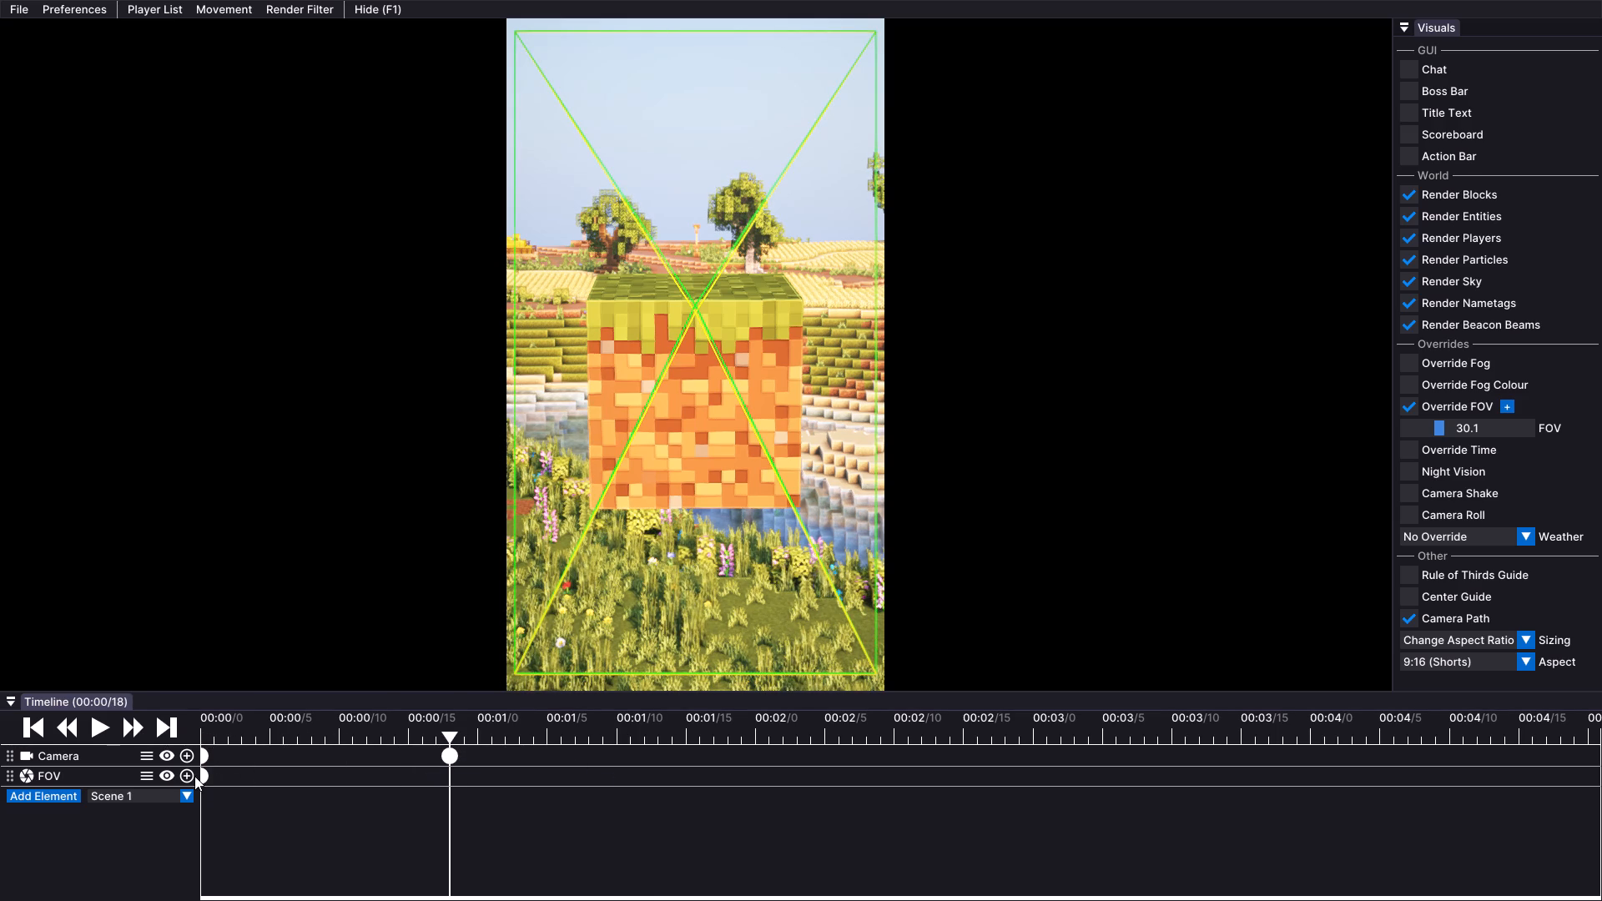
left_click(189, 779)
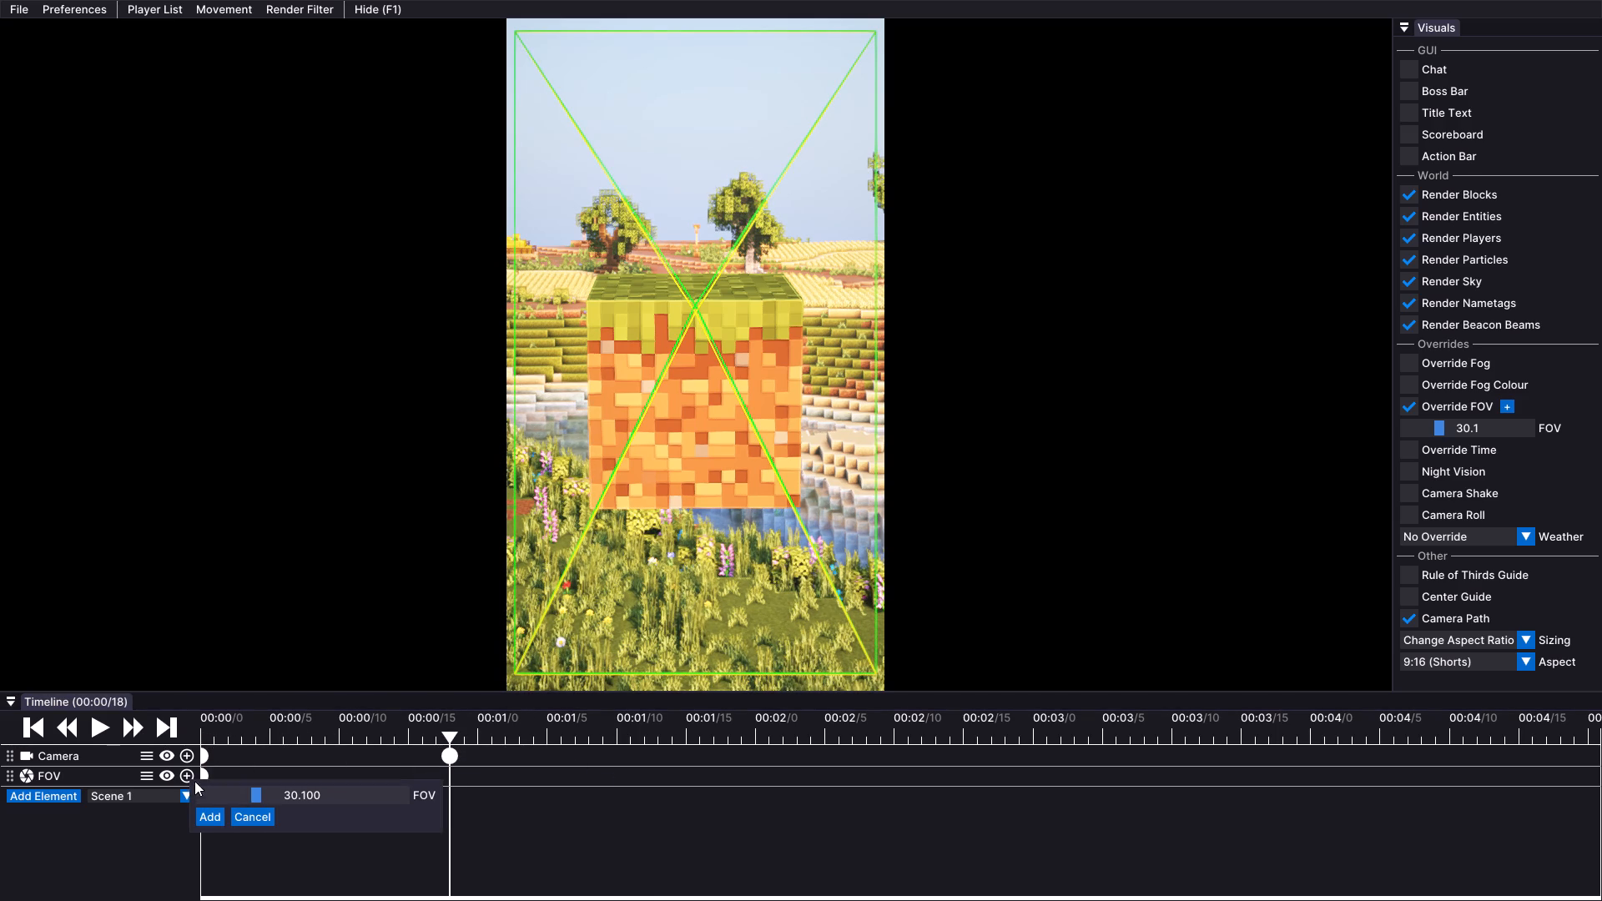
left_click_drag(257, 798, 310, 806)
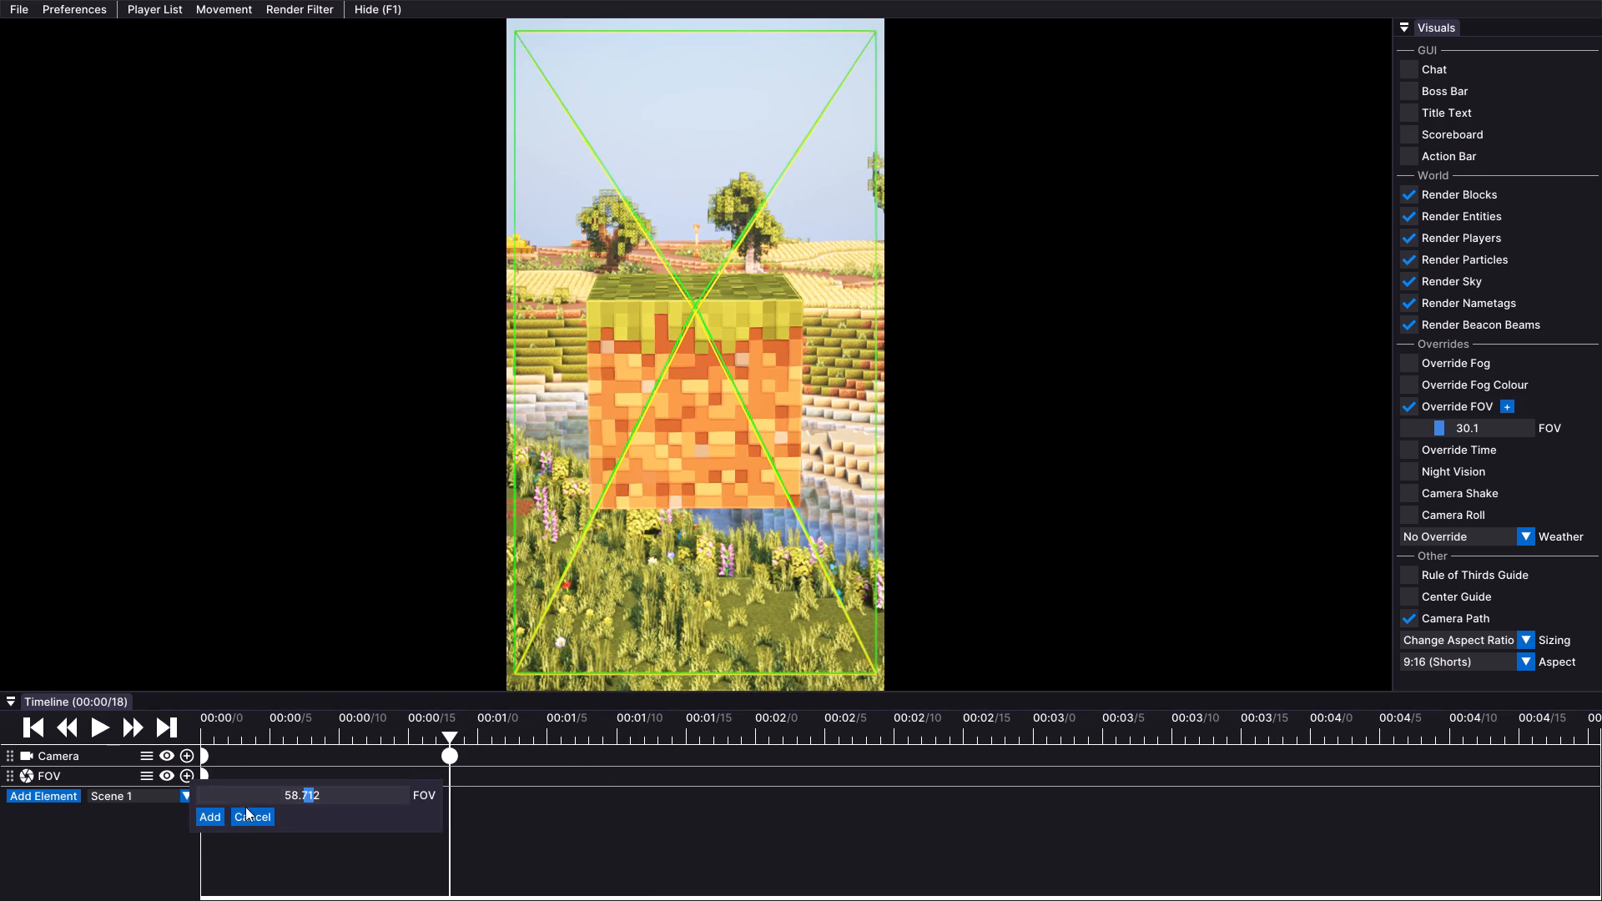
left_click(218, 816)
left_click(218, 812)
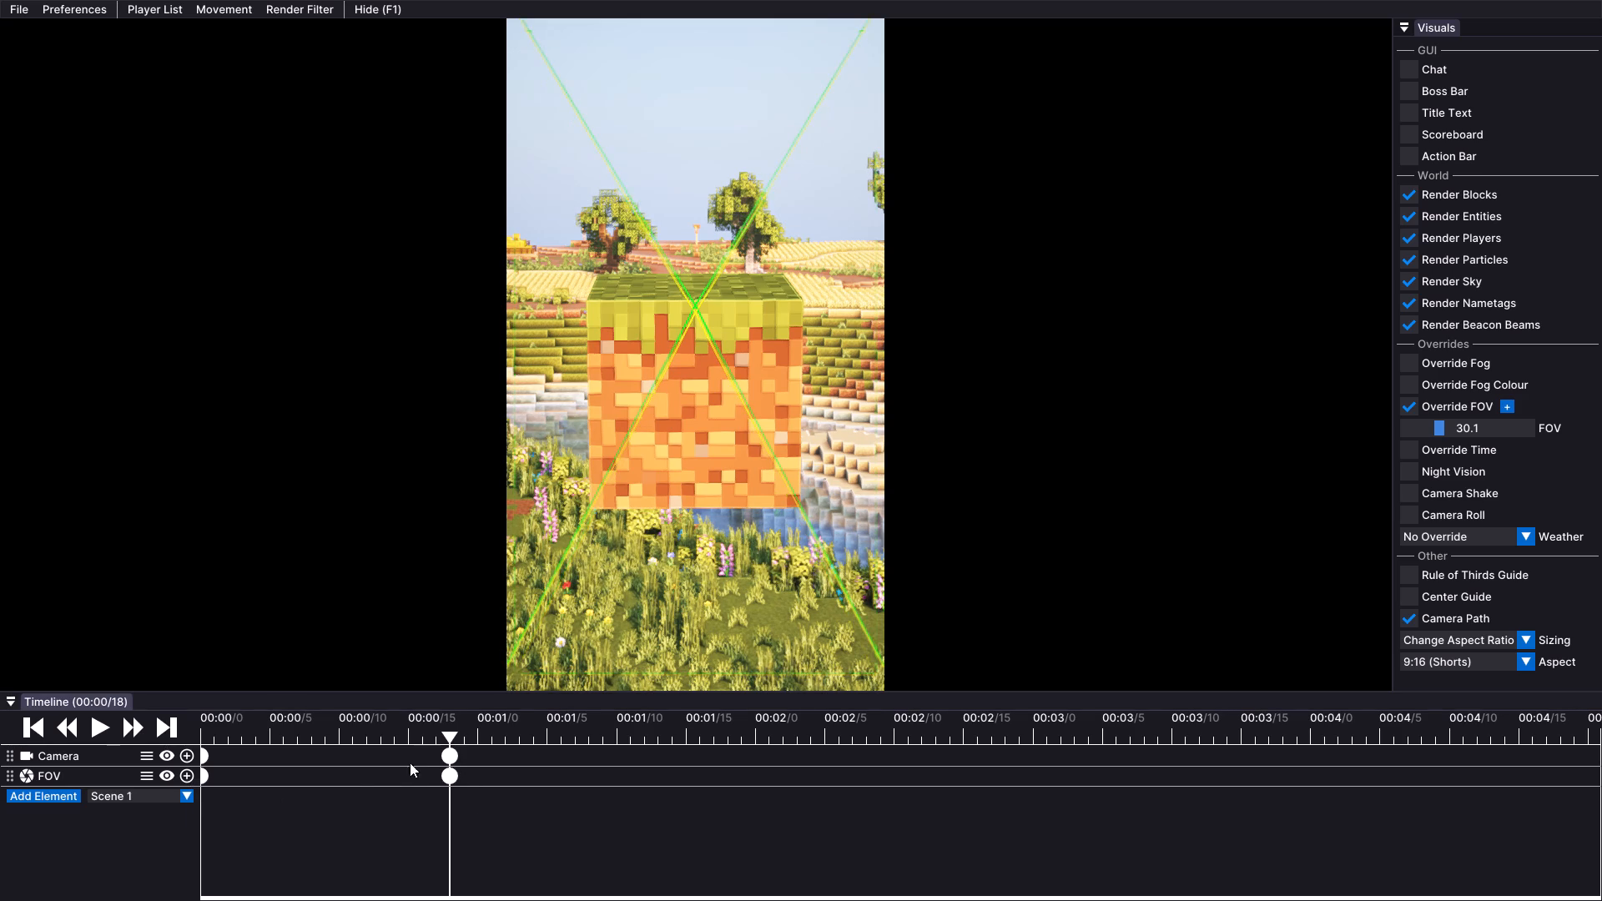
Play the replay from the start to preview the dolly zoom on the grass block.
left_click_drag(443, 733, 122, 759)
left_click(100, 731)
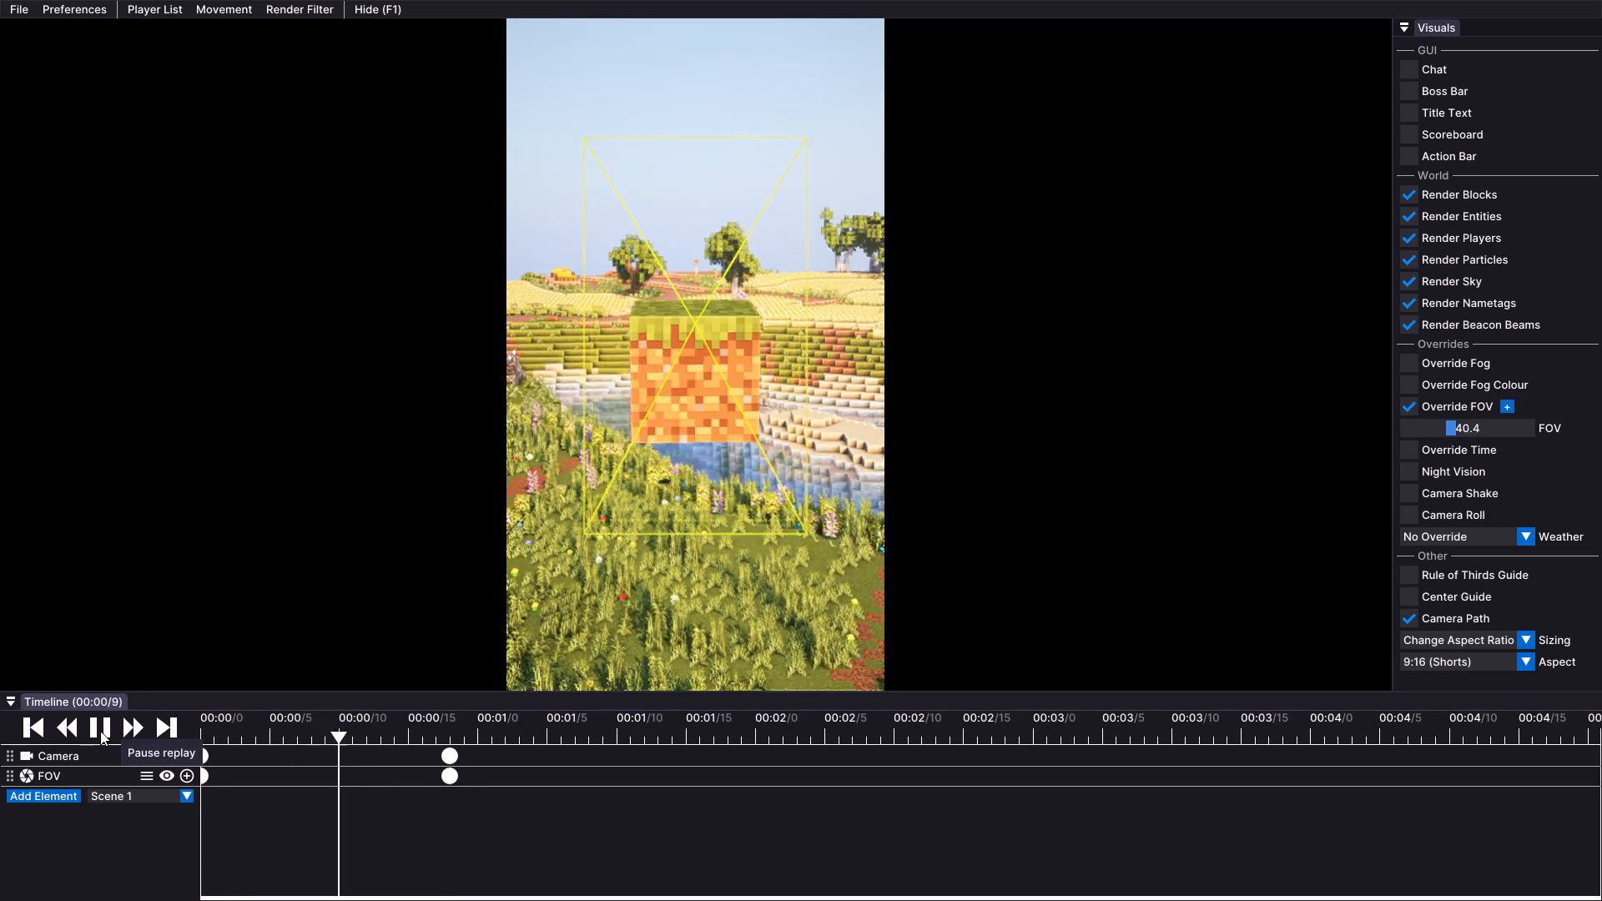
left_click(100, 731)
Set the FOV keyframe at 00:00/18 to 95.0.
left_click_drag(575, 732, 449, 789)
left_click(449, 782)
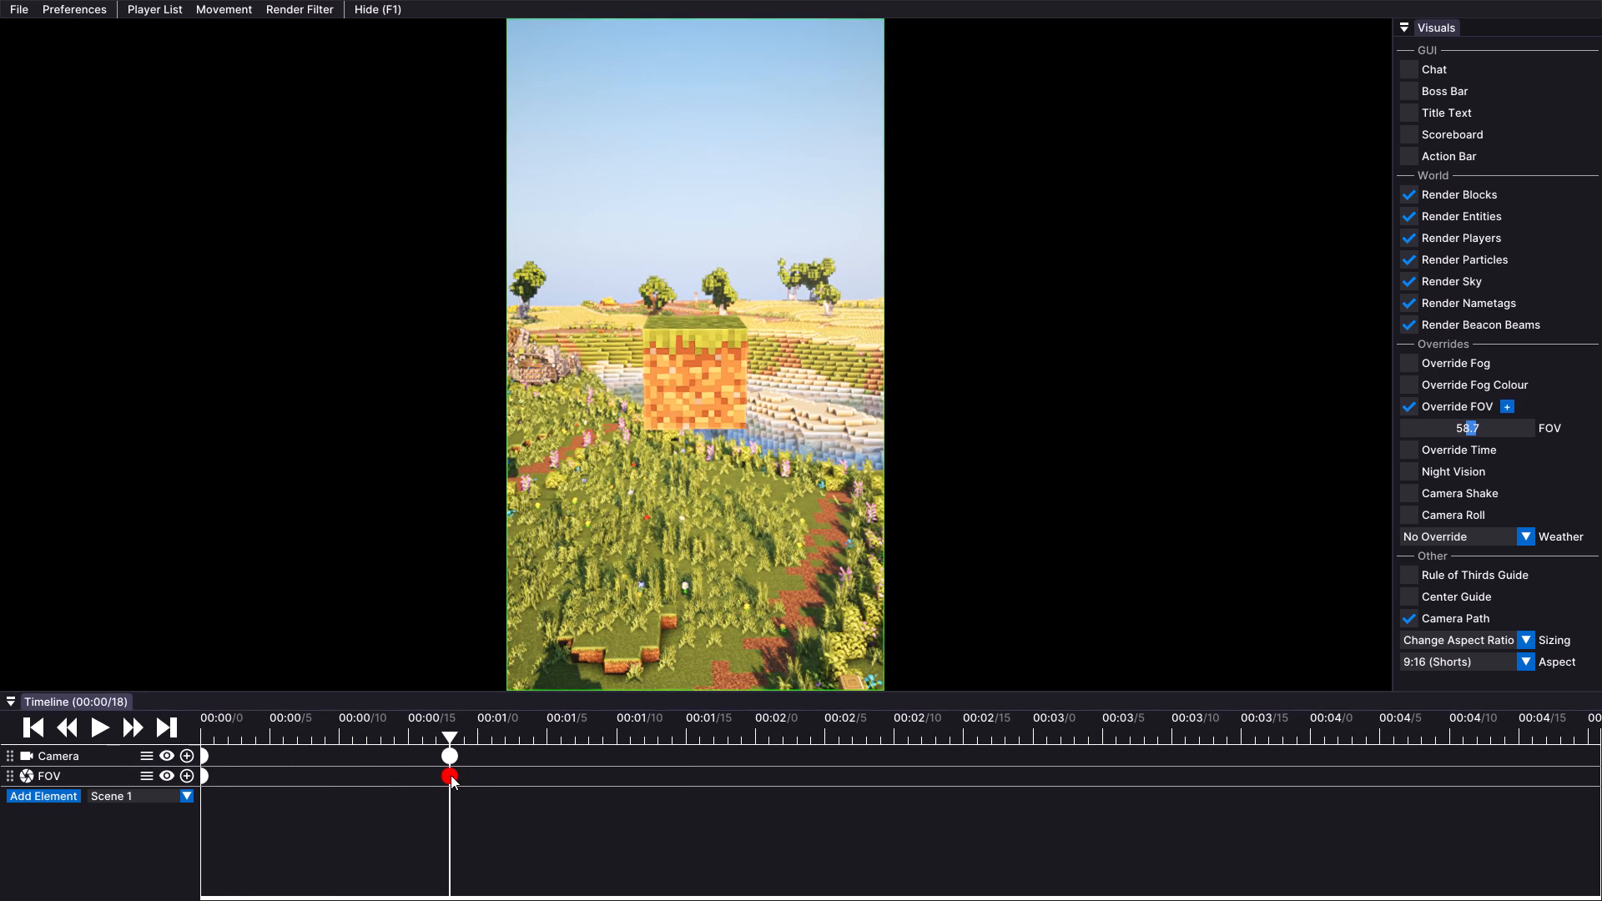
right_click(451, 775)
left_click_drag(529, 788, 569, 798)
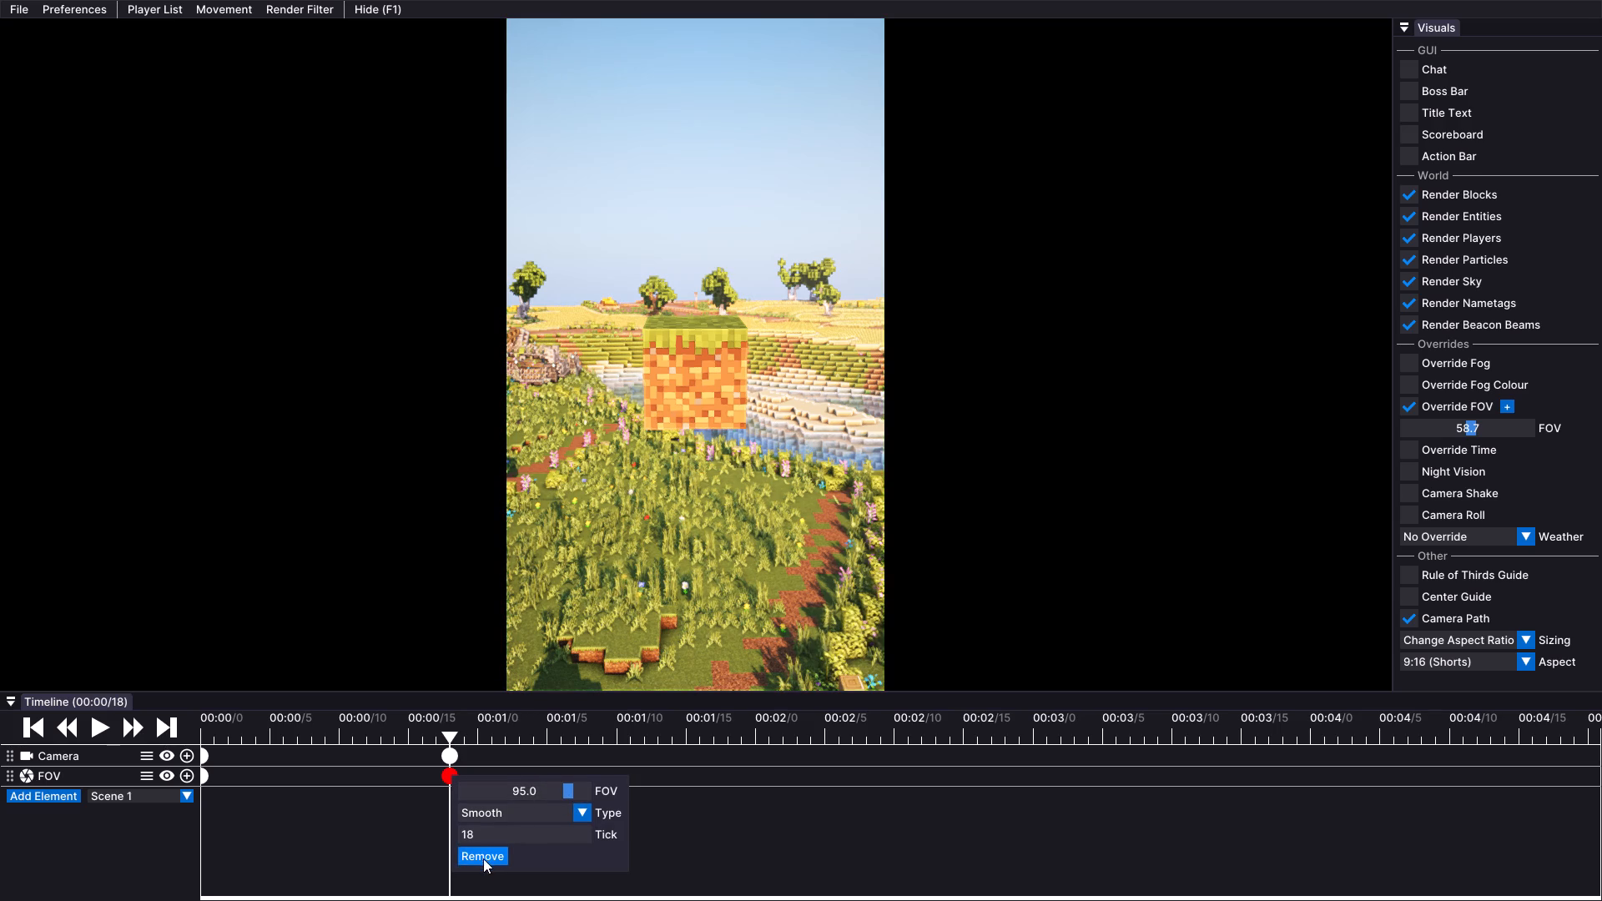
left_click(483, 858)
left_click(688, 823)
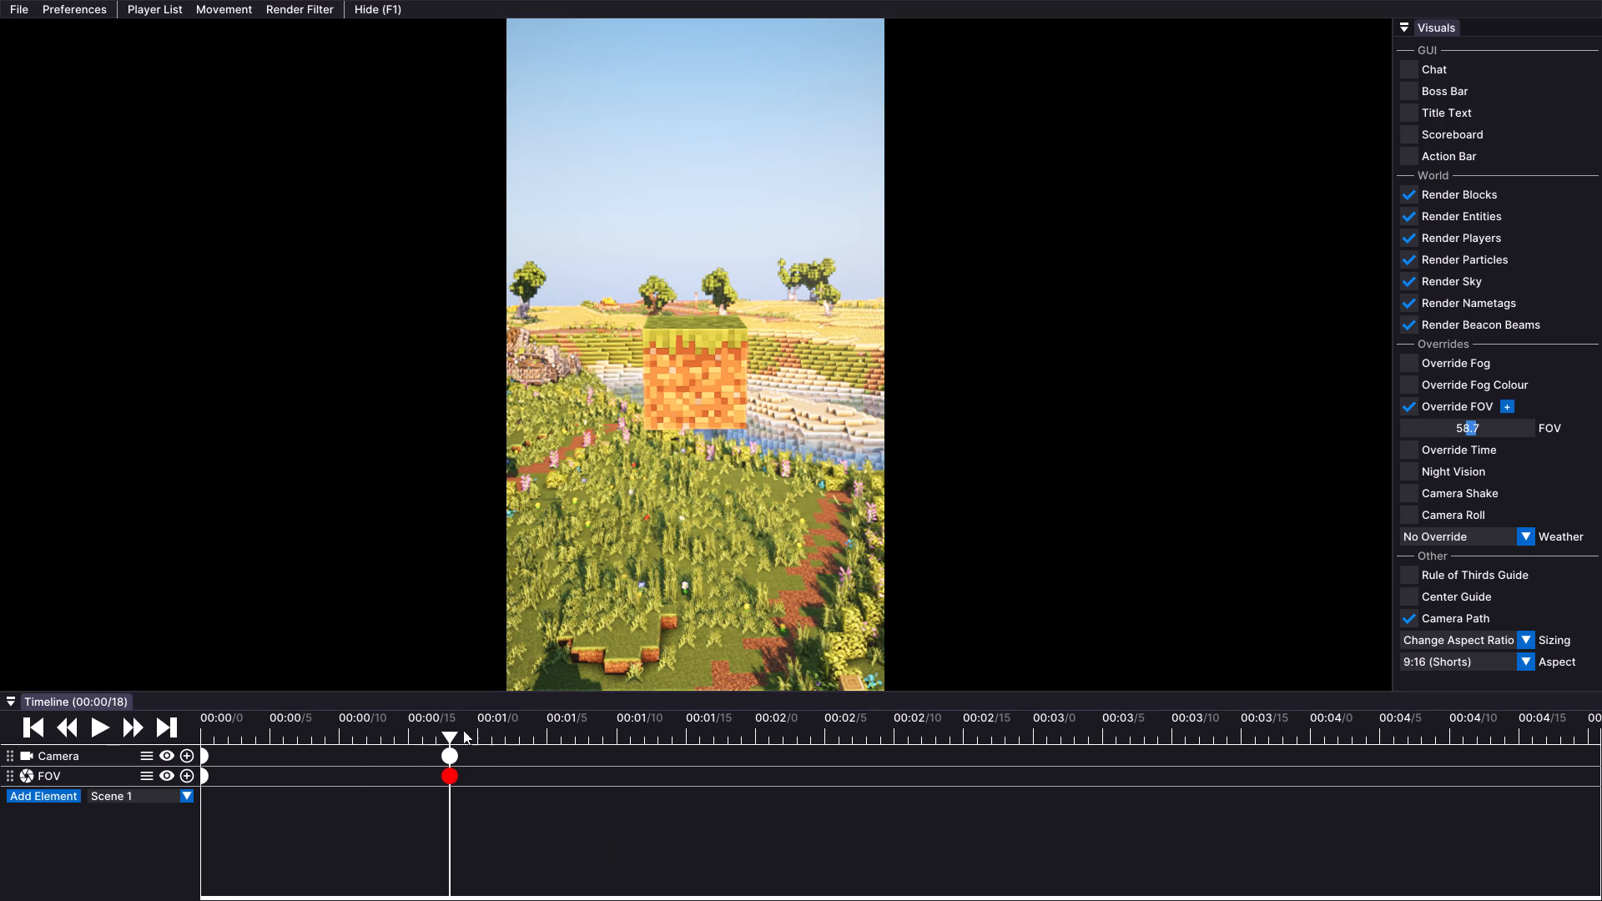
Play the replay from the start to preview the wider end FOV.
left_click_drag(433, 725, 82, 753)
left_click(108, 728)
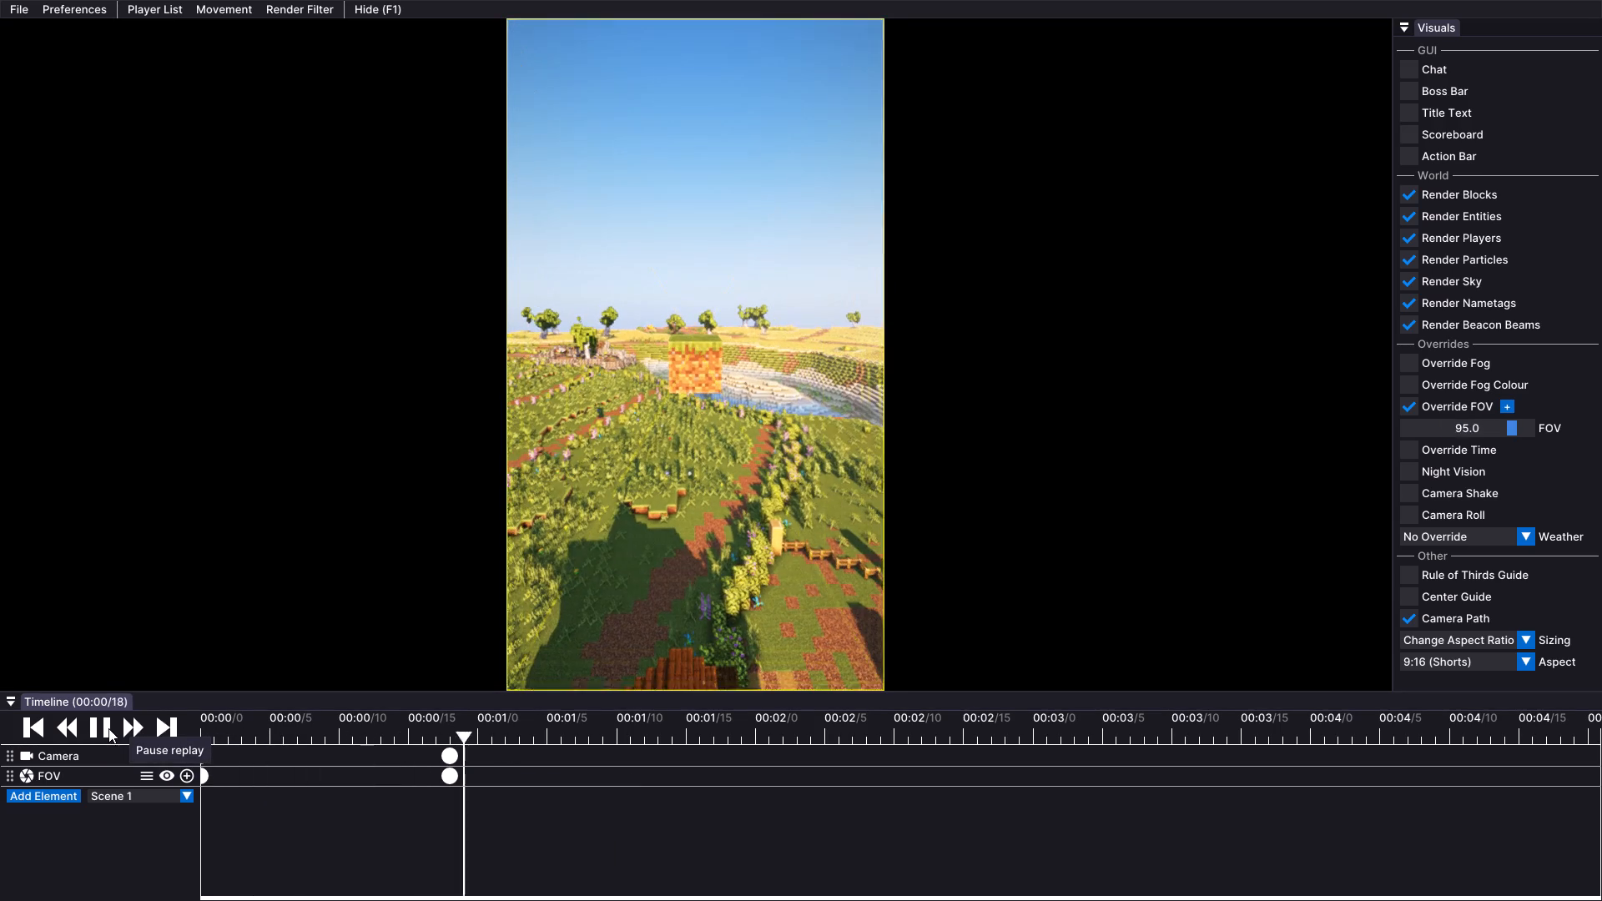
left_click(108, 728)
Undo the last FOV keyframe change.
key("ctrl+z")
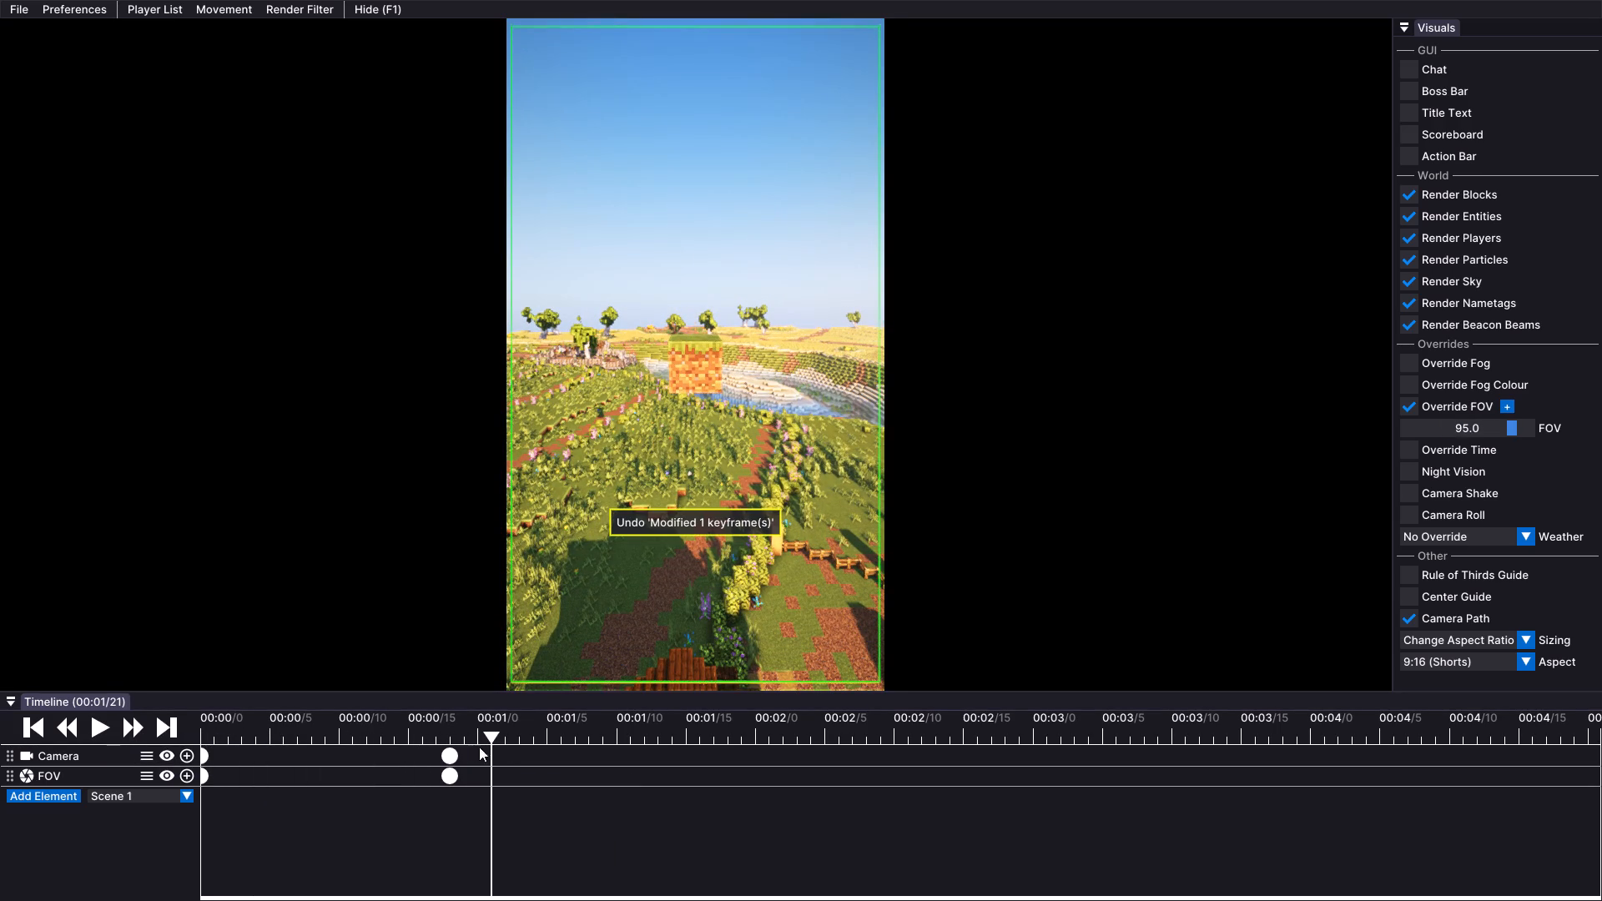
Set the FOV keyframe at 00:00/18 to about 49.4, keeping the Smooth type.
left_click_drag(495, 733, 455, 781)
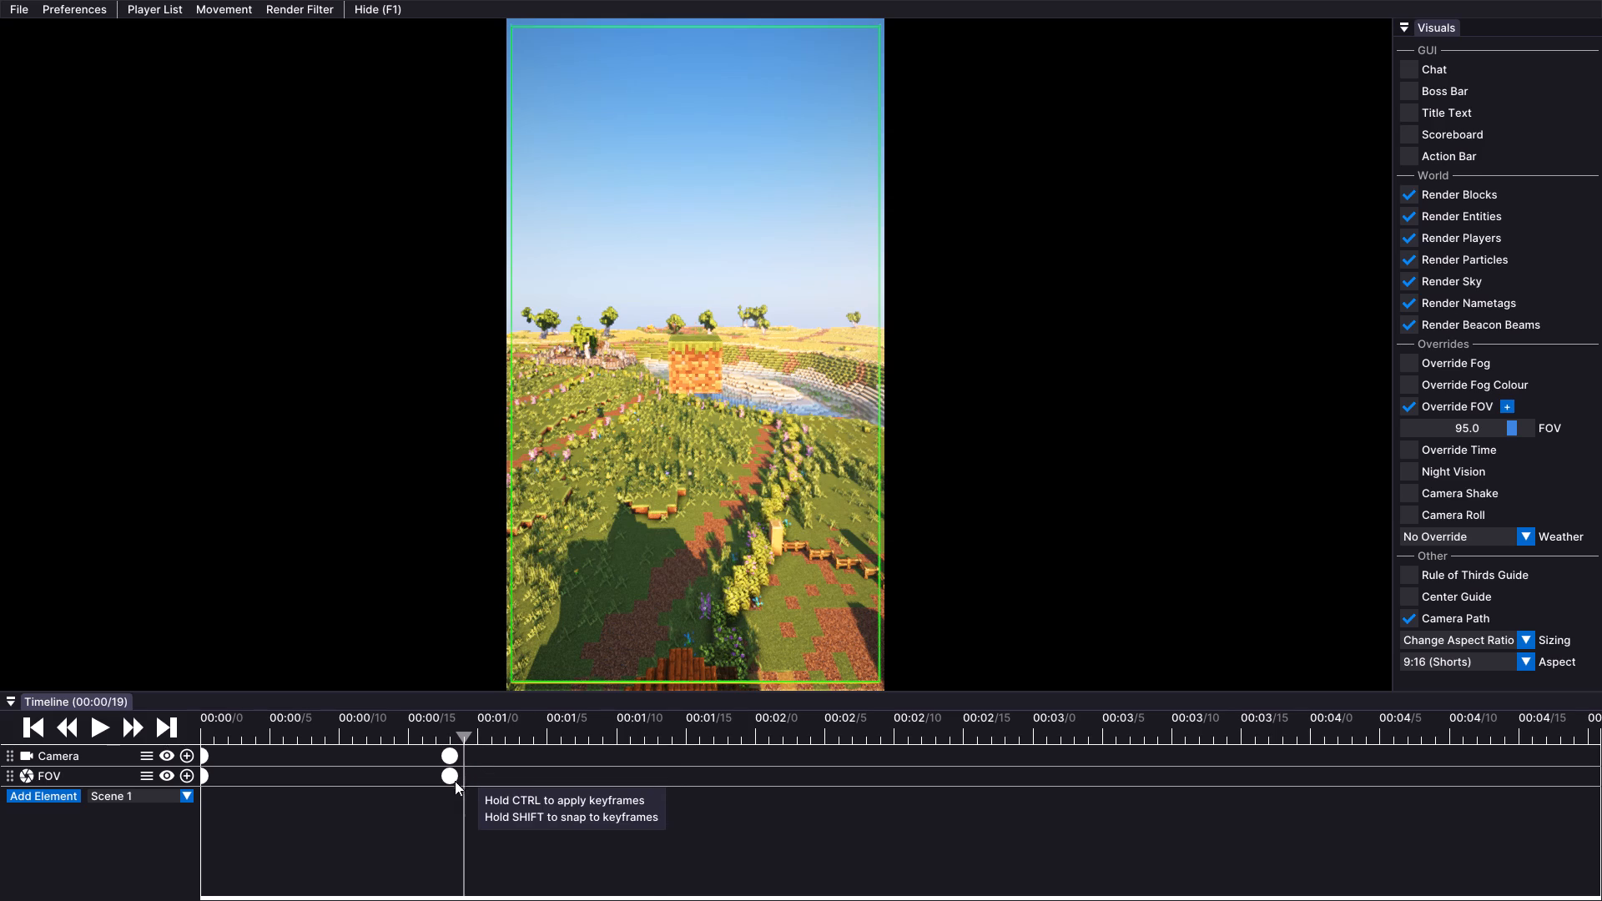
left_click_drag(455, 781, 451, 784)
left_click(451, 775)
right_click(451, 775)
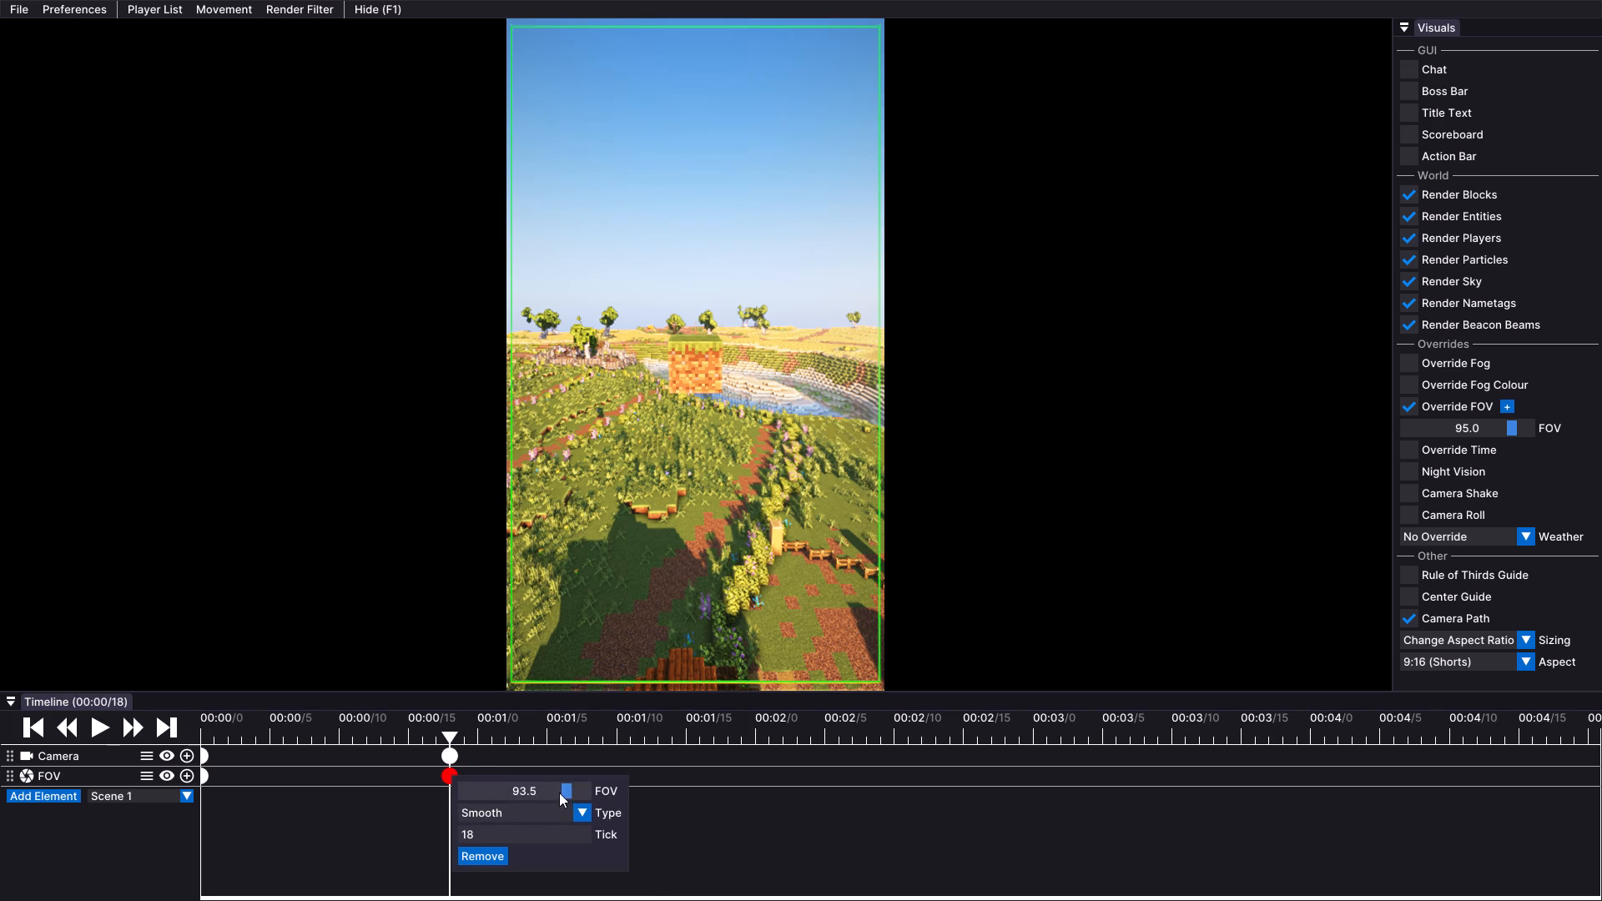
left_click_drag(558, 793, 521, 826)
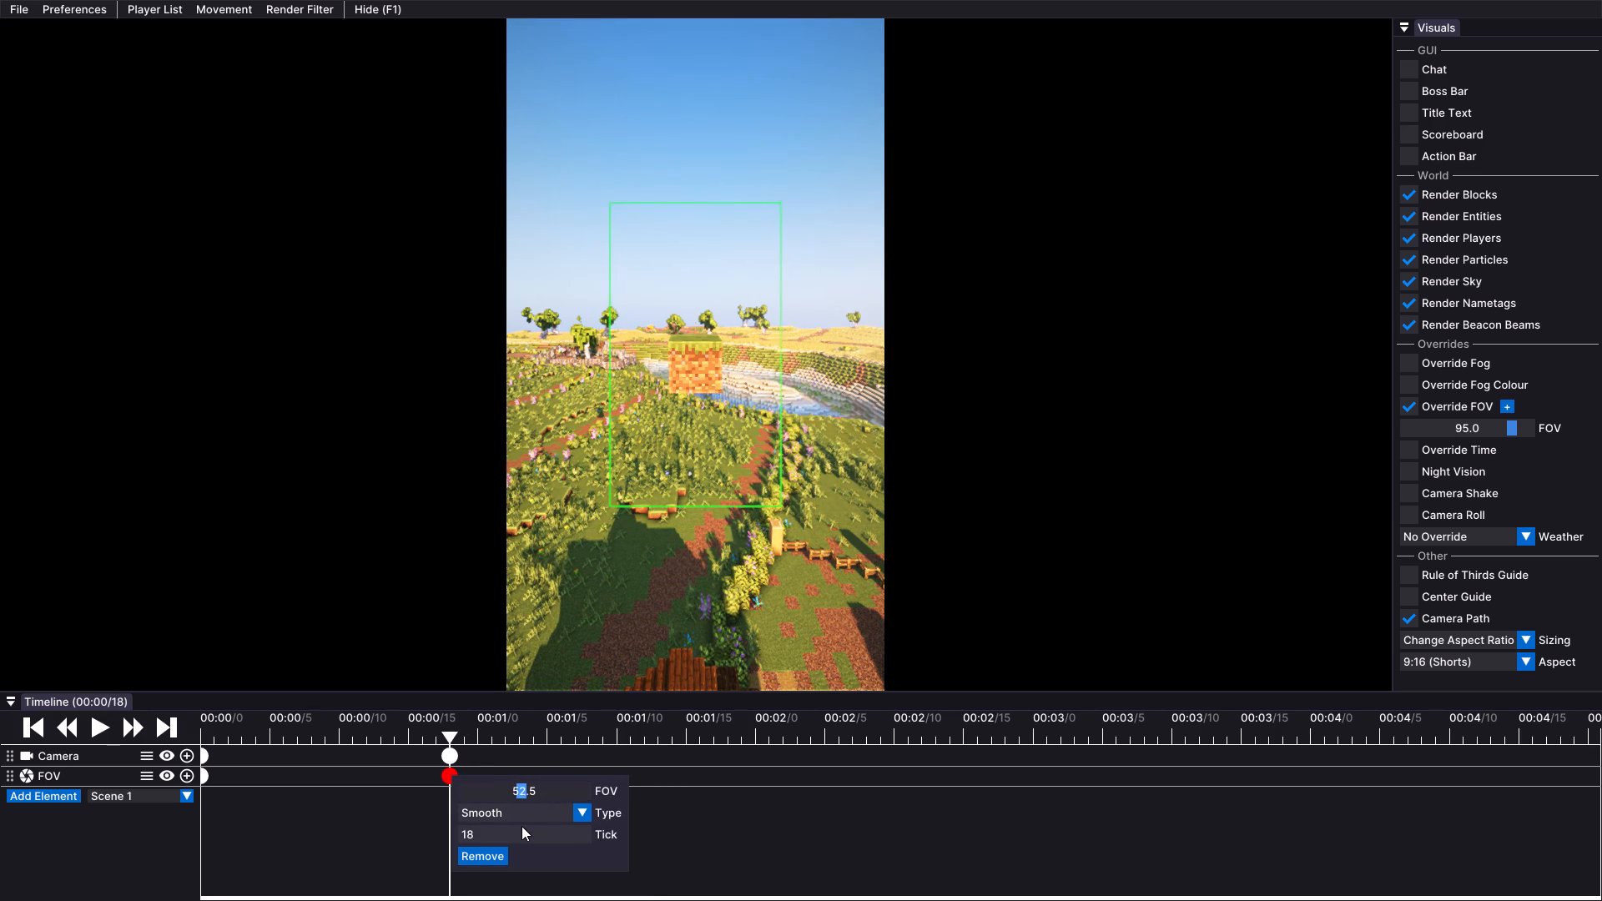
left_click_drag(521, 826, 519, 838)
left_click(830, 811)
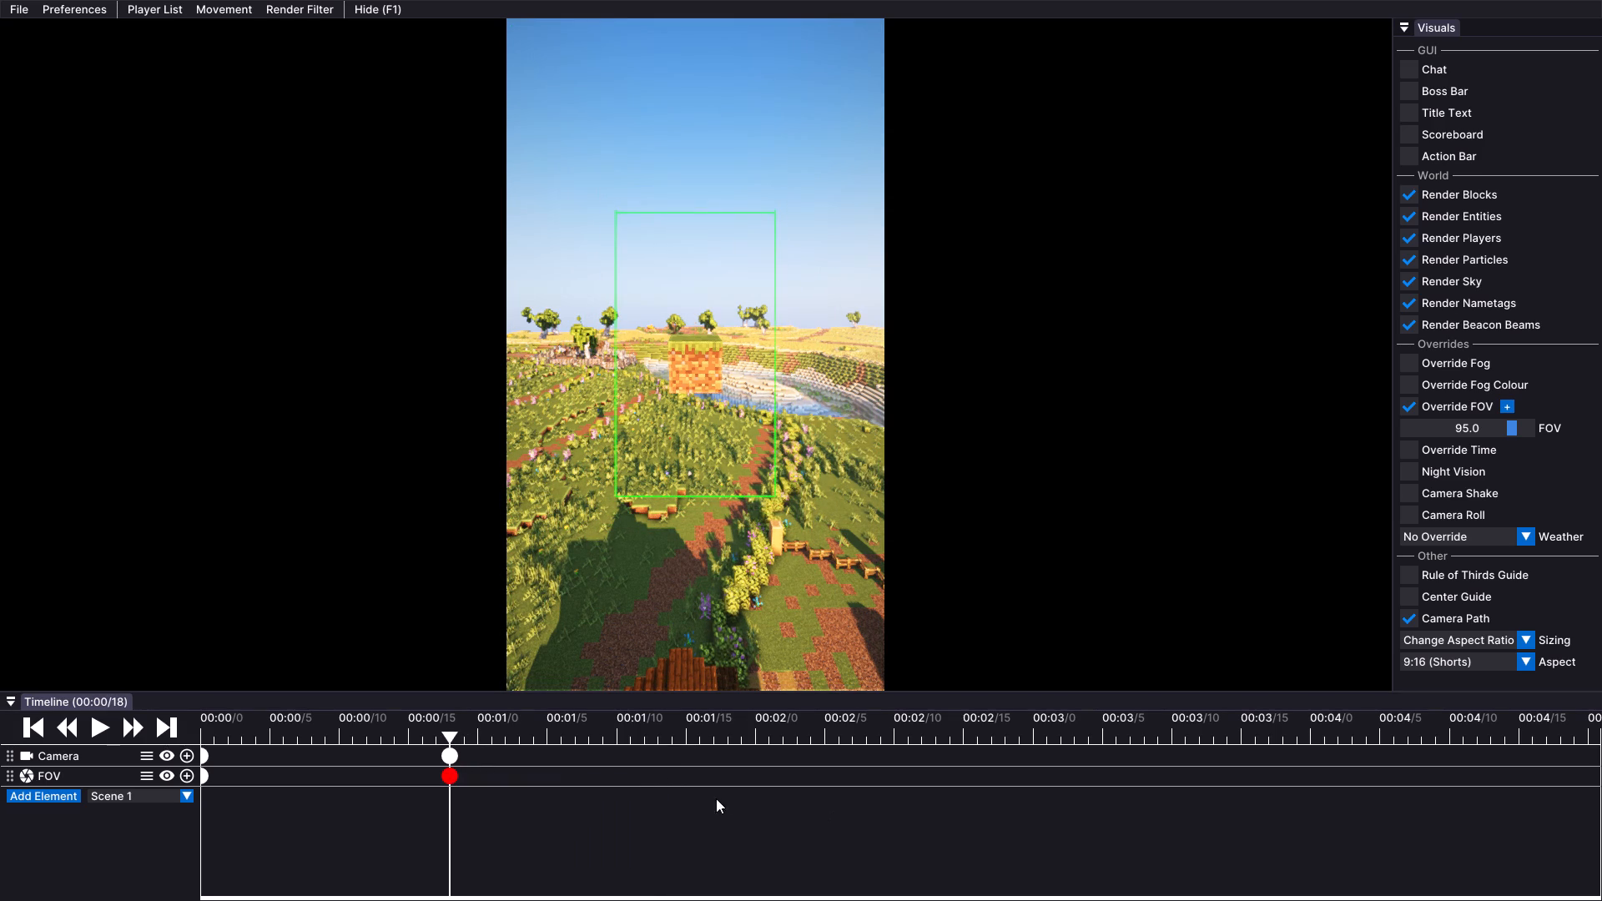
Play the replay from the start five times to check the grass block's size throughout the dolly zoom.
left_click_drag(458, 729, 28, 727)
key("space")
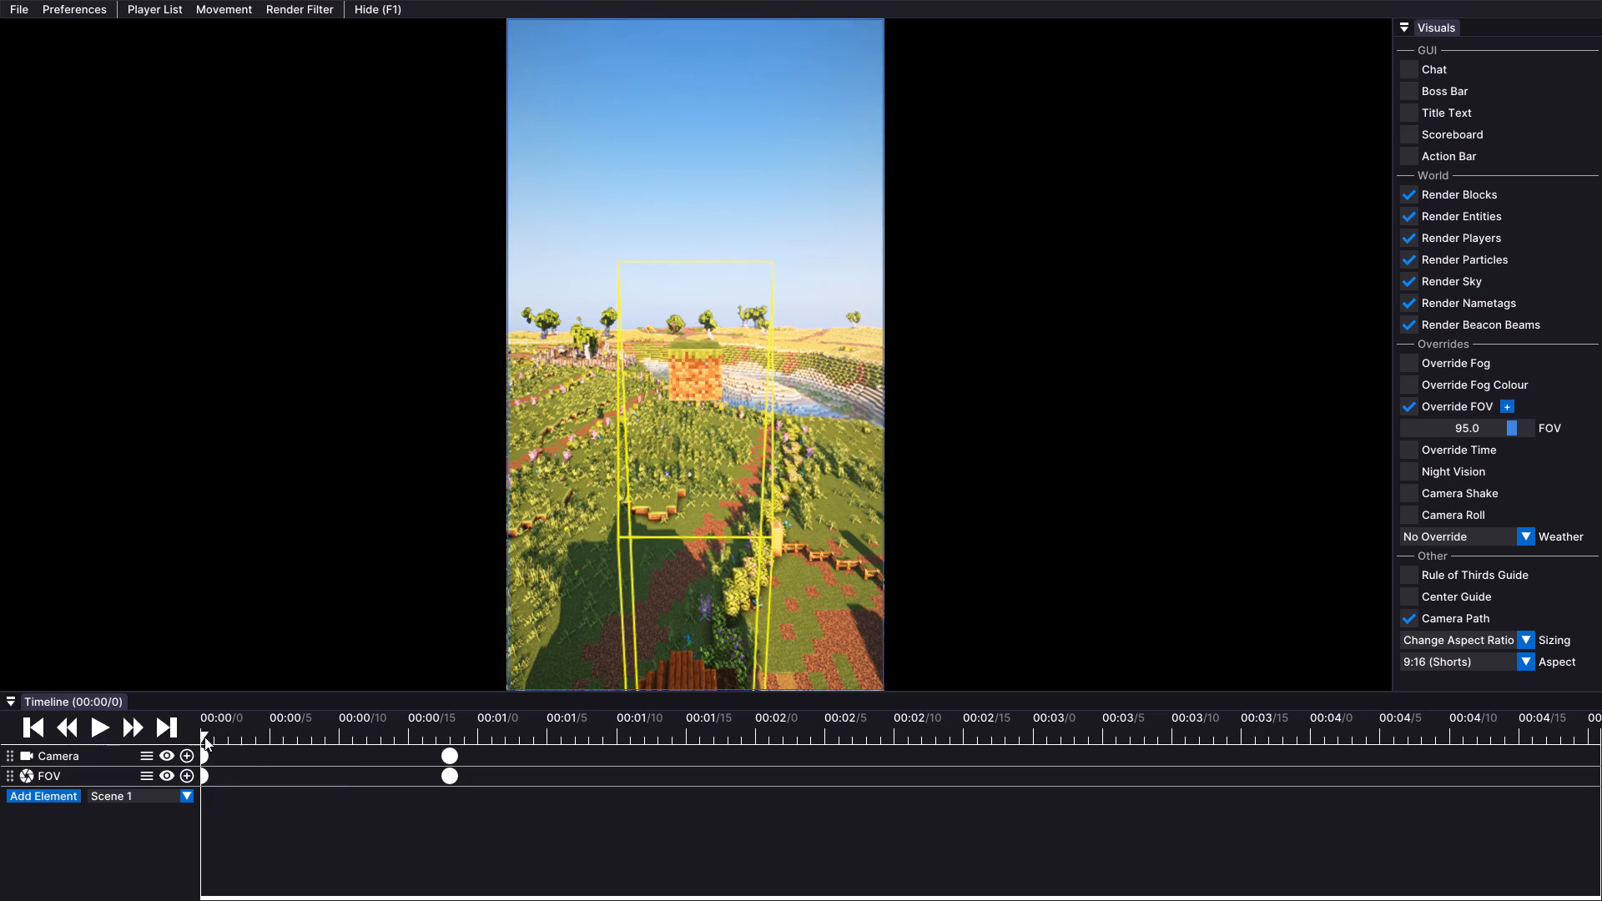
left_click(106, 727)
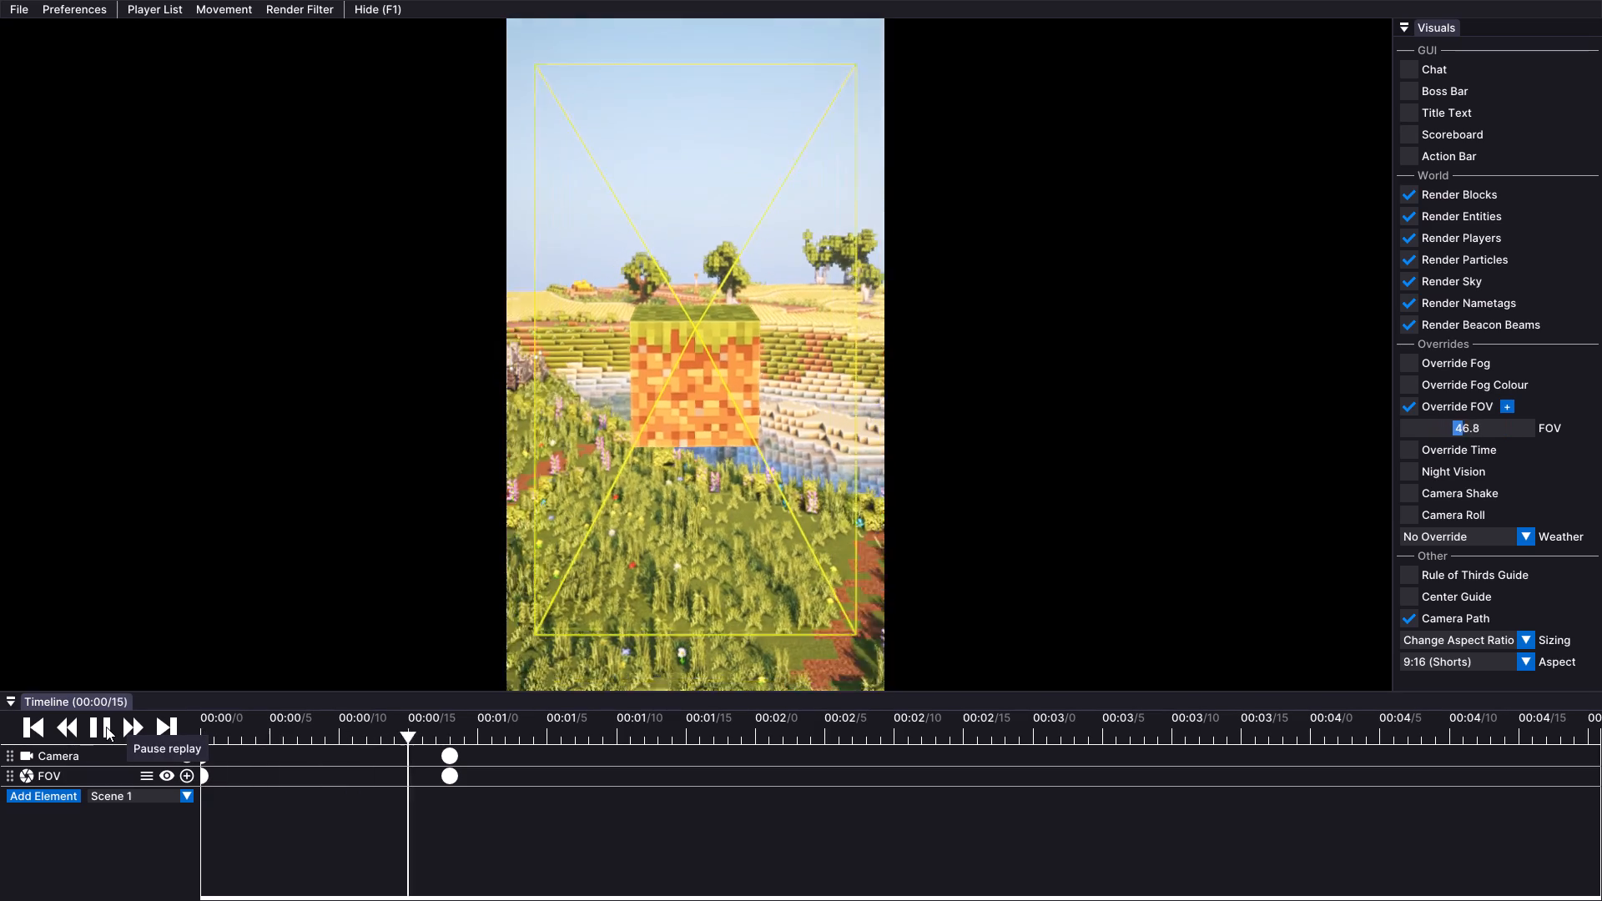
left_click(106, 727)
left_click_drag(455, 727, 174, 742)
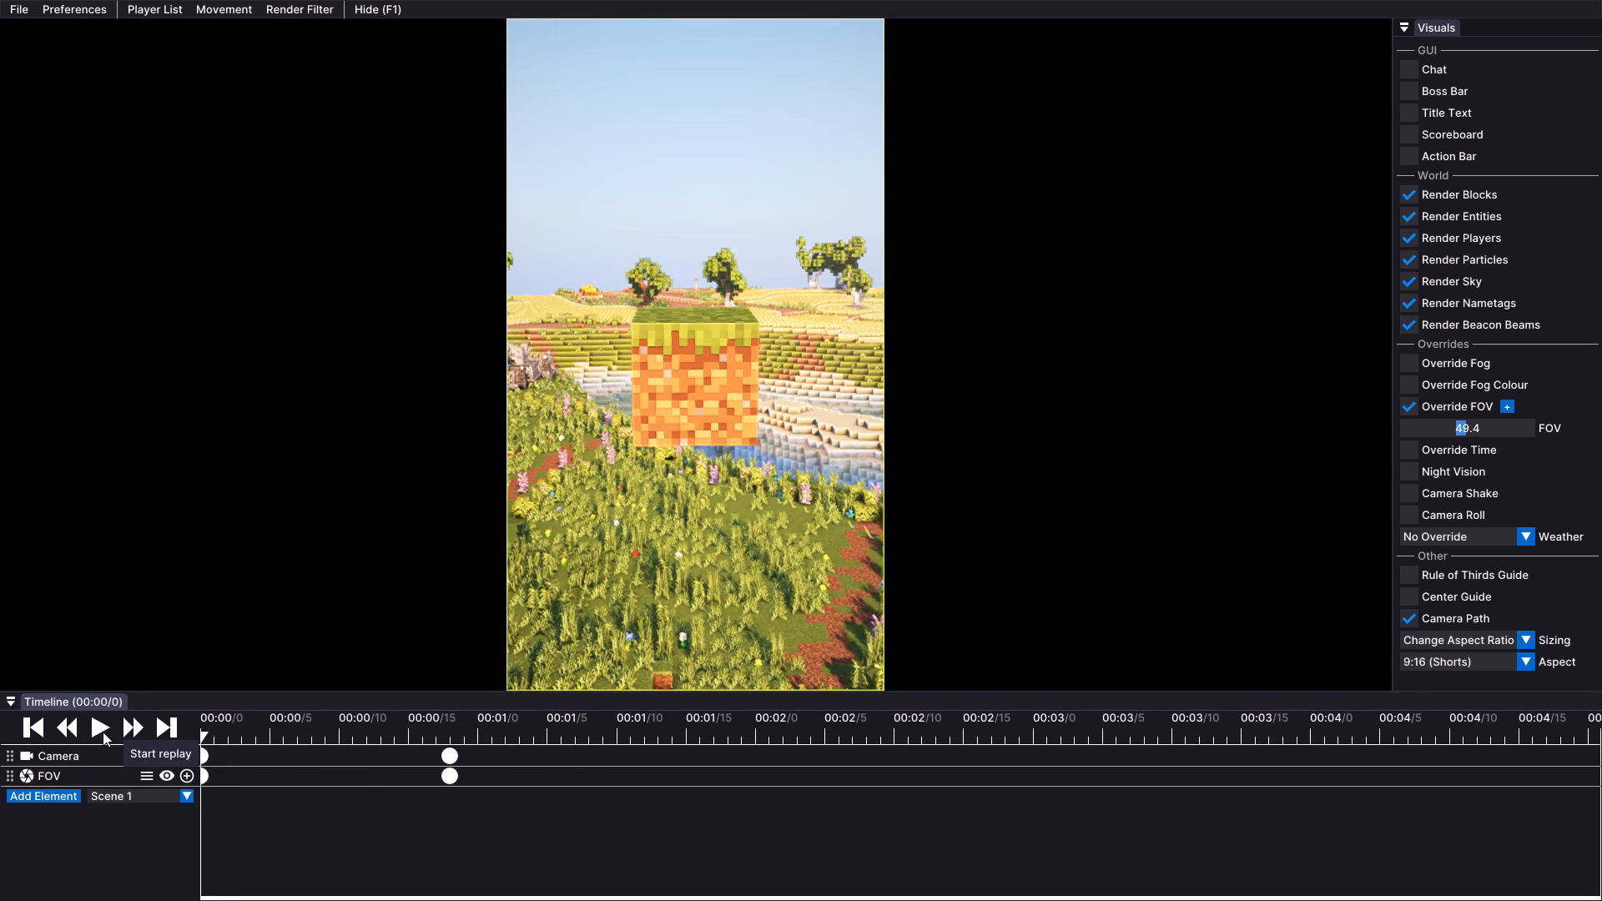
left_click(103, 732)
left_click(103, 732)
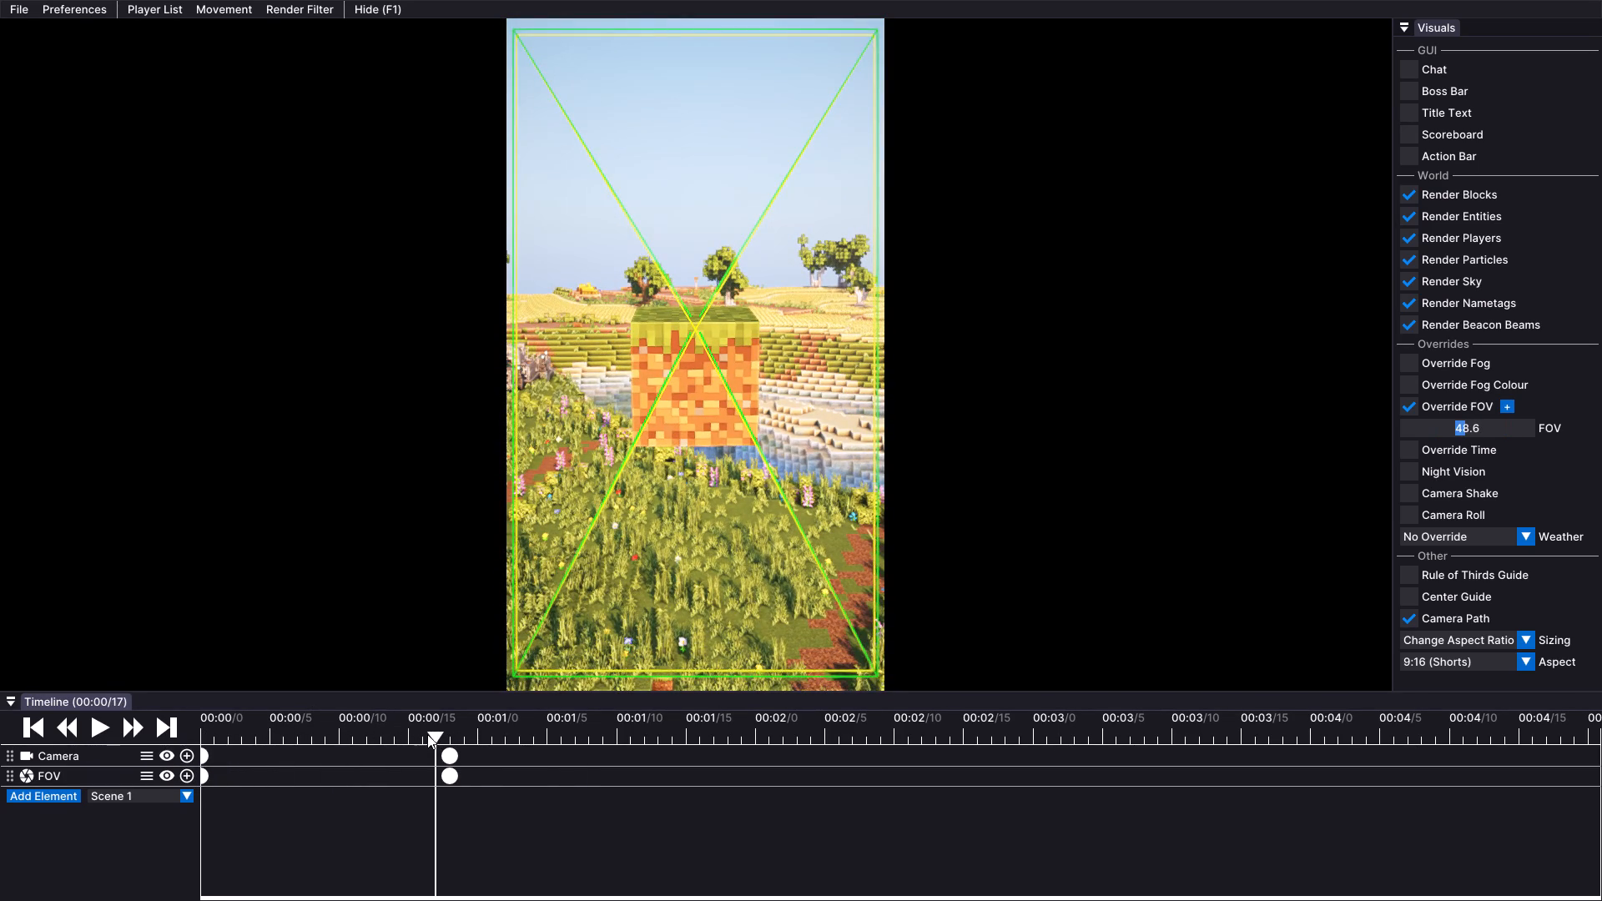
left_click_drag(426, 734, 197, 736)
left_click(97, 727)
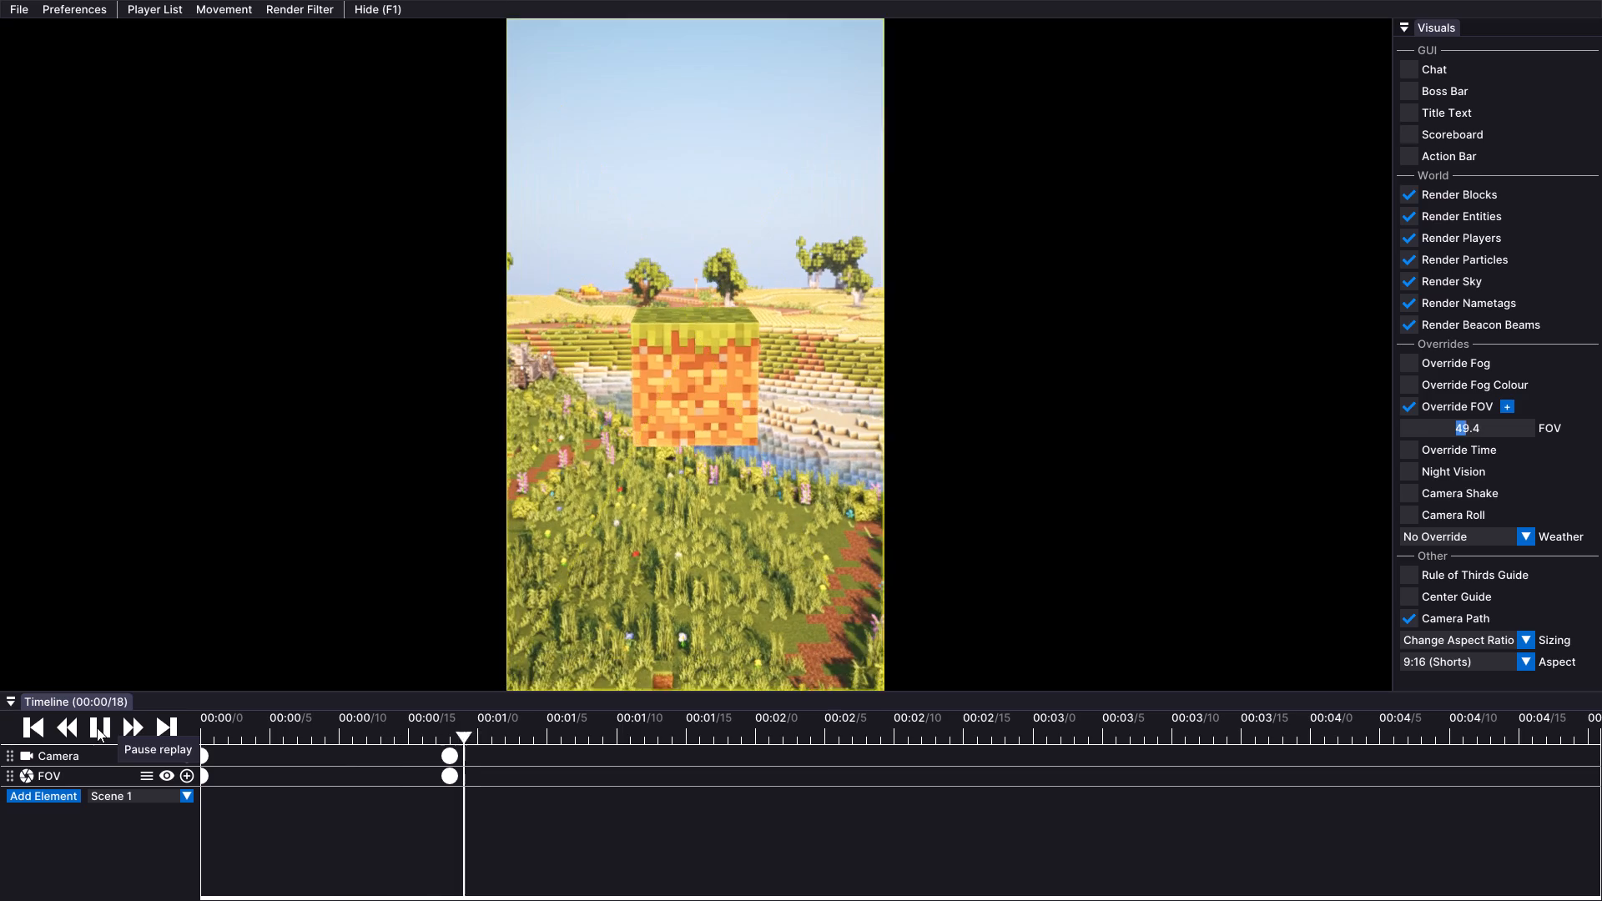
left_click(97, 727)
left_click_drag(461, 729, 69, 722)
left_click(101, 732)
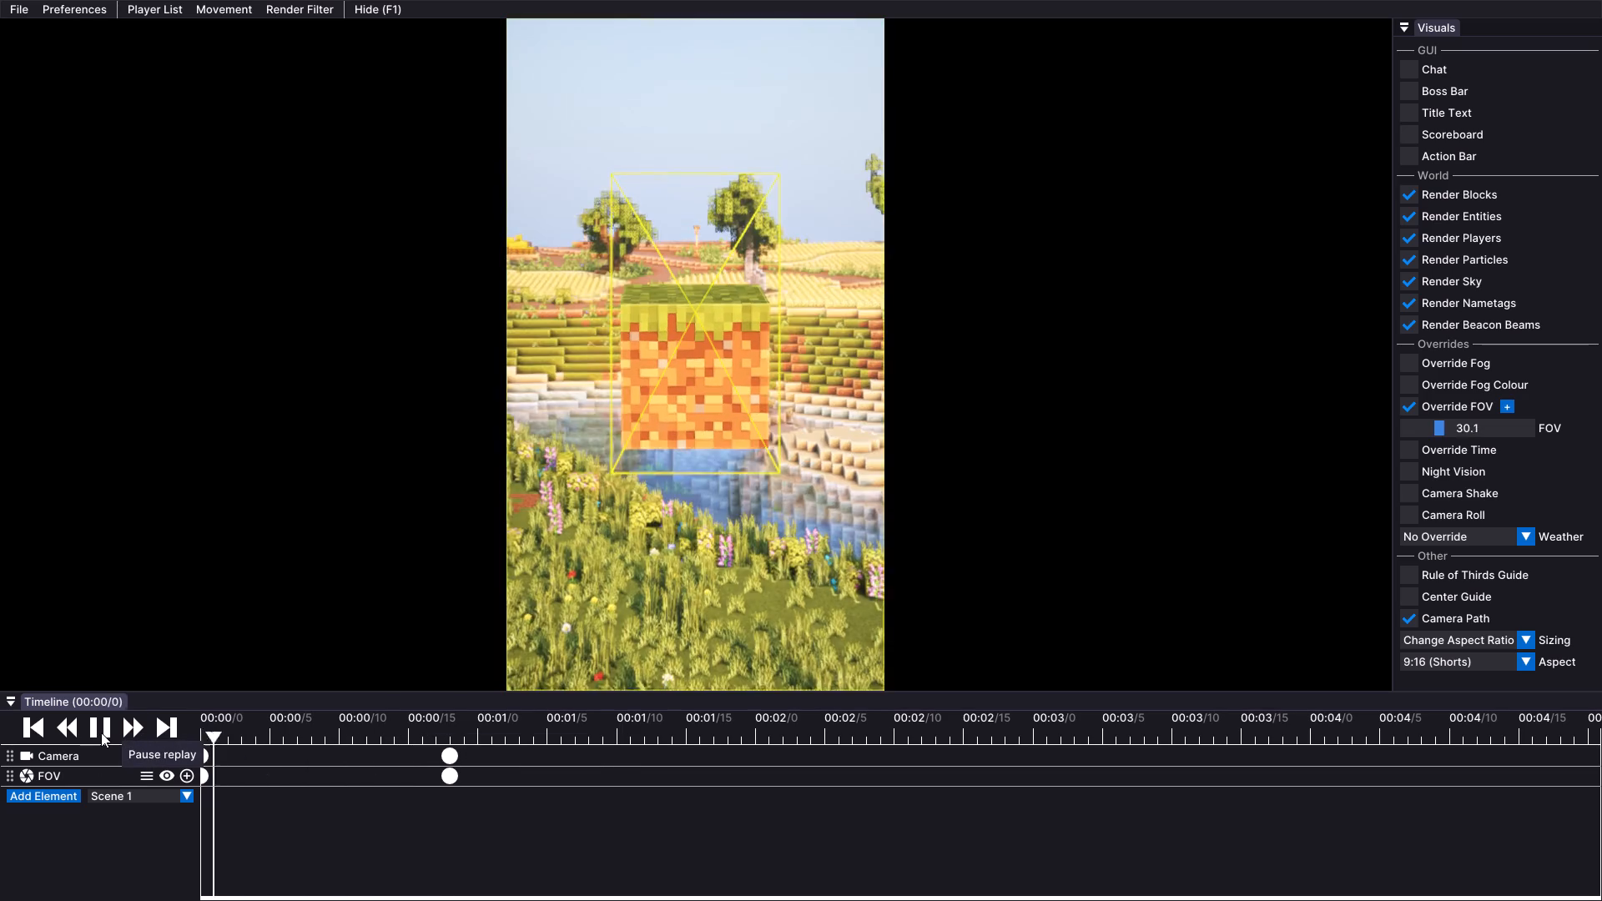
left_click(101, 732)
left_click_drag(419, 734, 87, 733)
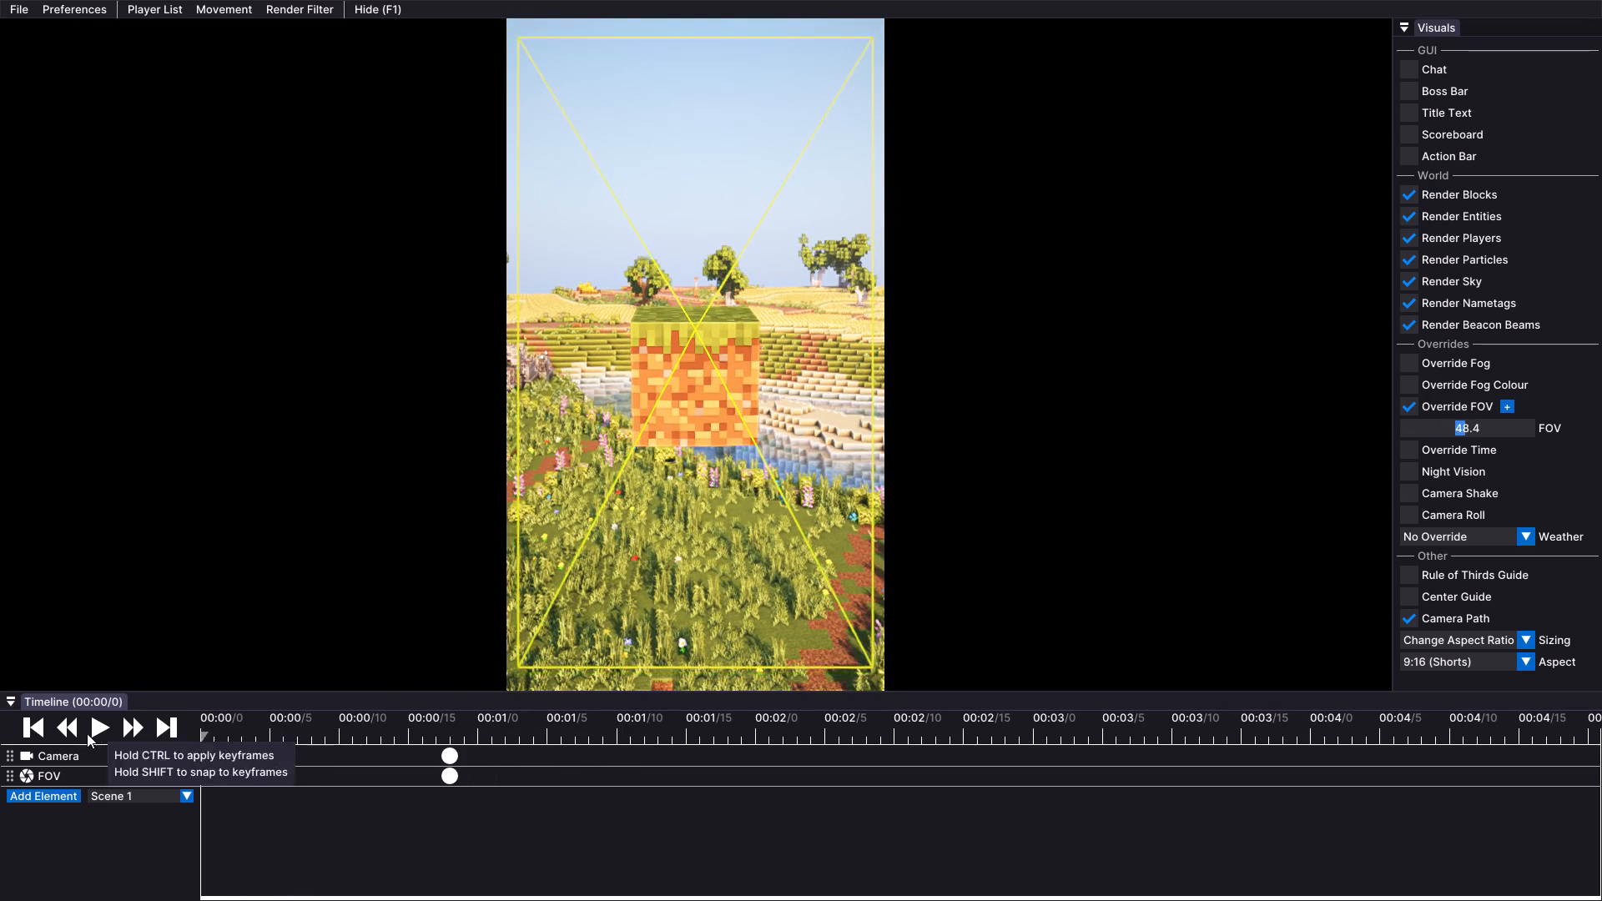
left_click(102, 725)
left_click(102, 725)
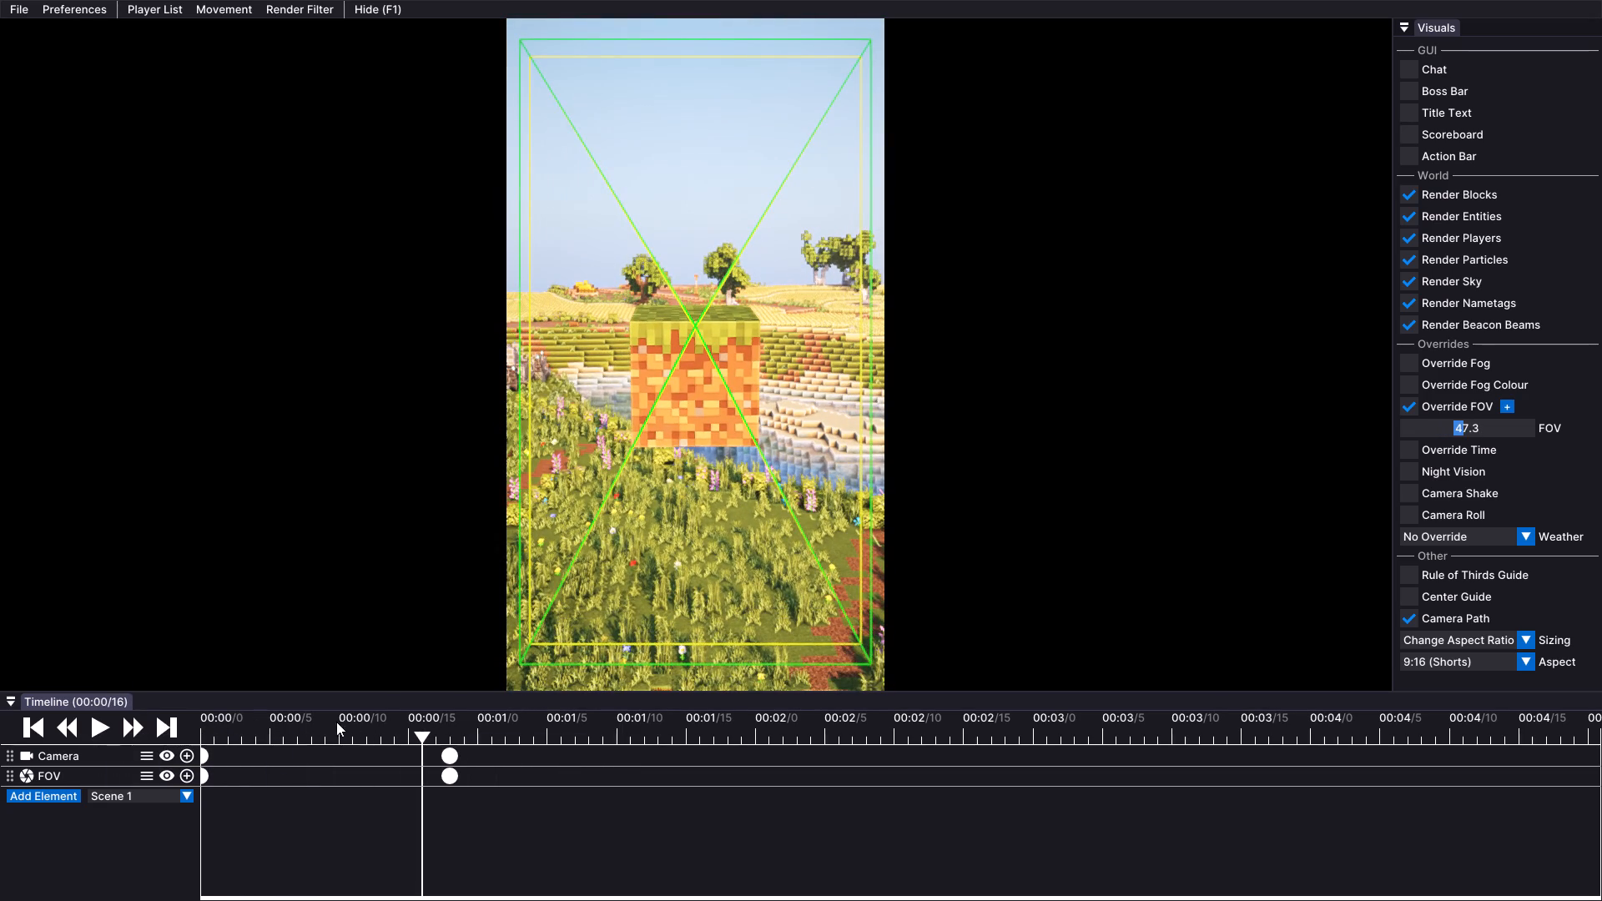
Mark the export range on the timeline from 00:00/0 to 00:00/18.
left_click_drag(395, 730, 175, 738)
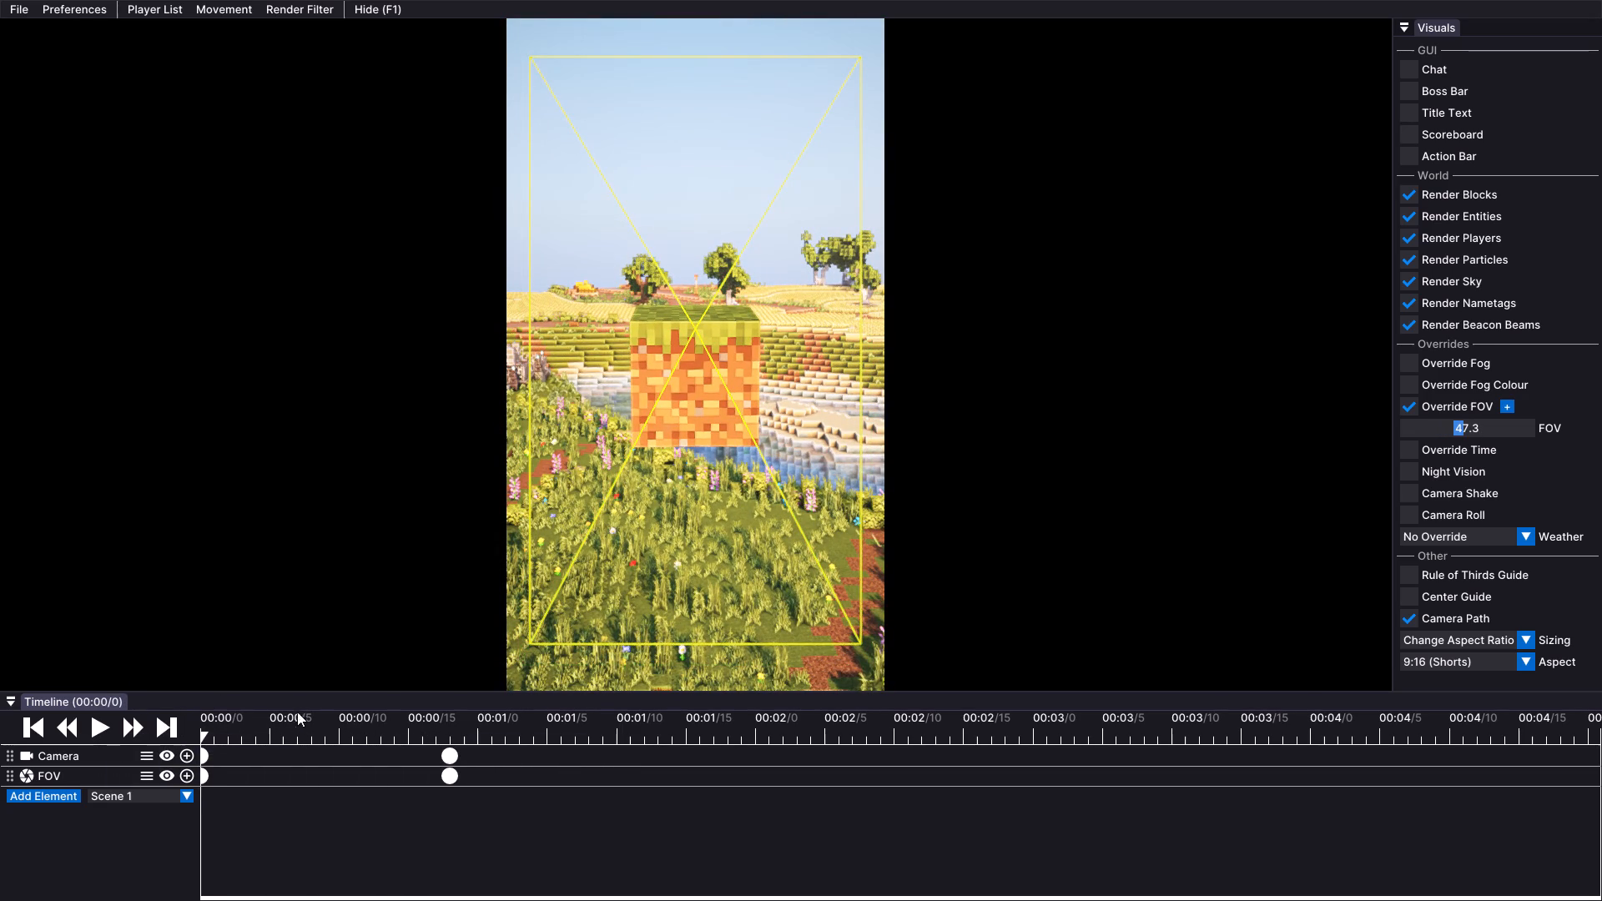
key("i")
key("i")
left_click_drag(218, 733, 440, 758)
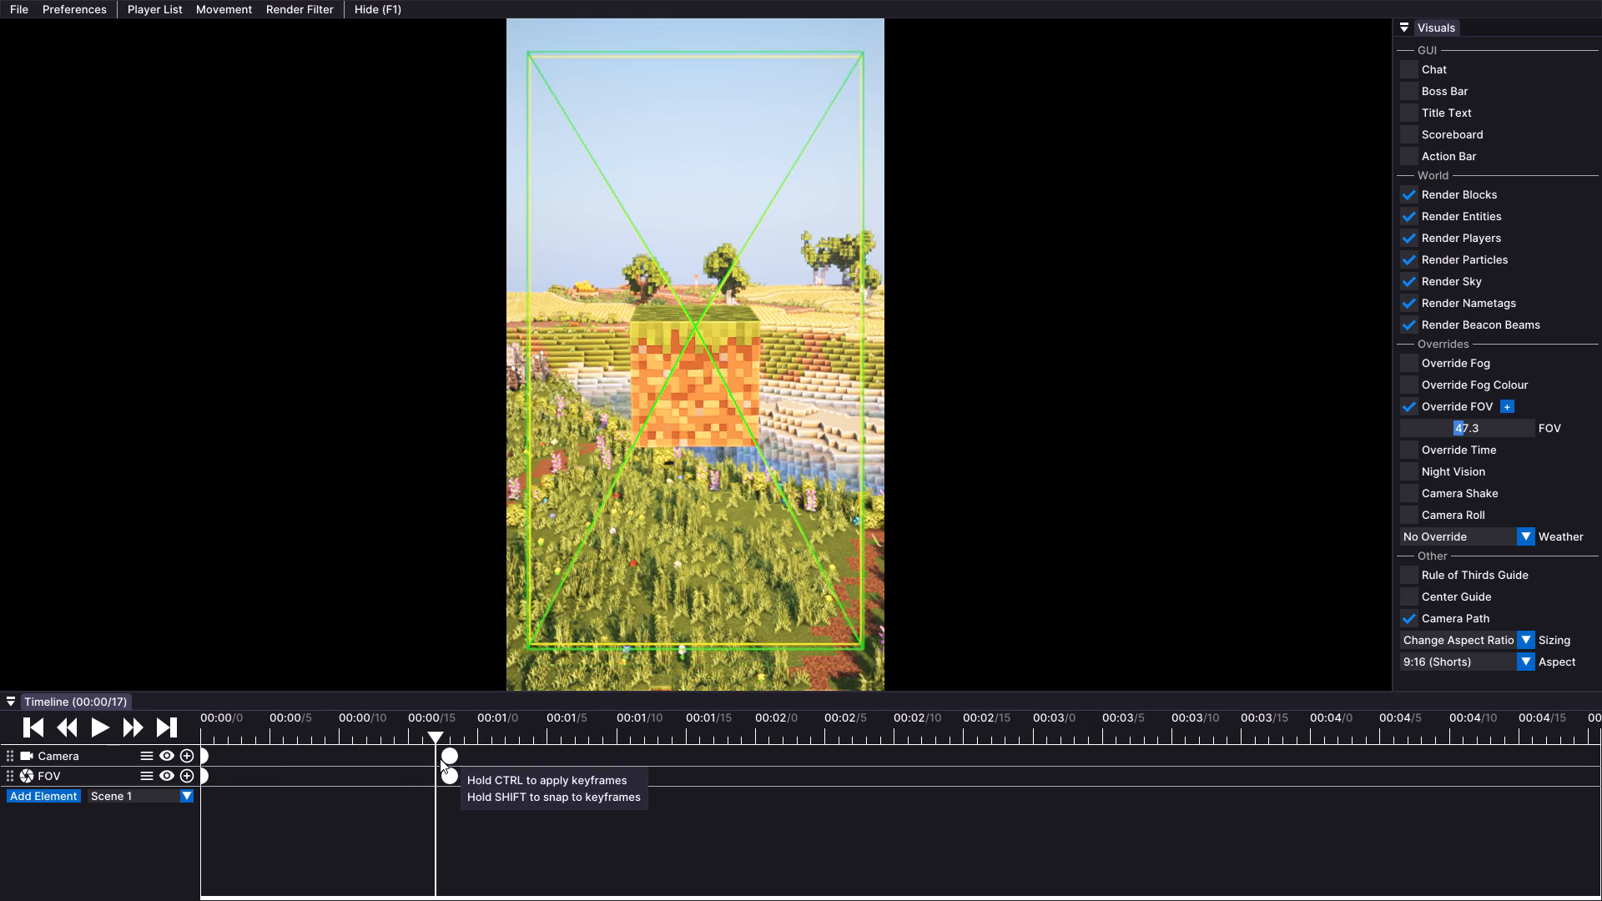
left_click_drag(440, 758, 443, 758)
key("o")
left_click_drag(435, 734, 450, 765)
Export the marked replay range as an MP4 video at maximum bitrate, saving it in Downloads under the suggested name.
left_click(11, 18)
left_click(18, 14)
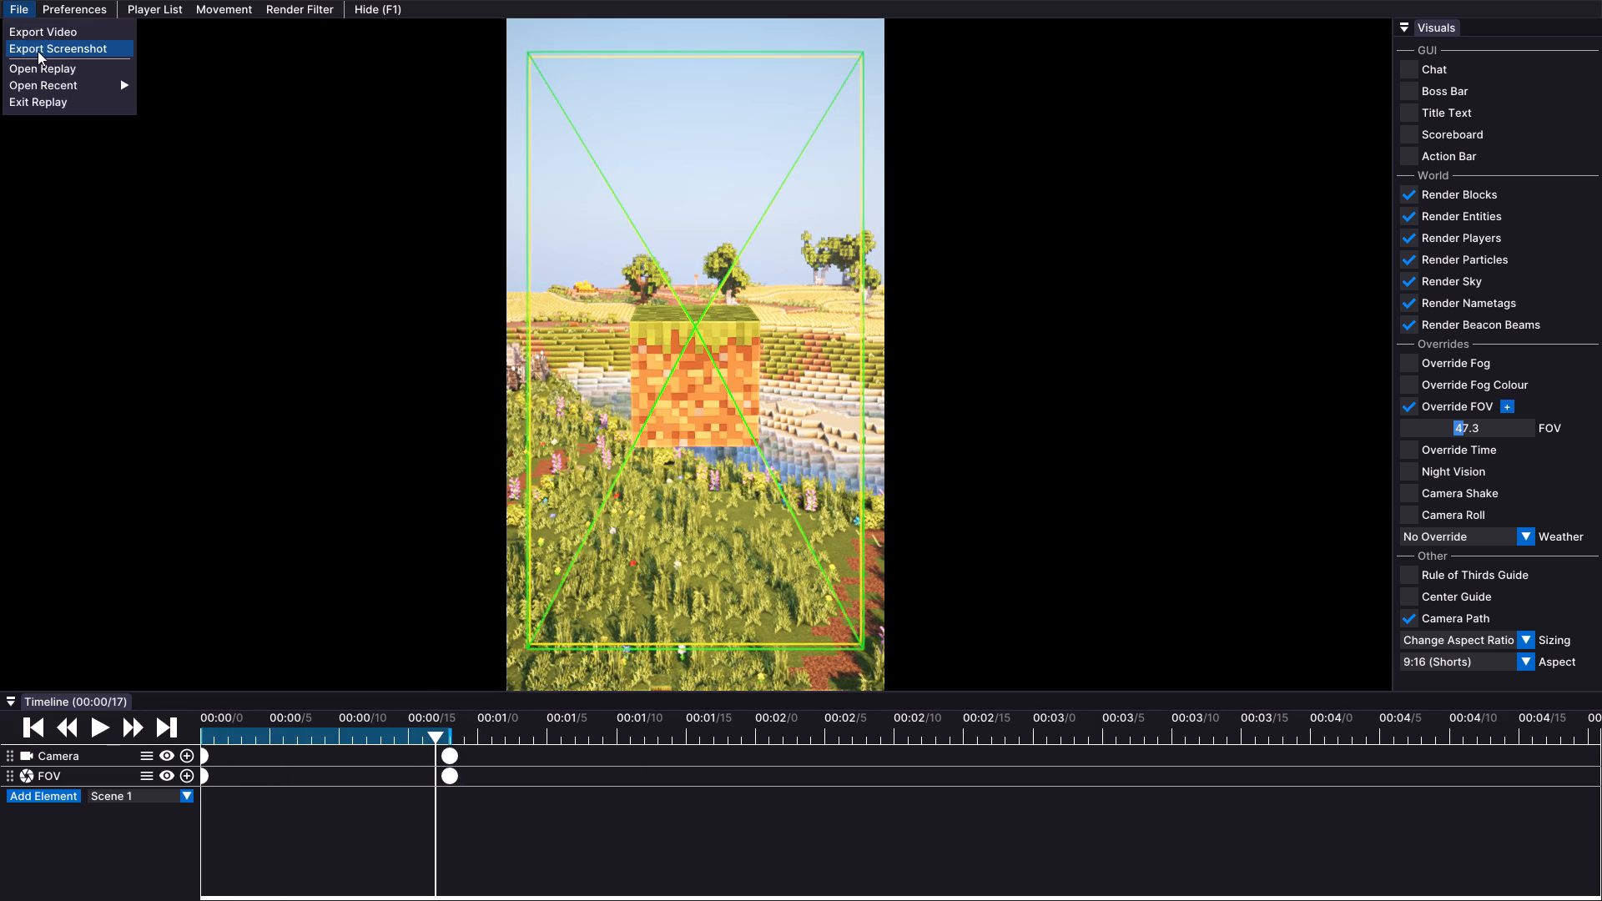
left_click(69, 33)
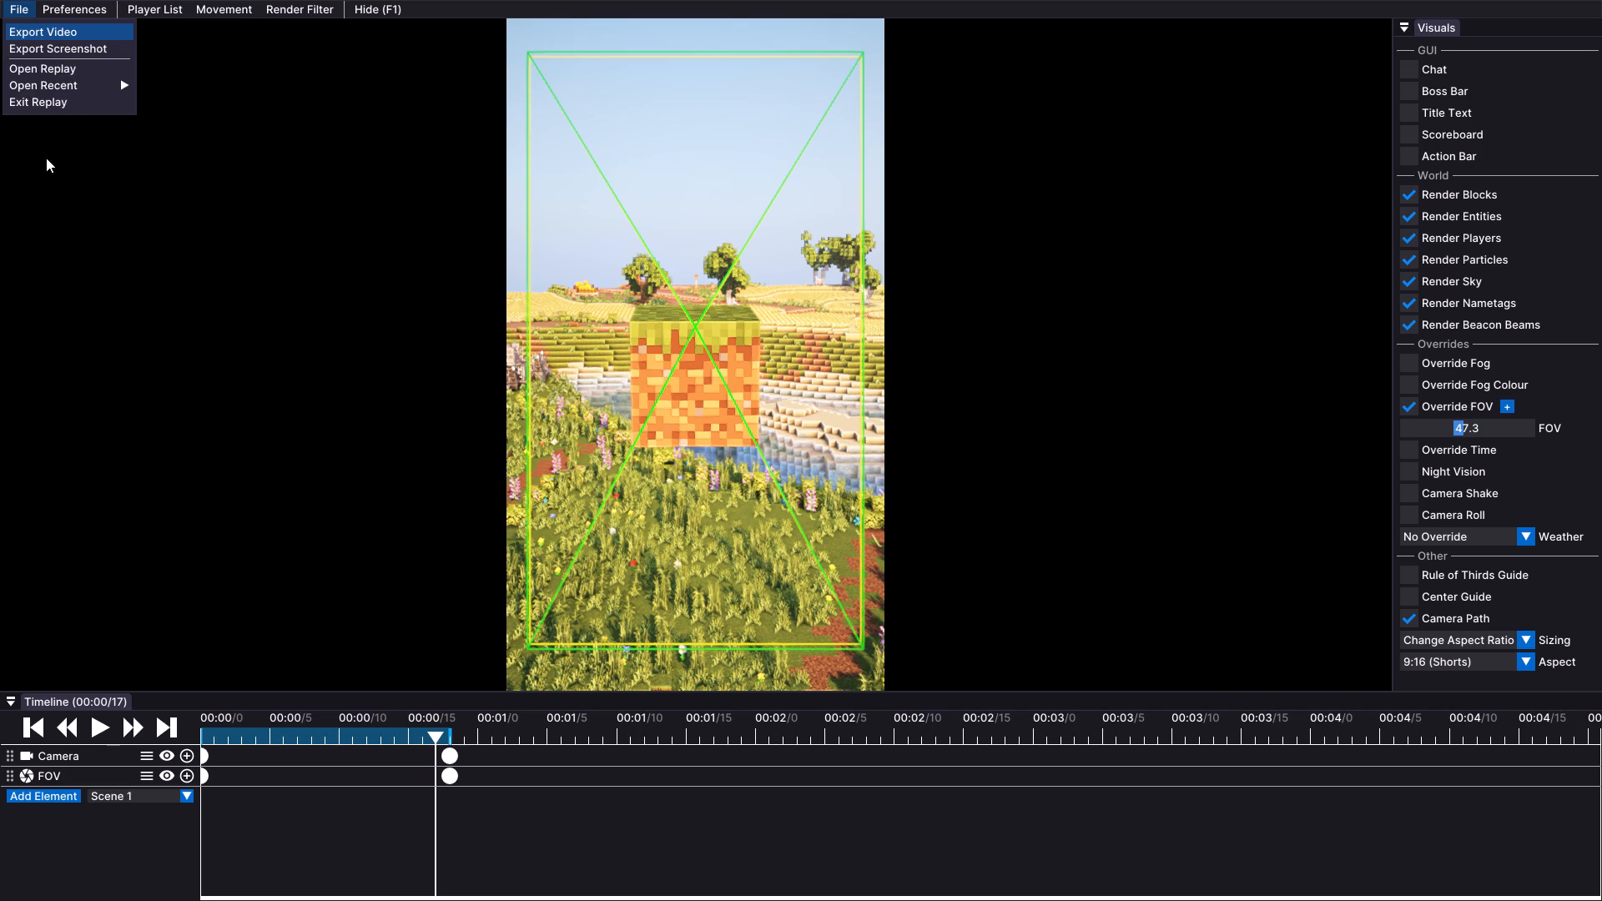
key("F11")
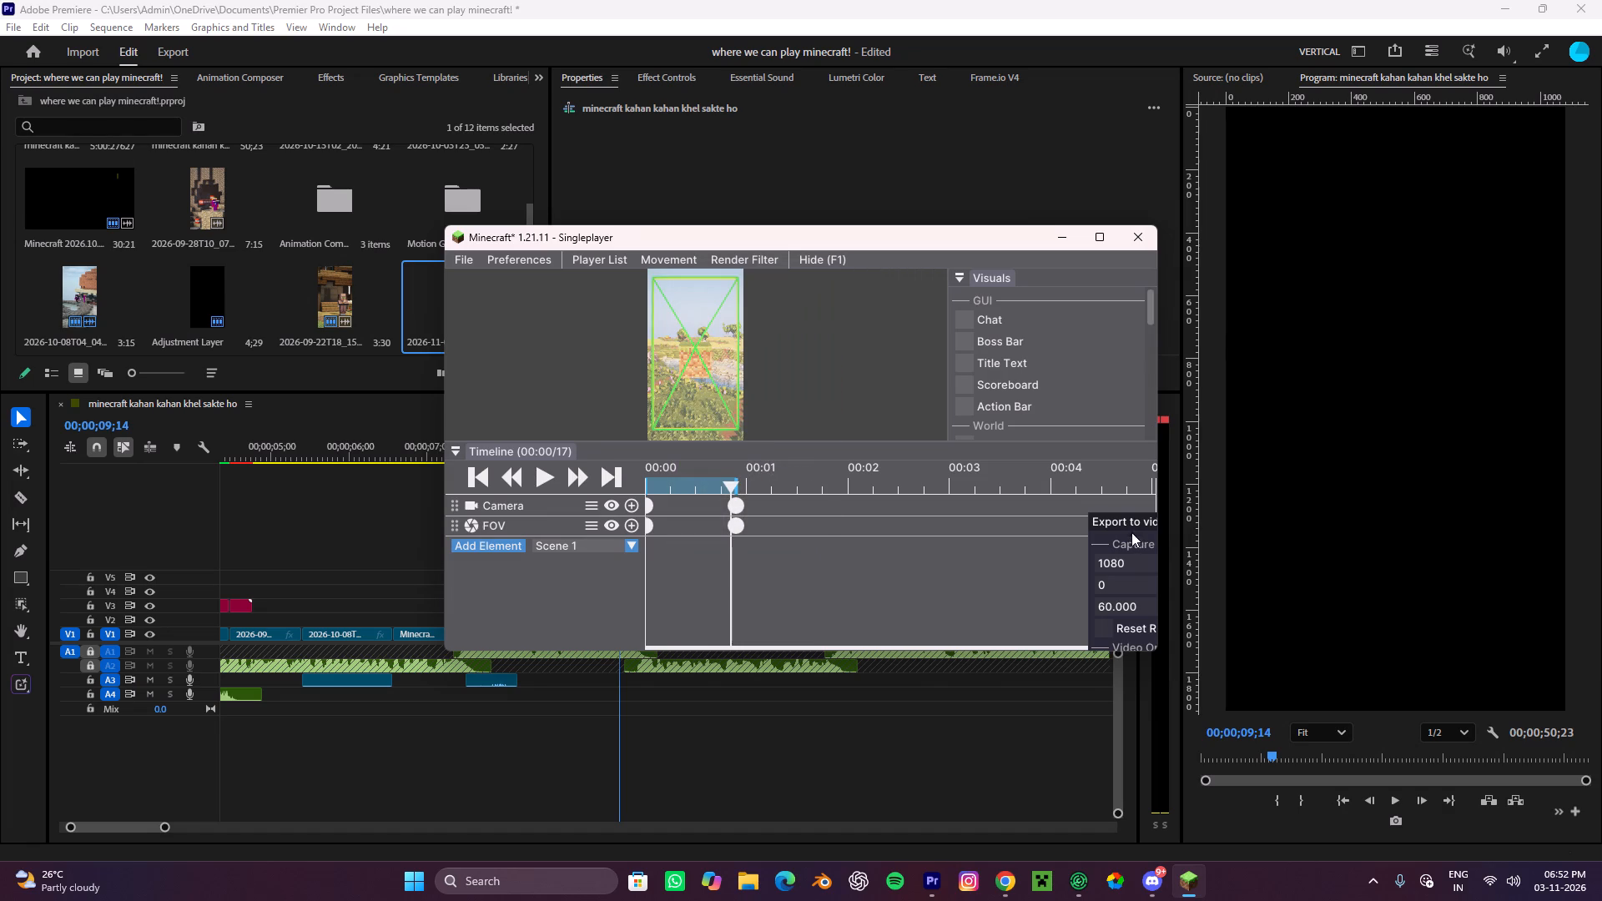
left_click_drag(1128, 517, 509, 319)
scroll(663, 546, "down", 6)
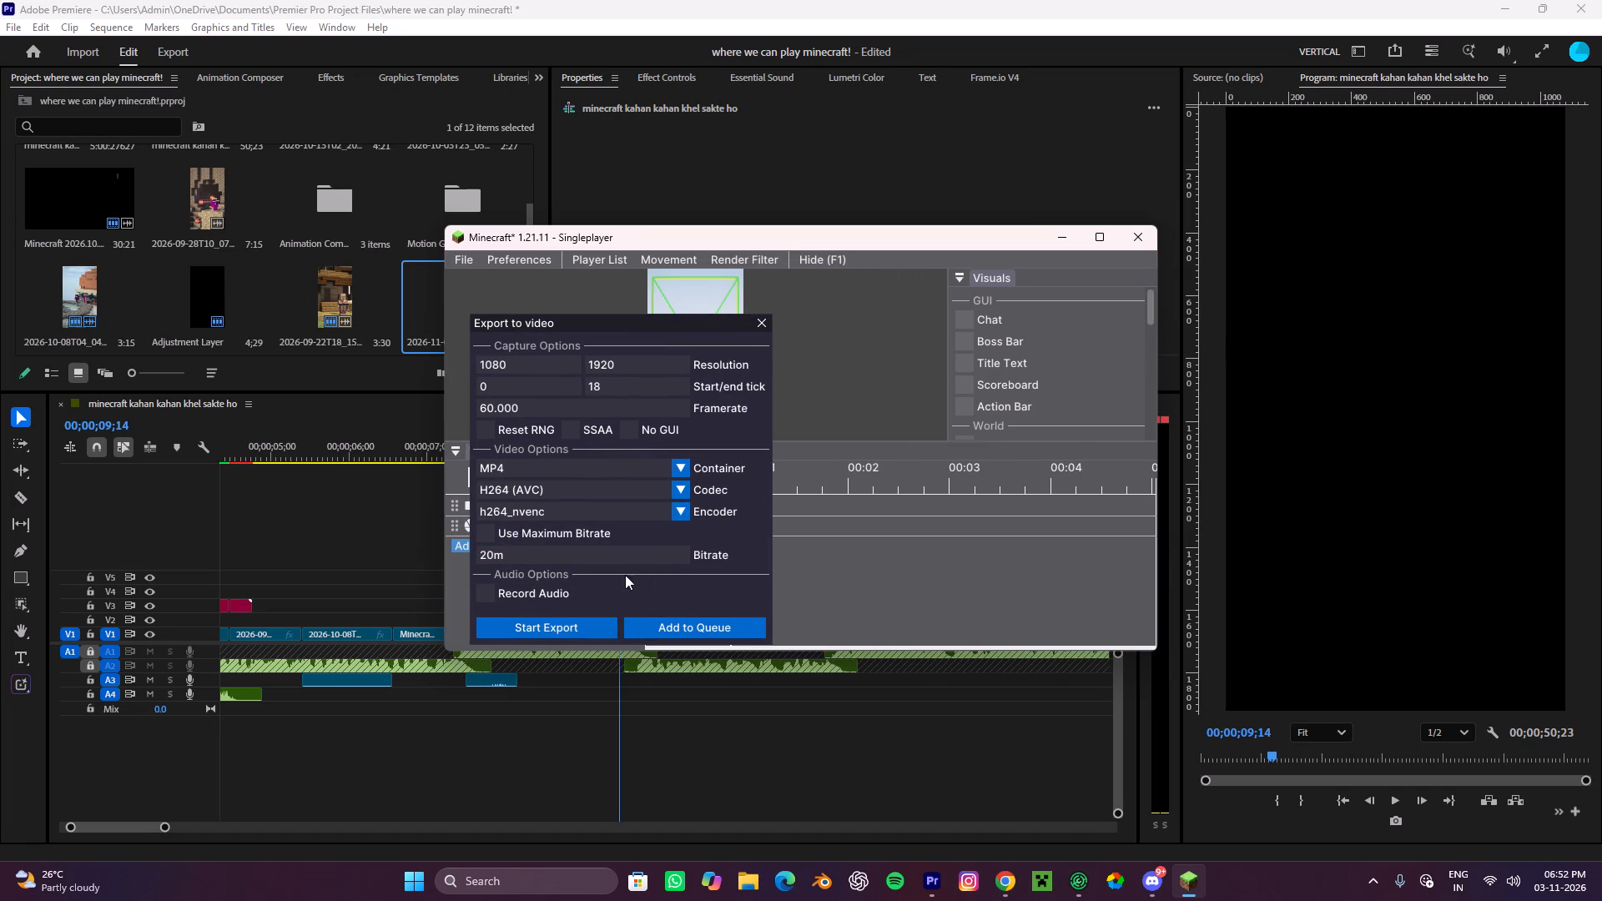
left_click(490, 528)
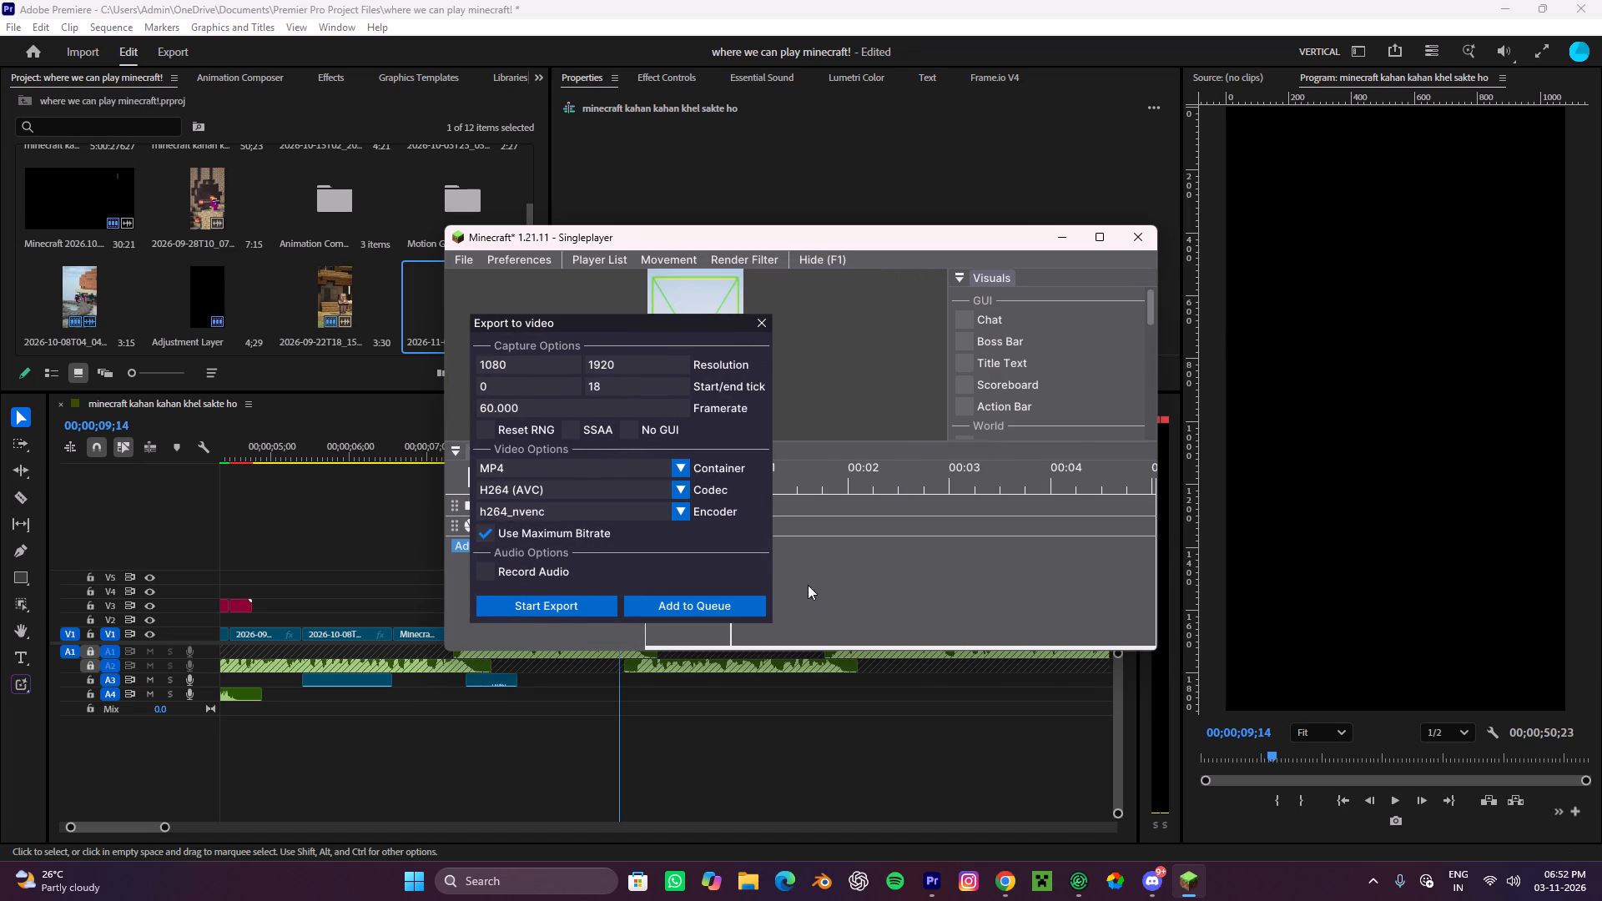
scroll(659, 570, "down", 3)
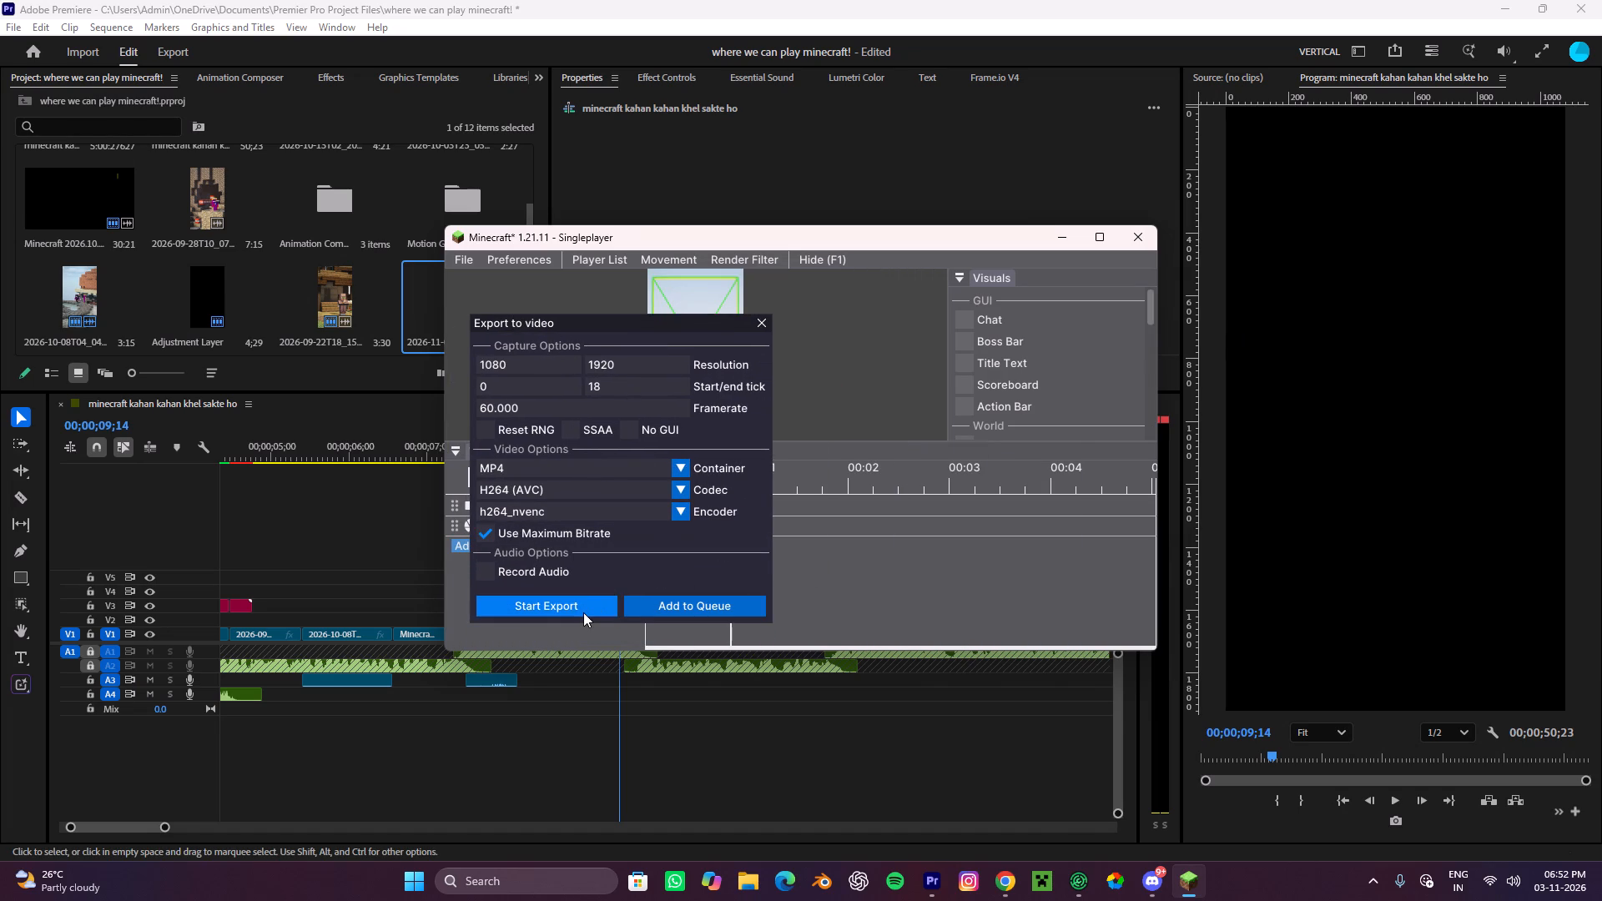
left_click(583, 612)
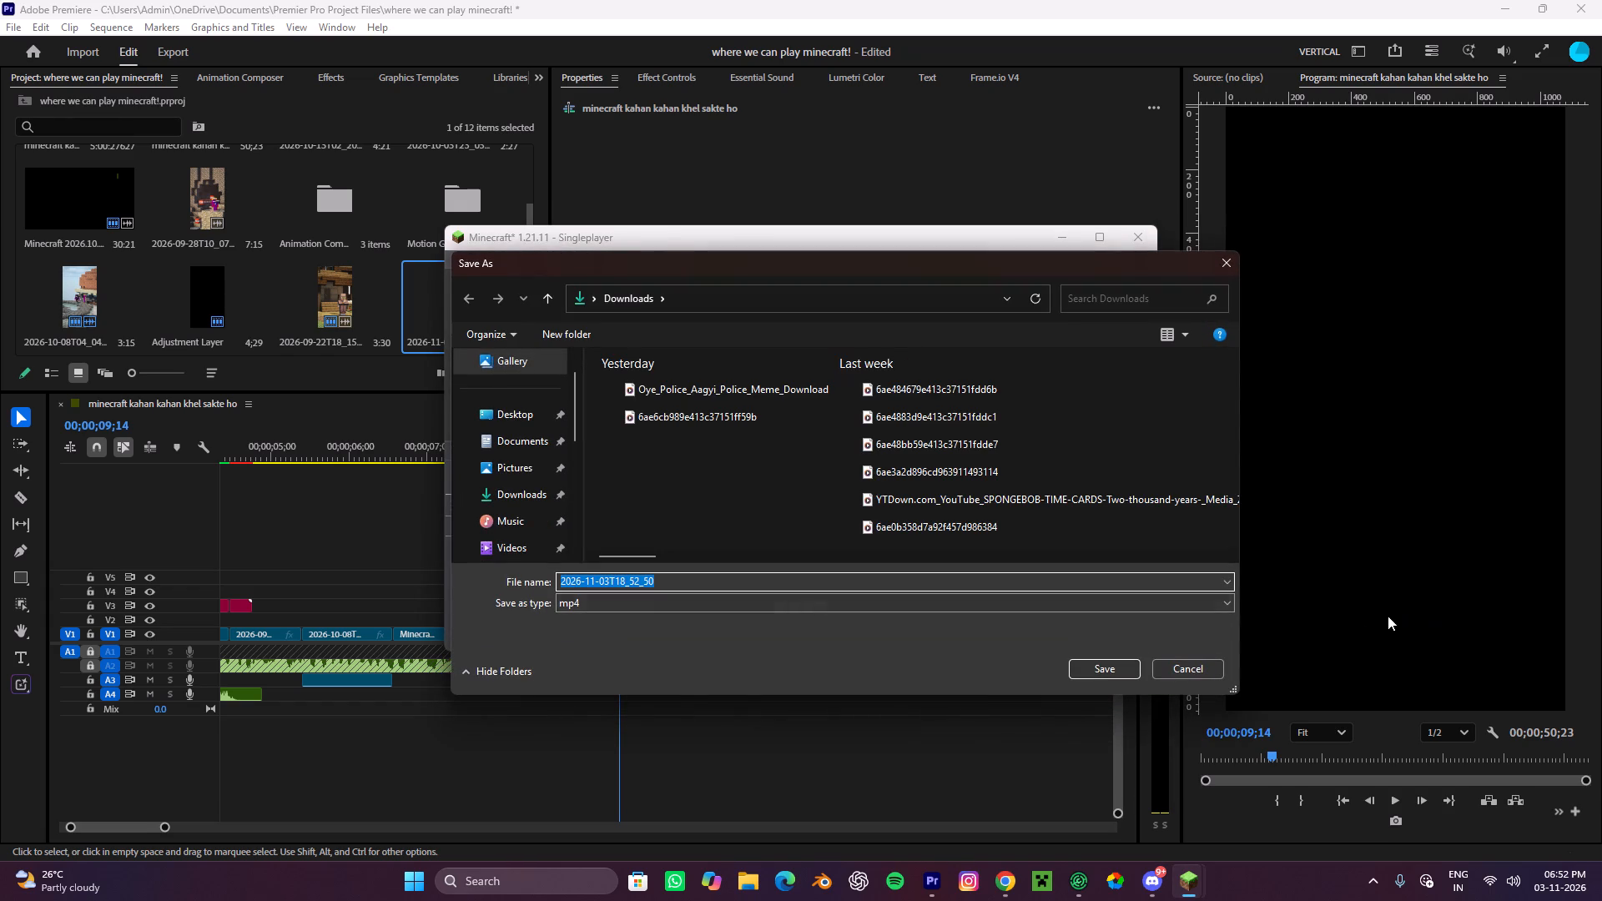
left_click(1117, 661)
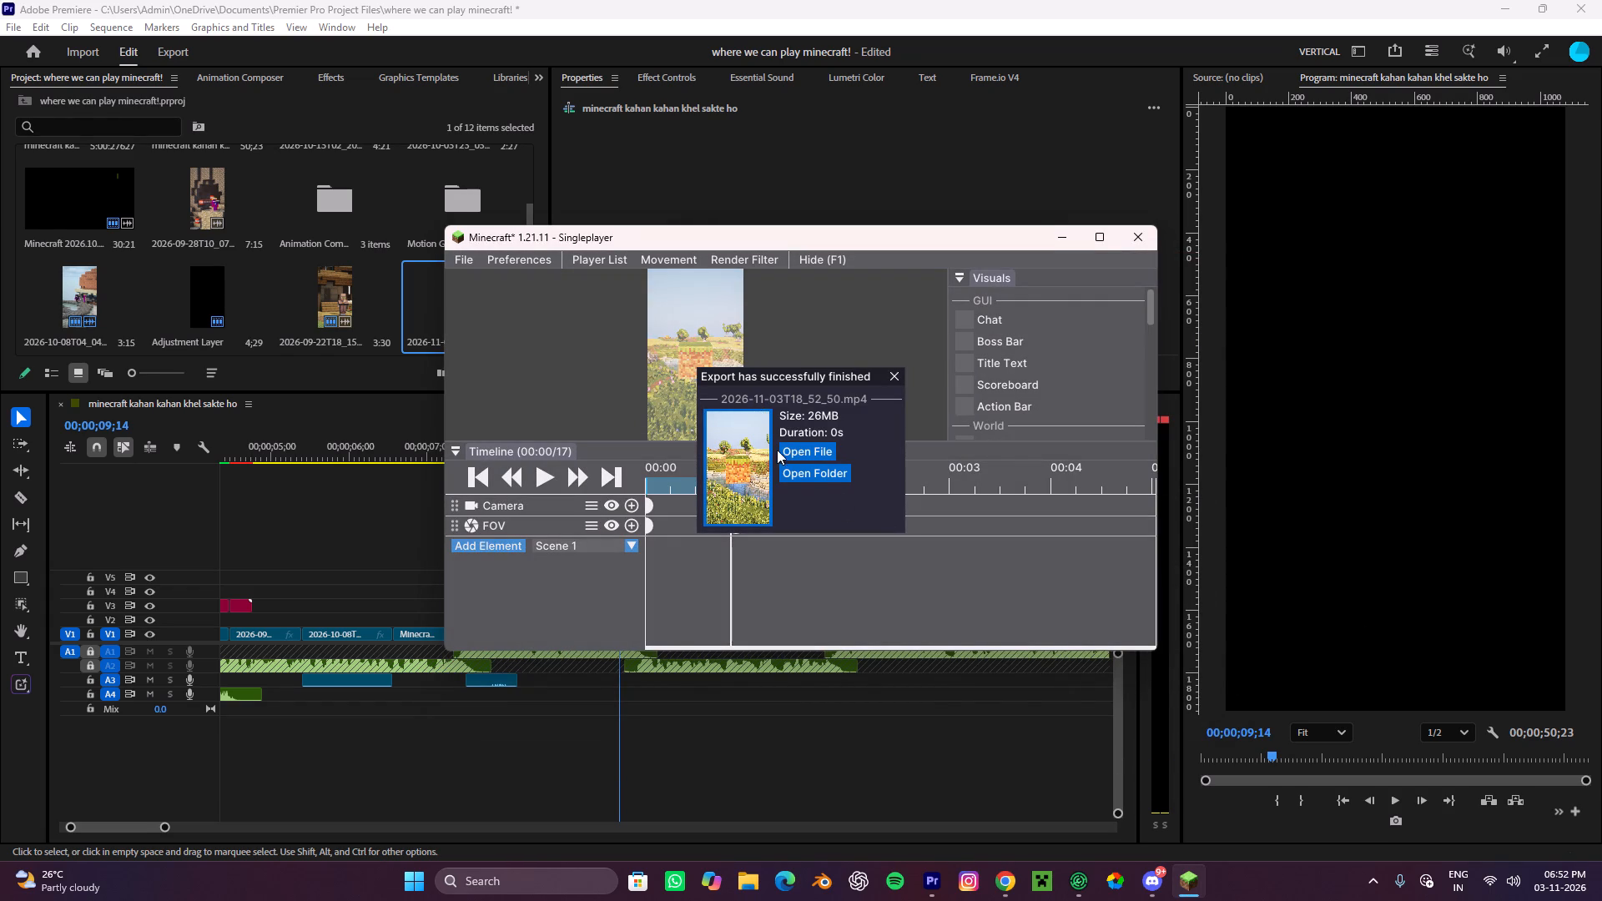
Move the newly exported MP4 from the Downloads folder to the cinematics replay folder.
left_click(827, 469)
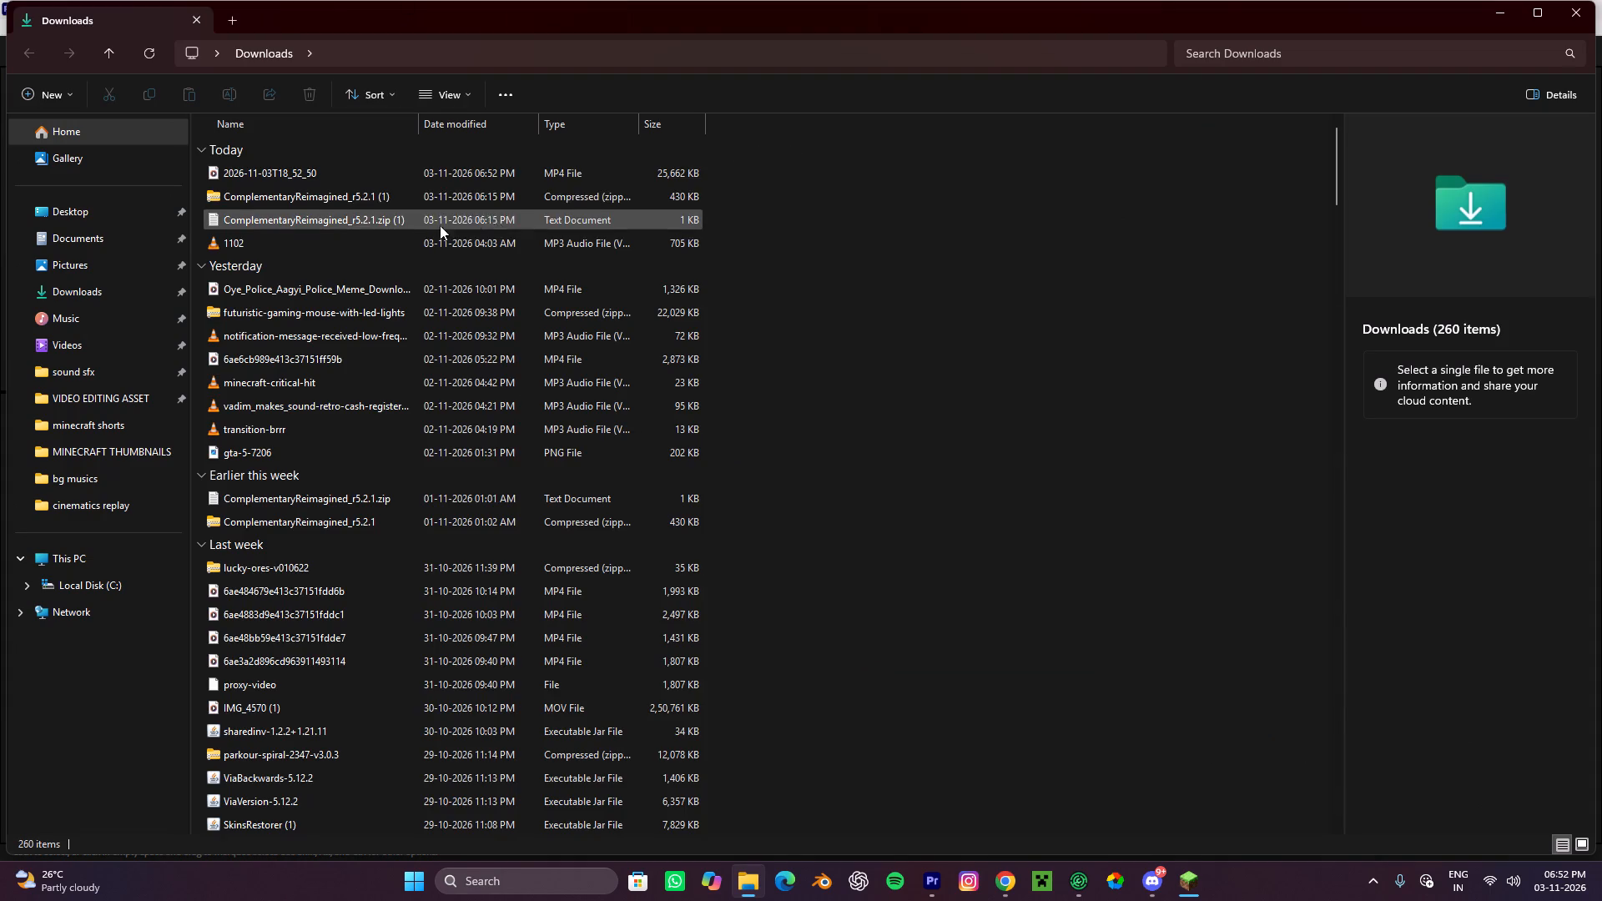
left_click(219, 164)
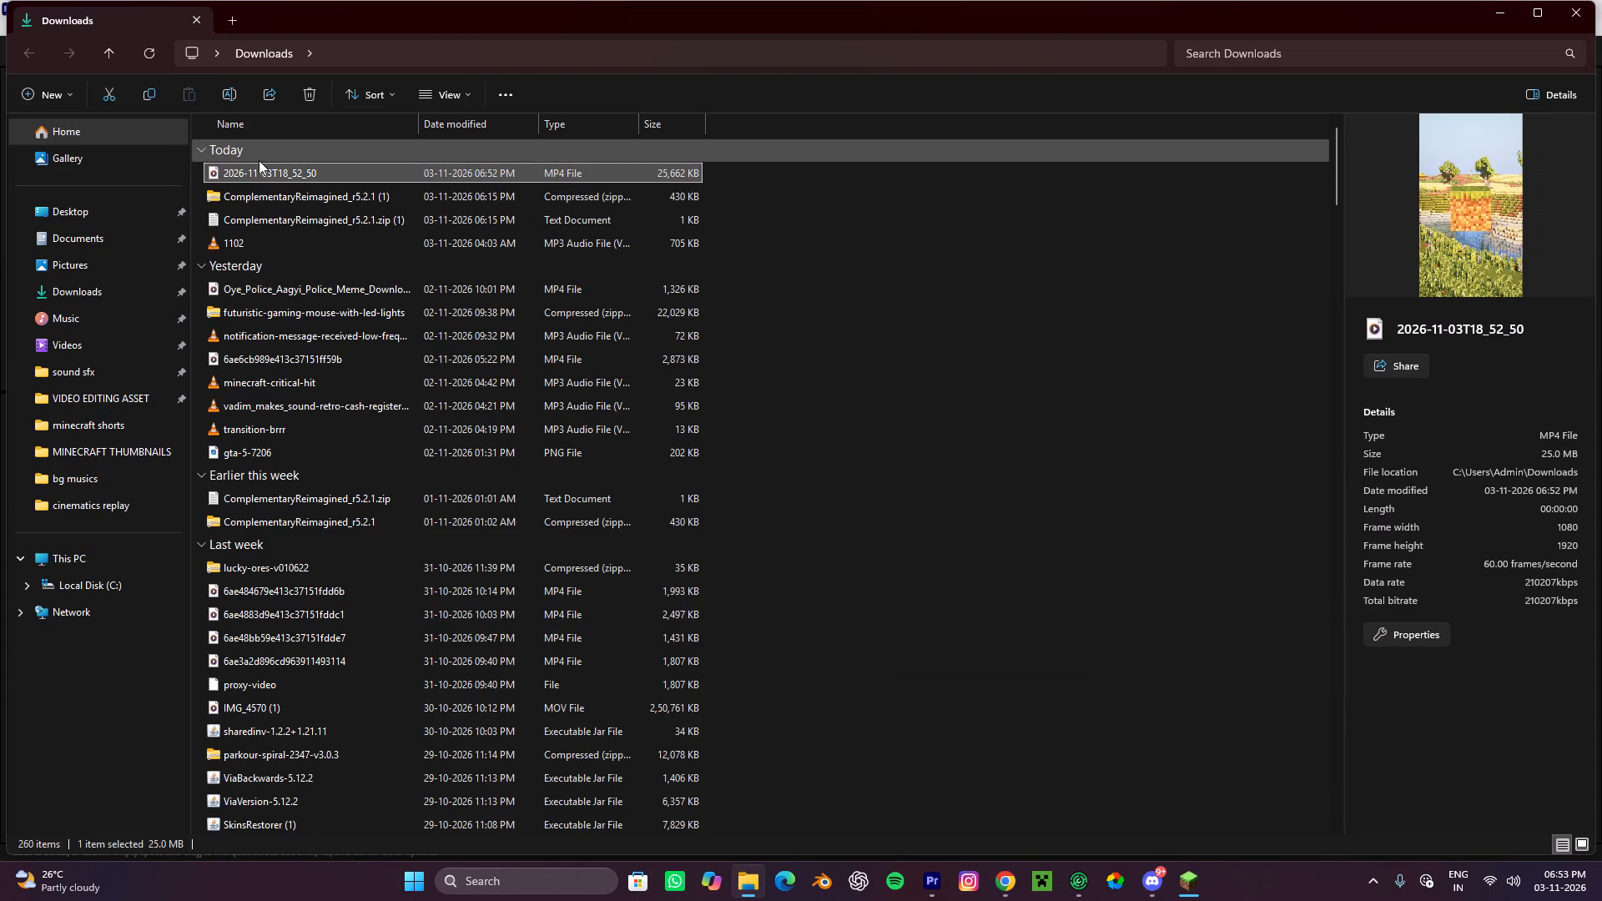
left_click(113, 95)
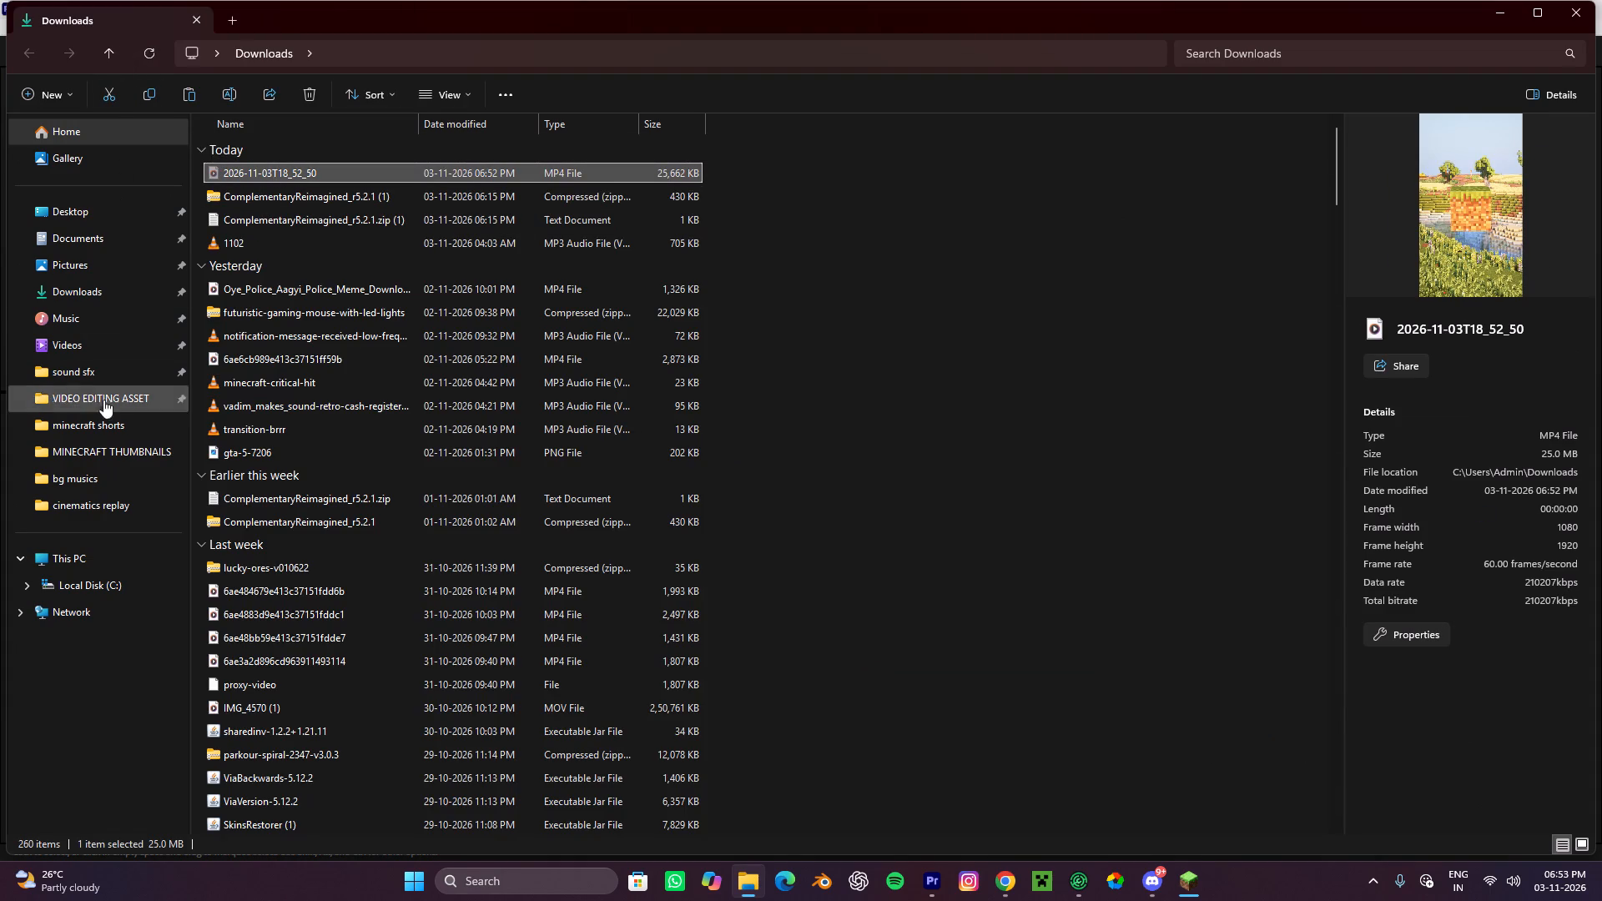
left_click(93, 500)
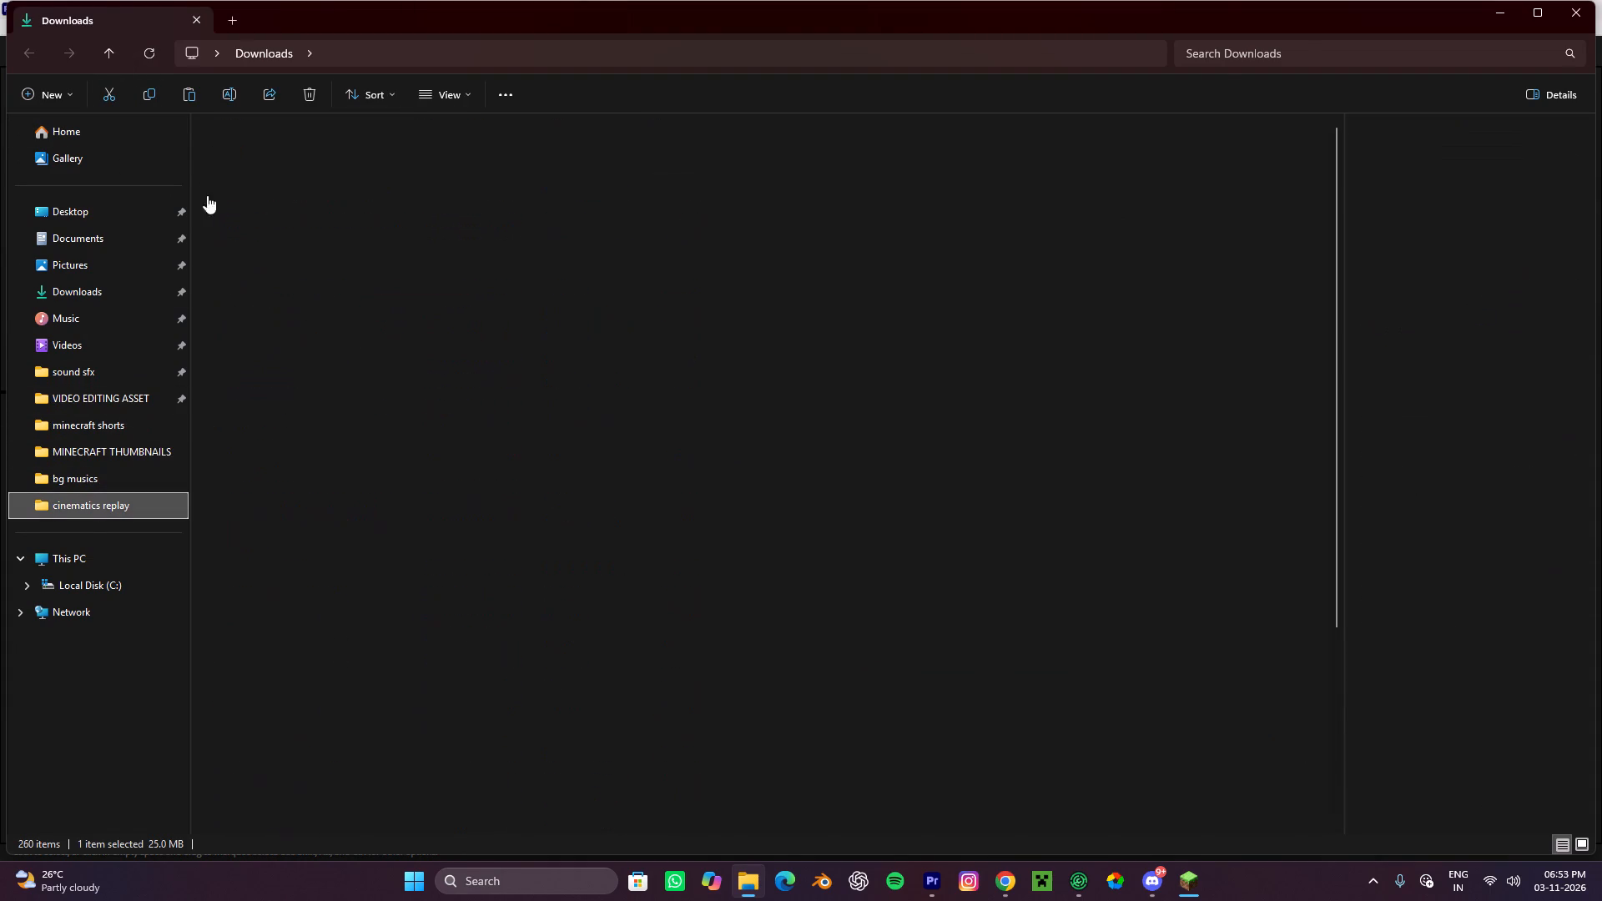
left_click(187, 83)
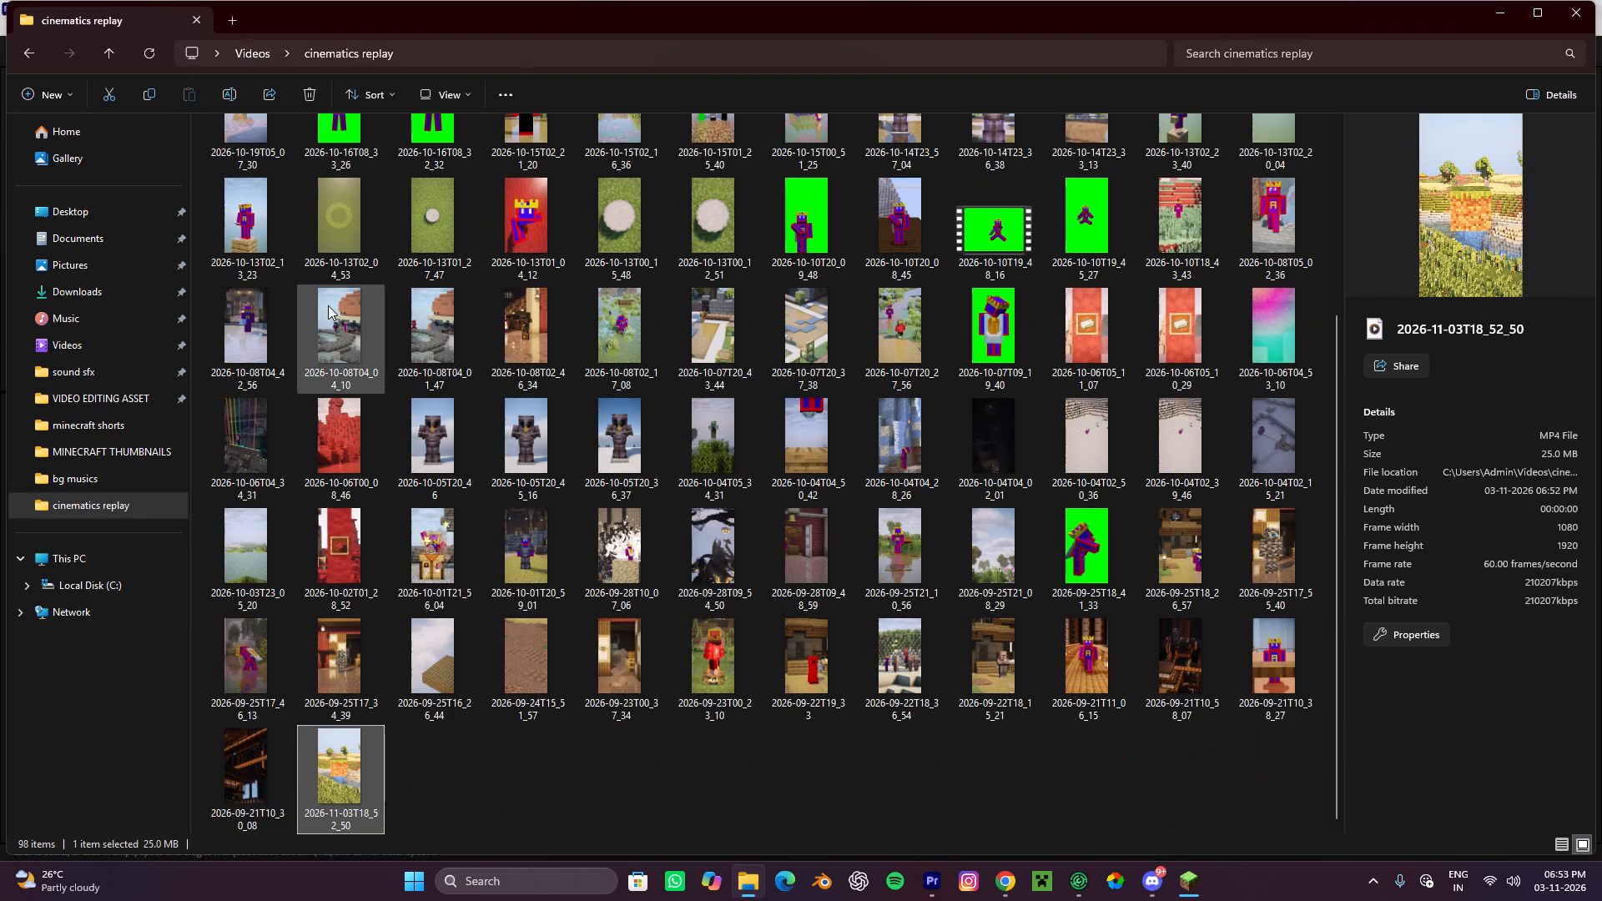
Bring the grass block MP4 into the Premiere sequence on V1, directly after the last clip.
scroll(344, 425, "up", 1)
scroll(383, 747, "up", 1)
scroll(383, 747, "down", 9)
left_click(369, 771)
left_click_drag(352, 760, 483, 763)
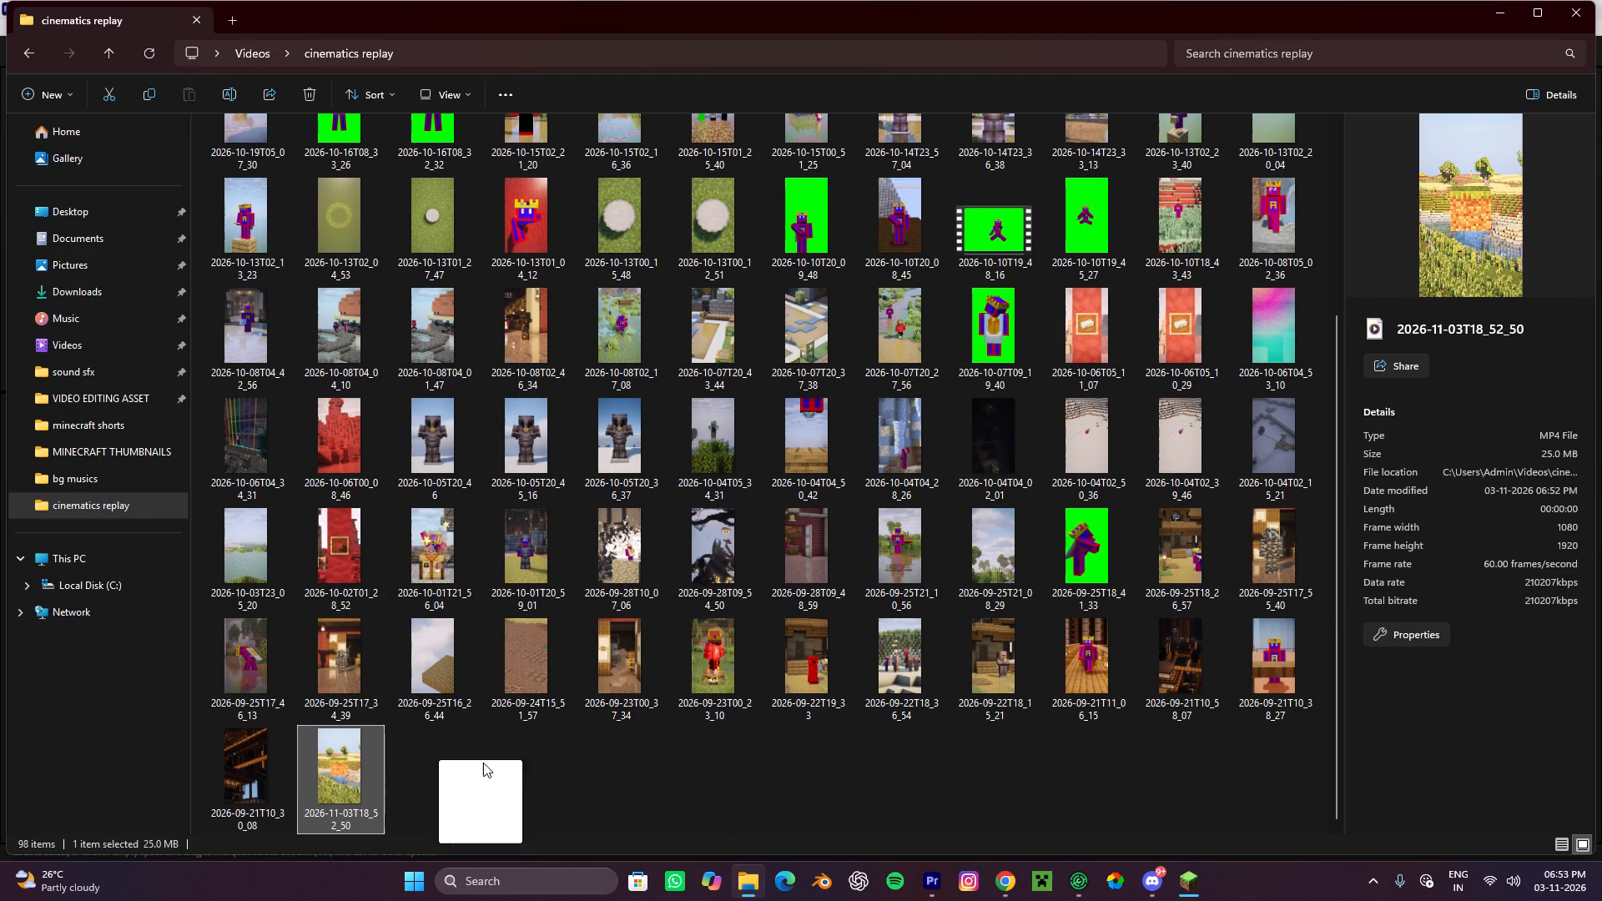
left_click_drag(483, 763, 1163, 781)
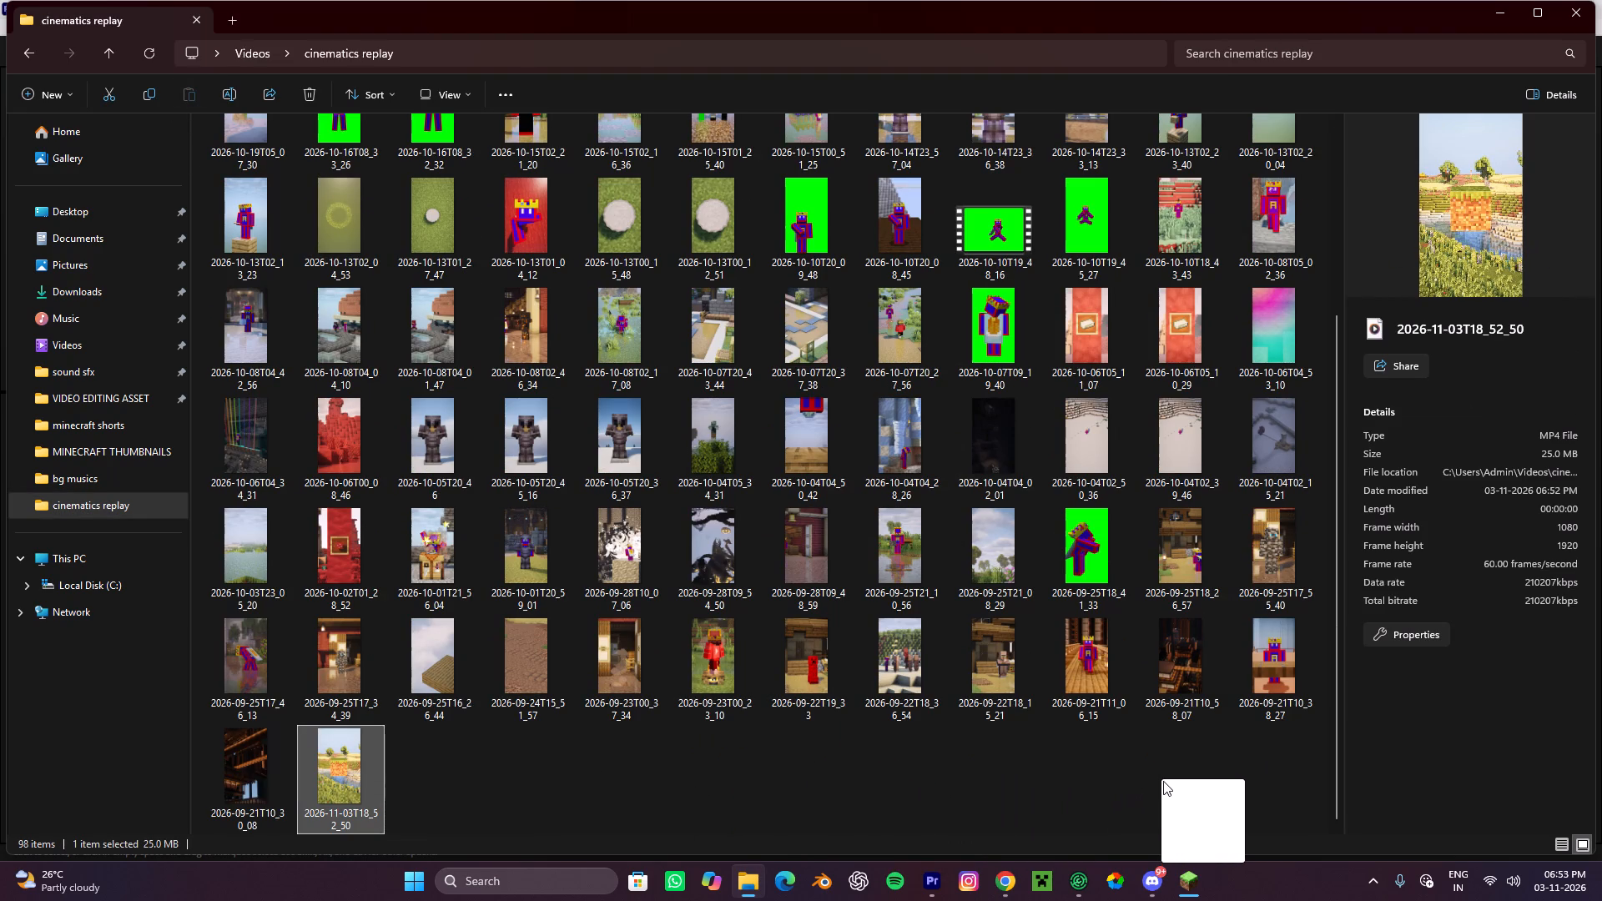
left_click_drag(1163, 781, 1096, 806)
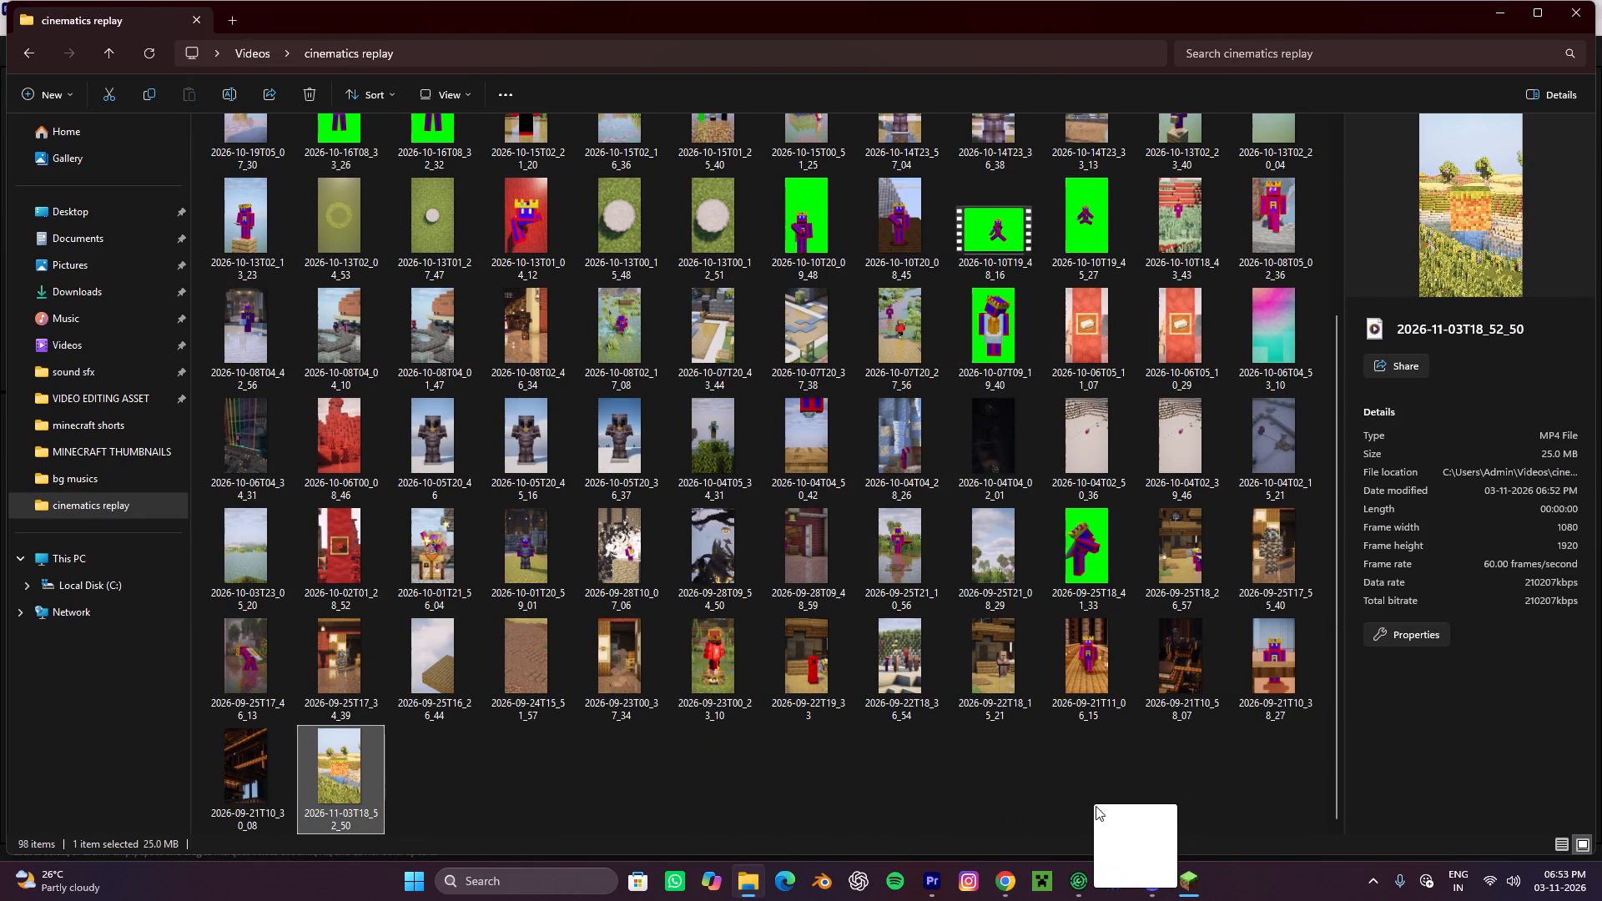
left_click_drag(1096, 806, 752, 830)
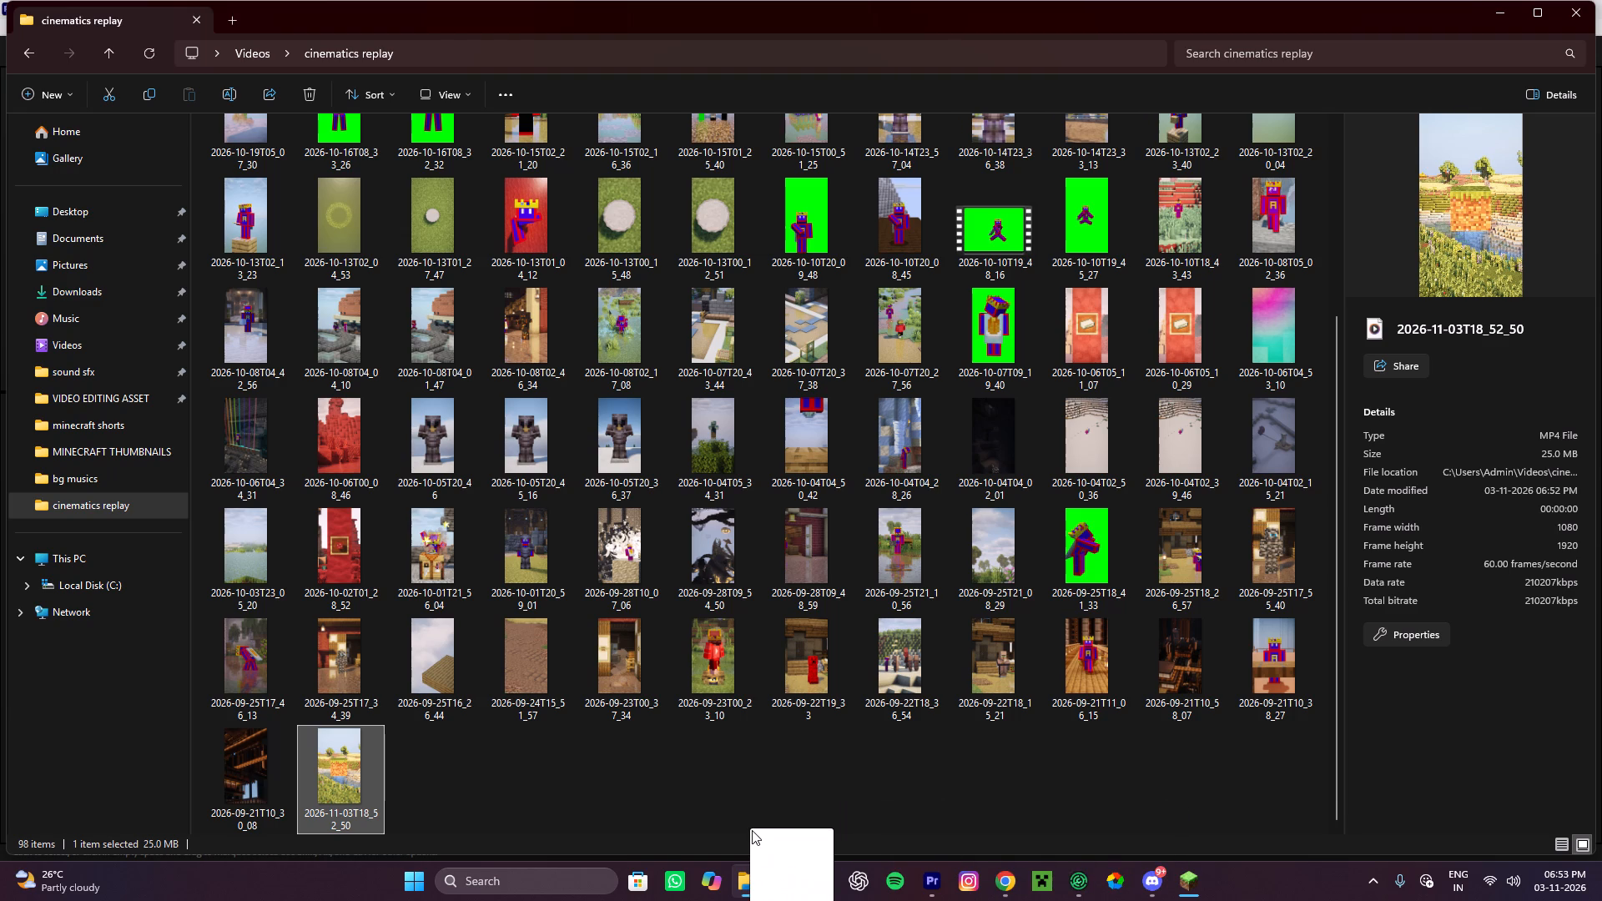
left_click_drag(752, 830, 940, 896)
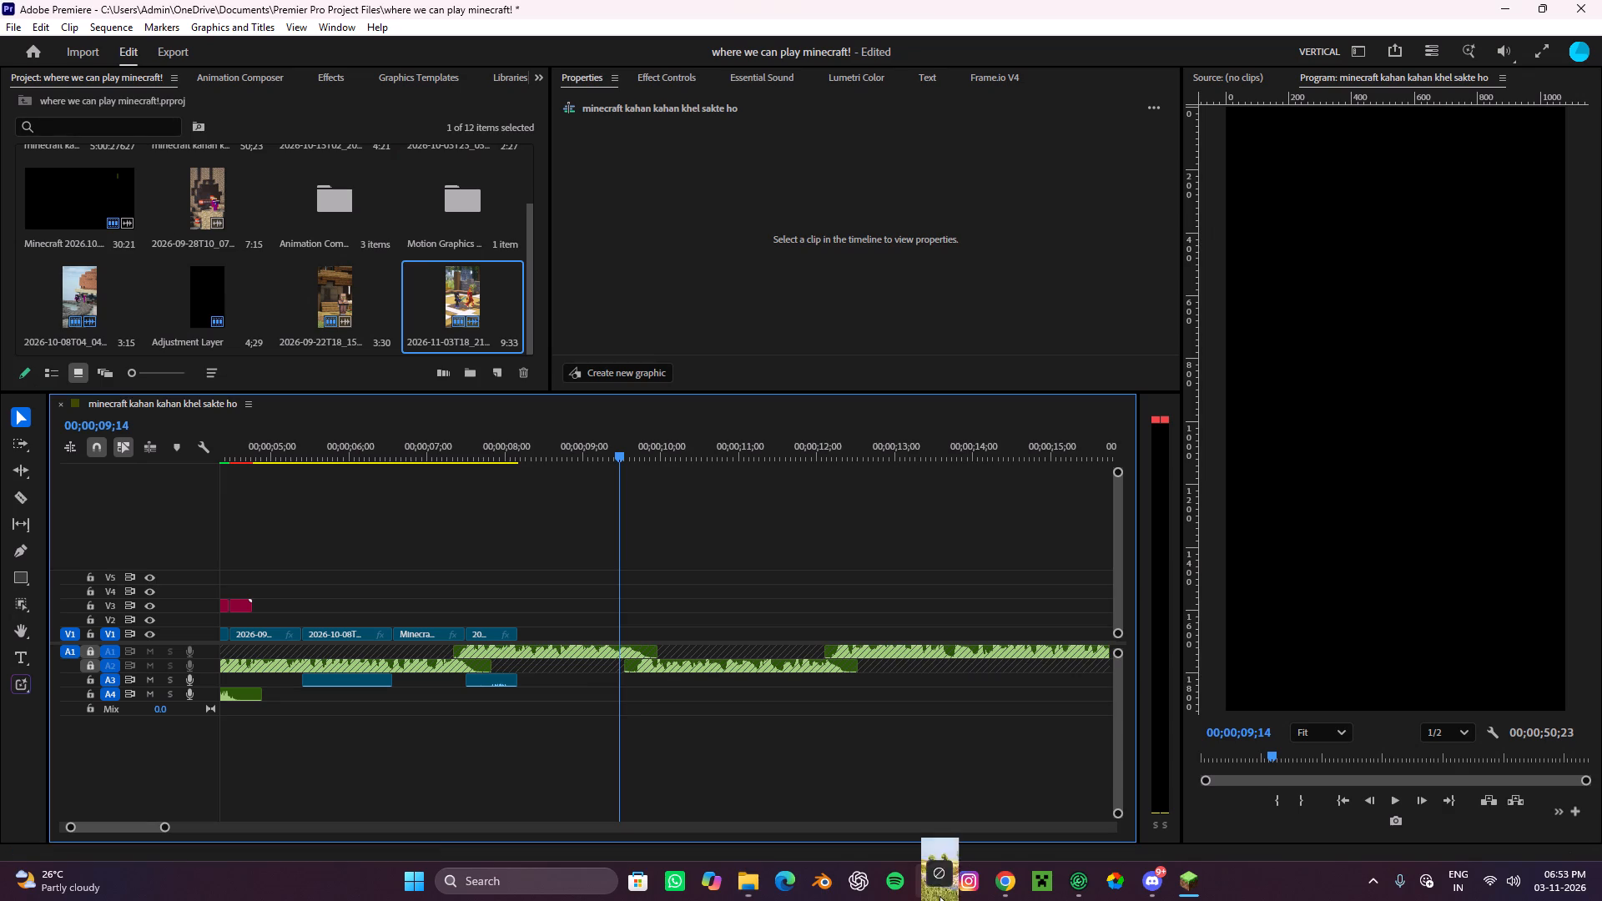
left_click_drag(940, 896, 520, 647)
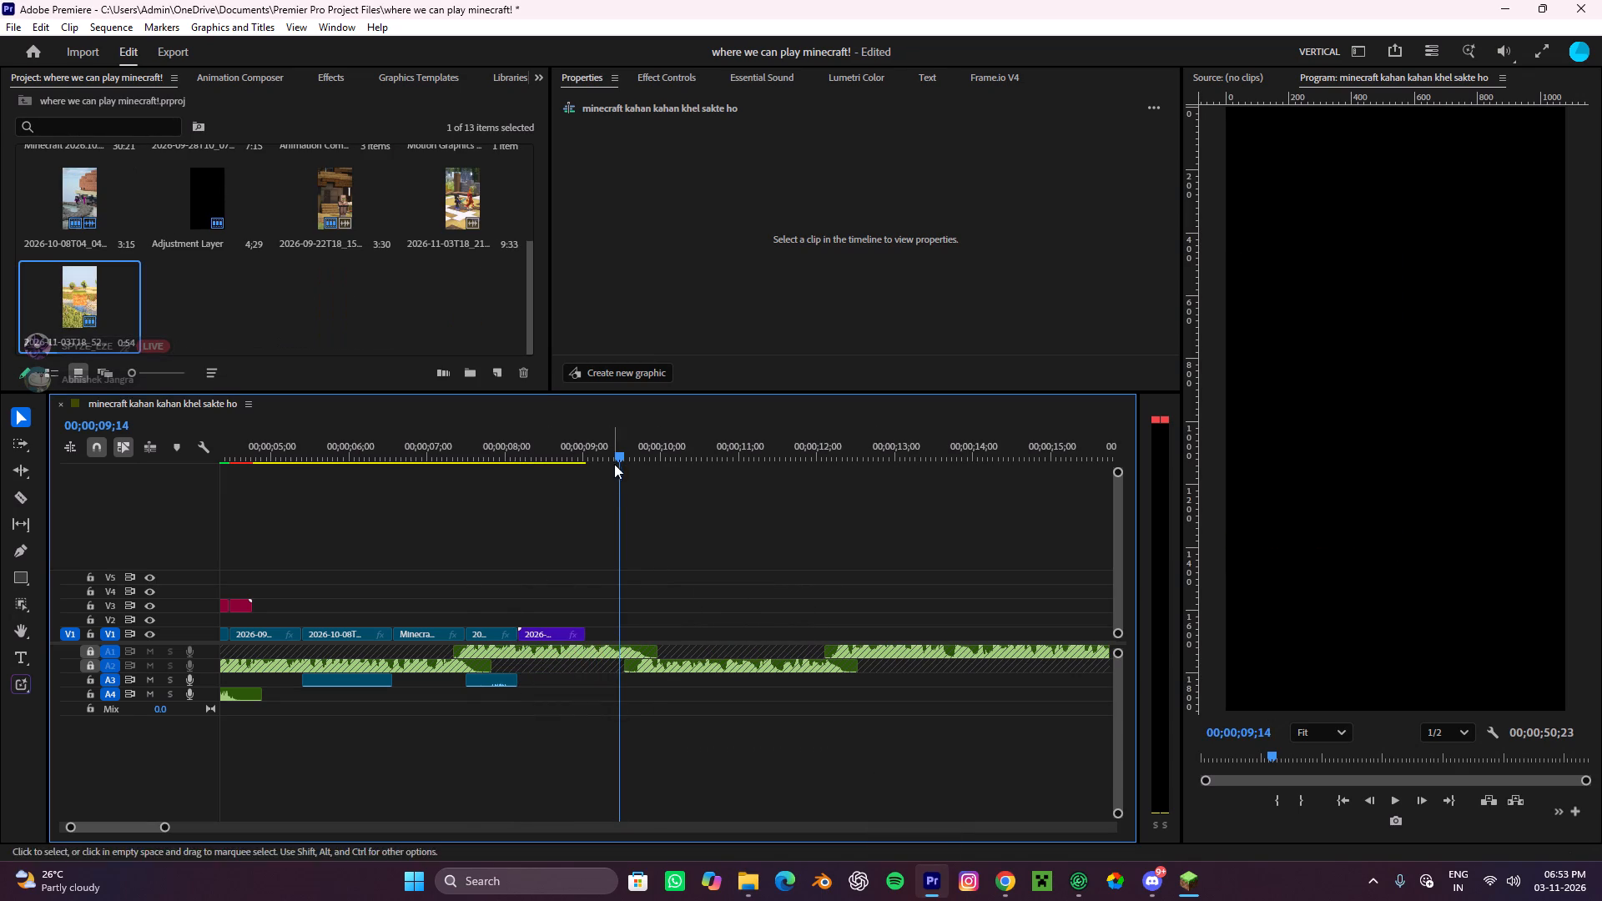
Play back the end of the edit several times to check how the grass block clip follows the preceding clips and audio.
left_click_drag(618, 446, 468, 513)
left_click(546, 535)
key("space")
scroll(617, 555, "up", 4, "alt")
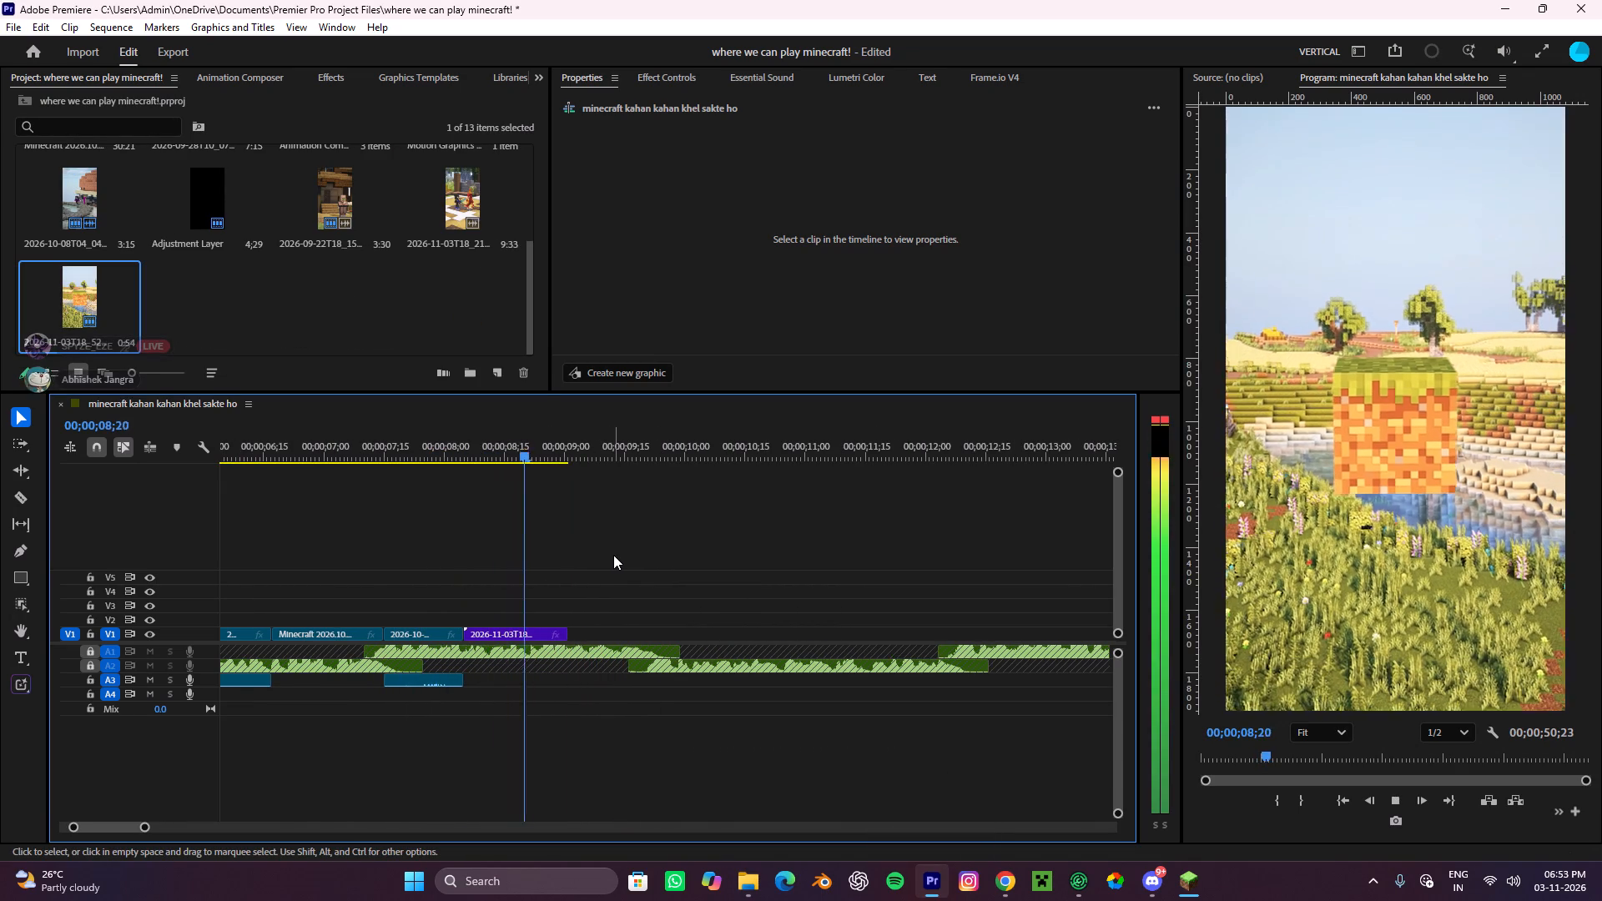
key("space")
scroll(599, 551, "up", 4, "alt")
left_click_drag(527, 450, 273, 593)
key("space")
scroll(529, 596, "down", 2, "alt")
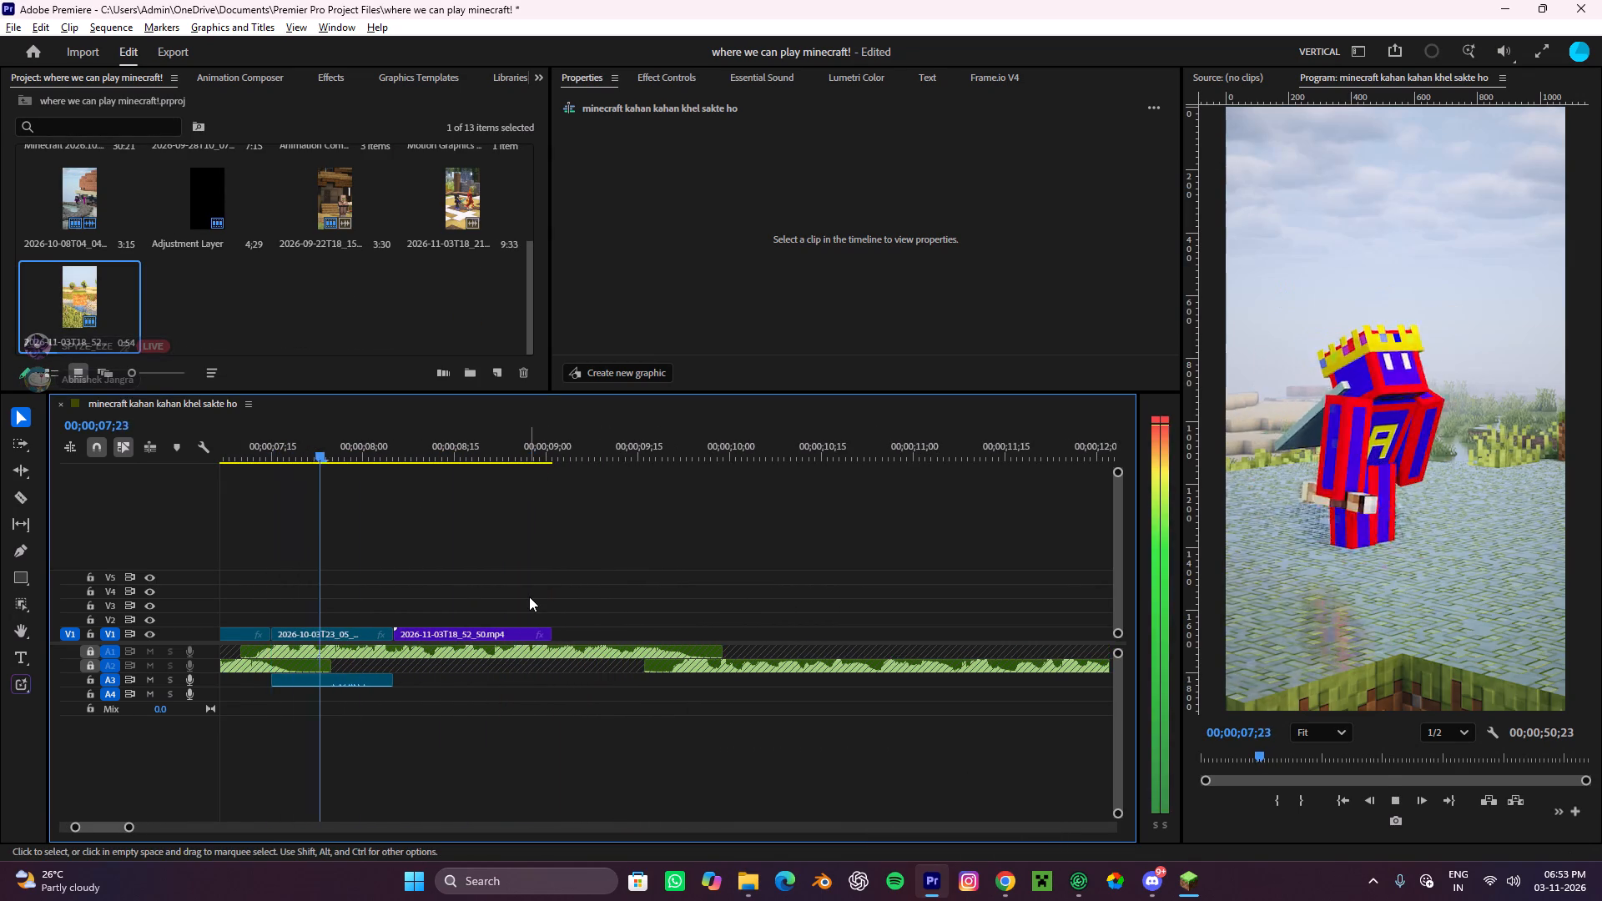
scroll(529, 596, "down", 2, "alt")
key("space")
scroll(472, 653, "up", 4, "alt")
key("space")
key("space")
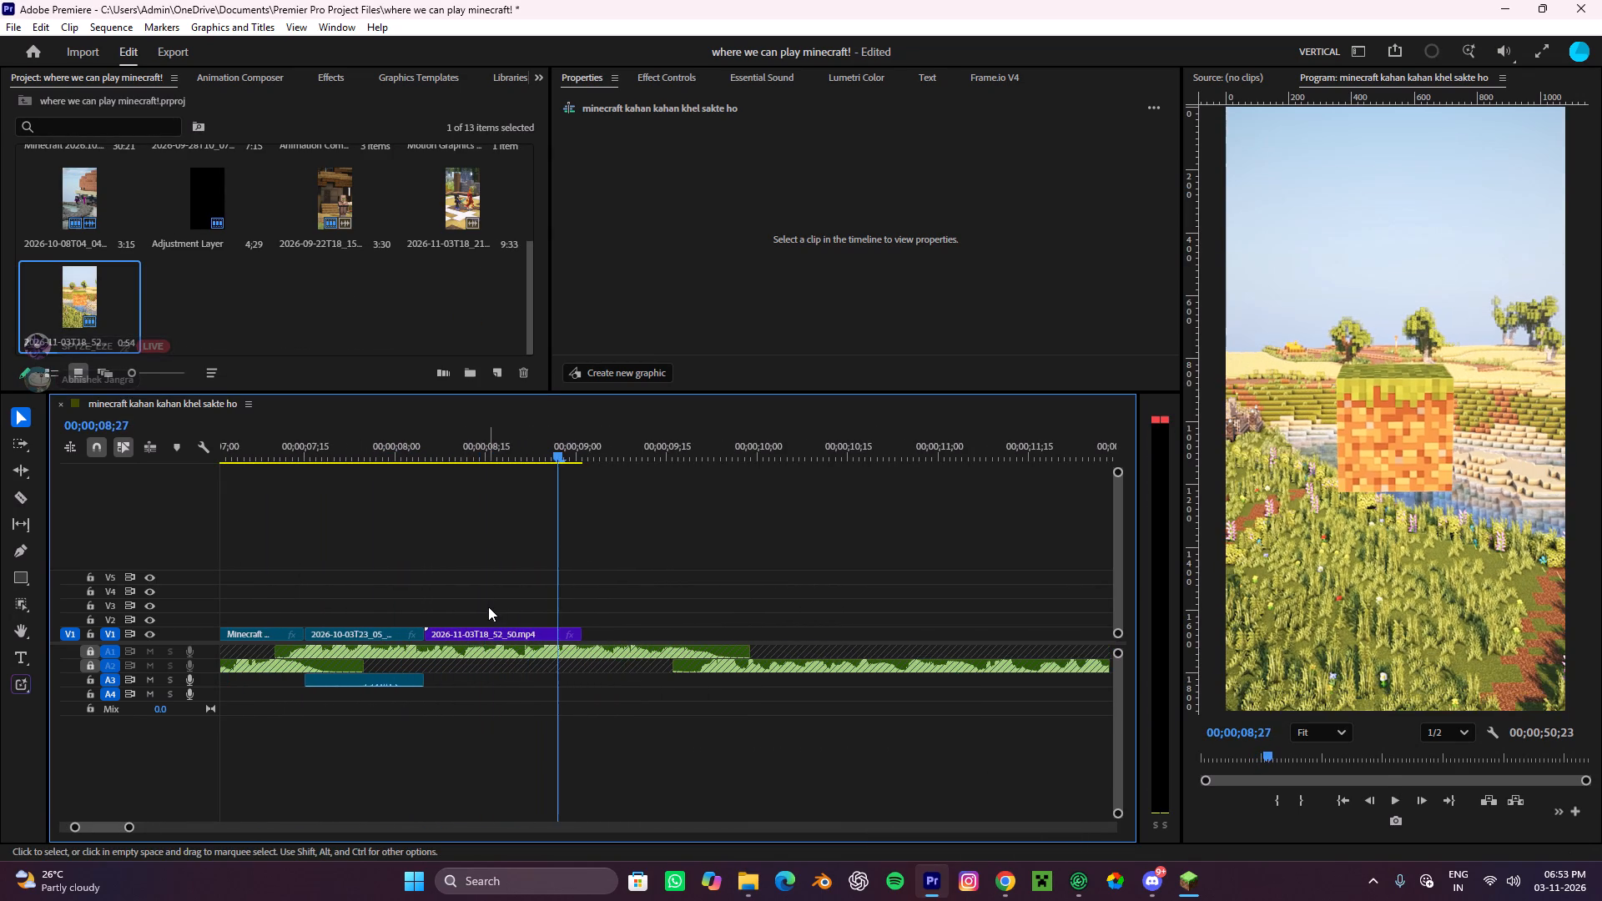
key("space")
scroll(579, 602, "down", 4, "alt")
key("space")
left_click_drag(650, 435, 376, 546)
key("space")
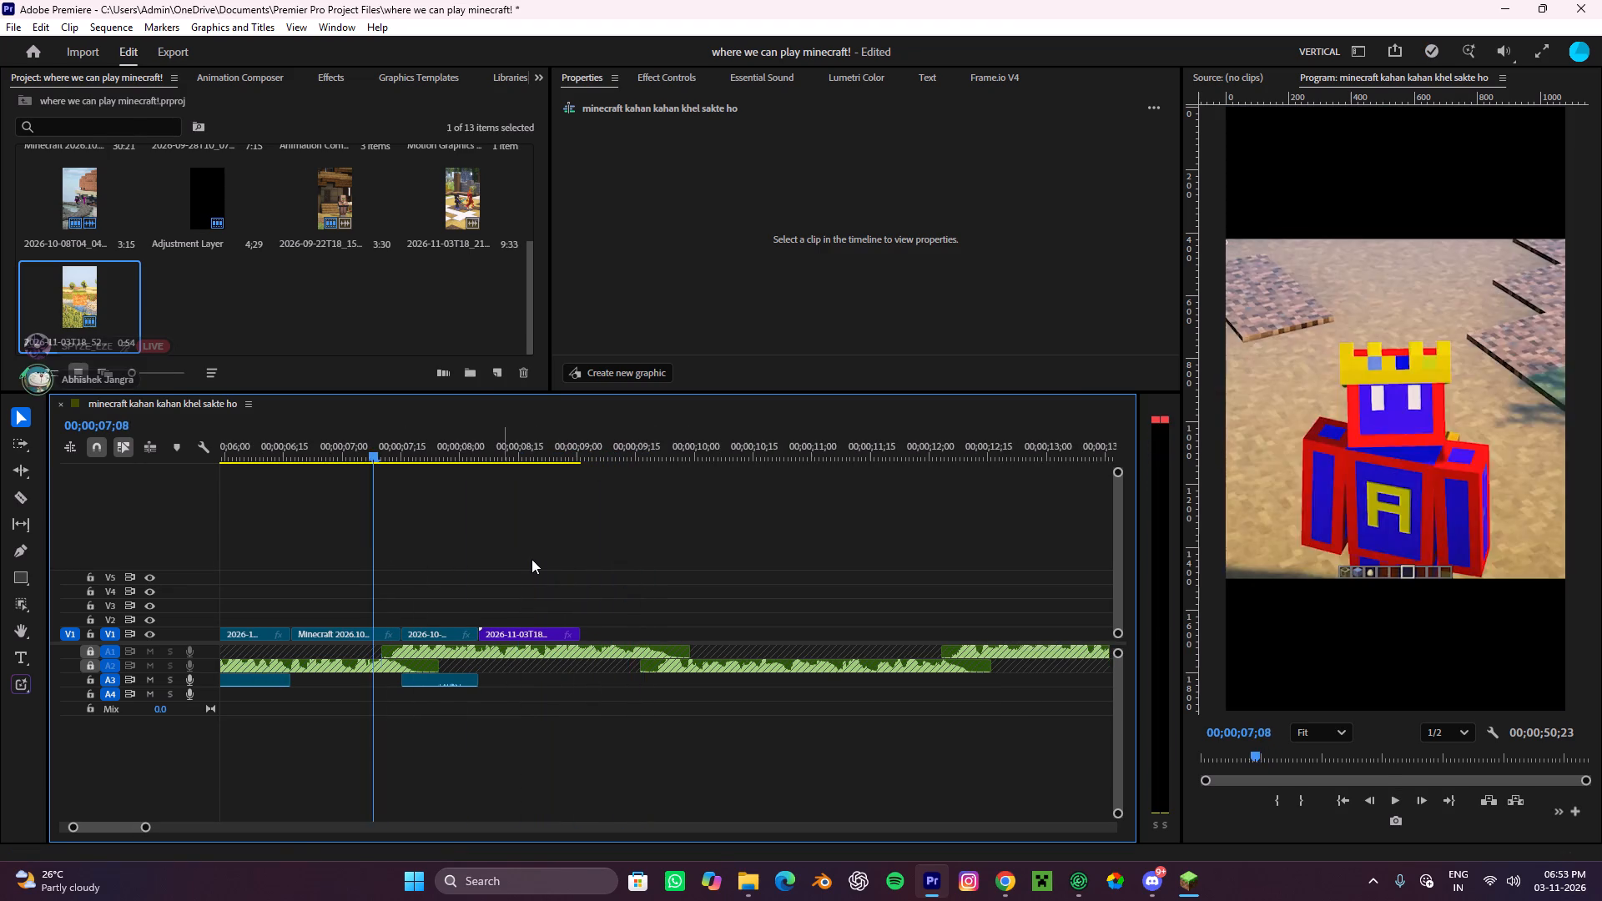
scroll(535, 559, "down", 4, "alt")
key("space")
scroll(547, 571, "up", 4, "alt")
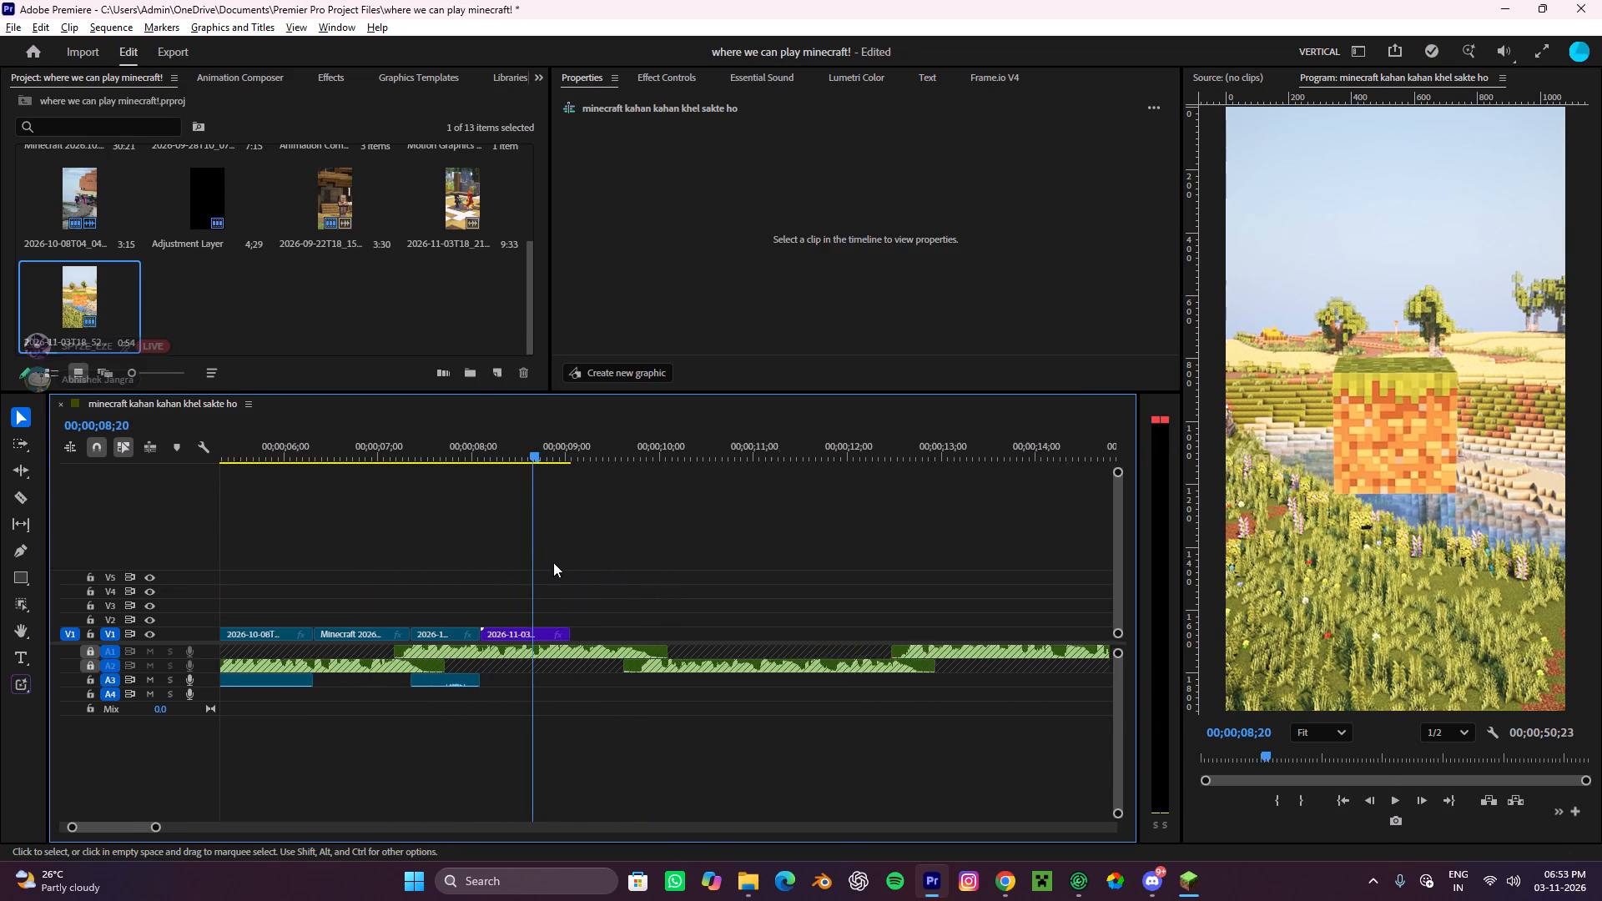
Cut a short piece off the start of the grass block clip on V1, close the gap, and play back the cut.
key("c")
left_click(494, 632)
key("v")
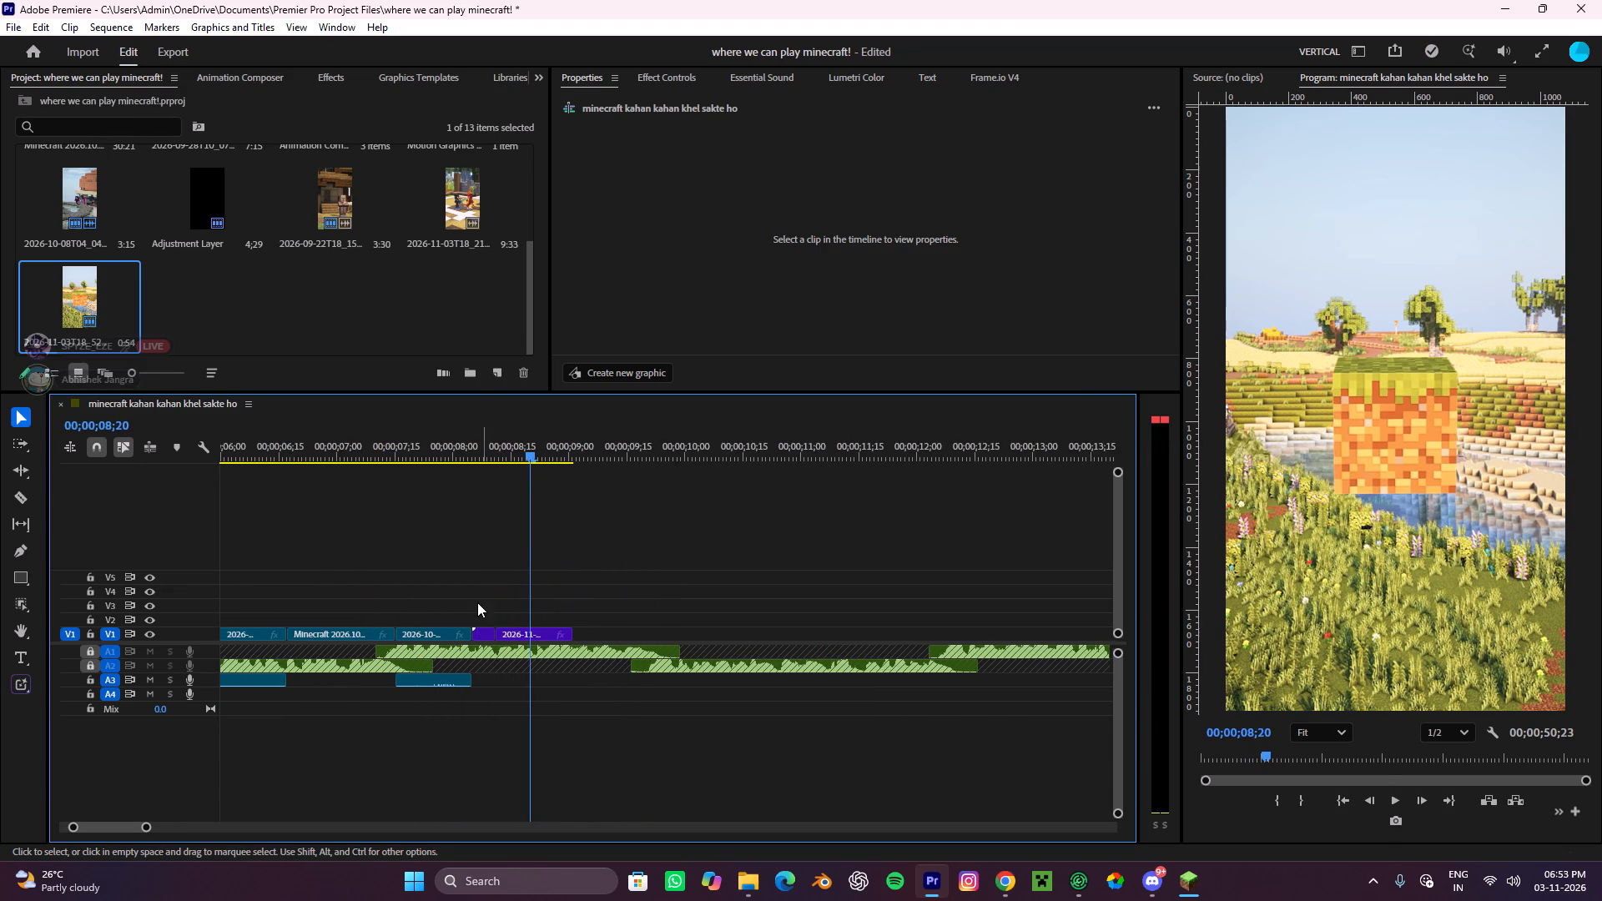
left_click_drag(477, 602, 481, 640)
key("e")
left_click_drag(462, 427, 396, 537)
key("space")
scroll(627, 587, "down", 4, "alt")
key("space")
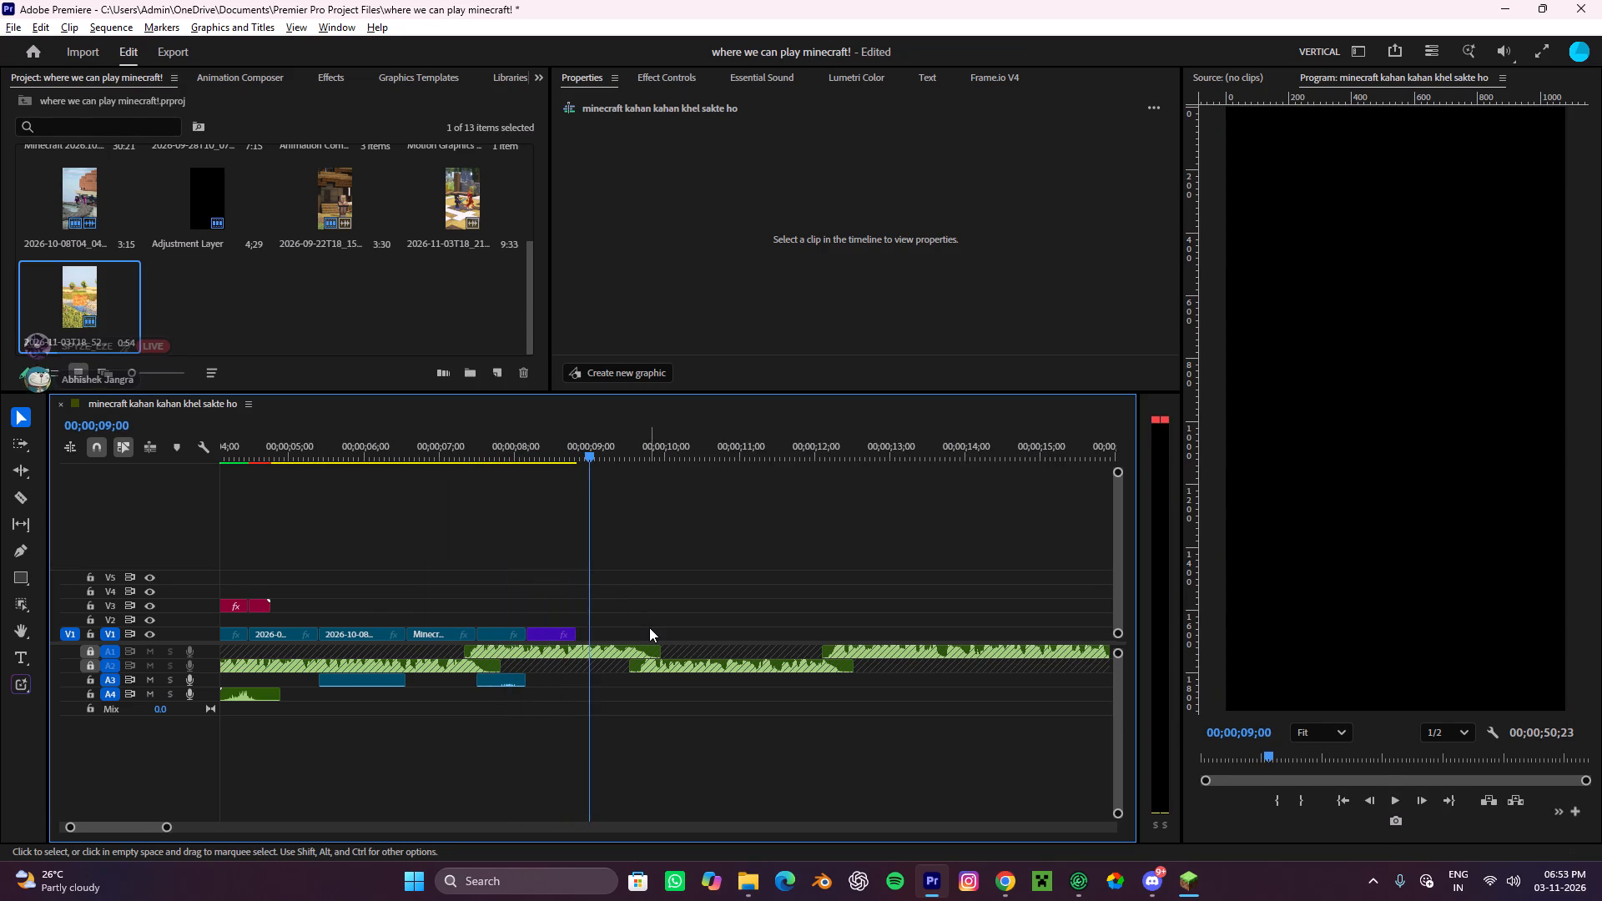
Create a 1080 x 1920 color matte in bright green 00FF12, keeping the name Color Matte.
scroll(649, 627, "down", 3, "alt")
scroll(649, 627, "up", 4, "alt")
scroll(487, 612, "up", 4)
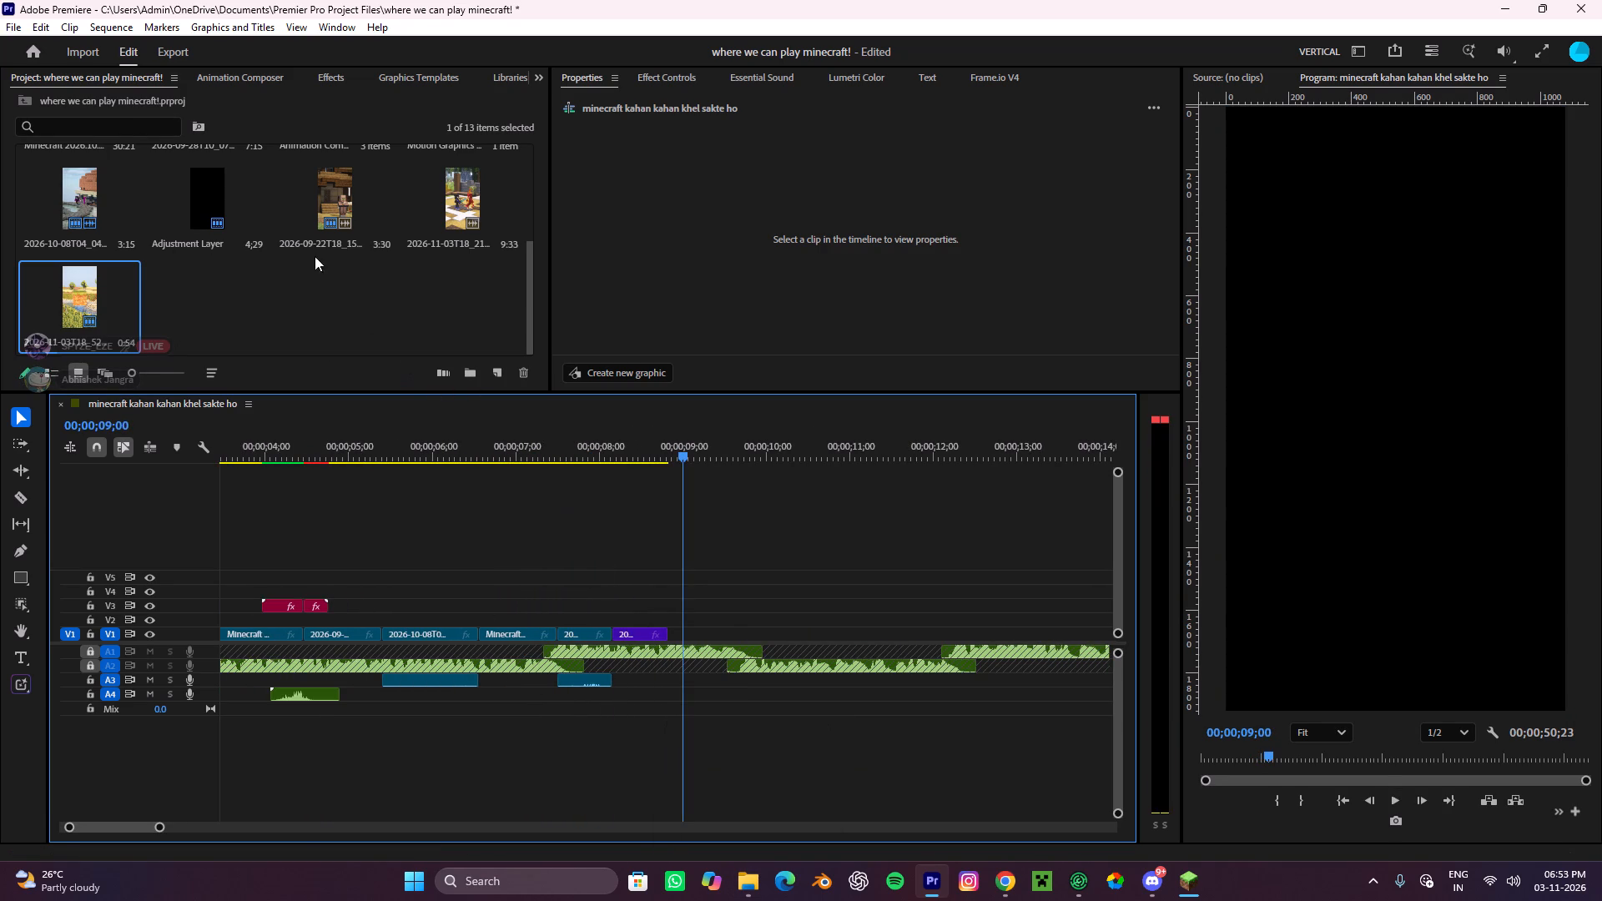
left_click(486, 373)
left_click(496, 369)
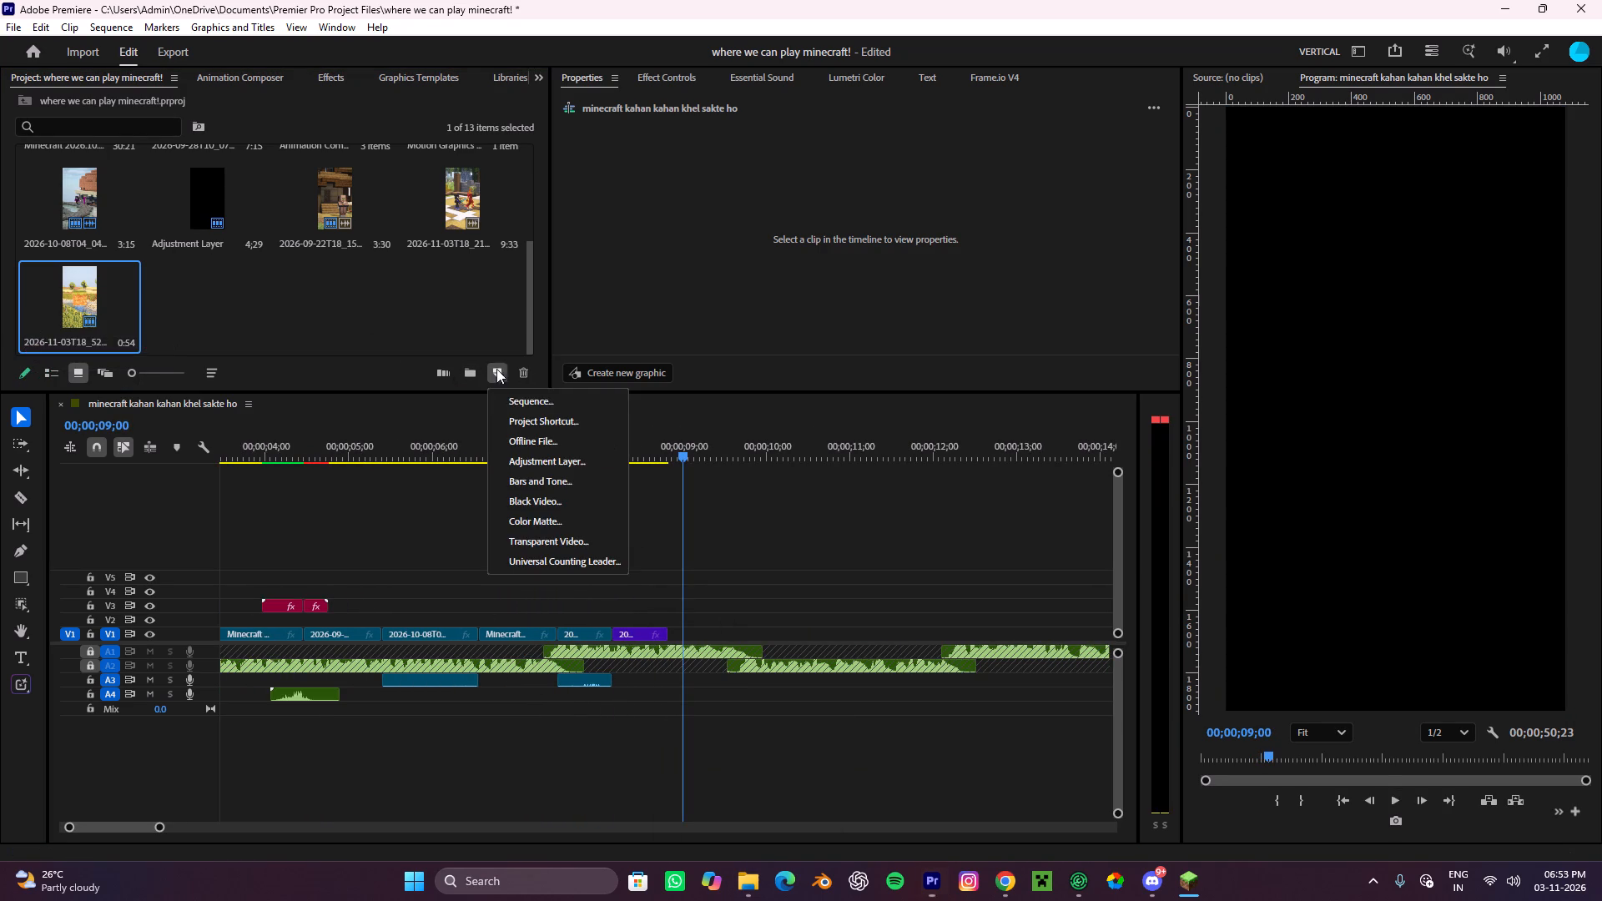
left_click(527, 517)
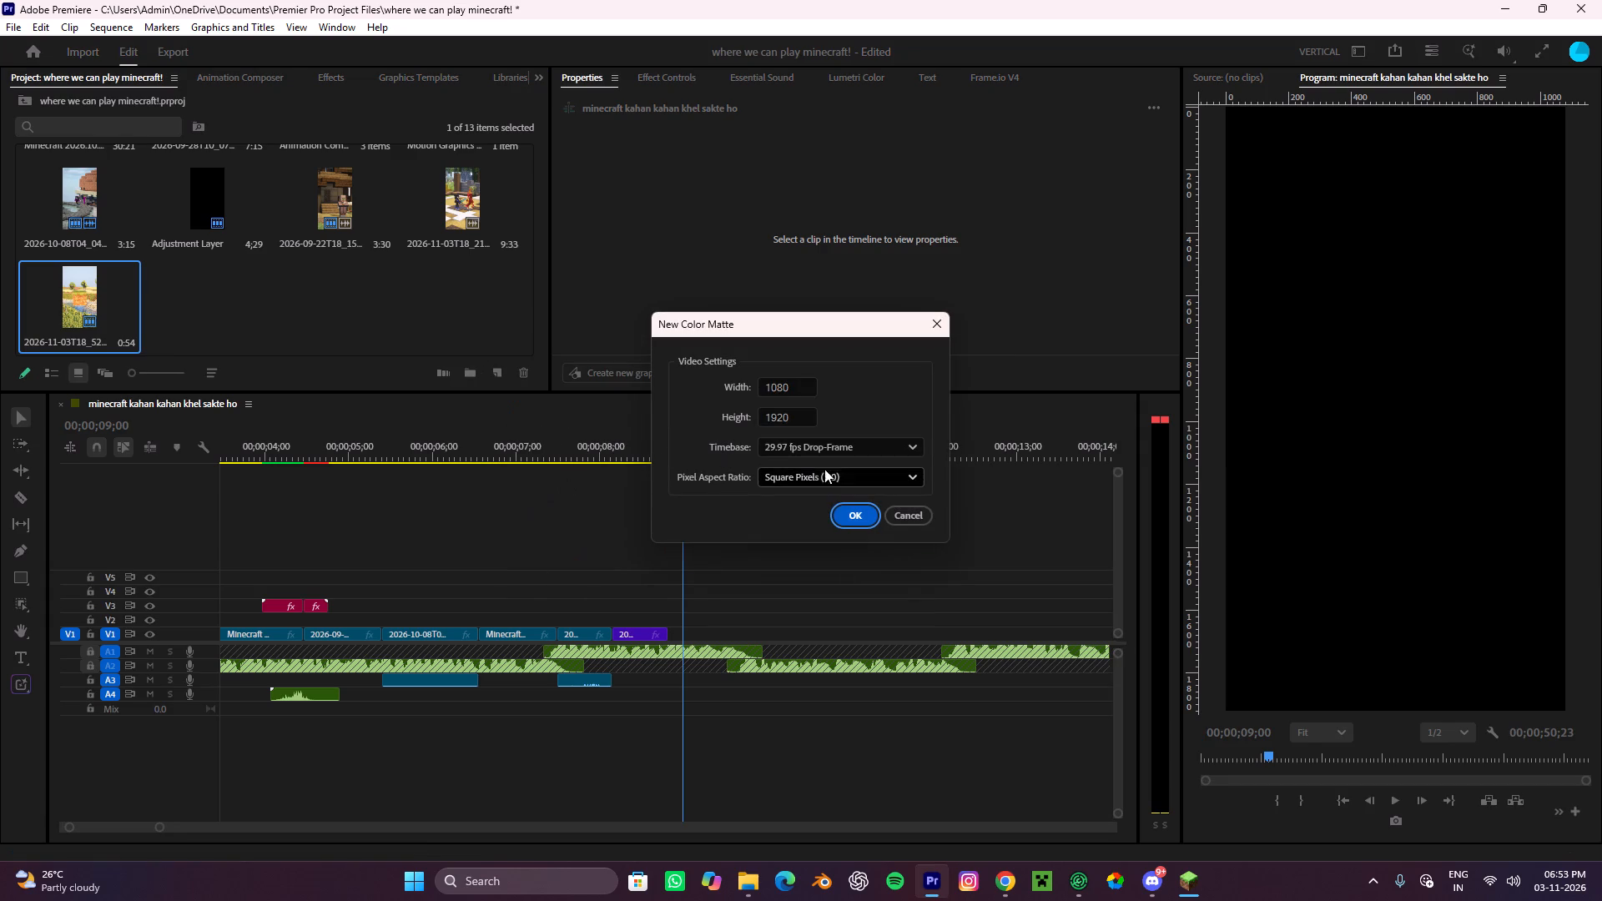
left_click(855, 509)
left_click(826, 385)
left_click_drag(773, 430, 849, 545)
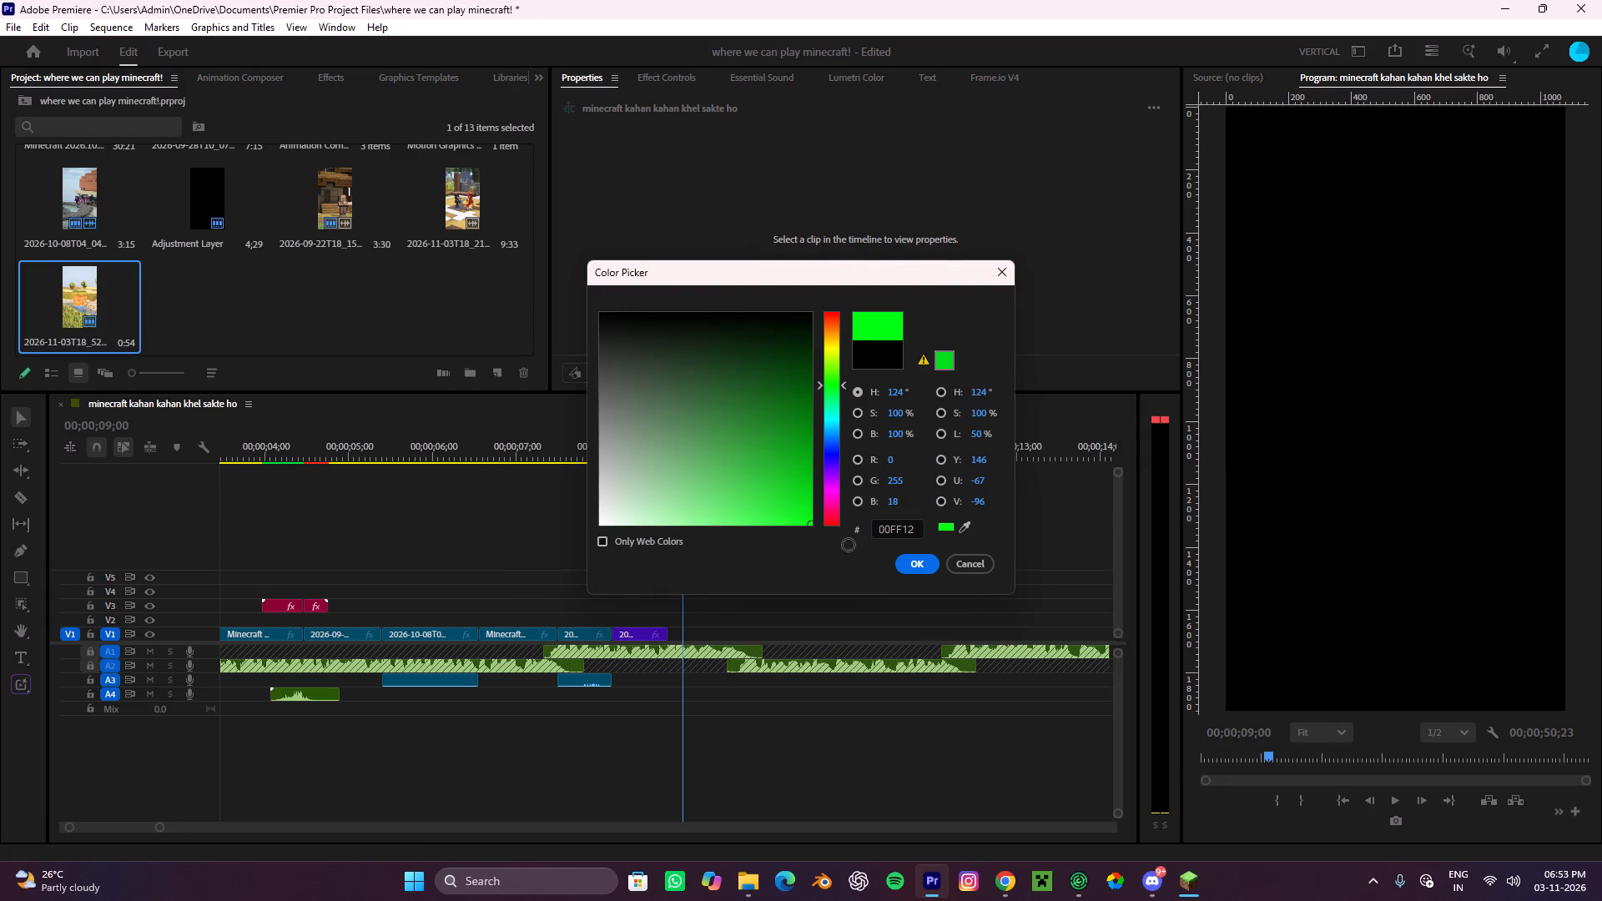
left_click_drag(849, 545, 932, 627)
left_click(914, 556)
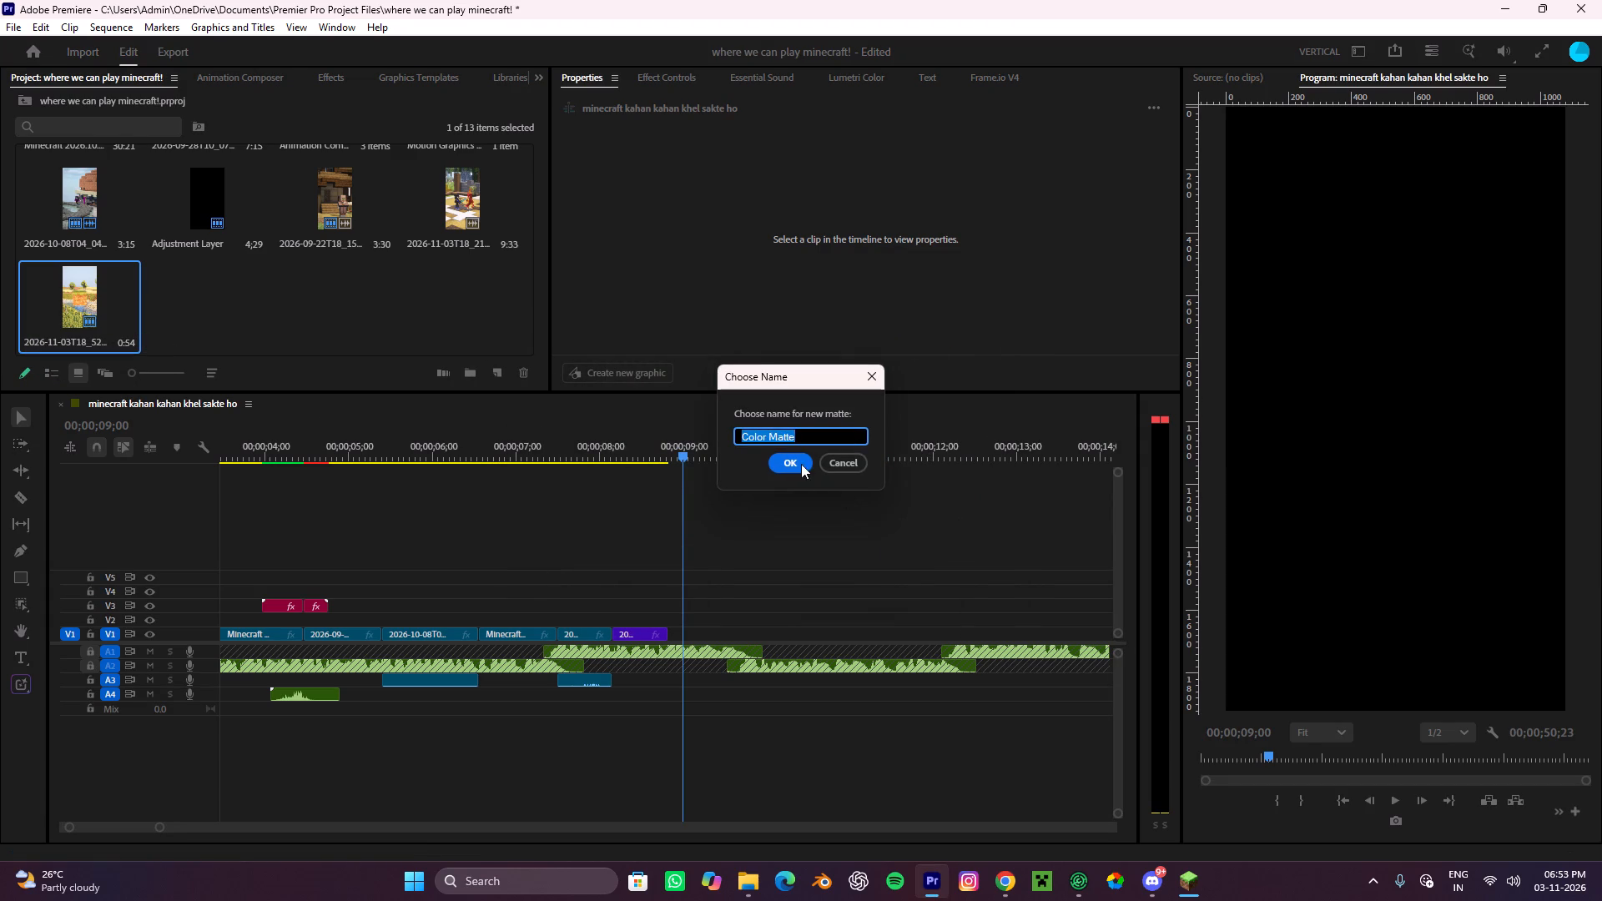
left_click(801, 464)
Place the color matte on V1 directly after the grass block clip and remove the part beyond about 00;00;09;22.
left_click_drag(215, 313, 668, 645)
key("c")
left_click(745, 642)
key("v")
left_click(771, 636)
key("c")
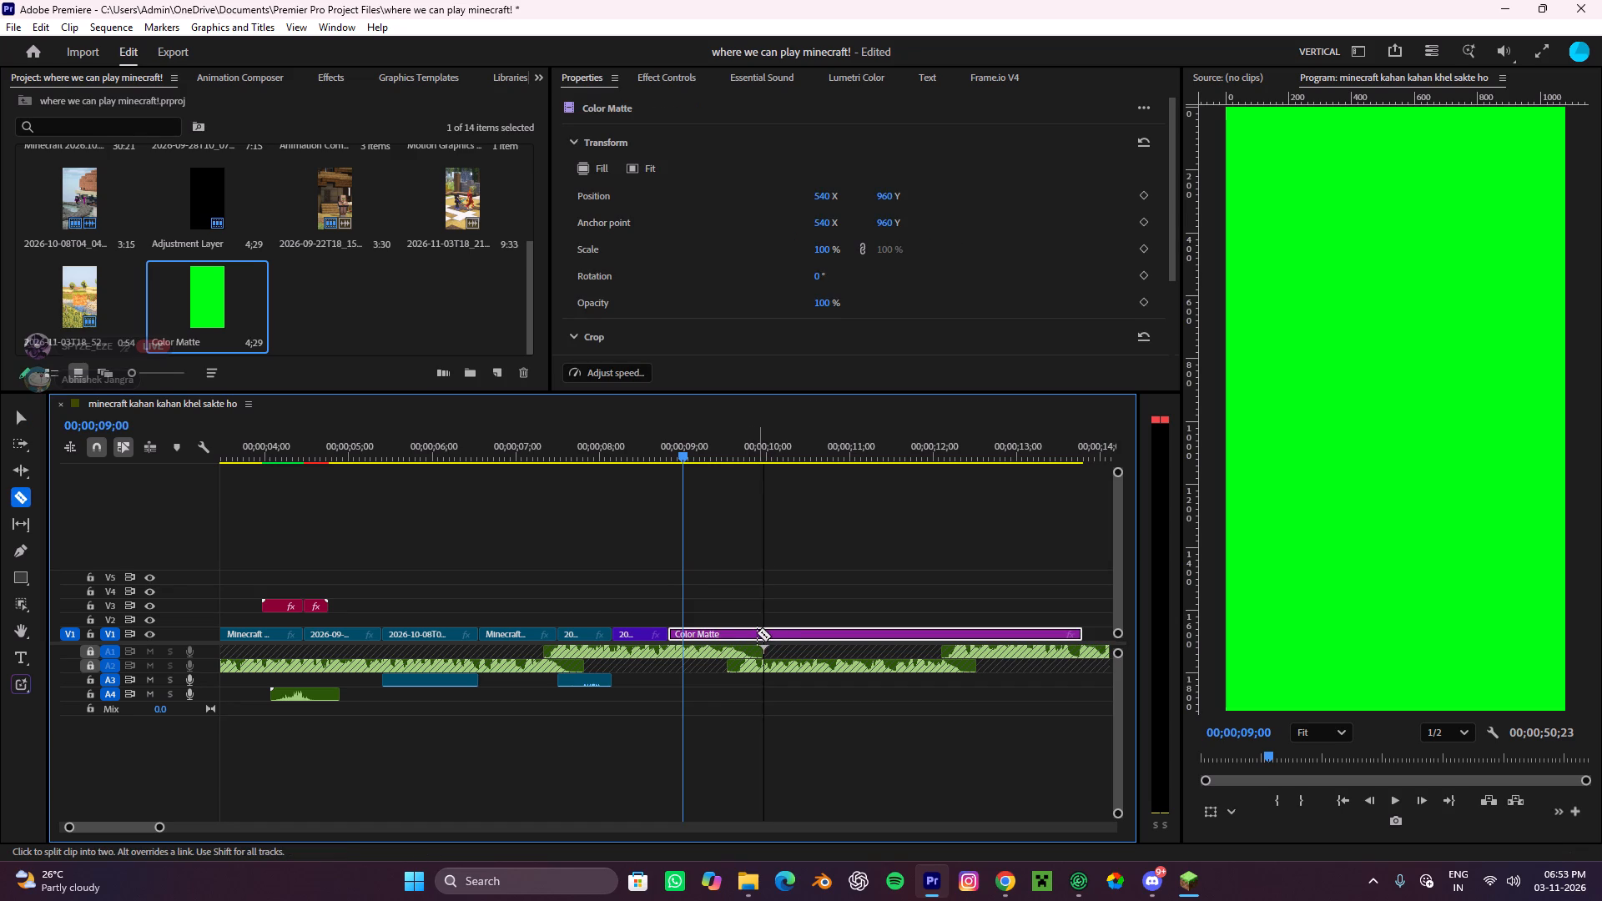
left_click(748, 638)
key("v")
left_click(776, 635)
key("ctrl+x")
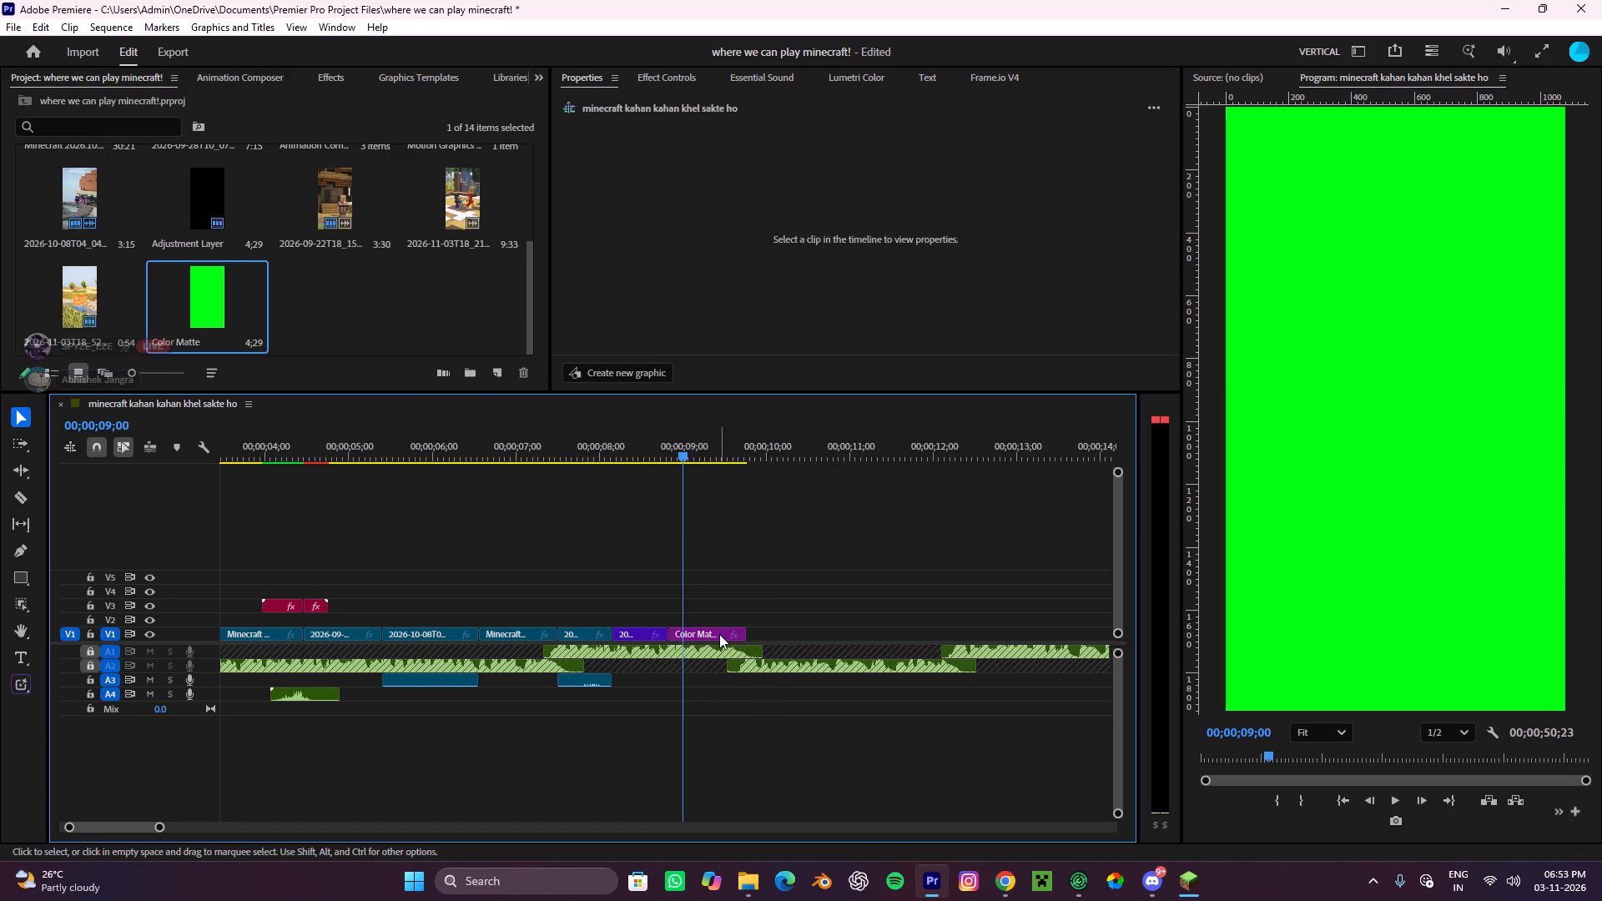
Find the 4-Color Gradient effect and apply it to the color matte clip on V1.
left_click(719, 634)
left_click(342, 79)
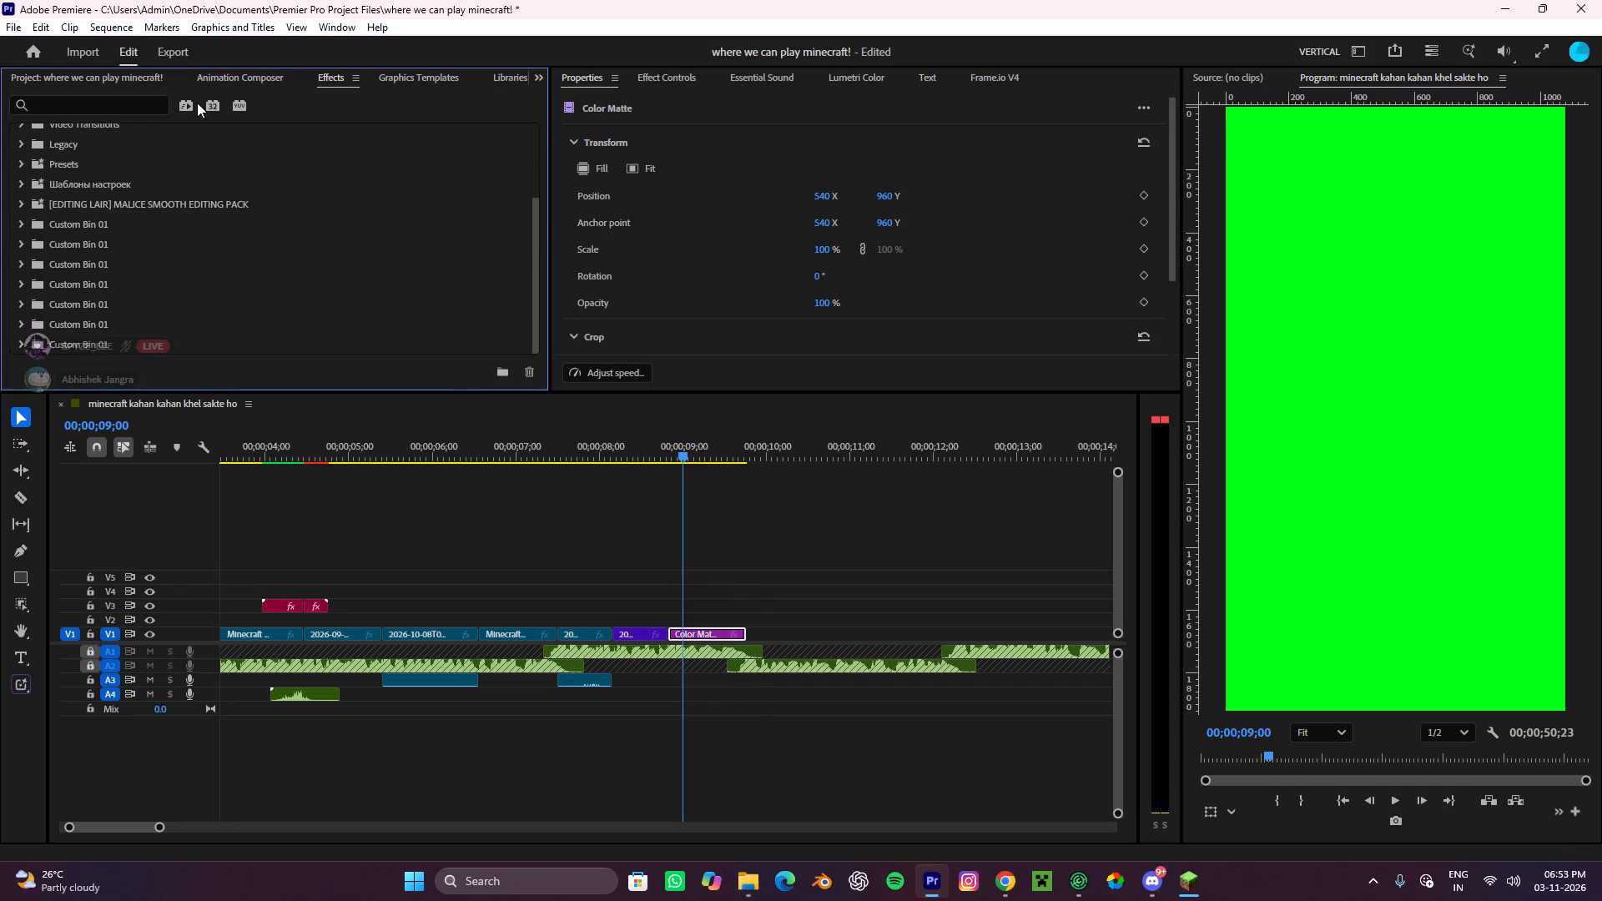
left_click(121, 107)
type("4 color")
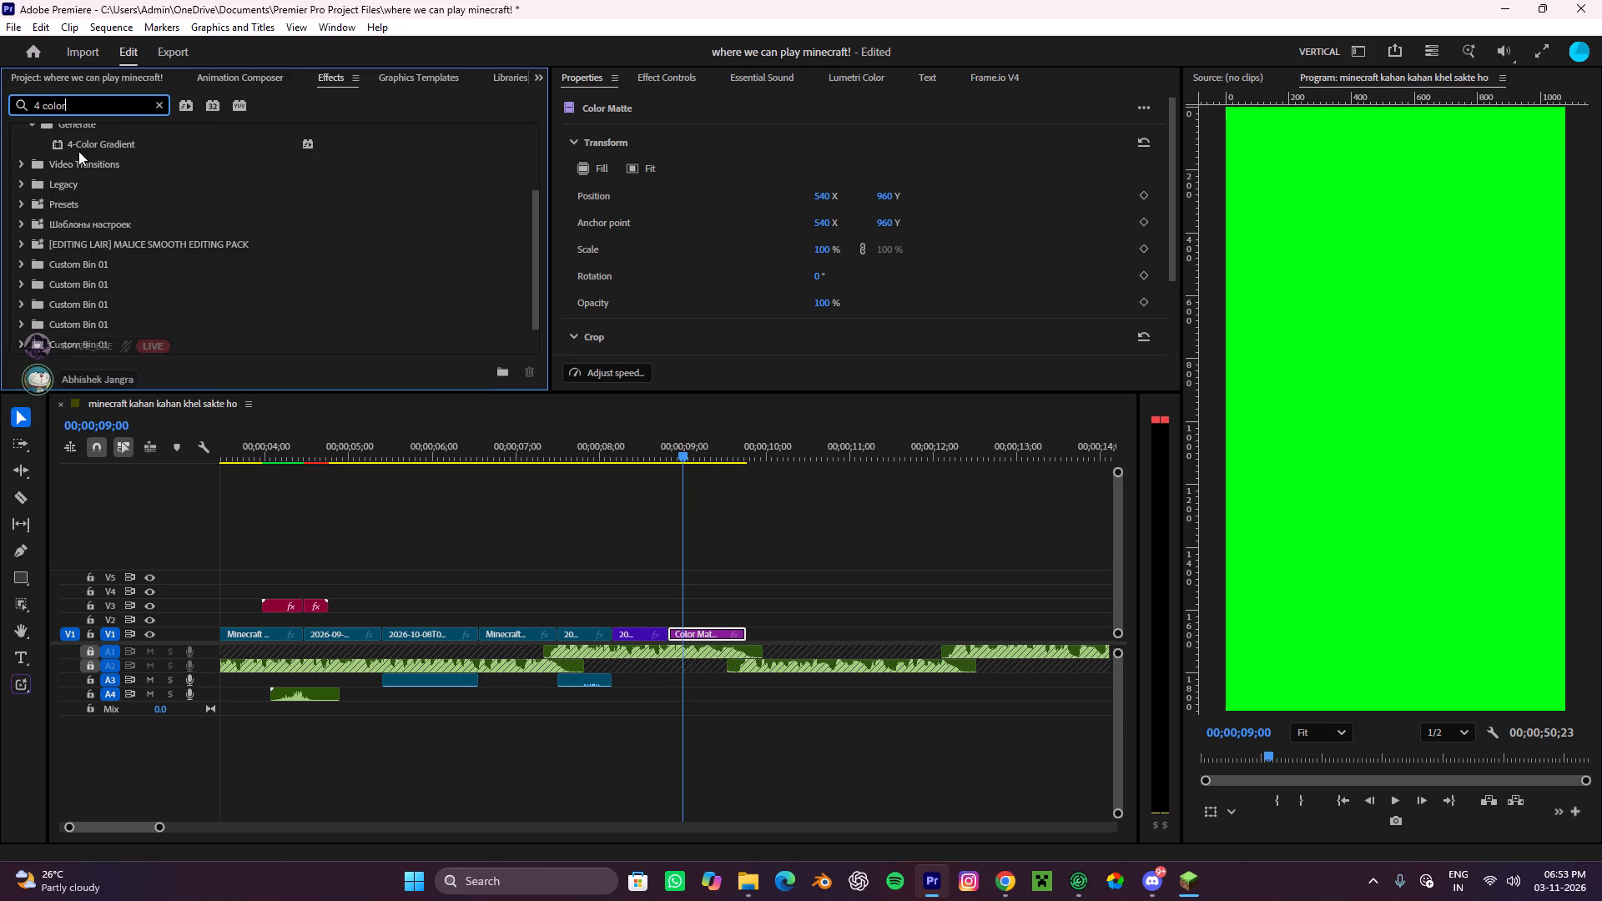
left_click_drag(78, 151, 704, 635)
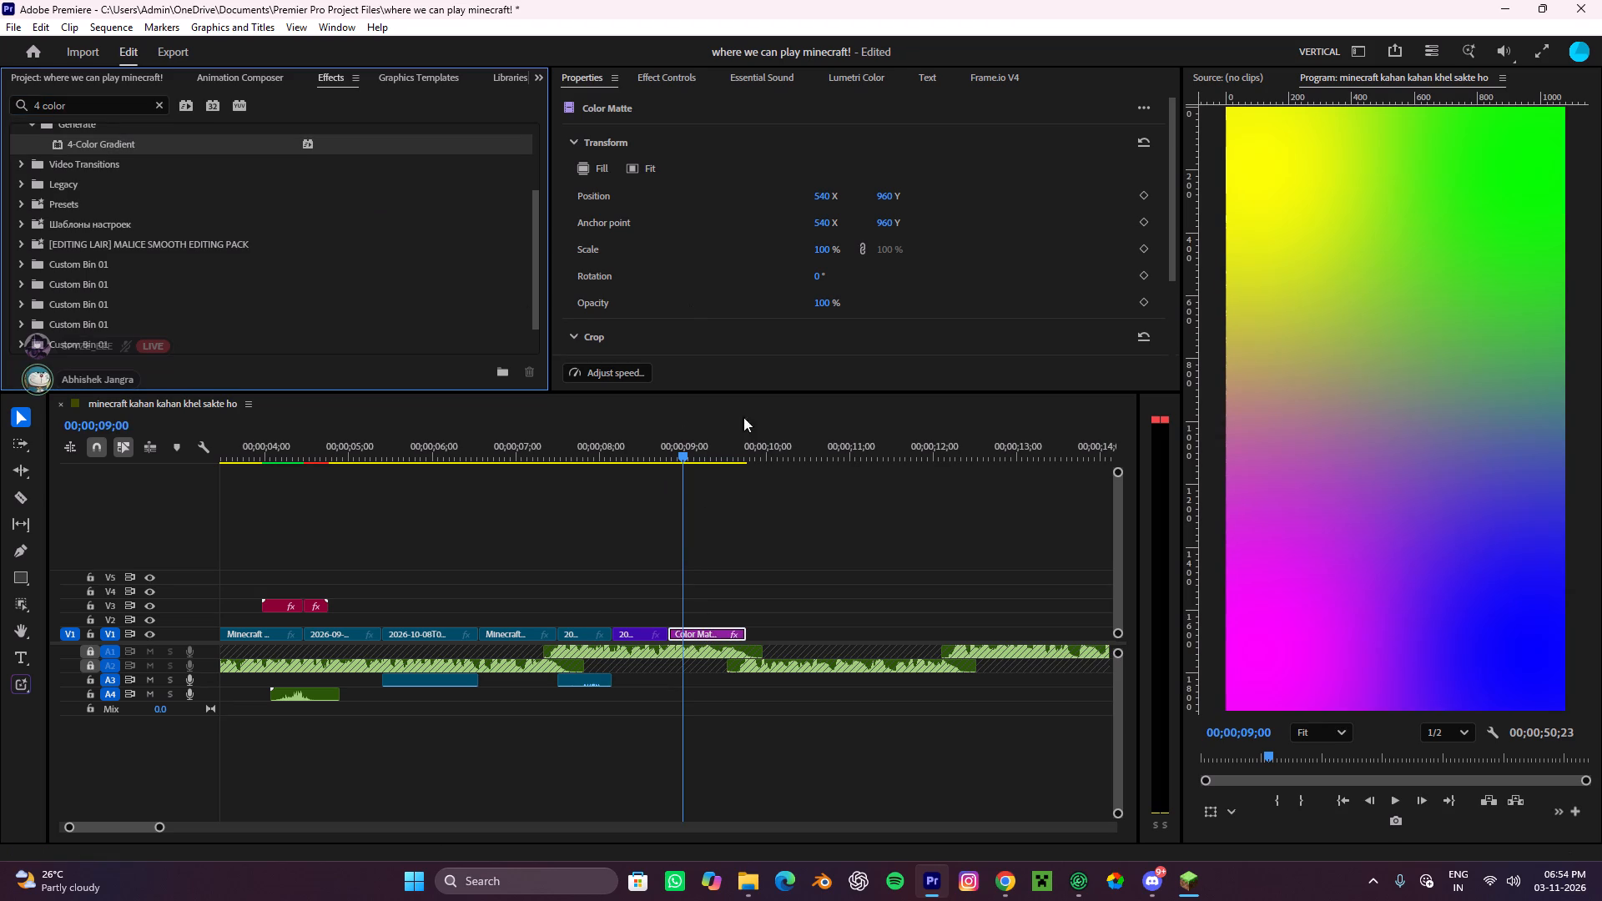
Play back the cut from the grass block clip into the gradient color matte twice to check the transition.
left_click_drag(670, 444, 648, 477)
left_click(714, 561)
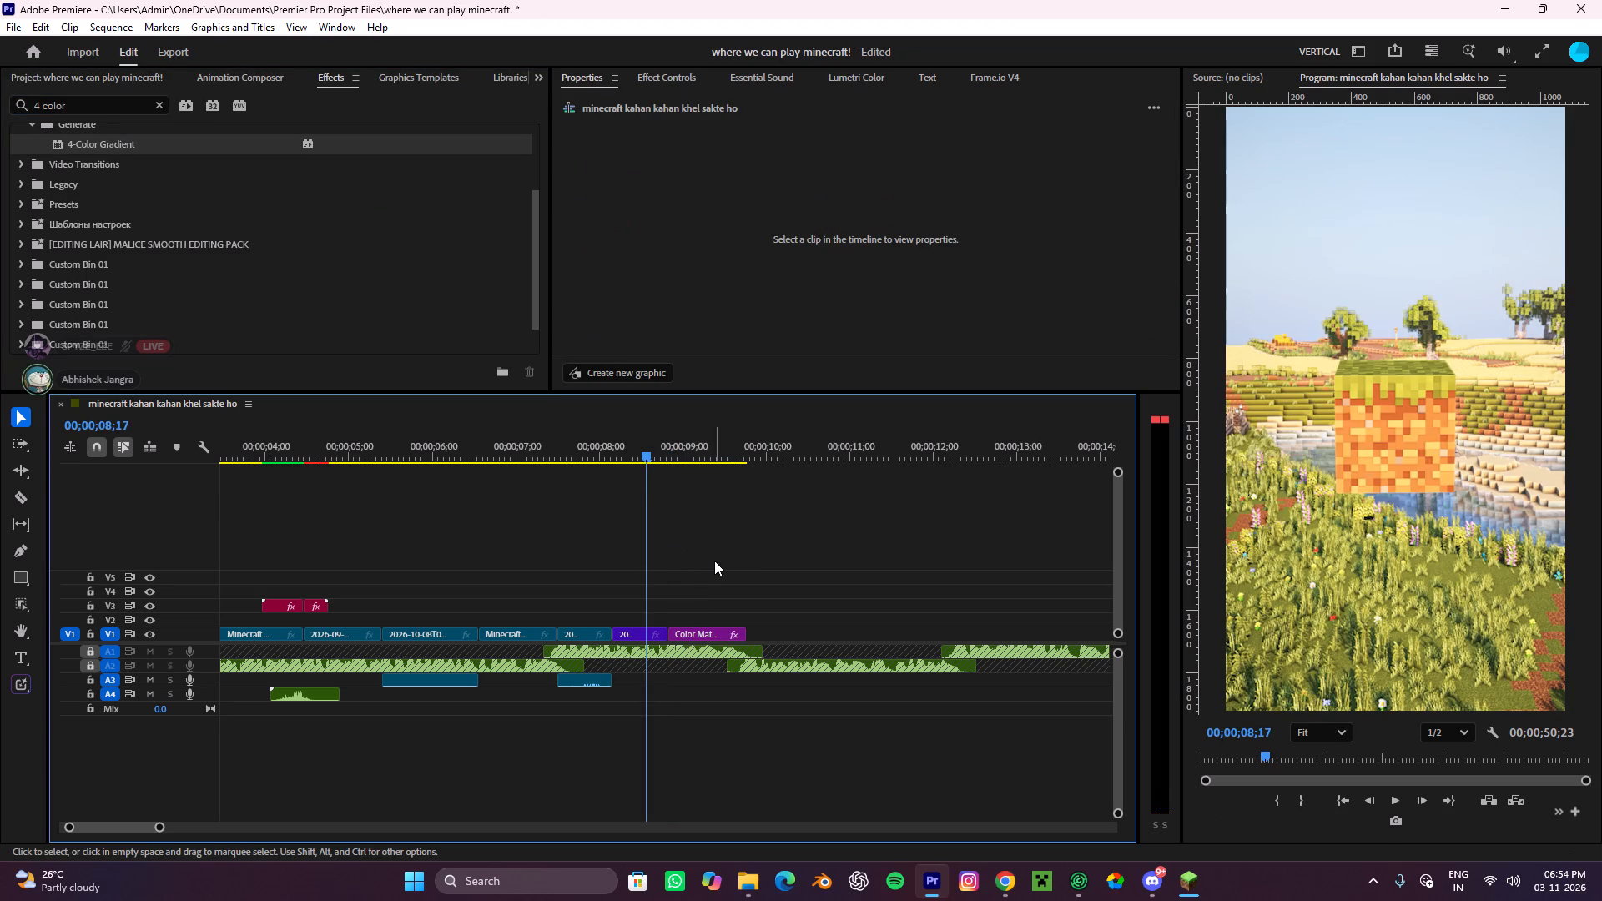
key("space")
key("space")
left_click_drag(713, 465, 613, 509)
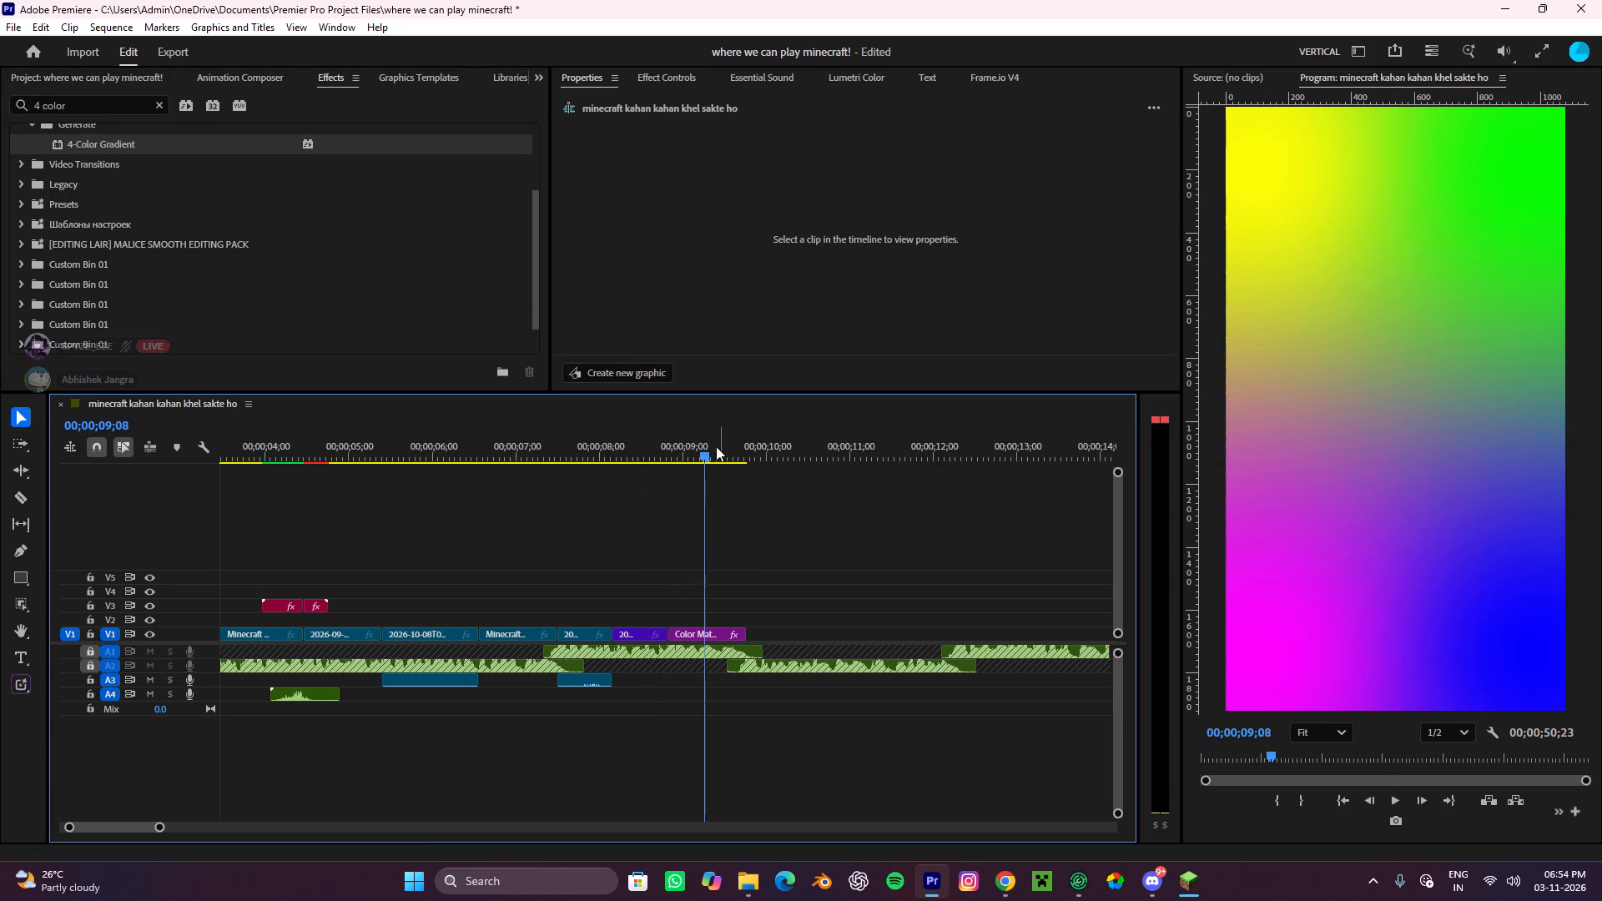
left_click_drag(700, 445, 607, 504)
left_click(724, 571)
key("space")
key("space")
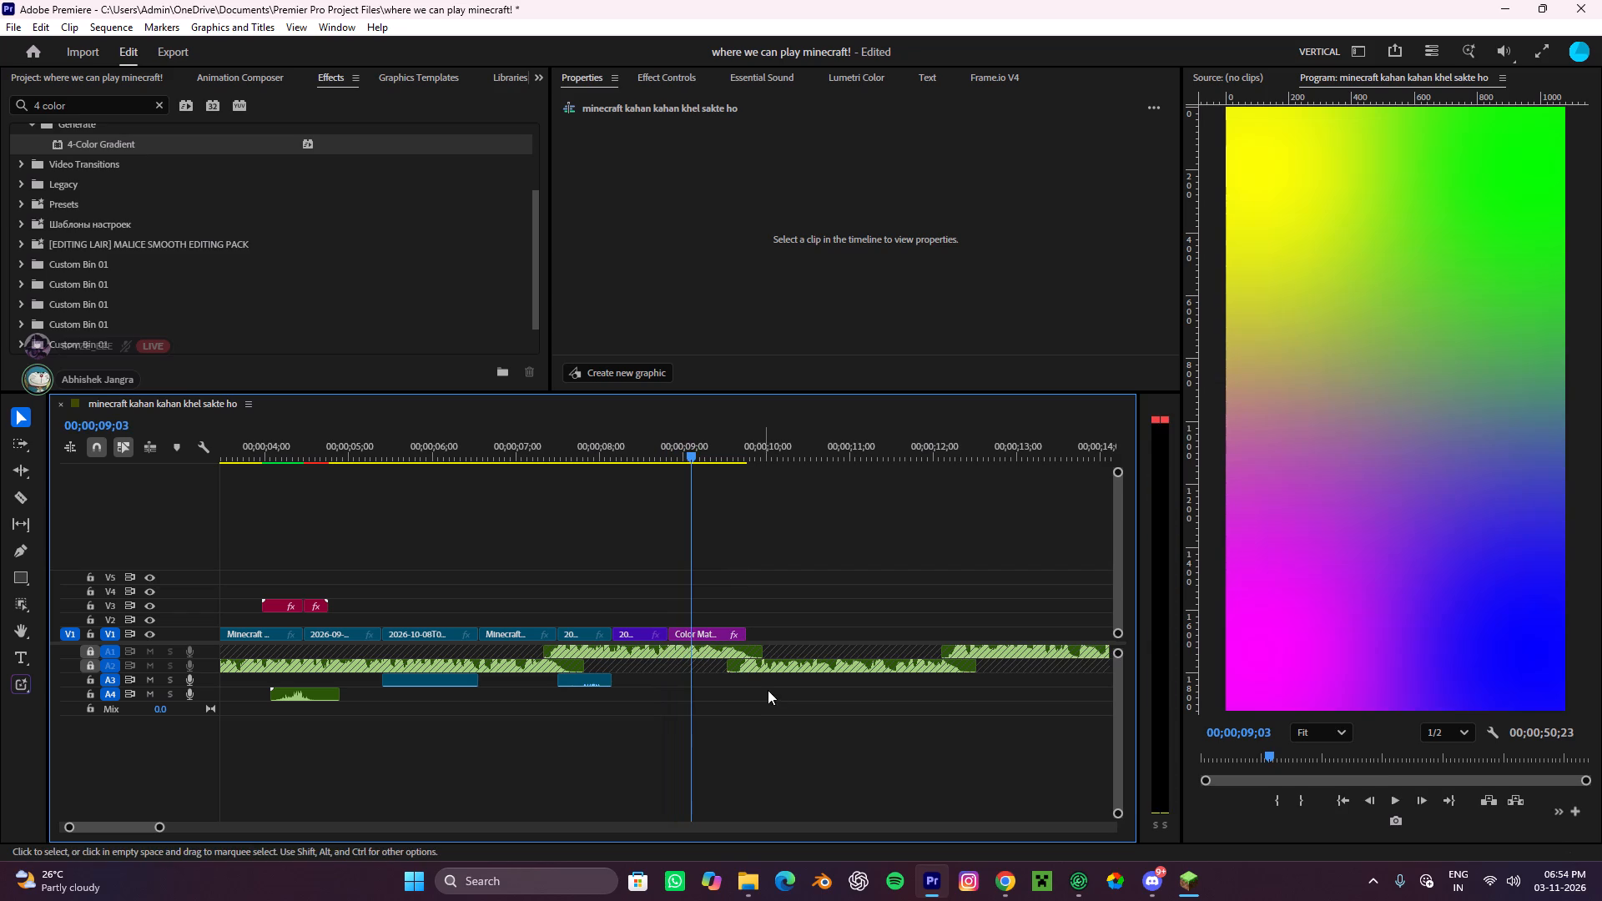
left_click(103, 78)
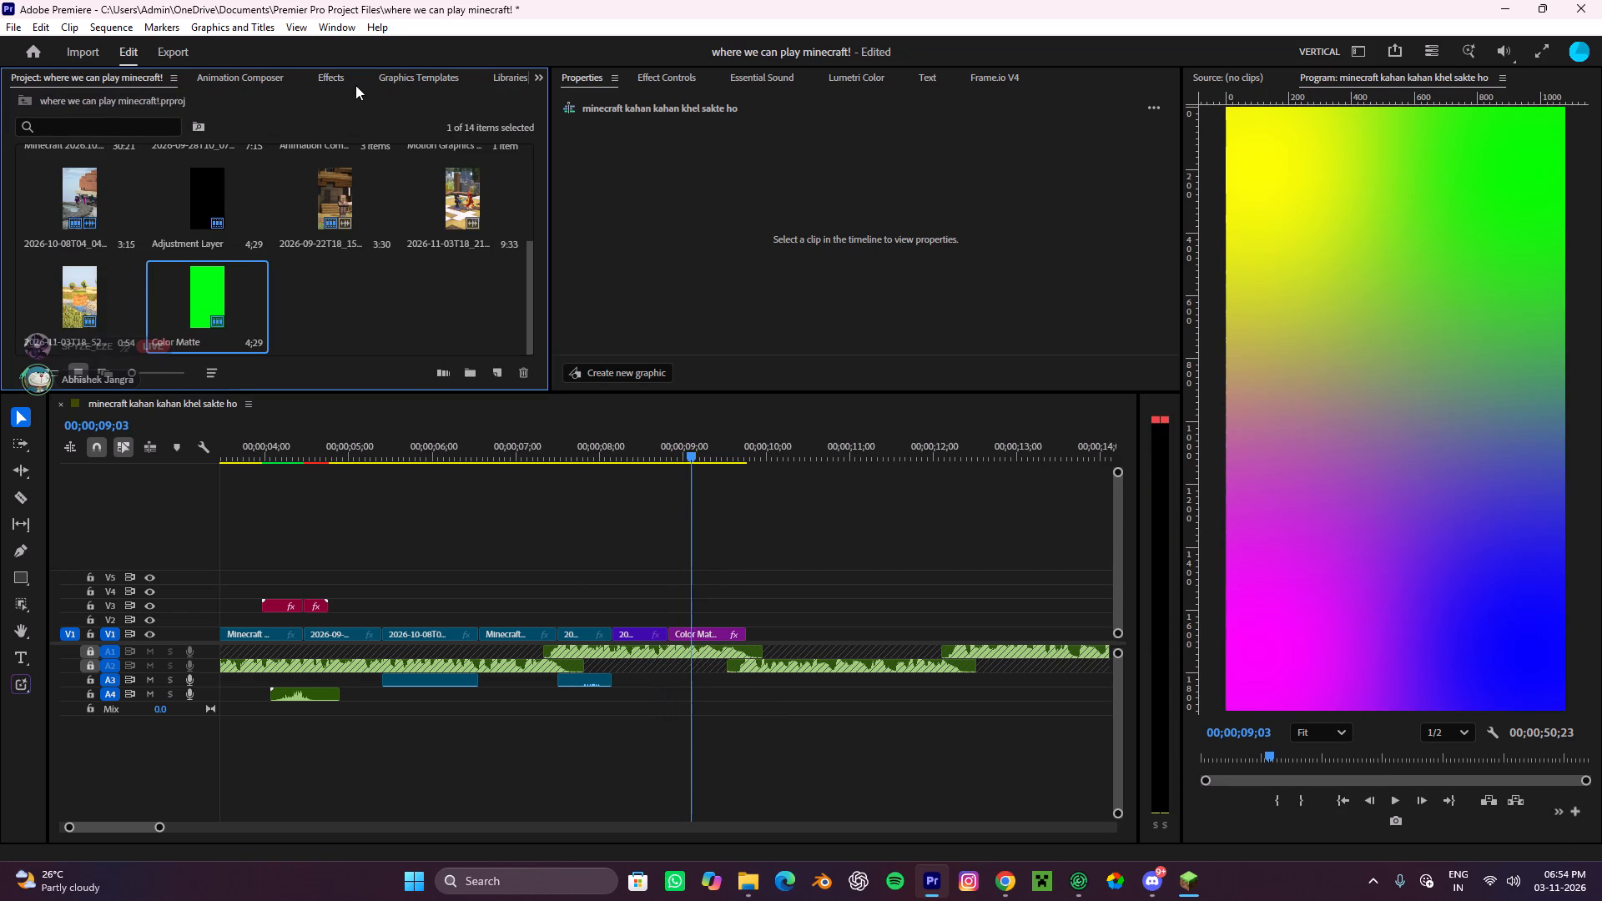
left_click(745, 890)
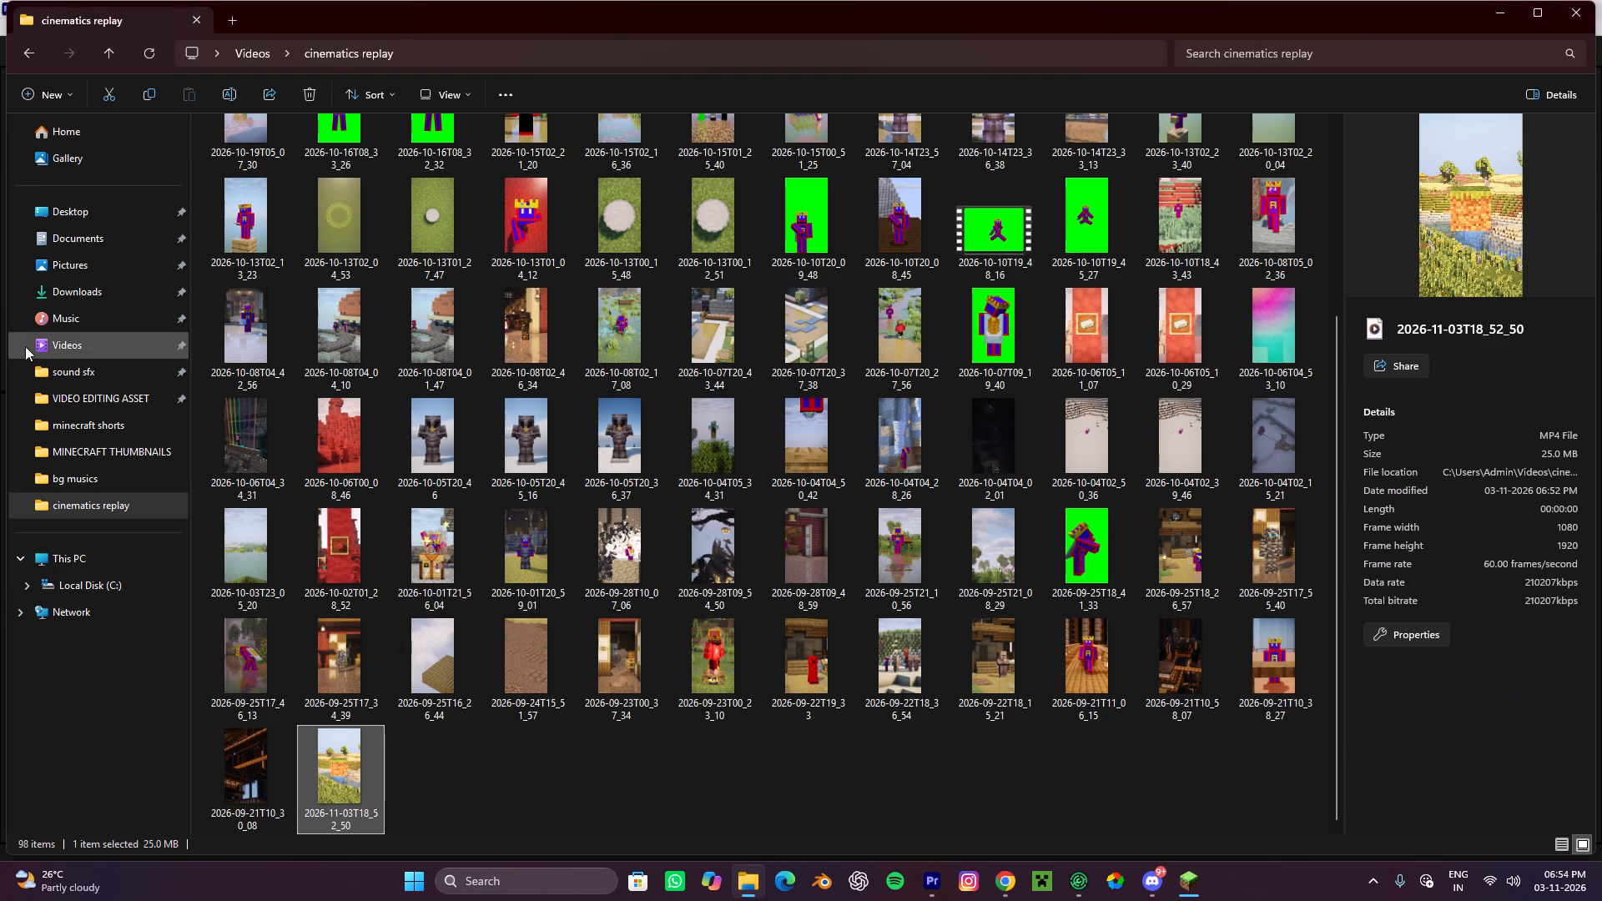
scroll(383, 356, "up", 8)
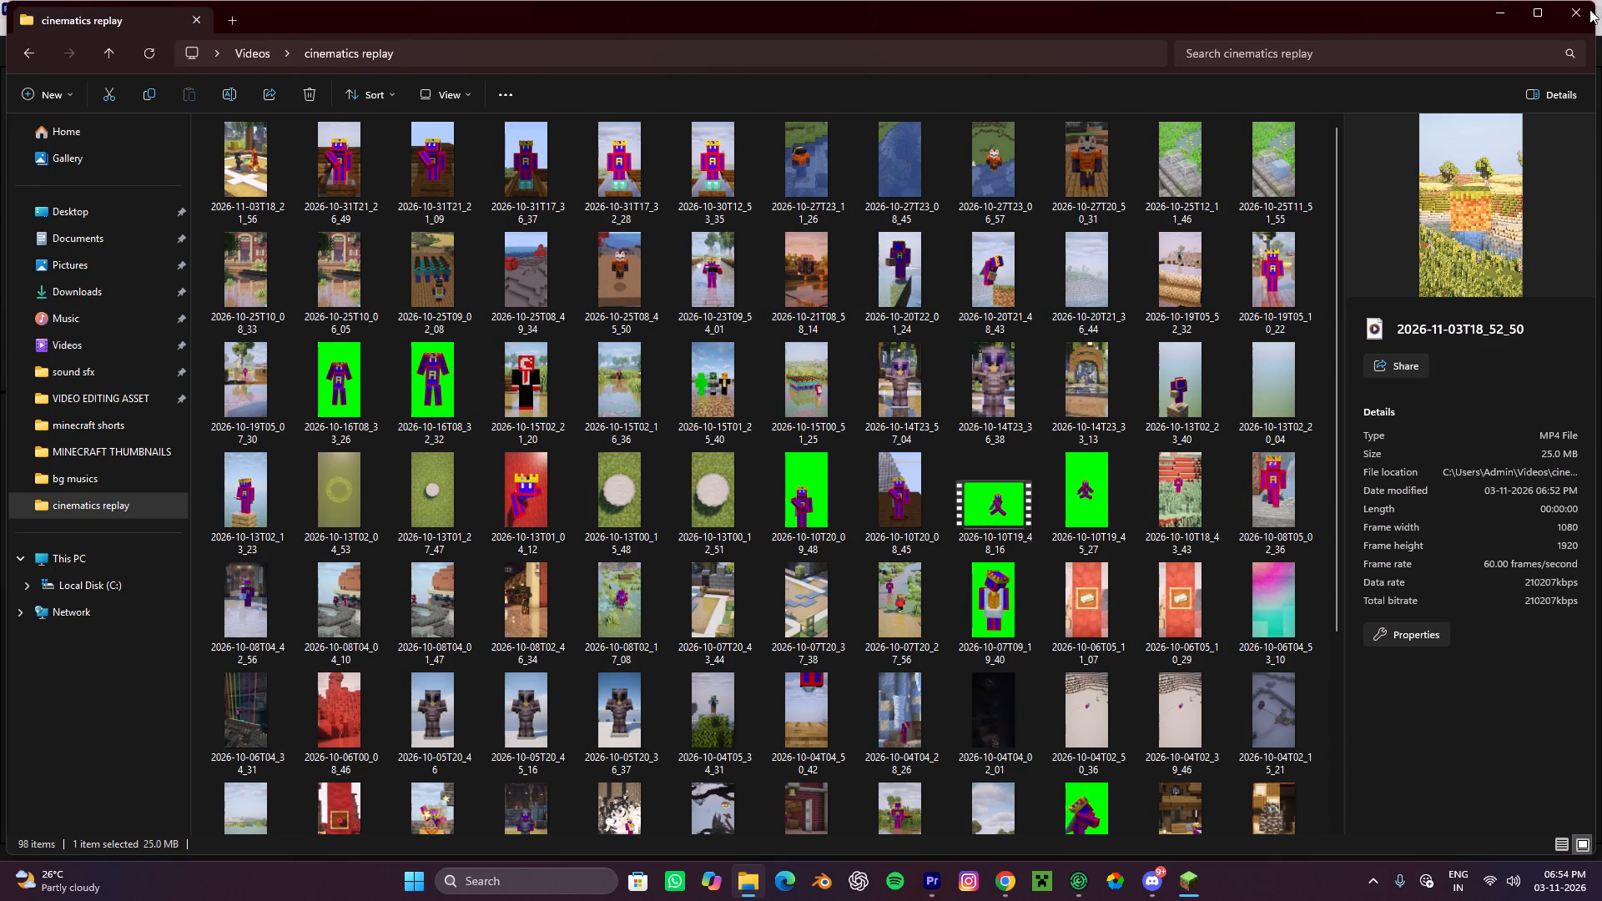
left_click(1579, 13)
Remove the gradient color matte clip from V1.
left_click_drag(793, 614, 709, 652)
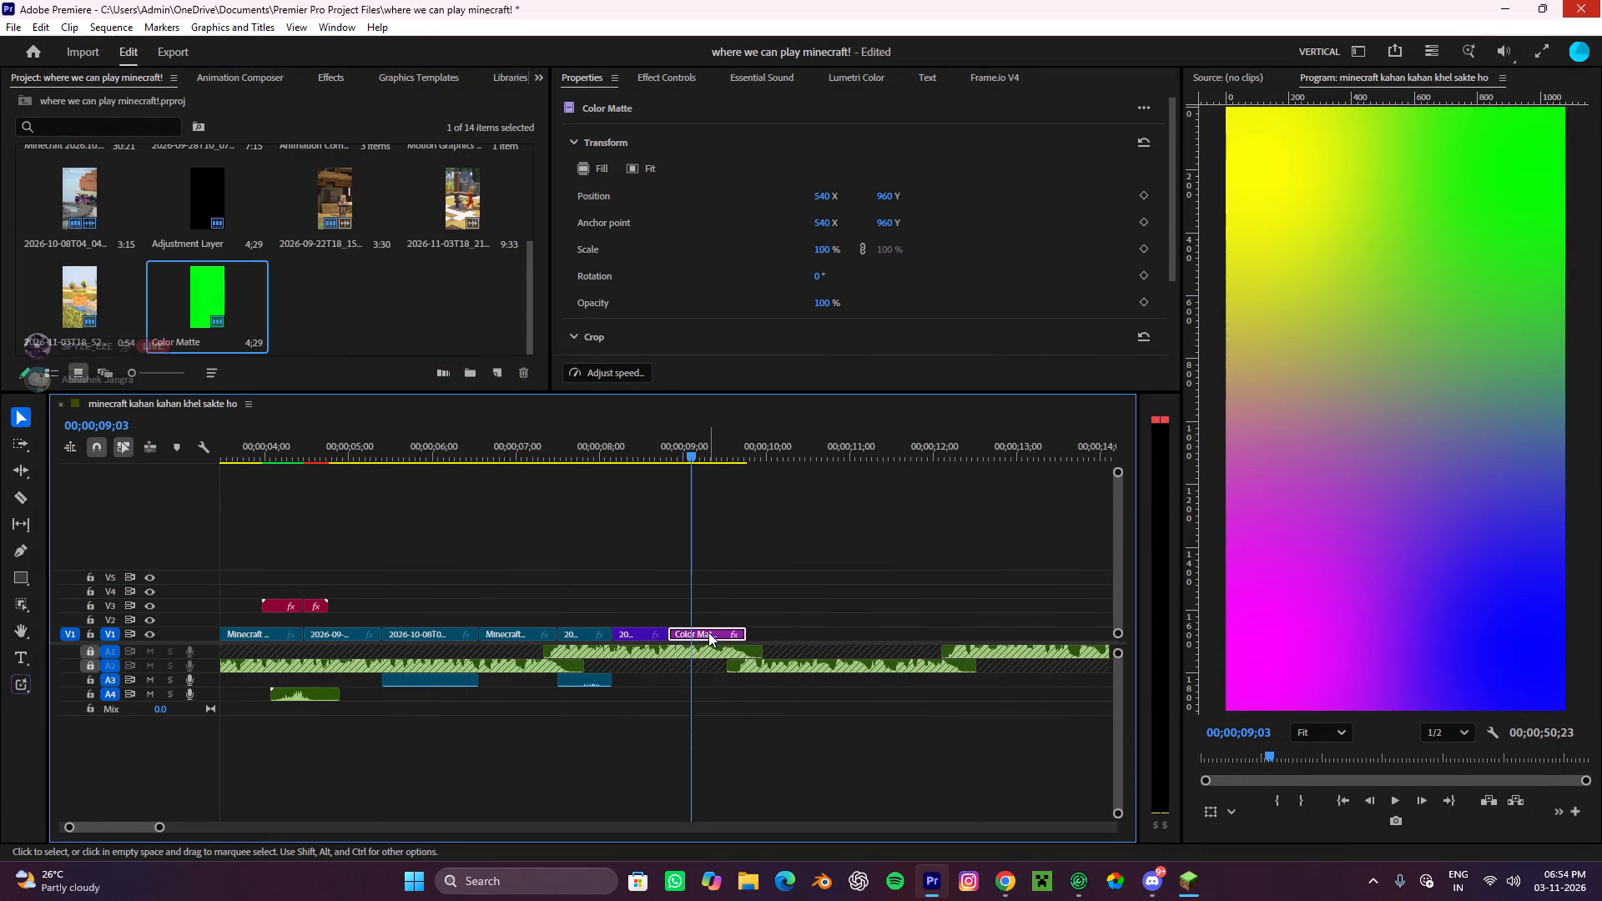
key("Delete")
left_click(839, 584)
left_click_drag(806, 607, 671, 685)
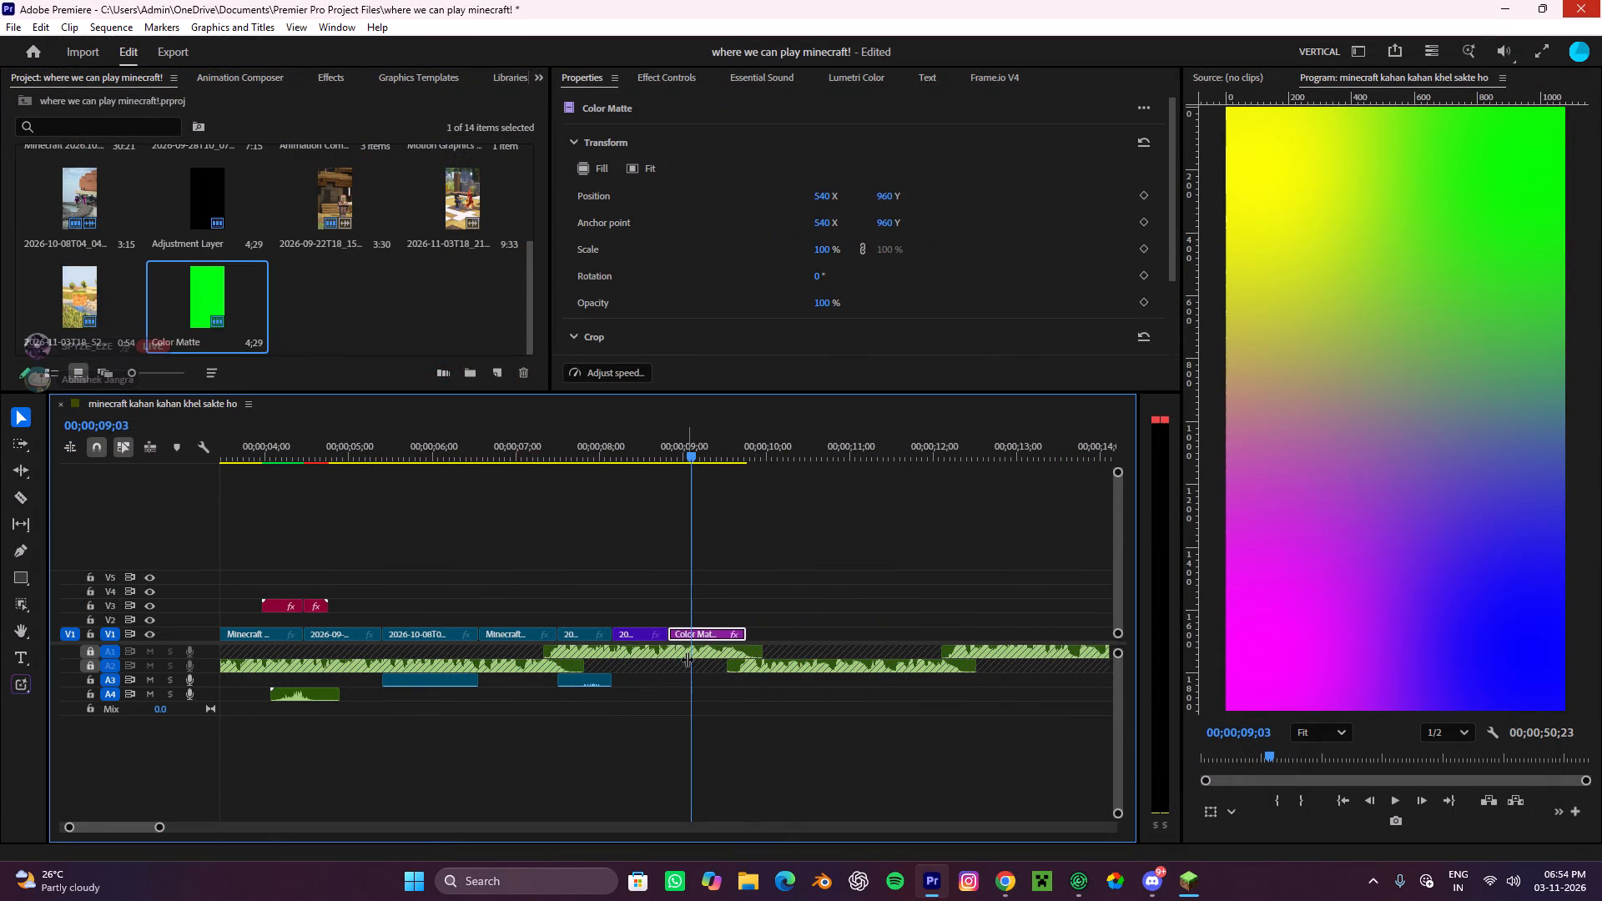
key("Delete")
left_click_drag(788, 580, 773, 594)
right_click(719, 634)
left_click(719, 634)
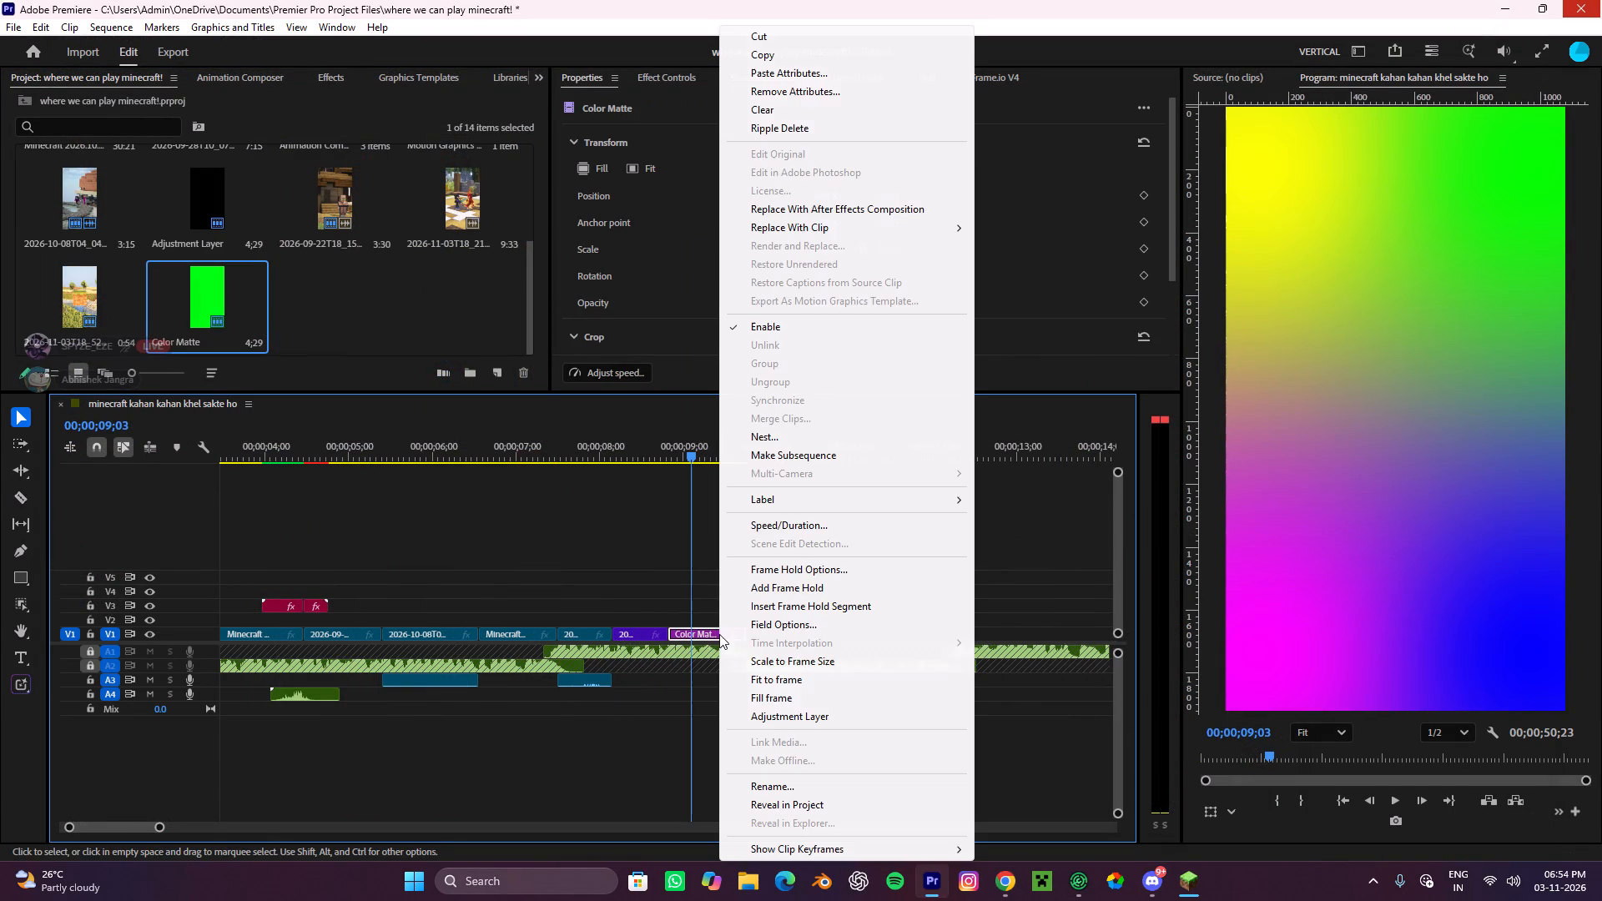
left_click(782, 41)
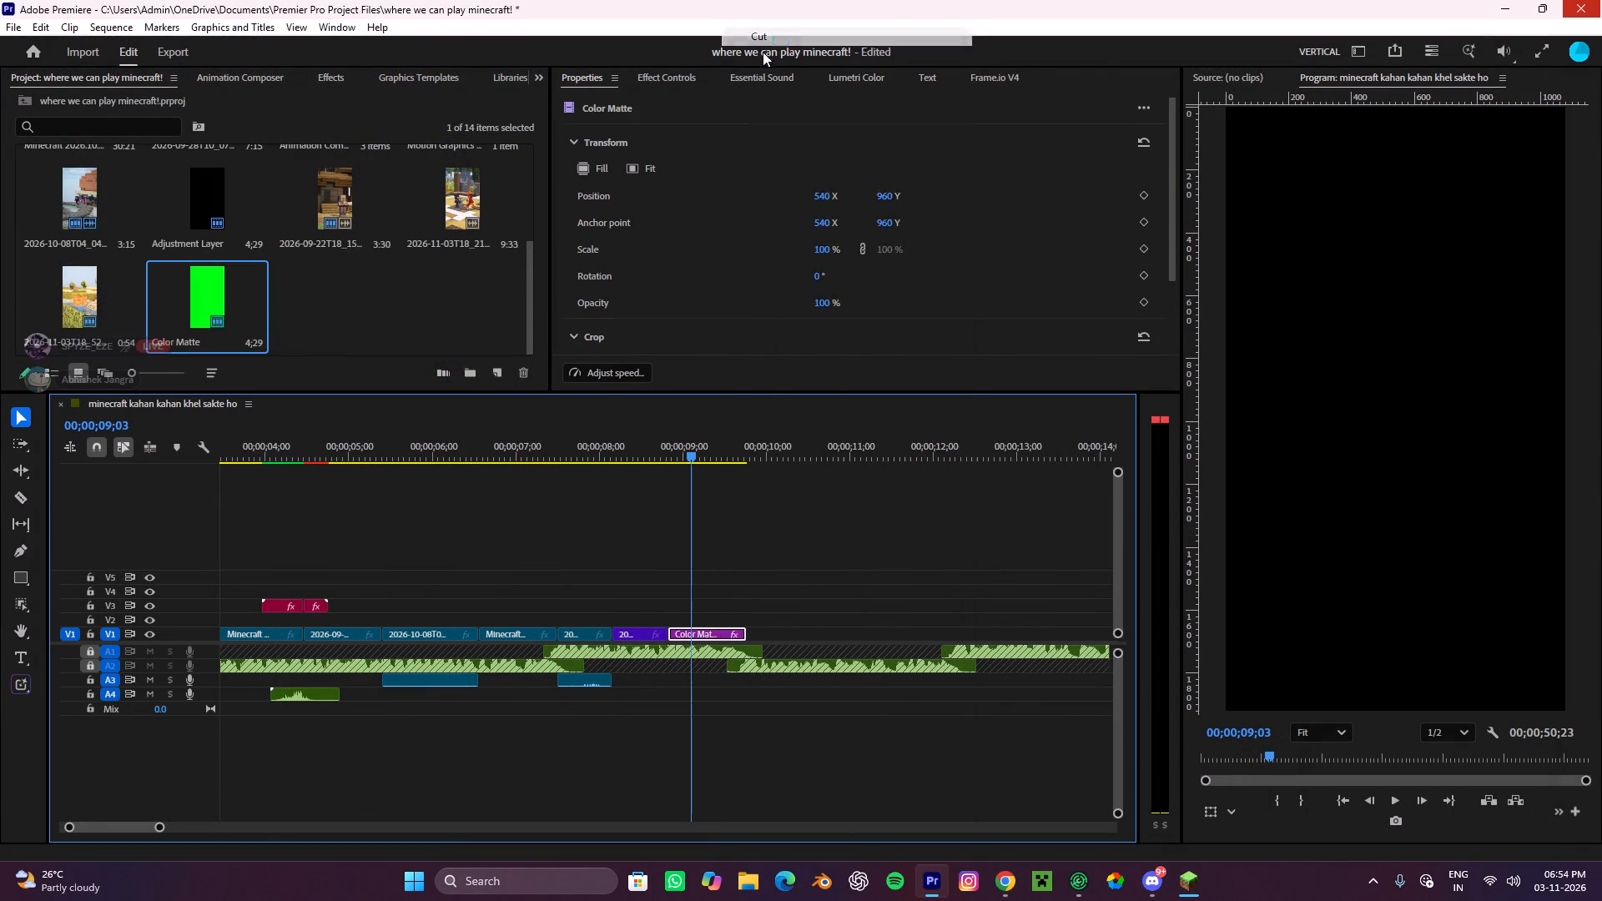
left_click(776, 595)
Place the yellow background video 43 from VIDEO EDITING ASSET > Backgrounds on V1 directly after the grass block clip.
left_click(758, 890)
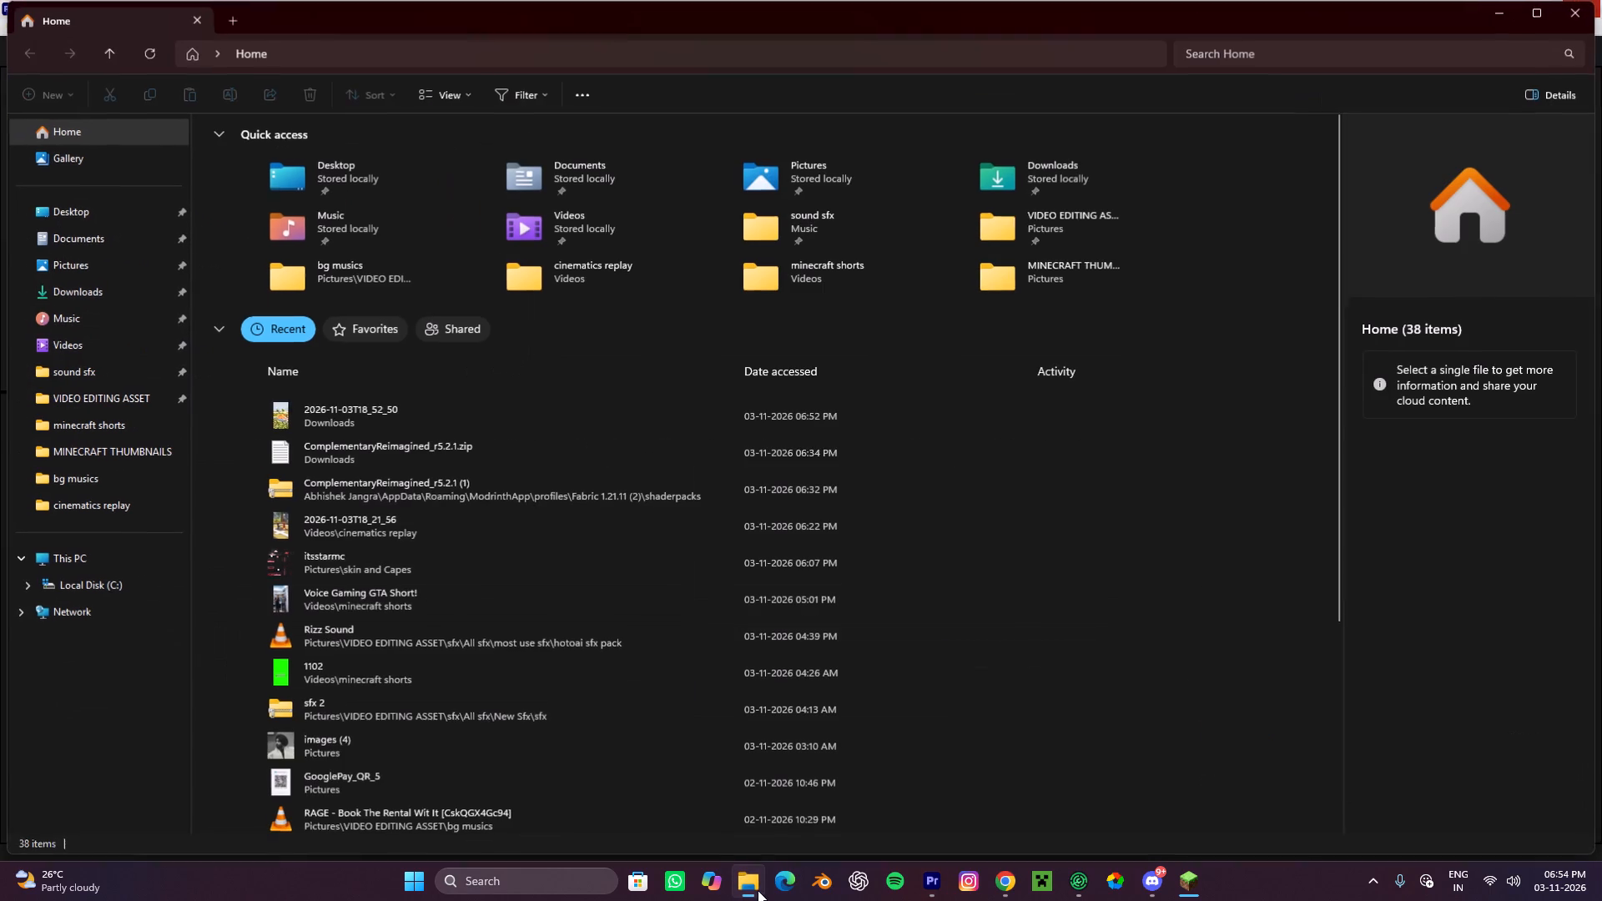
left_click(114, 254)
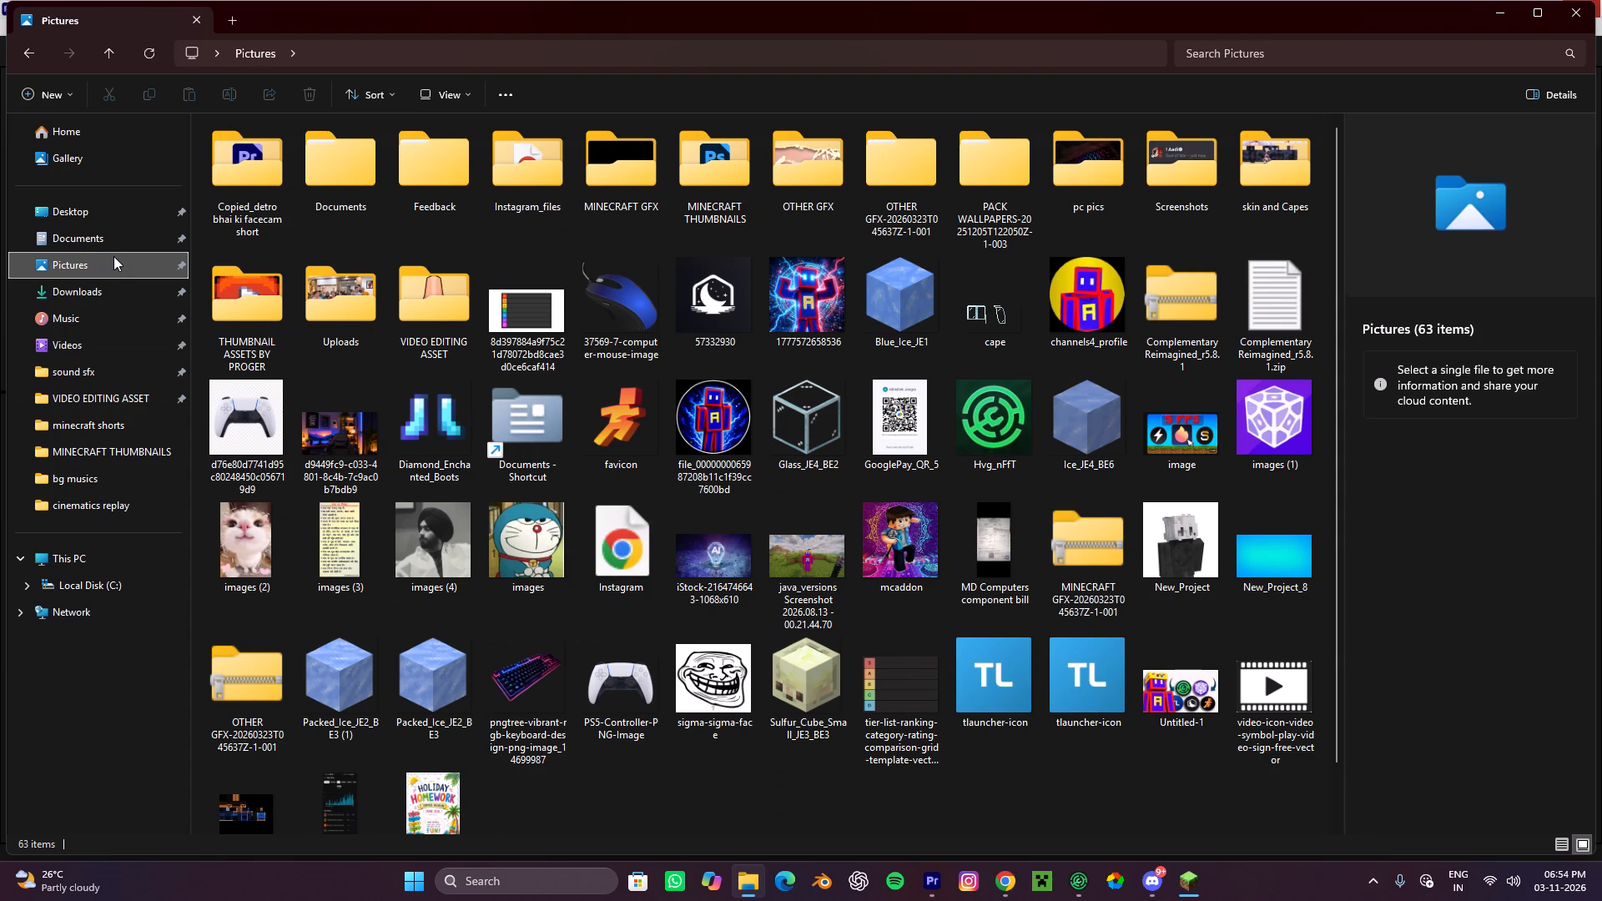
left_click(113, 396)
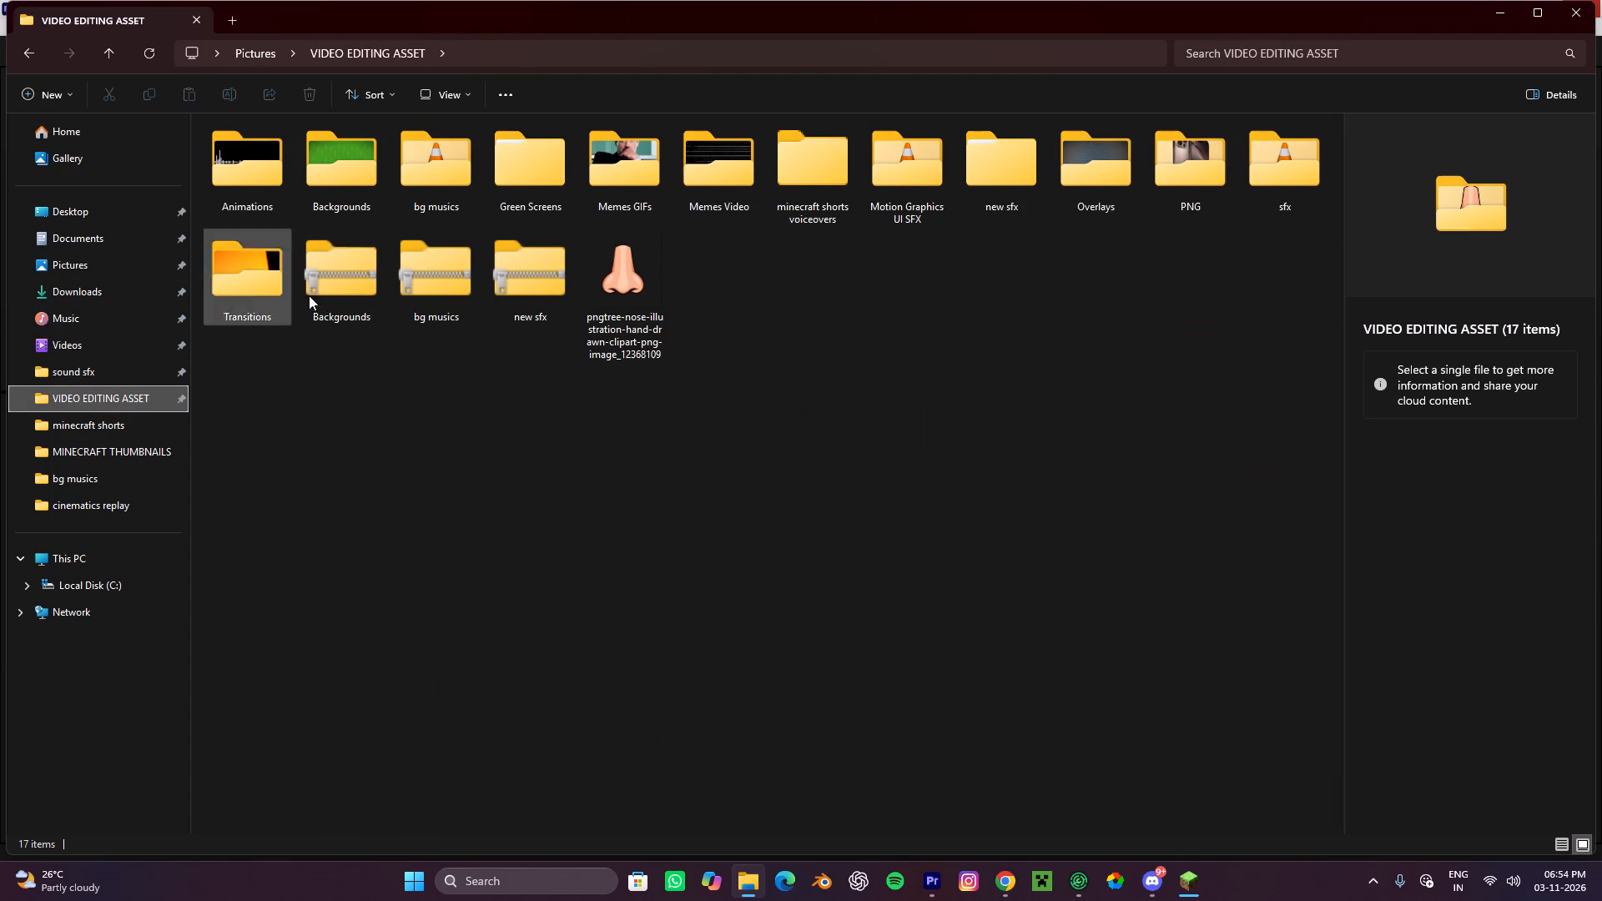
left_click(280, 180)
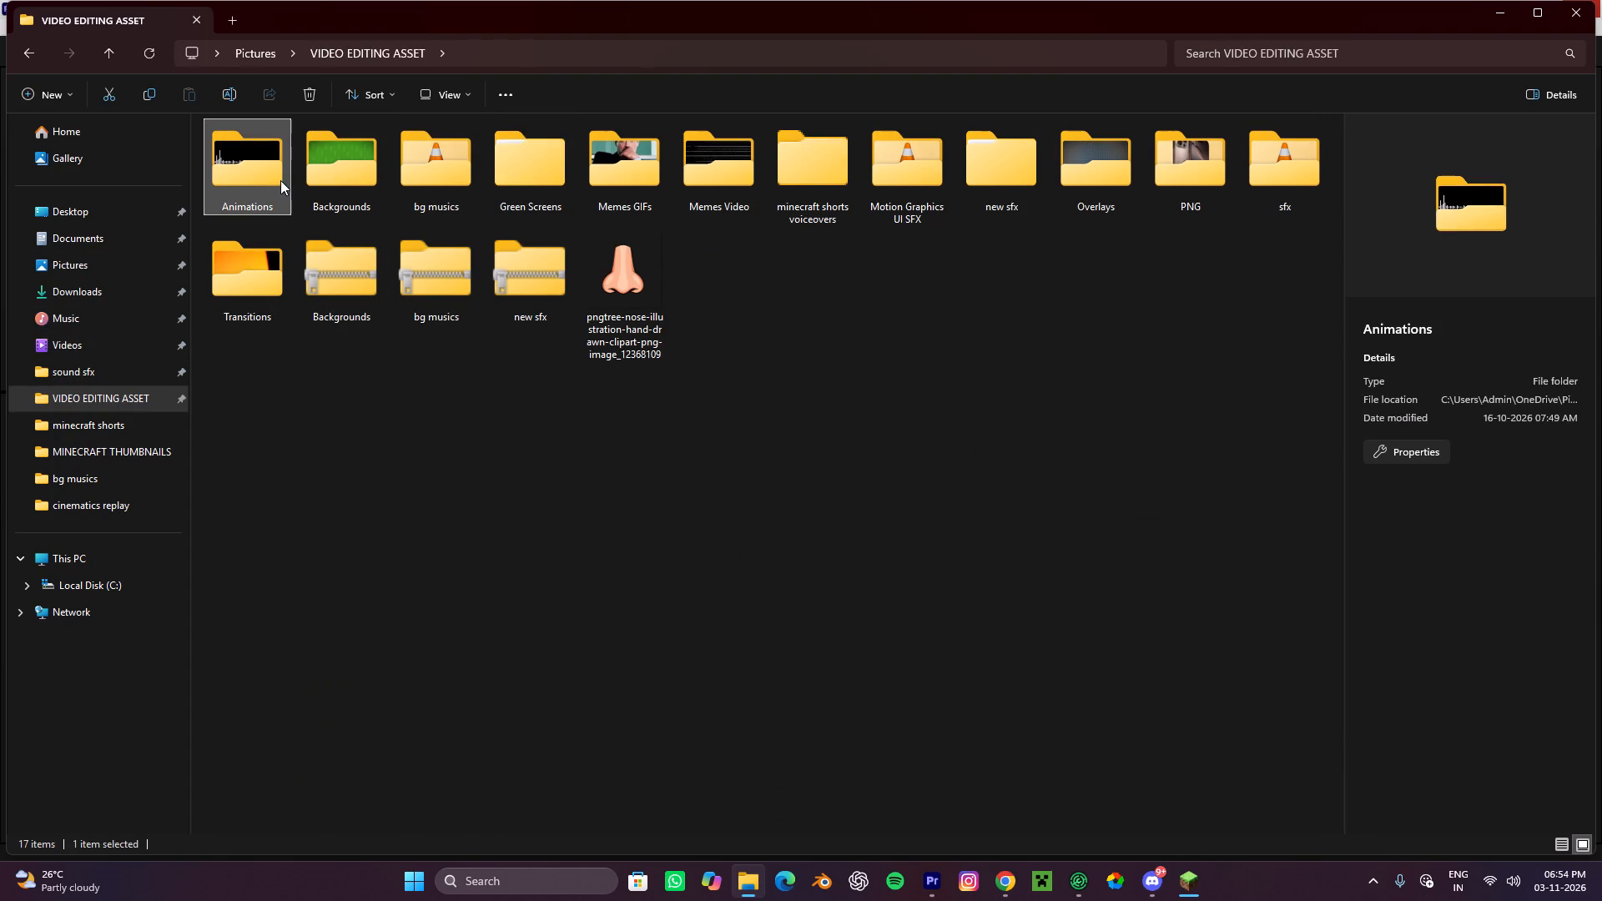
double_click(335, 172)
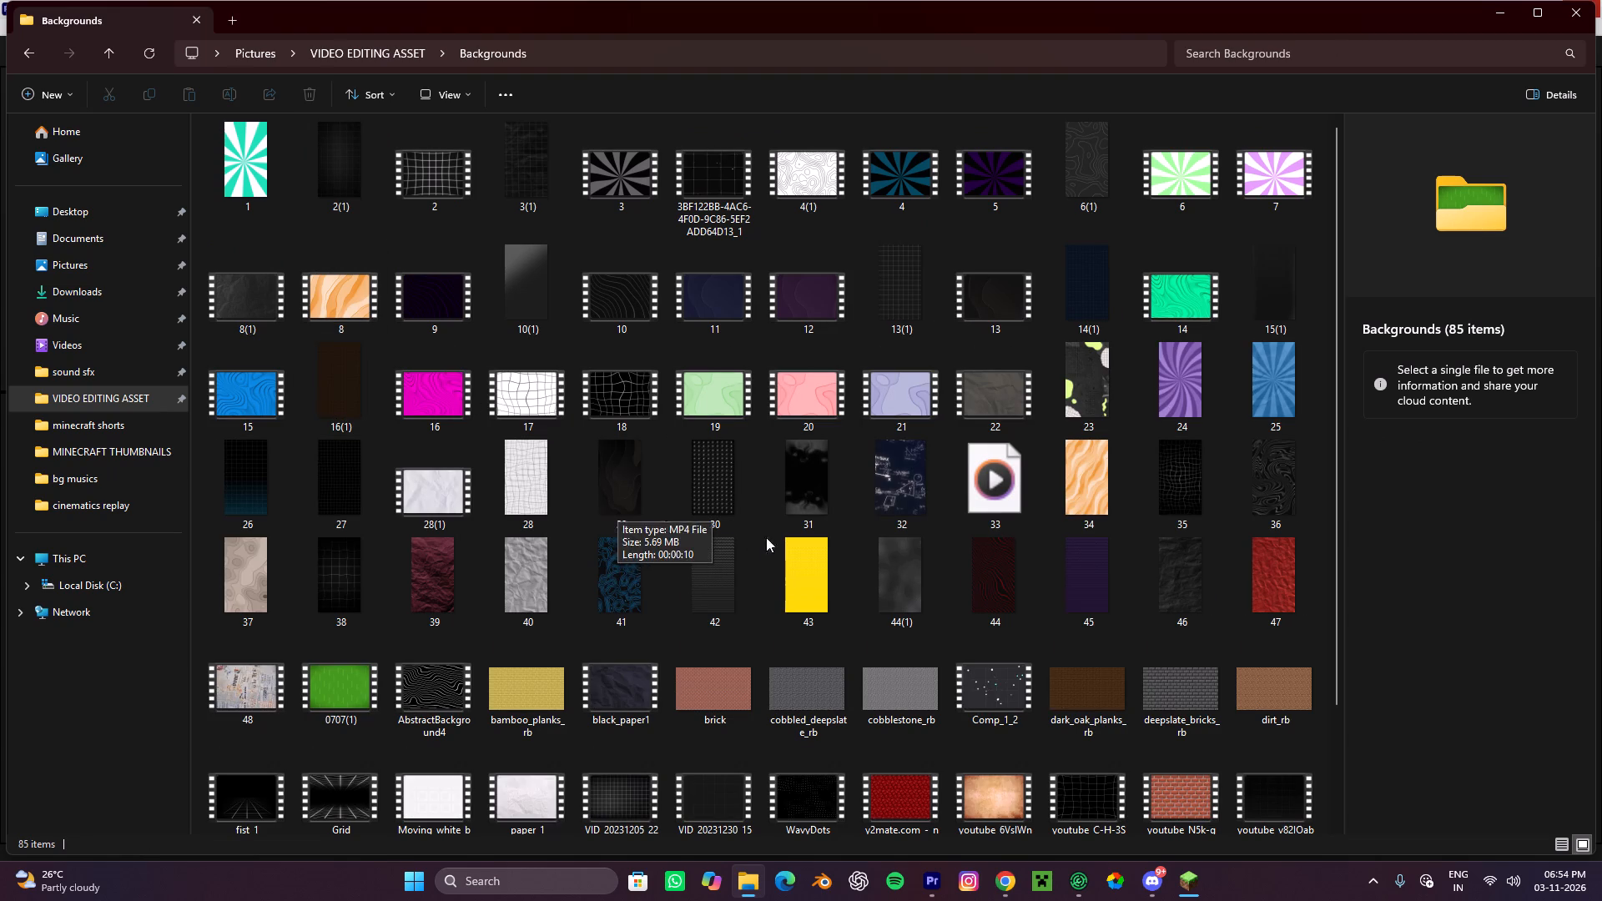
left_click_drag(797, 561, 944, 824)
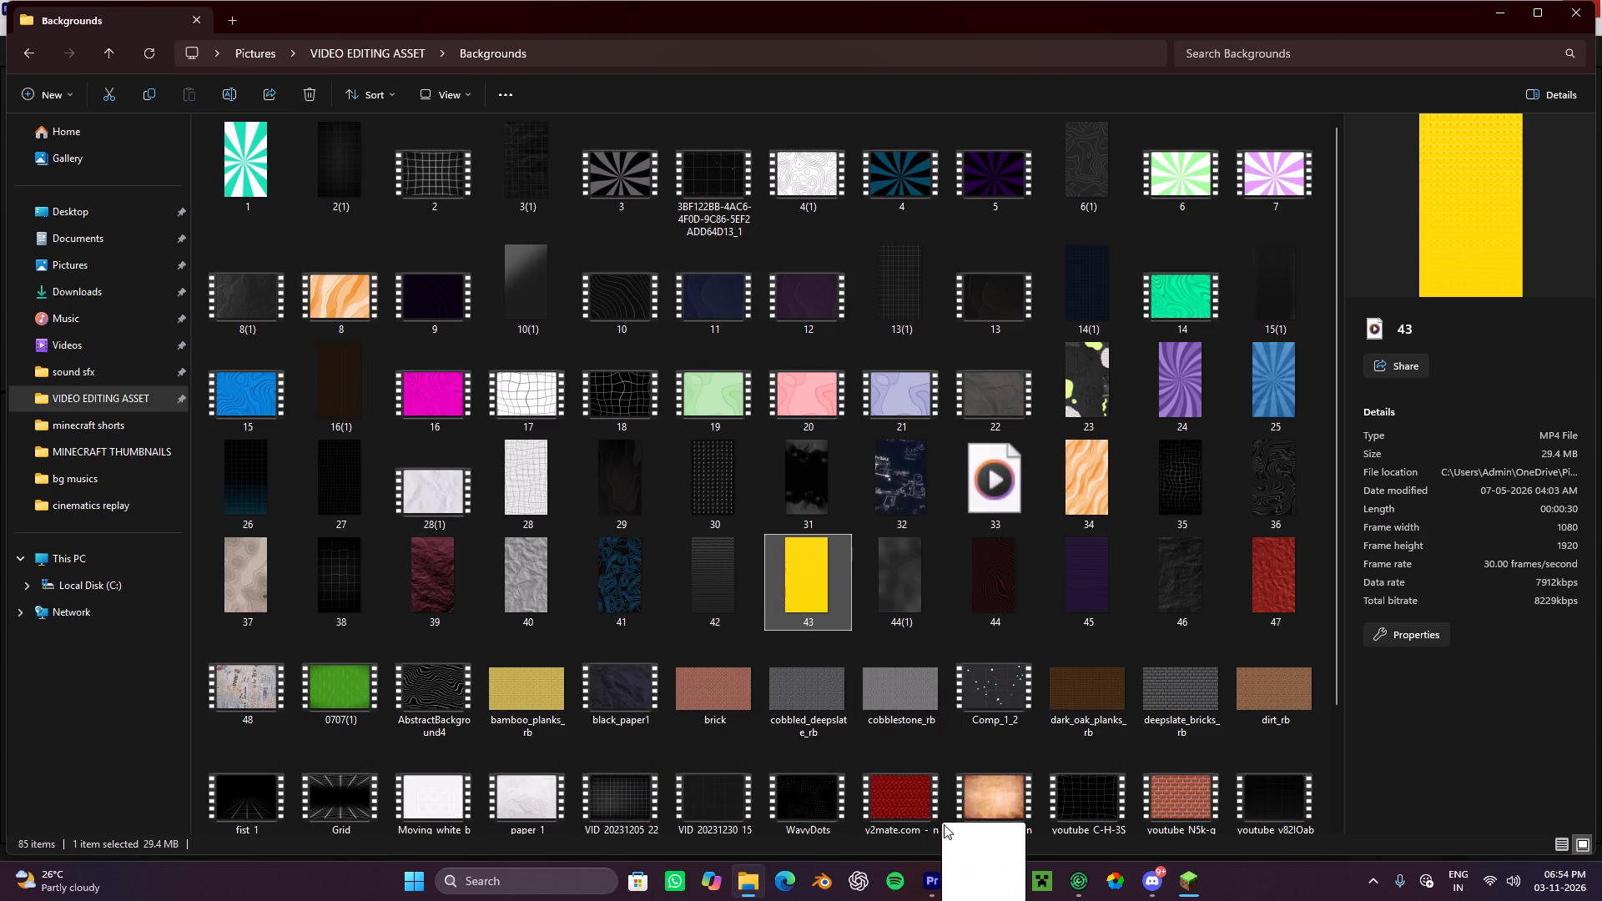
left_click_drag(944, 824, 676, 650)
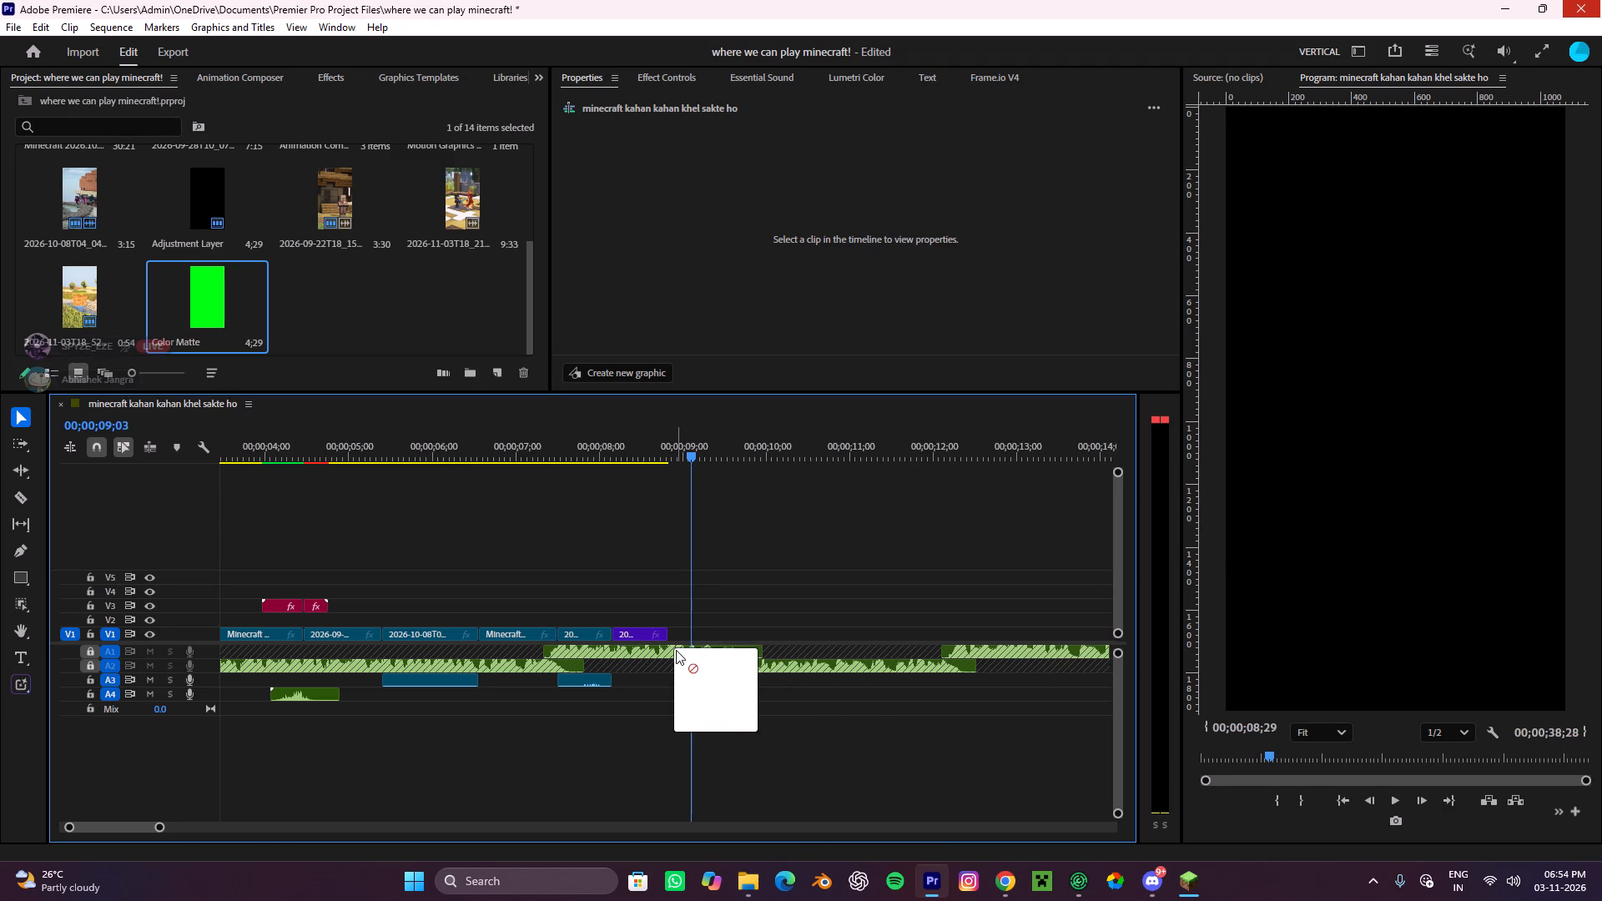
left_click_drag(676, 650, 676, 632)
Split 43.mp4 on V1 at about 00;00;09;23 and remove the part after the cut.
key("c")
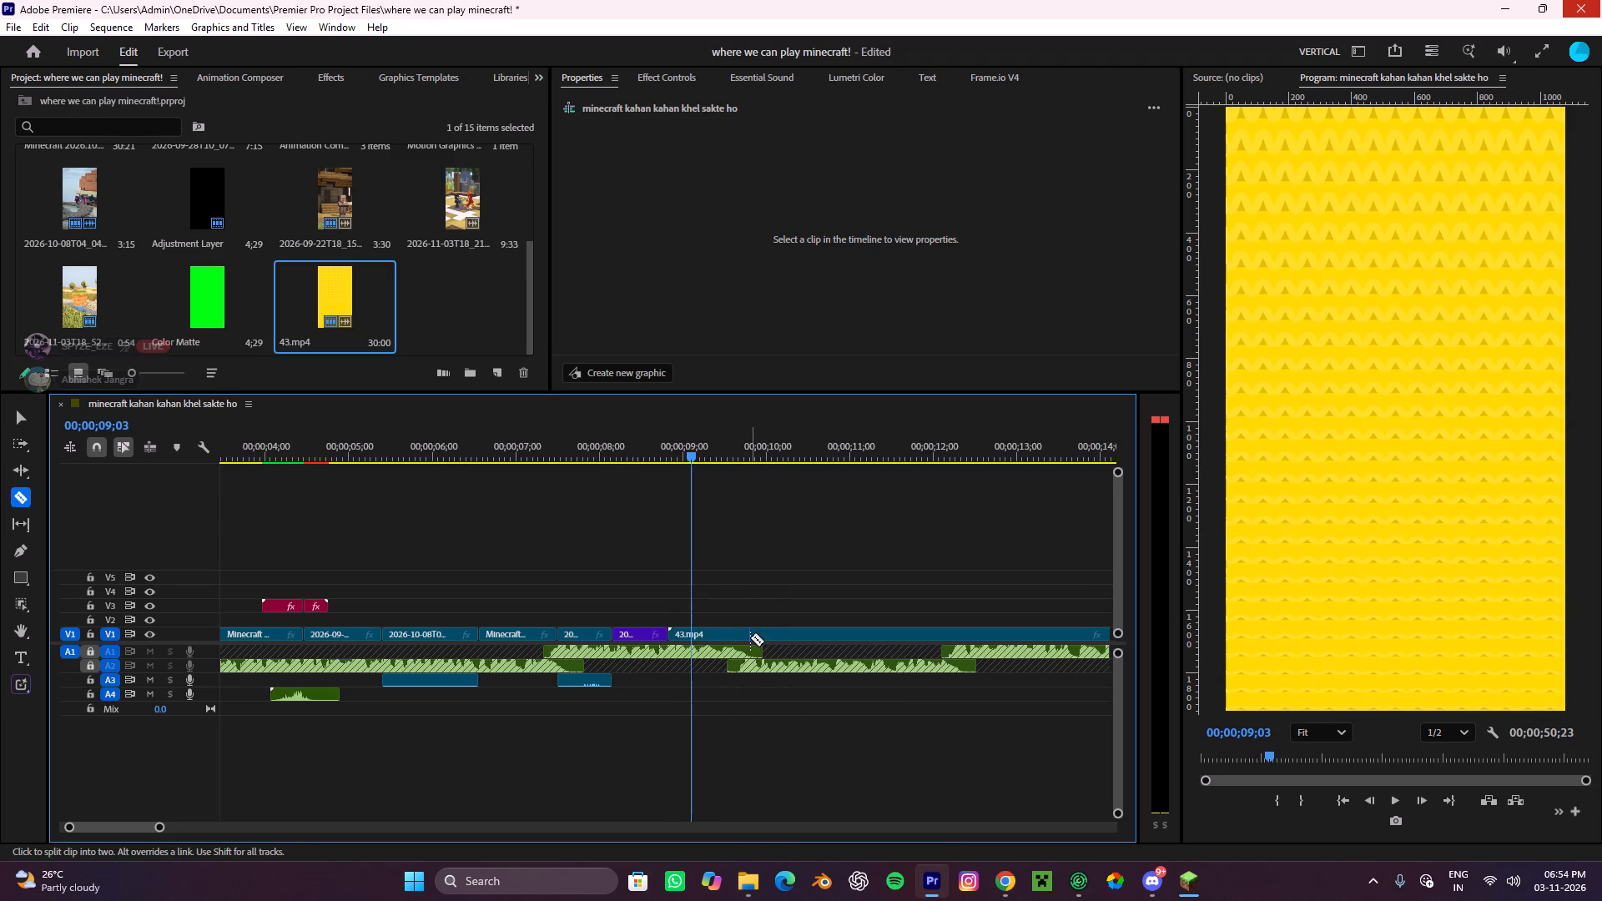
left_click(750, 637)
key("v")
left_click(776, 633)
key("ctrl+x")
Play back the sequence from 00;00;07;26 through the yellow background clip to check the timing.
left_click_drag(687, 468, 588, 540)
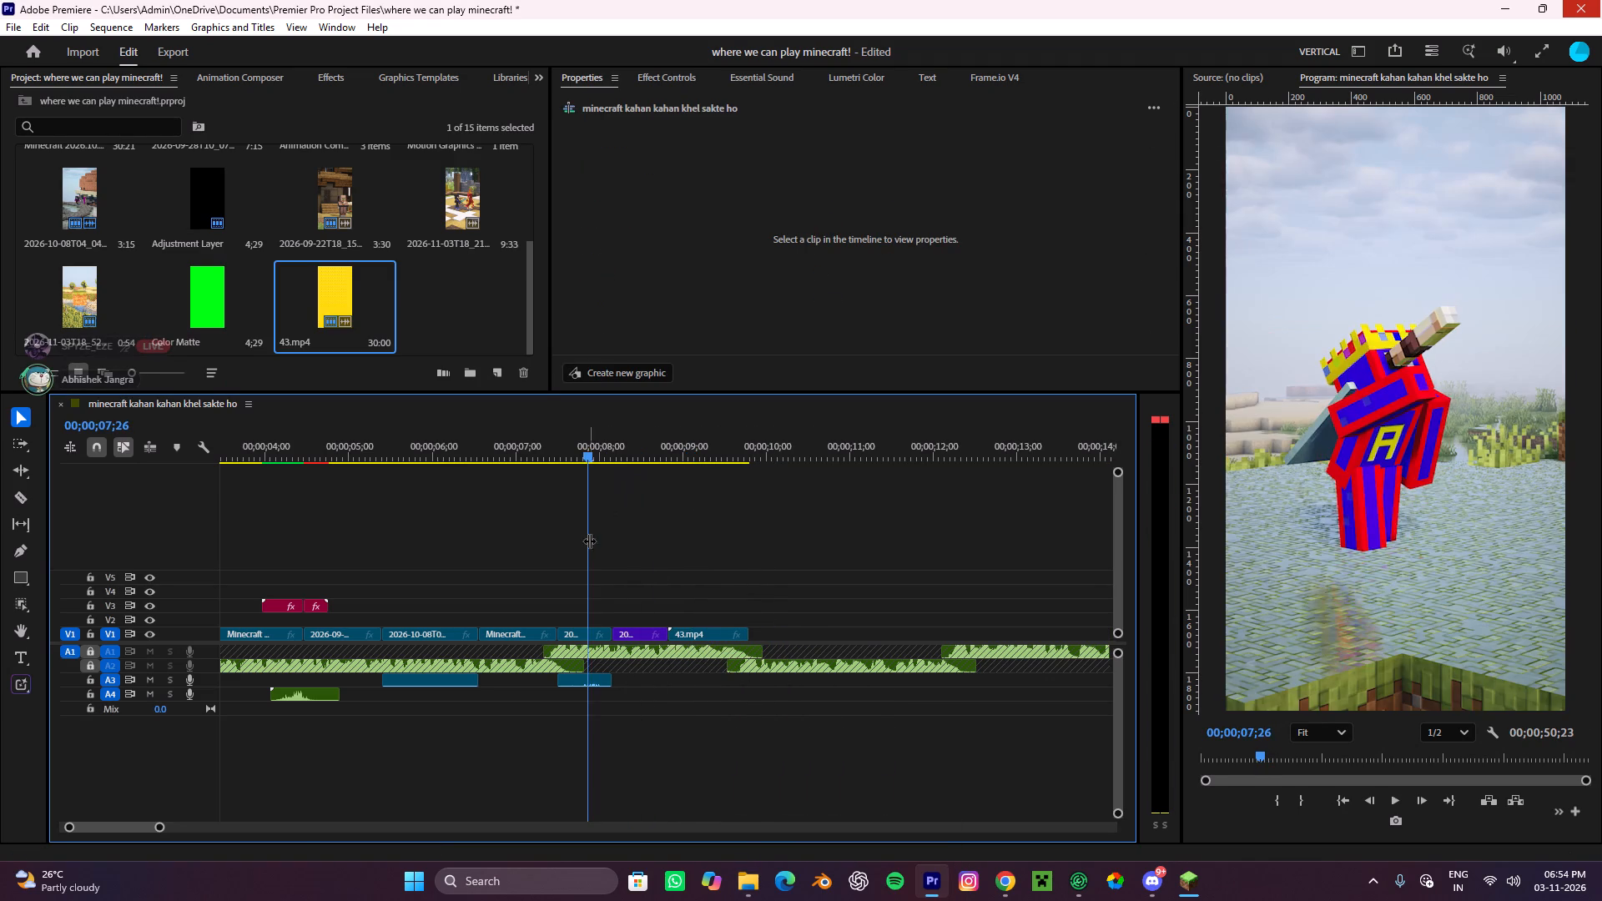
left_click_drag(657, 566, 738, 596)
key("space")
scroll(802, 605, "down", 3, "alt")
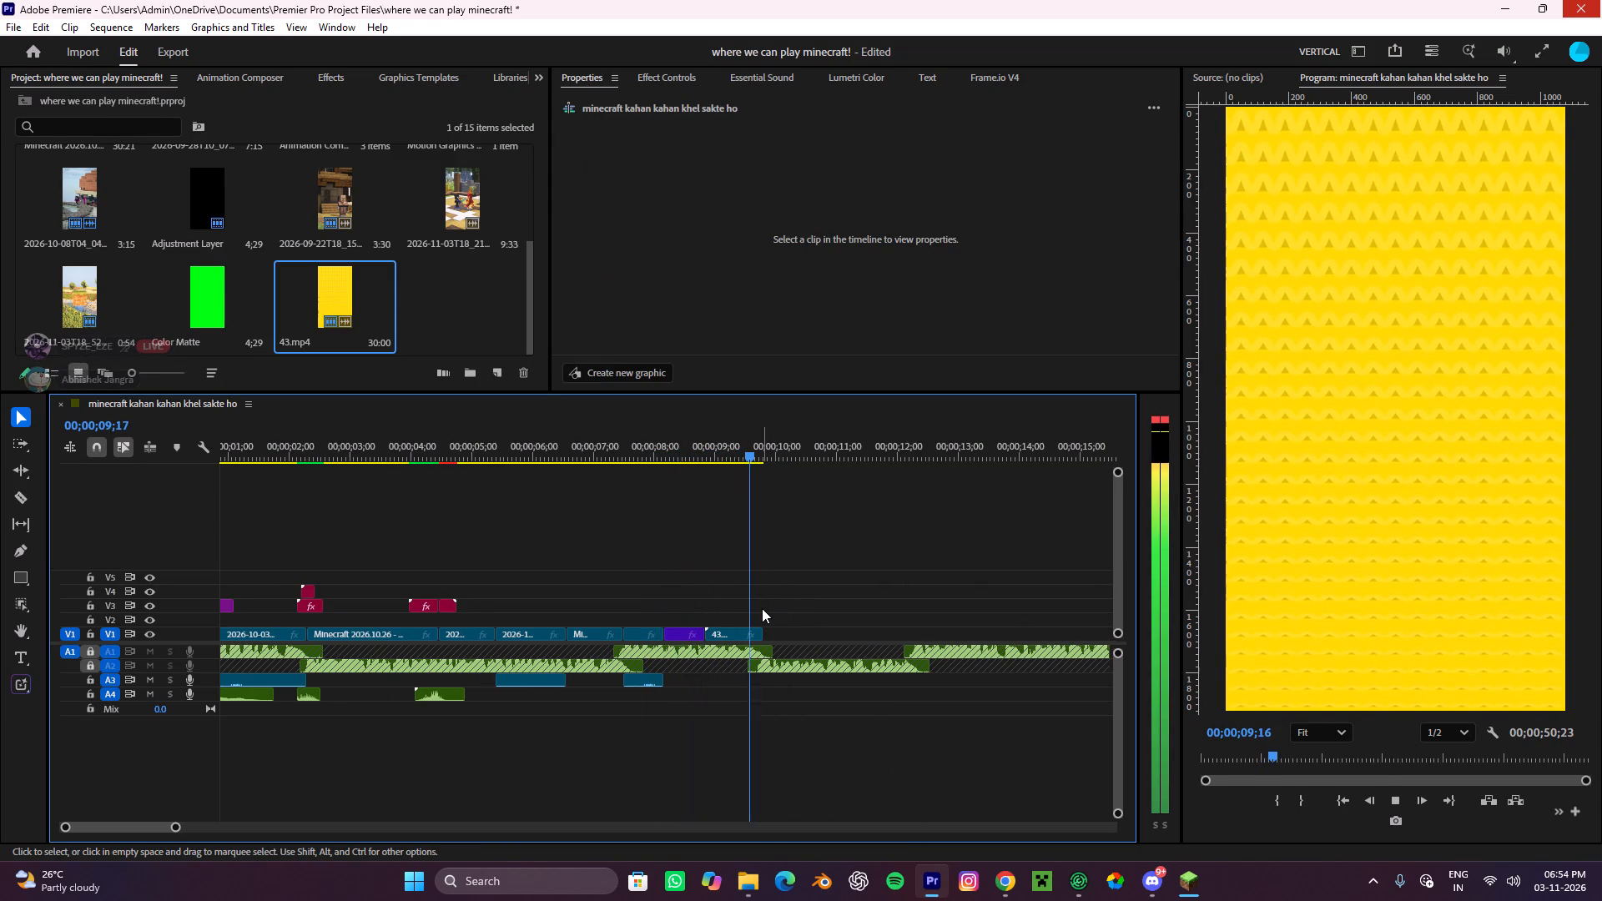
key("space")
scroll(762, 608, "down", 3, "alt")
scroll(710, 616, "up", 3, "alt")
Place the iPhone-16-Pro-Max-Latest-Apple-Smartphone (1) image from the PNG asset folder on V3, starting together with 43.mp4.
left_click(596, 632)
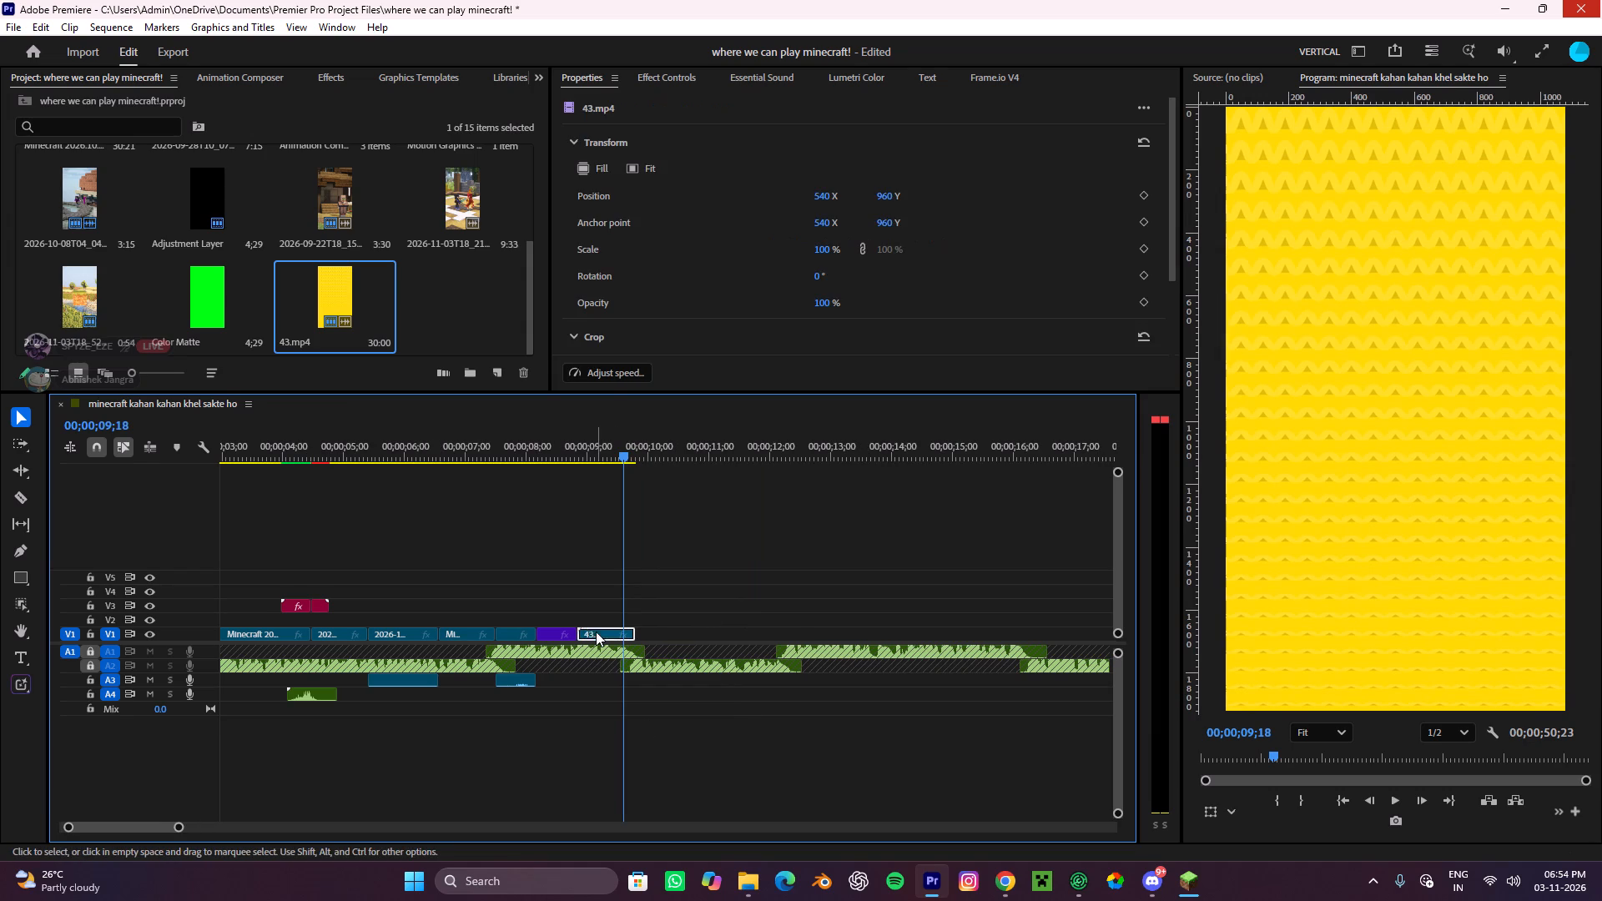
left_click(747, 890)
scroll(181, 320, "up", 3)
left_click(88, 271)
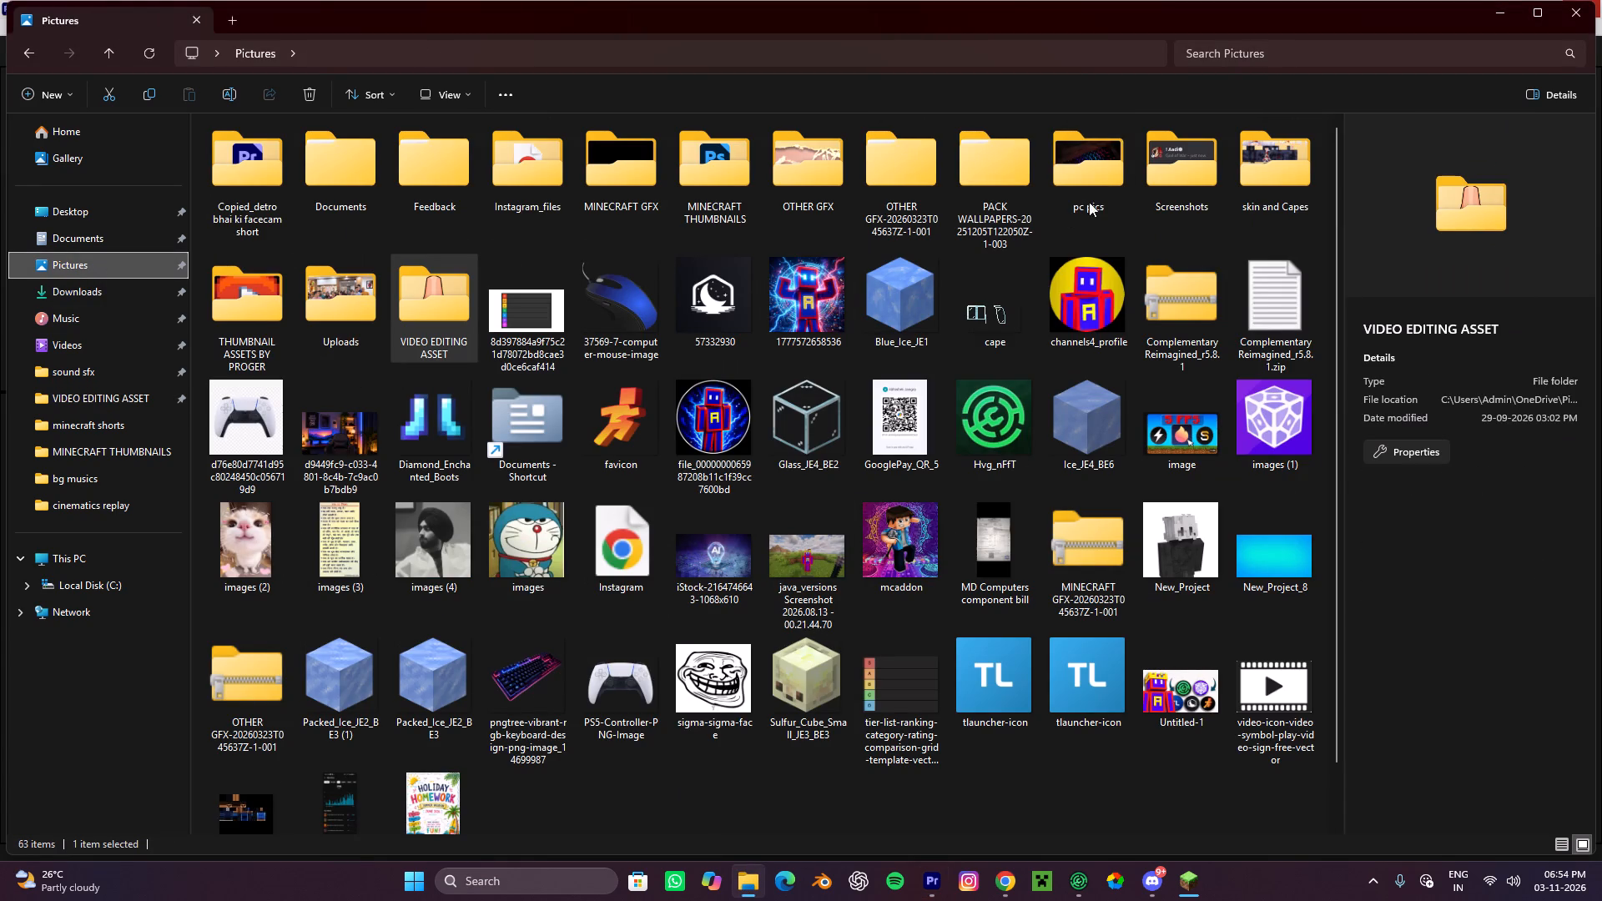
left_click(101, 394)
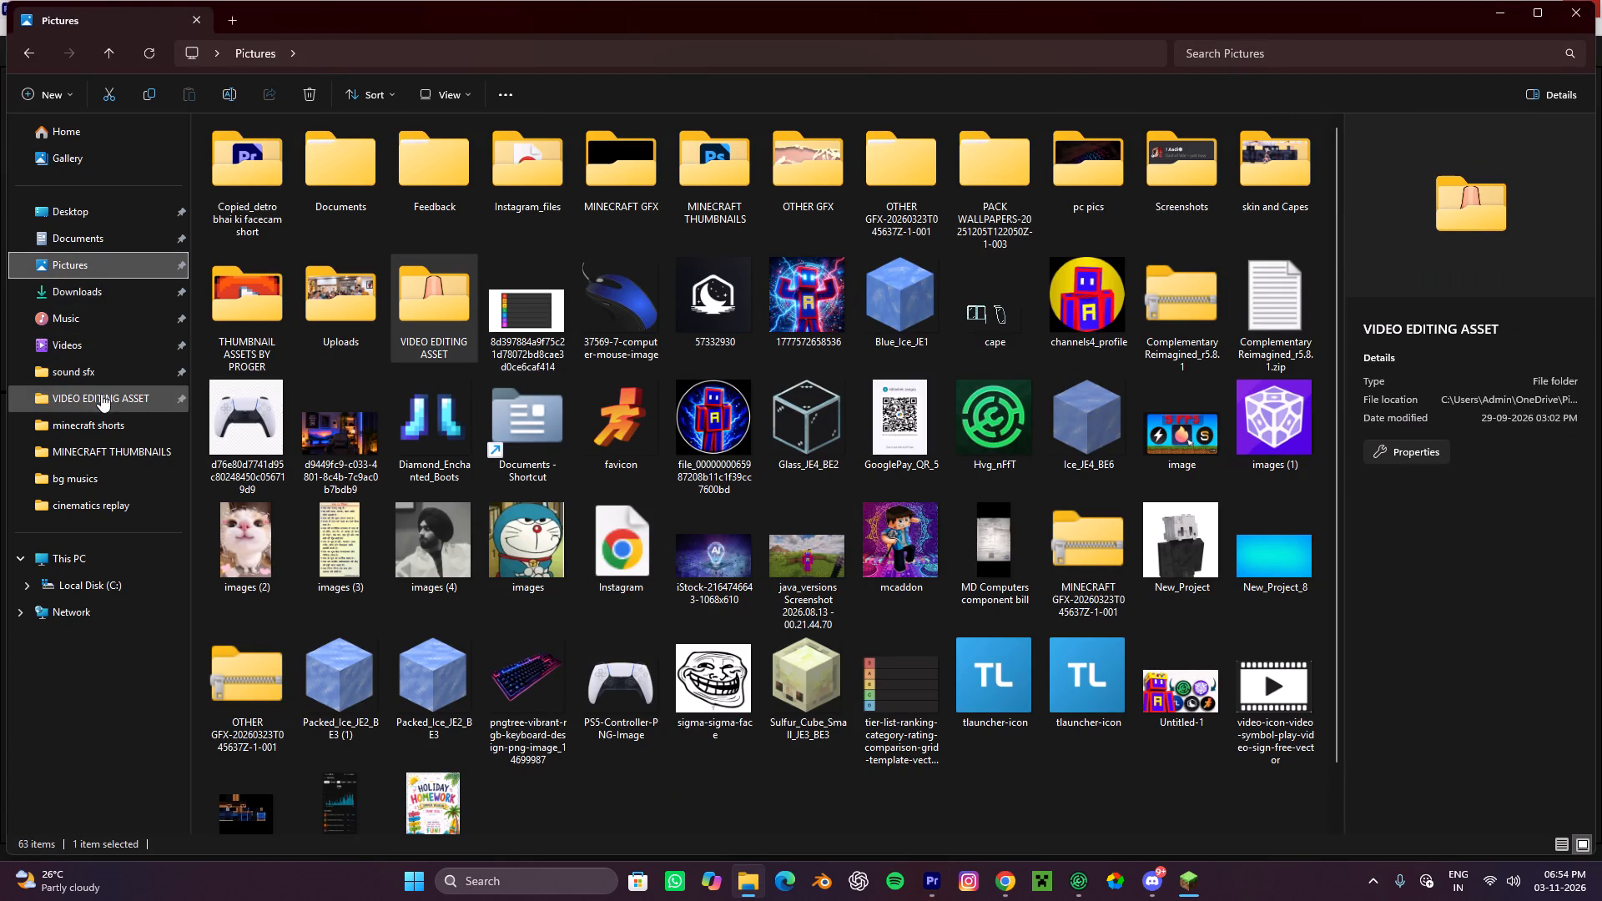
double_click(1165, 166)
scroll(370, 288, "up", 4)
left_click(233, 151)
left_click_drag(230, 145, 924, 800)
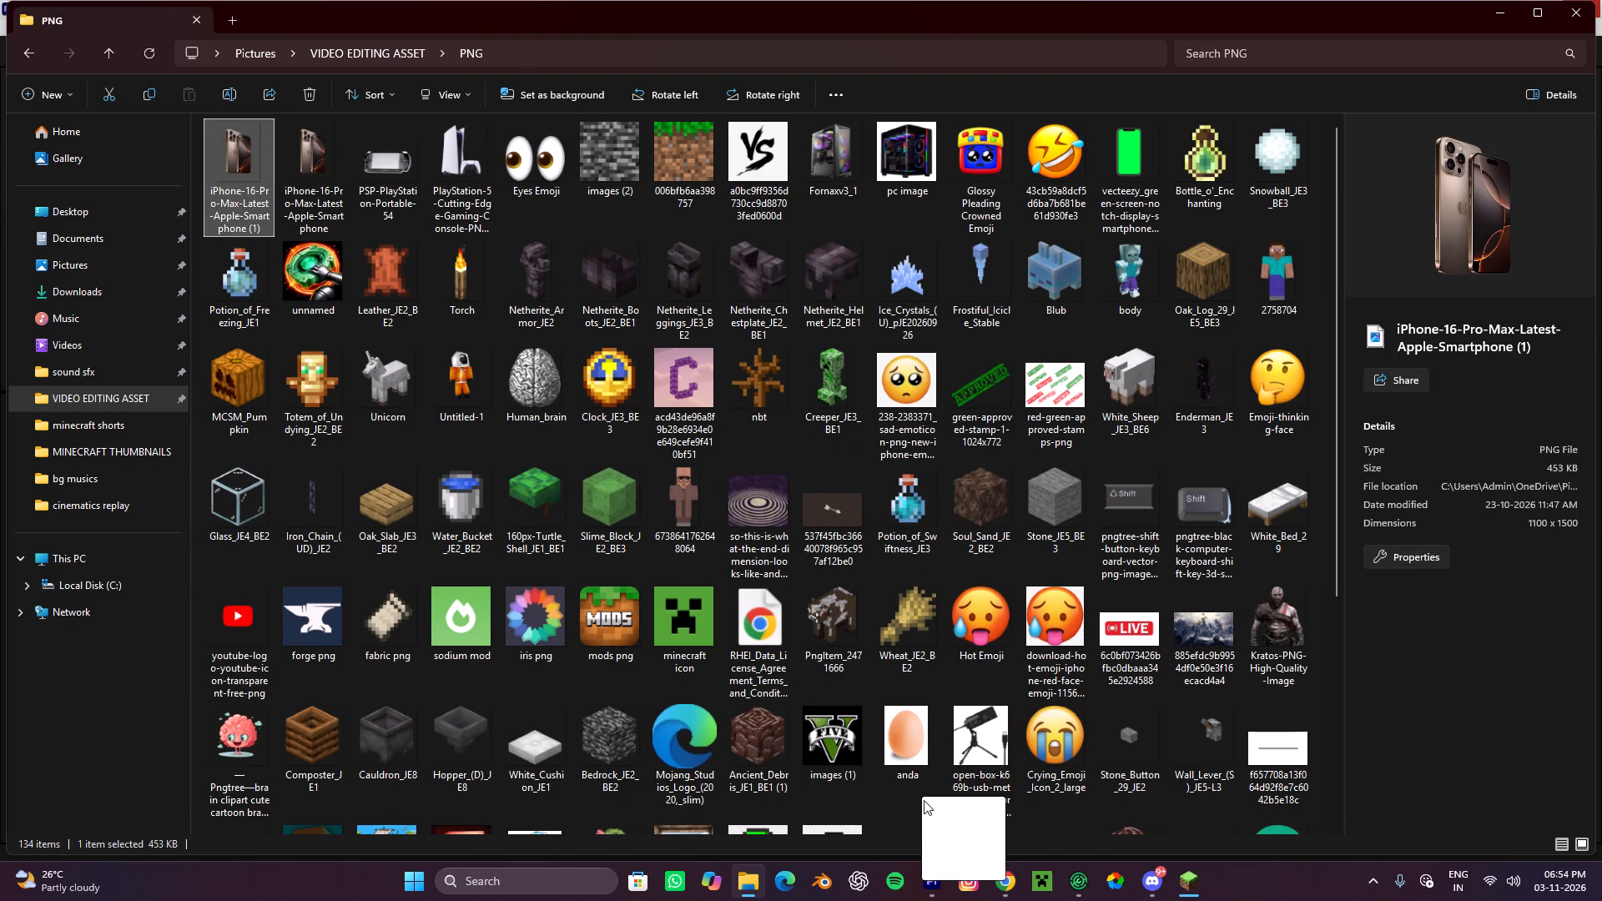
left_click_drag(924, 800, 584, 613)
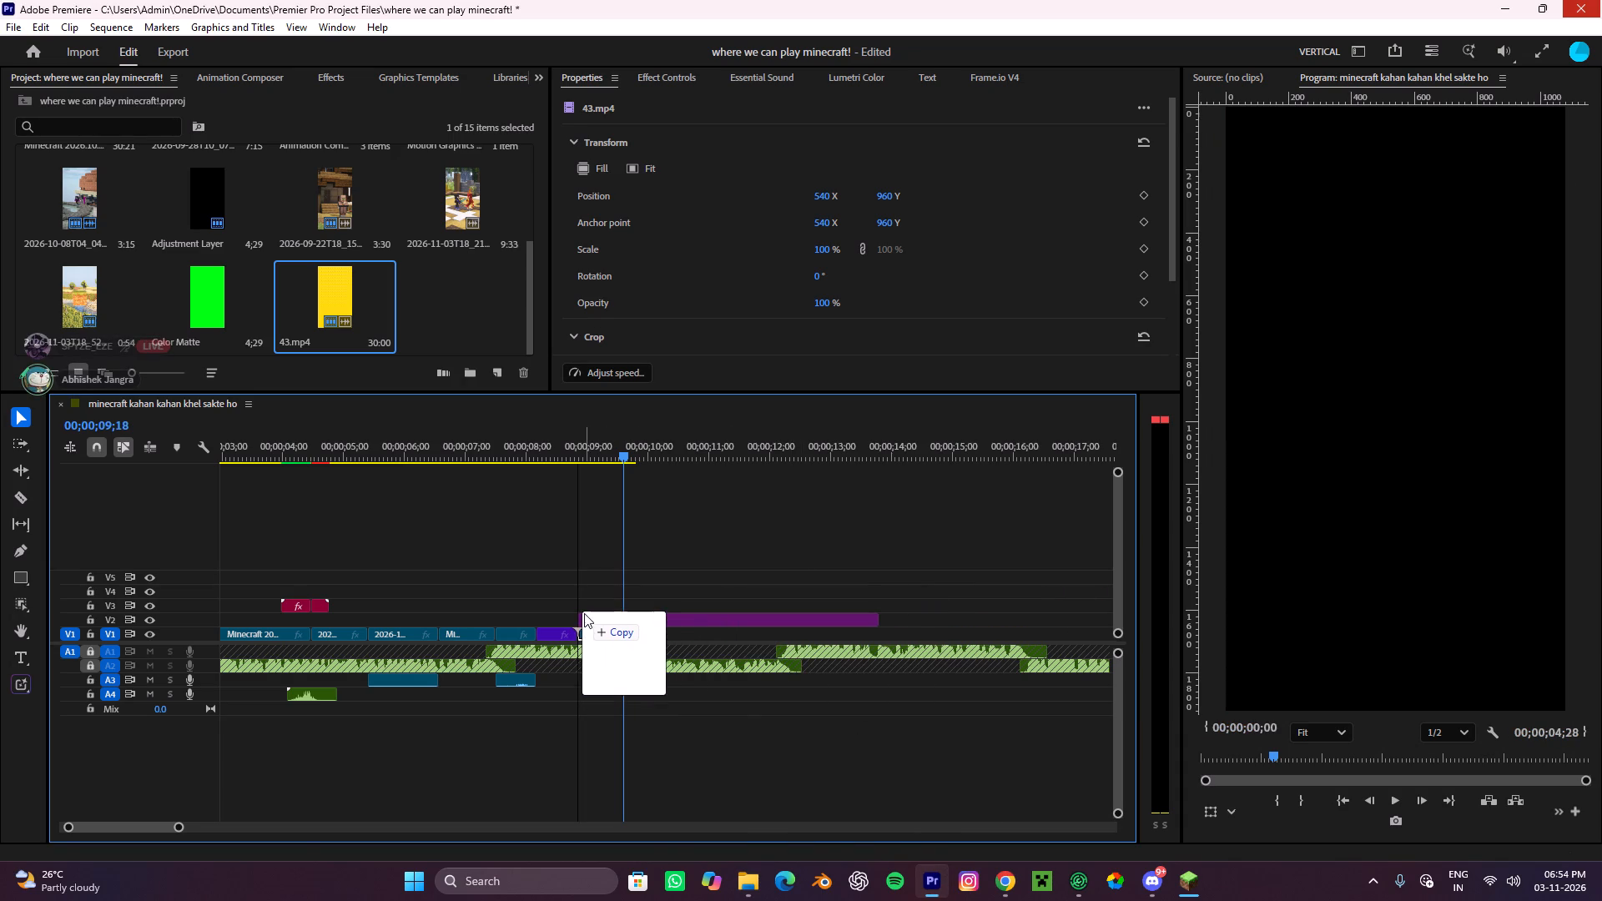
left_click_drag(584, 613, 585, 603)
Play back the iPhone section, split the iPhone image on V3 at the end of 43.mp4, and remove the excess.
left_click_drag(619, 450, 558, 496)
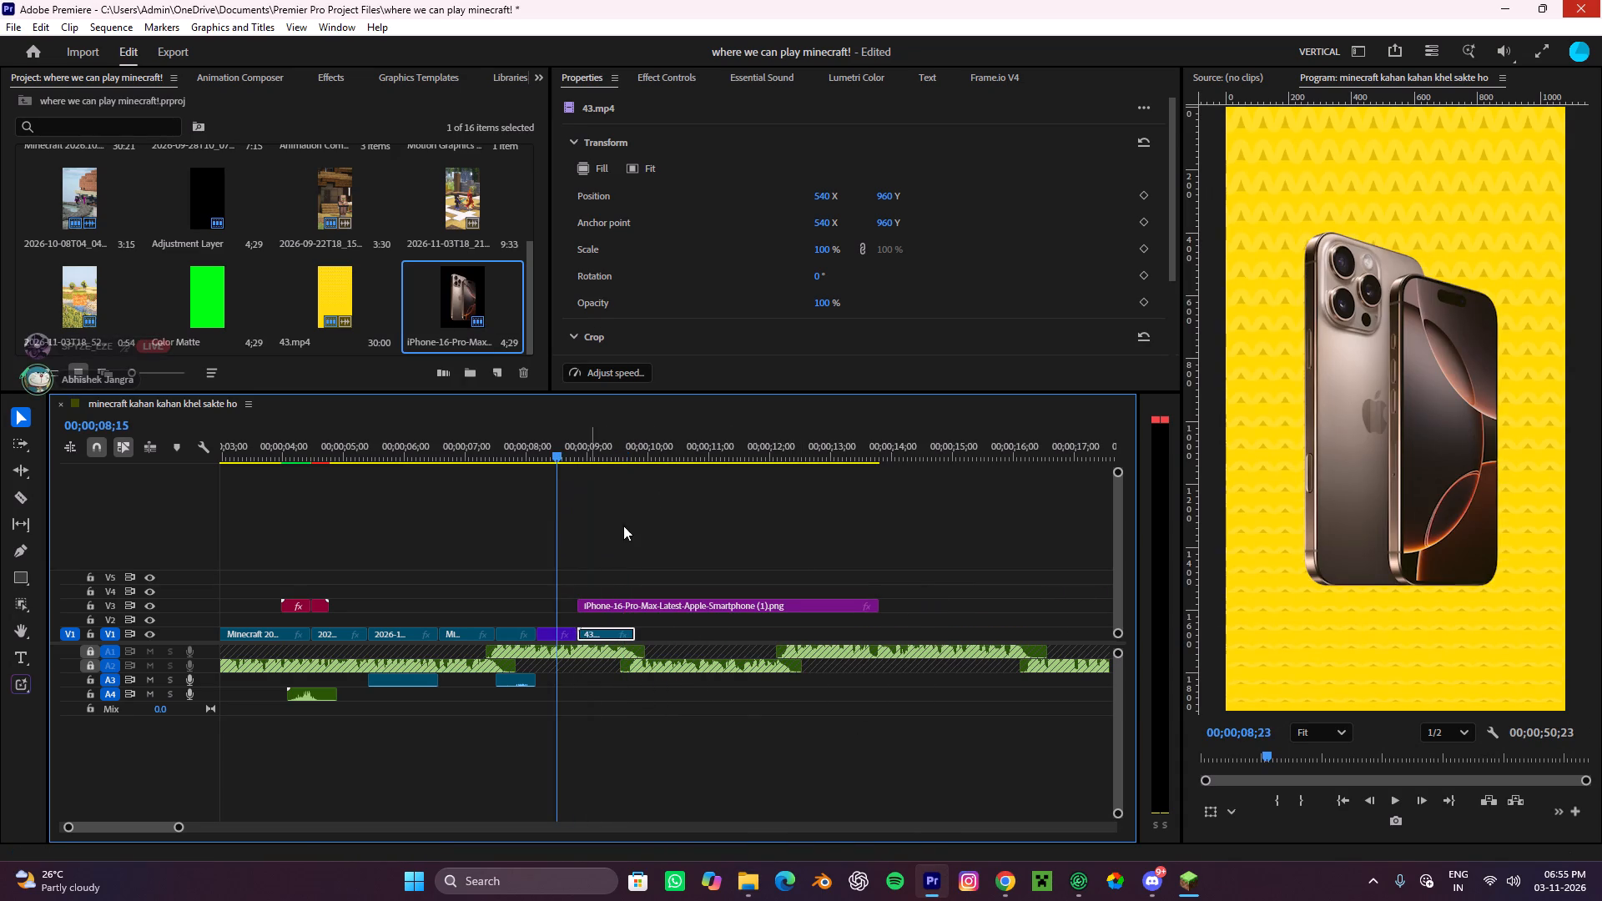
left_click(623, 526)
key("space")
scroll(641, 546, "up", 4, "alt")
key("space")
key("c")
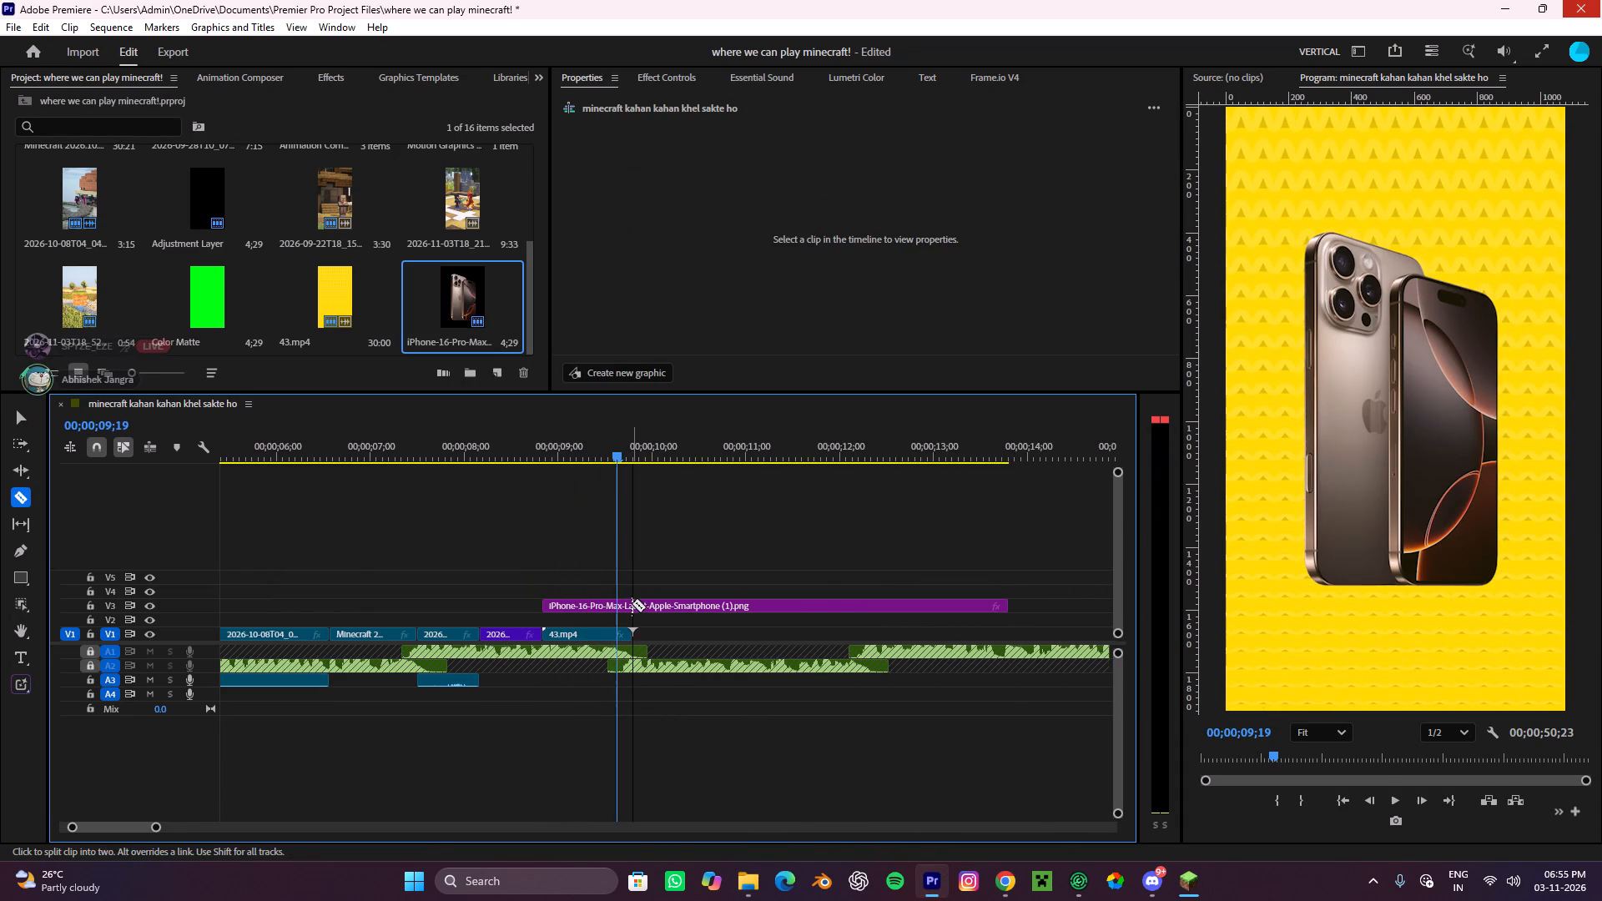
left_click(632, 603)
key("v")
left_click(688, 600)
key("ctrl+x")
Search the effects for "spin" and apply the Malice Skew Spin Zoom In Clockwise preset to the iPhone image on V3.
left_click(600, 602)
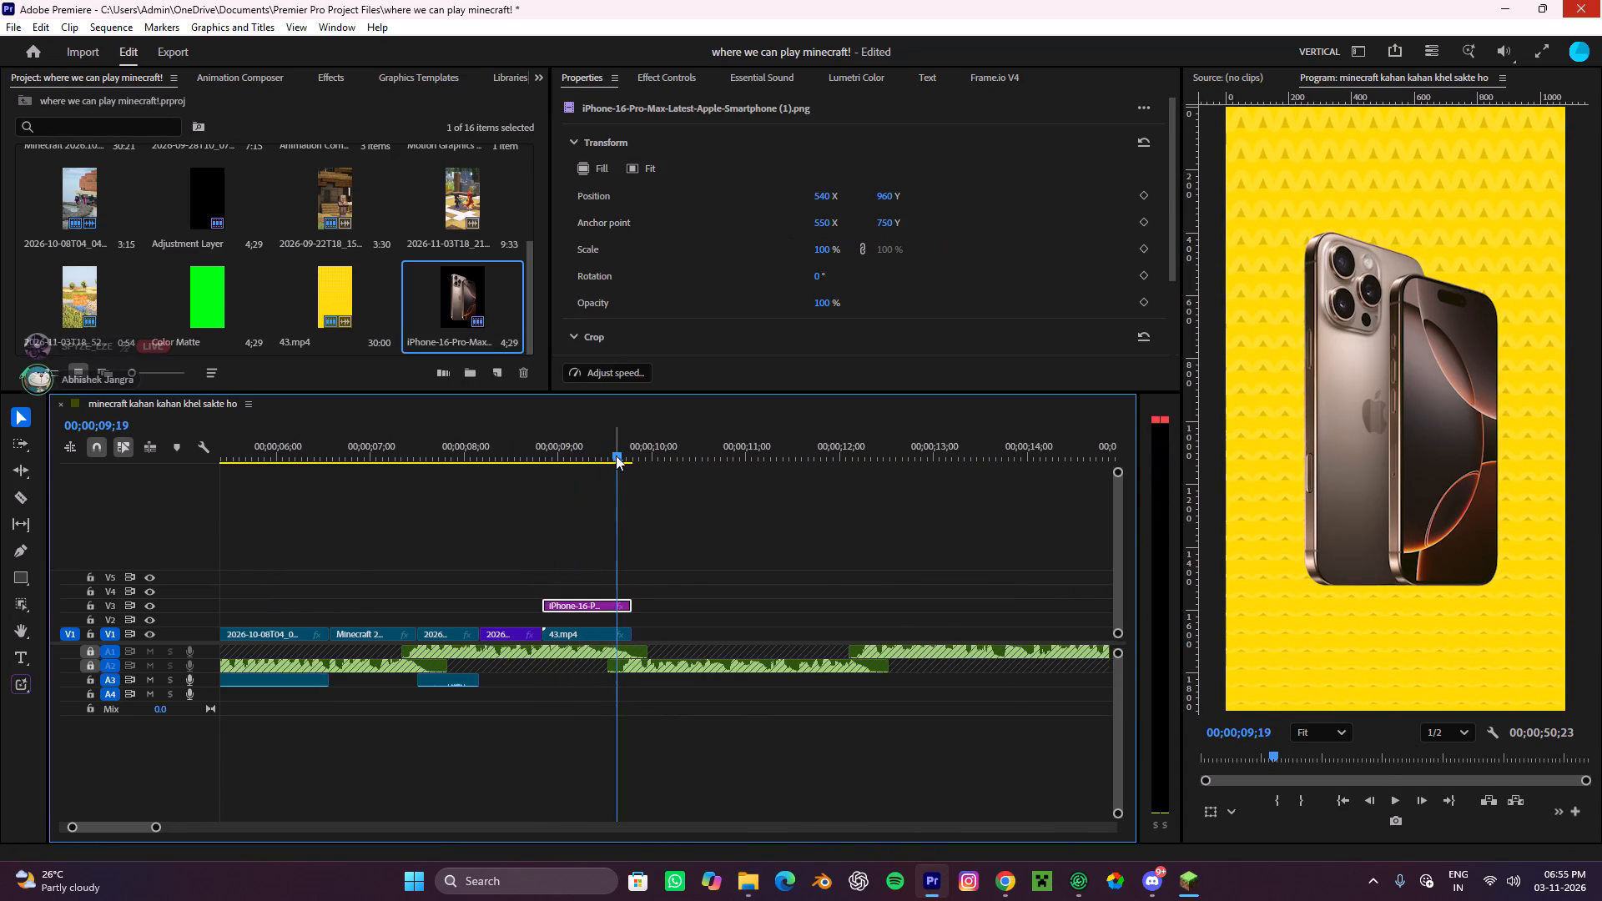
left_click_drag(614, 453, 572, 479)
left_click(340, 78)
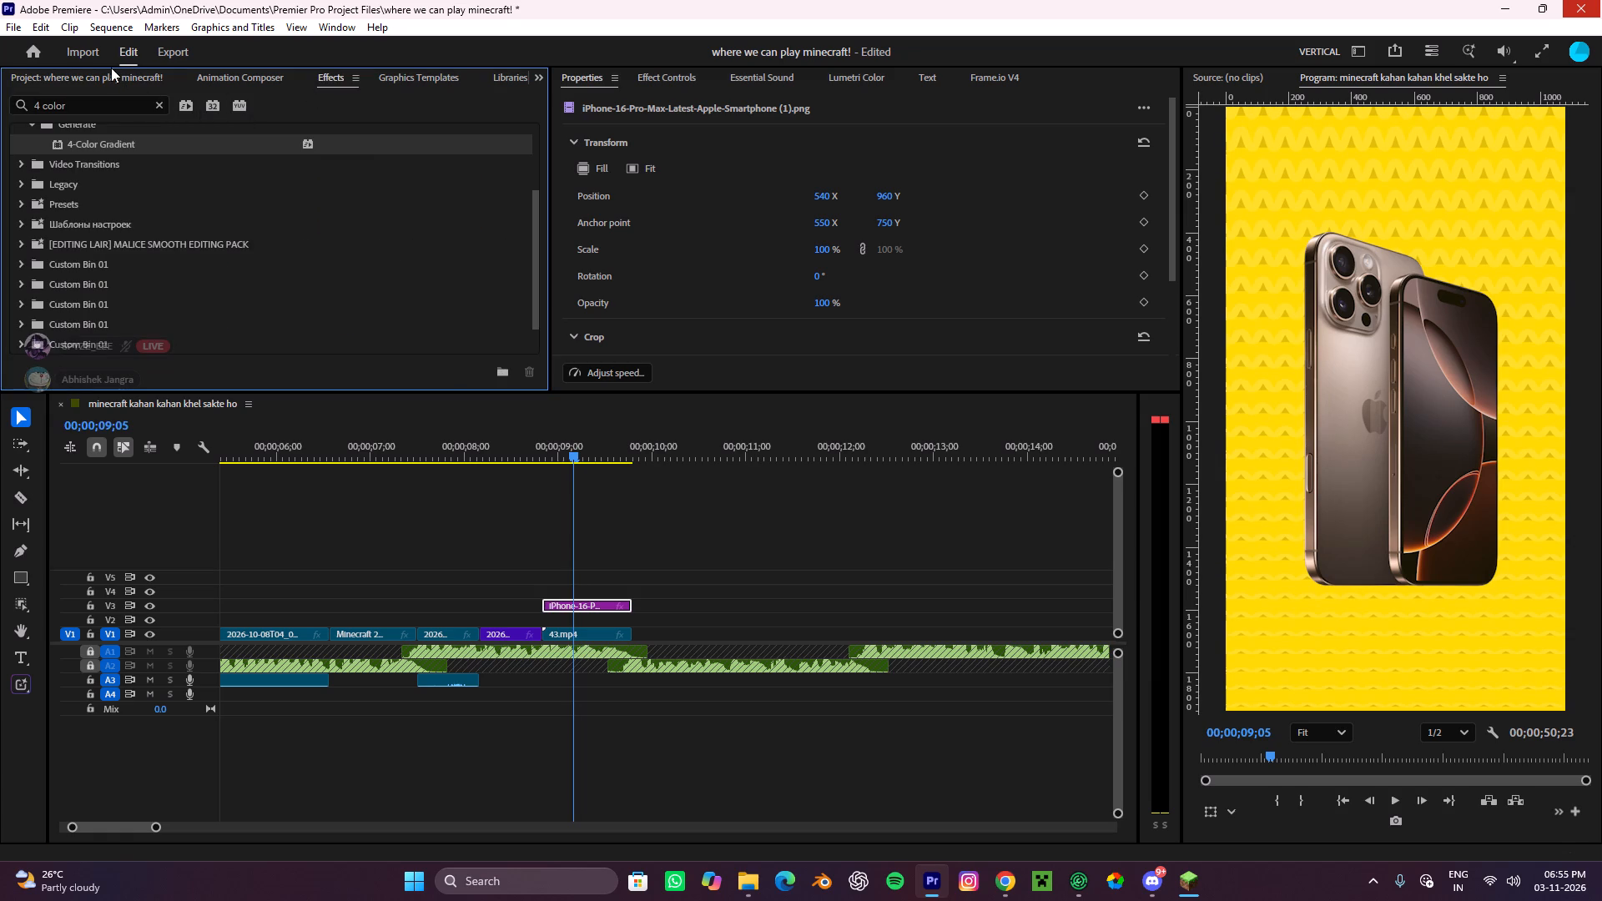
left_click_drag(113, 103, 0, 90)
key("s")
type("pin")
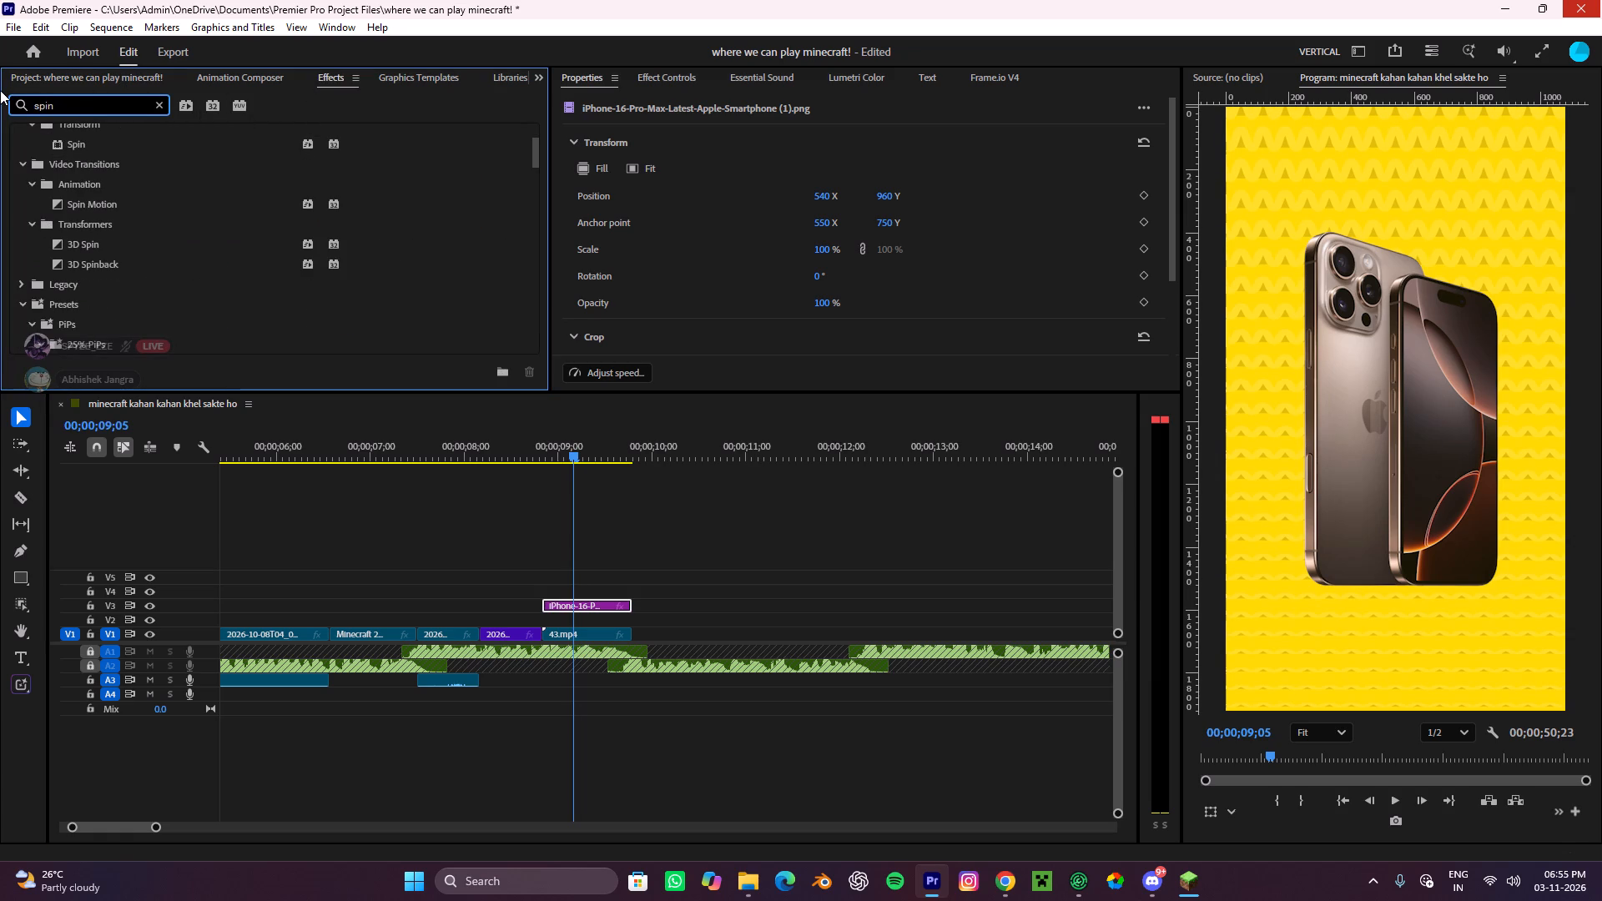
scroll(88, 197, "up", 2)
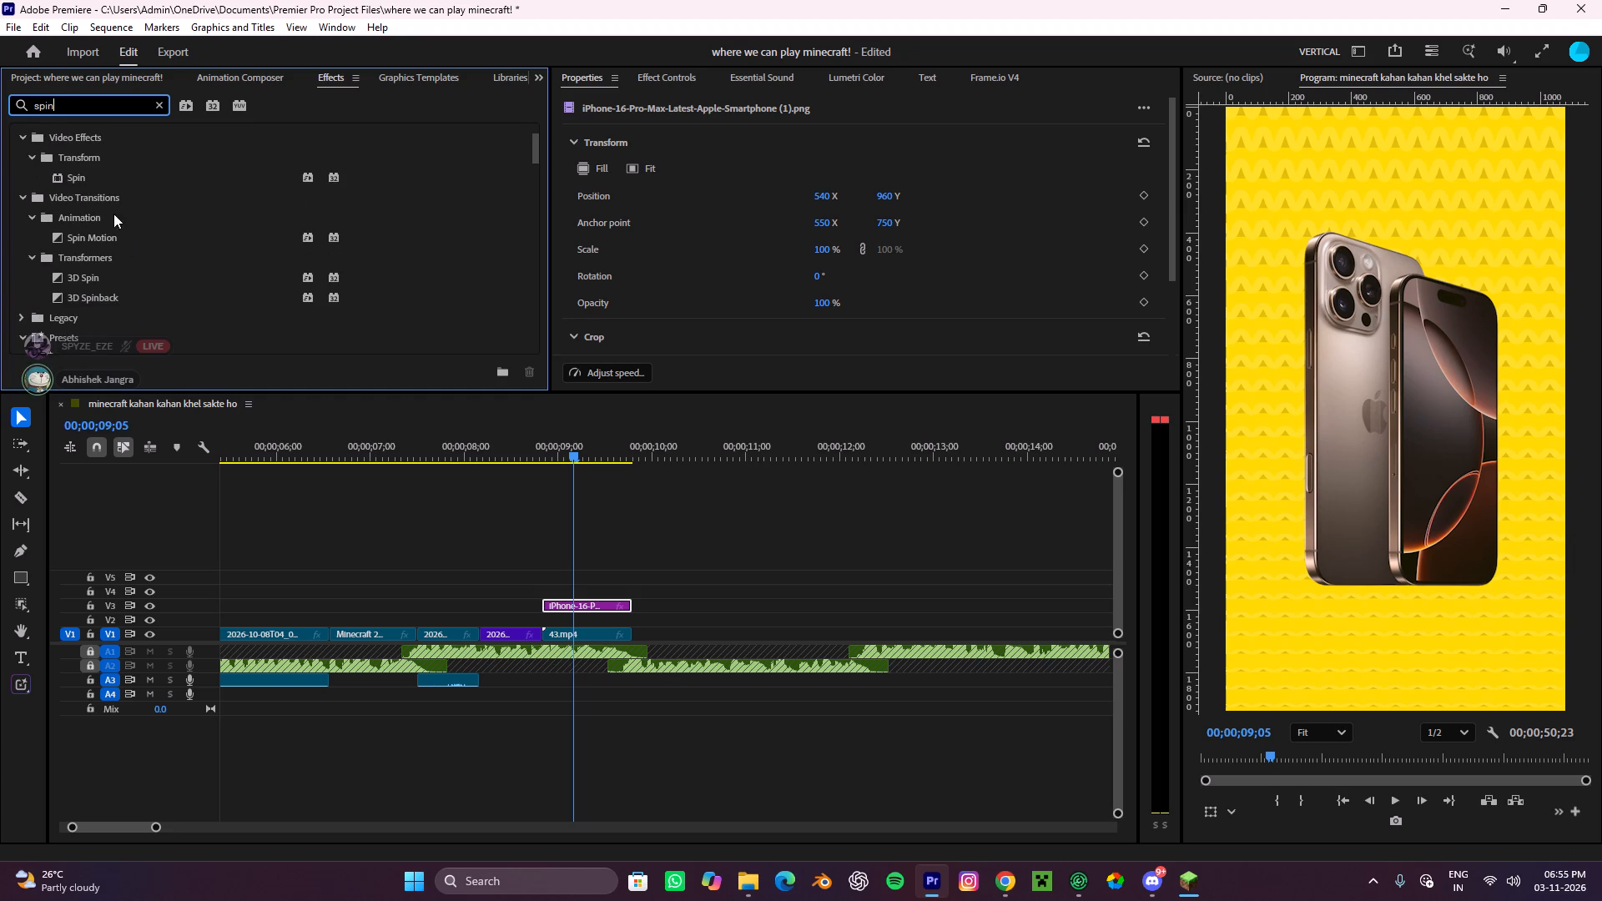
scroll(119, 263, "down", 3)
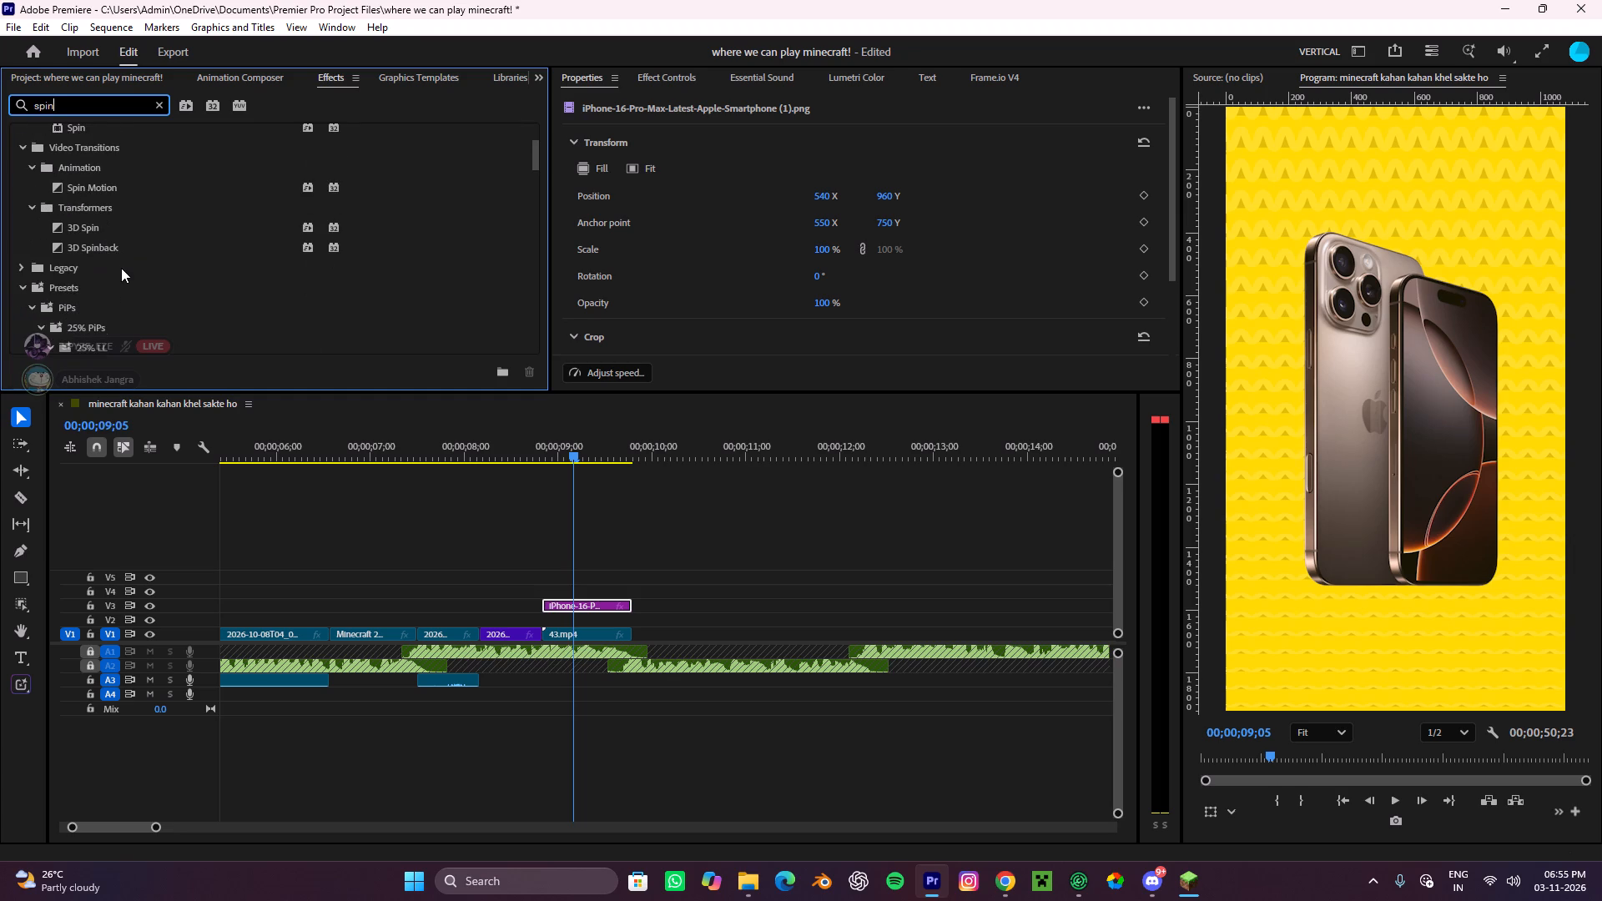
scroll(121, 268, "down", 8)
scroll(128, 268, "down", 18)
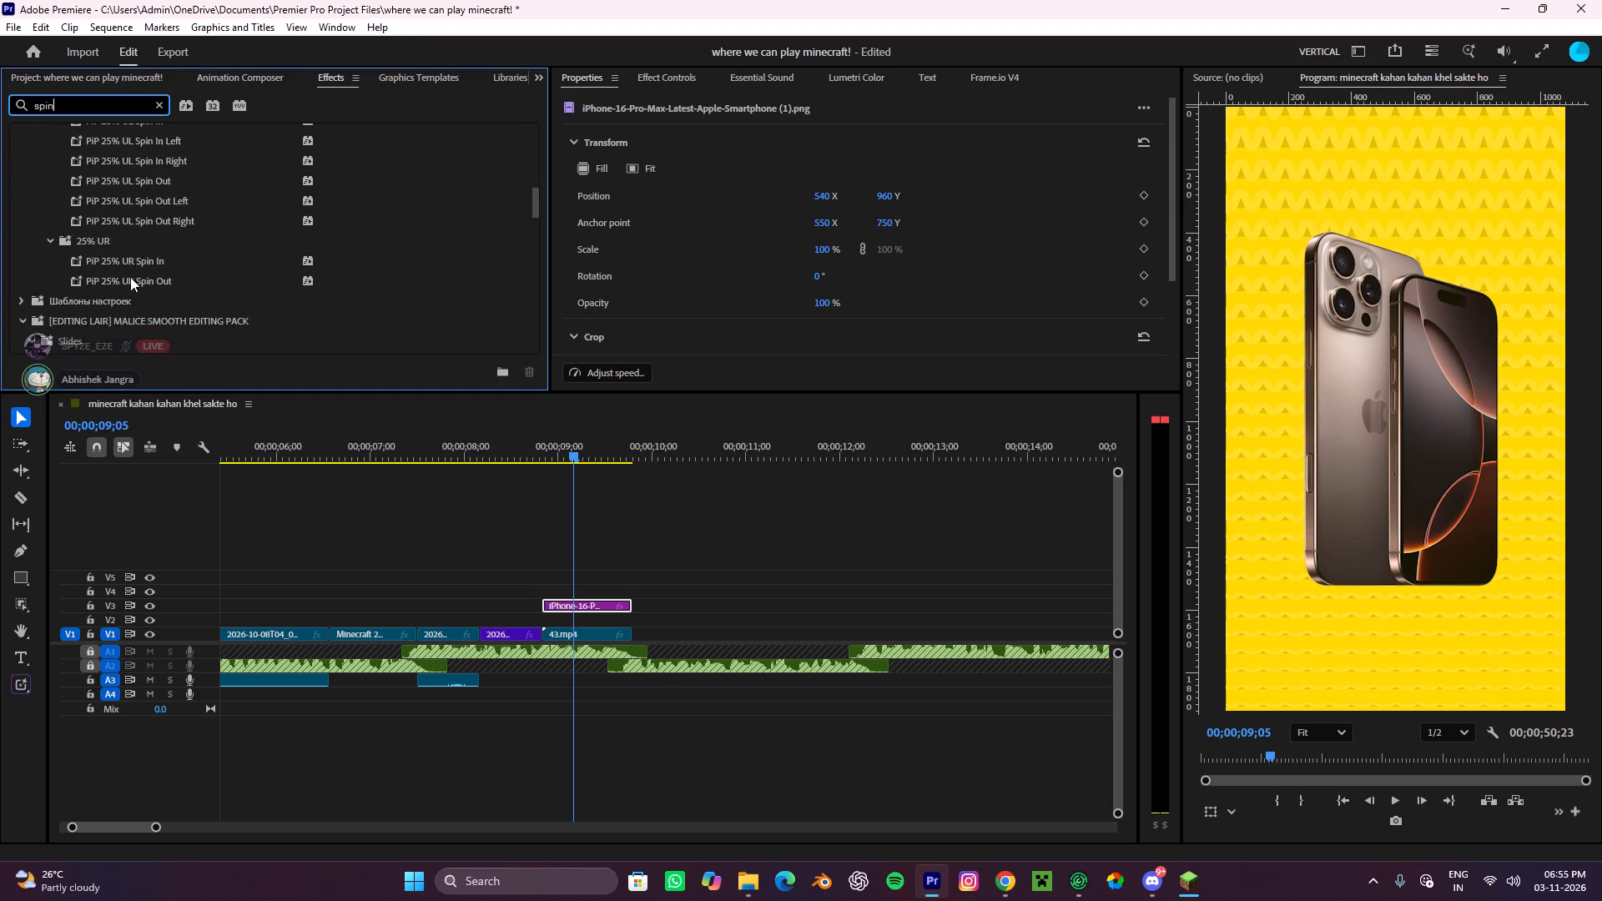
scroll(130, 277, "down", 4)
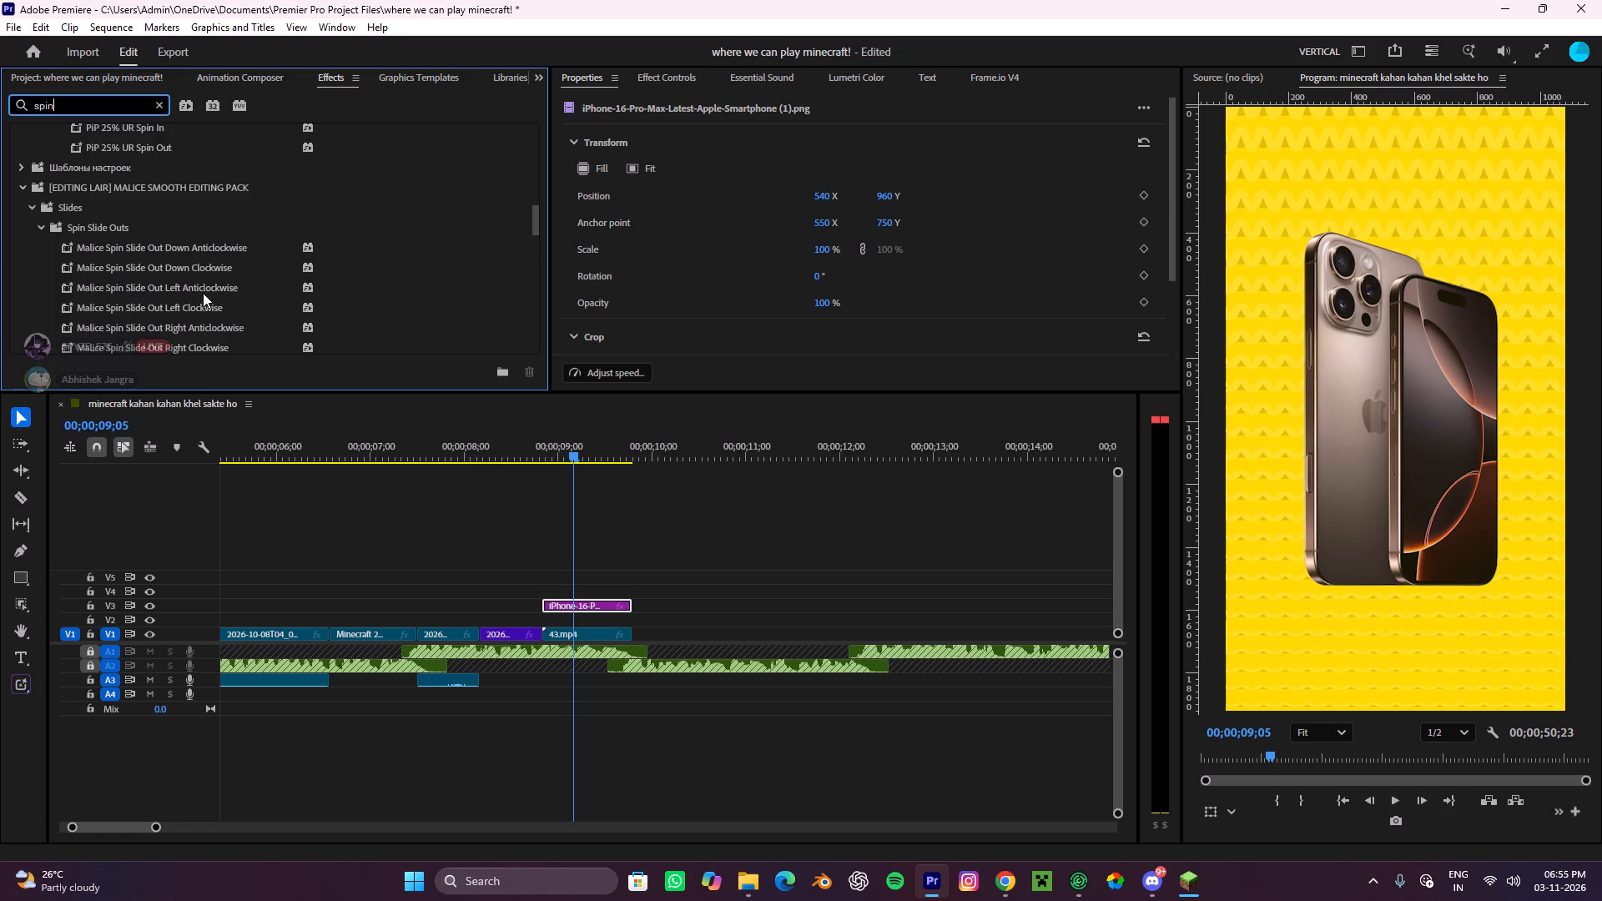
scroll(257, 299, "down", 14)
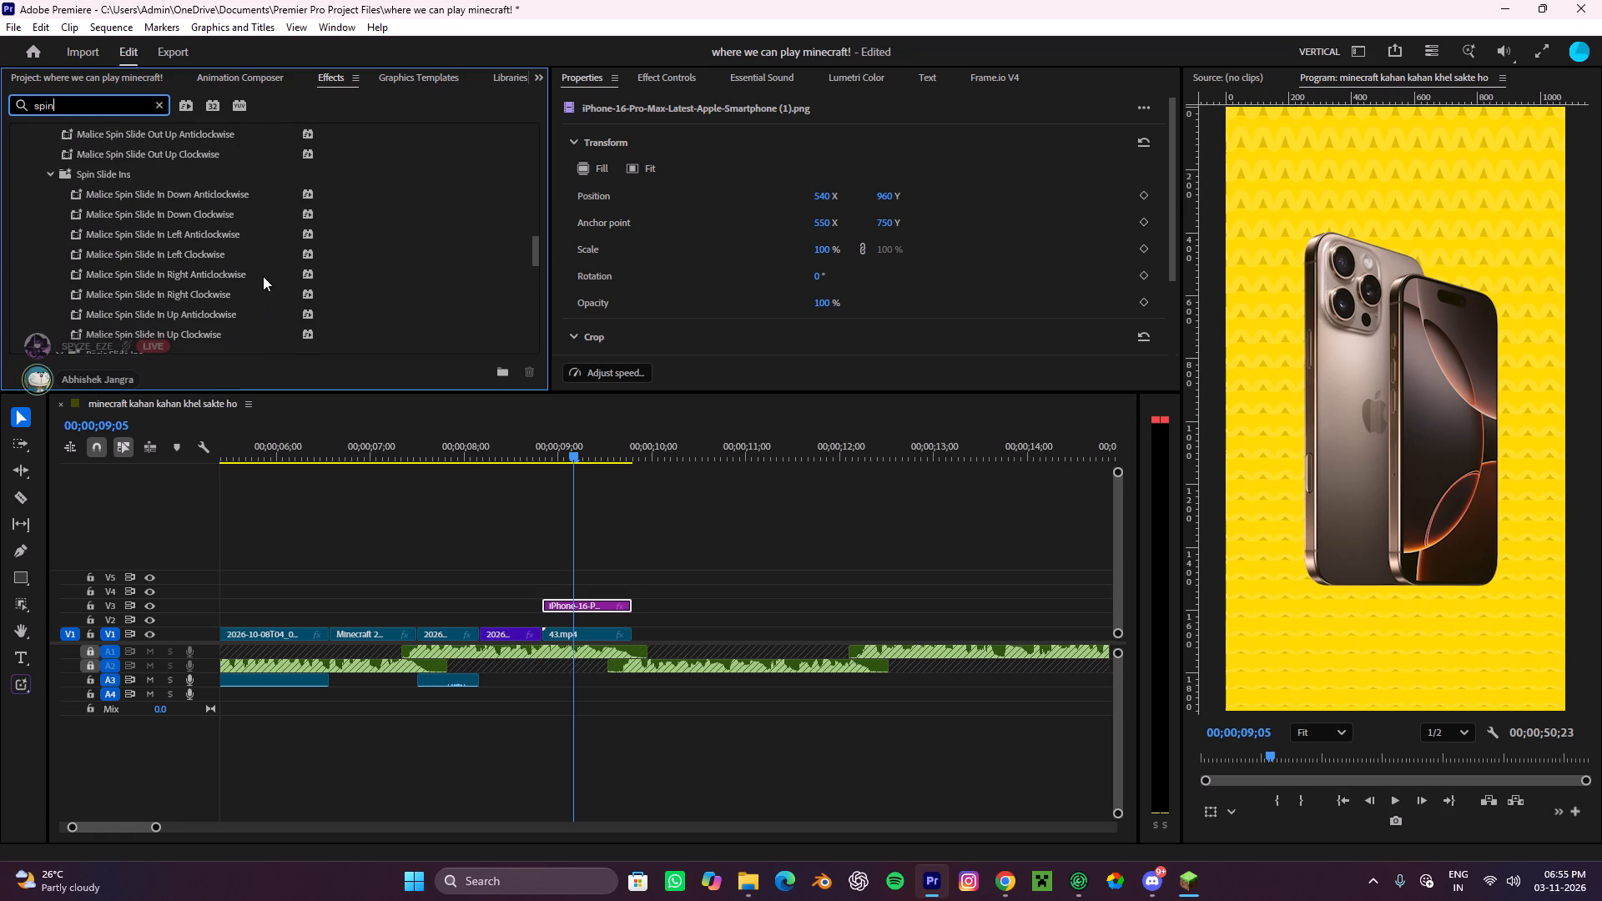
scroll(194, 223, "down", 8)
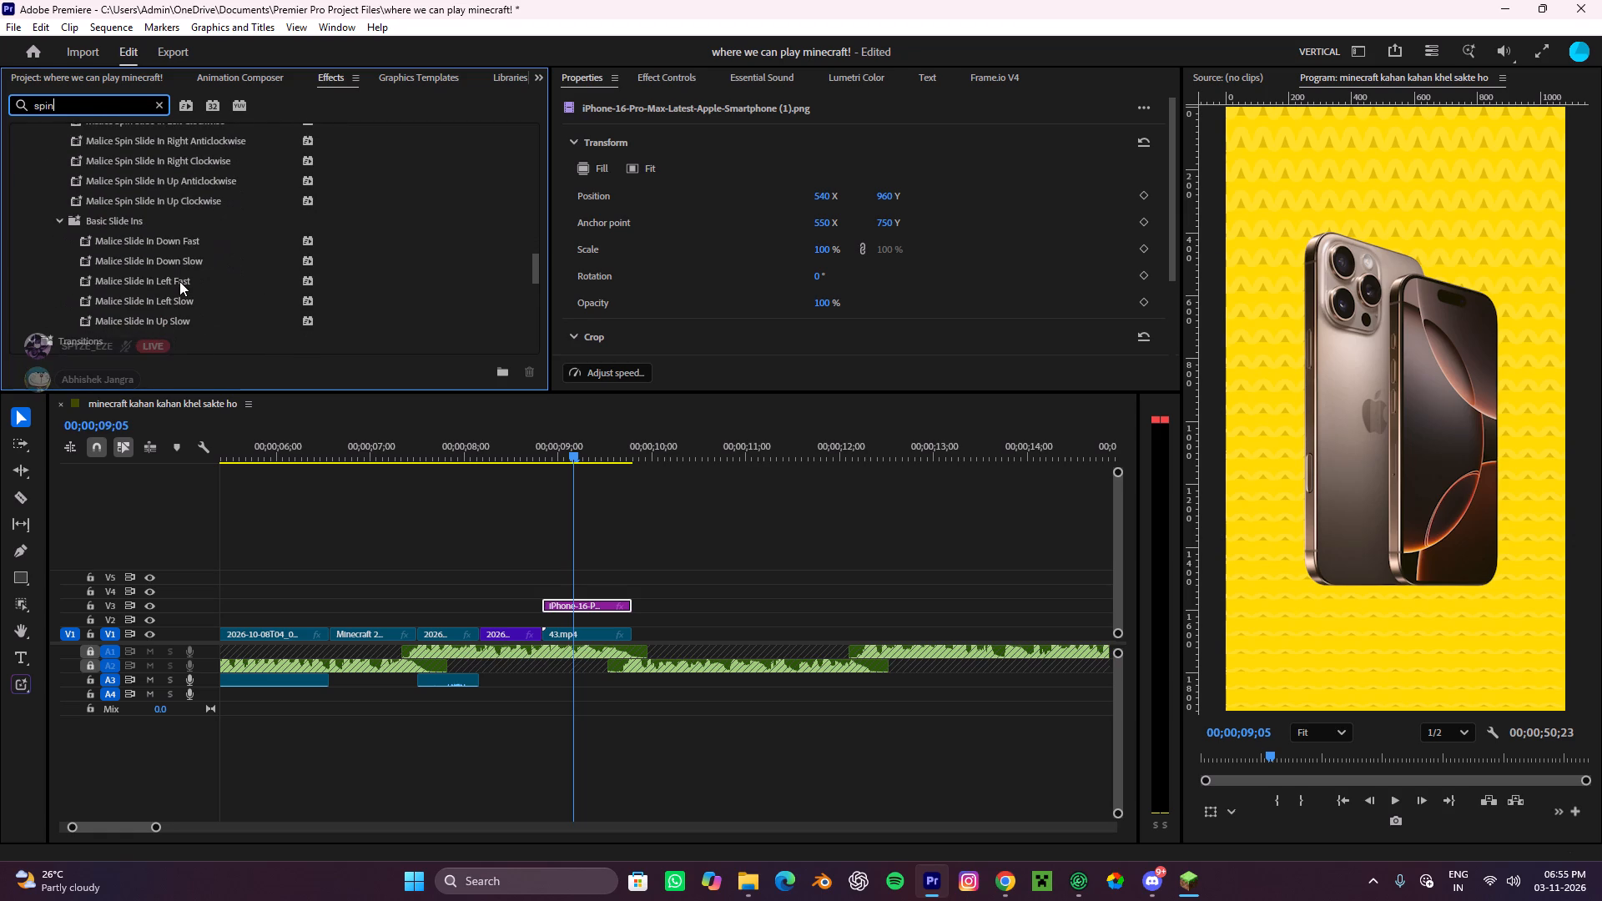
scroll(179, 281, "down", 12)
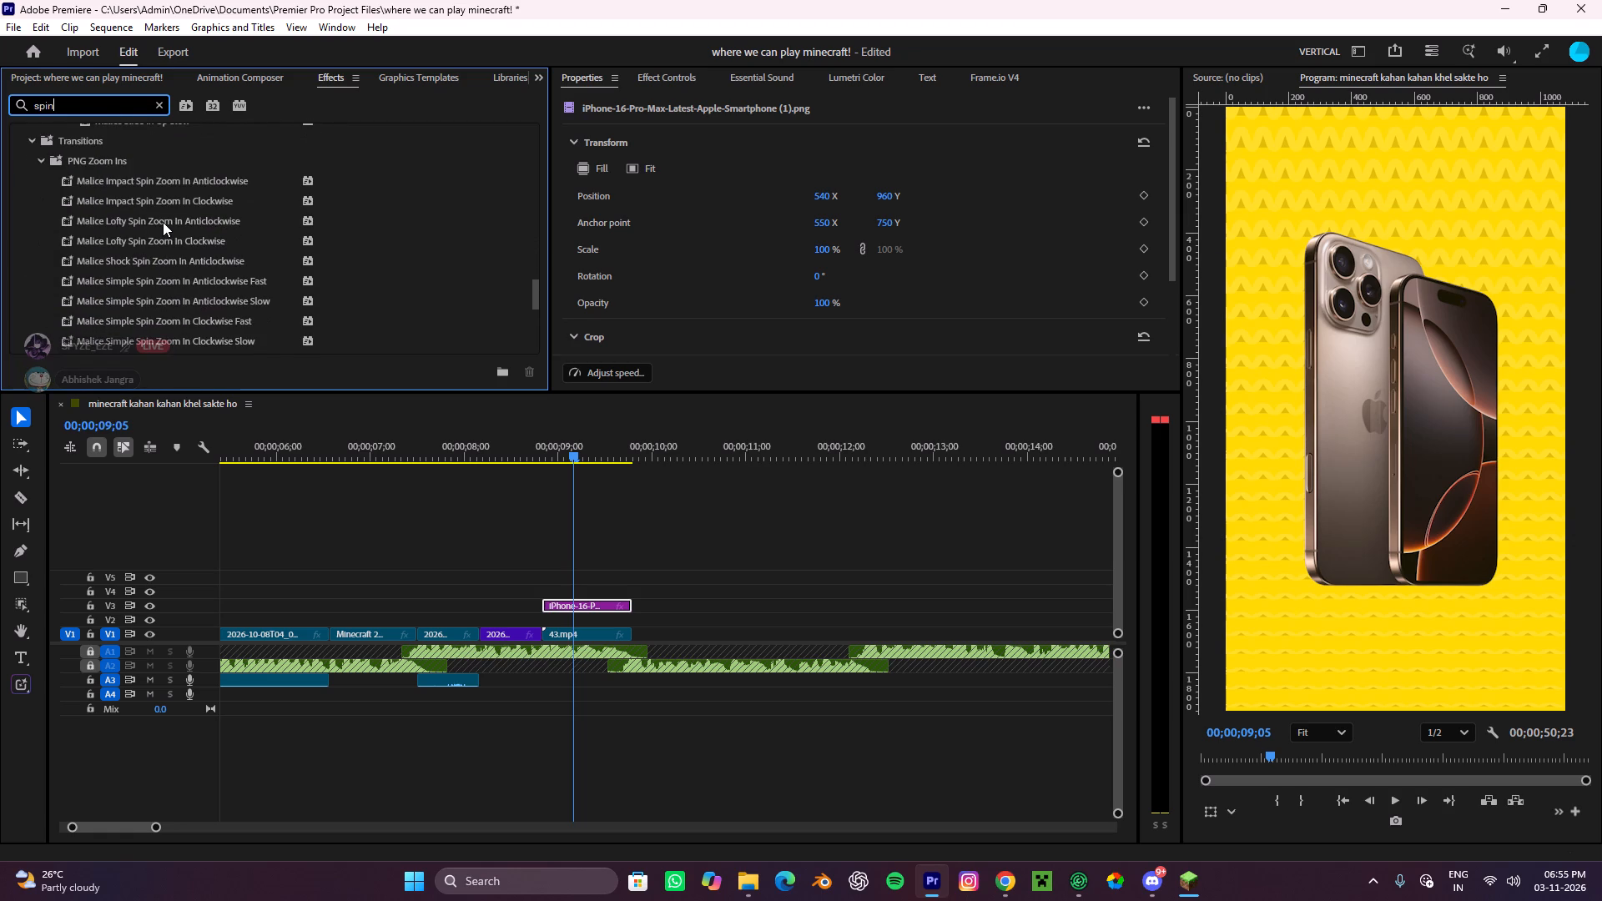
scroll(164, 290, "down", 7)
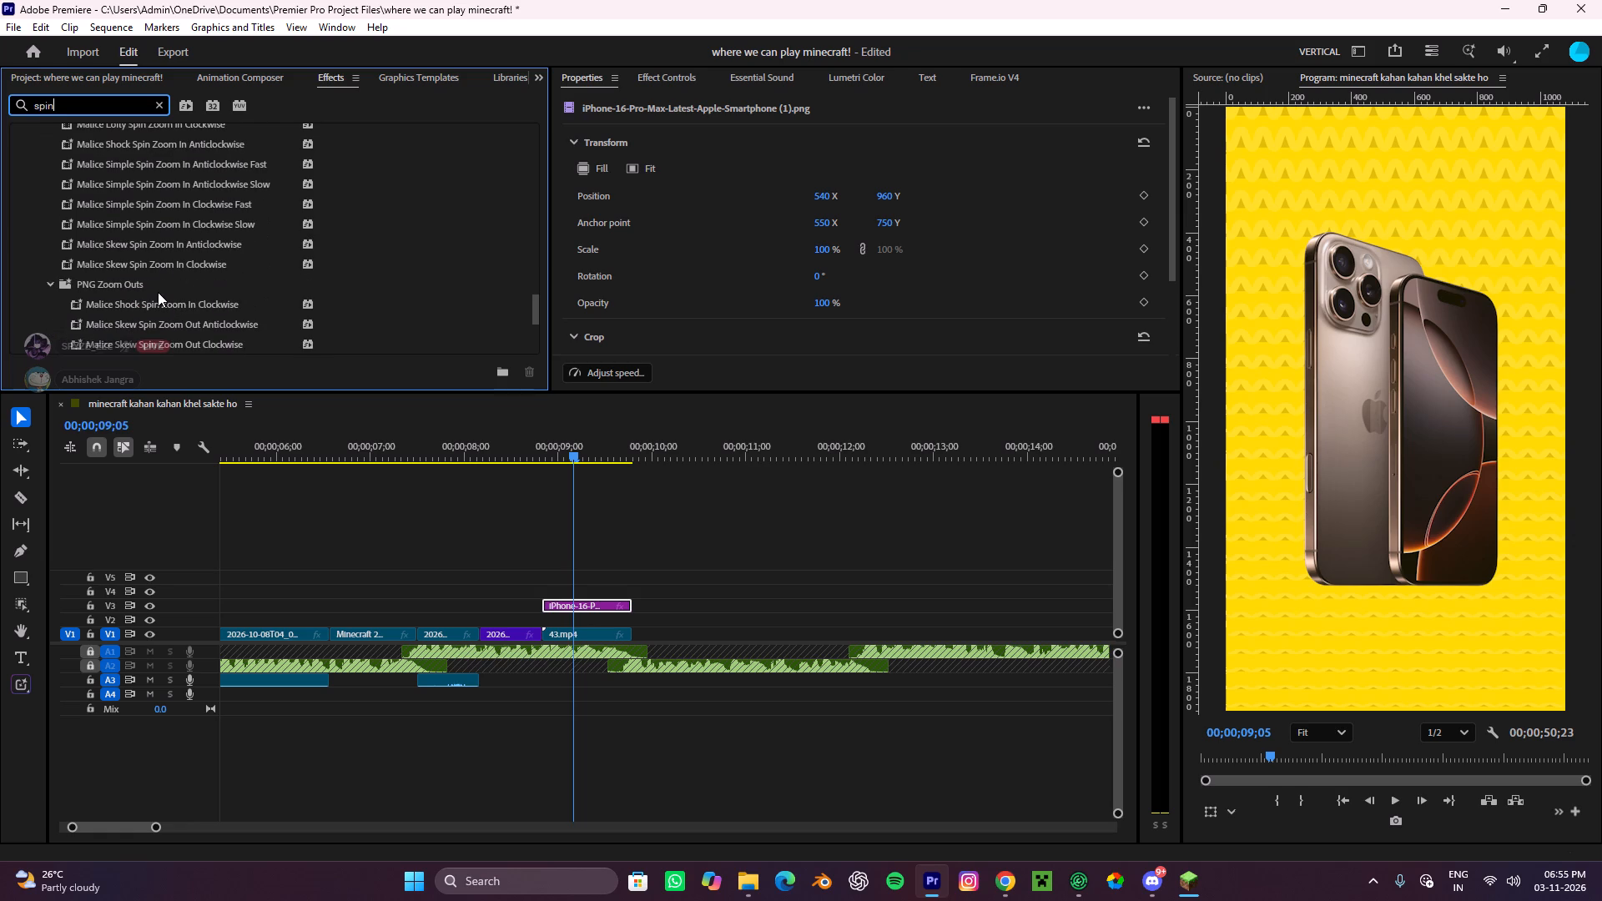
left_click_drag(114, 264, 540, 591)
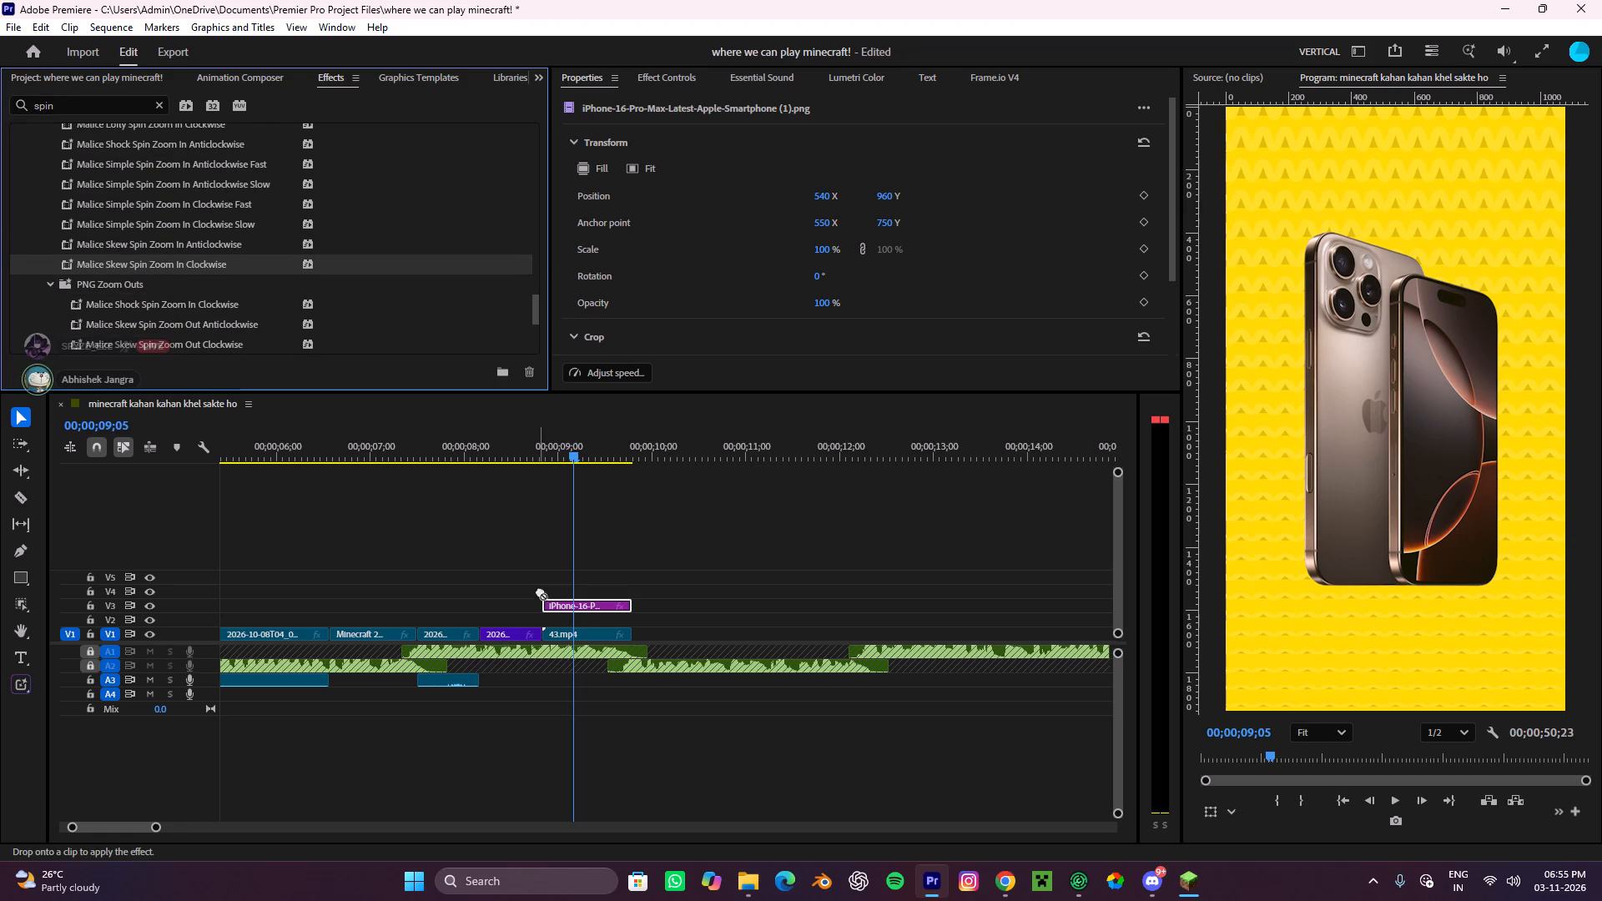
left_click_drag(540, 591, 572, 610)
Play back the iPhone section several times from the start of the image to check the spin zoom animation.
left_click_drag(575, 449, 534, 507)
key("space")
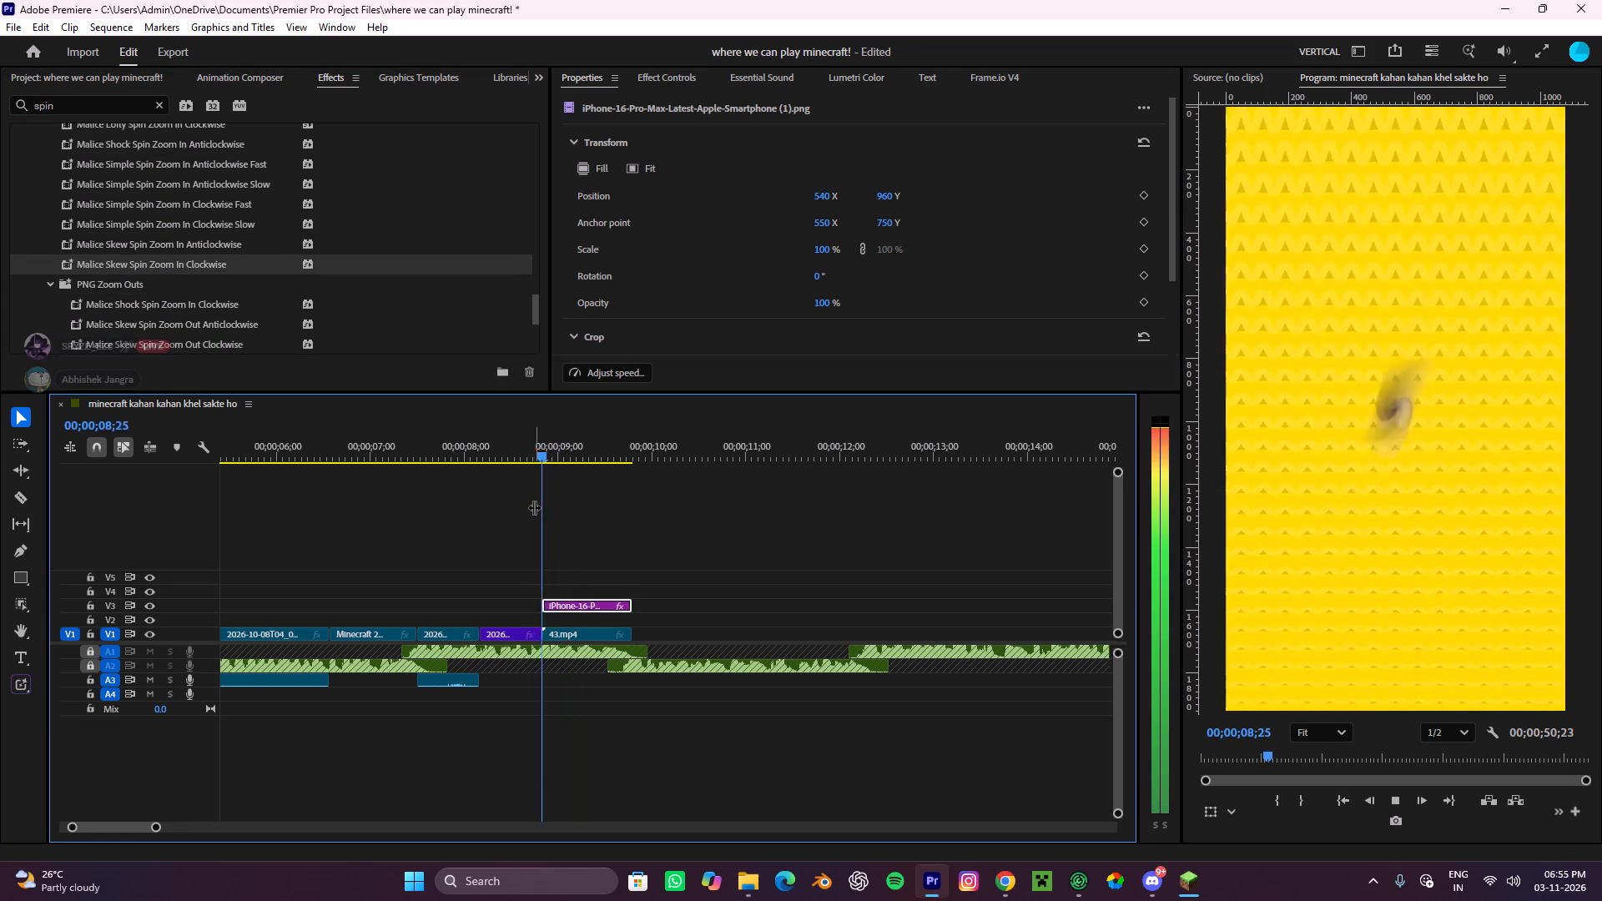
key("space")
left_click_drag(624, 450, 524, 547)
key("space")
key("space")
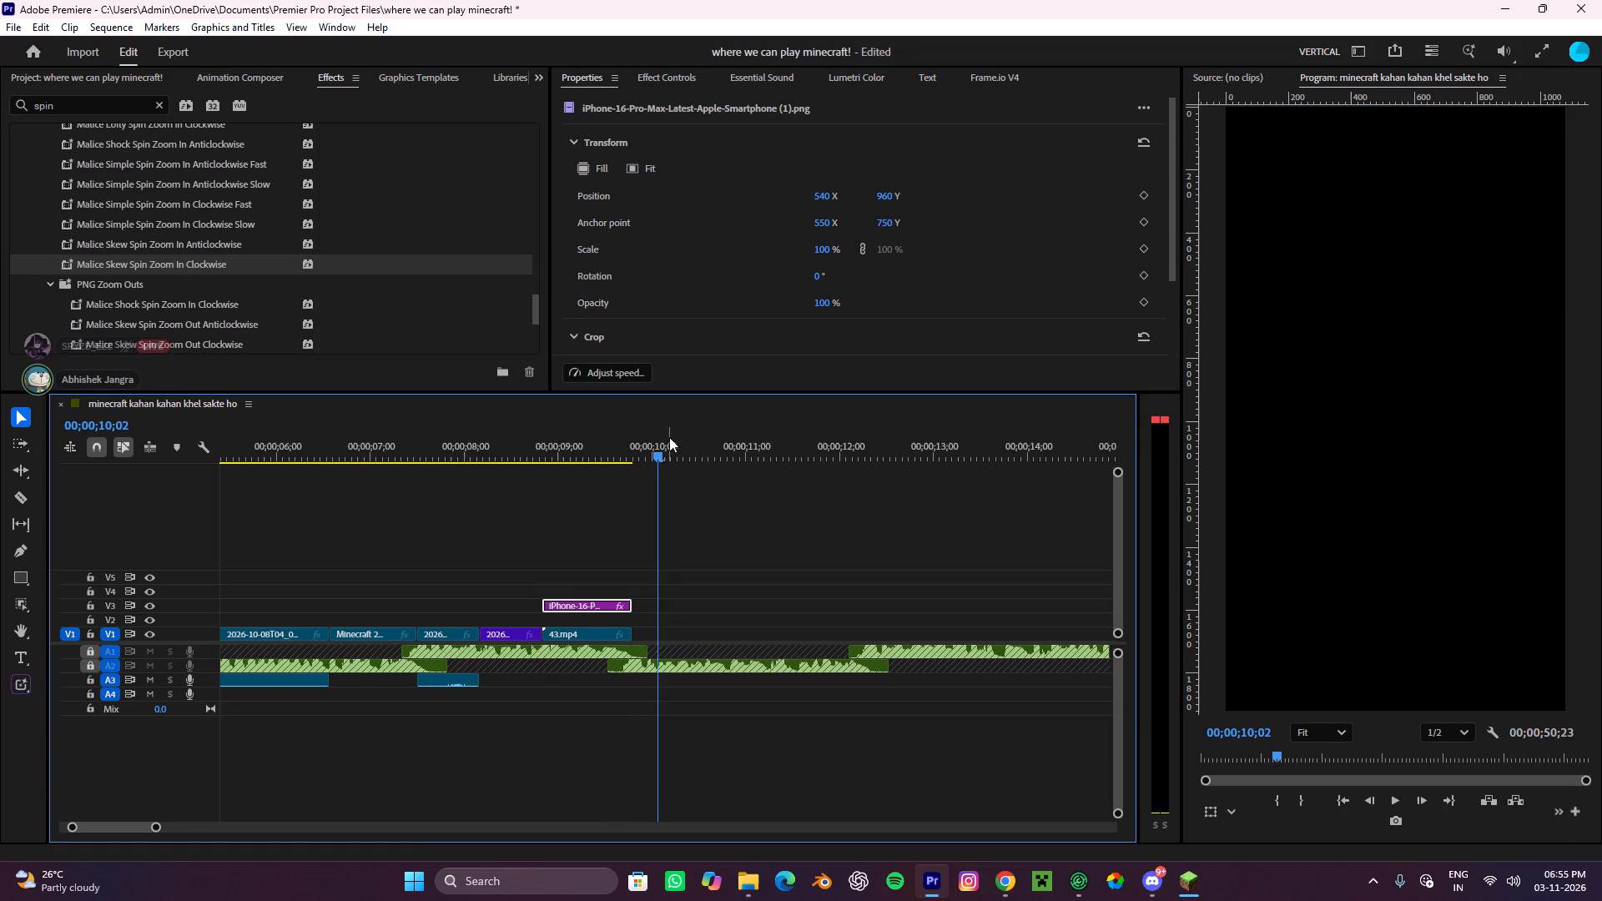
left_click_drag(662, 440, 516, 546)
key("space")
scroll(569, 549, "down", 4, "alt")
key("space")
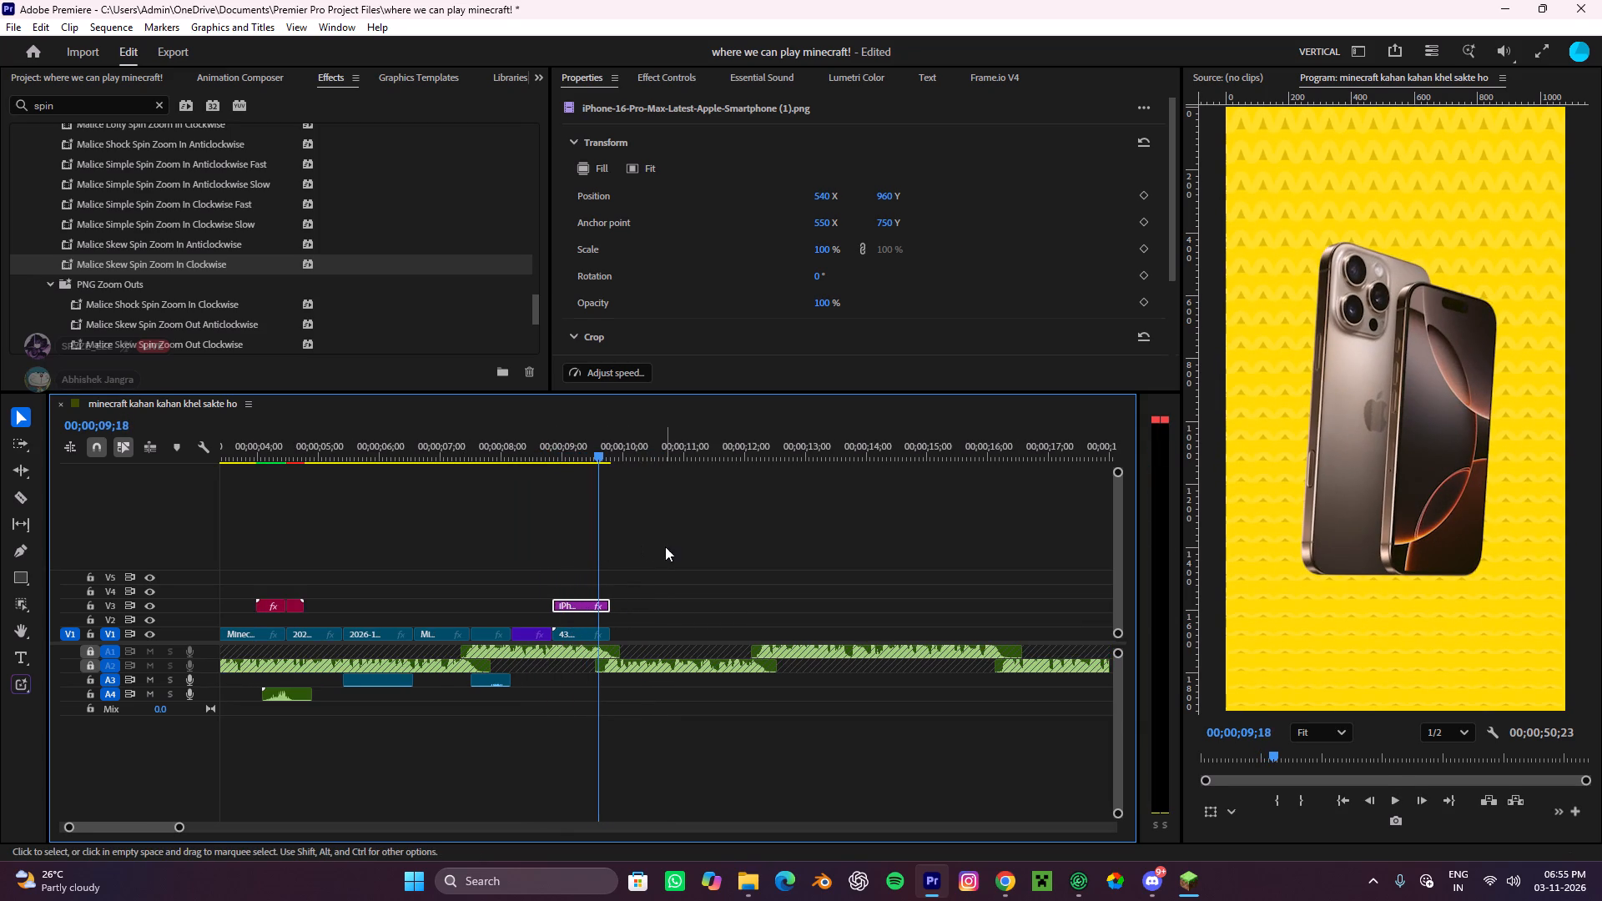
Duplicate the animated iPhone image clip from V3 onto V4, directly above the original.
left_click(665, 546)
left_click(572, 602)
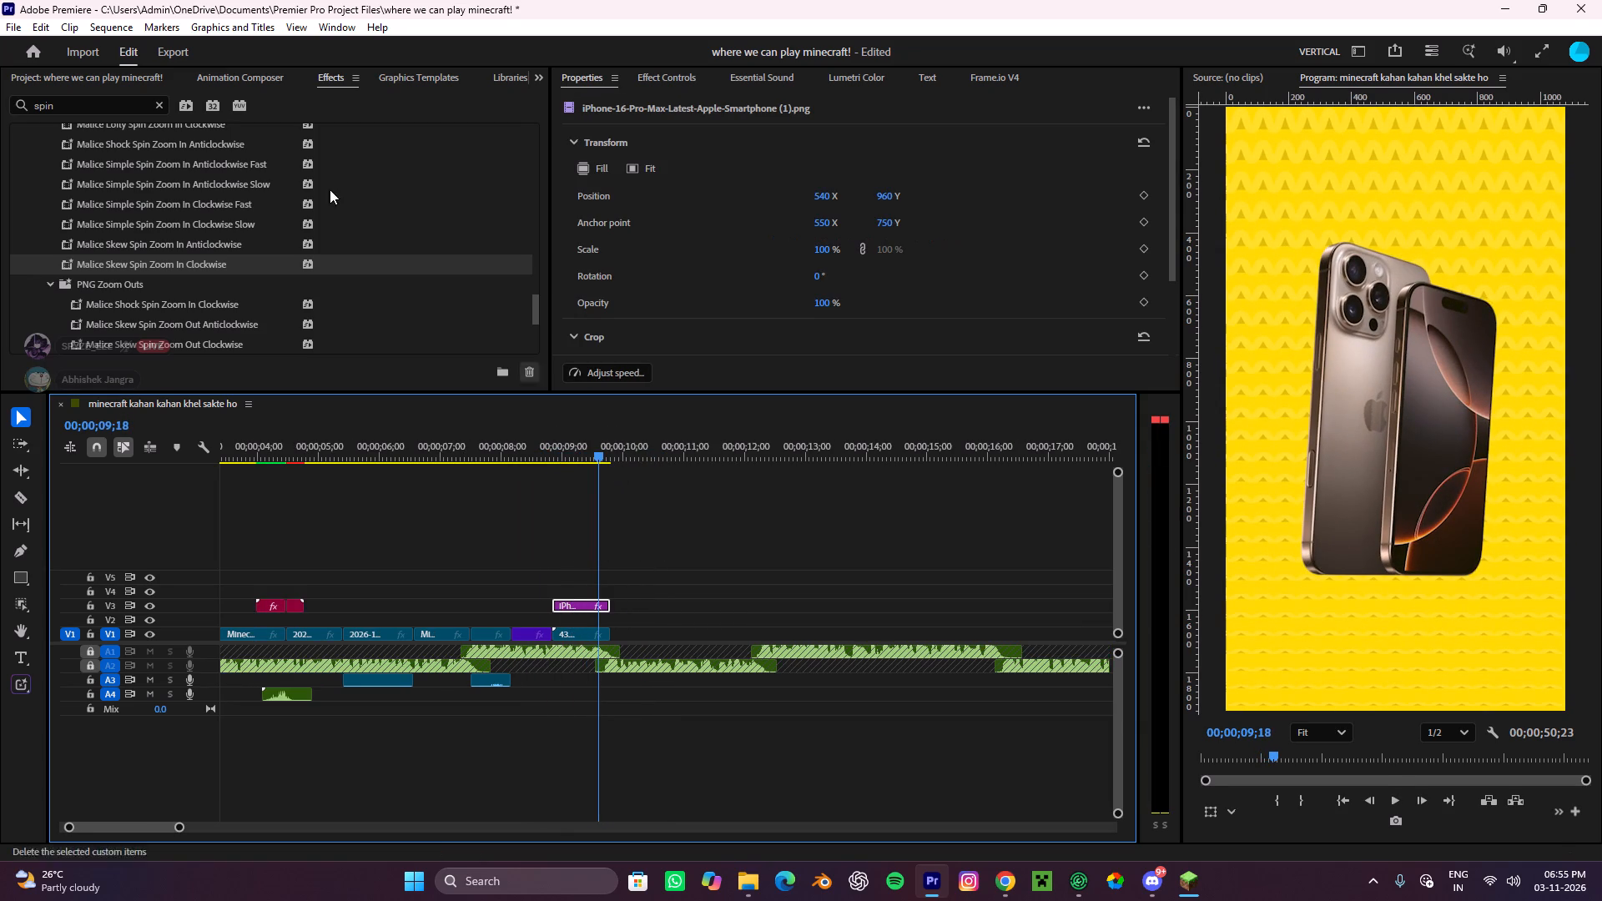
left_click_drag(579, 600, 579, 592, "alt")
left_click(570, 590)
Split the iPhone copy on V4 at about 00;00;09;03 and remove the part before the cut.
scroll(579, 577, "up", 7, "alt")
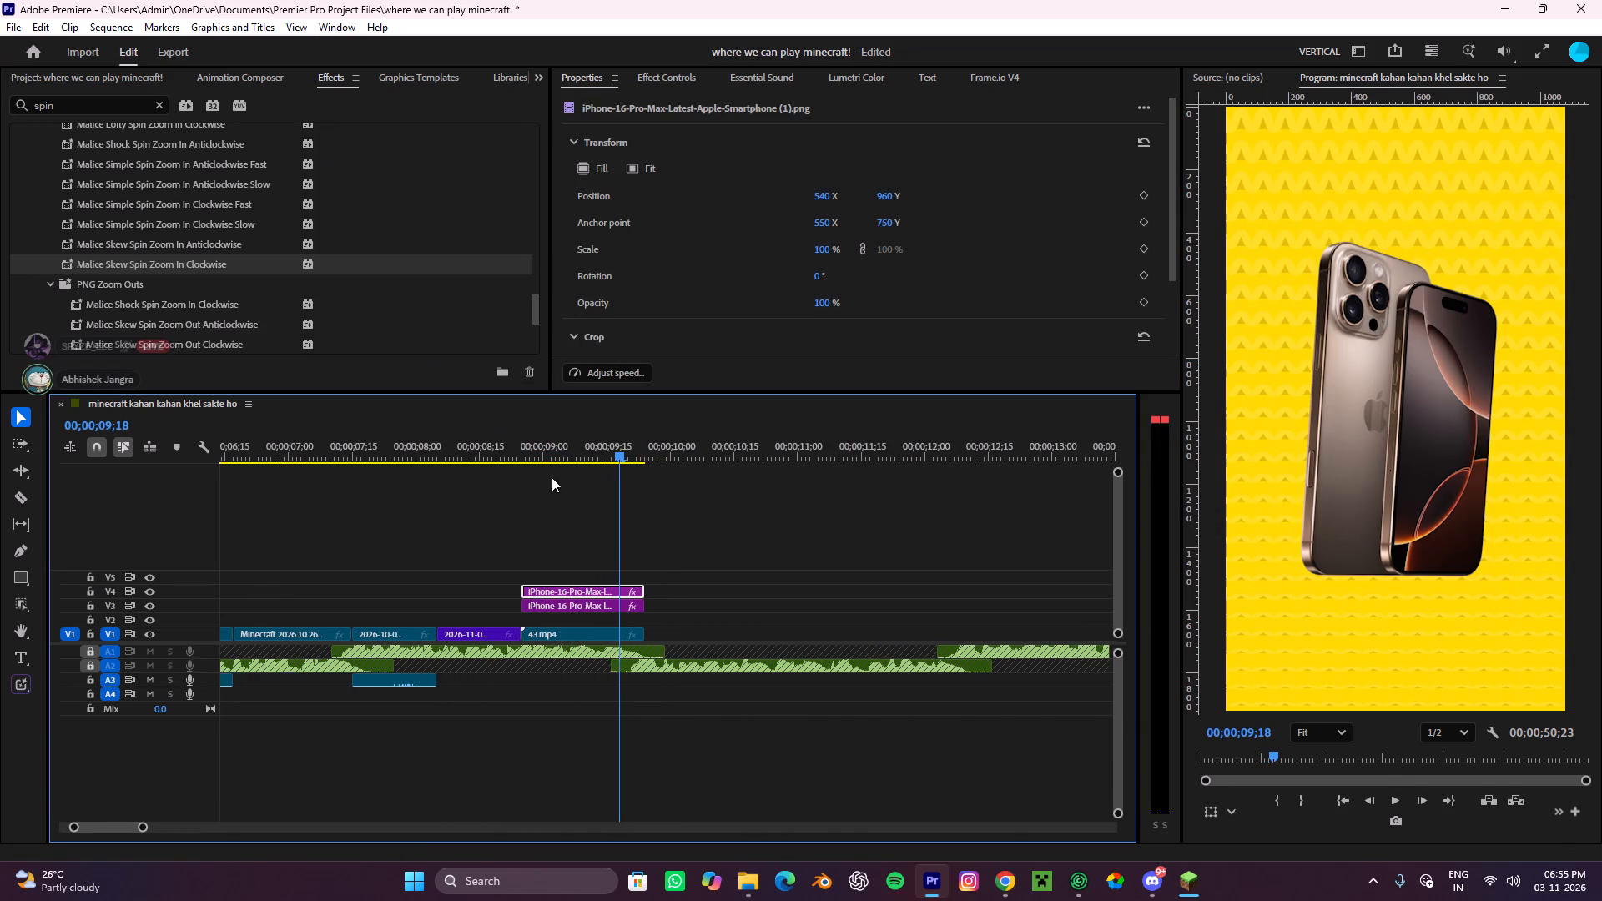
key("c")
left_click(556, 591)
key("v")
left_click_drag(543, 564, 542, 591)
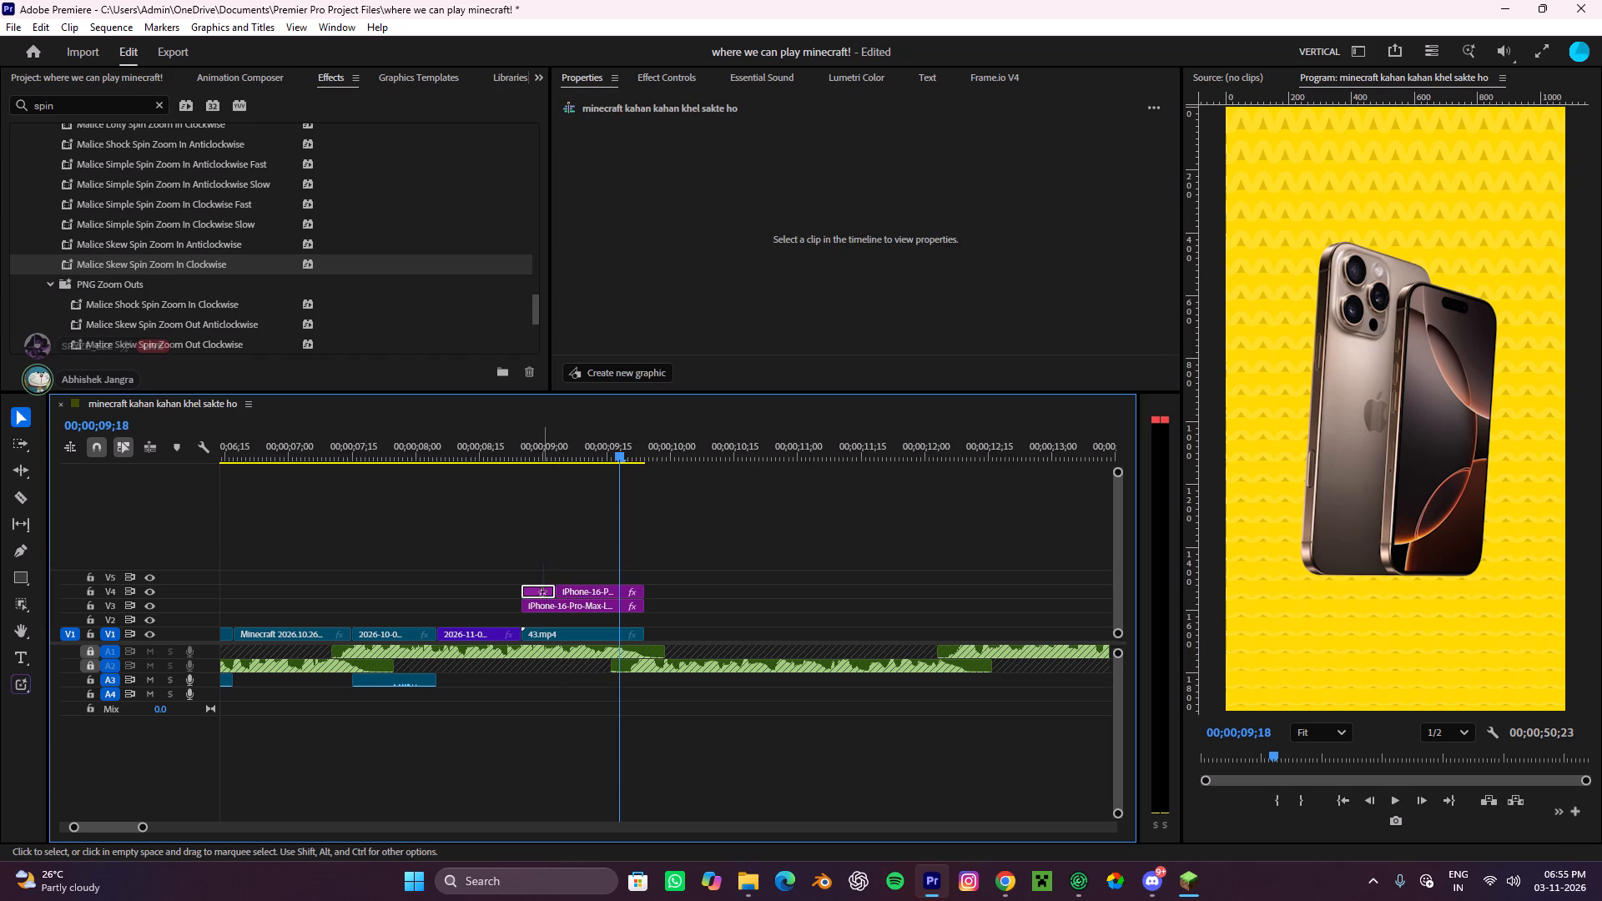
left_click_drag(542, 591, 542, 594)
key("ctrl+x")
Search the effects for "neon wipe" and apply the Neon Wipe transition to the start of the iPhone copy on V4.
left_click(571, 591)
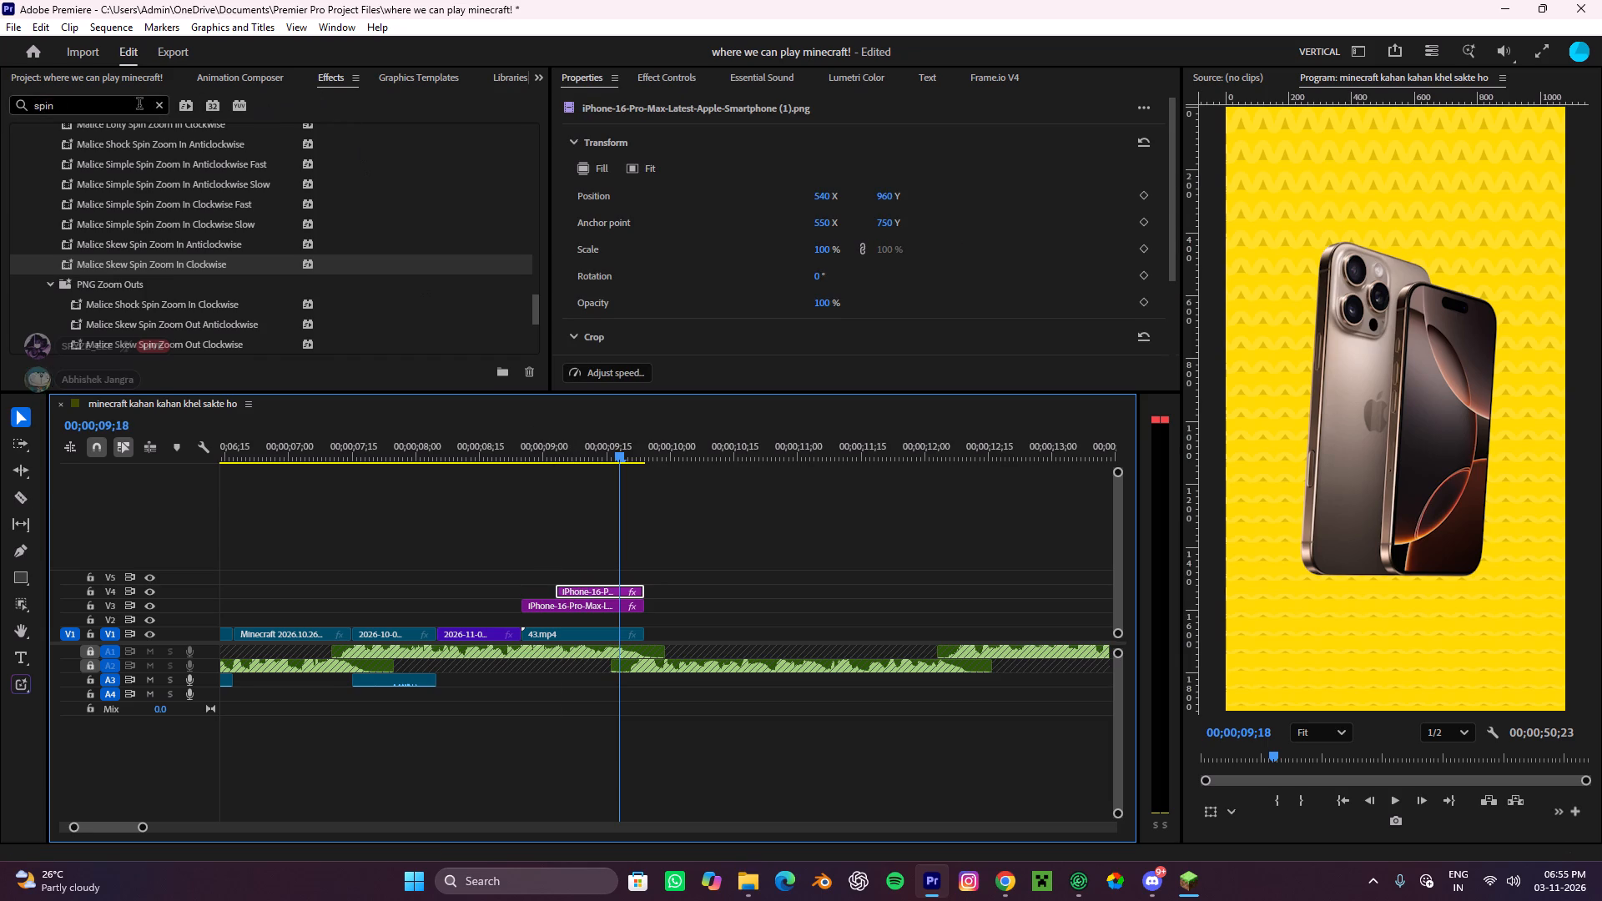
left_click_drag(139, 105, 0, 127)
type("neon wip[")
key("BackSpace")
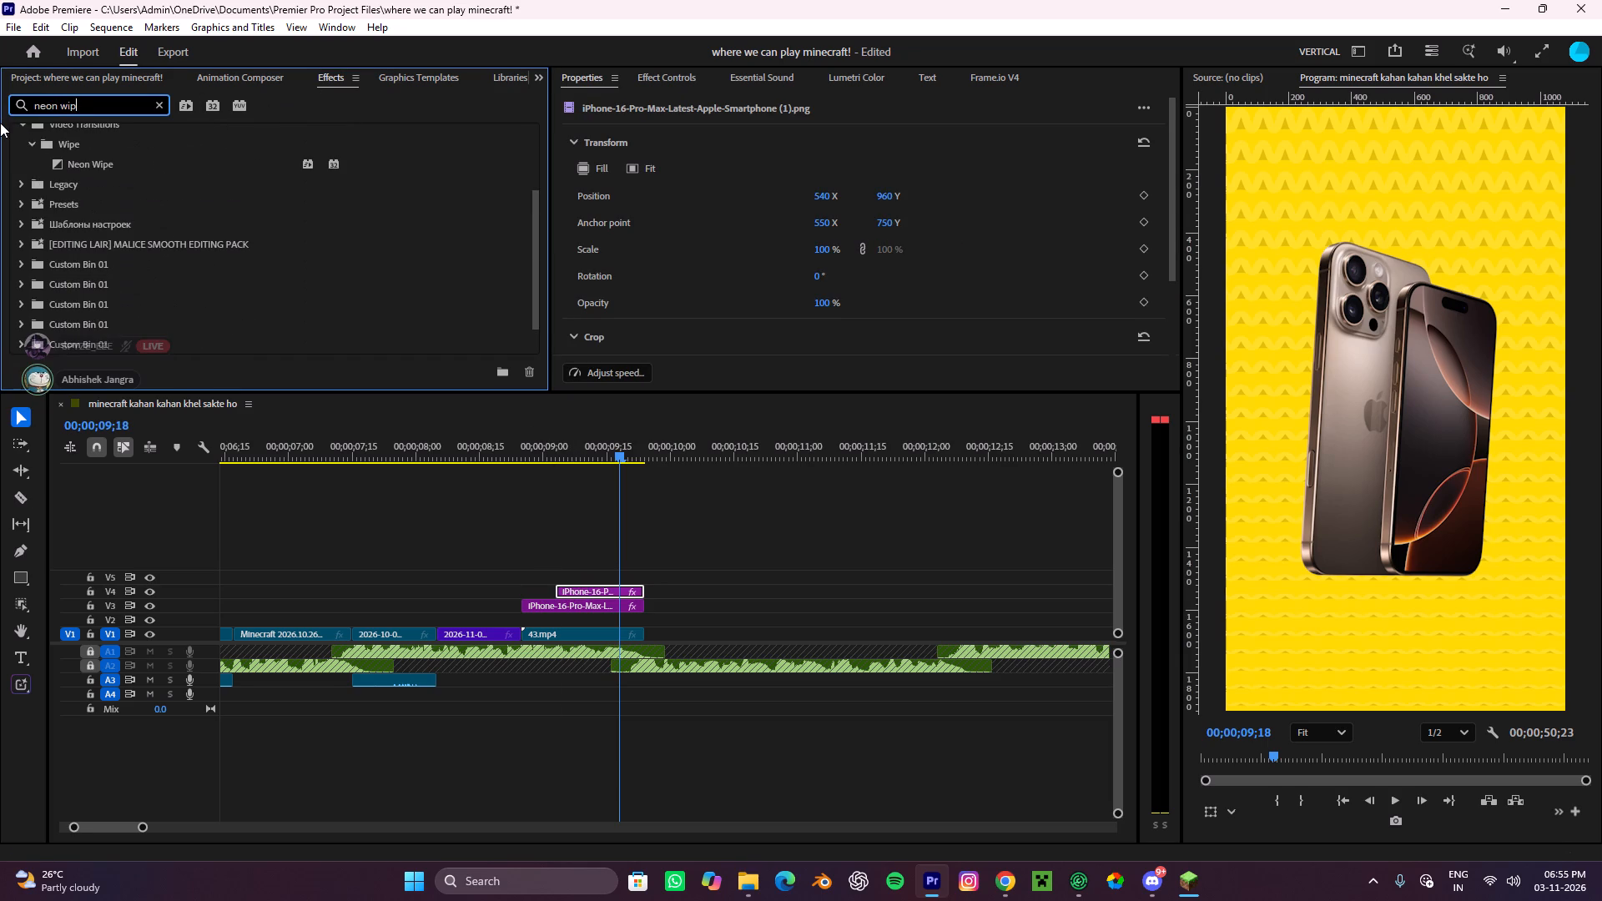
key("e")
left_click_drag(58, 164, 555, 581)
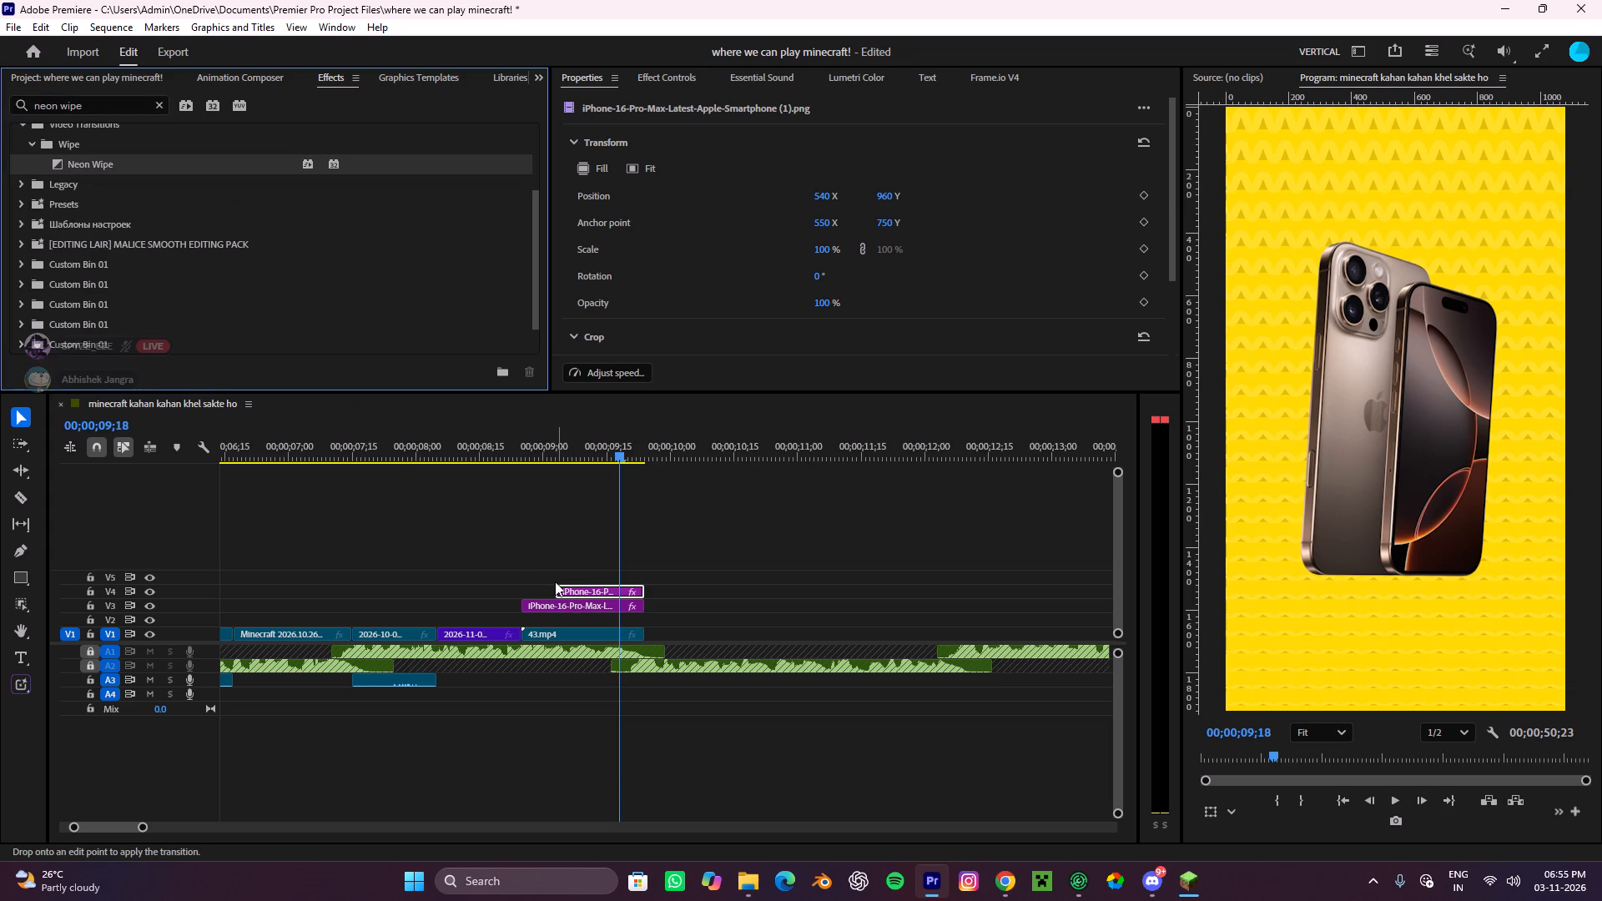
left_click_drag(555, 581, 568, 586)
Play back the iPhone section to check the Neon Wipe over the spinning phone.
left_click(697, 561)
left_click_drag(631, 451, 483, 496)
key("space")
key("space")
left_click(787, 586)
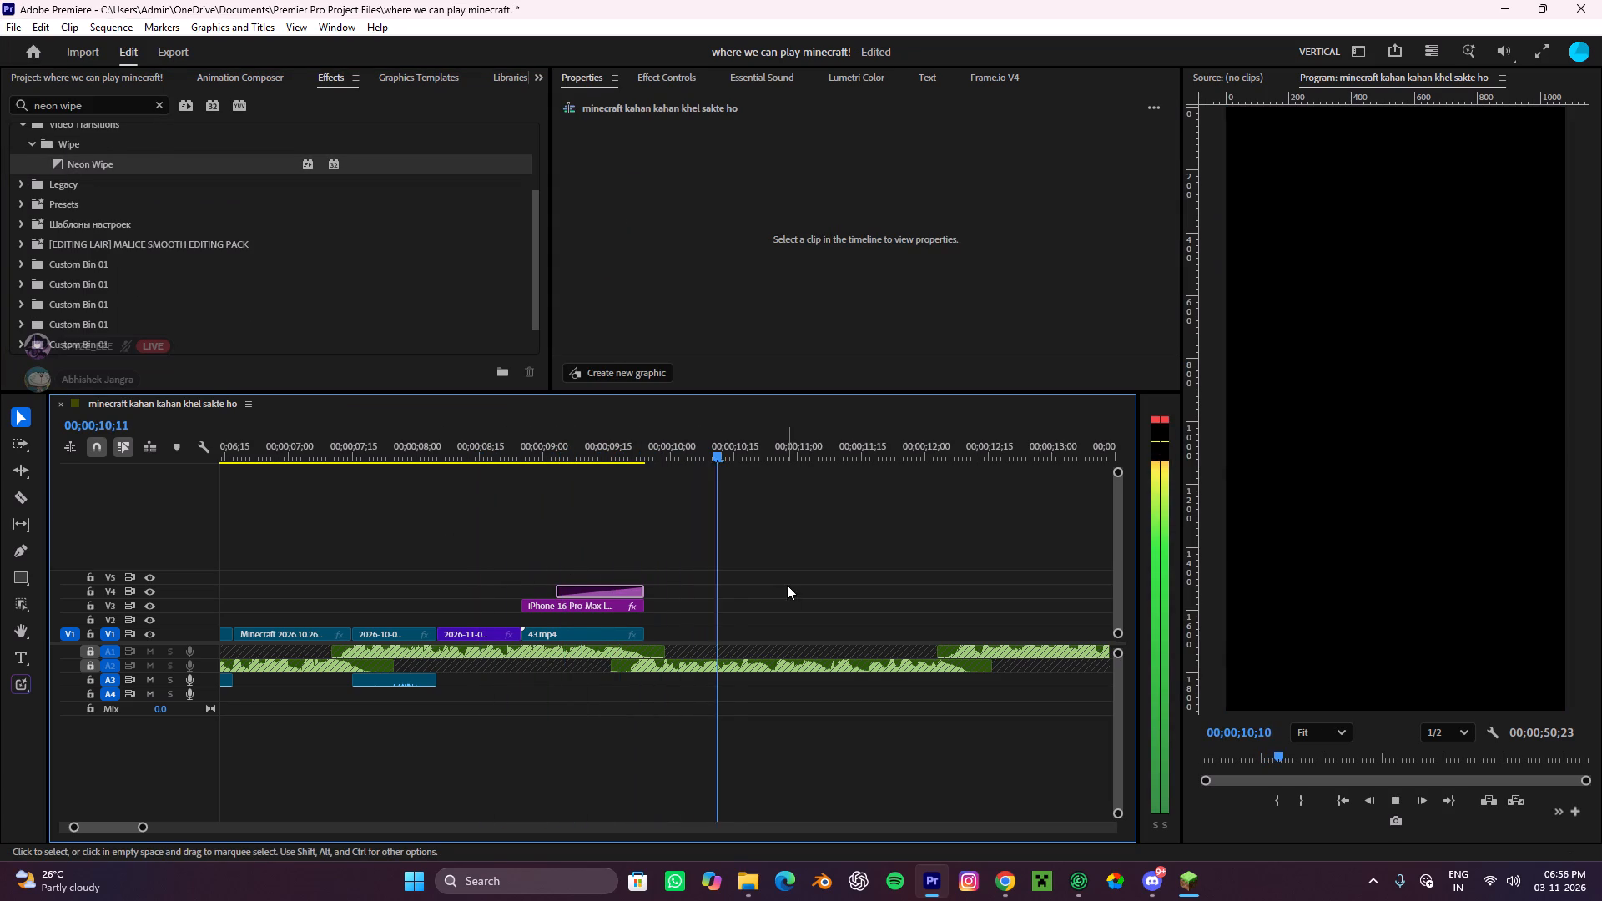
key("space")
Extend the start of the iPhone copy on V4 back to about 00;00;08;27.
left_click(599, 596)
left_click_drag(713, 452, 568, 521)
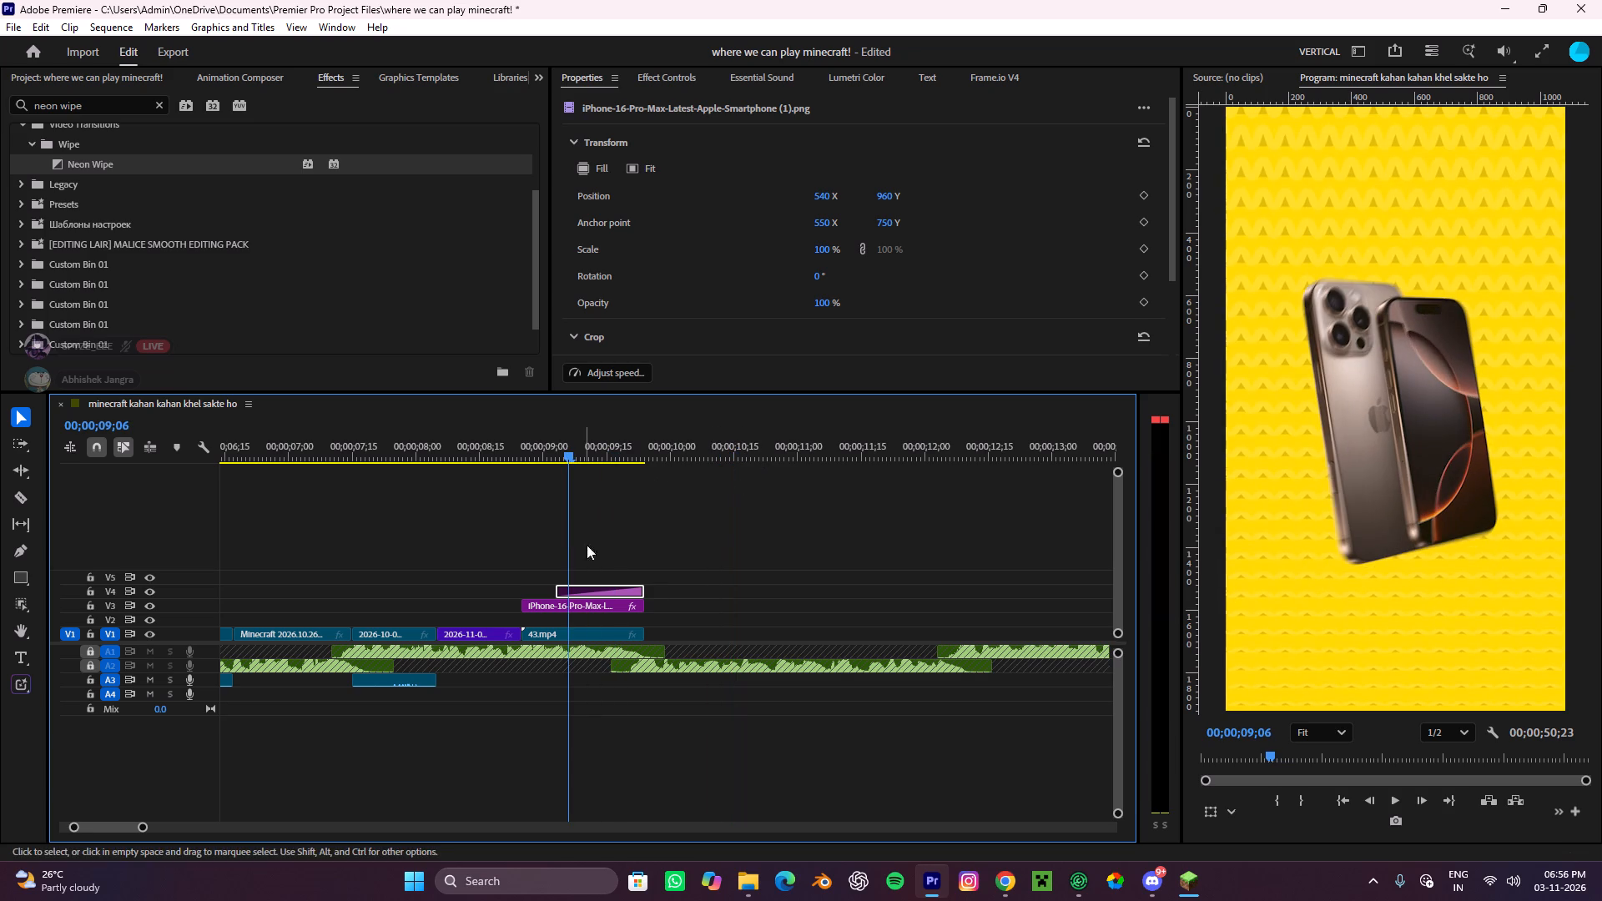
left_click_drag(552, 591, 534, 602)
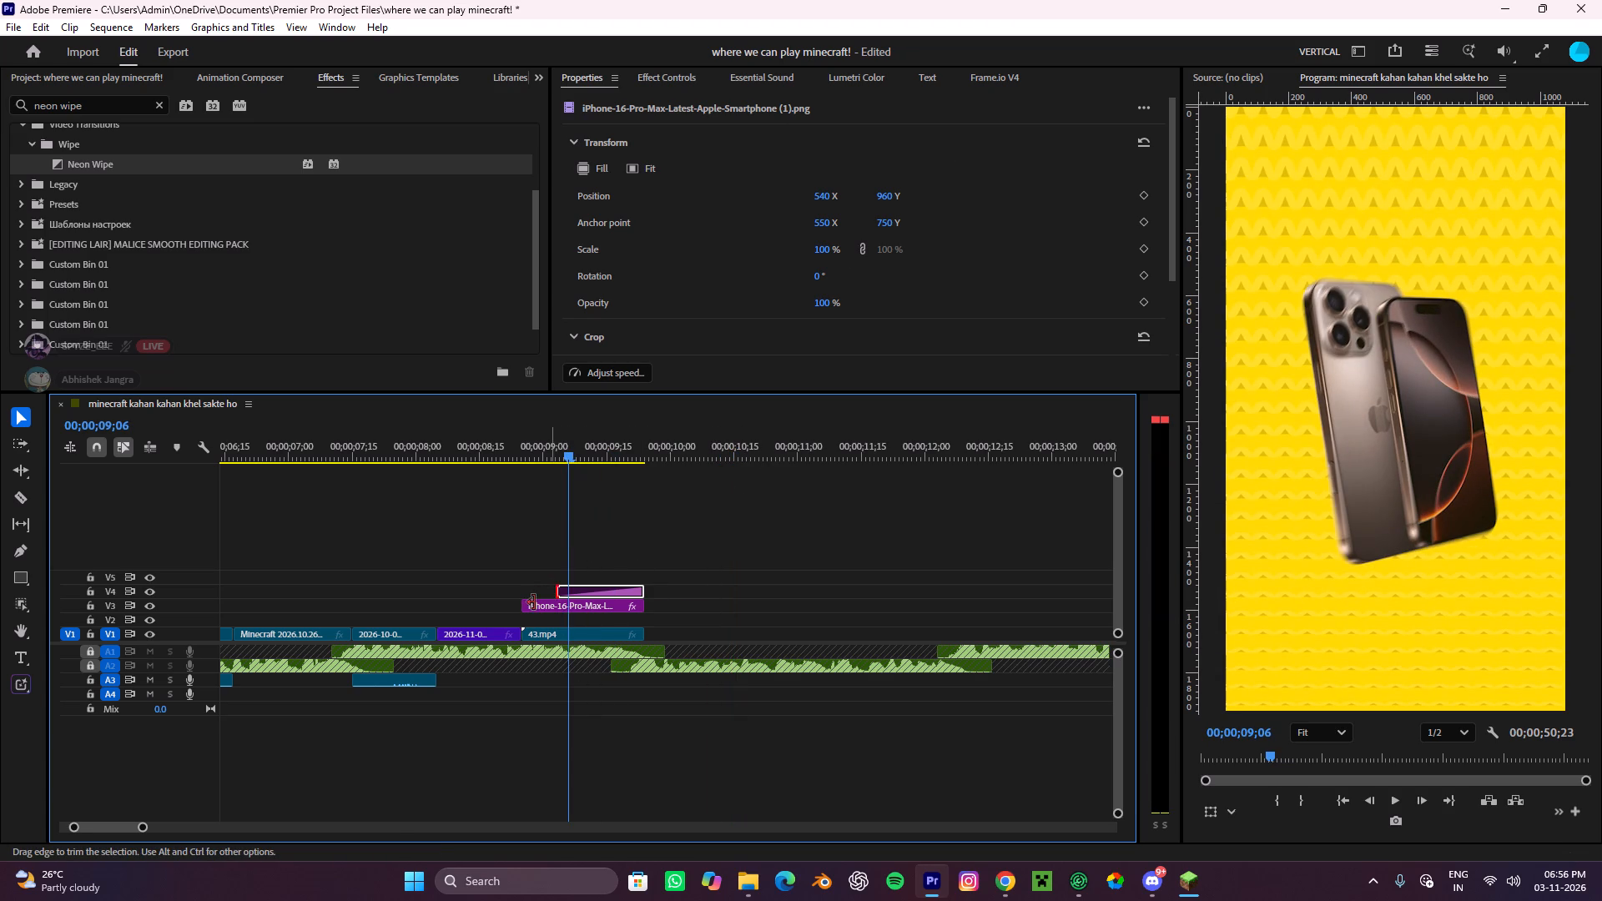
left_click_drag(534, 602, 526, 609)
Lengthen the Neon Wipe transition on V4 so it reaches the end of the iPhone copy.
left_click(613, 593)
left_click(601, 590)
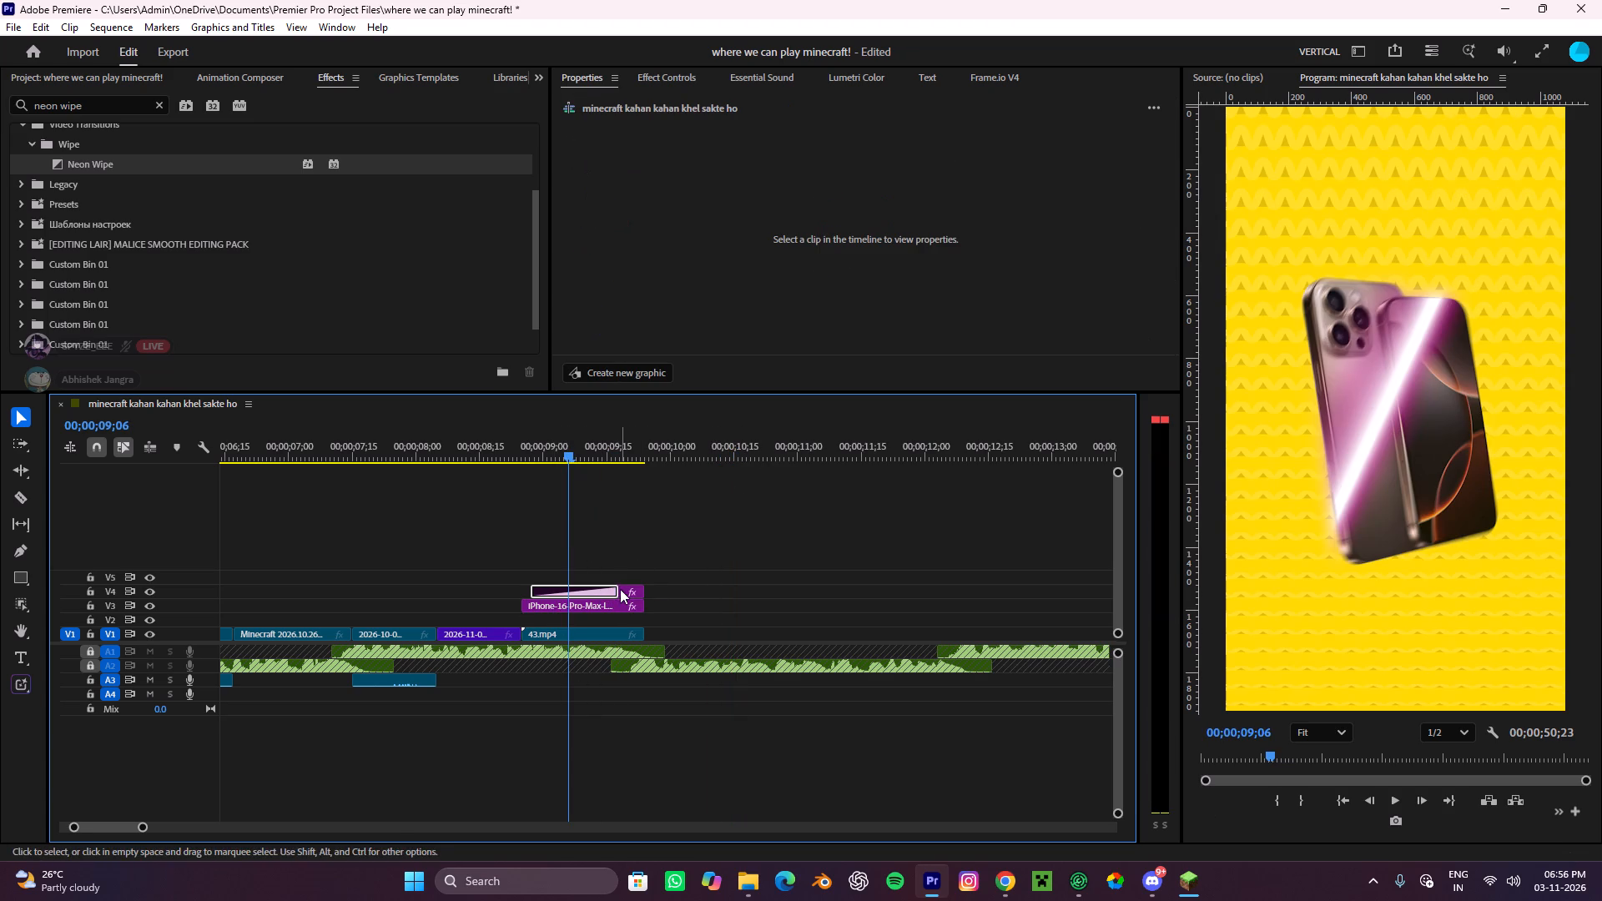
left_click_drag(613, 594, 659, 594)
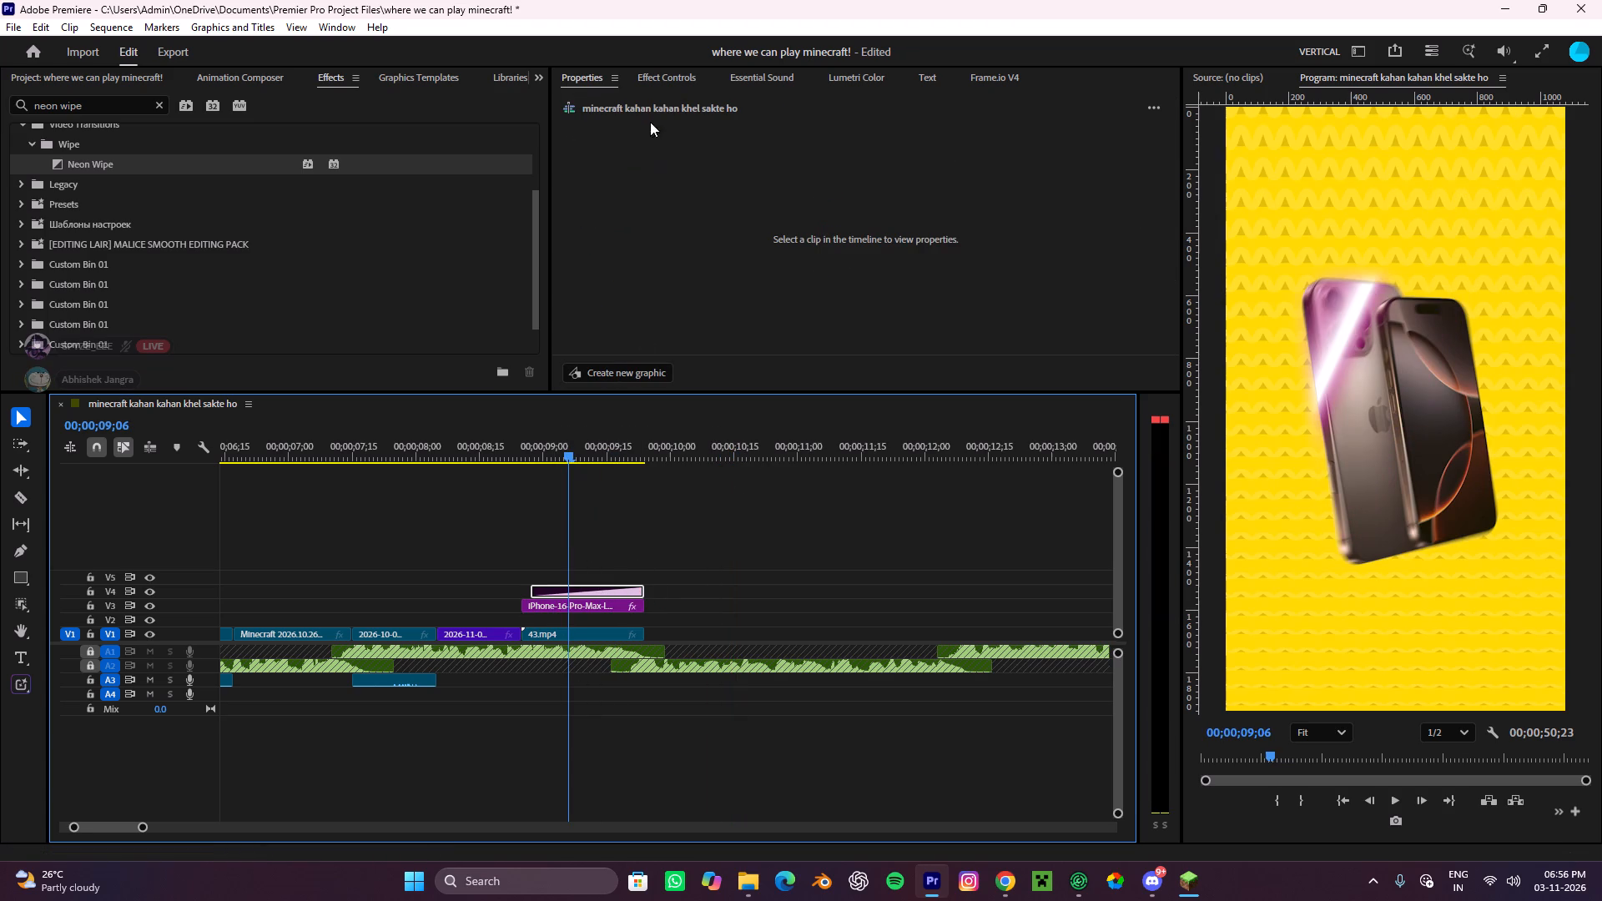
Set the Neon Wipe transition's colour to white (FFFFFF).
left_click(685, 74)
scroll(661, 245, "down", 10)
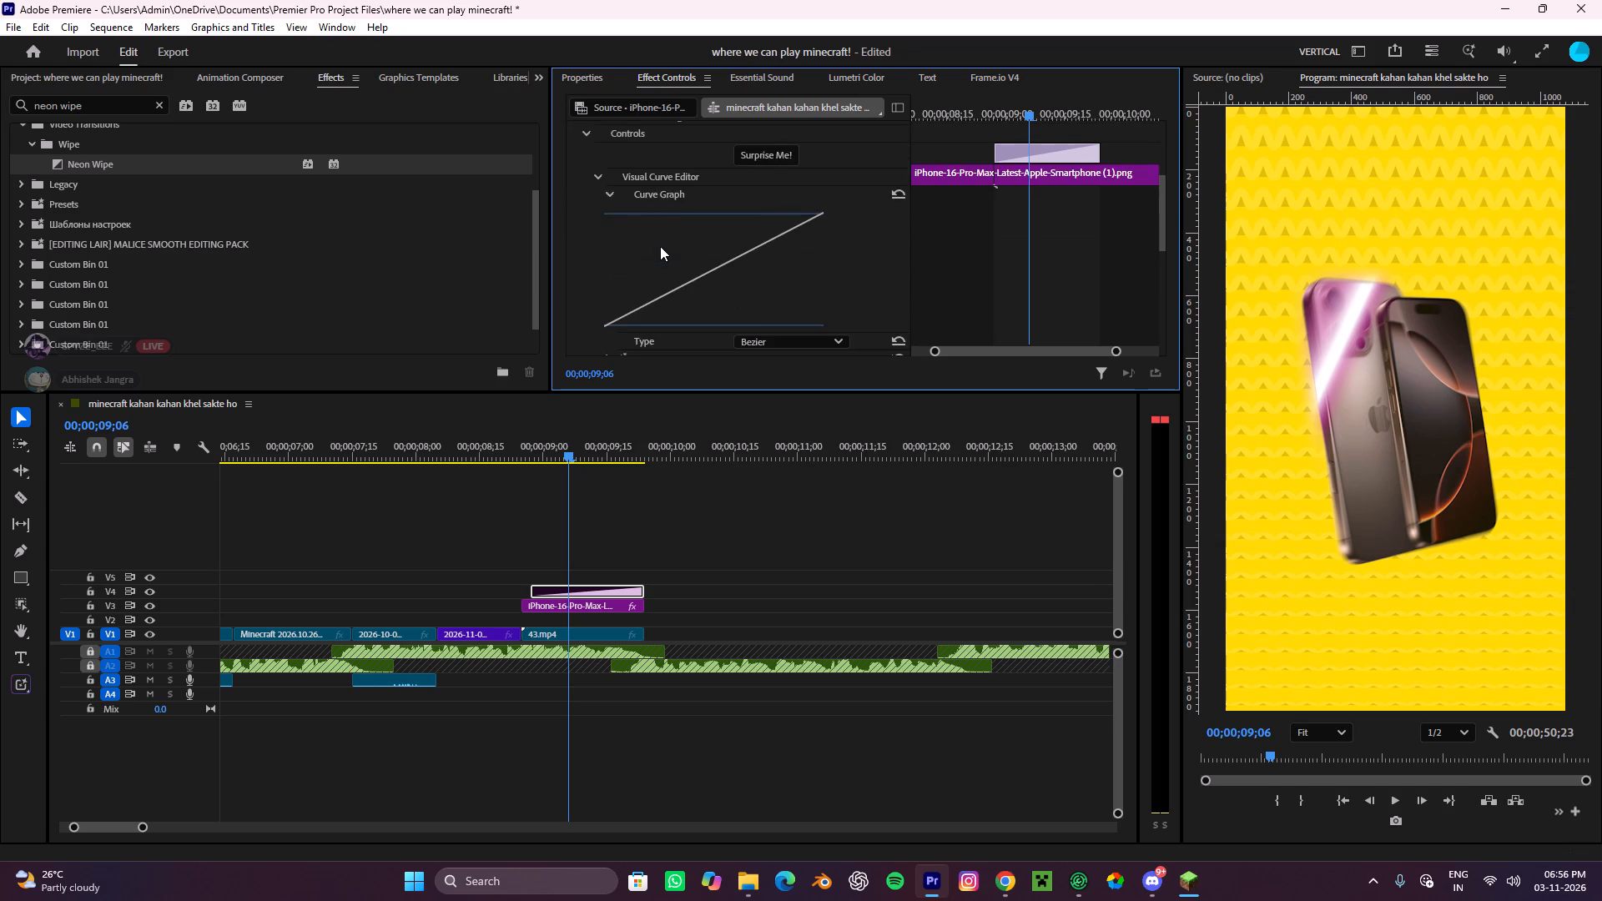
scroll(660, 246, "down", 18)
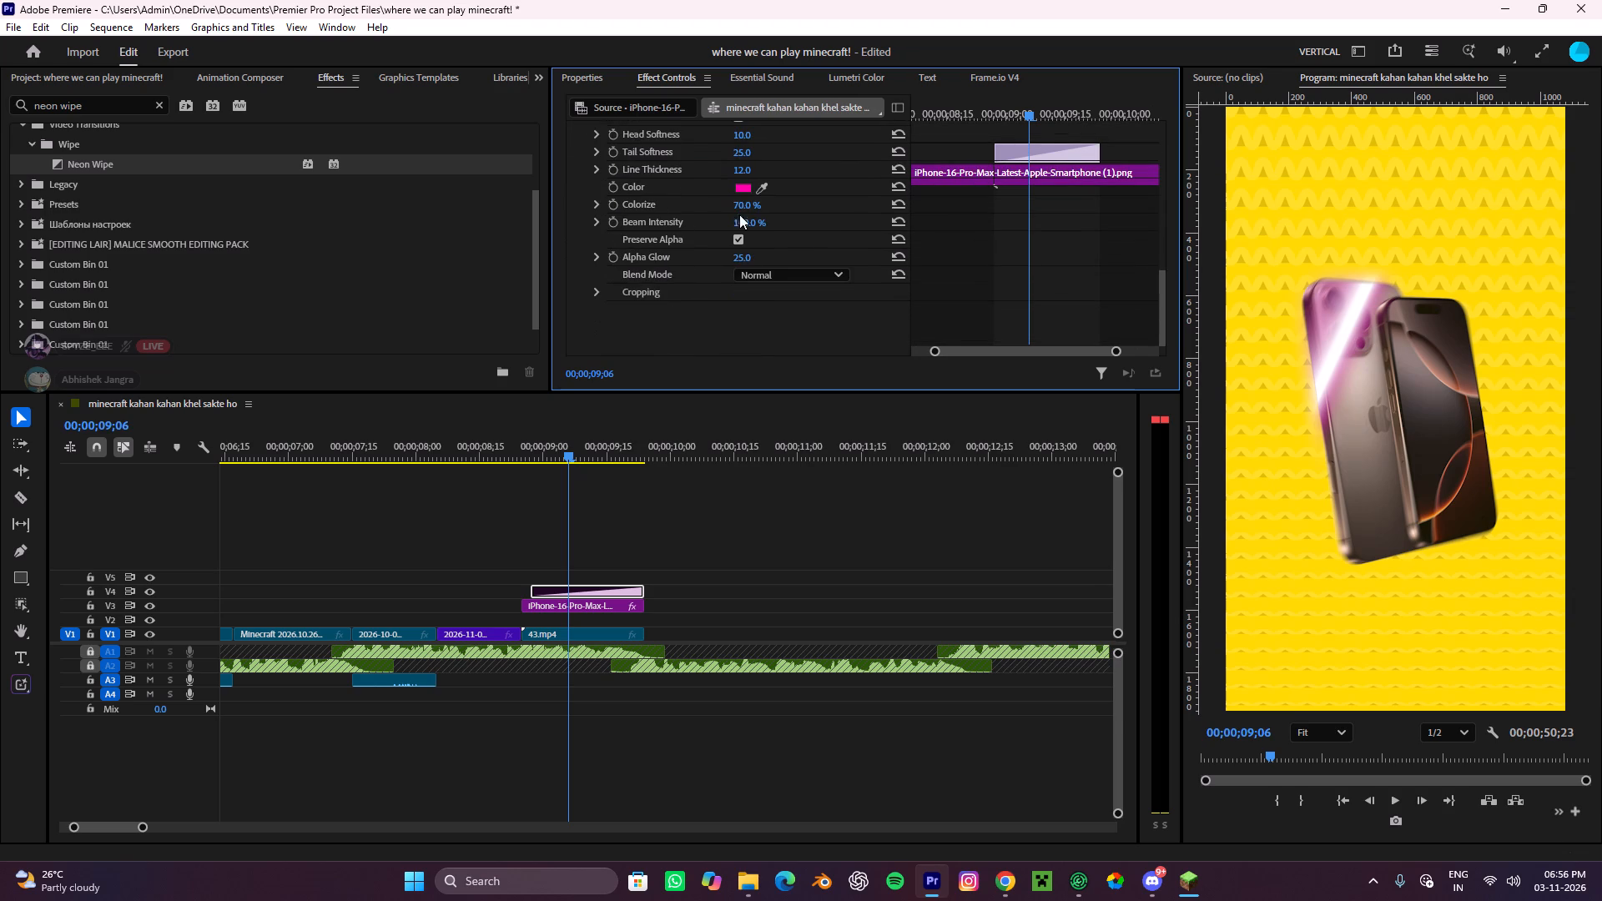
left_click(739, 185)
left_click_drag(724, 400, 463, 649)
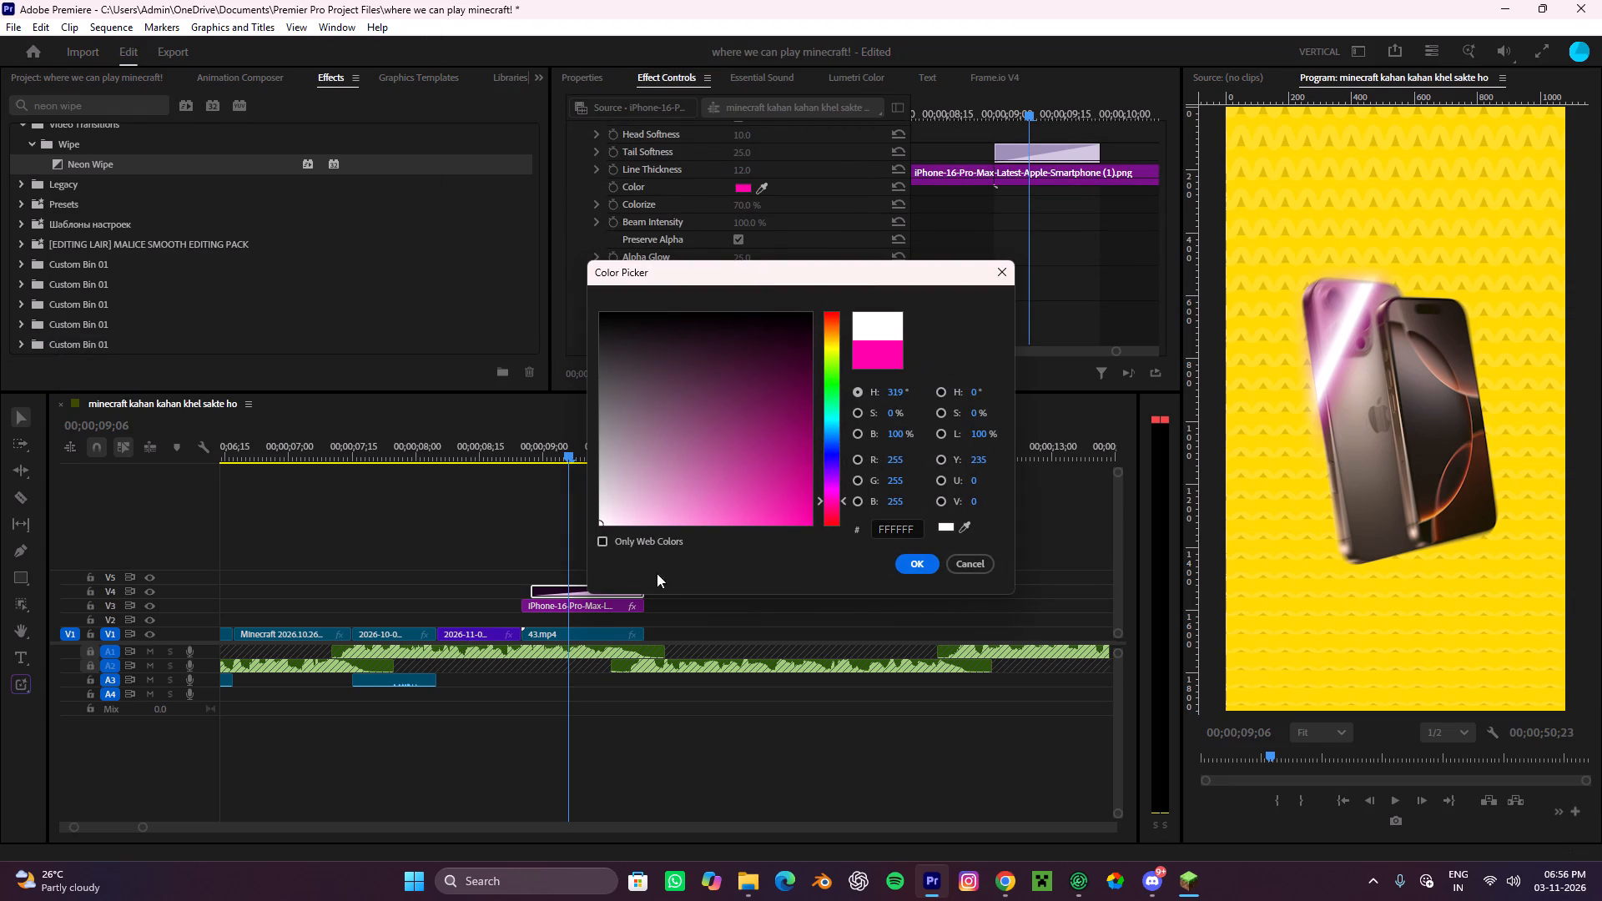
left_click(925, 557)
left_click(817, 581)
Play back the iPhone section to check the white wipe.
left_click_drag(555, 436, 553, 437)
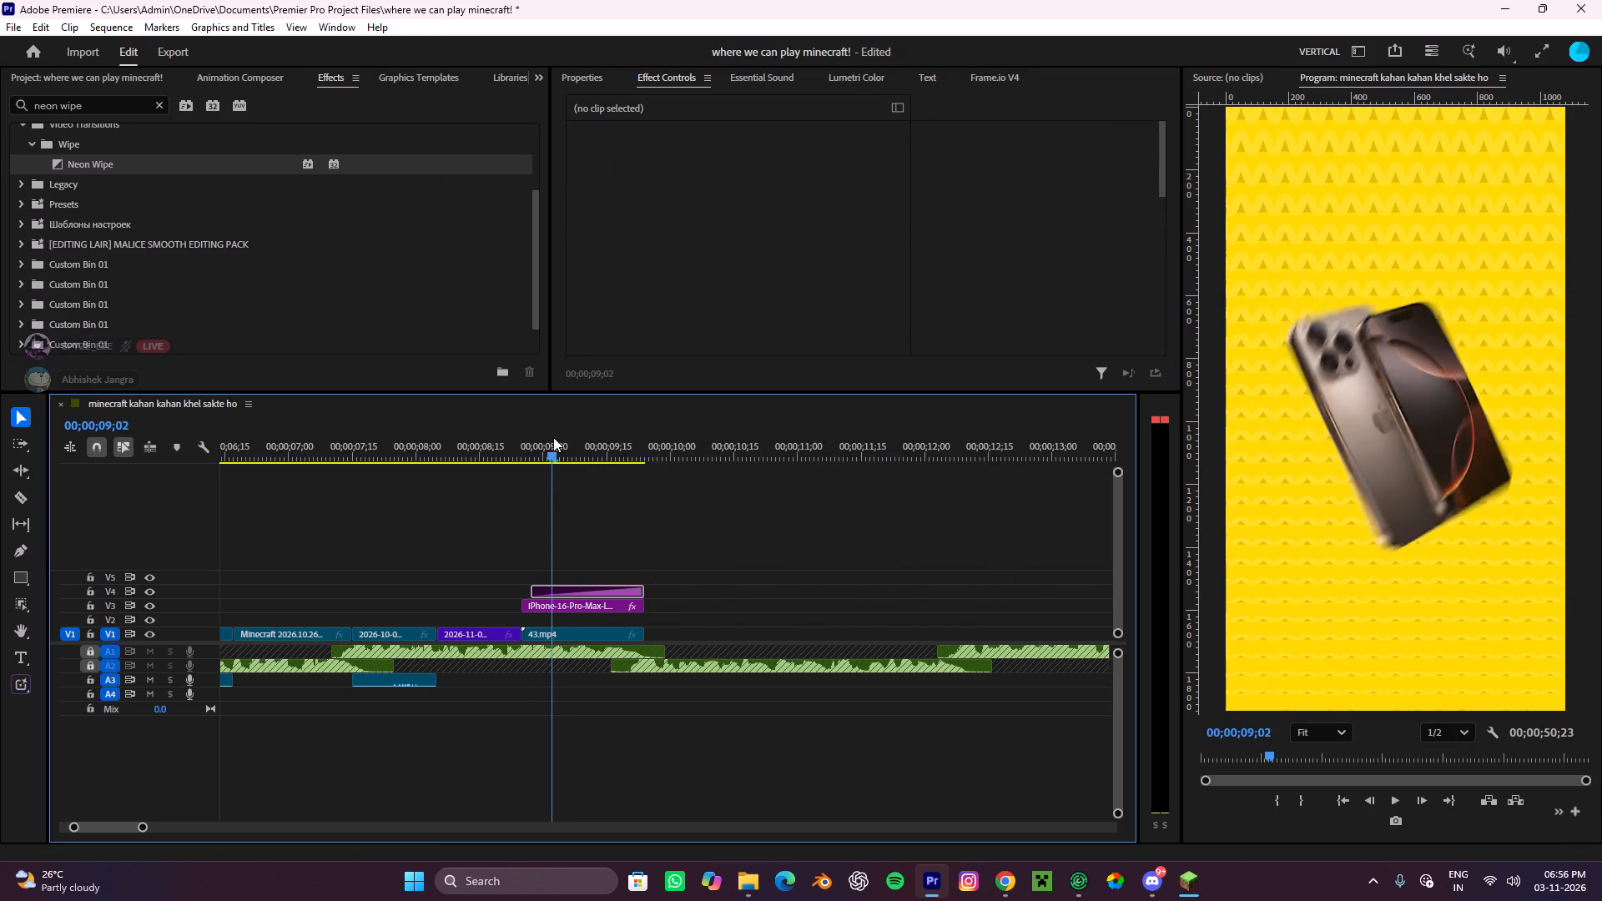
left_click_drag(553, 437, 501, 480)
key("space")
scroll(585, 515, "down", 4, "alt")
key("space")
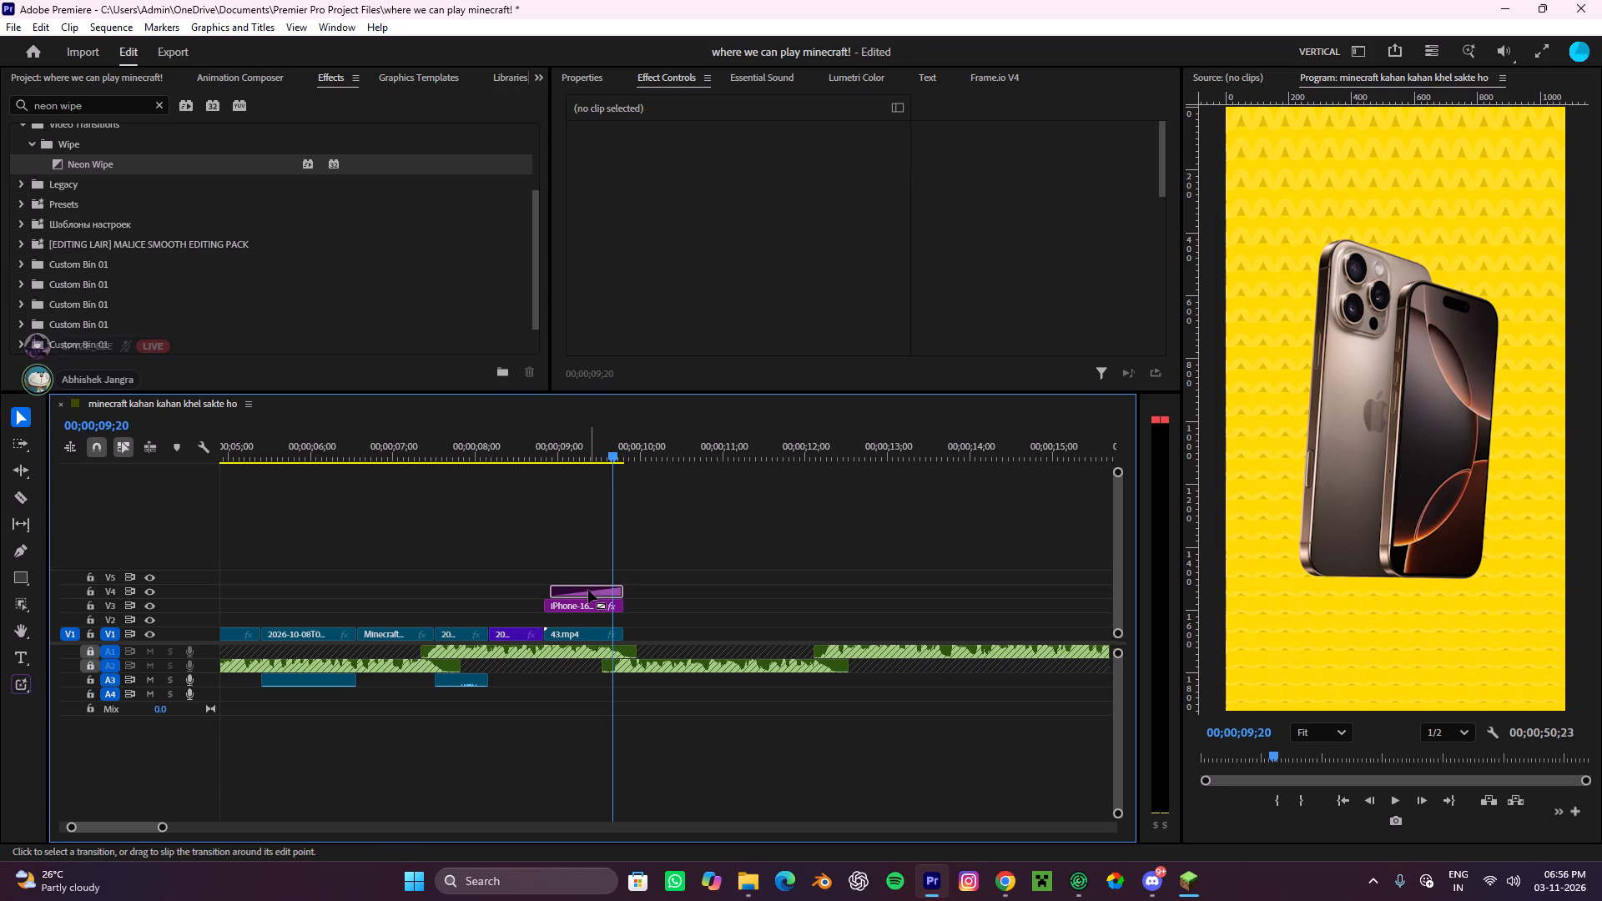
Set the Neon Wipe's Tail Softness to 0.0, previewing it at 00;00;09;11.
left_click(588, 590)
scroll(714, 299, "down", 15)
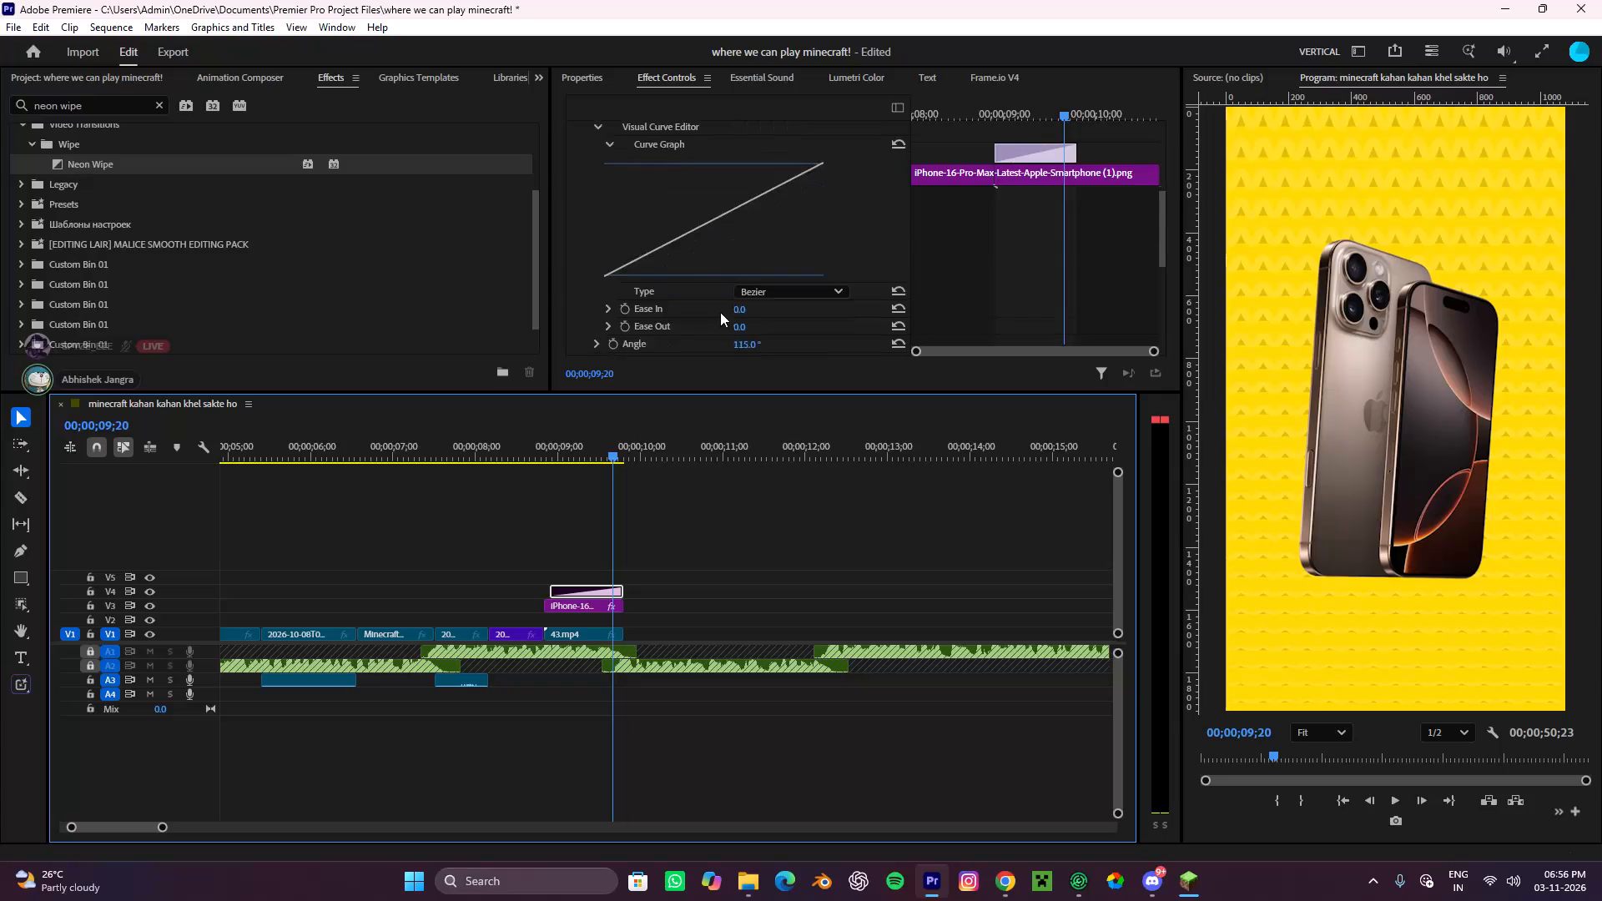
scroll(720, 312, "down", 2)
right_click(719, 360)
scroll(718, 359, "down", 4)
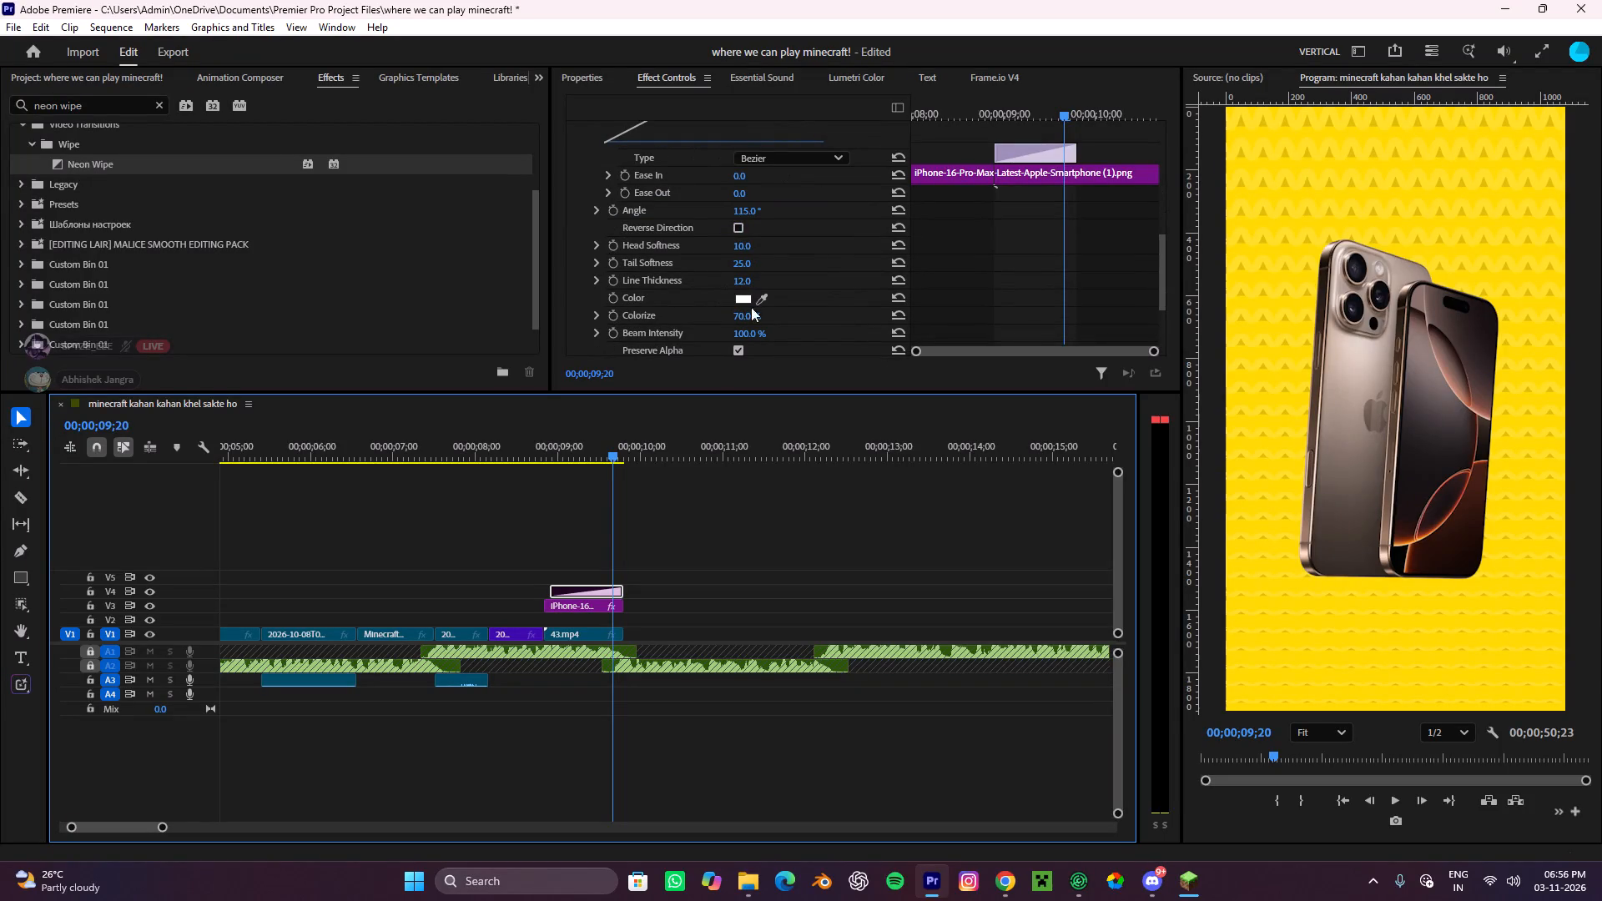
left_click_drag(594, 442, 588, 469)
left_click_drag(751, 264, 718, 268)
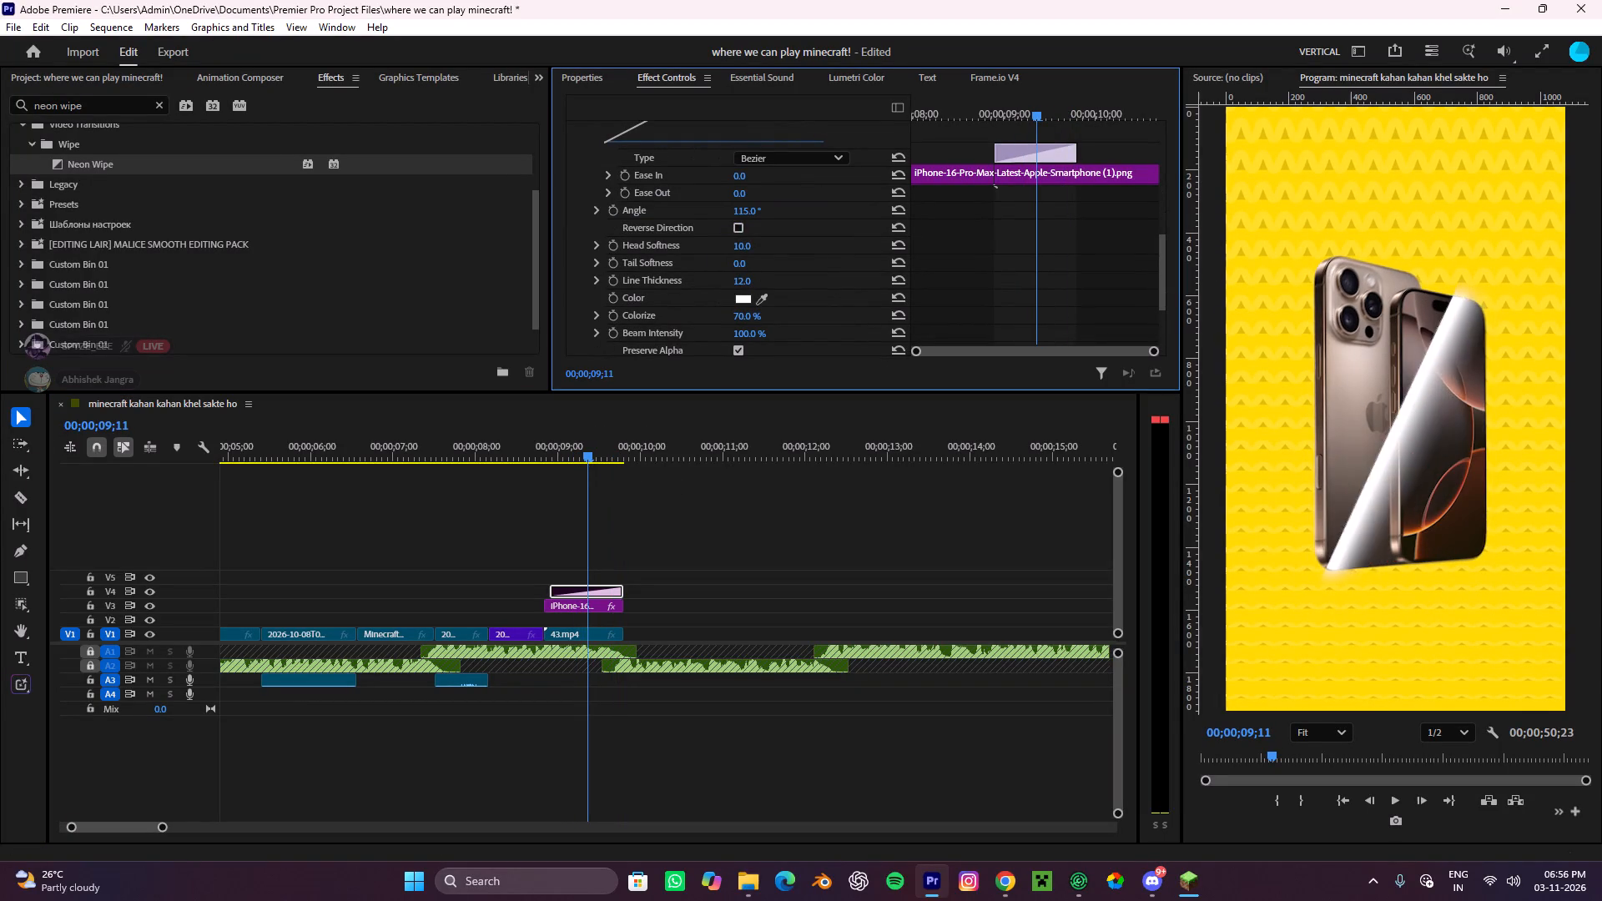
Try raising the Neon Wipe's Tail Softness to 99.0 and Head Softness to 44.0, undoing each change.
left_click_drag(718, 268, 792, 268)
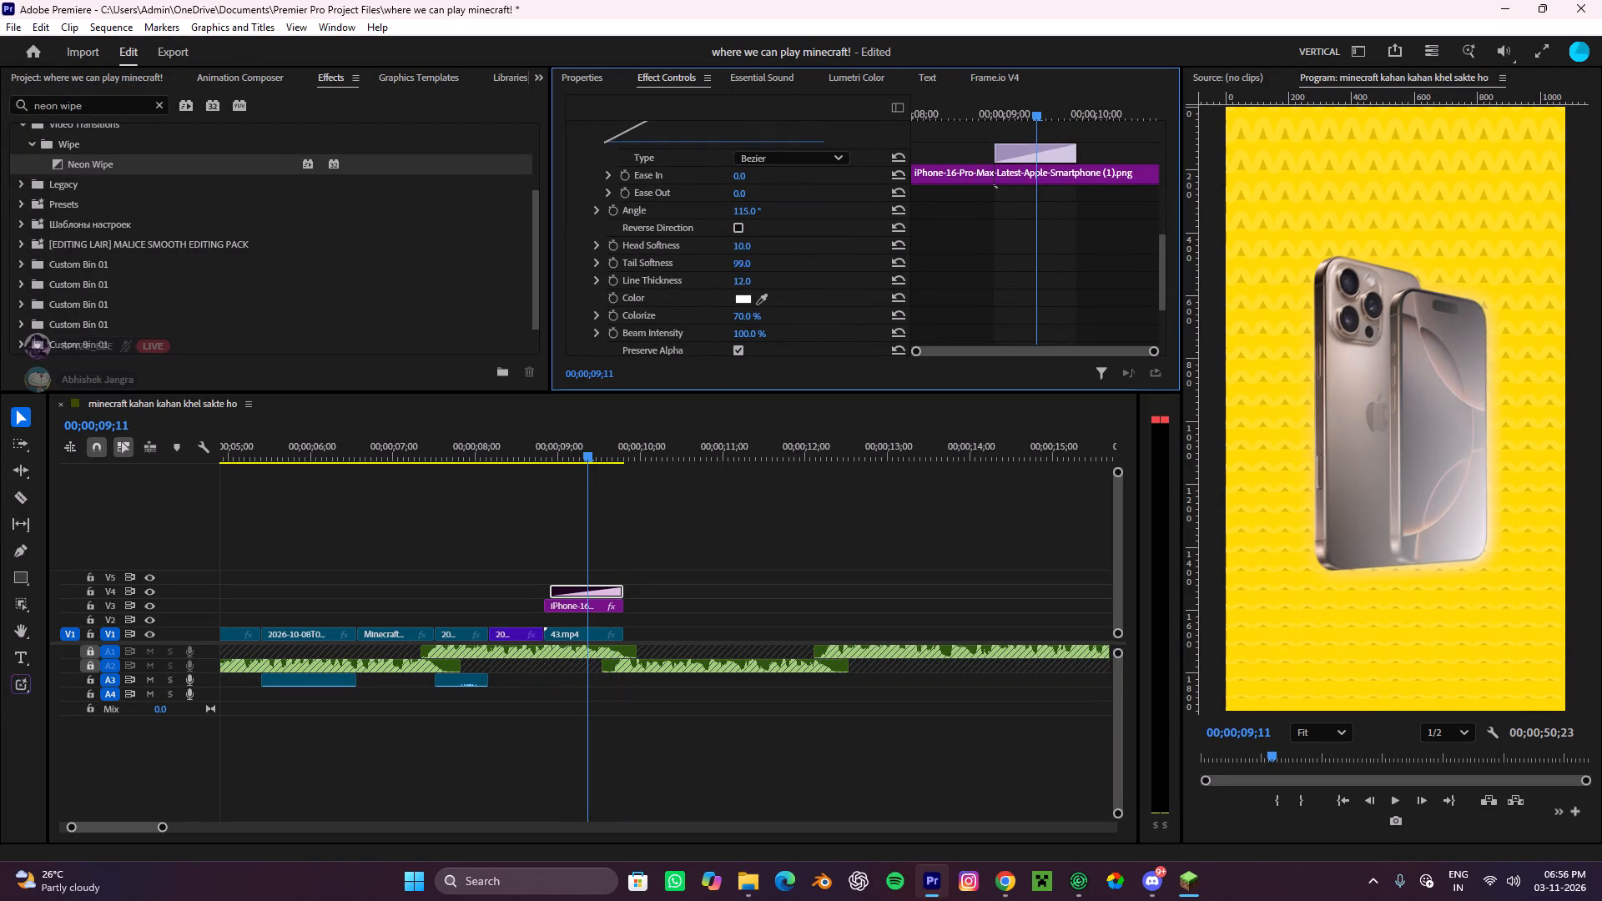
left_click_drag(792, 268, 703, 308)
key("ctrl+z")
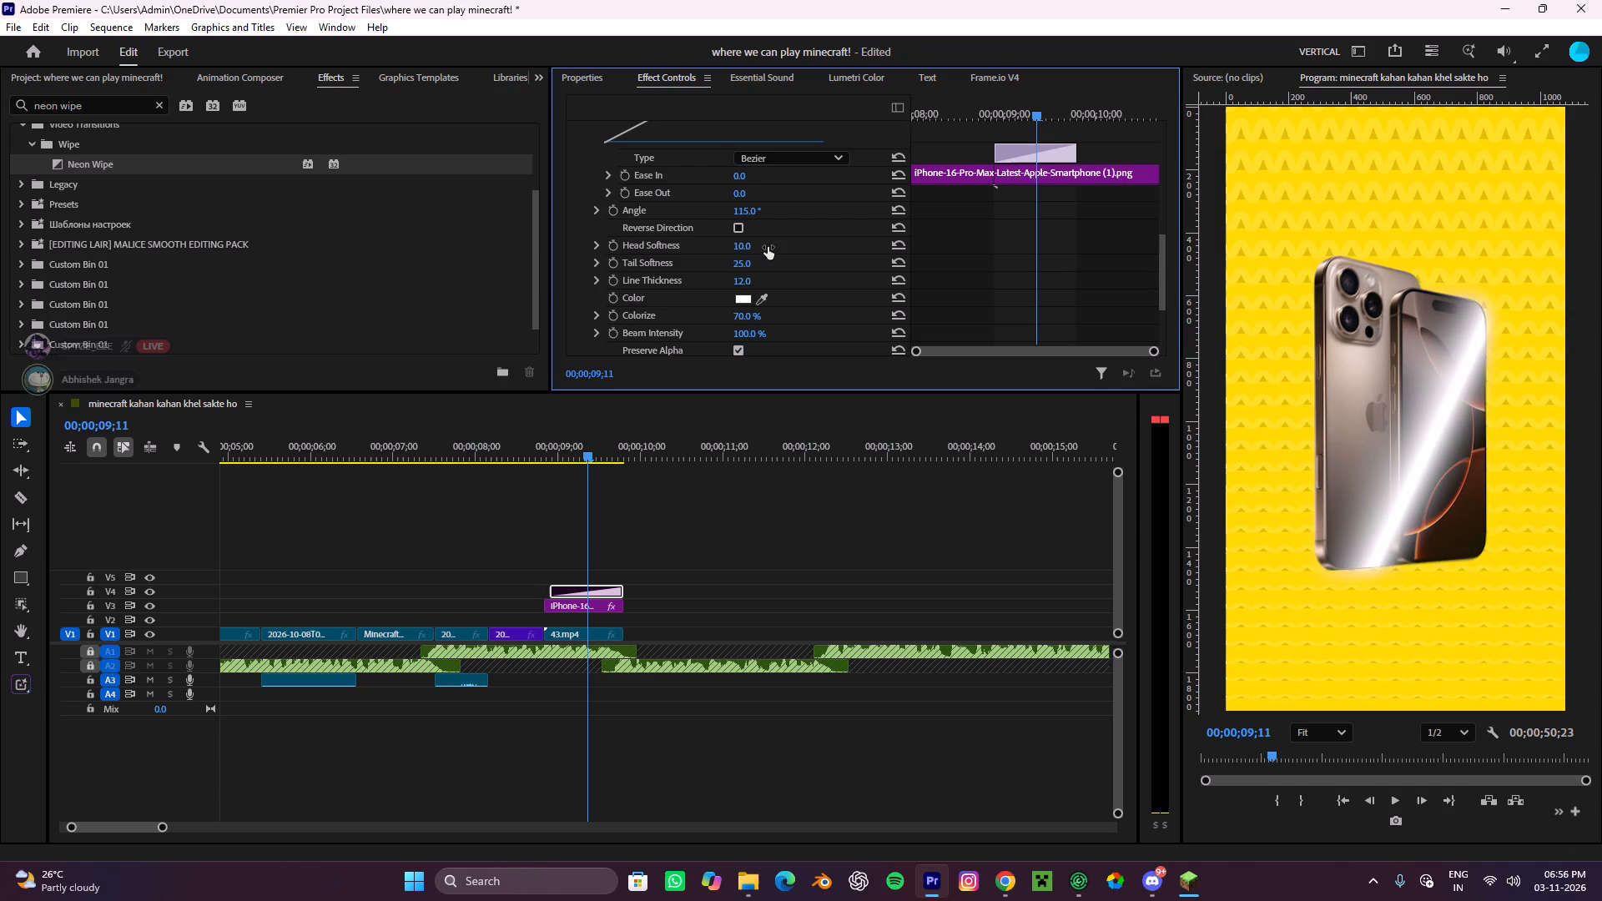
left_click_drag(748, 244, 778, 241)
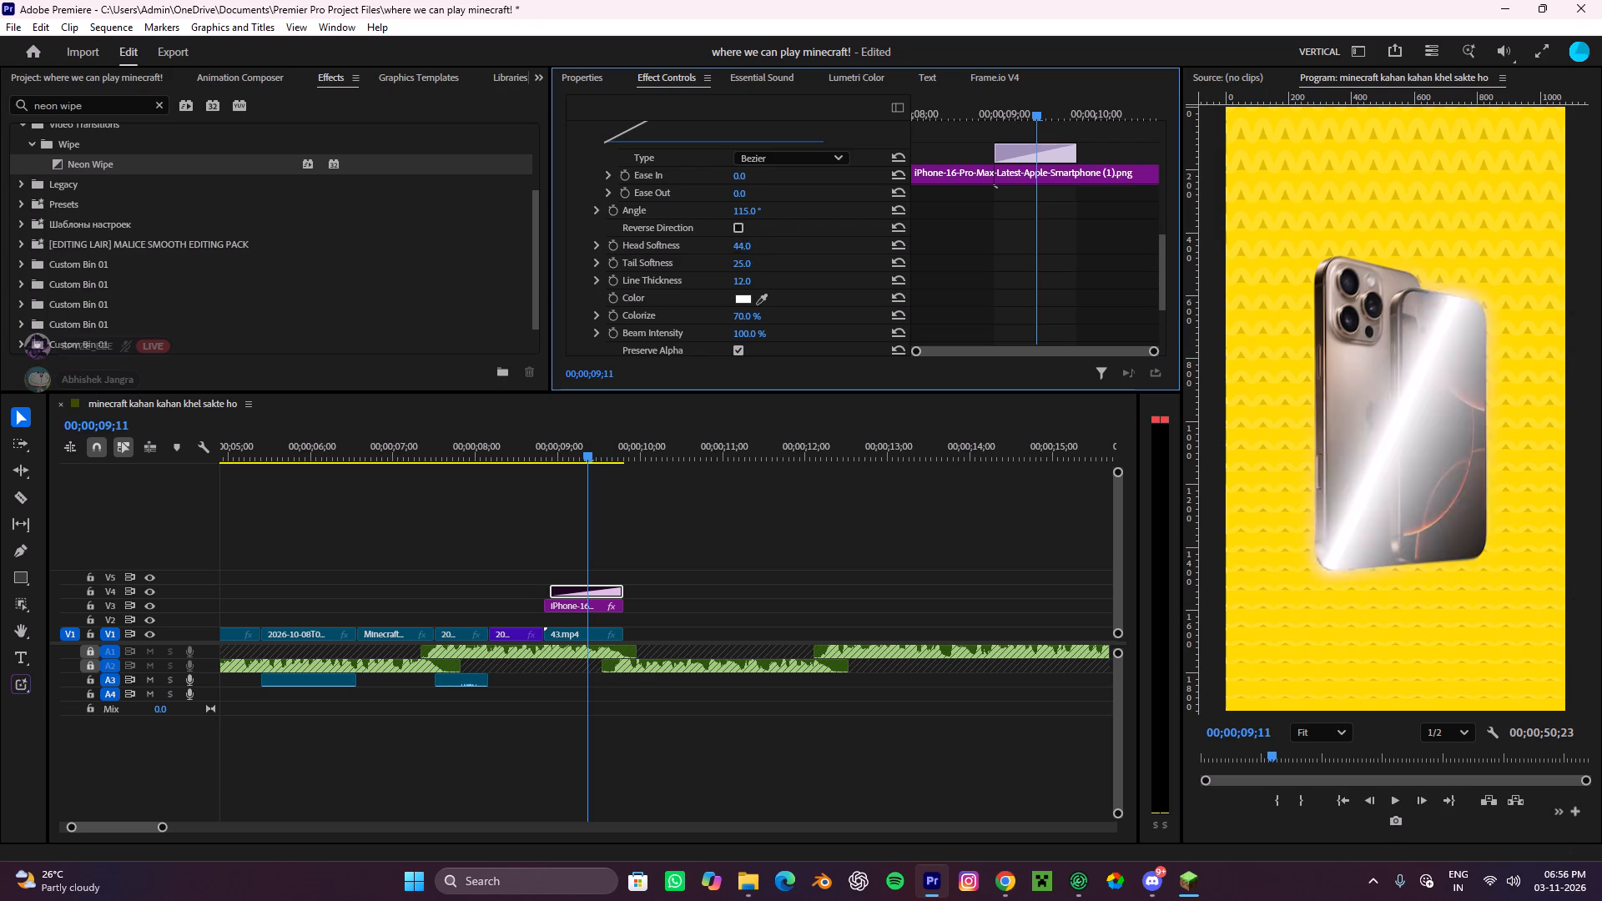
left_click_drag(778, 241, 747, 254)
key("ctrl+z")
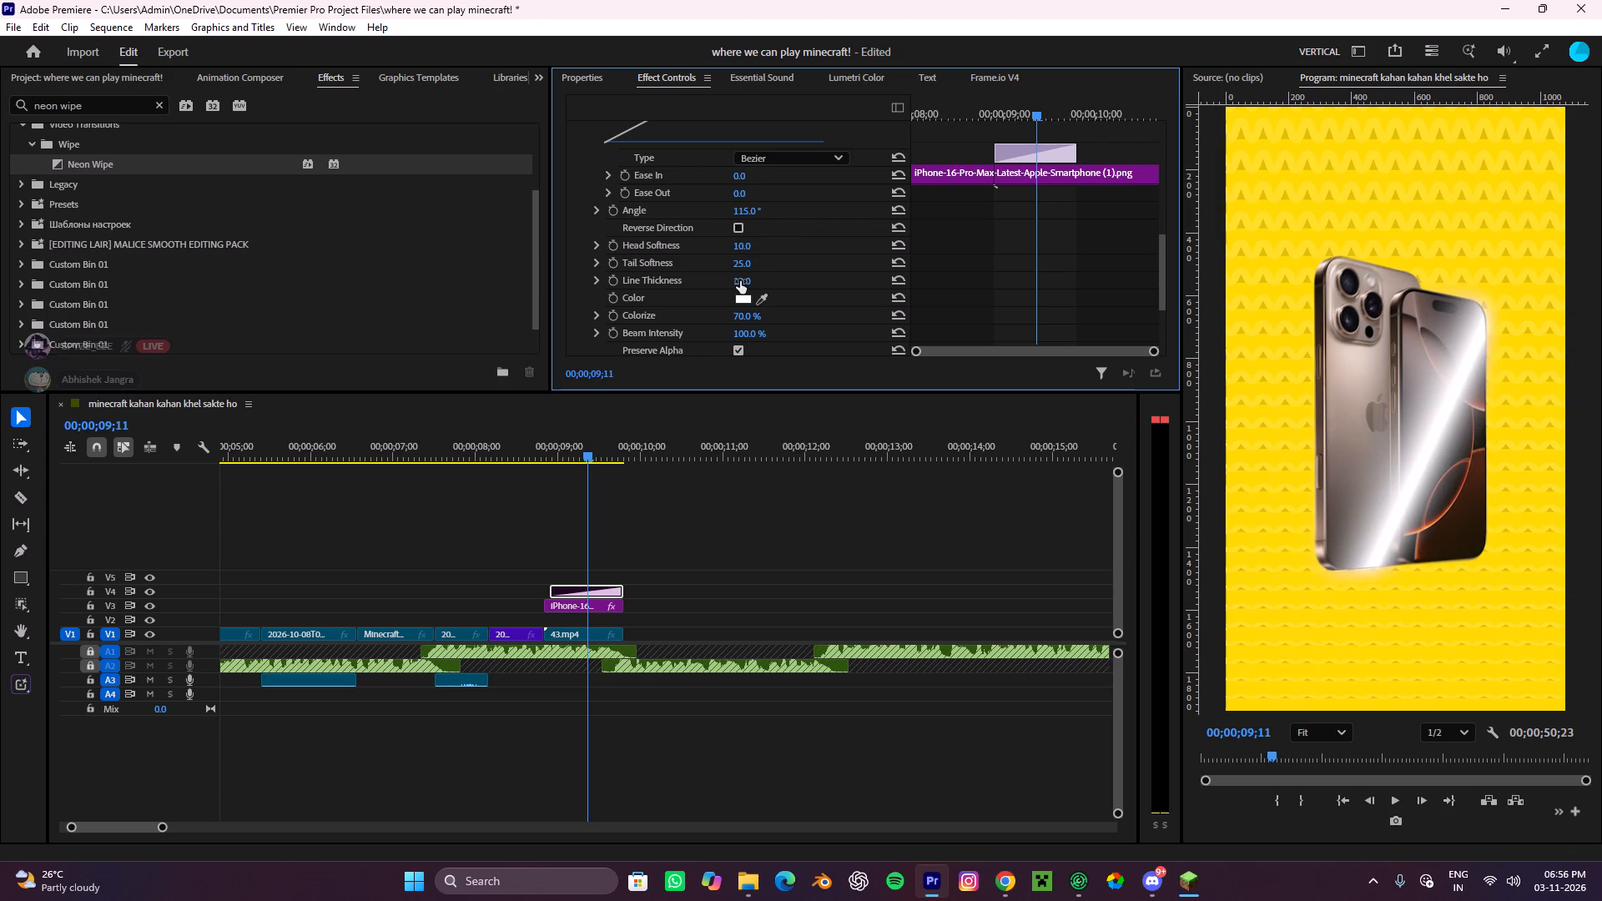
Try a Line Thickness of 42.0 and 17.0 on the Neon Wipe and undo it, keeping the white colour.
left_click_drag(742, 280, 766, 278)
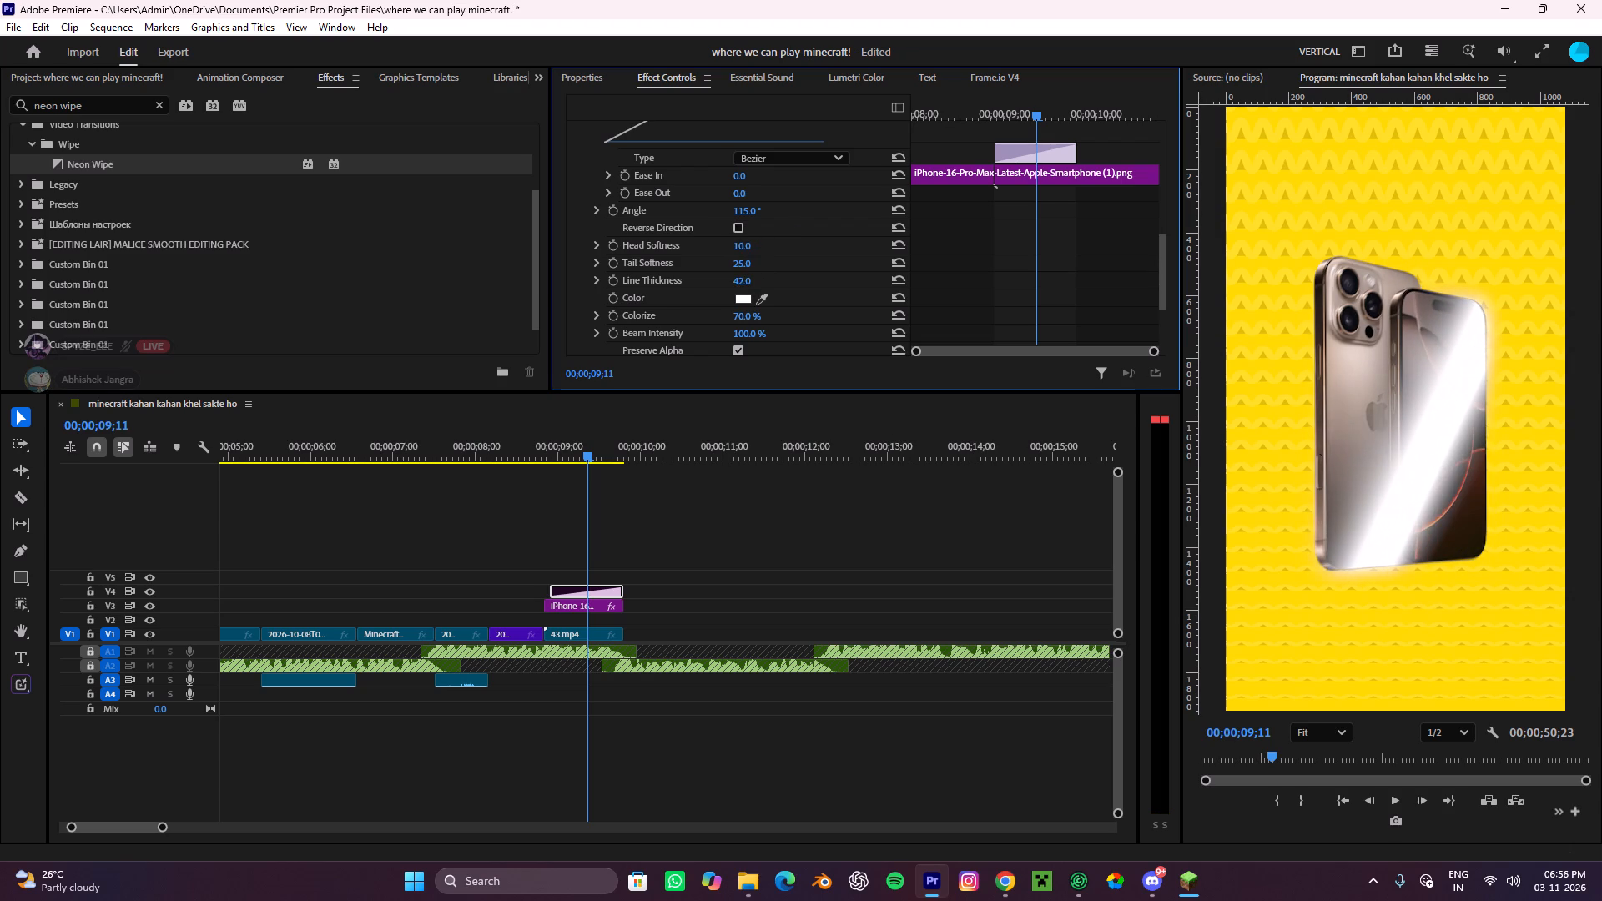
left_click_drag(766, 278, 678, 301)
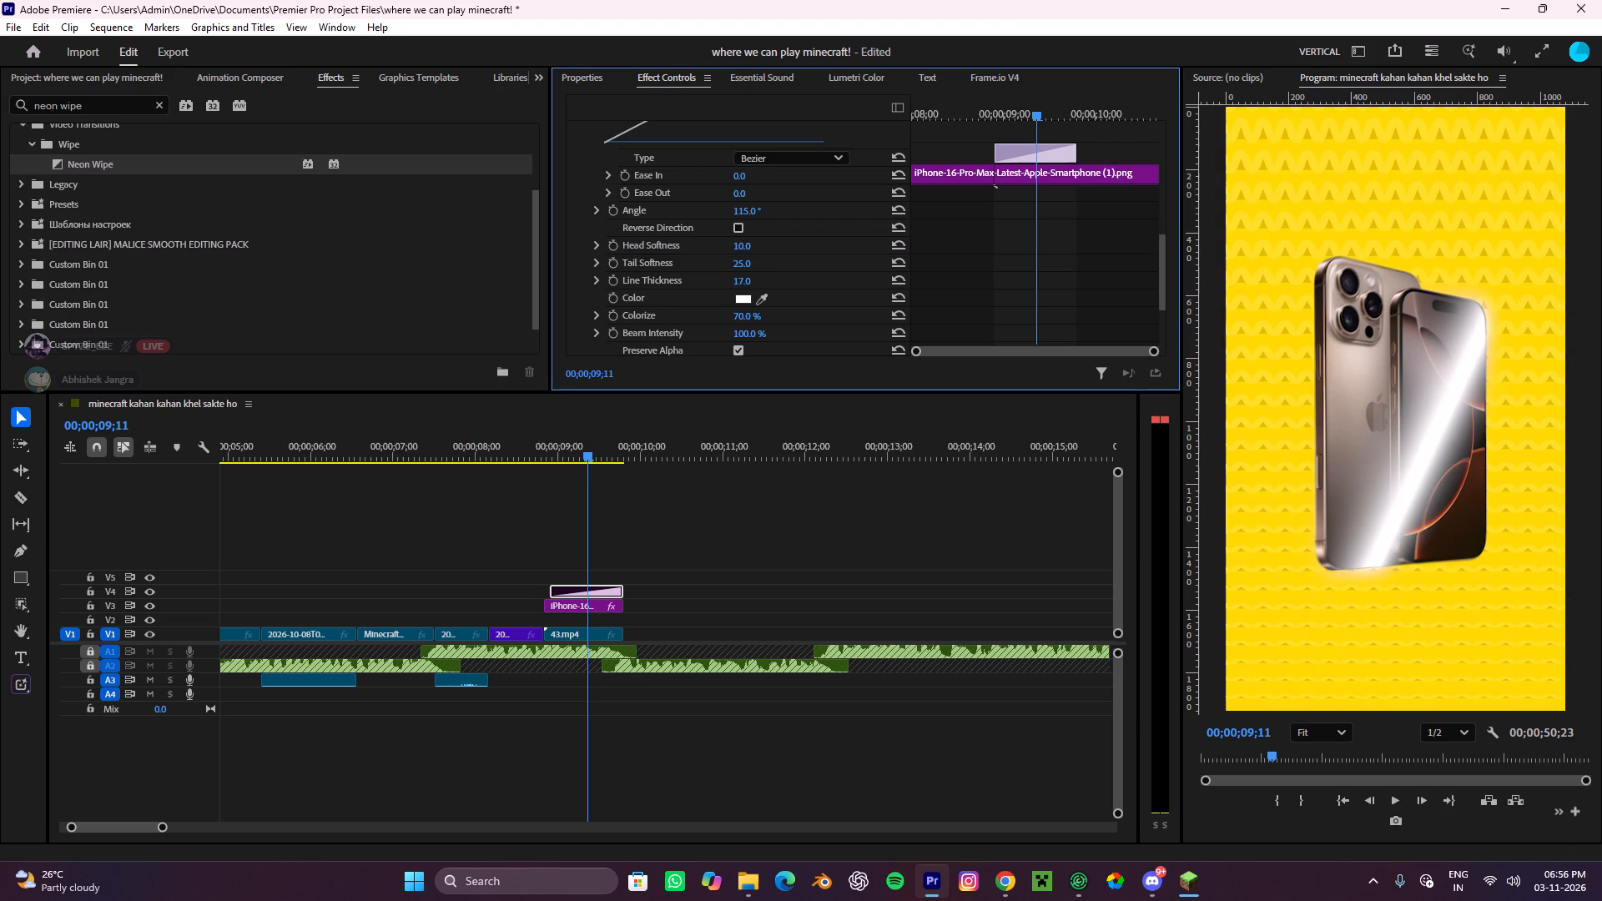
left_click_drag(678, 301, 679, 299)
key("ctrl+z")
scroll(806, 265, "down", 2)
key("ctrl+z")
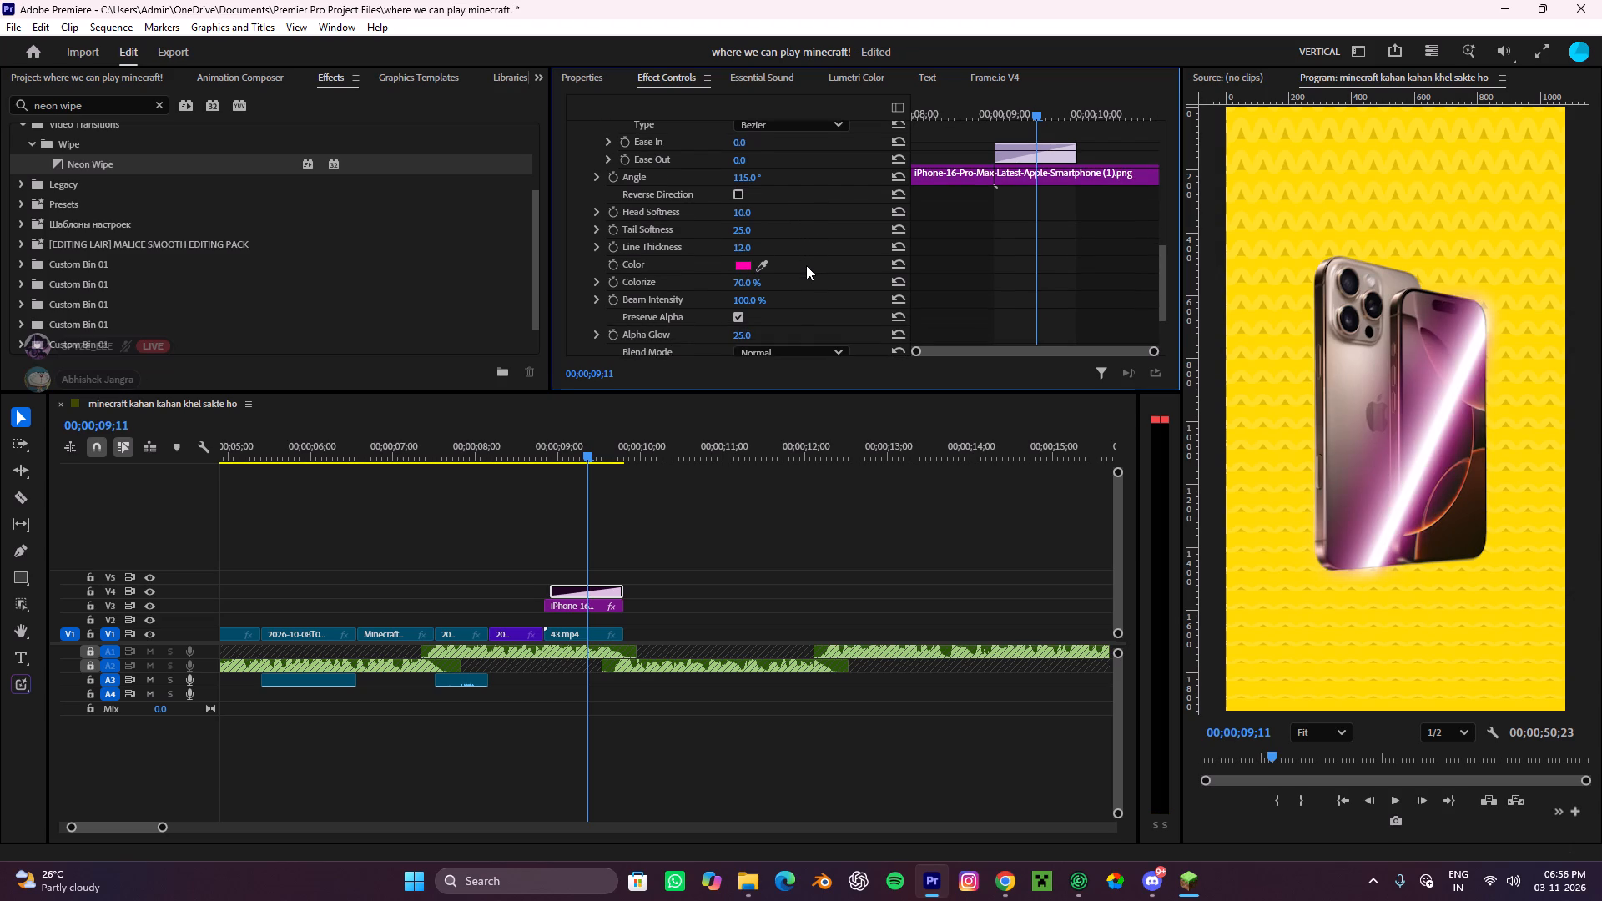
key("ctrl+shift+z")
Set the Neon Wipe's Colorize to 83.0%.
scroll(813, 248, "down", 2)
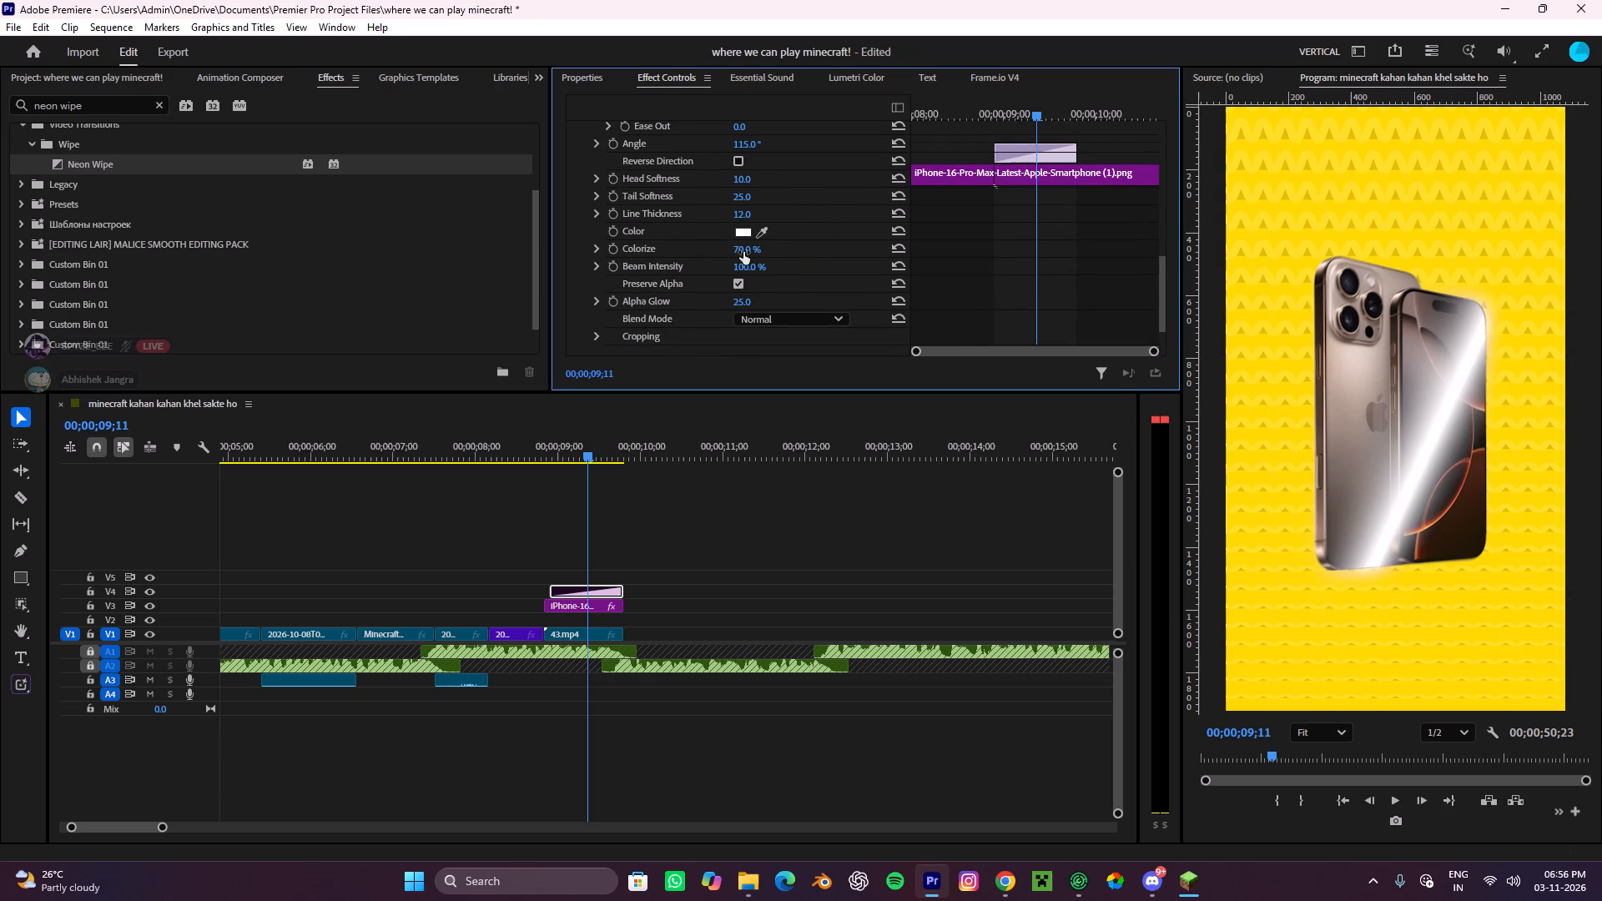
left_click_drag(743, 252, 712, 265)
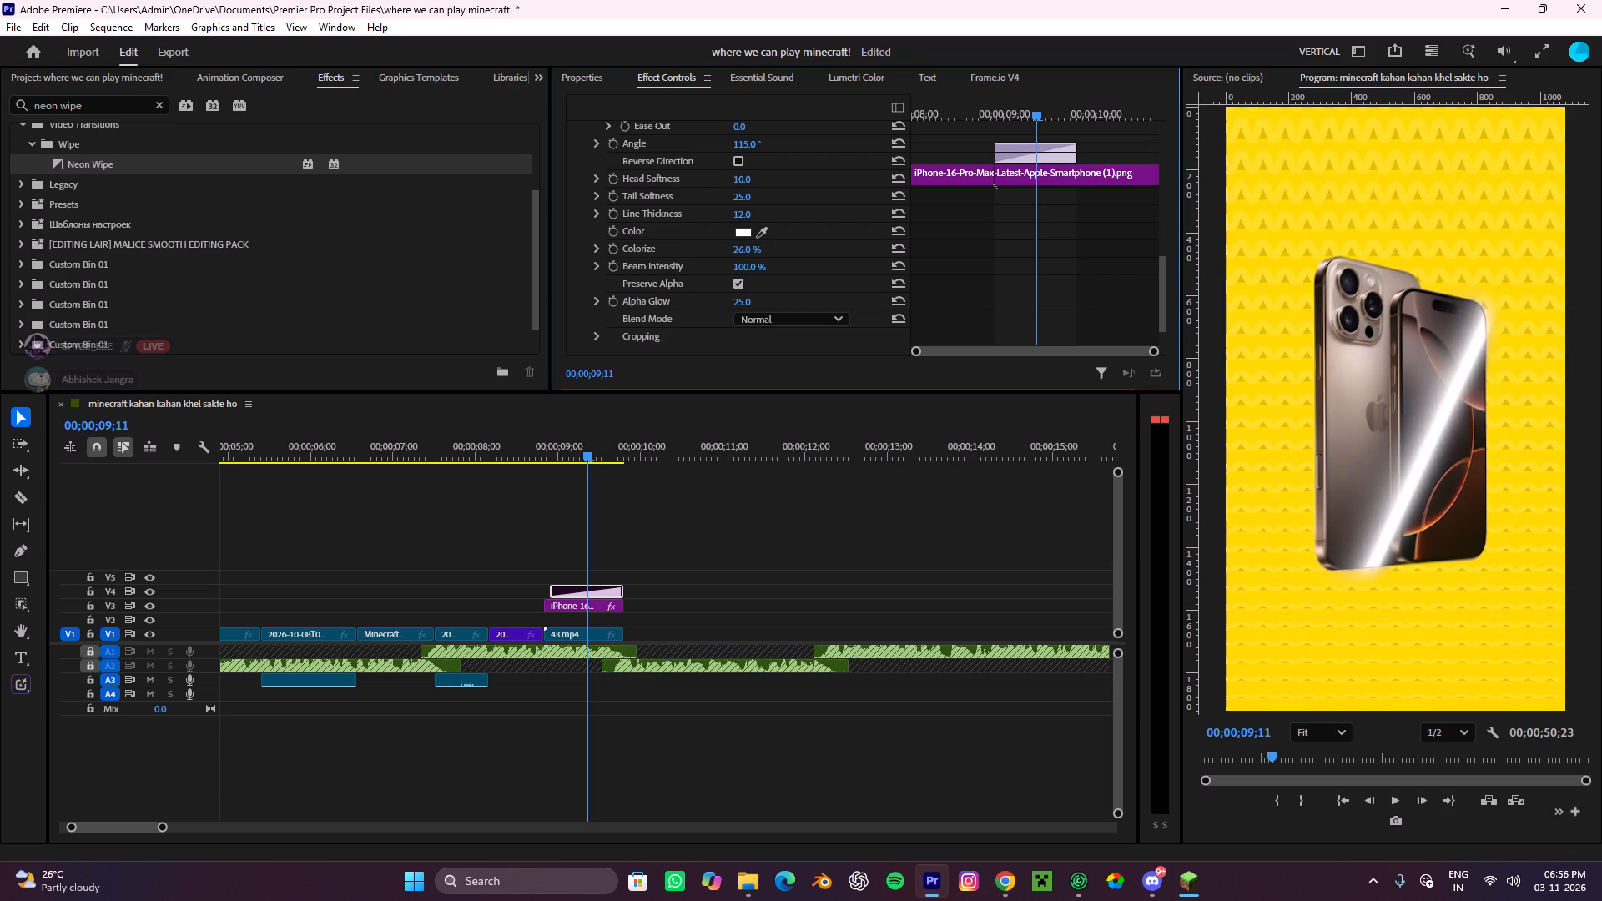
left_click_drag(712, 265, 789, 251)
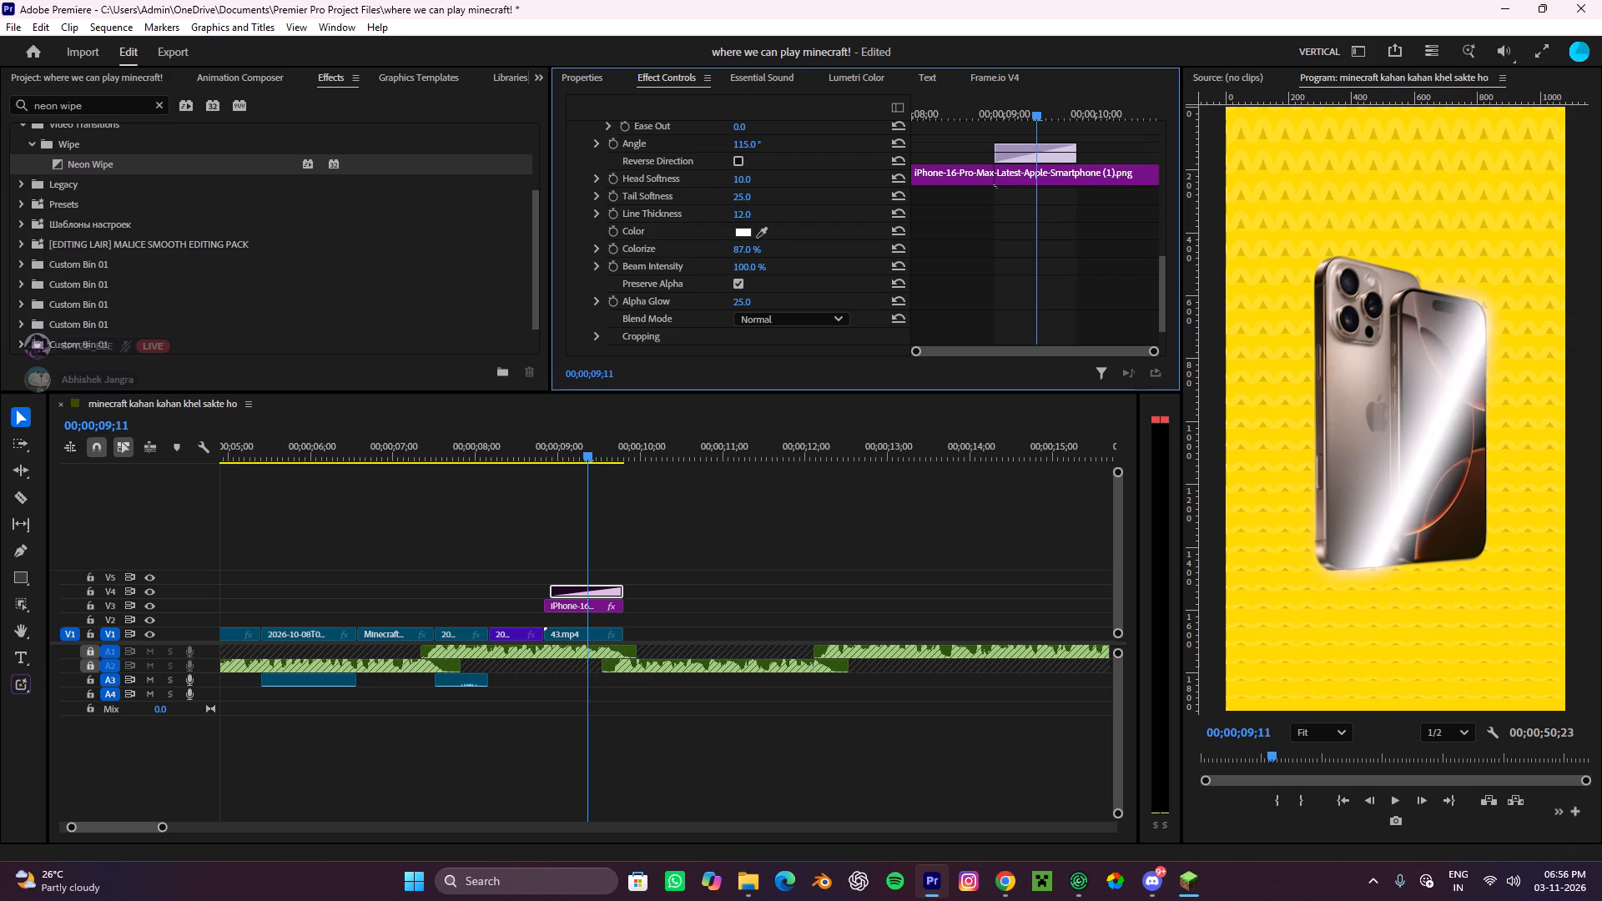
left_click_drag(789, 251, 786, 251)
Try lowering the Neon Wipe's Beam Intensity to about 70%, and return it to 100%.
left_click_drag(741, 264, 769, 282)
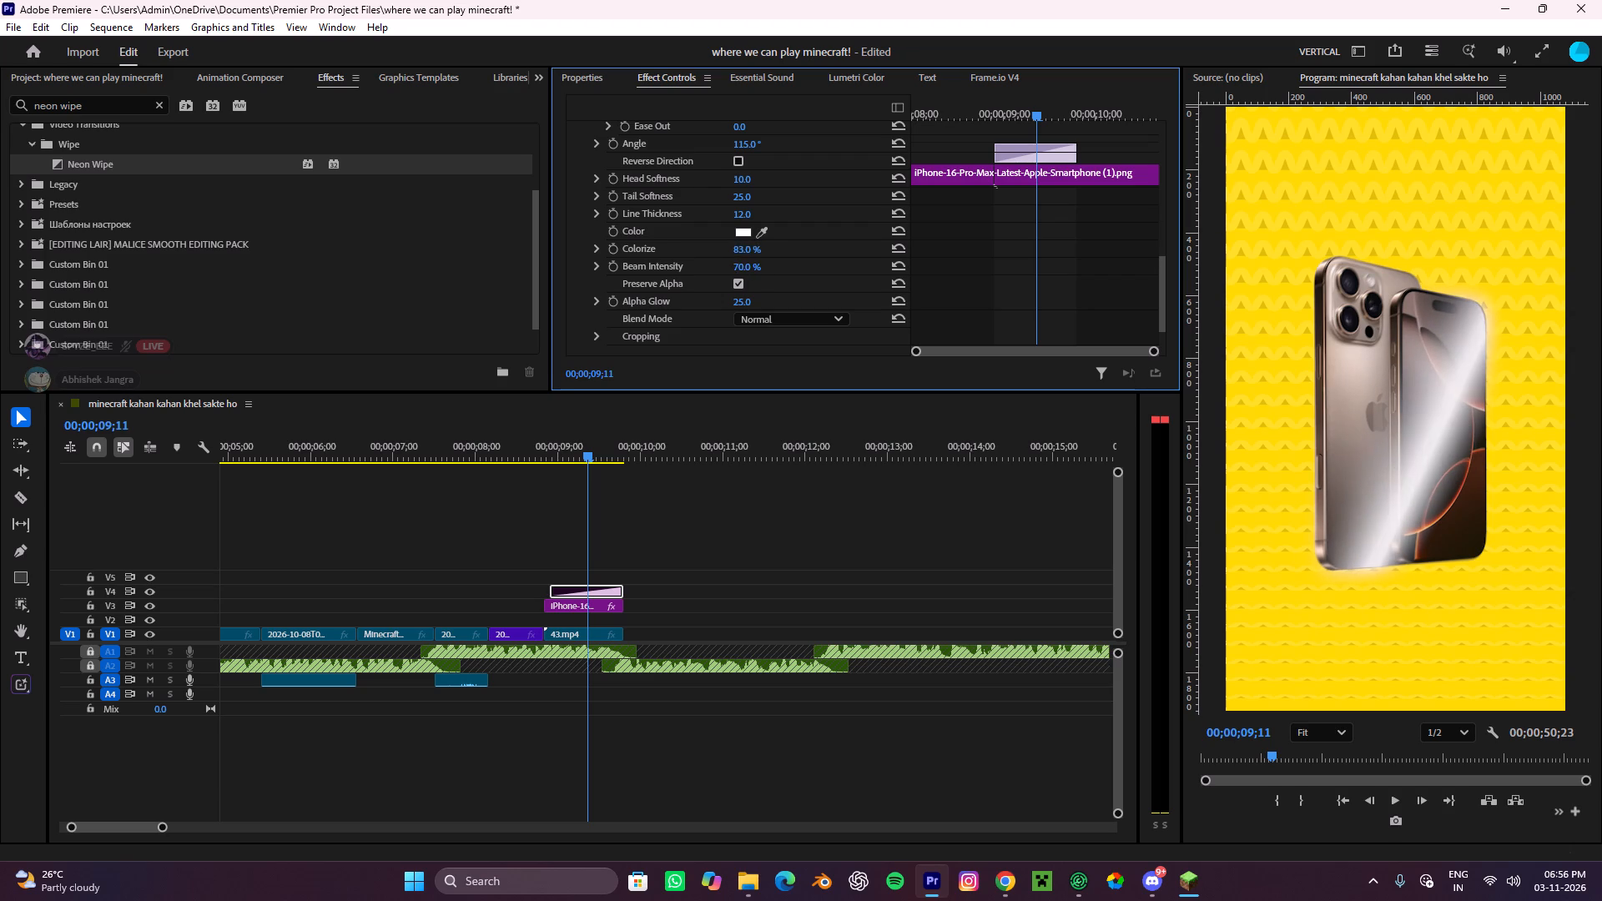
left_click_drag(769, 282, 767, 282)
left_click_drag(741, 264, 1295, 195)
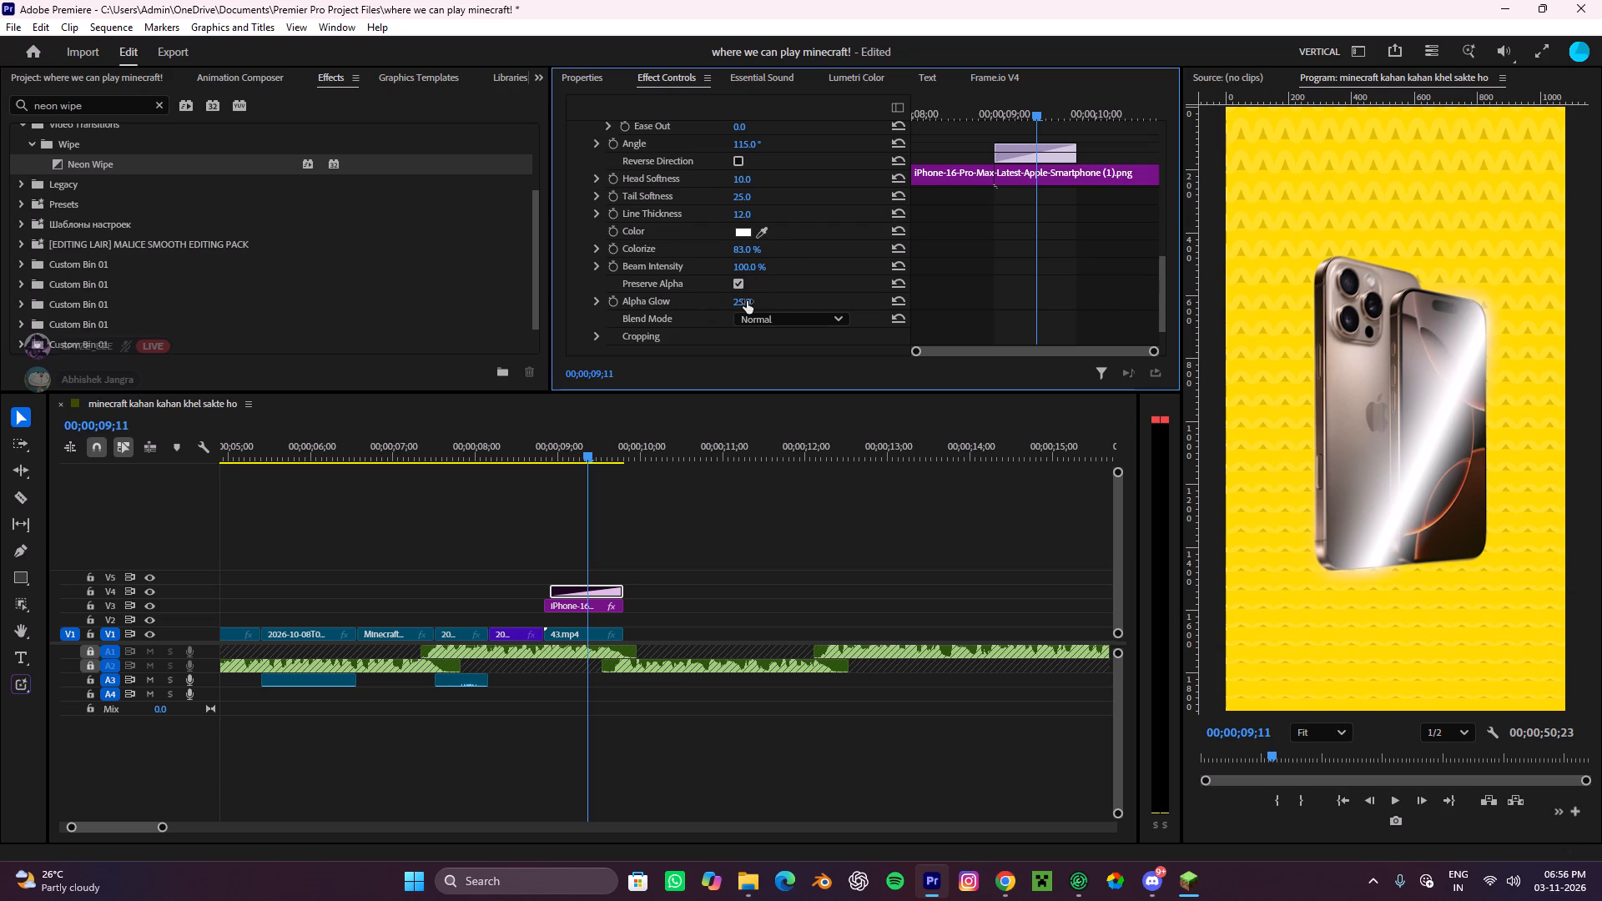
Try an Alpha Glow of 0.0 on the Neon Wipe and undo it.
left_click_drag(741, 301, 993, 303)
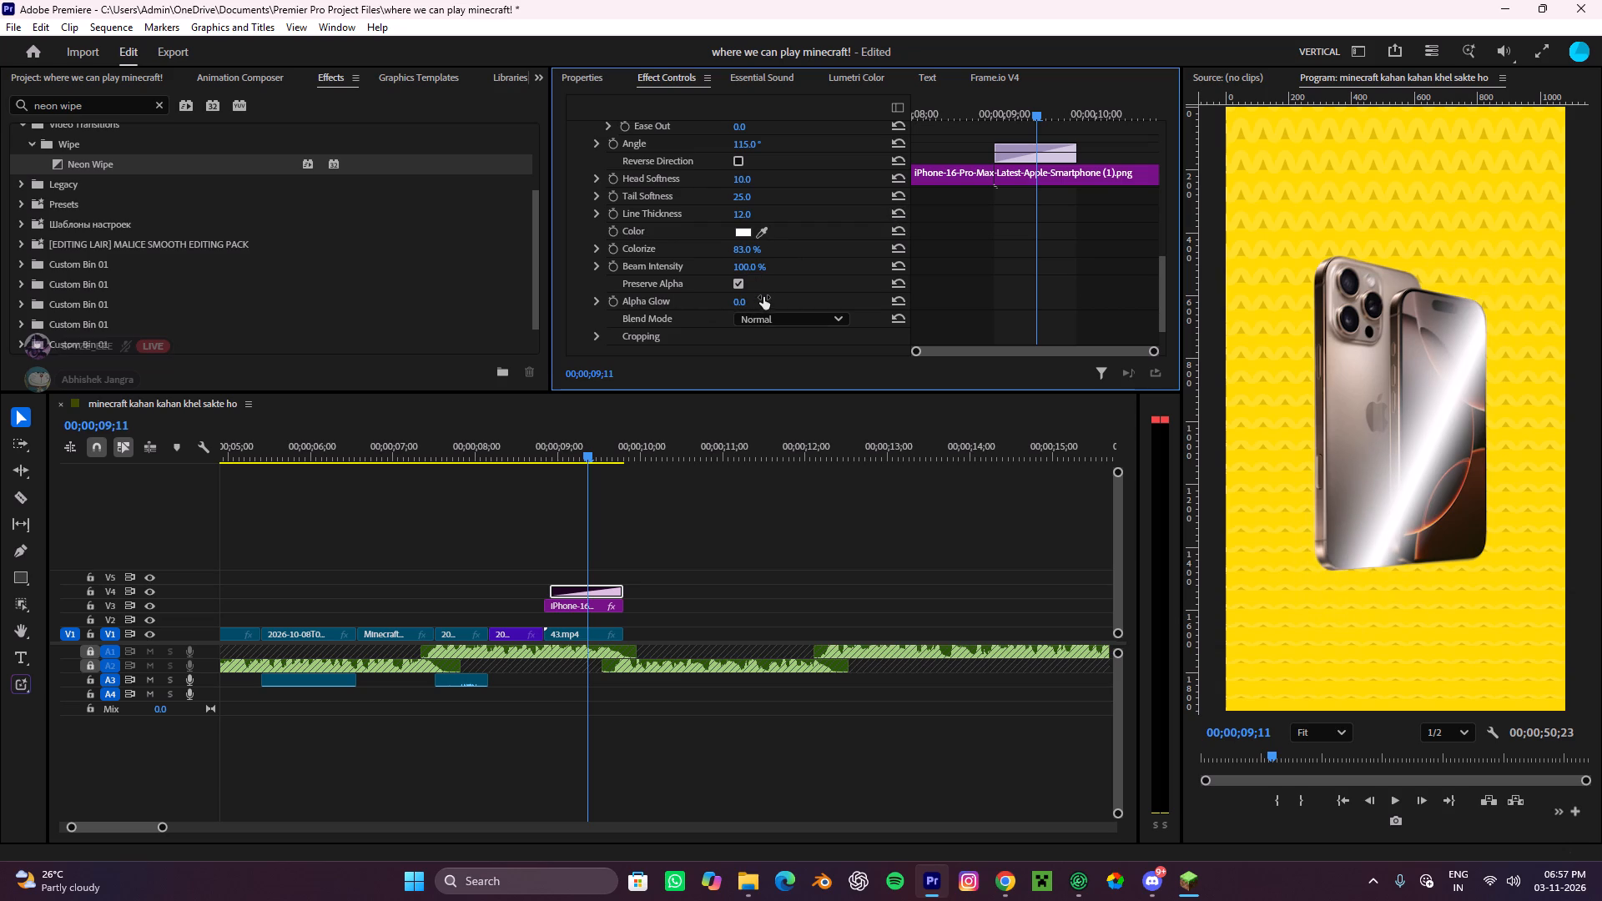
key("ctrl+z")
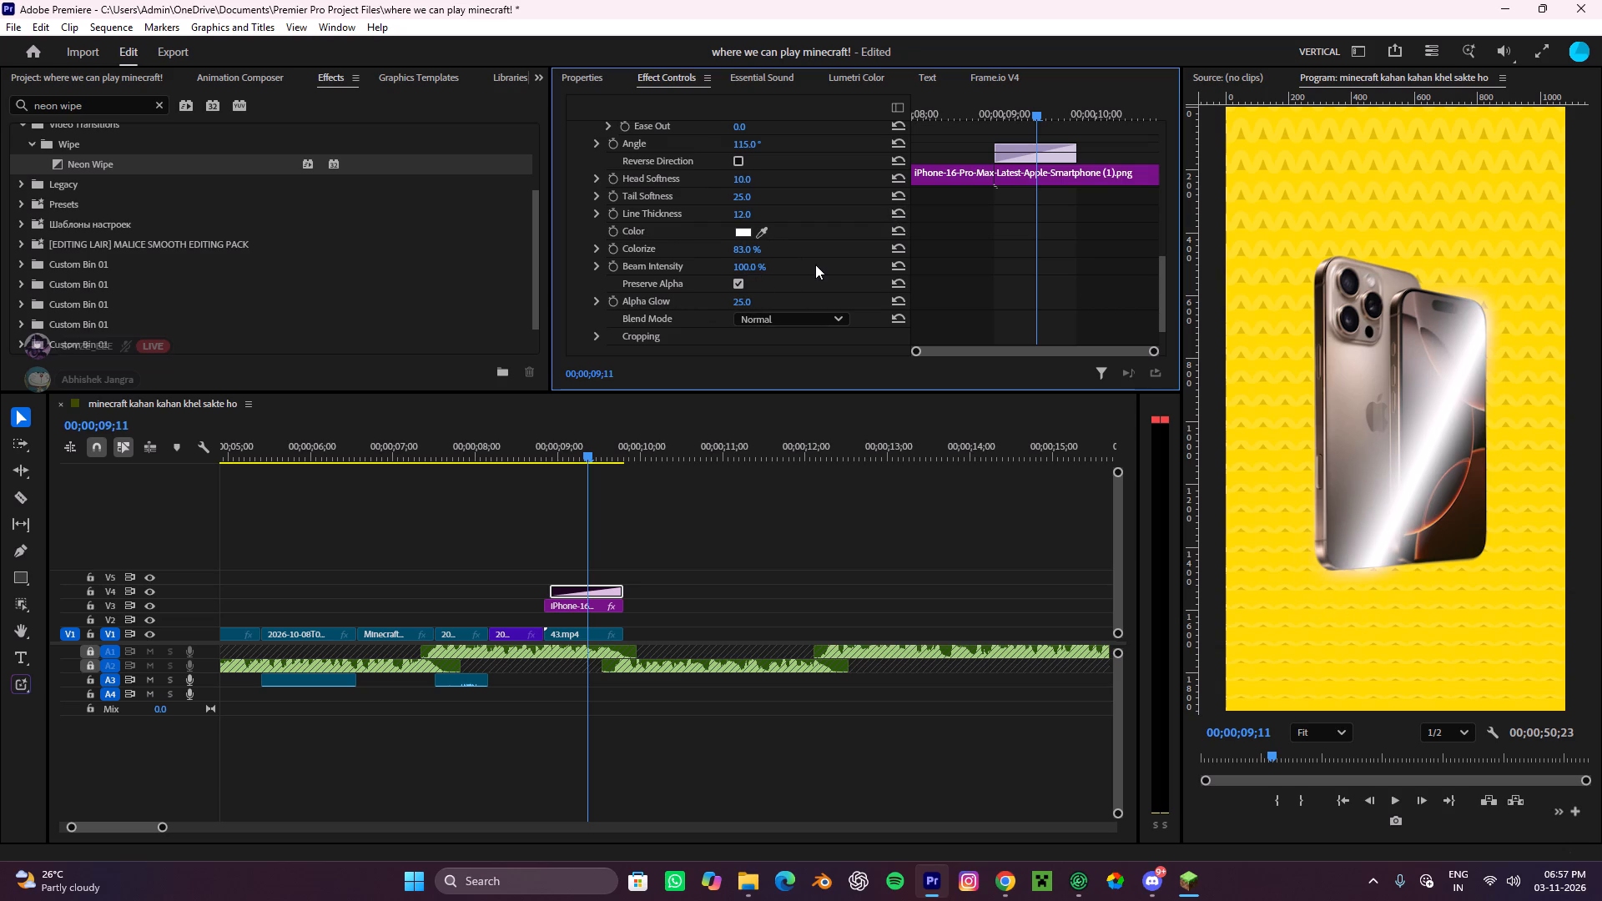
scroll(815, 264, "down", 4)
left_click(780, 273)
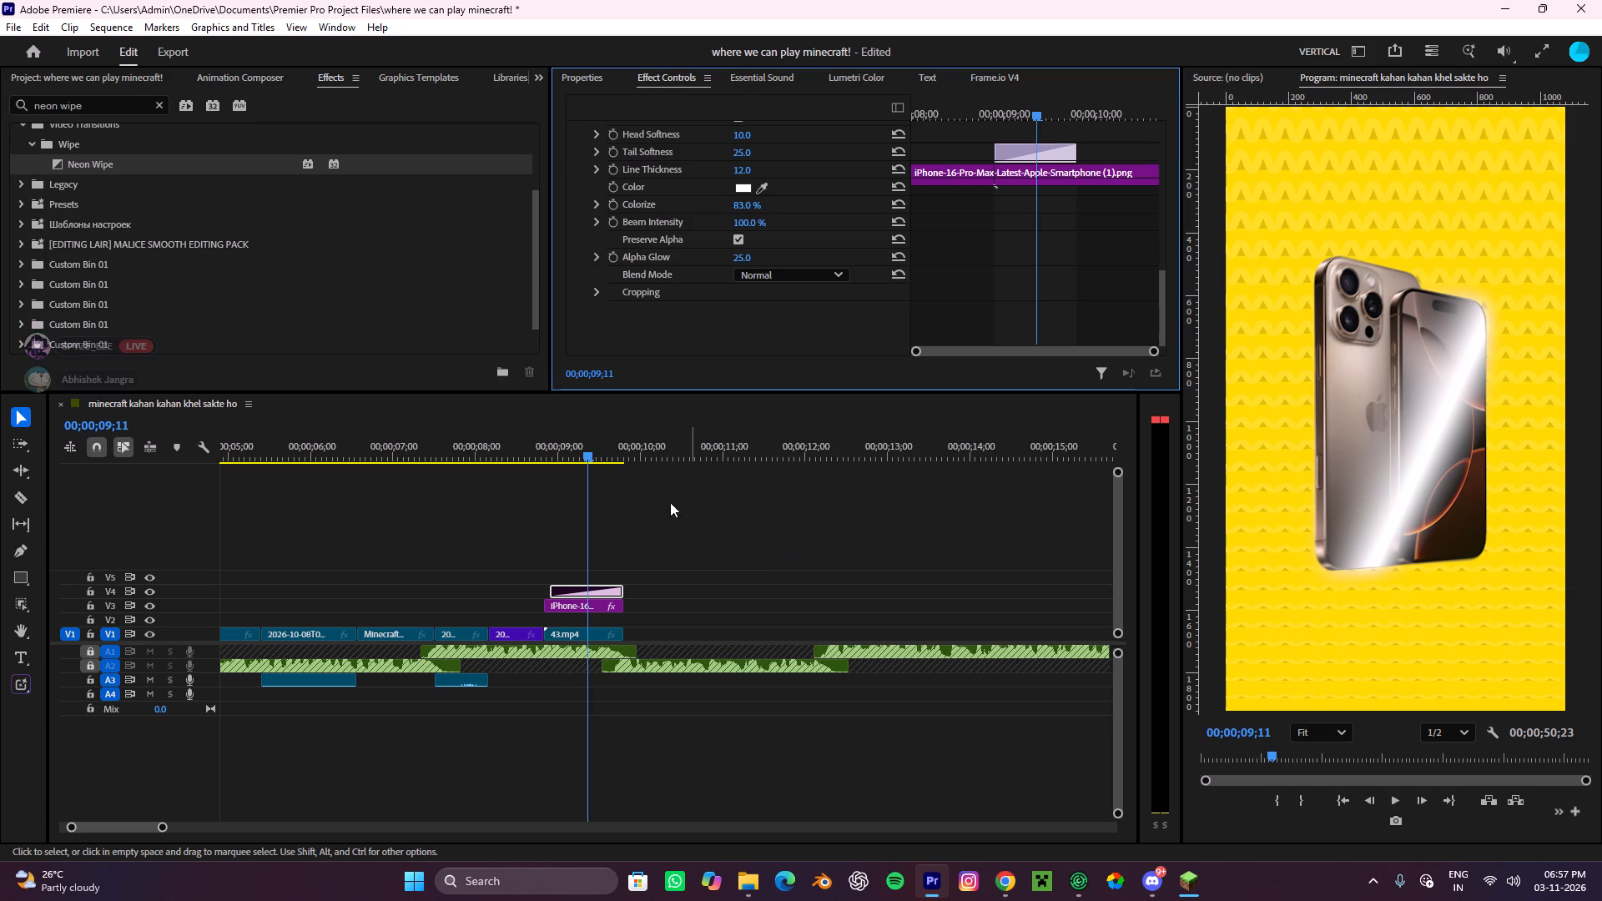
Play back the iPhone section from its start to check the adjusted wipe.
left_click_drag(593, 444, 542, 483)
left_click(717, 540)
key("space")
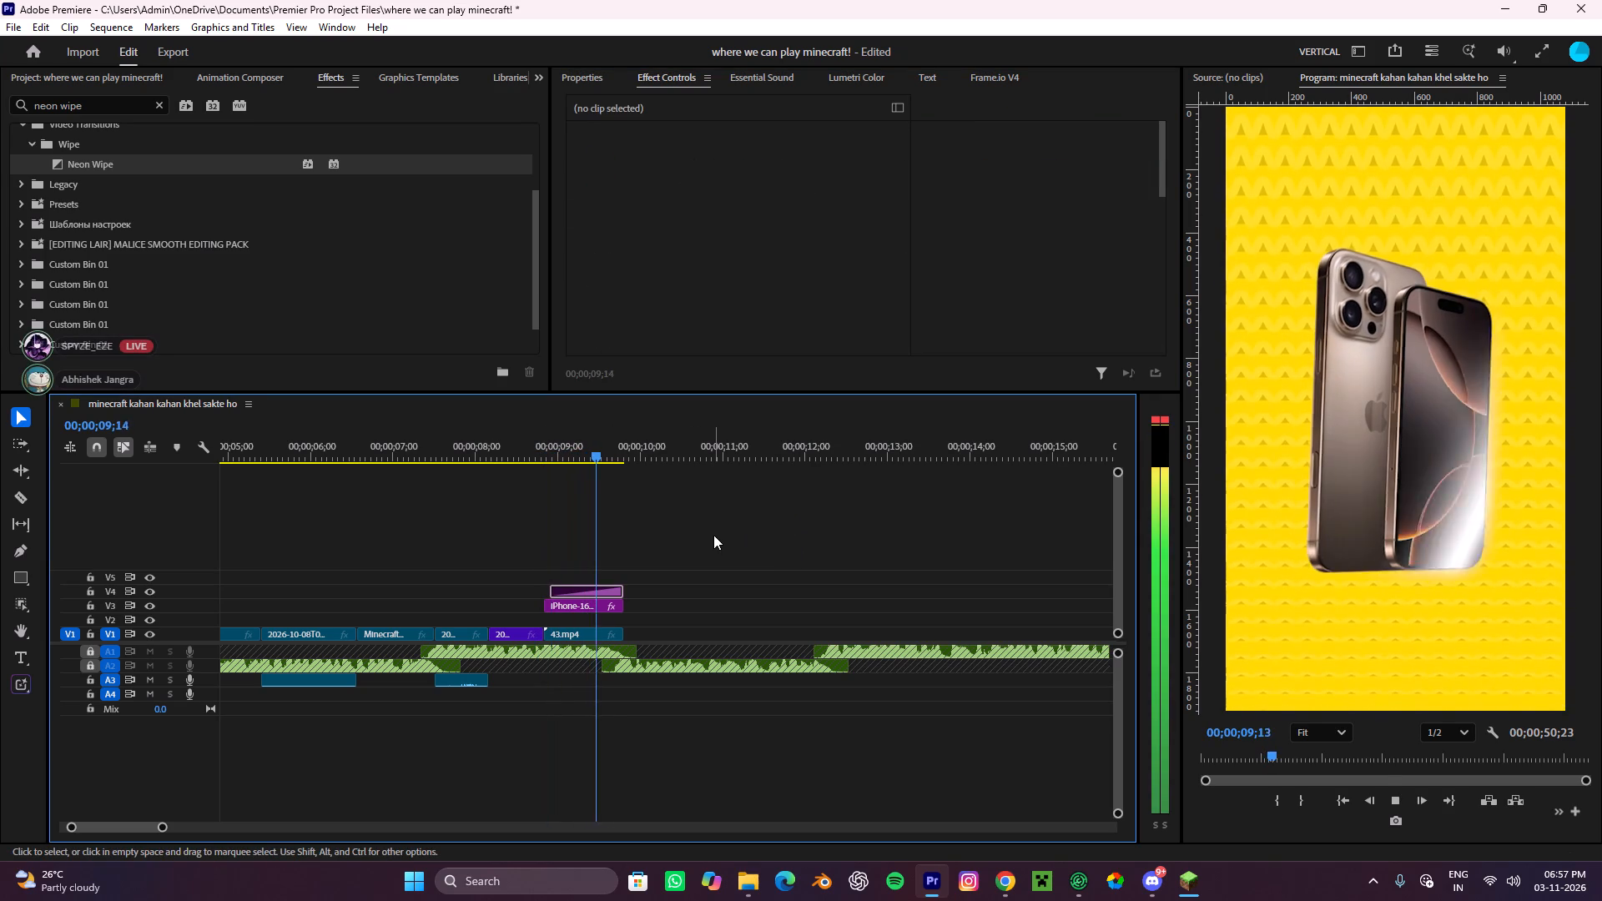
key("space")
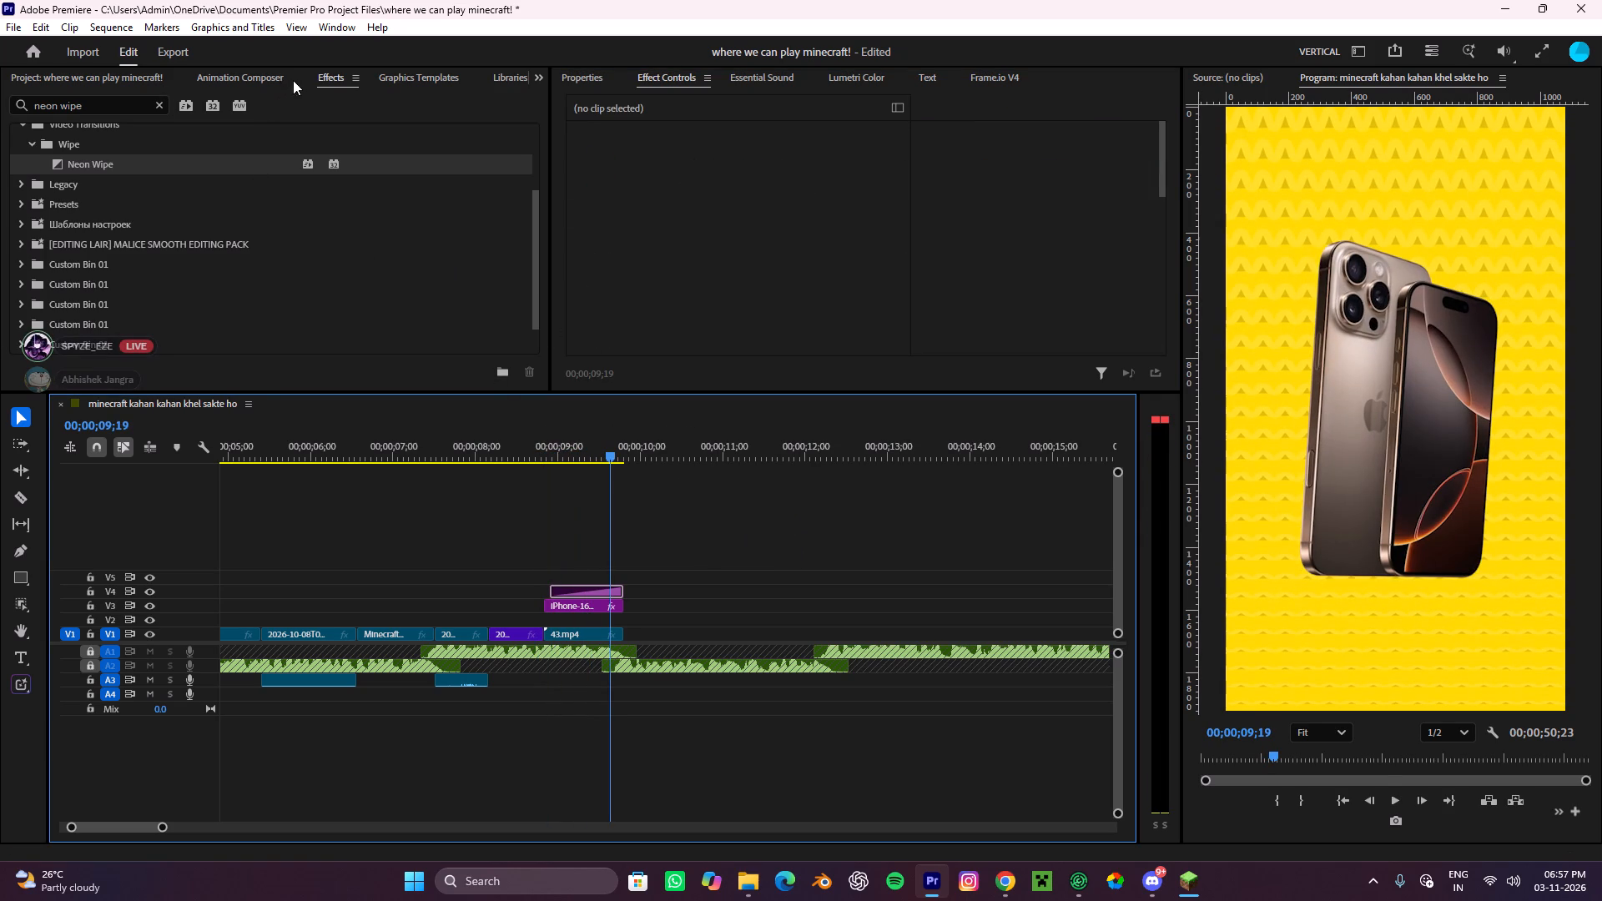
Search Animation Composer for "breast" and place Breast Twitch.mp3 on A4 at the start of the iPhone clip.
left_click(215, 75)
left_click(72, 130)
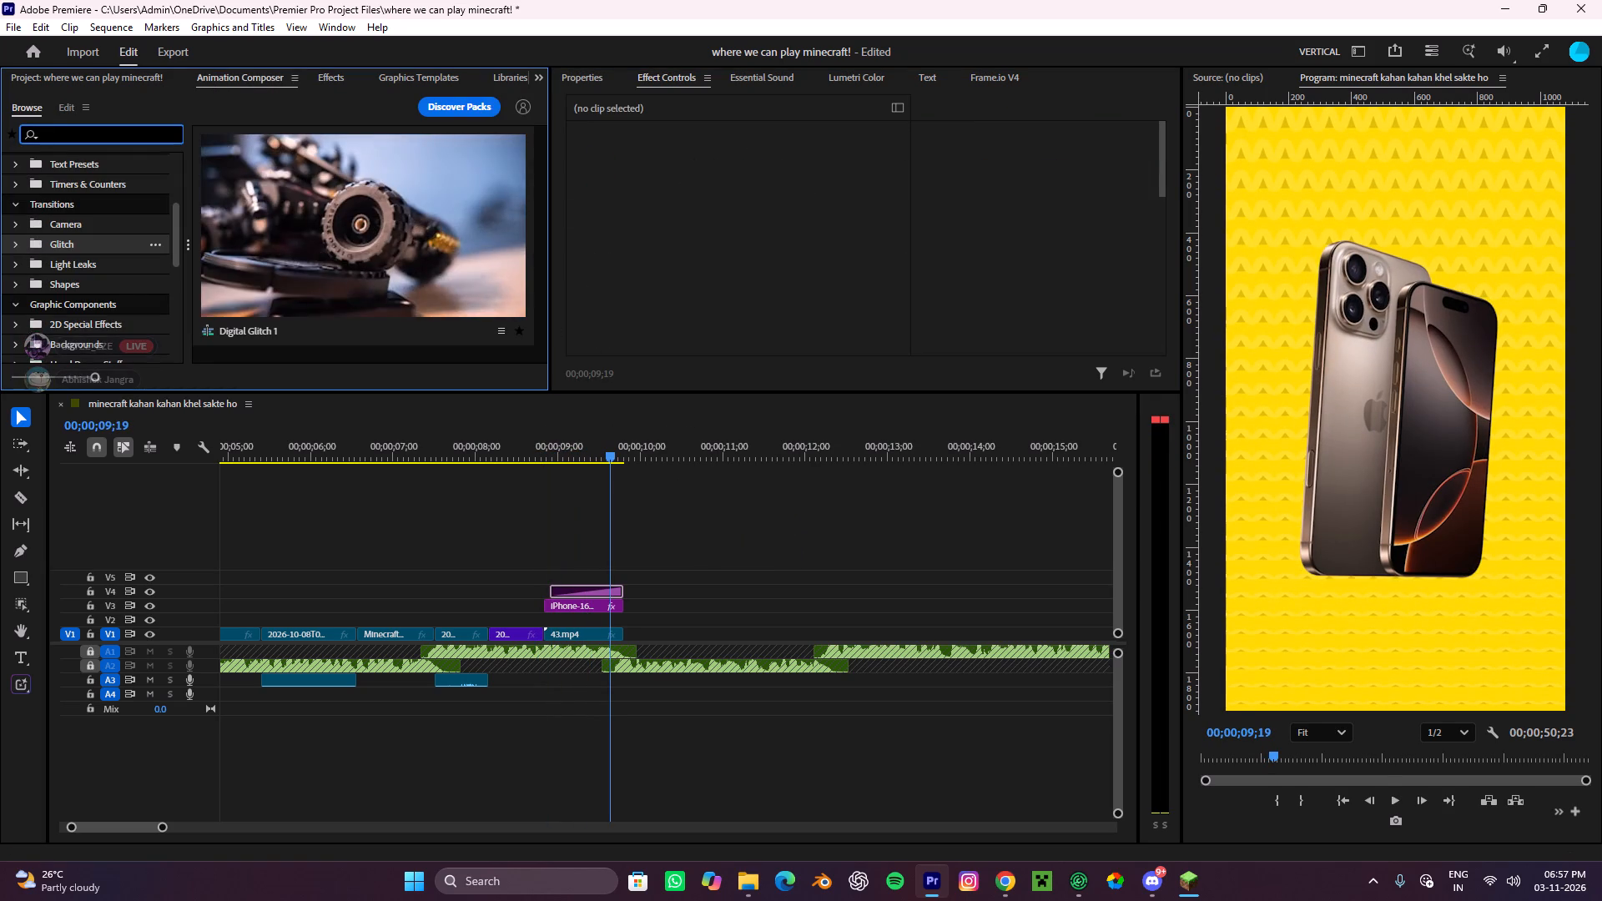
type("breast")
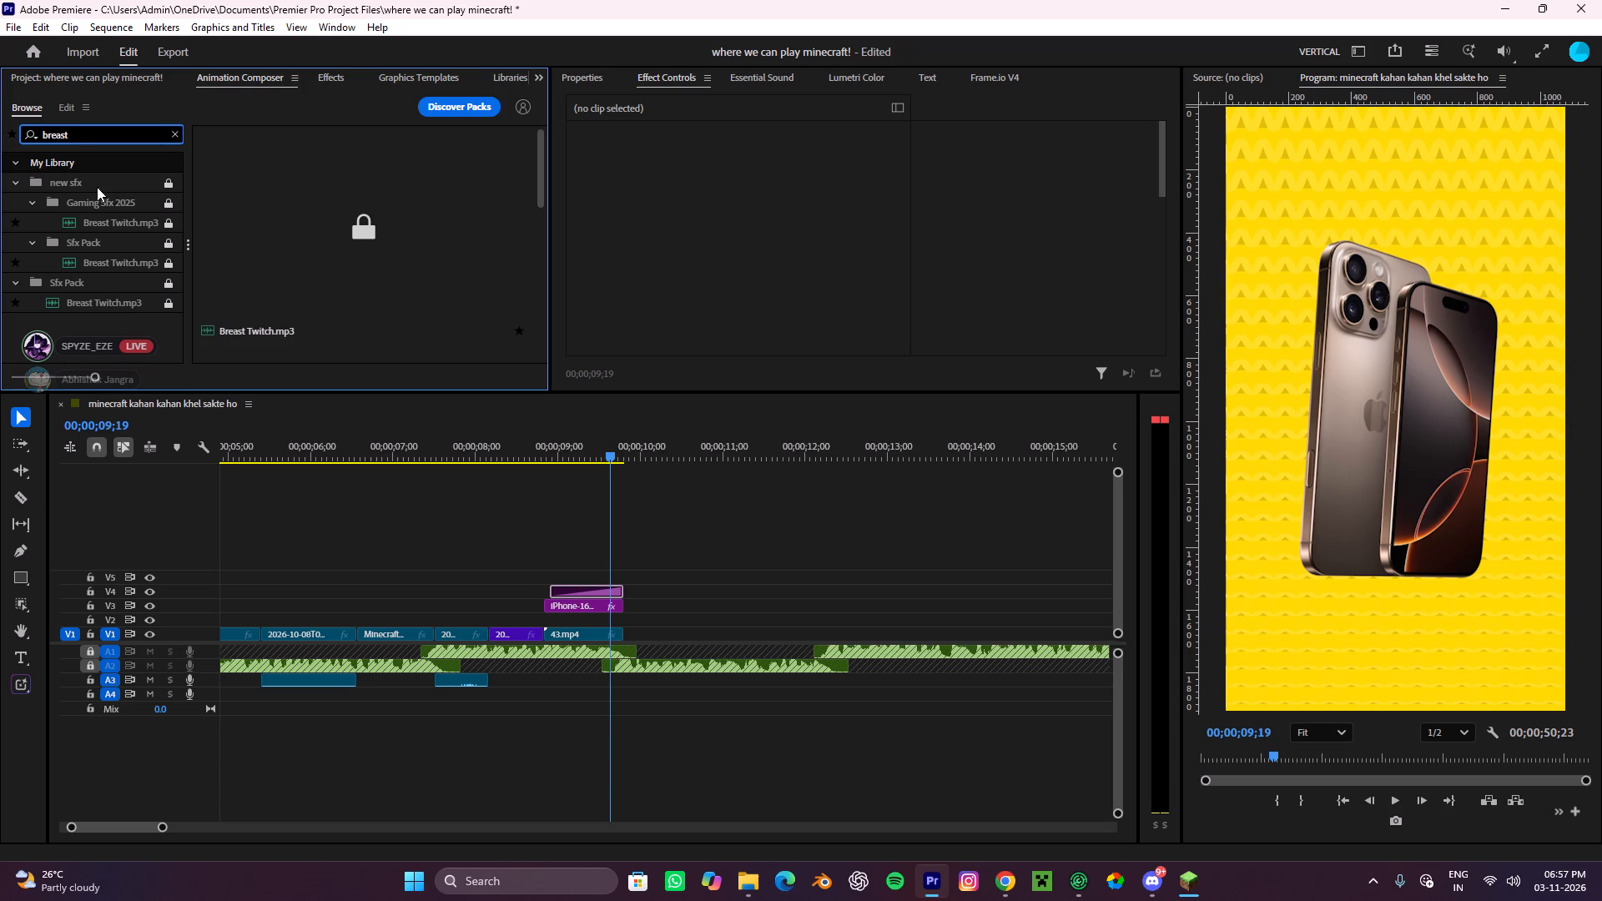
left_click_drag(318, 164, 544, 695)
Cut off the silent start of Breast Twitch.mp3 and move the remainder to begin just before the iPhone clip.
scroll(544, 695, "up", 14, "alt")
key("c")
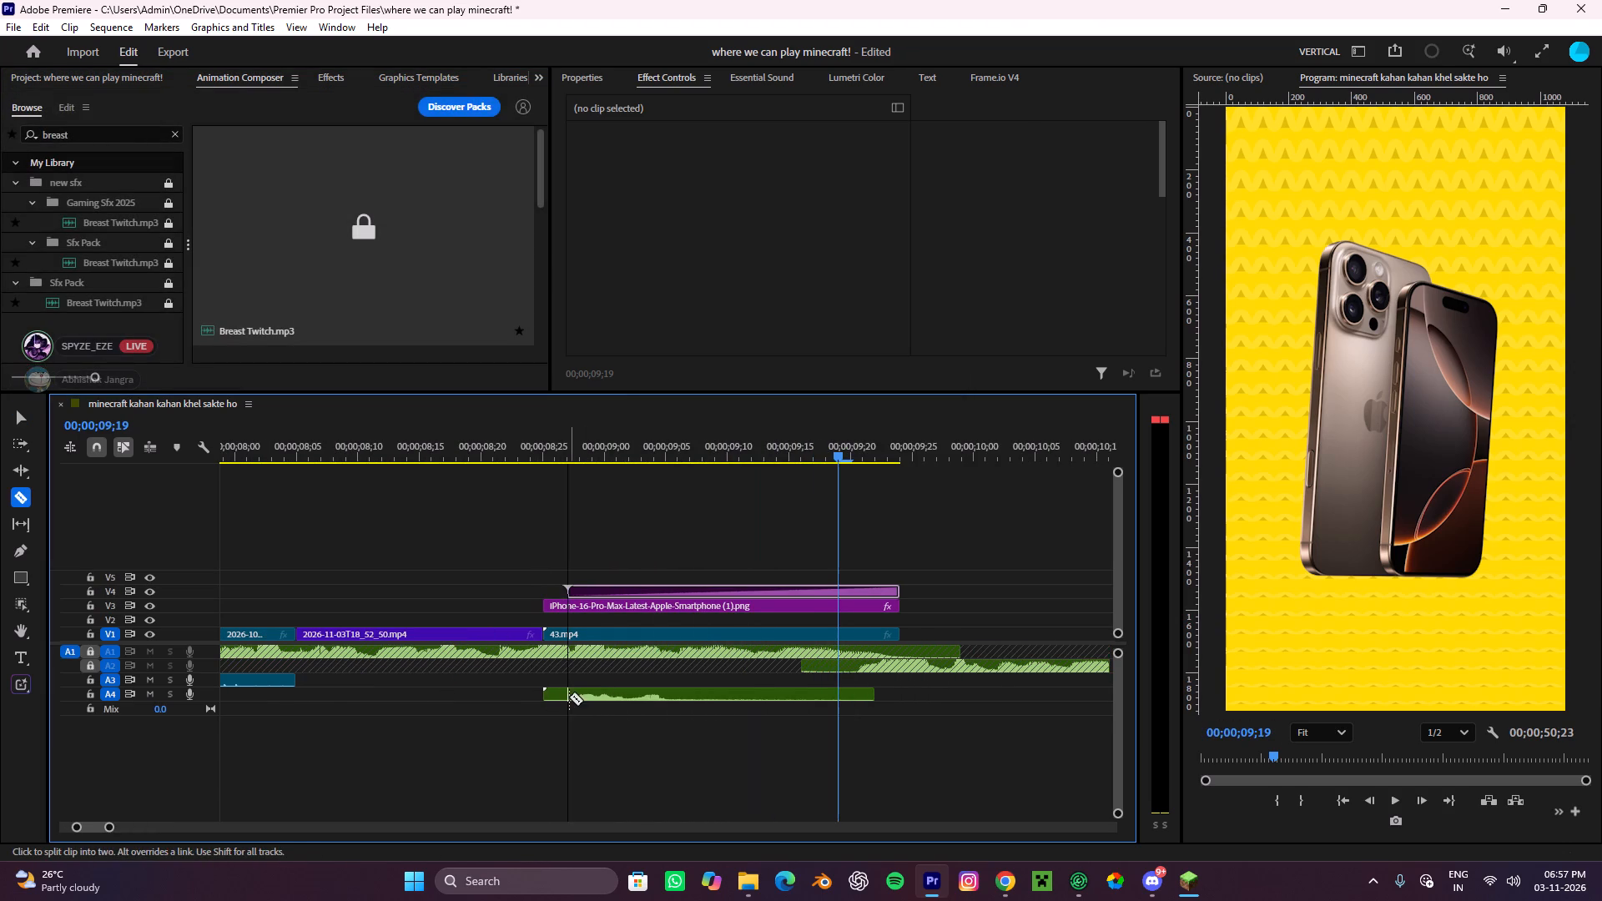
left_click(569, 697)
key("v")
left_click_drag(553, 712, 554, 696)
key("ctrl+x")
left_click_drag(613, 693, 579, 698)
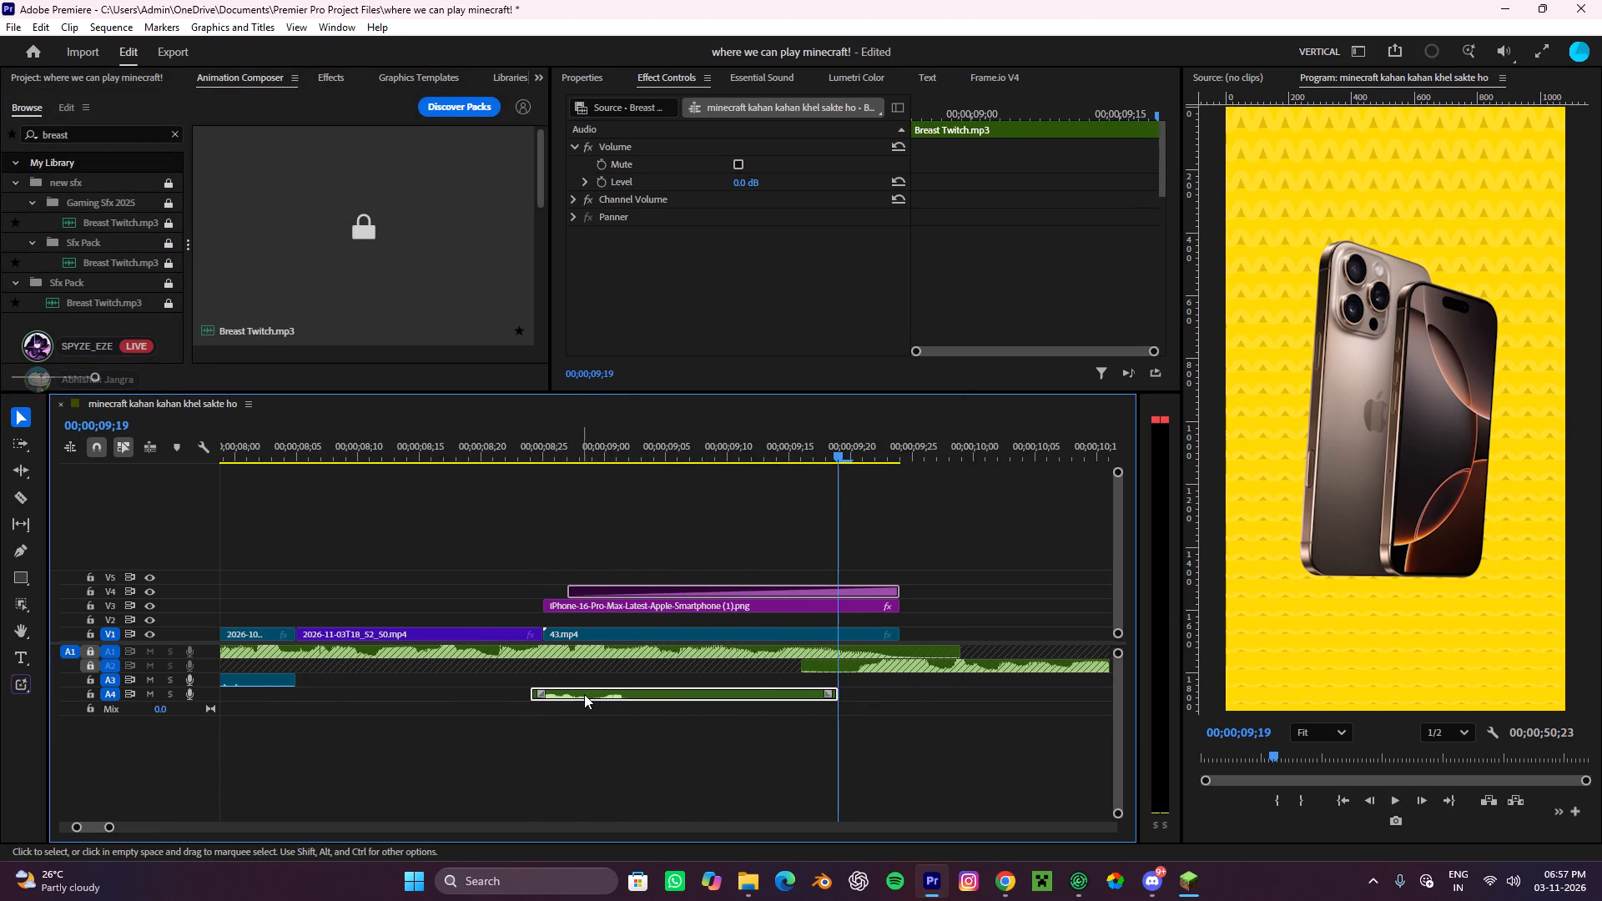
Play back the iPhone section to check the Breast Twitch sound's timing.
scroll(591, 687, "down", 9, "alt")
left_click_drag(696, 454, 557, 535)
key("space")
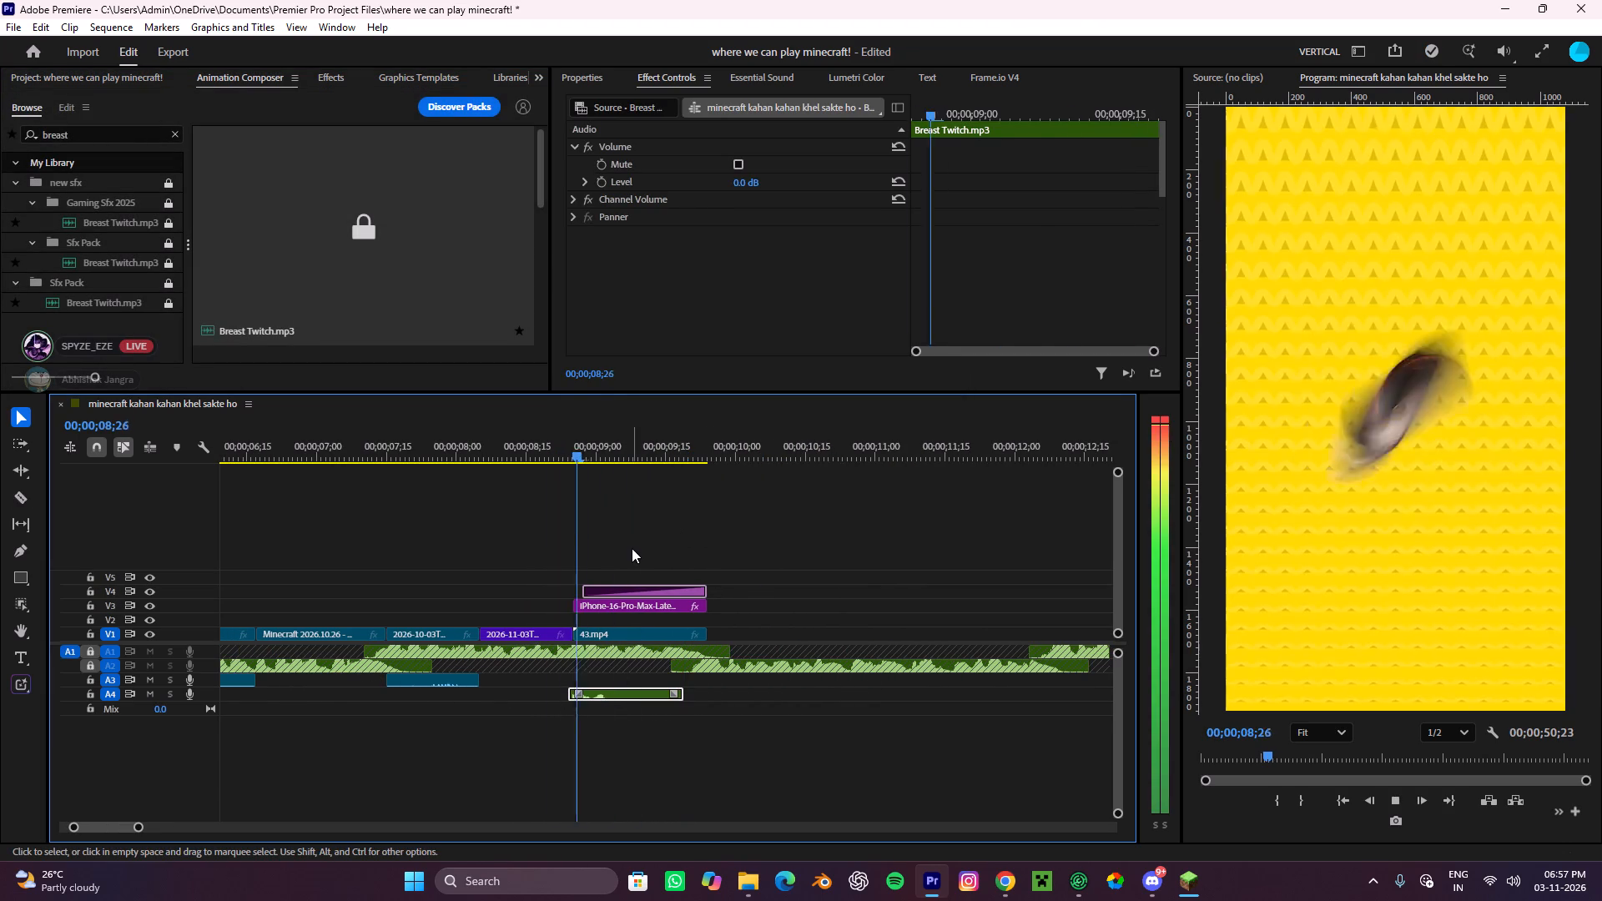
key("space")
Move the Breast Twitch.mp3 clip from A4 up to A3, keeping its timing.
left_click_drag(604, 698, 604, 690)
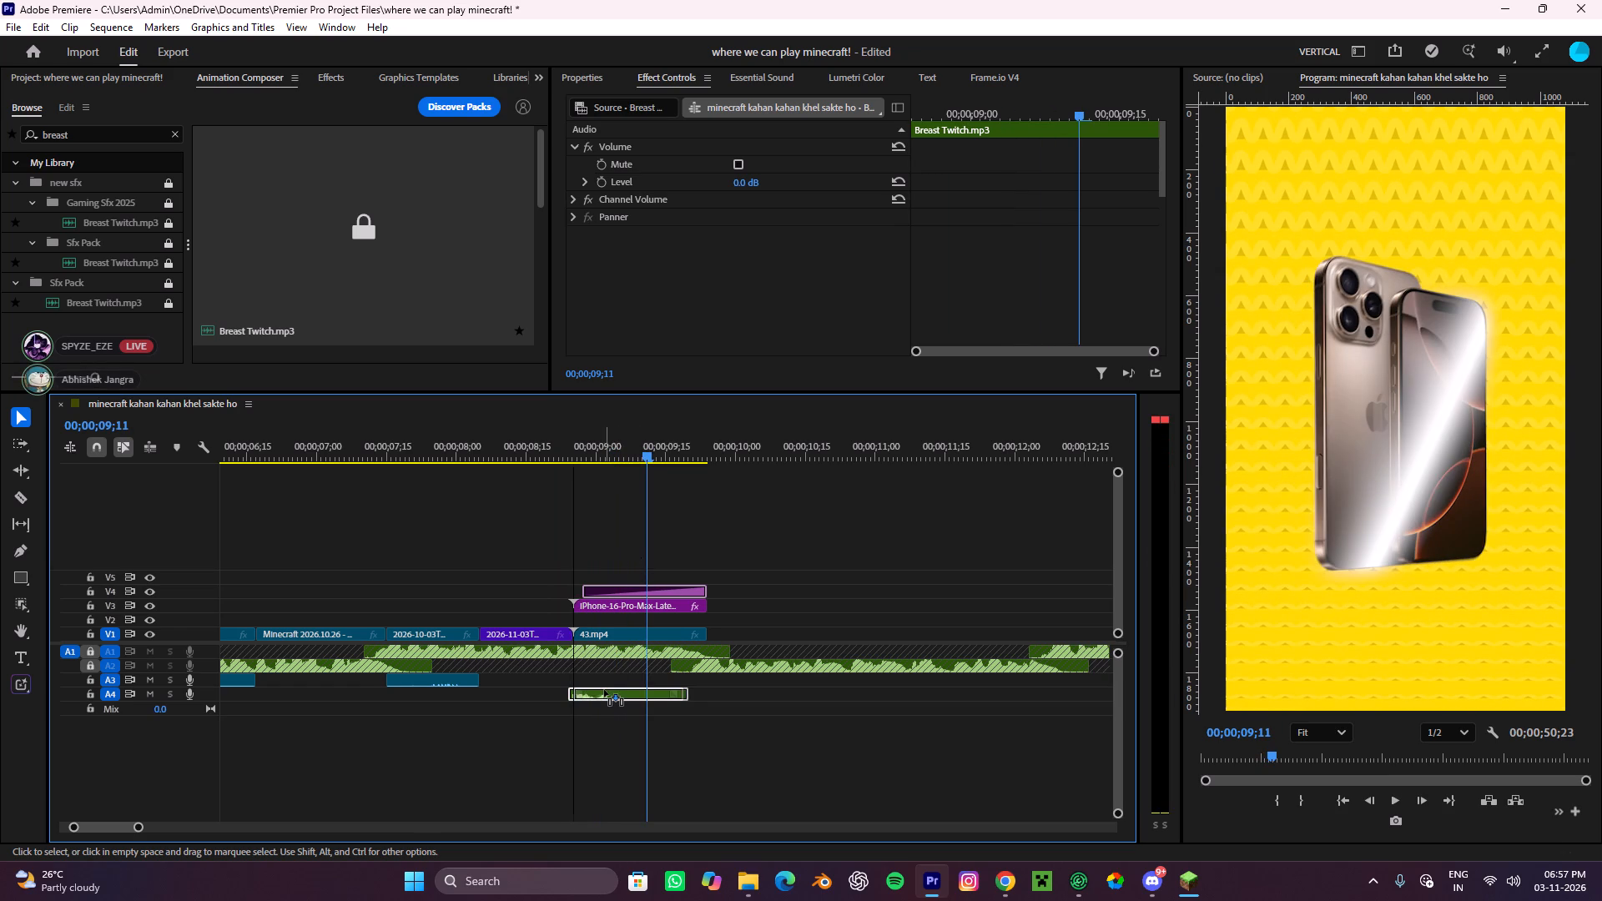
left_click_drag(604, 690, 599, 683)
Set the Breast Twitch.mp3 clip's volume to 1.7 dB.
left_click(585, 72)
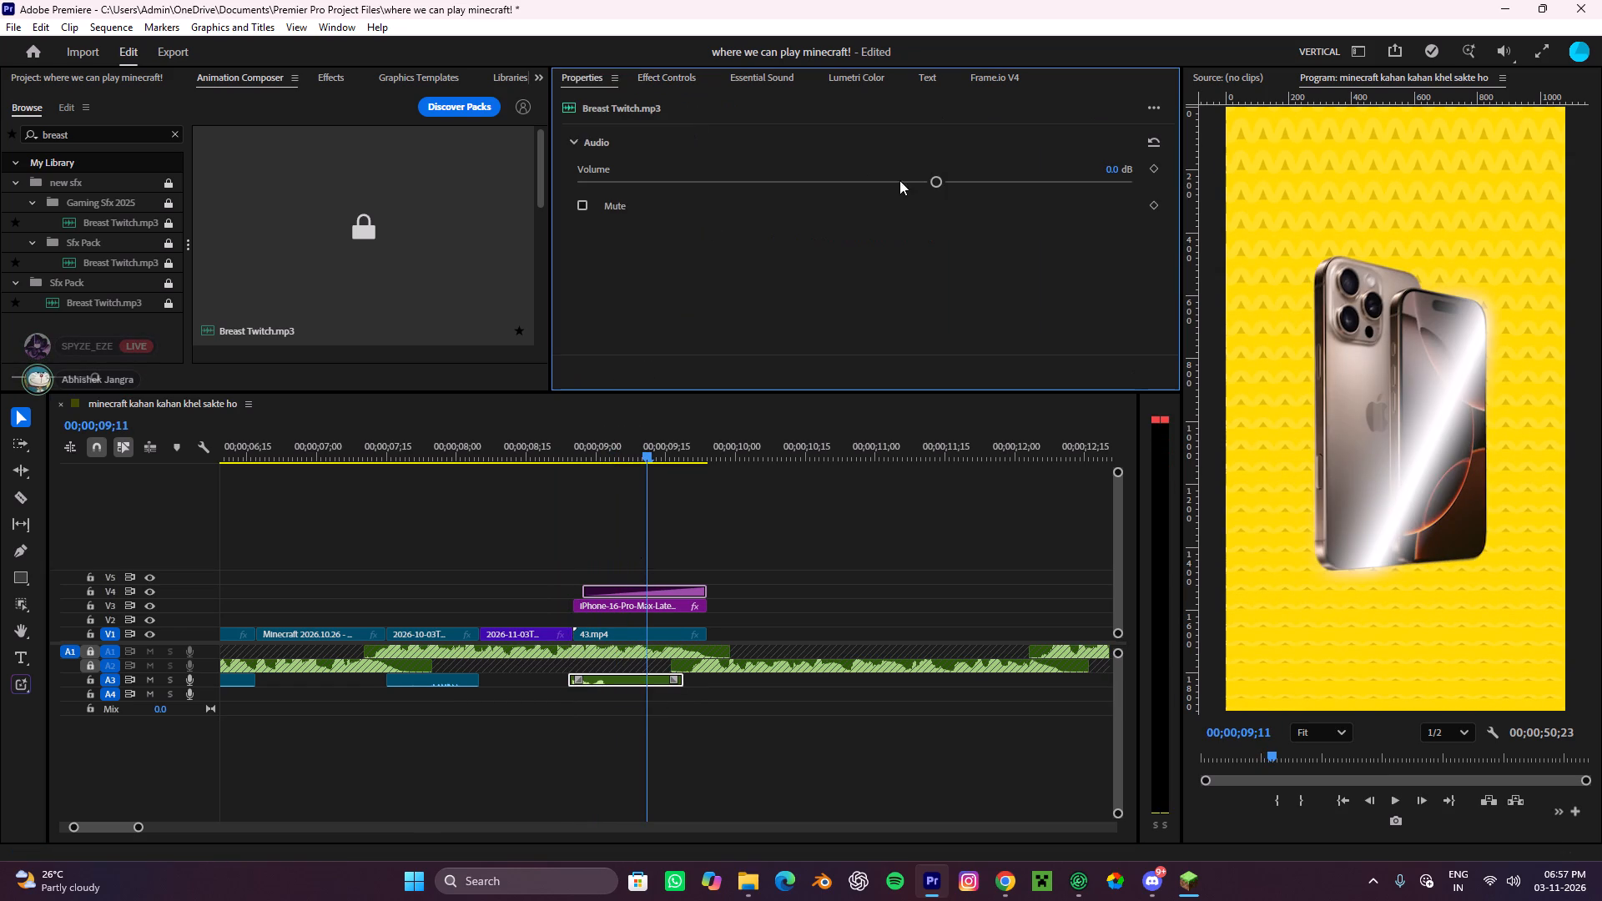
left_click(951, 182)
left_click(965, 179)
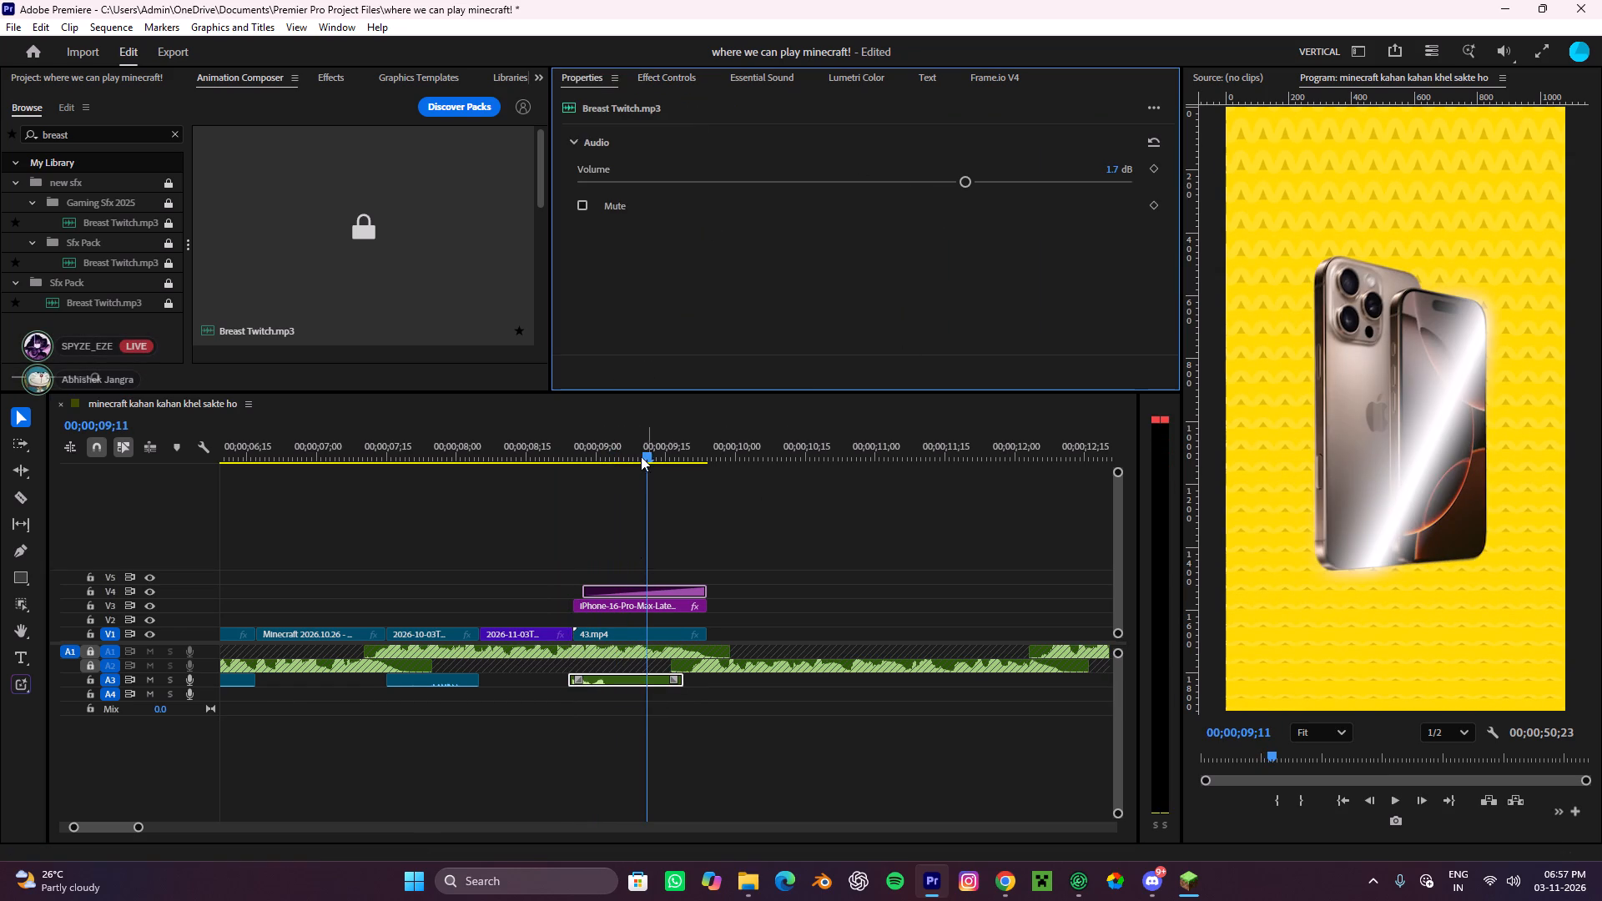
Play back the iPhone section from just before its start to hear the louder sound effect.
left_click_drag(627, 462, 549, 504)
left_click_drag(659, 455, 557, 514)
left_click(749, 546)
key("space")
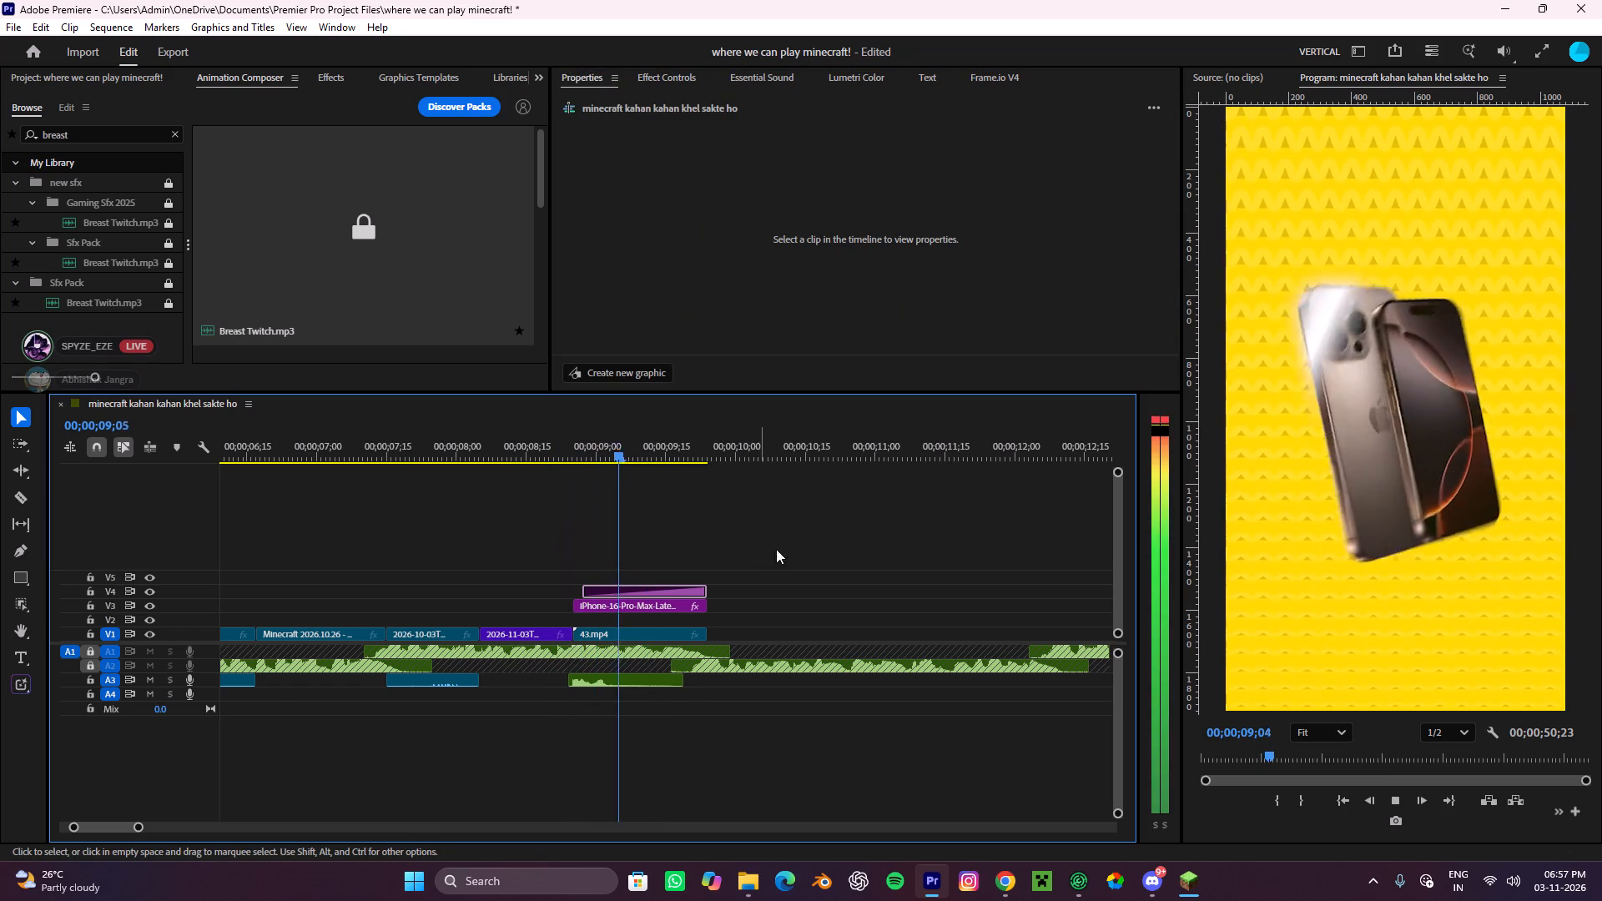
key("space")
Audition the "anime shine" sounds in Animation Composer and place Anime Shine Sound Effect ProSounds.mp3 on A4 beneath the iPhone clips.
left_click_drag(93, 138, 0, 163)
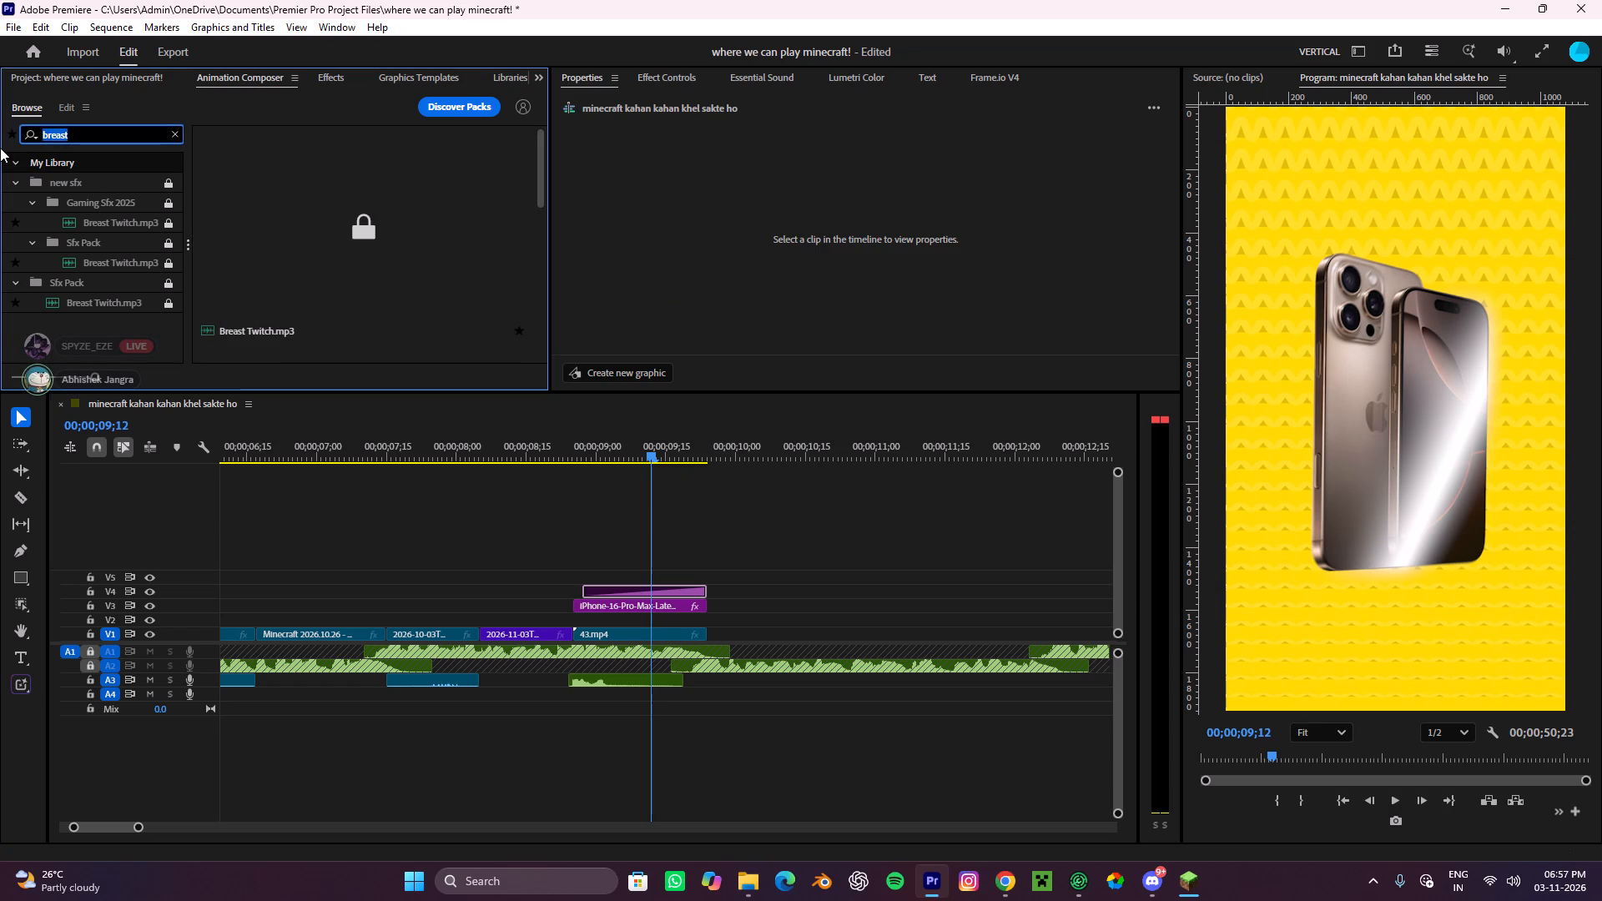
type("anime shine")
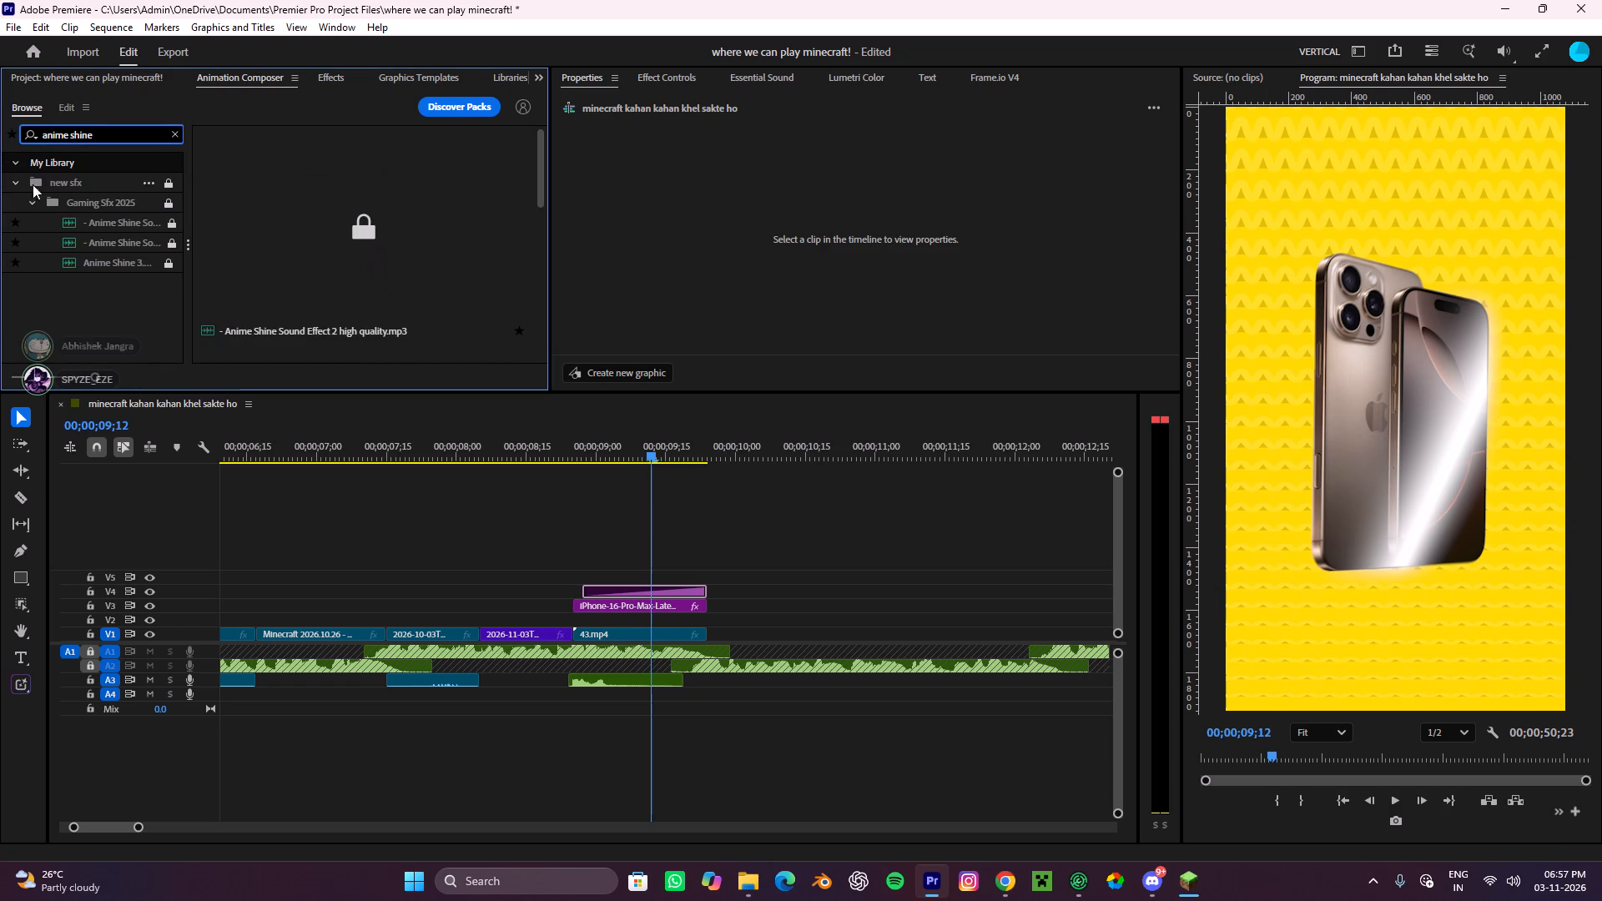
left_click(340, 240)
left_click(303, 186)
scroll(310, 214, "down", 3)
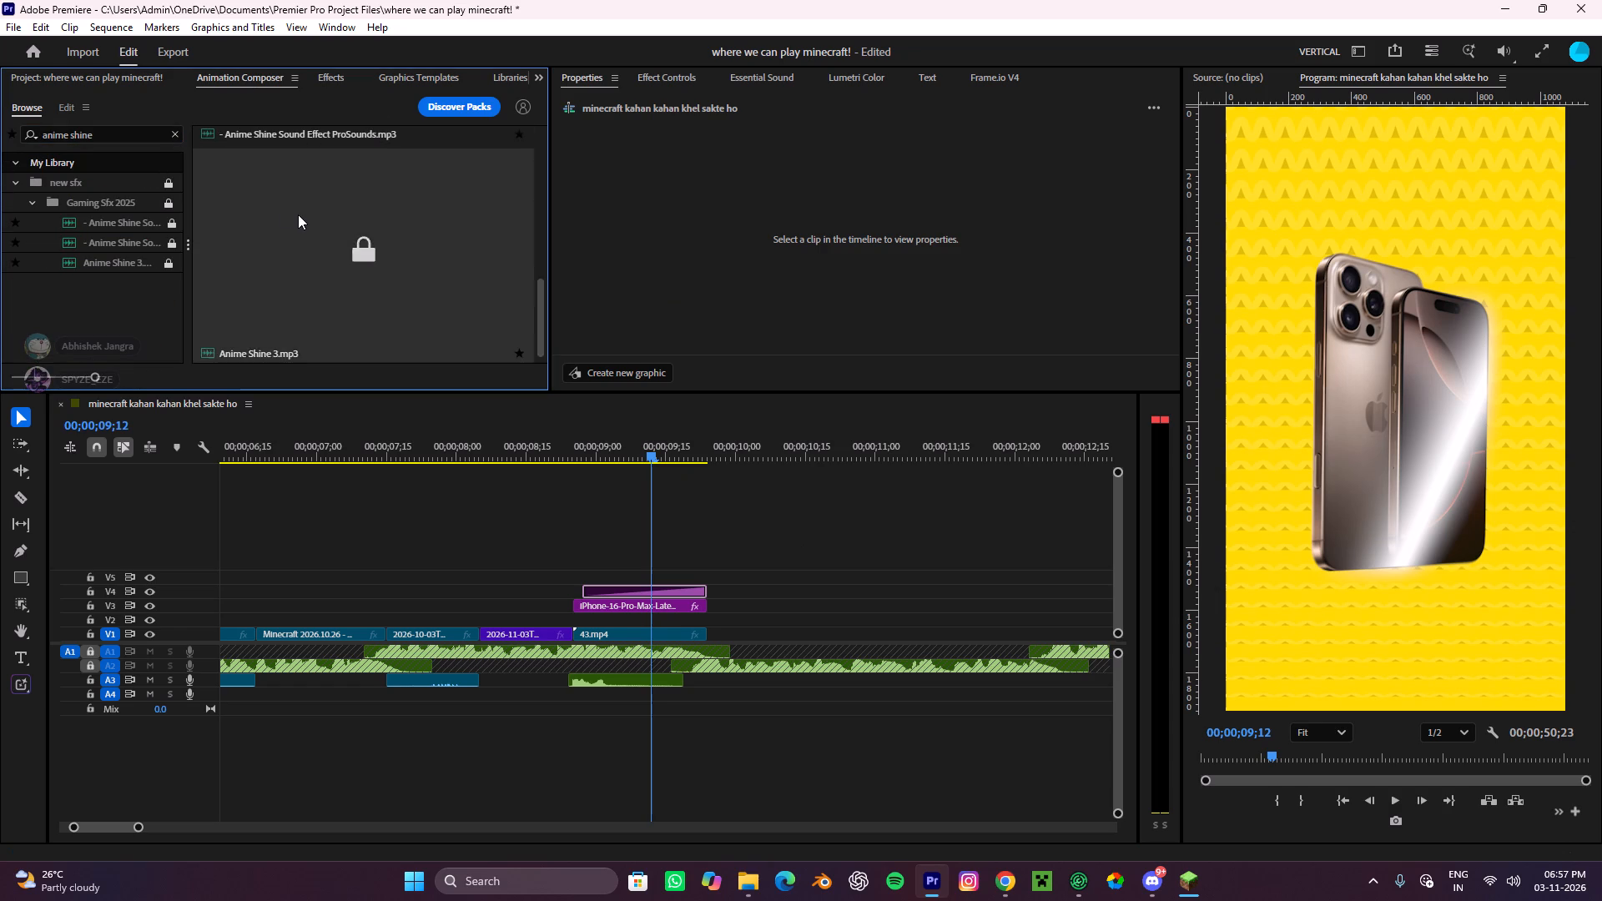
left_click(285, 209)
left_click(316, 184)
scroll(303, 239, "down", 4)
scroll(302, 239, "up", 1)
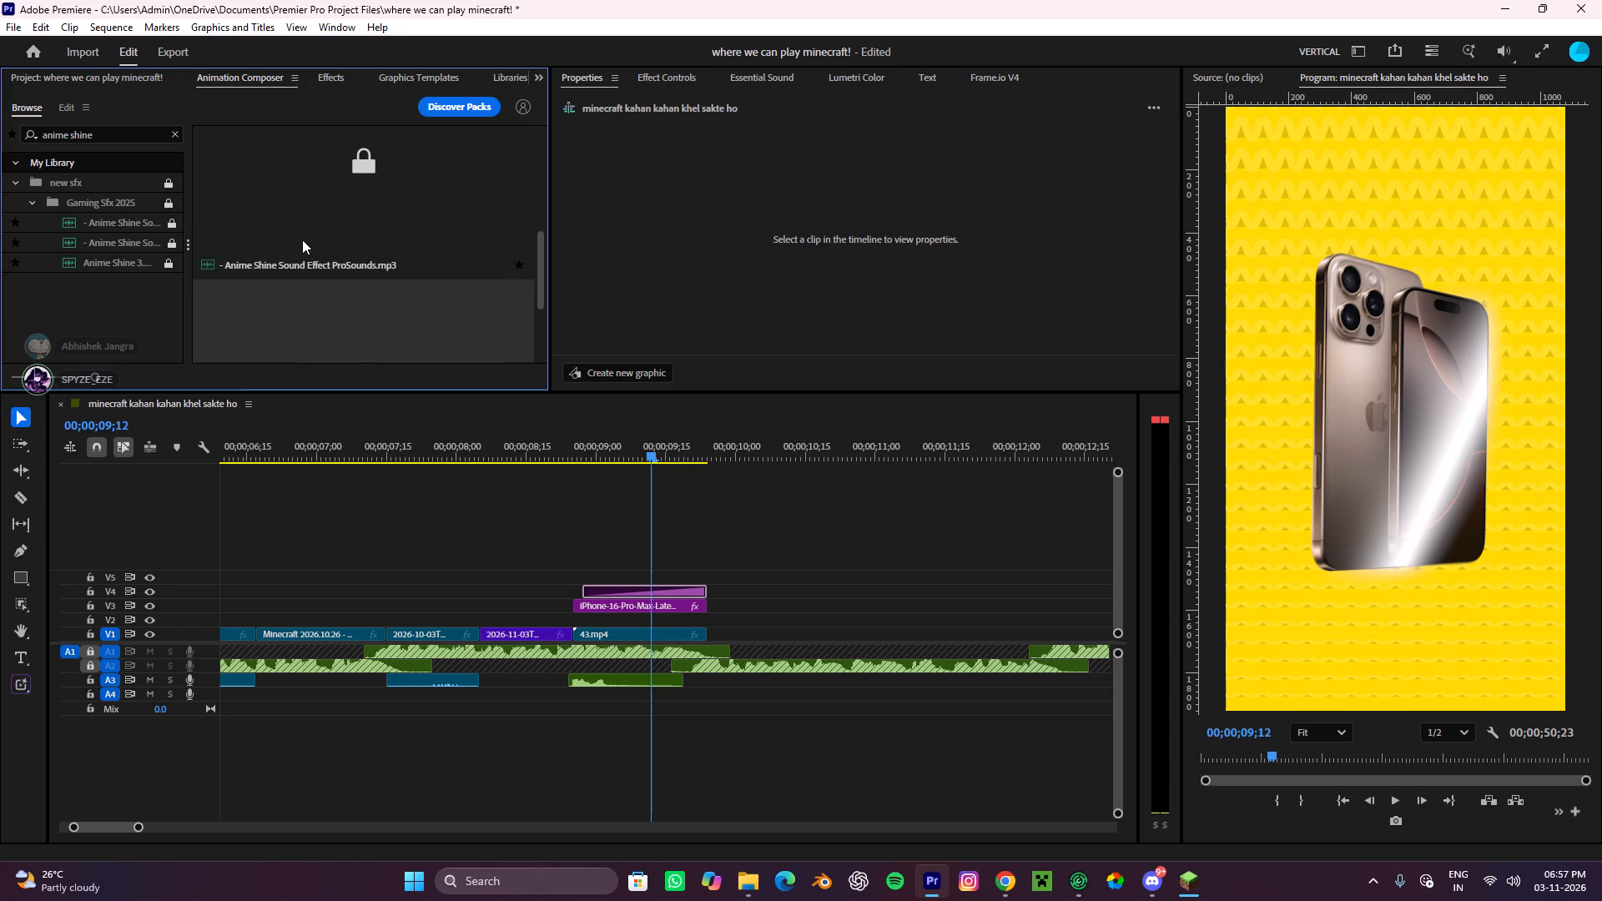
left_click(287, 197)
left_click(327, 161)
left_click_drag(295, 166, 764, 680)
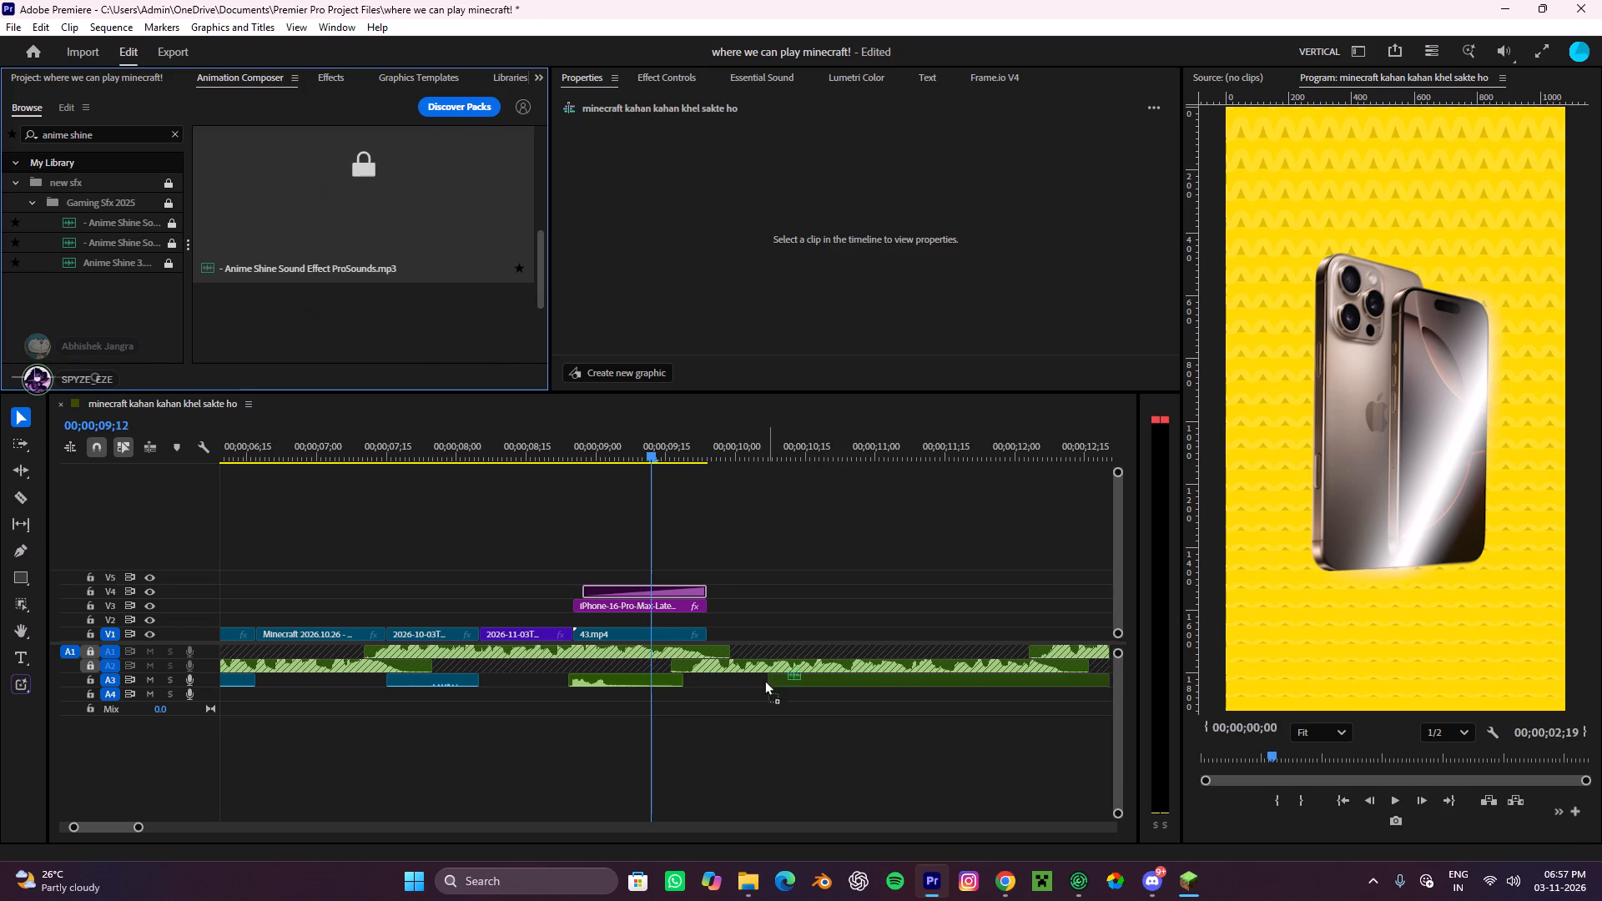
left_click_drag(764, 680, 593, 700)
scroll(699, 698, "up", 9, "alt")
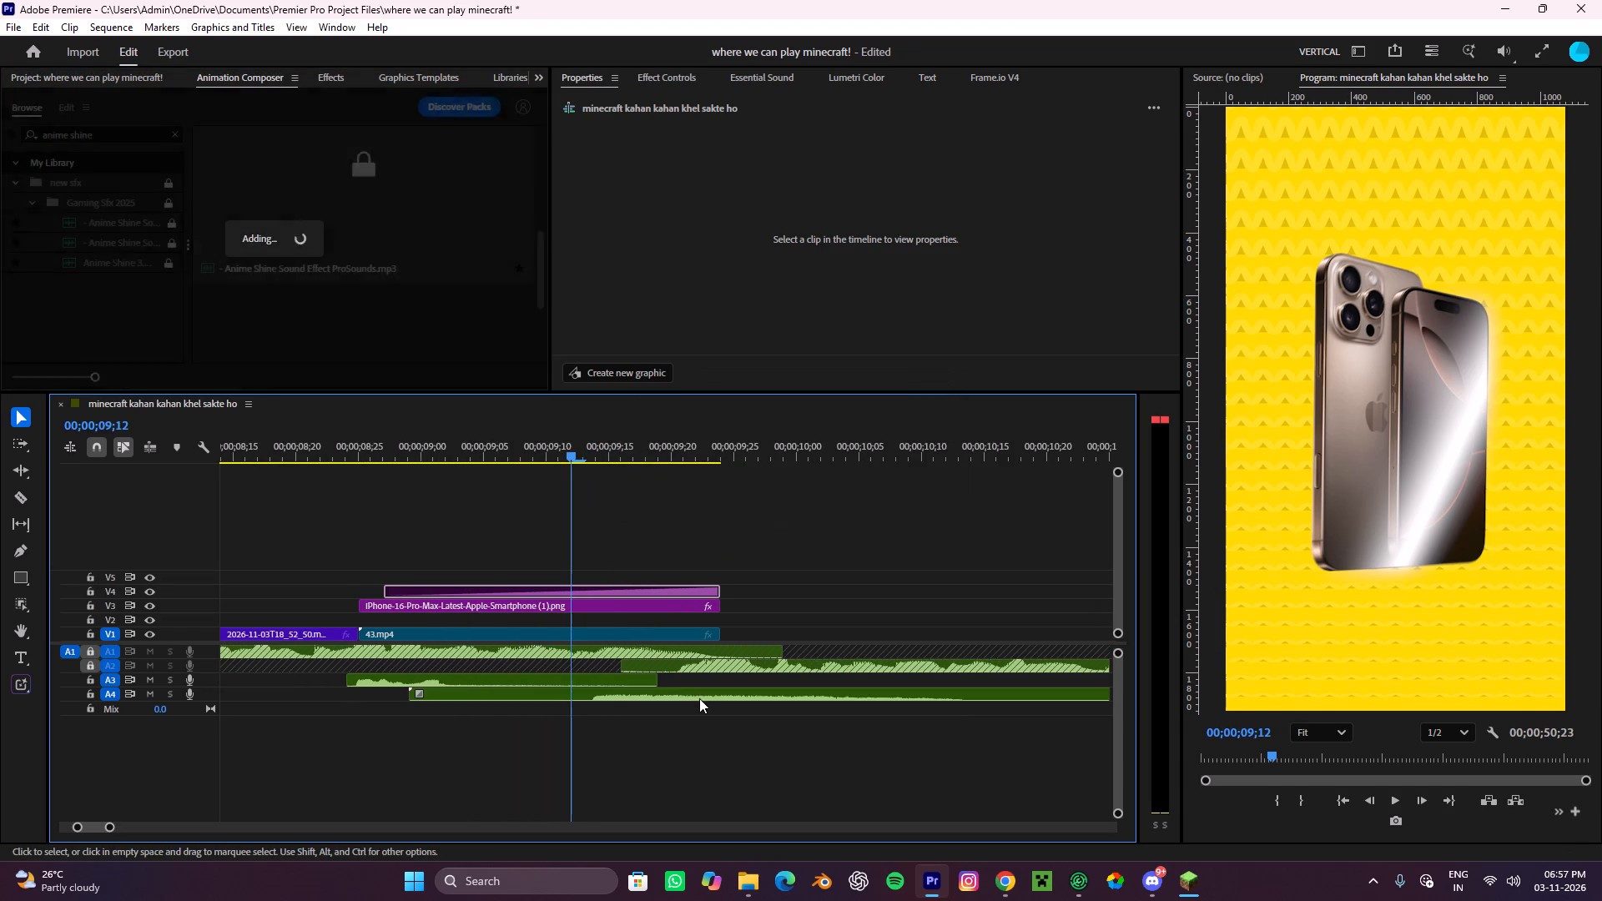
Cut off the quiet lead-in of the anime shine sound on A4 and align the remainder with the start of the V4 shine clip.
key("c")
left_click(590, 698)
key("v")
left_click(544, 697)
key("ctrl+x")
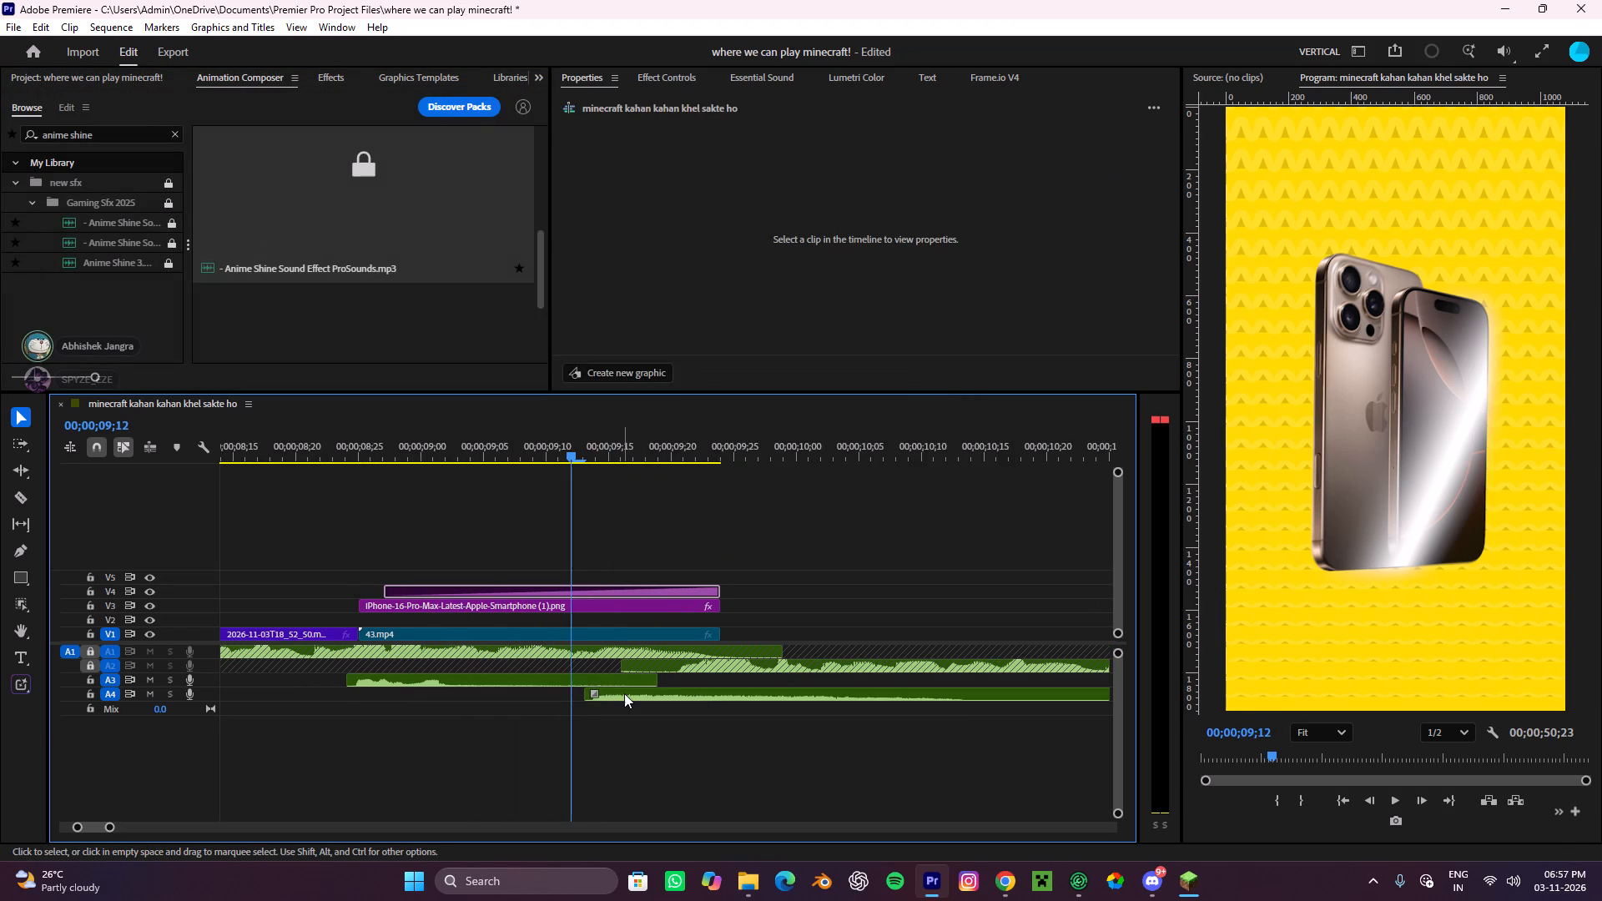
left_click_drag(624, 693, 427, 689)
Trim the tail of the anime shine sound on A4 so it ends shortly after the iPhone clips.
scroll(427, 689, "down", 9, "alt")
key("c")
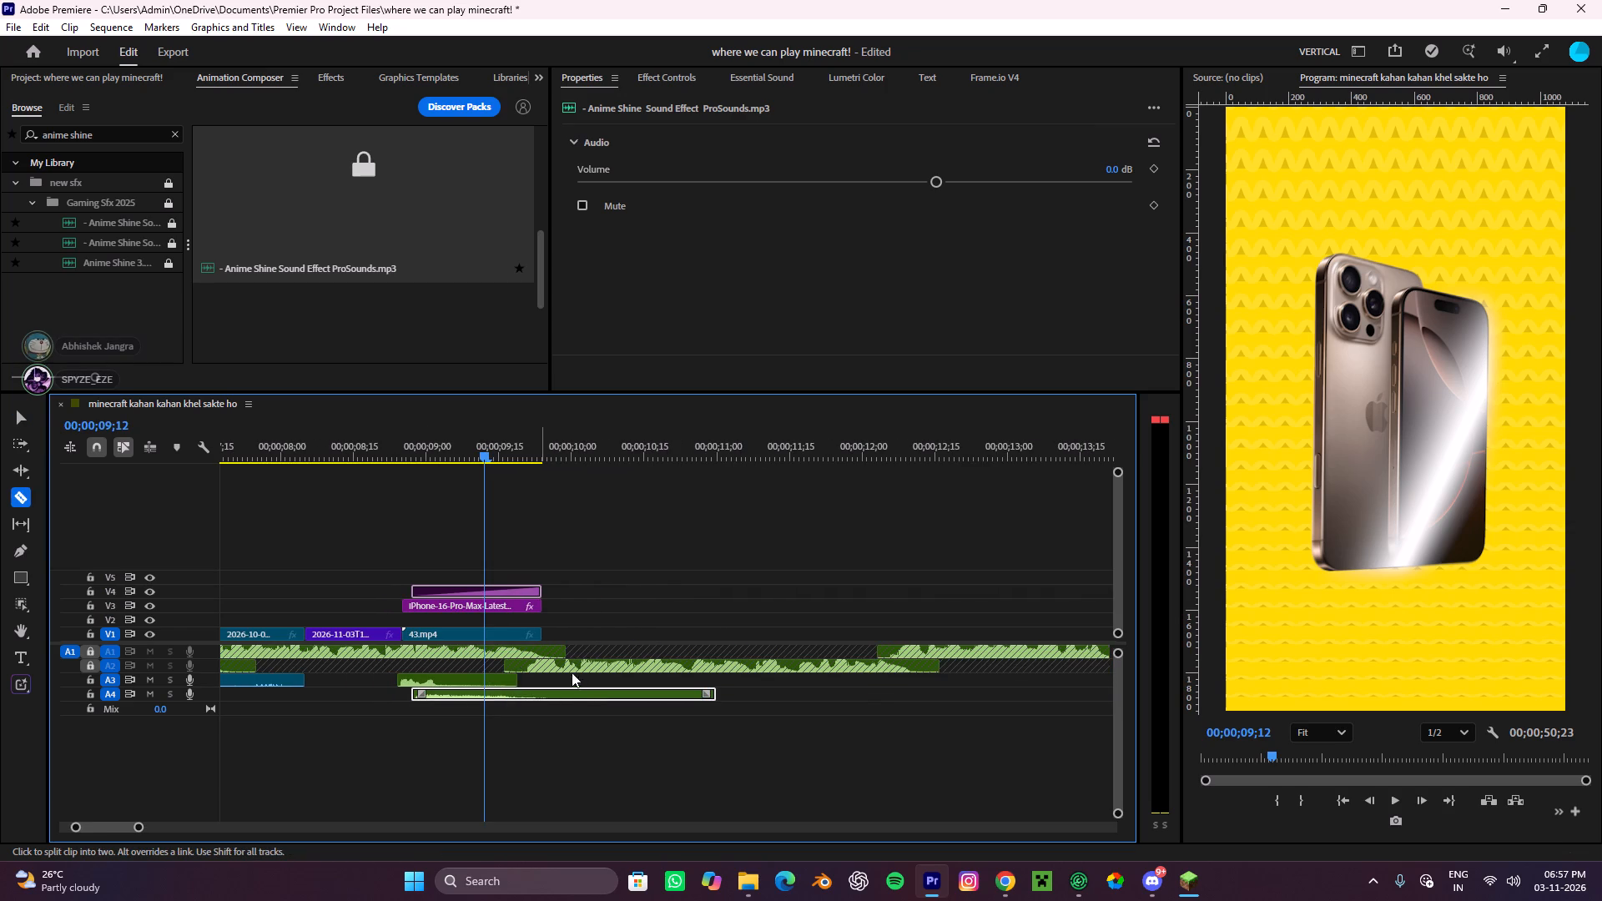
left_click(582, 694)
key("v")
left_click(617, 694)
key("ctrl+x")
Play back the iPhone section from just before its start to check the trimmed shine sound against the animation.
left_click_drag(473, 441, 358, 516)
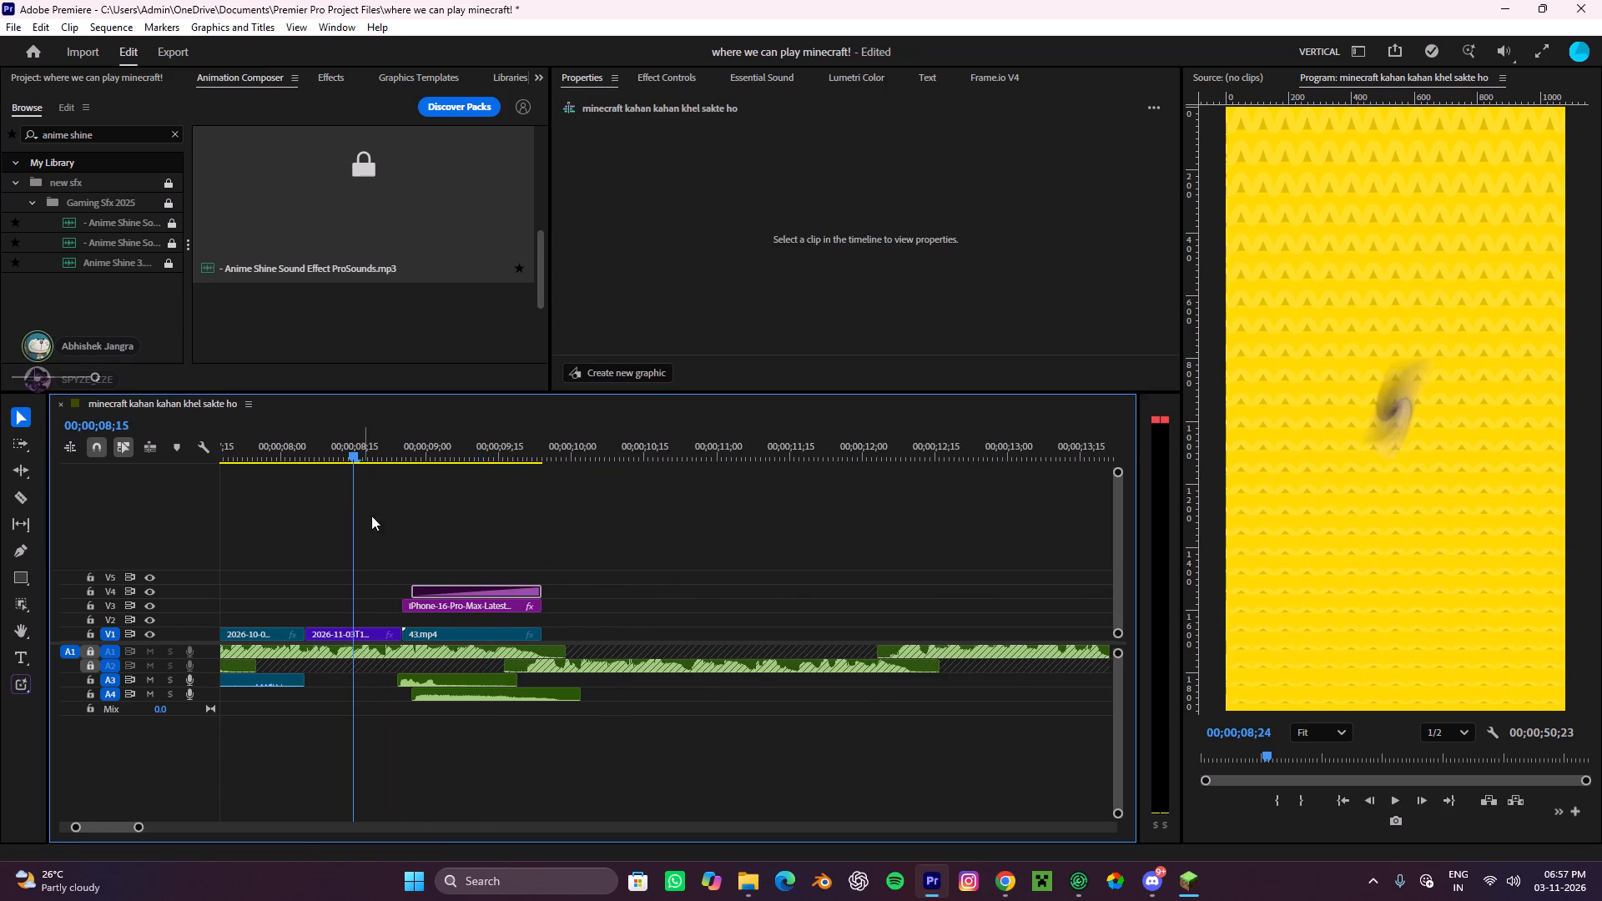
key("space")
scroll(468, 528, "down", 5, "alt")
key("space")
scroll(459, 530, "down", 2)
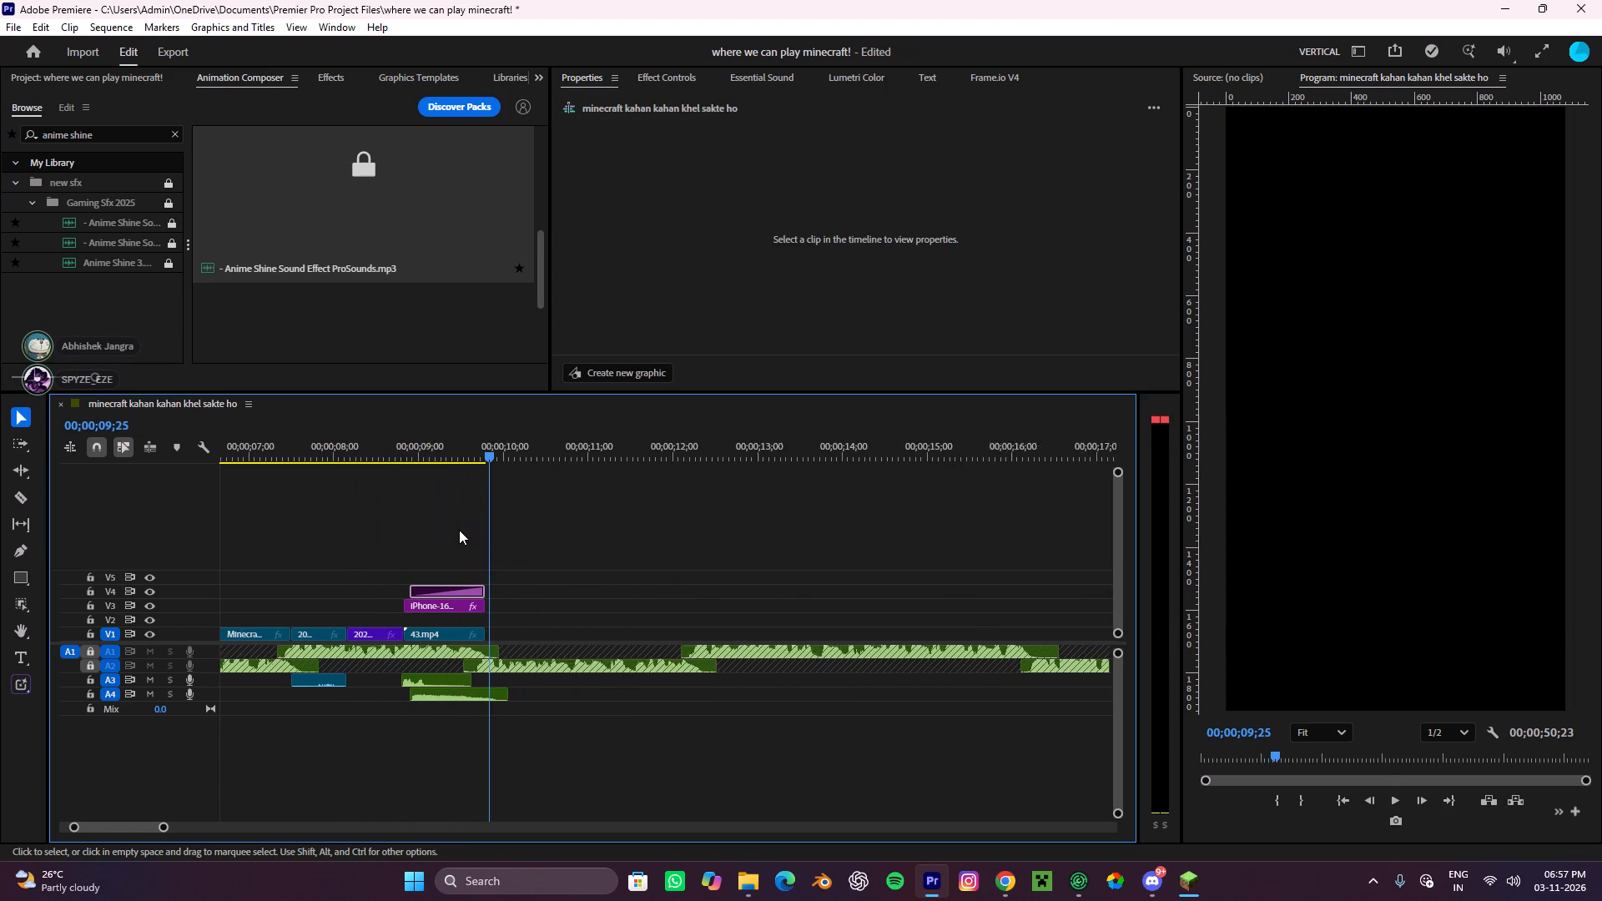
scroll(459, 530, "down", 7)
left_click_drag(477, 444, 406, 500)
key("space")
scroll(481, 518, "down", 4, "alt")
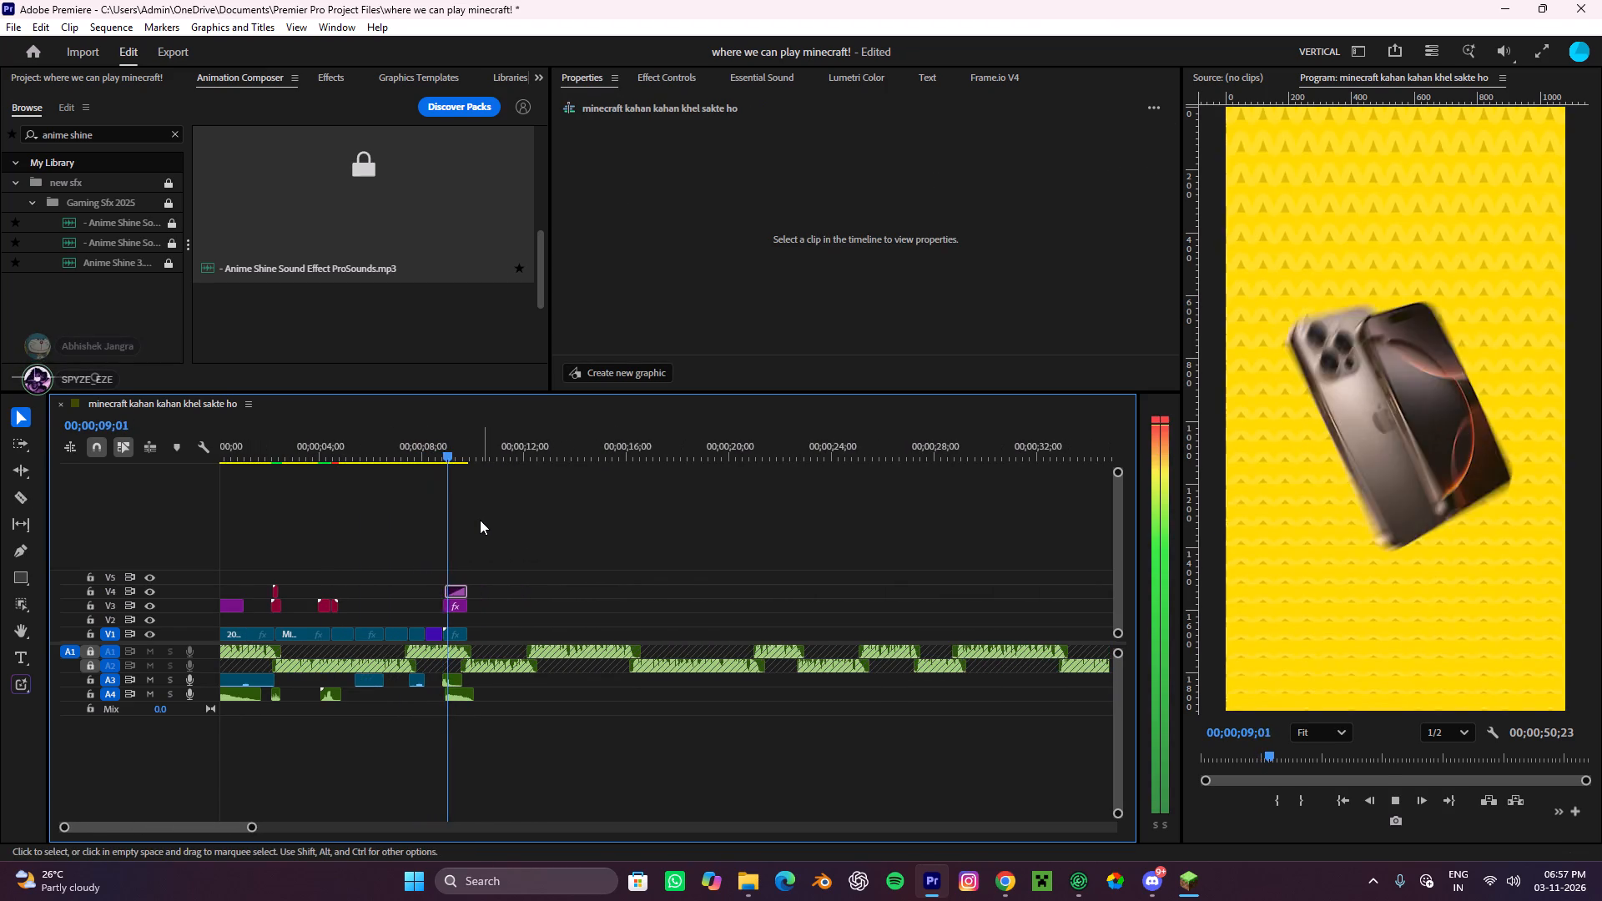
key("space")
scroll(637, 662, "down", 2, "alt")
Switch to the Minecraft 1.21.11 game window.
left_click(1183, 882)
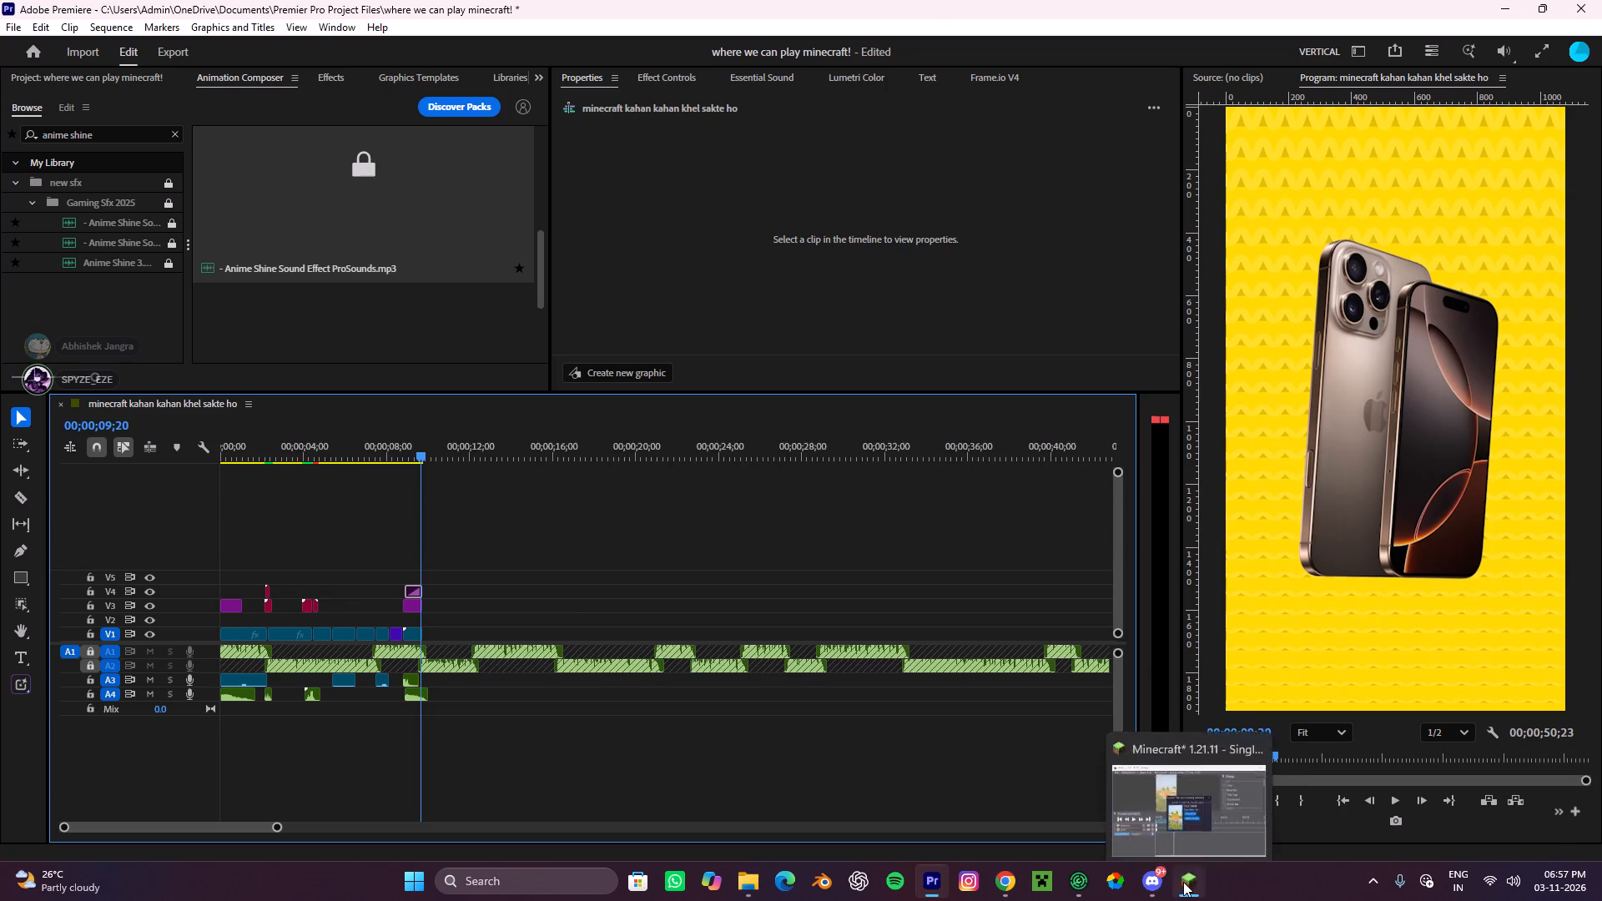
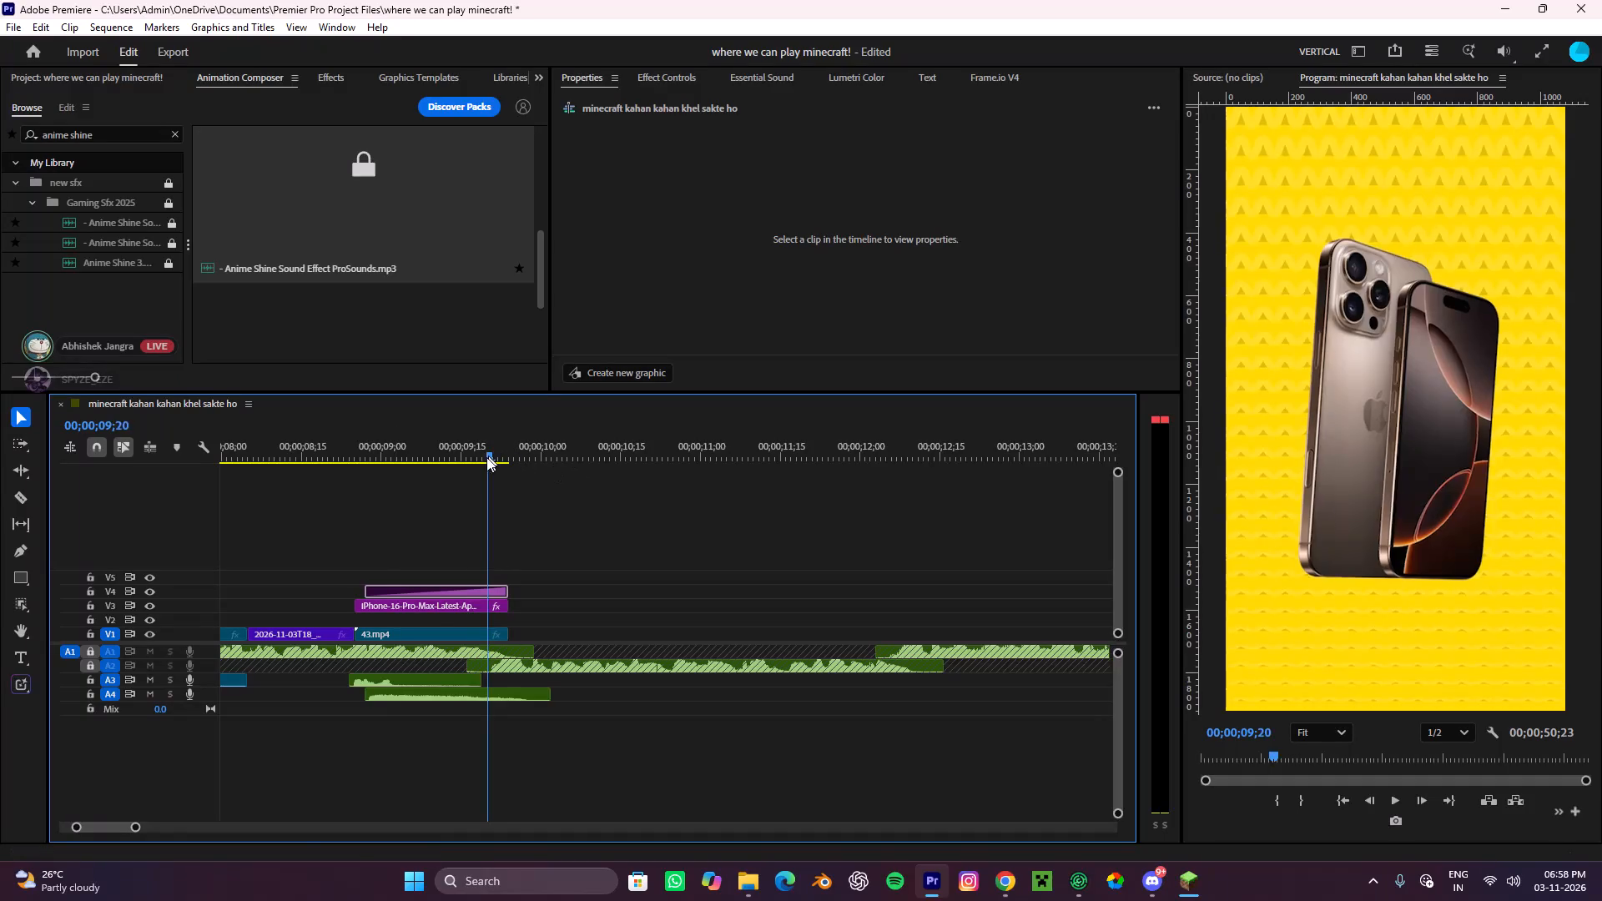
Replay the timeline from the Minecraft clips around 7 seconds through the end of the iPhone section to review the visuals and sound effects.
key("space")
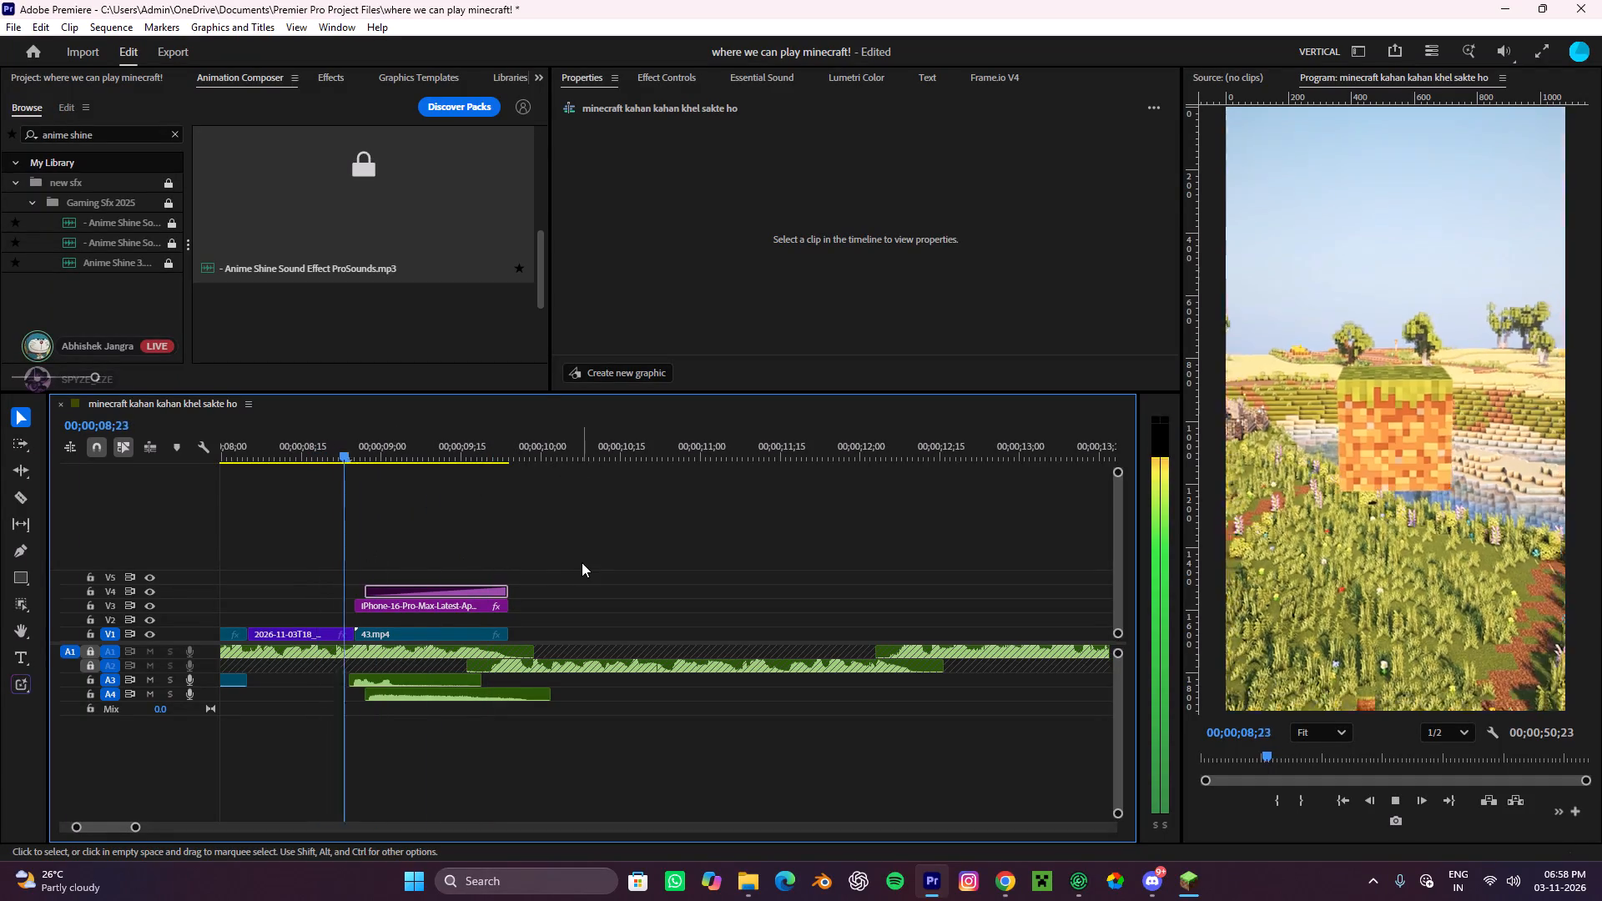
key("space")
left_click_drag(541, 430, 318, 550)
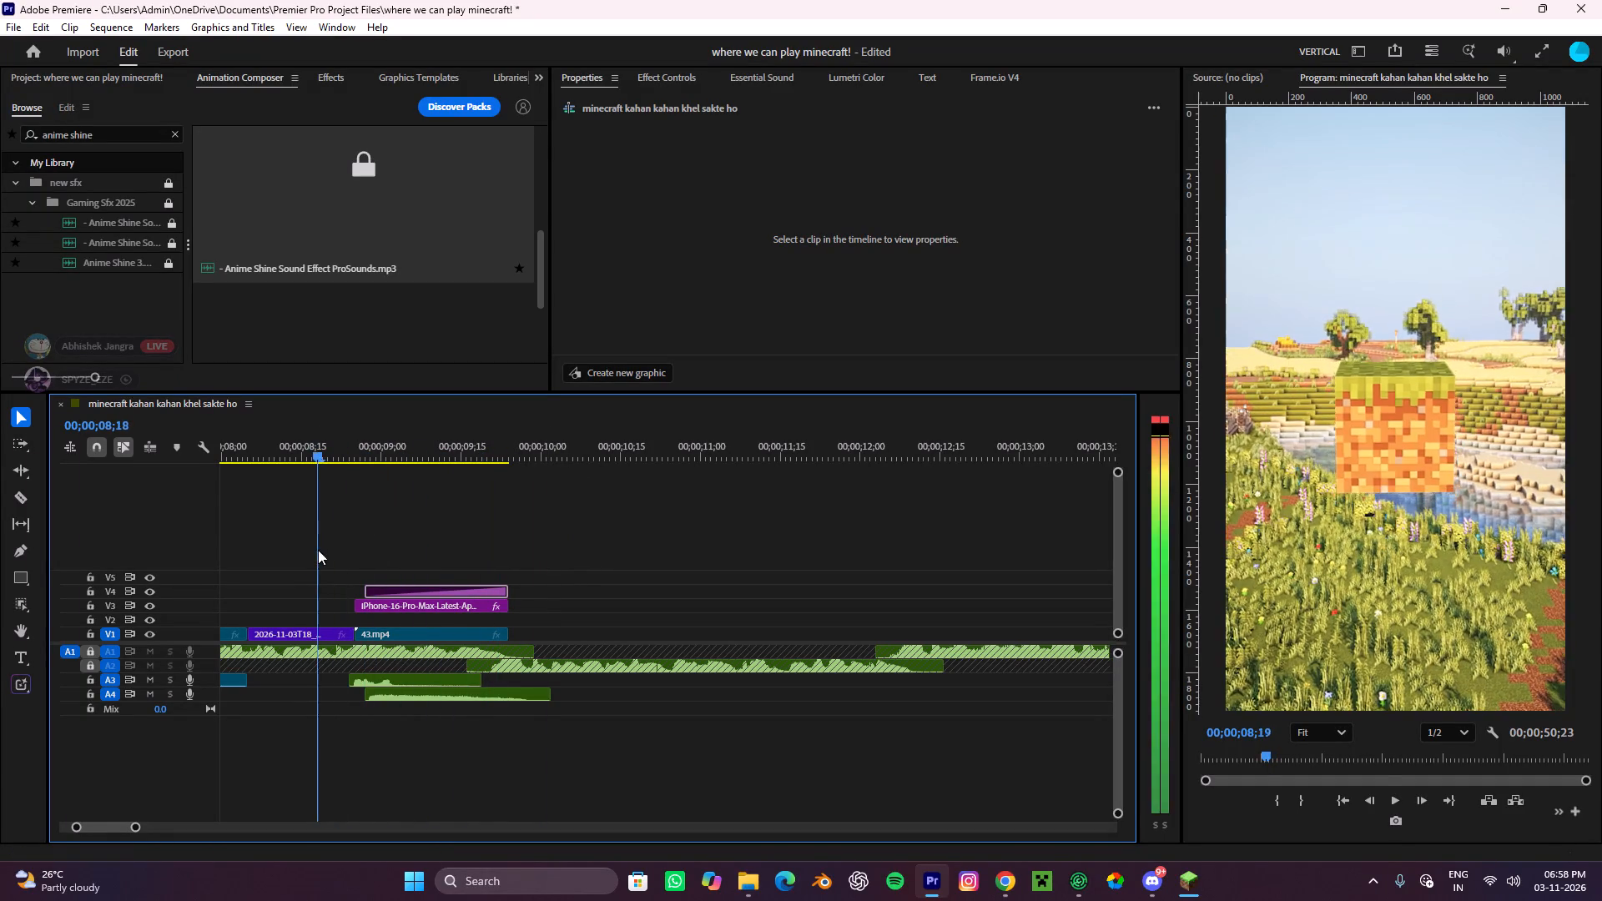
left_click_drag(318, 550, 317, 550)
key("space")
key("space")
left_click_drag(529, 443, 182, 526)
key("space")
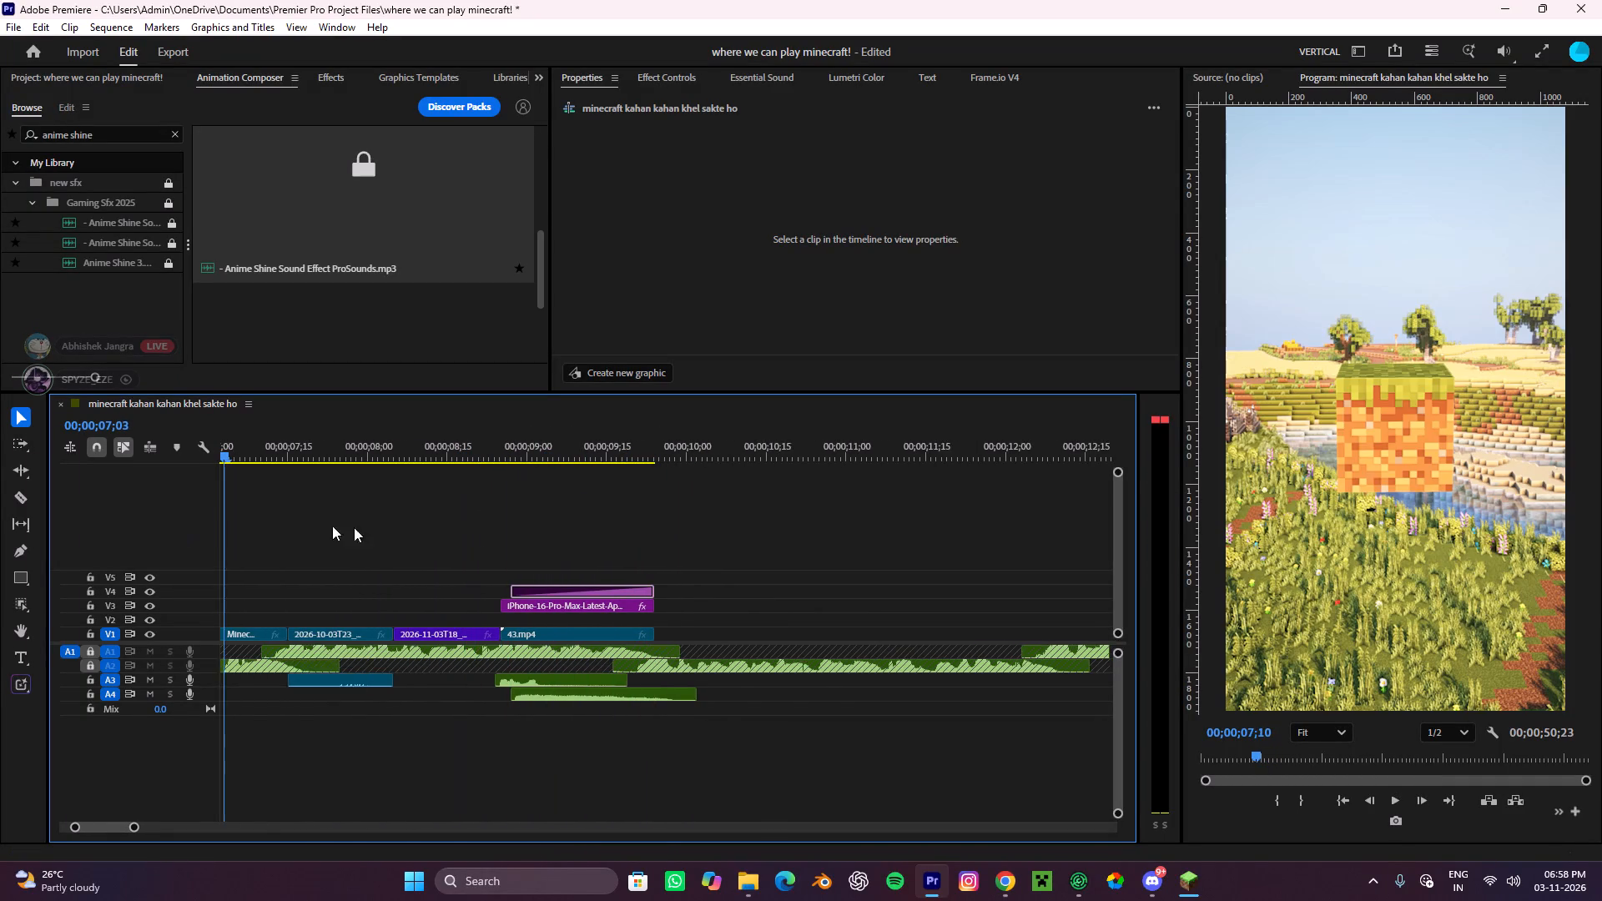
scroll(517, 546, "down", 8, "alt")
left_click(652, 552)
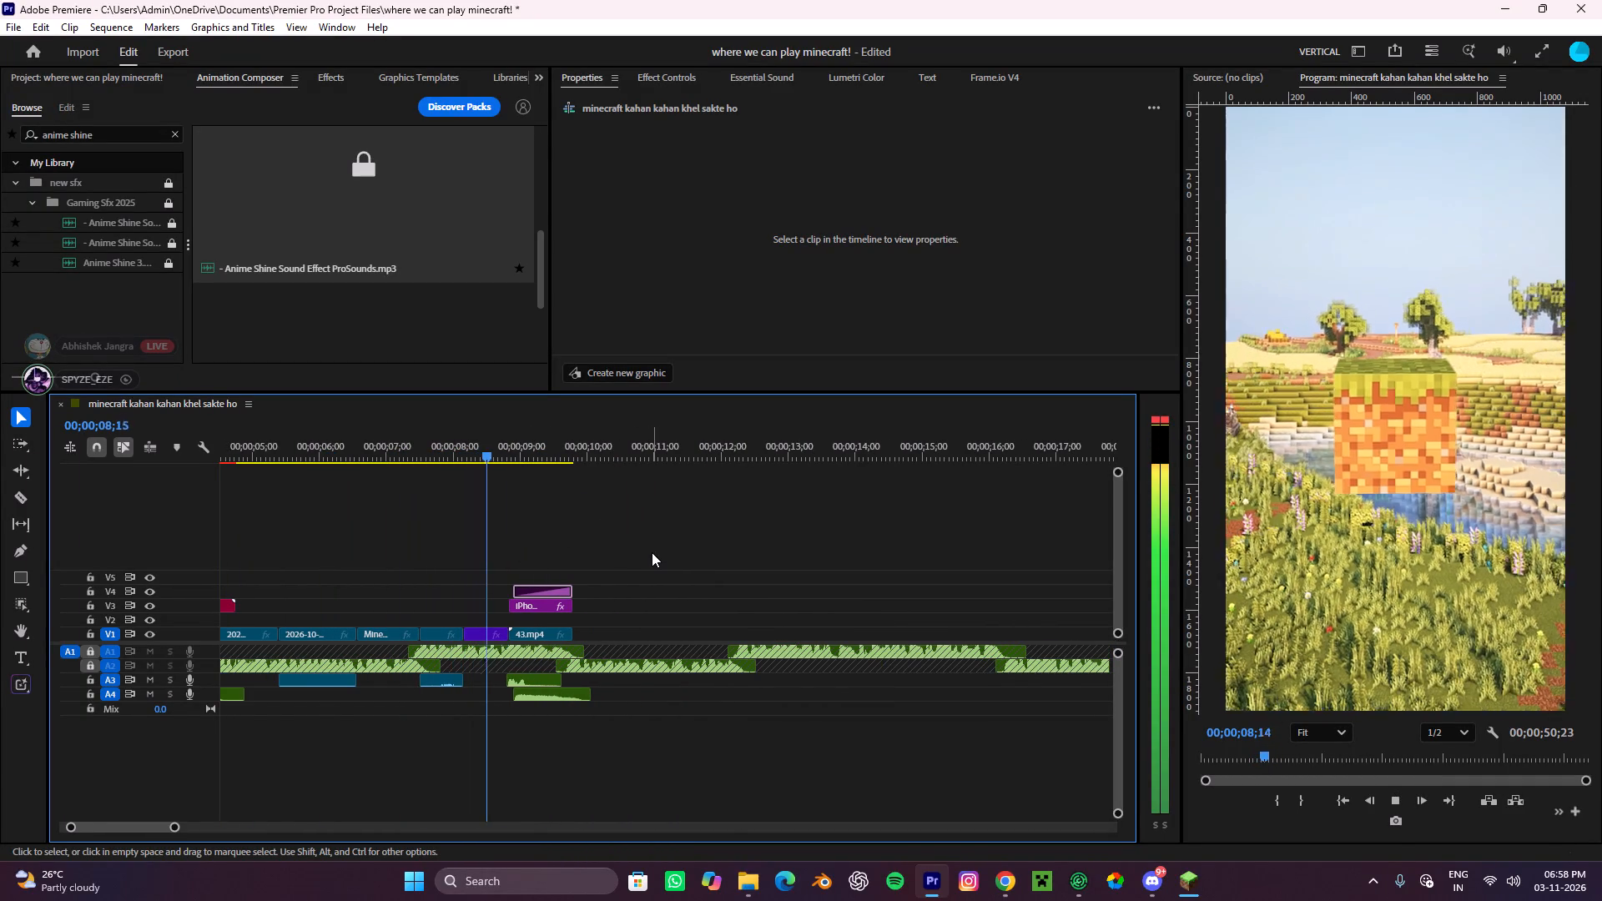
key("space")
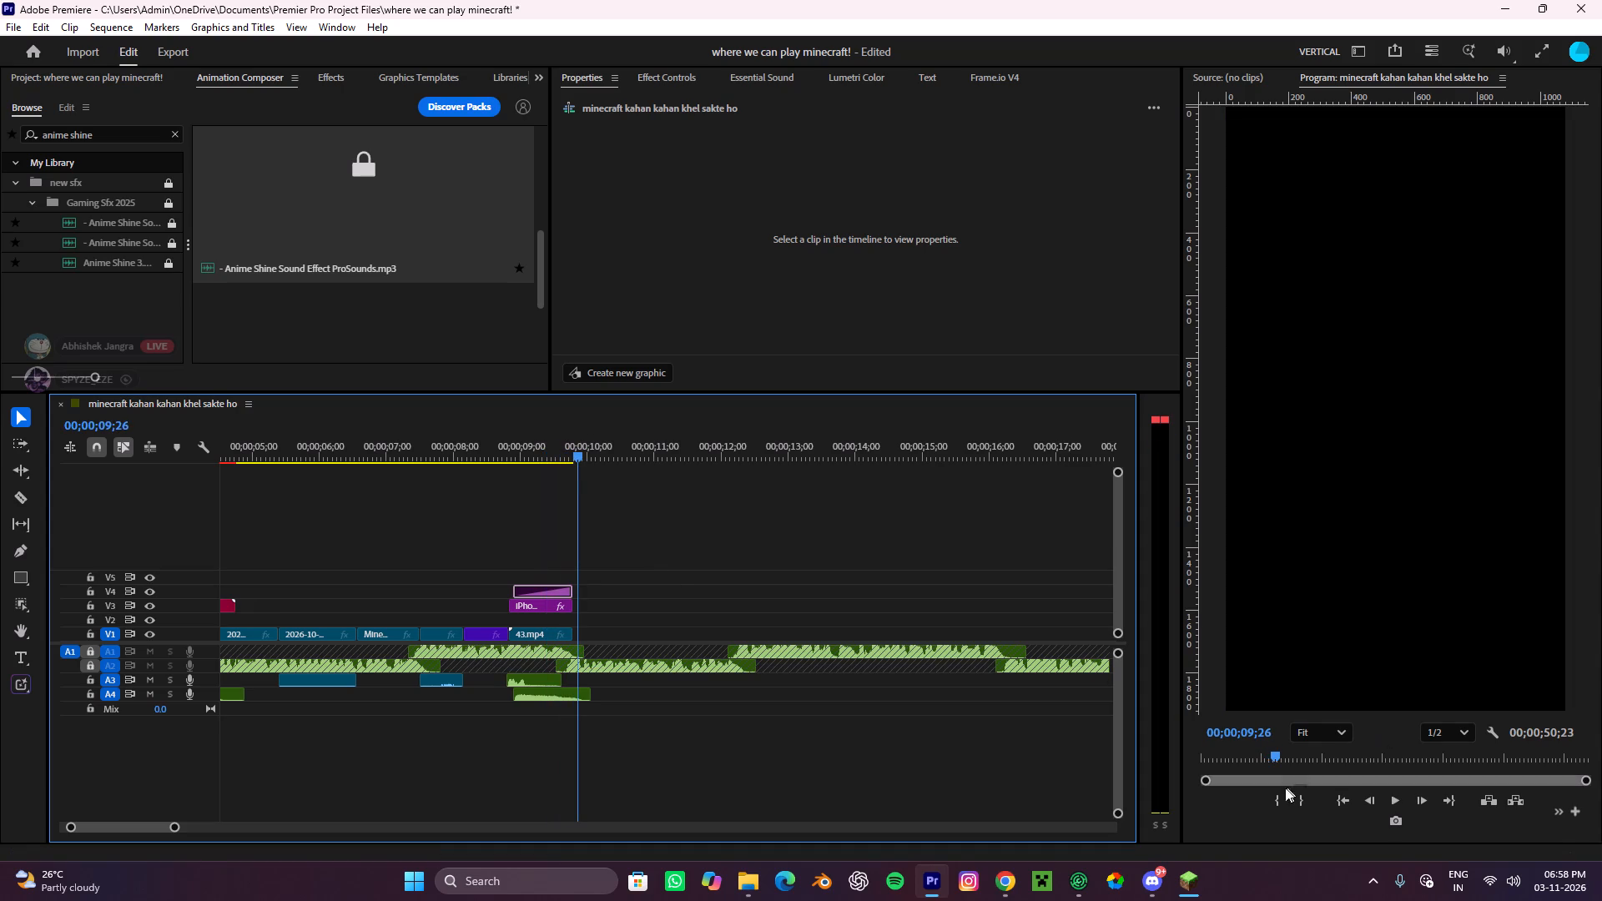
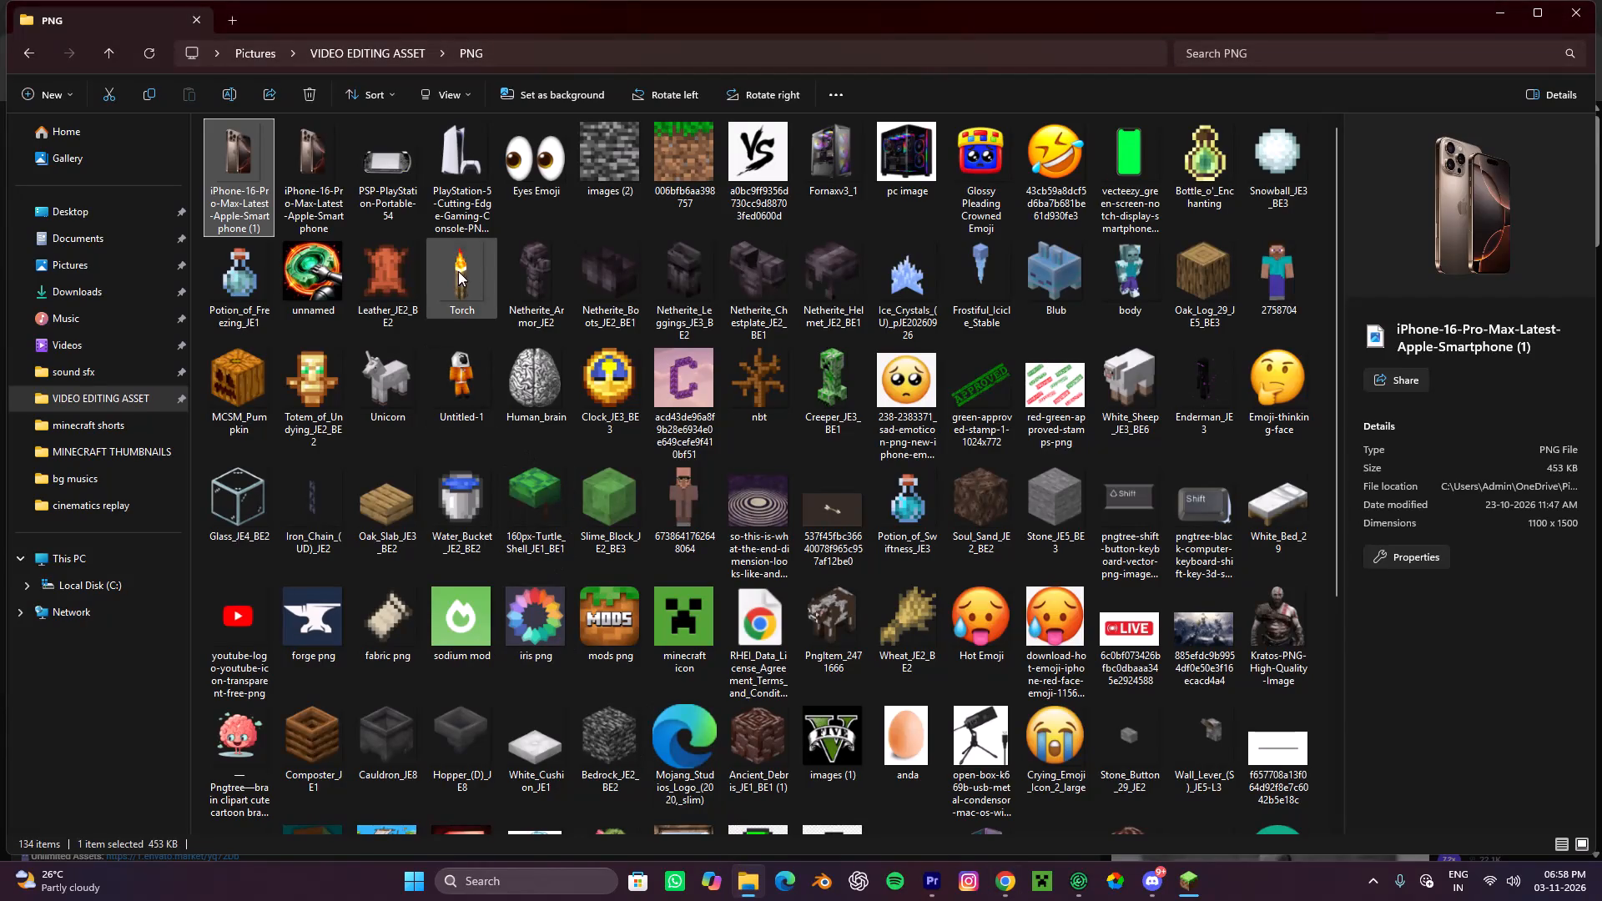
Place Human_brain.png from the PNG folder onto track V3 in Premiere Pro, just after 10 seconds and clear of the iPhone clips.
left_click_drag(546, 389, 1102, 828)
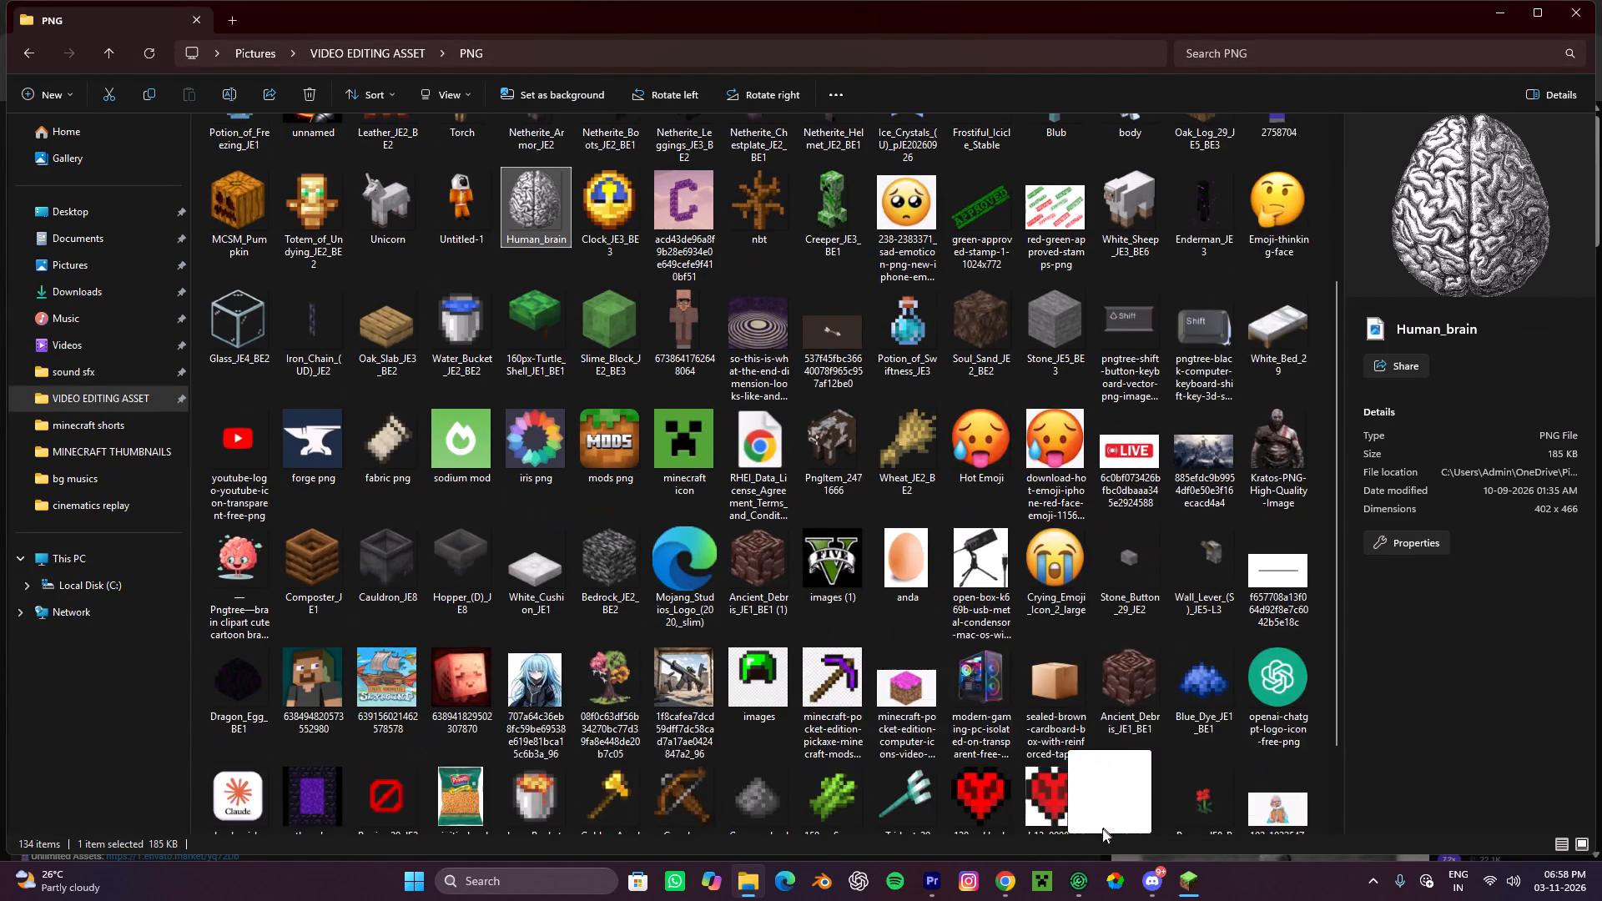
left_click_drag(1102, 828, 938, 874)
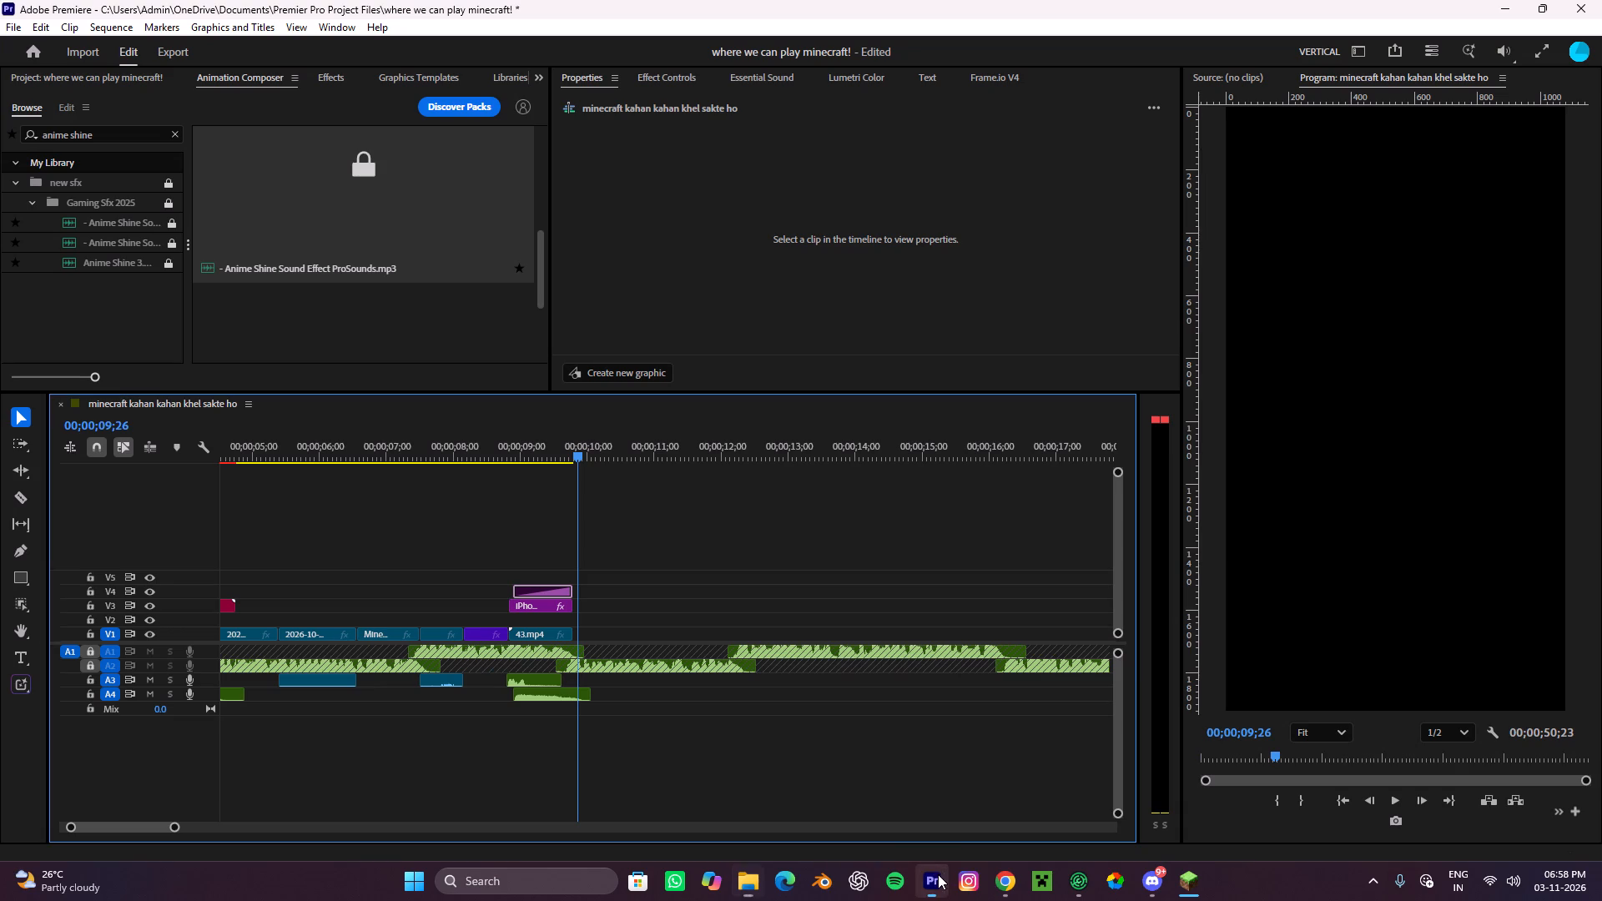
left_click_drag(938, 874, 612, 607)
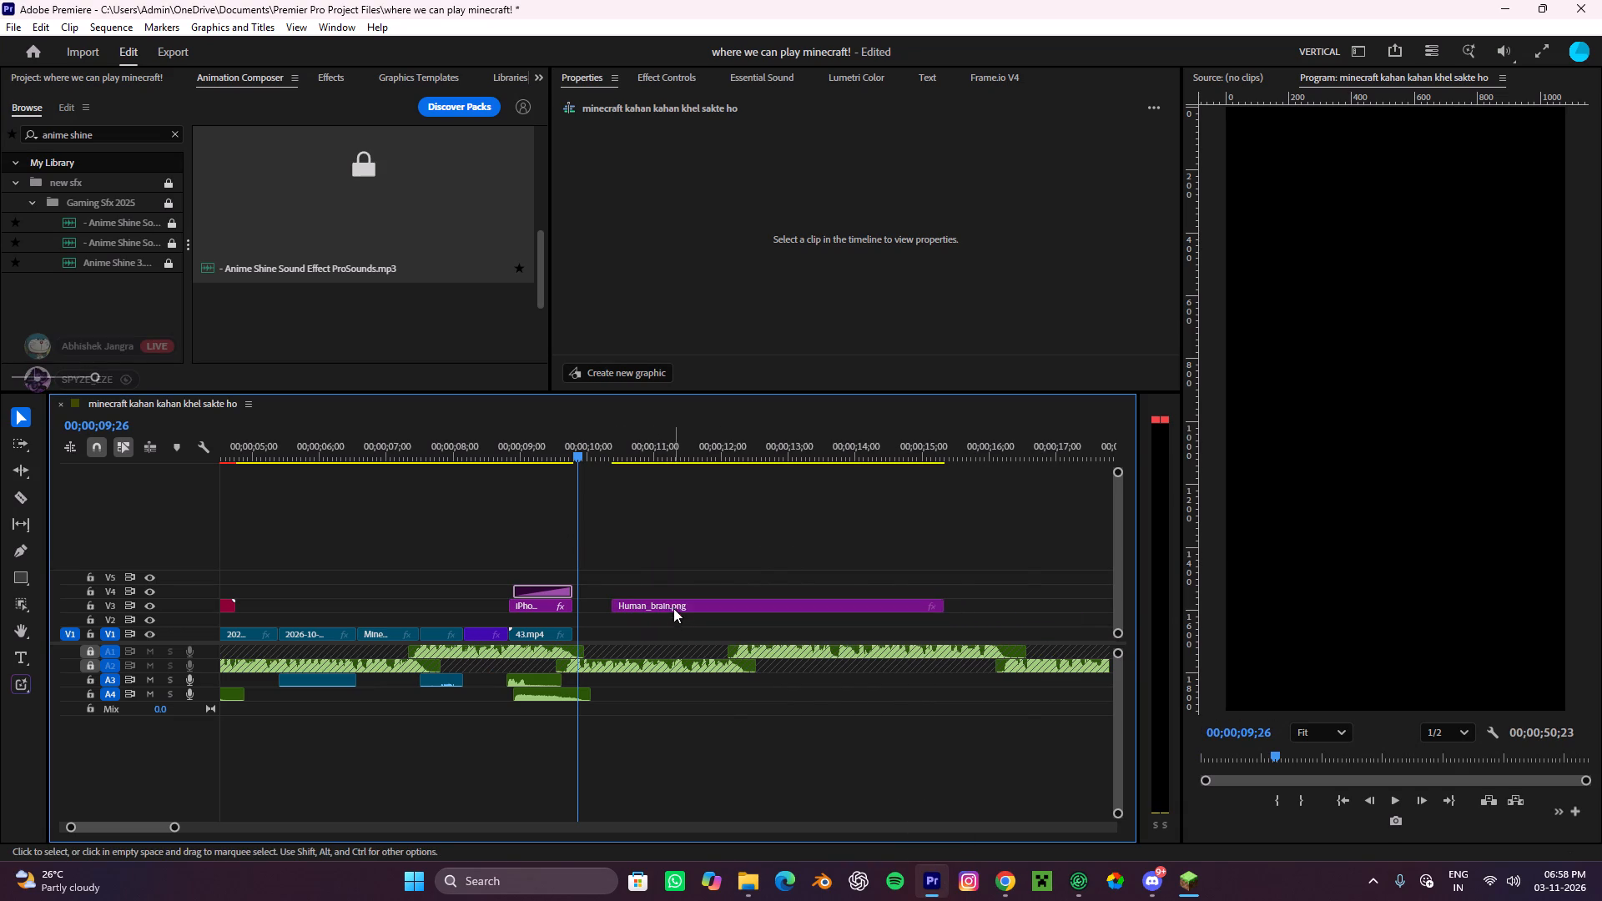
Set the Human_brain.png clip's scale to 130% with the playhead at 00;00;11;07.
left_click(678, 604)
left_click_drag(587, 438, 674, 466)
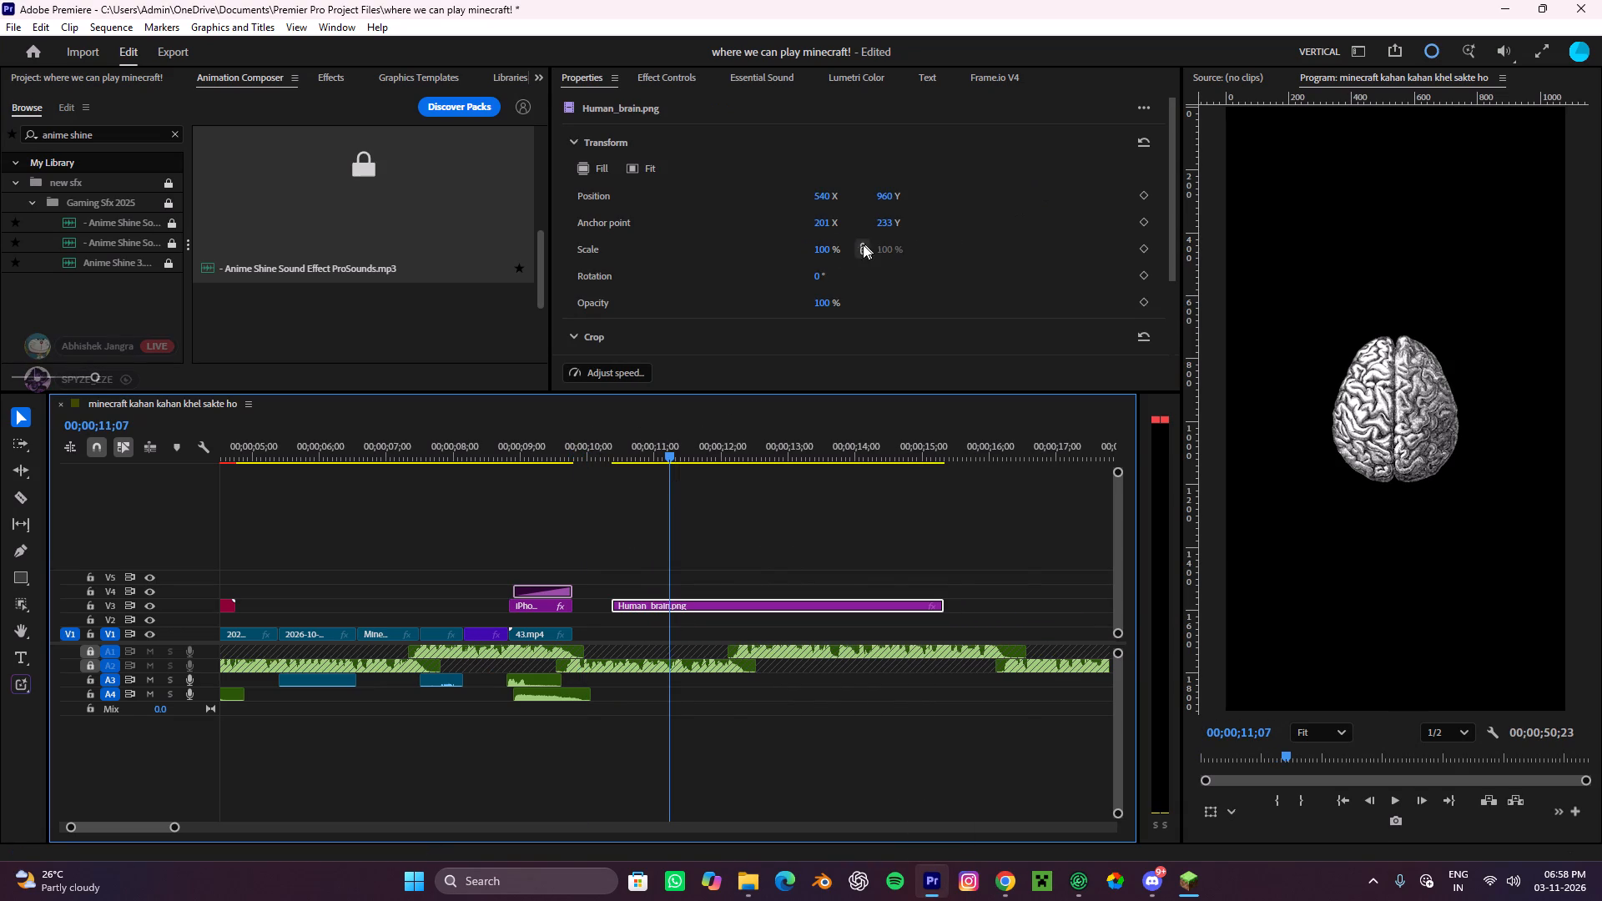
left_click_drag(824, 253, 850, 254)
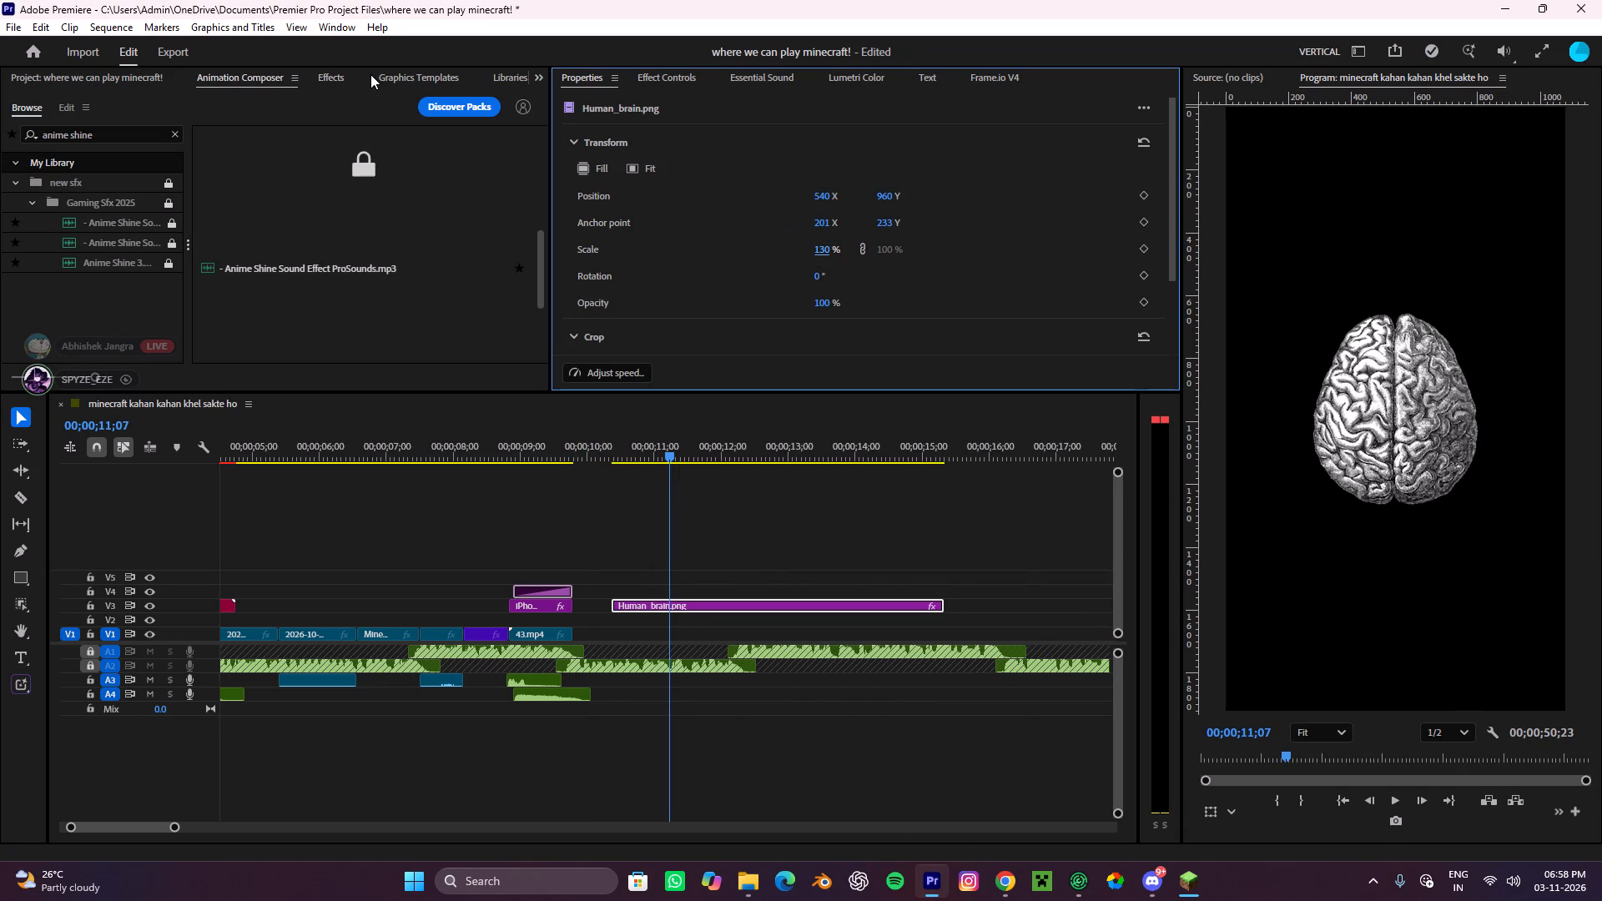
Search the effects for procamp and apply the ProcAmp effect to the Human_brain.png clip.
left_click(336, 73)
left_click_drag(89, 99, 0, 103)
key("a")
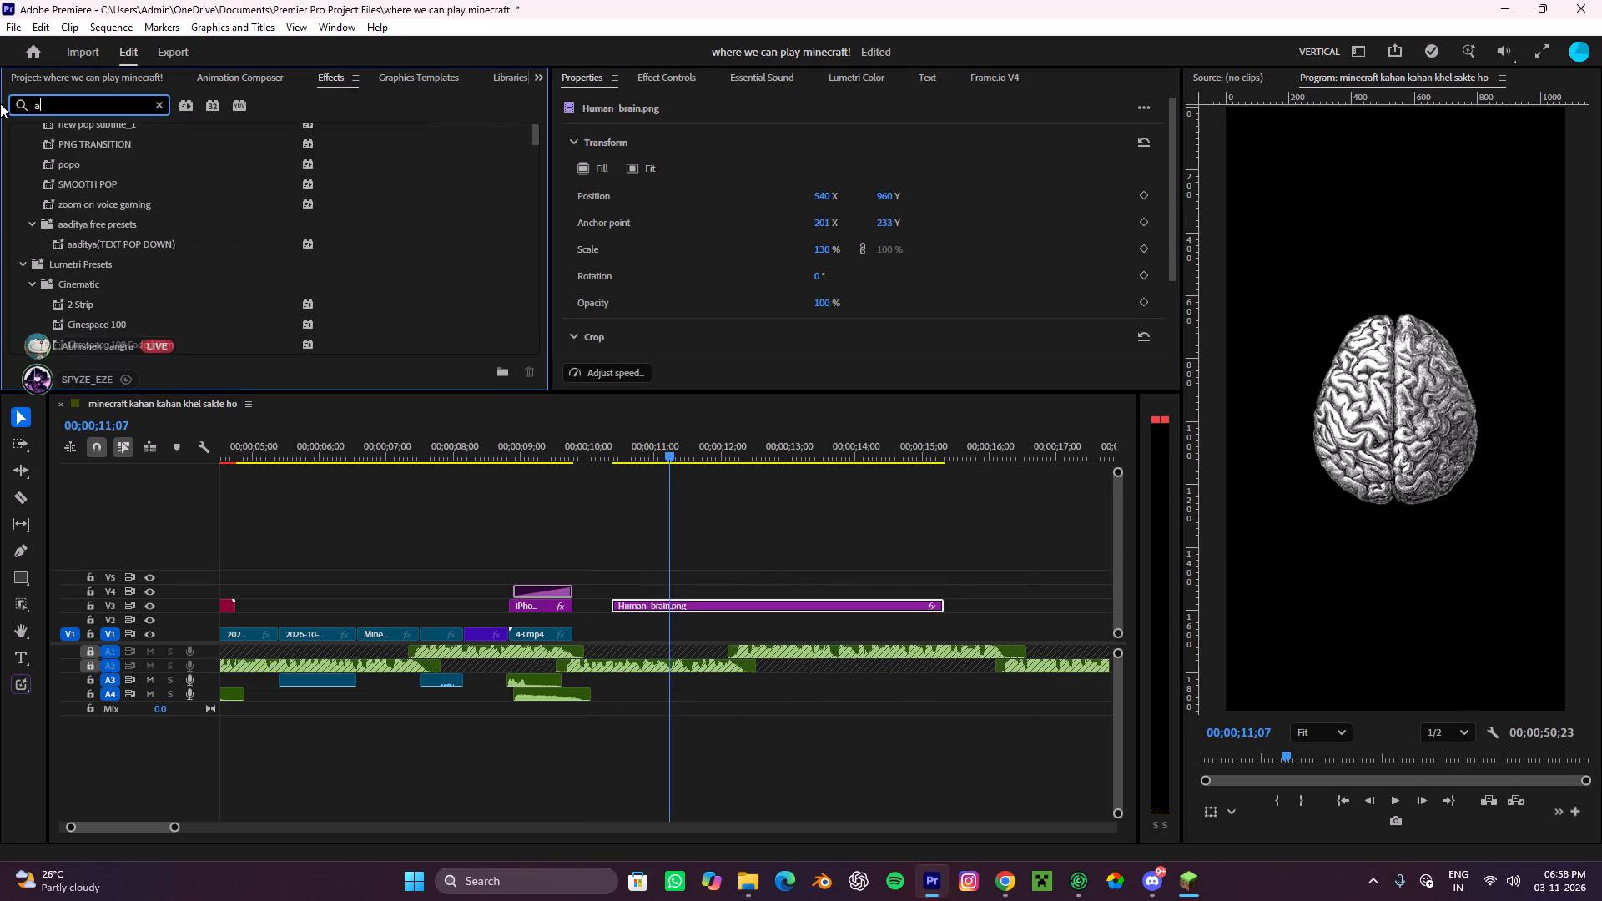
key("BackSpace")
key("BackSpace")
key("BackSpace")
key("o")
key("BackSpace")
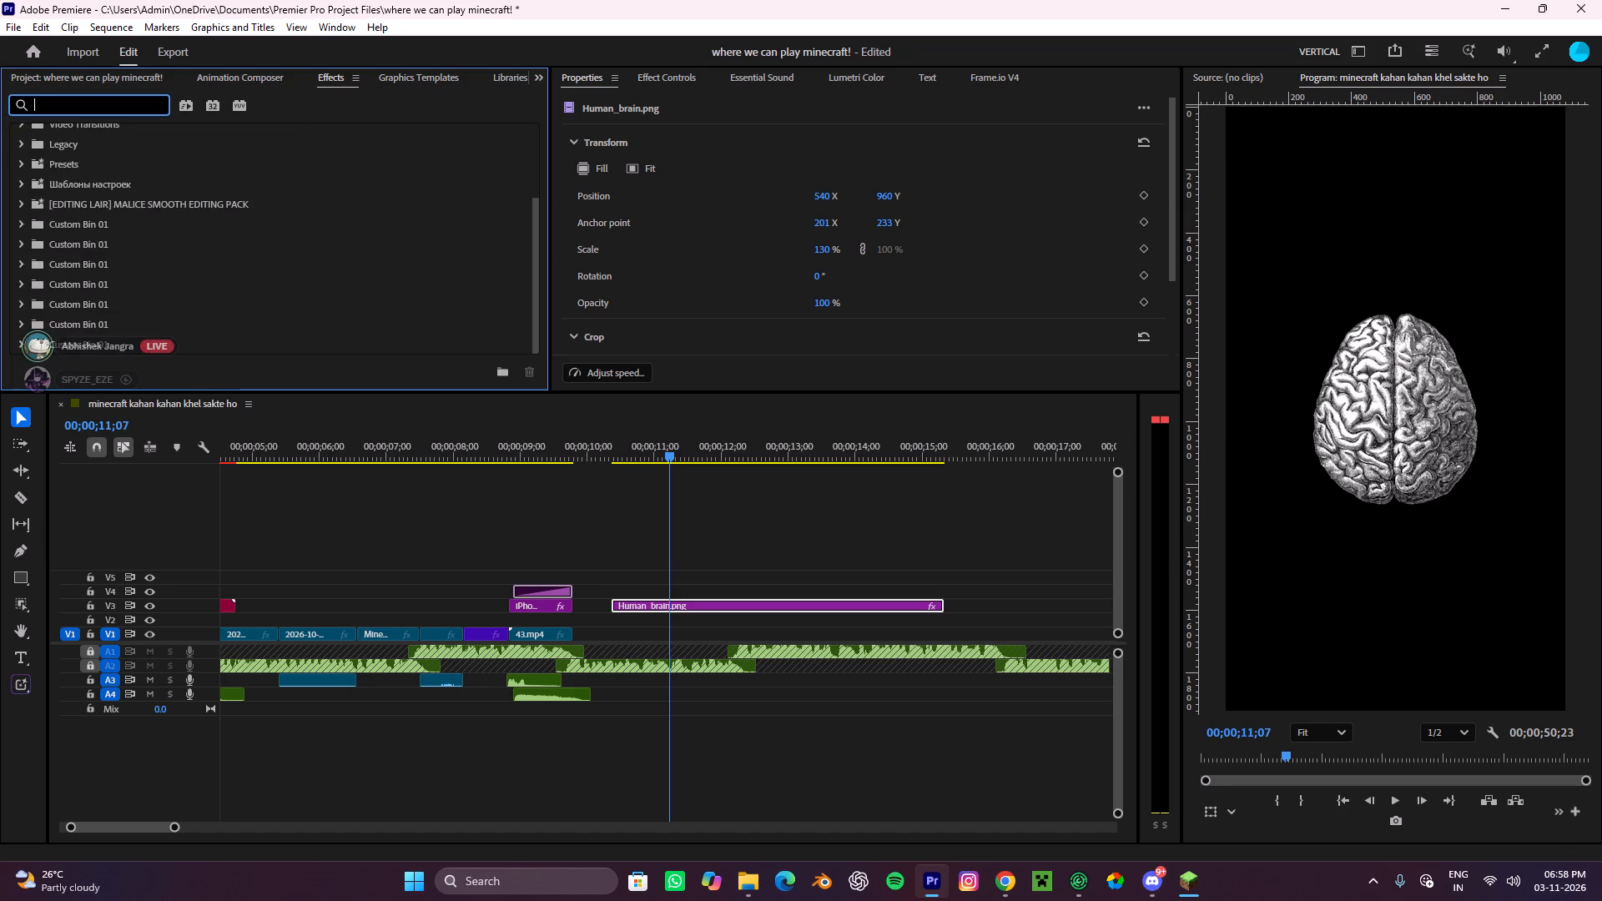
type("procamp")
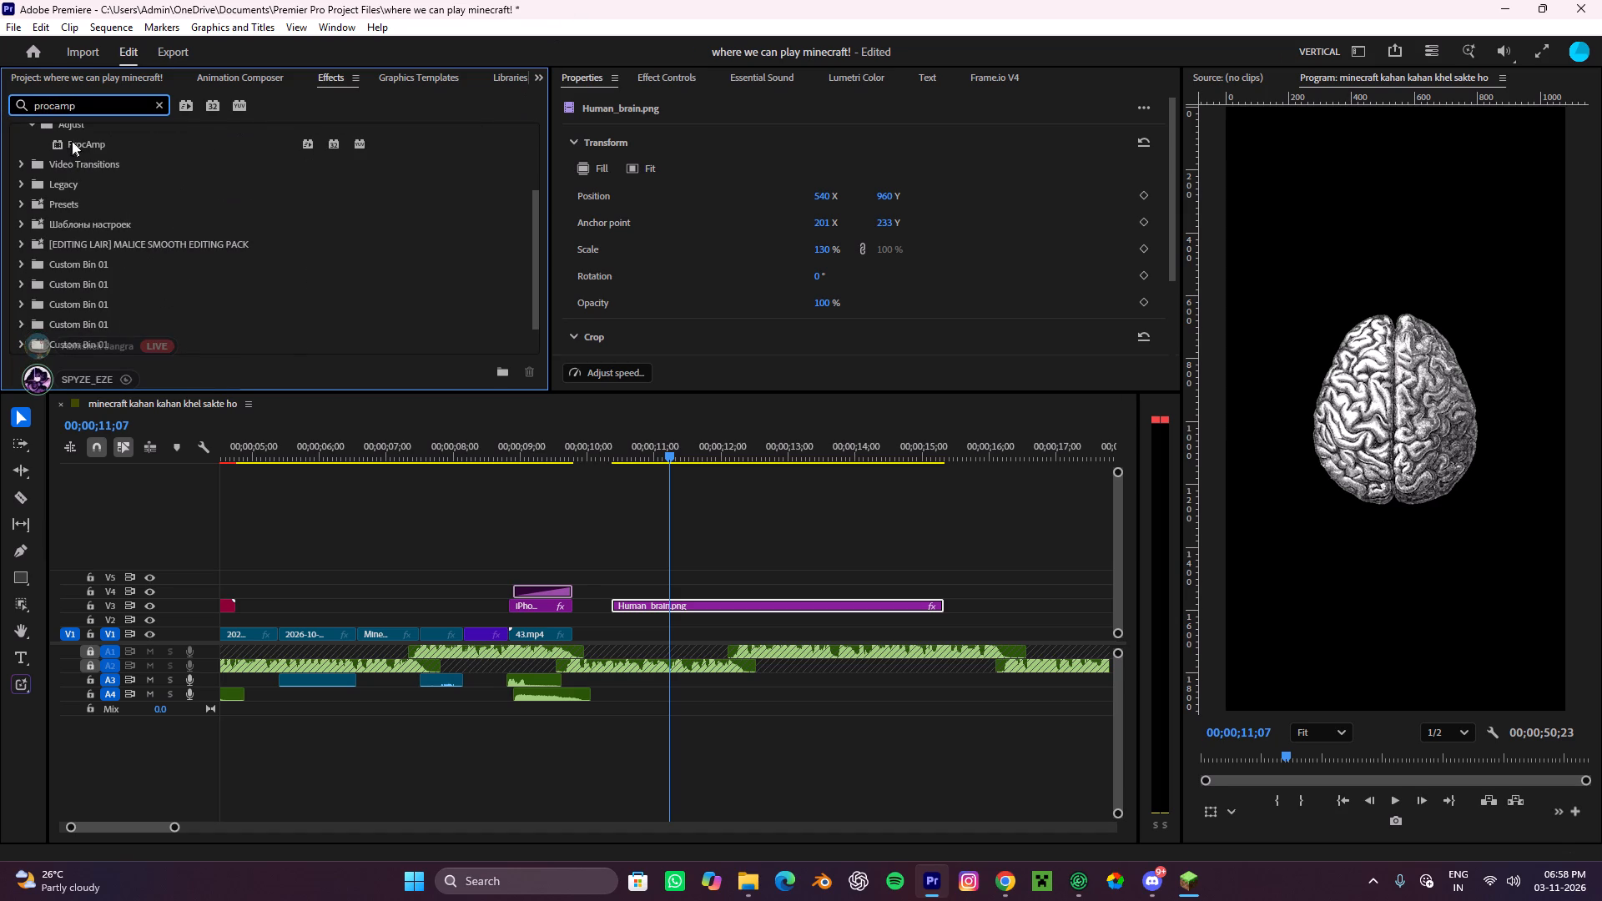
left_click_drag(78, 141, 670, 606)
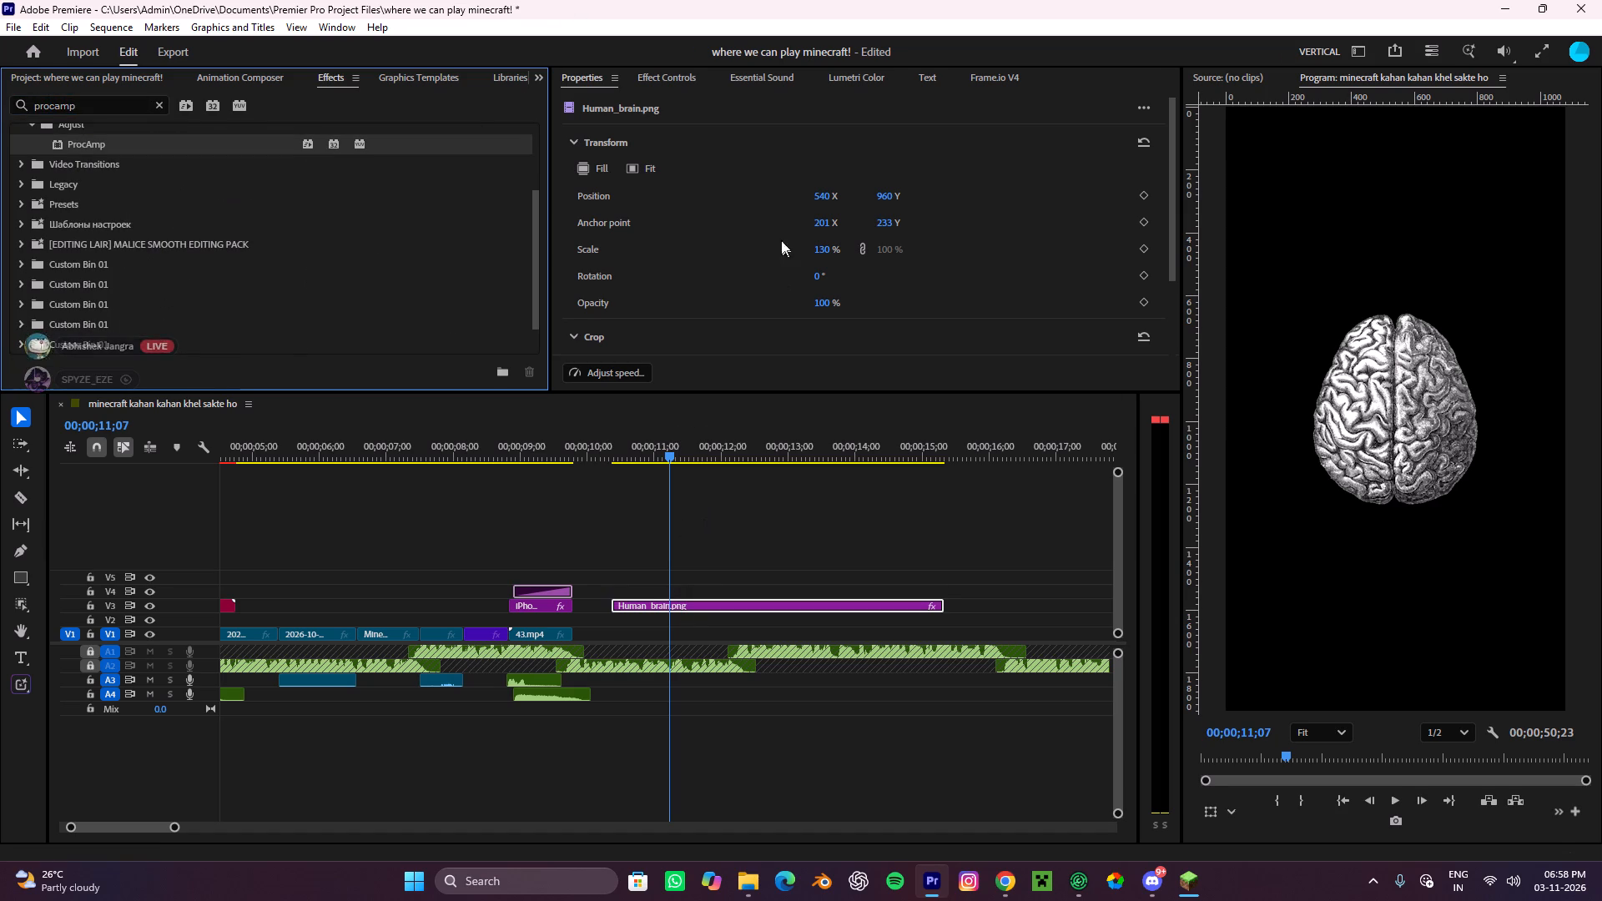
Draw a narrow diagonal four-point pen mask for the ProcAmp effect, beside the brain's upper-right side and extending past the frame edge.
left_click(690, 72)
scroll(712, 334, "down", 11)
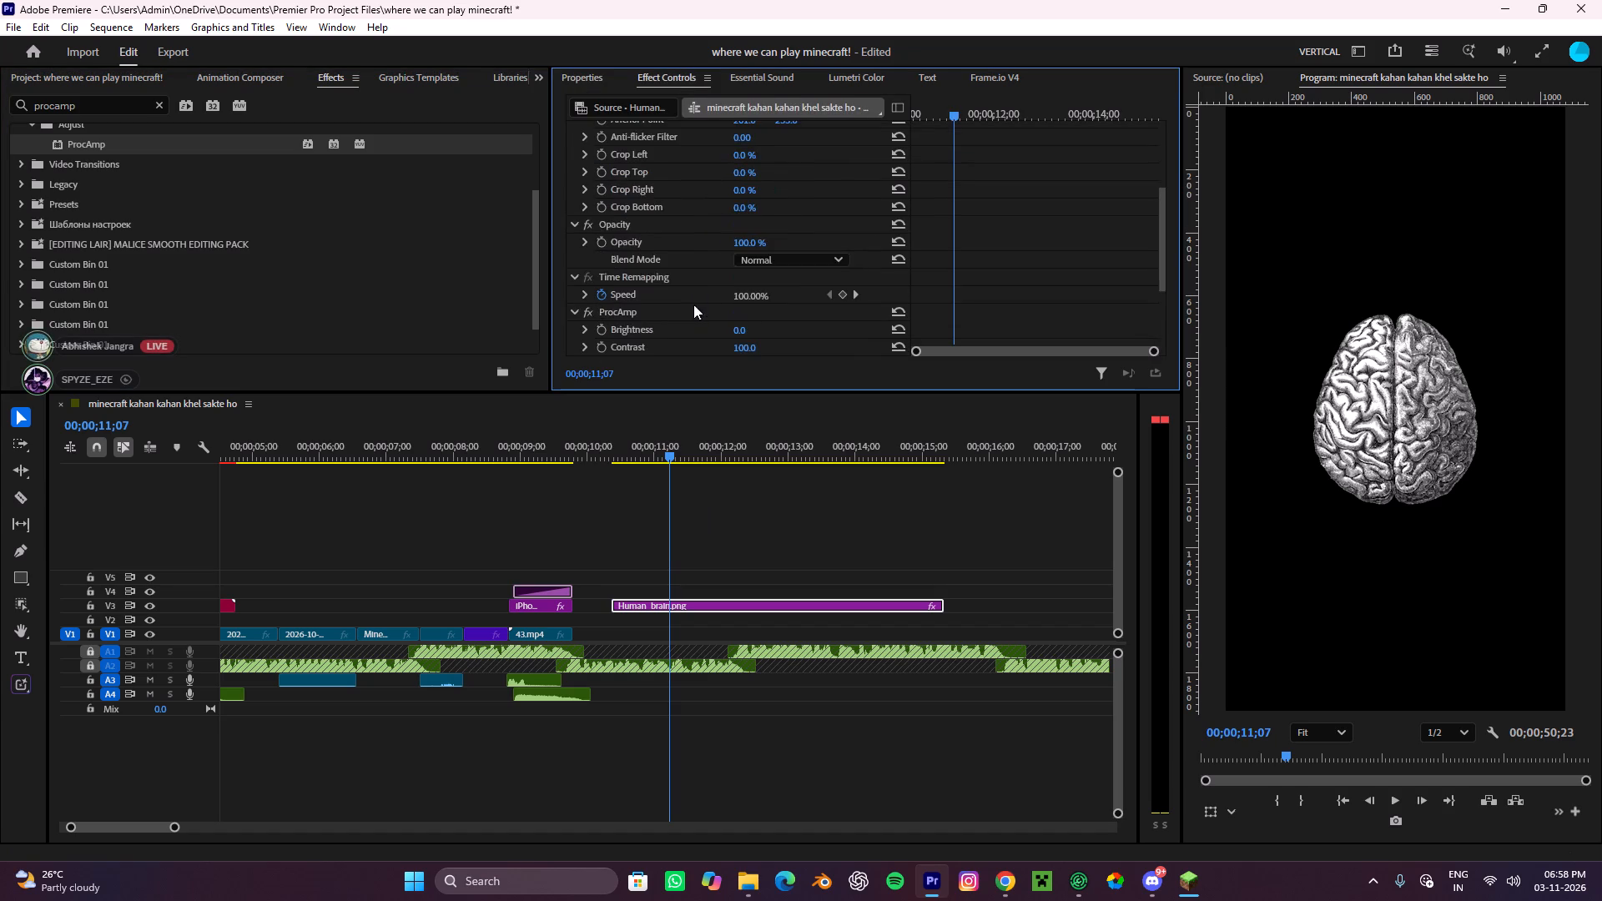
scroll(693, 305, "down", 12)
left_click(639, 185)
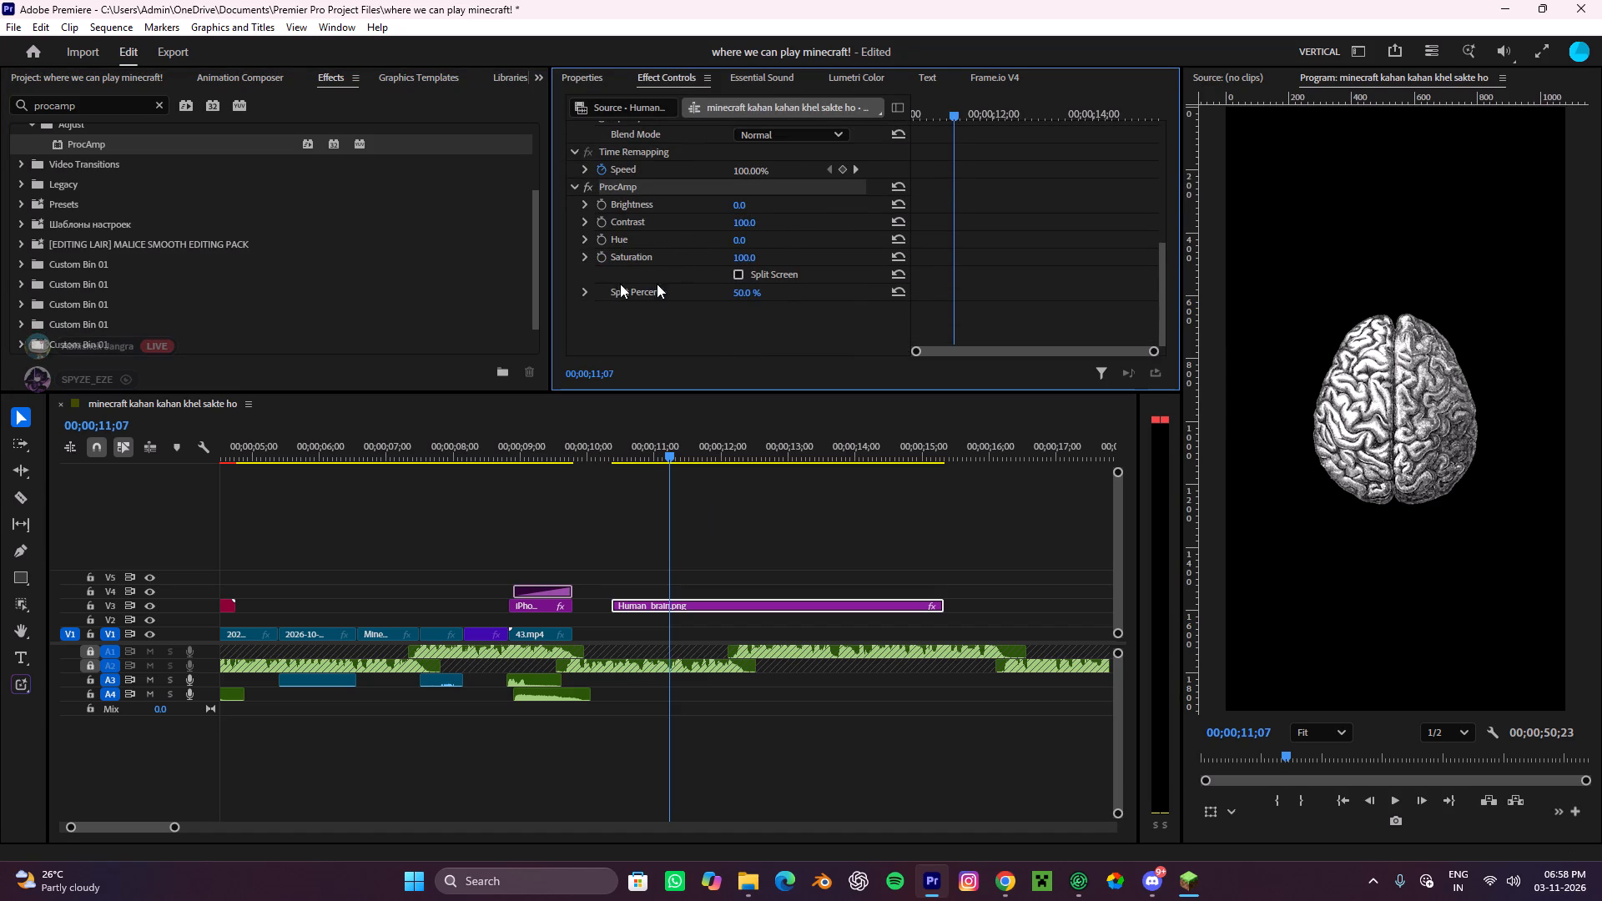
left_click(17, 605)
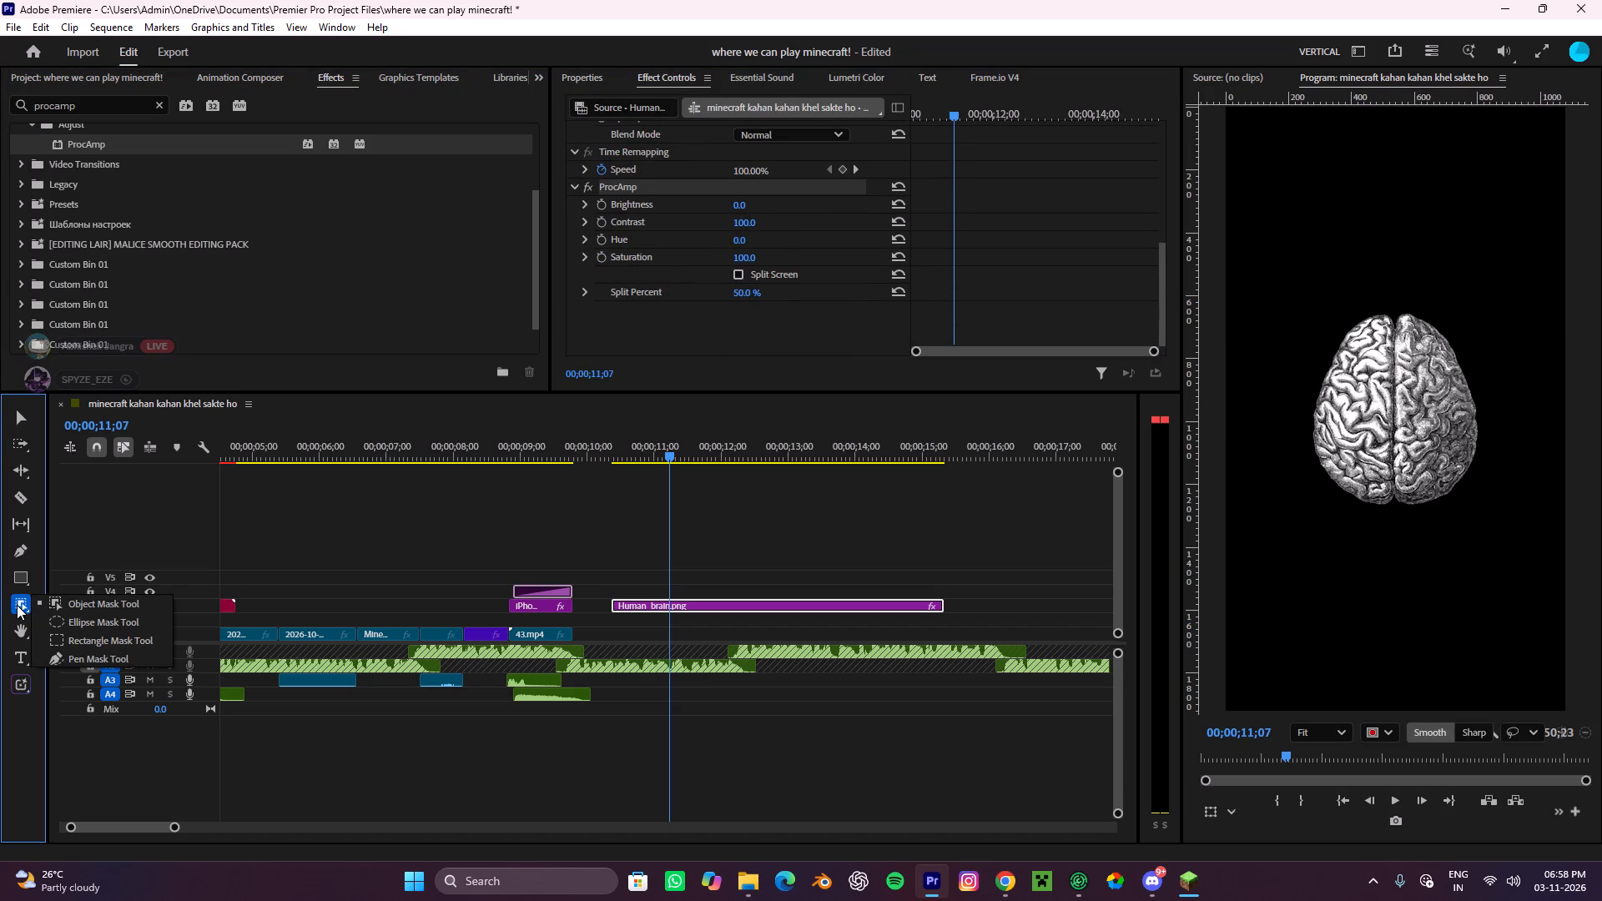
left_click(67, 663)
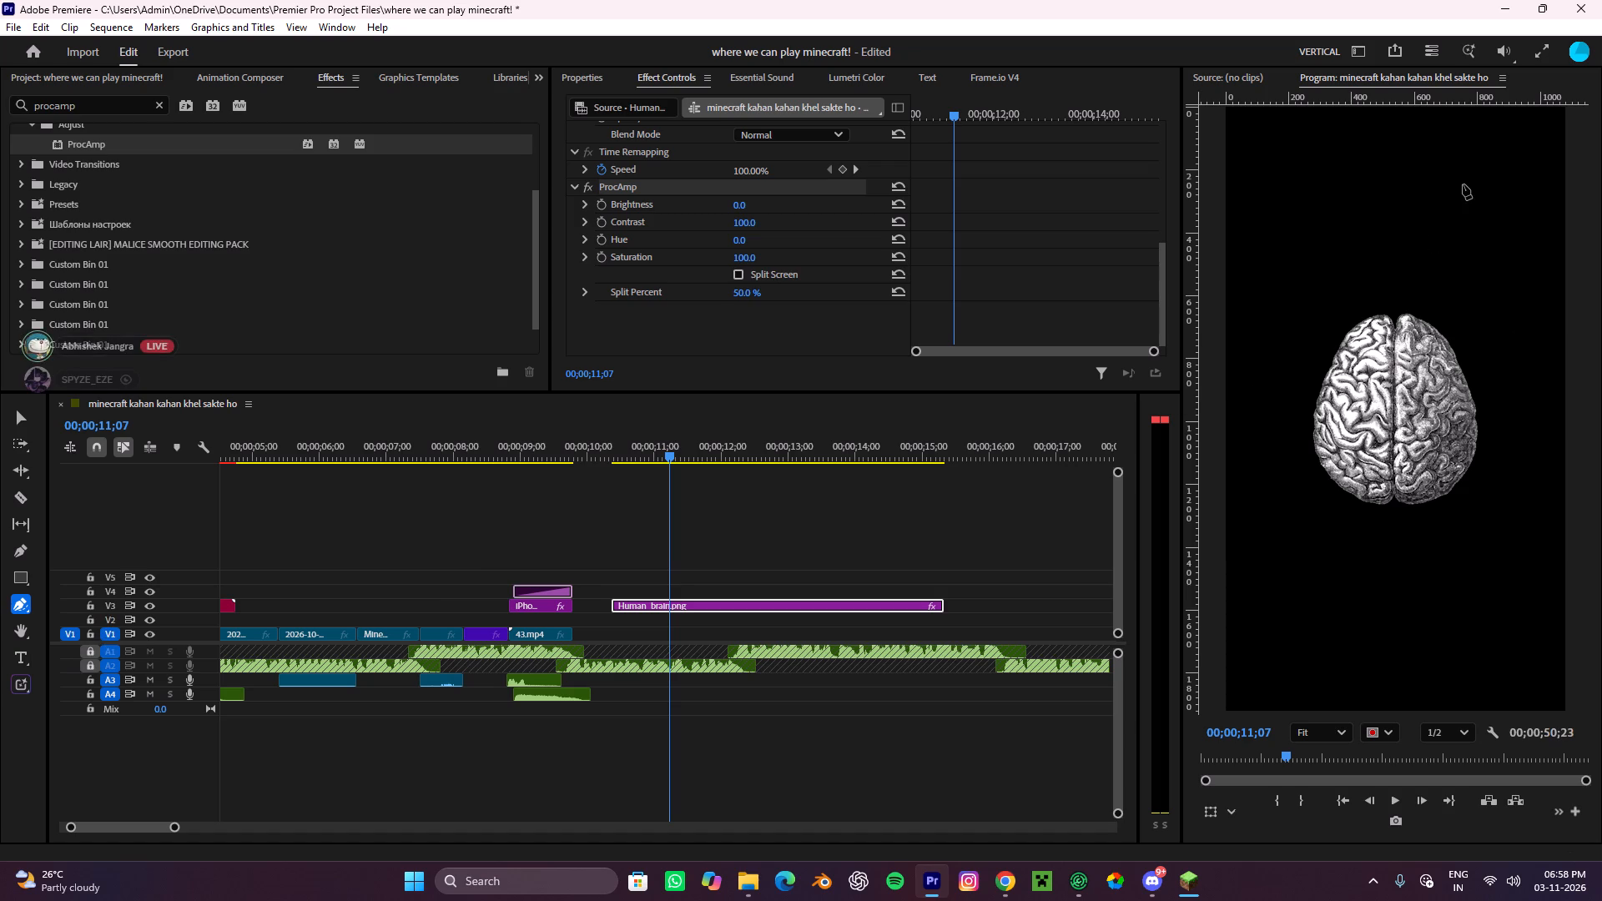
left_click(1460, 178)
left_click(1579, 319)
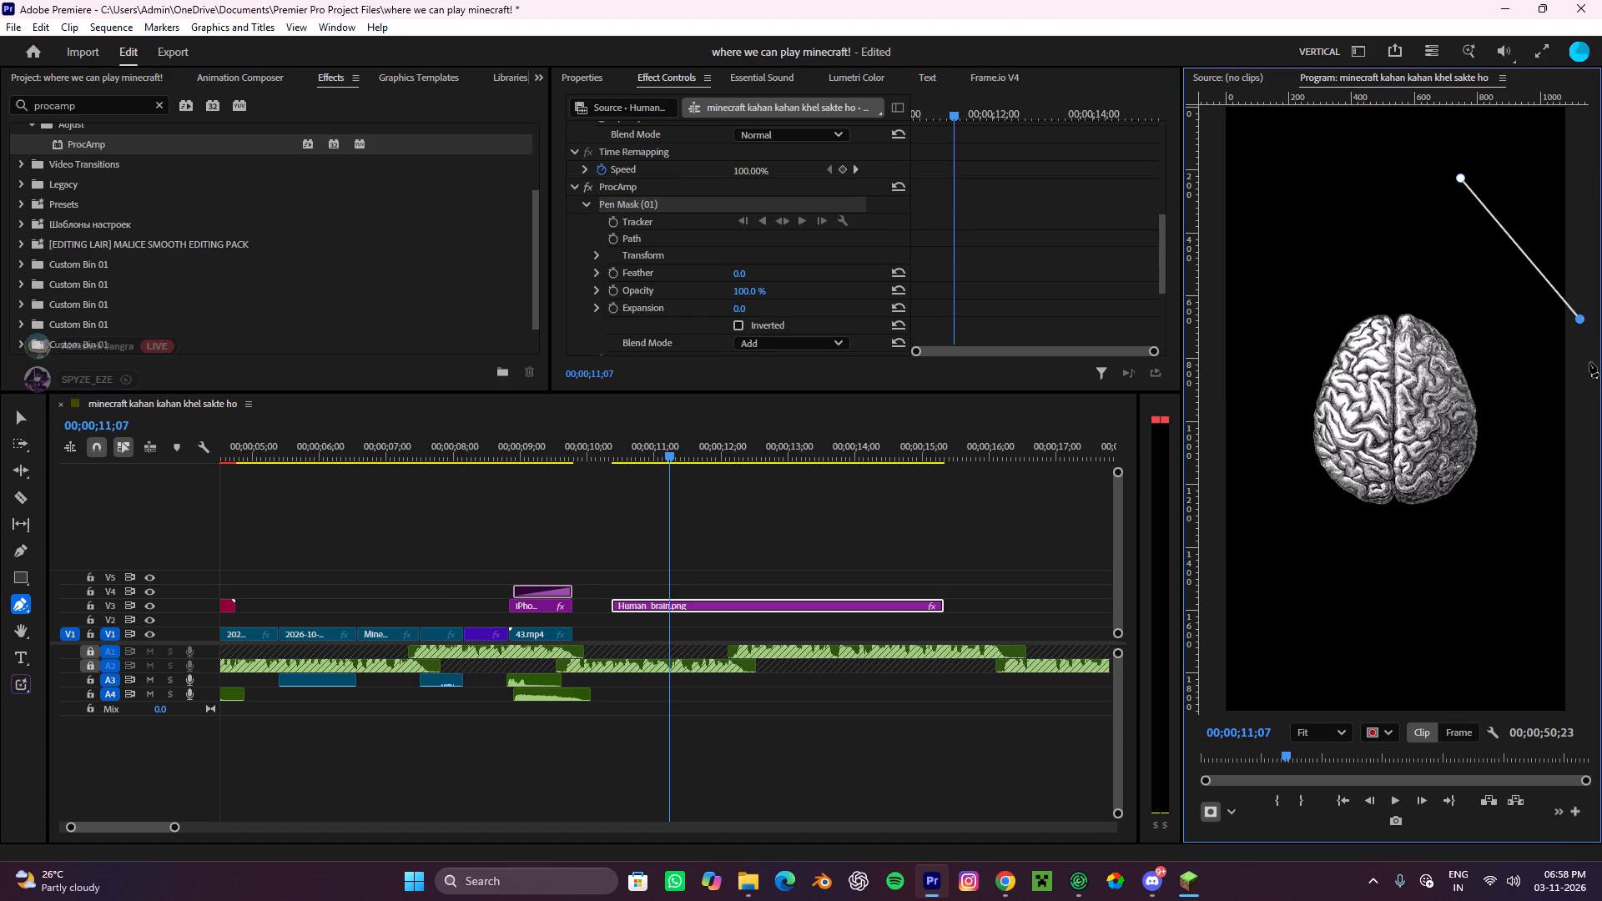
left_click_drag(1580, 317, 1601, 380)
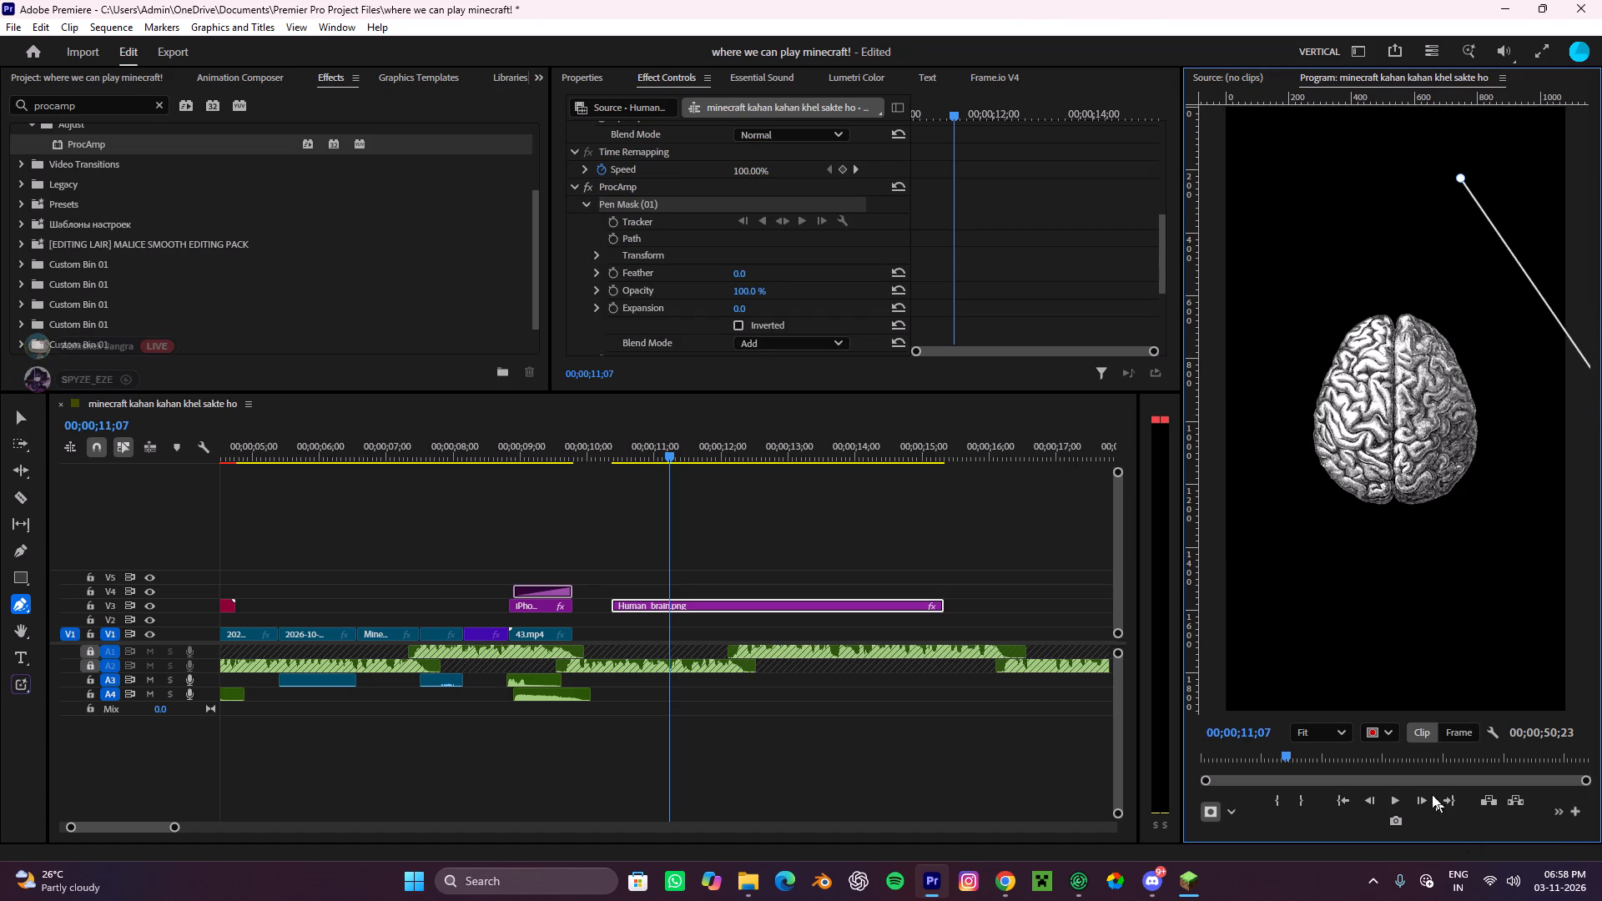
left_click(1348, 734)
left_click(1319, 541)
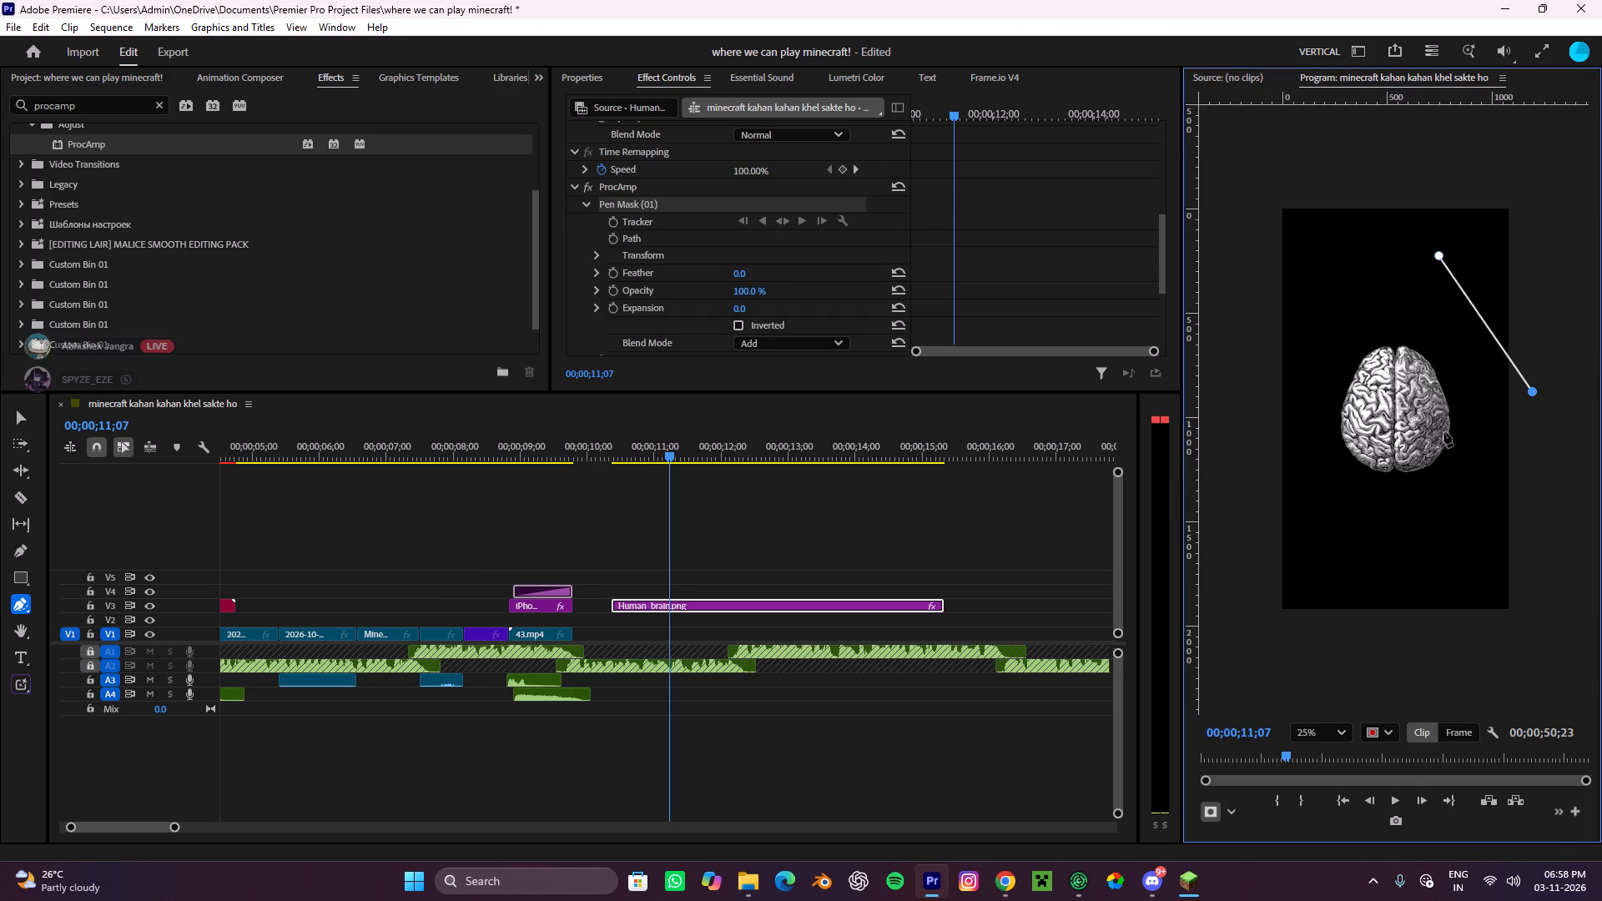
left_click_drag(1536, 394, 1549, 410)
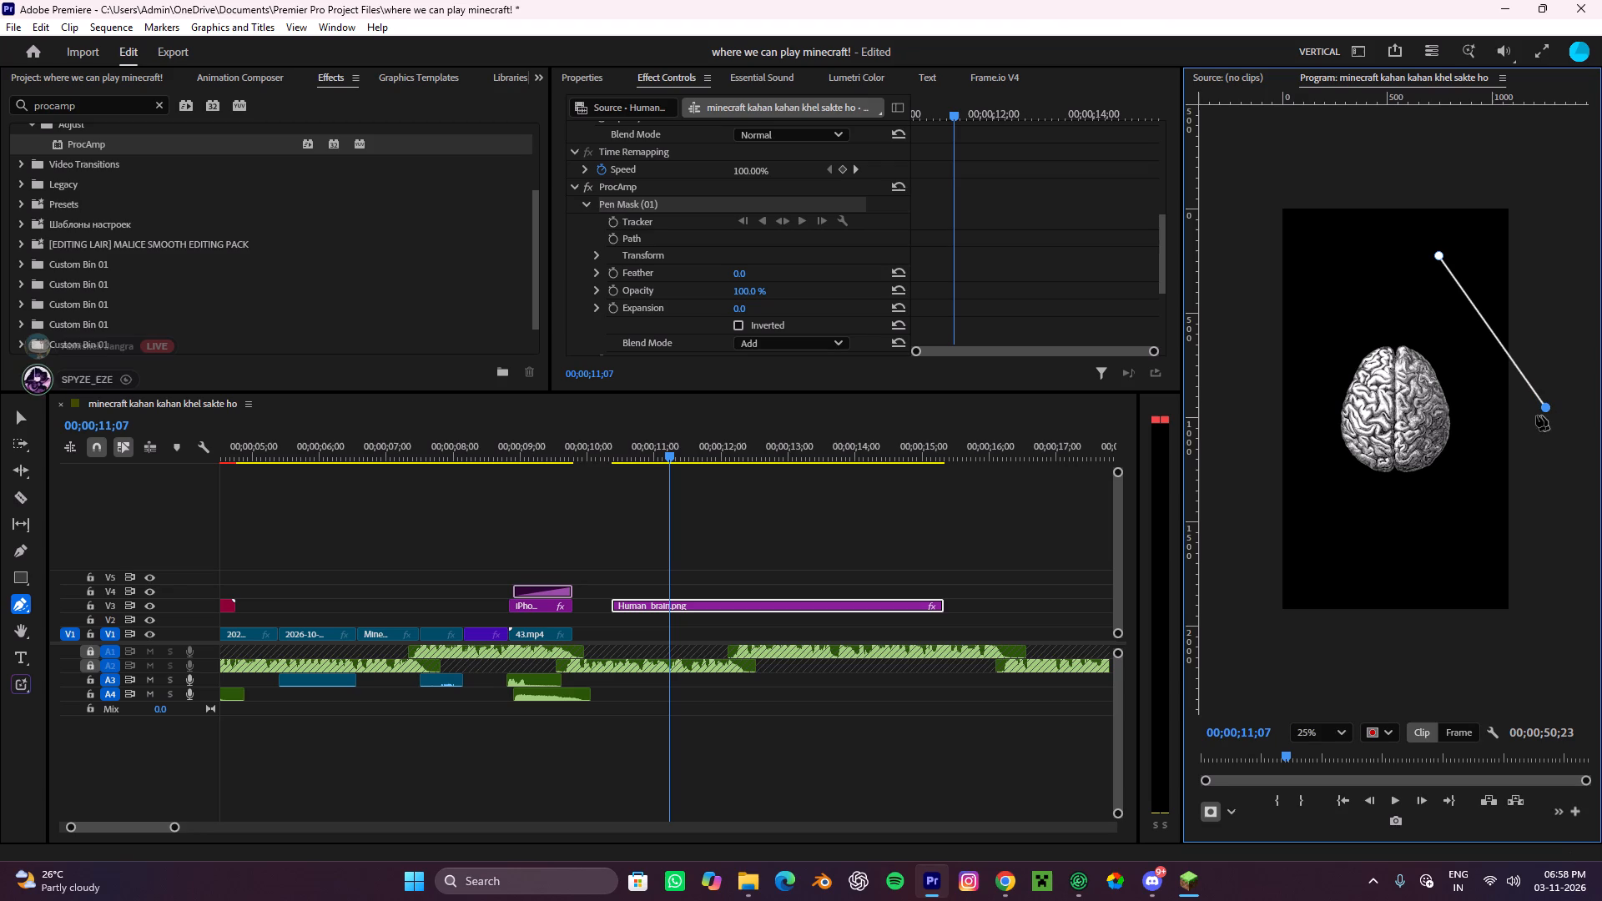
left_click(1531, 419)
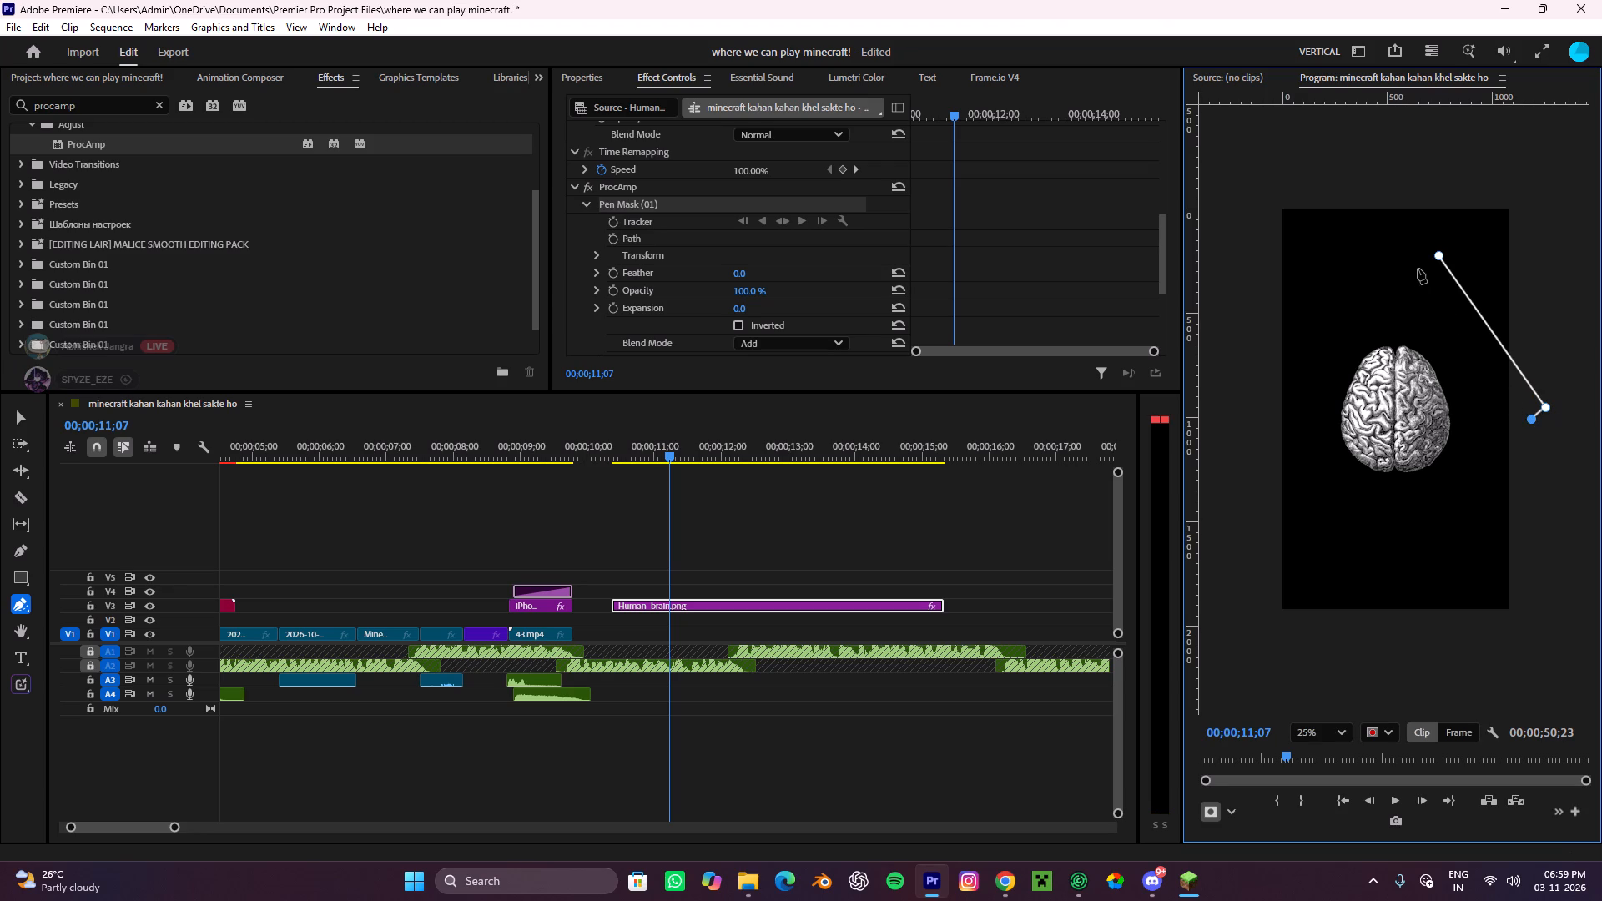
left_click(1418, 269)
left_click(1438, 259)
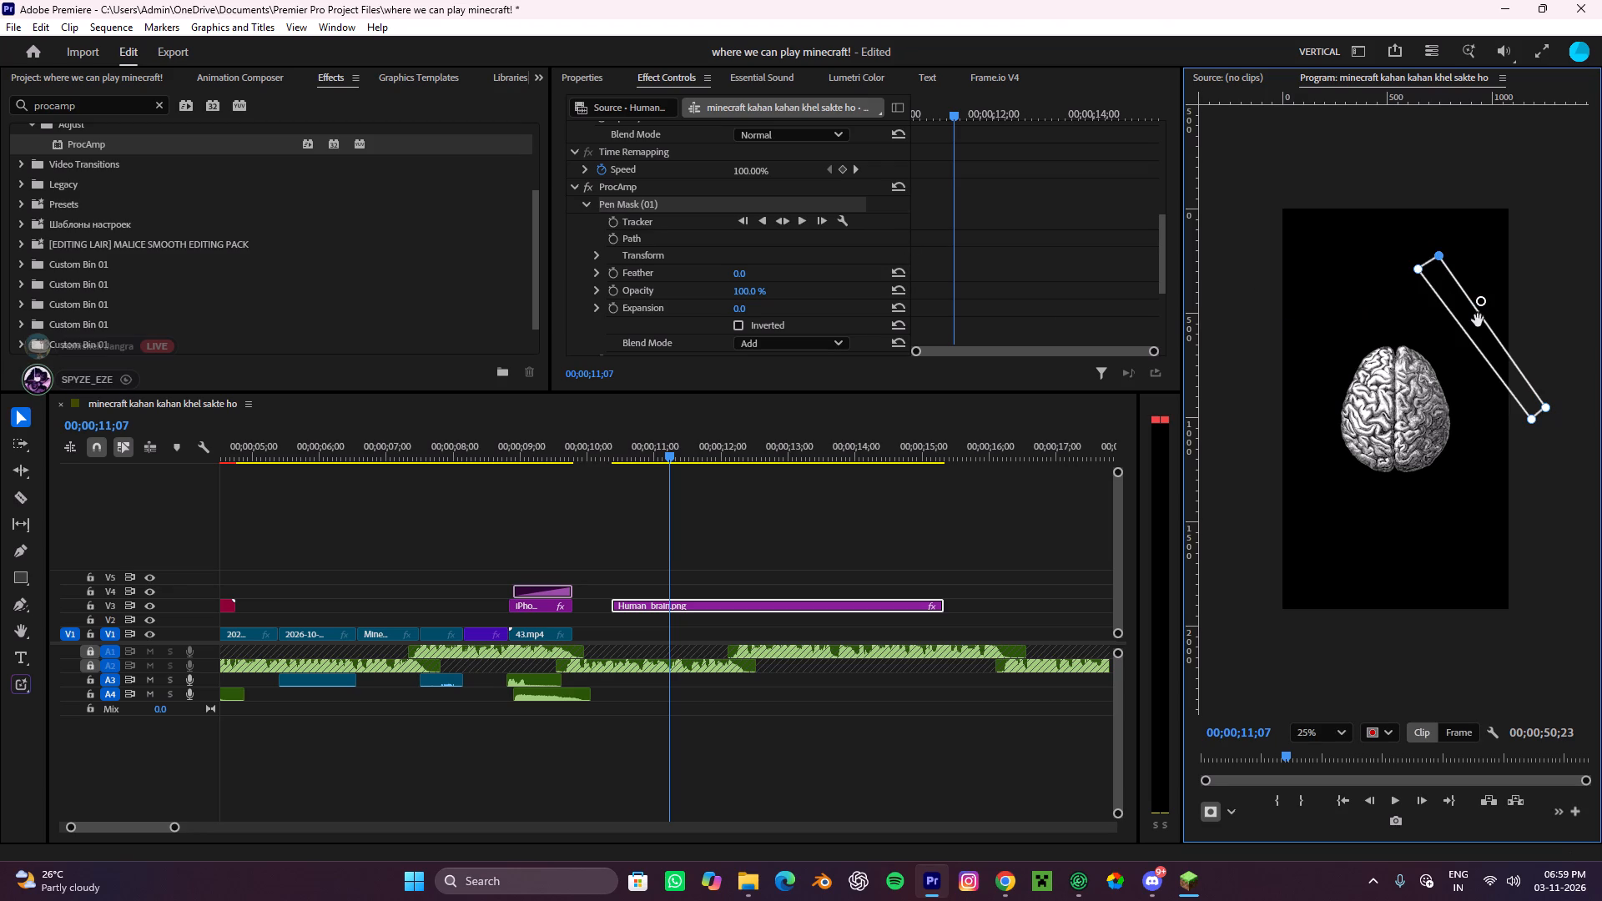
Move the diagonal pen mask onto the upper-right part of the brain.
left_click_drag(1473, 326, 1418, 372)
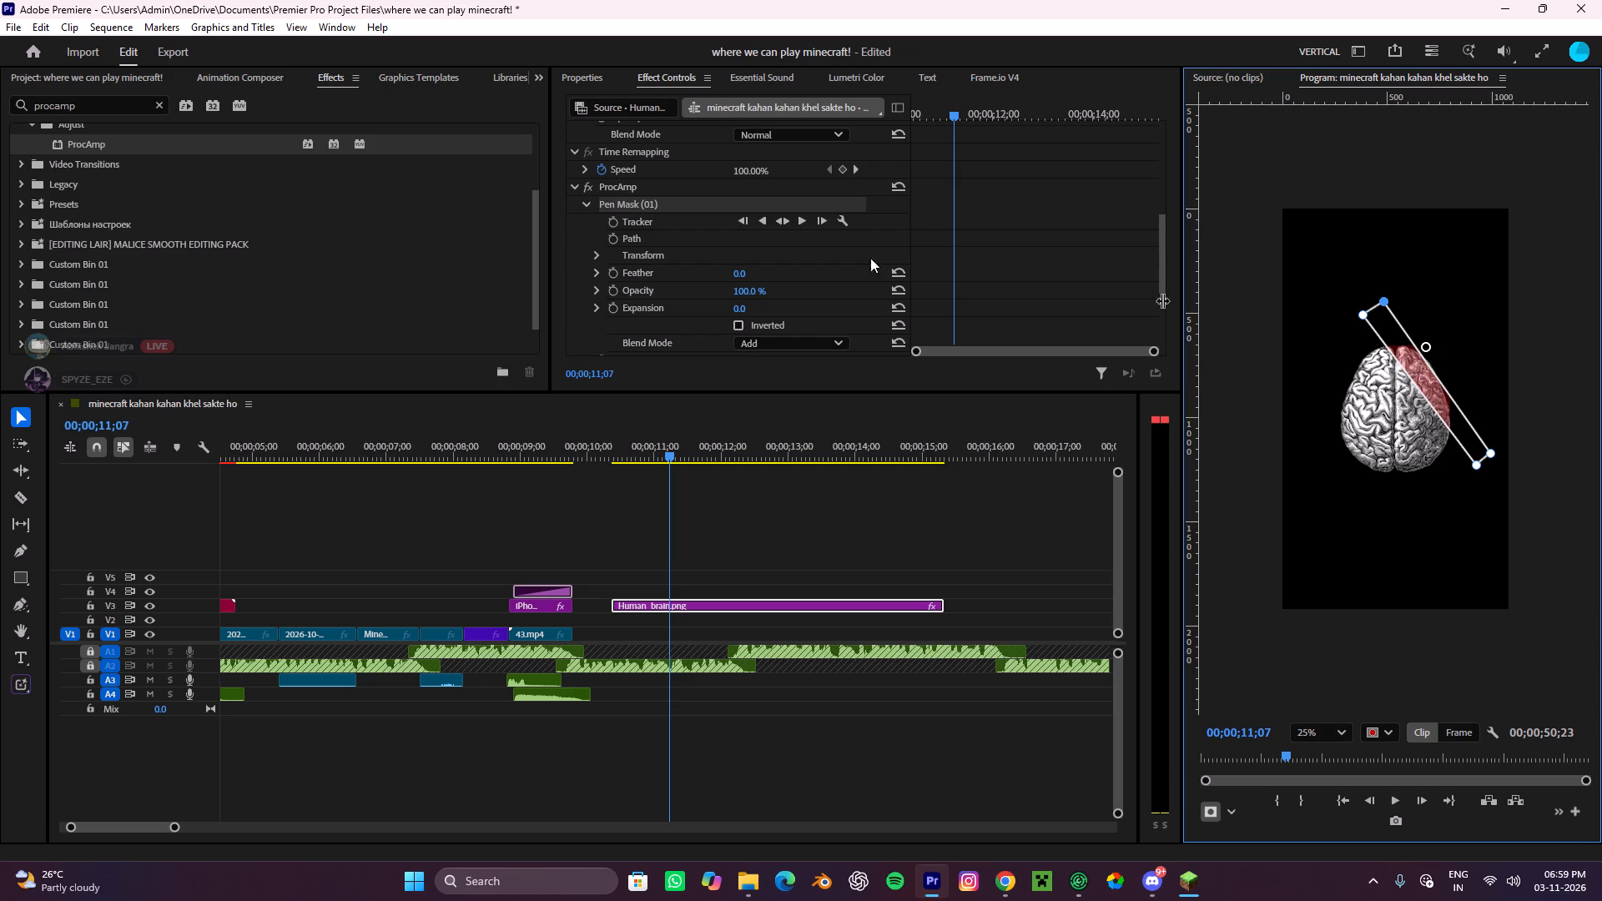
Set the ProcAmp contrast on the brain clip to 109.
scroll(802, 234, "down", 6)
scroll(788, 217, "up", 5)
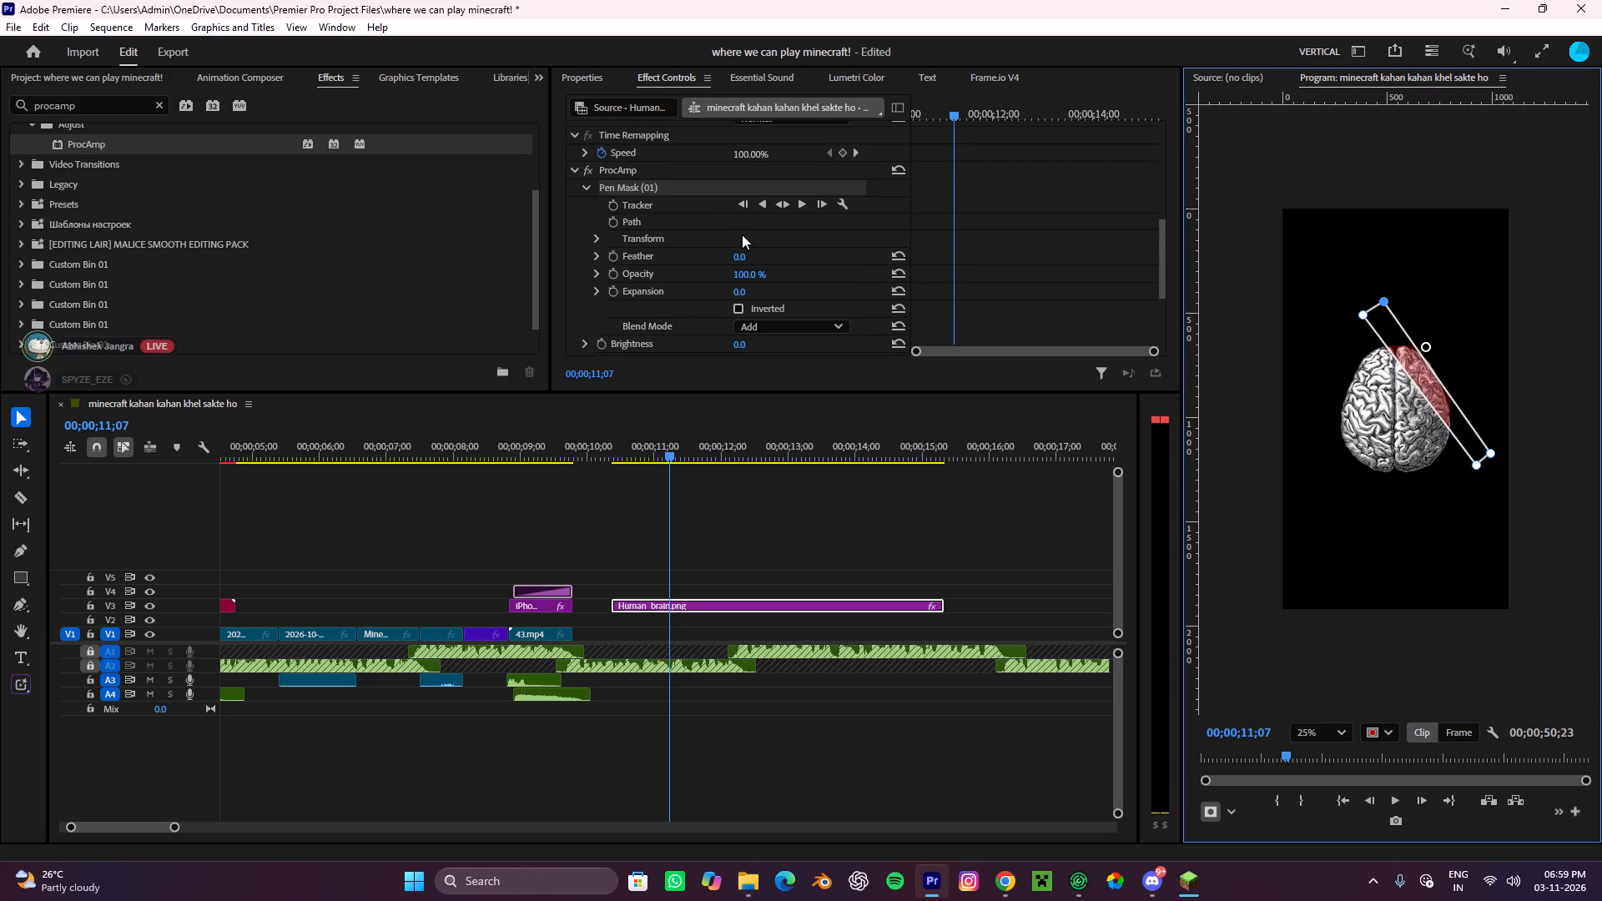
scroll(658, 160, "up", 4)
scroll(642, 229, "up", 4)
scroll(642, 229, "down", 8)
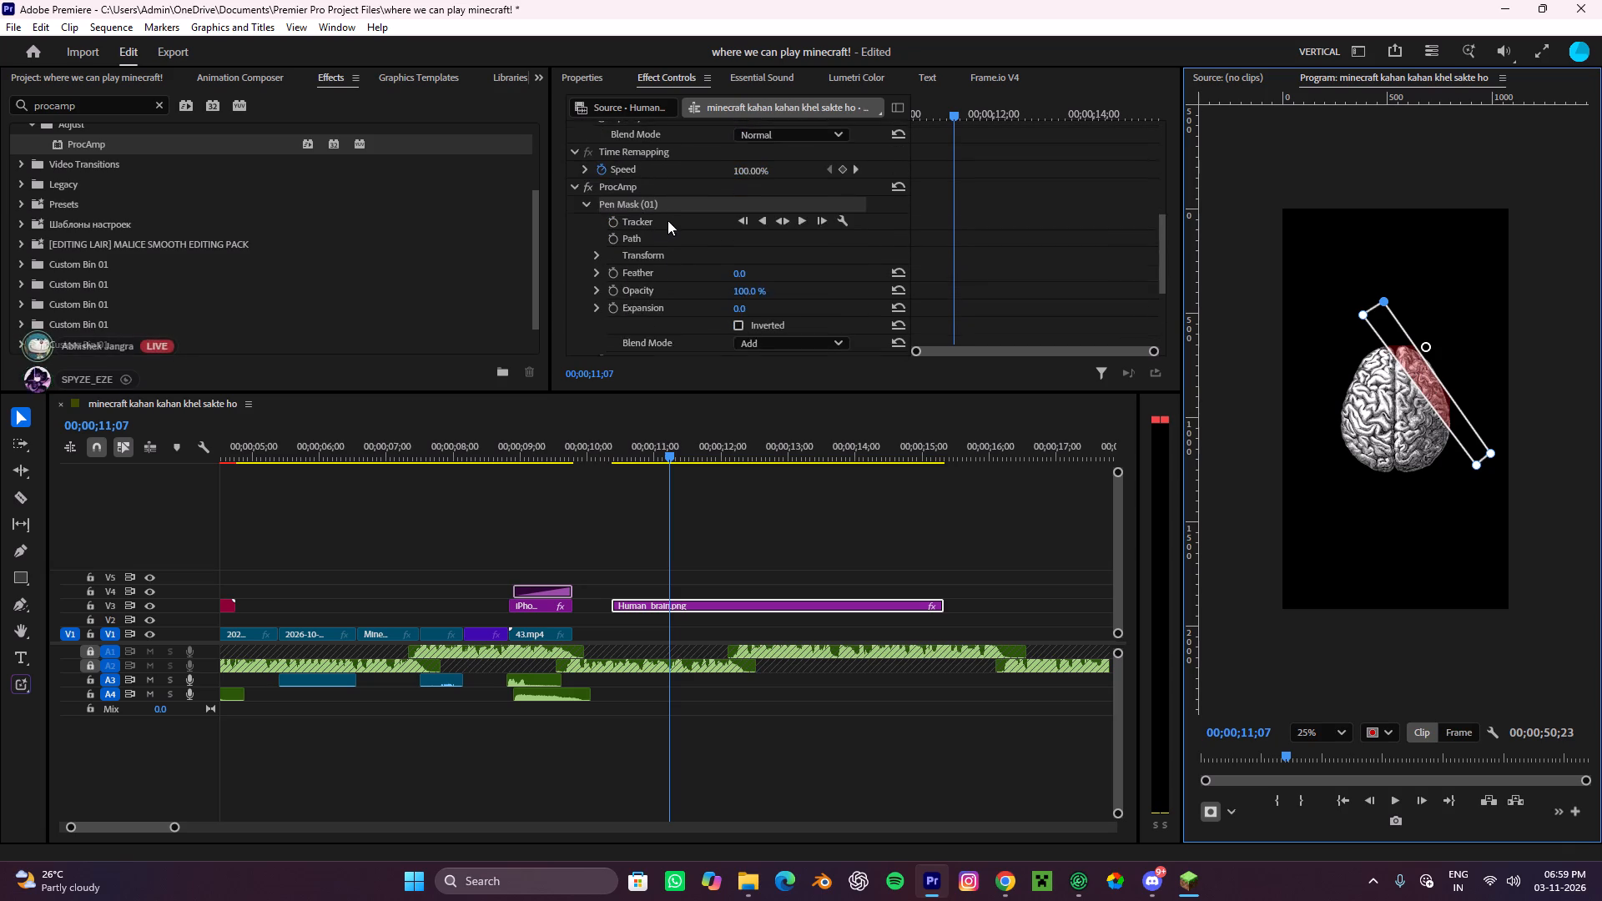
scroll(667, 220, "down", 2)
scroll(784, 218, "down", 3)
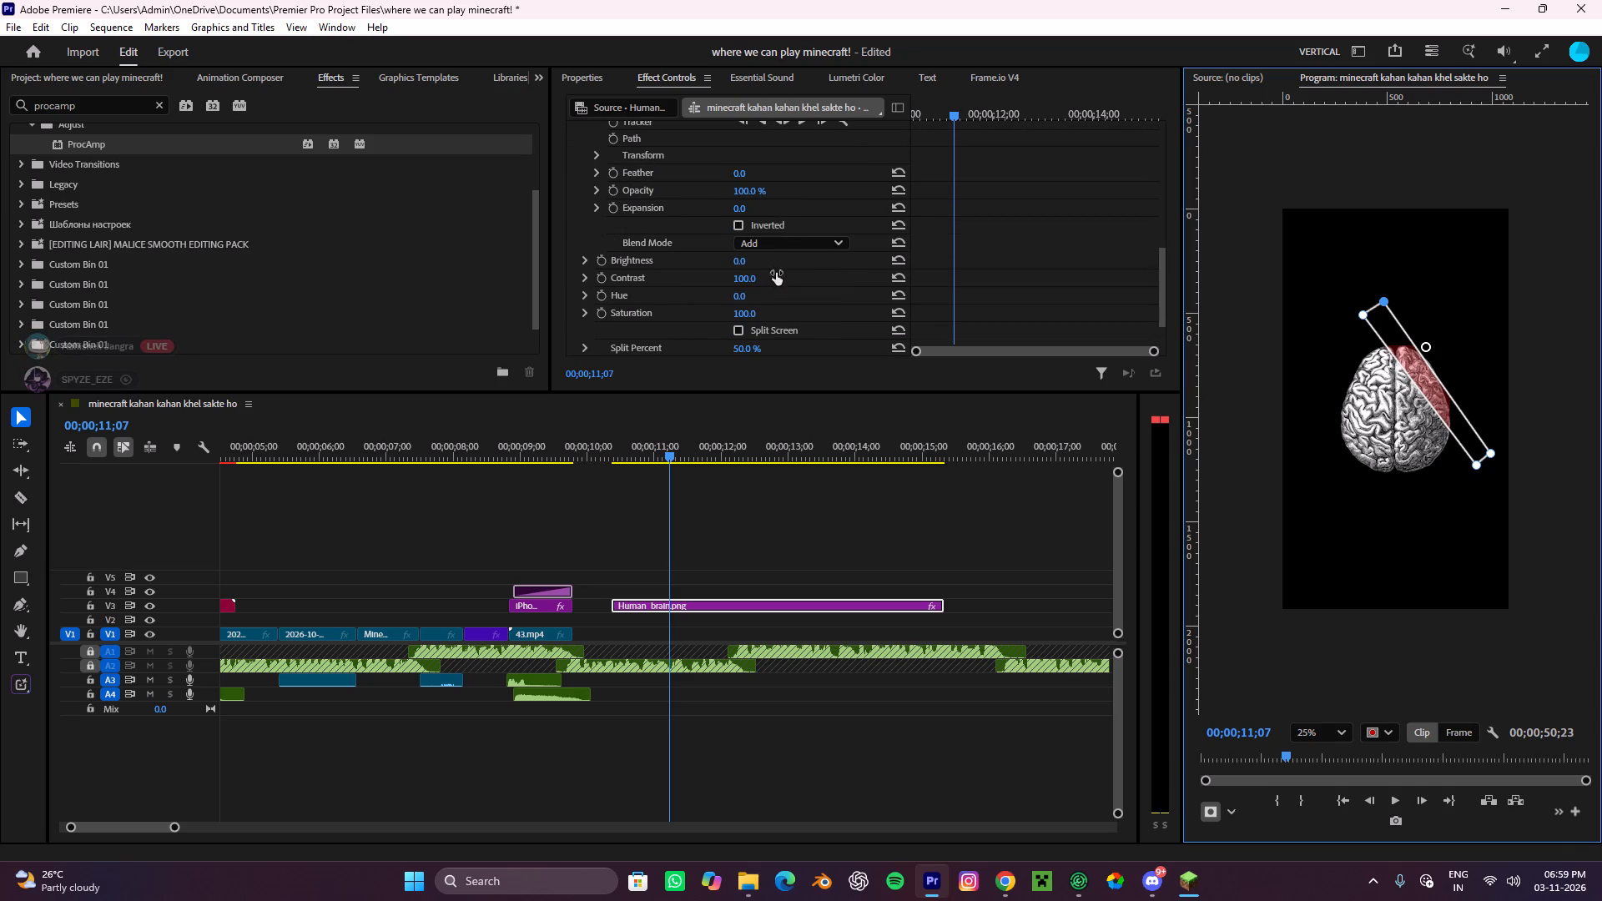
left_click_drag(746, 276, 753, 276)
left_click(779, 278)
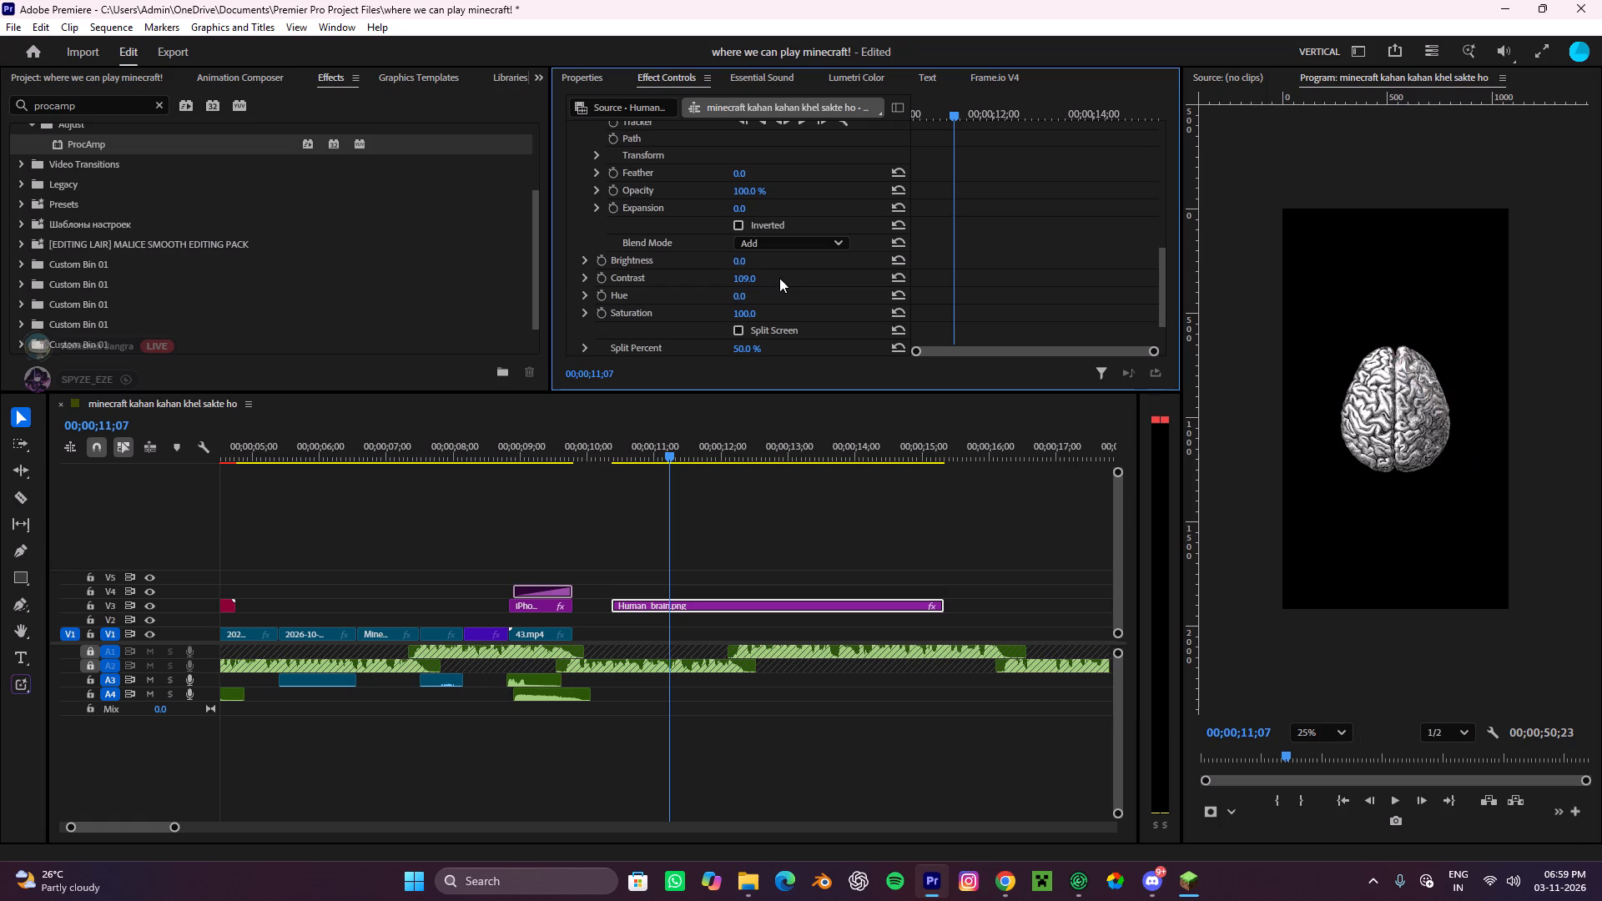
Set the ProcAmp brightness to 100, trying the pen mask inverted and restoring it to non-inverted.
left_click(740, 224)
left_click_drag(745, 260, 1080, 286)
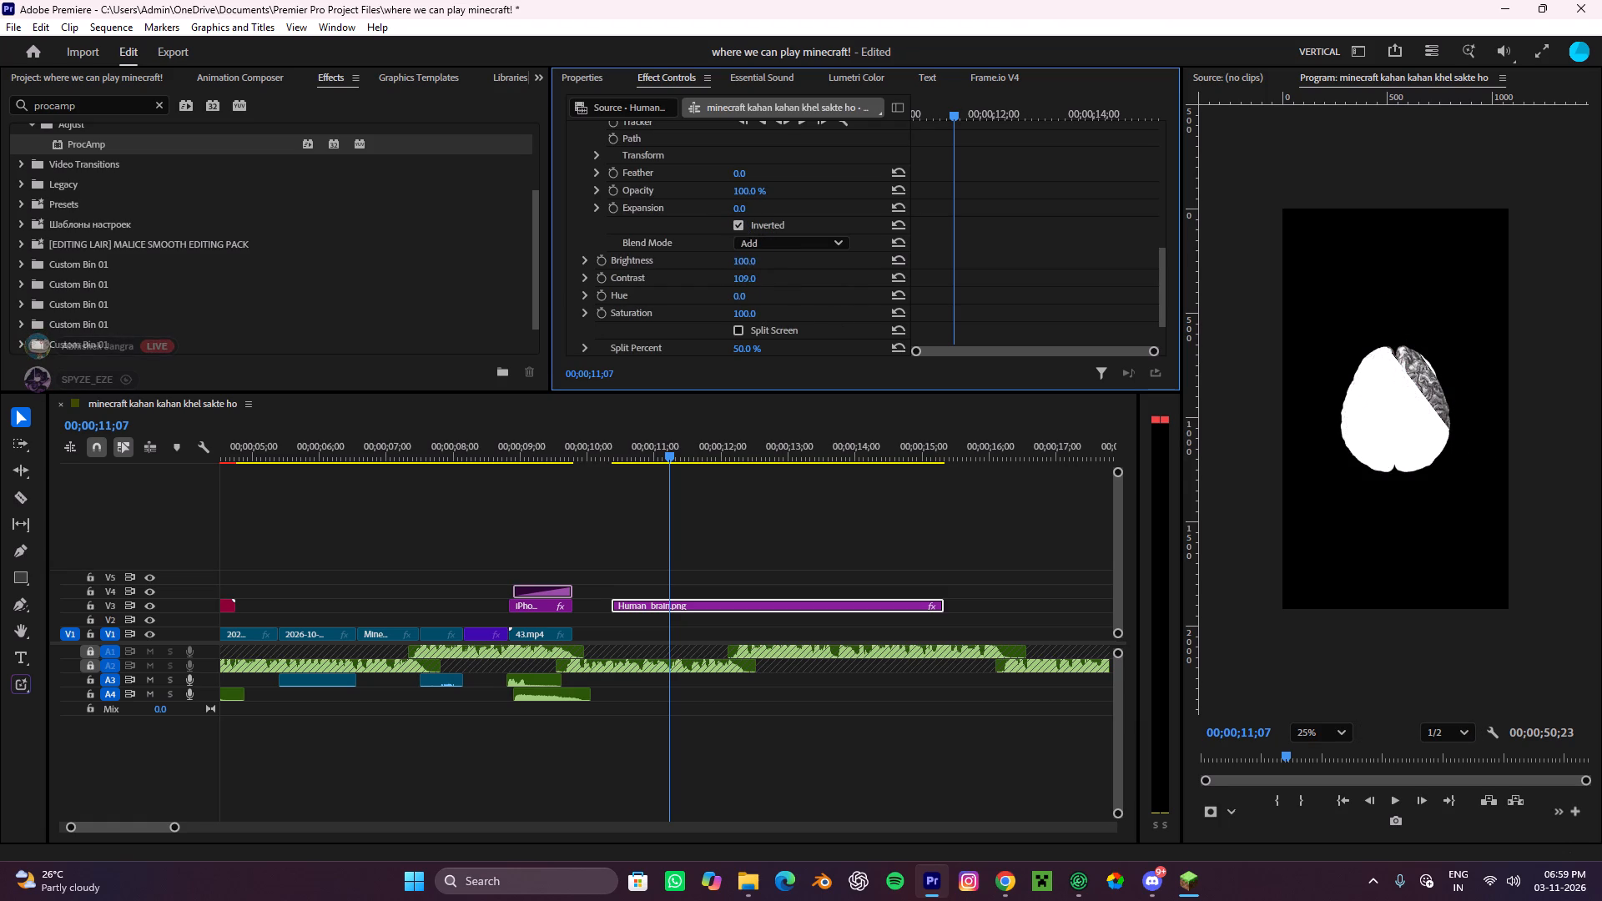
left_click_drag(1080, 286, 1113, 274)
left_click(740, 218)
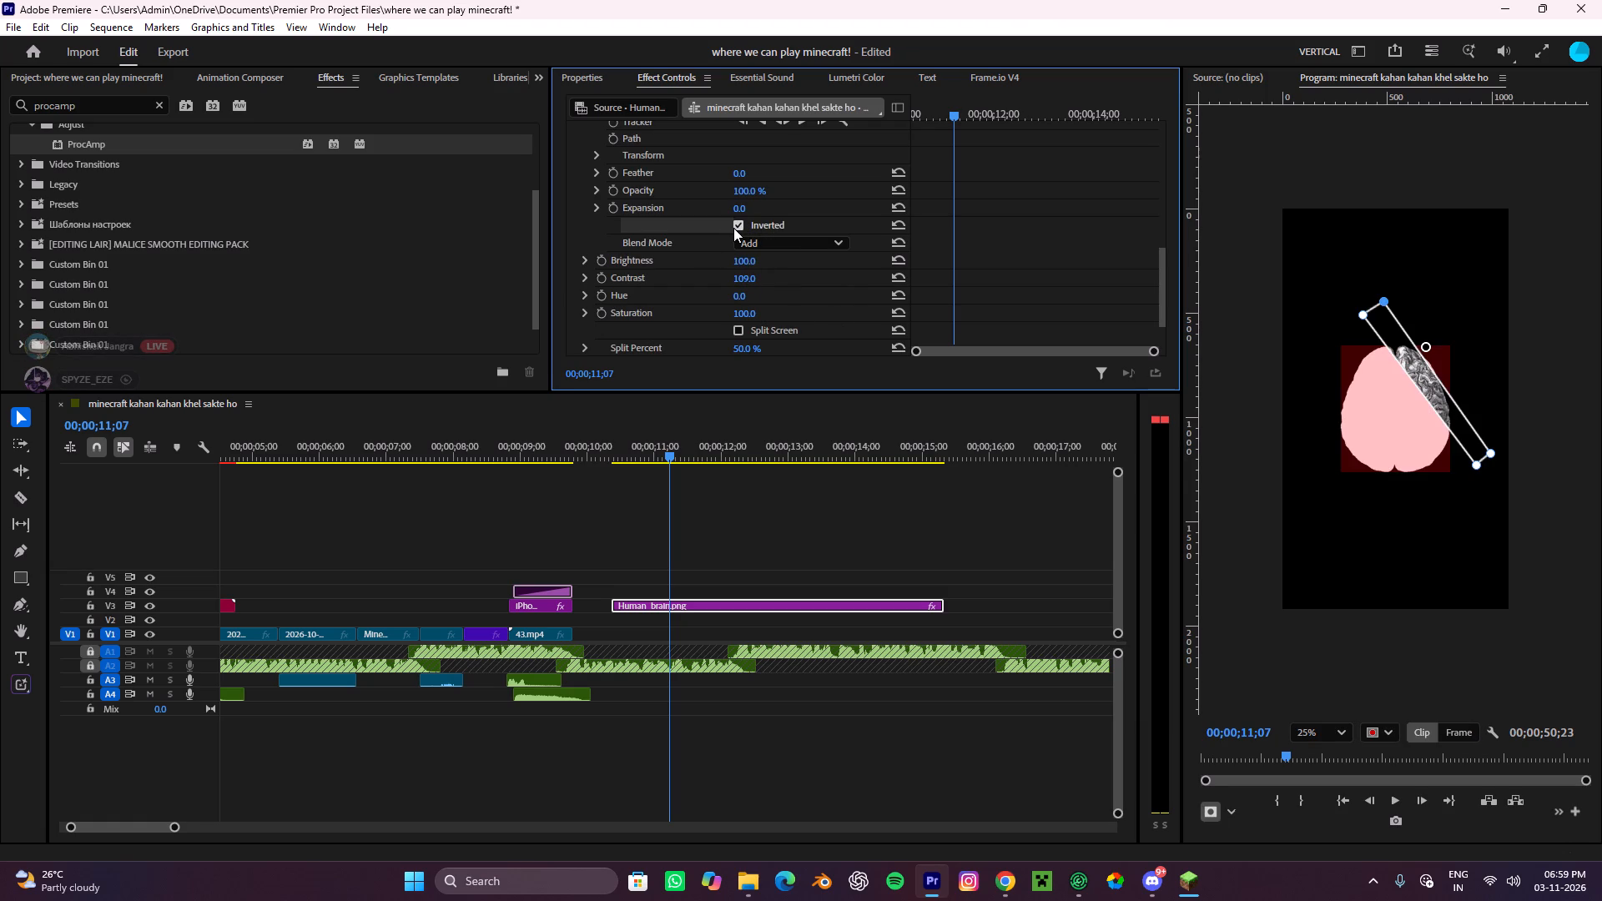
left_click(738, 220)
left_click(813, 264)
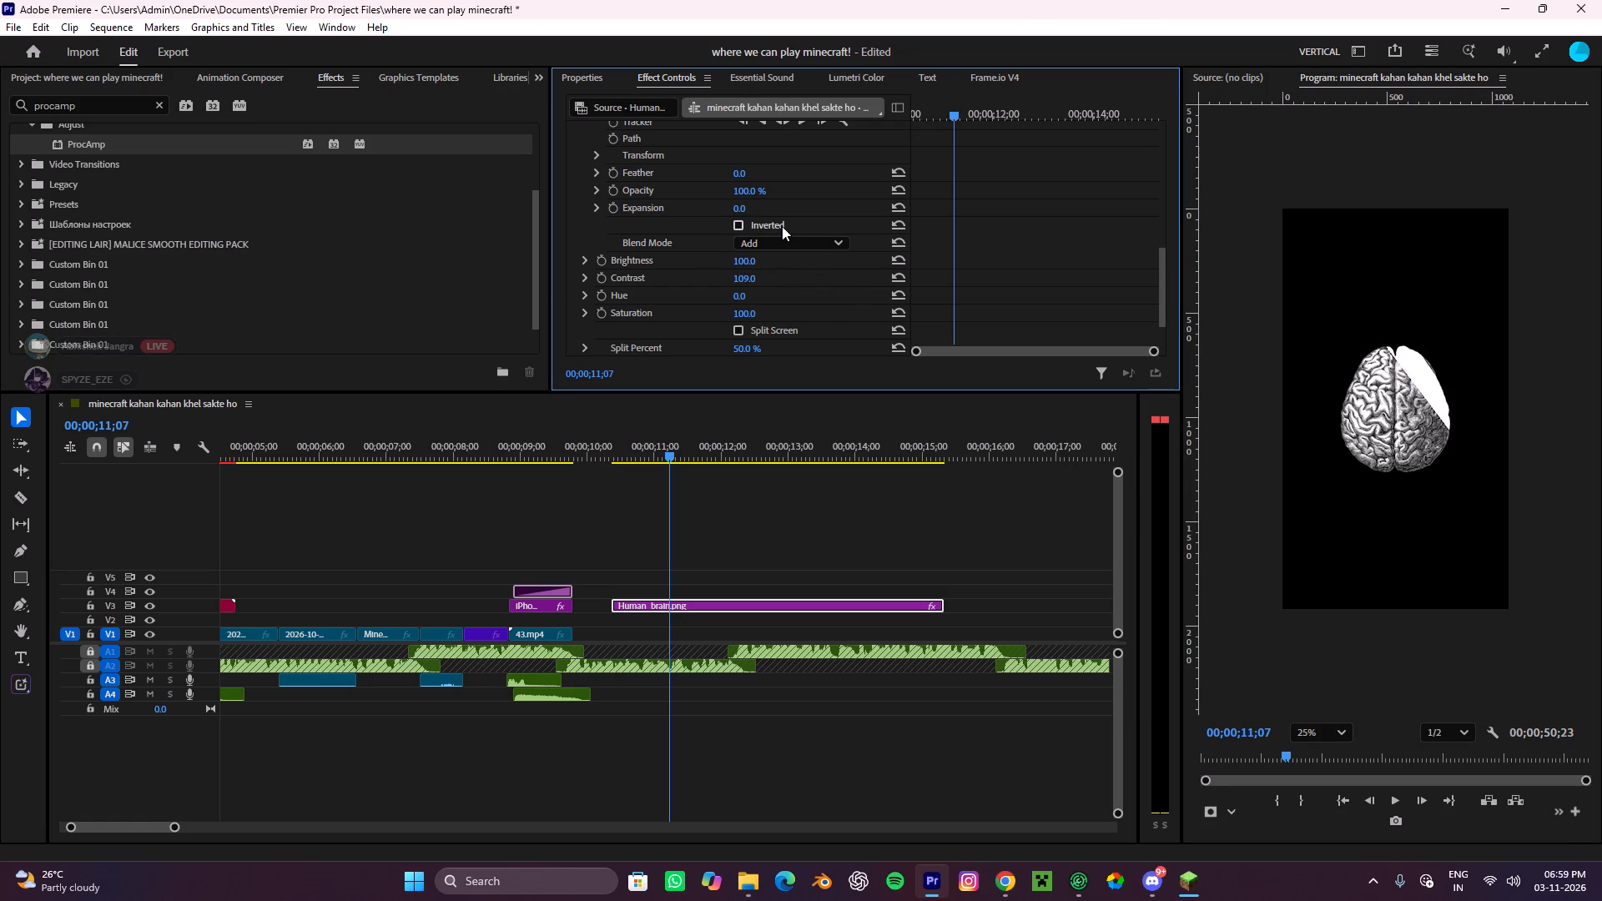
left_click_drag(744, 260, 901, 254)
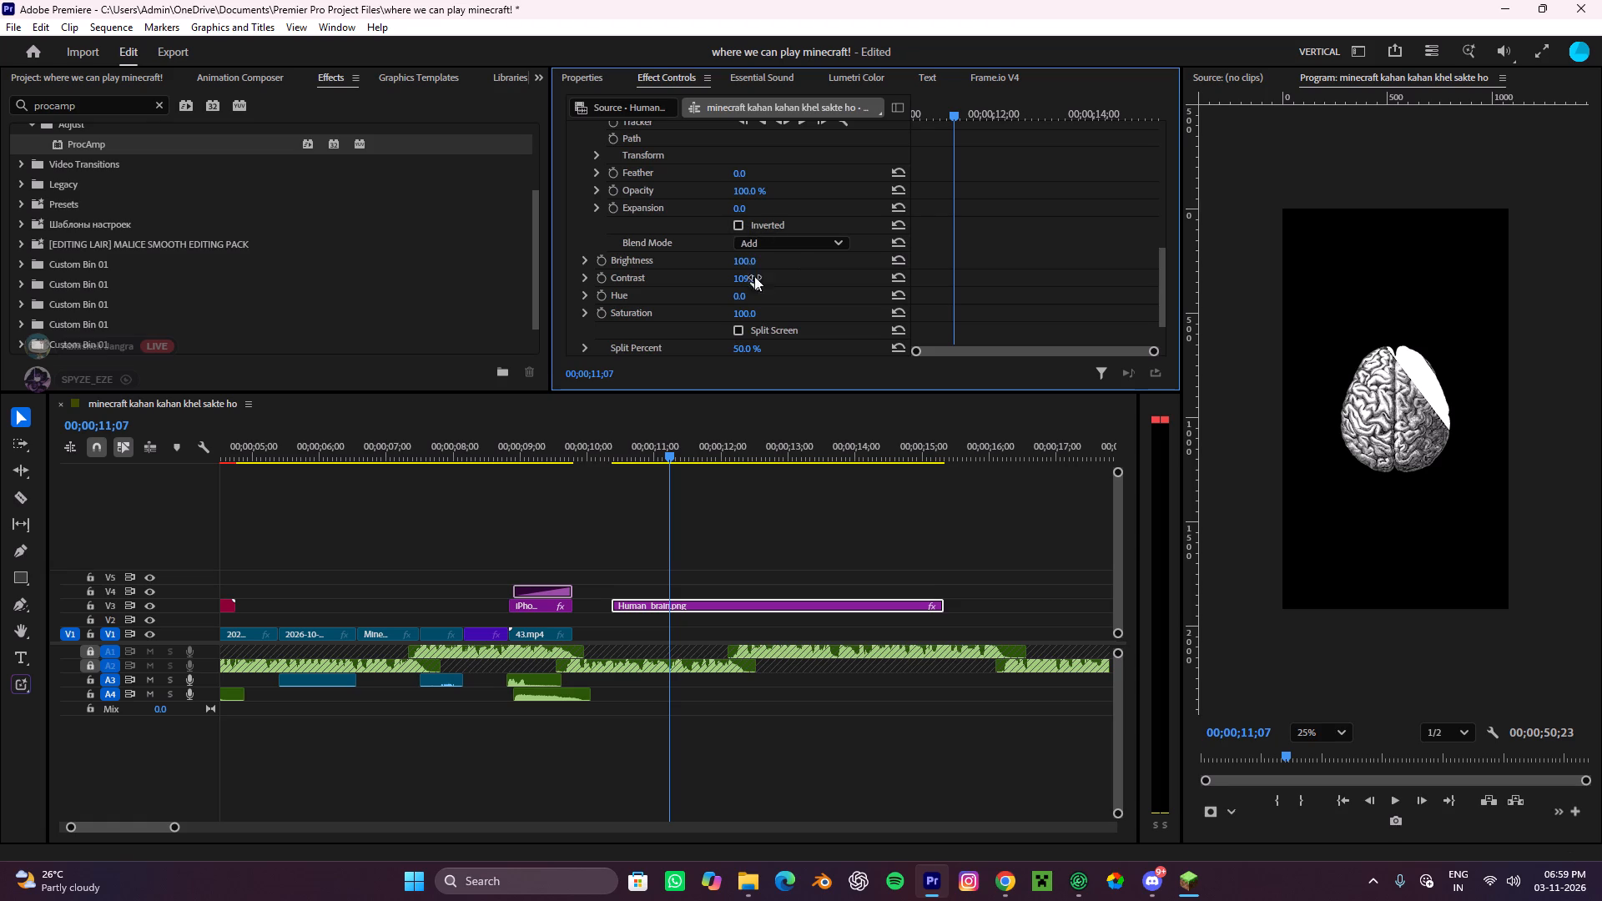
Set the ProcAmp contrast on the brain clip to 14.
left_click_drag(743, 279, 738, 272)
left_click_drag(738, 272, 749, 269)
Set the pen mask's feather to 60 to soften the bright band on the brain.
left_click_drag(740, 177, 758, 178)
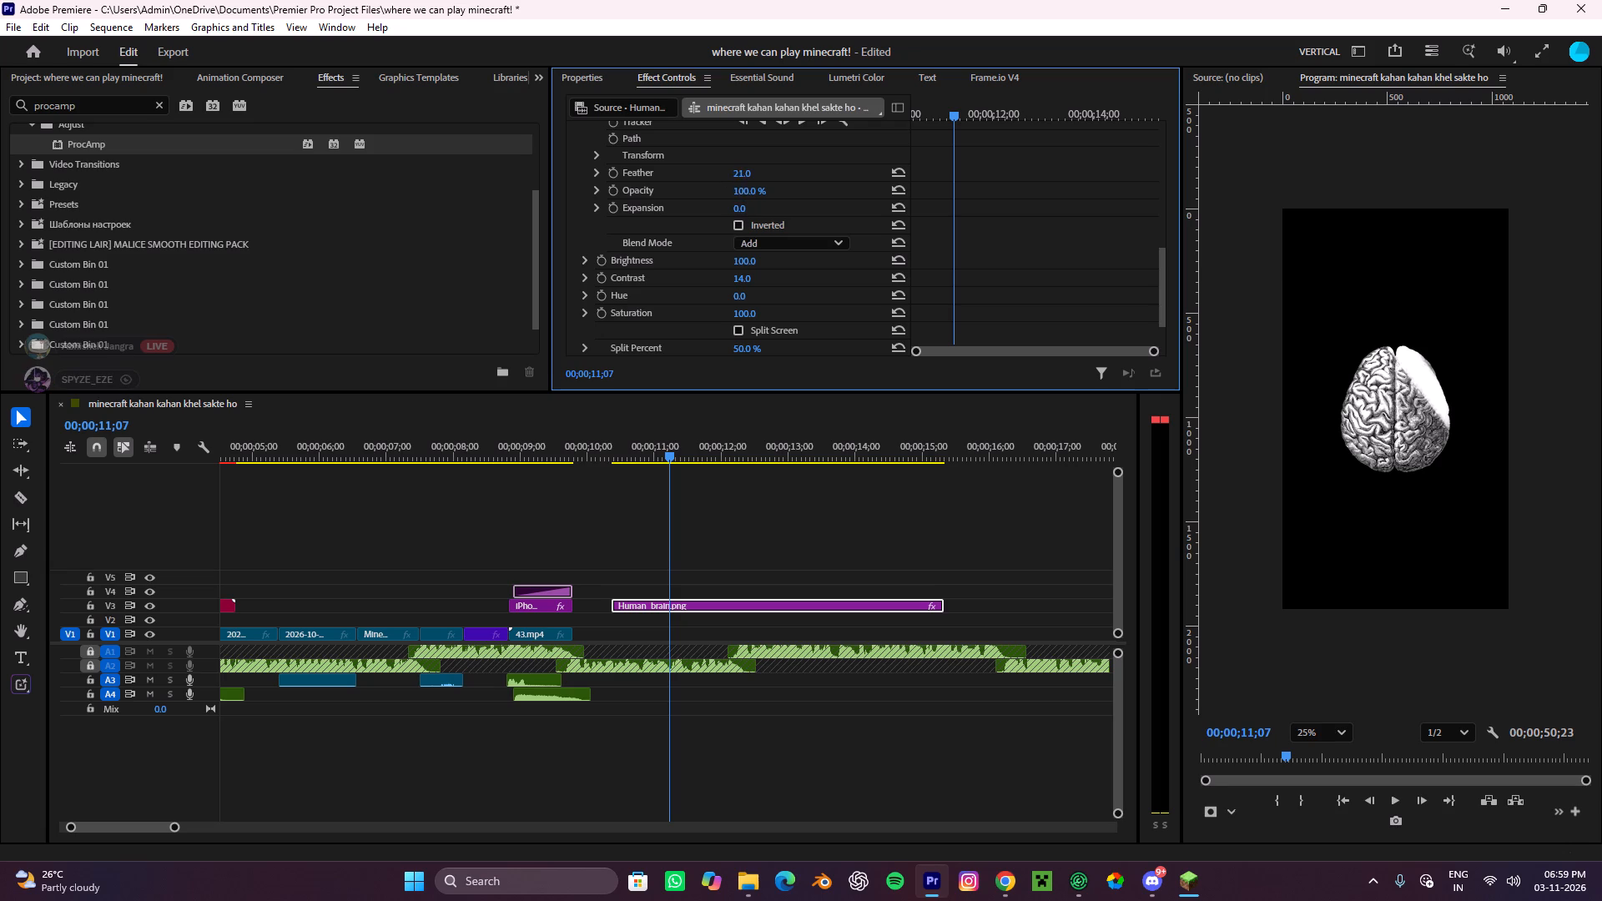
left_click_drag(758, 178, 790, 178)
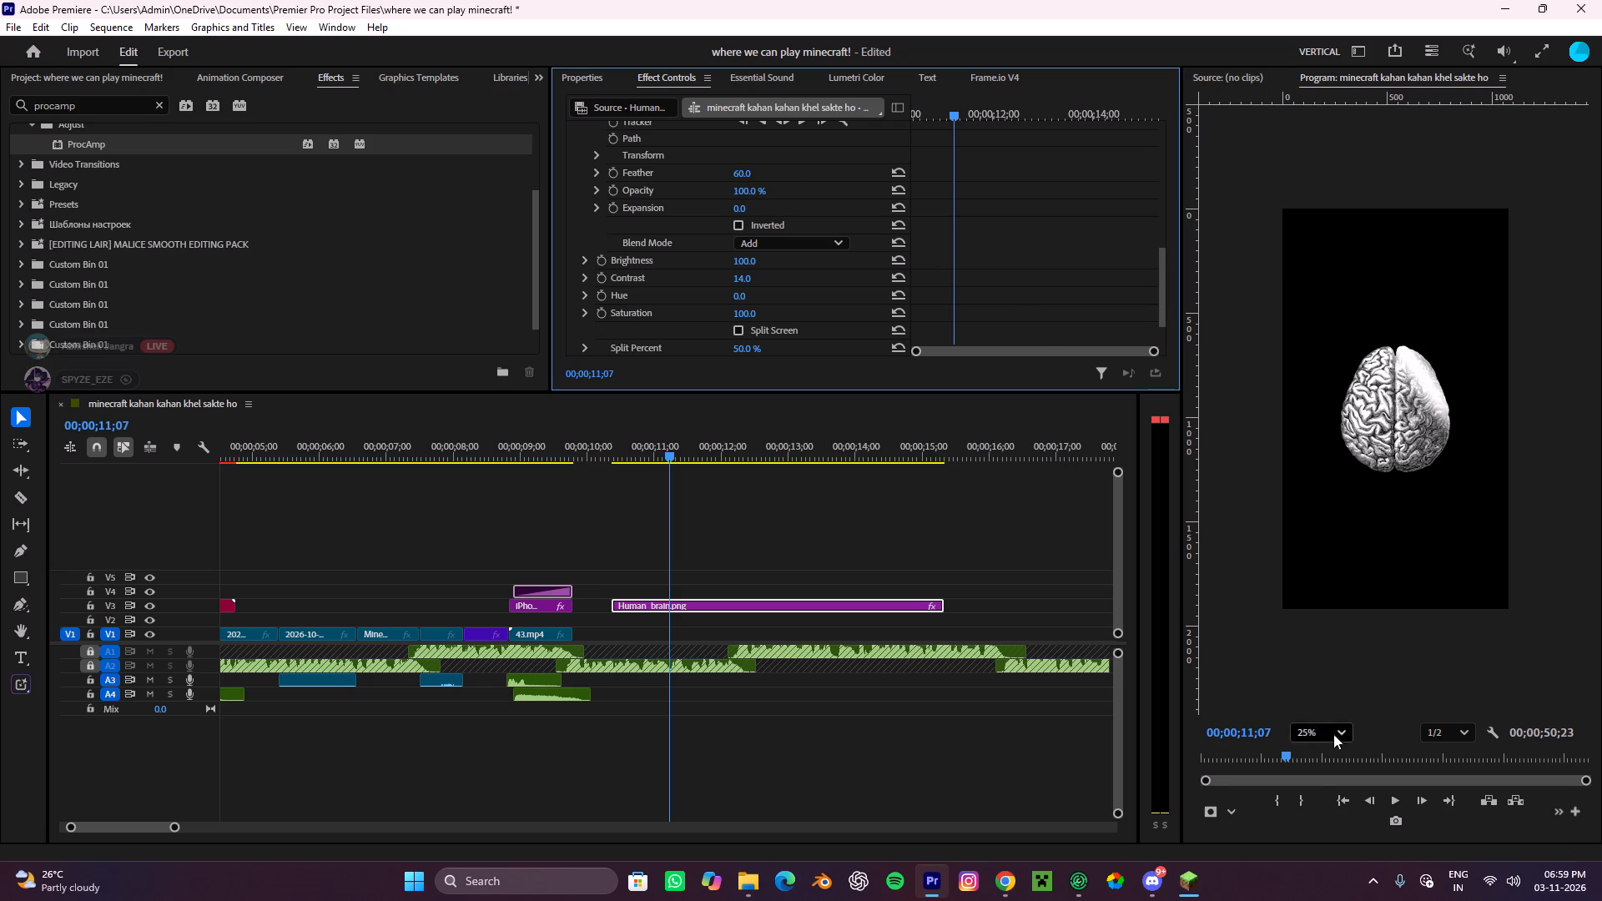
Fit the preview to the frame and move the ProcAmp pen mask up and outward, past the brain's upper-right edge.
left_click(1337, 734)
left_click(1319, 486)
left_click(1313, 494)
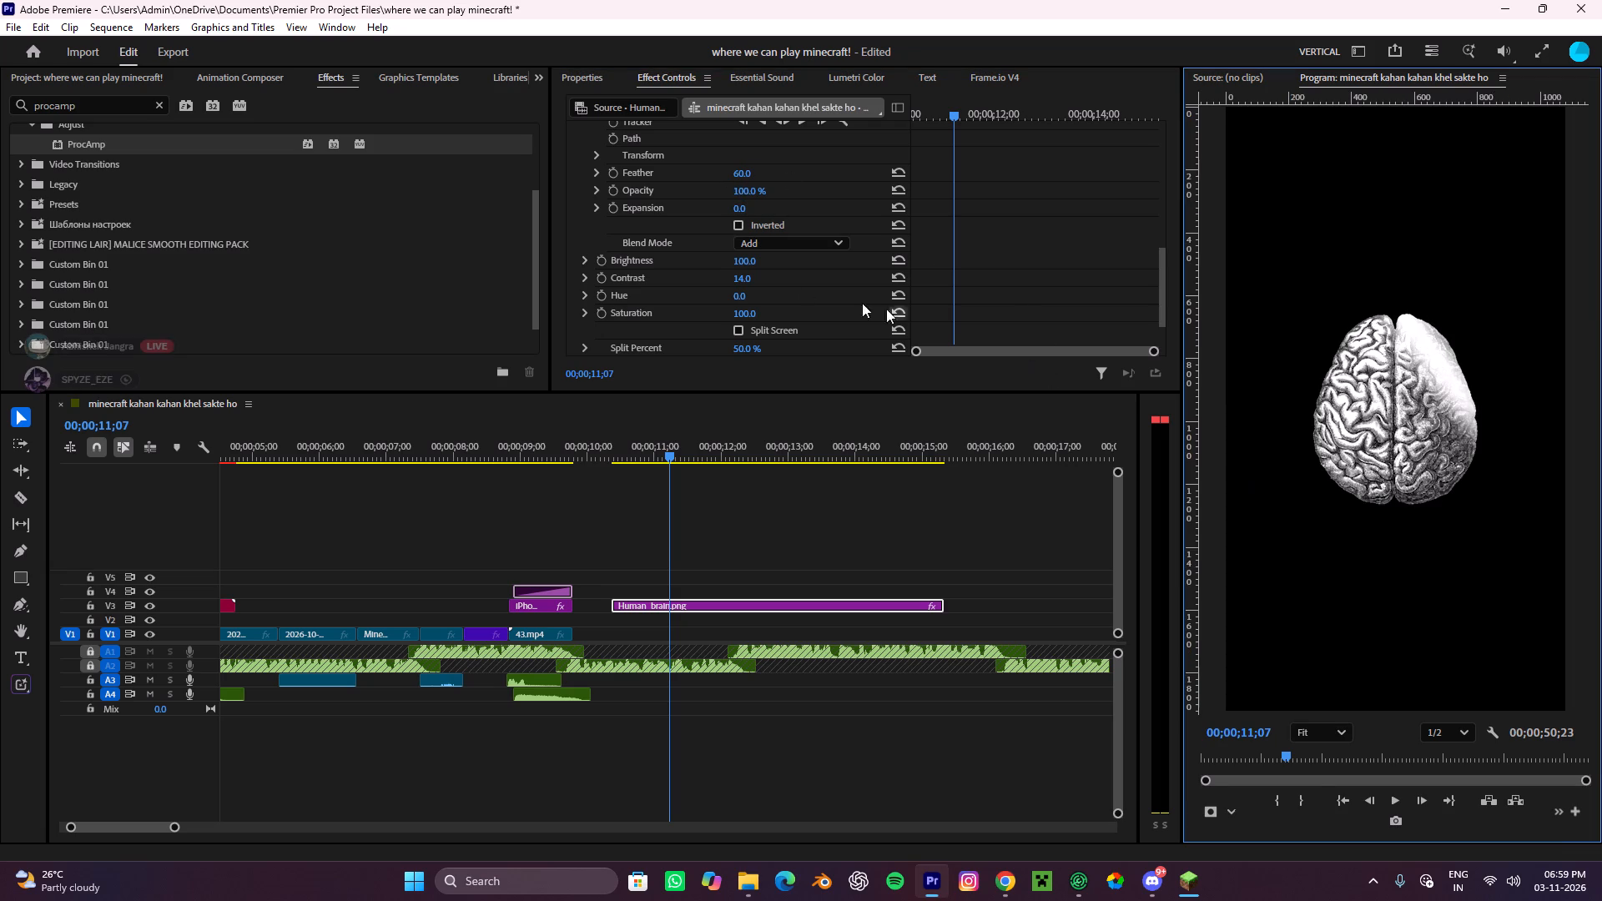
scroll(661, 230, "up", 5)
left_click(632, 191)
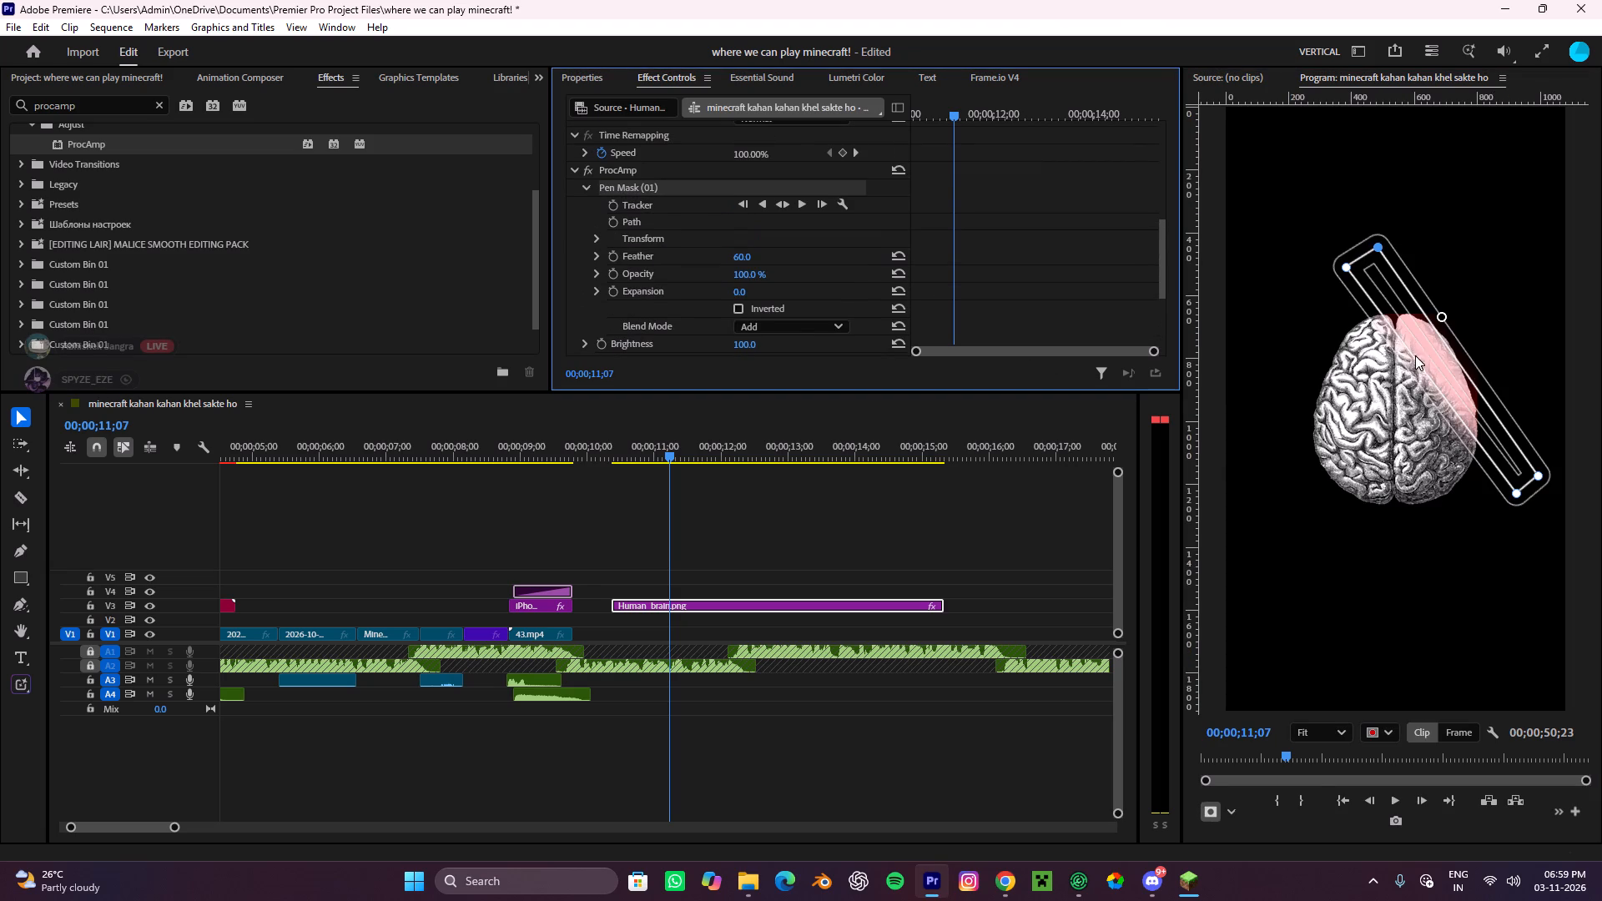
left_click_drag(1458, 390, 1486, 358)
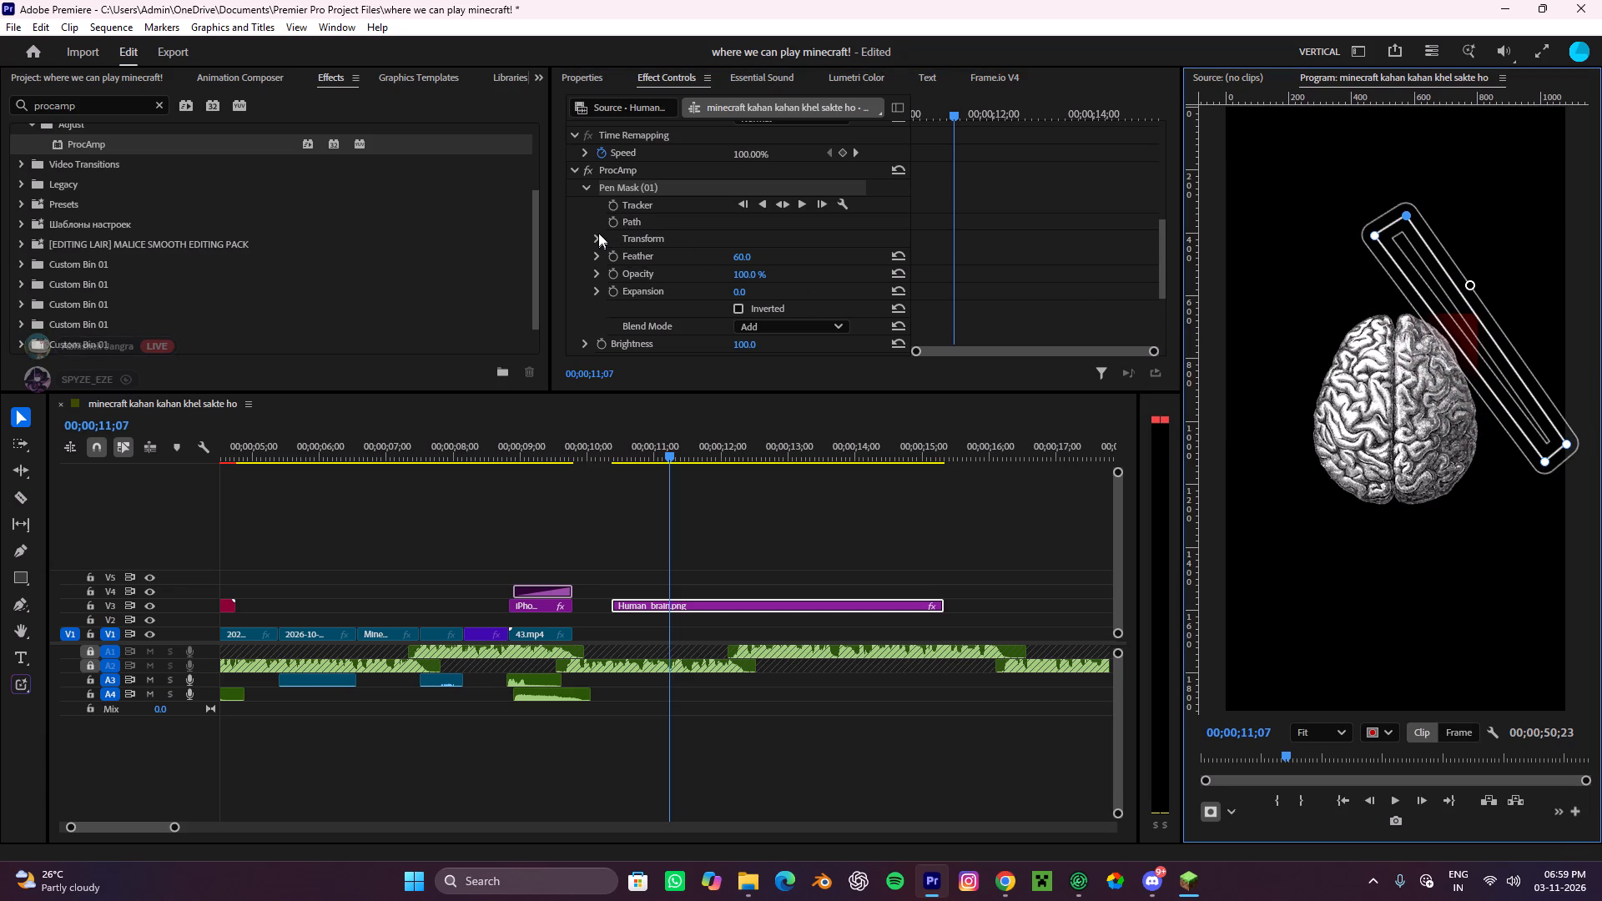
Expand the pen mask's Transform settings and start keyframing its Position at 00;00;11;07.
left_click(597, 236)
scroll(660, 306, "down", 2)
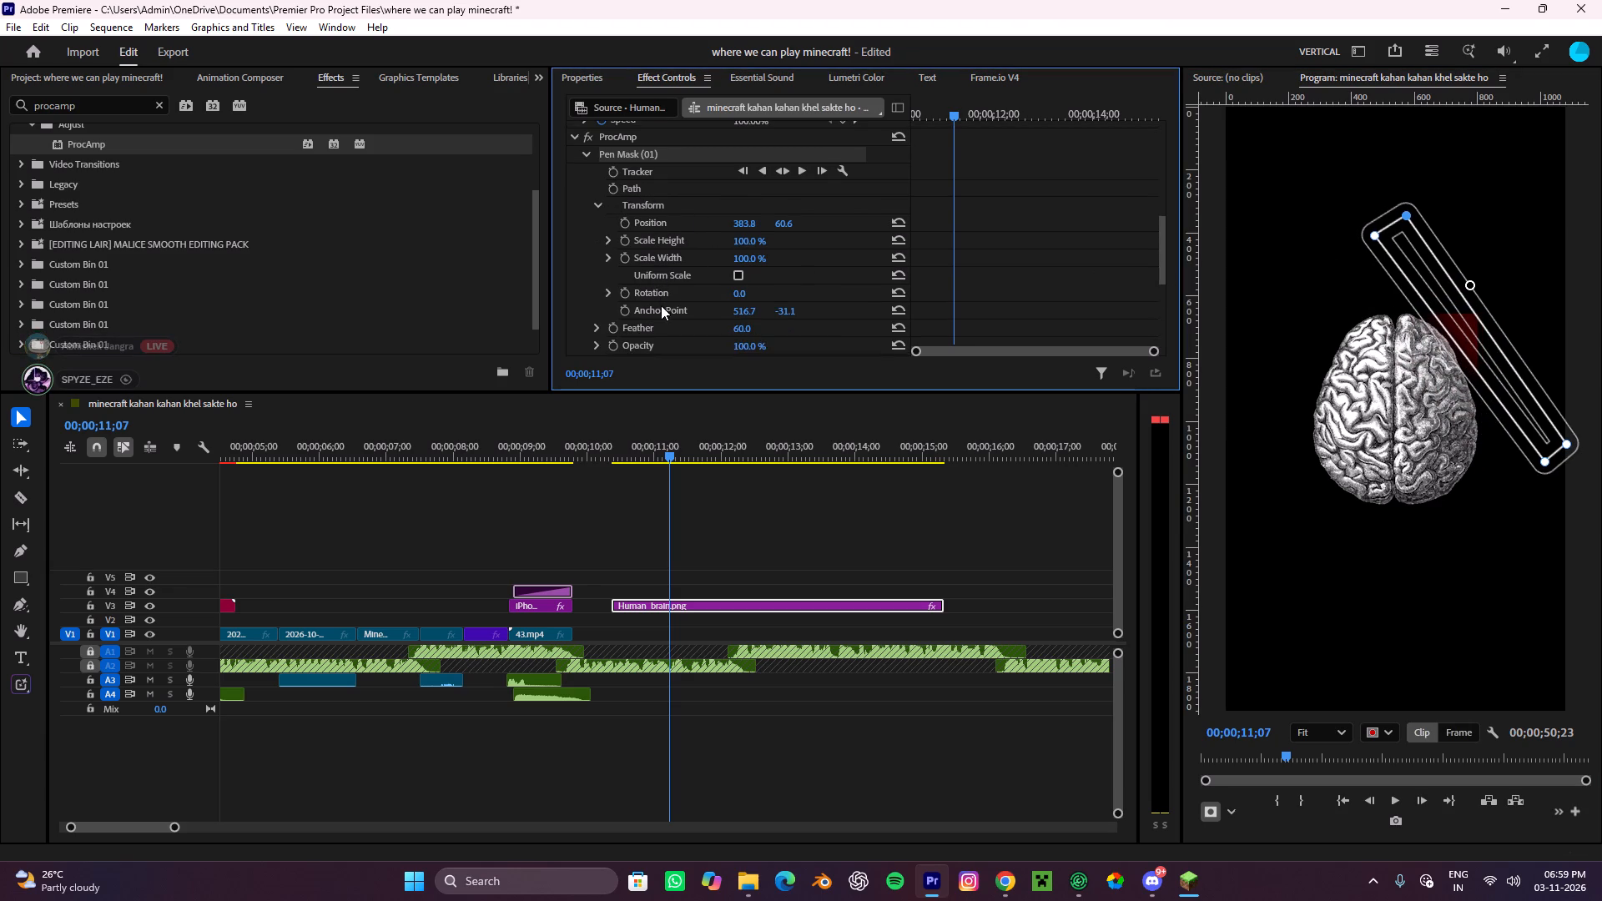
scroll(651, 294, "down", 3)
scroll(631, 194, "up", 2)
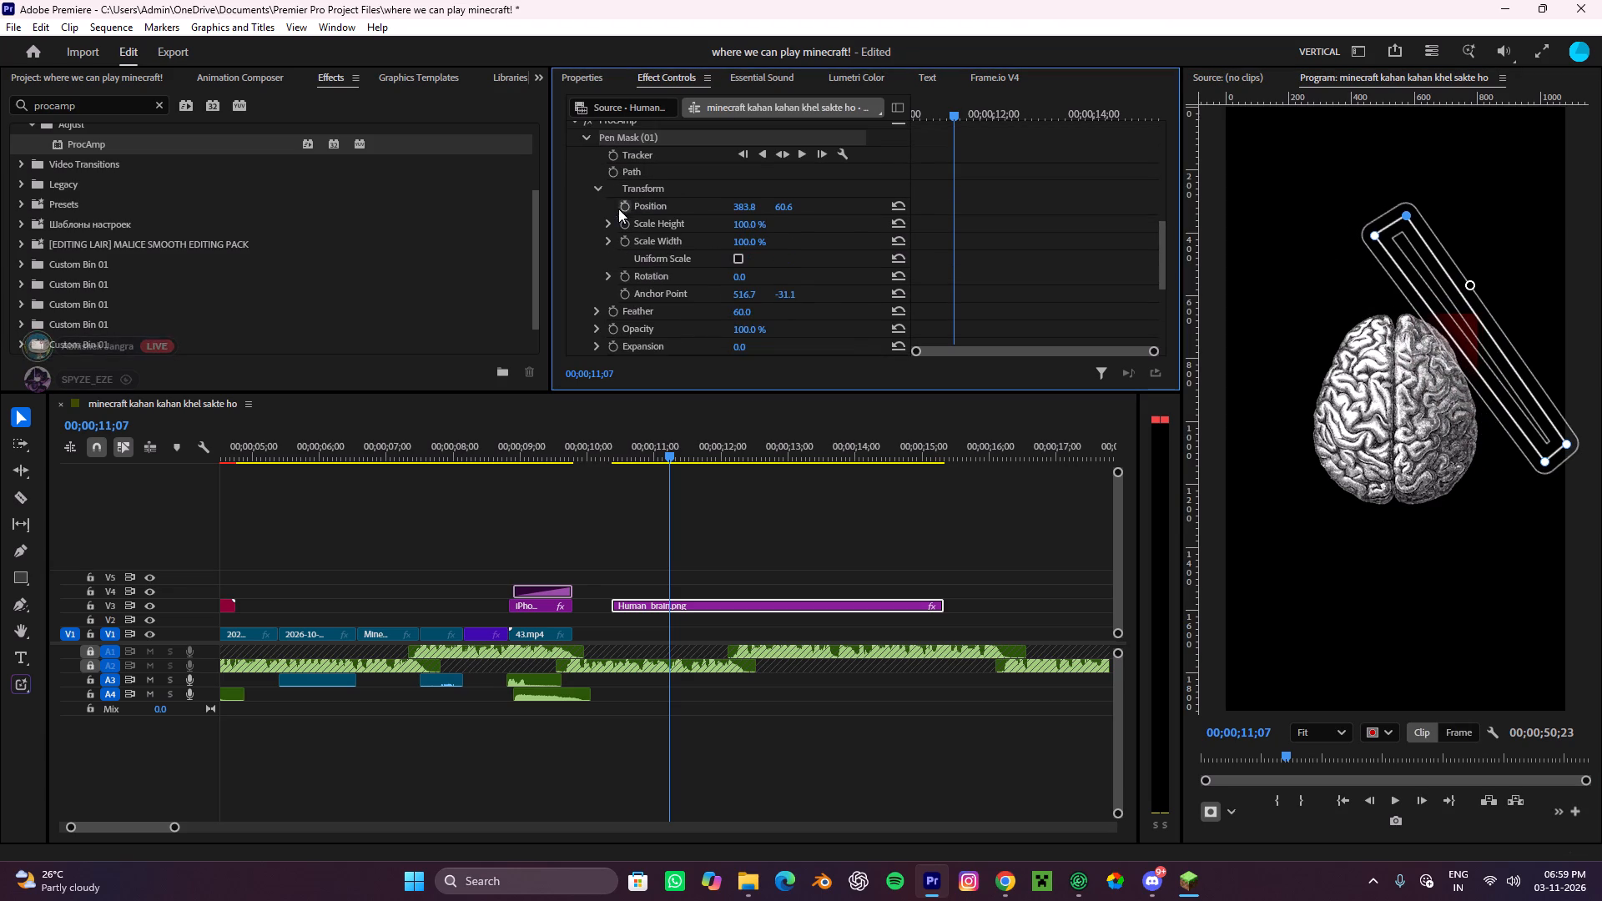
left_click(623, 205)
Add a second mask Position keyframe of -135.2, 385.6 at 00;00;12;11 so the shine sweeps diagonally down across the brain.
left_click_drag(959, 114, 960, 186)
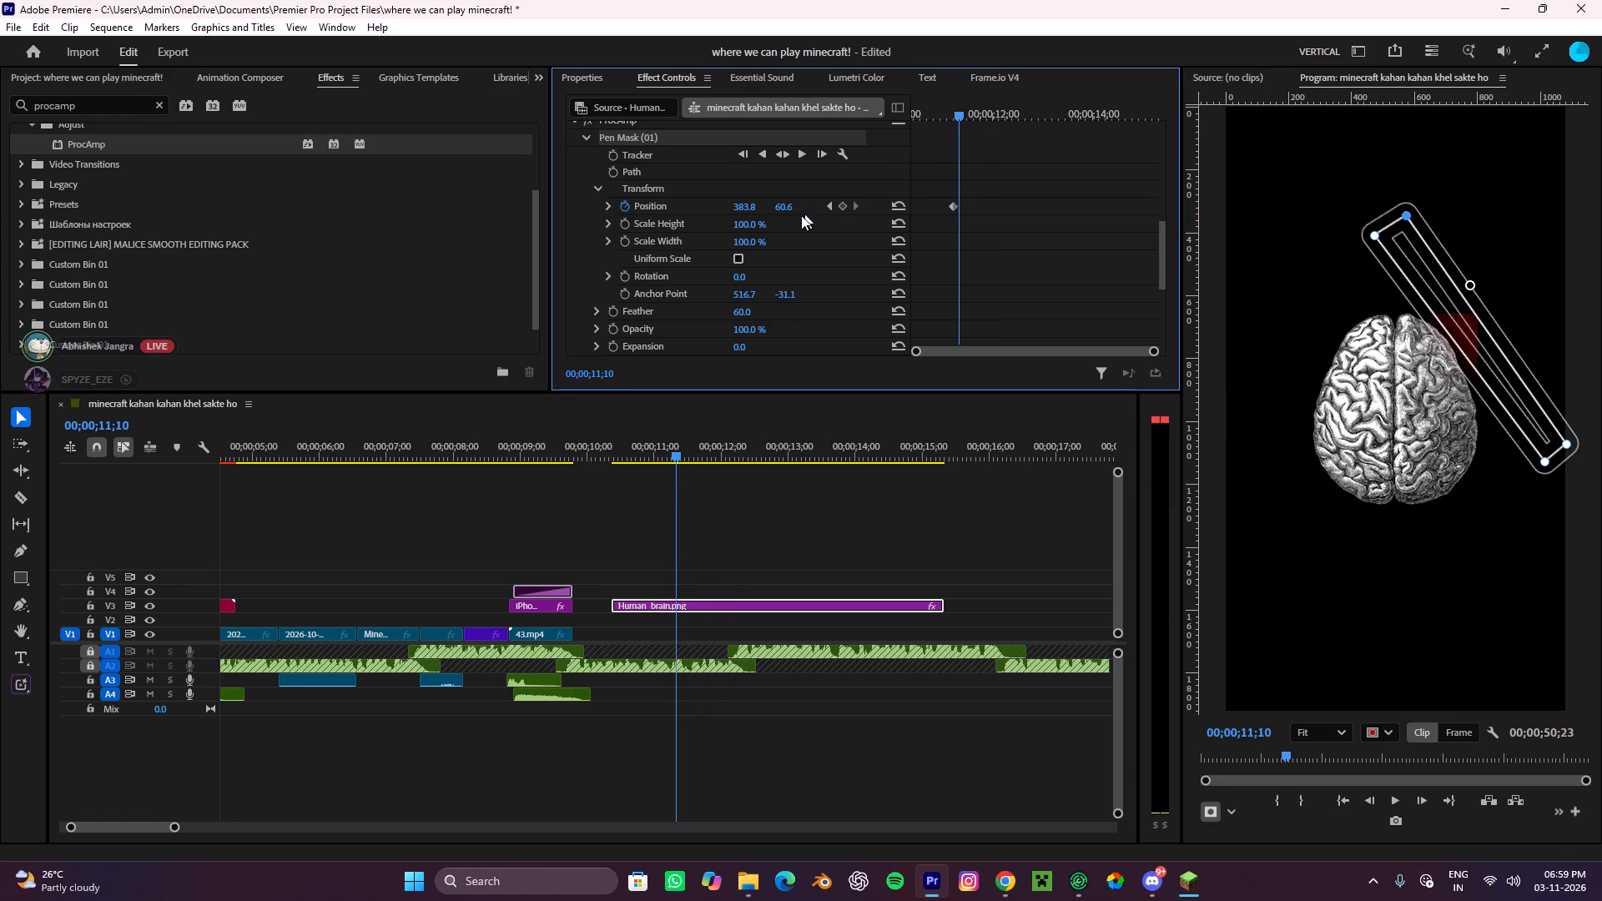
left_click(834, 203)
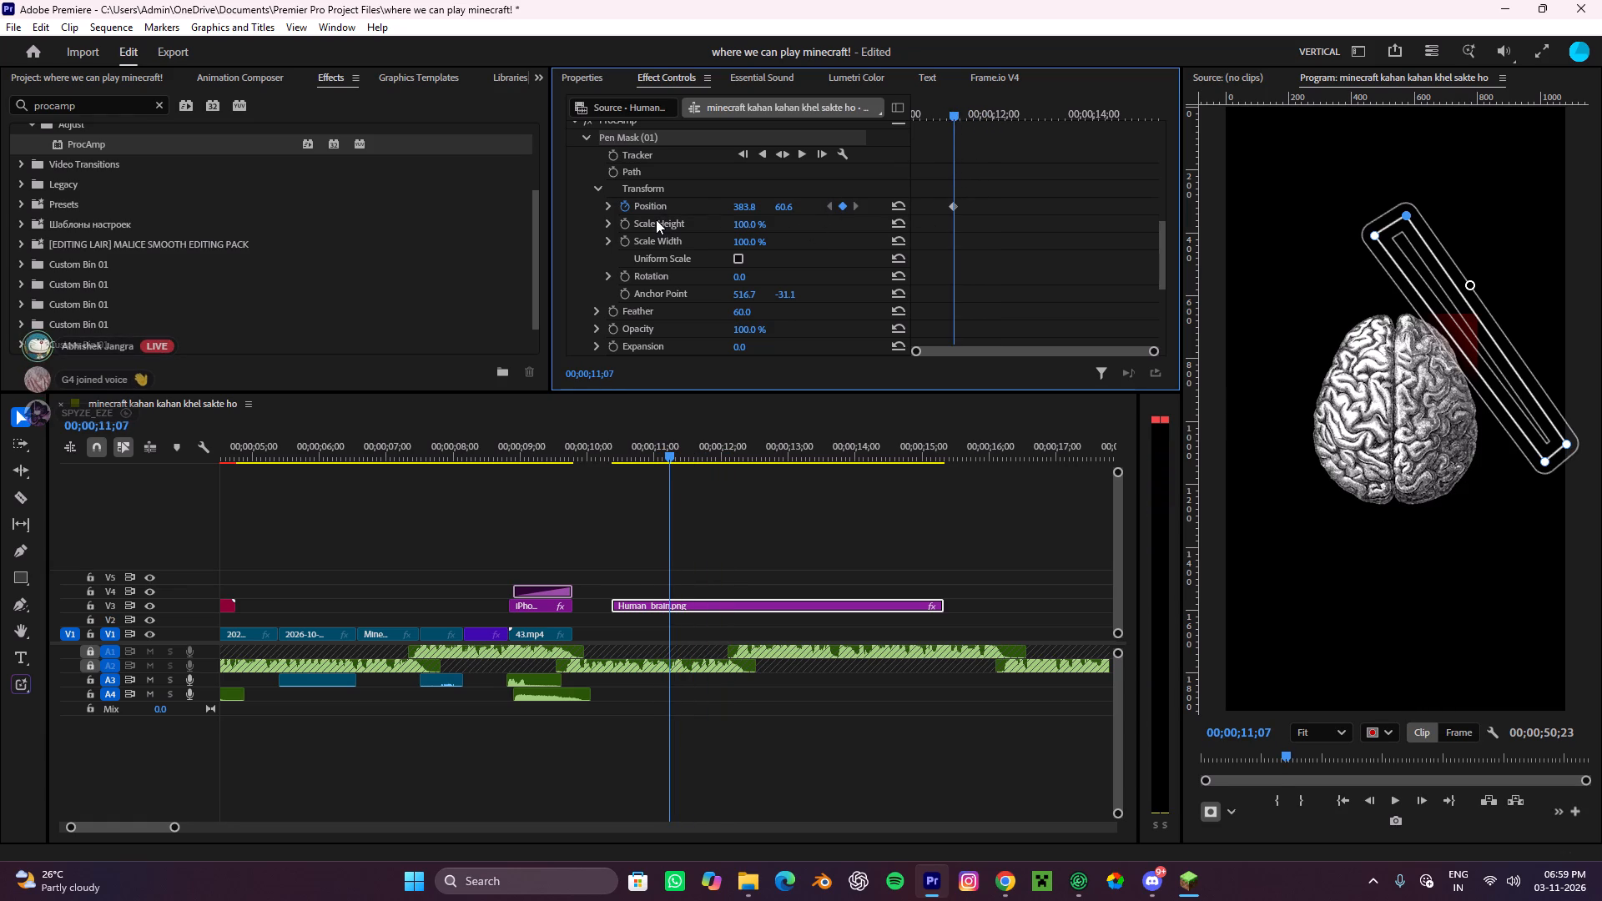
key("space")
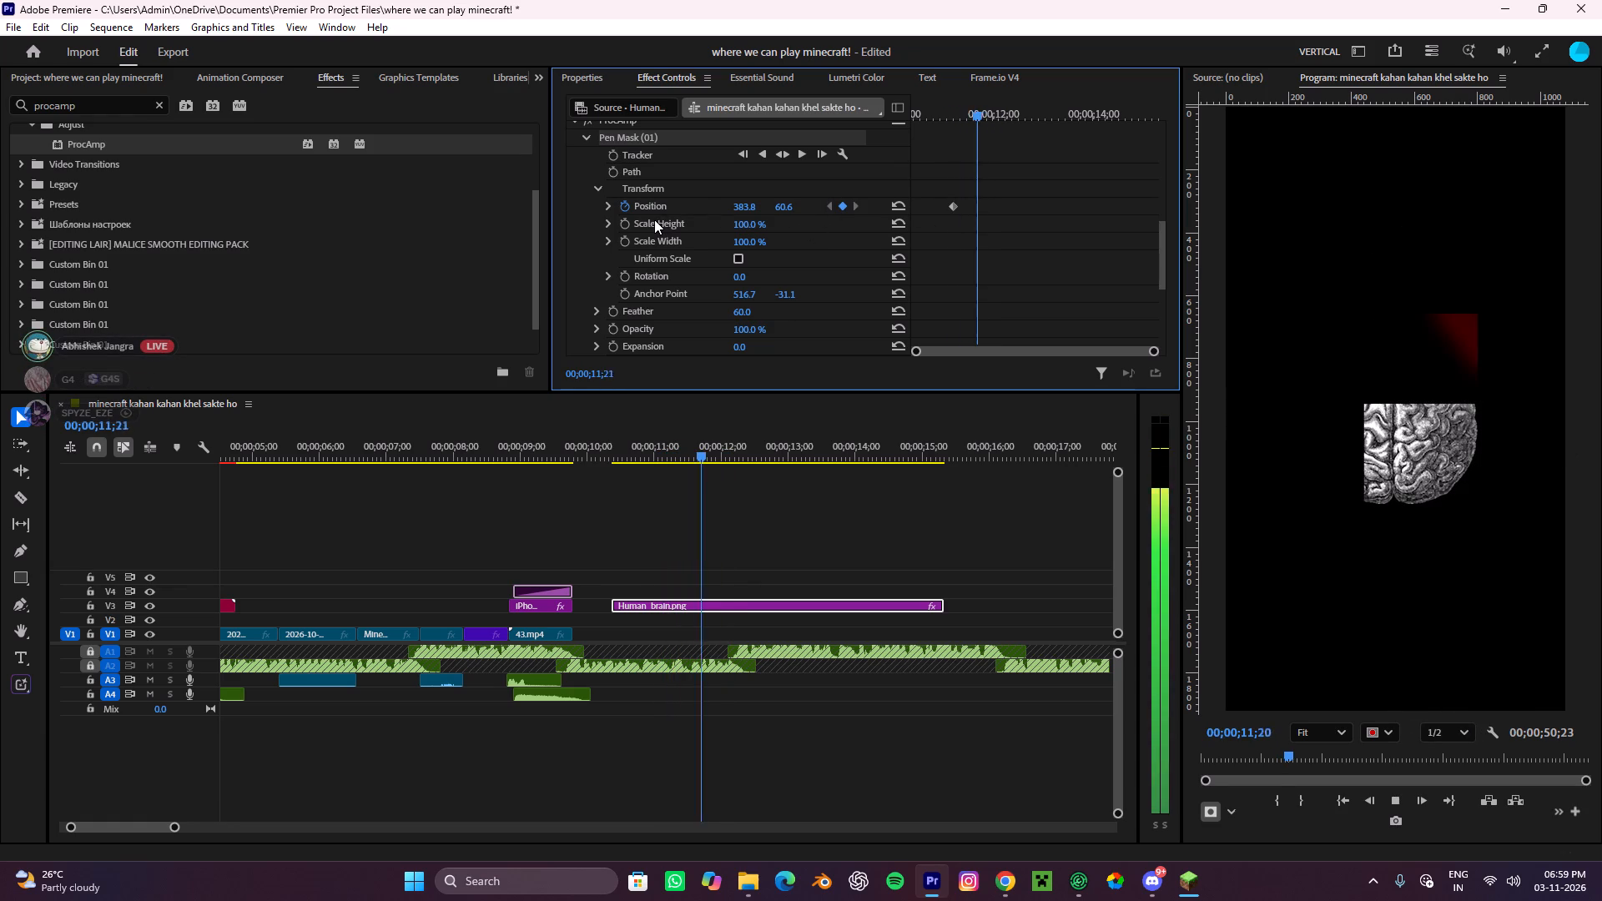
key("space")
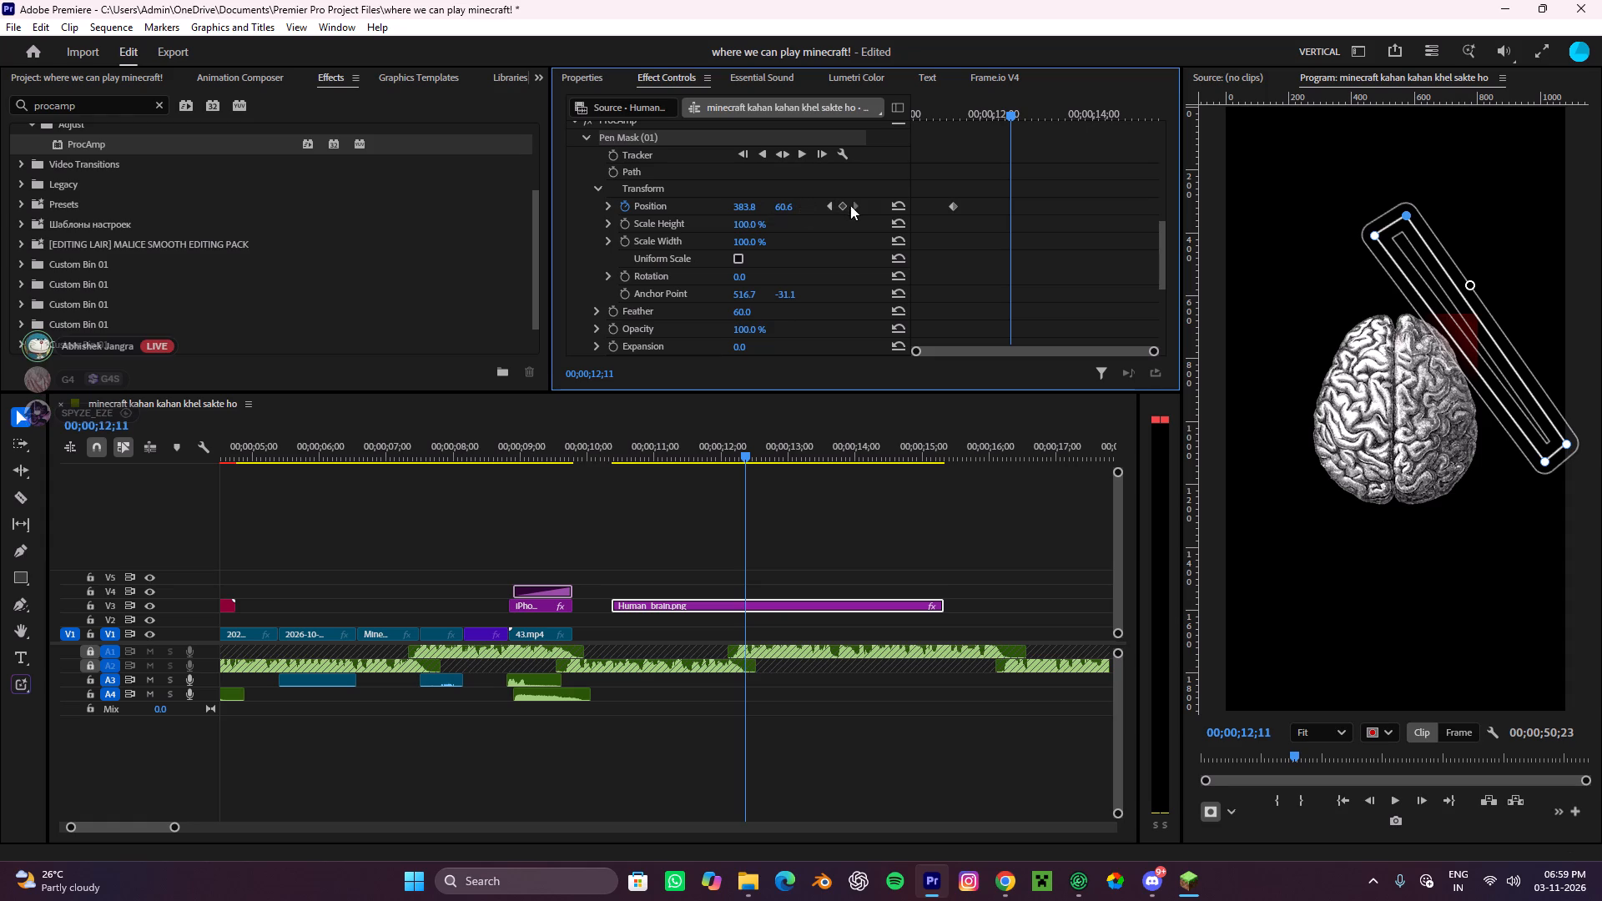
left_click_drag(783, 209, 940, 194)
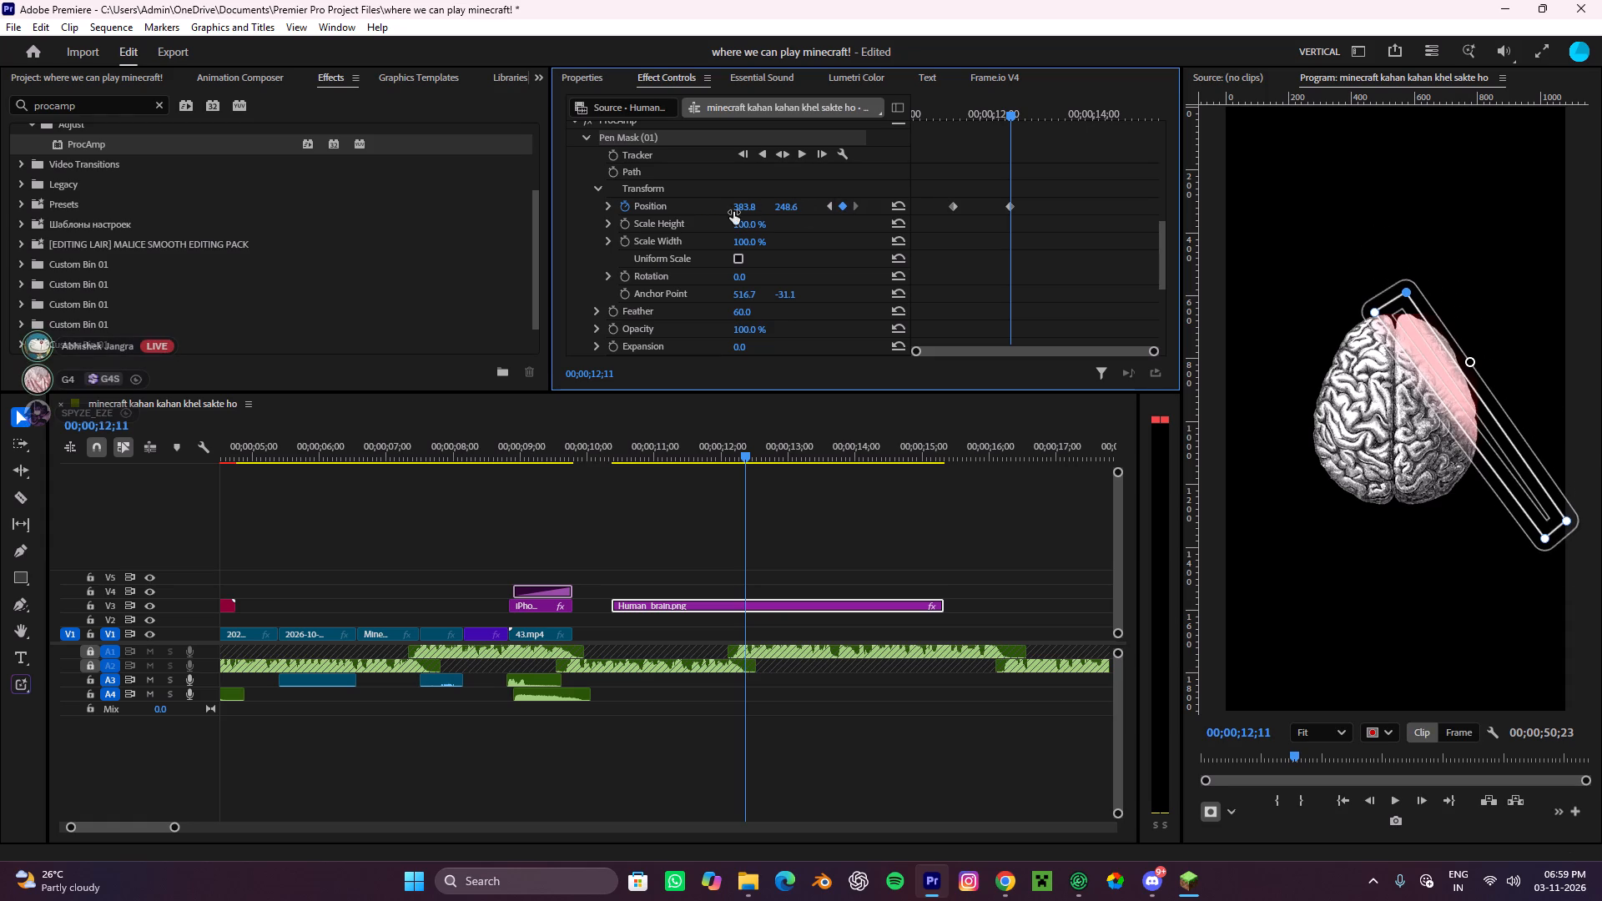
left_click_drag(737, 207, 501, 259)
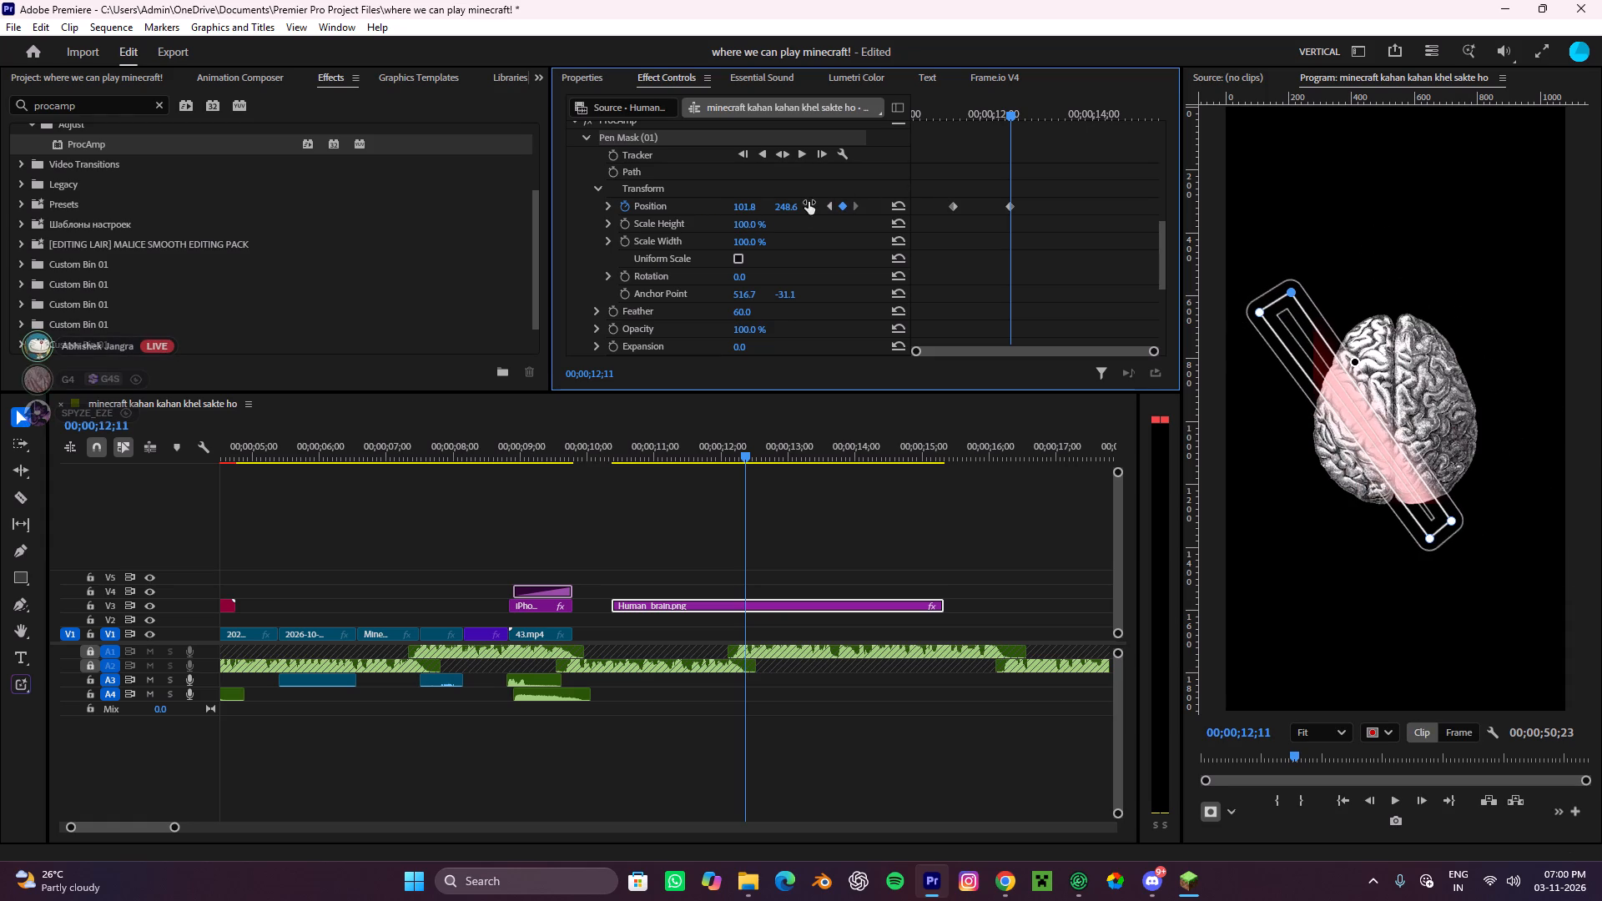
left_click_drag(793, 202, 902, 194)
left_click_drag(741, 205, 701, 220)
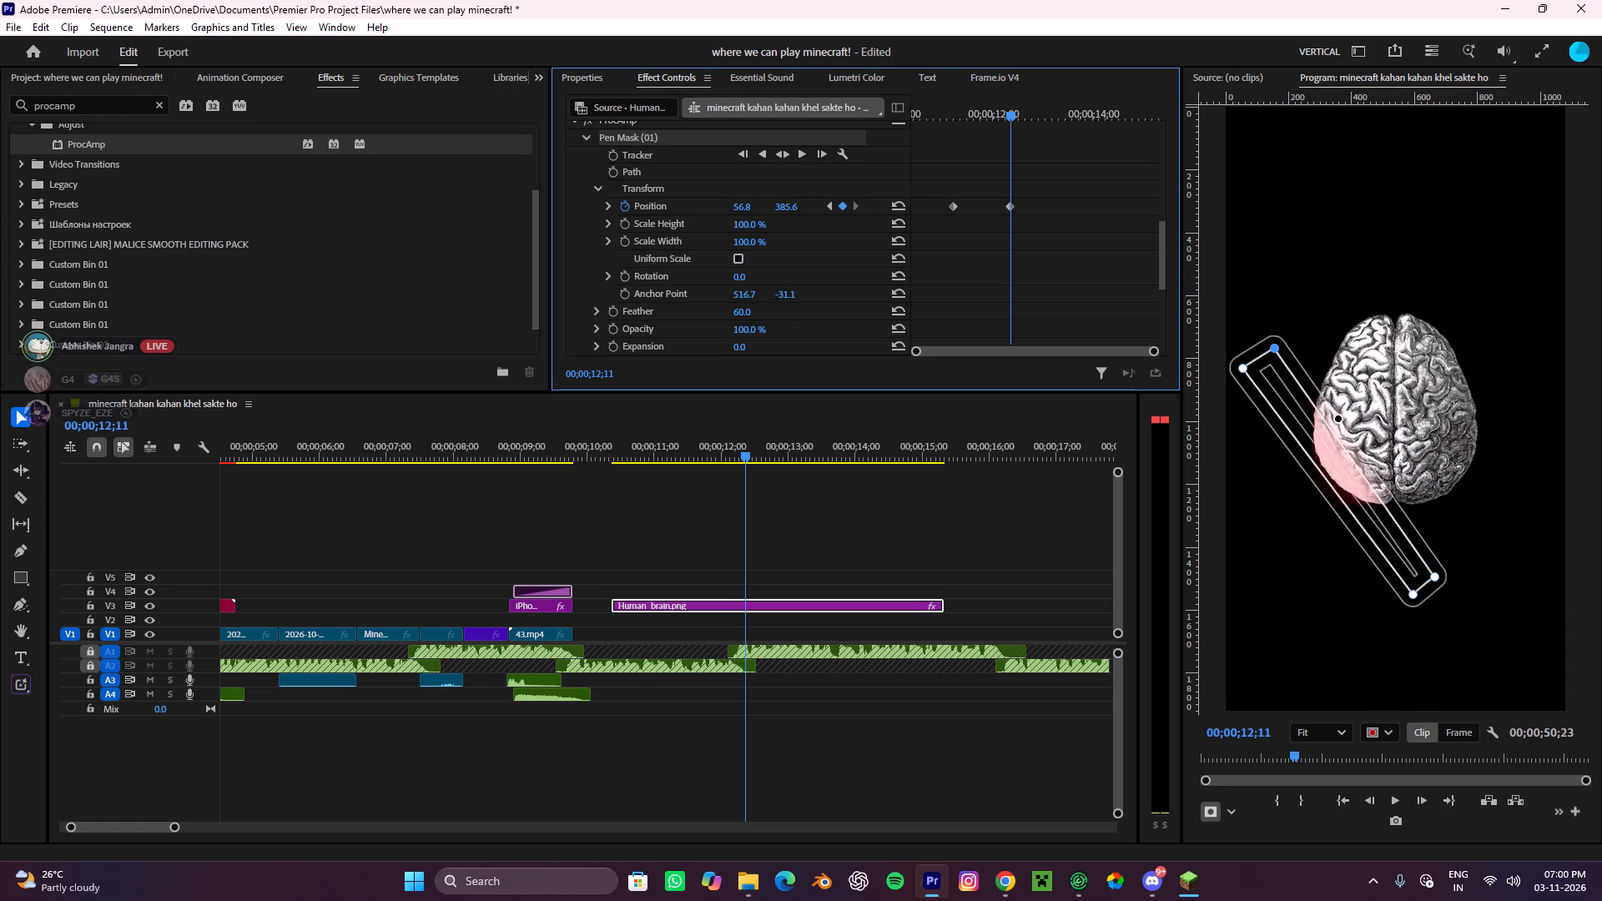
left_click_drag(701, 220, 544, 270)
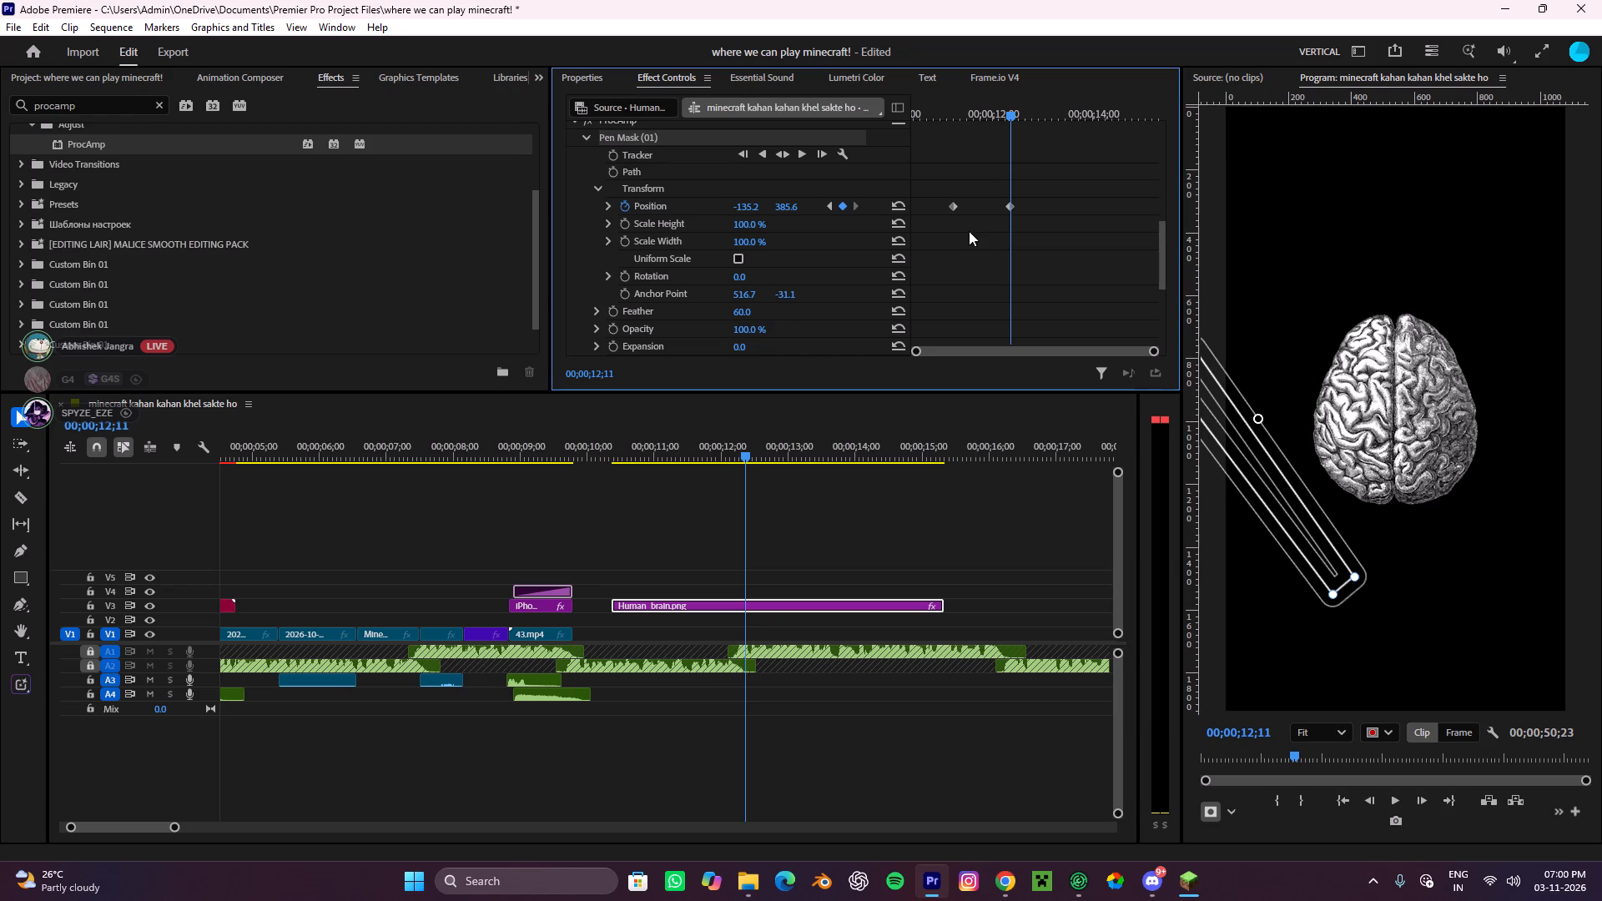
Play back the brain clip to check the mask's shine sweep, with and without the clip selected.
left_click_drag(1013, 103, 943, 166)
key("space")
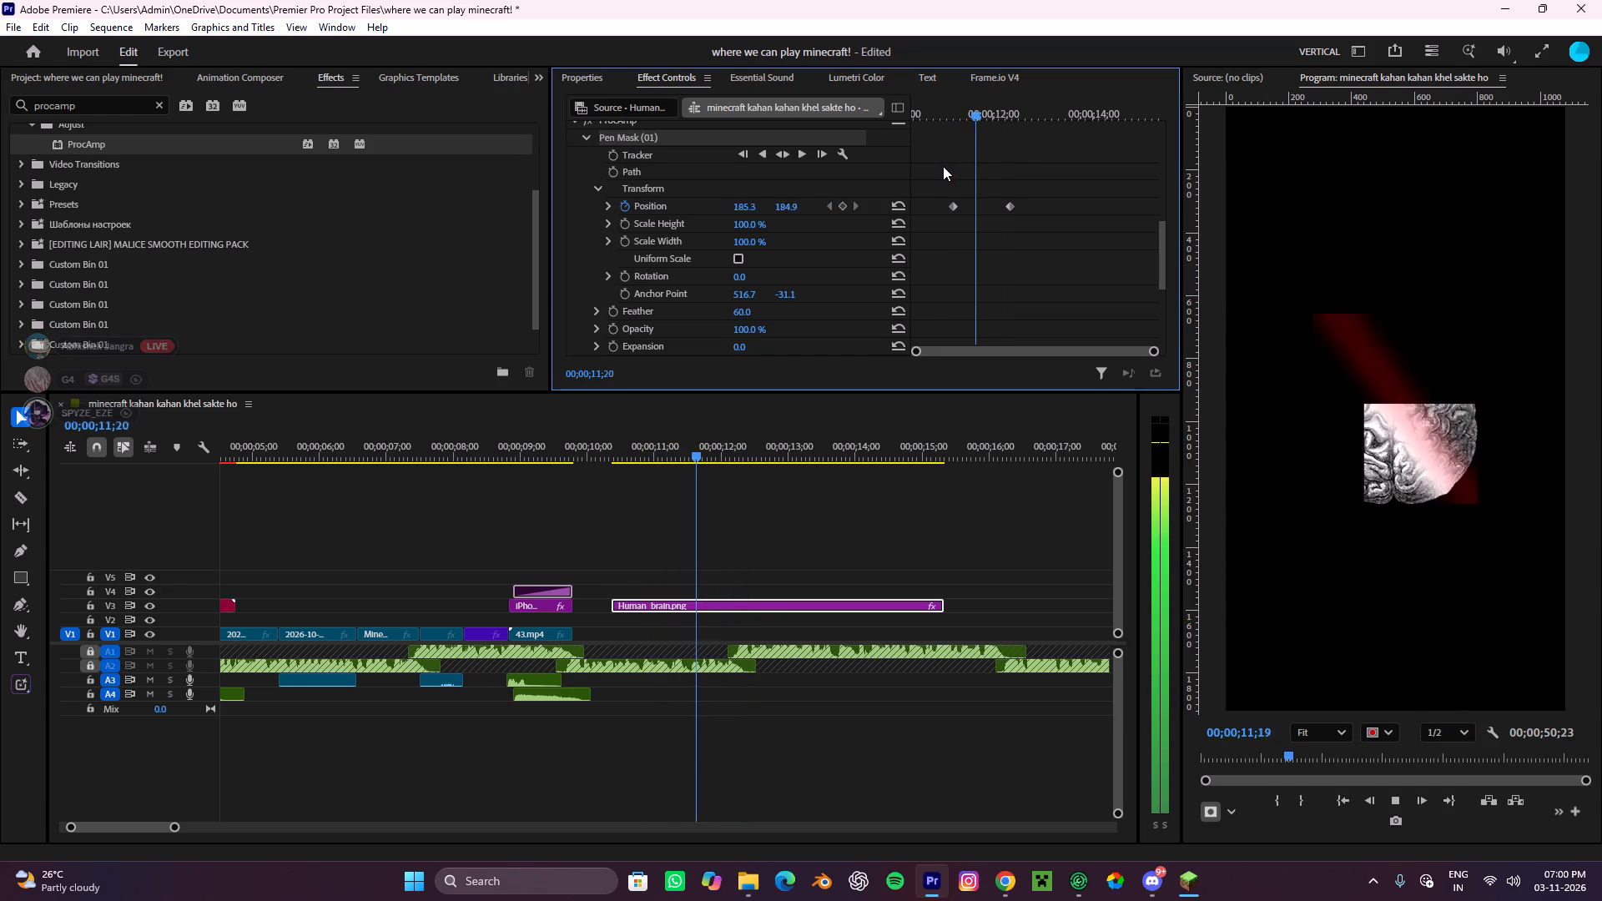
key("space")
left_click(1045, 271)
left_click_drag(985, 108, 911, 144)
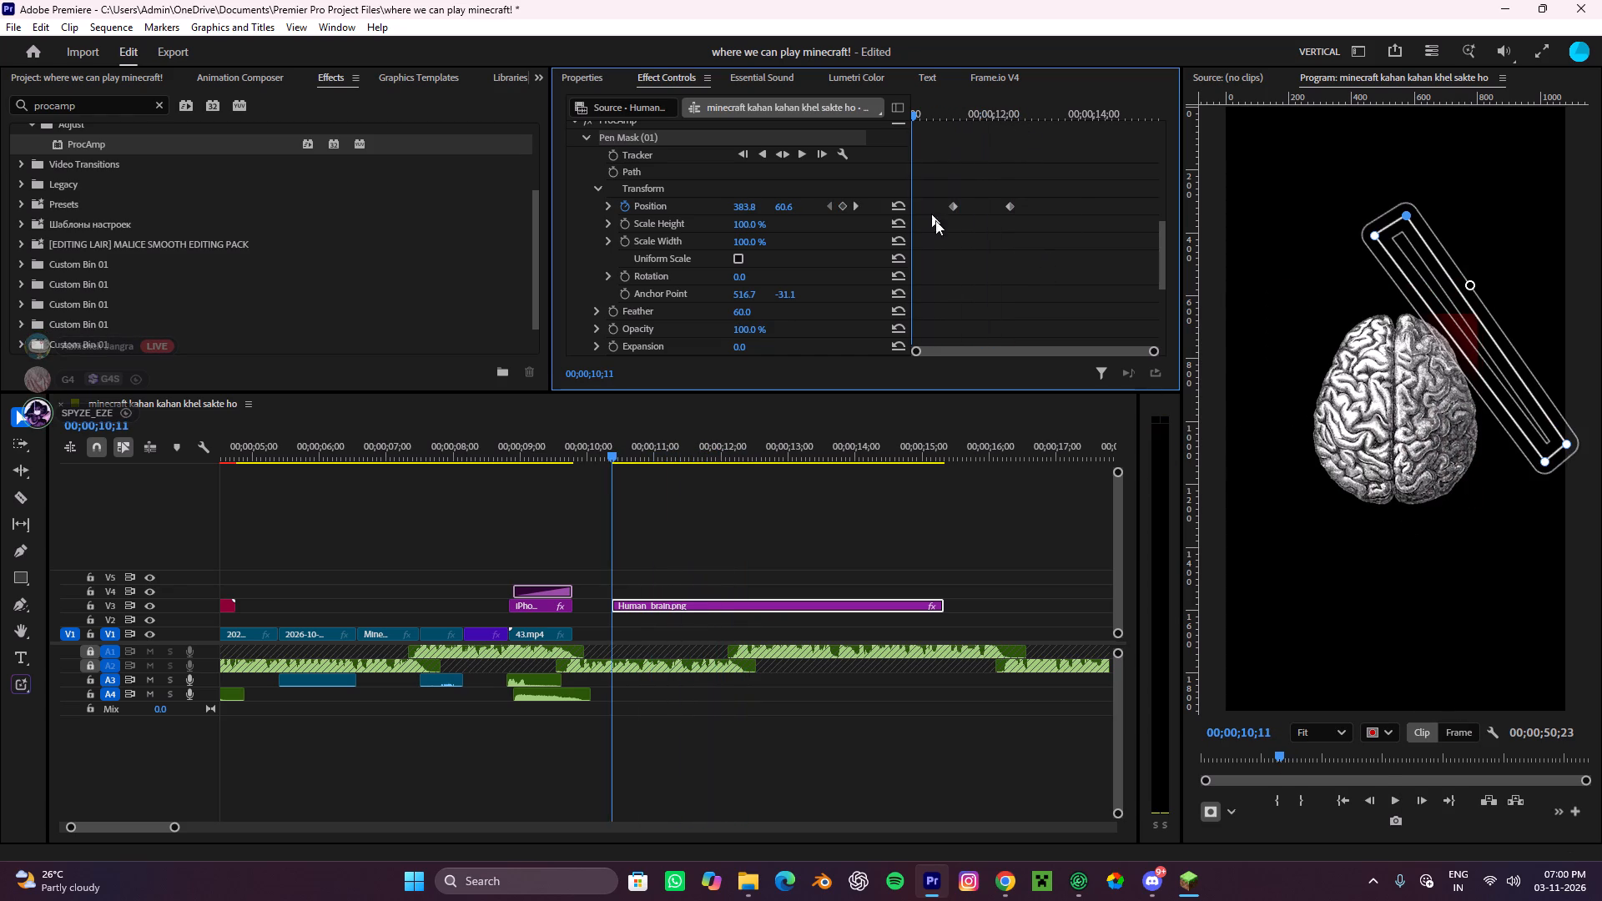
left_click(1008, 282)
left_click(868, 497)
key("space")
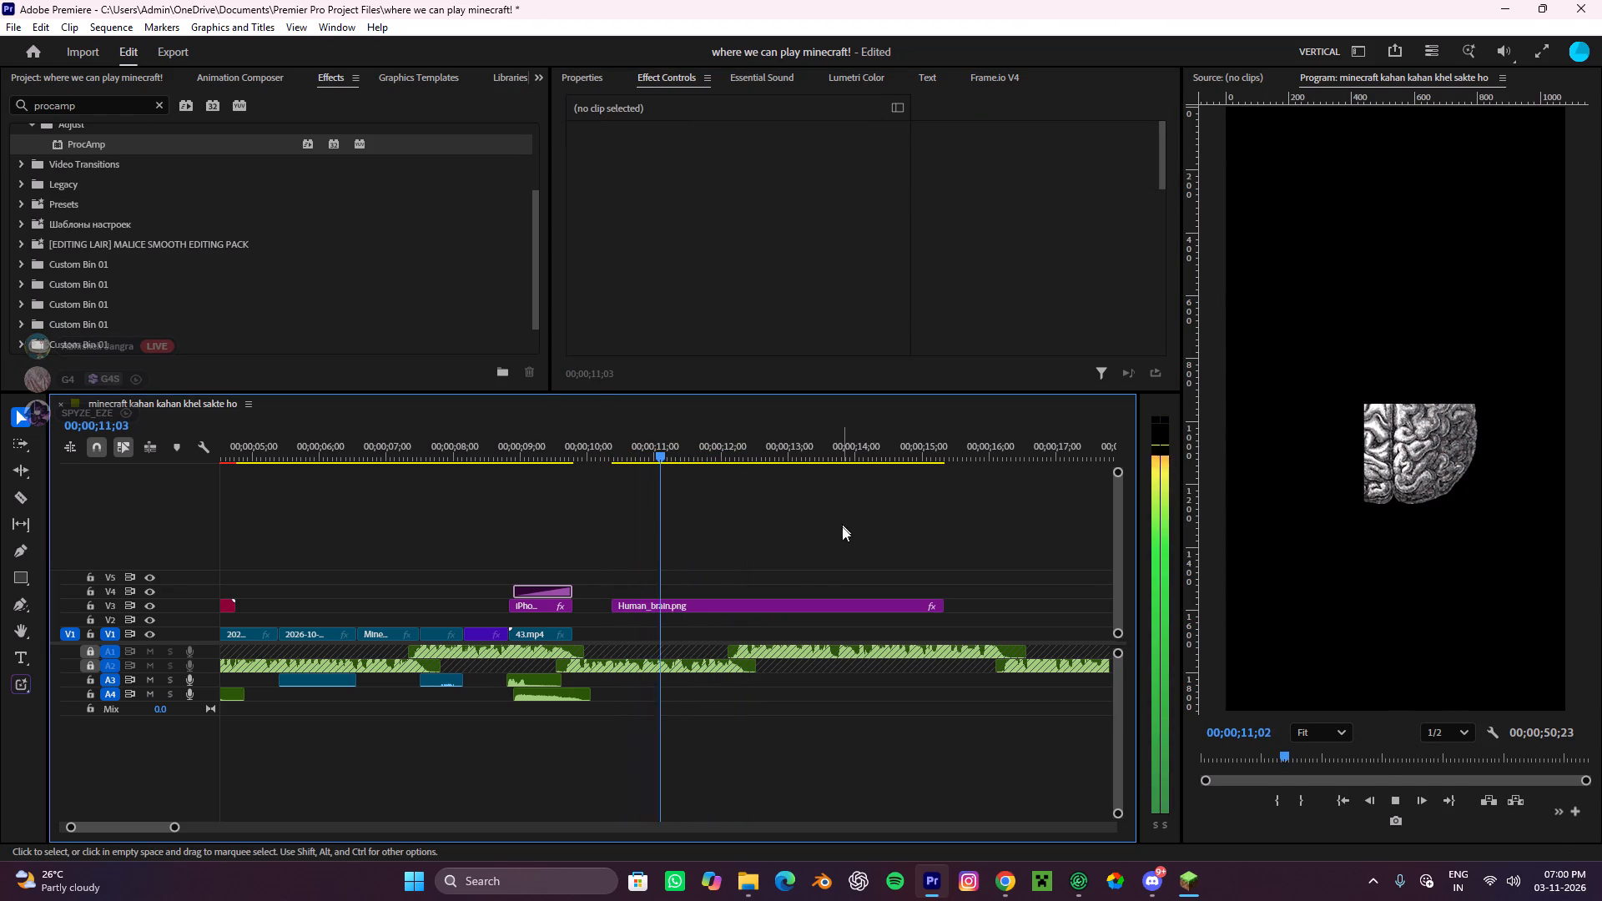
key("space")
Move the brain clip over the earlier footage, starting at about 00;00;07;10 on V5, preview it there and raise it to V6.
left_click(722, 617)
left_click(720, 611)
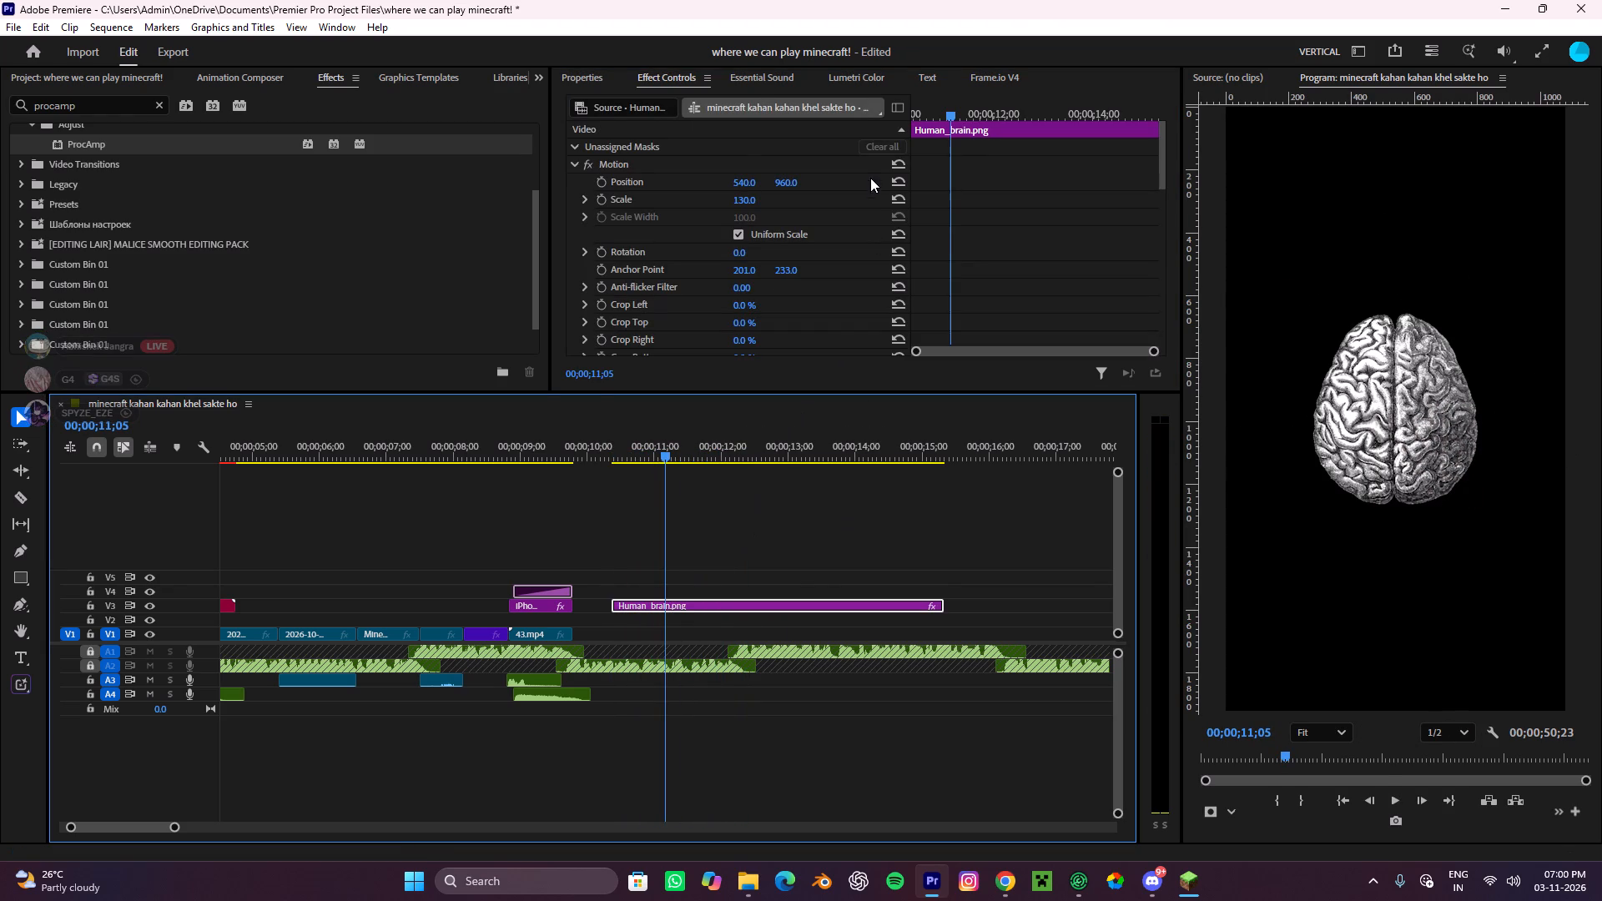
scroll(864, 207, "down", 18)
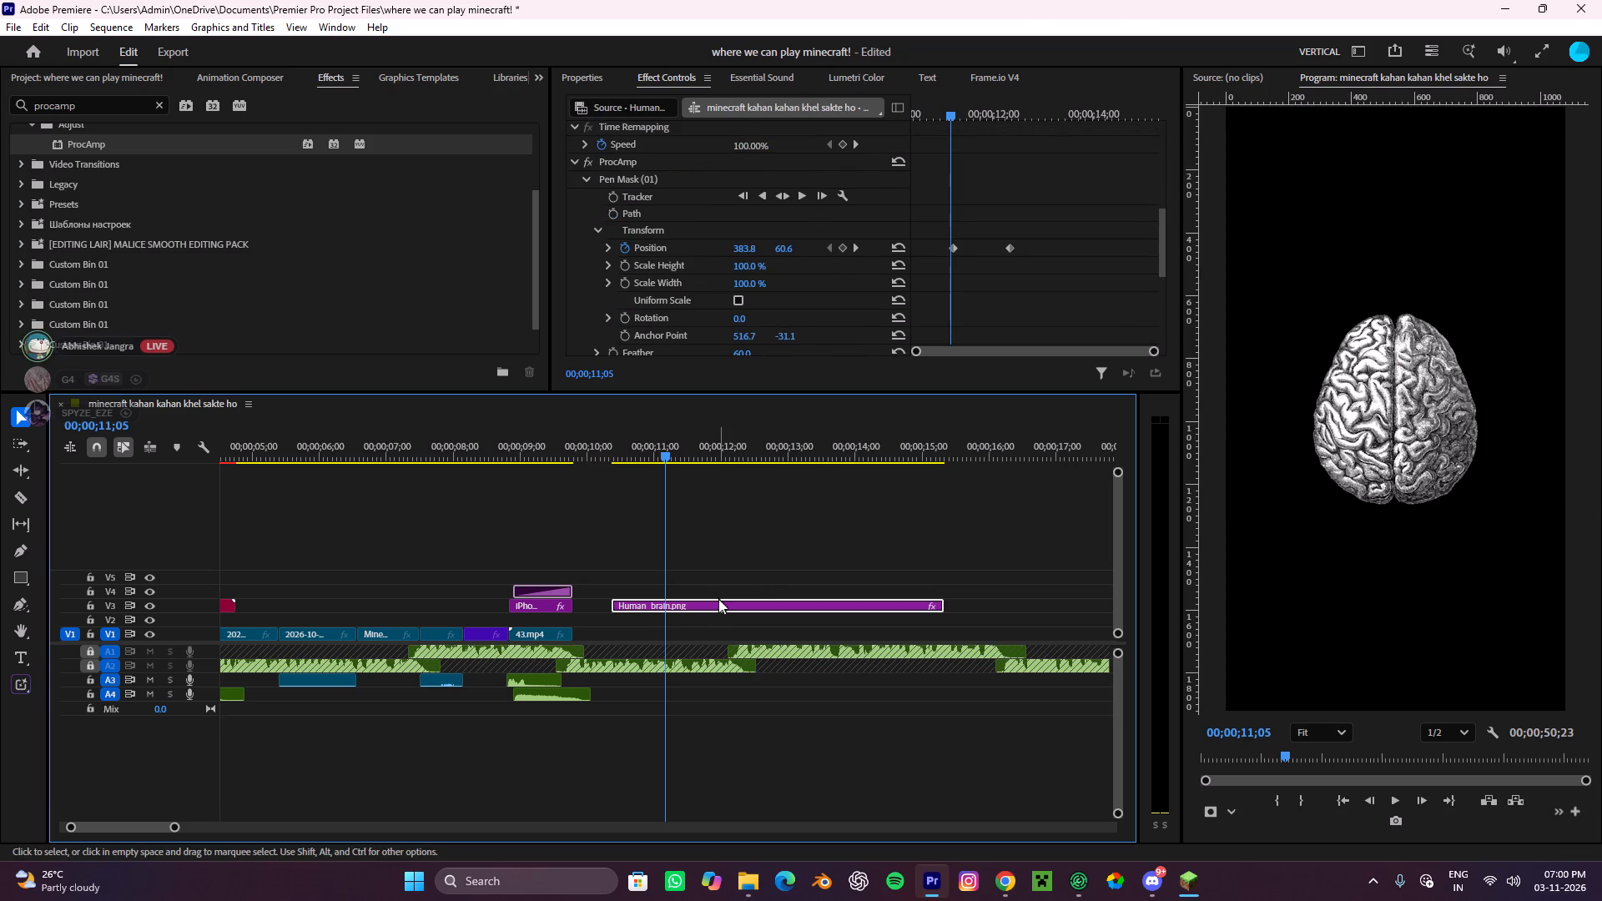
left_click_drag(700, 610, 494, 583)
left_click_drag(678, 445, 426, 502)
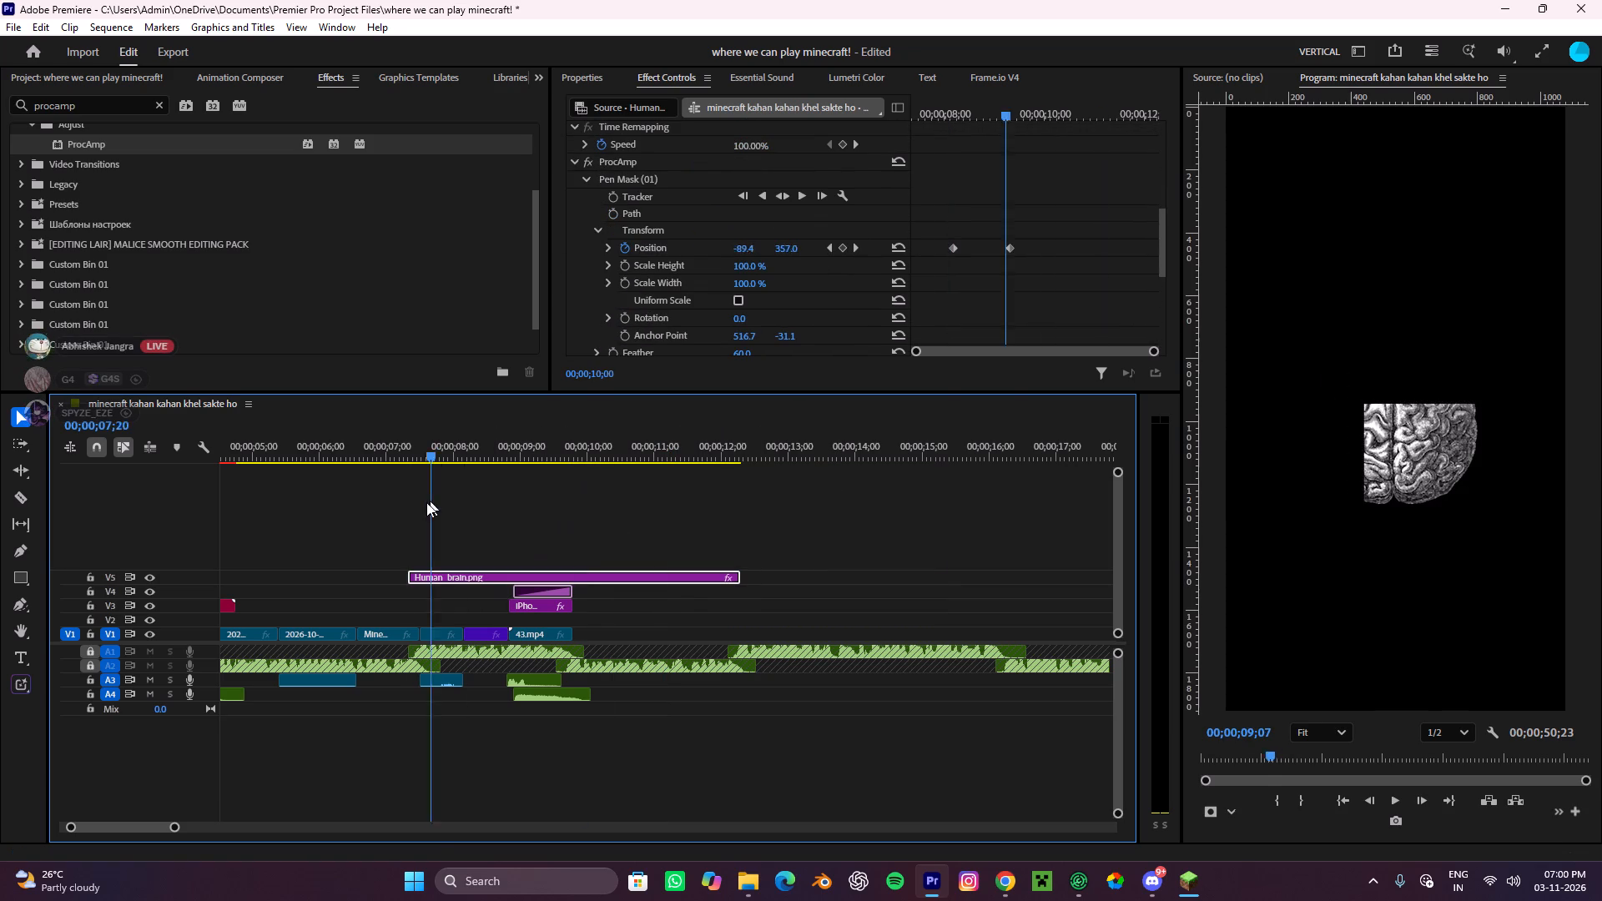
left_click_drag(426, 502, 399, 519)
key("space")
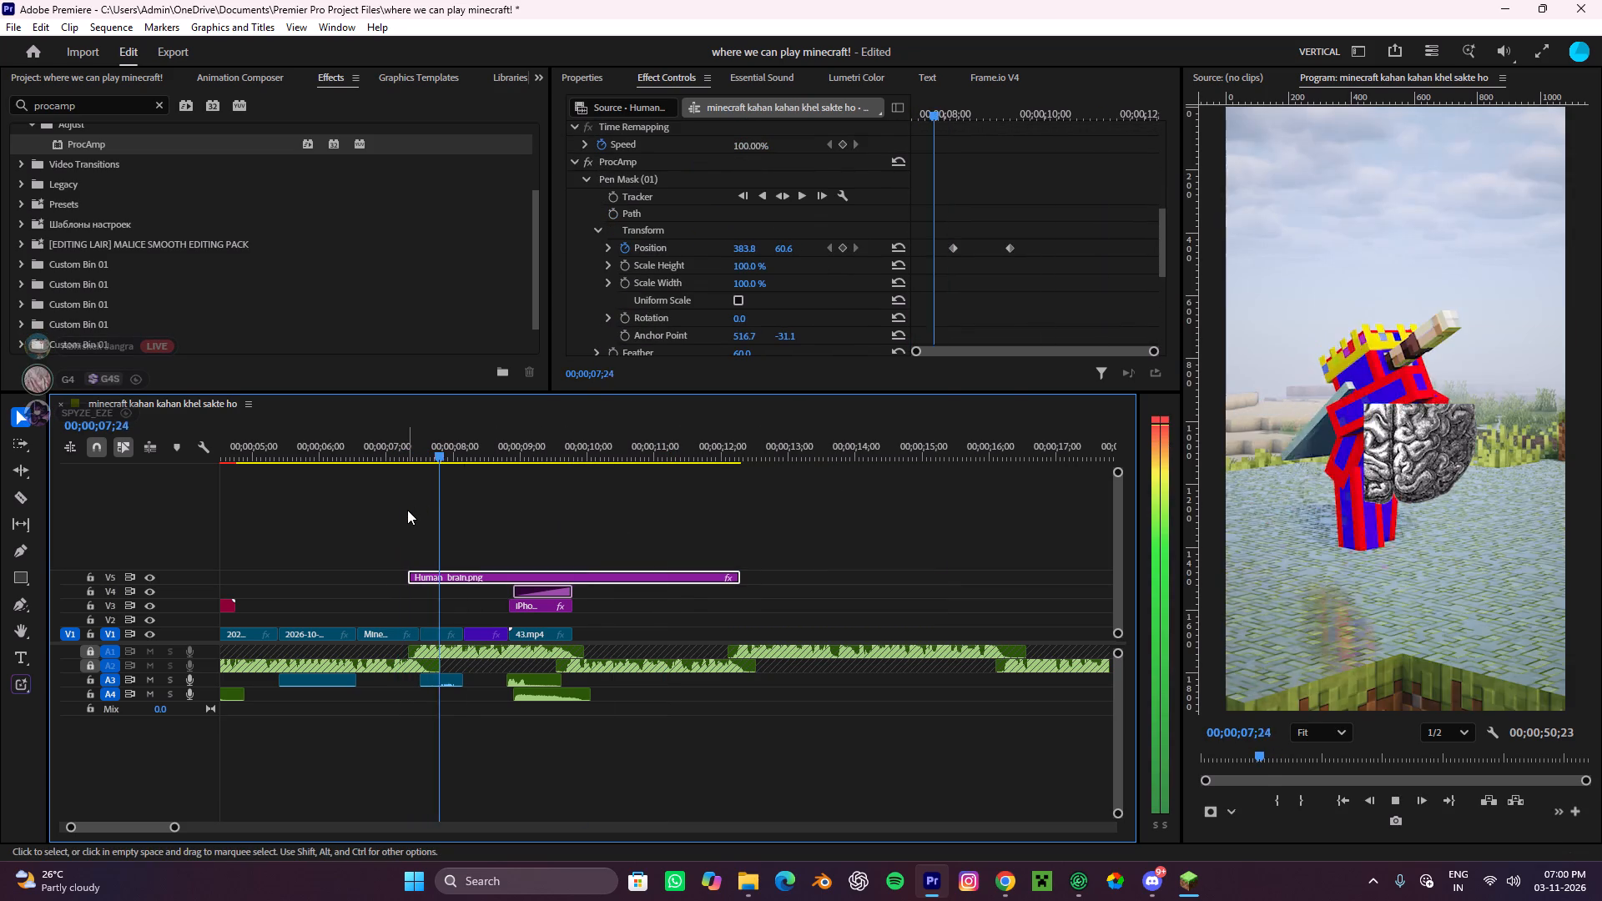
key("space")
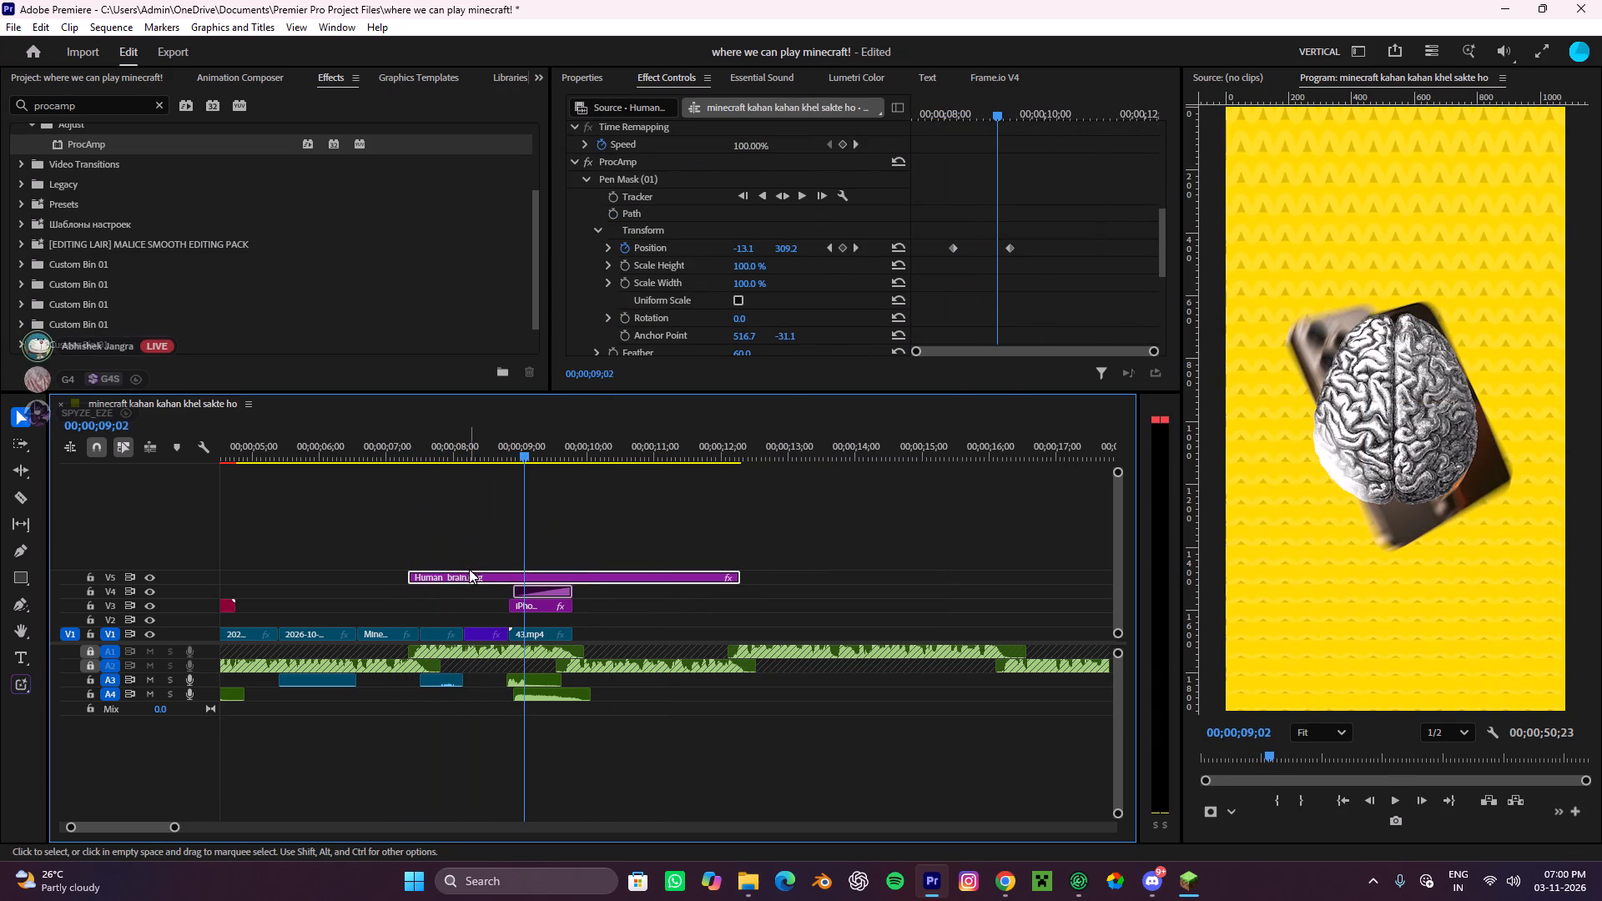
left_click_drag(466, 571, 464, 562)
Cut the Human_brain.png clip from track V6 of the timeline.
scroll(730, 249, "down", 8)
left_click(872, 593)
left_click_drag(879, 570, 846, 568)
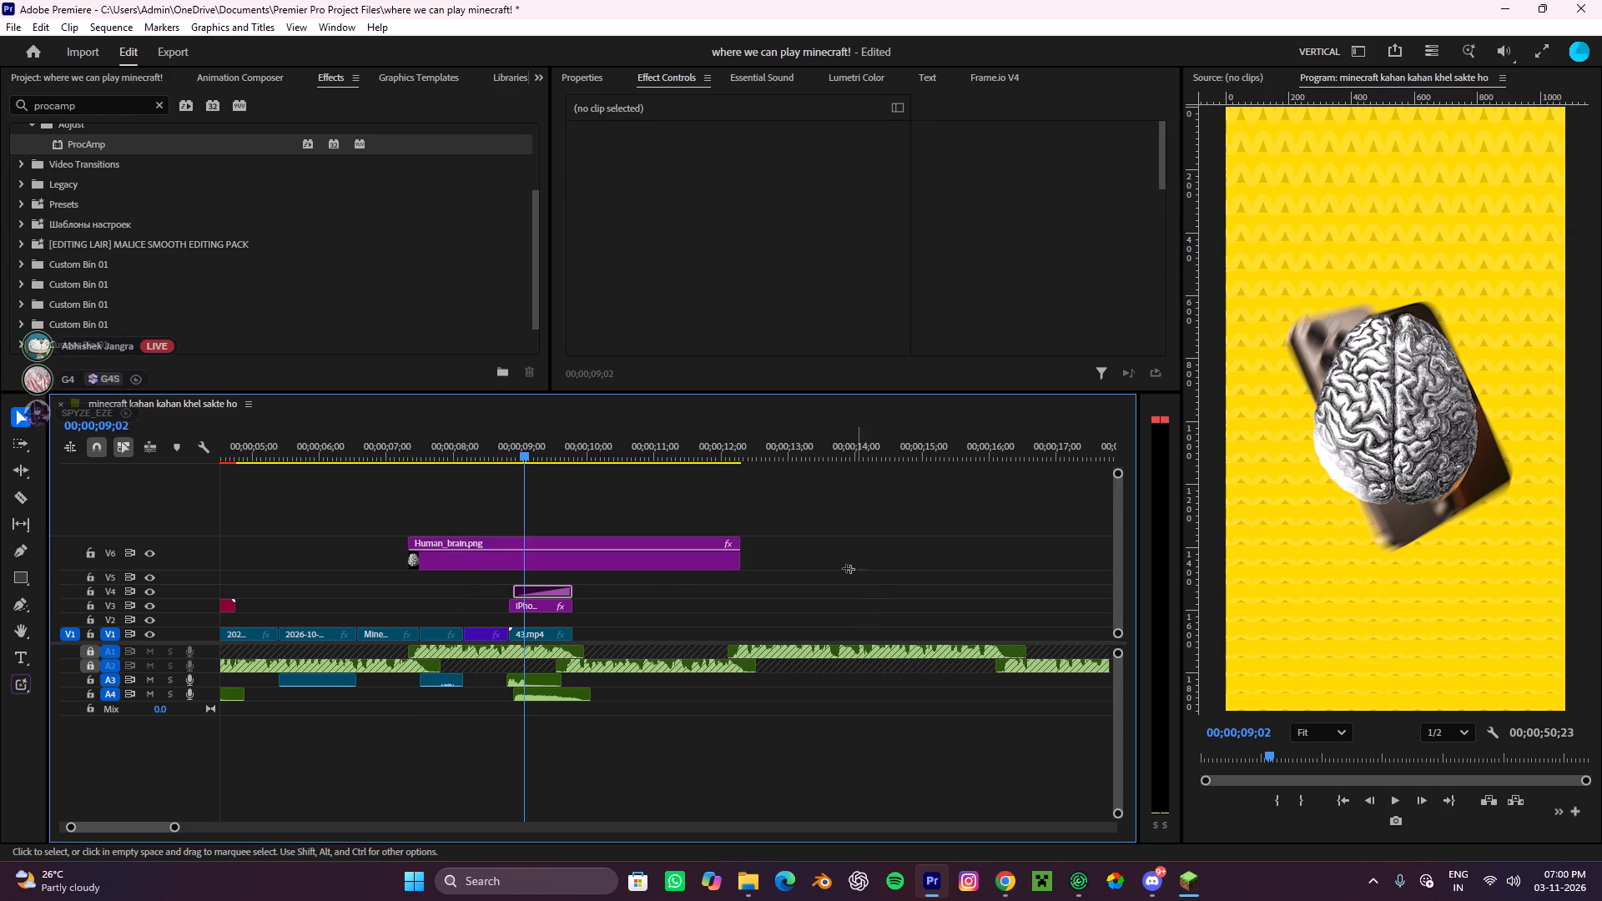
left_click_drag(846, 568, 669, 576)
key("ctrl+x")
left_click(778, 559)
Play back the sequence from 00;00;08;10 through the end of the iPhone section.
left_click_drag(510, 456, 476, 470)
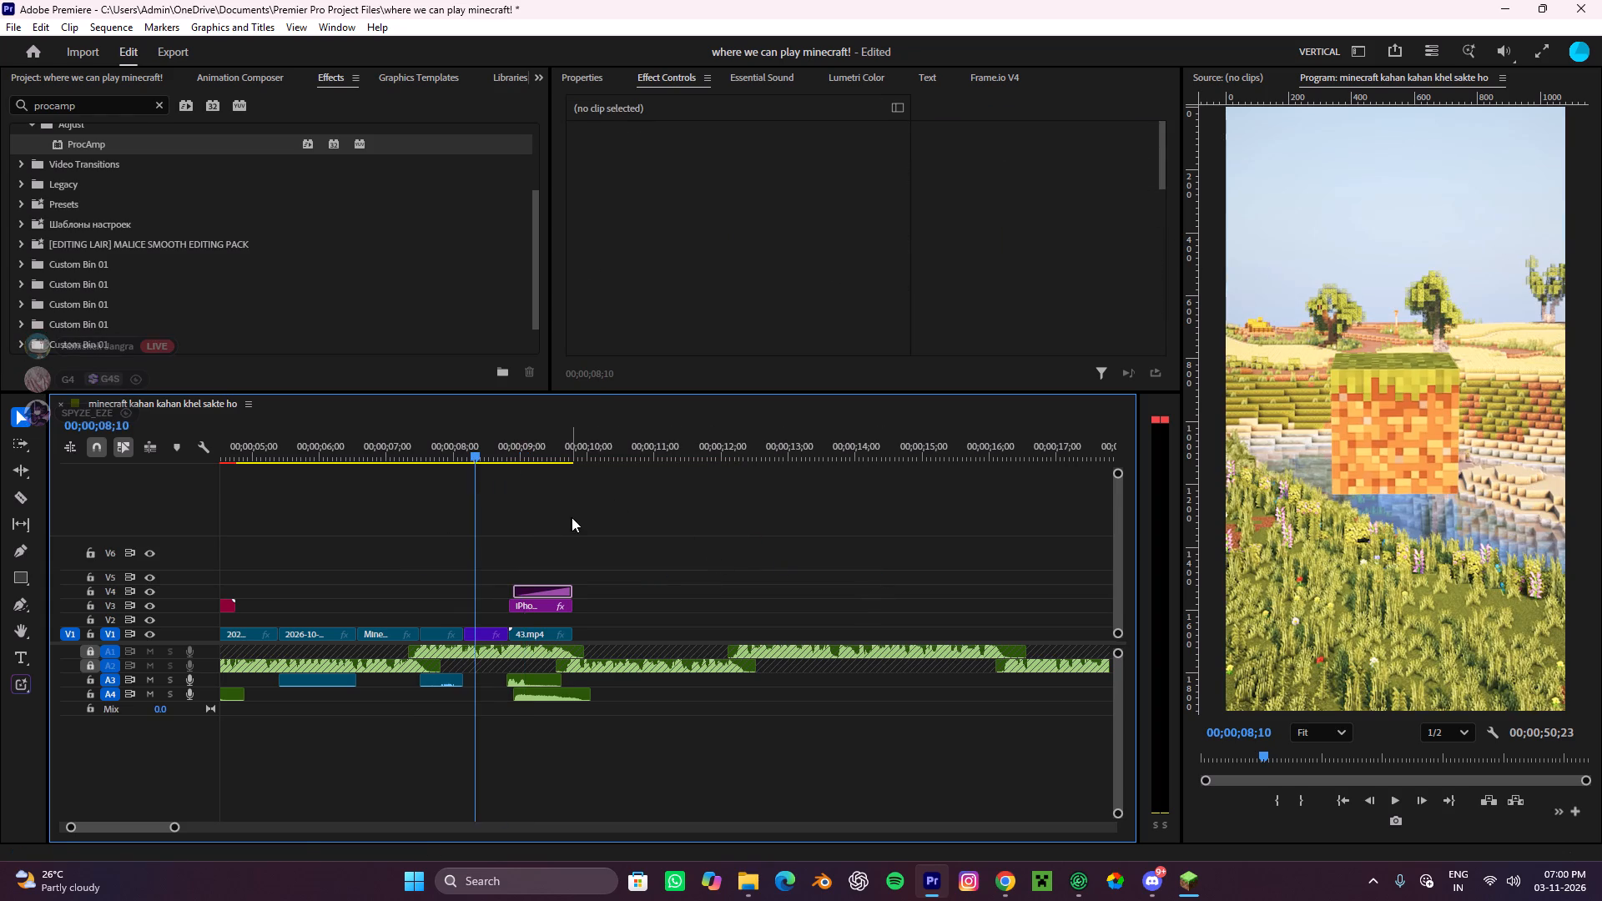
scroll(577, 522, "down", 4, "alt")
key("space")
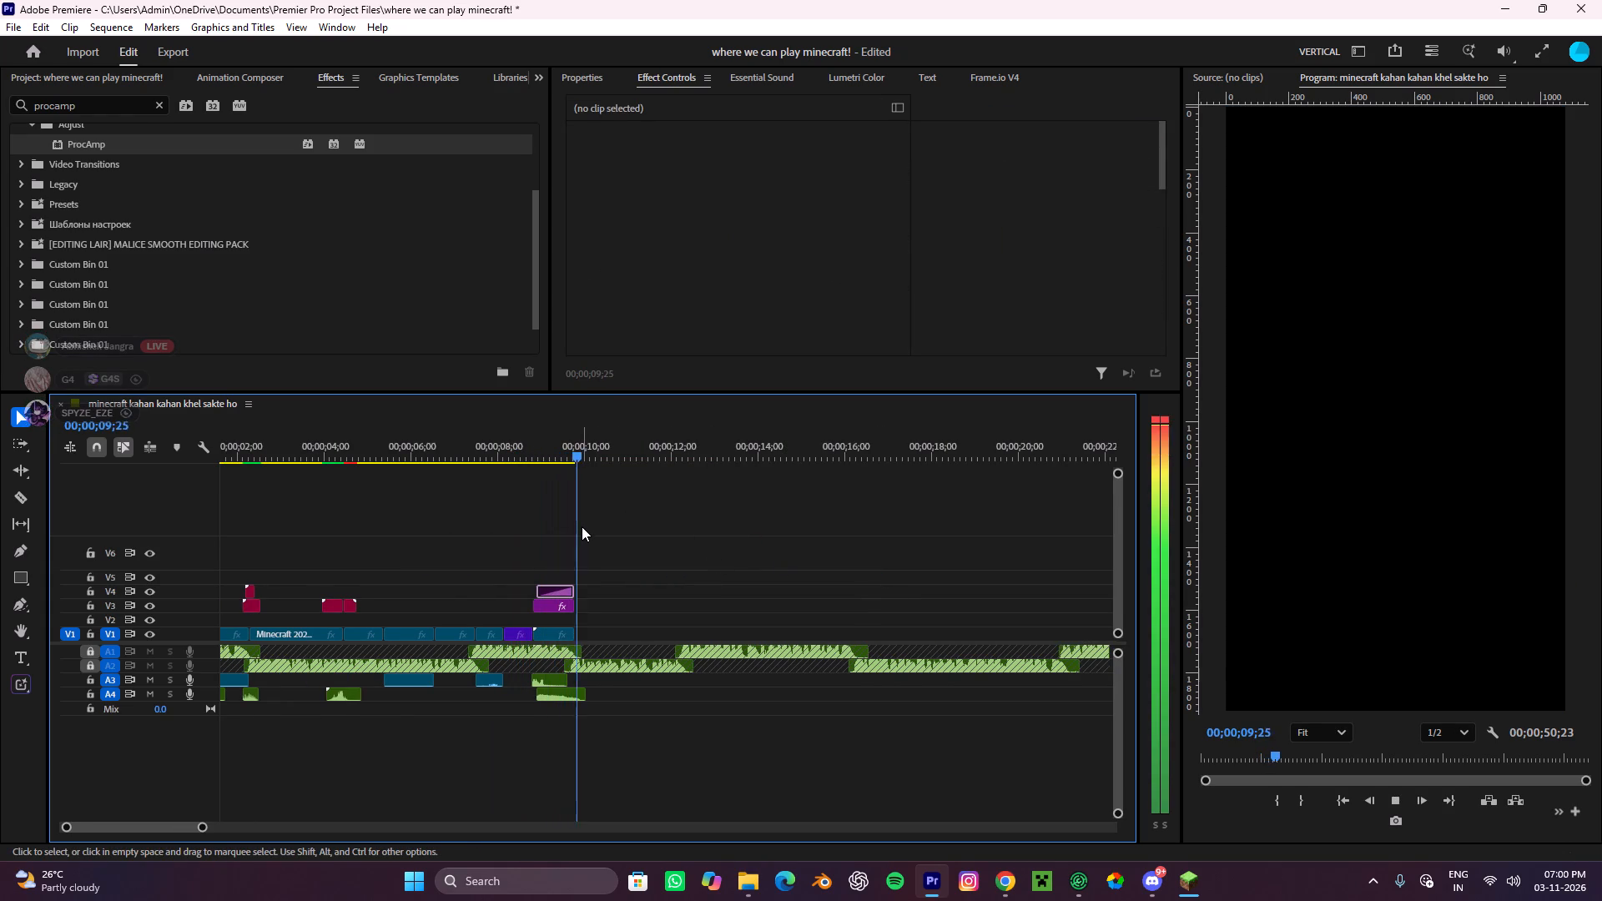
scroll(623, 544, "down", 7)
key("space")
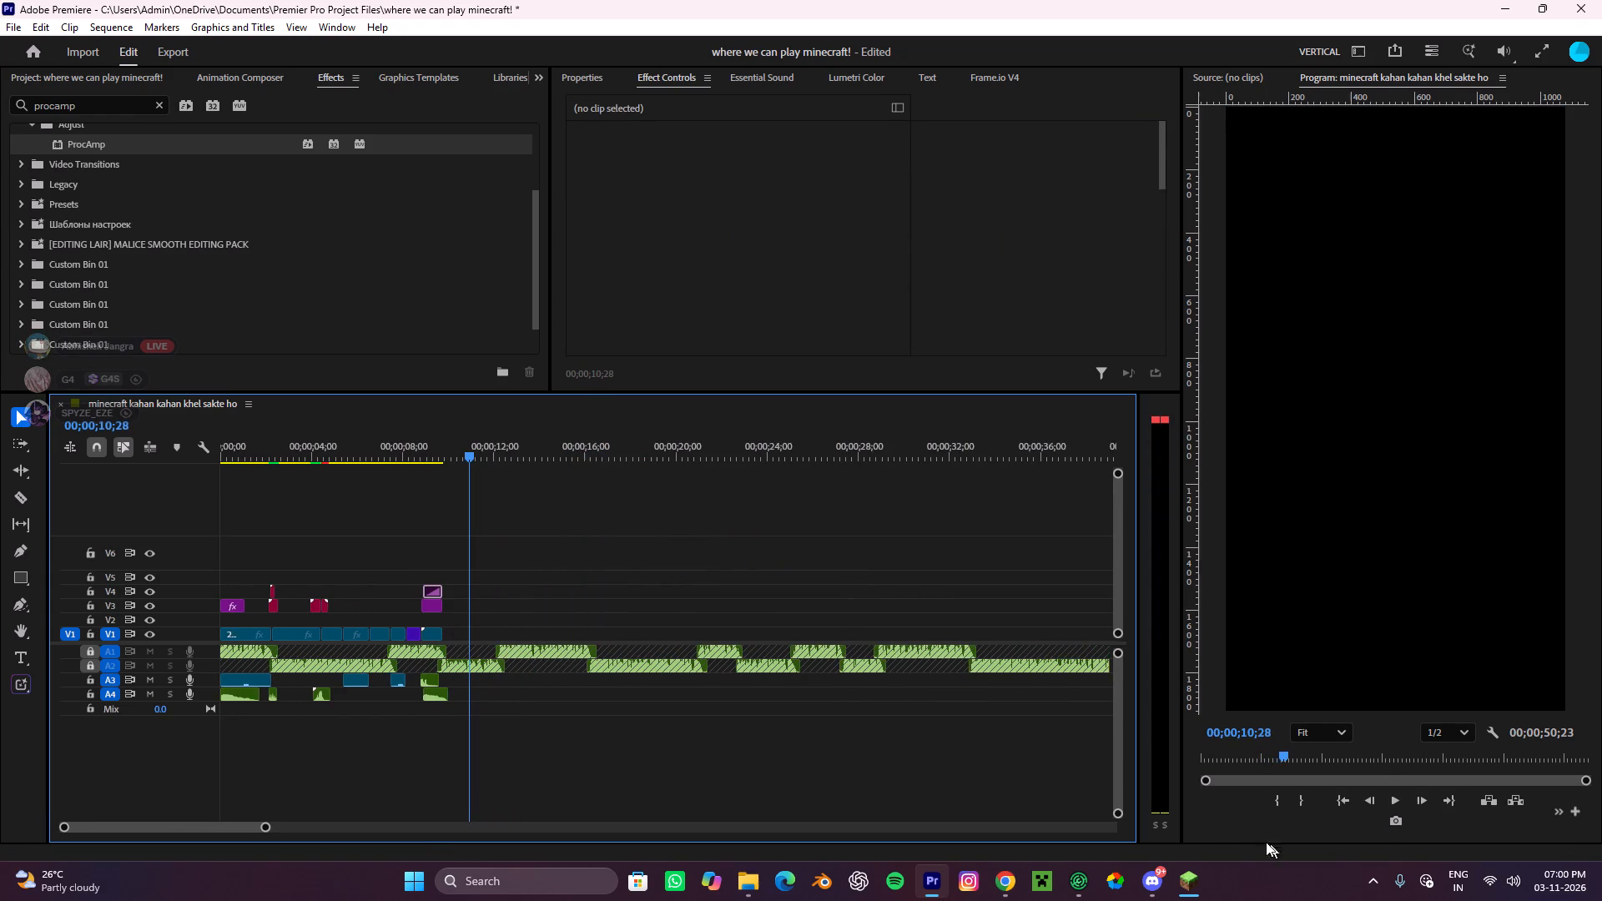
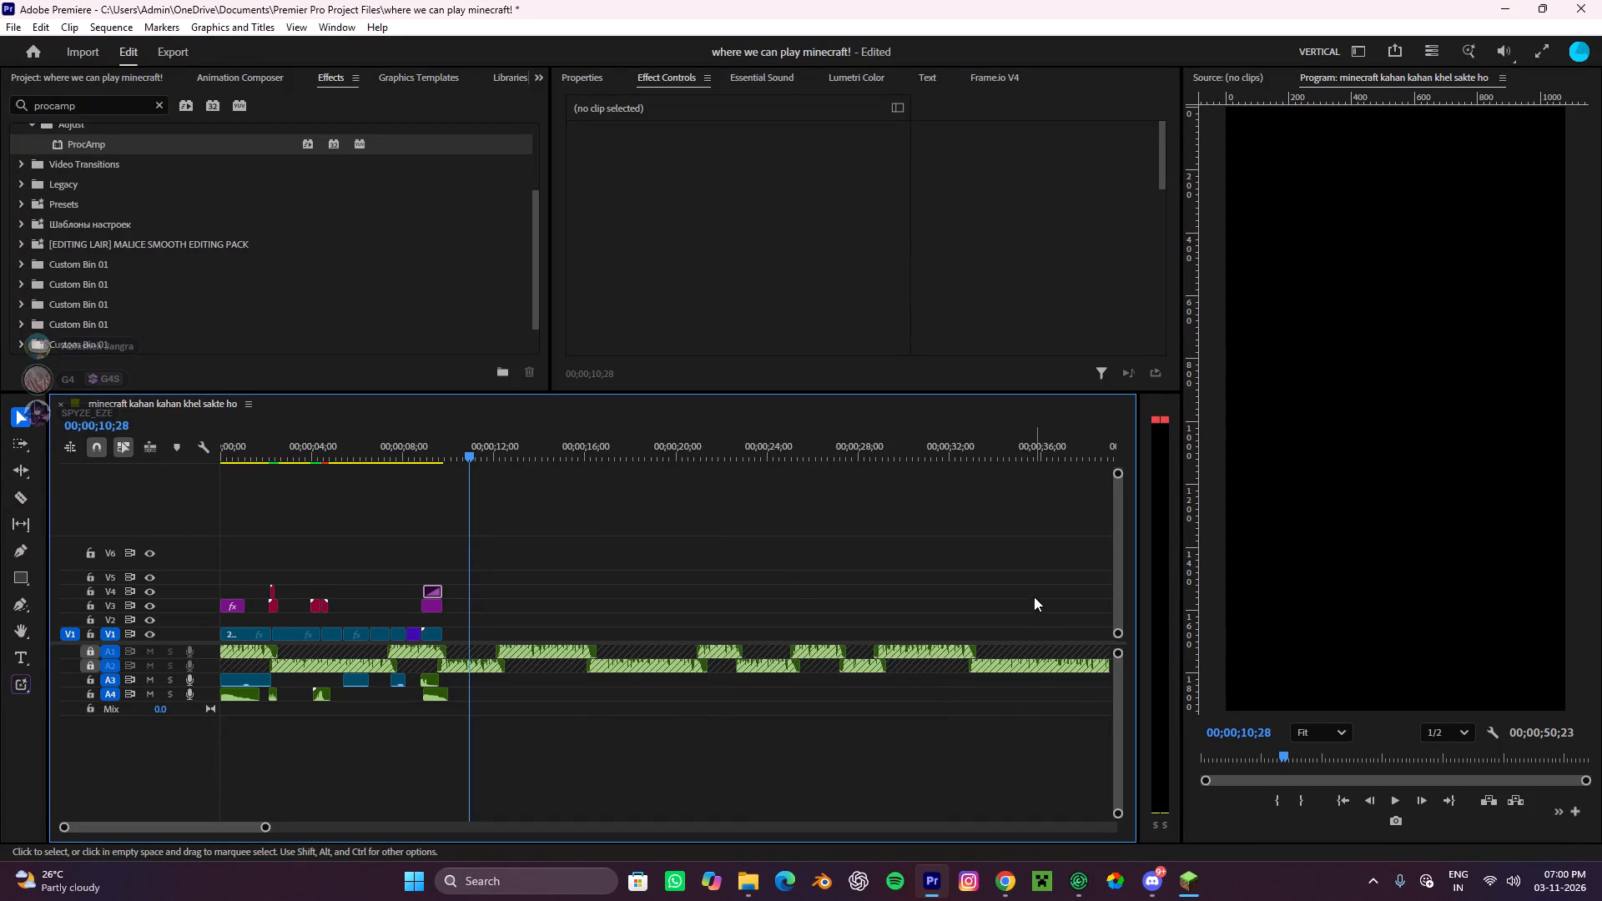
Play back the sequence's opening, and play through the end of the iPhone section up to about 00;00;12;03.
scroll(486, 649, "down", 7)
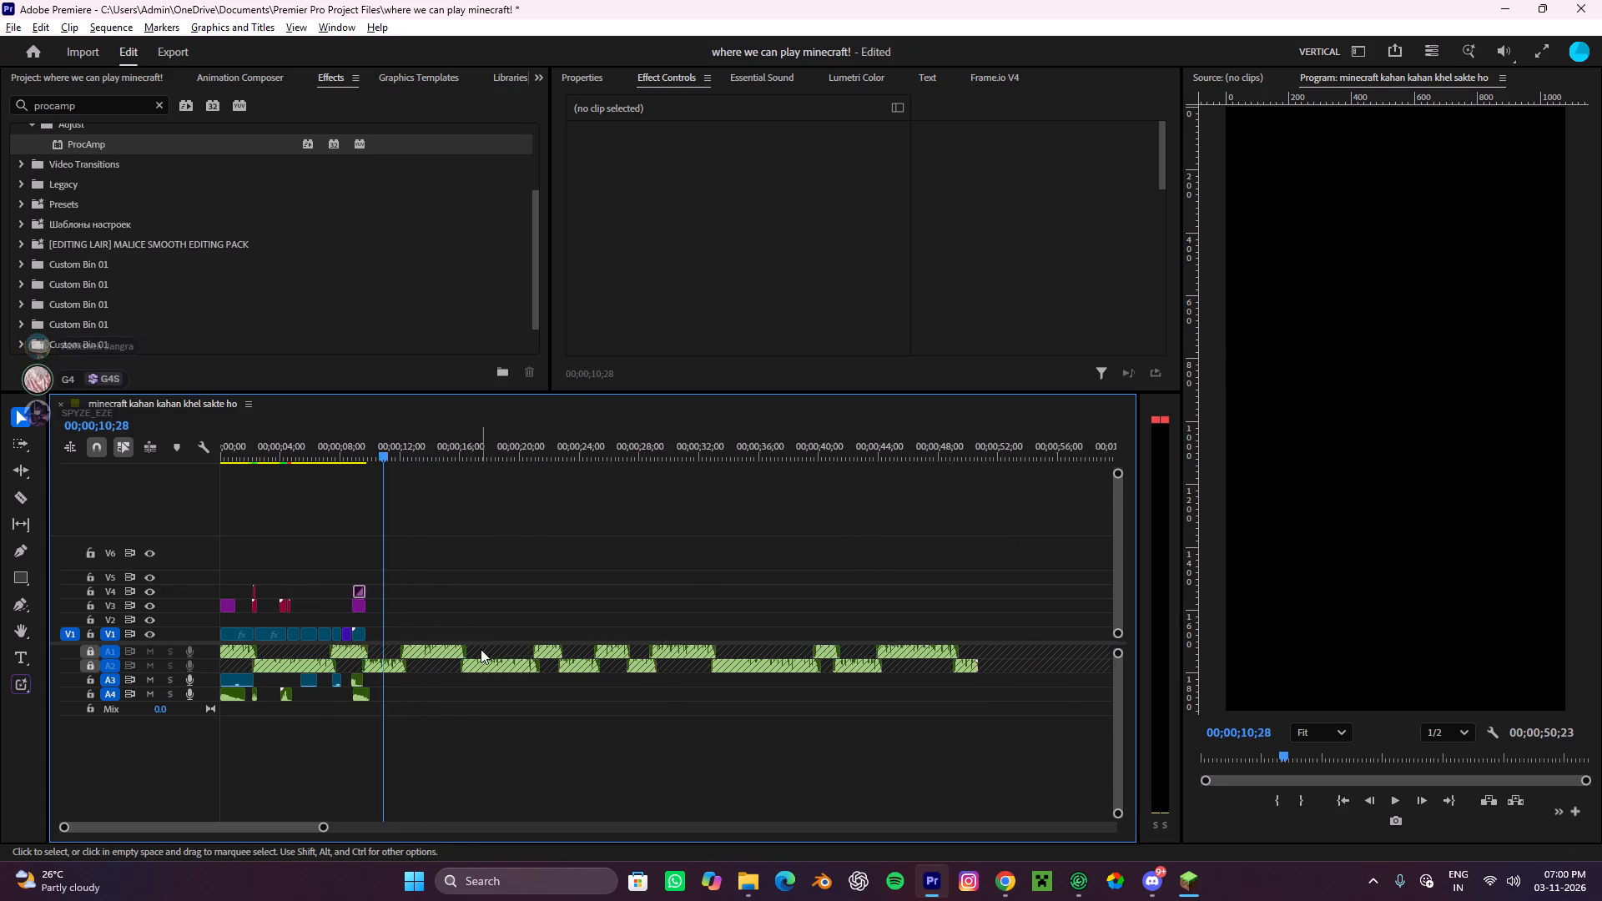
scroll(481, 649, "down", 3)
scroll(290, 647, "up", 15, "alt")
left_click_drag(395, 450, 0, 450)
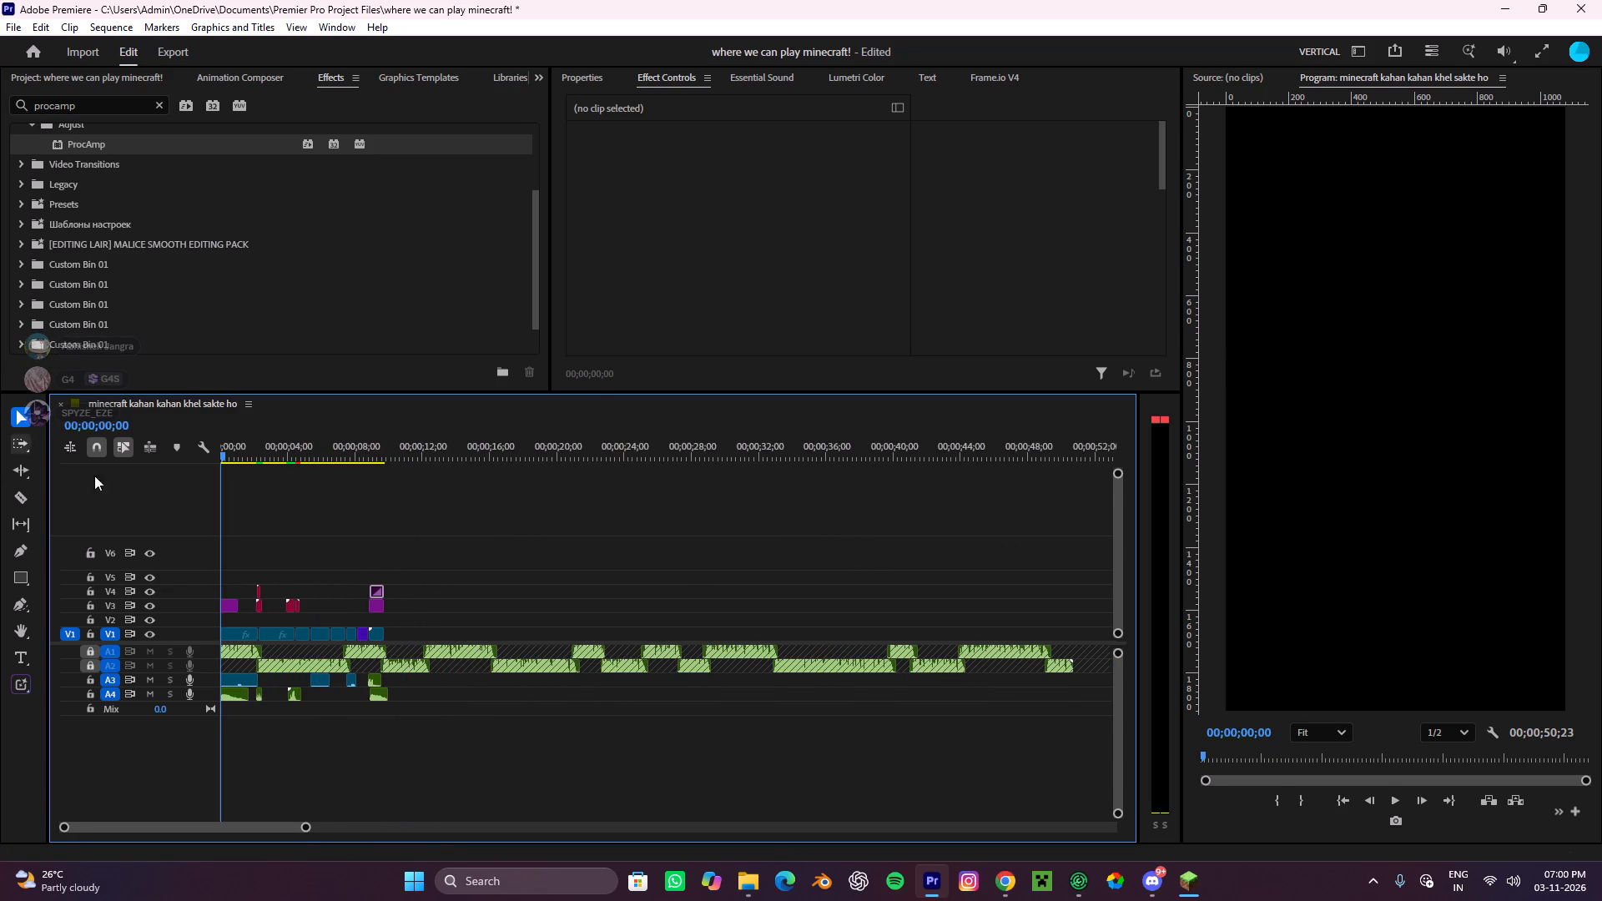
key("space")
scroll(530, 611, "up", 10, "alt")
key("space")
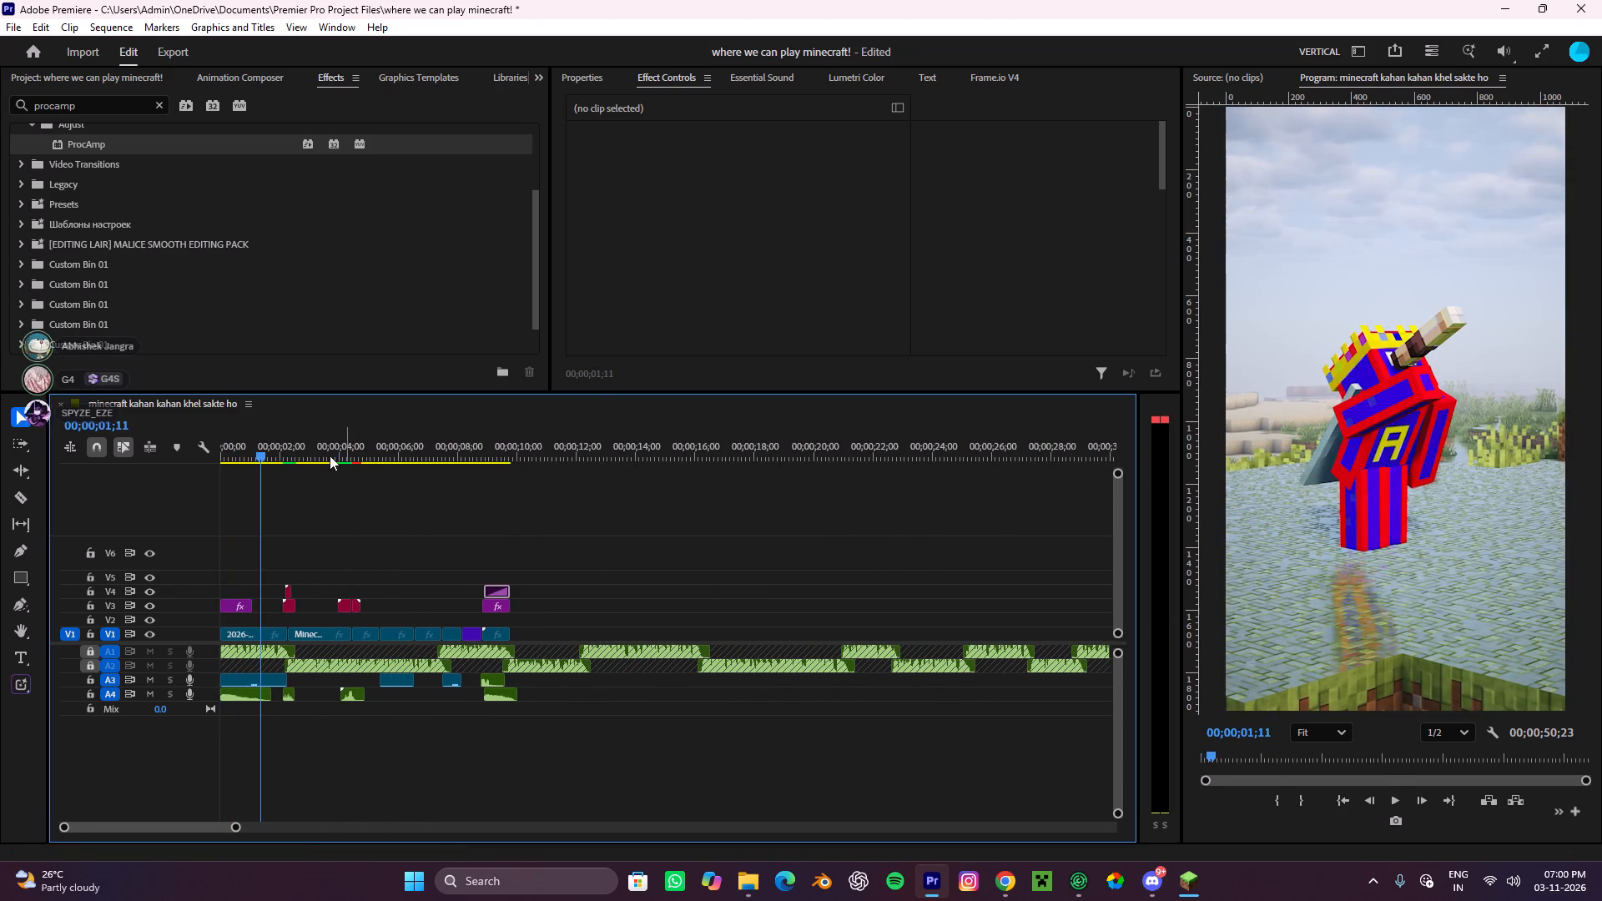
left_click_drag(317, 440, 482, 651)
key("space")
scroll(529, 633, "up", 4, "alt")
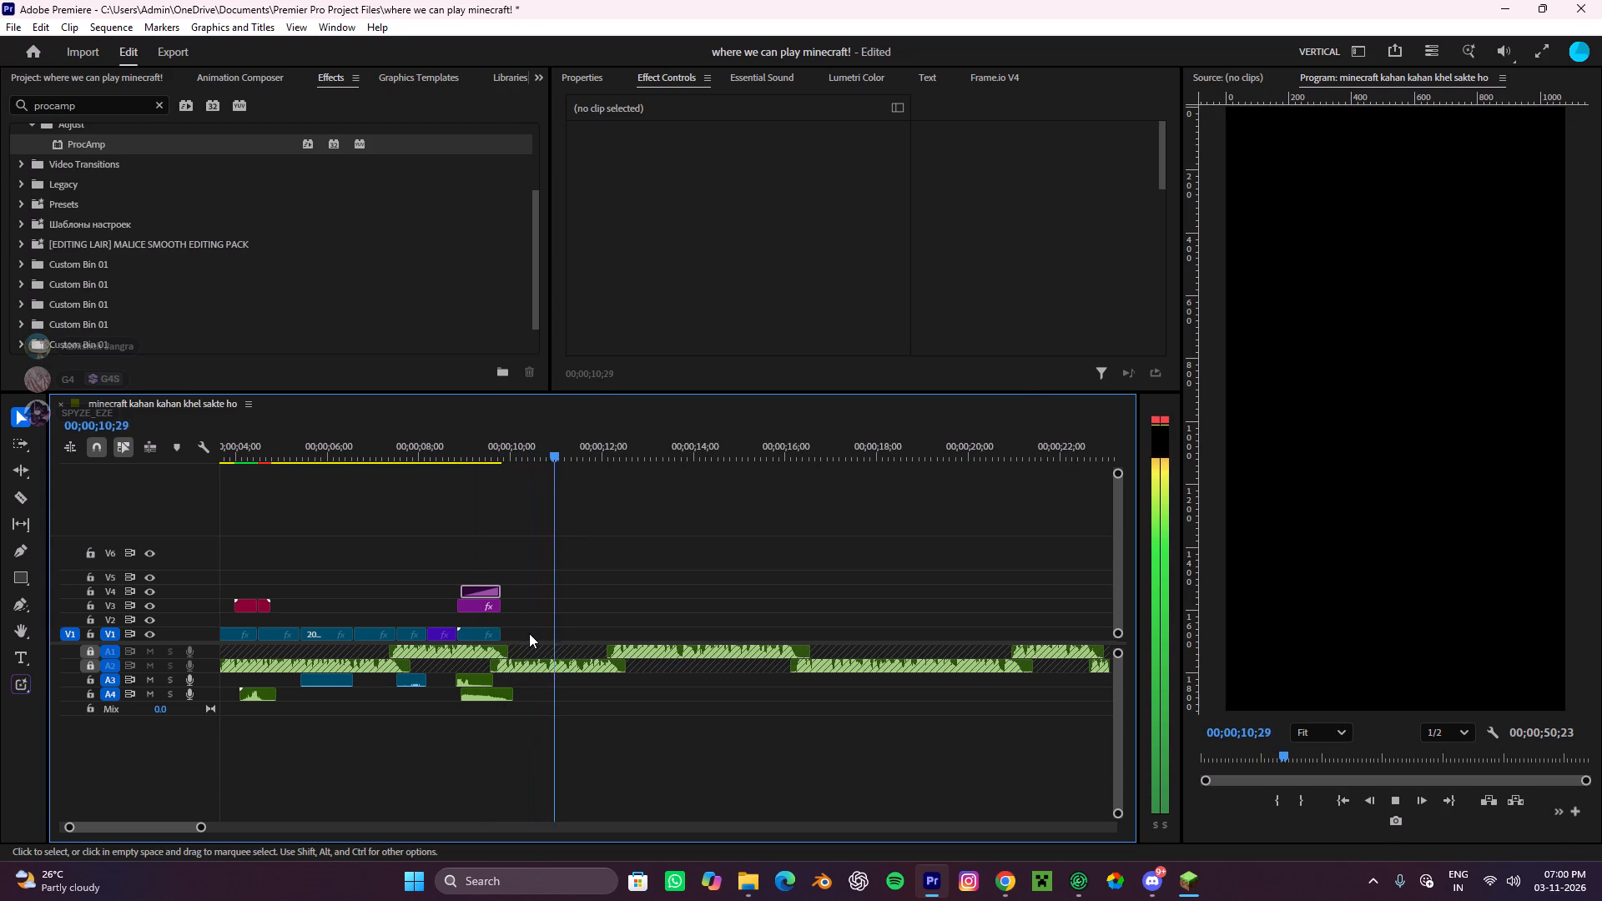
key("space")
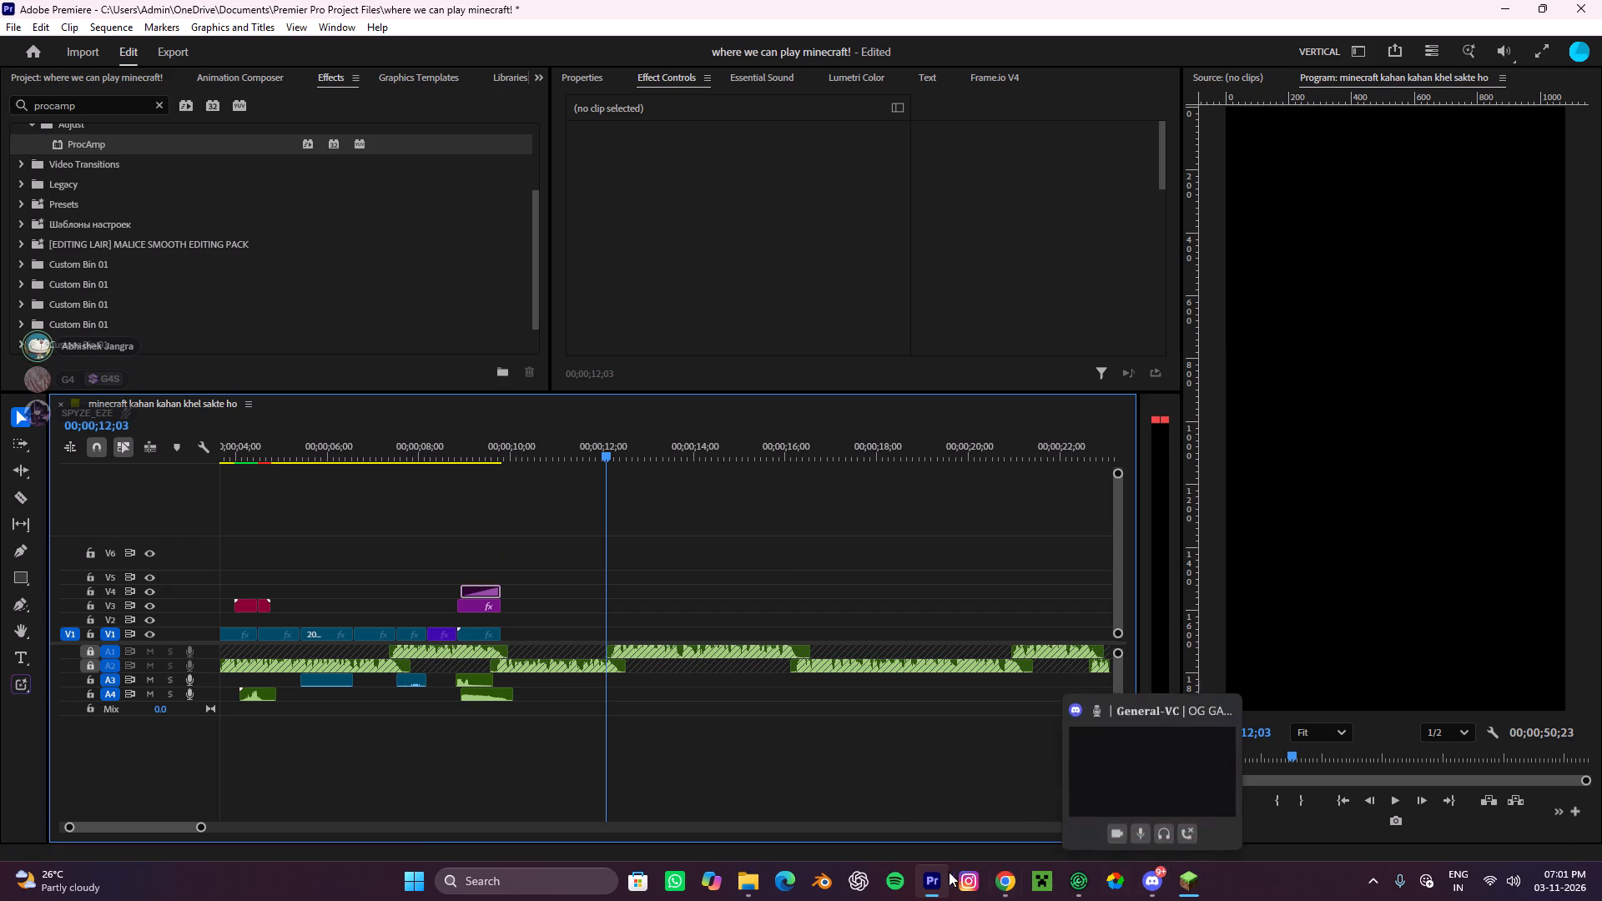
In File Explorer, check the minecraft shorts and NVIDIA folders under Videos for footage, and open the cinematics replay folder.
left_click(744, 888)
scroll(492, 430, "up", 4)
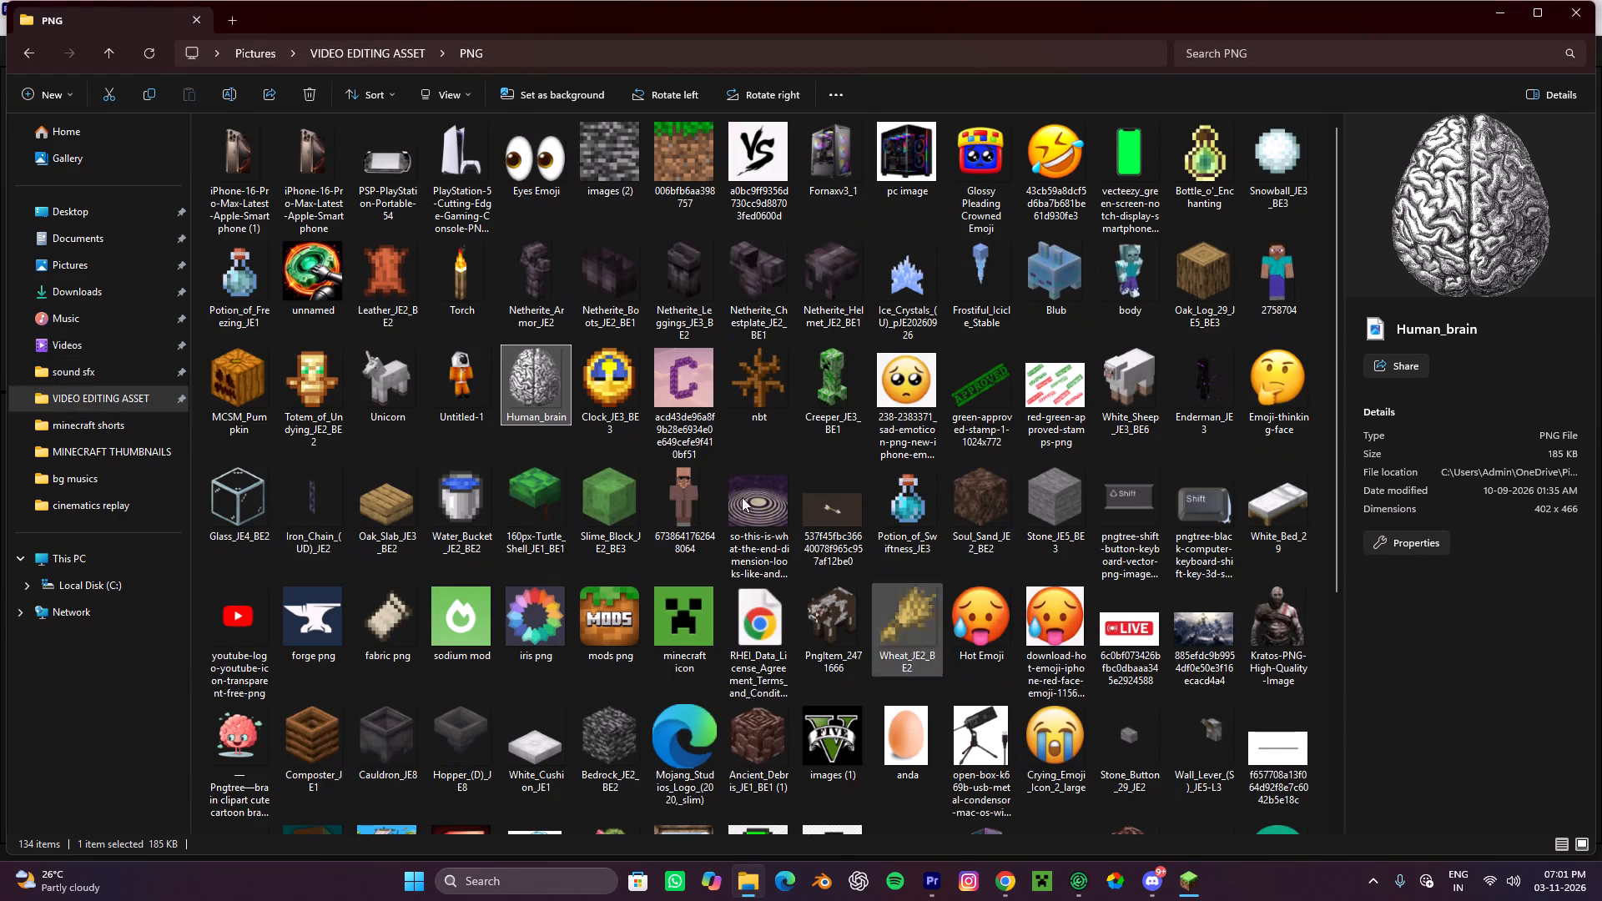
scroll(472, 315, "up", 5)
scroll(813, 317, "up", 4)
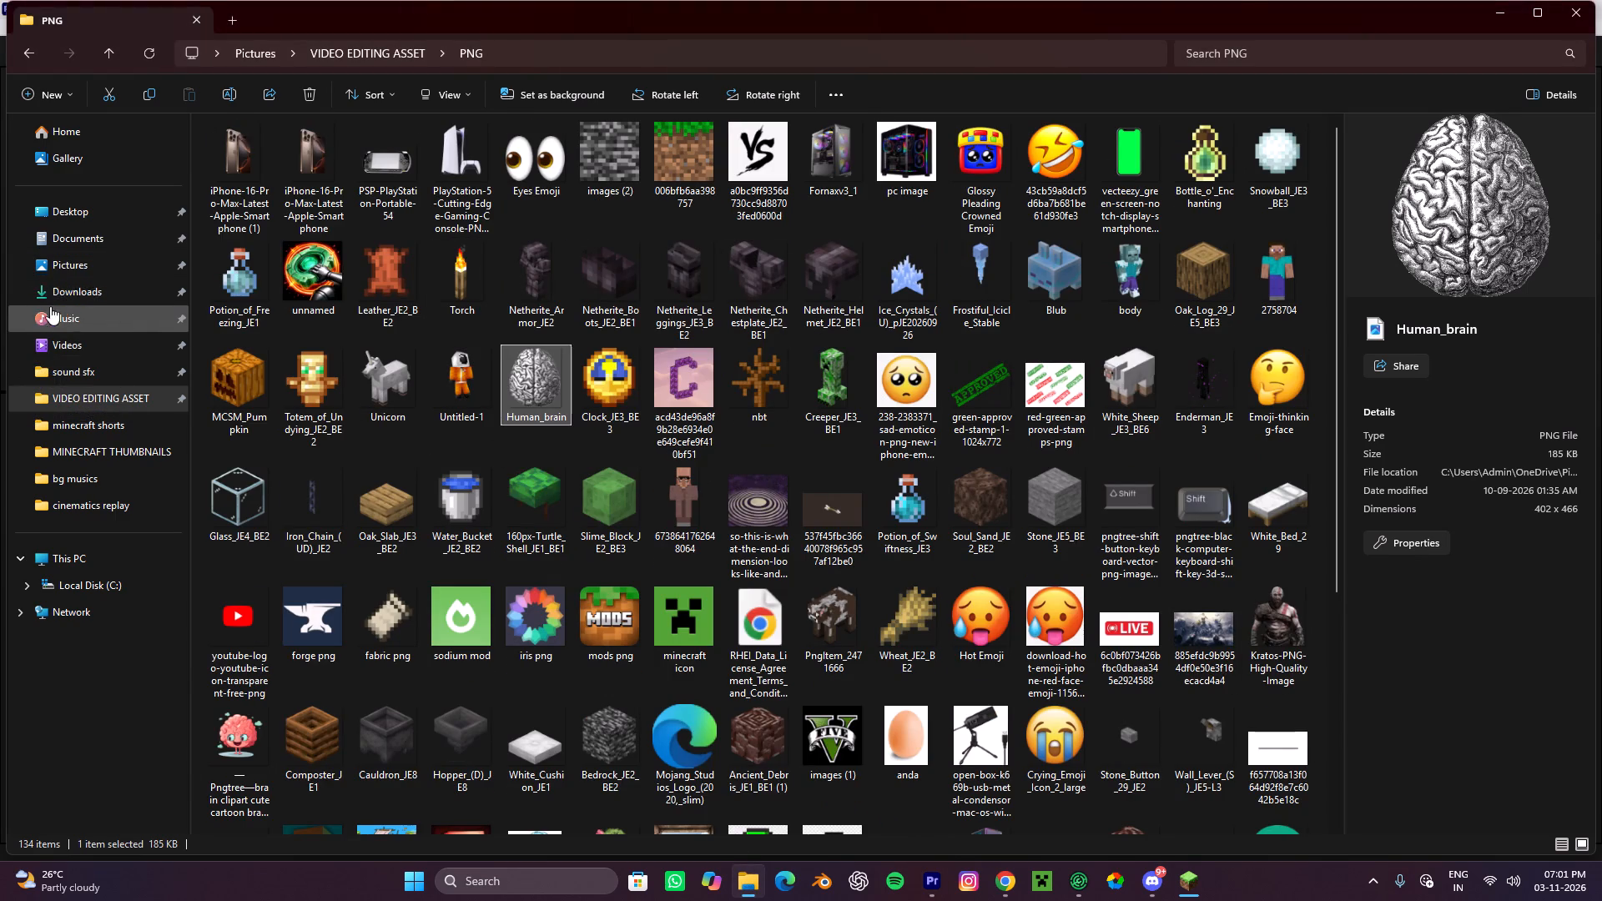
left_click(75, 298)
left_click(88, 340)
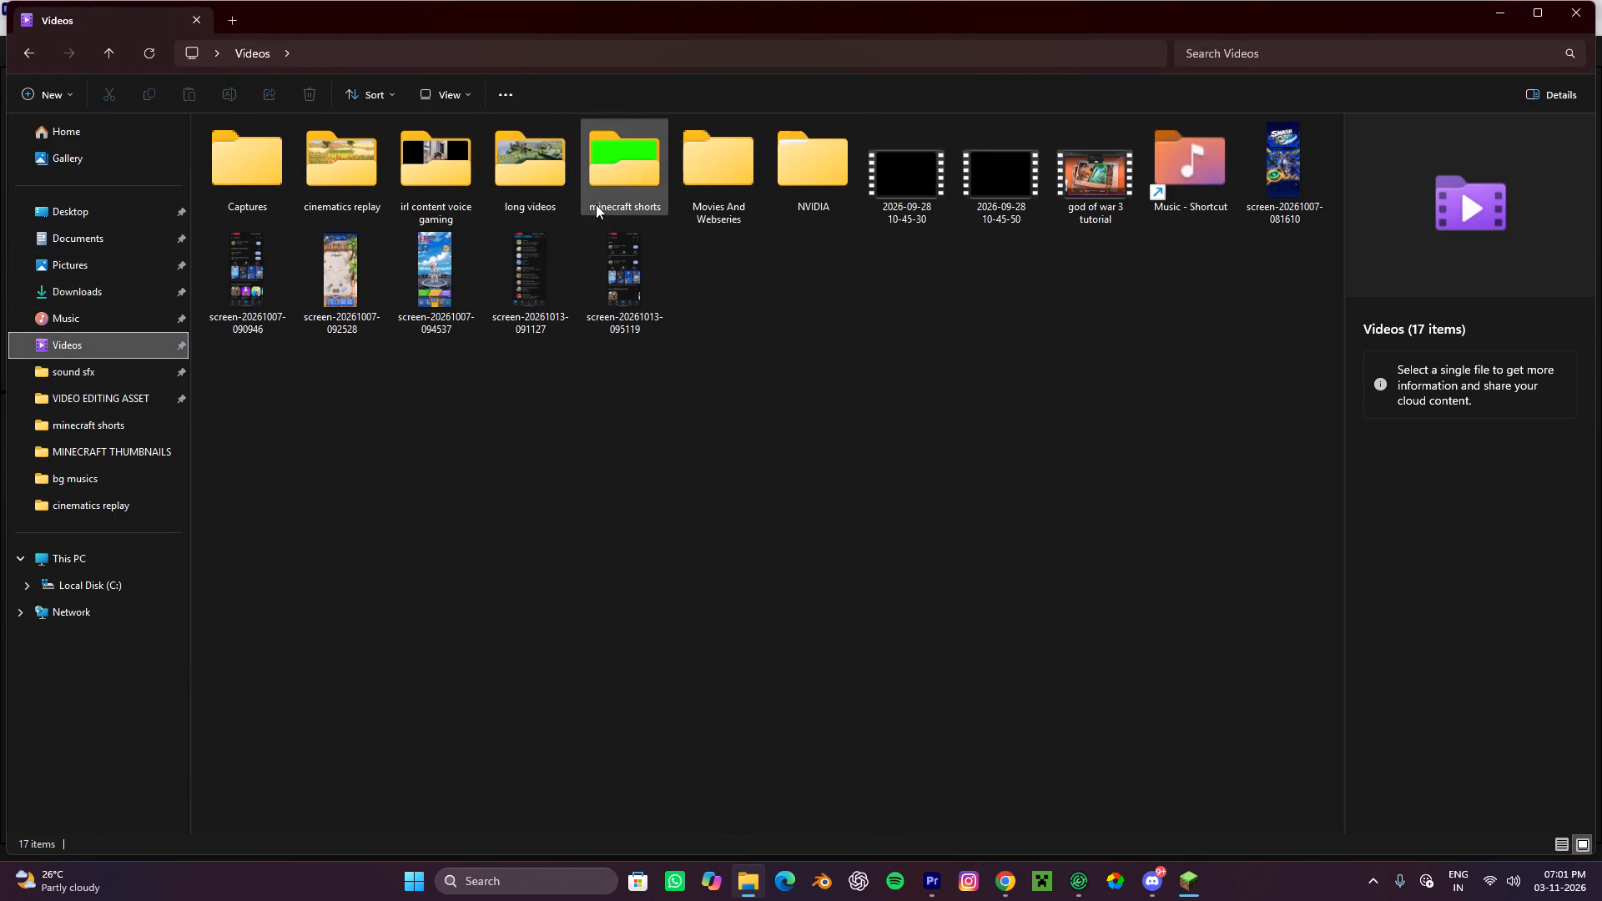
double_click(629, 169)
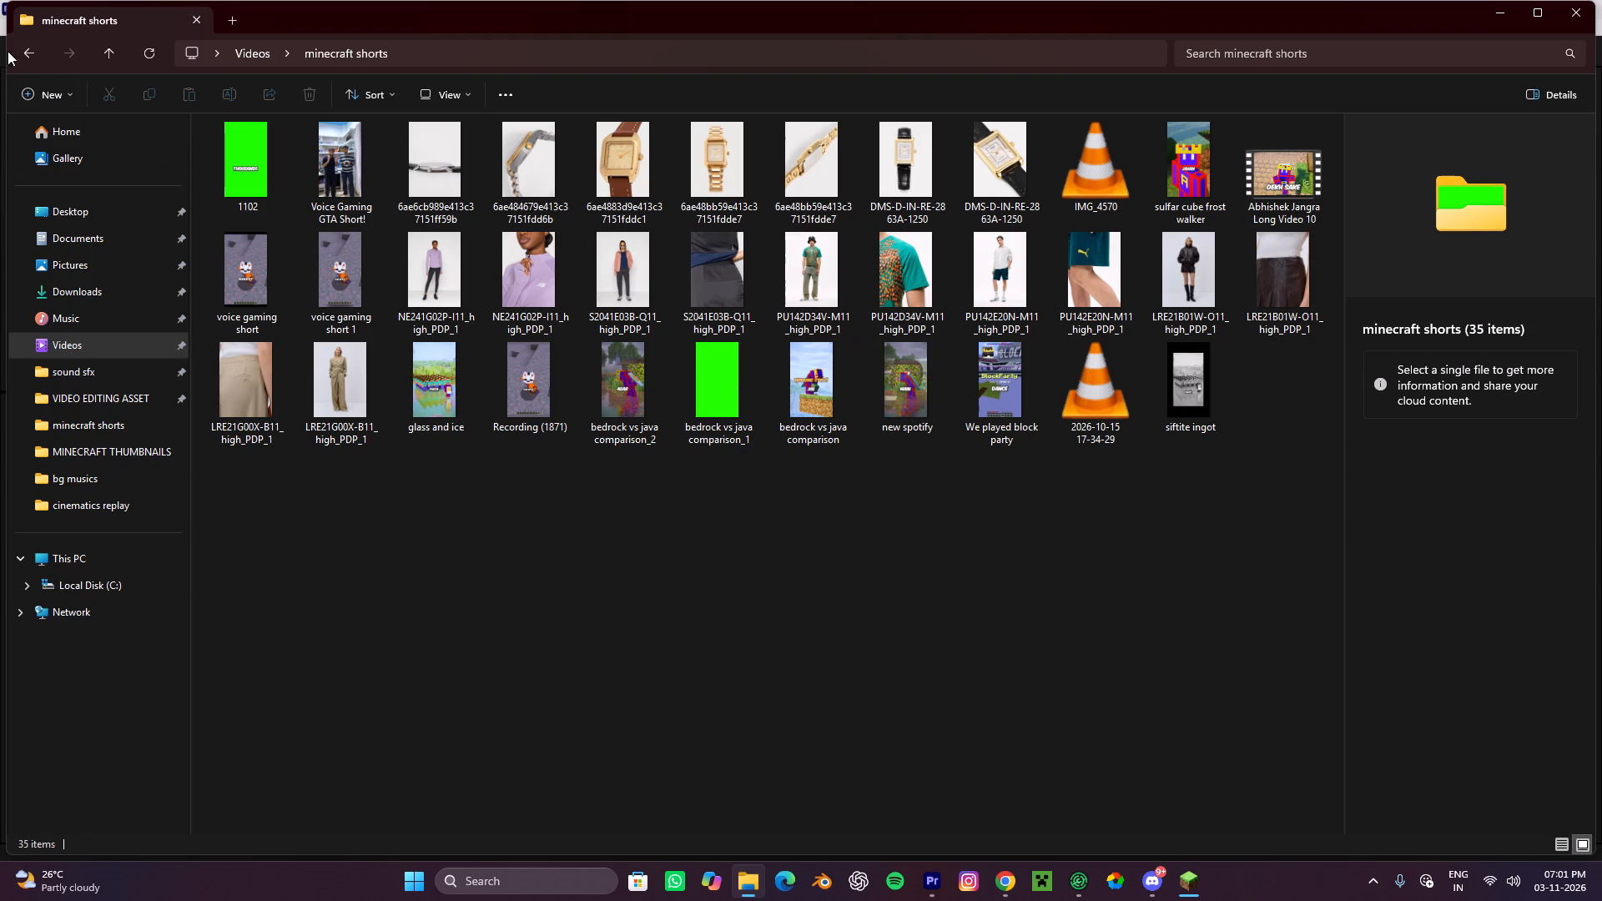
left_click(29, 55)
left_click_drag(814, 179, 811, 187)
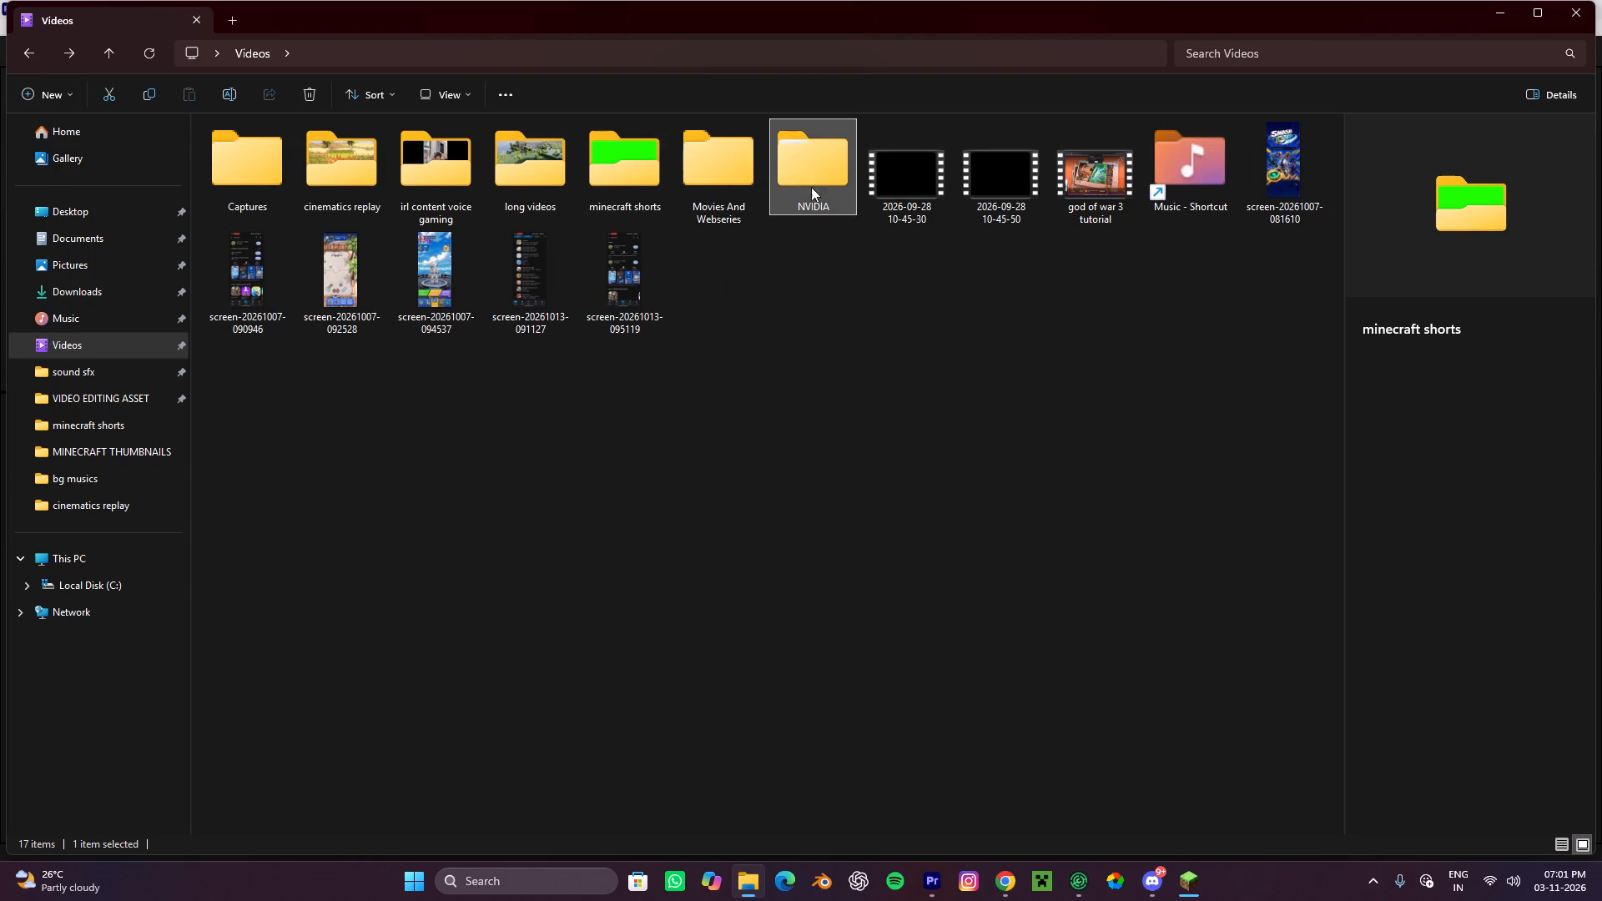
left_click_drag(811, 187, 810, 189)
left_click(810, 189)
double_click(820, 161)
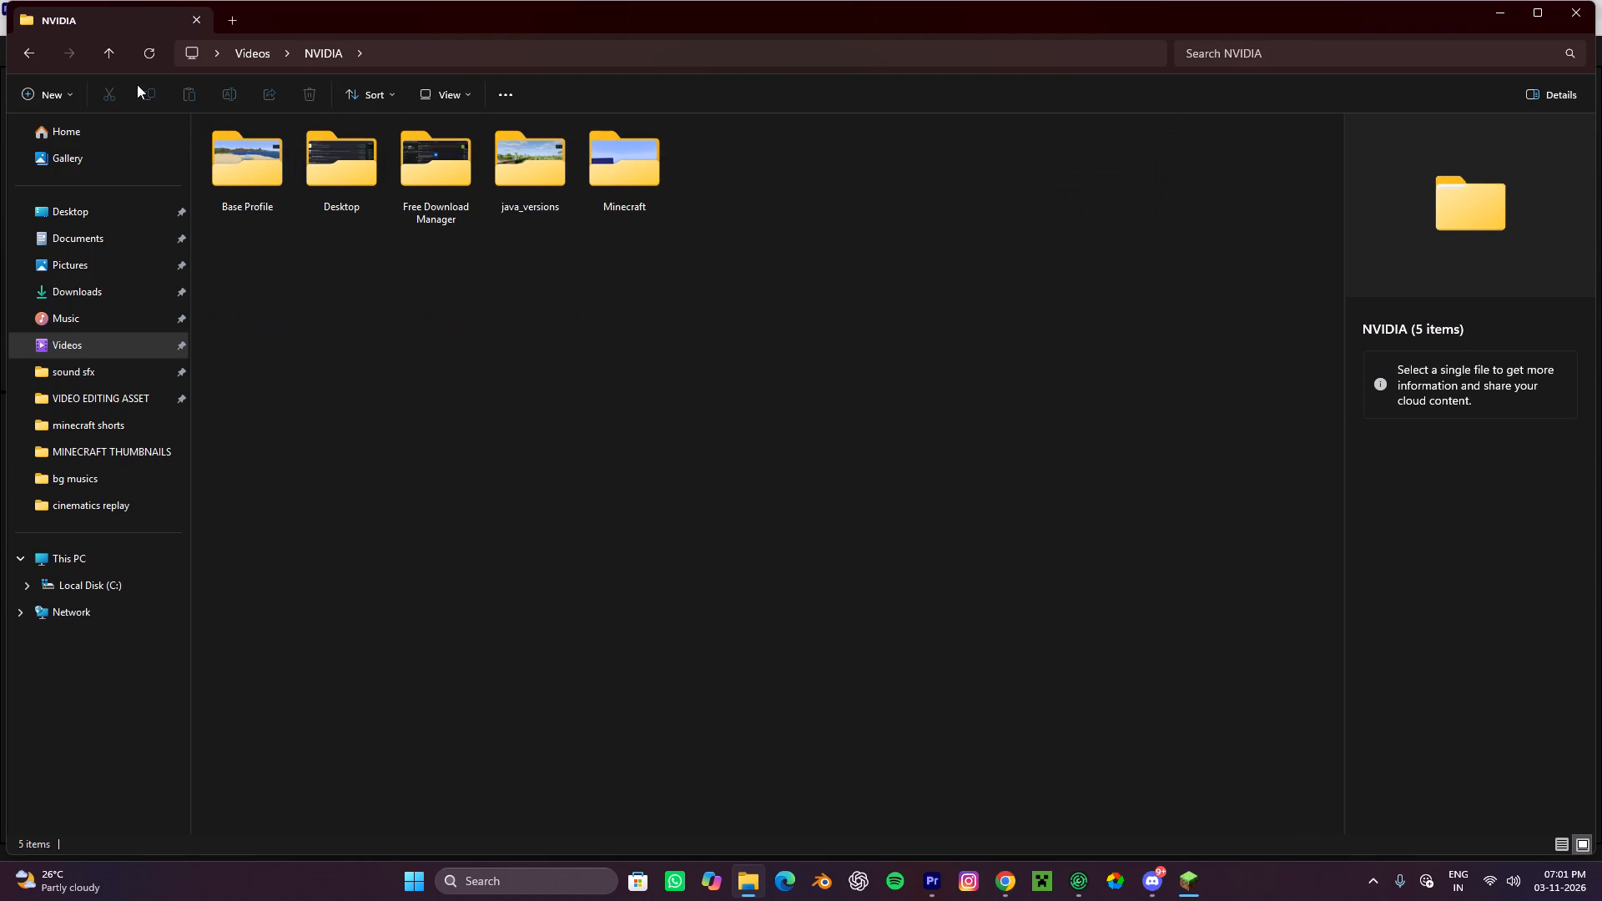
left_click(27, 53)
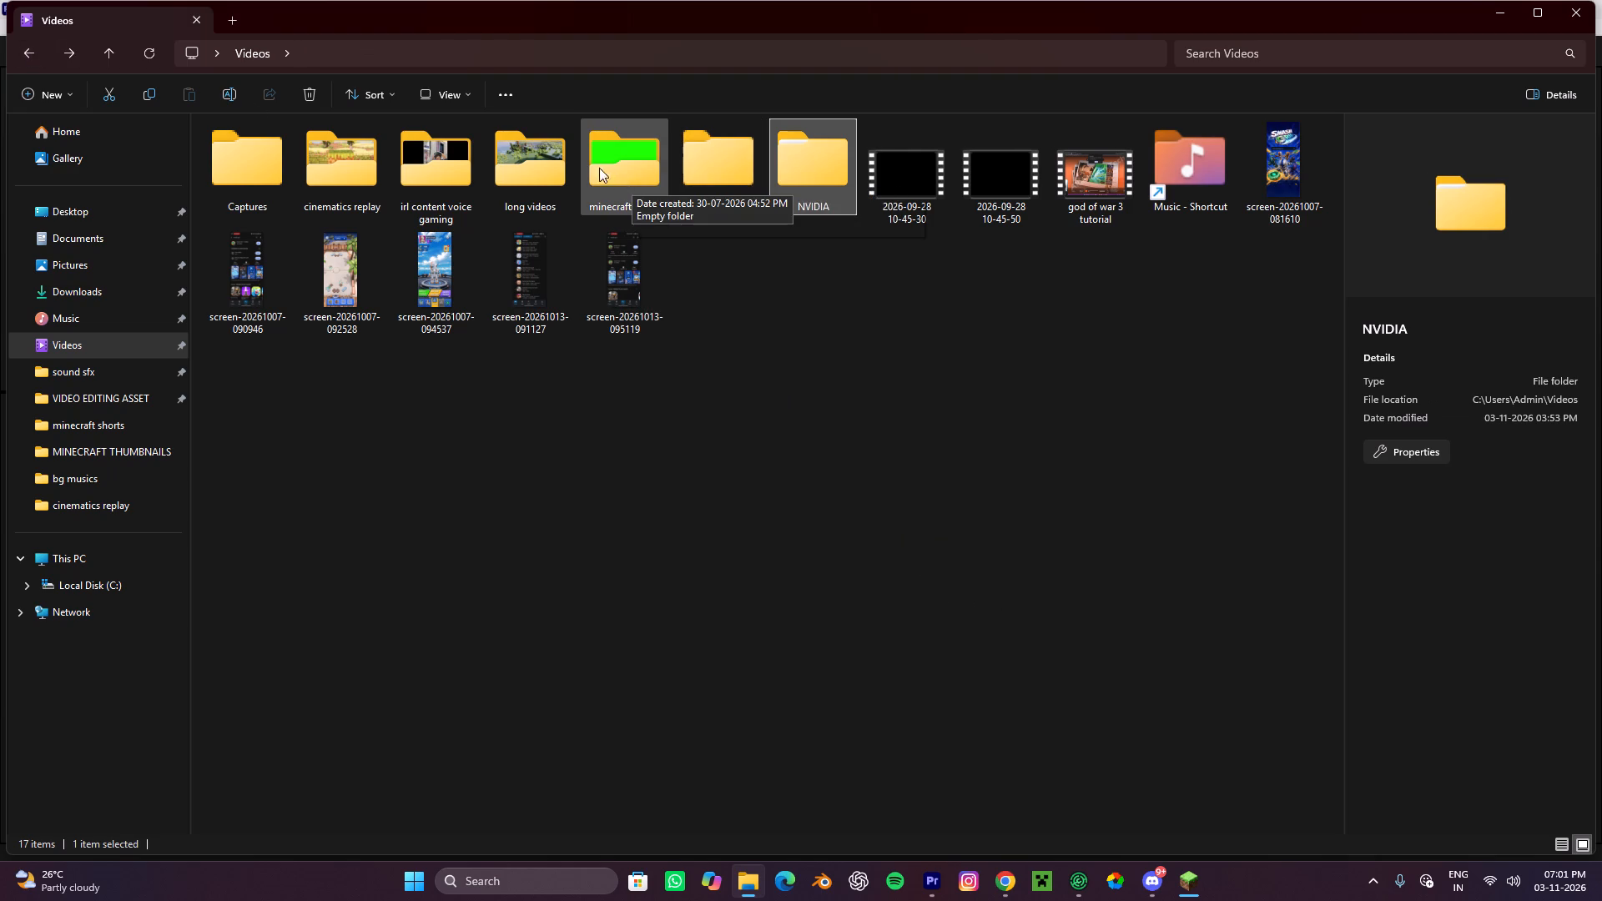
double_click(377, 166)
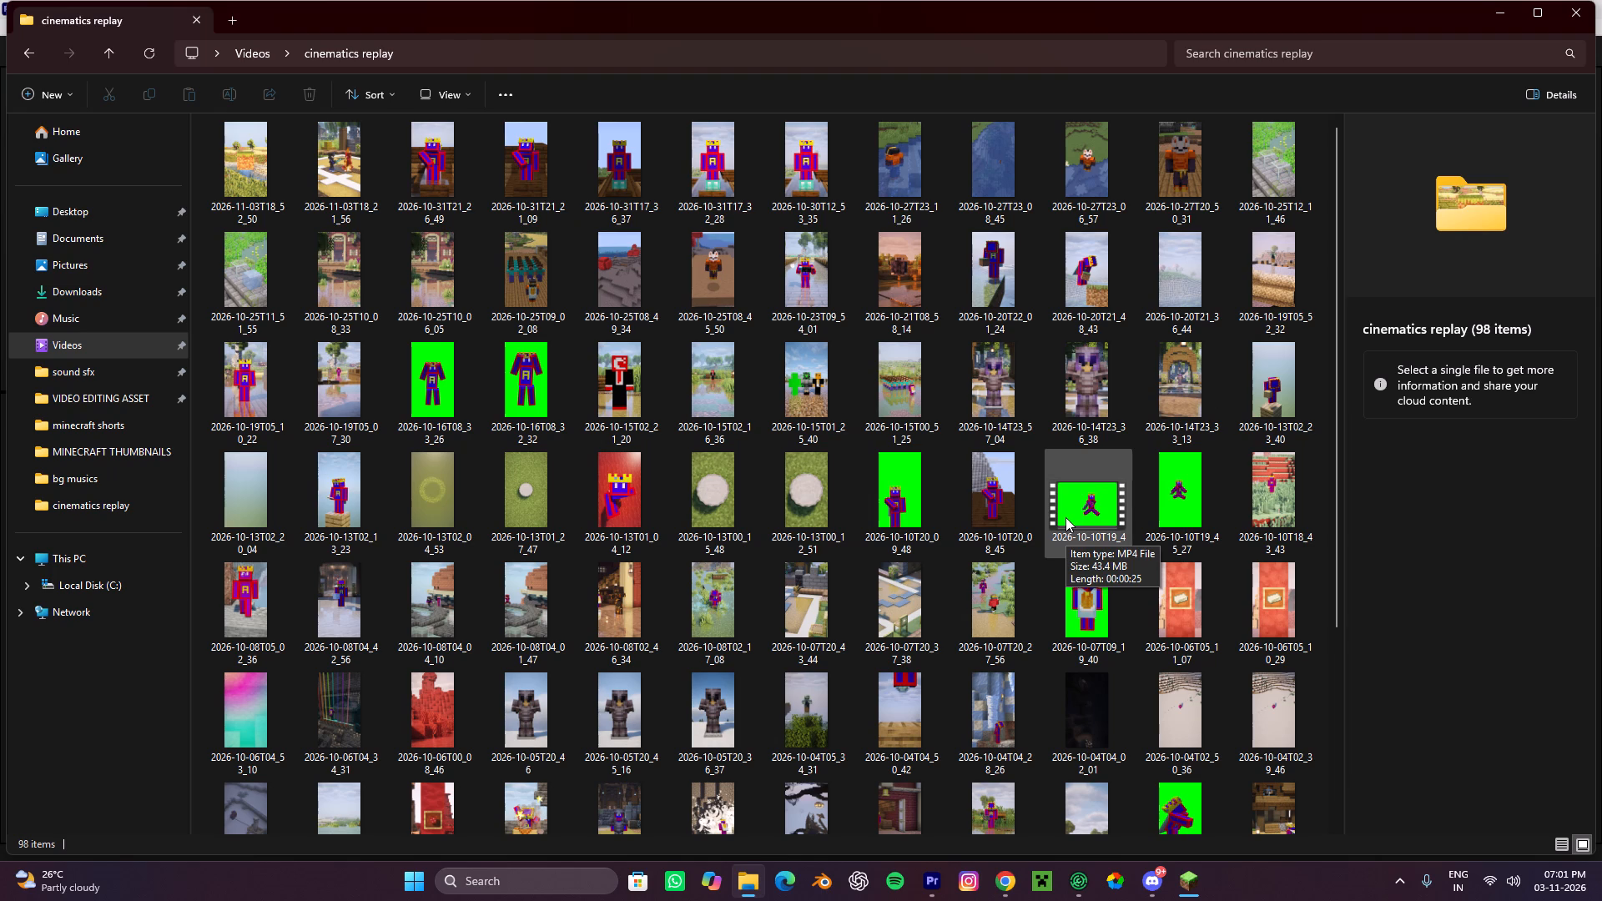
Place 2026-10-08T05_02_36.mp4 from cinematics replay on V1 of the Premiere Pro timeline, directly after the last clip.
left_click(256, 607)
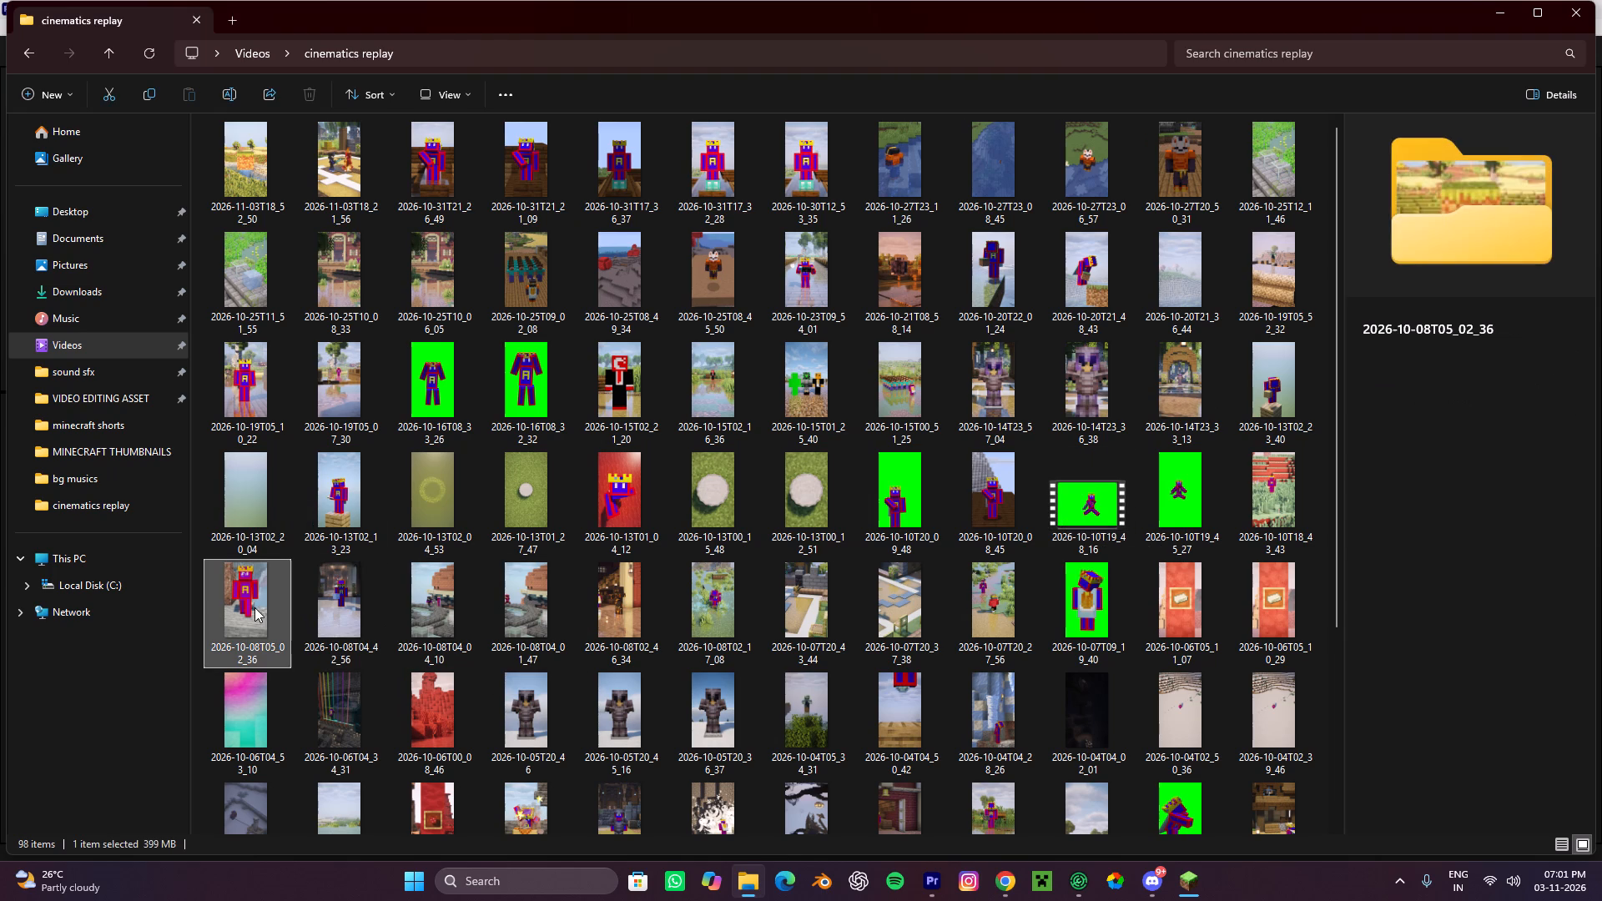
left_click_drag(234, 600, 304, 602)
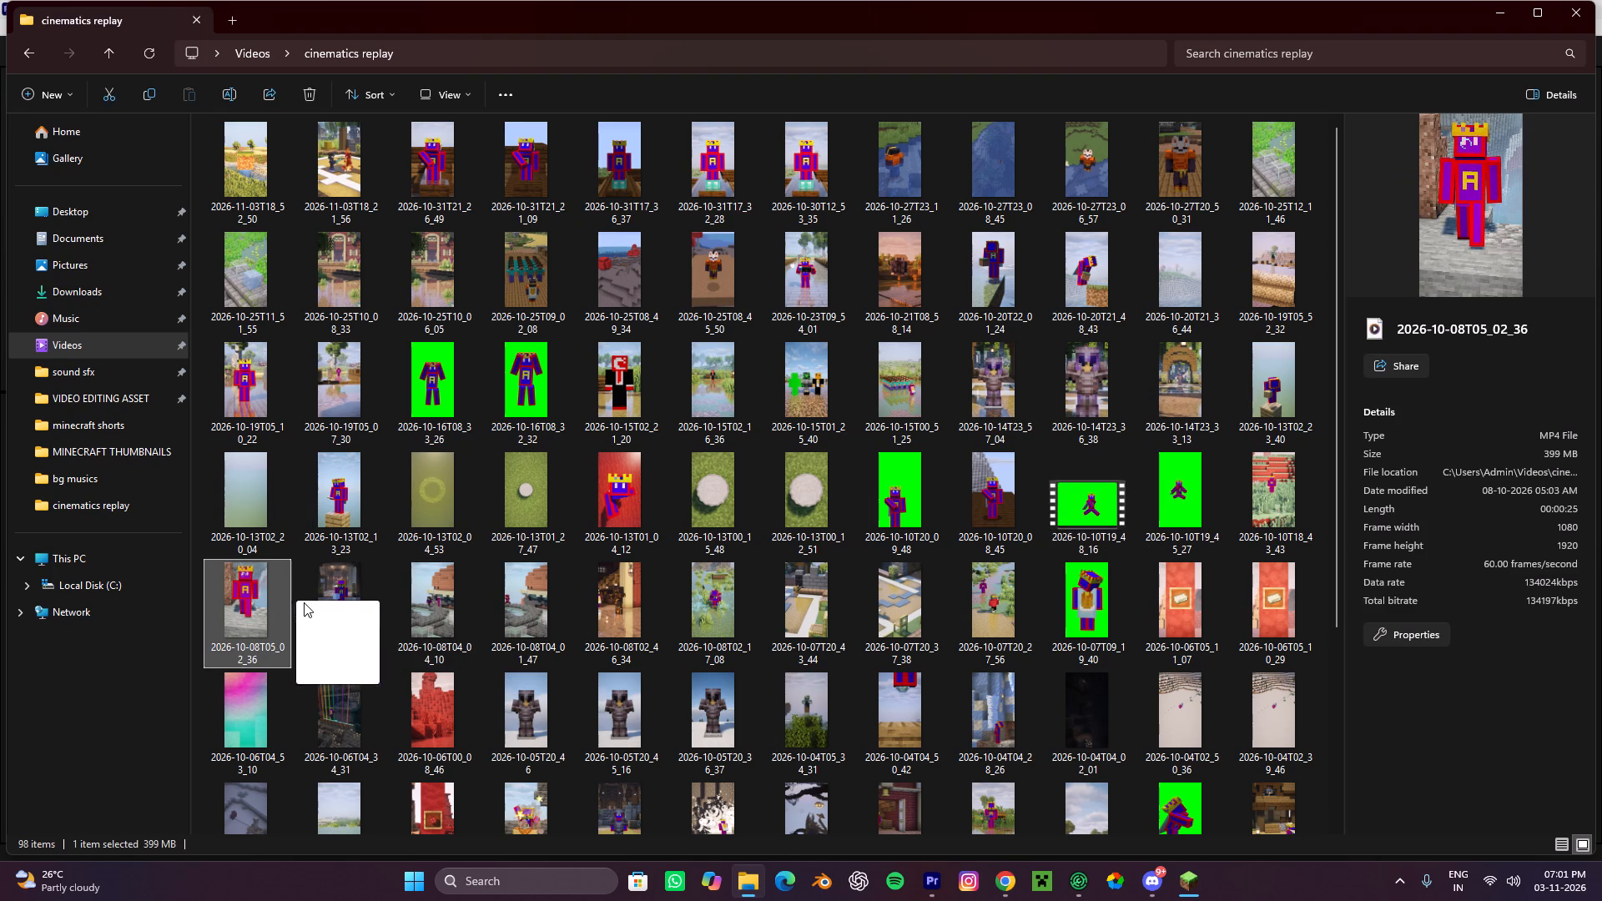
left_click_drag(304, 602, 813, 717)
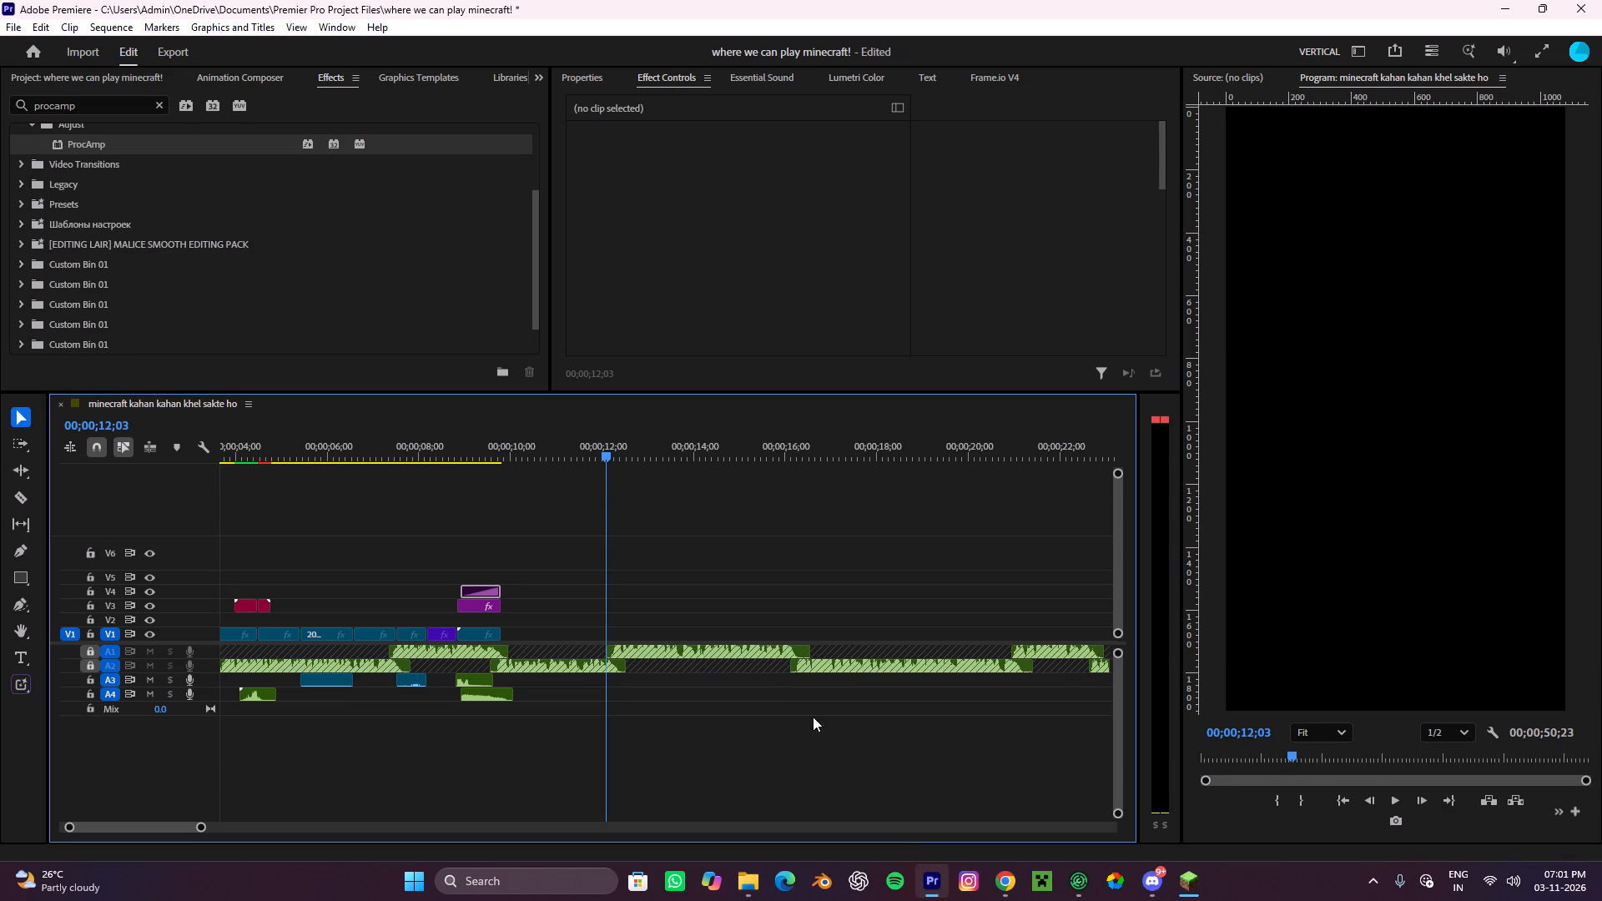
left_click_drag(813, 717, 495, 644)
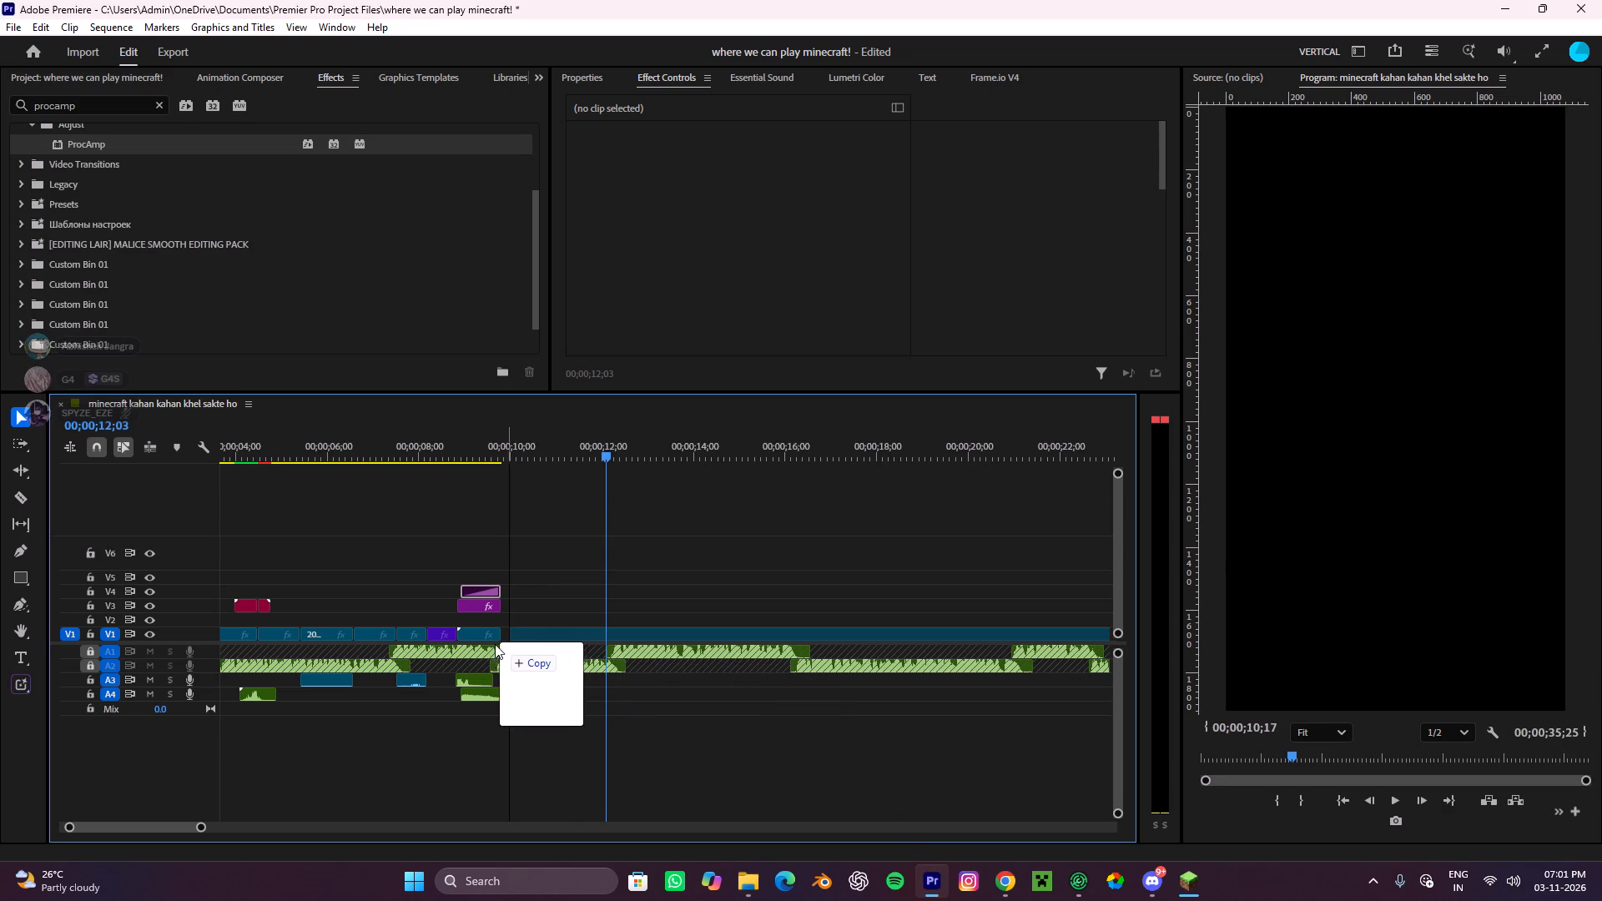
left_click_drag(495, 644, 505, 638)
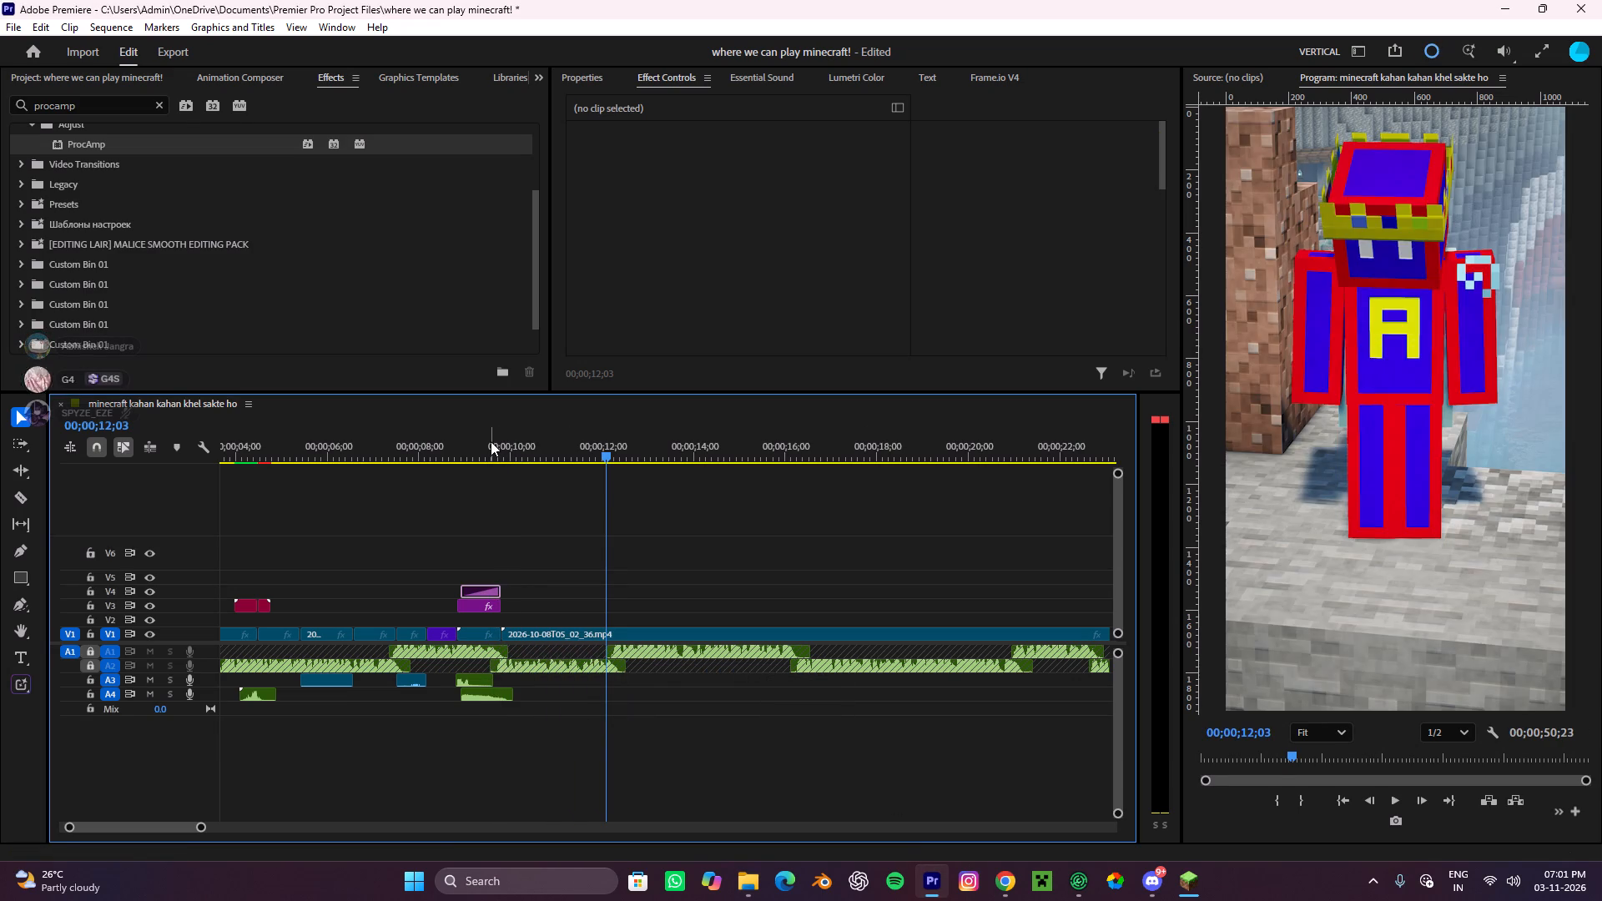
Play back the end of the iPhone section into the newly added character clip.
left_click(491, 441)
key("space")
scroll(709, 552, "down", 4, "alt")
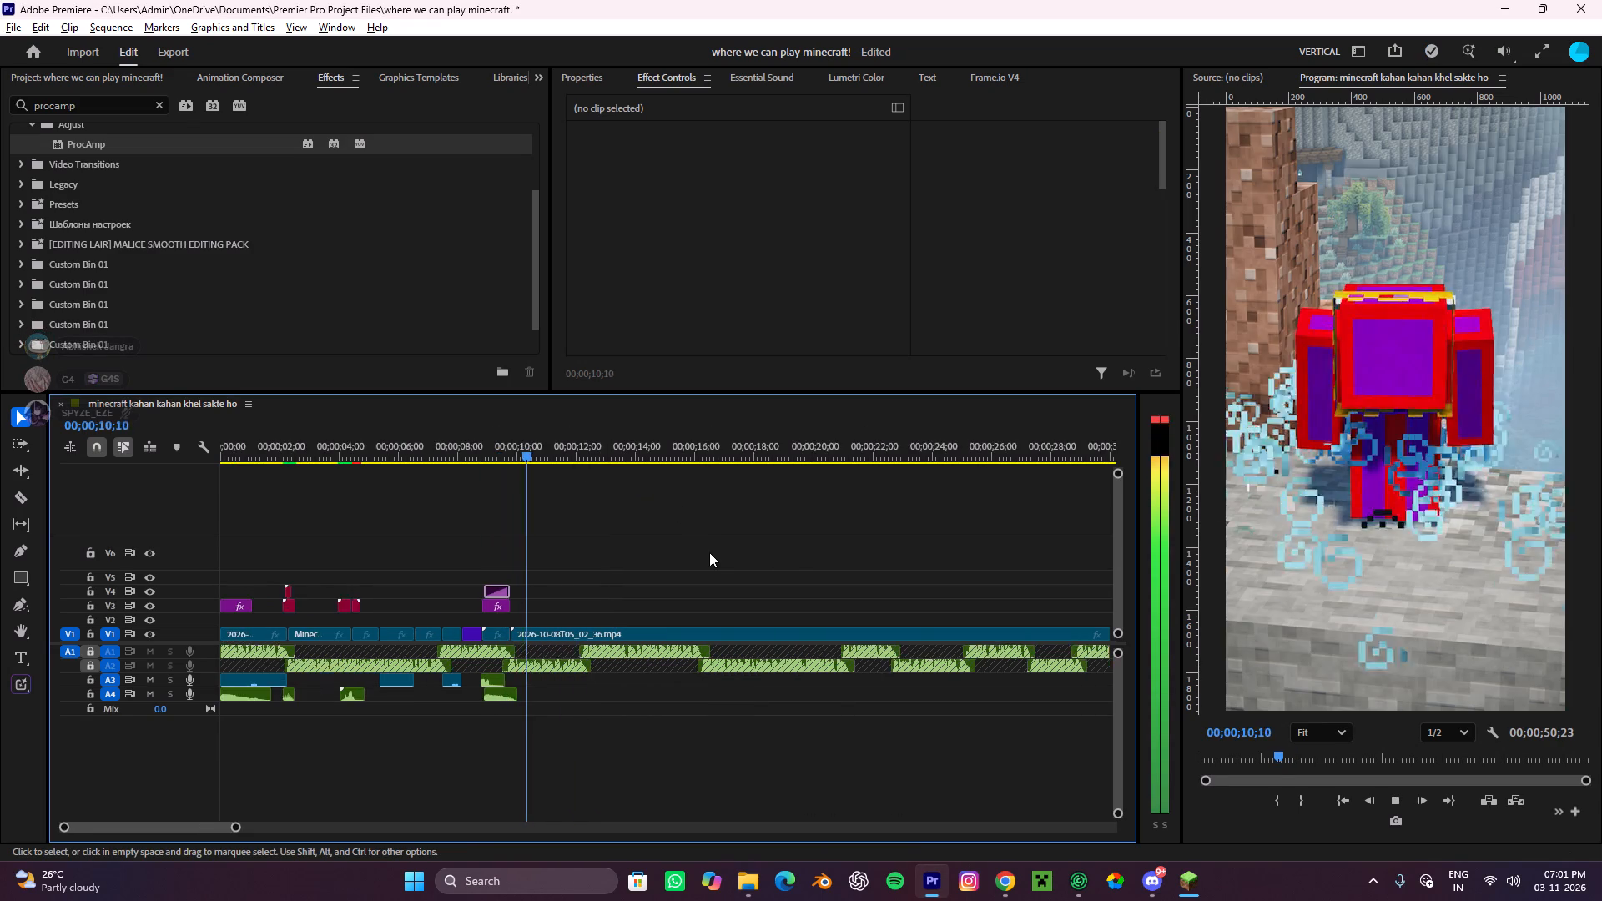
scroll(709, 552, "down", 4, "alt")
scroll(708, 558, "up", 4, "alt")
key("space")
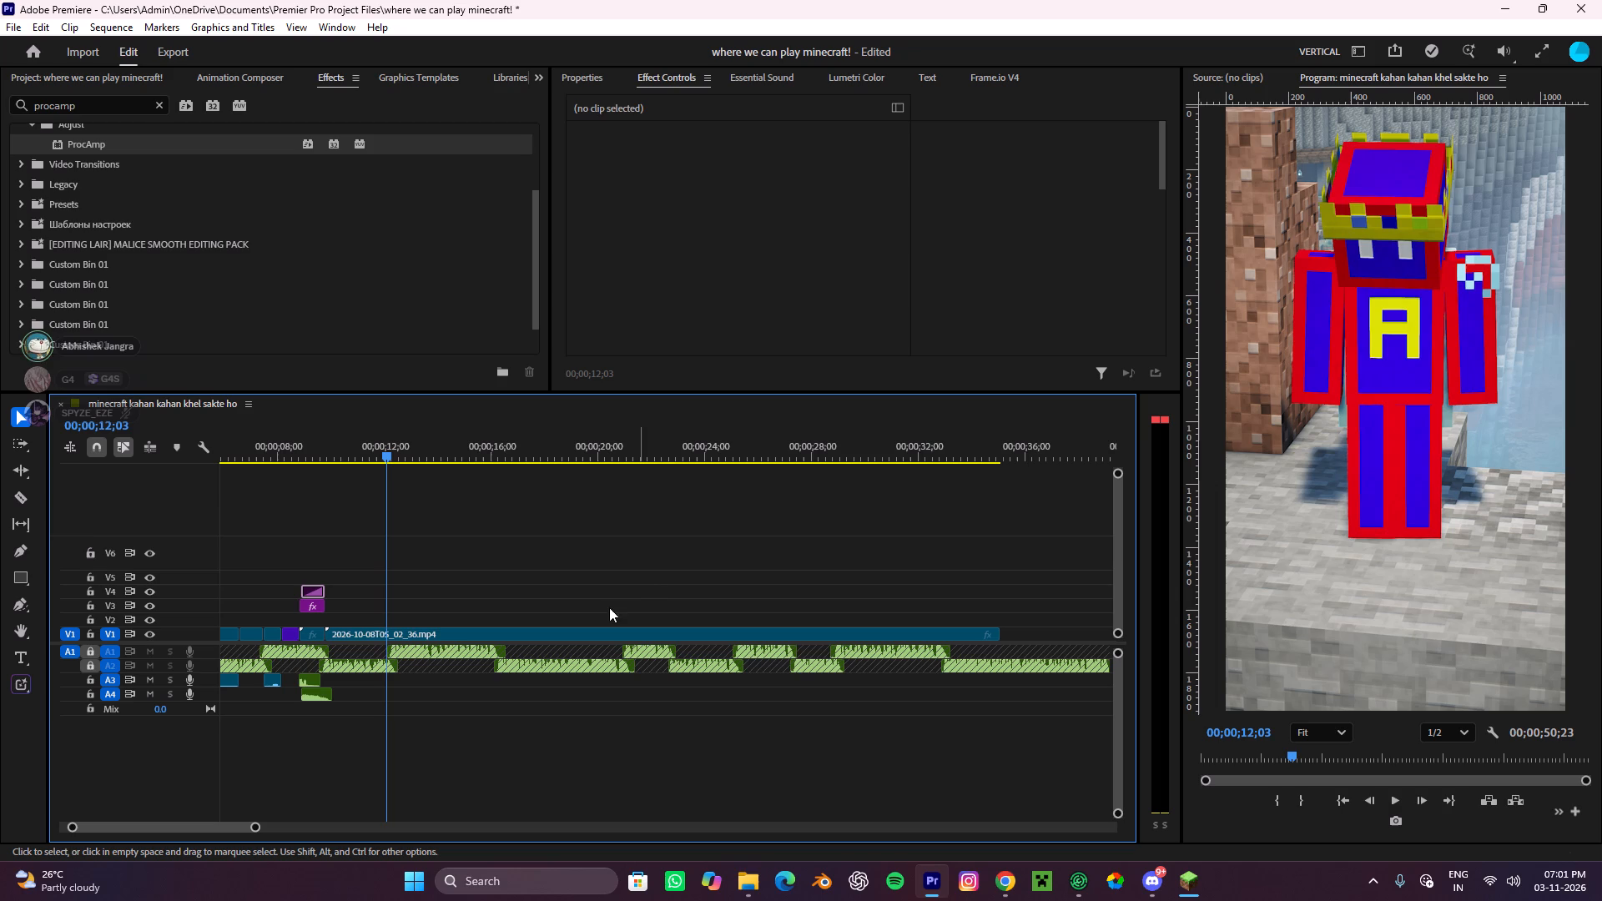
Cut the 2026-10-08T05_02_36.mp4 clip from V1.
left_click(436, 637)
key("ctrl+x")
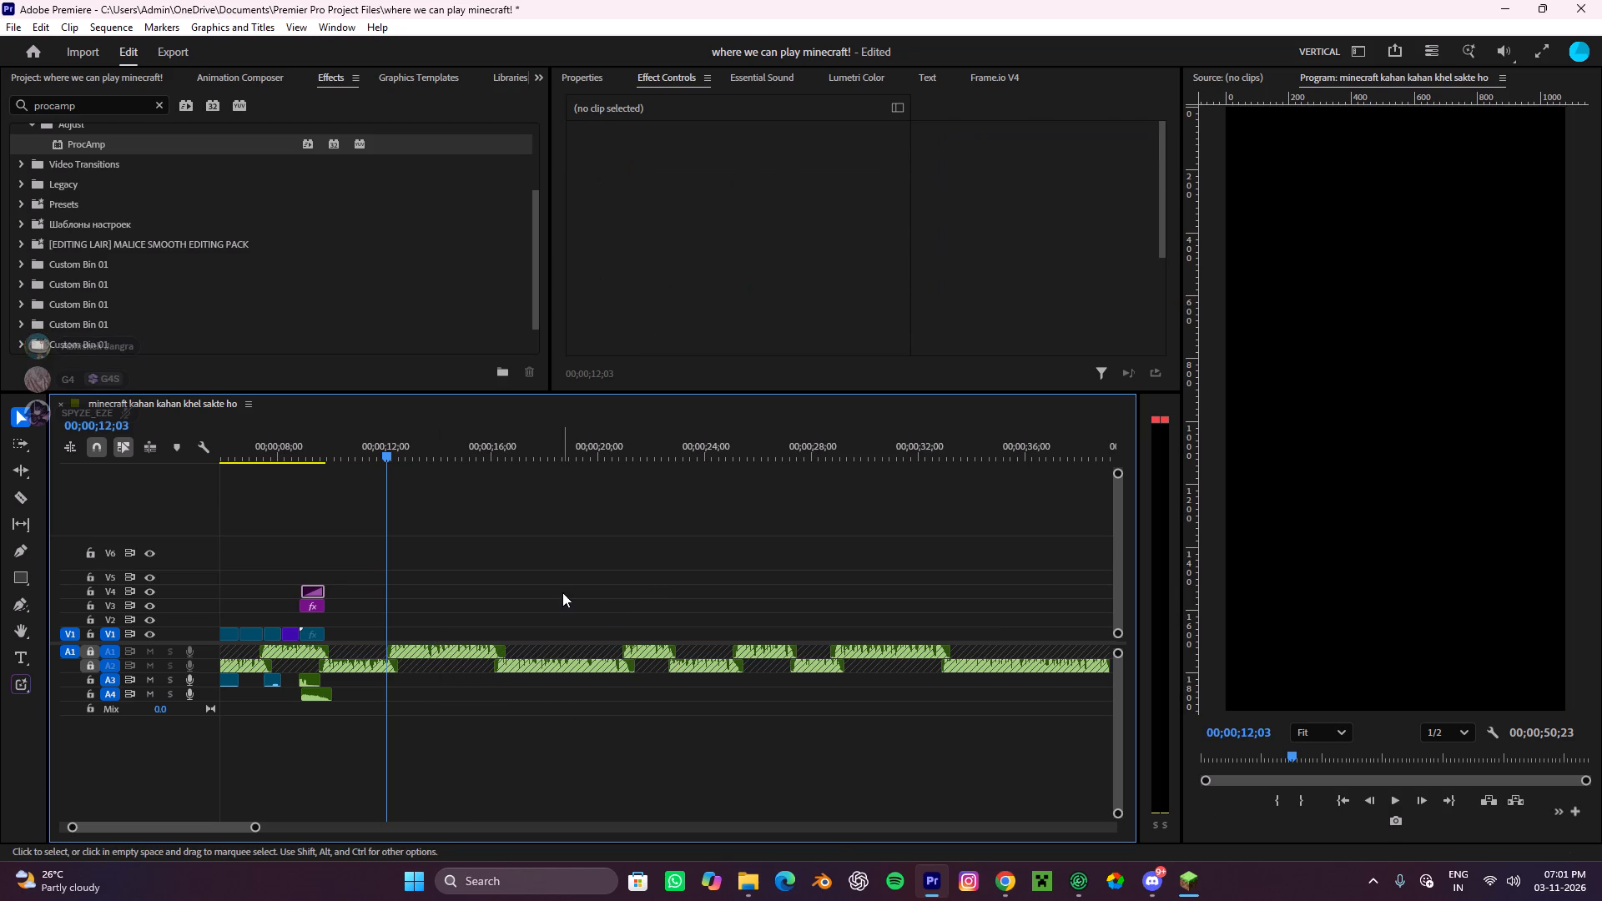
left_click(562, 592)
Return to the cinematics replay folder in File Explorer and look through its recordings for a different clip.
left_click(762, 874)
scroll(783, 527, "up", 2)
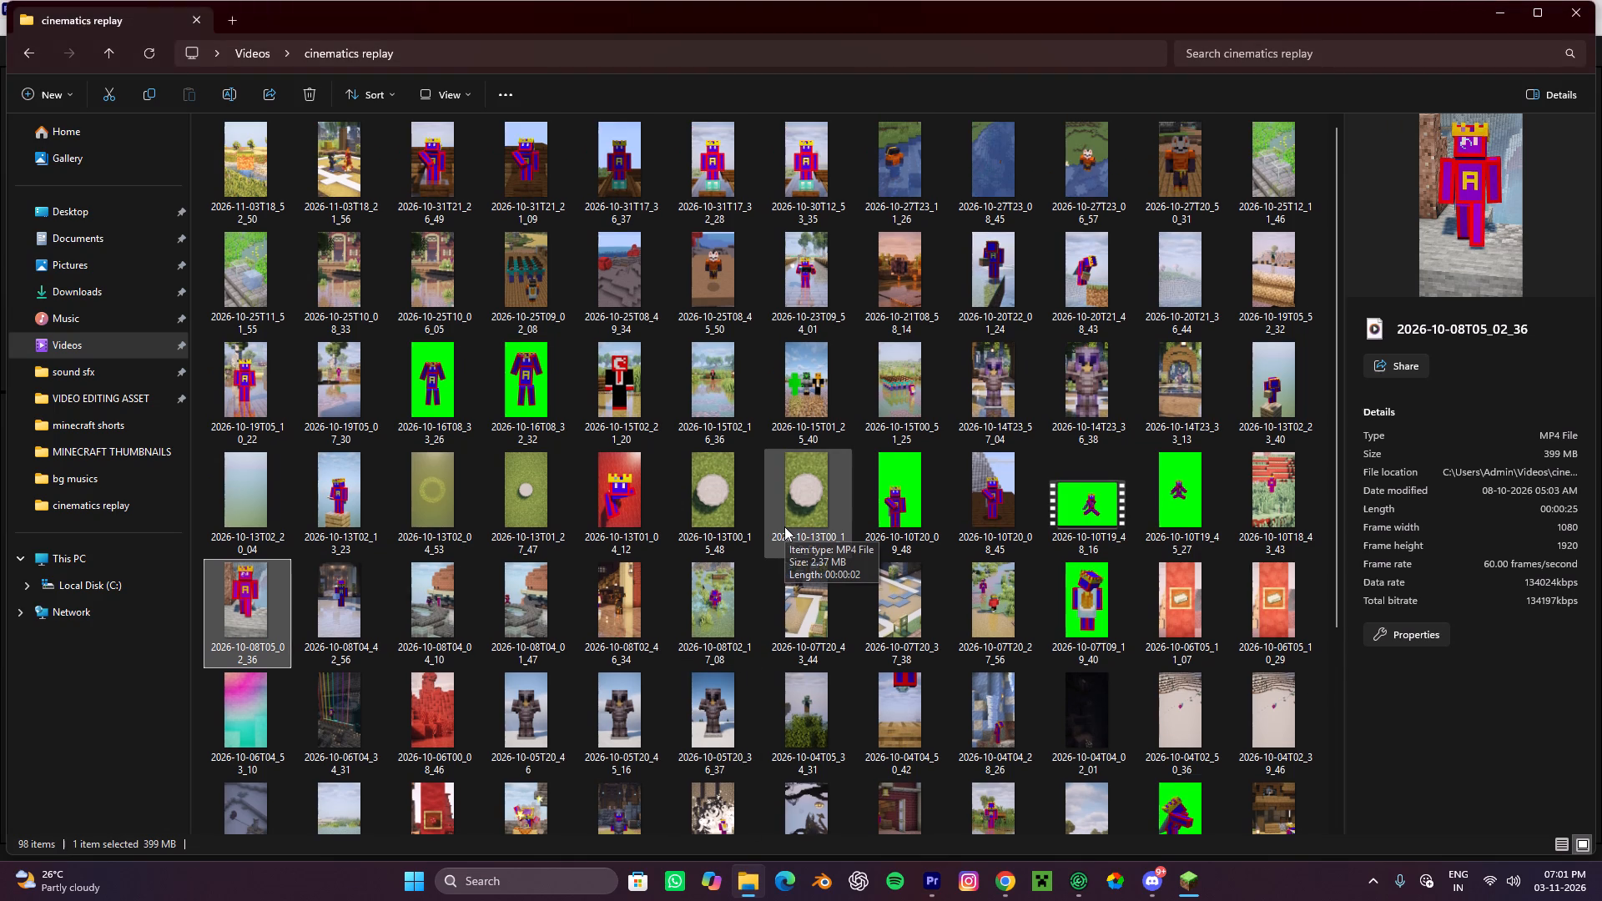
scroll(782, 526, "up", 3)
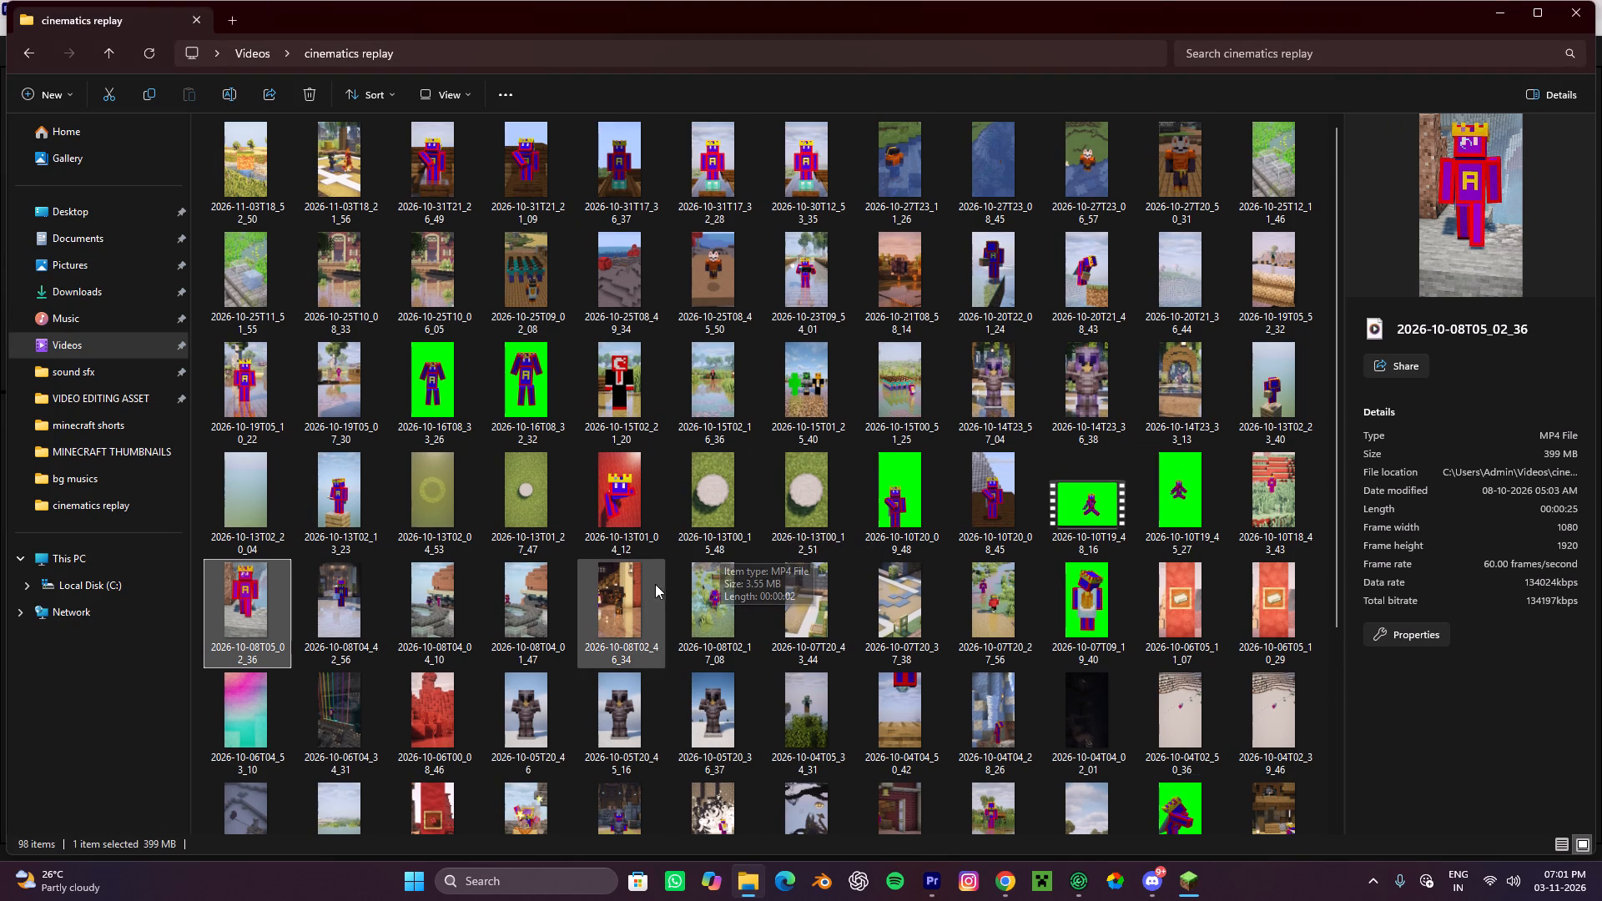
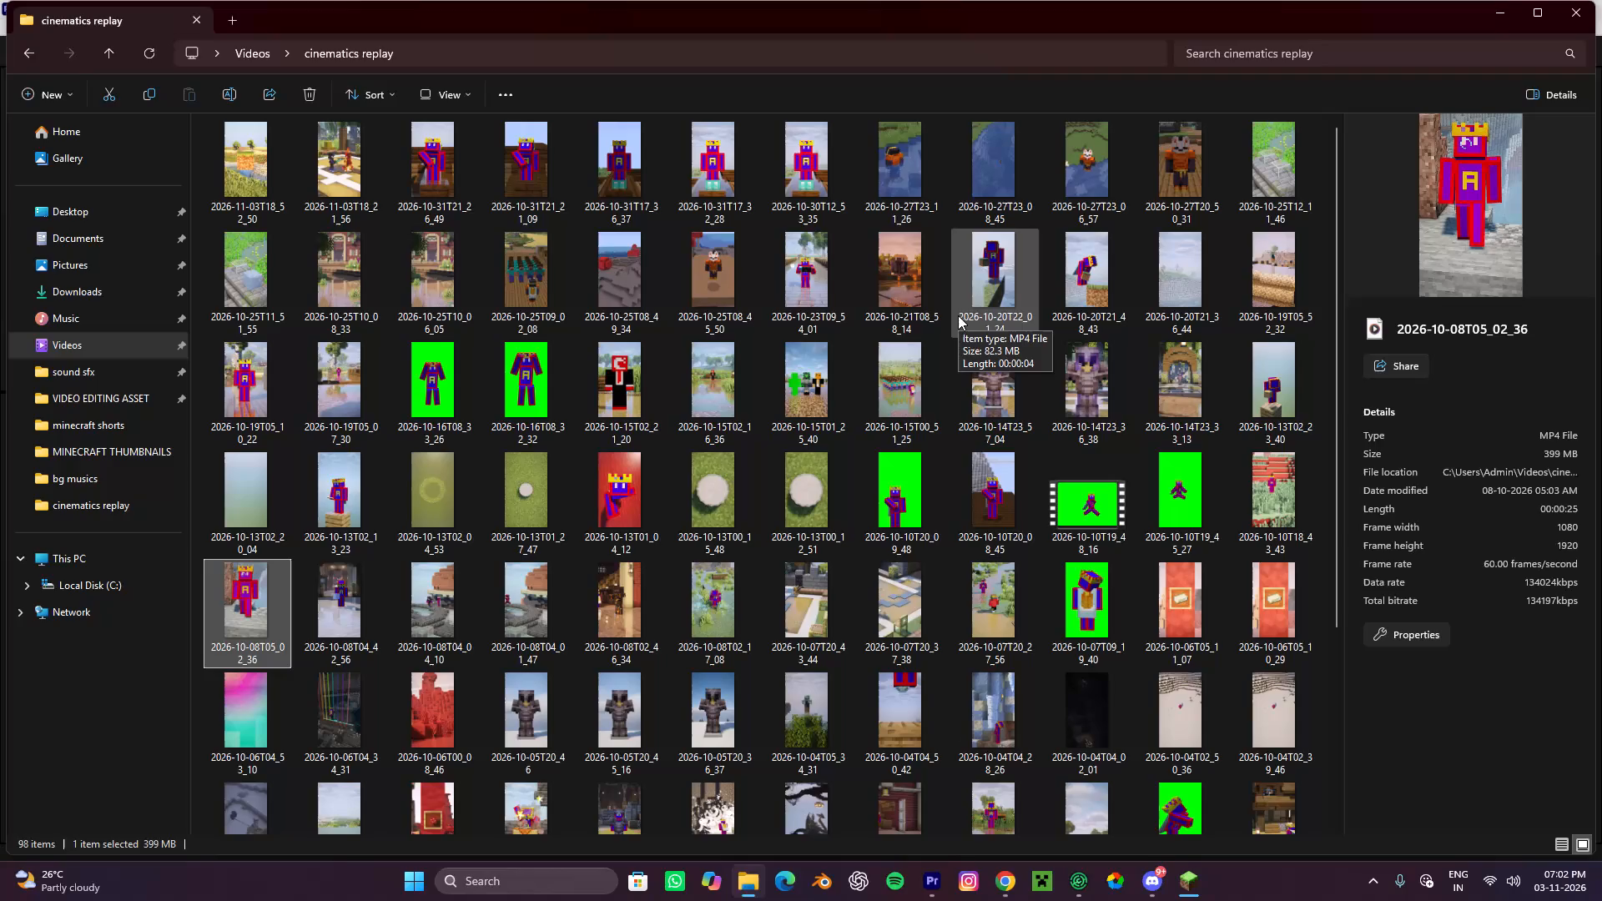
Pick 2026-10-23T09_54_01.mp4 from the cinematics replay folder and place it on V1 in Premiere Pro, directly after the last clip.
scroll(1440, 546, "up", 5)
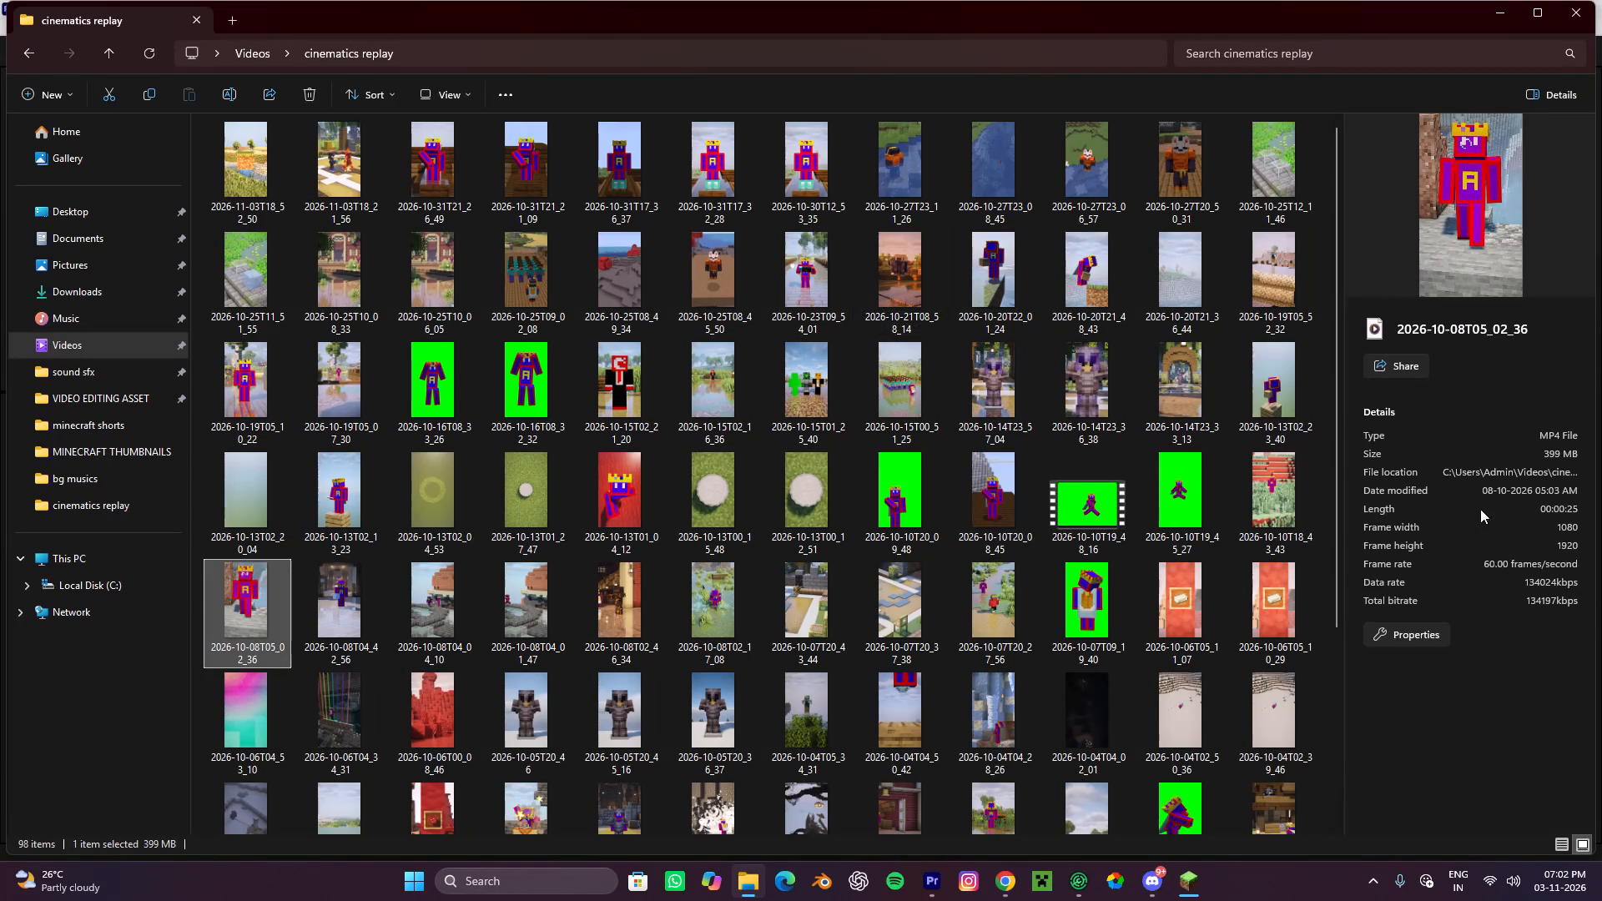
scroll(1195, 501, "up", 8)
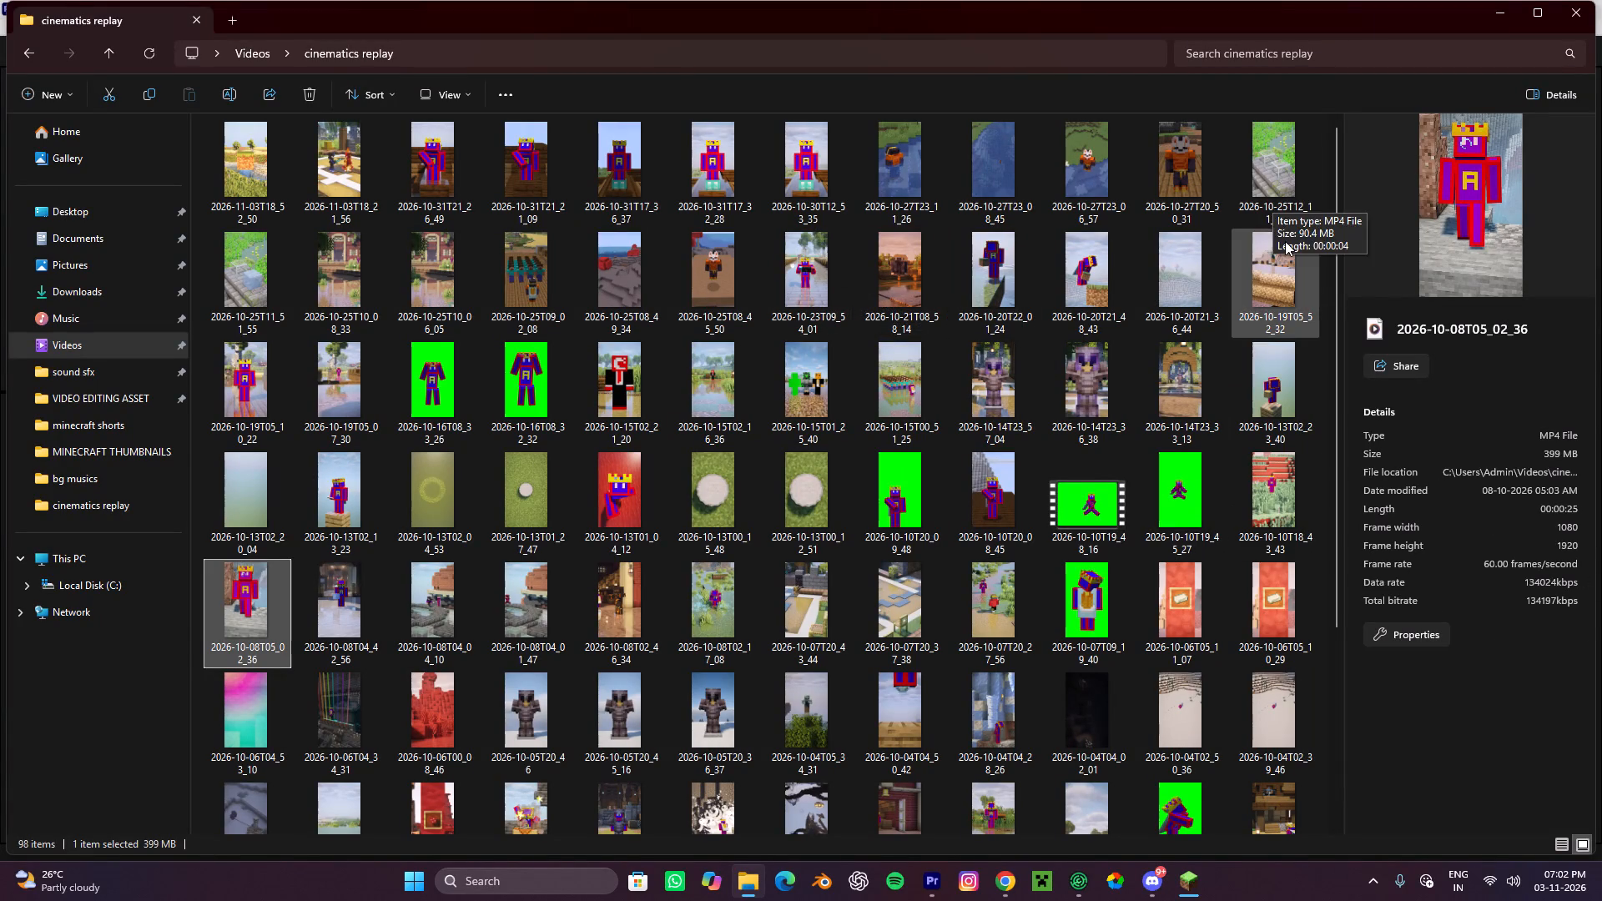
left_click(1285, 241)
left_click(1287, 138)
left_click(1211, 268)
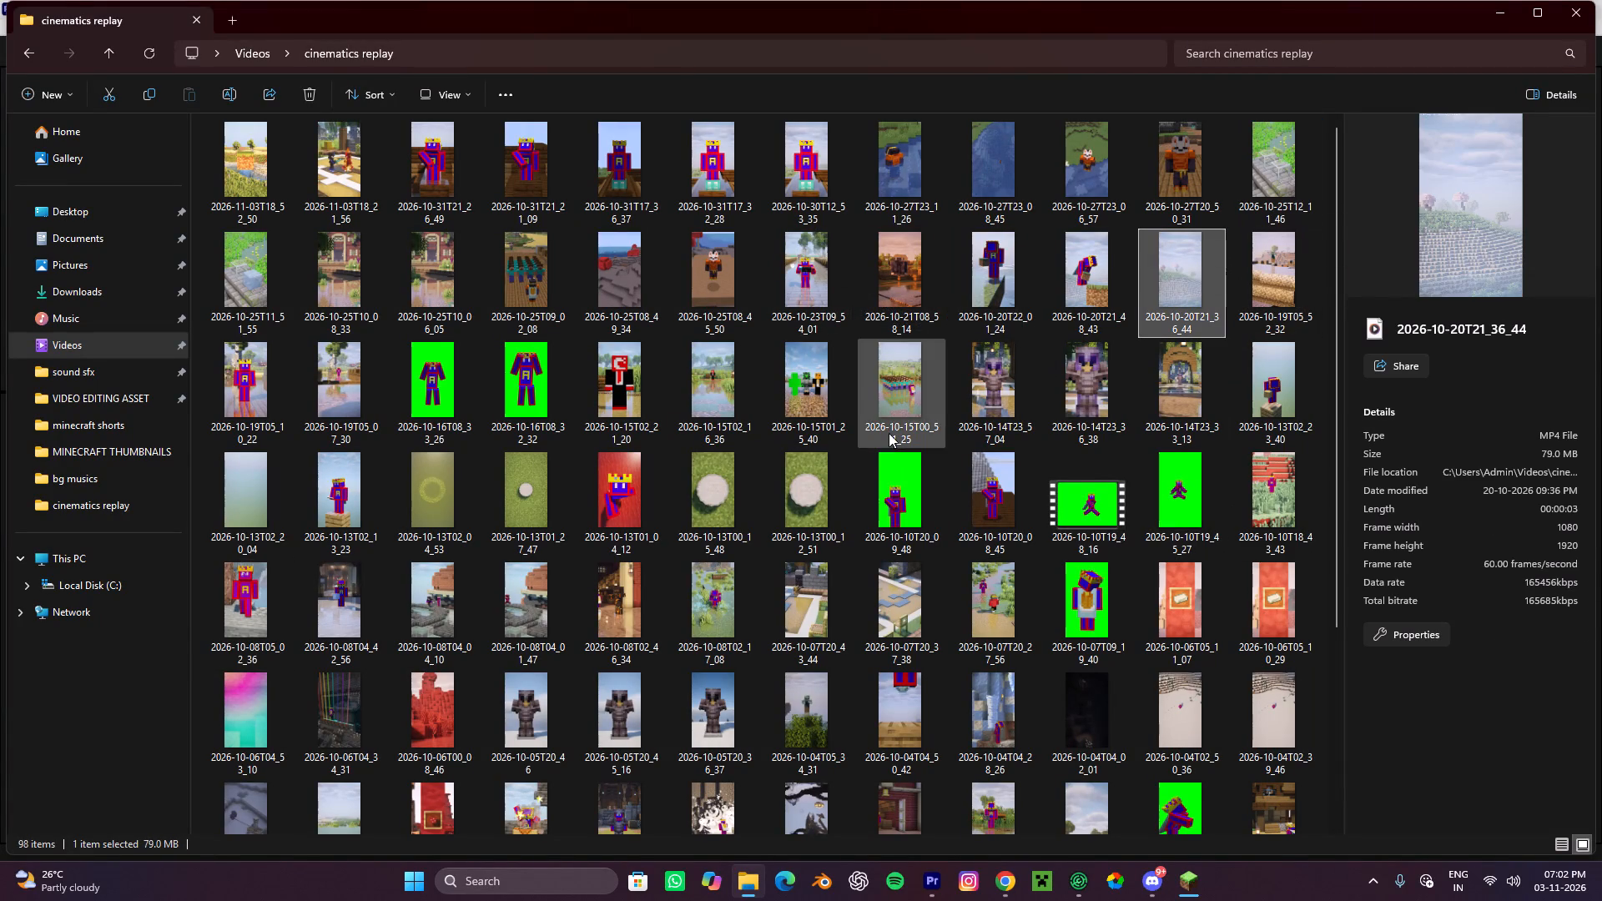
left_click(809, 289)
left_click_drag(823, 254, 946, 467)
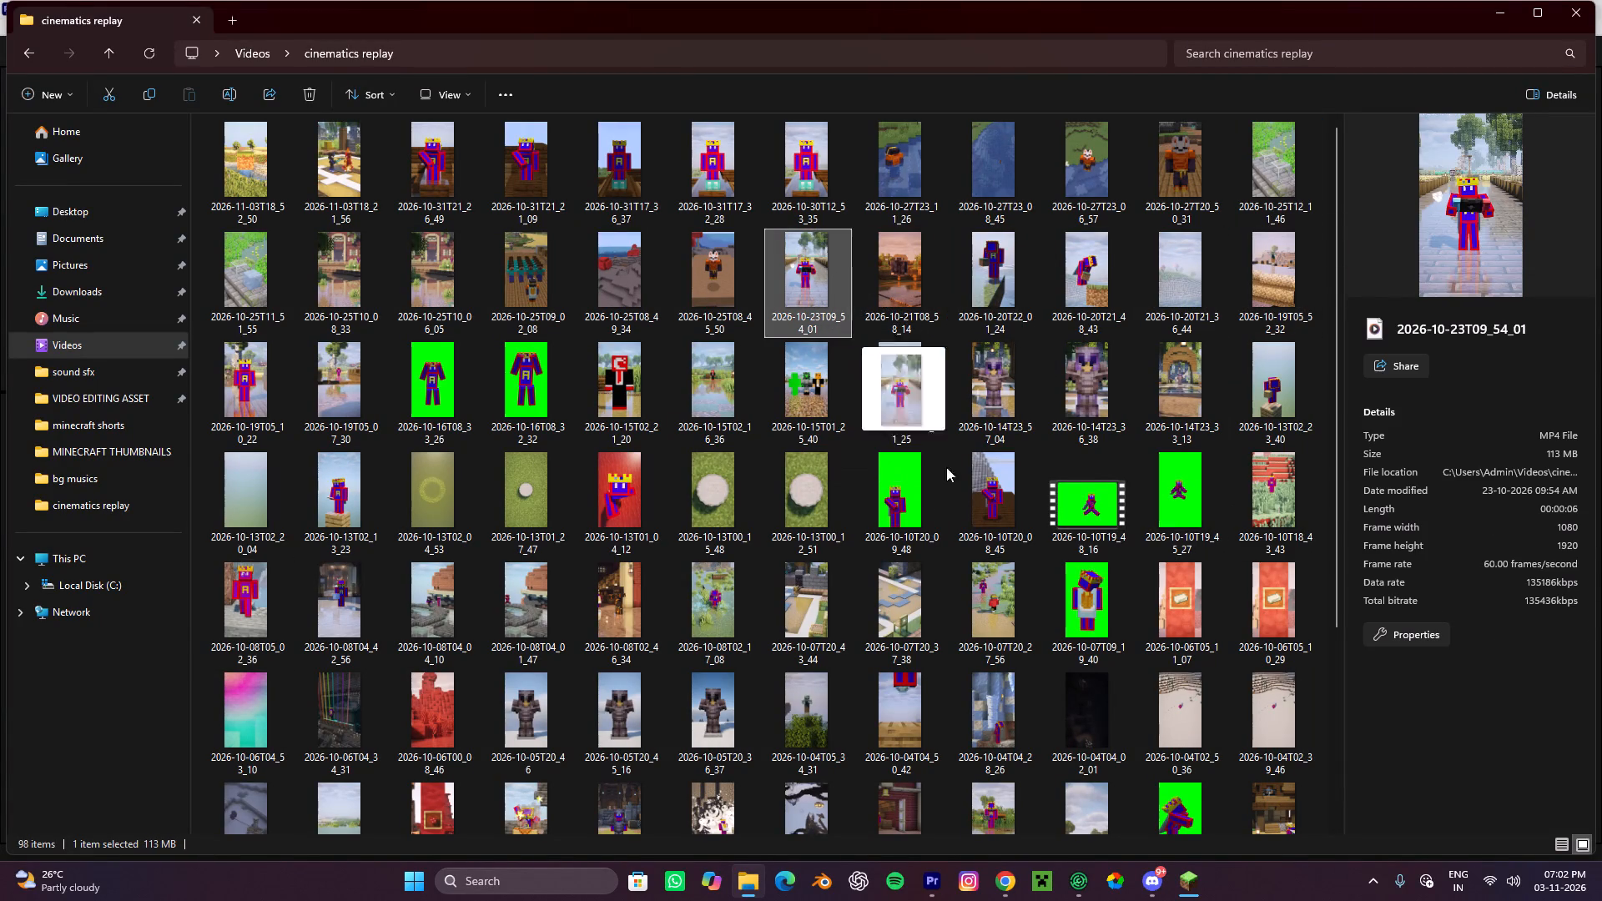
left_click_drag(946, 467, 405, 658)
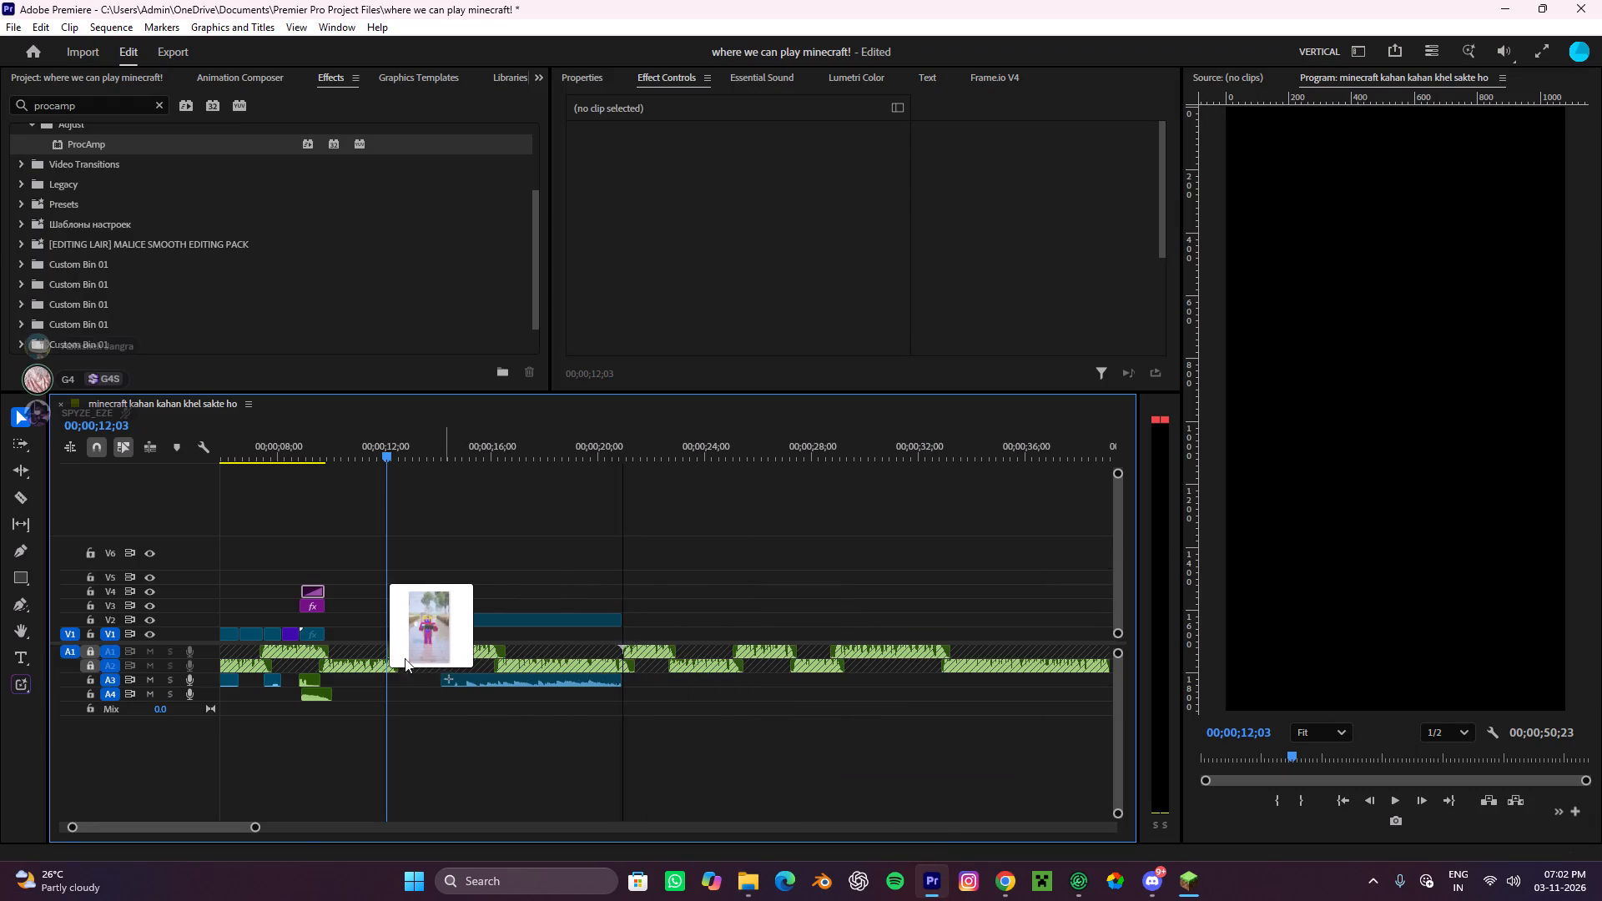
left_click_drag(405, 658, 369, 654)
left_click_drag(408, 630, 375, 631)
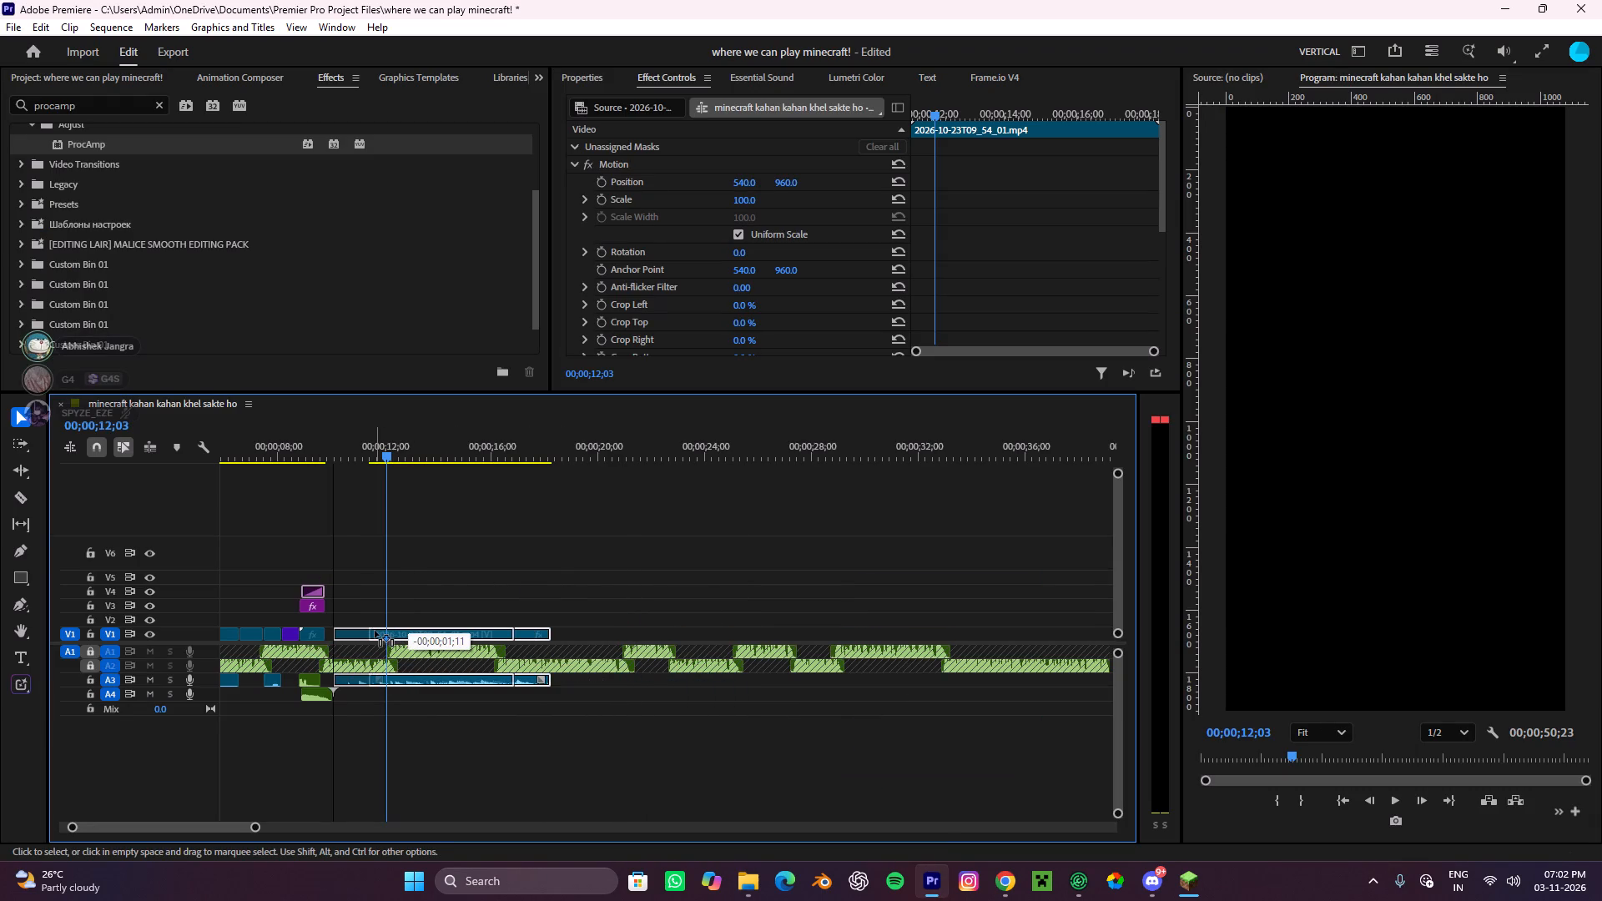
left_click_drag(375, 631, 365, 635)
Play back the end of the iPhone section into the newly placed character clip.
scroll(373, 635, "up", 10, "alt")
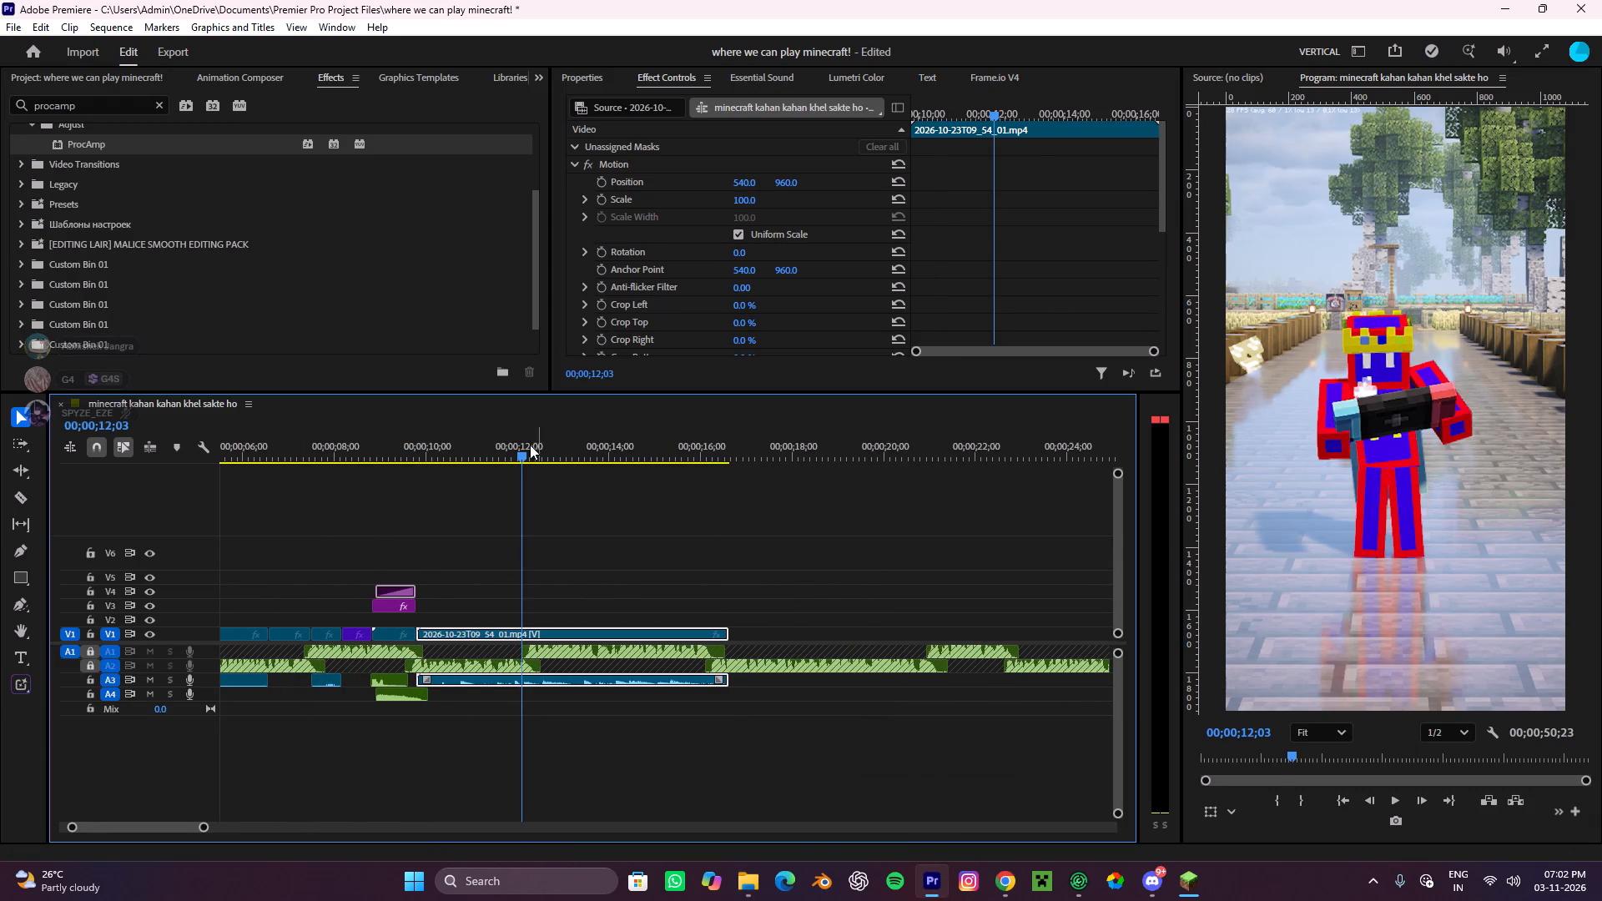
left_click_drag(528, 445, 412, 519)
left_click_drag(474, 540, 481, 547)
scroll(581, 557, "down", 4, "alt")
scroll(582, 557, "up", 3, "alt")
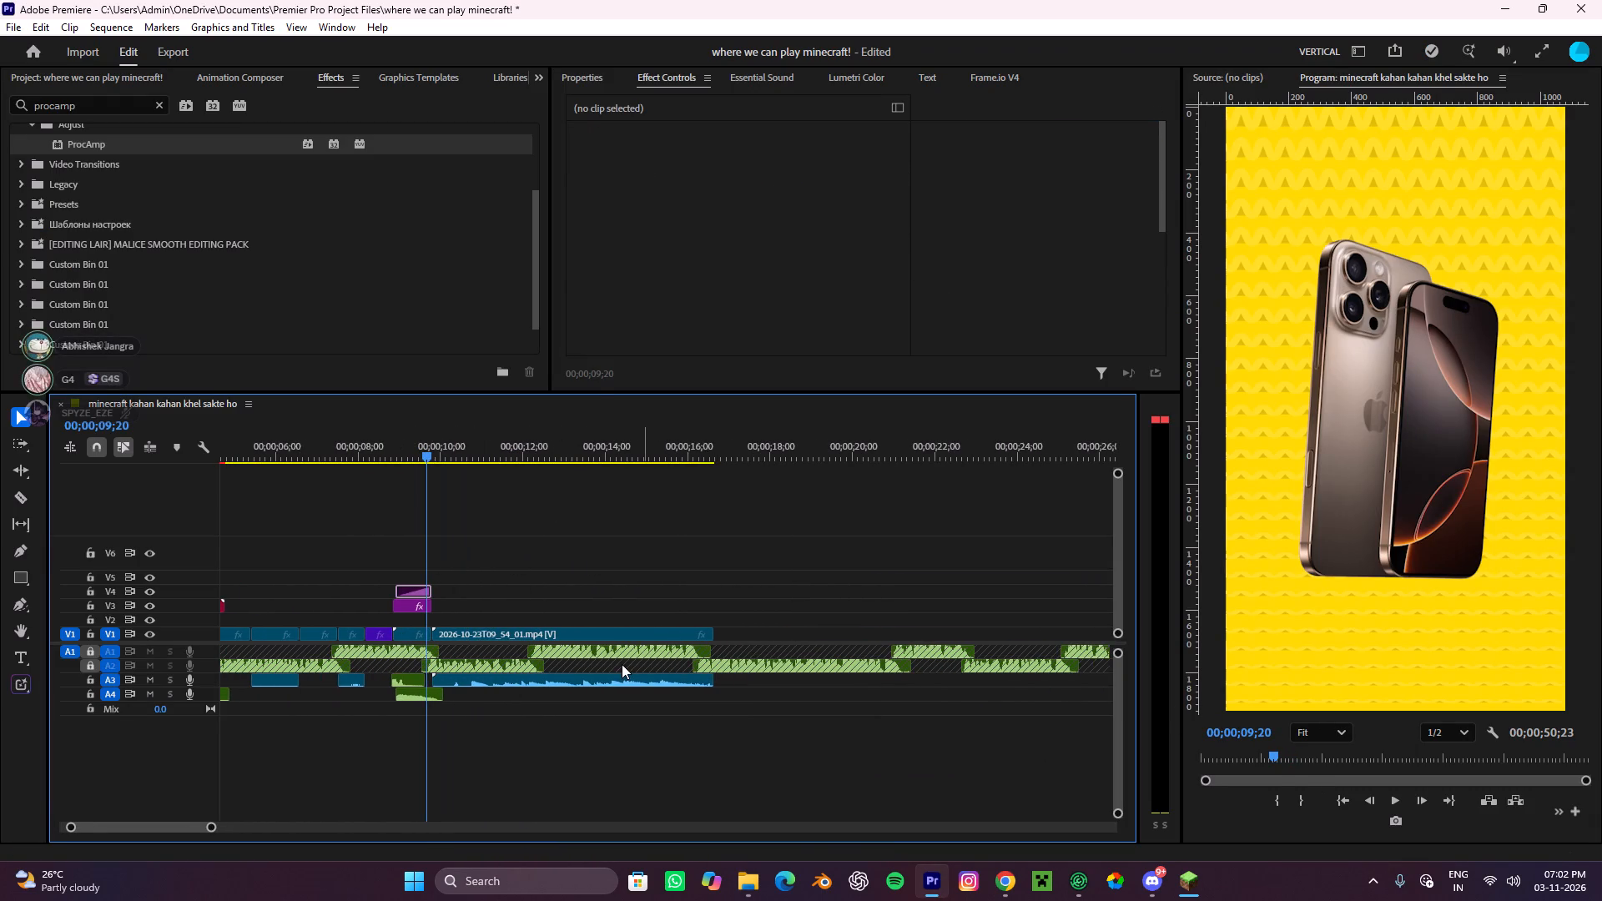
left_click(589, 568)
key("space")
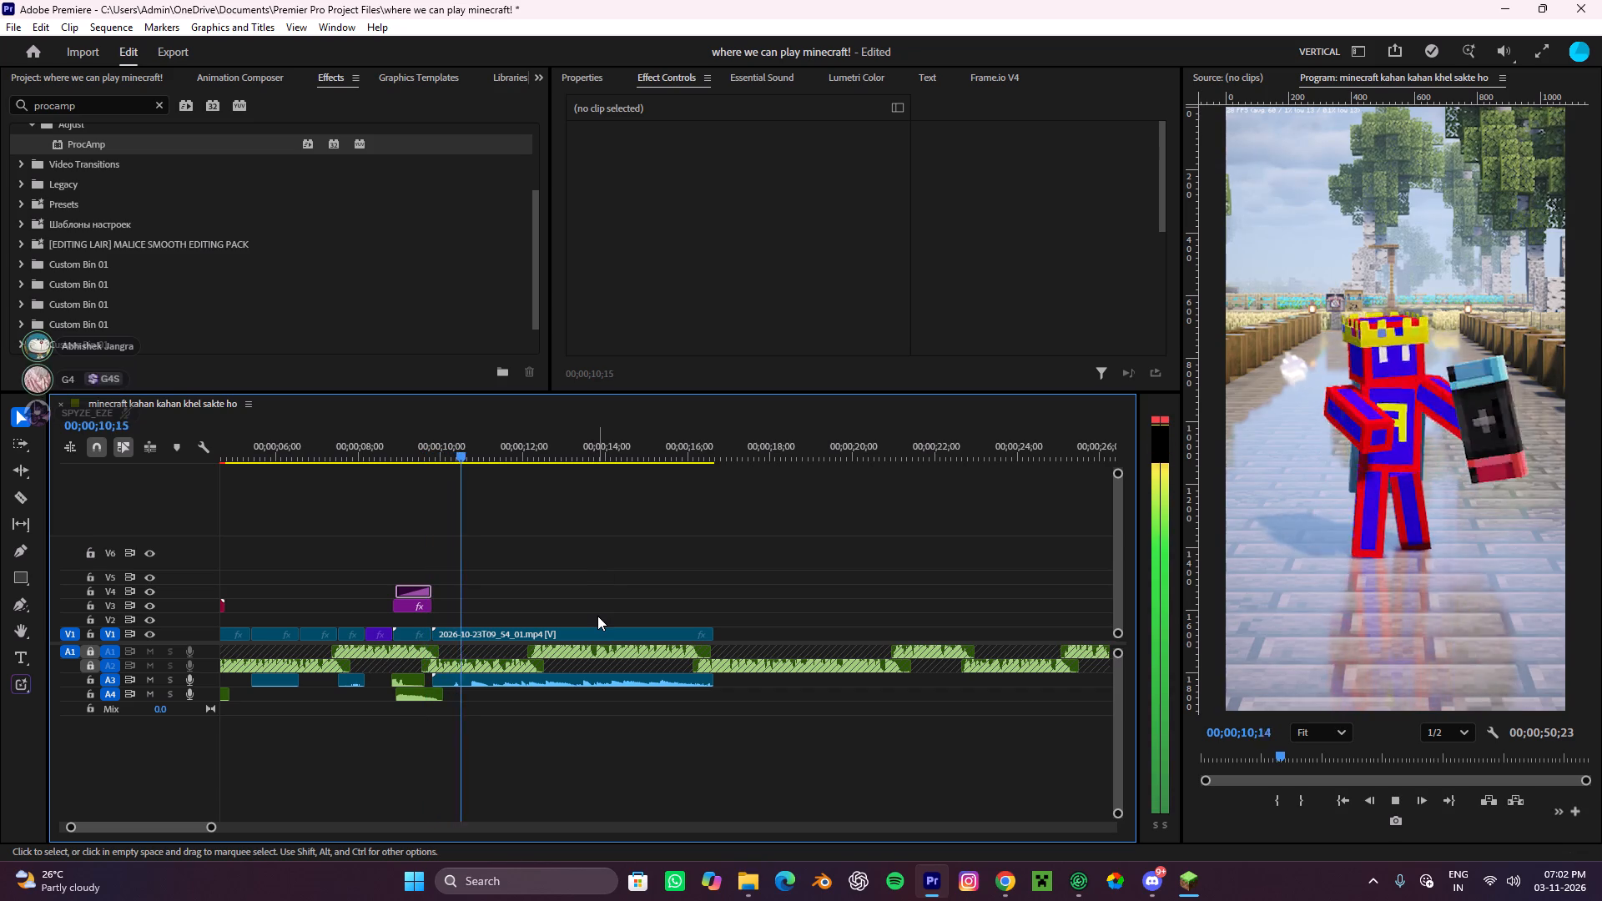
key("space")
Split the 2026-10-23T09_54_01.mp4 clip at 00;00;12;04 and cut out the part after the split.
key("c")
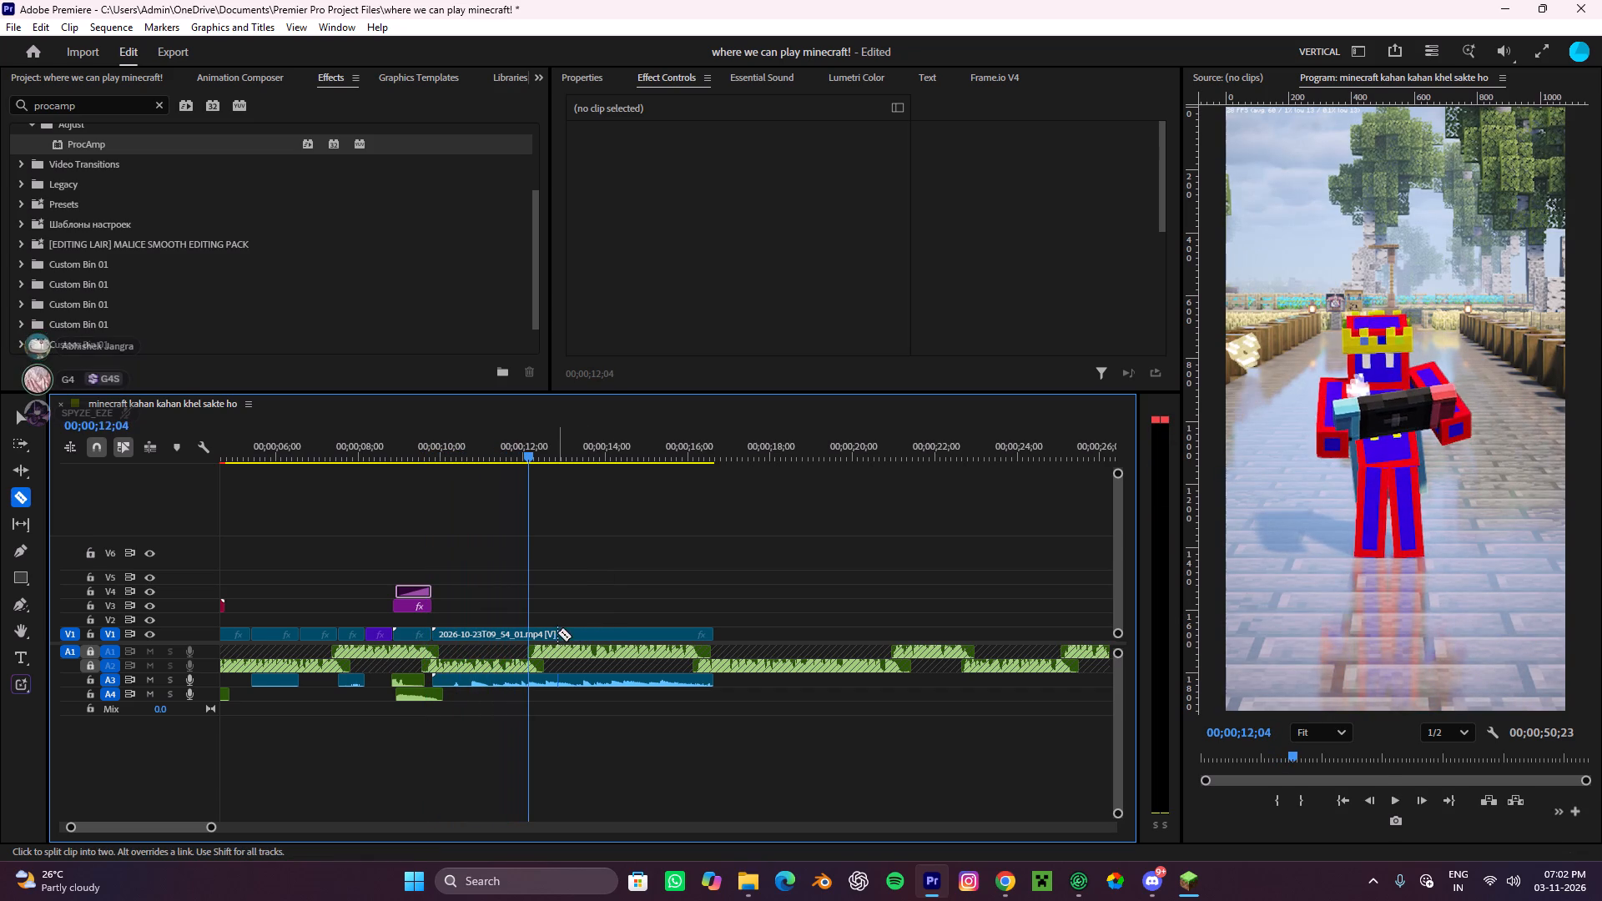
left_click(533, 634)
key("v")
left_click(572, 635)
key("ctrl+x")
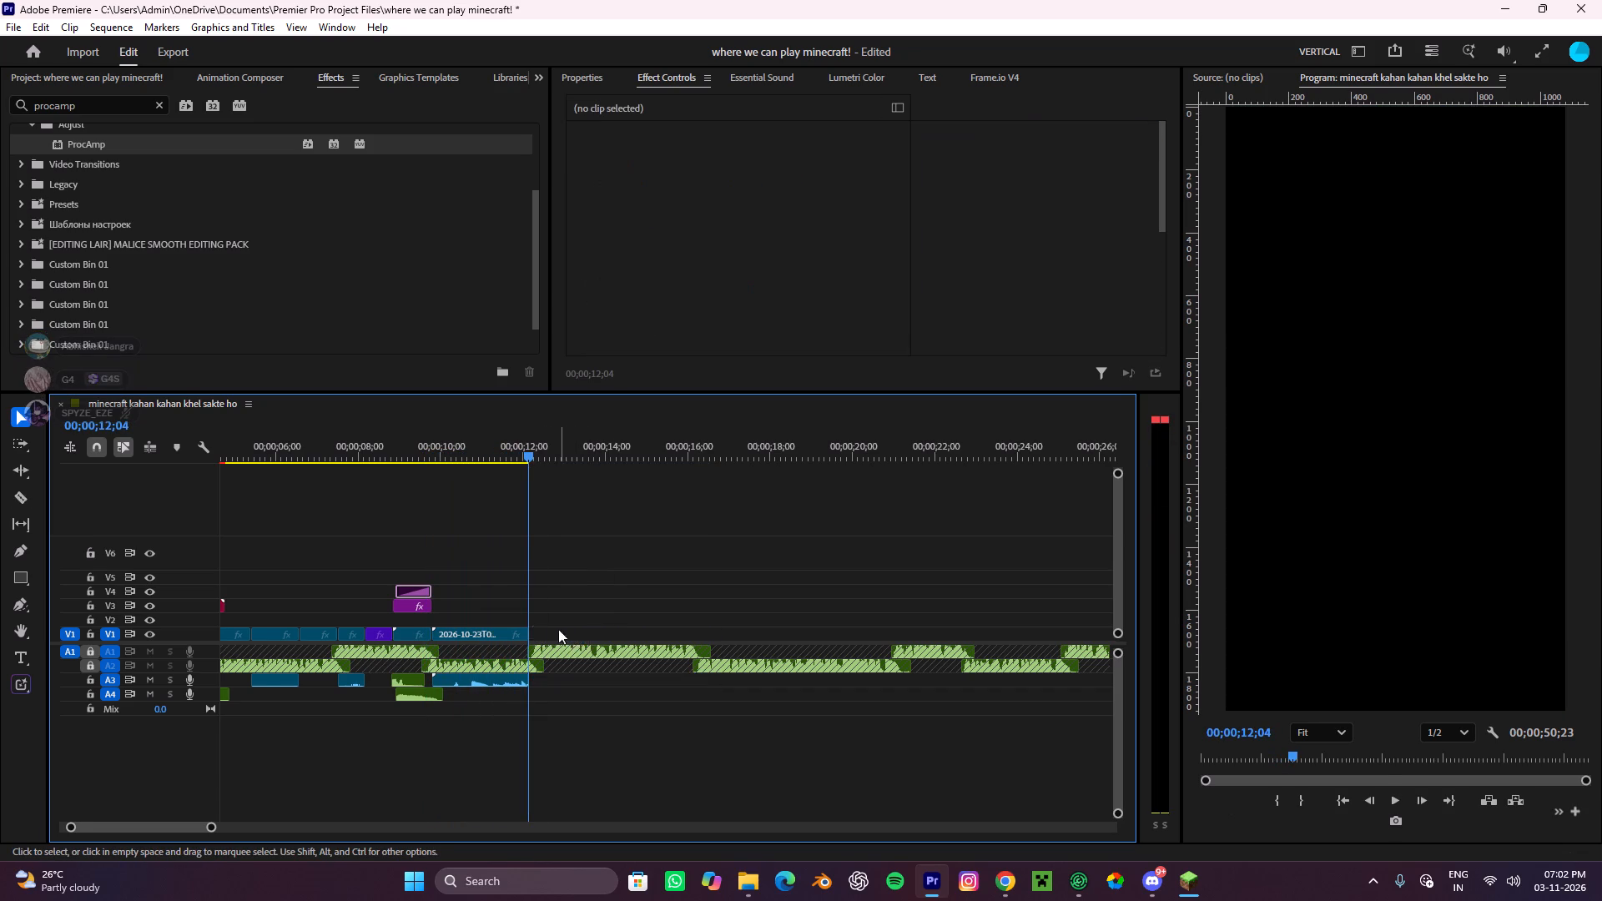
Extend the end of the 2026-10-23T09_54_01.mp4 clip on V1 by about 3 frames.
scroll(511, 642, "up", 7, "alt")
left_click_drag(552, 631, 560, 632)
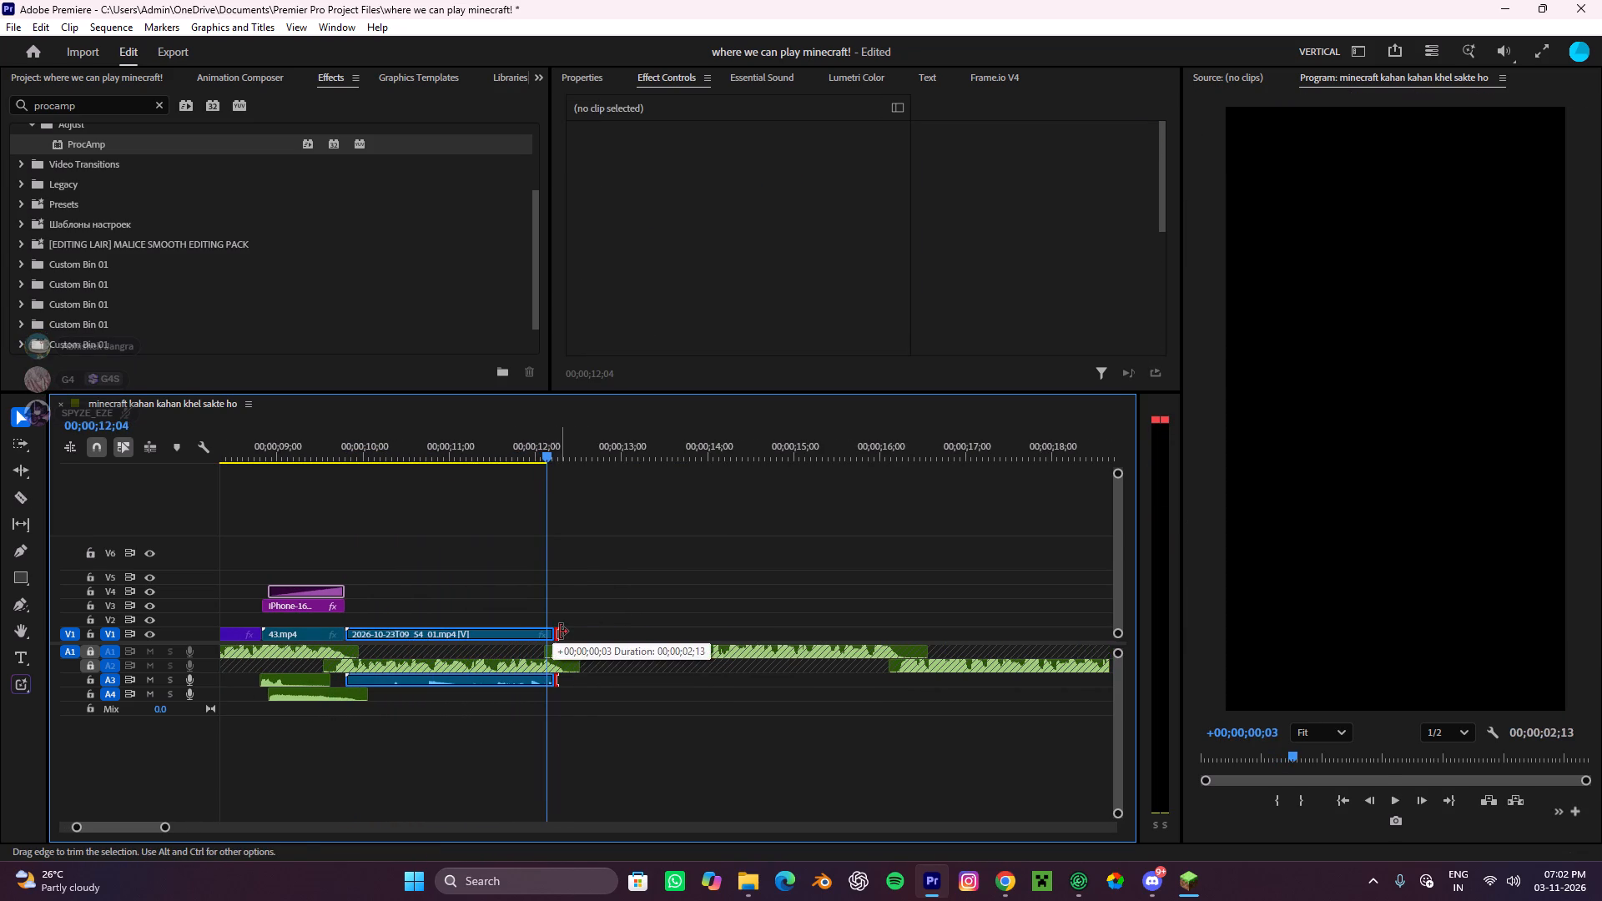
left_click_drag(560, 632, 562, 635)
scroll(564, 625, "down", 8, "alt")
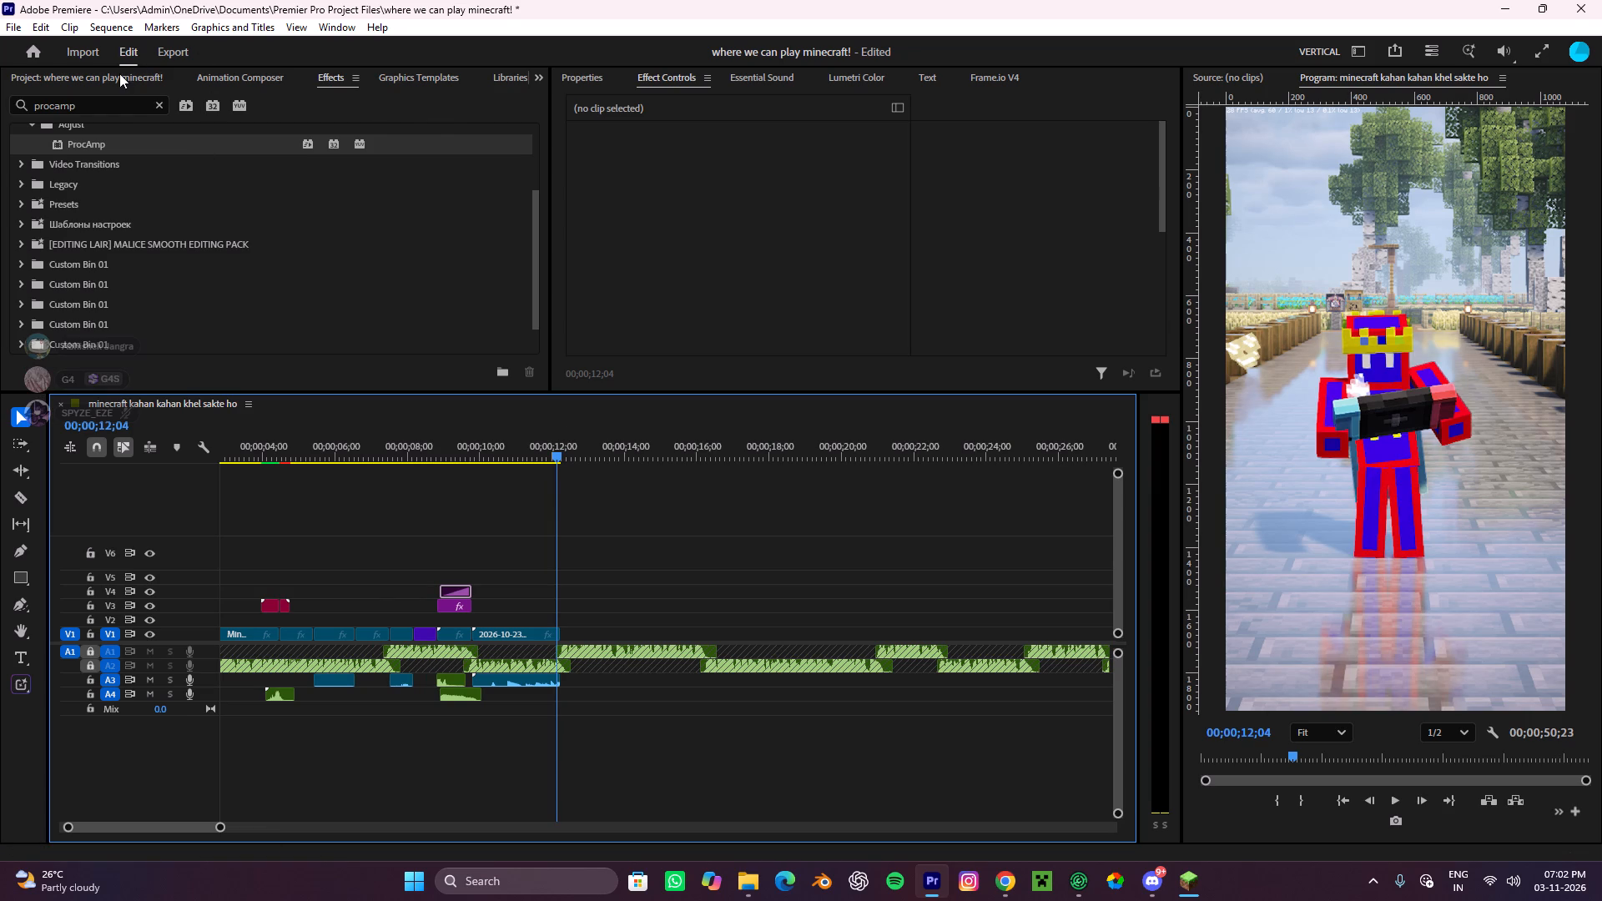
Clear the procamp search in Effects and the anime shine search in Animation Composer.
left_click(119, 73)
left_click(330, 75)
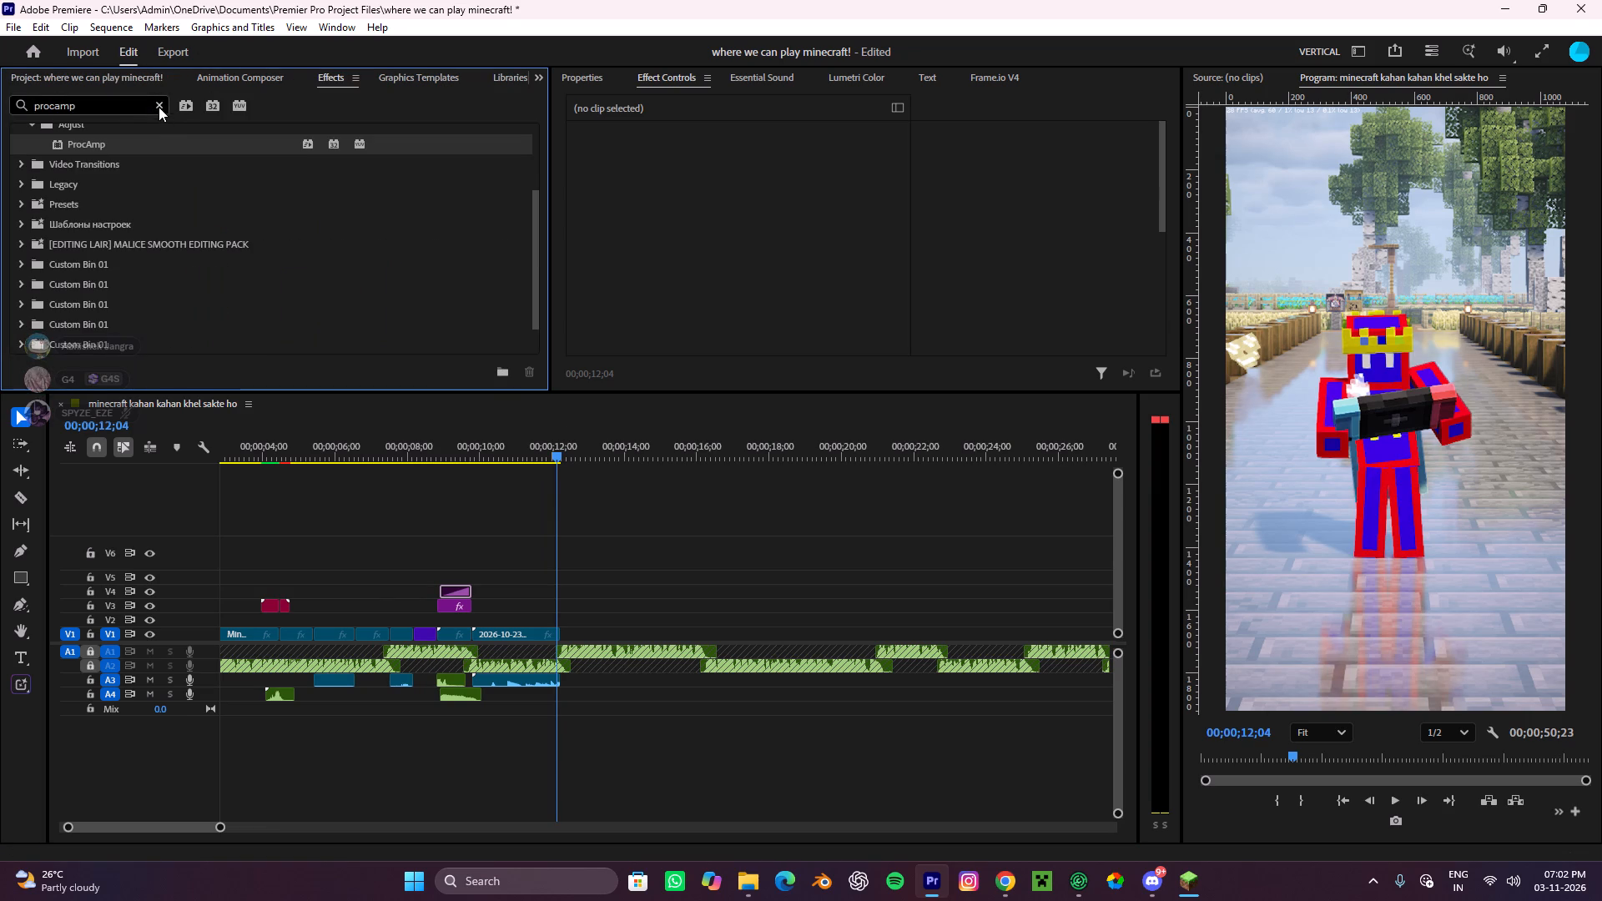
left_click(159, 107)
left_click(221, 82)
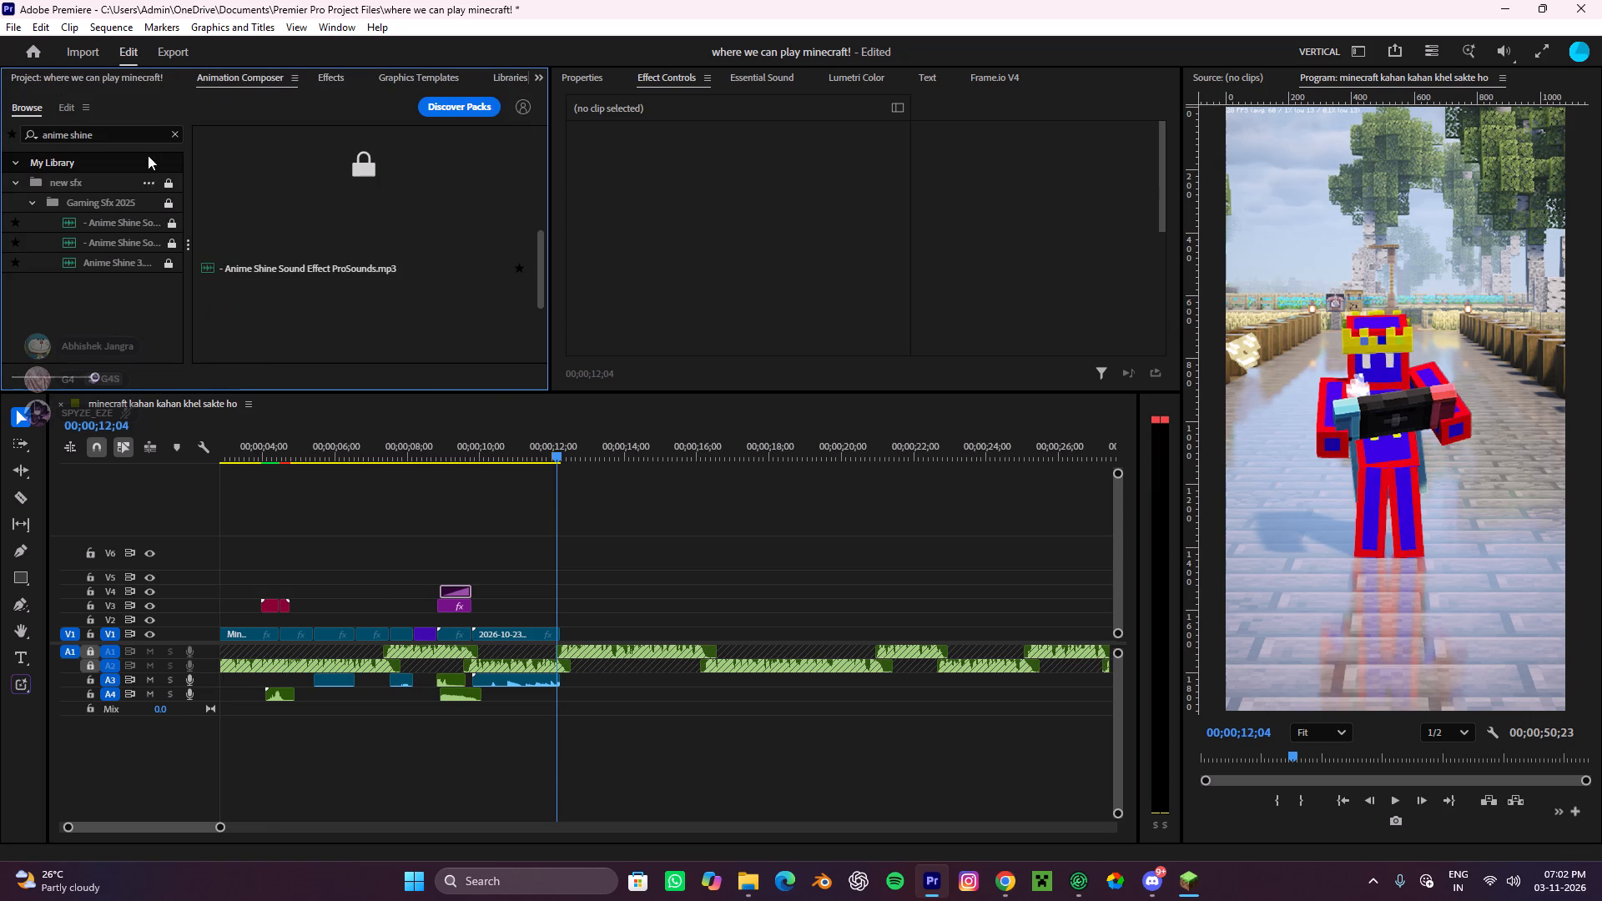
left_click(175, 133)
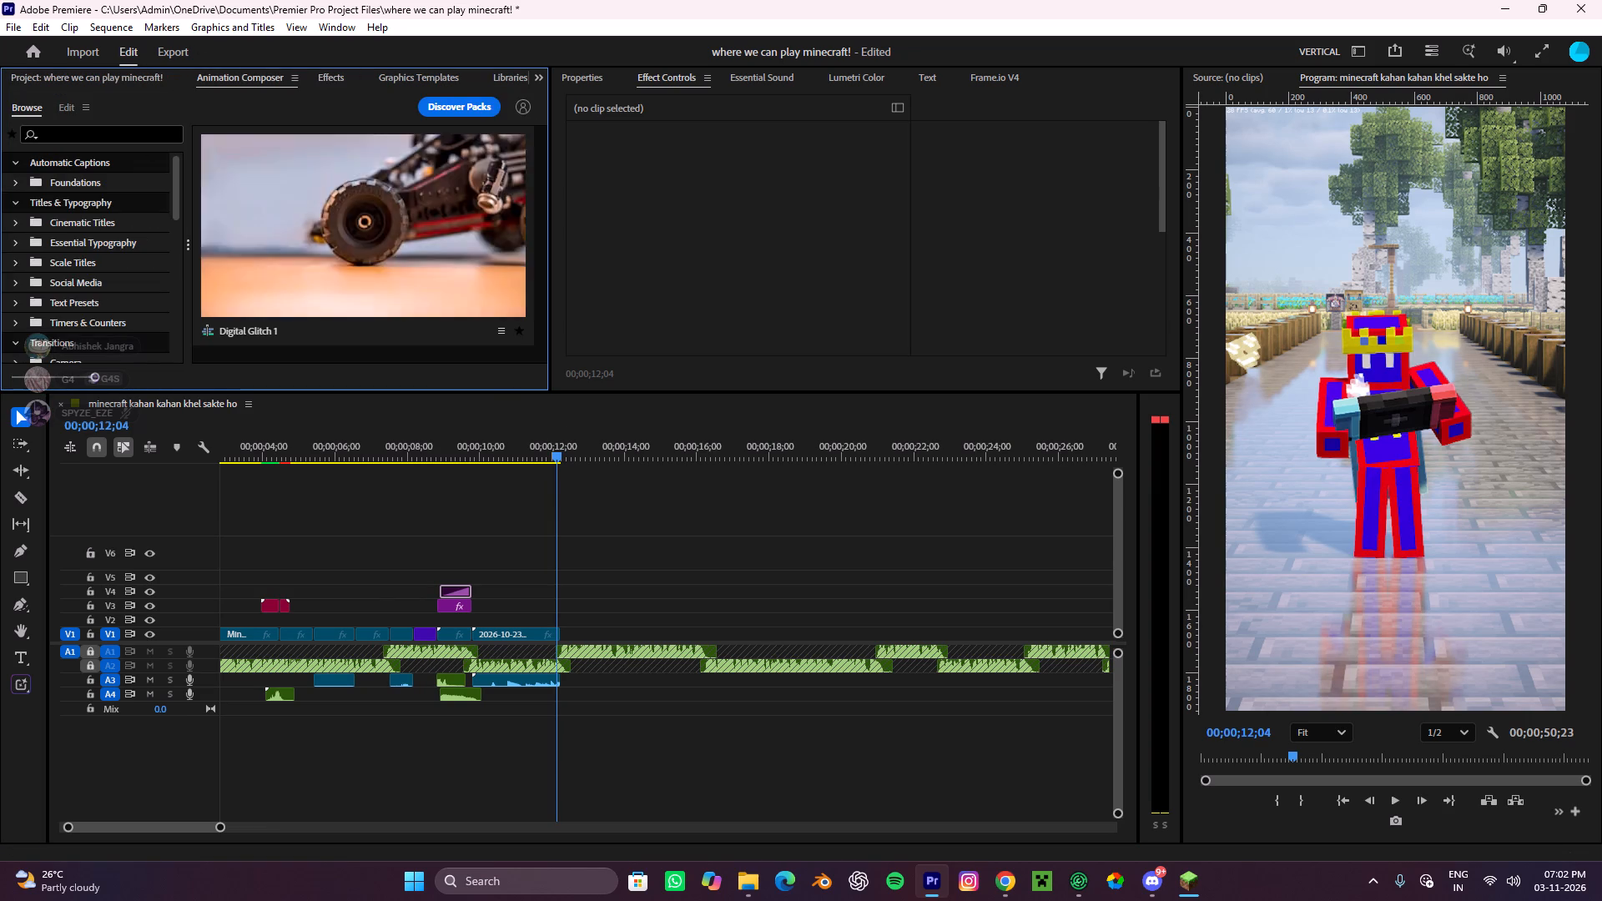
Look through the Animation Composer categories and its Text Presets for a suitable text animation.
left_click_drag(84, 265, 84, 257)
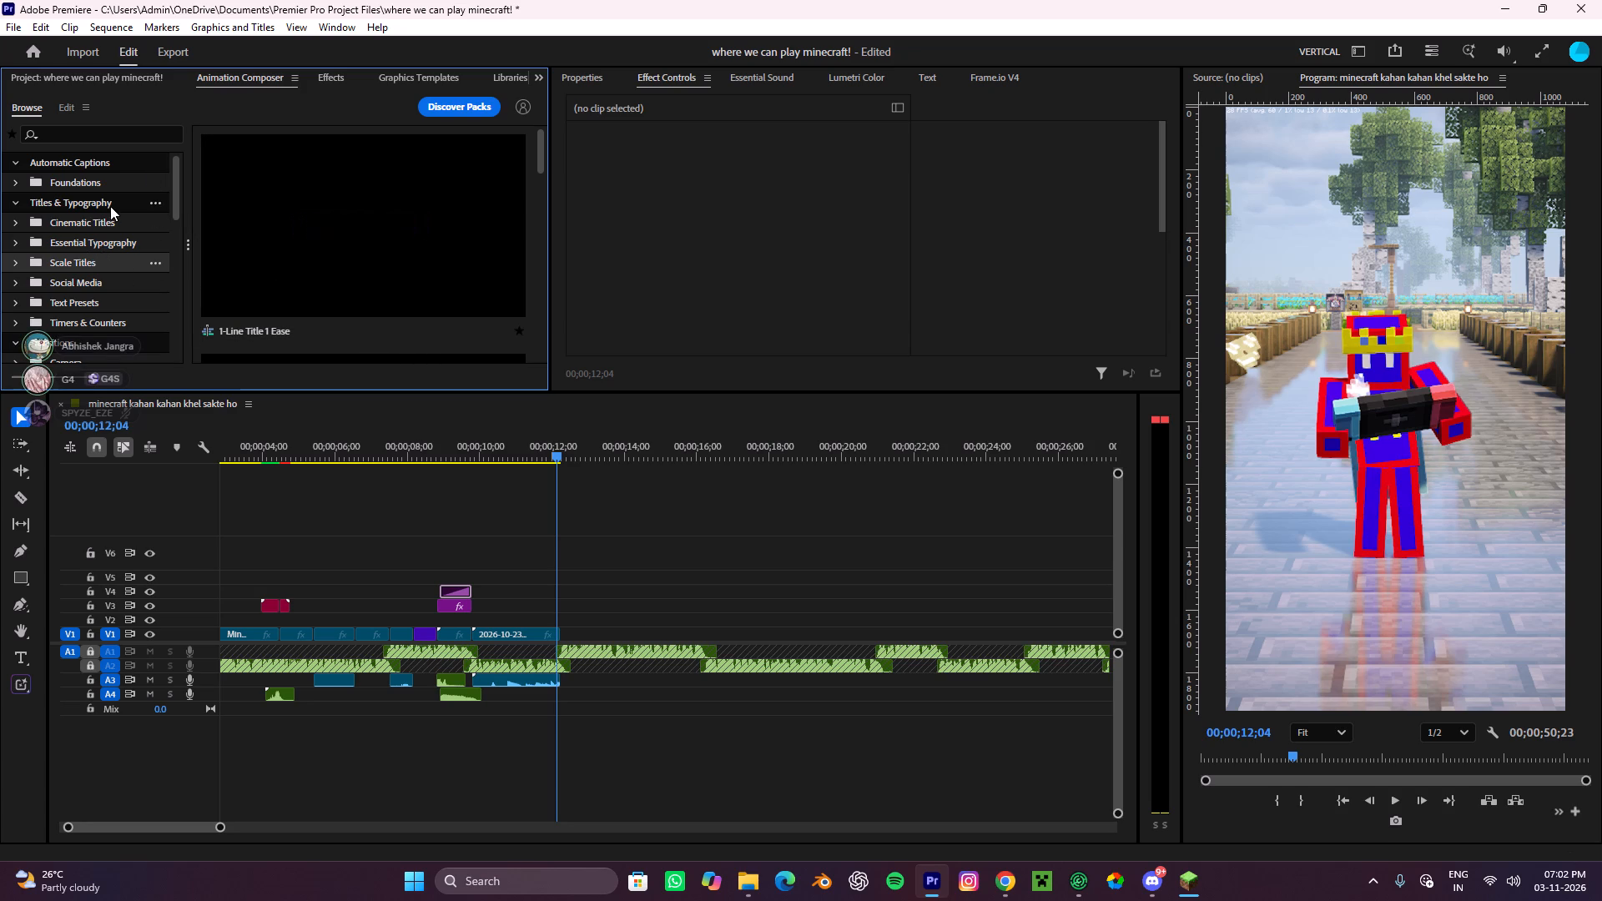
scroll(111, 206, "down", 4)
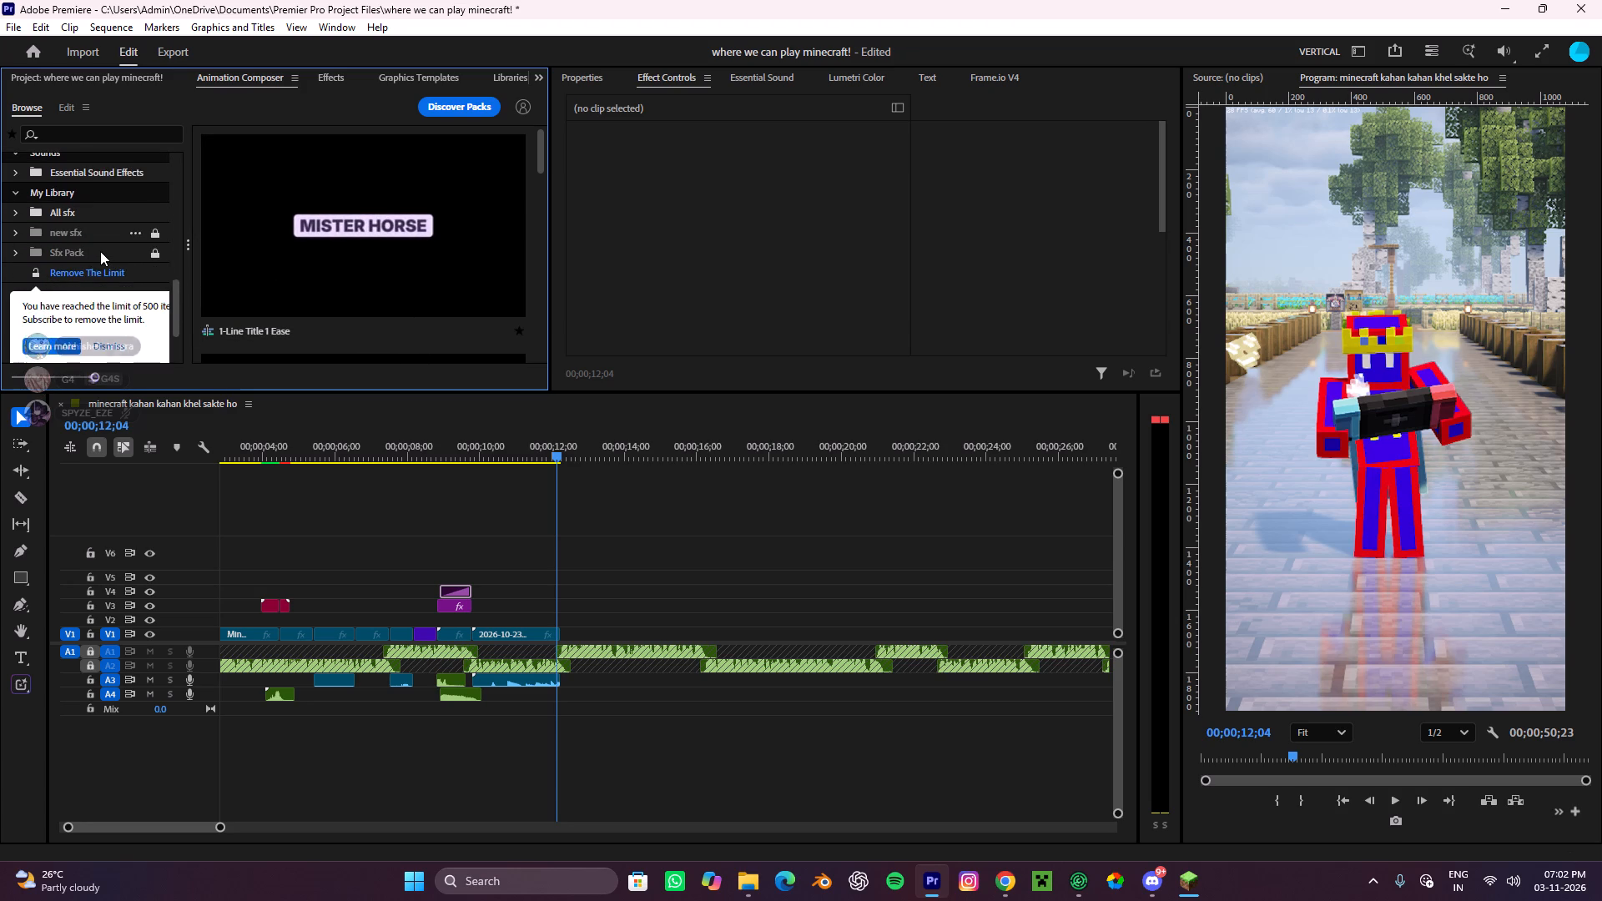
scroll(97, 269, "up", 2)
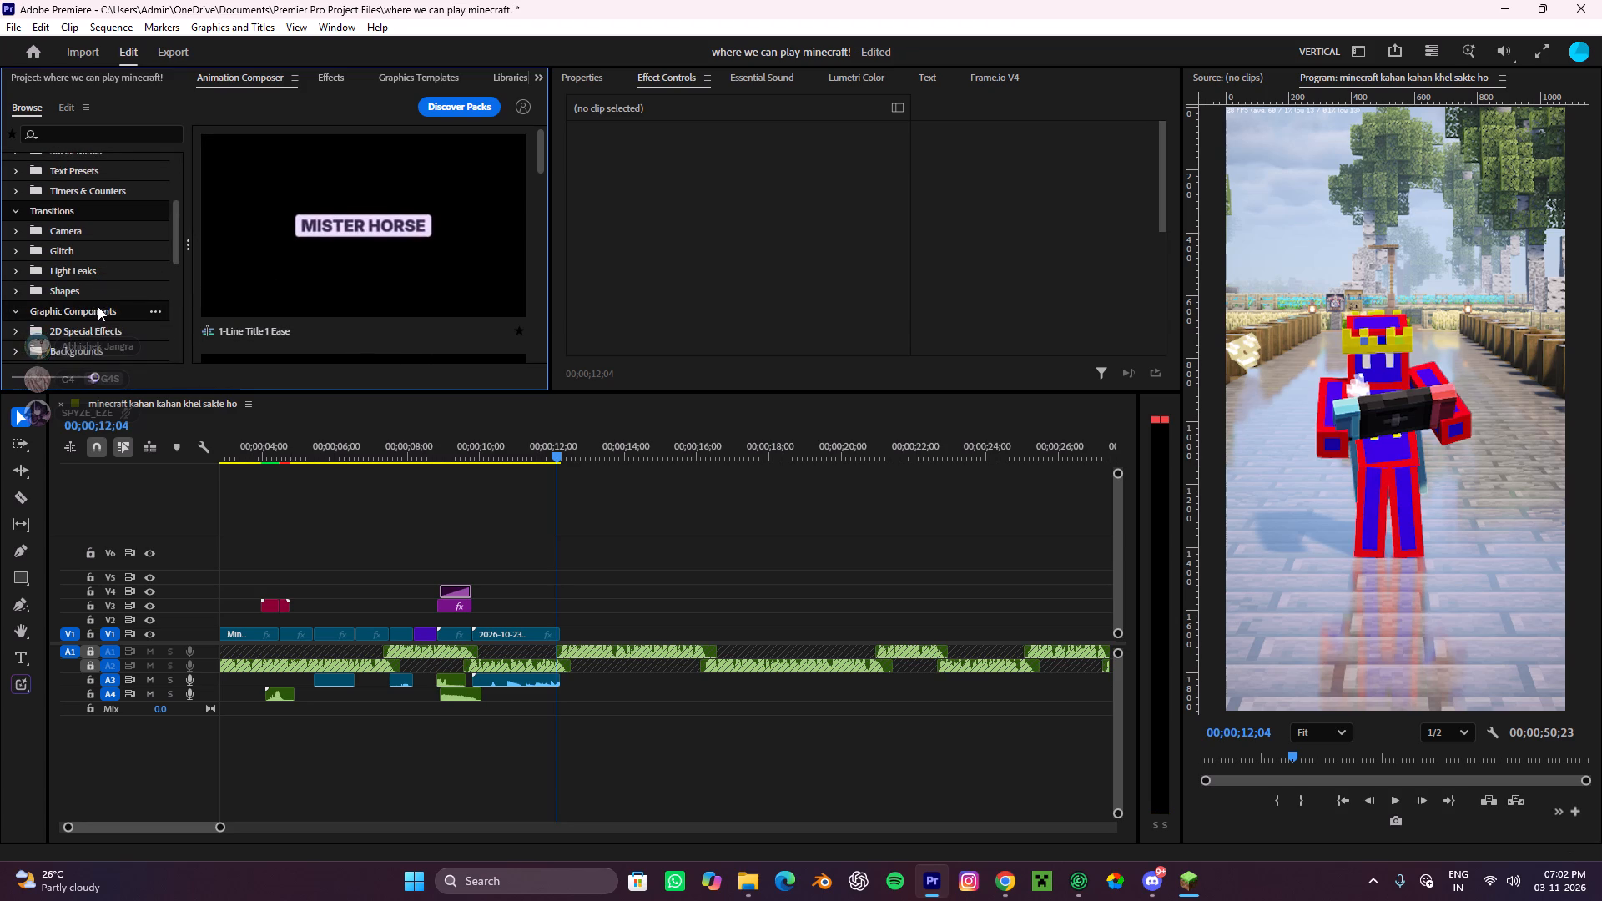
scroll(100, 302, "down", 2)
scroll(103, 295, "up", 4)
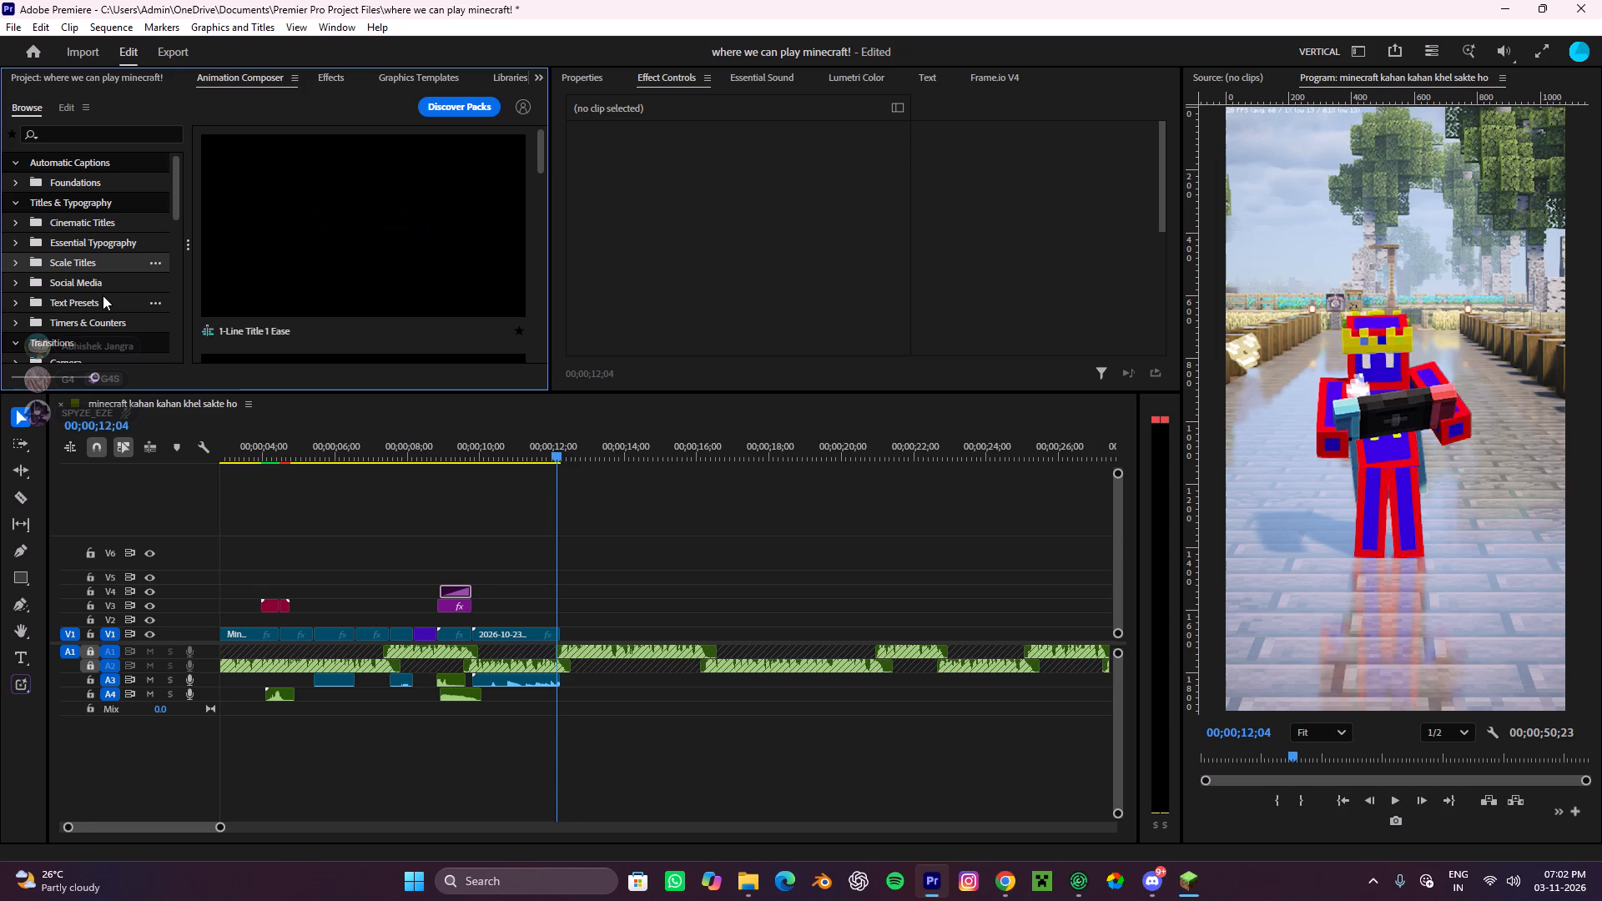
left_click(95, 298)
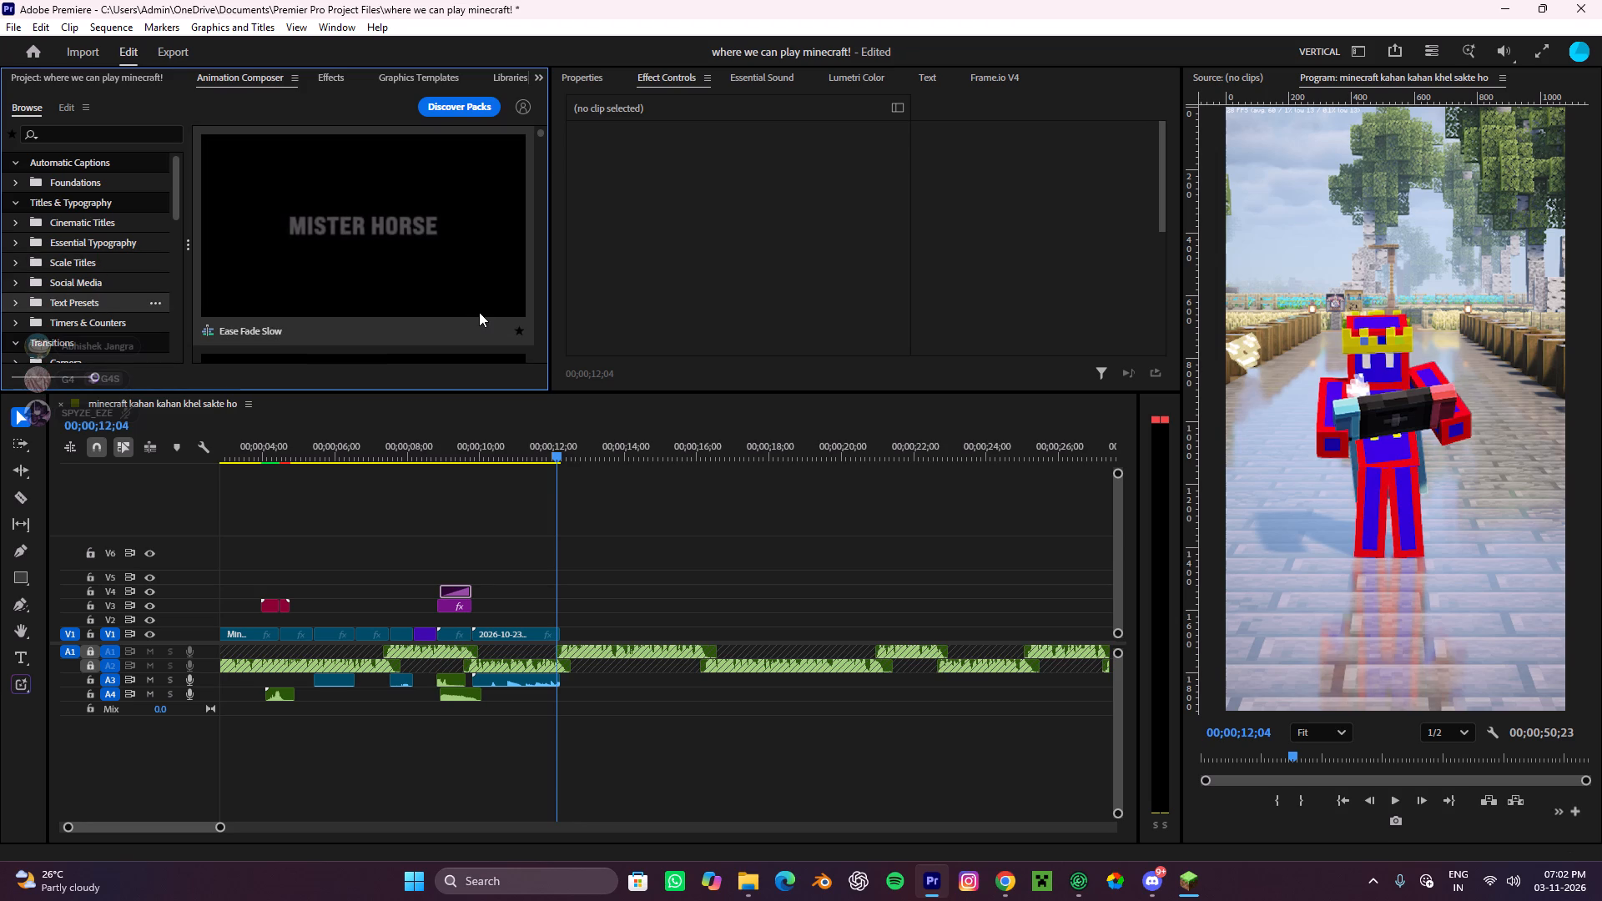
scroll(468, 311, "down", 3)
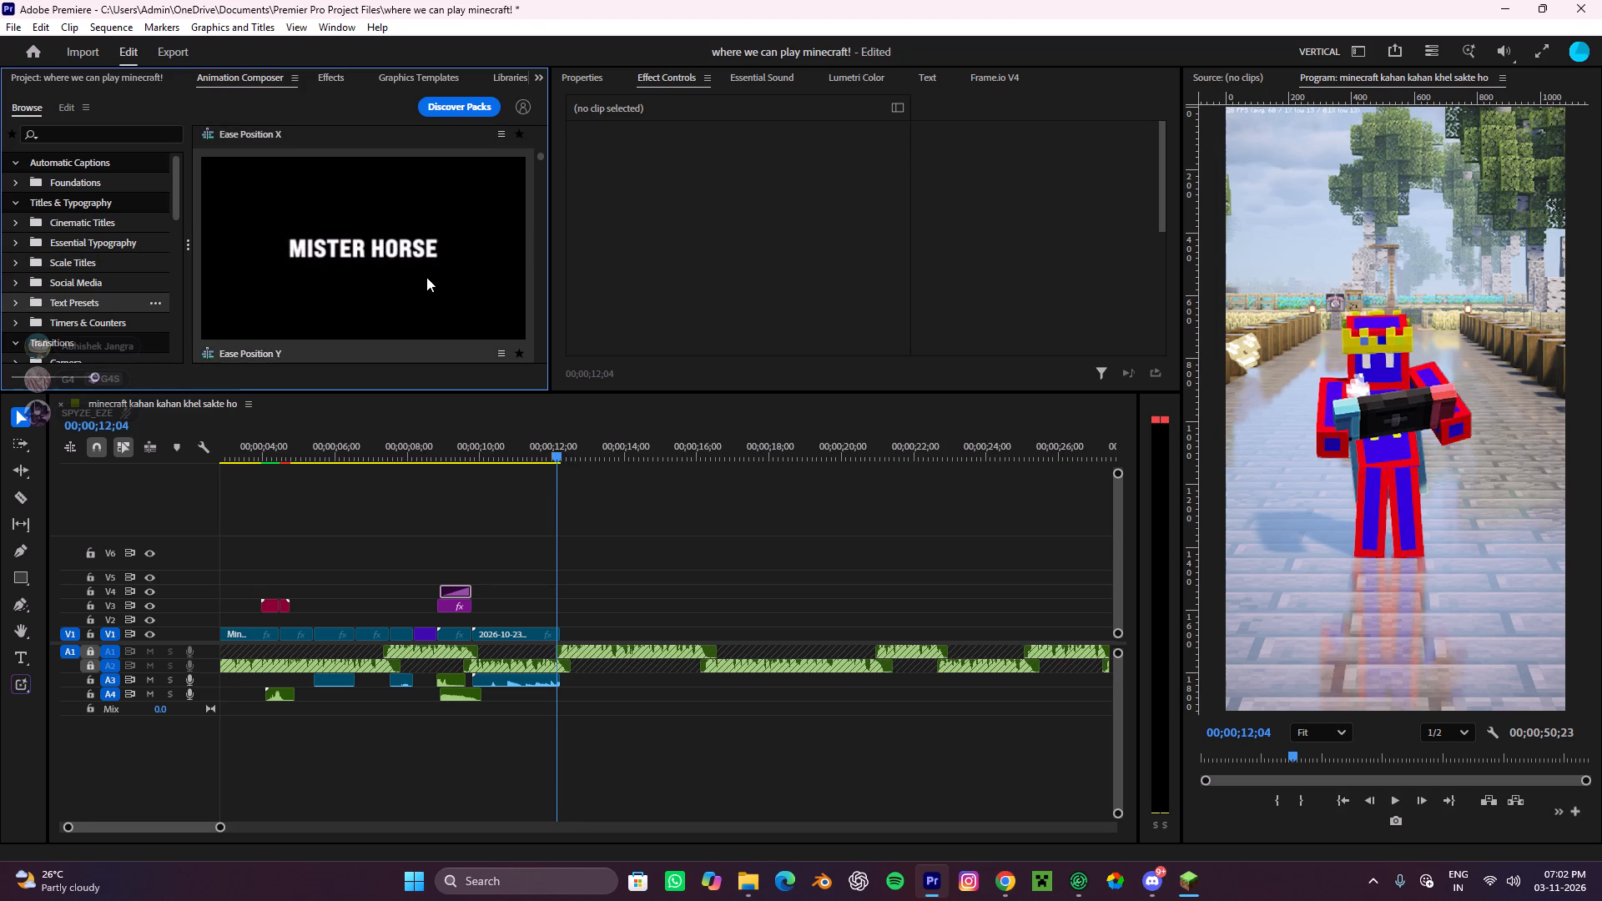
scroll(426, 277, "down", 5)
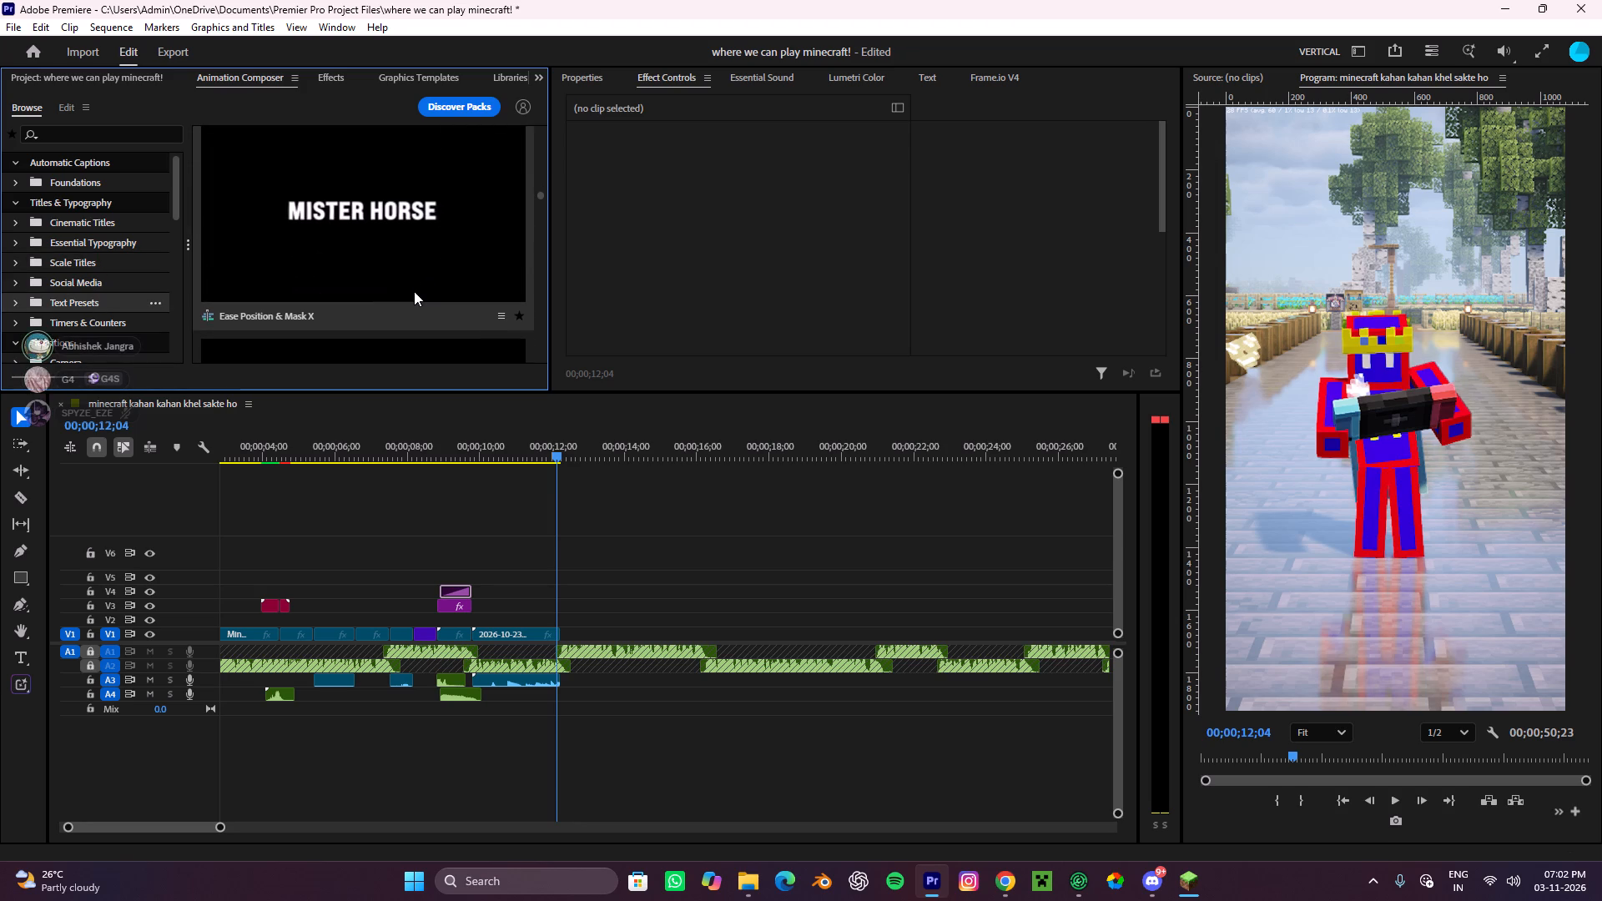
scroll(414, 291, "down", 3)
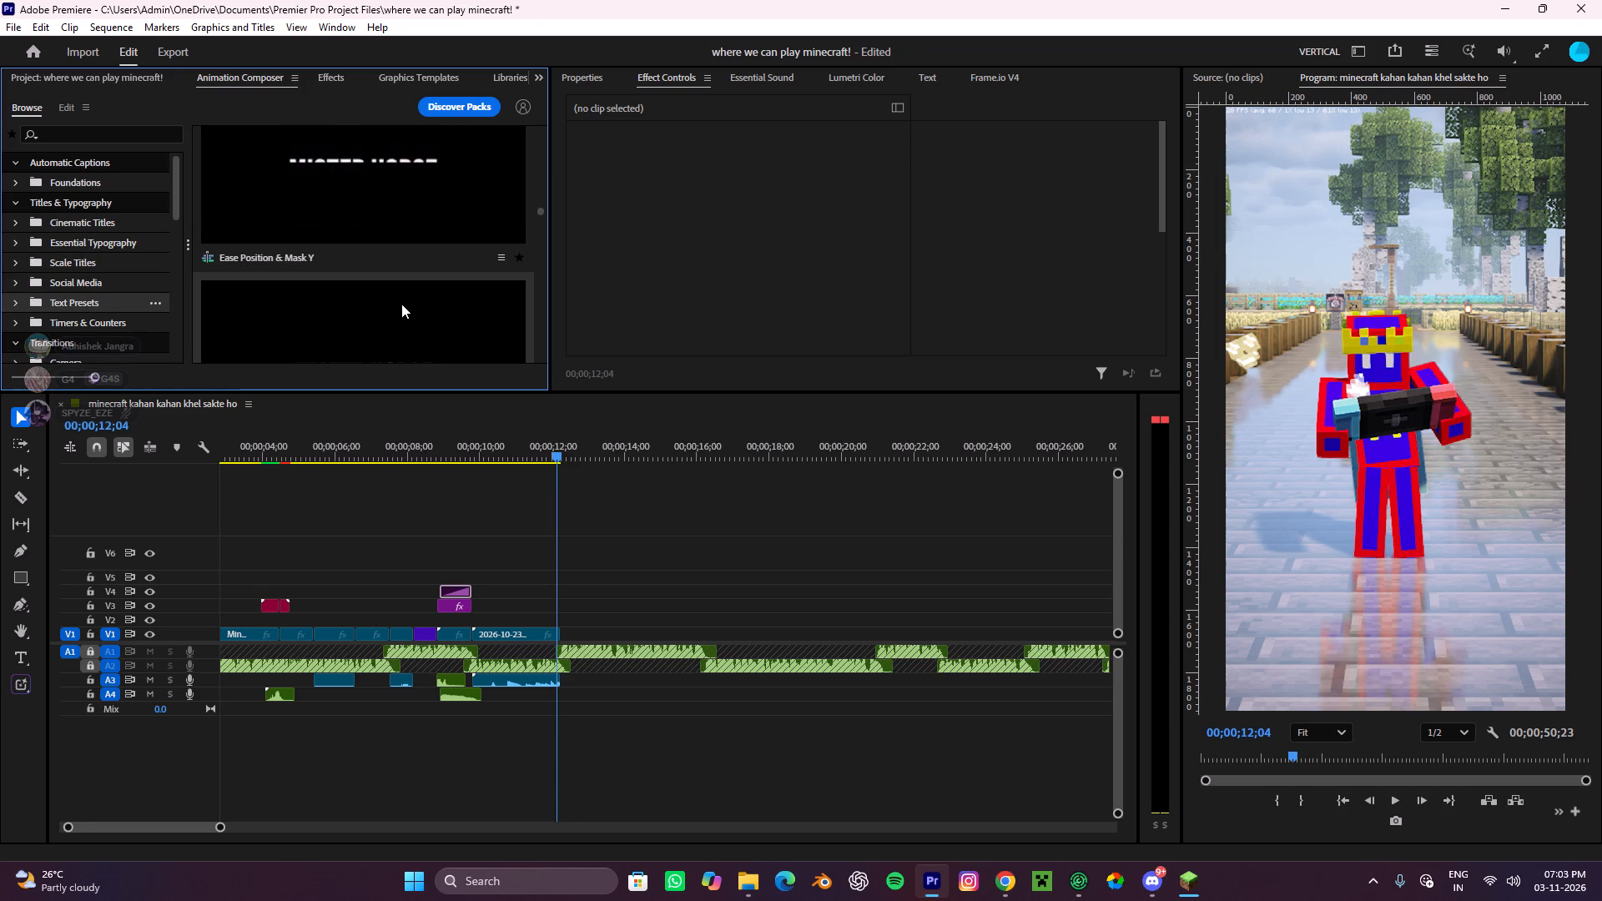
scroll(401, 304, "down", 5)
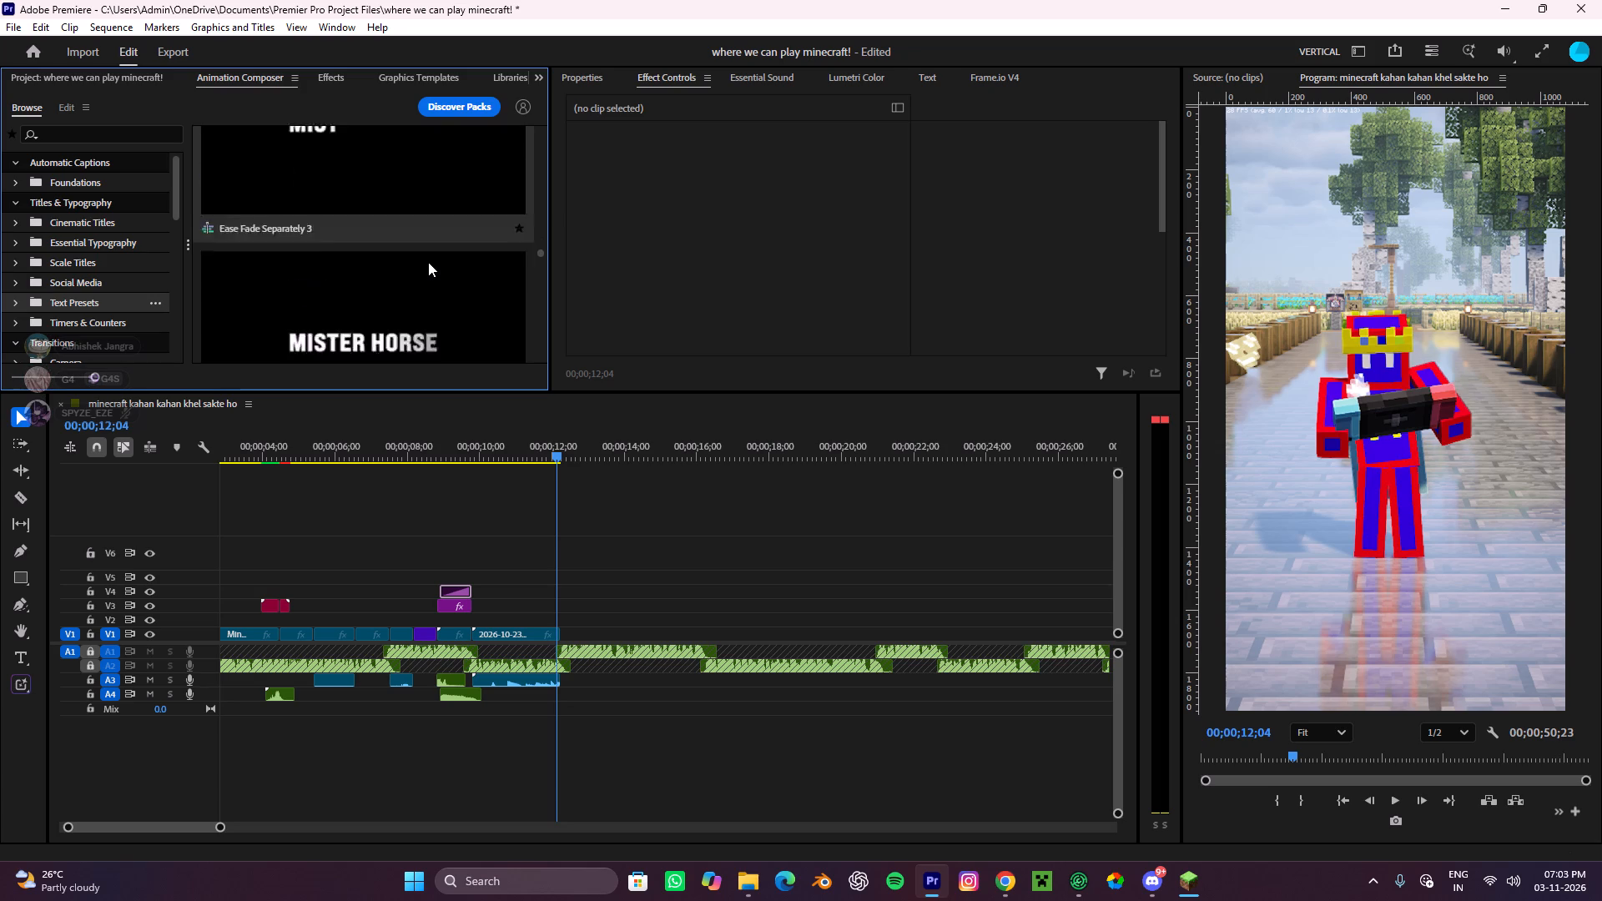
scroll(428, 262, "down", 7)
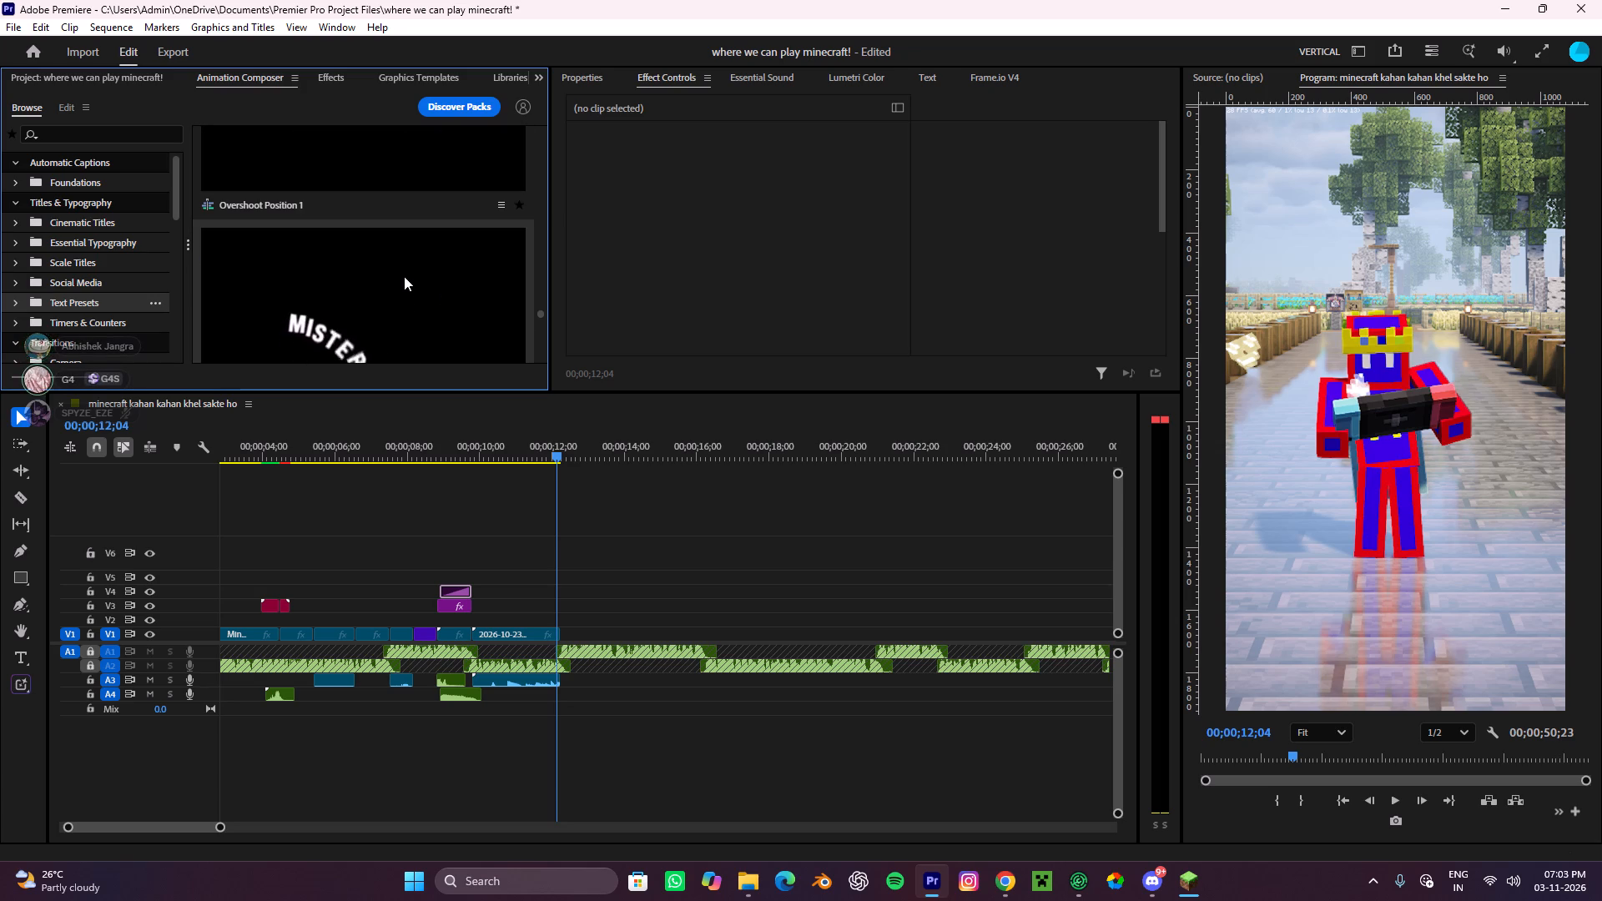
scroll(404, 276, "up", 1)
scroll(404, 276, "down", 2)
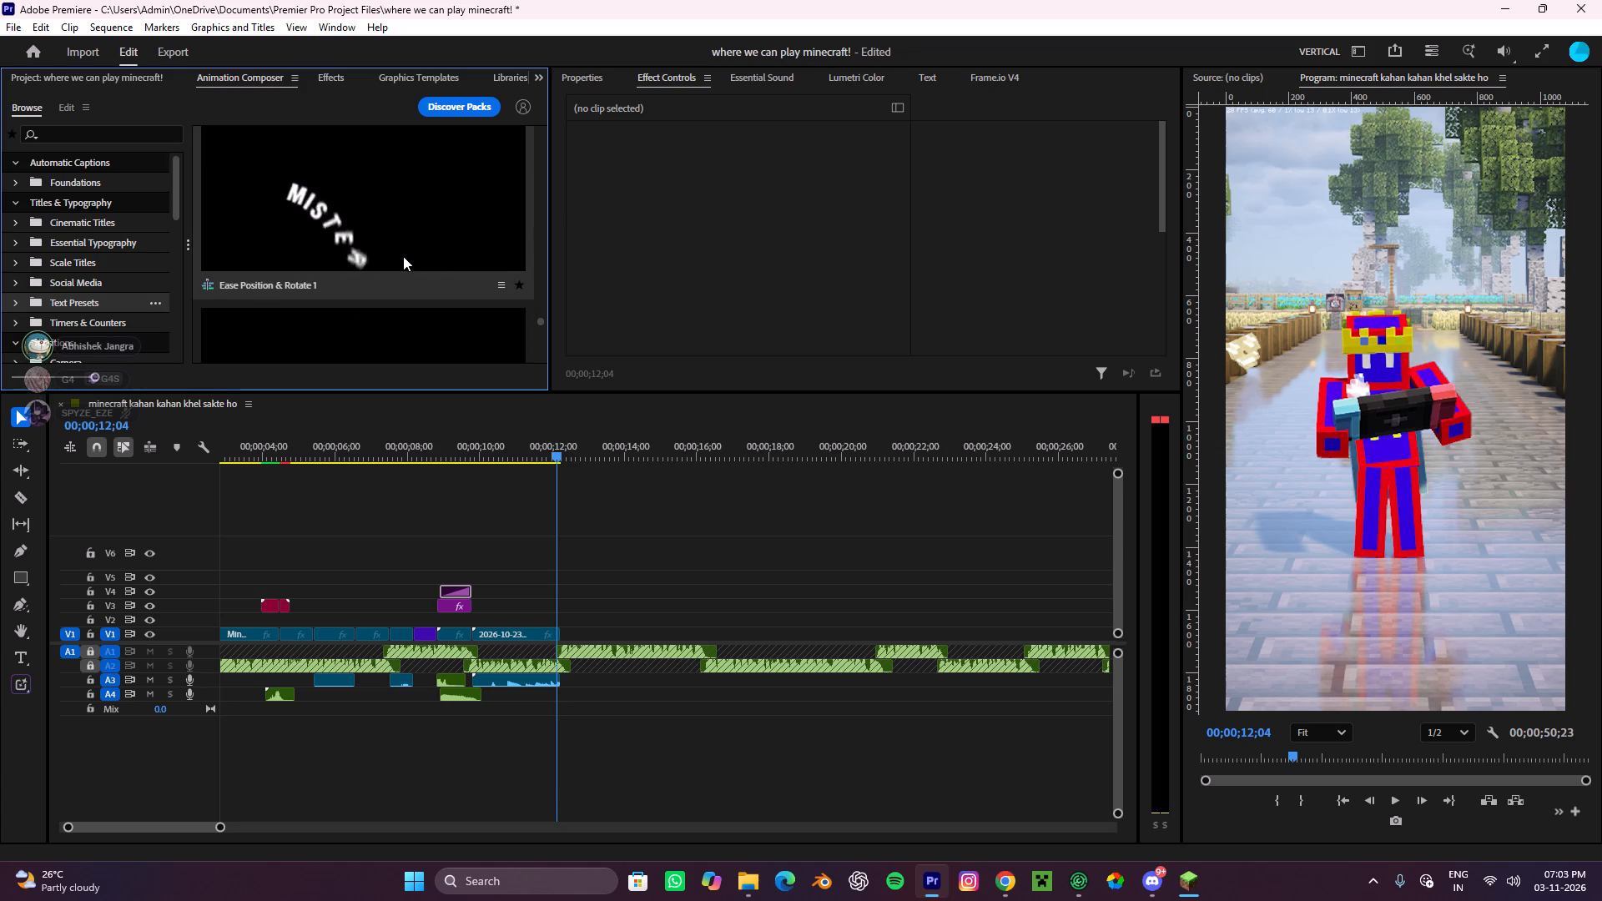
scroll(403, 256, "down", 4)
scroll(390, 272, "up", 1)
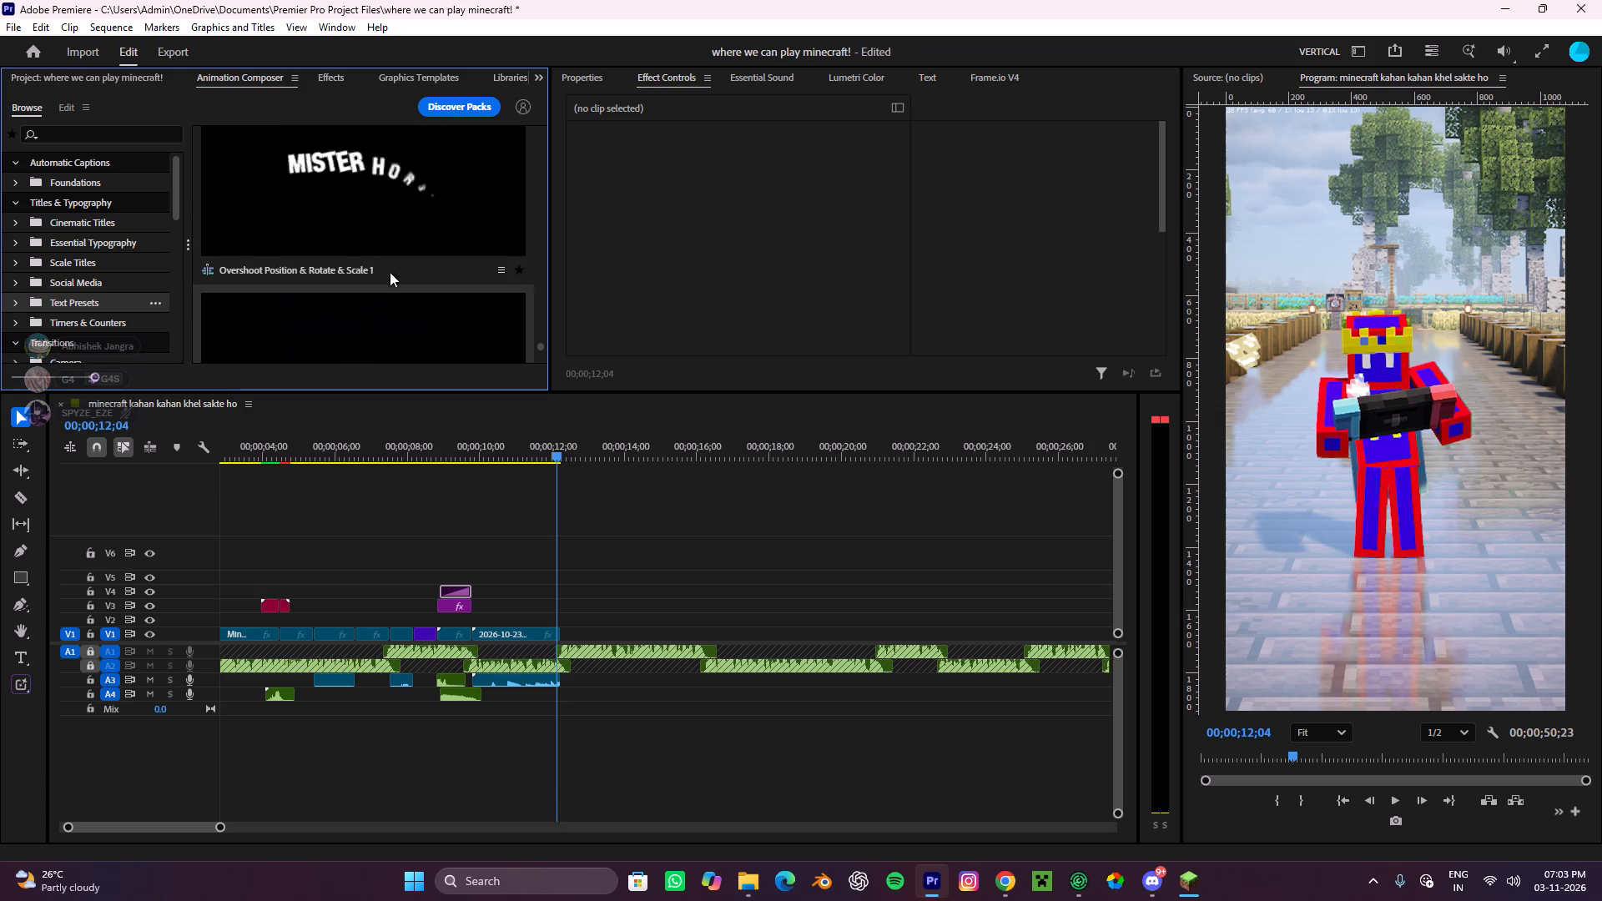
Place the Overshoot Position & Rotate & Scale 1 text preset on V4 above the character clip, starting at about 00;00;10;02.
left_click_drag(365, 219, 525, 596)
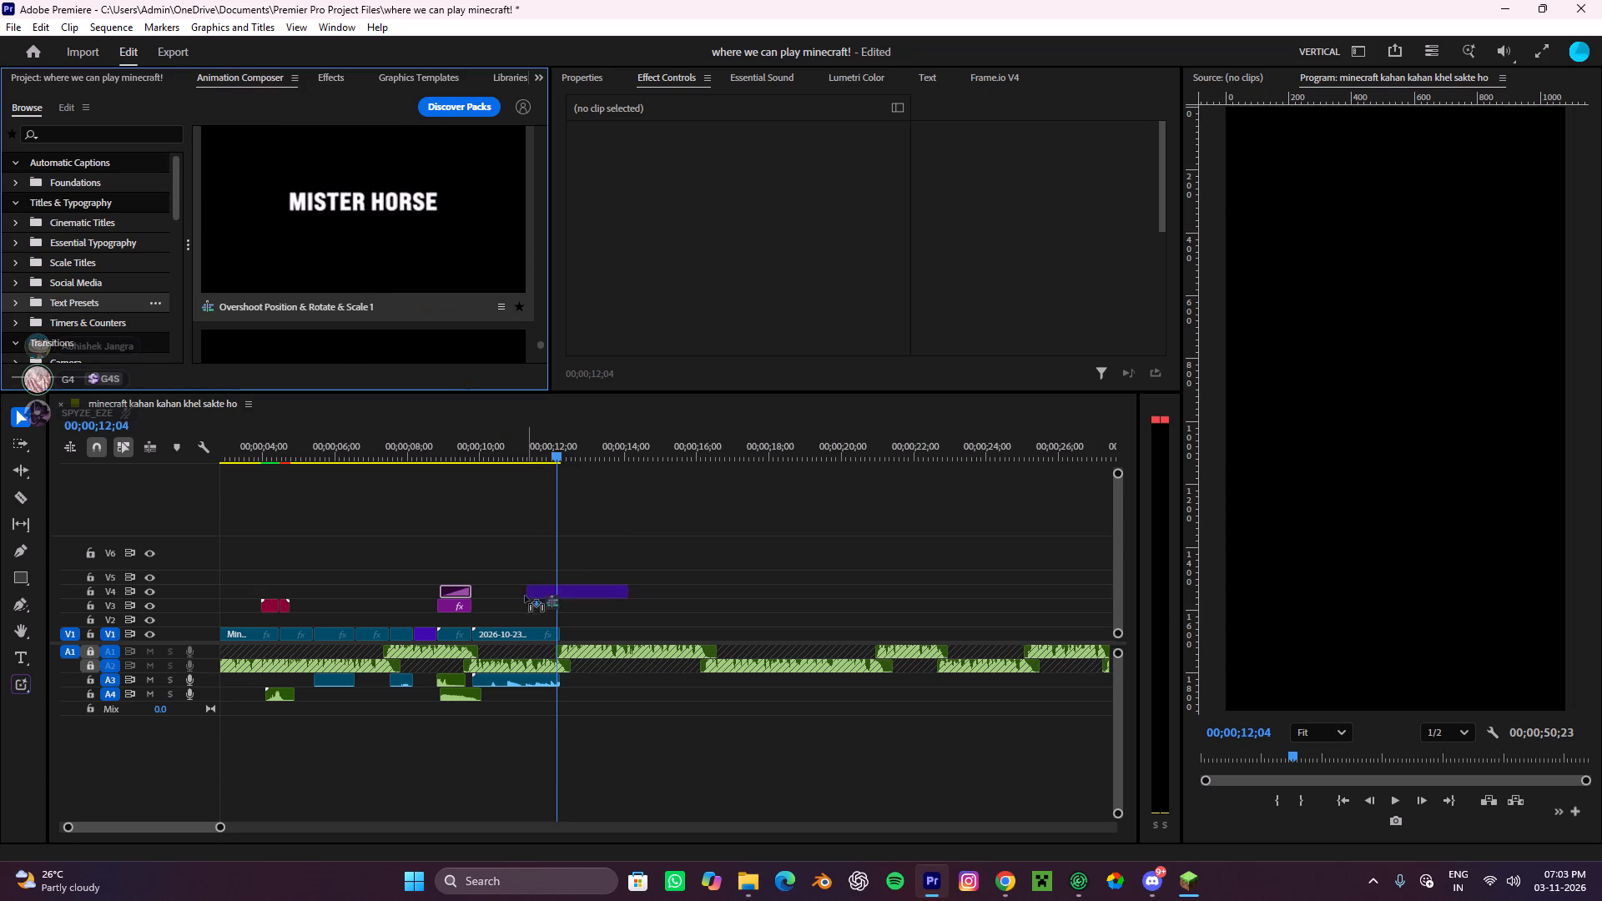
left_click_drag(525, 596, 491, 591)
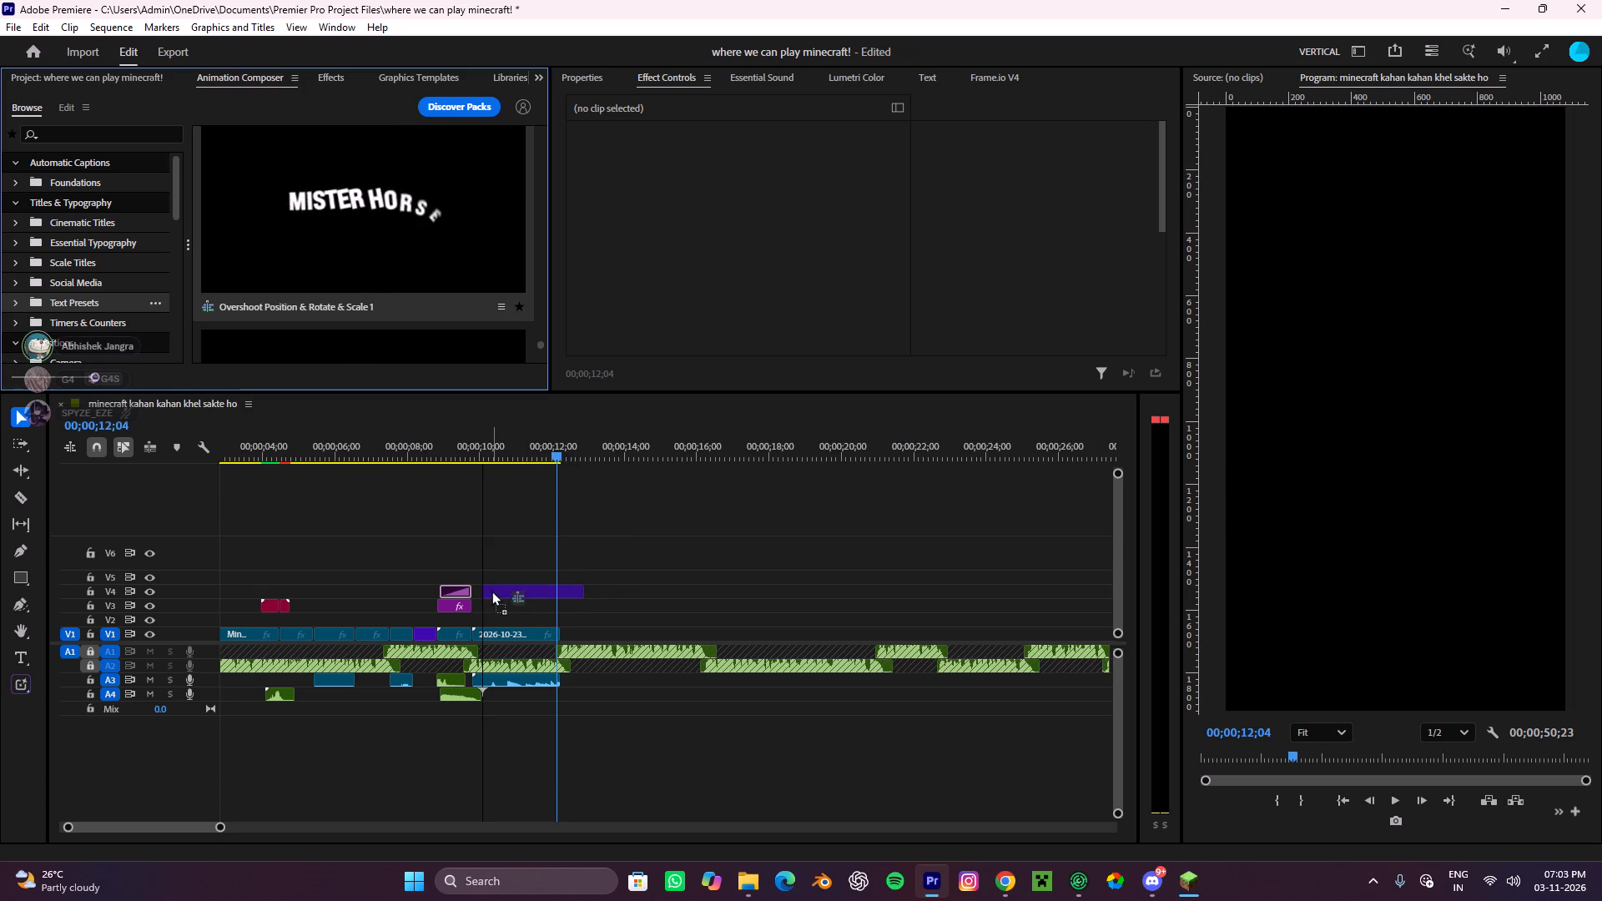
left_click_drag(491, 591, 489, 596)
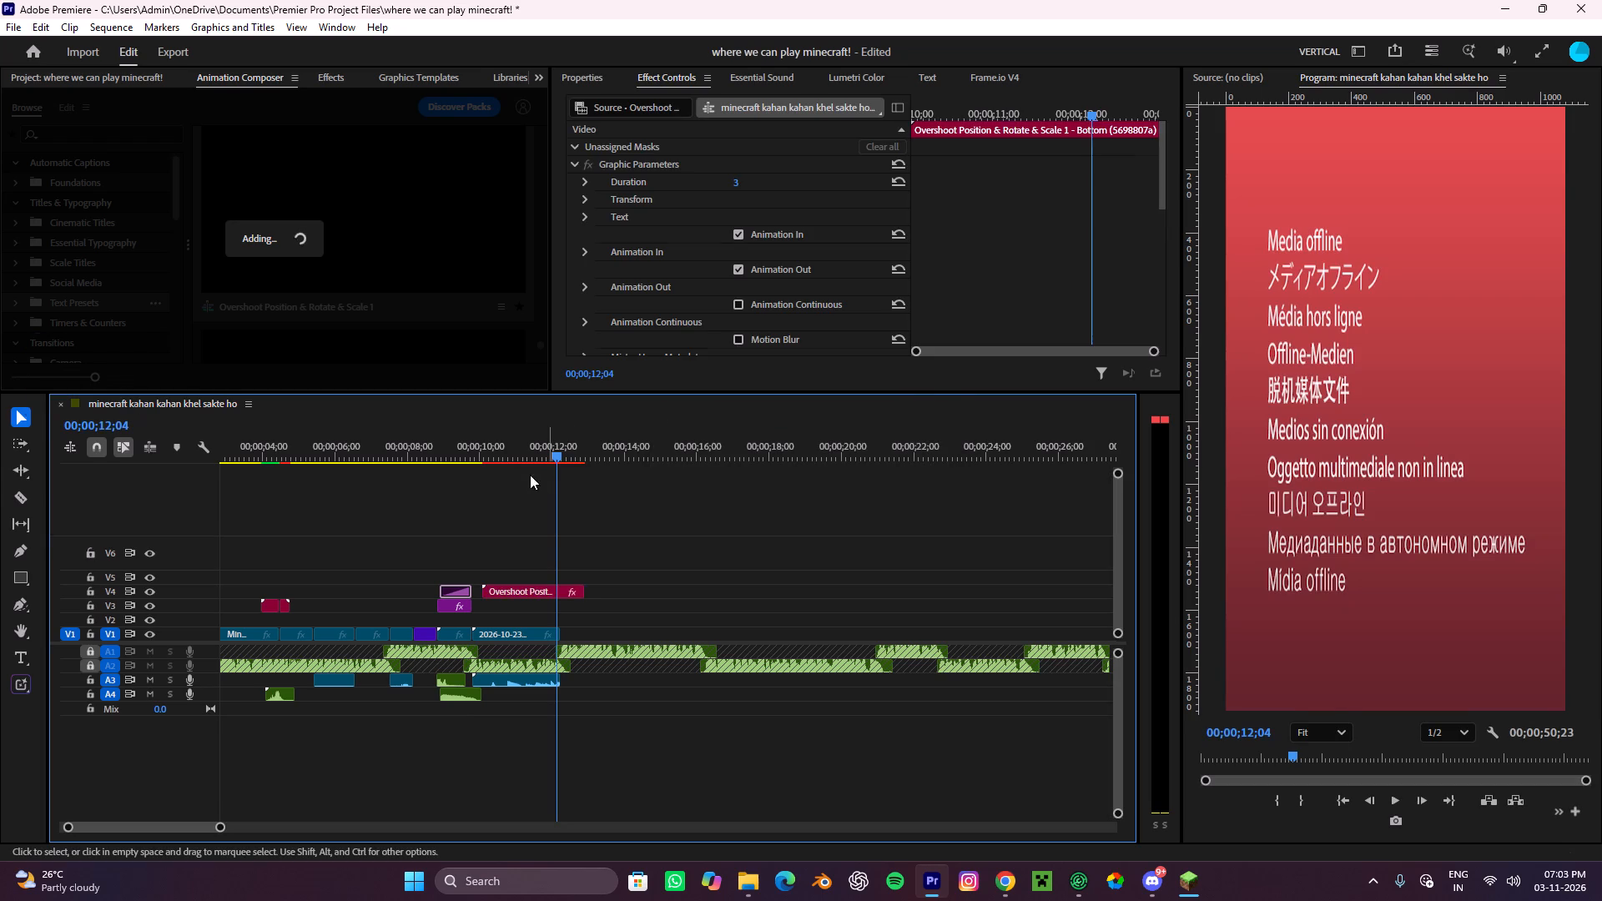
Play back the text animation over the character clip from just before its start.
left_click_drag(569, 450, 481, 587)
left_click(515, 539)
key("space")
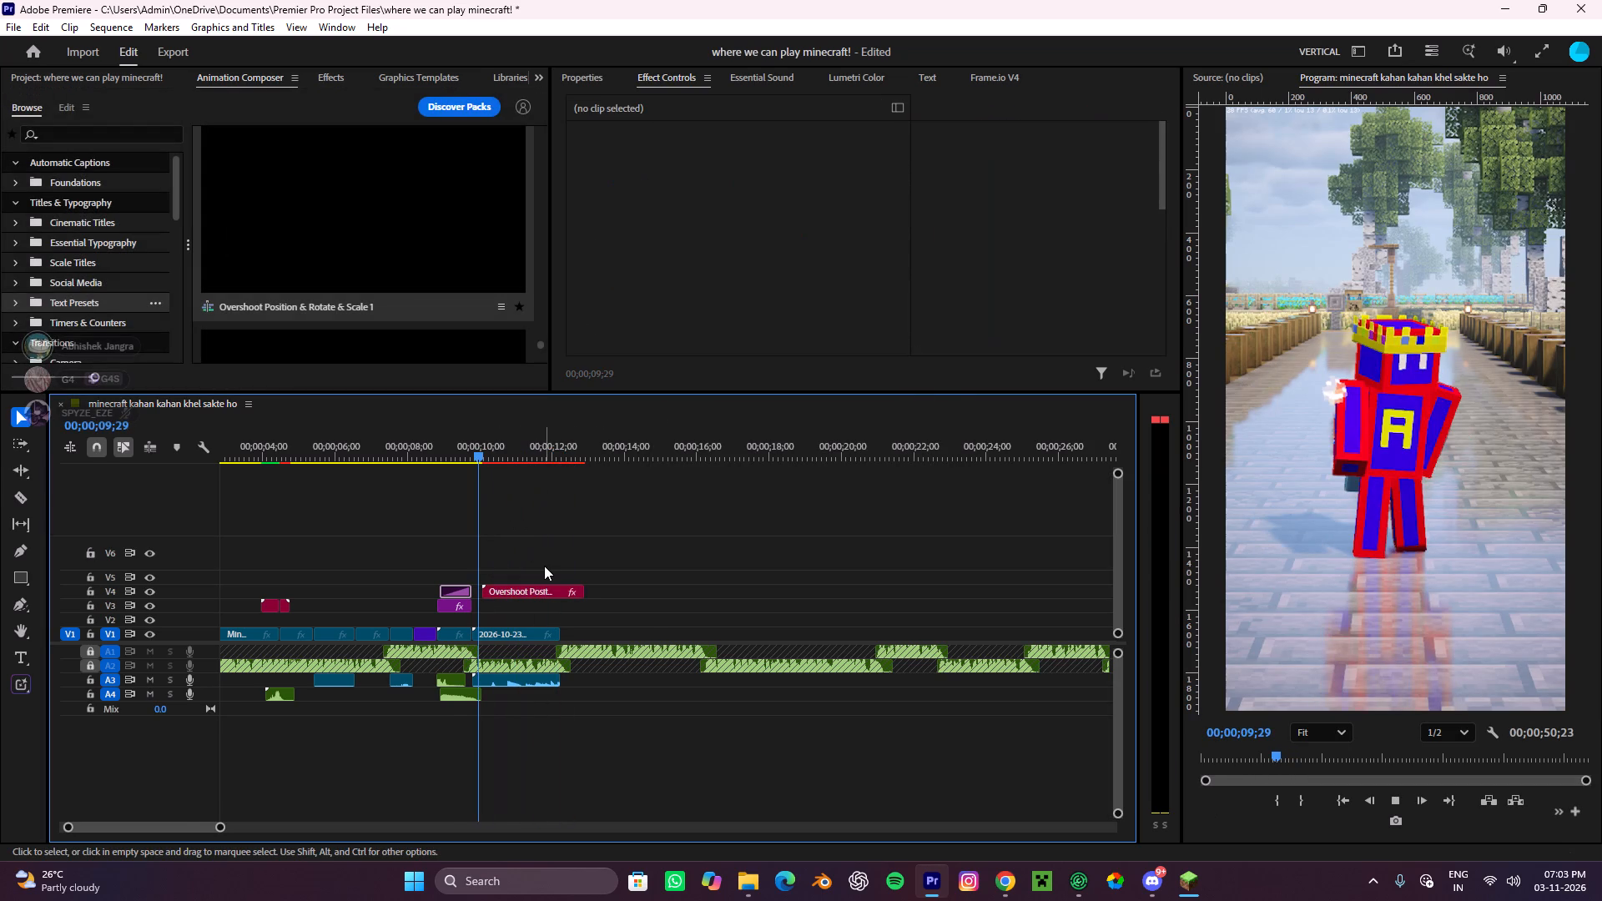
scroll(544, 566, "up", 3, "alt")
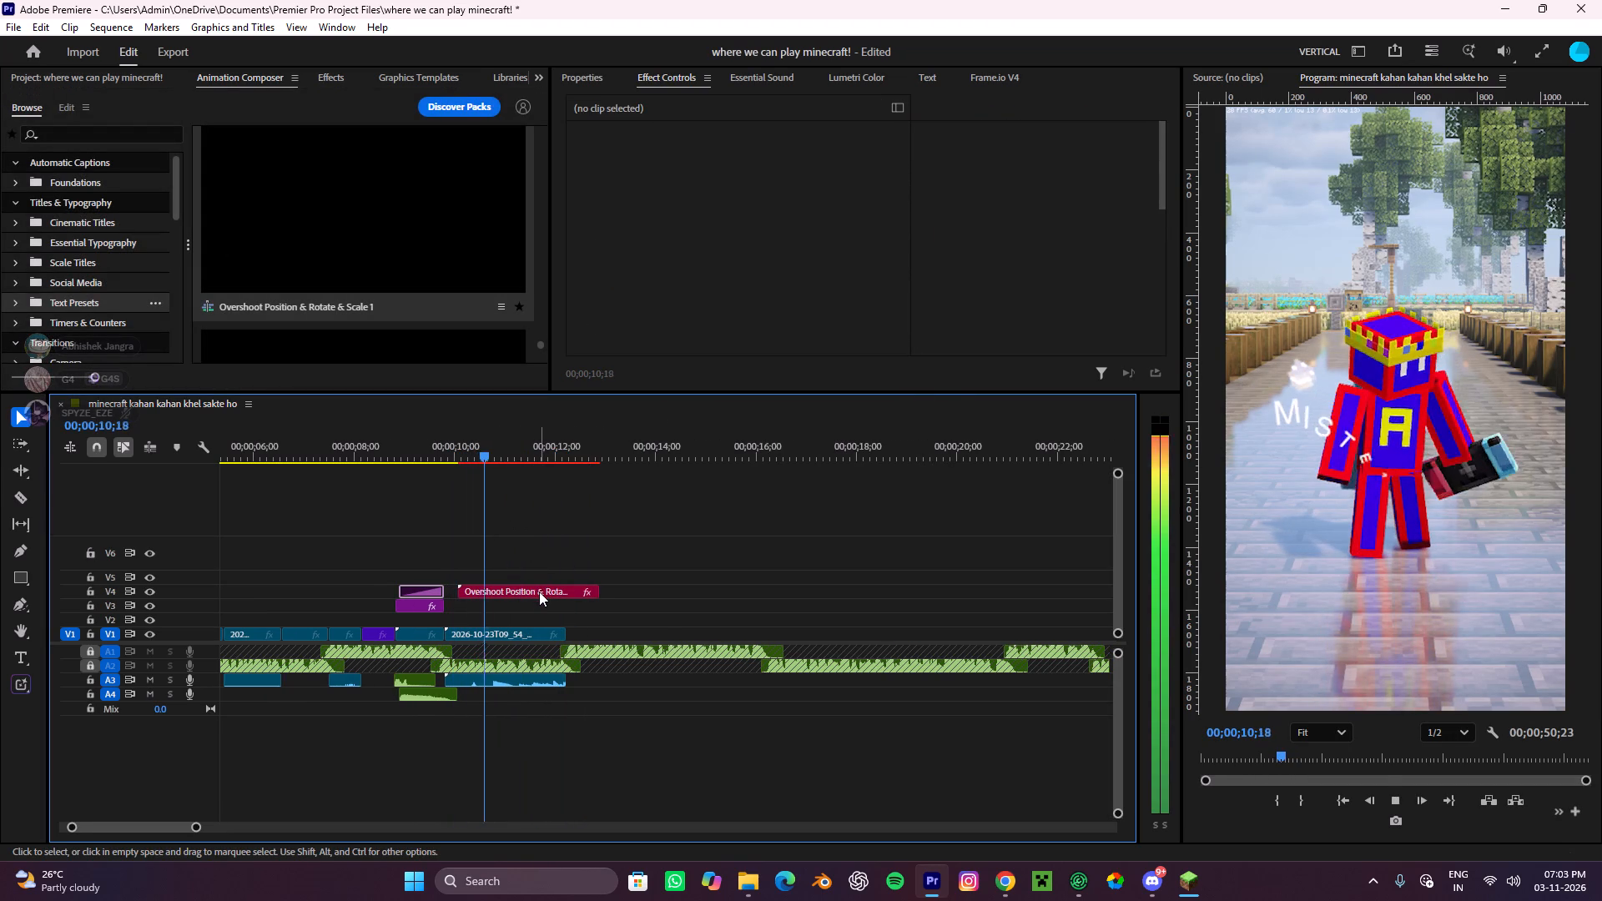
key("space")
scroll(526, 629, "up", 5, "alt")
left_click(601, 546)
key("space")
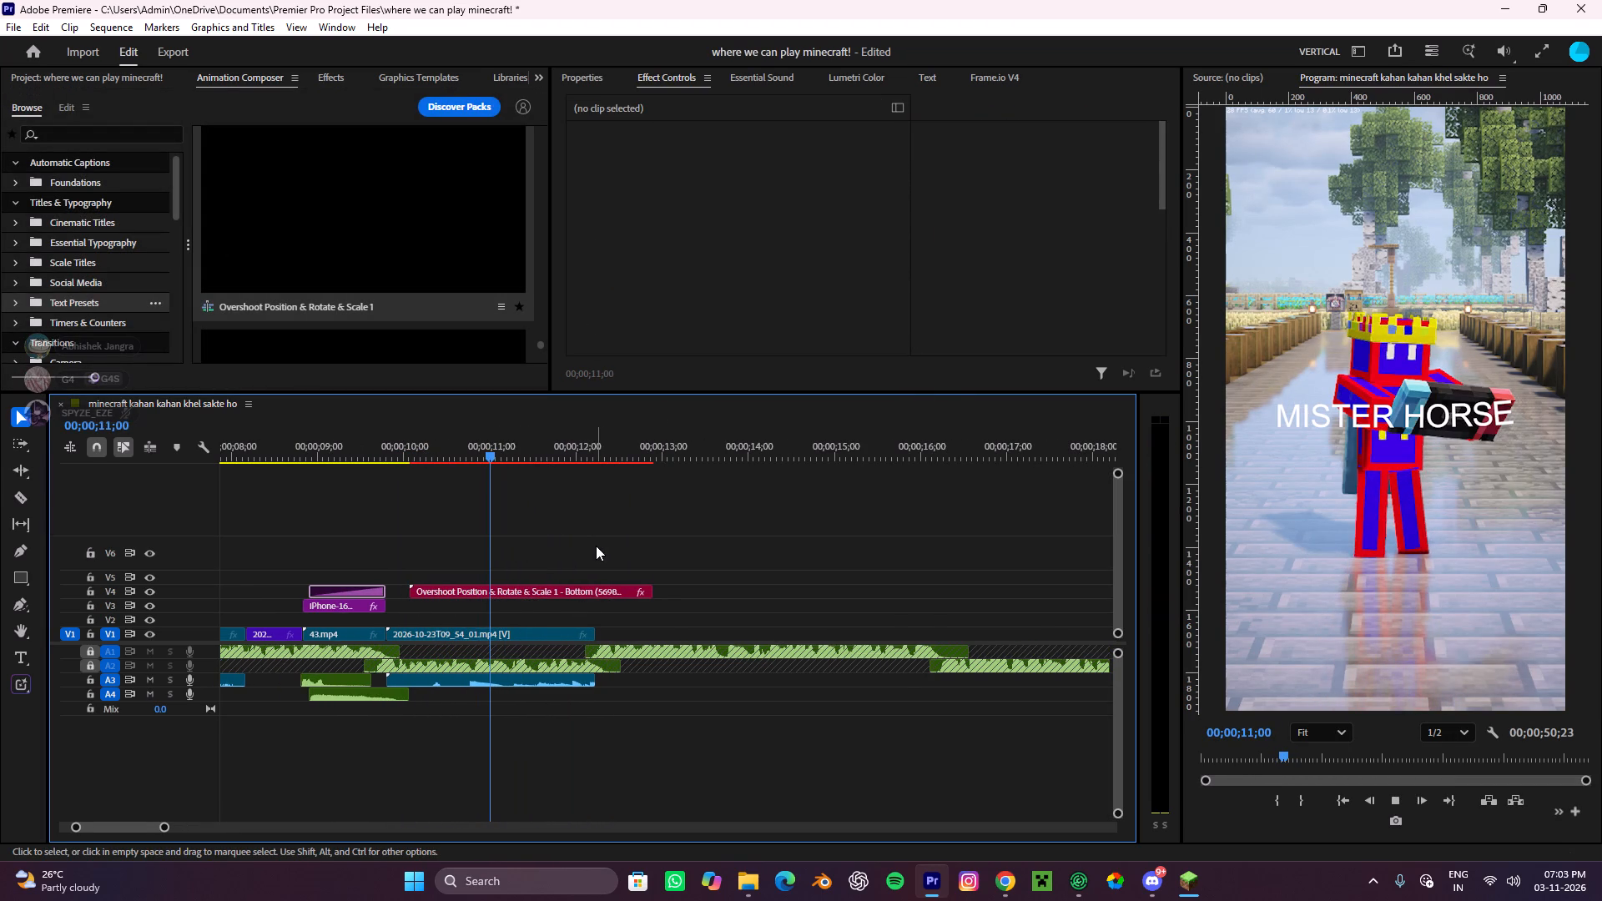
key("space")
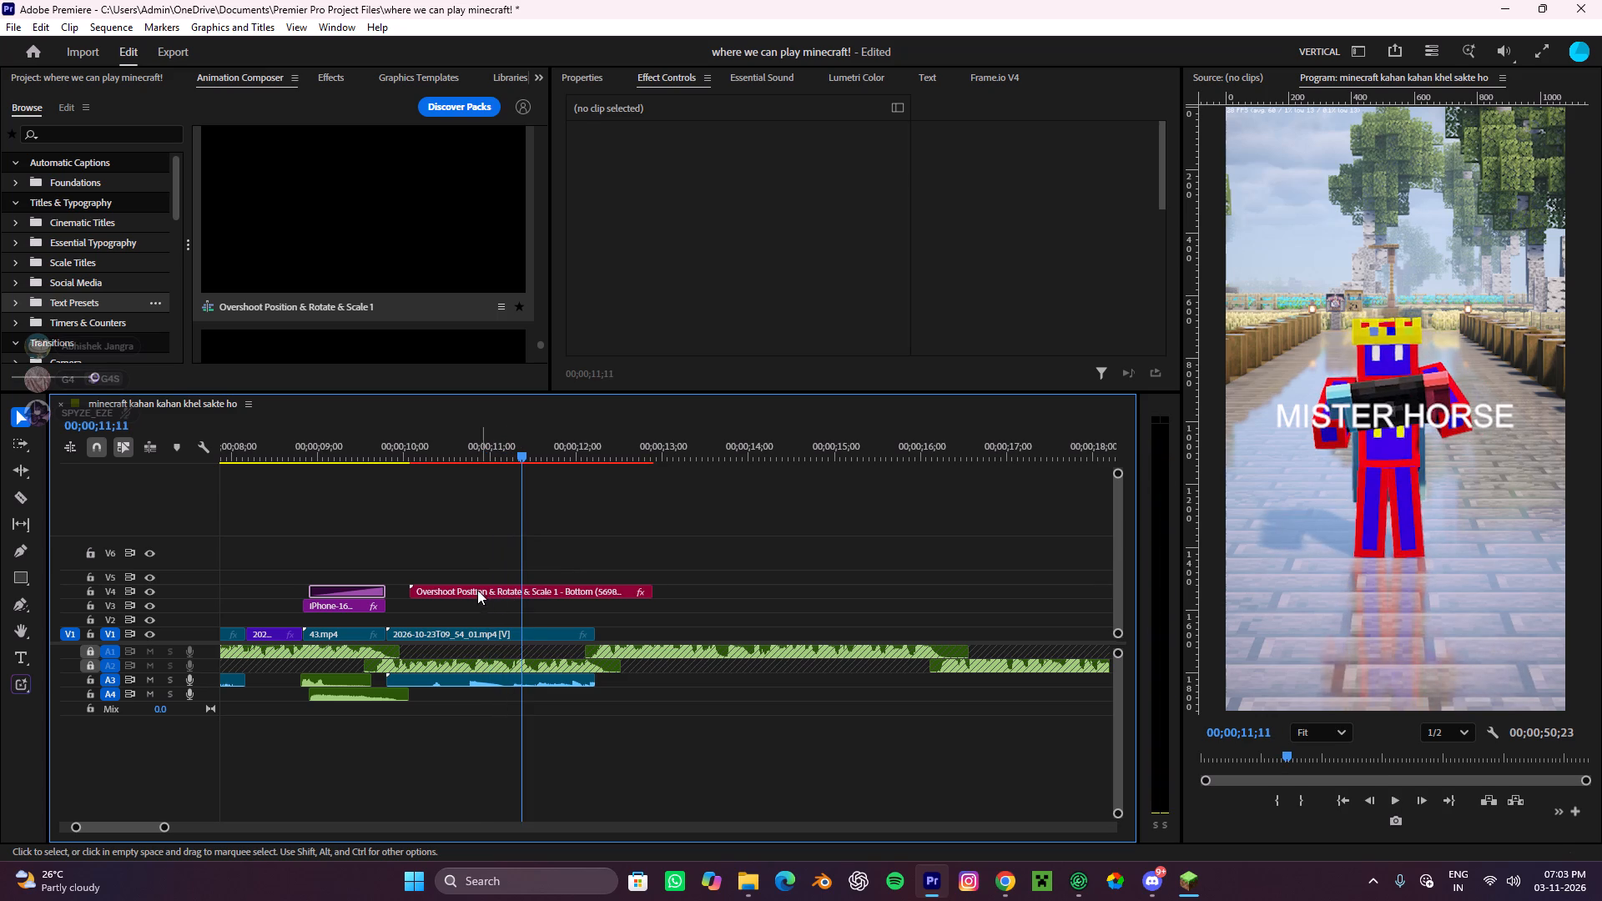
Move the text preset clip on V4 later so it starts at about 00;00;11;09, checking its timing against playback.
left_click_drag(476, 588, 572, 596)
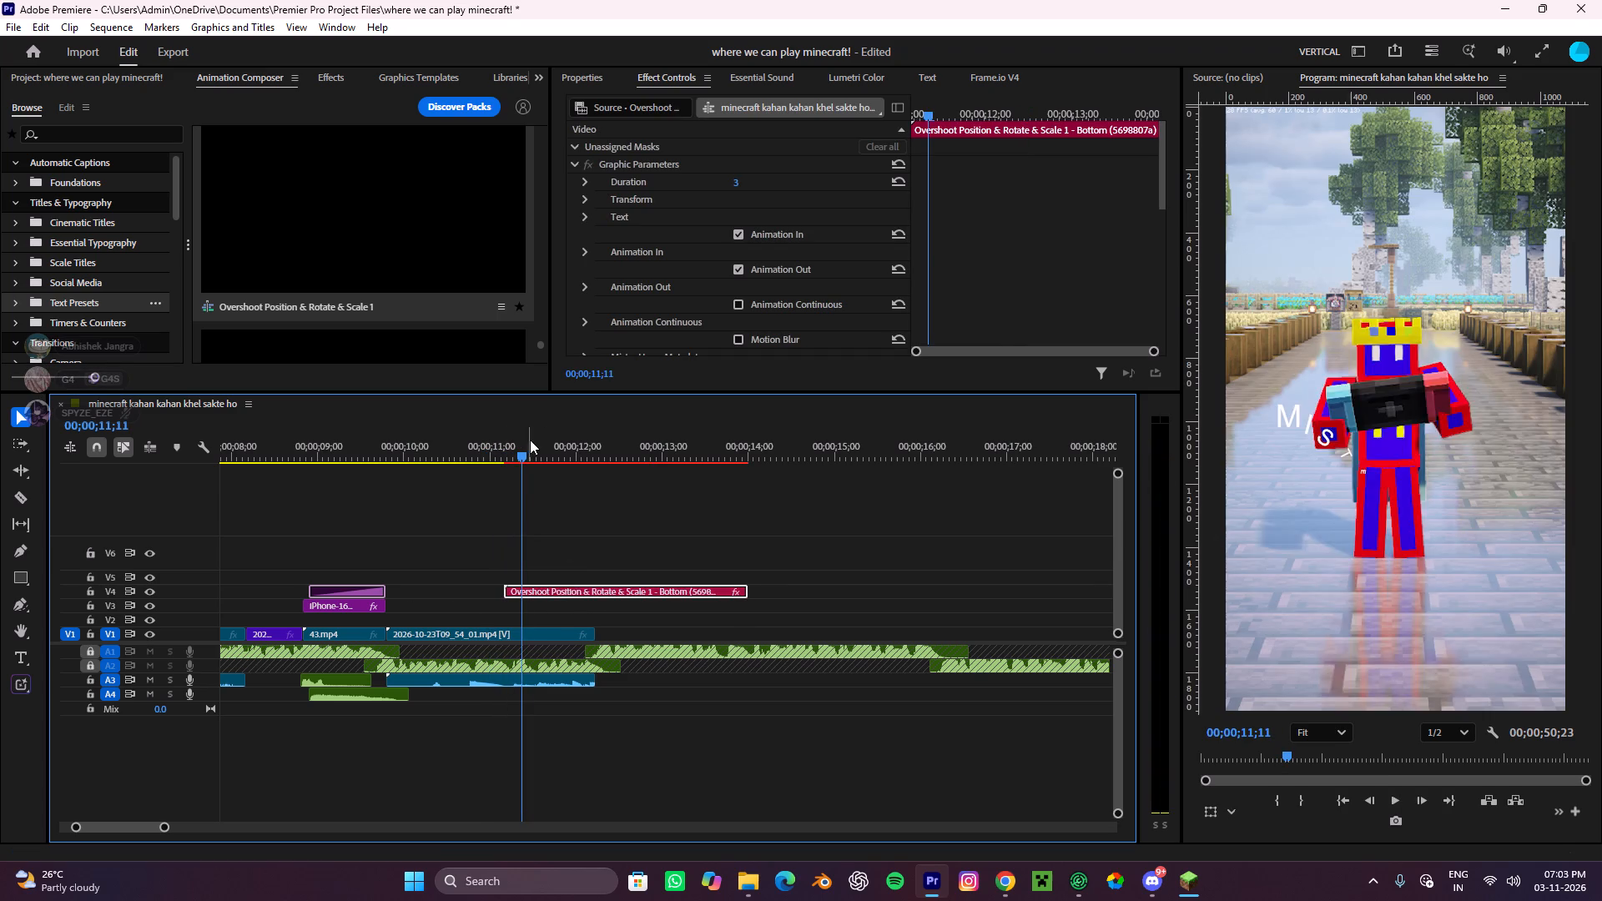
left_click_drag(529, 440, 482, 487)
left_click(653, 519)
key("space")
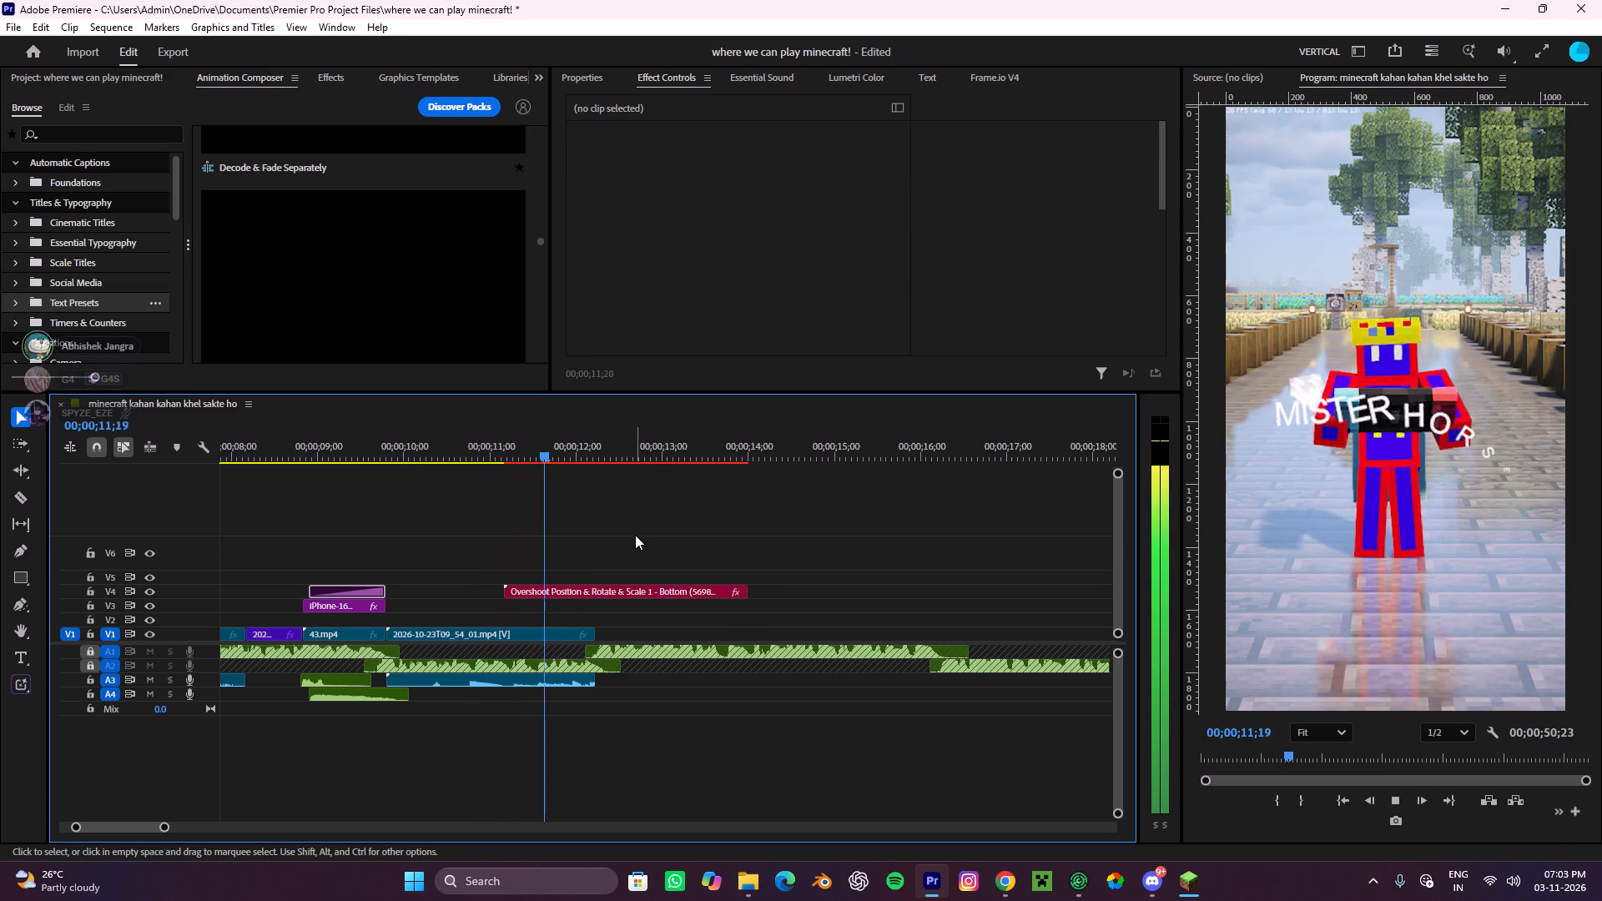
key("space")
left_click_drag(526, 586, 541, 590)
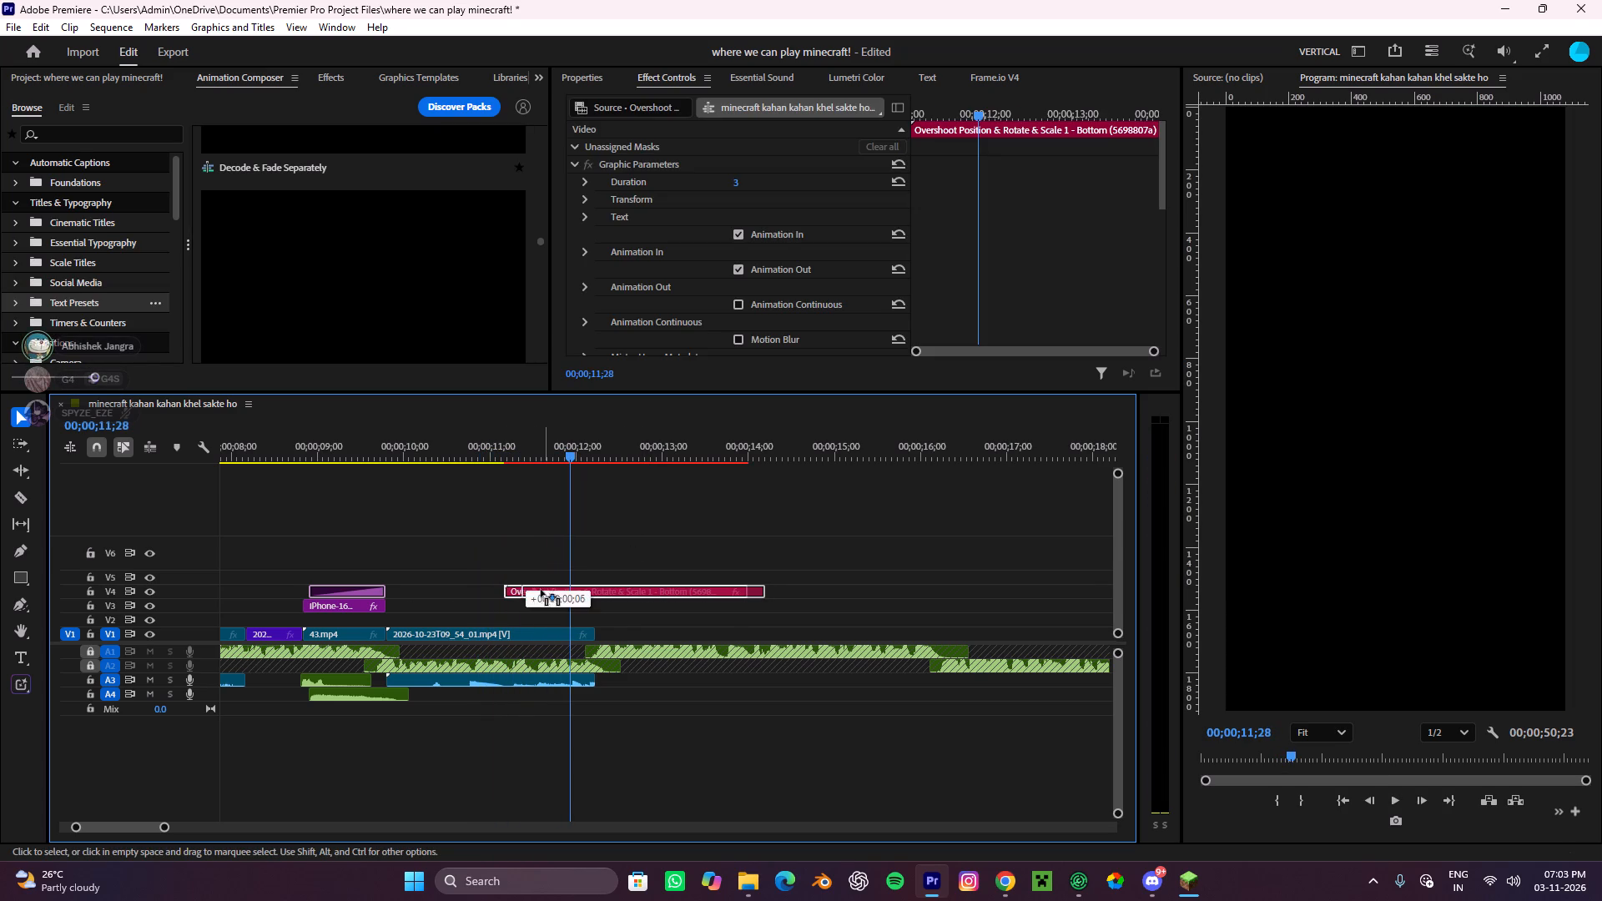
left_click_drag(541, 590, 538, 589)
Replace the V4 title's placeholder text with "Minecraft".
left_click(543, 589)
left_click(584, 75)
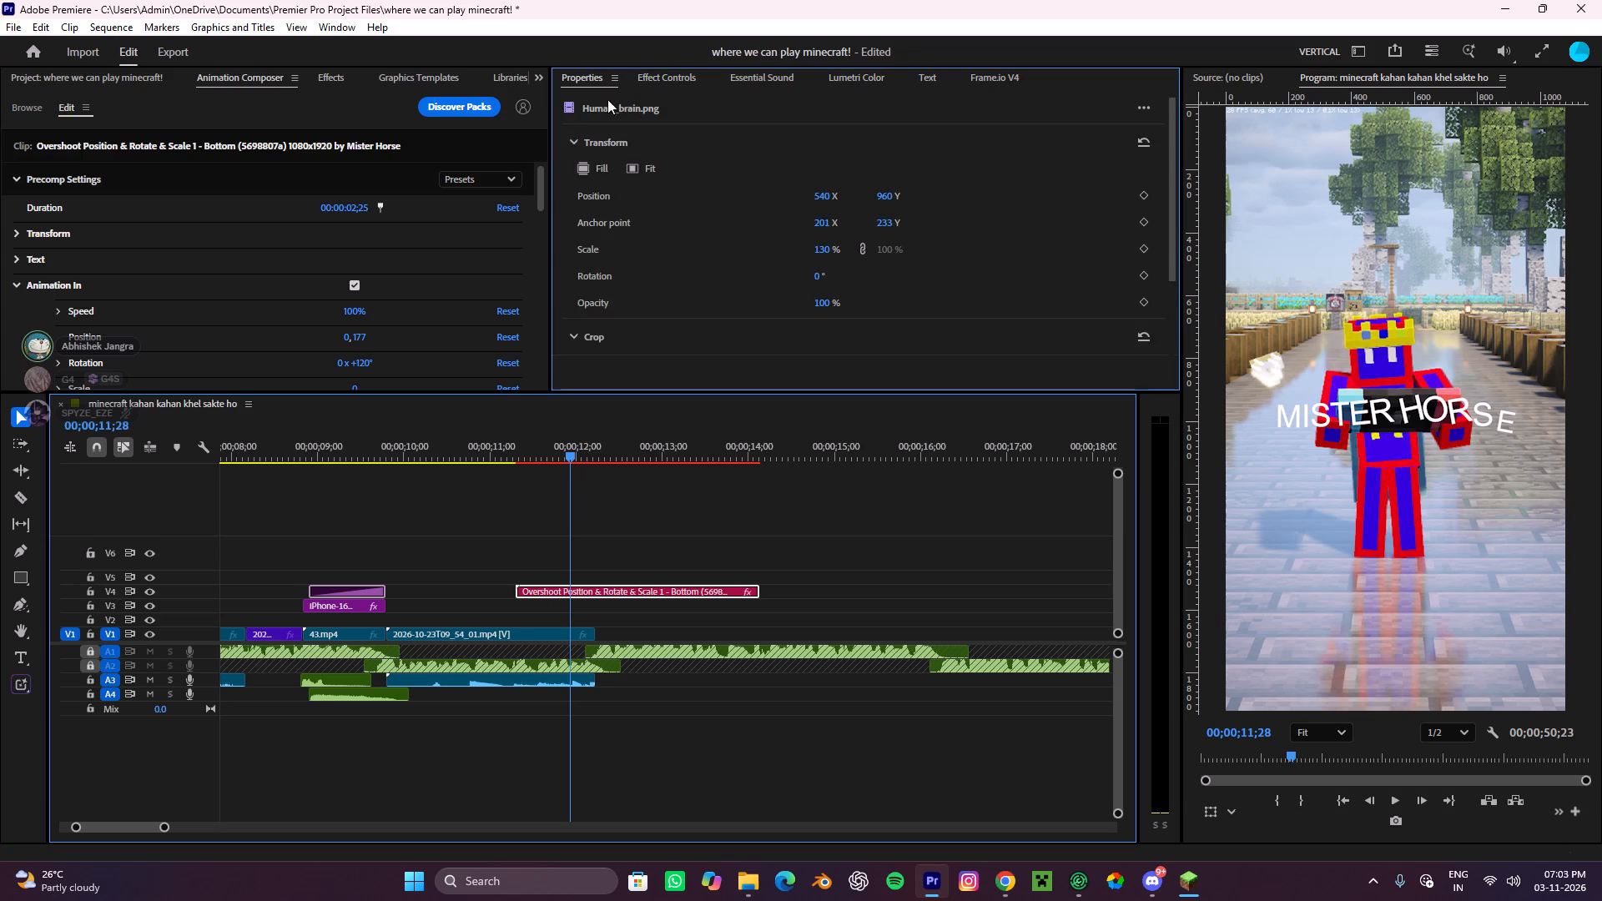
scroll(759, 249, "down", 17)
scroll(743, 235, "down", 4)
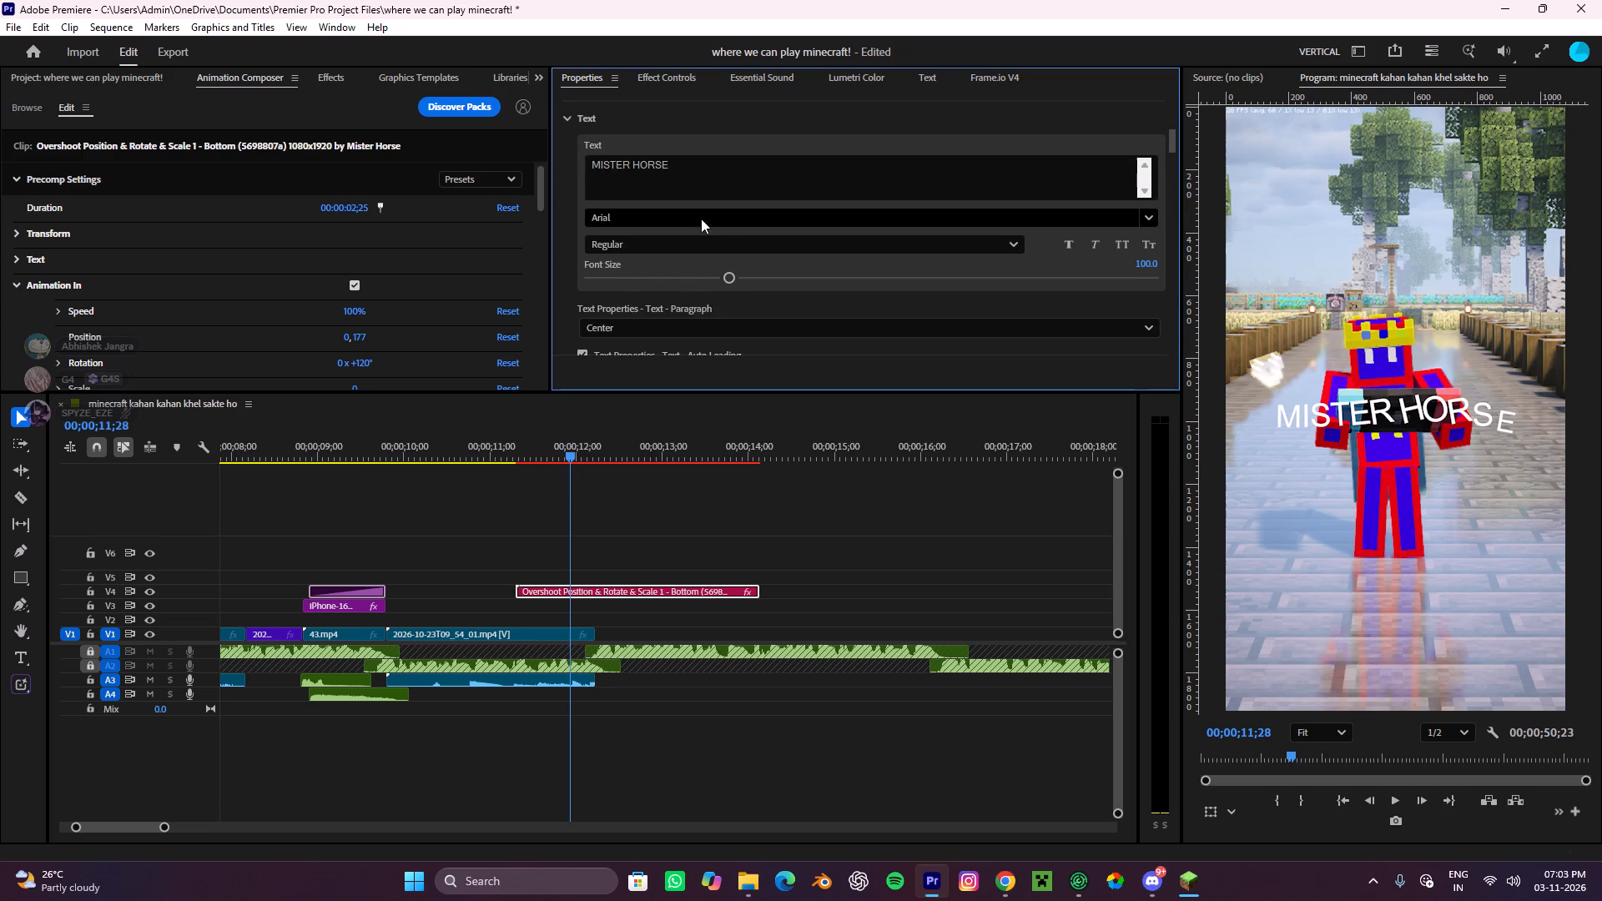
left_click(733, 156)
left_click(698, 168)
left_click_drag(698, 168, 380, 183)
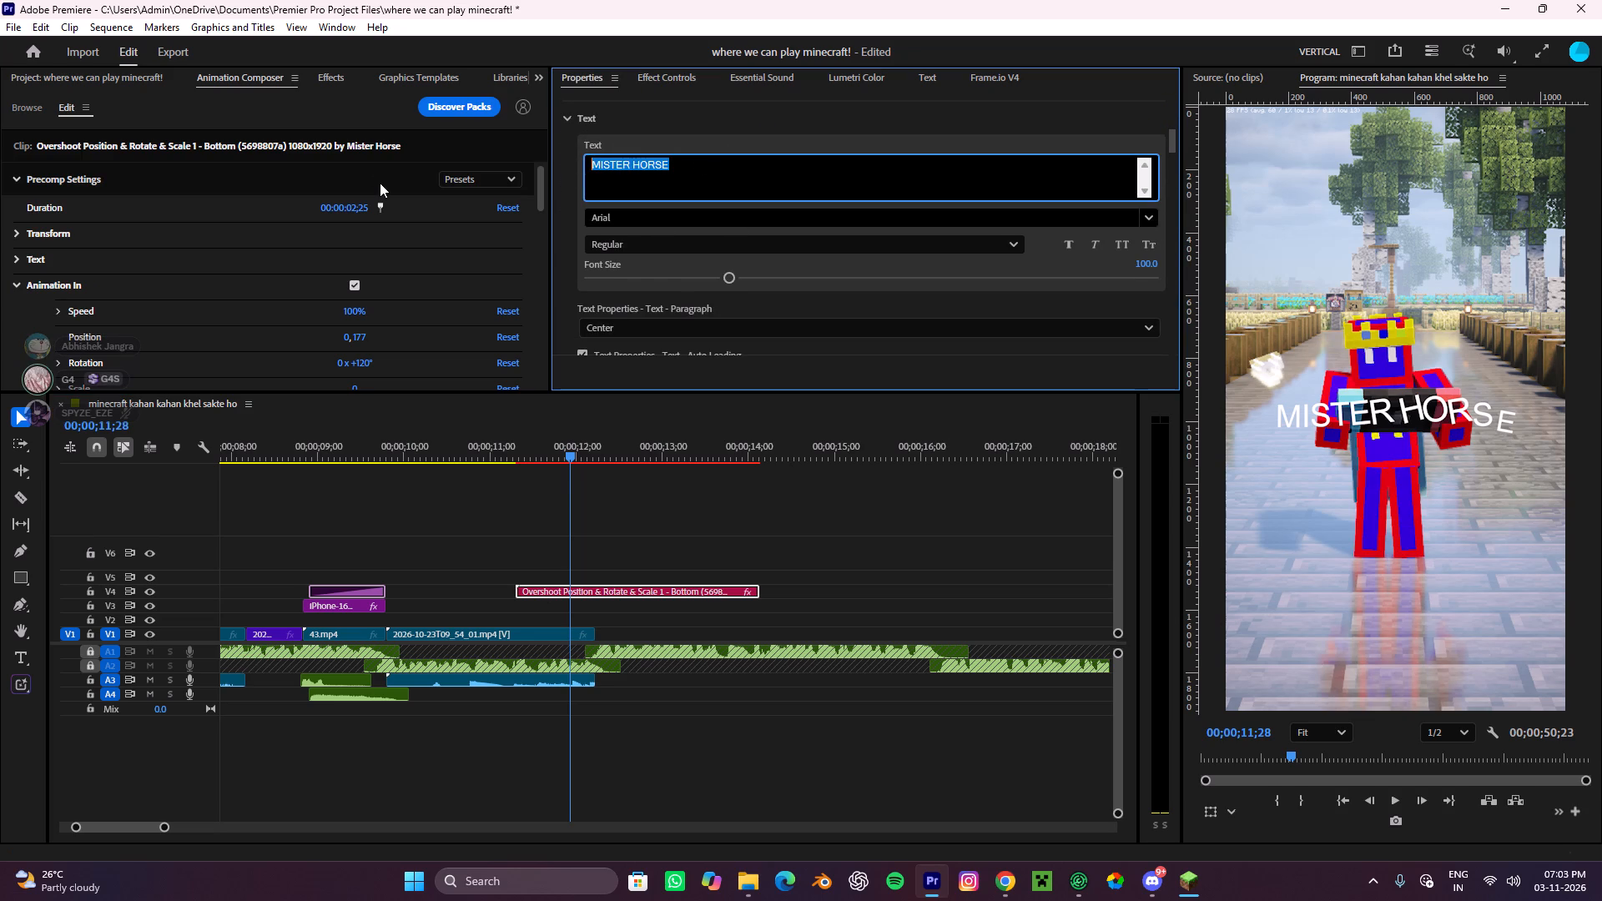
type("Miencraft")
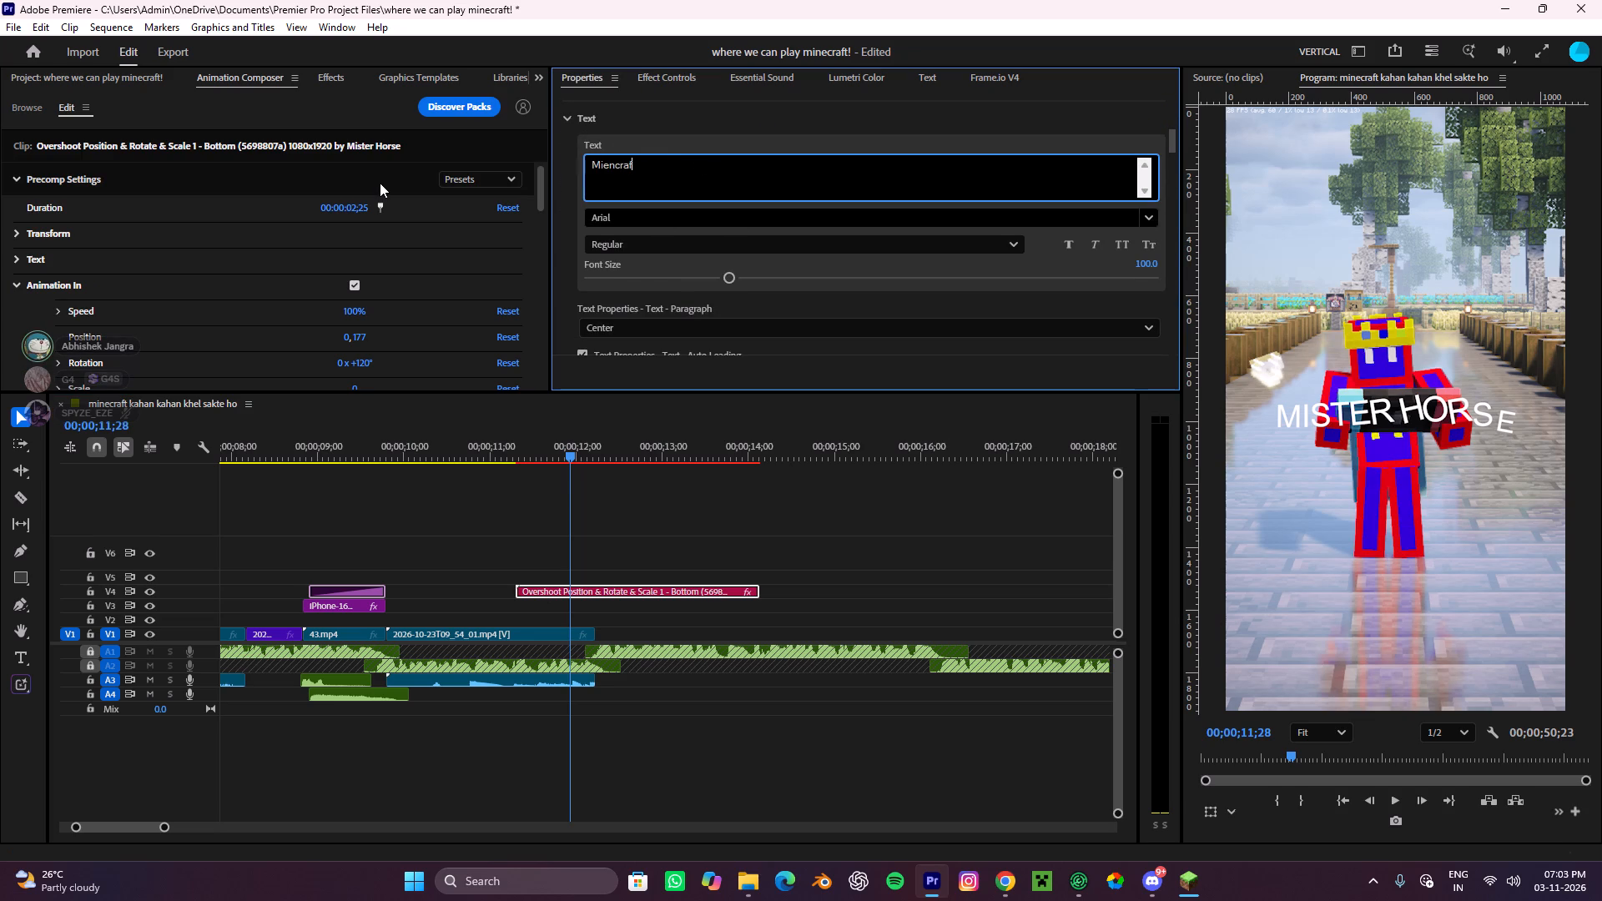
key("BackSpace")
key("BackSpace")
key("BackSpace")
key("BackSpace")
key("BackSpace")
key("BackSpace")
key("BackSpace")
type("necraft")
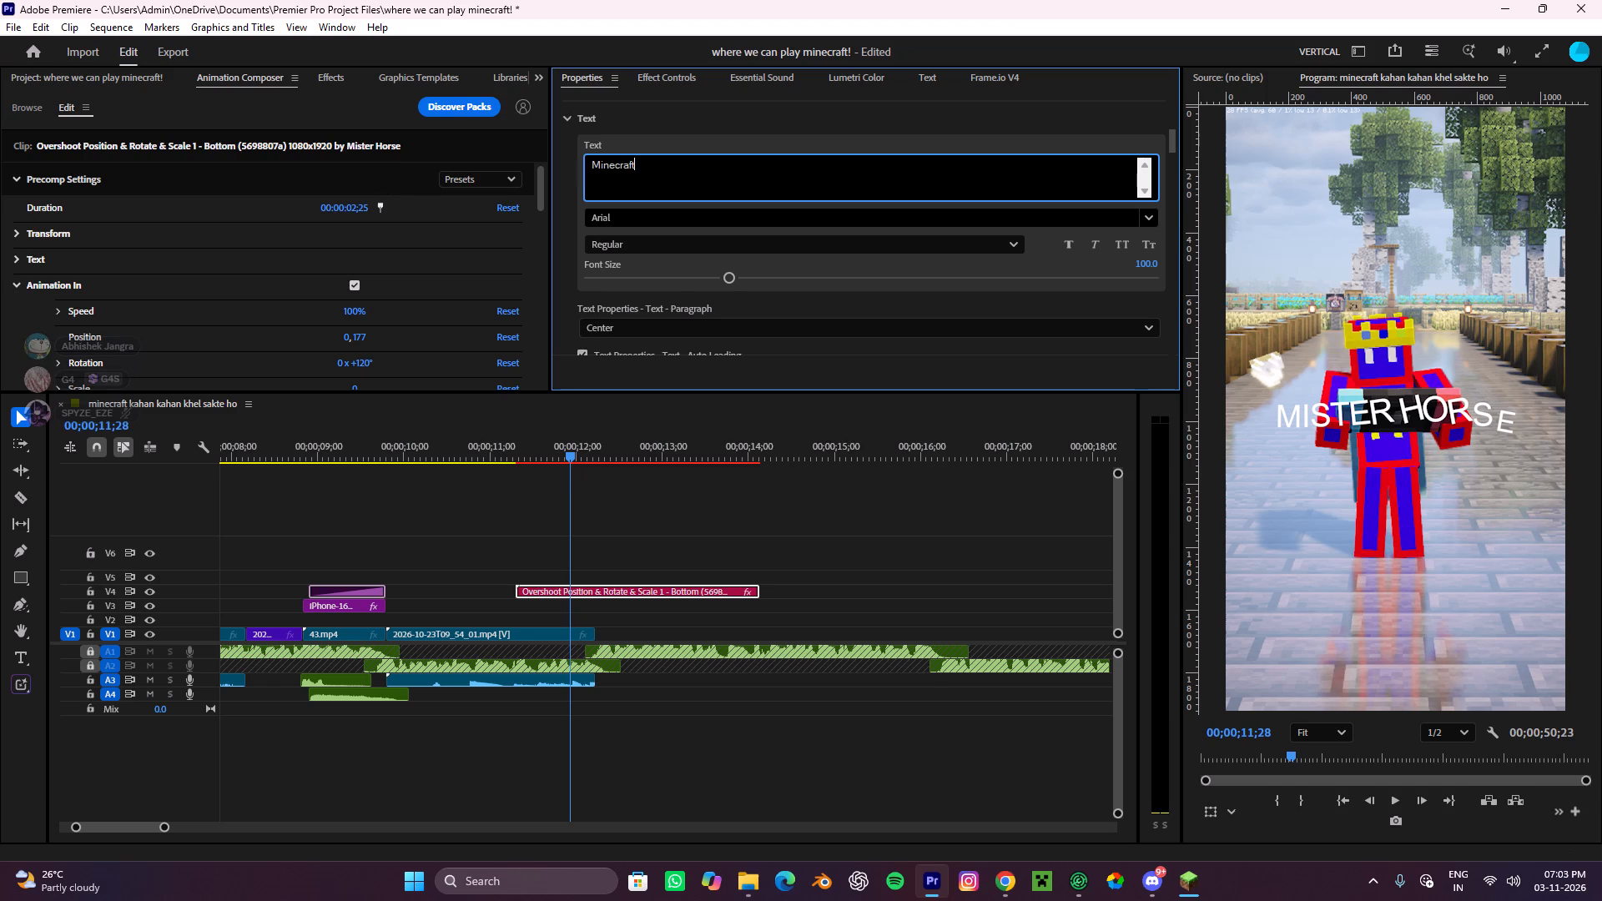
left_click(798, 120)
Set the Minecraft title's font to Komika Axis.
left_click(700, 227)
type("komika")
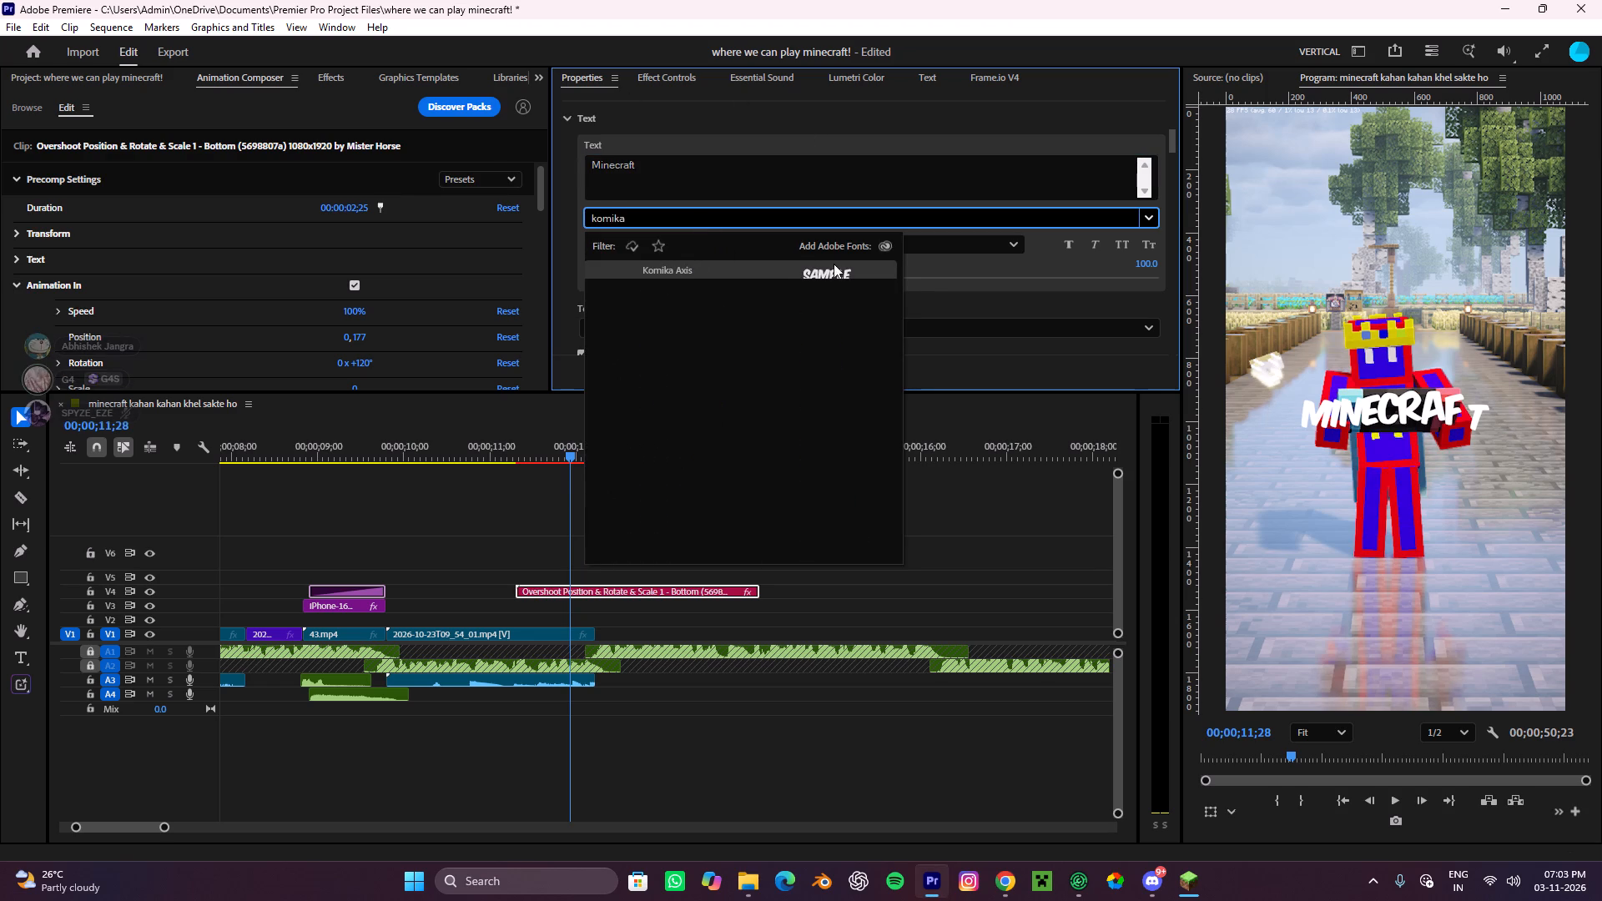
left_click(791, 267)
Enable the black colour stroke on the Minecraft title and set its stroke width to 22.
scroll(1025, 296, "down", 4)
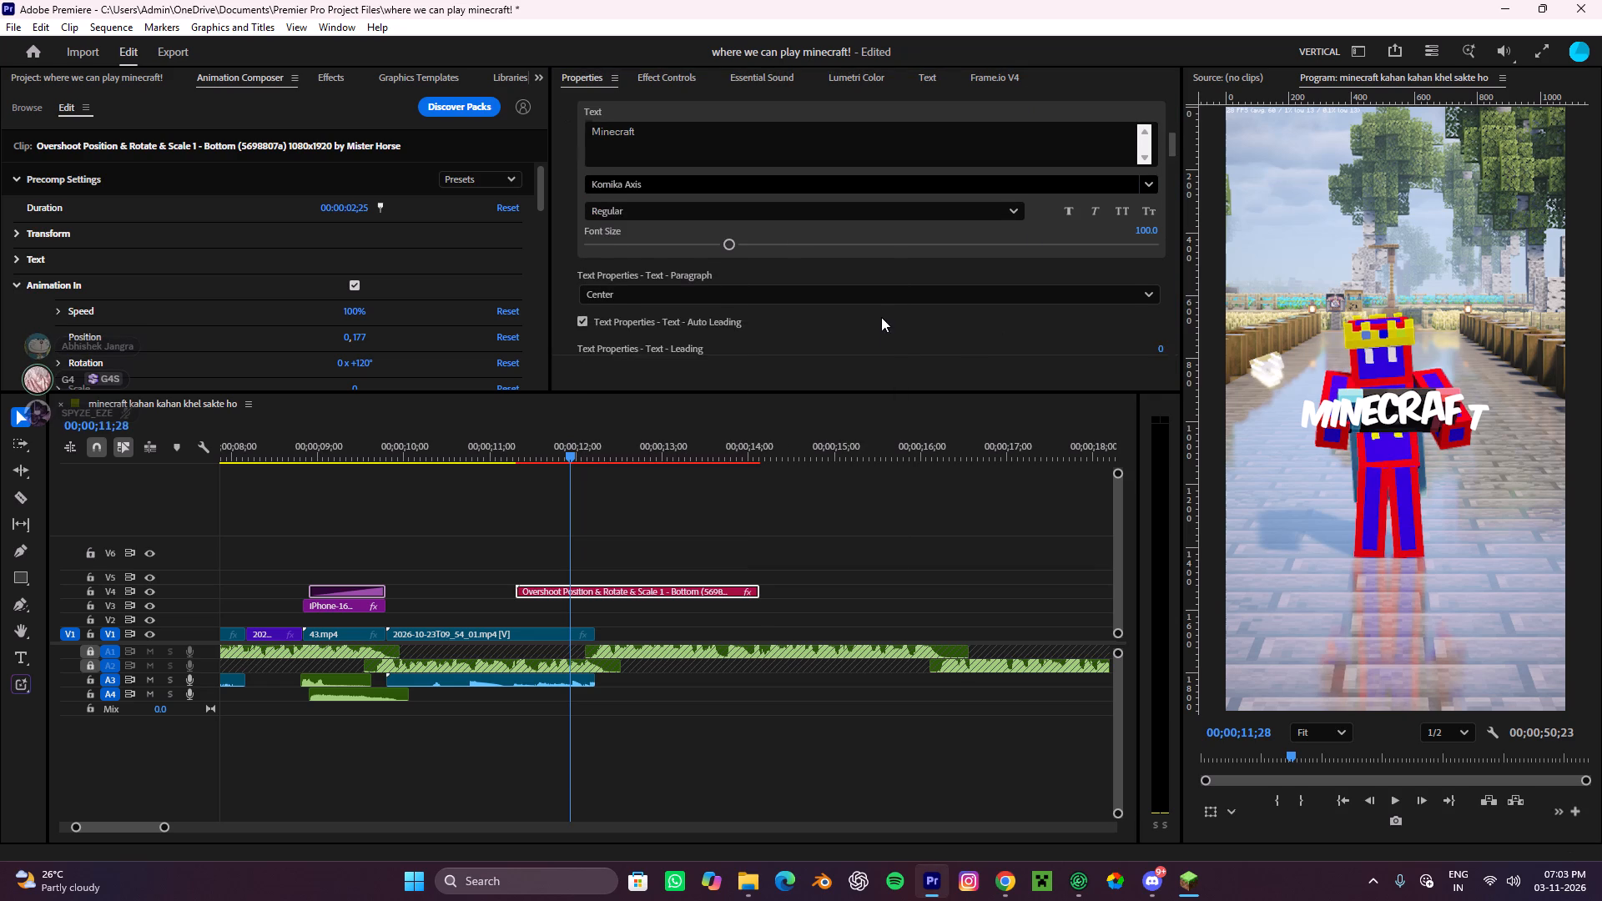
scroll(881, 317, "down", 5)
scroll(688, 294, "down", 11)
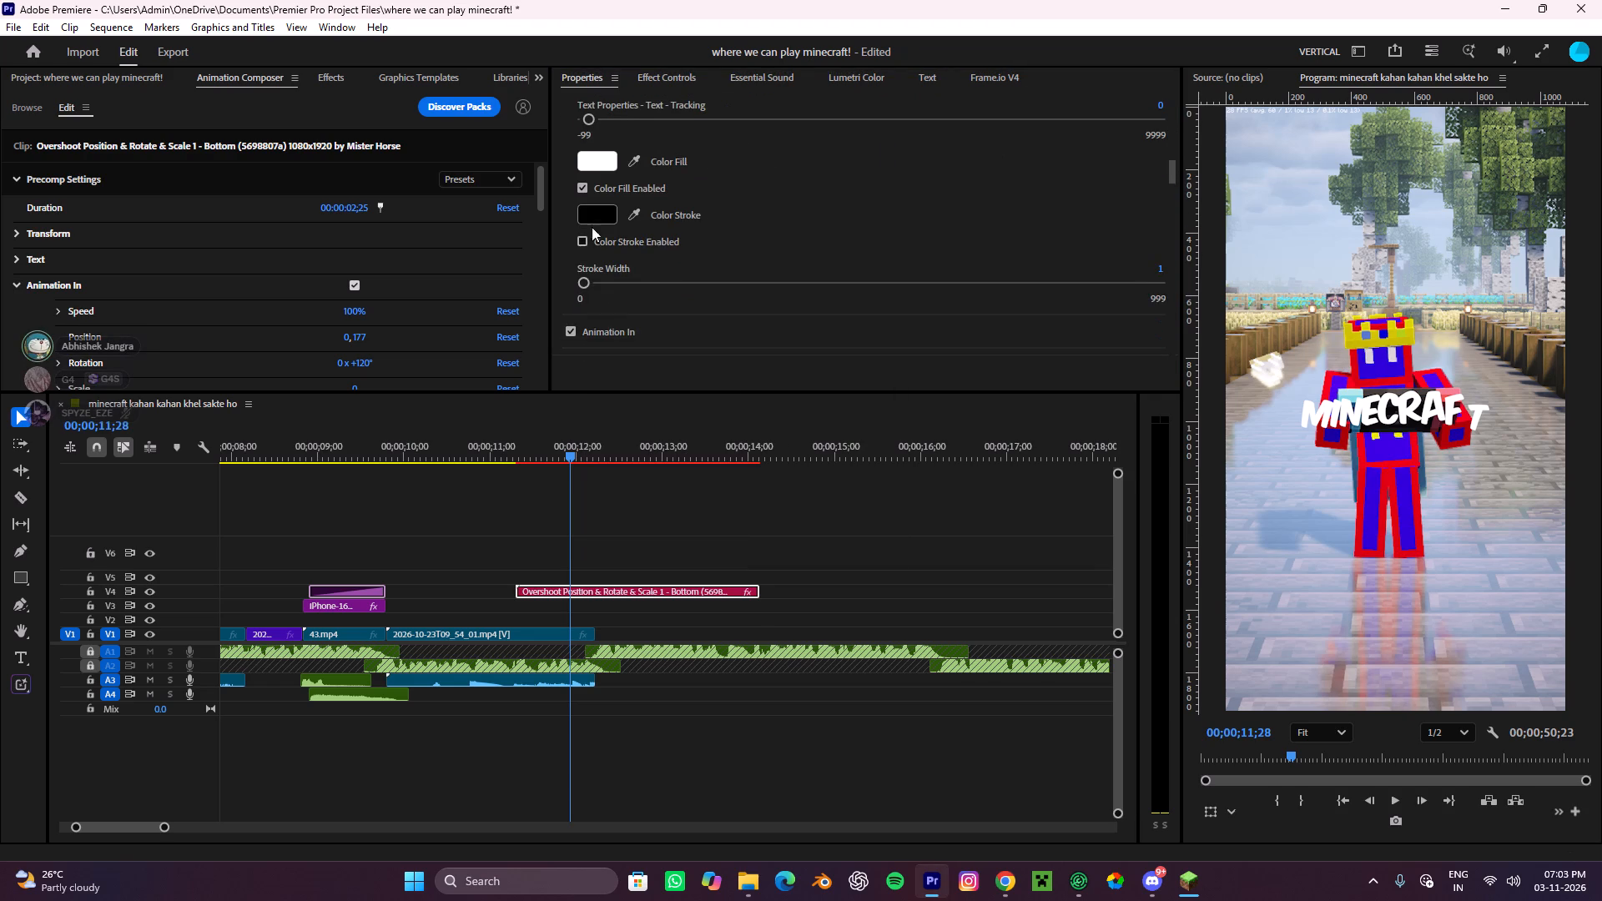
left_click(585, 244)
left_click(1165, 259)
left_click(1159, 263)
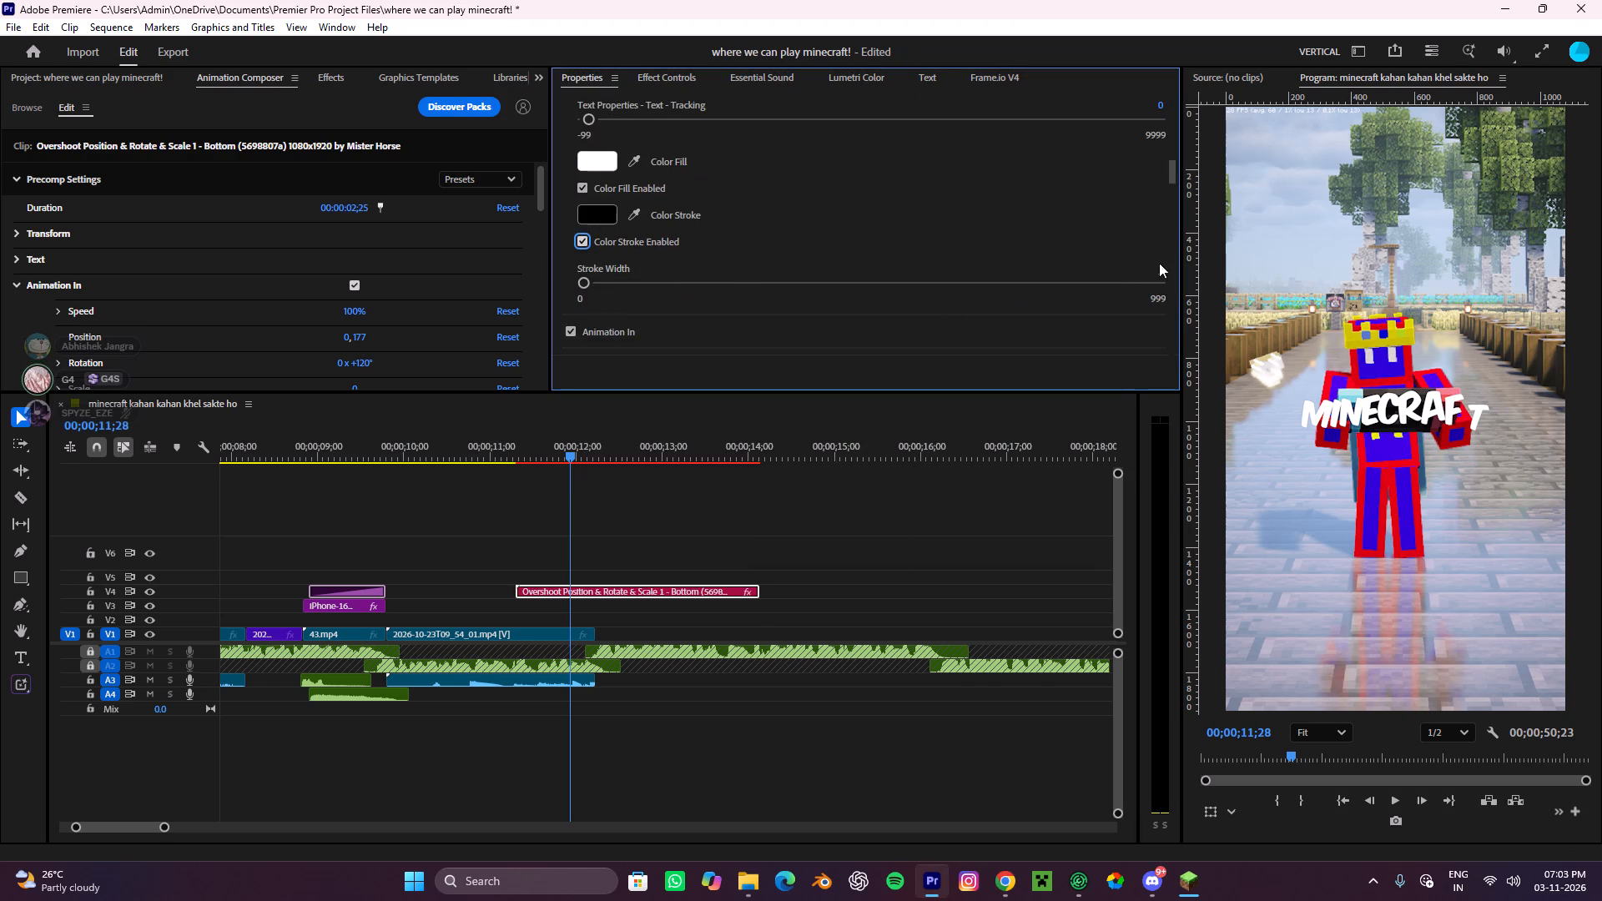
key("2")
key("2")
left_click(1010, 249)
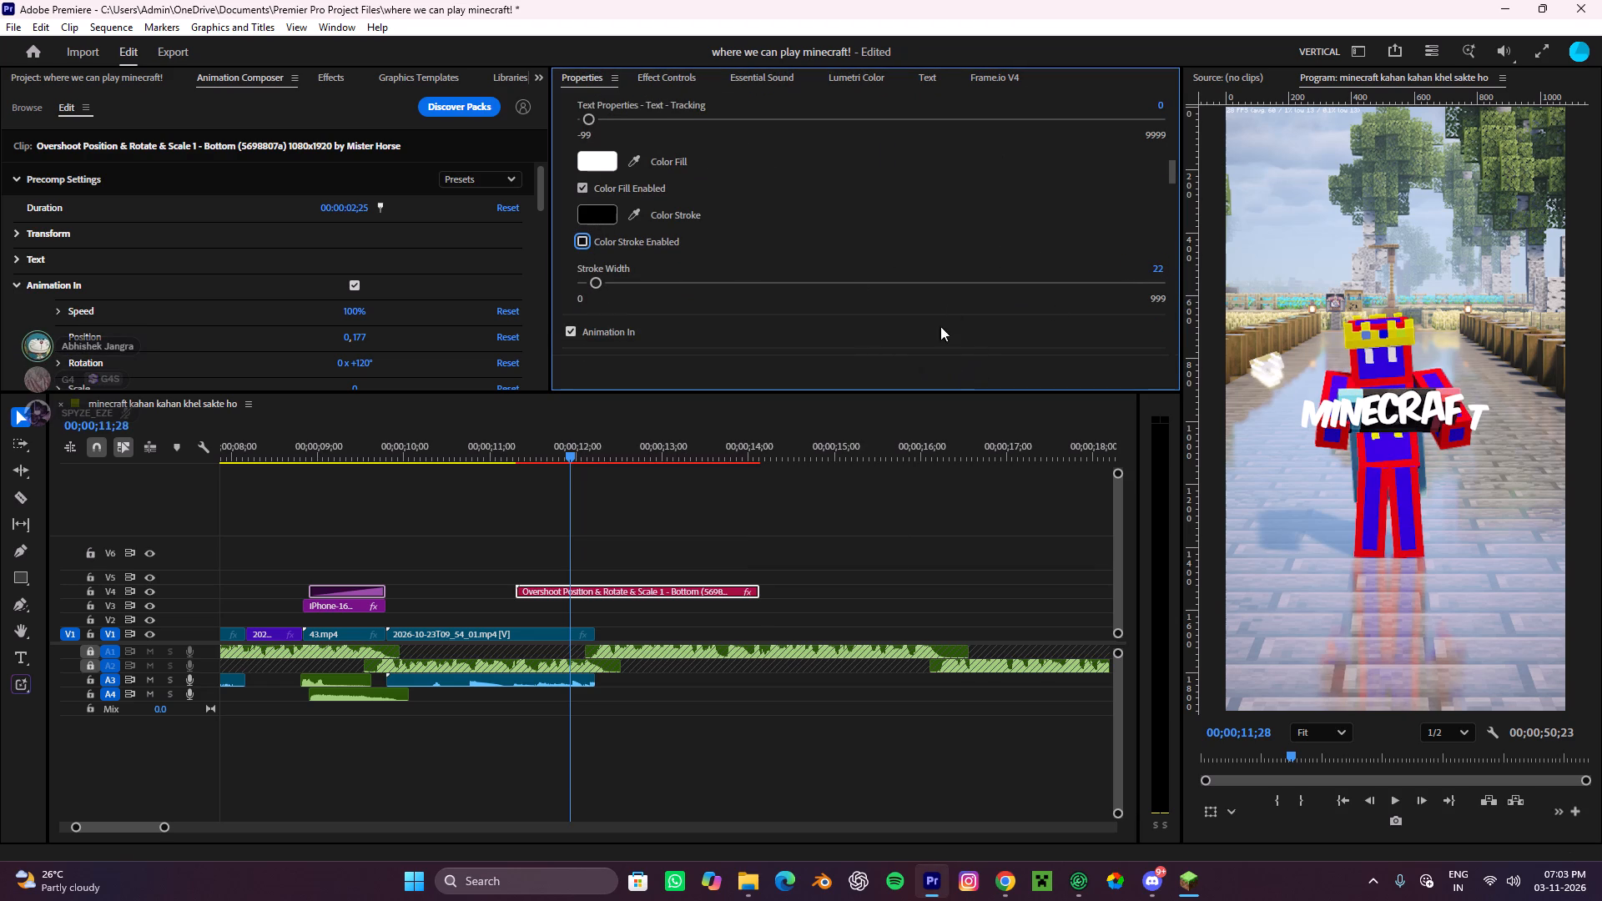
left_click(598, 246)
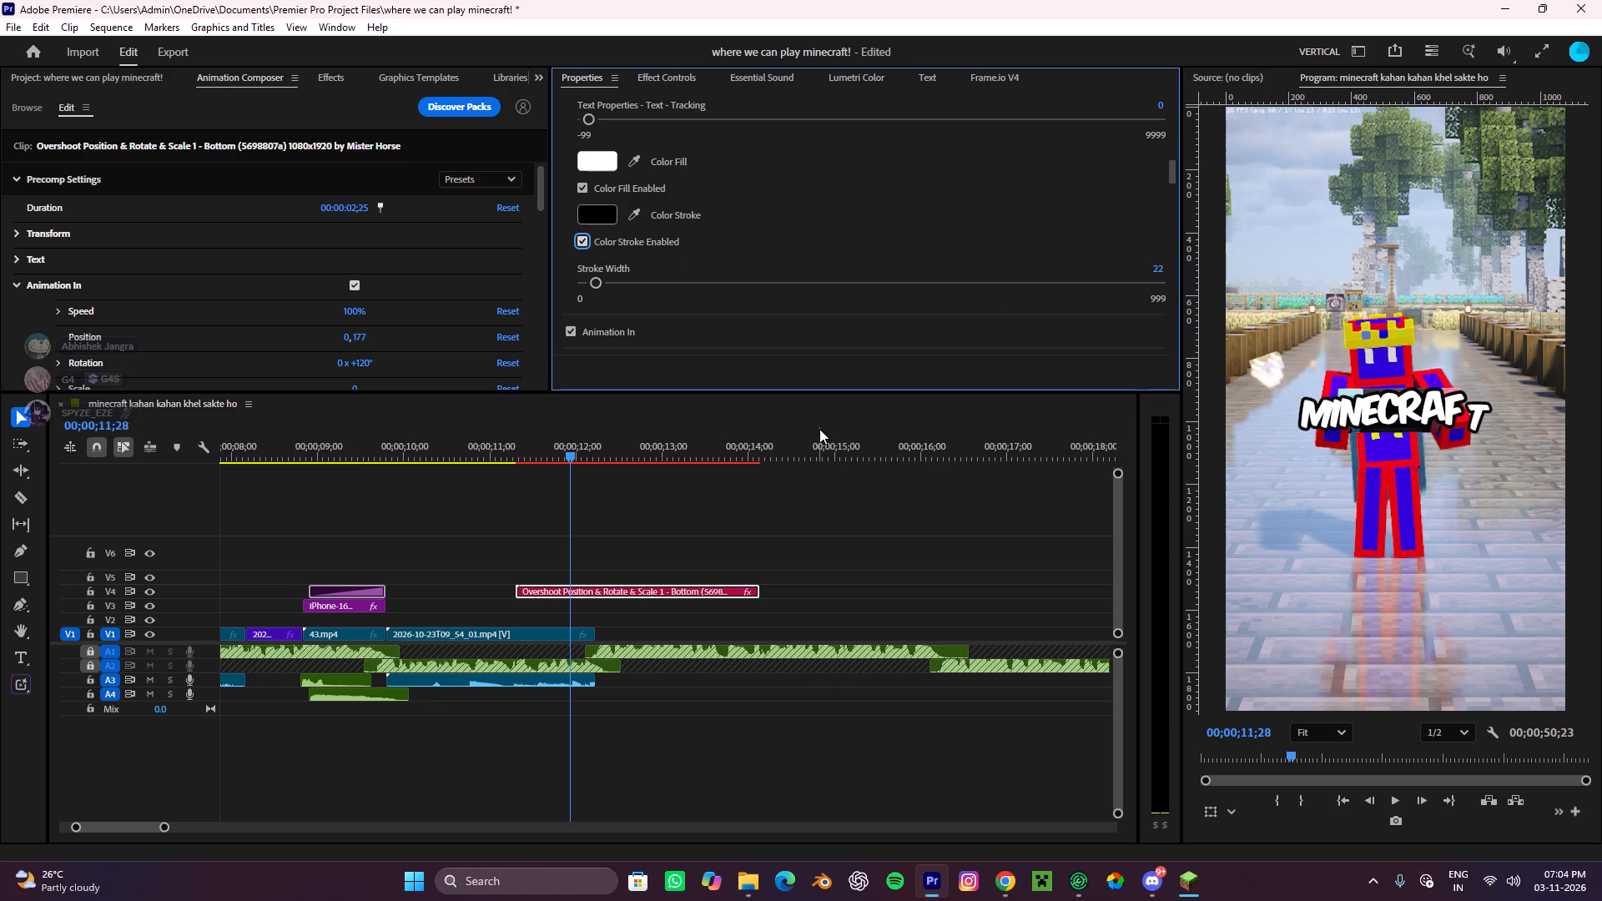
Shift the Minecraft title on V4 earlier so it starts at about 00;00;11;04, playing it back to check the timing.
left_click(819, 429)
left_click_drag(810, 440, 488, 507)
left_click(690, 534)
scroll(683, 538, "up", 5, "alt")
key("space")
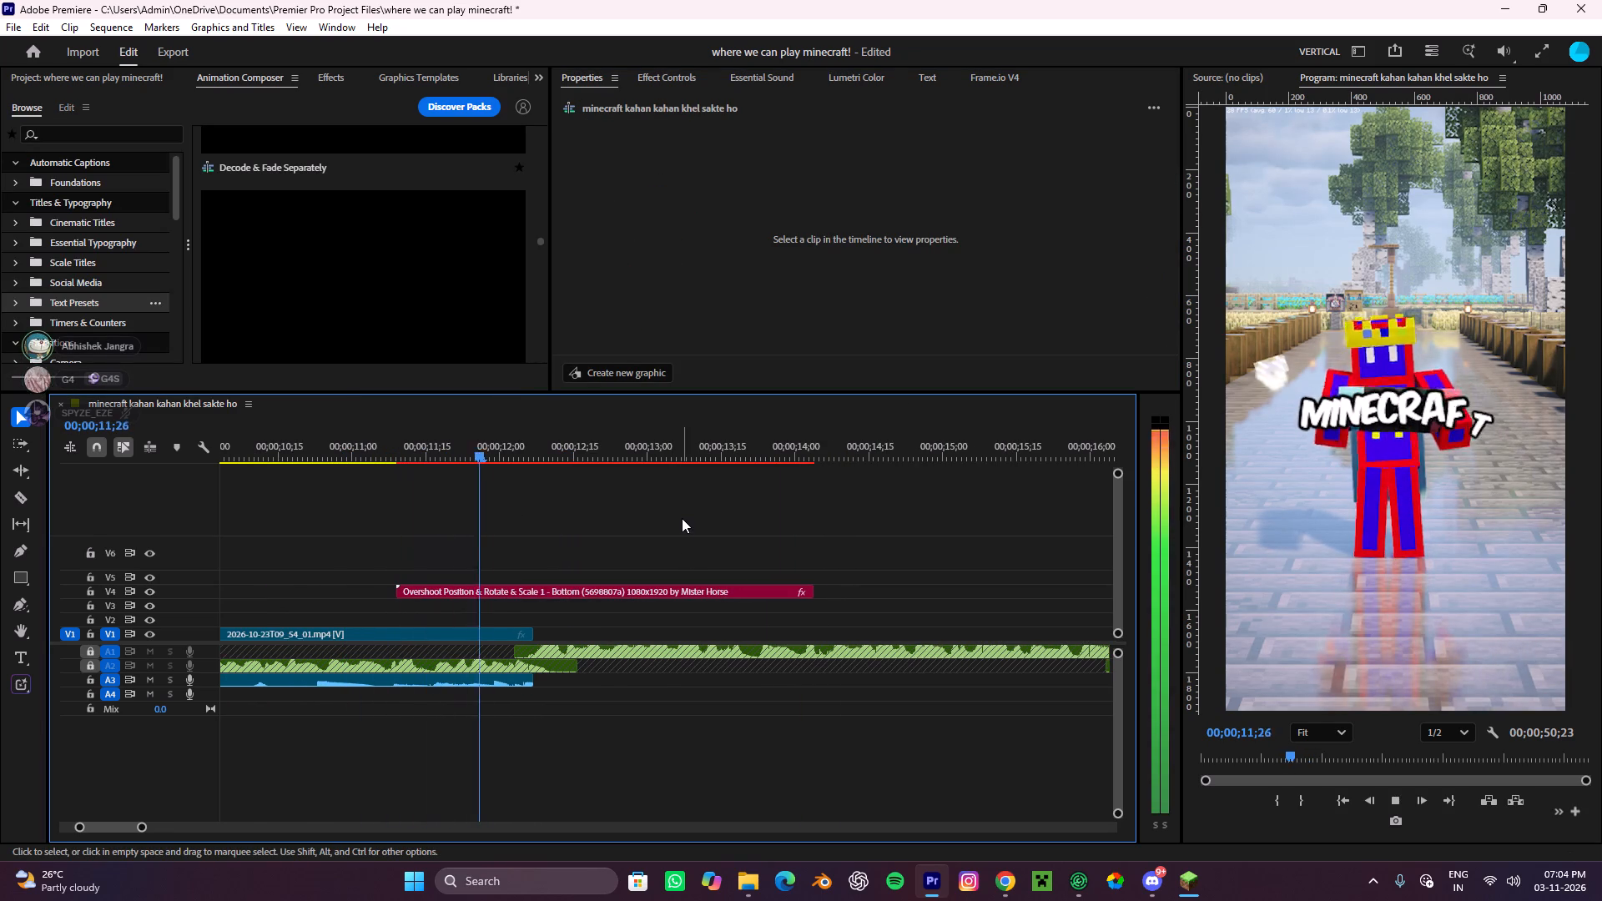
key("space")
scroll(478, 565, "up", 8, "alt")
left_click_drag(471, 593, 442, 593)
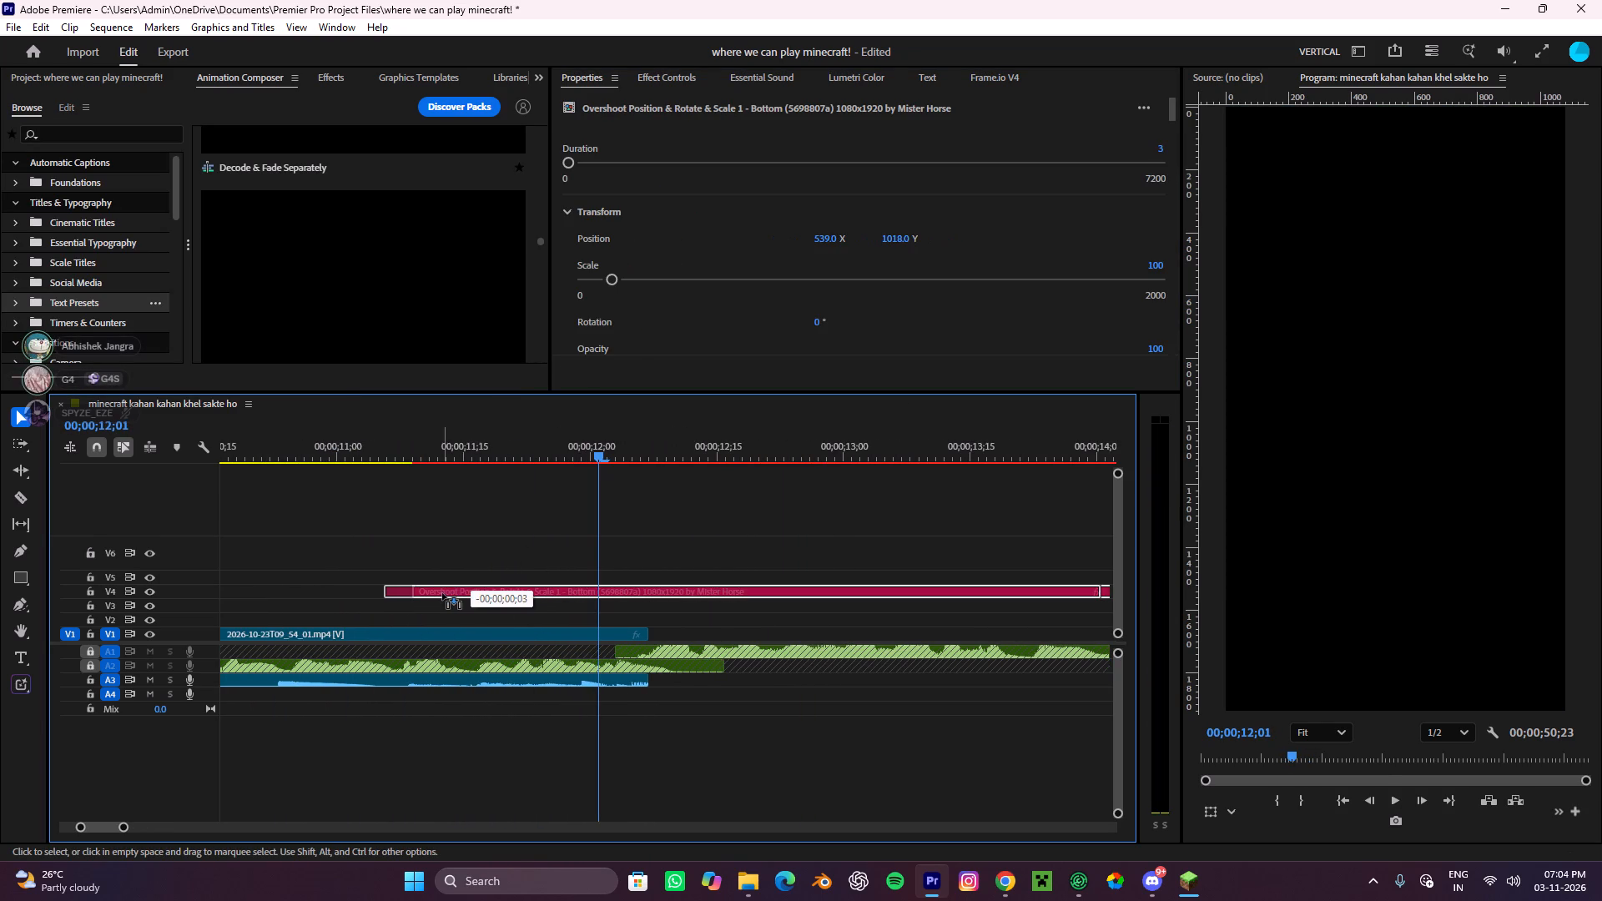
left_click_drag(442, 593, 432, 593)
left_click_drag(588, 445, 323, 523)
left_click(498, 532)
key("space")
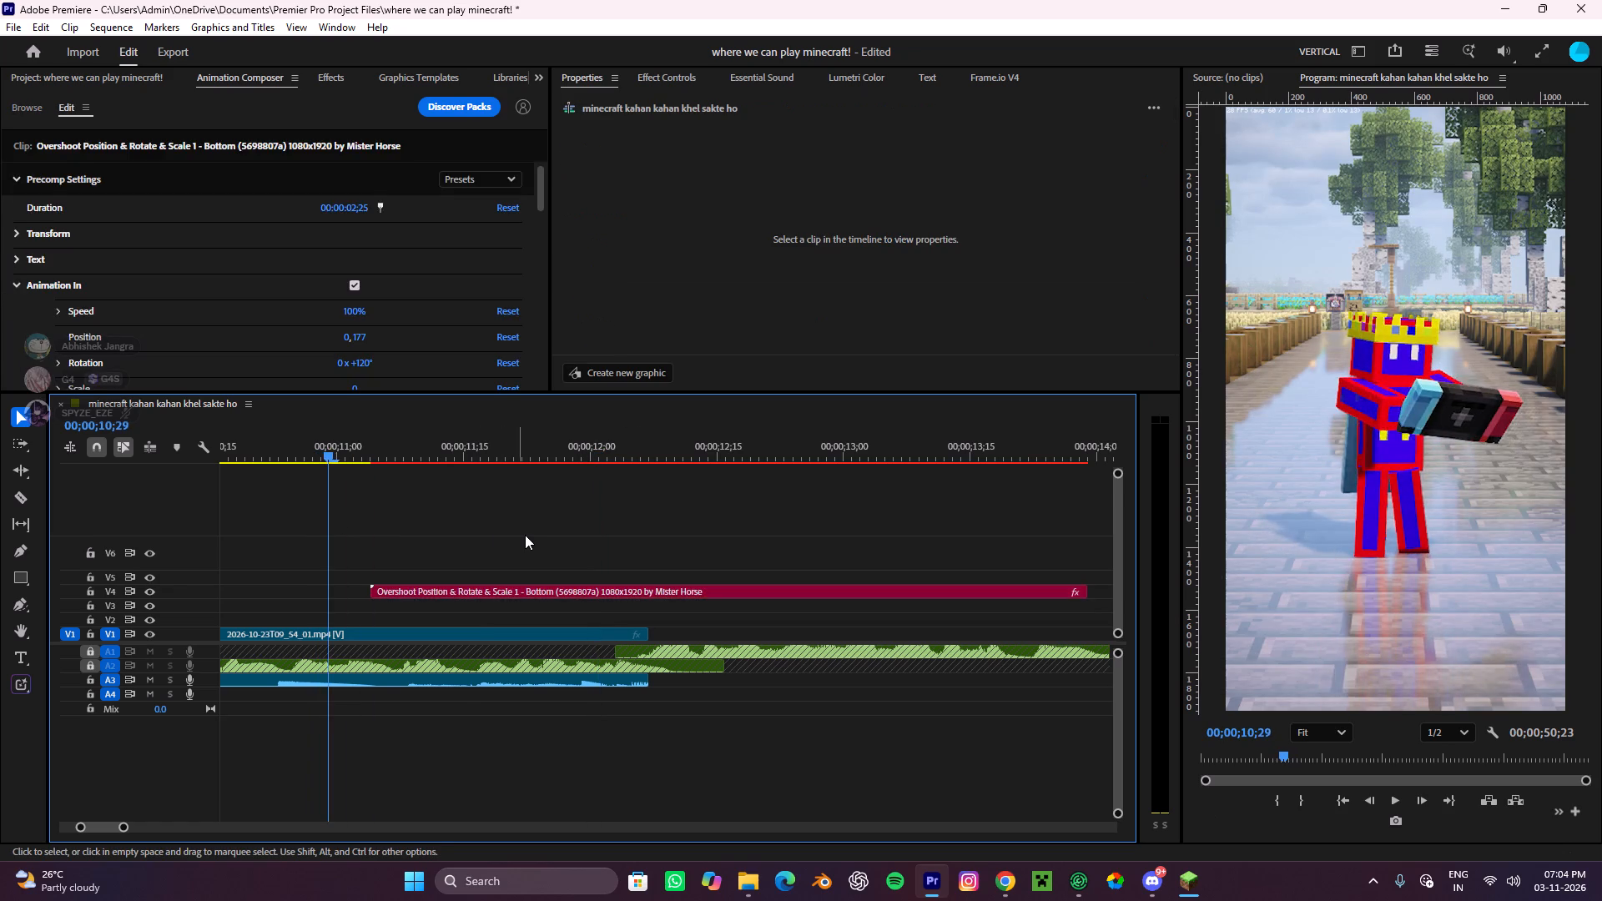
scroll(526, 535, "down", 4, "alt")
key("space")
Set the Minecraft title's Animation In speed to 130.
left_click(502, 591)
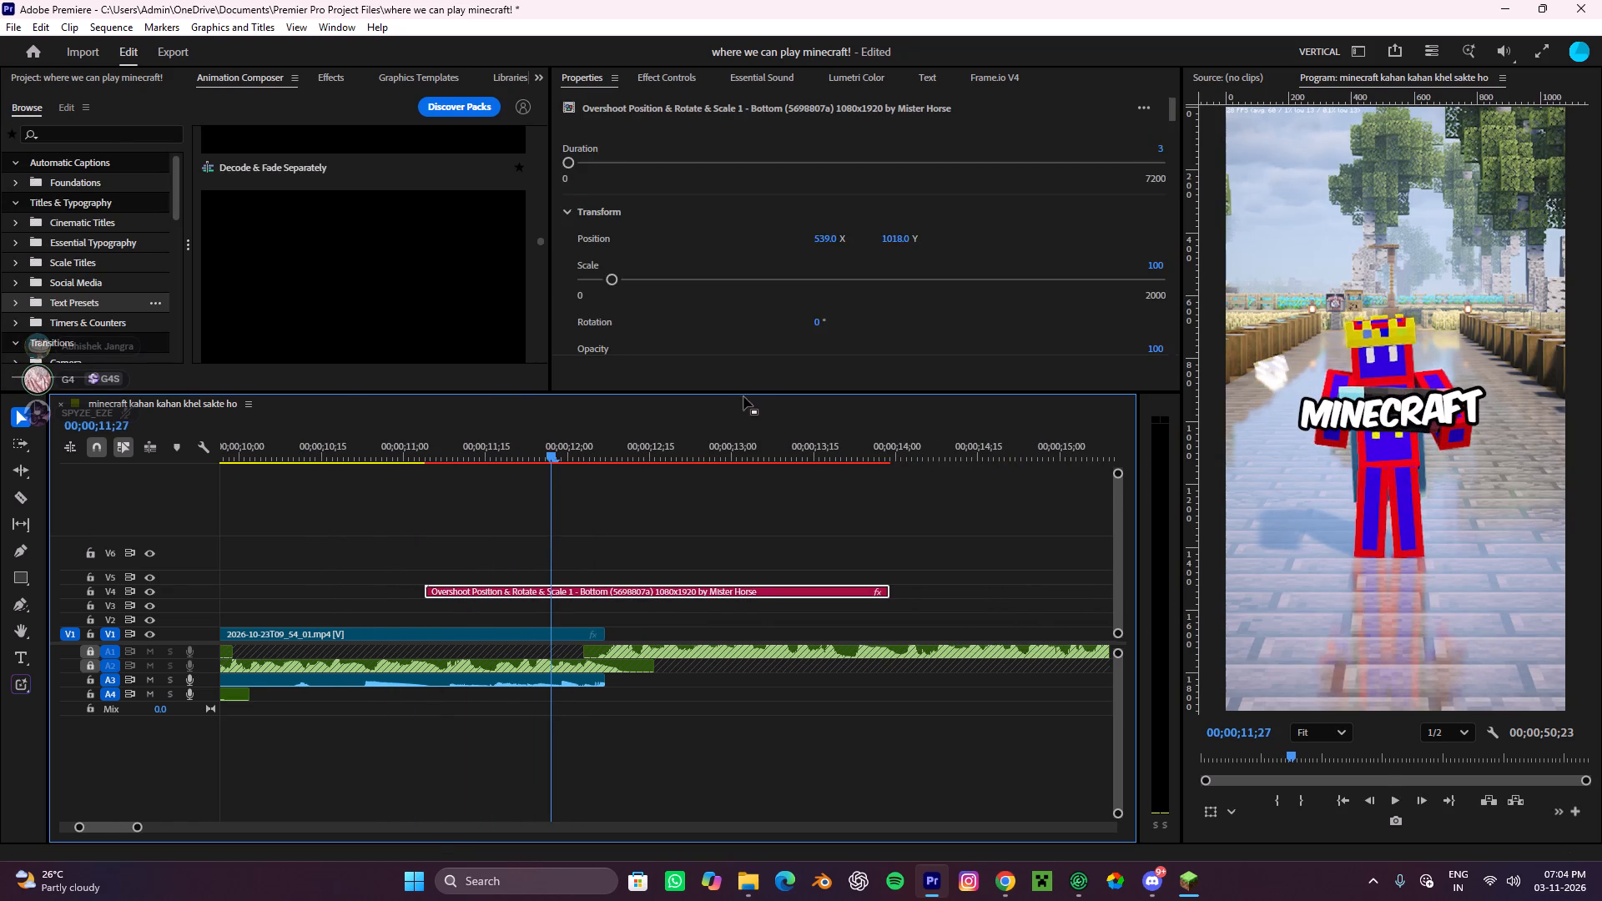
scroll(753, 389, "down", 20)
scroll(753, 389, "down", 3)
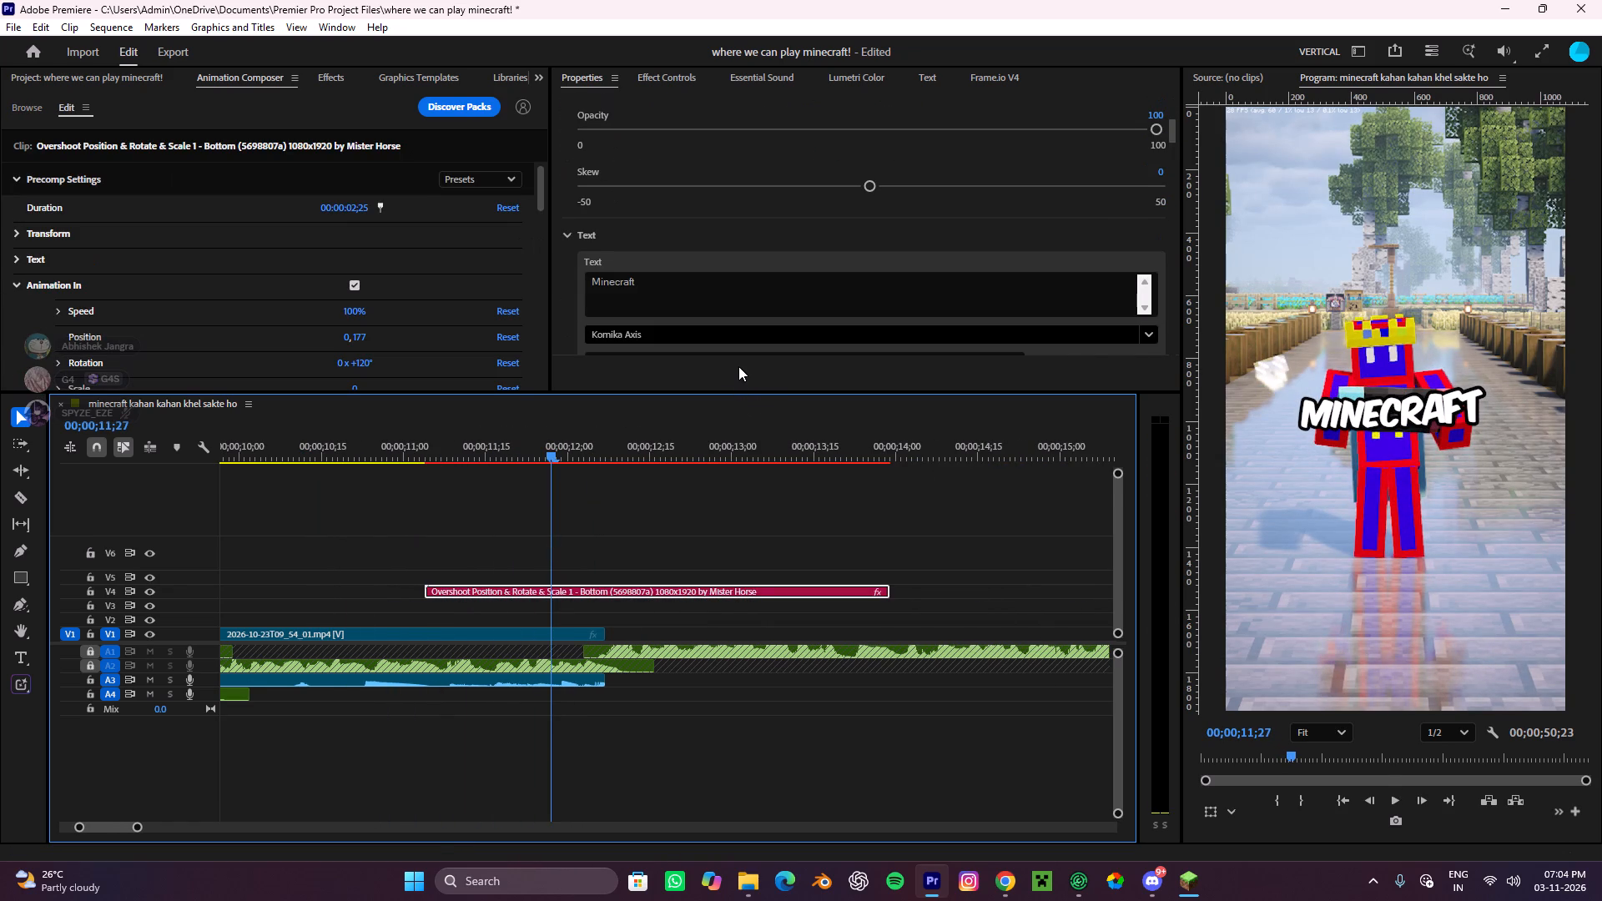
scroll(738, 366, "down", 12)
scroll(739, 366, "down", 14)
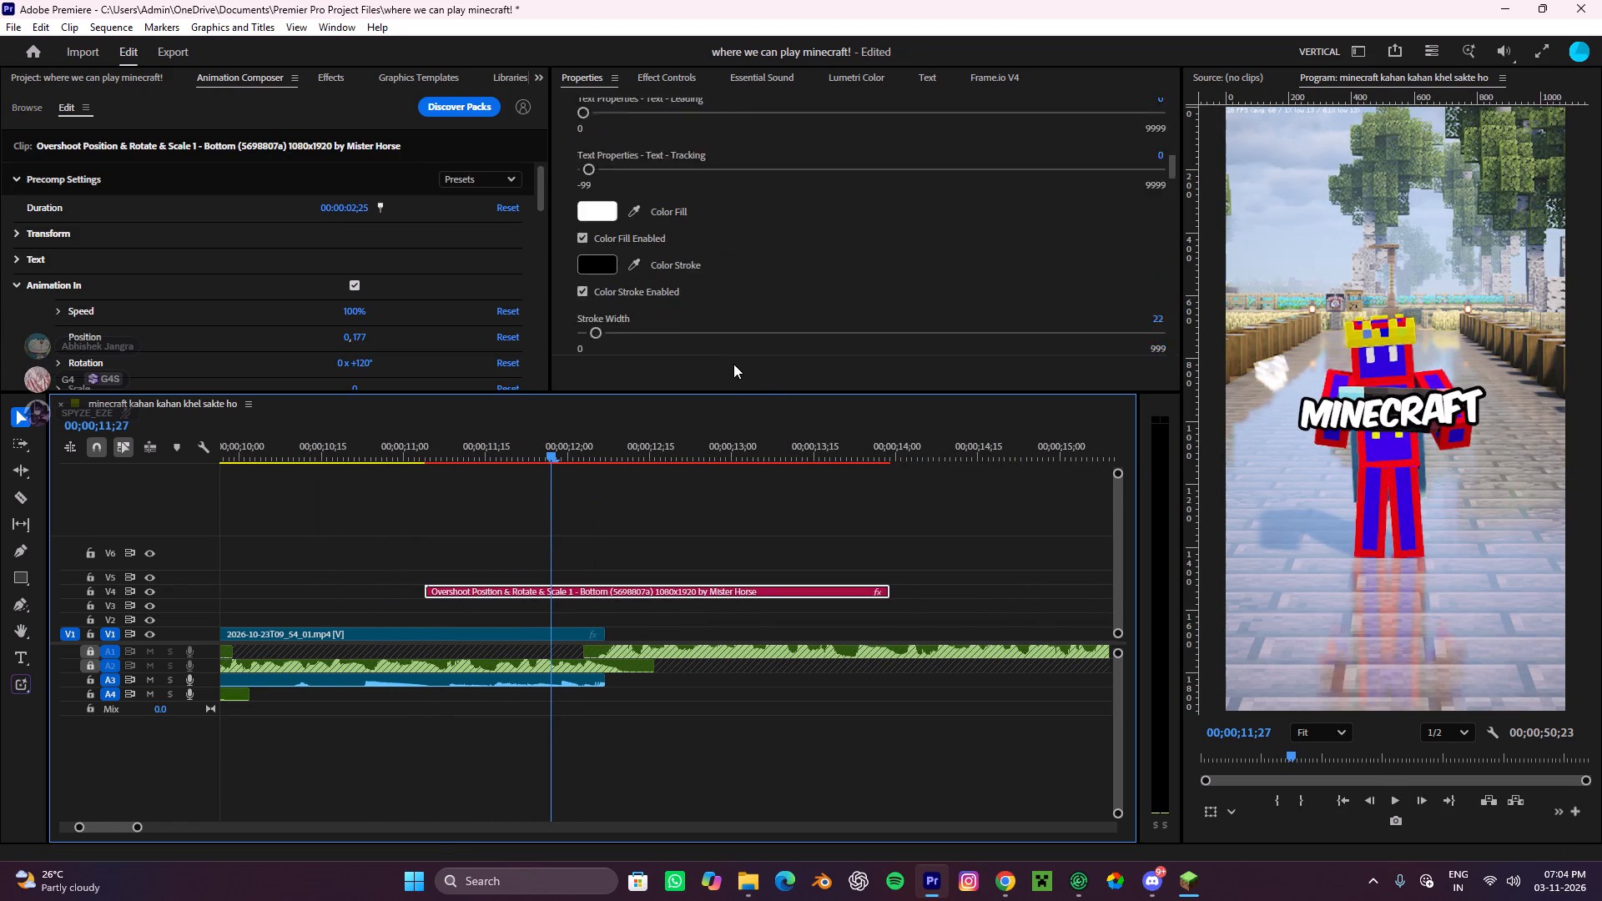
scroll(733, 364, "down", 10)
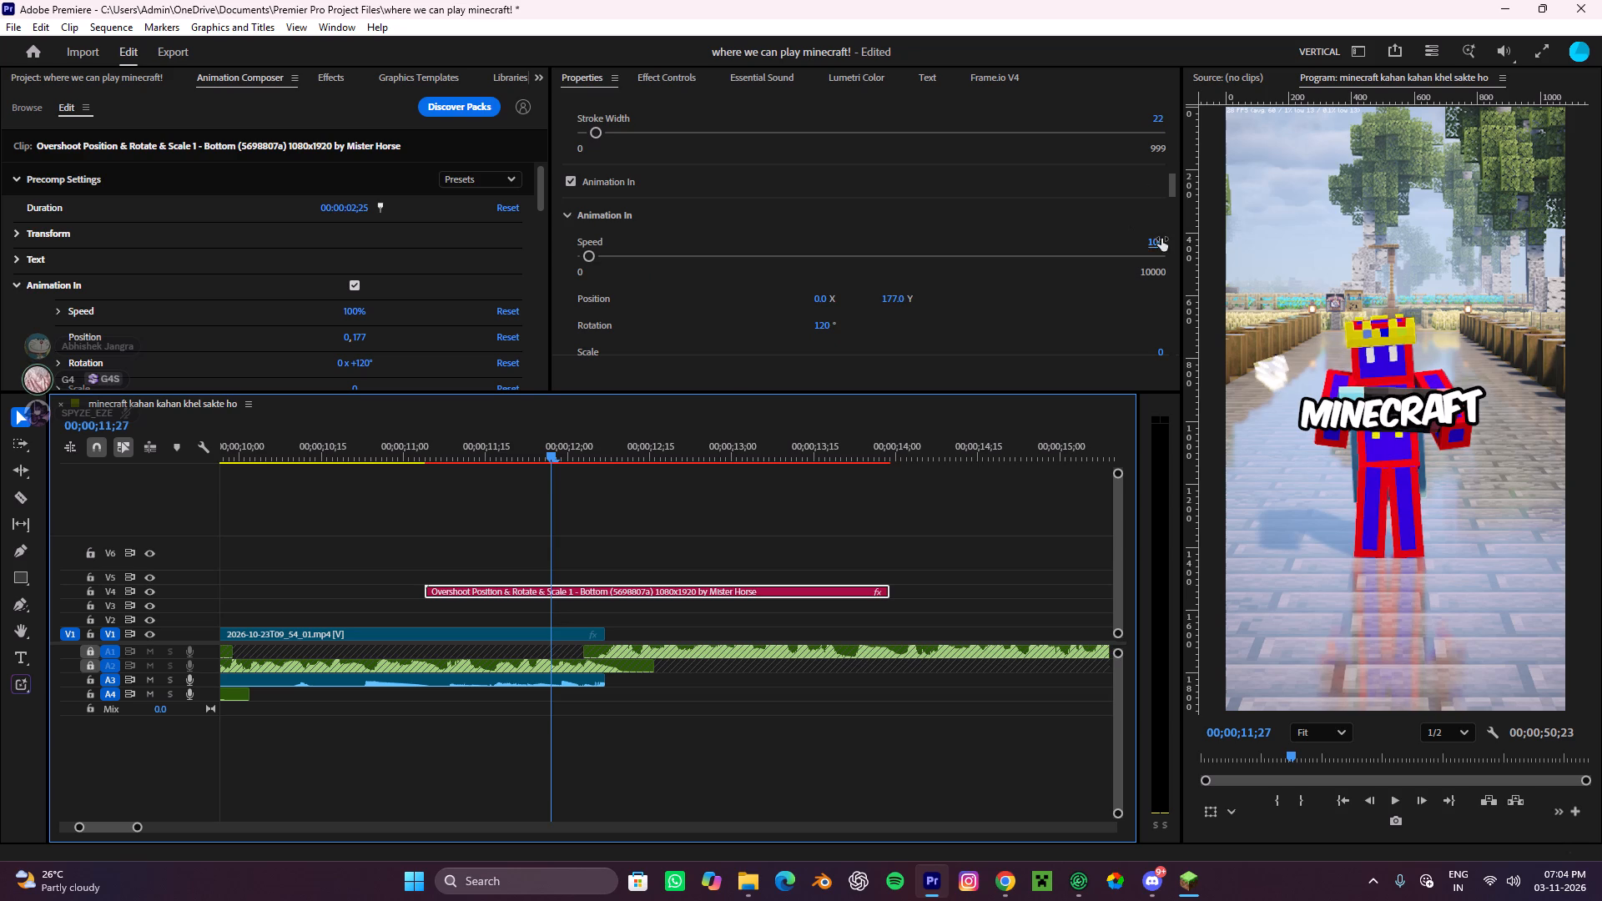
left_click(1161, 242)
key("1")
key("3")
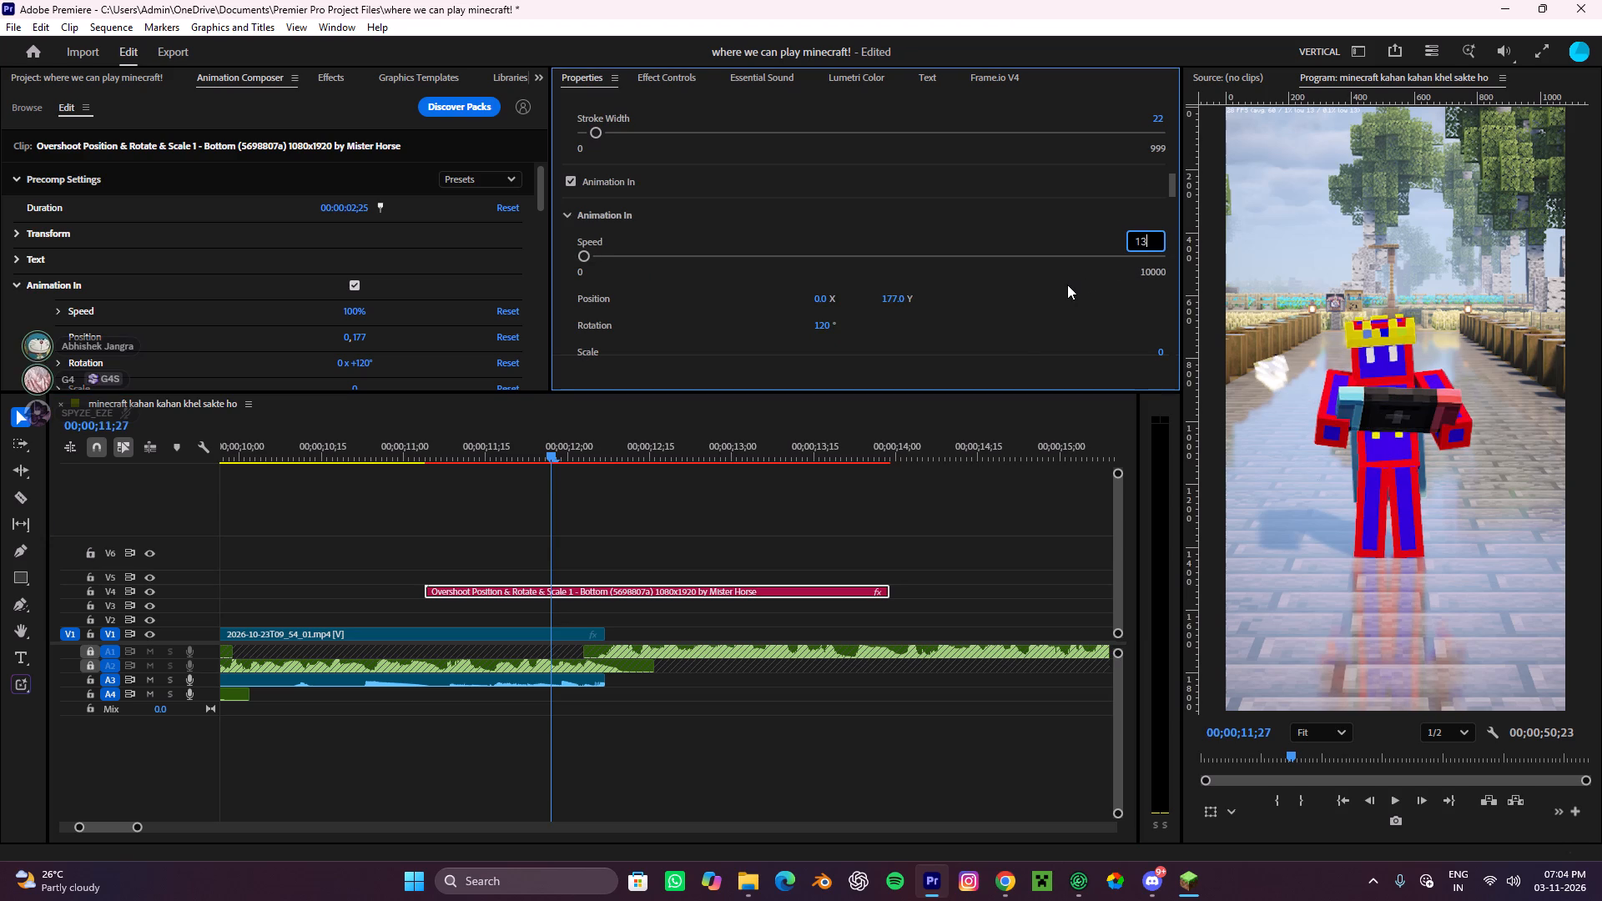
key("0")
left_click(1016, 238)
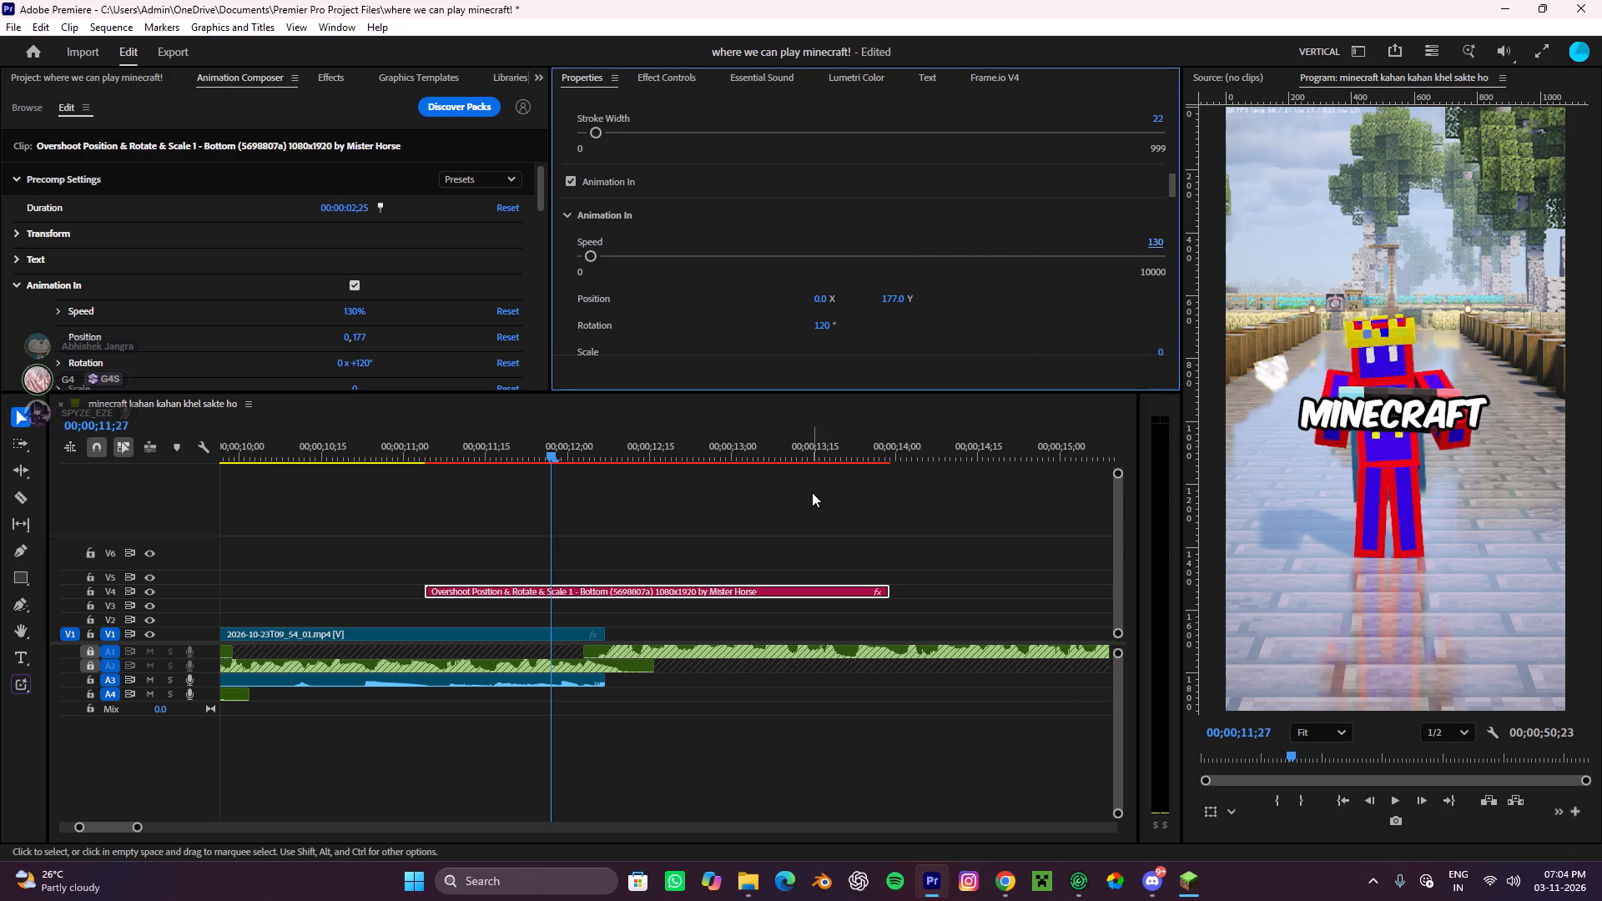
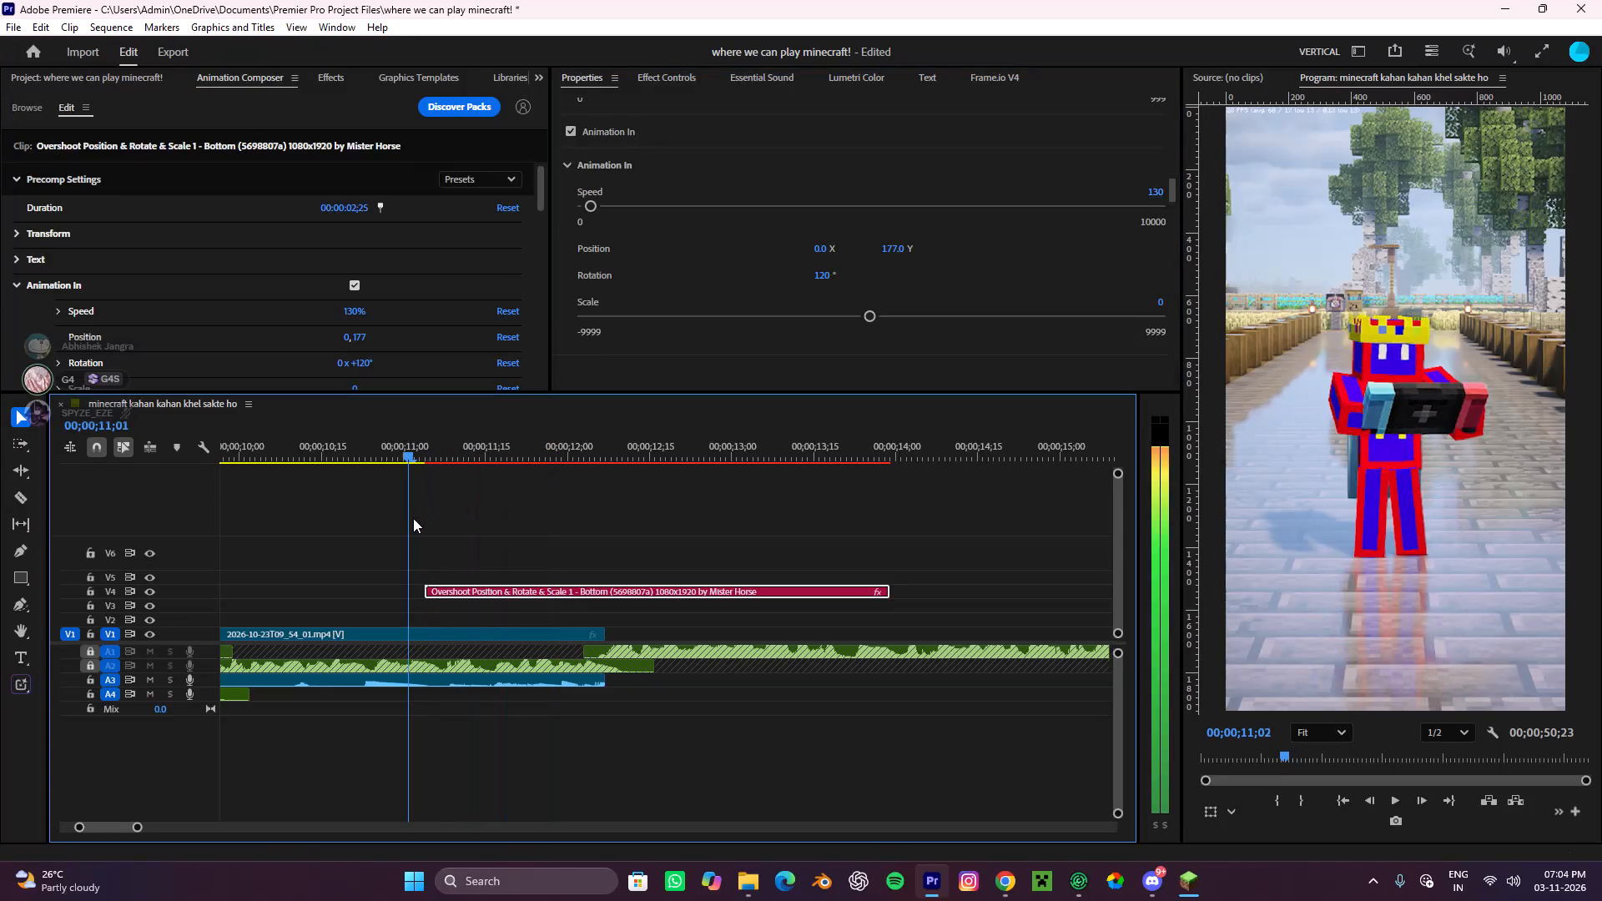
Play back the animated Minecraft title from about 00;00;11;01 to check its entrance speed and timing.
left_click(582, 533)
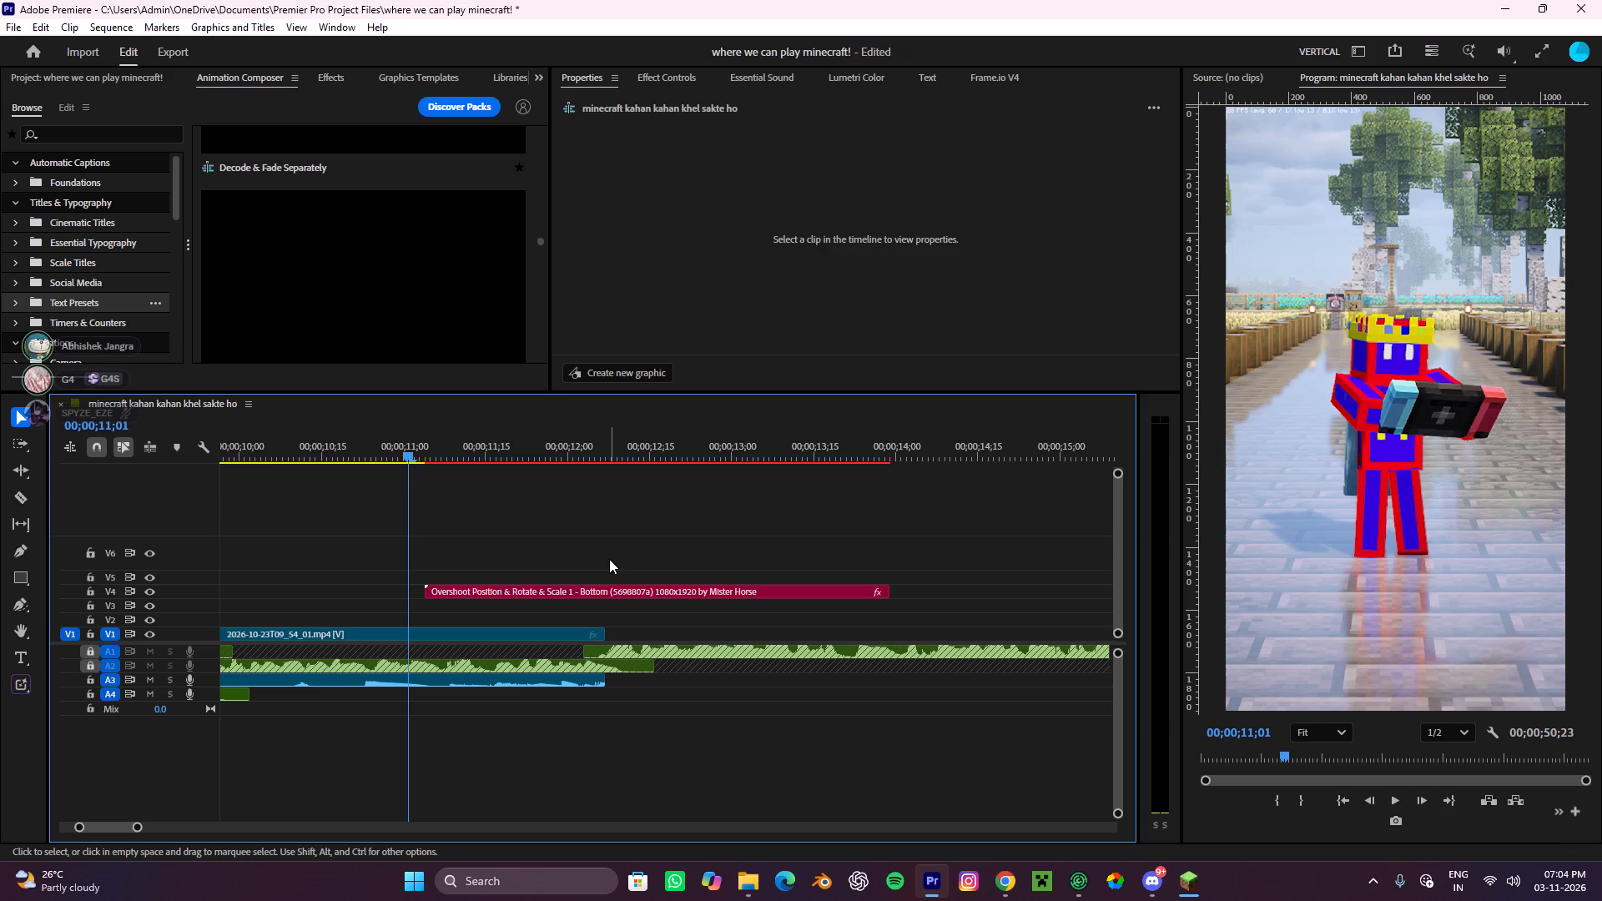
key("space")
key("space")
key("space")
key("space")
key("space")
key("space")
key("space")
key("space")
key("space")
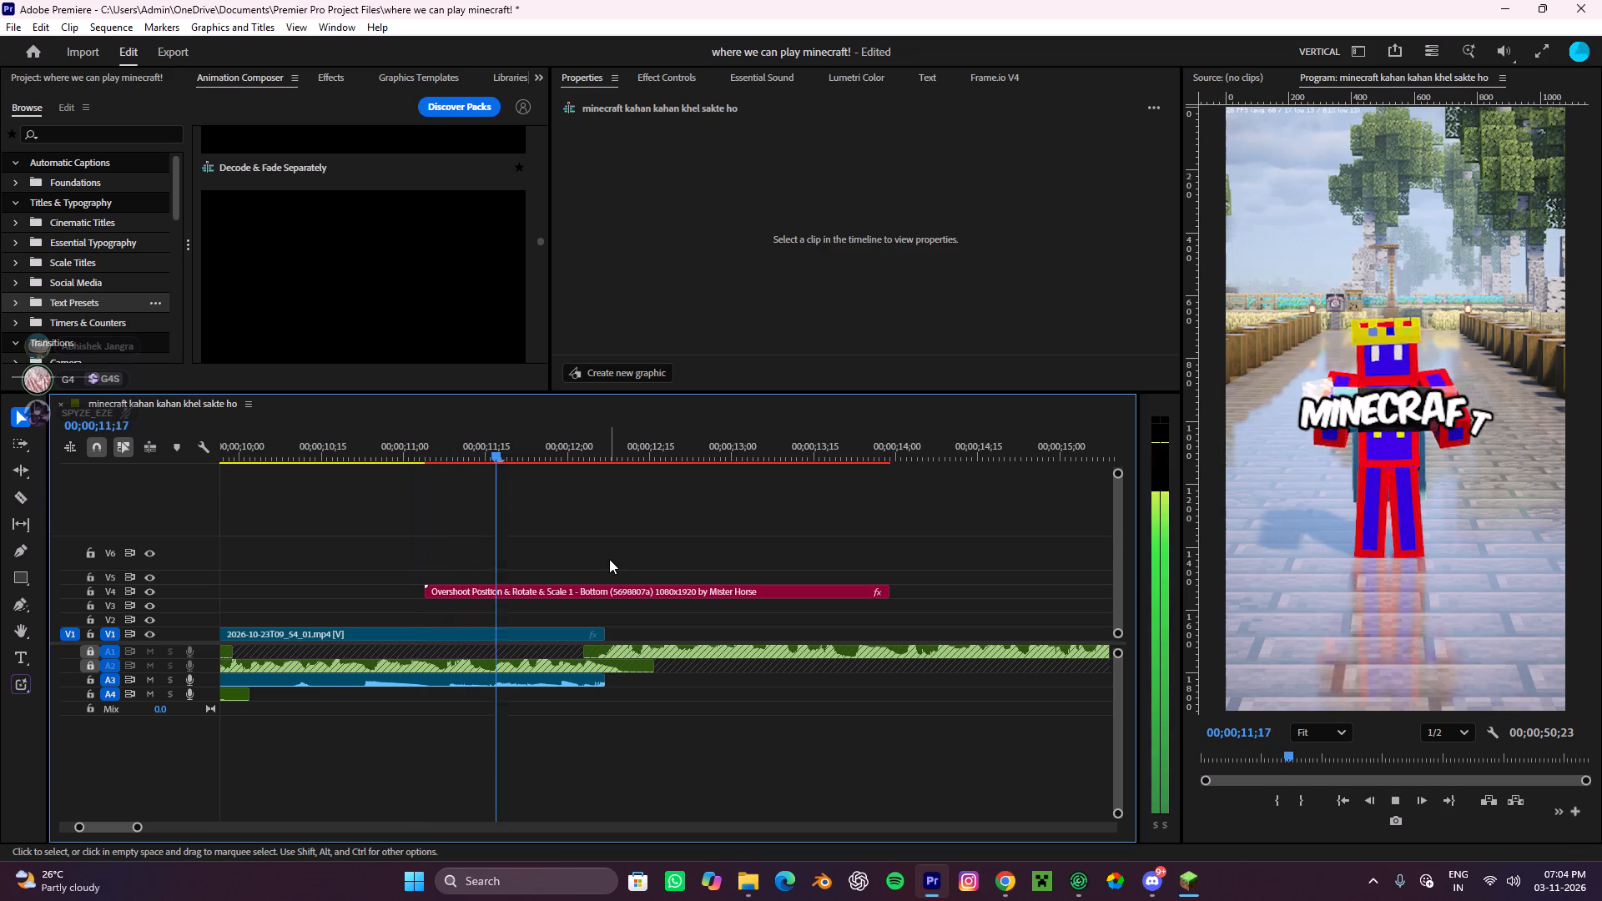
key("space")
left_click_drag(531, 450, 421, 537)
key("space")
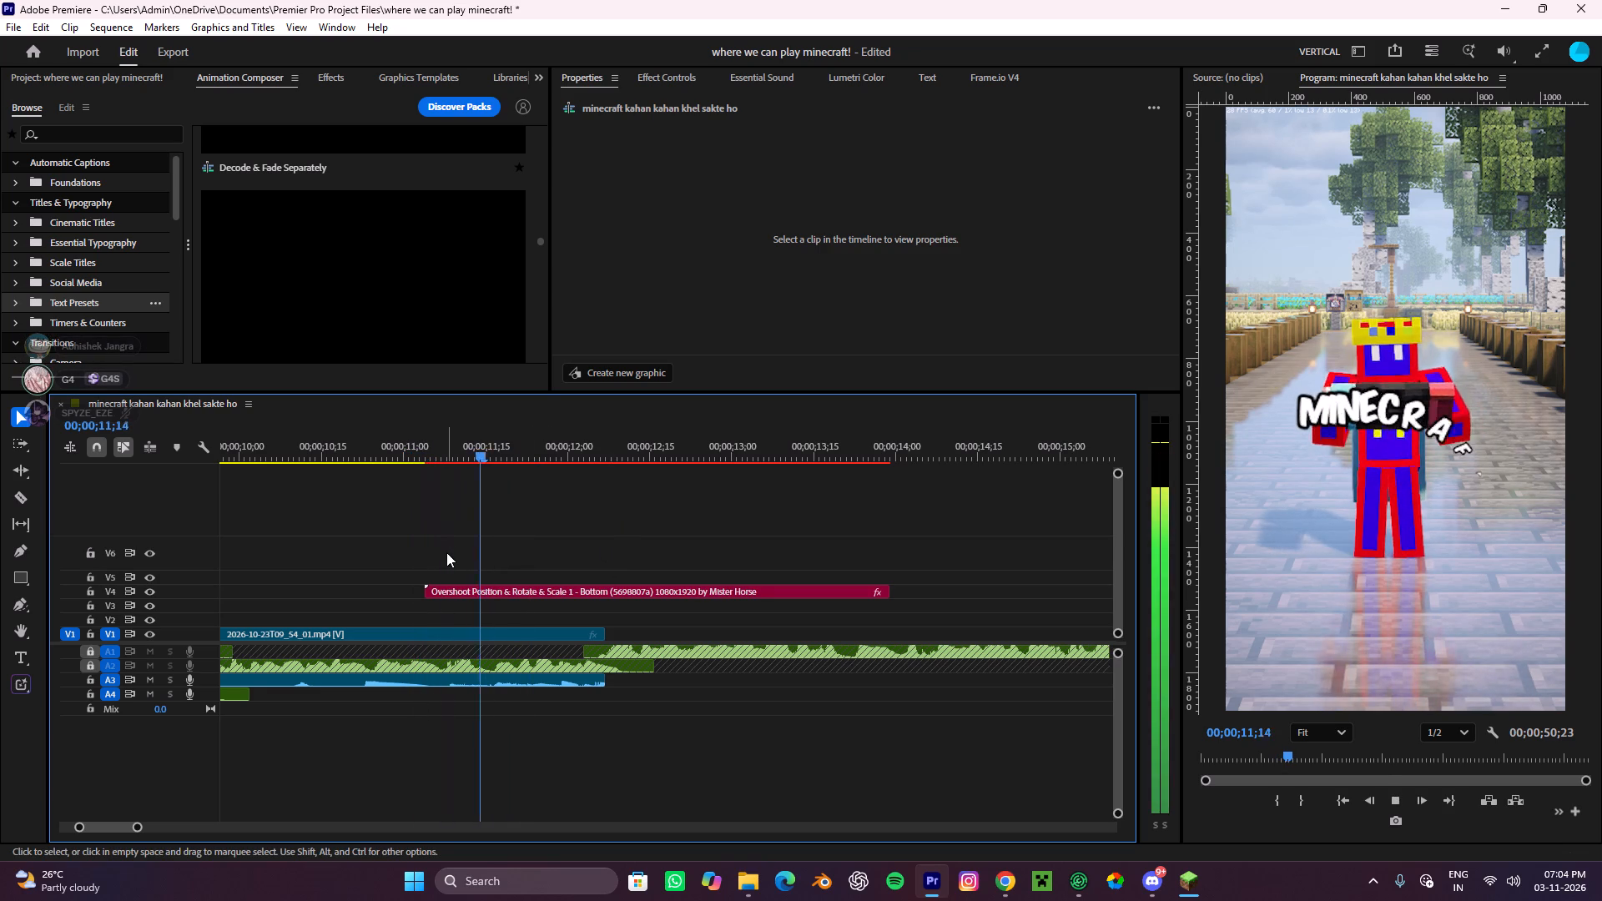
key("space")
Set the Minecraft title's fill colour to green, hex 1BBE00.
scroll(461, 556, "up", 4, "alt")
left_click(496, 595)
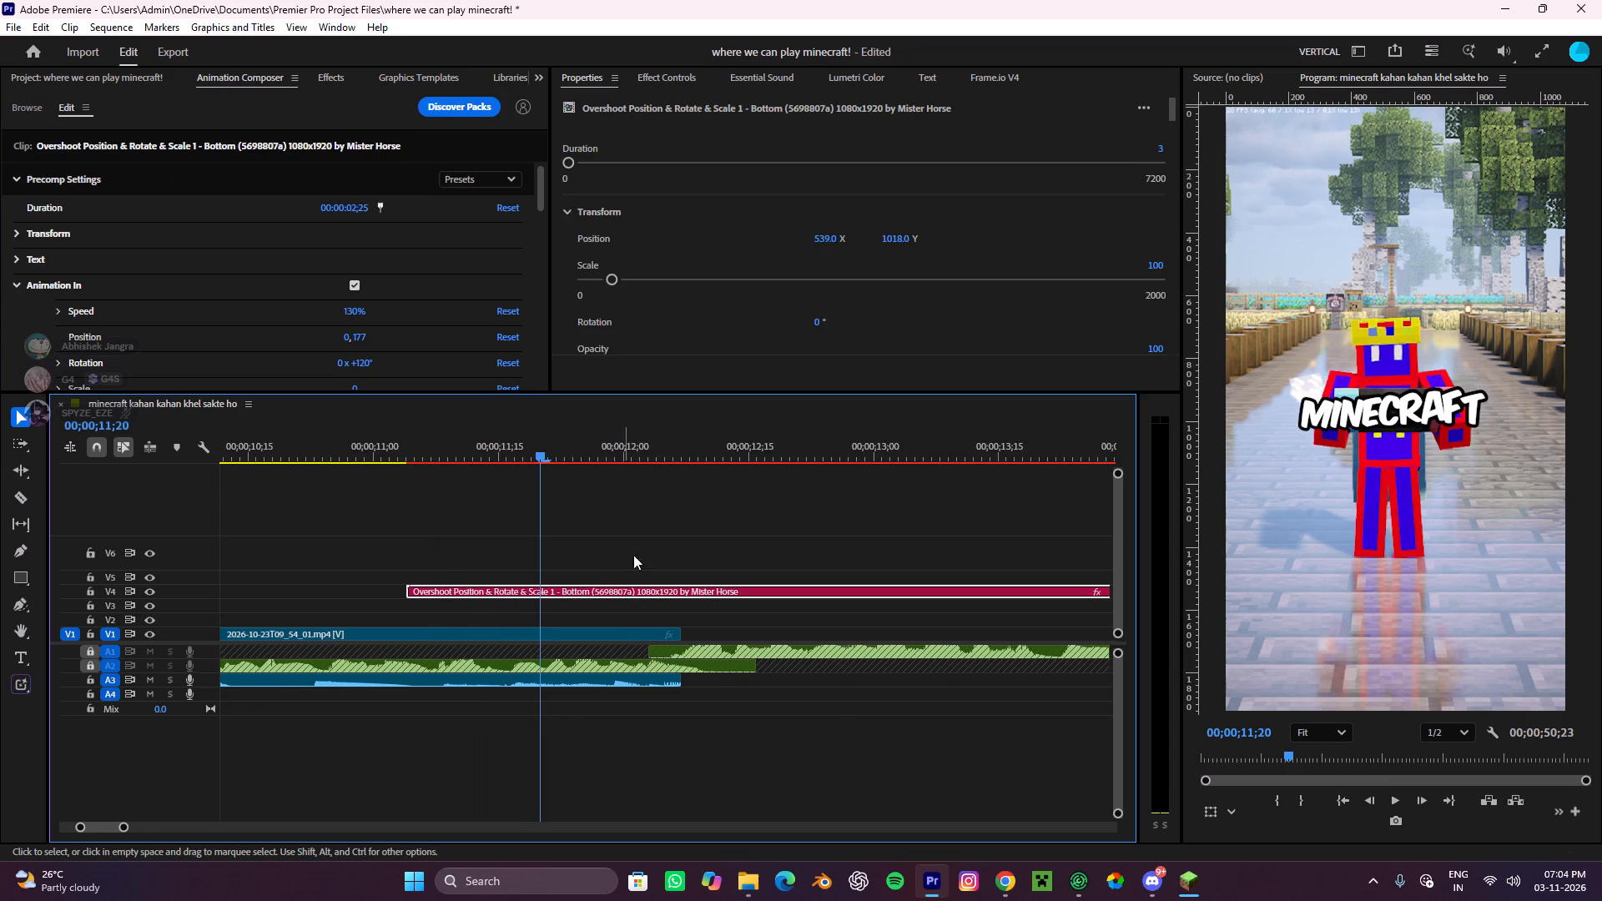
scroll(714, 380, "down", 17)
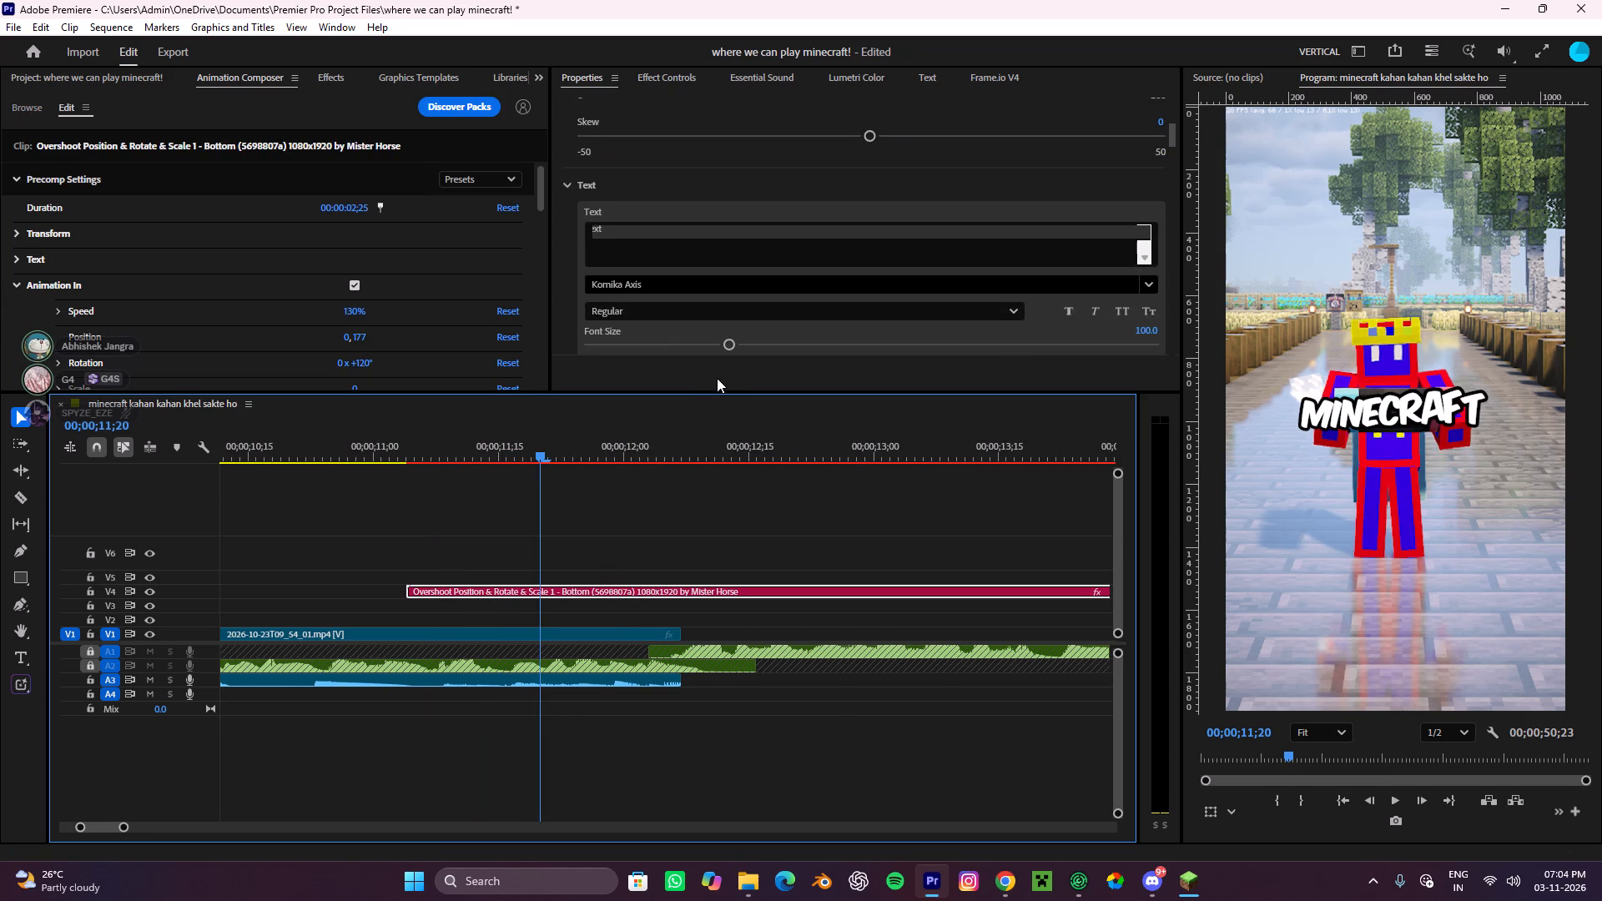
scroll(717, 378, "down", 20)
scroll(717, 378, "down", 10)
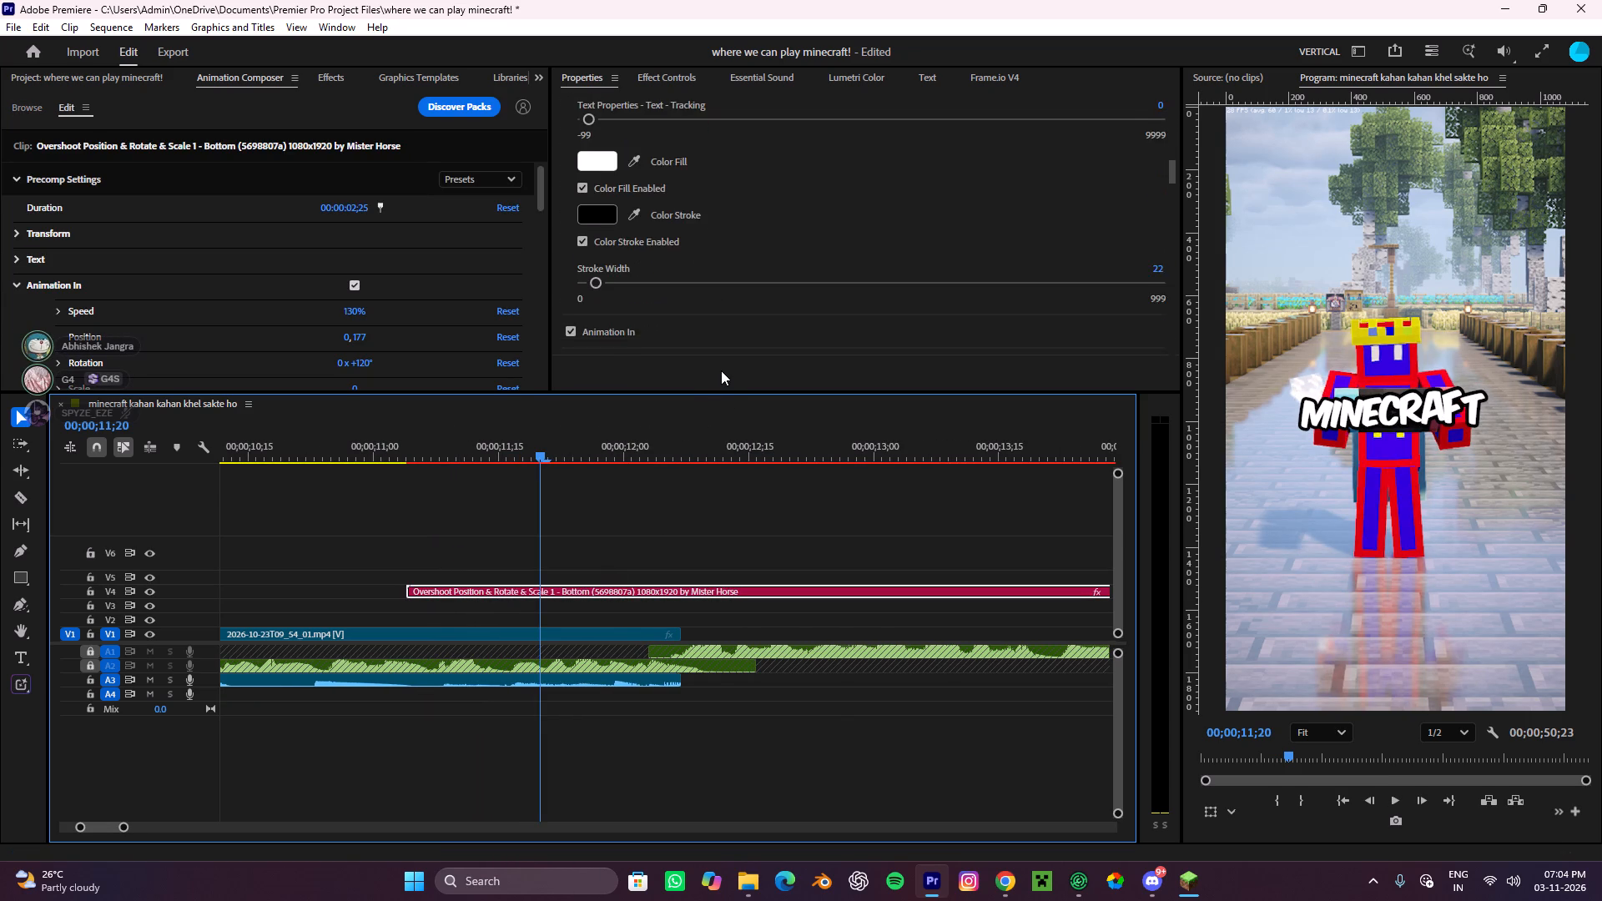
scroll(721, 370, "down", 18)
scroll(721, 371, "up", 5)
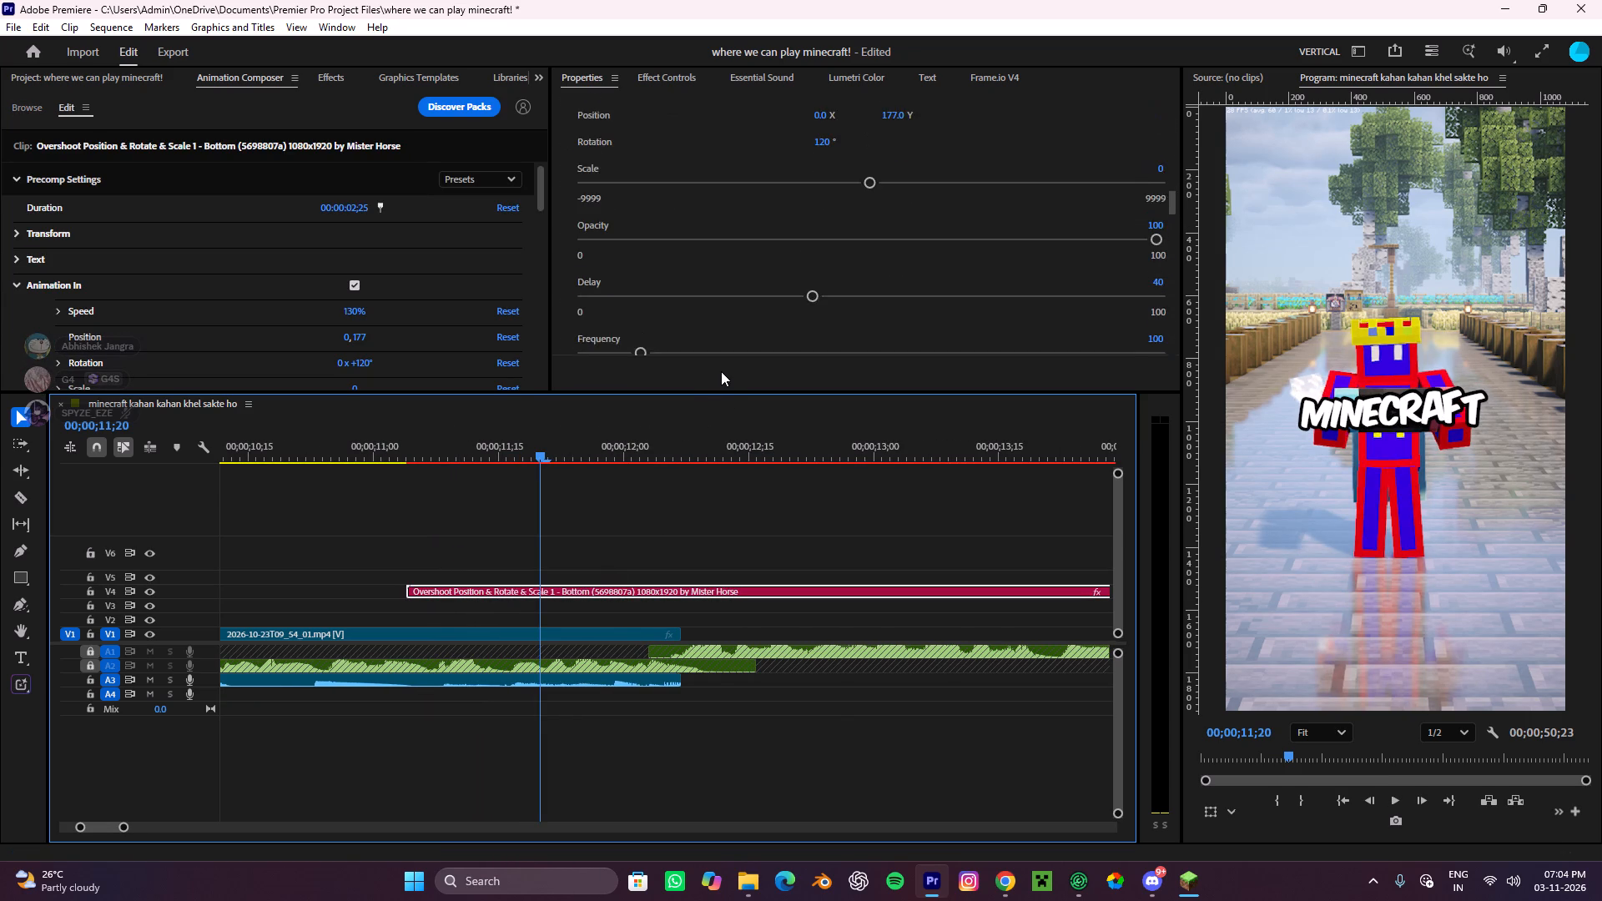
scroll(721, 371, "up", 16)
scroll(721, 371, "up", 9)
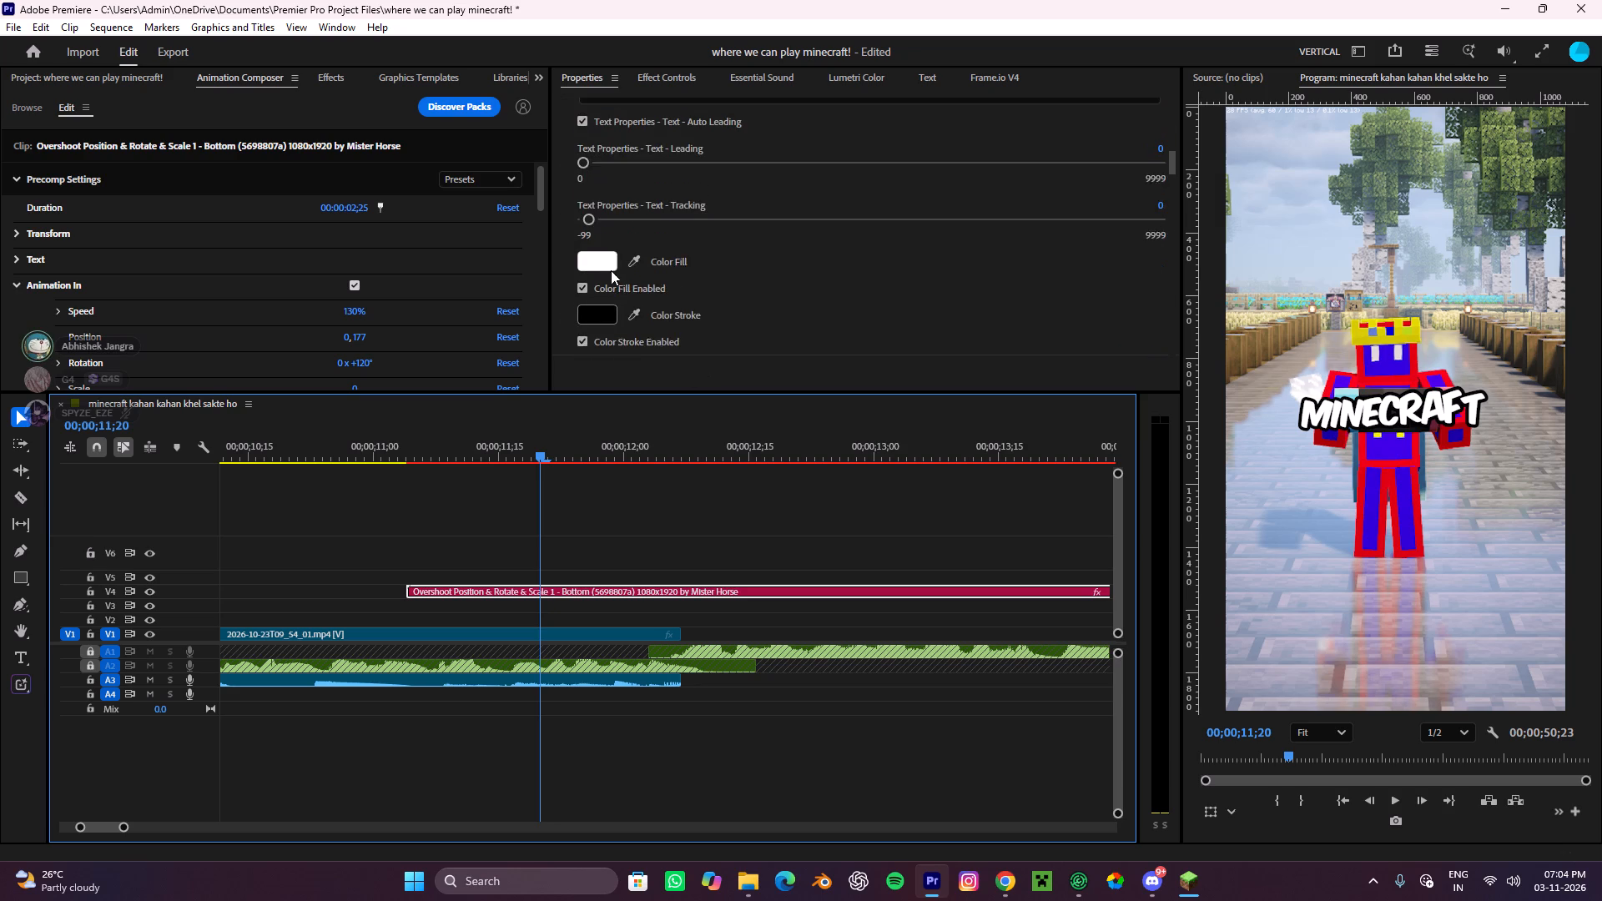
left_click(602, 259)
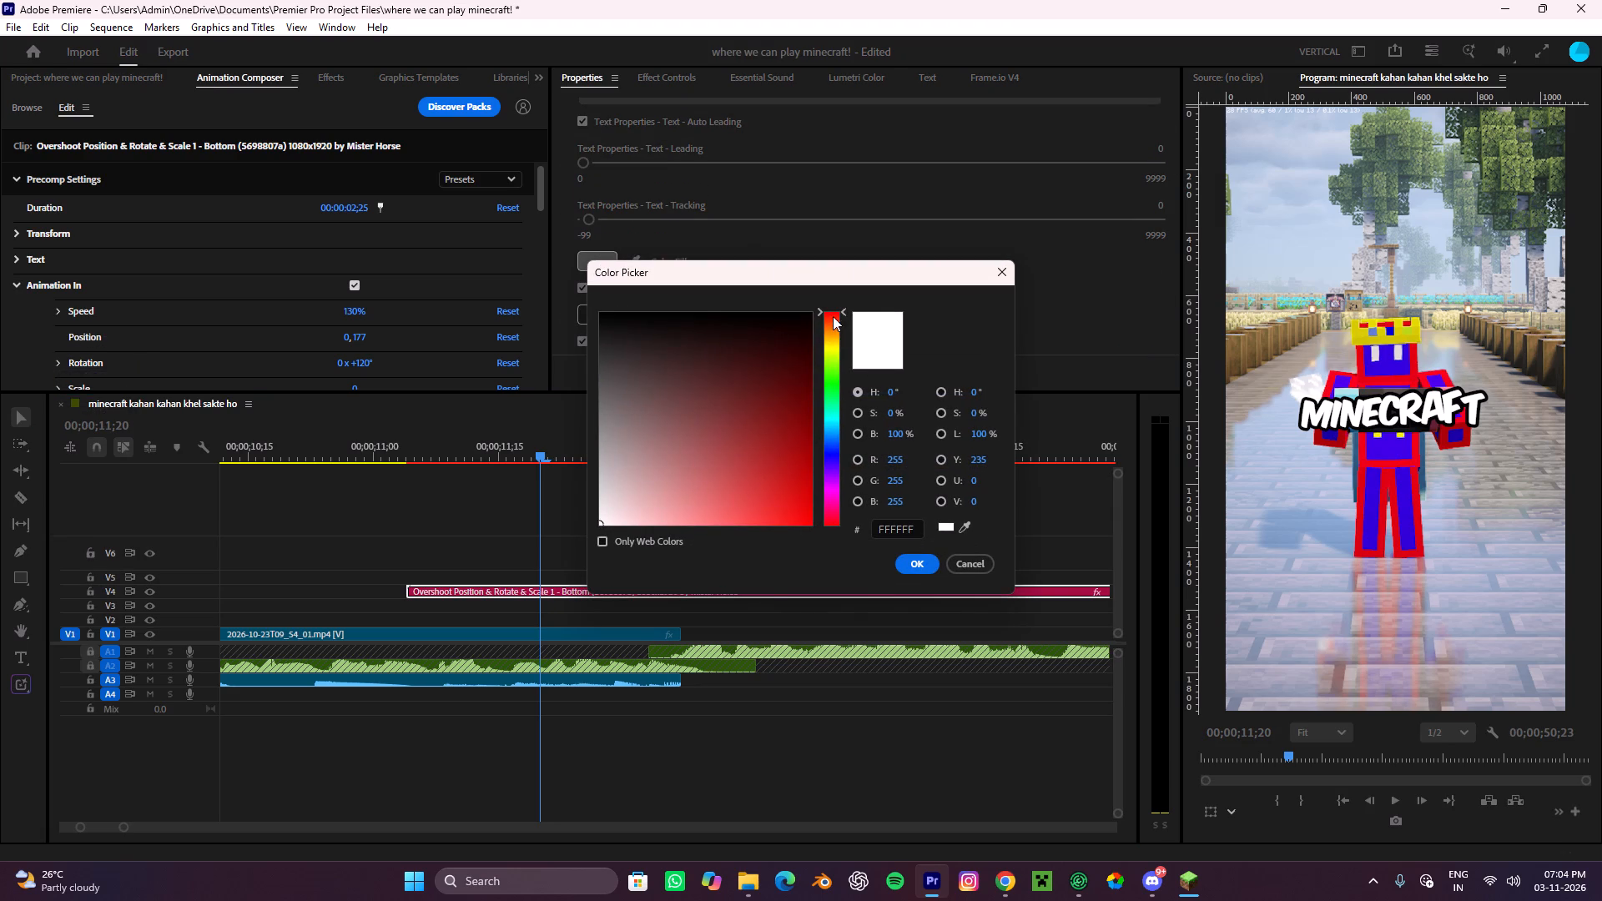
left_click_drag(833, 316, 796, 407)
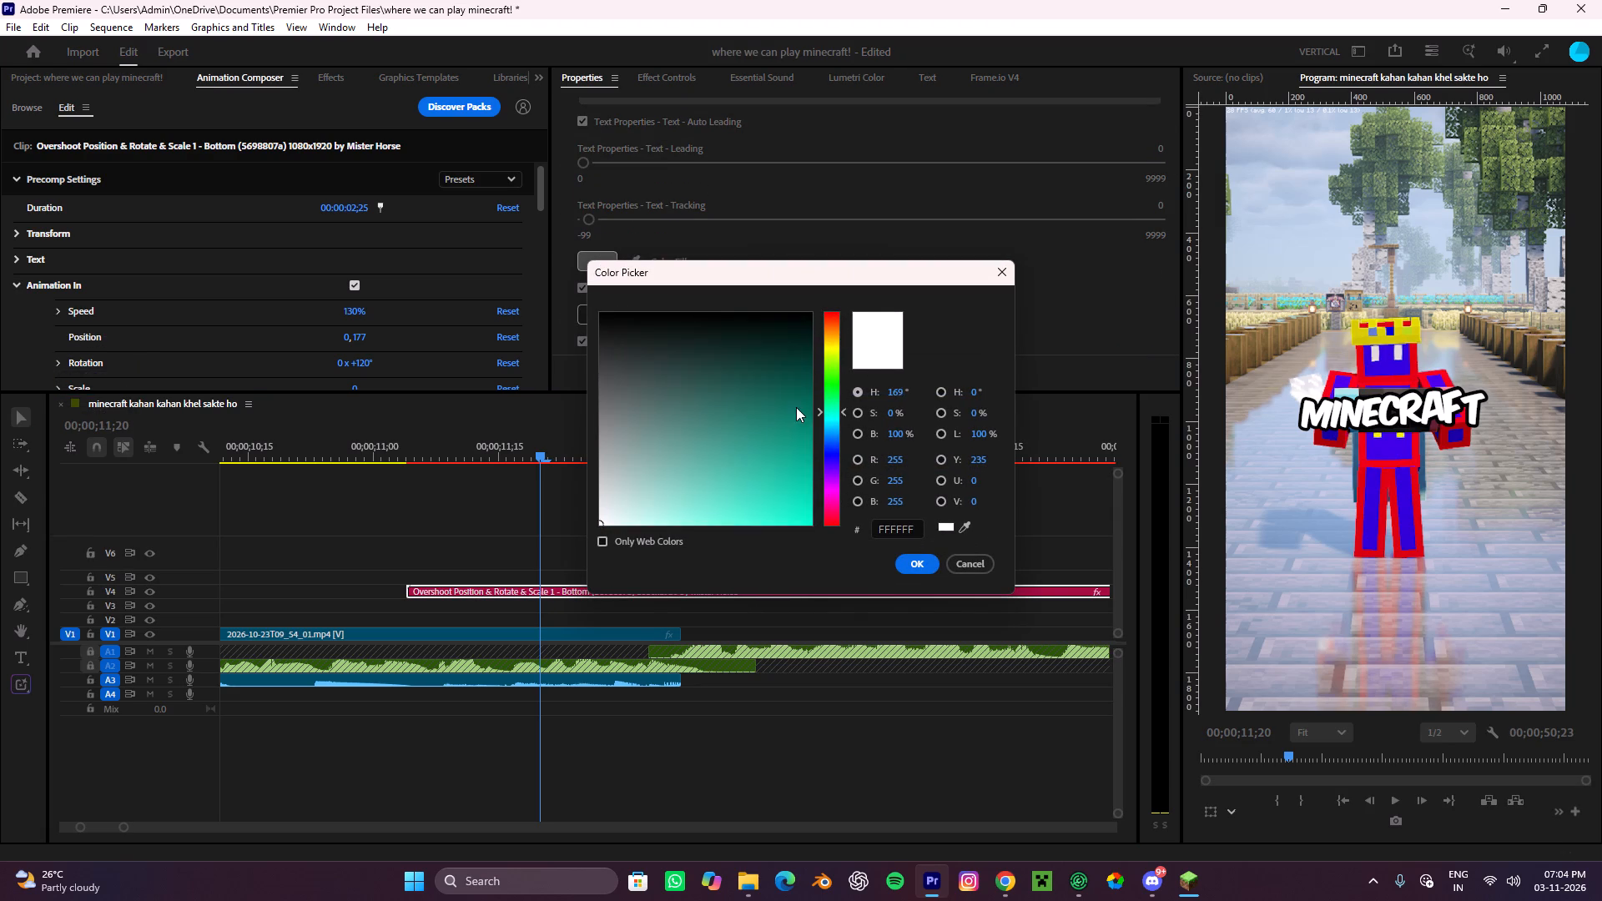
left_click_drag(796, 407, 795, 378)
left_click_drag(718, 427, 890, 471)
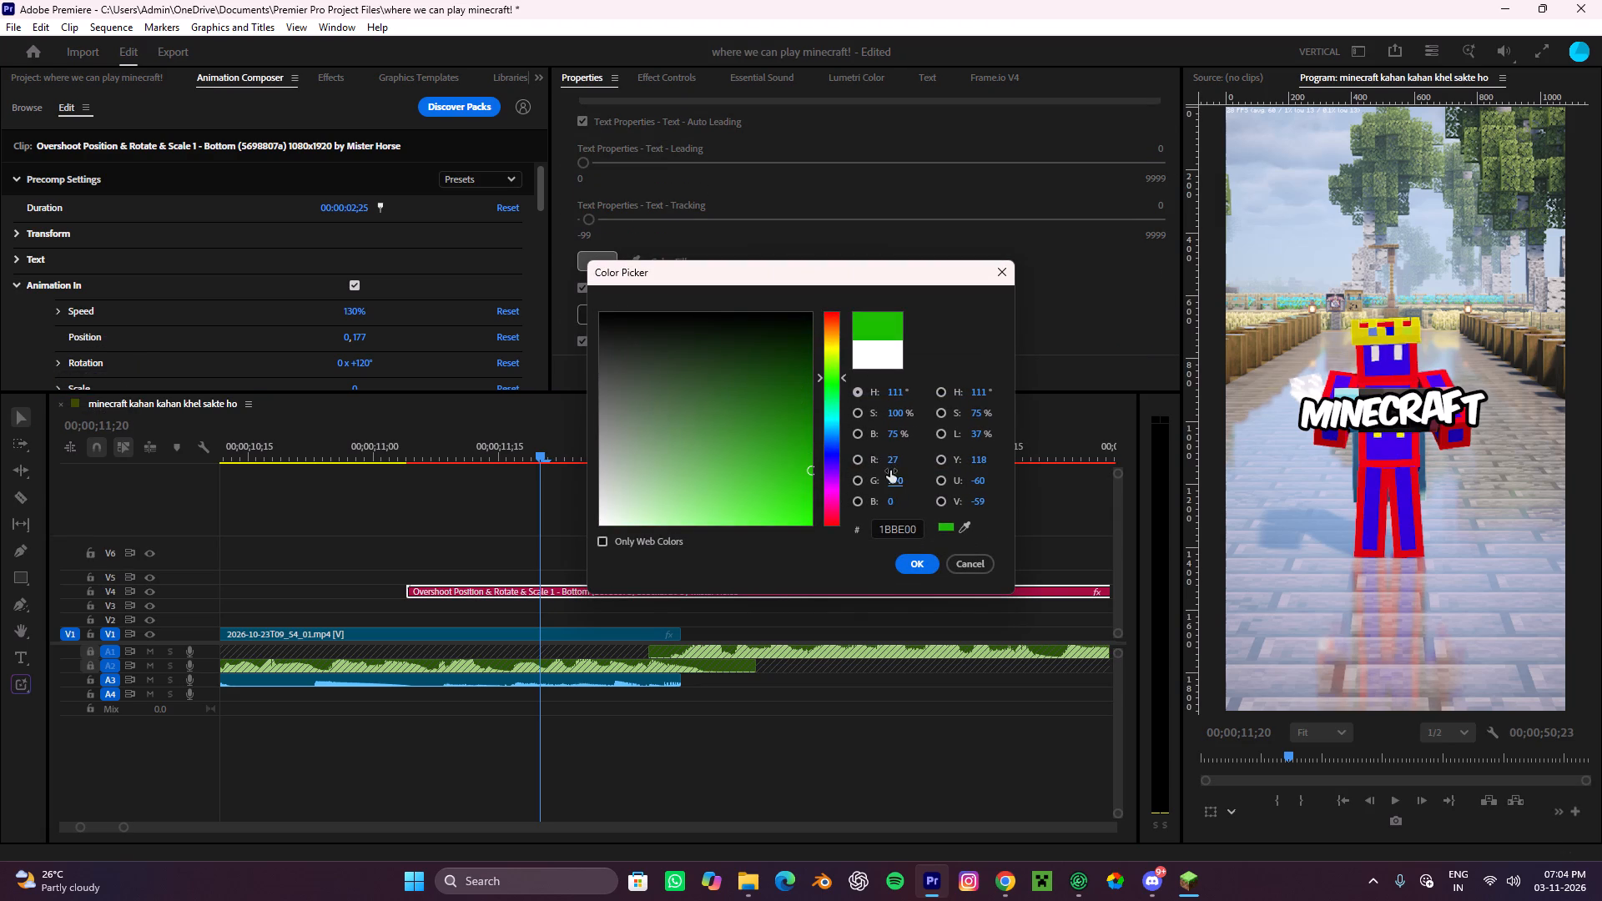
left_click(925, 561)
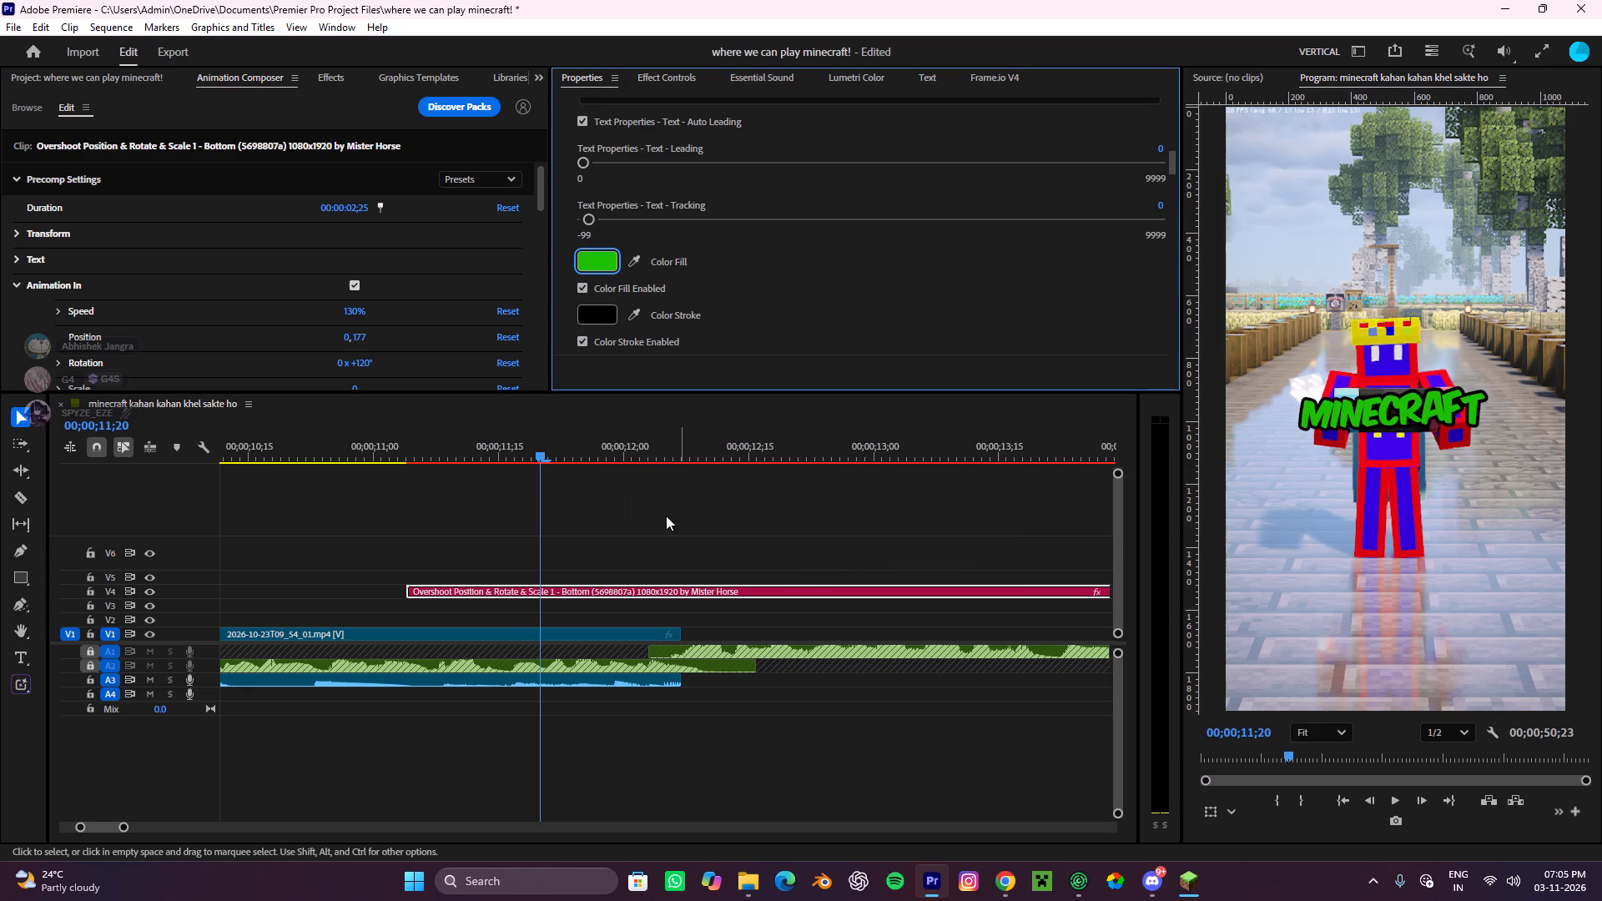
Split the V4 title where the V1 character clip ends and remove the part after the cut.
key("c")
left_click(686, 593)
key("v")
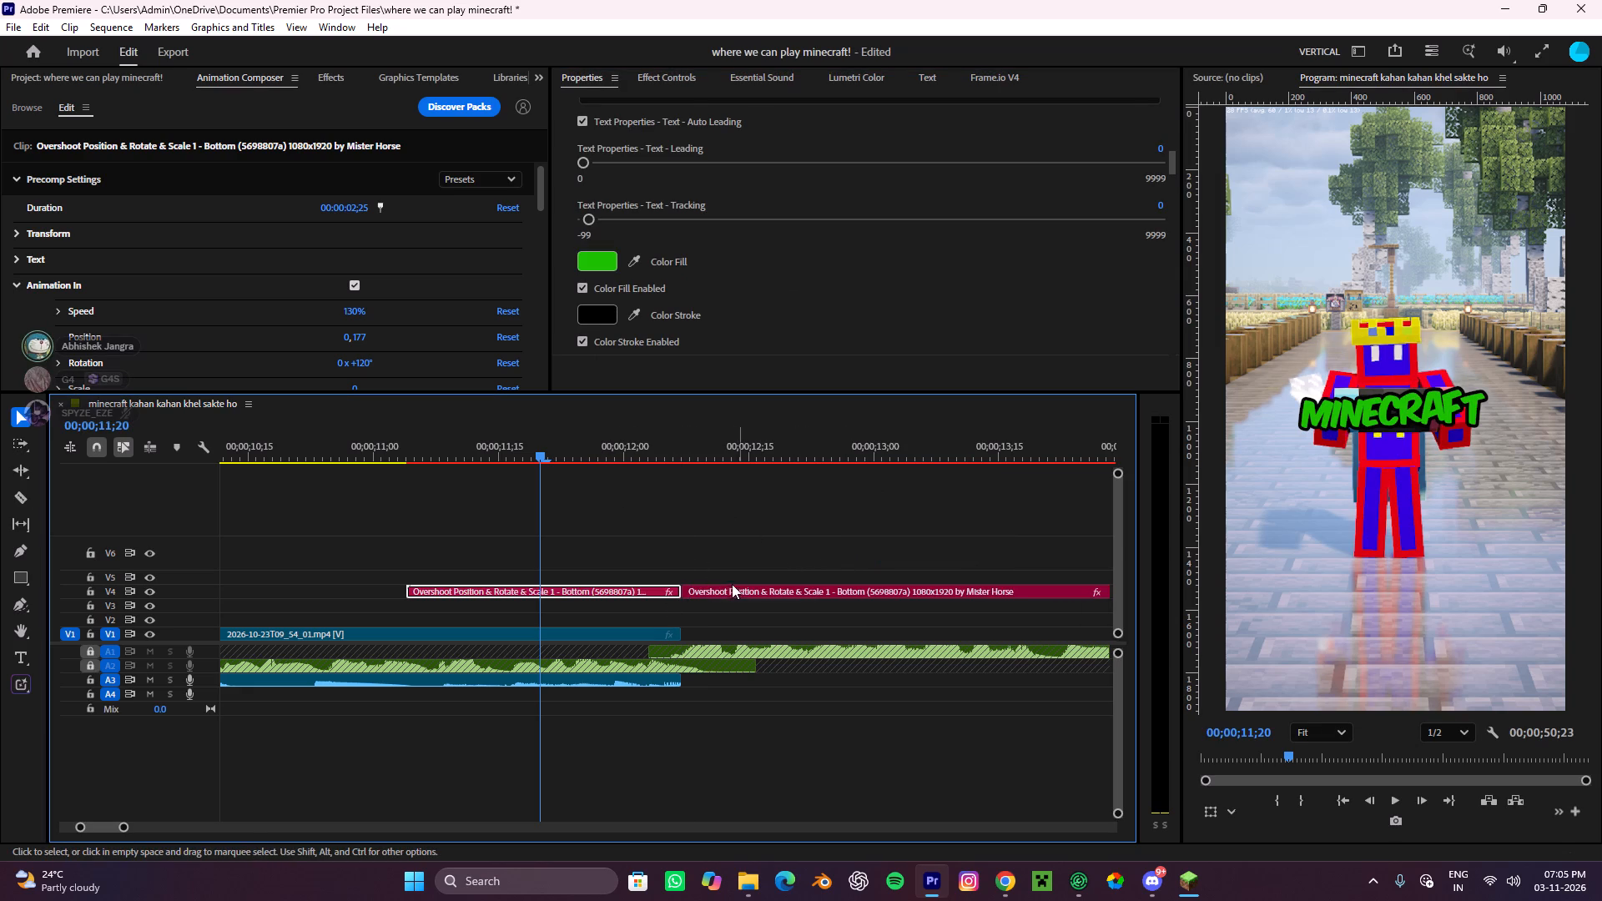
left_click(729, 585)
key("ctrl+x")
Duplicate the shortened title onto V3, starting at about 00;00;11;08, and play both titles back to check the timing.
left_click(530, 587)
left_click(468, 585)
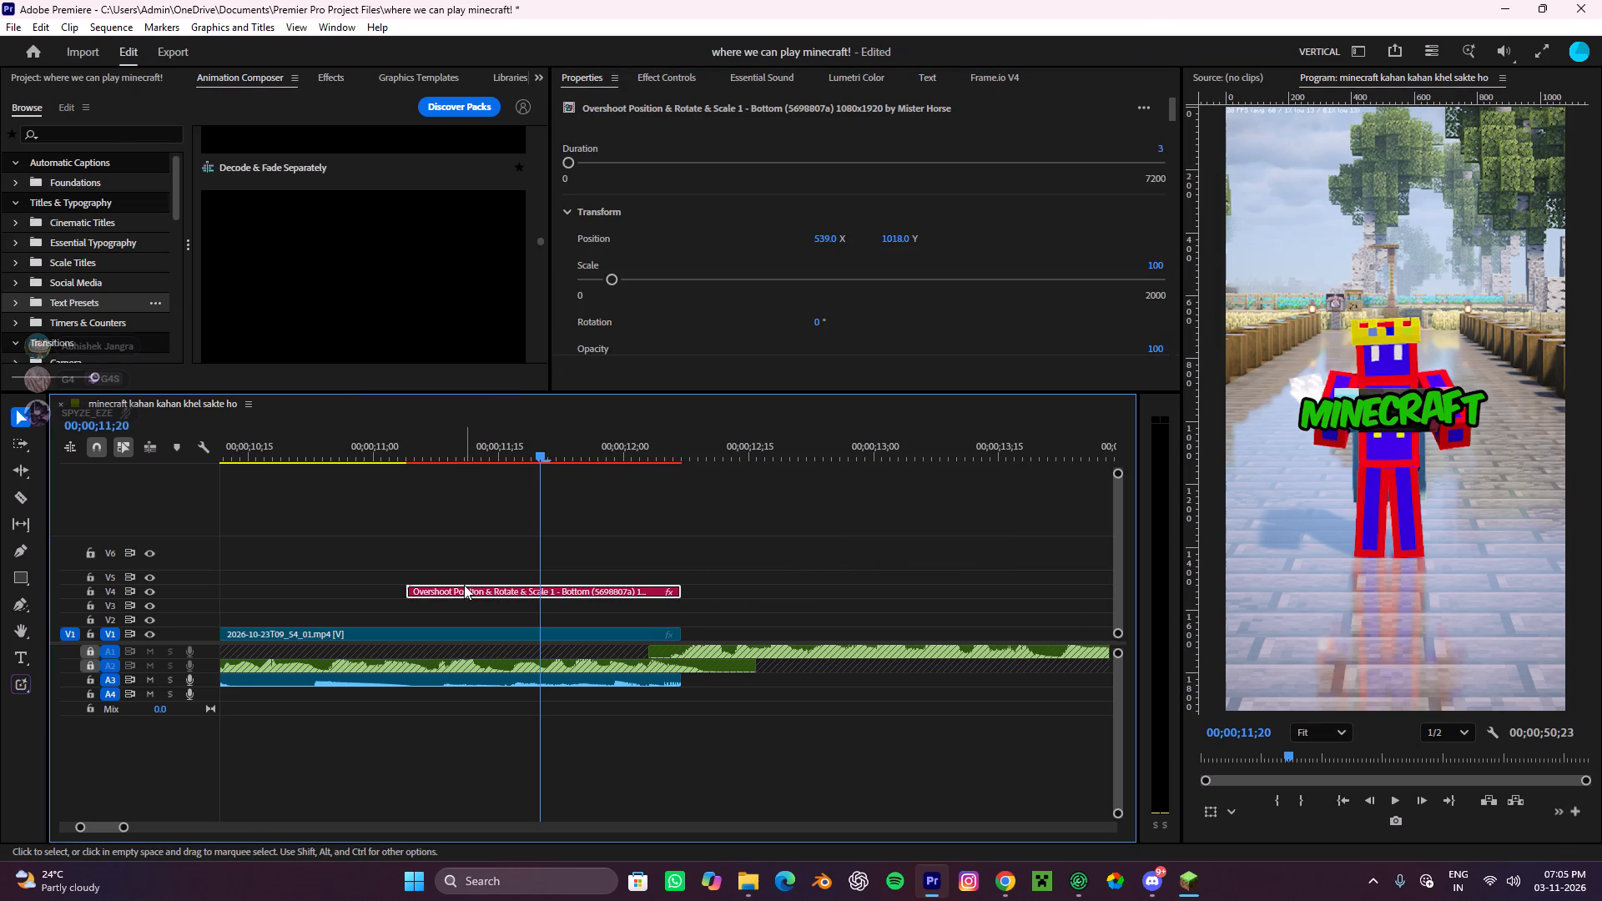
left_click_drag(445, 592, 503, 608, "alt")
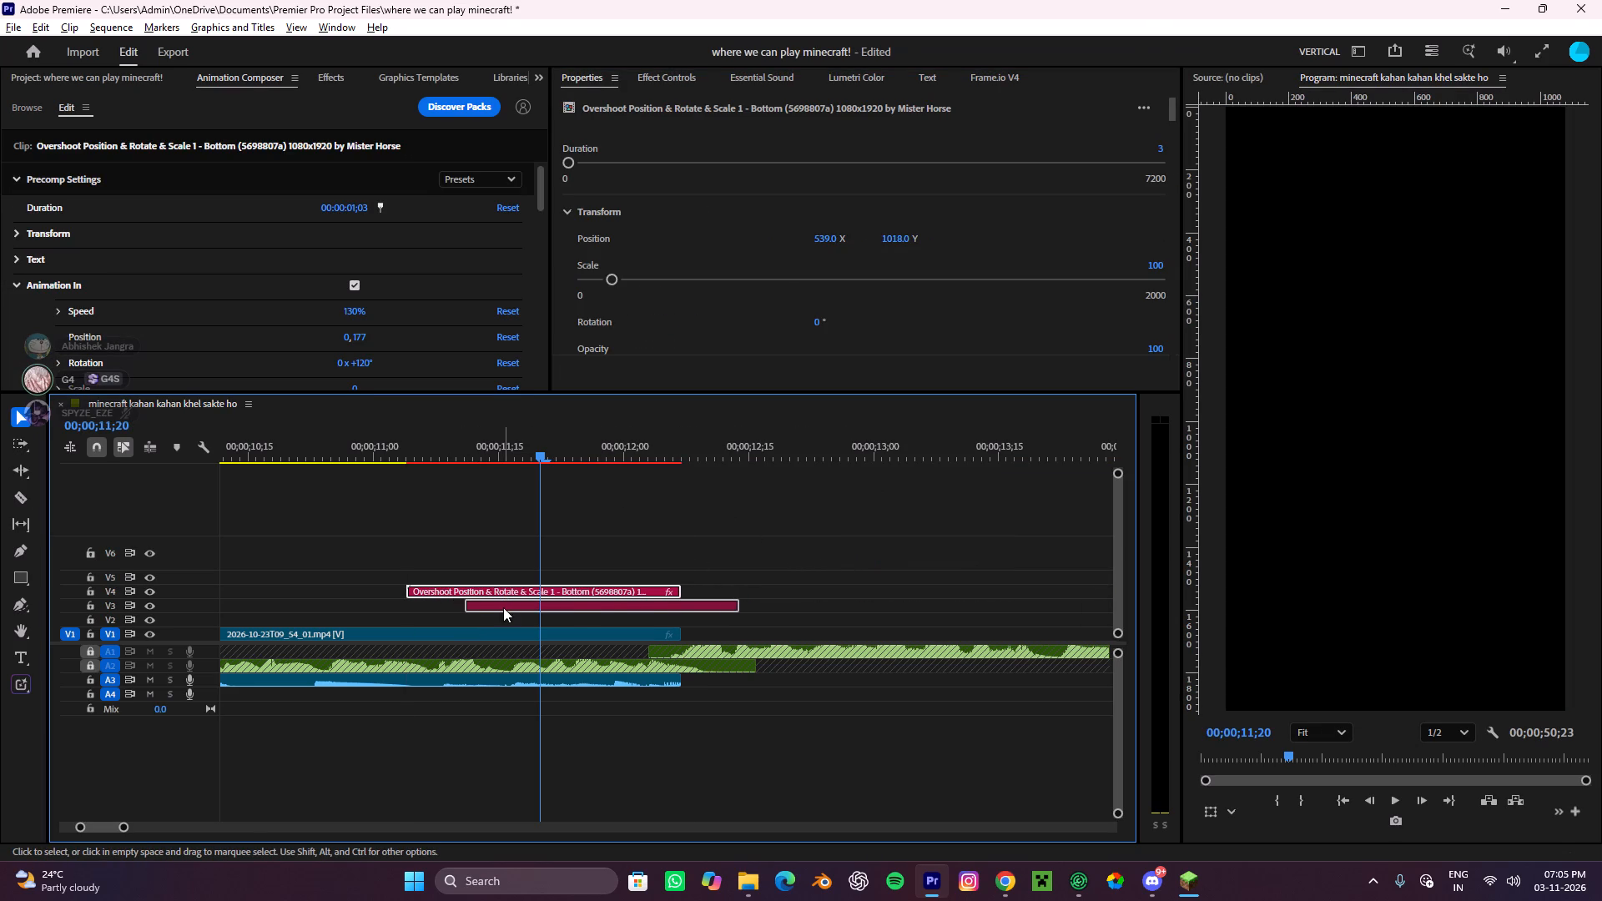
left_click_drag(505, 606, 484, 605)
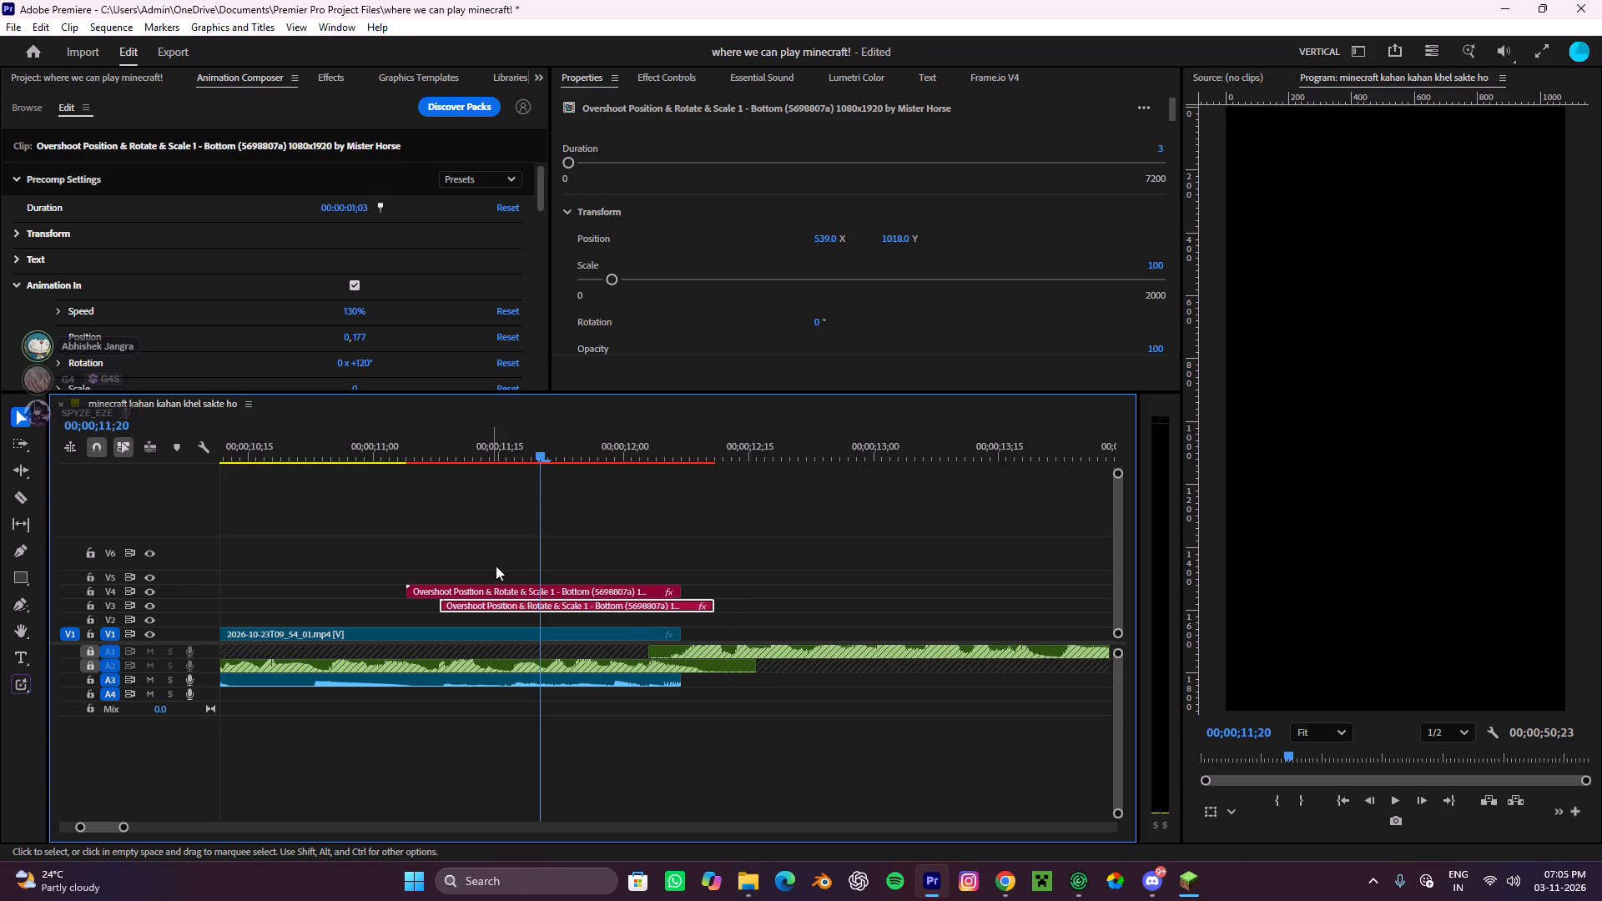
left_click_drag(553, 456, 350, 526)
left_click(501, 529)
key("space")
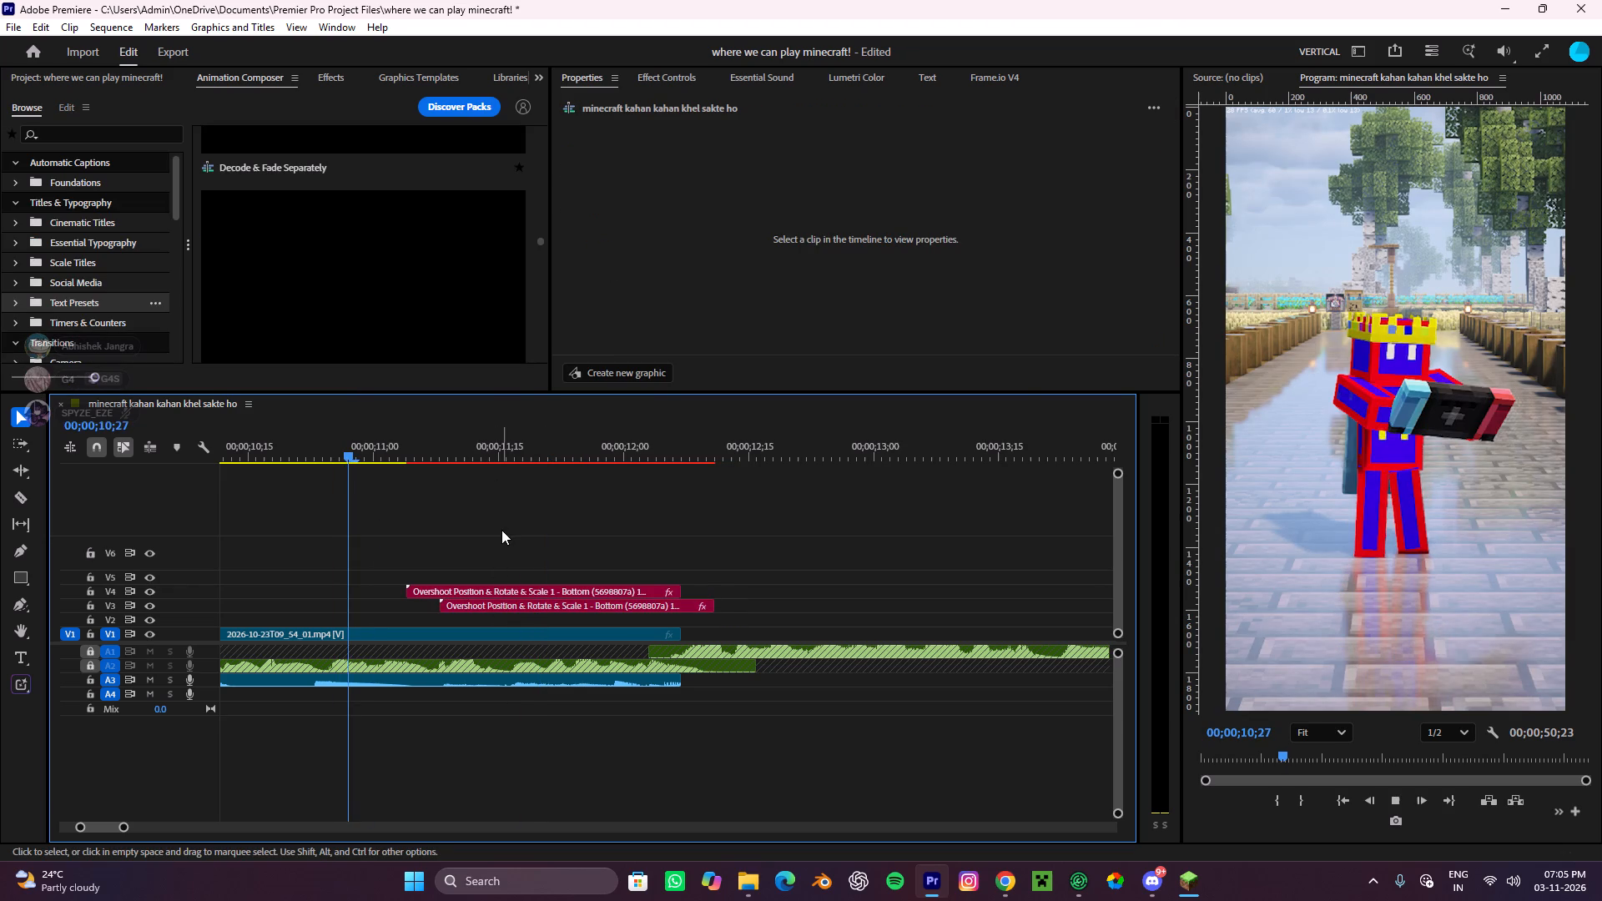
key("space")
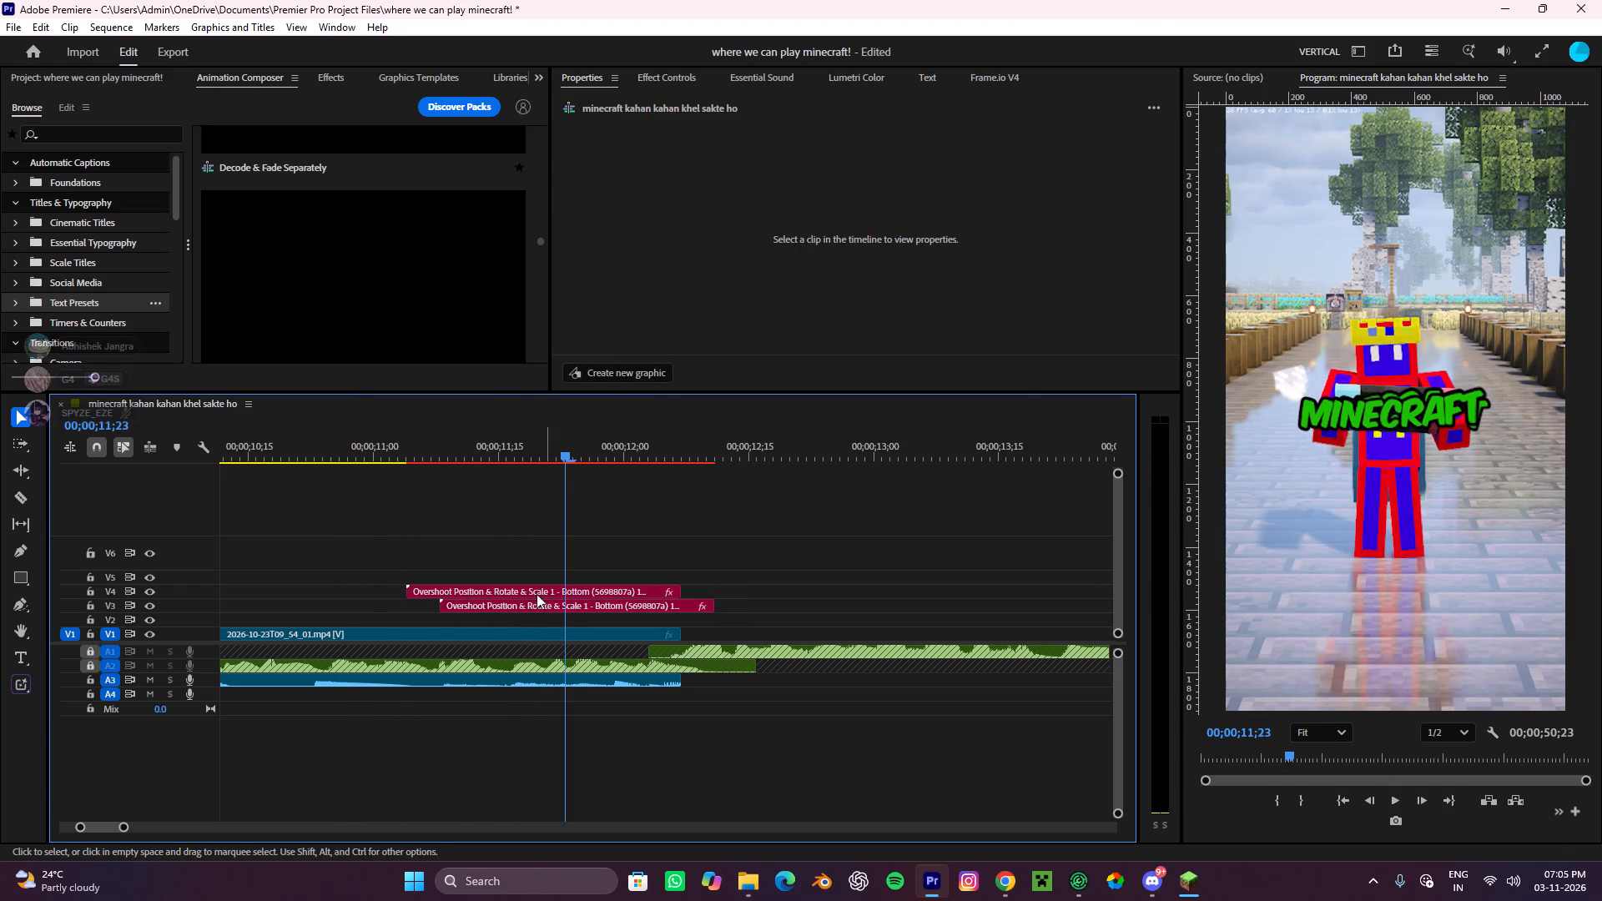
Trim the end of the V3 title copy to line up with the end of the V4 title.
left_click(530, 603)
left_click_drag(717, 607, 683, 619)
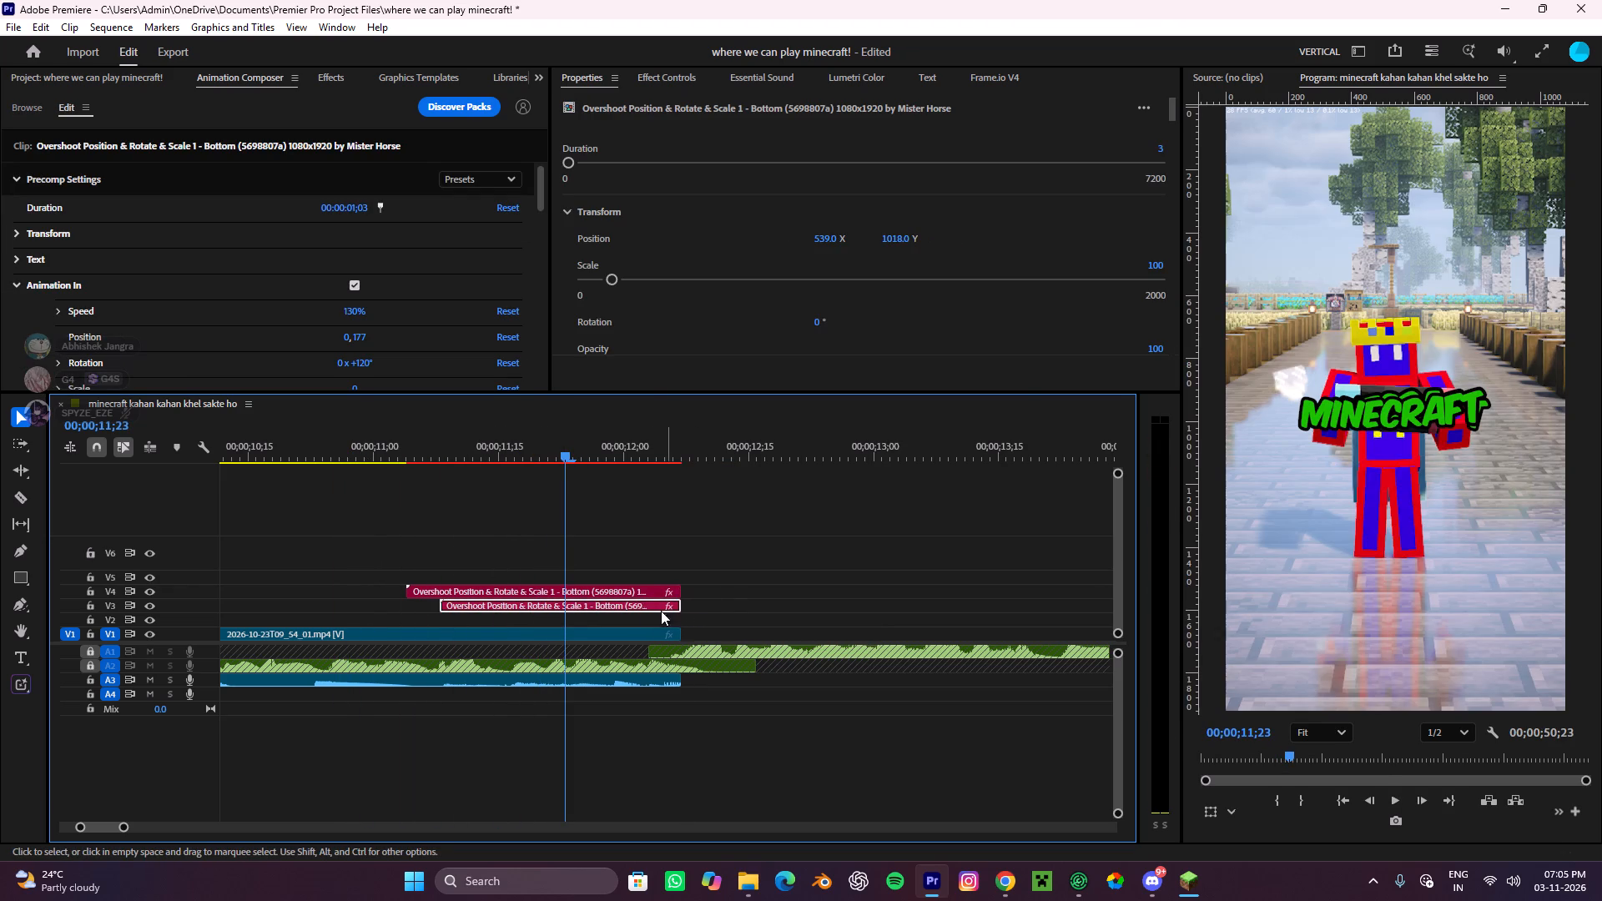
Move the V3 title copy below the Minecraft text by setting its vertical position to 1132.
left_click(647, 607)
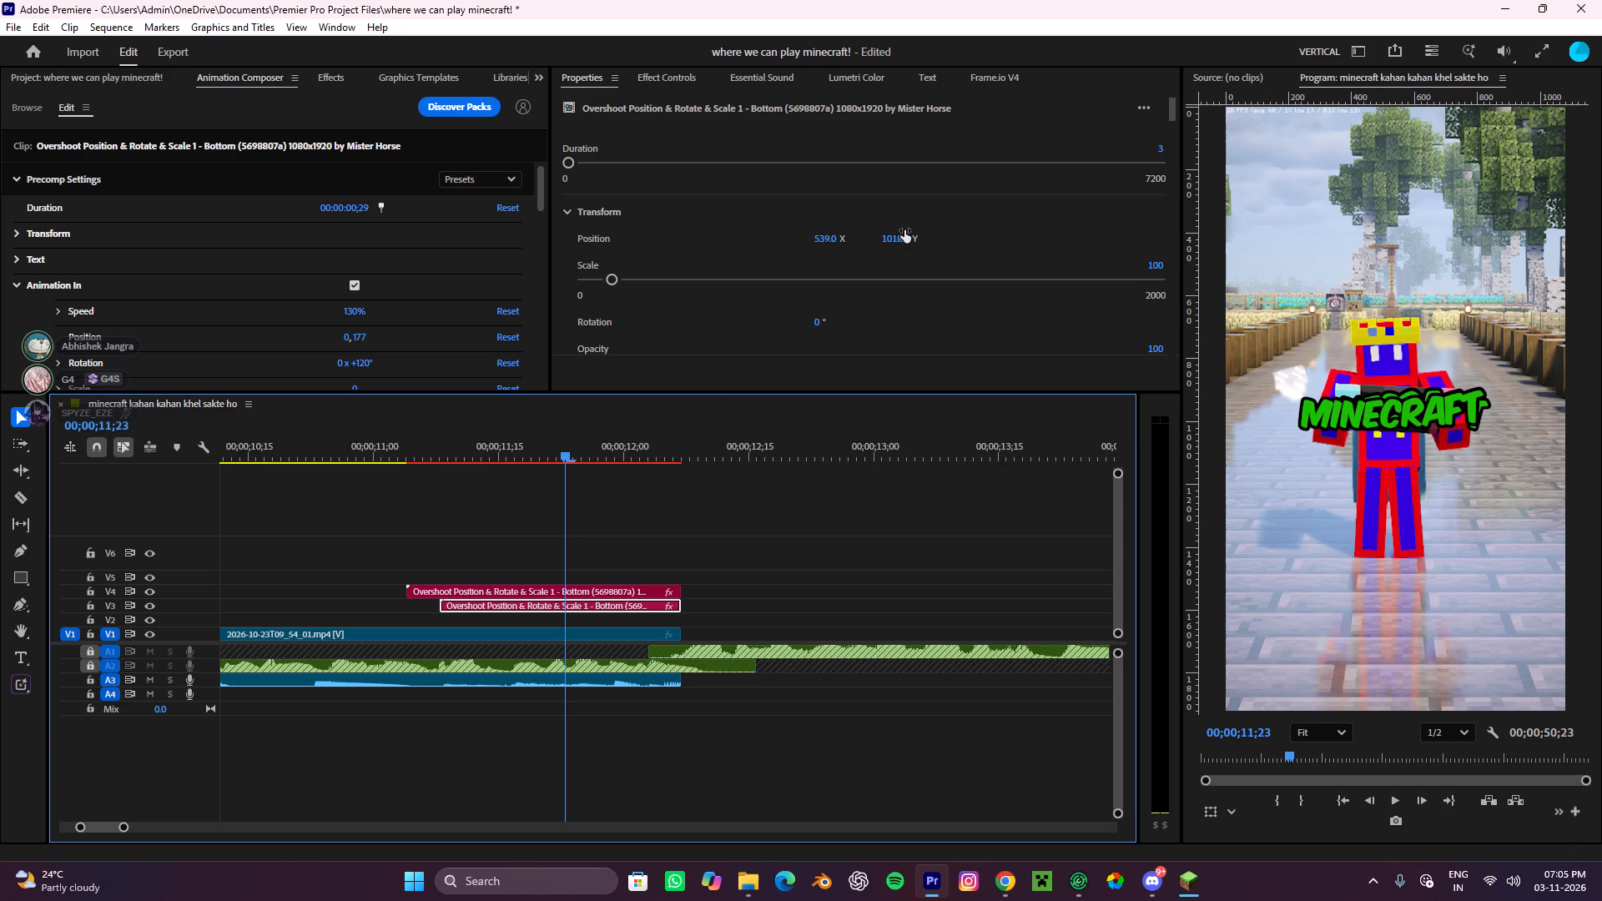
left_click_drag(894, 239, 1020, 244)
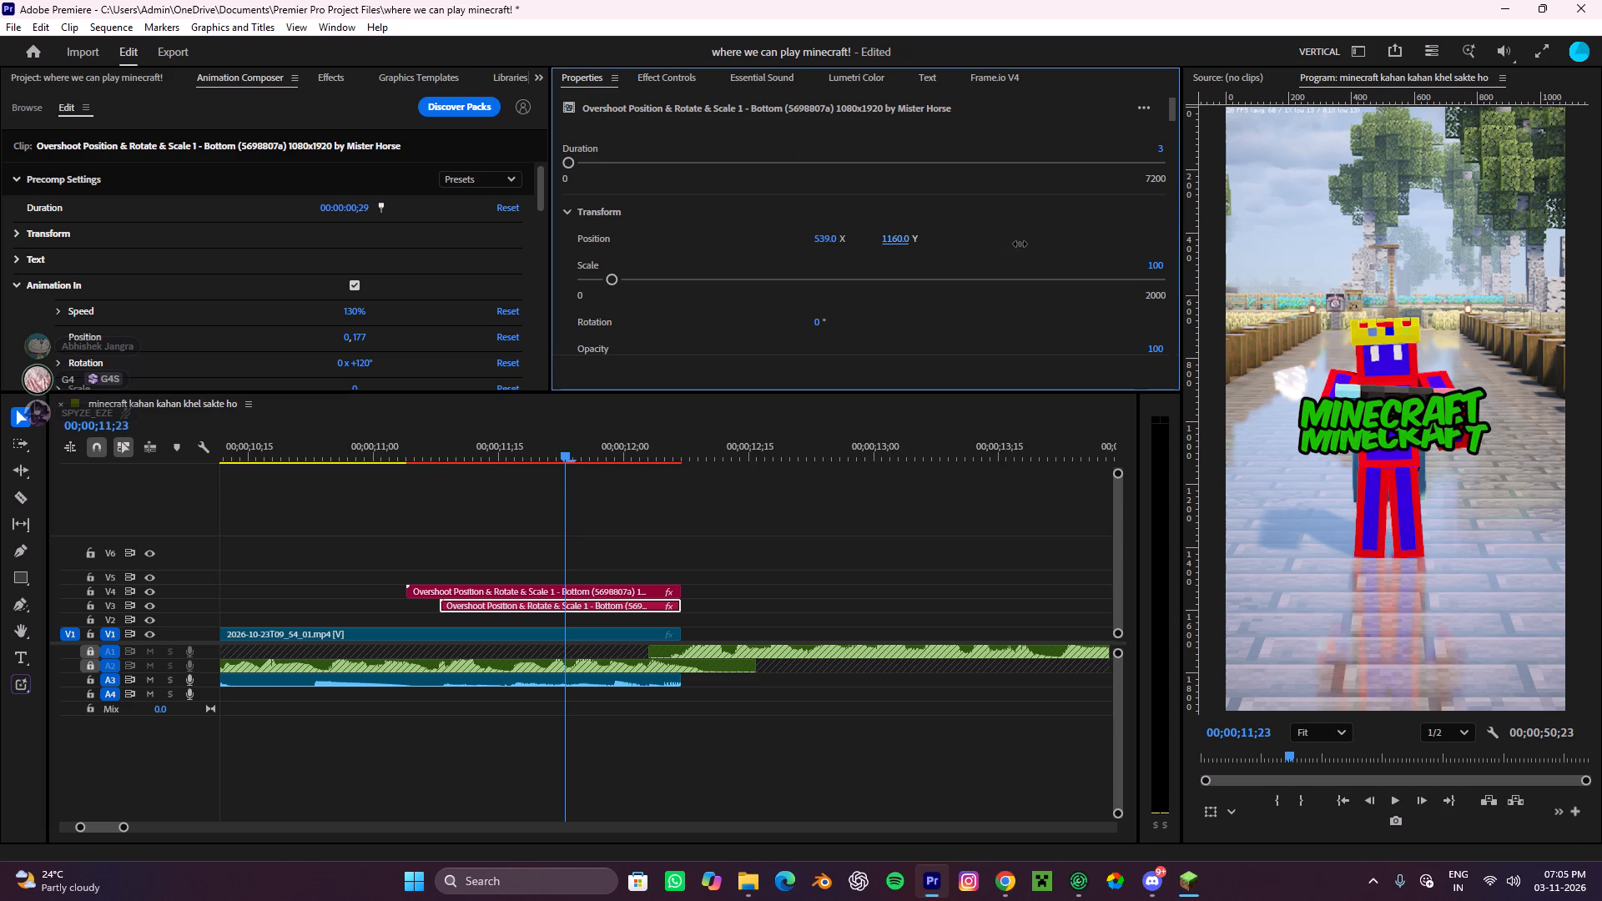
left_click_drag(1020, 244, 1006, 264)
left_click_drag(887, 235, 901, 236)
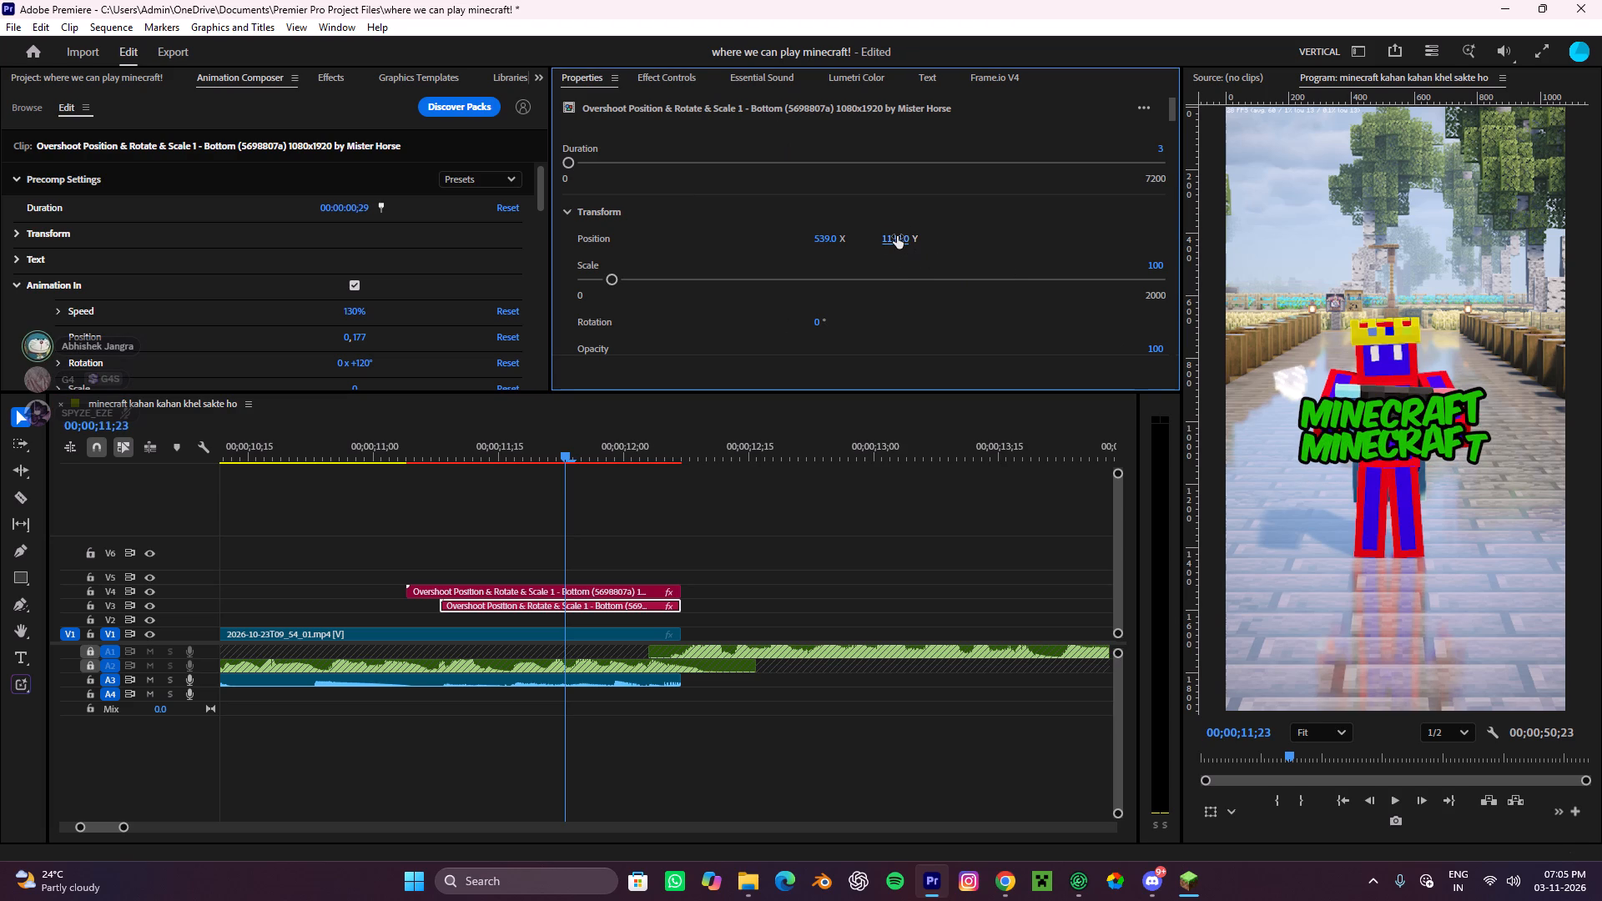
left_click(658, 76)
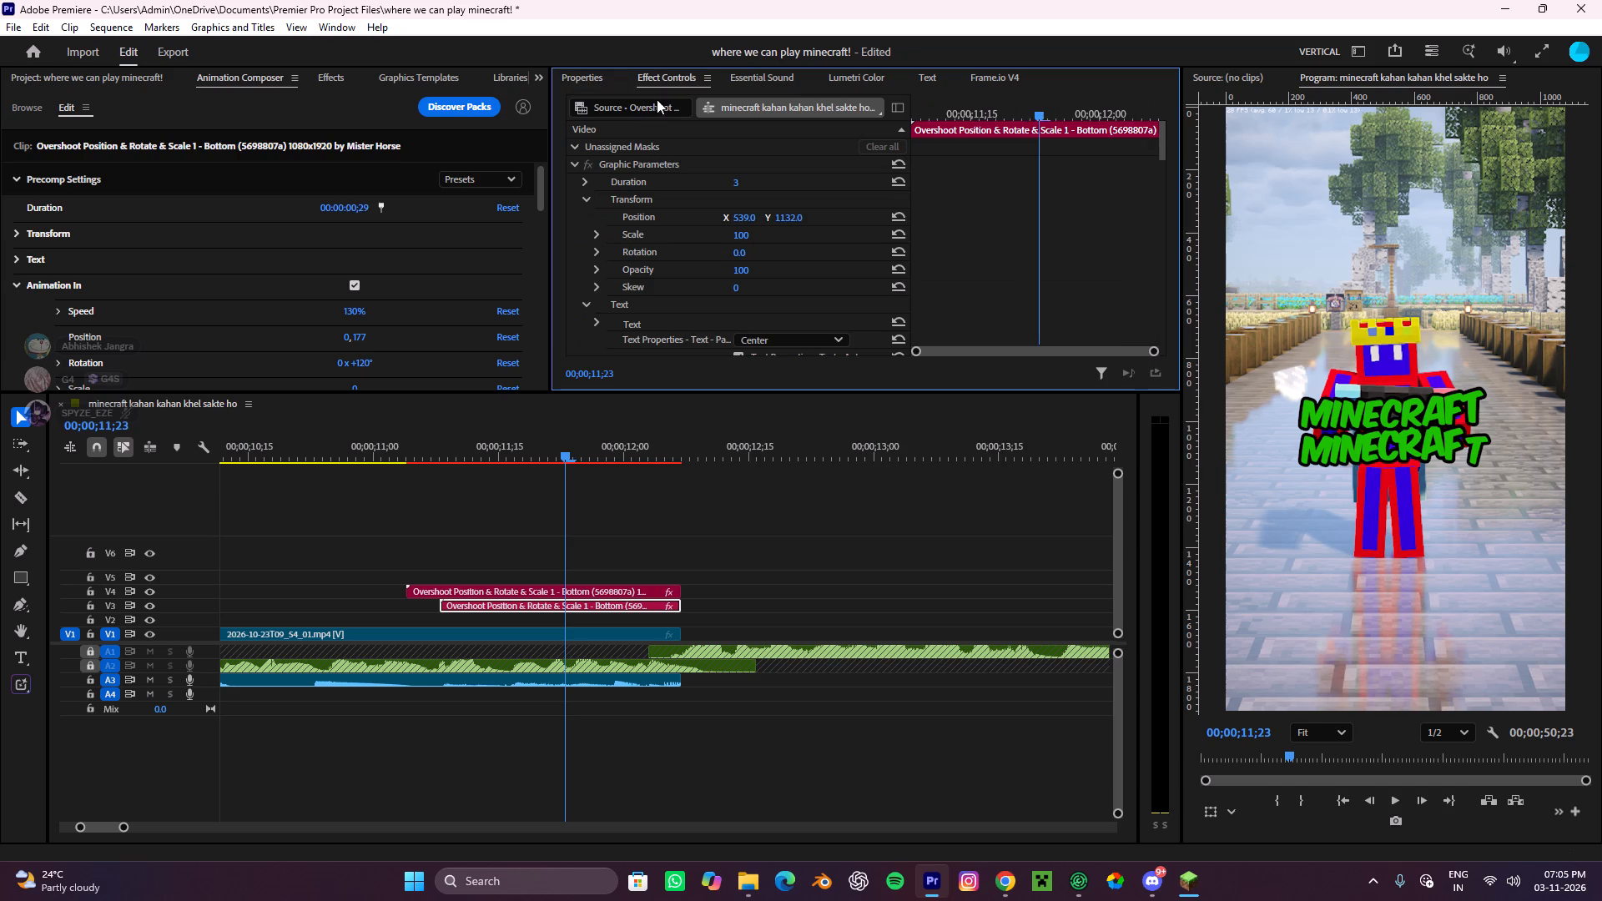
left_click(608, 78)
Replace the V3 title's text with "Pocket Edition!".
scroll(943, 365, "down", 9)
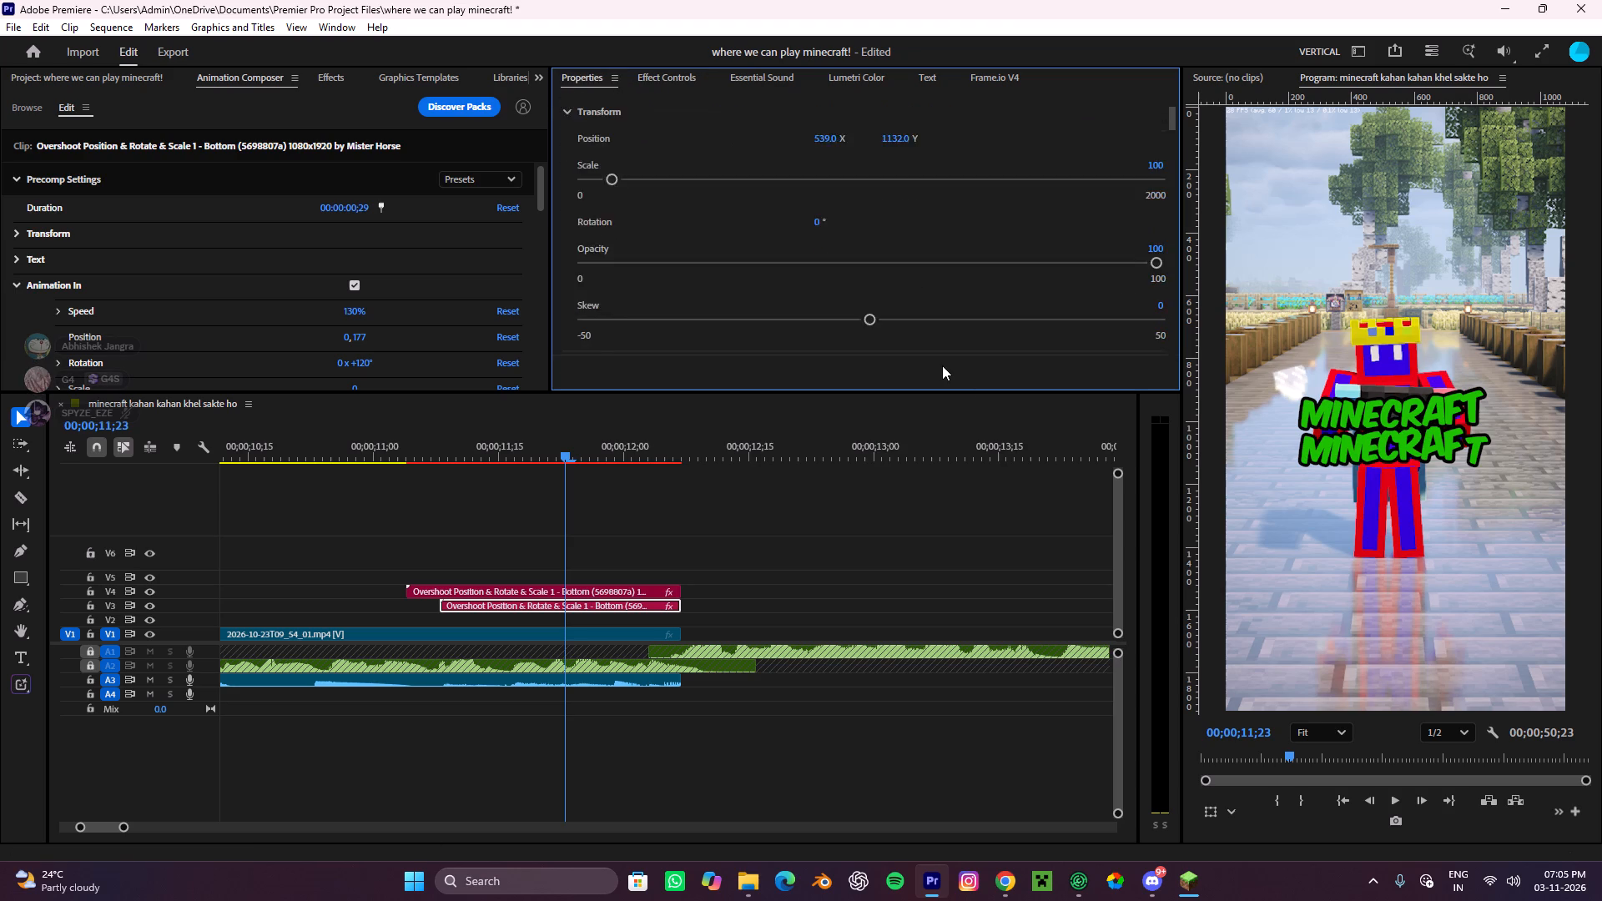
scroll(942, 365, "down", 7)
left_click(683, 252)
left_click_drag(683, 252, 471, 258)
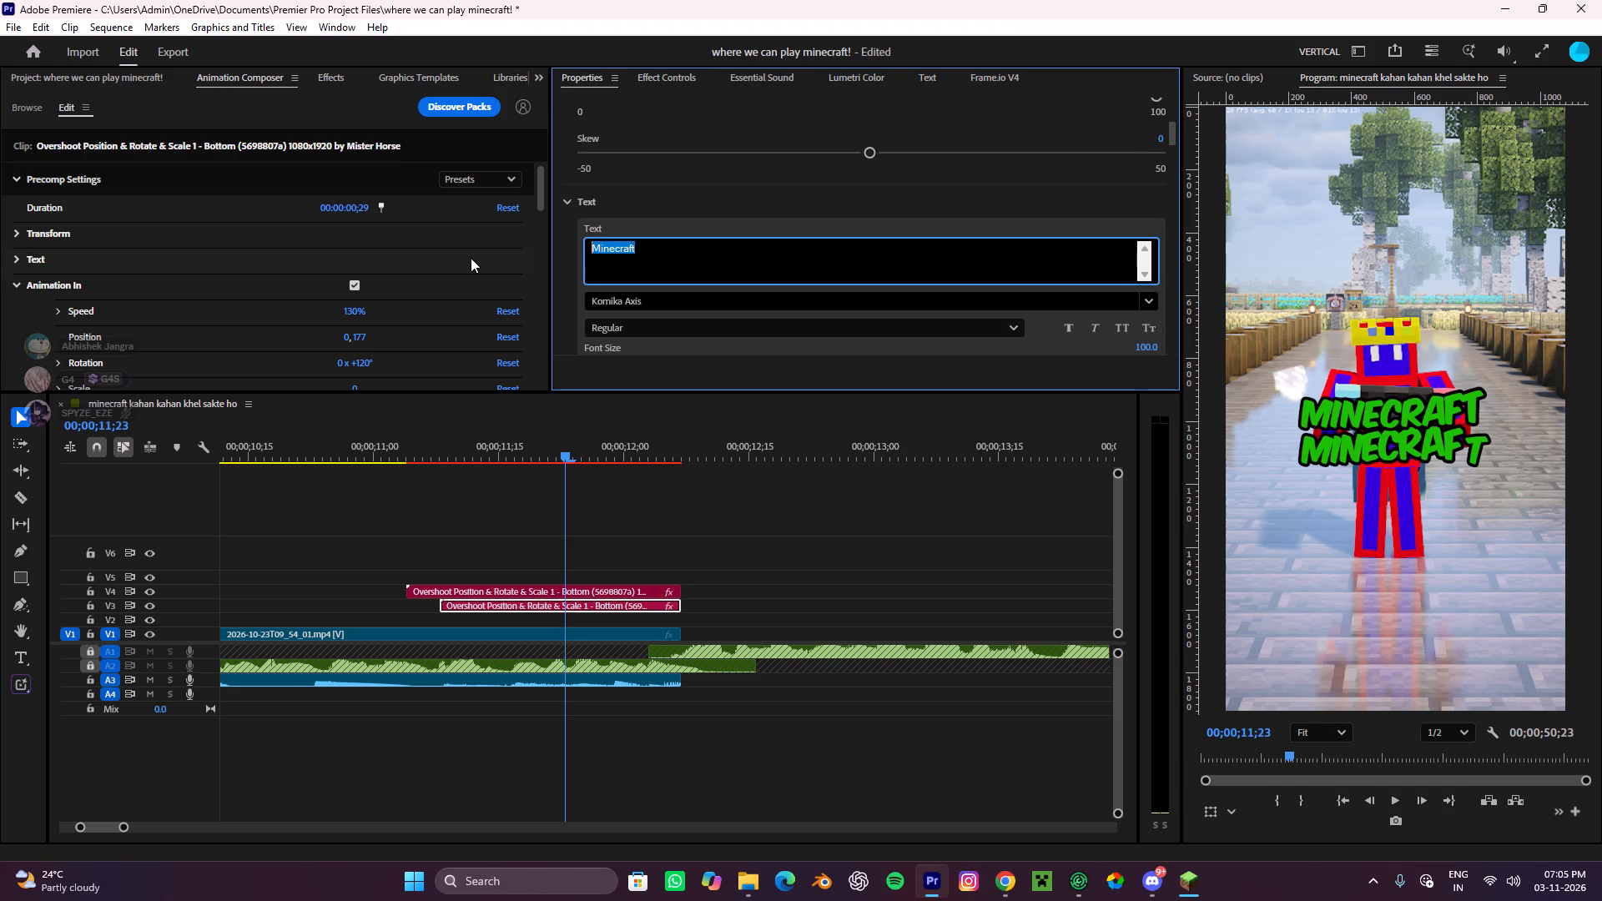
type("Pocket Edition!")
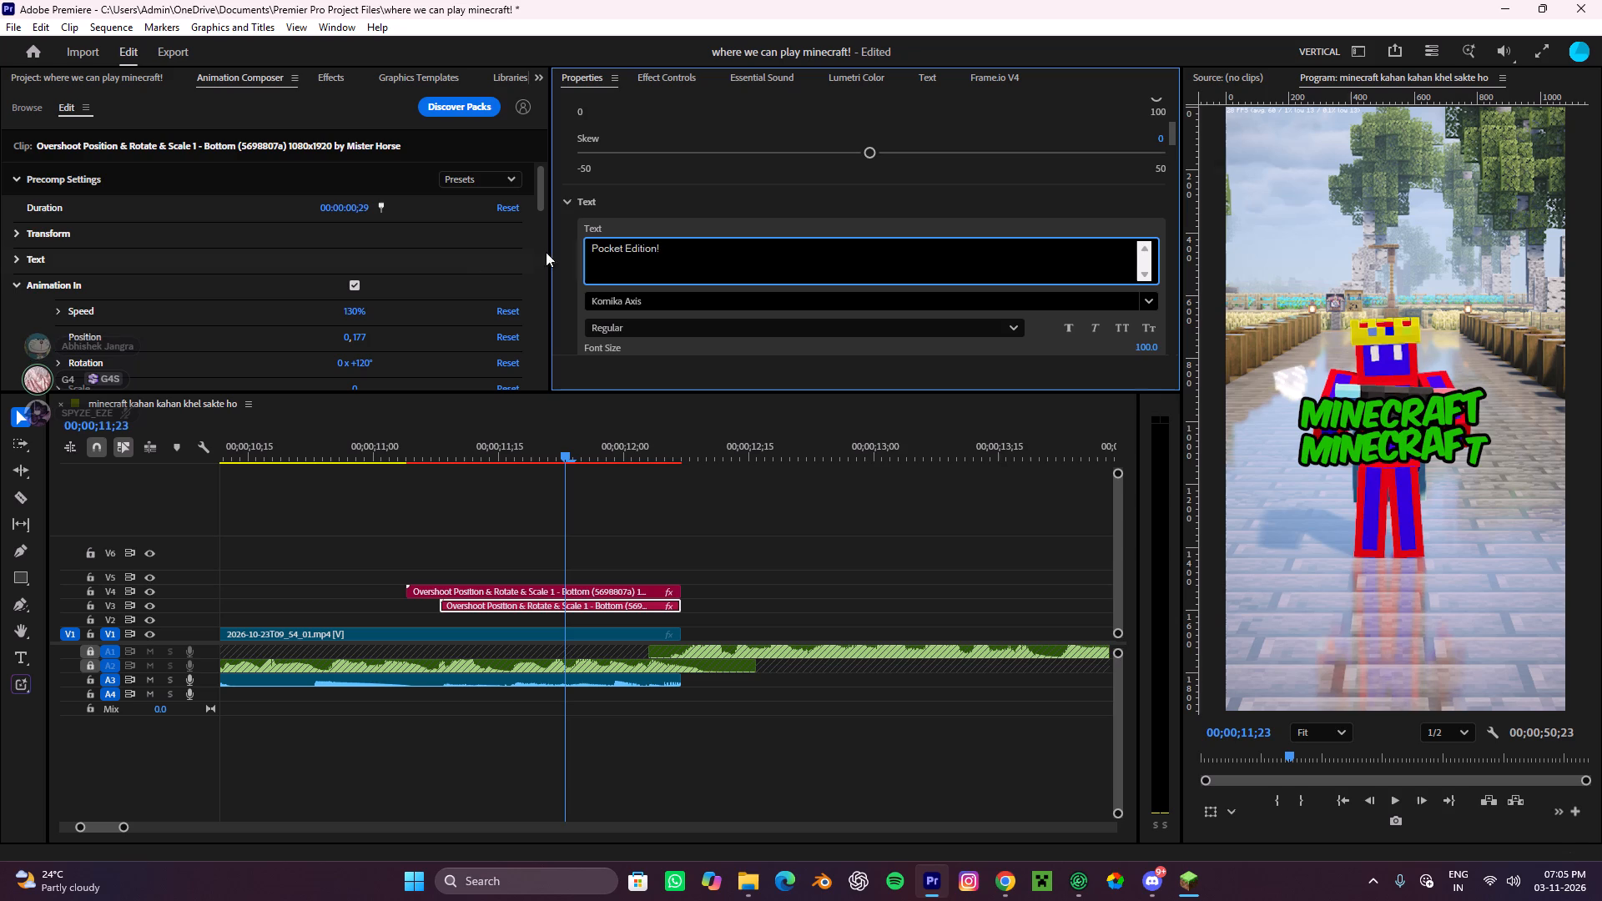
left_click(773, 203)
Set the Pocket Edition! title's fill colour to orange, hex FFAE11.
scroll(814, 373, "down", 6)
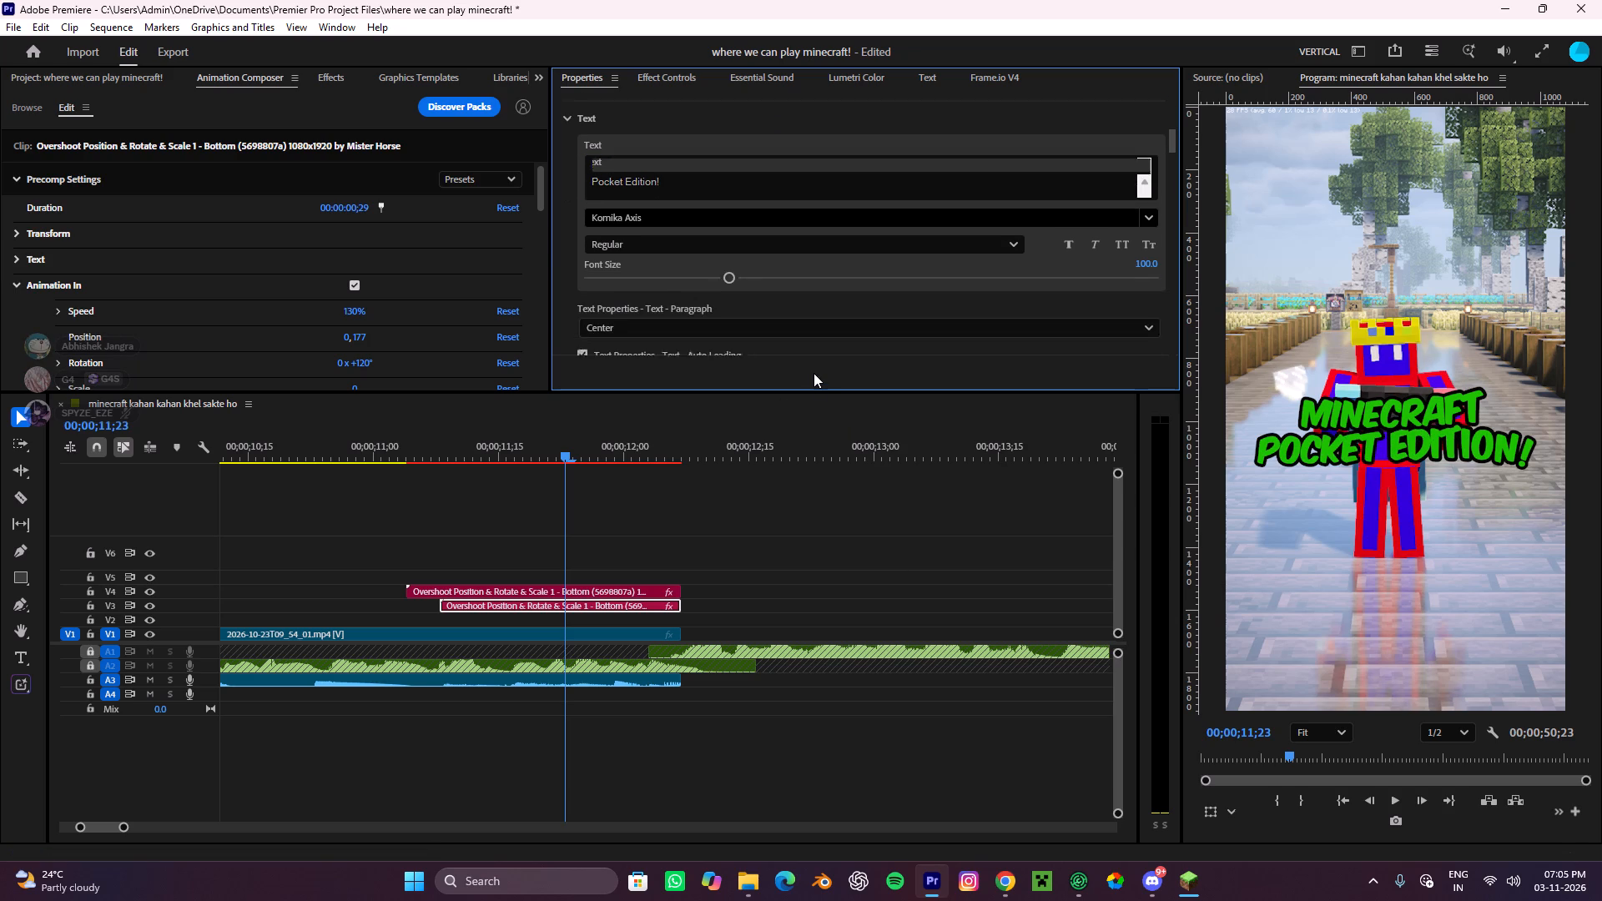
scroll(814, 373, "down", 16)
left_click(600, 209)
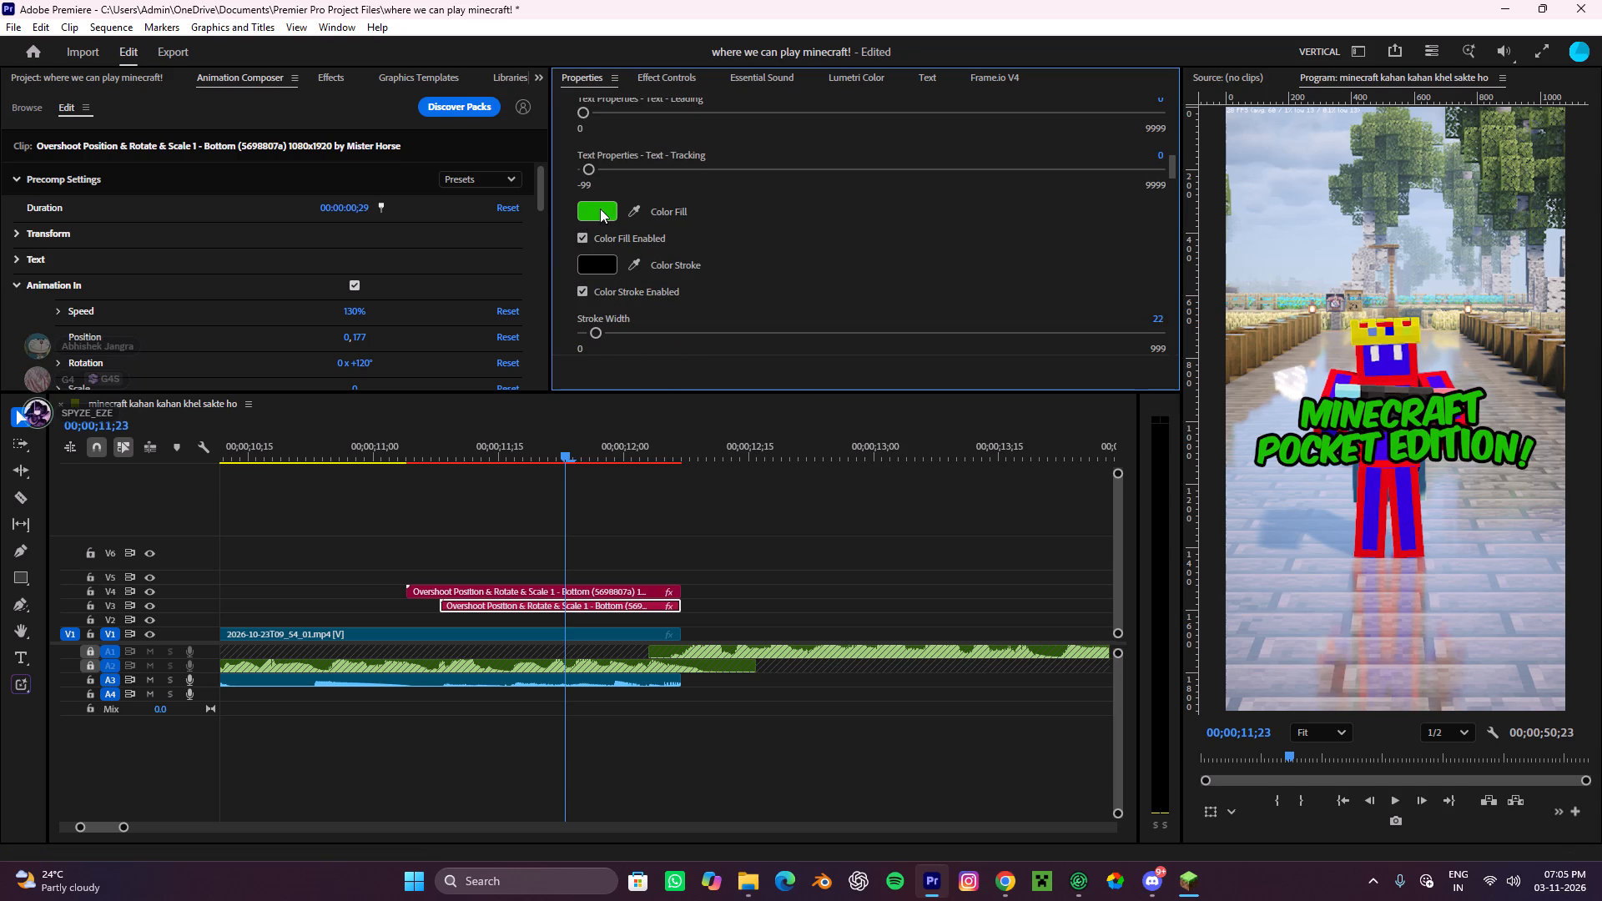
left_click(594, 211)
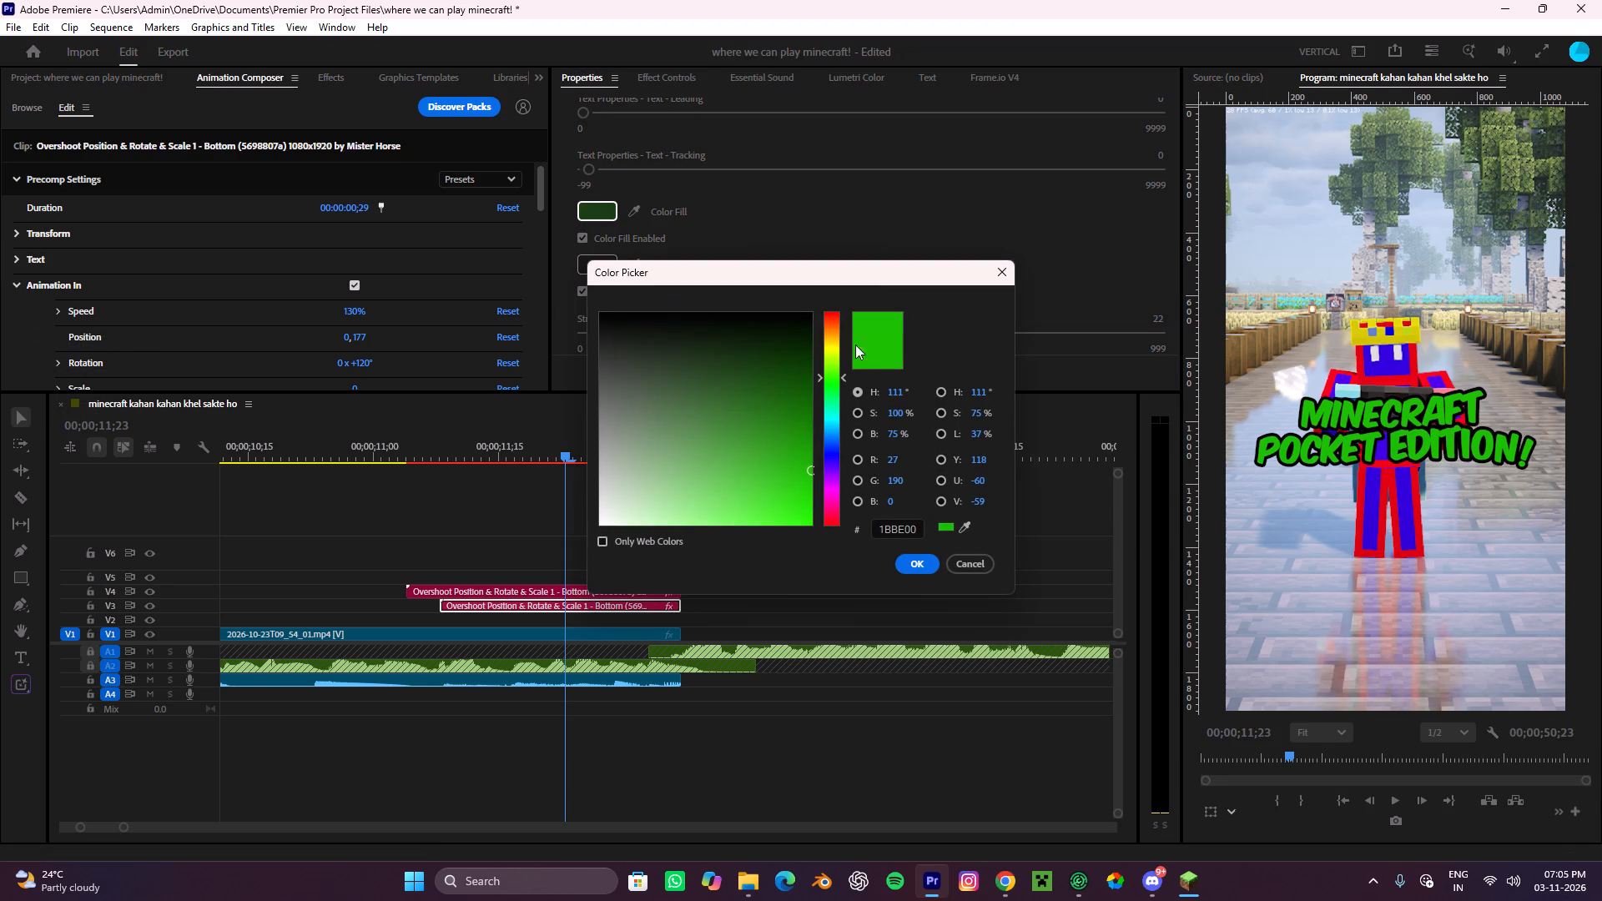
left_click_drag(830, 375, 829, 349)
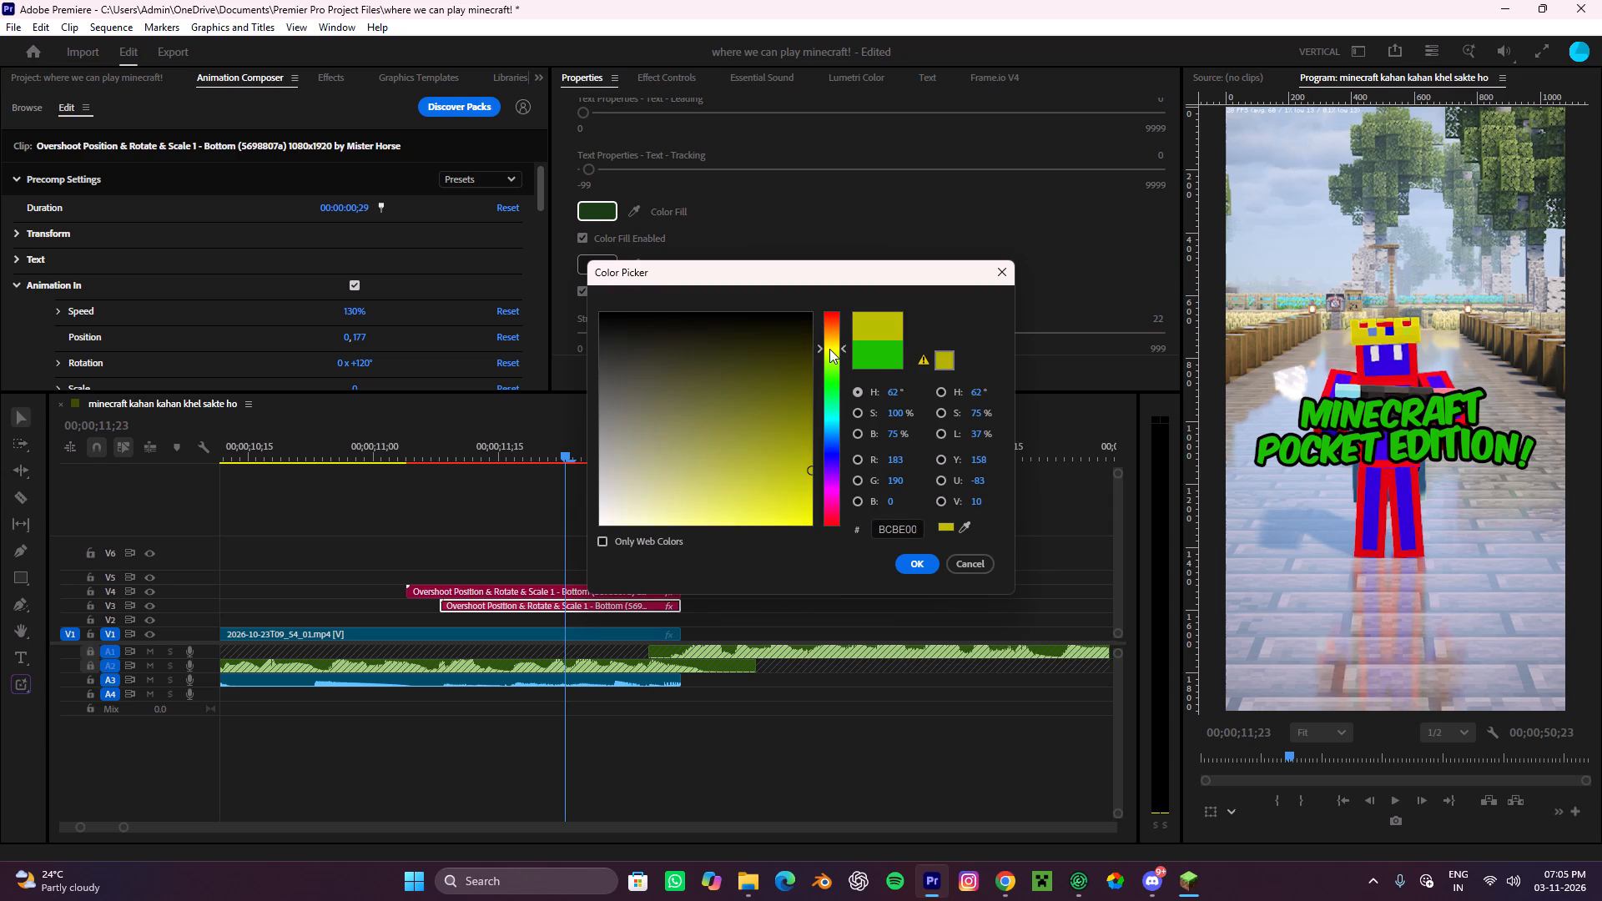
left_click_drag(829, 349, 824, 345)
left_click_drag(824, 345, 810, 382)
left_click_drag(802, 462, 802, 473)
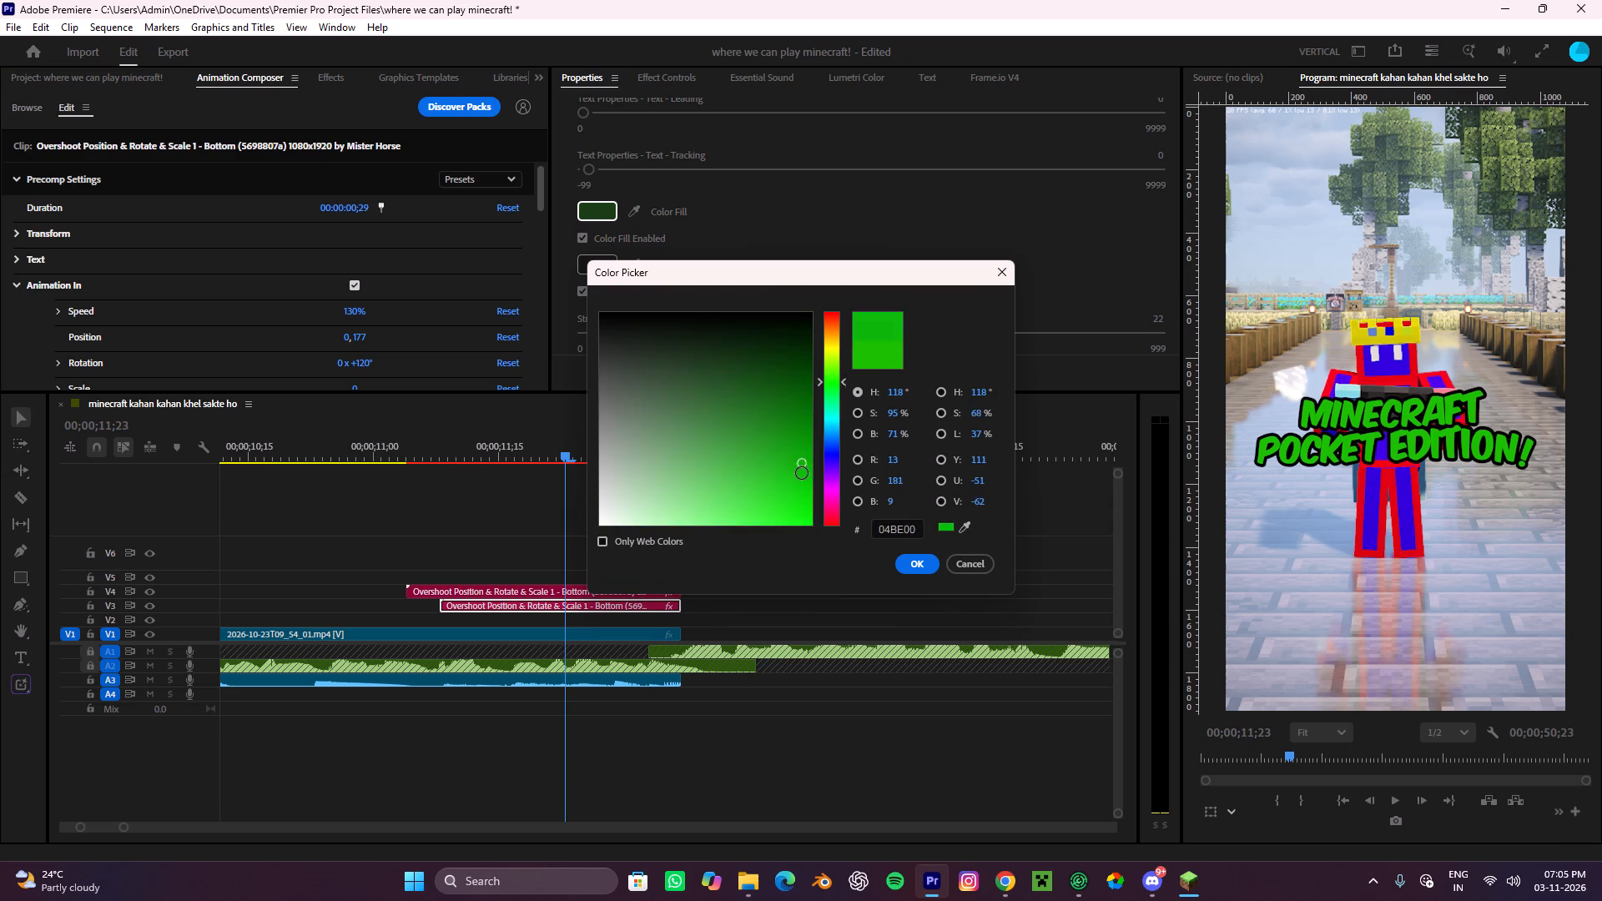
left_click_drag(802, 473, 798, 569)
left_click_drag(786, 541, 839, 492)
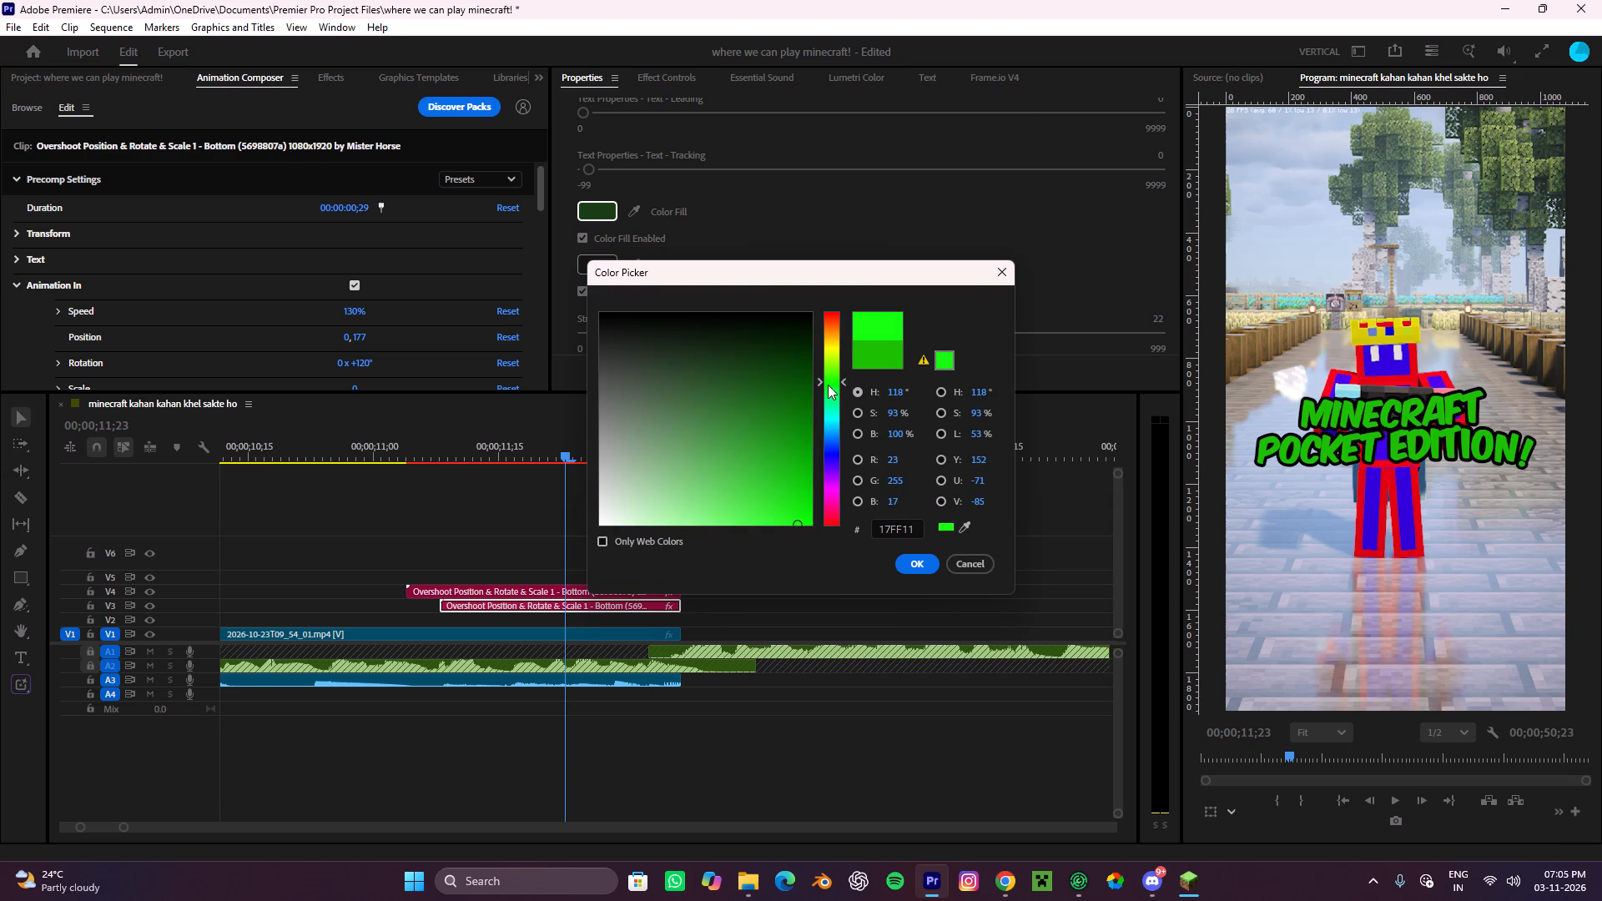
left_click_drag(829, 373, 839, 335)
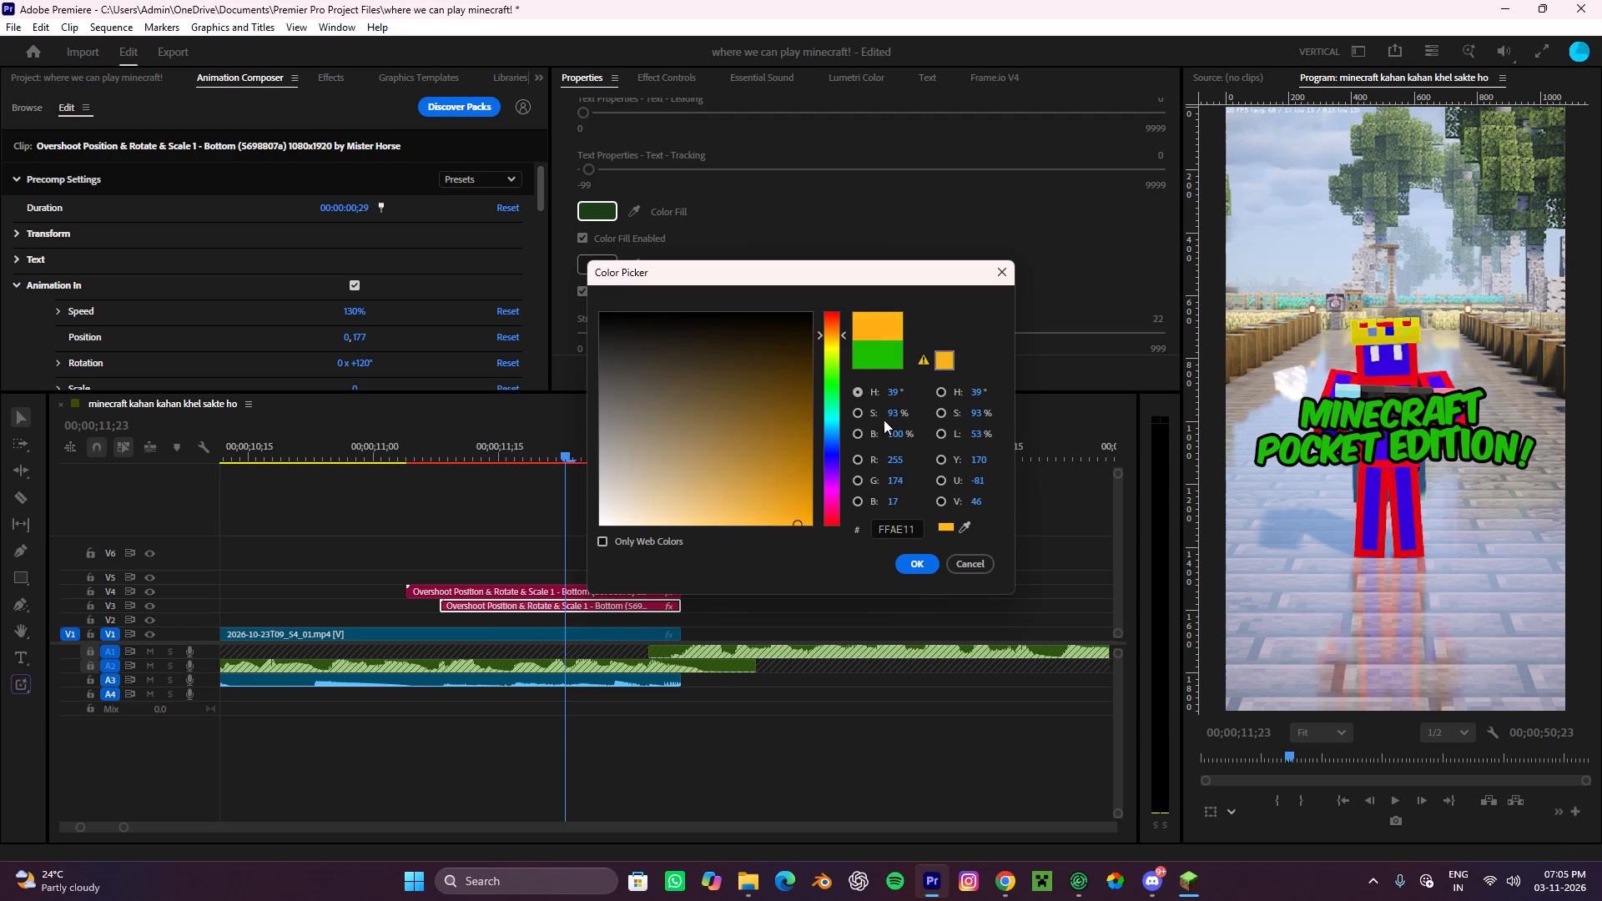
left_click(904, 571)
left_click(785, 554)
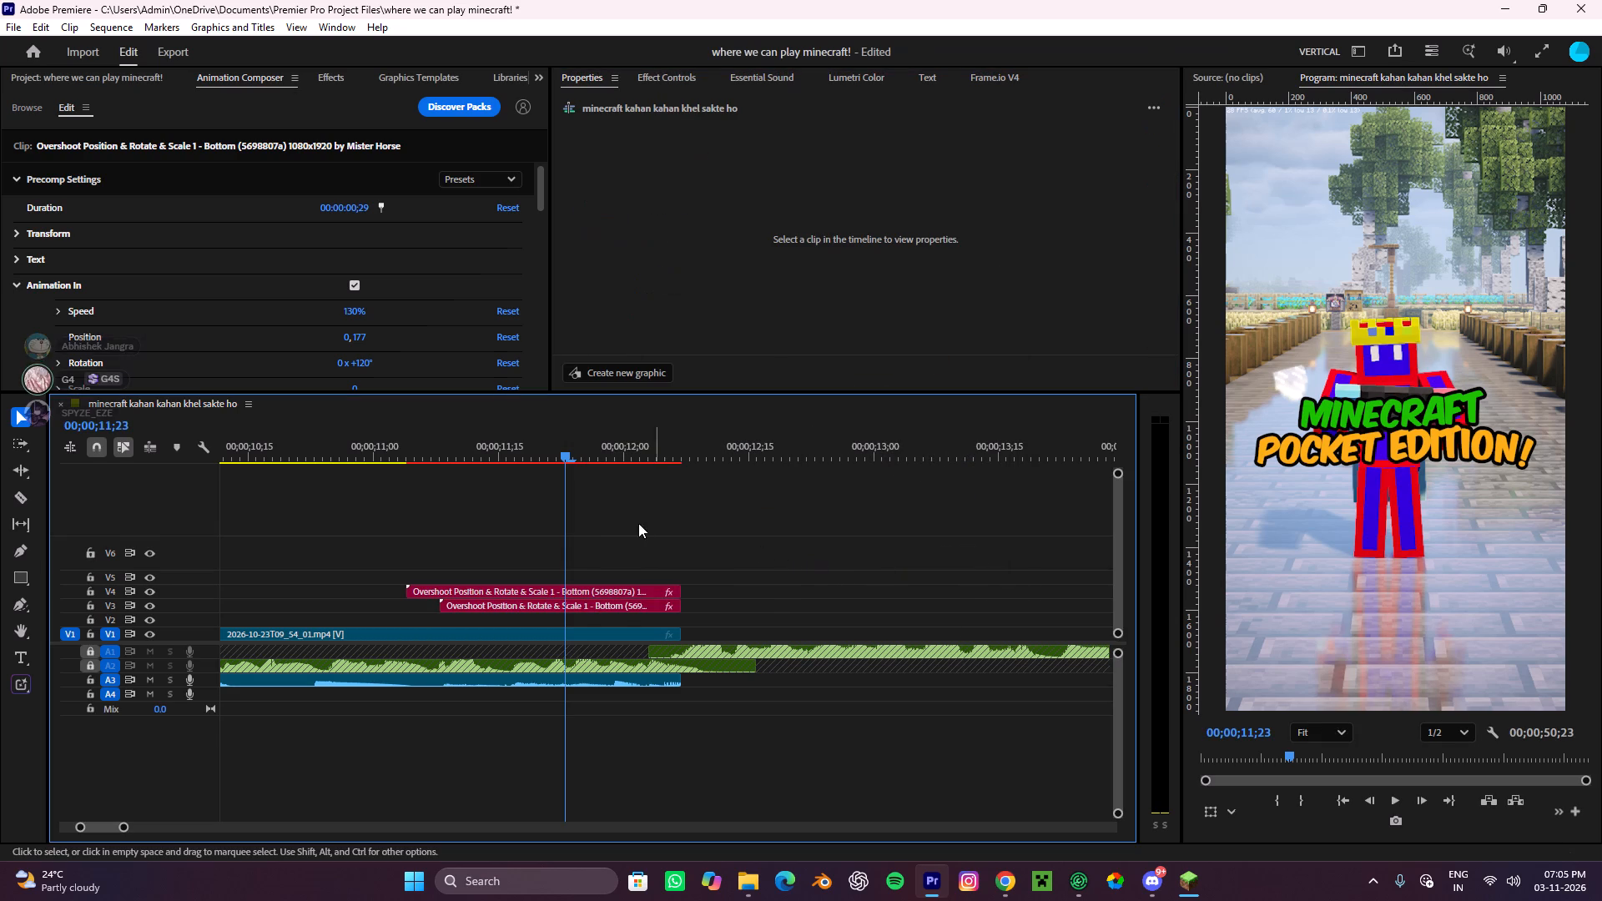
Play back the stretch with the Minecraft and Pocket Edition! titles to review their animation timing against the audio.
left_click_drag(587, 442, 380, 506)
left_click(506, 513)
key("space")
scroll(552, 521, "down", 2)
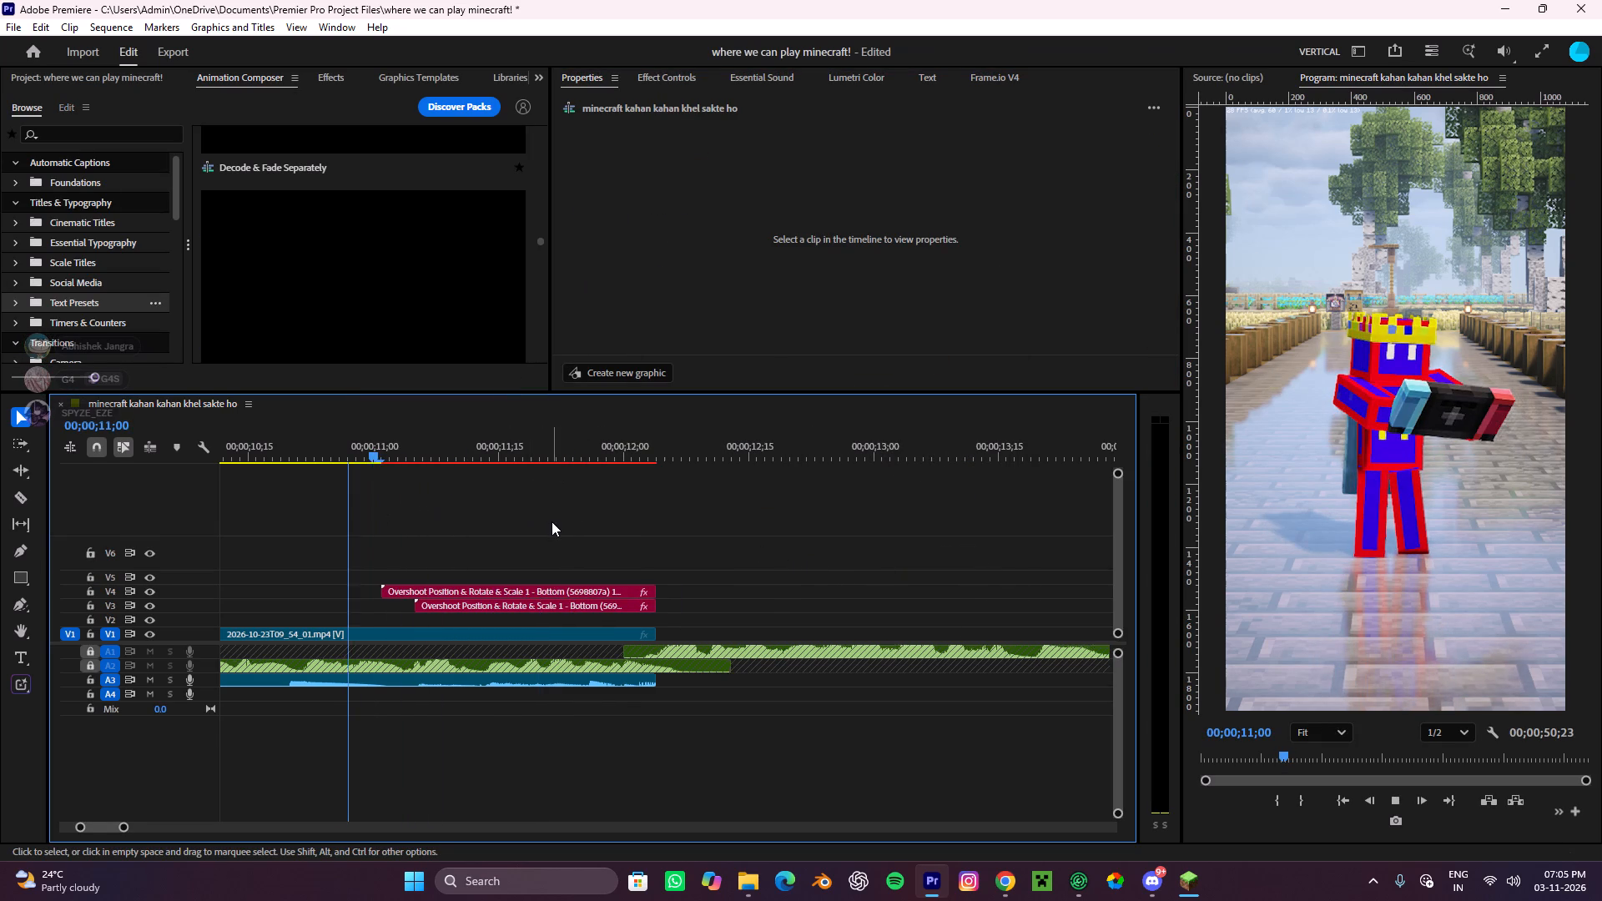
scroll(552, 521, "down", 2)
left_click(598, 531)
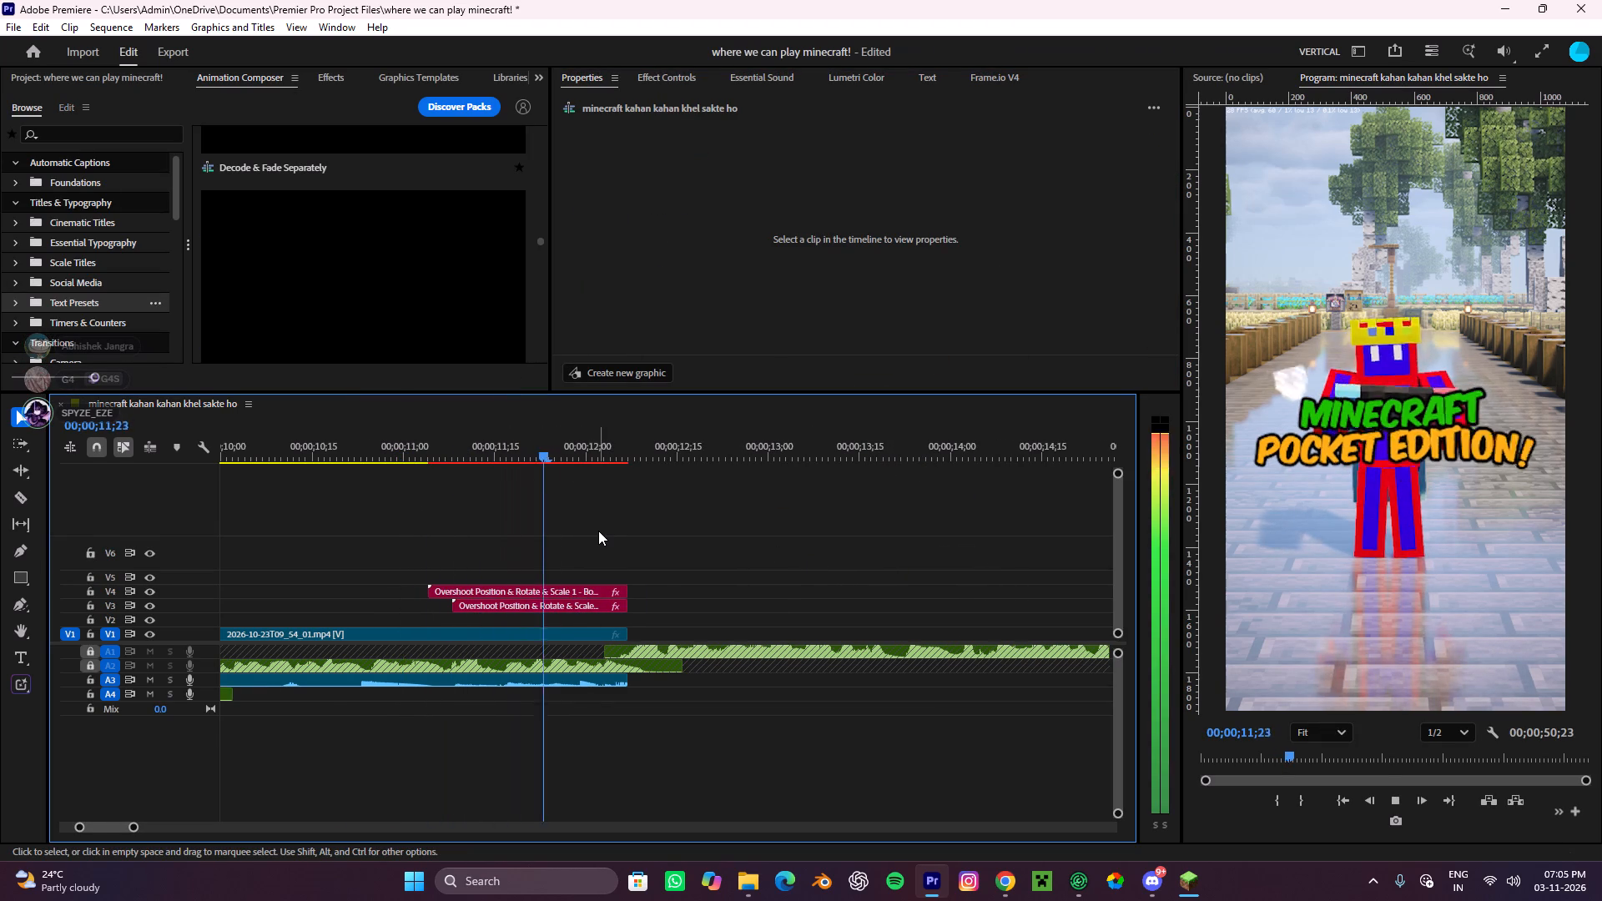
key("space")
left_click_drag(603, 444, 396, 513)
key("space")
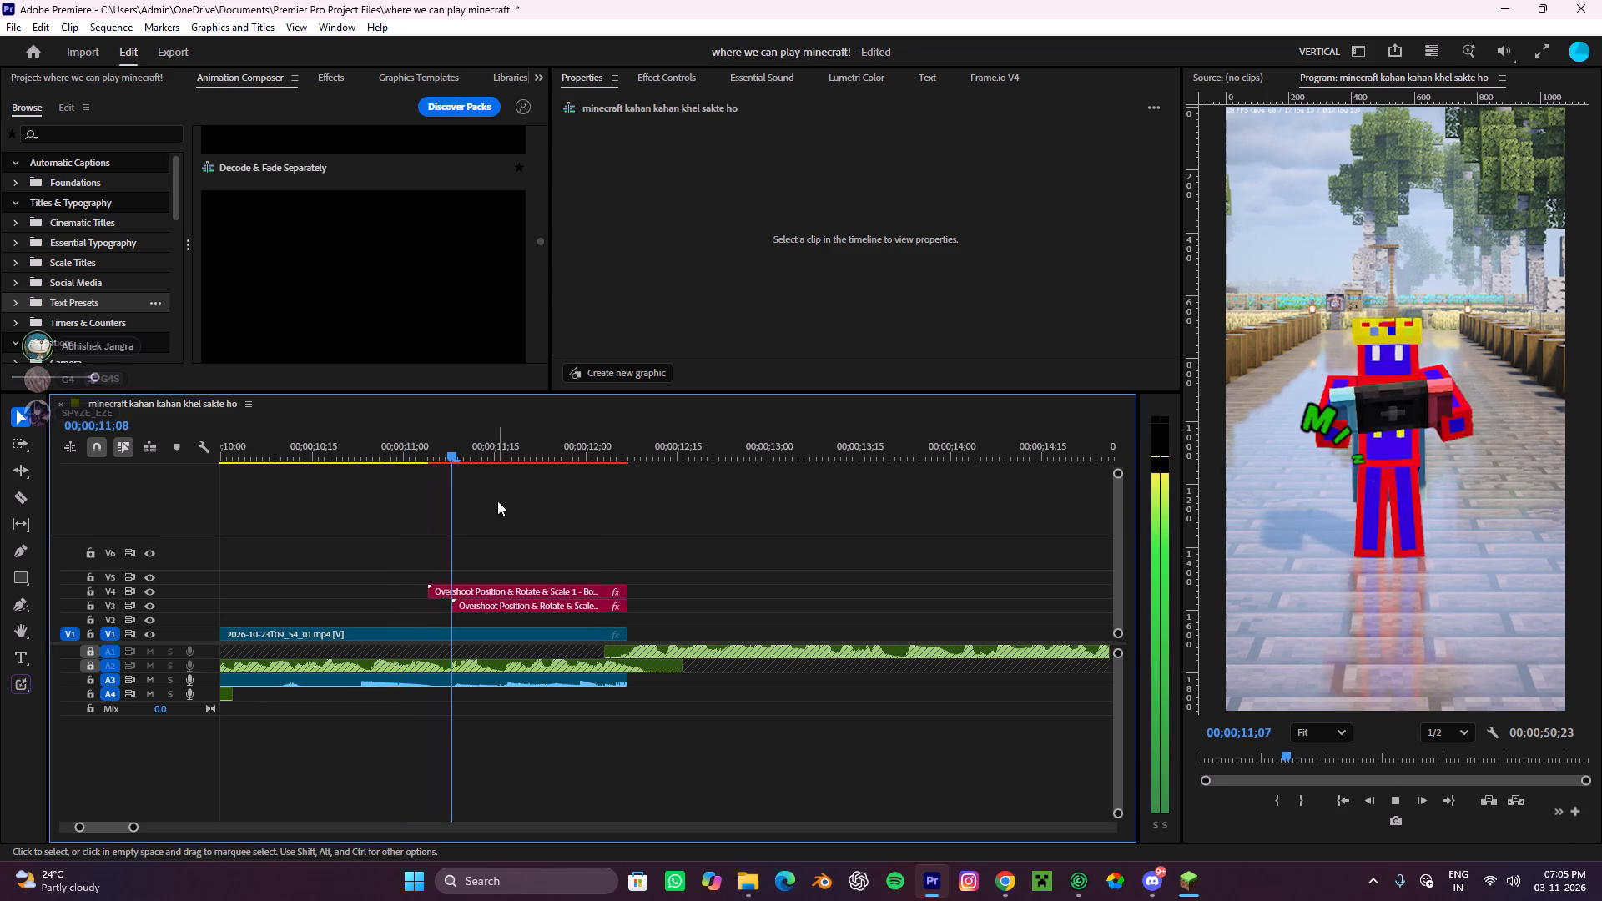
key("space")
scroll(476, 561, "up", 2)
left_click_drag(647, 448, 626, 452)
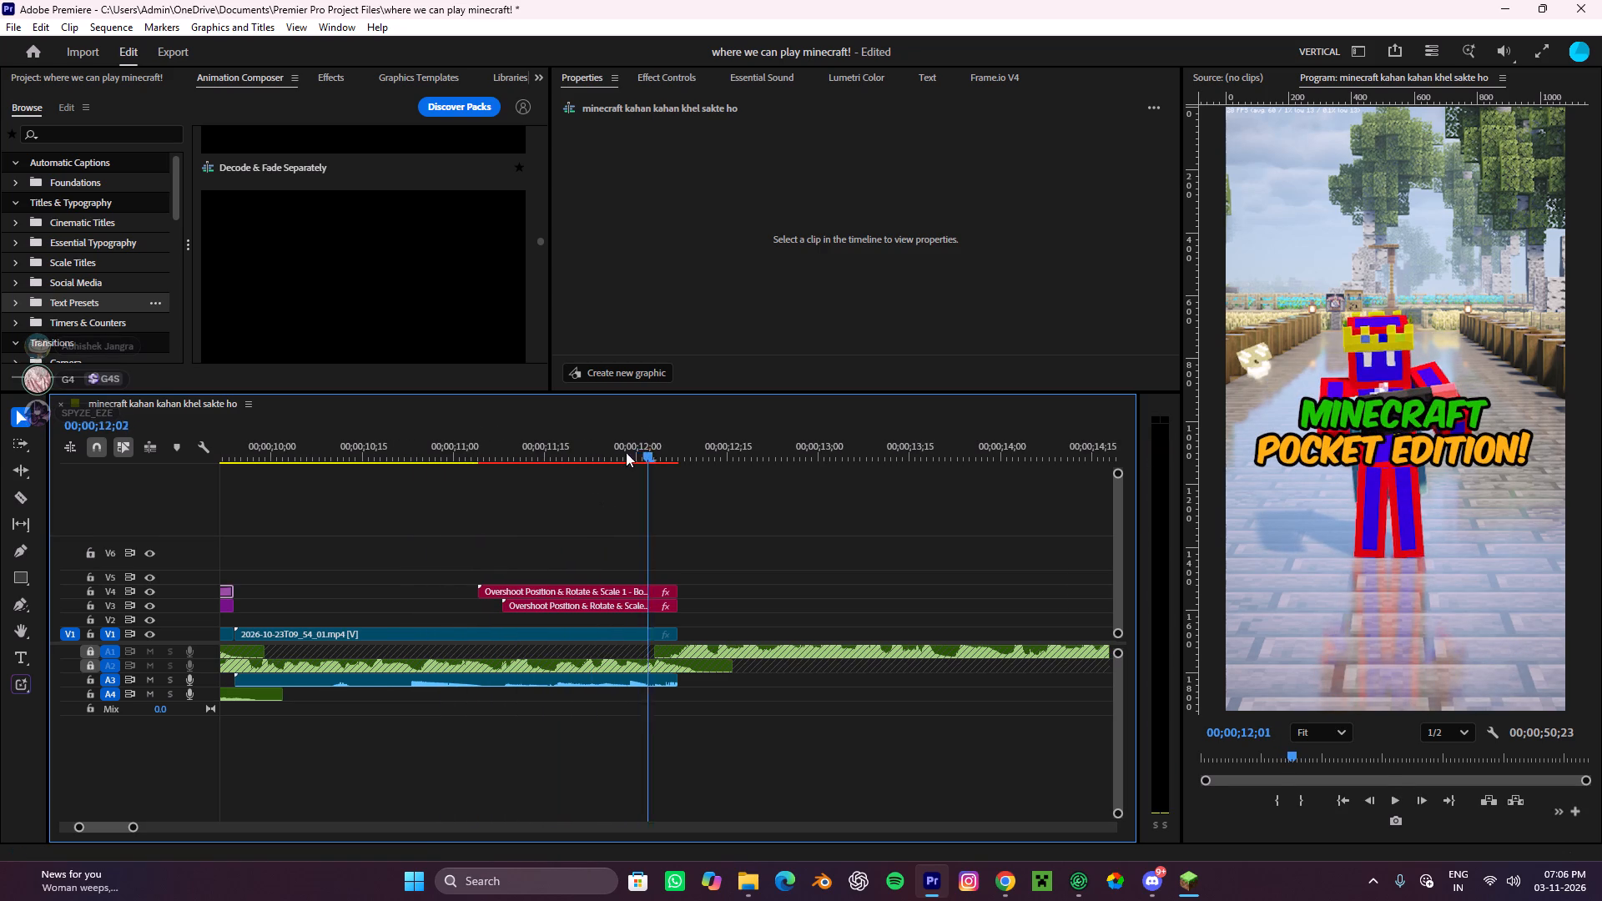
Move the Pocket Edition! title about four frames later on V3 and play back the new timing.
left_click_drag(626, 452, 494, 509)
scroll(517, 602, "up", 4, "alt")
left_click(521, 602)
left_click_drag(521, 602, 556, 607)
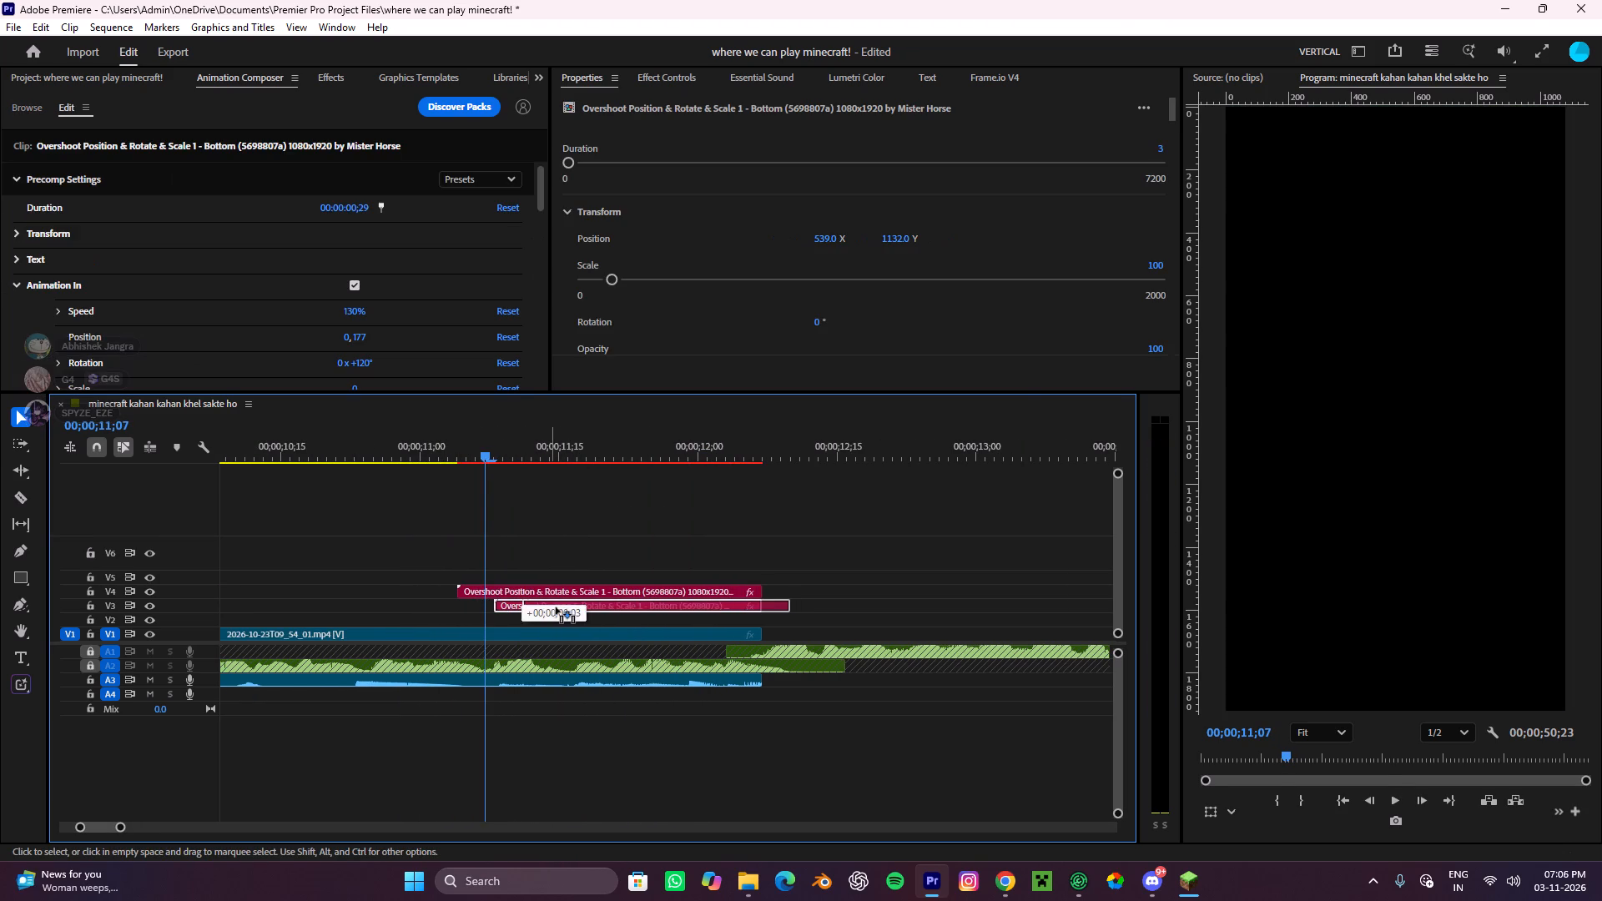
left_click_drag(556, 607, 561, 607)
left_click_drag(485, 436, 424, 493)
key("space")
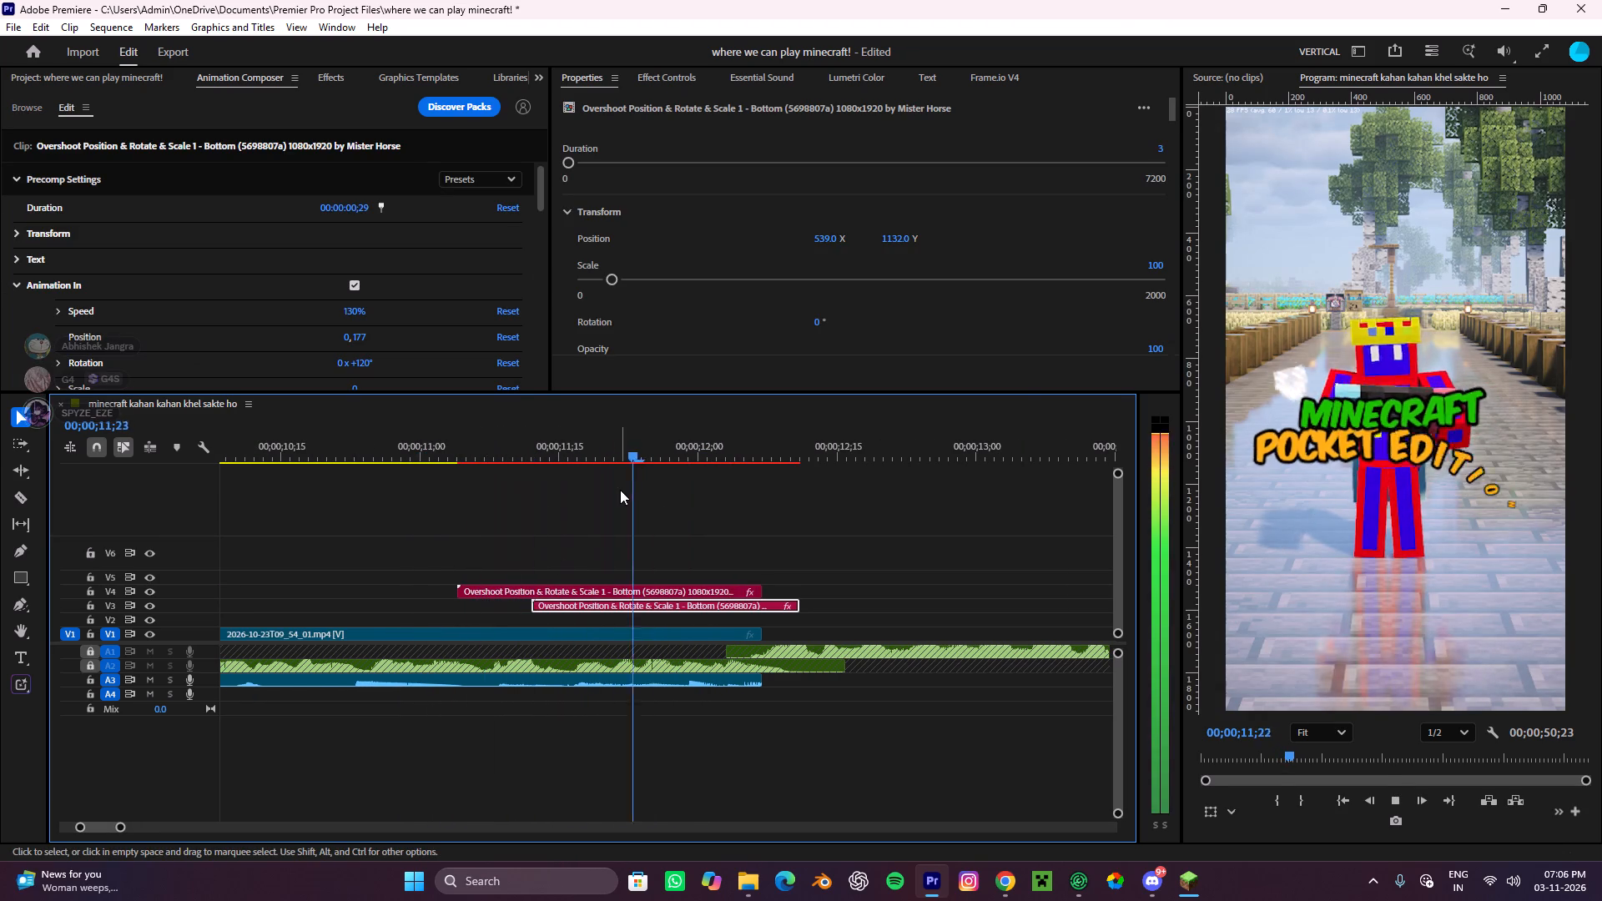
key("space")
Cut the Pocket Edition! title on V3 at the end of the V4 title and remove the overhanging piece.
key("c")
left_click(757, 607)
key("v")
left_click(780, 607)
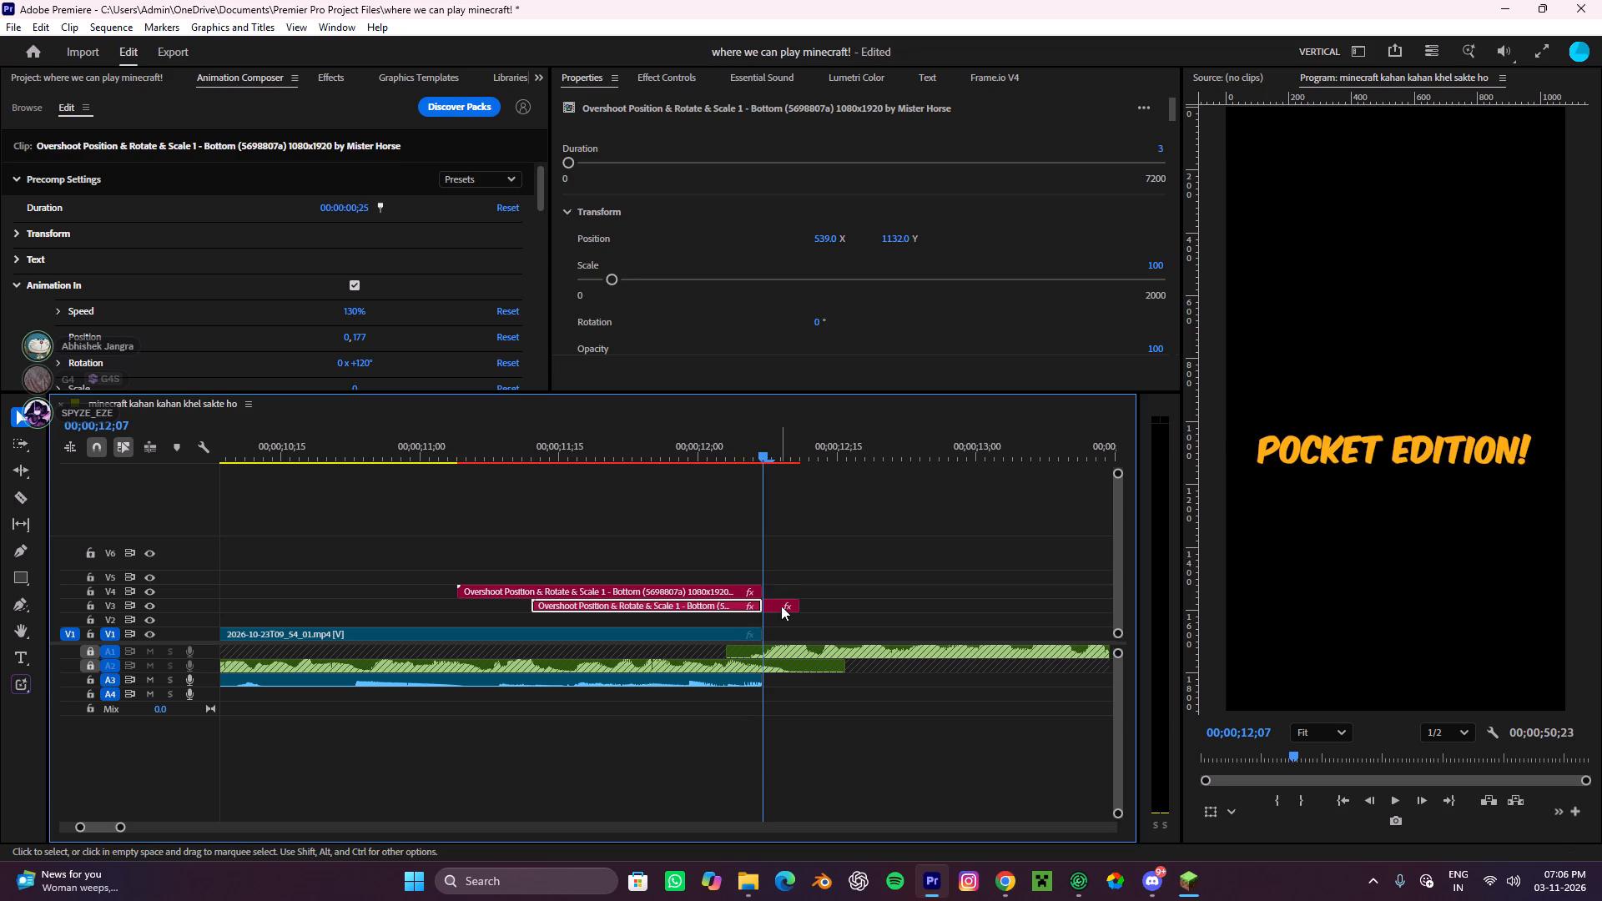
key("ctrl+x")
Find the YOOOOOO effect preset by searching "yoo" and apply it to both the Minecraft and Pocket Edition! titles.
left_click_drag(755, 459, 625, 484)
left_click_drag(687, 564, 654, 612)
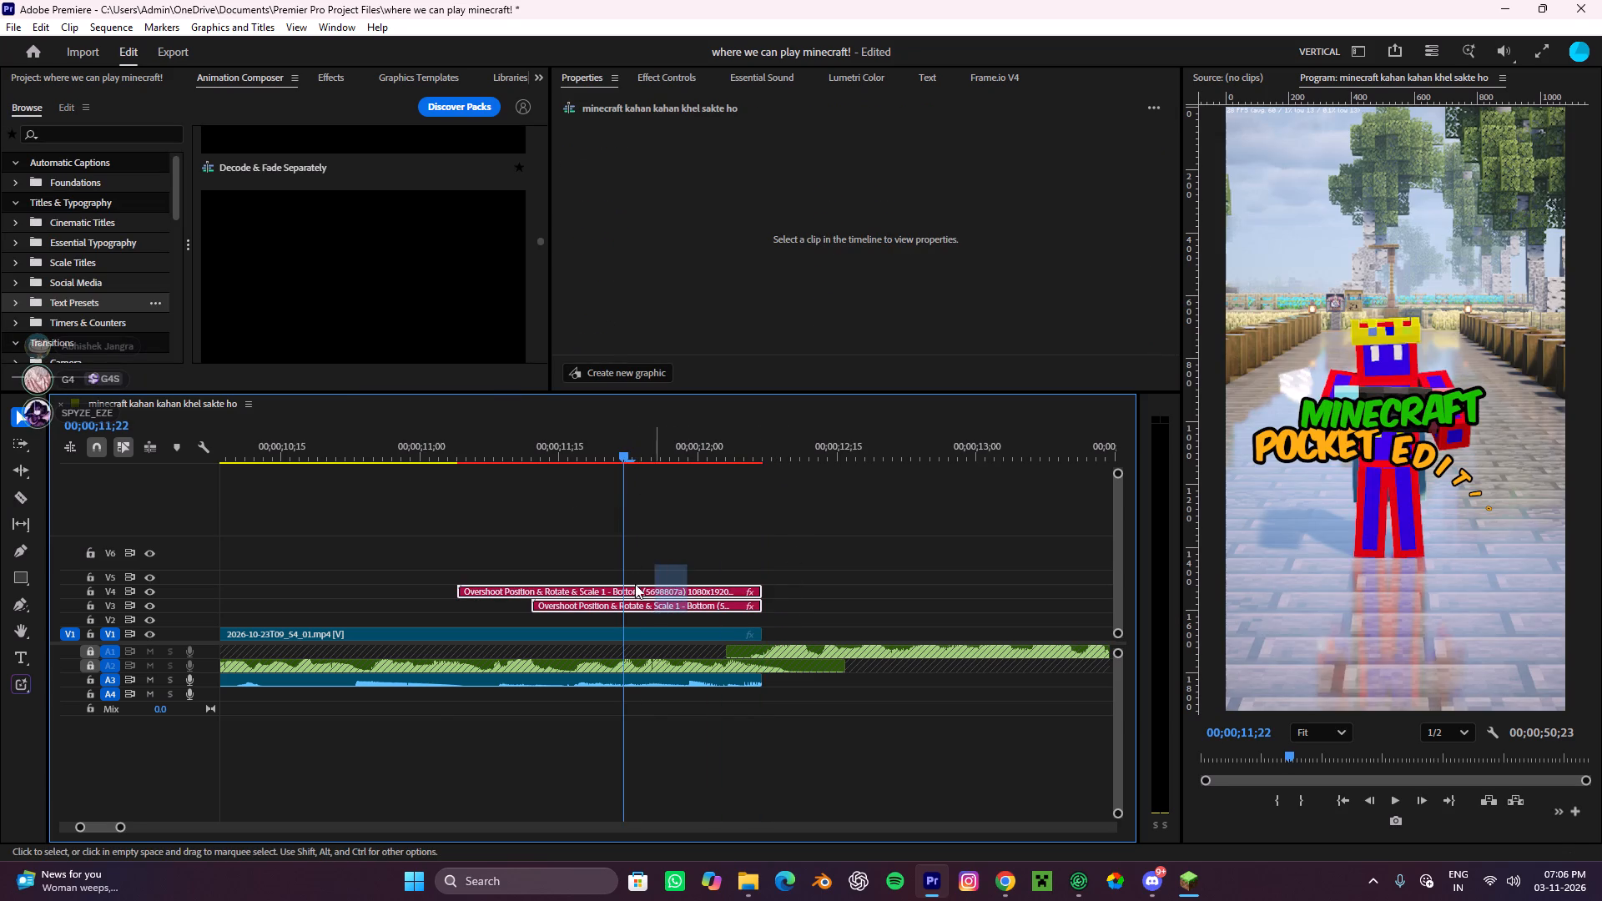
left_click(312, 76)
left_click(94, 110)
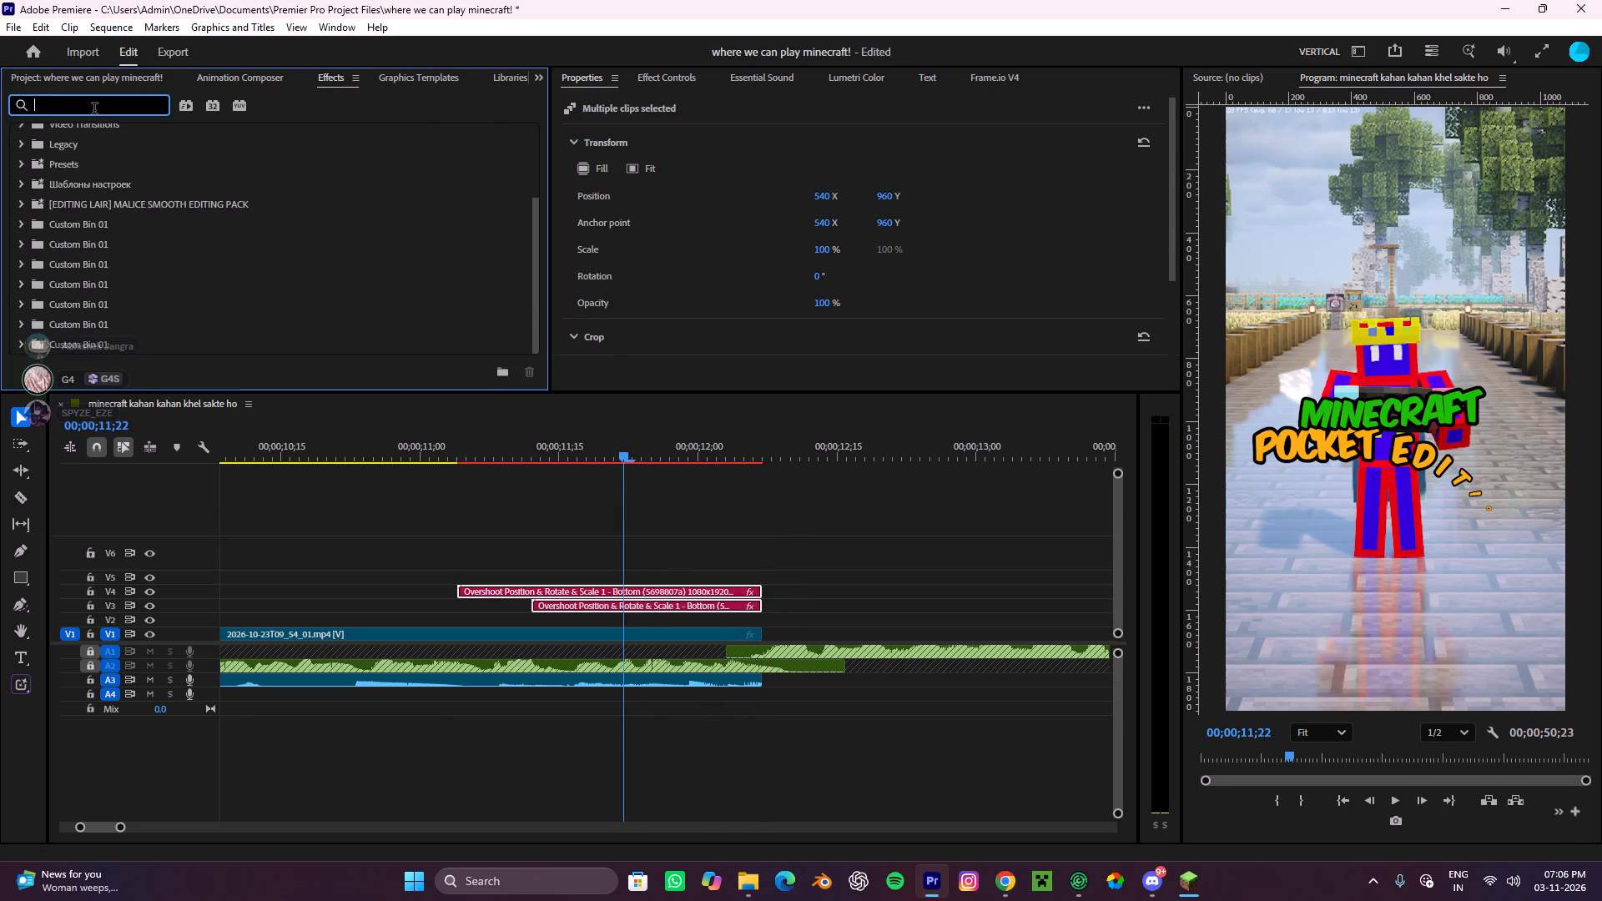
type("yo")
key("o")
left_click_drag(63, 204, 735, 515)
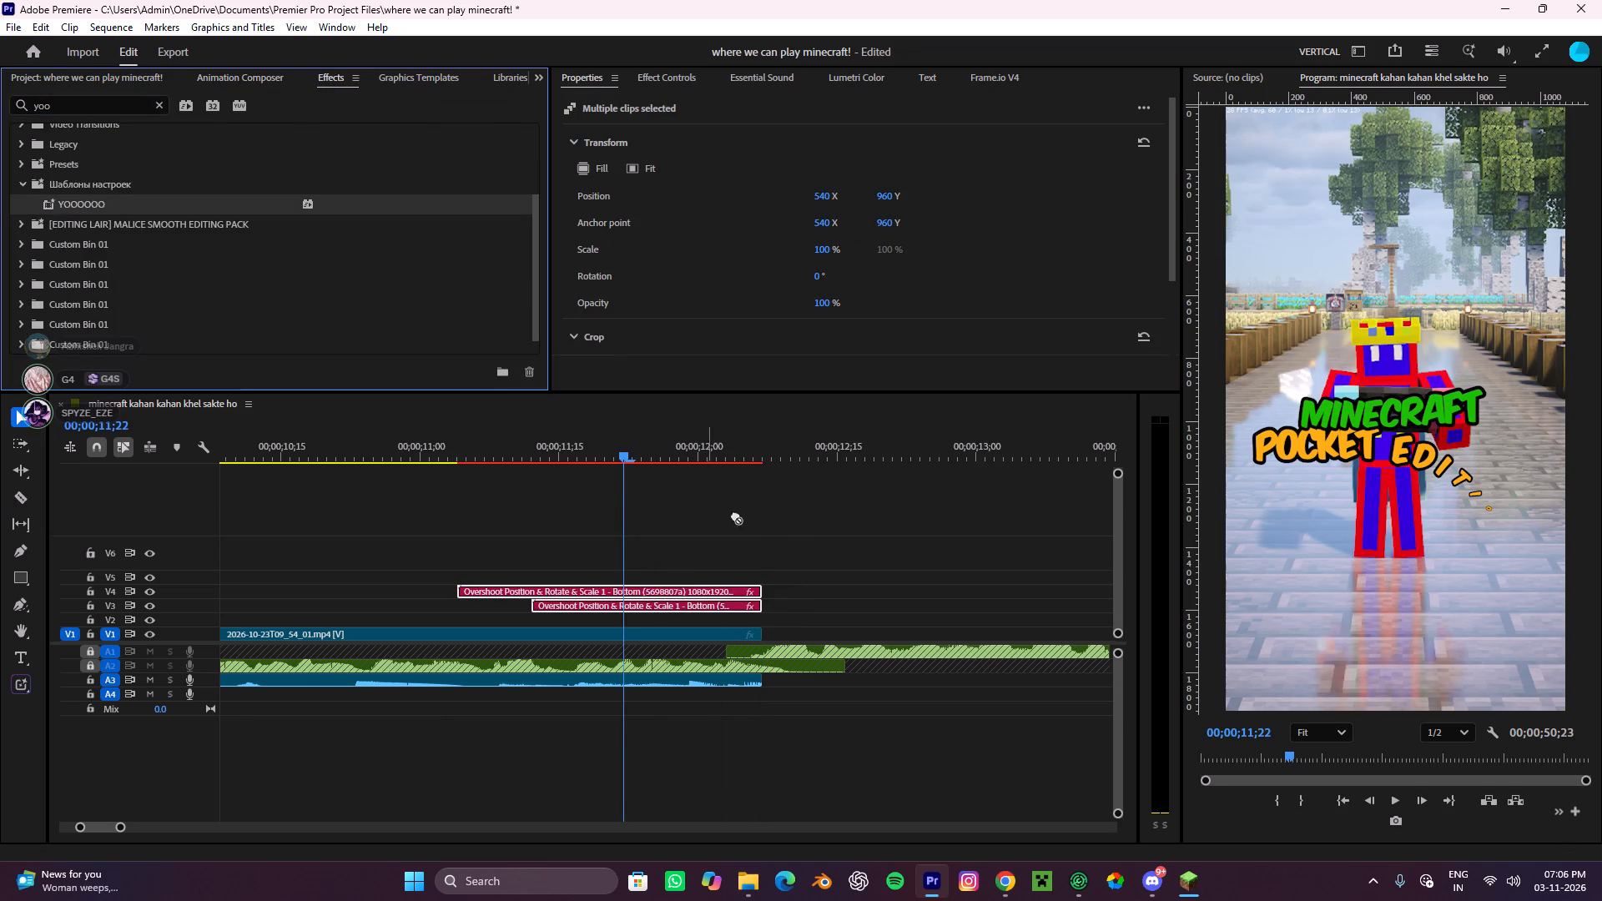
left_click_drag(735, 515, 635, 598)
left_click(720, 533)
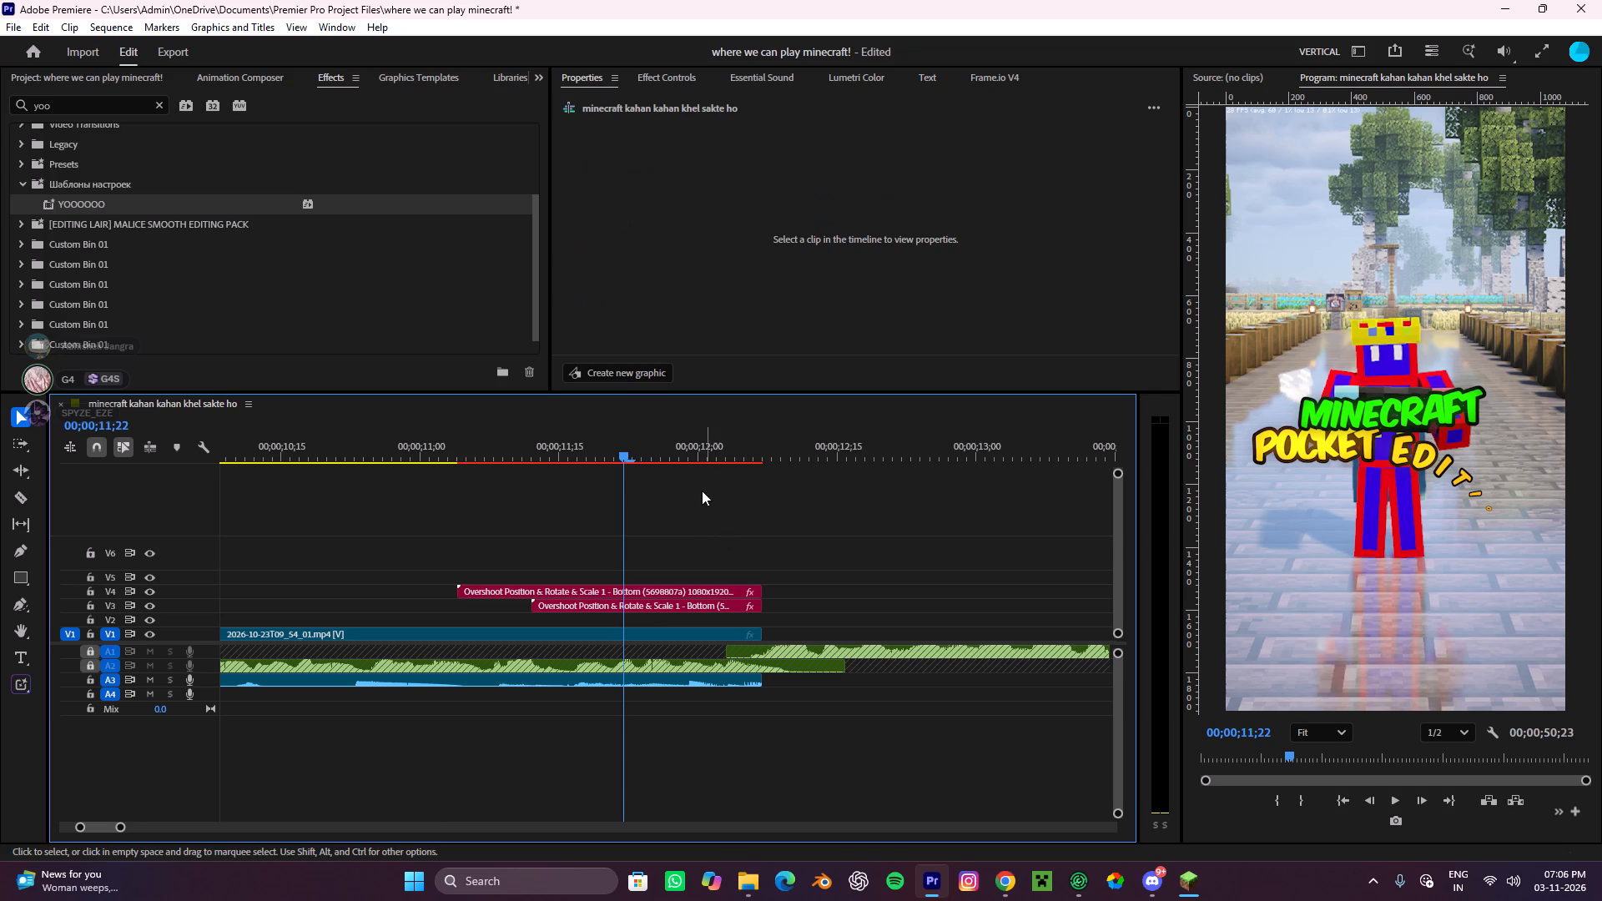
Play back the two titles with the applied preset over the character clip to check their look and timing.
left_click_drag(599, 452, 411, 493)
key("space")
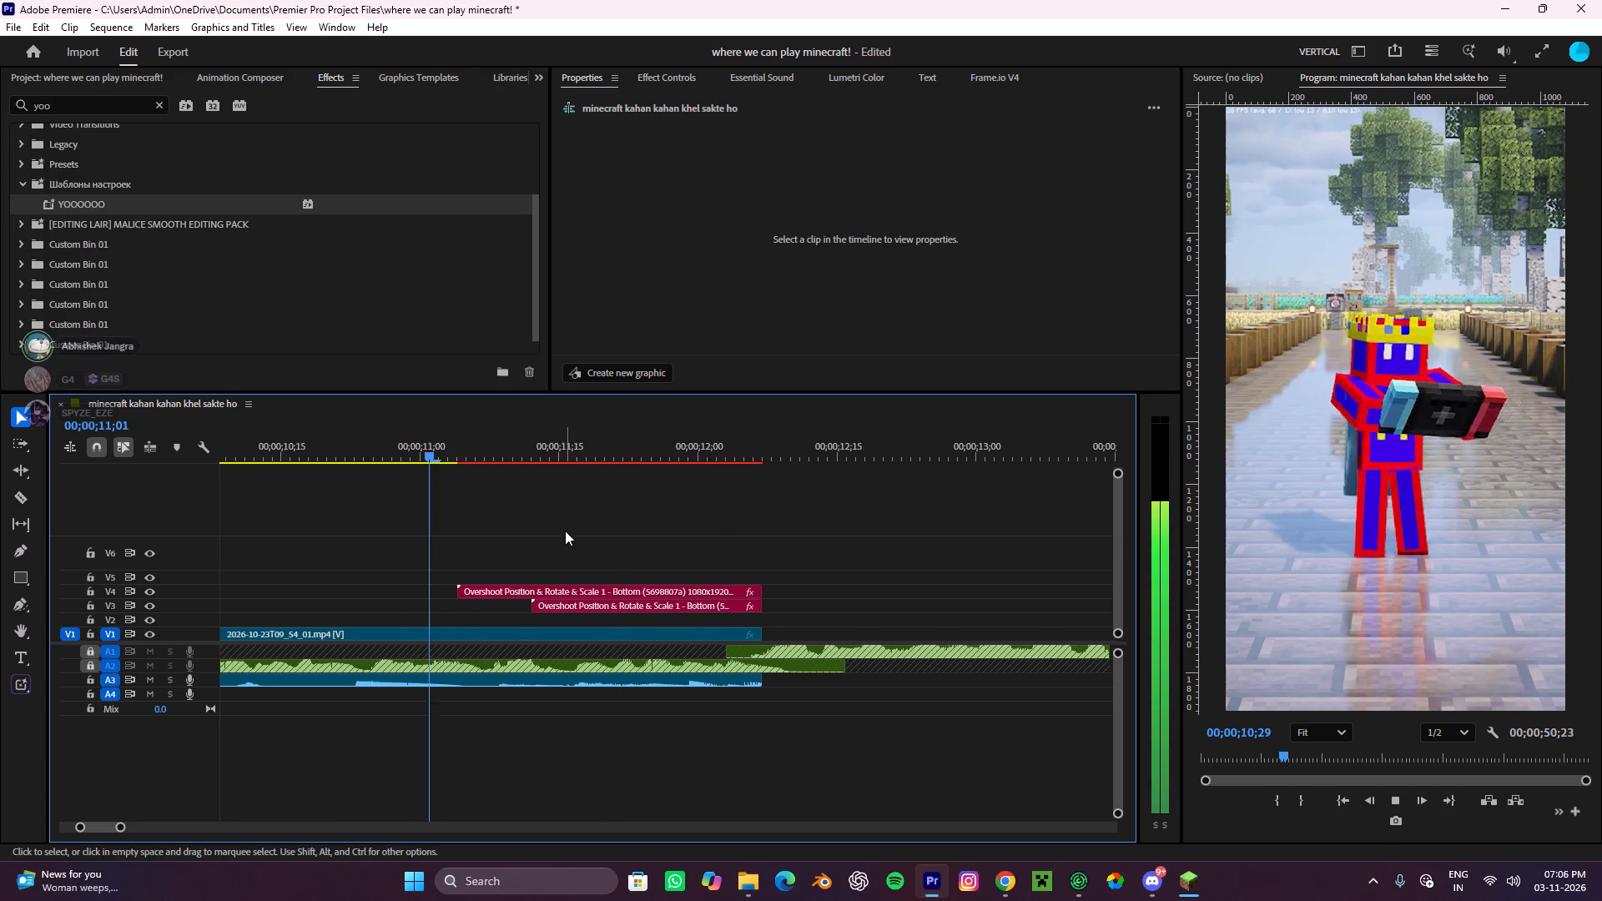
scroll(565, 531, "down", 3, "alt")
key("space")
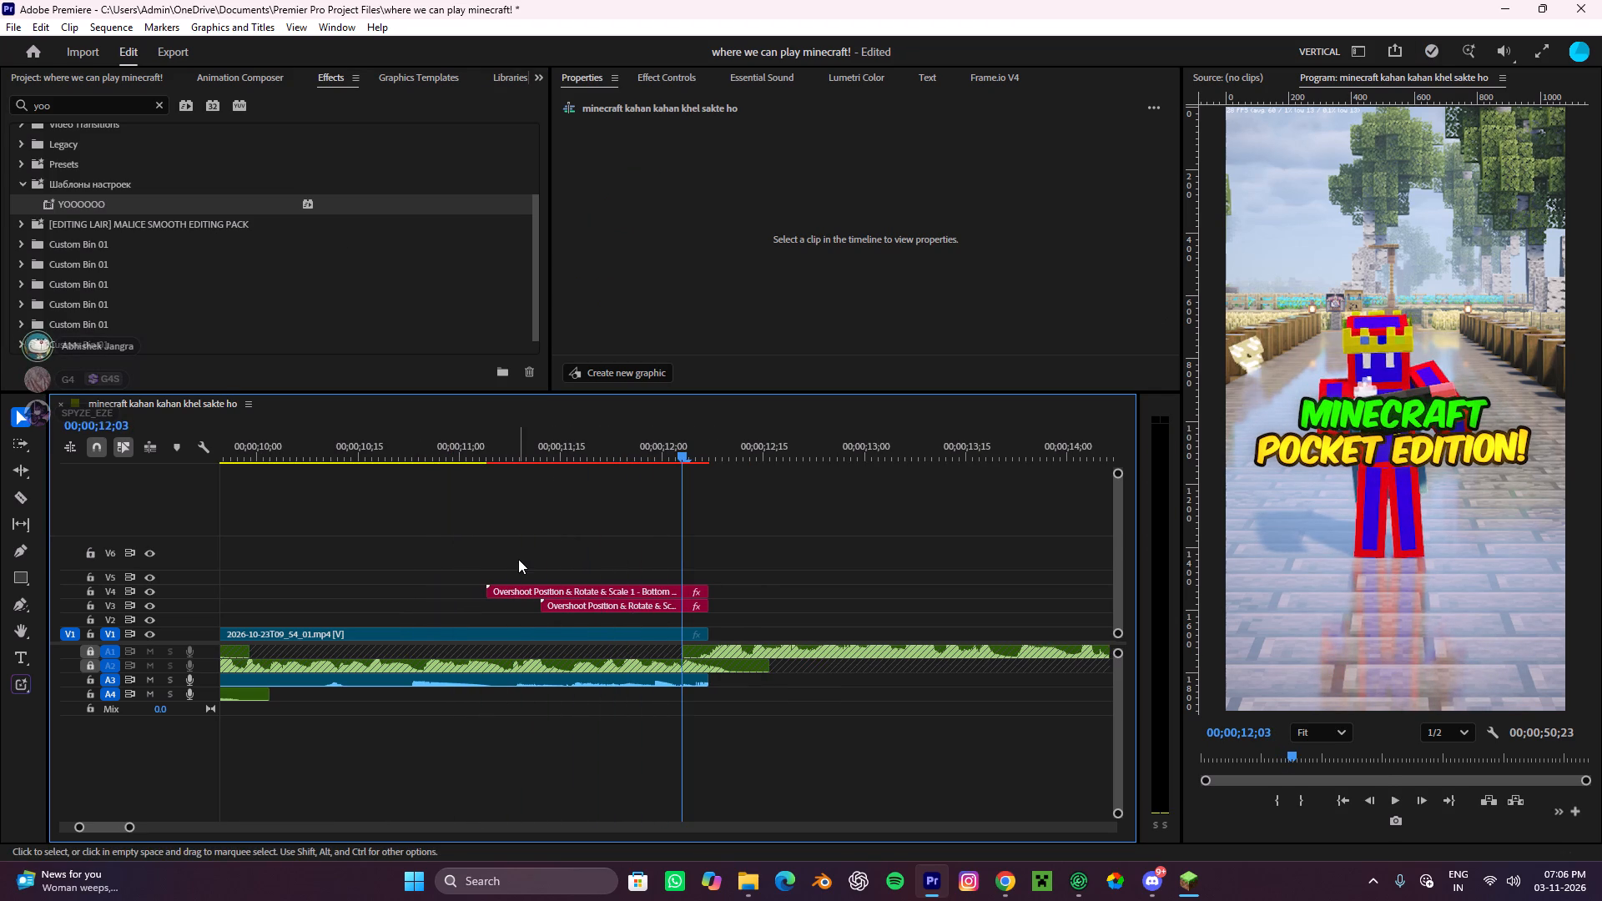
scroll(686, 538, "down", 13, "alt")
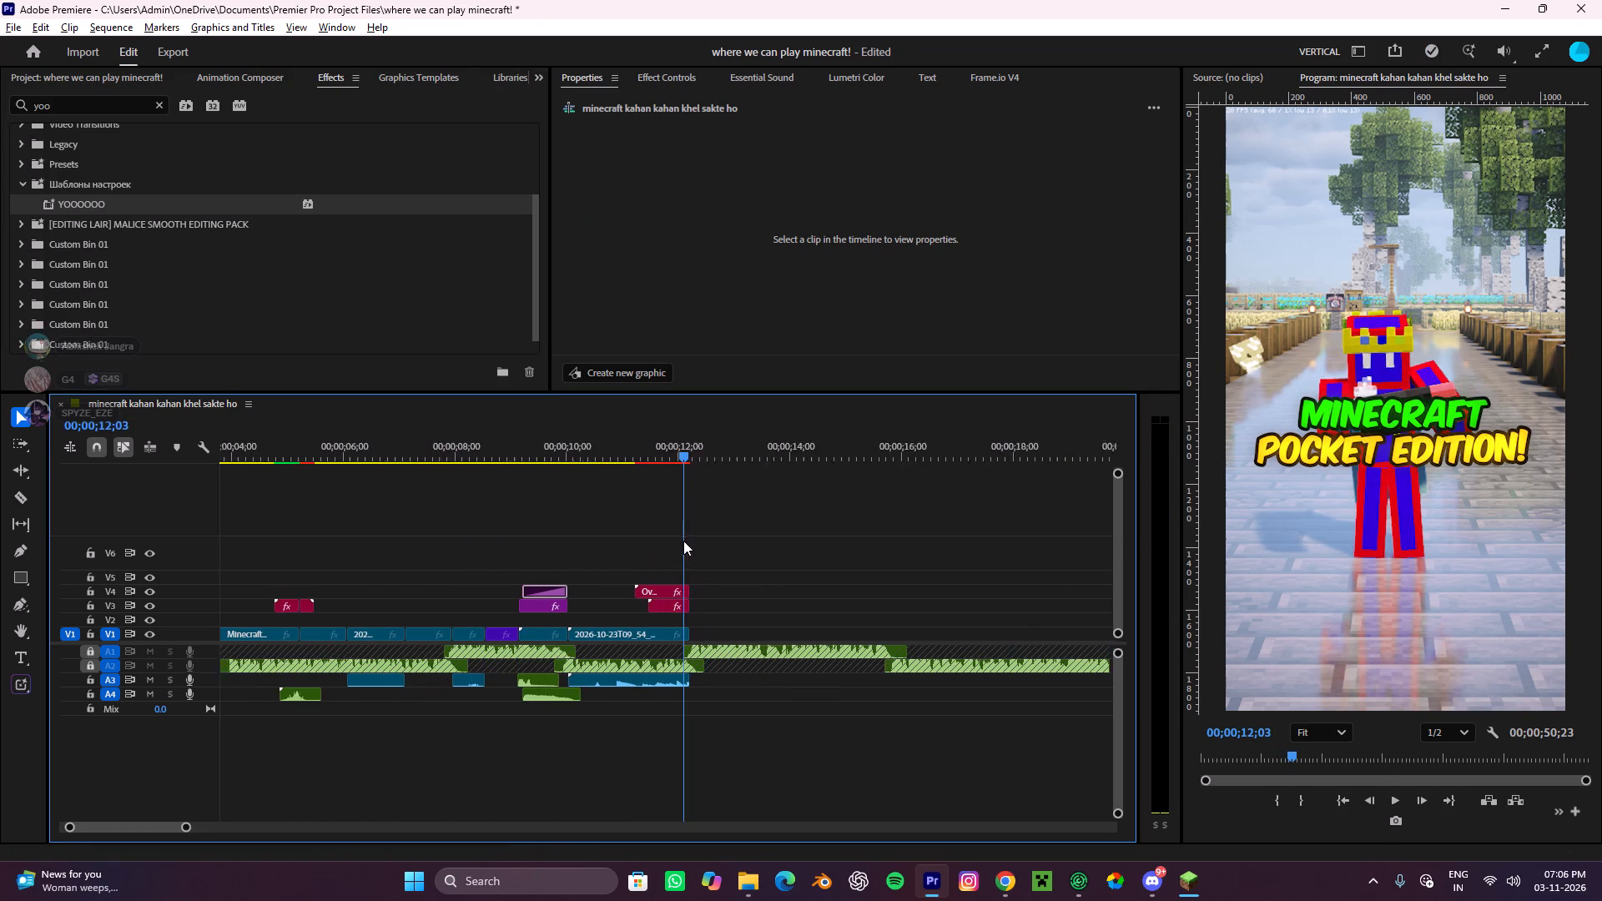
left_click_drag(691, 452, 624, 503)
key("space")
scroll(702, 527, "down", 4)
key("space")
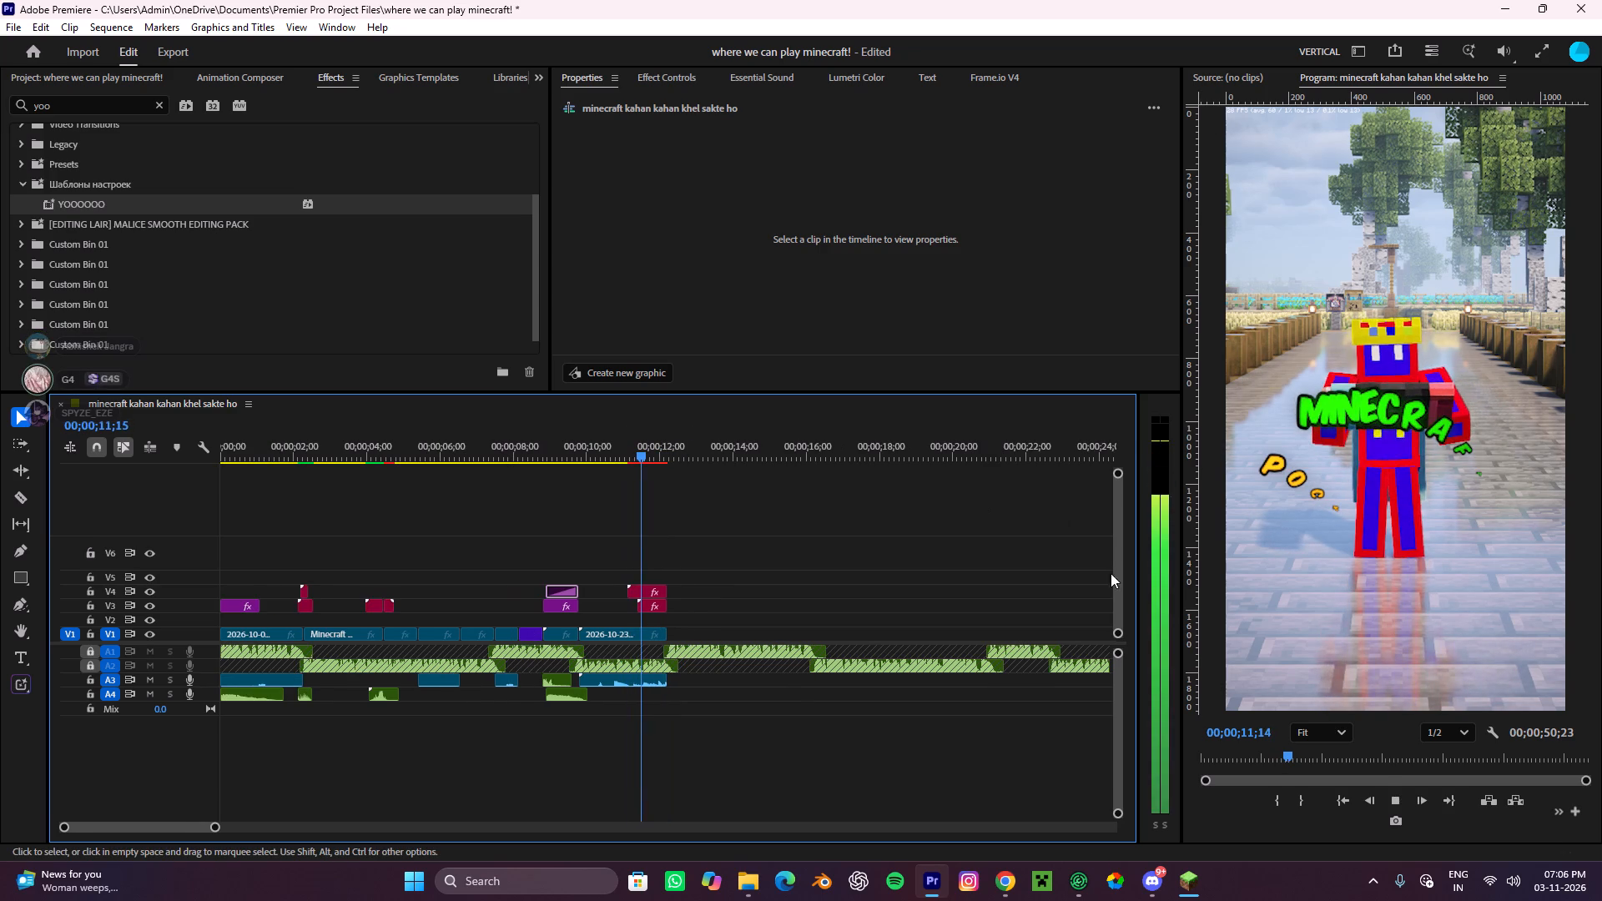
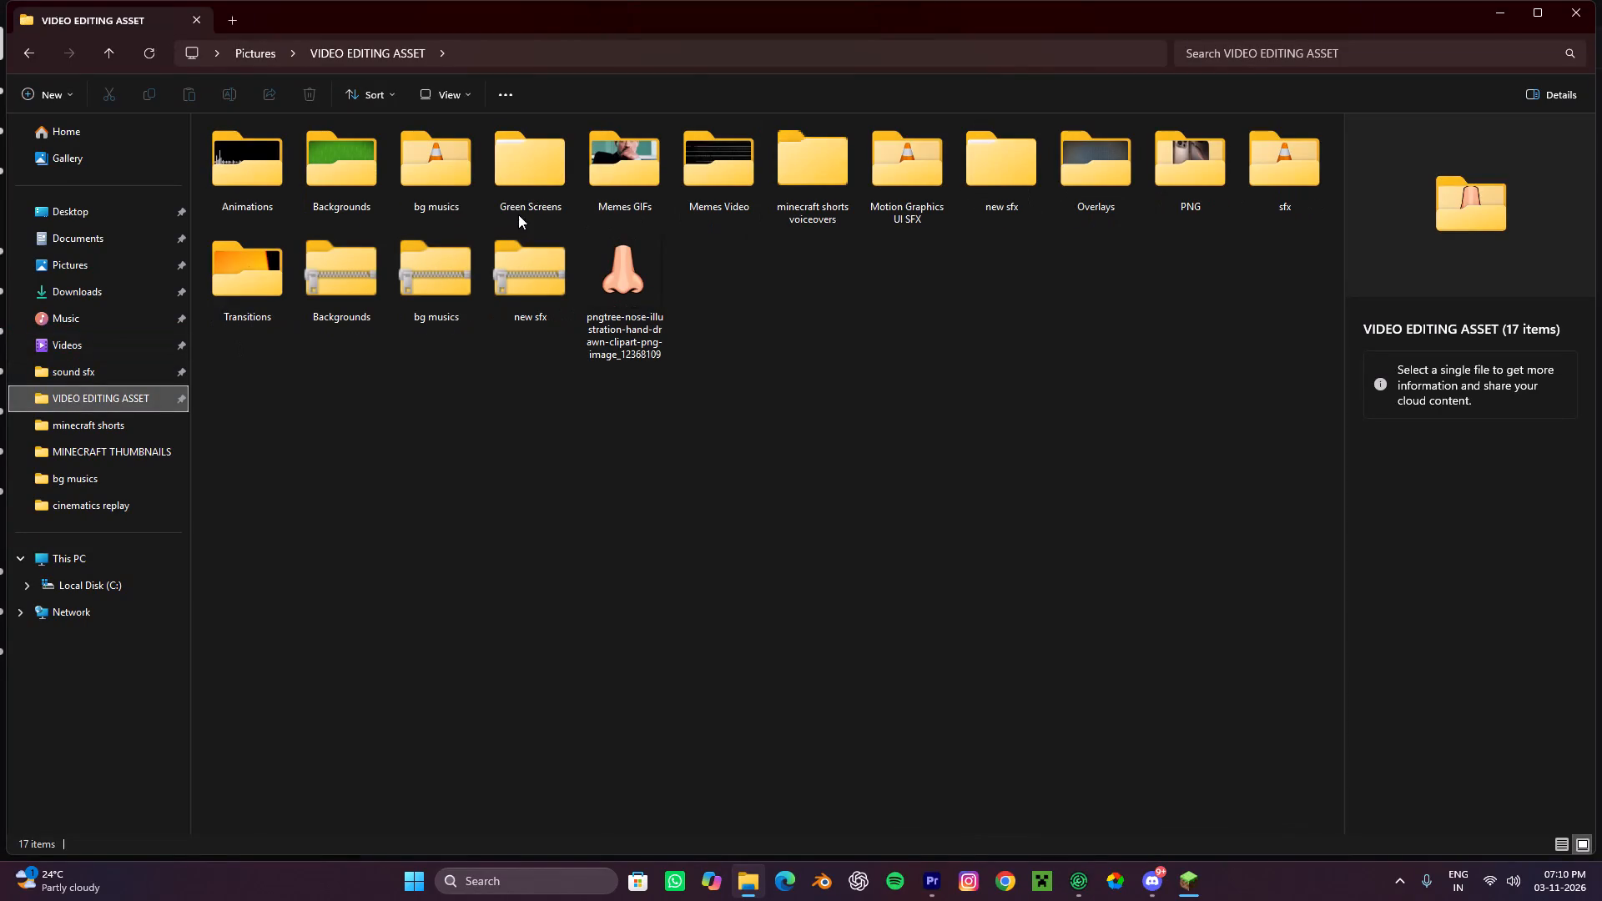
Search the bg musics folder for "matrix" and select the chrmbchrmb - matrix (BL studio loop) - EUPHXRIA track.
double_click(432, 189)
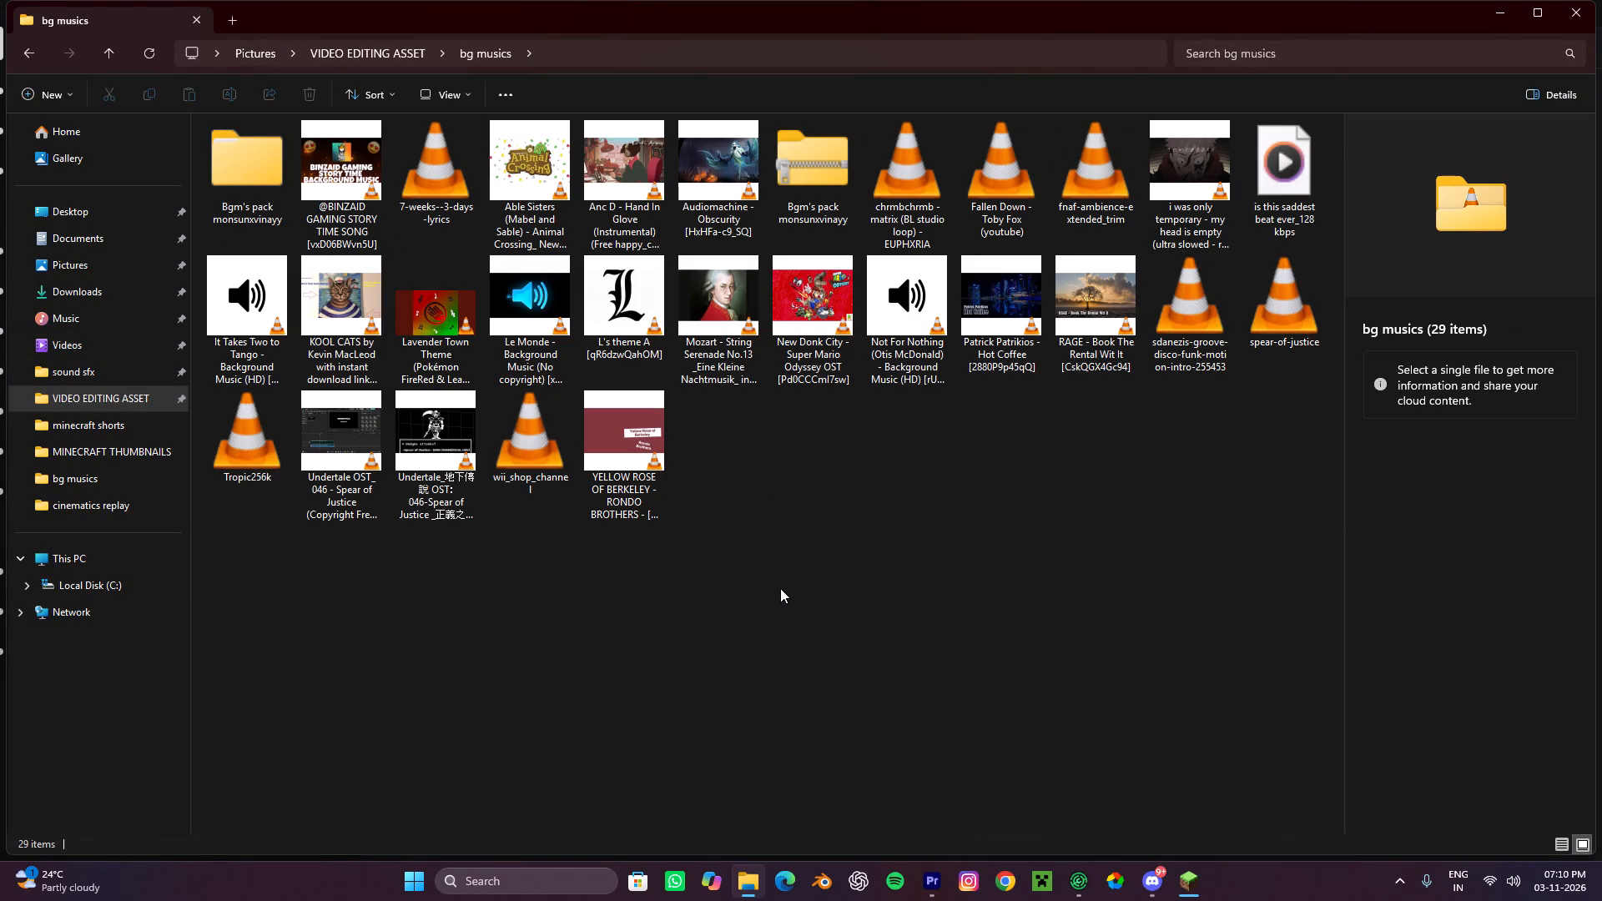
left_click(1190, 467)
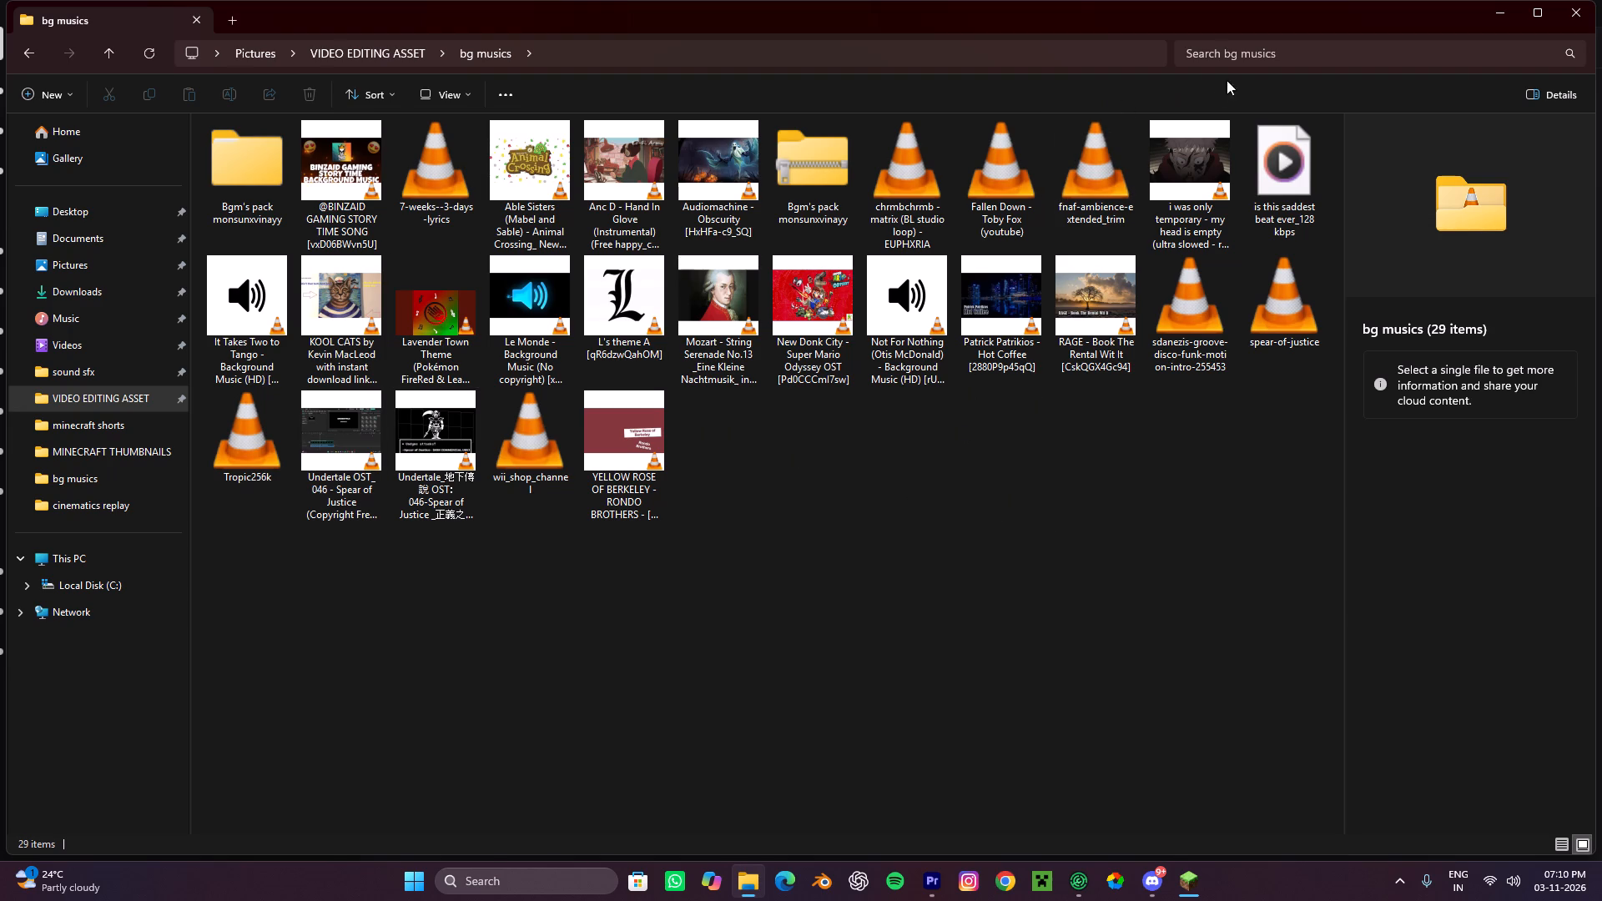
left_click(1232, 58)
key("m")
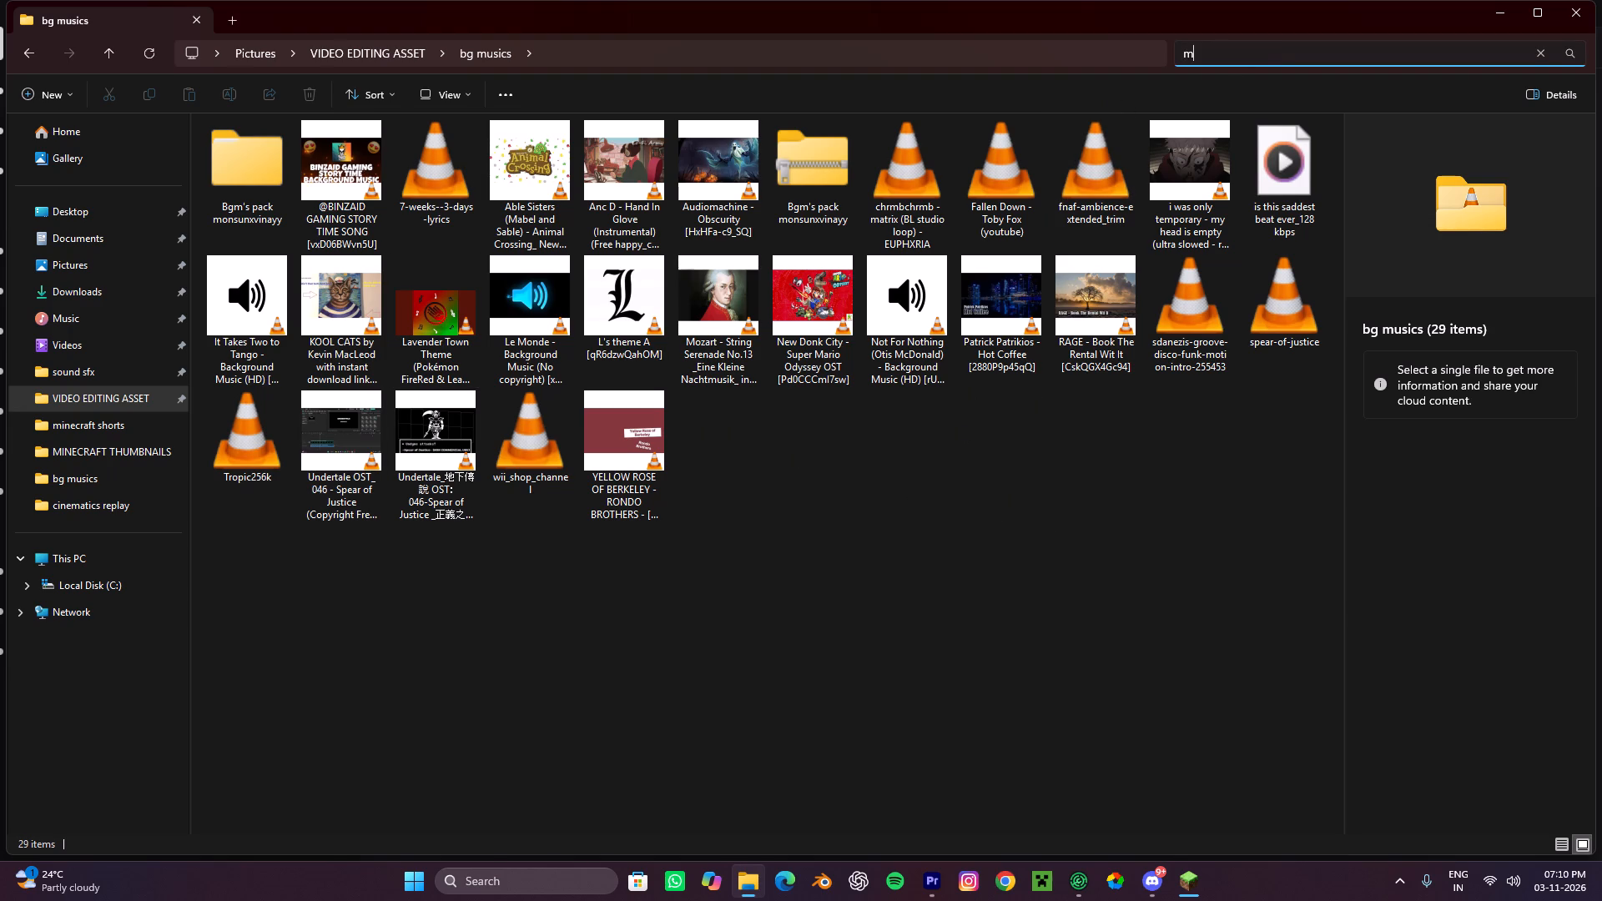
type("at")
key("r")
key("i")
key("x")
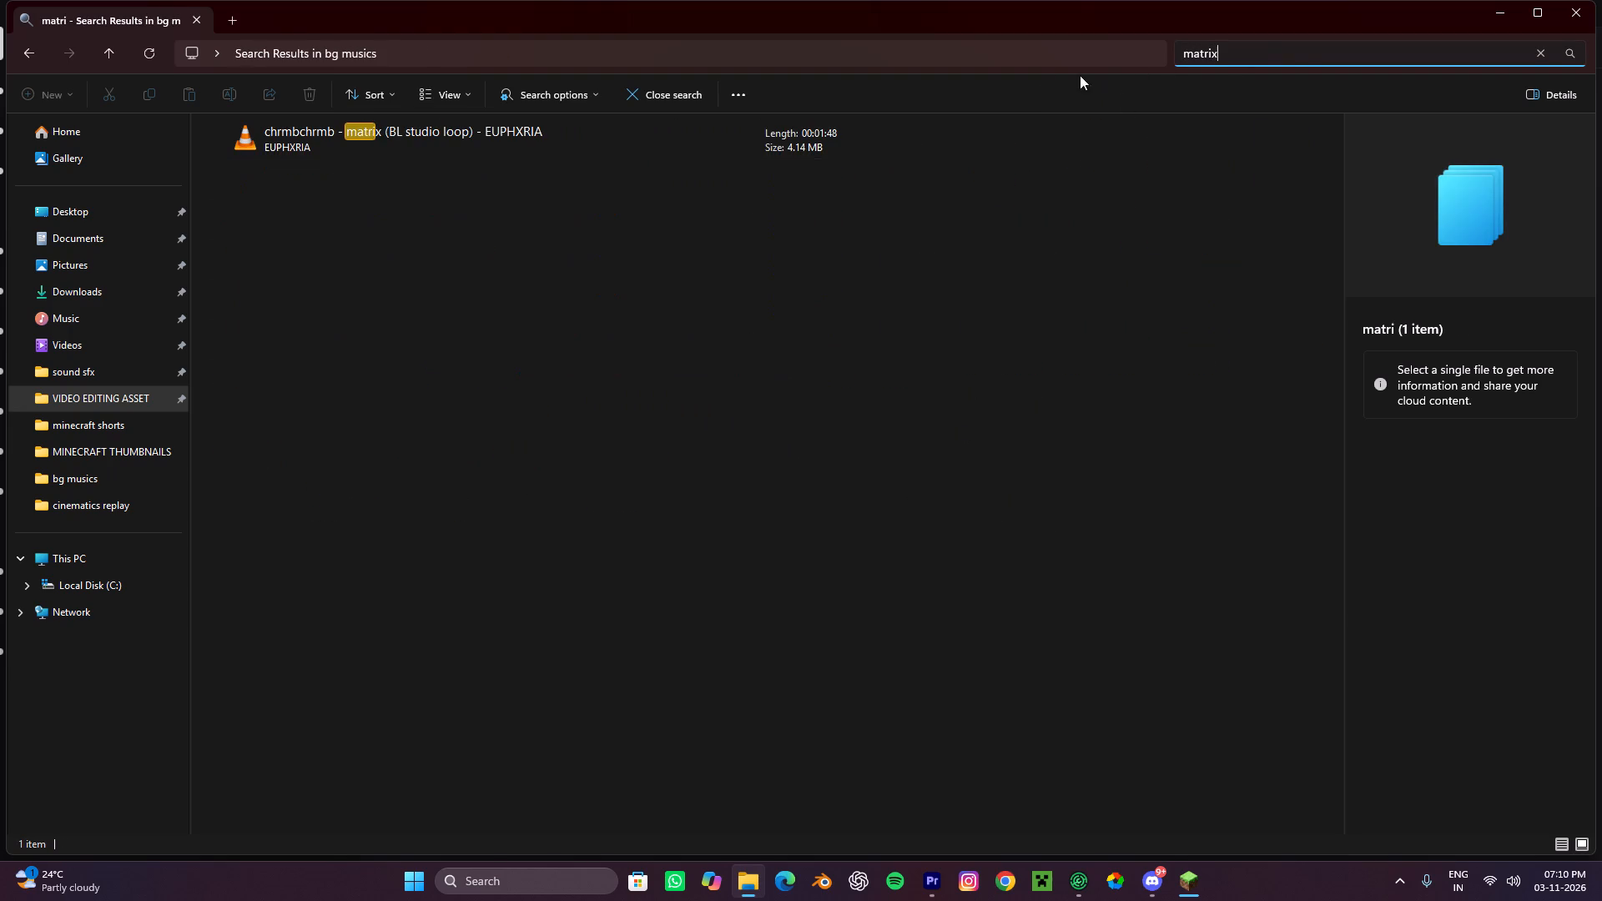
left_click(341, 138)
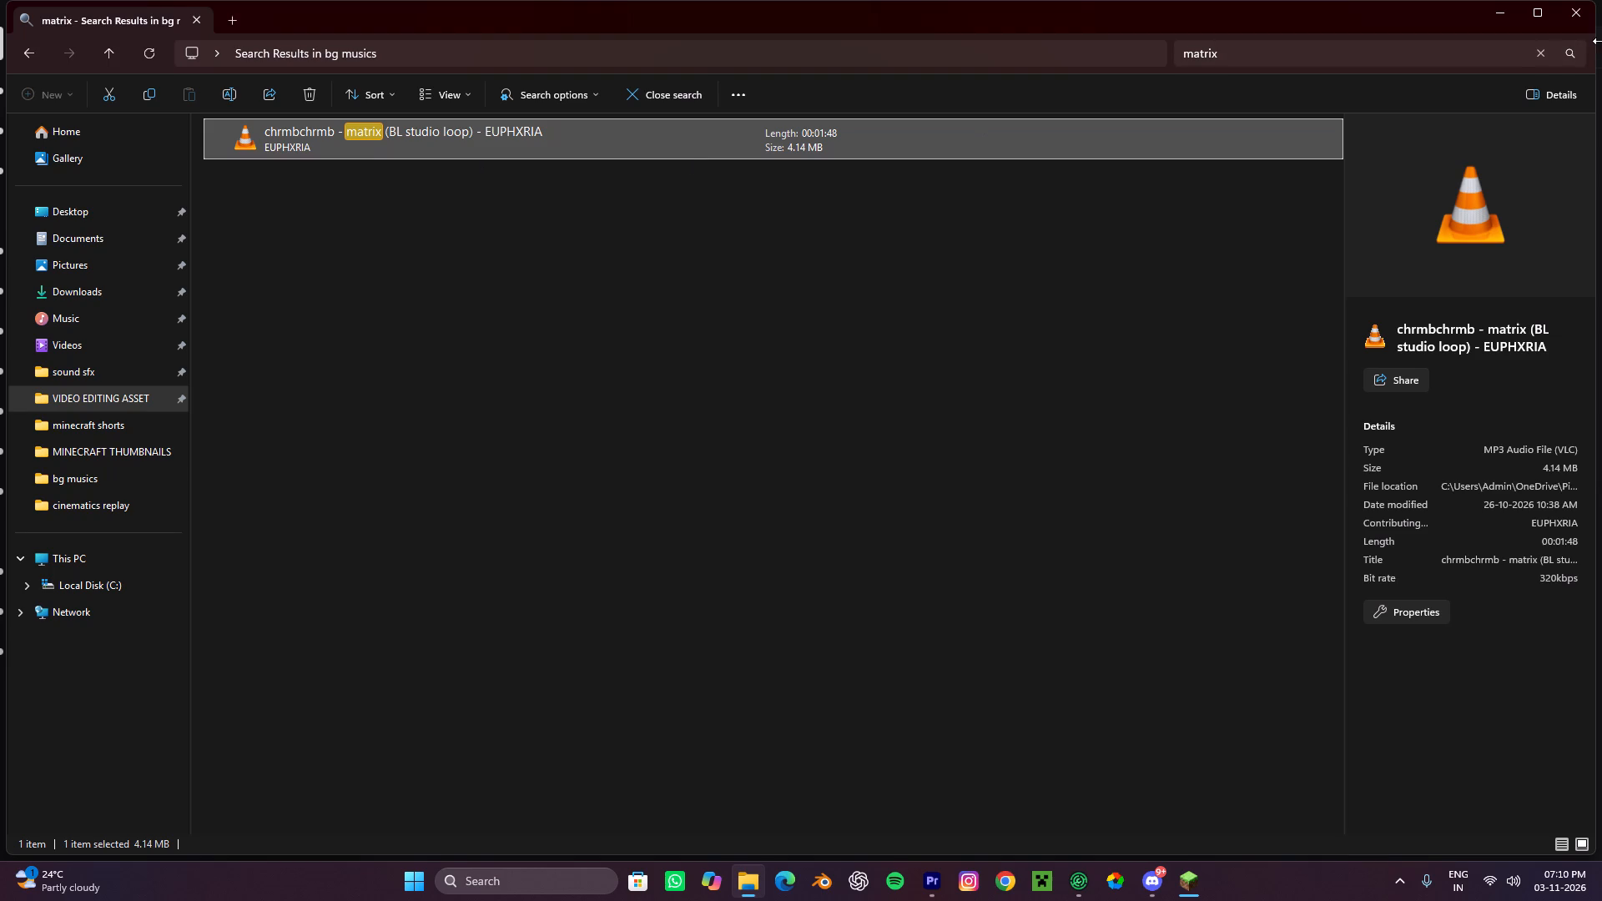
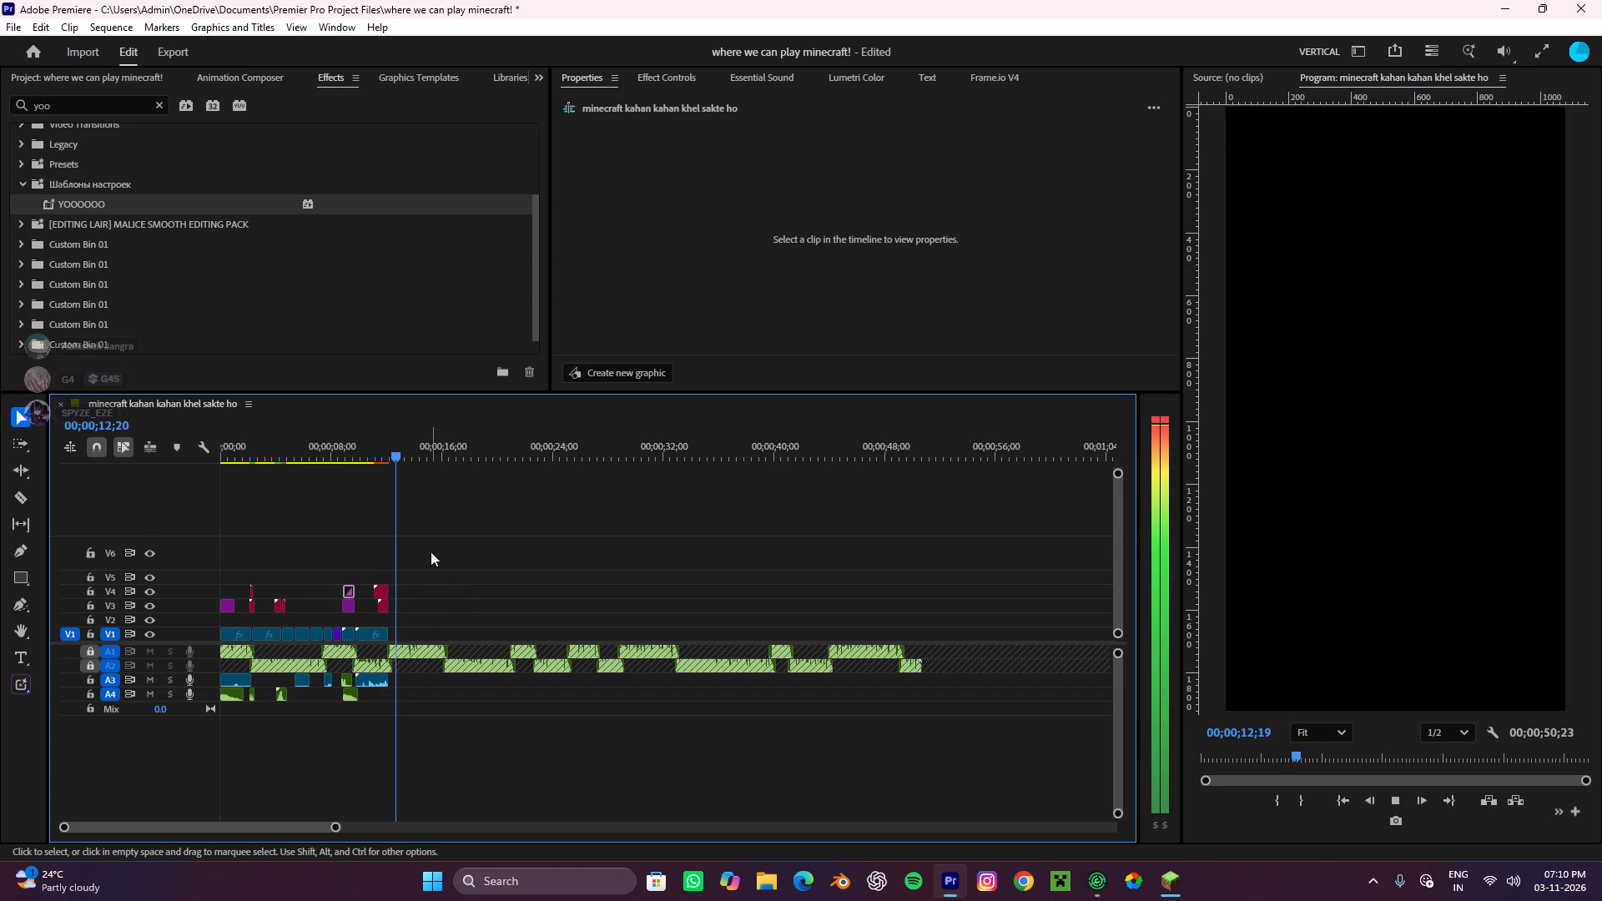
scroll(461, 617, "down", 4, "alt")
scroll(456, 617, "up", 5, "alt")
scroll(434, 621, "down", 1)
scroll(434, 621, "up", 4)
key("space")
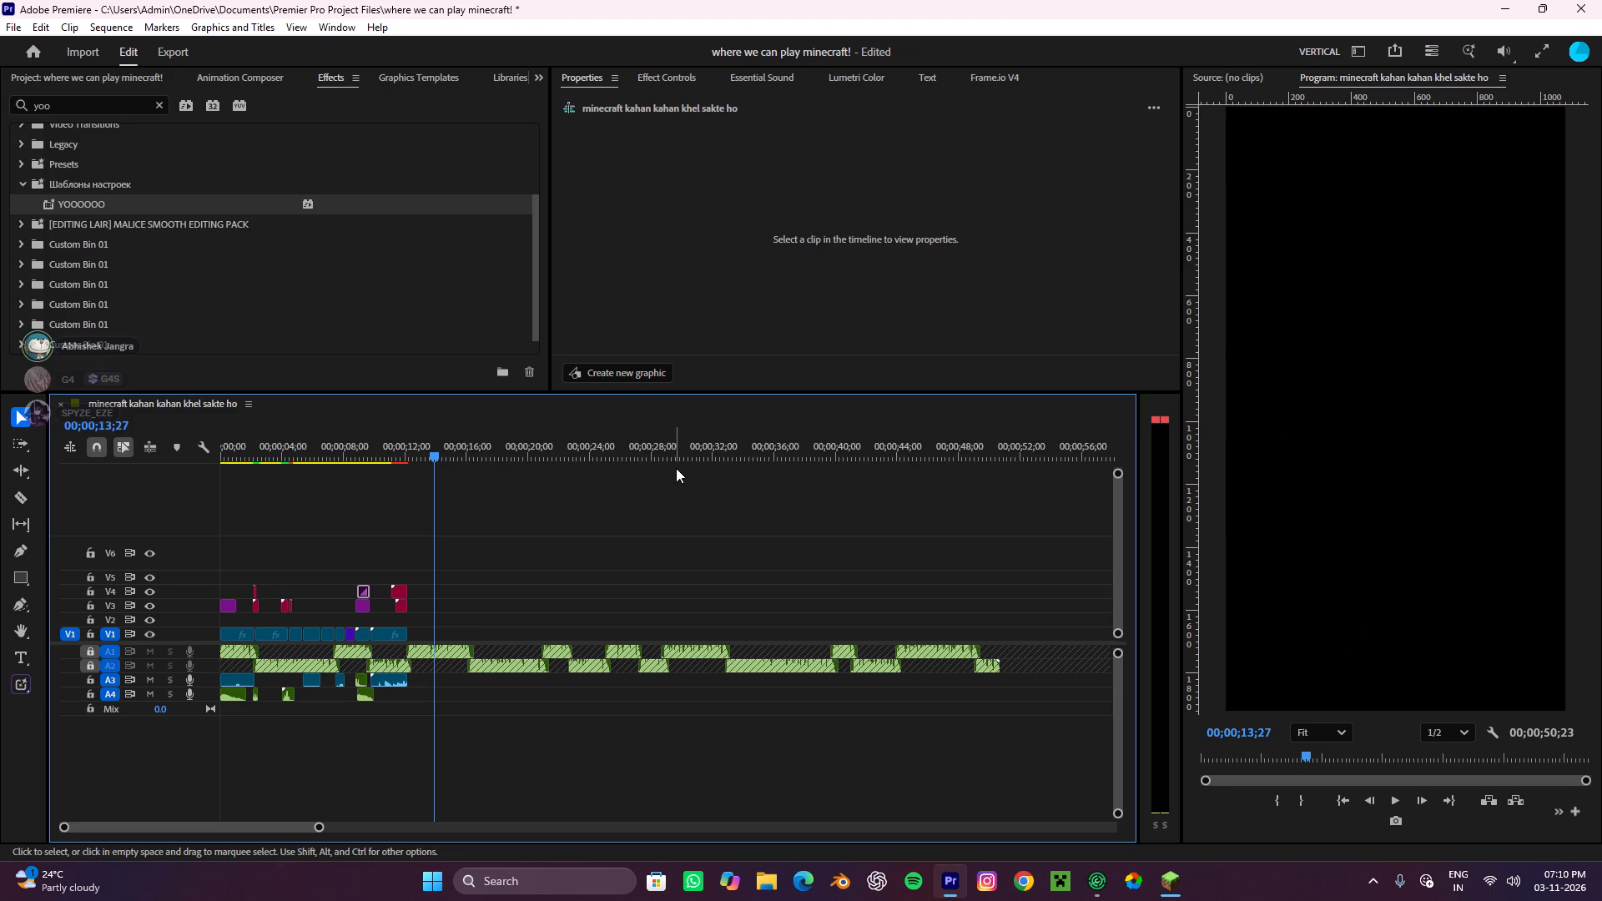
Switch to Minecraft, exit the open replay to the title screen and bring up the replay selection list.
left_click(1181, 883)
left_click(886, 384)
left_click(902, 373)
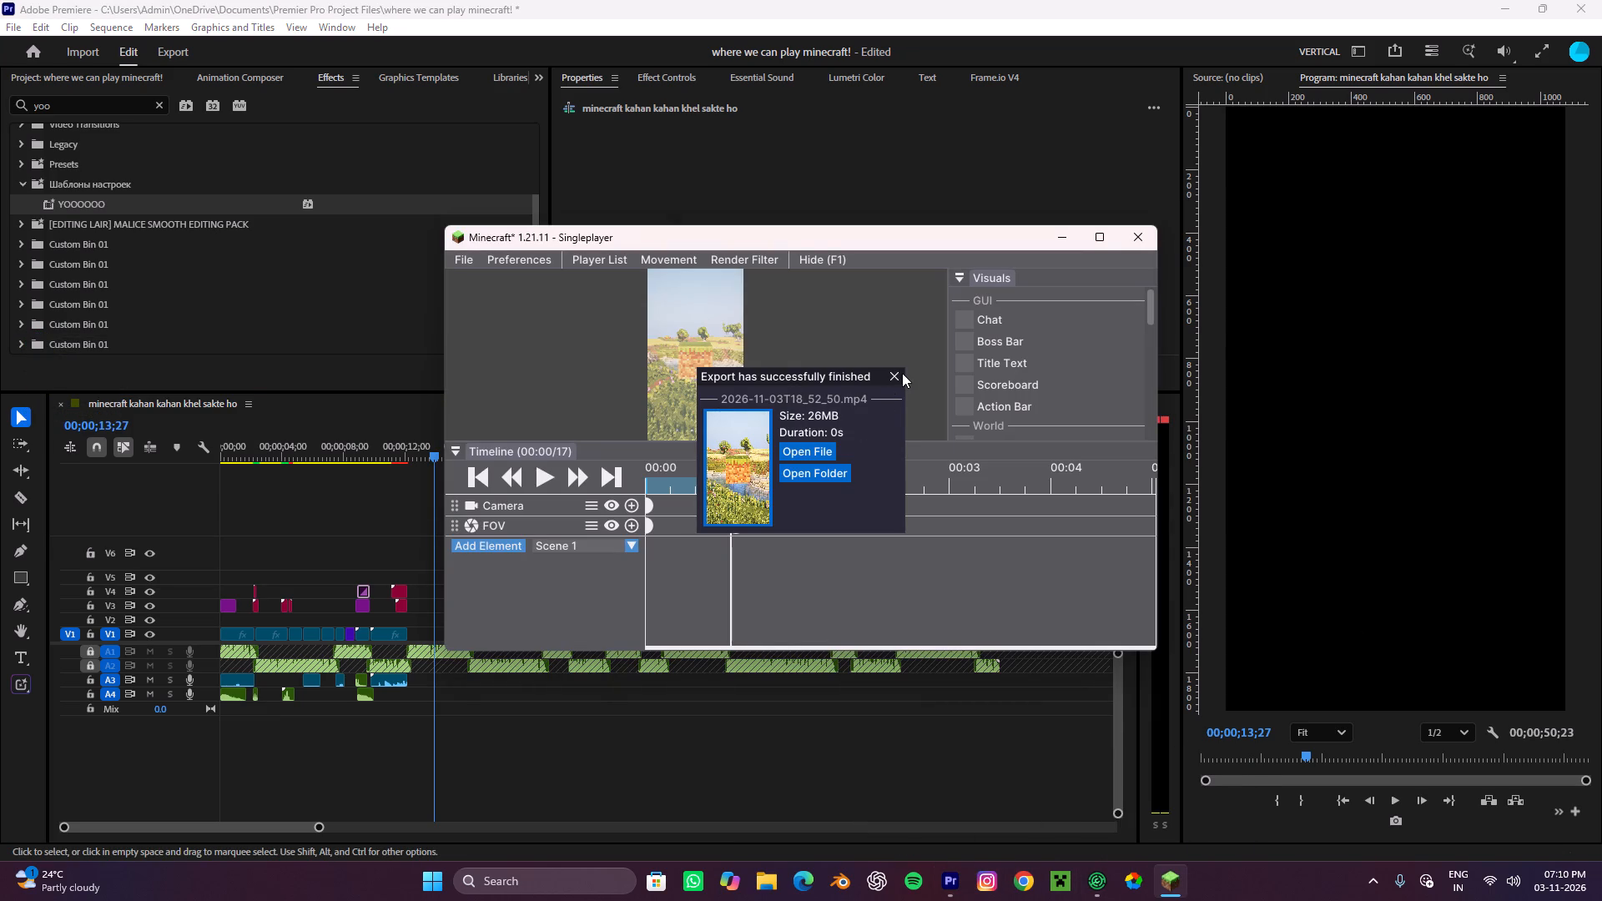
left_click(892, 373)
key("Escape")
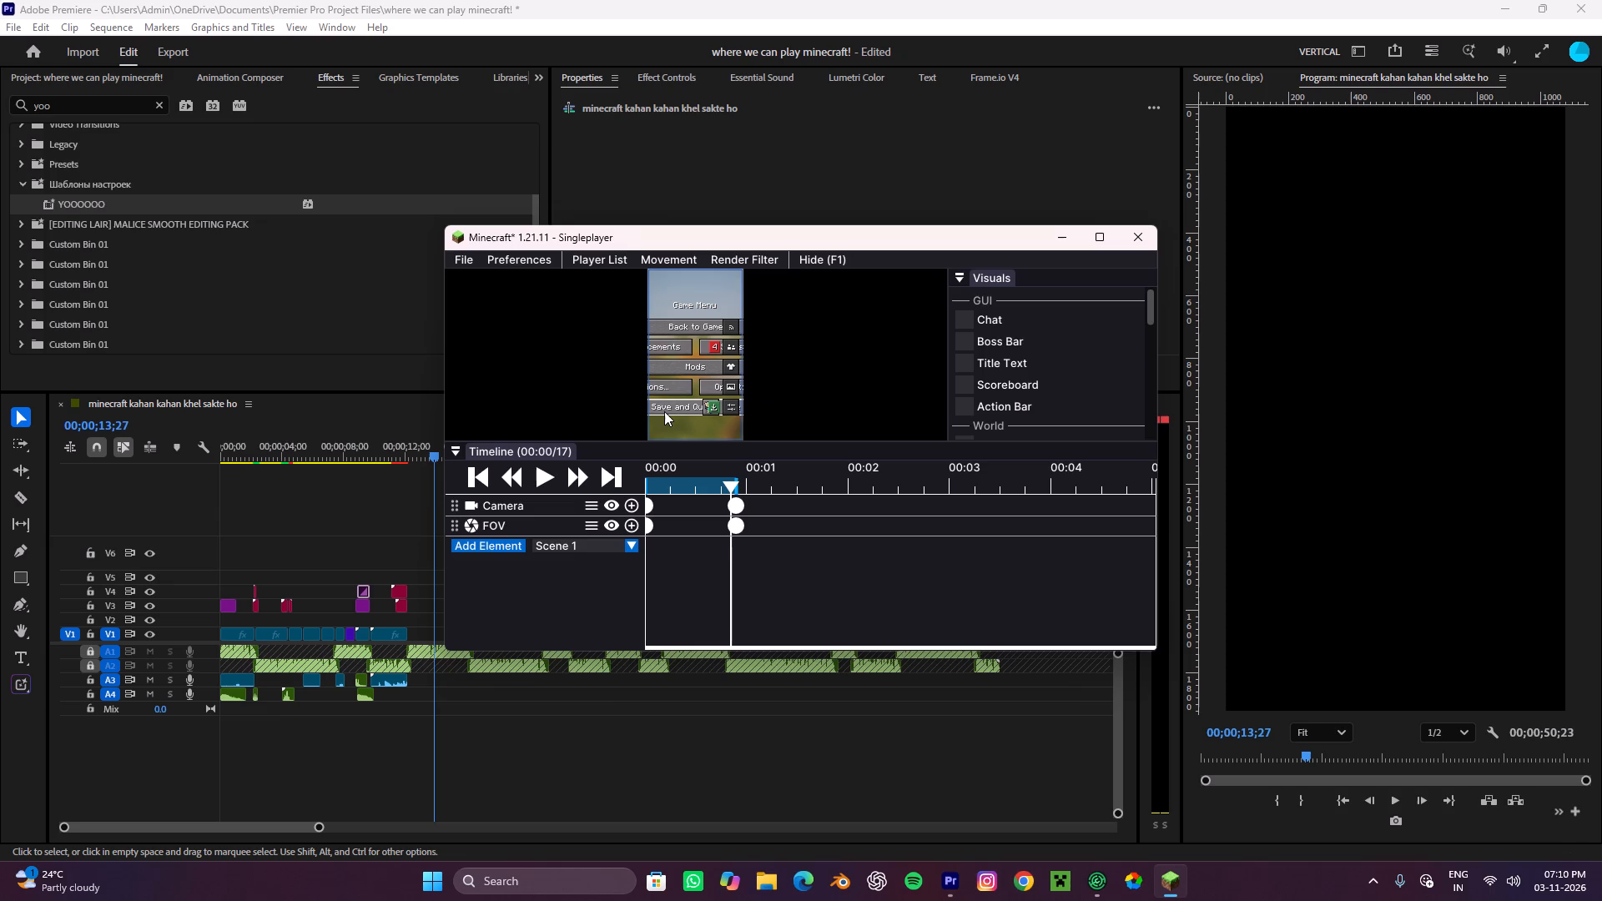
left_click(664, 411)
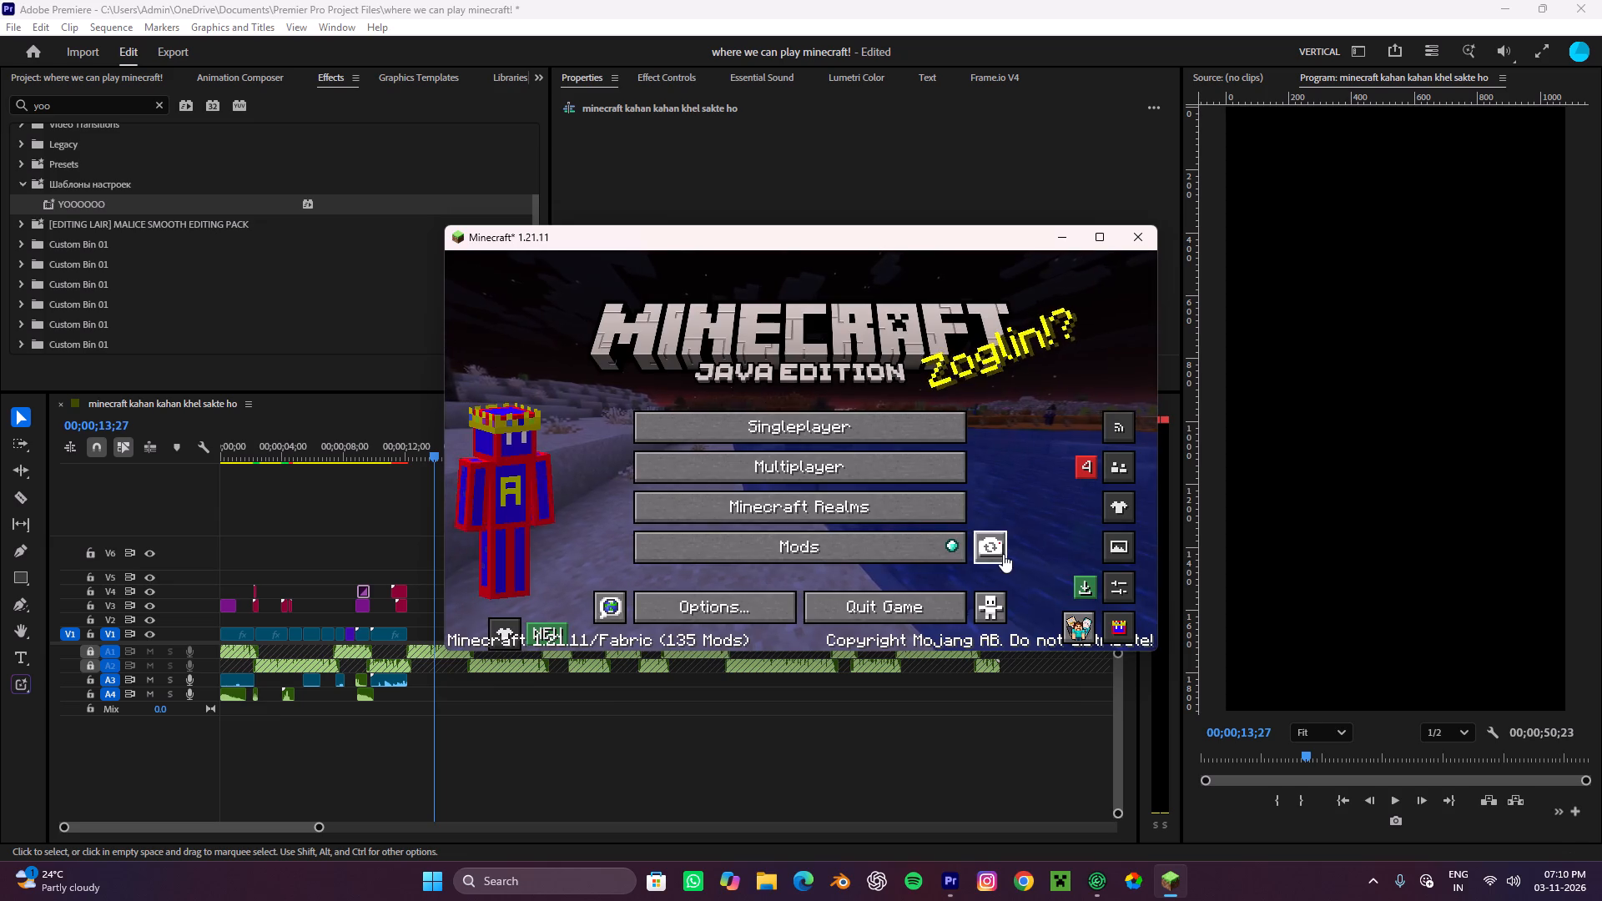
left_click(1003, 554)
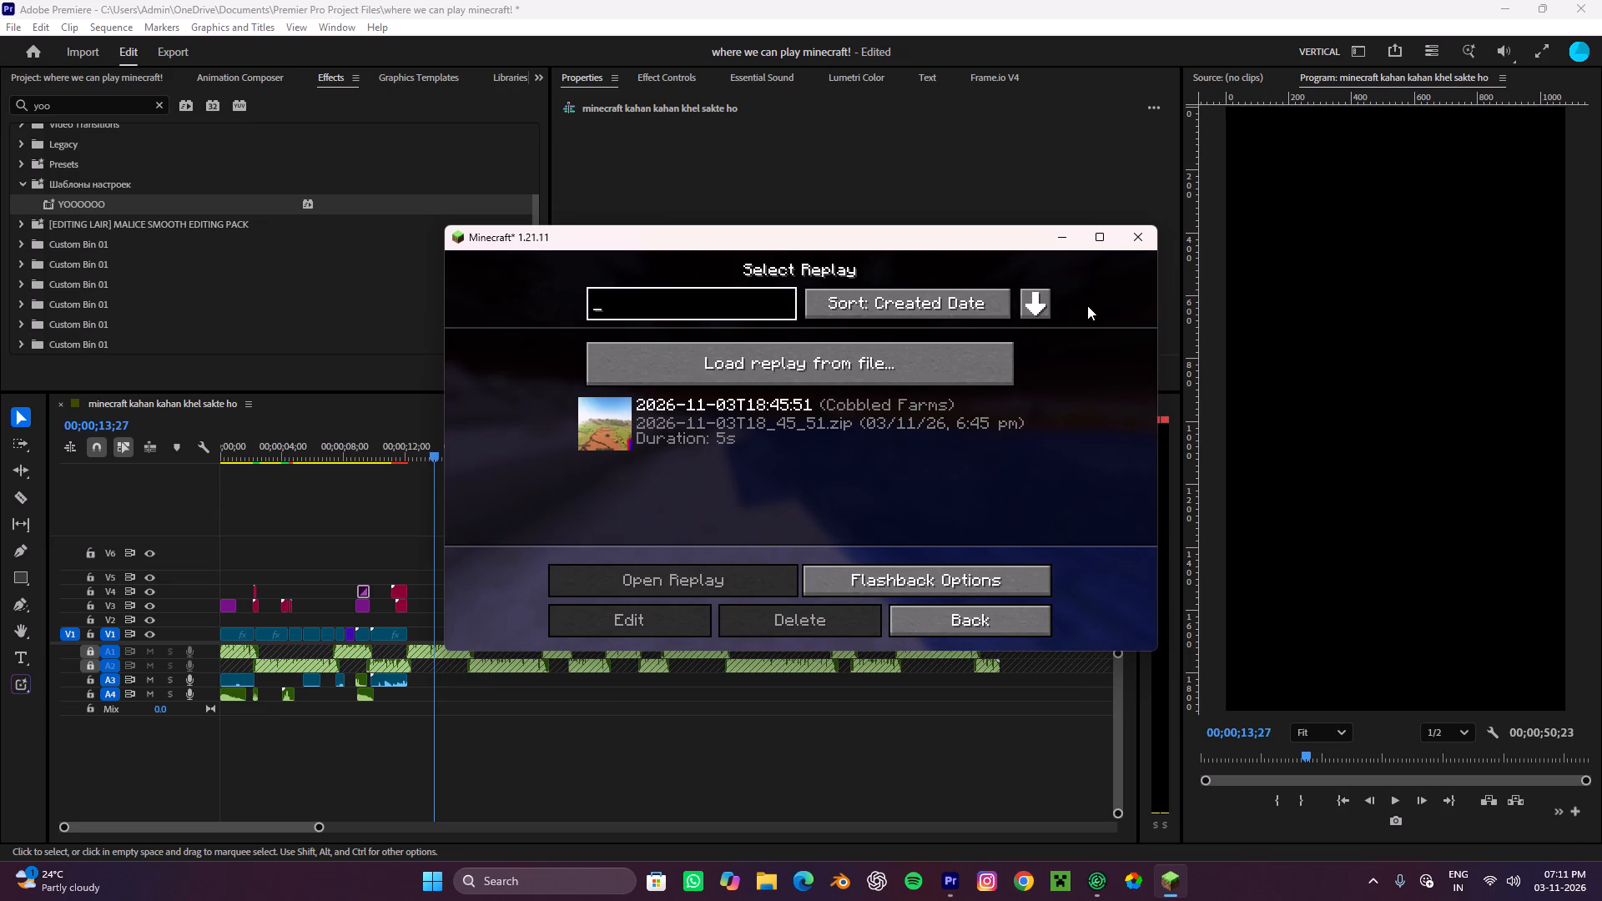
left_click(1056, 230)
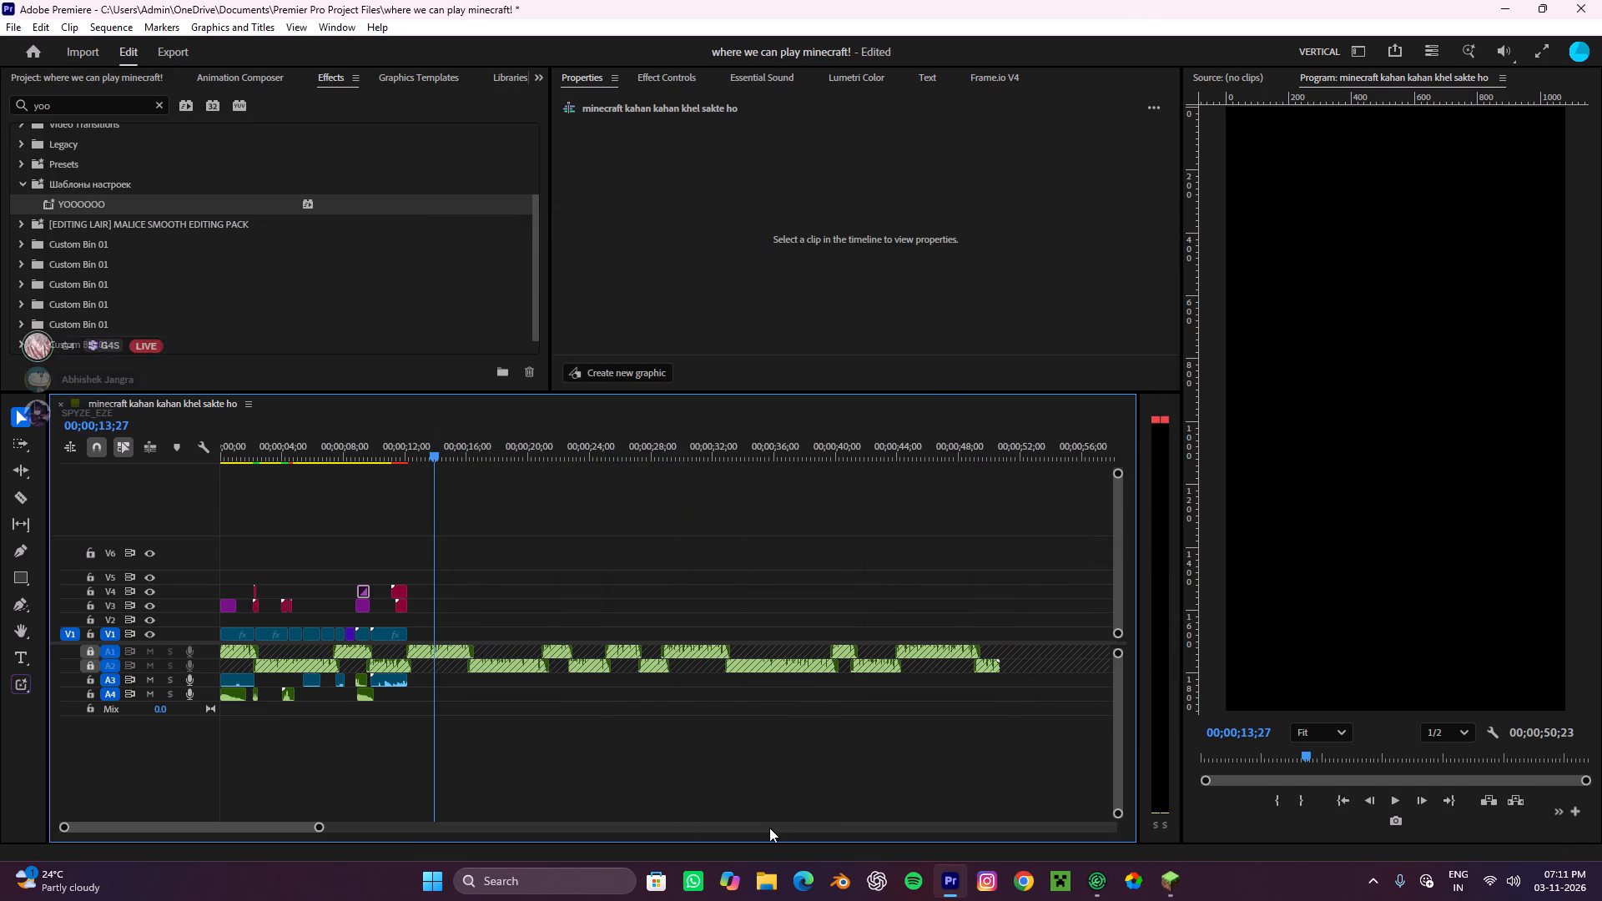
Add the 2026-11-03T18_21_56 clip from the cinematics replay folder to track V1, directly after the last video clip.
left_click(764, 882)
left_click(97, 331)
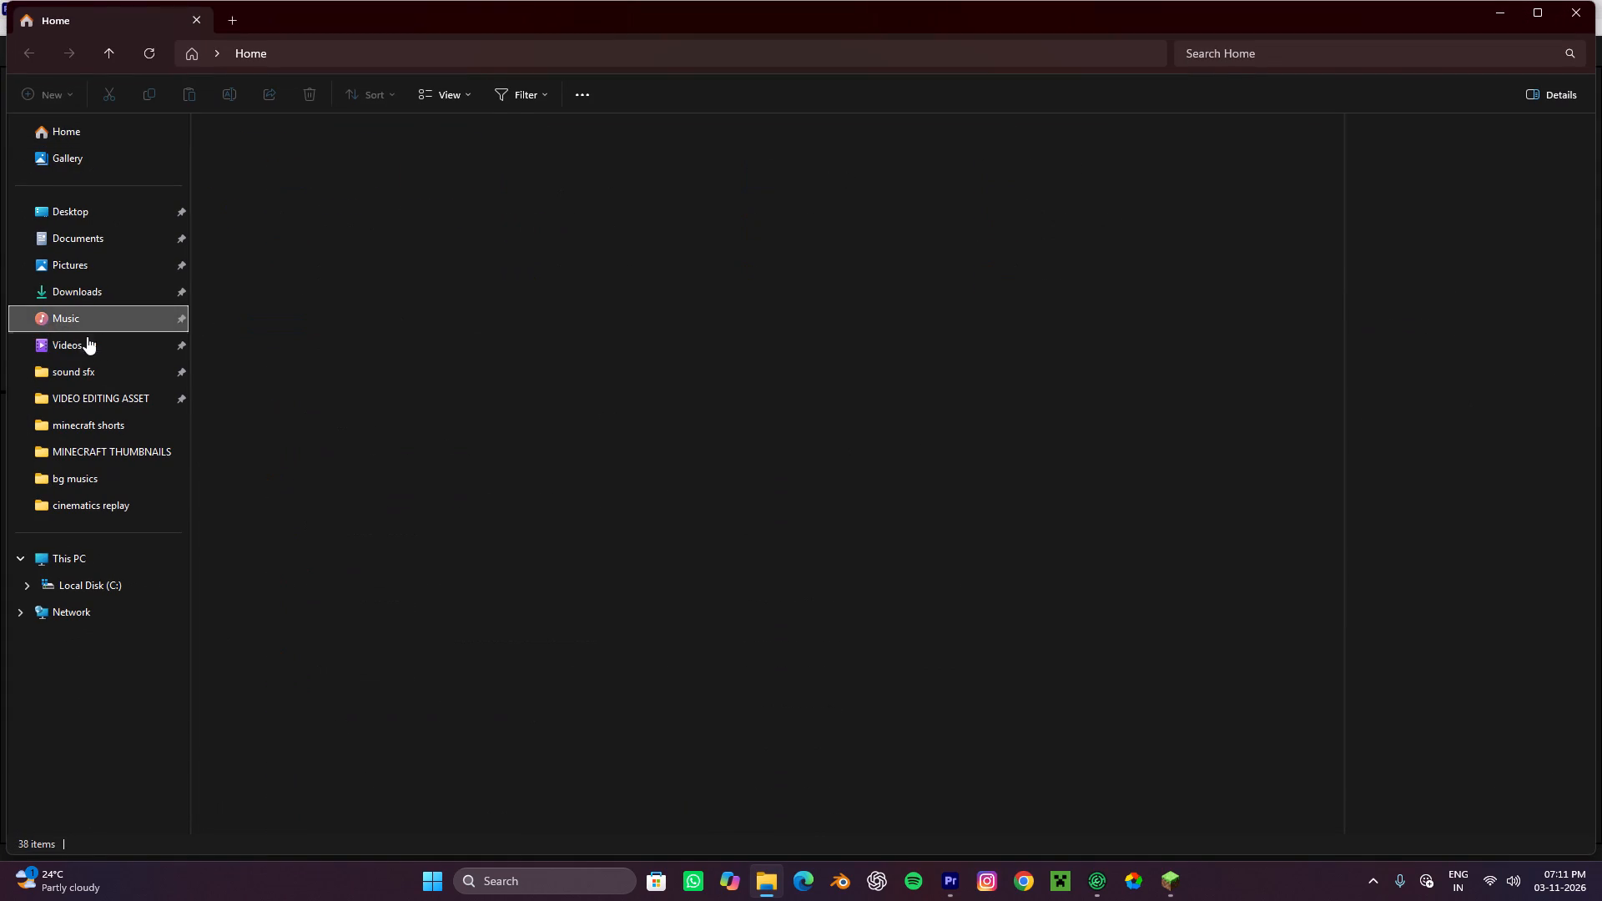
left_click(85, 343)
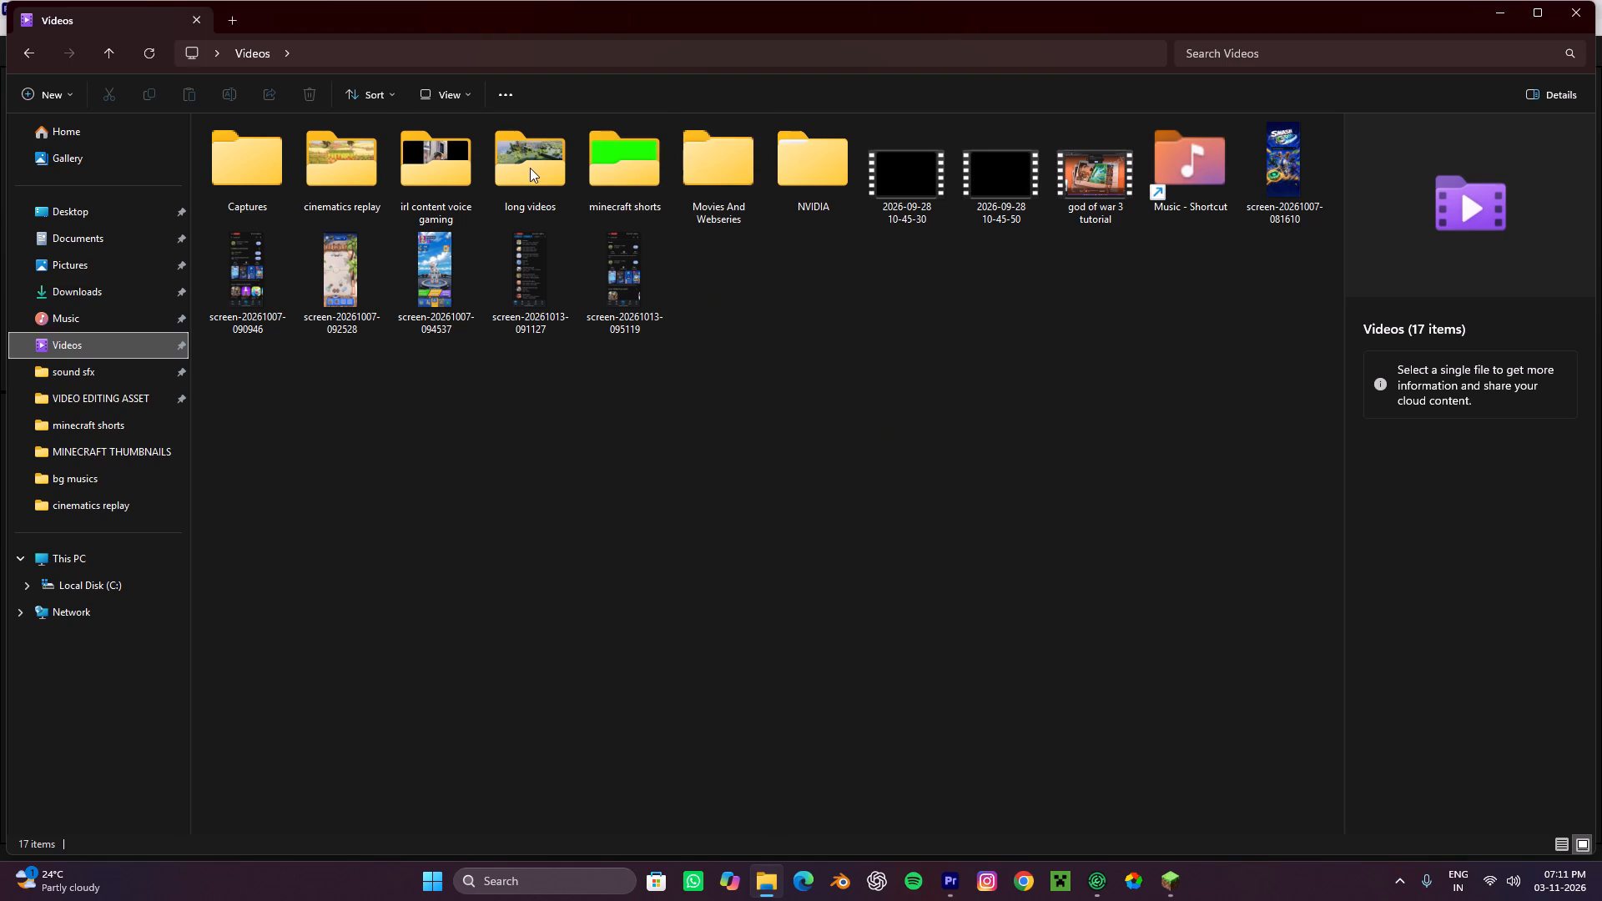
double_click(362, 189)
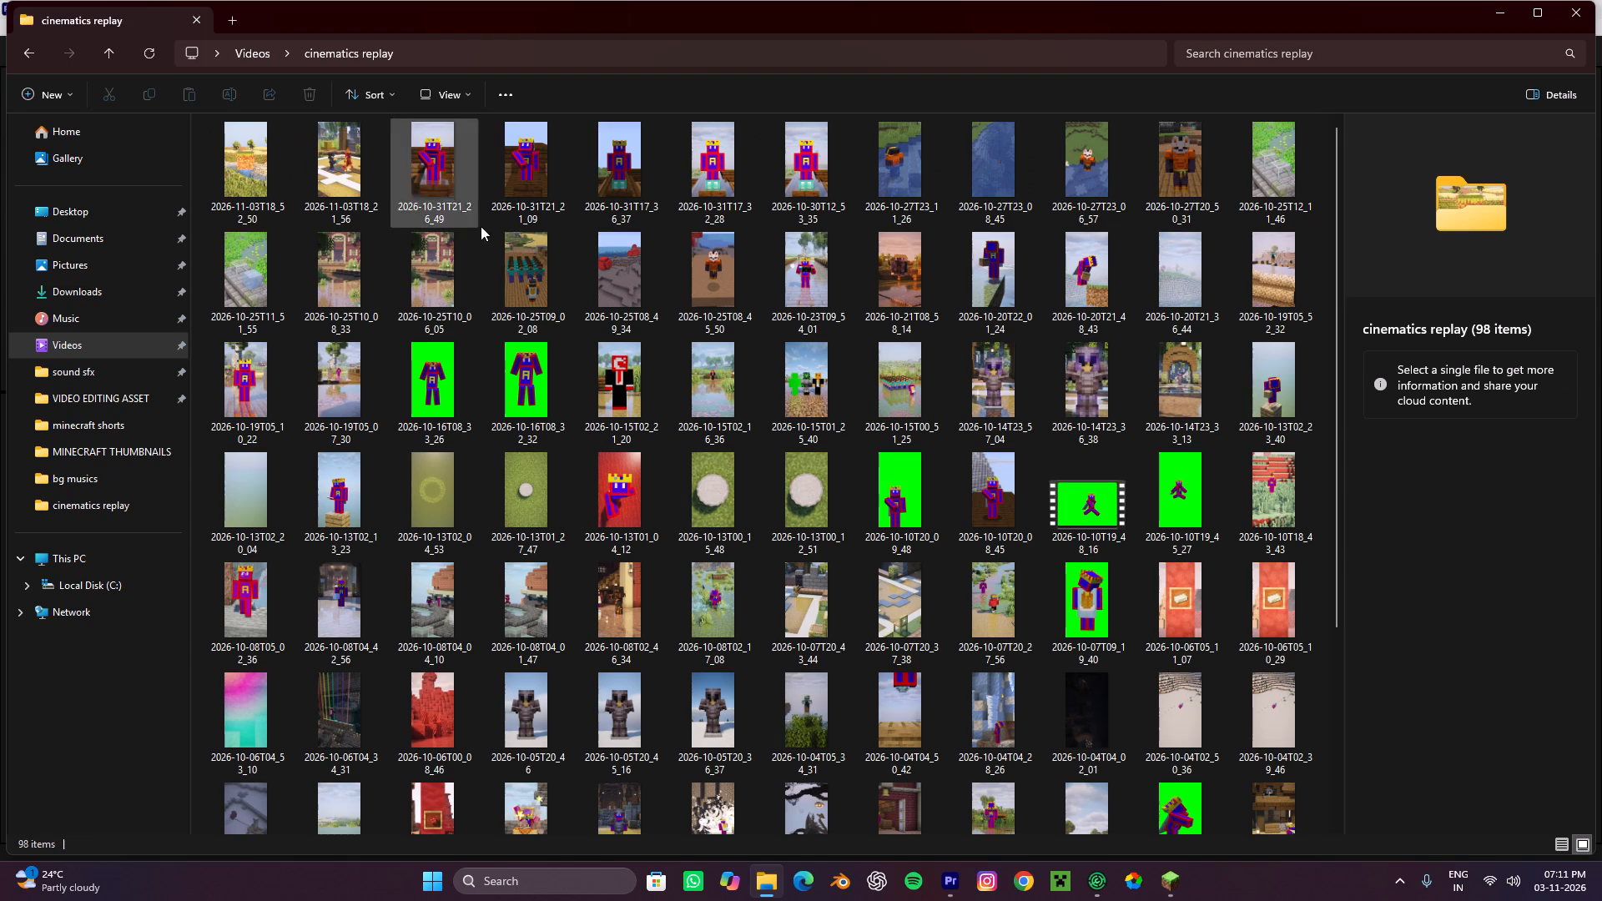
left_click(273, 155)
left_click(348, 146)
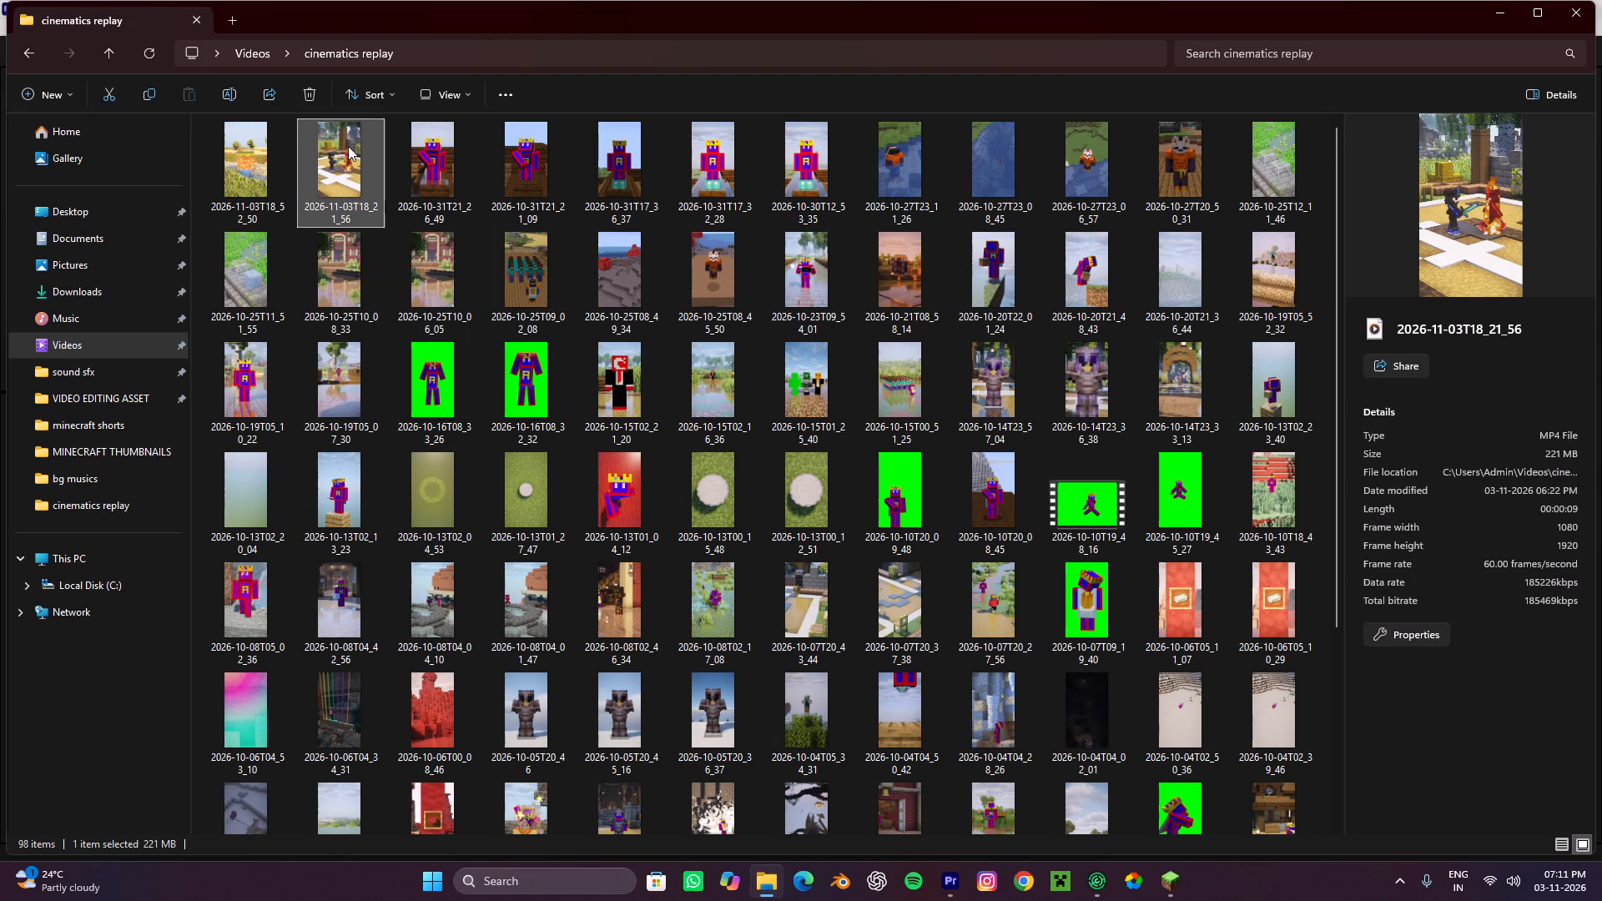
left_click_drag(340, 145, 852, 587)
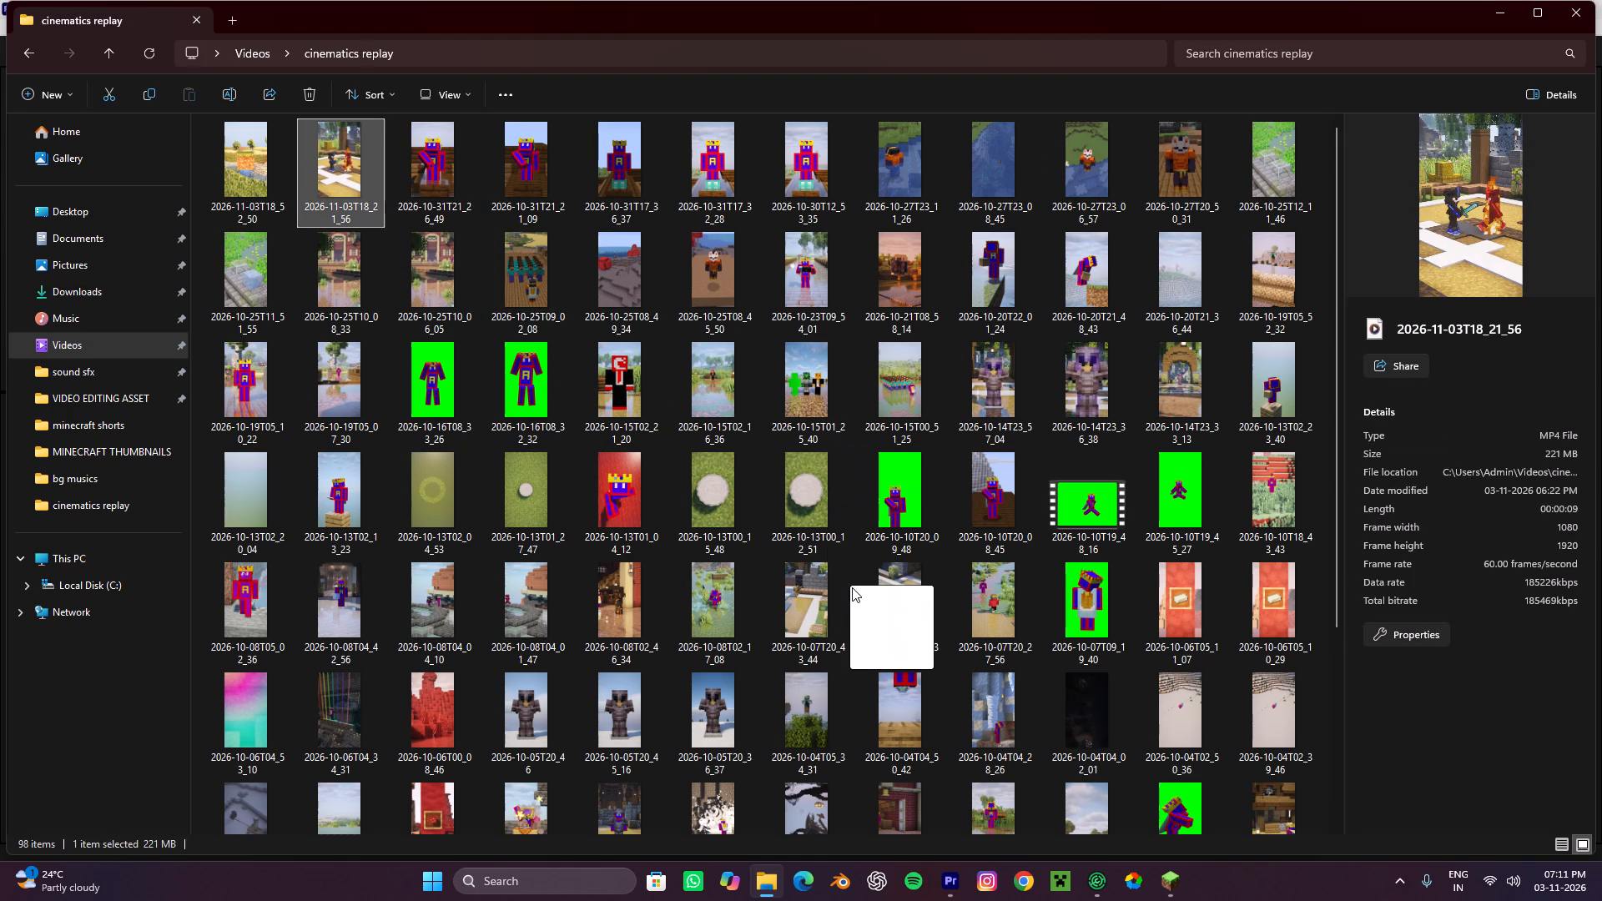
left_click_drag(852, 587, 940, 733)
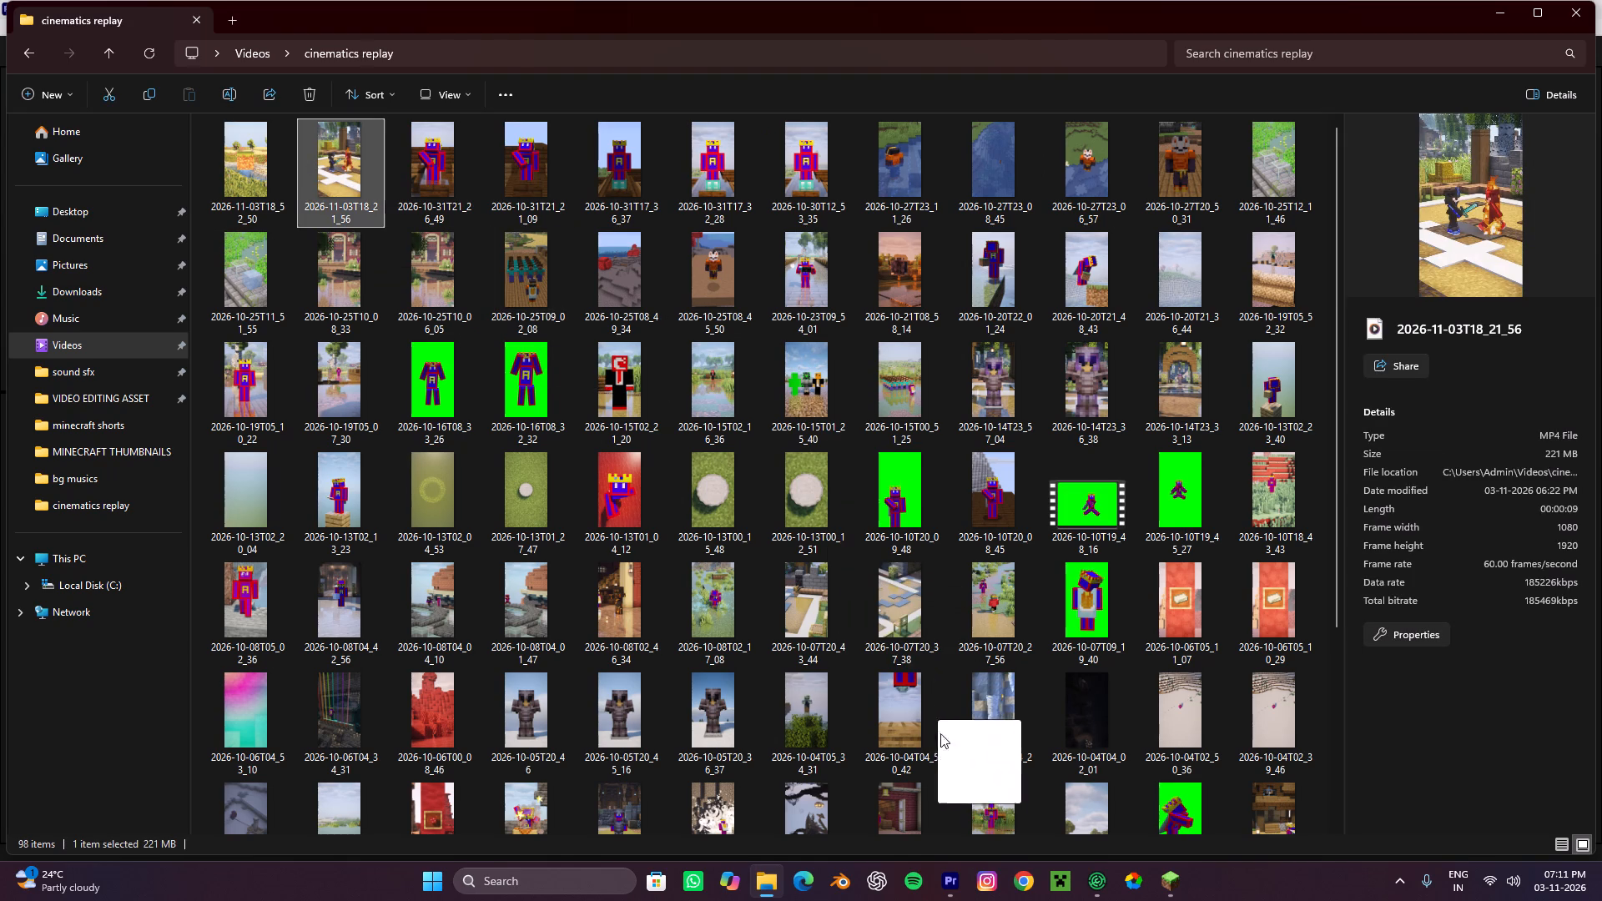
left_click_drag(940, 733, 416, 651)
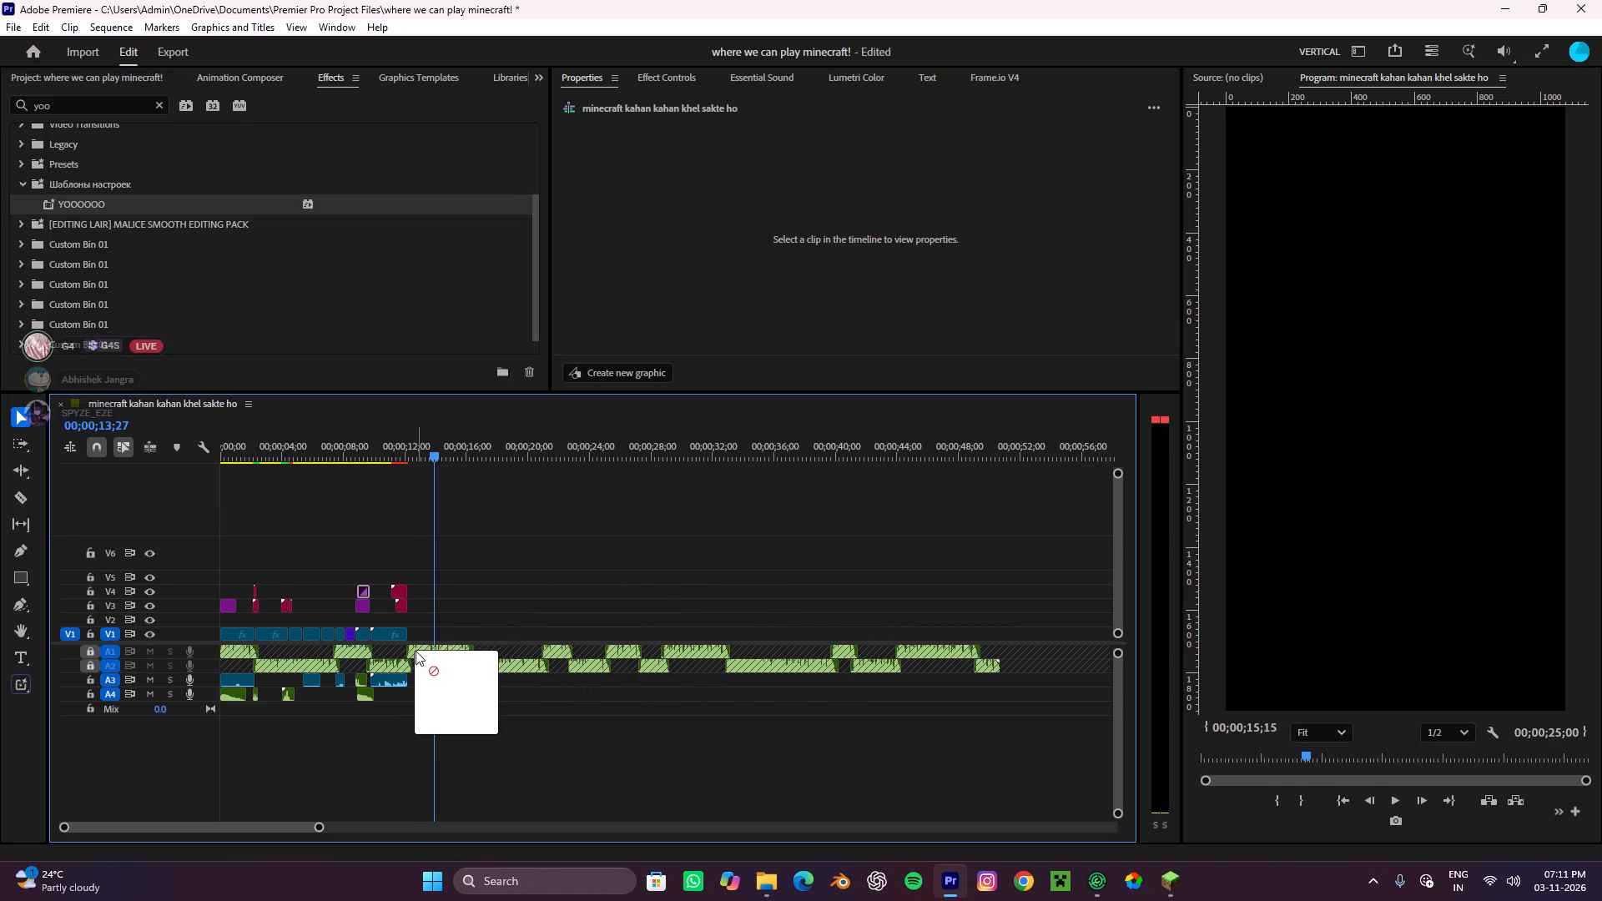
left_click_drag(416, 651, 407, 641)
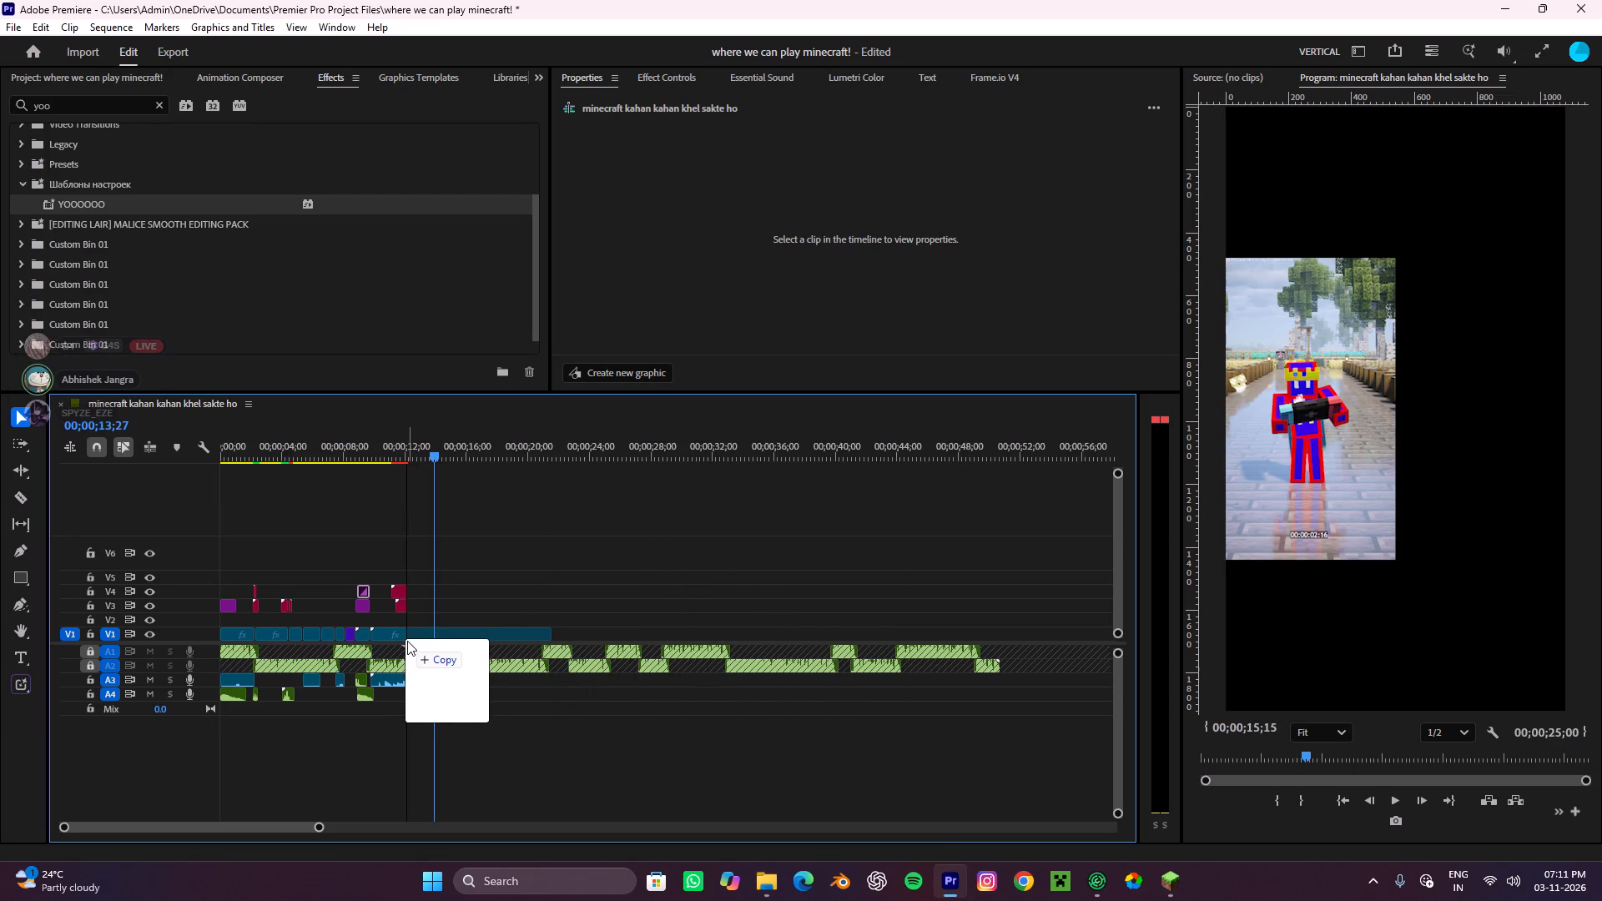
left_click_drag(407, 641, 411, 644)
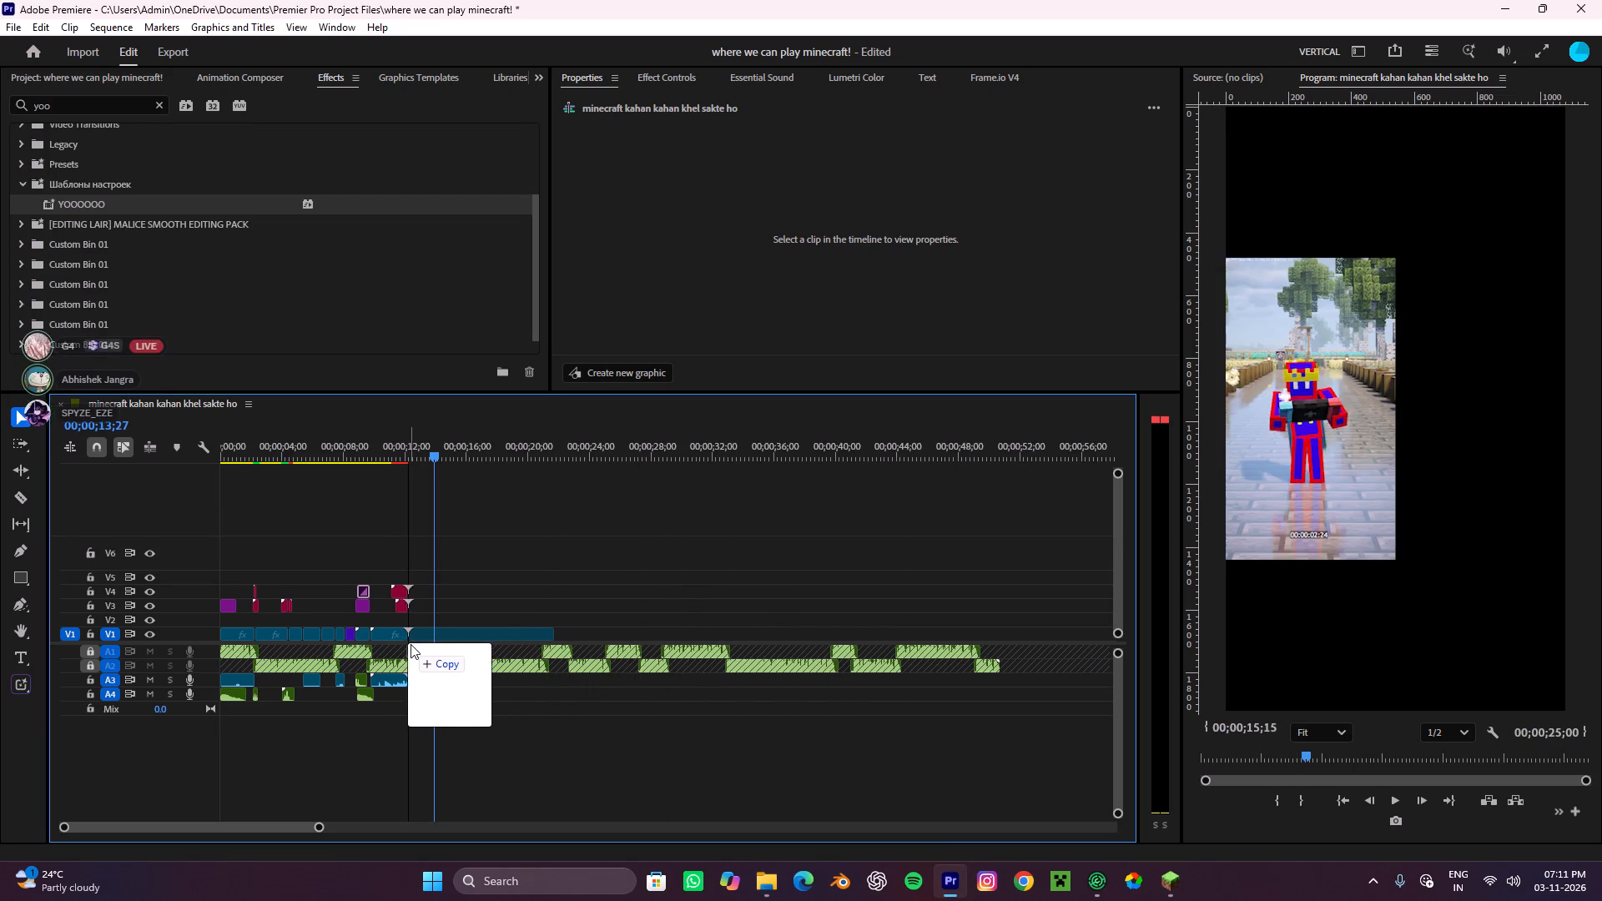
left_click_drag(411, 644, 411, 646)
Set the program monitor's playback resolution to Full while previewing the newly added clip.
scroll(405, 639, "up", 10, "alt")
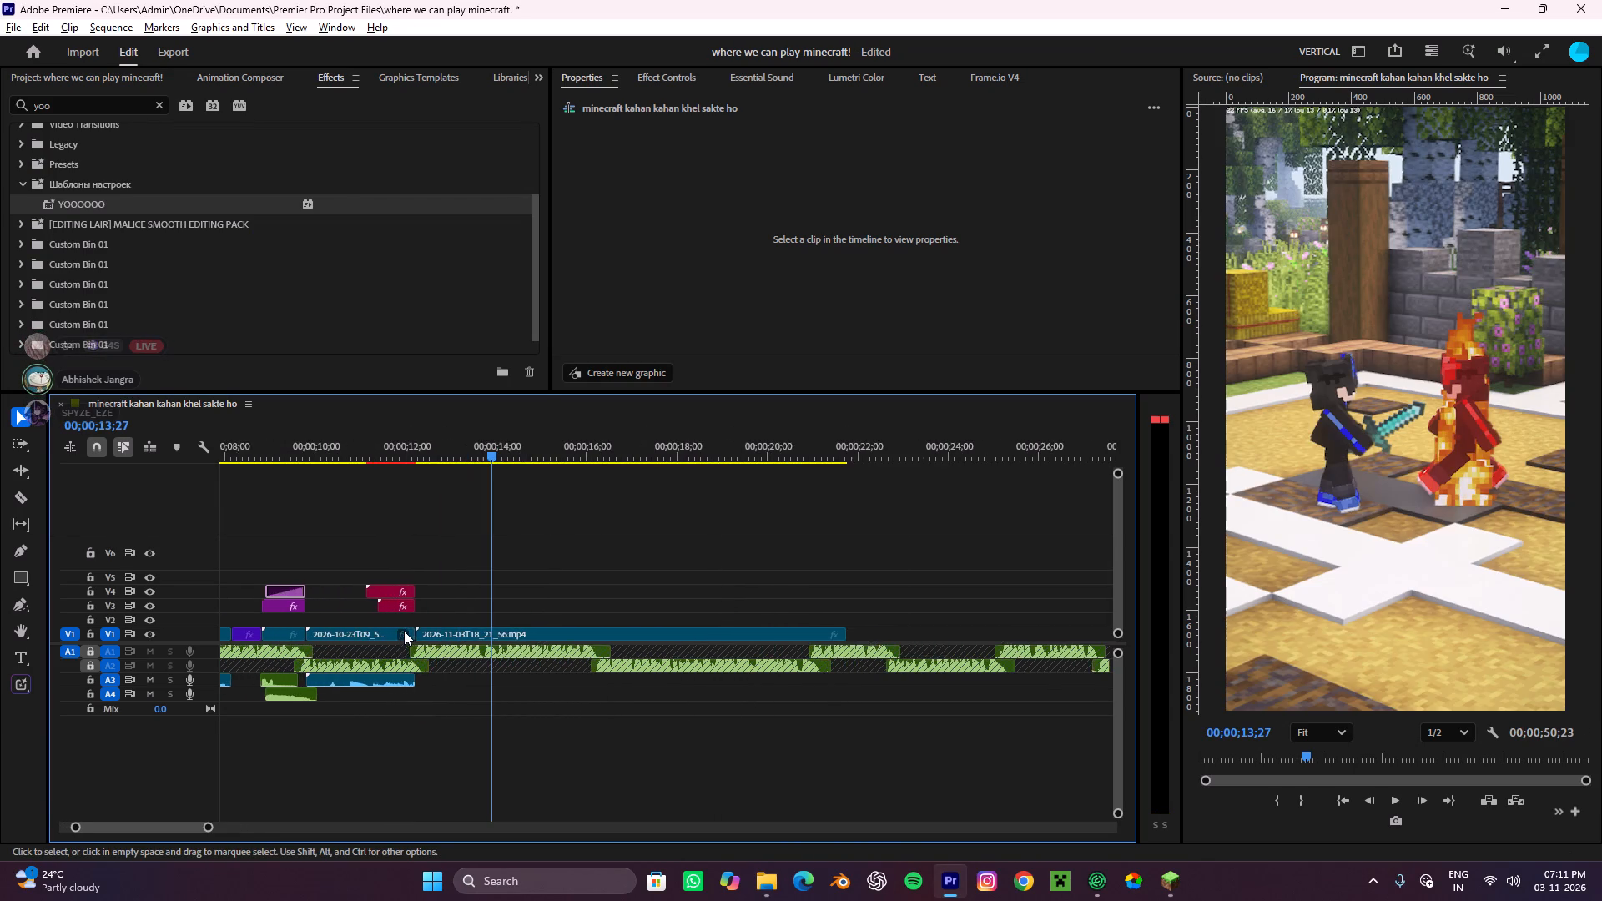
scroll(404, 631, "up", 4)
left_click_drag(577, 449, 501, 507)
left_click_drag(574, 550, 583, 558)
key("space")
left_click(1439, 736)
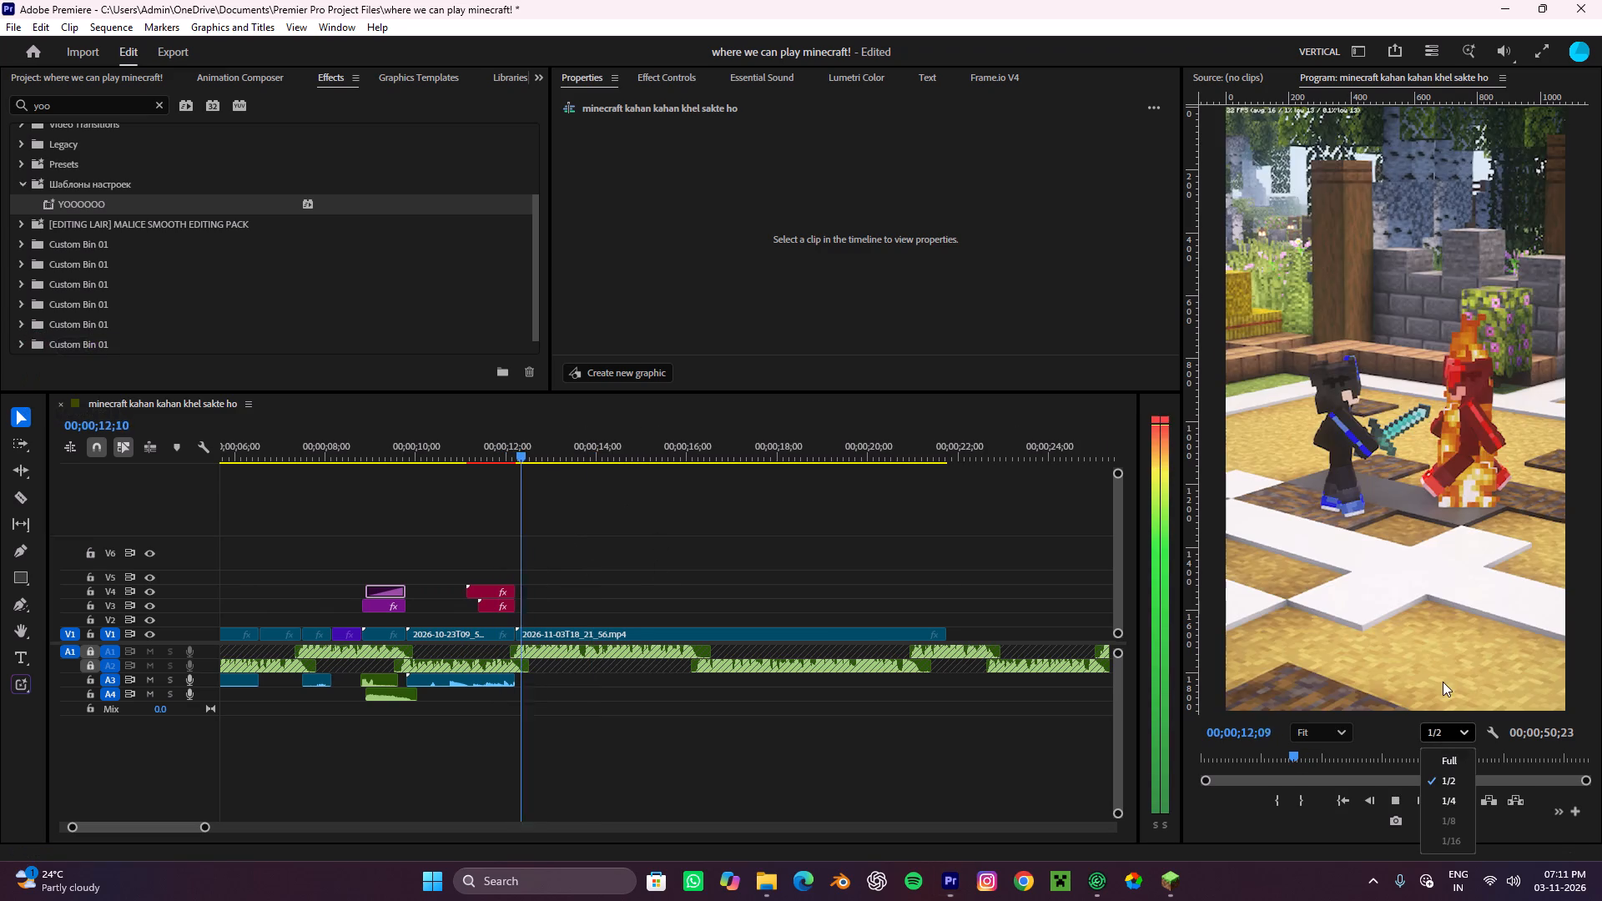
left_click(1456, 763)
key("space")
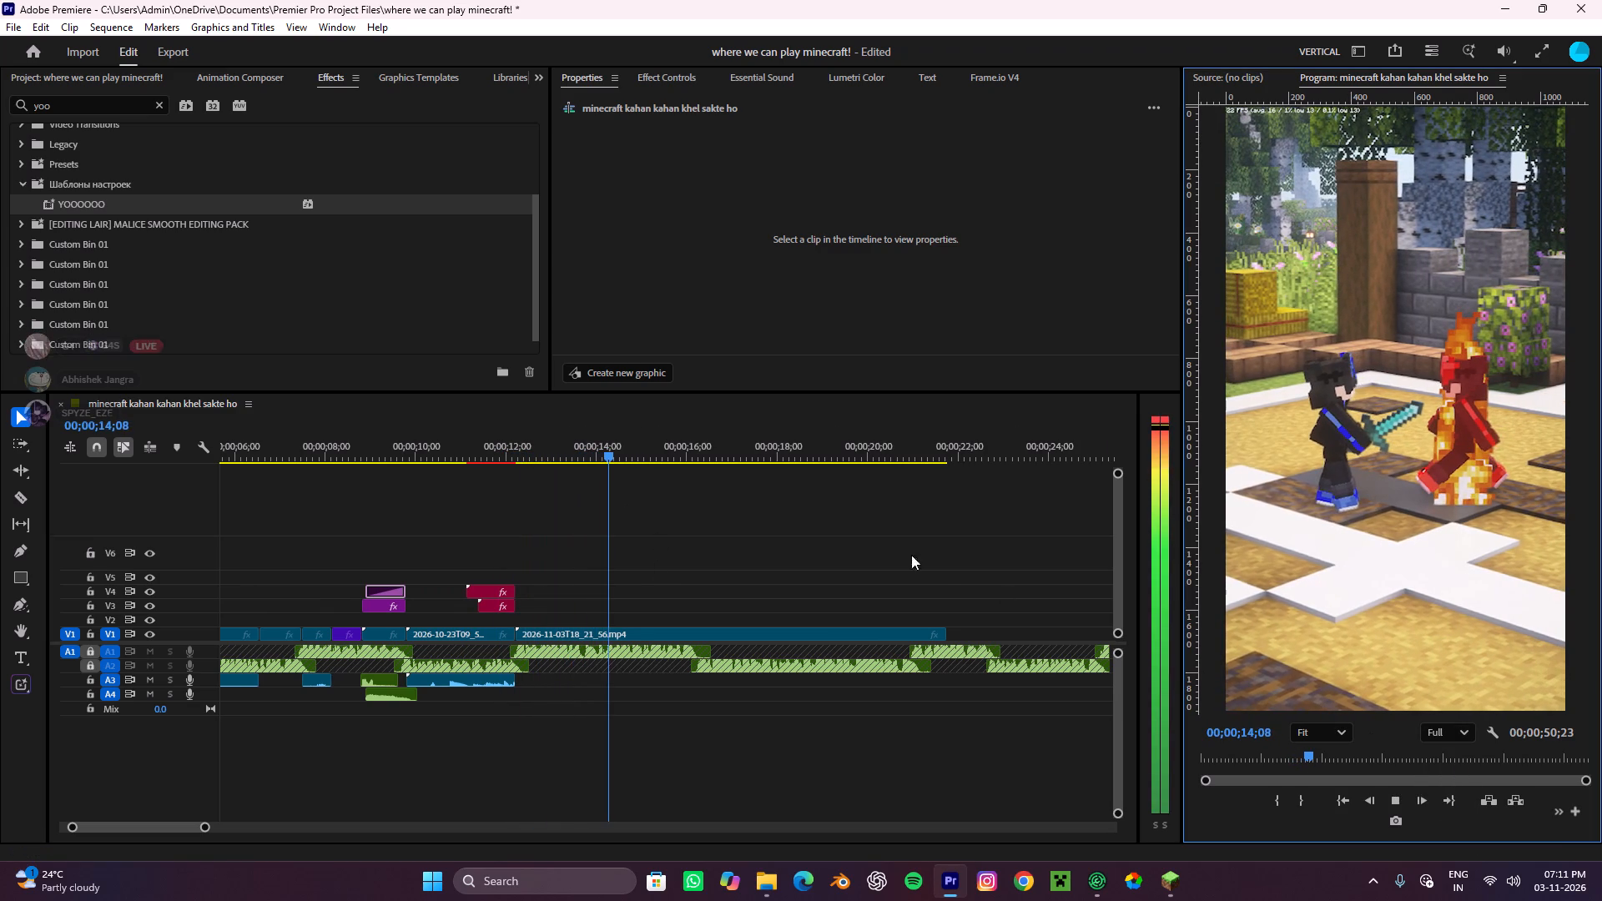
Play back the transition from the "Minecraft Pocket Edition!" title shot into the newly added fight clip.
left_click_drag(591, 461, 504, 556)
key("space")
scroll(686, 521, "down", 9)
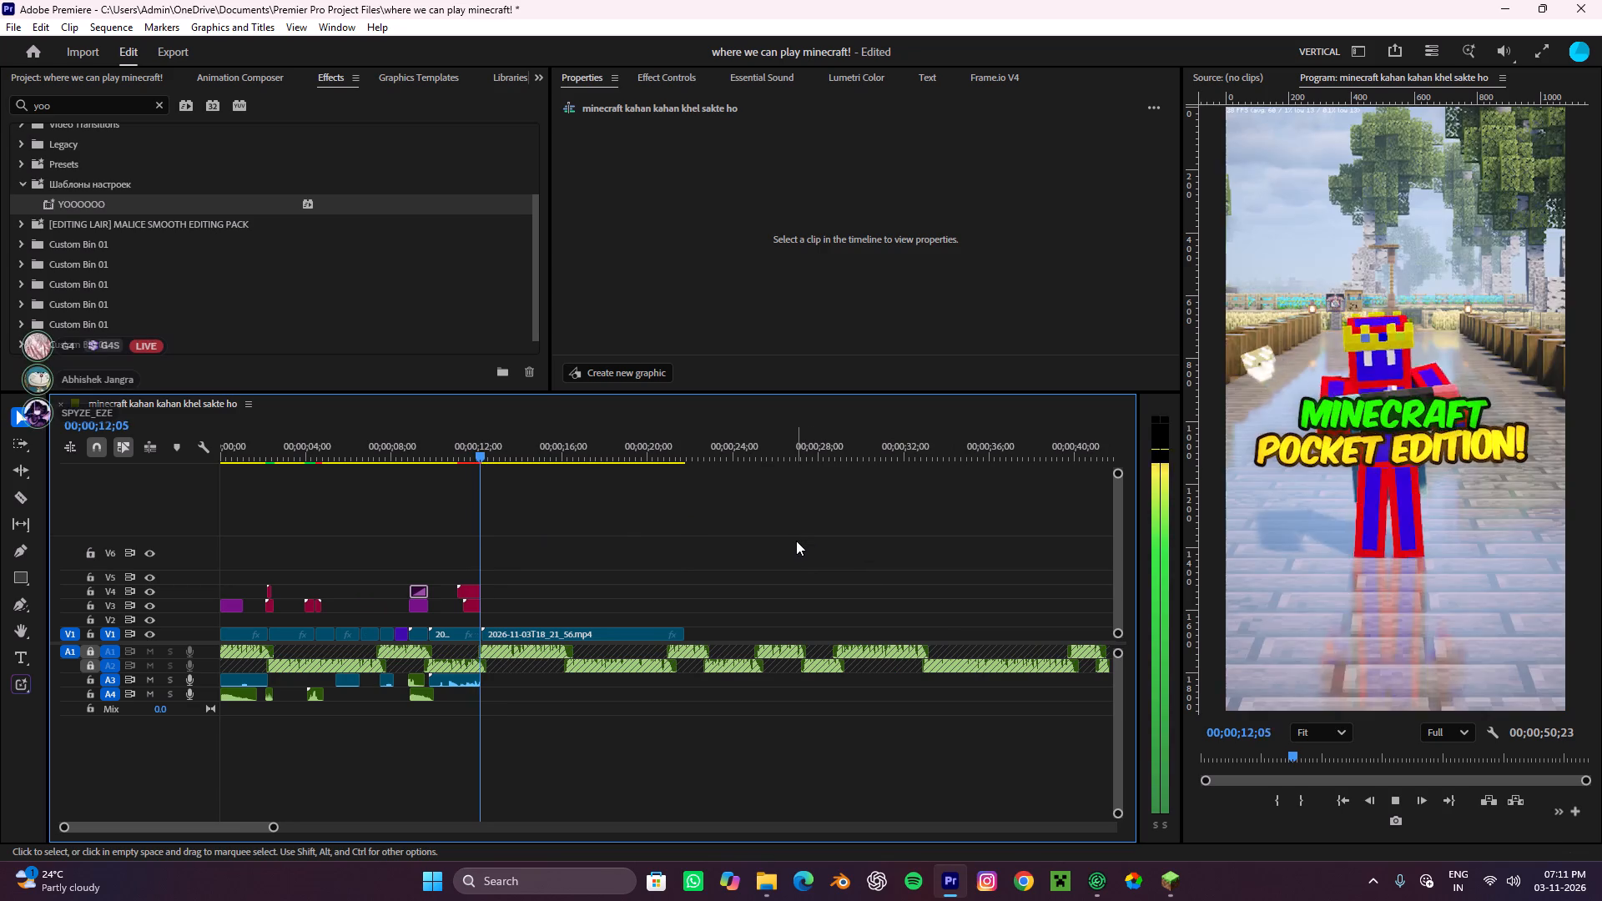
scroll(638, 532, "up", 4, "alt")
scroll(638, 532, "down", 4)
key("space")
scroll(431, 567, "down", 5)
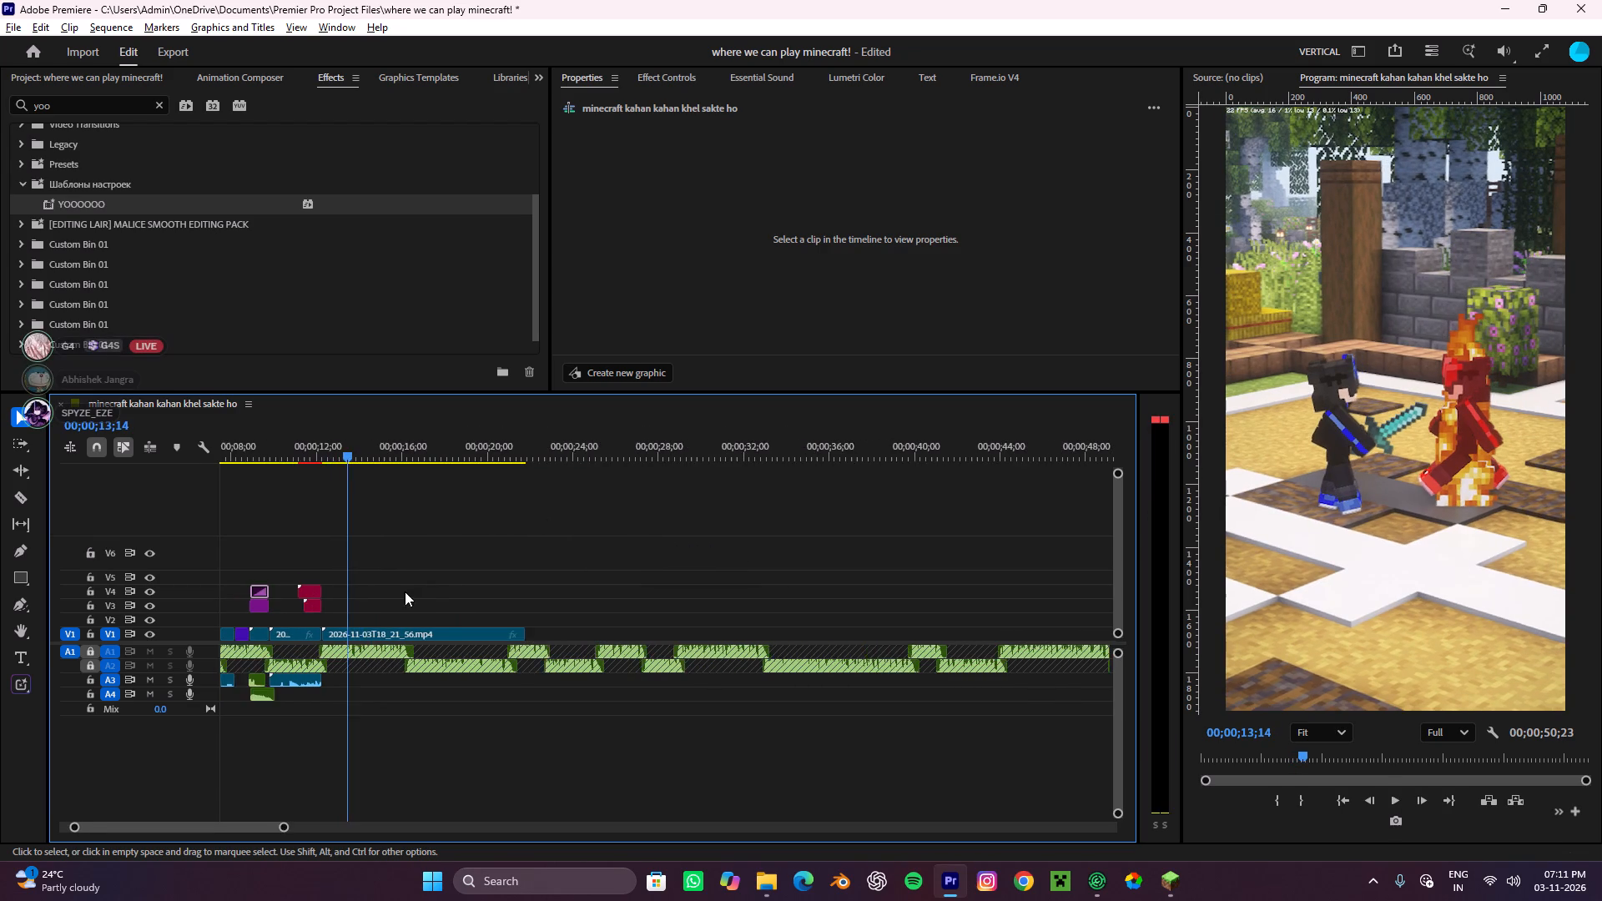
Split the 2026-11-03T18_21_56 clip at 00;00;17;00, remove the part before the split and close the gap on V1.
scroll(372, 593, "up", 4, "alt")
left_click_drag(337, 461, 415, 506)
key("c")
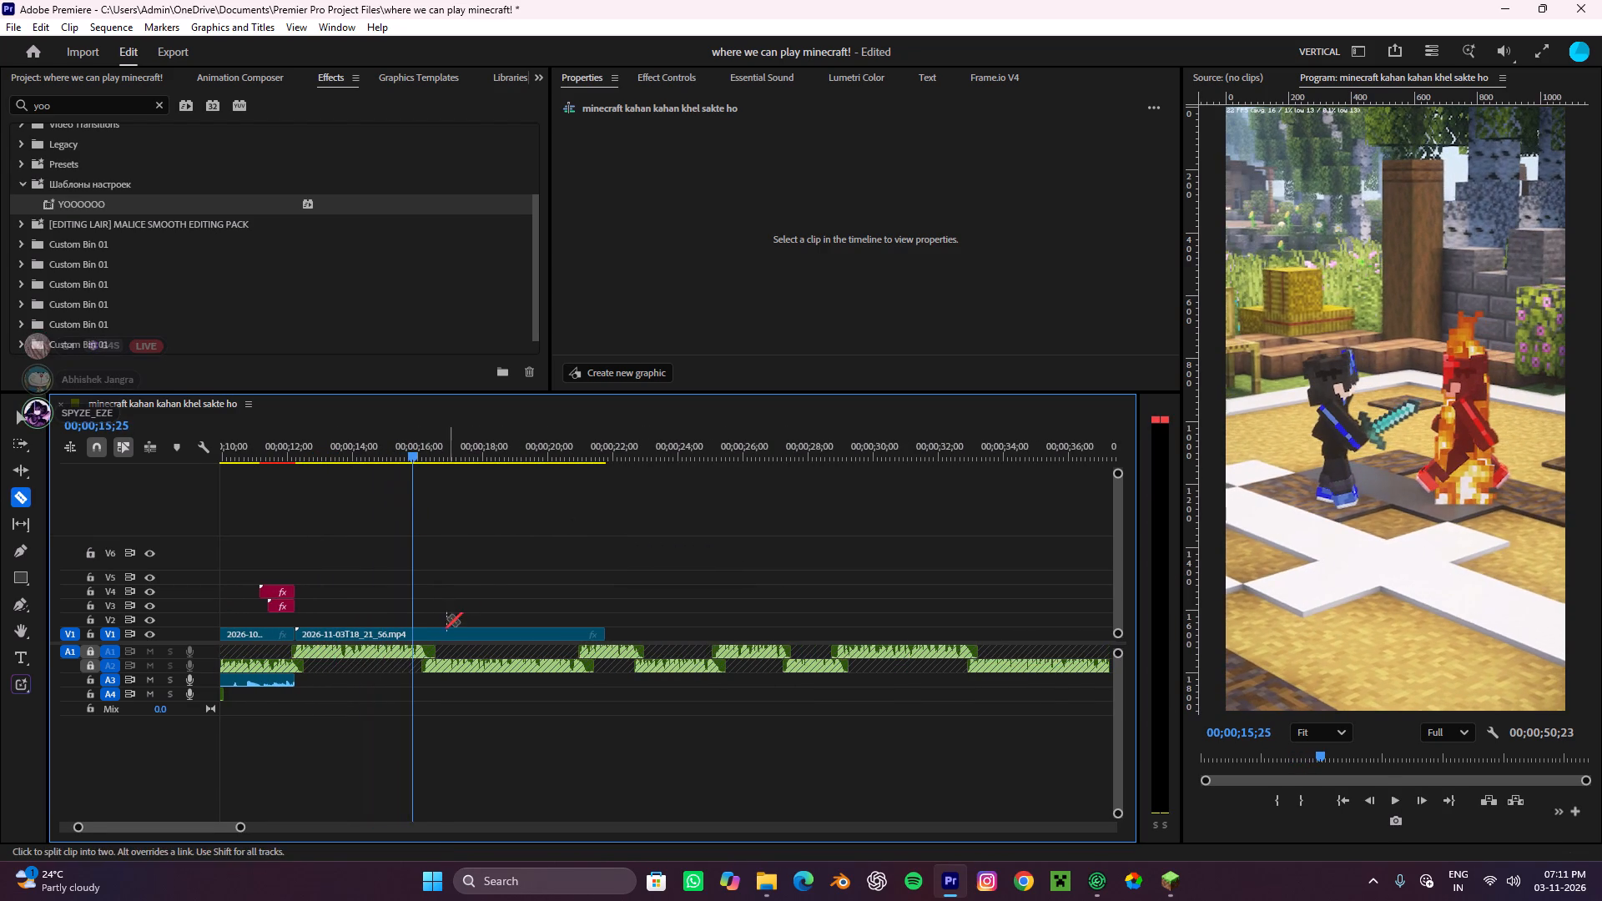
key("v")
left_click_drag(406, 458, 455, 481)
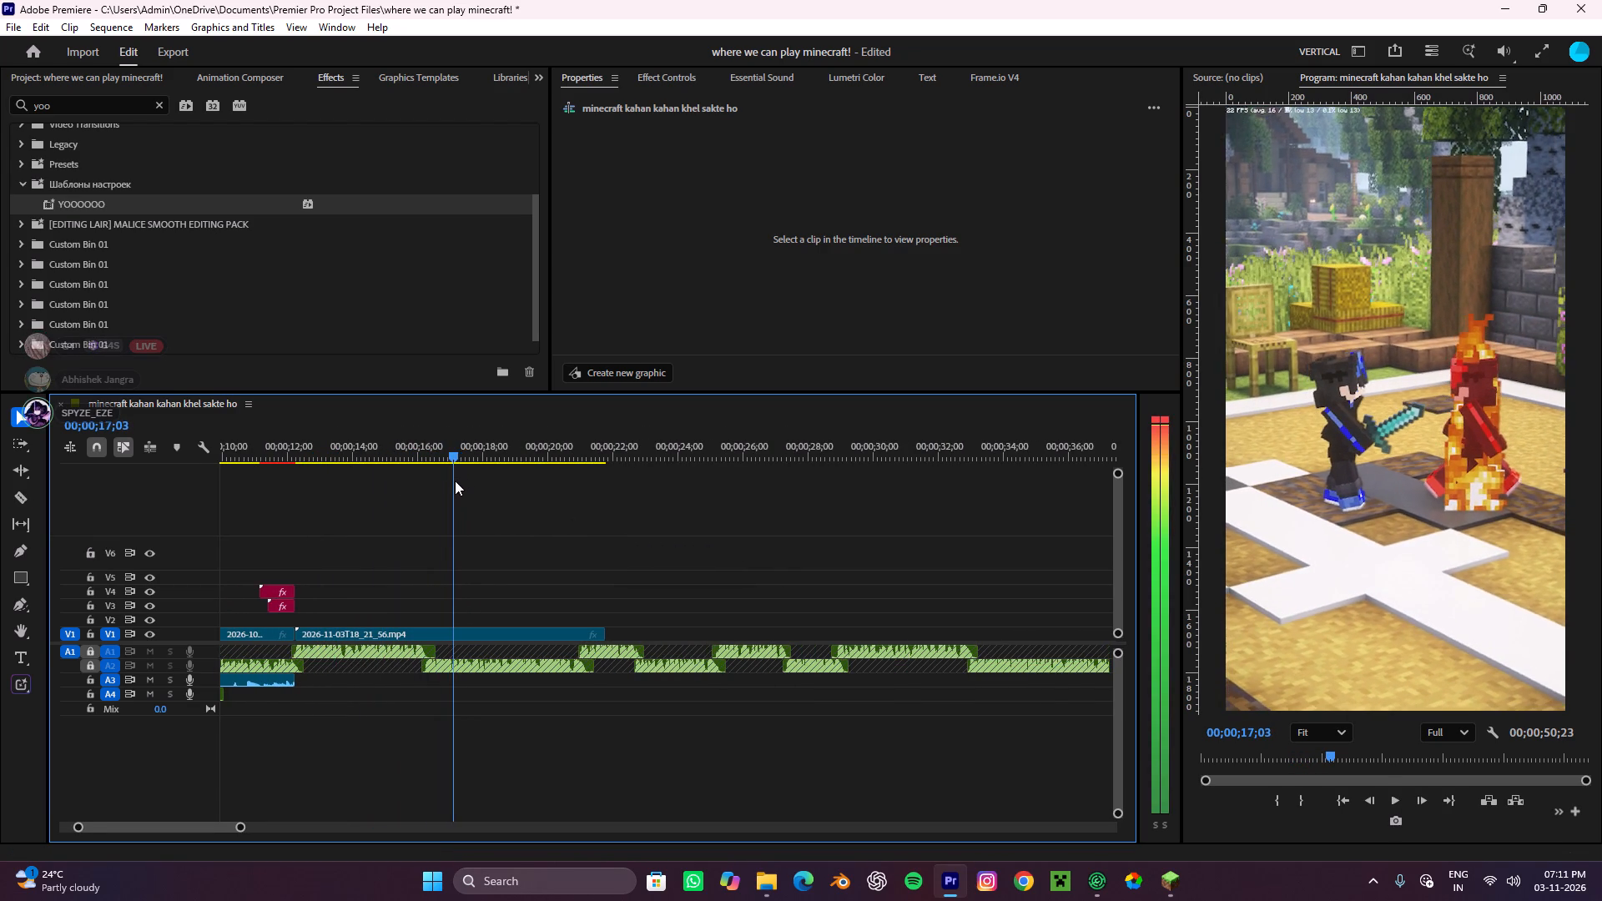
left_click_drag(455, 481, 453, 482)
key("c")
left_click(454, 642)
key("v")
left_click(417, 635)
key("c")
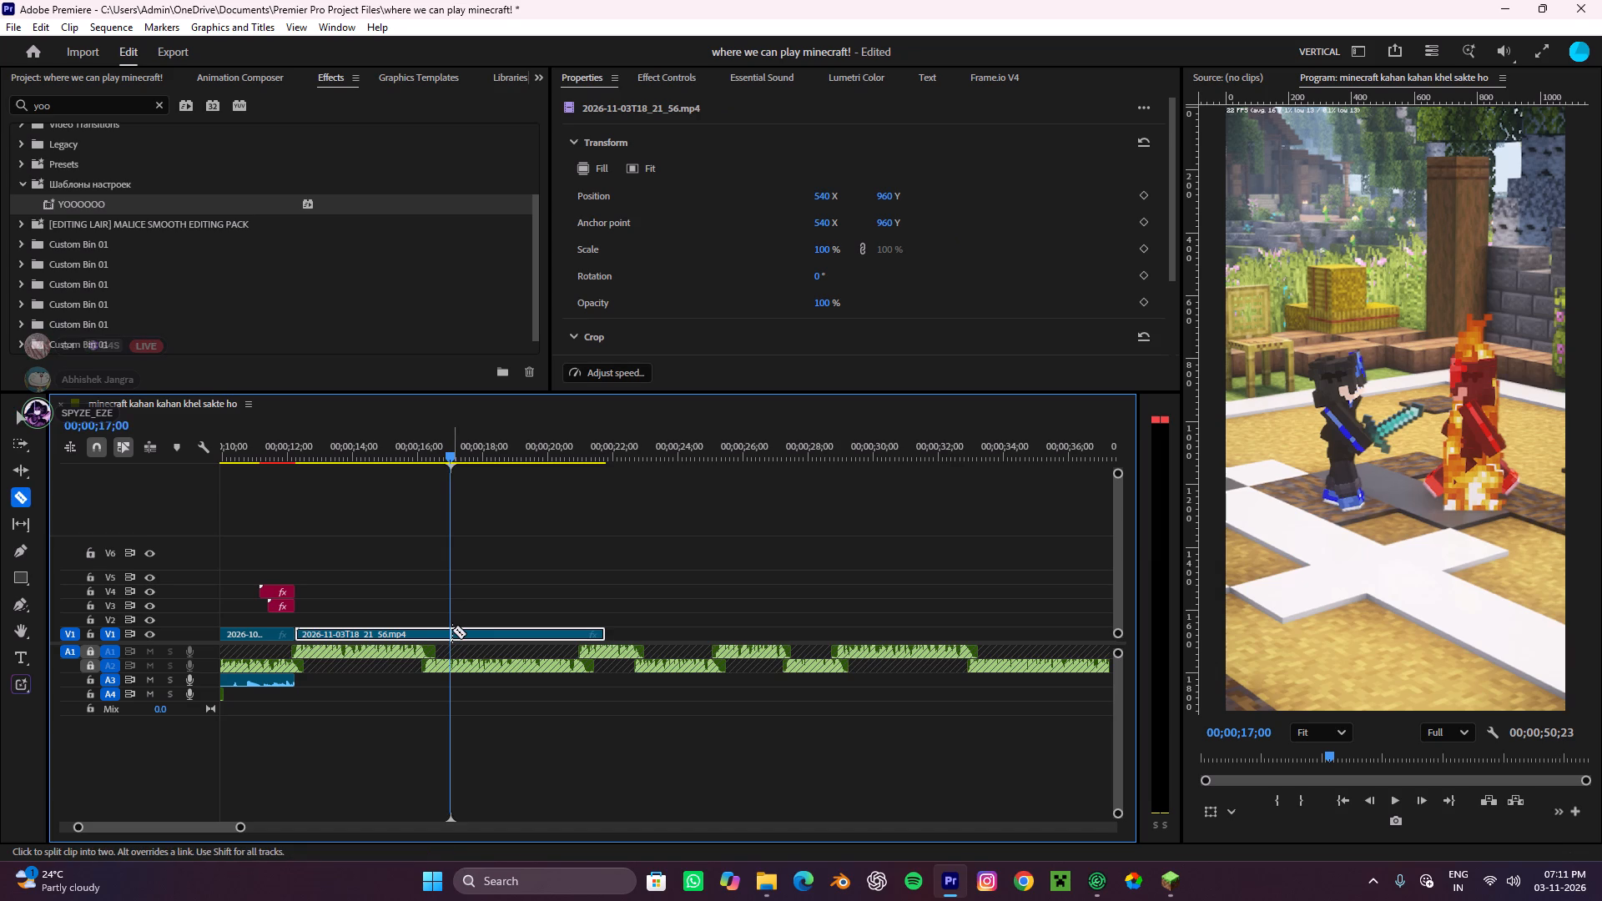
left_click(452, 630)
key("v")
key("ctrl+x")
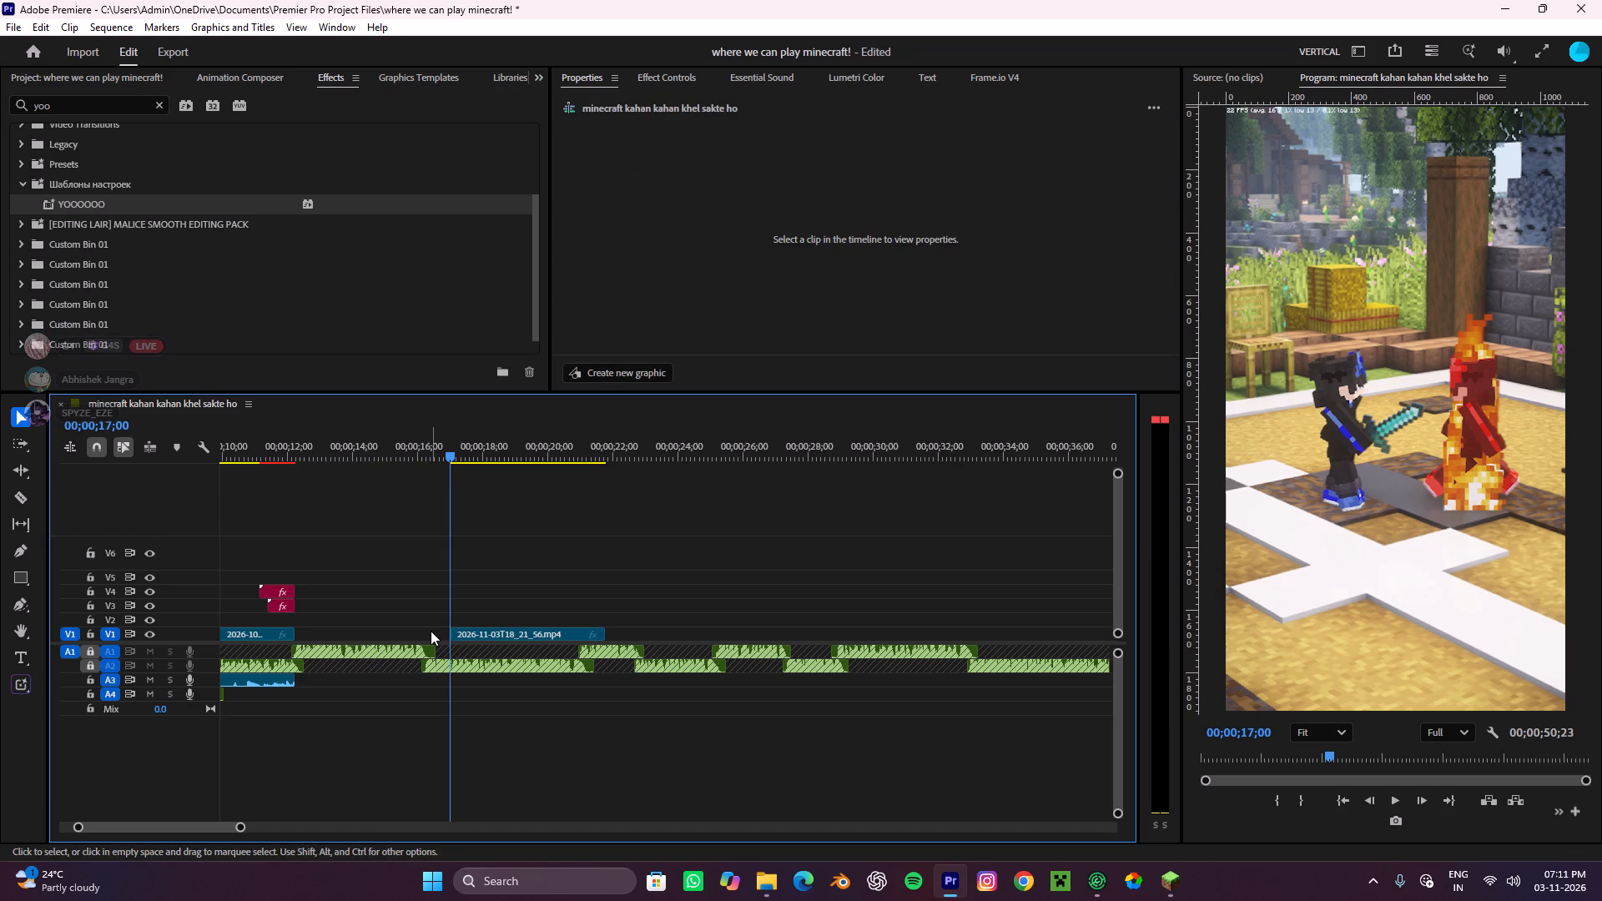
left_click(431, 631)
key("e")
Split the 2026-11-03T18_21_56 clip at 00;00;13;27 and remove the part after the split.
scroll(330, 573, "down", 8, "alt")
key("space")
scroll(329, 575, "up", 4, "alt")
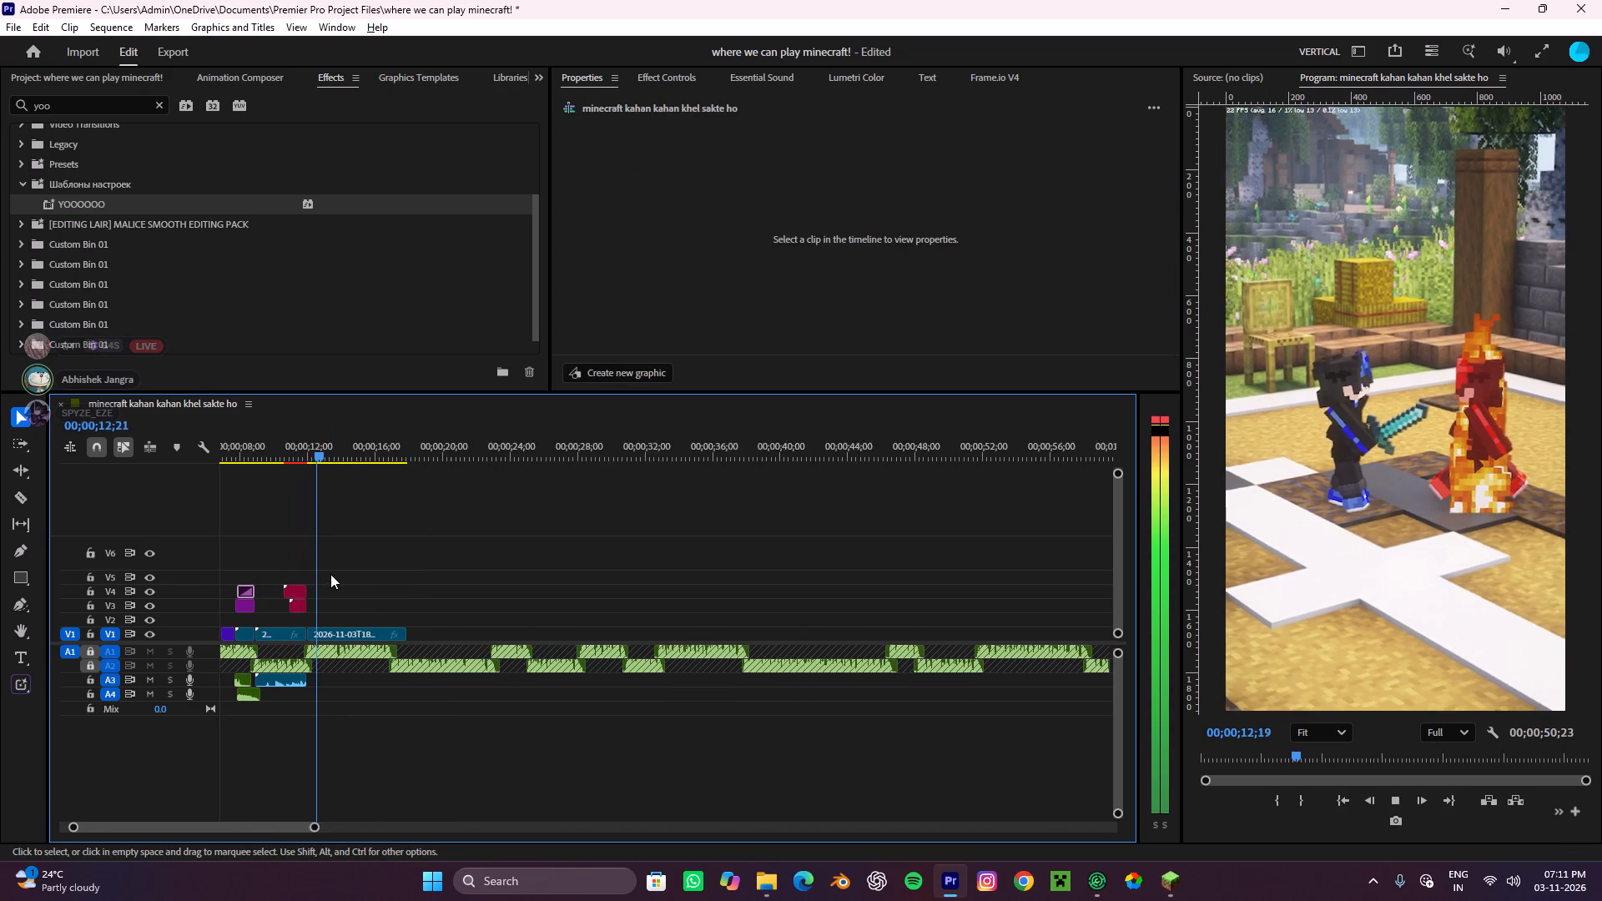
key("space")
scroll(343, 630, "up", 4, "alt")
key("c")
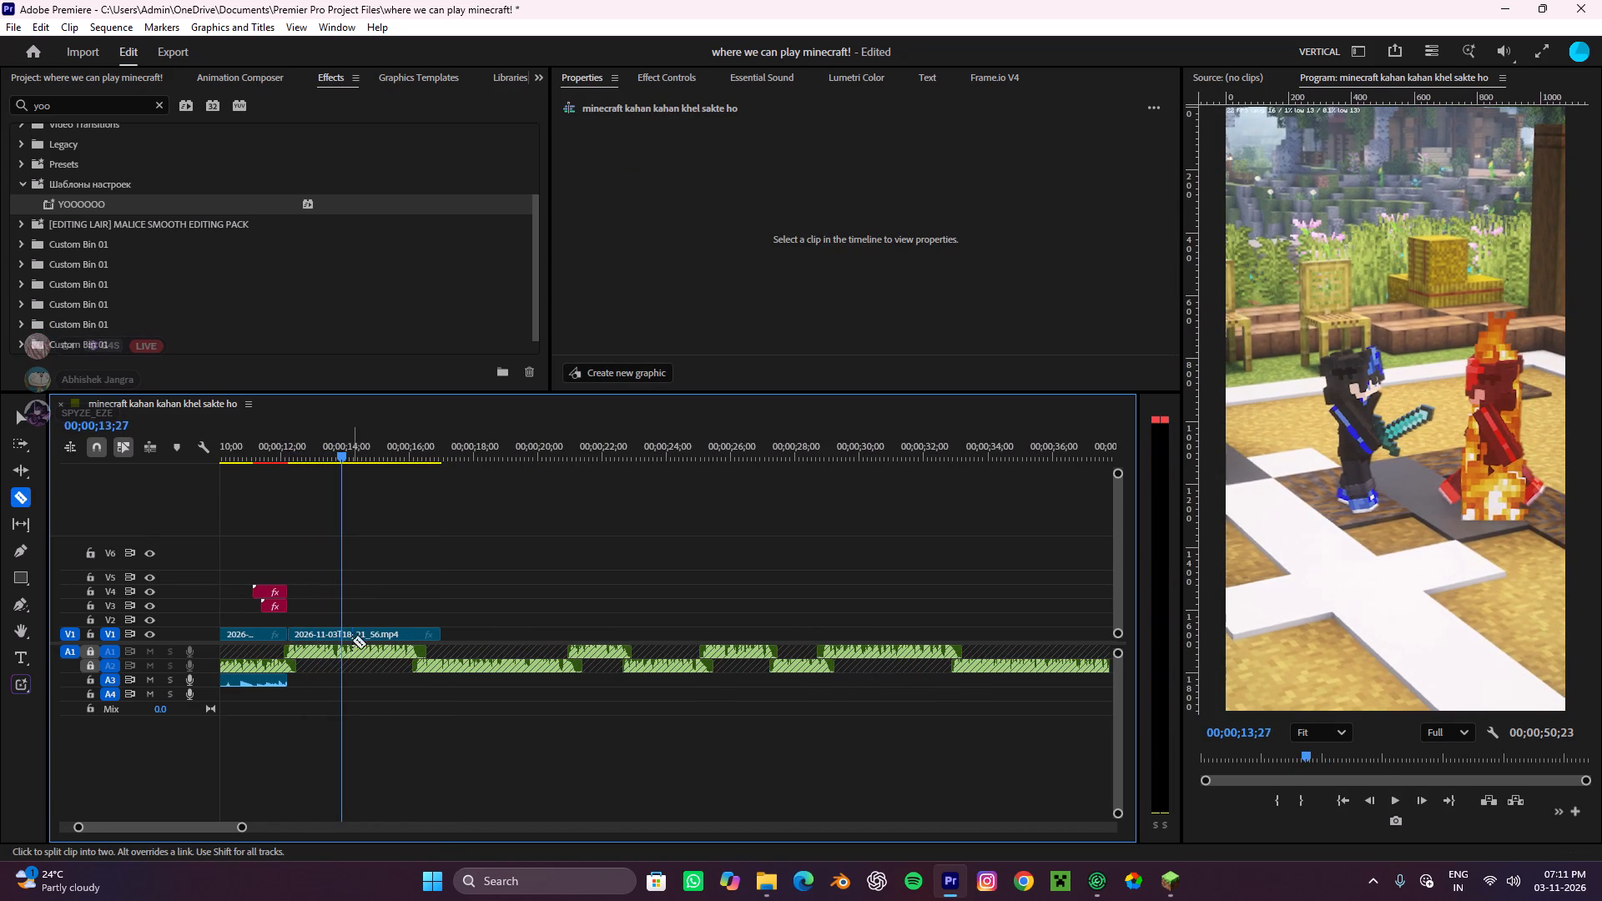
left_click(347, 642)
key("v")
left_click(360, 637)
key("c")
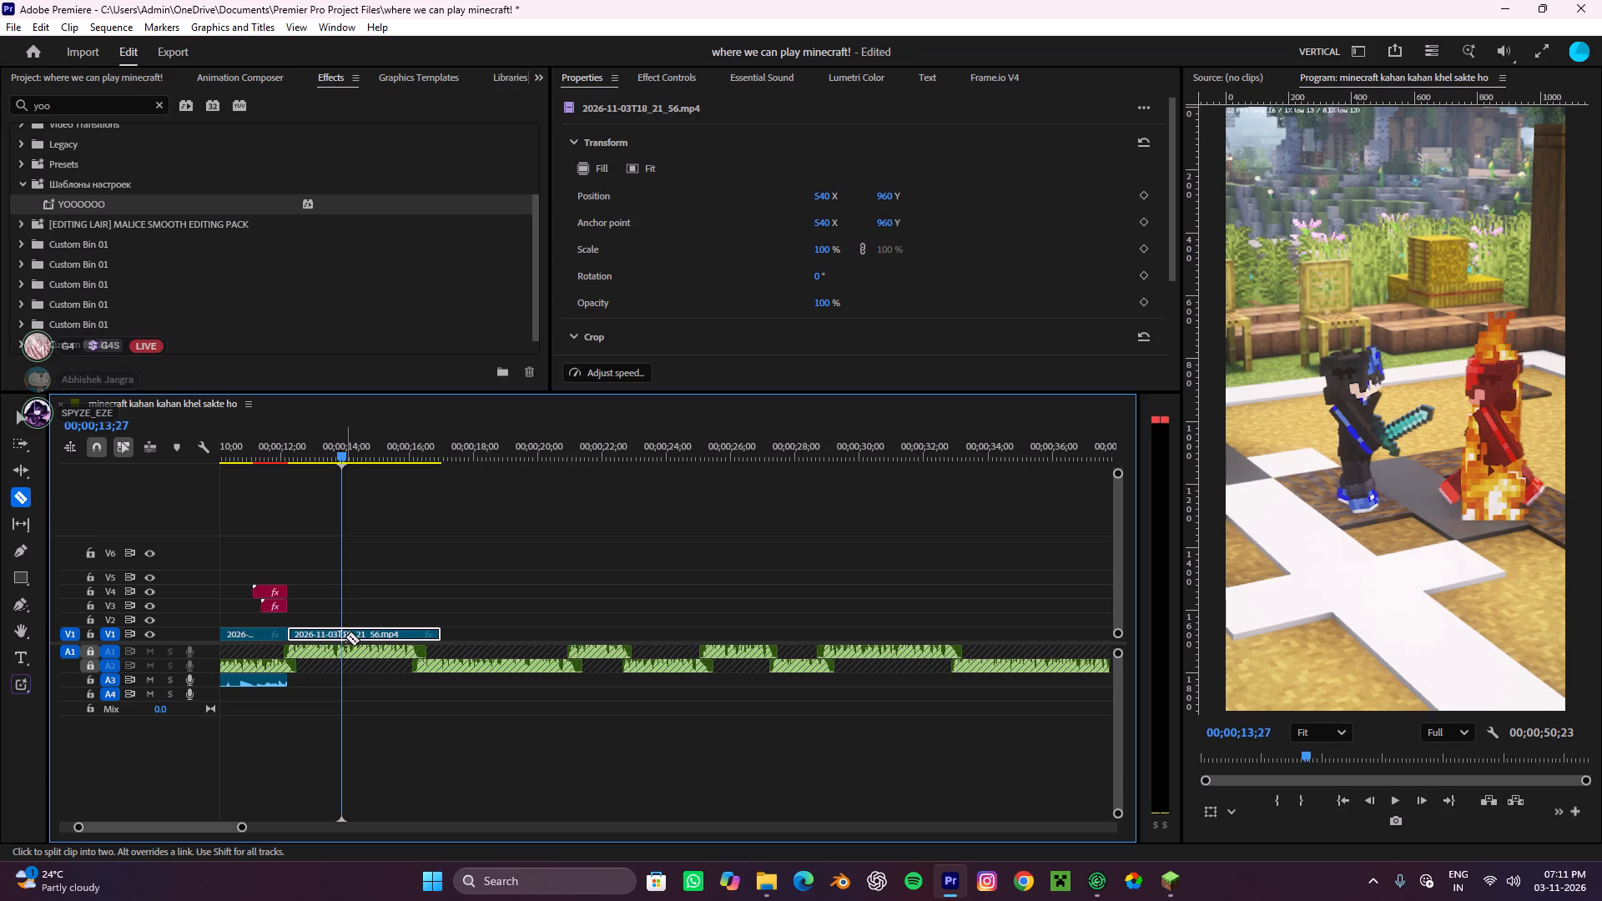
scroll(349, 634, "up", 8, "alt")
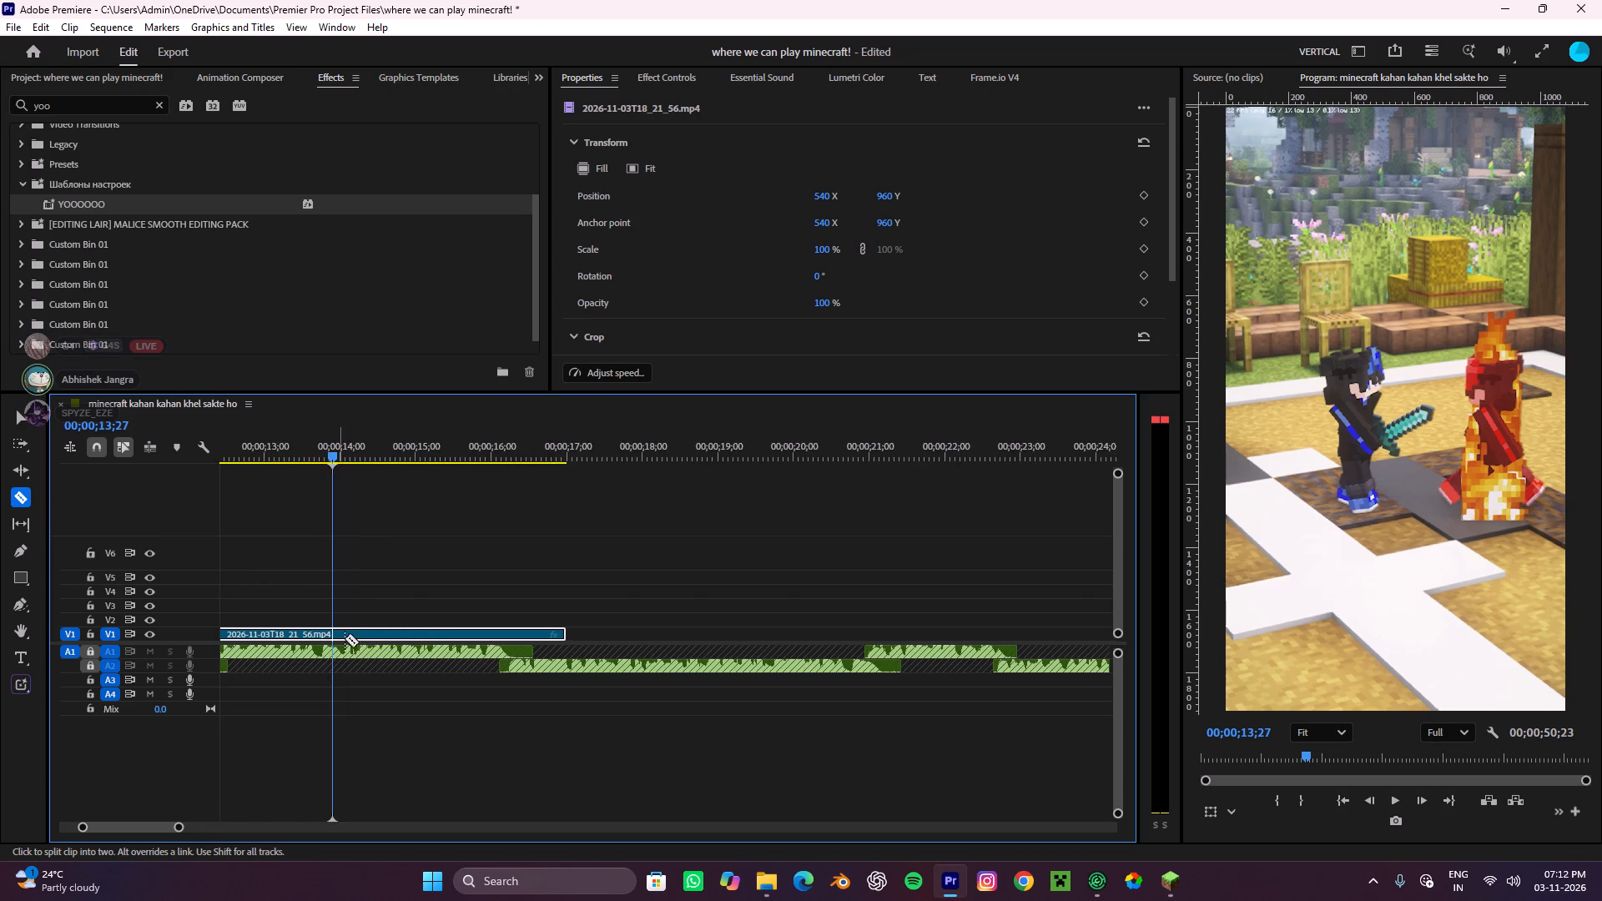
left_click(348, 637)
key("v")
left_click(365, 633)
key("ctrl+x")
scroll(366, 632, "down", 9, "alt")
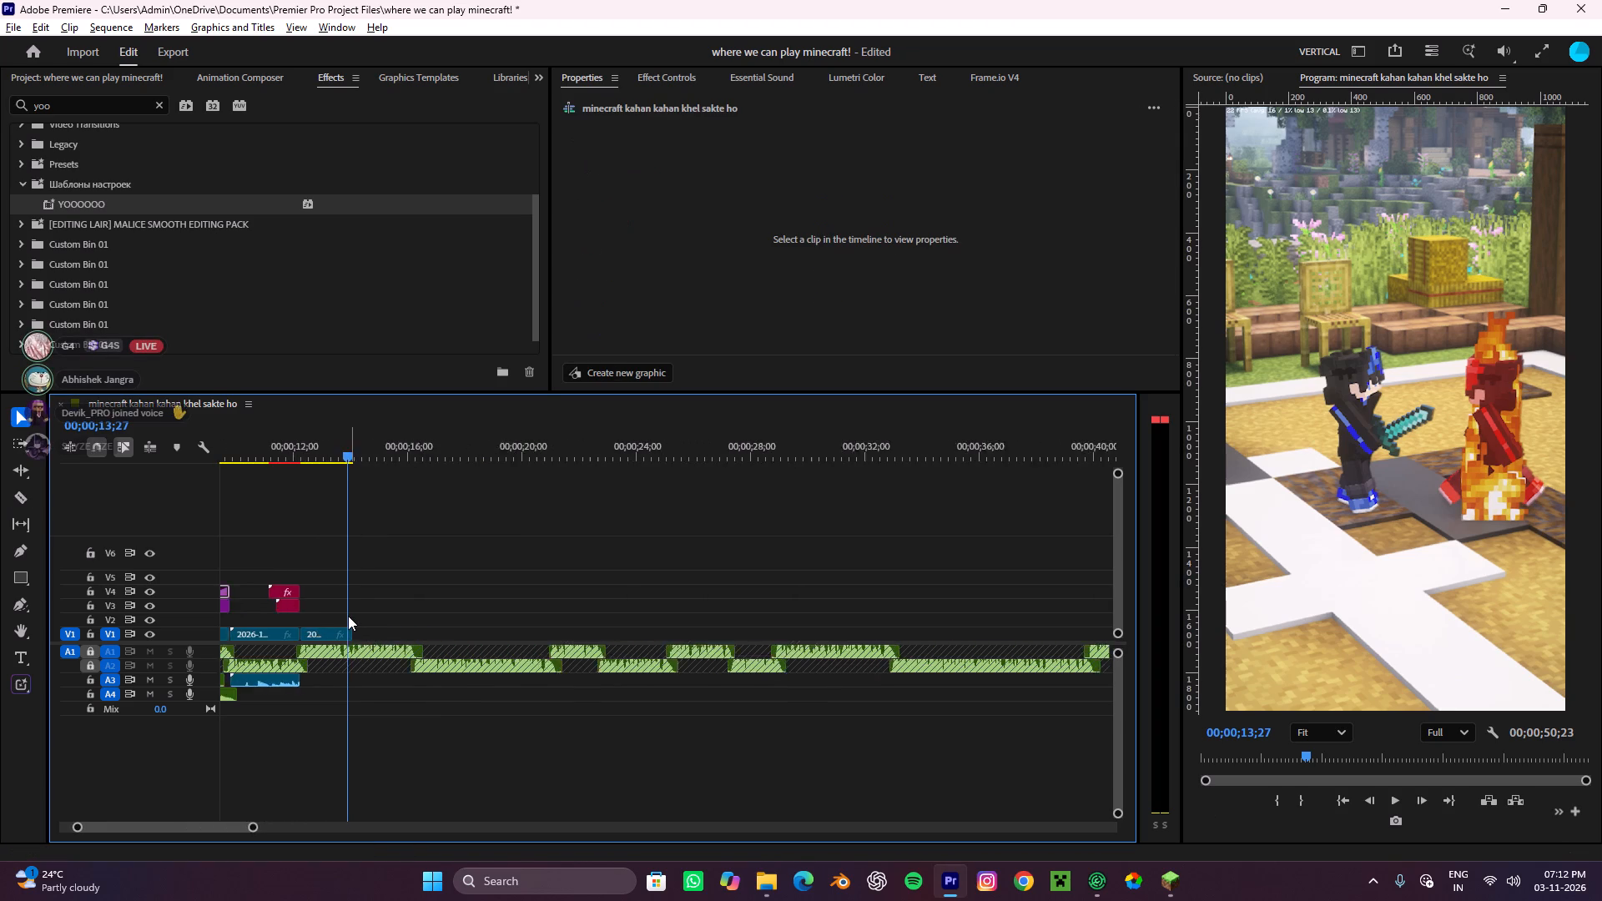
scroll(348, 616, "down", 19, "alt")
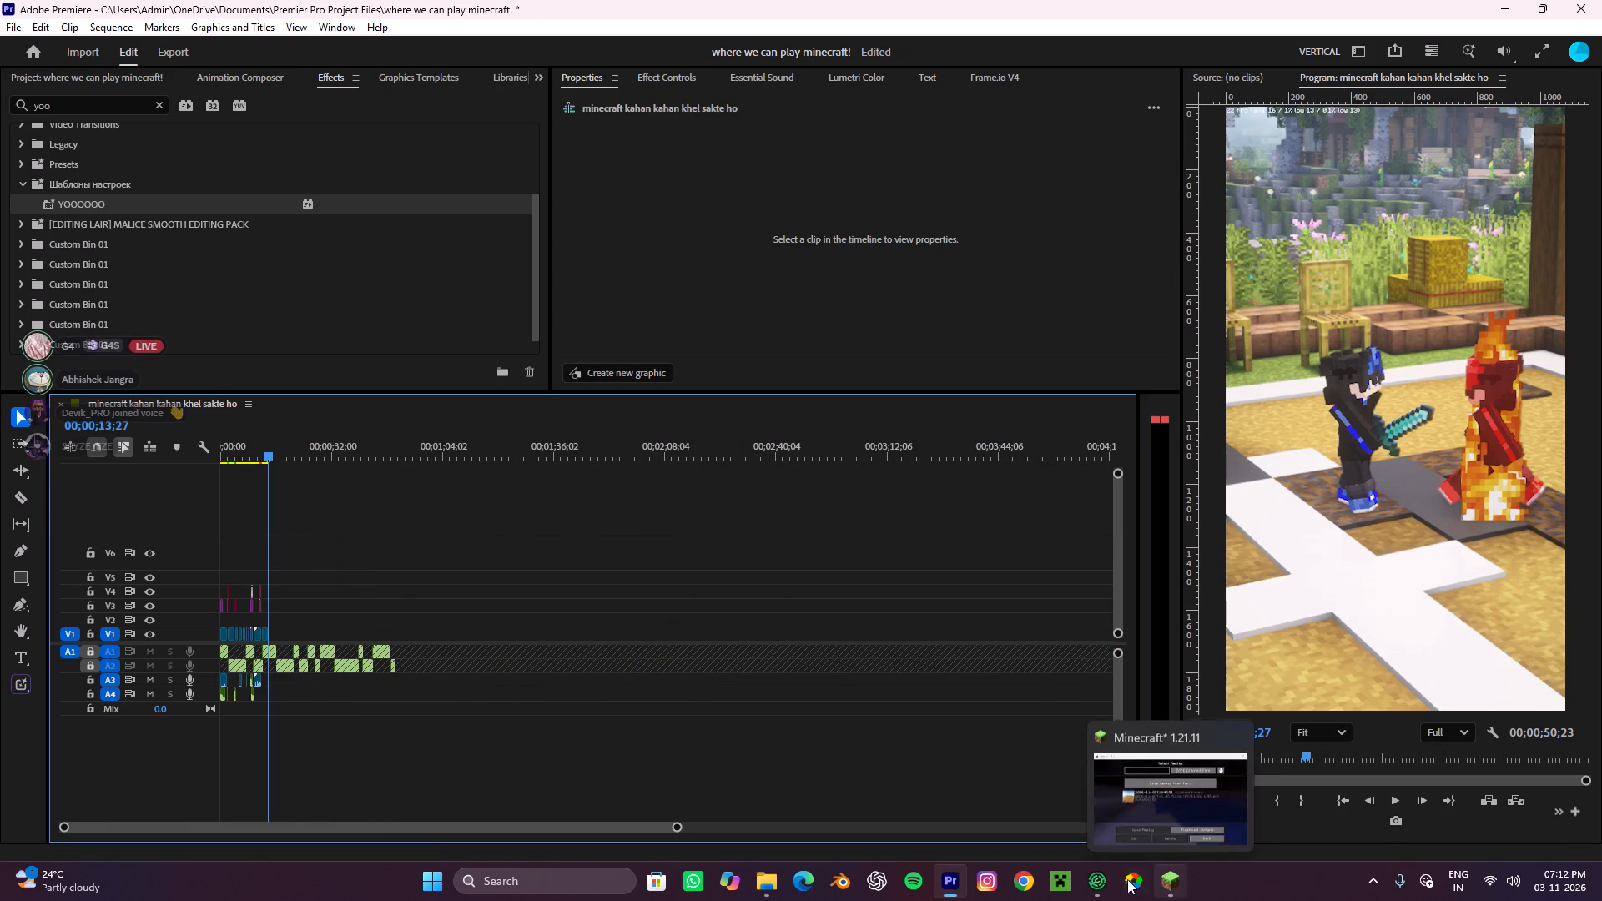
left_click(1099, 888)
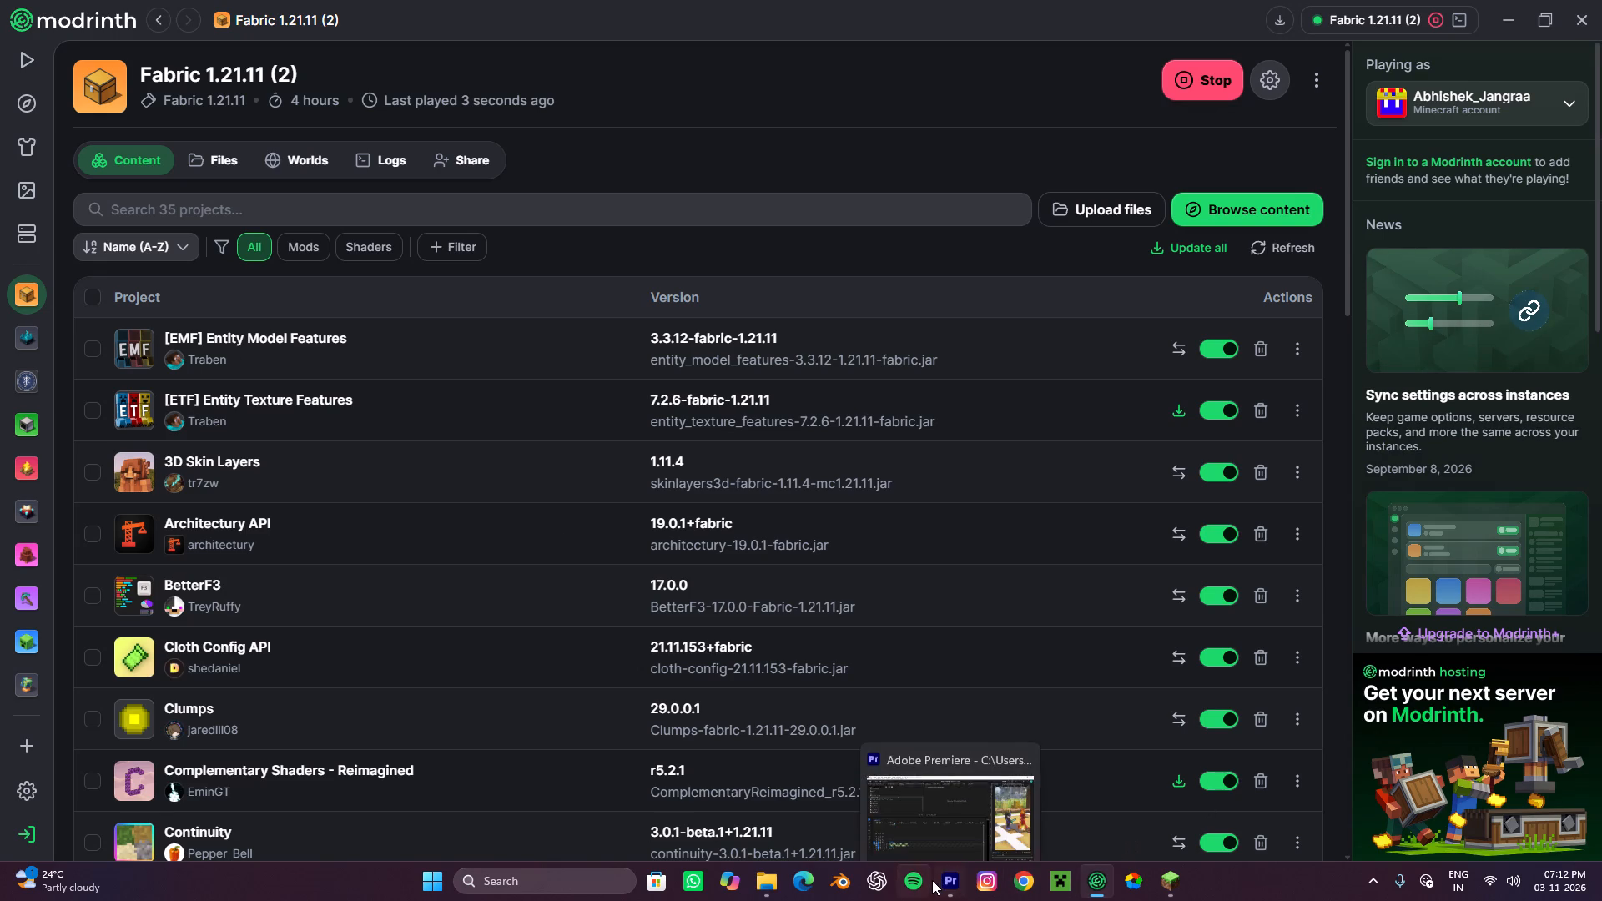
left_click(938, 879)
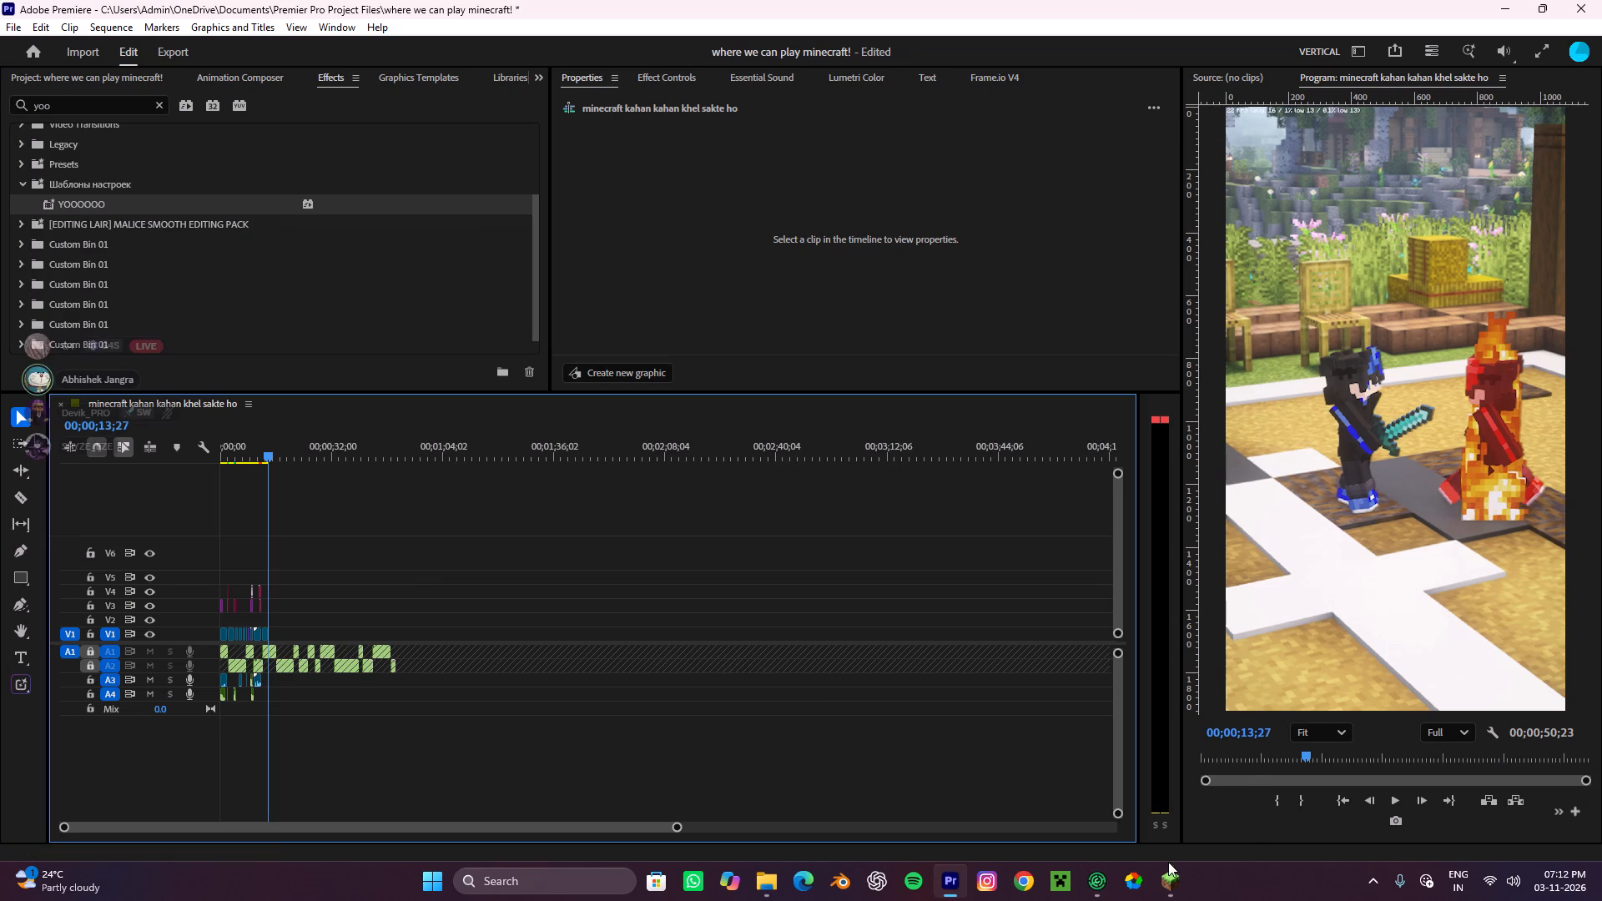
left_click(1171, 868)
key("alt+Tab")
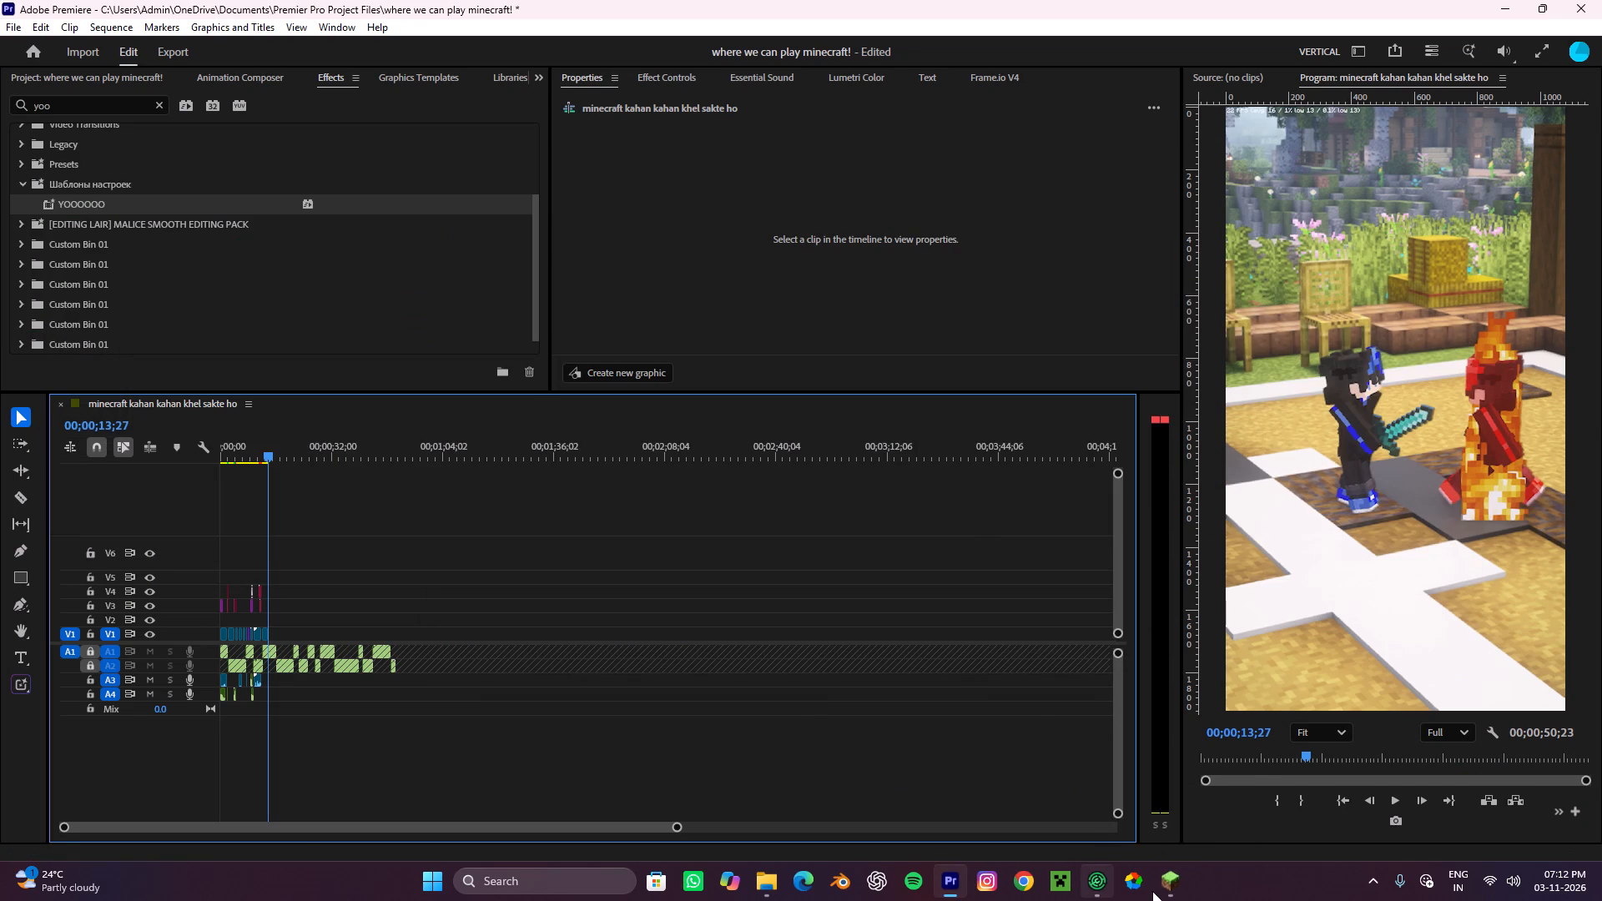
Play back the sequence from about 00;00;11;03, through the "Minecraft Pocket Edition!" title shot and into the fight clip.
scroll(360, 692, "up", 20, "alt")
scroll(336, 688, "up", 4)
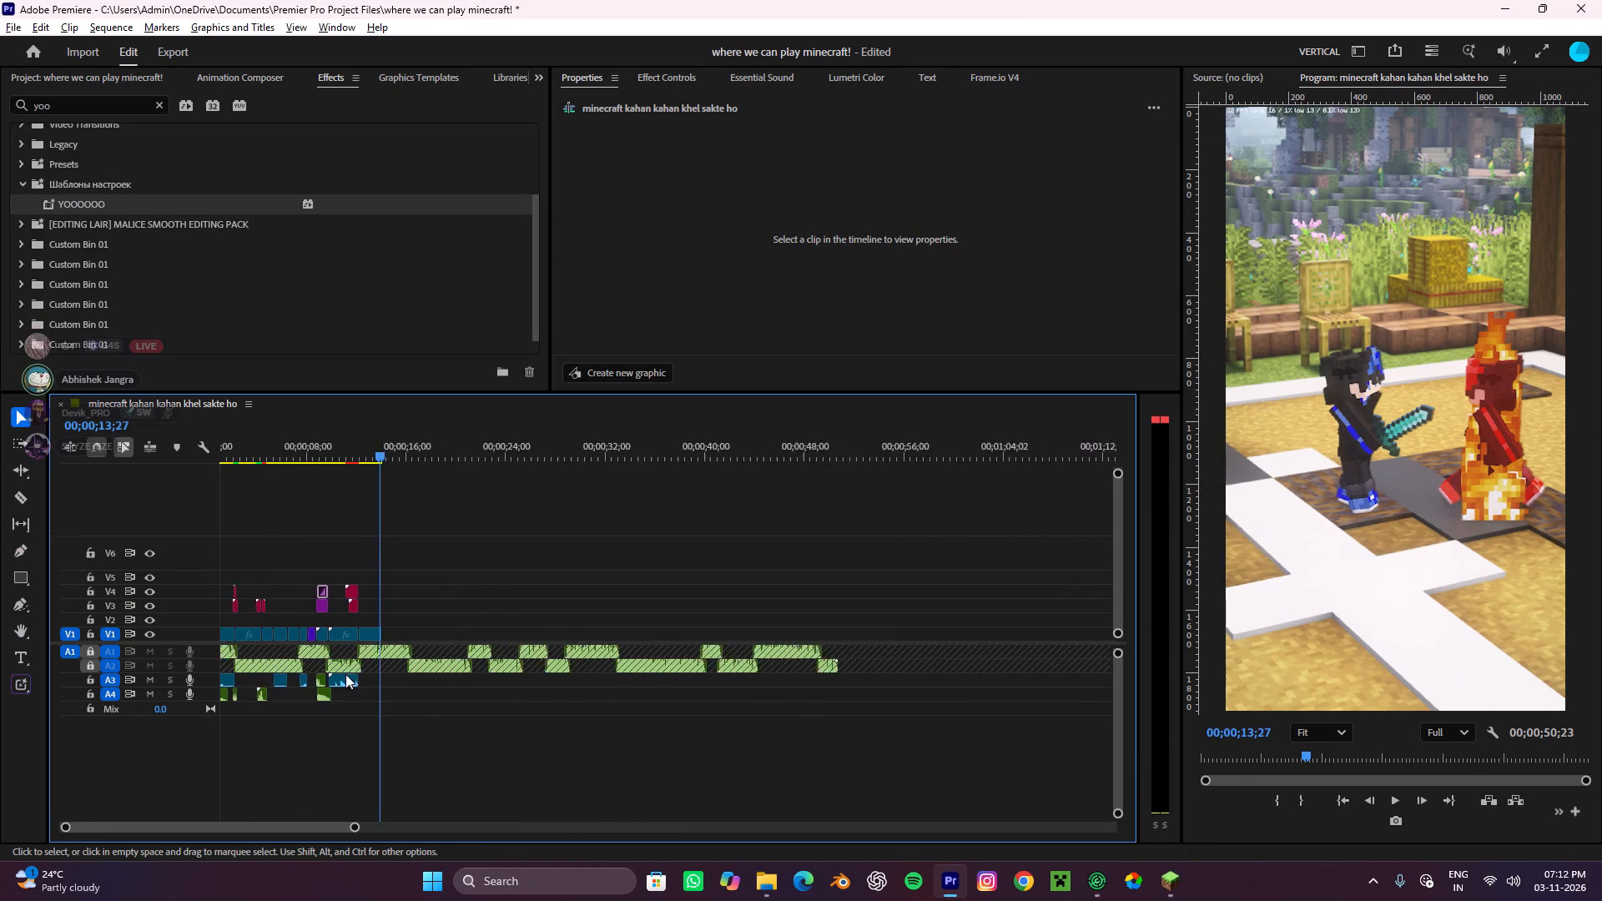
scroll(345, 674, "up", 12)
left_click_drag(499, 442, 0, 496)
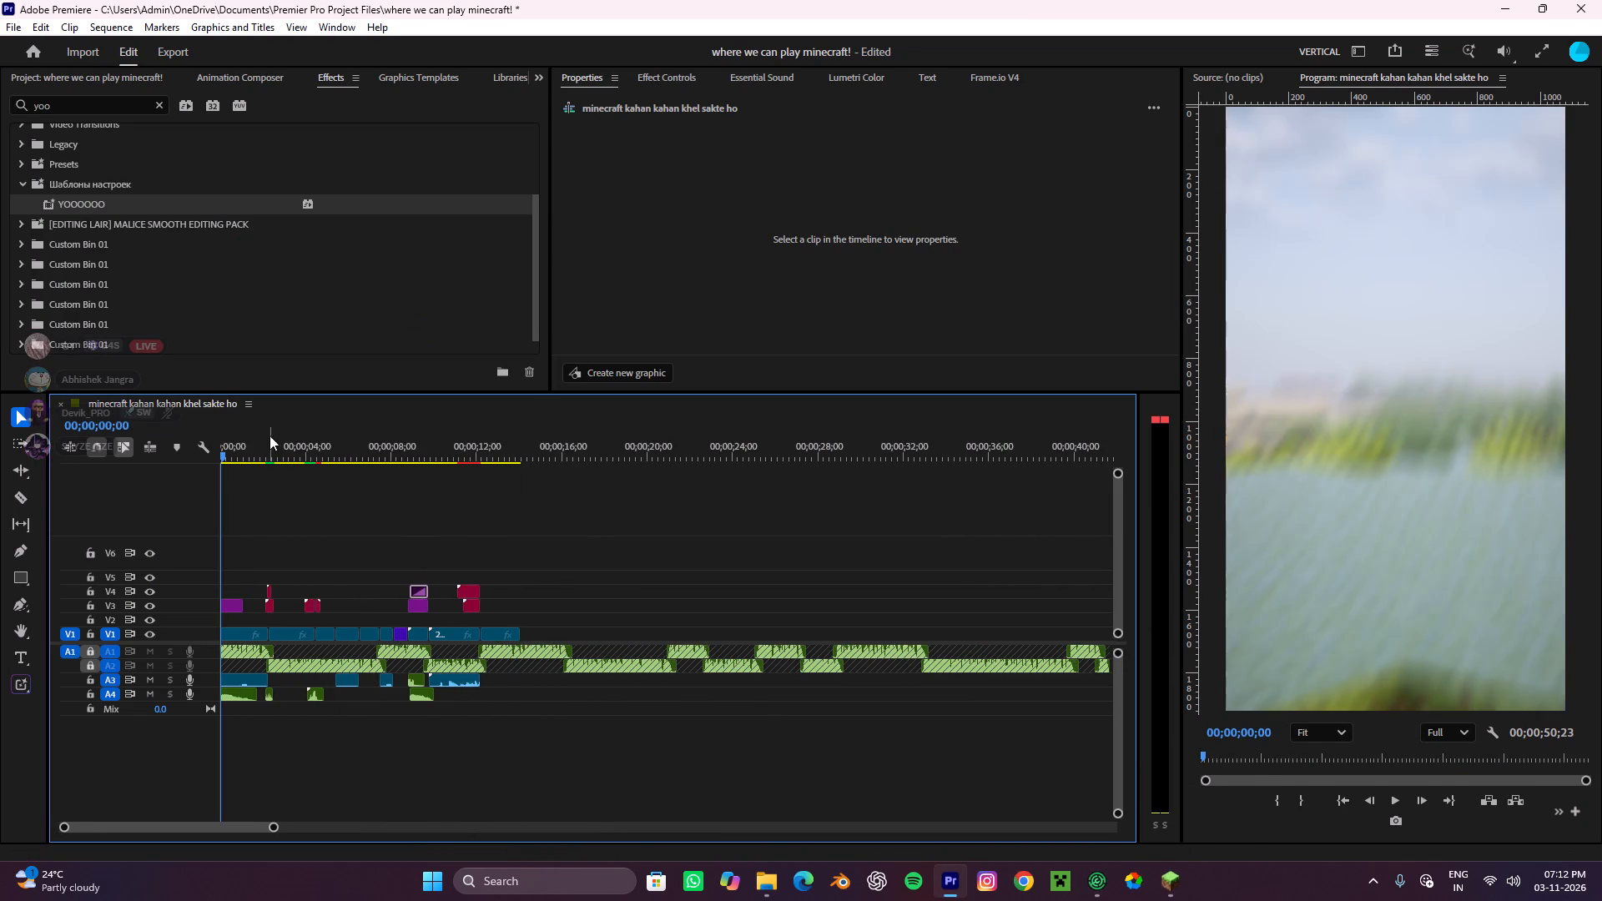
left_click_drag(270, 435, 459, 596)
left_click(597, 576)
key("space")
scroll(597, 576, "up", 4)
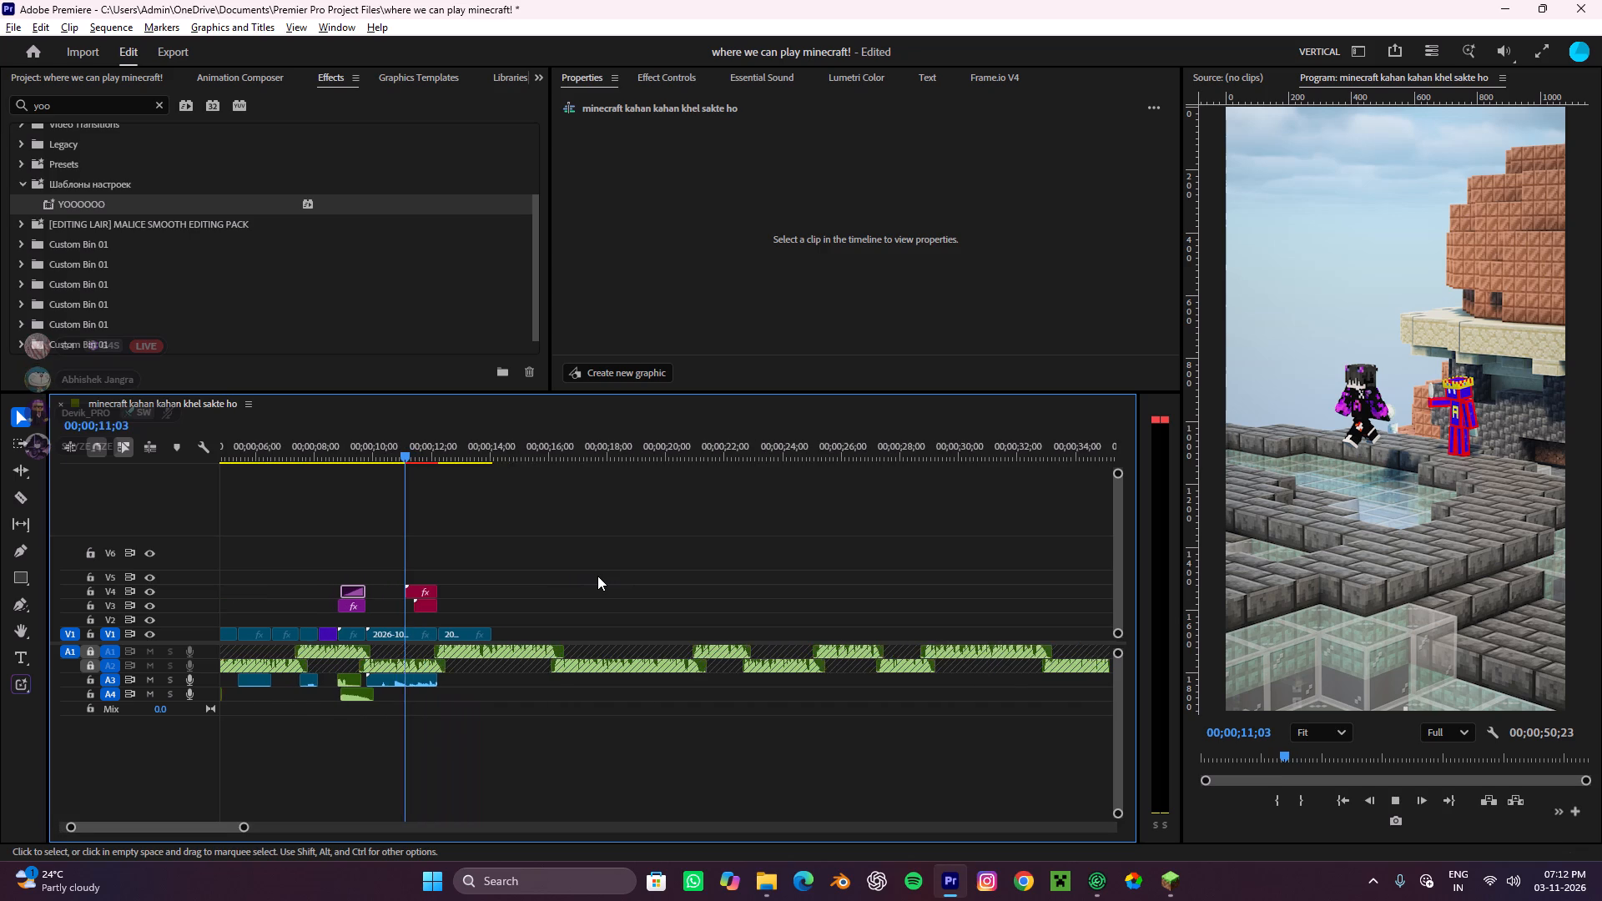
scroll(597, 576, "up", 2)
key("space")
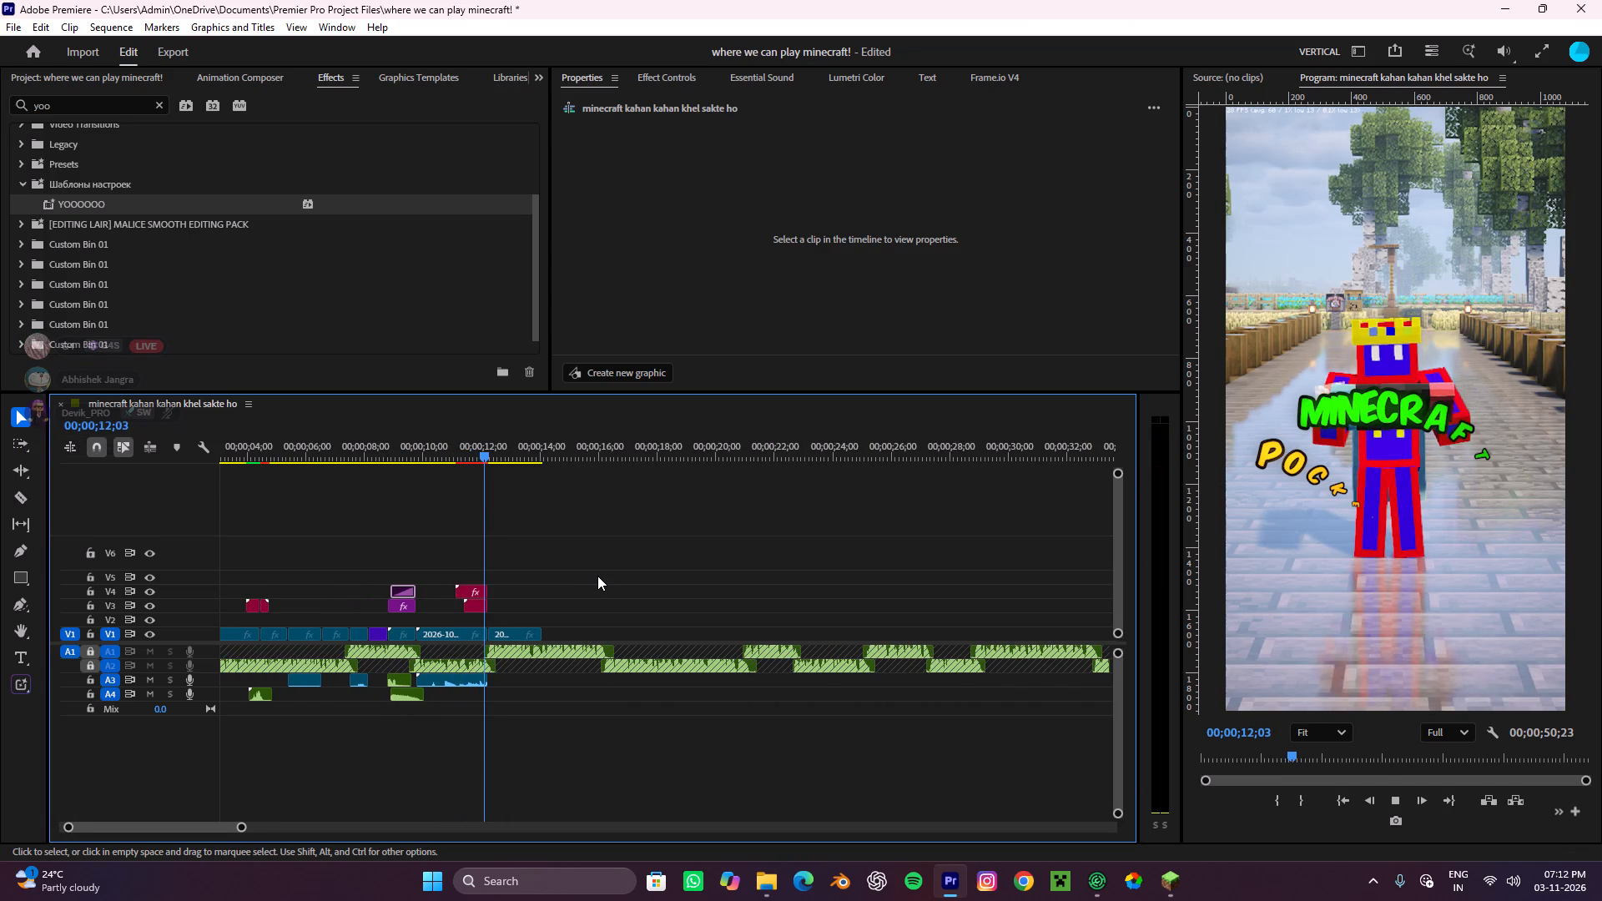
key("space")
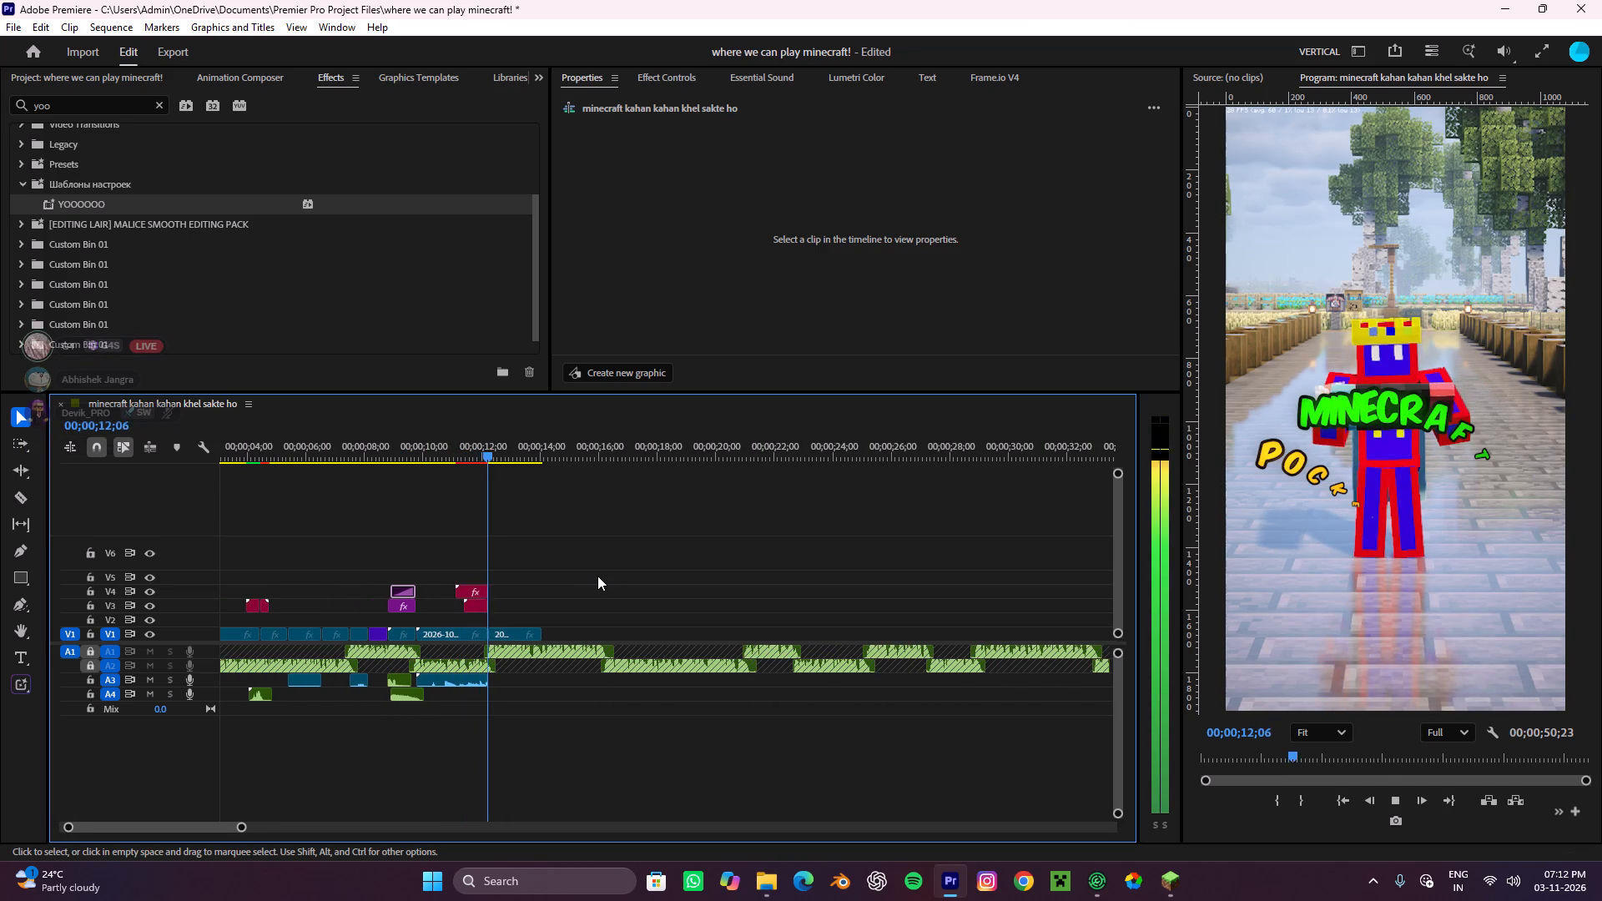
key("space")
Select the V3 and V4 title clips near 00;00;12;00 plus the V3 clip near 00;00;04;00, and render the timeline previews.
scroll(461, 556, "up", 3, "alt")
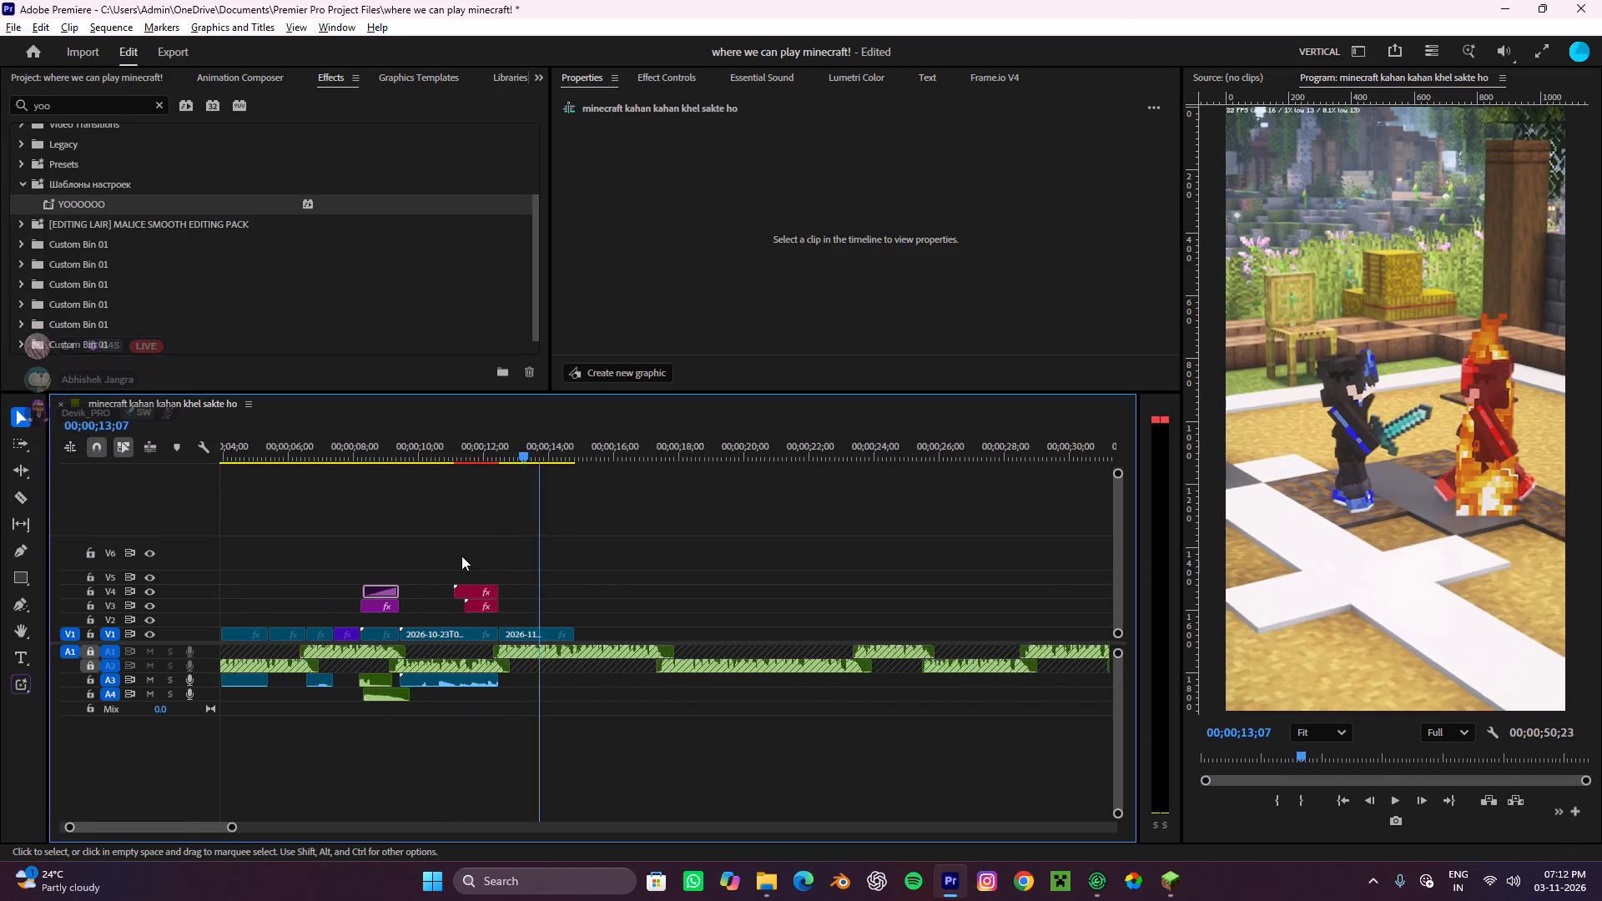
scroll(461, 556, "up", 2, "alt")
scroll(517, 576, "down", 9, "alt")
left_click_drag(562, 561, 436, 612)
left_click_drag(507, 563, 451, 588)
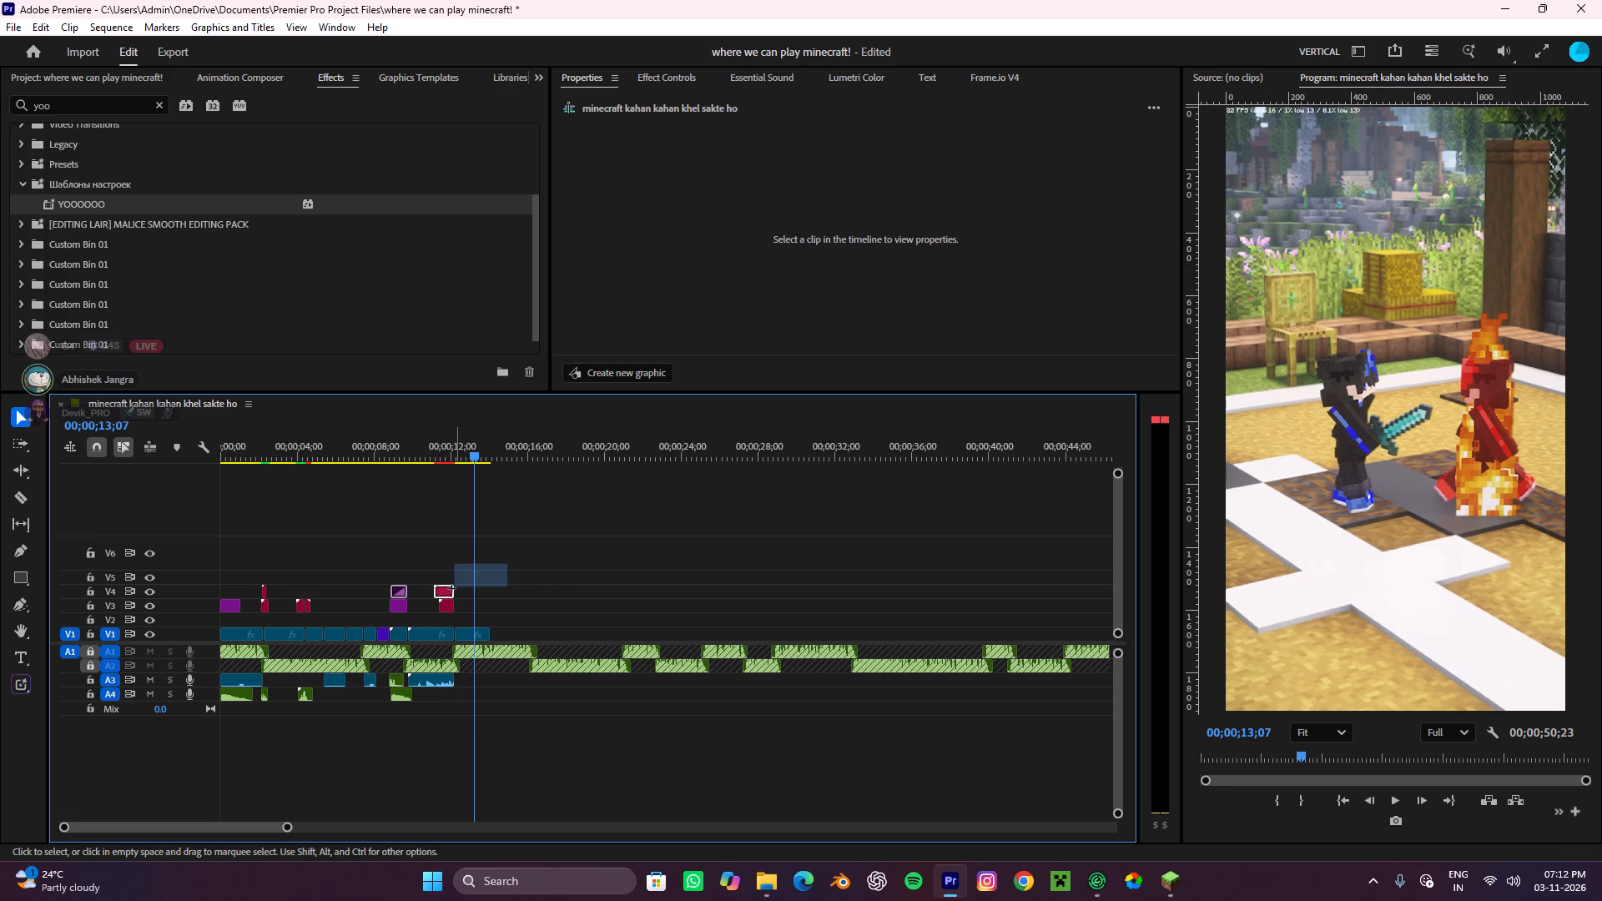
left_click_drag(451, 588, 440, 599)
scroll(440, 599, "up", 8)
left_click_drag(335, 590, 301, 607, "shift")
key("Return")
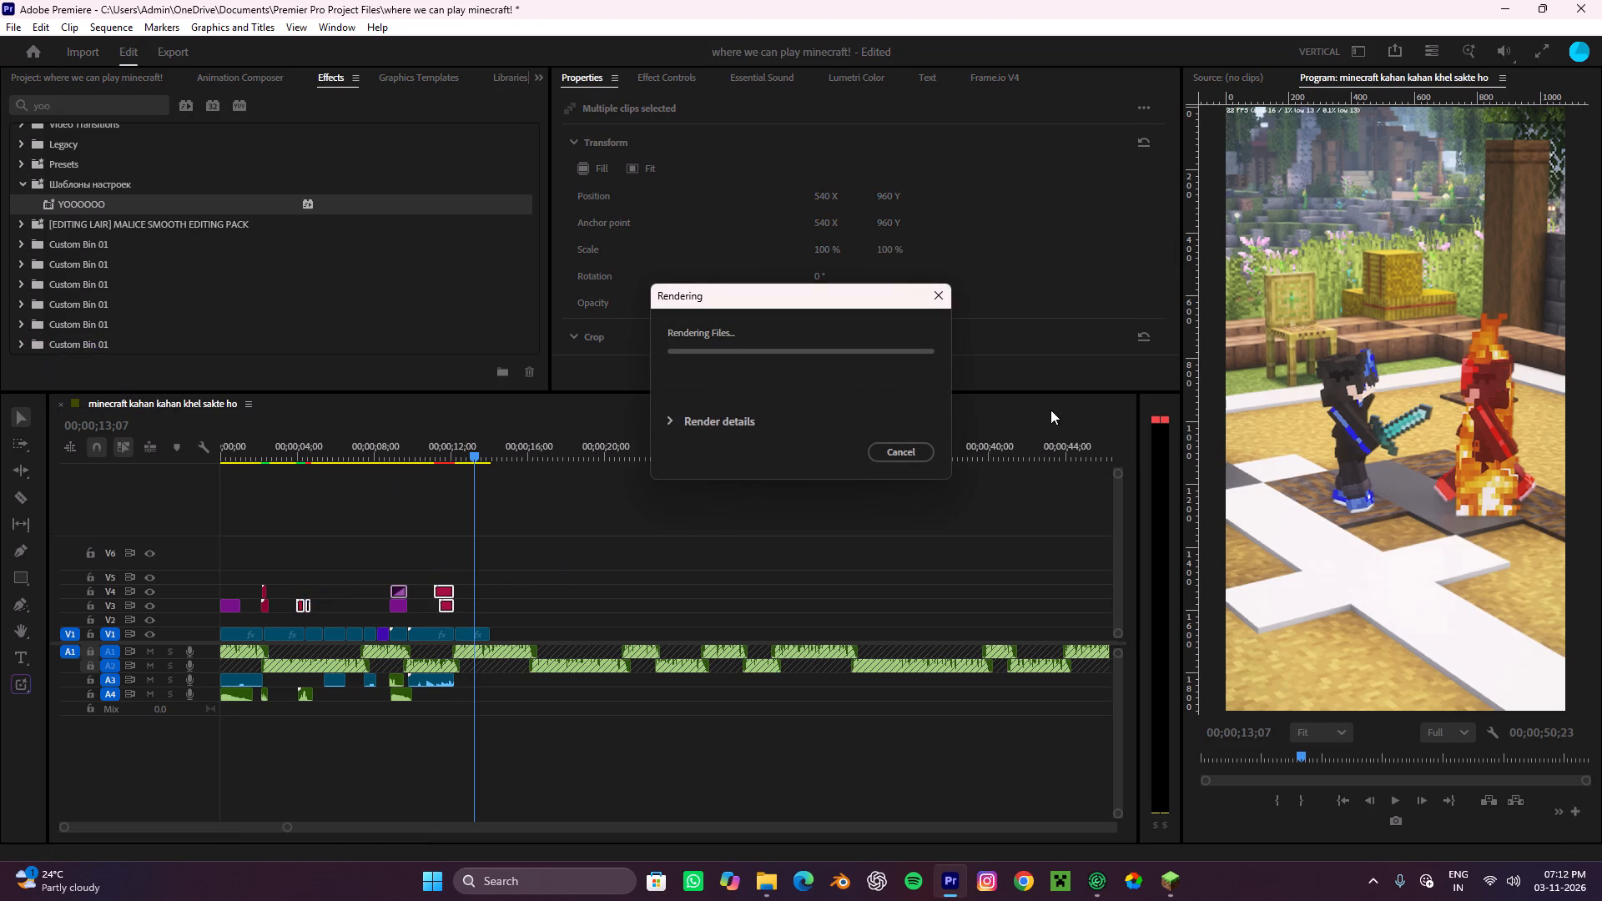
Switch to Minecraft's Select Replay screen and show the hidden system tray icons.
left_click(1175, 882)
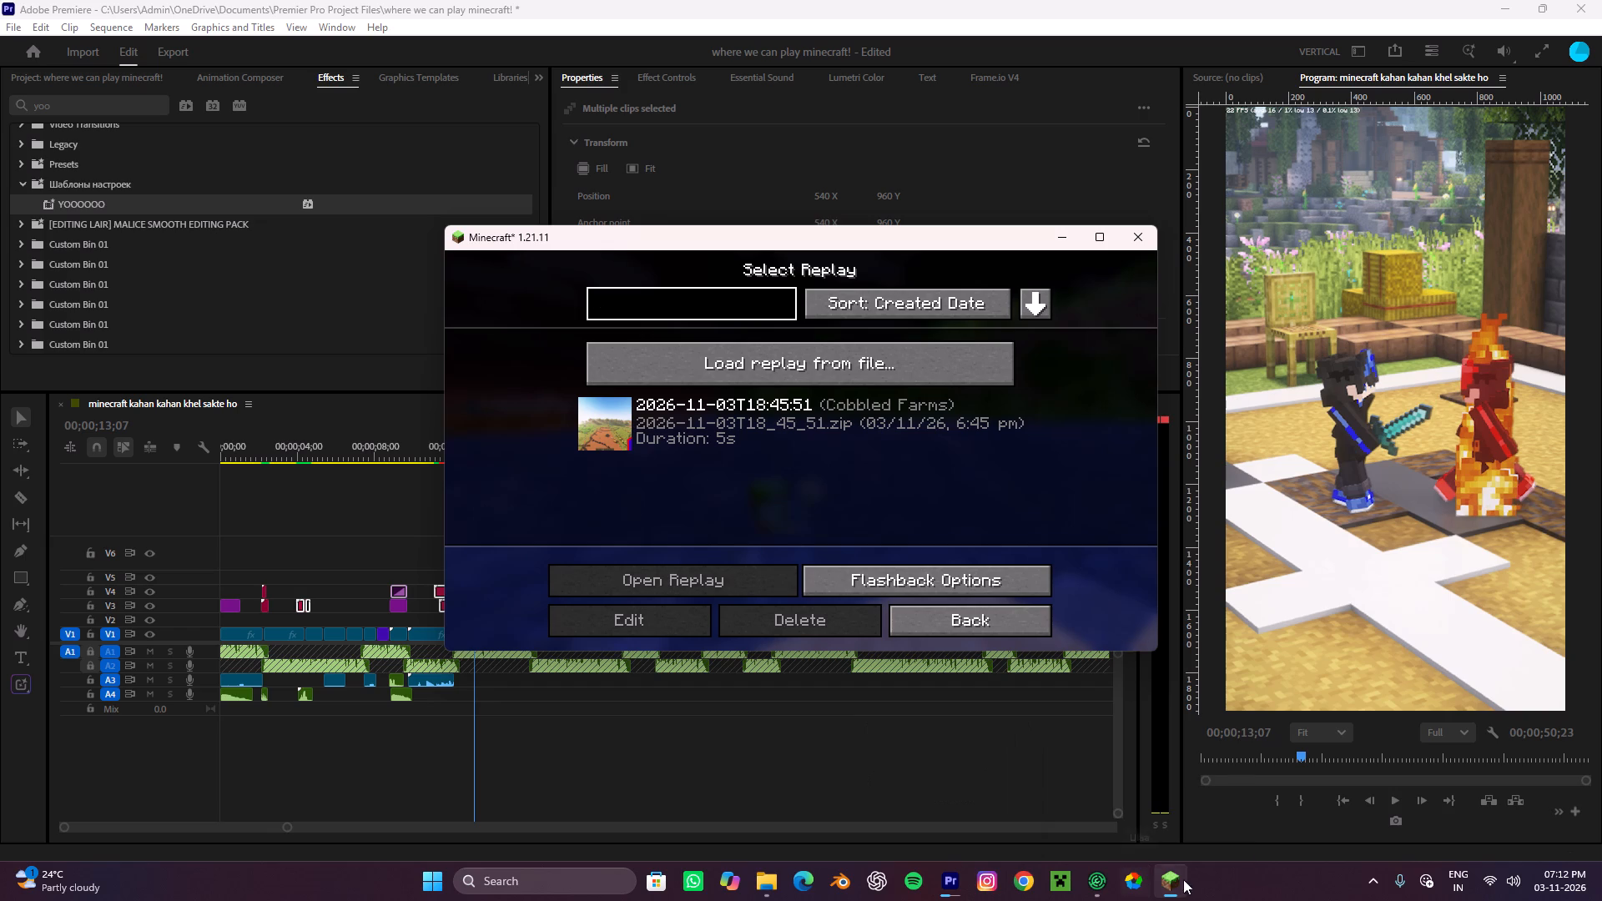
left_click(1380, 882)
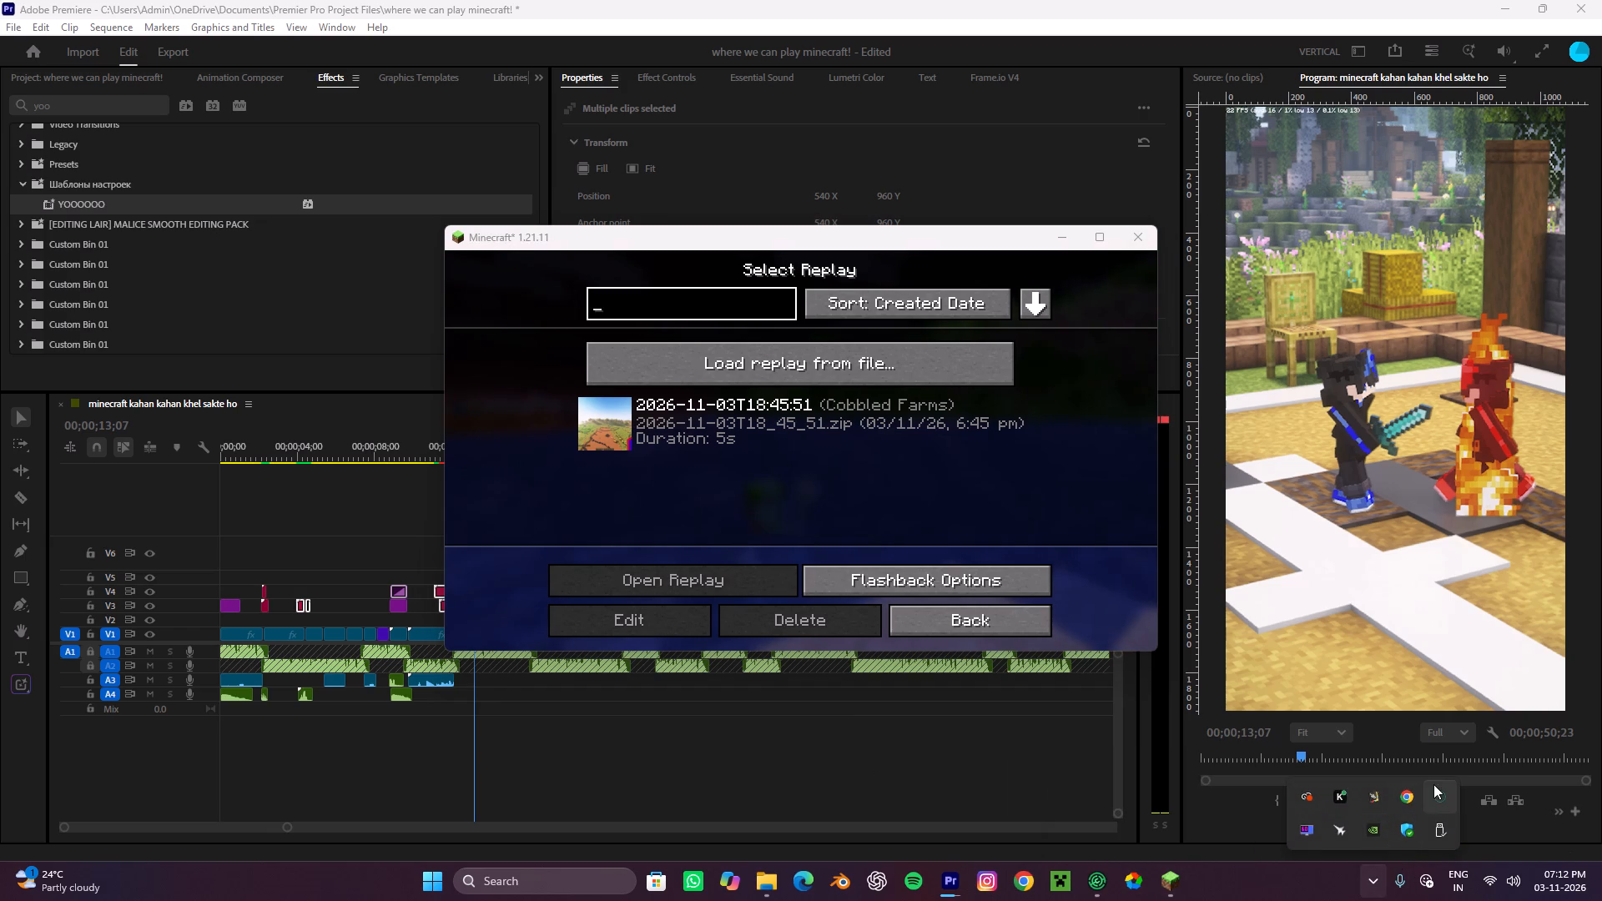
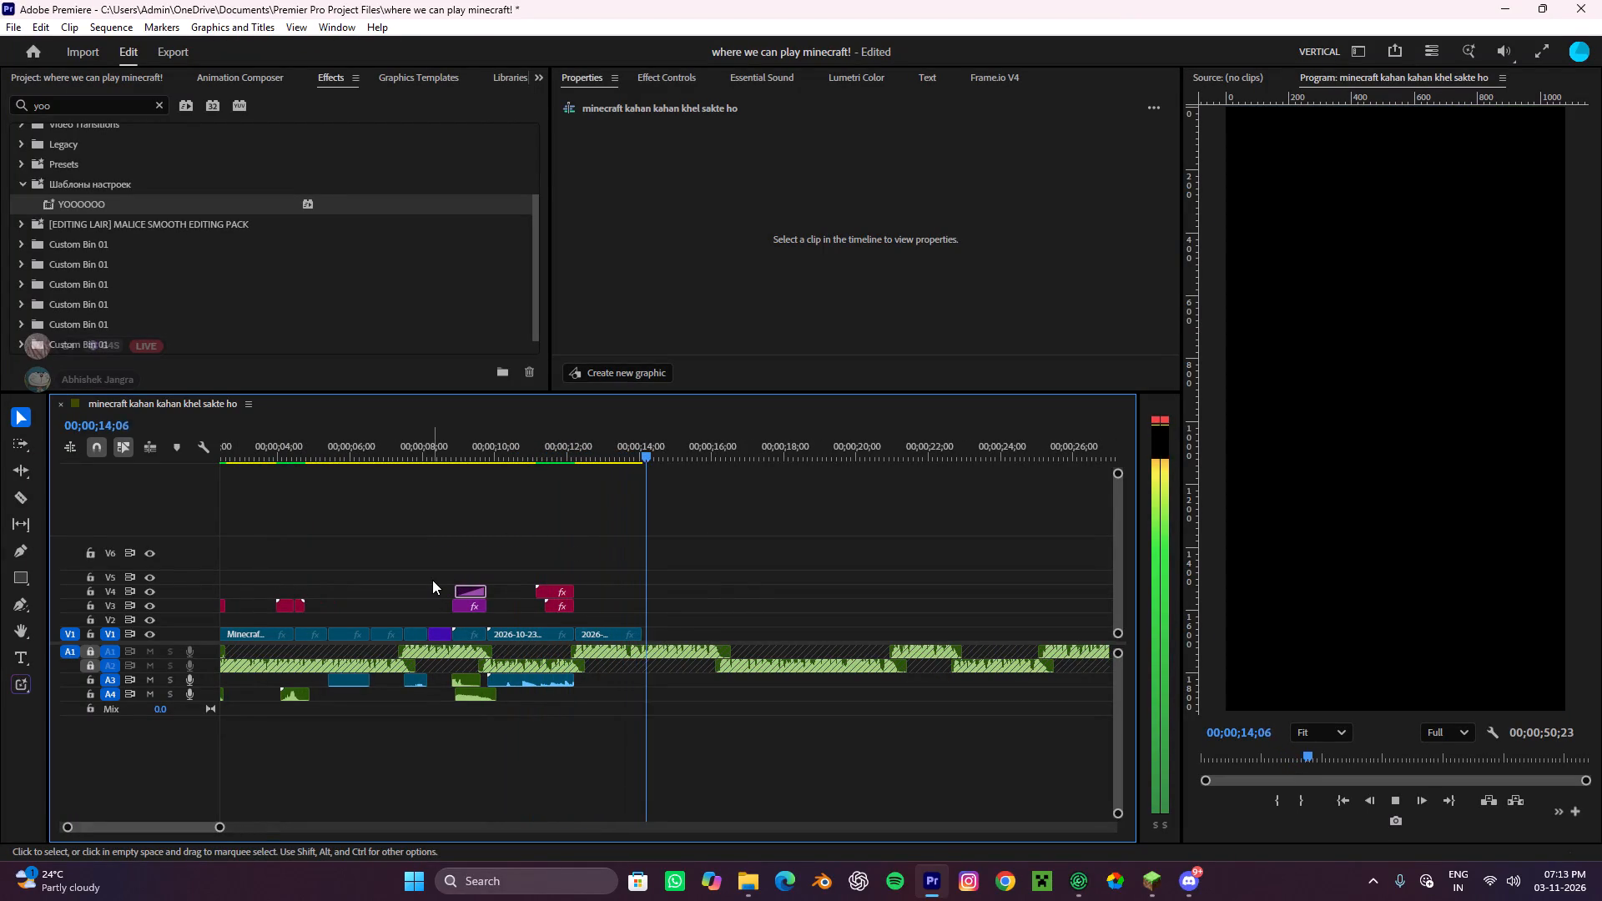
Duplicate the Minecraft 2026.10.26 - 18.35.50.02 clip on V1 directly after the 2026-11-03T18_21_56 clip, near 00;00;14;03.
key("space")
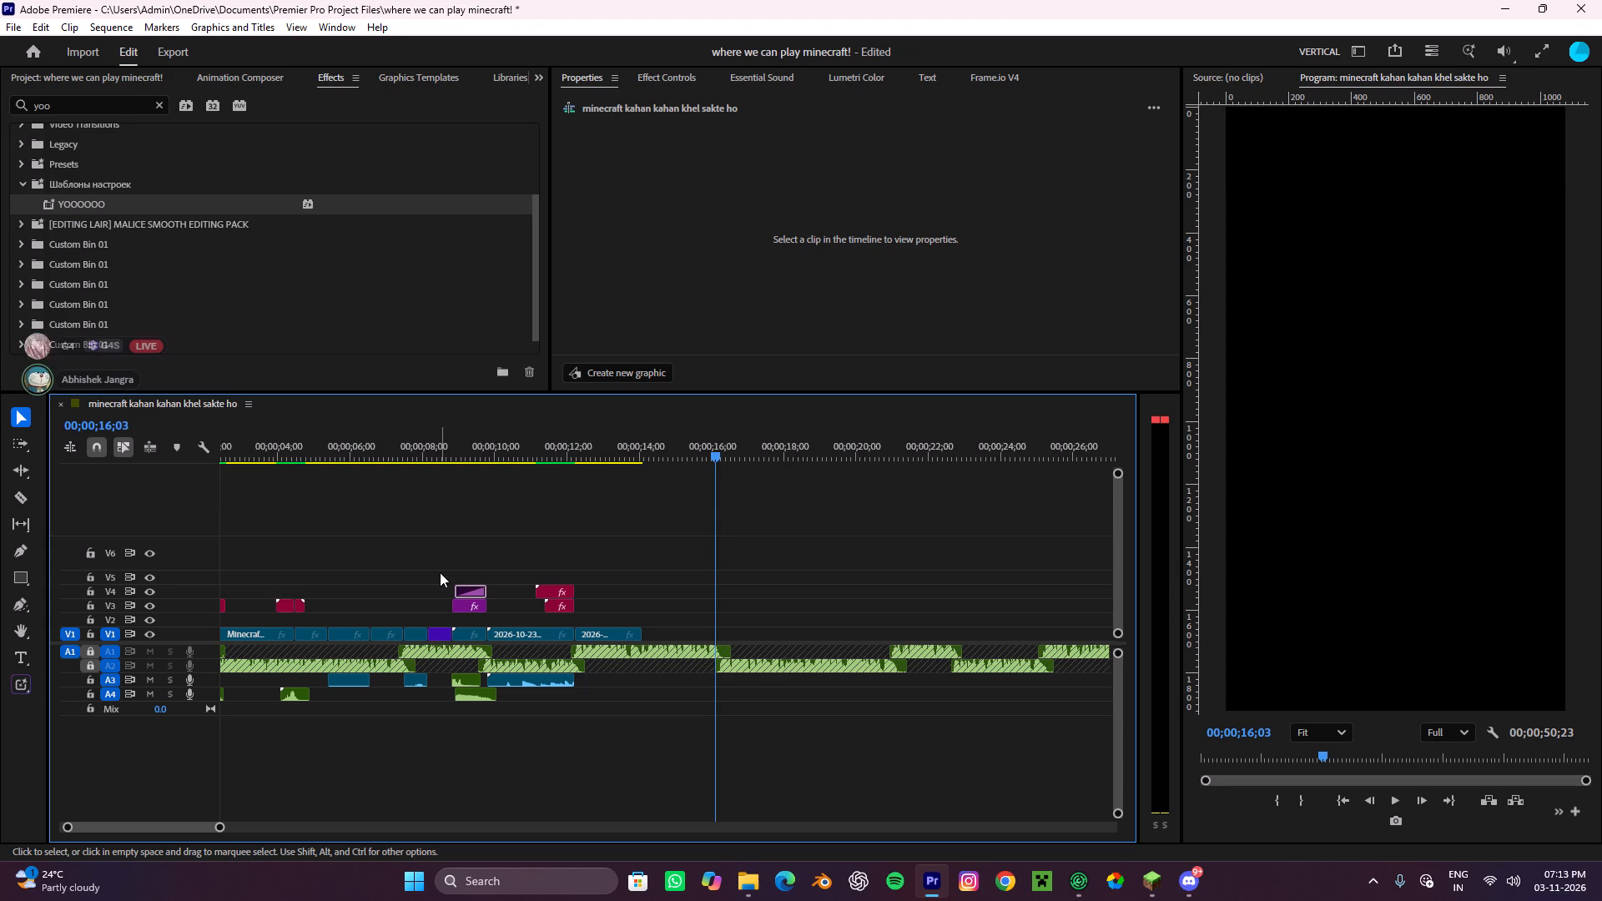
scroll(421, 731, "down", 12)
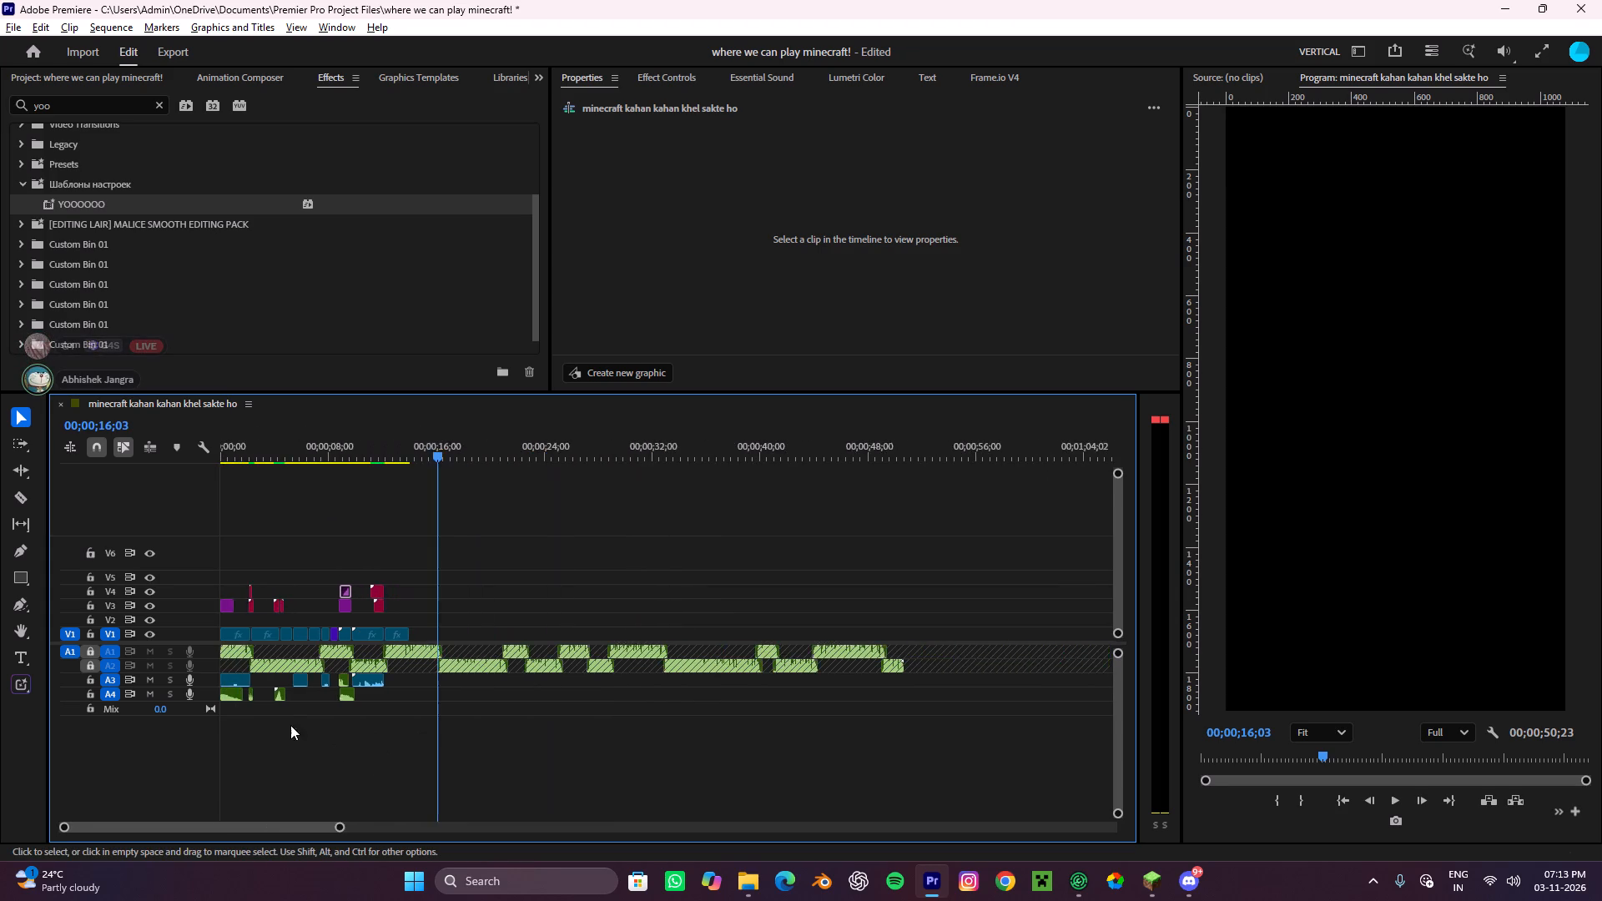
scroll(290, 718, "up", 15, "alt")
left_click_drag(720, 445, 340, 631)
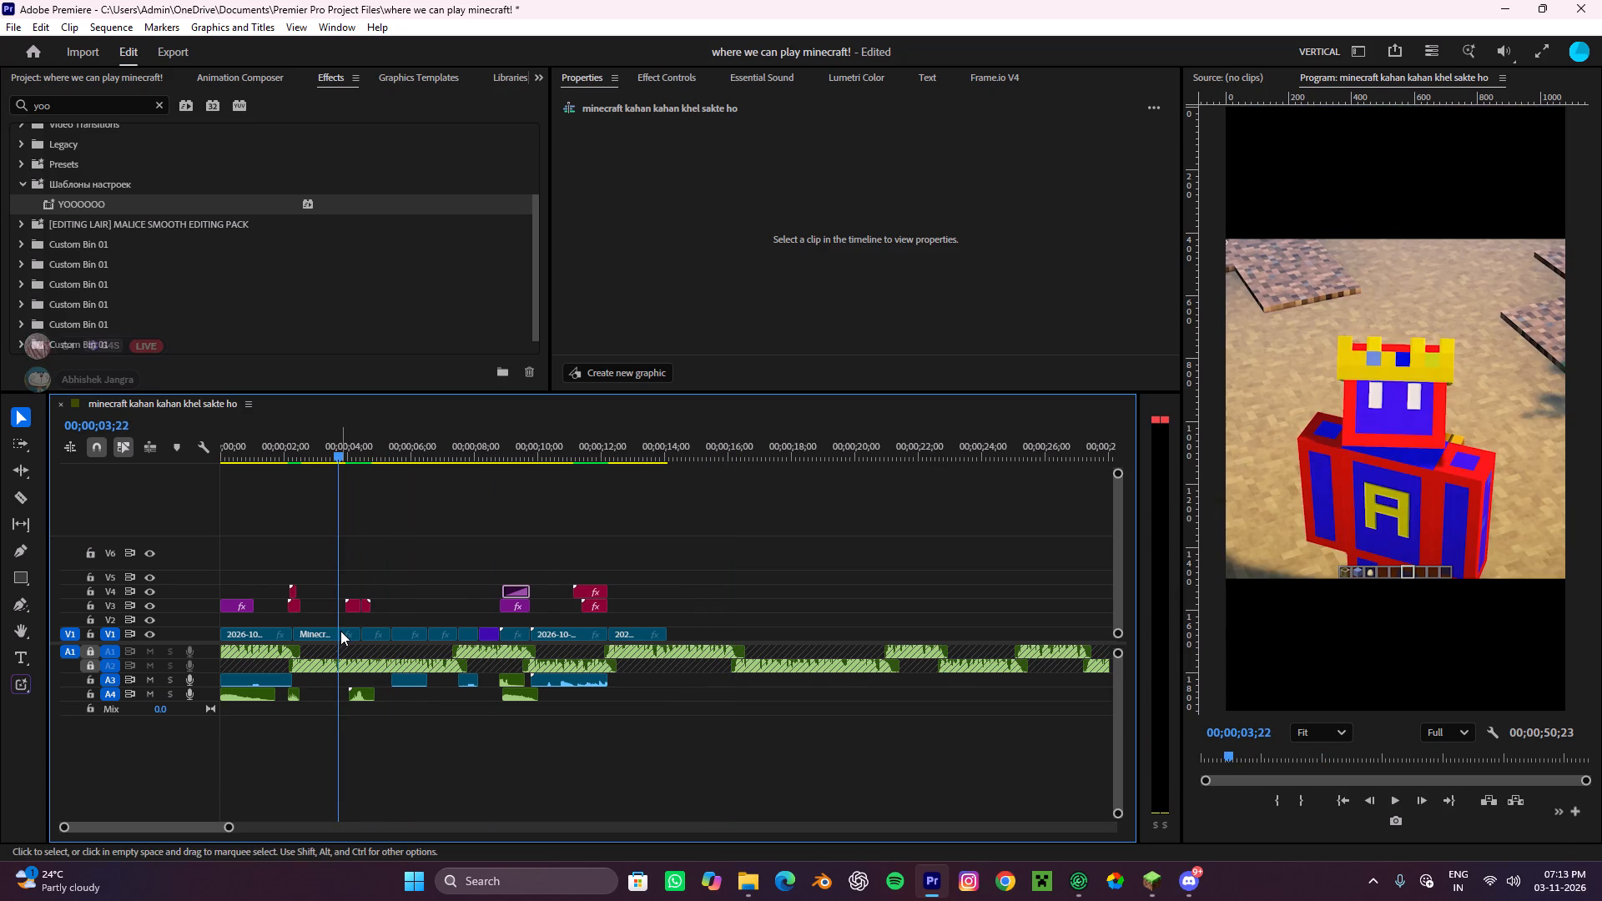
scroll(340, 631, "up", 7, "alt")
left_click(298, 632)
left_click_drag(298, 634, 833, 624, "alt")
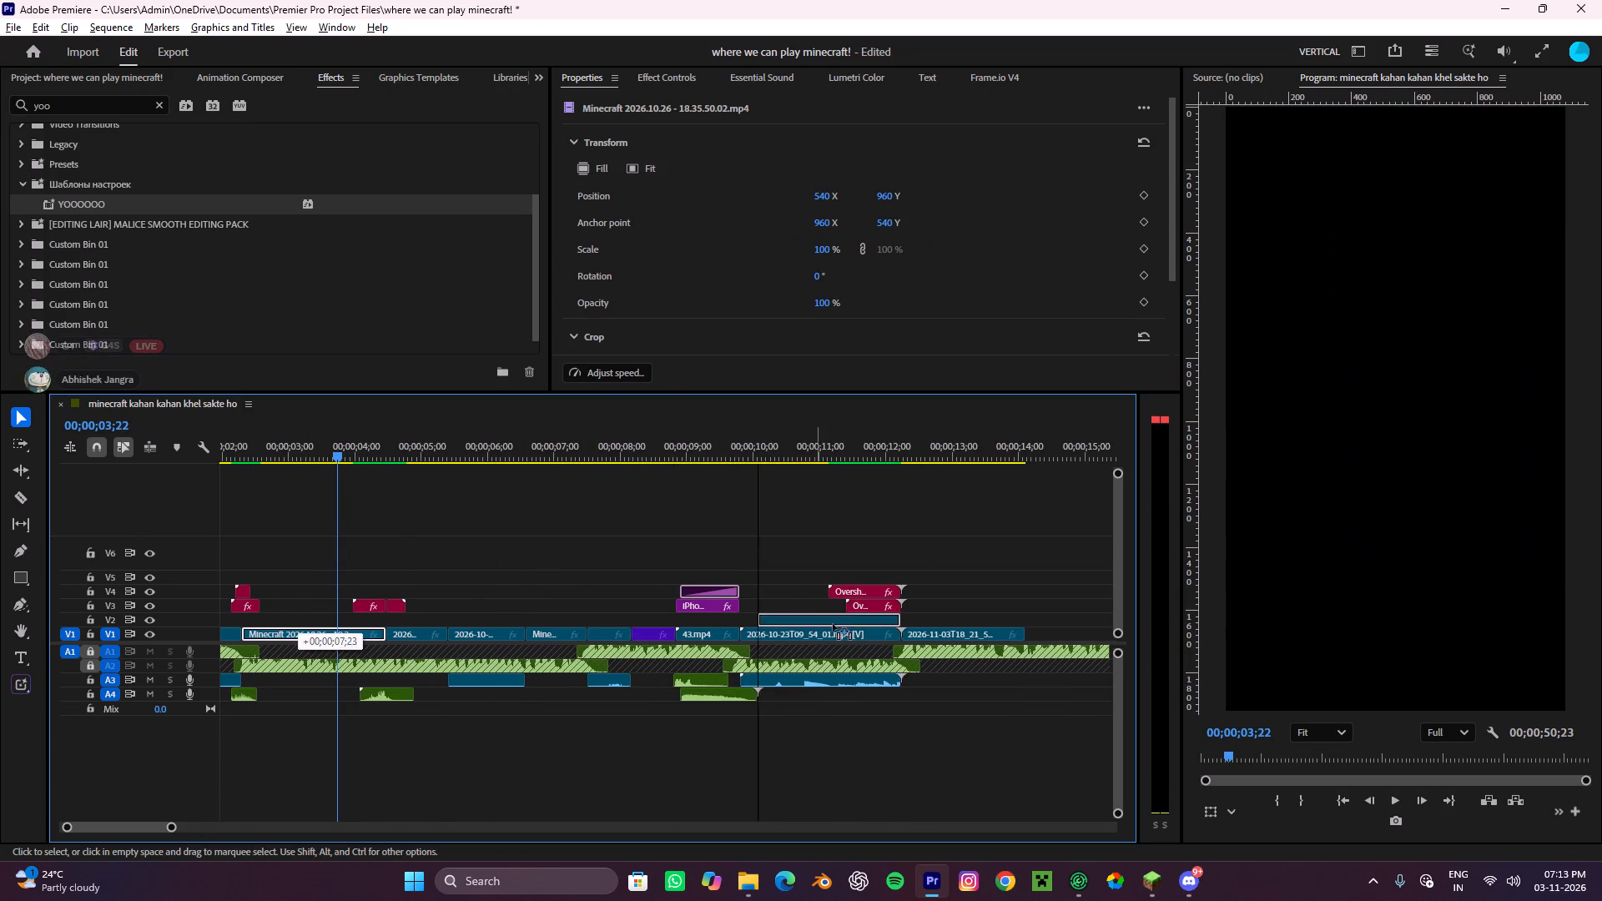
left_click_drag(833, 624, 1073, 632, "alt")
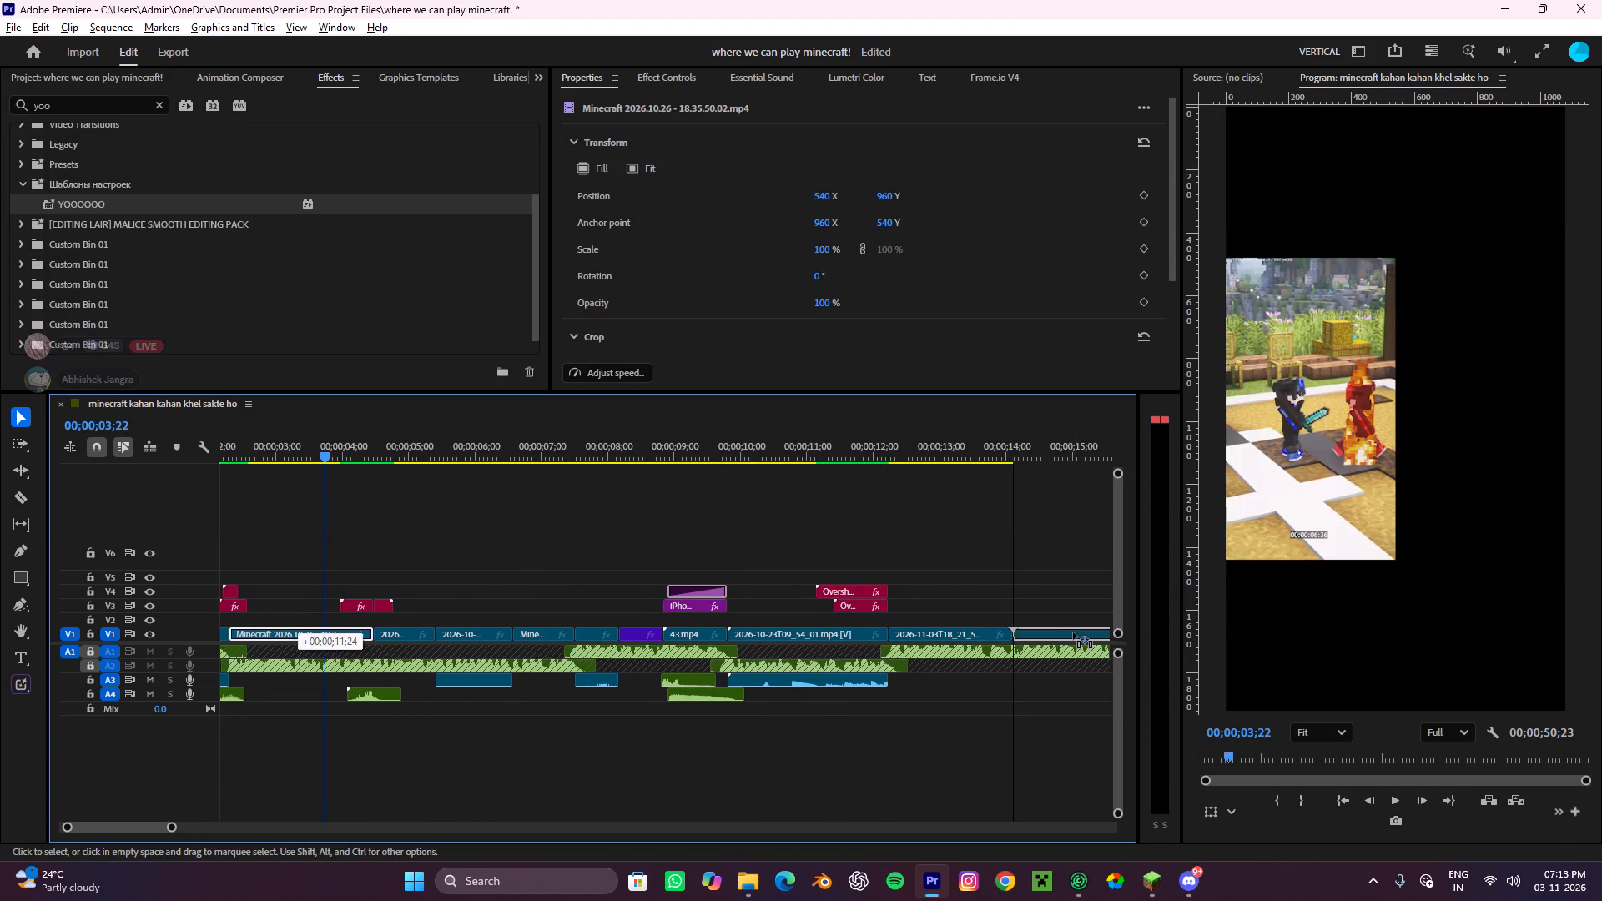
left_click_drag(1073, 632, 1072, 632, "alt")
Play back the sequence from the 2026-11-03T18_21_56 fight clip through the duplicated Minecraft clip and into the voice-over after it.
left_click(966, 450)
key("space")
scroll(1015, 553, "down", 9)
scroll(903, 603, "up", 1, "alt")
scroll(901, 603, "down", 2, "alt")
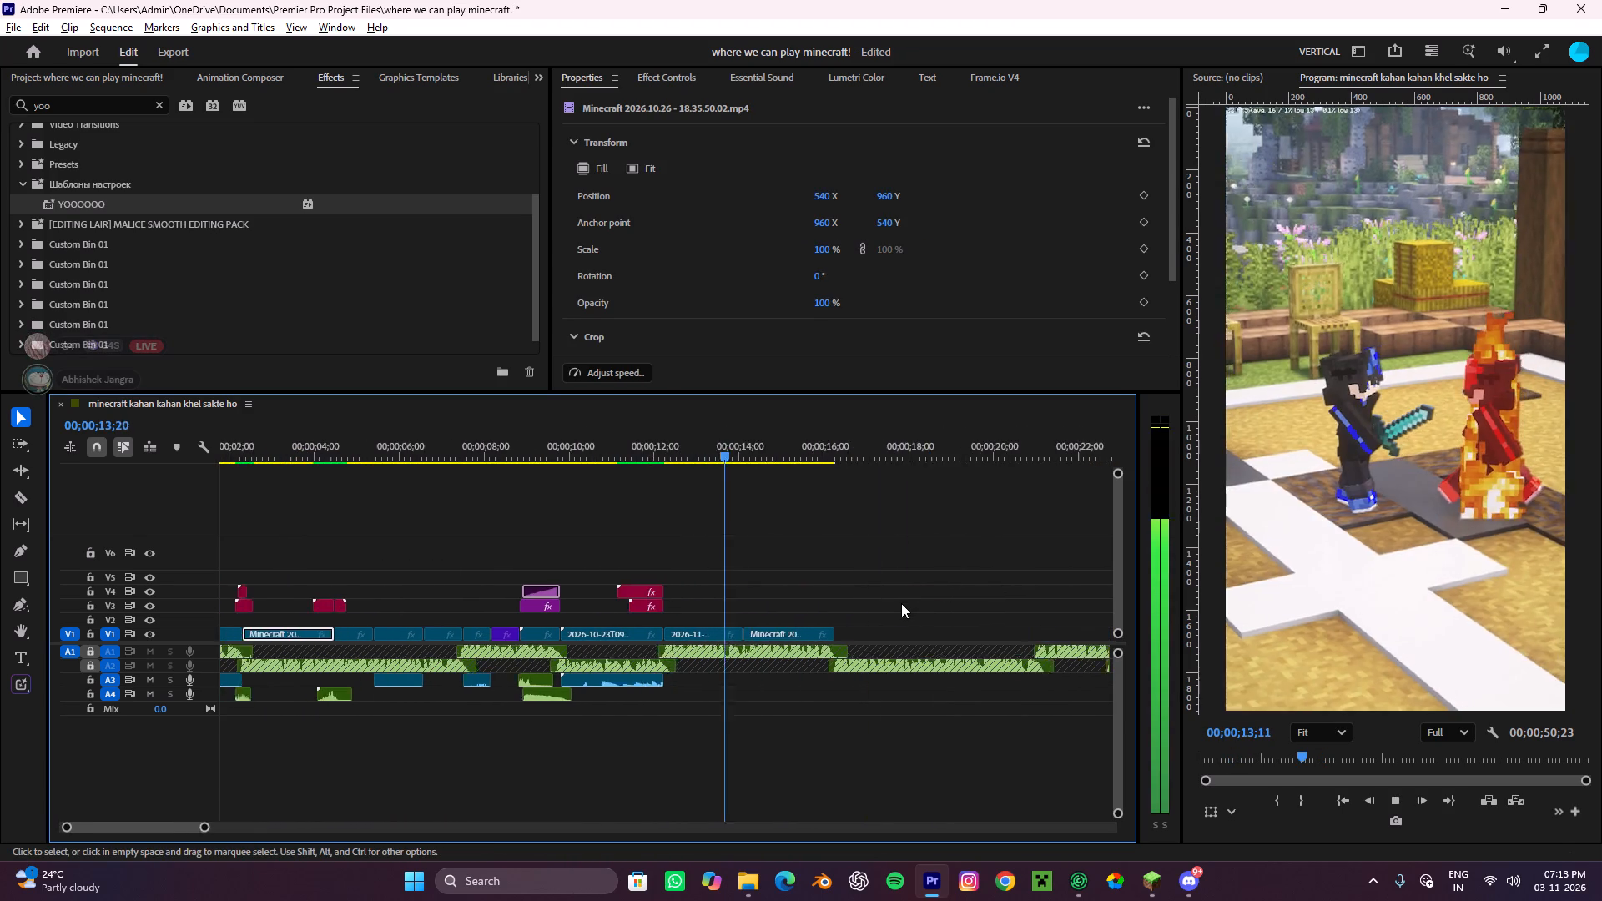
scroll(901, 603, "down", 2, "alt")
scroll(898, 605, "up", 4)
scroll(888, 606, "up", 9, "alt")
scroll(852, 613, "down", 4)
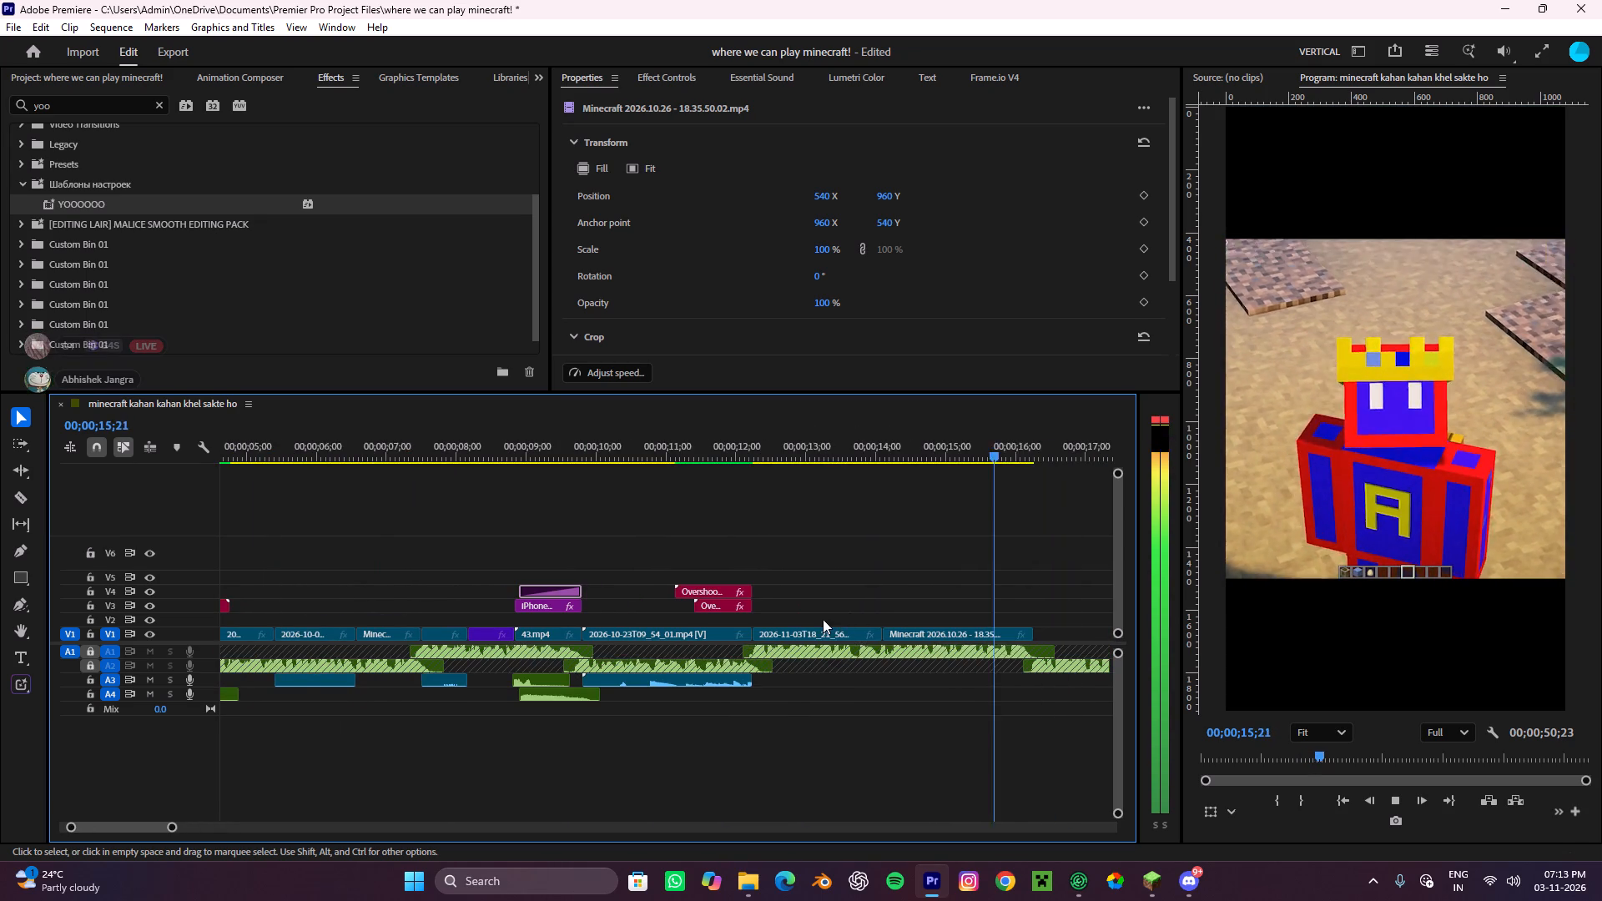
scroll(800, 604, "down", 4)
key("space")
scroll(866, 609, "down", 12, "alt")
key("space")
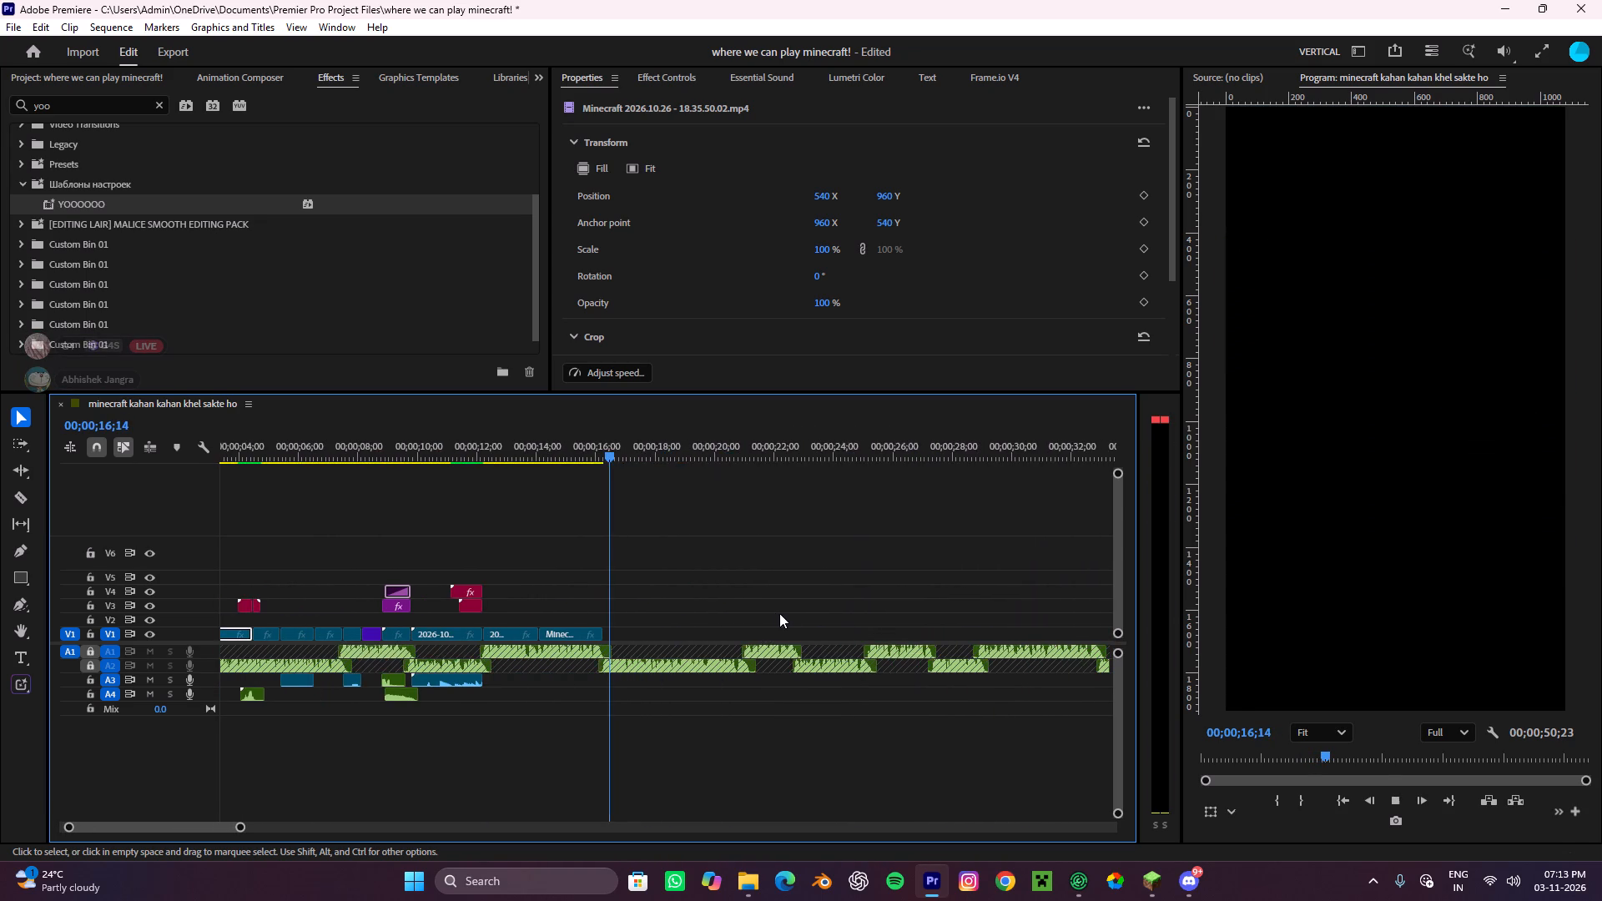
scroll(773, 613, "down", 4)
scroll(773, 613, "down", 4, "alt")
scroll(695, 633, "up", 4, "alt")
key("space")
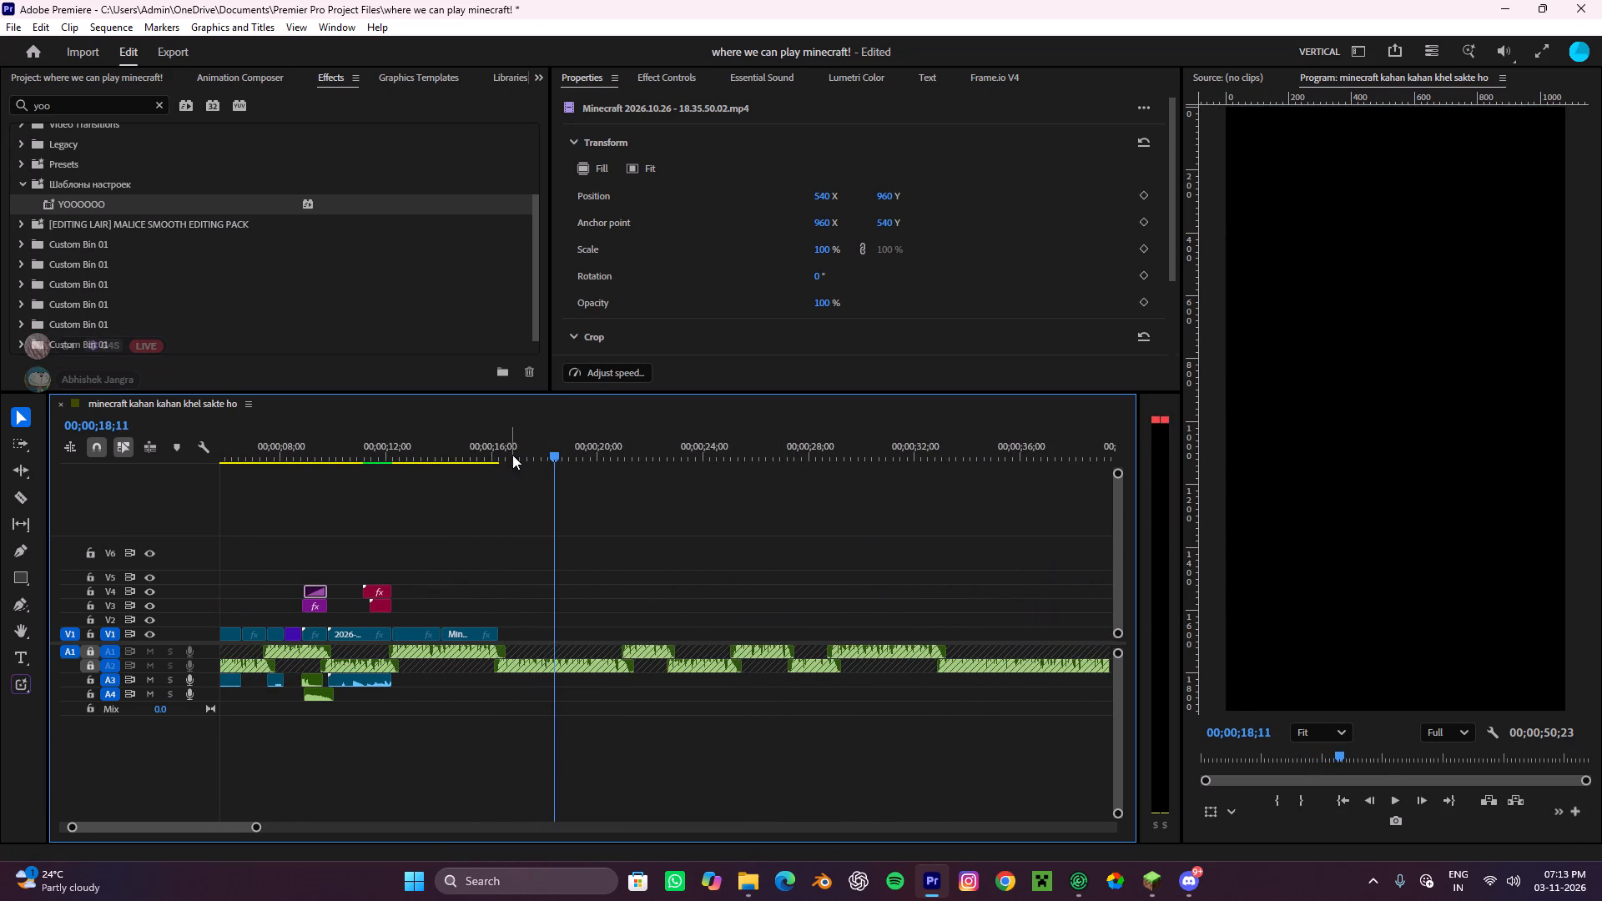
left_click_drag(549, 453, 418, 660)
key("space")
scroll(480, 652, "up", 4, "alt")
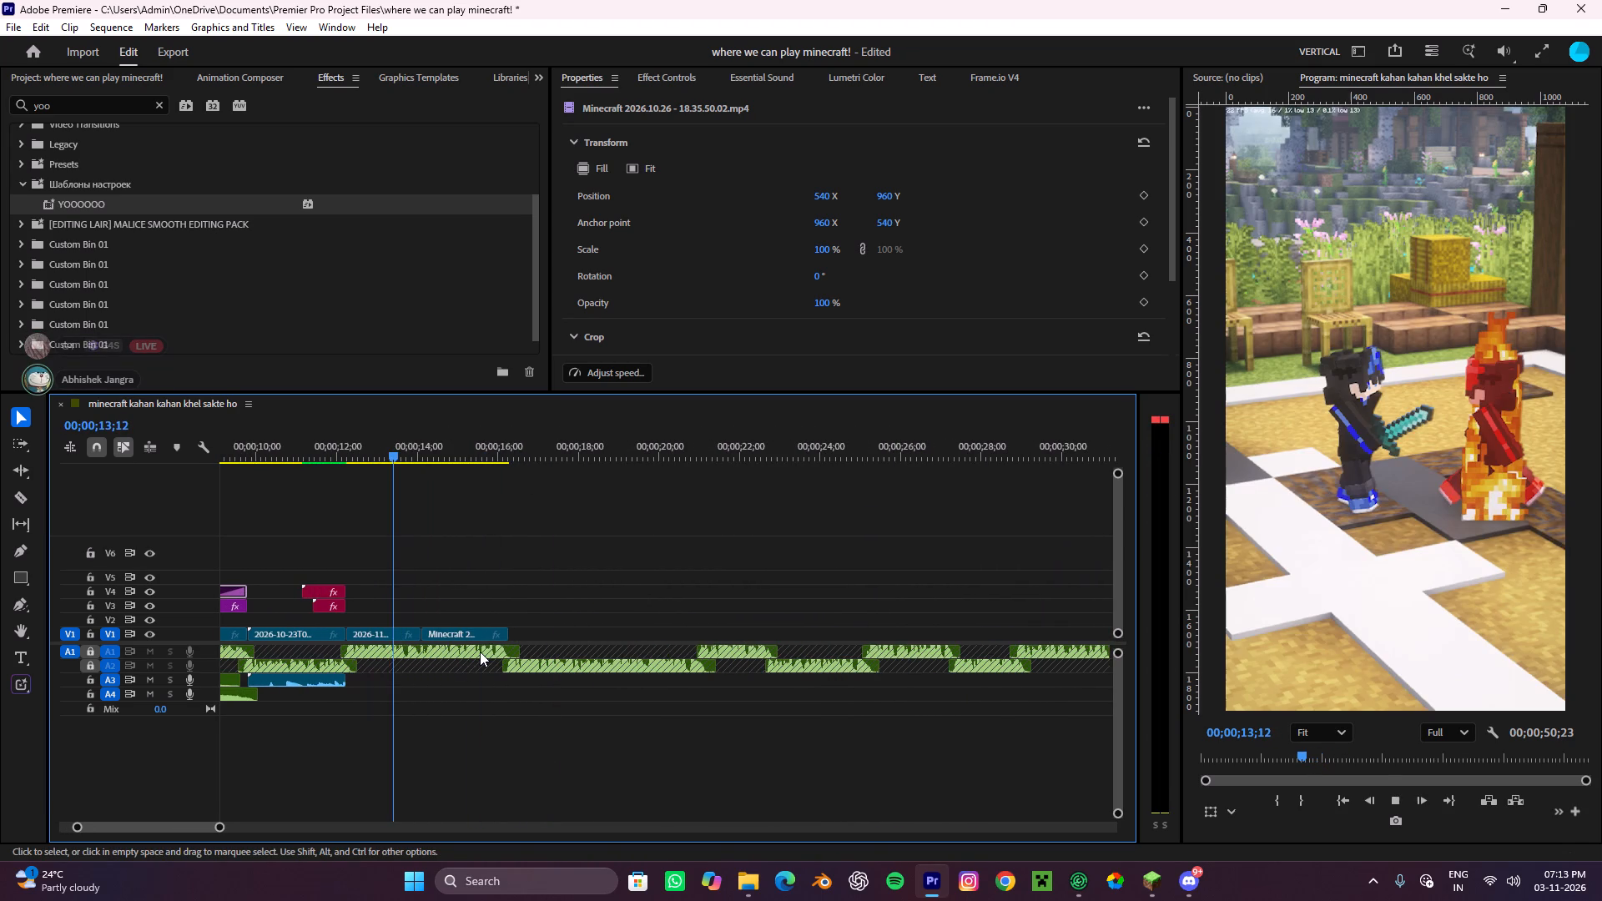
key("space")
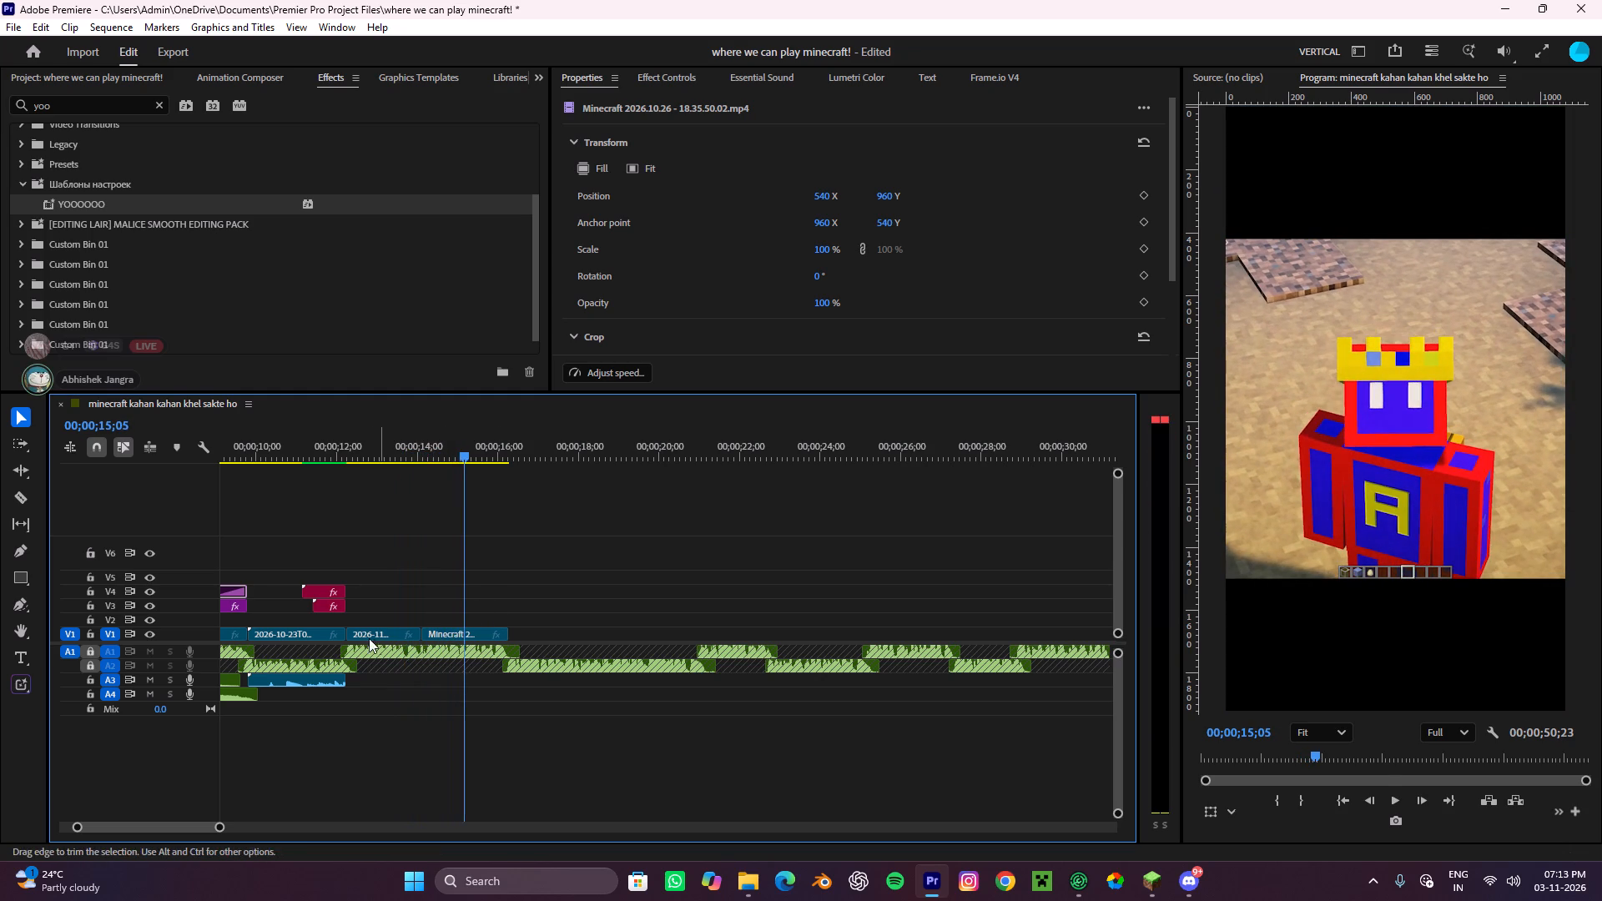
Cut the first few frames off the duplicated Minecraft clip near 00;00;14;03 and close the gap.
scroll(410, 627, "up", 18, "alt")
key("c")
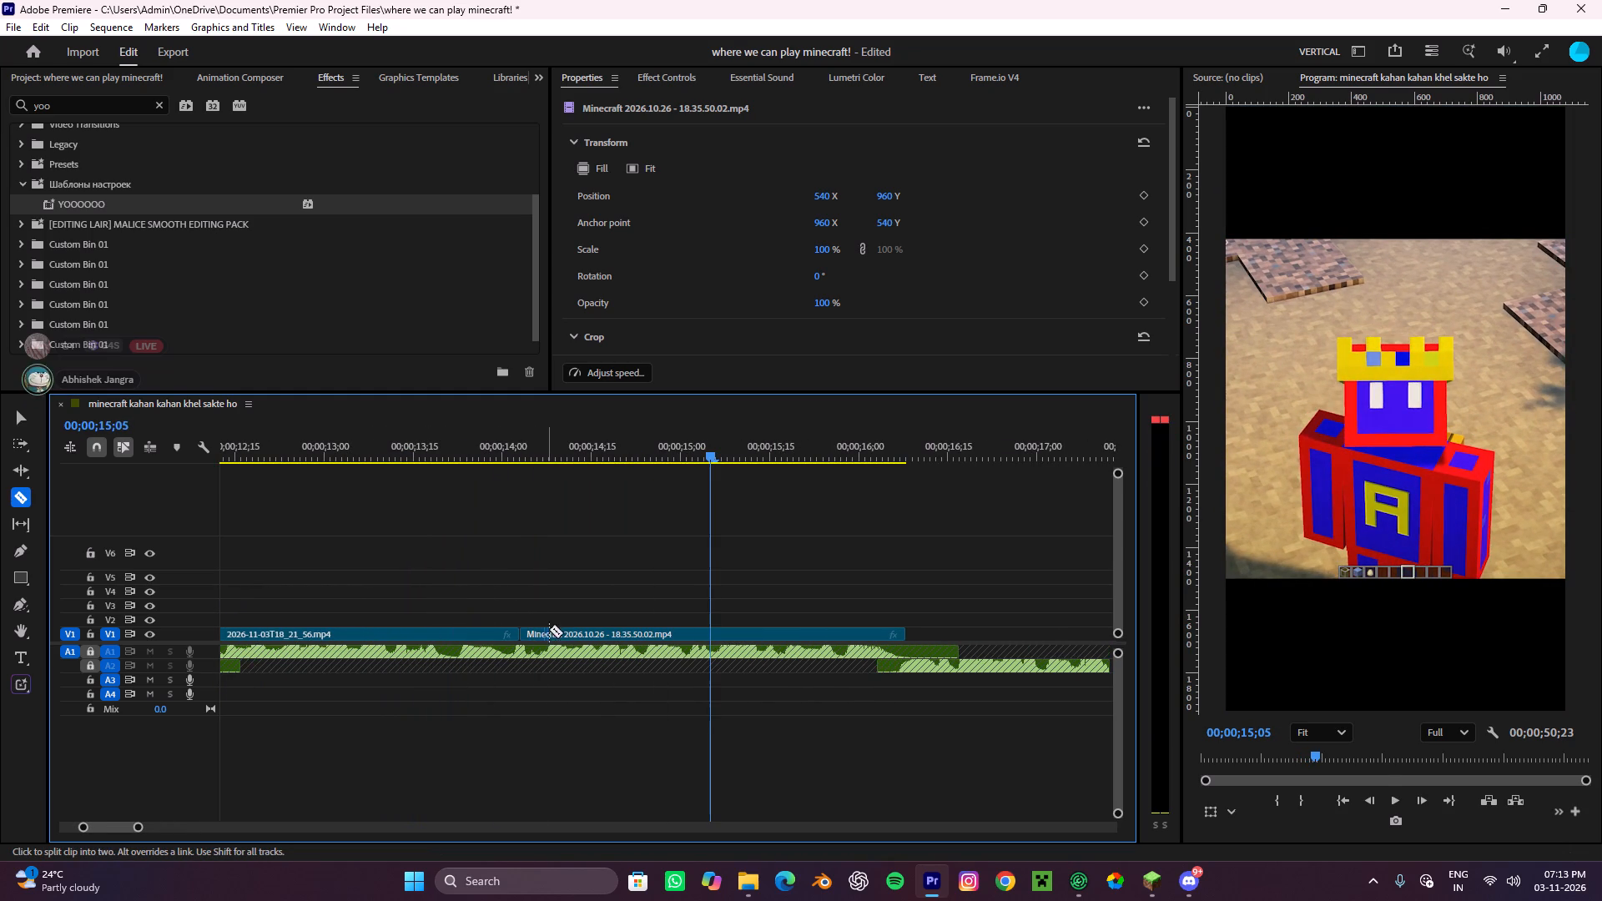
left_click(542, 637)
key("v")
left_click_drag(539, 625, 535, 638)
key("e")
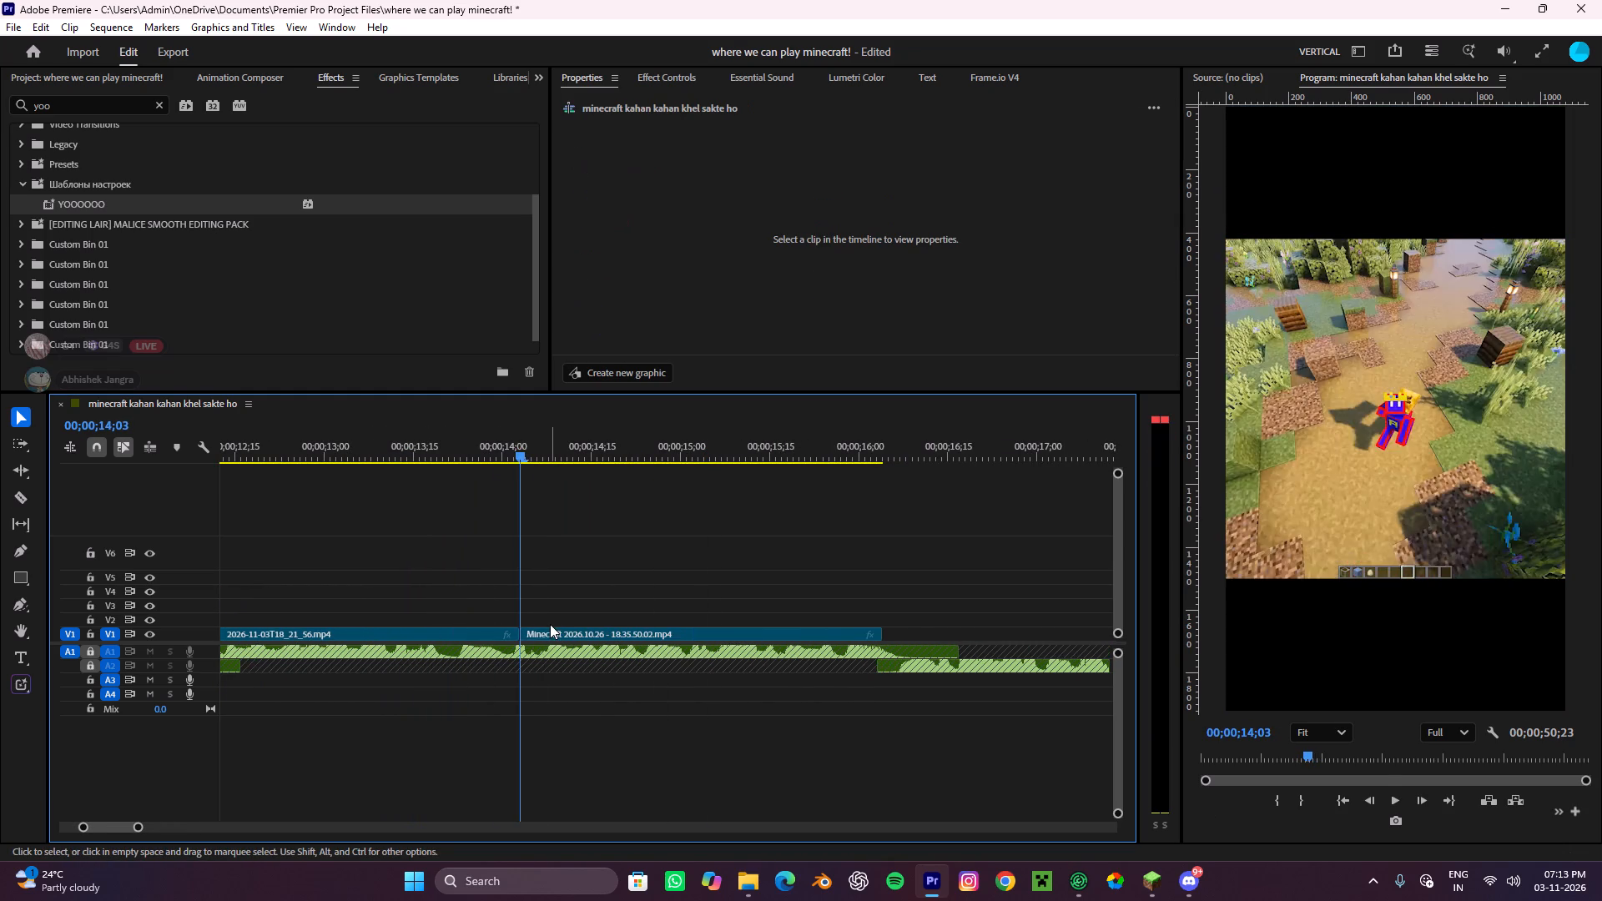
Review the trimmed Minecraft clip and extend its end to about 00;00;16;08.
key("space")
scroll(568, 622, "down", 7, "alt")
key("space")
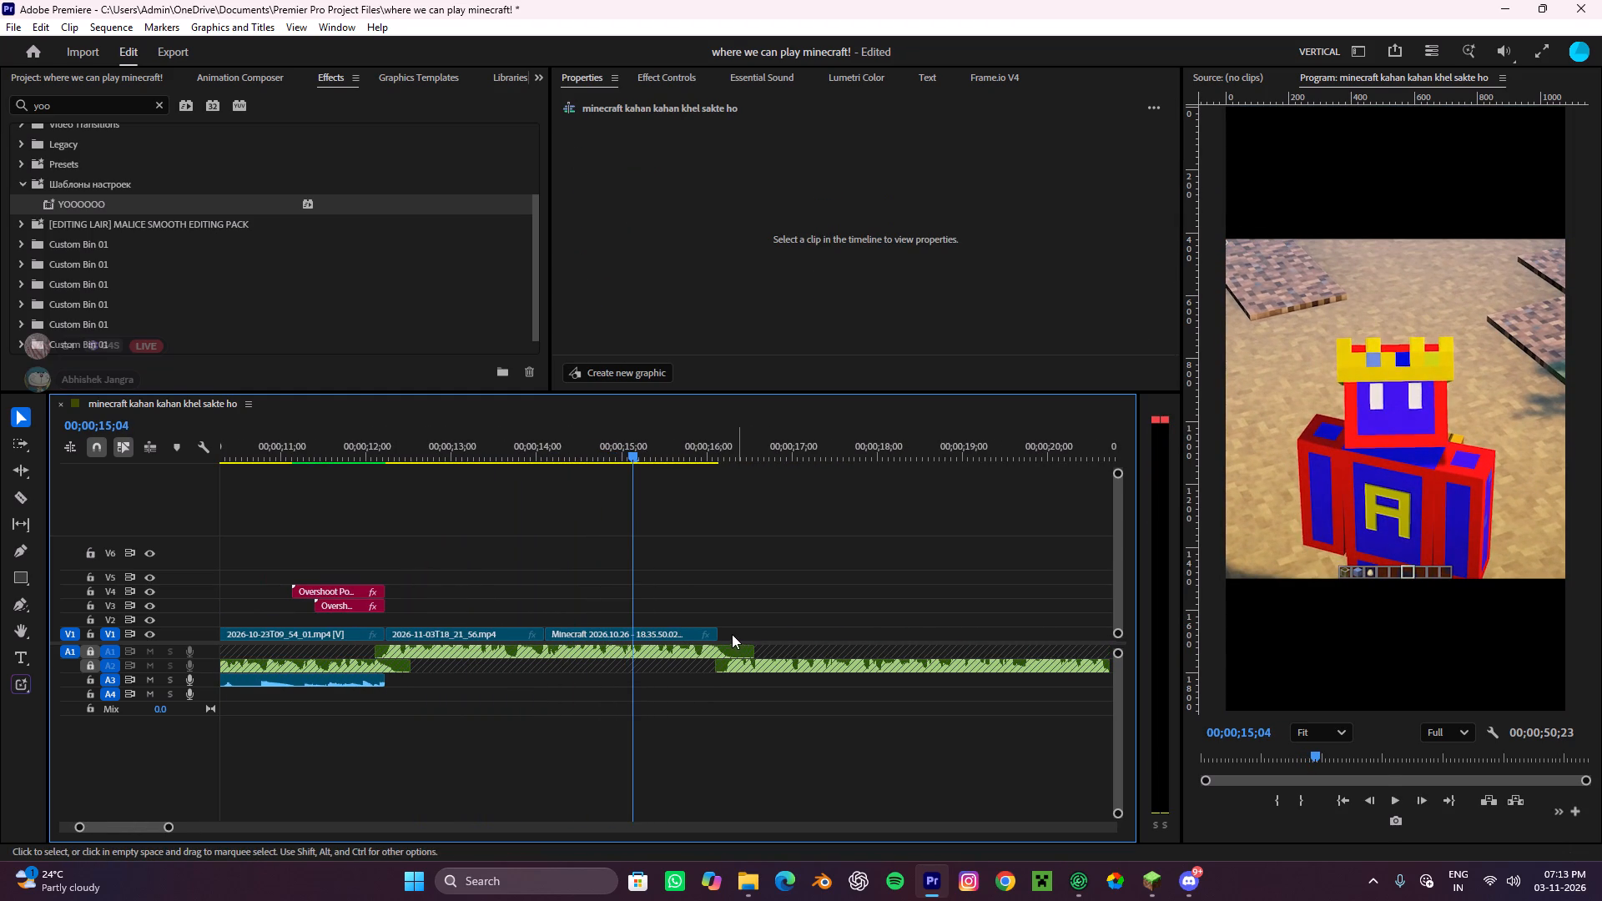
left_click_drag(728, 634, 738, 659)
left_click(796, 591)
Play back the end of the extended clip, and the whole sequence from the start to 00;00;22;05.
key("space")
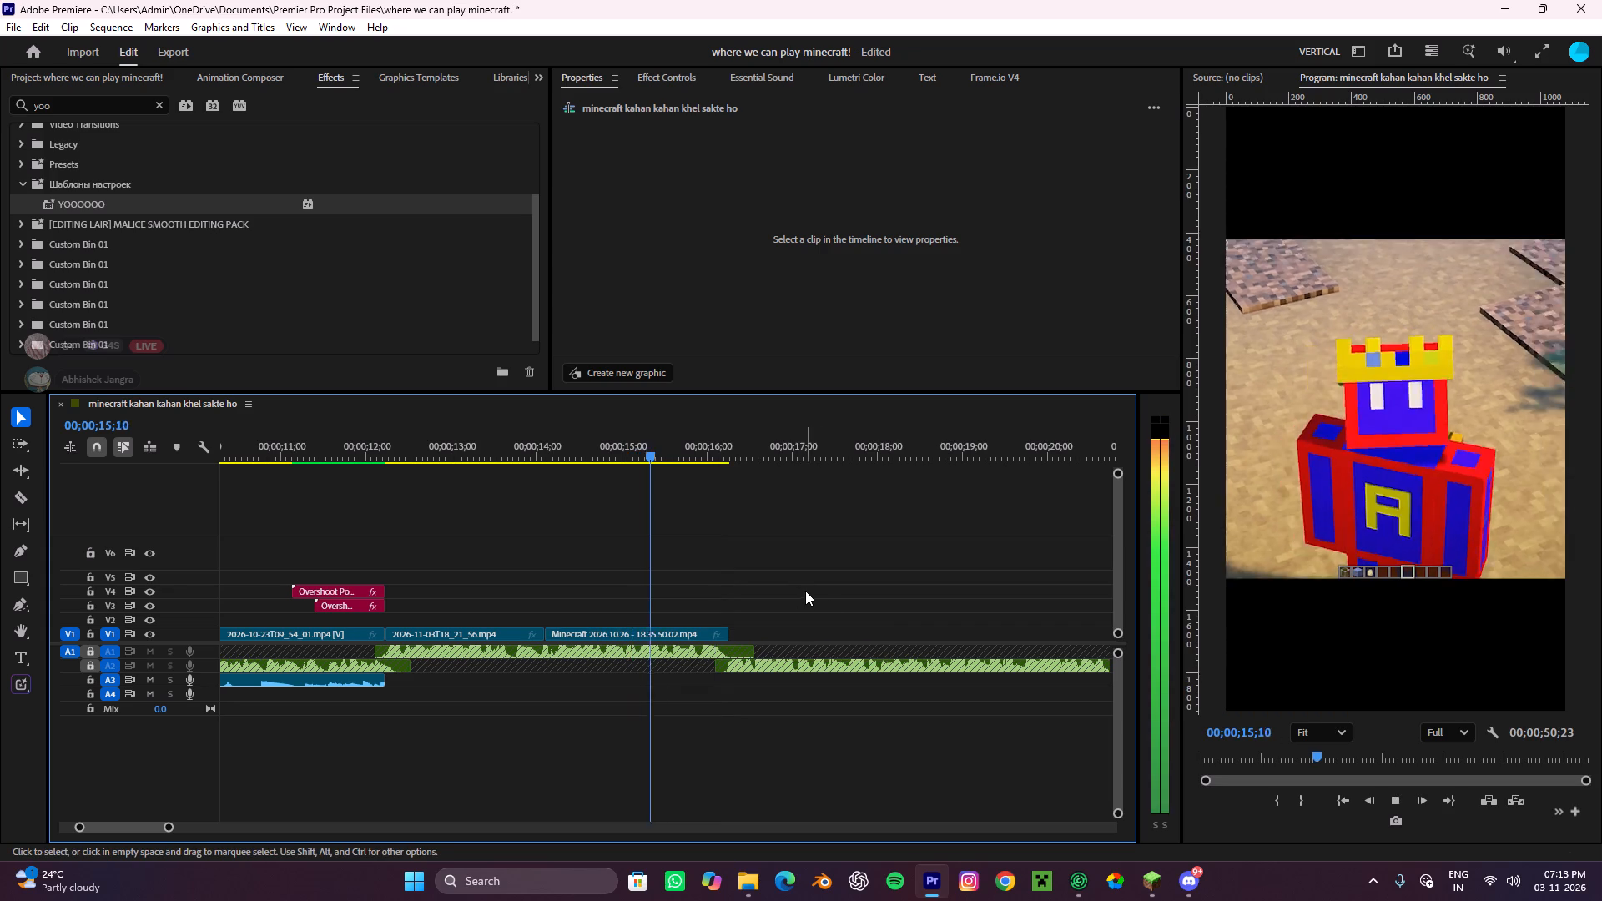
scroll(828, 602, "down", 12, "alt")
scroll(819, 638, "down", 9)
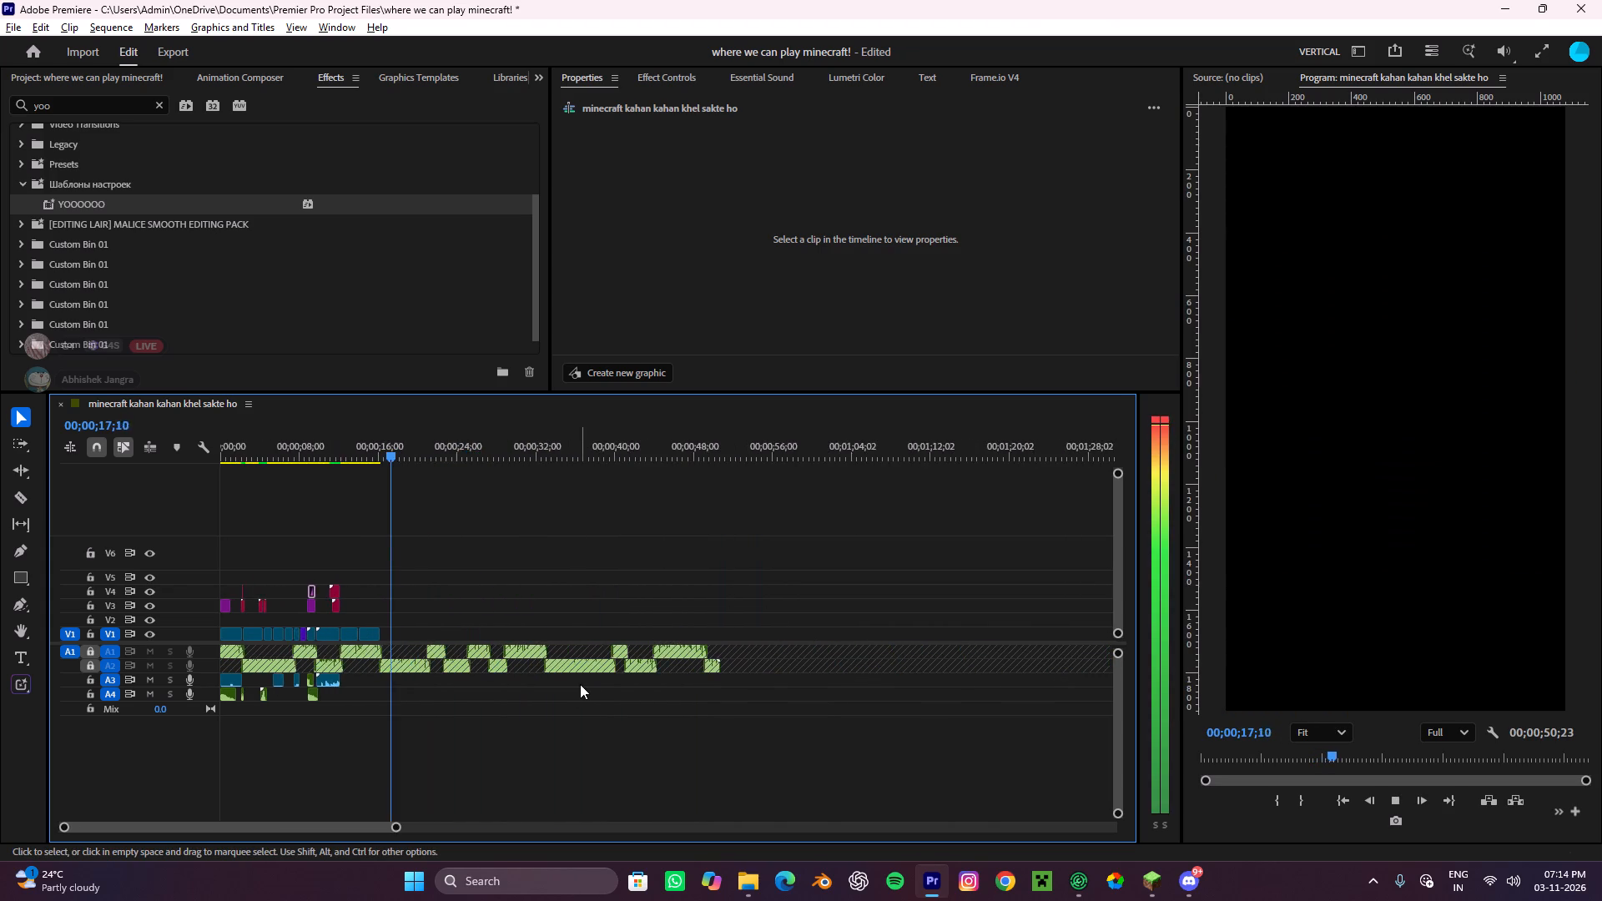
scroll(565, 688, "up", 4, "alt")
scroll(563, 677, "up", 4)
key("space")
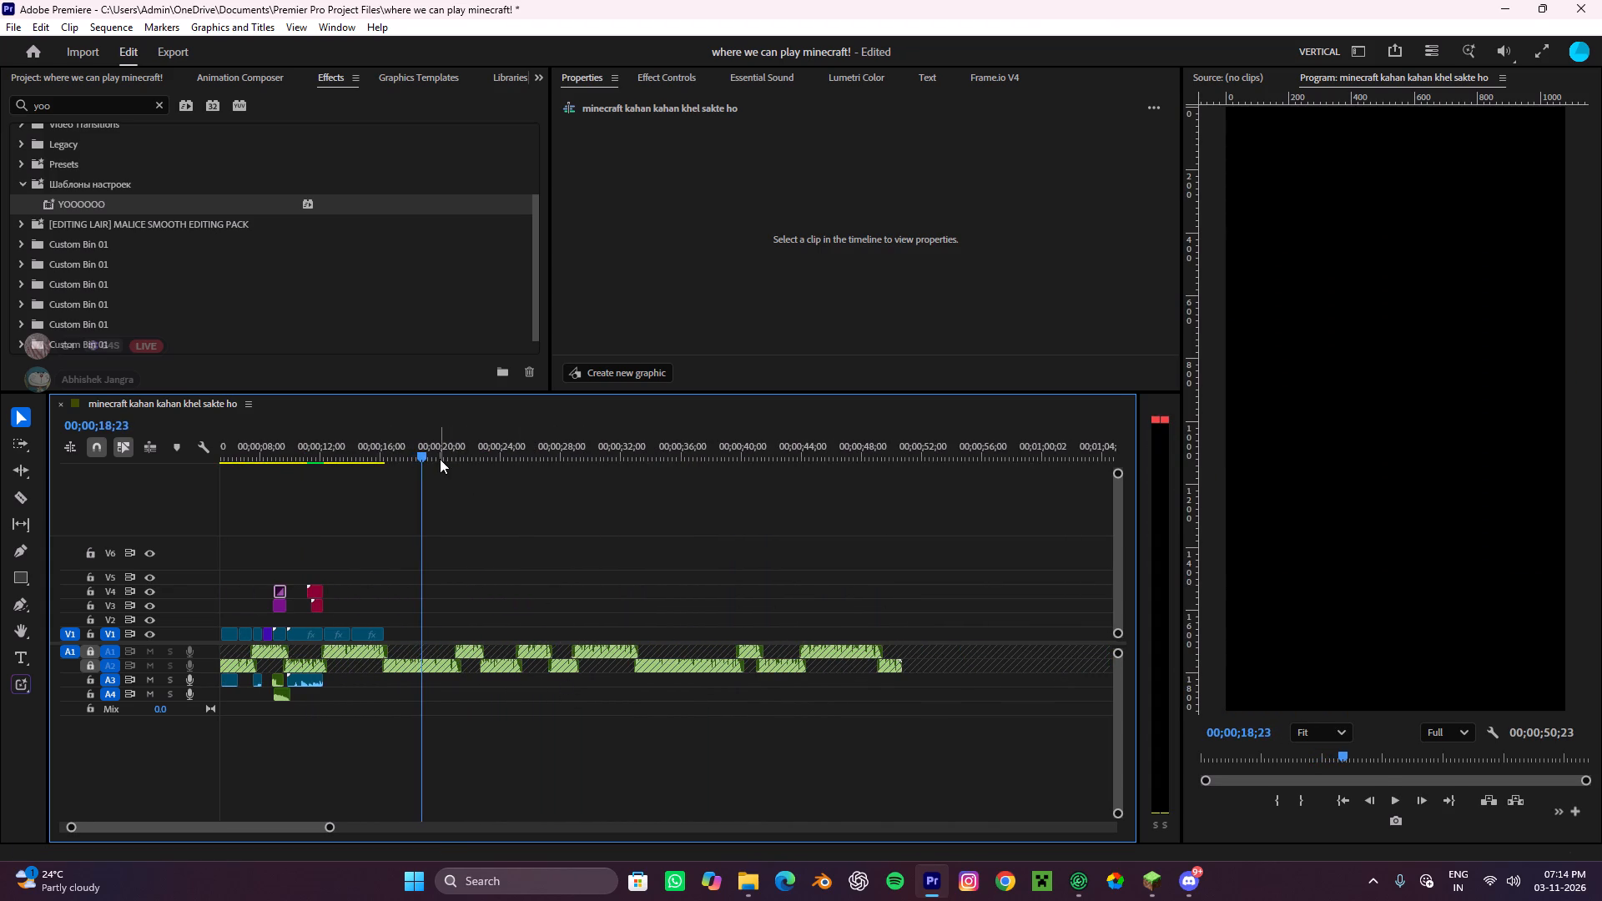
left_click_drag(377, 445, 0, 523)
key("space")
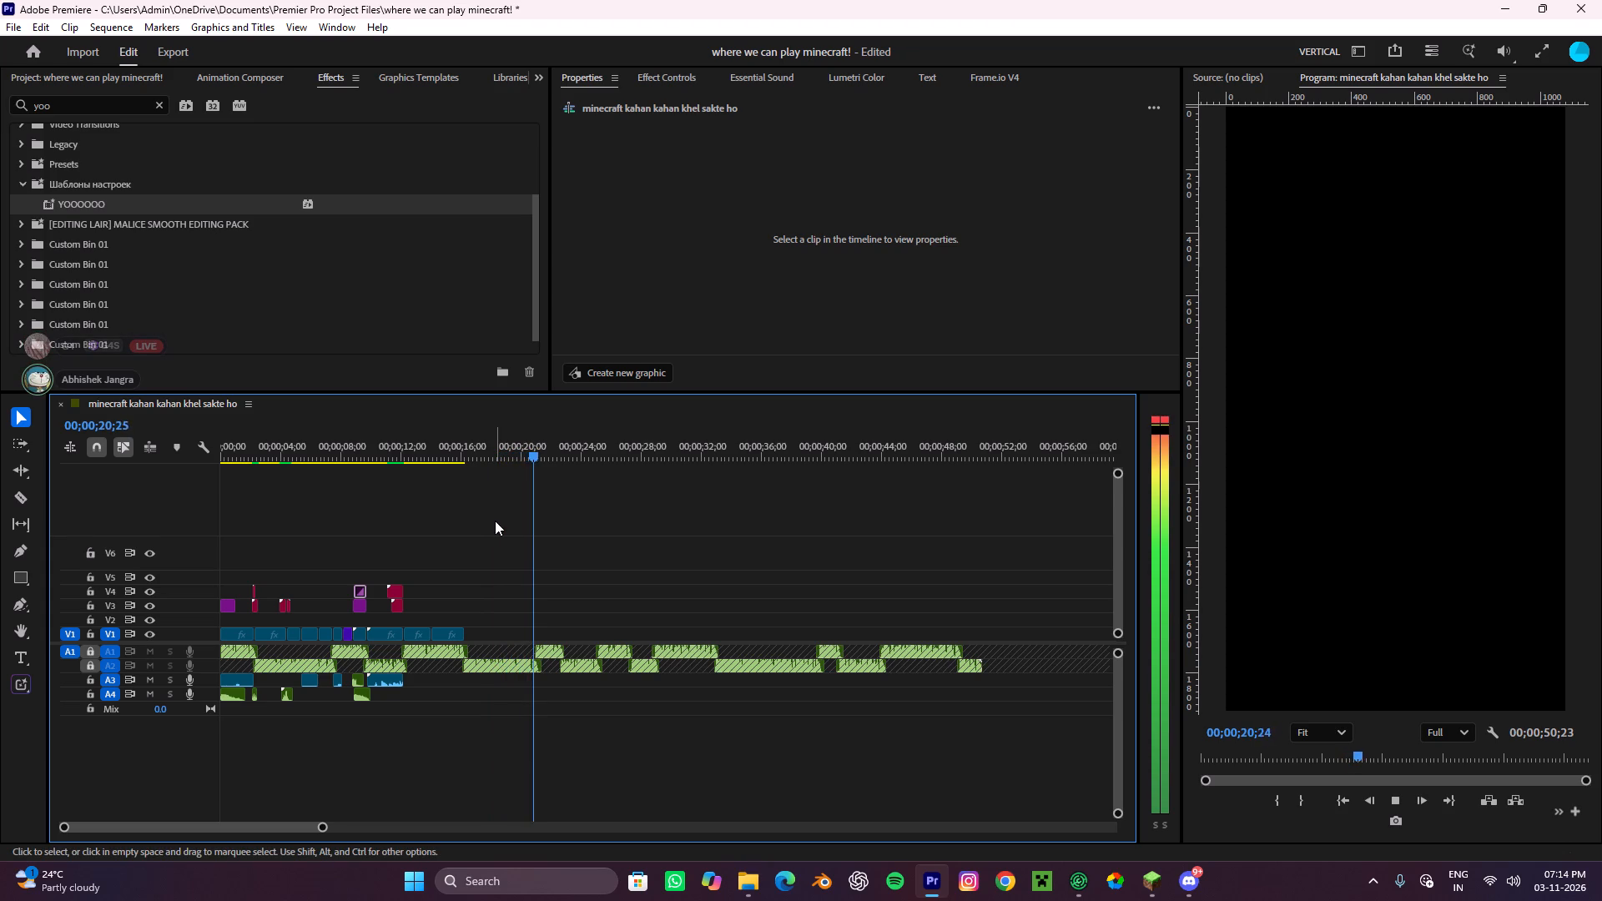
key("space")
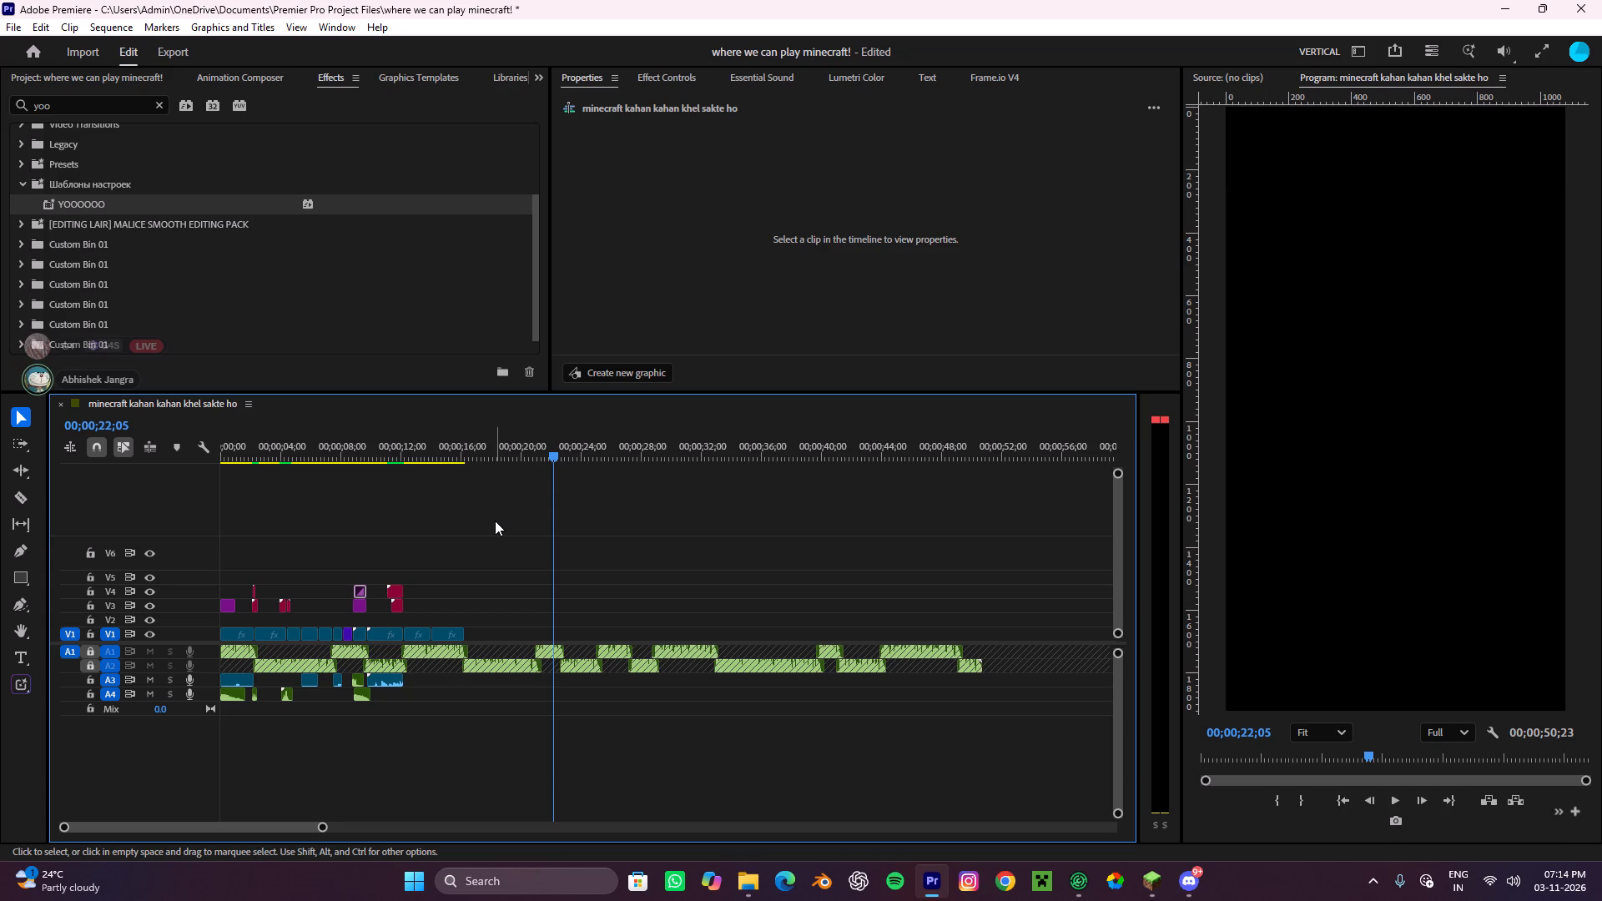
Switch to Minecraft, leave the replay list, open the Cobbled Farms singleplayer world and return to Premiere Pro.
left_click(1136, 872)
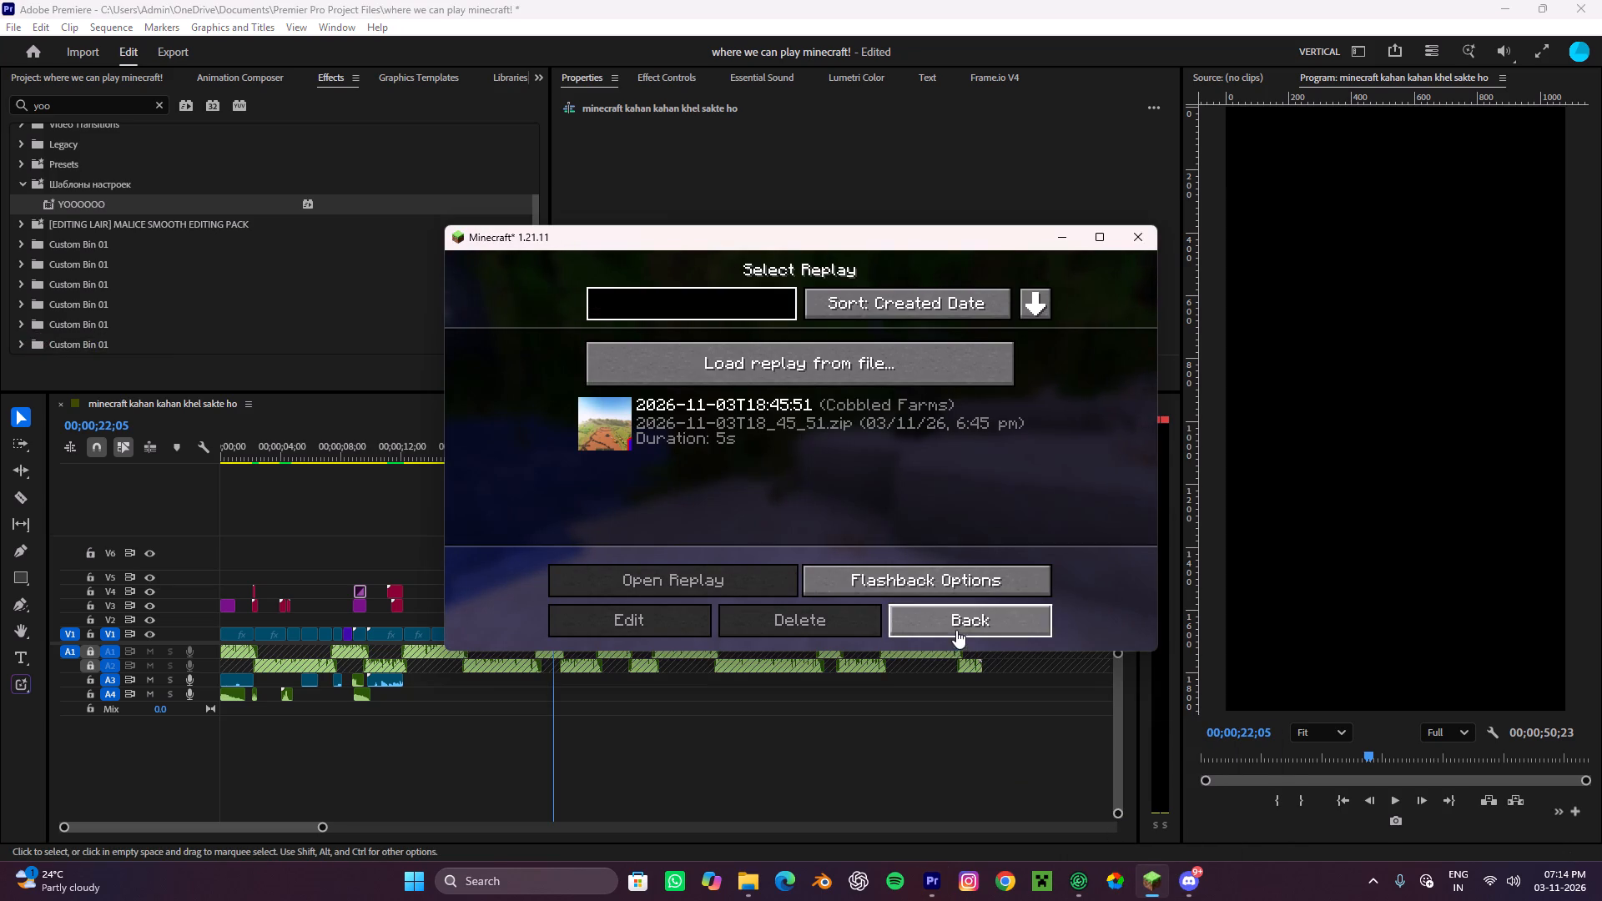
left_click(956, 630)
left_click(742, 438)
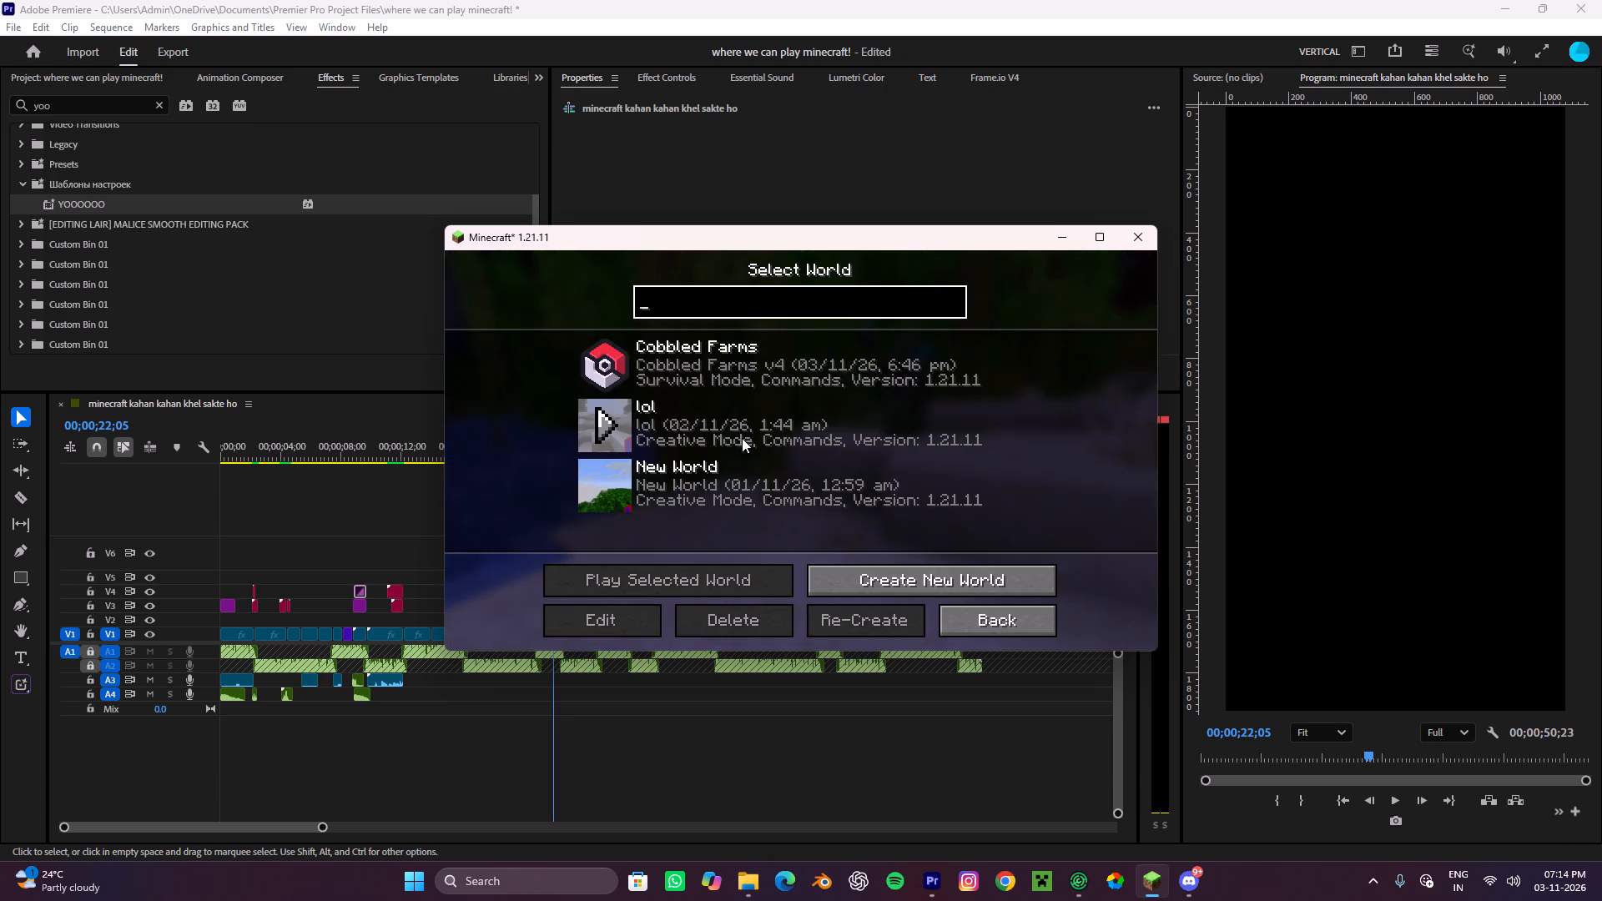
key("Escape")
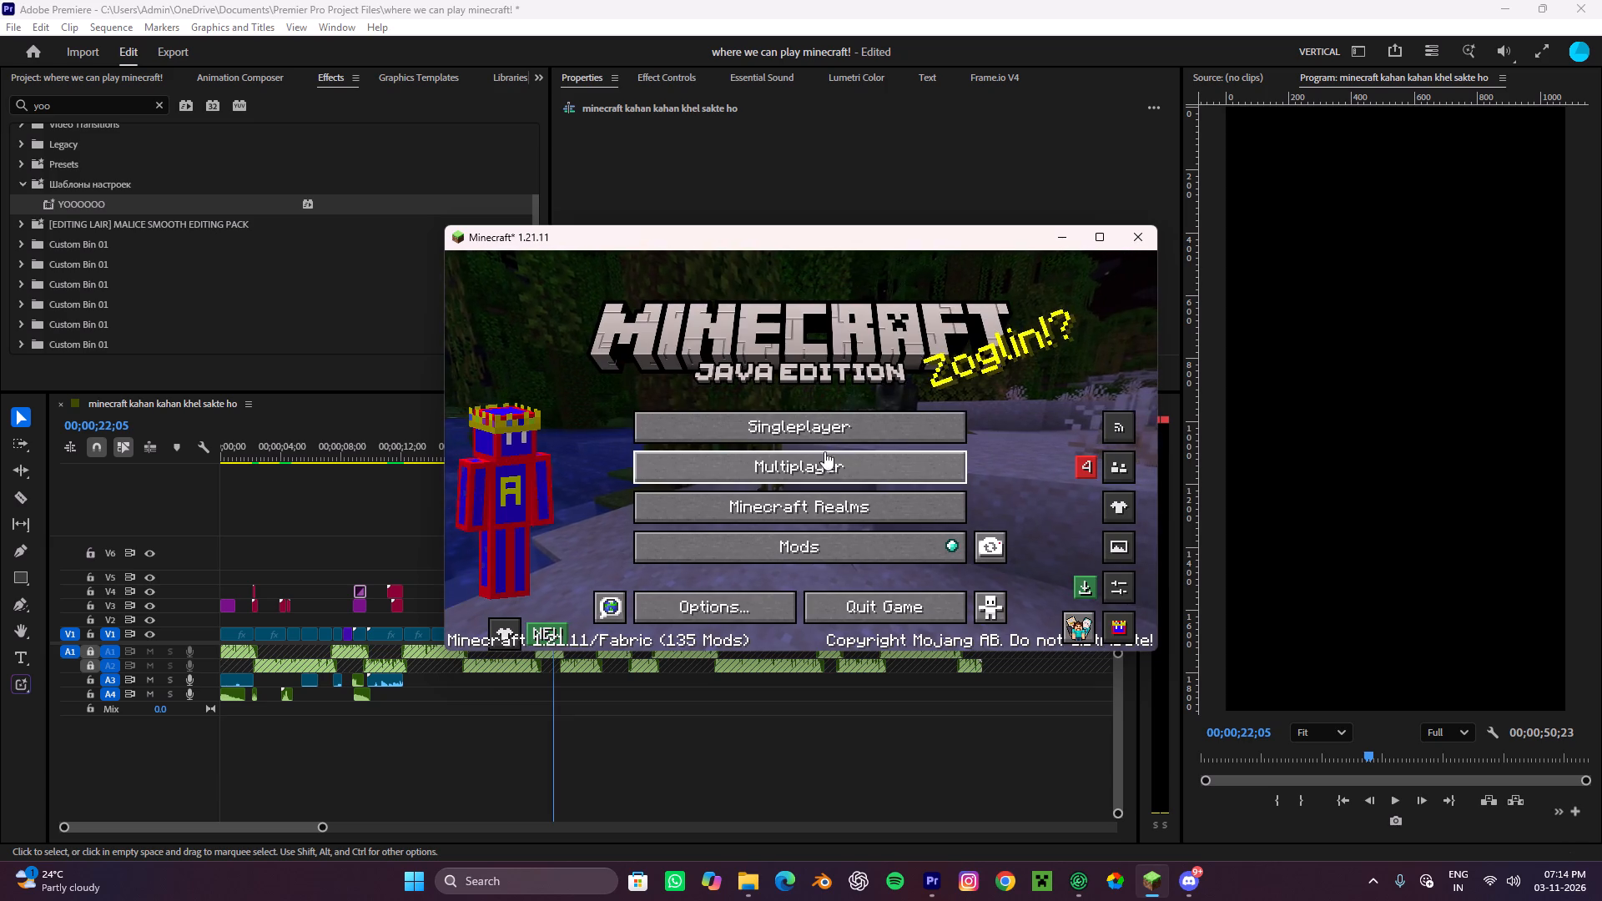
left_click(827, 431)
left_click(607, 359)
key("alt+Tab")
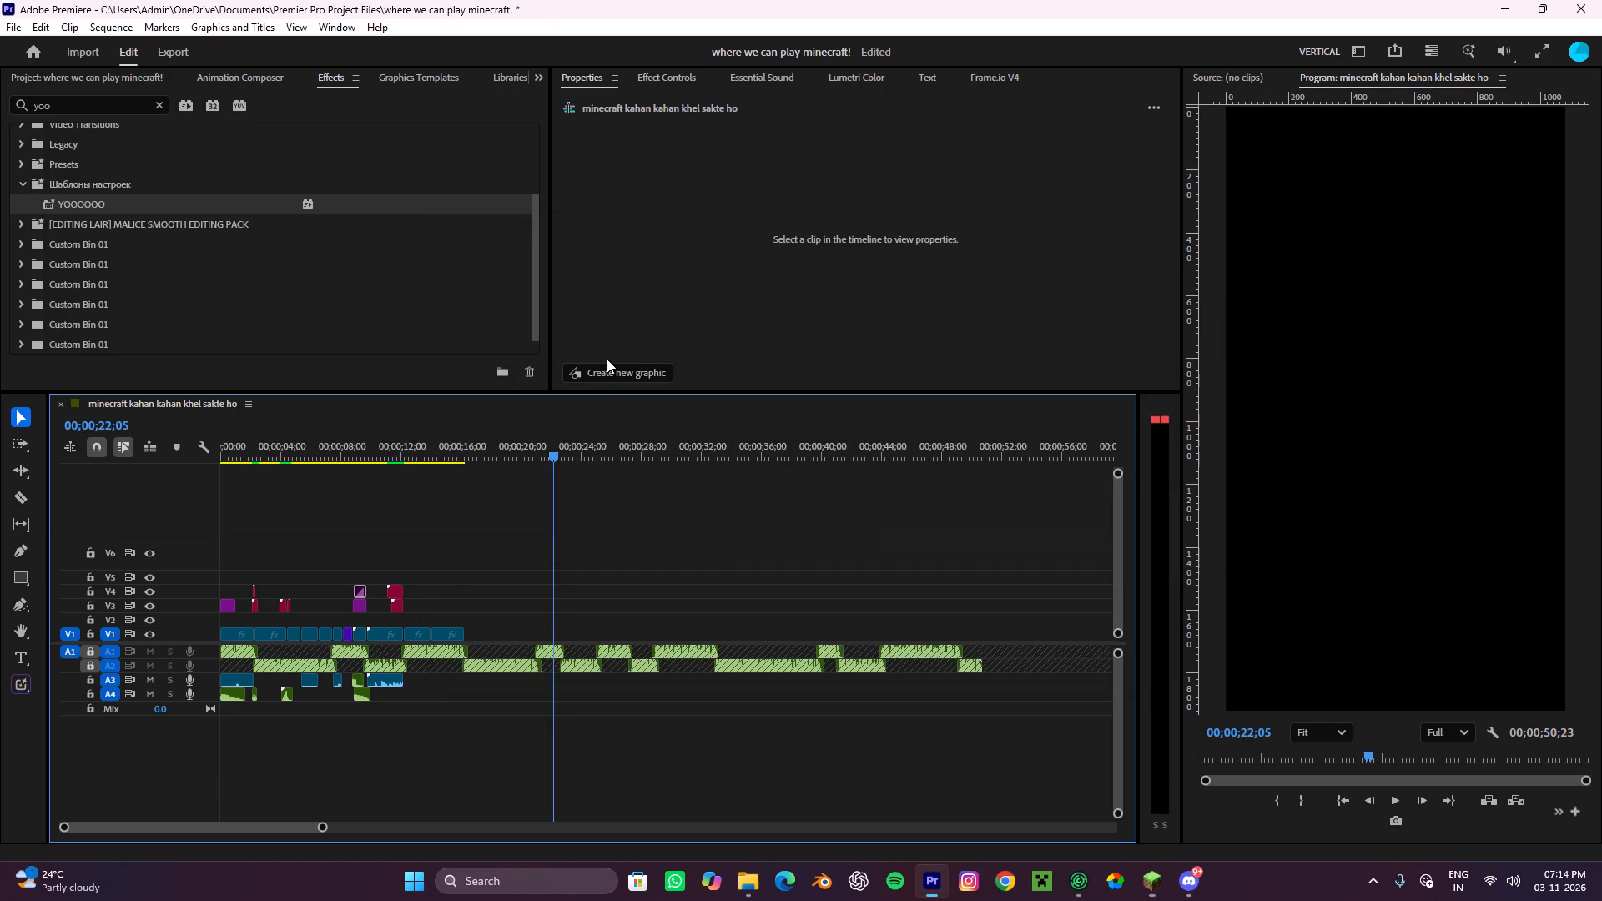
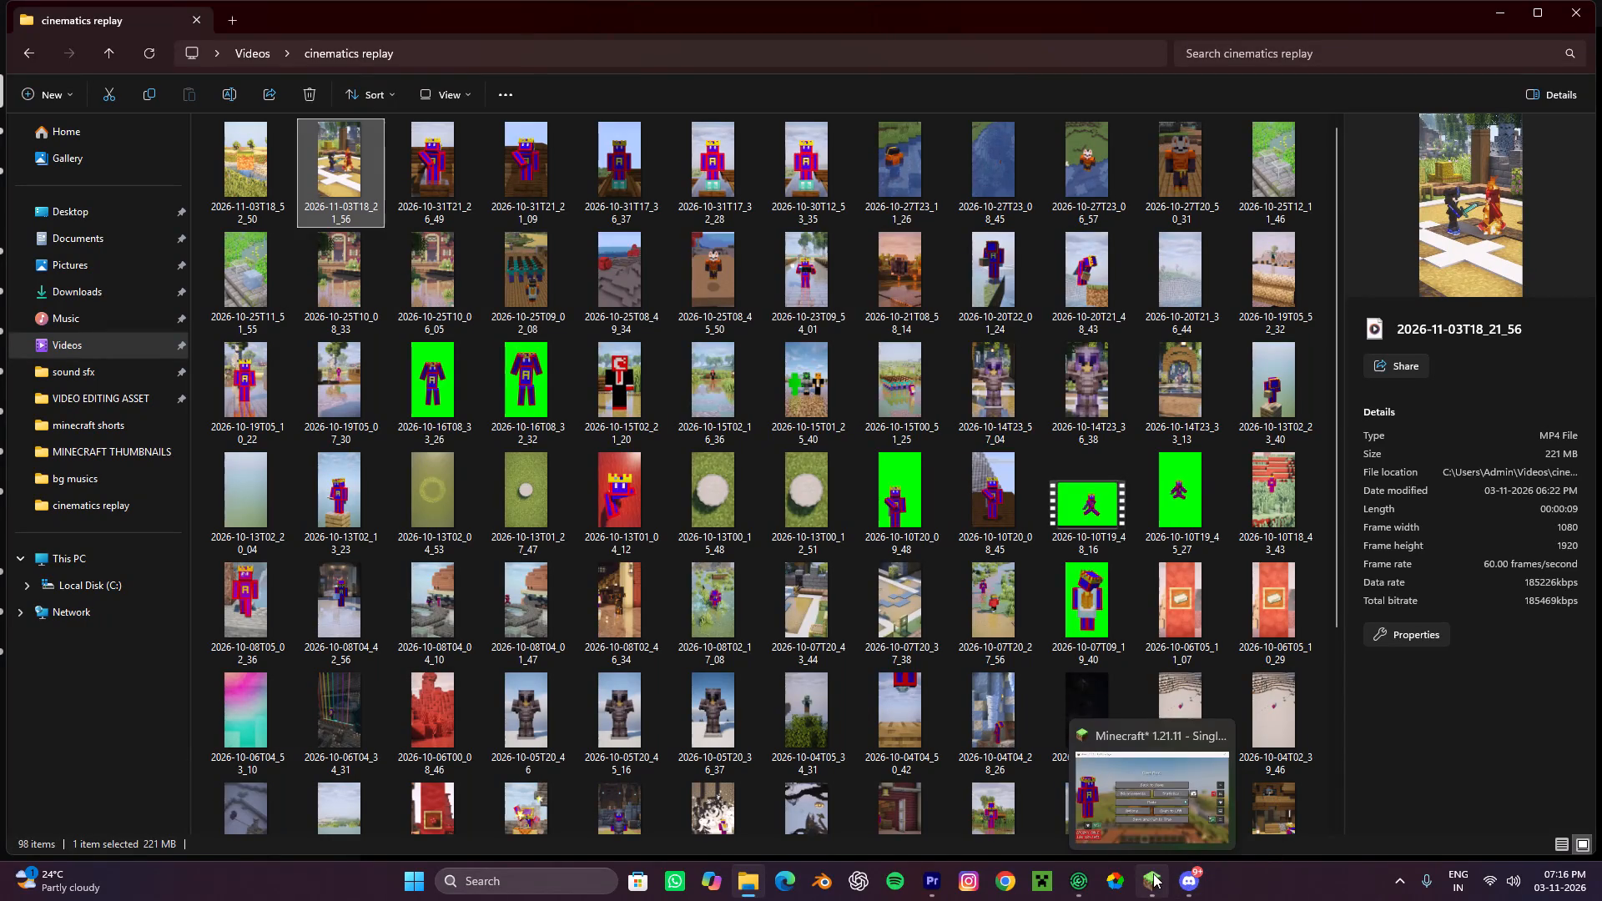
Switch to Minecraft, resume the game in third-person view and bring the character down to the fenced dirt yard.
left_click(1153, 873)
left_click_drag(854, 385, 801, 450)
key("w")
key("w")
key("ctrl+space")
key("ctrl+r")
key("ctrl+r")
key("ctrl+r")
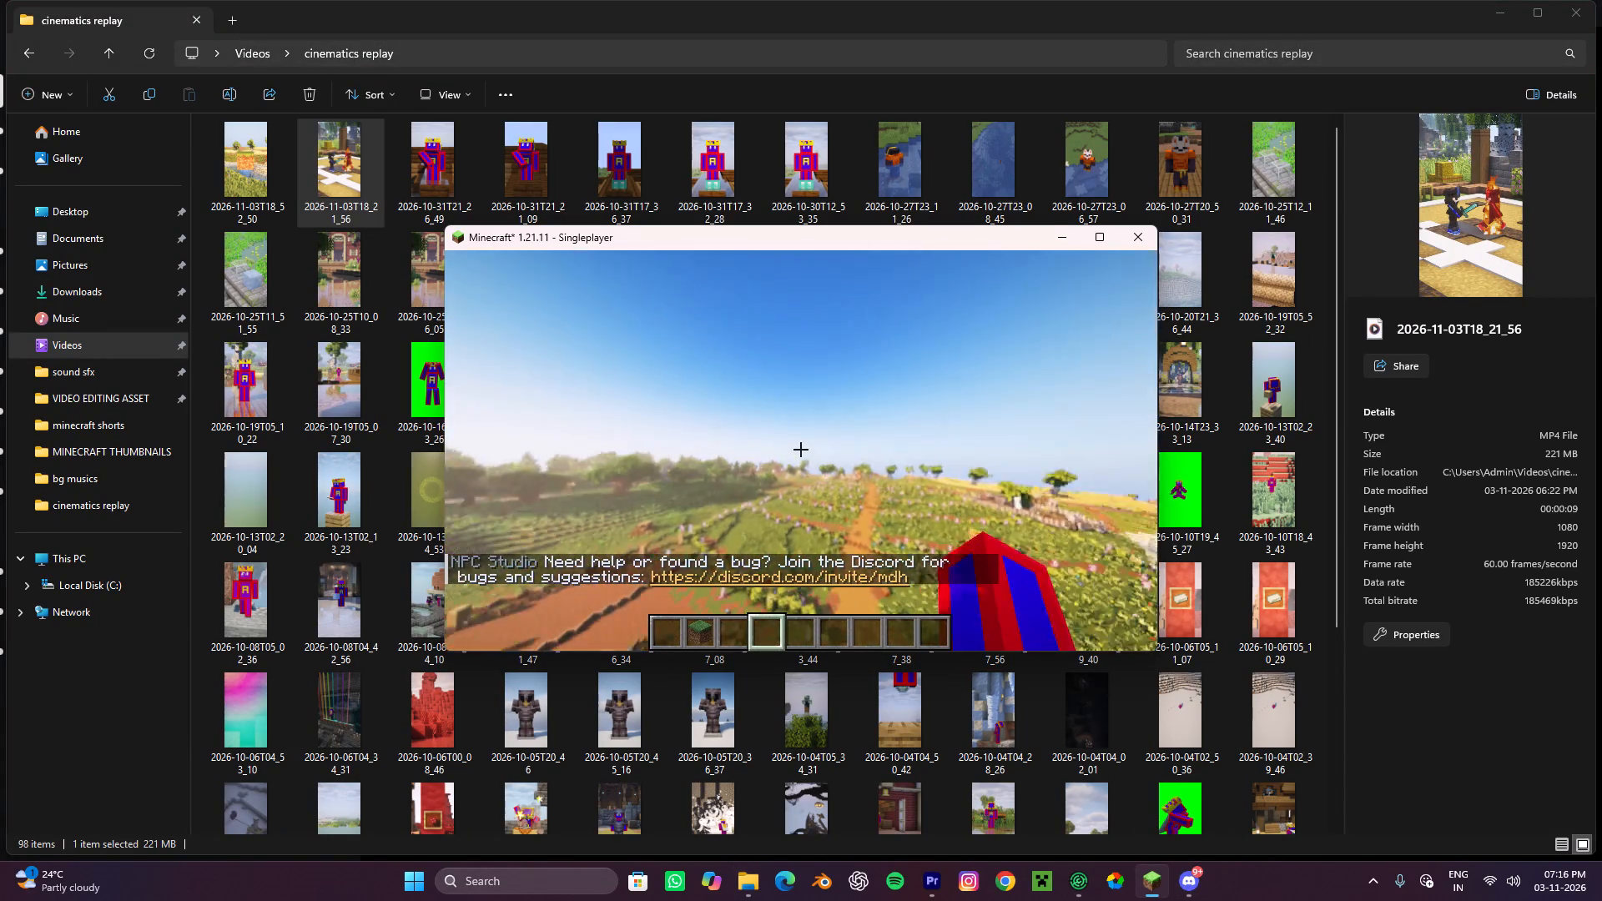
key("ctrl+space")
key("ctrl+space")
key("ctrl+r")
key("ctrl+a")
key("ctrl+a")
key("ctrl+space")
key("ctrl+space")
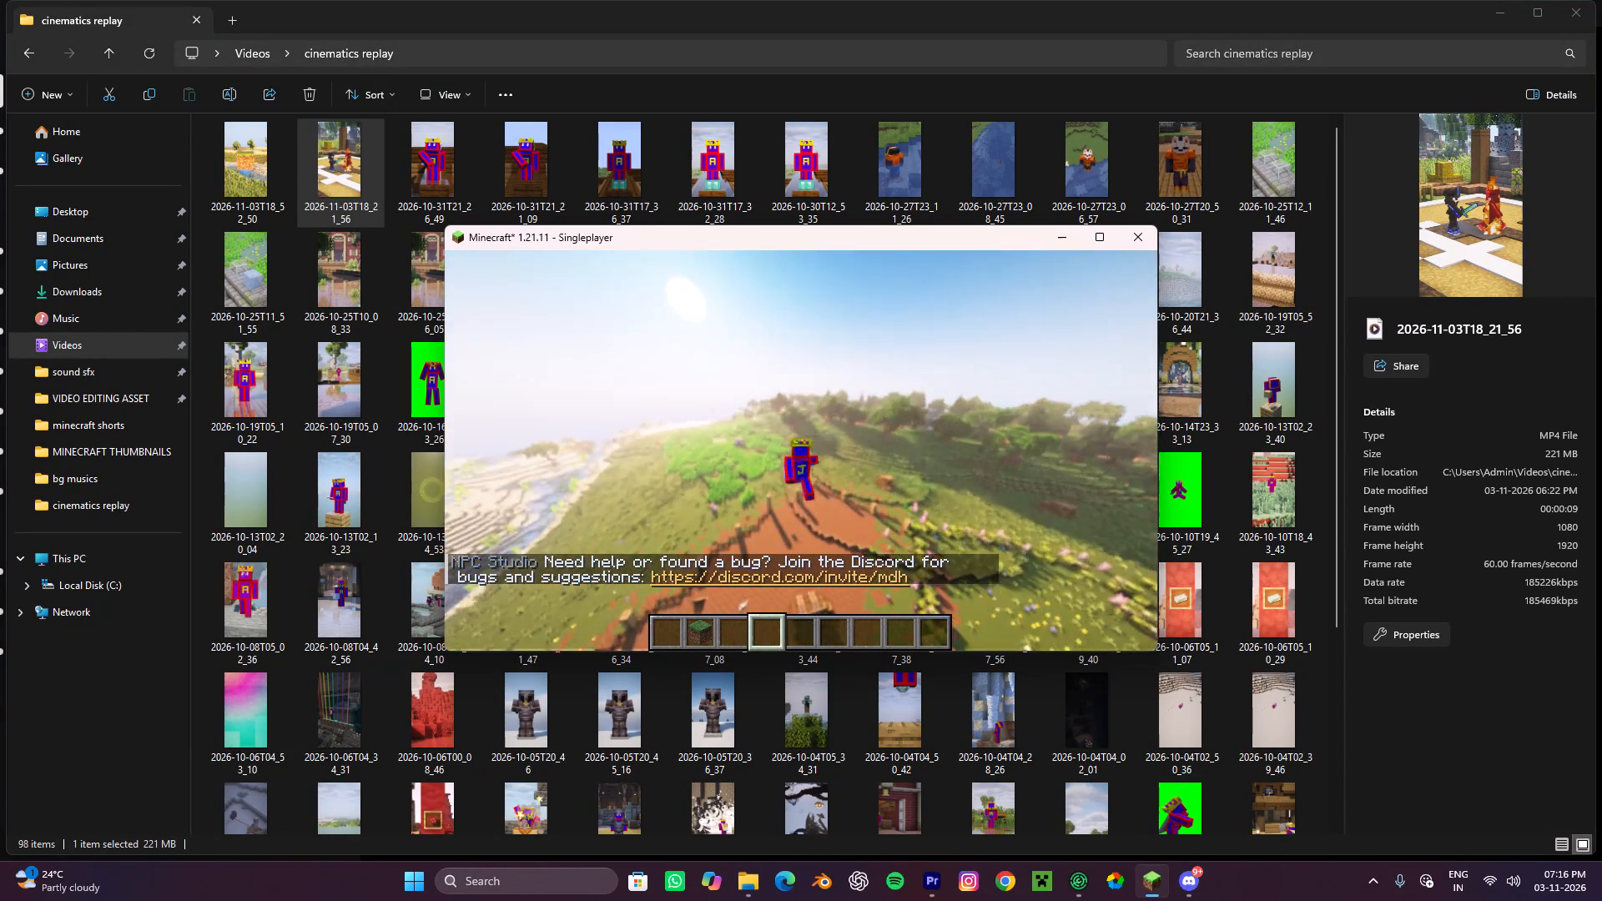
key("ctrl+a")
key("ctrl+space")
key("ctrl+space")
key("ctrl+space")
key("ctrl+space")
key("ctrl+space")
key("ctrl+space")
key("ctrl+space")
key("ctrl+space")
key("ctrl+space")
key("ctrl+space")
key("ctrl+space")
key("ctrl+space")
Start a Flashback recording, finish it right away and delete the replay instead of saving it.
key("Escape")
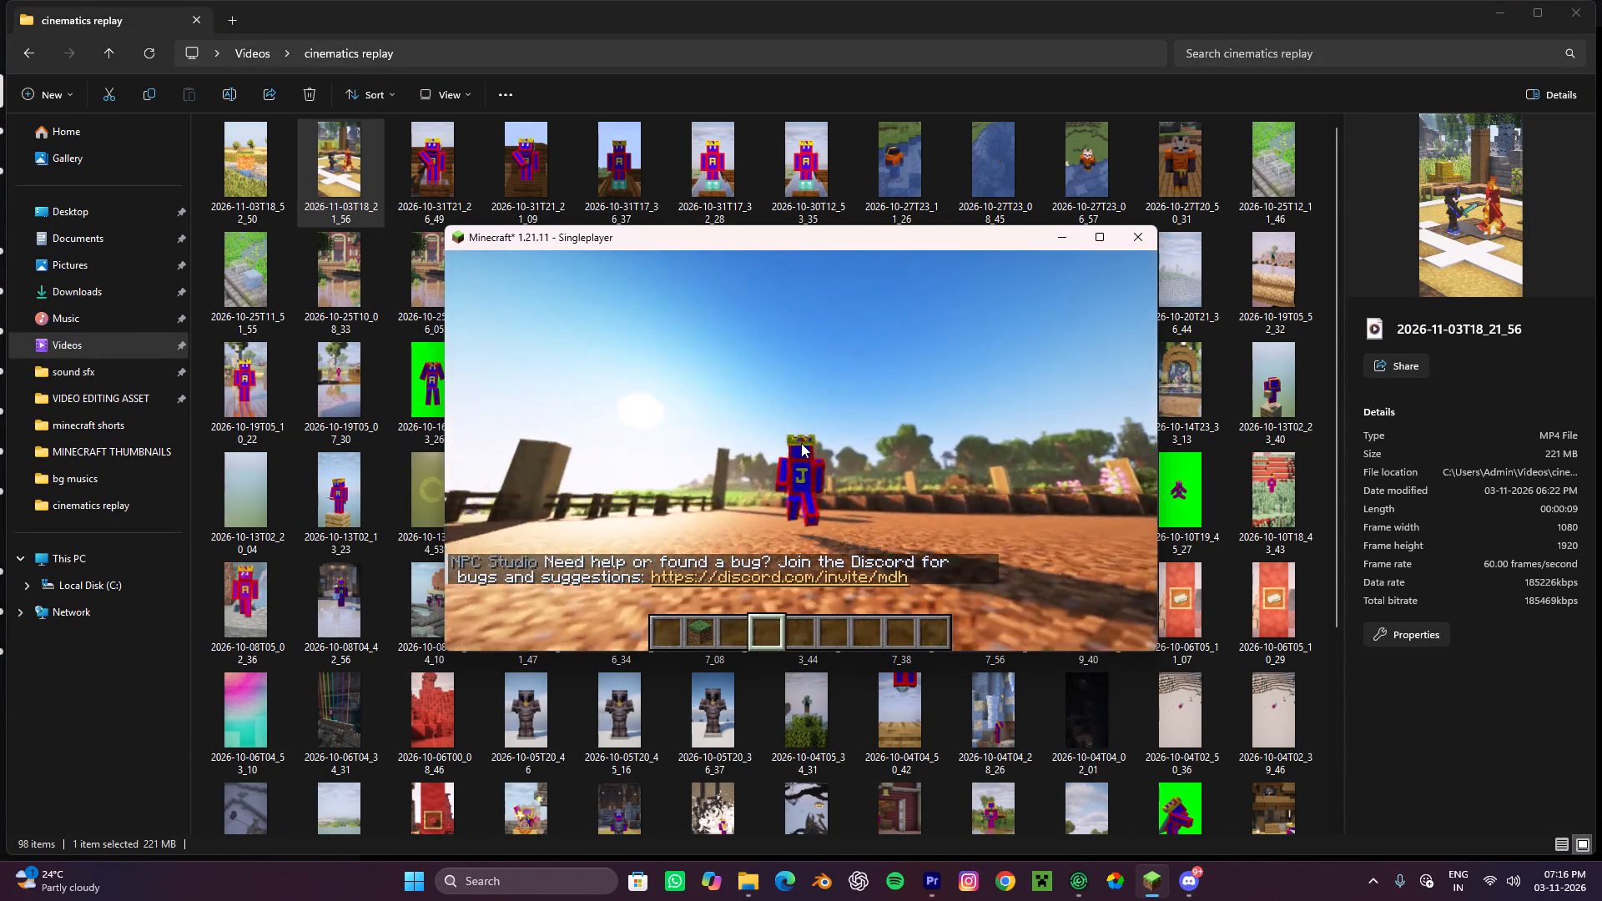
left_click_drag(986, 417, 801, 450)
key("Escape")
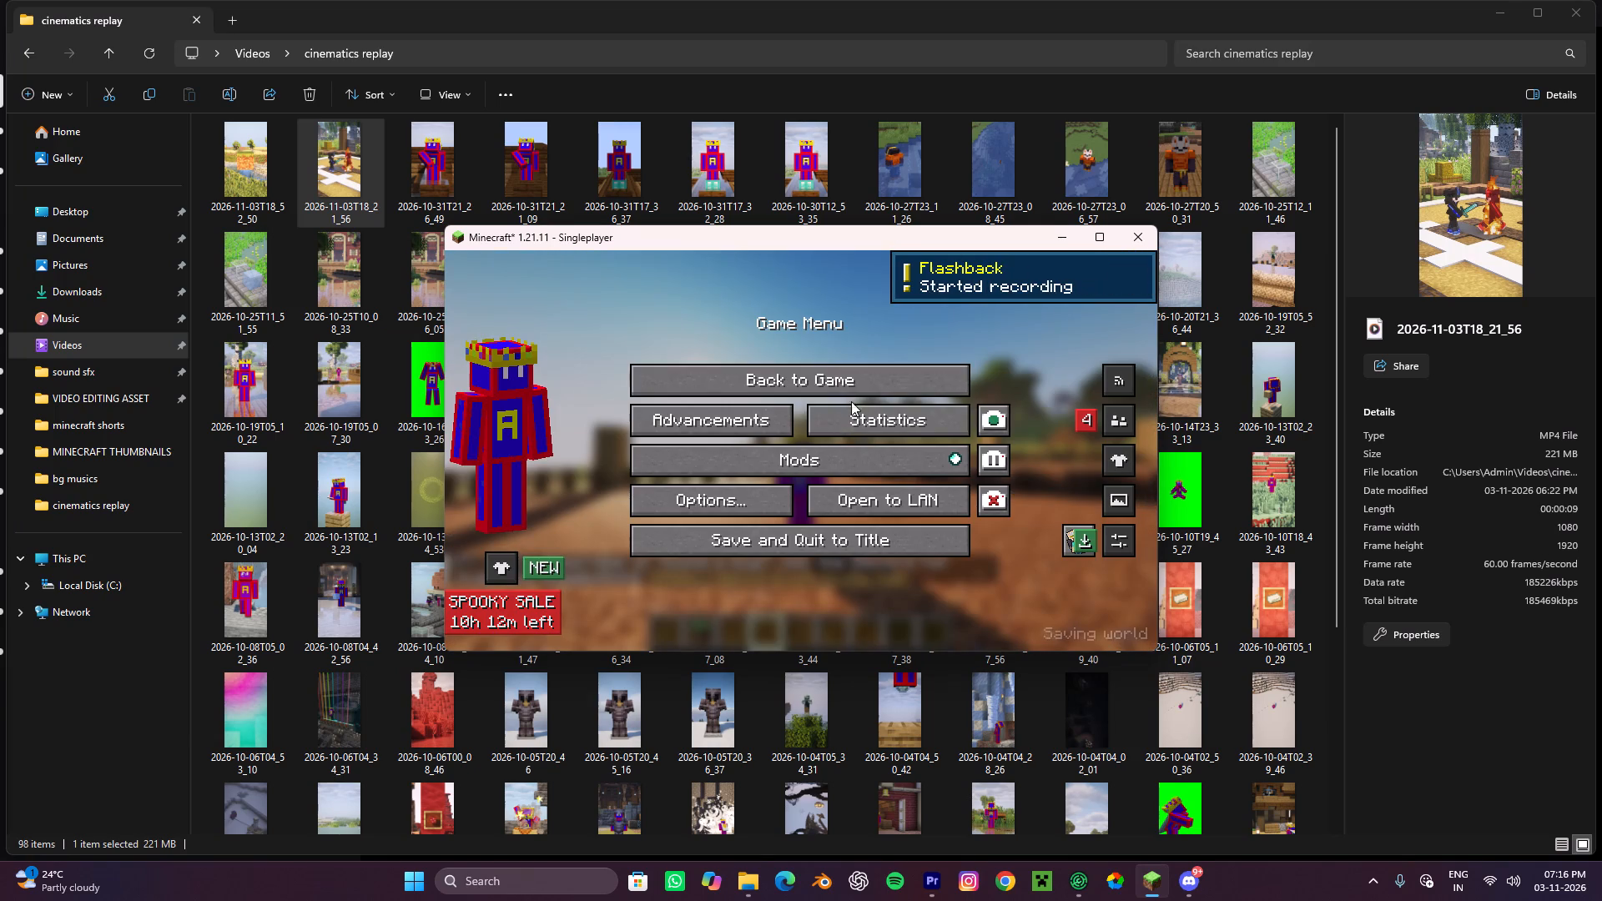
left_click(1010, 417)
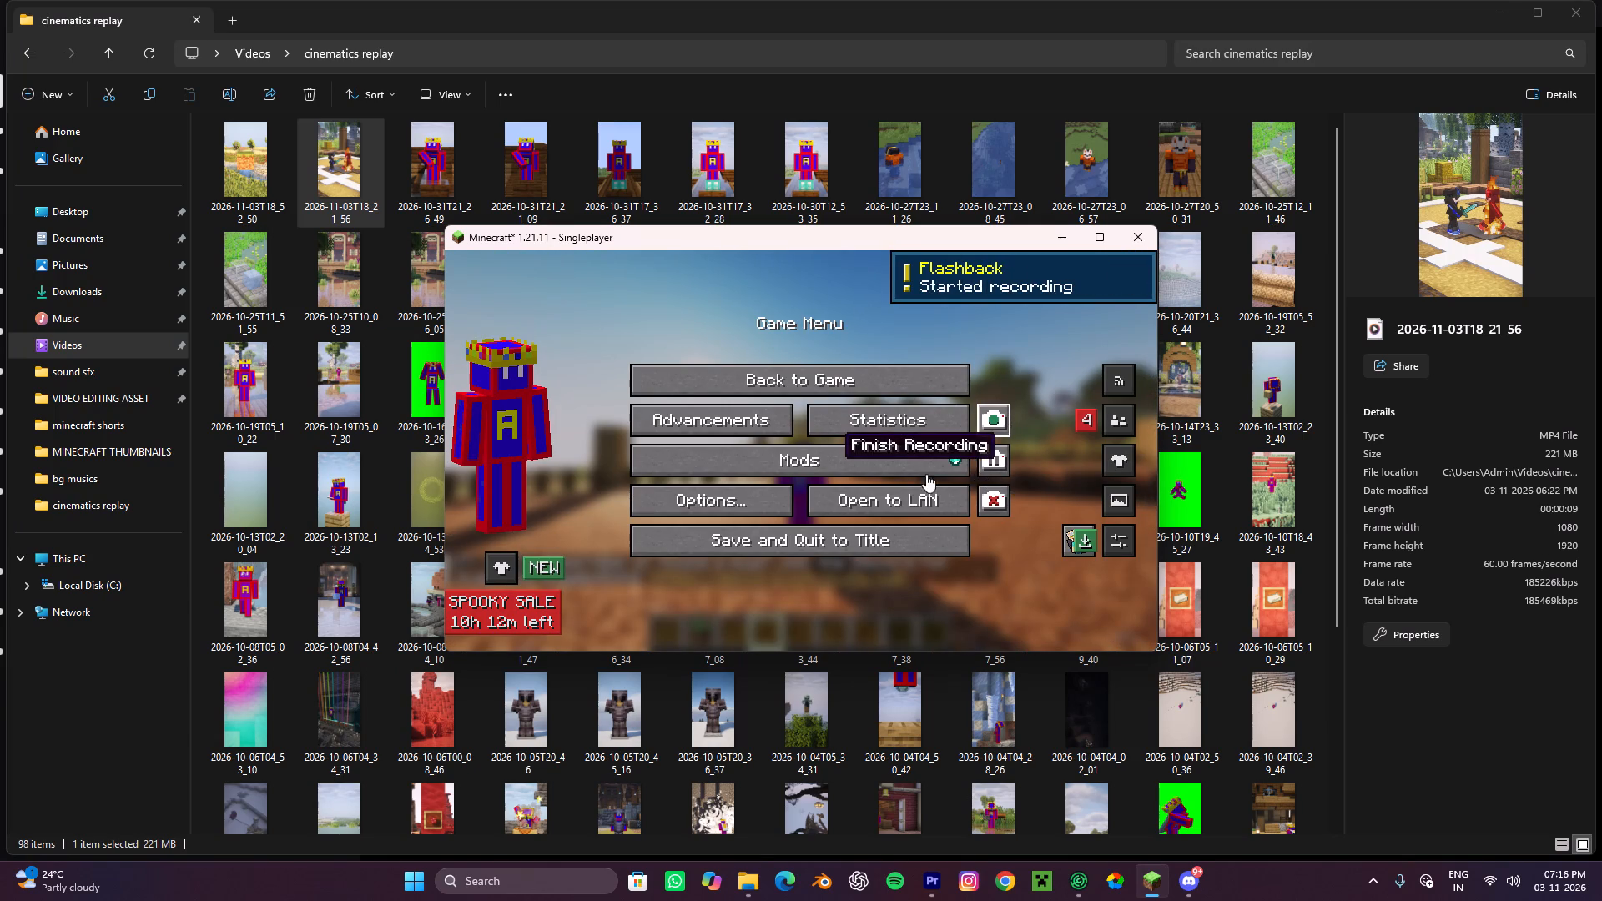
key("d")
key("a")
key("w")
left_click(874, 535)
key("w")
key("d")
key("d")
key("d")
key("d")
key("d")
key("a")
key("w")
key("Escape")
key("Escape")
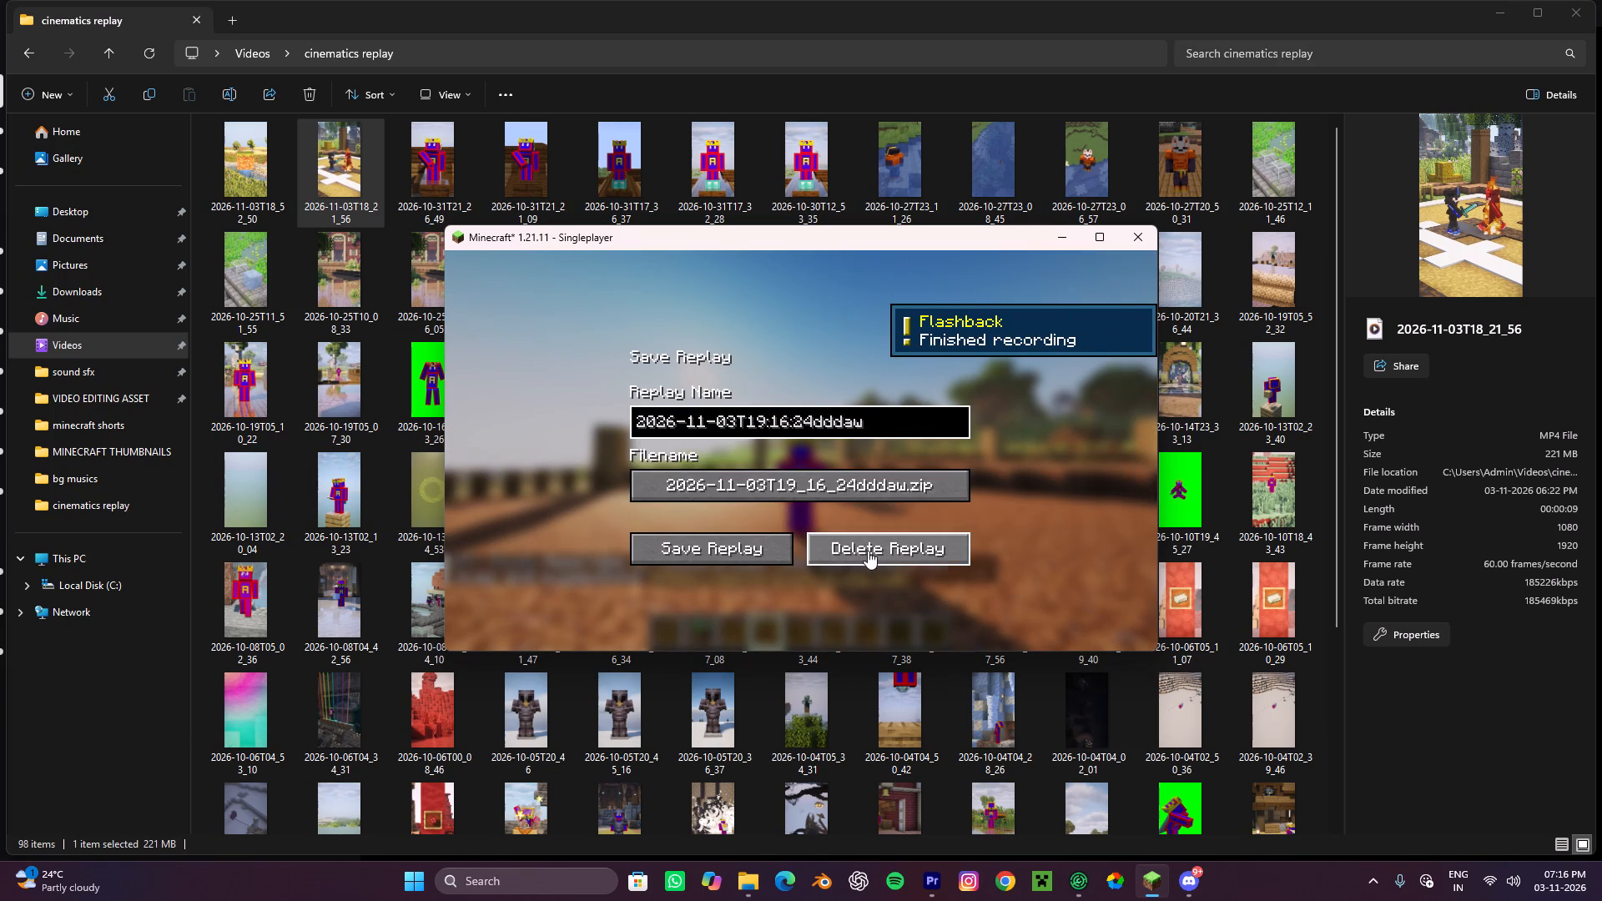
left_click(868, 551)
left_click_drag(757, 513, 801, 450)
Choose the golden creeper-face cape from the default capes for the player skin, with the game switched to fullscreen.
key("d")
key("w")
key("w")
key("w")
key("Escape")
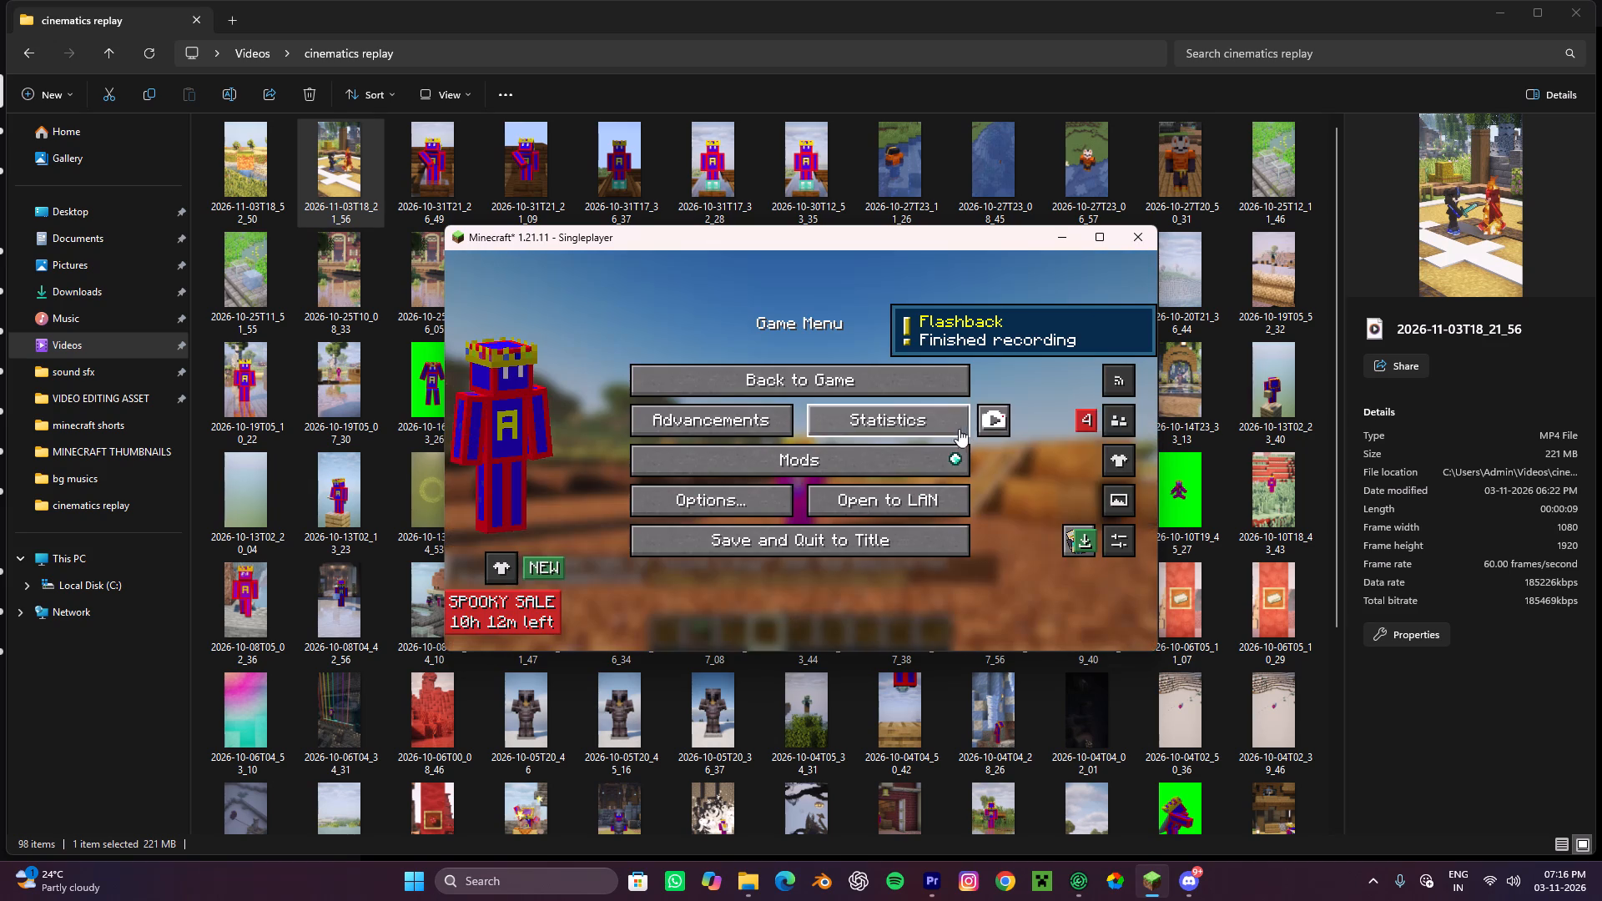
left_click(1071, 541)
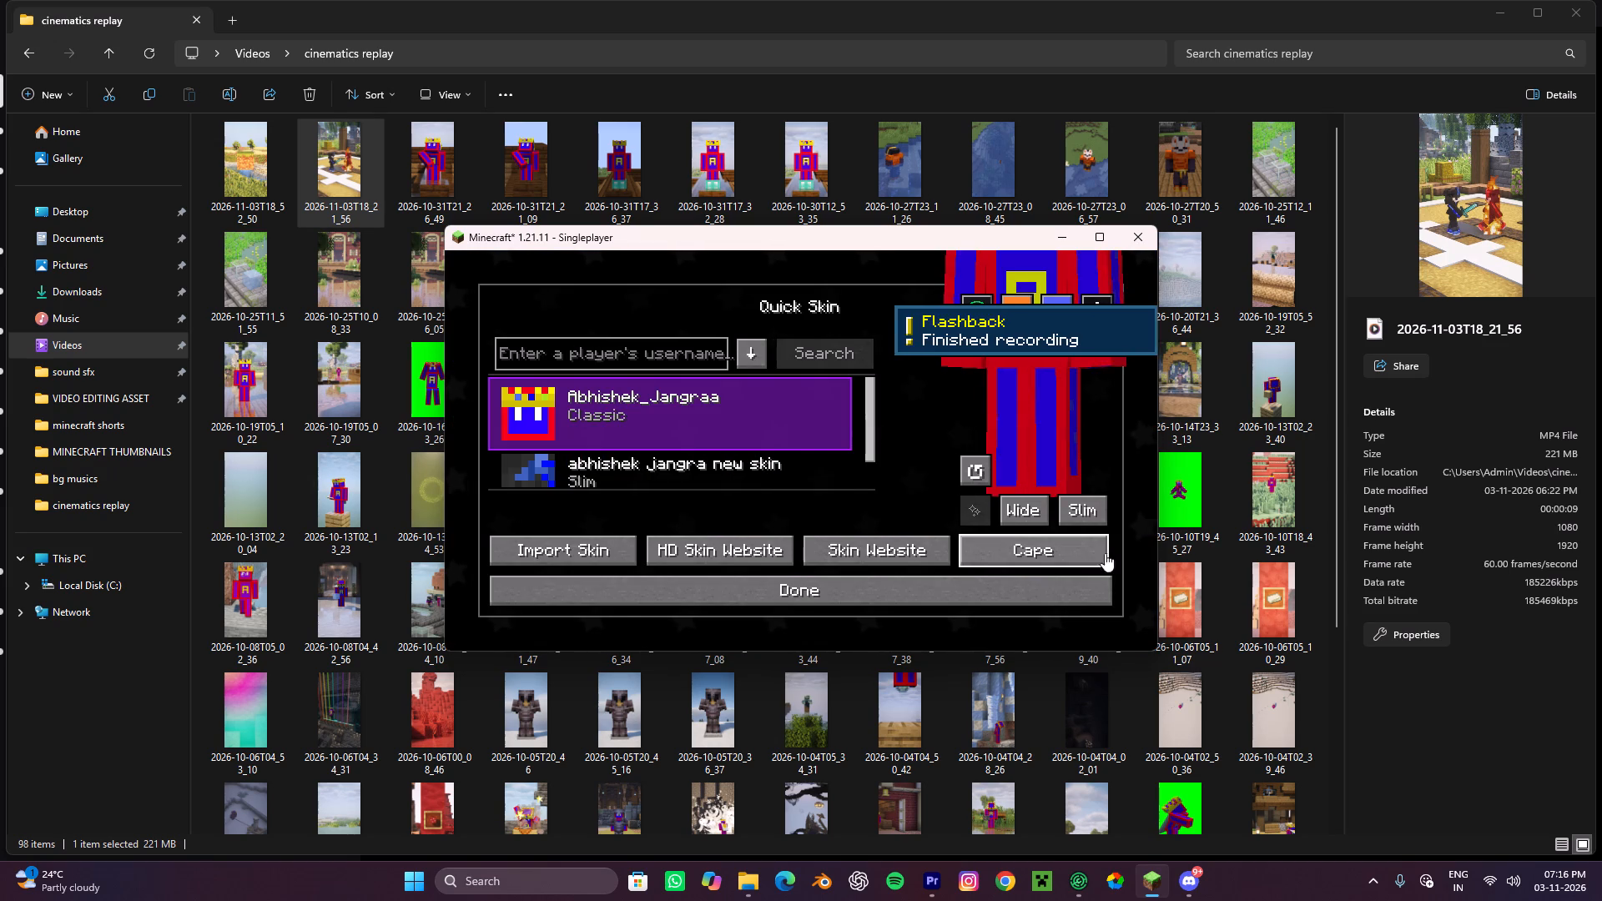
left_click(1074, 547)
scroll(612, 495, "down", 8)
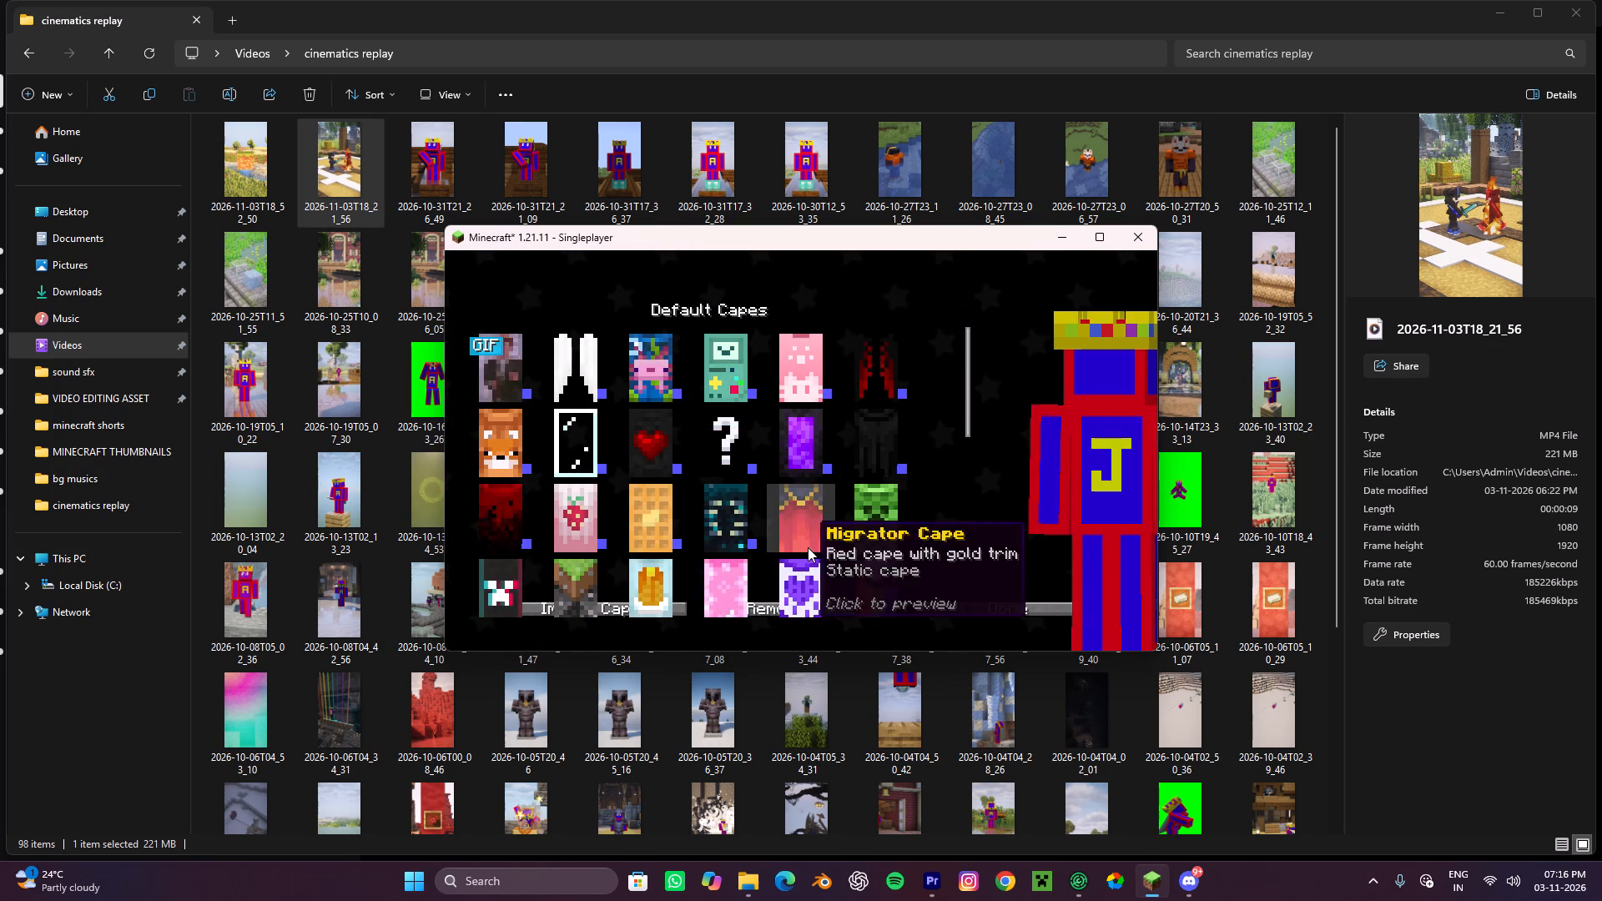
scroll(808, 547, "down", 12)
left_click(565, 531)
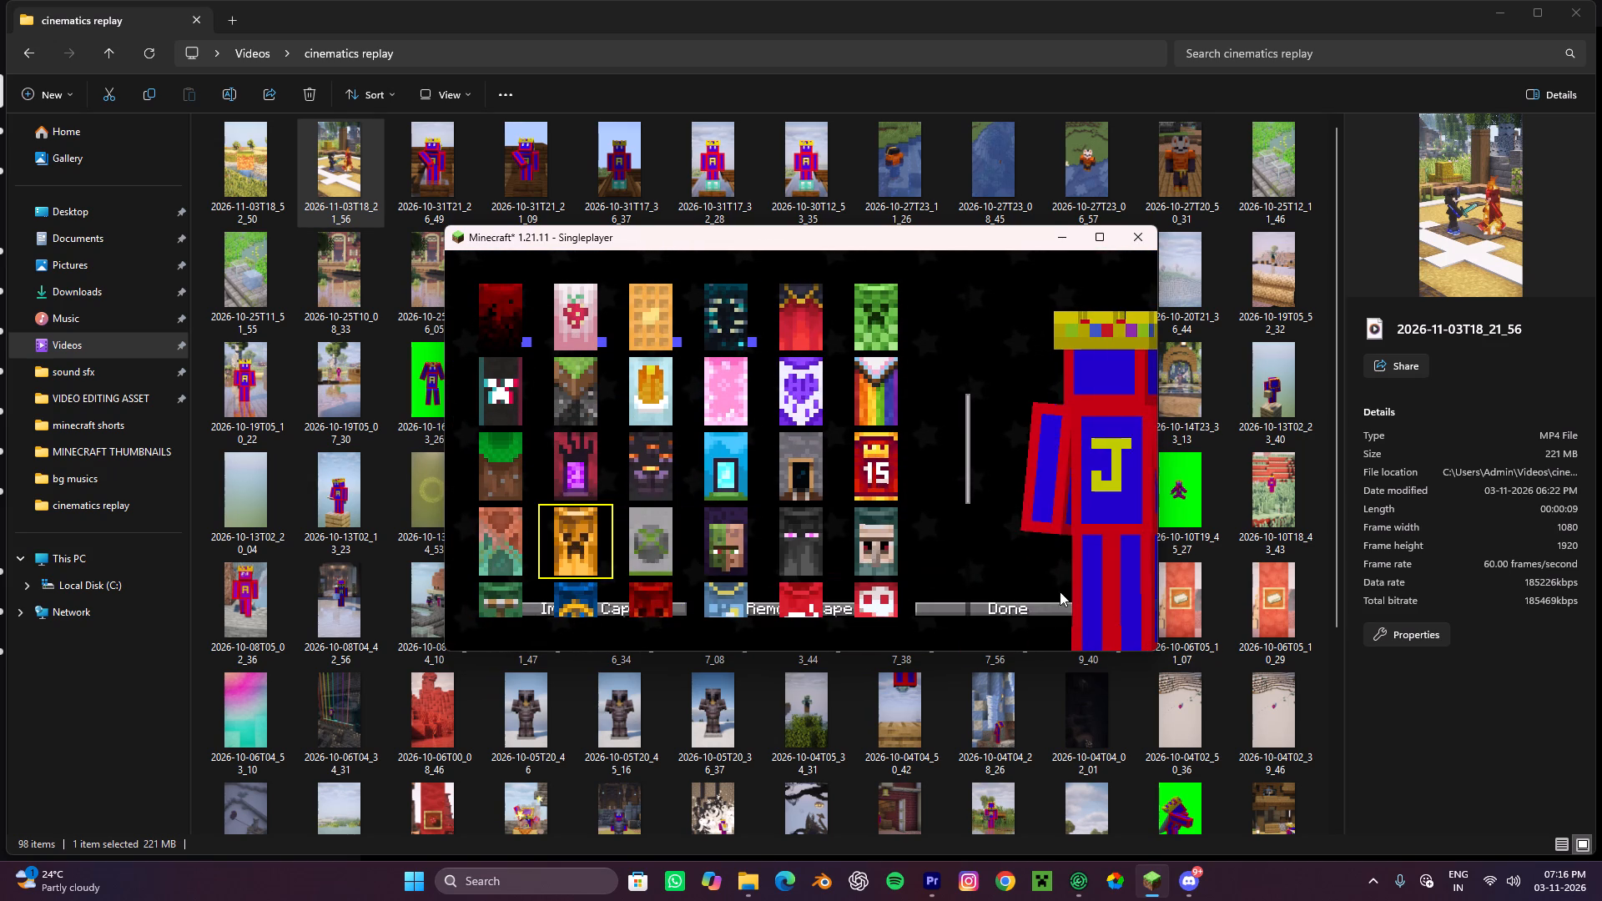
key("F11")
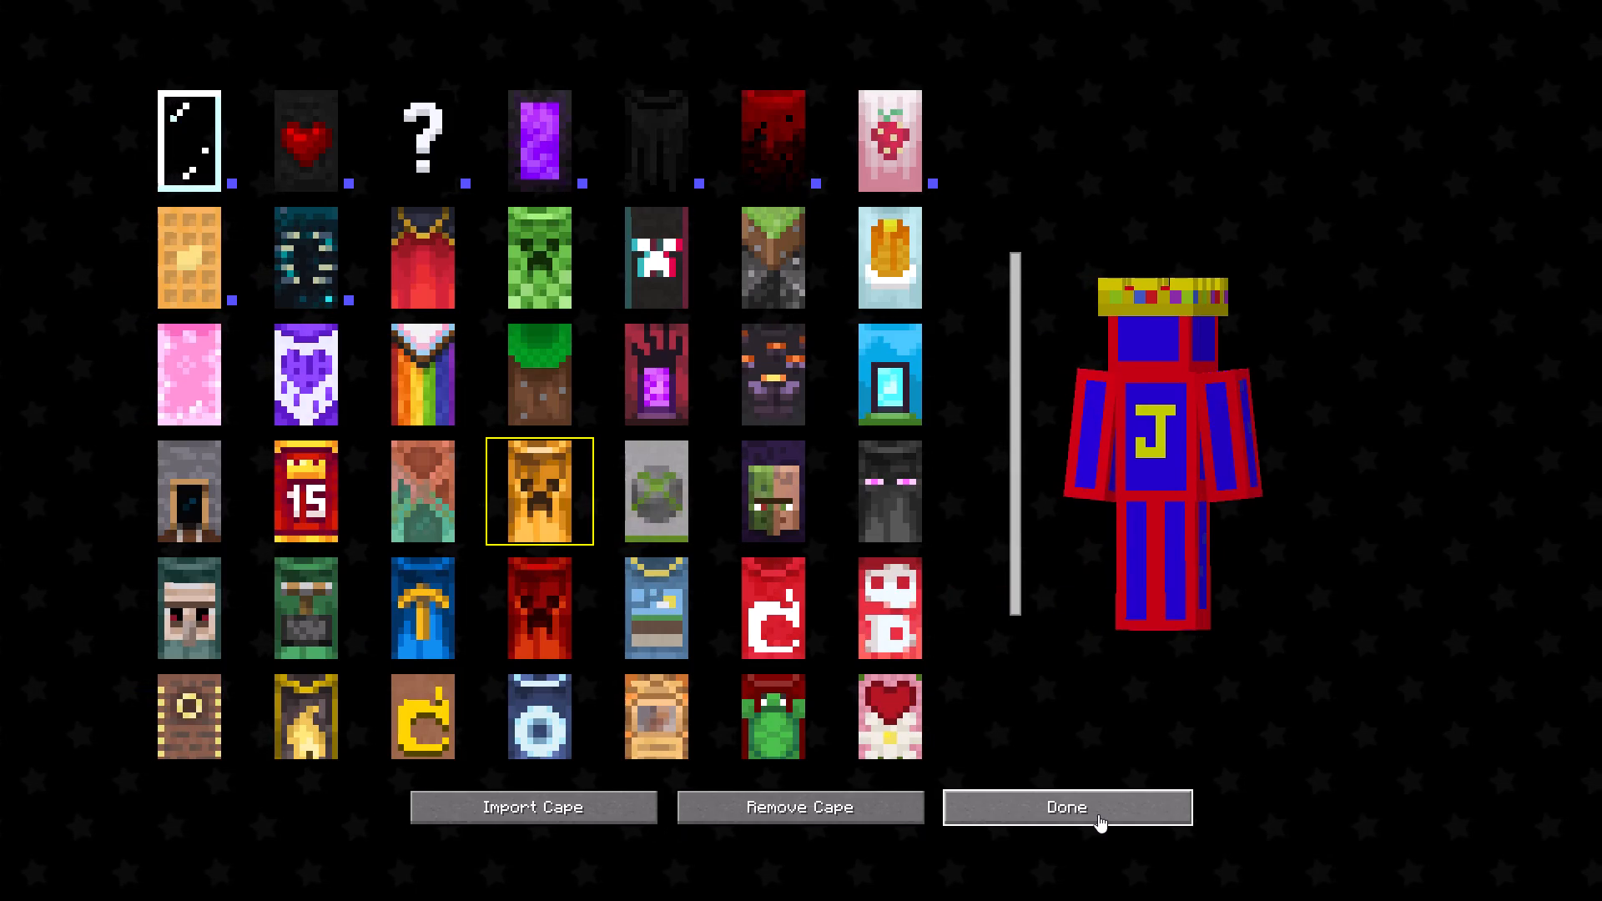
left_click(1098, 814)
key("Escape")
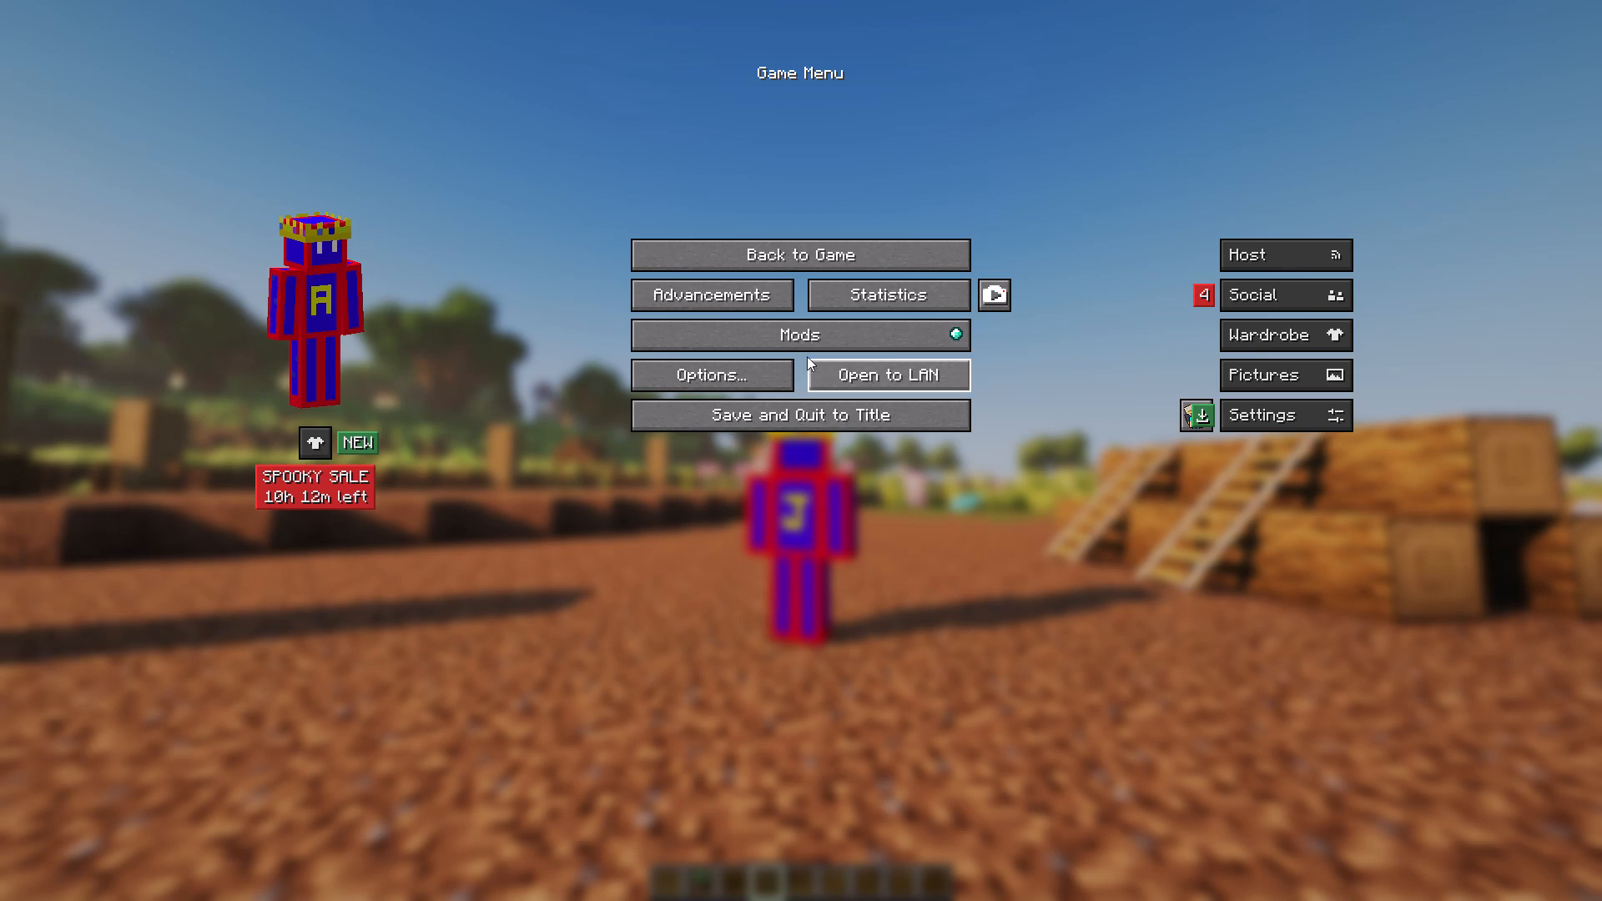
Look for the Shader Packs settings in the video settings, then go back to the options.
left_click(721, 365)
left_click(631, 196)
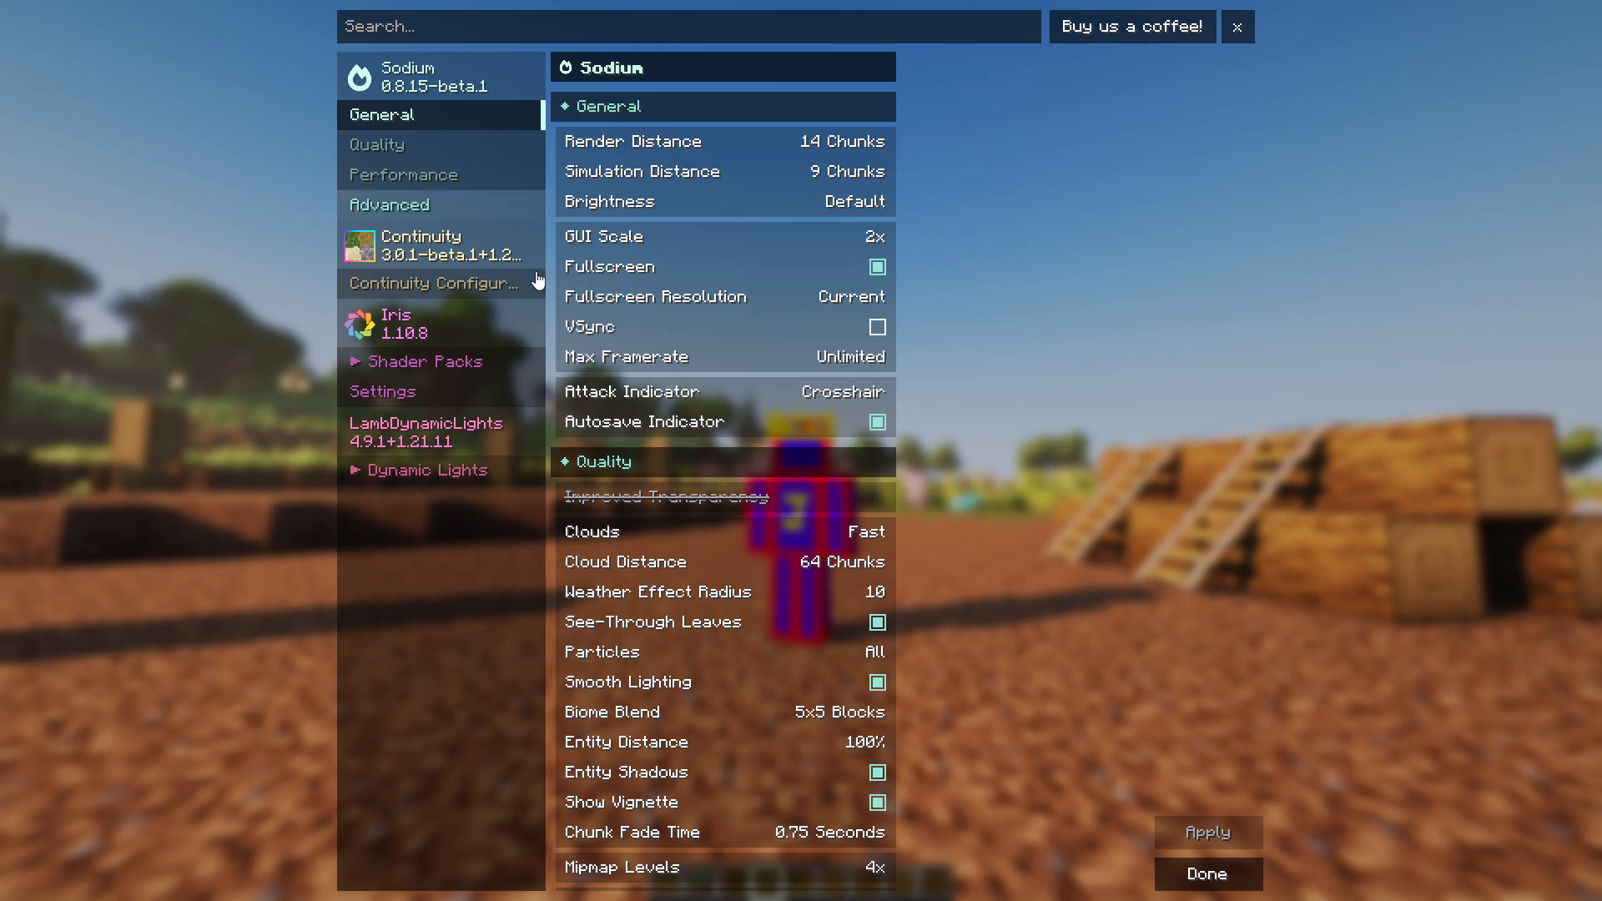
left_click(441, 357)
key("Escape")
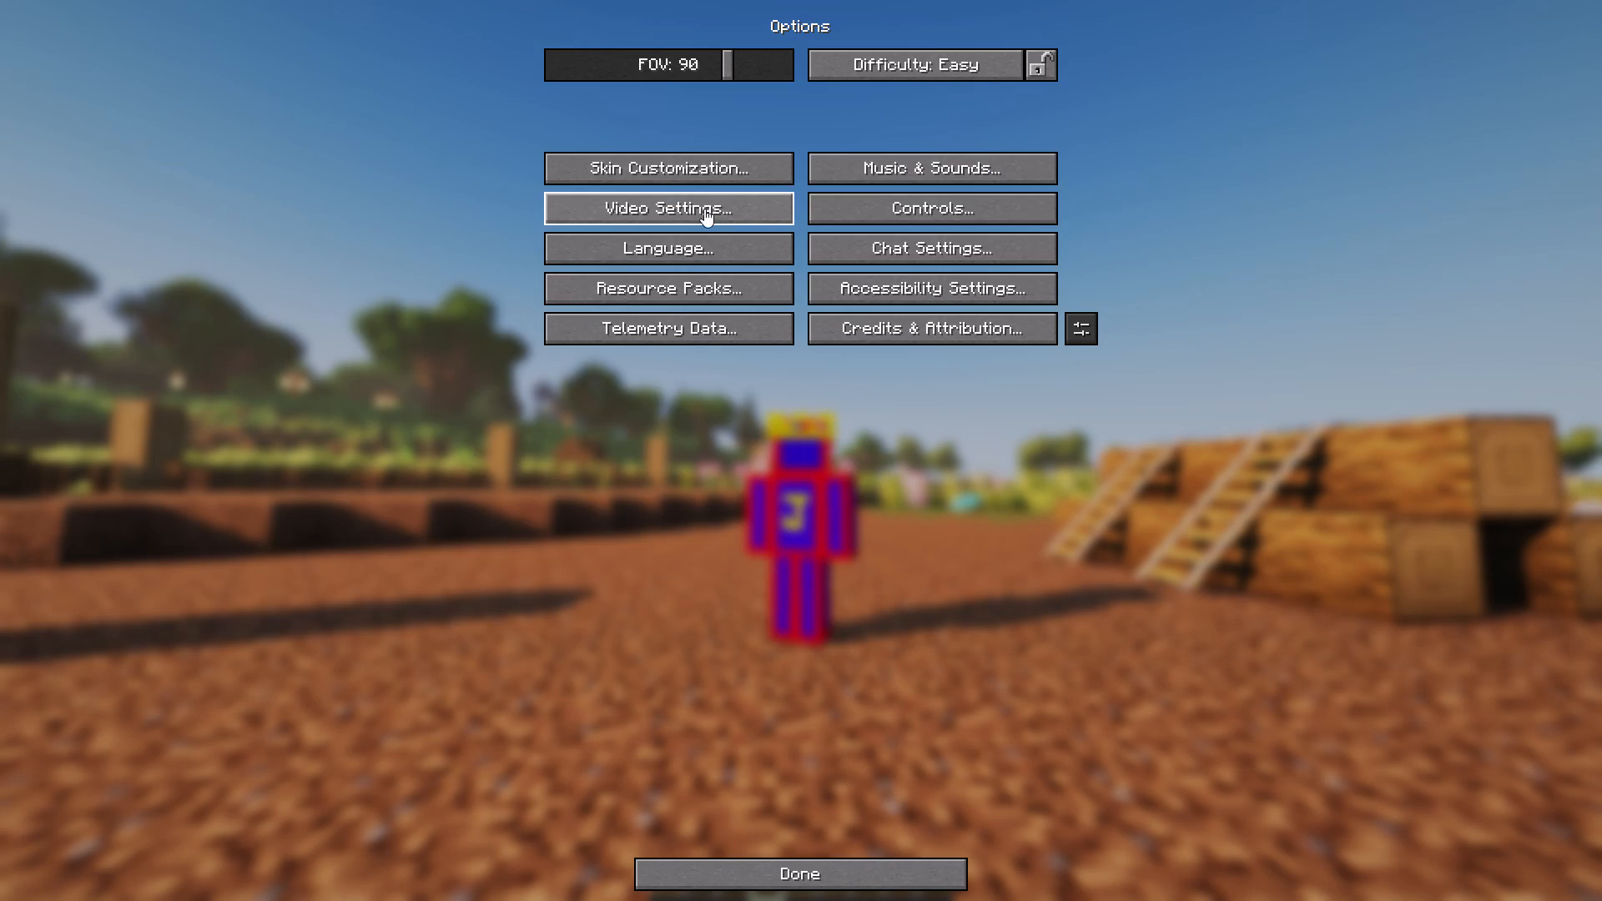
left_click(704, 209)
left_click(428, 354)
key("Escape")
left_click(679, 194)
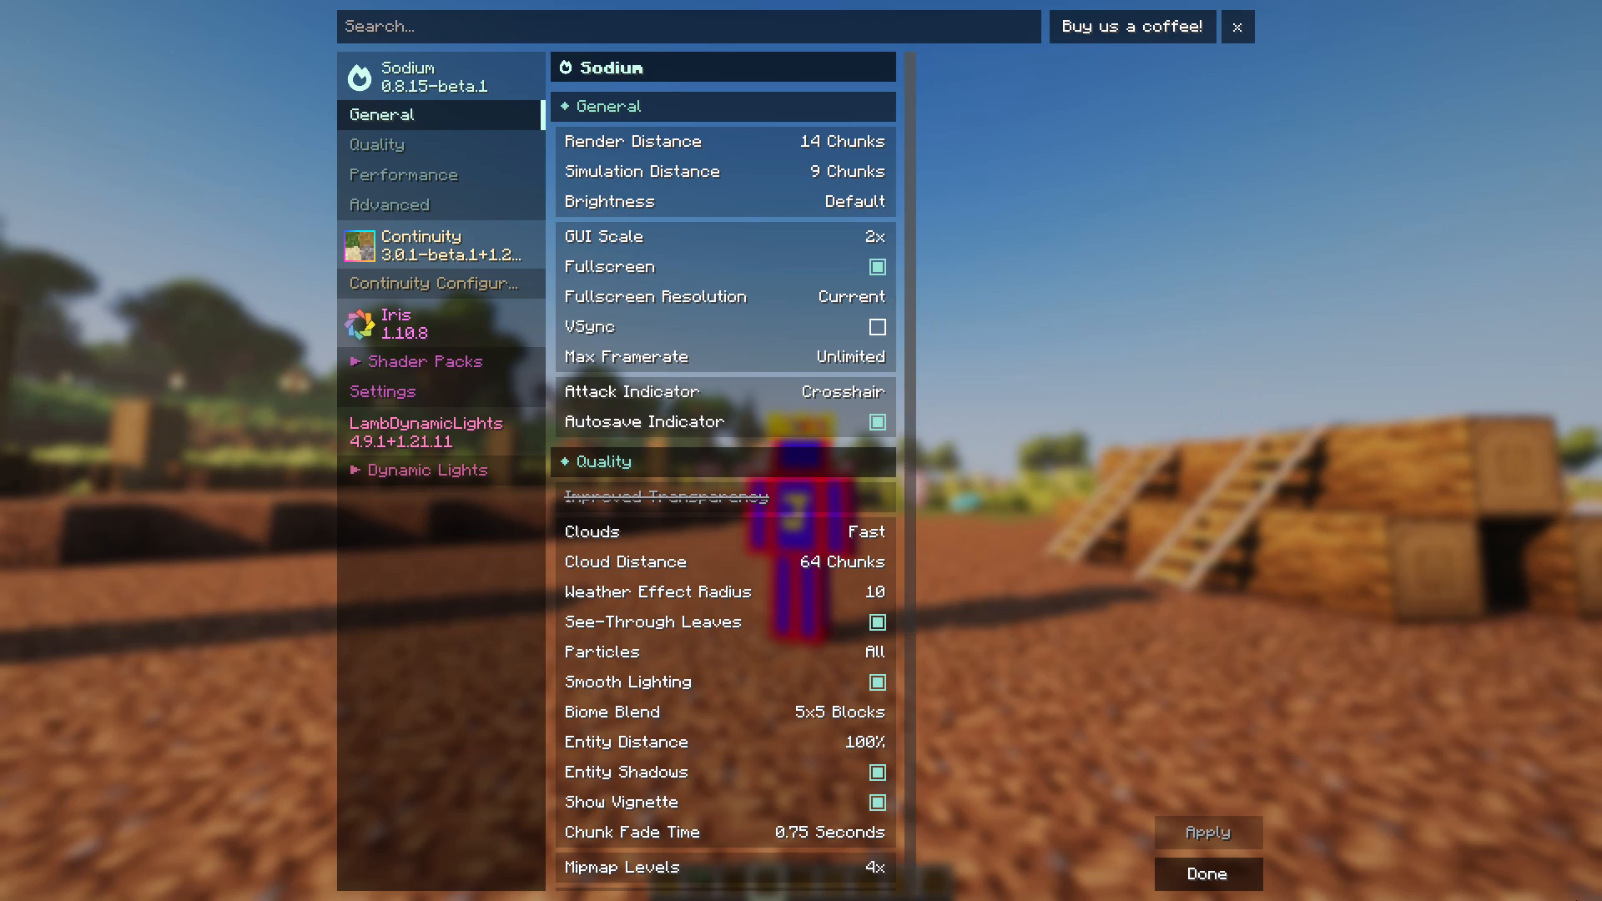
left_click(1220, 883)
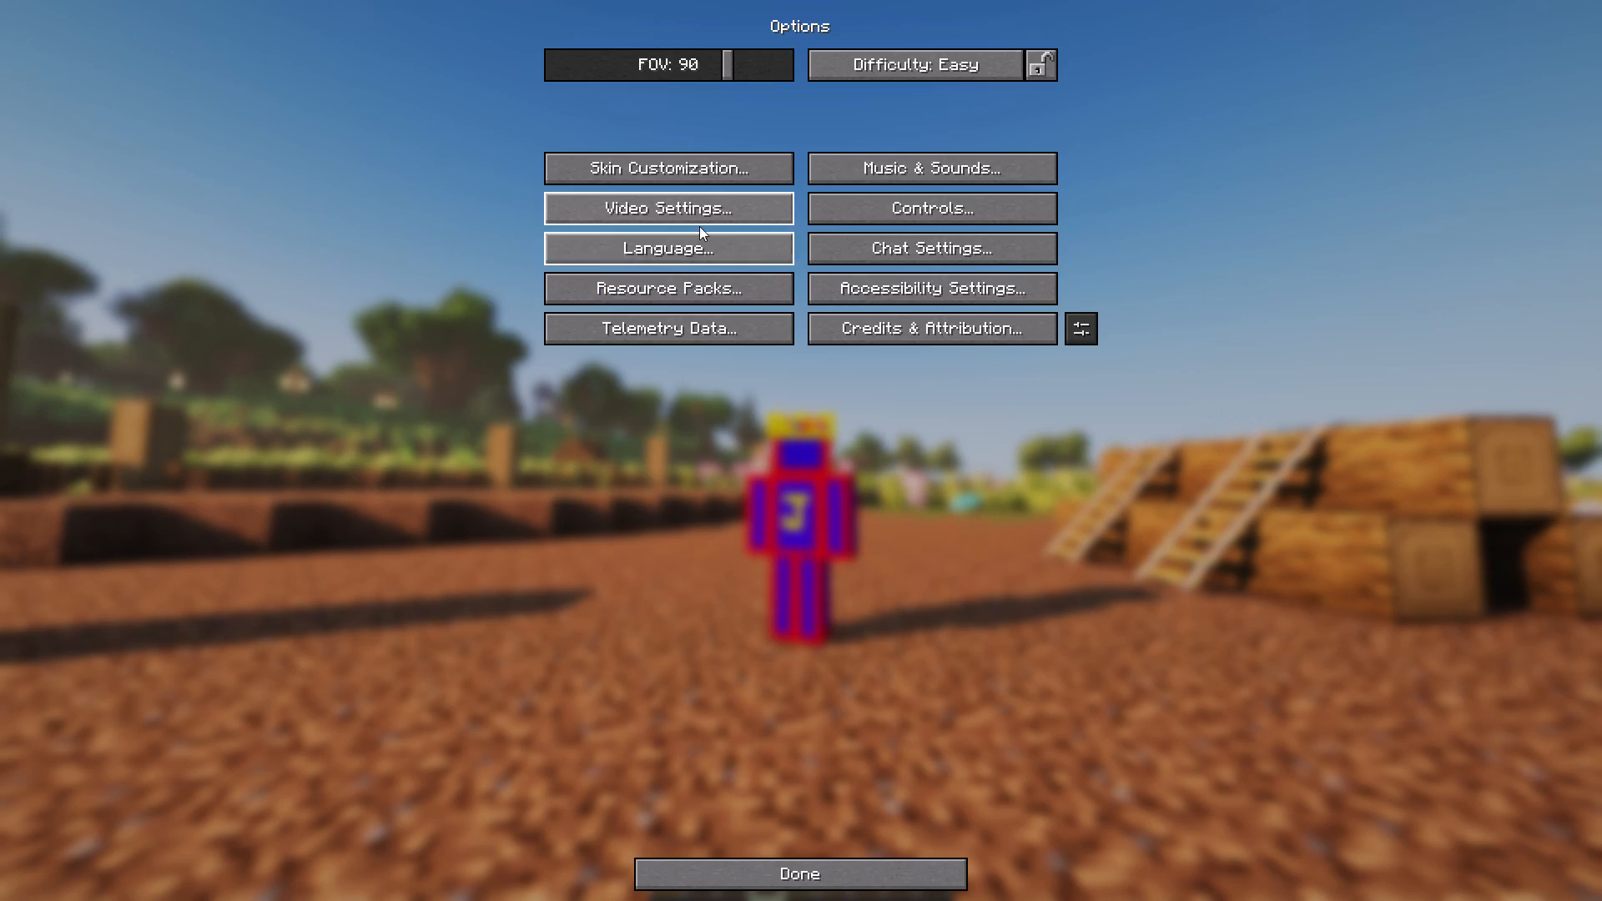
Turn the Cape option ON in Skin Customization and return to the game.
left_click(736, 164)
left_click(682, 81)
key("Escape")
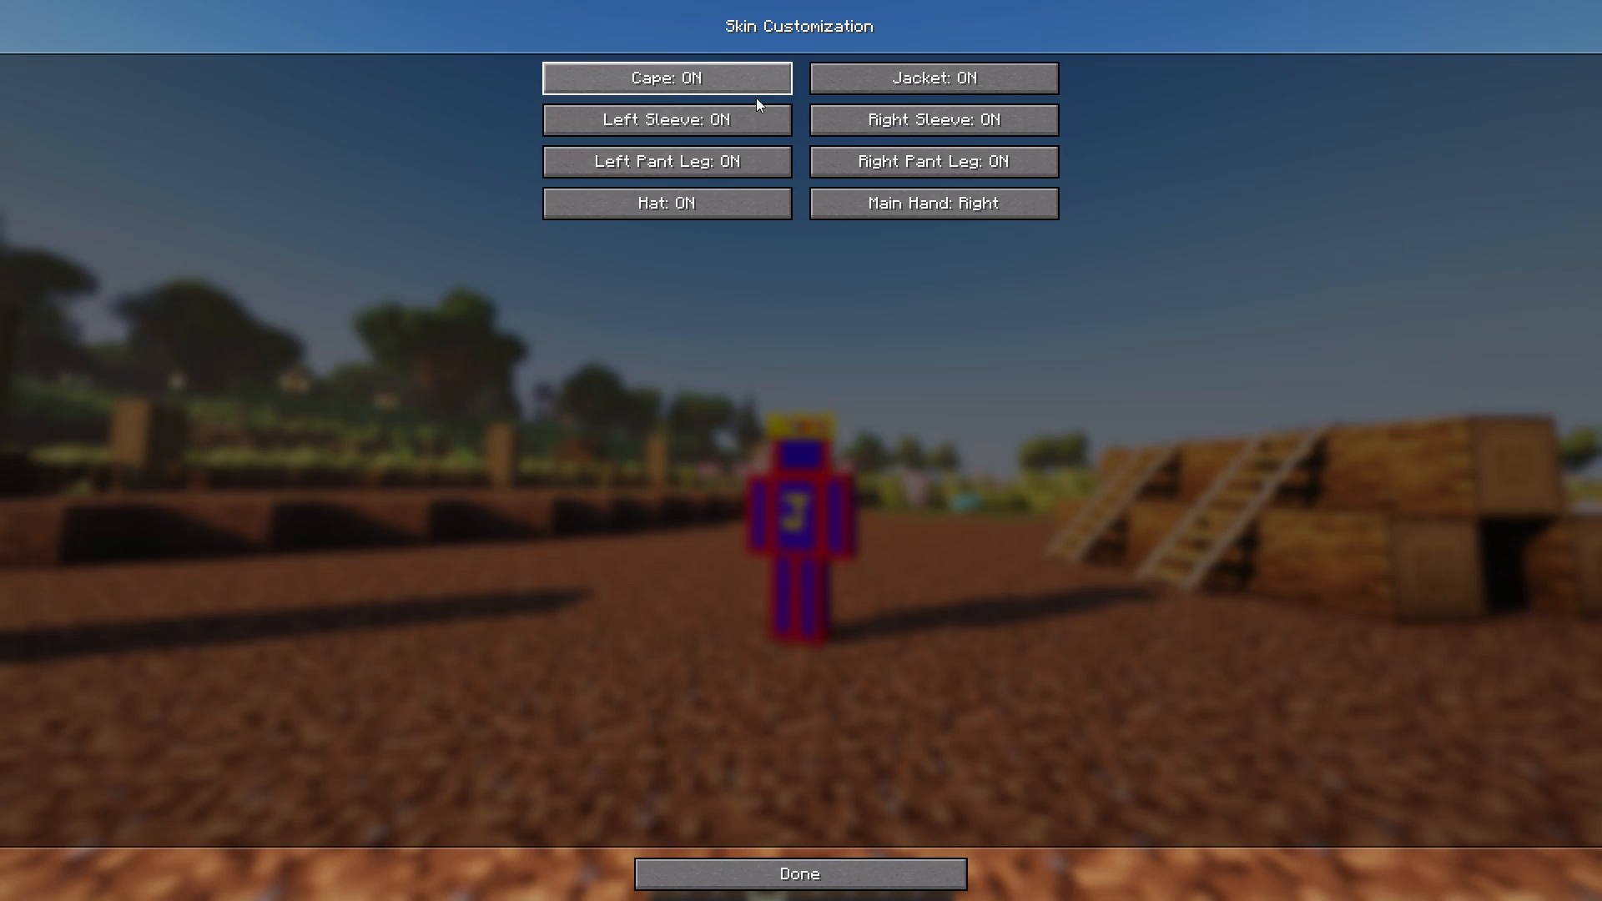
key("Escape")
key("Escape")
Run and jump the character around the dirt yard to examine the golden cape in motion from behind.
key("w")
key("w")
key("w")
key("ctrl+space")
key("ctrl+space")
key("ctrl+space")
key("ctrl+space")
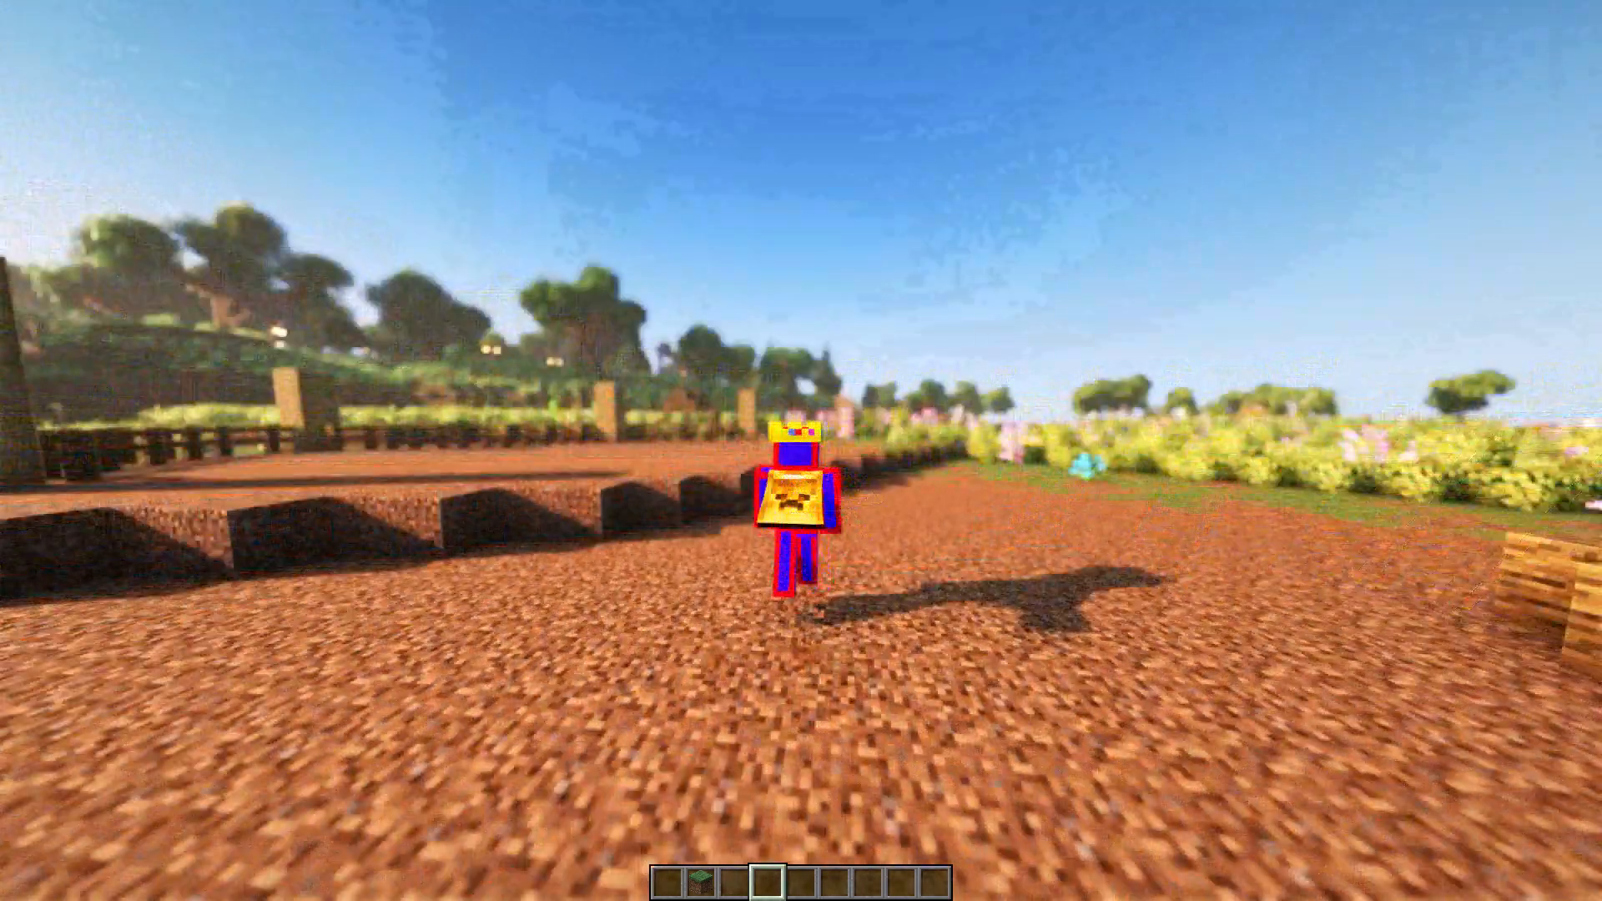
key("ctrl+space")
key("ctrl+space")
key("ctrl+space")
key("ctrl+space")
key("ctrl+space")
key("ctrl+space")
key("ctrl+space")
key("ctrl+space")
key("ctrl+space")
key("ctrl+space")
key("ctrl+space")
key("ctrl+space")
key("ctrl+d")
key("ctrl+space")
key("ctrl+space")
key("ctrl+space")
key("ctrl+space")
key("ctrl+space")
key("ctrl+space")
key("ctrl+space")
key("ctrl+space")
key("ctrl+space")
key("ctrl+space")
key("ctrl+space")
key("ctrl+space")
key("ctrl+space")
key("ctrl+space")
key("ctrl+space")
key("ctrl+space")
key("ctrl+space")
key("ctrl+space")
key("ctrl+space")
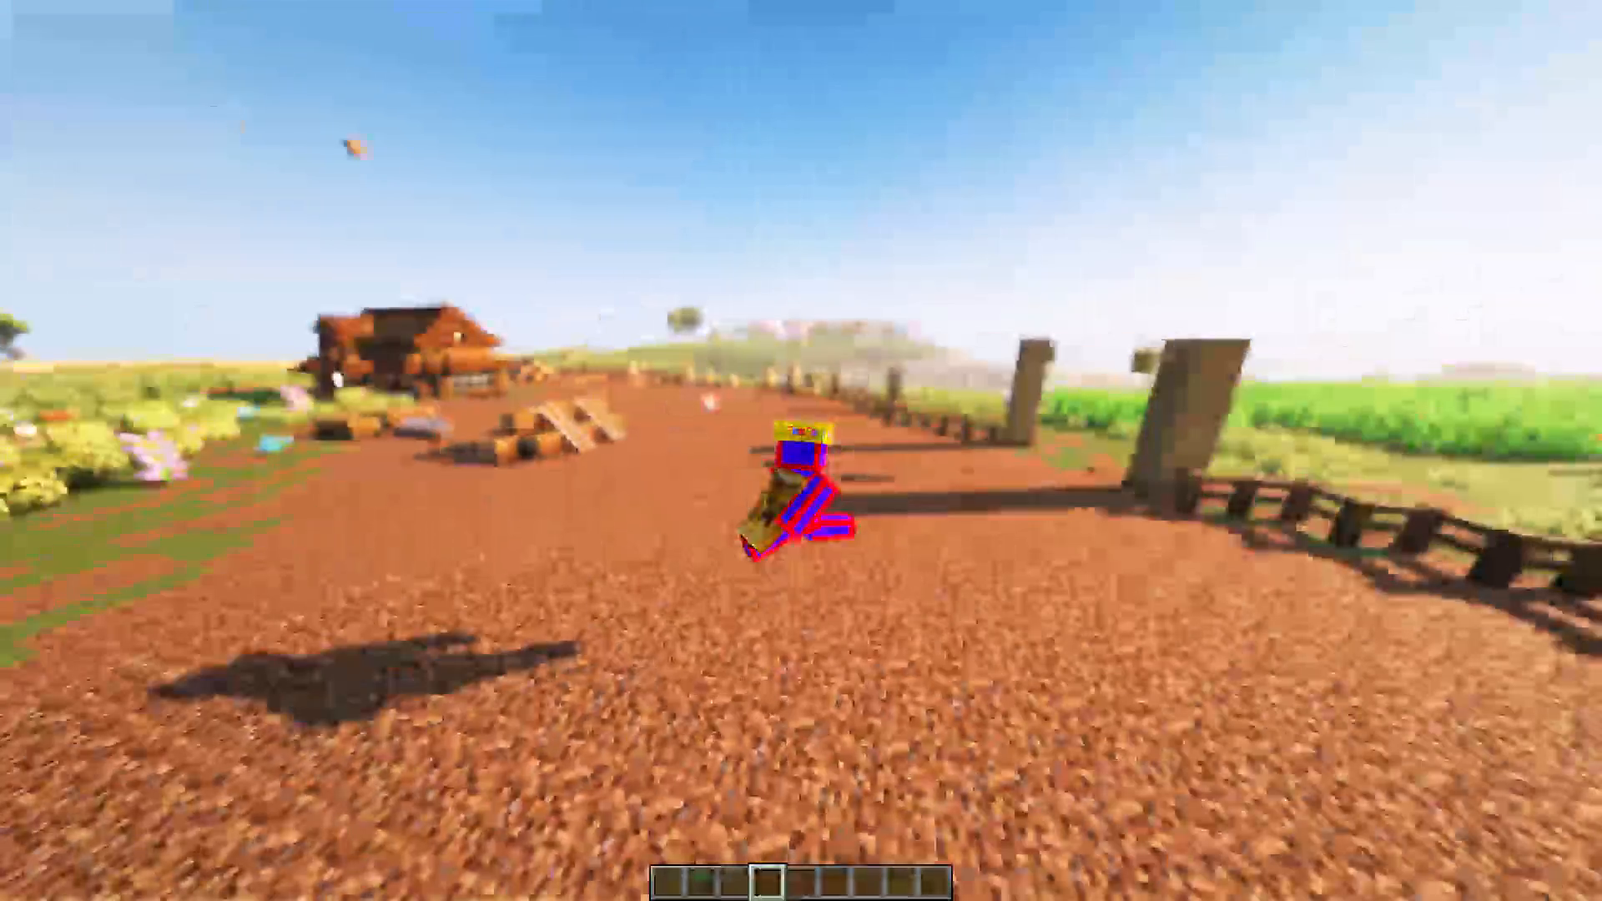
key("ctrl+space")
key("ctrl+space")
key("ctrl+space")
key("ctrl+space")
key("ctrl+space")
key("ctrl+space")
key("ctrl+space")
key("ctrl+space")
key("ctrl+space")
key("ctrl+space")
key("ctrl+space")
key("ctrl+space")
key("ctrl+space")
key("ctrl+space")
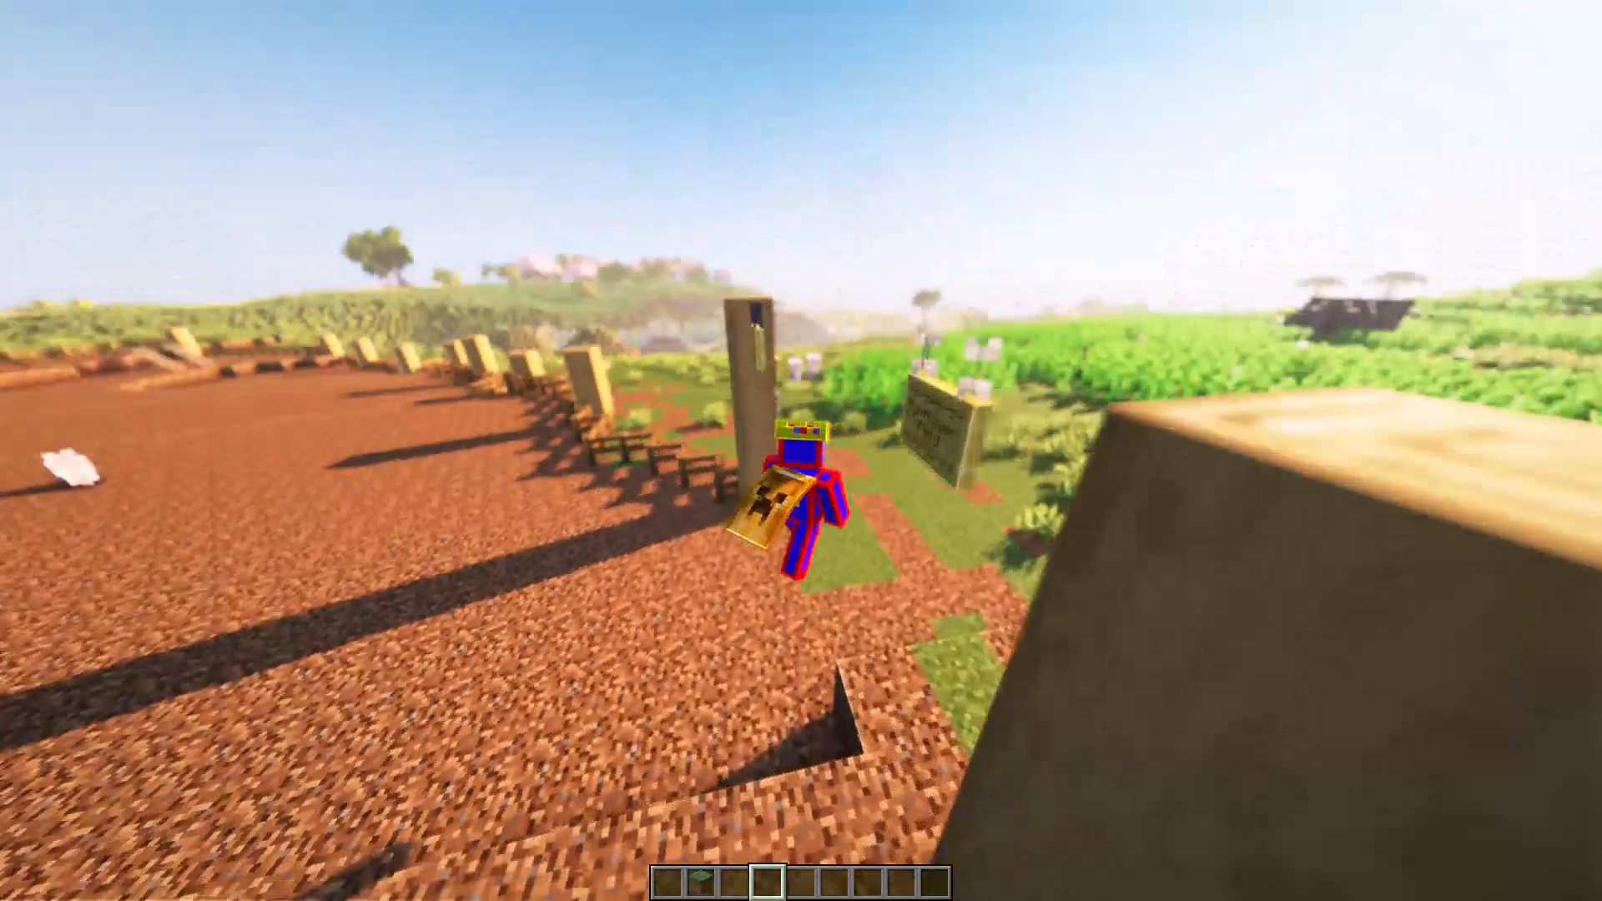
Run and jump the caped character along the fence and pillars beside the dirt yard to examine the cape's movement.
key("ctrl+d")
key("ctrl+d")
key("ctrl+d")
key("ctrl+d")
key("ctrl+d")
key("ctrl+d")
key("ctrl+d")
key("ctrl+d")
key("ctrl+d")
key("ctrl+d")
key("ctrl+d")
key("ctrl+d")
key("ctrl+d")
key("ctrl+s")
key("ctrl+w")
key("ctrl+a")
key("ctrl+s")
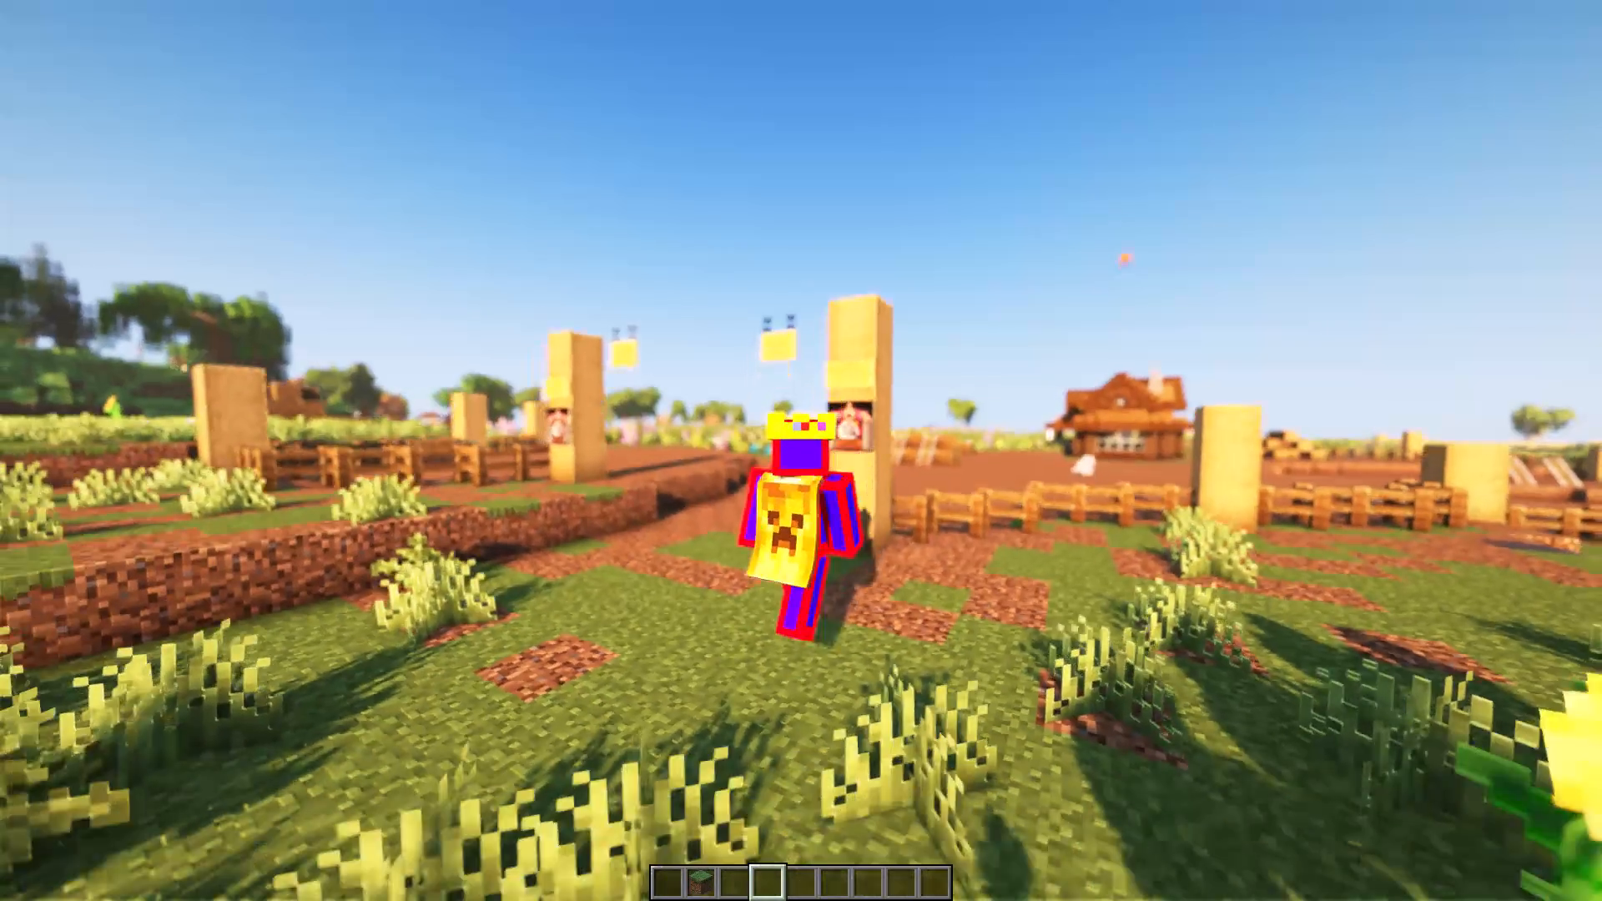
key("ctrl+w")
key("ctrl+space")
key("ctrl+space")
key("ctrl+space")
key("ctrl+space")
key("ctrl+space")
key("ctrl+space")
key("ctrl+space")
key("ctrl+d")
key("ctrl+d")
key("ctrl+d")
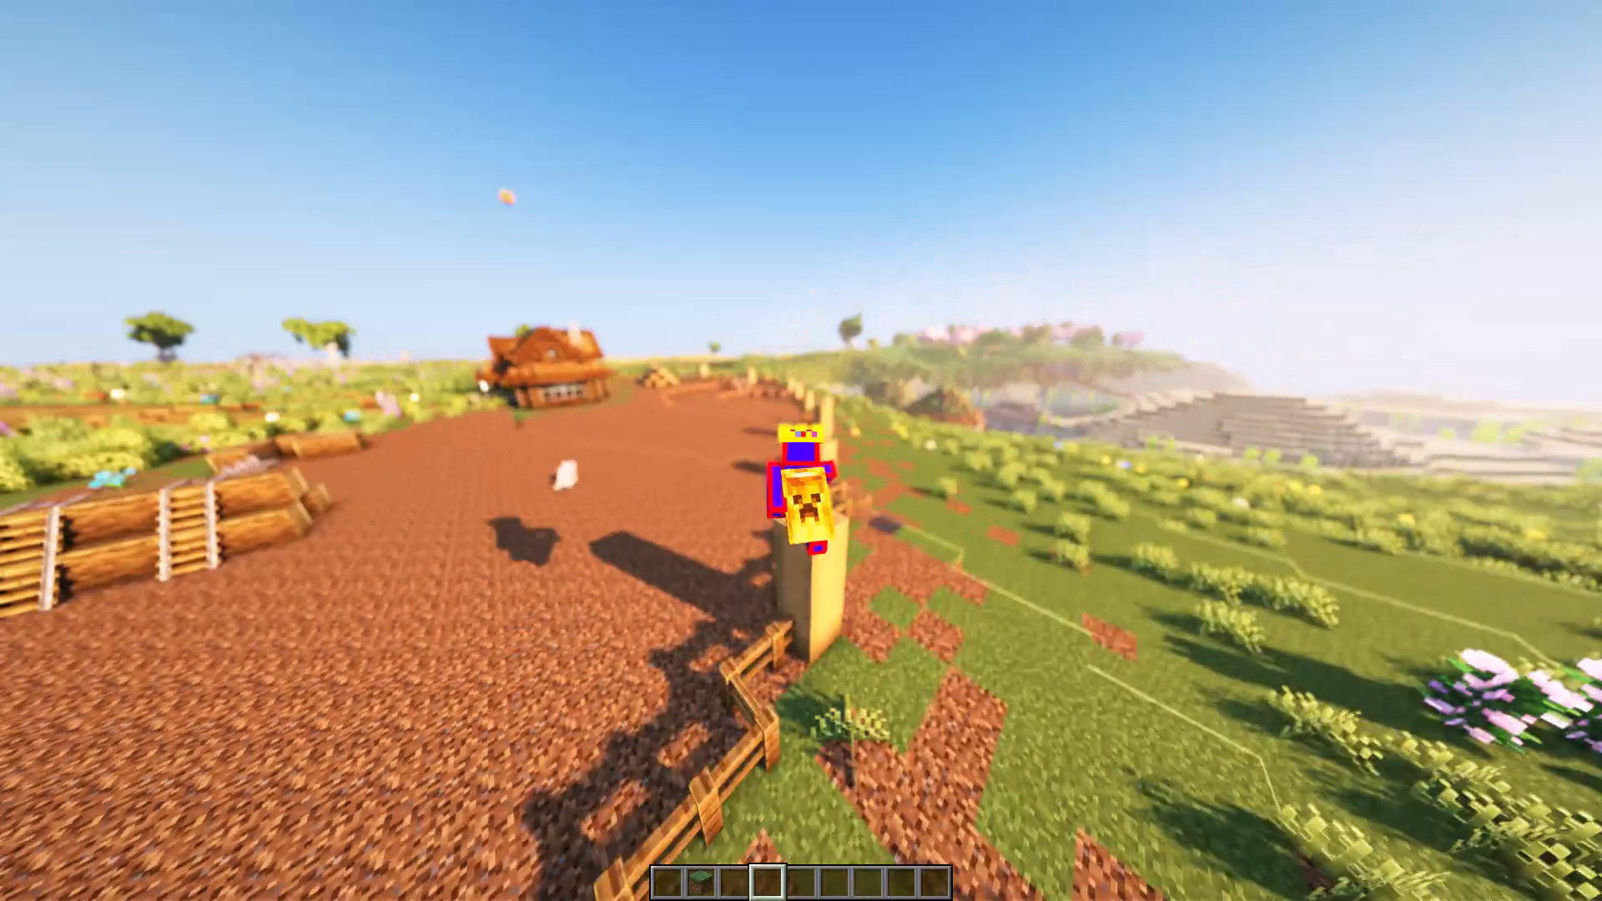
key("ctrl+s")
key("ctrl+s")
key("ctrl+s")
key("ctrl+s")
key("ctrl+s")
Move the character high over the dirt yard and past the wooden house to examine the cape in the air.
left_click(801, 450, "ctrl")
key("ctrl+w")
key("ctrl+w")
key("ctrl+w")
key("ctrl+w")
key("ctrl+w")
key("ctrl+w")
key("ctrl+w")
key("ctrl+w")
key("ctrl+w")
key("ctrl+w")
key("ctrl+w")
key("ctrl+w")
key("ctrl+w")
key("ctrl+w")
key("ctrl+w")
key("ctrl+w")
key("ctrl+w")
key("ctrl+w")
key("ctrl+w")
key("ctrl+w")
left_click(801, 451, "ctrl")
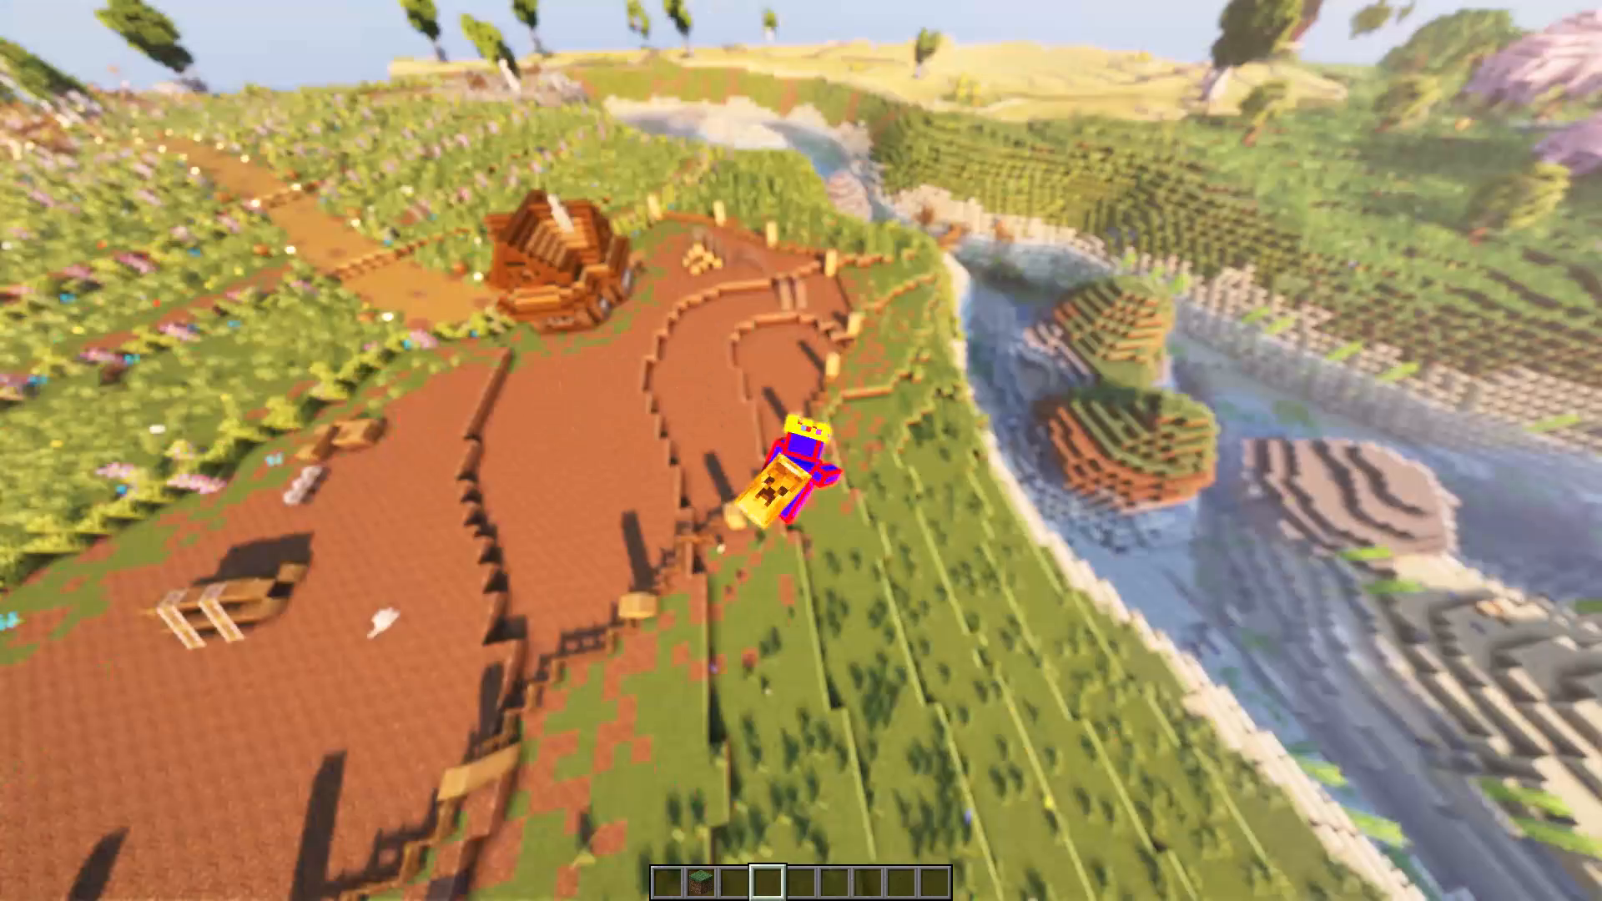
key("ctrl+space")
left_click(801, 450, "ctrl")
left_click(801, 450, "ctrl")
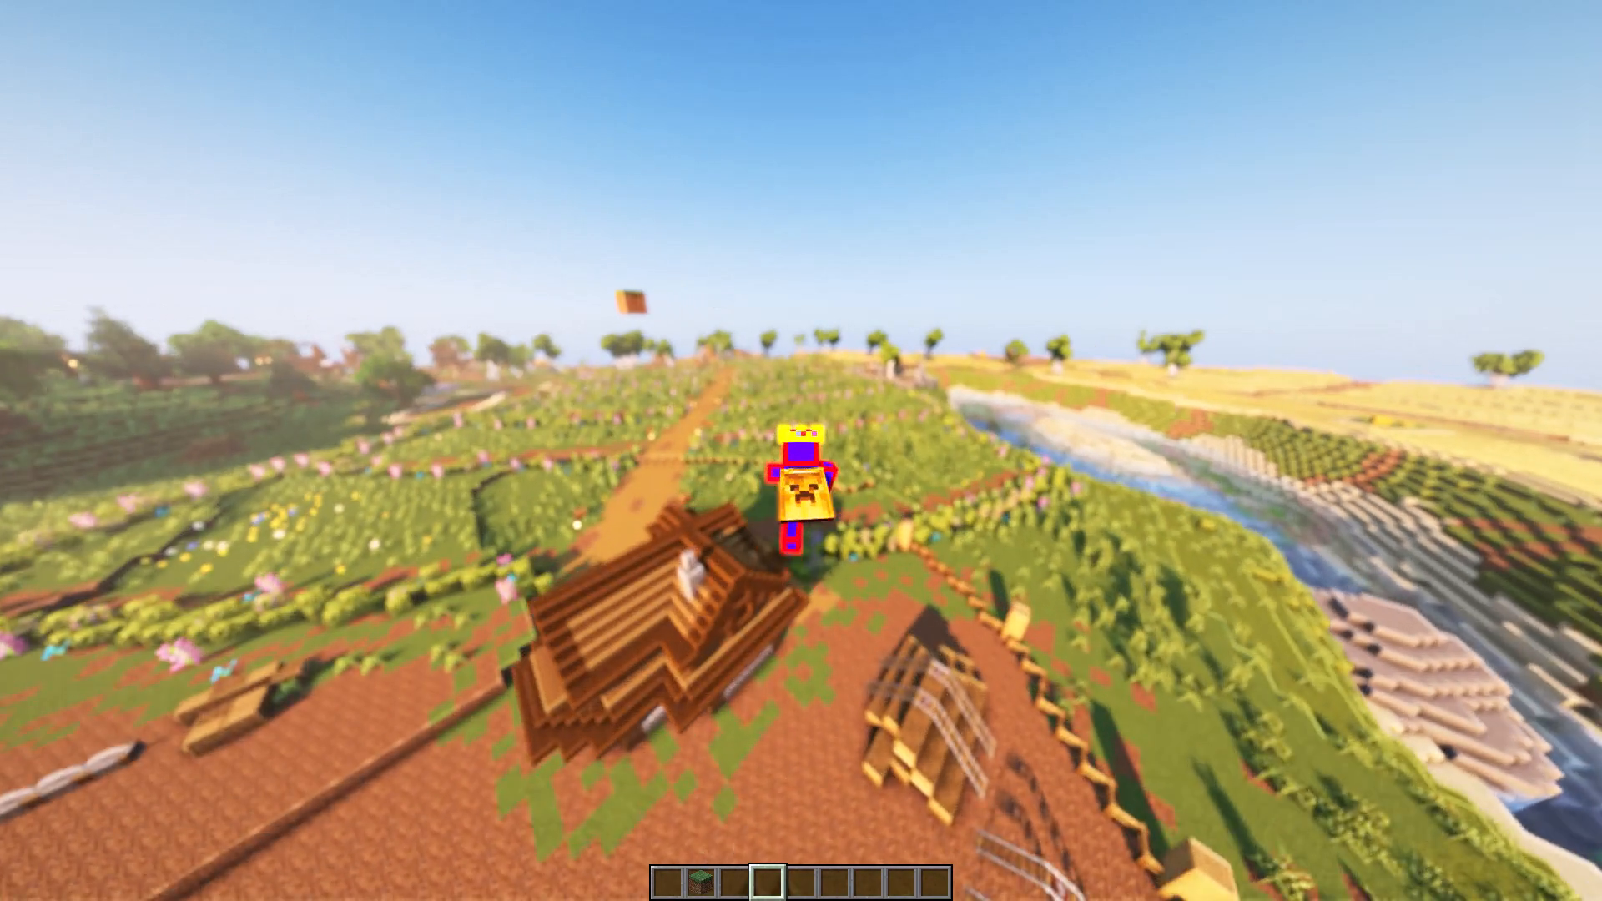
key("ctrl+space")
left_click(801, 450, "ctrl")
key("shift+a")
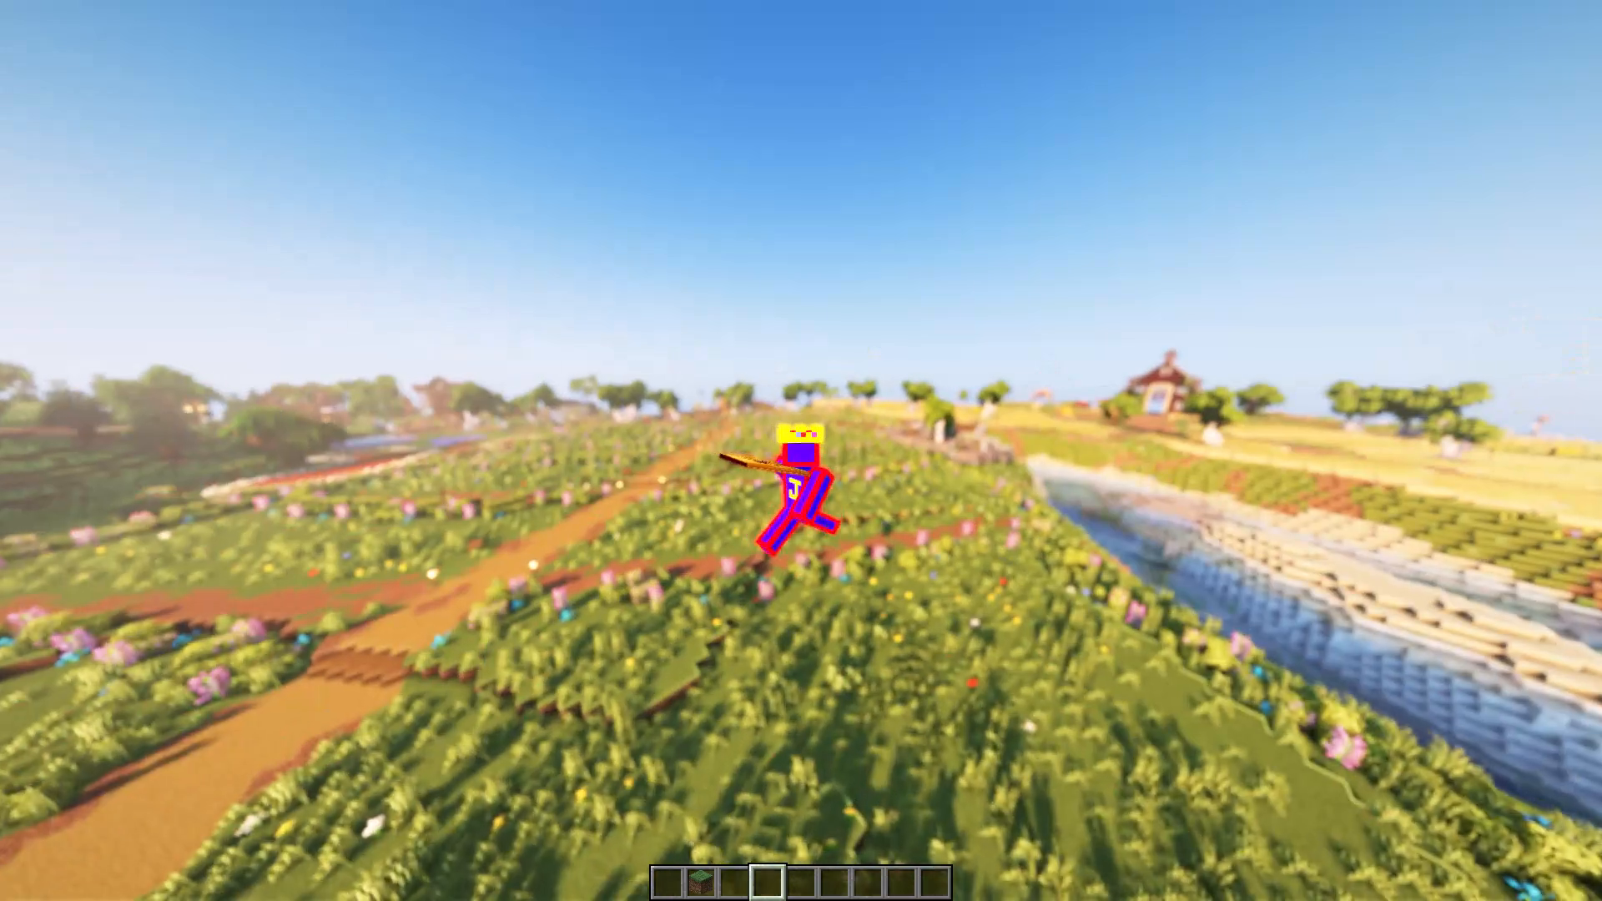
Travel above the flower meadow beside the river, turning the view to examine the cape from behind and the side.
key("space")
key("space")
key("space")
key("space")
key("space")
key("space")
key("space")
key("space")
key("space")
key("space")
key("space")
key("space")
key("space")
key("space")
key("space")
key("space")
key("space")
key("space")
key("space")
key("space")
left_click(788, 456)
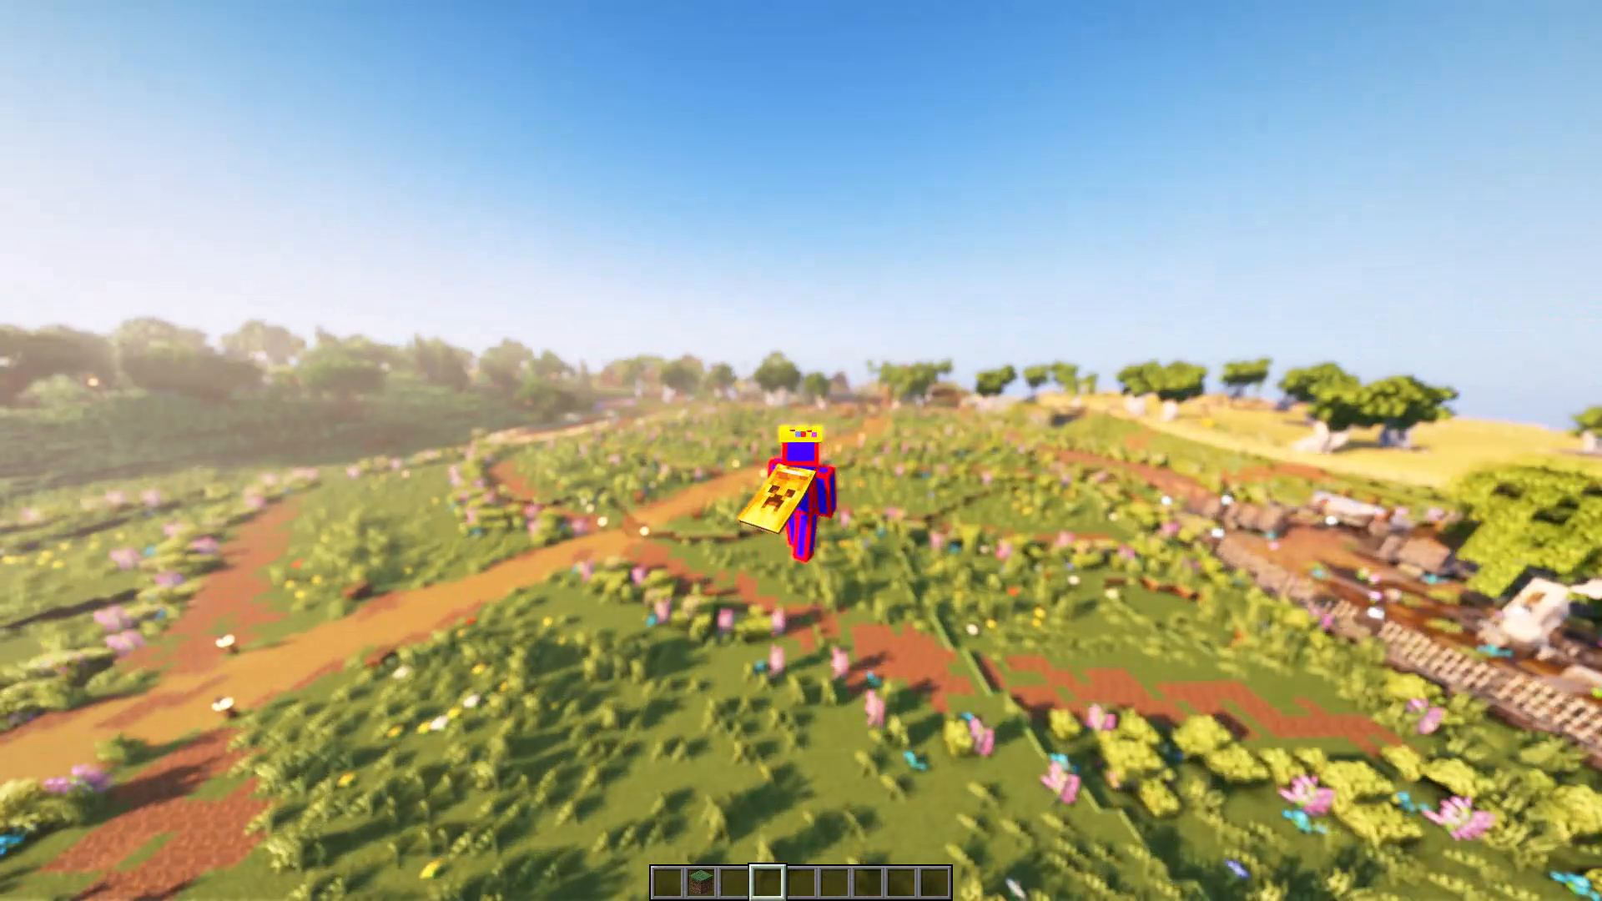
left_click(801, 450)
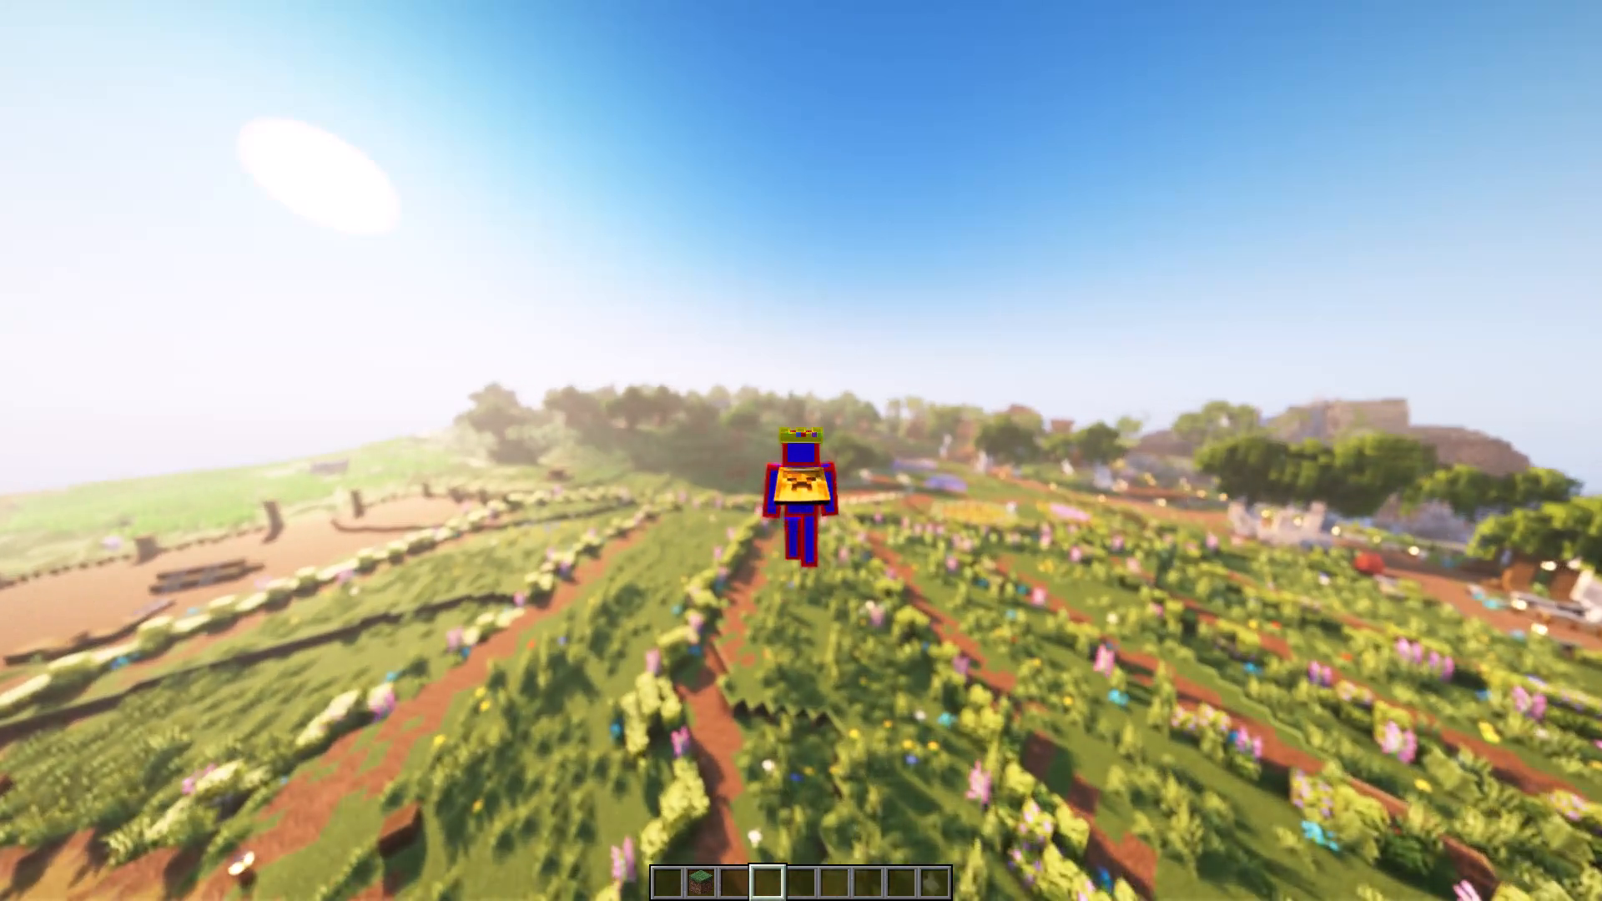
left_click(801, 450, "shift")
Continue above the meadow past the red and white flower bed to the forest edge, examining the cape in motion.
key("space")
key("space")
key("space")
key("space")
key("space")
key("space")
key("space")
key("space")
key("space")
key("space")
key("space")
key("space")
key("space")
key("space")
key("space")
key("space")
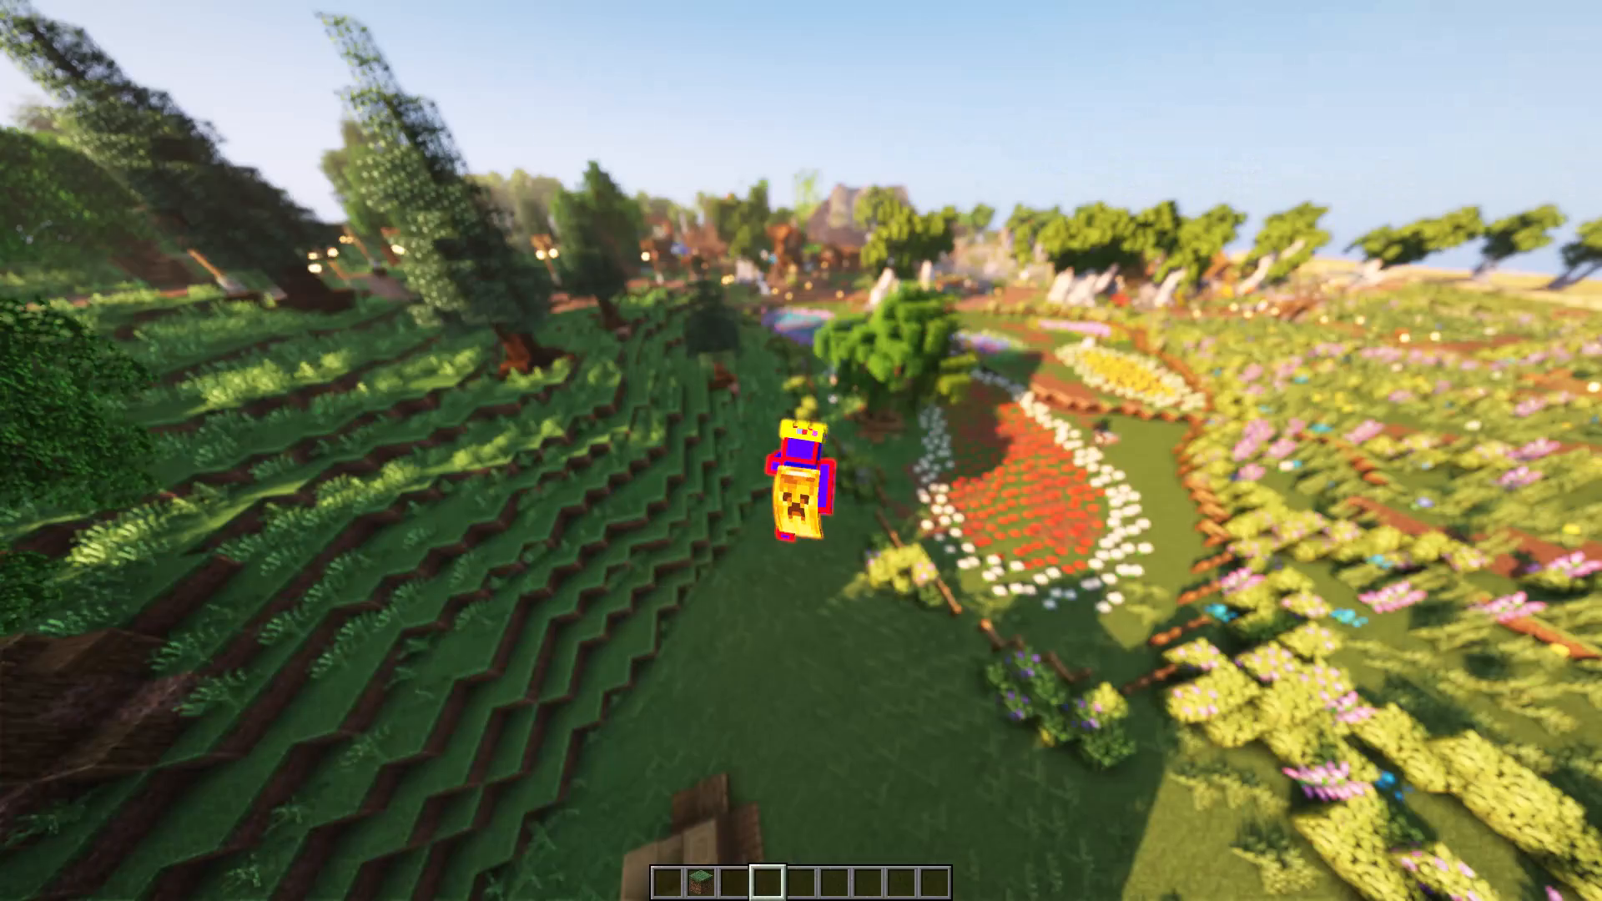
key("space")
key("space")
key("space")
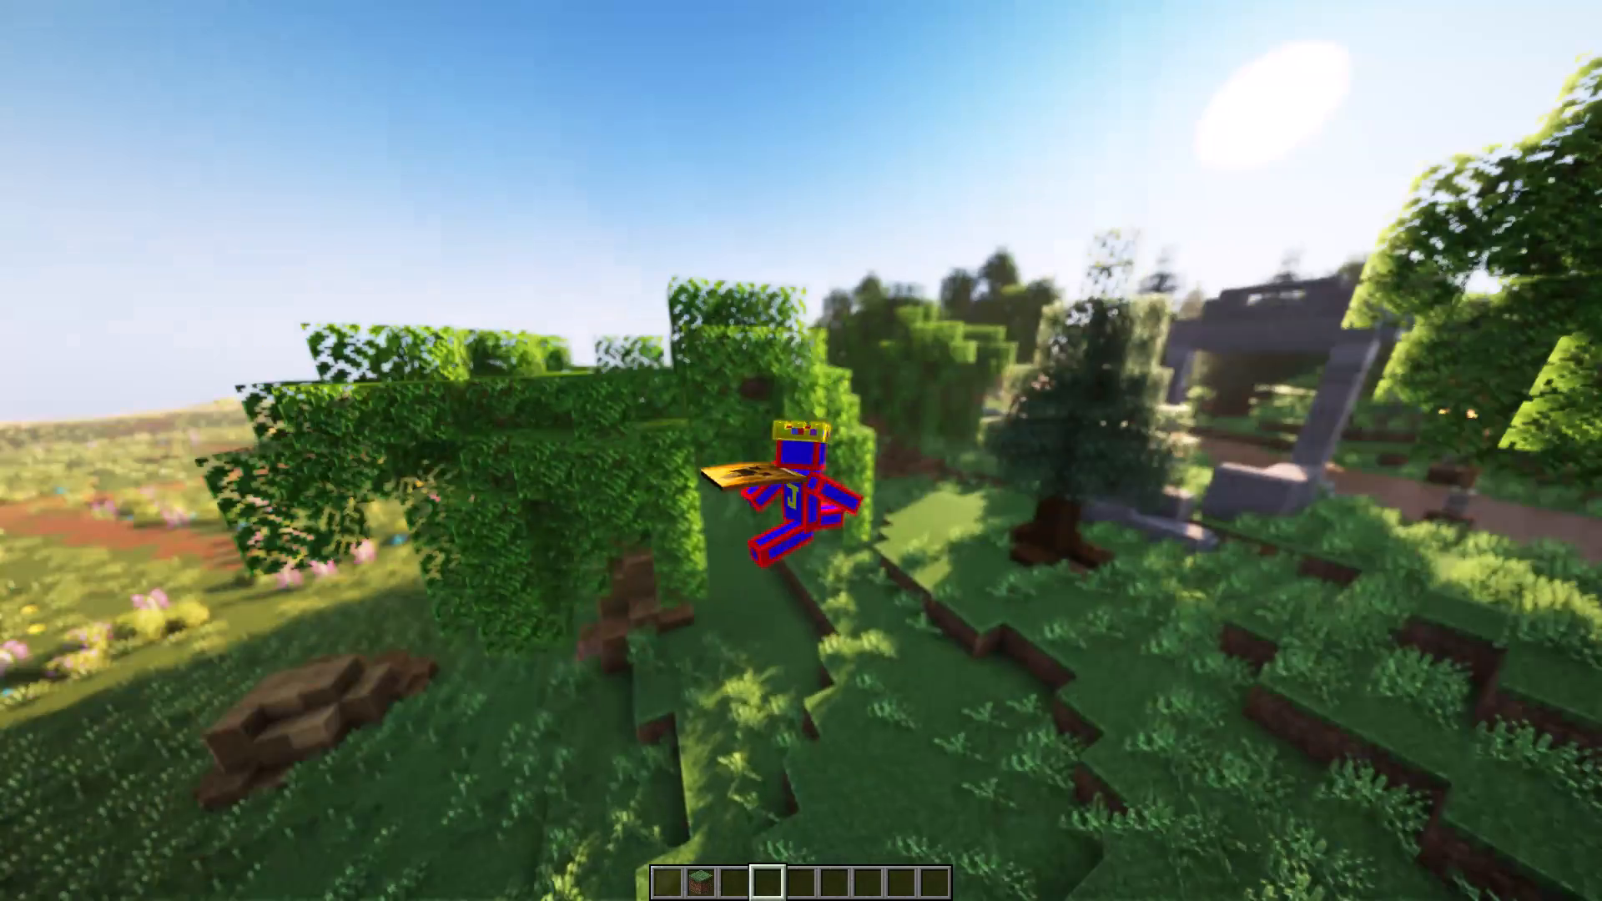
Bring the character down to the grass among the trees and switch to the first-person view.
key("d")
key("d")
key("d")
key("d")
key("d")
key("d")
key("d")
key("d")
key("d")
key("d")
key("d")
key("d")
type("rr")
key("w")
key("w")
key("w")
key("d")
key("s")
key("w")
key("ctrl+space")
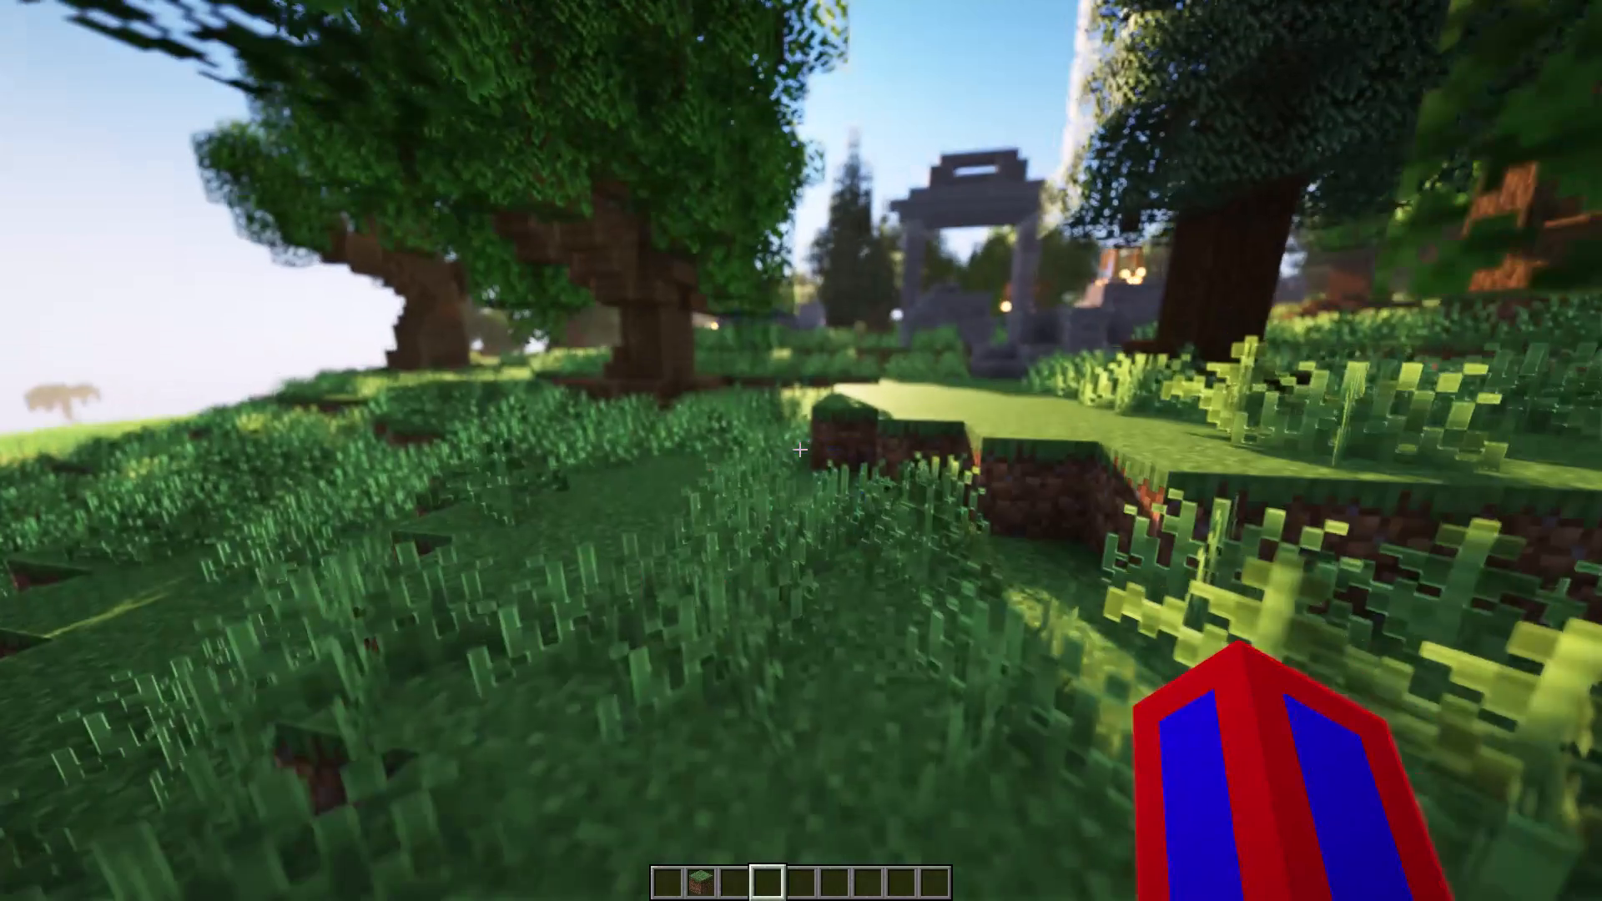
Run and jump in first person past the stone ruins and archway to the stepped path to explore the area.
key("ctrl+space")
key("ctrl+space")
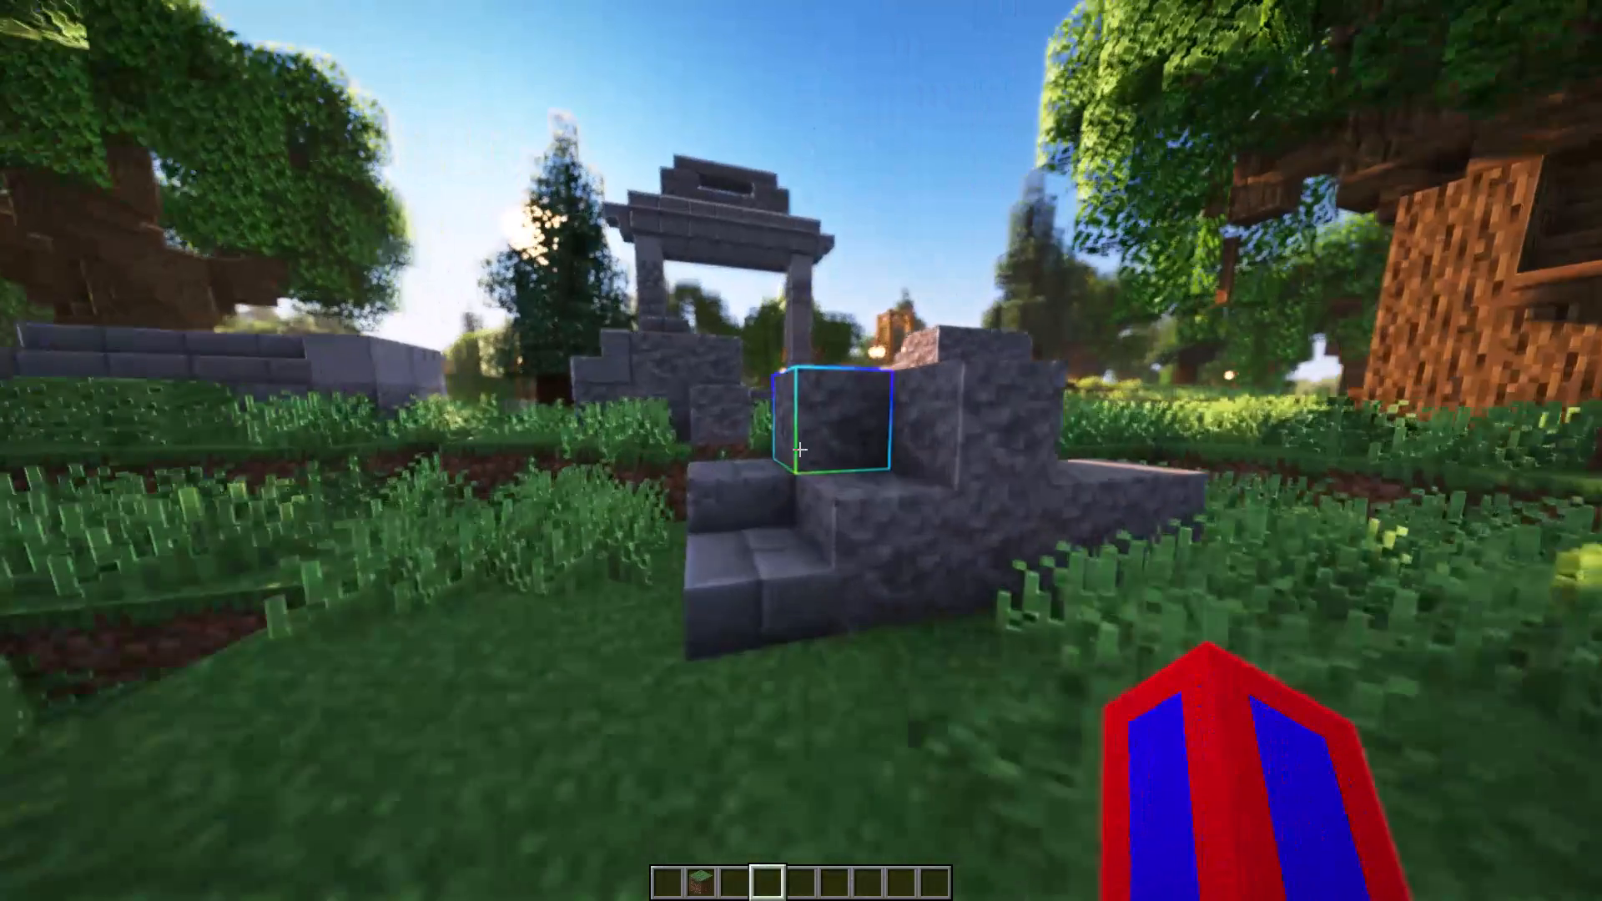
key("ctrl+space")
key("ctrl+space")
key("ctrl+space")
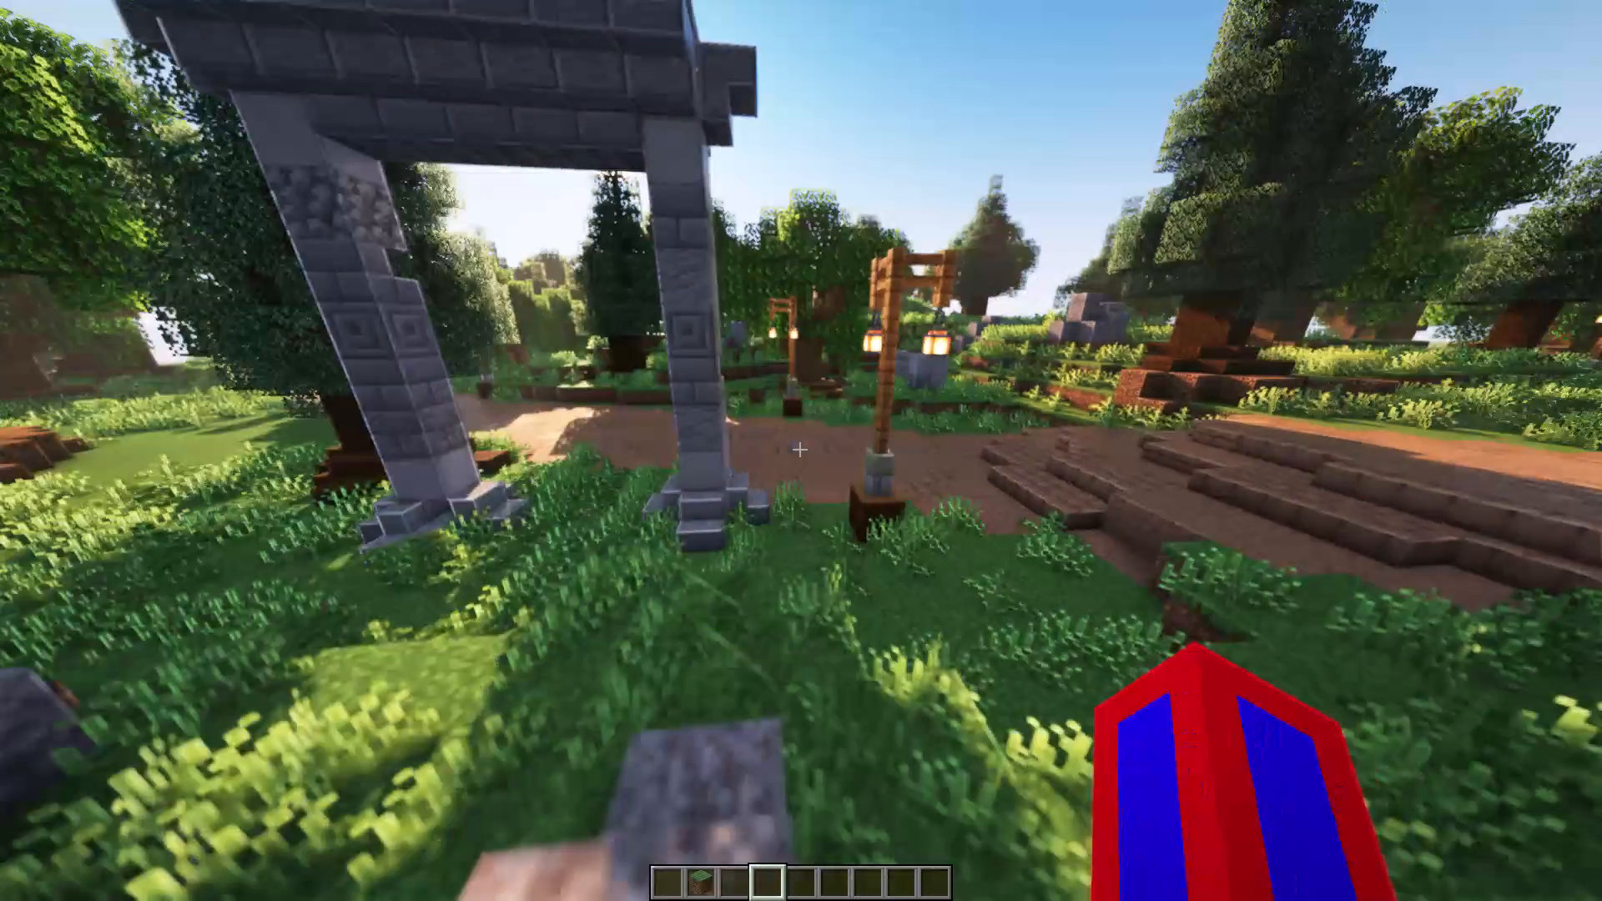
key("ctrl+space")
key("ctrl+space")
key("ctrl+space")
key("ctrl+space")
key("ctrl+space")
key("ctrl+space")
key("ctrl+space")
key("ctrl+space")
key("ctrl+space")
key("ctrl+space")
key("ctrl+space")
key("ctrl+space")
key("ctrl+space")
key("ctrl+space")
key("ctrl+space")
key("ctrl+space")
key("ctrl+space")
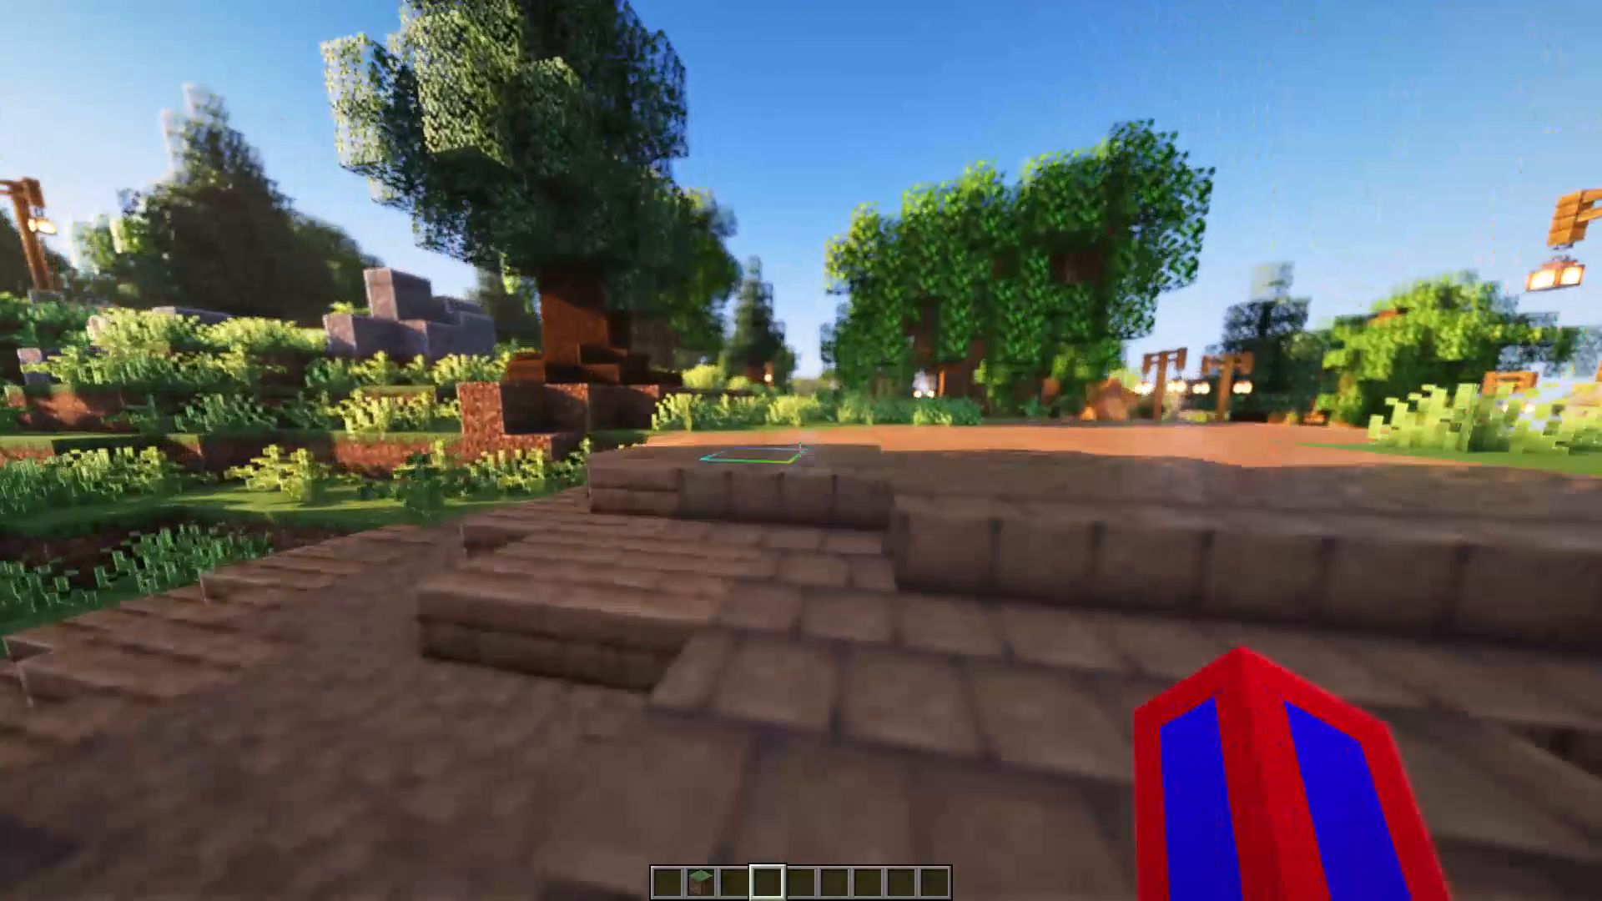
Run and jump from the stepped path into the tall grass and around the large tree trunk to explore the area.
key("ctrl+d")
key("ctrl+space")
key("ctrl+space")
key("ctrl+space")
key("ctrl+space")
key("ctrl+space")
key("ctrl+space")
key("ctrl+space")
key("ctrl+space")
key("ctrl+space")
key("ctrl+space")
key("ctrl+space")
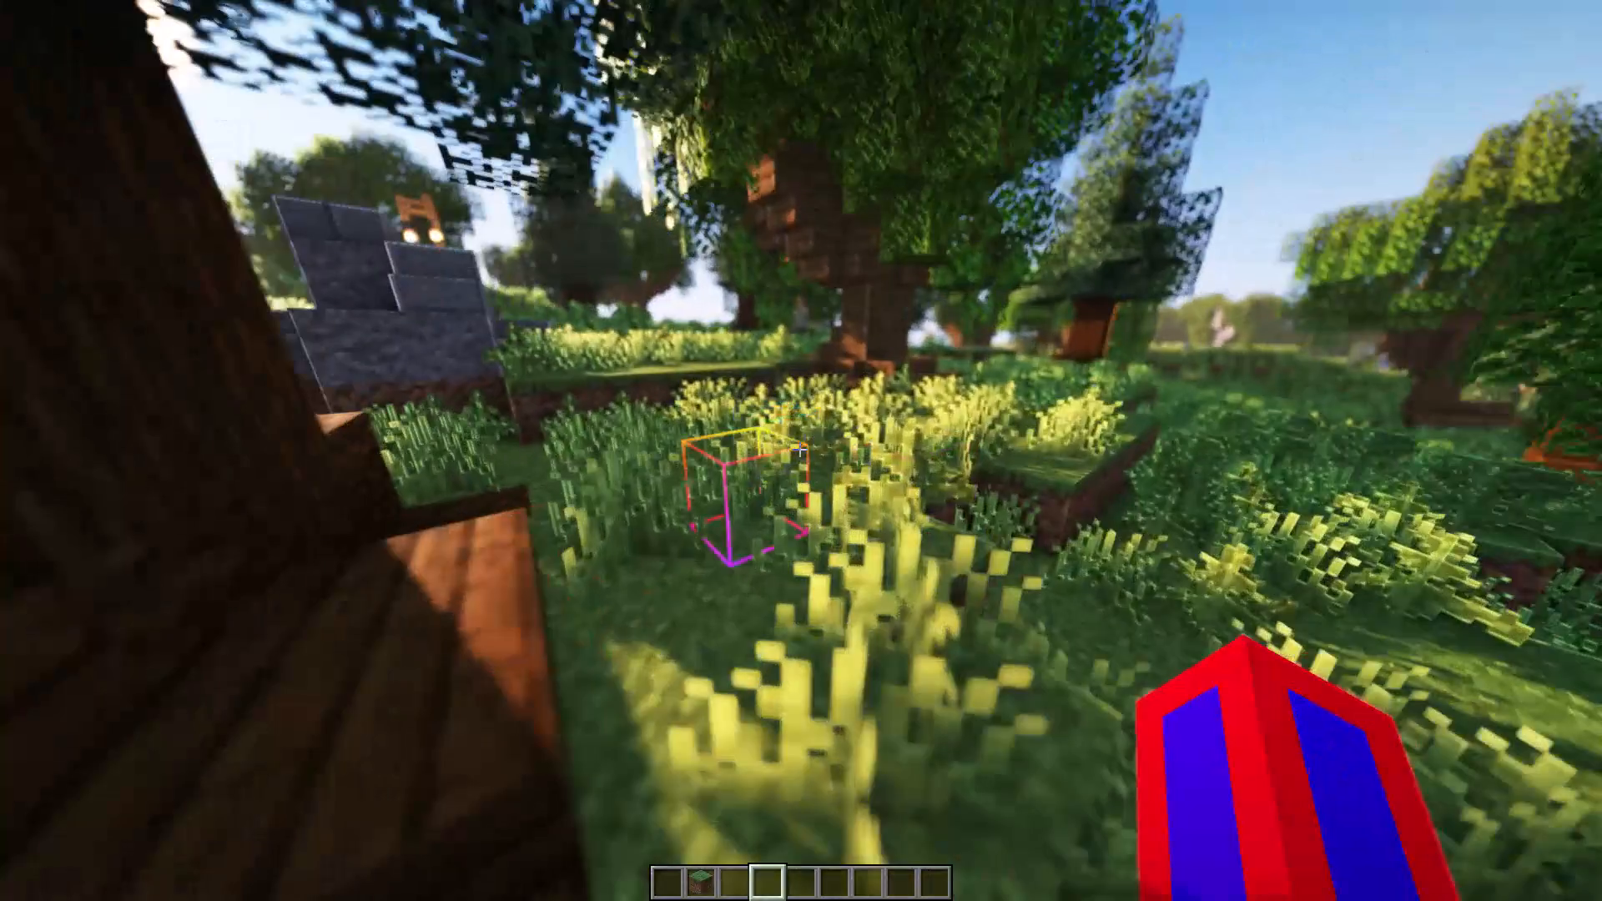
key("ctrl+d")
key("ctrl+d")
key("ctrl+d")
key("ctrl+d")
key("ctrl+d")
key("ctrl+d")
key("ctrl+d")
key("ctrl+d")
key("ctrl+d")
key("ctrl+d")
key("ctrl+w")
key("ctrl+d")
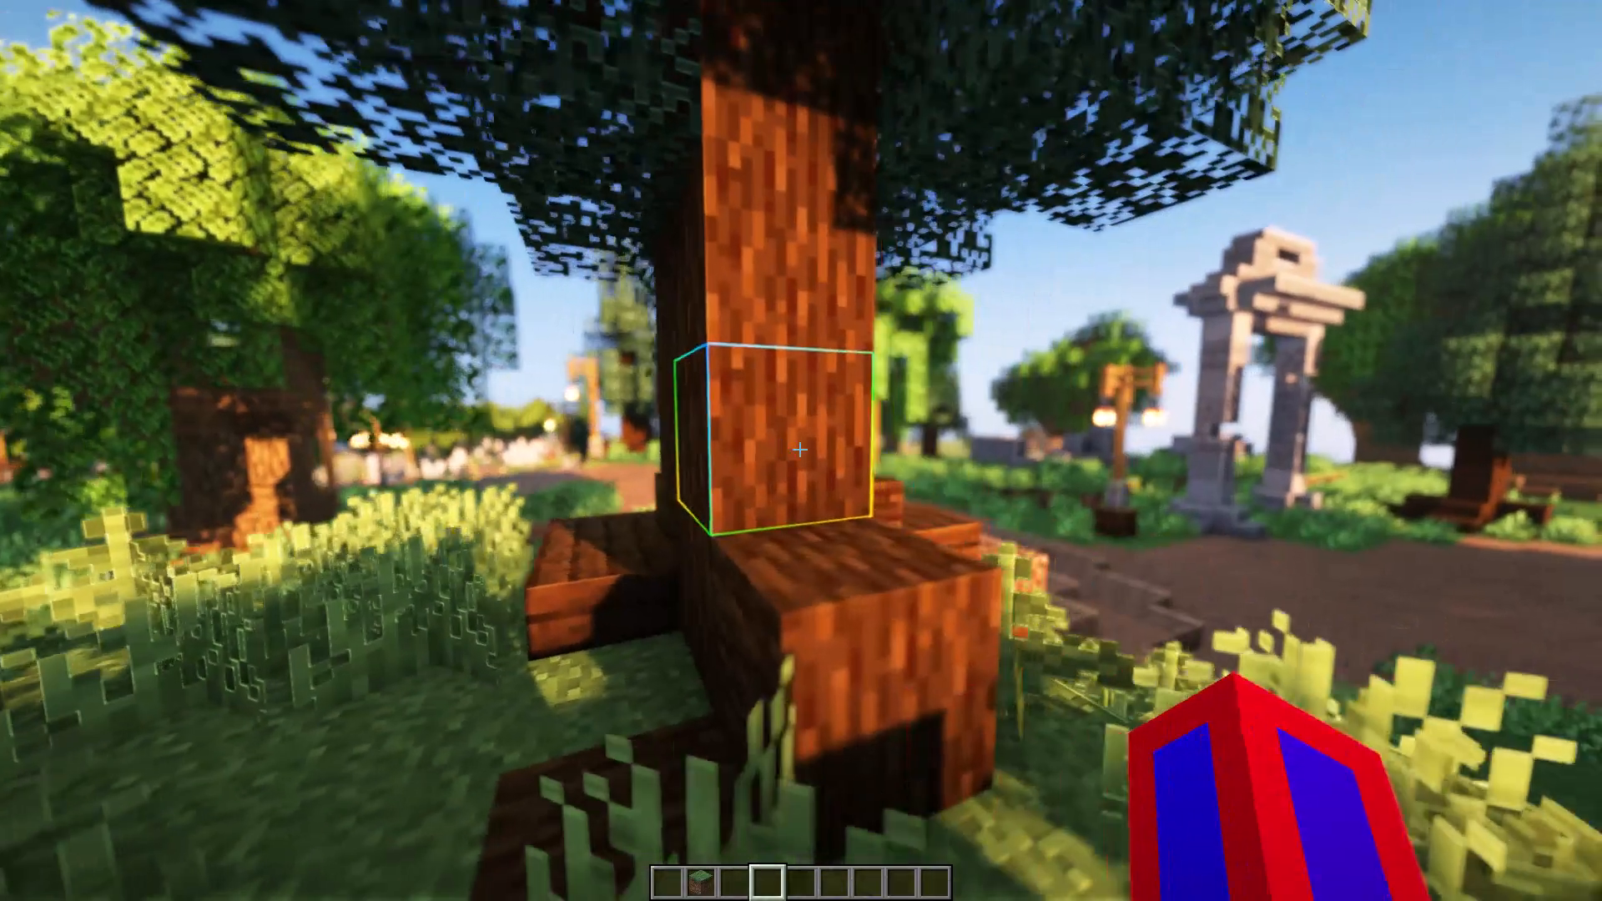
Break the grass plants beside the large tree trunk and at the foot of the nearby stone and dirt ledge.
left_click(801, 450, "ctrl")
left_click(801, 450, "ctrl")
left_click(801, 450, "ctrl")
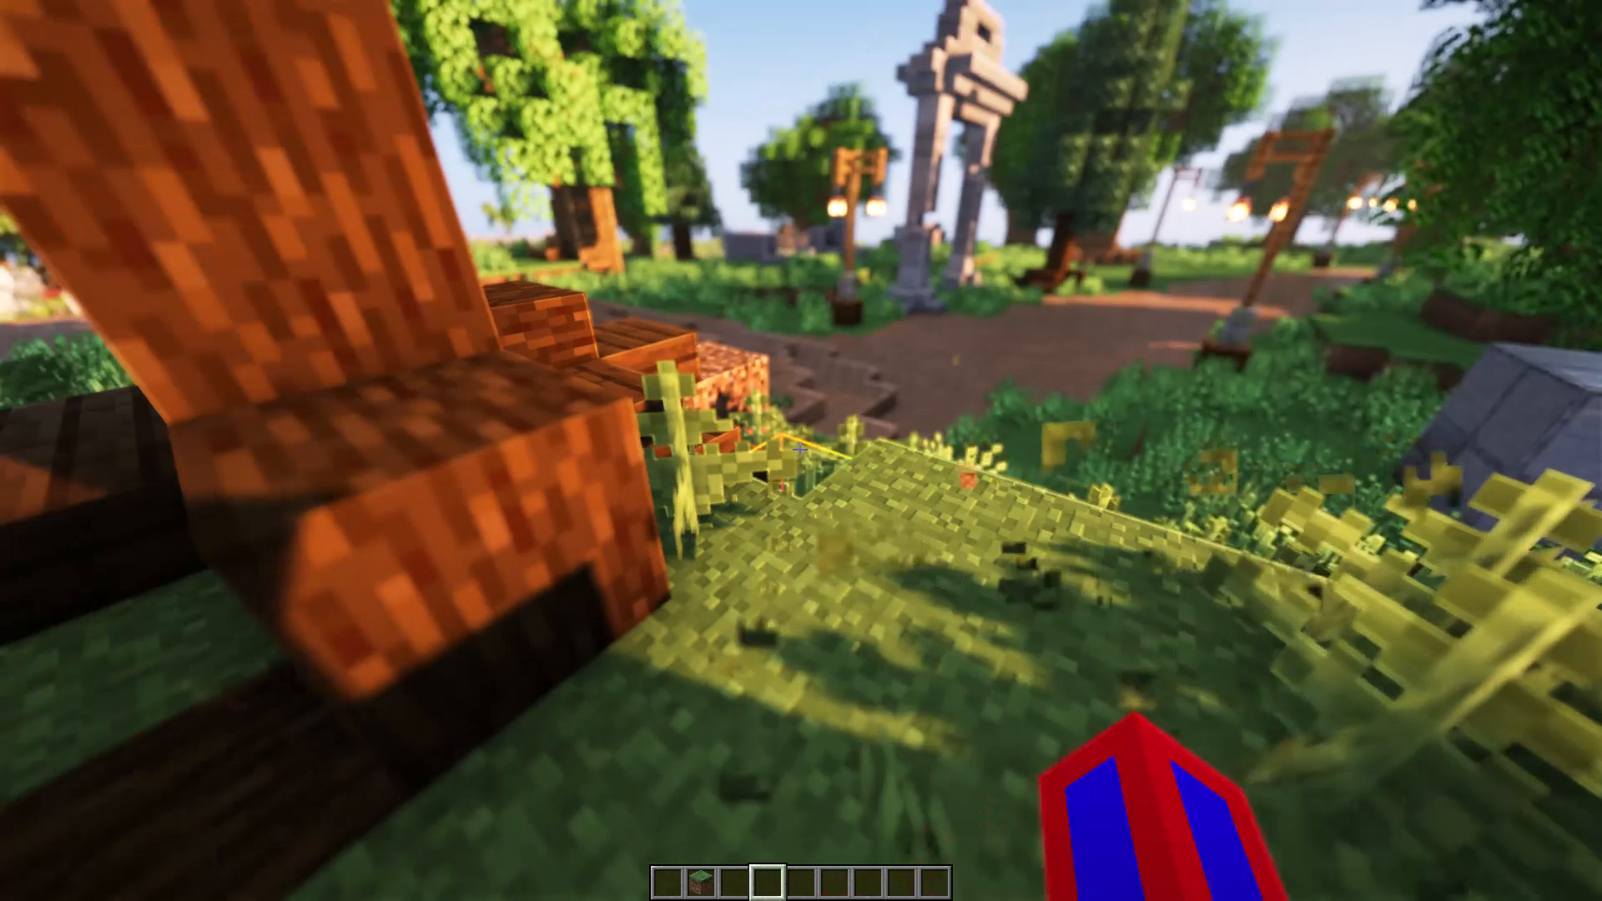
left_click(801, 450, "ctrl")
double_click(801, 450, "ctrl")
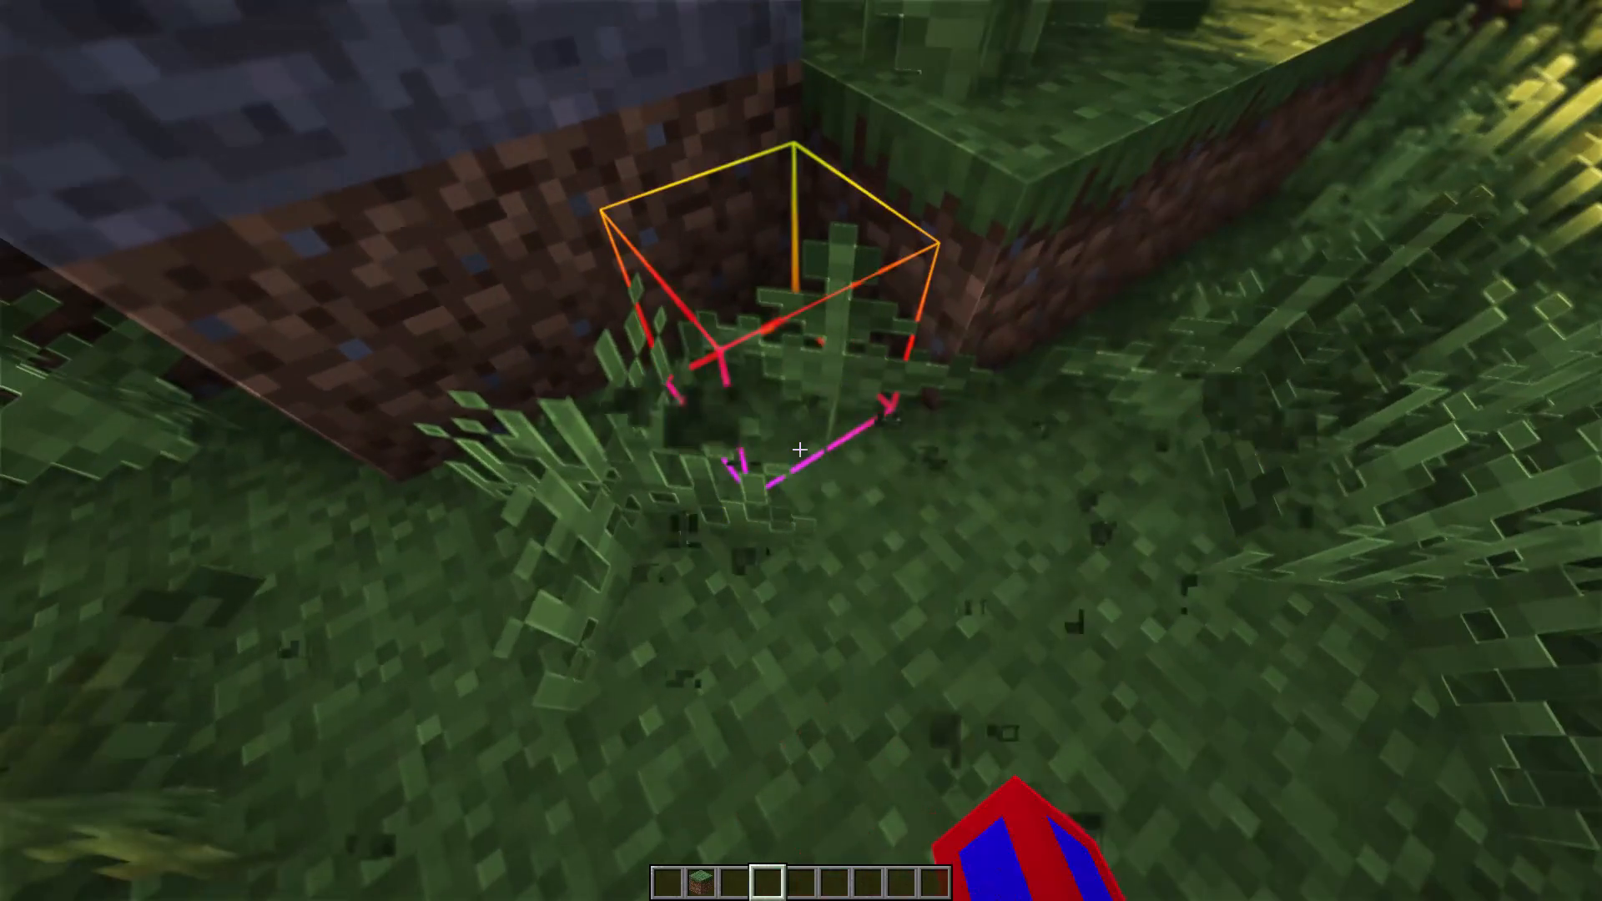
double_click(801, 450, "ctrl")
Run through the tall grass past the willow tree and rise above the lantern-lit path to view the surroundings.
key("ctrl+w")
key("ctrl+w")
key("ctrl+w")
key("ctrl+w")
key("ctrl+w")
key("ctrl+w")
key("ctrl+w")
key("ctrl+w")
key("ctrl+space")
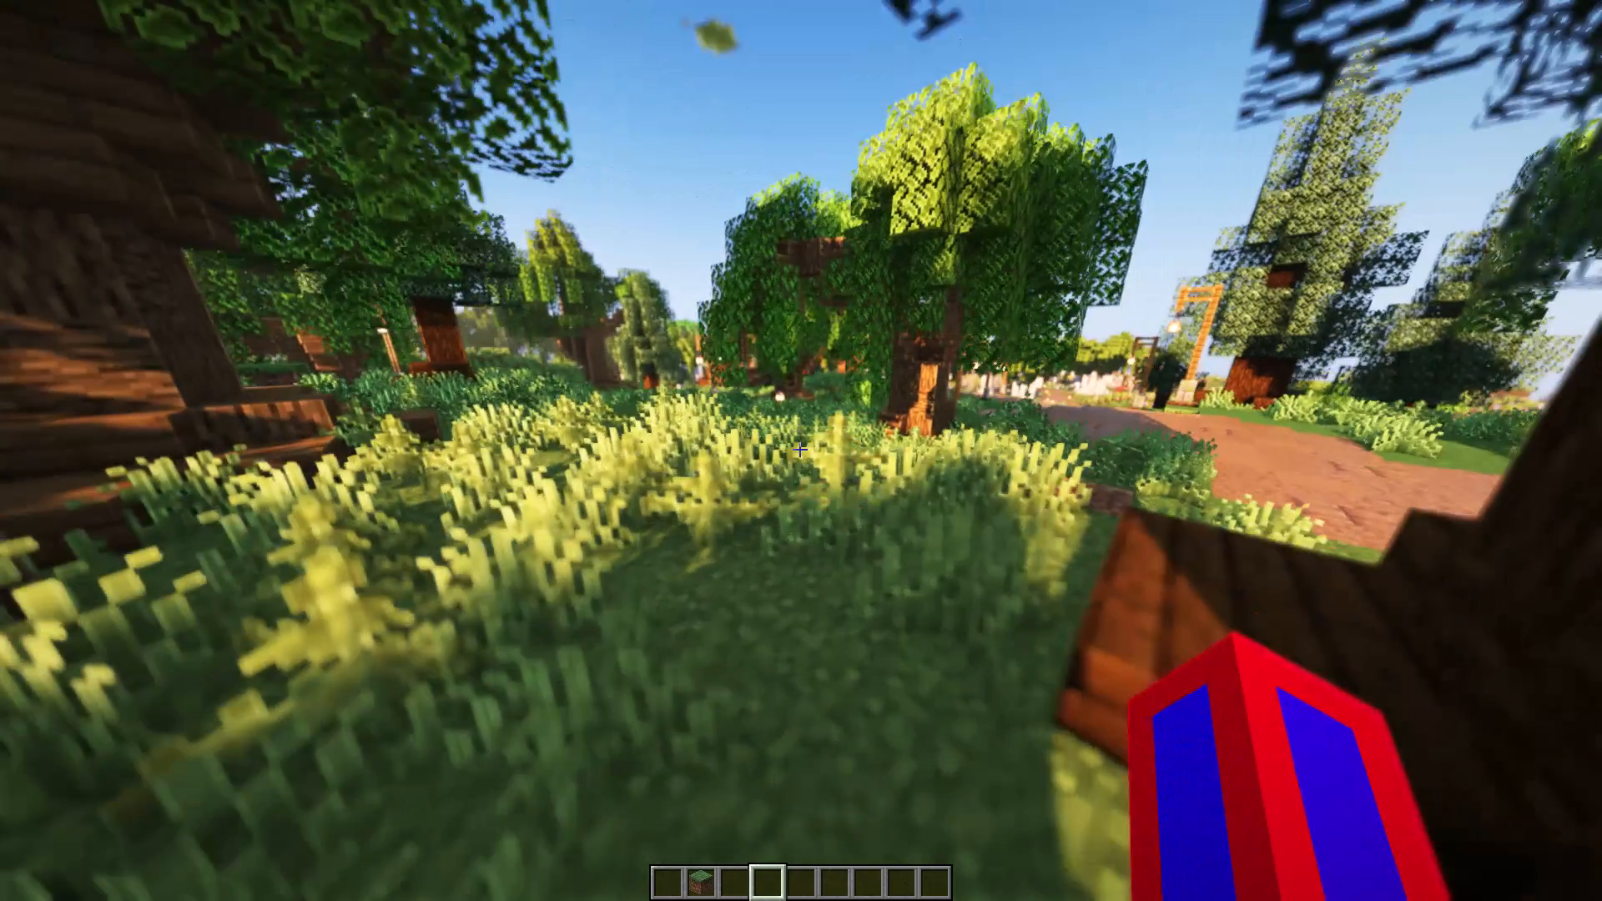
key("ctrl+space")
key("ctrl+space")
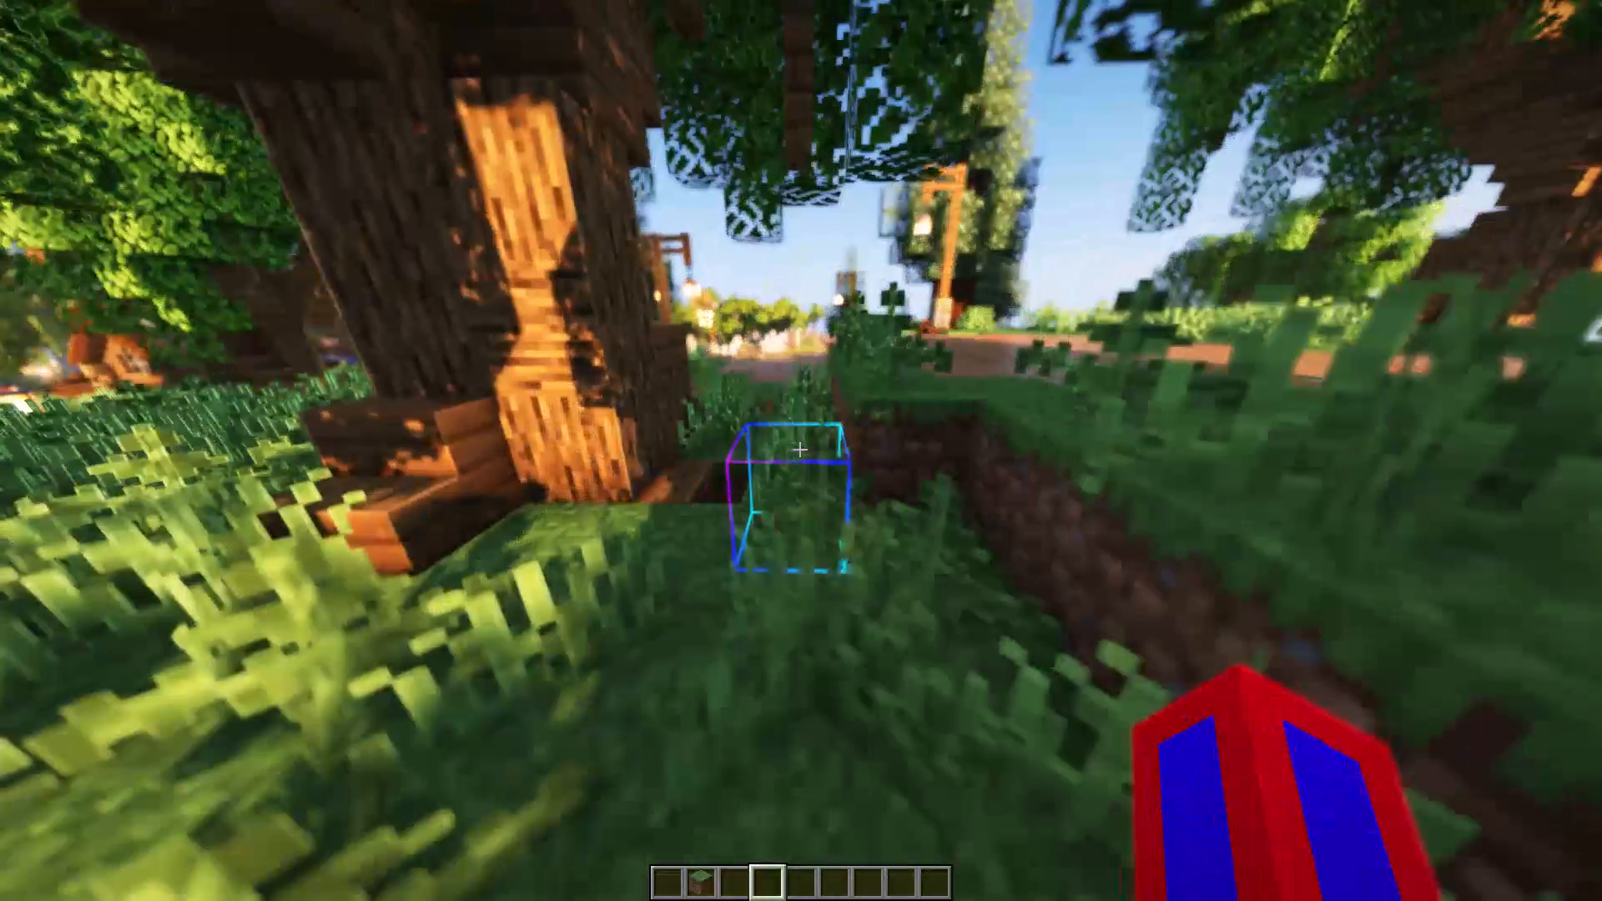
key("ctrl+space")
key("ctrl+space")
key("ctrl+space")
key("ctrl+space")
key("ctrl+space")
key("ctrl+space")
key("ctrl+space")
key("ctrl+space")
key("ctrl+space")
key("ctrl+space")
key("ctrl+space")
key("ctrl+space")
key("ctrl+space")
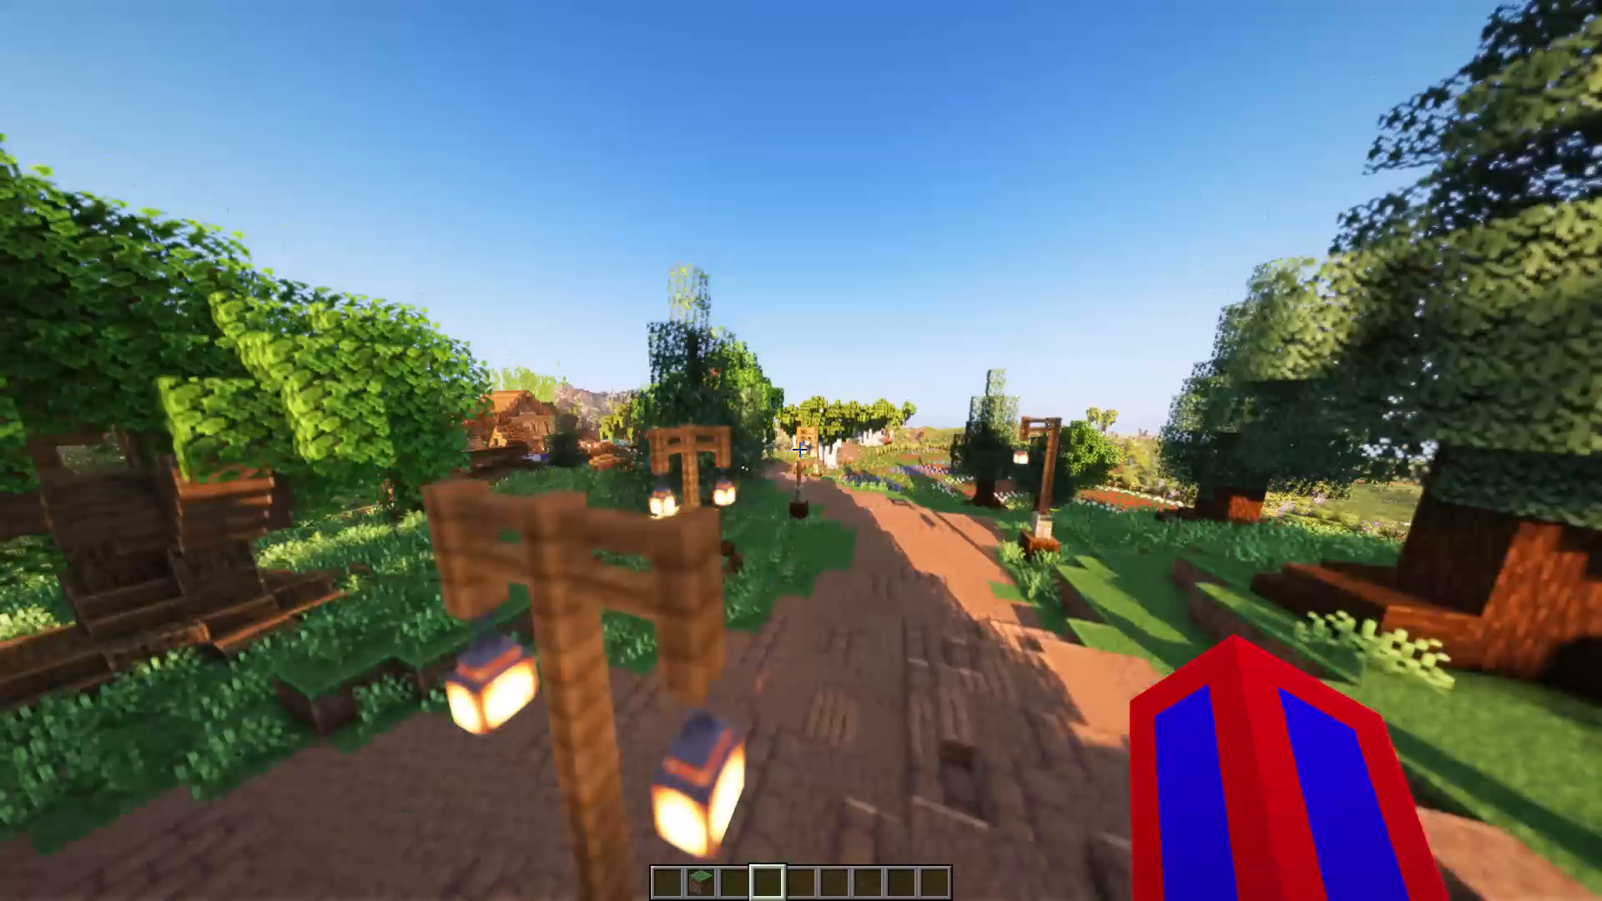
Fly above the treetops past the village houses and market stalls to the paved garden beside the river.
key("ctrl+d")
key("ctrl+d")
key("ctrl+d")
key("ctrl+d")
key("ctrl+d")
left_click(798, 452, "ctrl")
key("ctrl+a")
key("ctrl+a")
key("ctrl+a")
key("ctrl+a")
key("ctrl+a")
key("ctrl+a")
key("ctrl+a")
key("ctrl+a")
key("ctrl+a")
key("ctrl+a")
left_click(801, 450, "ctrl")
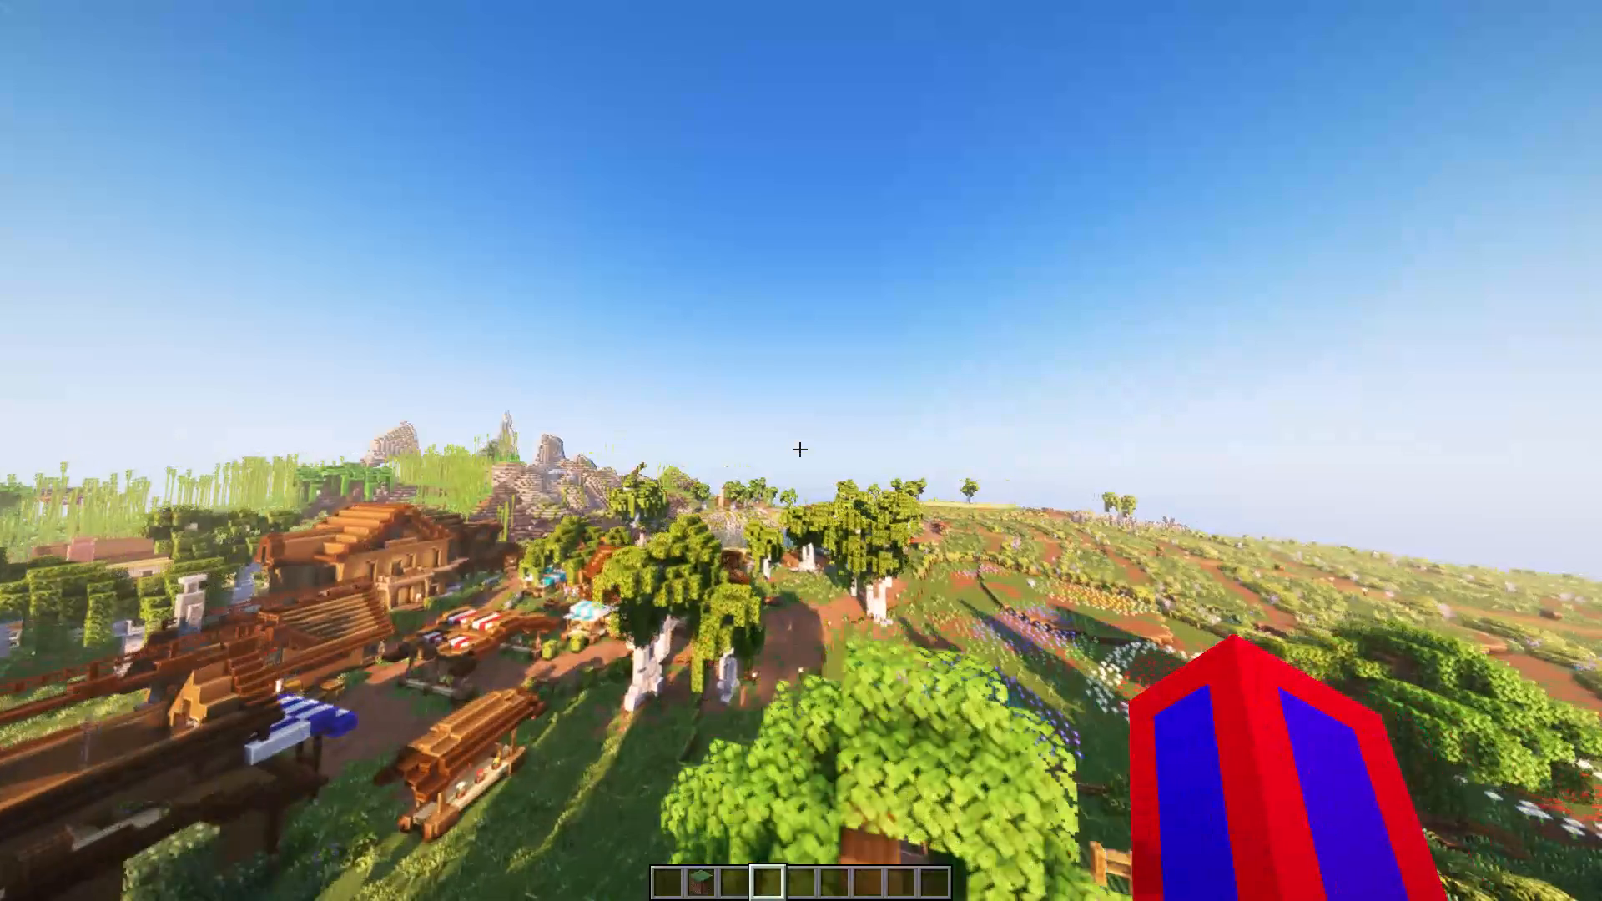
left_click(801, 450, "ctrl")
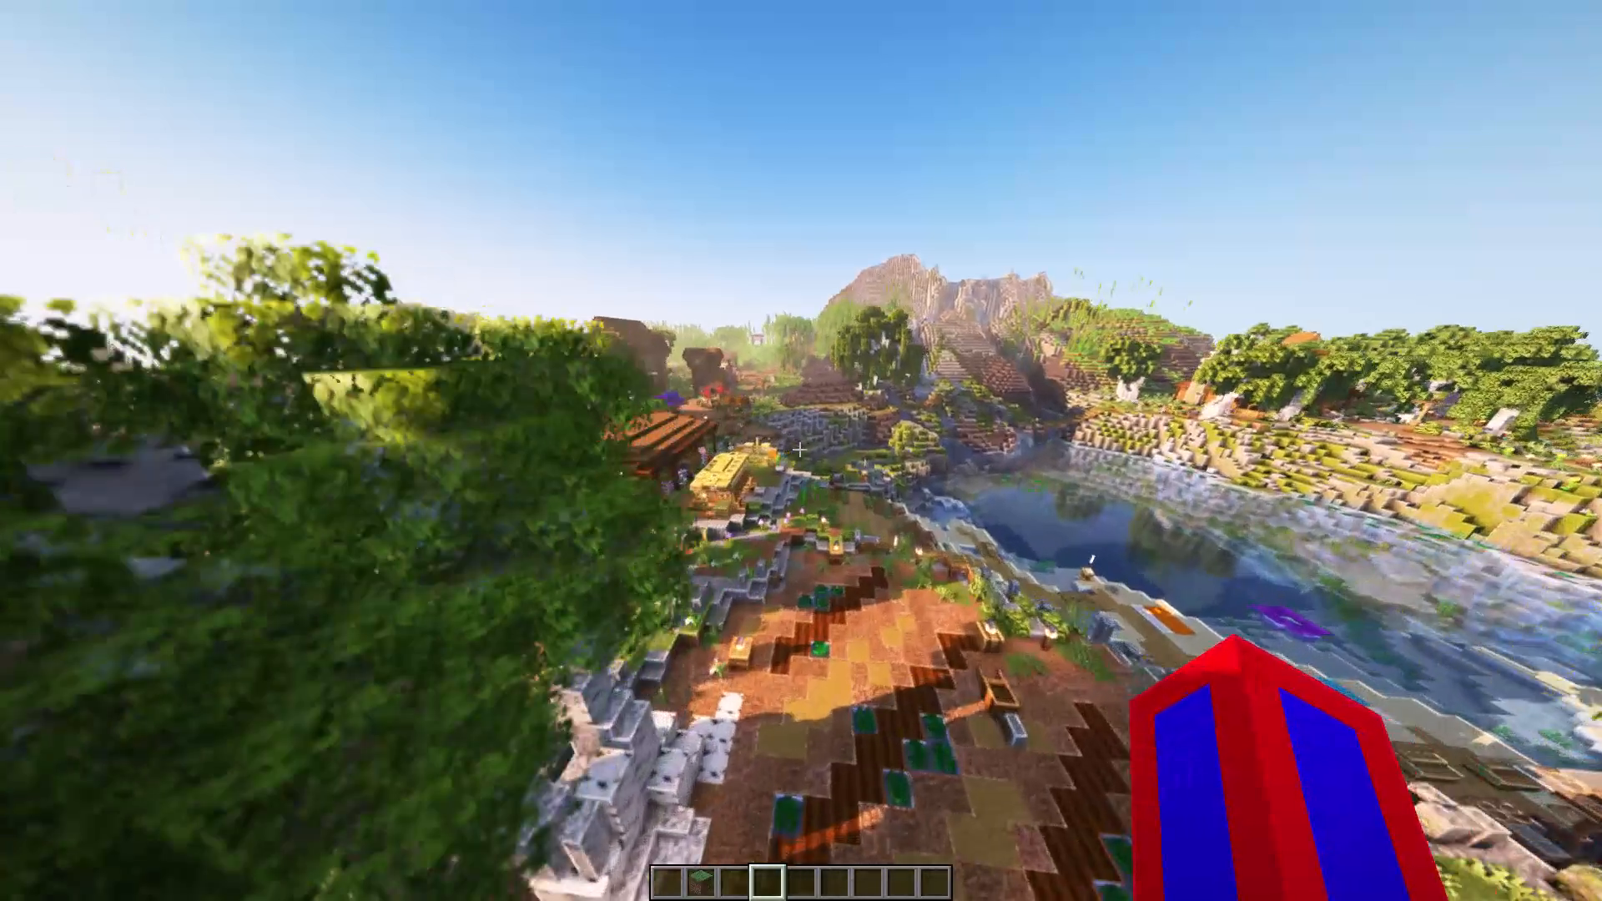
Fly over the colourful market stalls and dark hill toward the waterfall mountain, reaching the bamboo beside the rocky slope.
key("space")
key("space")
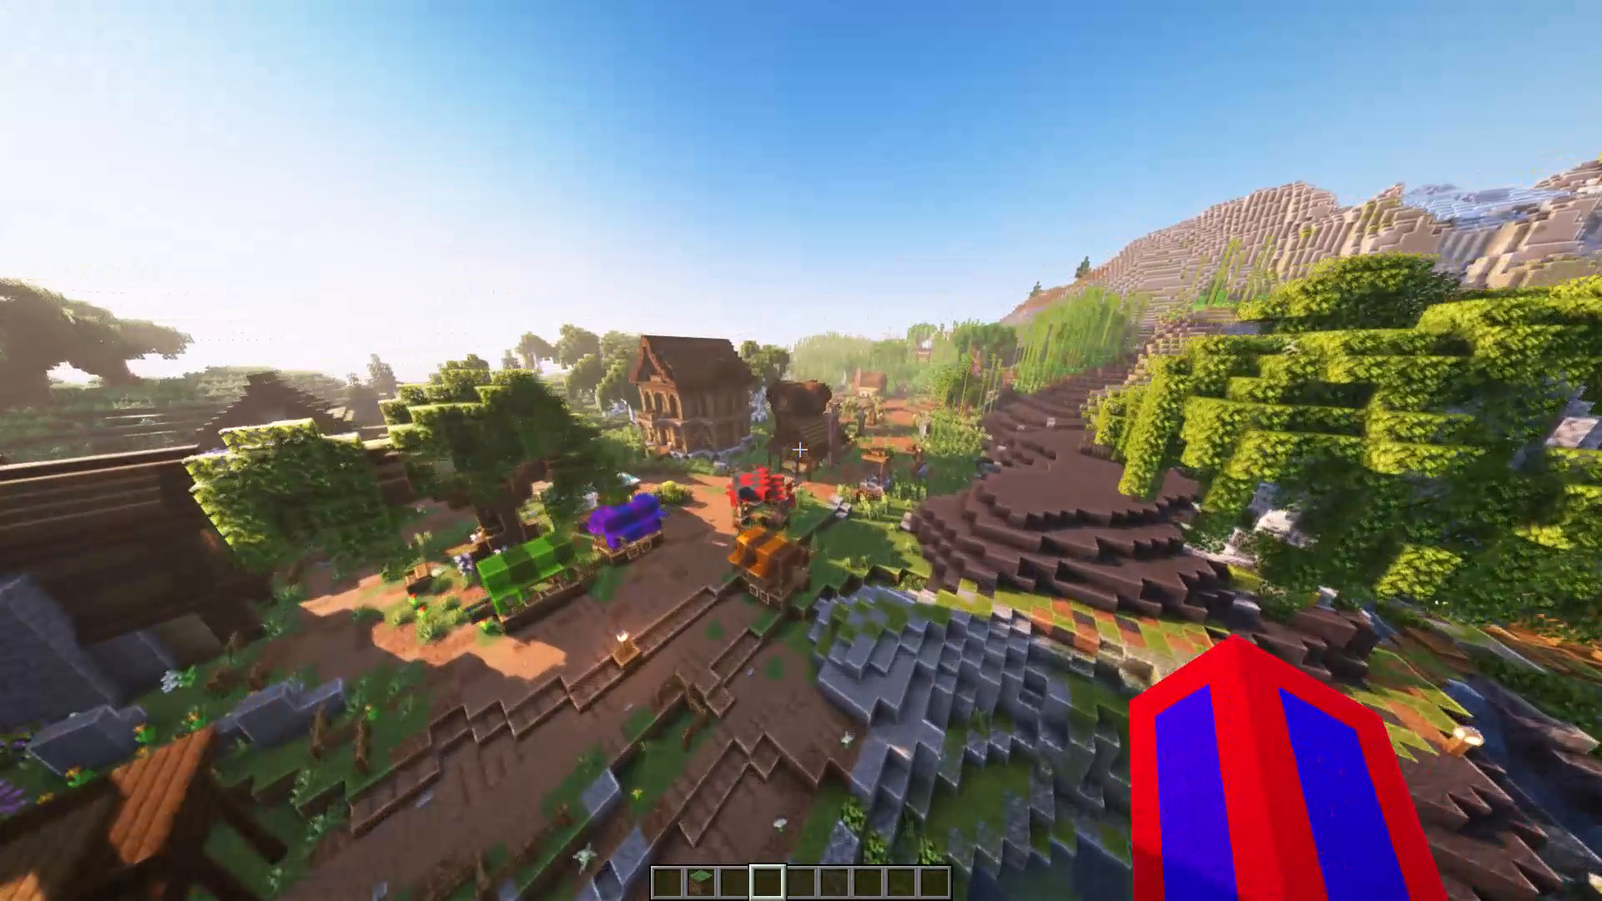
key("space")
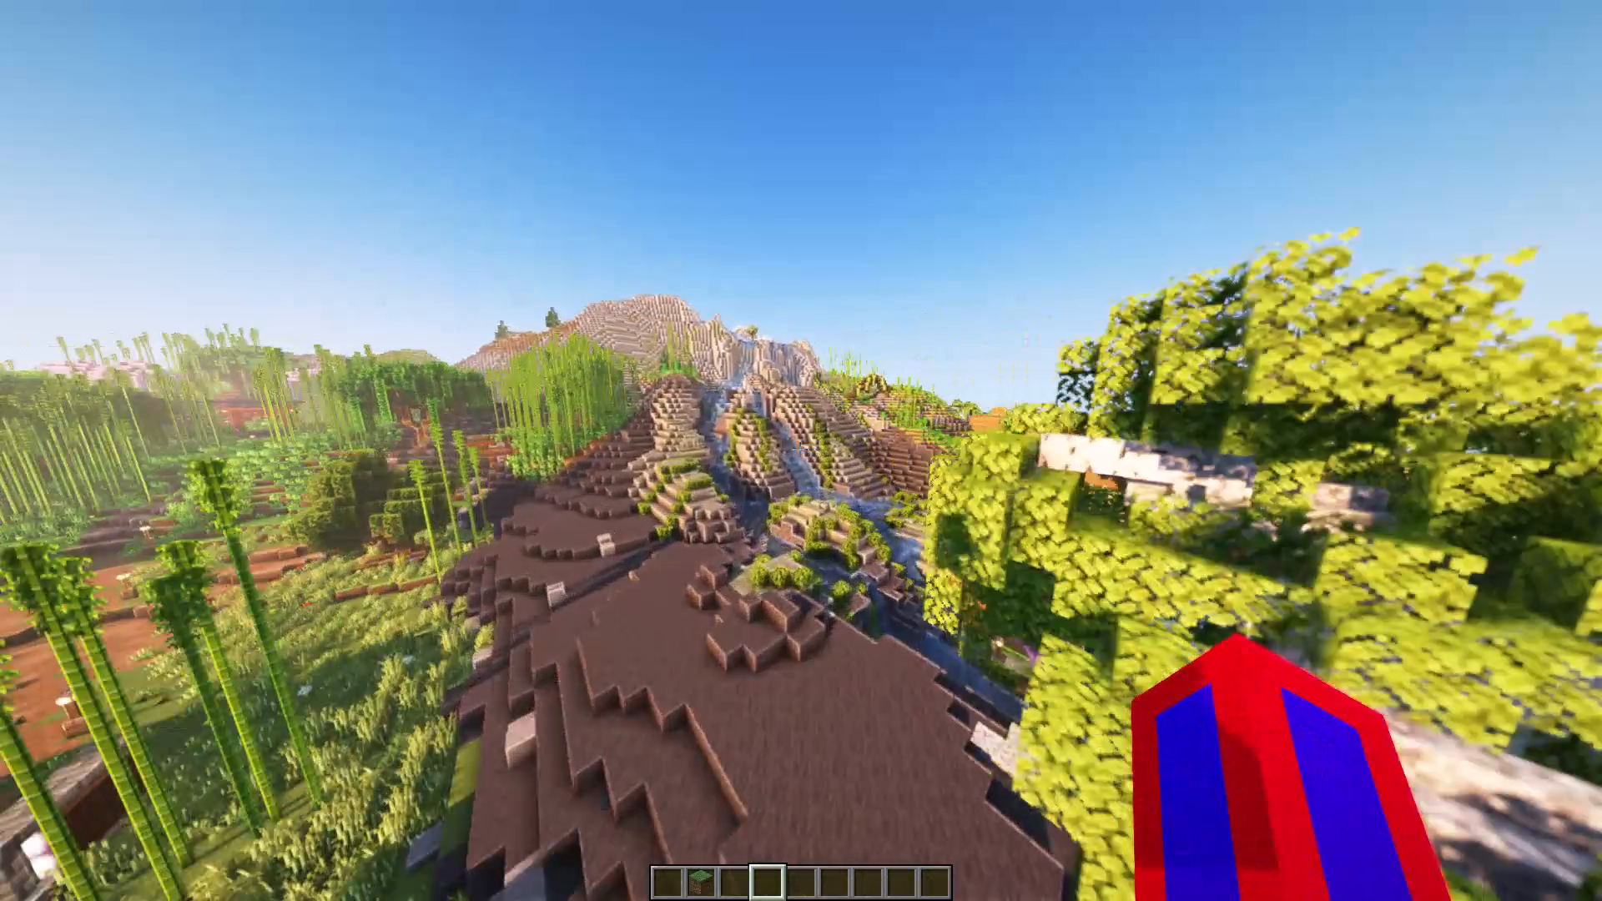
left_click(801, 450)
key("space")
key("space")
key("space")
key("space")
key("space")
key("space")
key("space")
key("space")
key("space")
key("space")
key("space")
key("space")
key("space")
key("space")
key("space")
key("space")
key("space")
key("space")
key("d")
key("d")
key("d")
key("d")
key("d")
key("d")
key("d")
key("d")
key("d")
key("d")
key("d")
key("d")
key("d")
key("d")
key("d")
key("d")
key("d")
key("d")
key("d")
key("d")
left_click(801, 450)
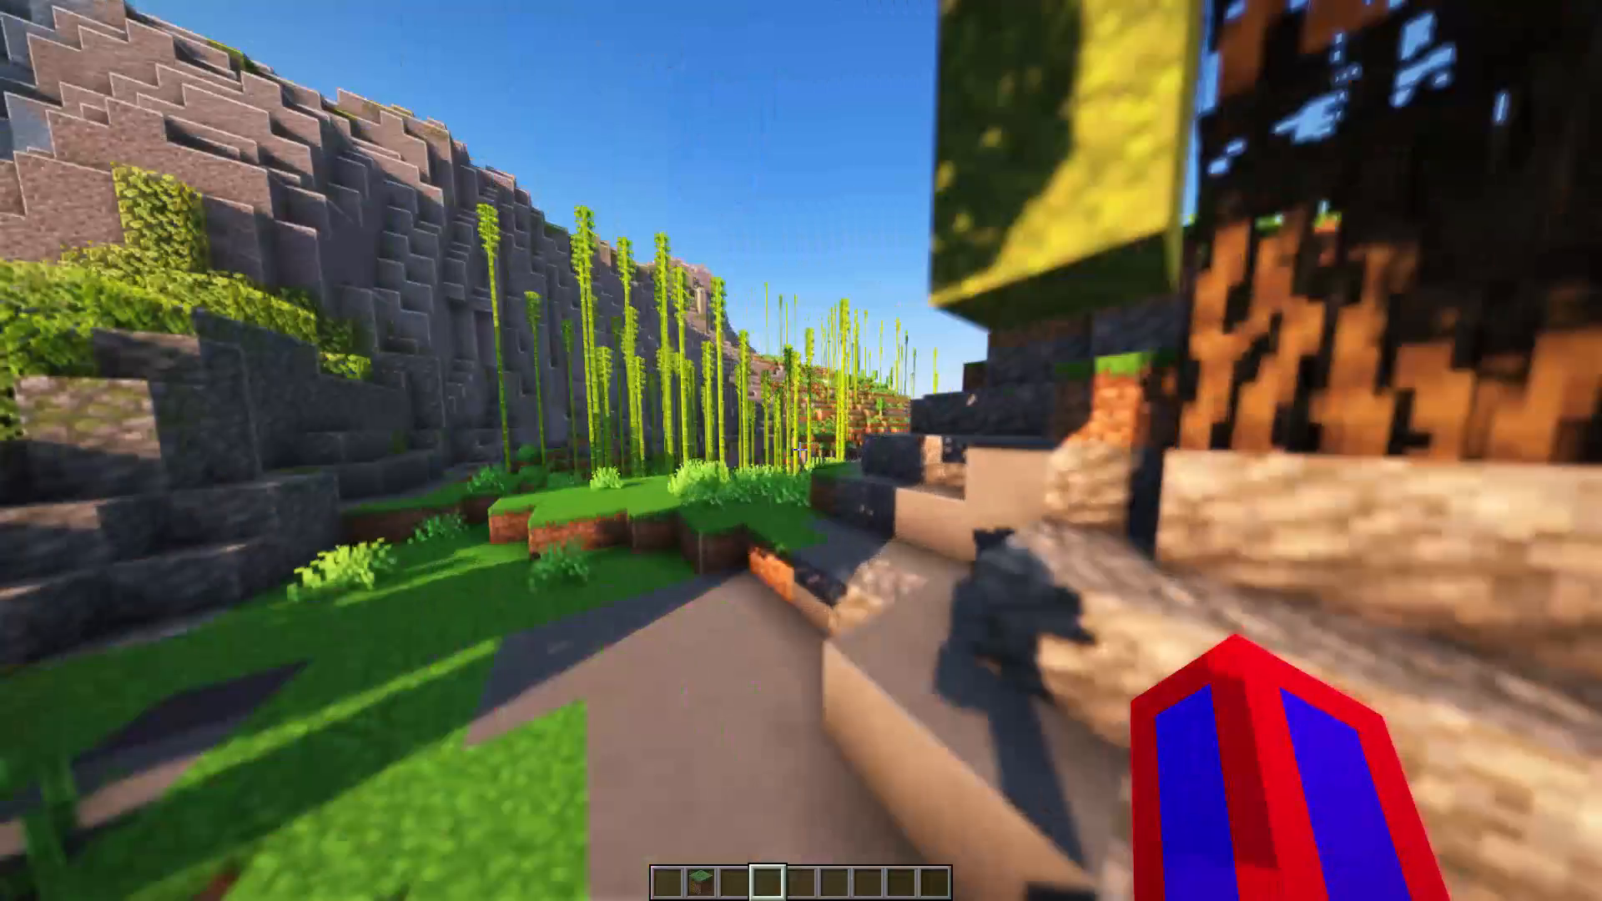
Rise high above the grassy cliffs to look down on the rail tracks and wooden structures at their foot.
key("space")
key("space")
key("space")
key("space")
key("space")
key("space")
key("space")
key("space")
key("space")
key("space")
key("space")
key("space")
key("space")
key("space")
key("space")
left_click(801, 450)
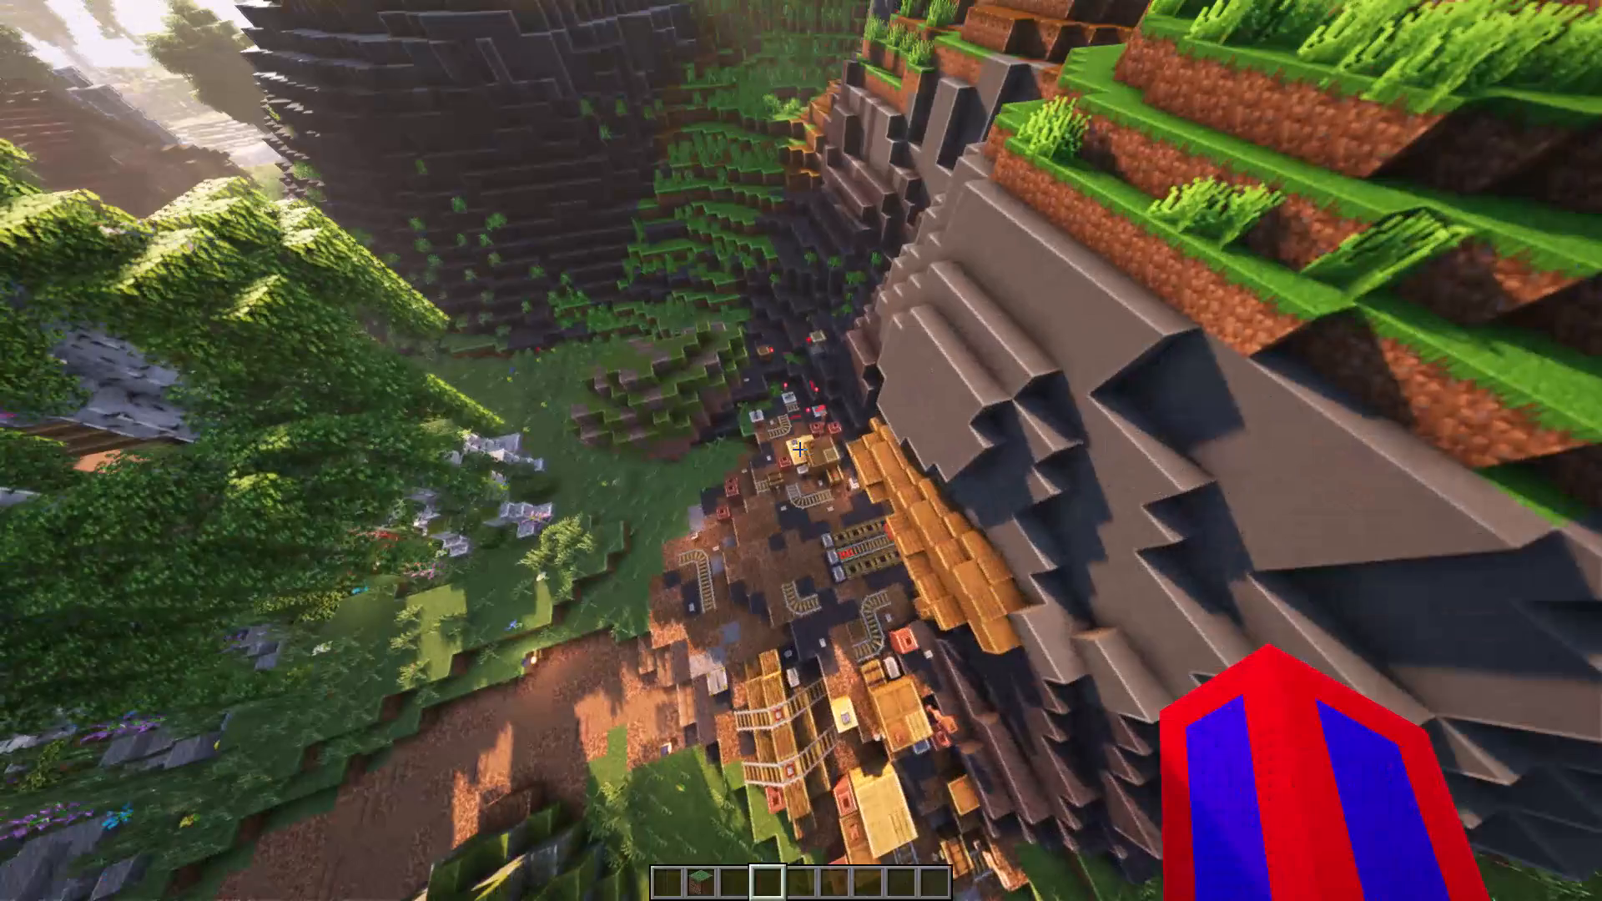
Descend to the rail yard with lanterns, barrels and redstone outside the mine entrance.
key("space")
key("space")
type("w")
key("d")
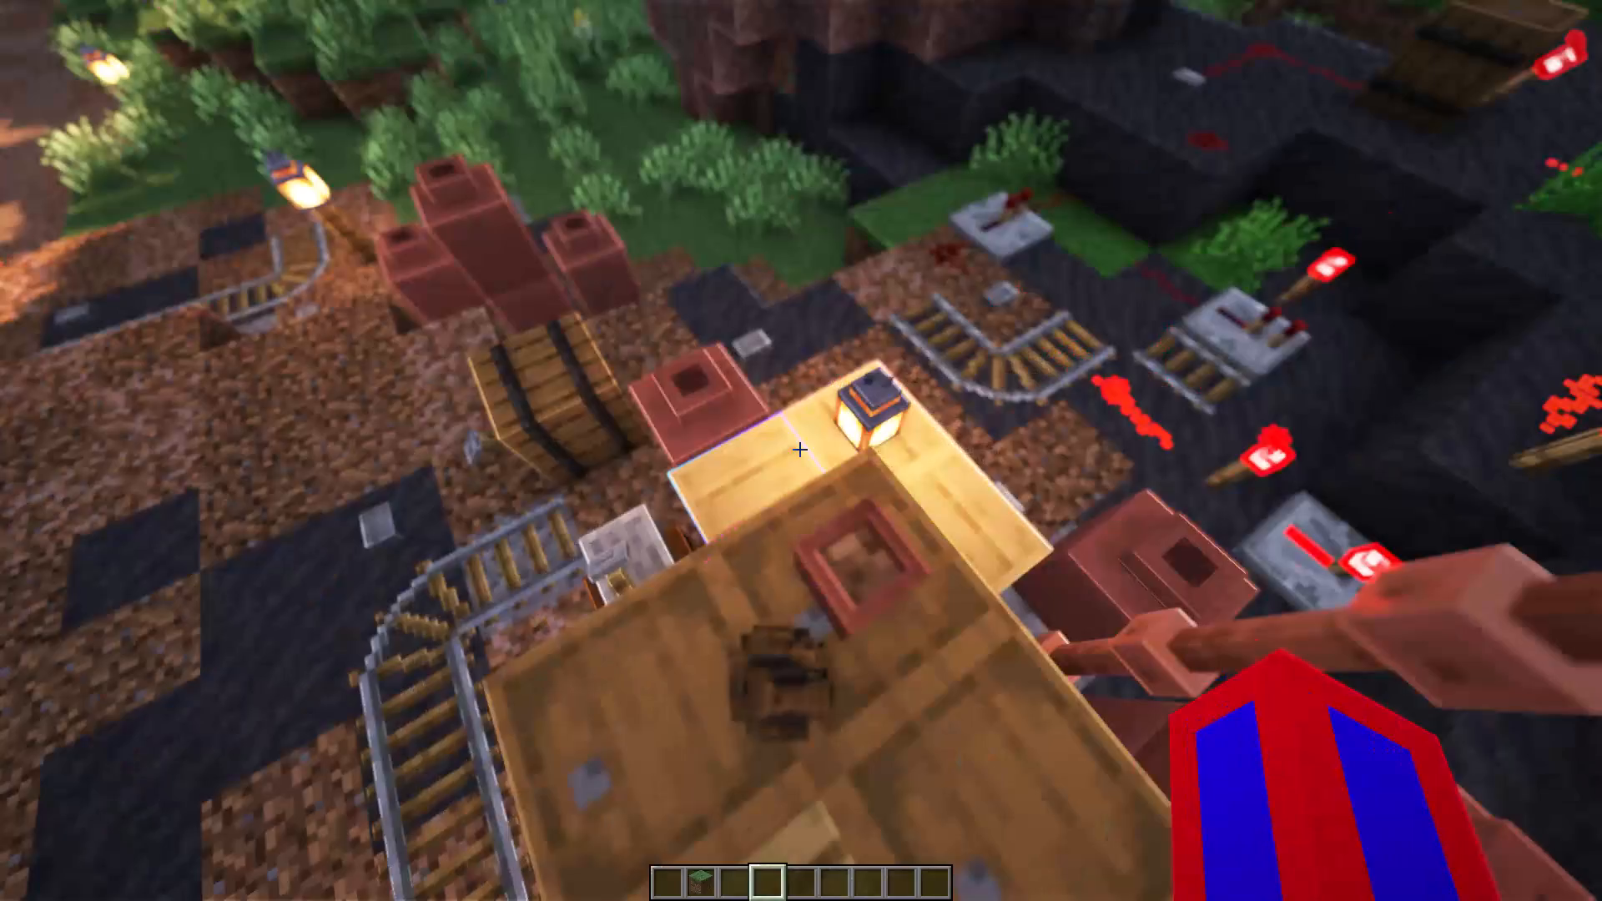
key("d")
key("d")
key("s")
Fly into the mine tunnel along the plank-lined rails, past the hanging lanterns, and turn around deep inside it.
key("ctrl+w")
key("ctrl+space")
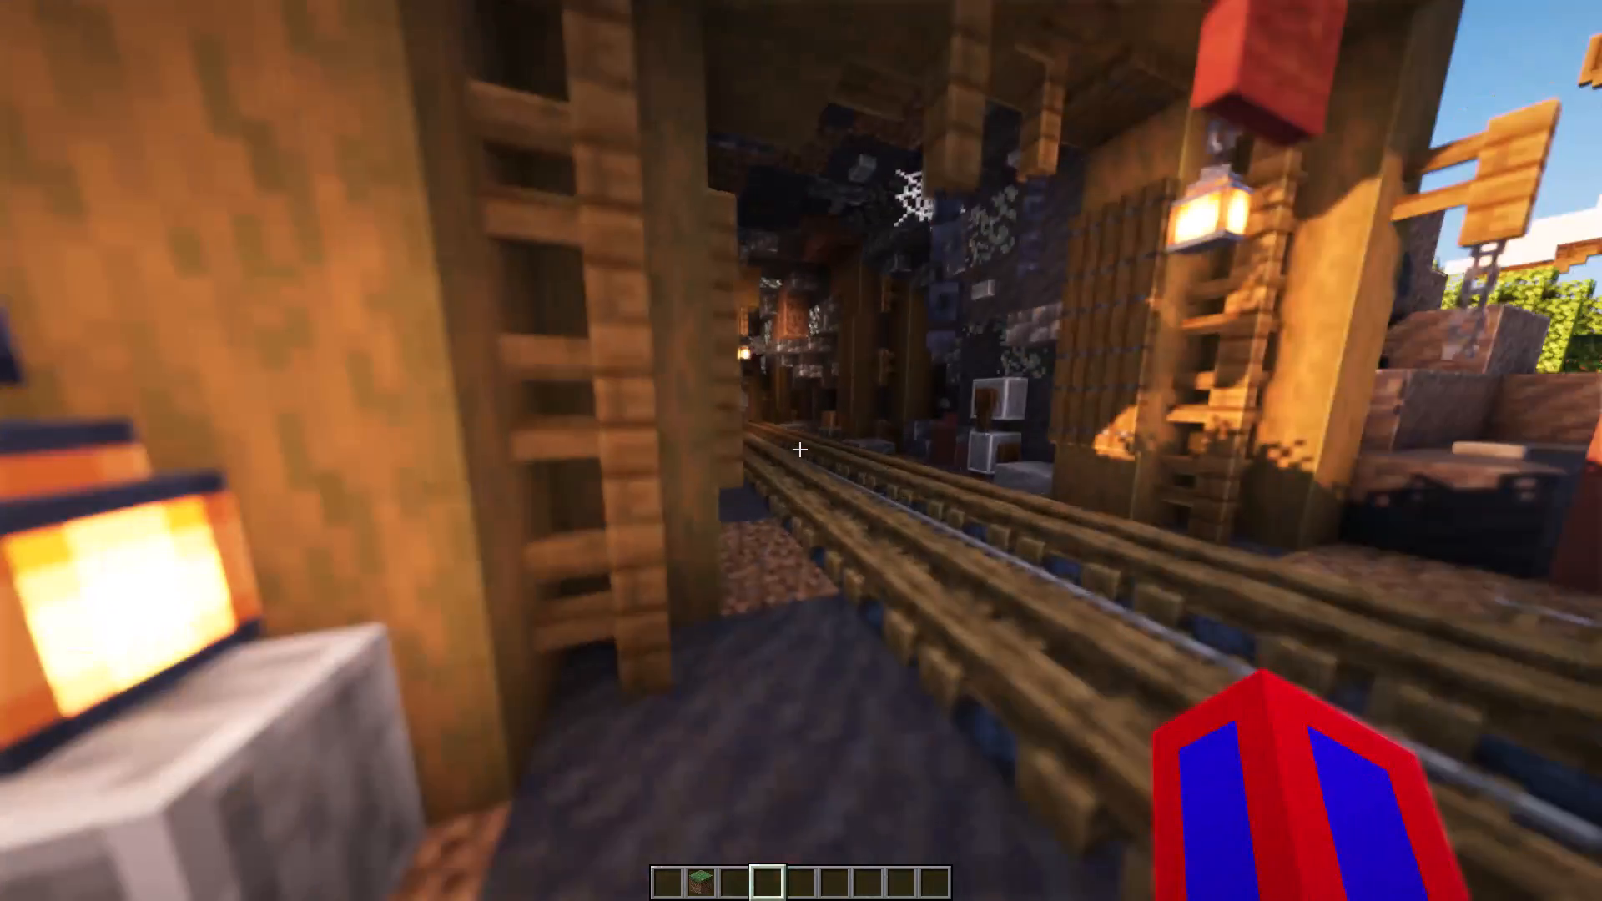
key("ctrl+space")
key("ctrl+space")
key("ctrl+space")
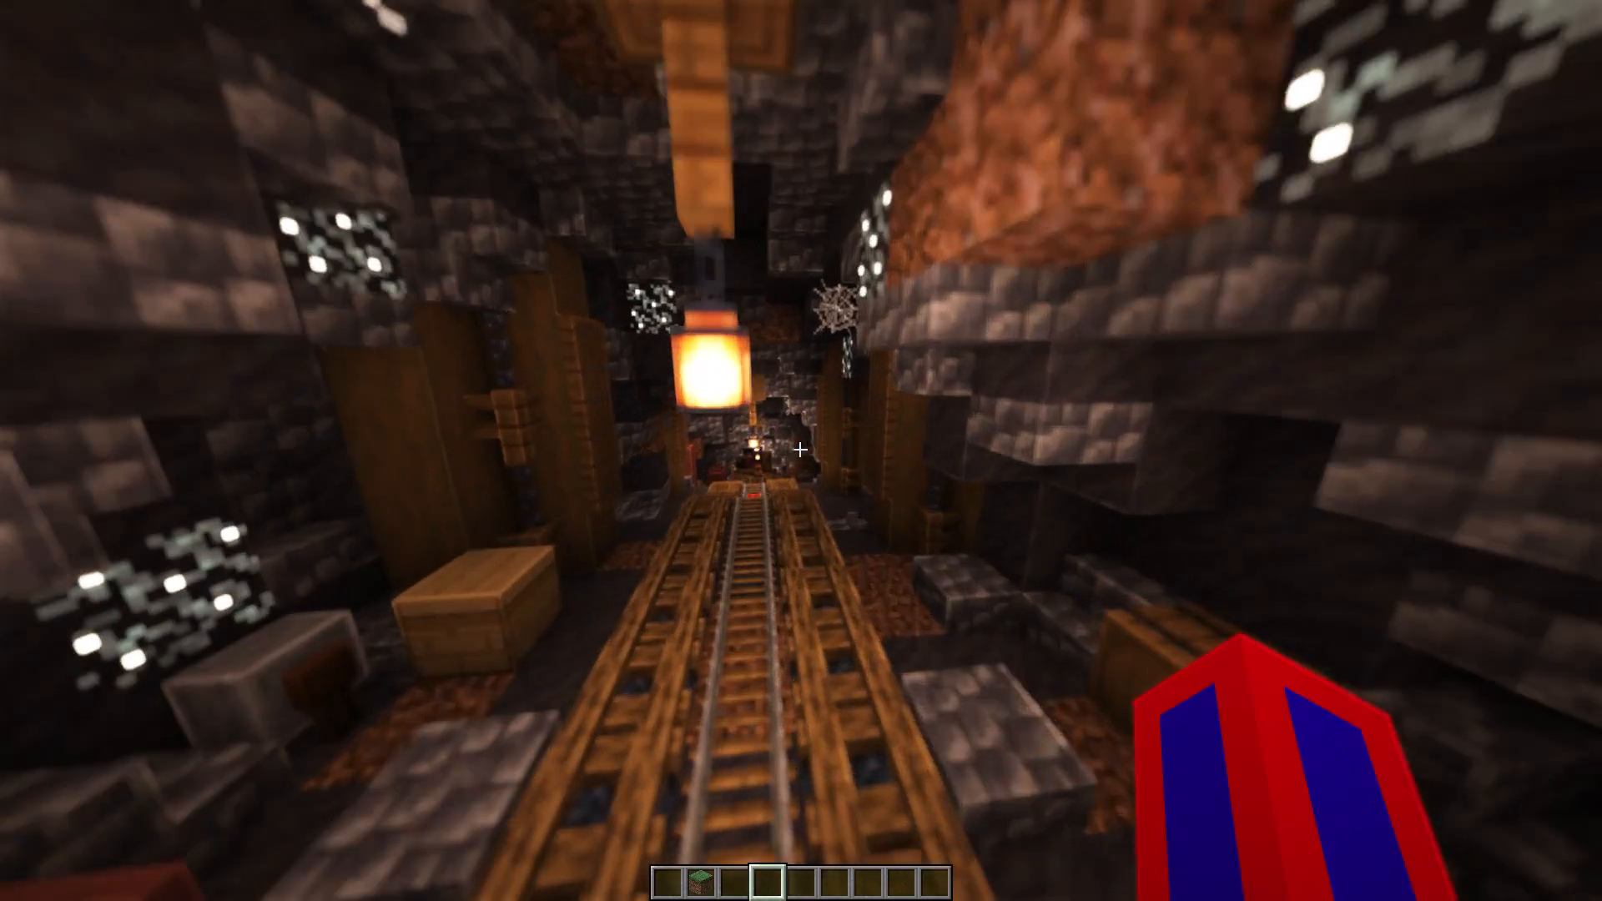
key("ctrl+space")
key("ctrl+space")
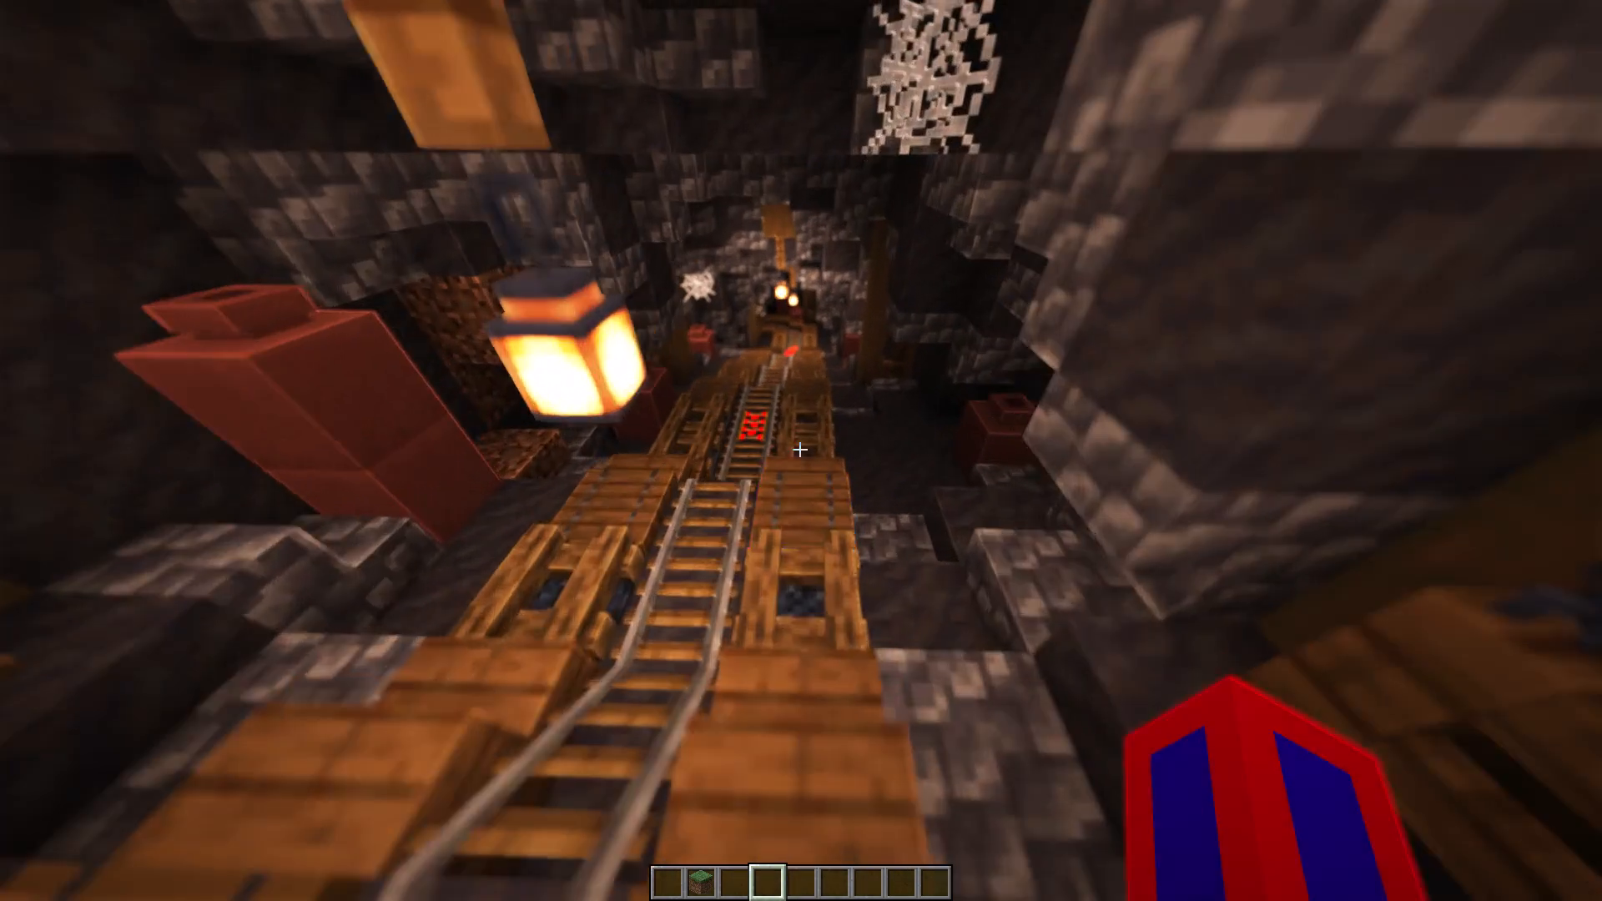
key("ctrl+space")
key("ctrl+space")
key("ctrl+space")
key("ctrl+space")
key("ctrl+space")
key("ctrl+space")
key("ctrl+space")
key("ctrl+space")
key("ctrl+space")
key("ctrl+space")
key("ctrl+space")
key("ctrl+space")
key("ctrl+space")
key("ctrl+space")
key("ctrl+space")
key("ctrl+space")
key("ctrl+space")
key("ctrl+space")
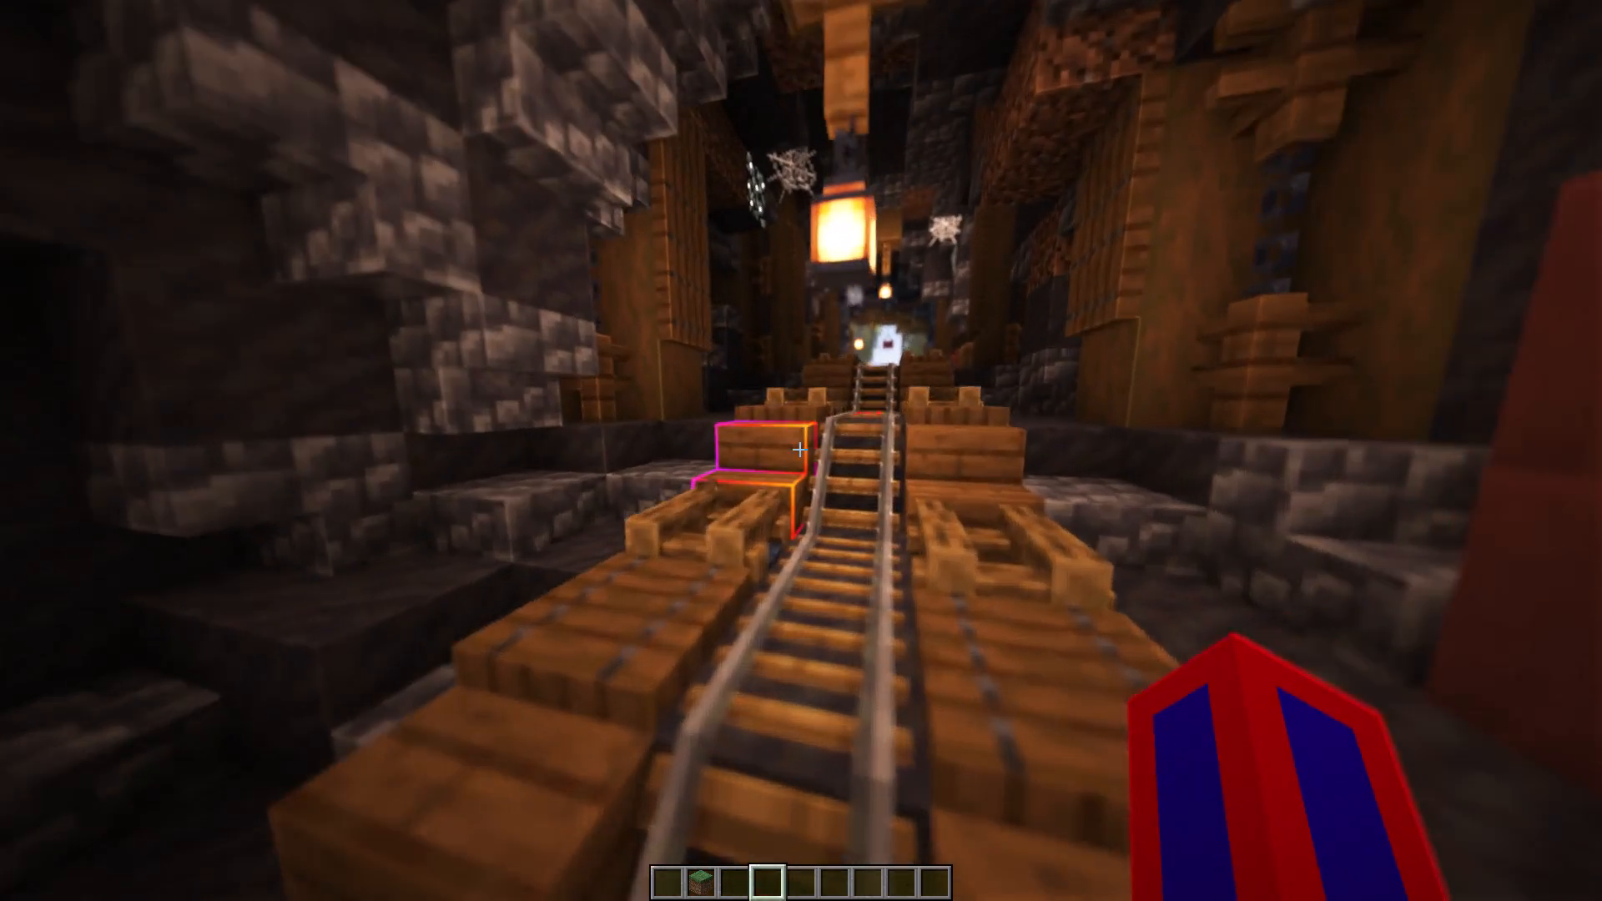
Fly back along the rails and out of the mine entrance into the rail yard.
key("ctrl+space")
key("ctrl+space")
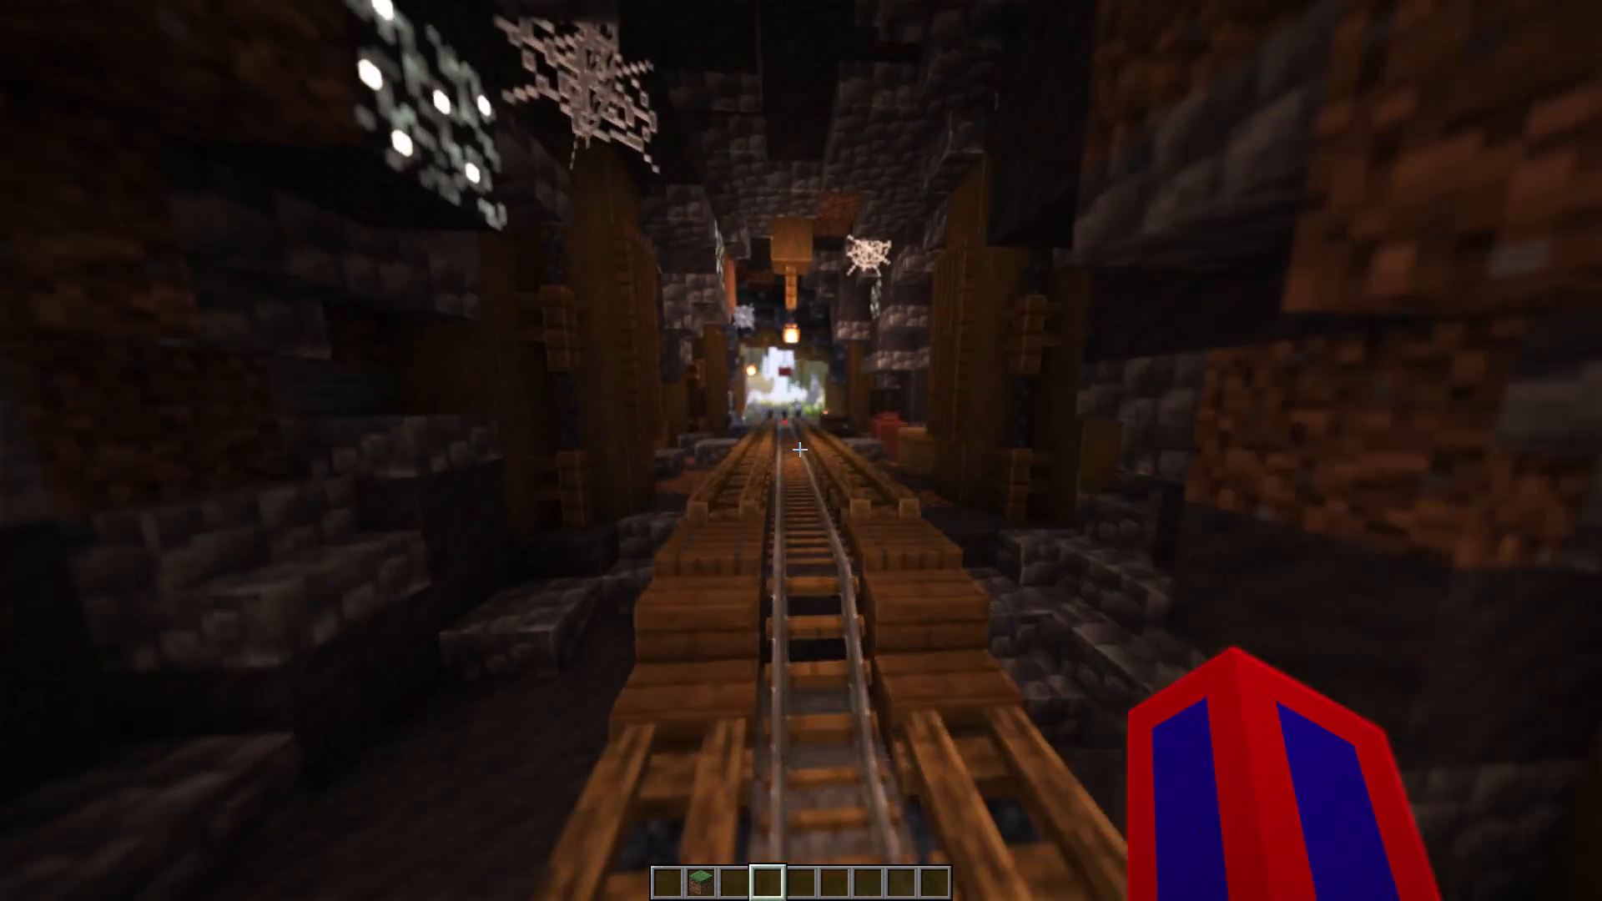
key("ctrl+space")
key("ctrl+space")
key("ctrl+space")
key("ctrl+space")
key("ctrl+space")
key("ctrl+space")
key("ctrl+space")
key("ctrl+space")
key("ctrl+space")
key("ctrl+space")
key("ctrl+space")
key("ctrl+space")
key("ctrl+space")
key("ctrl+space")
key("ctrl+space")
key("ctrl+space")
key("ctrl+space")
key("ctrl+space")
key("ctrl+space")
key("ctrl+space")
key("ctrl+space")
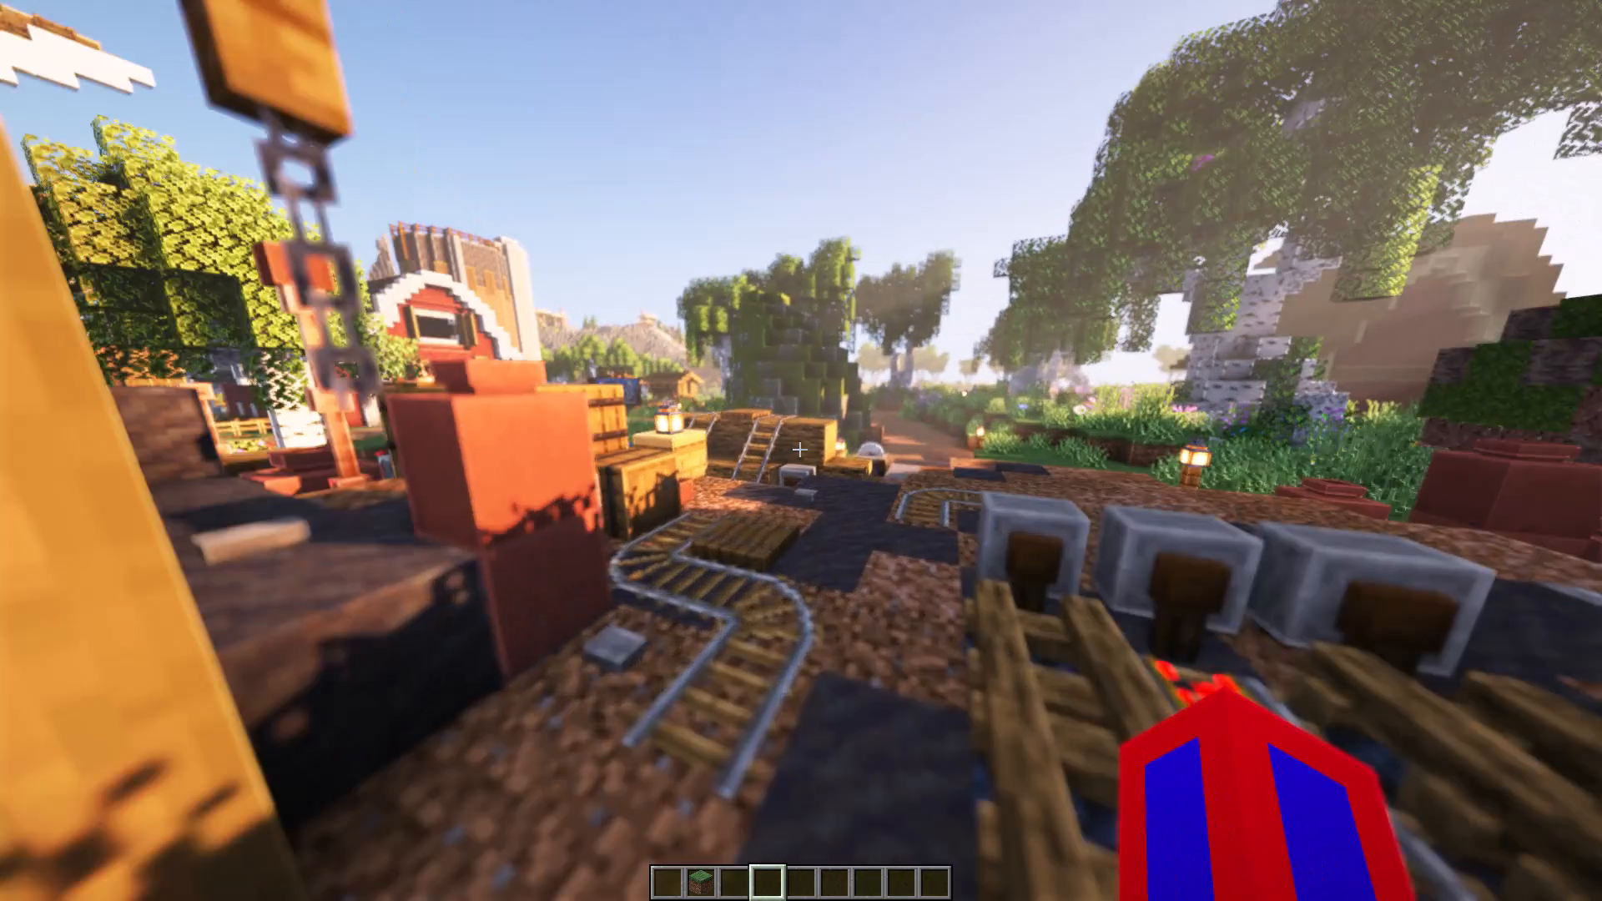
Circle the rail yard to examine the crates, barrels and lantern beside the mine entrance.
key("ctrl+space")
key("ctrl+space")
key("ctrl+space")
key("ctrl+space")
key("ctrl+space")
key("ctrl+space")
key("ctrl+space")
key("ctrl+space")
key("ctrl+space")
key("ctrl+space")
key("ctrl+space")
key("ctrl+space")
key("ctrl+space")
key("ctrl+space")
key("ctrl+space")
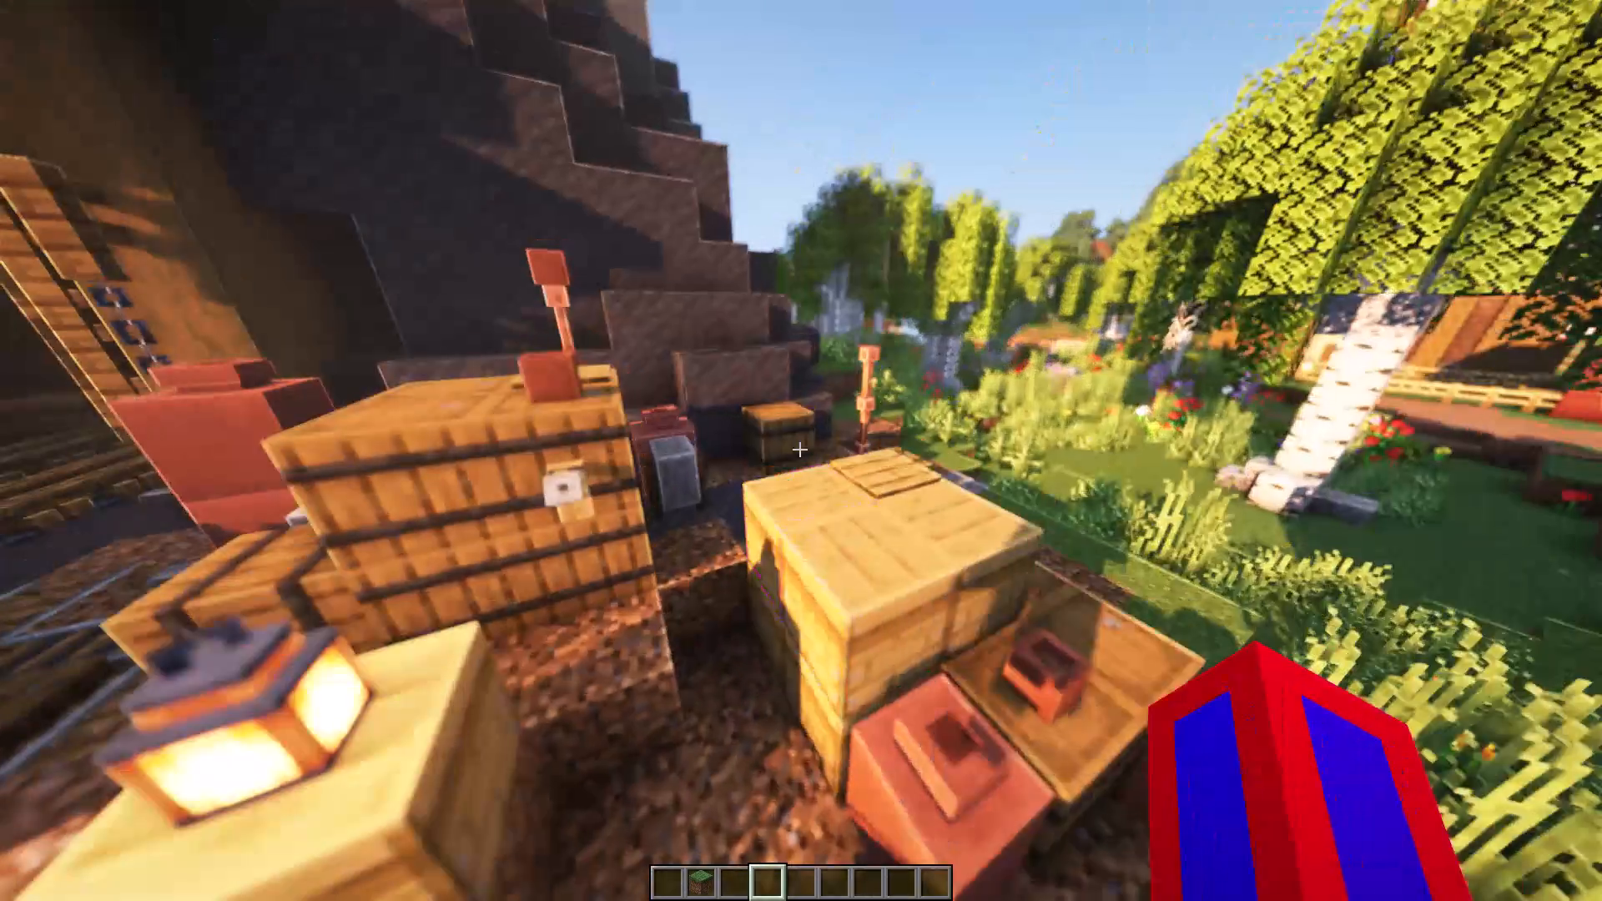
Leave the rail yard for the flowery meadow beside the birch tree, facing the red barn.
key("ctrl+space")
key("ctrl+space")
key("ctrl+space")
key("ctrl+space")
key("ctrl+space")
key("ctrl+space")
key("ctrl+space")
key("ctrl+space")
key("ctrl+space")
key("ctrl+space")
key("ctrl+space")
key("ctrl+space")
key("ctrl+space")
key("ctrl+space")
key("ctrl+space")
key("ctrl+space")
key("ctrl+space")
key("ctrl+space")
key("ctrl+space")
key("ctrl+space")
key("ctrl+space")
key("ctrl+space")
key("ctrl+space")
key("ctrl+space")
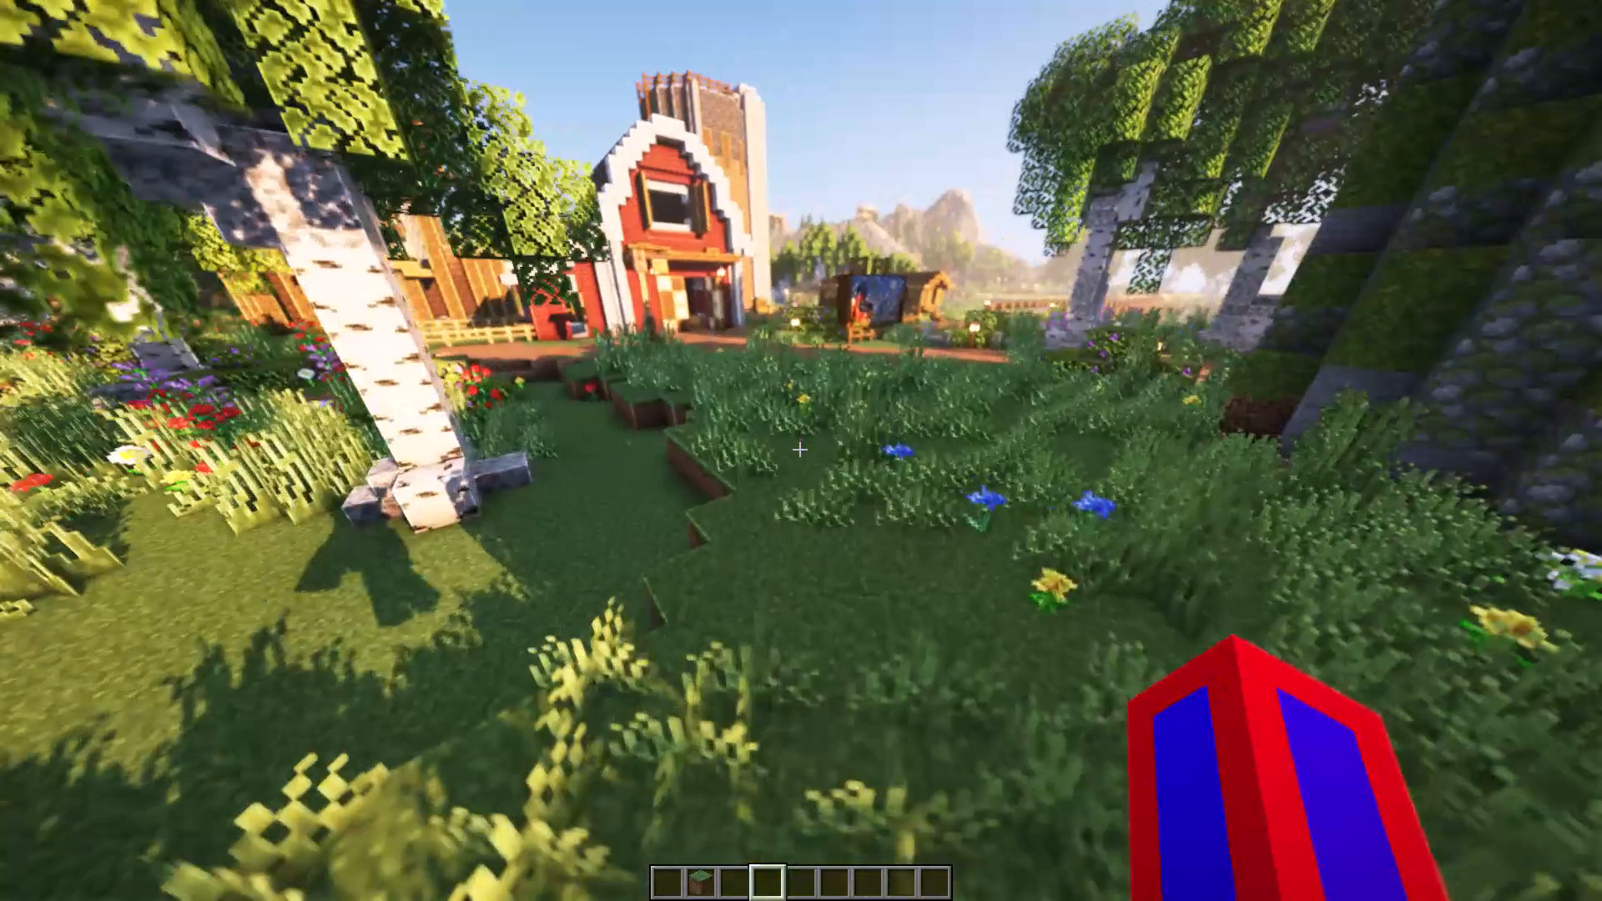
Fly across the meadow past the painted billboard and tall silo toward the dirt path leading to the long bridge.
key("ctrl+space")
key("ctrl+r")
key("ctrl+r")
key("ctrl+r")
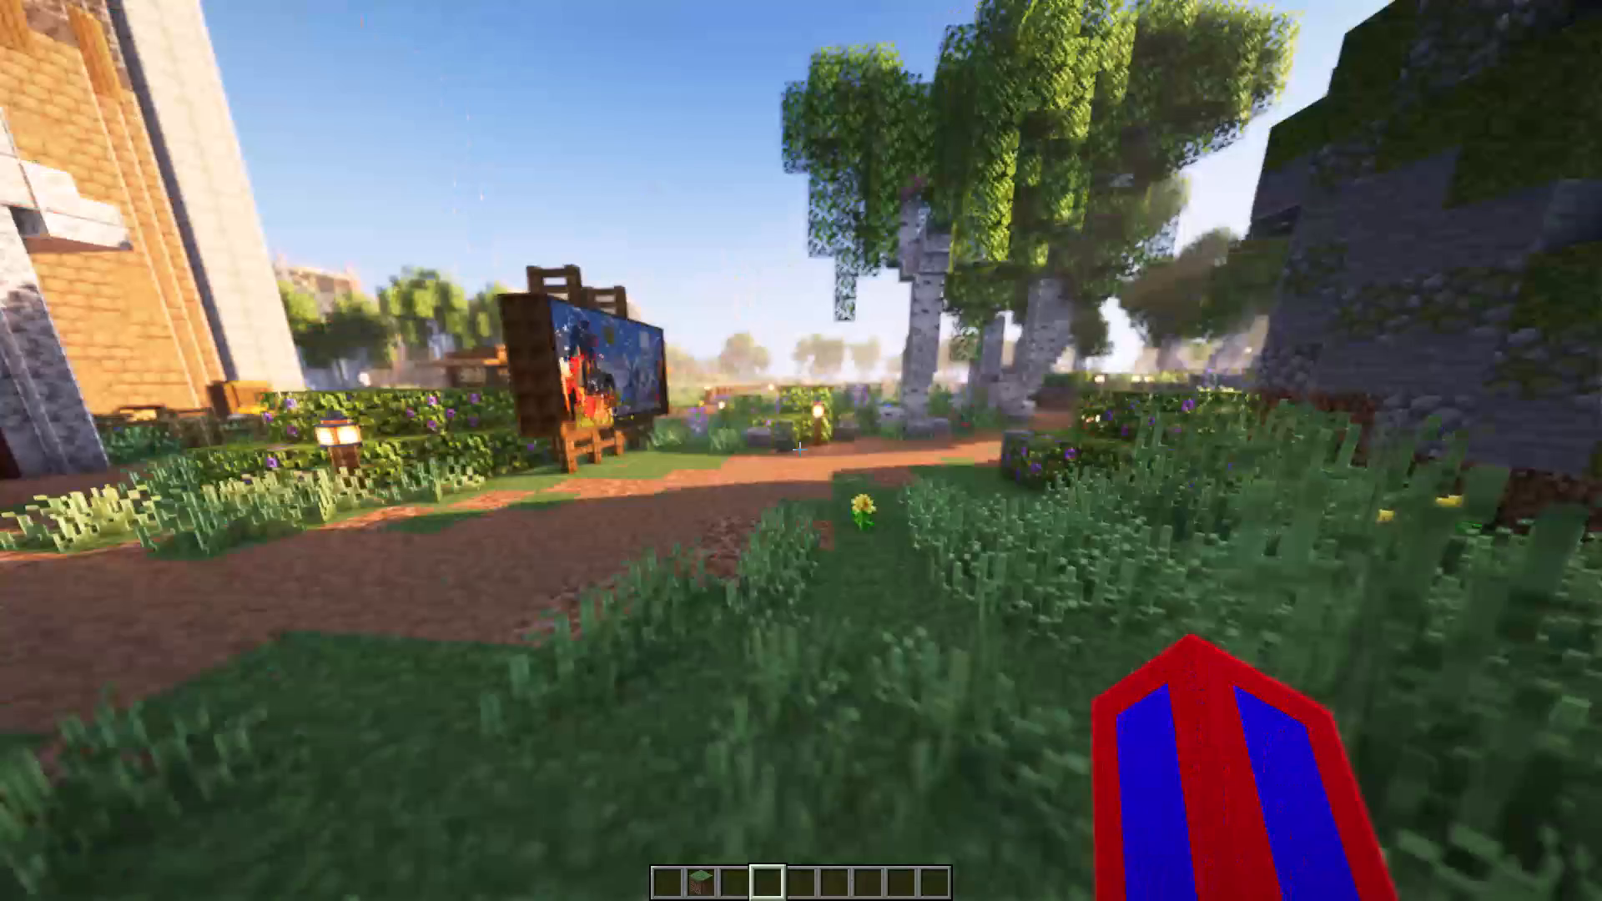
key("ctrl+space")
key("ctrl+space")
key("ctrl+space")
key("ctrl+space")
key("ctrl+space")
key("ctrl+space")
key("ctrl+space")
key("ctrl+space")
key("ctrl+space")
key("ctrl+space")
key("ctrl+space")
key("ctrl+space")
key("ctrl+space")
key("ctrl+space")
key("ctrl+space")
key("ctrl+space")
key("ctrl+space")
key("ctrl+space")
key("ctrl+space")
key("ctrl+space")
key("ctrl+space")
key("ctrl+space")
key("ctrl+space")
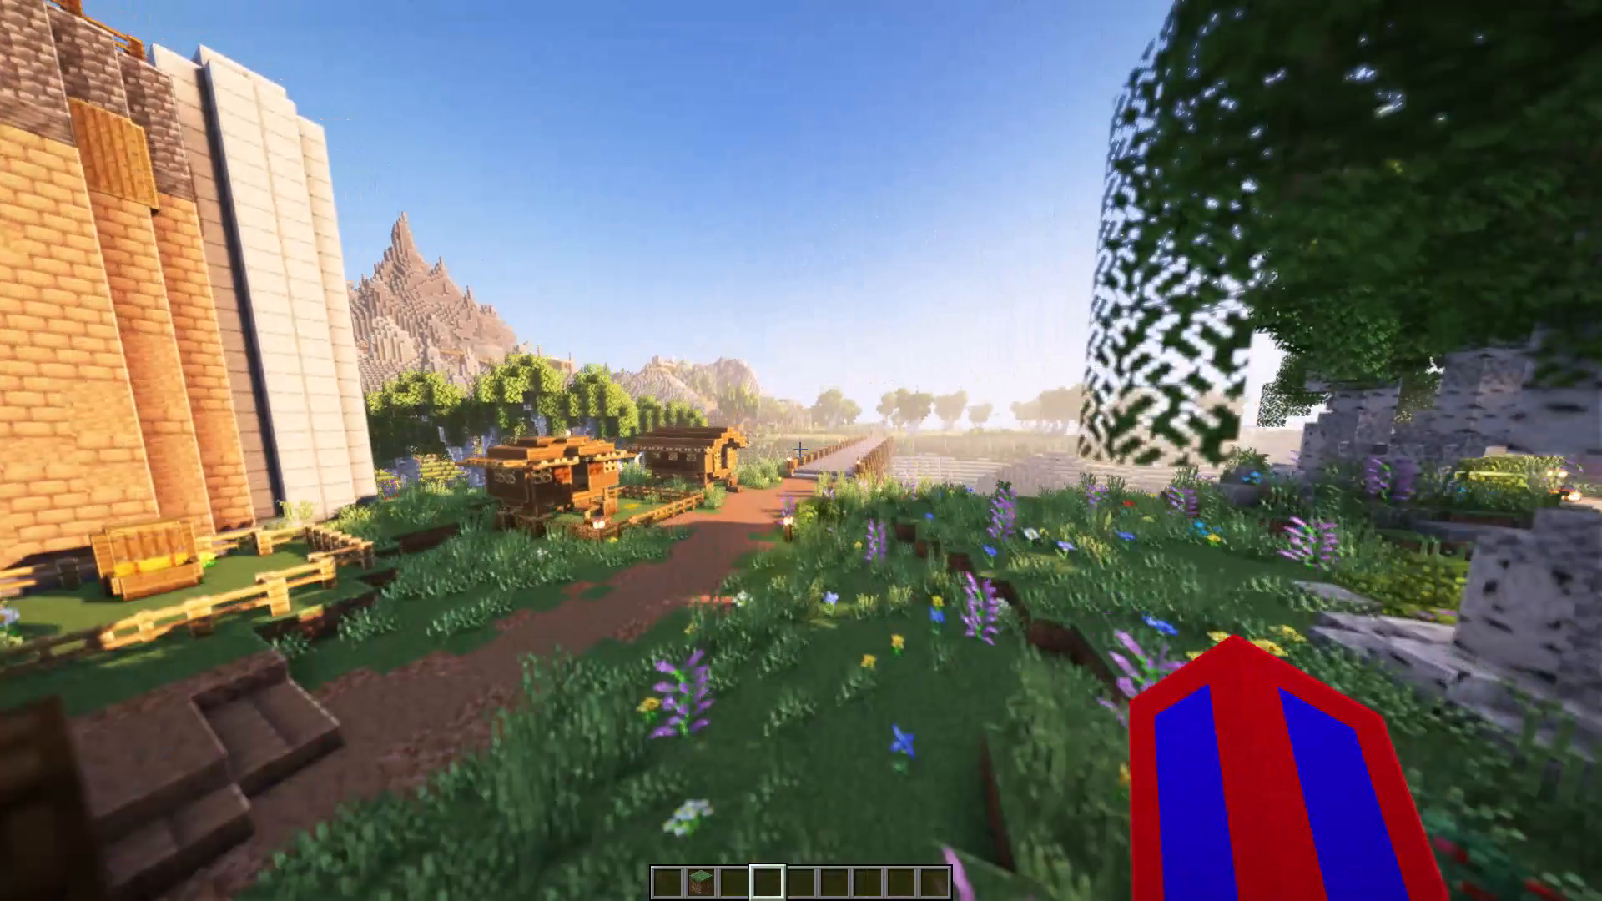
Fly over the water to the terraced shore and land on the grass beside the large tree below the rocky hill.
left_click(801, 450, "ctrl")
left_click(801, 450, "ctrl")
key("ctrl+space")
key("ctrl+space")
key("ctrl+space")
key("ctrl+space")
key("ctrl+space")
key("ctrl+space")
key("ctrl+space")
key("ctrl+space")
key("ctrl+space")
key("ctrl+space")
left_click(801, 450, "ctrl")
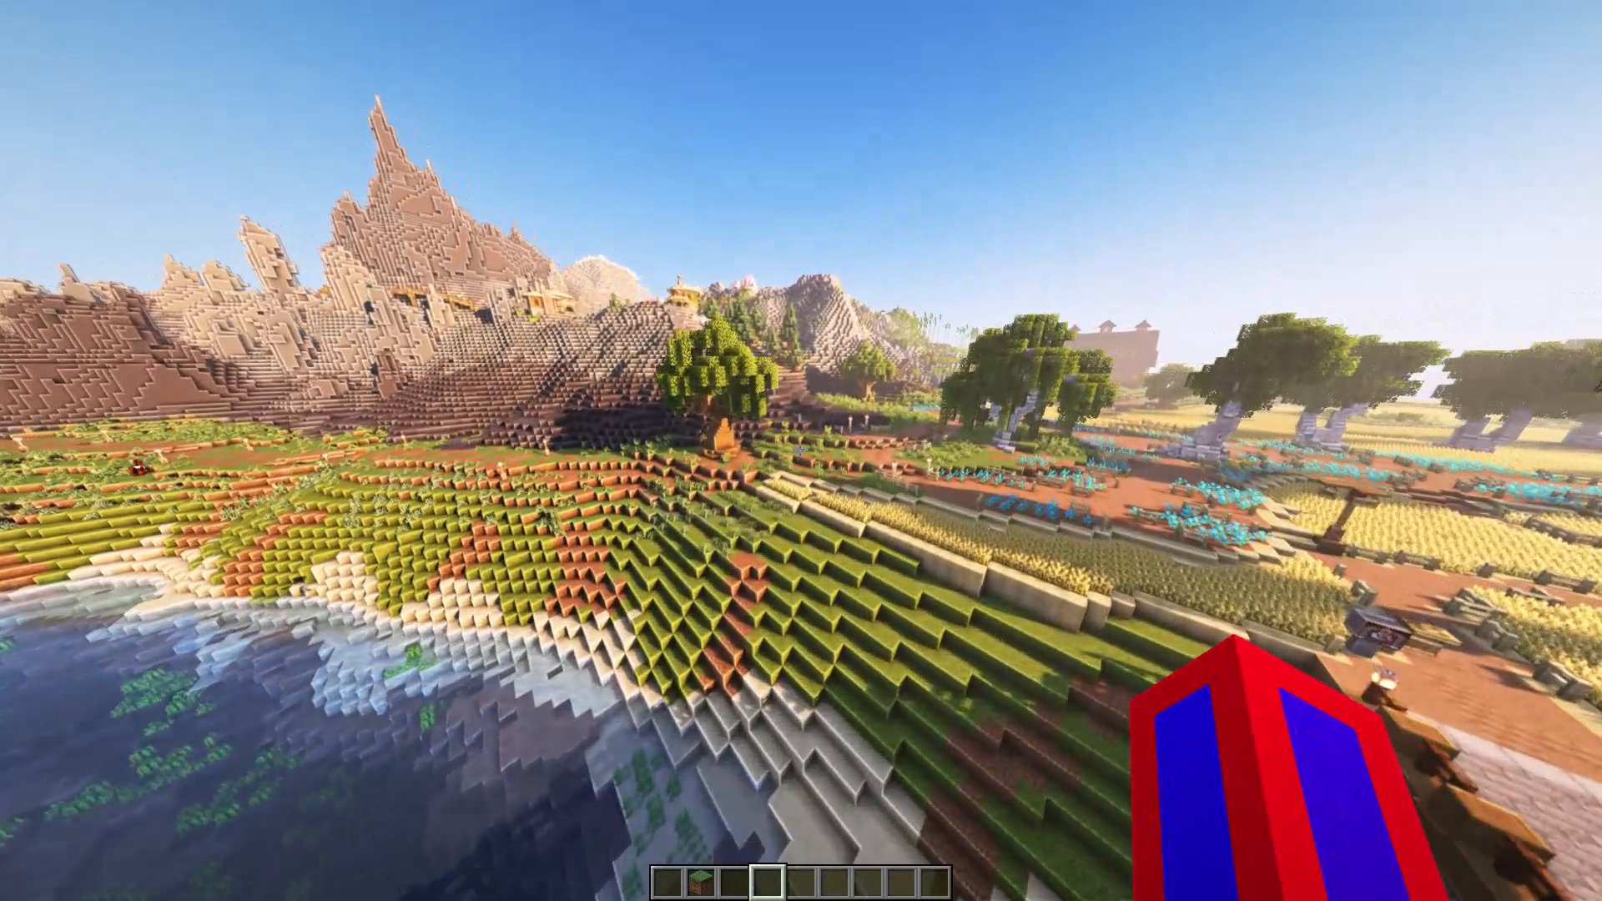
key("ctrl+space")
key("ctrl+space")
key("ctrl+space")
key("ctrl+space")
key("ctrl+space")
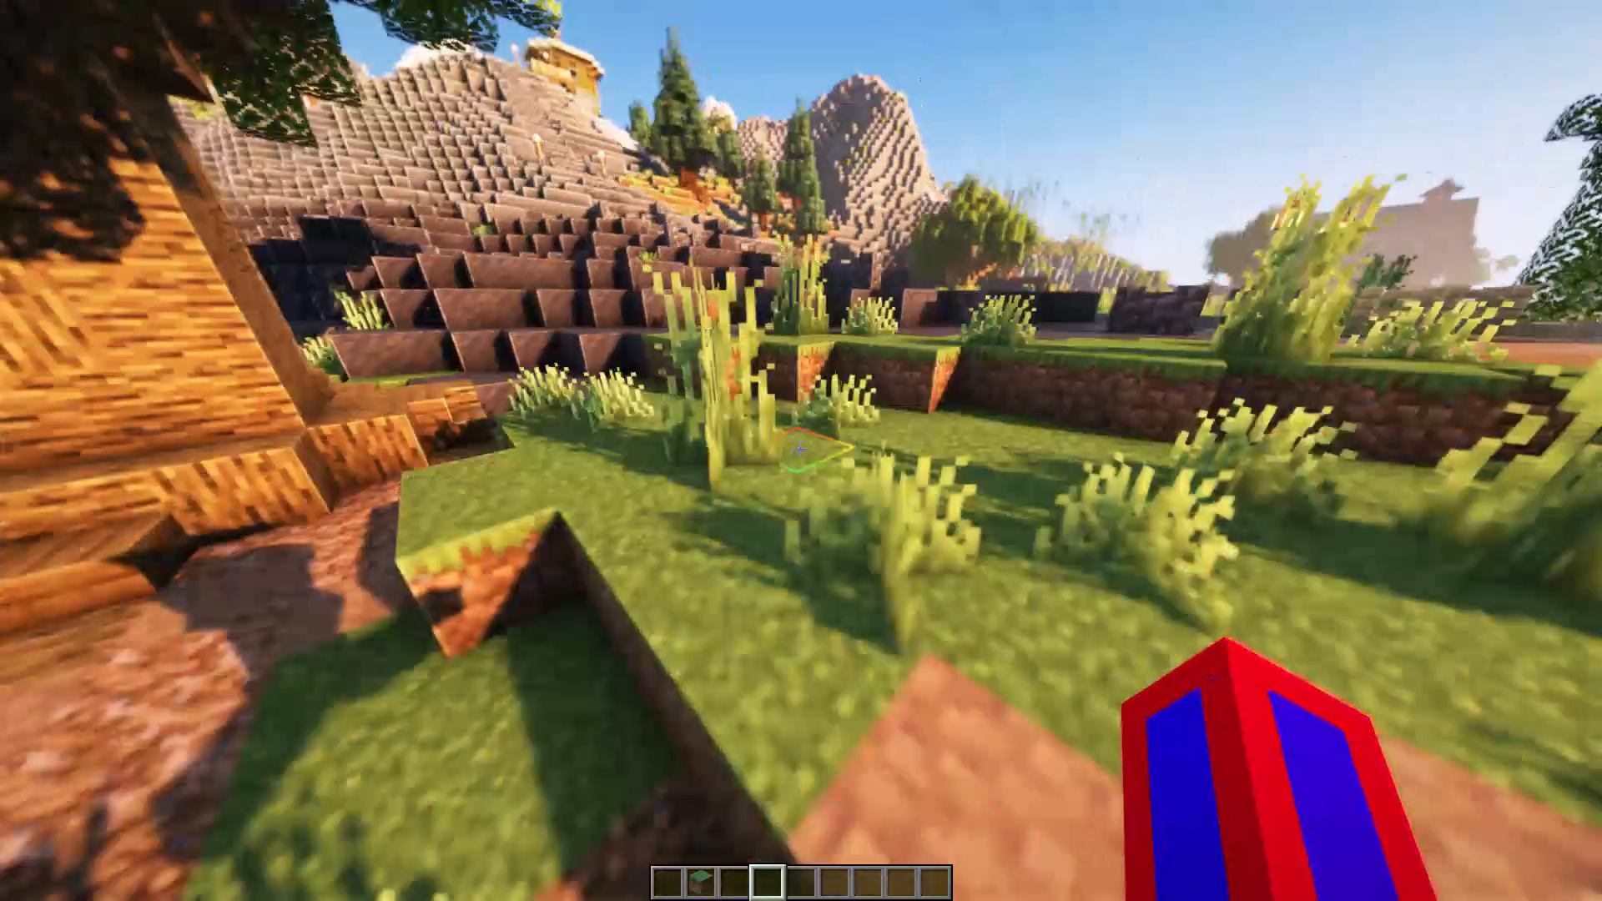
Clear the tall grass from the lawn near the large tree and stand facing its trunk.
key("ctrl+d")
left_click(801, 450, "ctrl")
left_click(801, 450, "ctrl")
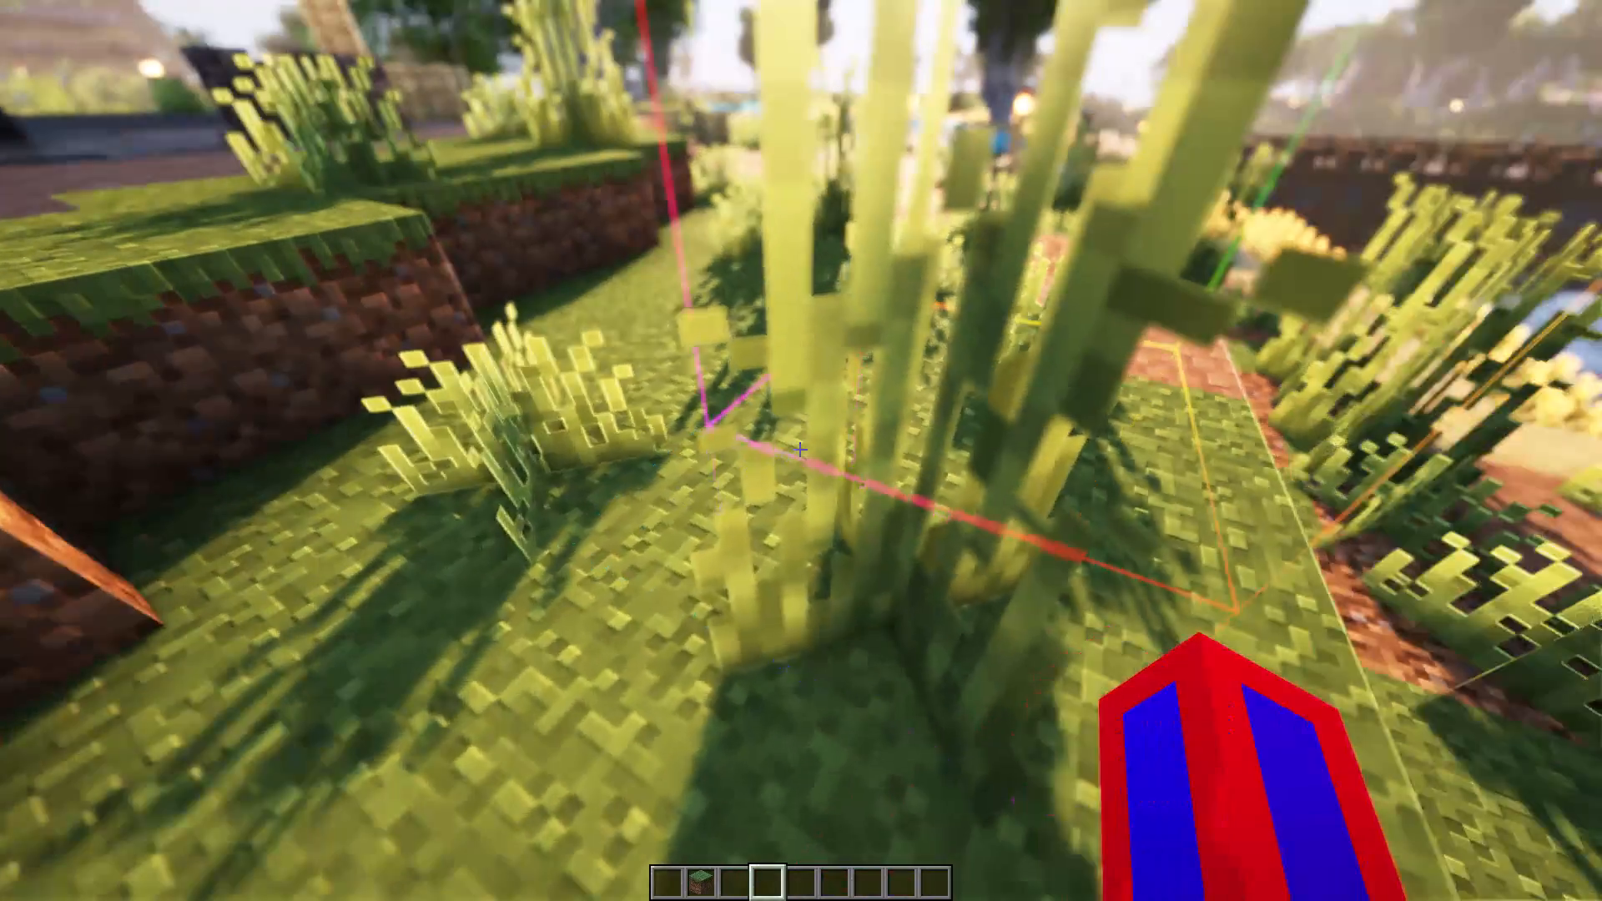
left_click(801, 450, "ctrl")
key("ctrl+w")
left_click_drag(801, 450, 788, 448, "ctrl")
key("ctrl+d")
key("s")
type("ad")
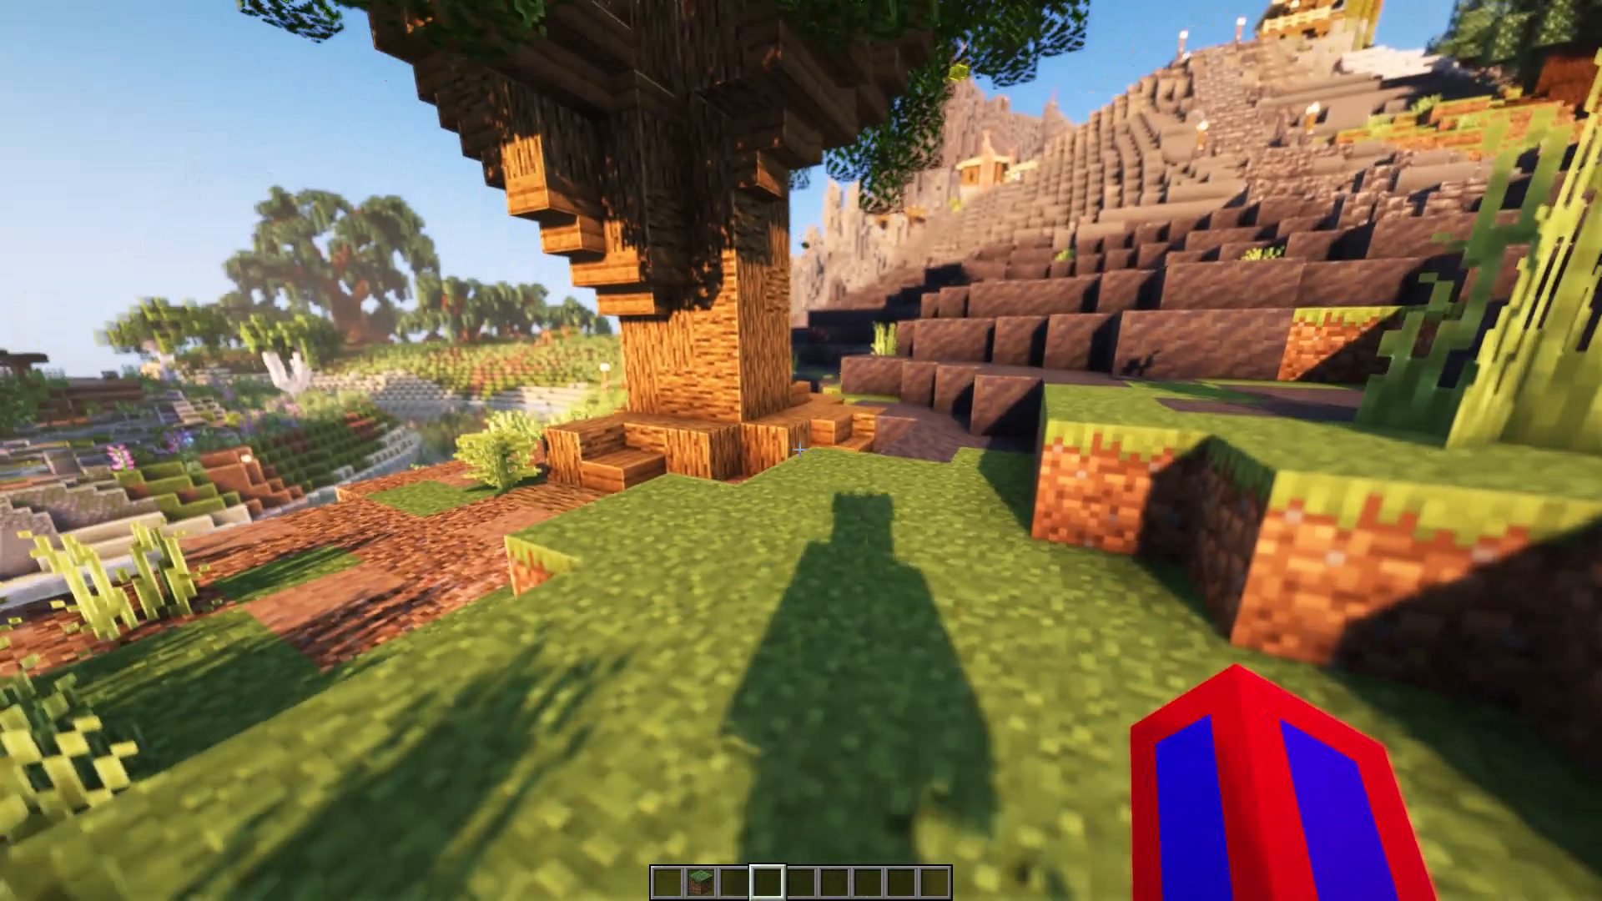
Search the creative inventory for "axe" and place a diamond axe in the first hotbar slot.
key("e")
left_click(953, 317)
key("a")
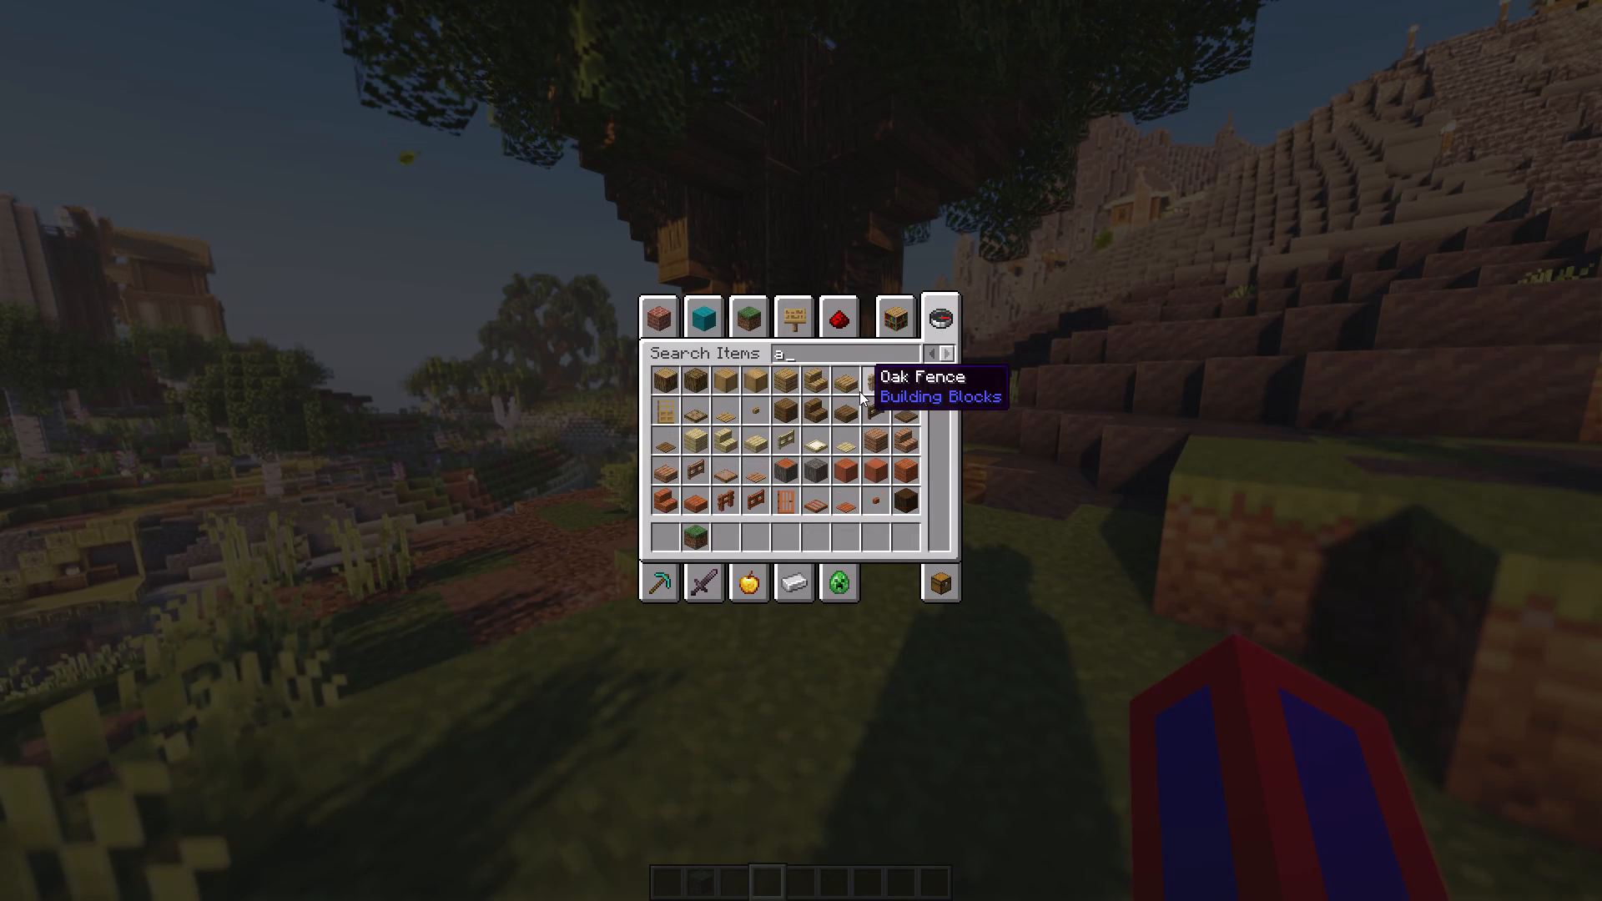
type("xe")
scroll(881, 432, "down", 7)
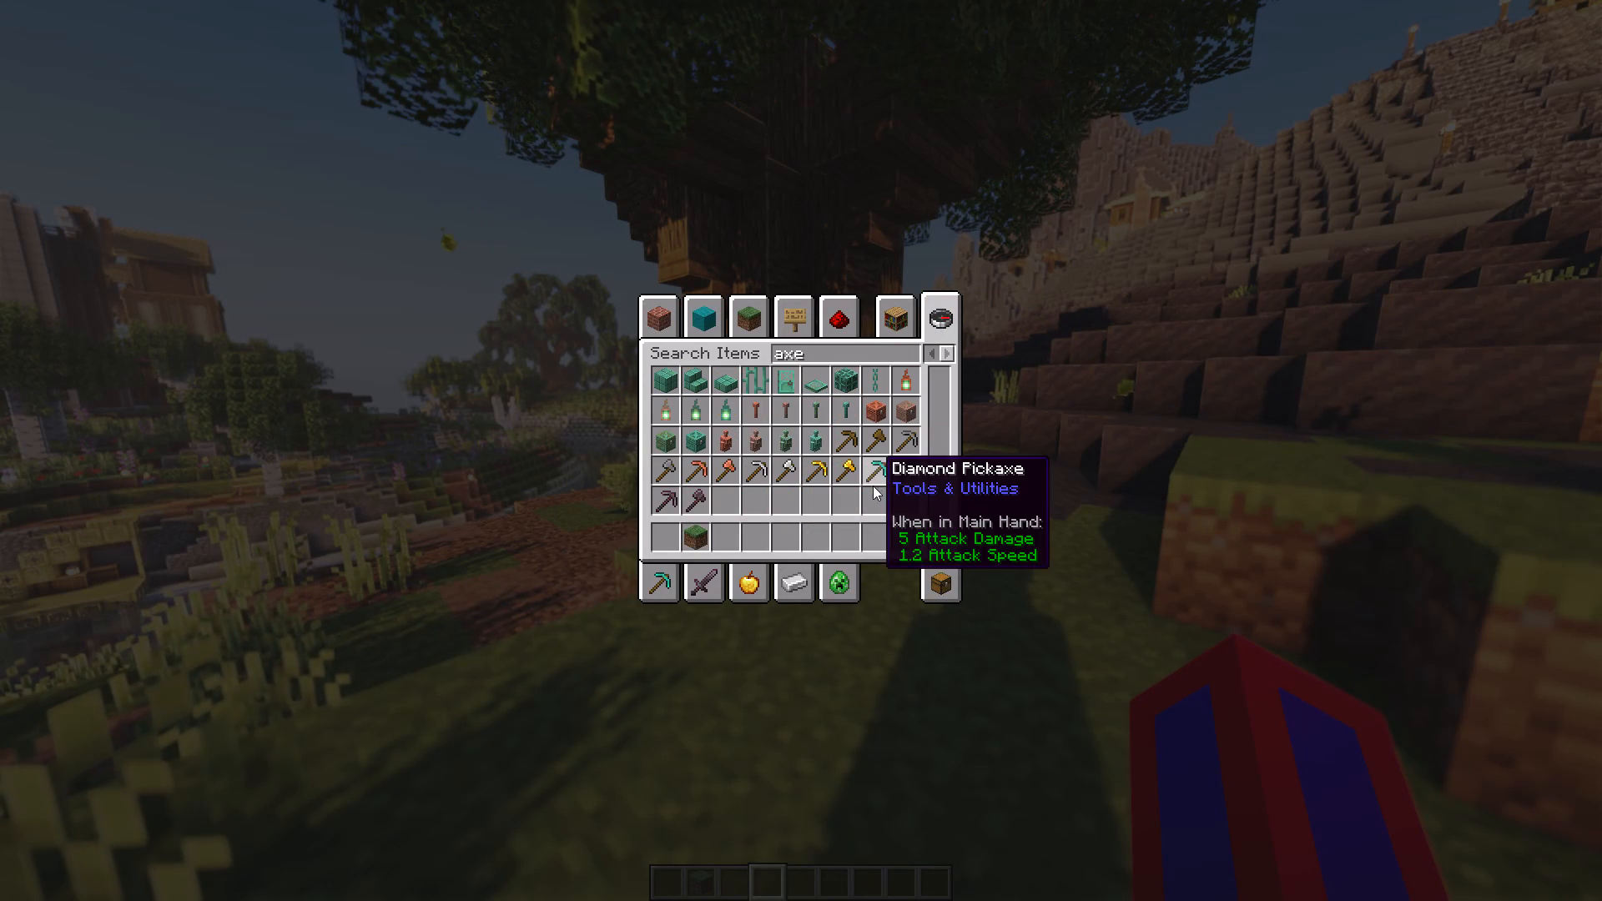
scroll(873, 486, "down", 1)
left_click(914, 469)
left_click(674, 535)
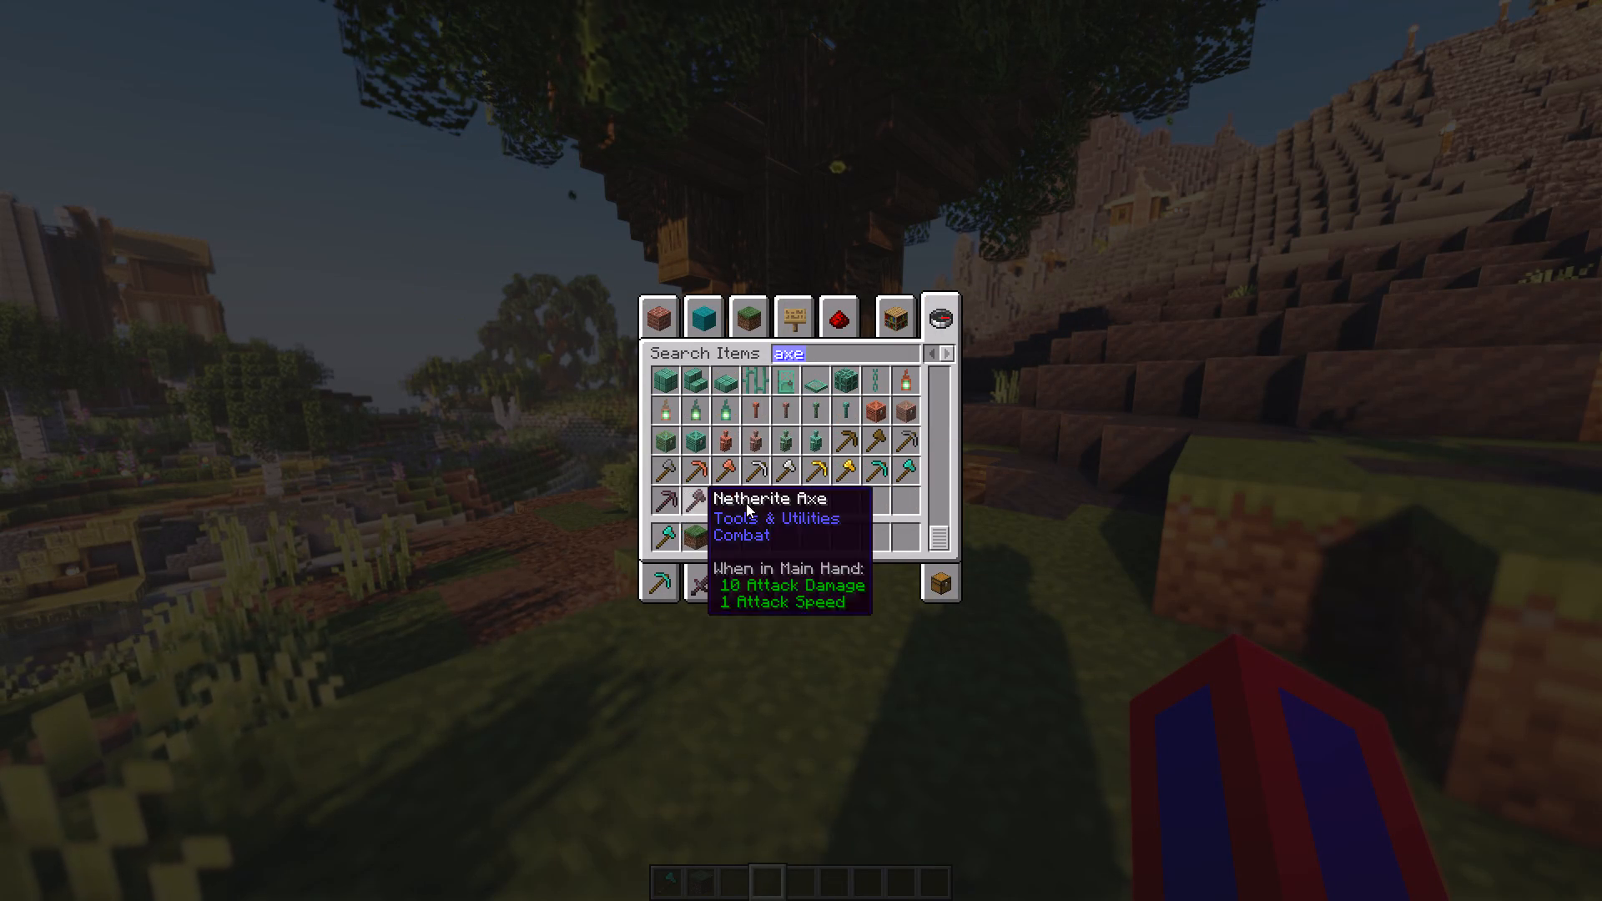
key("Escape")
Start a Flashback recording from the paused game.
key("Escape")
left_click_drag(987, 289, 801, 450)
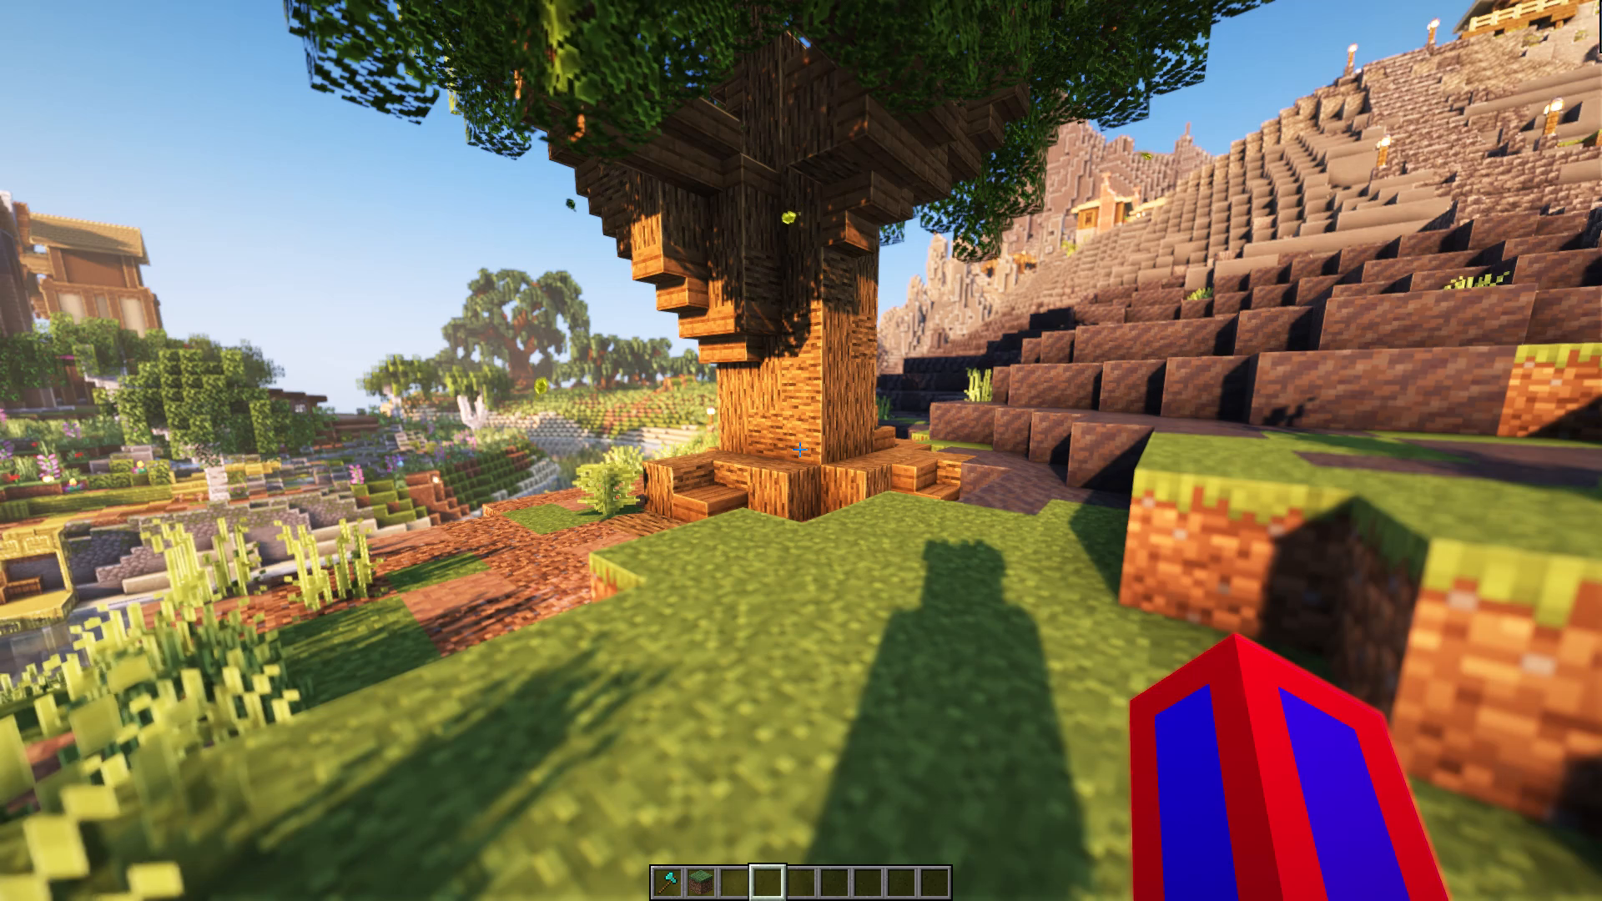
Back away from the tree and switch the game mode to Survival Mode.
key("s")
key("s")
key("F3")
key("F4")
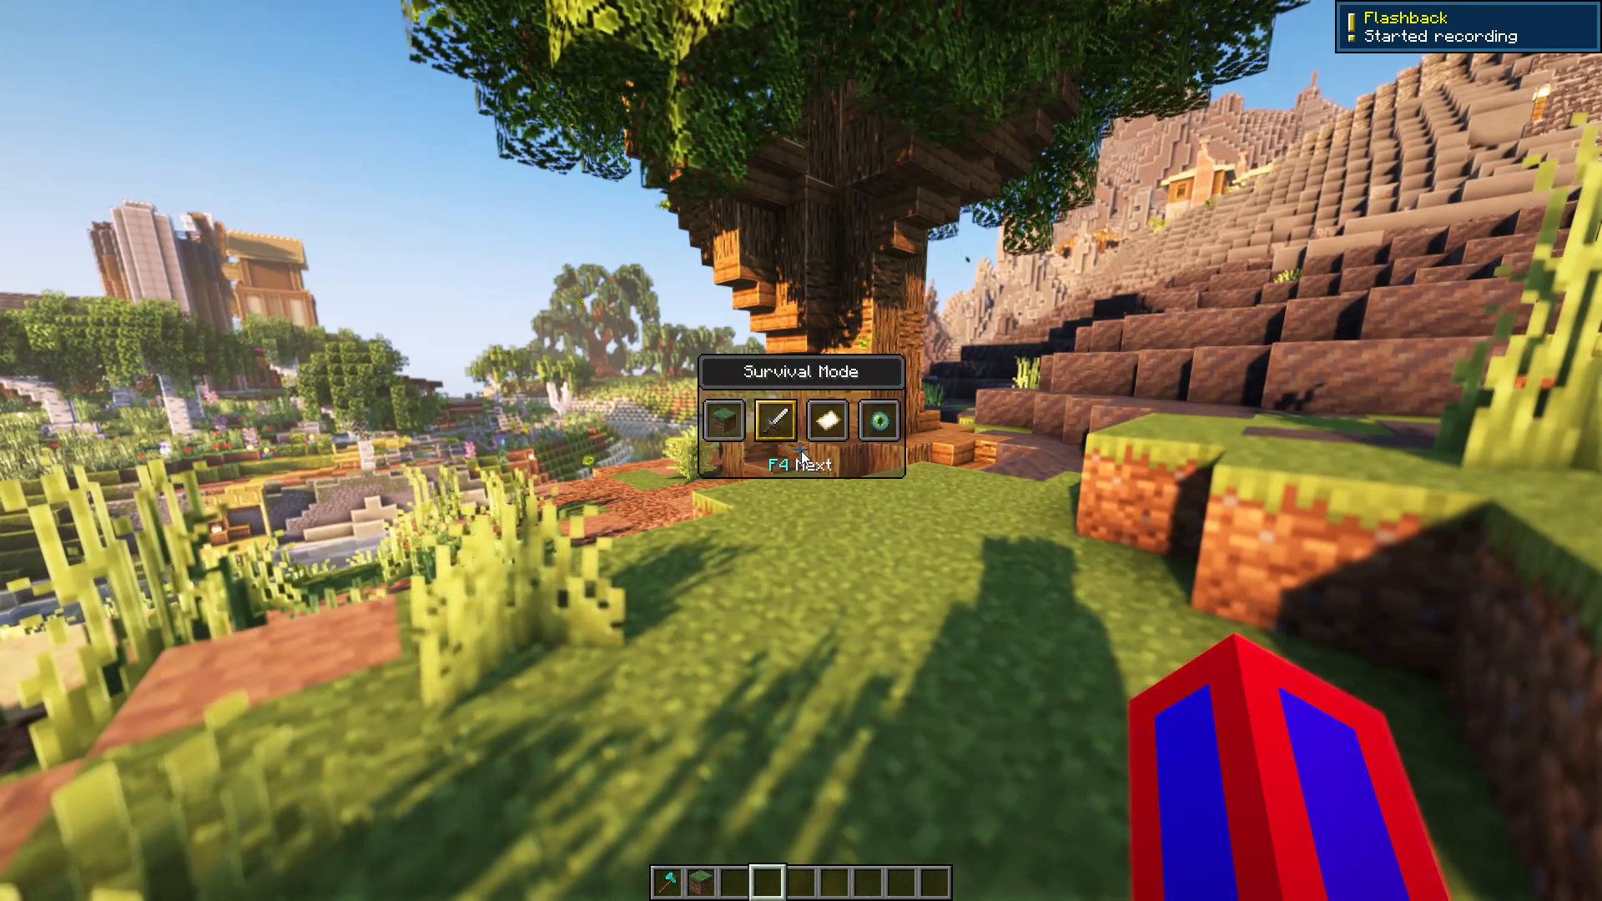
key("F4")
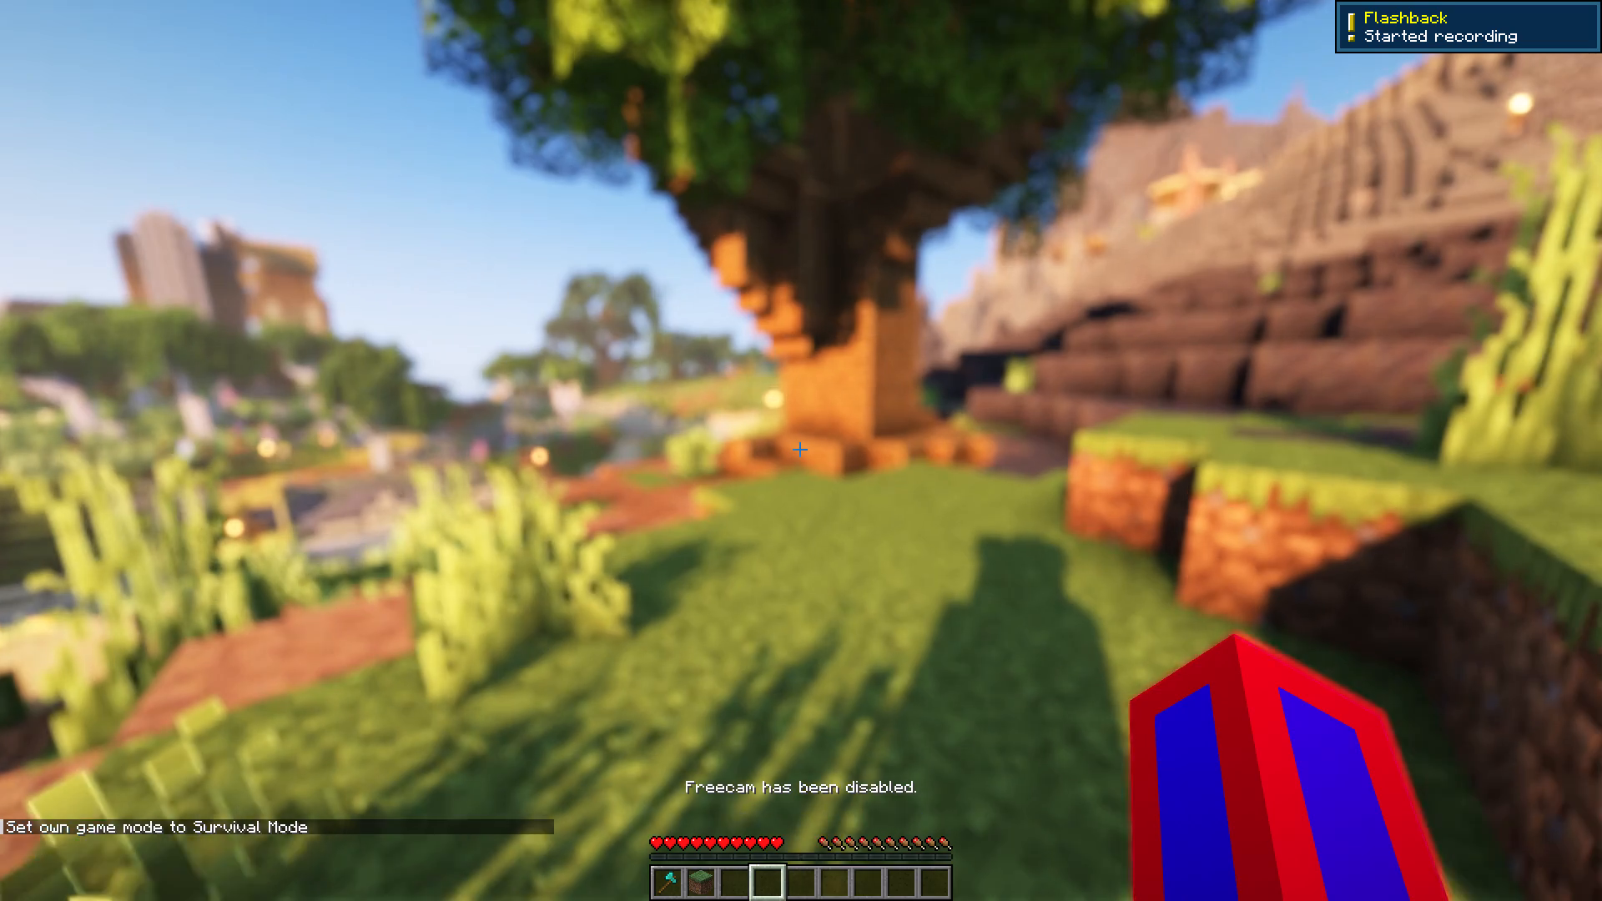
Equip the diamond axe and preview the character in third-person view before returning to first person.
type("sd")
left_click(801, 450)
type("sr")
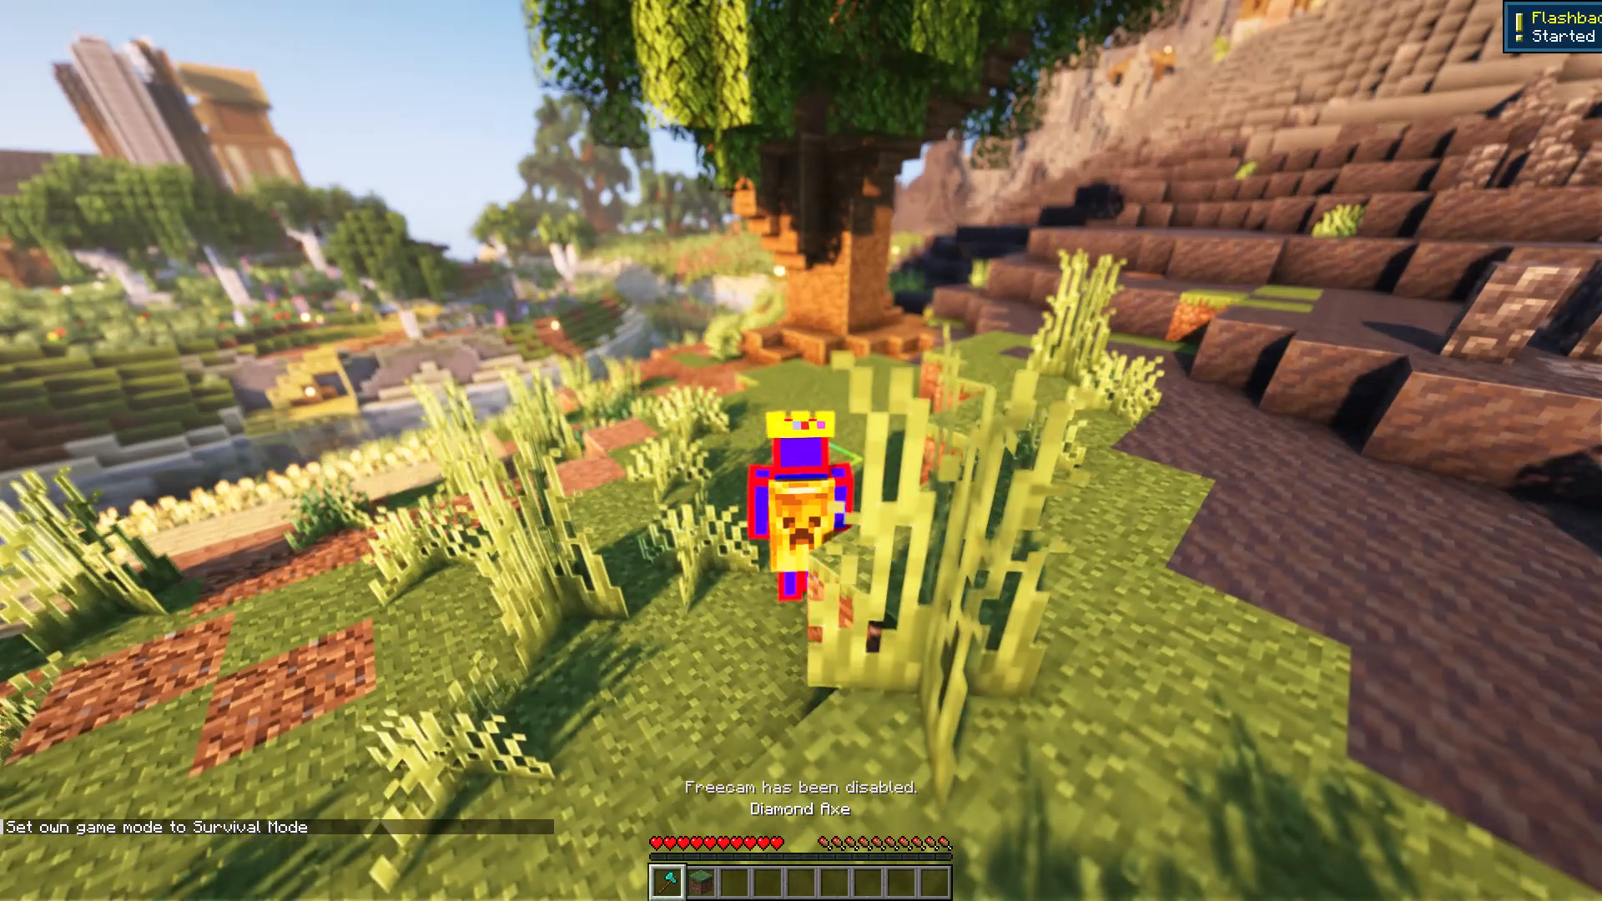
key("w")
key("w")
key("r")
key("r")
key("s")
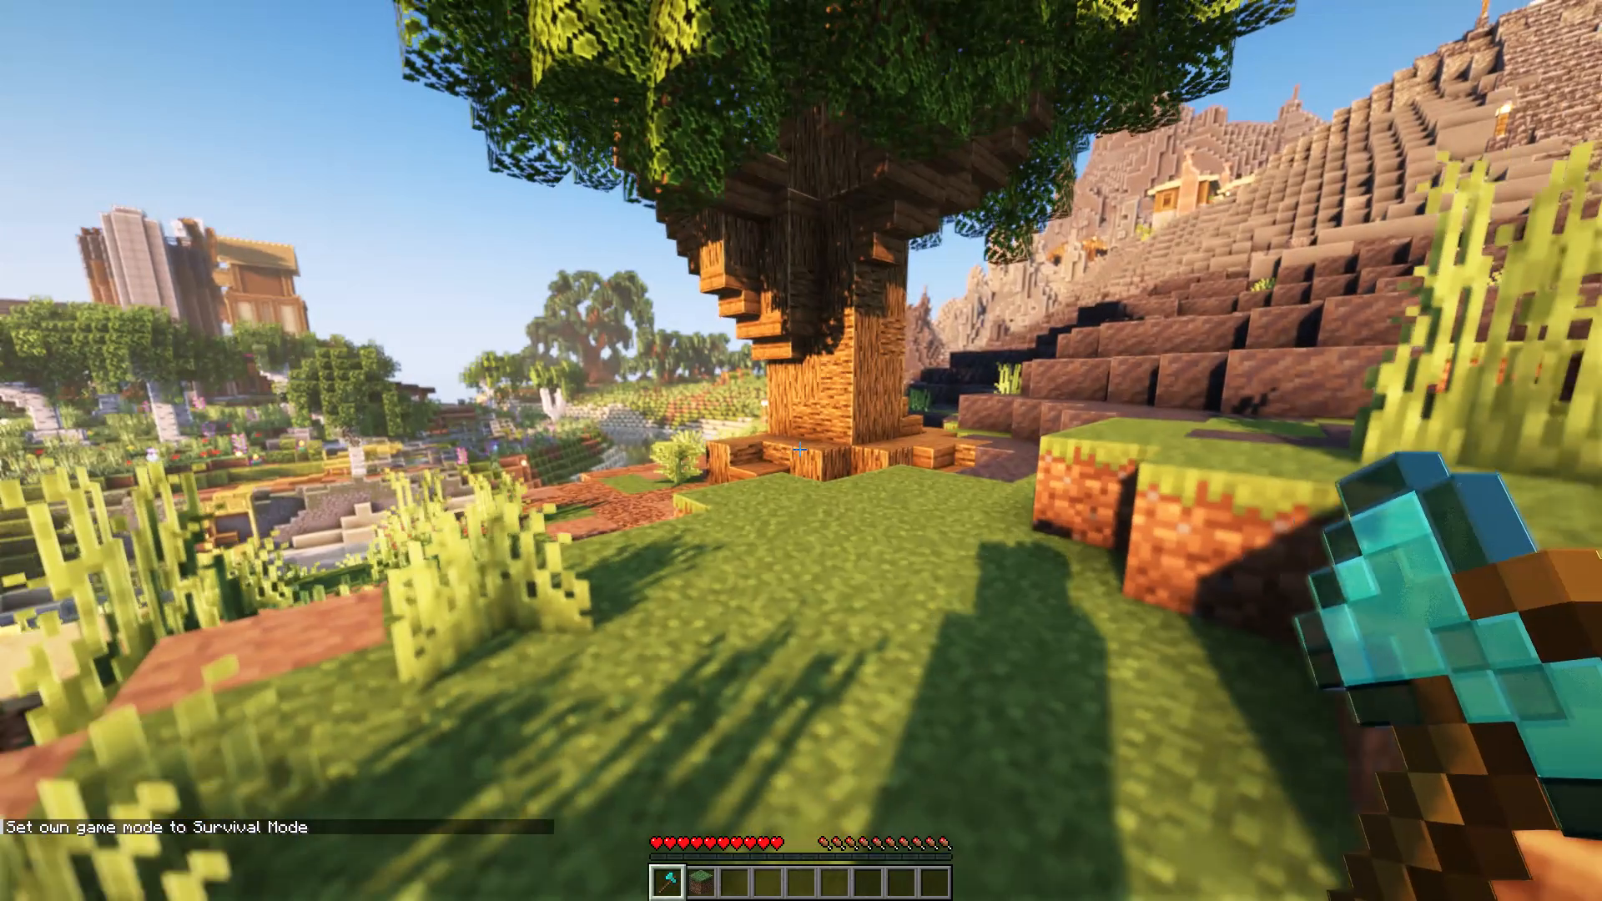
Sprint across the lawn to the large tree and start chopping its trunk with the diamond axe.
key("a")
key("w")
key("ctrl+space")
key("ctrl+space")
key("ctrl+space")
key("ctrl+d")
key("ctrl+d")
key("ctrl+d")
key("ctrl+d")
key("ctrl+d")
key("ctrl+d")
key("ctrl+d")
key("ctrl+d")
key("ctrl+d")
key("ctrl+d")
key("ctrl+d")
key("ctrl+d")
key("ctrl+d")
key("ctrl+d")
key("ctrl+d")
key("ctrl+d")
key("ctrl+d")
key("ctrl+d")
key("ctrl+d")
key("ctrl+d")
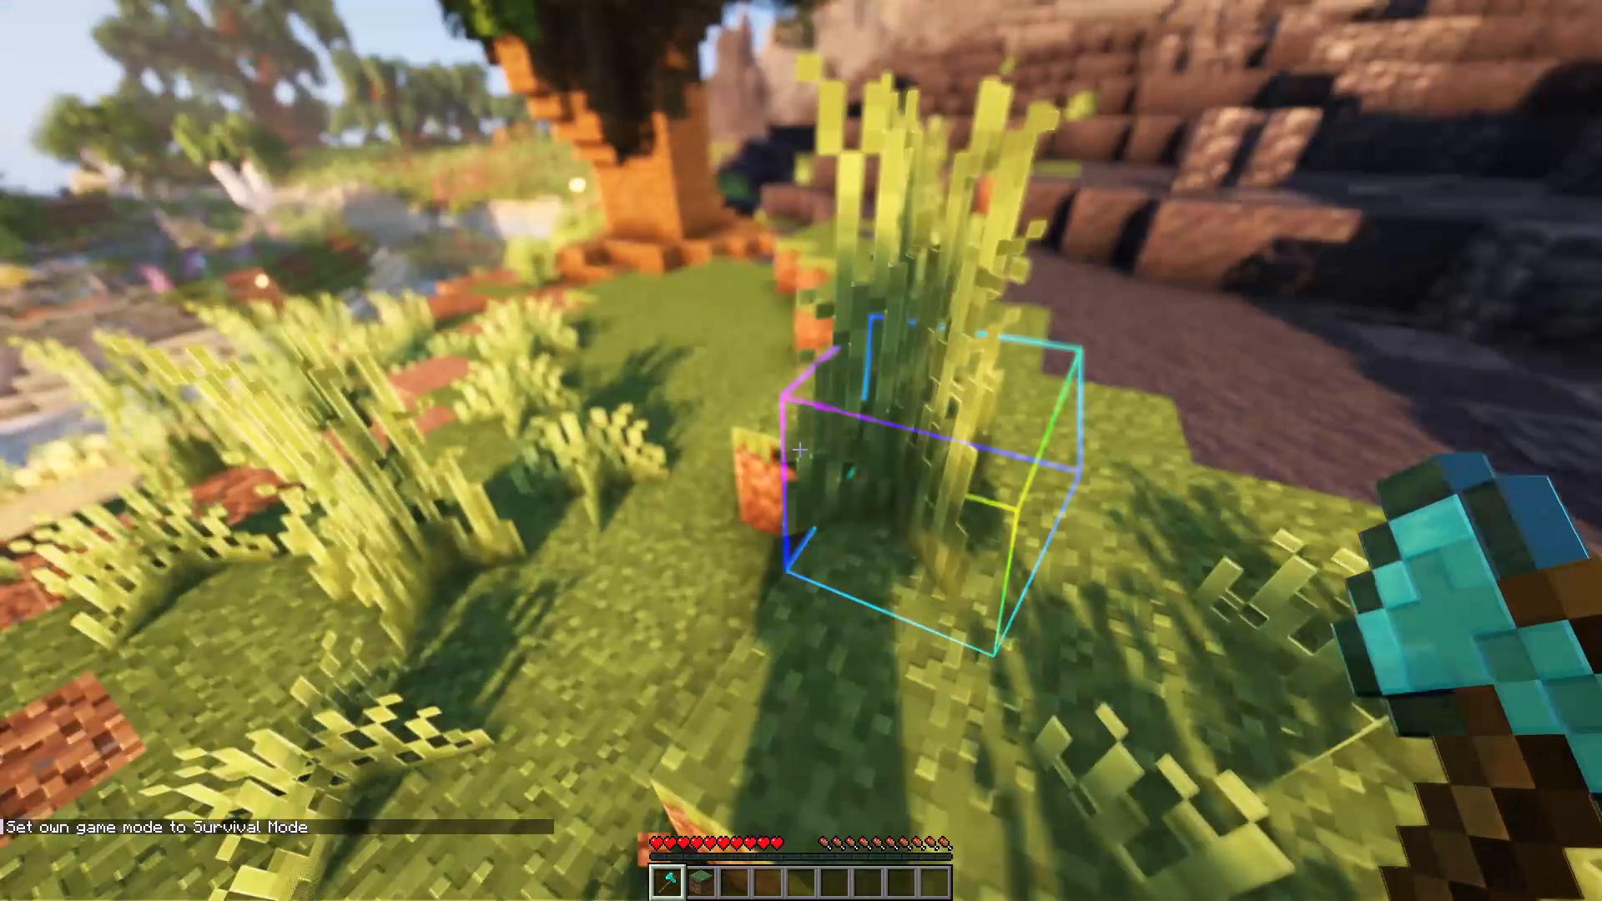
key("ctrl+w")
key("ctrl+w")
key("ctrl+w")
key("ctrl+w")
key("ctrl+w")
key("ctrl+w")
key("ctrl+w")
key("ctrl+w")
key("ctrl+w")
key("ctrl+w")
key("ctrl+w")
key("ctrl+w")
key("ctrl+w")
key("ctrl+w")
key("ctrl+w")
key("ctrl+w")
key("ctrl+w")
key("ctrl+w")
key("ctrl+w")
key("ctrl+w")
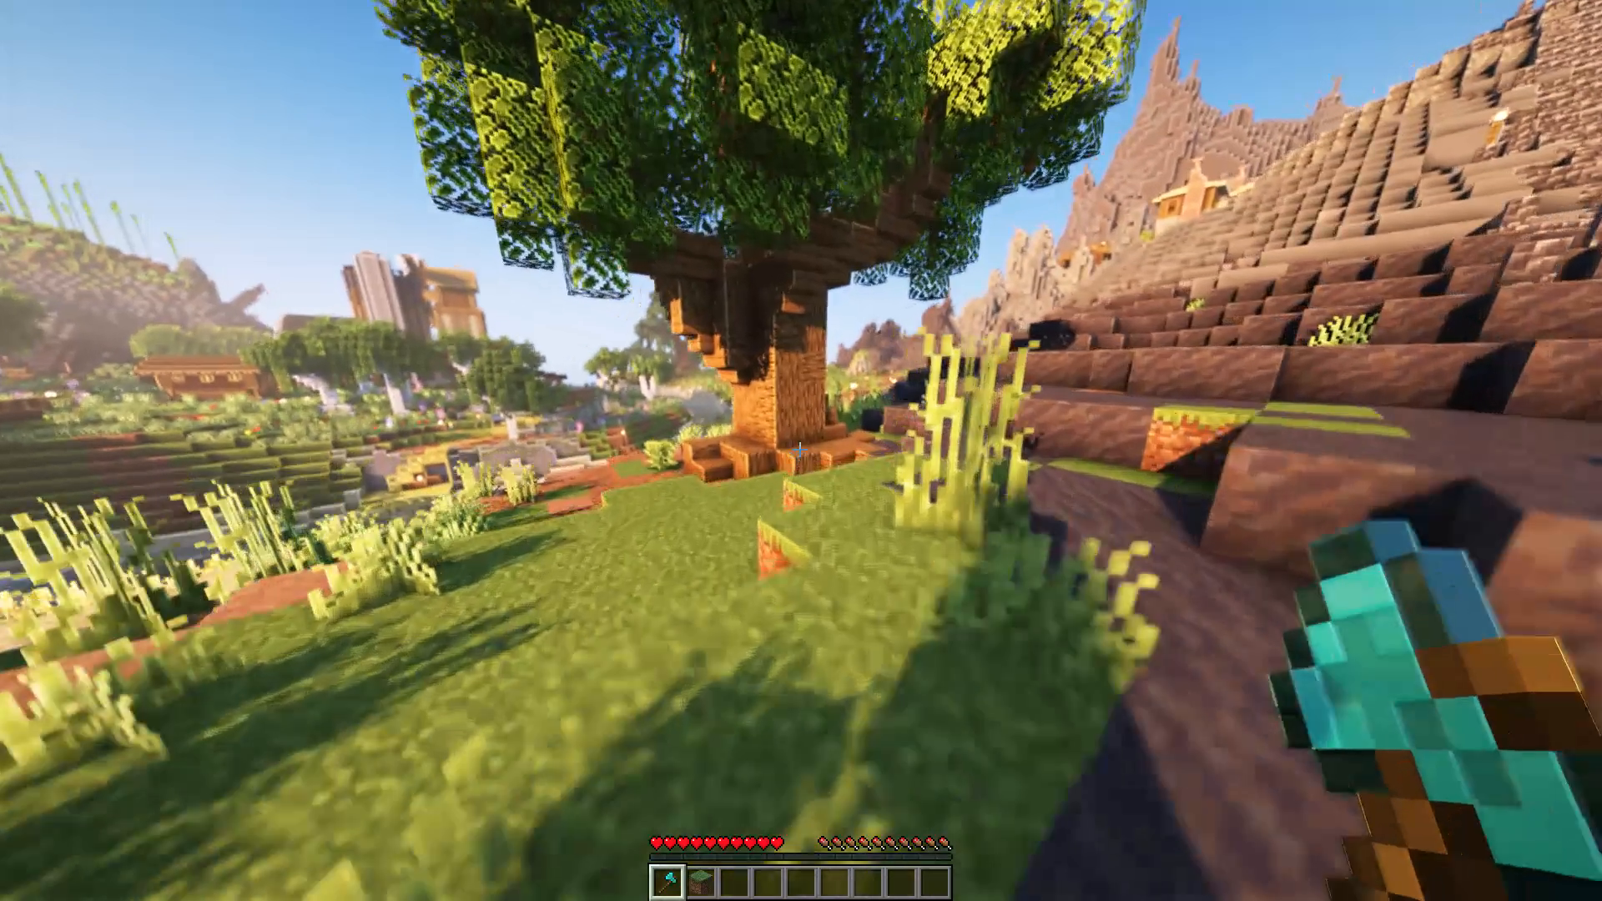
key("ctrl+space")
key("ctrl+space")
key("ctrl+space")
key("ctrl+space")
left_click(801, 450)
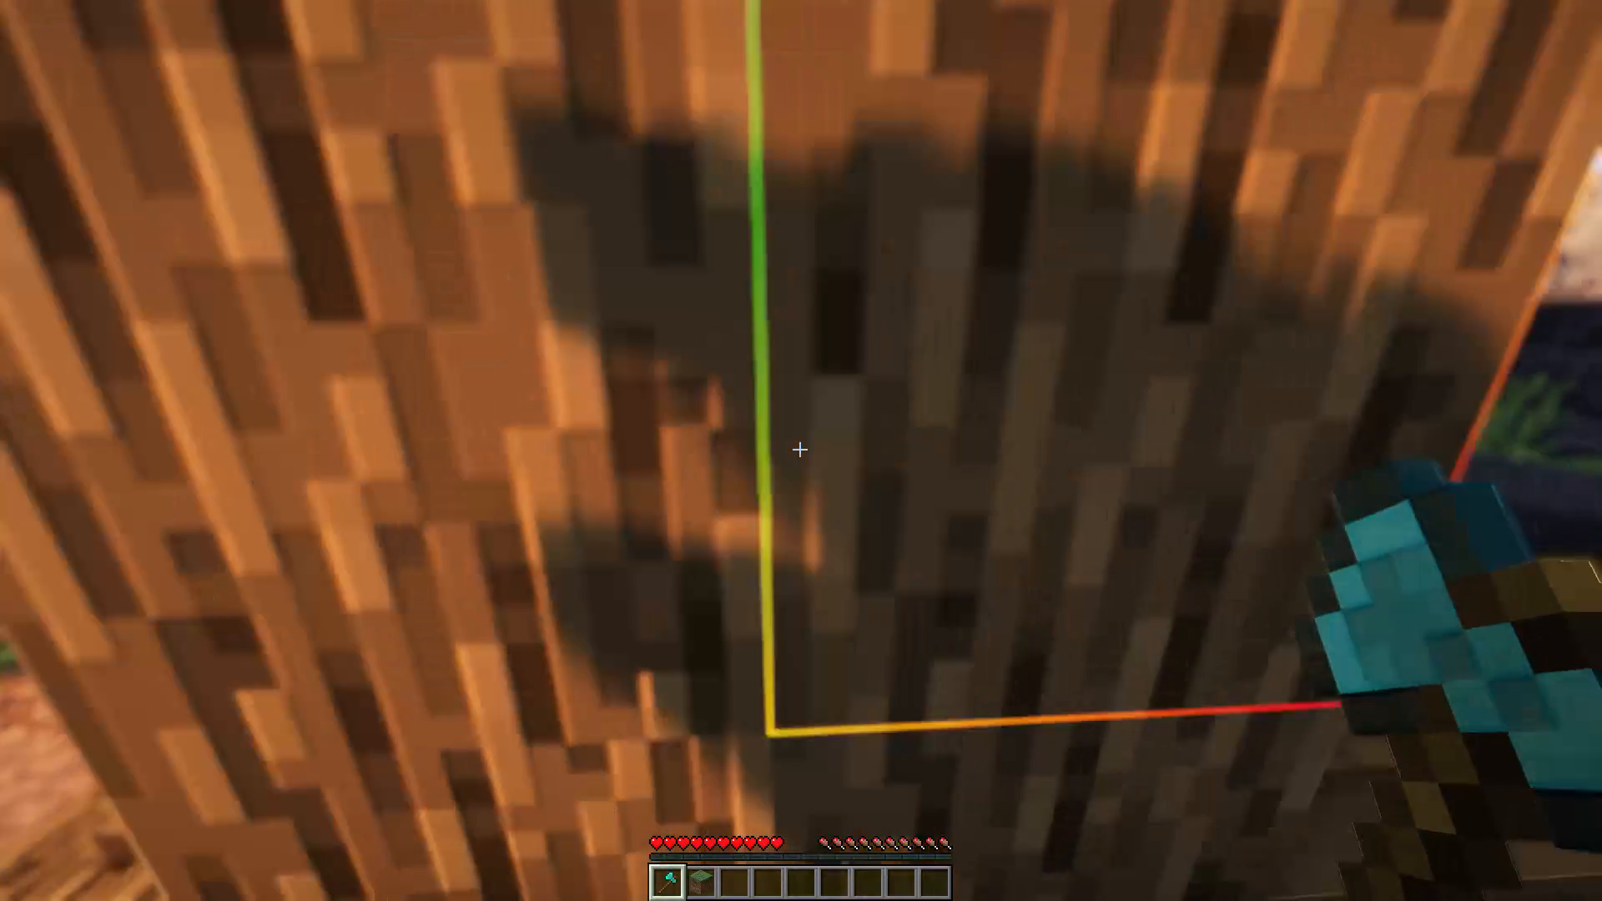
Move around the tree's base and back off onto the lawn, facing the trunk again.
key("s")
key("ctrl+w")
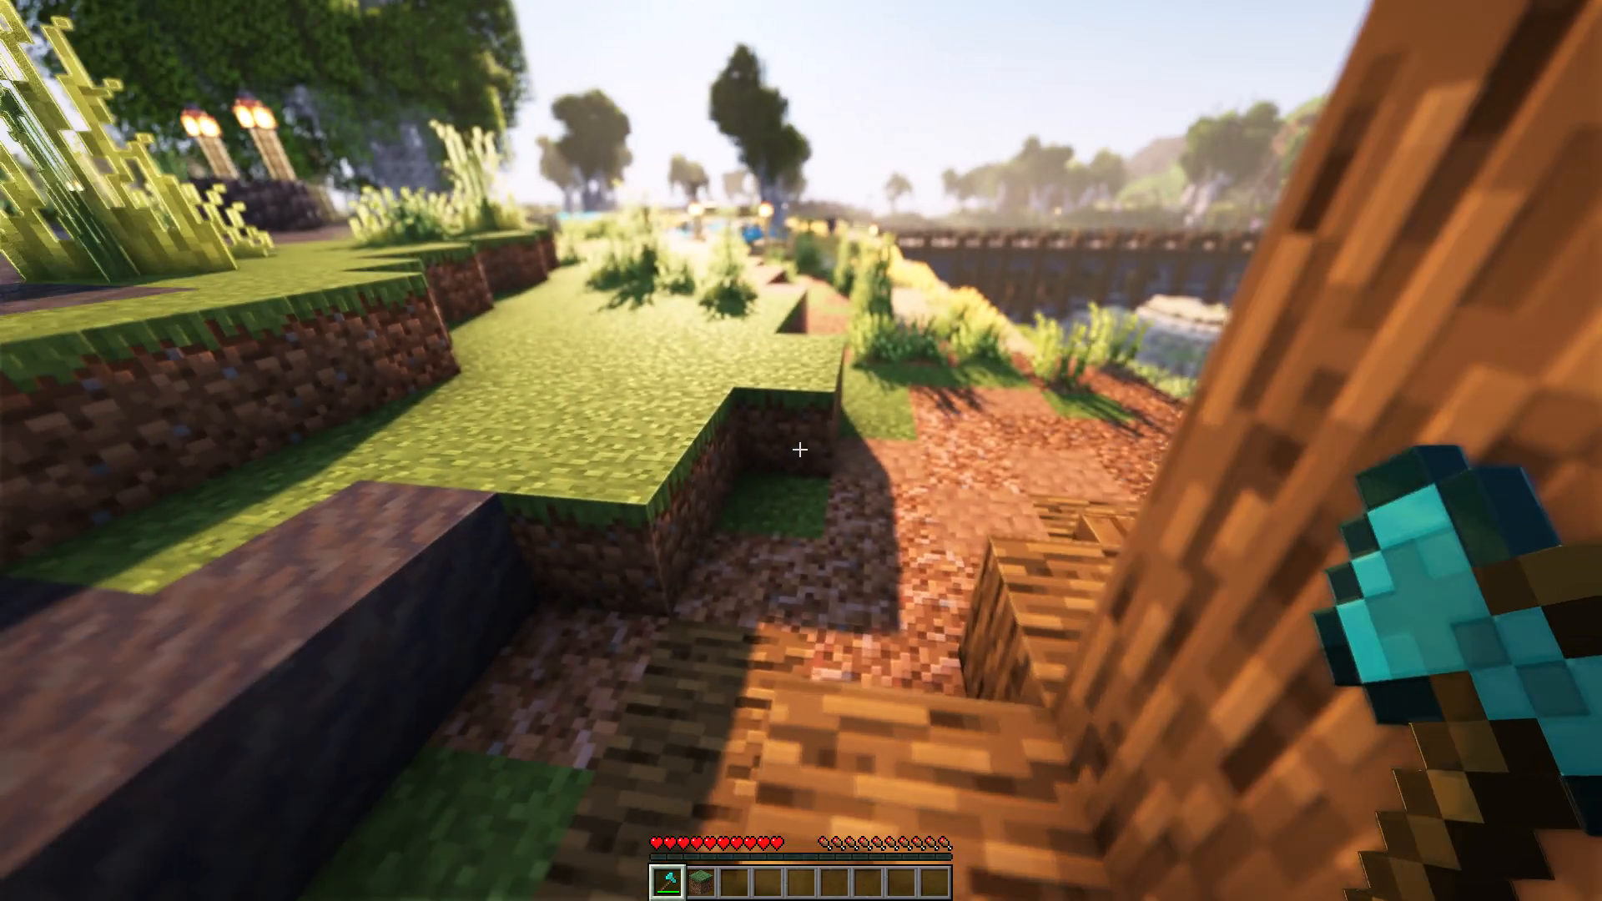
key("d")
type("wd")
key("w")
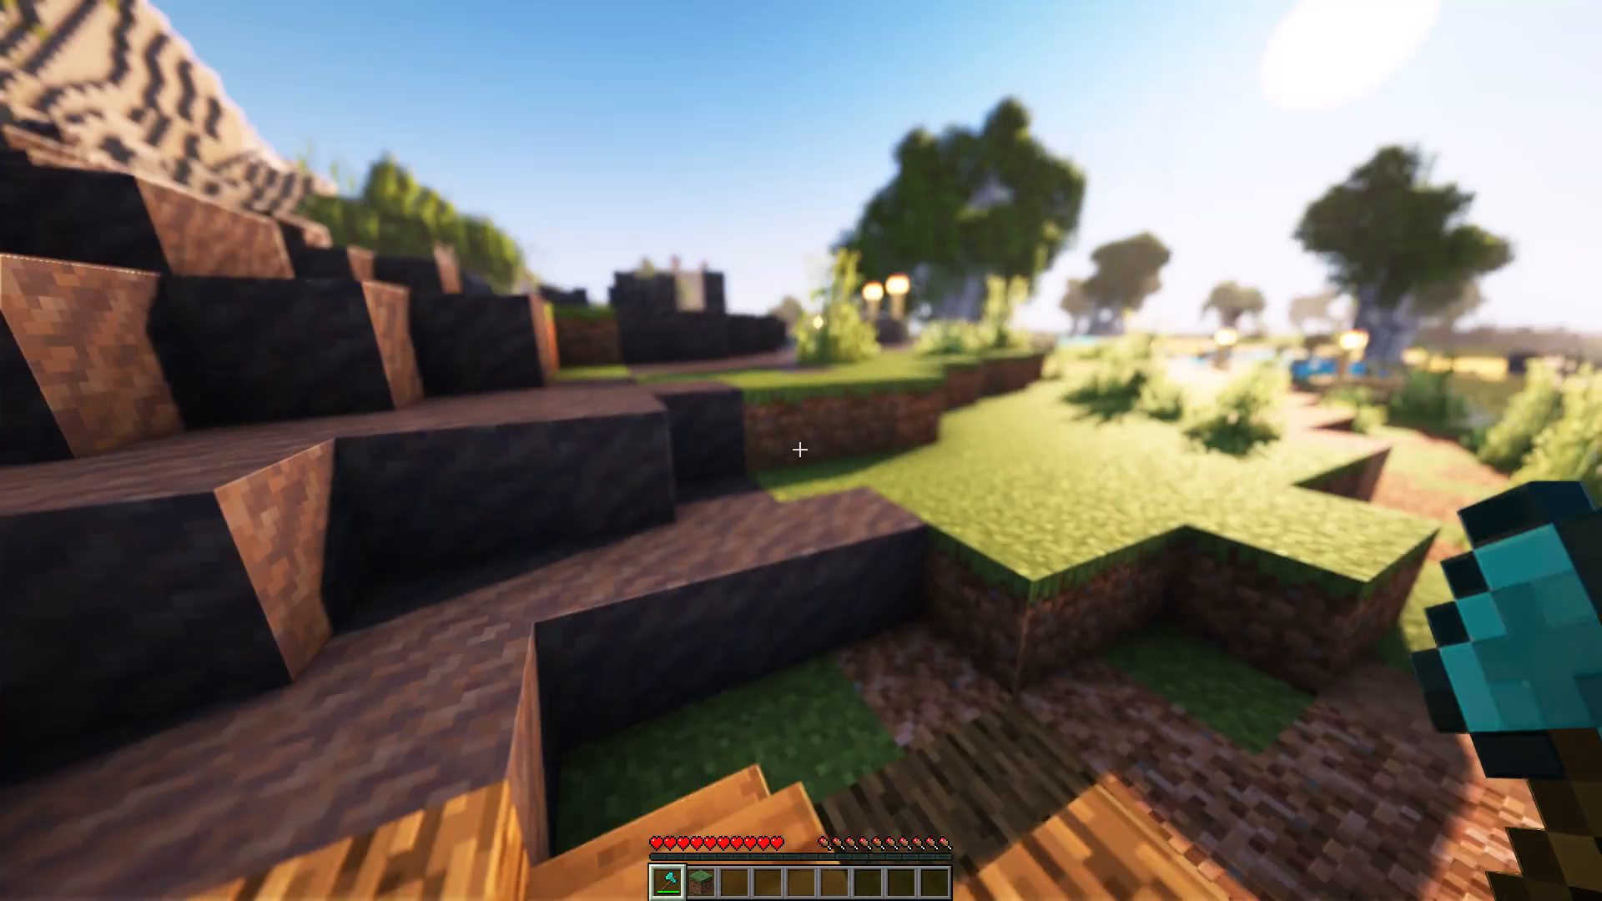
key("ctrl+space")
key("ctrl+space")
key("ctrl+a")
key("ctrl+s")
key("ctrl+s")
key("ctrl+s")
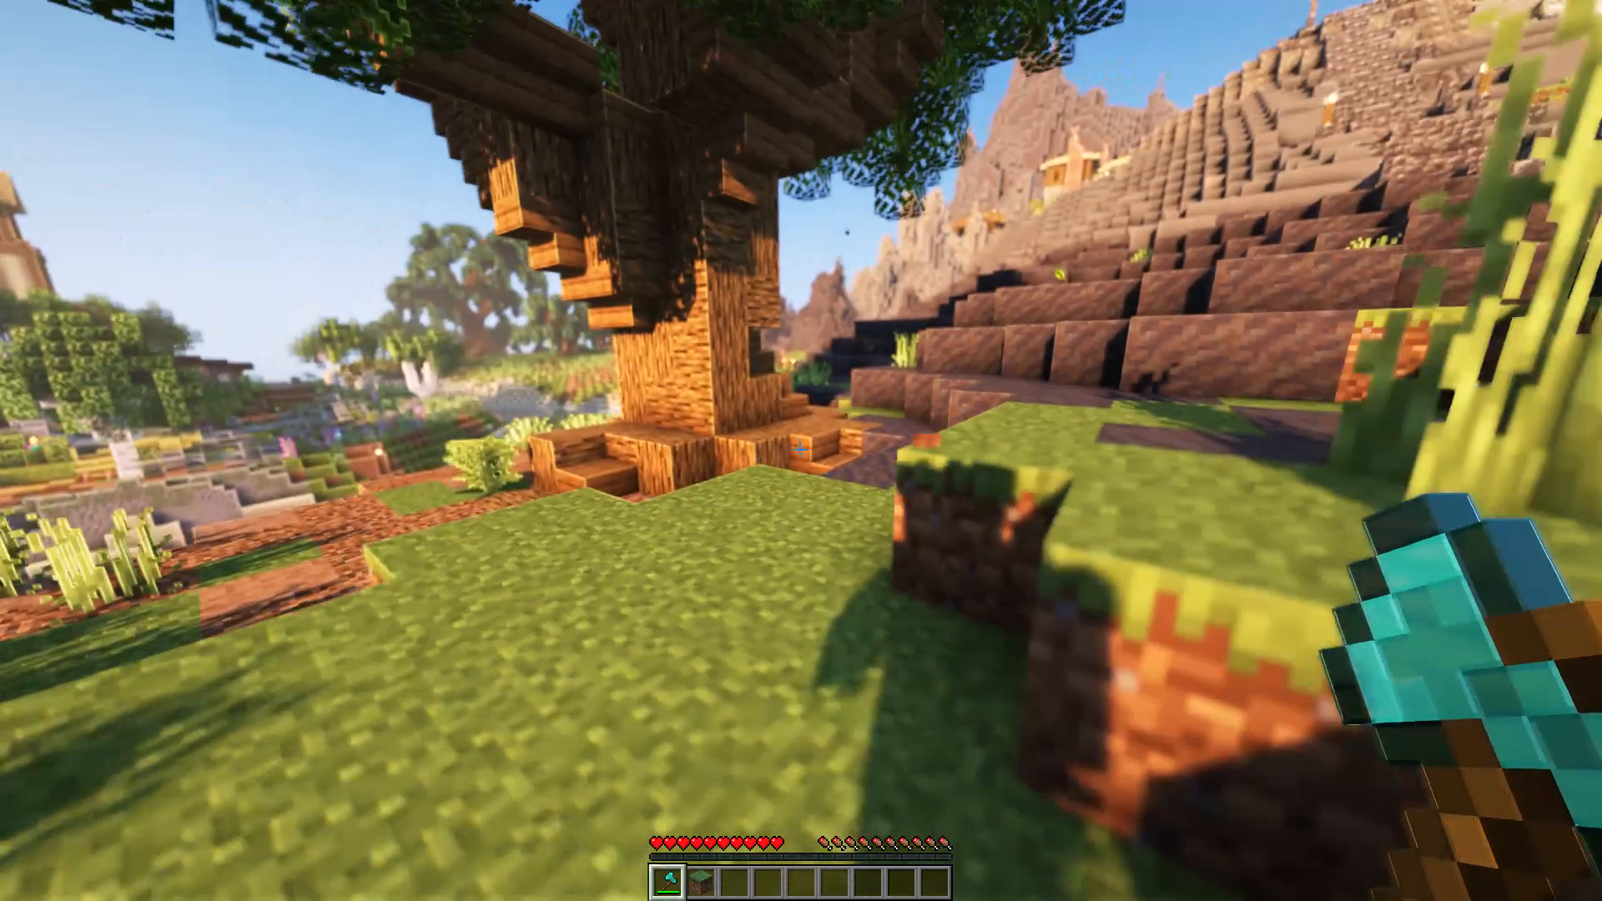
Sprint back to the tree and chop away logs at its base and lower trunk with the axe.
key("ctrl+s")
key("ctrl+a")
key("ctrl+w")
key("ctrl+w")
key("ctrl+w")
key("ctrl+w")
key("ctrl+w")
key("ctrl+w")
key("ctrl+w")
key("ctrl+w")
key("ctrl+w")
key("ctrl+w")
key("ctrl+w")
key("ctrl+w")
key("ctrl+w")
key("ctrl+w")
key("ctrl+w")
key("ctrl+w")
key("ctrl+w")
key("ctrl+w")
key("ctrl+w")
key("ctrl+w")
key("ctrl+space")
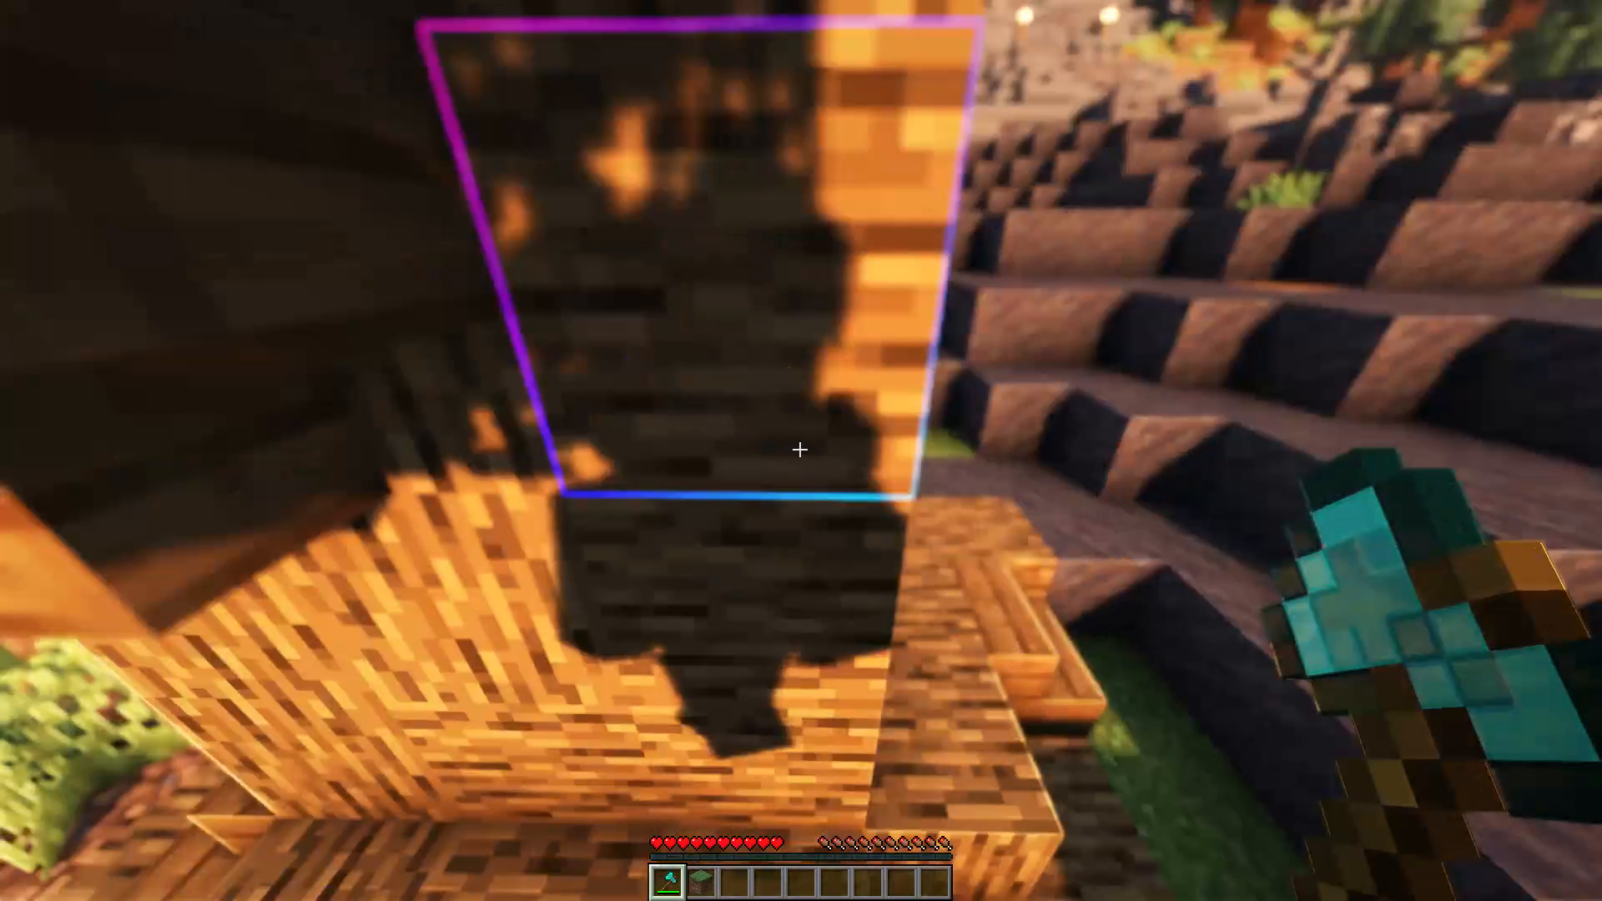
key("ctrl+d")
key("ctrl+s")
left_click(802, 450)
key("s")
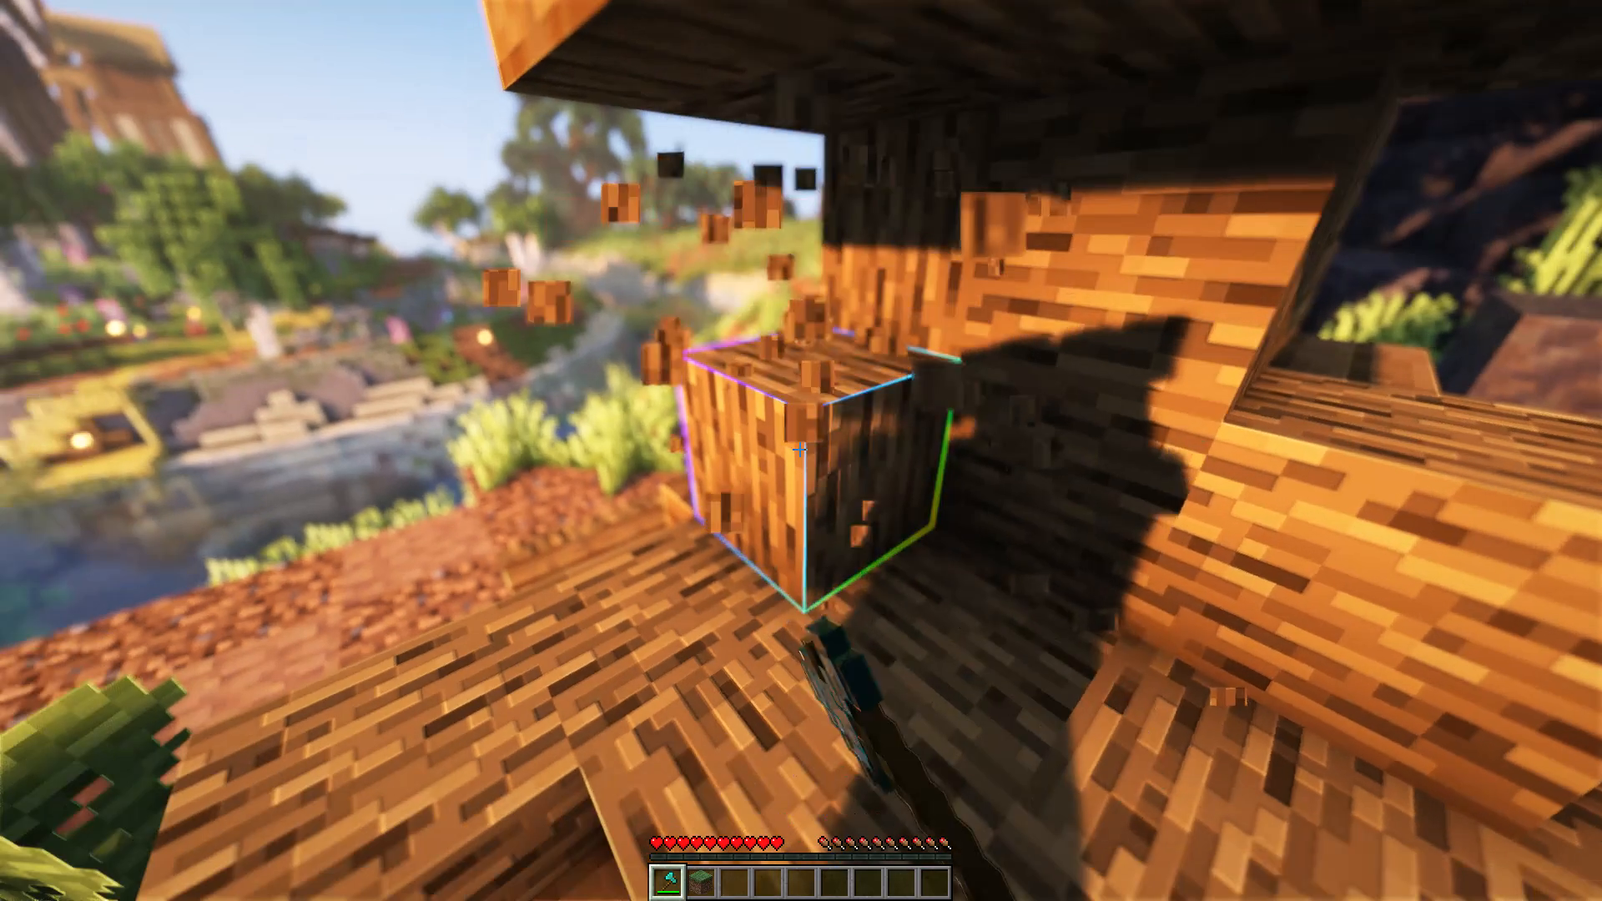
key("w")
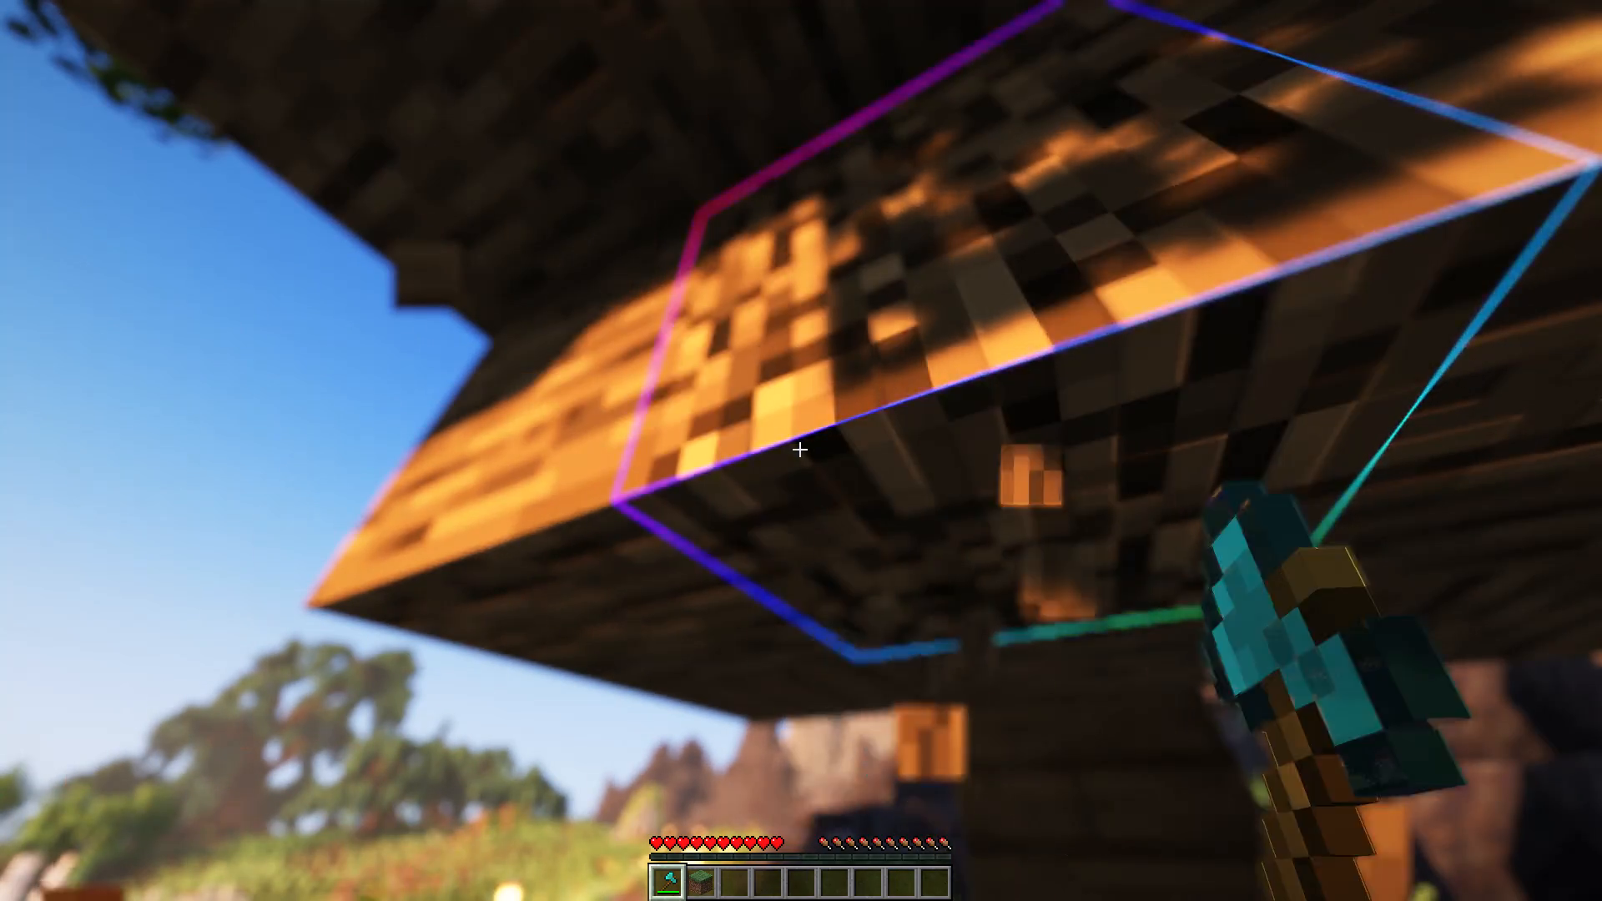
key("w")
Switch to the front-facing third-person view with the character standing on the dirt beside the tree's roots.
key("ctrl+r")
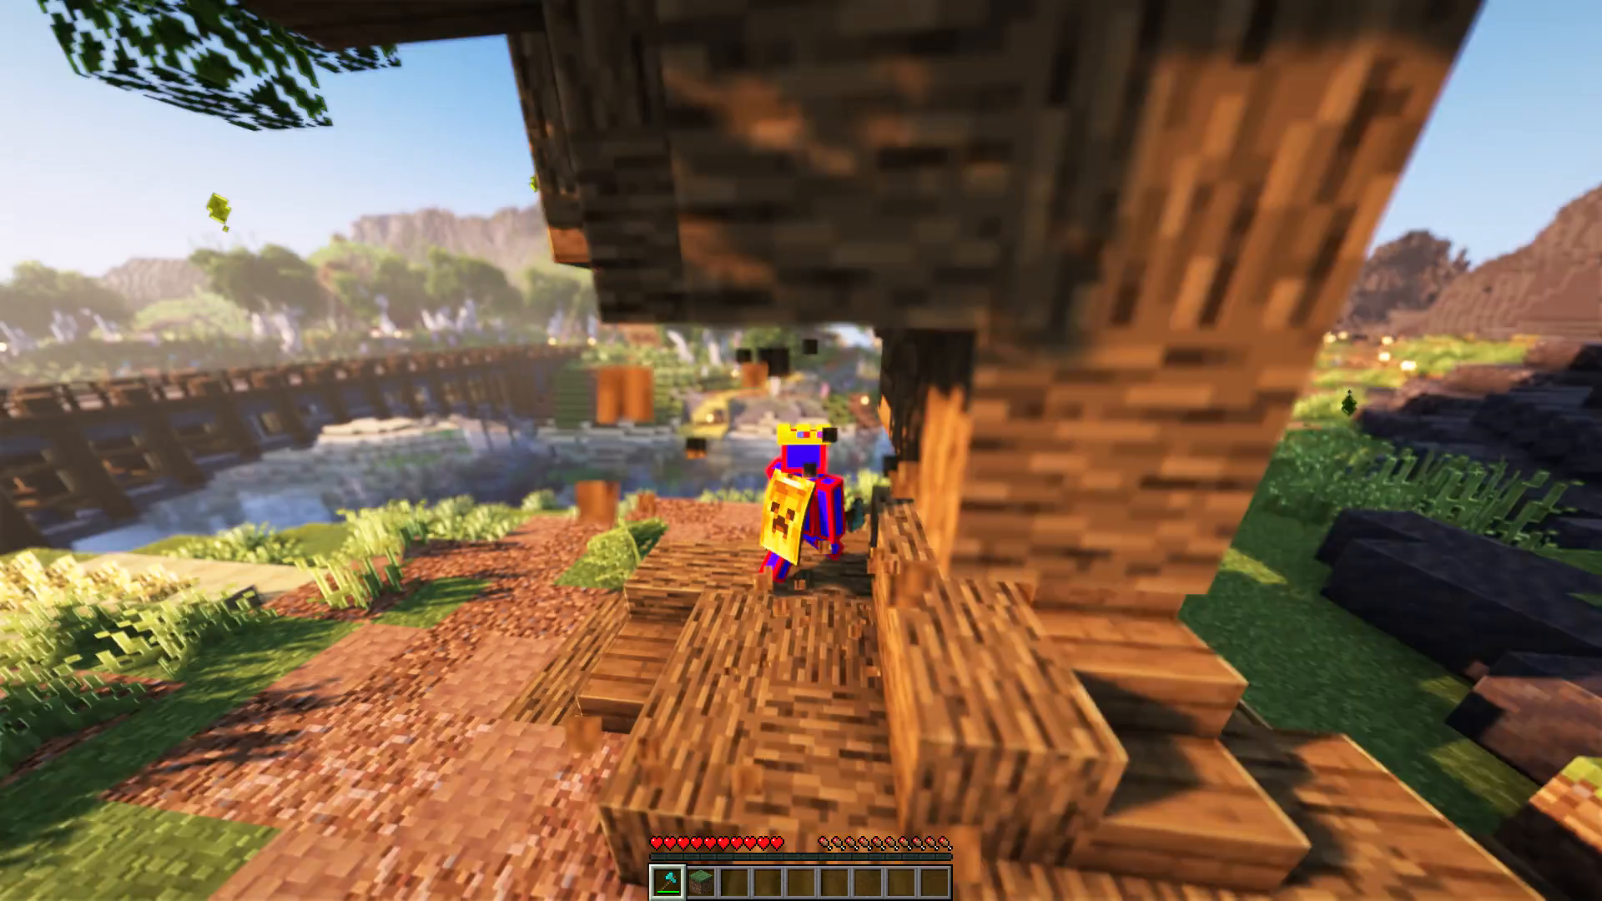
key("ctrl+r")
key("c")
key("c")
key("c")
key("c")
key("c")
key("c")
key("c")
key("c")
key("c")
double_click(801, 450)
Finish the Flashback recording from the paused game.
key("Escape")
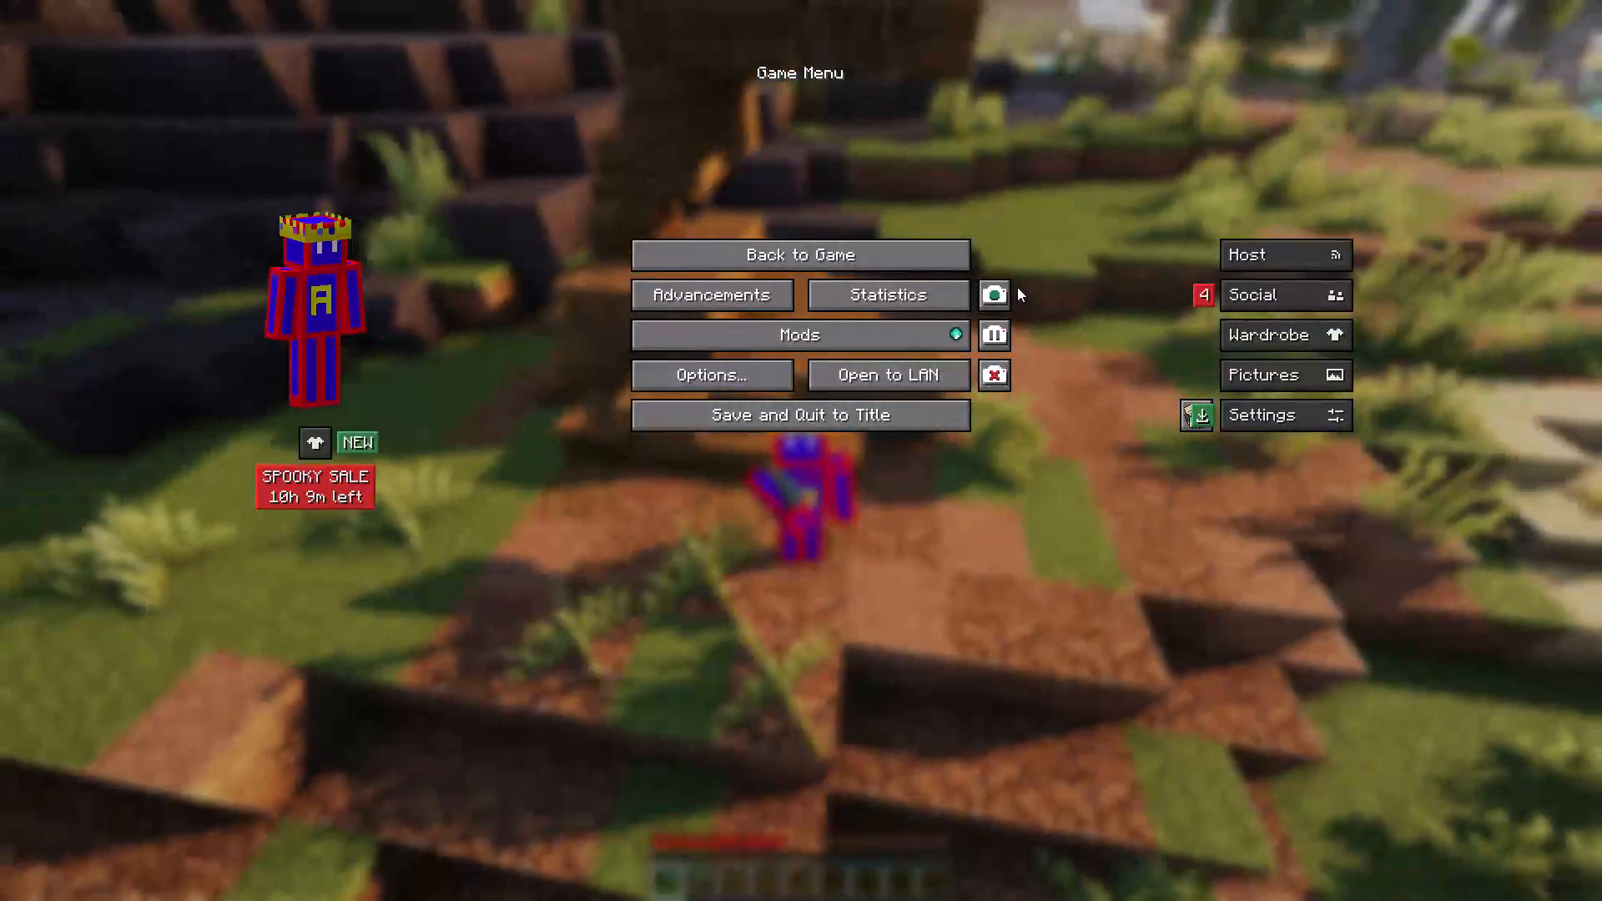
left_click(1017, 287)
left_click_drag(1004, 292, 801, 450)
left_click(699, 518)
left_click(690, 537)
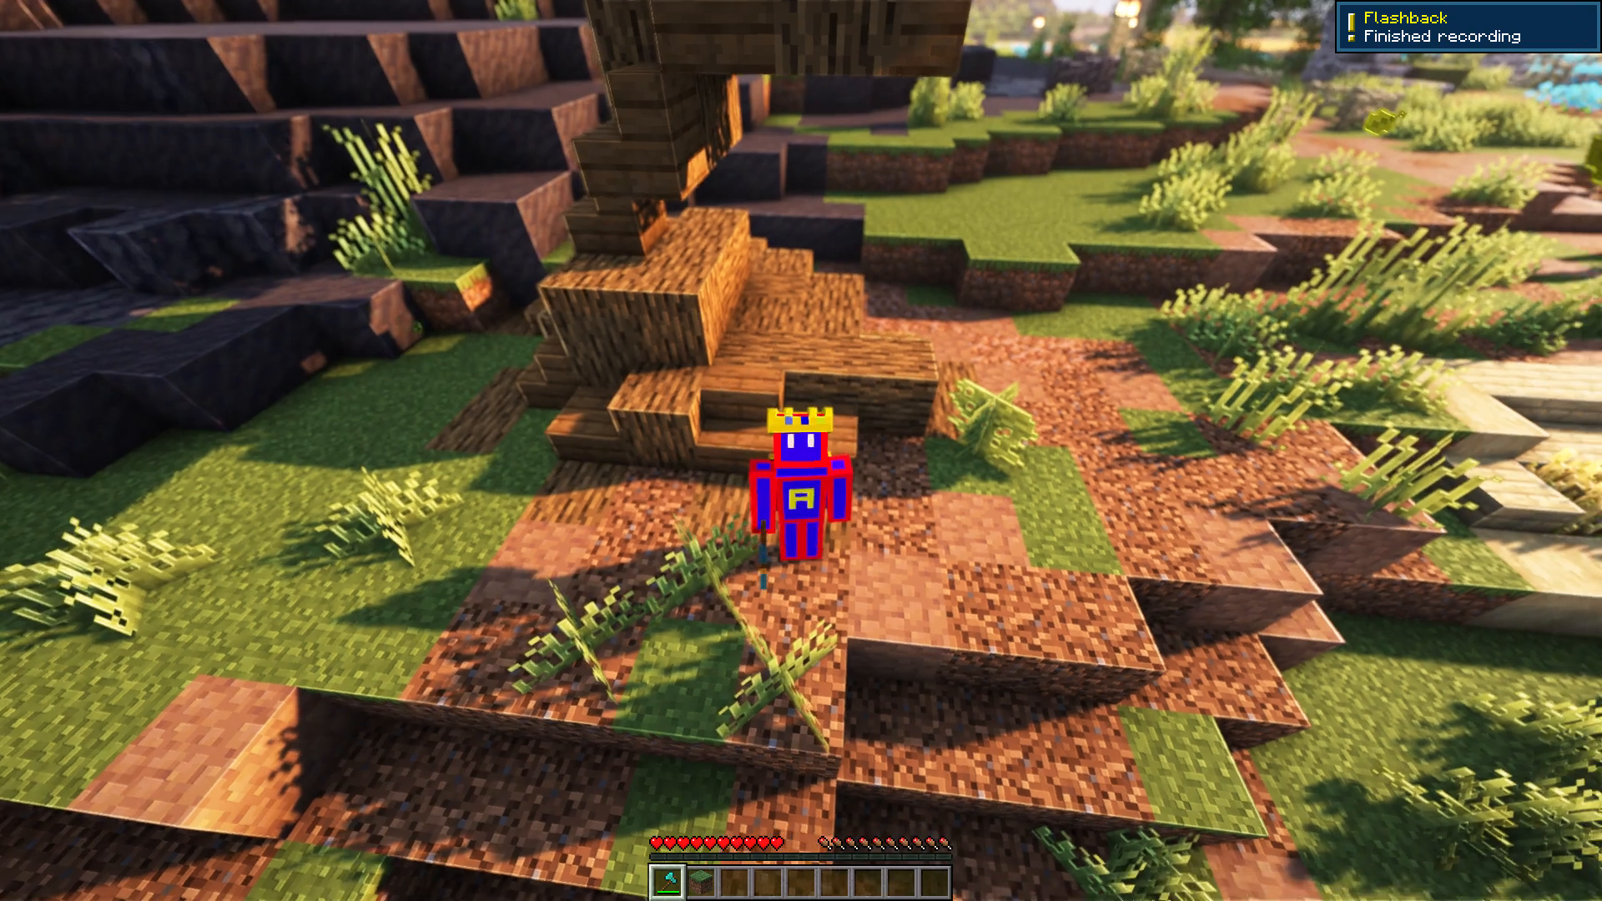
Save and quit the world, then open the replay 2026-11-03T19:19:32 from the replay list.
key("Escape")
left_click(869, 420)
left_click(986, 431)
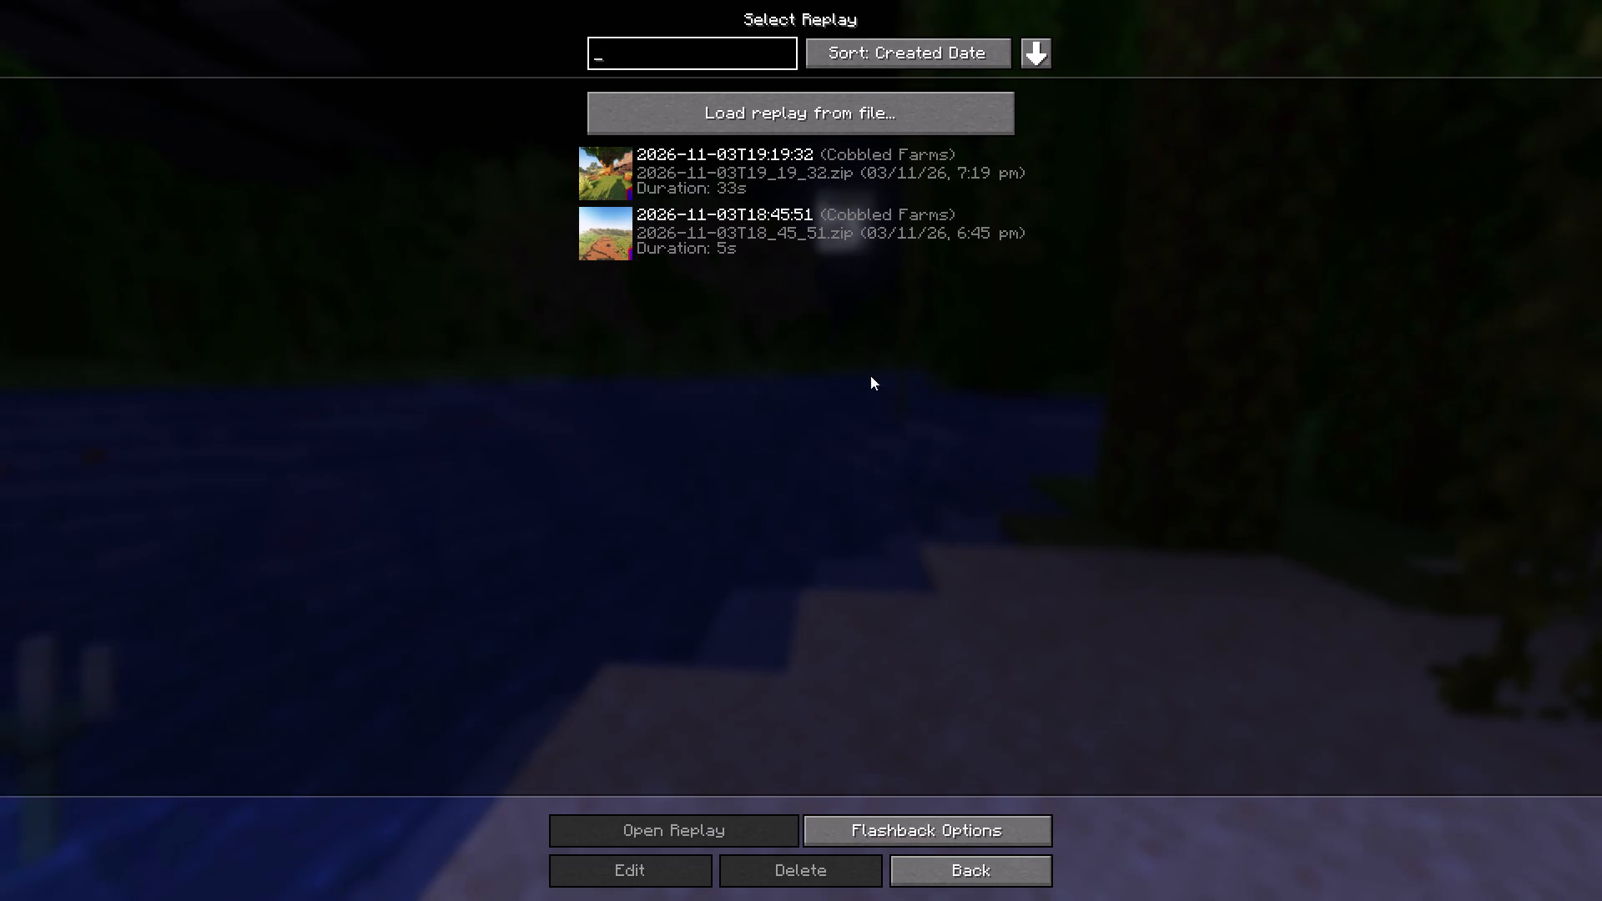
left_click(602, 165)
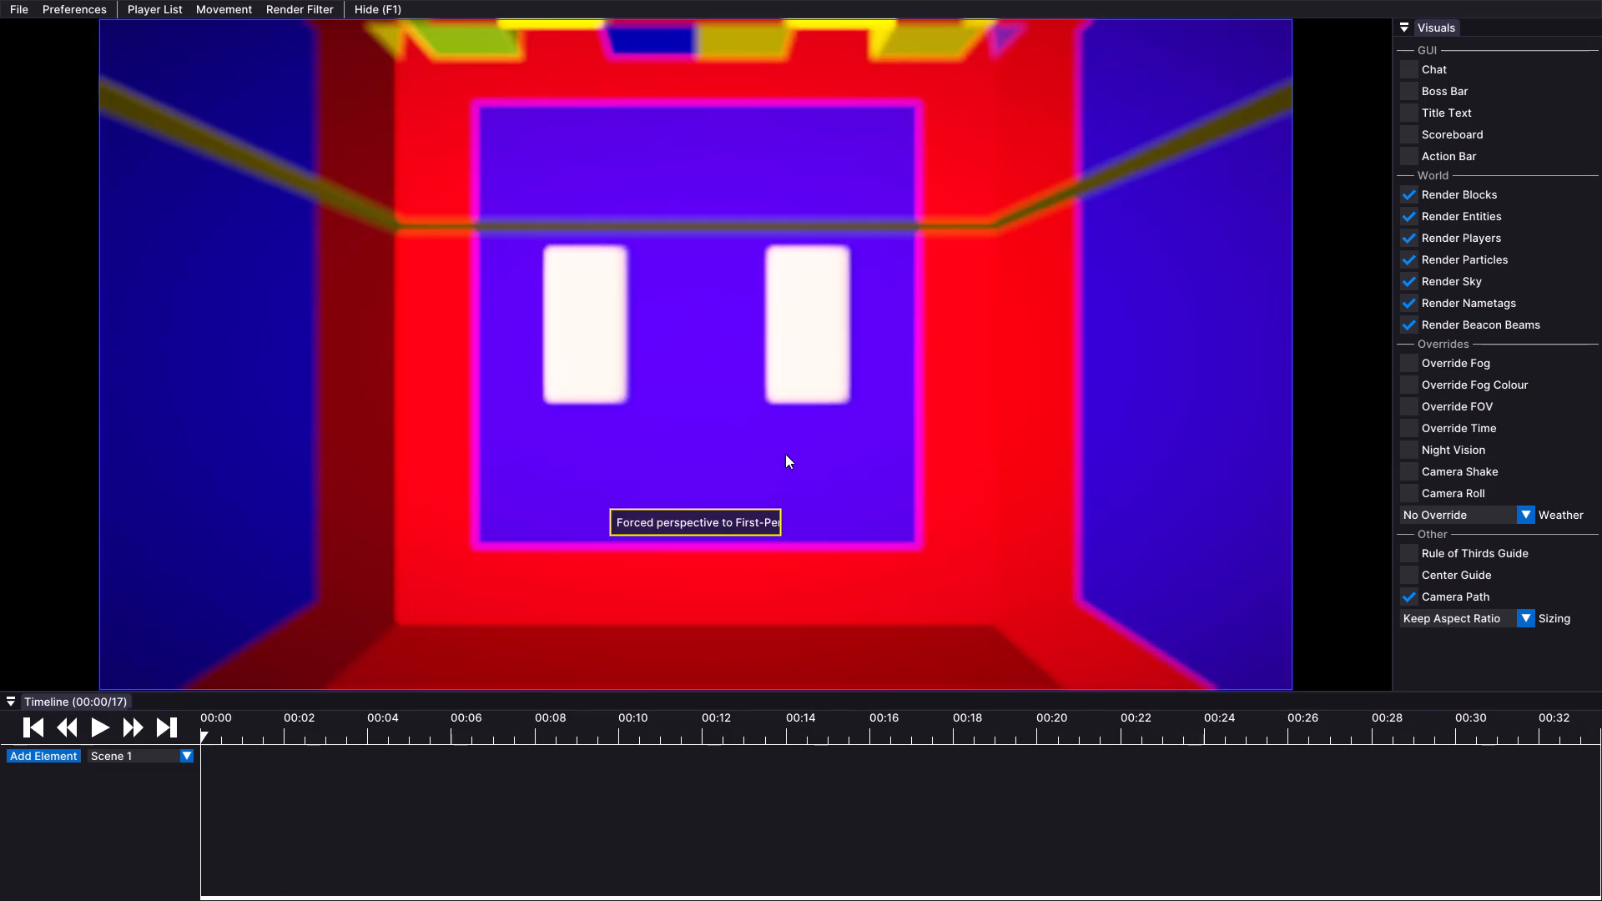
Set the replay's visual sizing to Change Aspect Ratio with the 9:16 (Shorts) aspect.
left_click_drag(862, 465, 801, 450)
key("d")
key("s")
key("s")
key("s")
key("w")
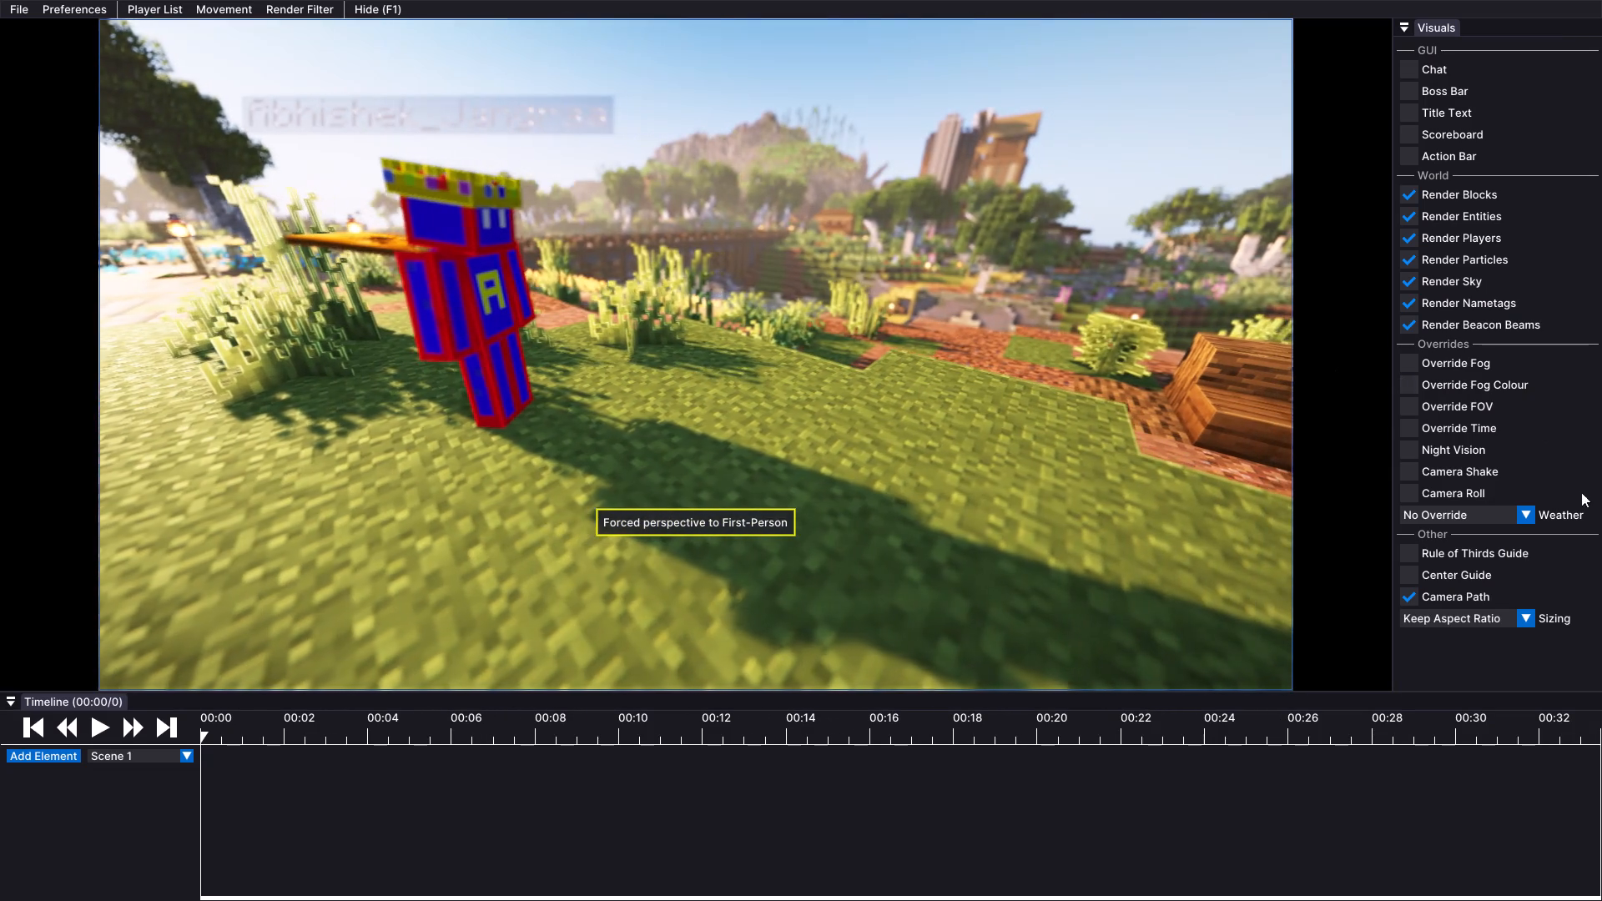
left_click(1445, 610)
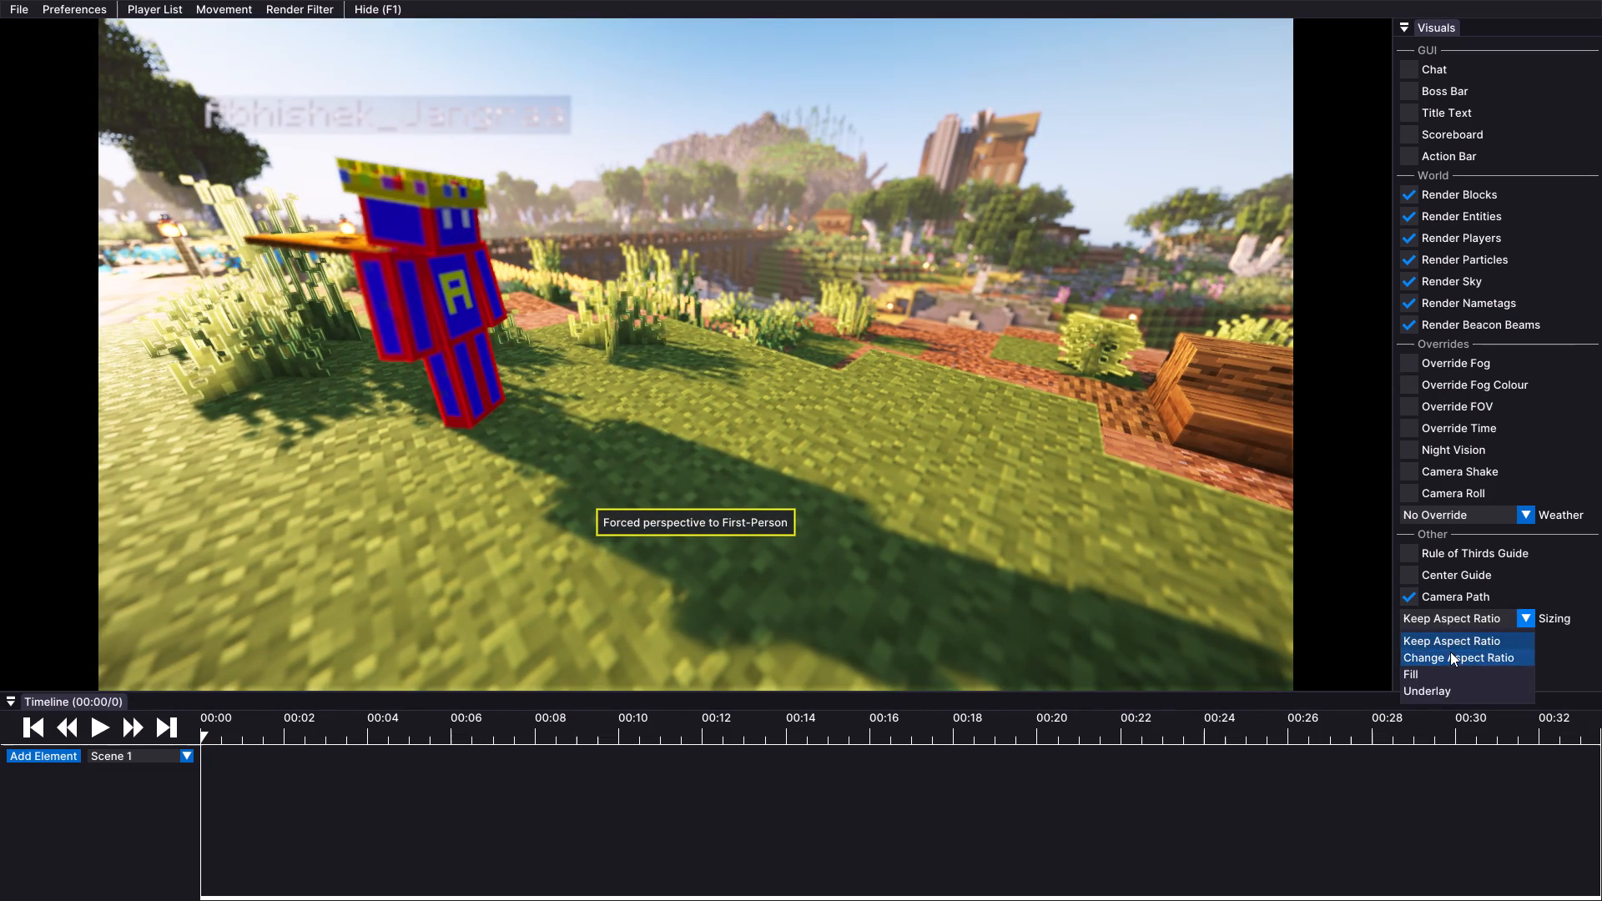
left_click(1448, 655)
left_click(1465, 637)
left_click(1453, 676)
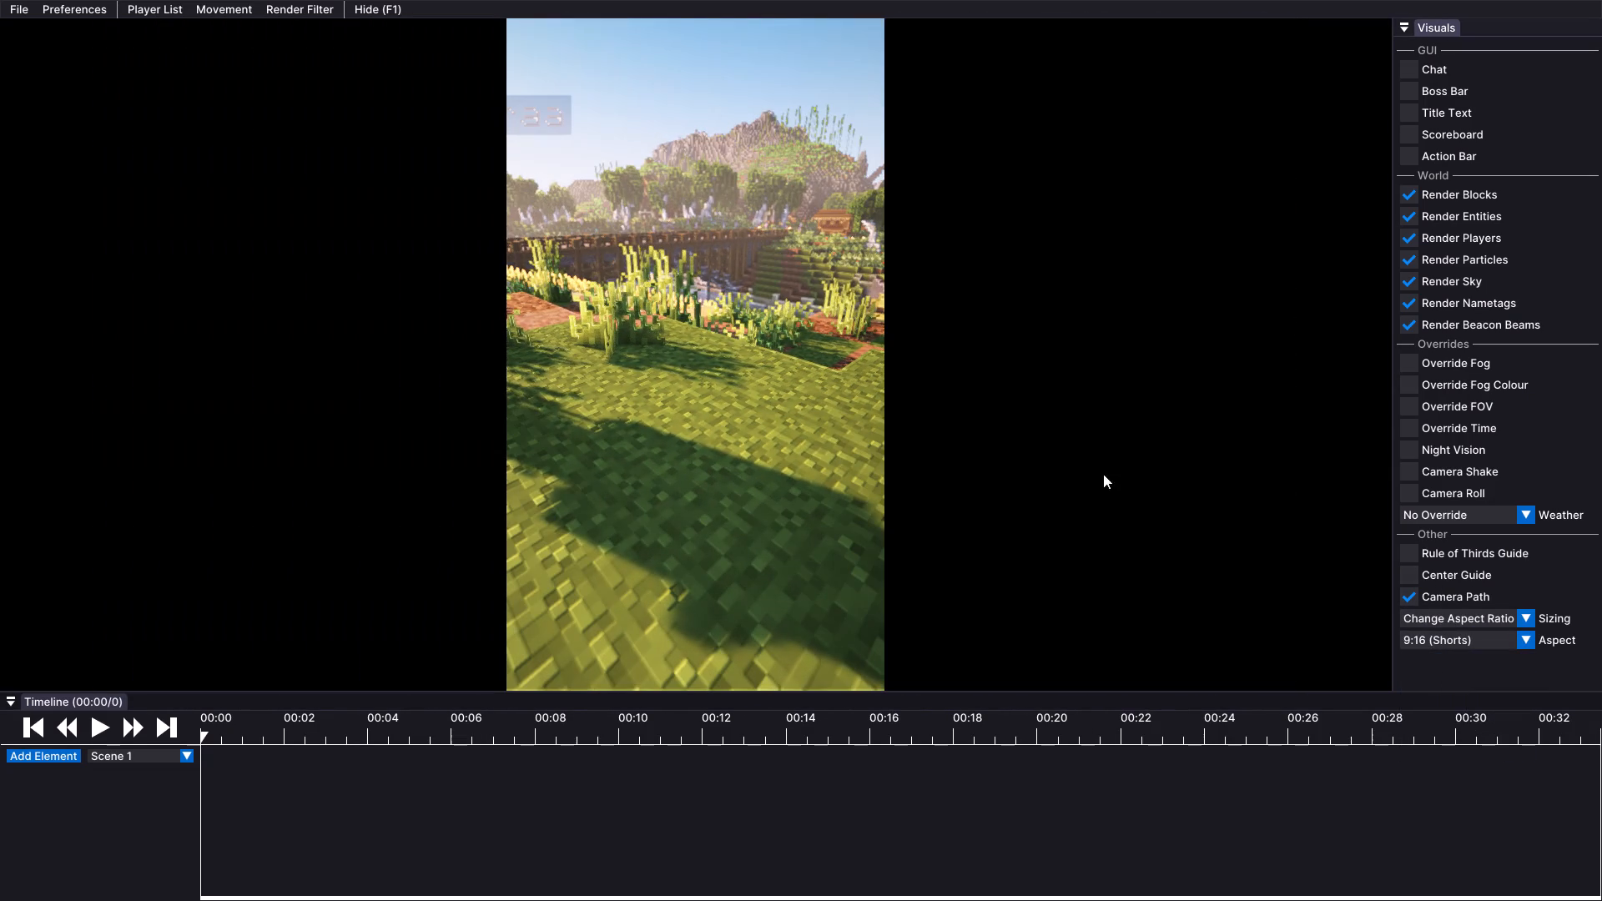
Hide the nametag above the player character in the replay.
left_click_drag(845, 419, 801, 449)
key("s")
key("w")
right_click(570, 315)
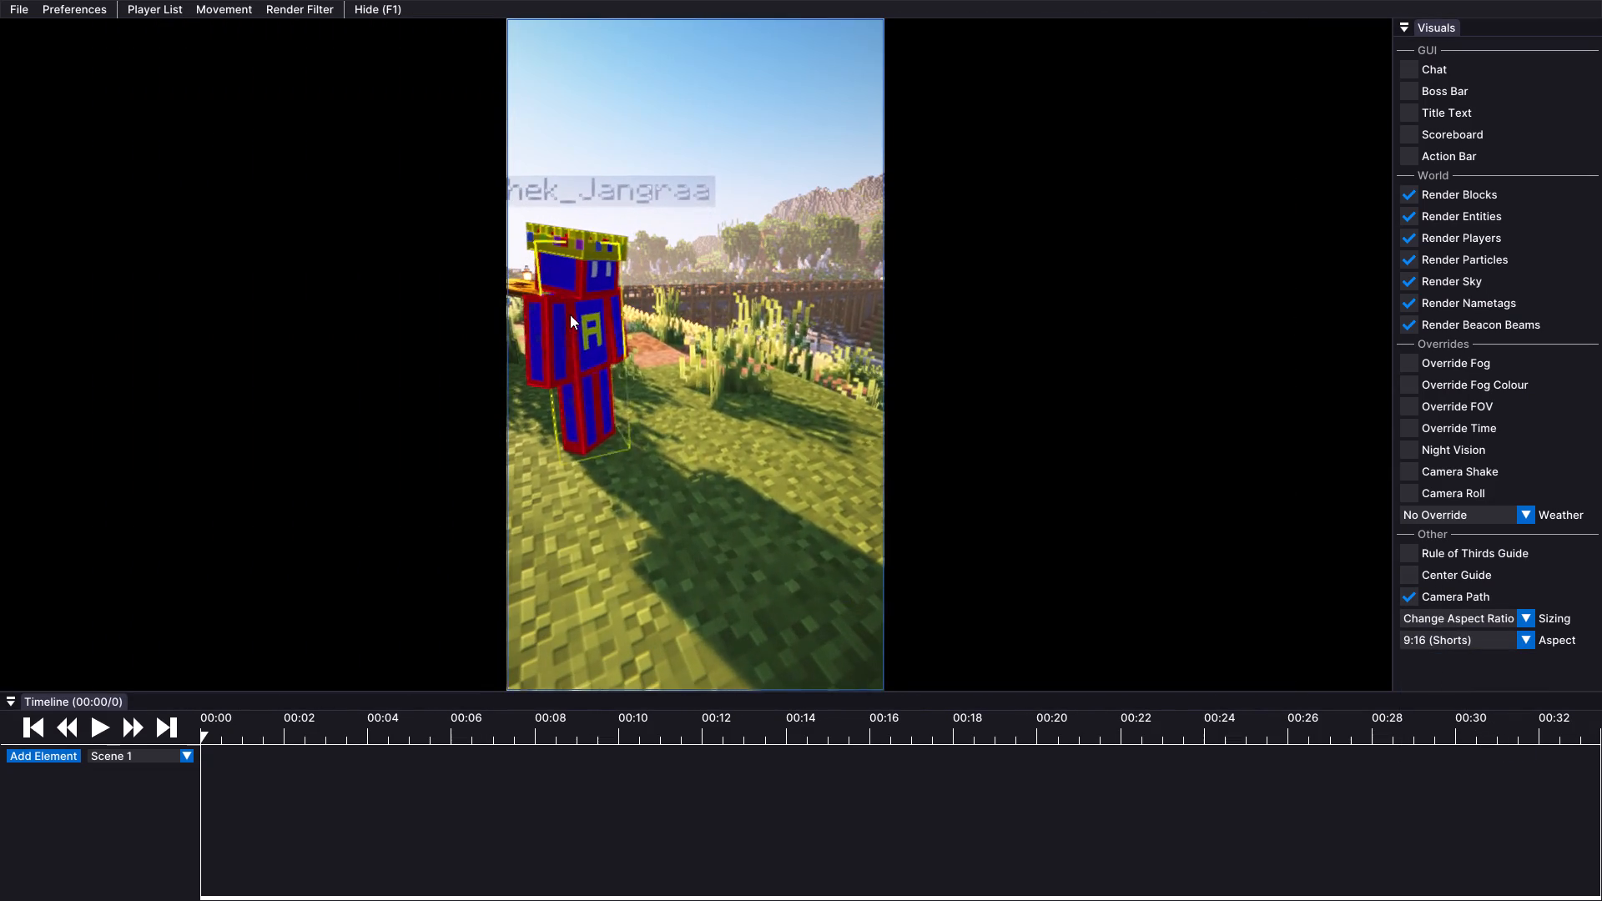
left_click(589, 438)
key("Escape")
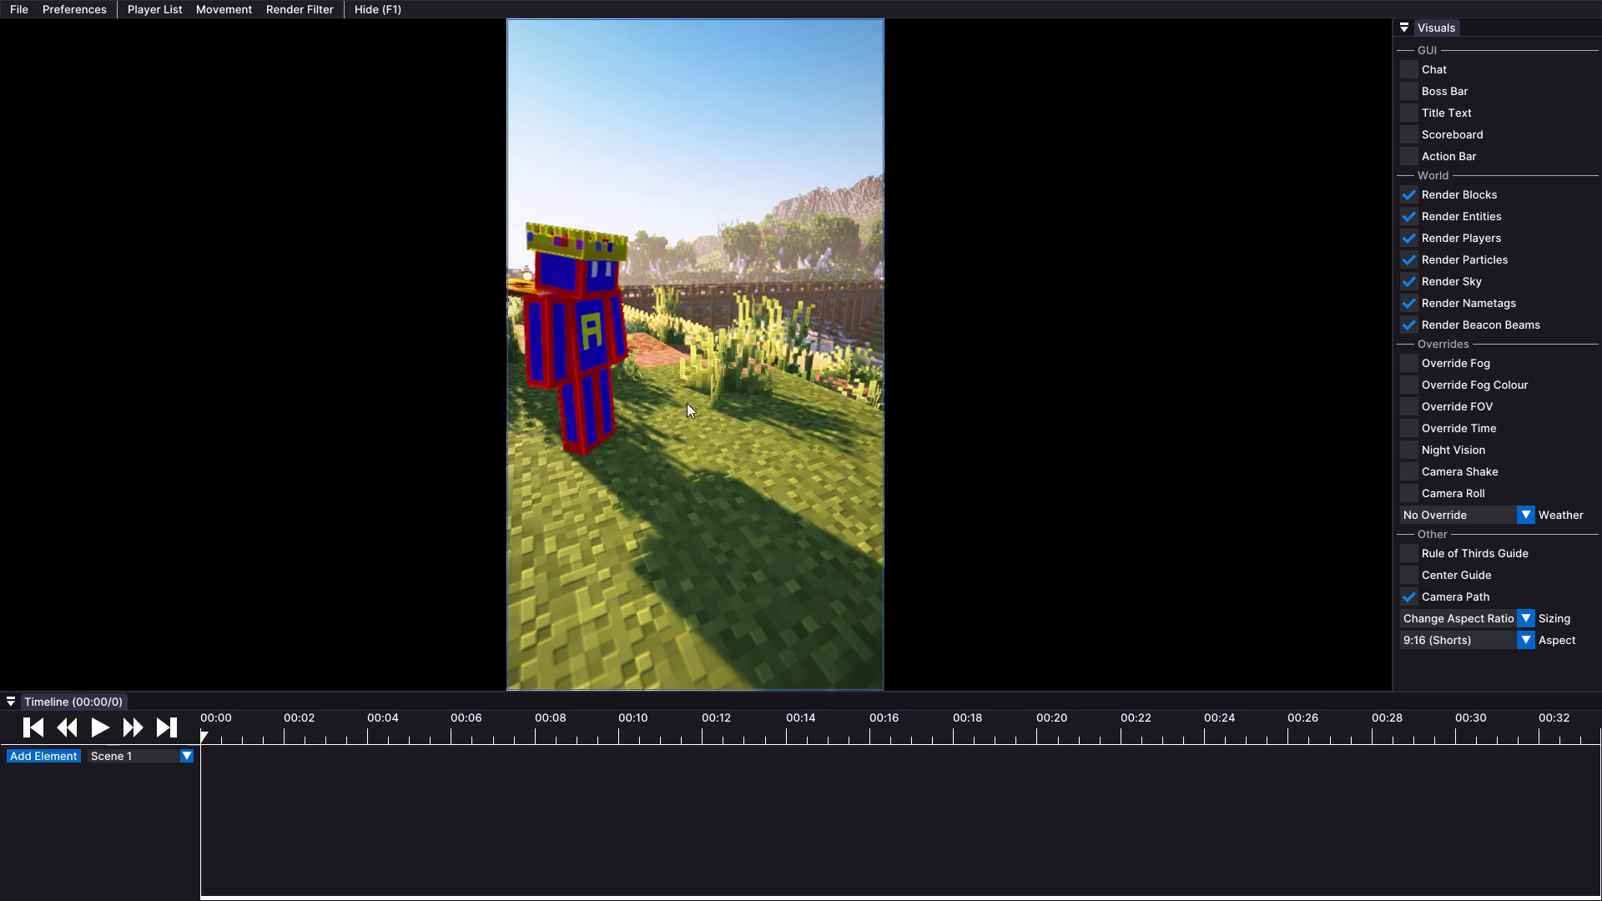
Fly the replay camera away from the player and over to a view of the large tree's trunk.
left_click_drag(696, 400, 801, 450)
type("as")
key("d")
key("w")
key("w")
key("w")
key("w")
key("w")
key("w")
key("w")
key("w")
left_click_drag(668, 445, 816, 450)
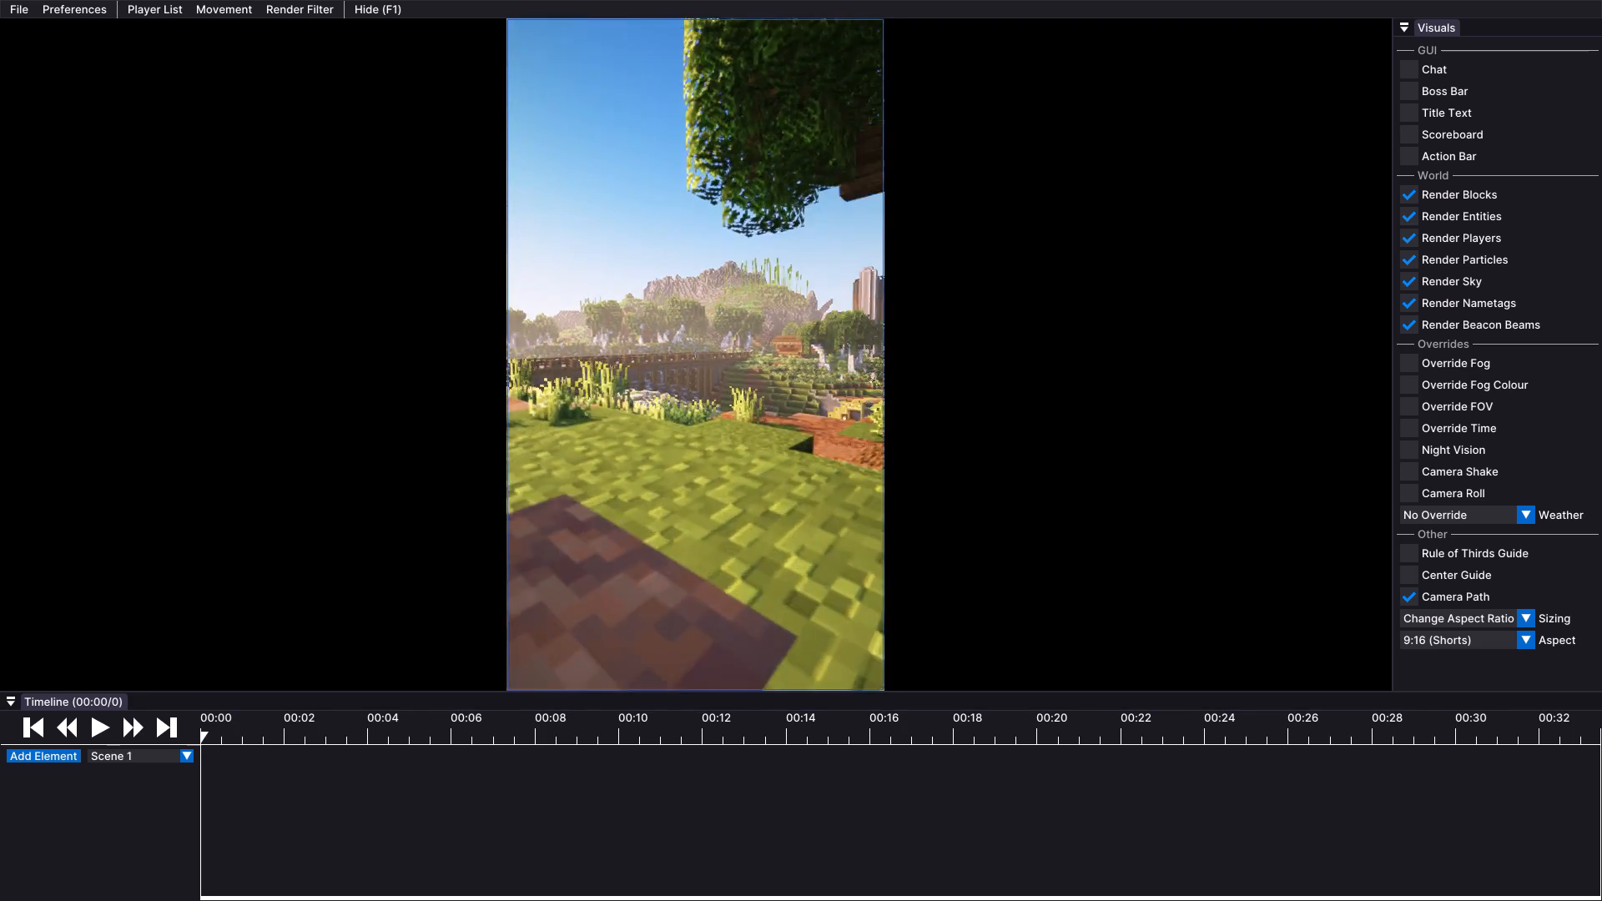
left_click_drag(816, 450, 801, 450)
key("a")
key("a")
key("a")
key("a")
key("a")
key("a")
key("a")
key("a")
key("a")
key("a")
key("a")
key("a")
key("a")
key("a")
key("a")
key("s")
key("s")
key("s")
key("s")
key("s")
key("s")
key("s")
key("s")
key("s")
key("w")
Scrub the replay to about 00:23, where the player chops the tree, and bring the camera close to the trunk.
left_click_drag(407, 743, 861, 737)
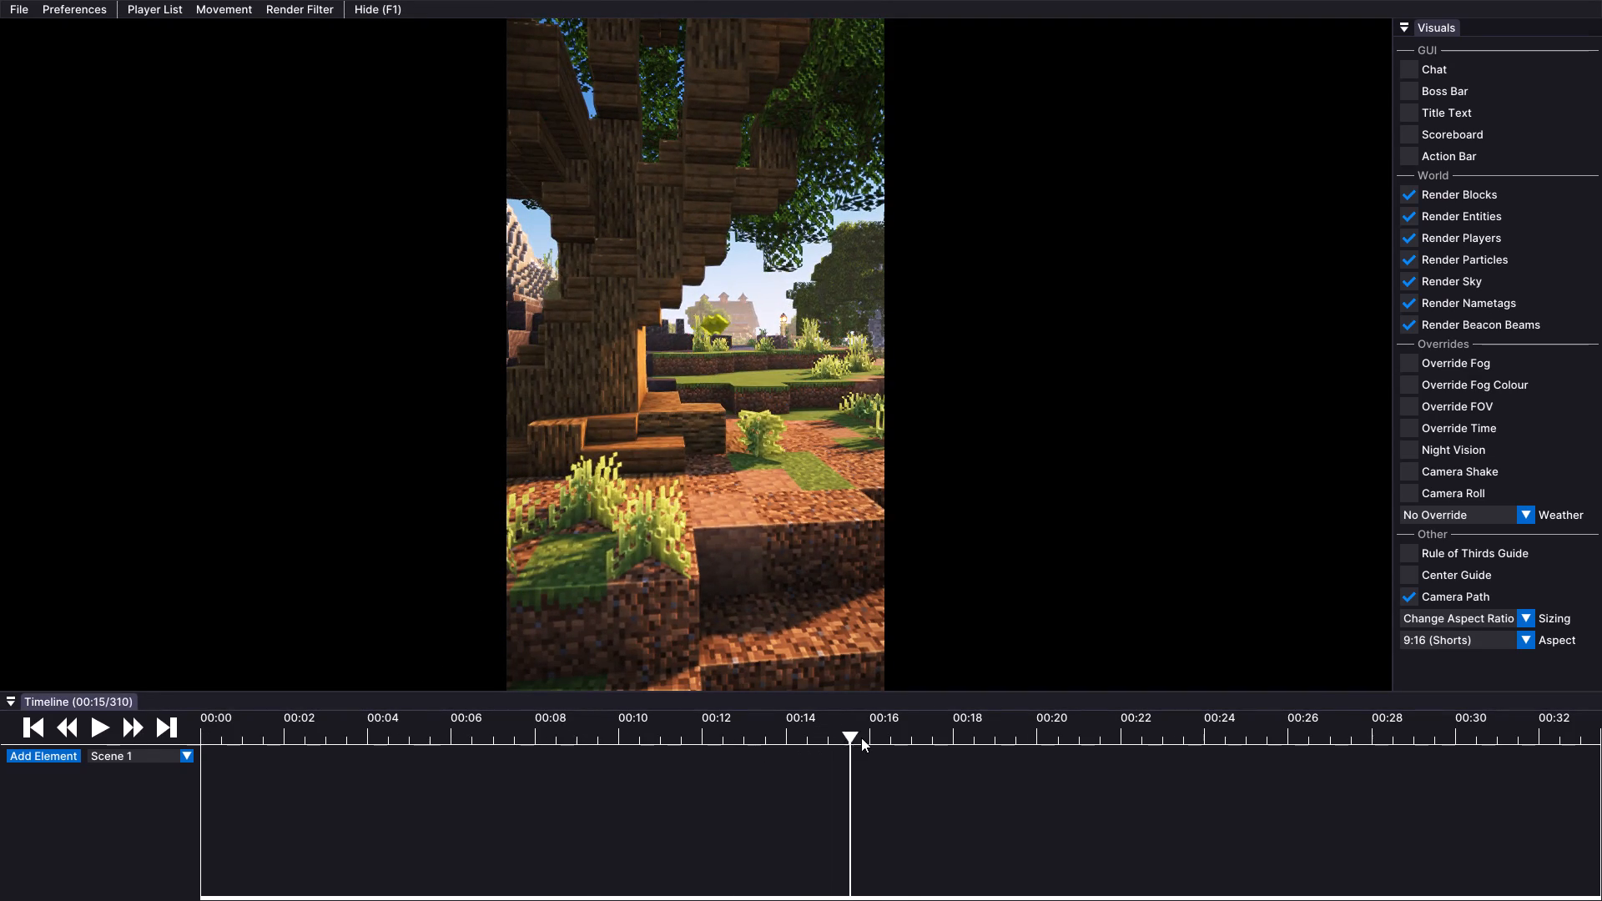
left_click_drag(861, 737, 1040, 741)
left_click_drag(1048, 737, 1130, 737)
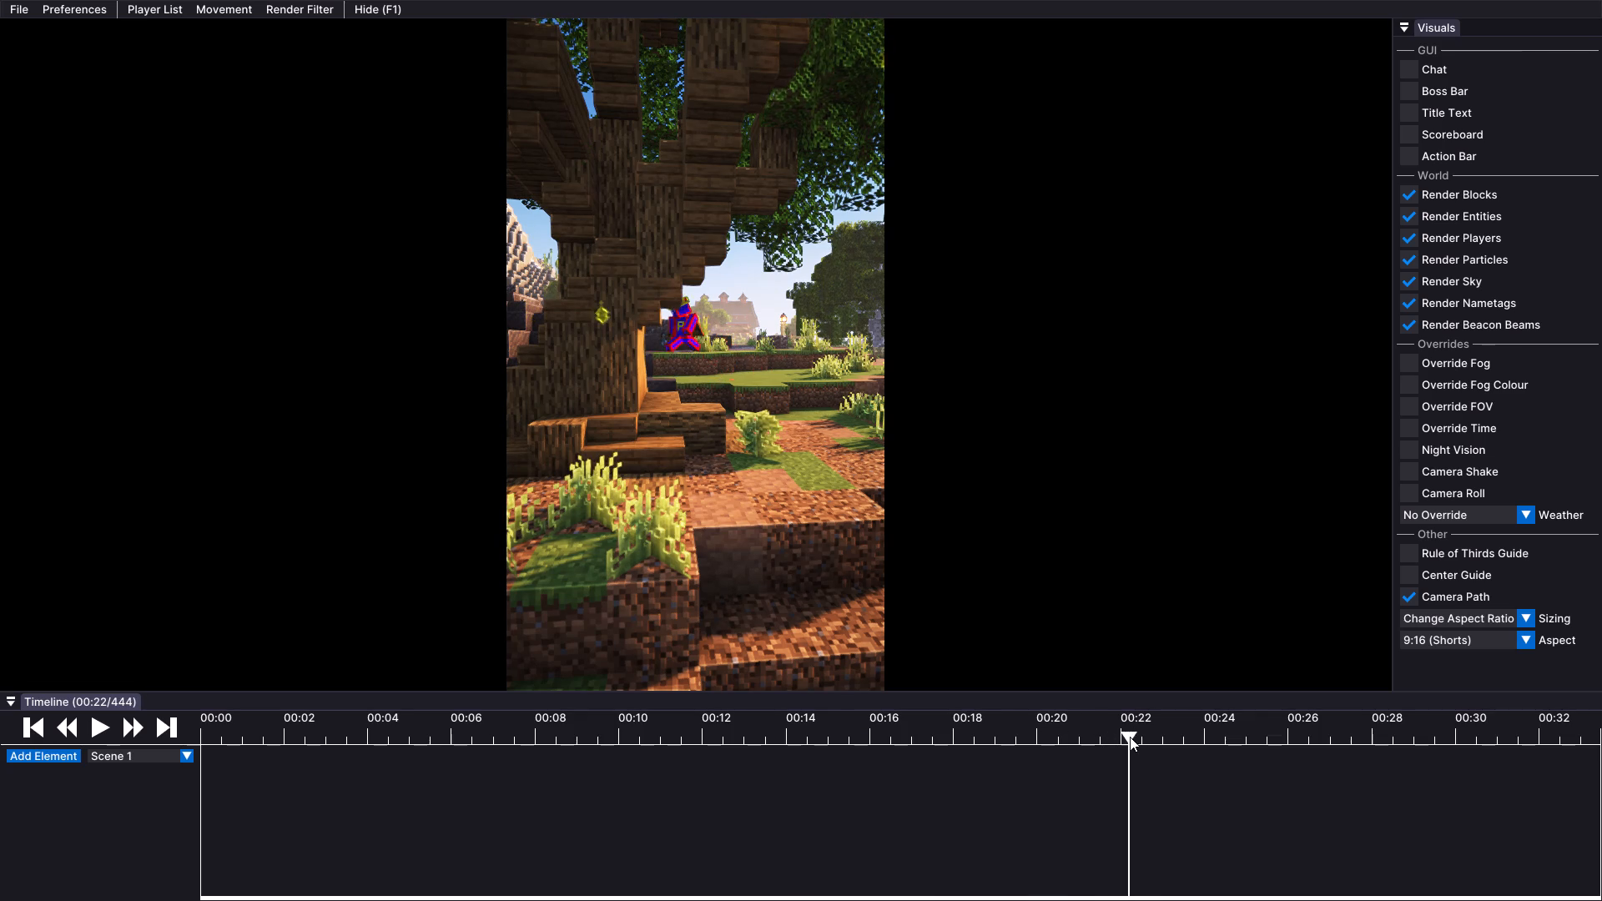
left_click_drag(1130, 737, 1165, 736)
key("w")
key("w")
key("w")
key("w")
key("w")
key("w")
key("w")
key("w")
key("w")
left_click_drag(887, 612, 801, 450)
type("ds")
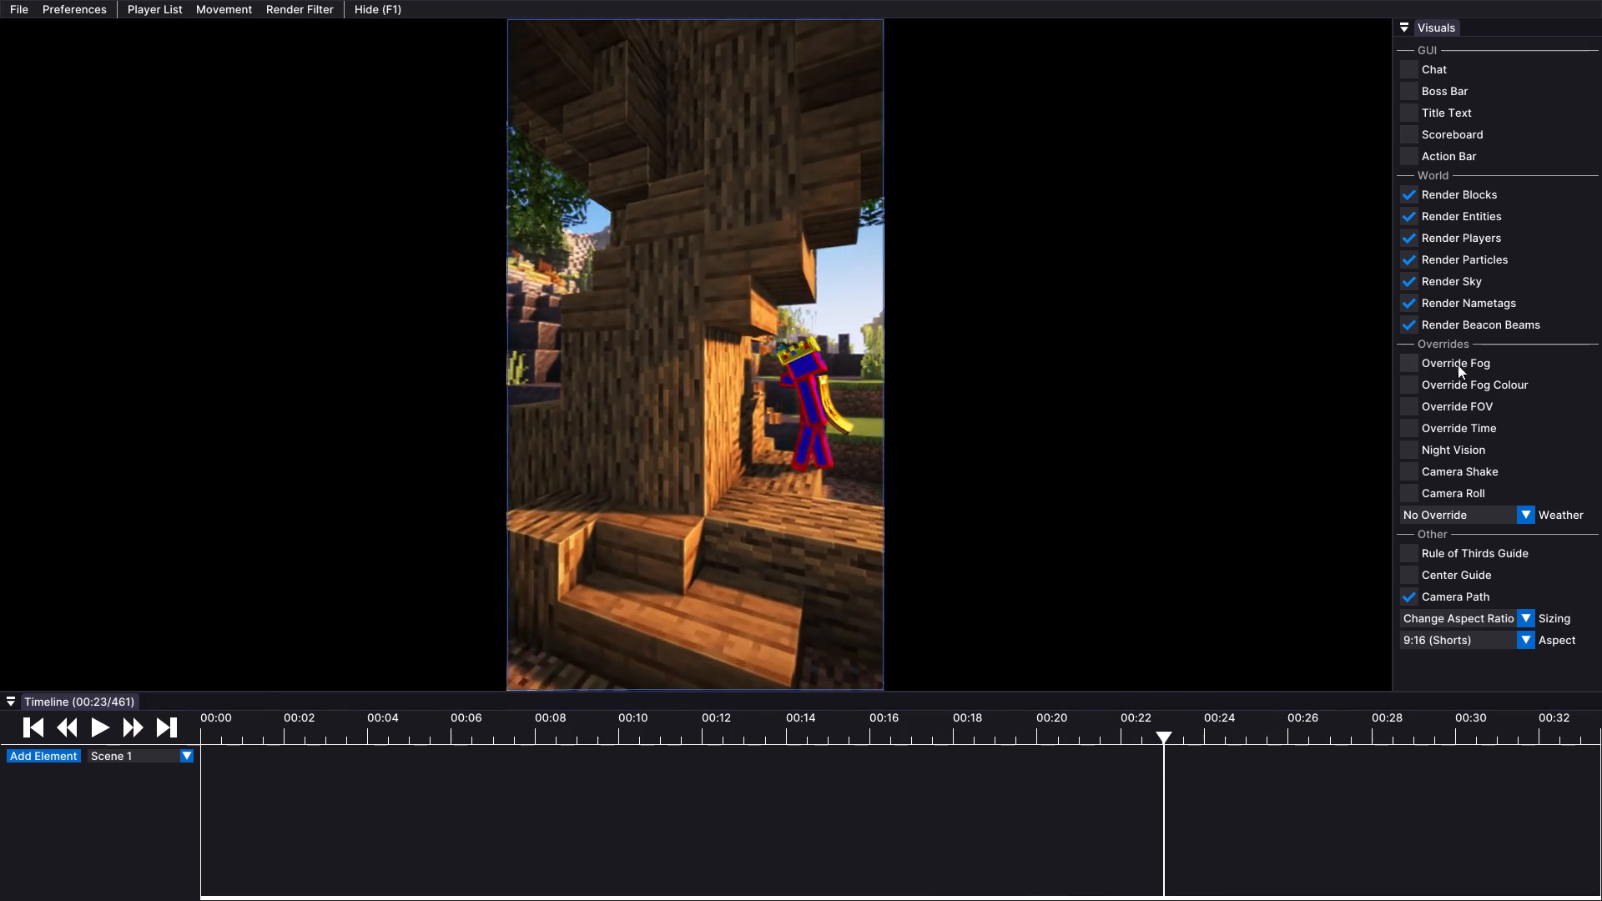
Set the replay's weather override to Clear.
left_click(1454, 515)
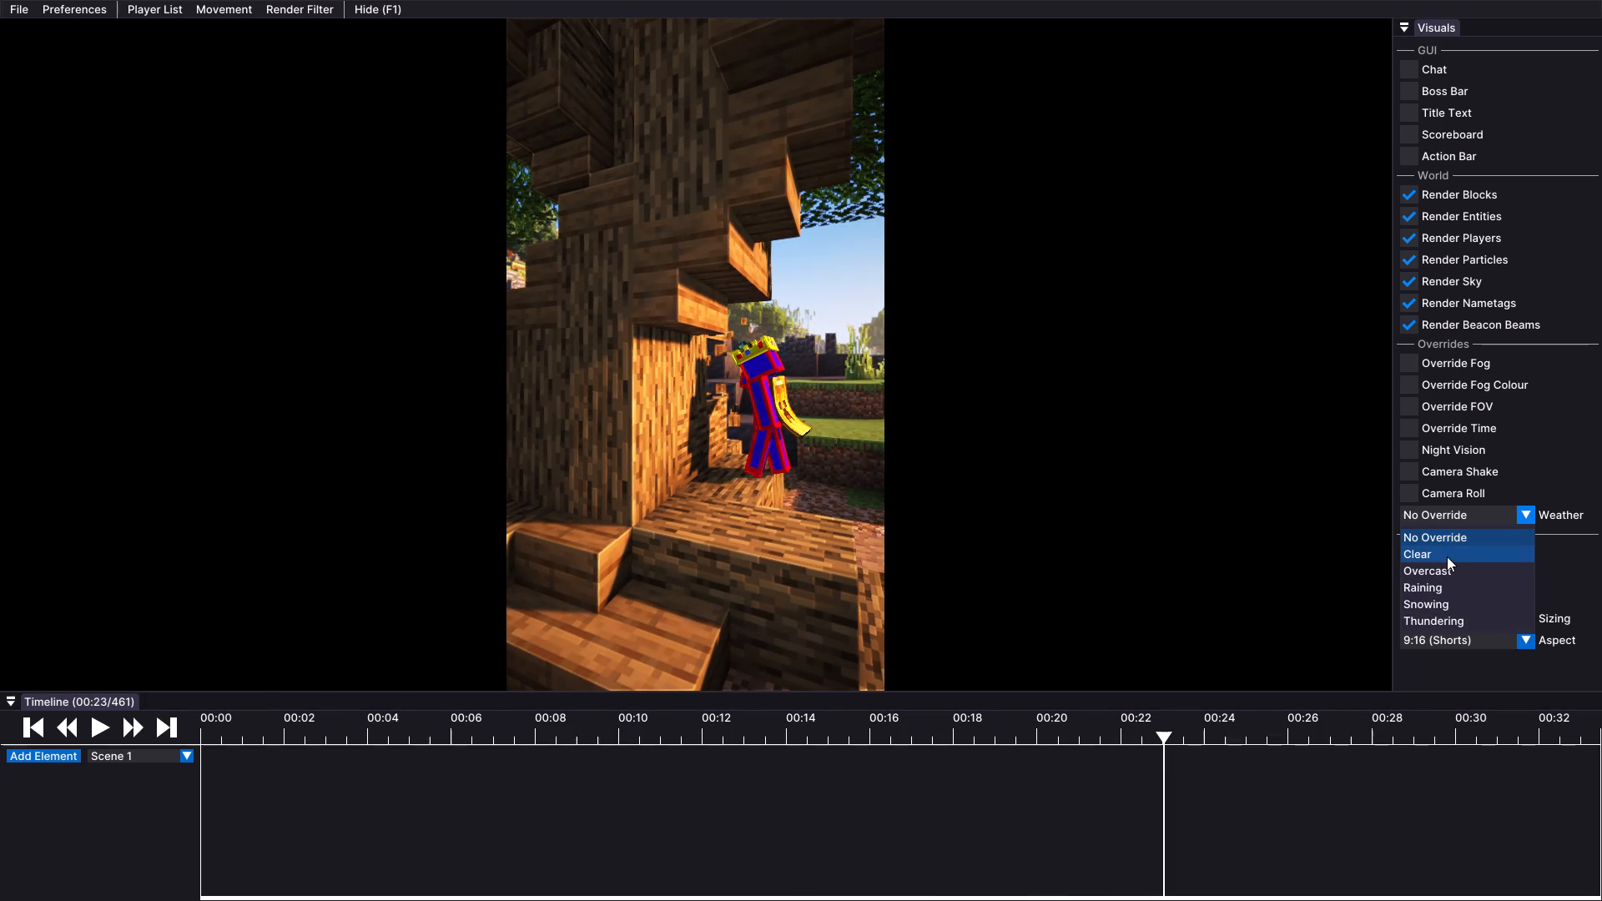
left_click(1440, 556)
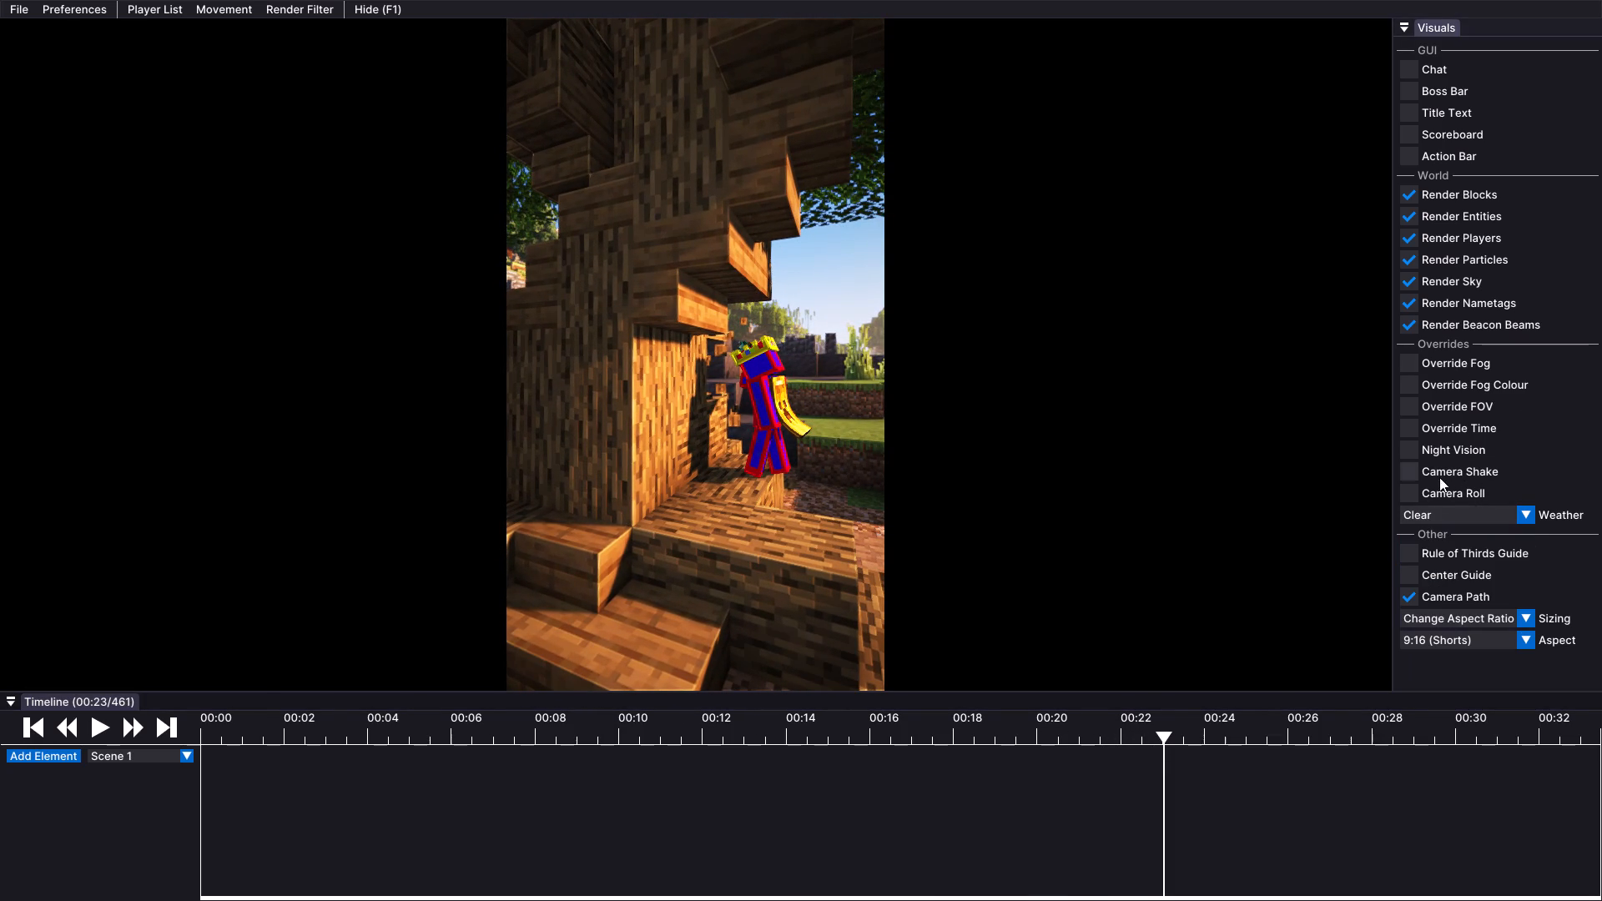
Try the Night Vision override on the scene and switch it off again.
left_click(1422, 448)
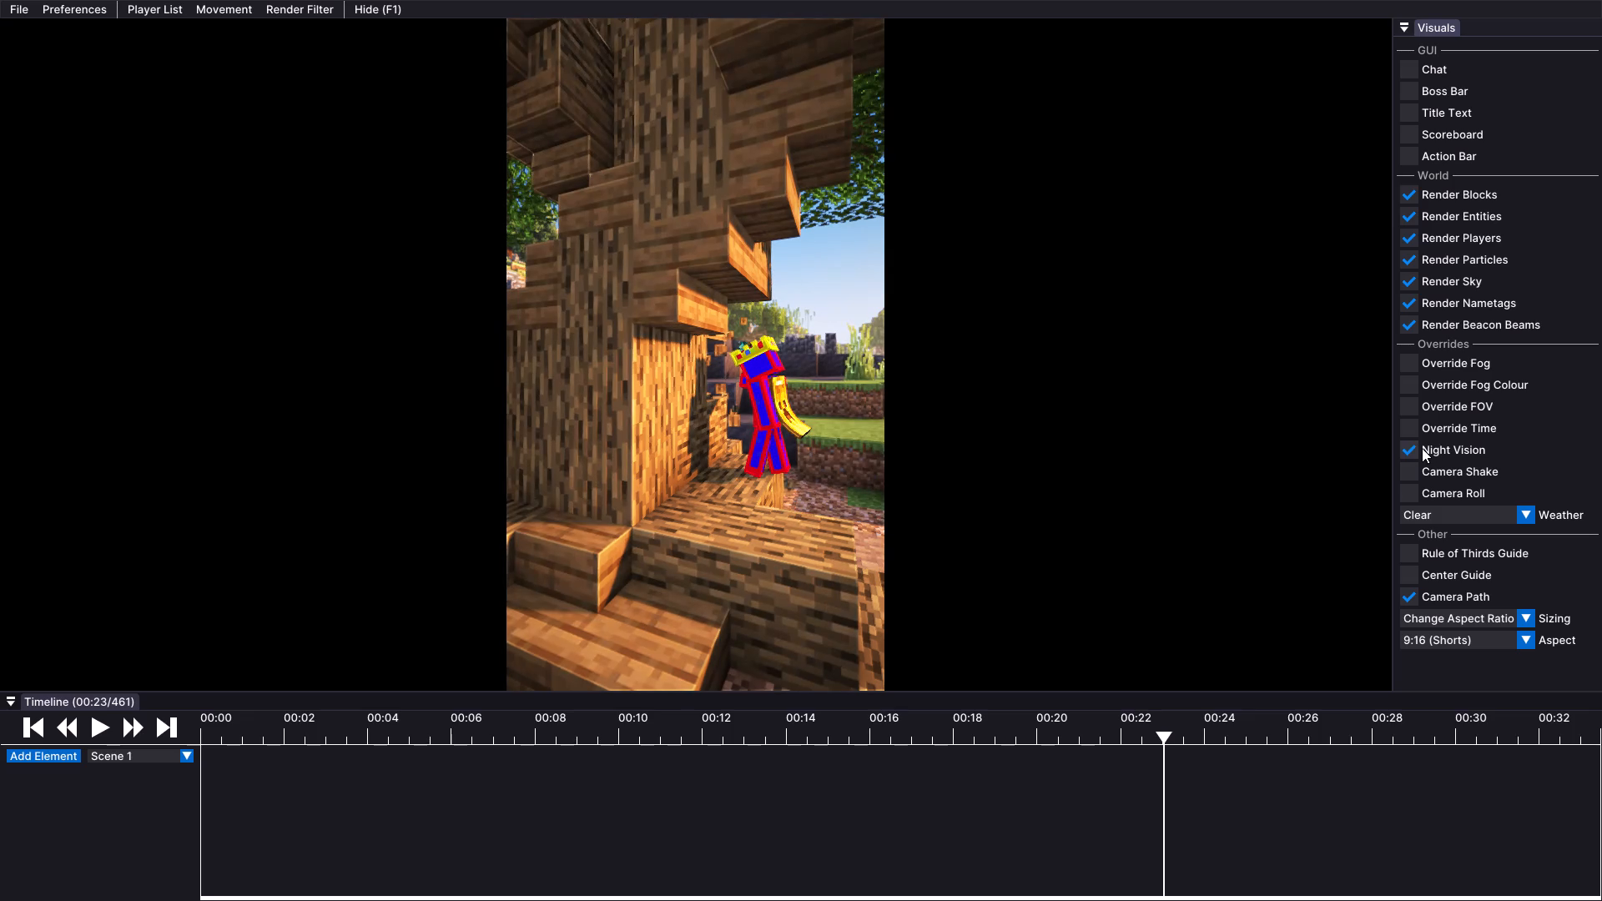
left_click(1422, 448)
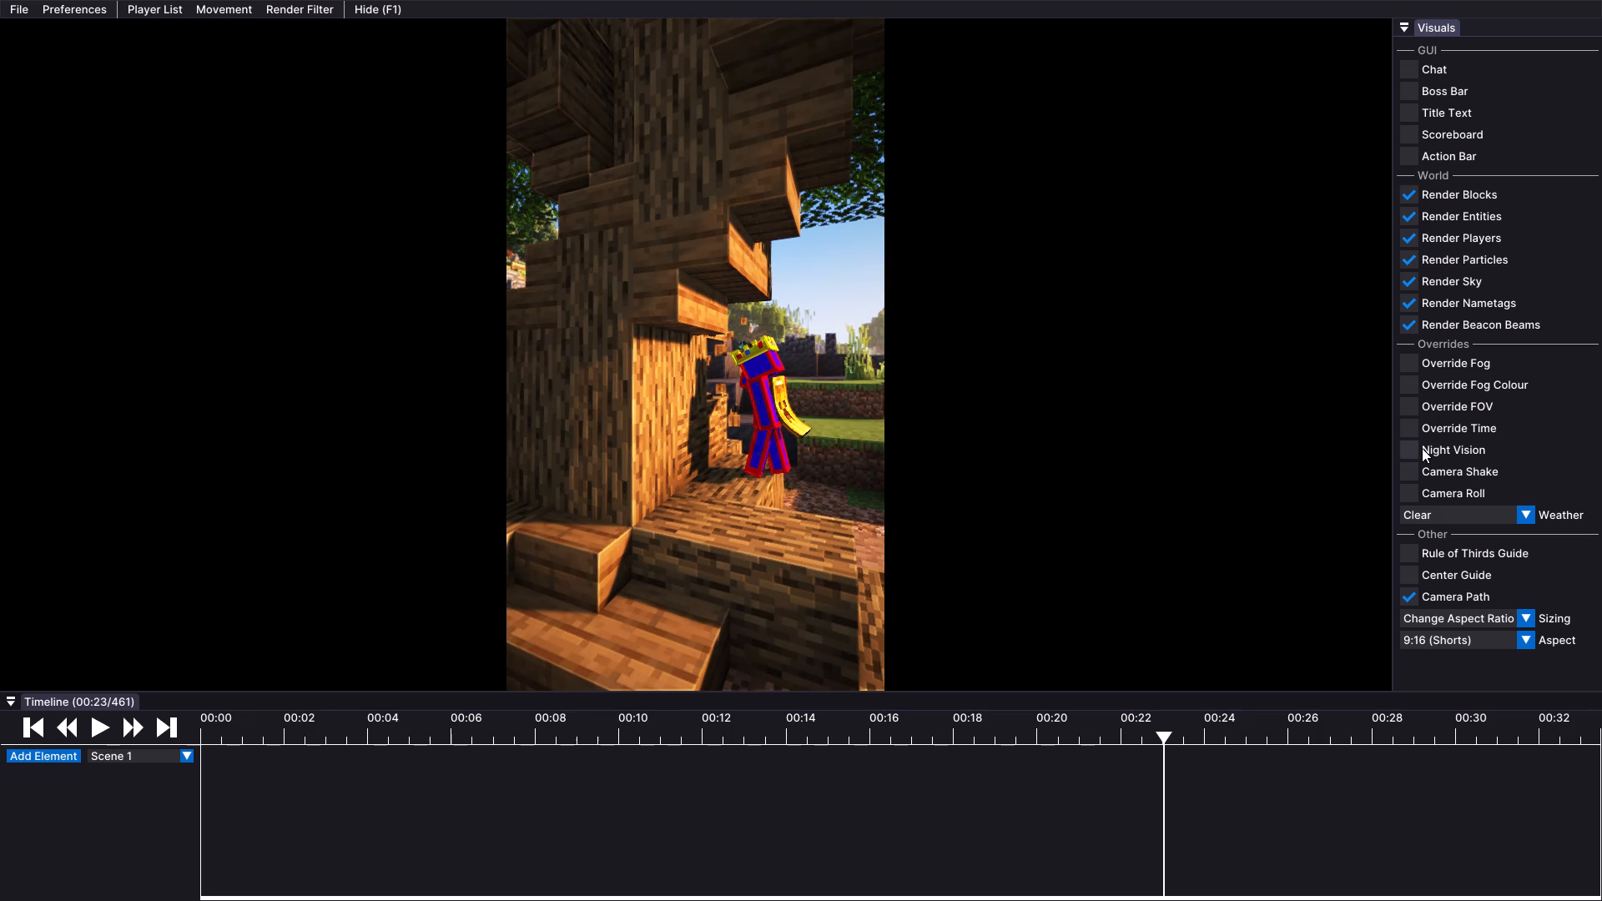
Enable Override FOV and narrow the field of view to 31.6.
left_click(1439, 402)
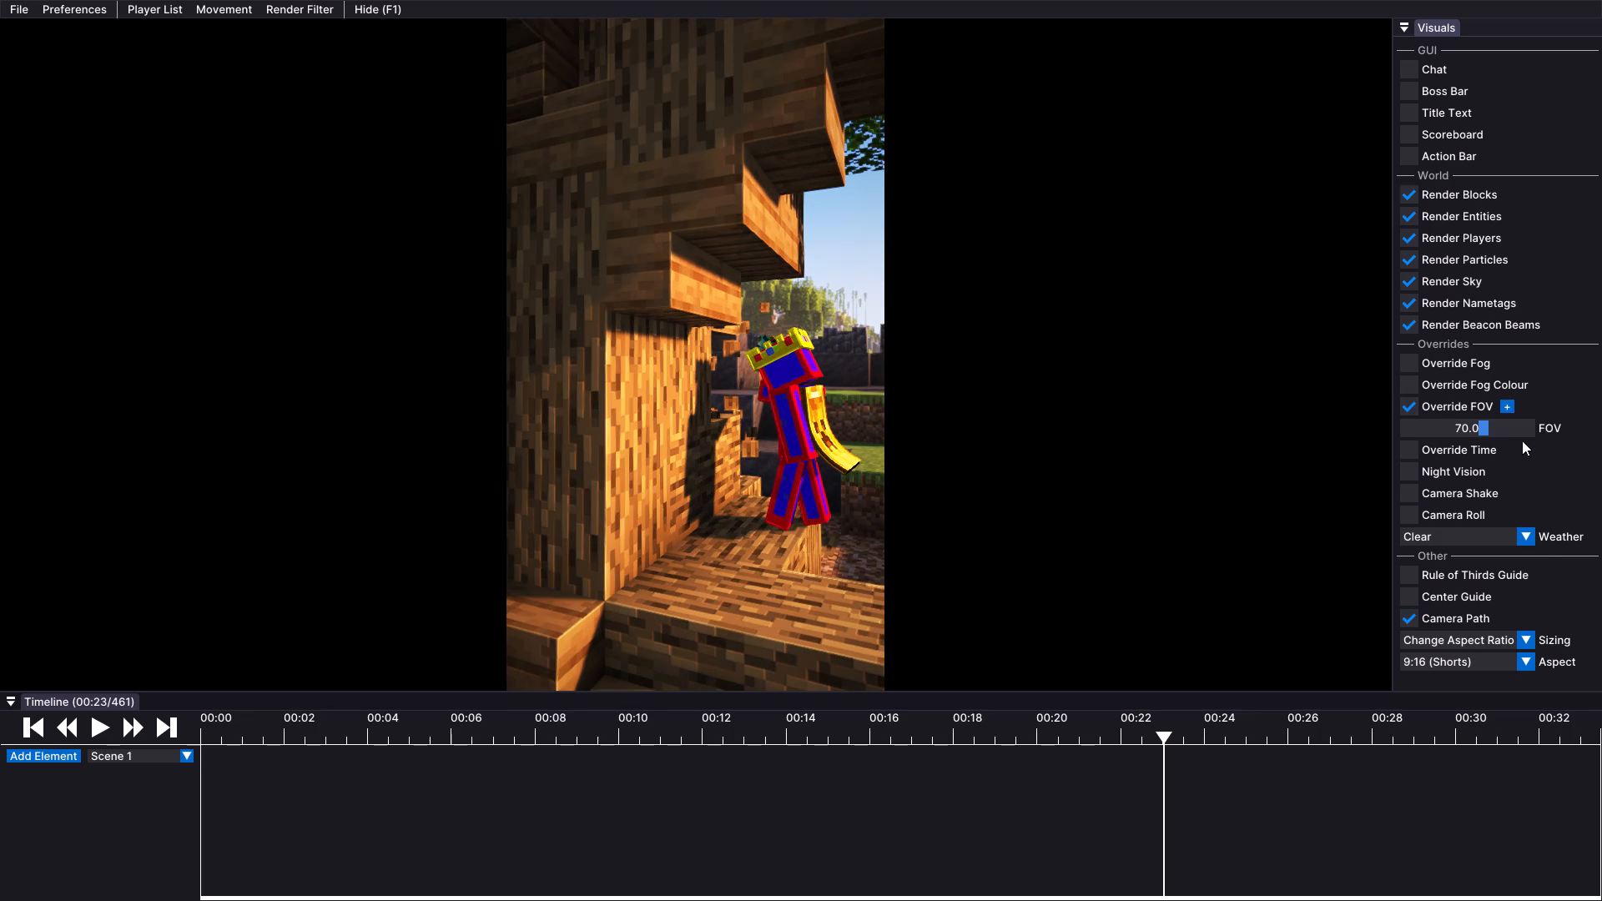
left_click_drag(1491, 429, 1443, 464)
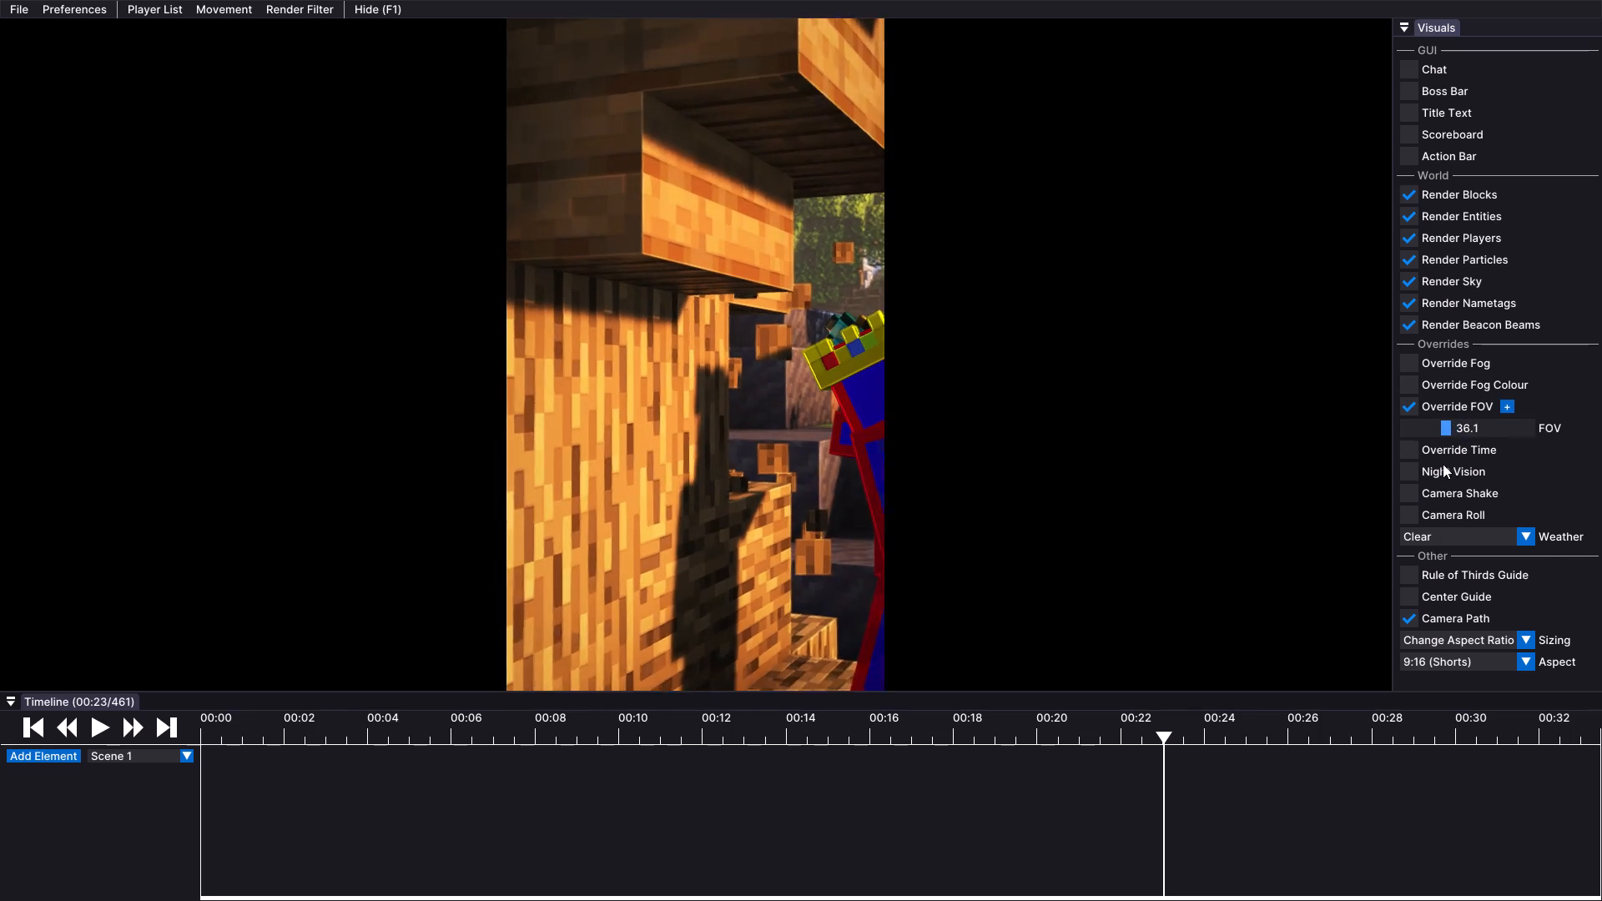
left_click_drag(1443, 464, 1441, 471)
Pull the camera back and reframe so the whole player and the trunk being chopped fit the vertical frame.
key("s")
key("s")
key("s")
key("s")
key("s")
key("s")
left_click_drag(1142, 469, 801, 450)
key("d")
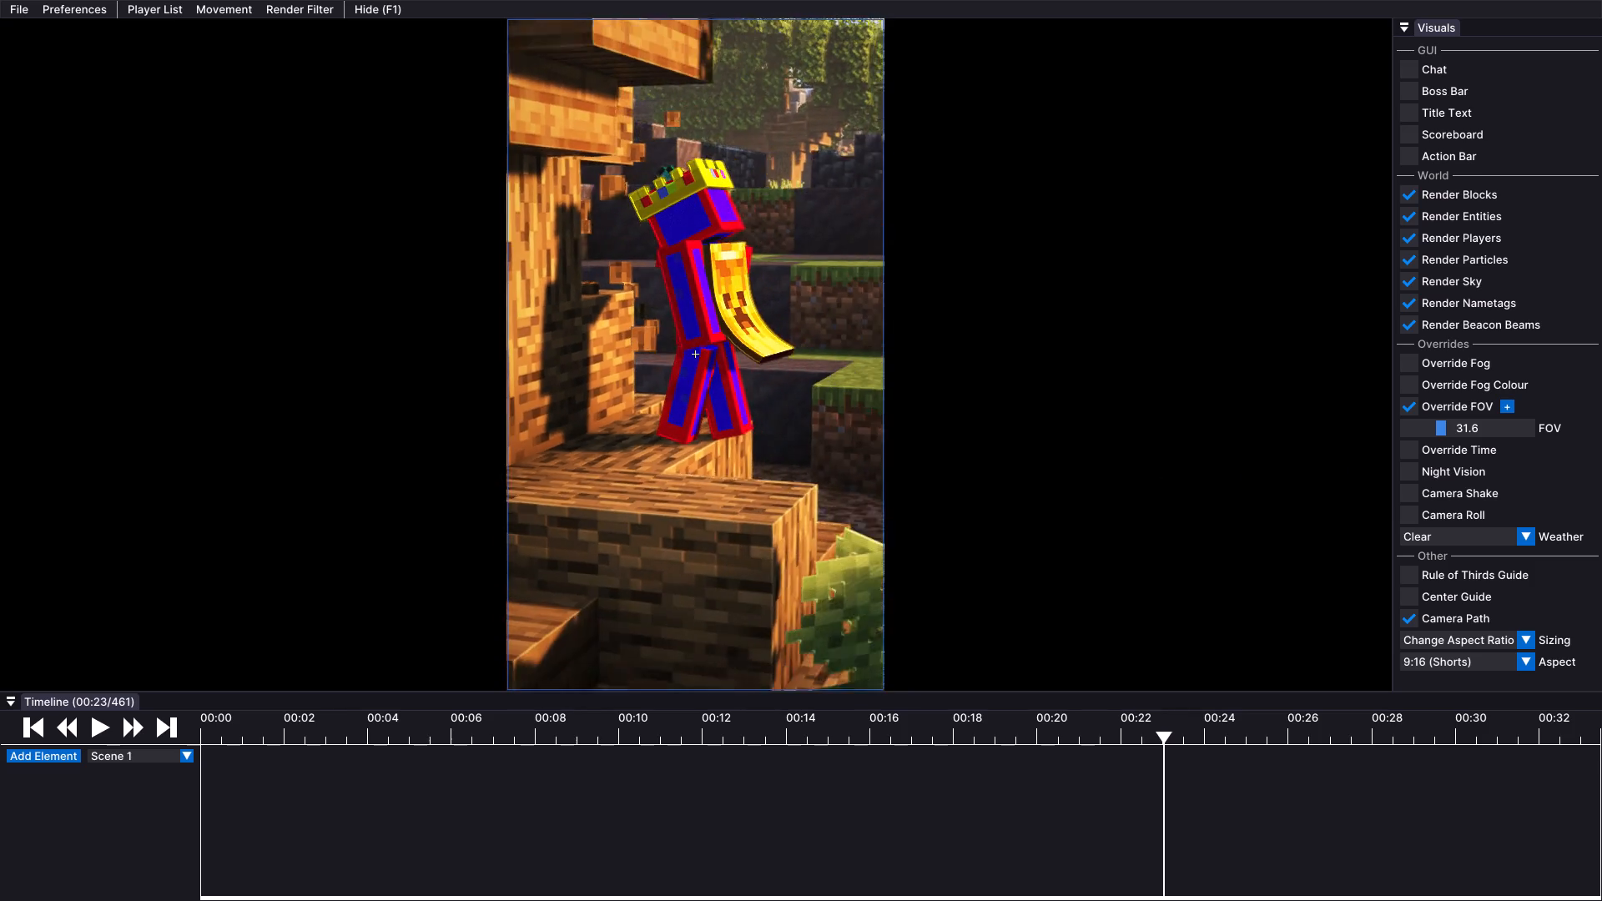
left_click_drag(801, 450, 801, 450)
key("a")
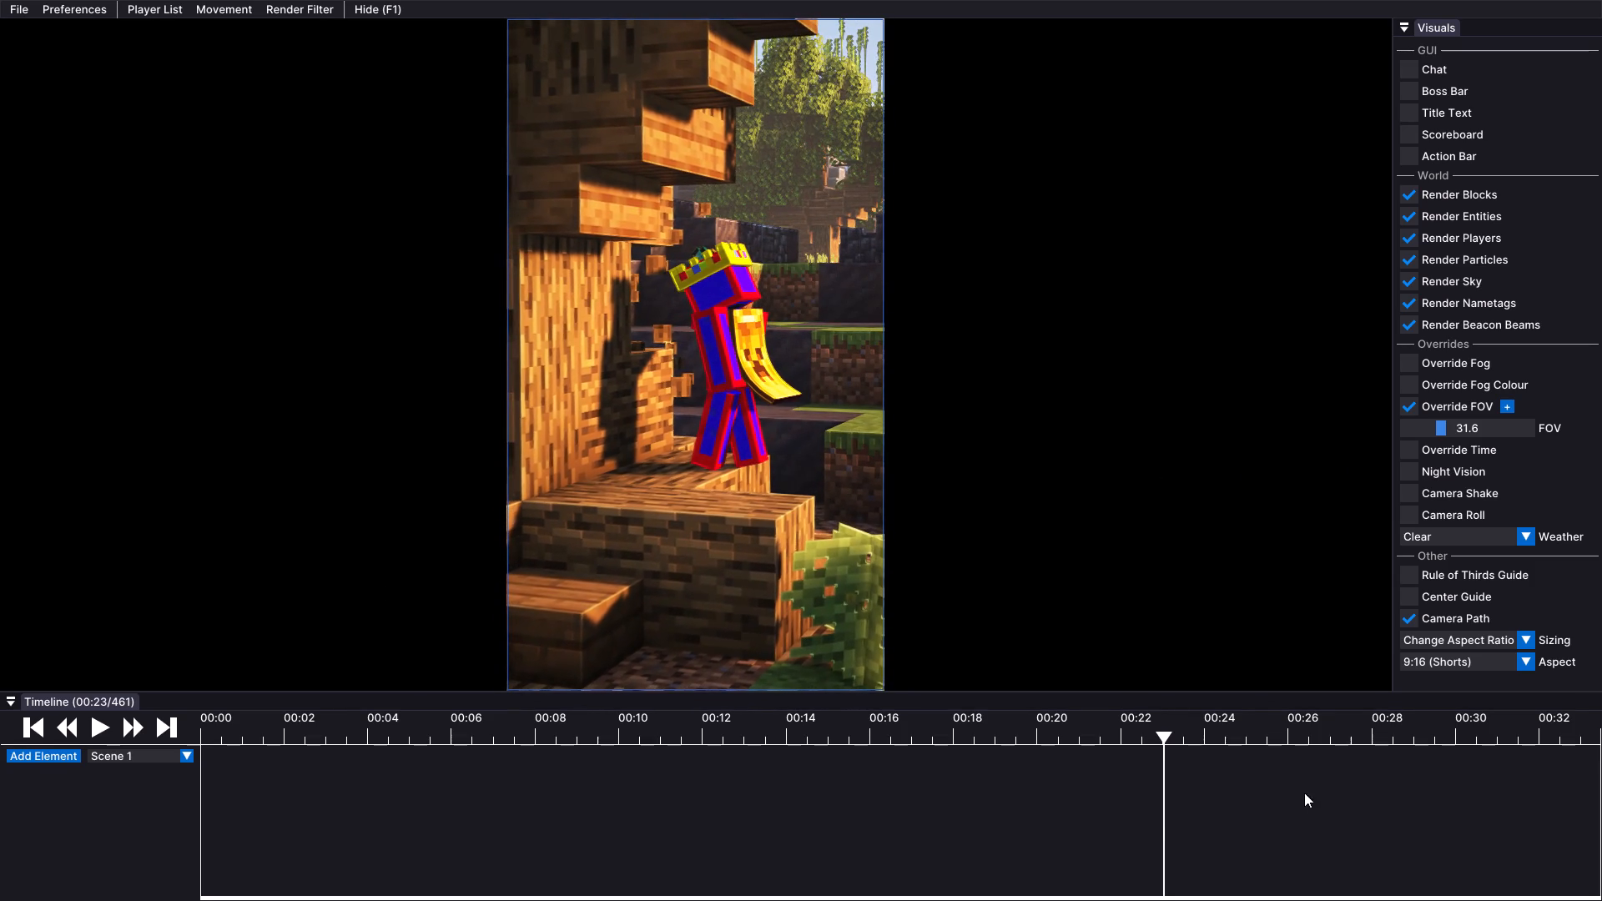
Preview the player's arrival at the tree and mark the export start just before it, at about 00:21 (tick 429).
left_click_drag(1164, 742, 1039, 764)
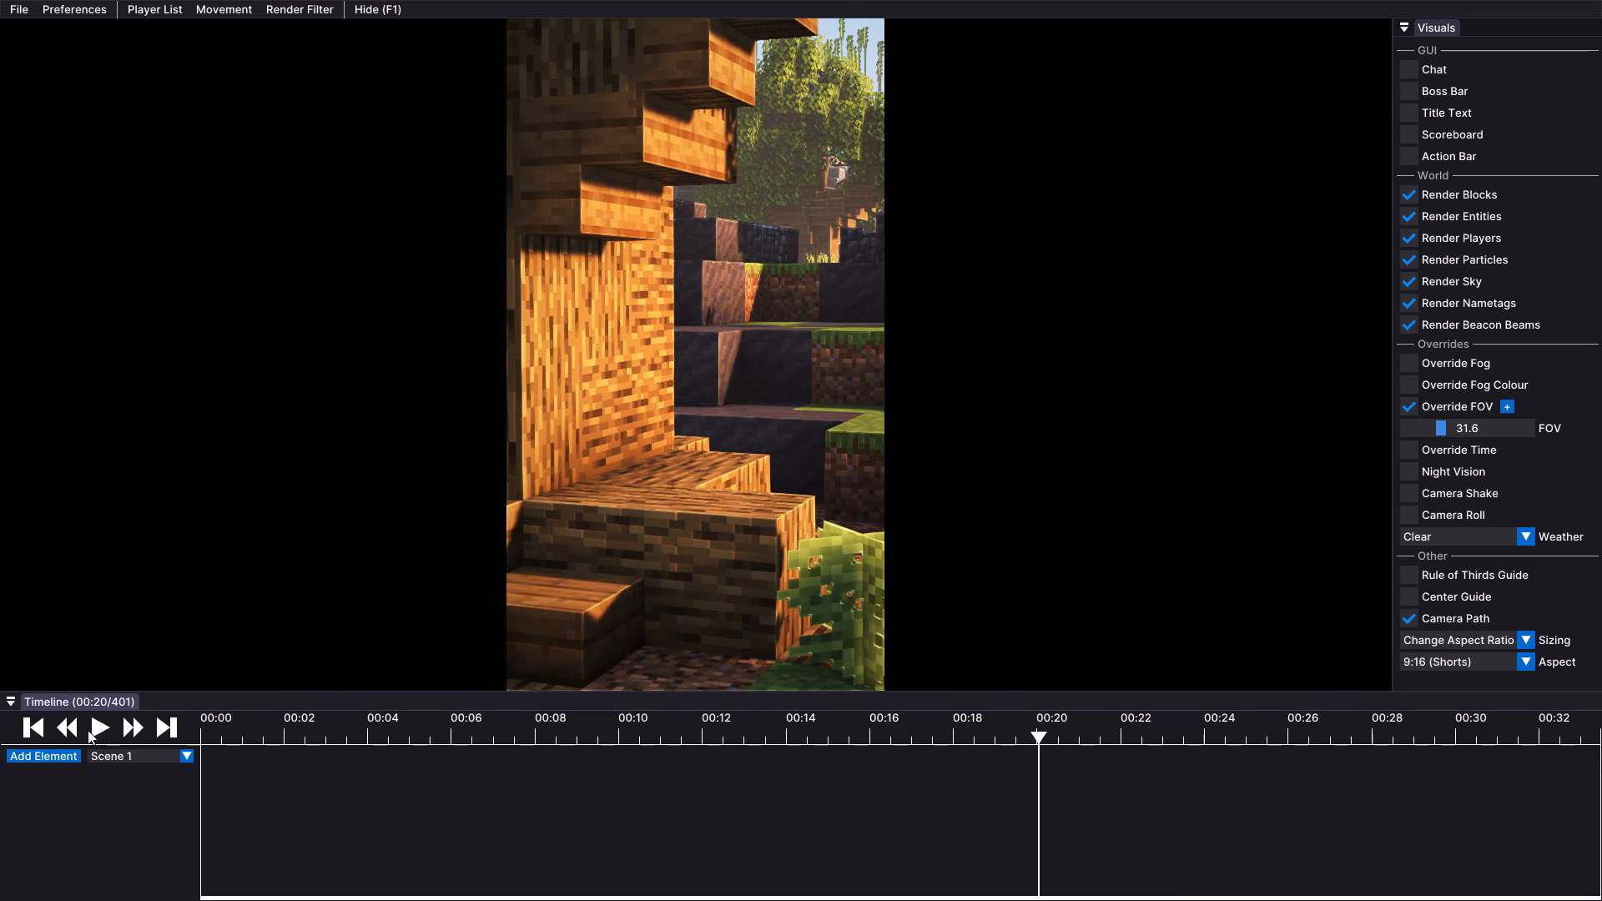
left_click(92, 725)
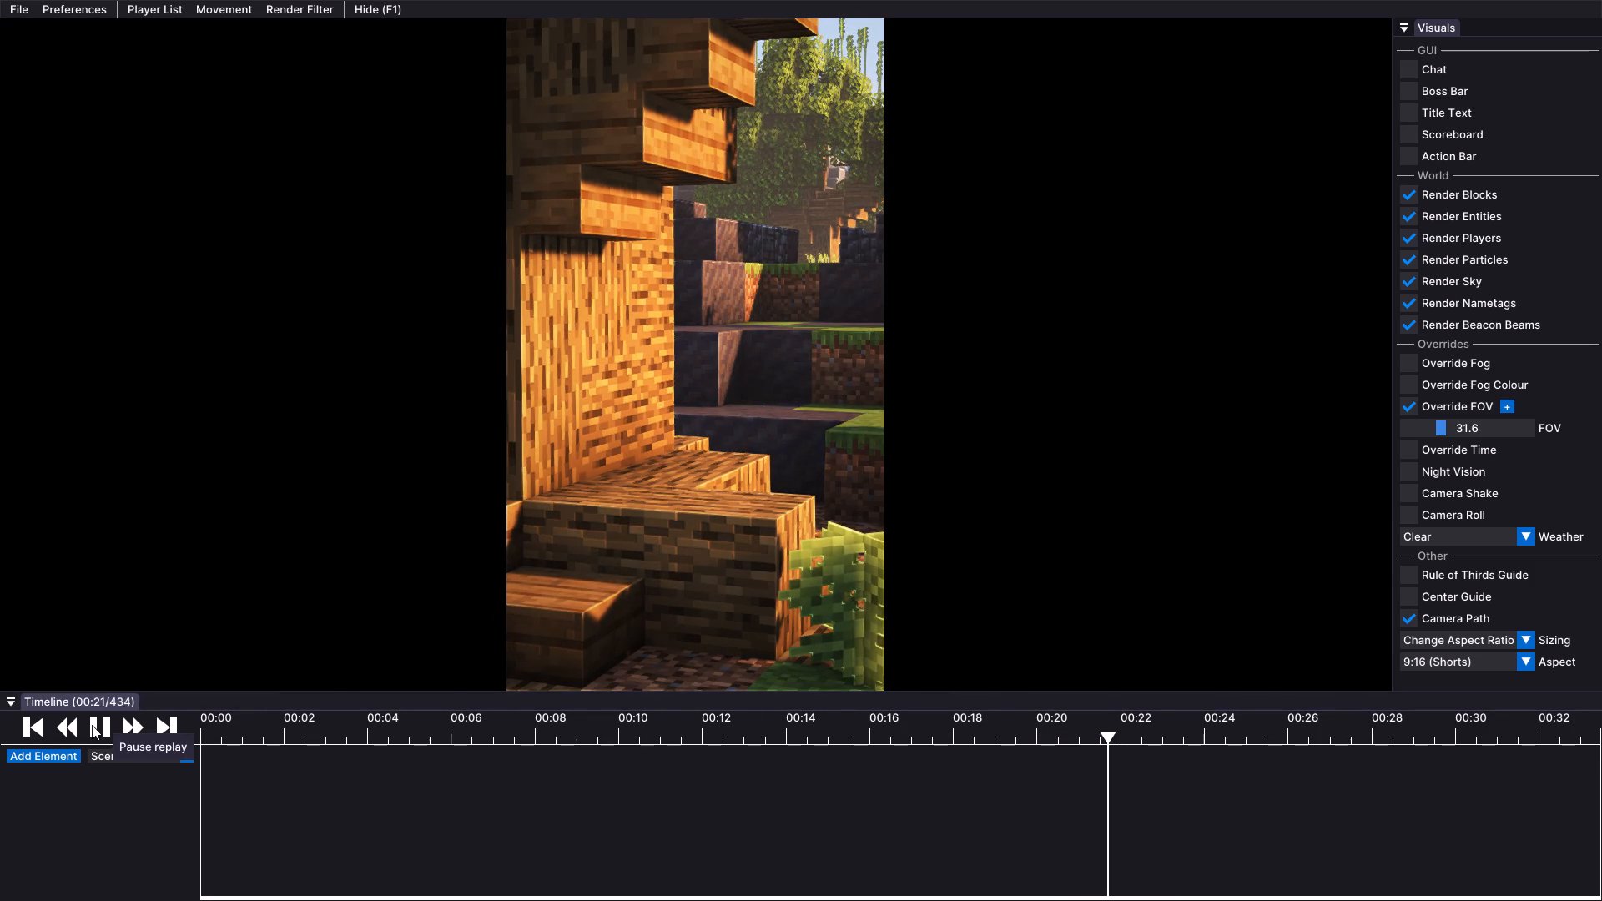
left_click(92, 725)
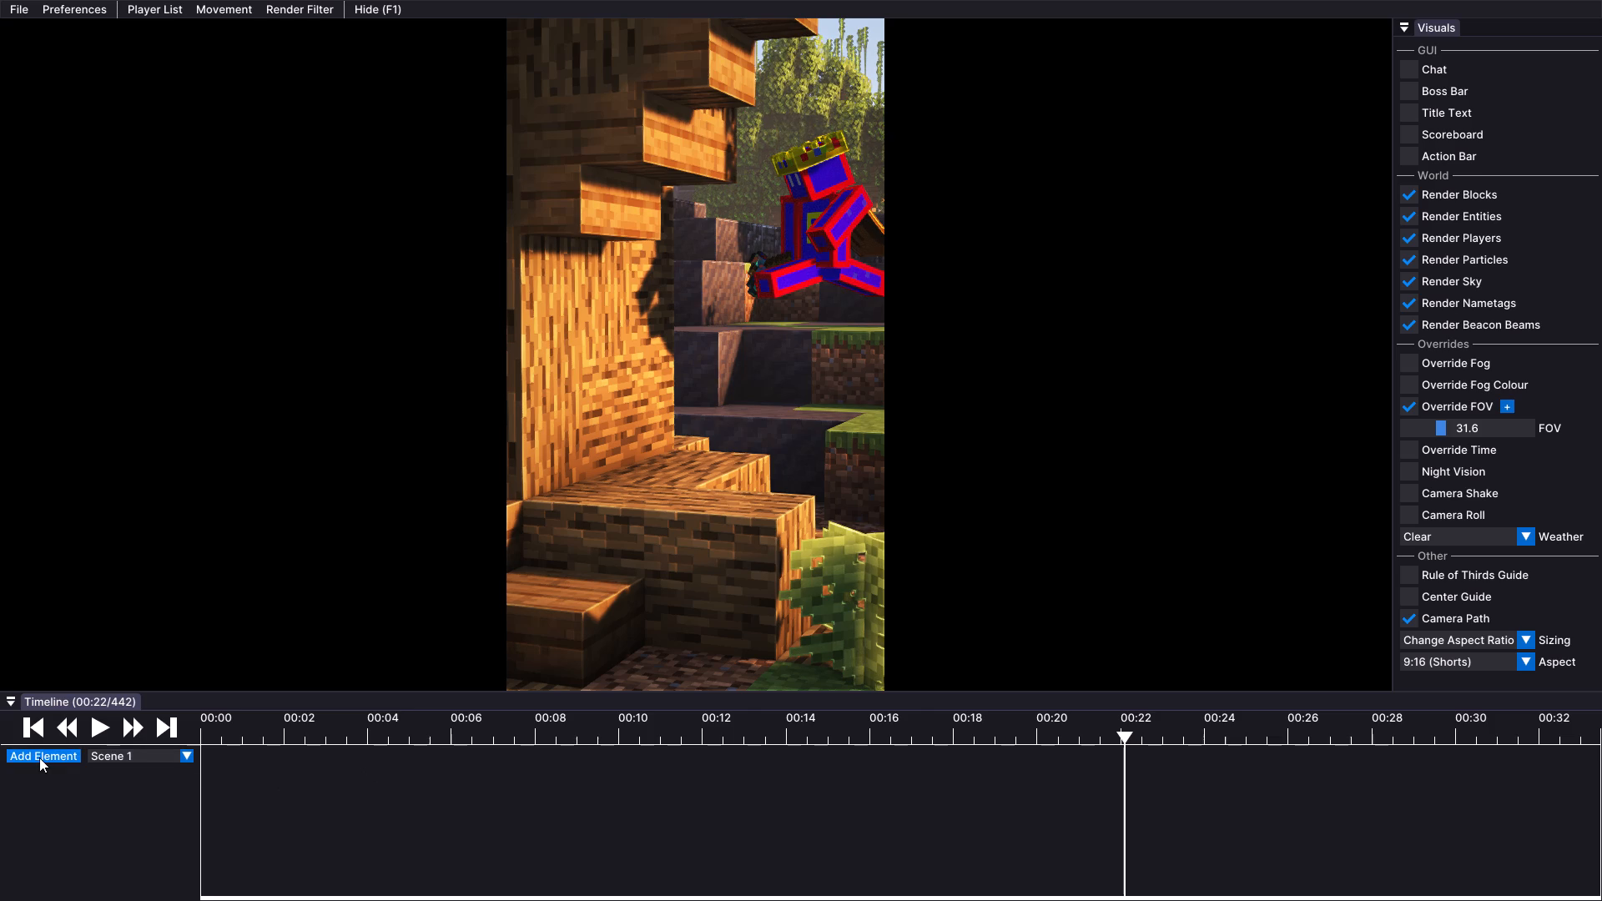
left_click_drag(1112, 734, 1098, 751)
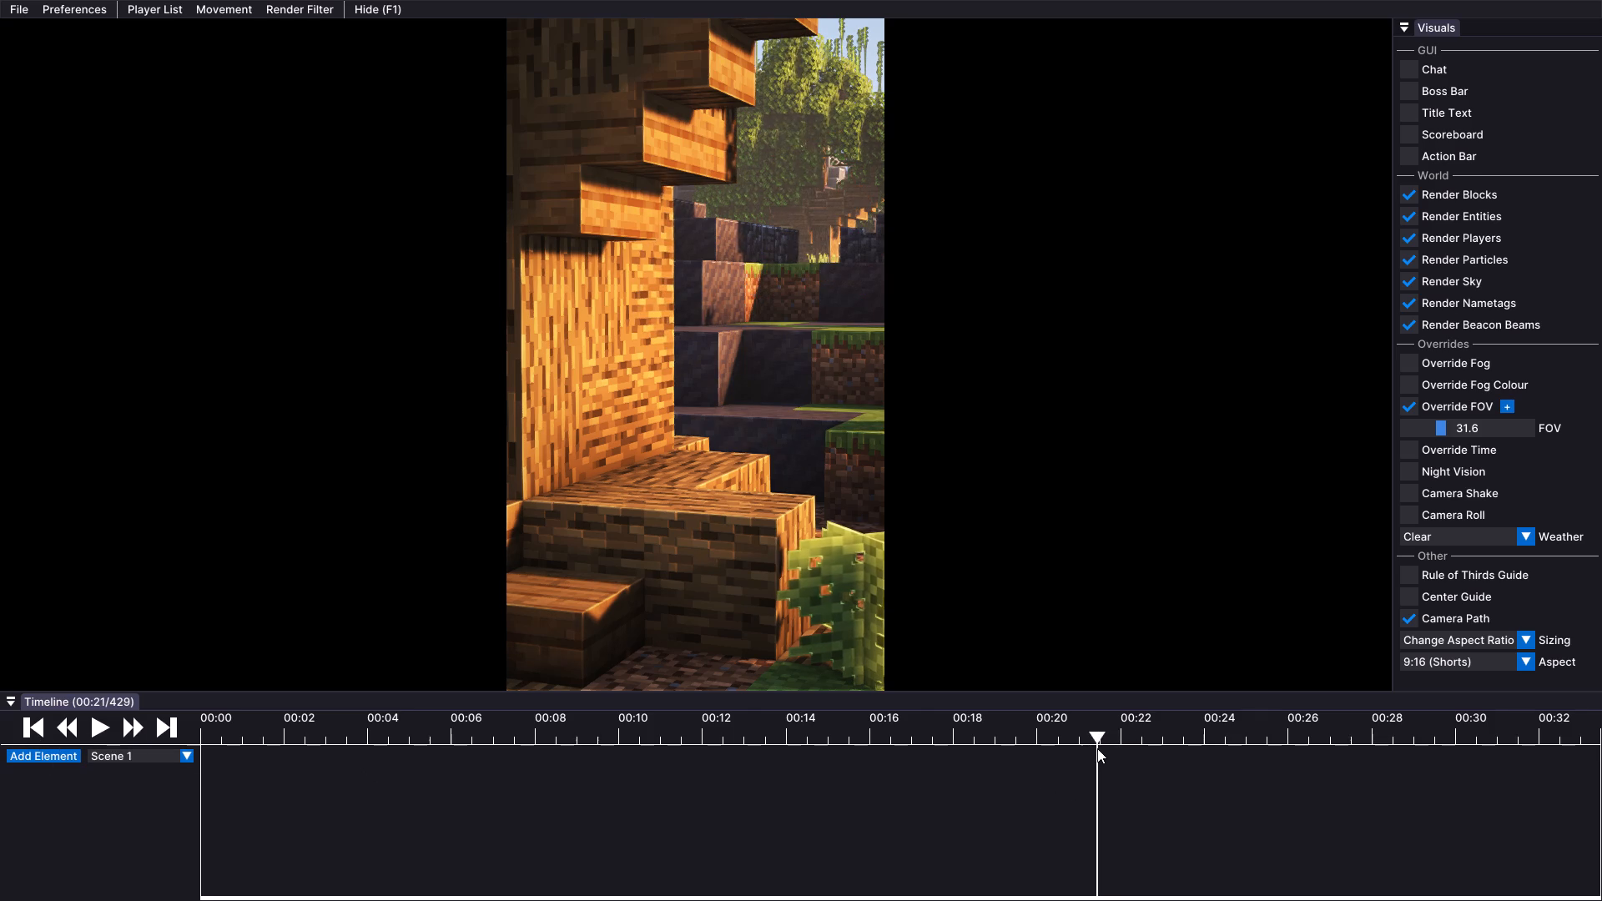
key("i")
Play the replay through the chopping and mark the export end at about 00:27 (tick 555).
left_click(97, 728)
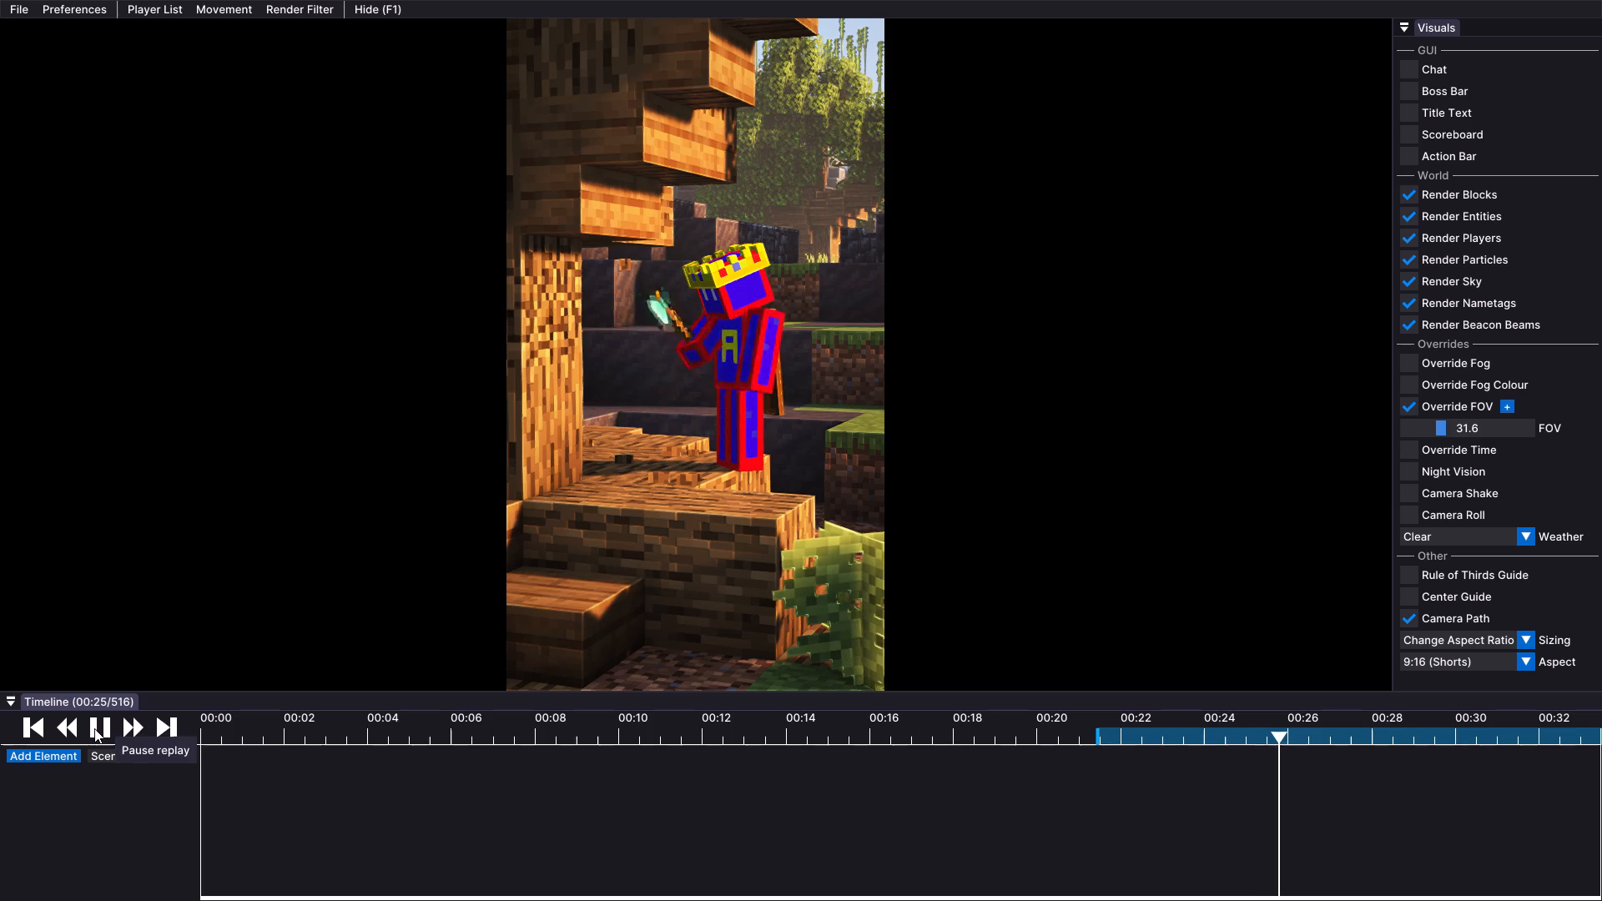
left_click(94, 728)
left_click(94, 728)
left_click(94, 728)
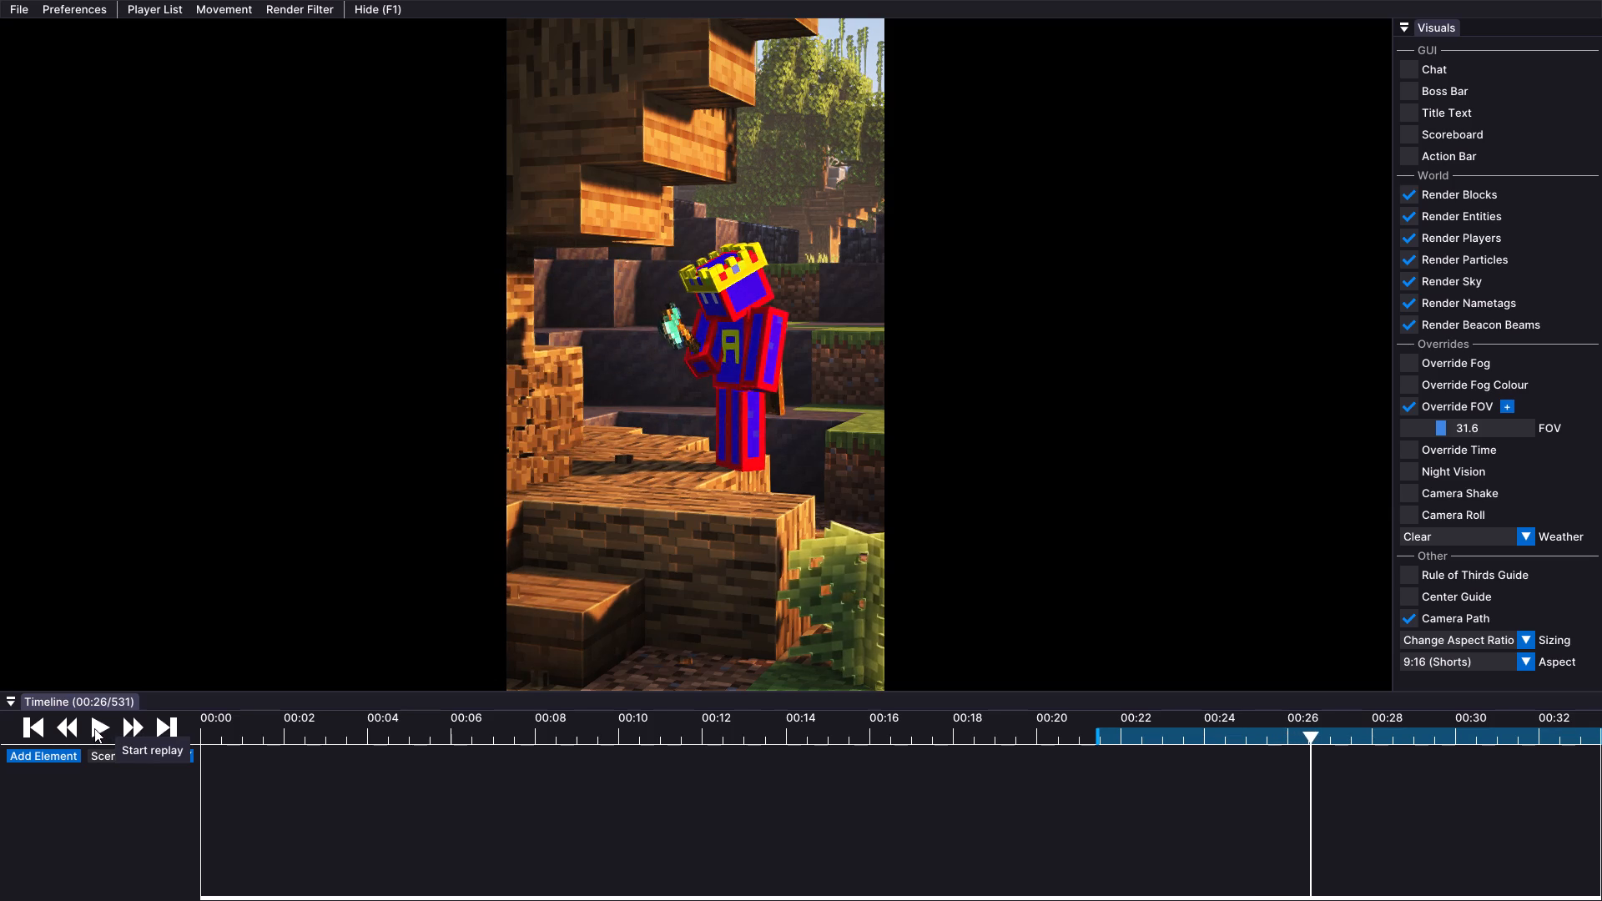
left_click(94, 728)
left_click(94, 728)
left_click(94, 728)
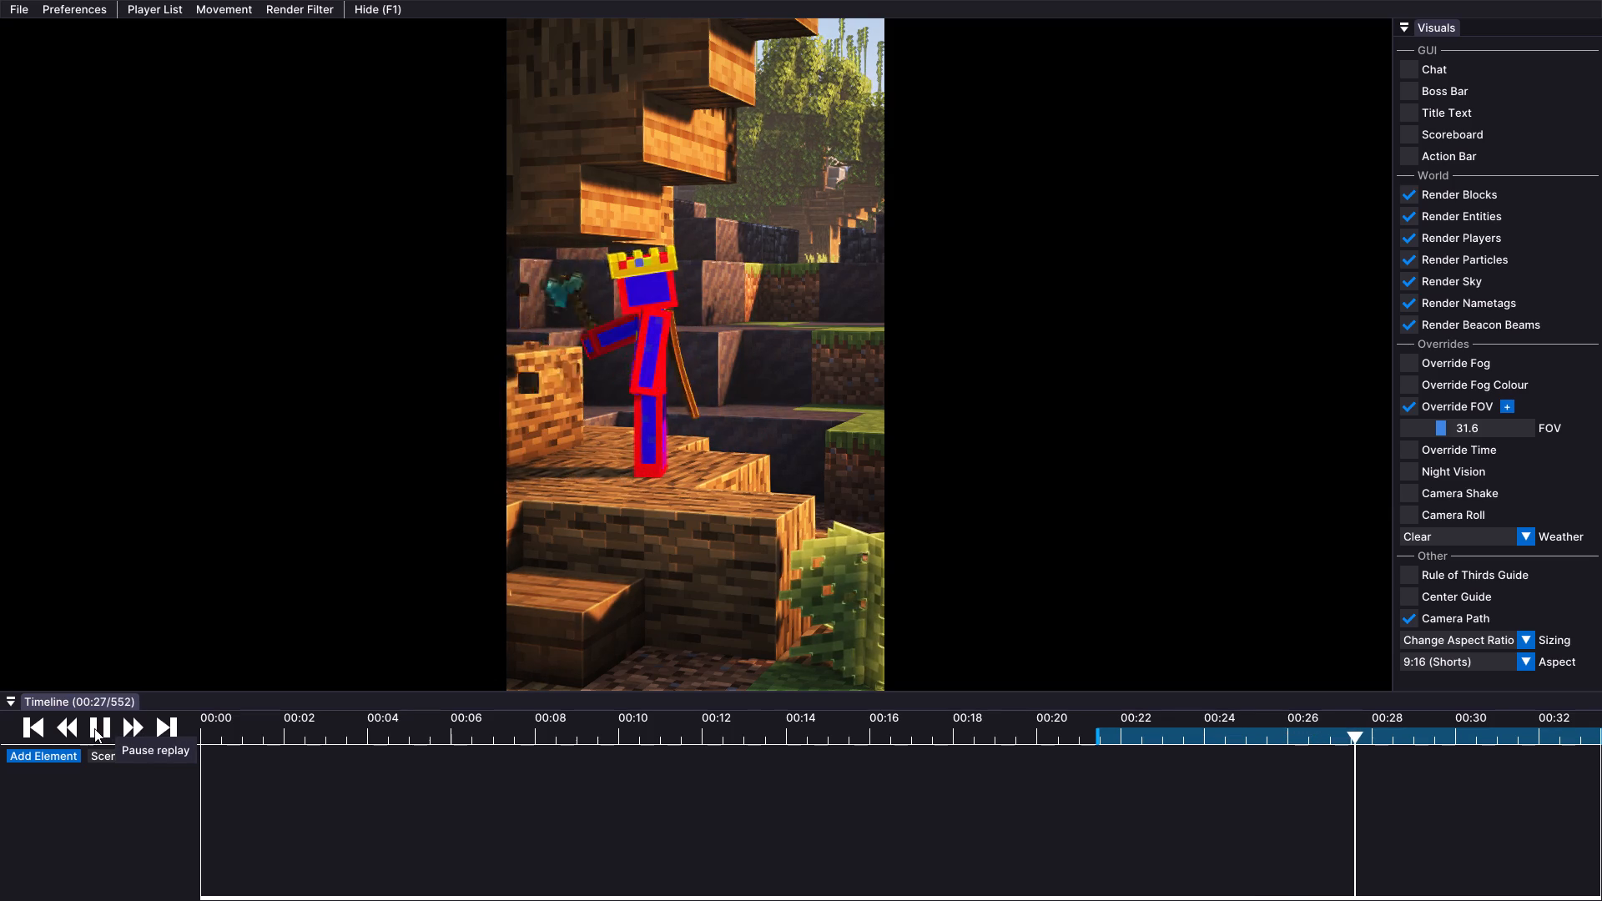
left_click(94, 728)
key("o")
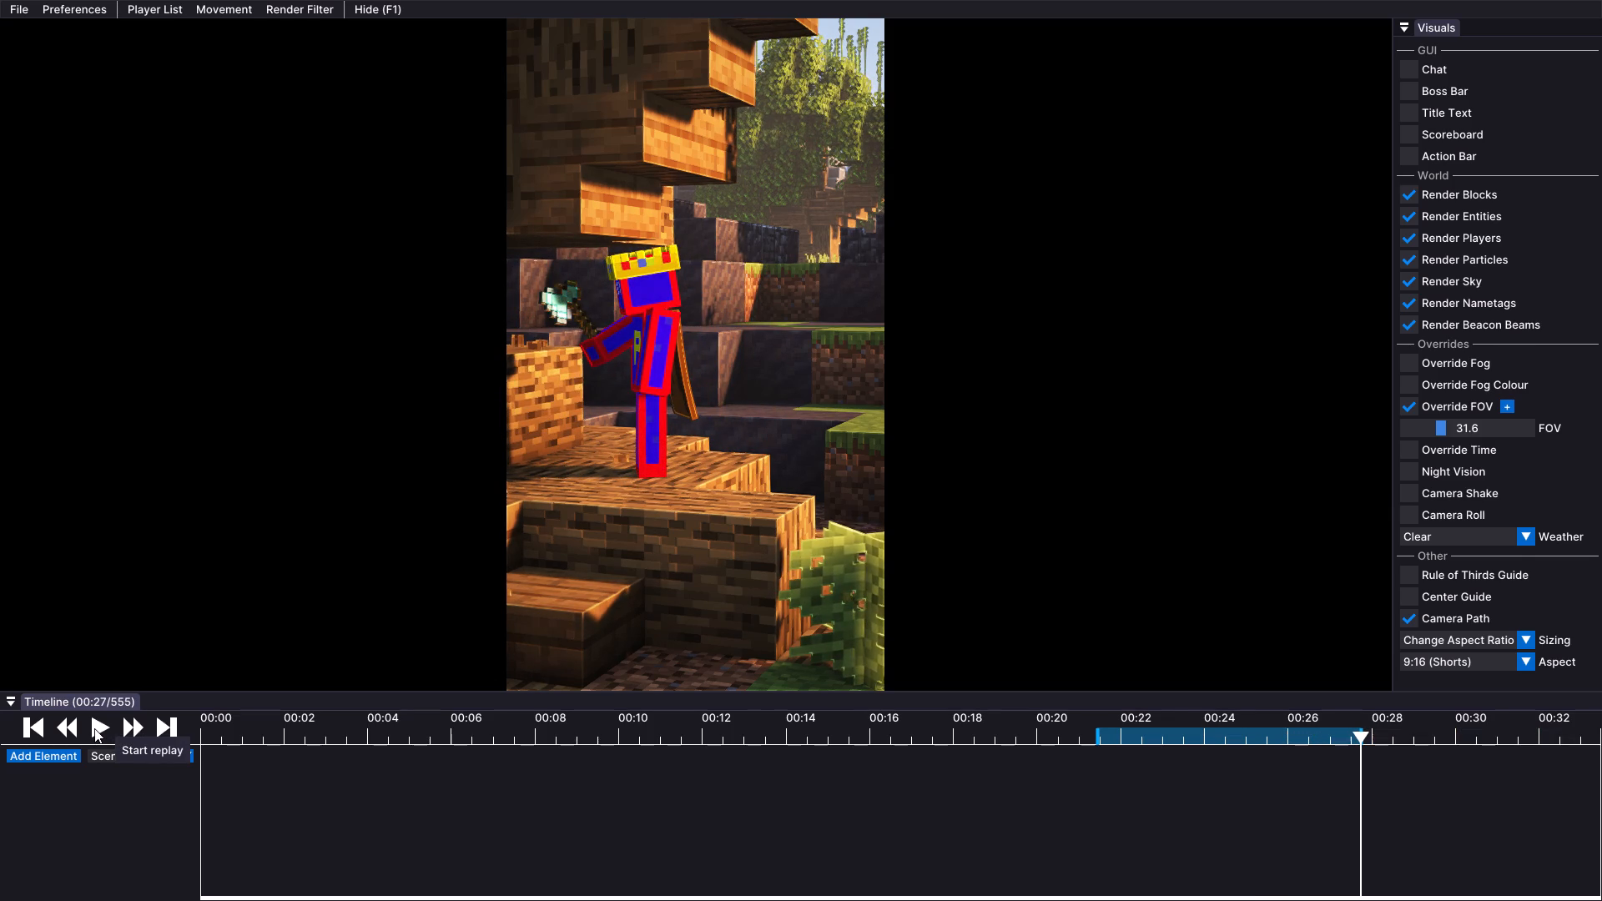
Switch to the cinematics replay folder in File Explorer.
key("alt+Tab")
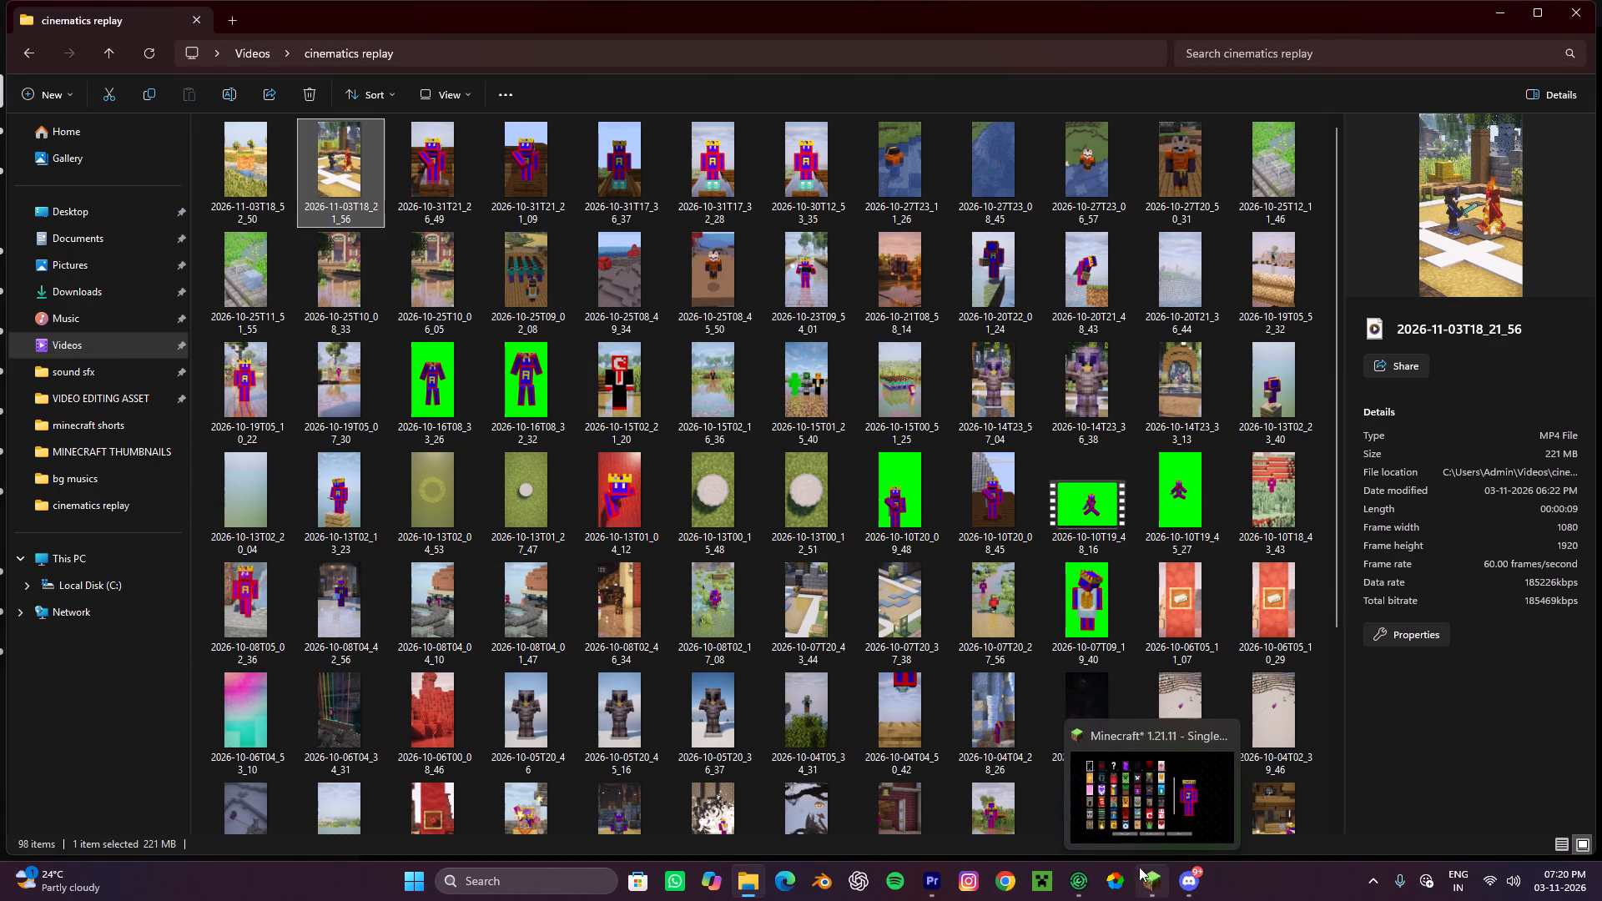
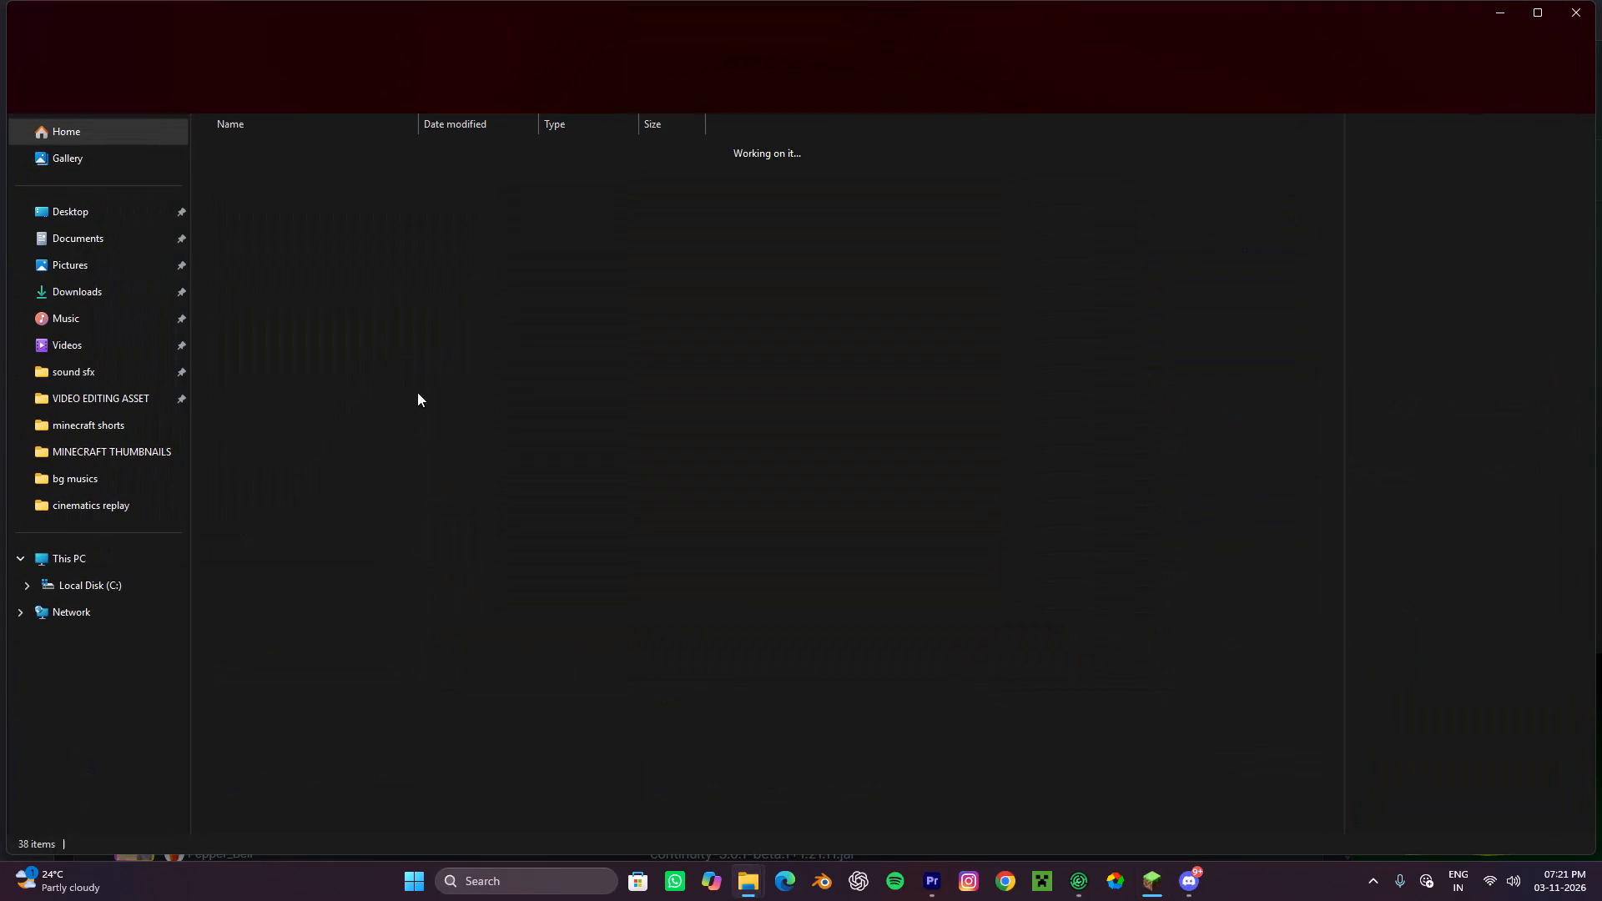
Move the newly exported 2026-11-03T19_21_06 video from Downloads into the cinematics replay folder.
left_click(289, 179)
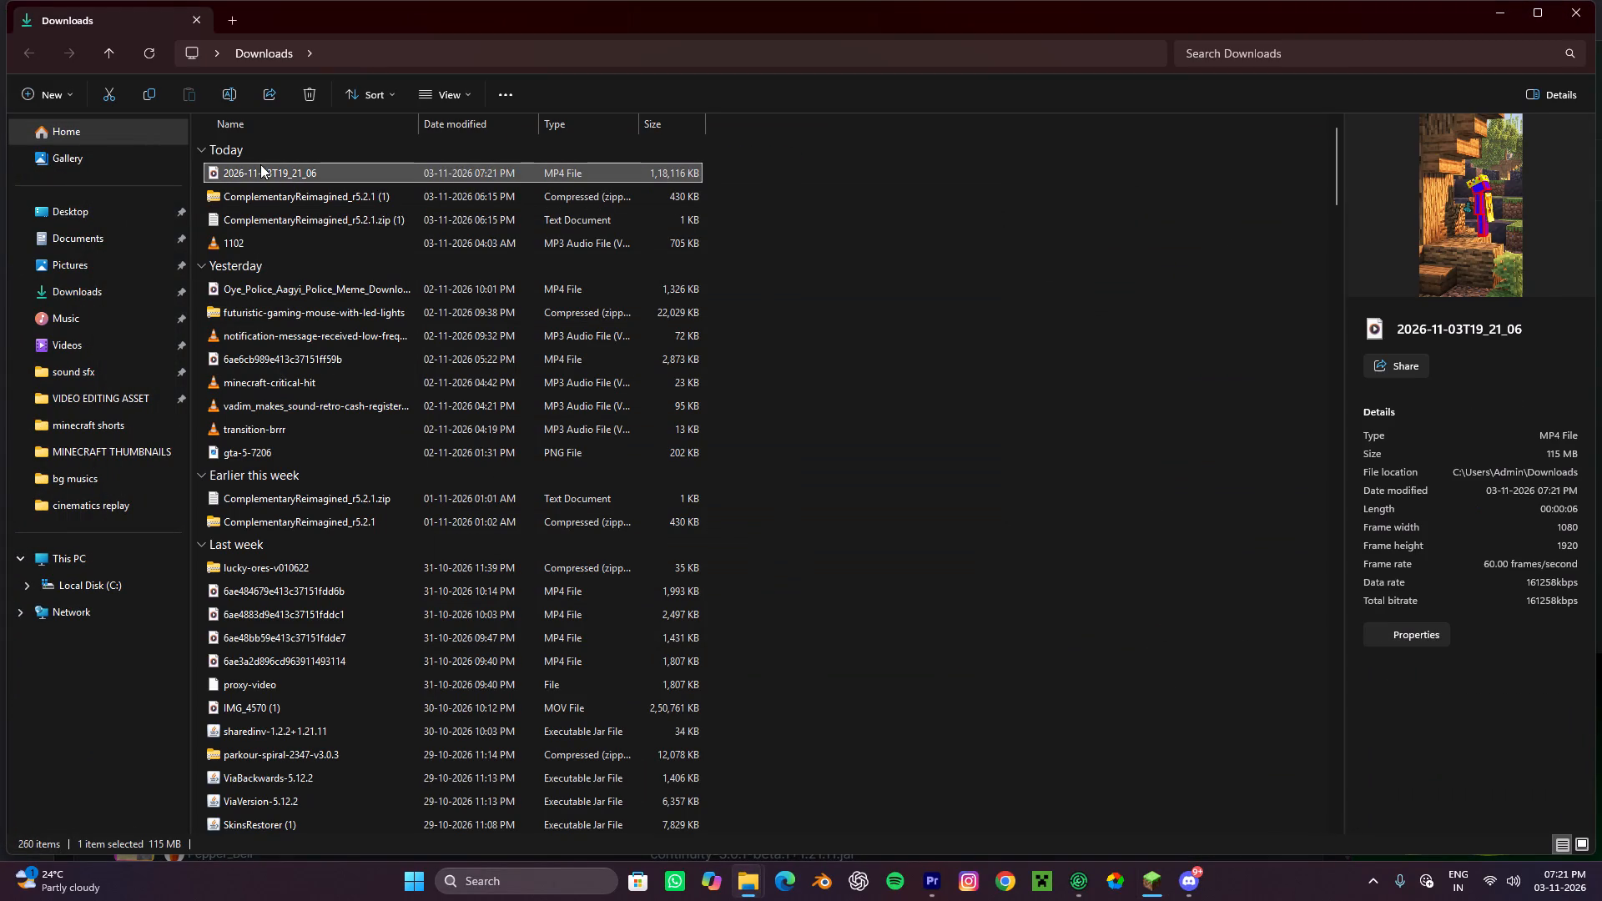
left_click(106, 104)
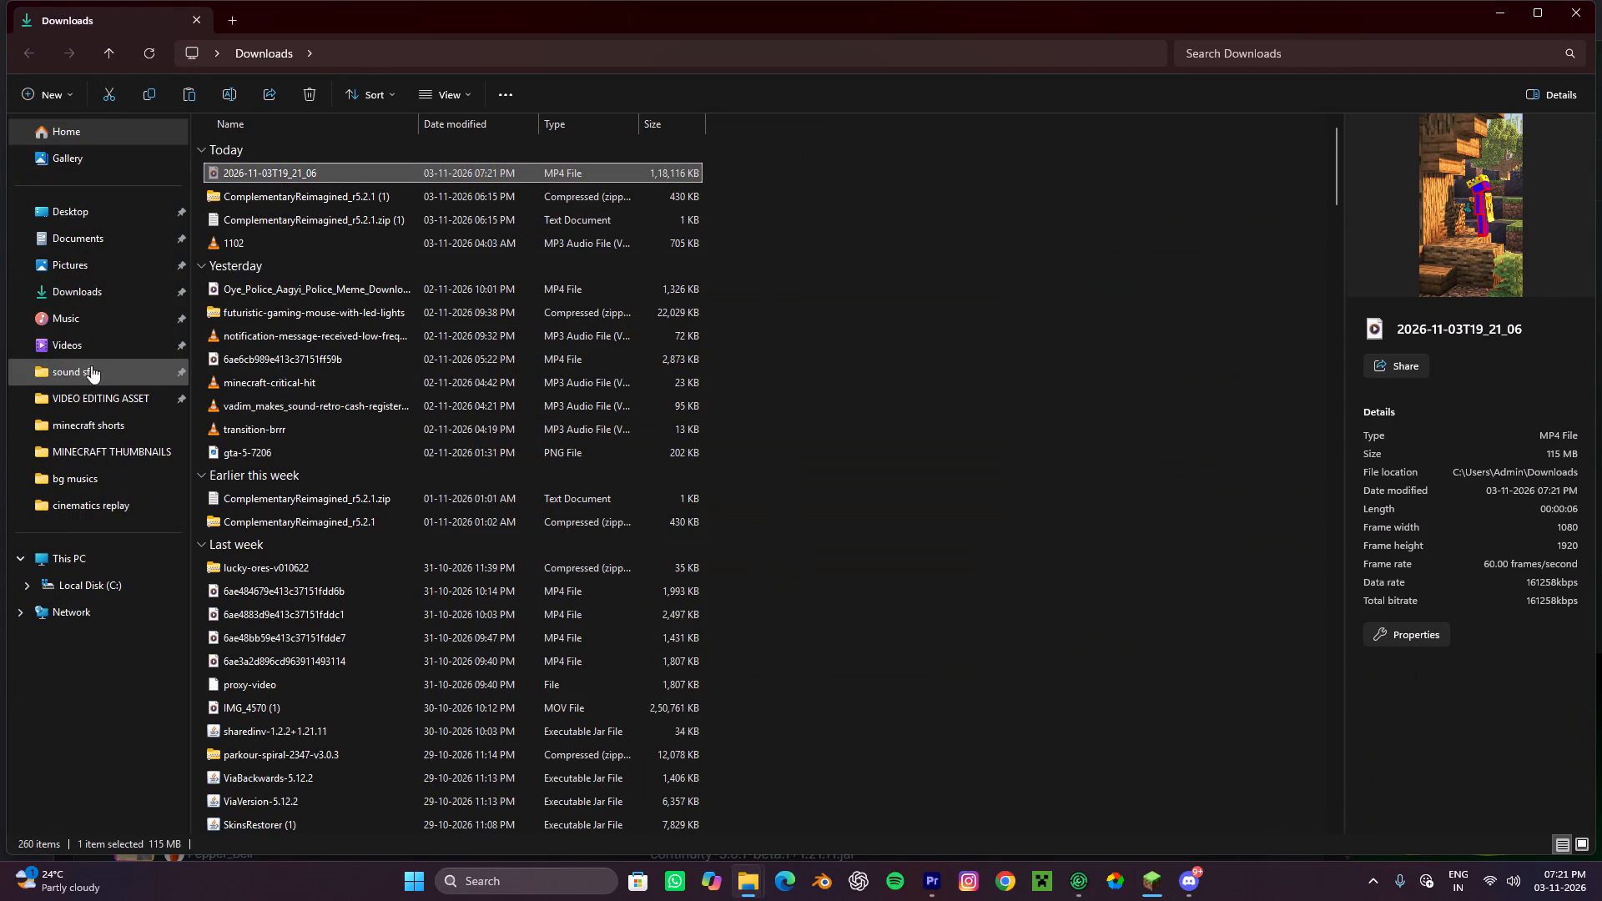
left_click(87, 509)
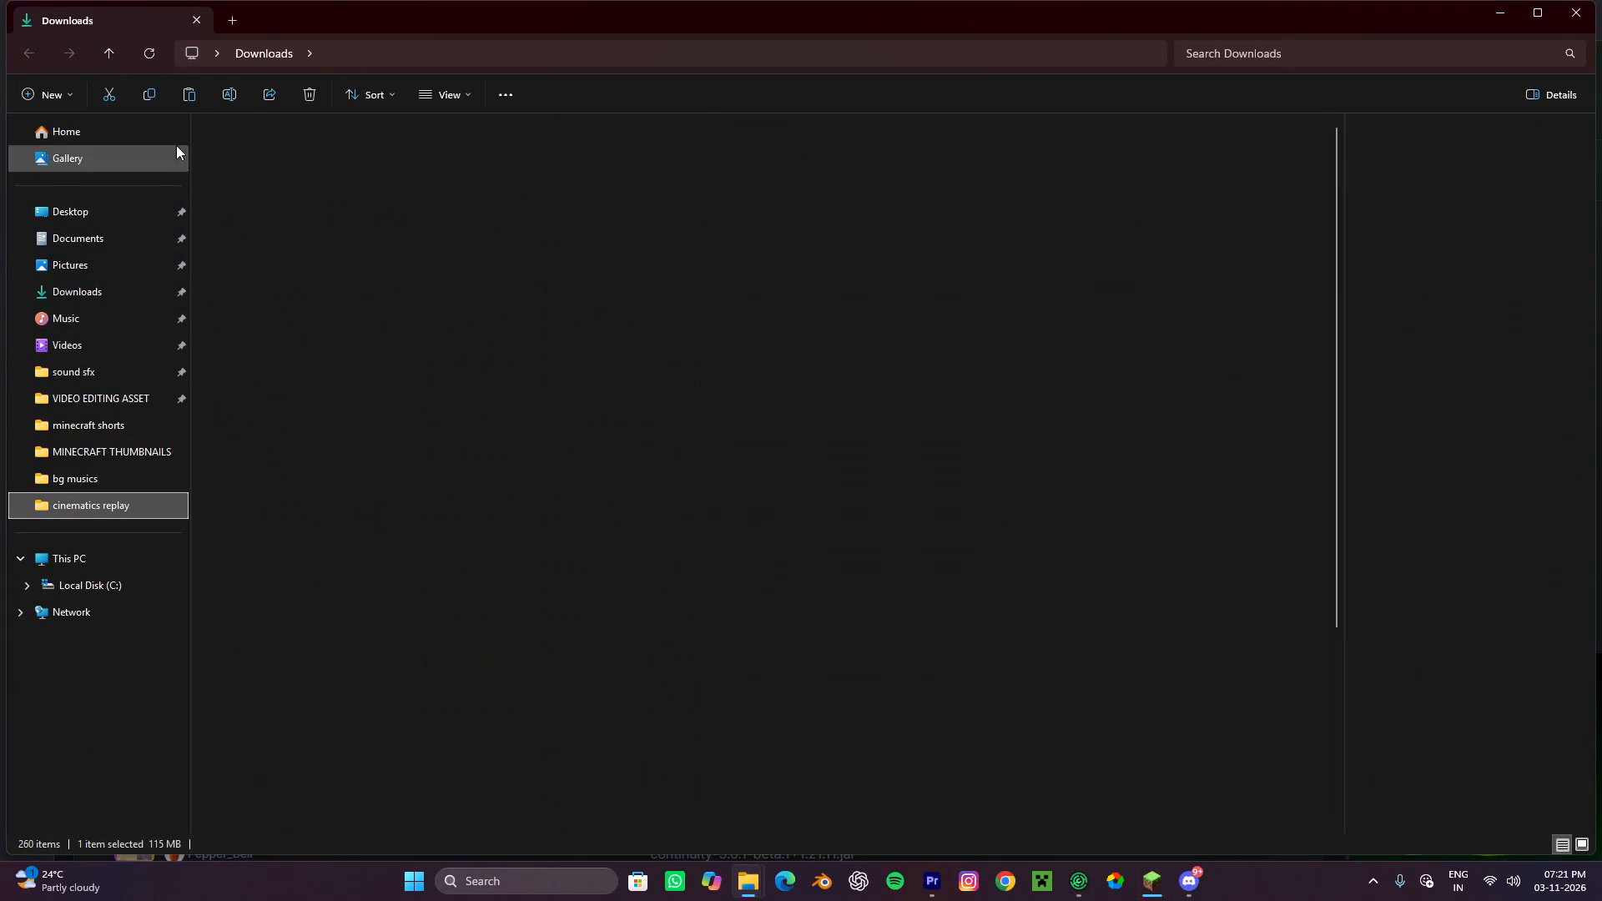
left_click(193, 101)
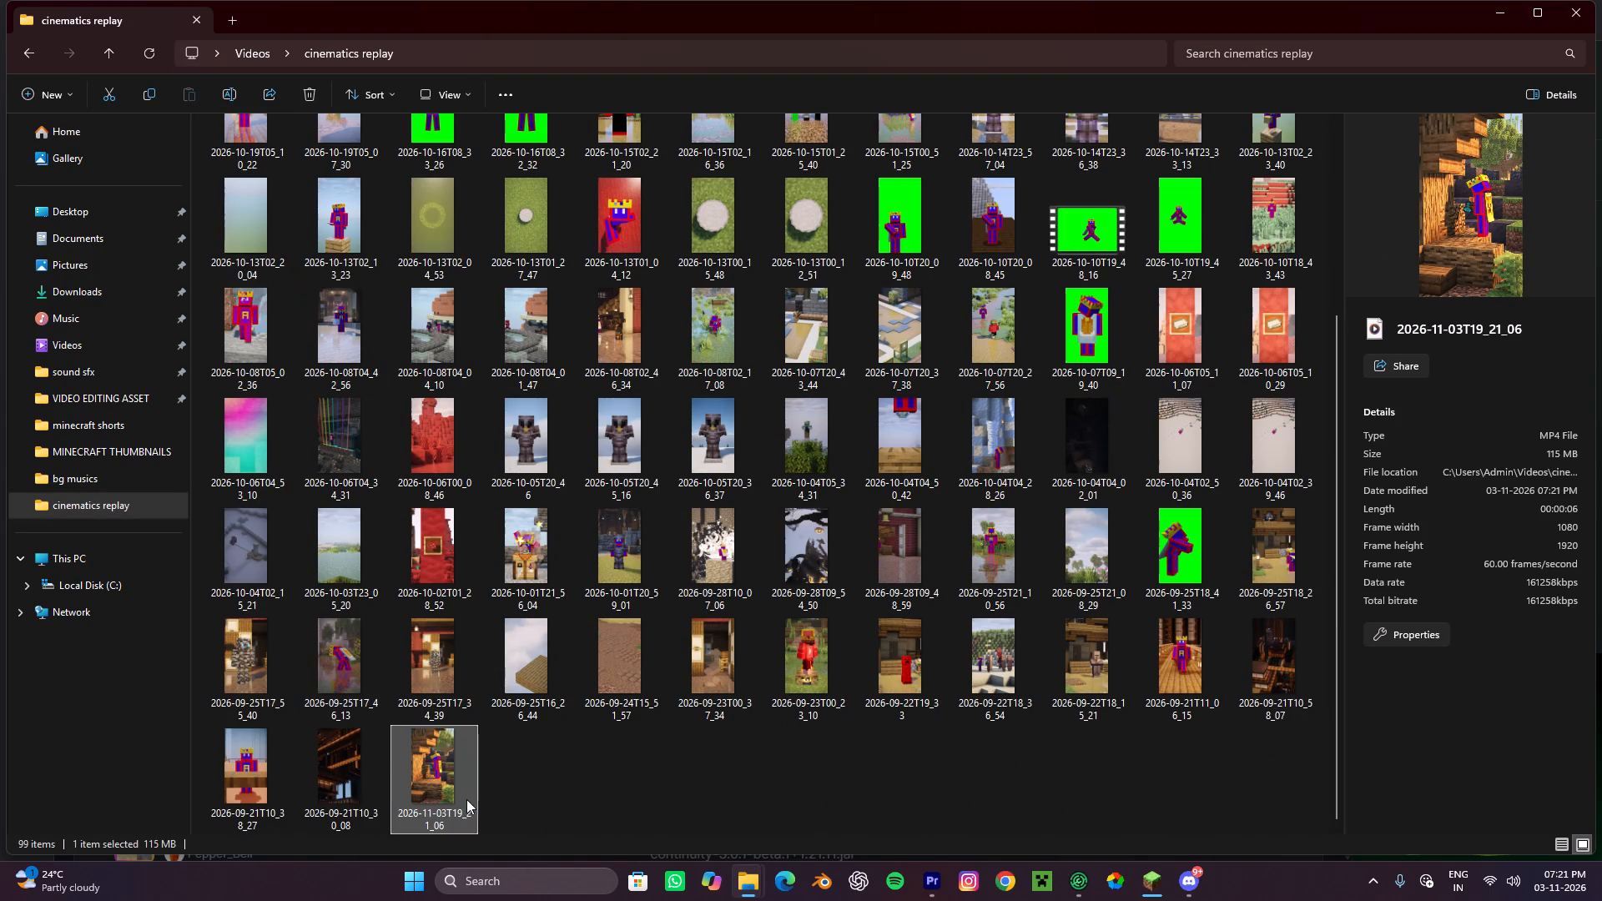
Add the 2026-11-03T19_21_06 clip from the cinematics replay folder to V1 in the Premiere timeline, past the last clip.
left_click_drag(453, 783, 539, 601)
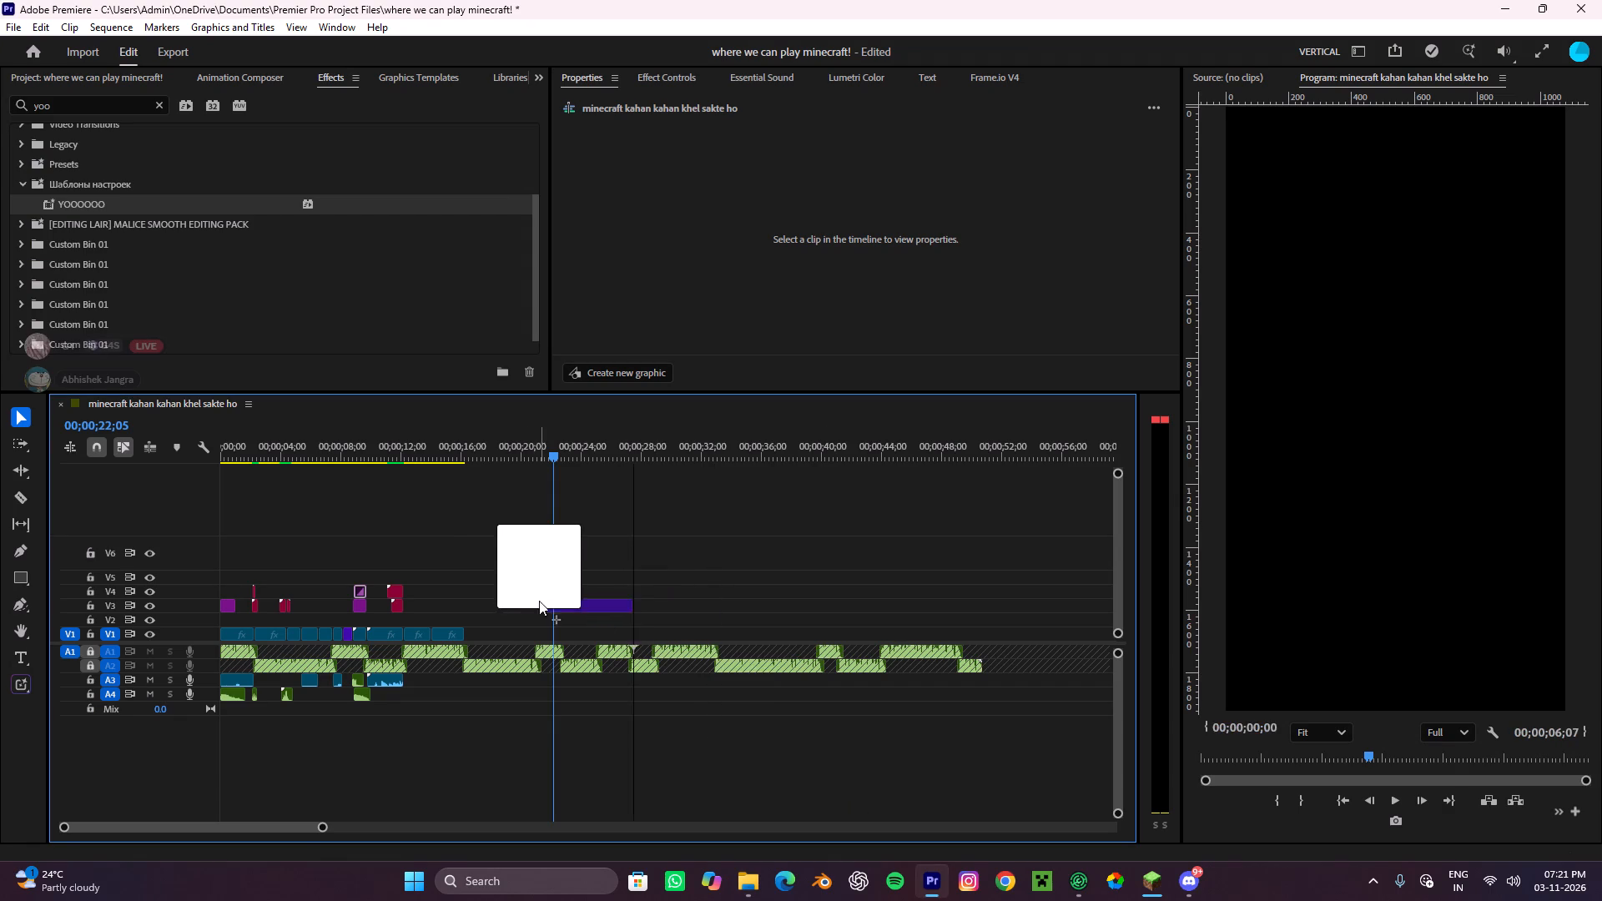
left_click_drag(539, 601, 483, 636)
Review the voice section and move the tree-chopping clip on V1 to about 00;00;14;03, overwriting the last Minecraft gameplay clip.
scroll(522, 642, "up", 9, "alt")
left_click_drag(613, 452, 365, 563)
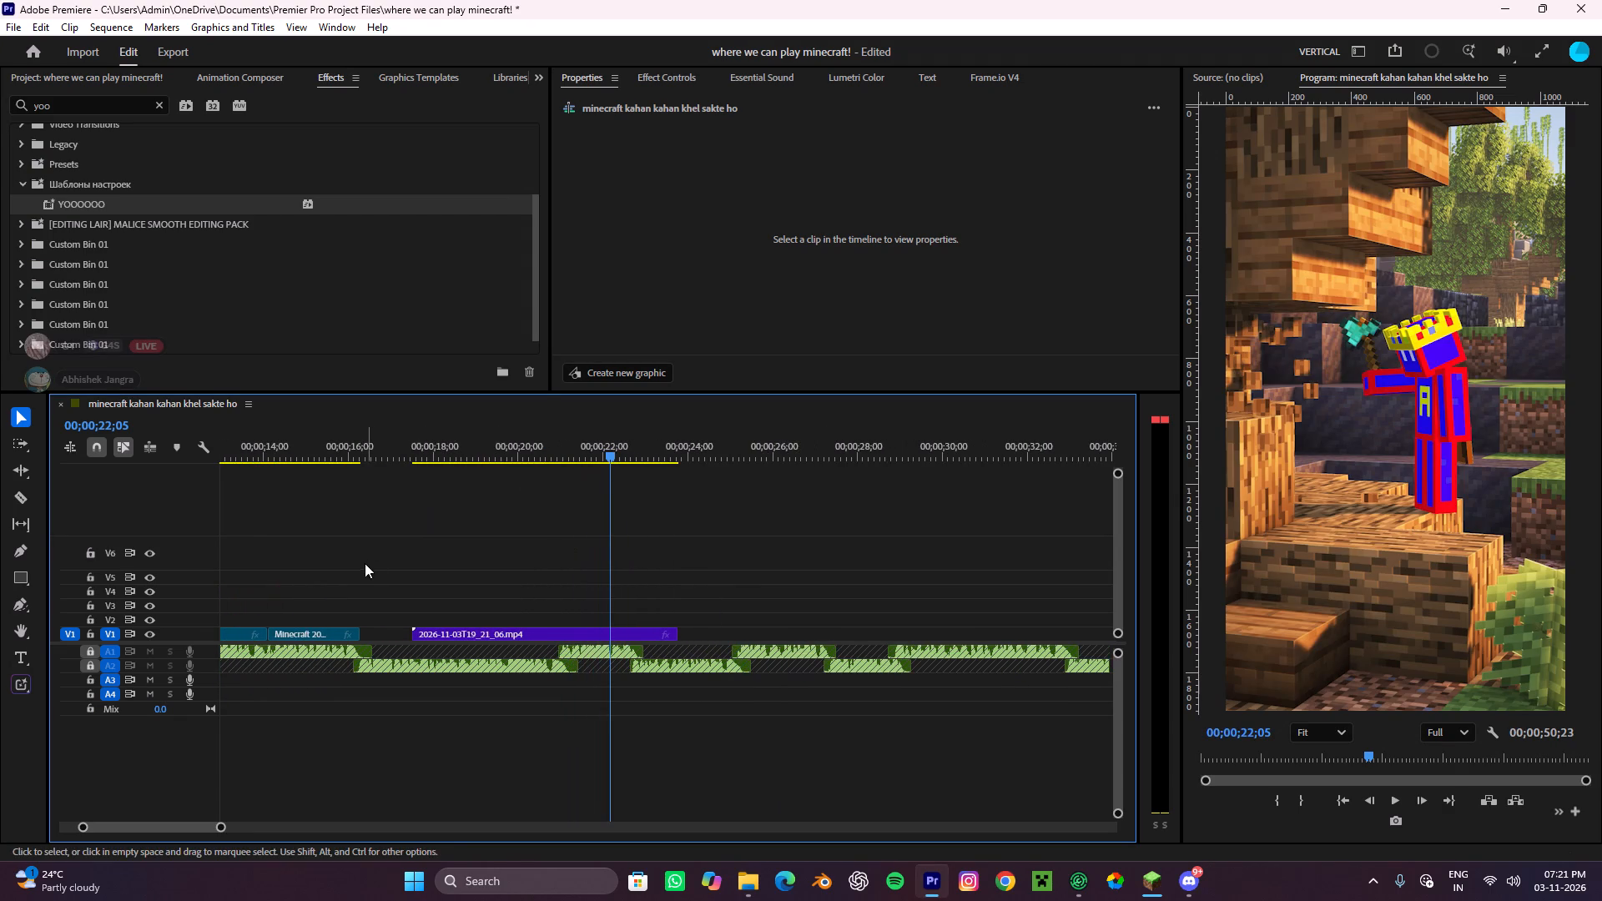
left_click_drag(365, 563, 382, 552)
left_click_drag(583, 444, 324, 562)
left_click_drag(363, 528, 377, 530)
key("space")
scroll(476, 537, "up", 3, "alt")
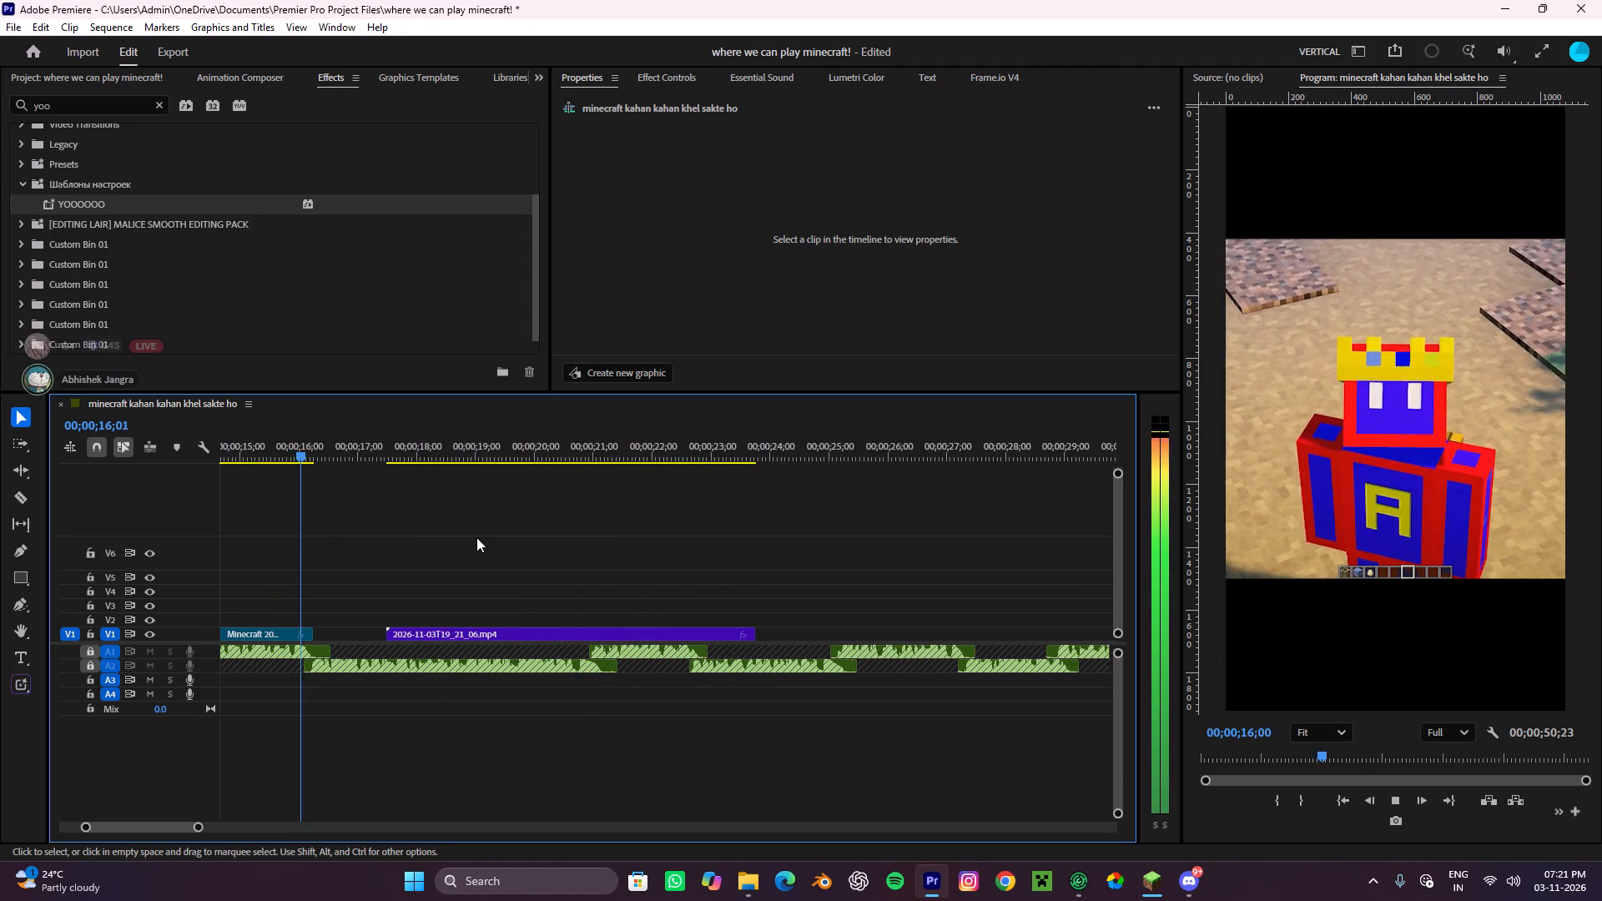
key("space")
scroll(507, 574, "down", 8, "alt")
left_click_drag(427, 440, 351, 506)
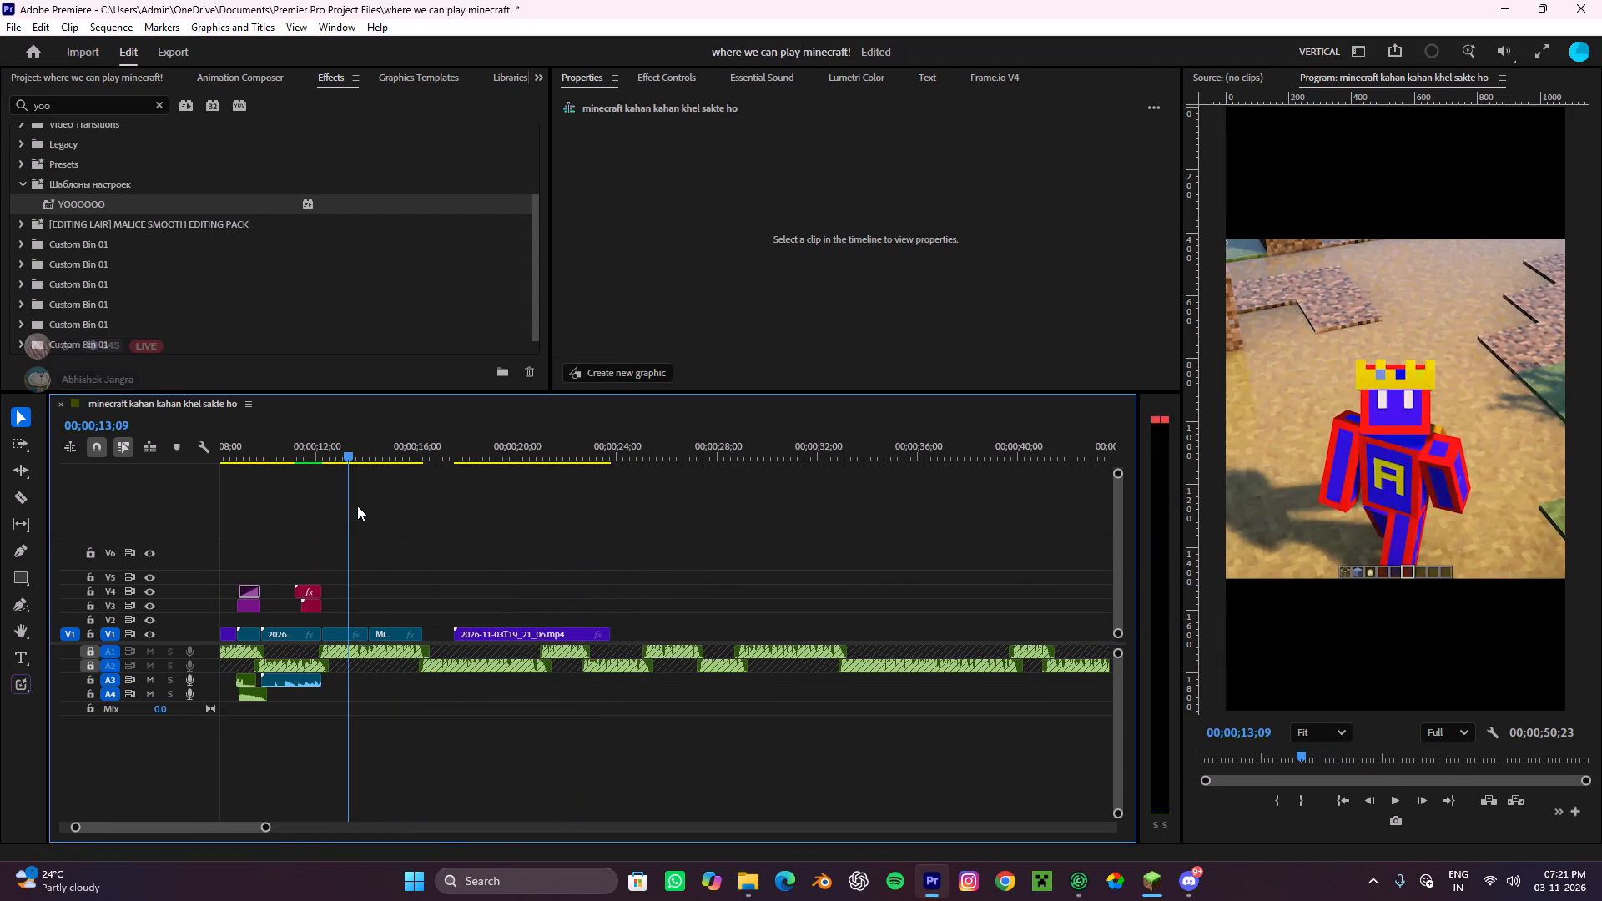
left_click(450, 535)
key("space")
scroll(481, 568, "up", 3, "alt")
key("space")
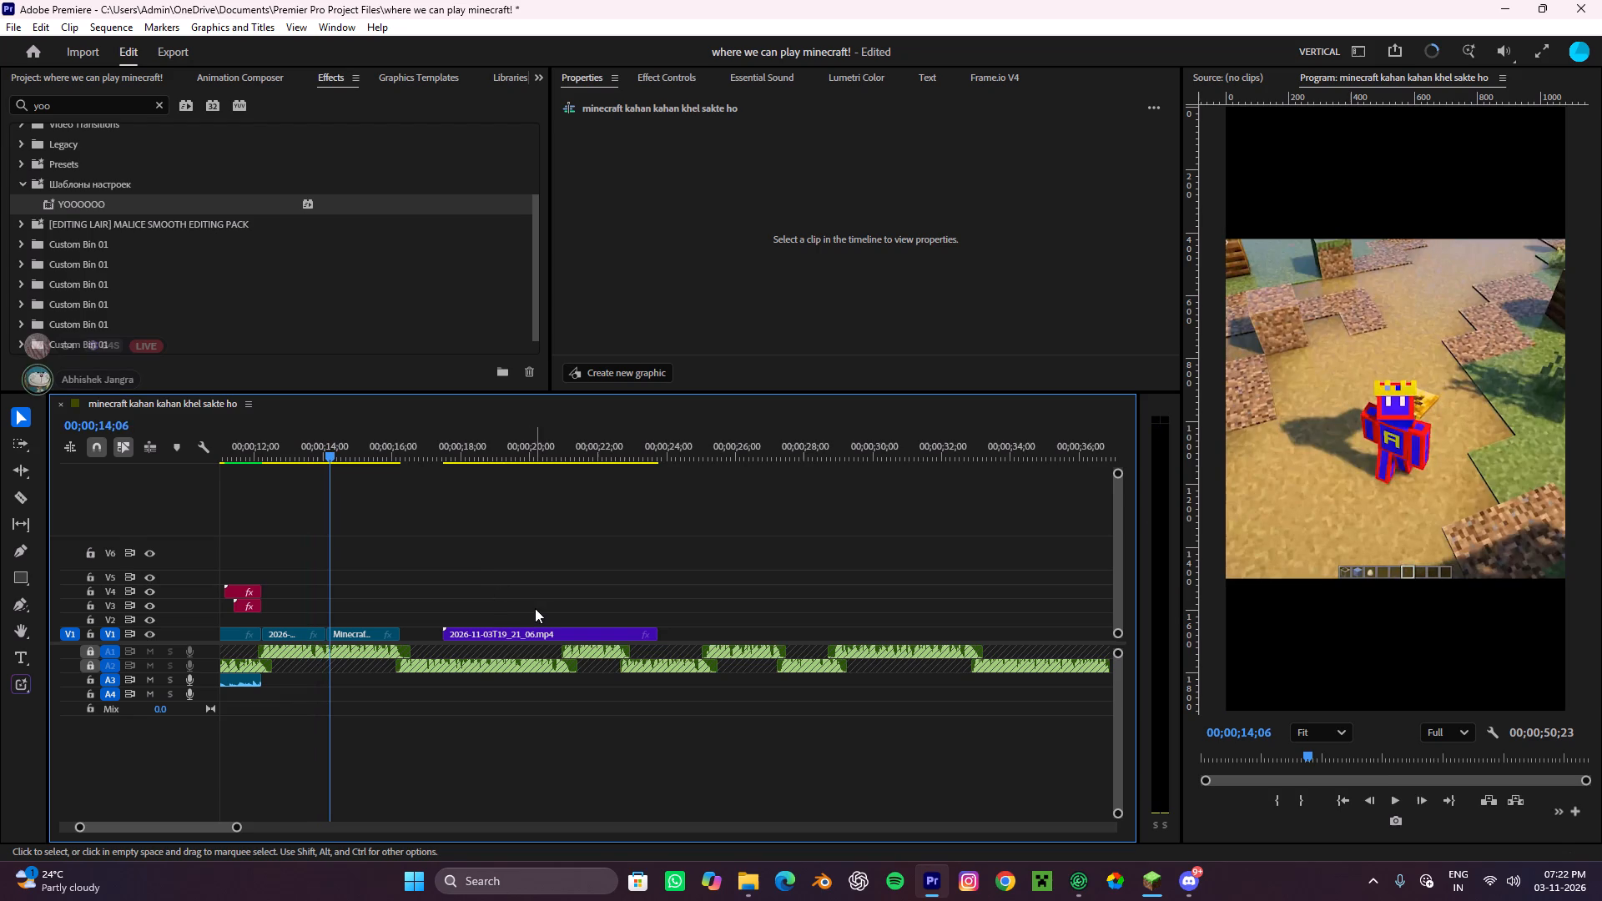
left_click_drag(507, 637, 401, 637)
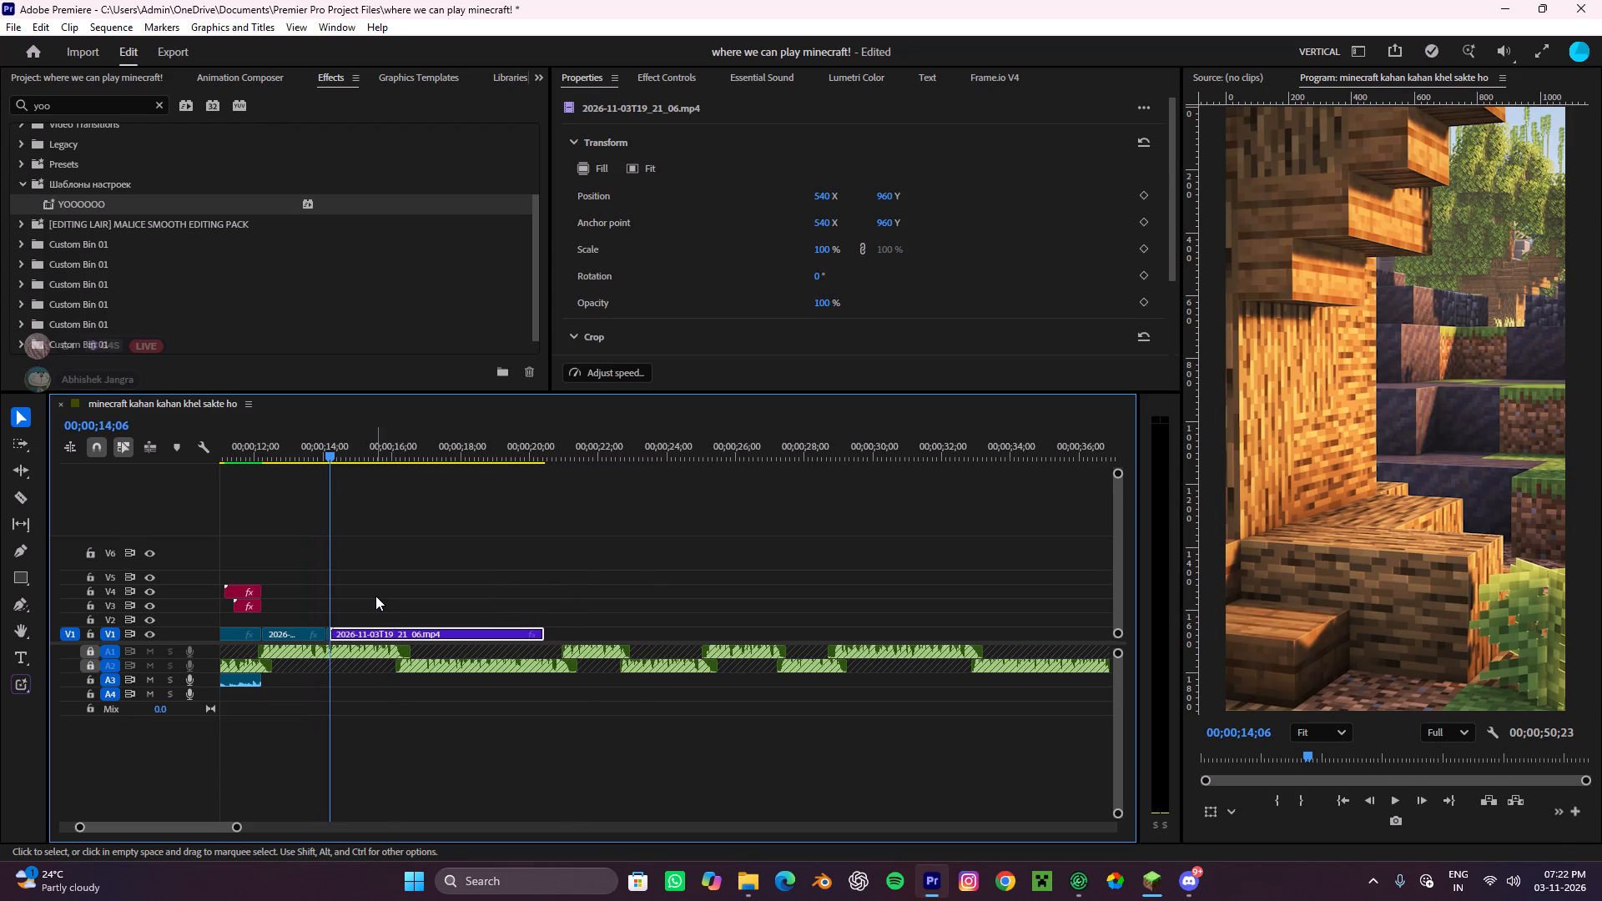
scroll(374, 596, "up", 8, "alt")
left_click_drag(334, 637, 325, 642)
Split the tree-chopping clip at about 00;00;15;17, remove its opening part and close the gap with the remainder.
scroll(330, 622, "up", 10)
left_click_drag(547, 440, 399, 518)
left_click_drag(494, 445, 352, 551)
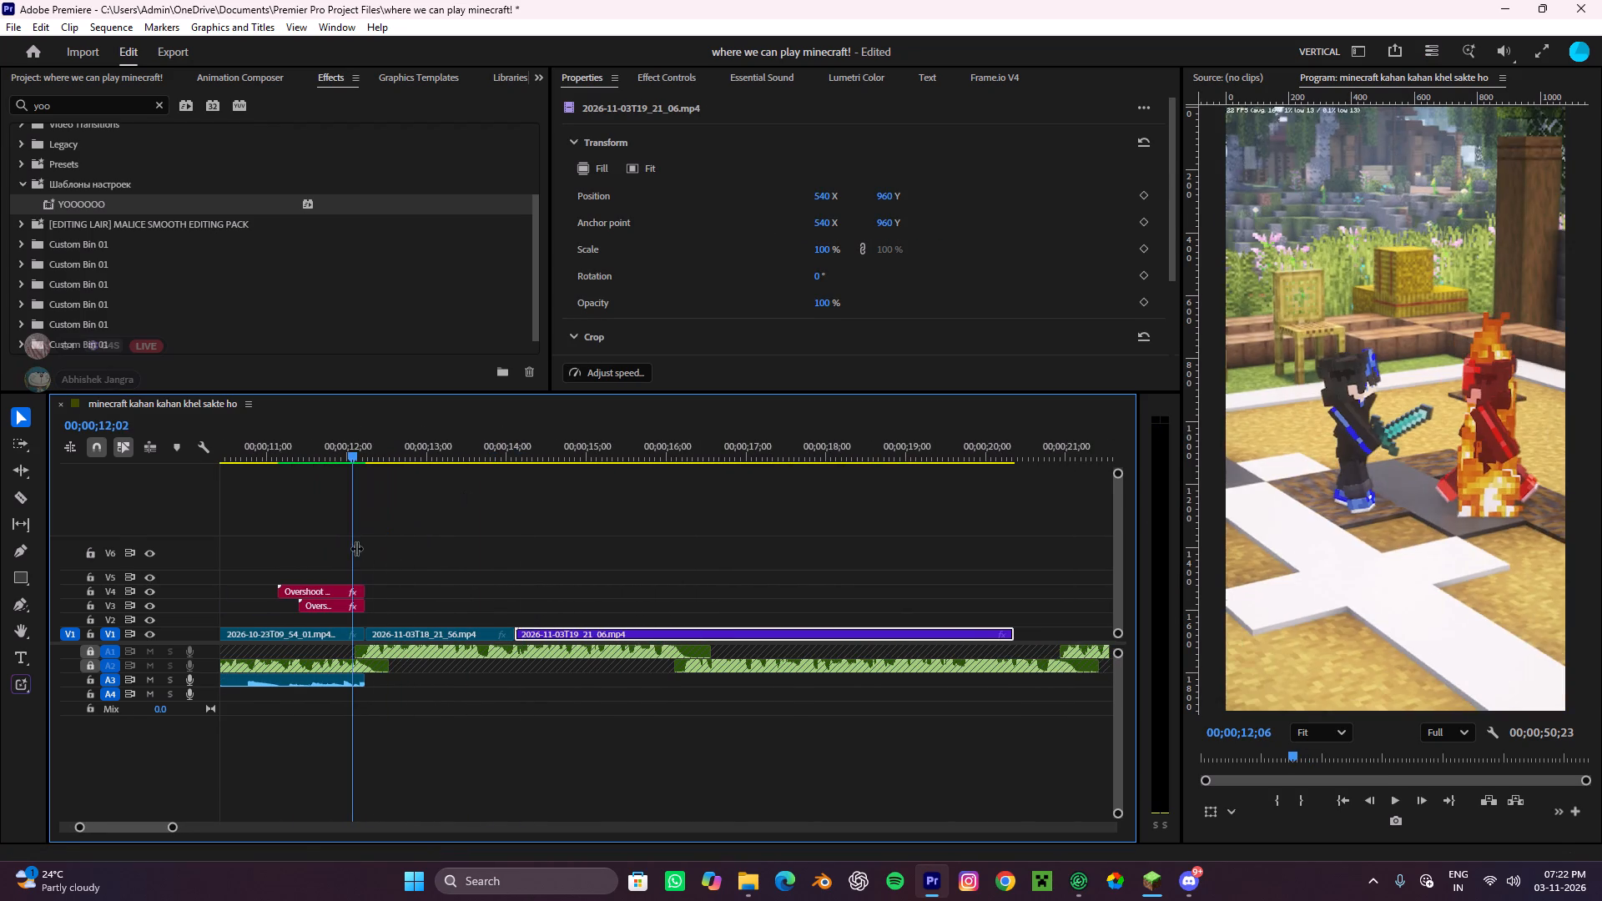
left_click_drag(412, 549, 476, 566)
key("space")
scroll(608, 583, "down", 8, "alt")
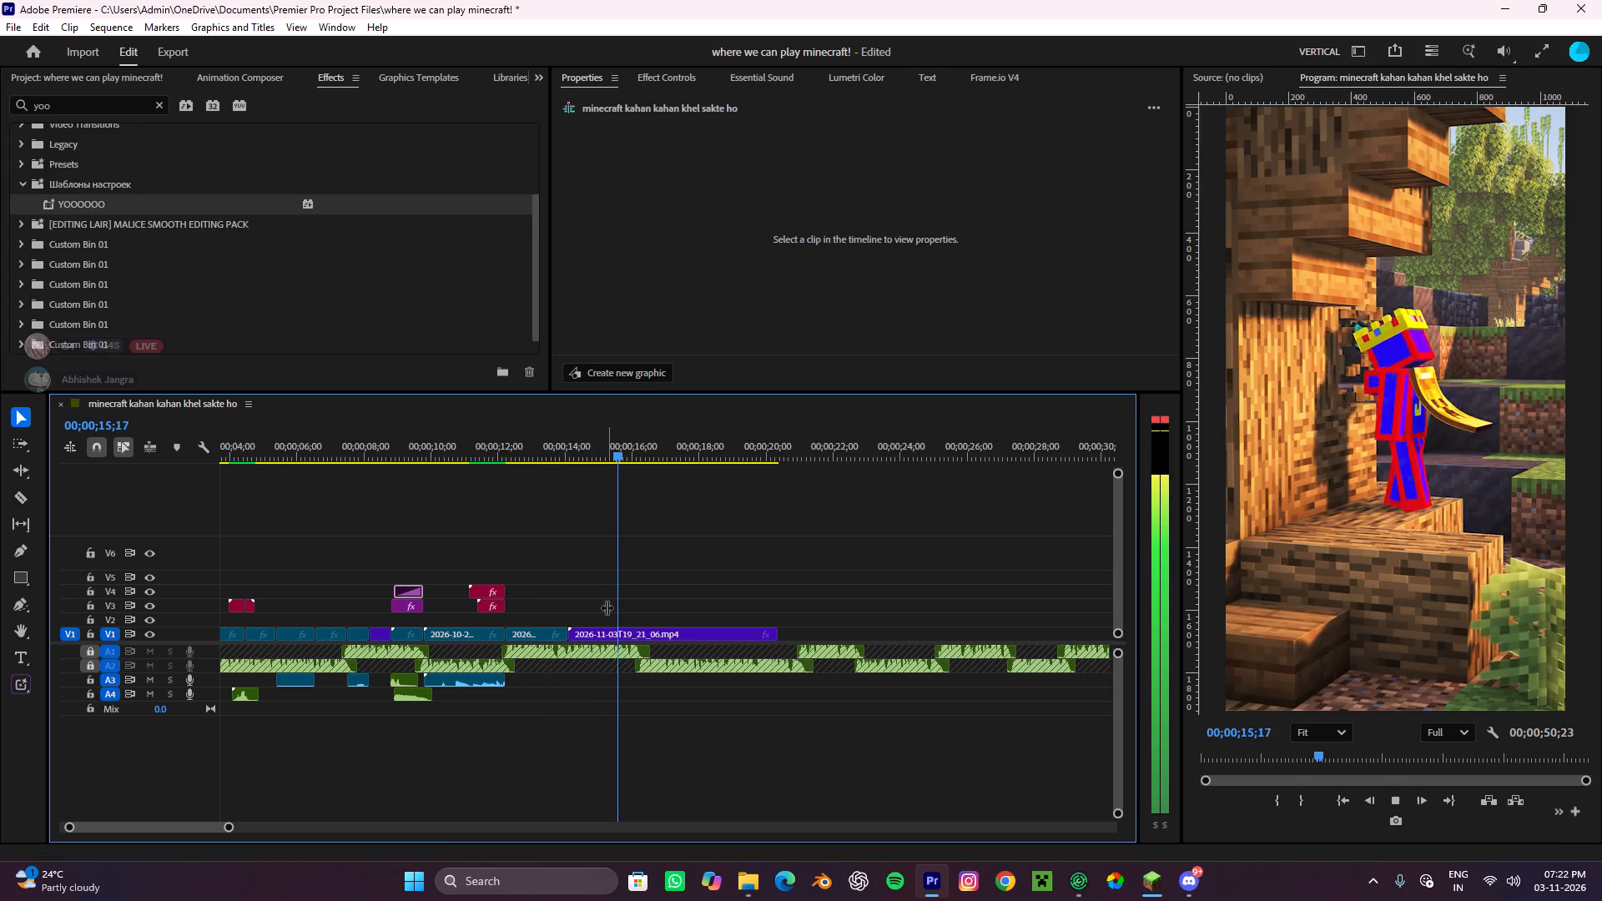
key("space")
key("c")
left_click(618, 634)
key("v")
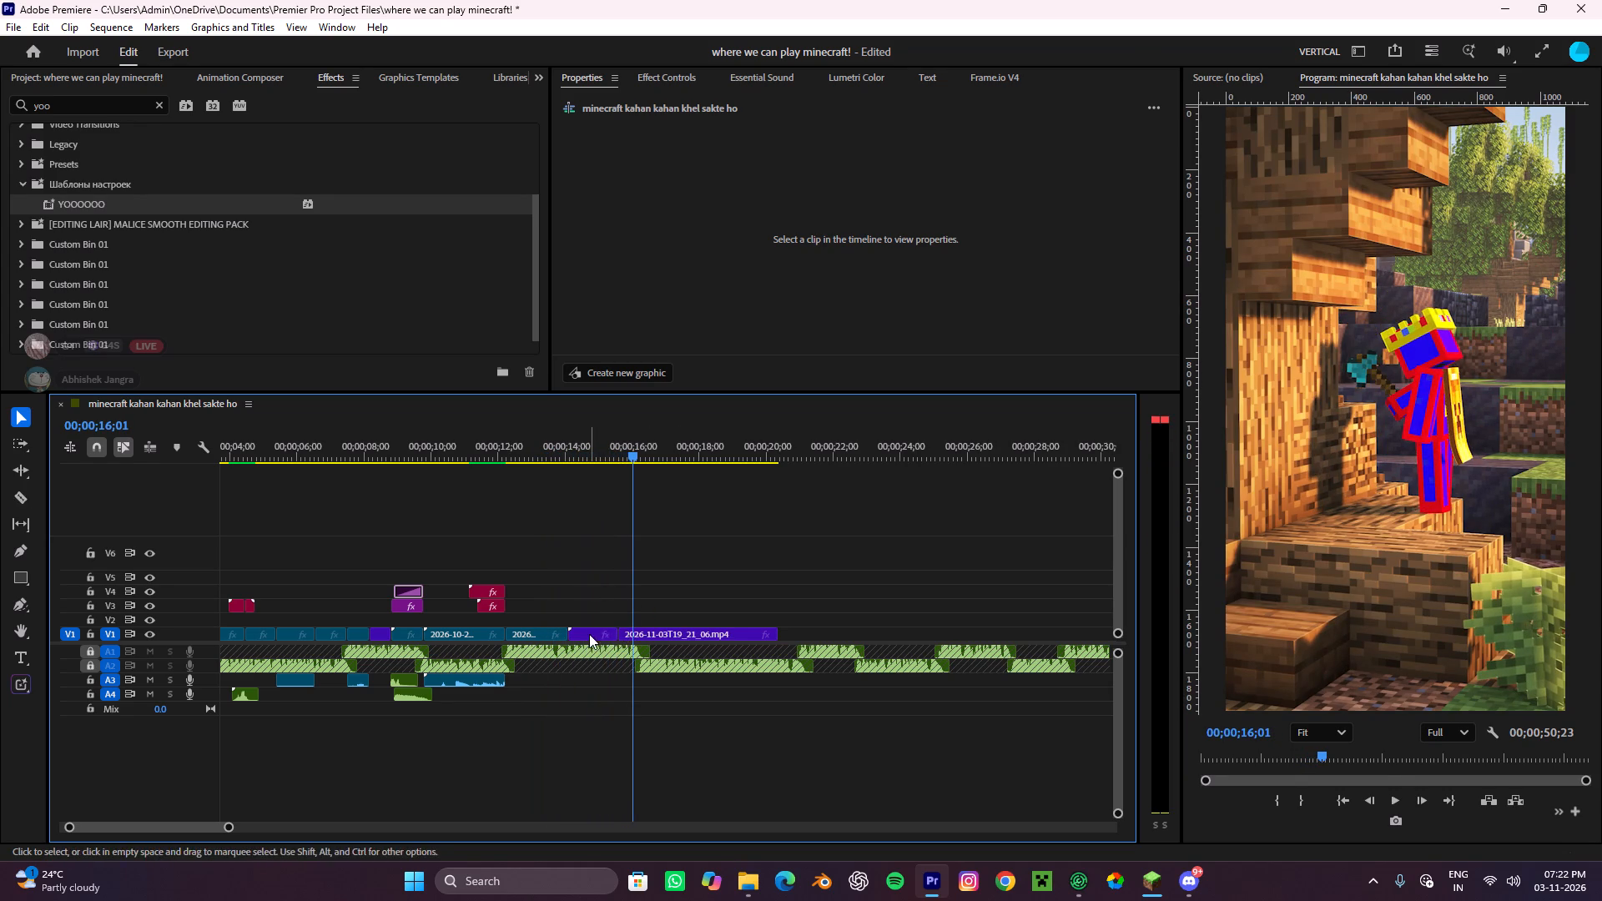
left_click(589, 634)
key("ctrl+x")
left_click_drag(651, 630, 602, 635)
Play the tree-chopping clip against the voice, split it at about 00;00;16;09 and remove the part after the cut.
left_click_drag(625, 461, 576, 494)
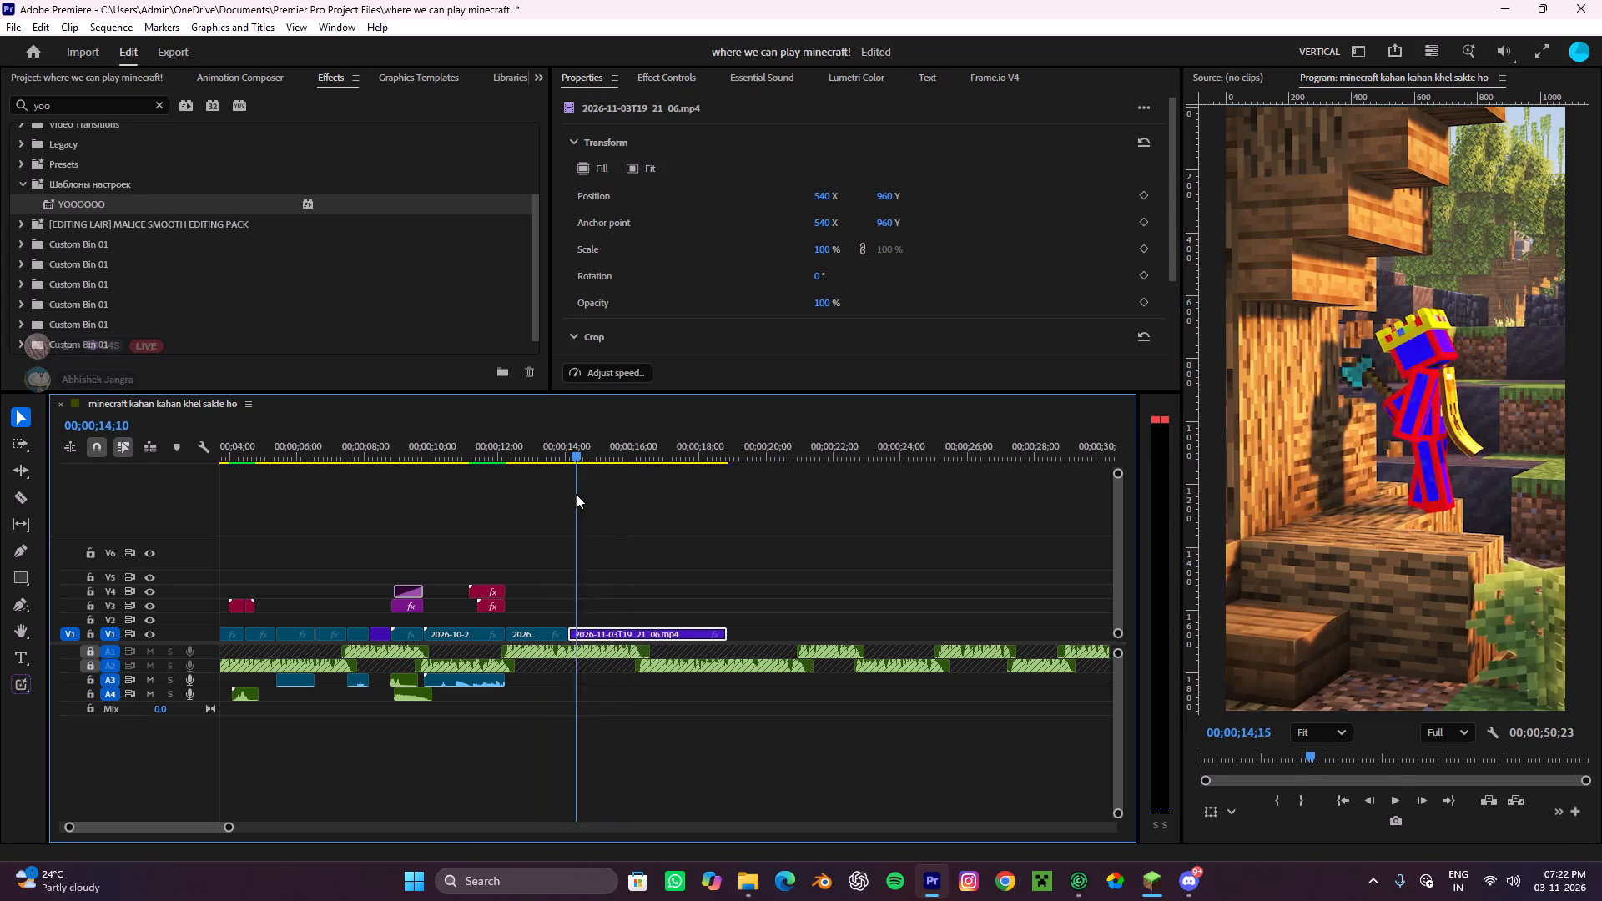
left_click_drag(576, 494, 545, 534)
key("space")
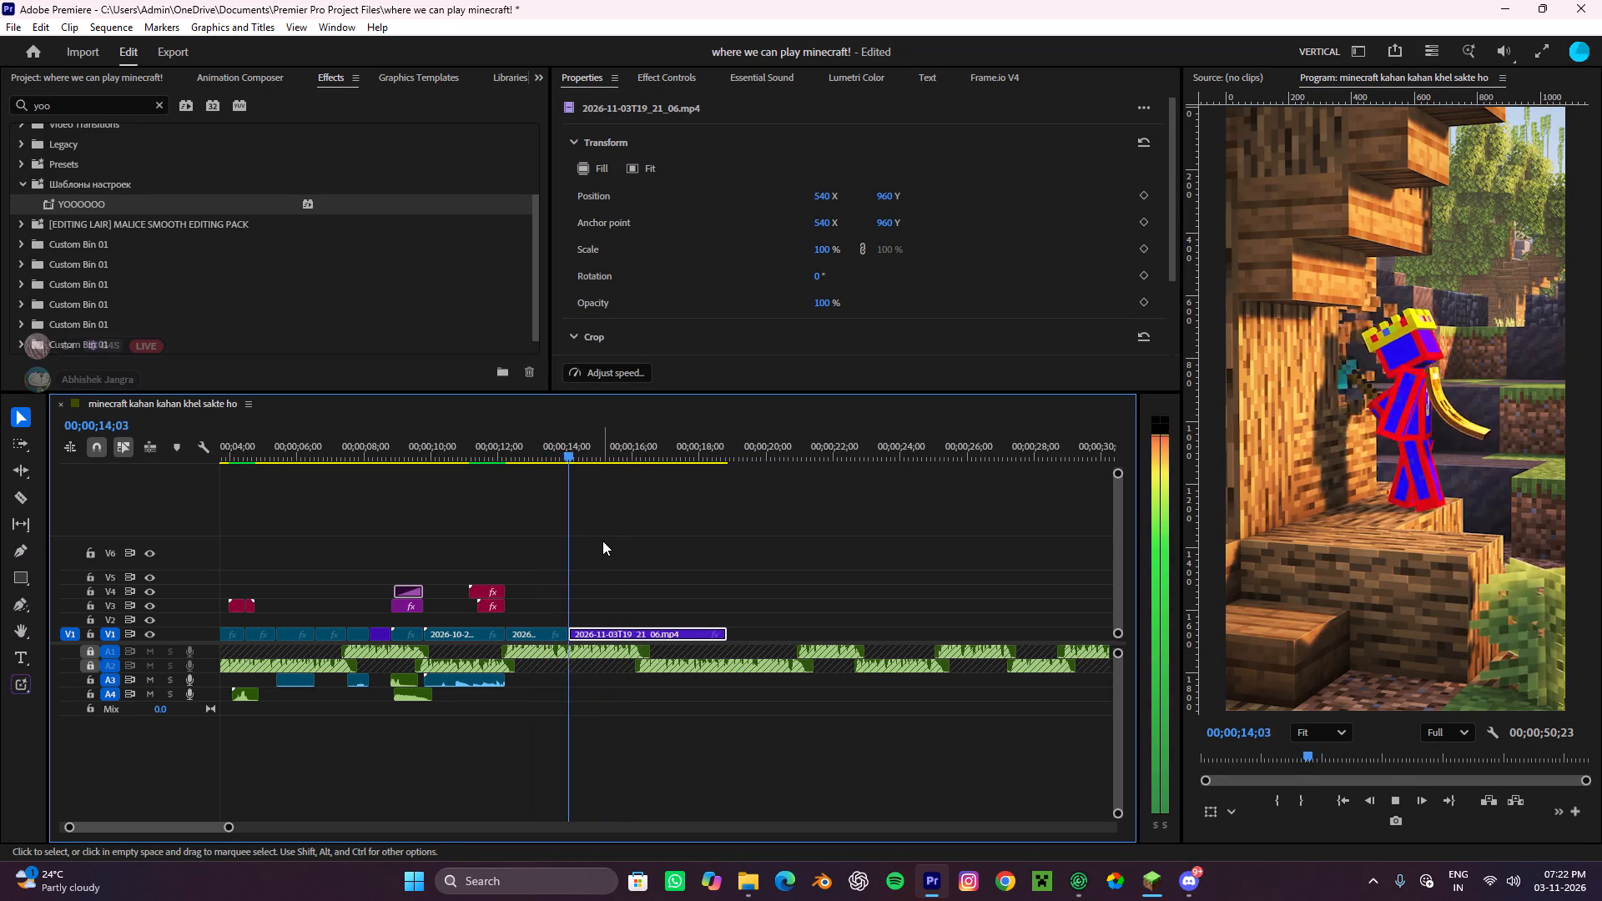
key("space")
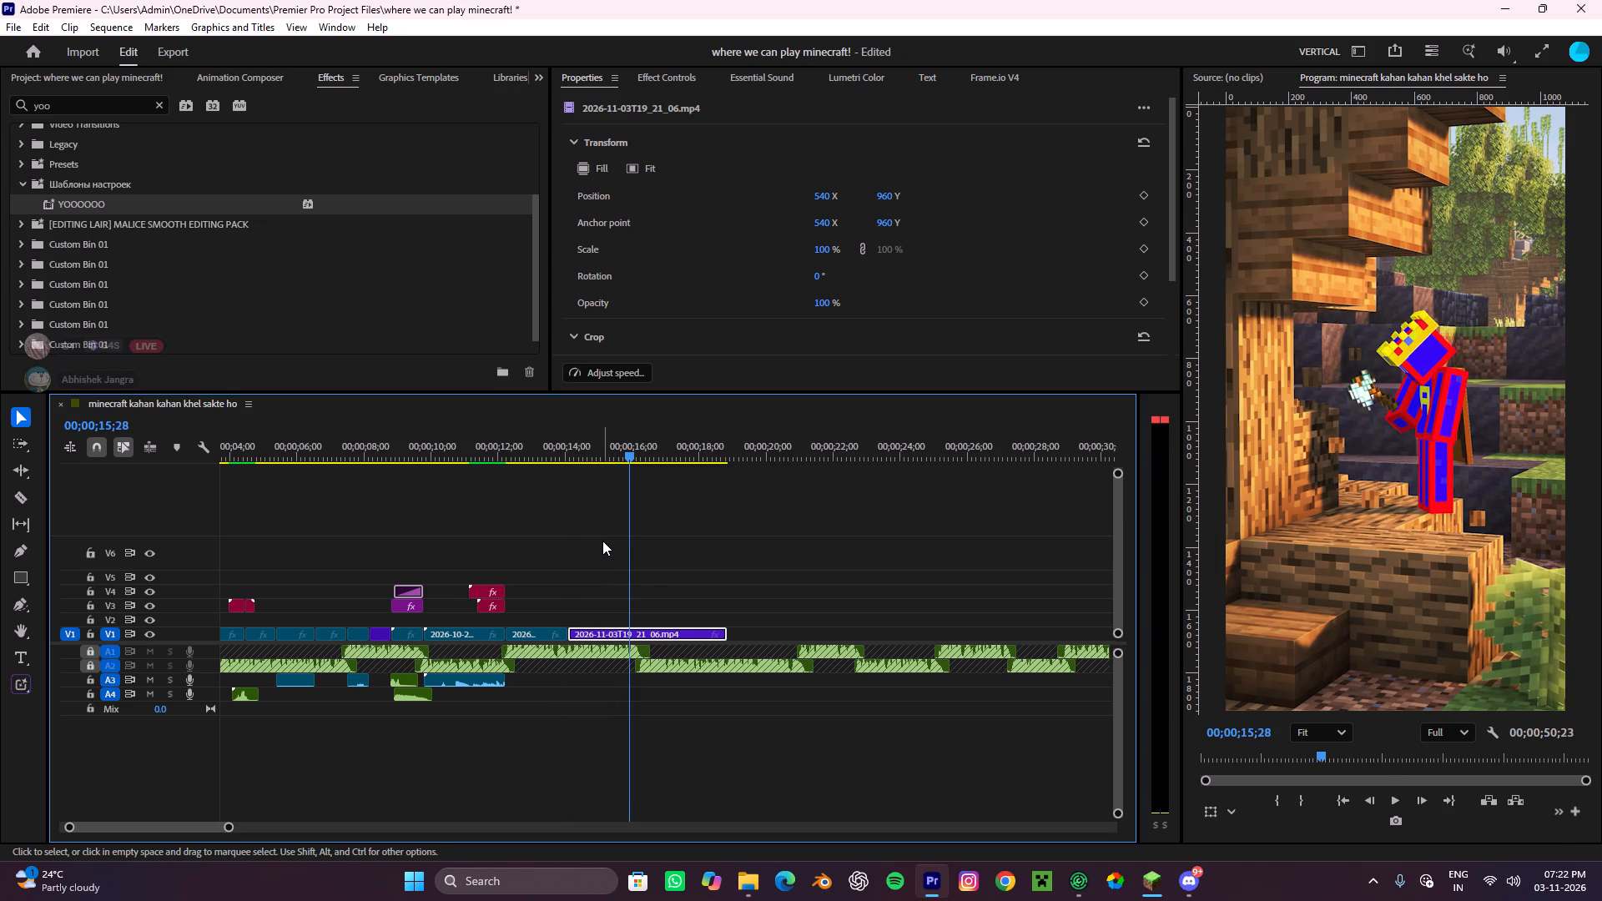
key("c")
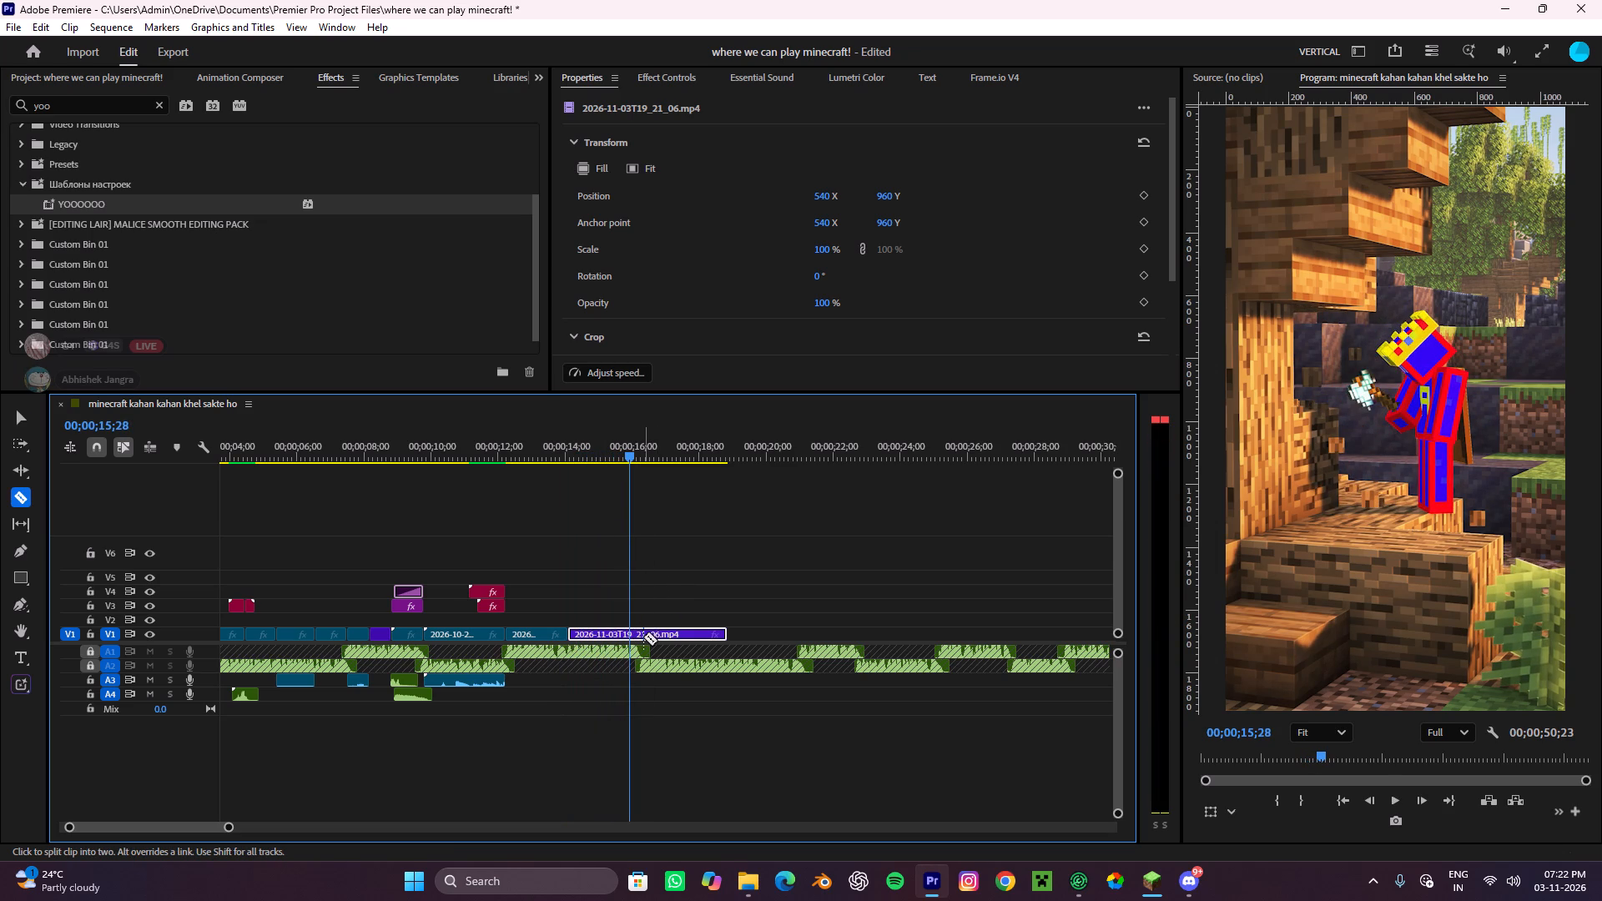
scroll(642, 632, "up", 8, "alt")
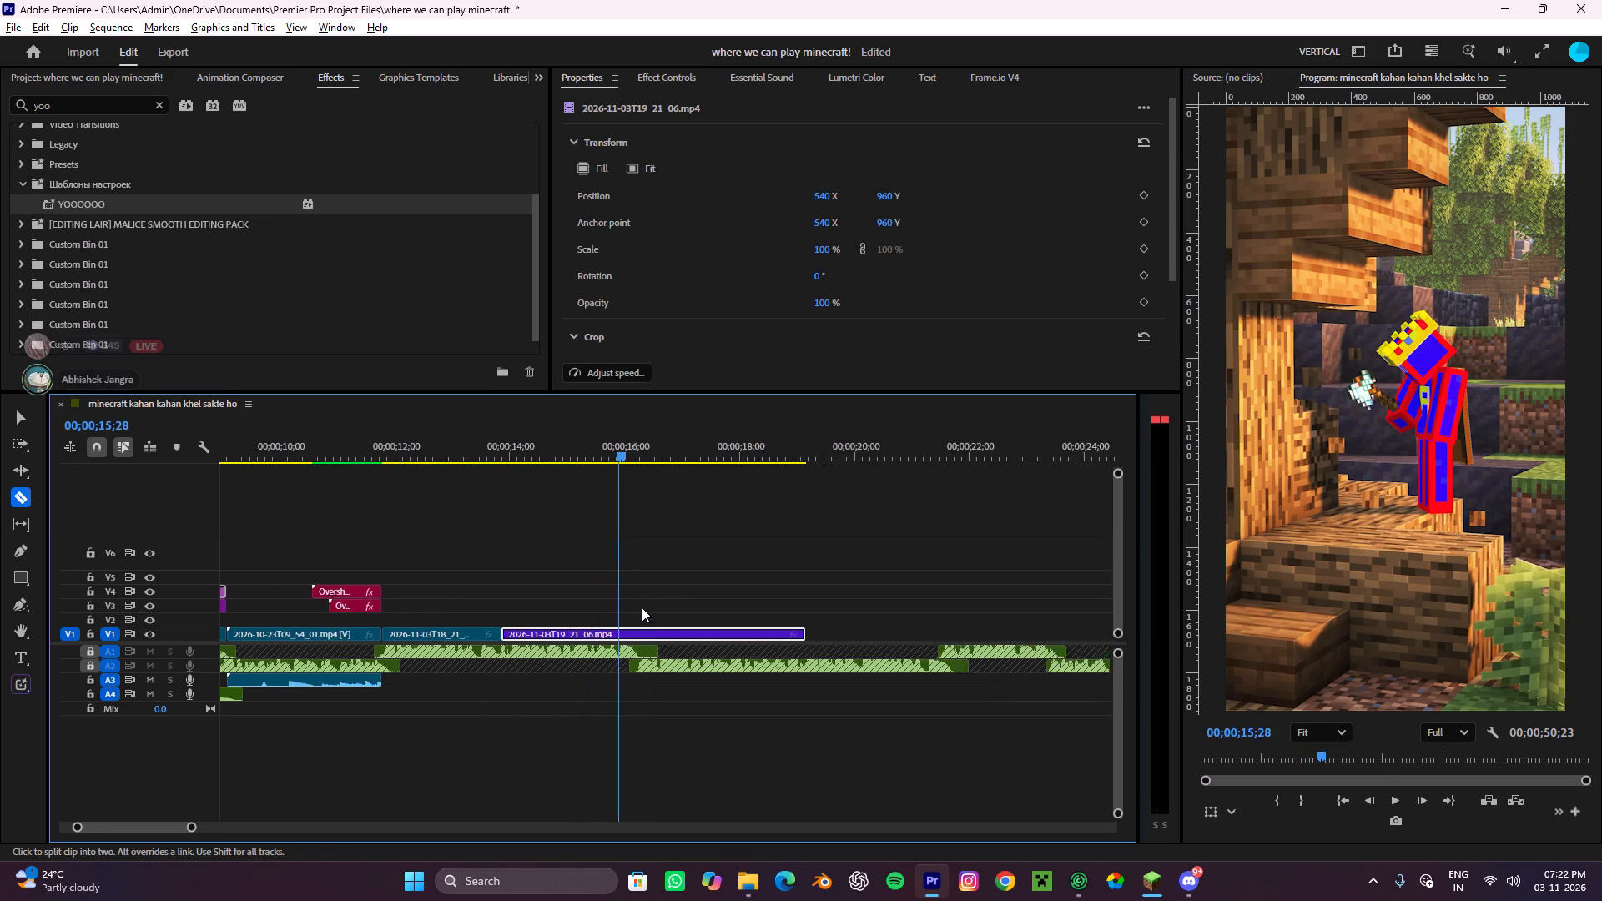
left_click(641, 637)
key("v")
left_click(671, 620)
left_click(667, 628)
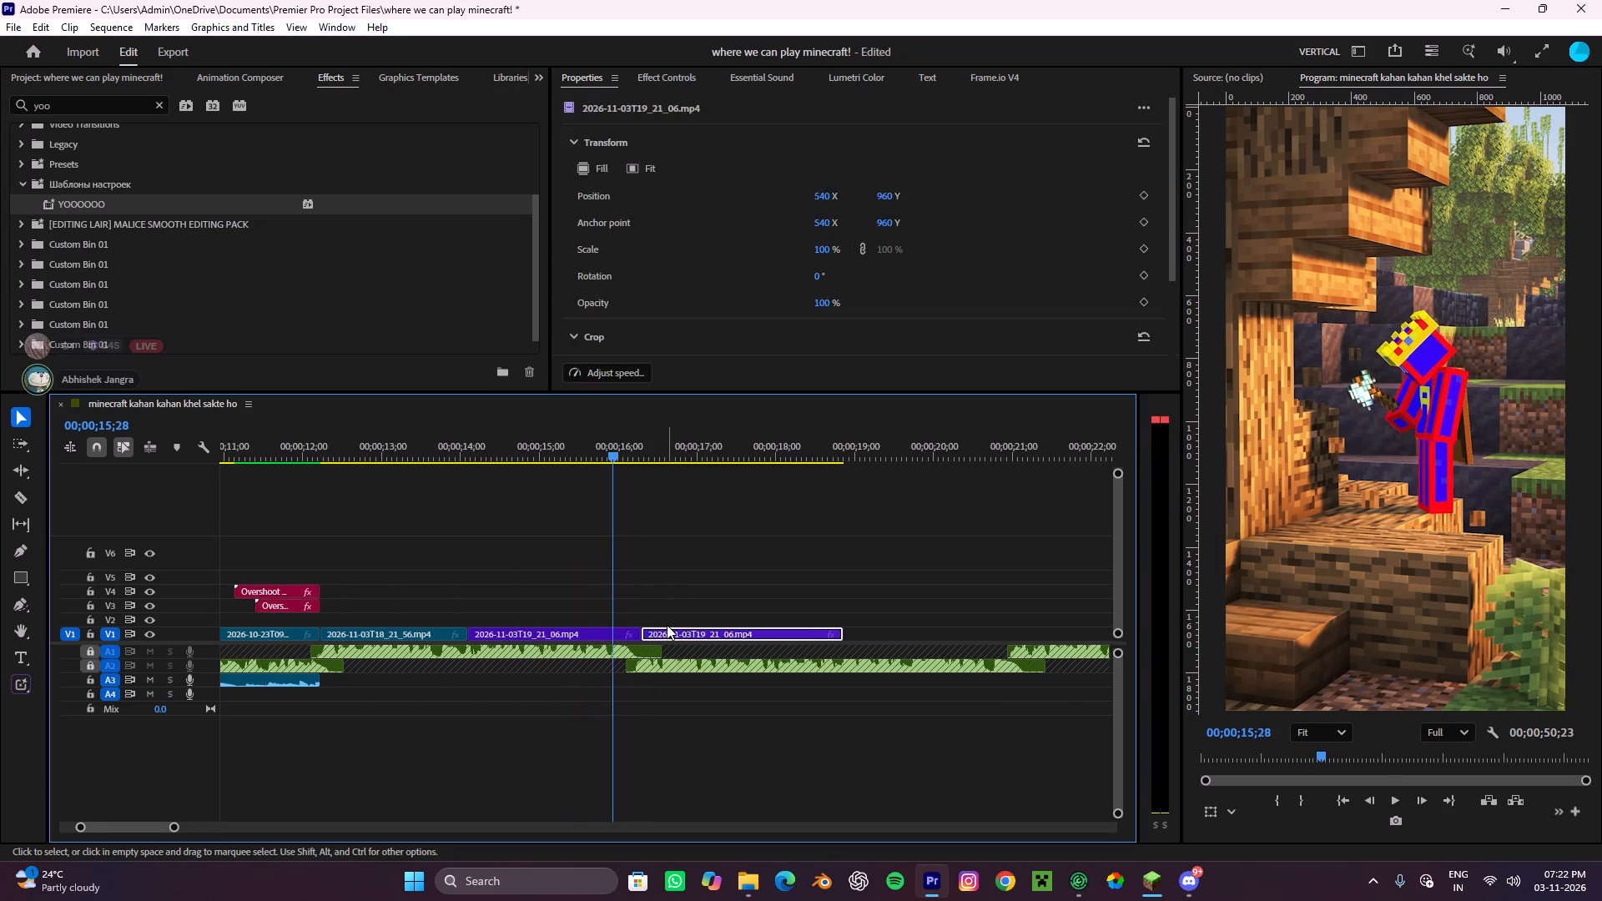
key("ctrl+x")
Play back the trimmed tree-chopping section, and review the whole edit from the start of the sequence.
scroll(653, 620, "down", 4, "alt")
left_click_drag(610, 450, 417, 566)
key("space")
scroll(495, 574, "down", 5, "alt")
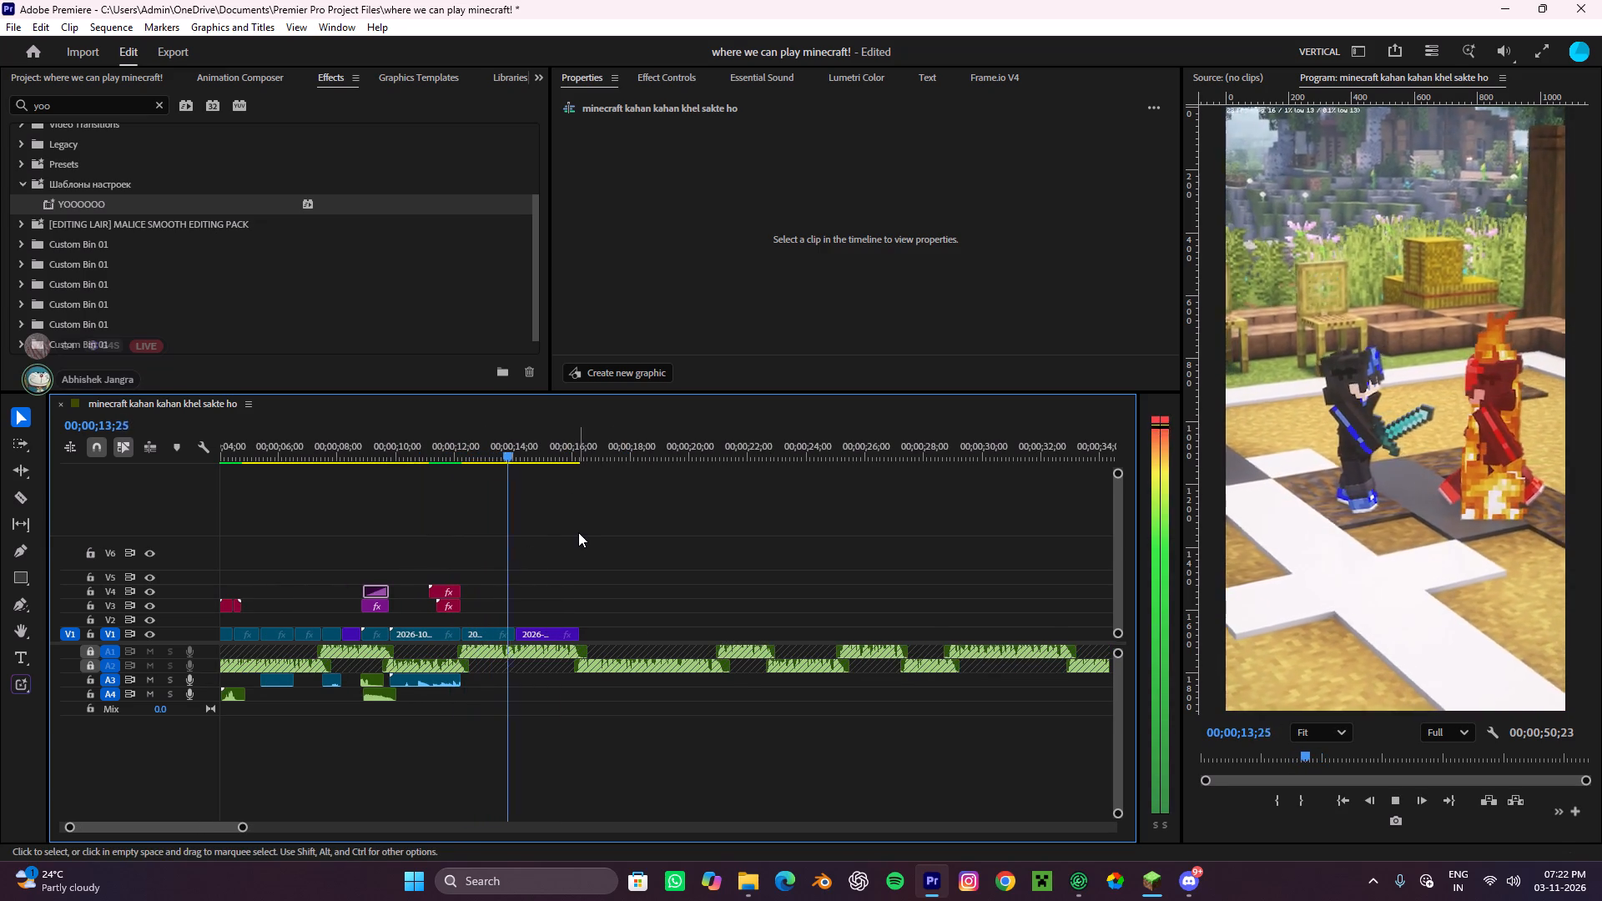
scroll(619, 569, "down", 7)
key("space")
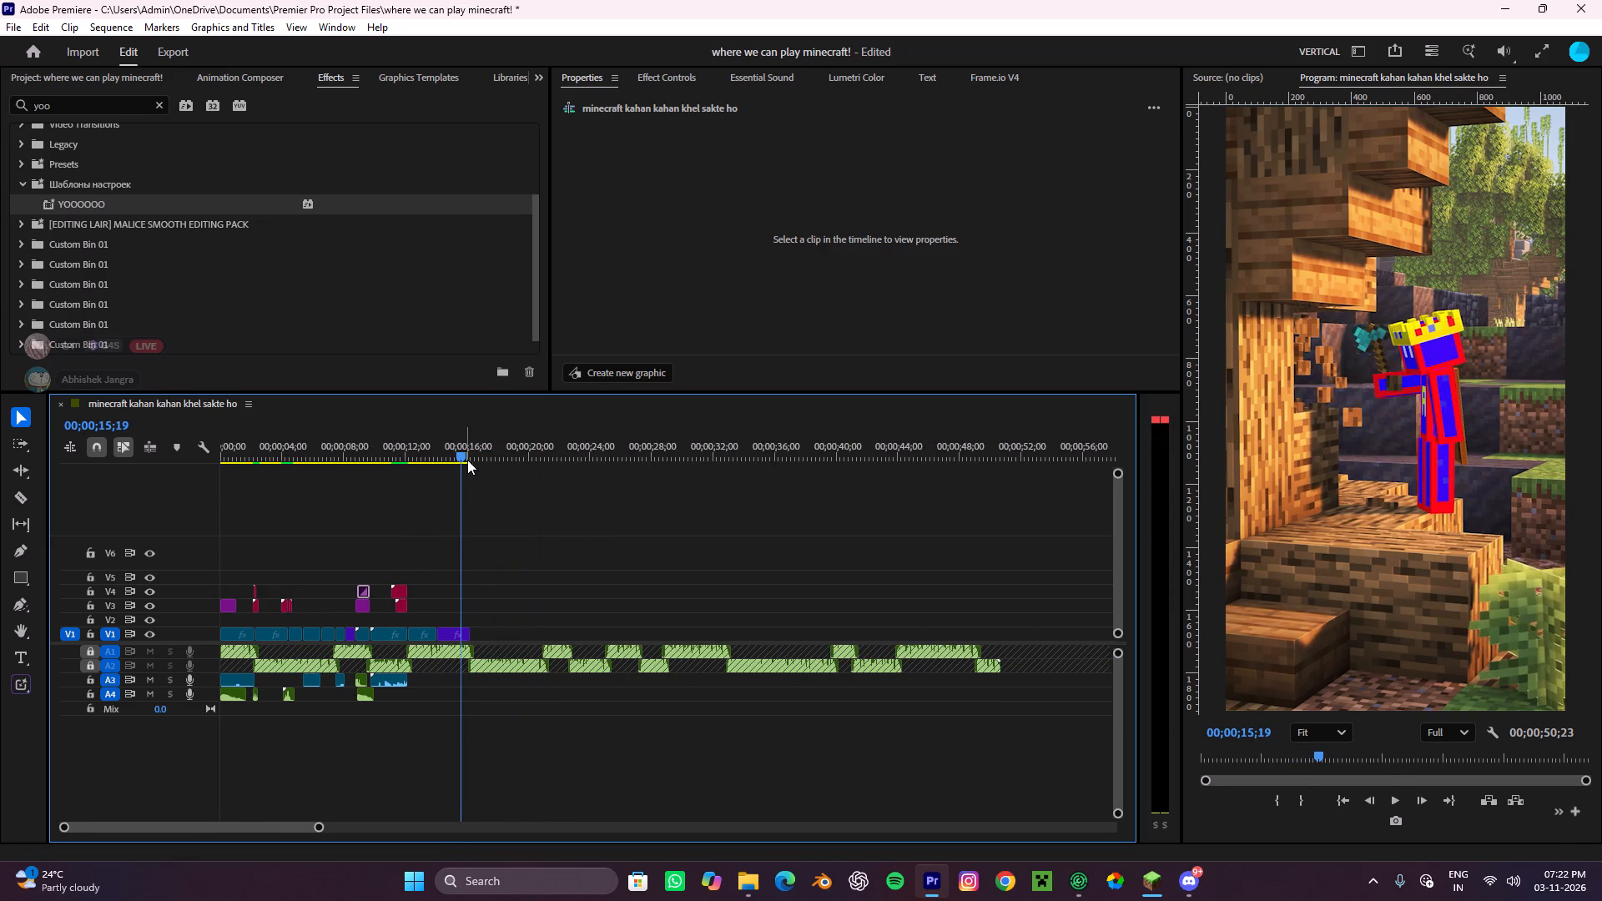
left_click_drag(468, 455, 0, 484)
key("space")
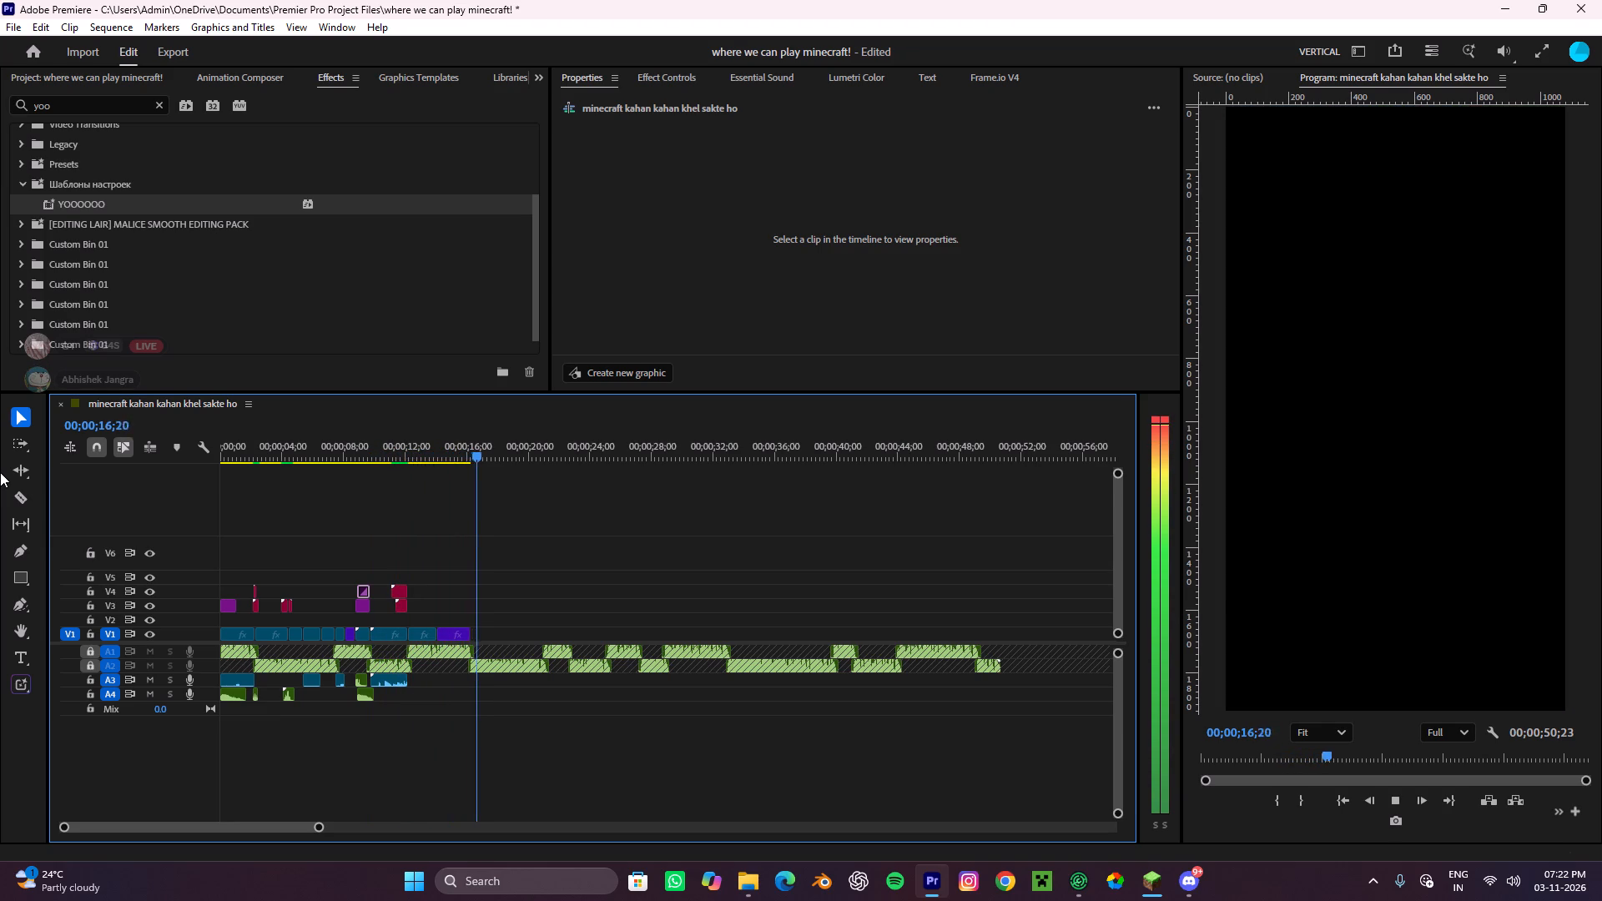
key("space")
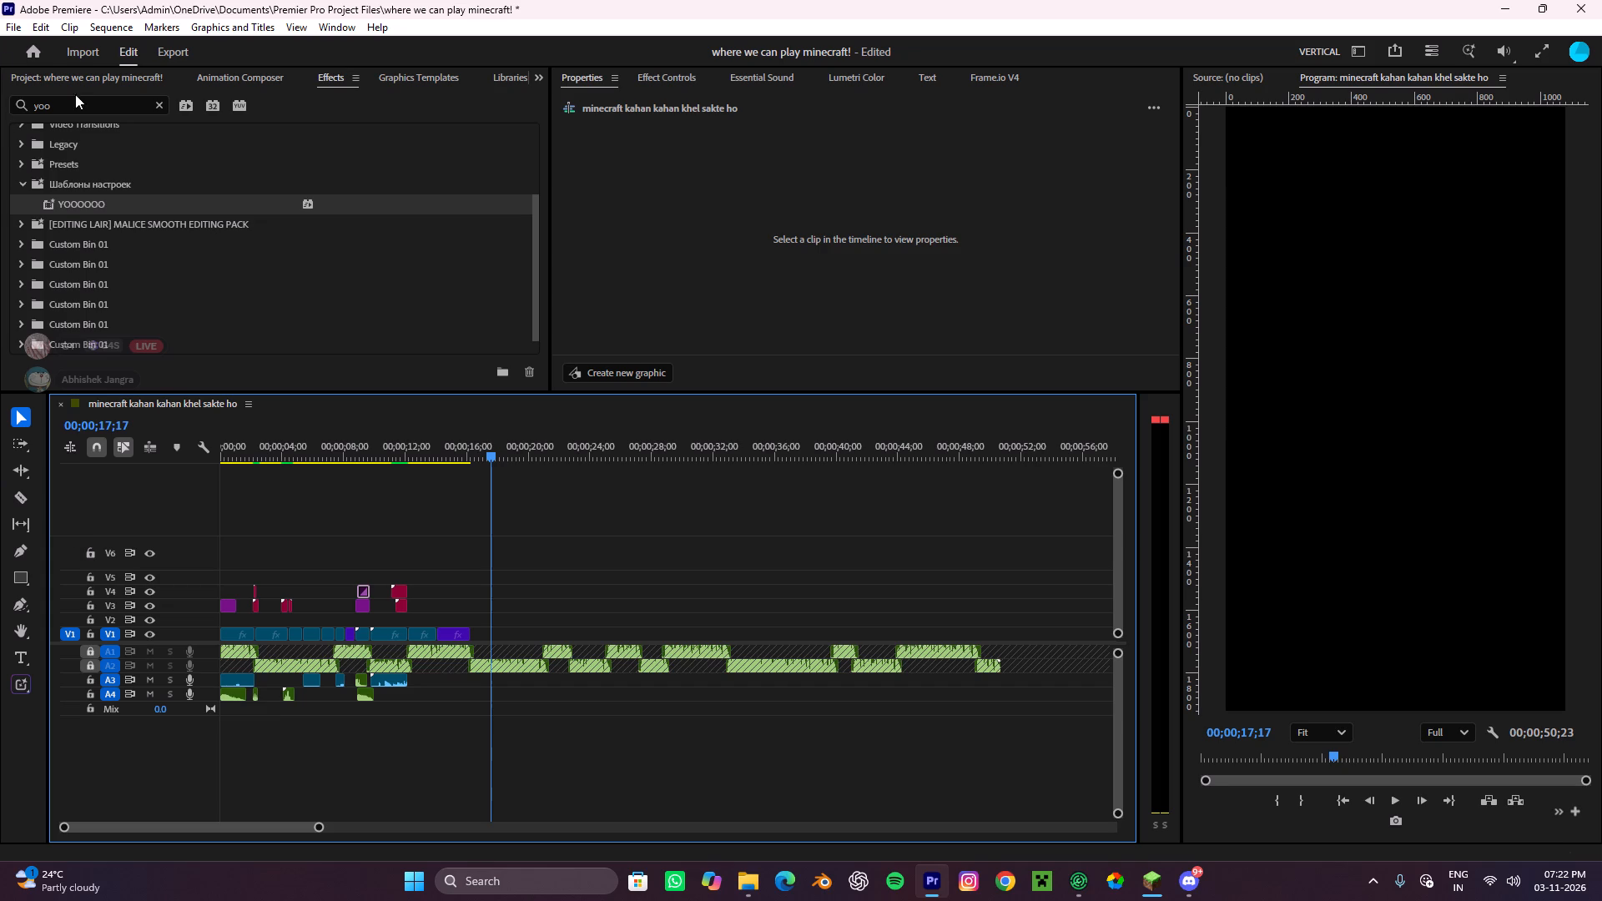
Duplicate the Minecraft 2026.10.26 - 18.35.50.02.mp4 clip from about 00;00;02 on V1 to directly after the tree-chopping clip.
left_click(94, 78)
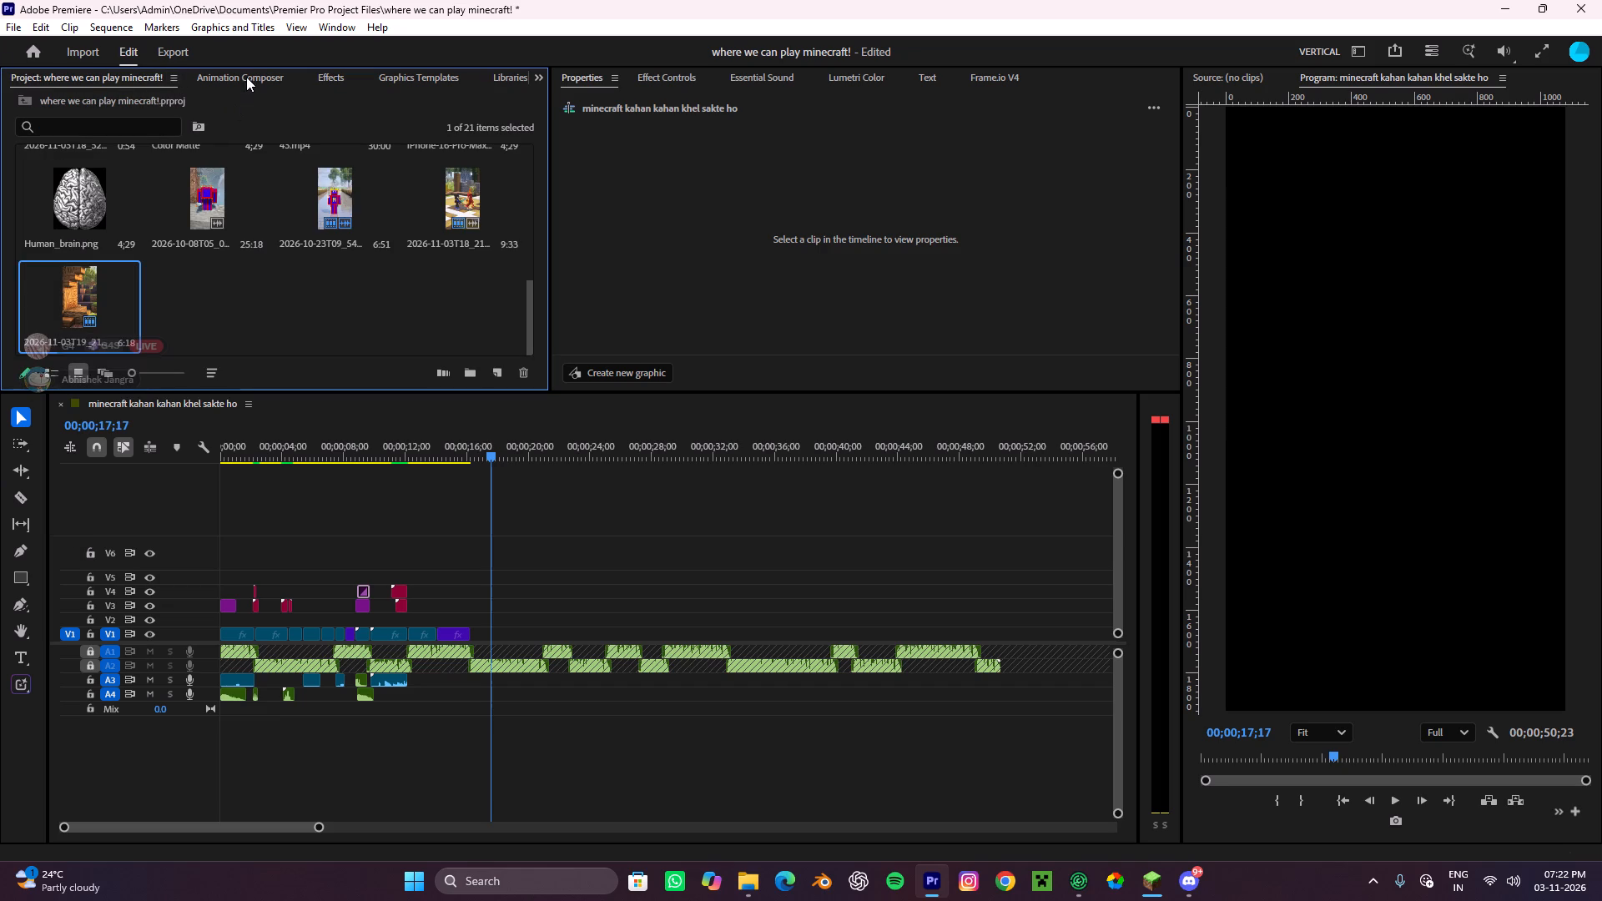
left_click(245, 59)
scroll(319, 677, "up", 6, "alt")
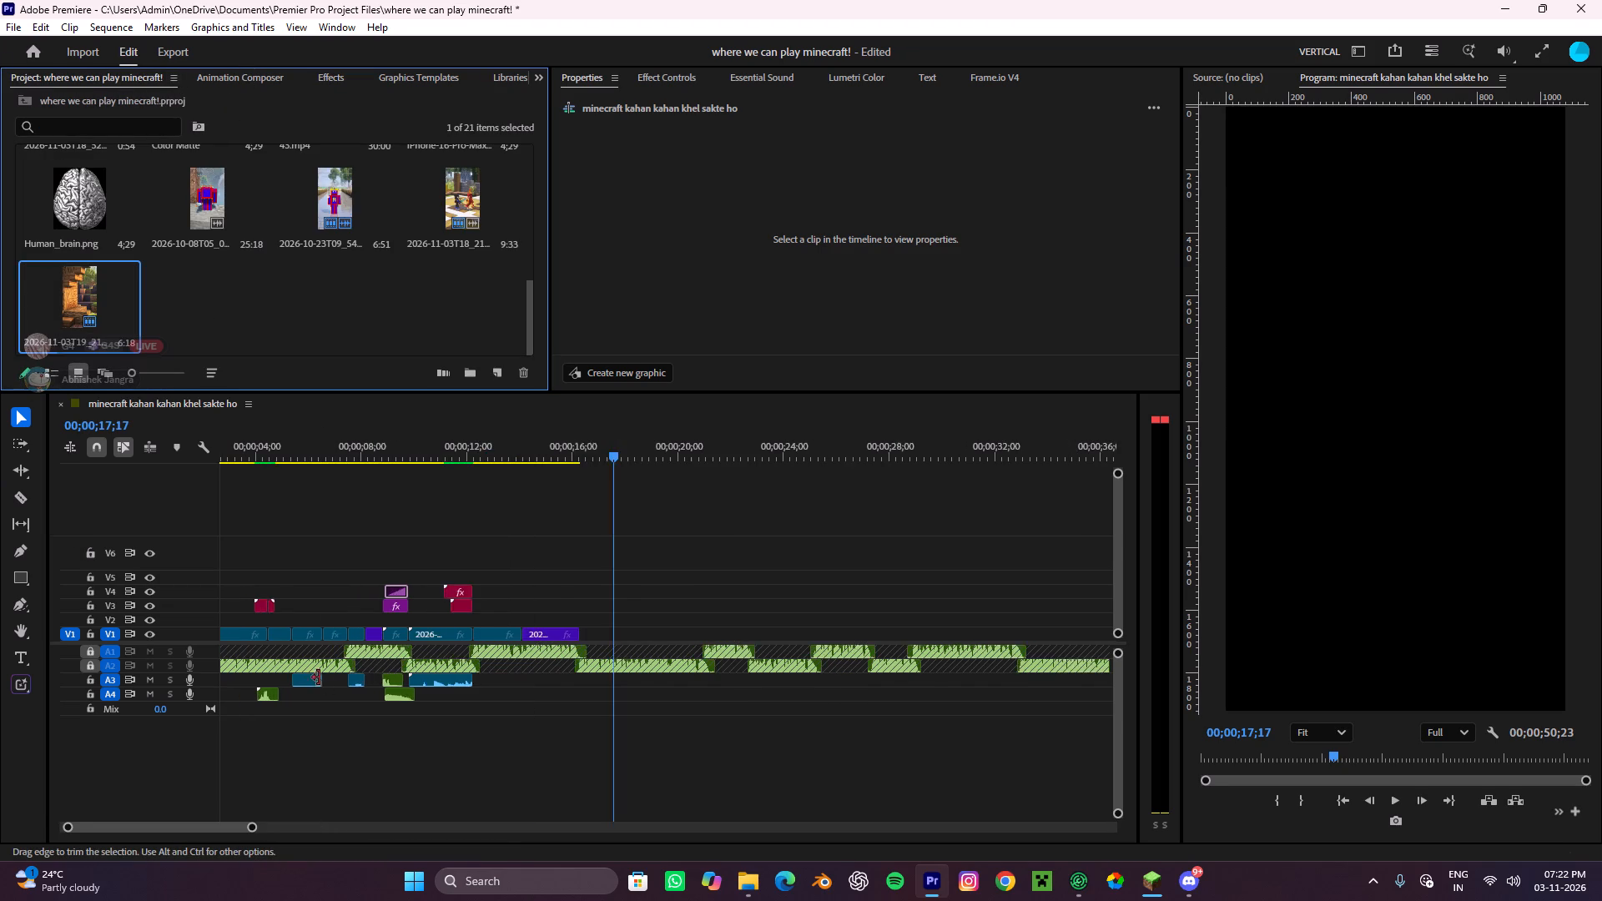
scroll(319, 677, "up", 4, "alt")
scroll(498, 662, "up", 11, "alt")
scroll(930, 692, "down", 6, "alt")
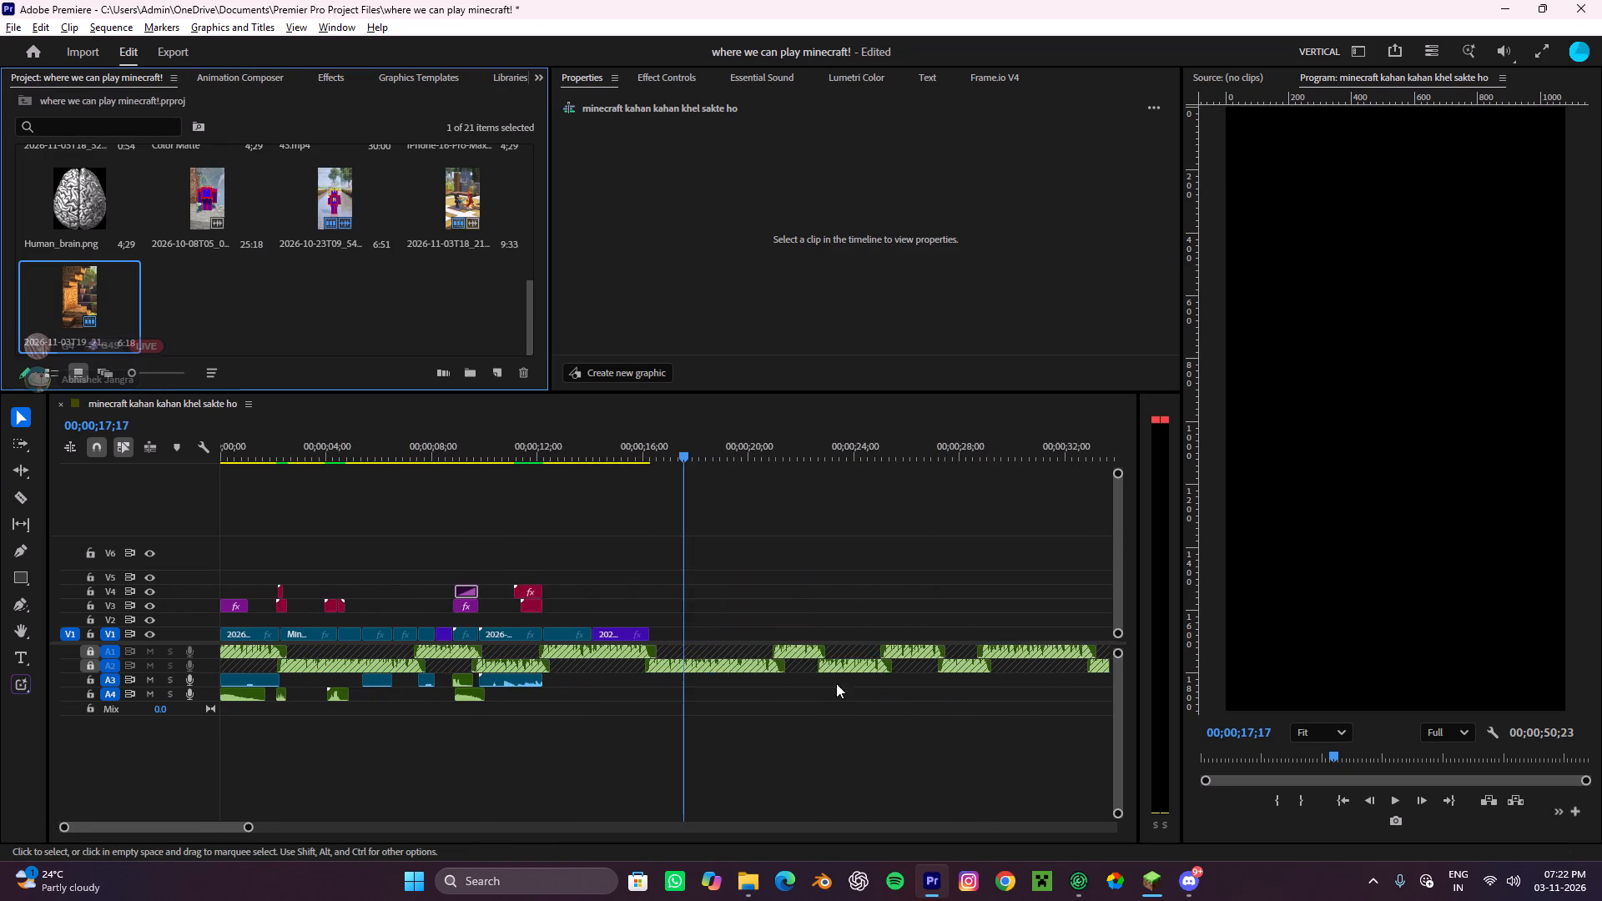
scroll(836, 683, "down", 3, "alt")
scroll(466, 674, "up", 5, "alt")
left_click_drag(554, 450, 328, 573)
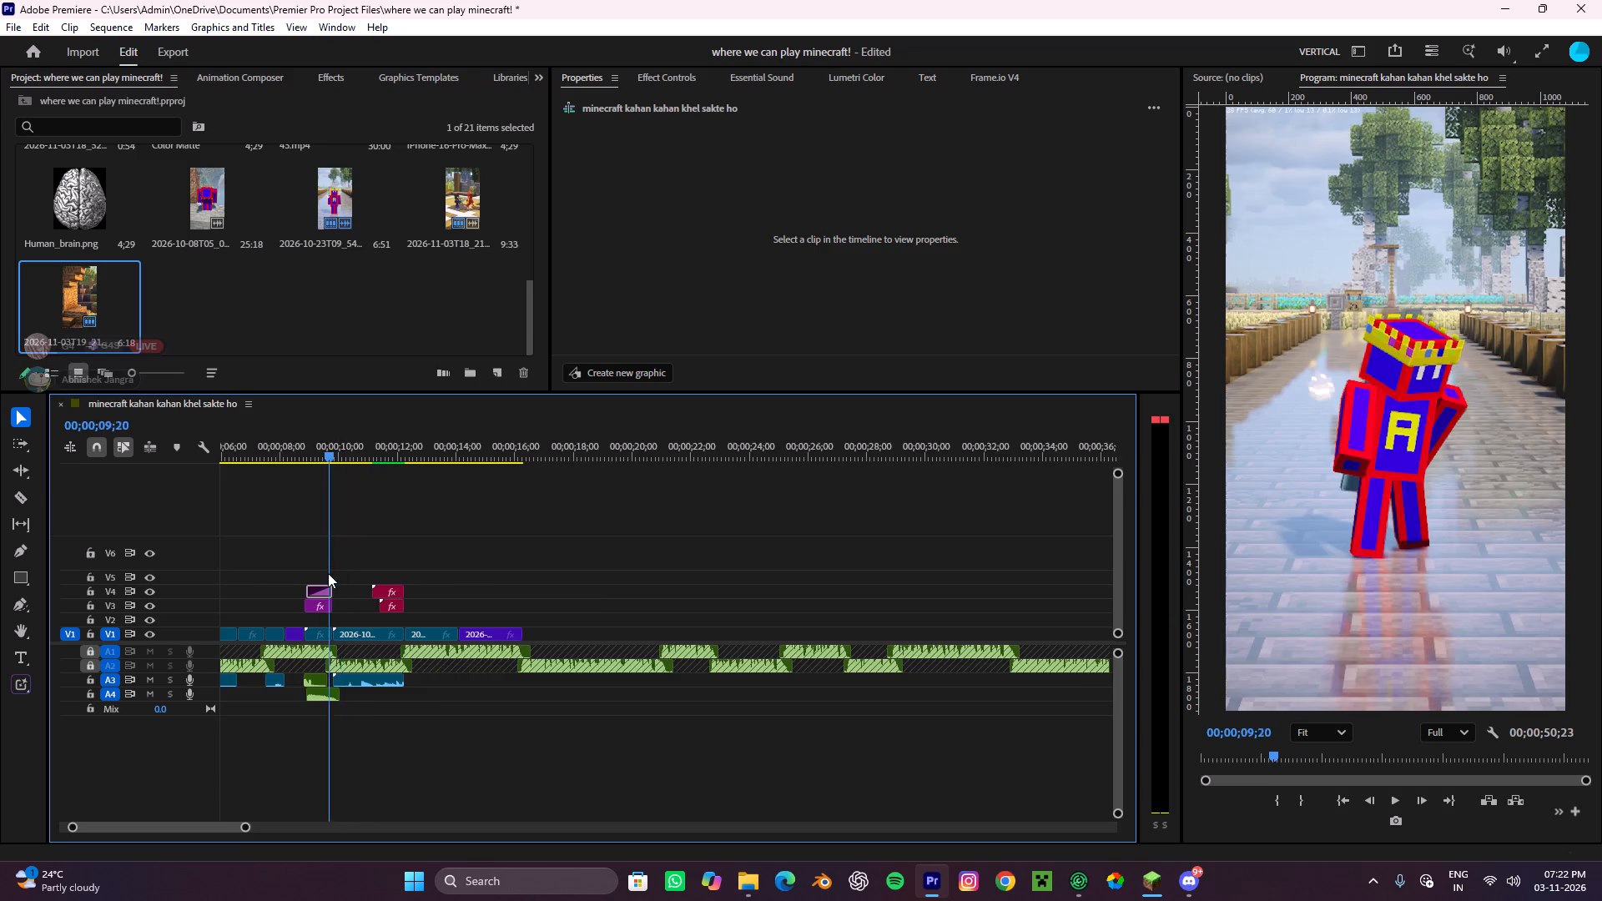
left_click_drag(328, 573, 342, 608)
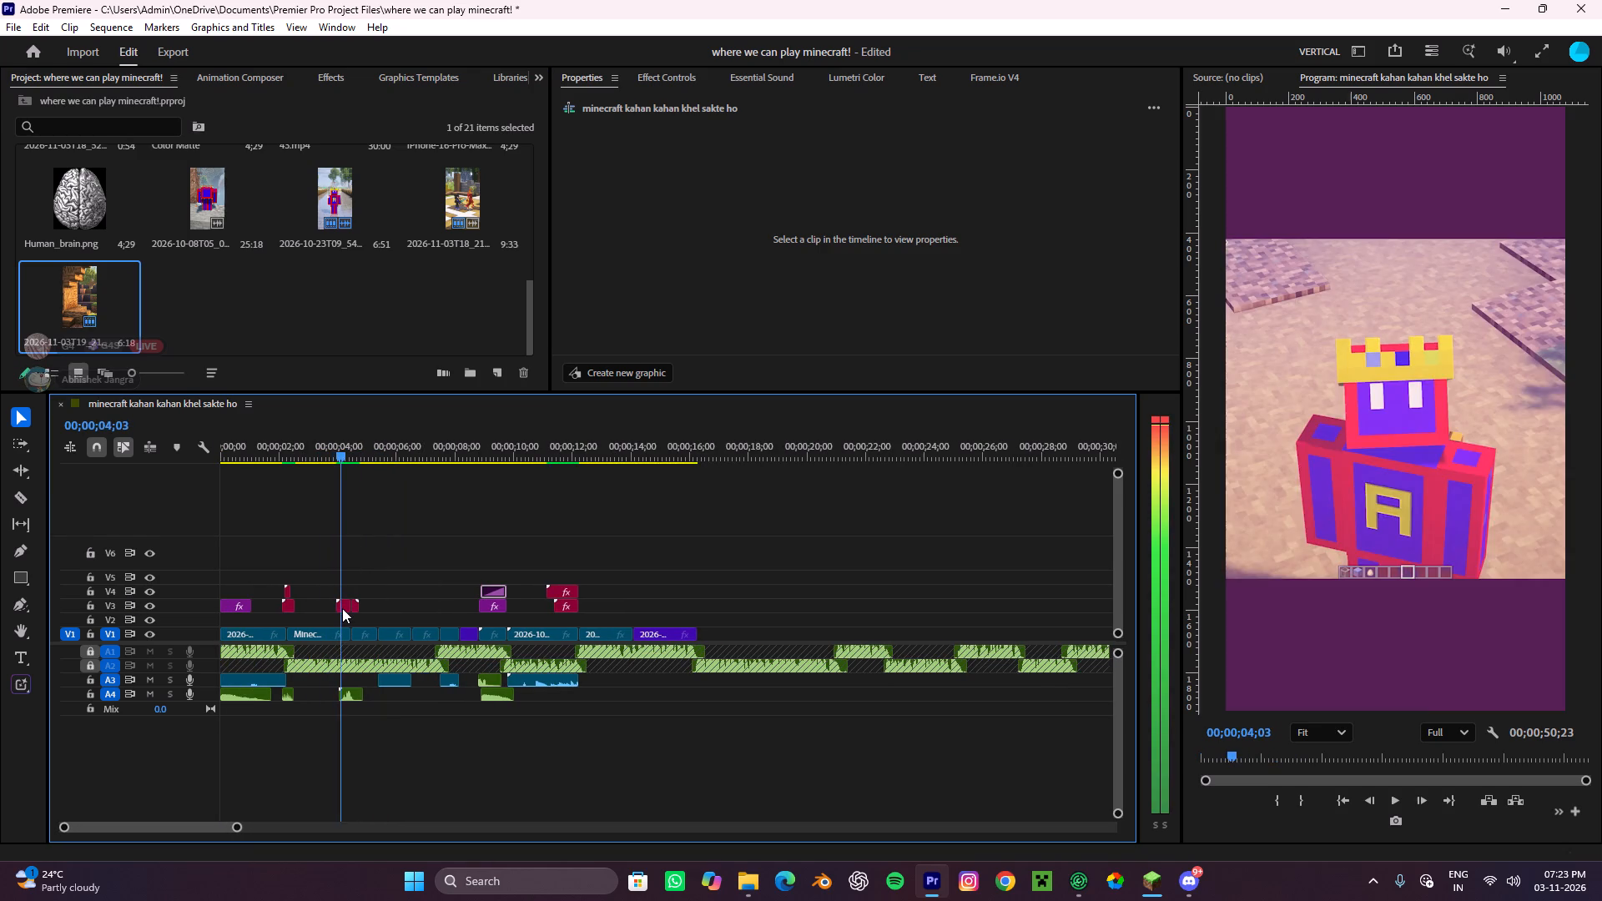
left_click_drag(342, 608, 334, 623)
left_click(313, 636)
left_click_drag(313, 636, 348, 628, "alt")
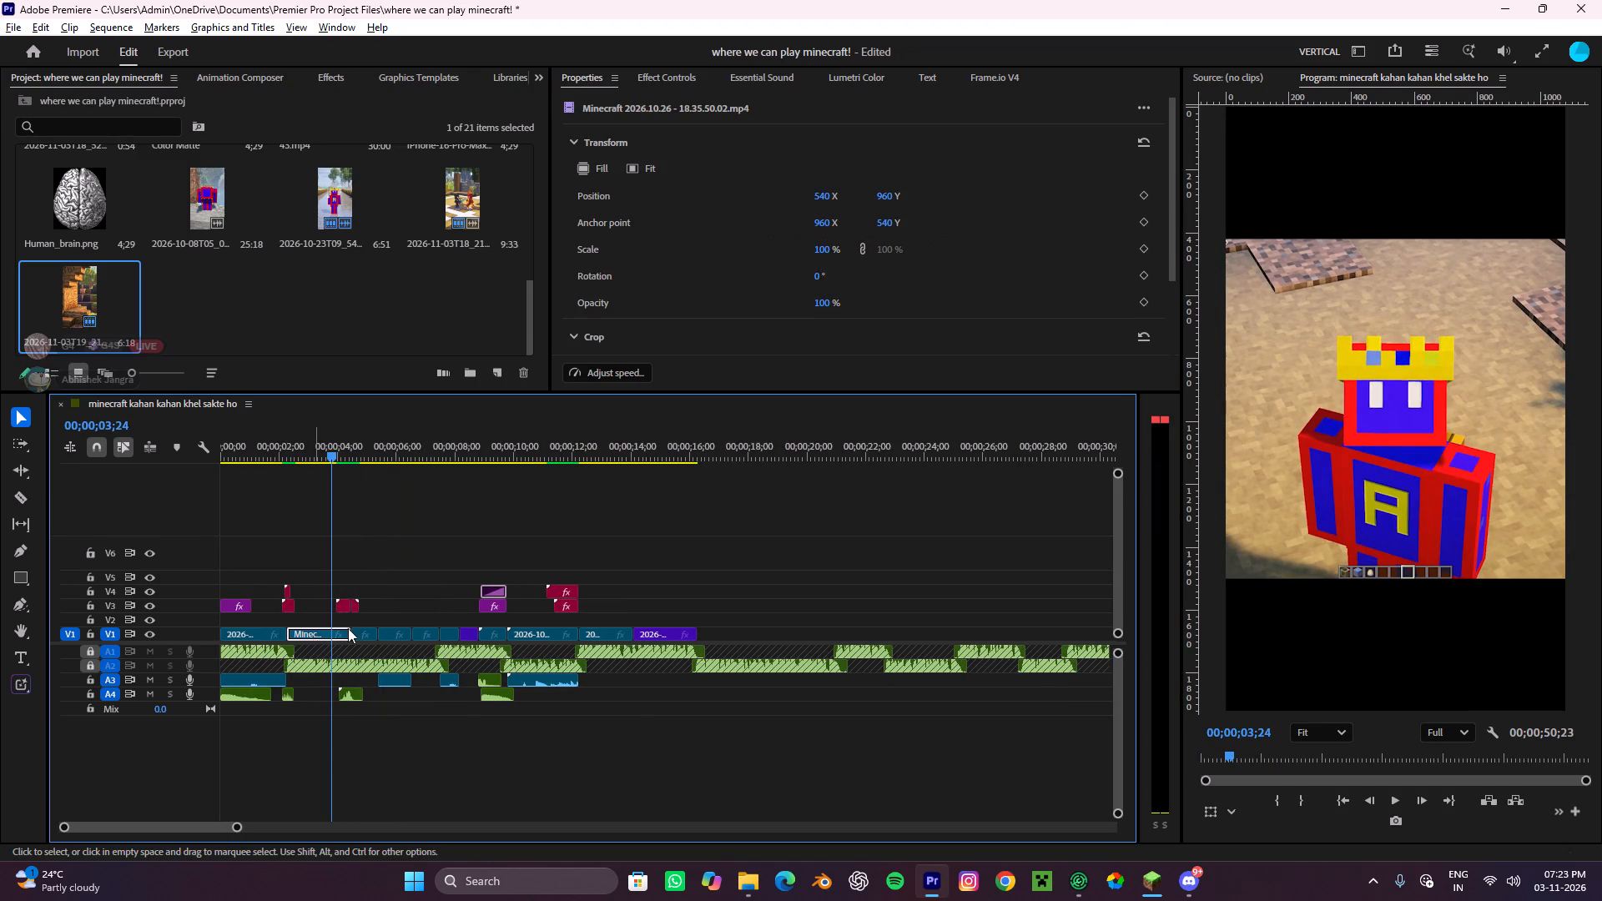
left_click_drag(348, 628, 722, 643, "alt")
left_click(750, 567, "alt")
Play from the tree-chopping clip into the duplicated gameplay clip and stop at 00;00;16;28.
left_click(674, 440)
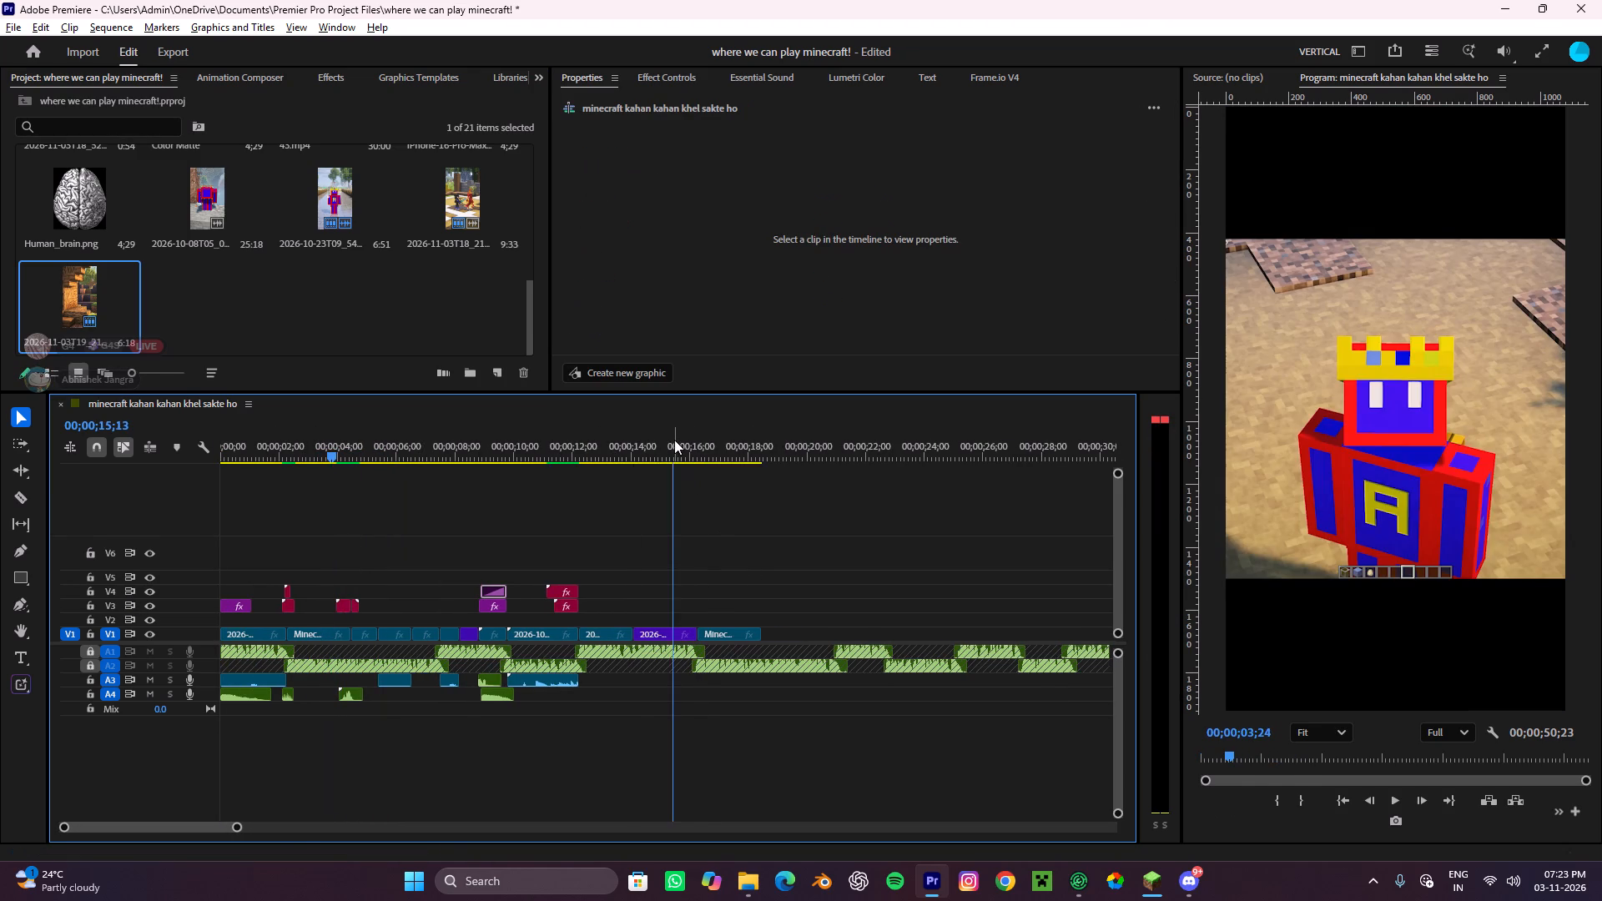
key("space")
scroll(738, 607, "up", 4, "alt")
scroll(724, 614, "down", 4, "alt")
key("space")
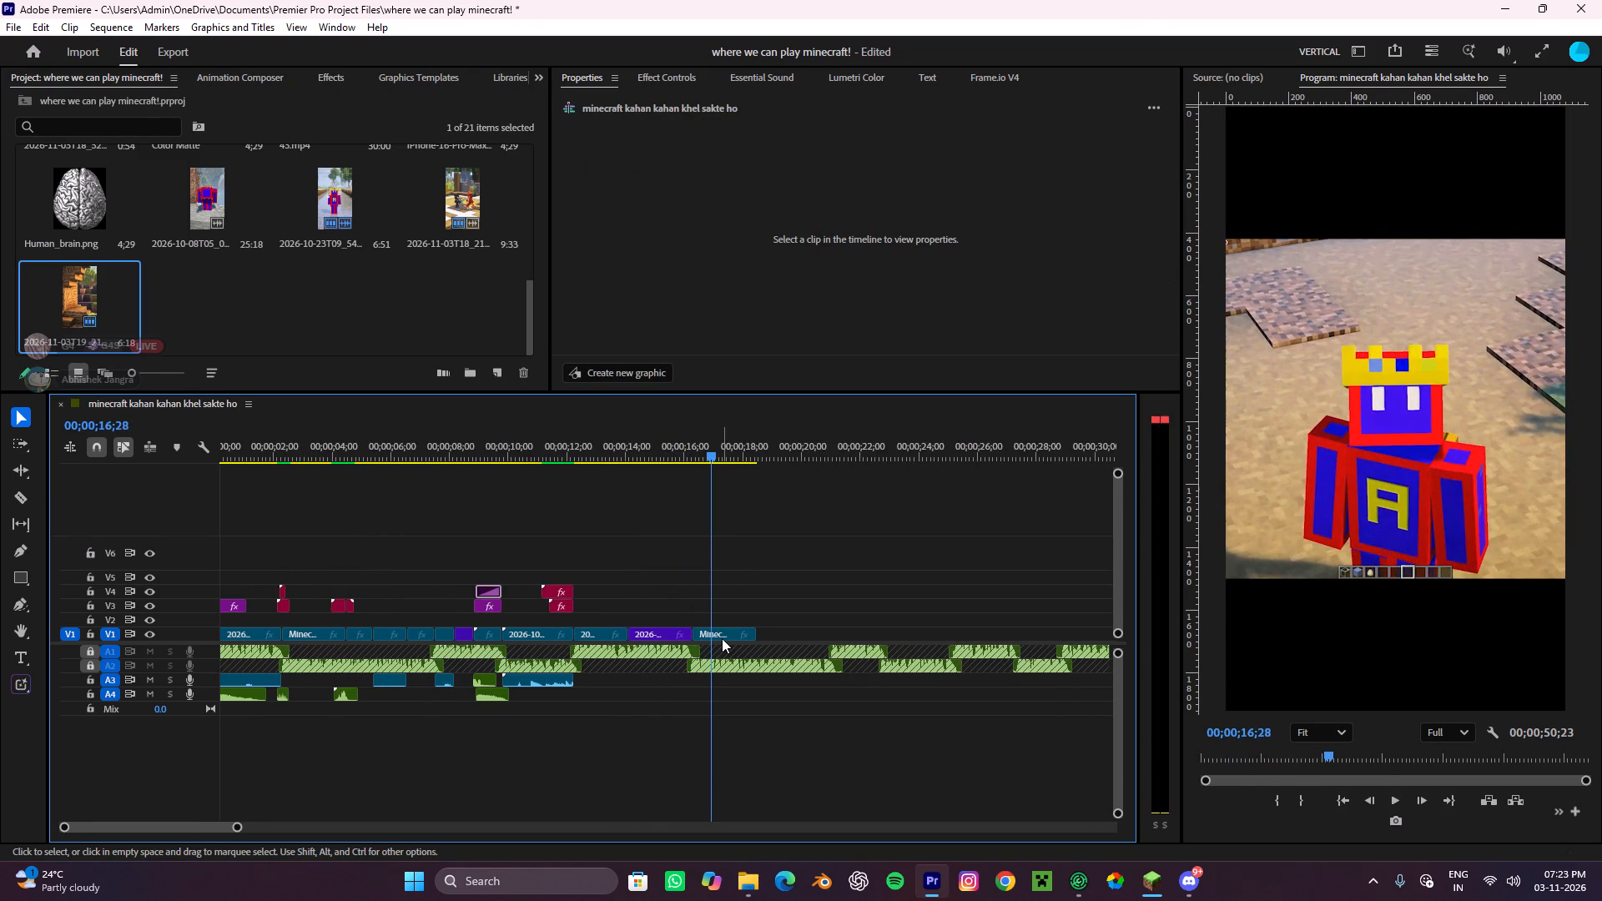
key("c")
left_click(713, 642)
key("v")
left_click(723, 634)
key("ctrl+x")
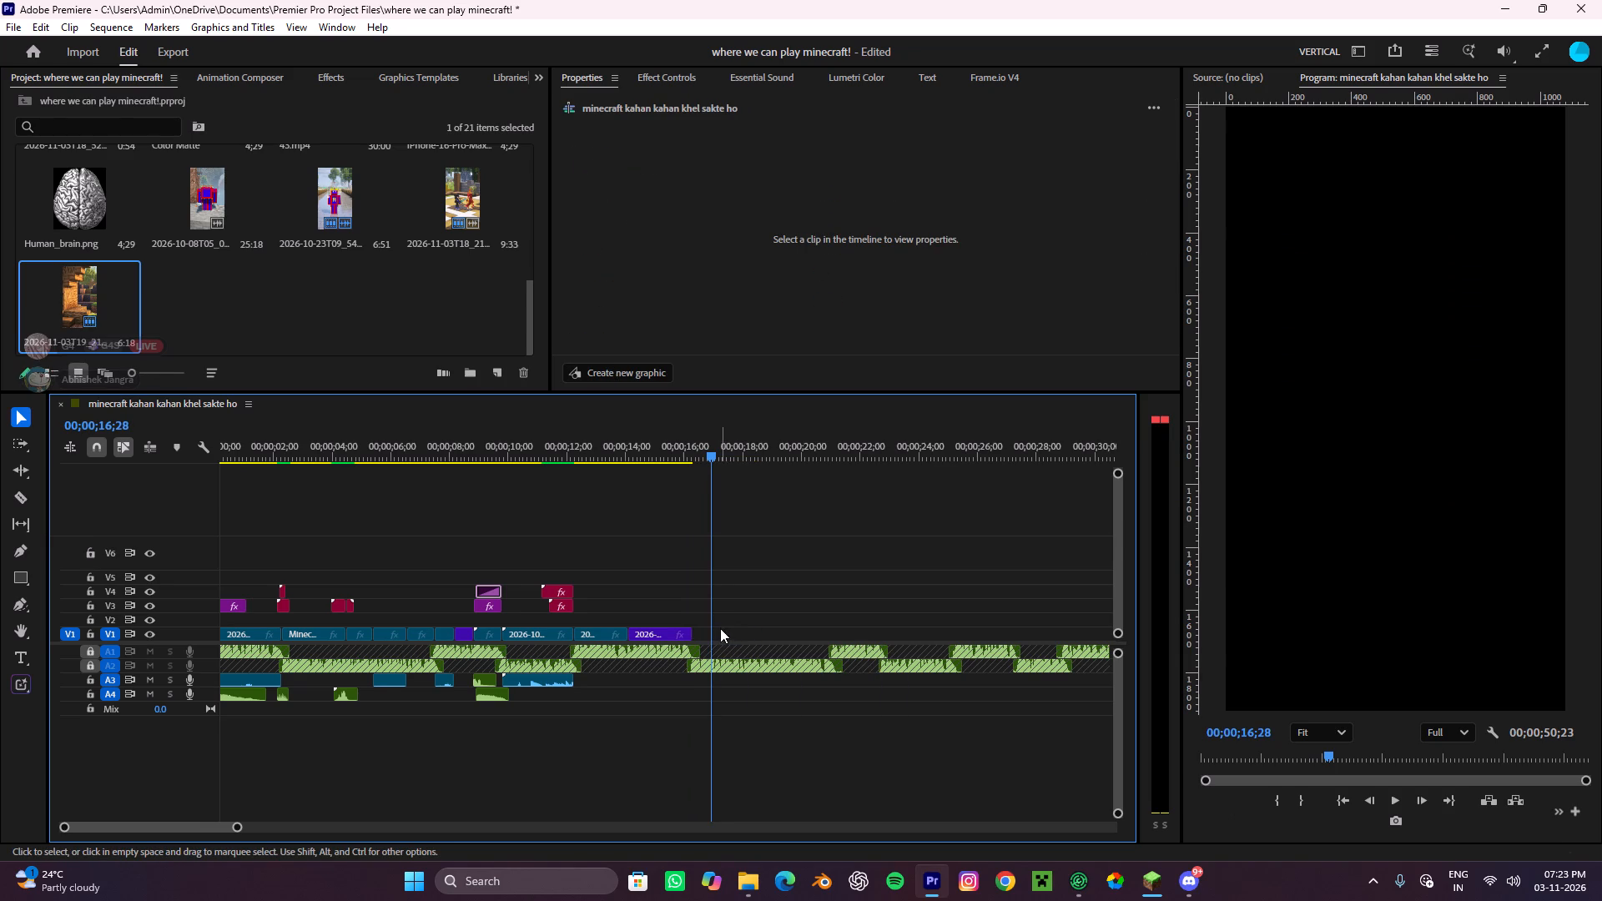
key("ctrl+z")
Split the duplicated gameplay clip on V1 at 00;00;16;28 and remove the part after the cut.
scroll(714, 641, "up", 4, "alt")
key("c")
left_click(711, 628)
key("v")
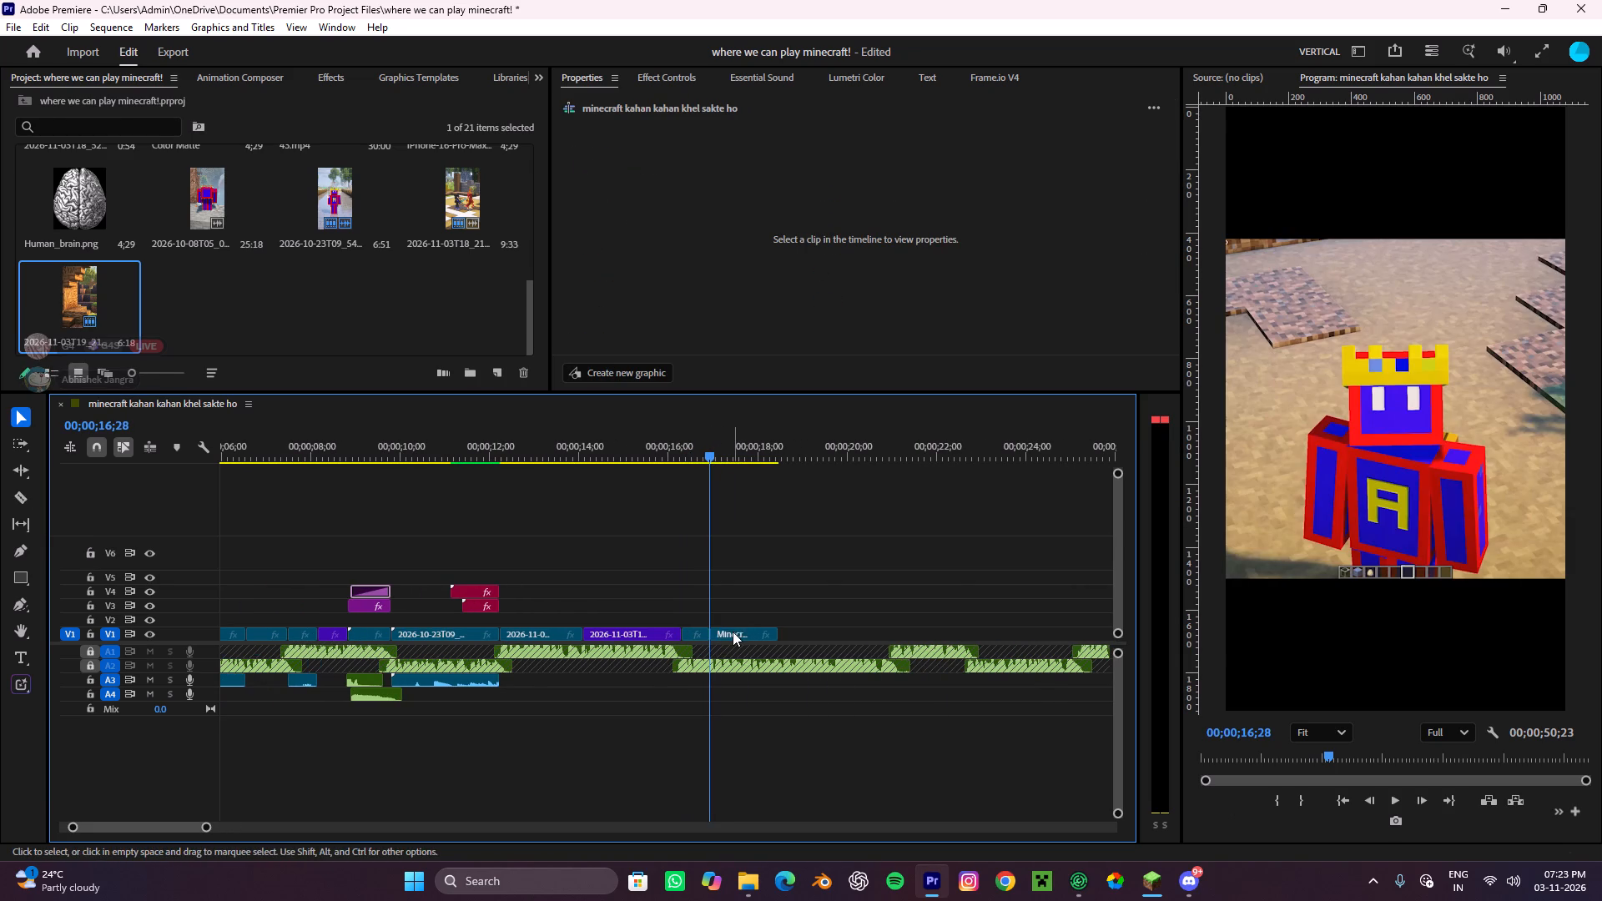
left_click(733, 632)
key("ctrl+x")
Duplicate the 43.mp4 background clip from about 00;00;09 on V1 to 00;00;16;28, directly after the duplicated gameplay clip.
scroll(726, 627, "down", 9)
scroll(537, 650, "up", 4, "alt")
scroll(429, 635, "up", 9, "alt")
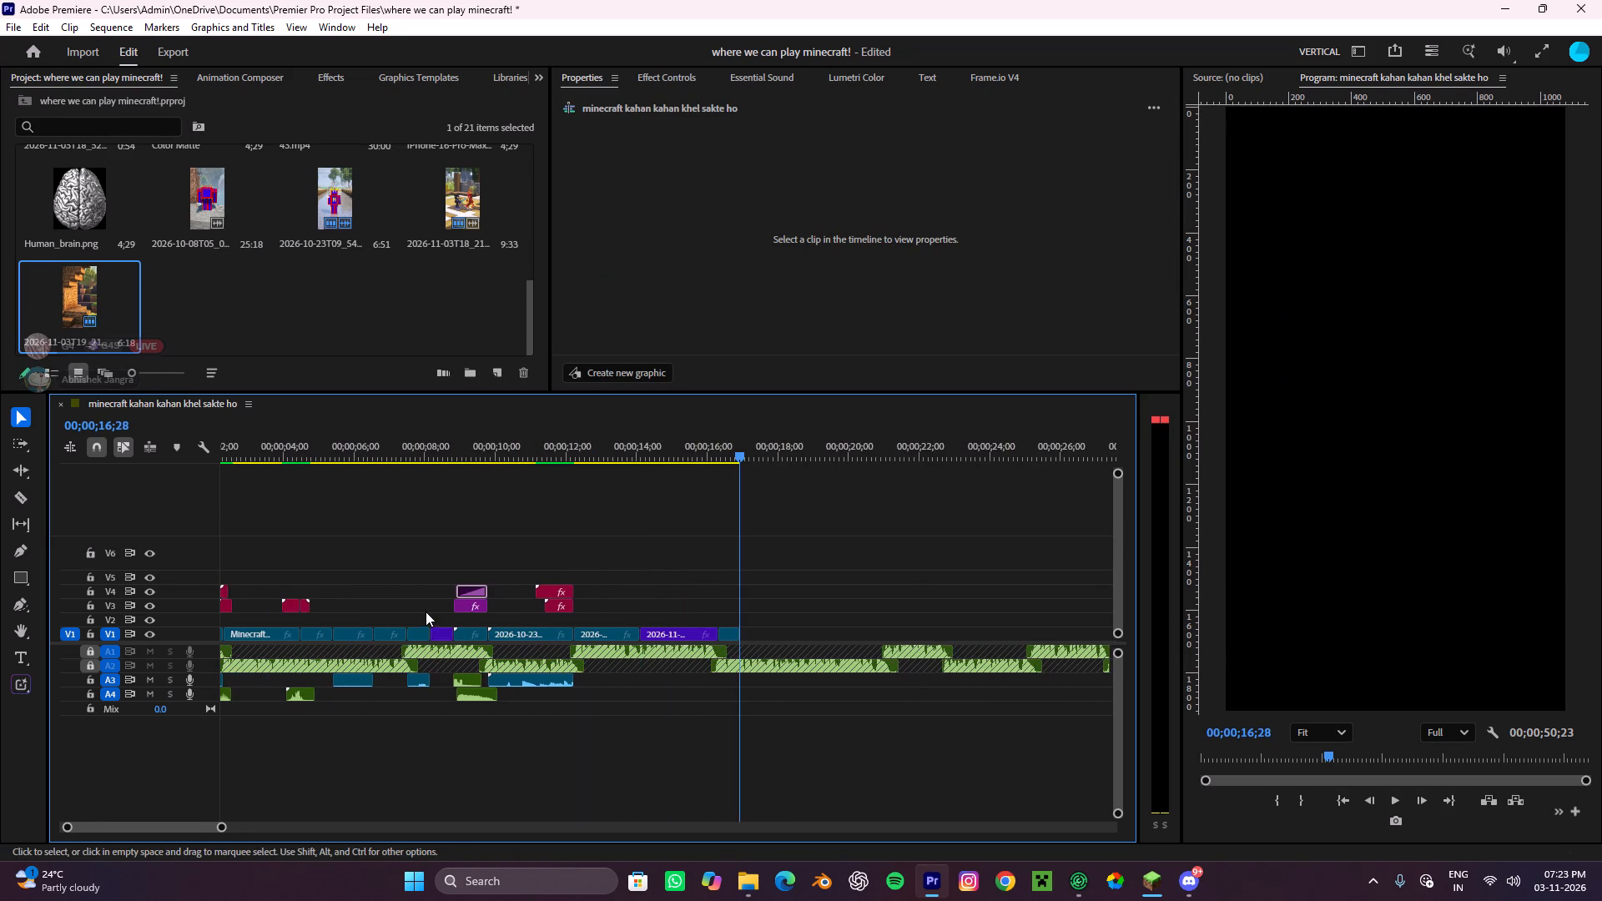
left_click(461, 631, "shift")
left_click(462, 620, "shift")
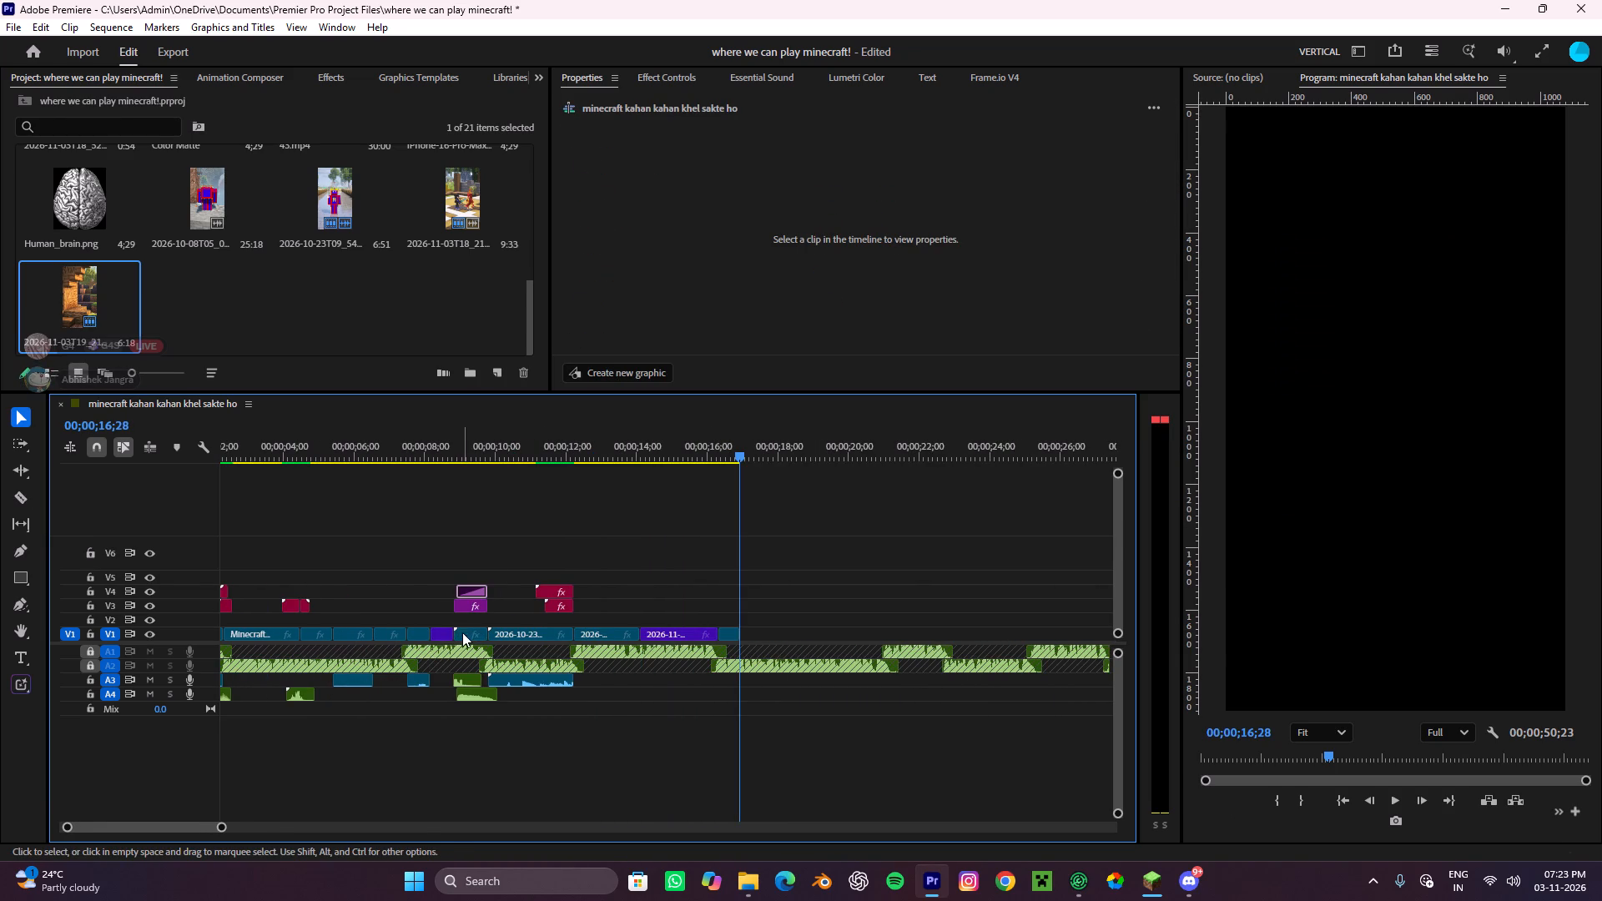
left_click(462, 636)
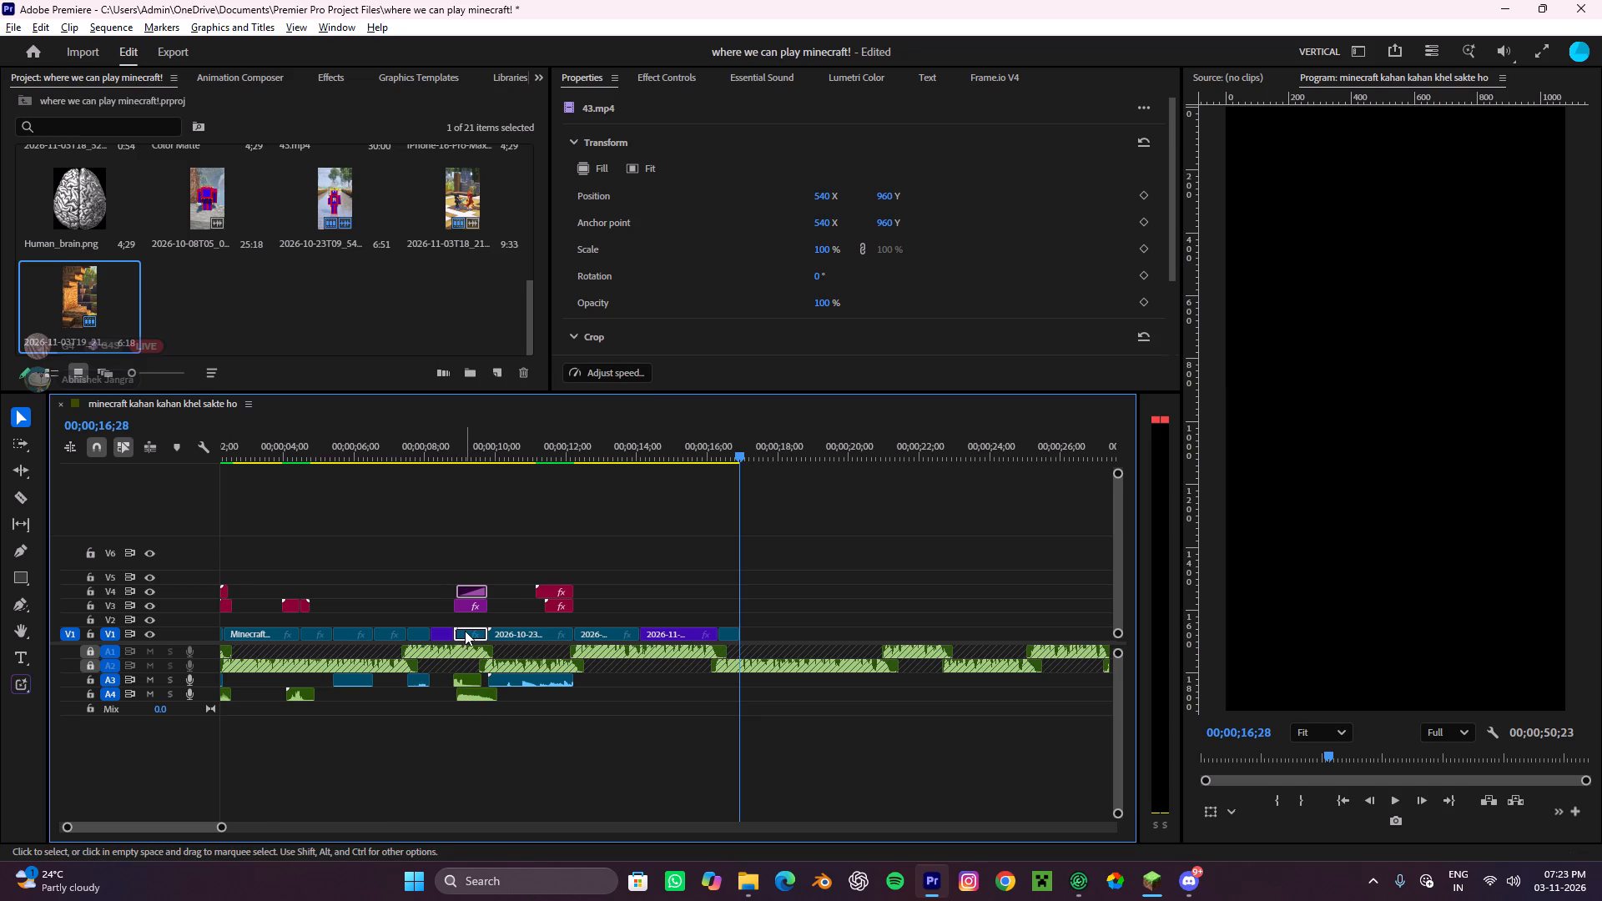
left_click_drag(465, 631, 754, 631, "alt")
left_click(783, 579)
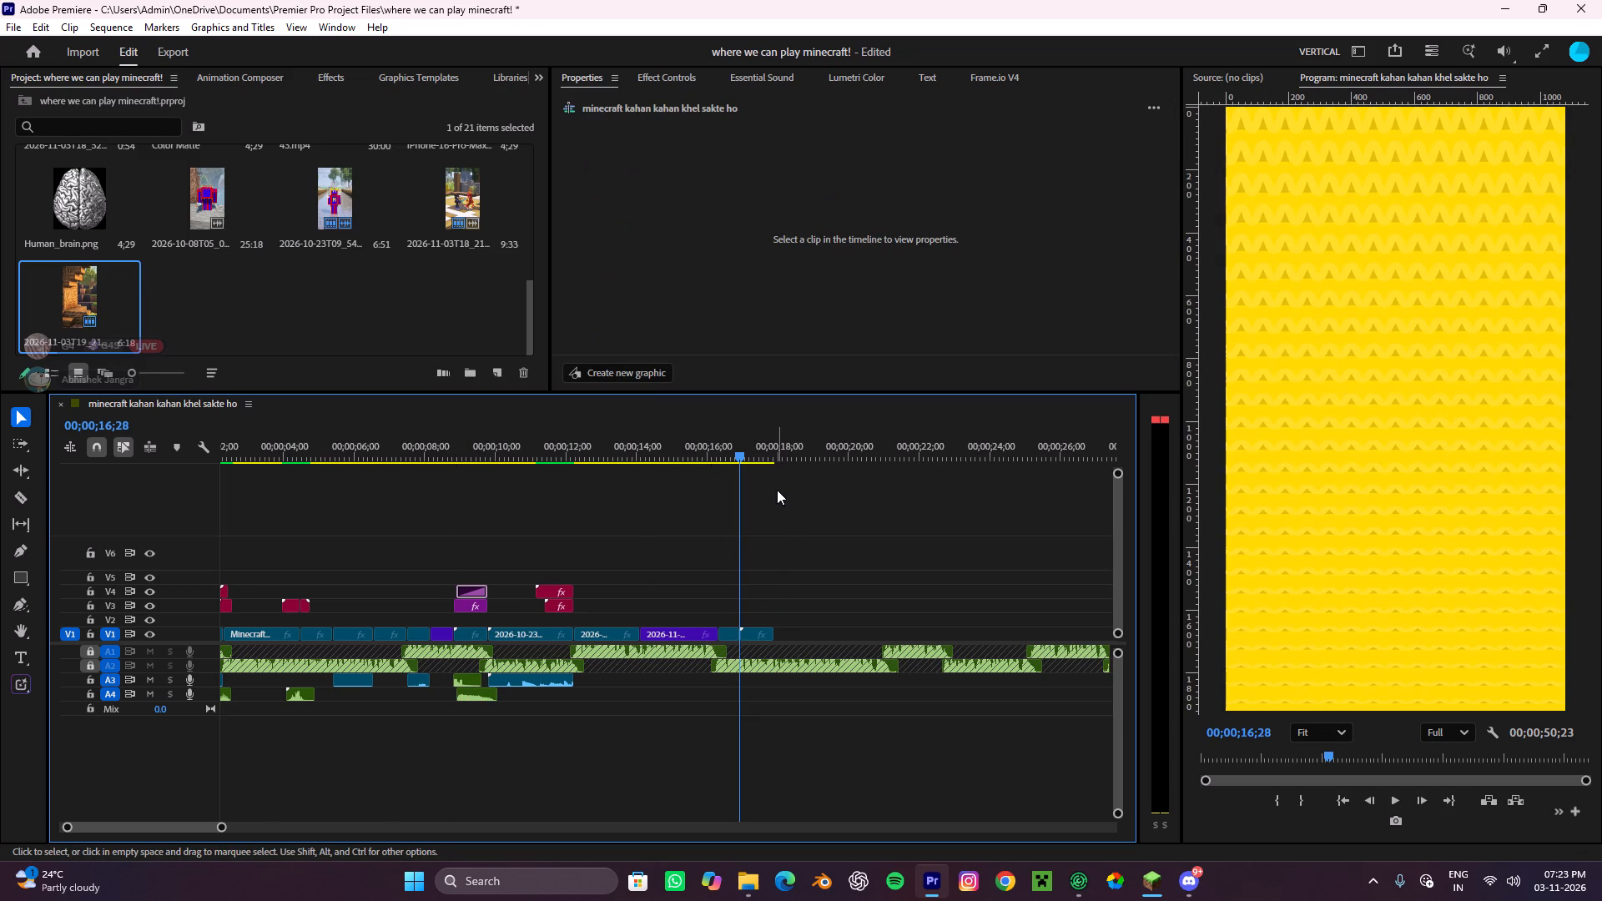
Play the join, move the duplicated 43.mp4 clip over the gameplay piece directly after the tree-chopping clip, and extend its end to about 00;00;18;00.
left_click_drag(761, 465, 719, 492)
left_click_drag(741, 447, 694, 474)
key("space")
scroll(823, 599, "up", 4)
scroll(823, 599, "down", 4)
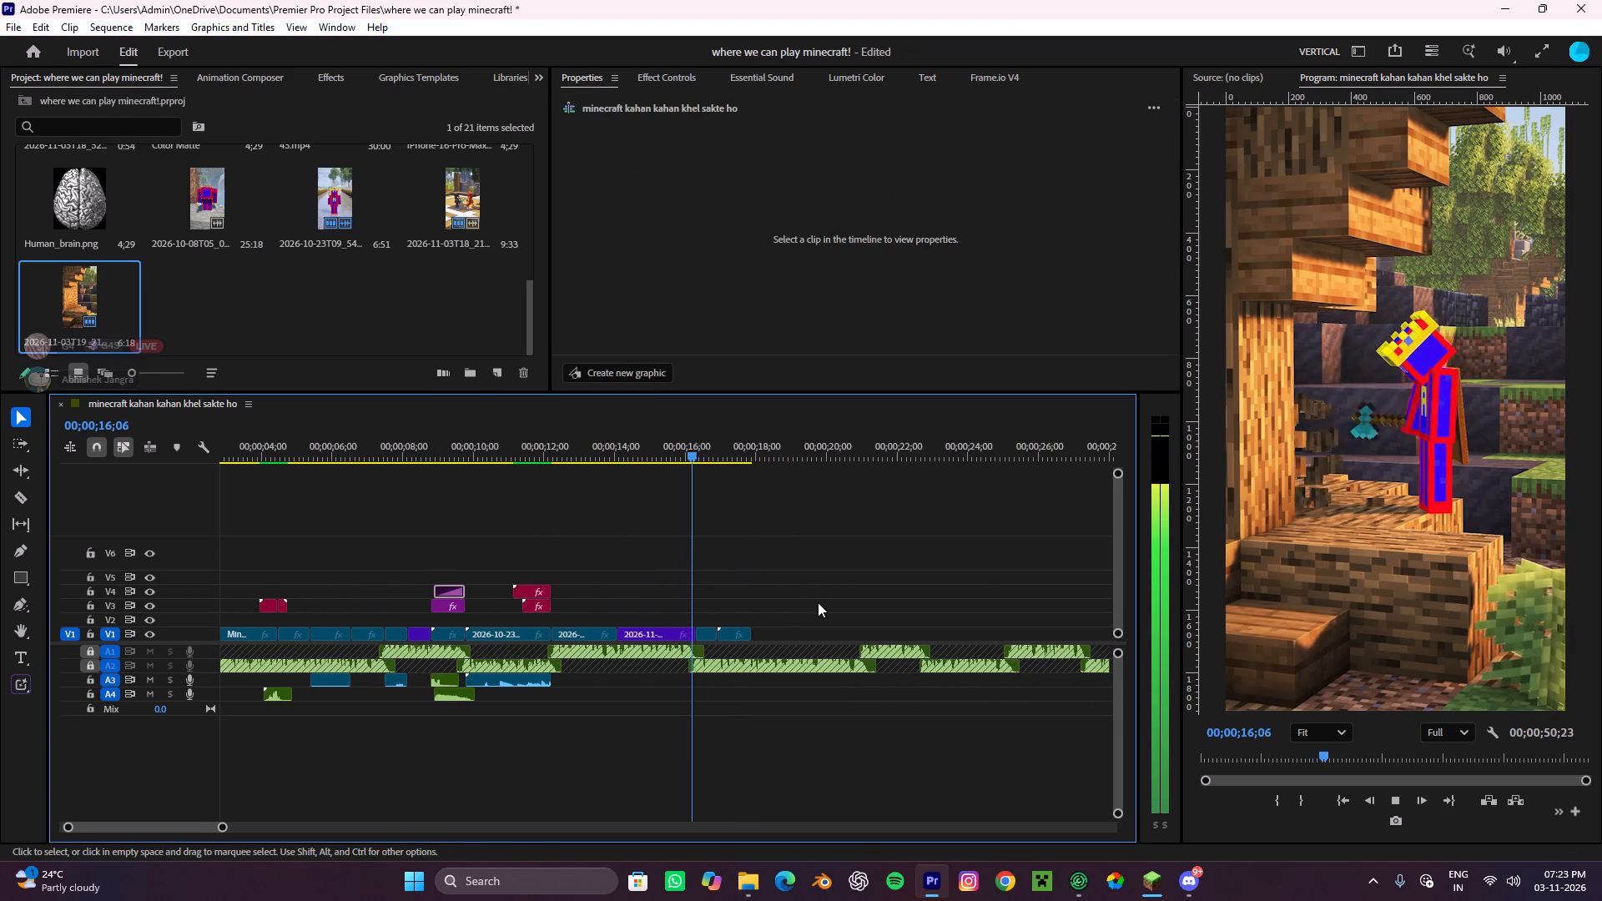
key("space")
scroll(698, 646, "up", 4, "alt")
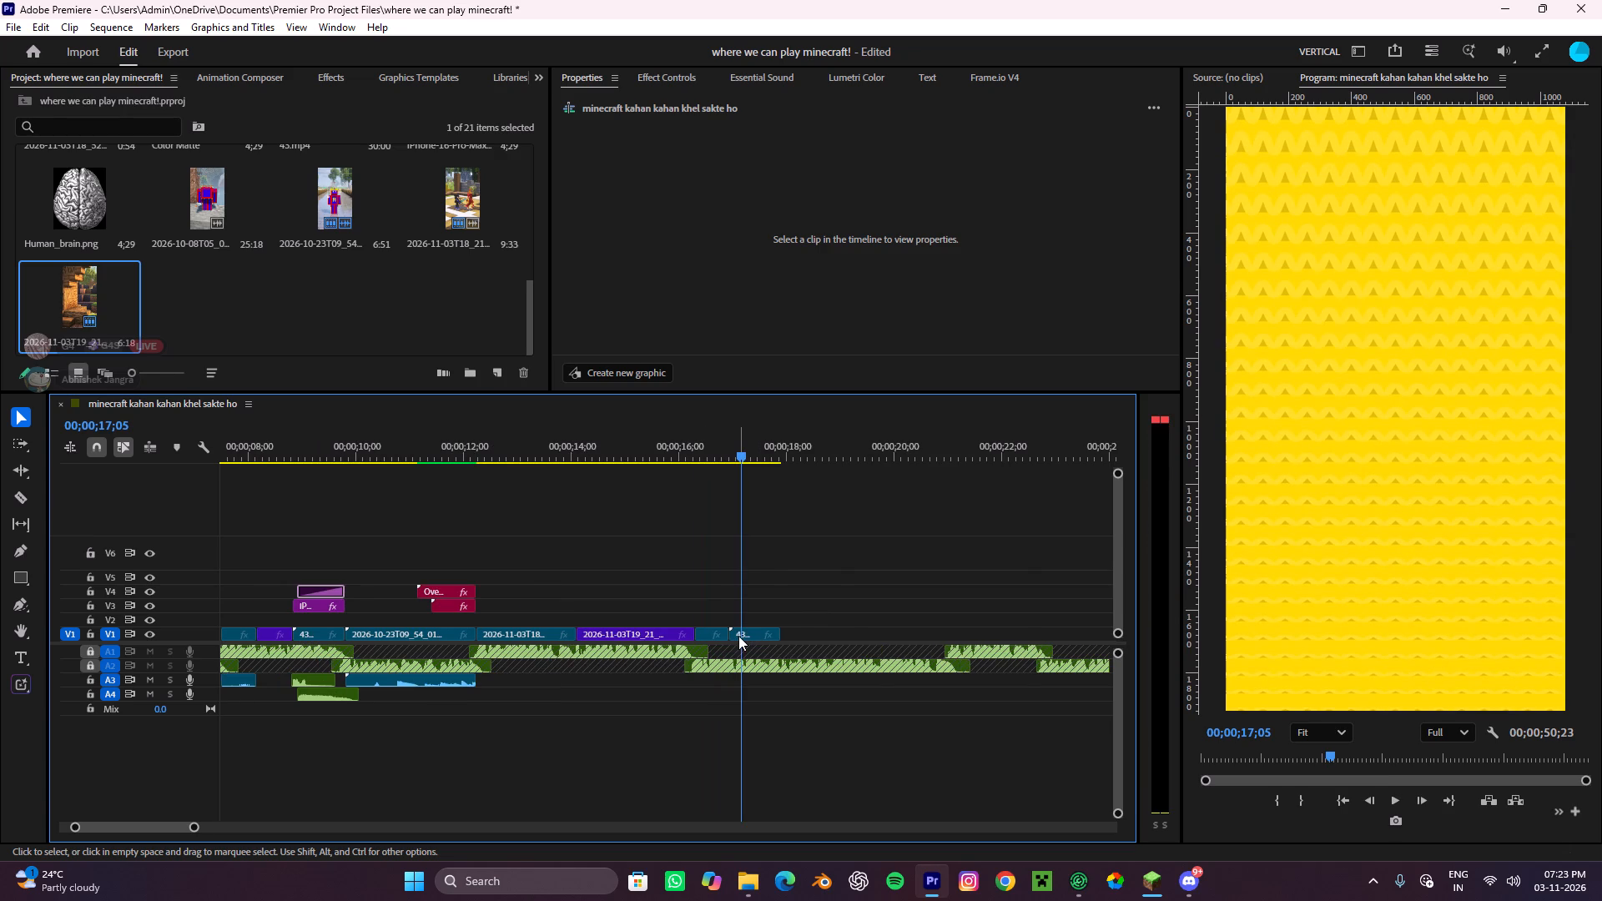
left_click_drag(738, 636, 707, 643)
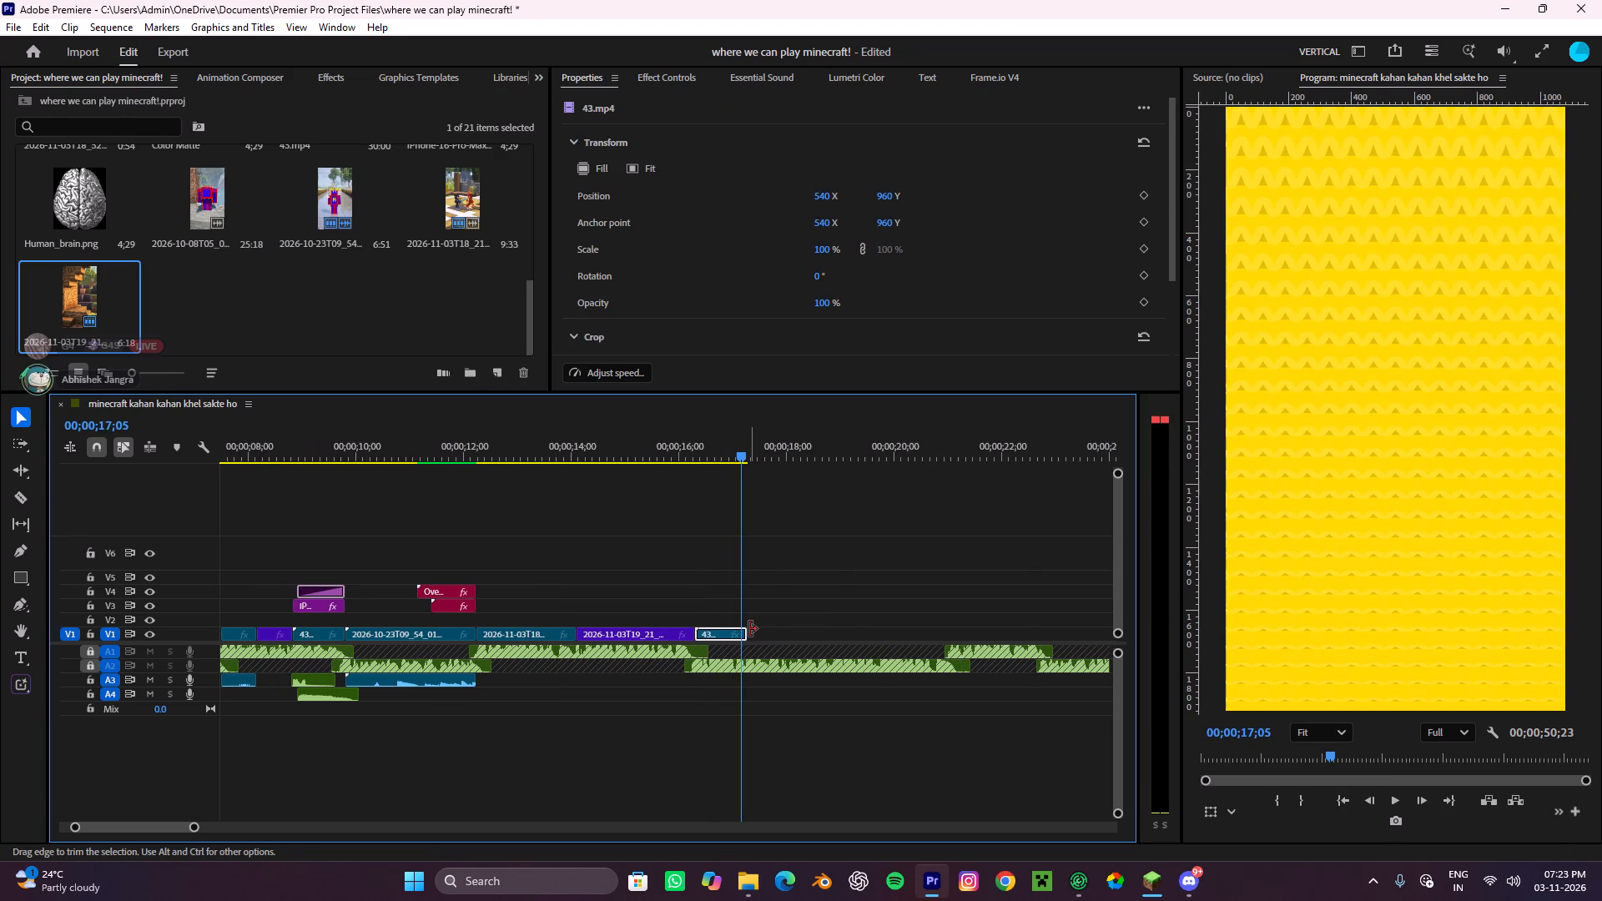
left_click_drag(749, 629, 789, 639)
Play the 43.mp4 section against the voiceover, trim the clip's end back to about 00;00;17;20, and play the section again.
left_click_drag(737, 440, 657, 480)
key("space")
scroll(768, 570, "down", 4, "alt")
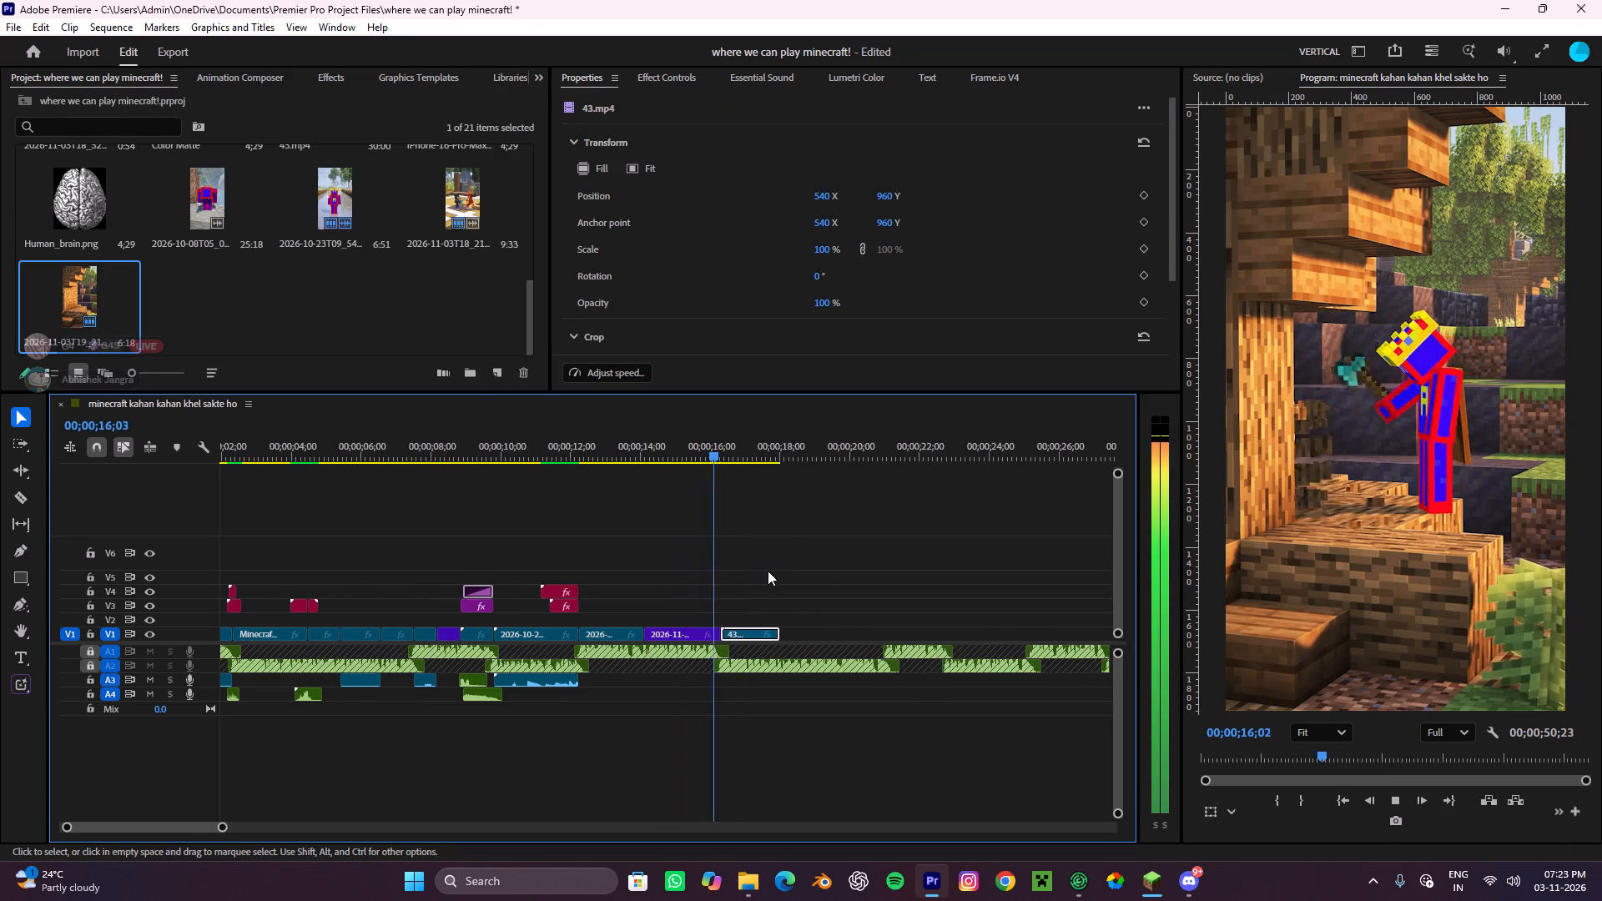
key("space")
key("space")
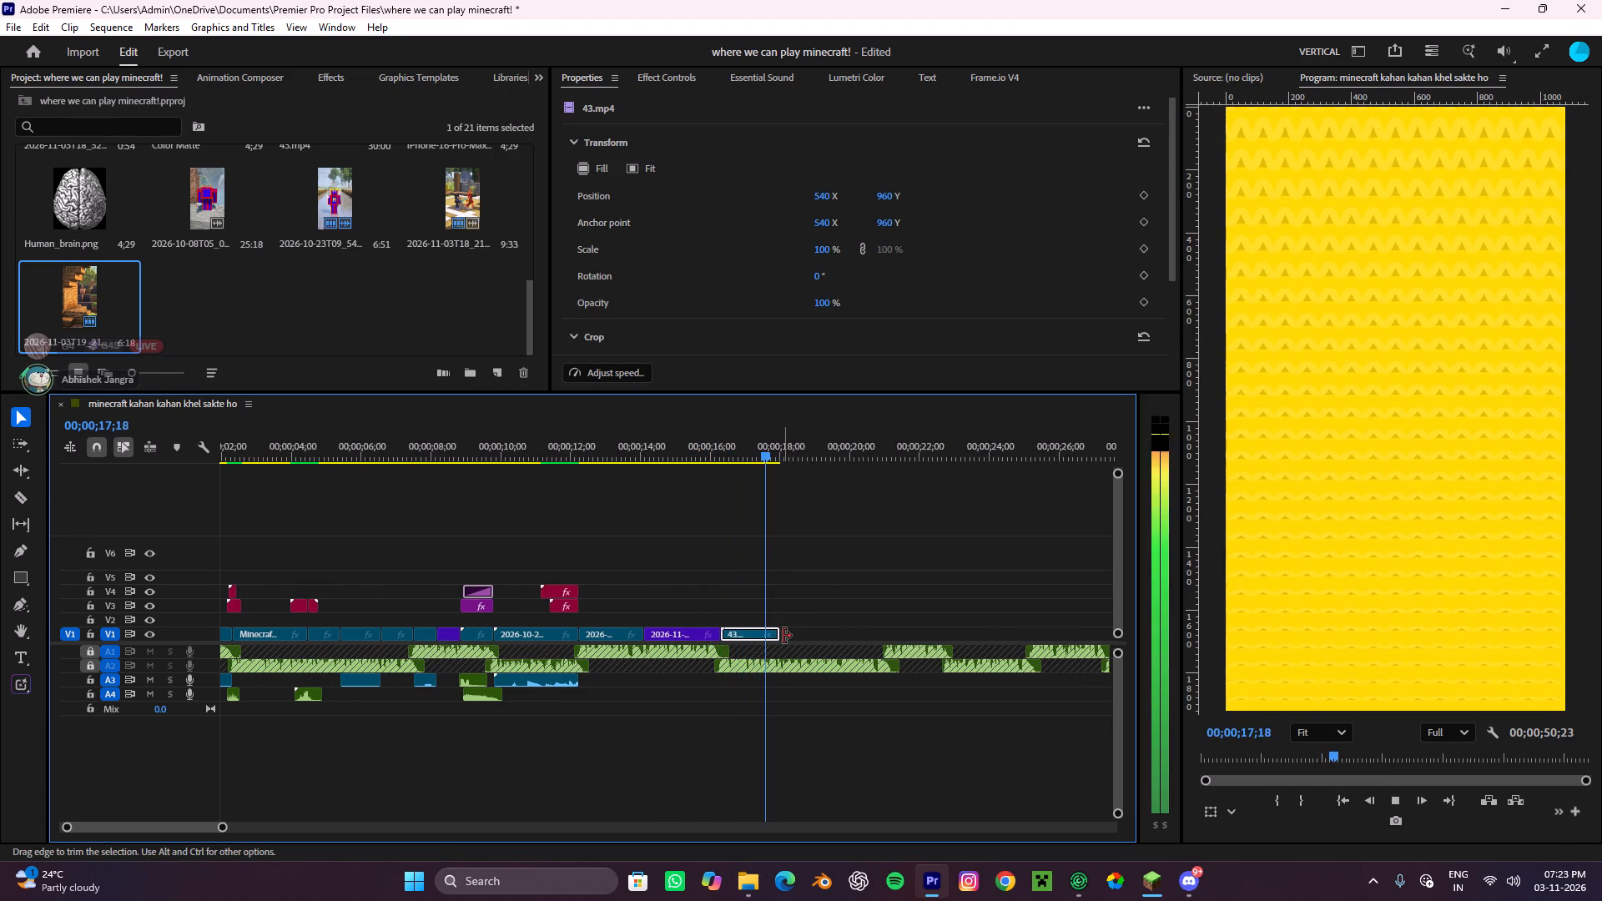
key("space")
left_click_drag(775, 635, 765, 664)
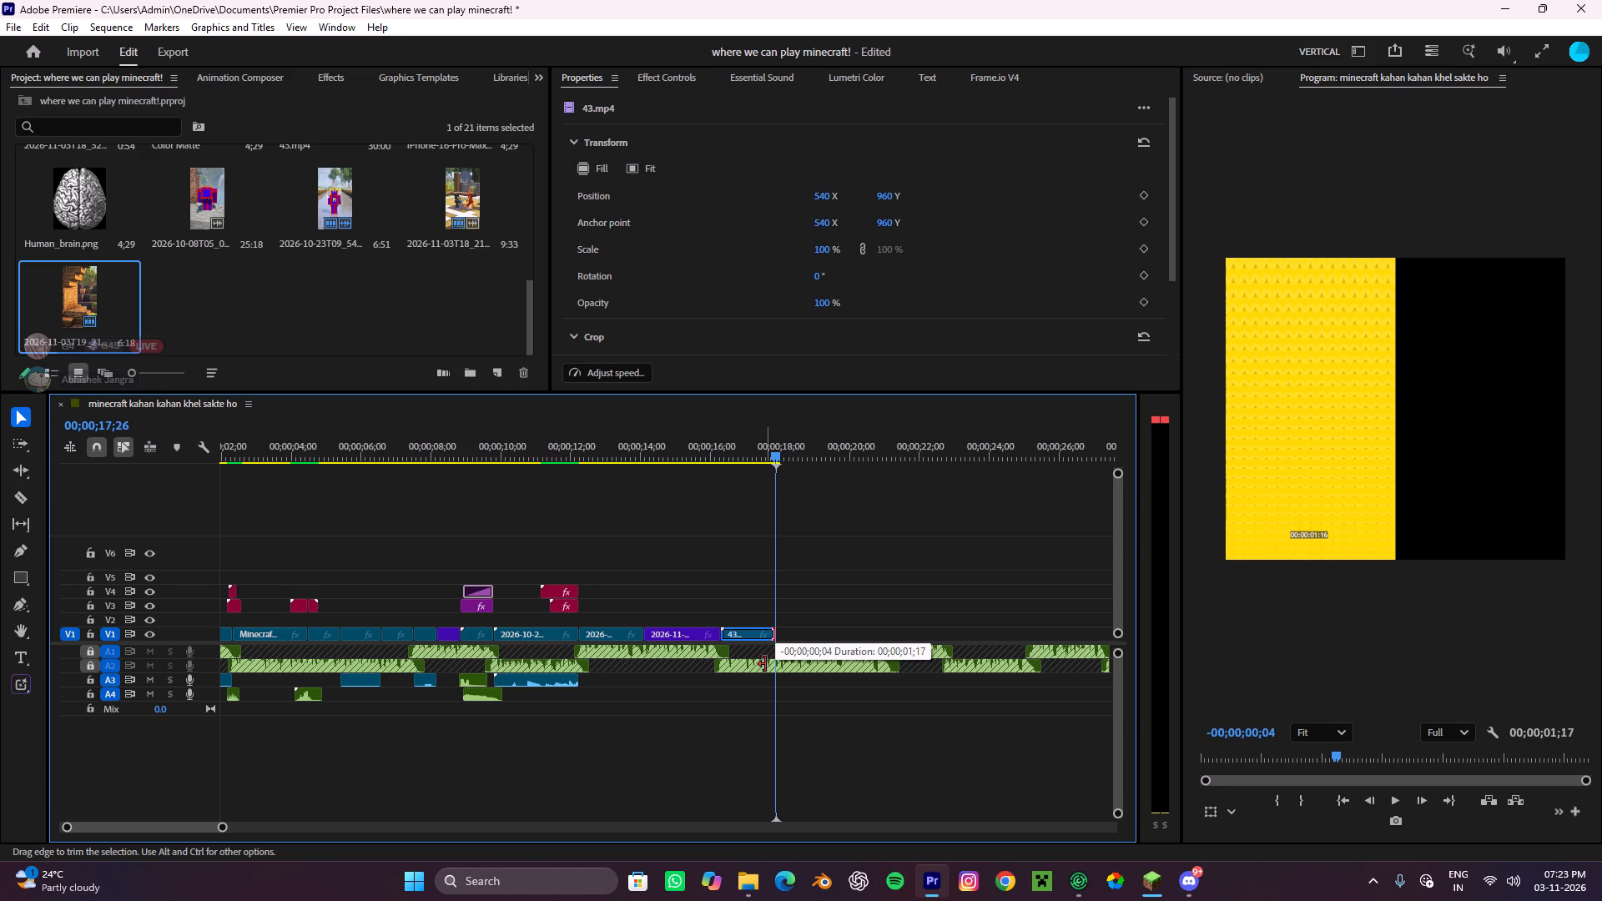
left_click_drag(765, 664, 763, 680)
left_click_drag(771, 444, 705, 500)
key("space")
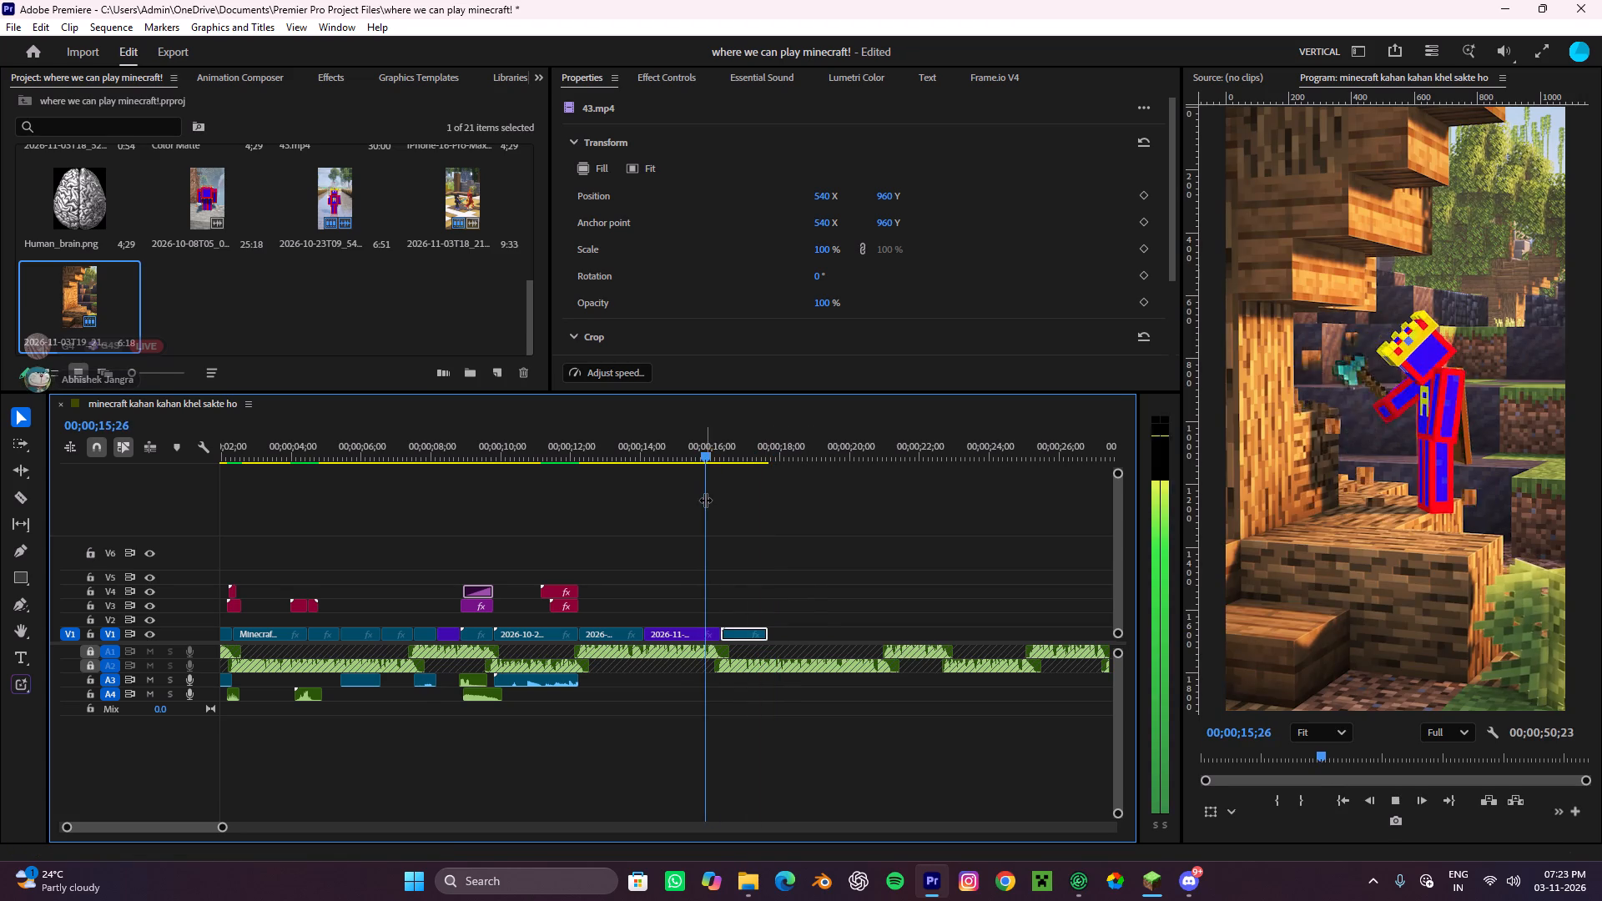
key("space")
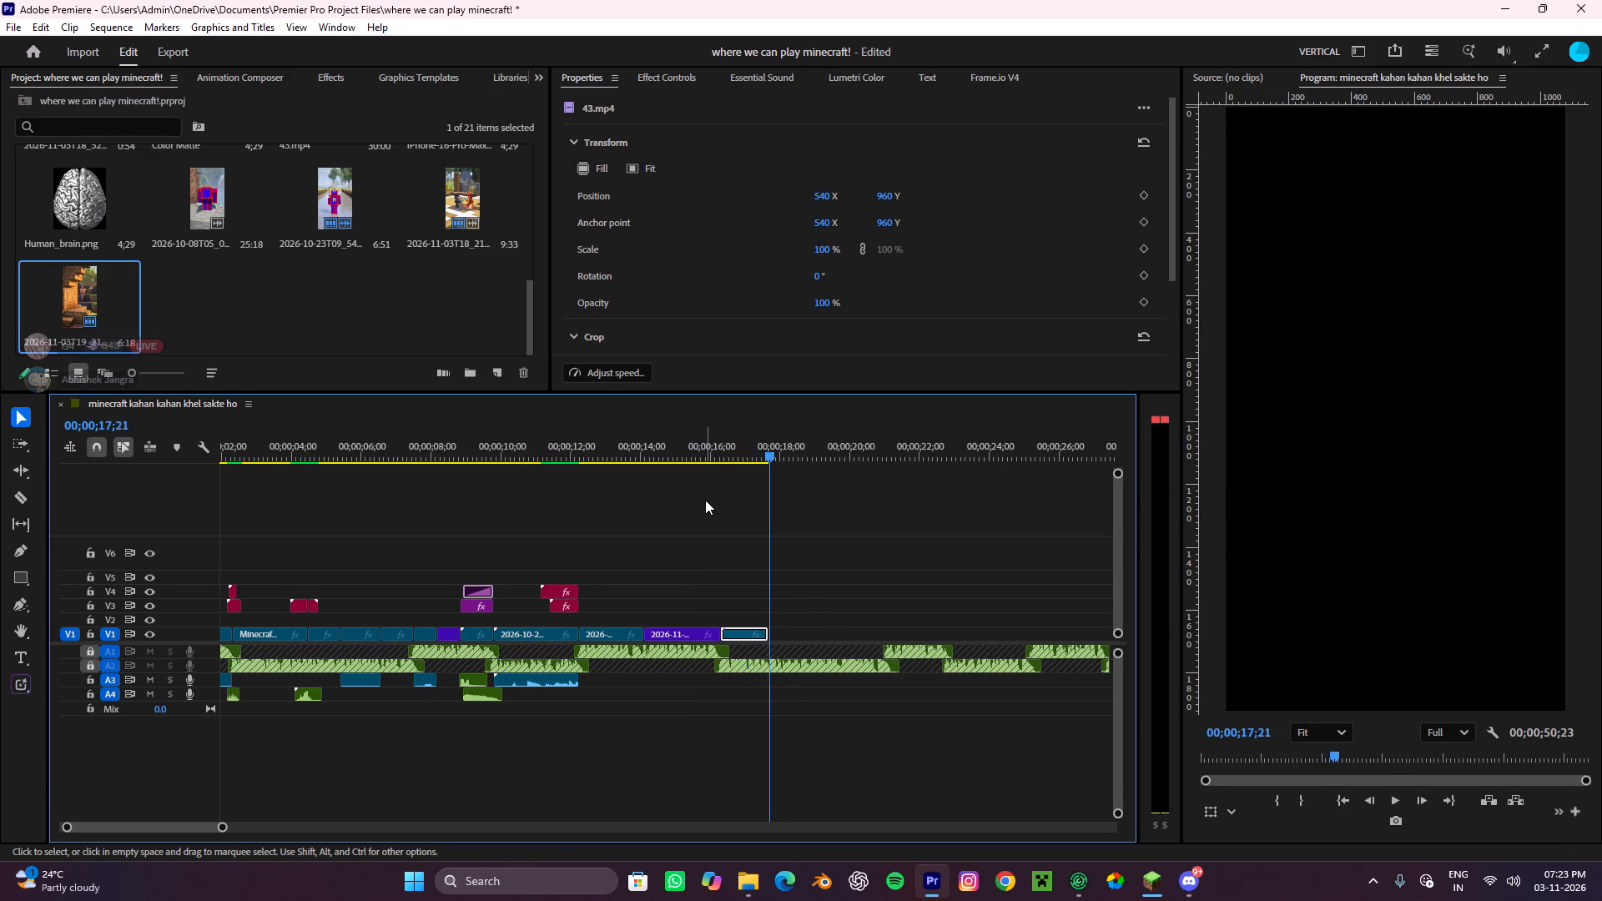
left_click_drag(783, 435, 713, 523)
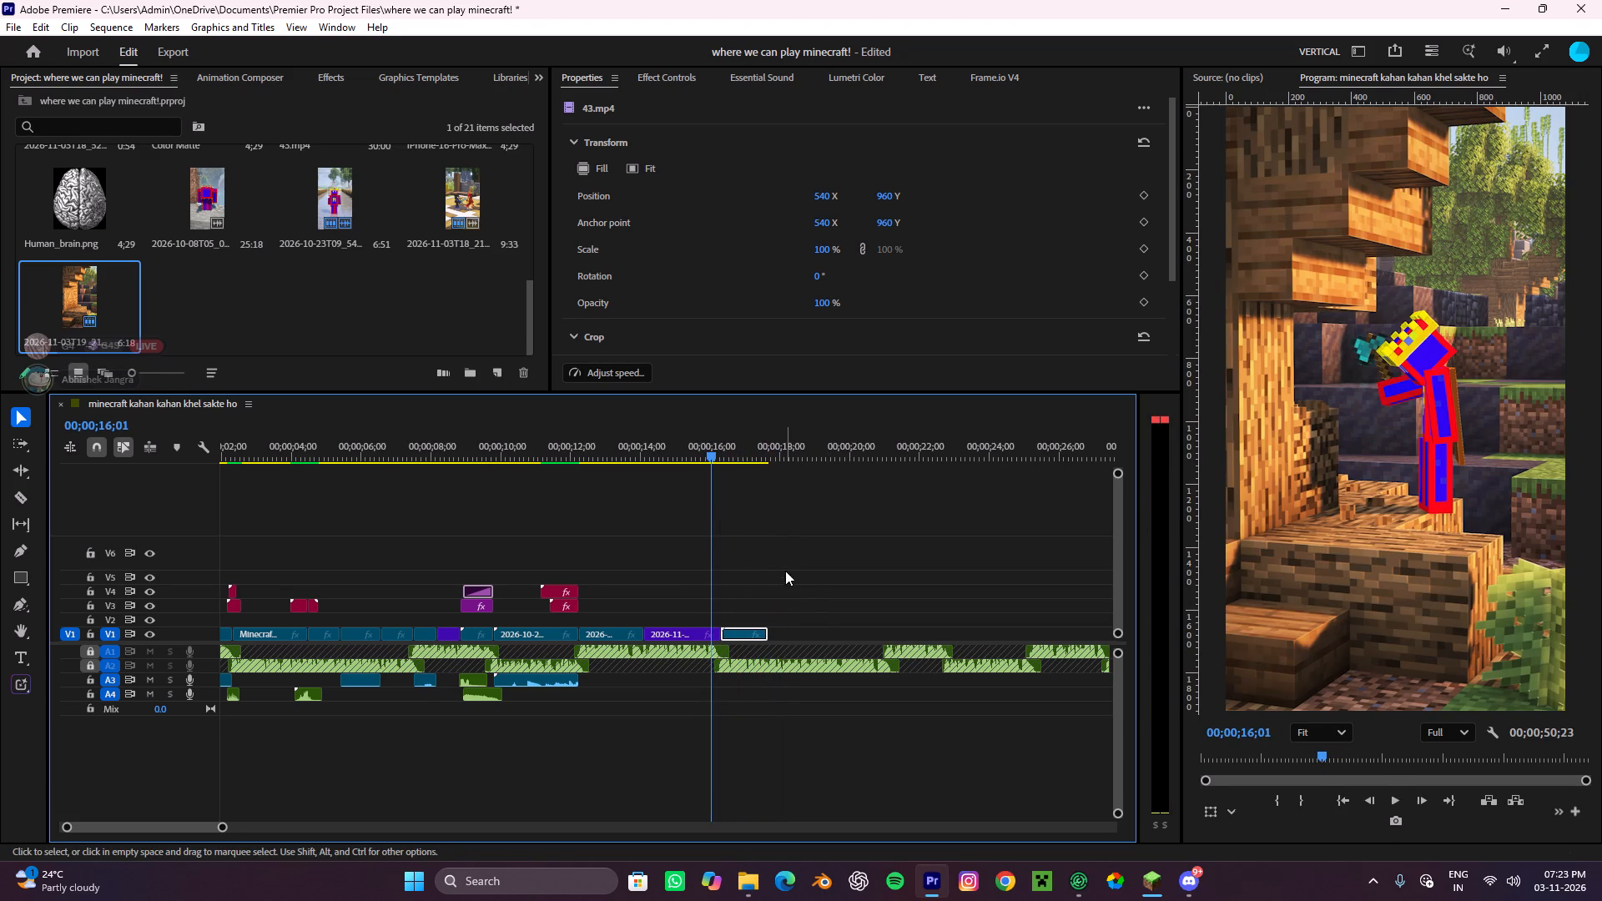
left_click(785, 571)
Switch to File Explorer and look through Downloads and Pictures, including the pc pics and skin and Capes folders, for usable assets.
left_click(757, 879)
left_click(672, 798)
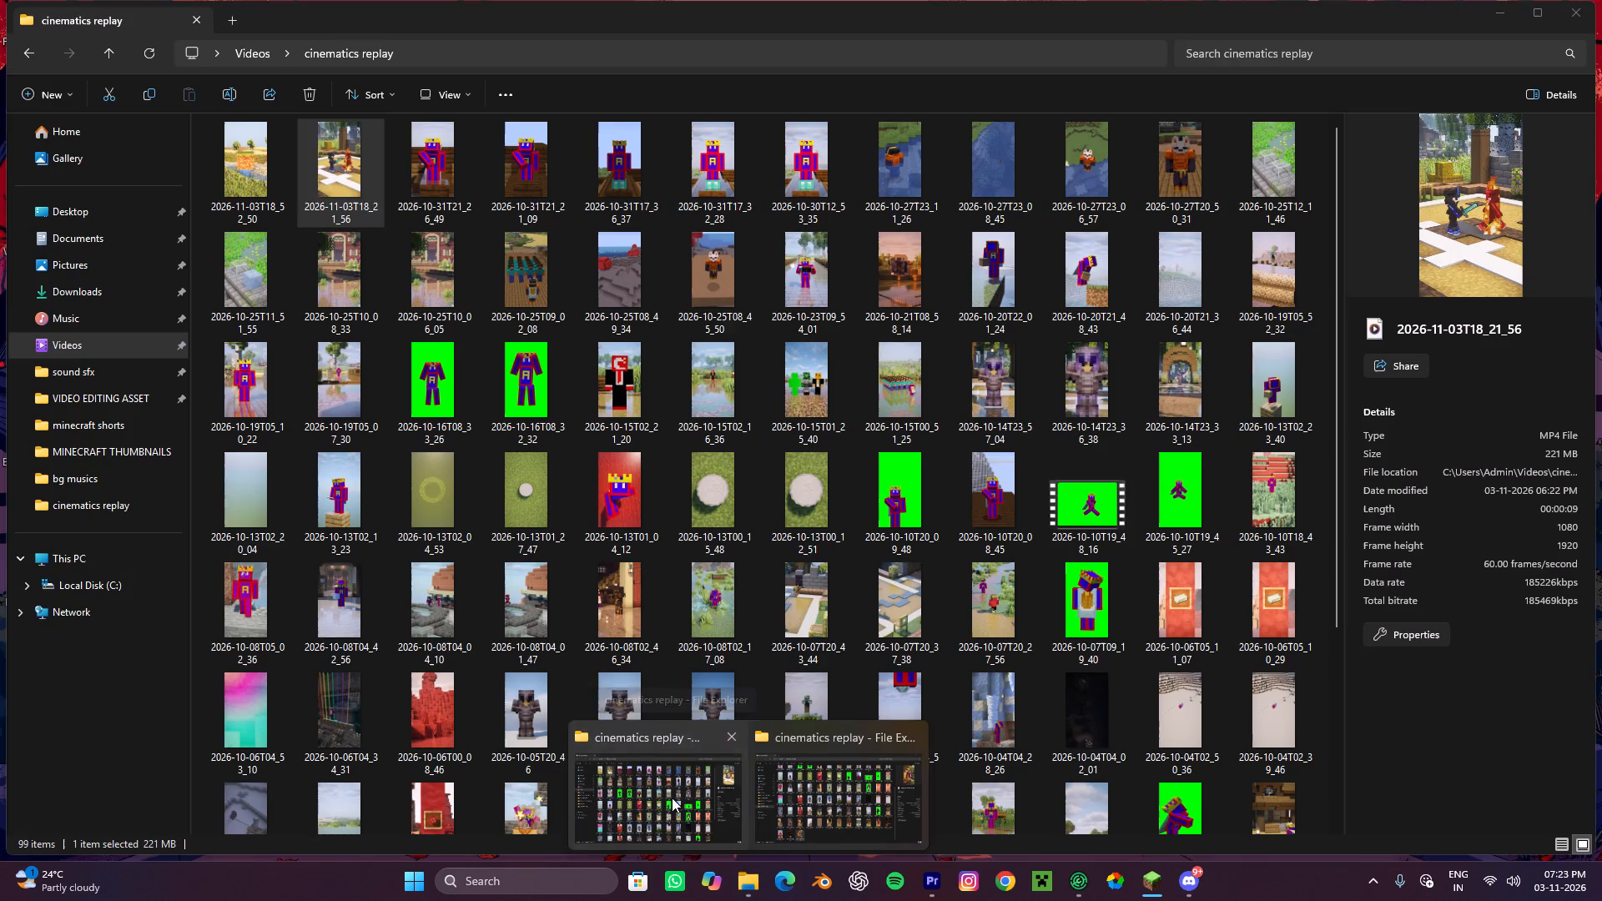
left_click(86, 303)
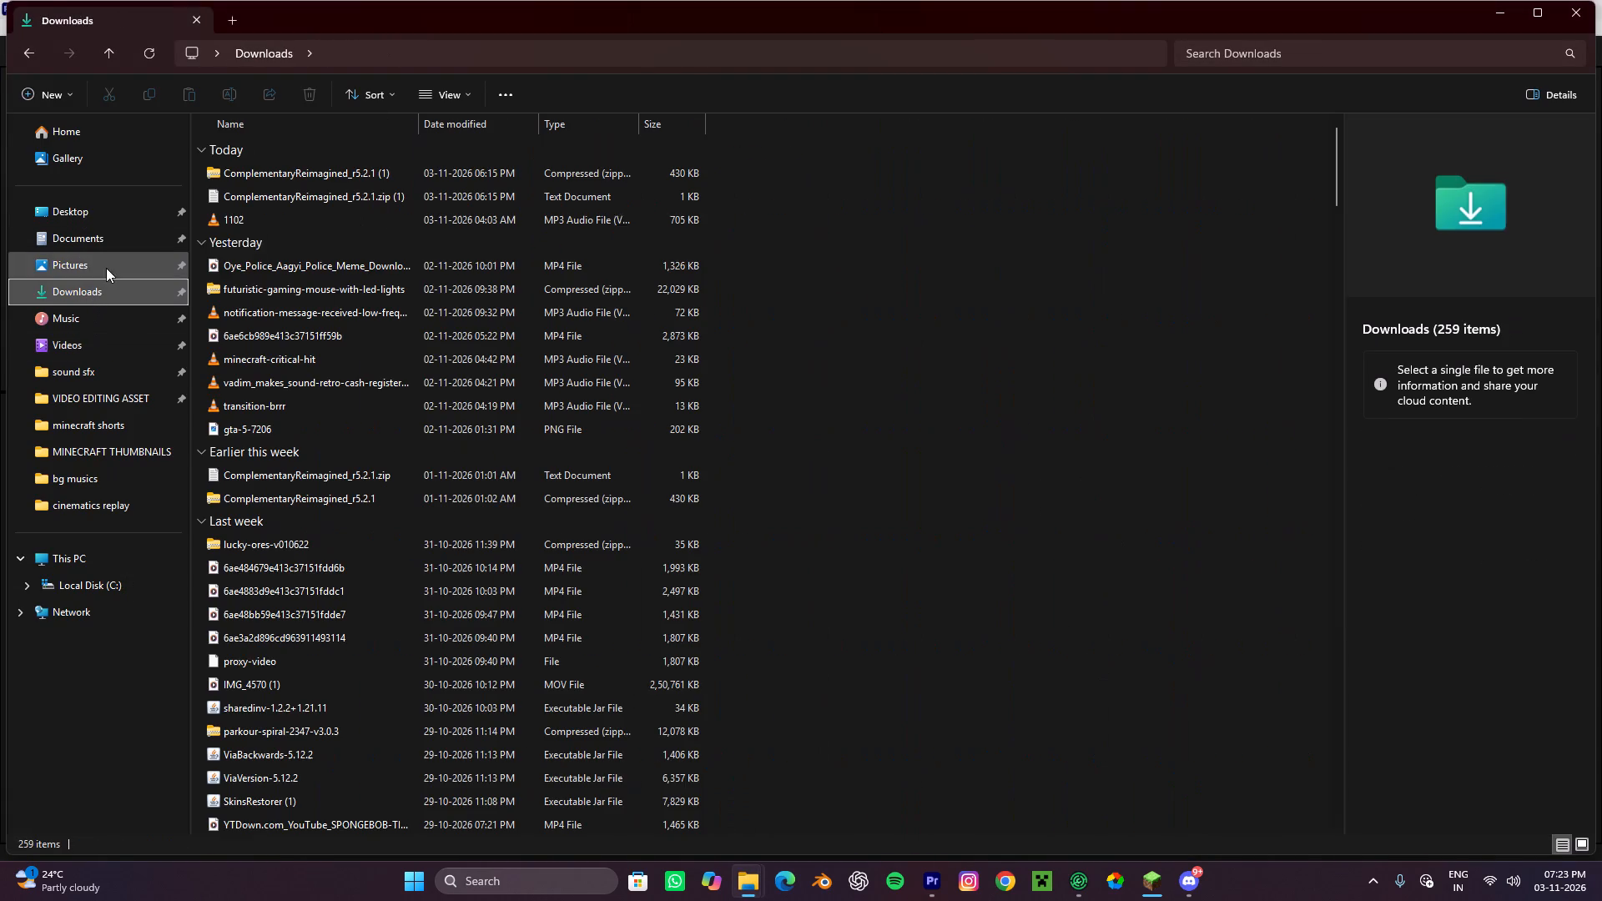
left_click(142, 259)
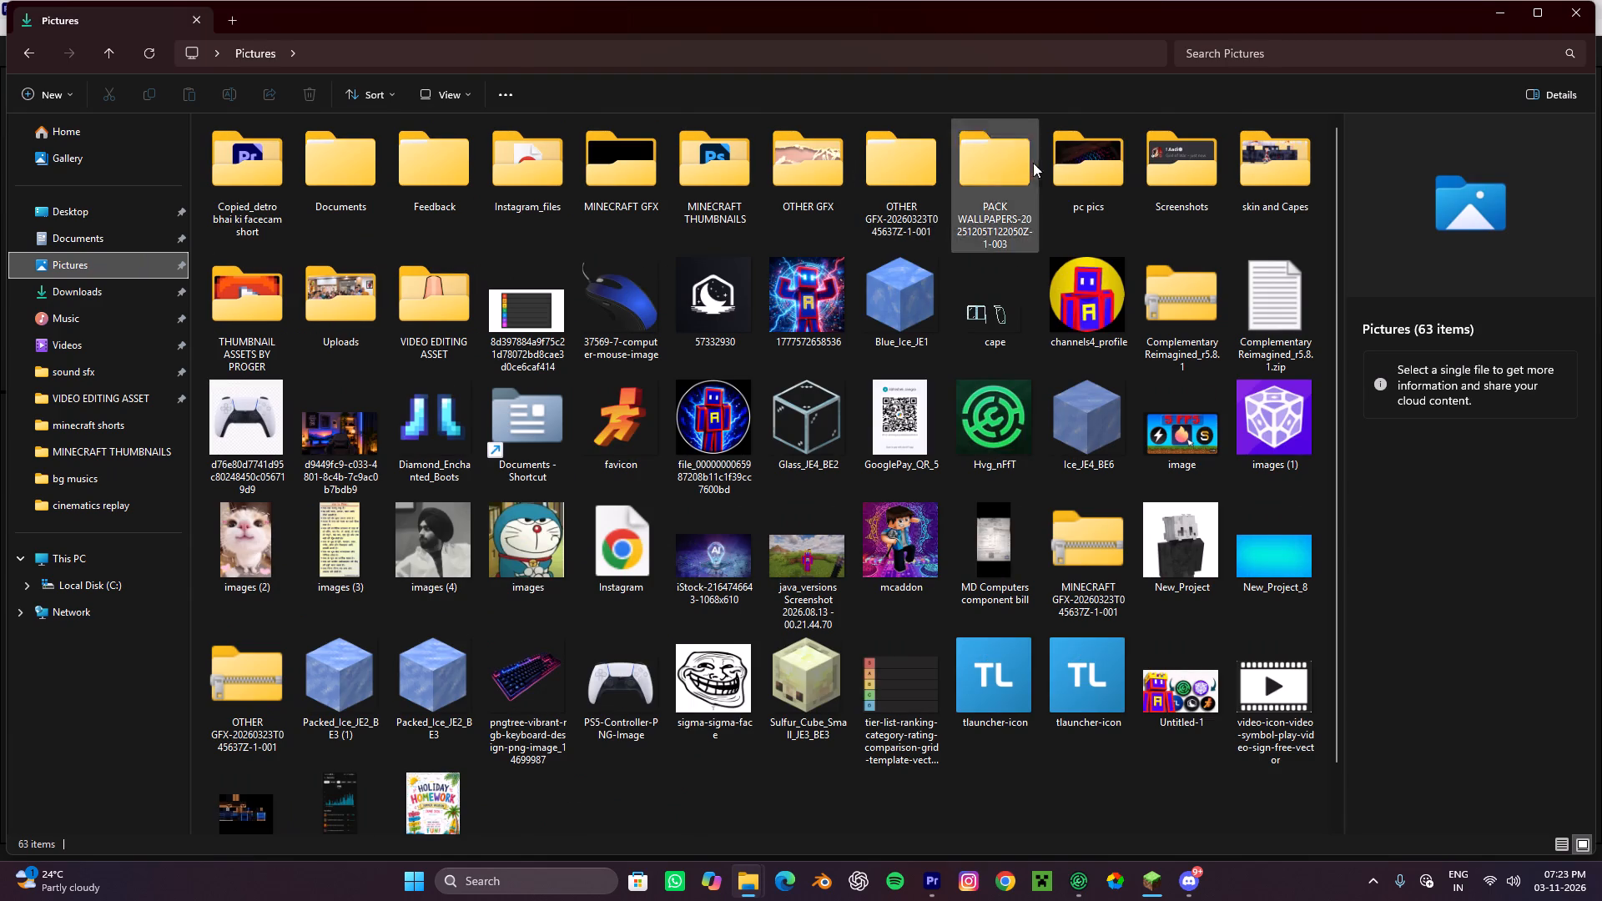
double_click(1096, 159)
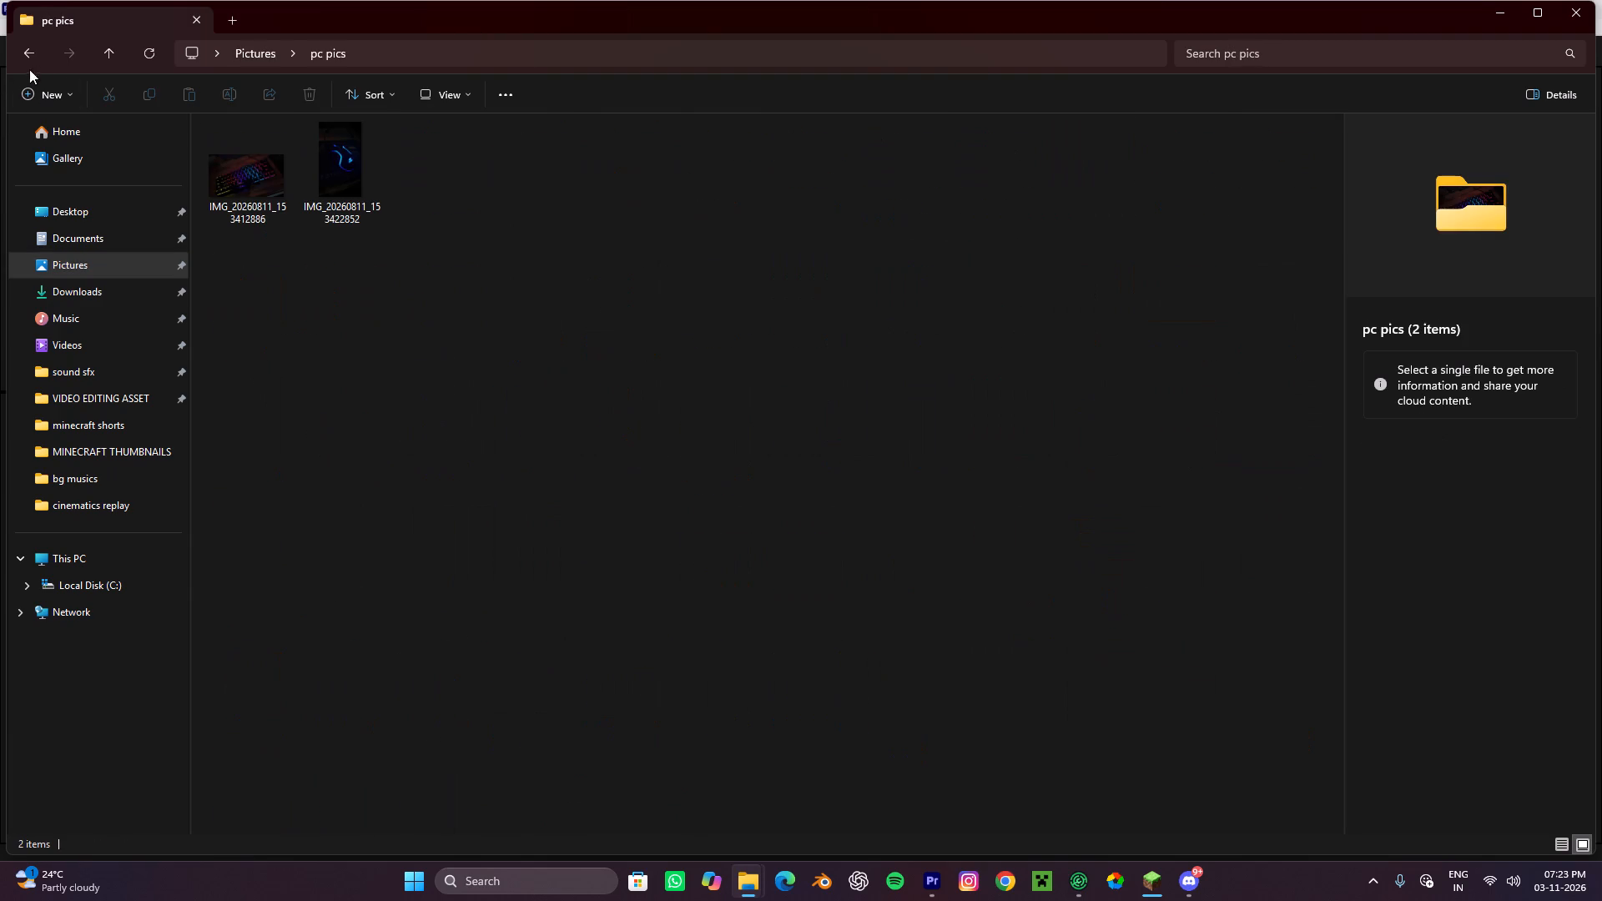
left_click(41, 50)
double_click(1252, 191)
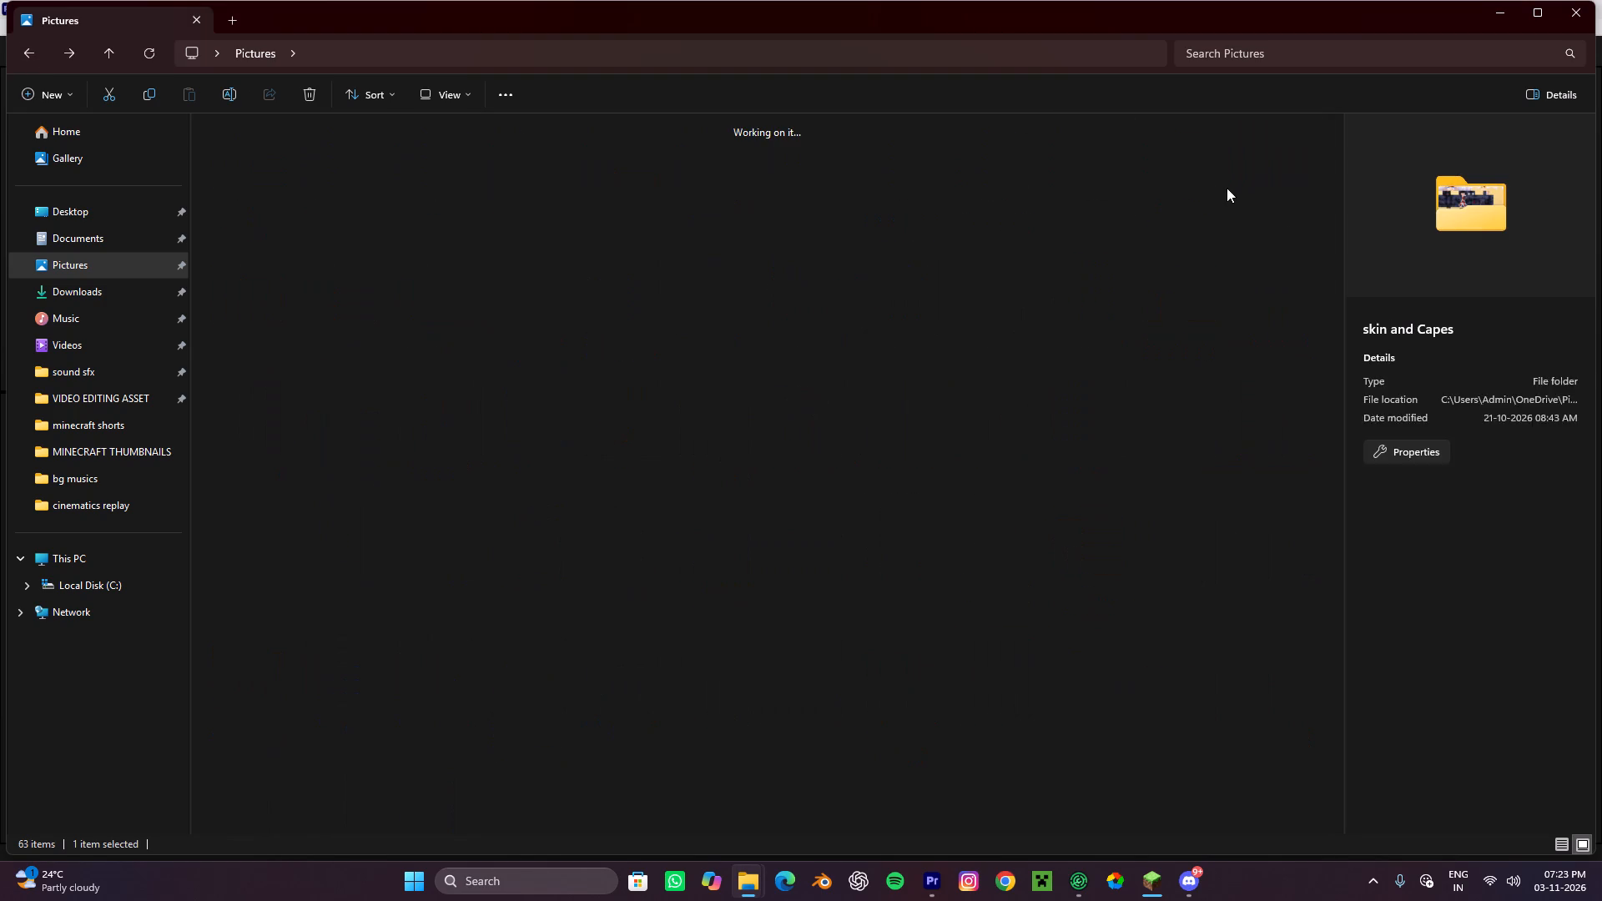
left_click(26, 47)
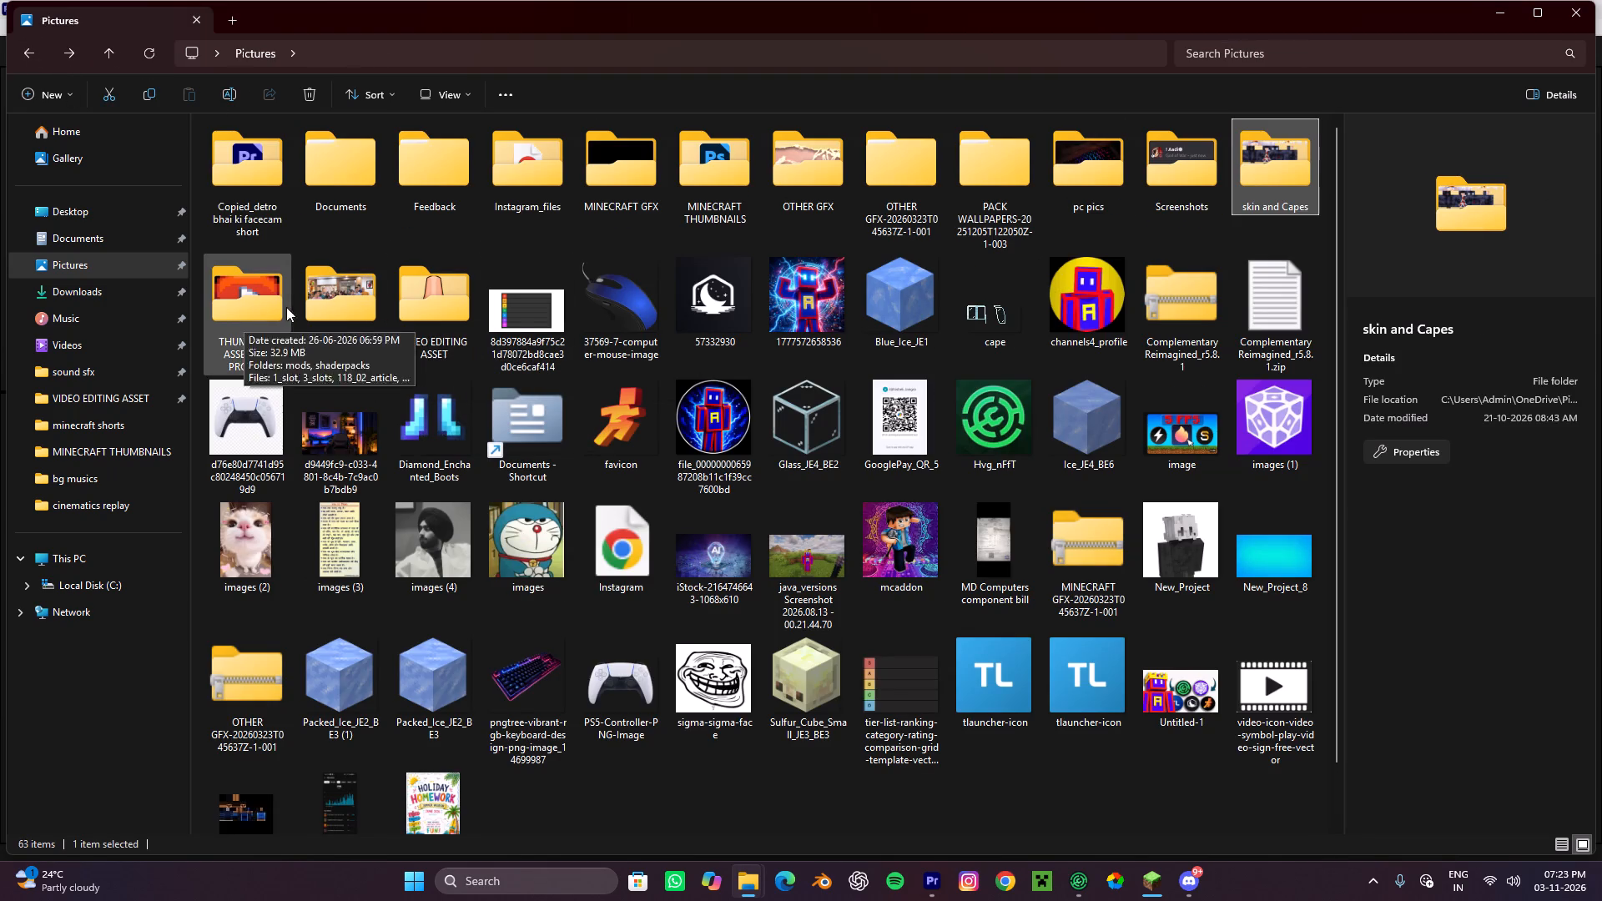
left_click(437, 310)
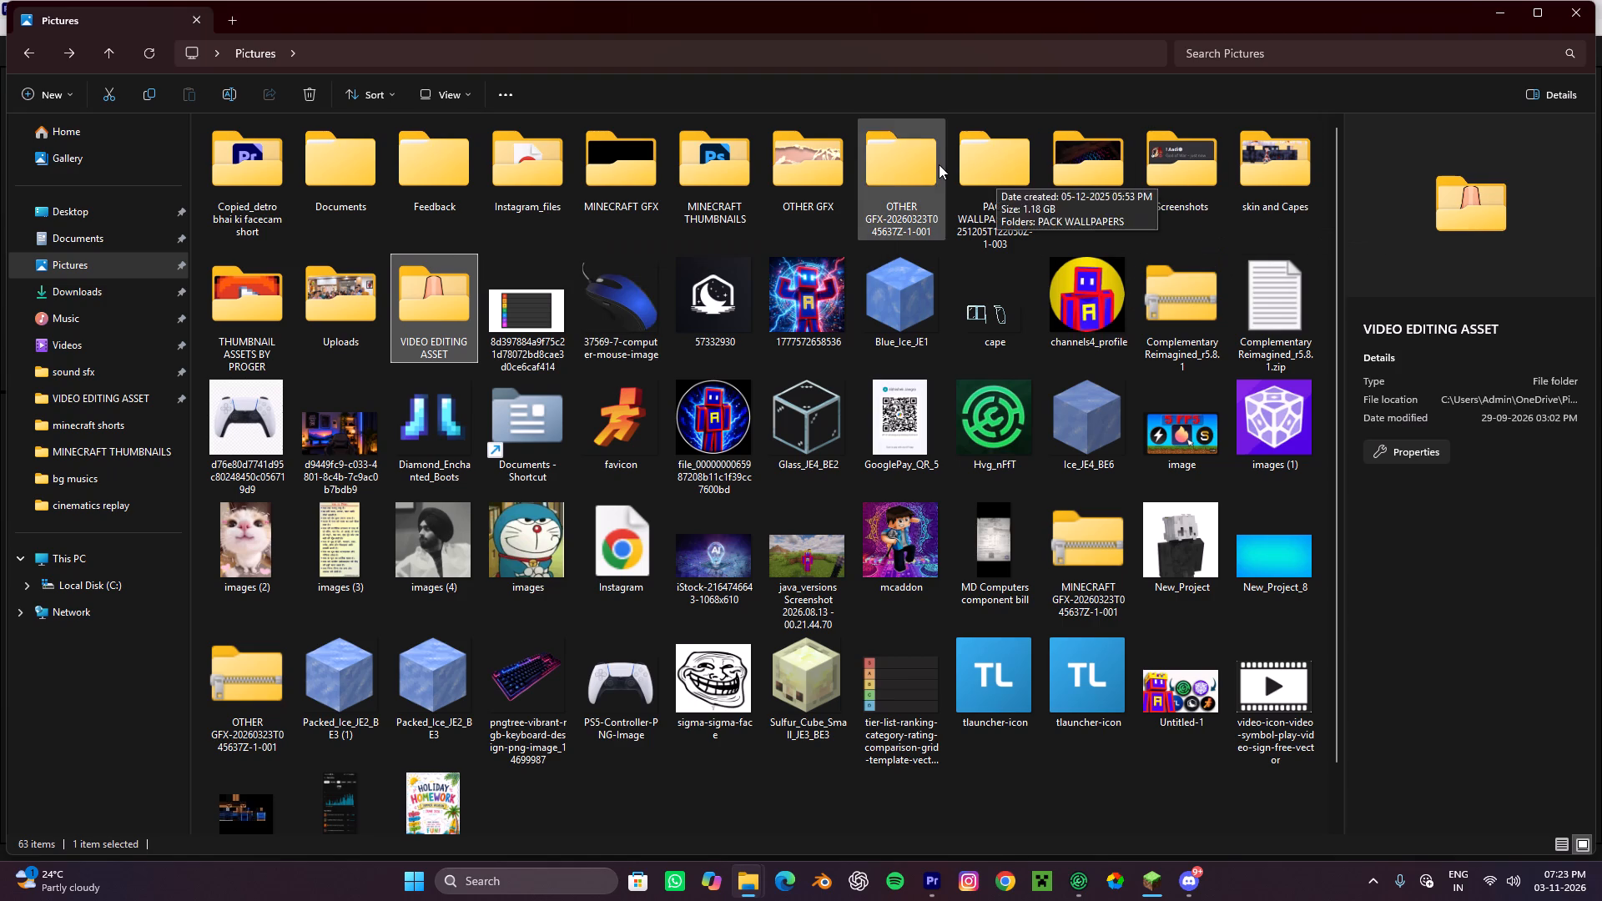
left_click_drag(1277, 234, 224, 154)
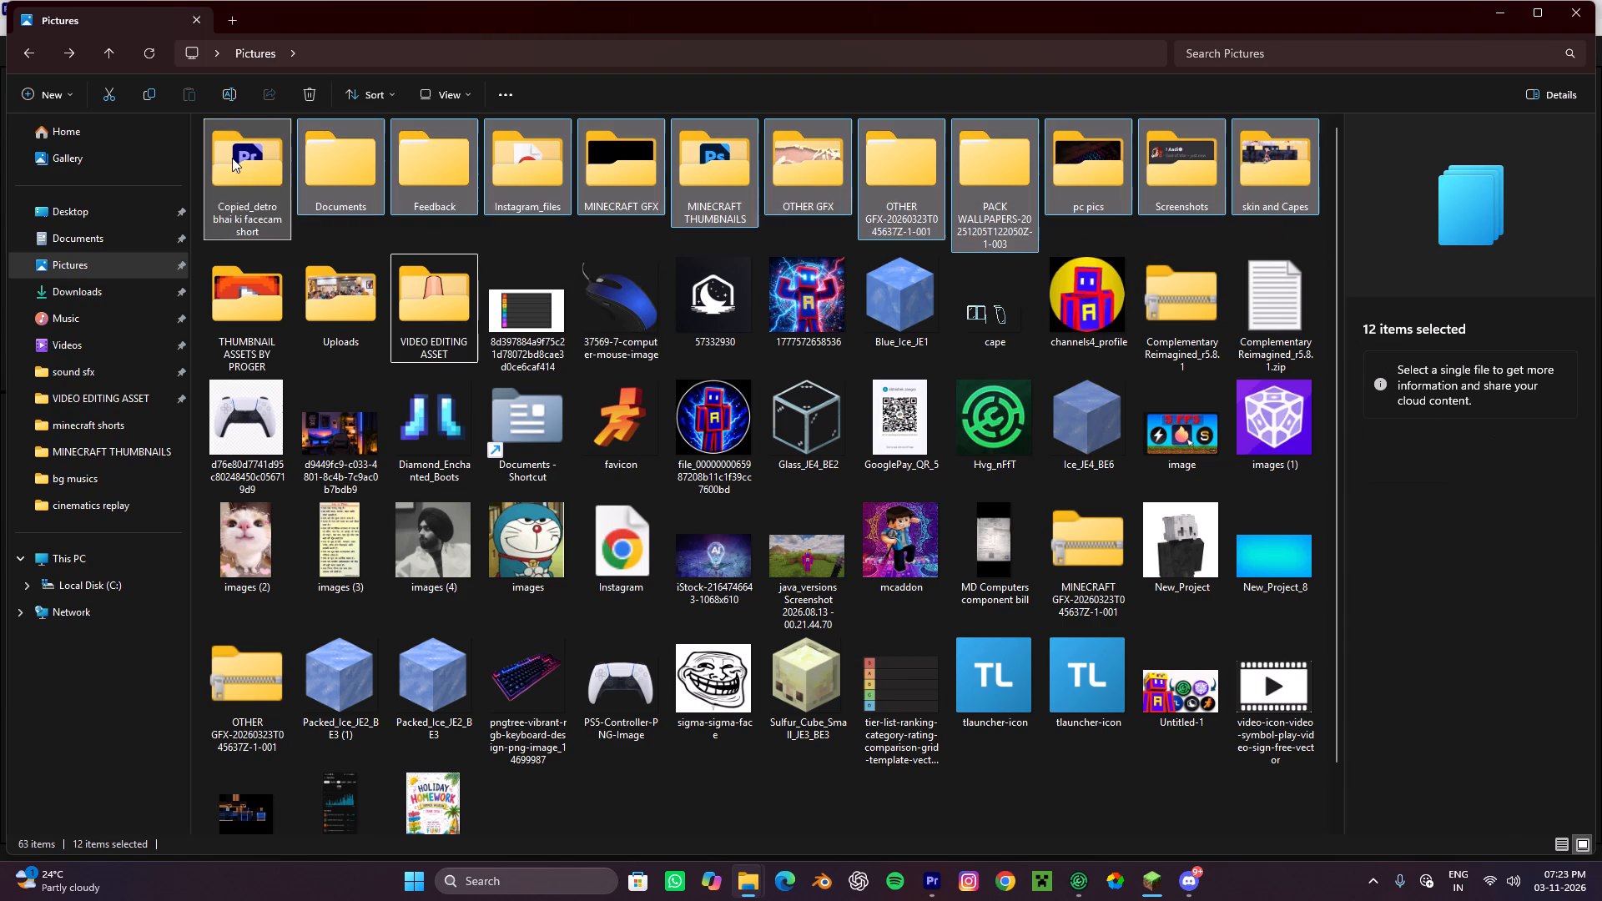
left_click(1046, 816)
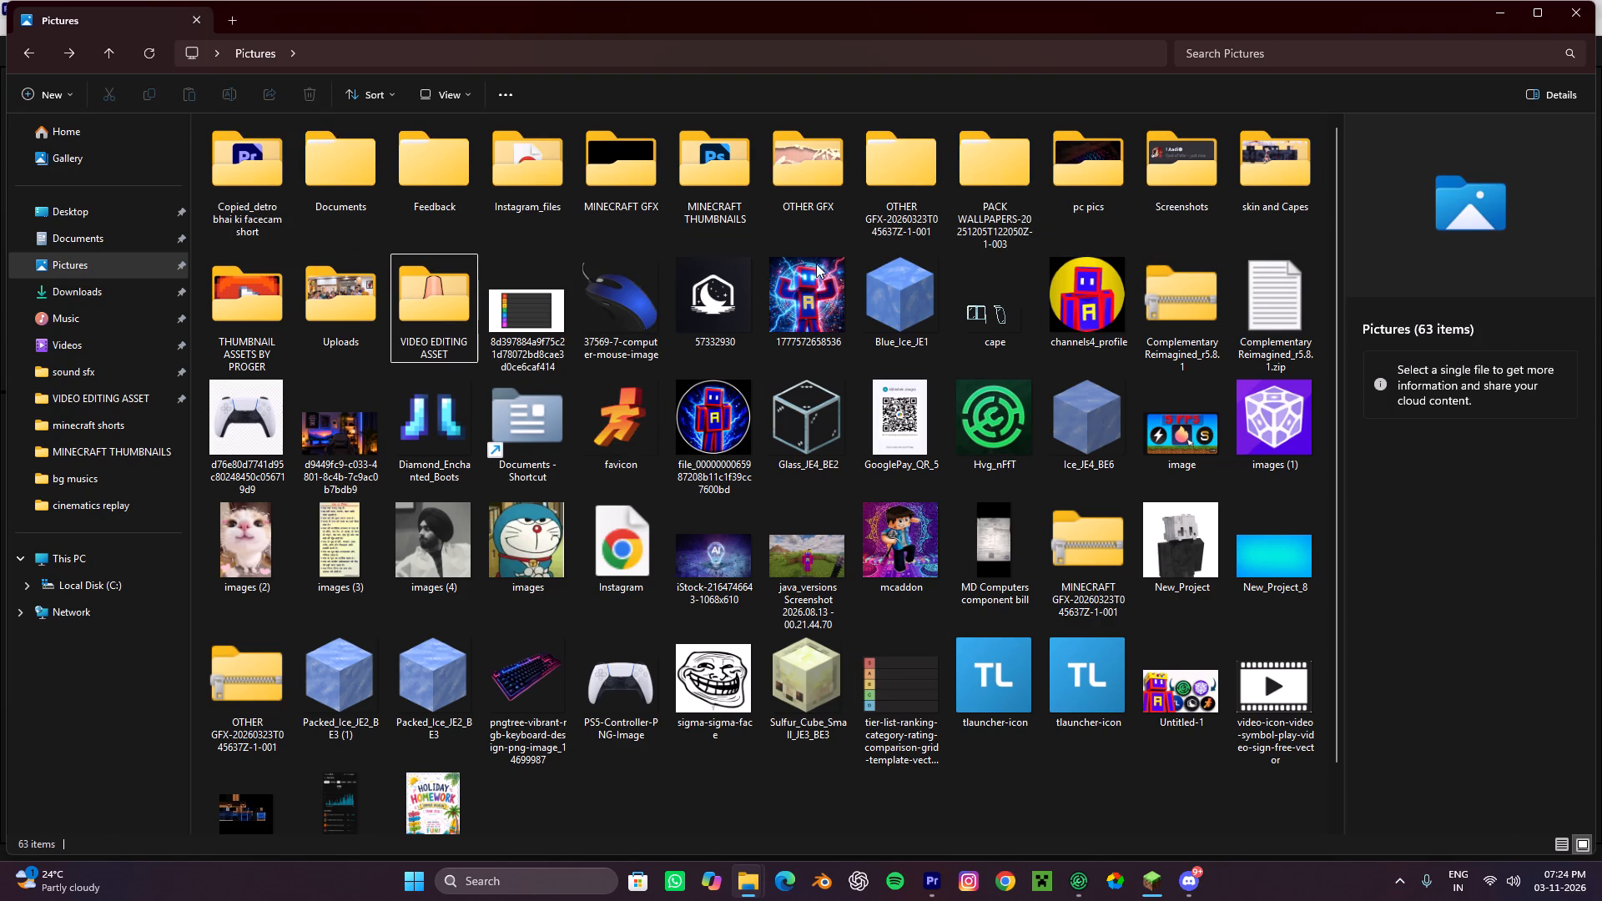
Look through the Screenshots and pc pics folders in Pictures, and keep examining the Pictures folder for usable assets.
double_click(1177, 174)
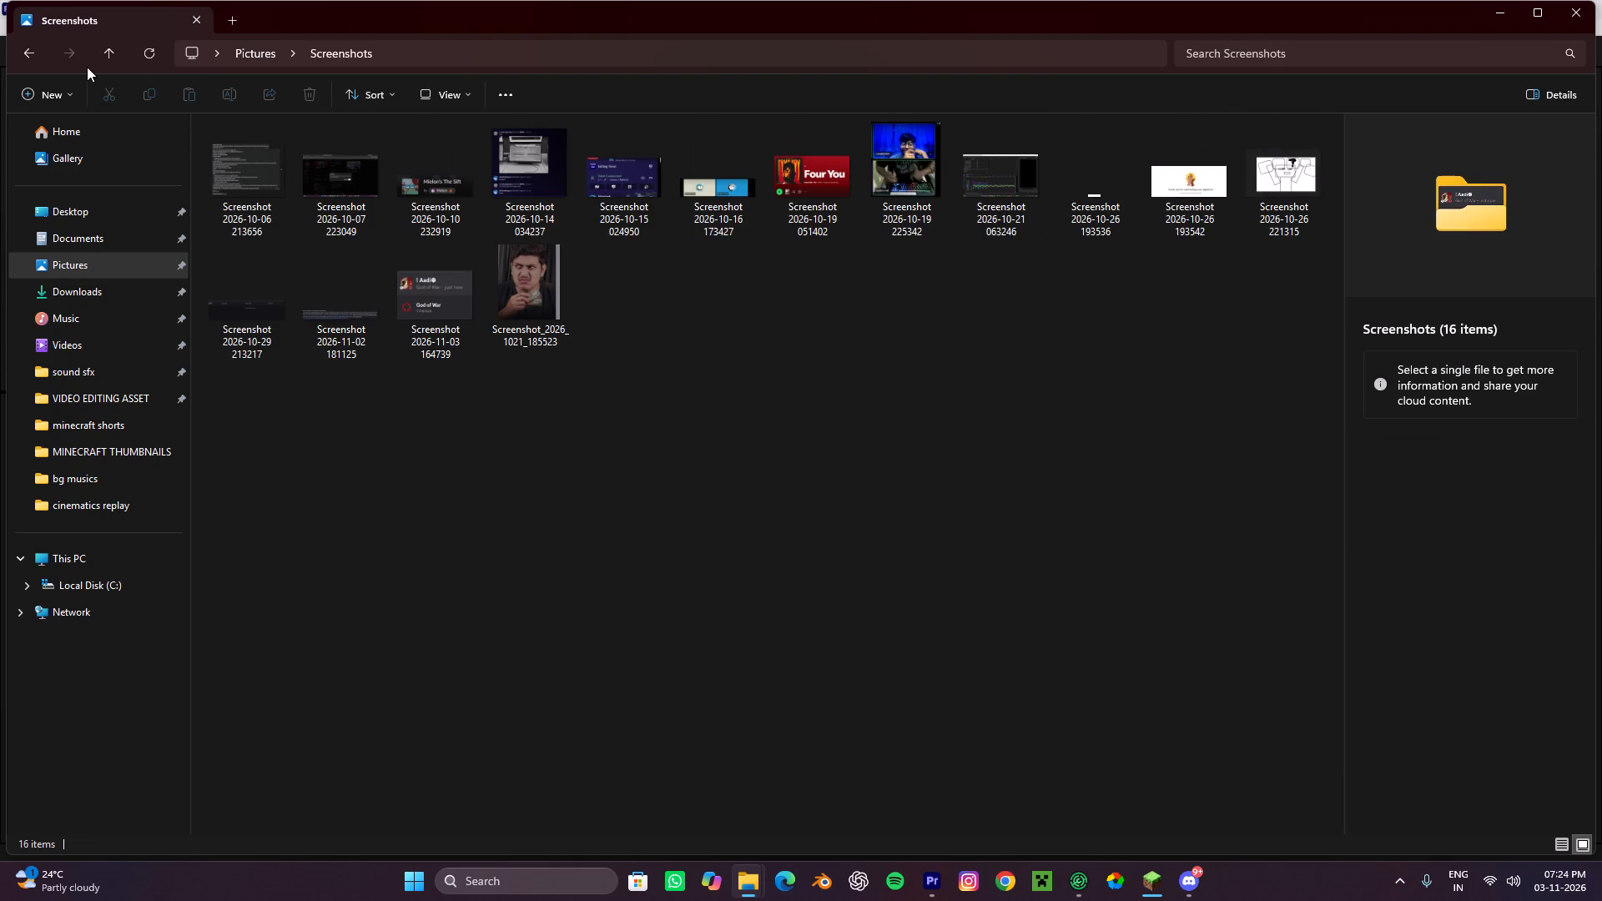
left_click(23, 48)
double_click(1090, 162)
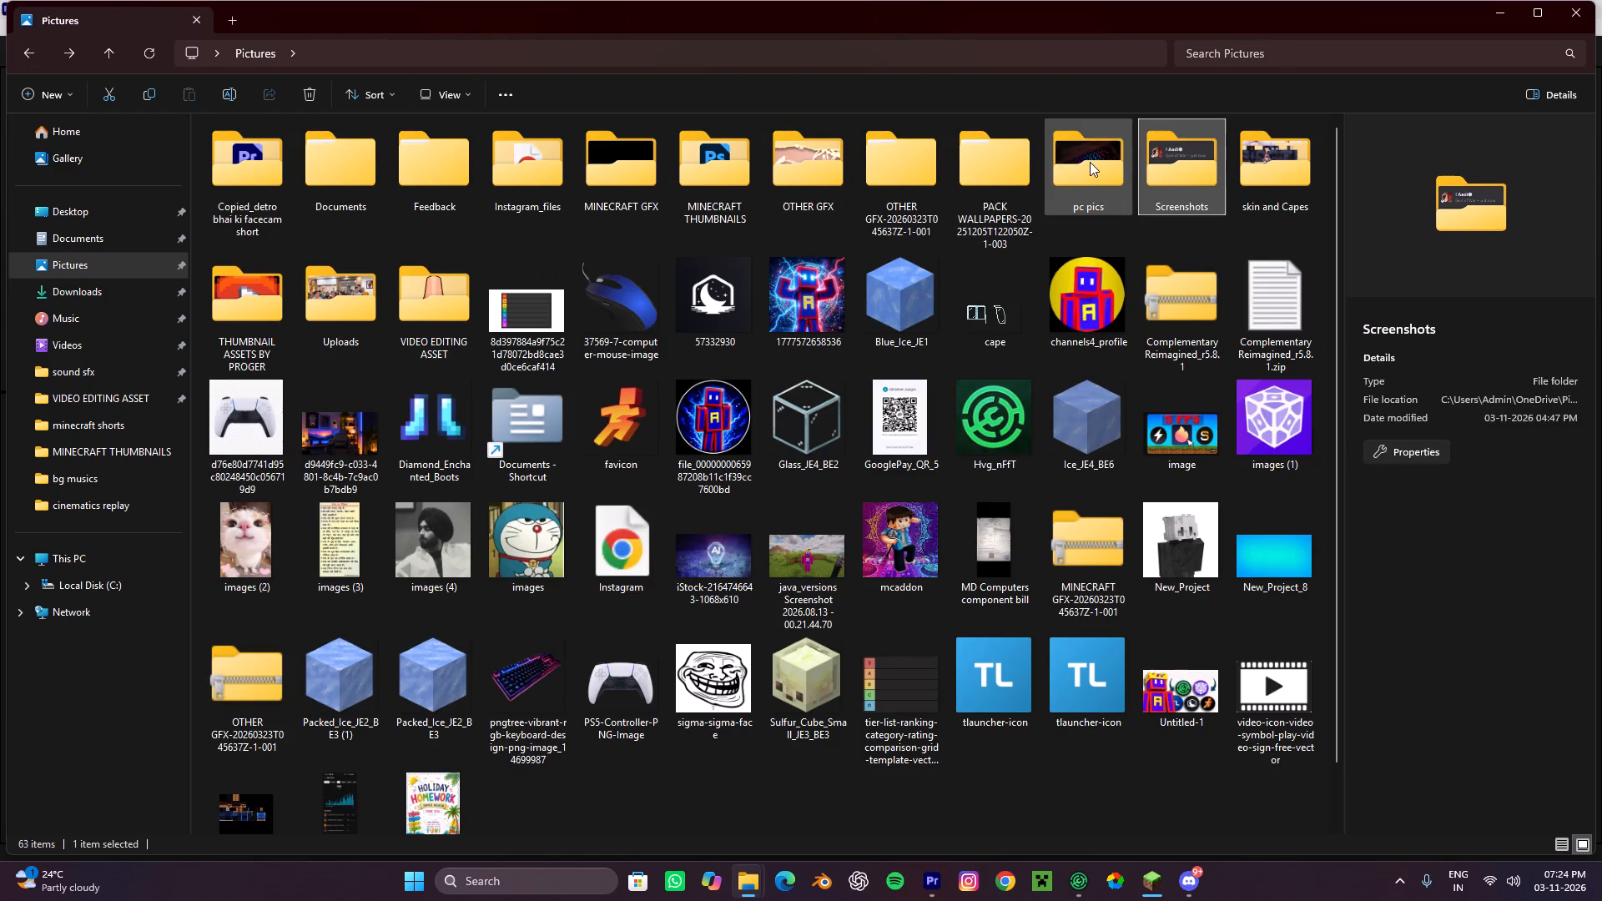
left_click(59, 53)
left_click(28, 50)
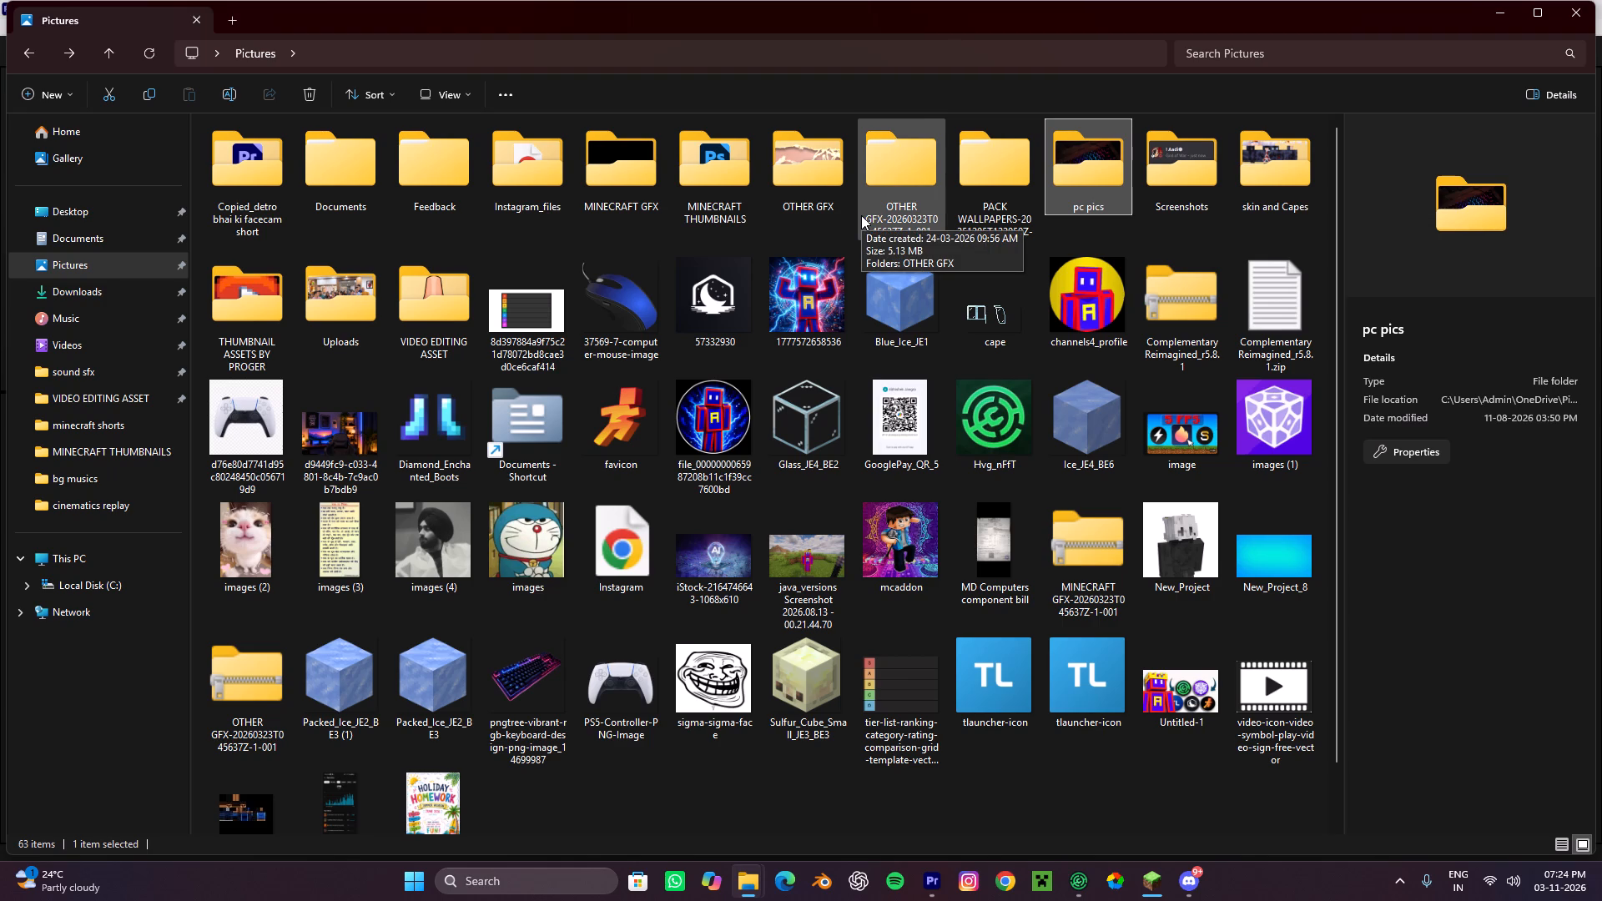
left_click_drag(1262, 236, 832, 240)
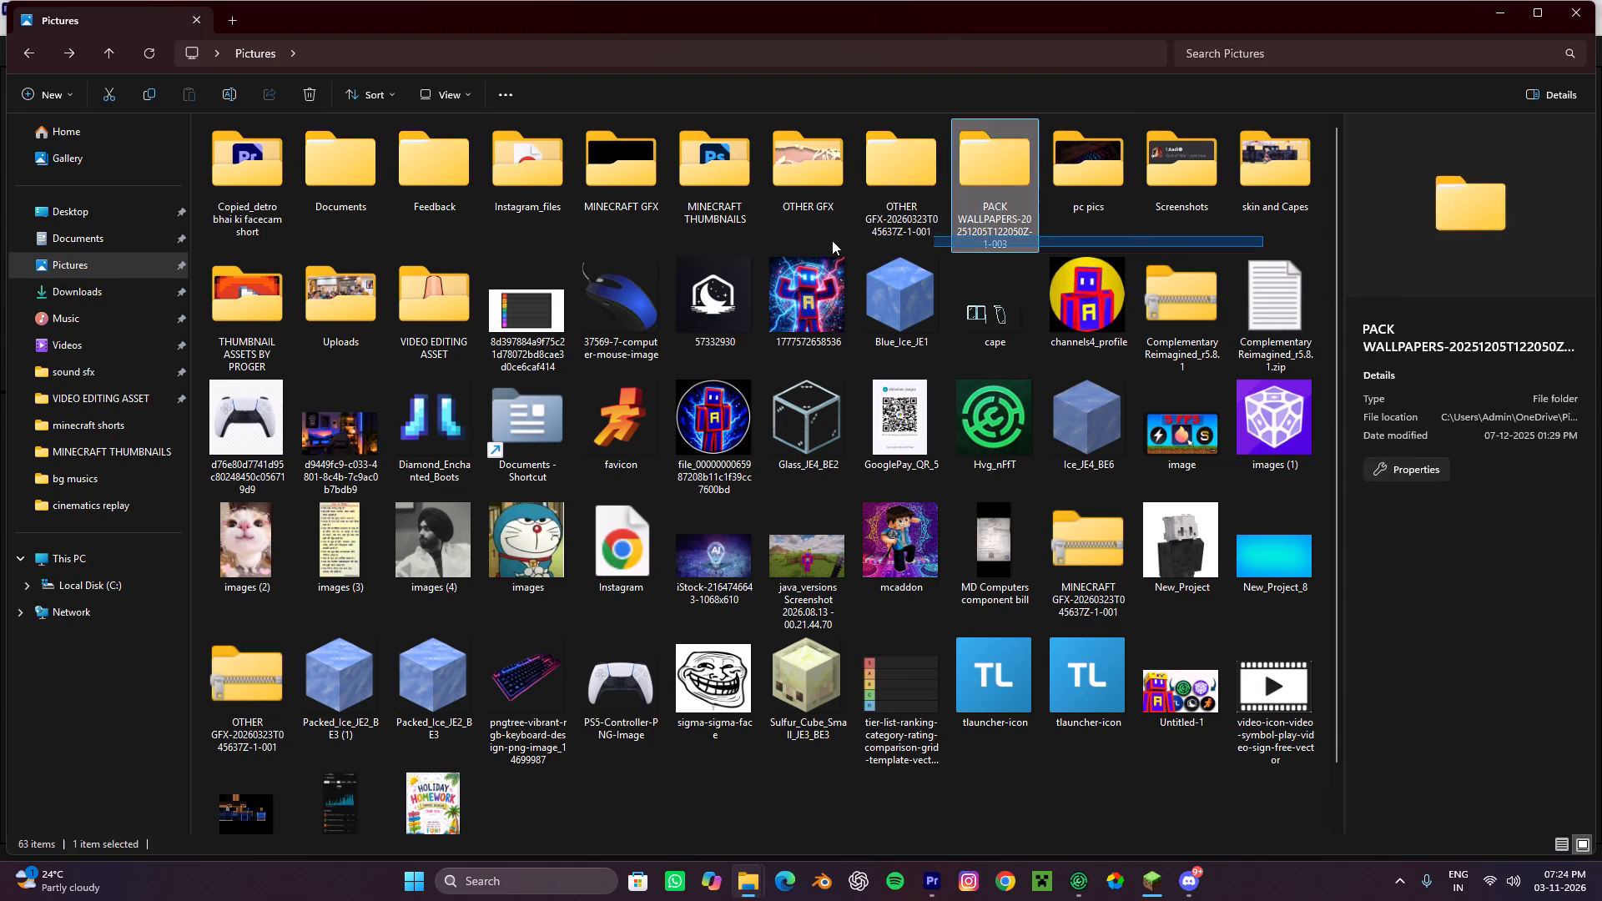
left_click_drag(832, 240, 71, 108)
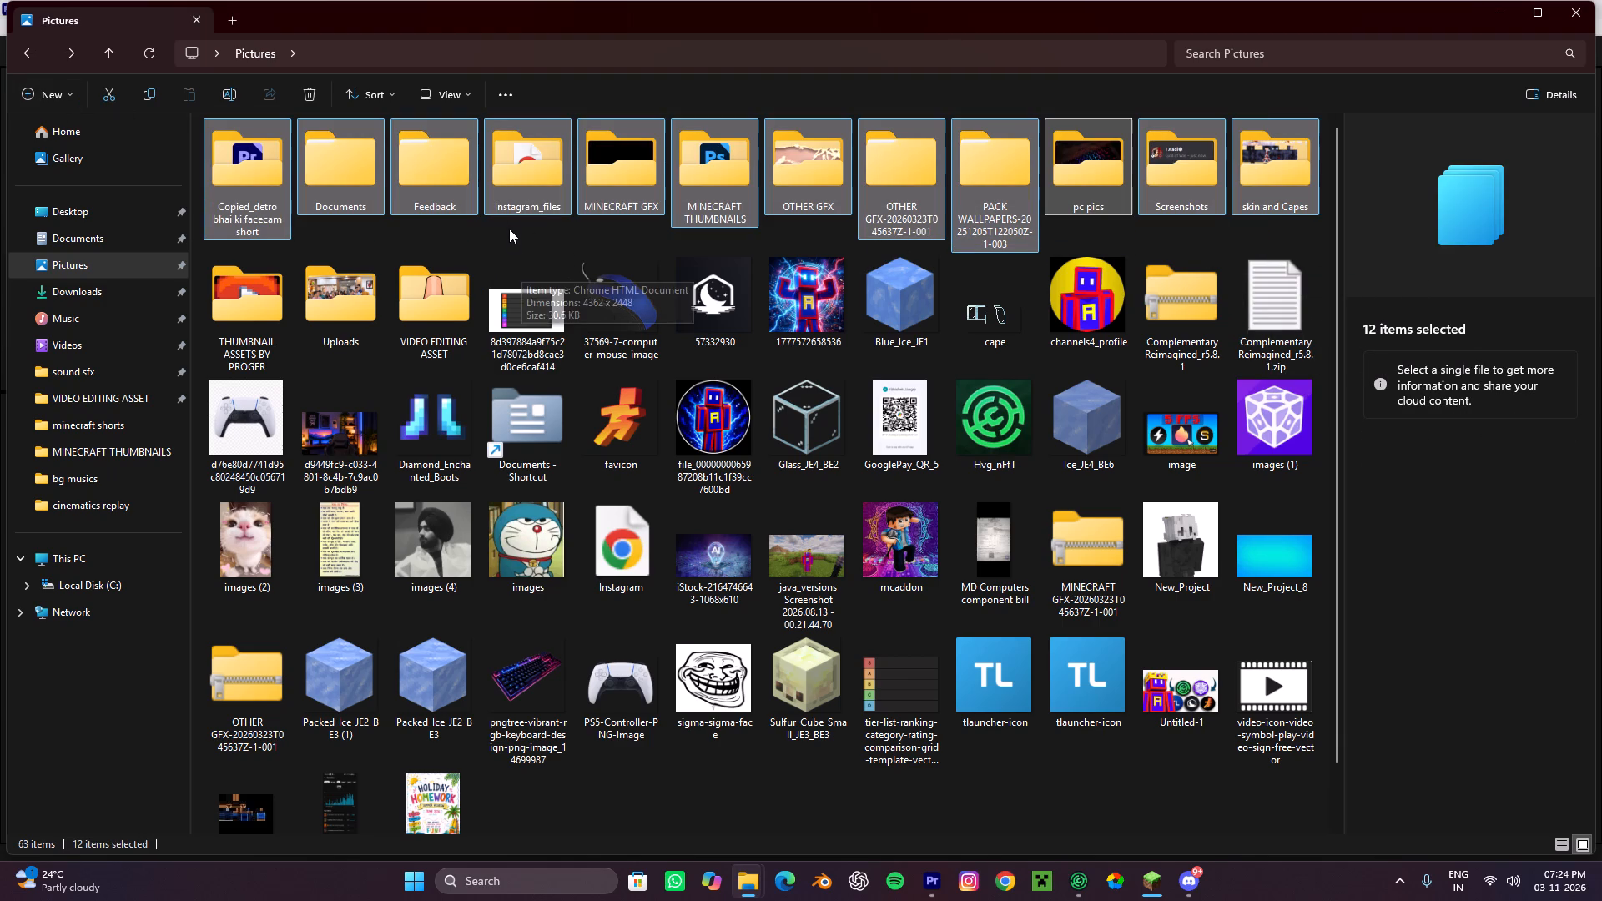
left_click(482, 230)
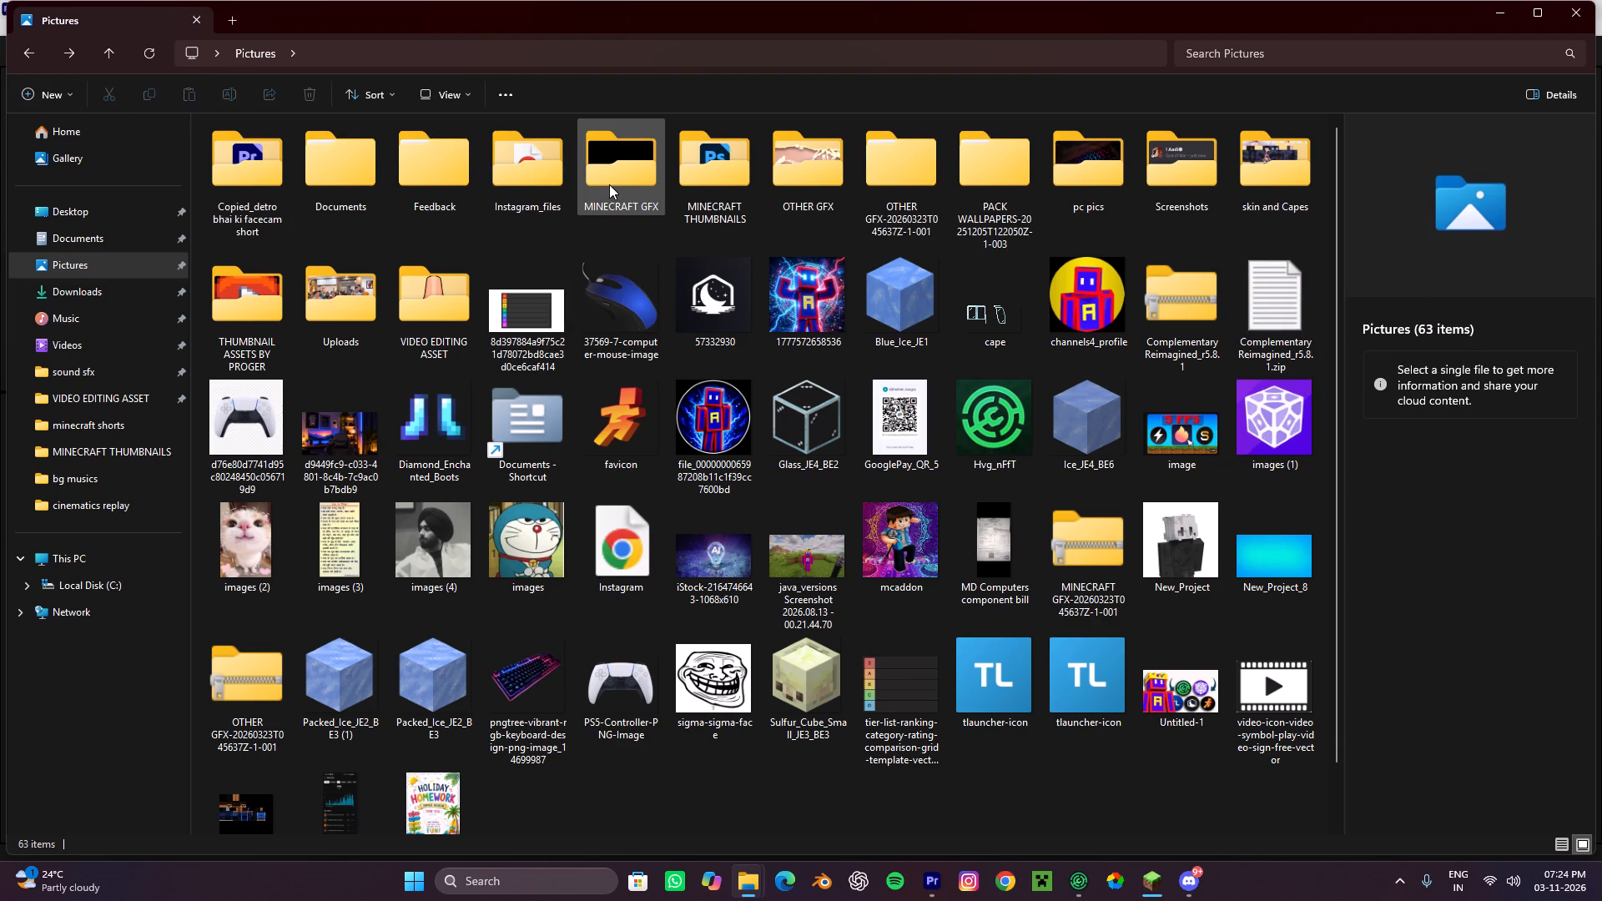
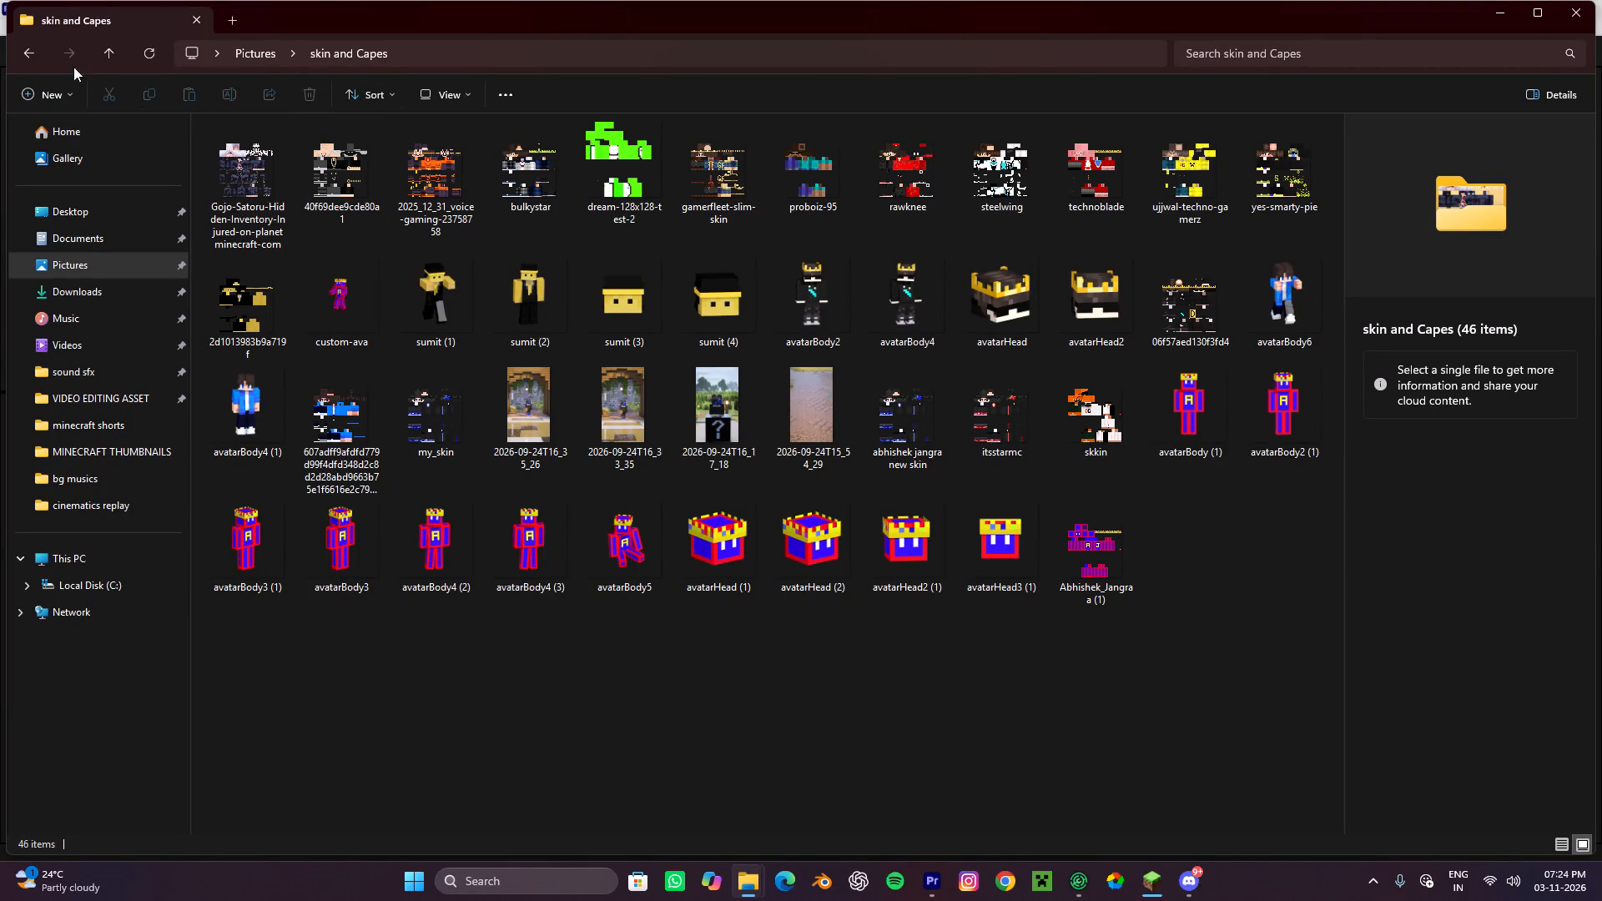
Add the Fornaxv3_1 PC image from the VIDEO EDITING ASSET PNG folder to V2 in Premiere, above the tree-chopping and 43.mp4 clips.
left_click(40, 58)
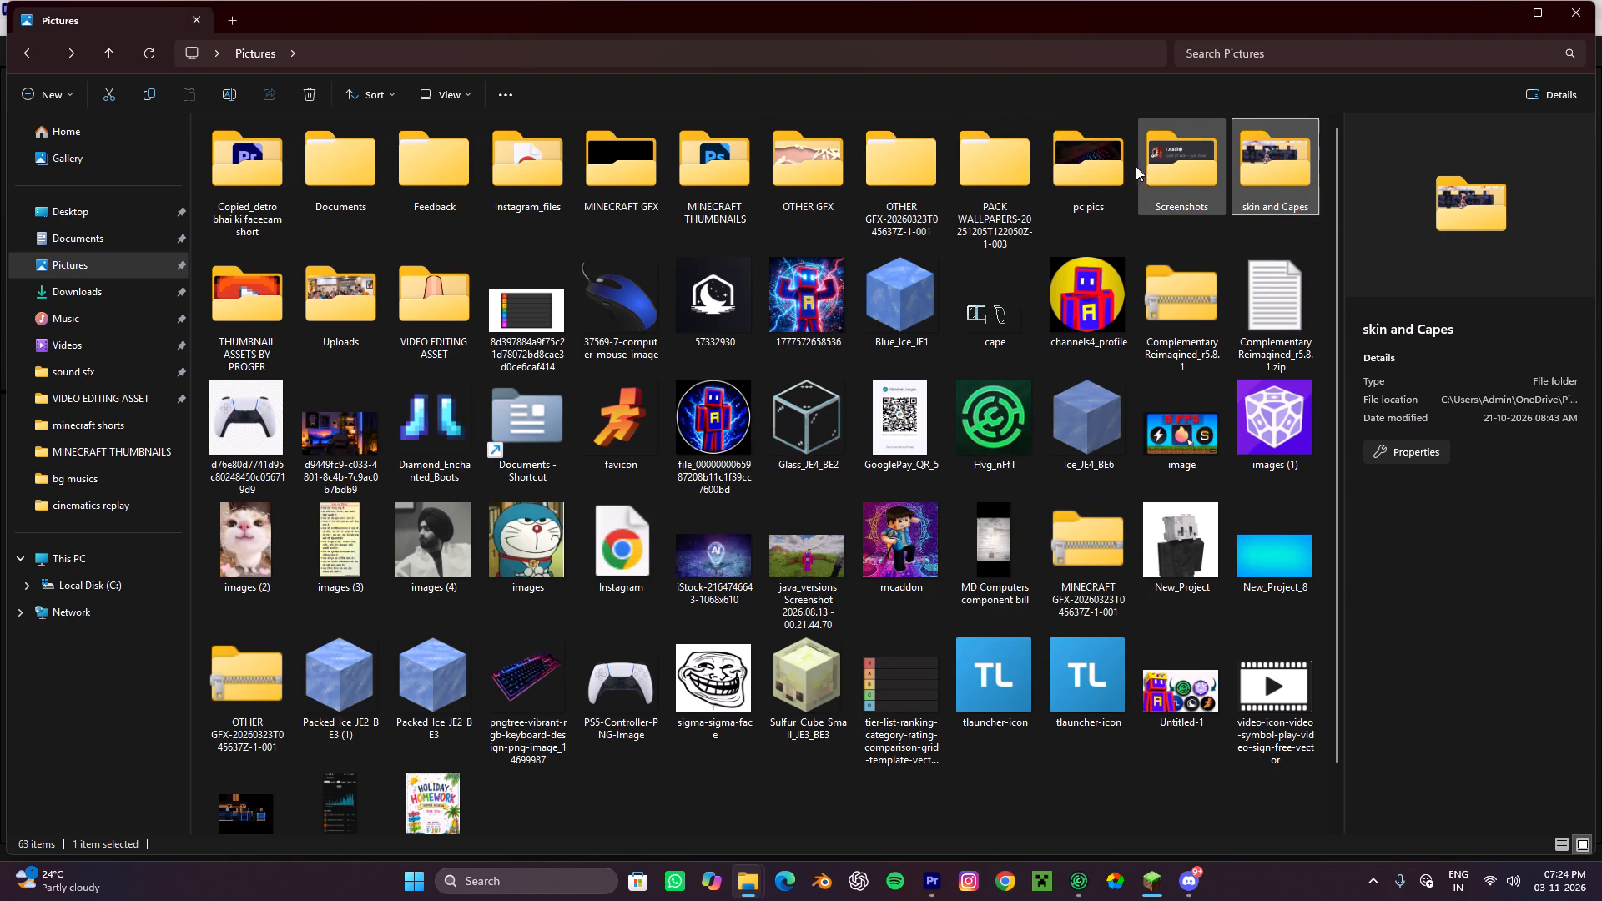
left_click(96, 391)
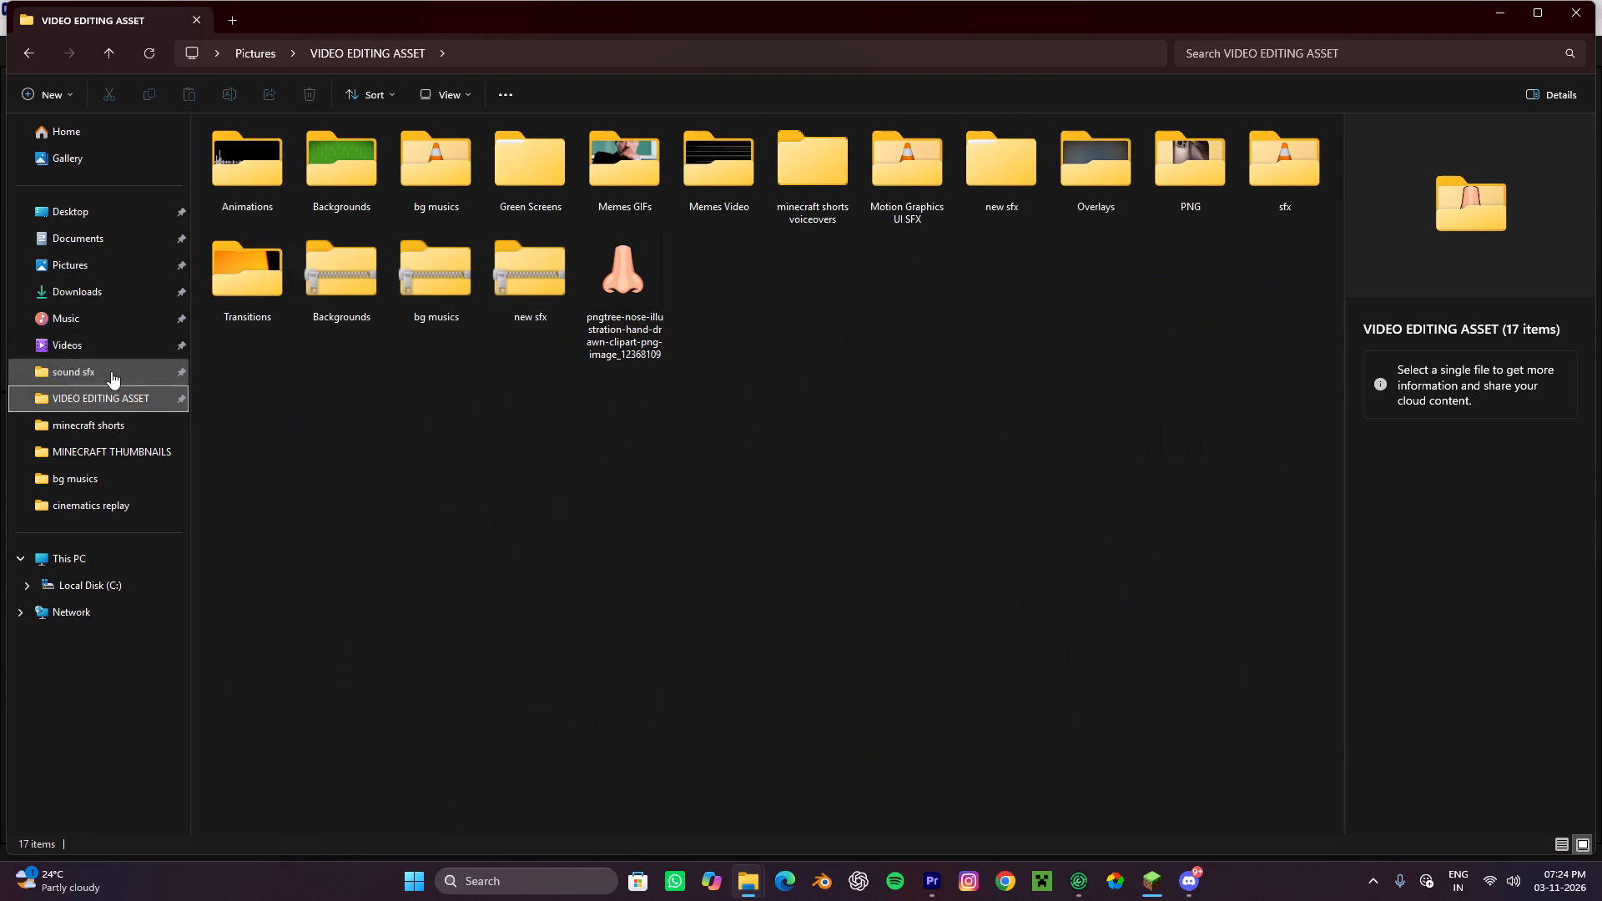
double_click(1202, 152)
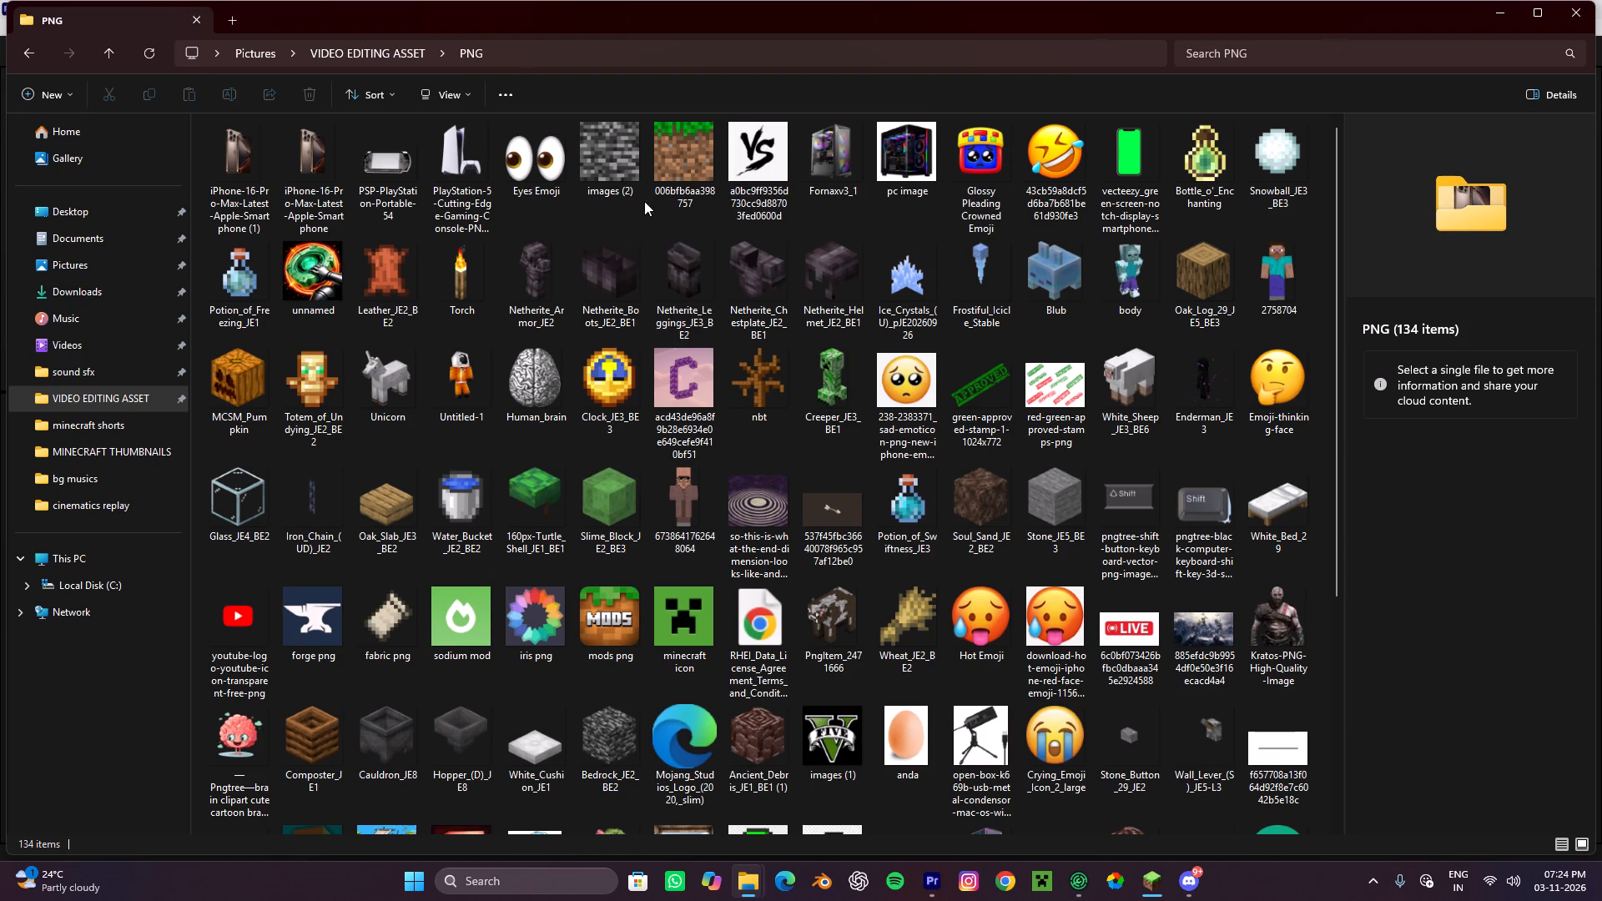
left_click(855, 160)
left_click_drag(821, 153, 939, 331)
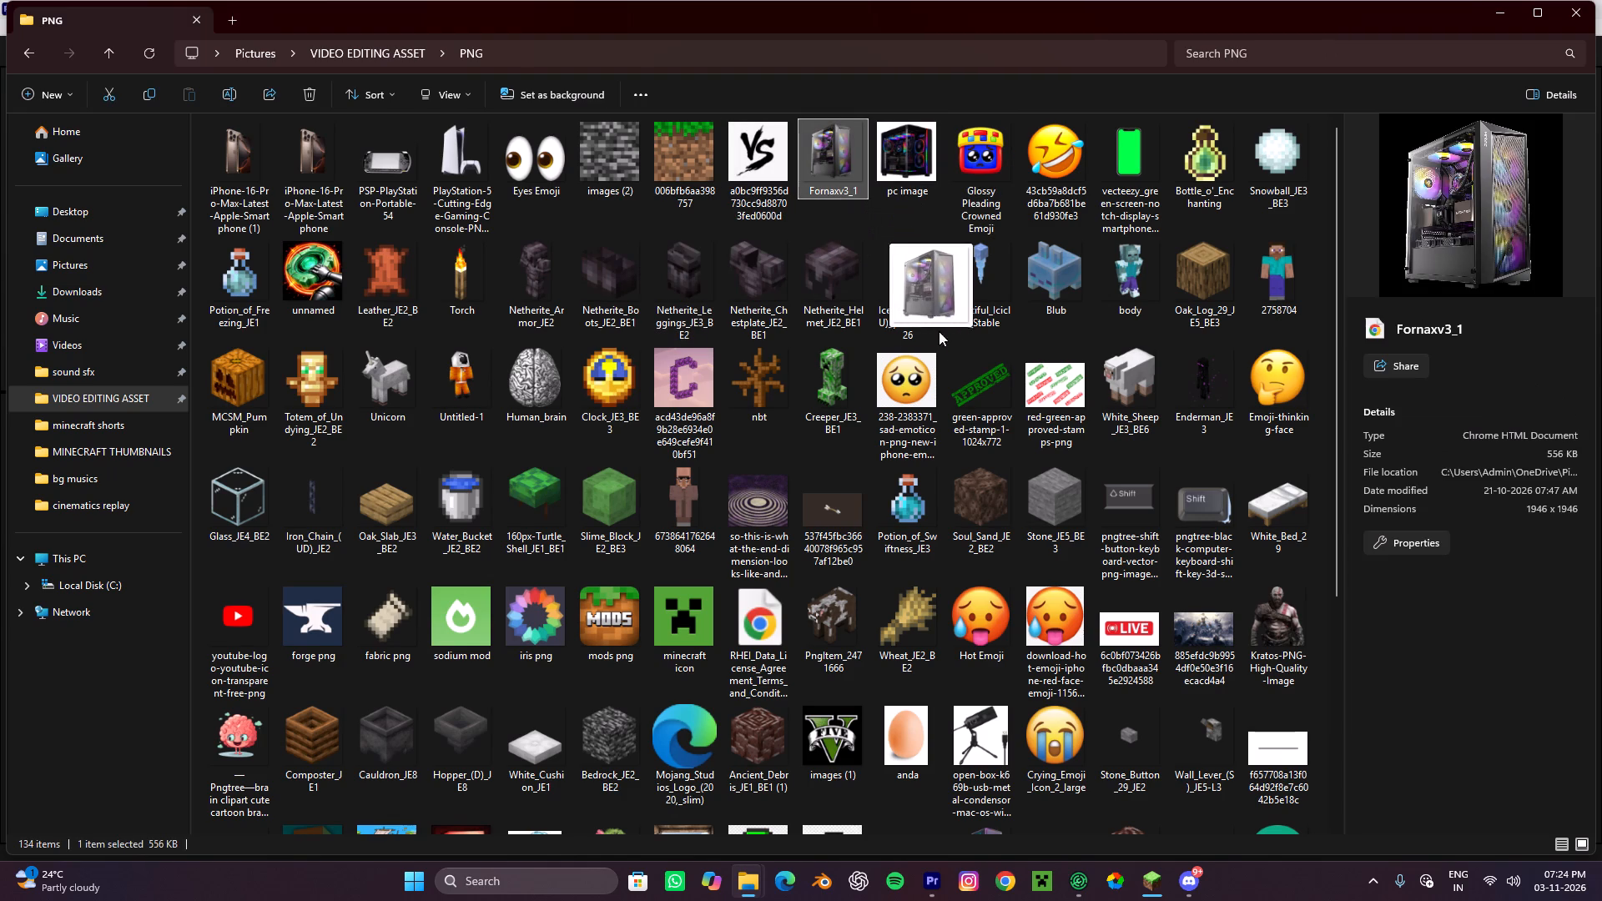
left_click_drag(939, 331, 1052, 782)
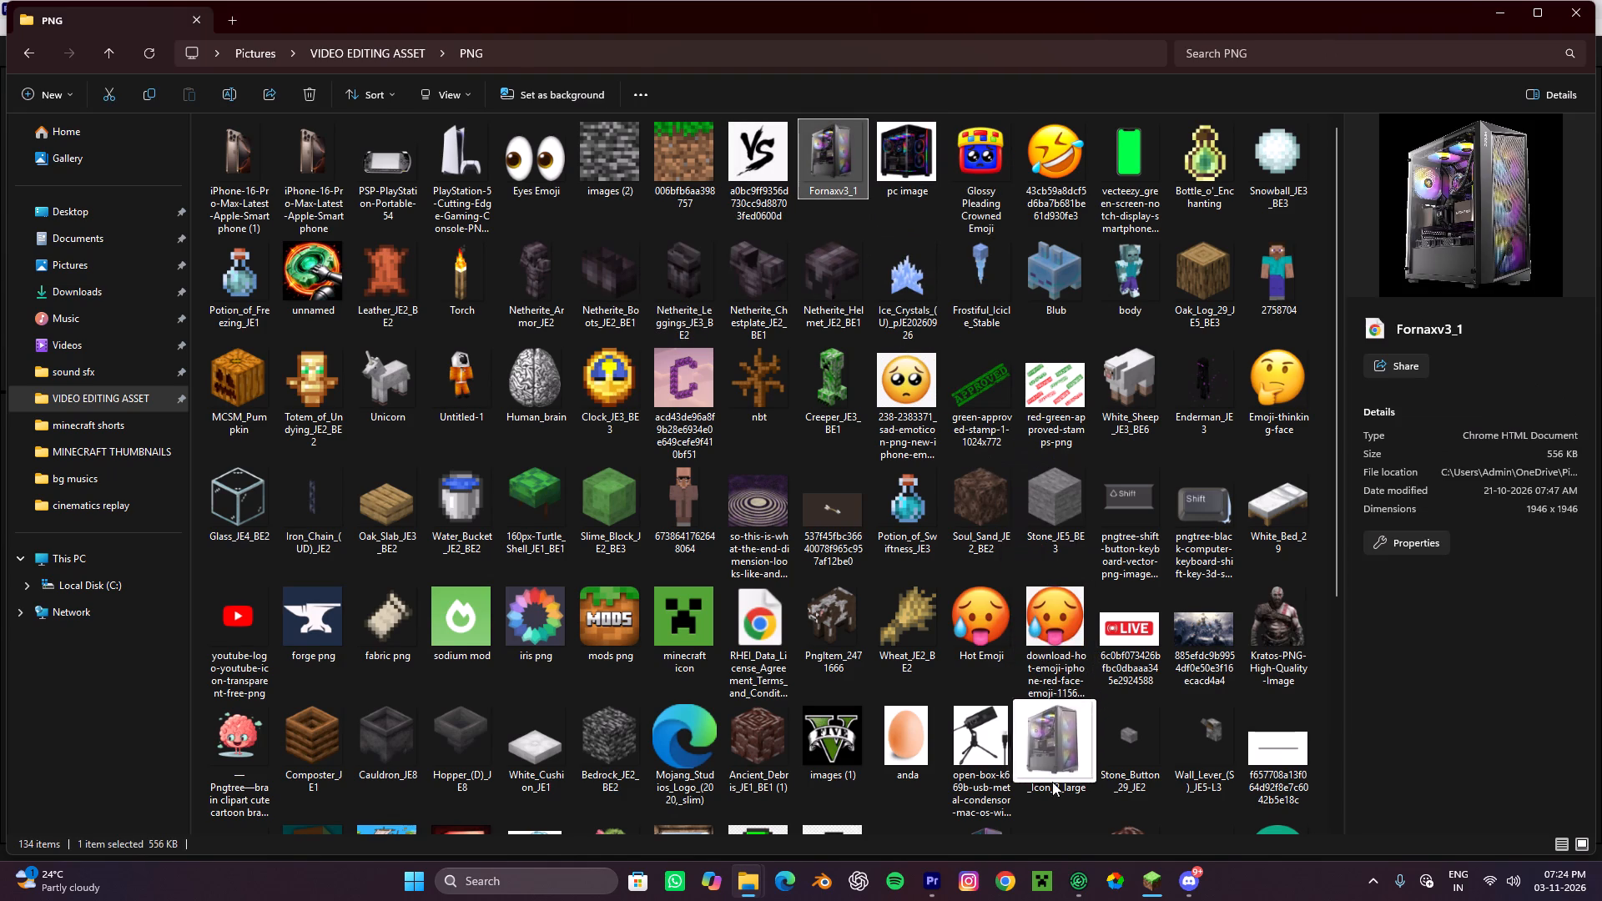
left_click_drag(1052, 782, 662, 610)
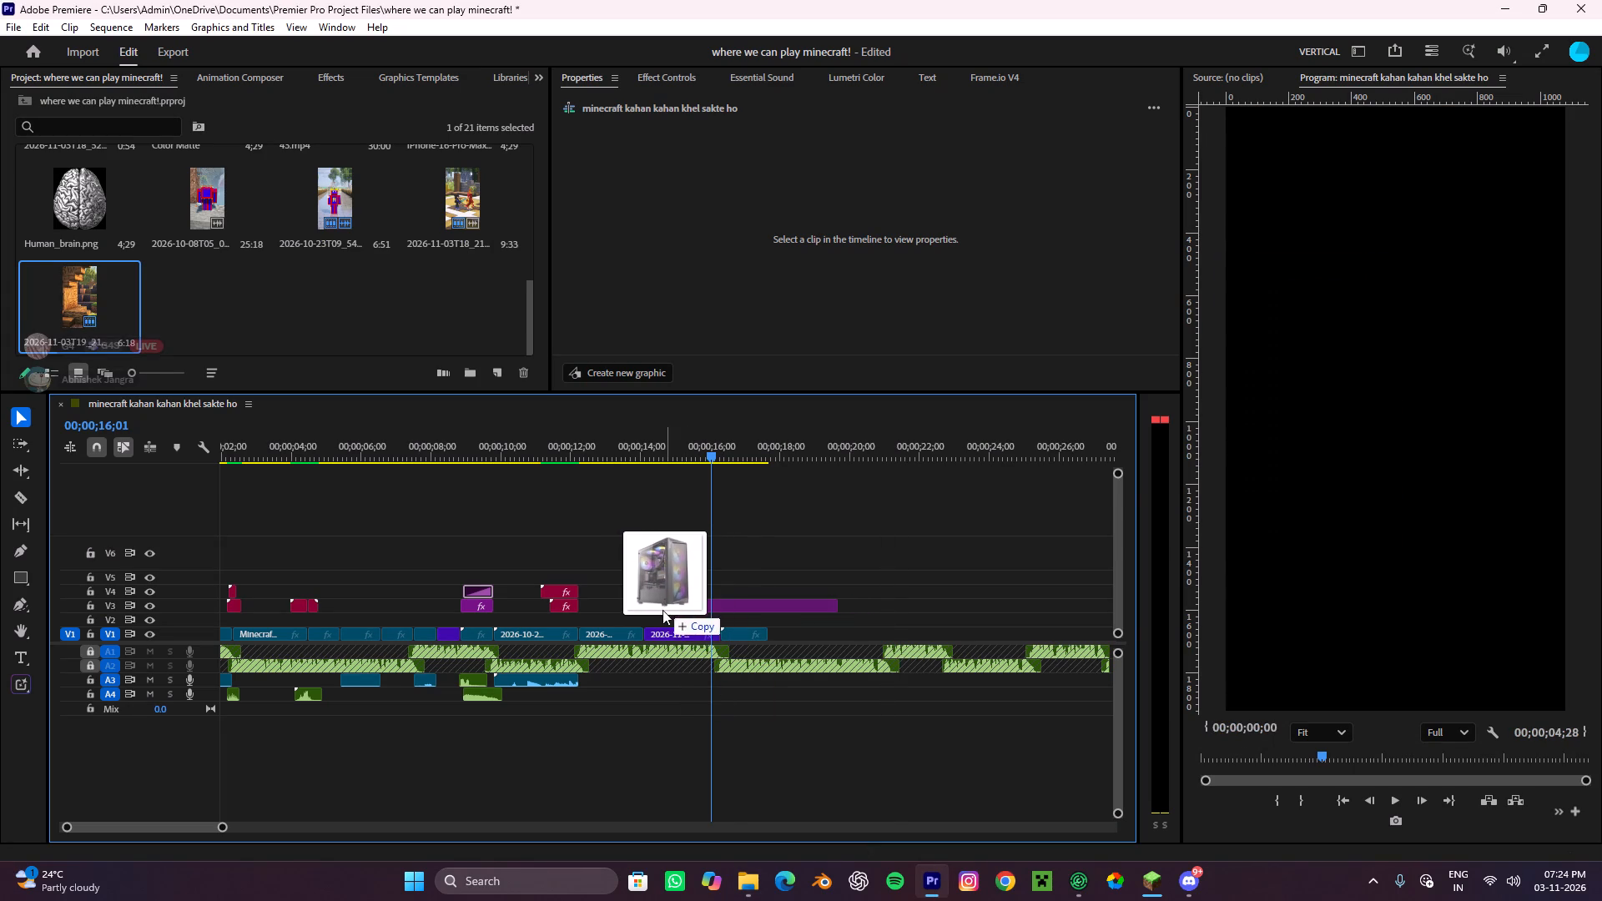
left_click_drag(662, 610, 662, 617)
Fit the Fornaxv3_1.webp image on V2 to the frame.
scroll(721, 587, "up", 4)
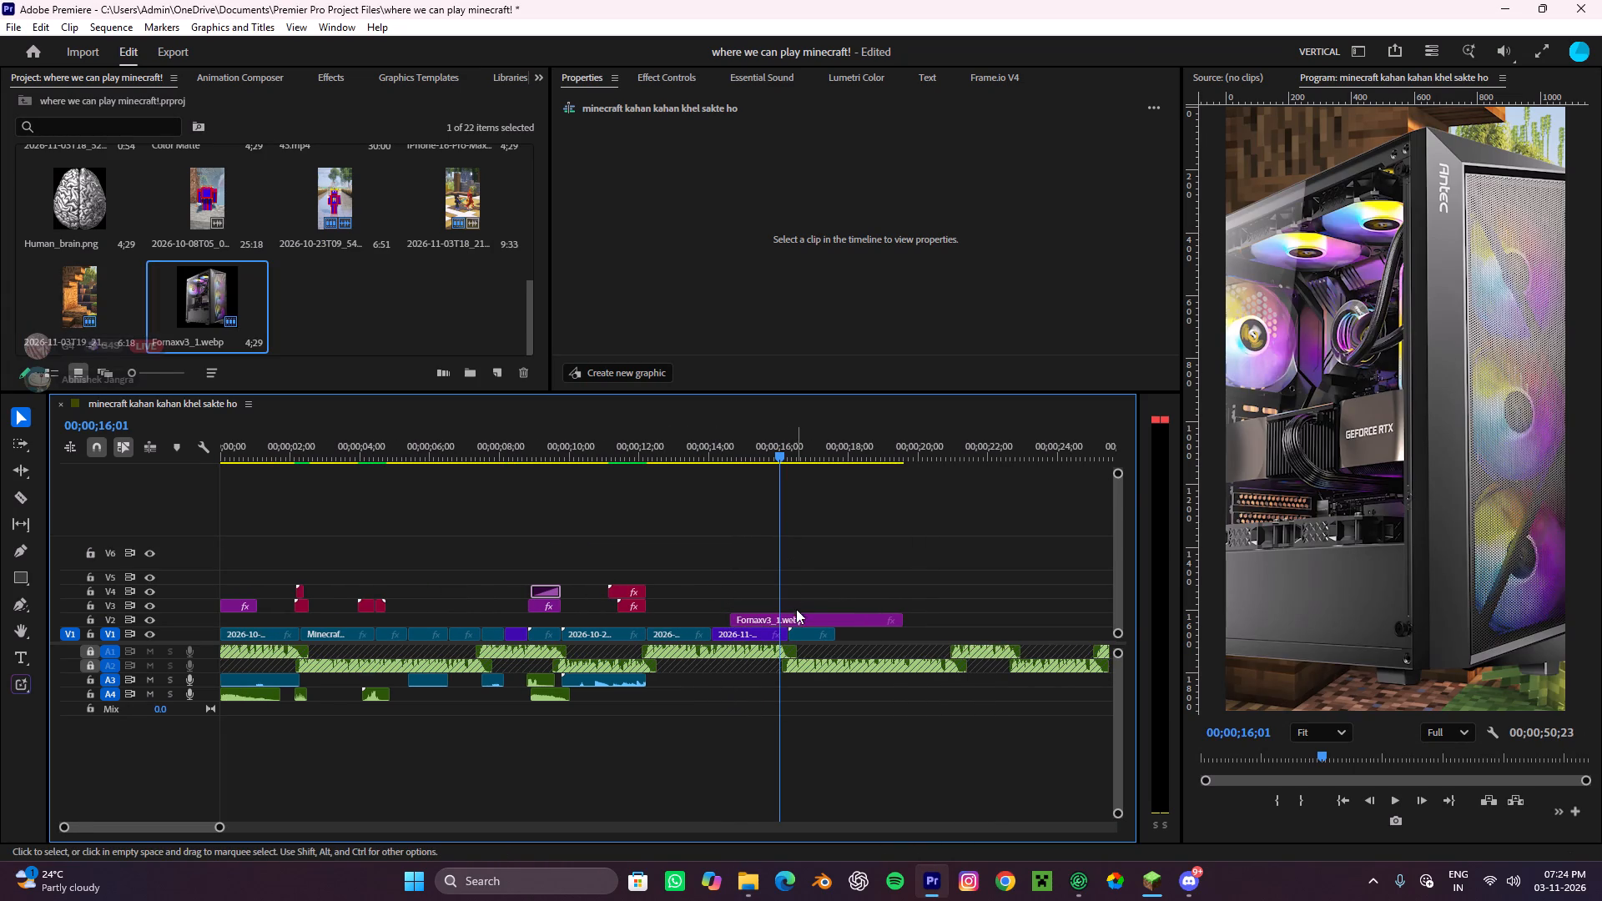
left_click(784, 620)
right_click(784, 620)
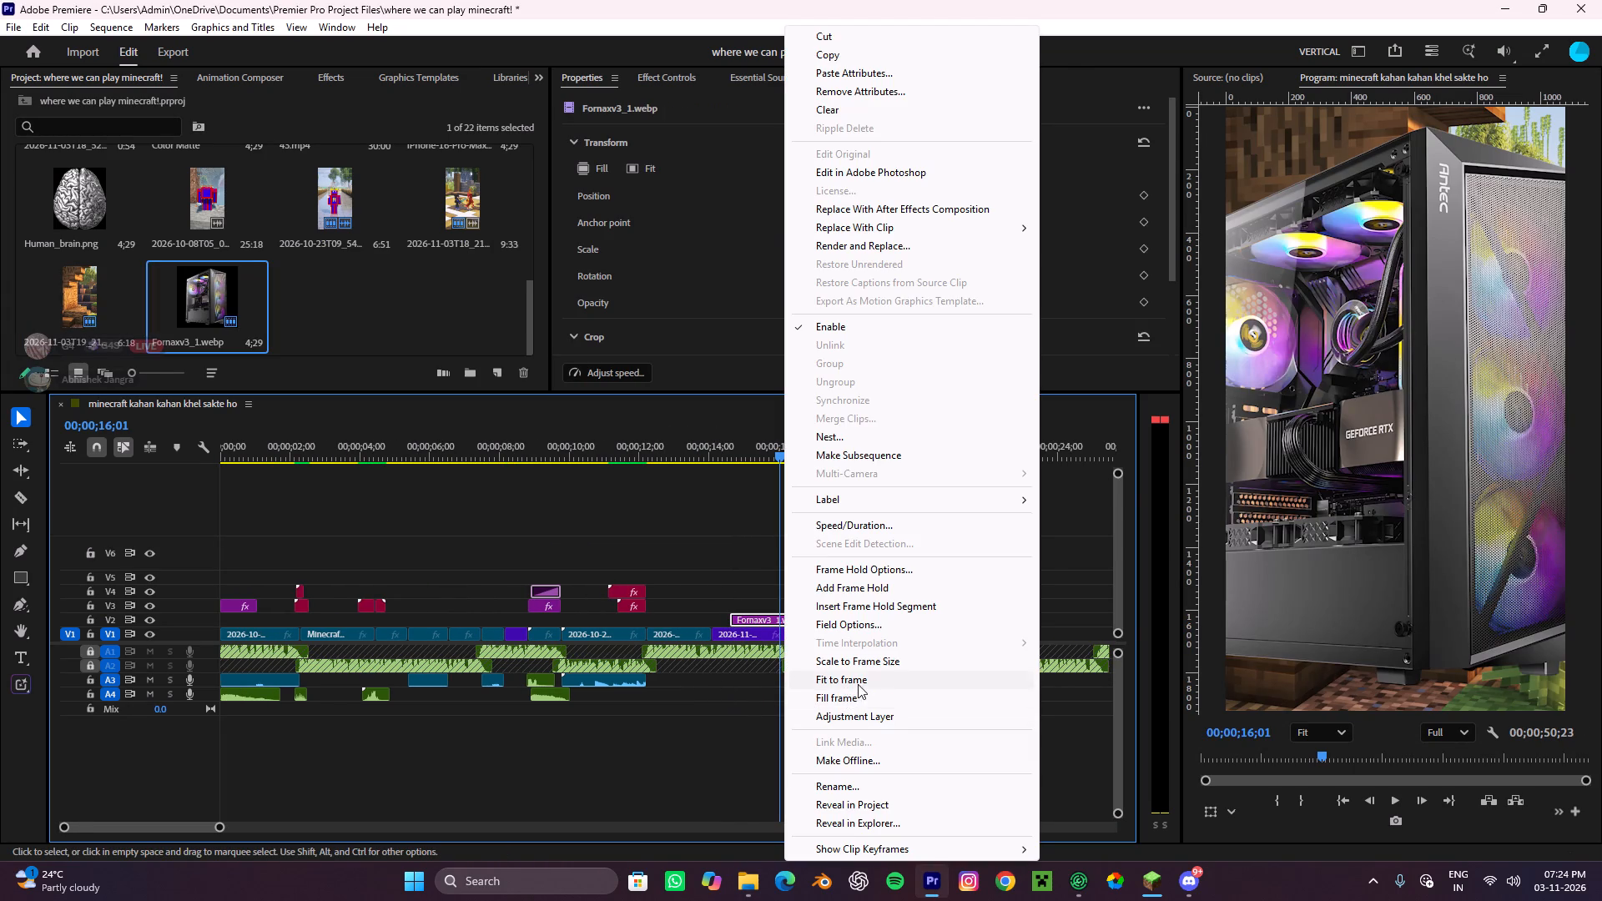
left_click(858, 684)
Play up to the yellow background section, split the PC image at about 00;00;16;24, and cut out the piece before the split.
scroll(799, 618, "up", 3, "alt")
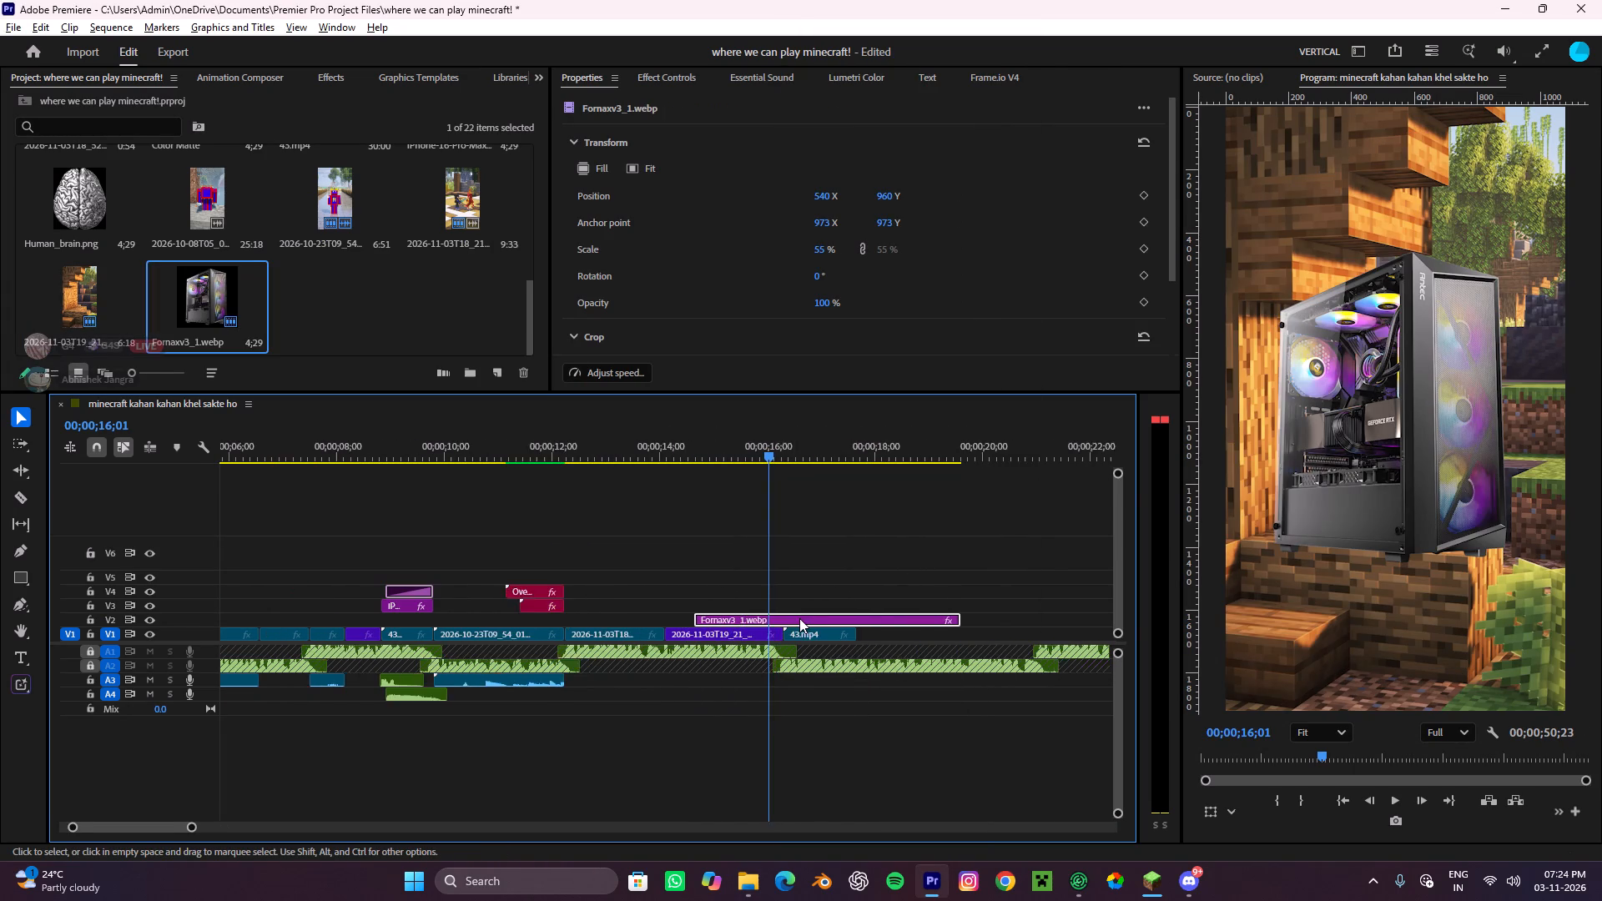
scroll(799, 618, "up", 4, "alt")
left_click_drag(844, 449, 673, 542)
key("space")
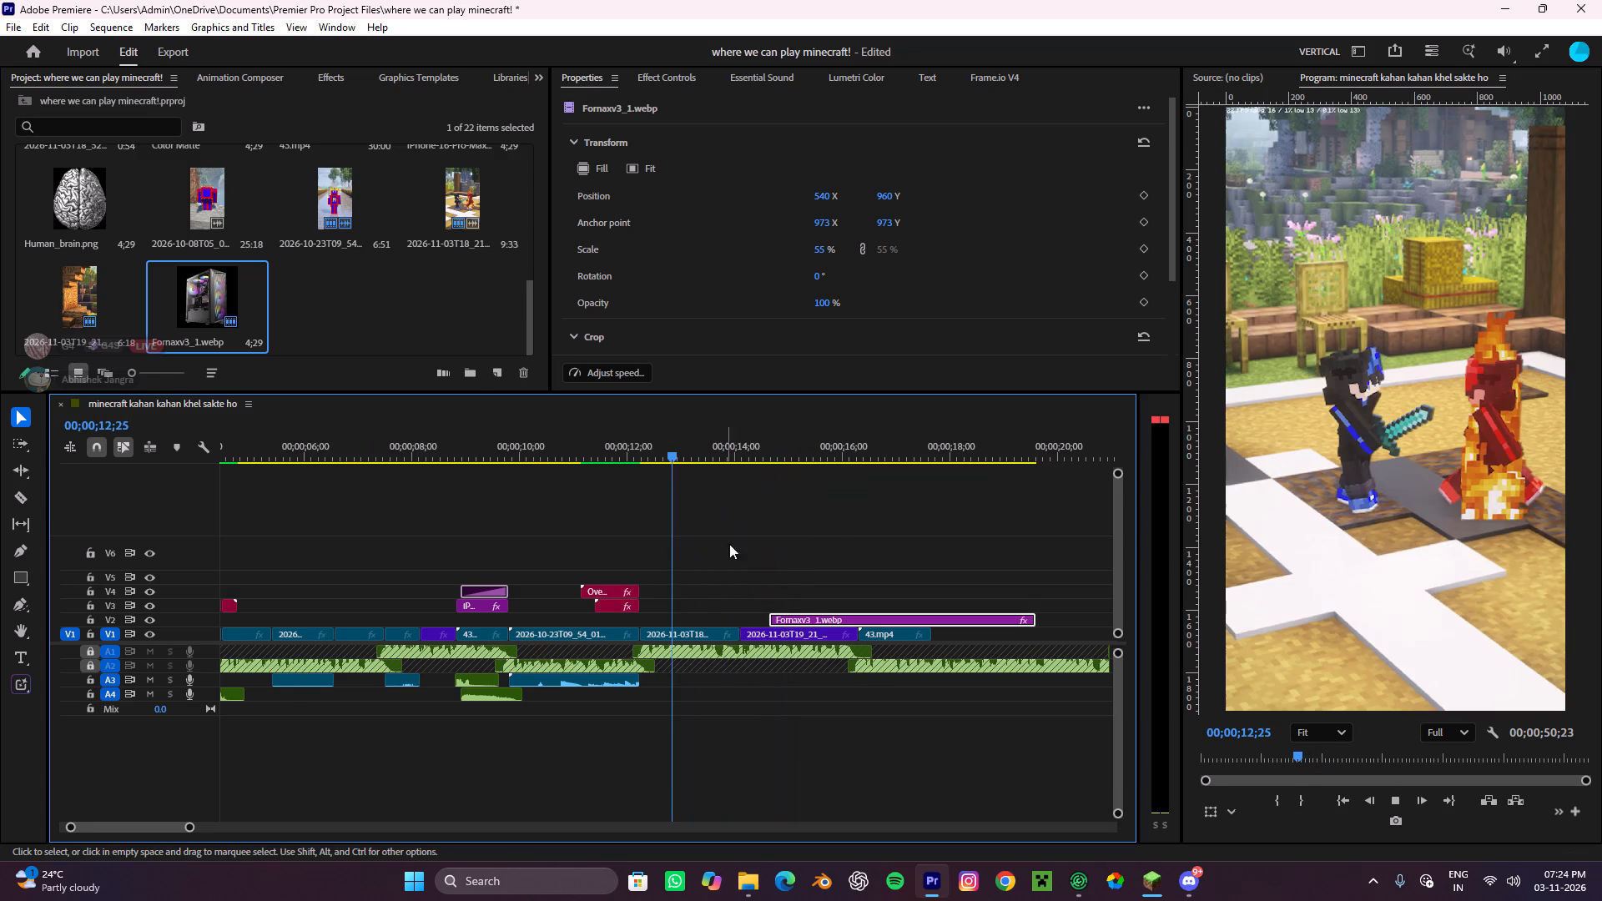
scroll(778, 565, "up", 2)
scroll(859, 565, "down", 4)
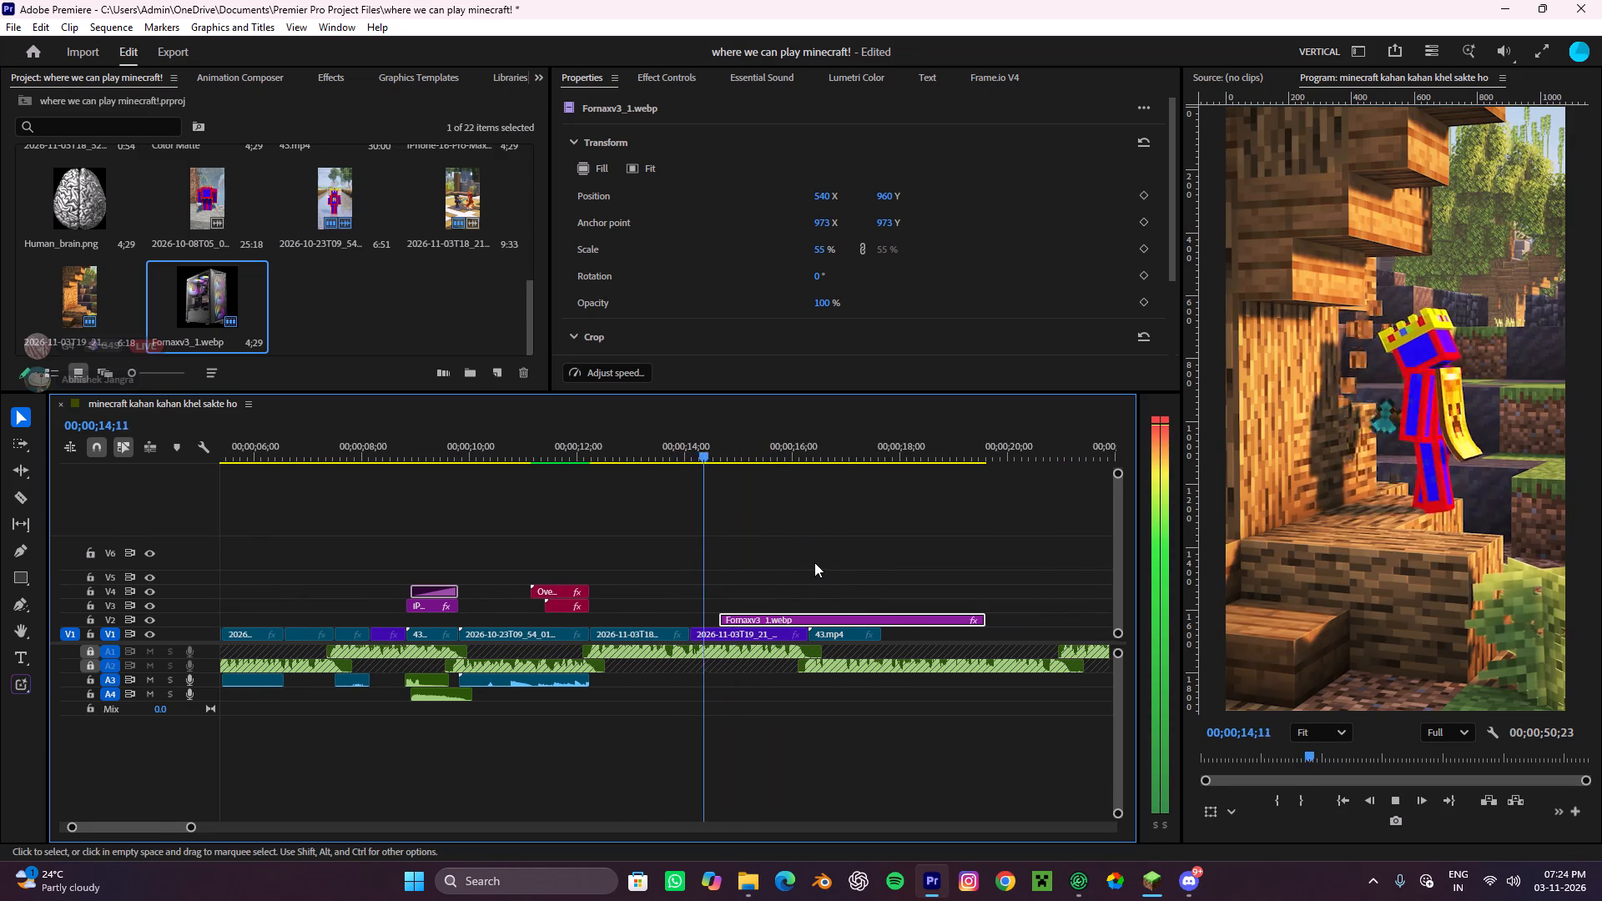
scroll(795, 560, "down", 3)
scroll(783, 560, "up", 3, "alt")
scroll(783, 560, "down", 4)
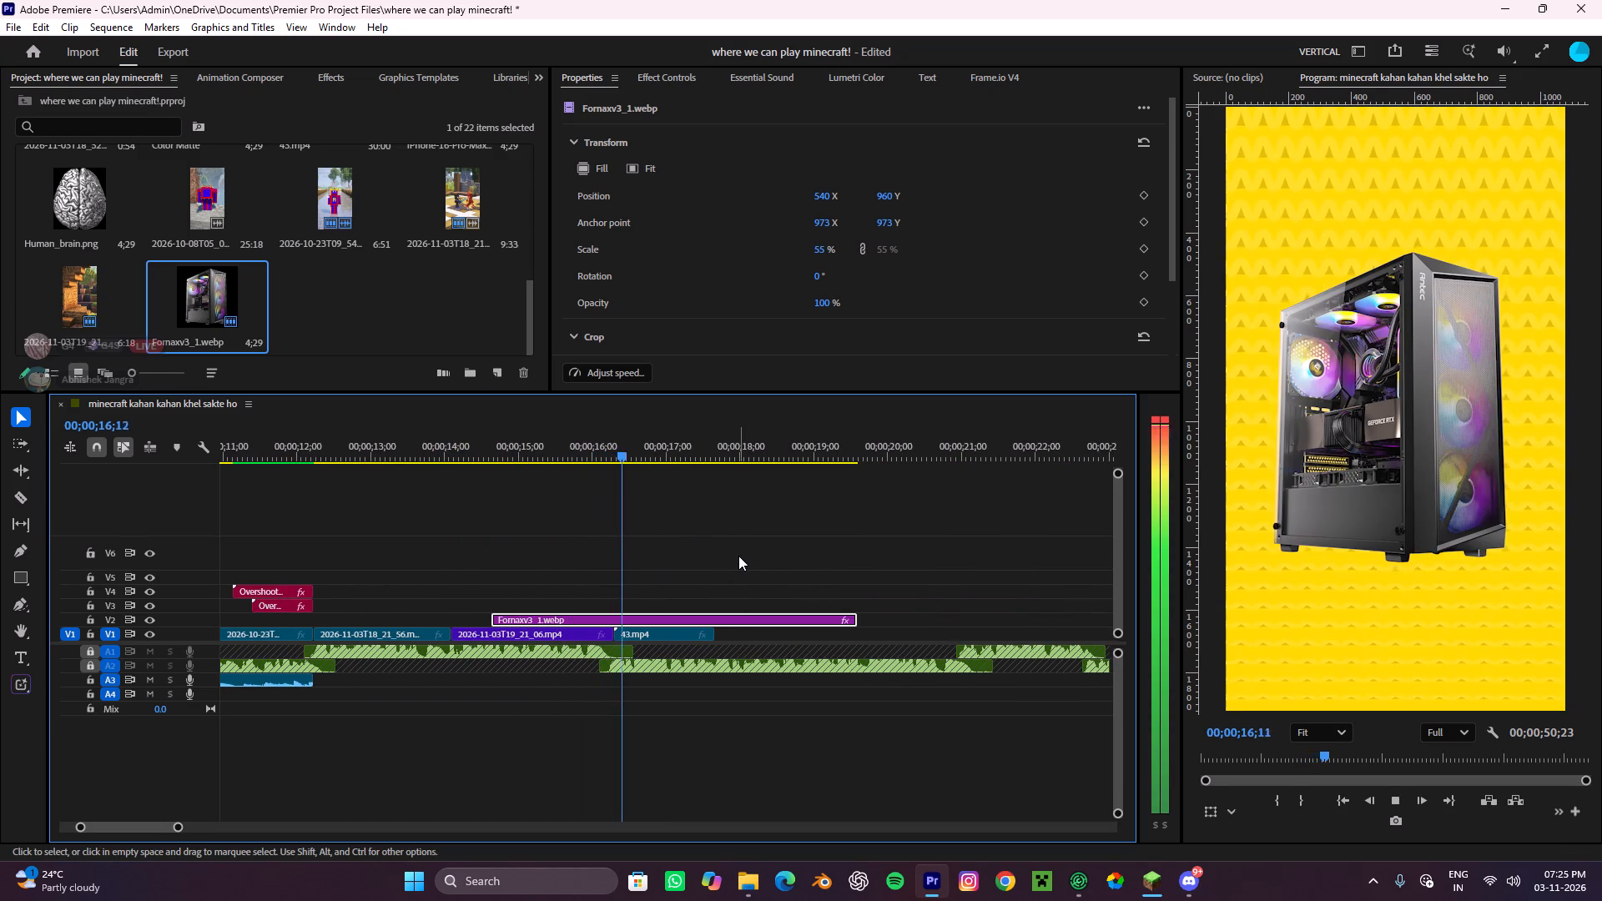
key("space")
key("c")
left_click(651, 621)
key("v")
left_click(572, 617)
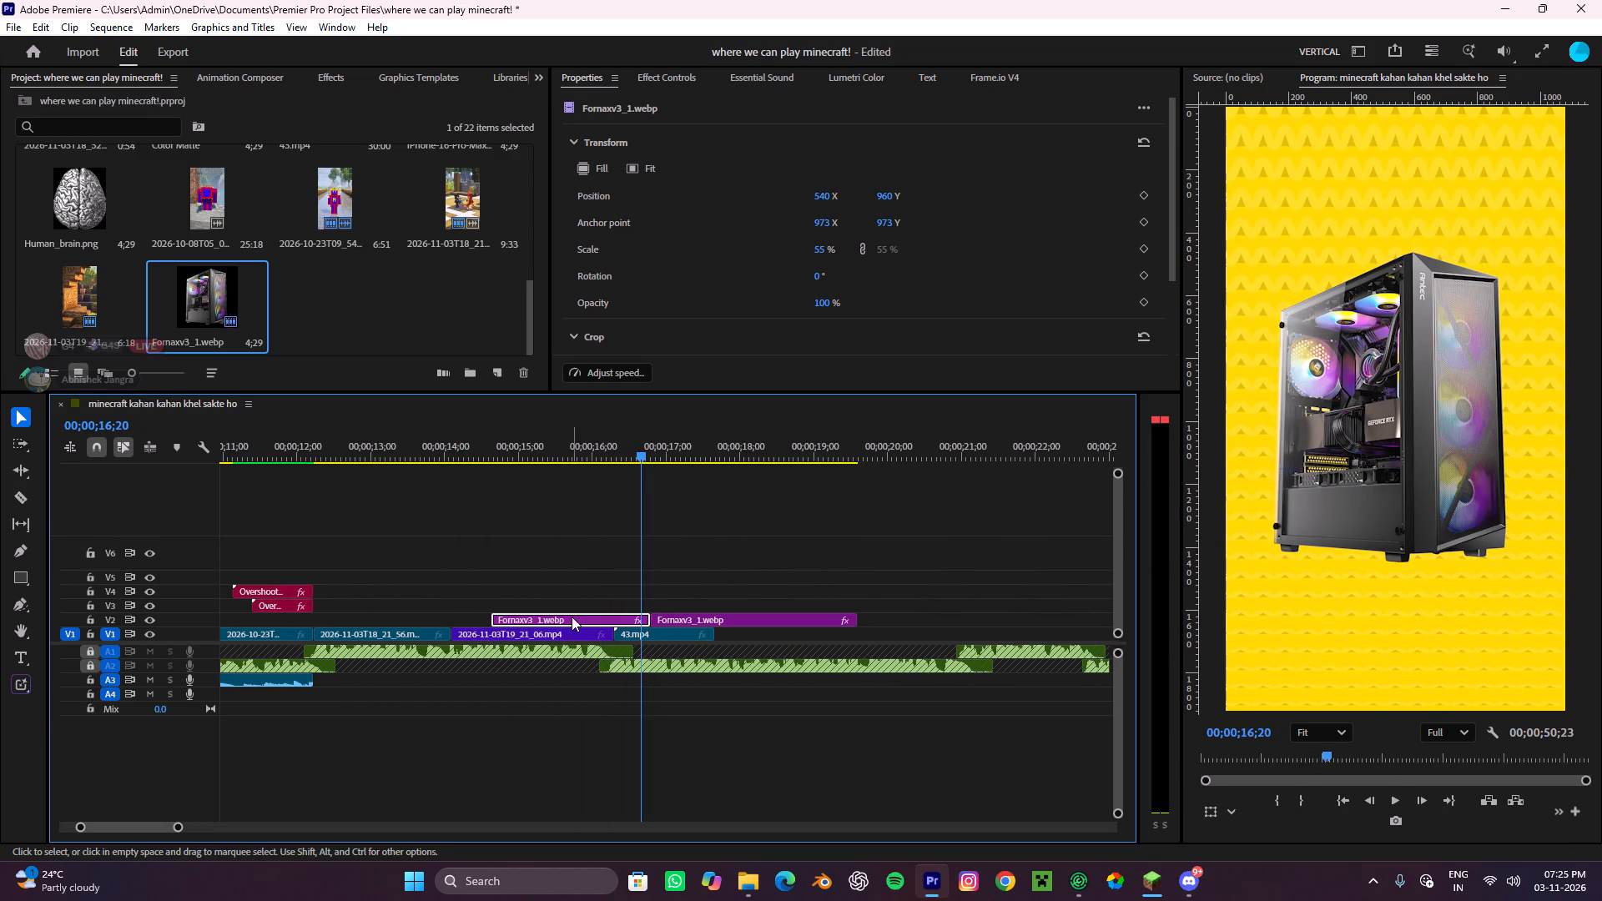
key("ctrl+x")
Play the remaining PC image, split it at 00;00;17;20 where the 43.mp4 clip ends, and cut out the piece after it.
left_click_drag(652, 461, 603, 491)
key("space")
scroll(644, 528, "down", 4)
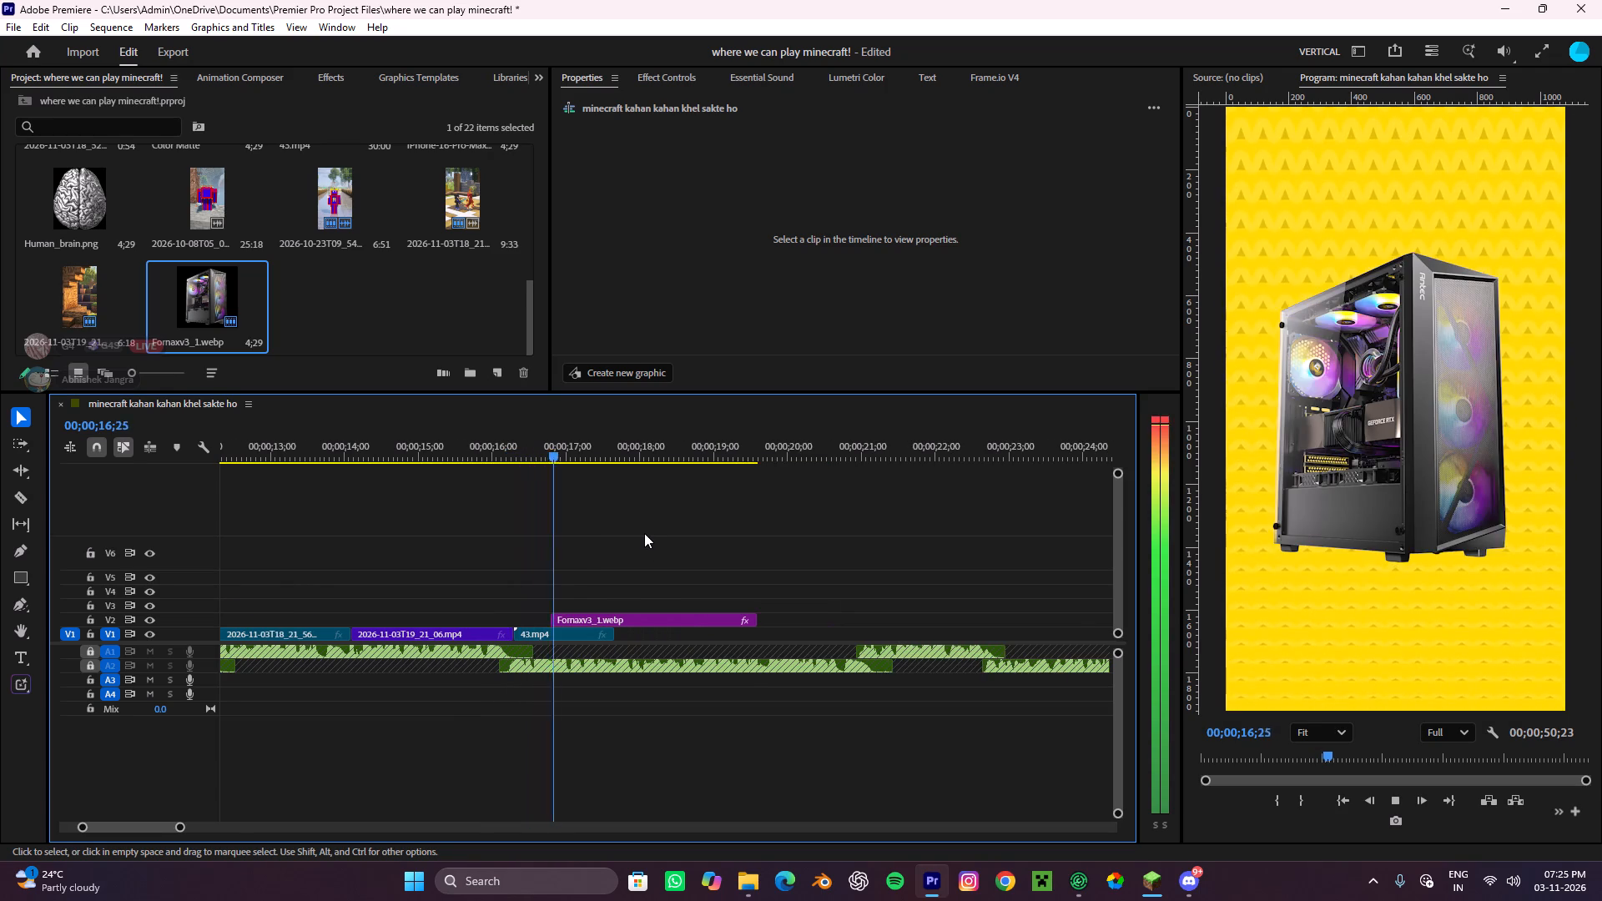
key("space")
key("c")
left_click(617, 622)
key("v")
left_click(638, 617)
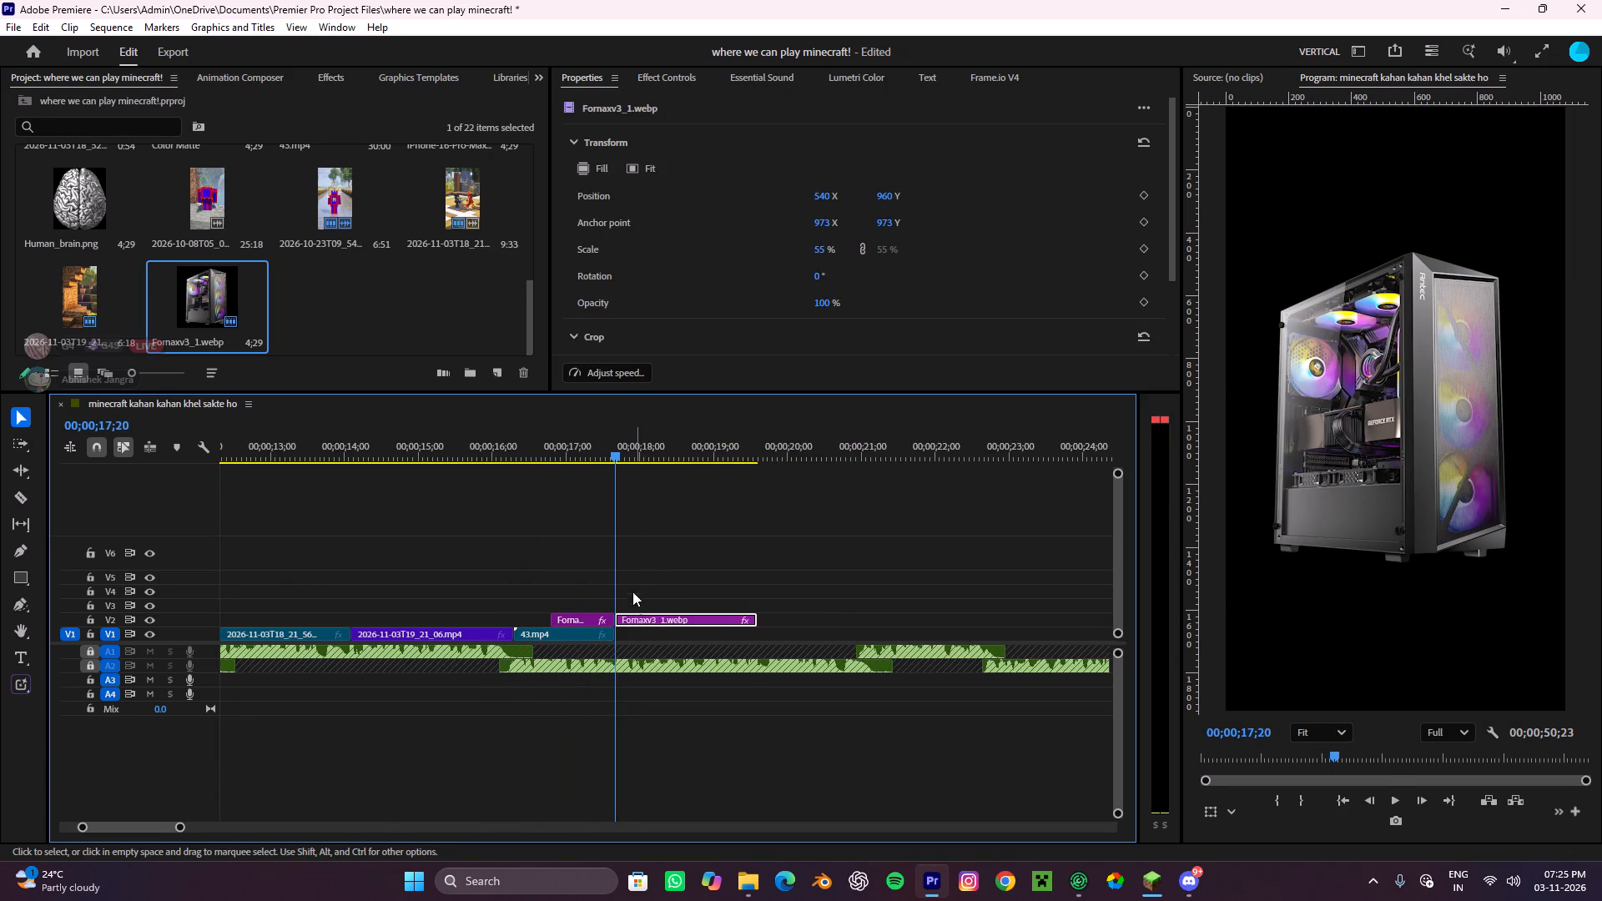
key("ctrl+x")
Play the join into the yellow background to check when the PC image appears against the voiceover.
left_click_drag(606, 450, 465, 527)
key("space")
scroll(545, 536, "down", 4, "alt")
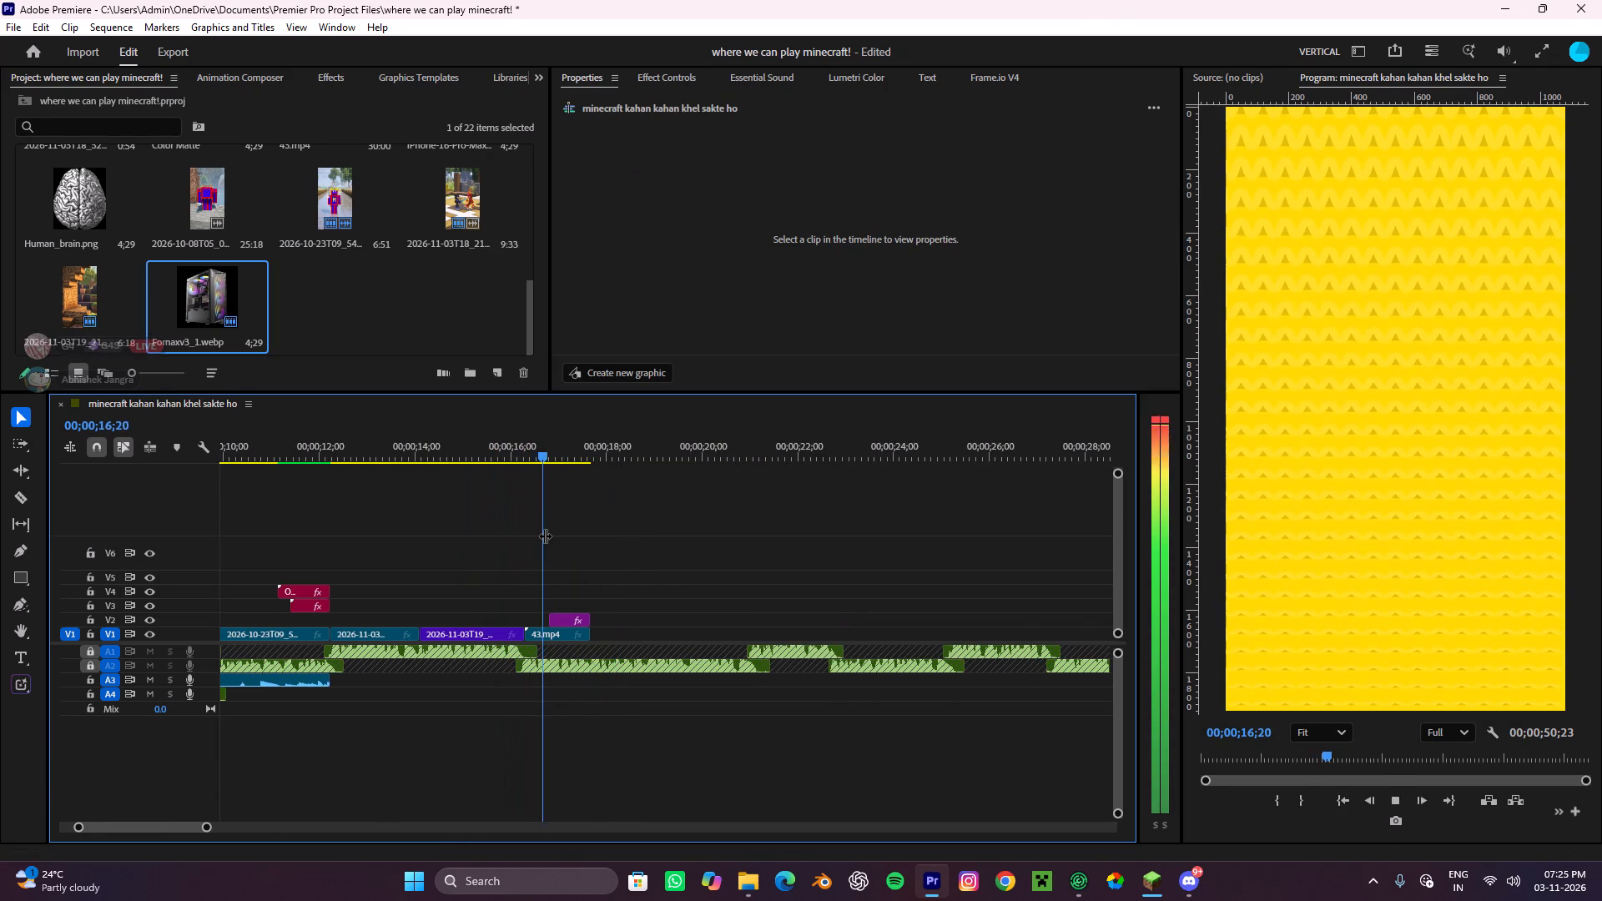
key("space")
scroll(545, 536, "up", 4, "alt")
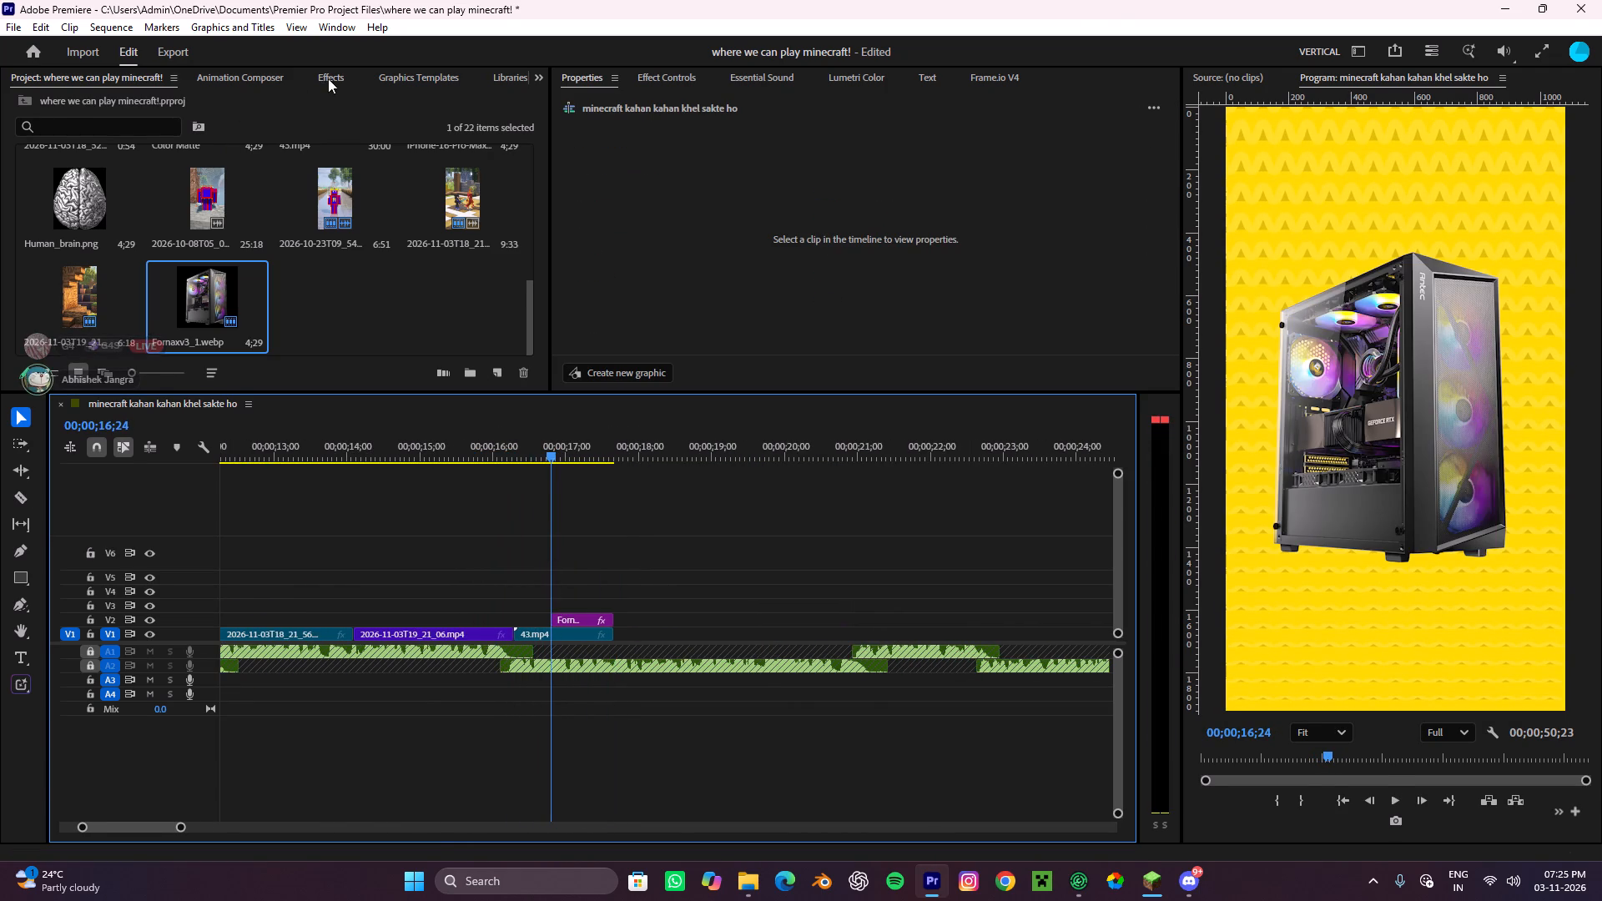
Bring up the library of effects and presets.
left_click(328, 78)
left_click(160, 102)
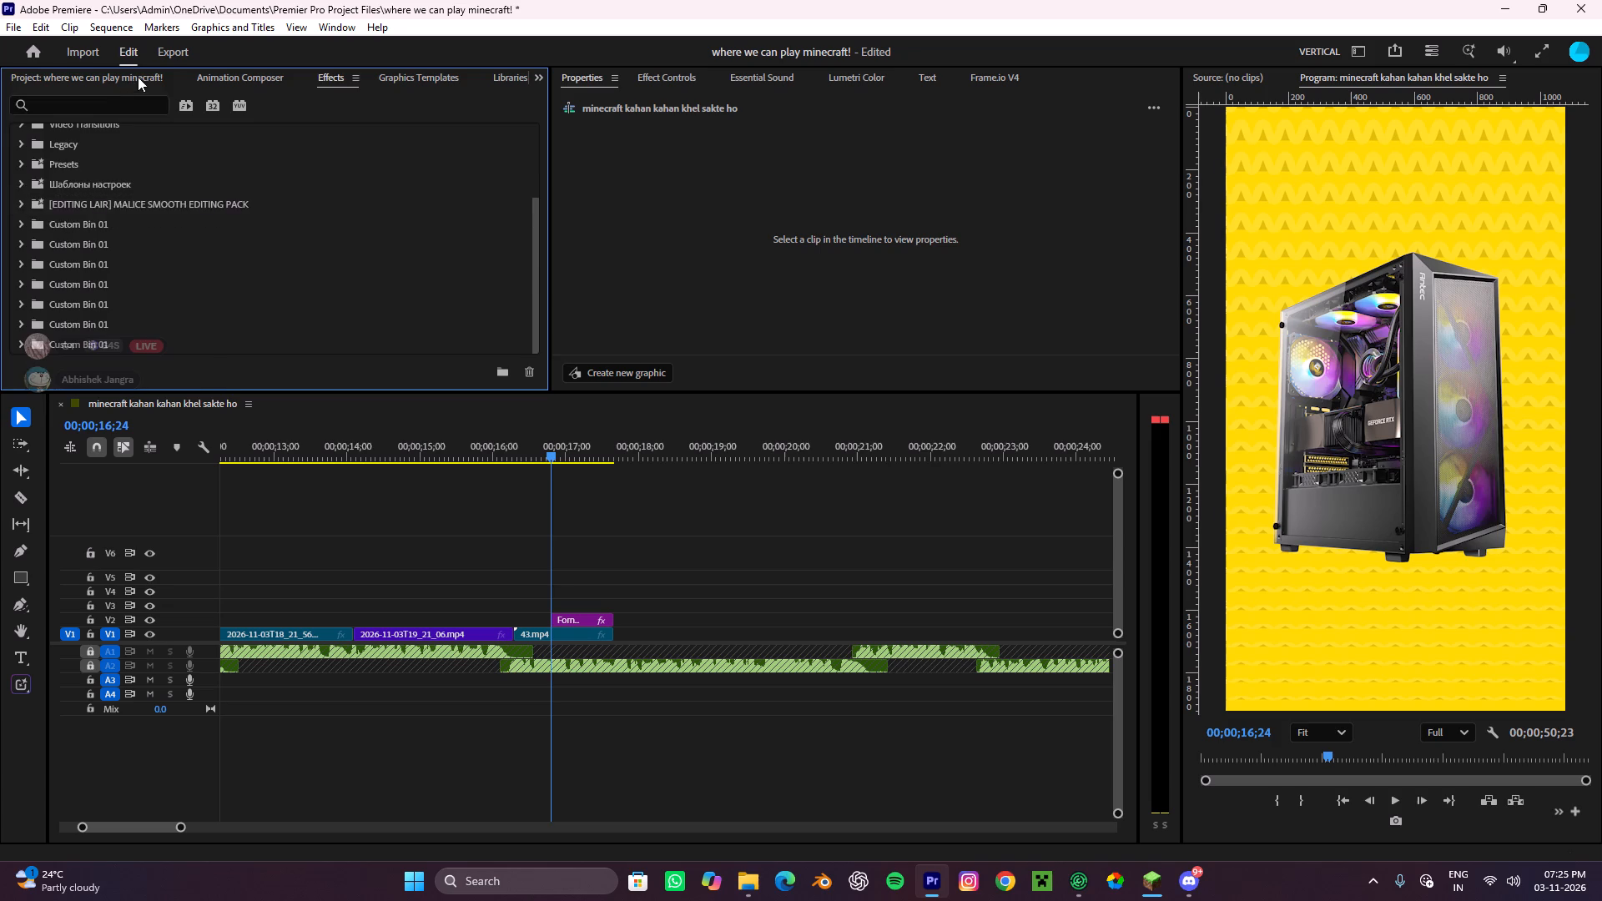
left_click(138, 77)
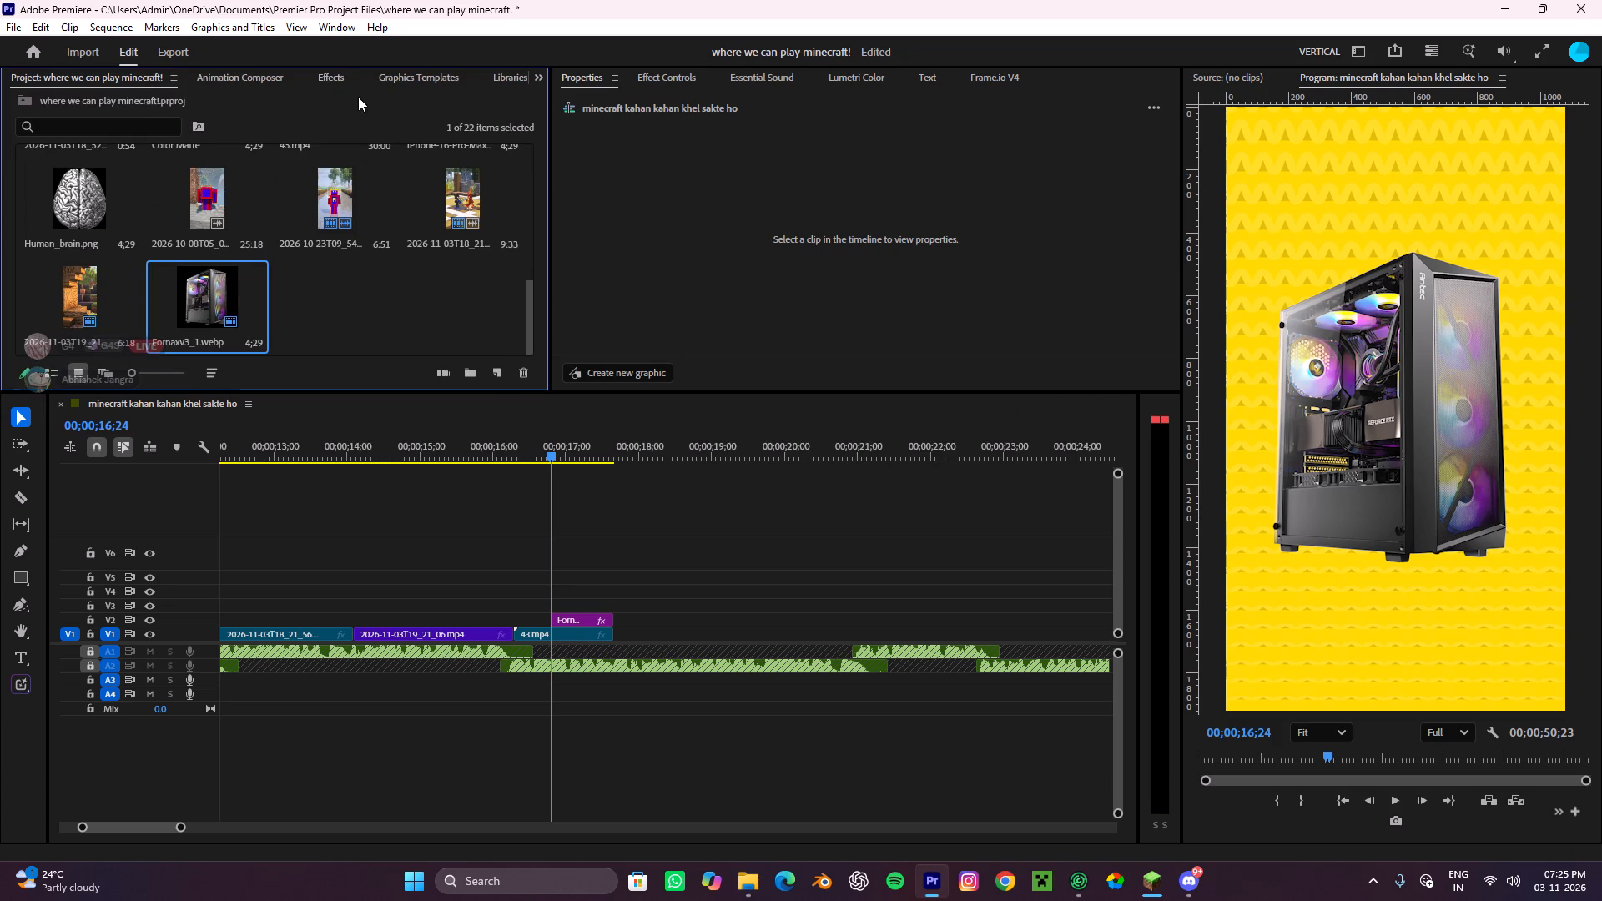
left_click(315, 76)
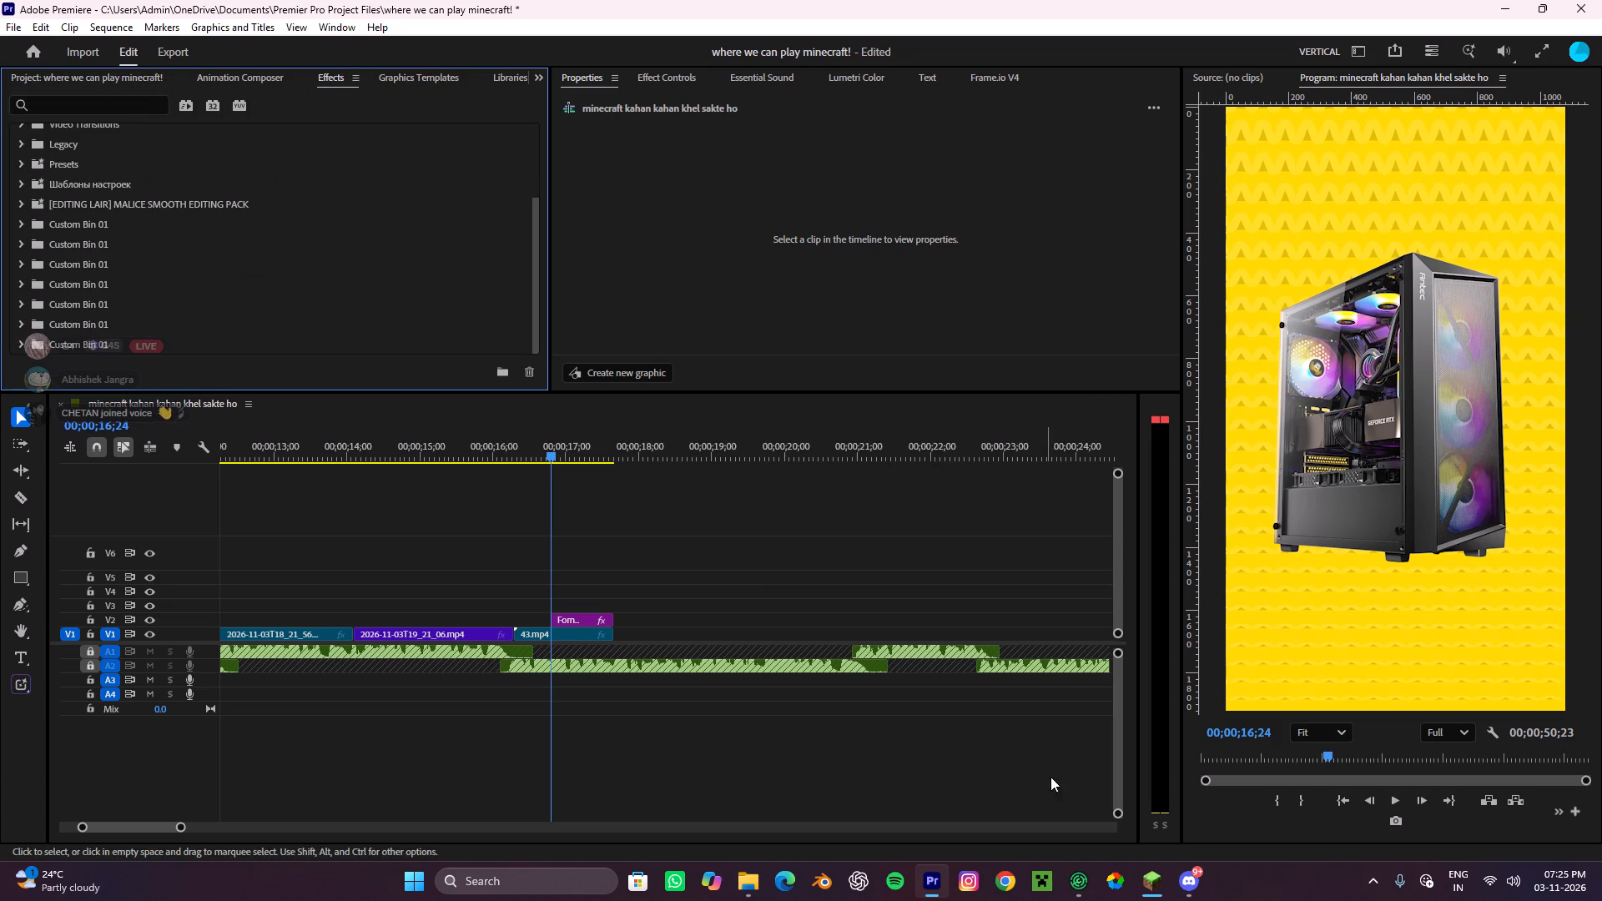
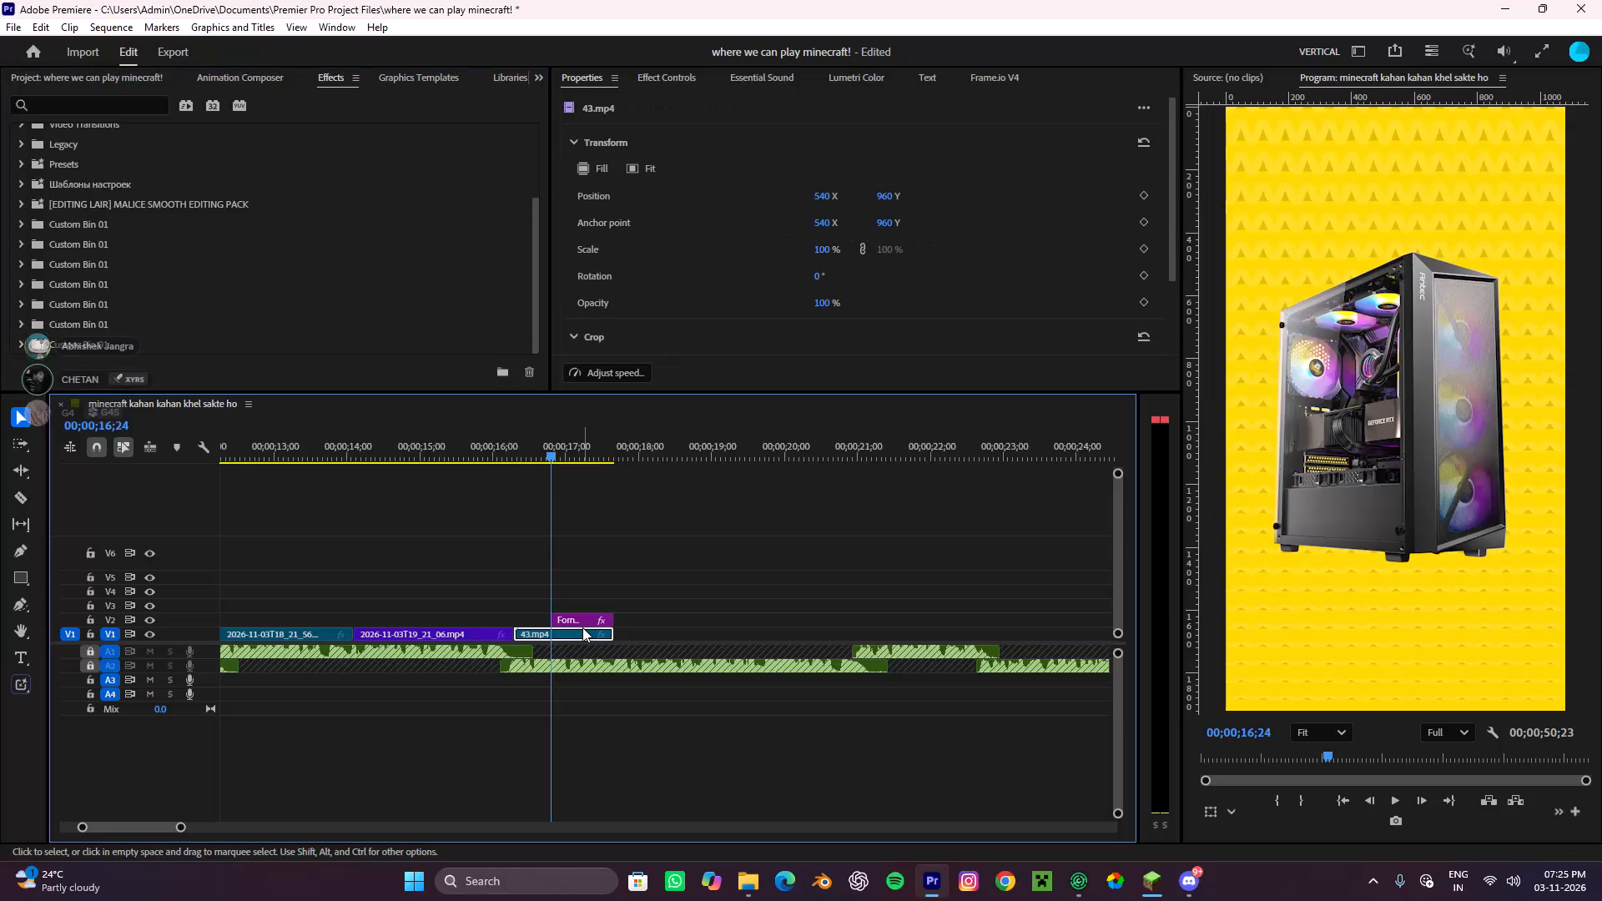
Select the PC image clip on track V2 above the 43.mp4 clip.
left_click(582, 619)
left_click(632, 557)
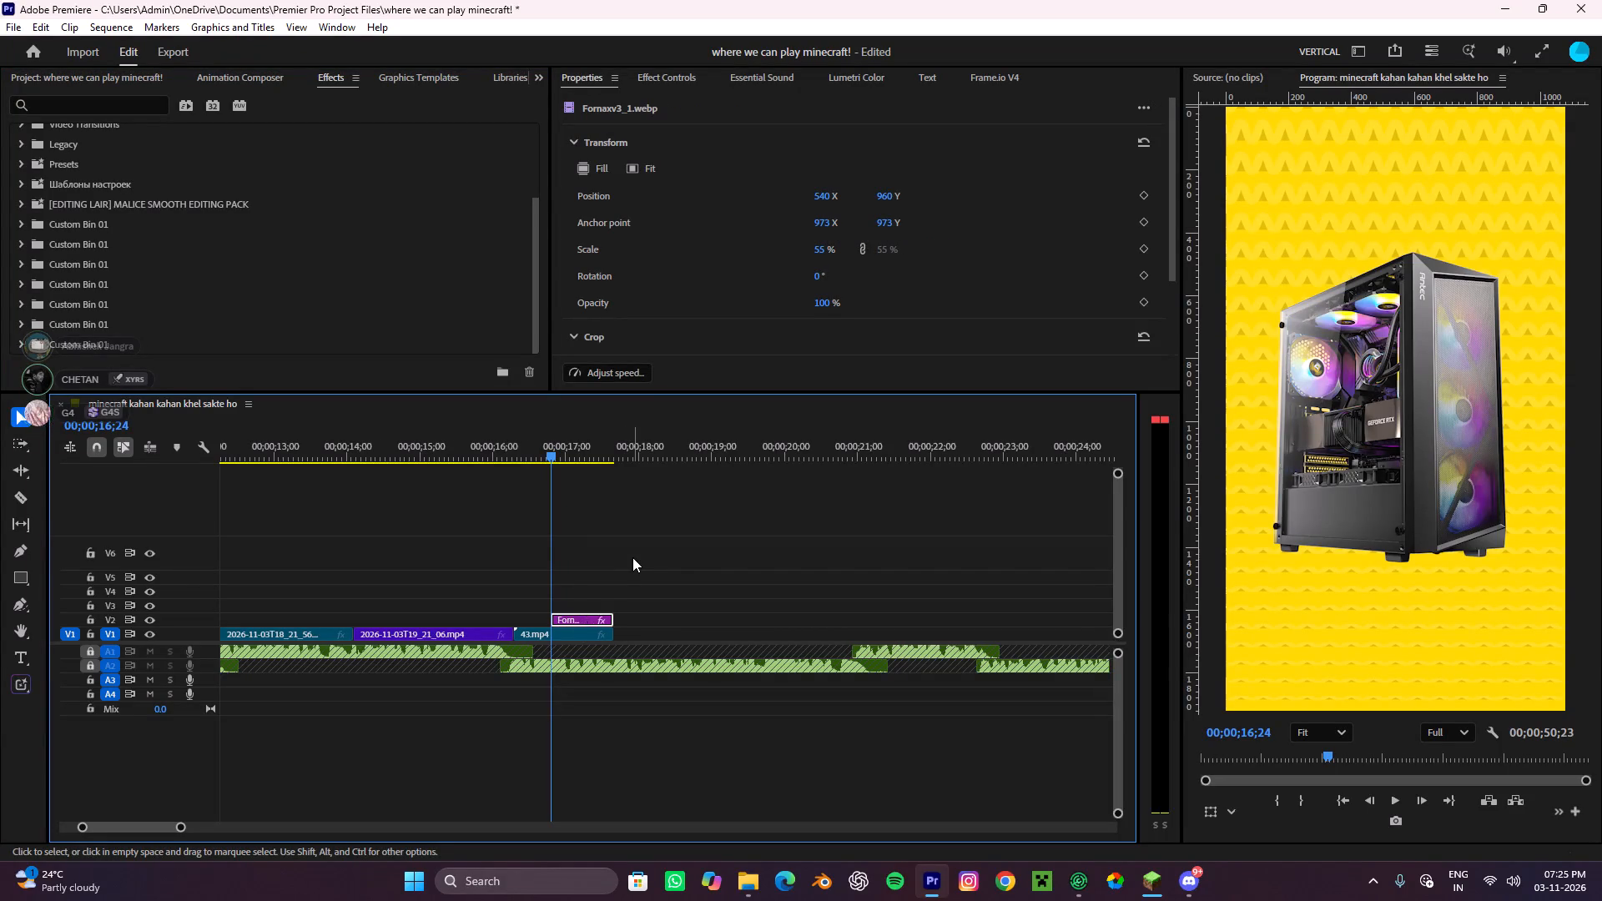
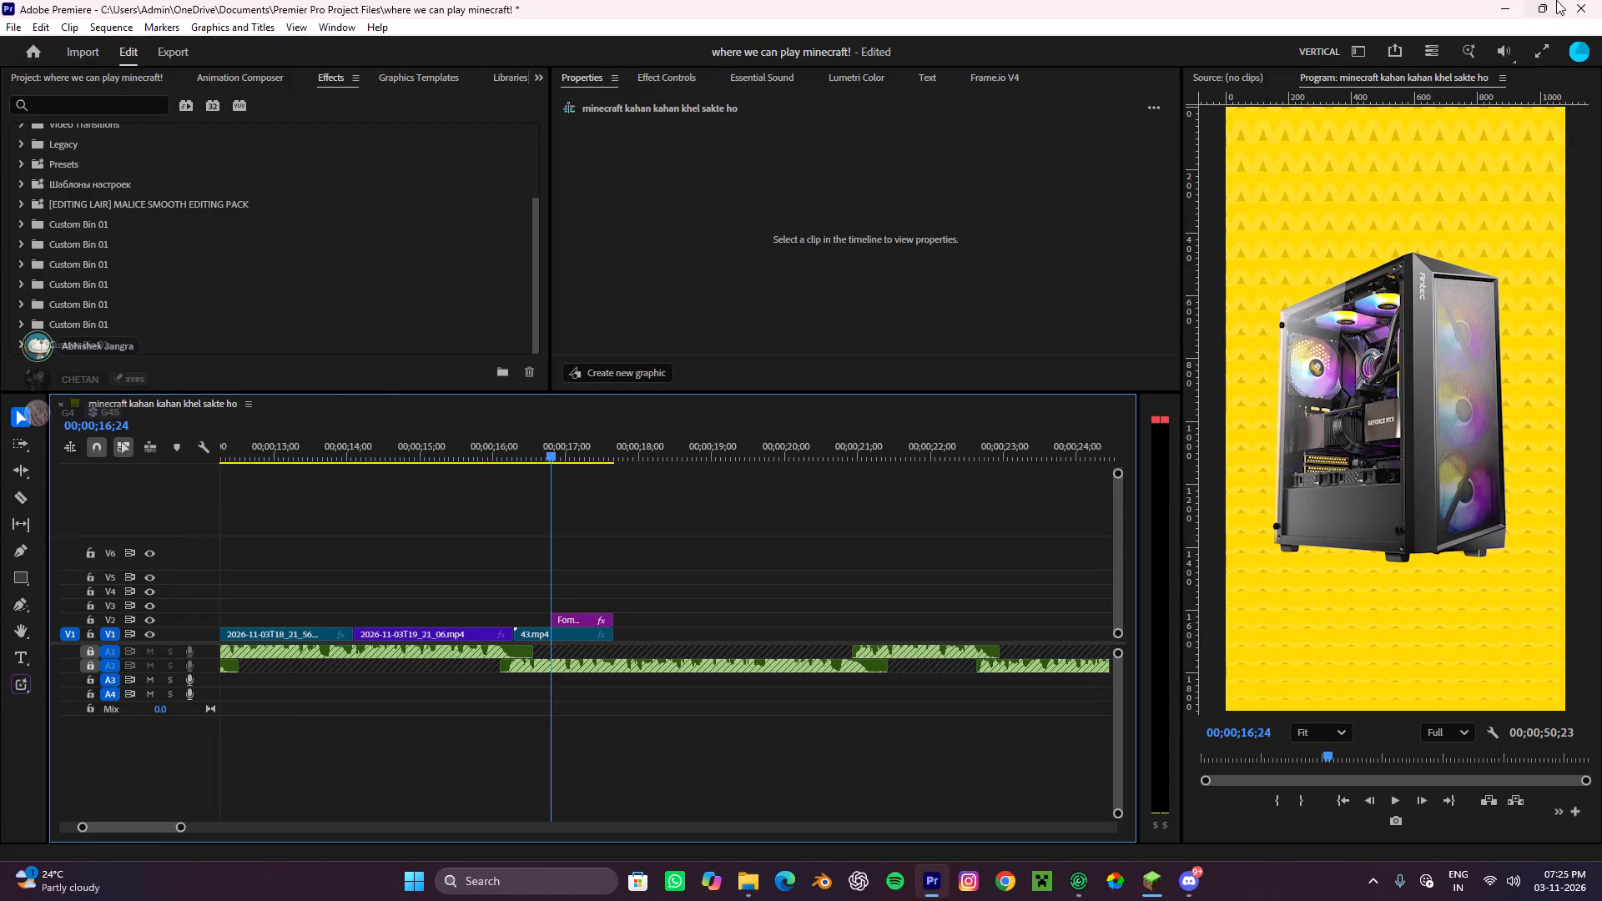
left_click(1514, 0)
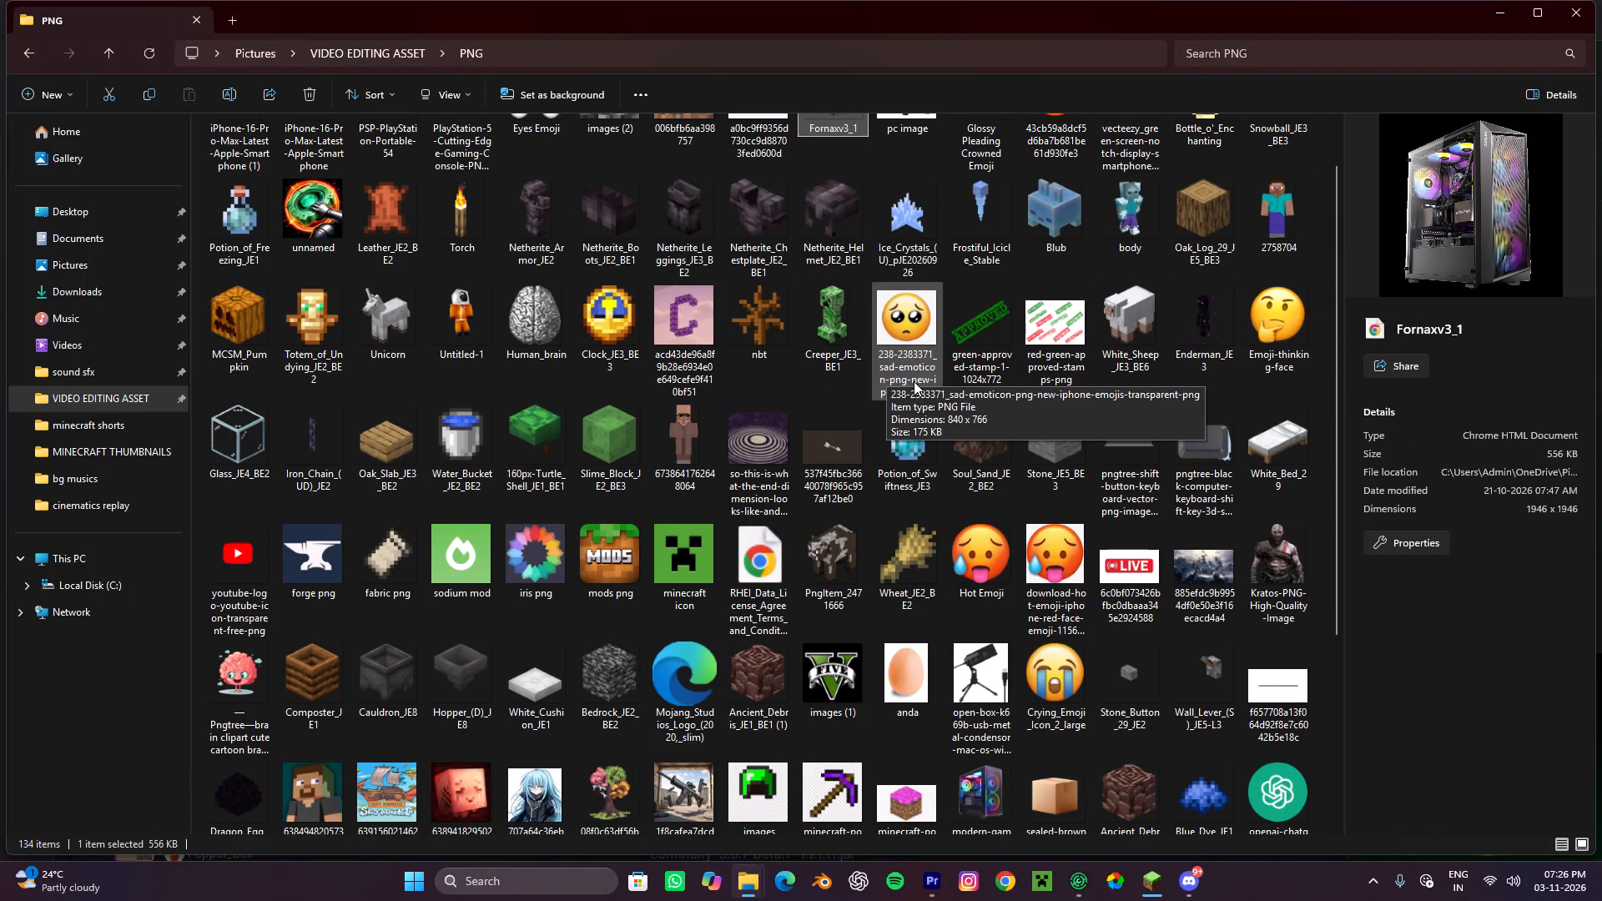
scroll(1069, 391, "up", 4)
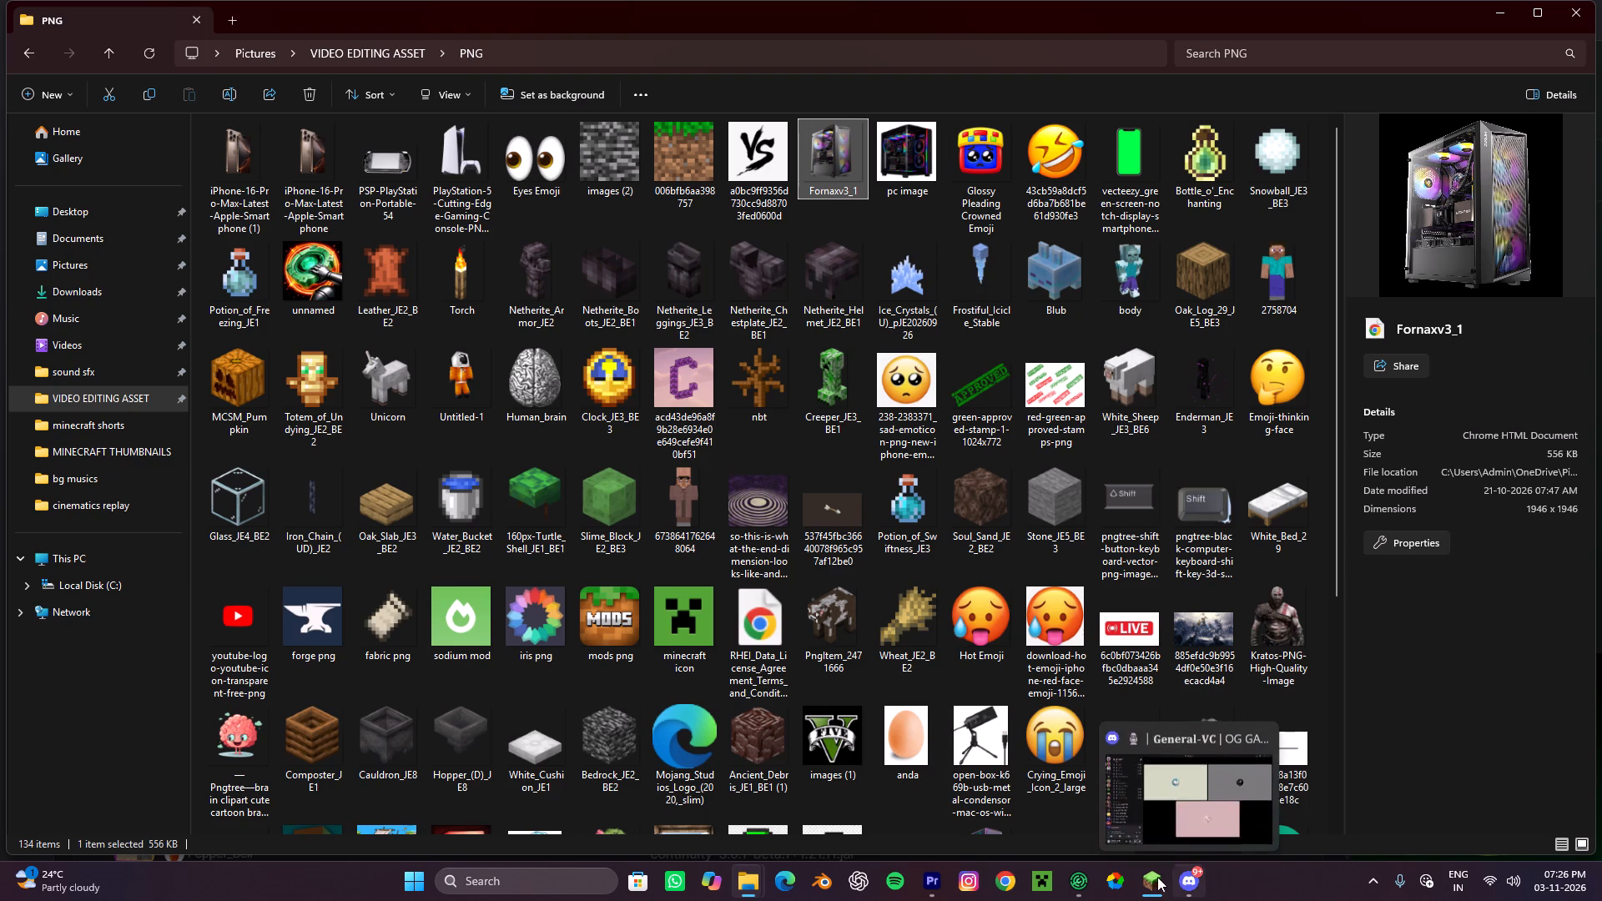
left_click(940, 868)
Add the text "no.1" over the yellow background at 00;00;16;13, just before the PC image appears.
scroll(909, 722, "up", 3)
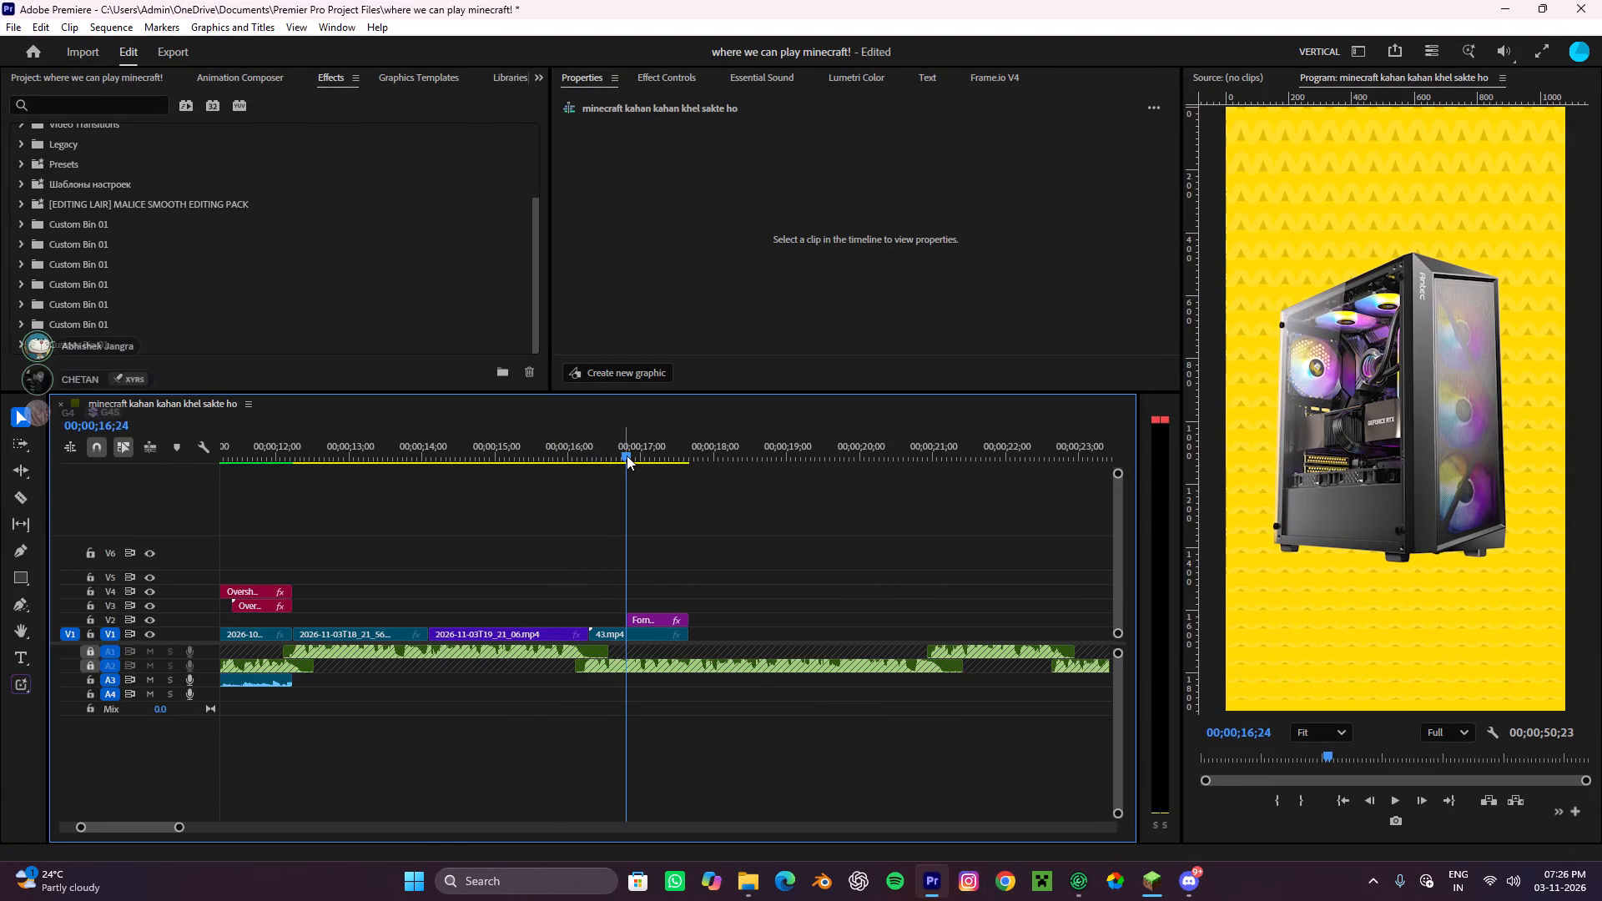
left_click_drag(627, 456, 600, 496)
key("t")
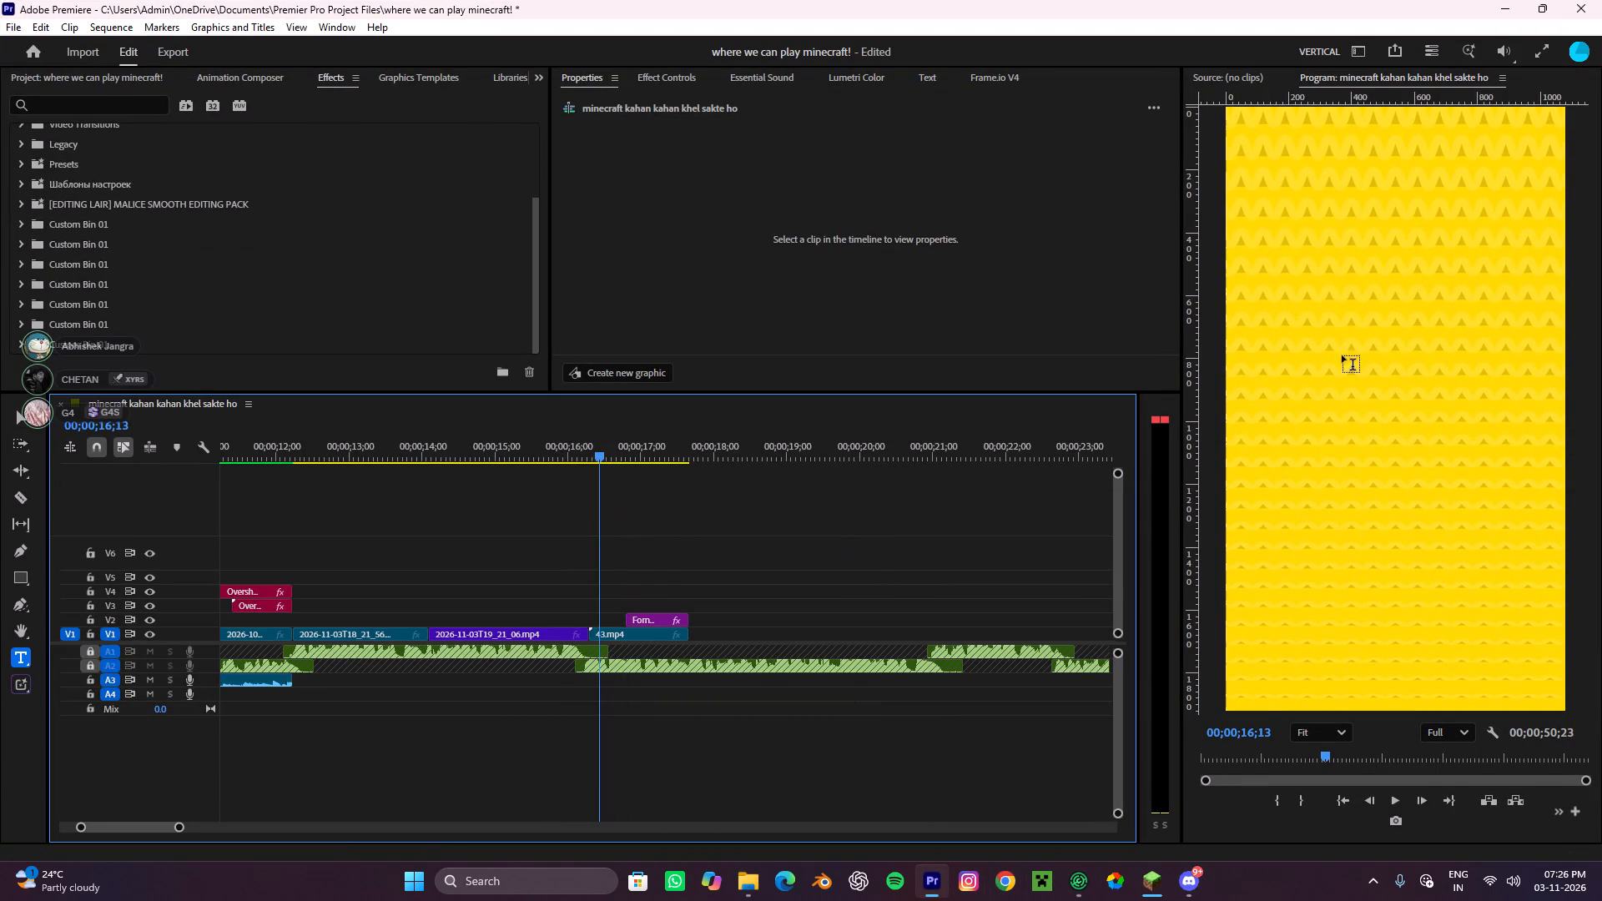
left_click(1287, 332)
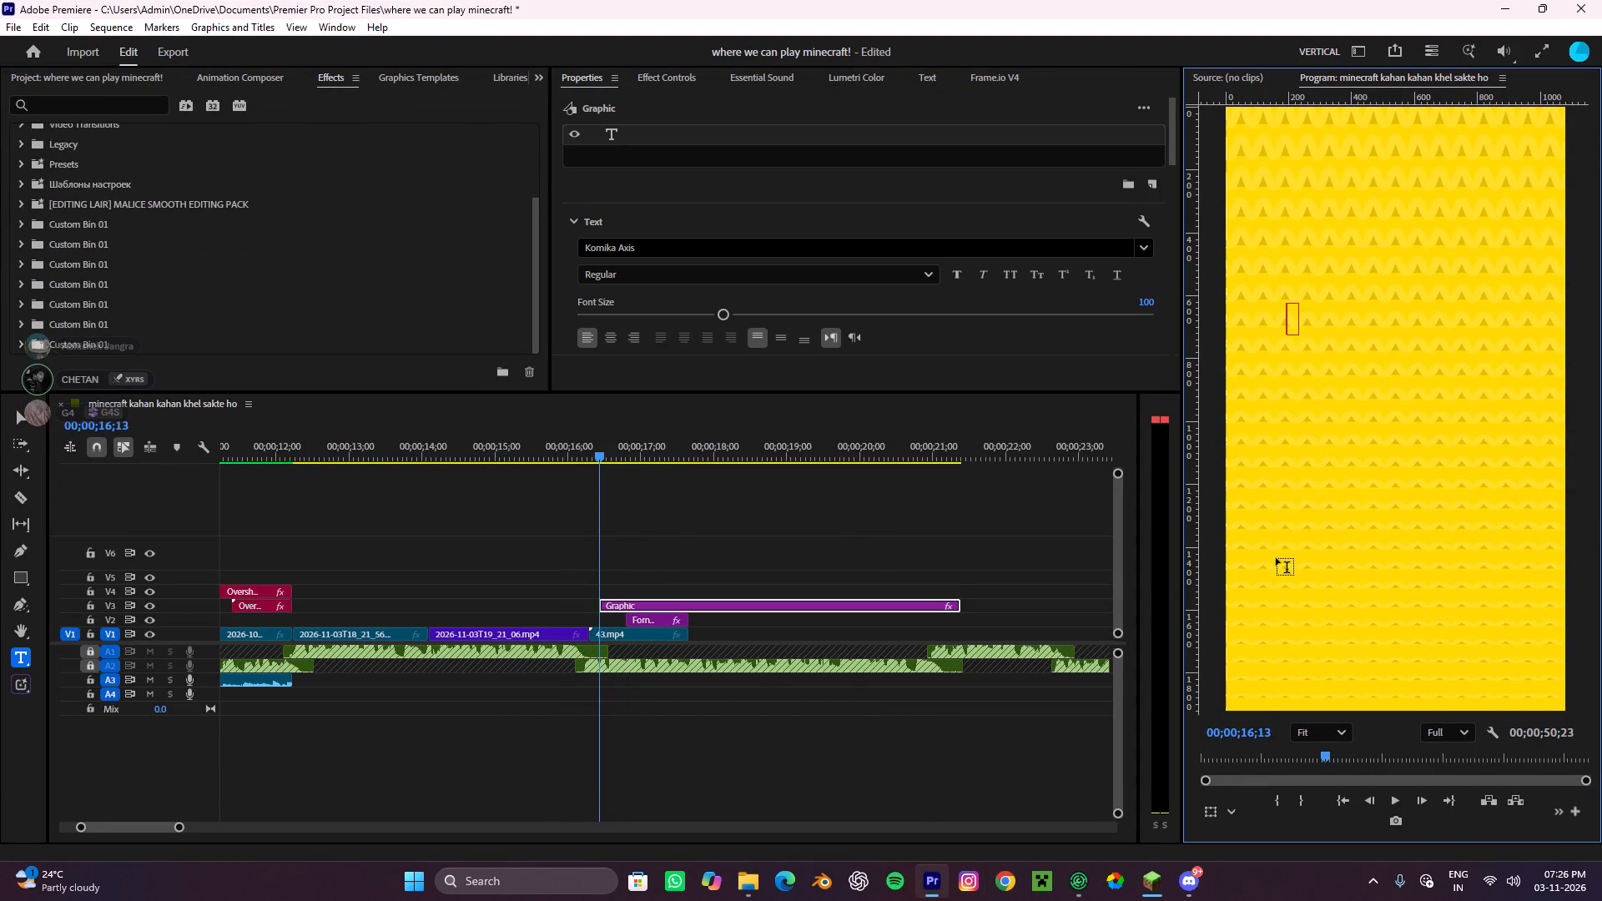
type("no")
key("period")
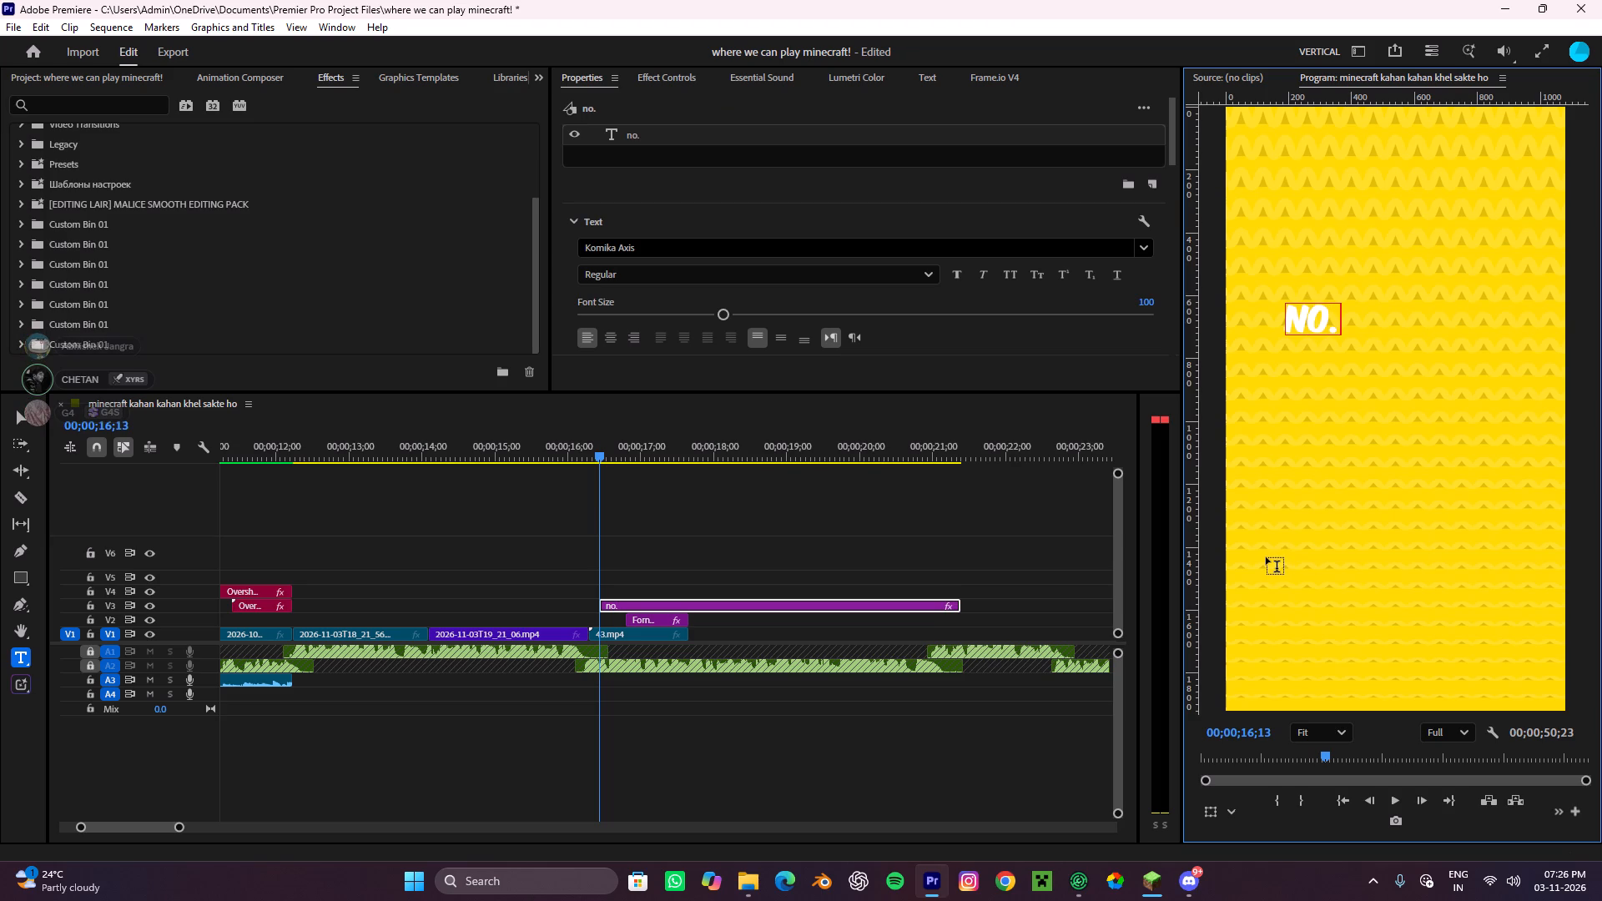
key("1")
Centre-align the no.1 text both horizontally and vertically.
triple_click(1311, 331)
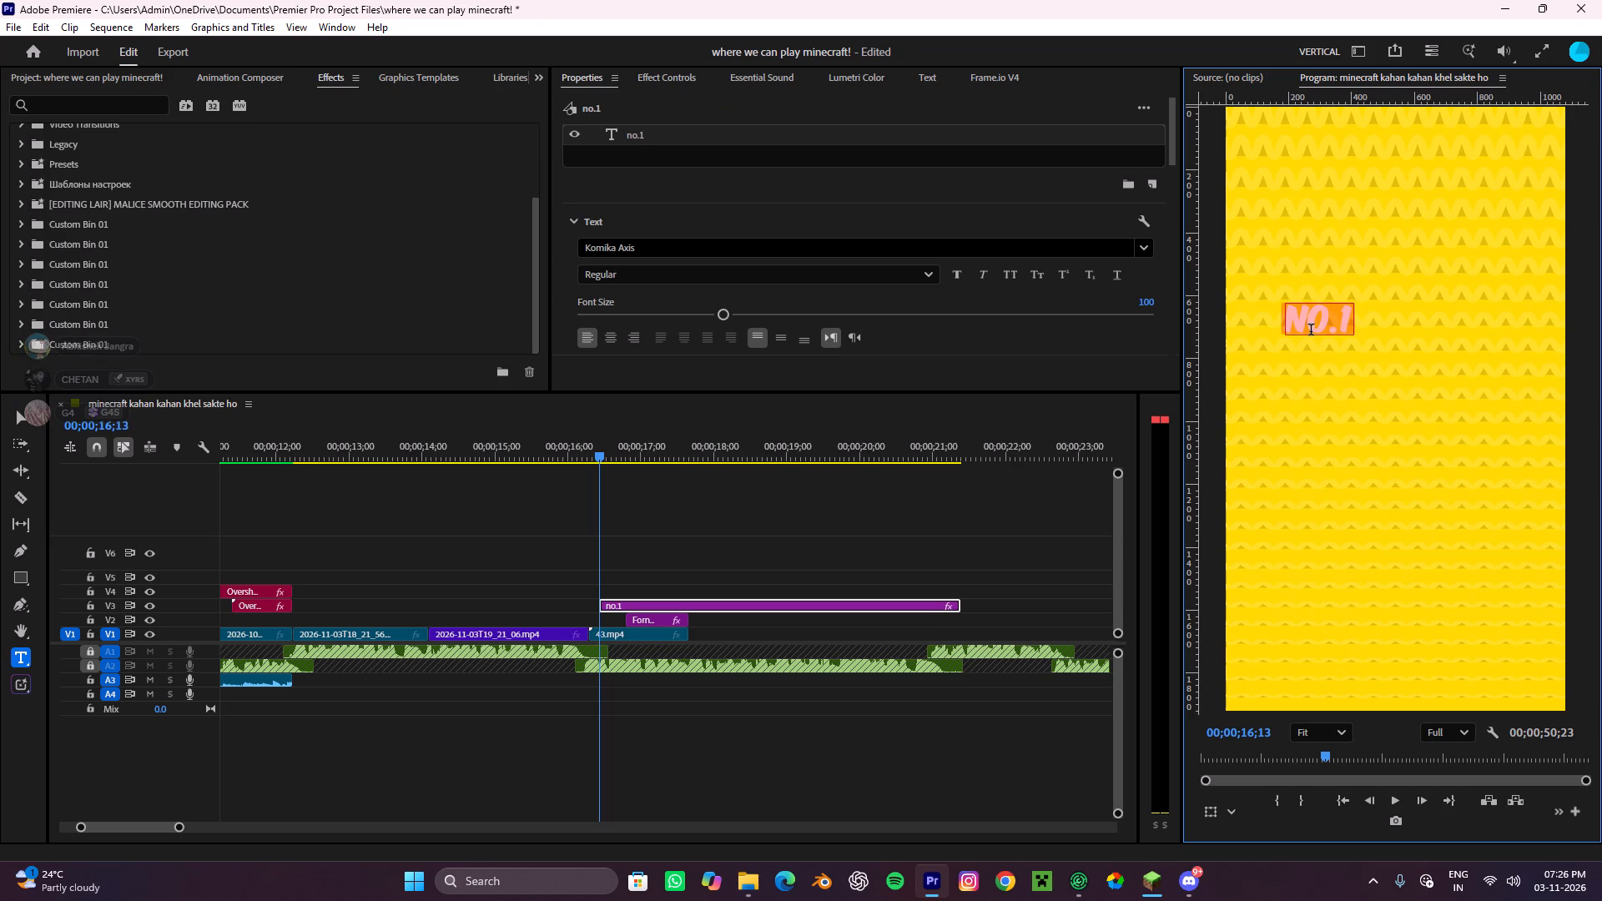
scroll(848, 341, "down", 7)
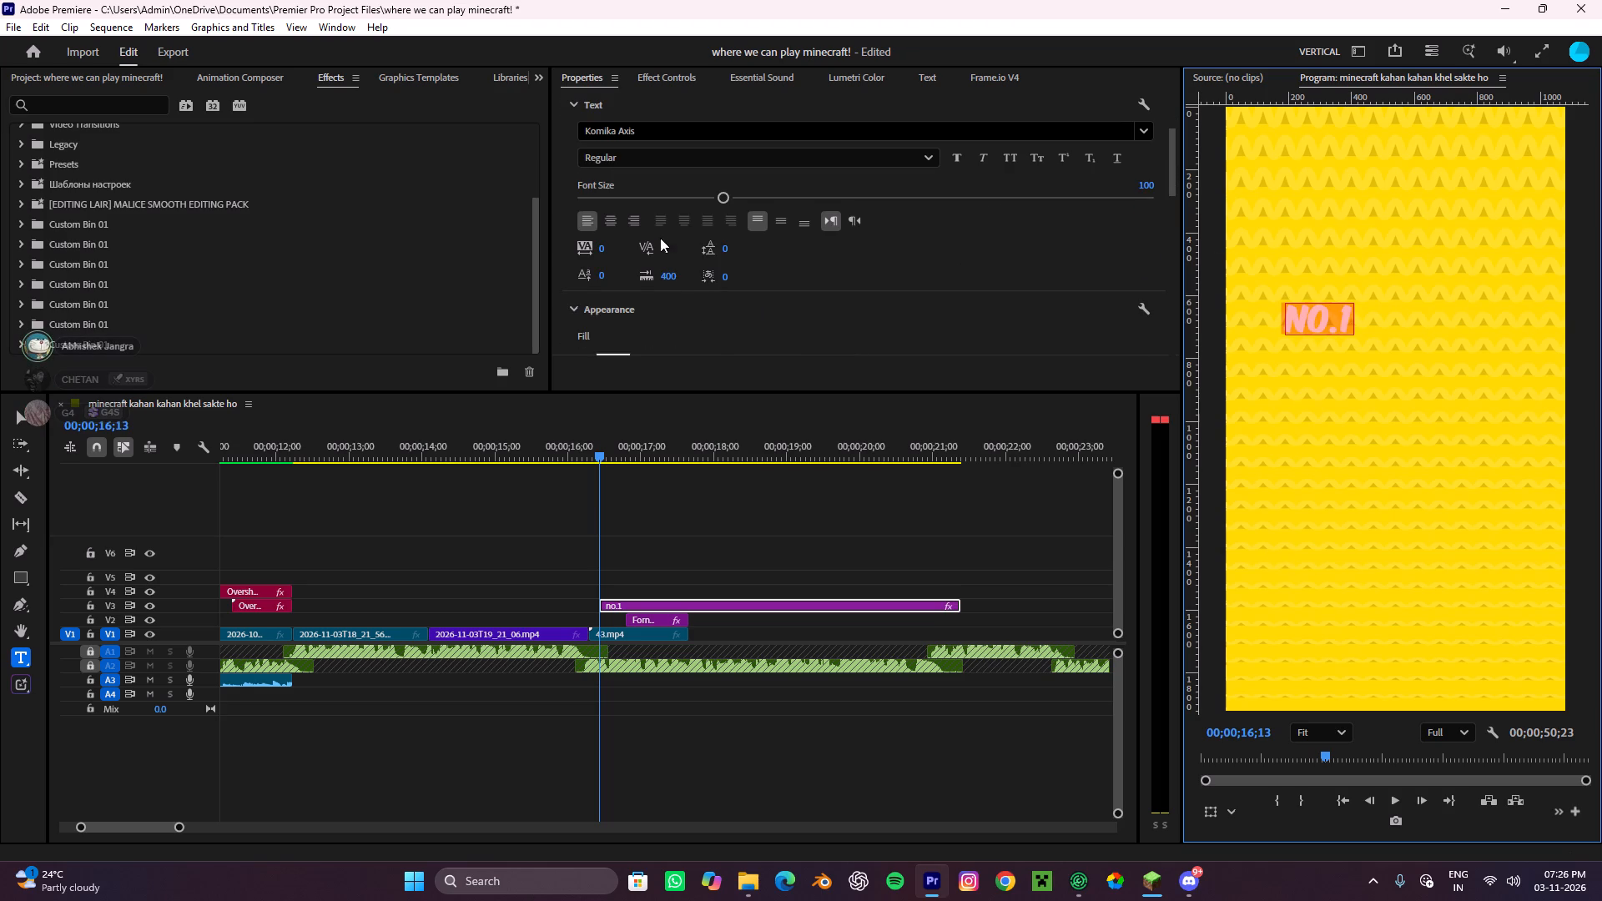
left_click(613, 217)
scroll(923, 267, "down", 3)
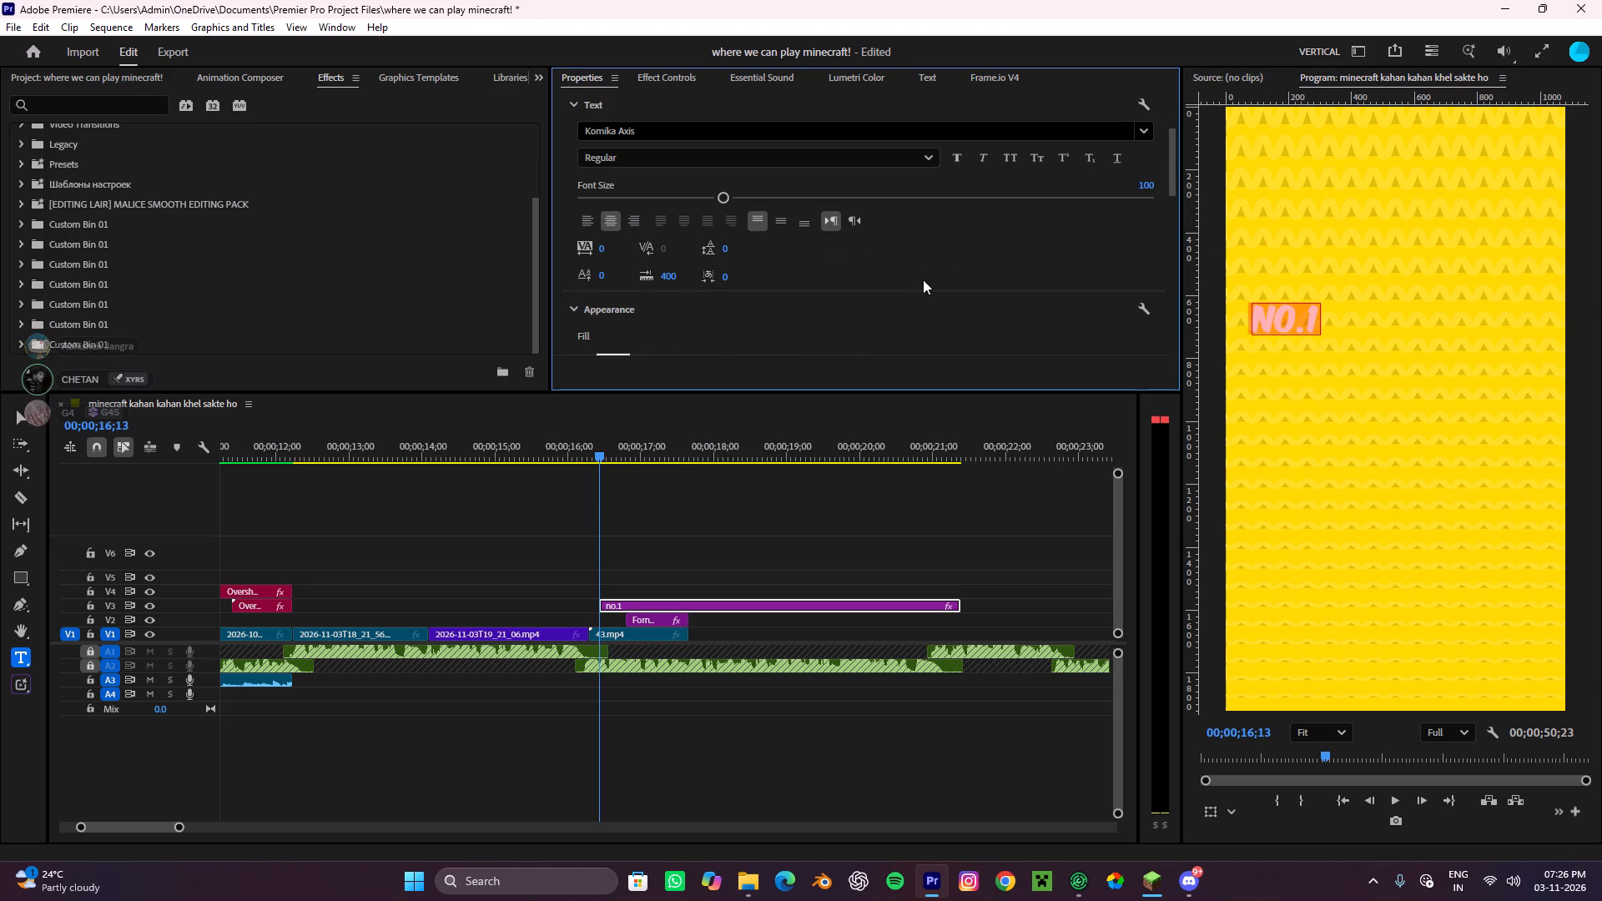
left_click(779, 180)
Enlarge the no.1 text to a font size of 307.
scroll(849, 217, "up", 3)
scroll(718, 227, "up", 4)
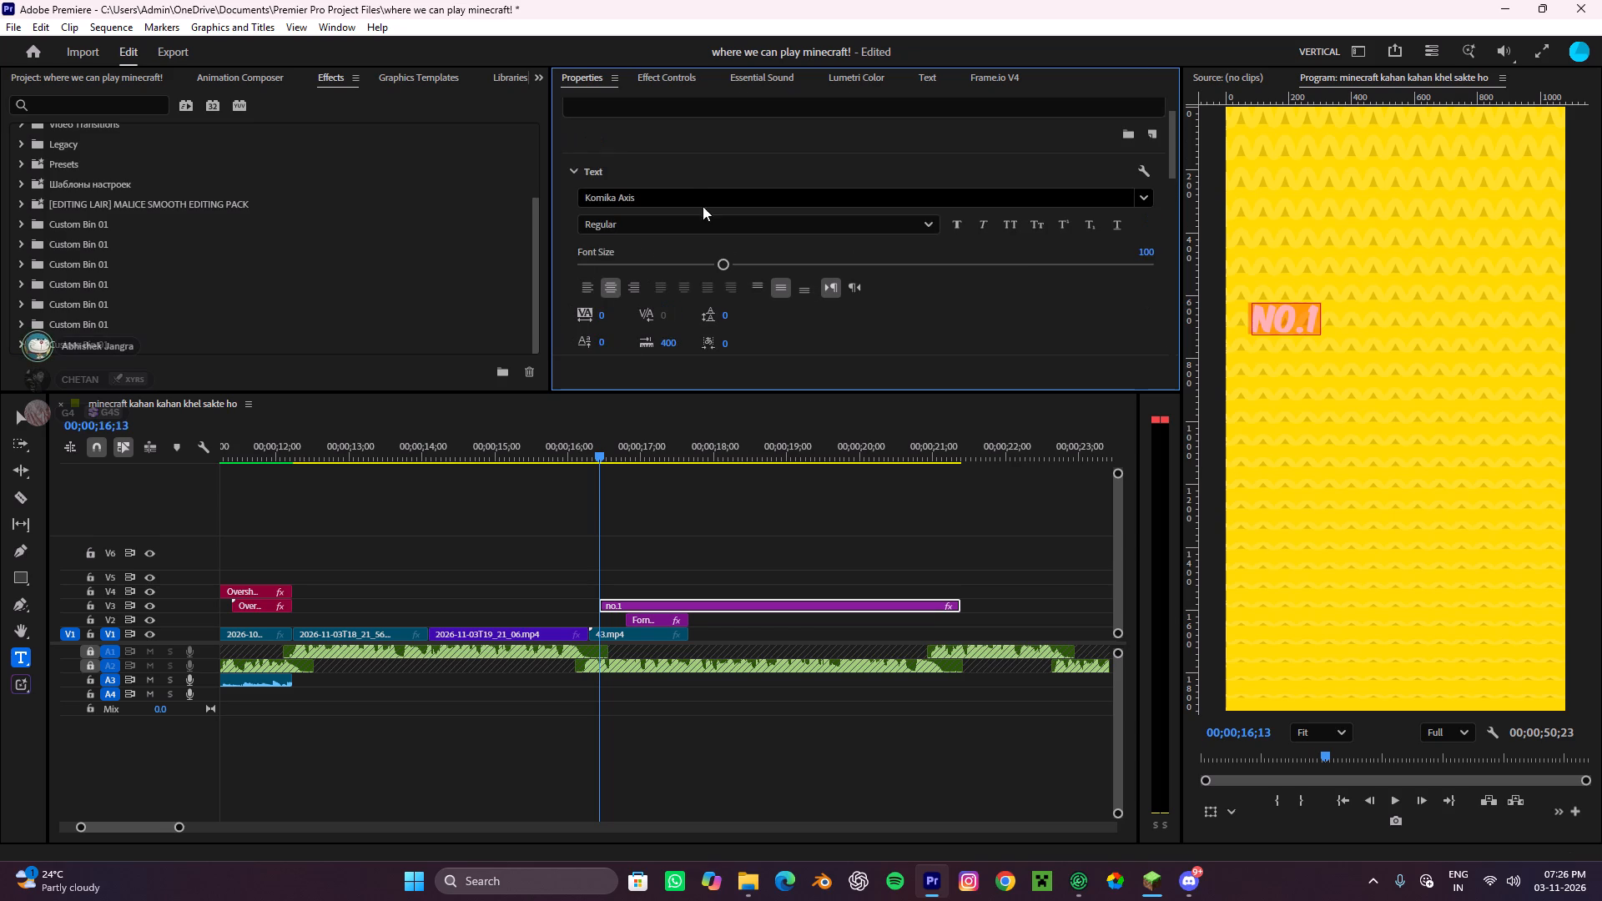
left_click_drag(727, 262, 829, 278)
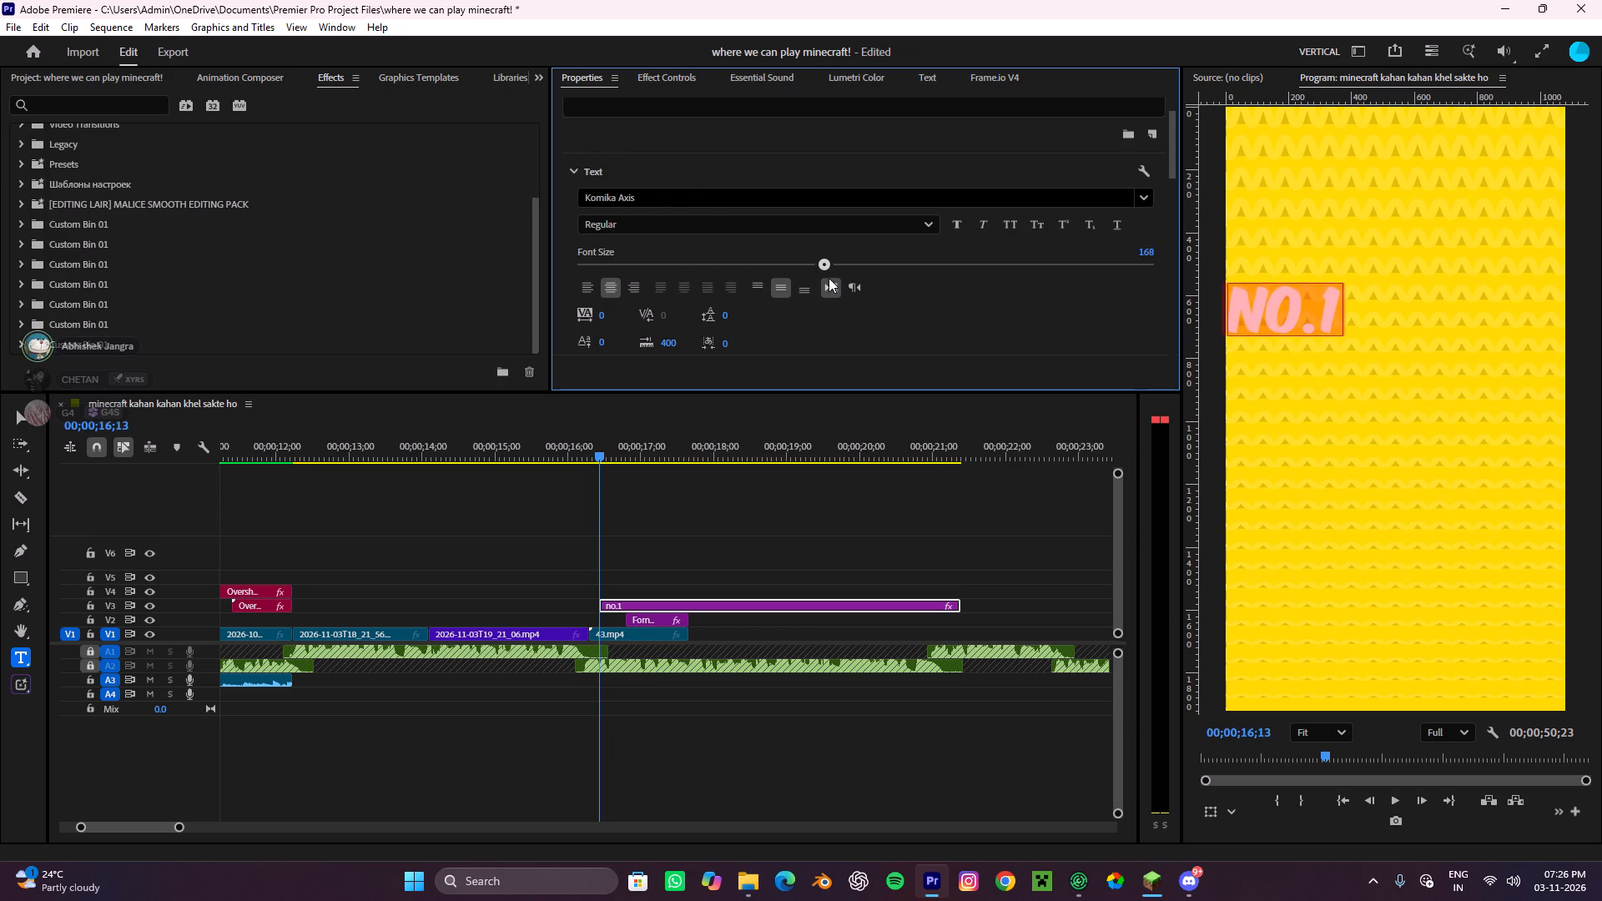
left_click_drag(829, 278, 1054, 245)
left_click_drag(1056, 266, 1063, 275)
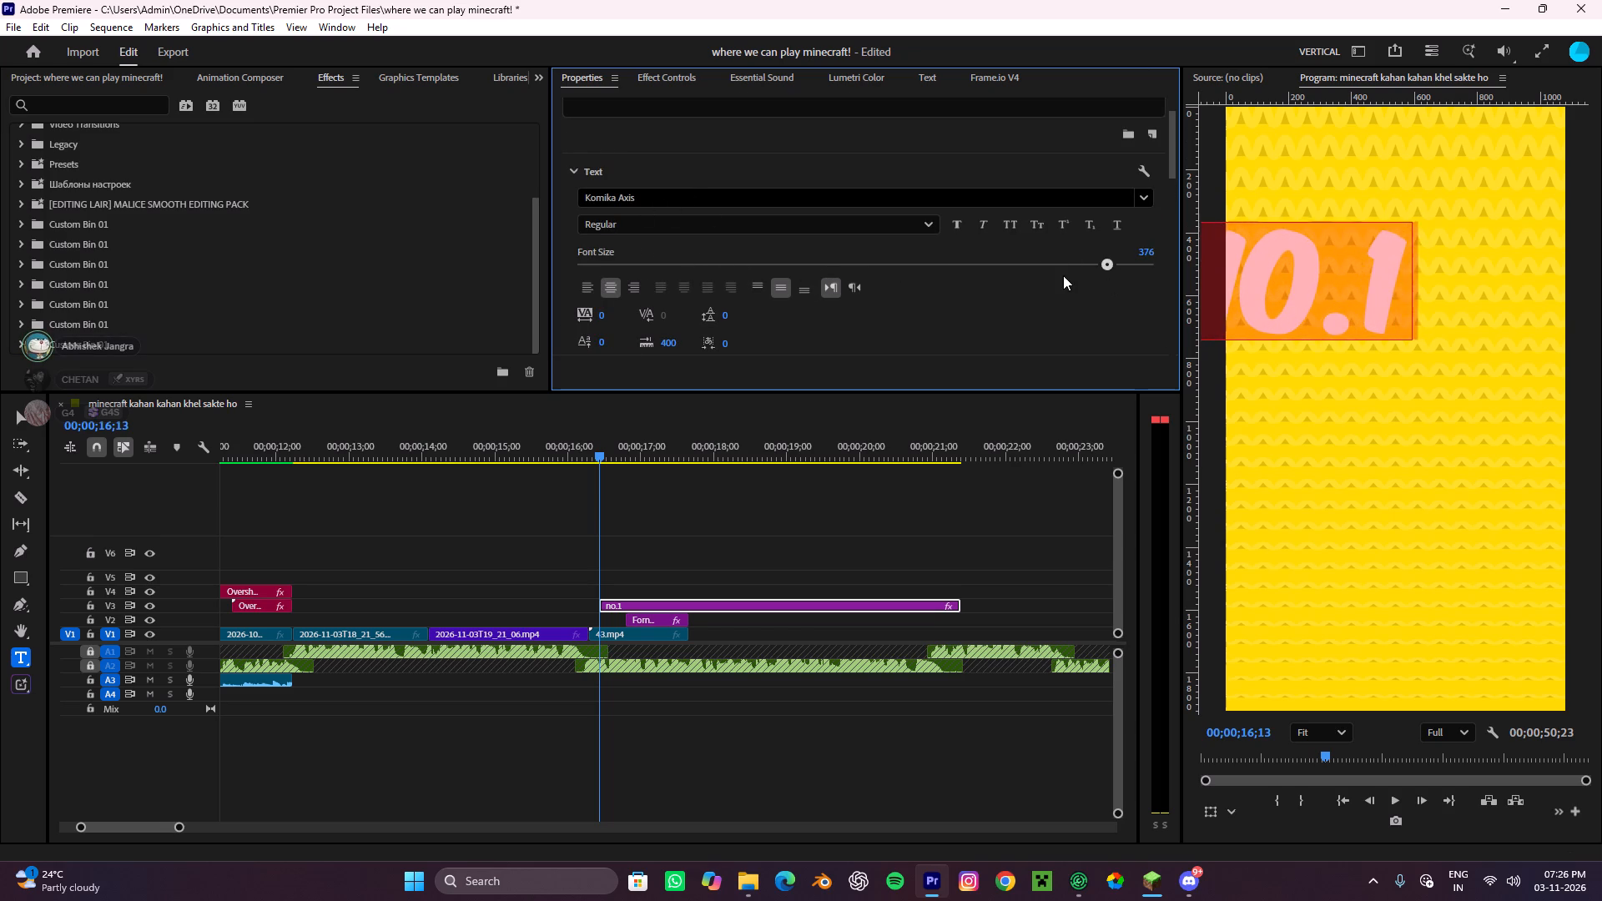
left_click_drag(1063, 275, 1016, 277)
scroll(985, 305, "up", 3)
scroll(838, 243, "down", 2)
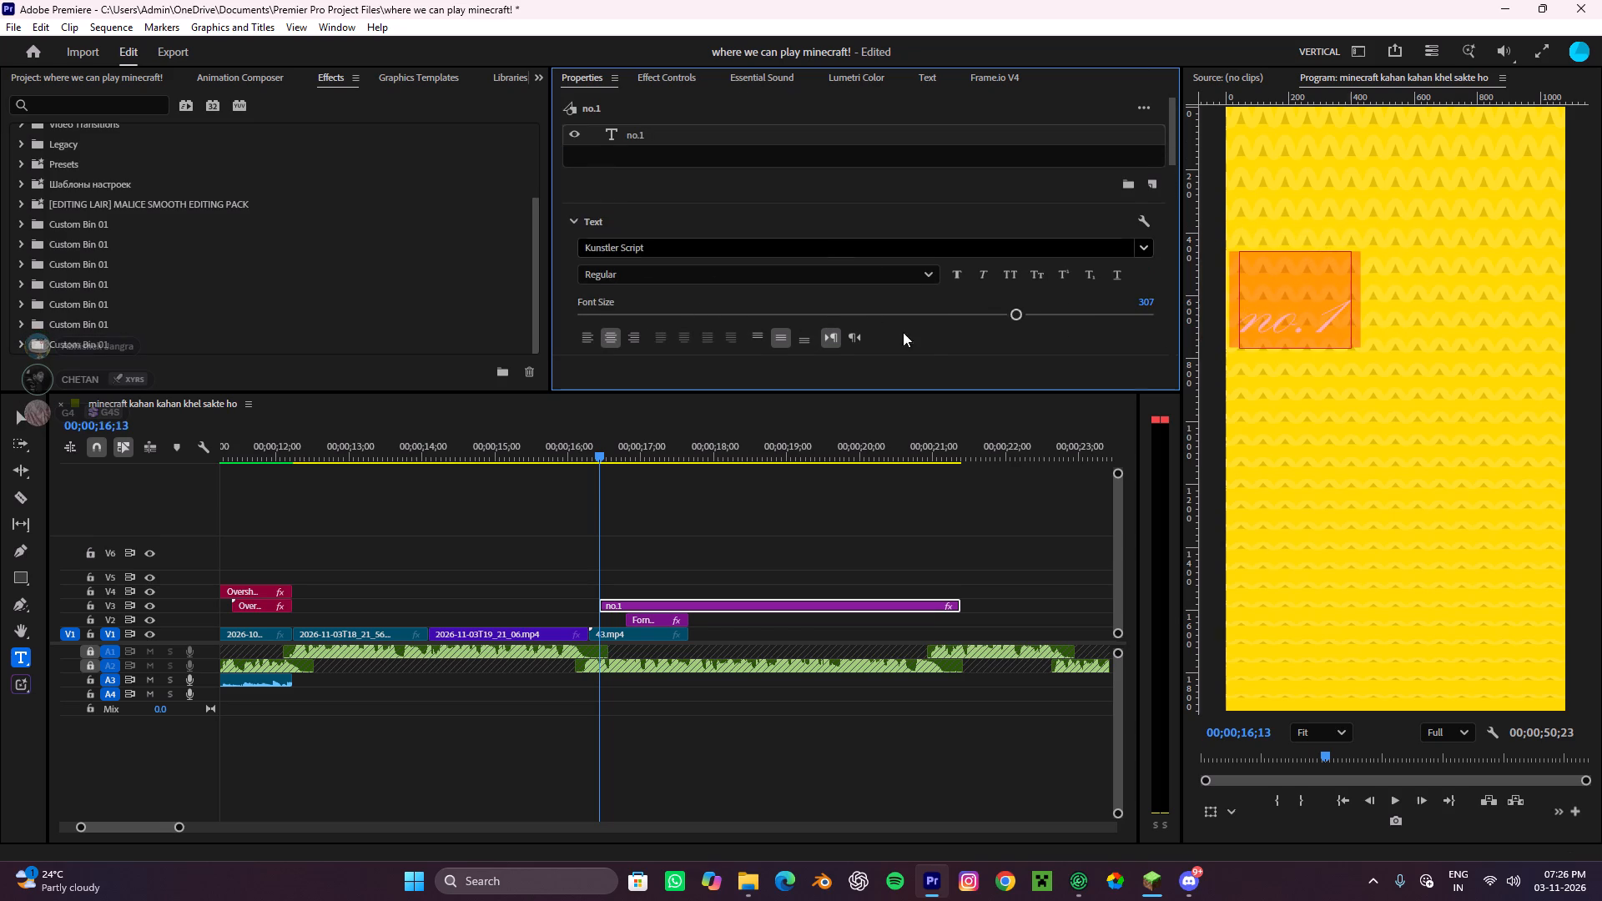
Set the no.1 text's font to Komika Axis.
left_click(723, 256)
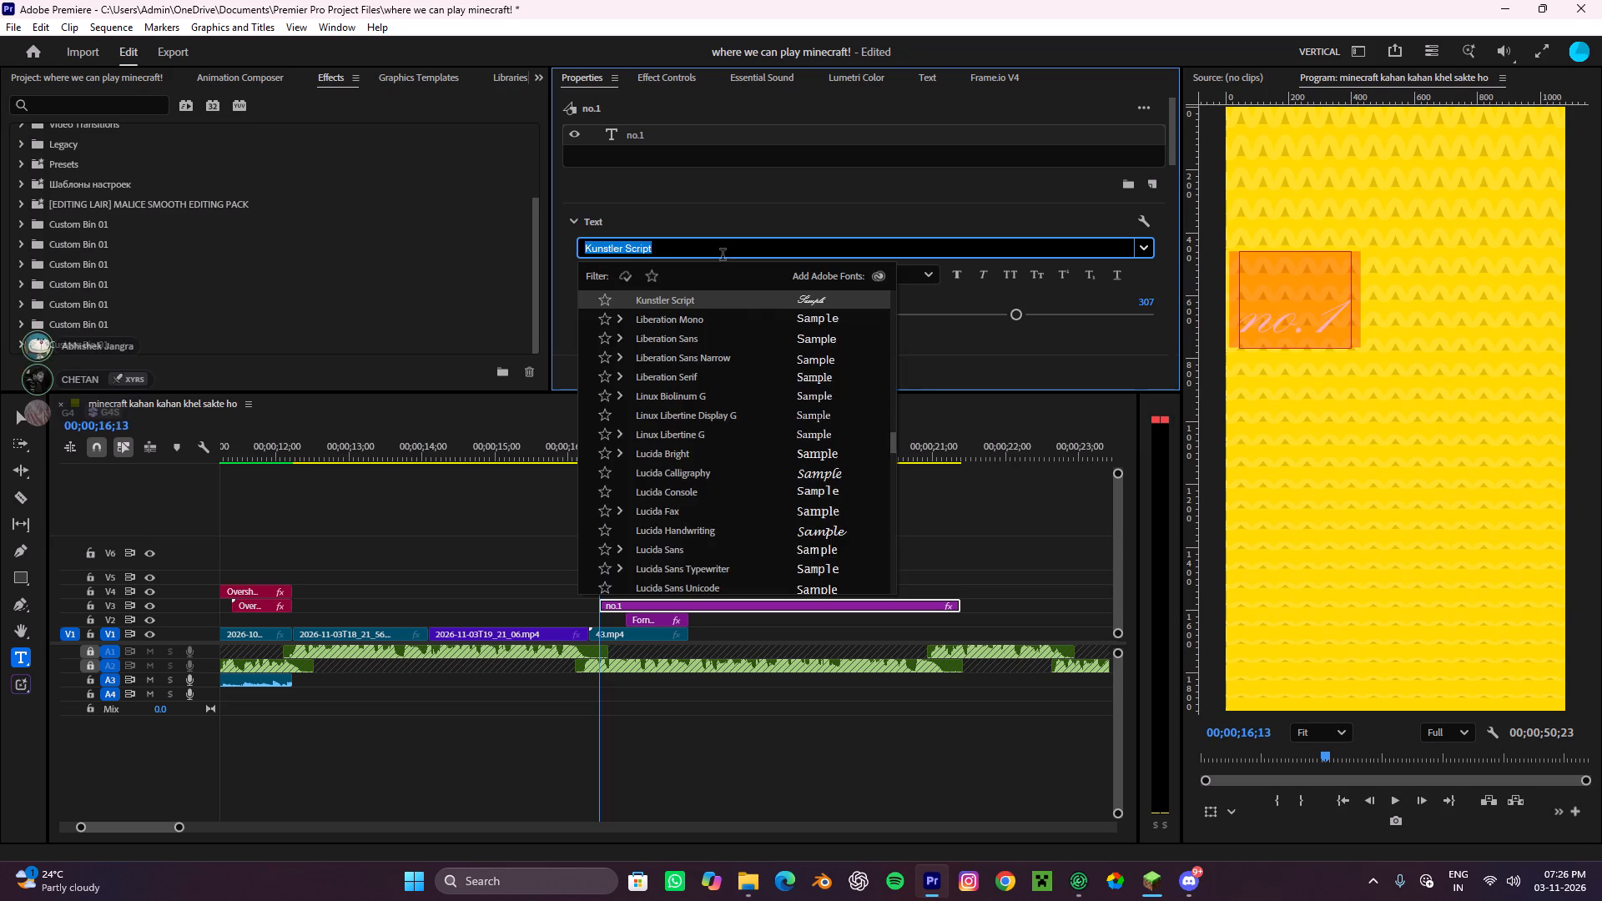
type("komi")
left_click(740, 305)
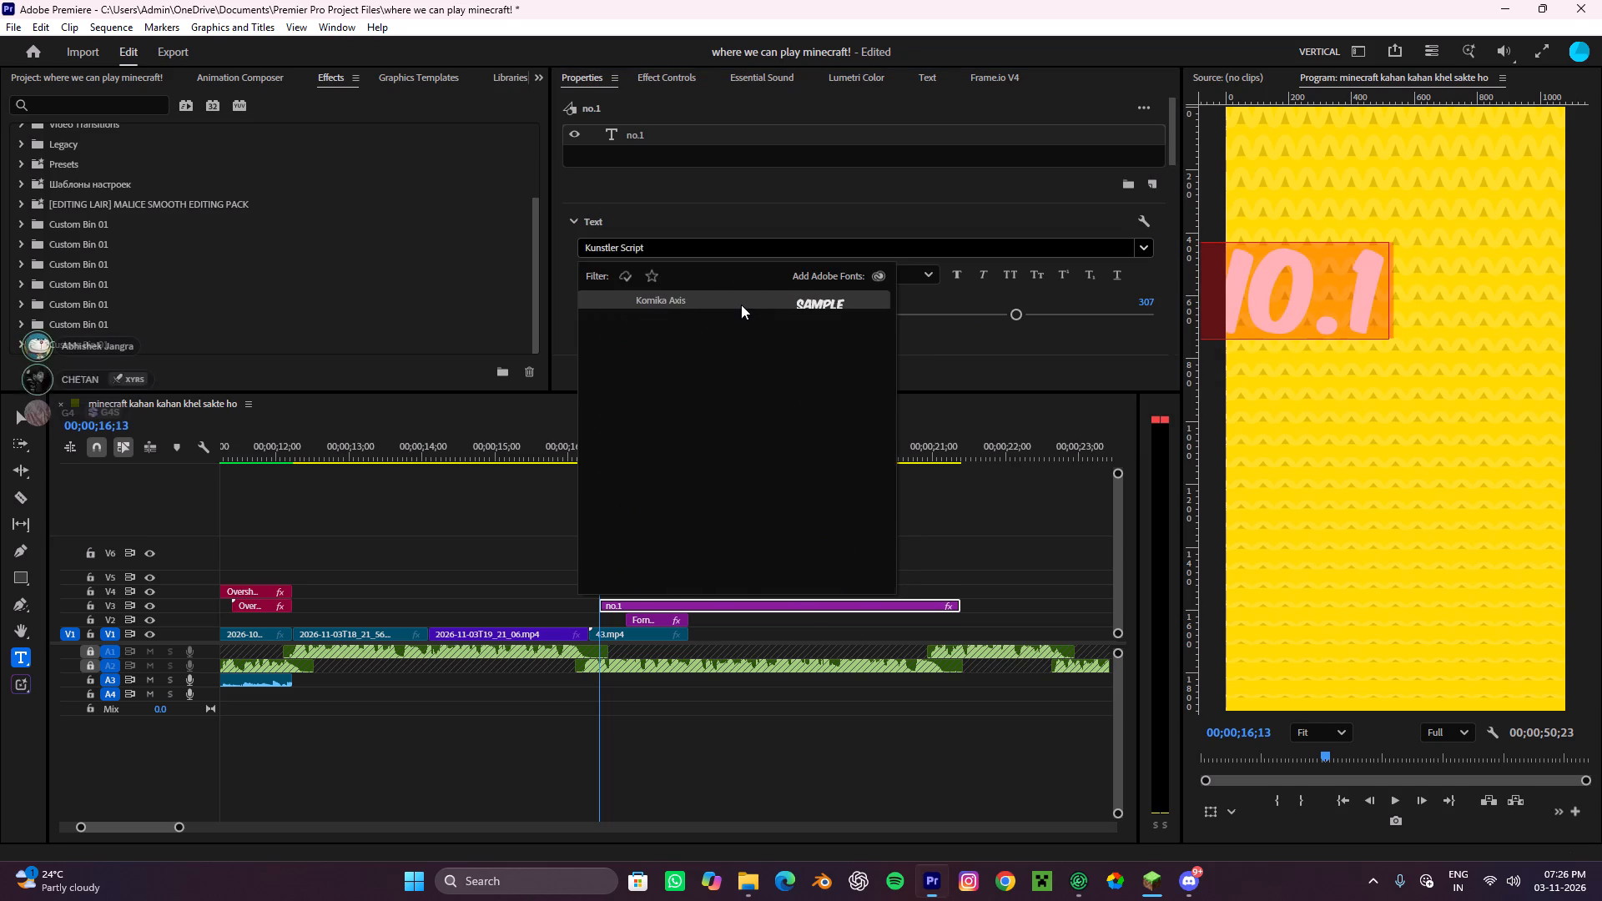
left_click(864, 511)
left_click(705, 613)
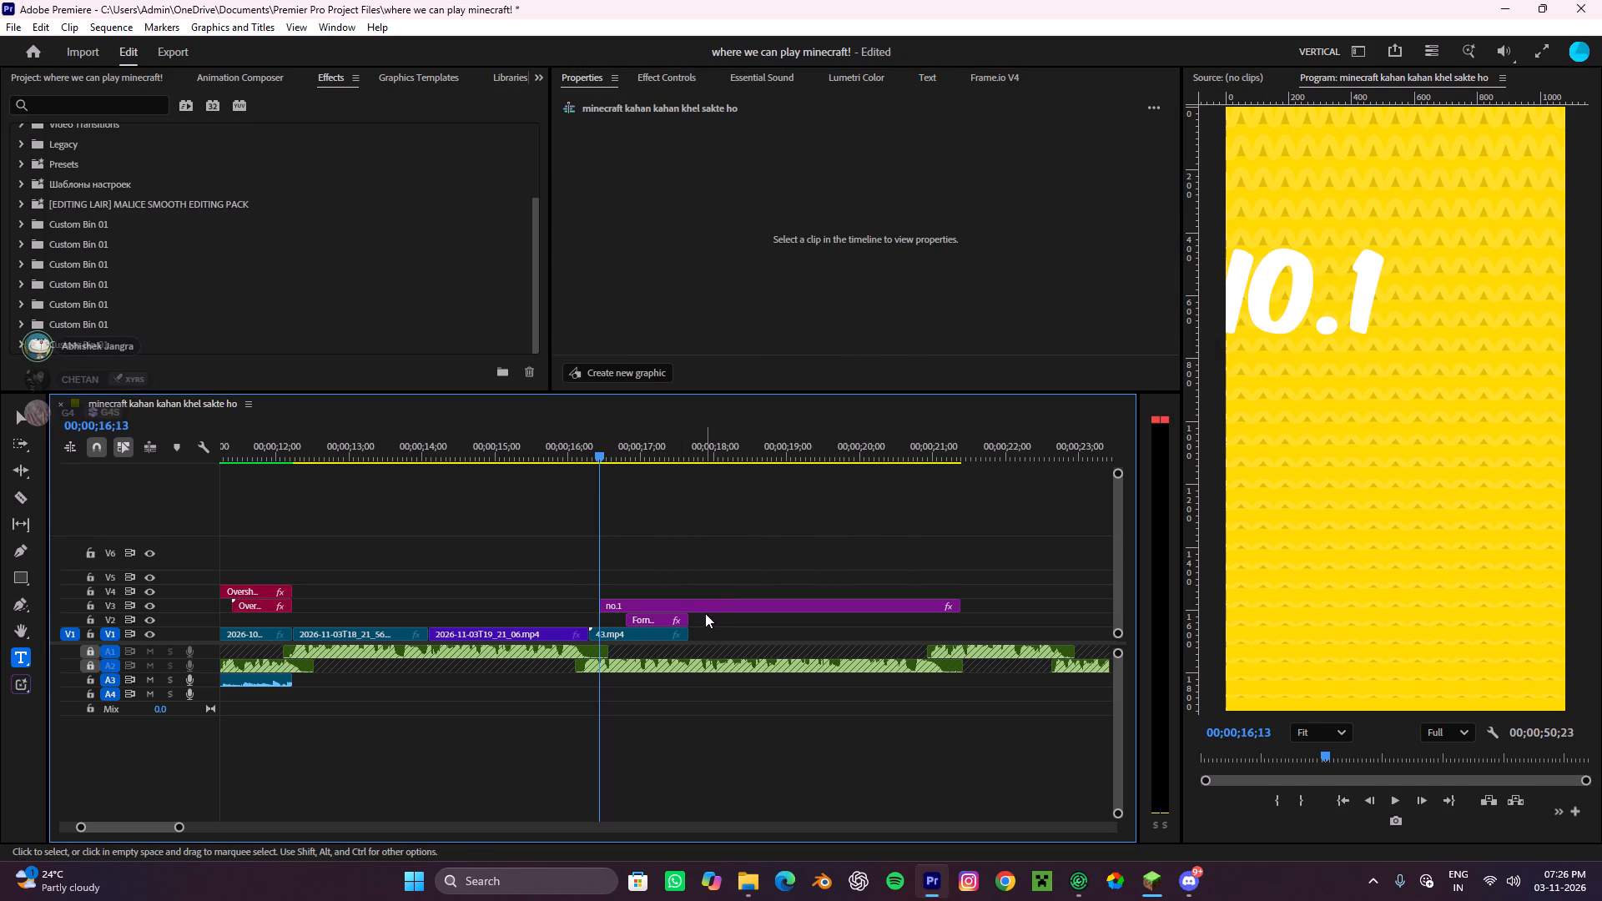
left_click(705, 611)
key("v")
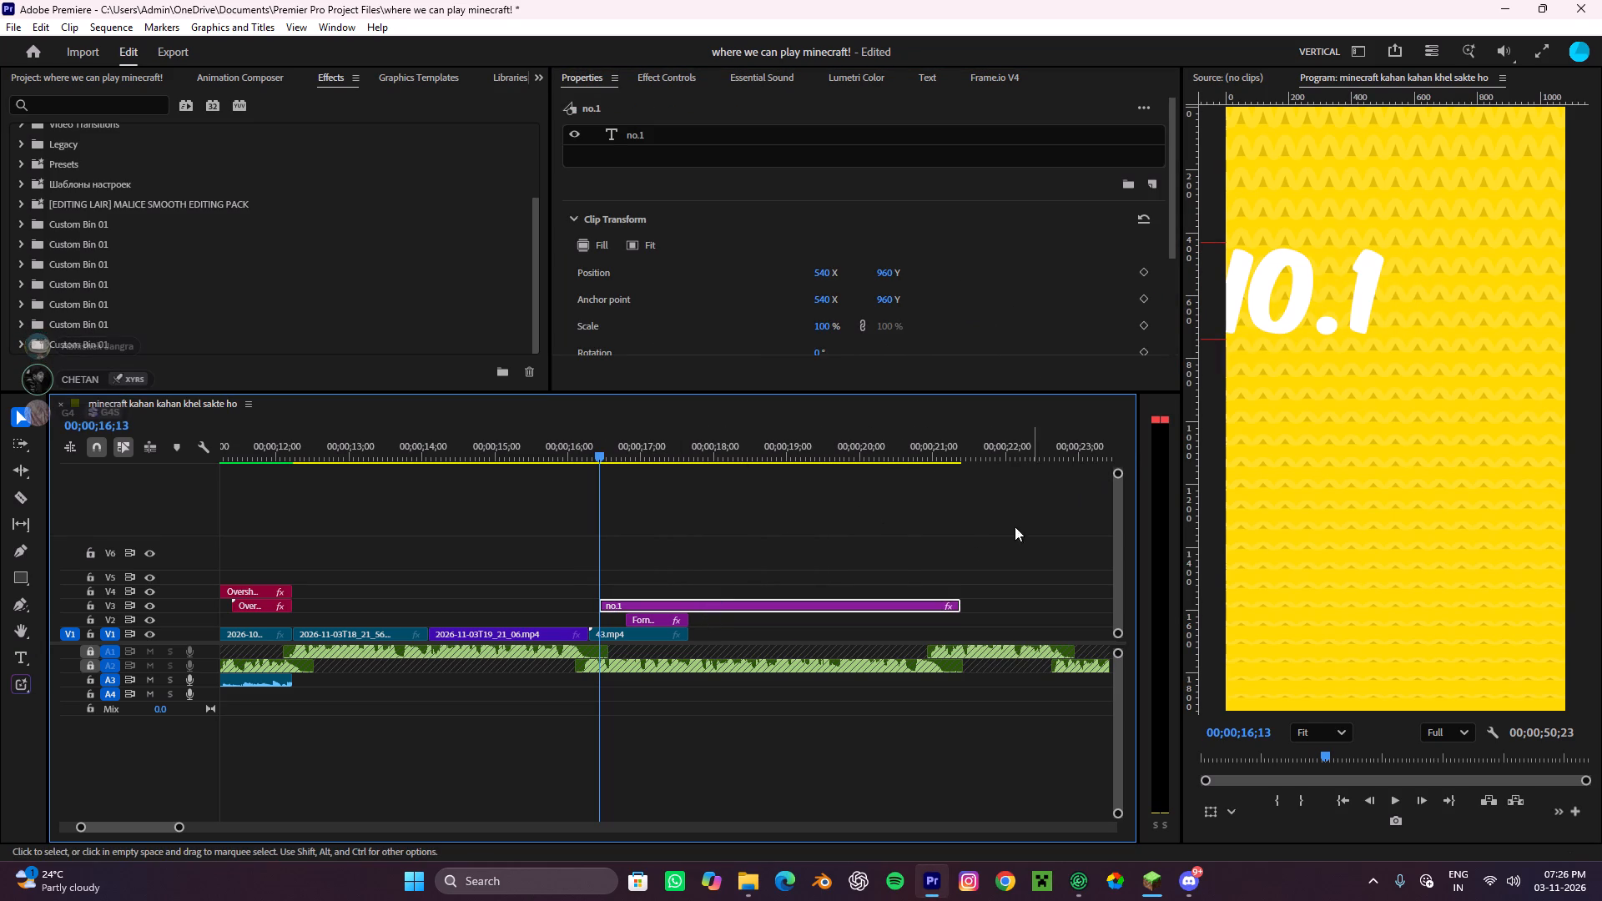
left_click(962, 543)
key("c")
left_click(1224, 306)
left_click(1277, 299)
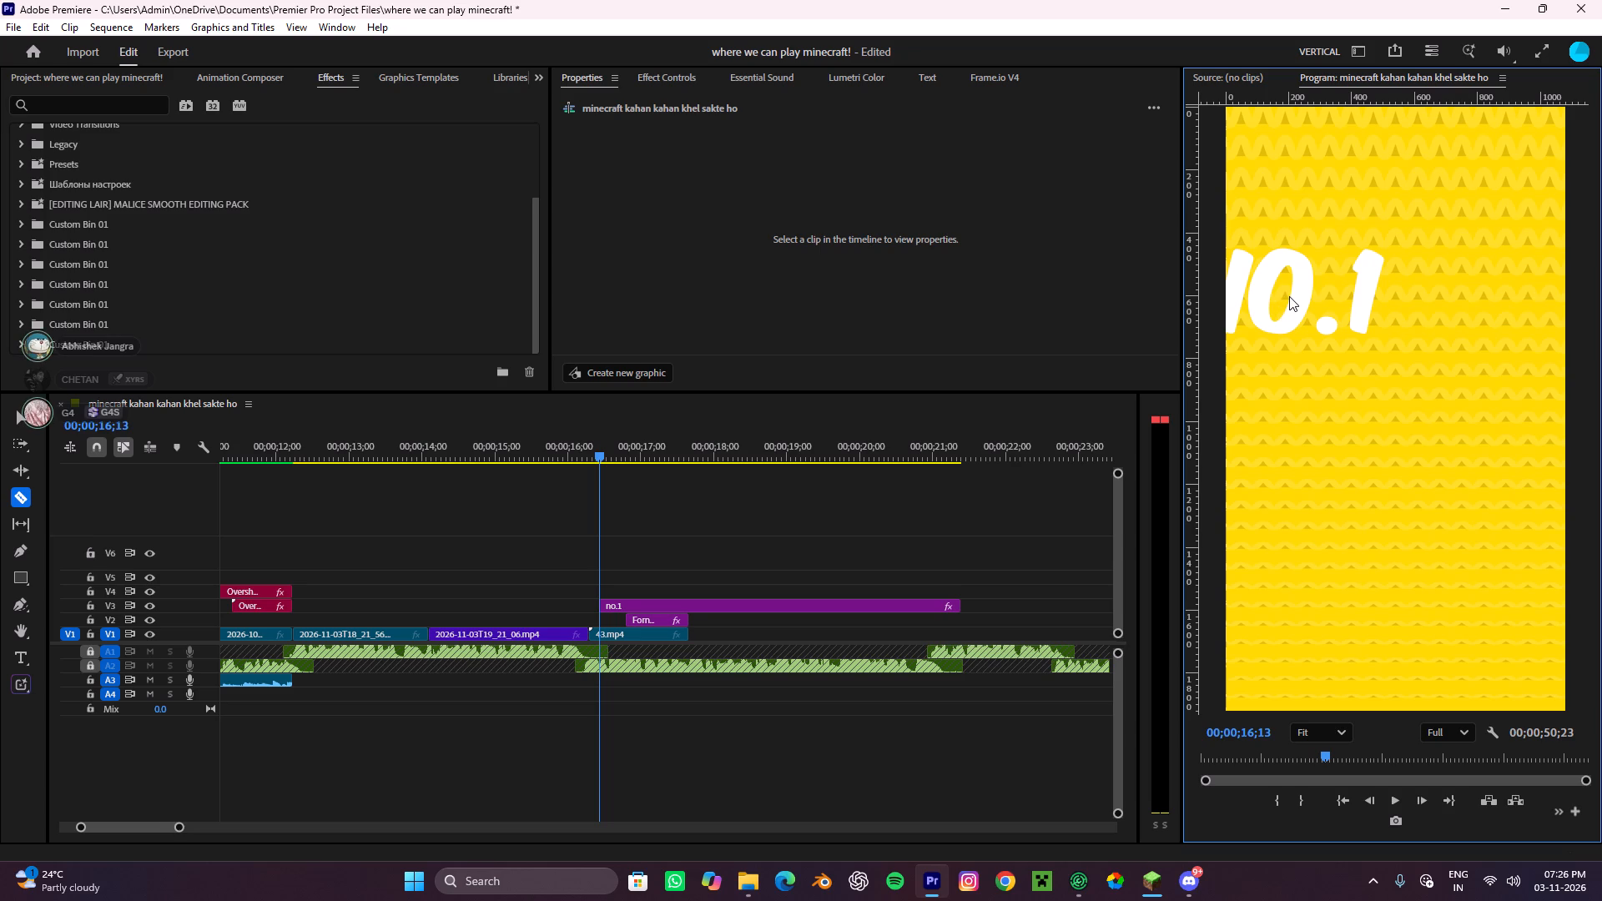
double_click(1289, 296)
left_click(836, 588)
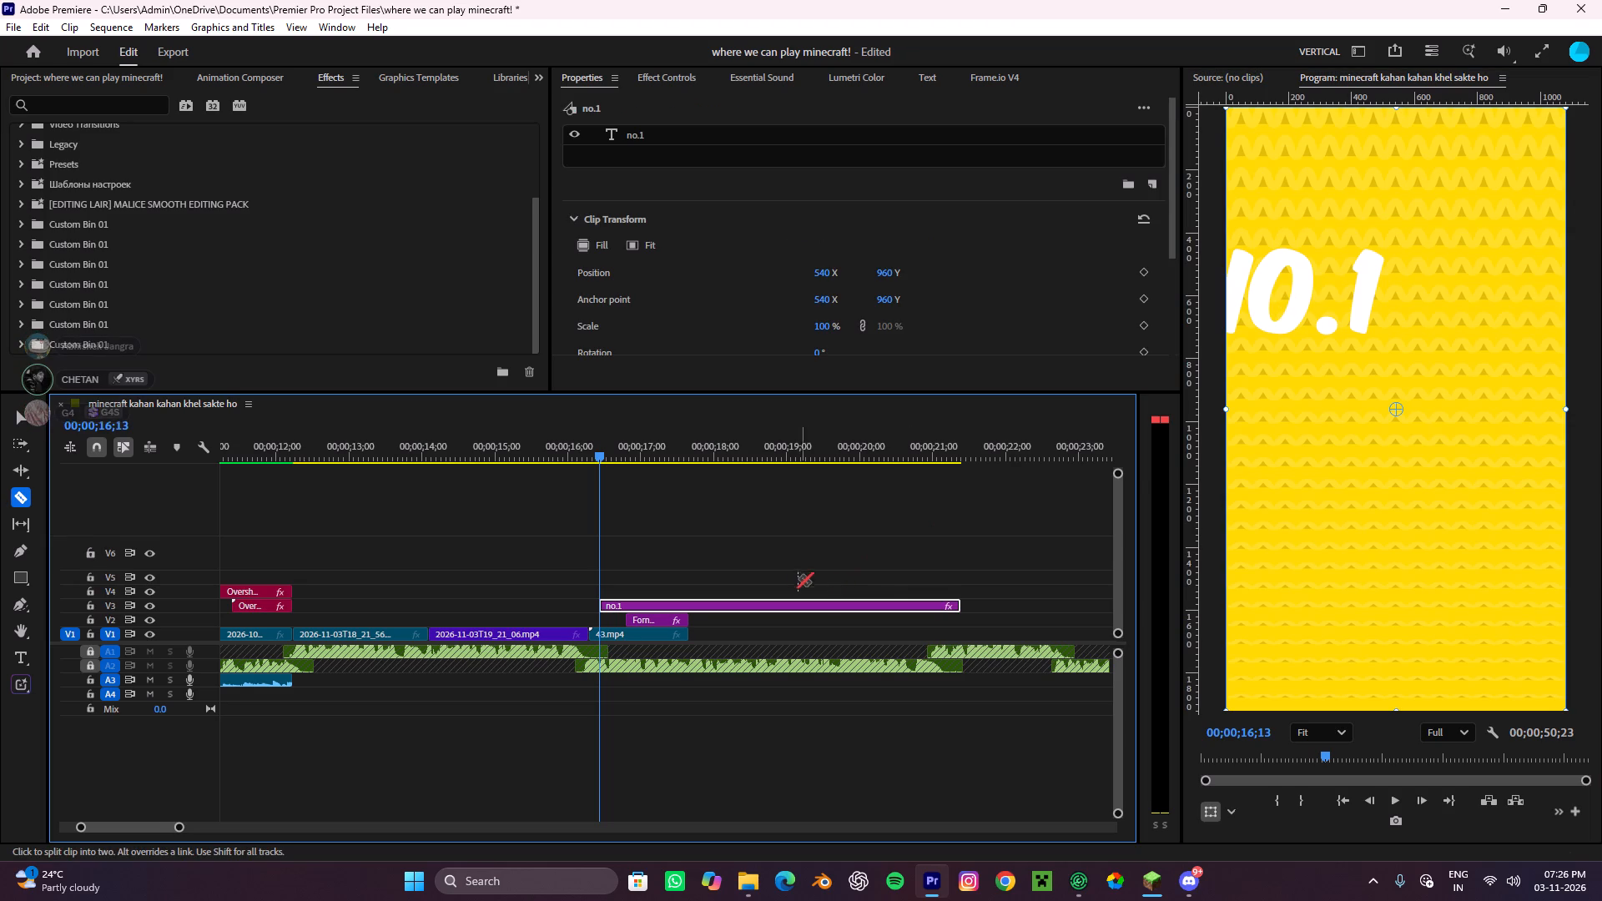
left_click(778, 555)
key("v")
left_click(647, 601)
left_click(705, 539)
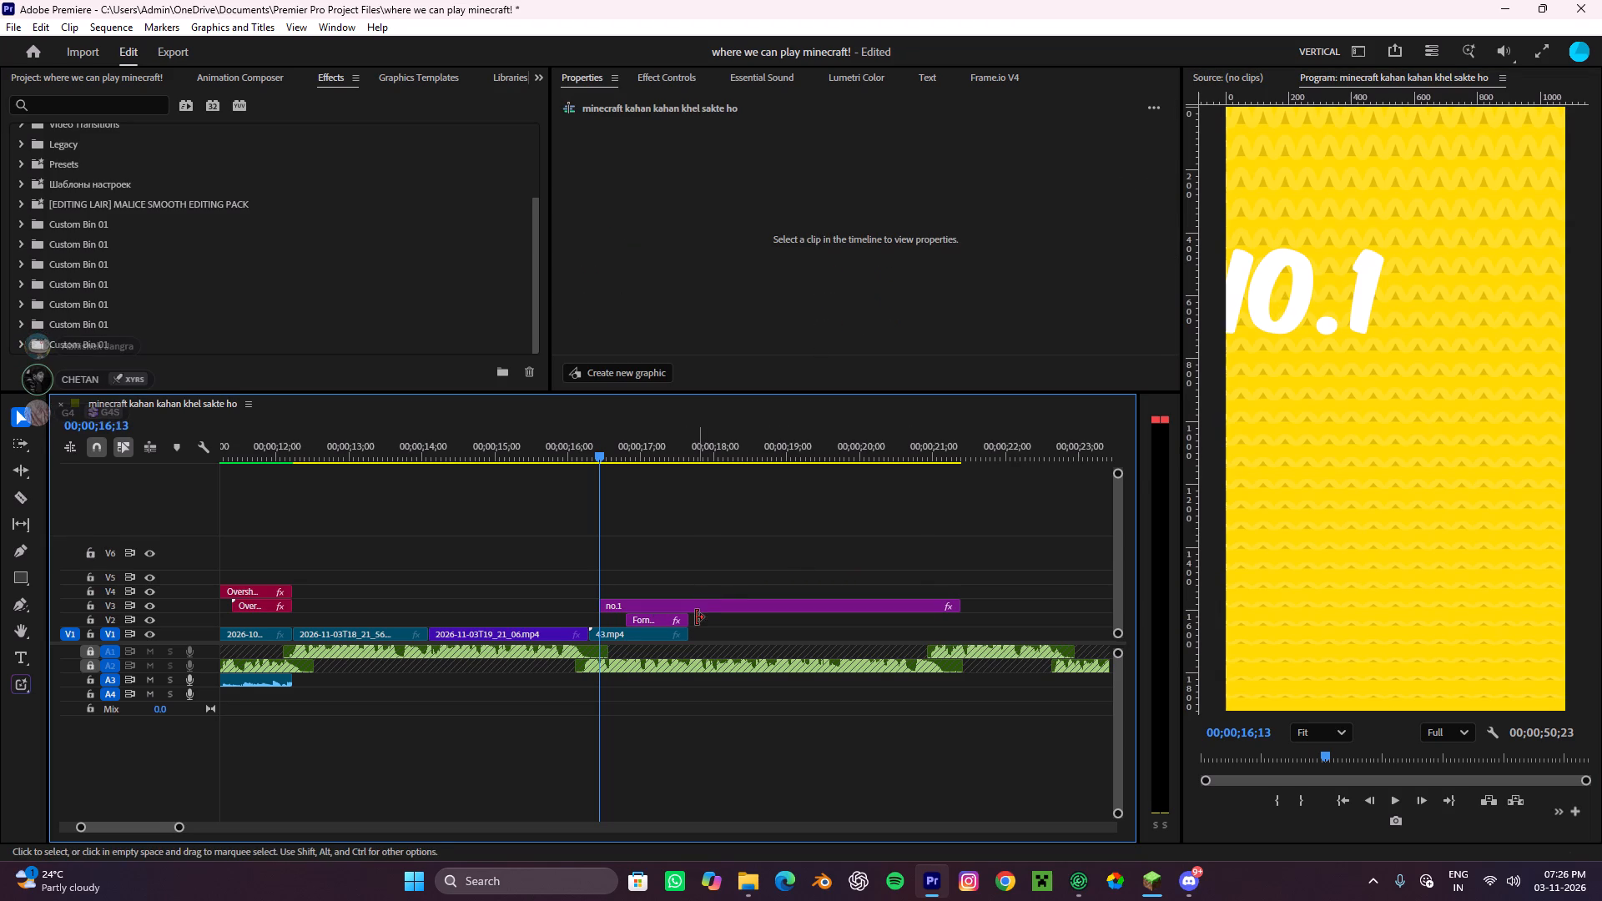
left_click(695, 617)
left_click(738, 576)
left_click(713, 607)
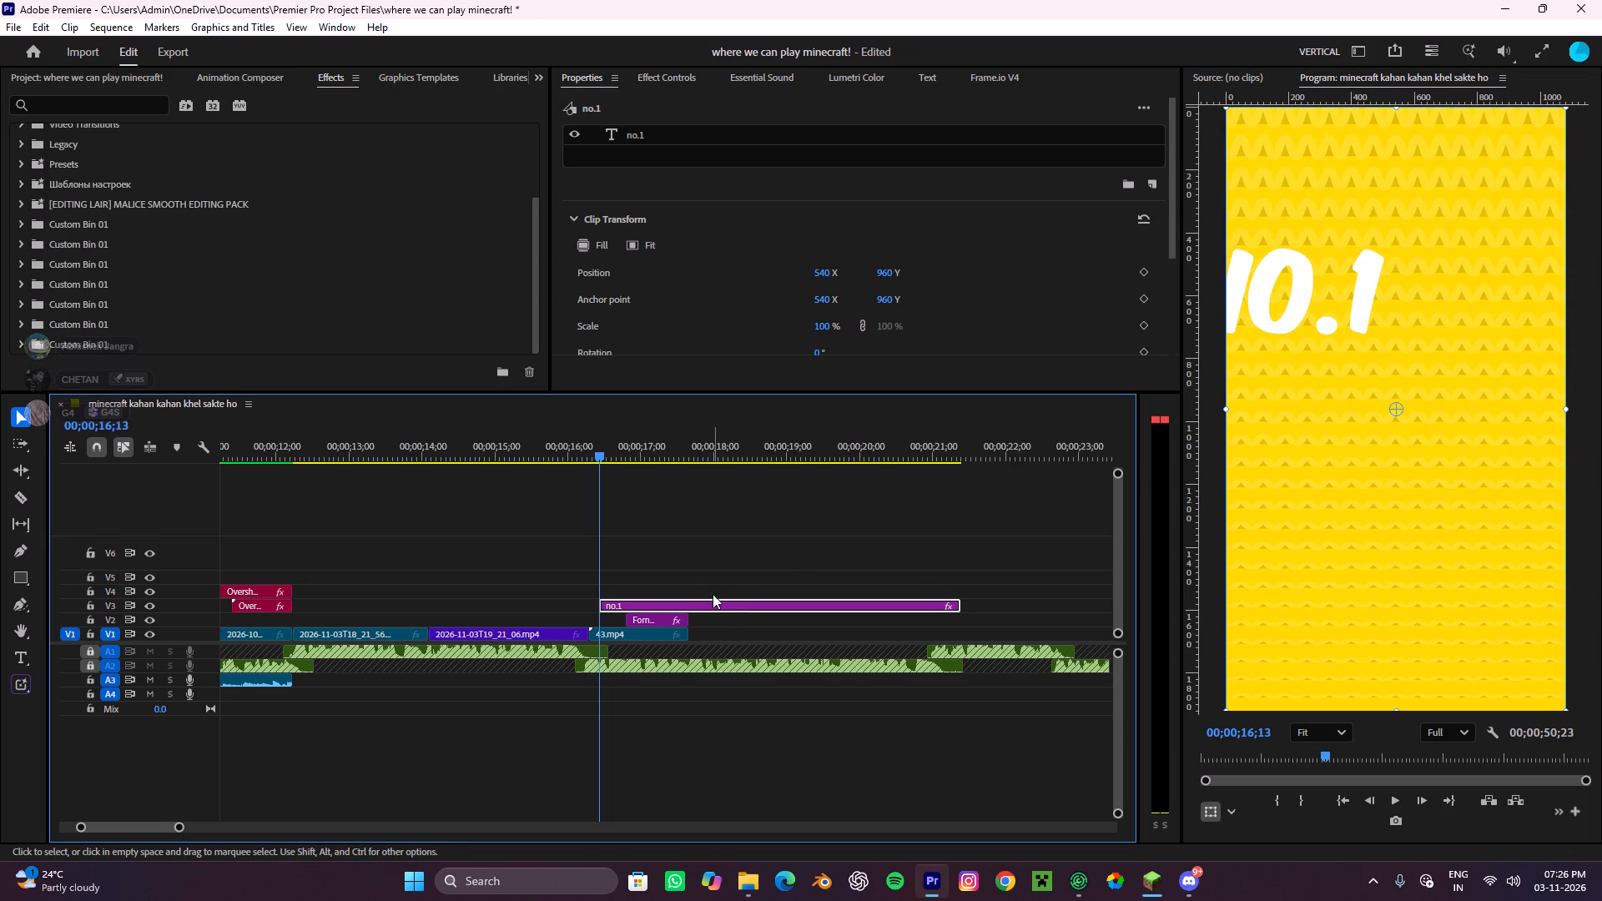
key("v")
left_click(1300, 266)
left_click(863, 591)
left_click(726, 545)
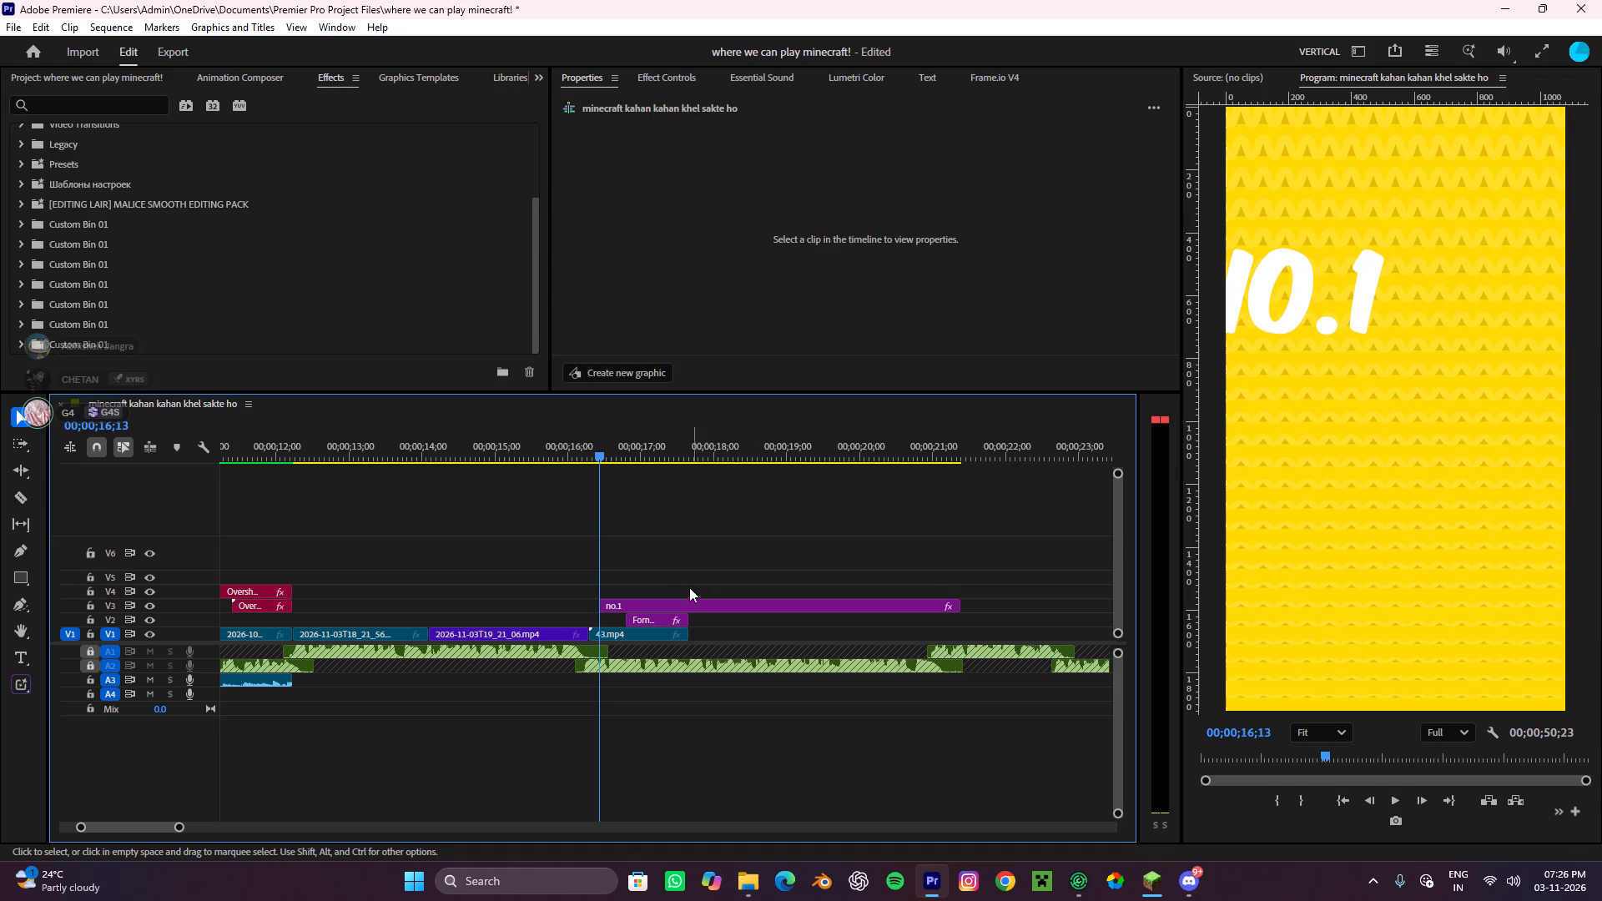
Select the text layer inside the no.1 graphic and move it fully into the frame, near the horizontal centre.
left_click(660, 599)
double_click(1287, 289)
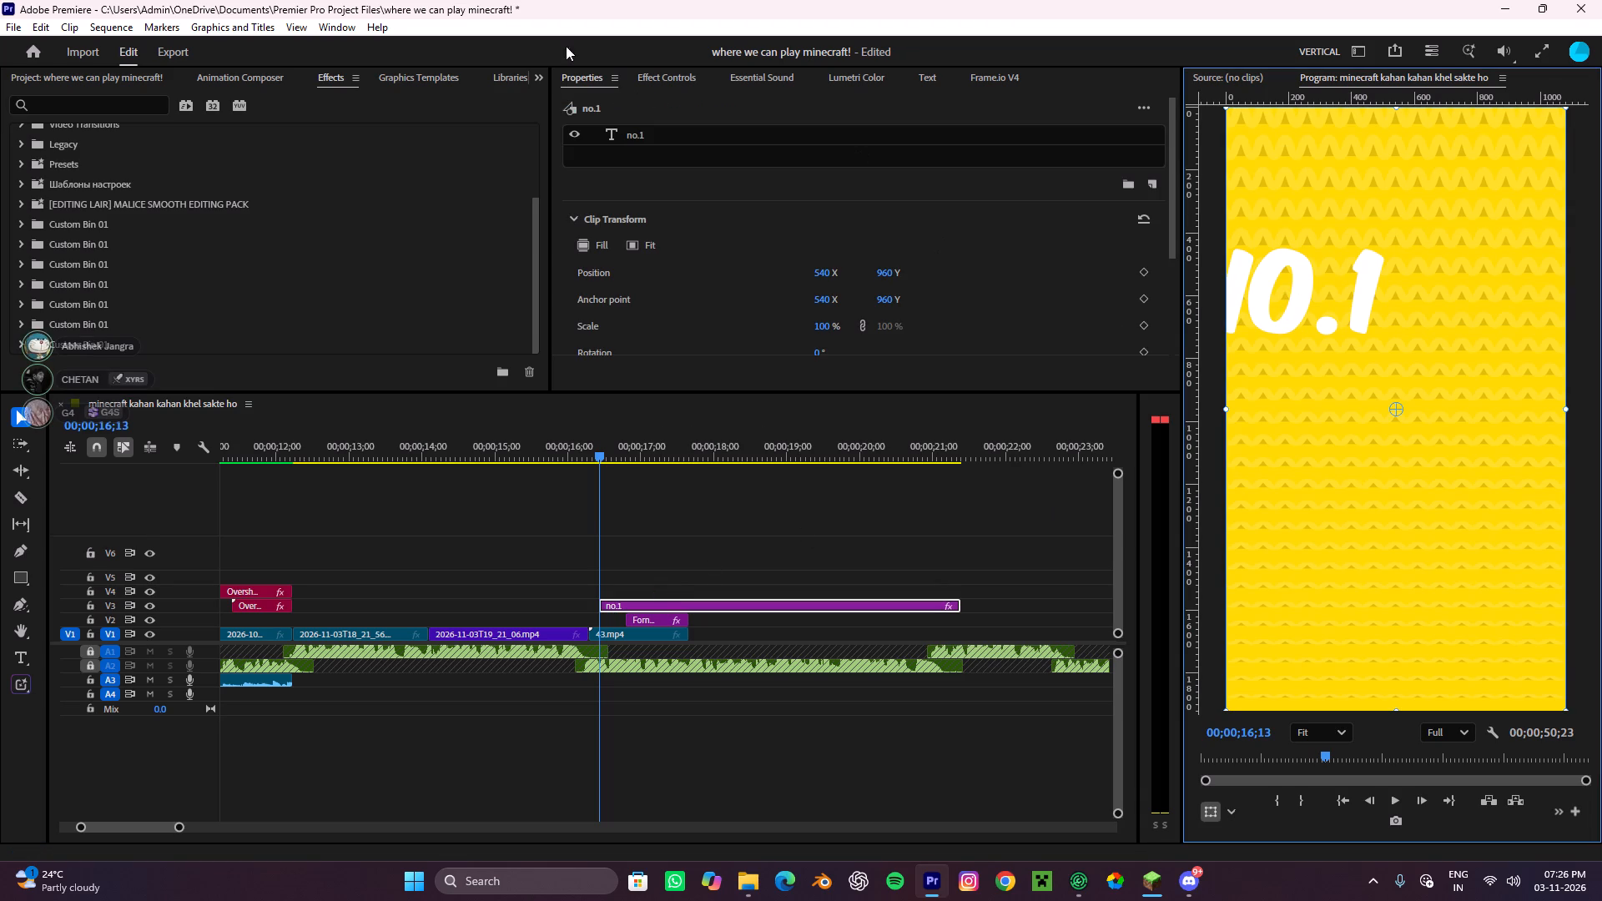
left_click(662, 131)
double_click(693, 134)
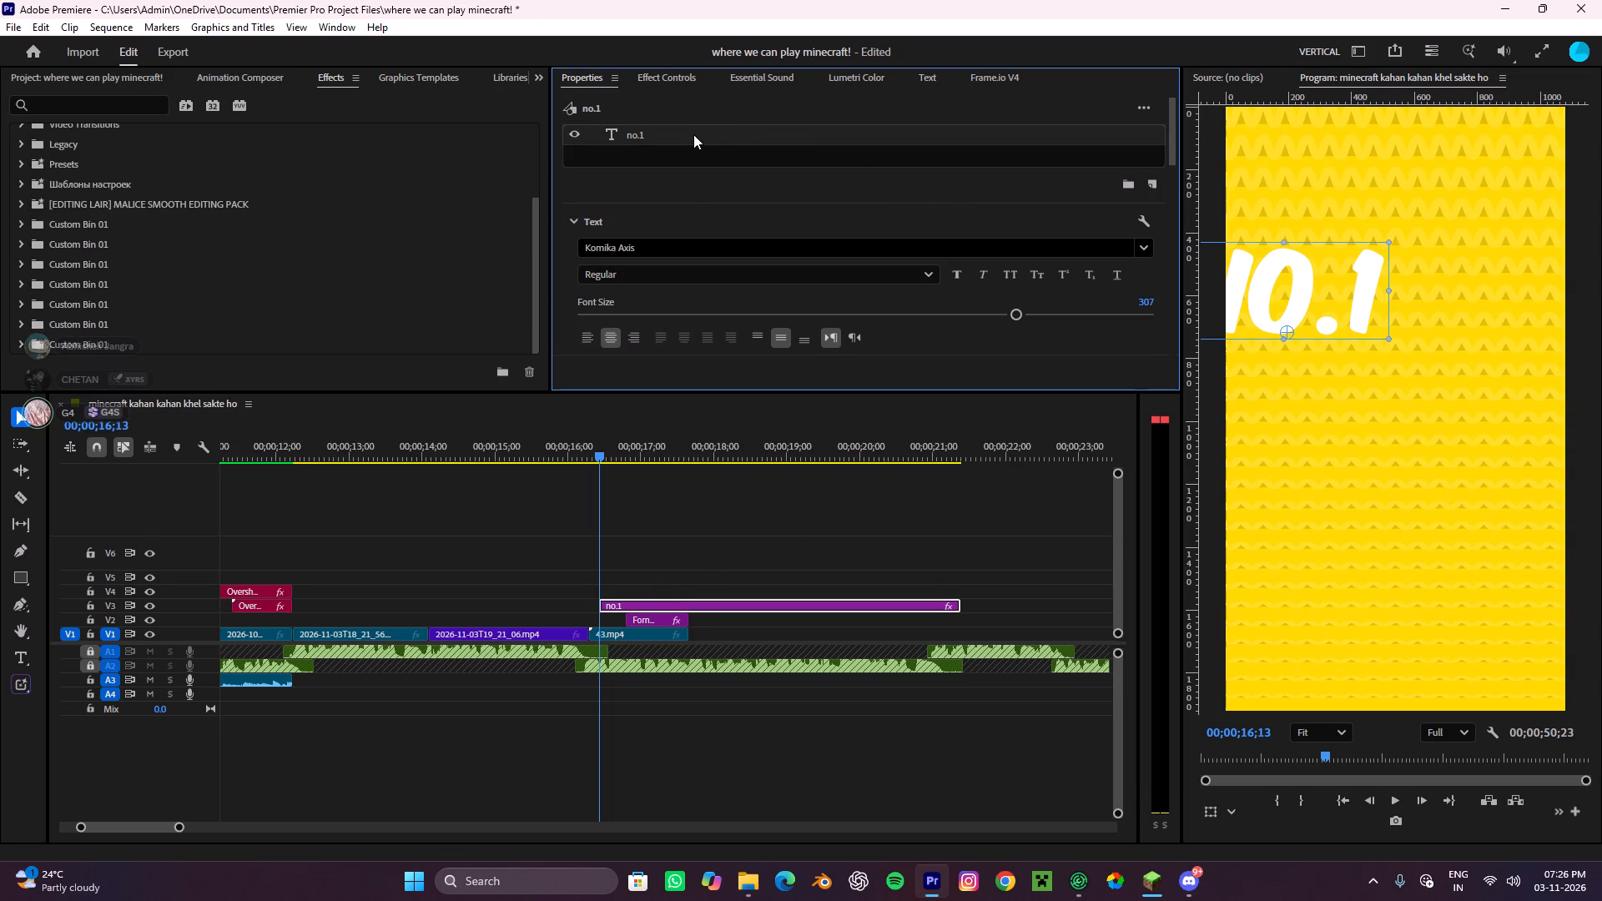
left_click(1321, 282)
left_click_drag(1313, 284, 1406, 356)
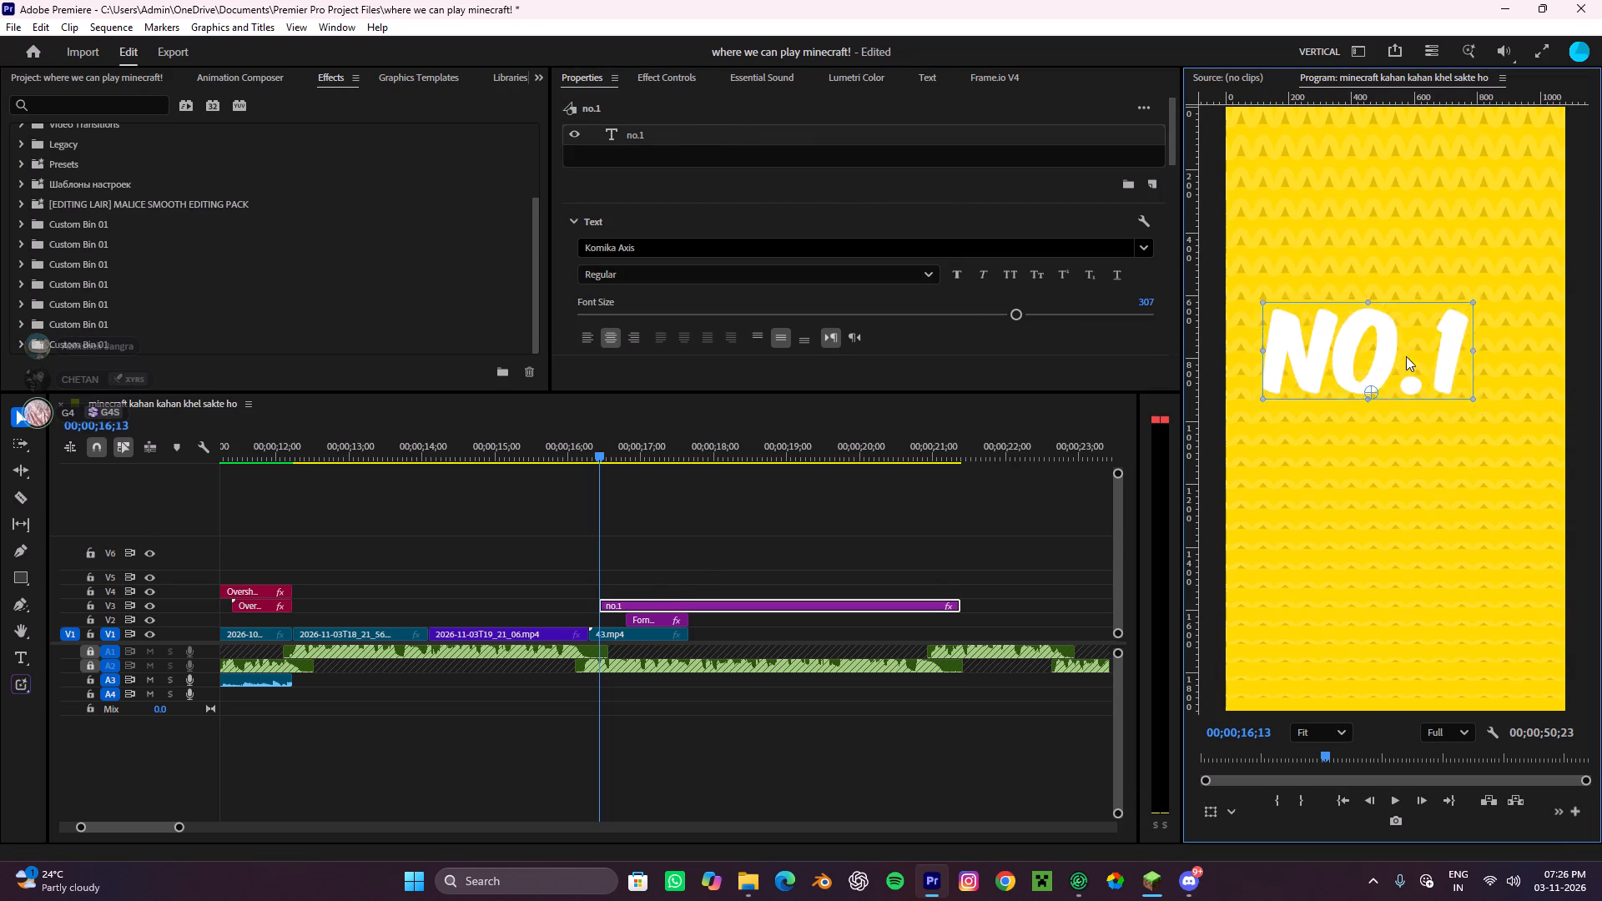
left_click_drag(1406, 356, 1418, 365)
Move the no.1 text's anchor point to the middle of the lettering and fine-tune the text's position near the frame's centre.
left_click_drag(1393, 413, 1393, 396)
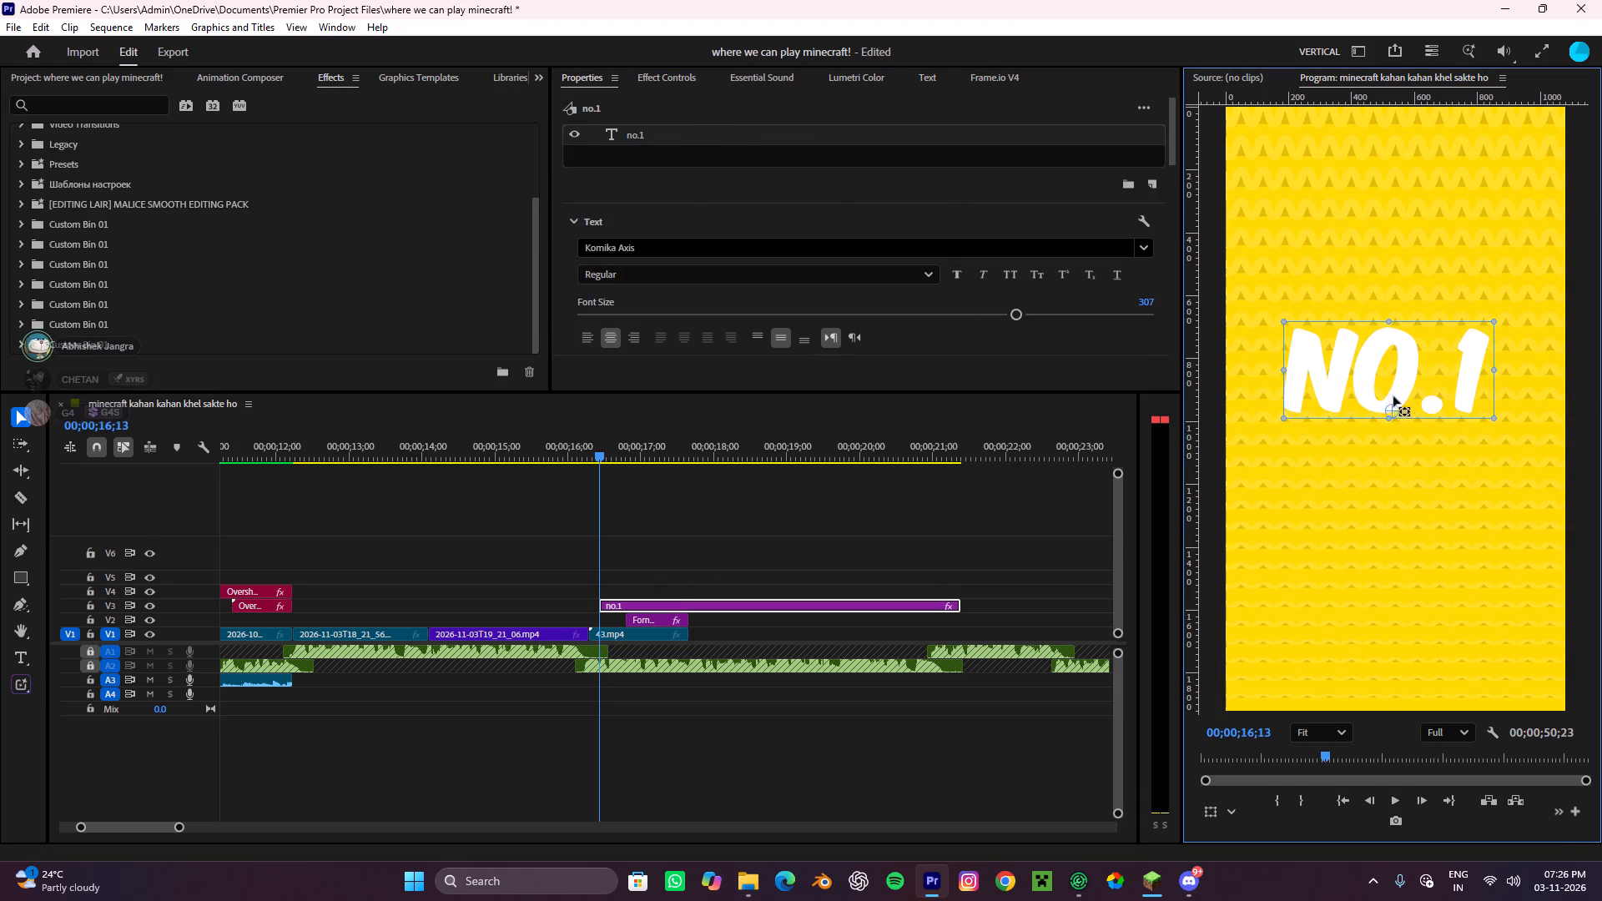
left_click_drag(1393, 396, 1393, 375)
left_click_drag(1419, 385, 1417, 391)
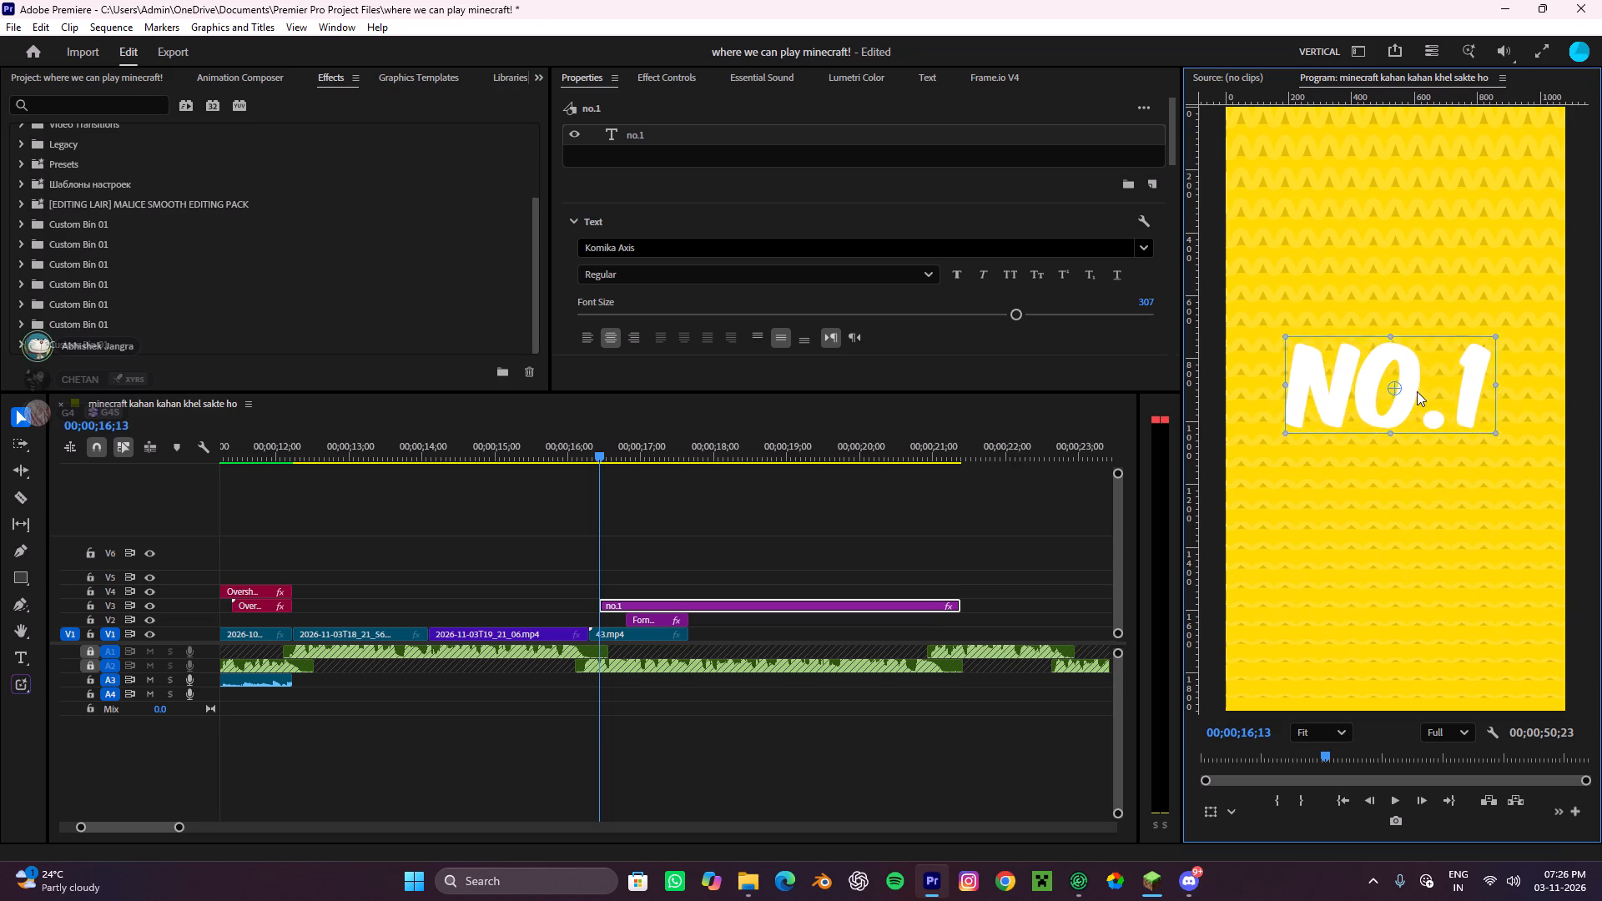
left_click_drag(1417, 391, 1418, 397)
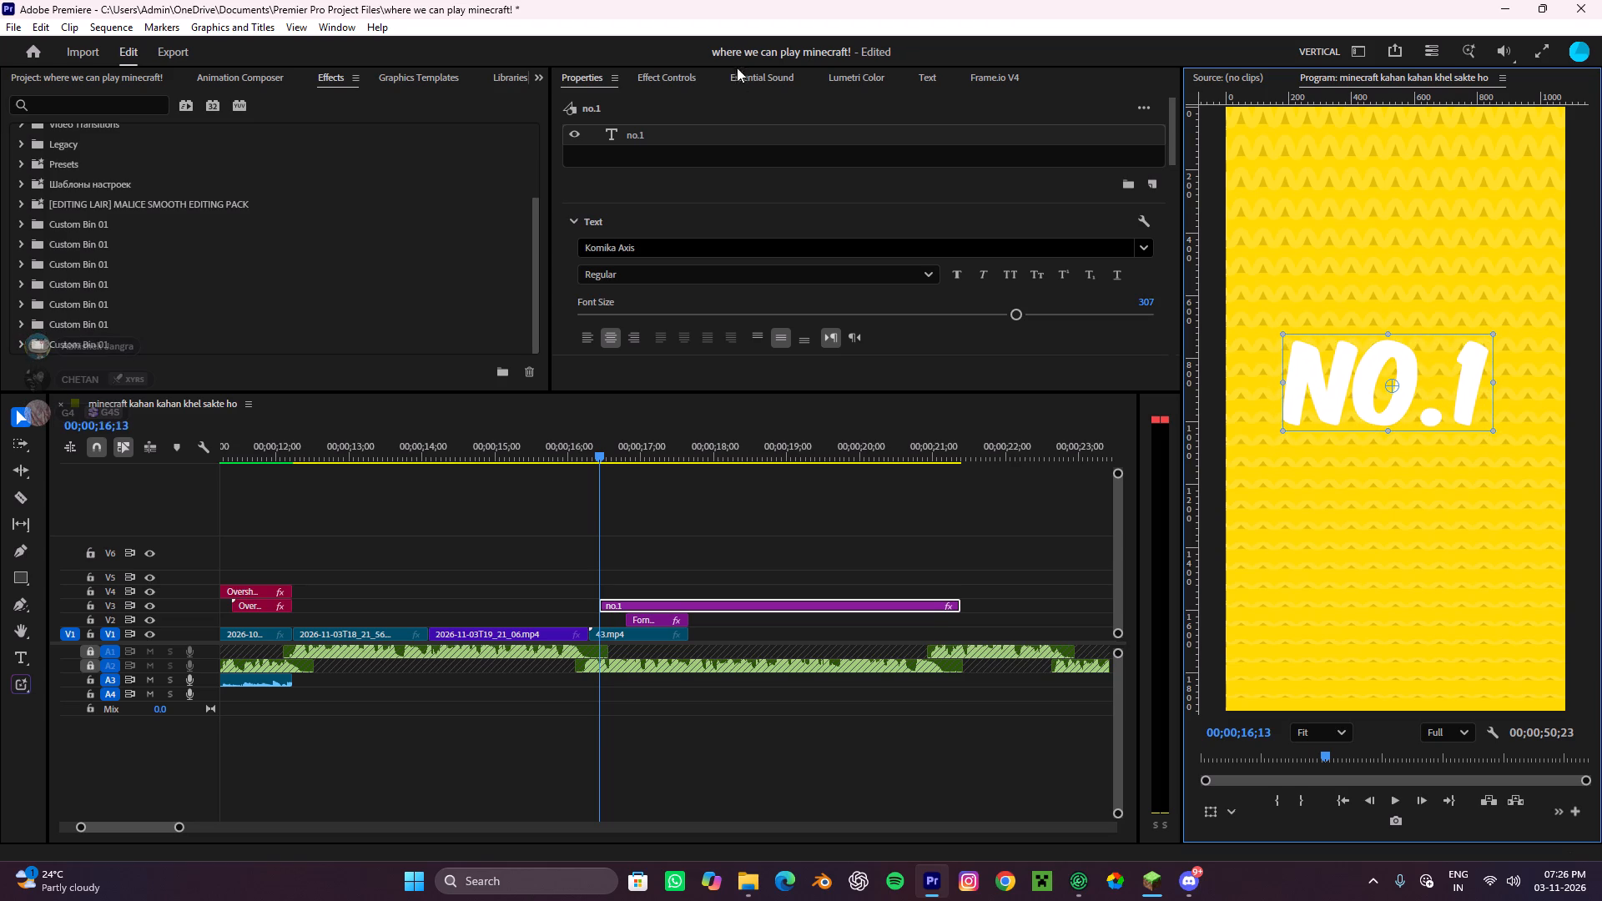
Shift the no.1 clip on V3 earlier so that it starts together with the 43.mp4 clip.
scroll(712, 607, "up", 7, "alt")
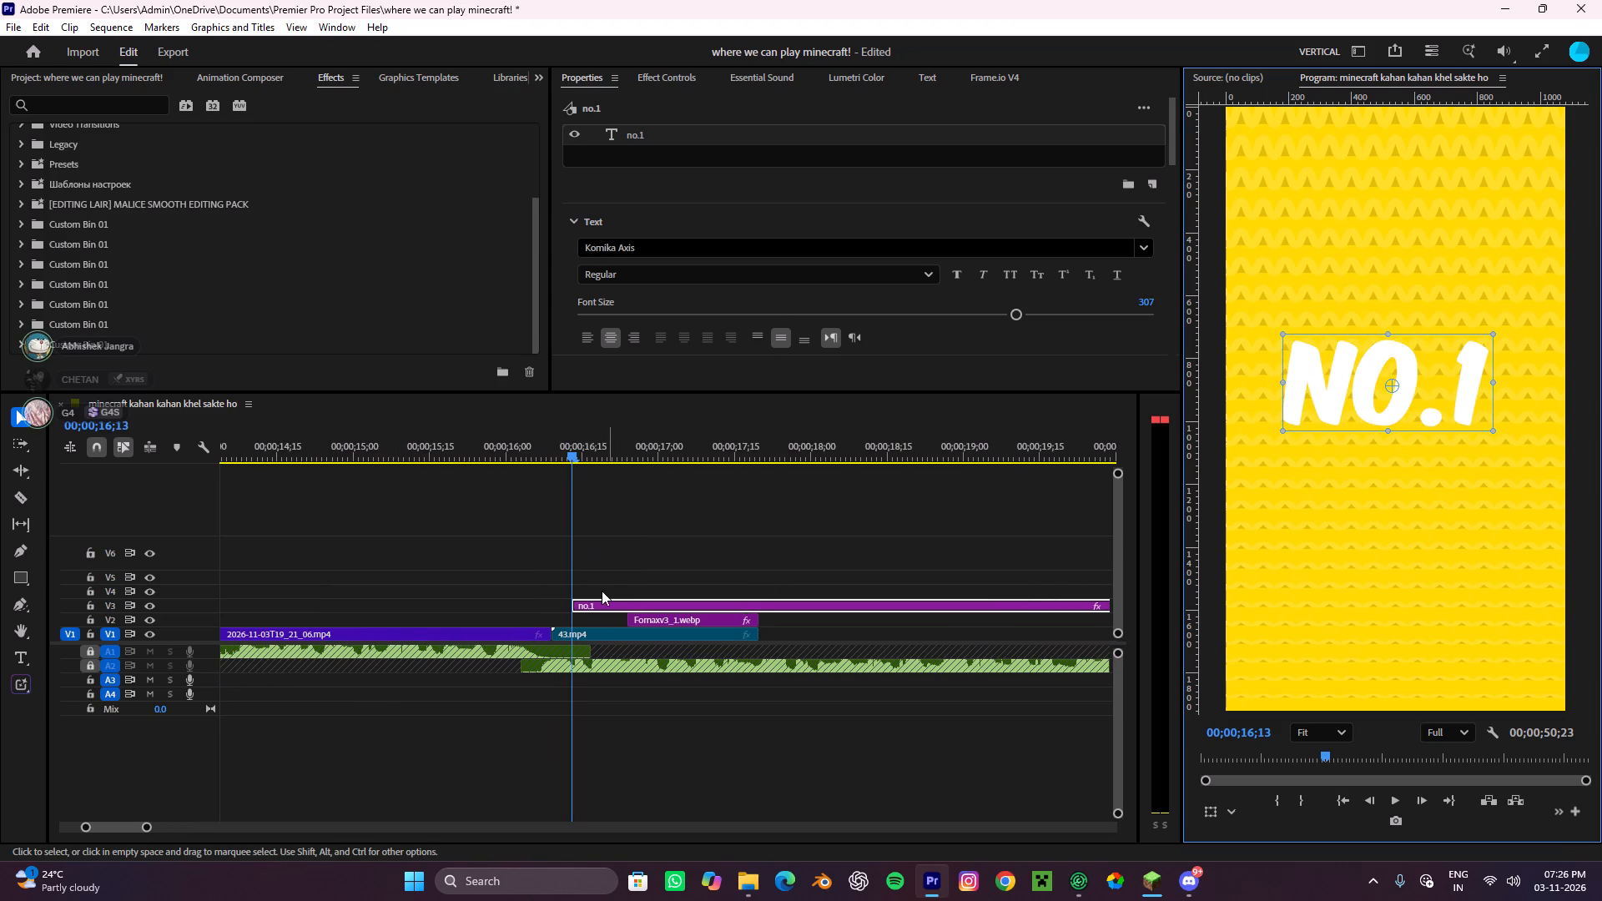
left_click_drag(607, 608, 590, 607)
Split the no.1 clip at the end of the 43.mp4 clip and remove the leftover part.
key("c")
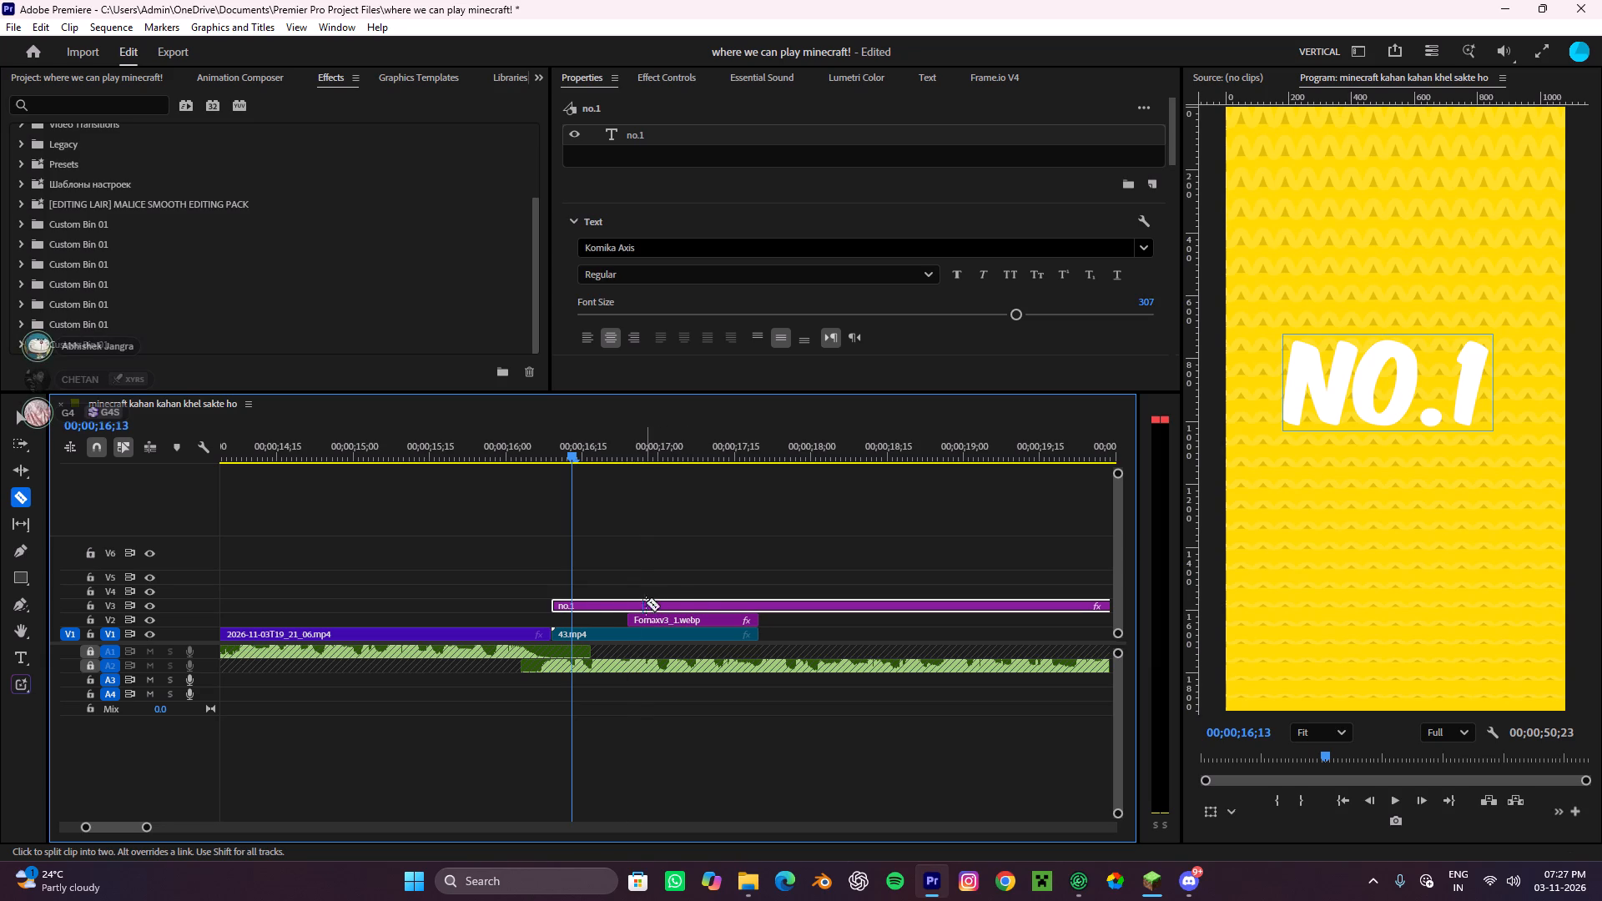
key("space")
key("space")
key("c")
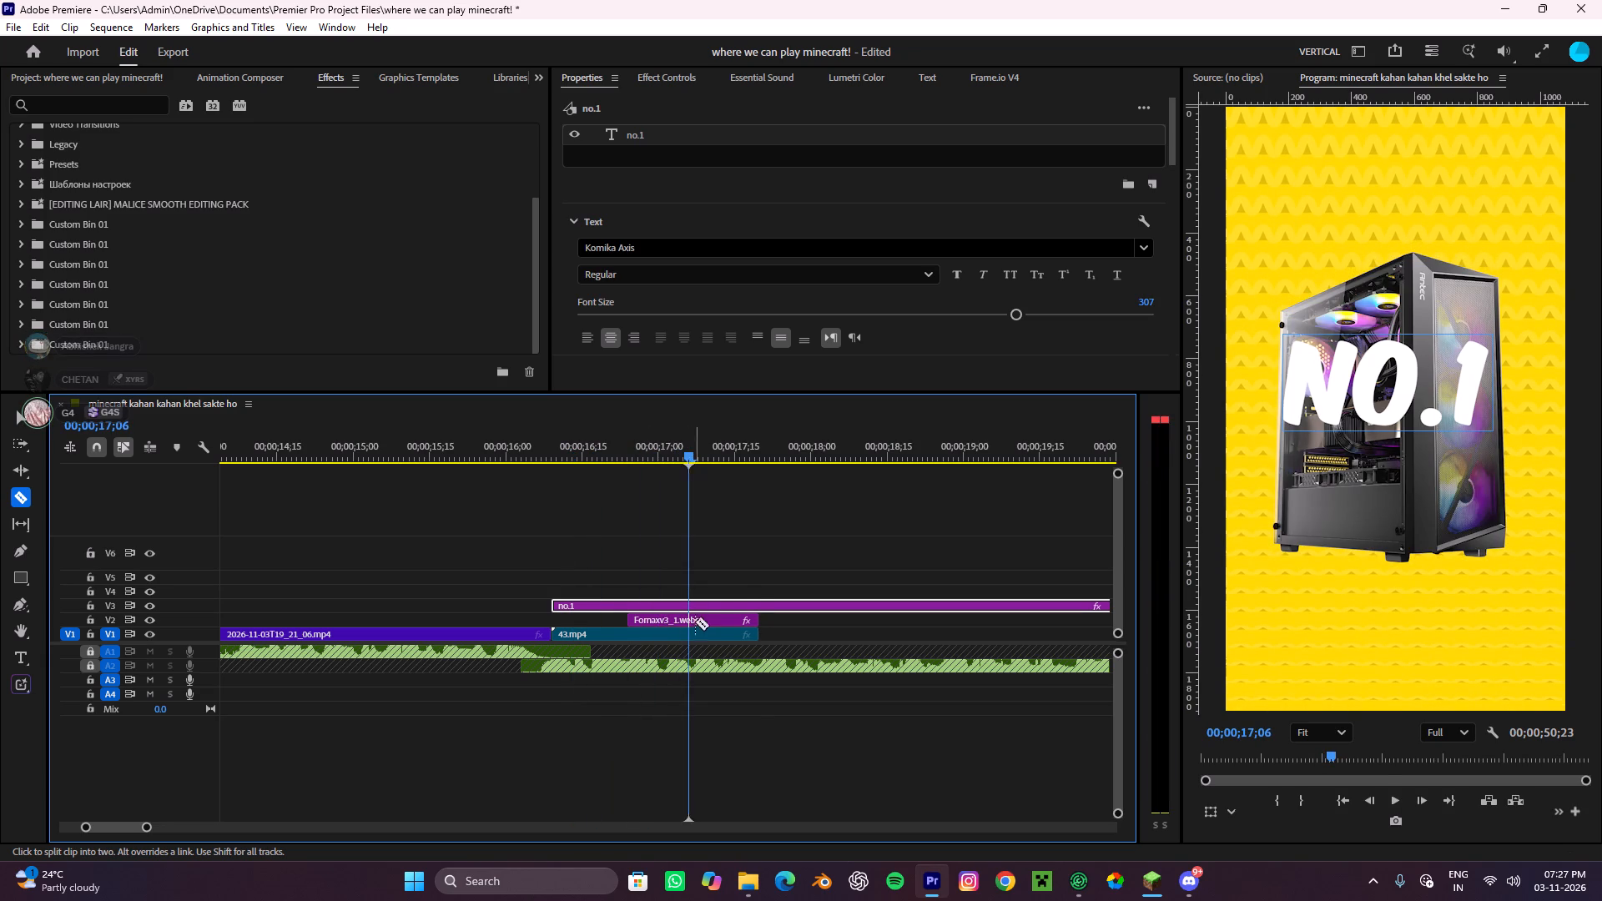
left_click(759, 603)
key("v")
left_click(779, 608)
key("ctrl+x")
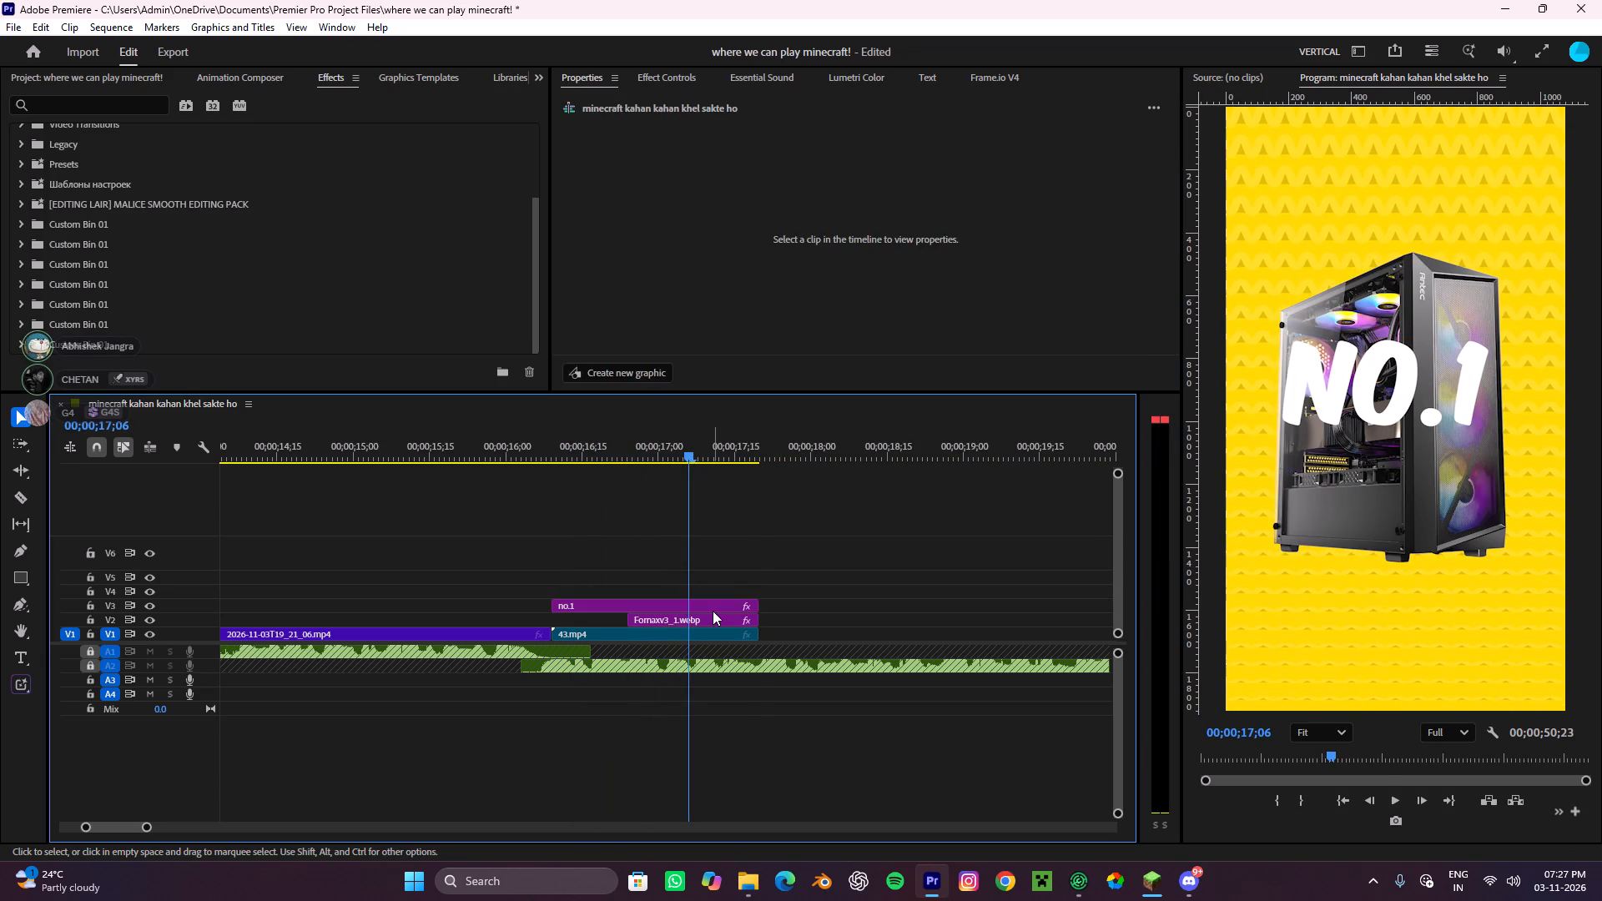
Enable an outer stroke on the no.1 text in the V3 graphic and colour it black (000000).
left_click(713, 611)
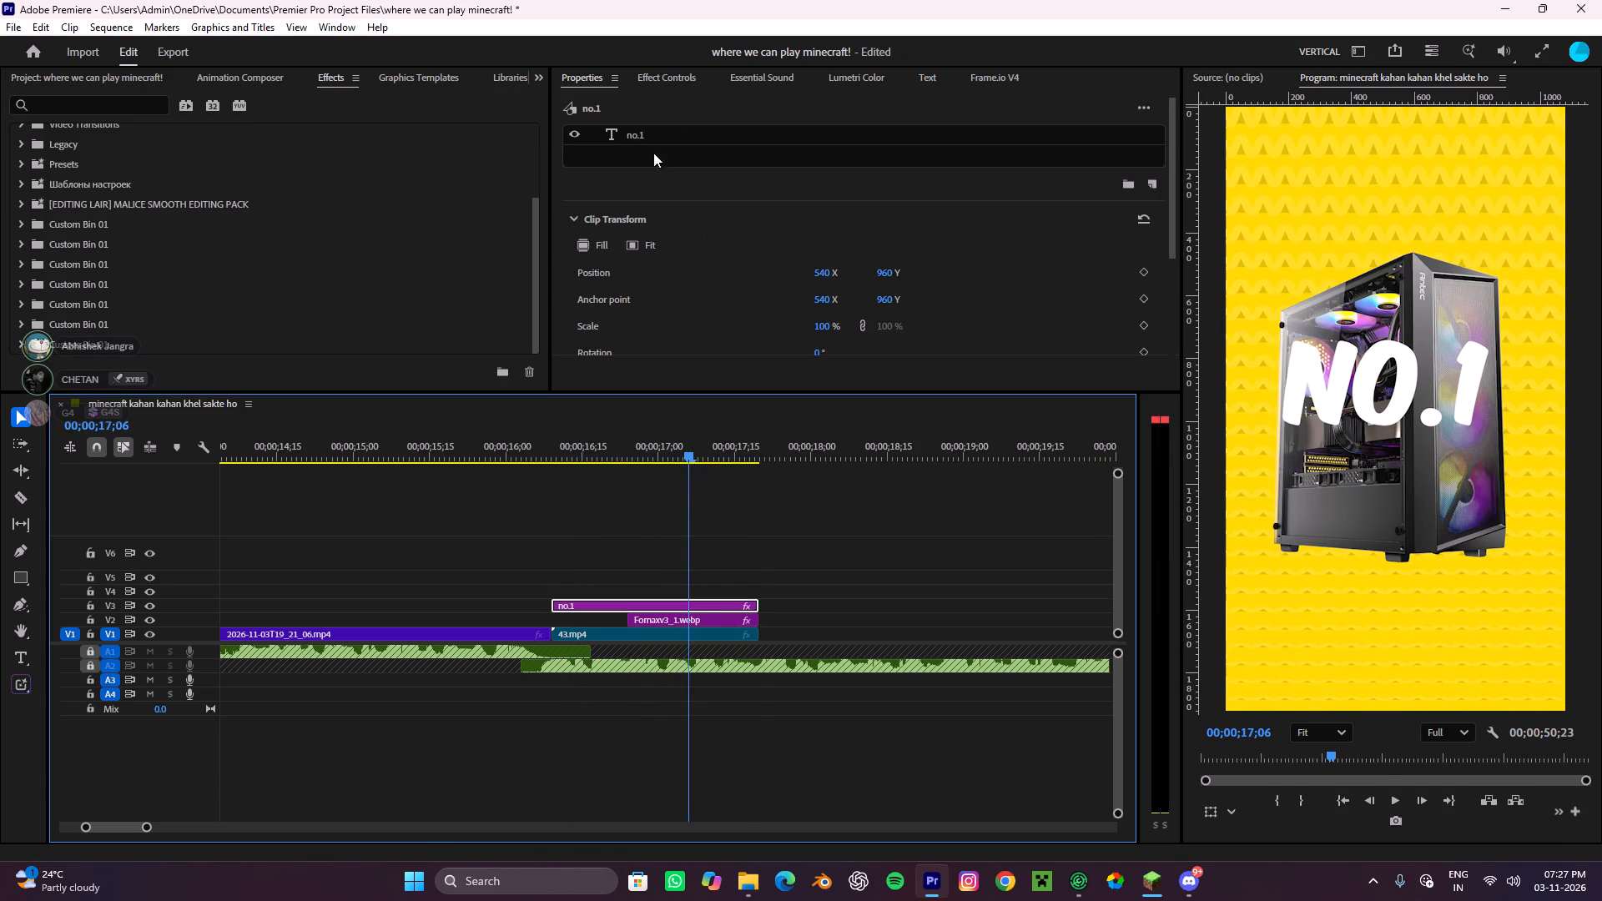
left_click(677, 85)
left_click(592, 75)
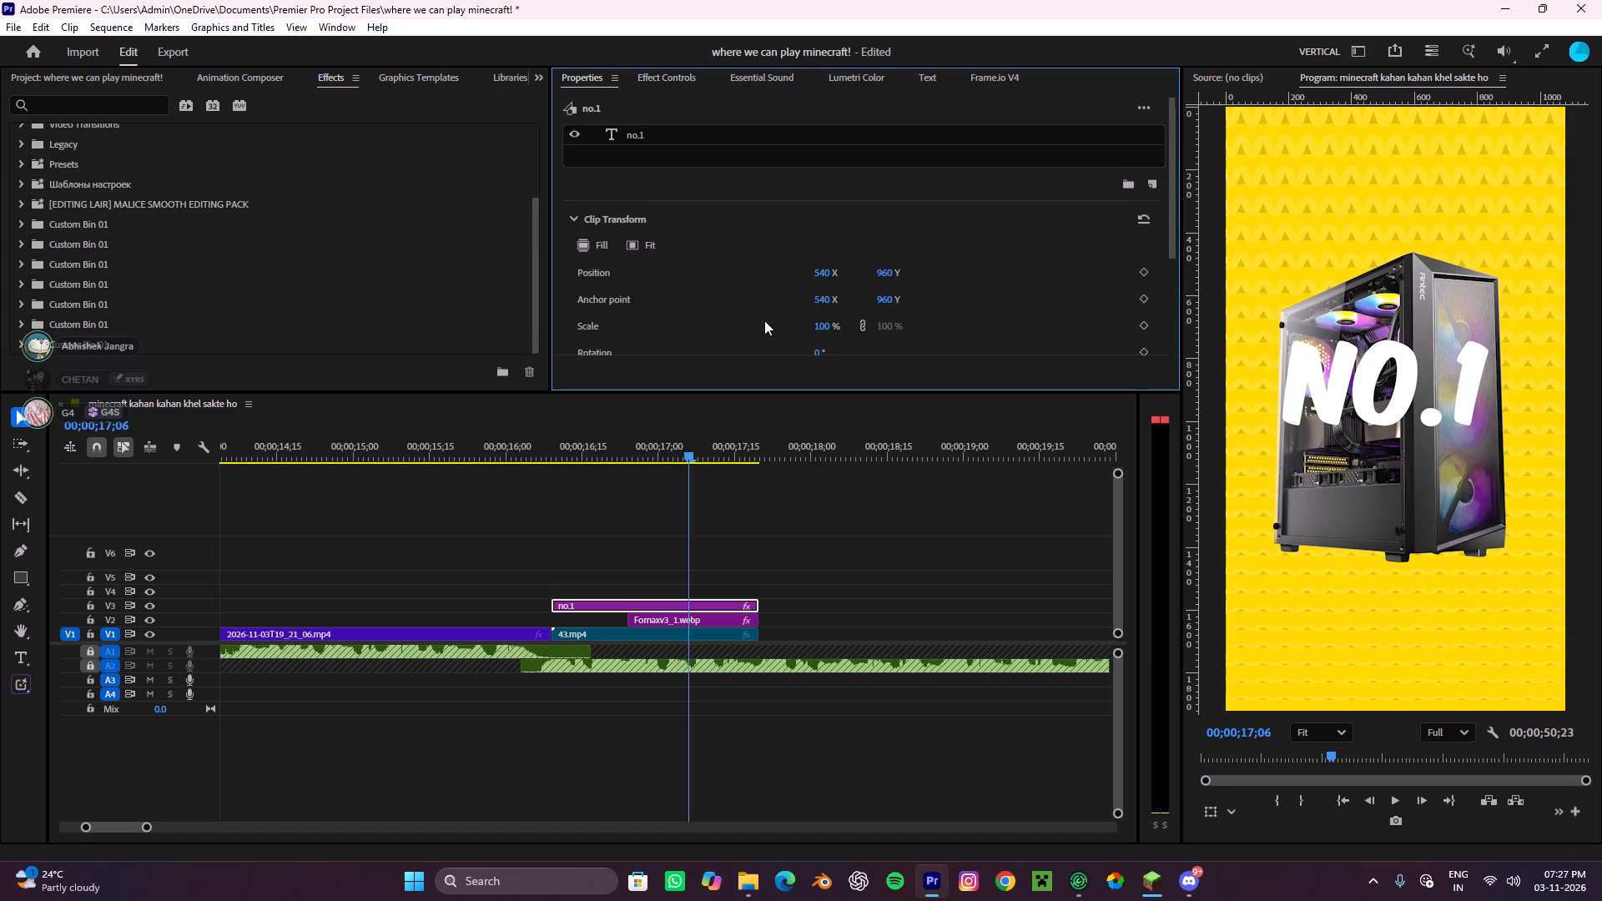
scroll(764, 320, "down", 19)
scroll(753, 304, "up", 4)
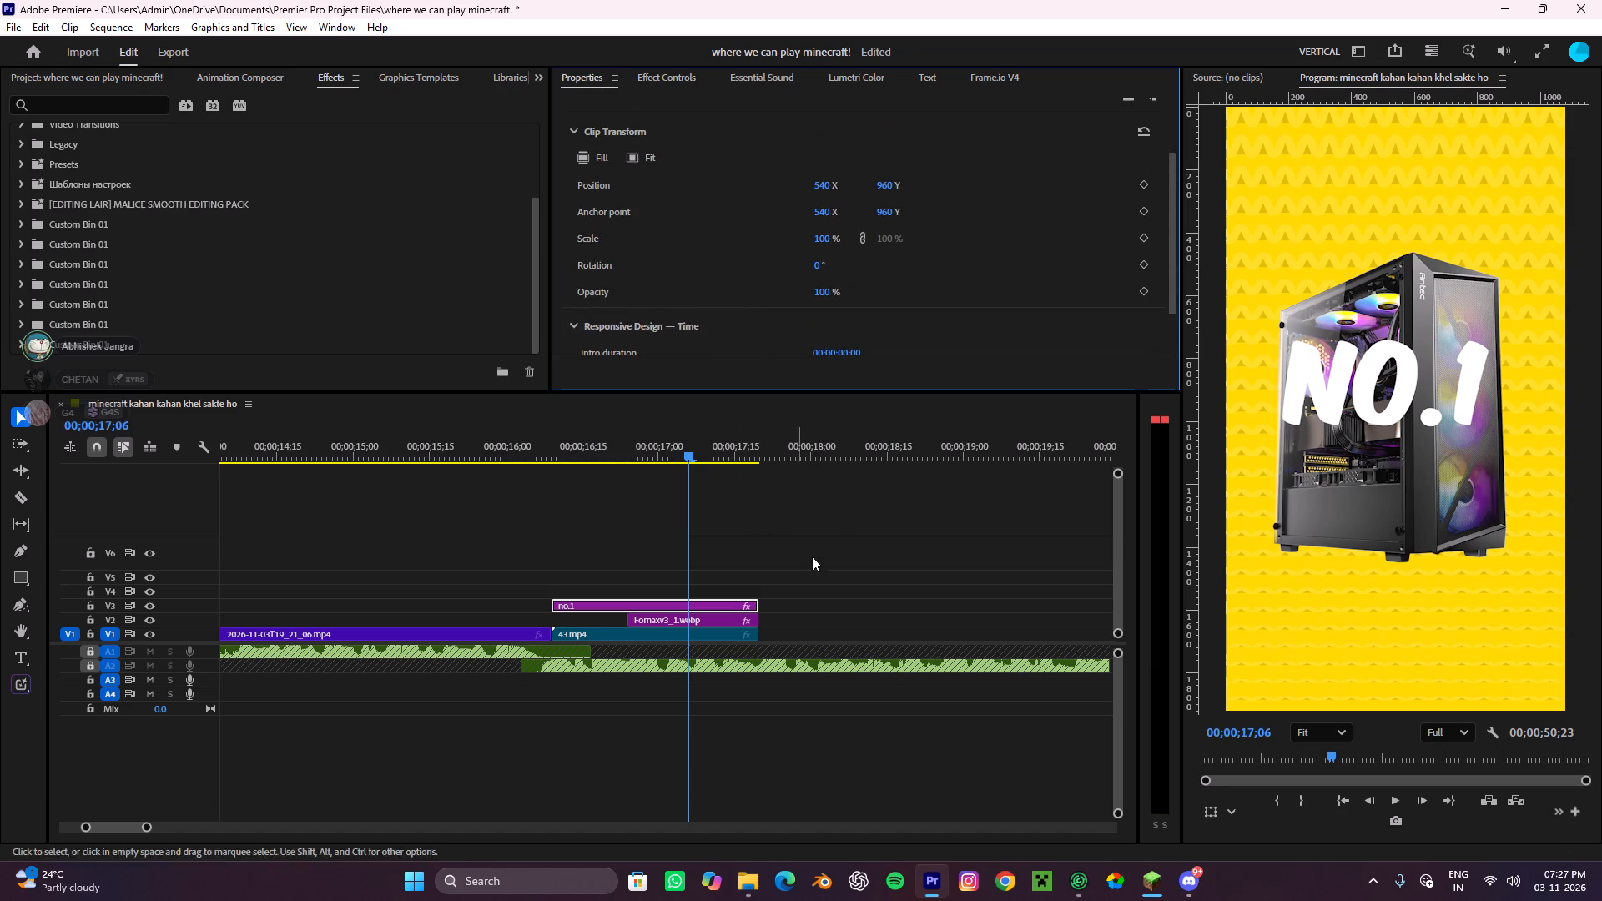
scroll(770, 359, "up", 4)
double_click(1373, 380)
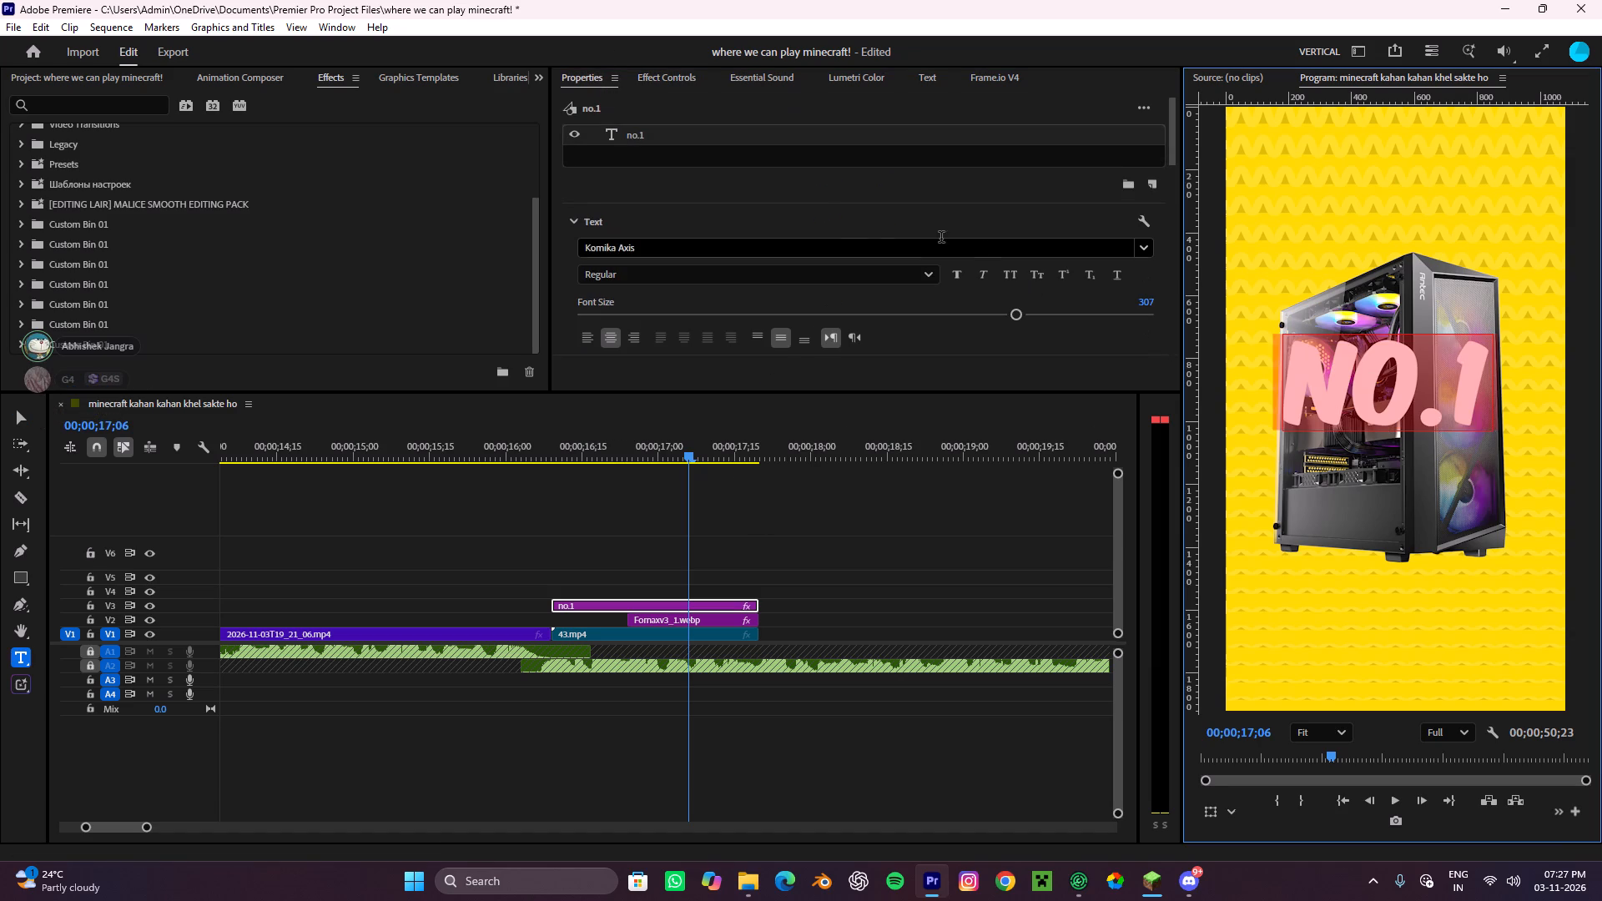
scroll(1001, 386, "down", 12)
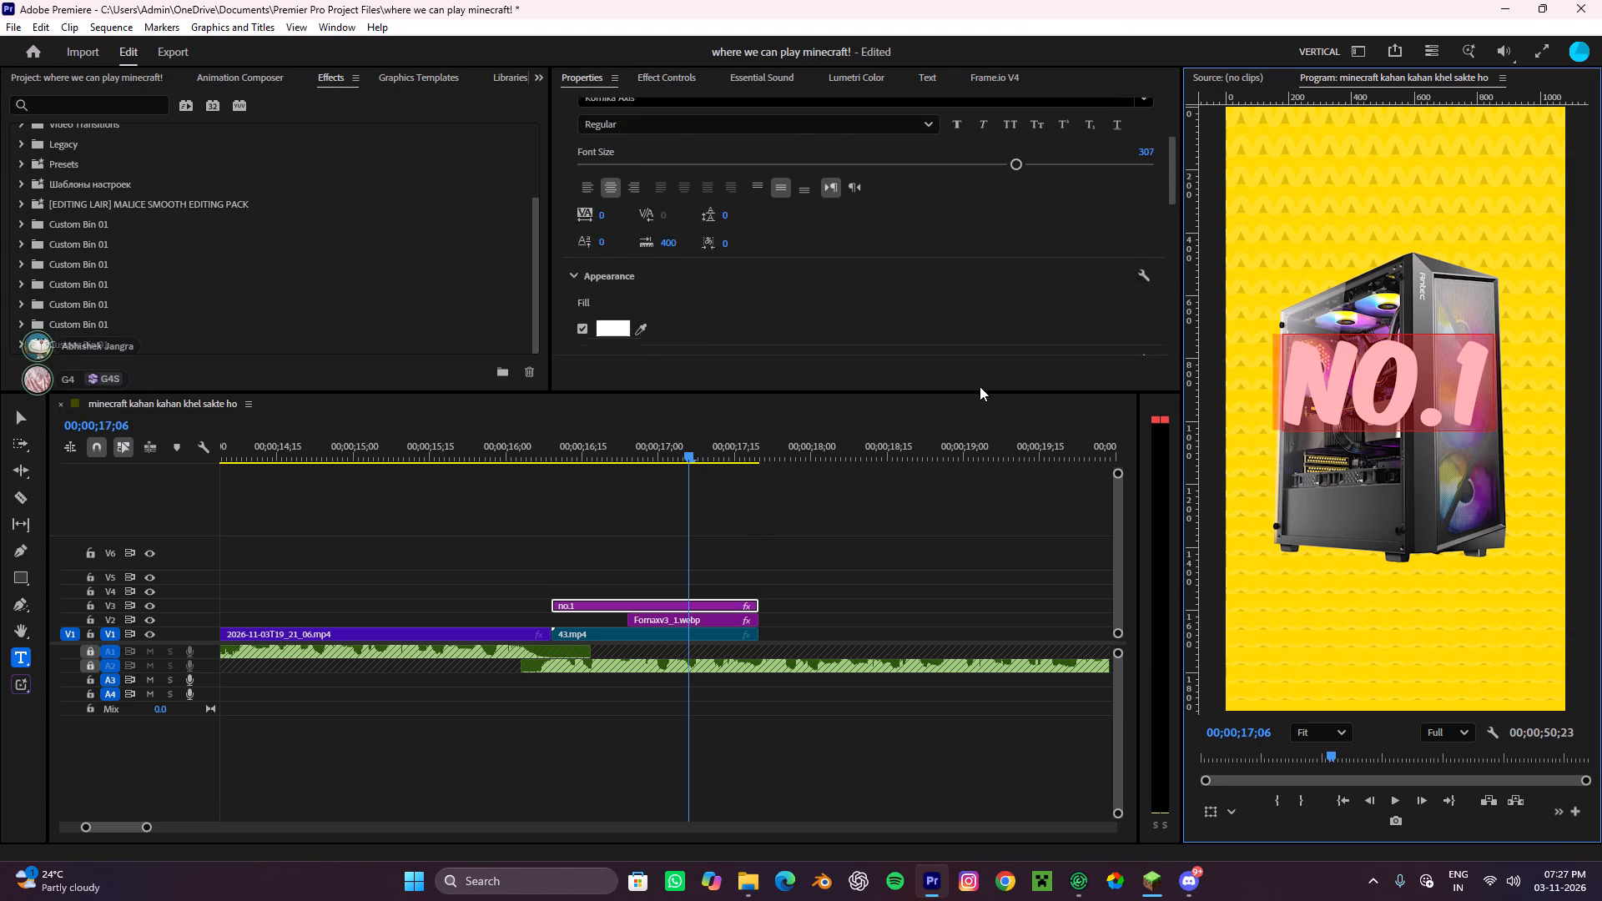
scroll(980, 386, "down", 9)
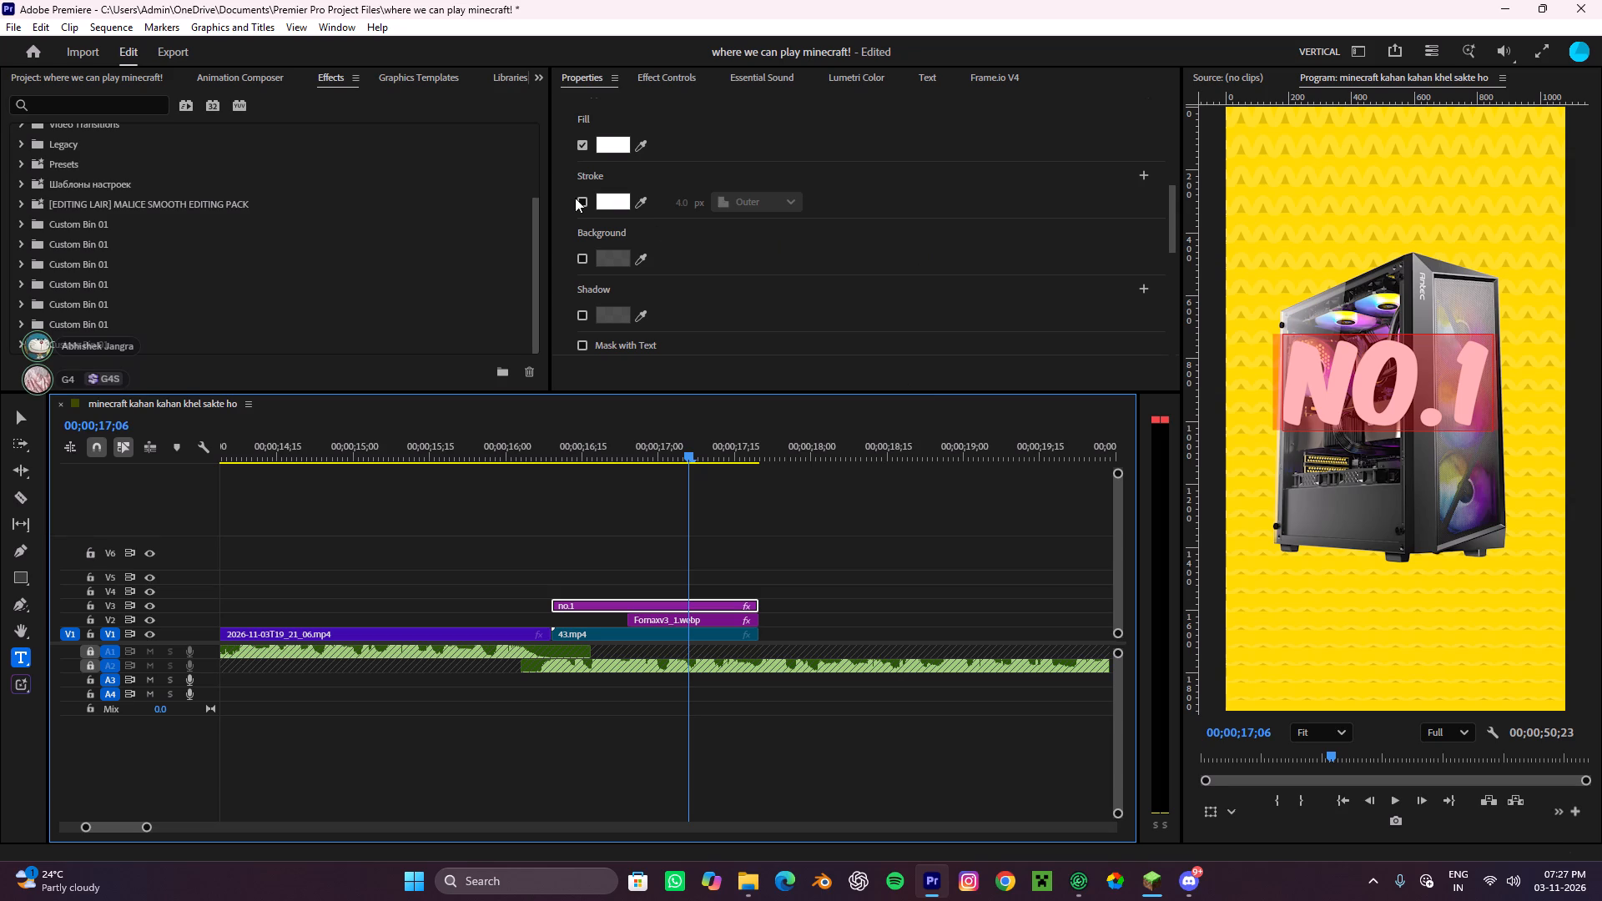
left_click(578, 199)
left_click(611, 205)
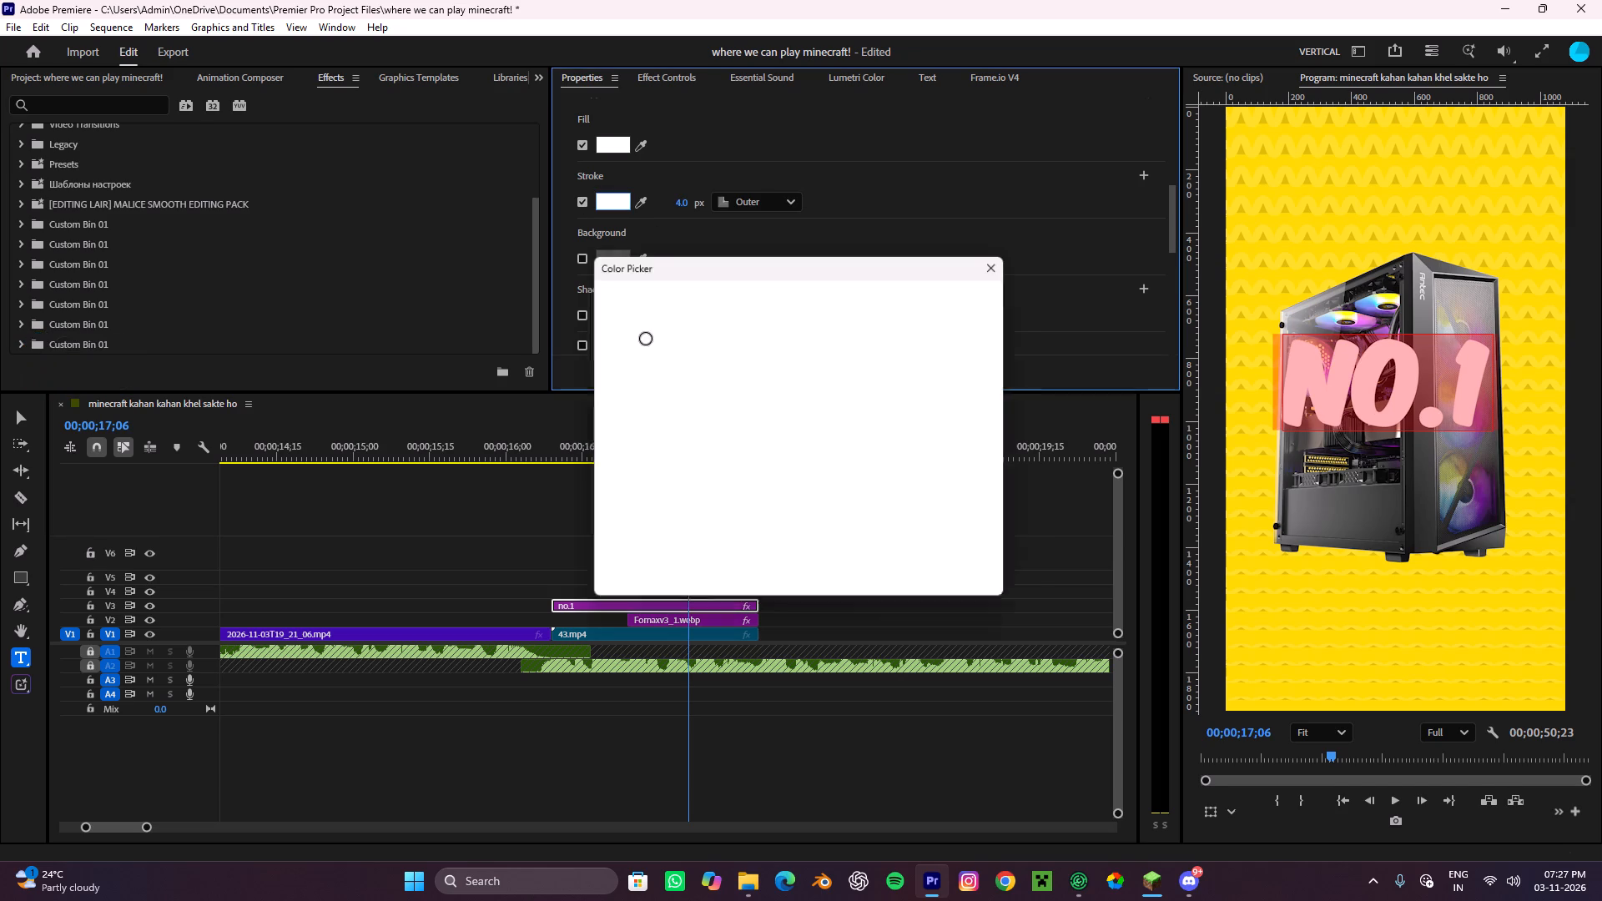
left_click_drag(660, 405, 476, 211)
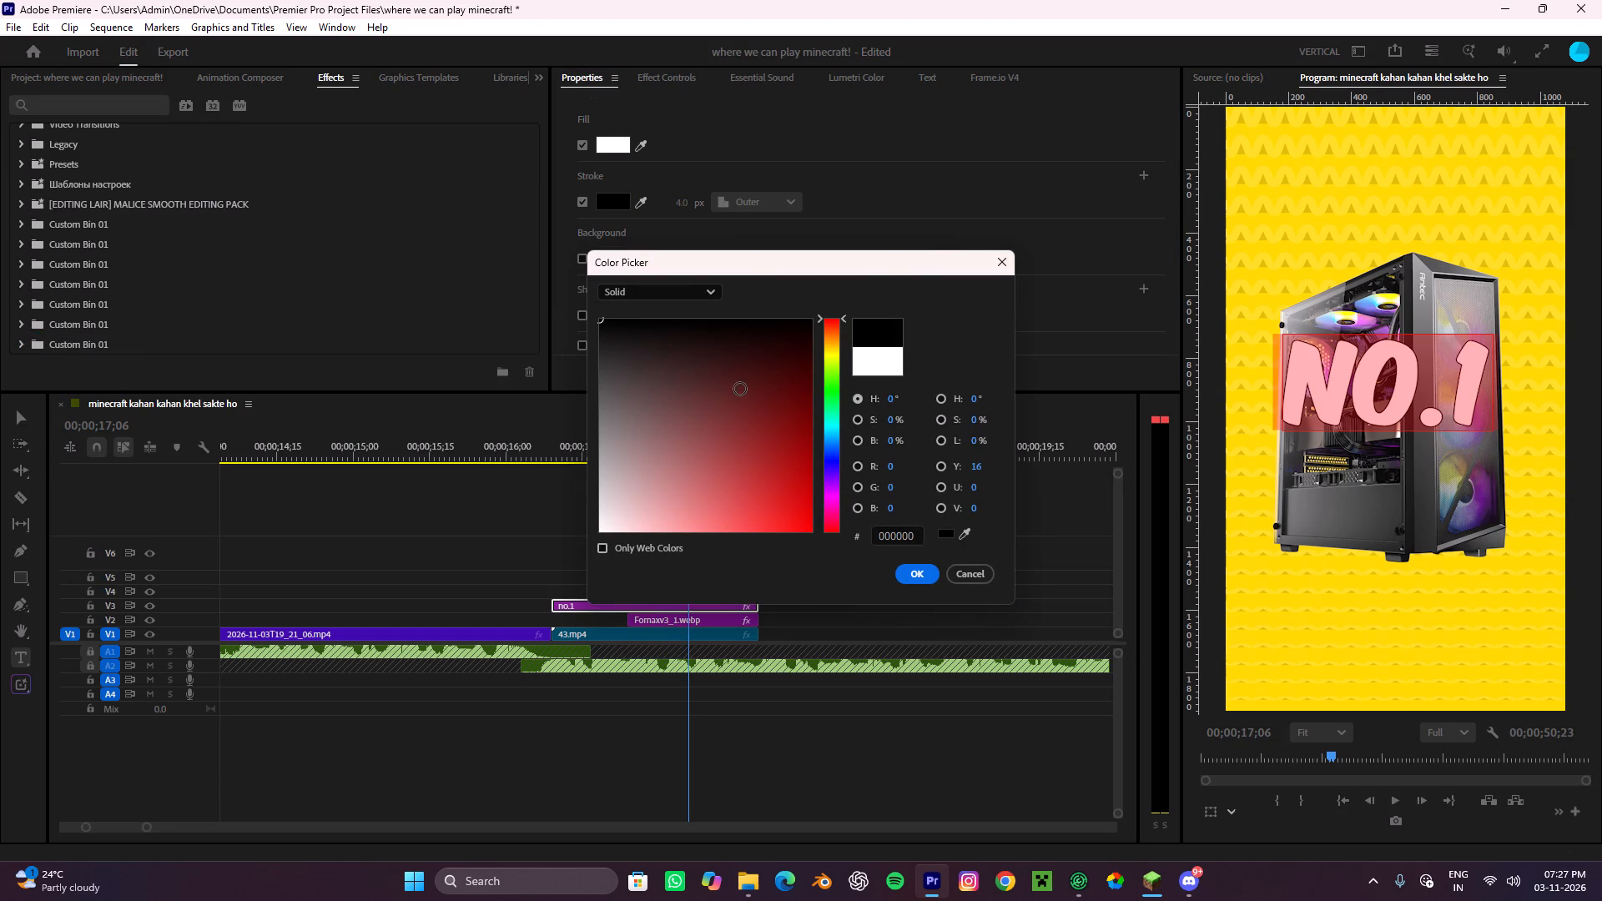
left_click(910, 582)
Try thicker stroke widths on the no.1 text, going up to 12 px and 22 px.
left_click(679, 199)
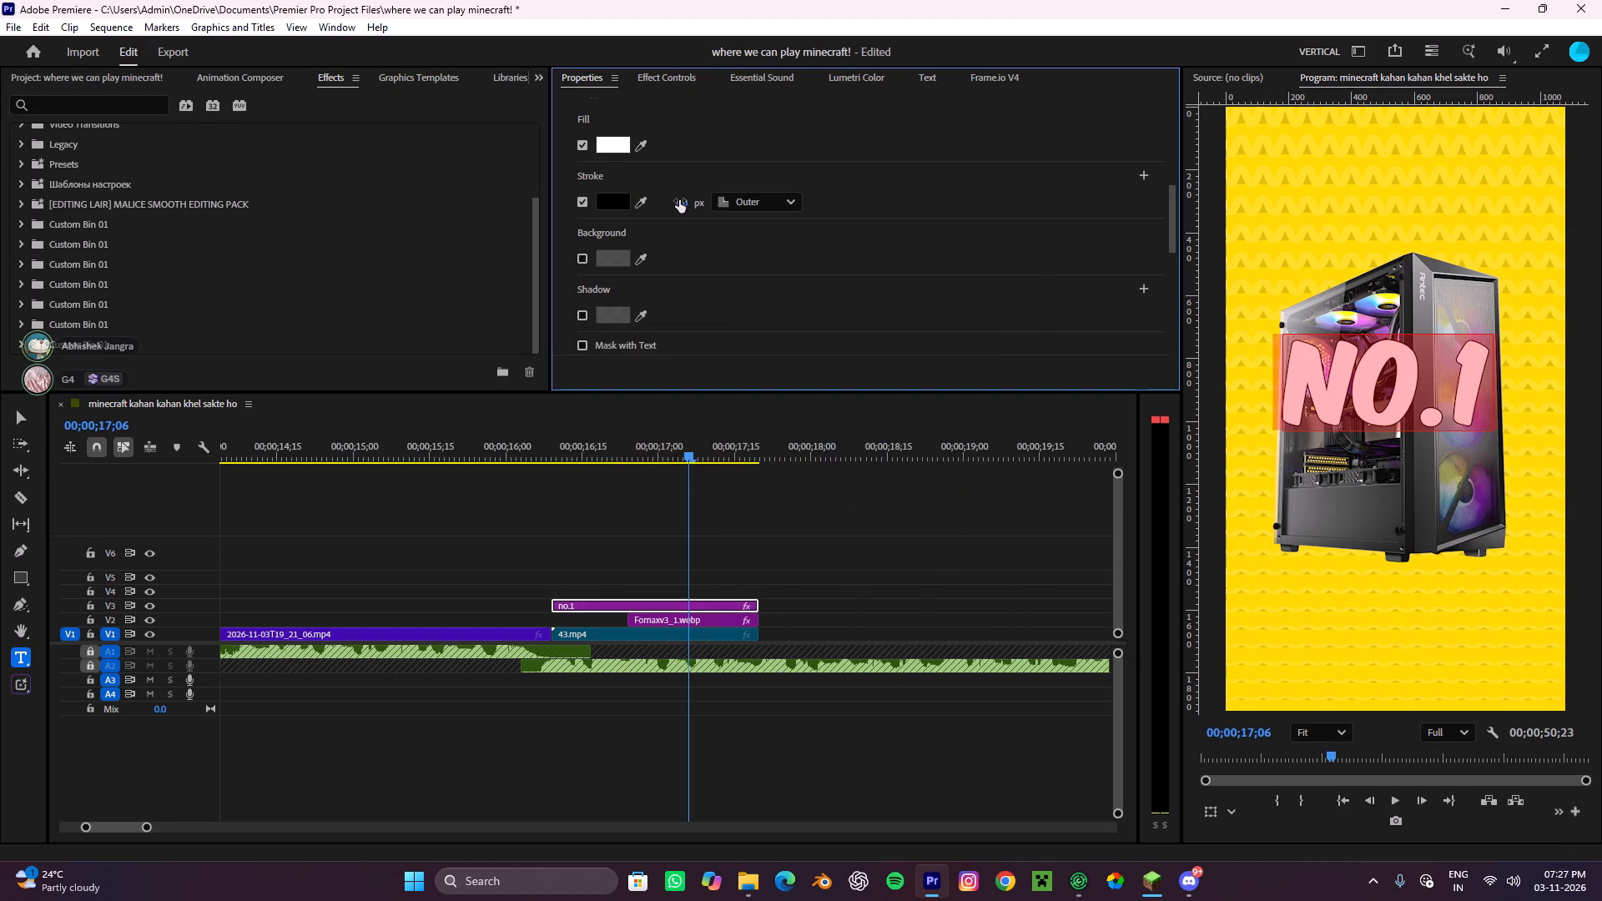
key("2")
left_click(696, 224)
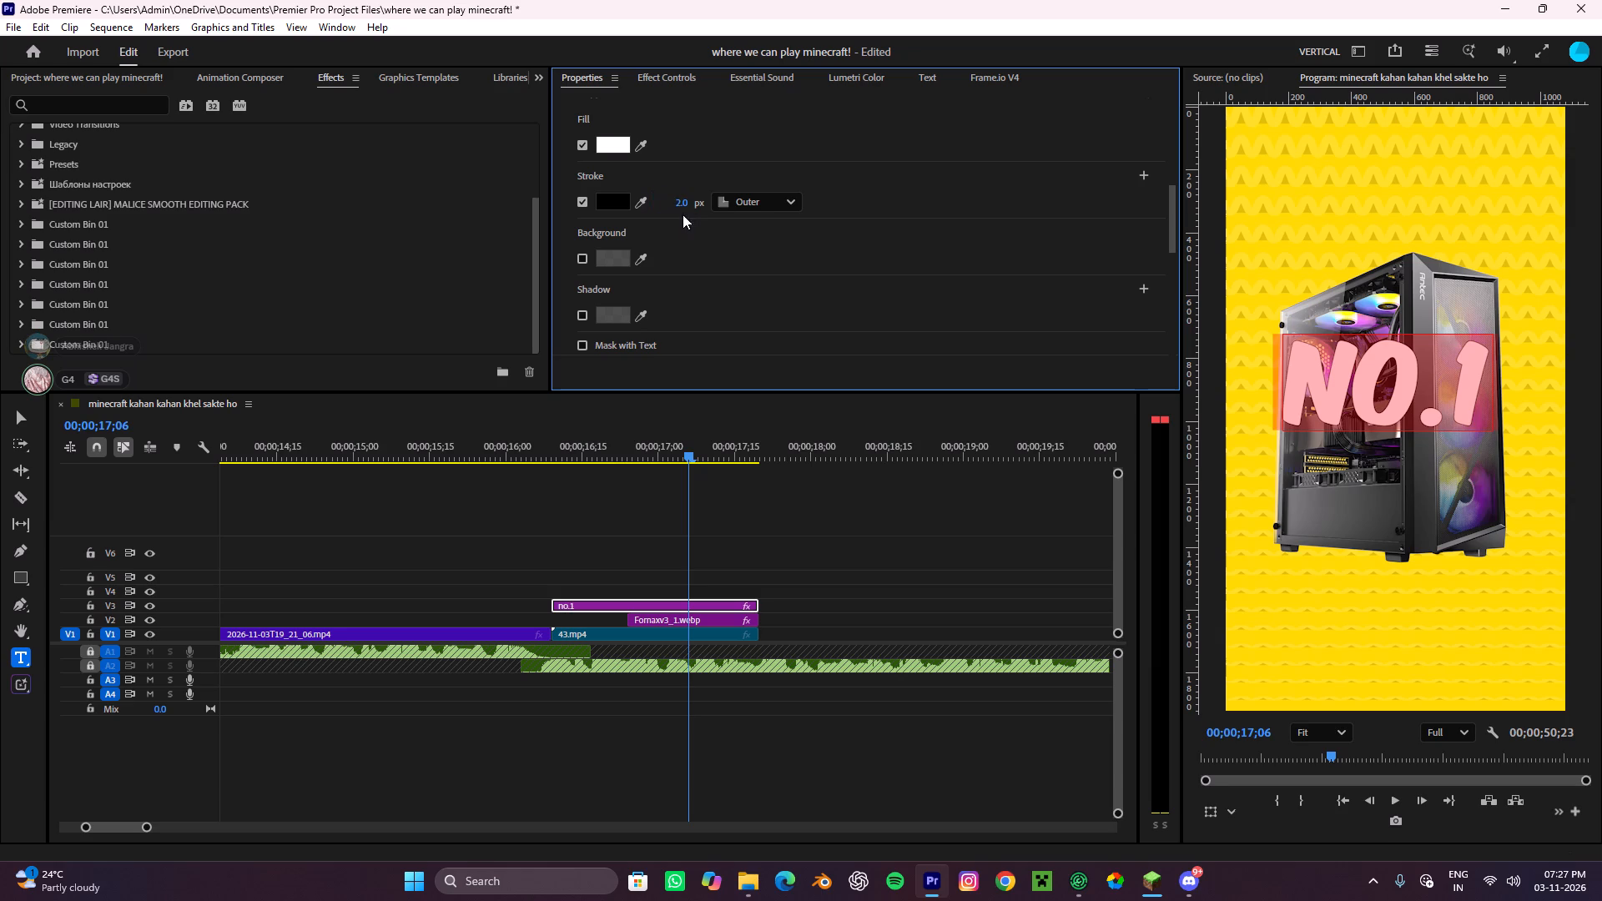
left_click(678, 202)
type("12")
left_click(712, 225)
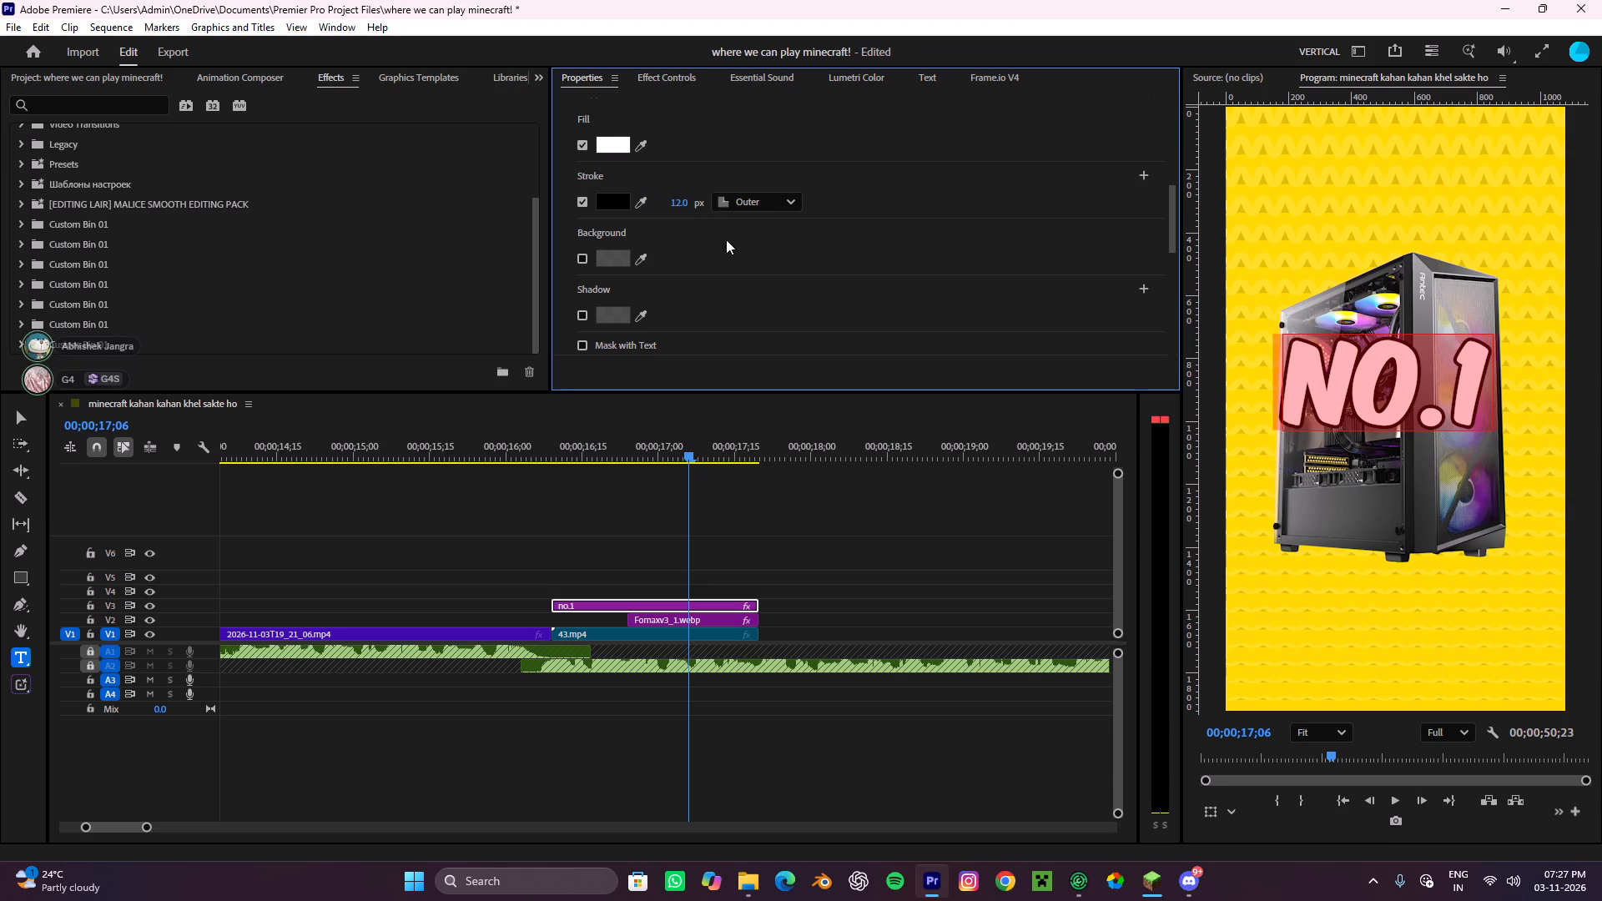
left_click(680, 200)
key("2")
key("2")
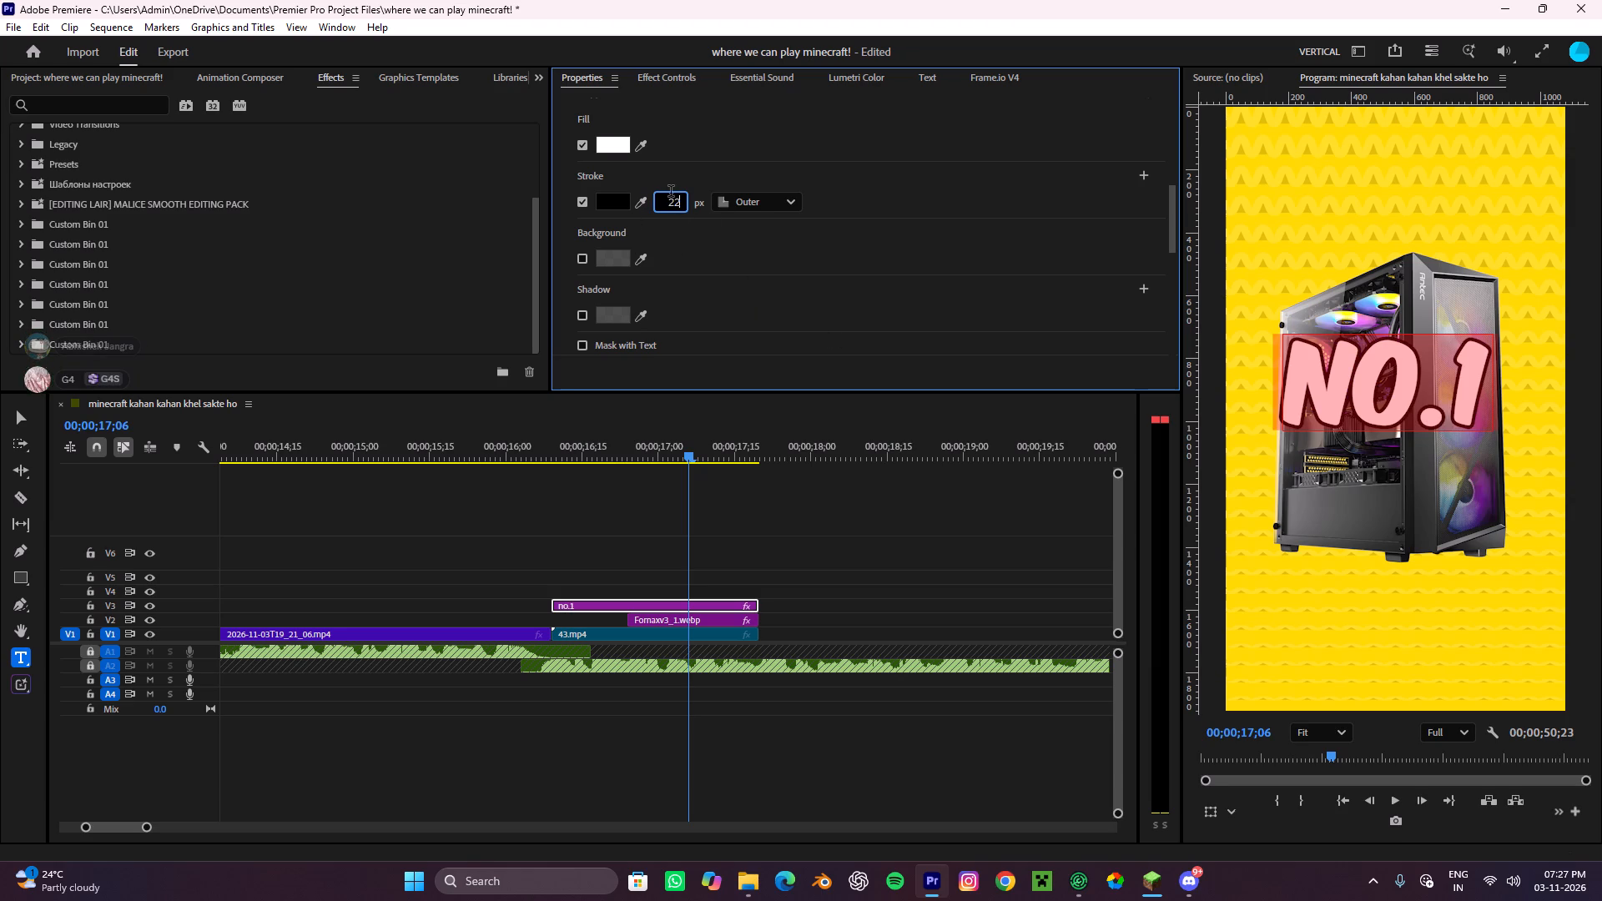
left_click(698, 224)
Change the no.1 text's fill to a linear gradient running from red FF0000 to orange.
scroll(719, 265, "up", 3)
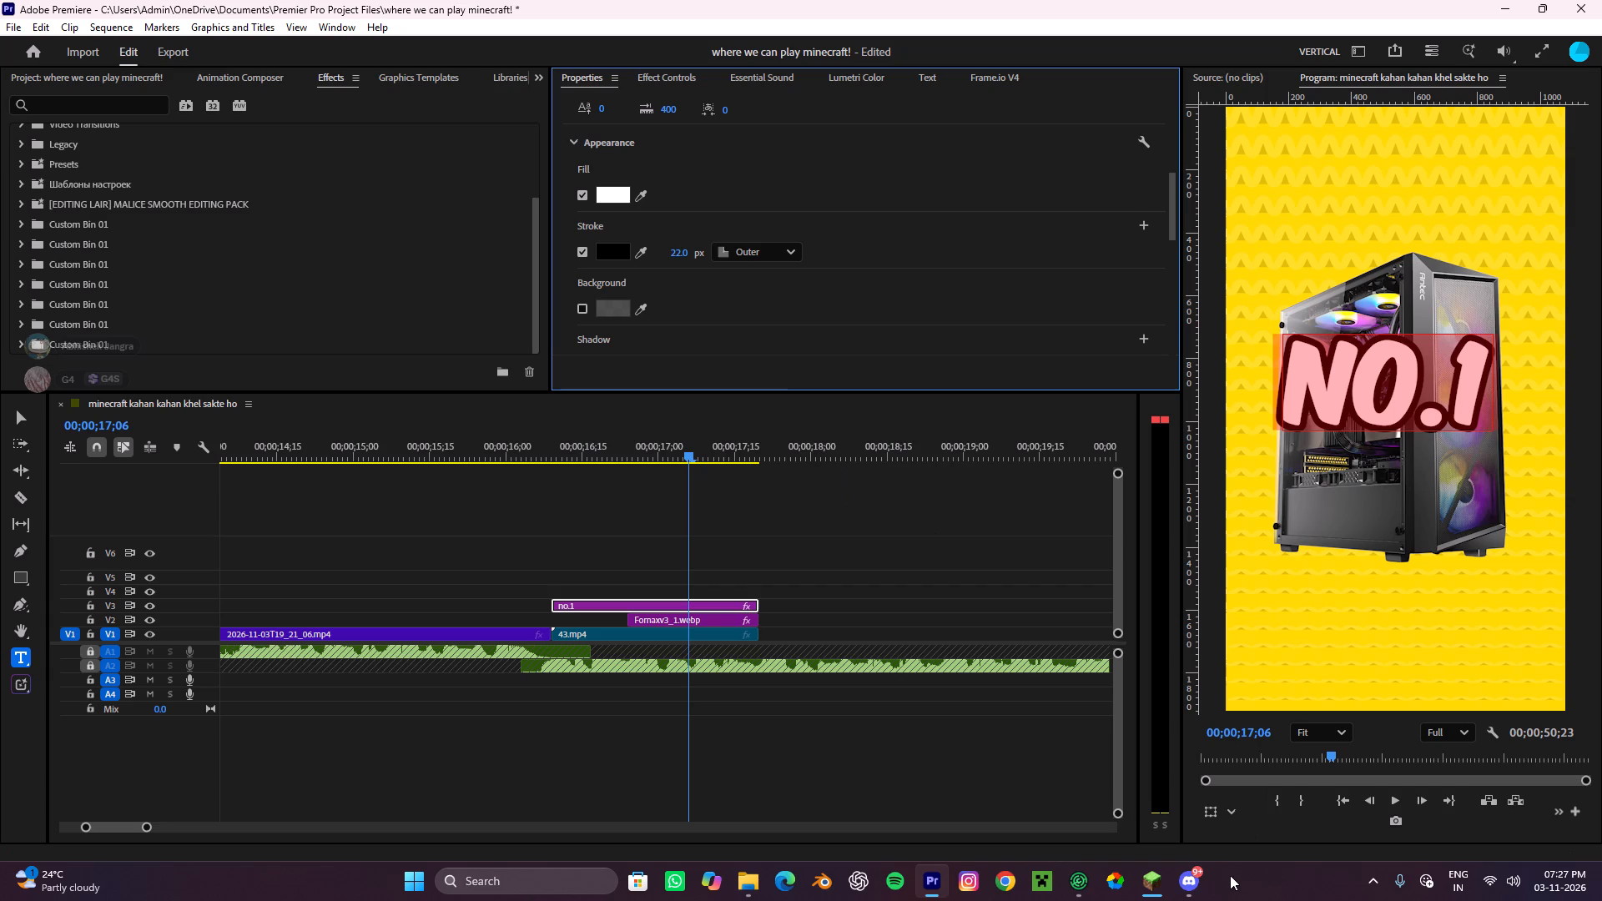
scroll(663, 224, "up", 3)
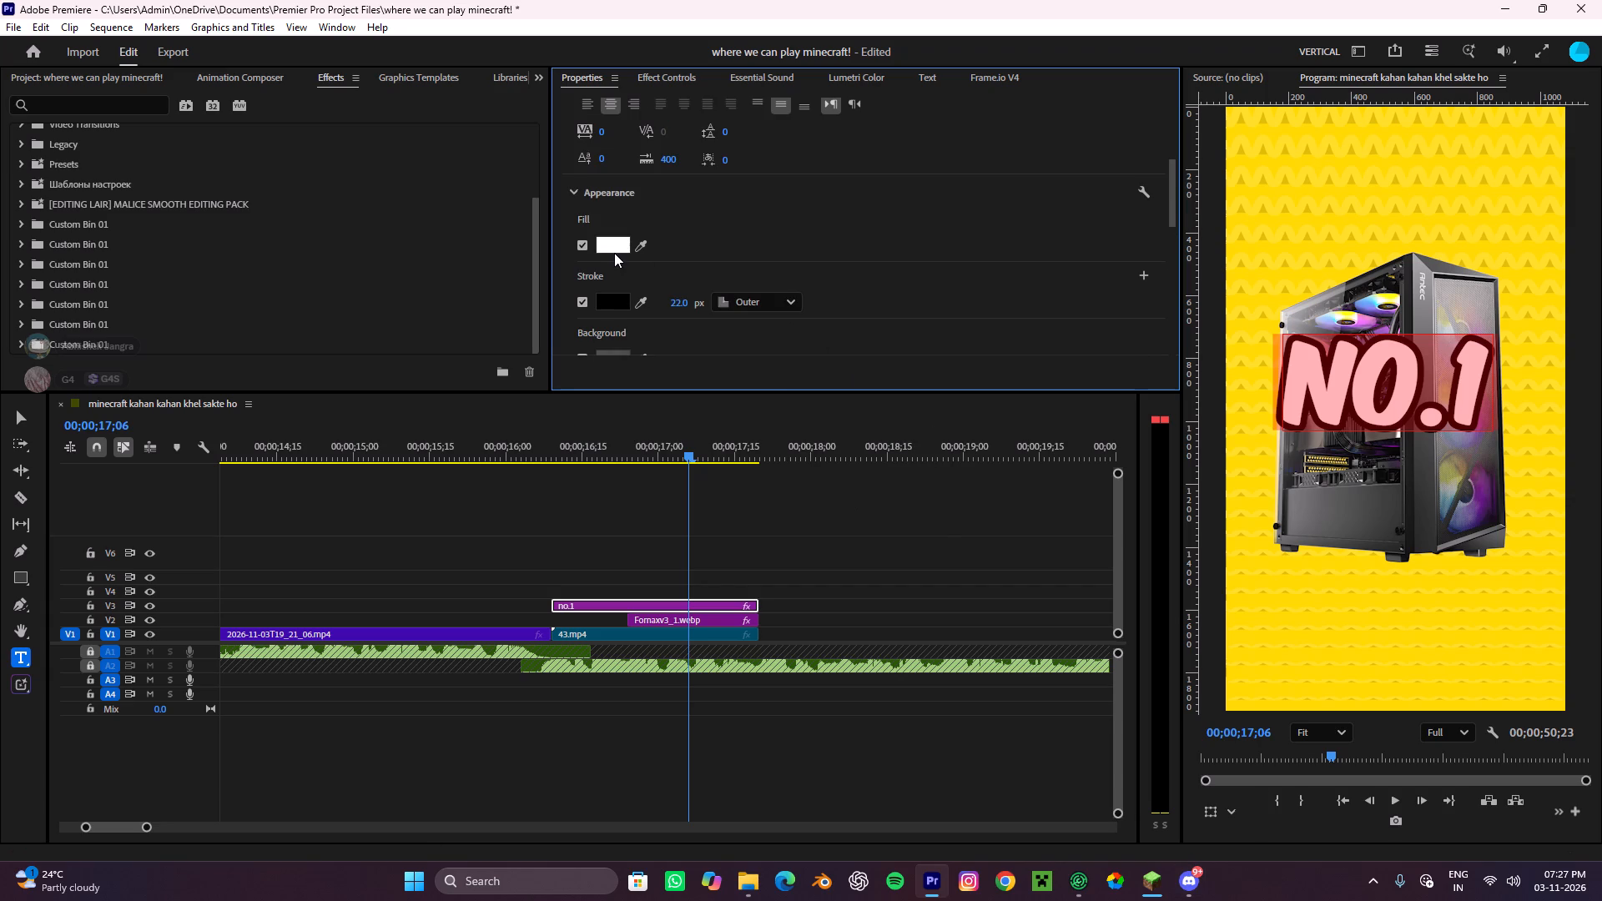
left_click(611, 249)
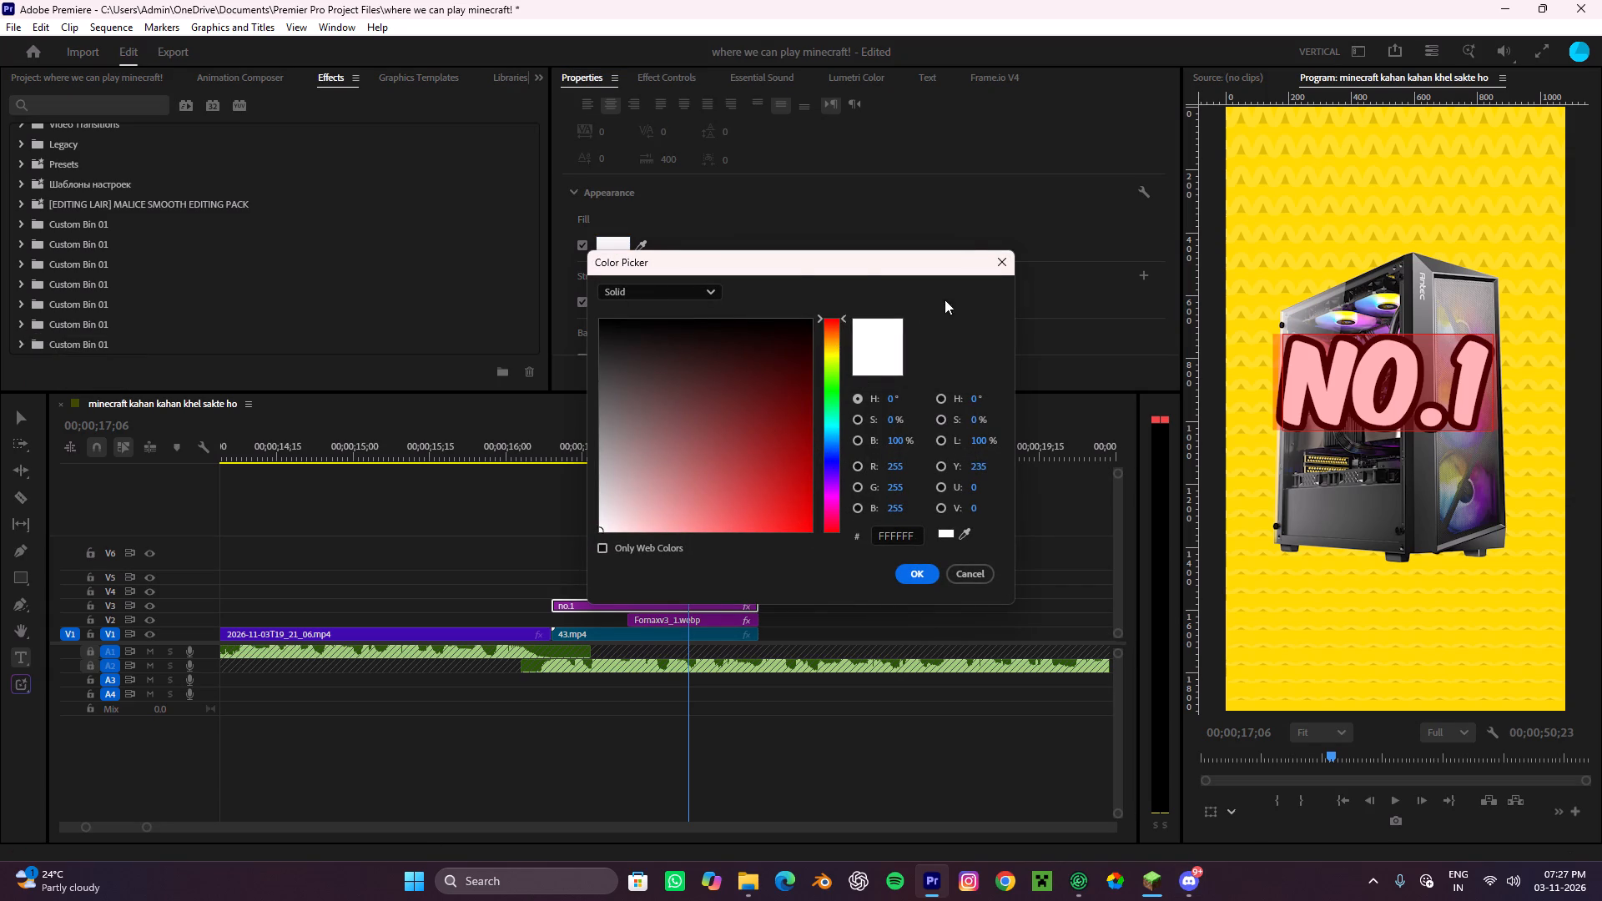
left_click(677, 288)
left_click(645, 341)
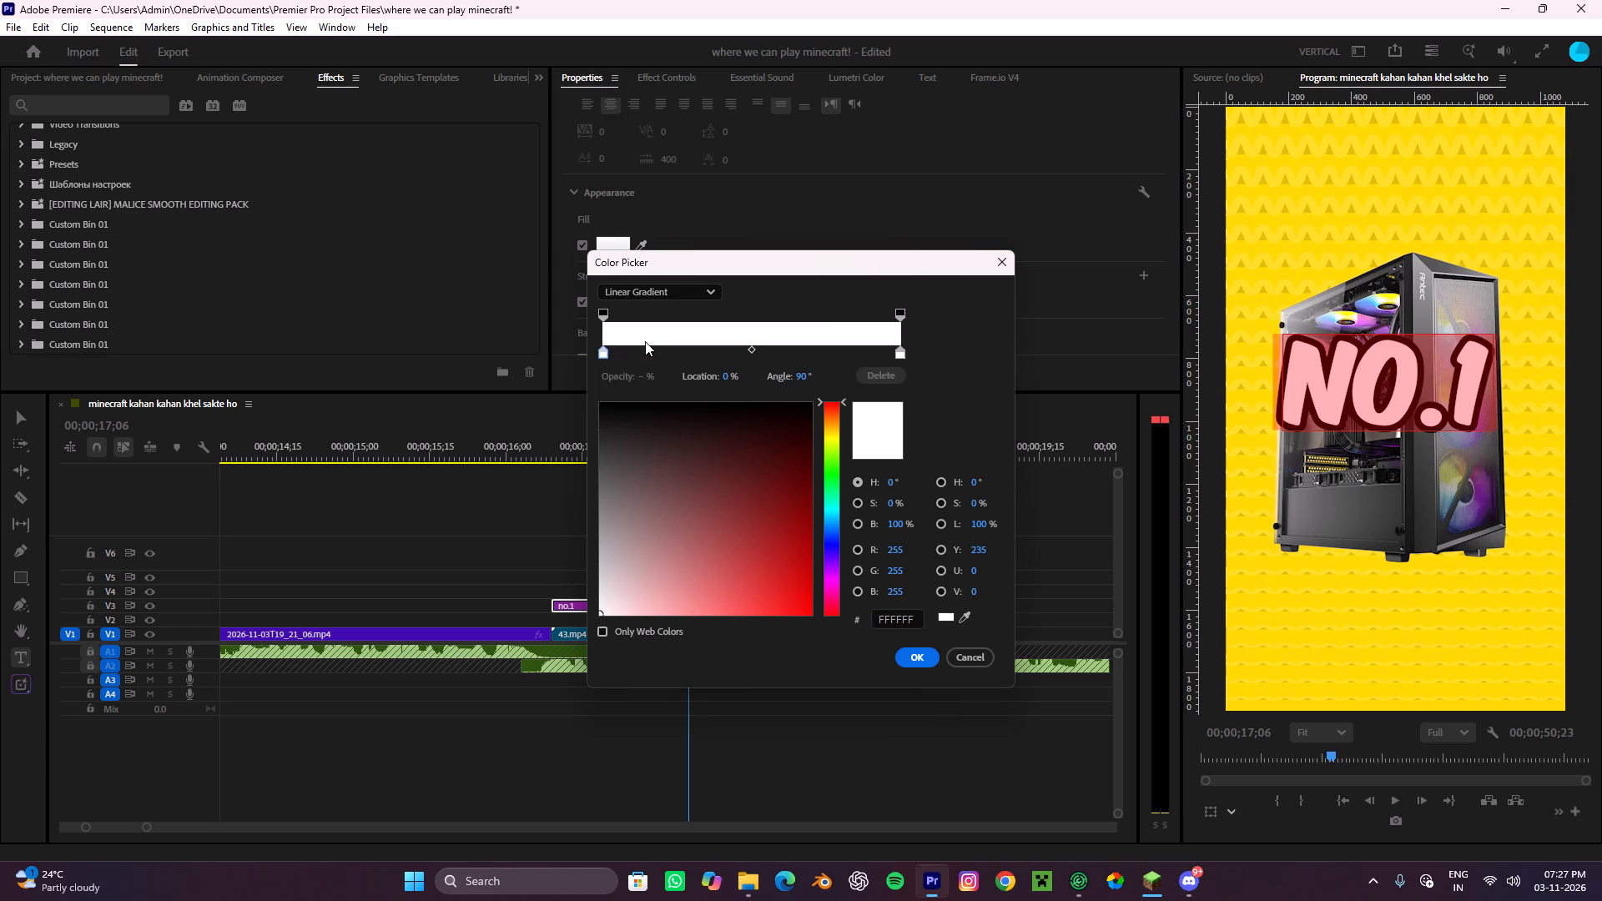
left_click_drag(779, 548, 871, 672)
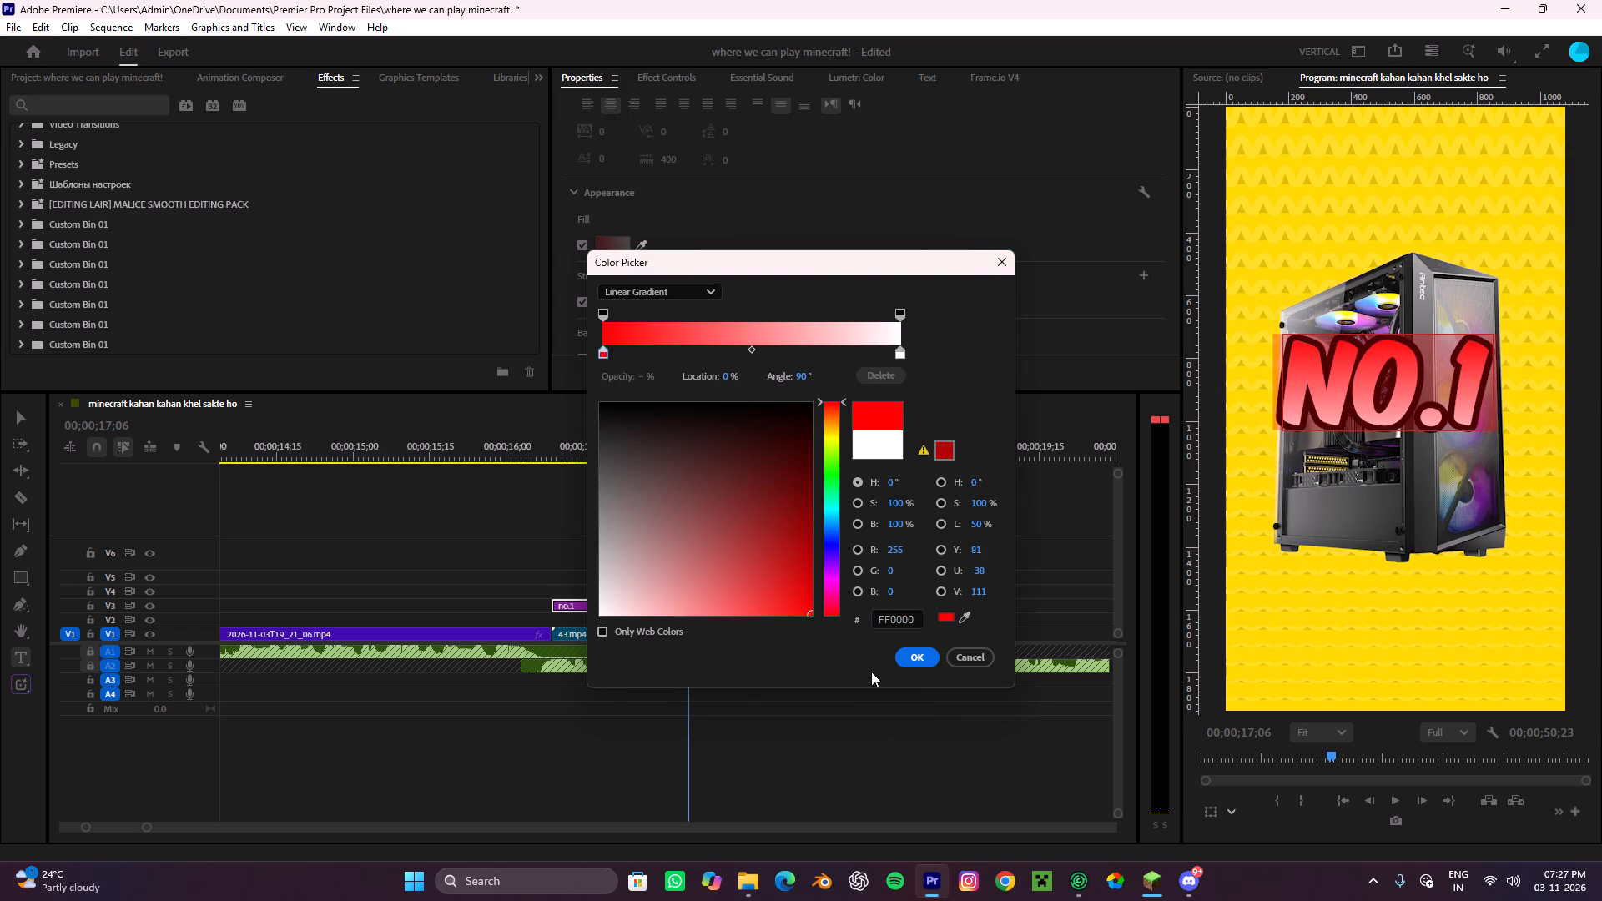
left_click(904, 353)
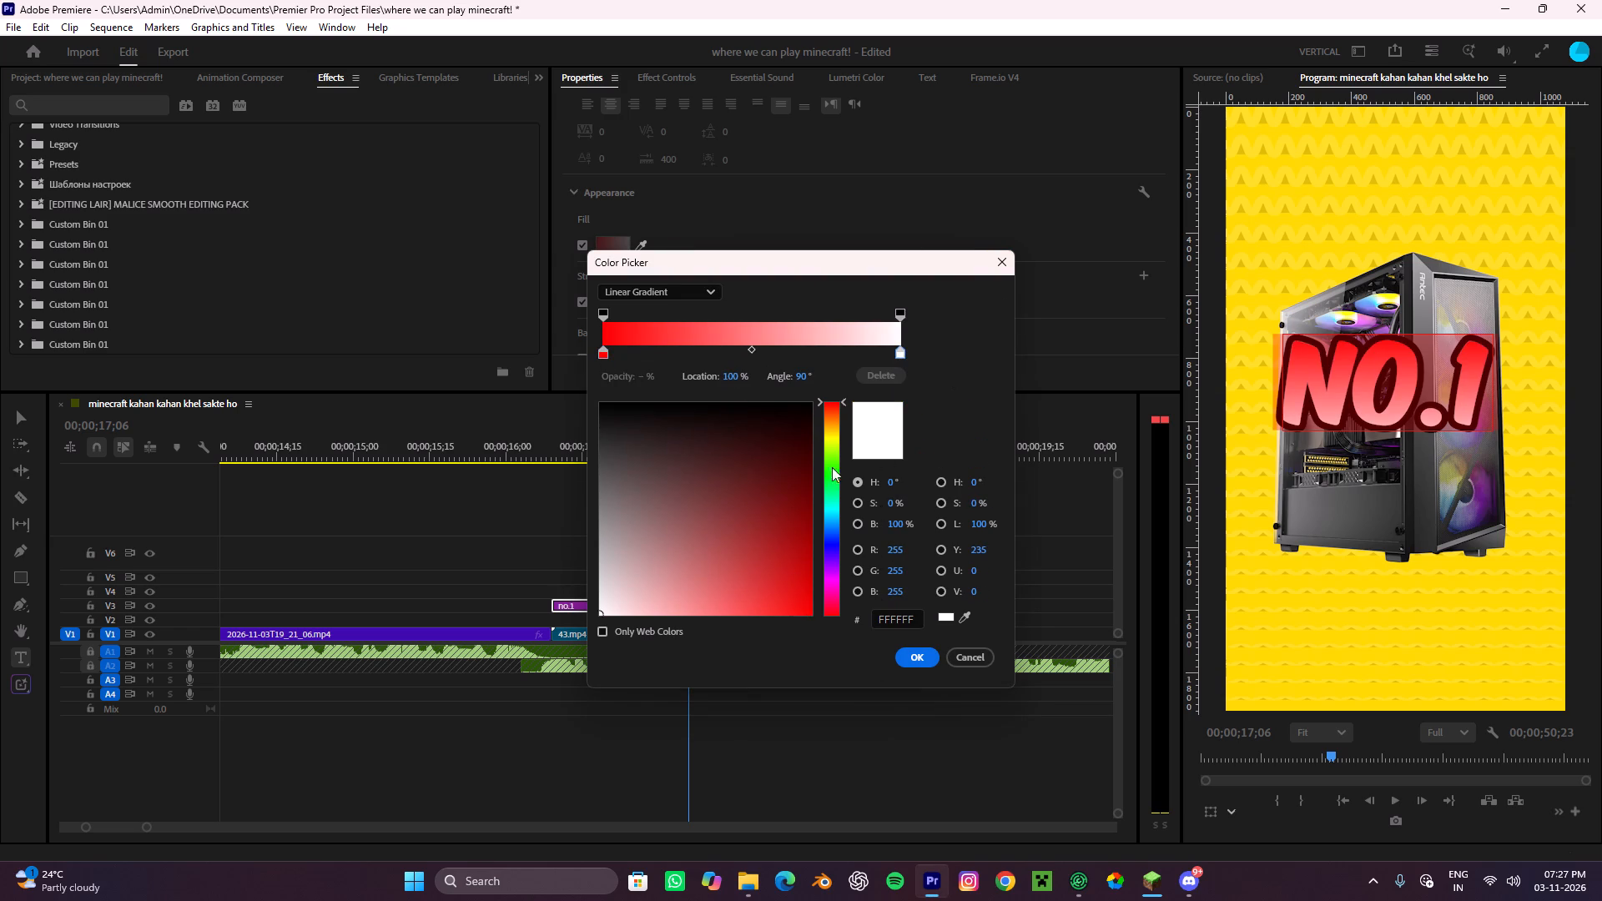
left_click_drag(822, 400, 828, 426)
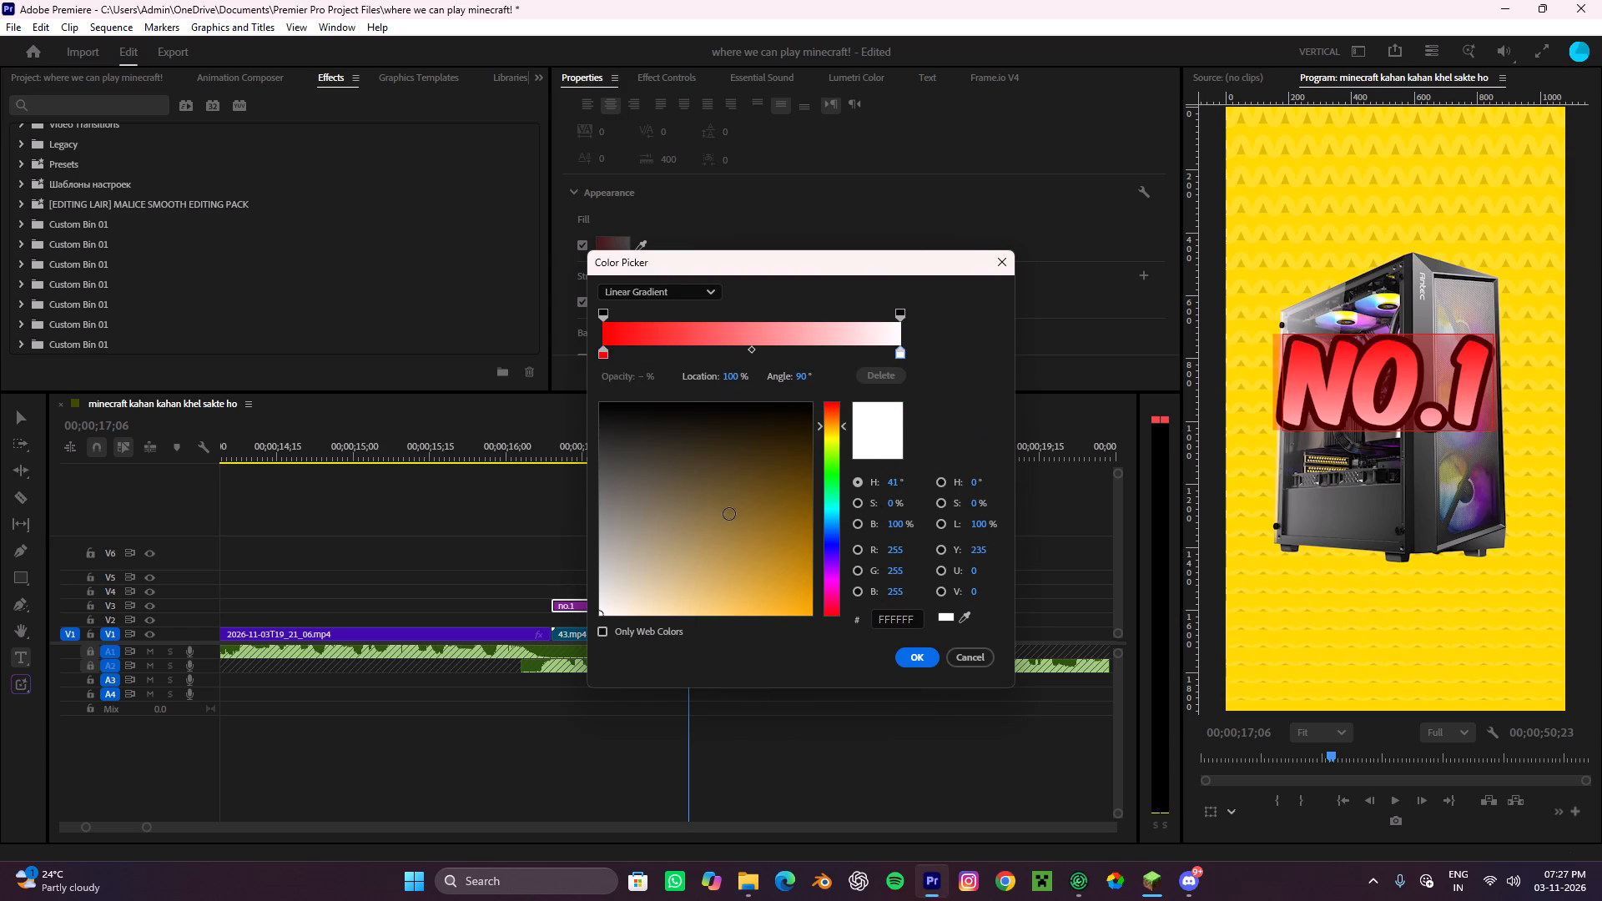
left_click_drag(733, 519, 984, 792)
left_click(833, 425)
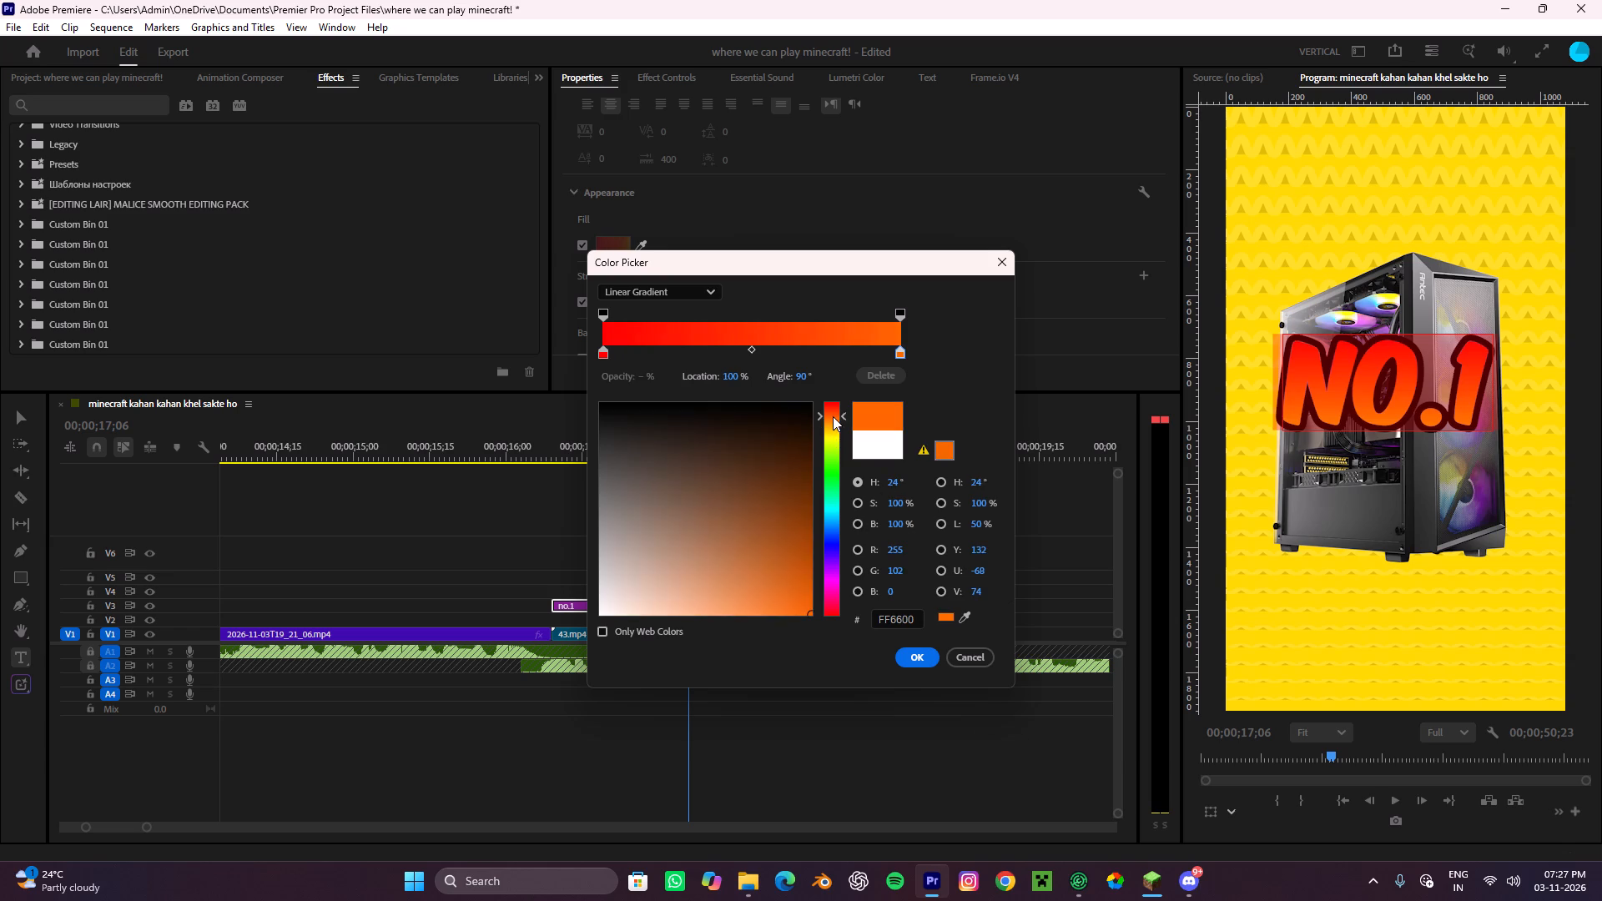
left_click(924, 664)
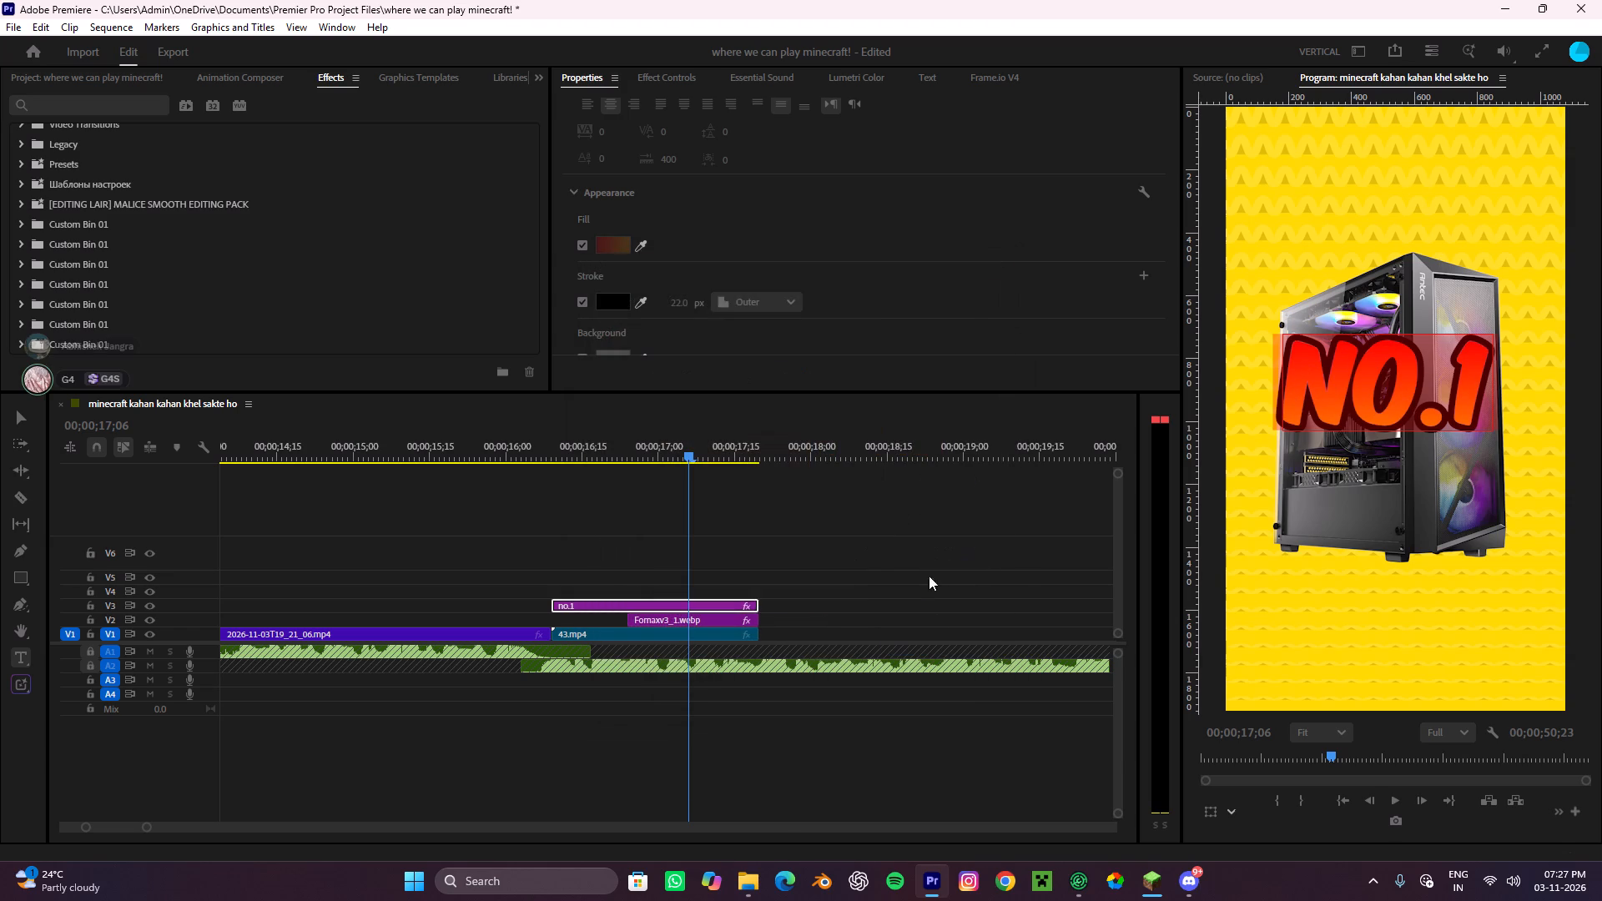
left_click(873, 558)
Reselect the no.1 lettering and set its stroke width to 4 px.
left_click(683, 609)
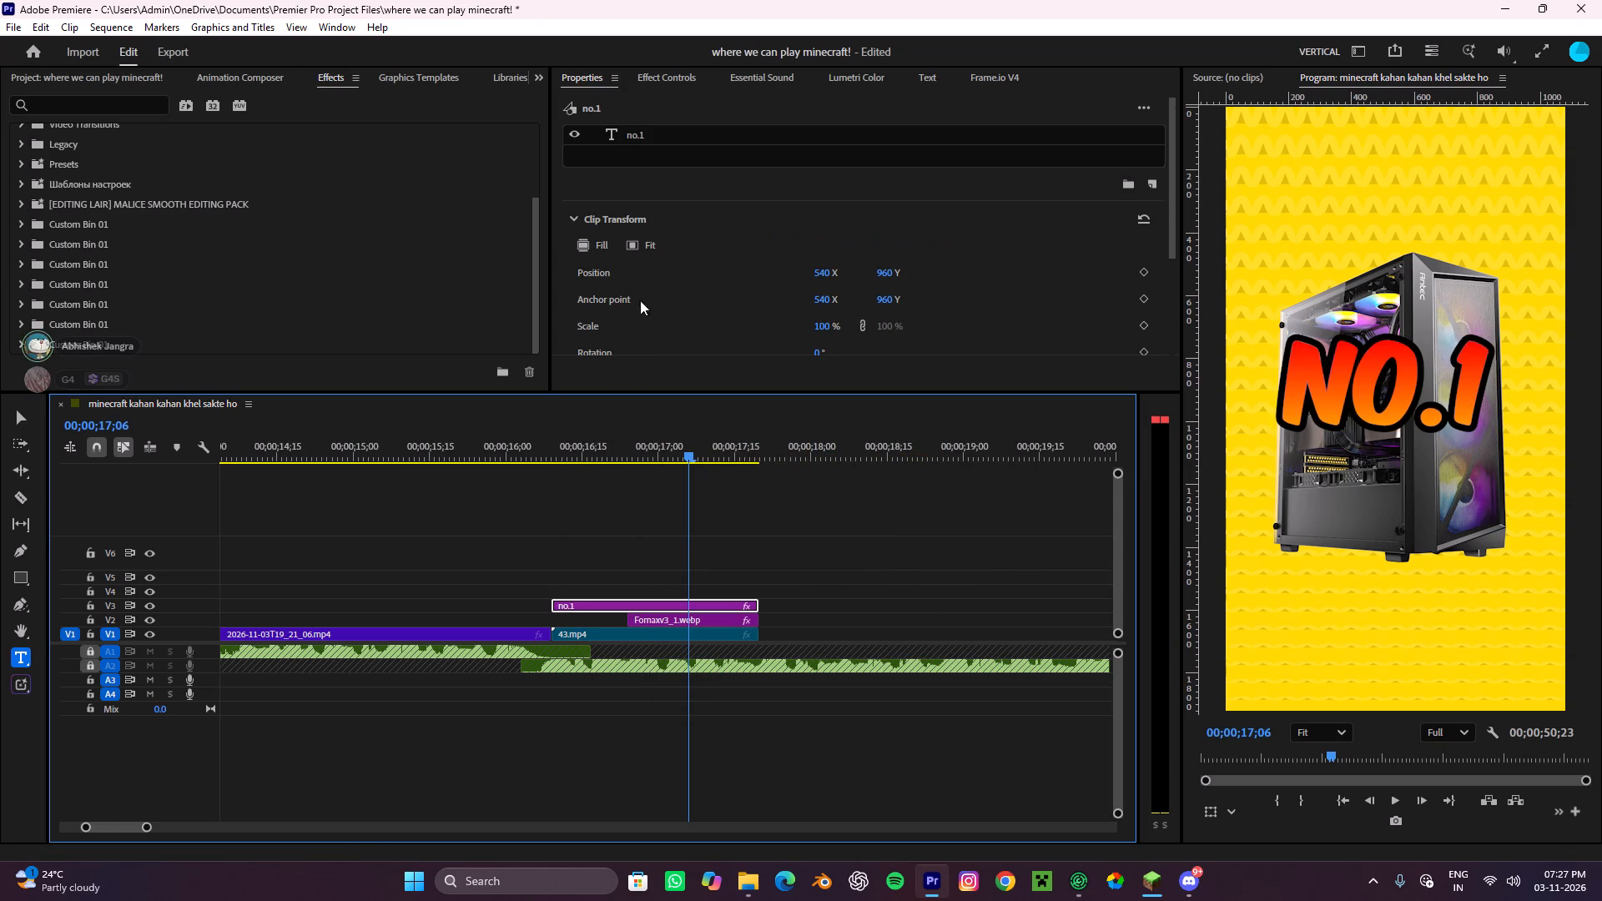
scroll(650, 307, "down", 7)
double_click(1331, 355)
scroll(934, 289, "down", 3)
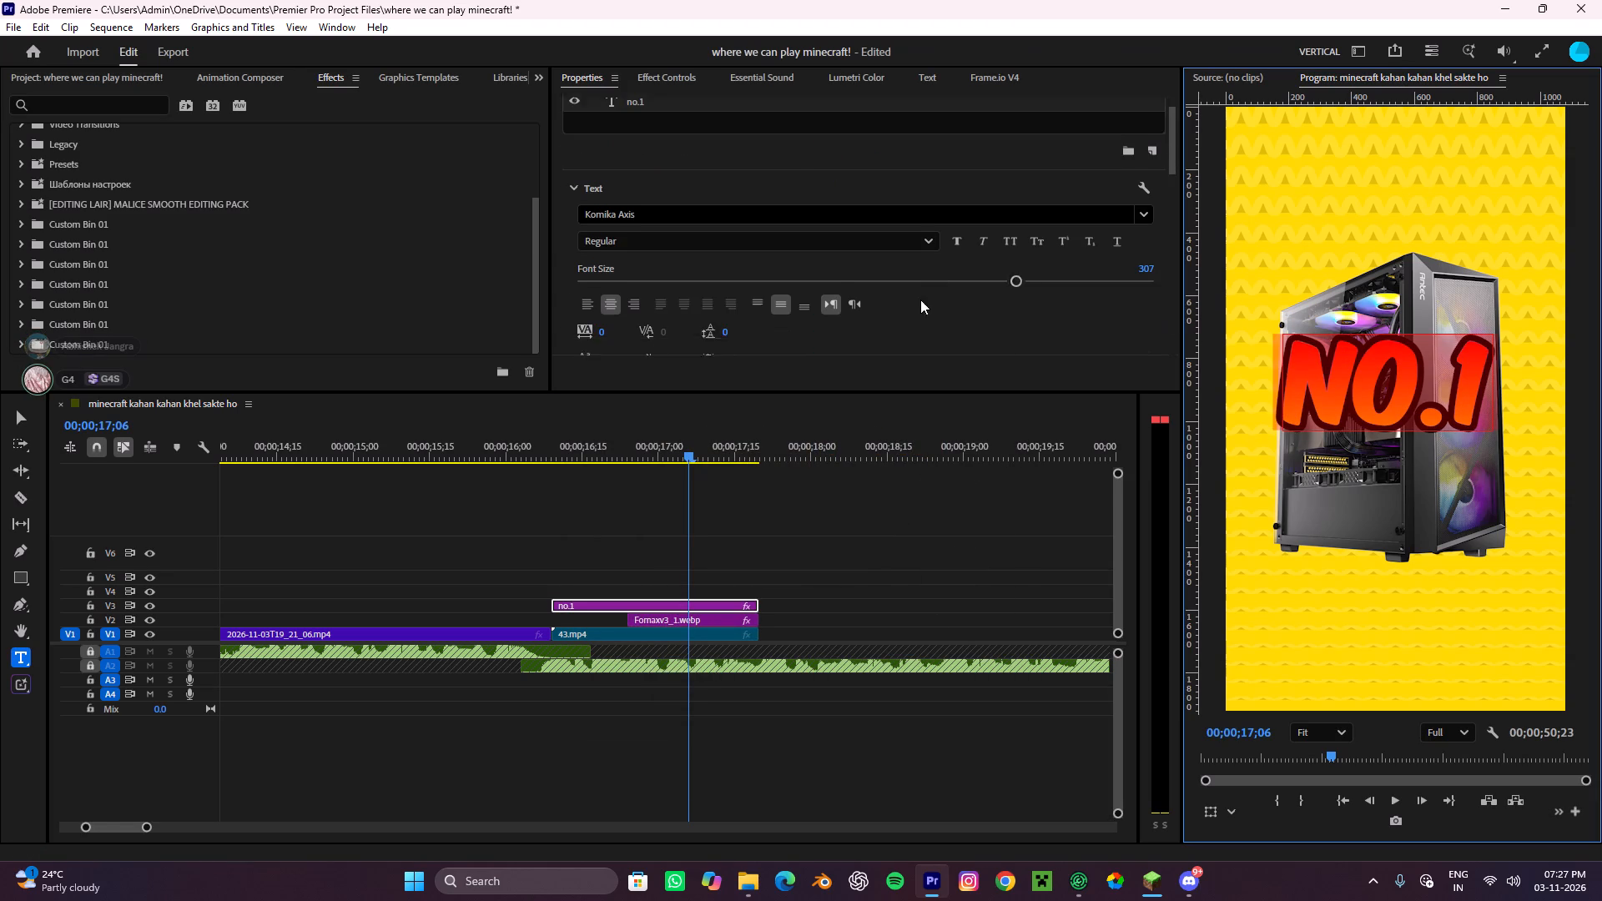
scroll(920, 299, "down", 14)
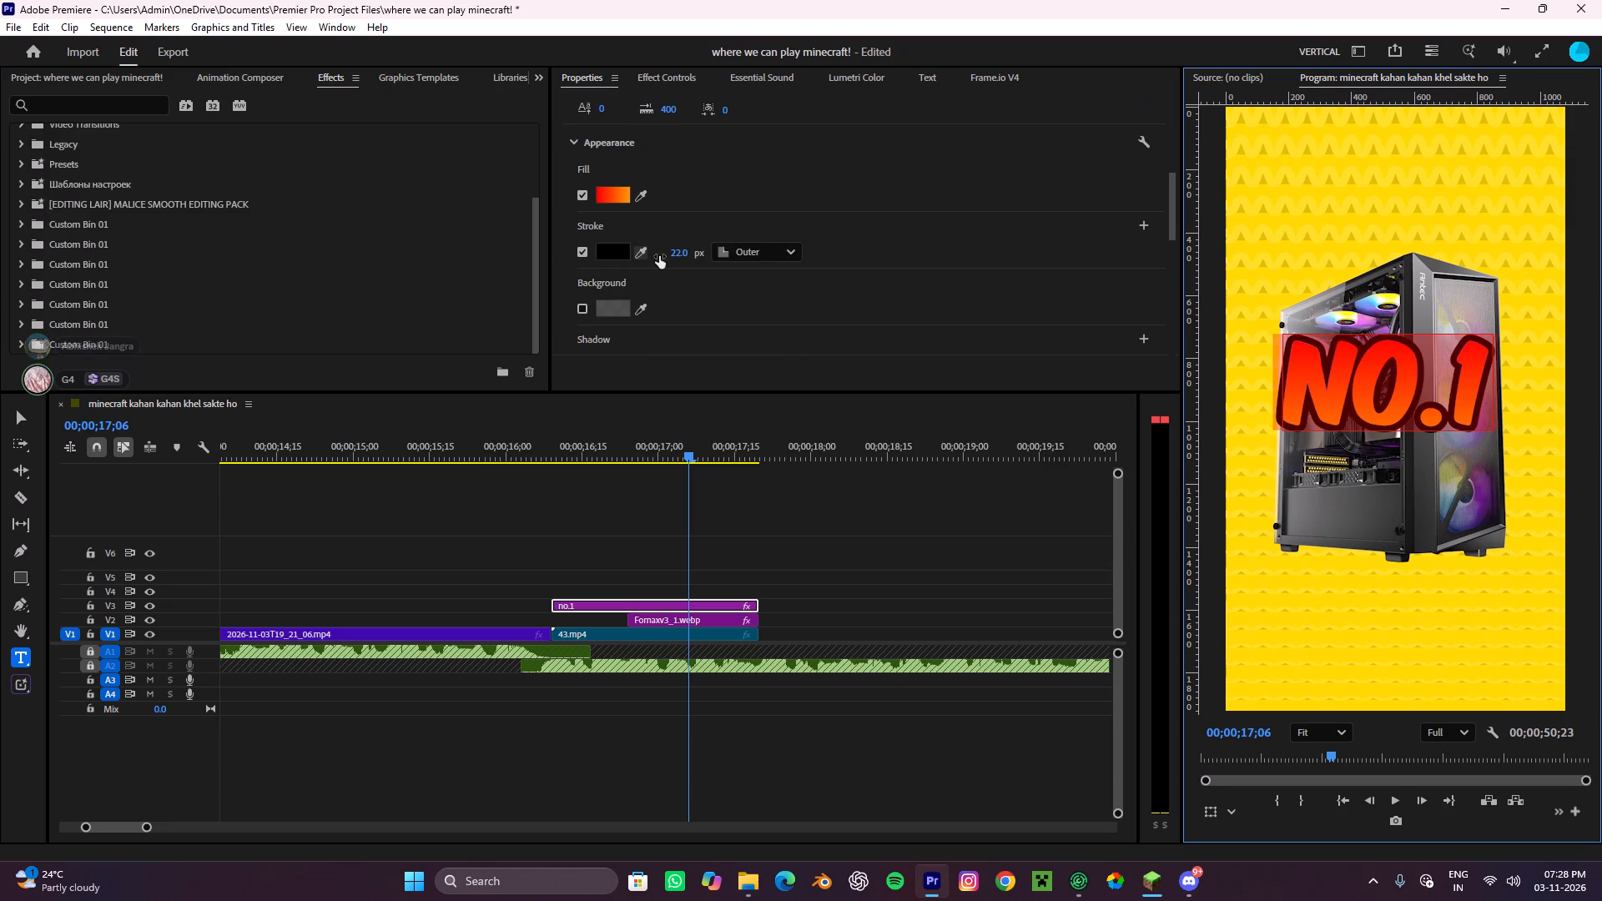
left_click(683, 249)
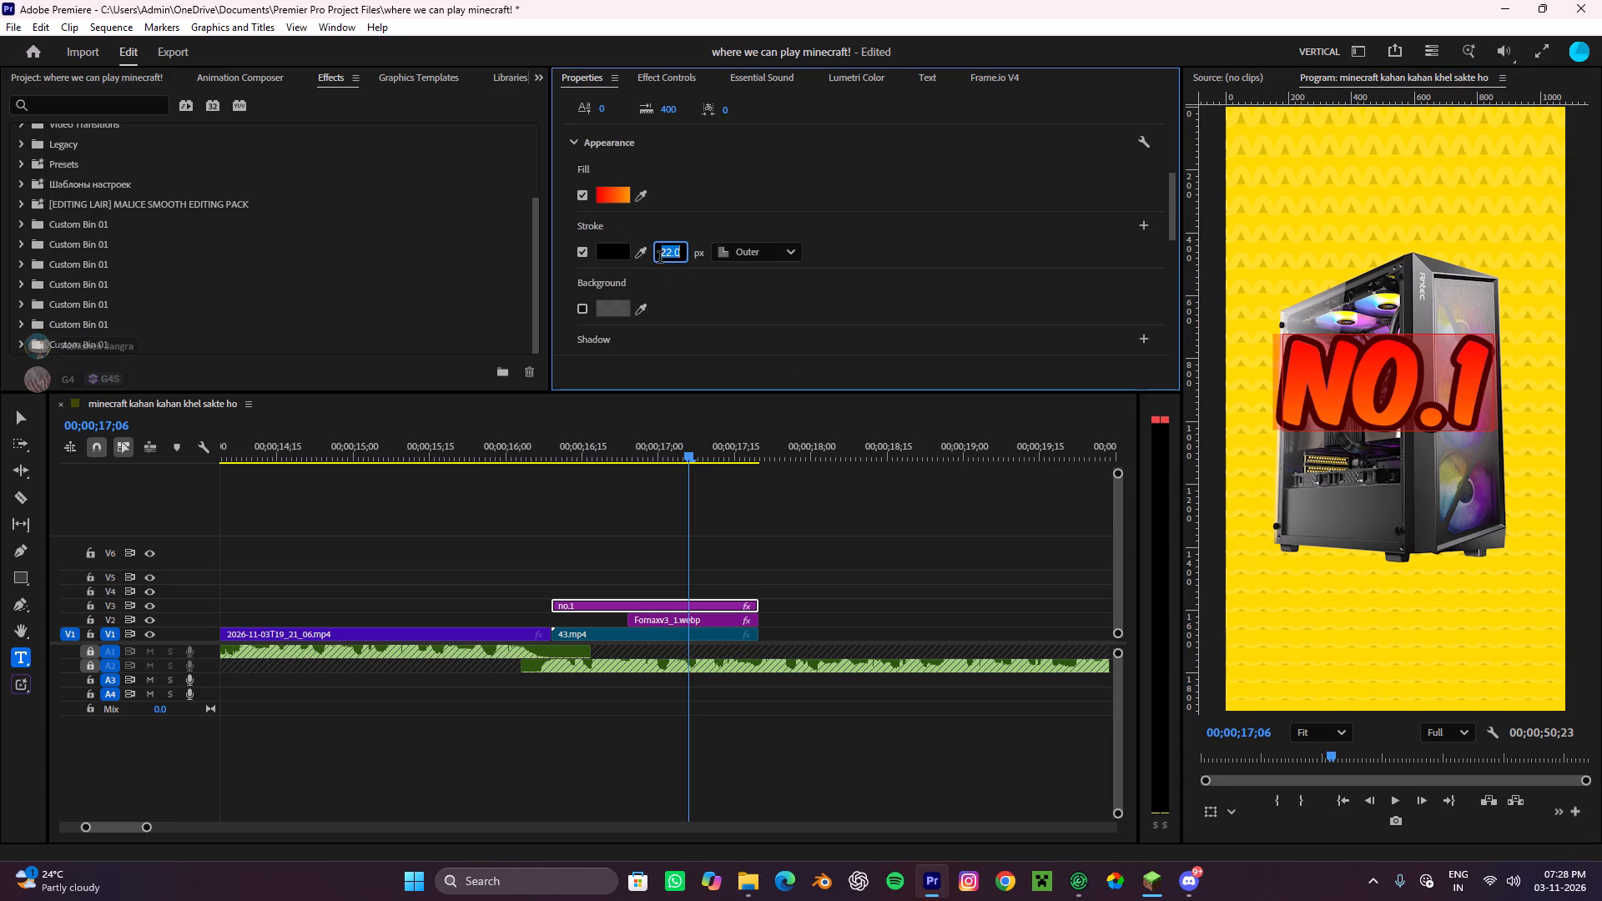
key("4")
left_click(823, 271)
Enable a shadow on the no.1 text, colour it black and set its opacity to 100.
scroll(811, 289, "down", 8)
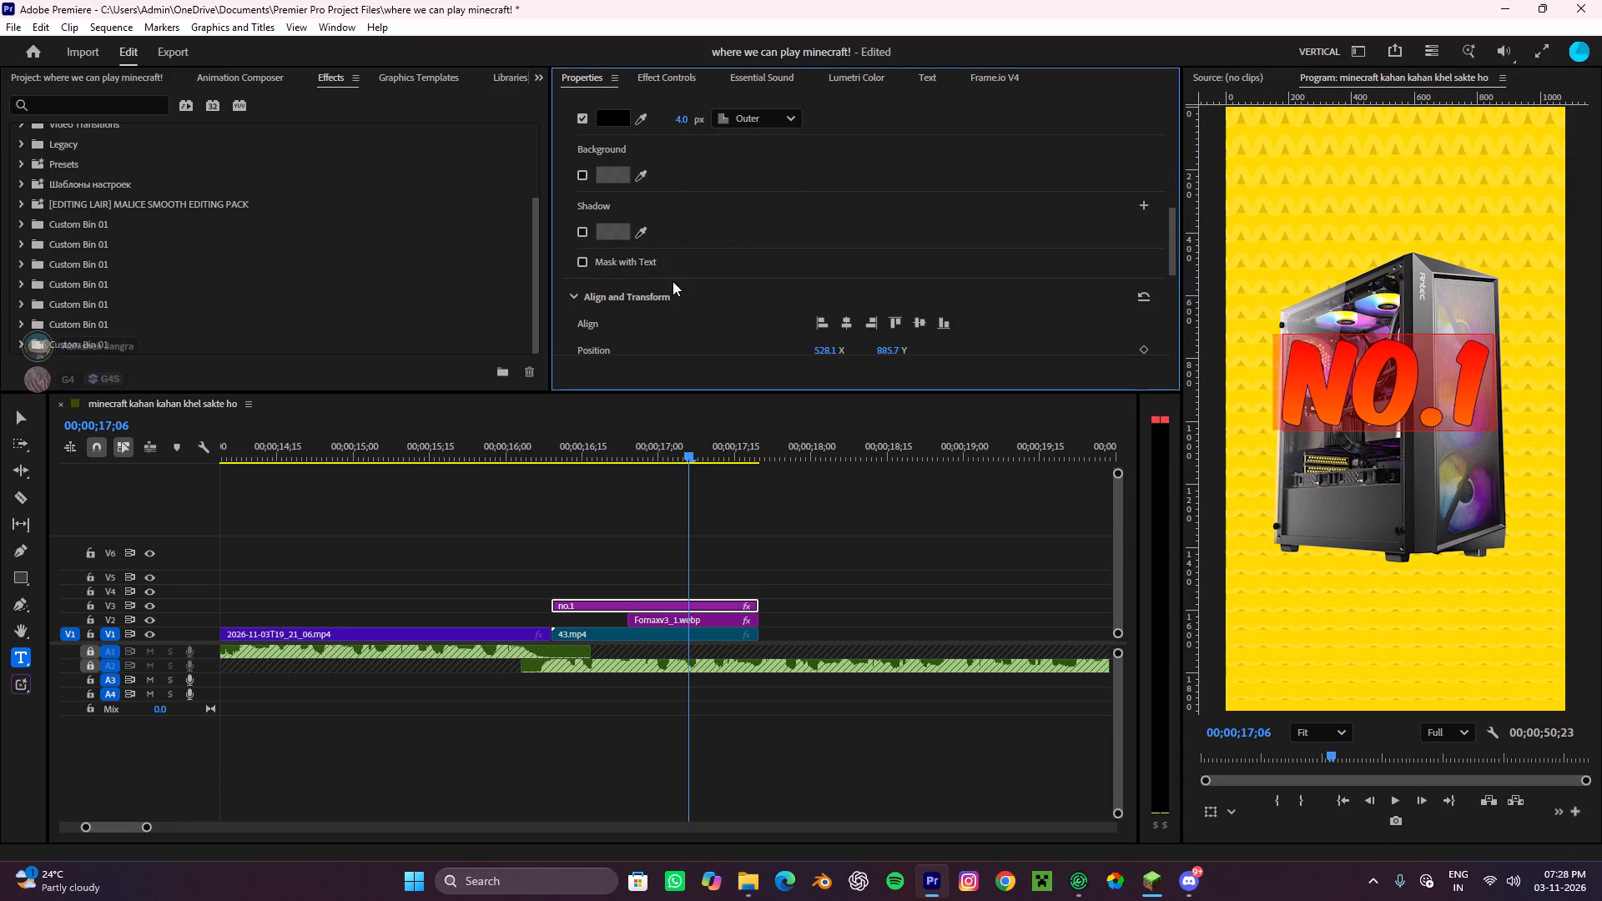
left_click(583, 229)
left_click(617, 235)
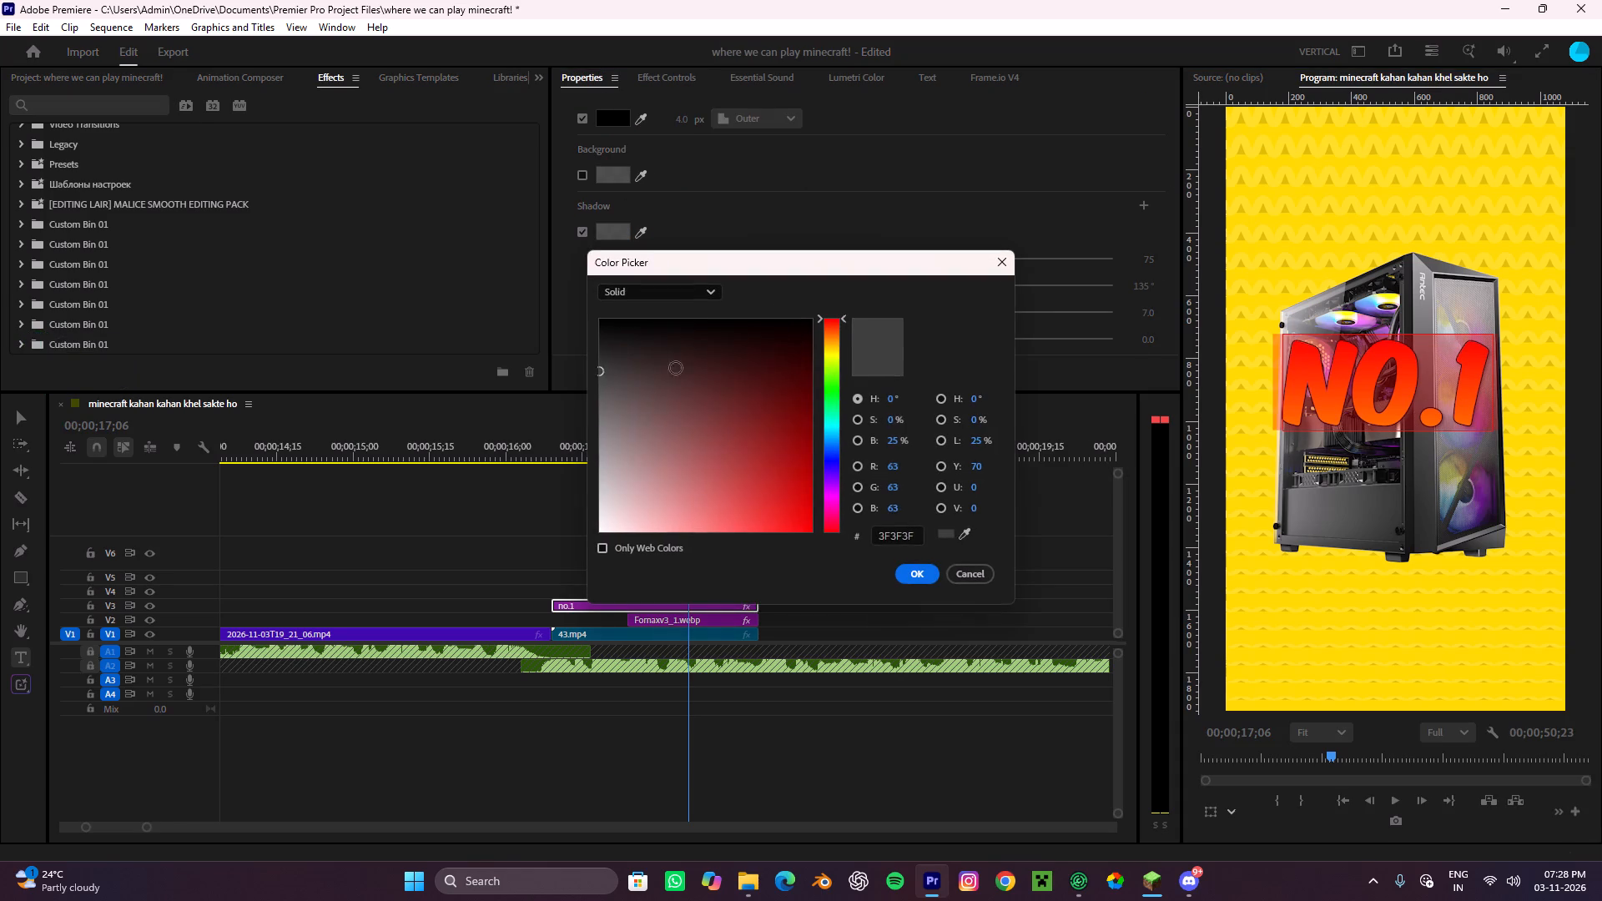
left_click_drag(675, 377, 572, 219)
left_click(934, 571)
left_click_drag(996, 253, 1184, 279)
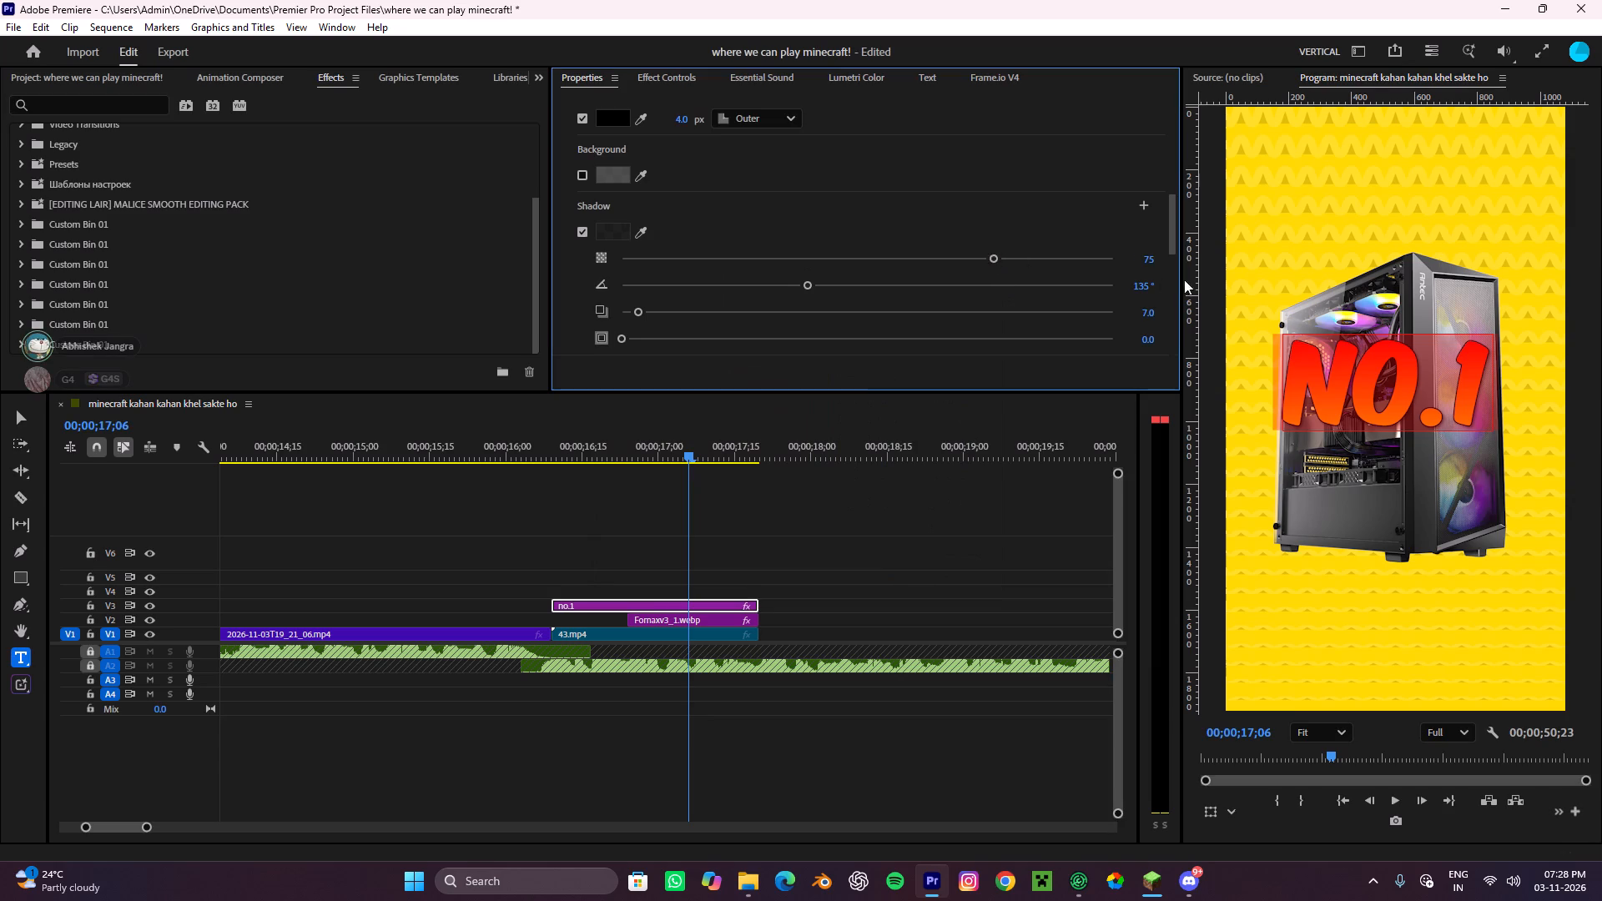
left_click_drag(1184, 279, 1199, 274)
Set the no.1 text shadow's blur to 0 and its size to about 30.3.
scroll(911, 239, "down", 6)
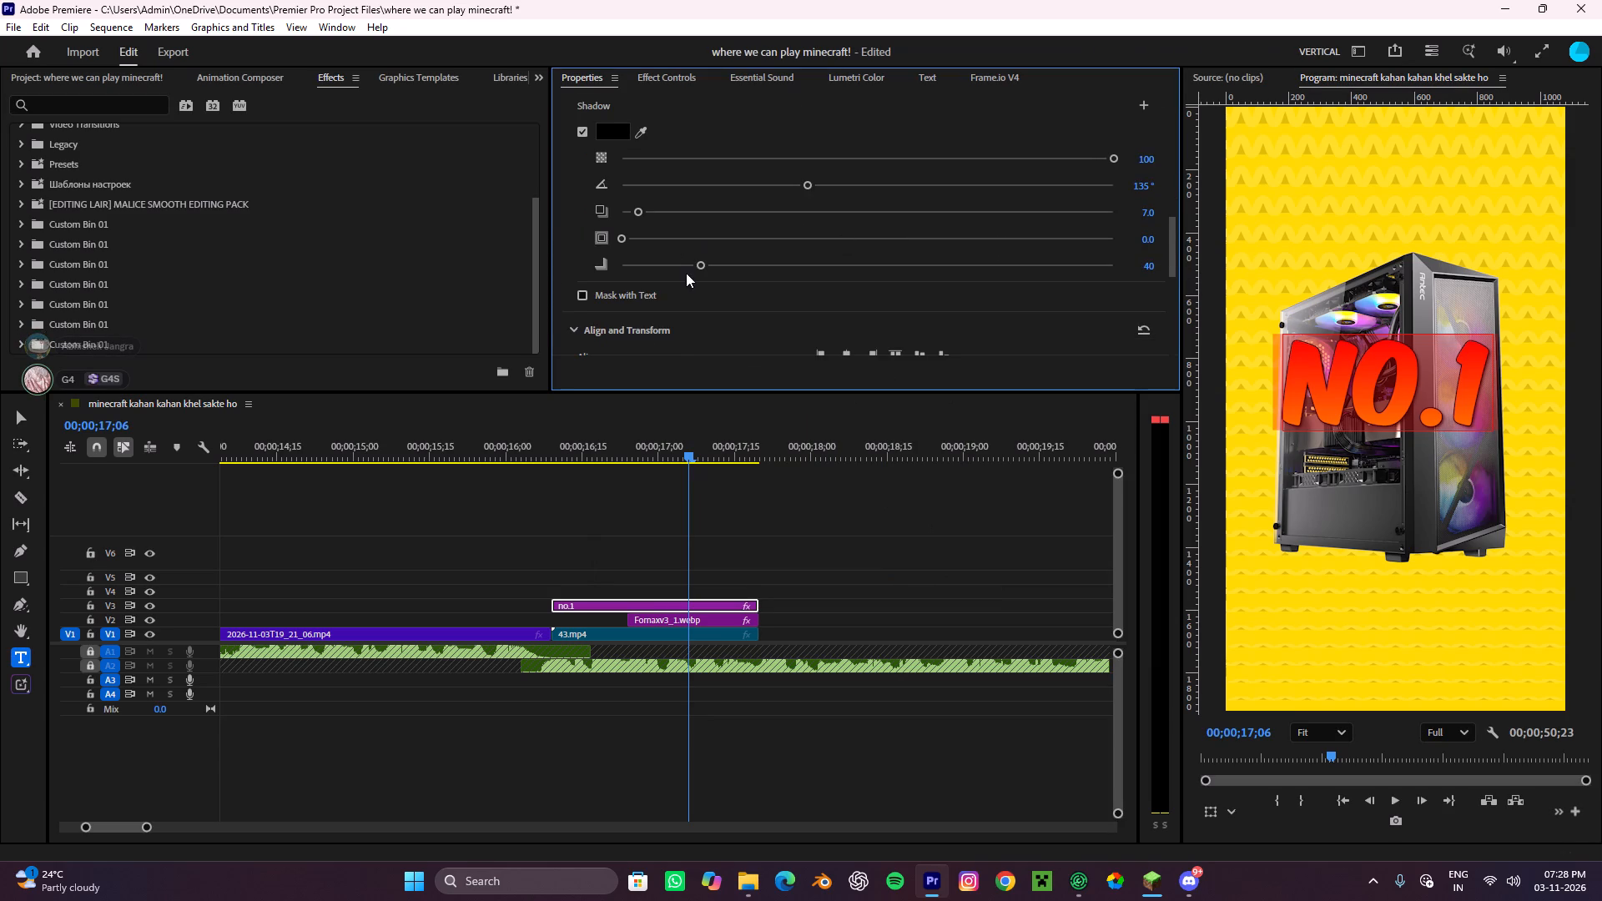
left_click_drag(704, 269, 581, 256)
left_click_drag(647, 238, 657, 239)
left_click(700, 239)
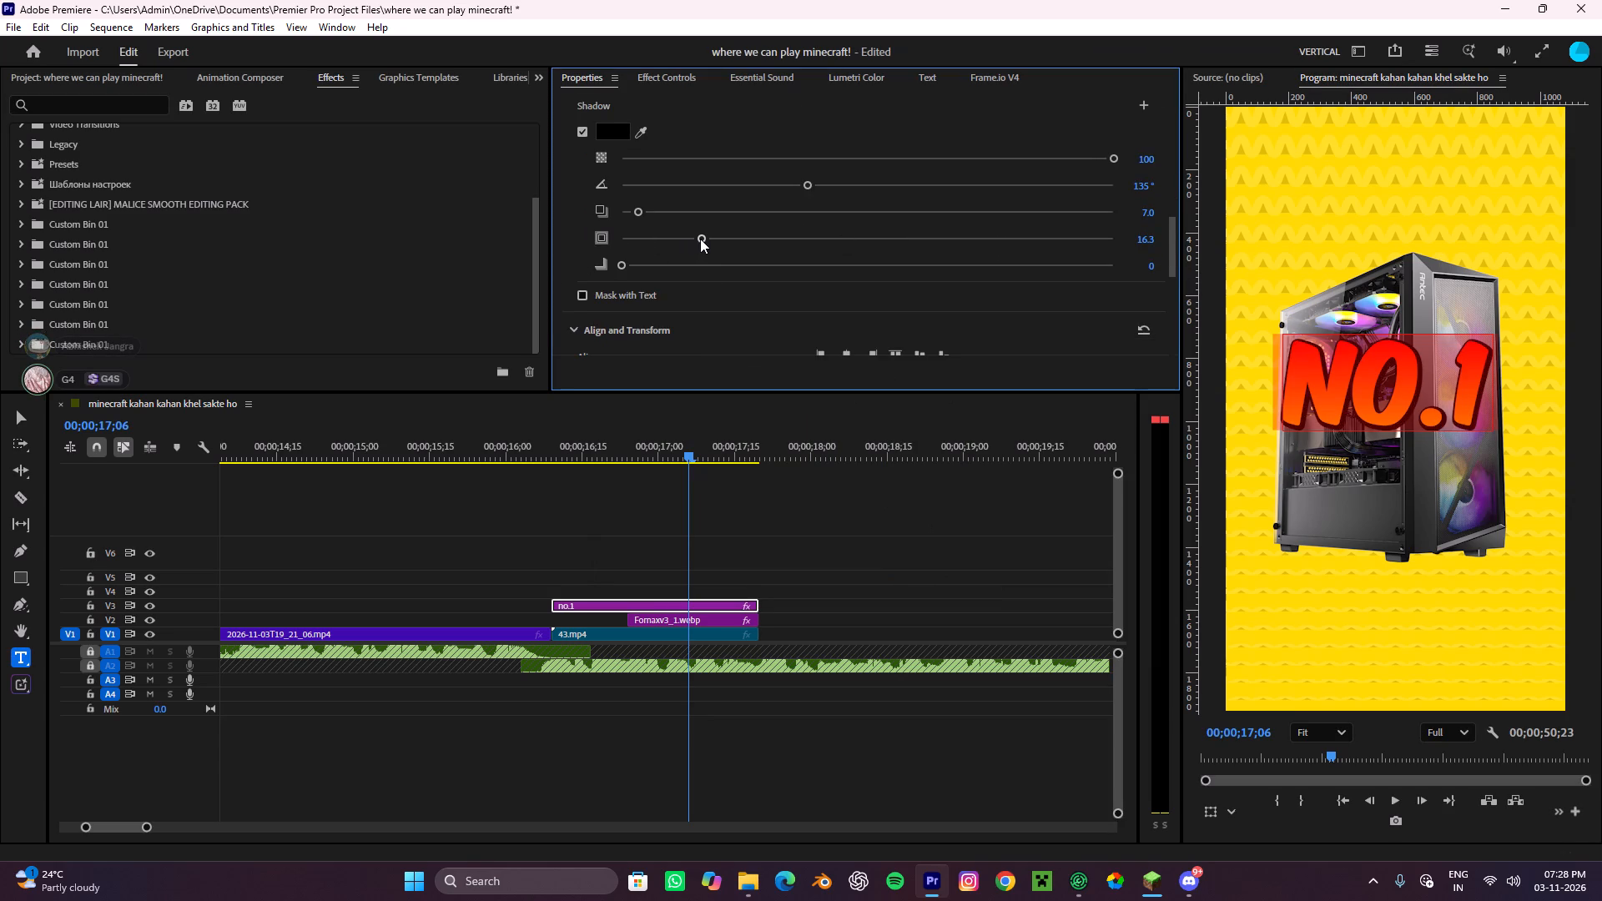
left_click(734, 239)
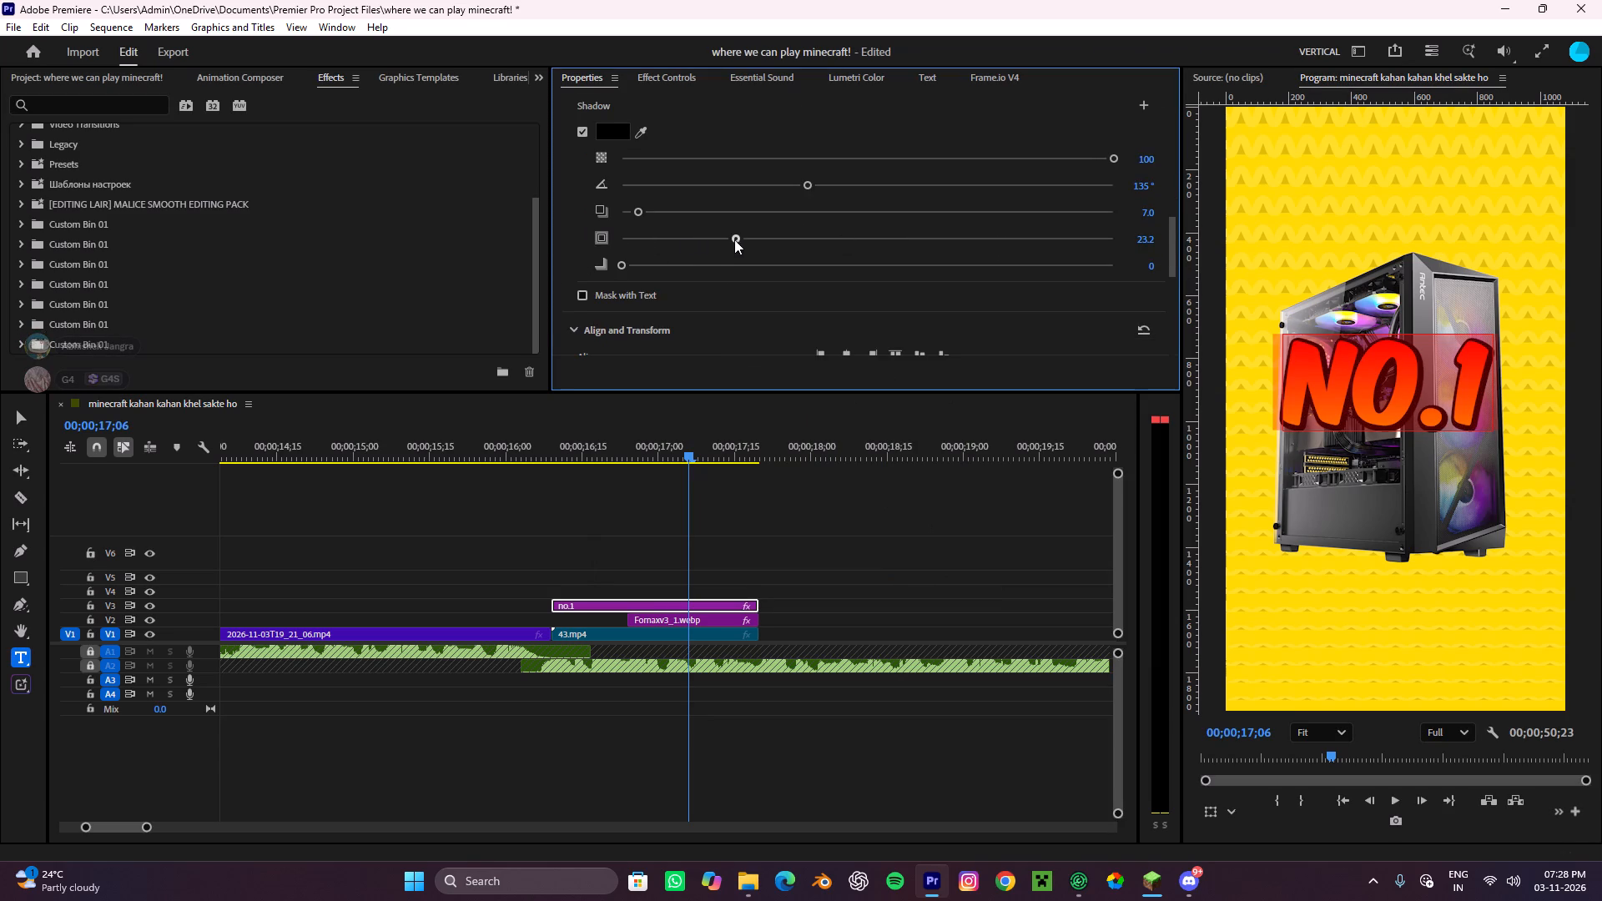
left_click(769, 238)
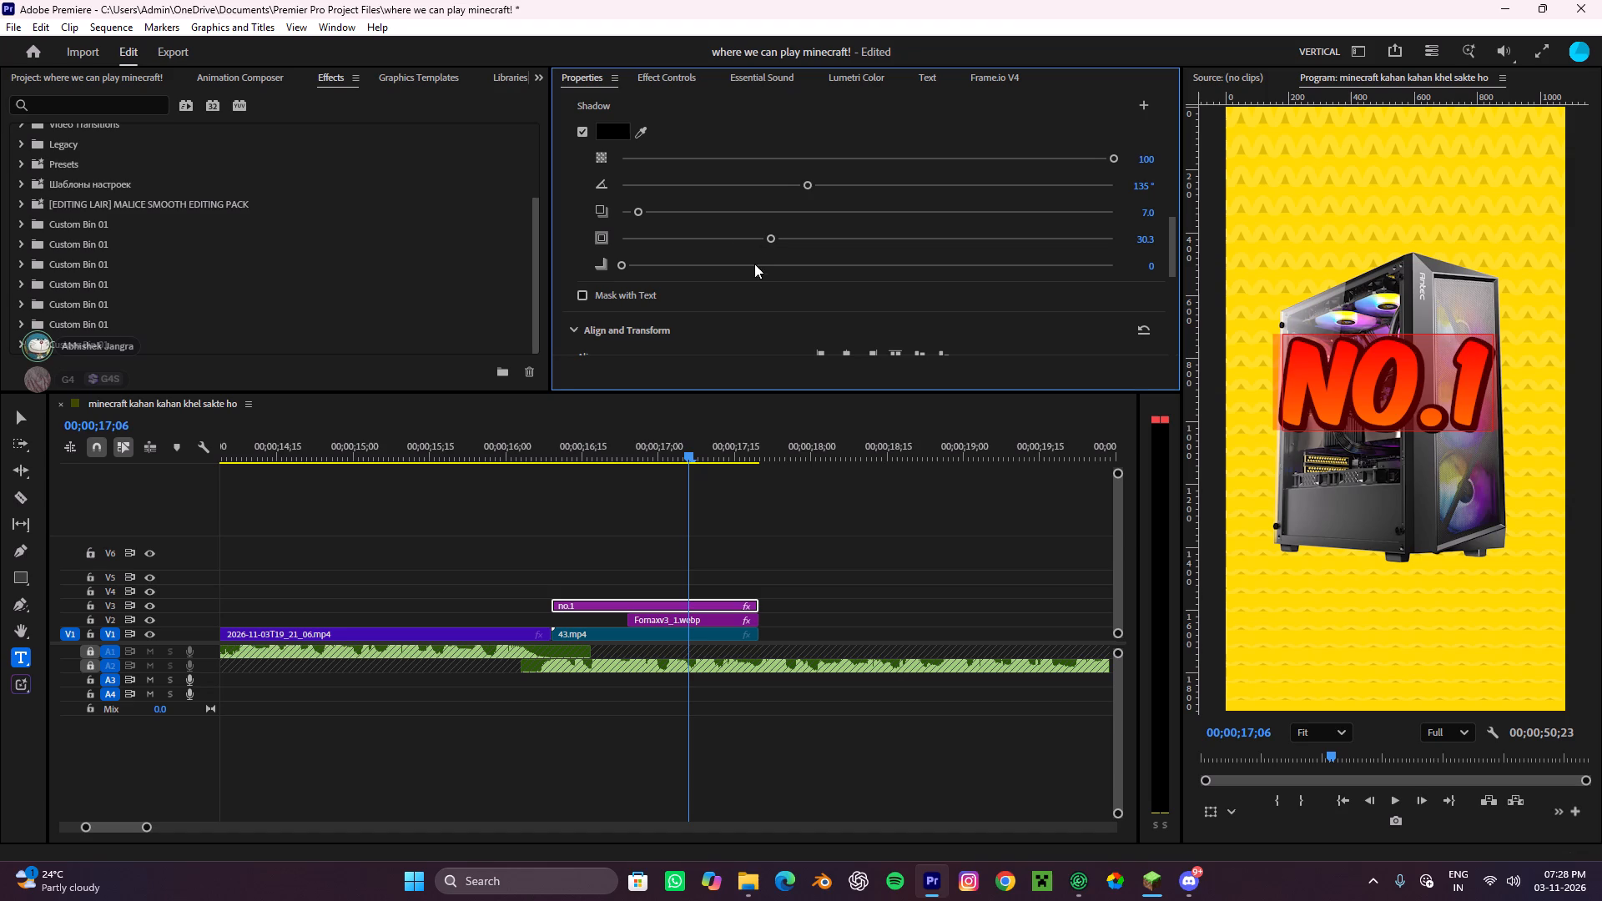
left_click(825, 512)
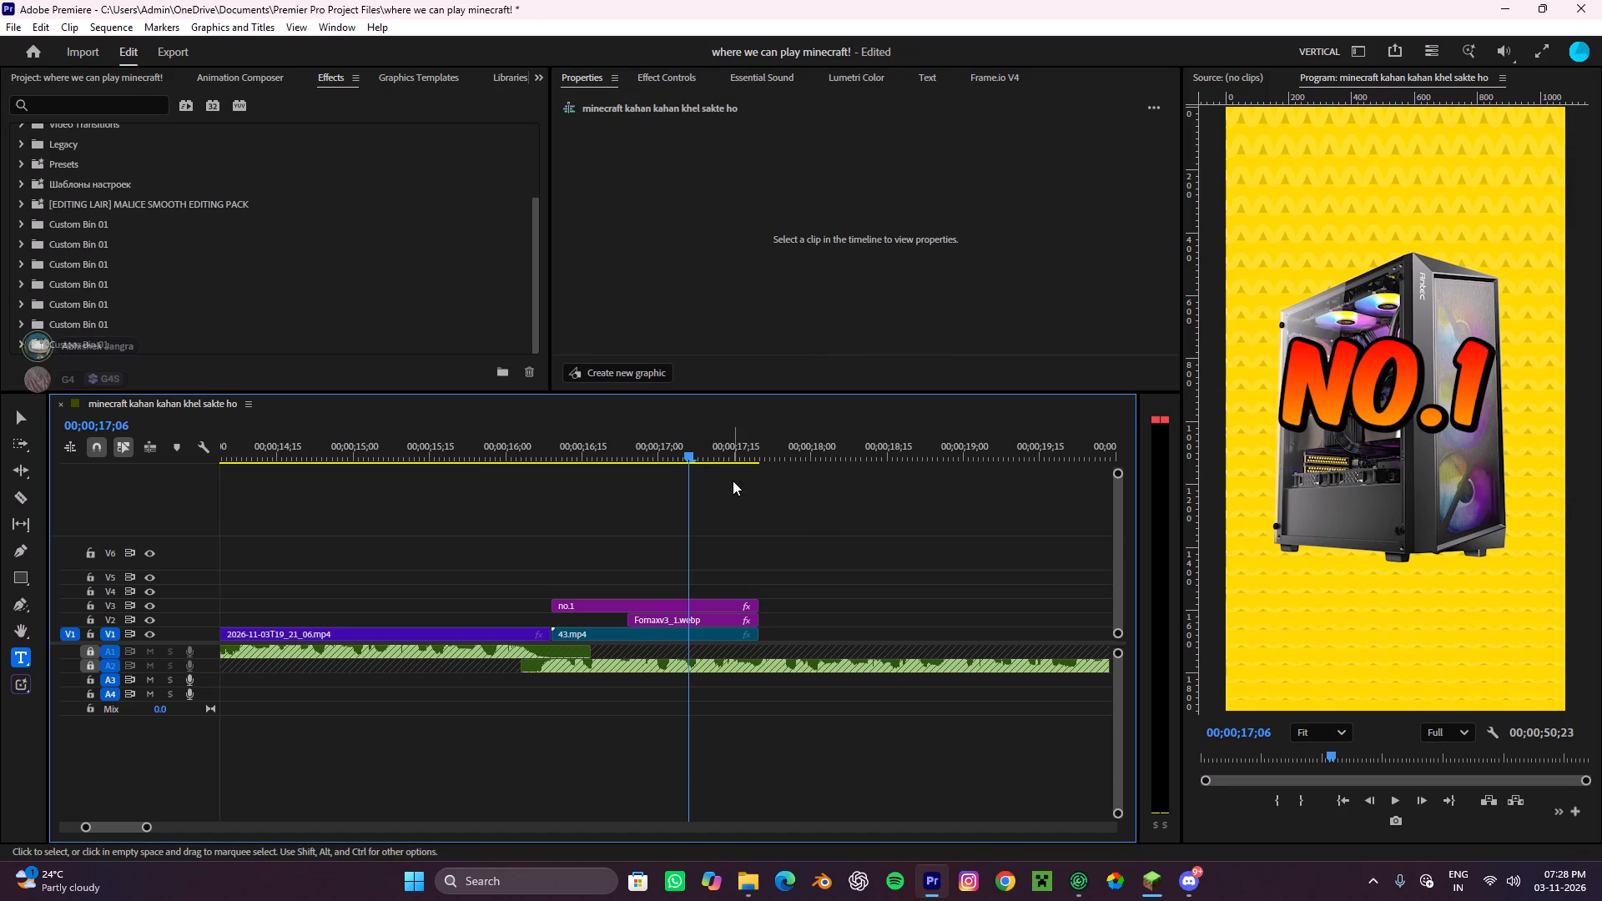
Play back the section around the start of the 43.mp4 clip to review the restyled no.1 text.
key("v")
left_click_drag(709, 451, 540, 491)
key("space")
scroll(765, 549, "down", 4, "alt")
key("space")
Change the gradient no.1 text over the PC to read no.2.
left_click(676, 605)
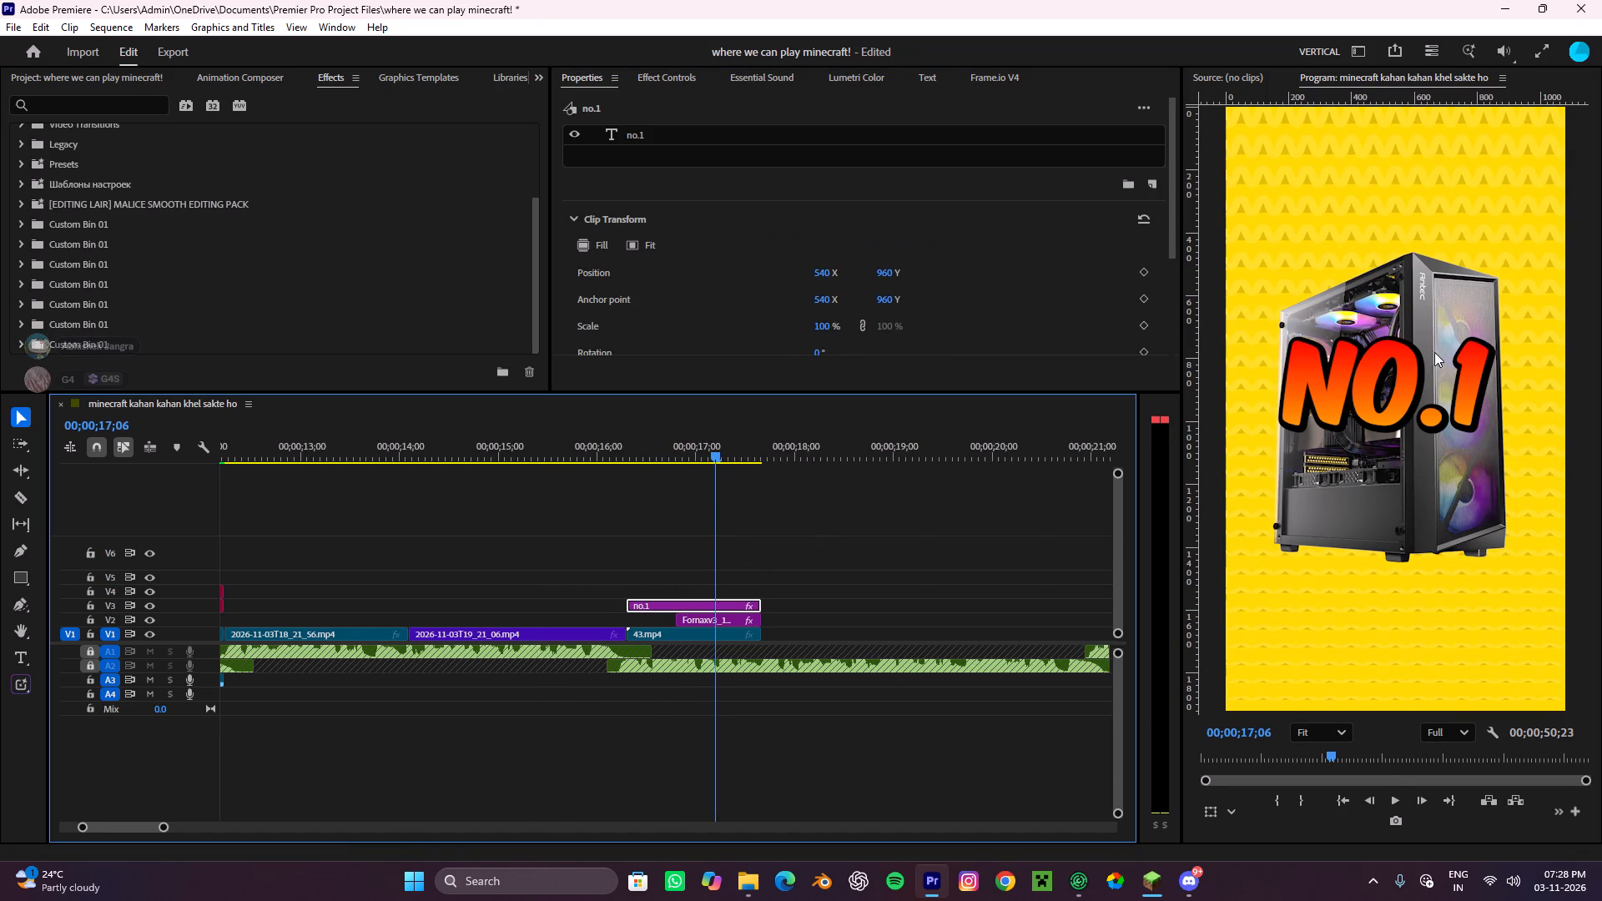
double_click(1485, 360)
left_click(1485, 361)
left_click(1485, 361)
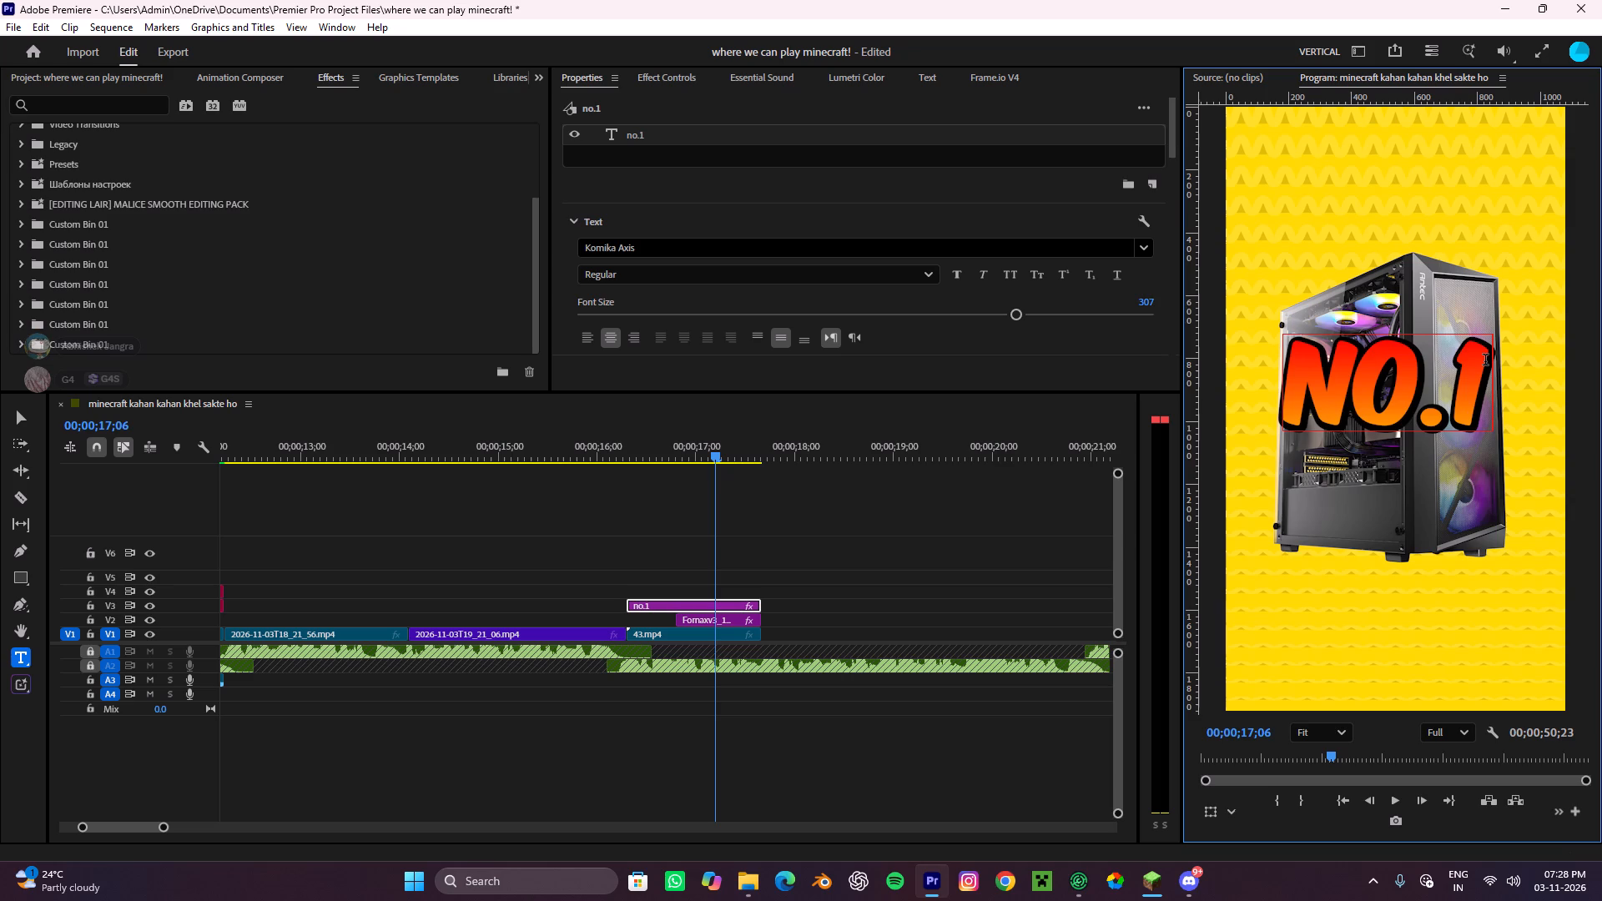
left_click(1485, 361)
key("BackSpace")
key("2")
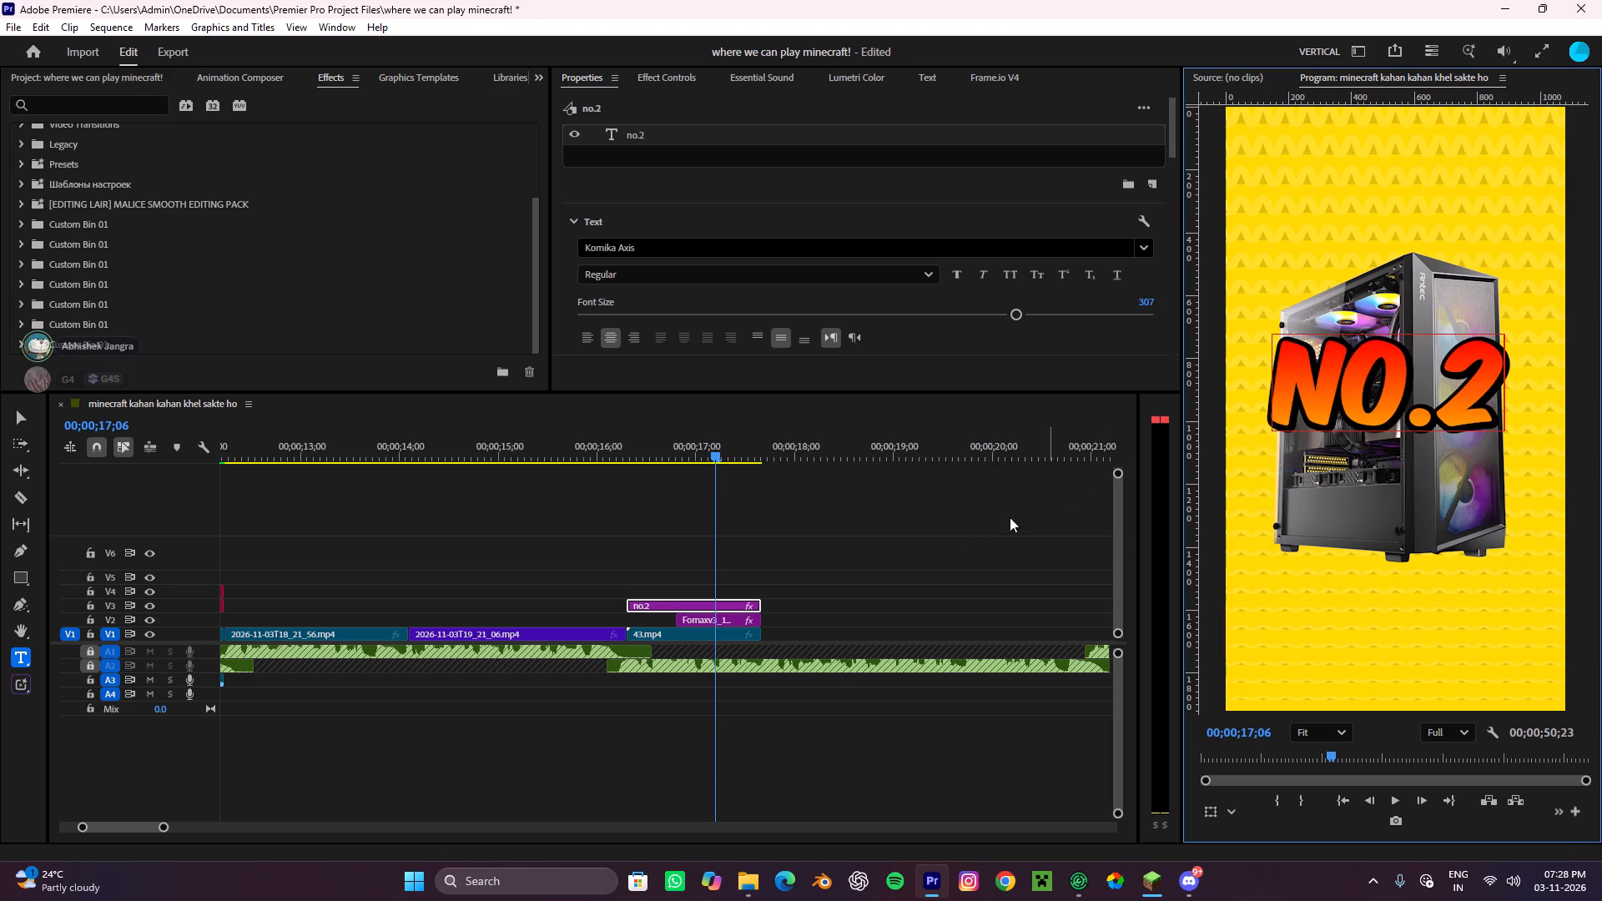
left_click(936, 546)
Play back the section around the start of the 43.mp4 clip to review the no.2 text with the PC image.
key("c")
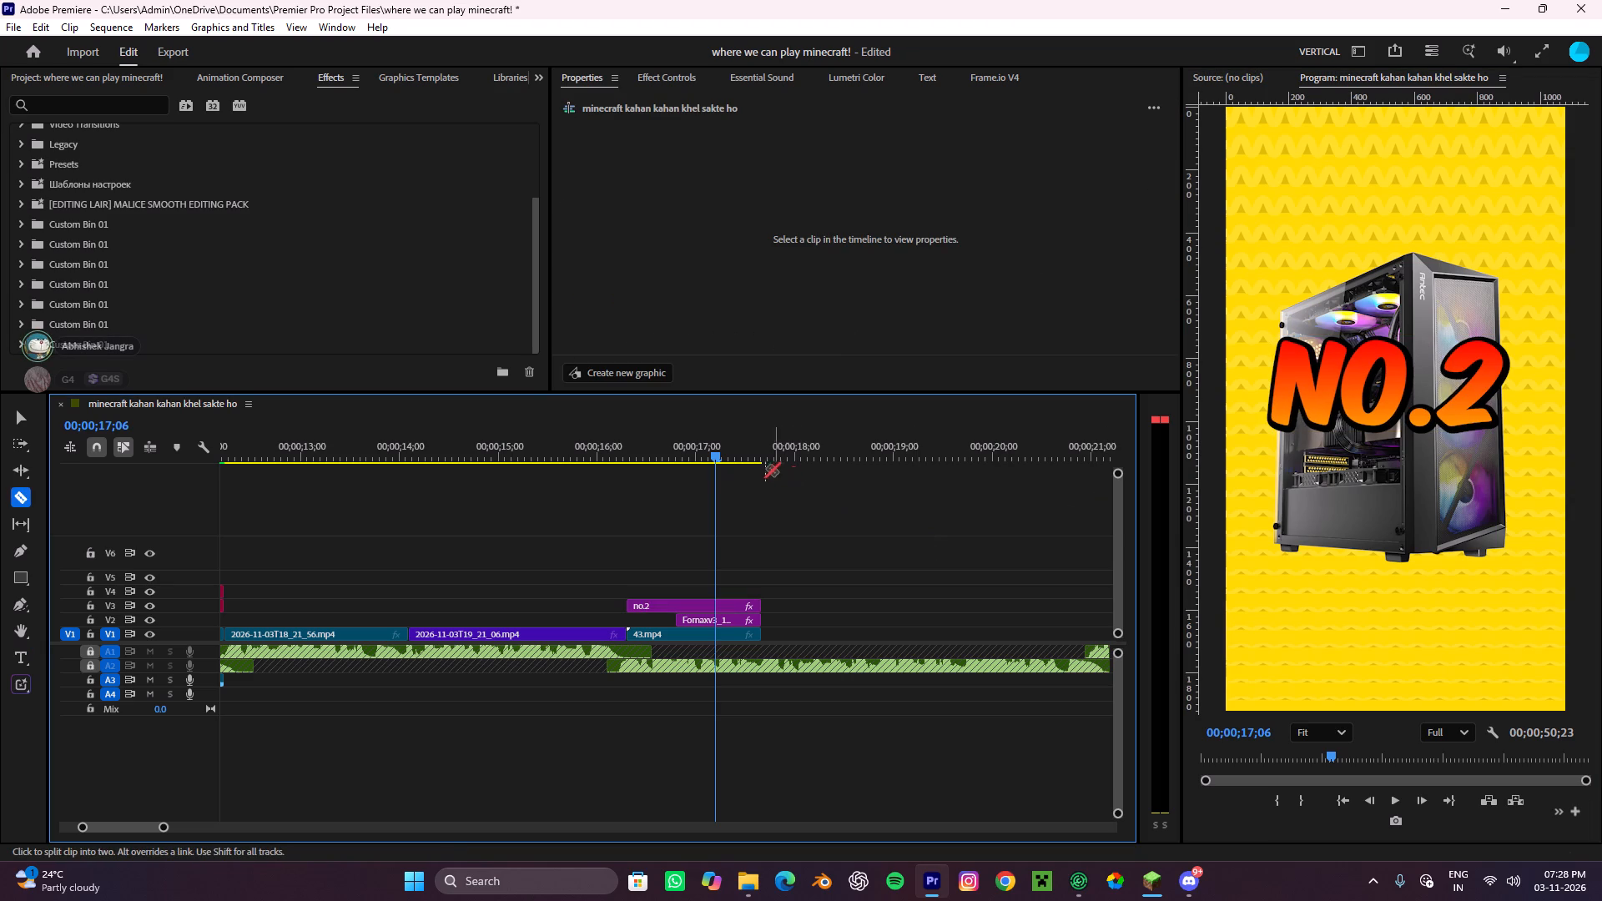
key("v")
left_click_drag(703, 461, 599, 501)
left_click(718, 550)
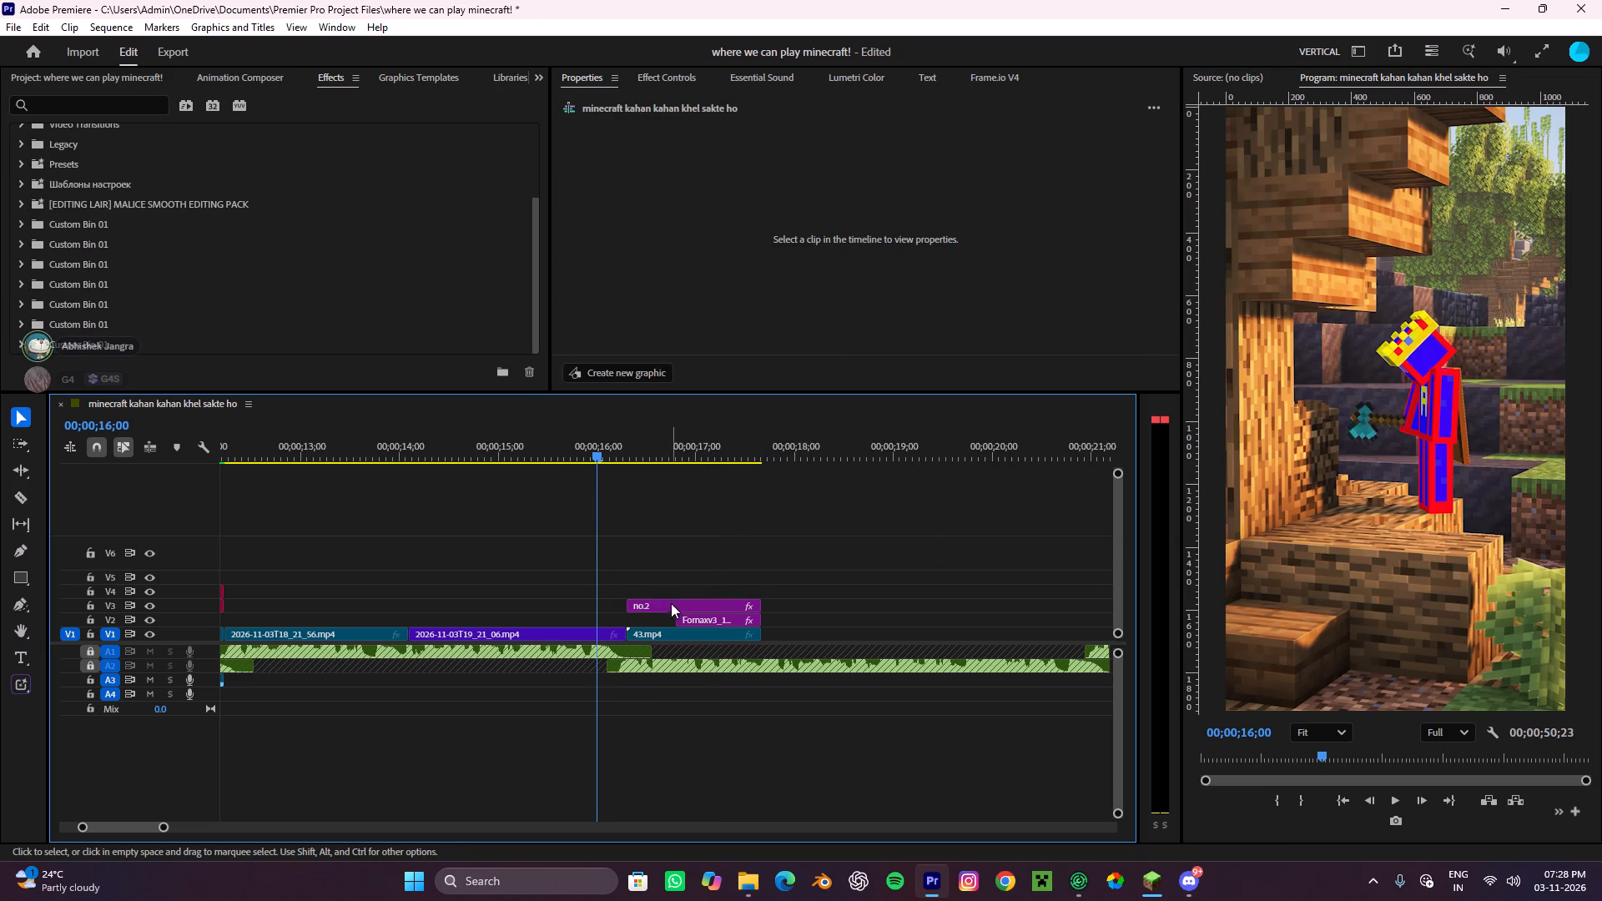
left_click(667, 605)
key("space")
key("space")
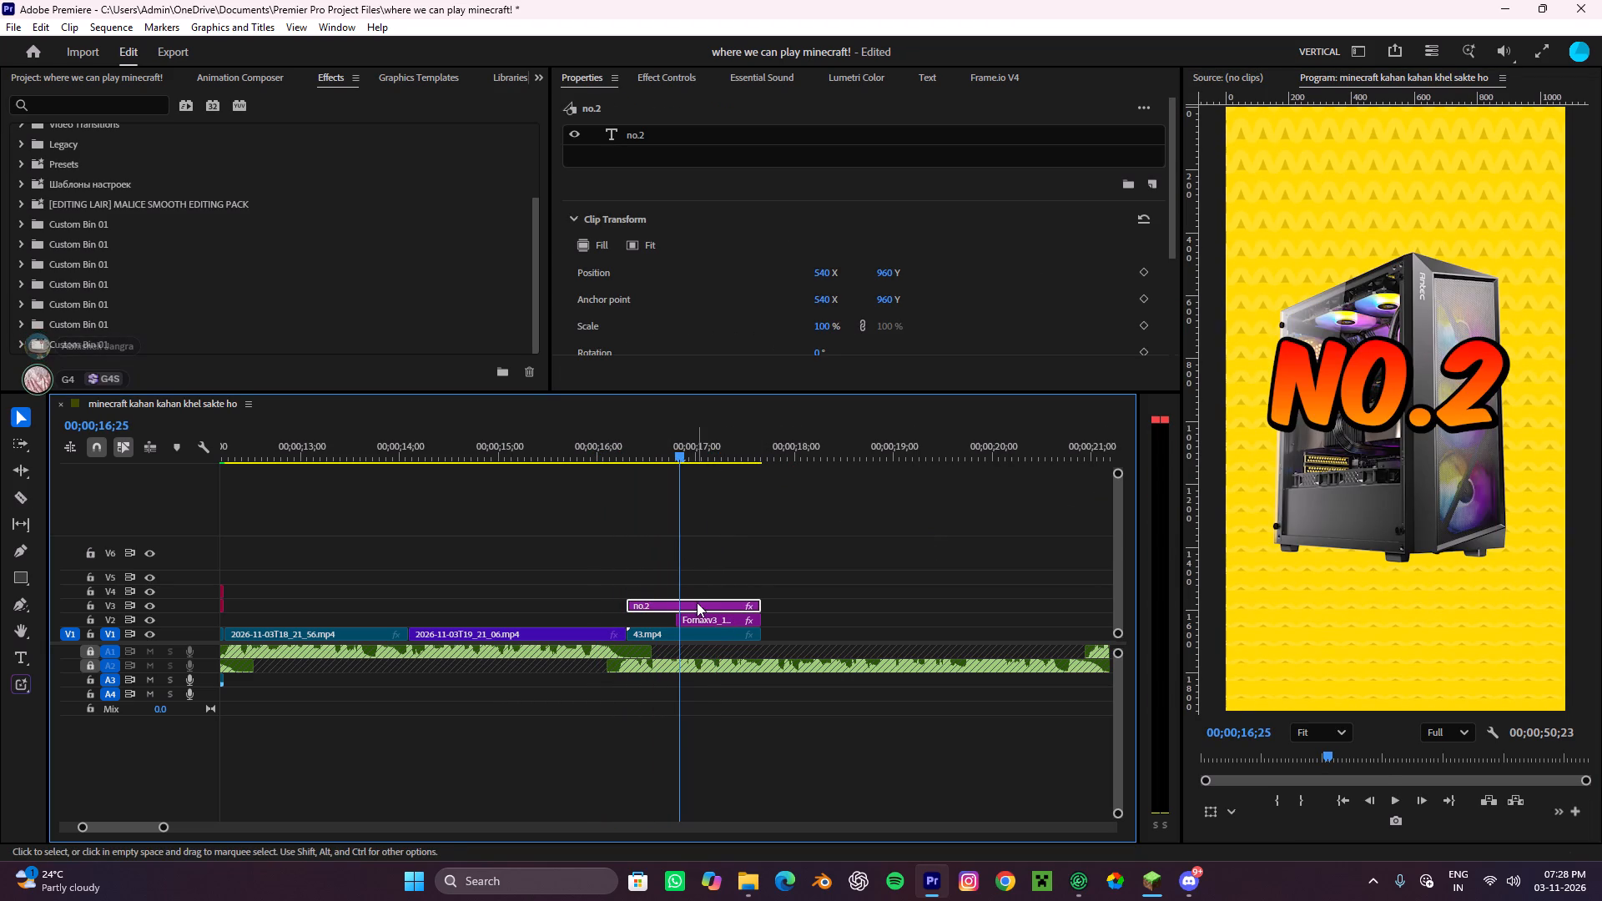
Move the Fornaxv3_1.webp PC image to track V4 above the no.2 text and trim its end to match the 43.mp4 clip's end.
left_click(686, 620)
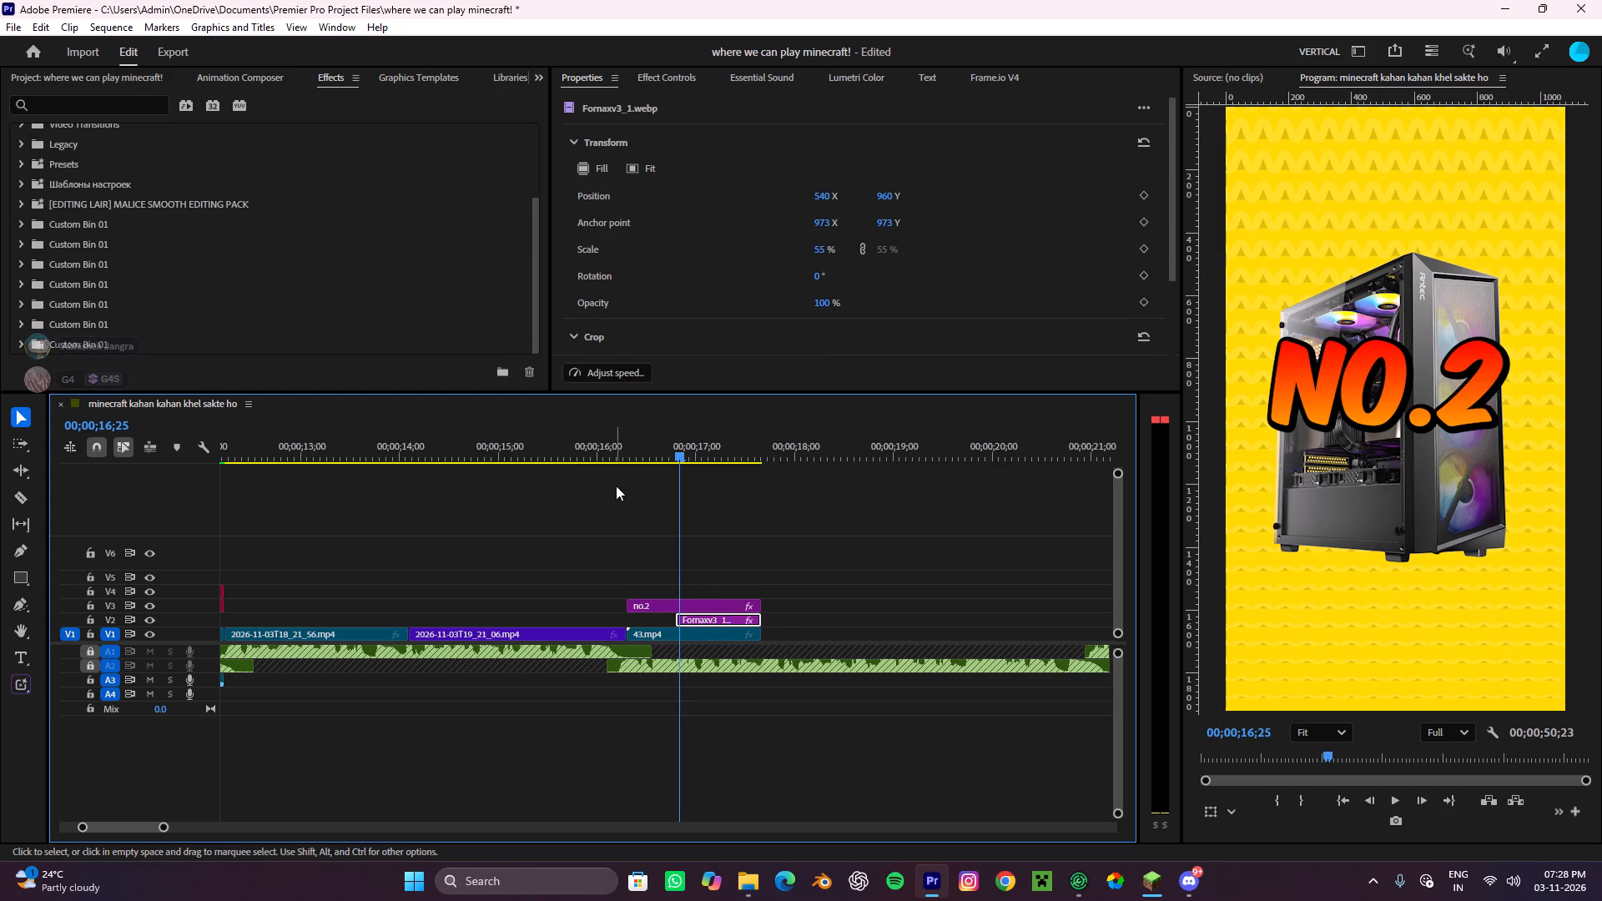
left_click_drag(700, 622, 703, 595)
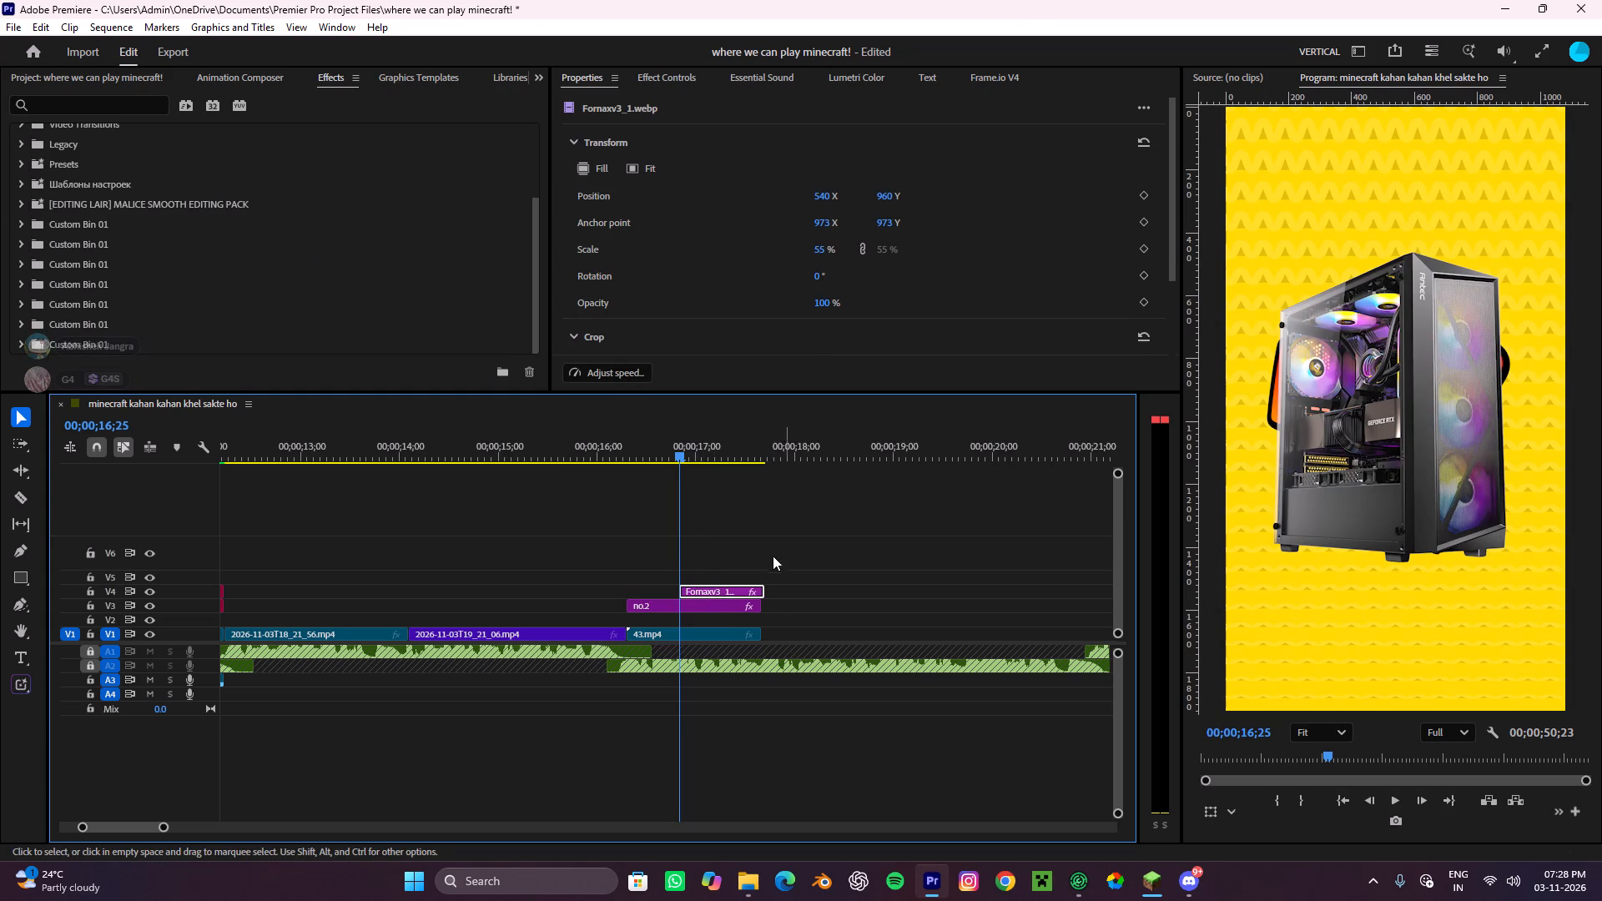
left_click_drag(763, 591, 757, 603)
Set the Fornaxv3_1.webp PC image's scale to 53%.
left_click_drag(823, 247, 834, 244)
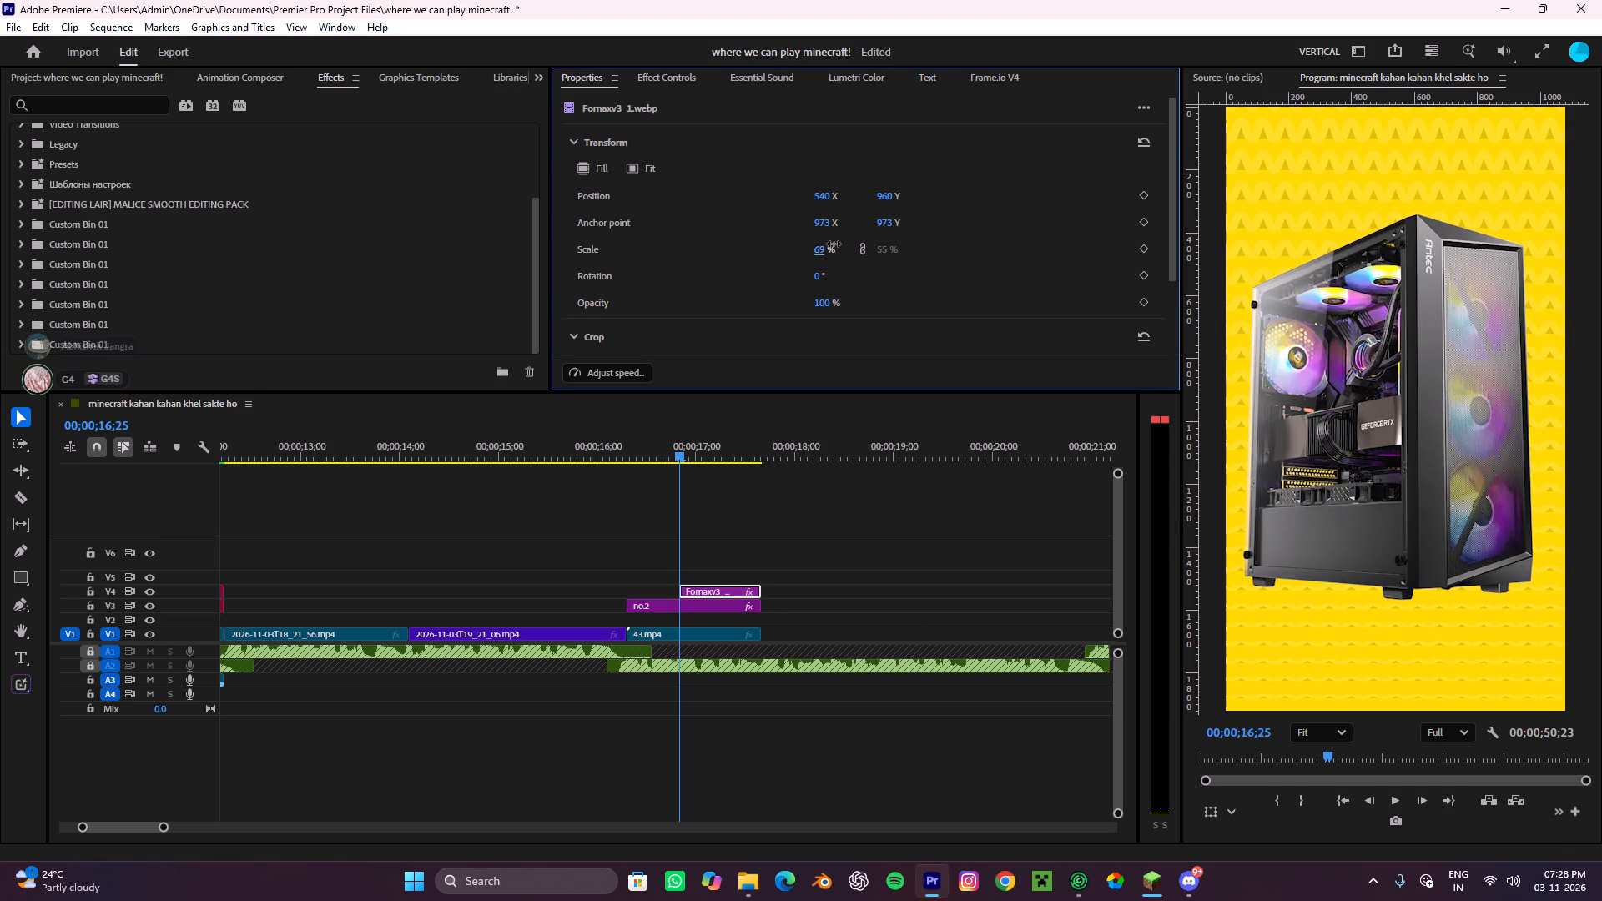
left_click_drag(834, 244, 838, 253)
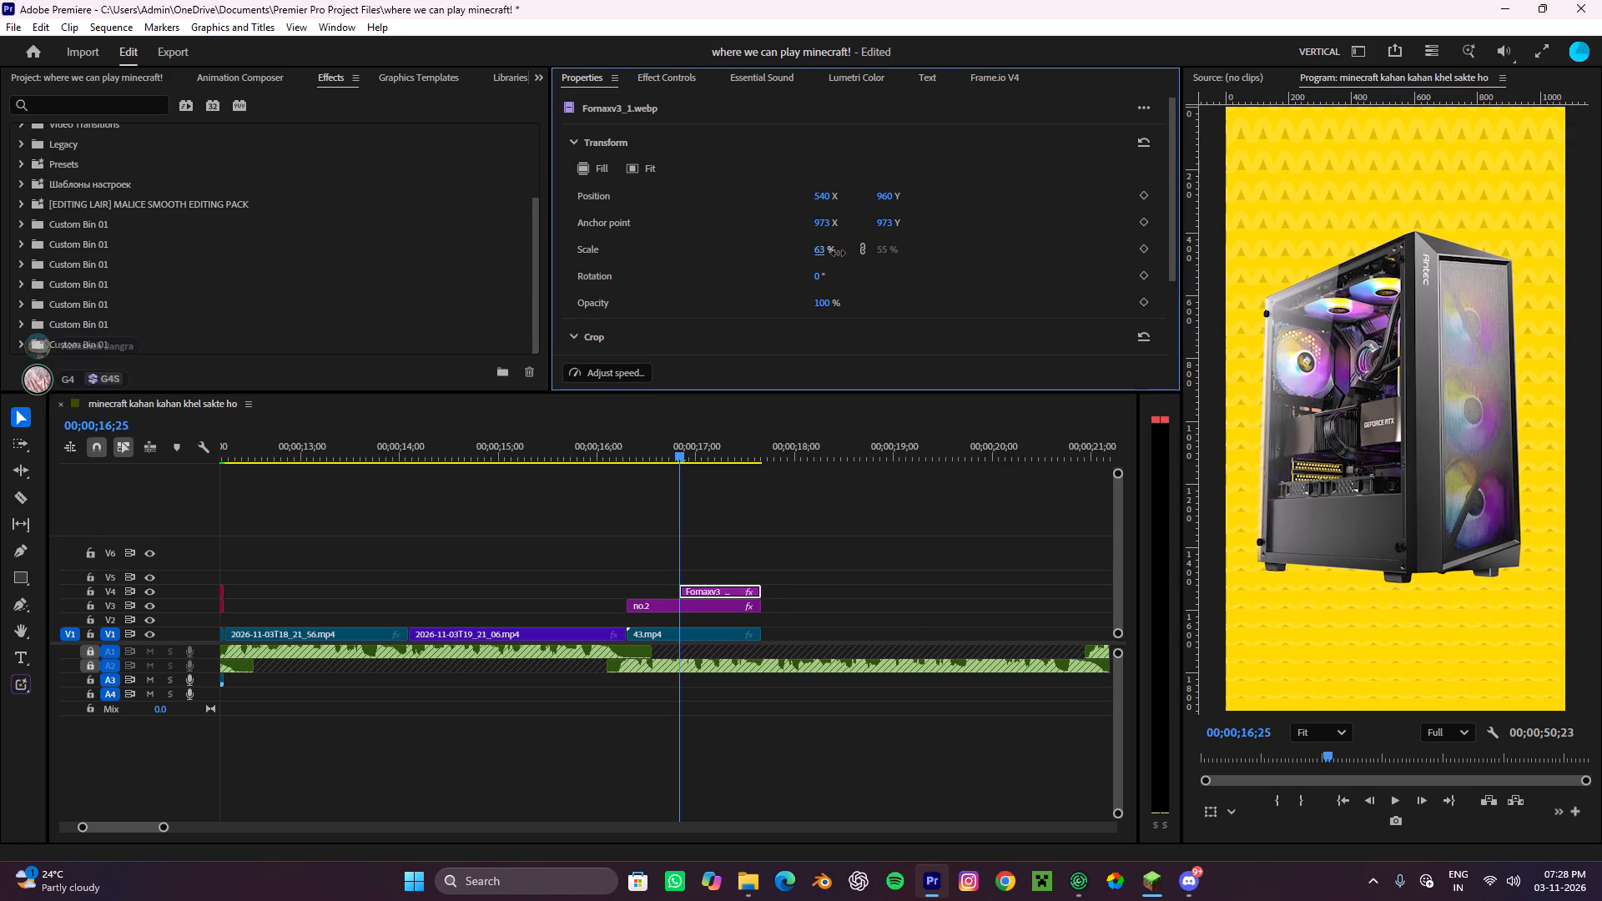
left_click_drag(838, 253, 835, 259)
Set the no.2 text clip's scale to 92%.
left_click(709, 602)
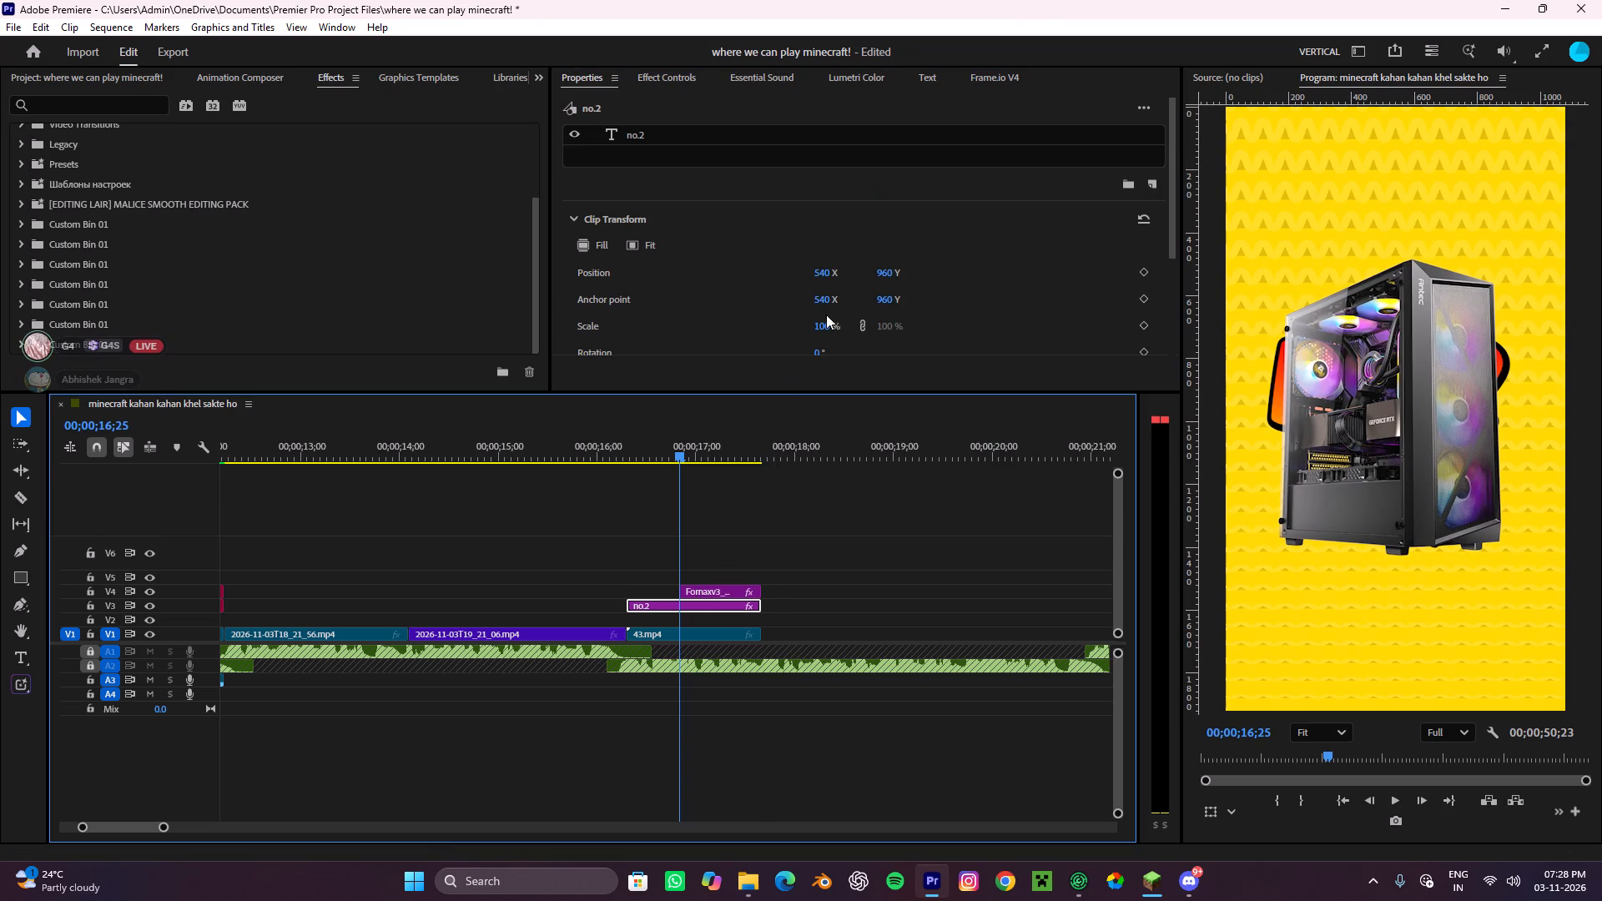
left_click(825, 320)
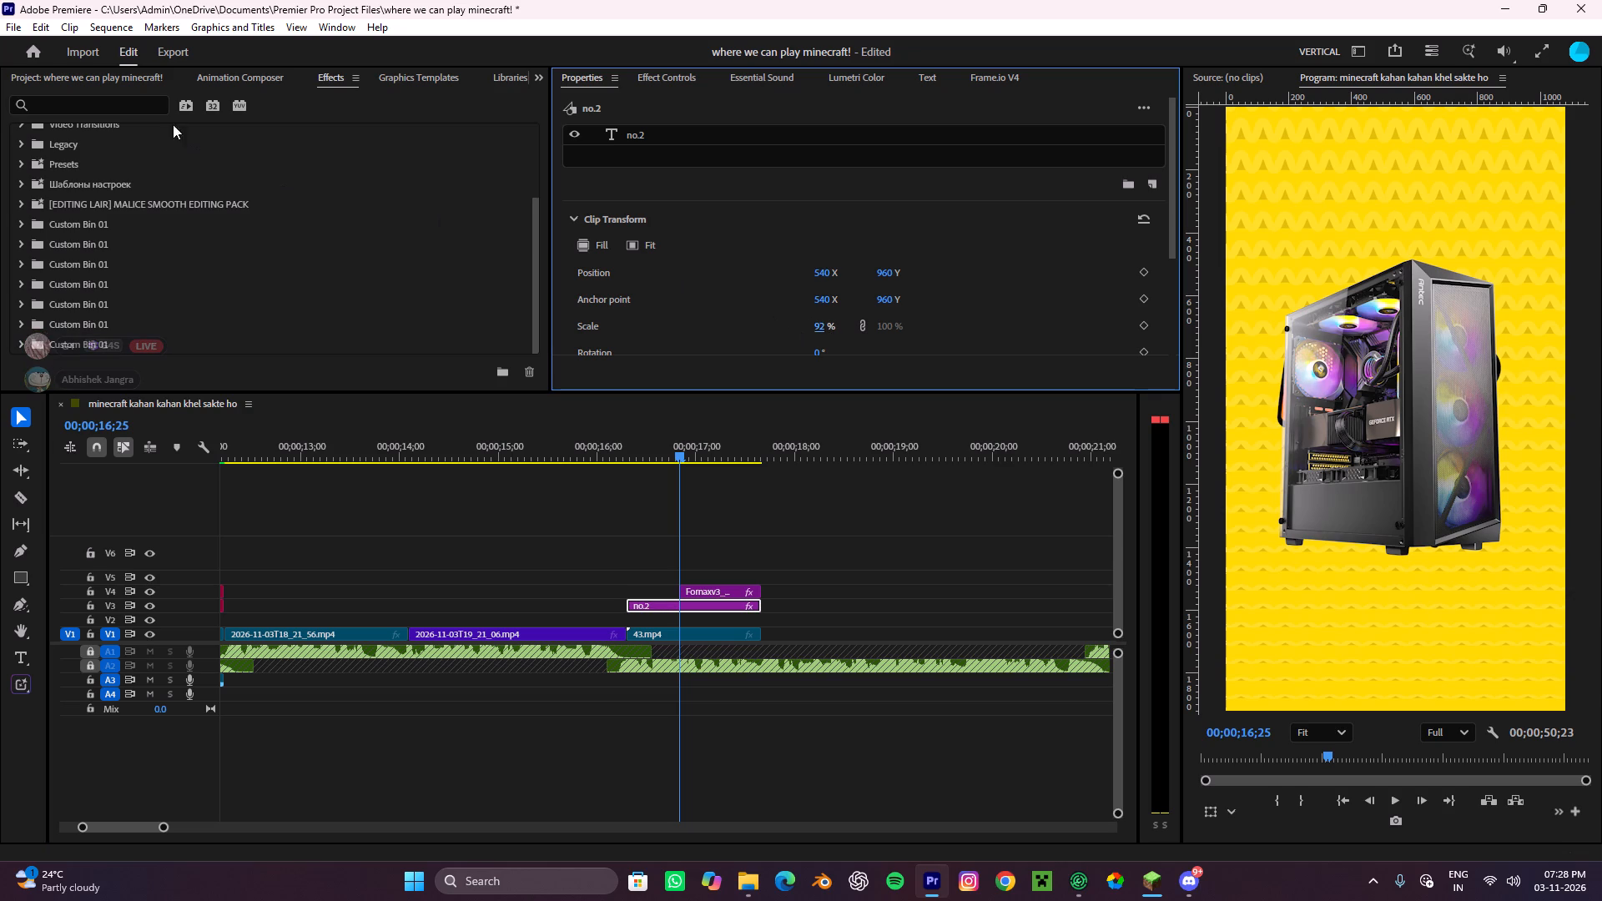
Search the effects for "spin" and apply the Malice Skew Spin Zoom In Clockwise preset to the no.2 text clip.
left_click(242, 73)
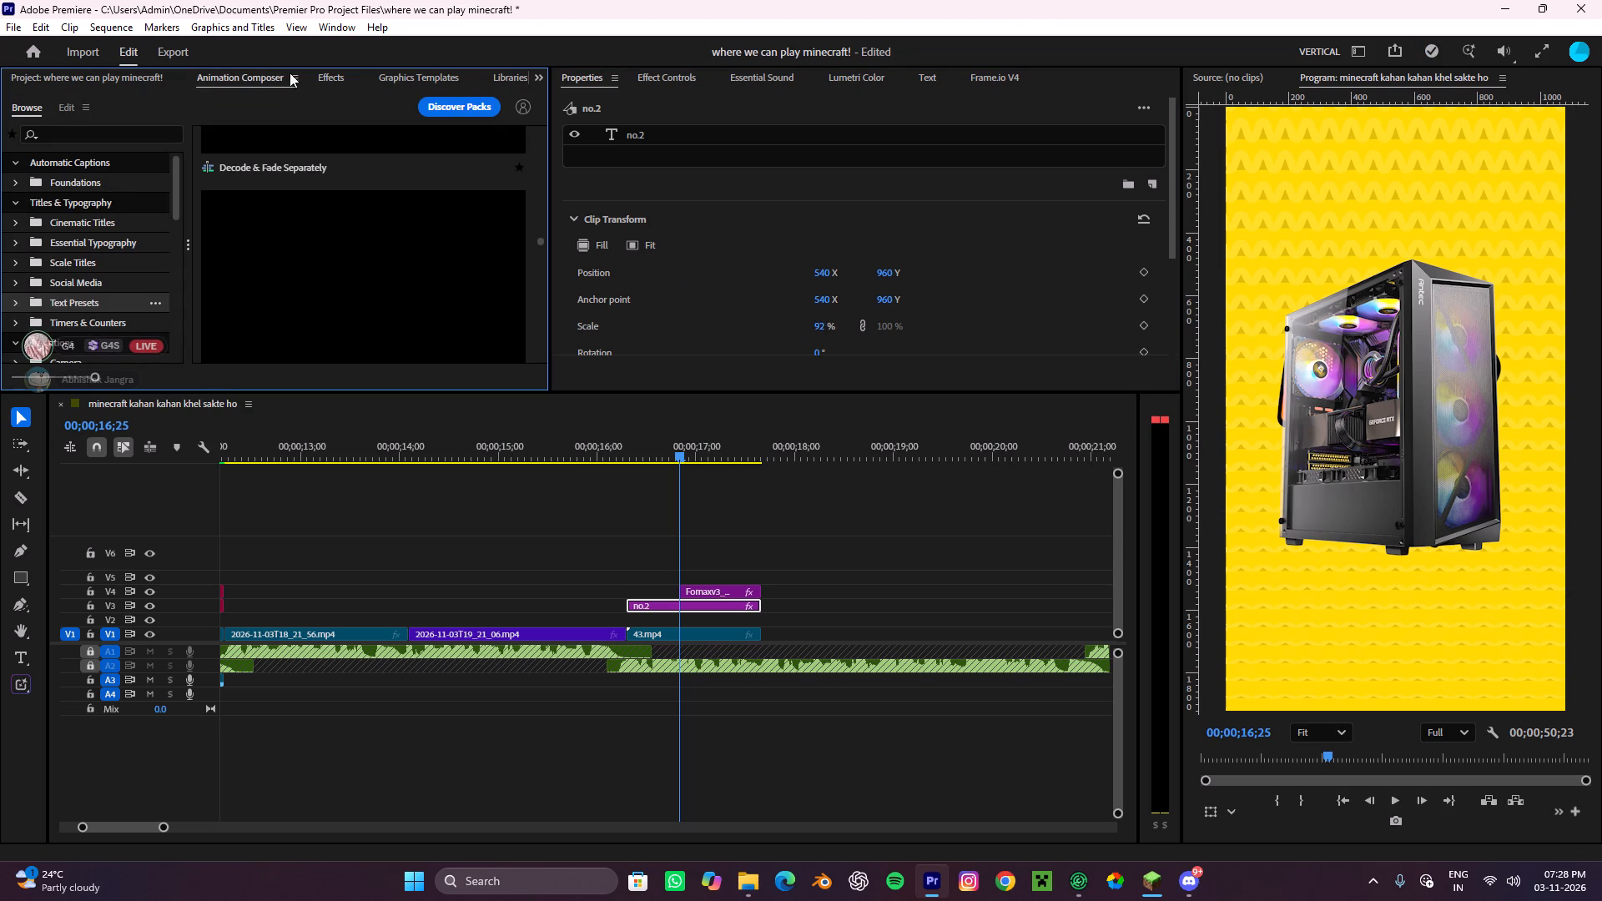
left_click(327, 75)
left_click(76, 101)
key("s")
key("p")
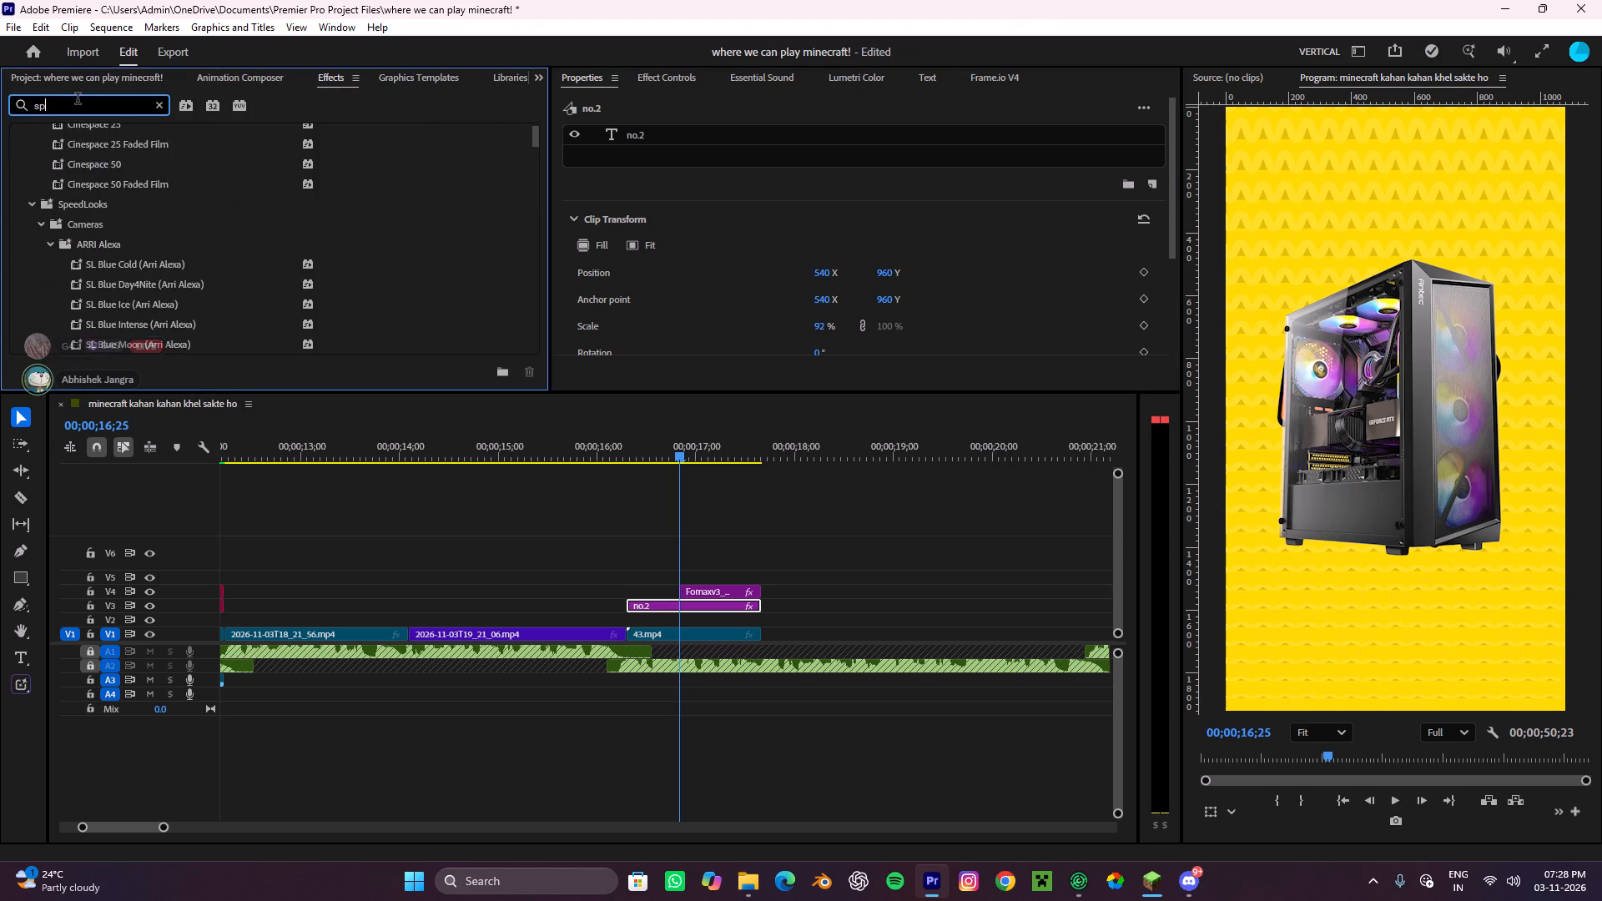
key("i")
key("n")
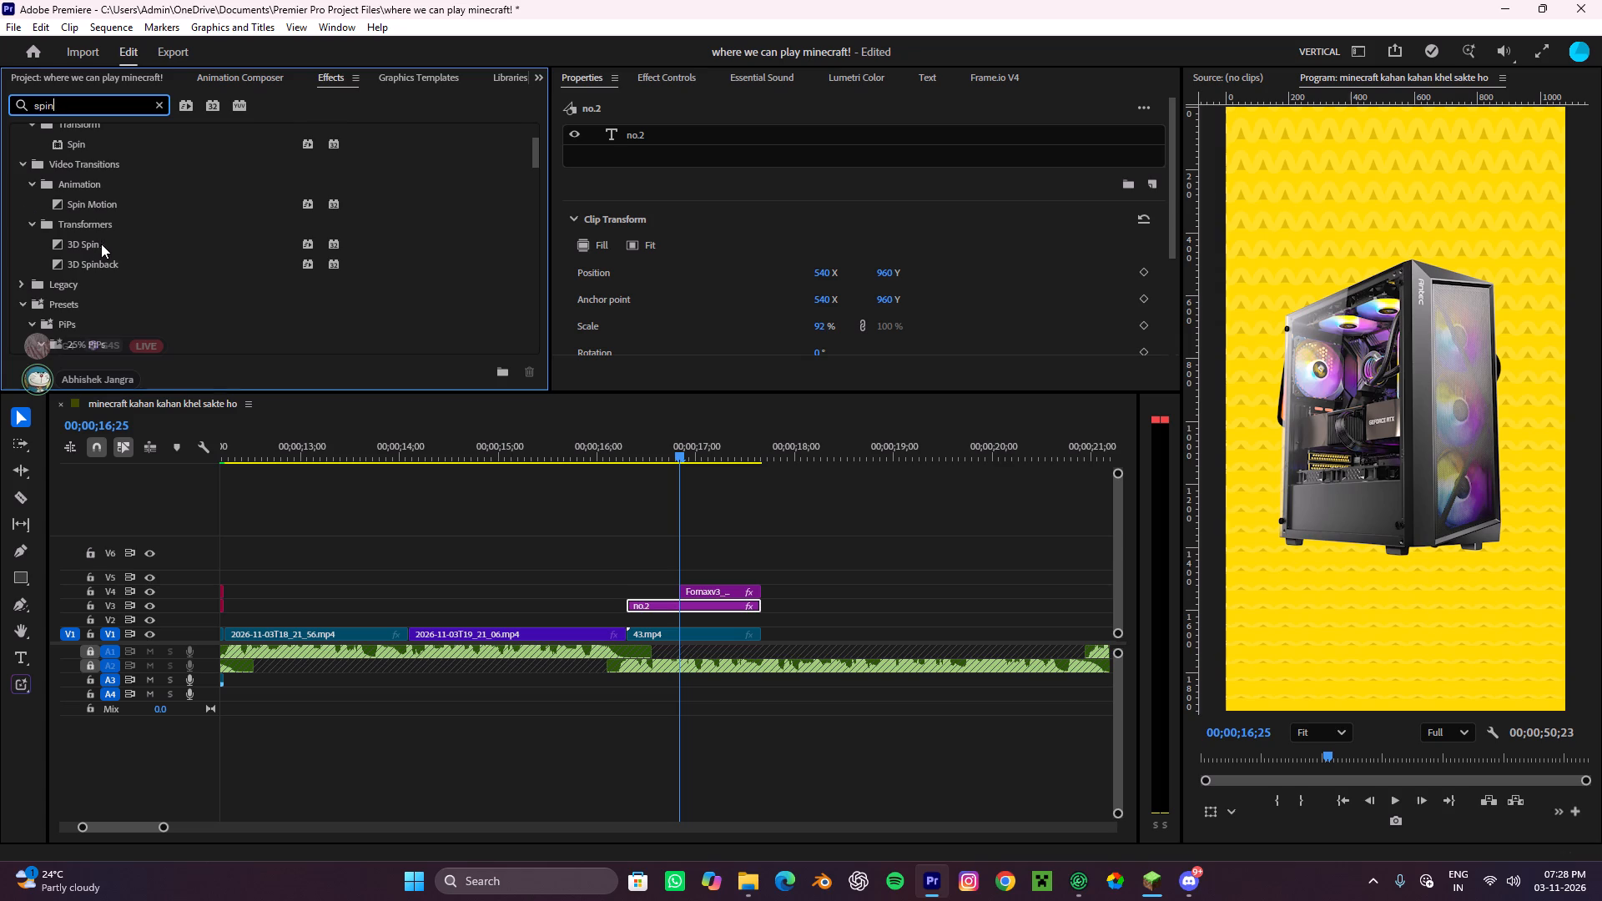
key("space")
scroll(179, 279, "down", 8)
scroll(179, 306, "up", 1)
scroll(188, 306, "down", 16)
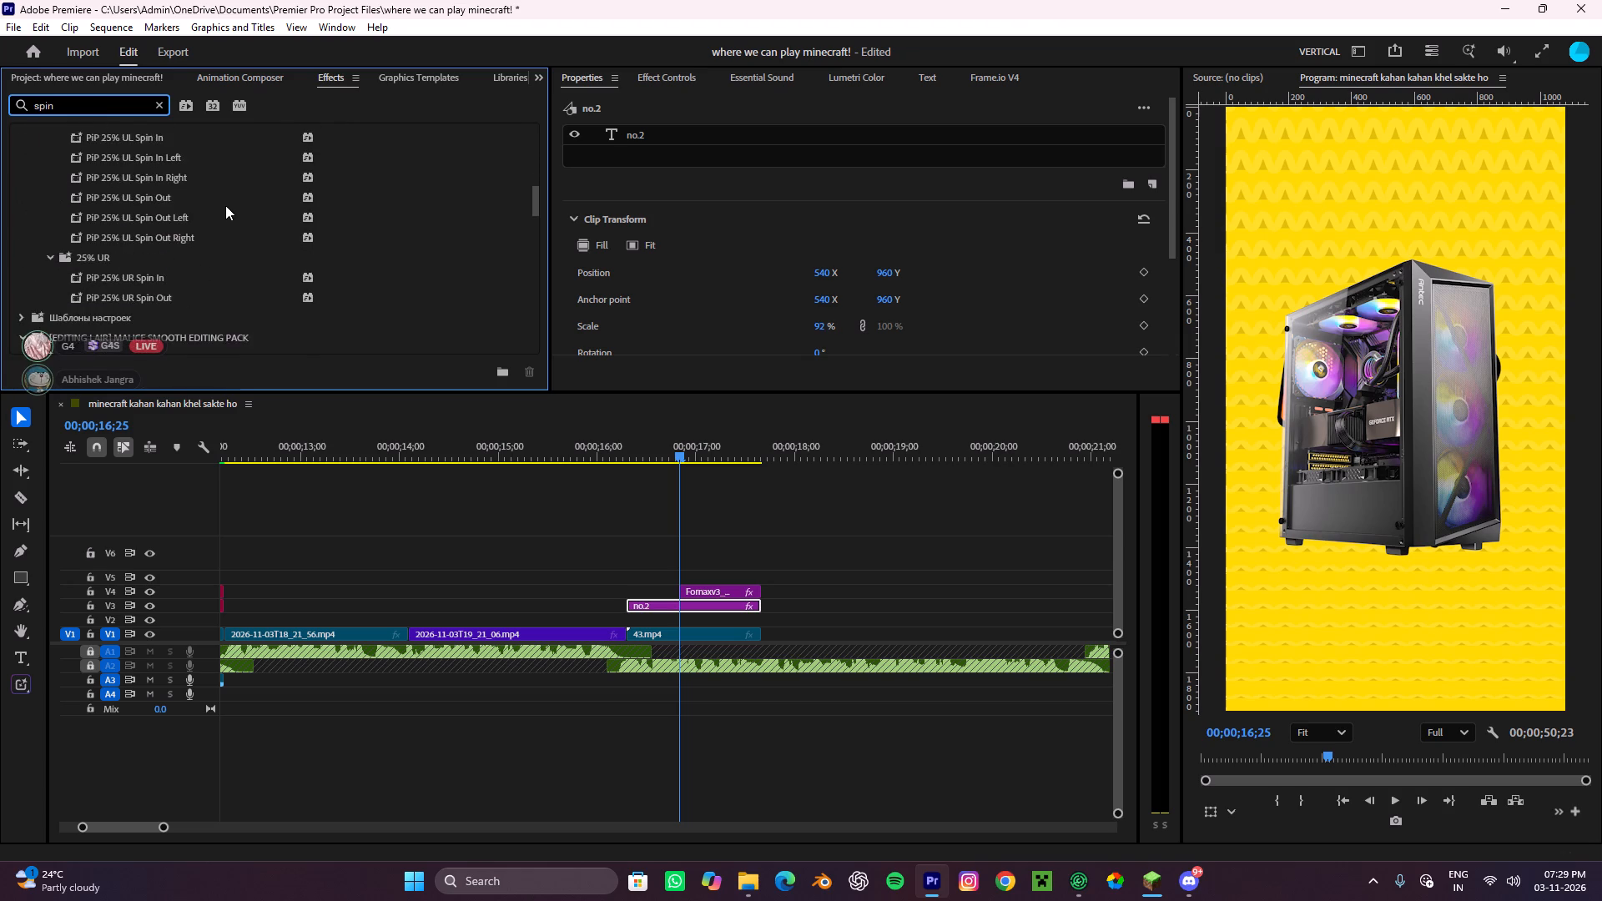
scroll(225, 205, "down", 15)
scroll(245, 185, "down", 6)
scroll(244, 270, "down", 11)
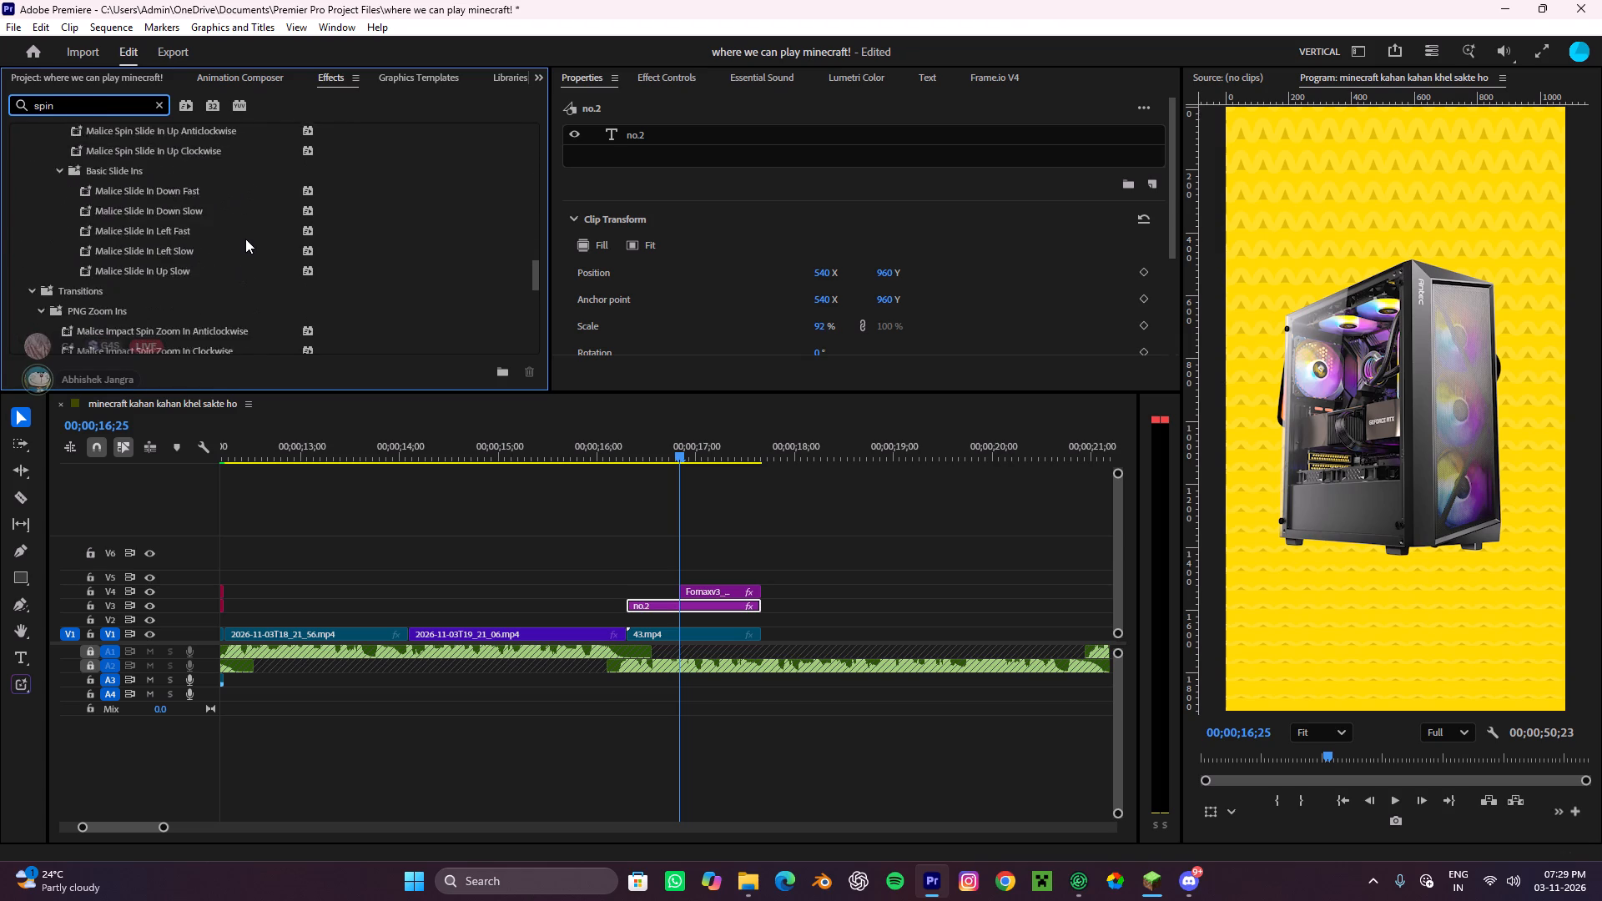
scroll(245, 239, "down", 16)
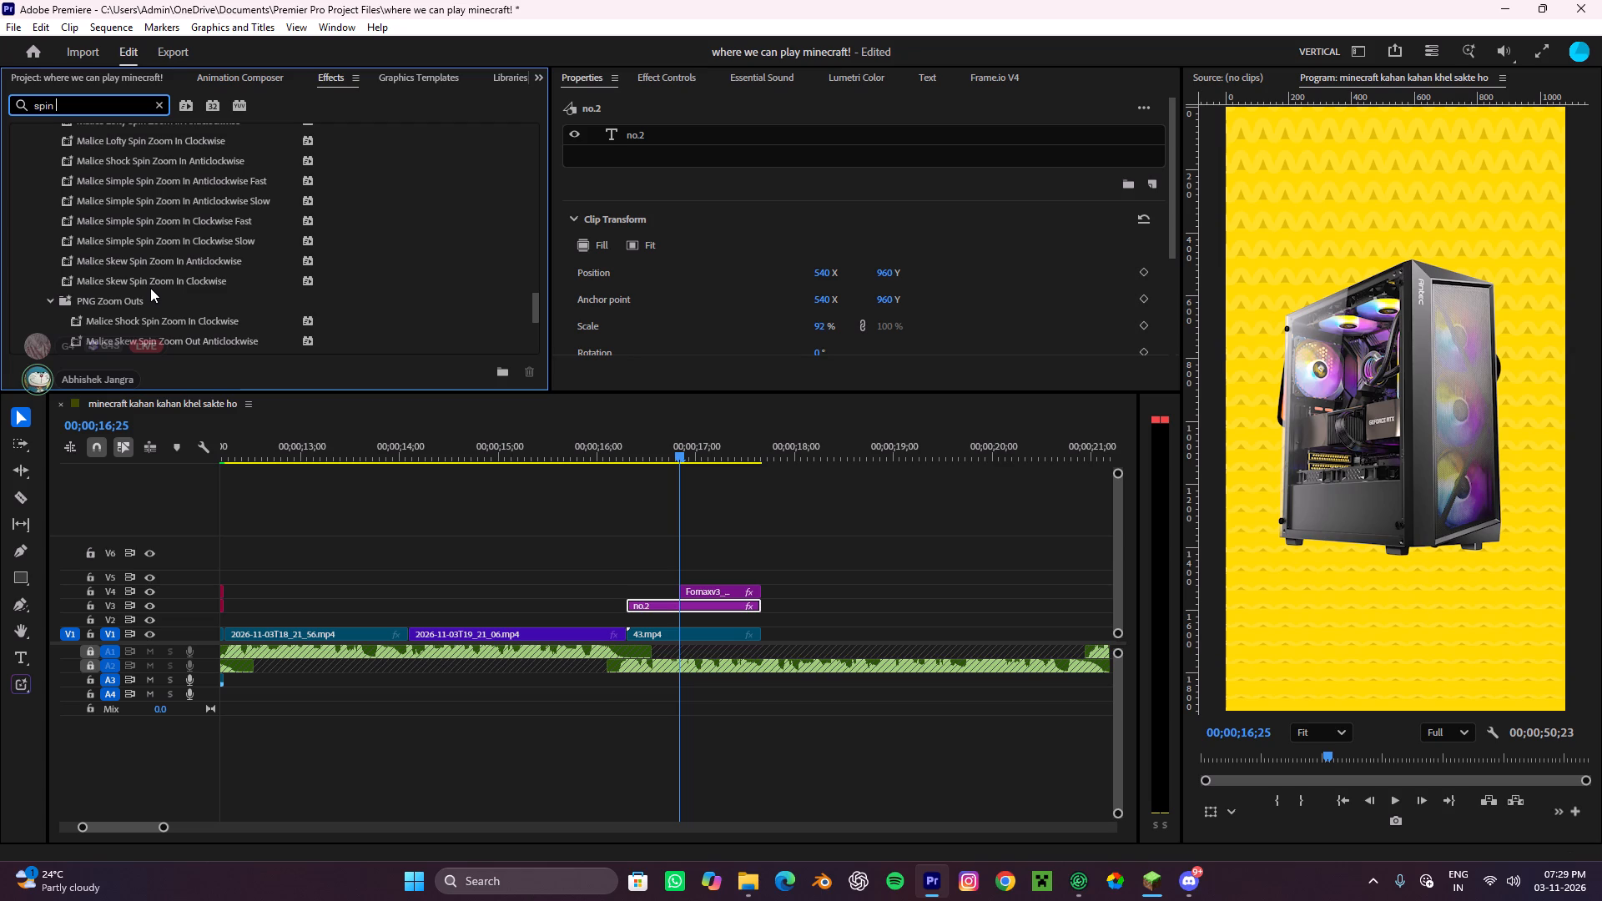
left_click_drag(146, 281, 685, 600)
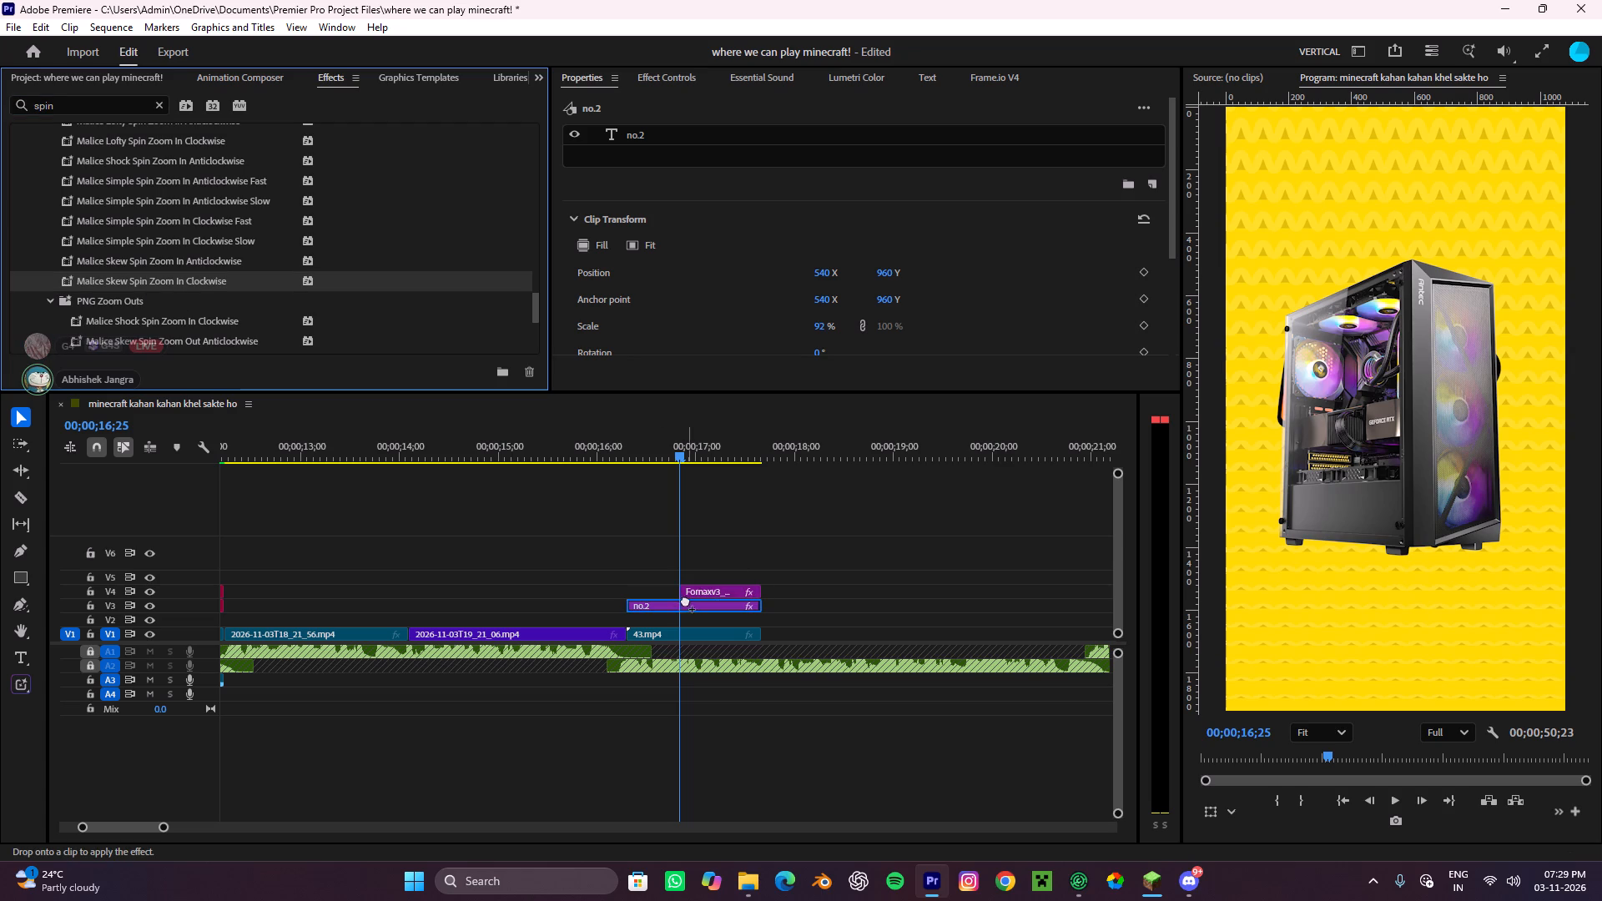
left_click_drag(685, 600, 673, 604)
Play back the start of the 43.mp4 section to review the no.2 text's spin-in animation and the PC image's entrance.
left_click_drag(678, 448, 606, 501)
key("space")
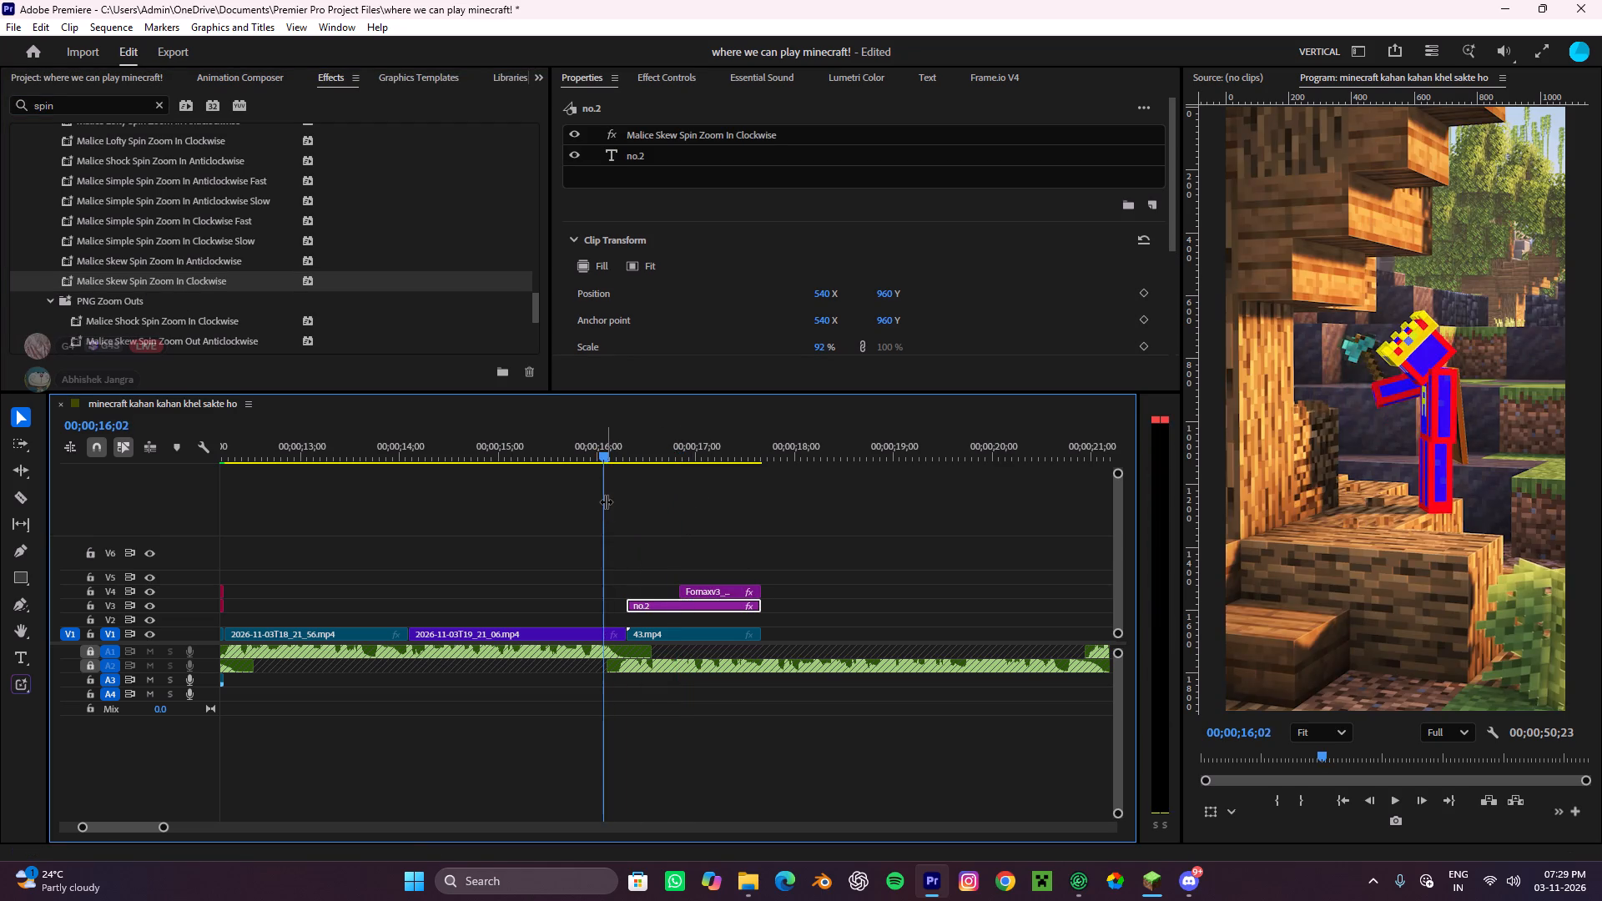
key("space")
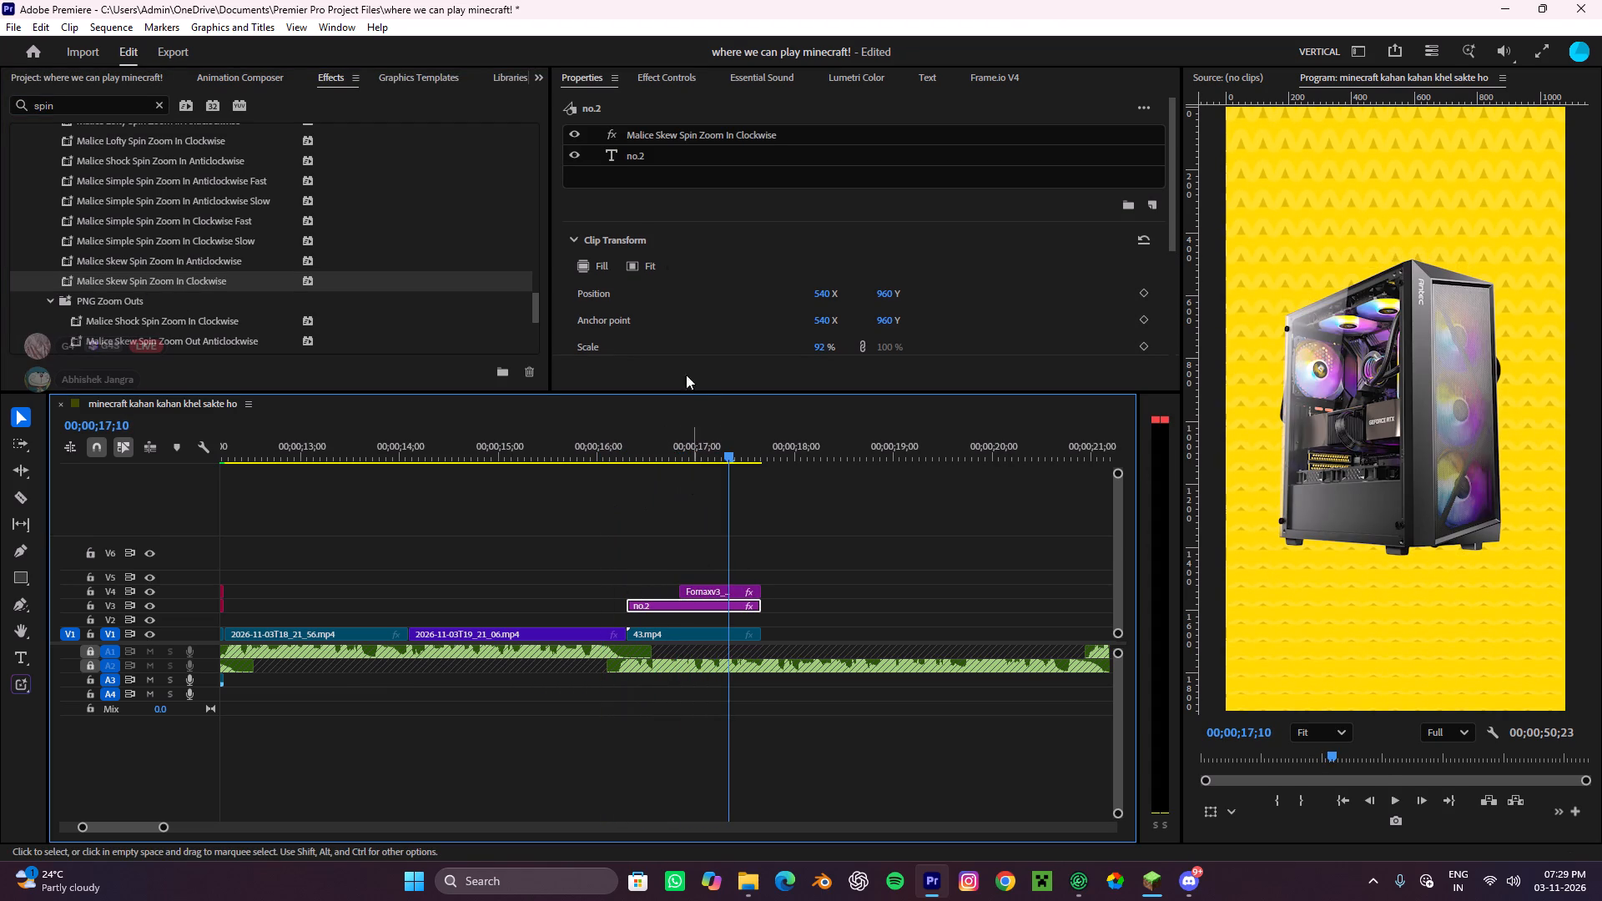
left_click(704, 591)
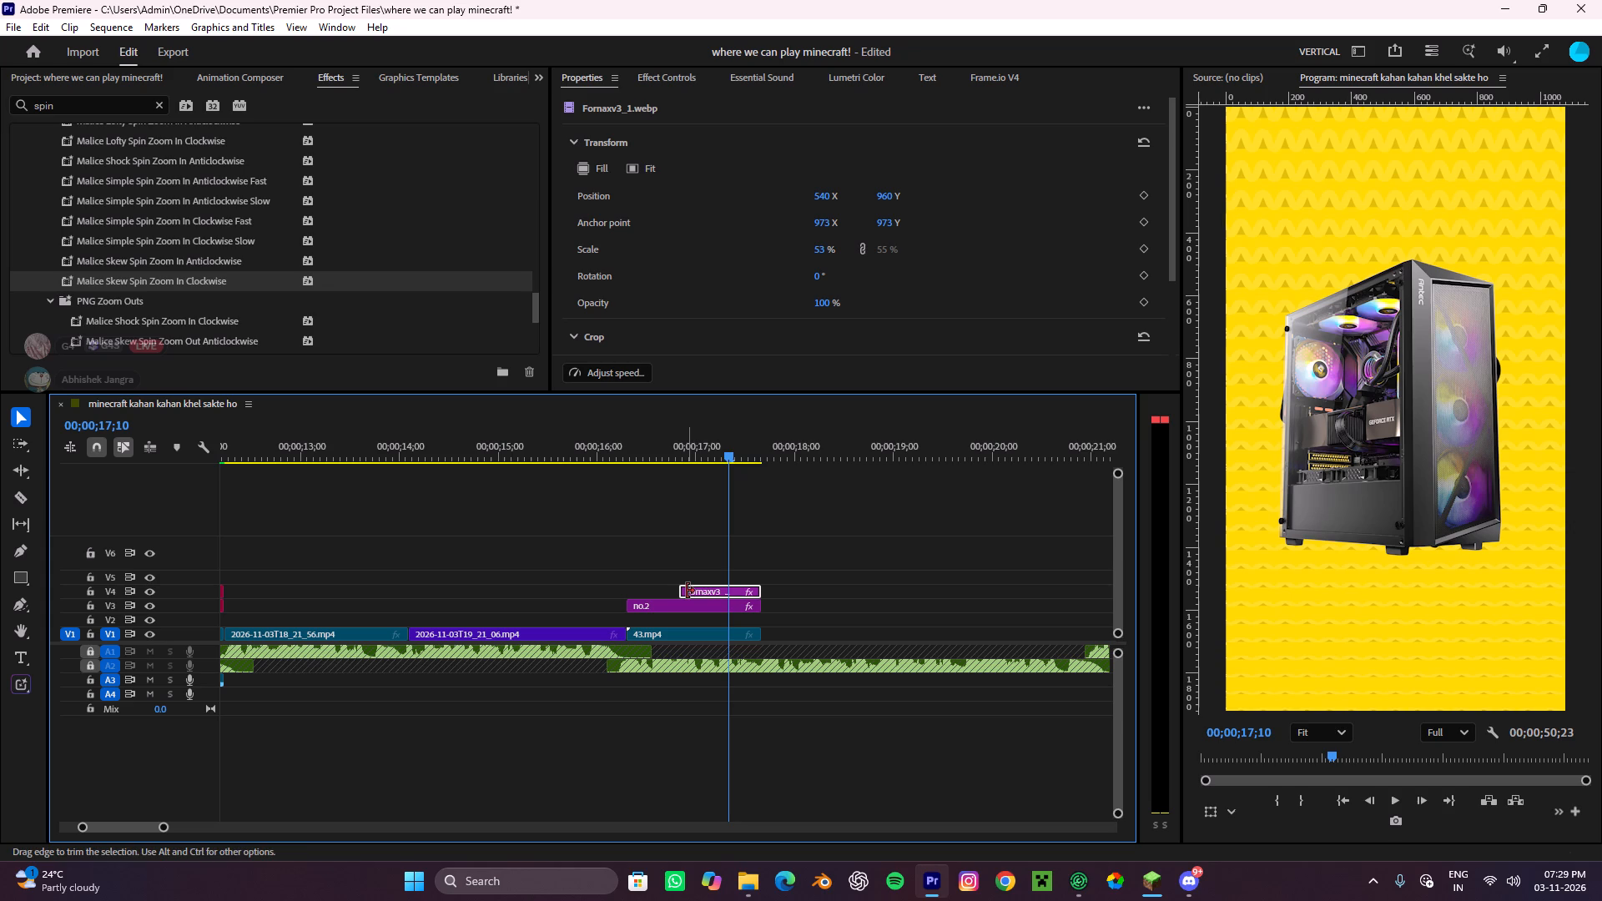
left_click_drag(720, 444, 610, 496)
key("space")
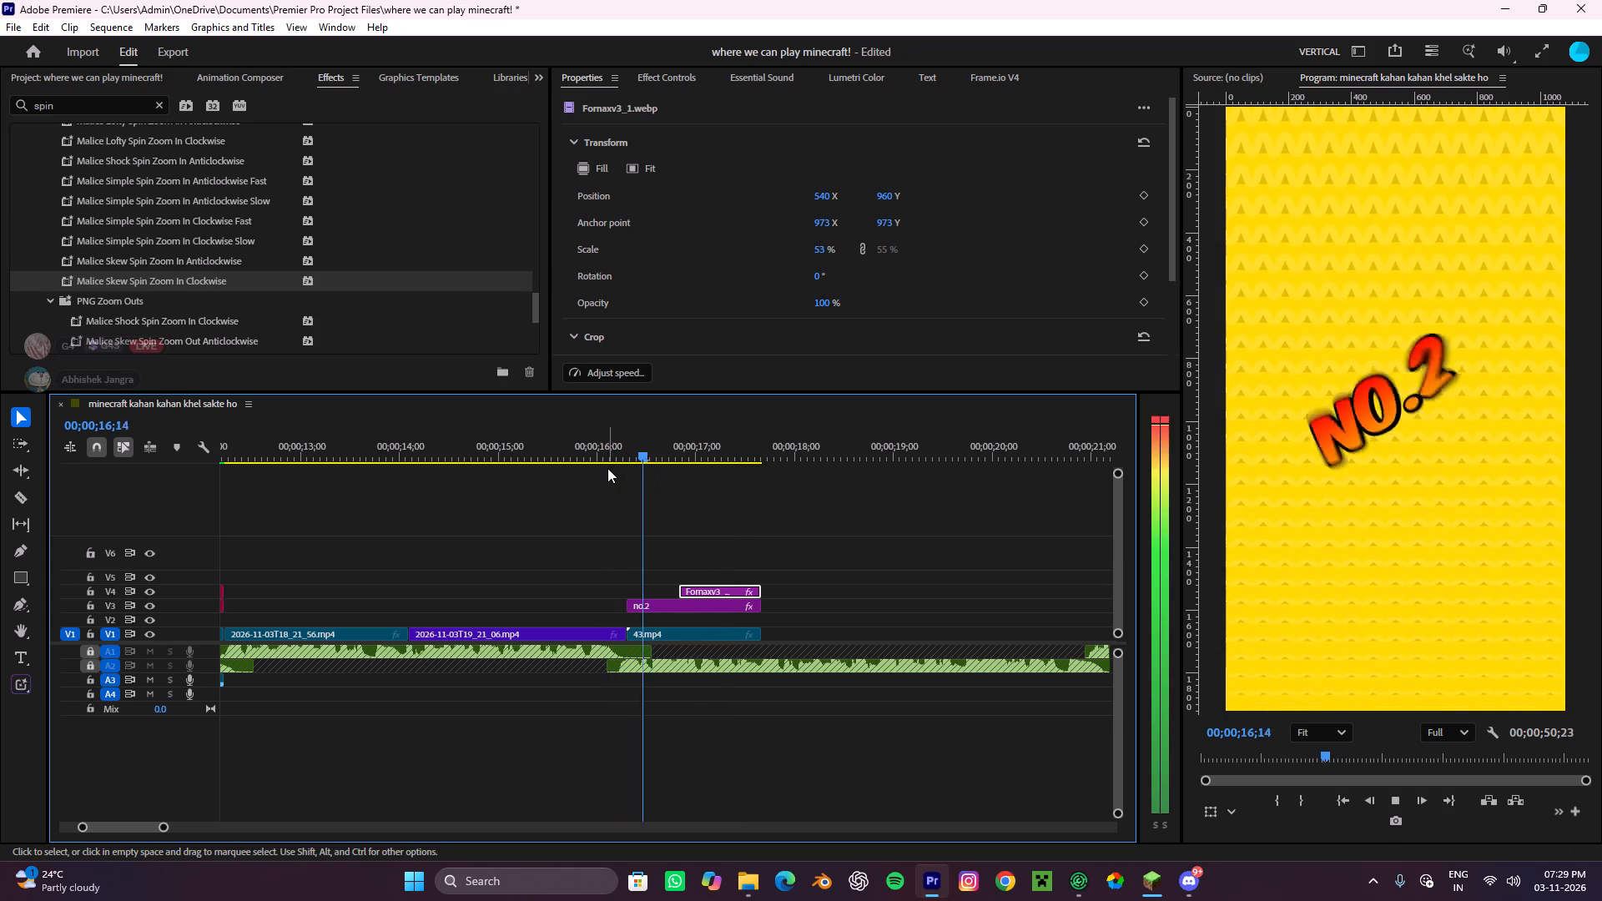
key("space")
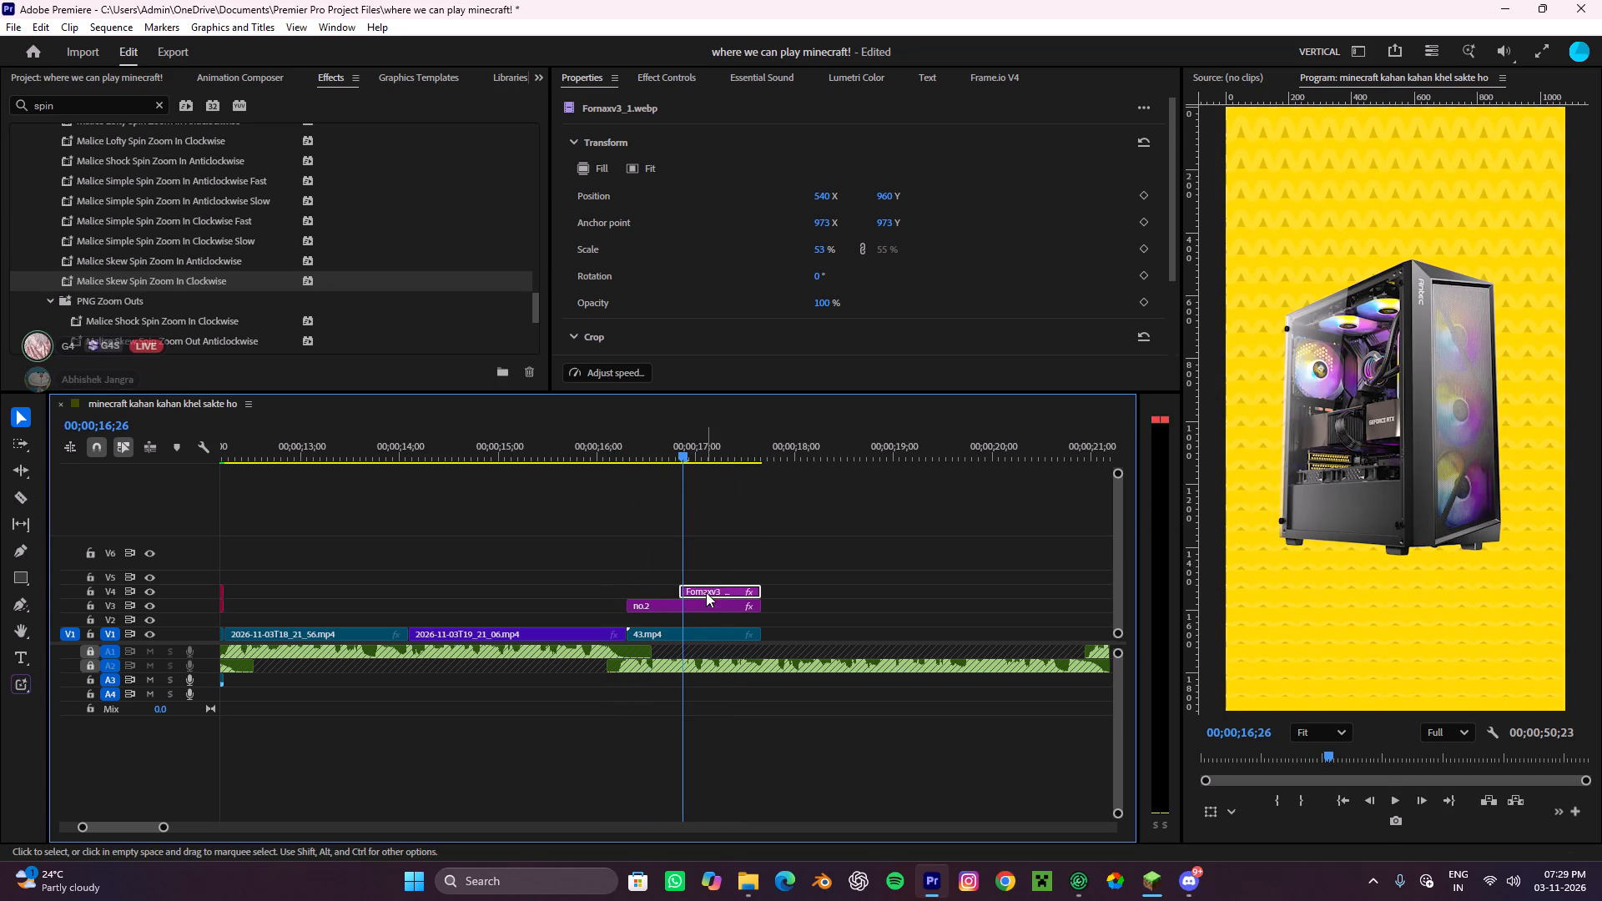
Place the PC image beneath the no.2 text and shift both clips up one track, to V3 and V4.
left_click_drag(709, 586, 703, 617)
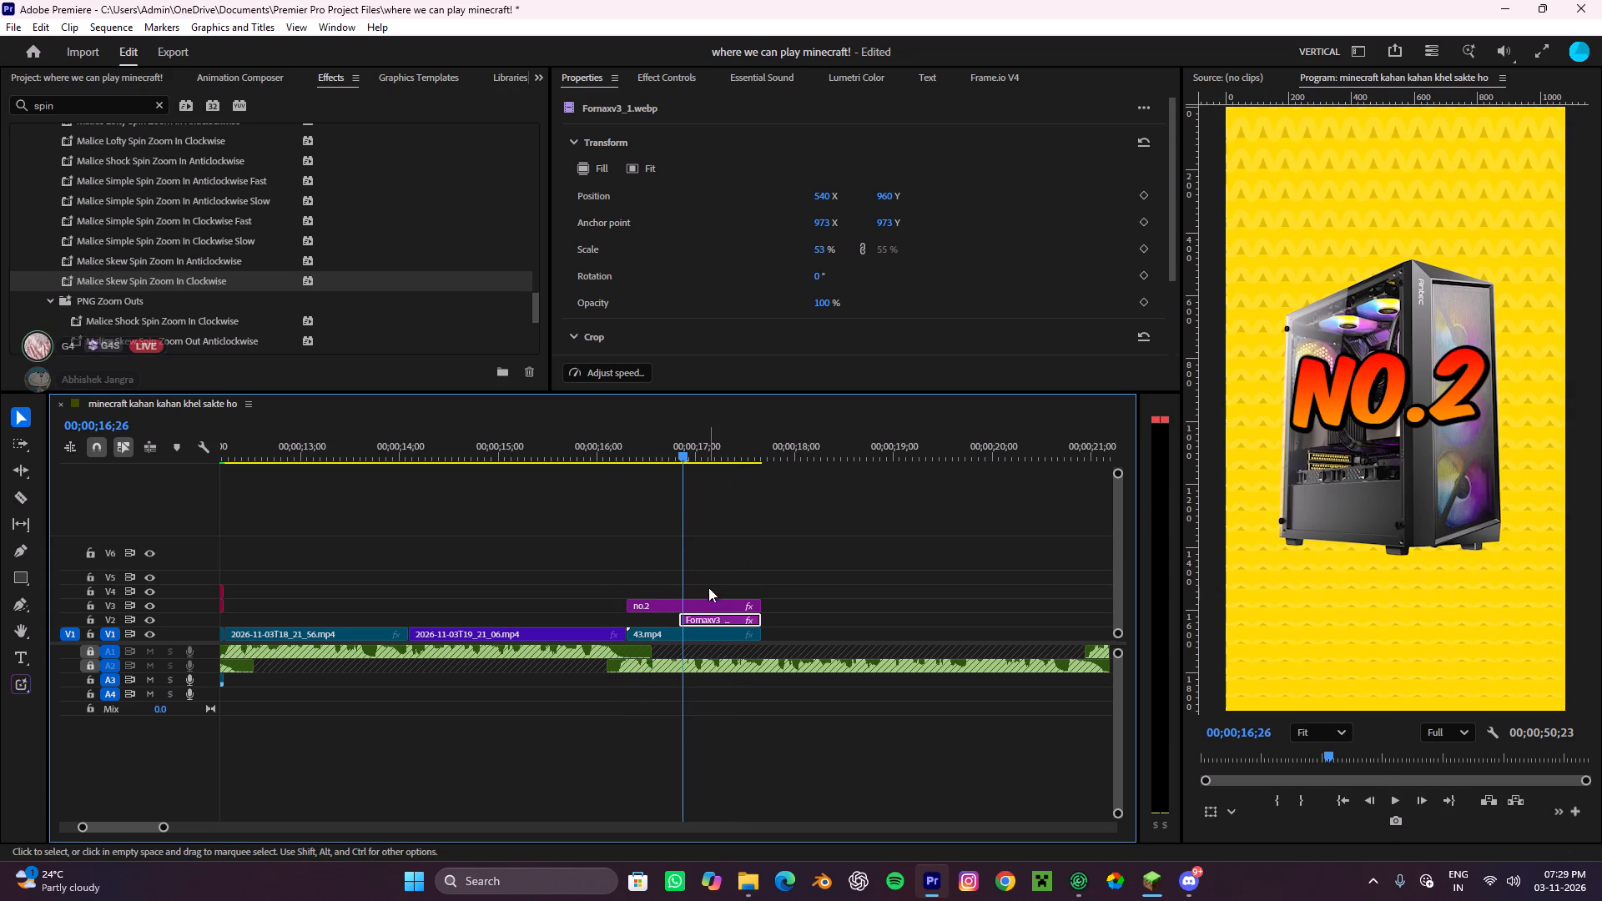
left_click_drag(760, 580, 731, 617)
left_click_drag(728, 606, 728, 600)
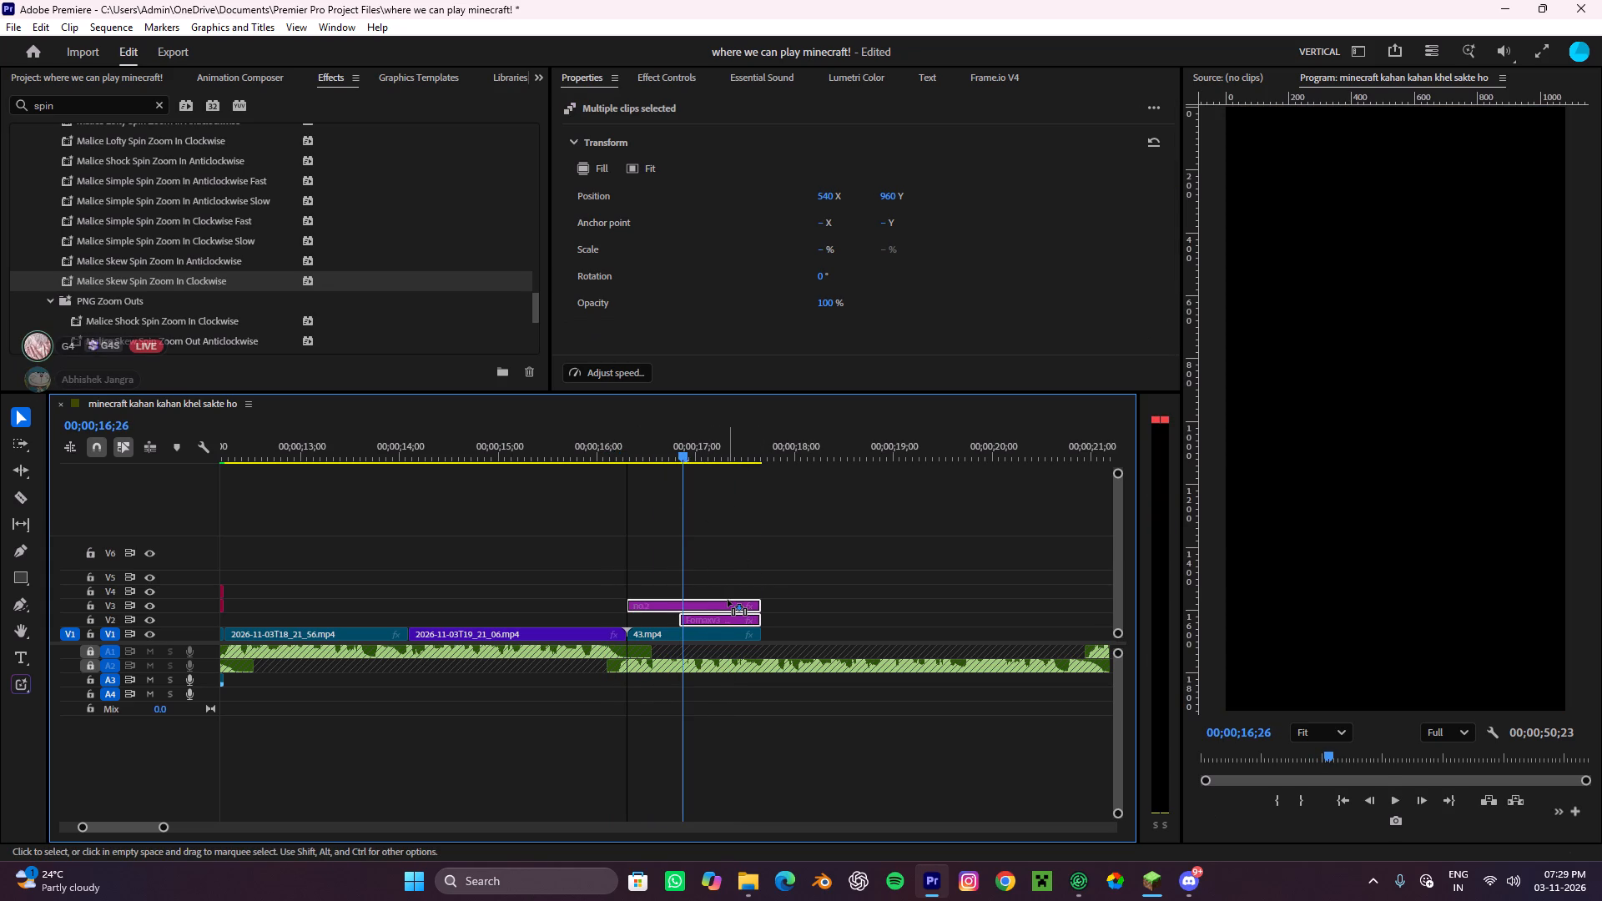
left_click_drag(728, 600, 728, 588)
left_click(788, 566)
Play back from just before the 43.mp4 clip to review the no.2 text in front of the PC.
left_click_drag(661, 445, 574, 488)
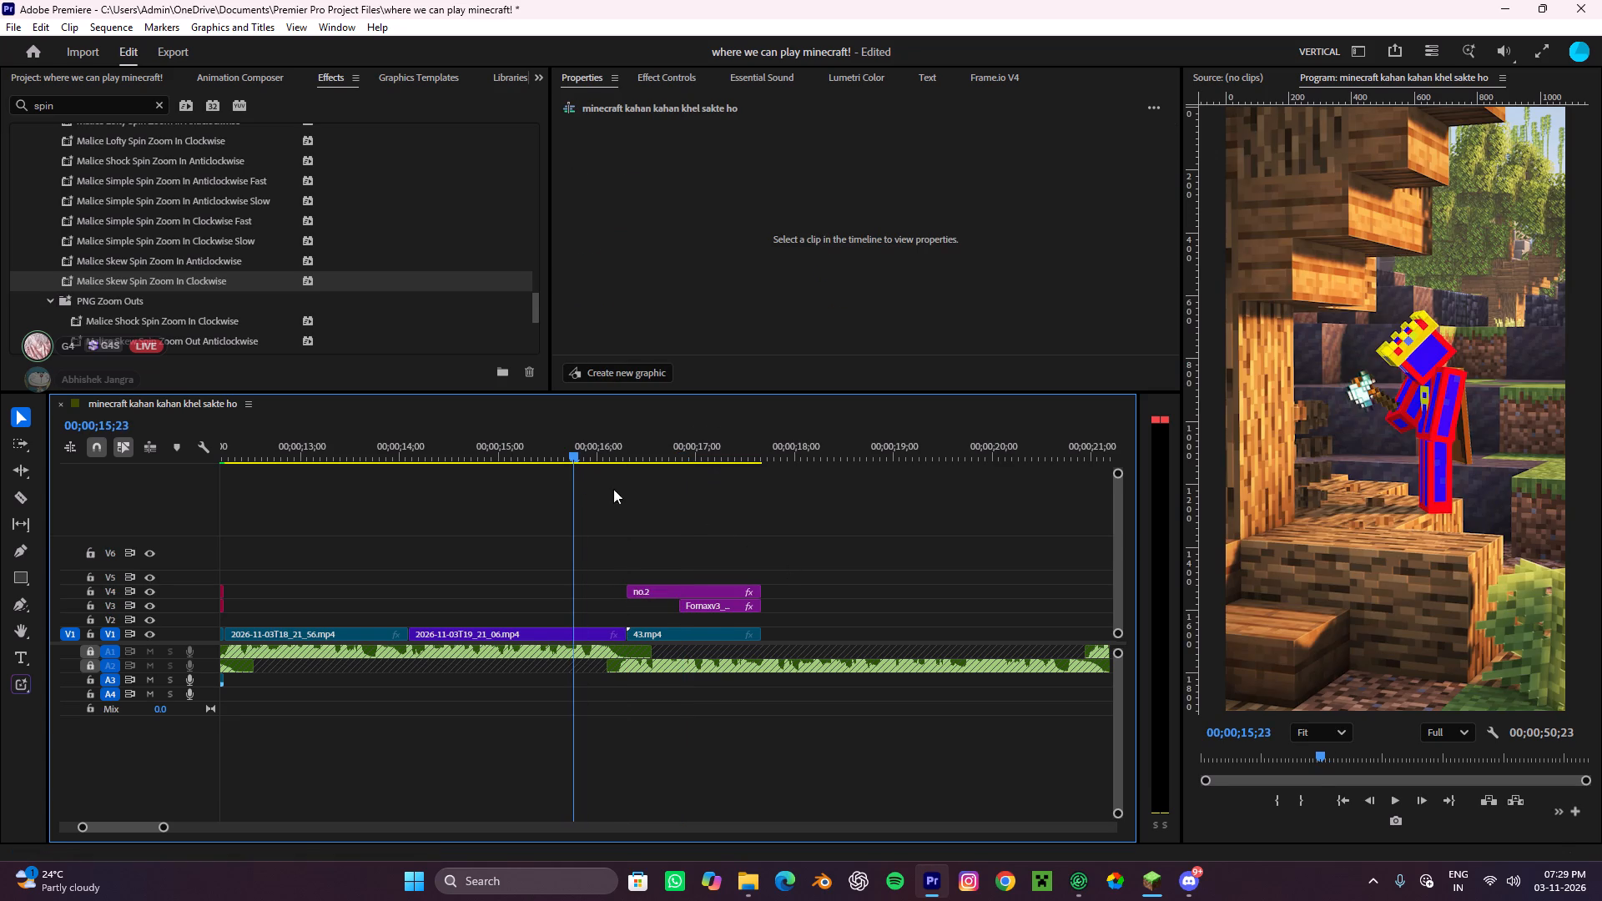
left_click(665, 508)
key("space")
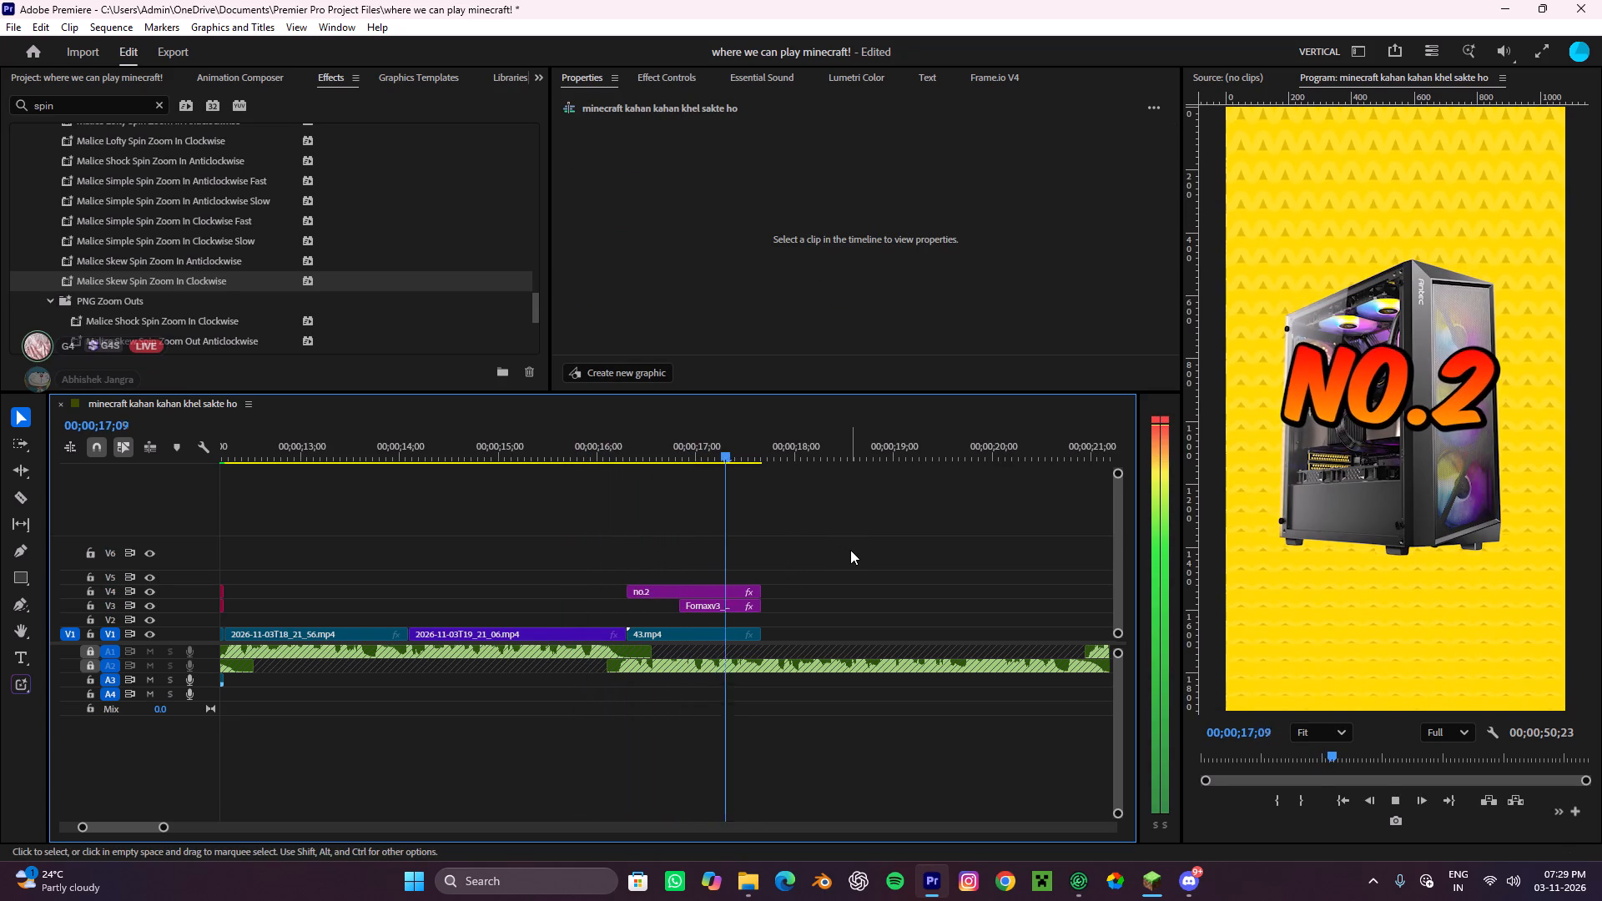
key("space")
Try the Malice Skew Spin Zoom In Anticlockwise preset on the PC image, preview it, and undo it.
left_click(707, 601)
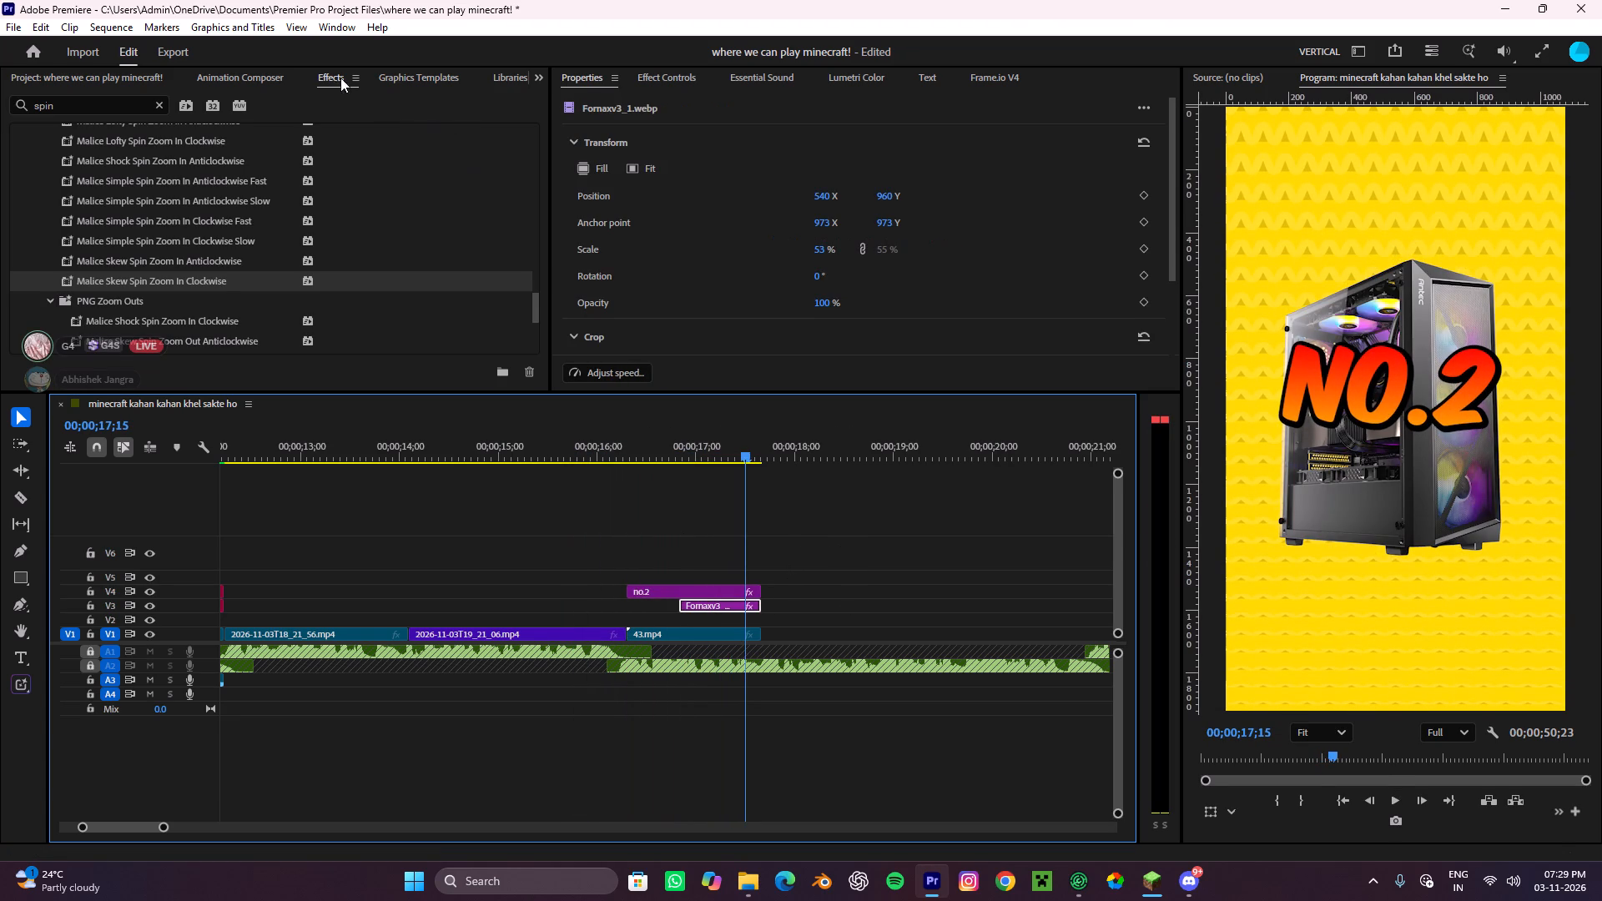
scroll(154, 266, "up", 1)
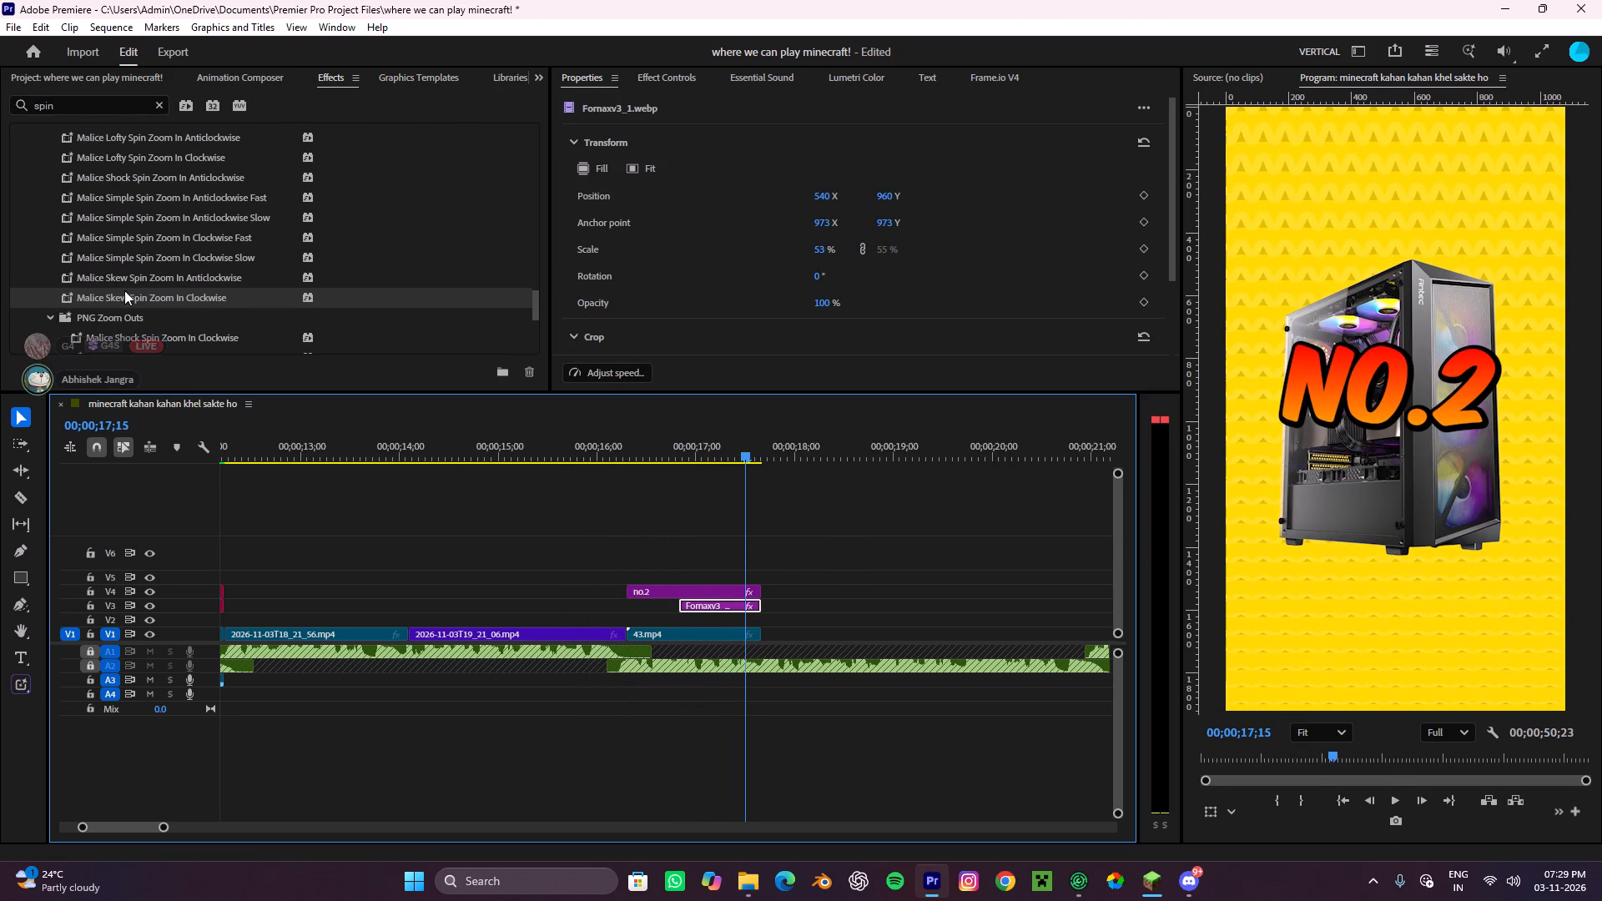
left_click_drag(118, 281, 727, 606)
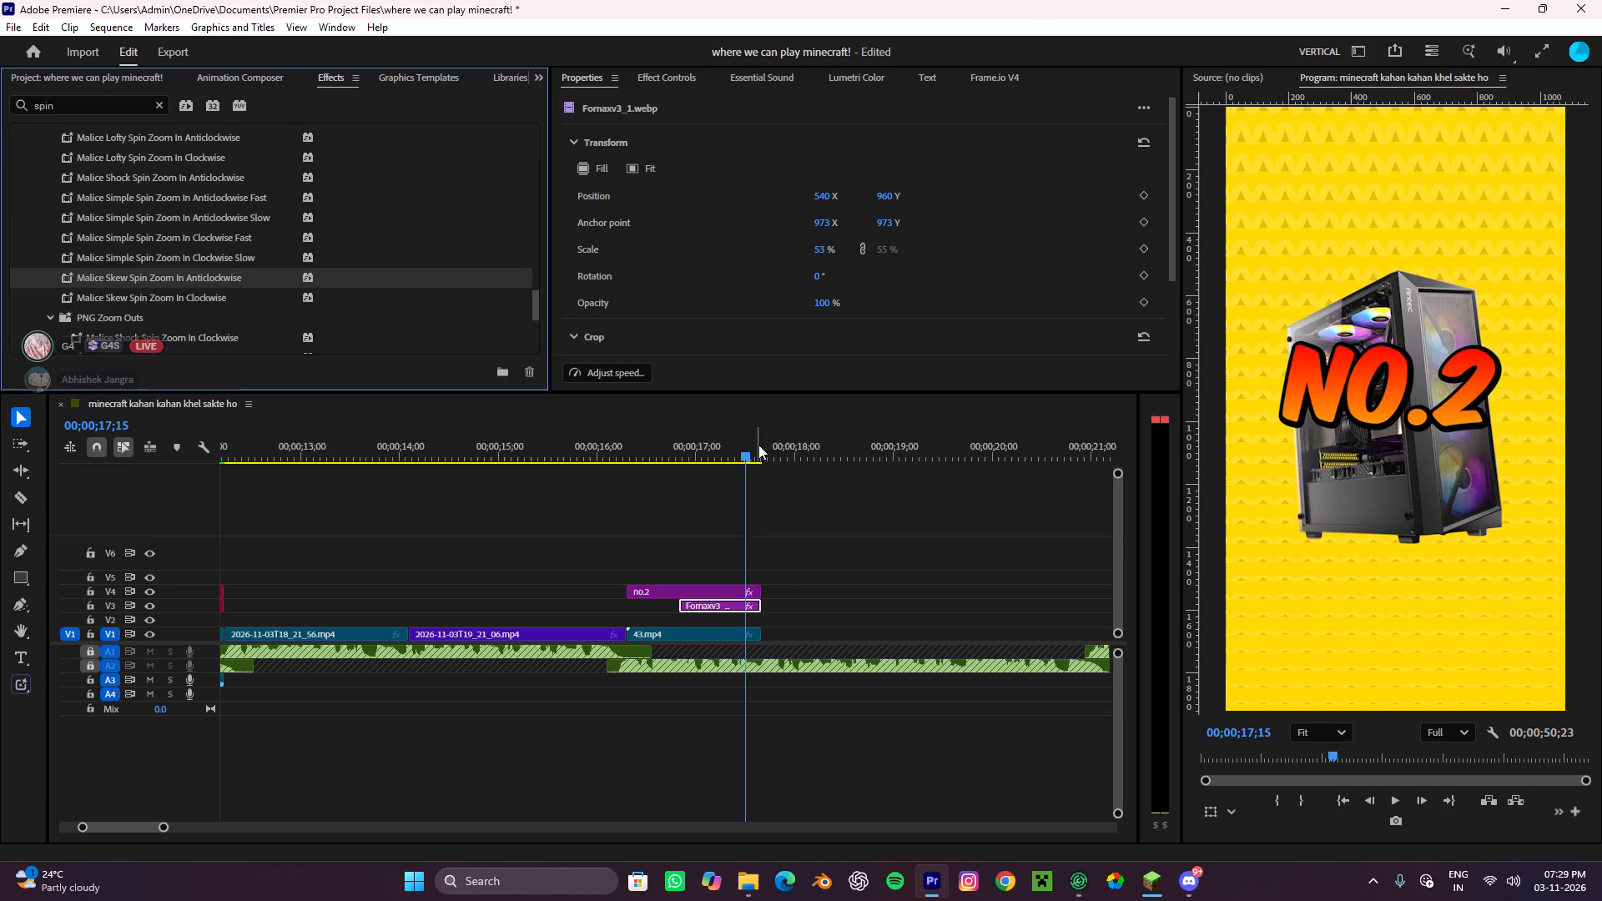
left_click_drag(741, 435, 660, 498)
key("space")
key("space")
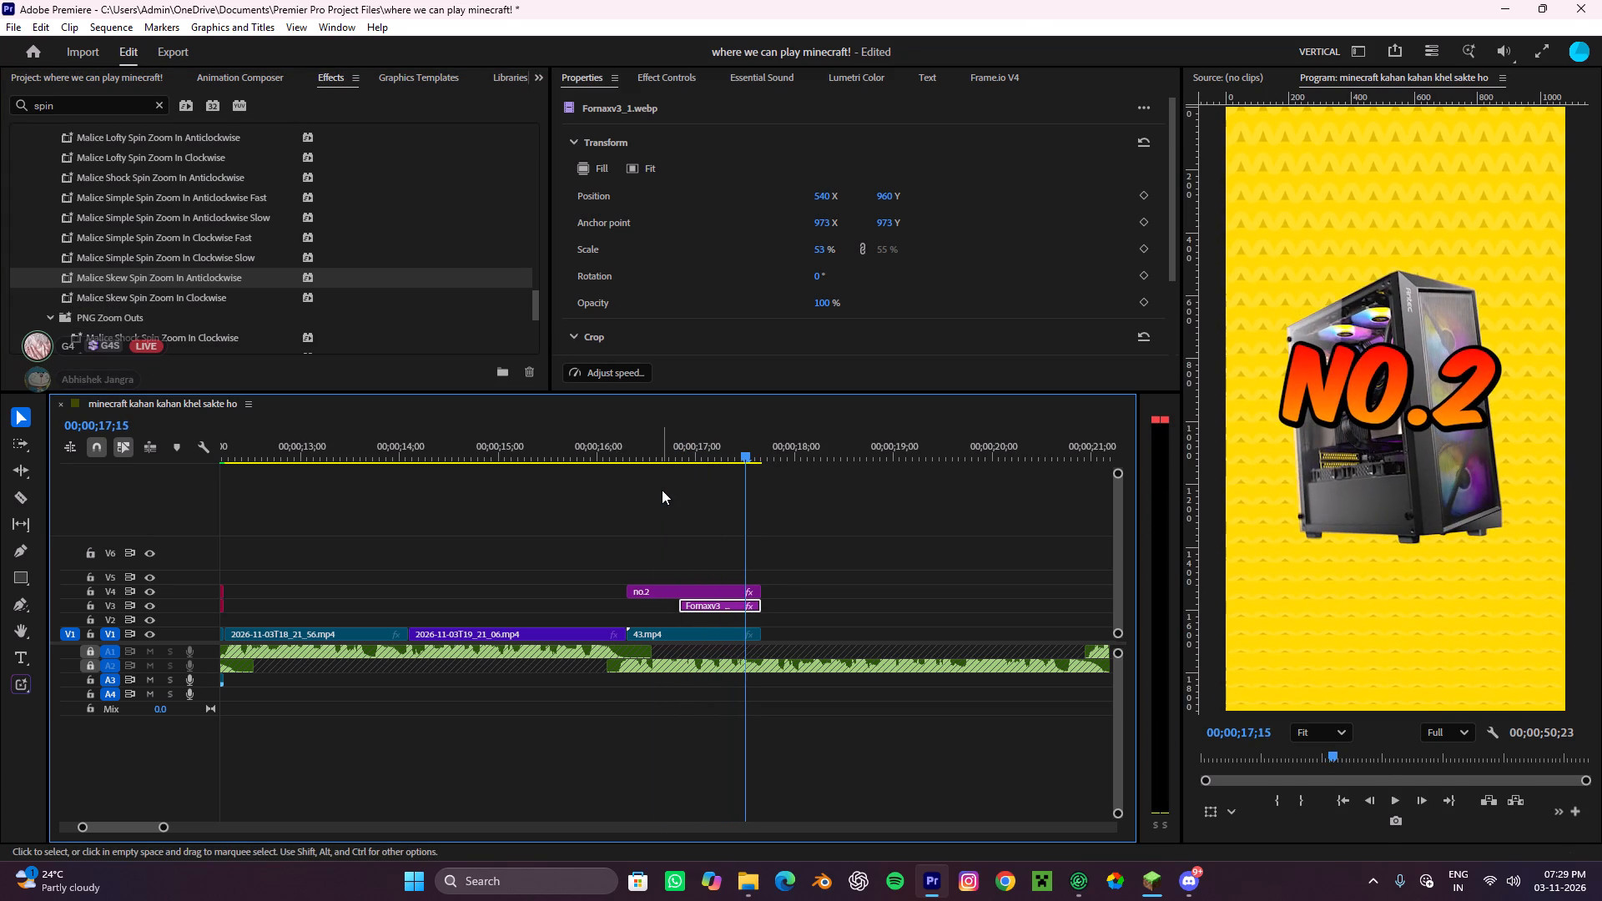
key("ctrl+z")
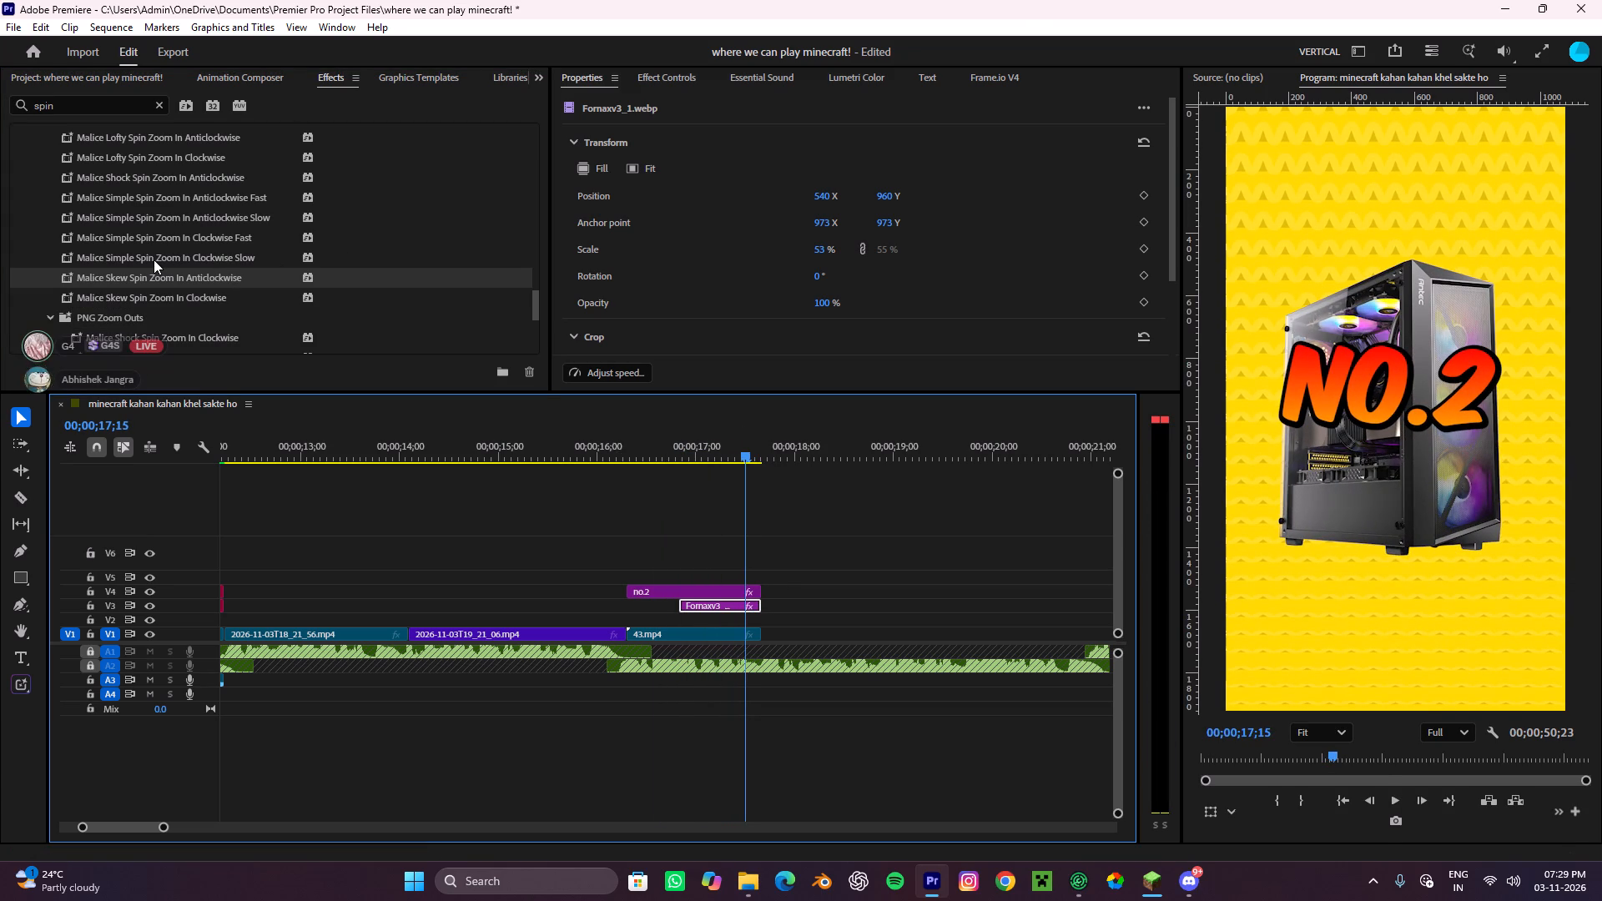
Look through the Malice spin zoom presets for a different entrance animation for the PC image.
scroll(200, 264, "down", 3)
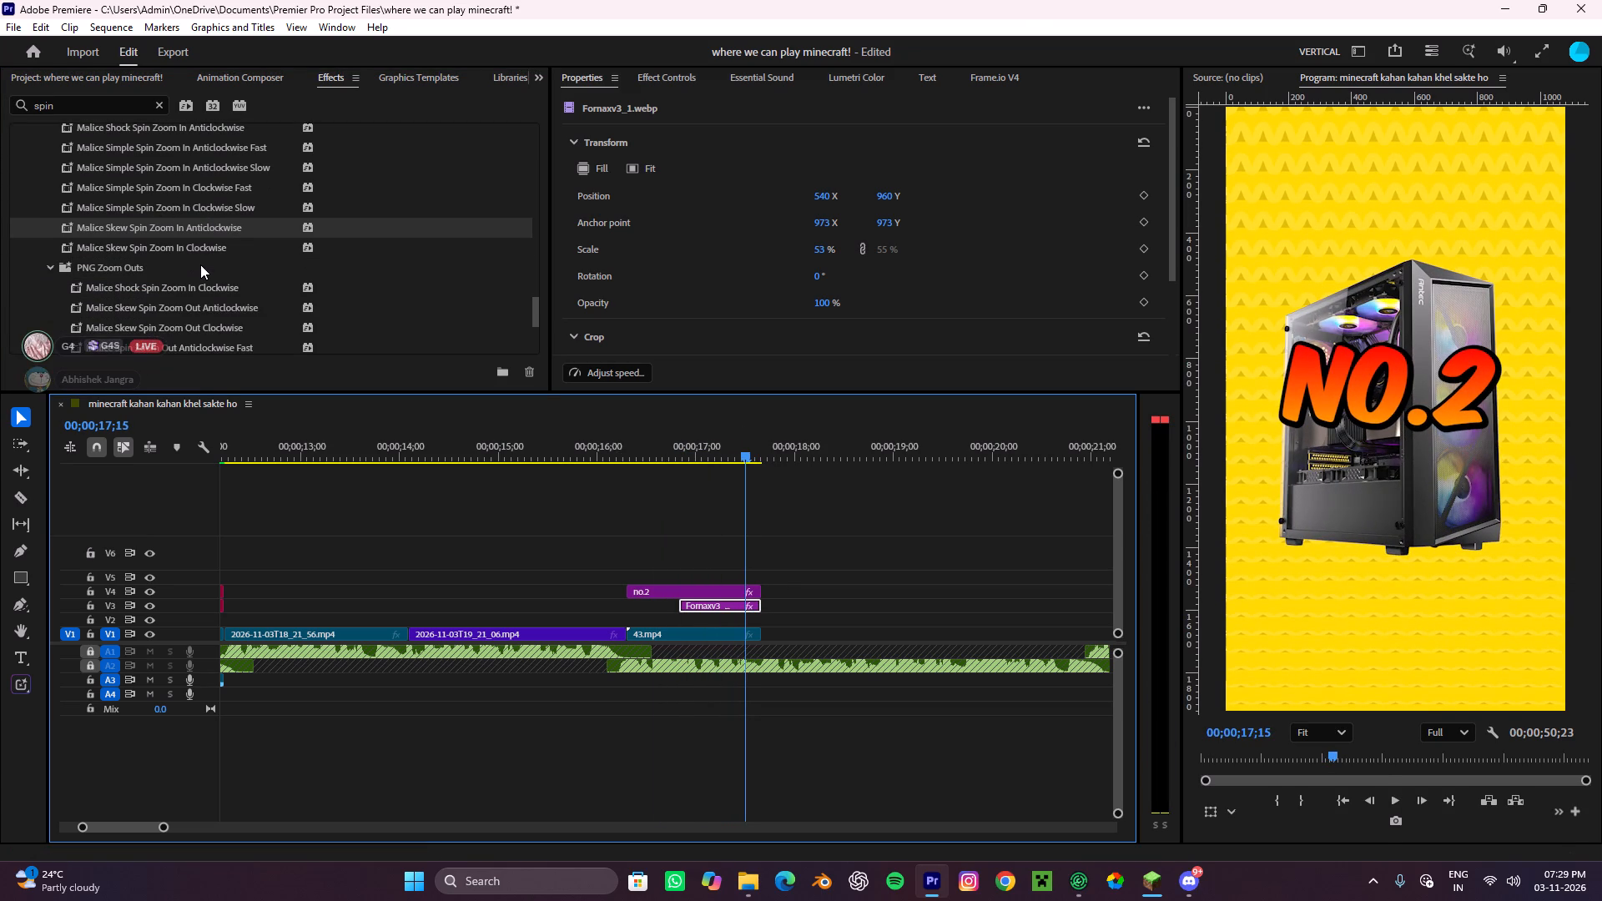
scroll(200, 264, "up", 3)
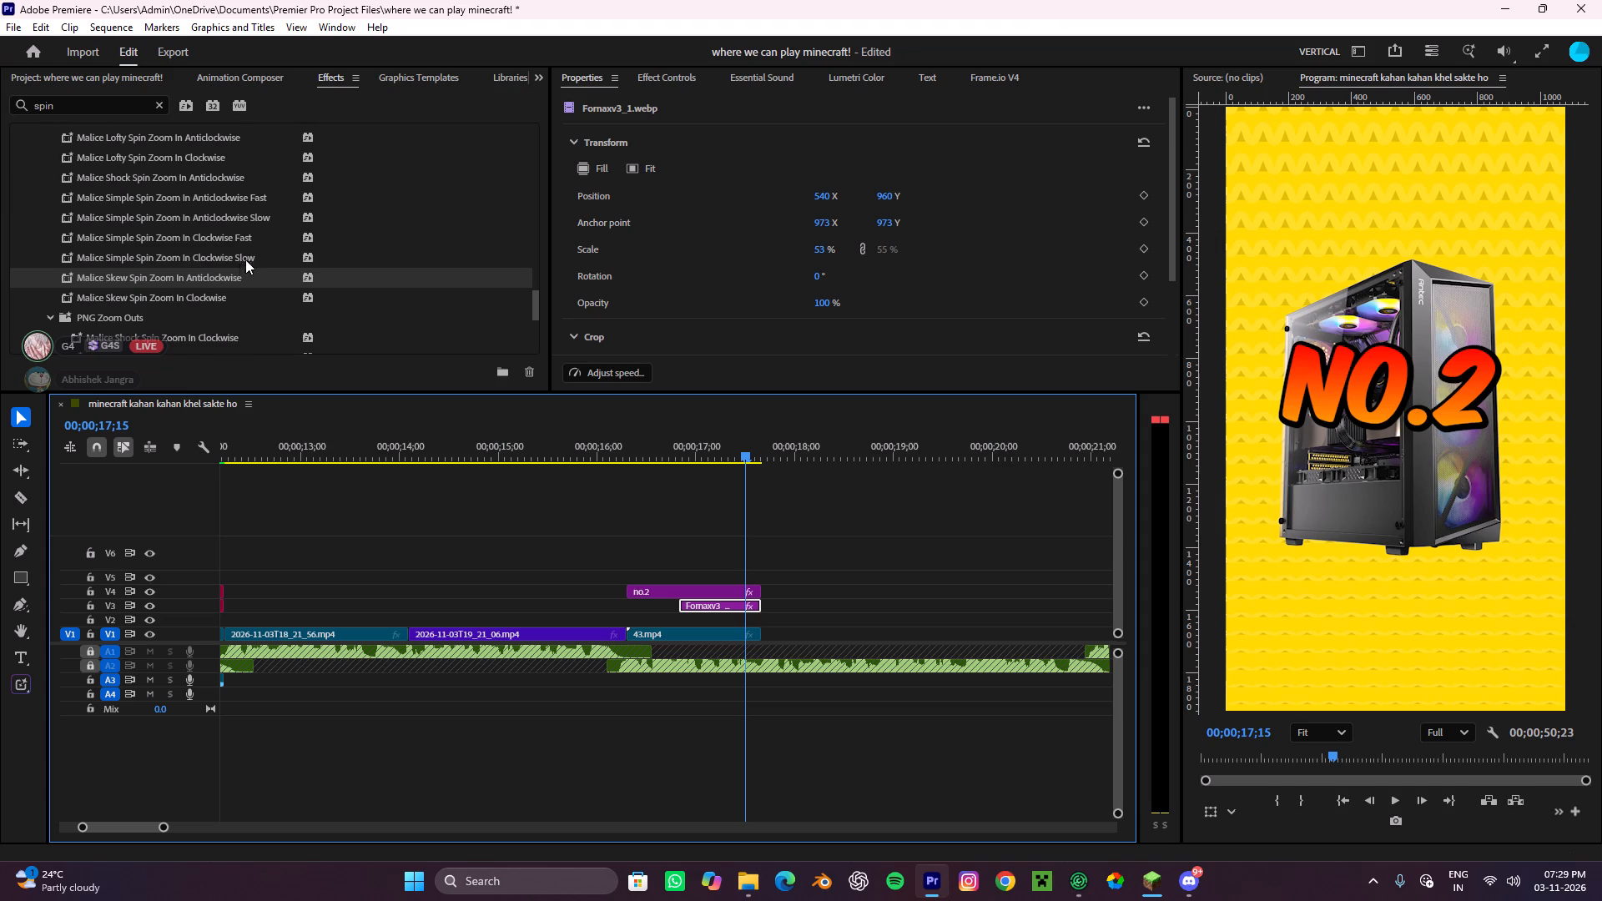
scroll(219, 261, "up", 2)
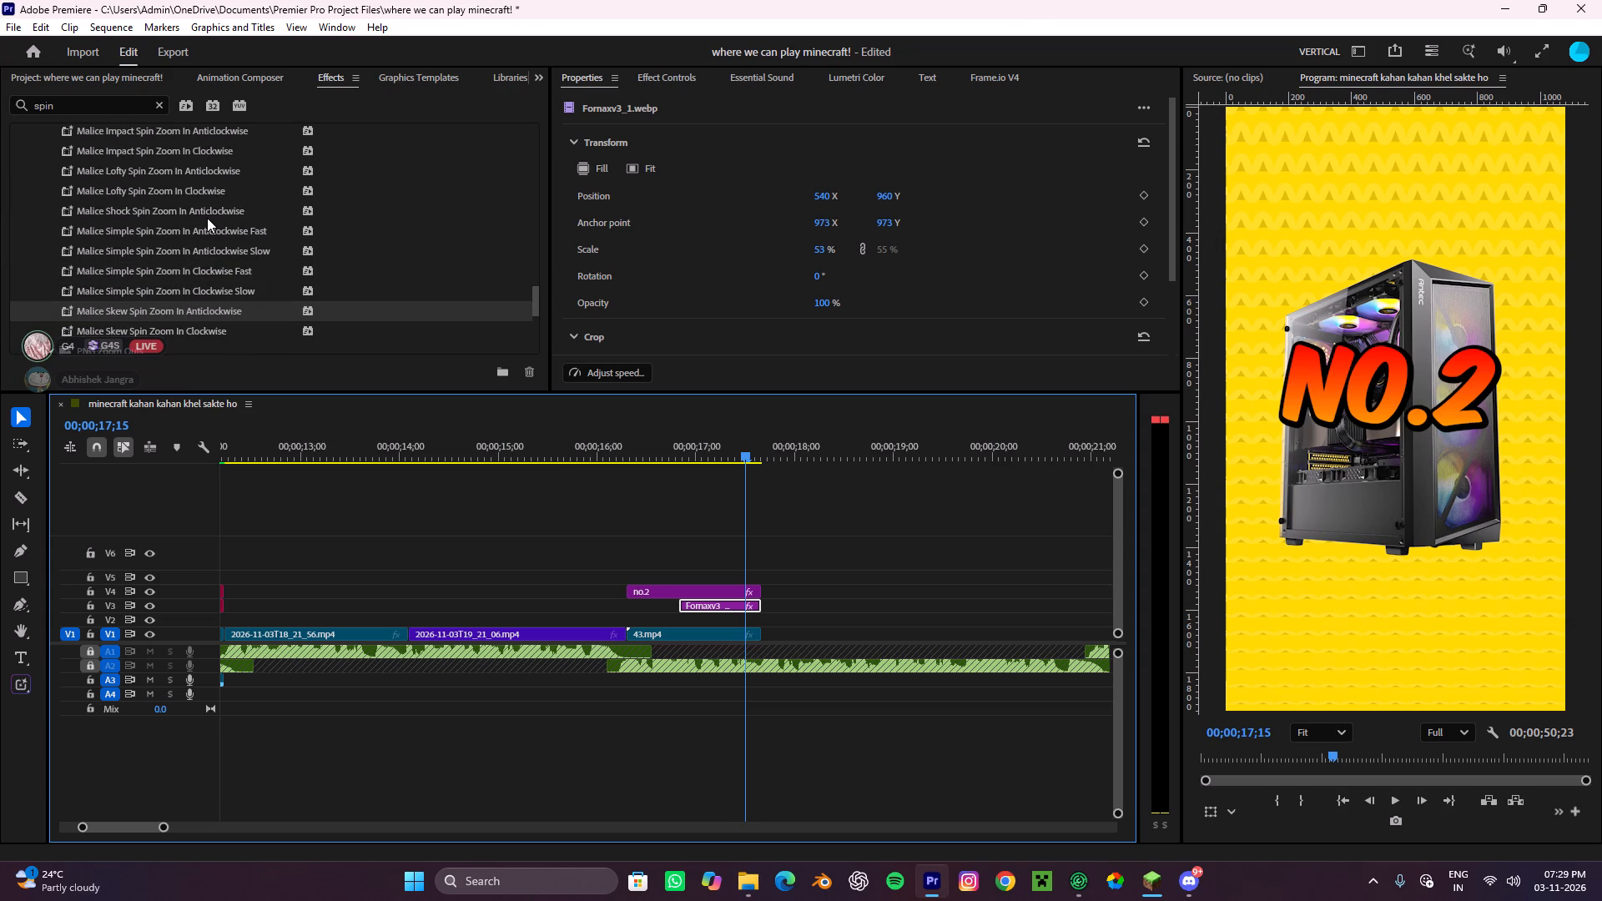
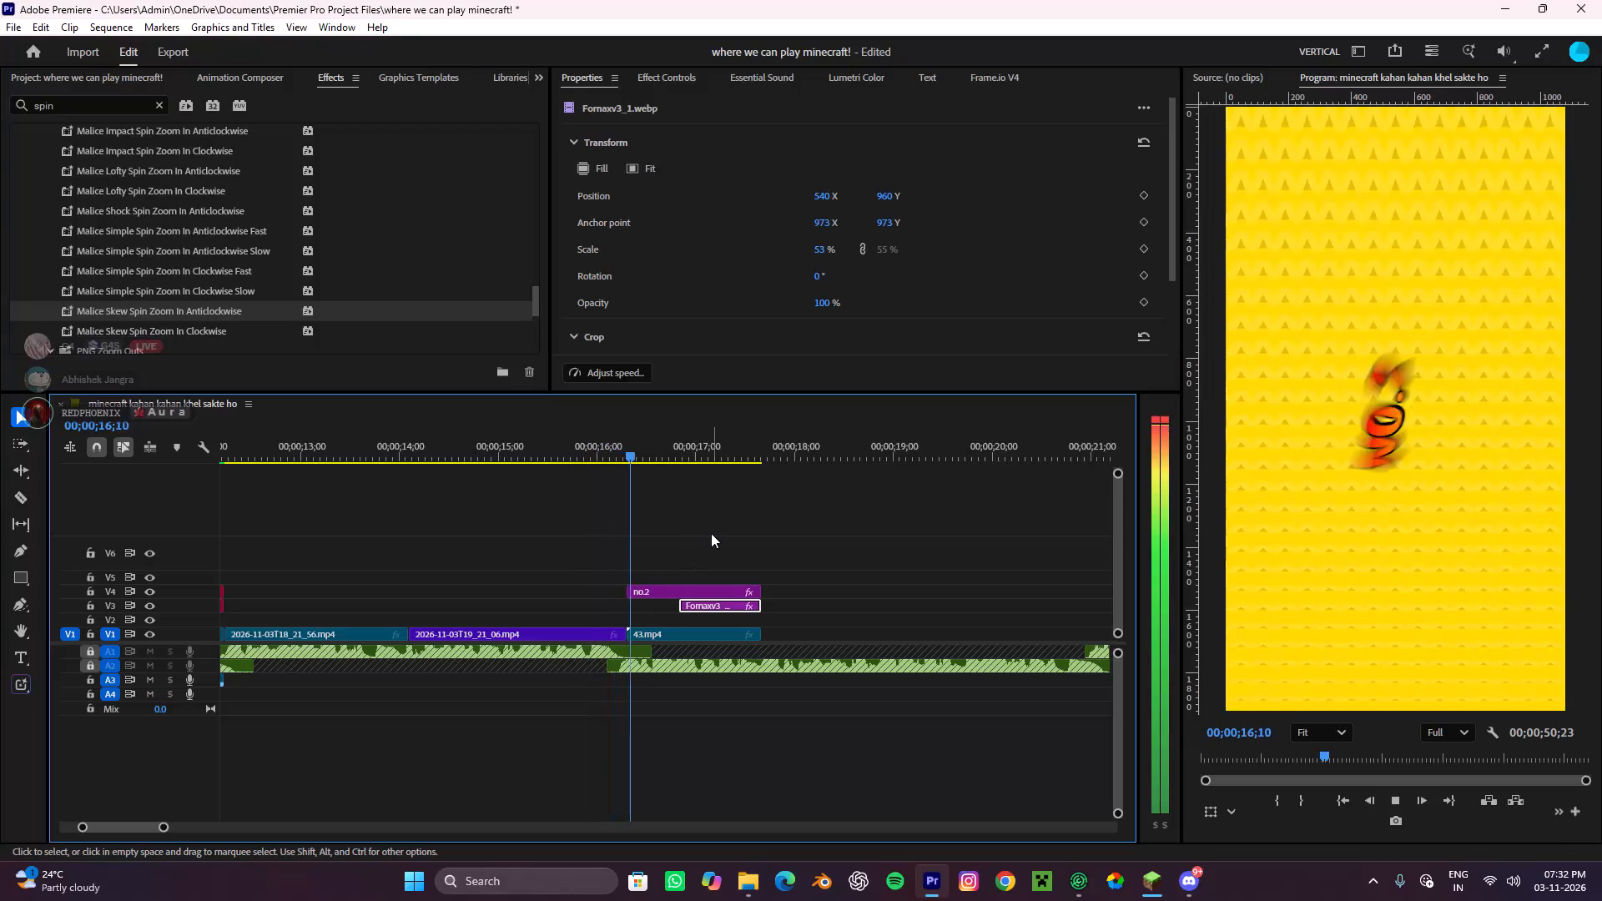
Extend the start of the Fornaxv3_1.webp clip on V3 four frames earlier.
key("space")
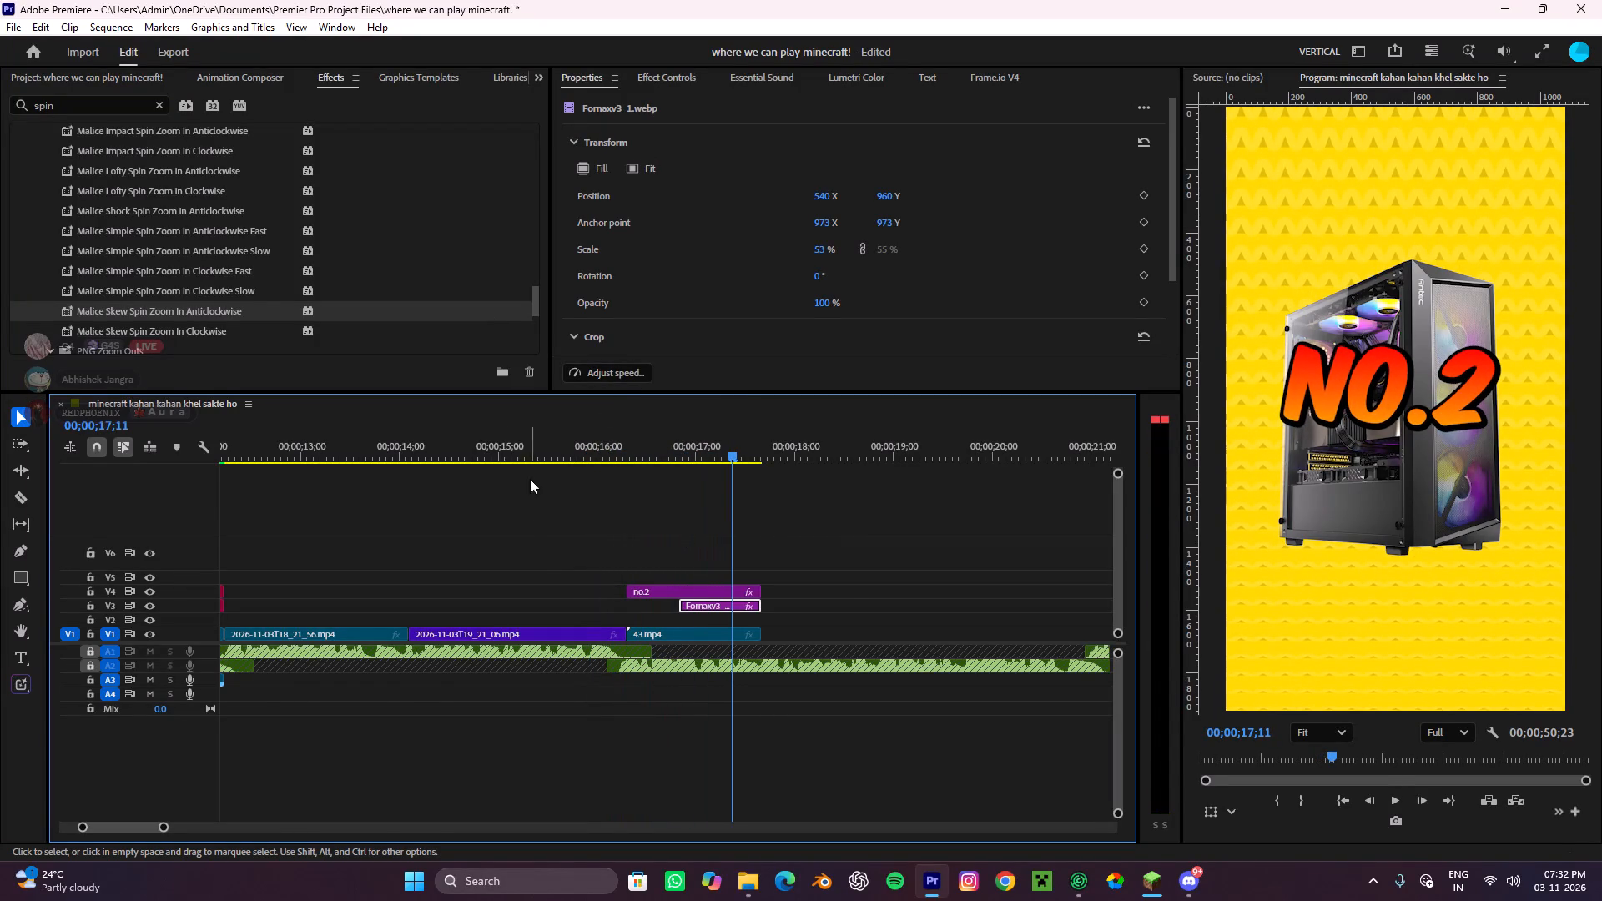
scroll(592, 589, "up", 4, "alt")
left_click_drag(721, 606, 700, 611)
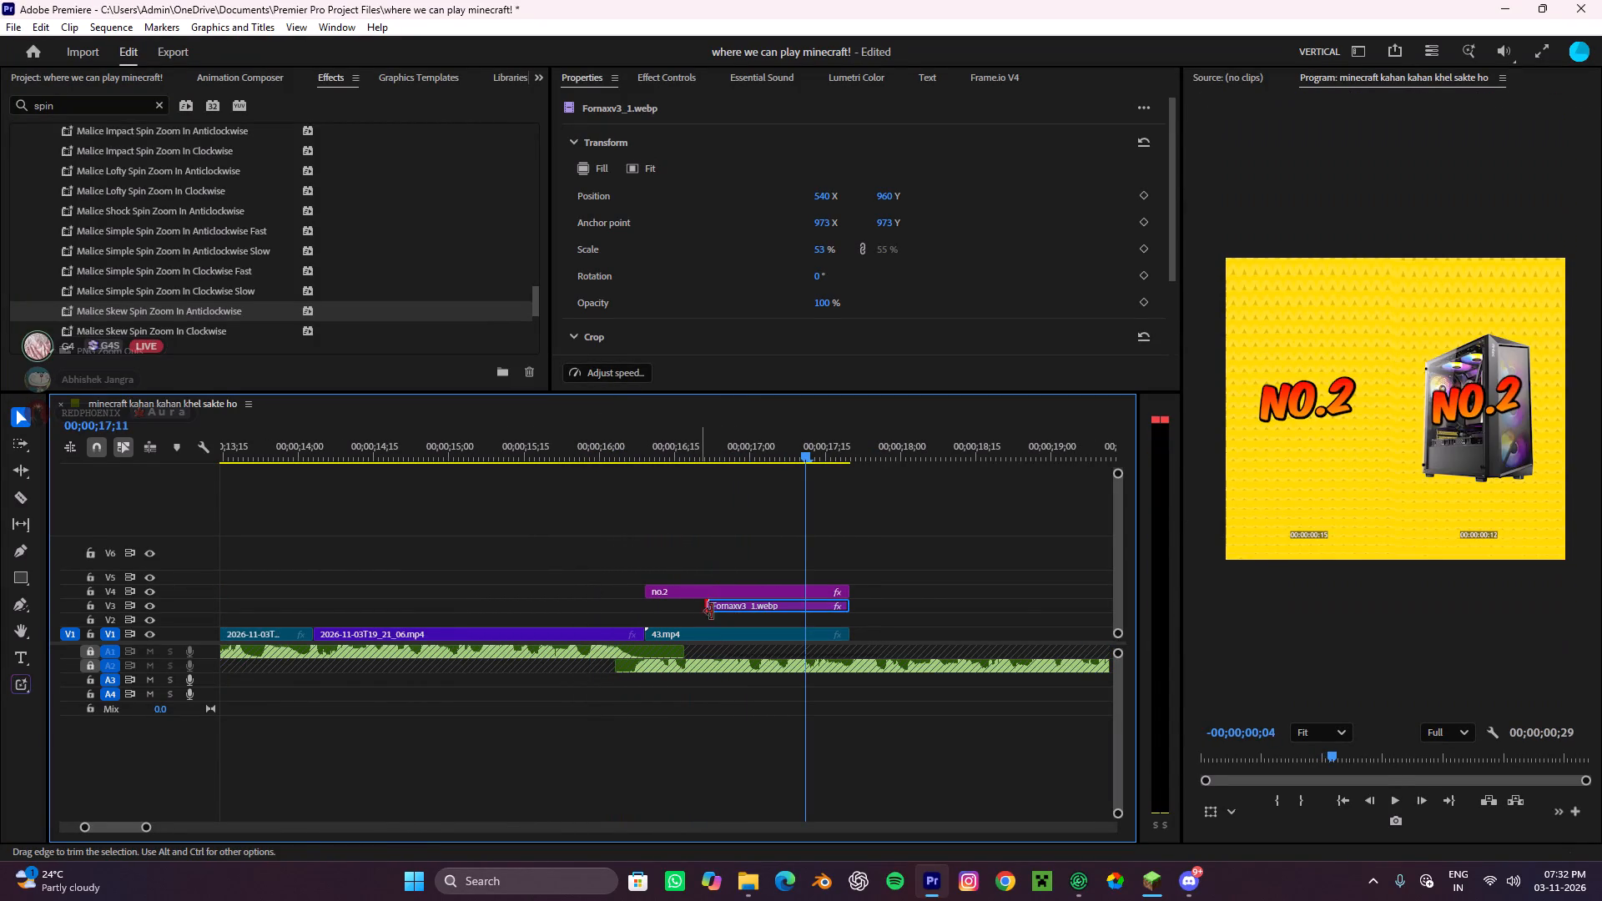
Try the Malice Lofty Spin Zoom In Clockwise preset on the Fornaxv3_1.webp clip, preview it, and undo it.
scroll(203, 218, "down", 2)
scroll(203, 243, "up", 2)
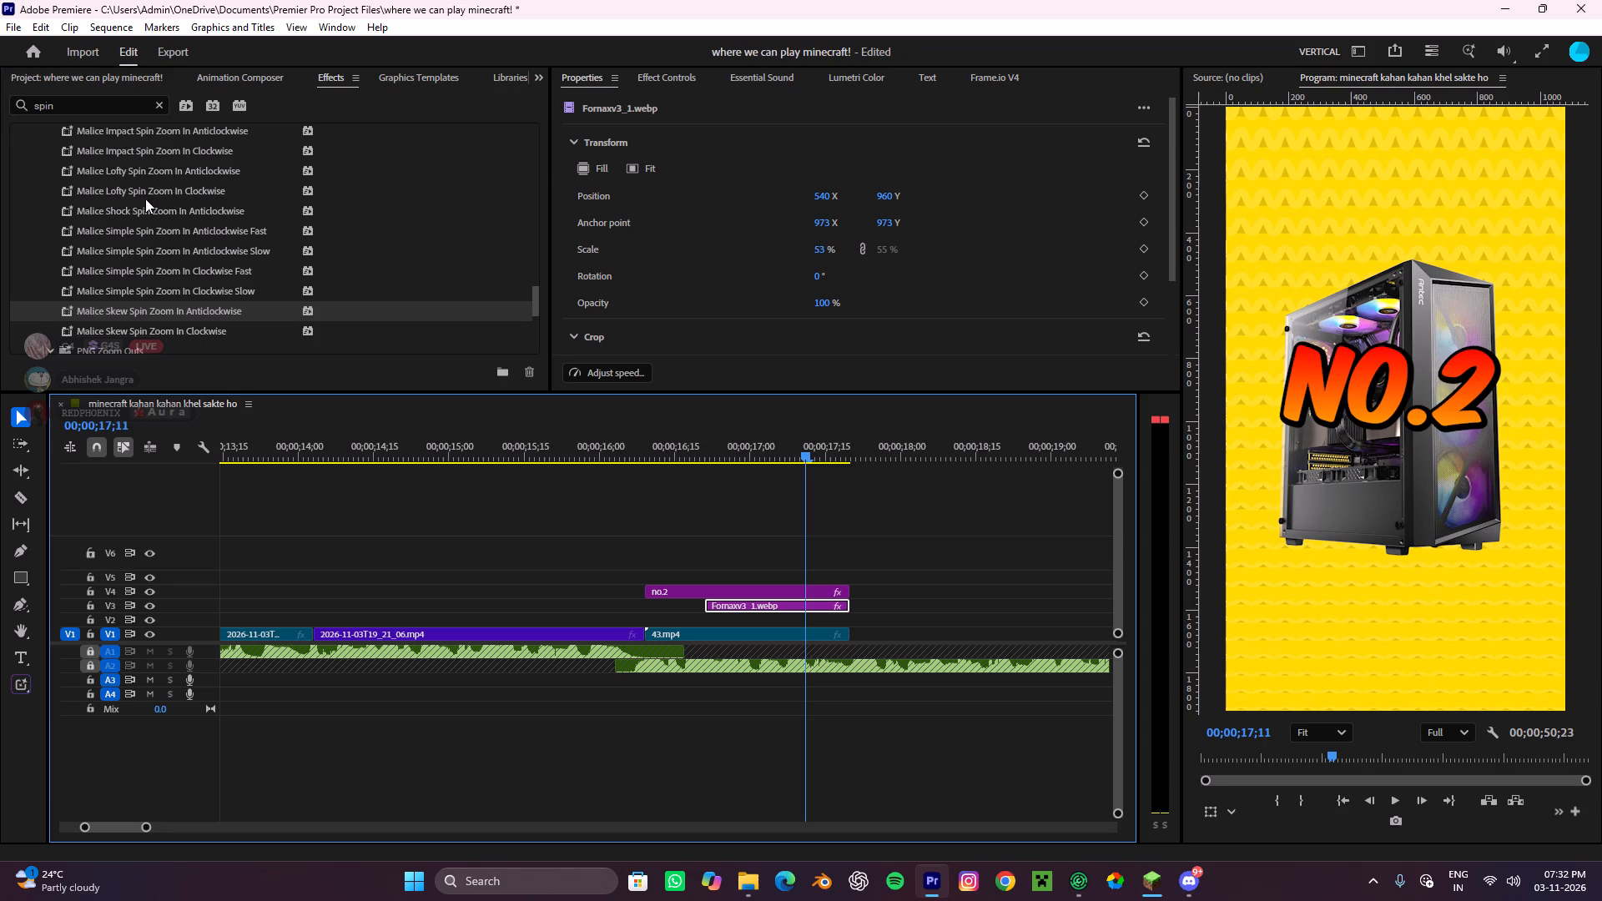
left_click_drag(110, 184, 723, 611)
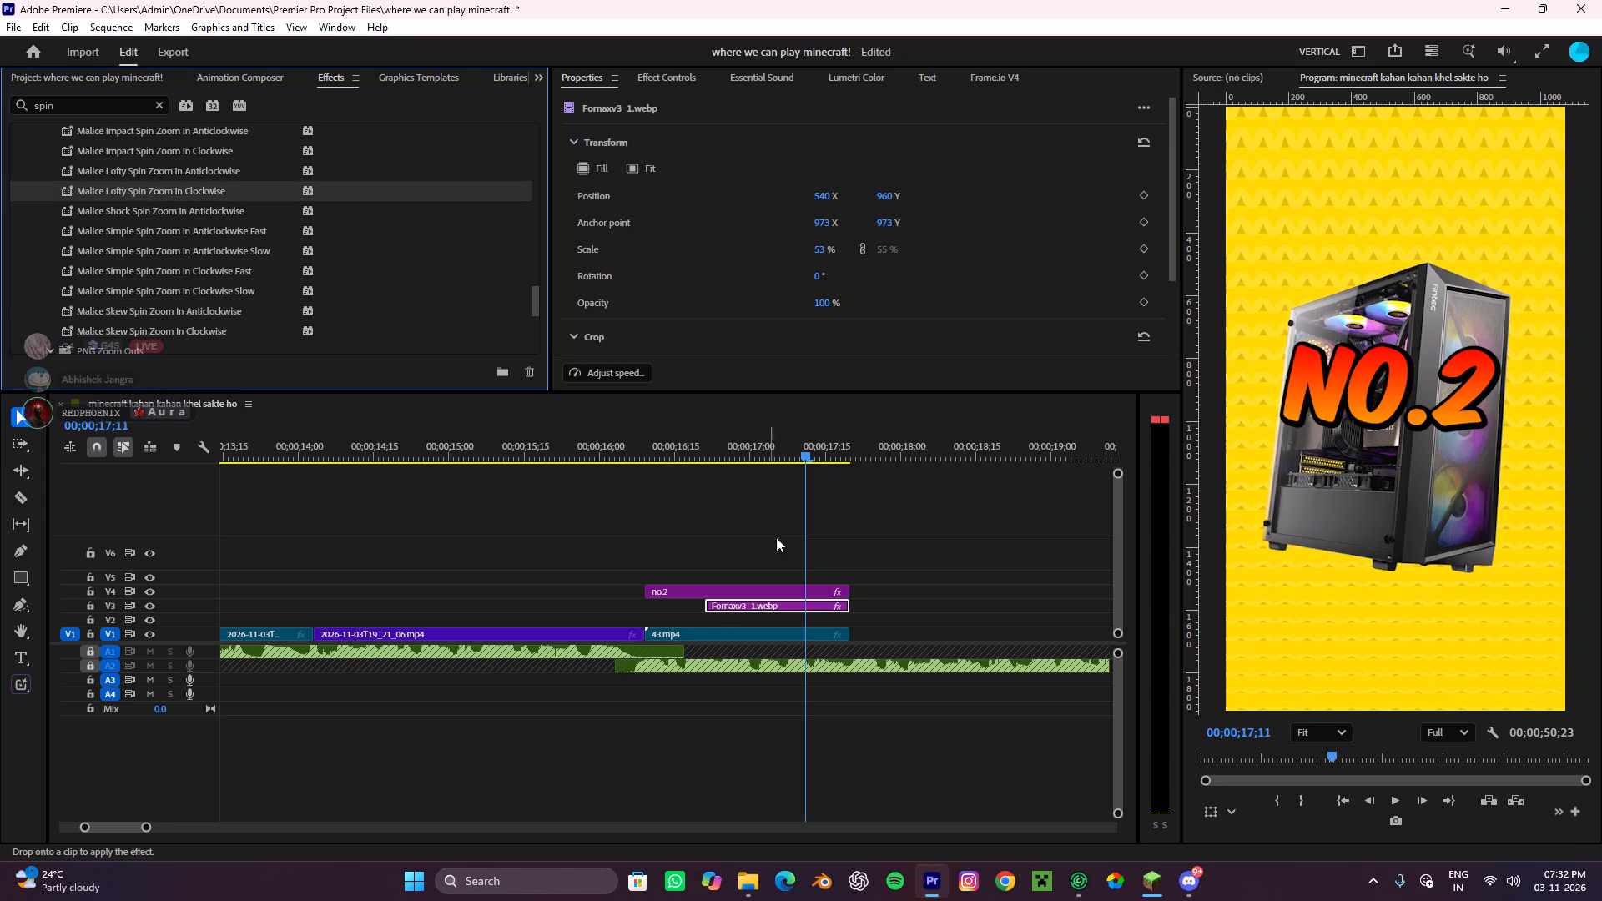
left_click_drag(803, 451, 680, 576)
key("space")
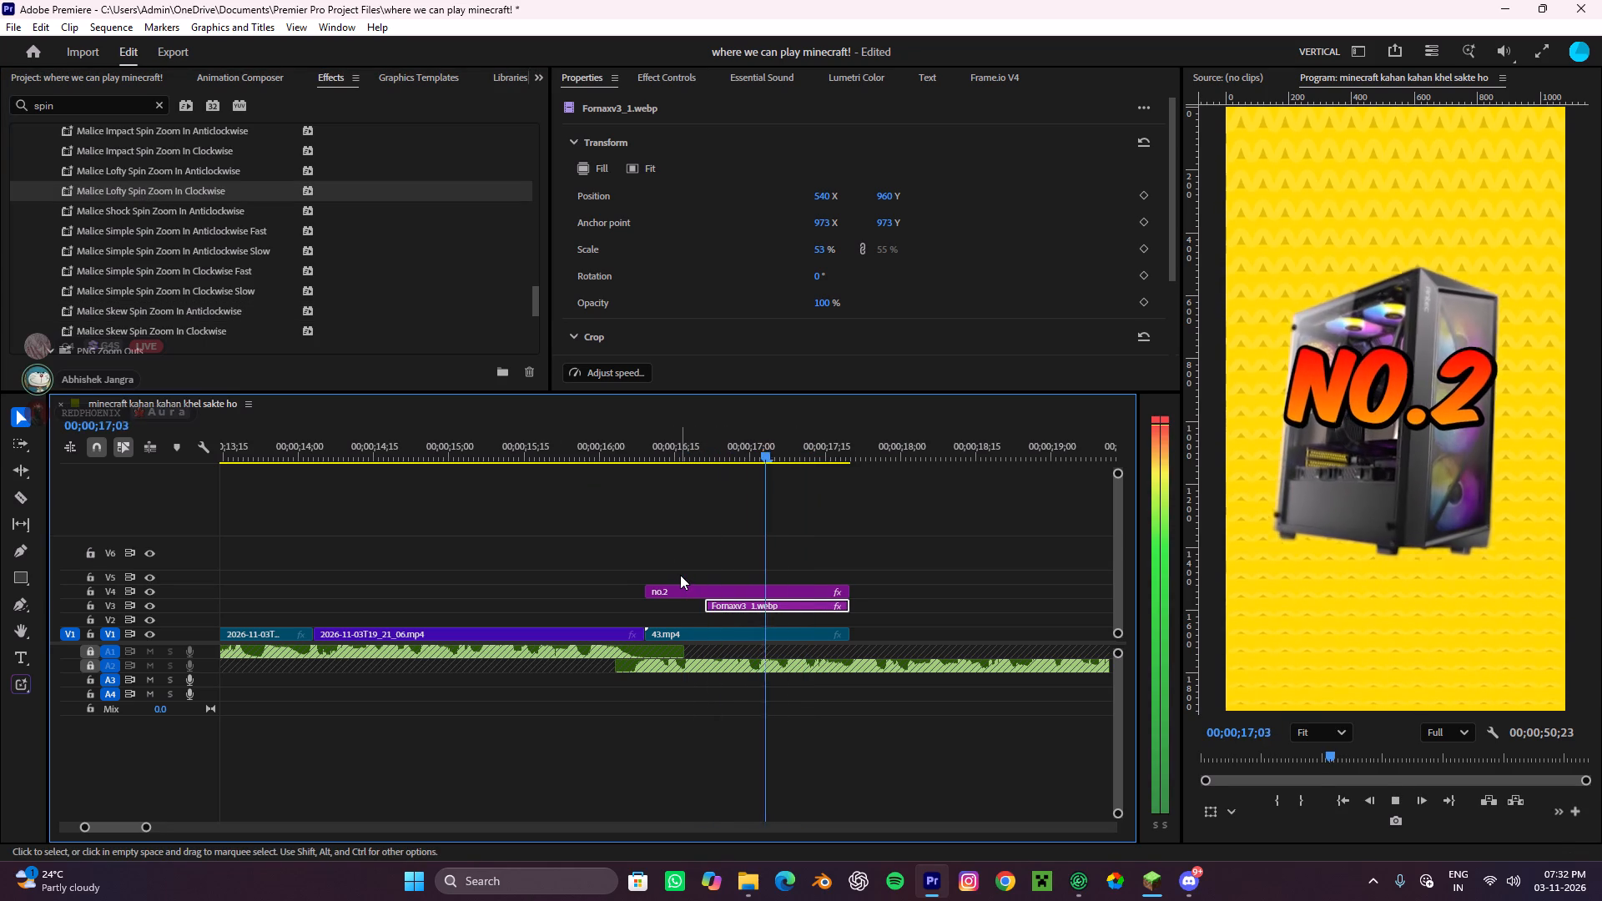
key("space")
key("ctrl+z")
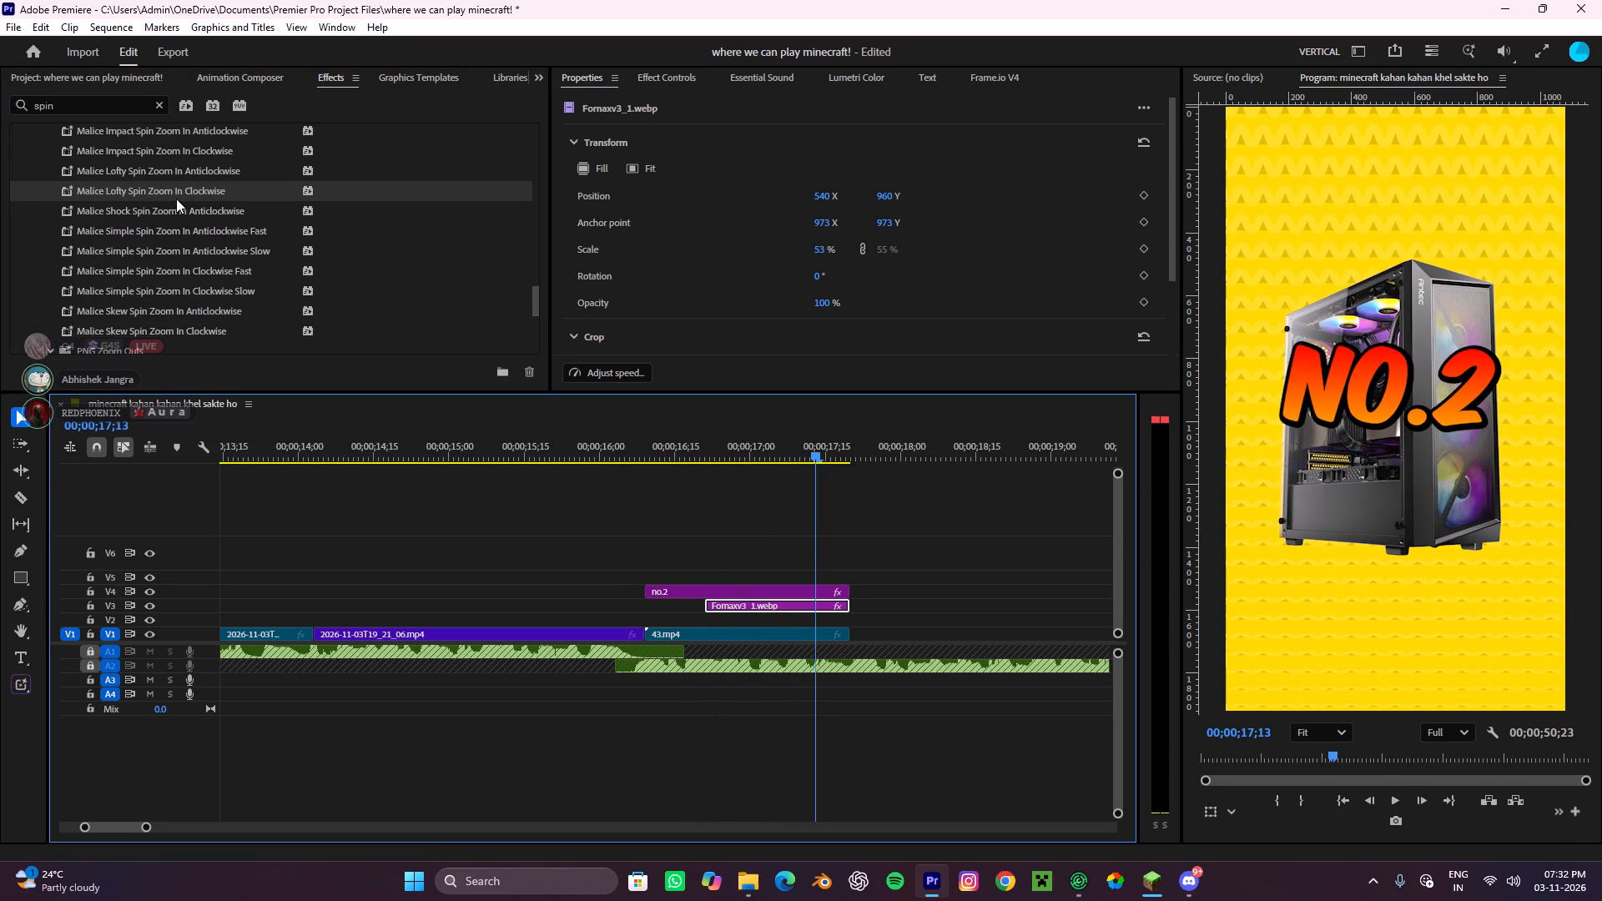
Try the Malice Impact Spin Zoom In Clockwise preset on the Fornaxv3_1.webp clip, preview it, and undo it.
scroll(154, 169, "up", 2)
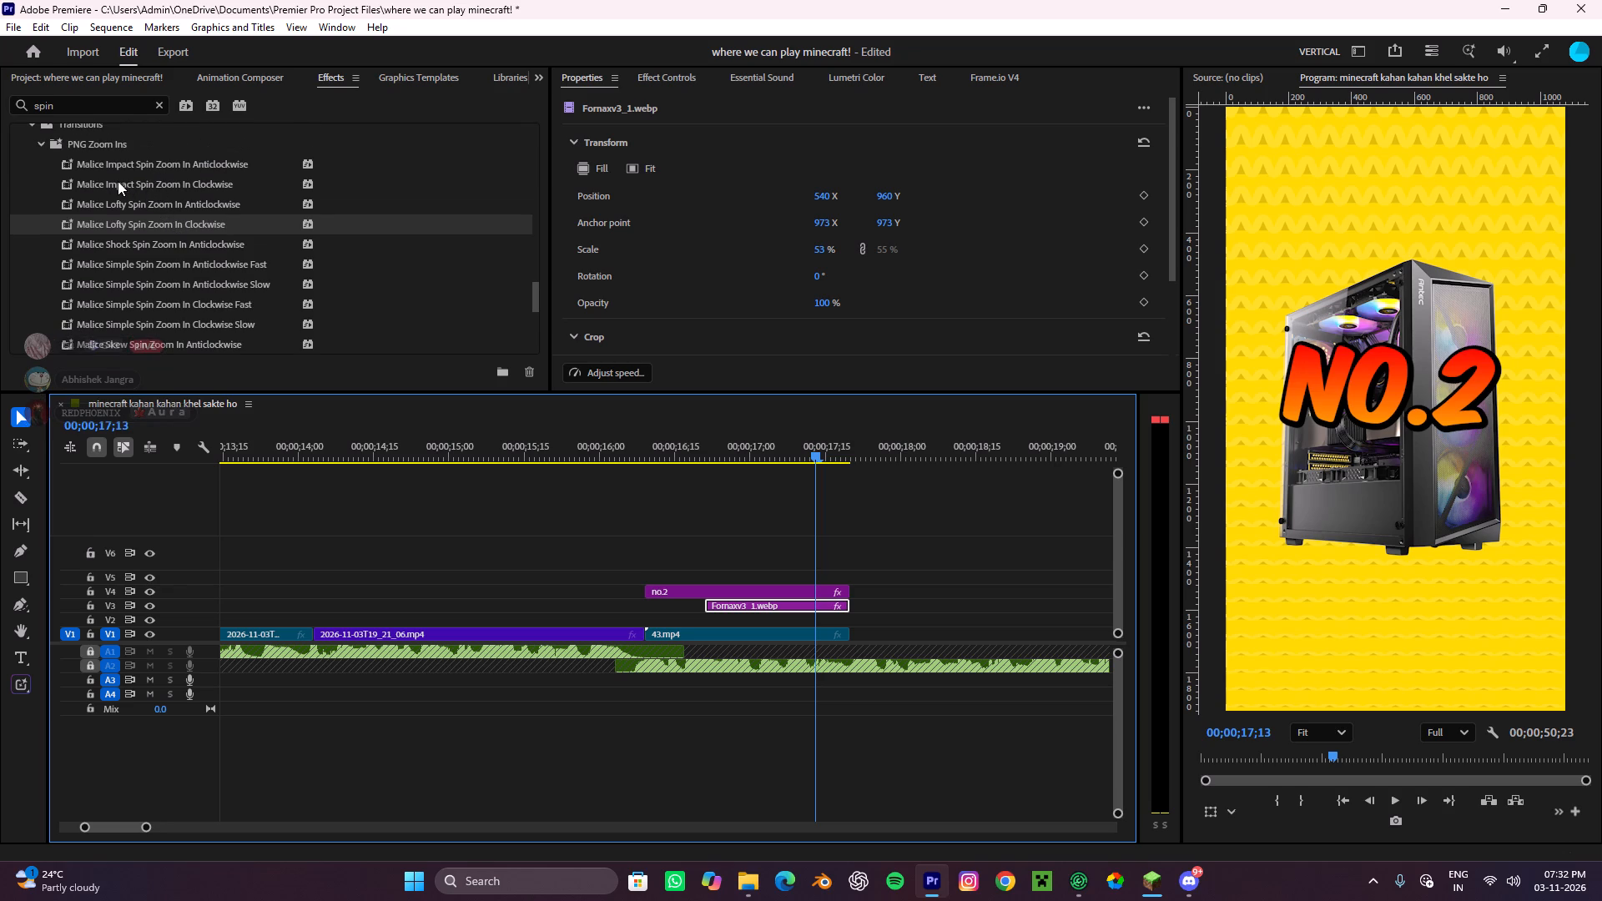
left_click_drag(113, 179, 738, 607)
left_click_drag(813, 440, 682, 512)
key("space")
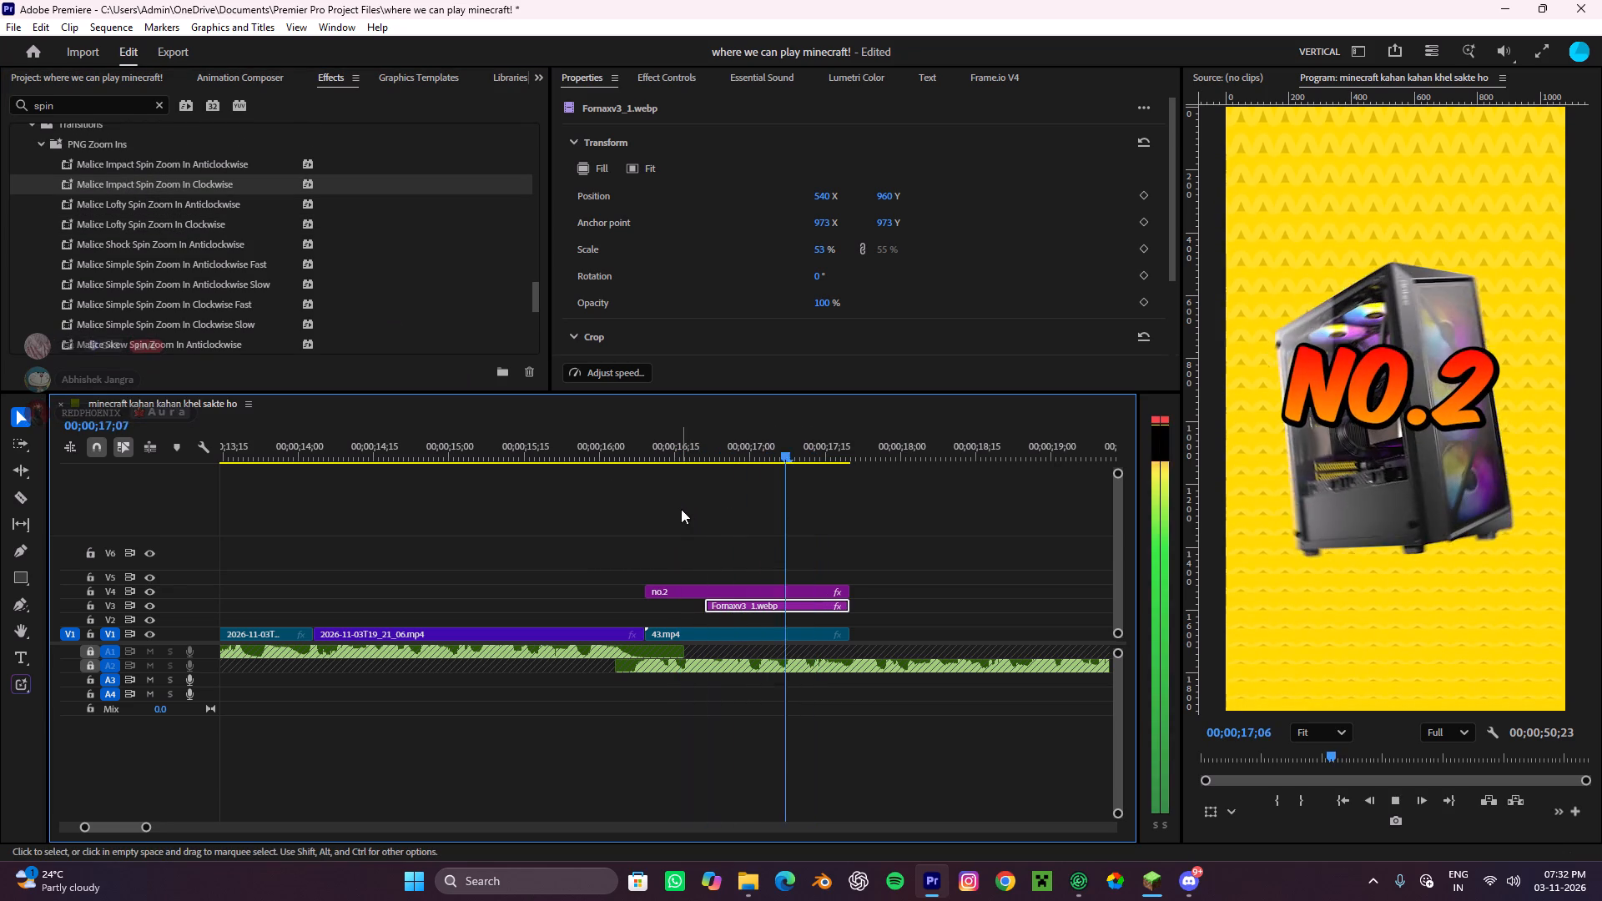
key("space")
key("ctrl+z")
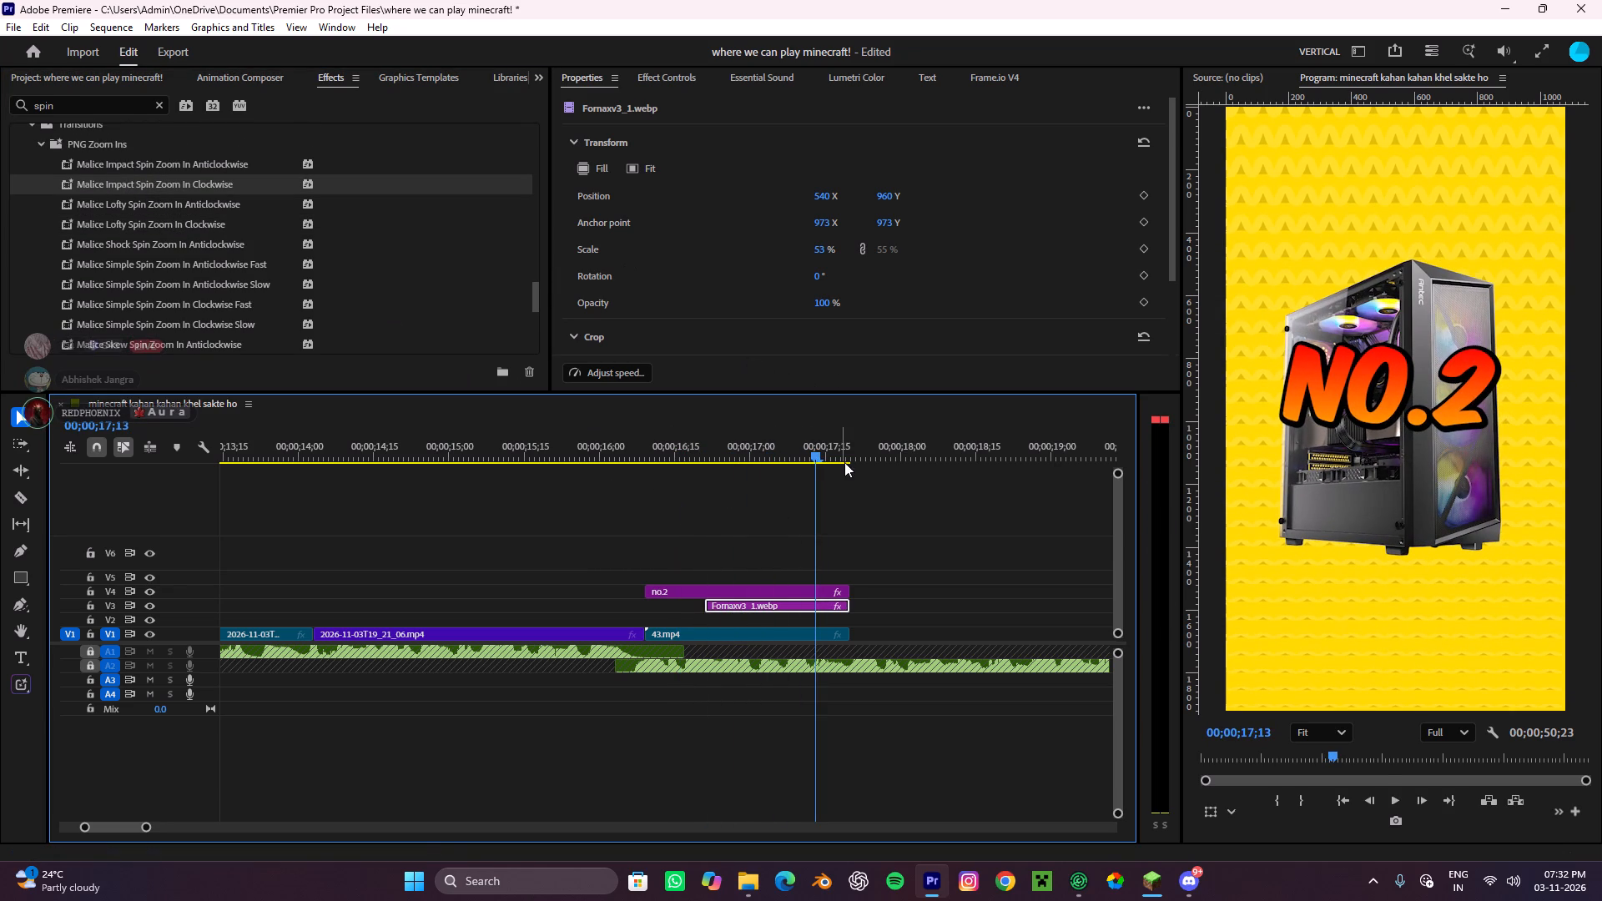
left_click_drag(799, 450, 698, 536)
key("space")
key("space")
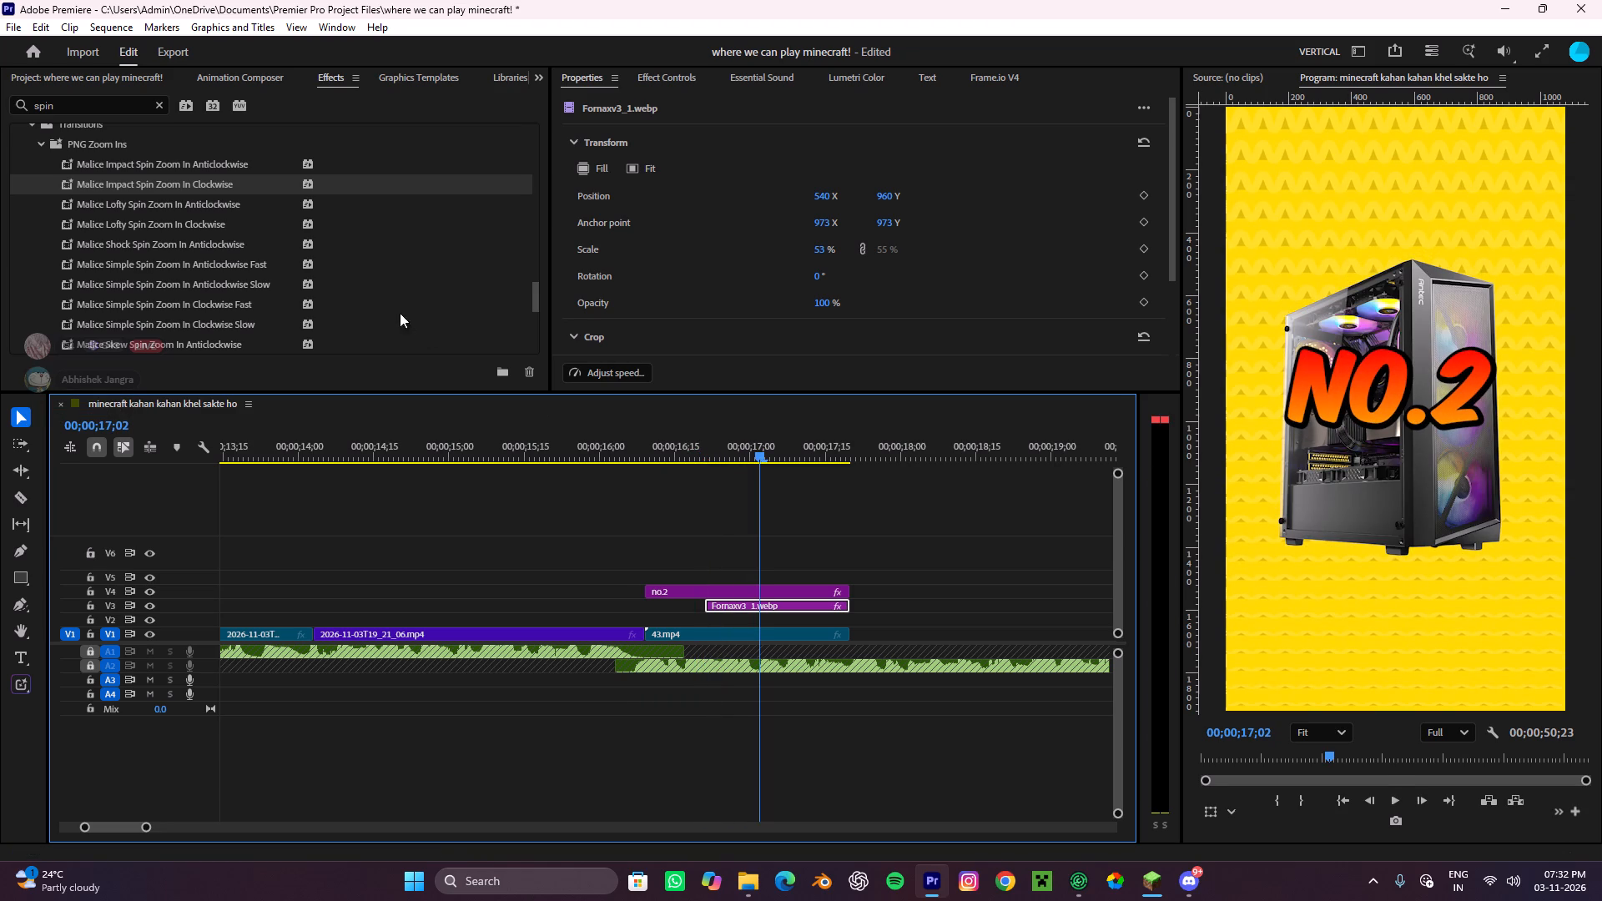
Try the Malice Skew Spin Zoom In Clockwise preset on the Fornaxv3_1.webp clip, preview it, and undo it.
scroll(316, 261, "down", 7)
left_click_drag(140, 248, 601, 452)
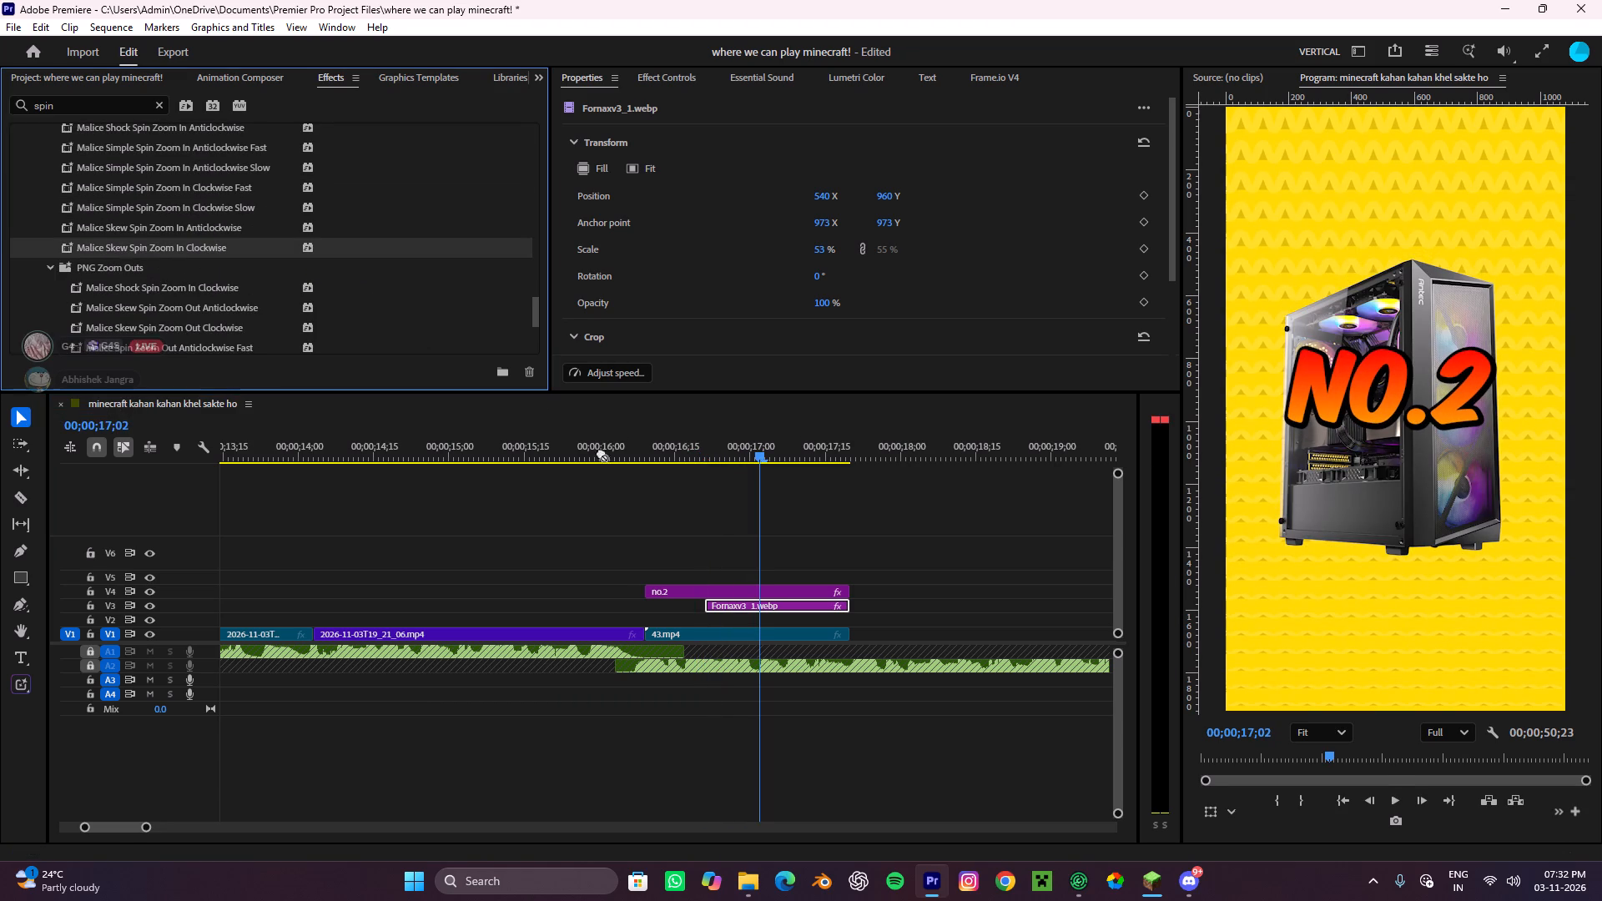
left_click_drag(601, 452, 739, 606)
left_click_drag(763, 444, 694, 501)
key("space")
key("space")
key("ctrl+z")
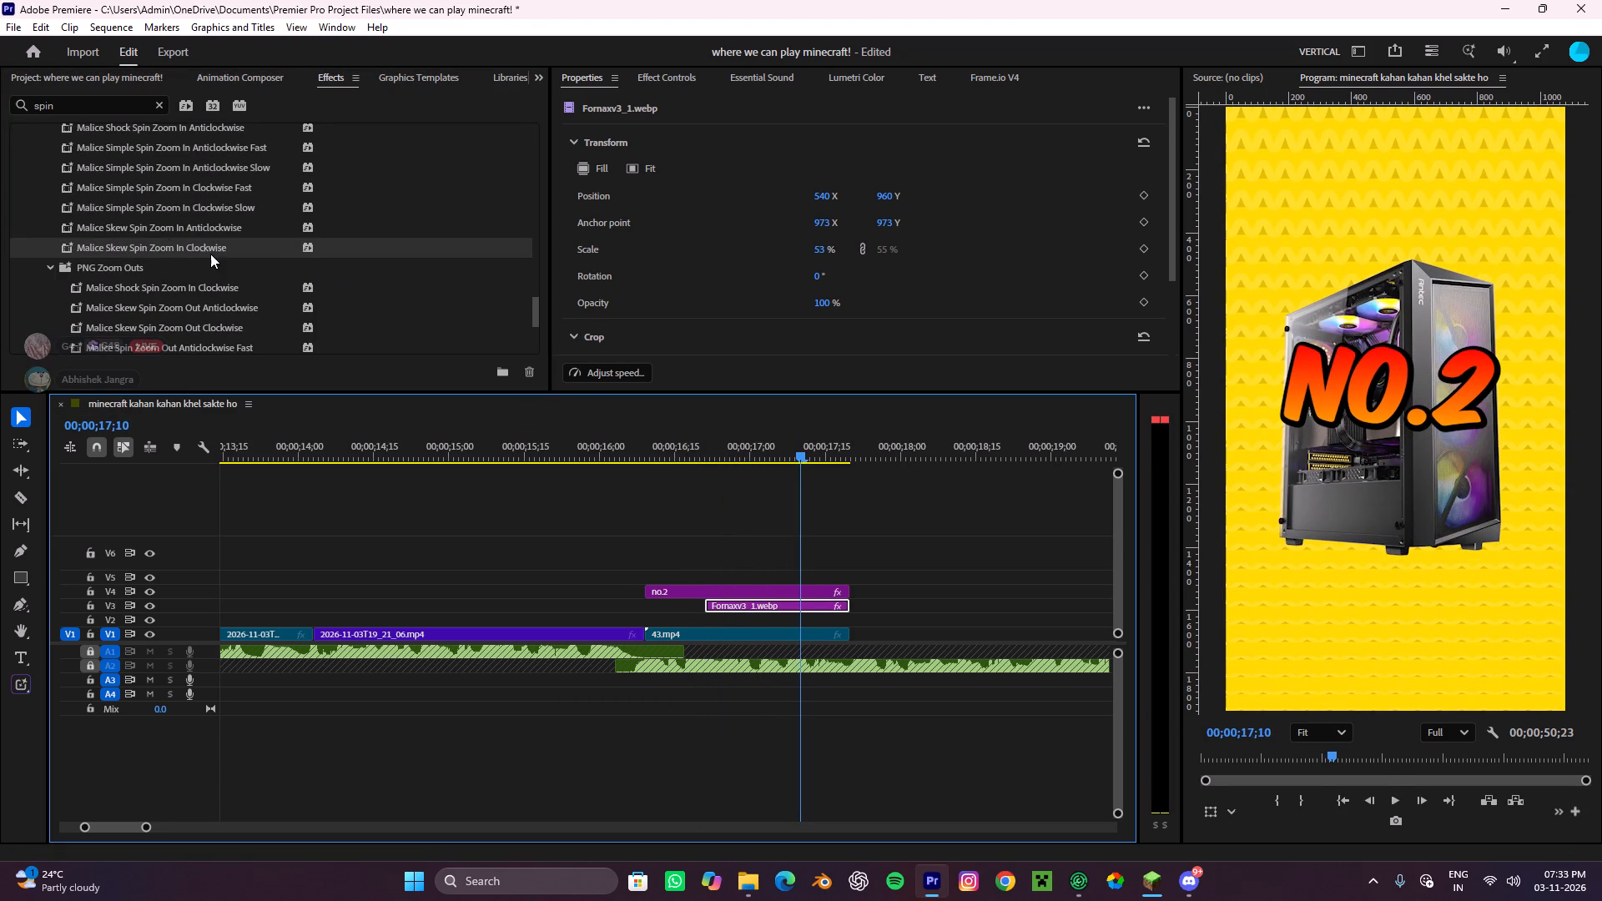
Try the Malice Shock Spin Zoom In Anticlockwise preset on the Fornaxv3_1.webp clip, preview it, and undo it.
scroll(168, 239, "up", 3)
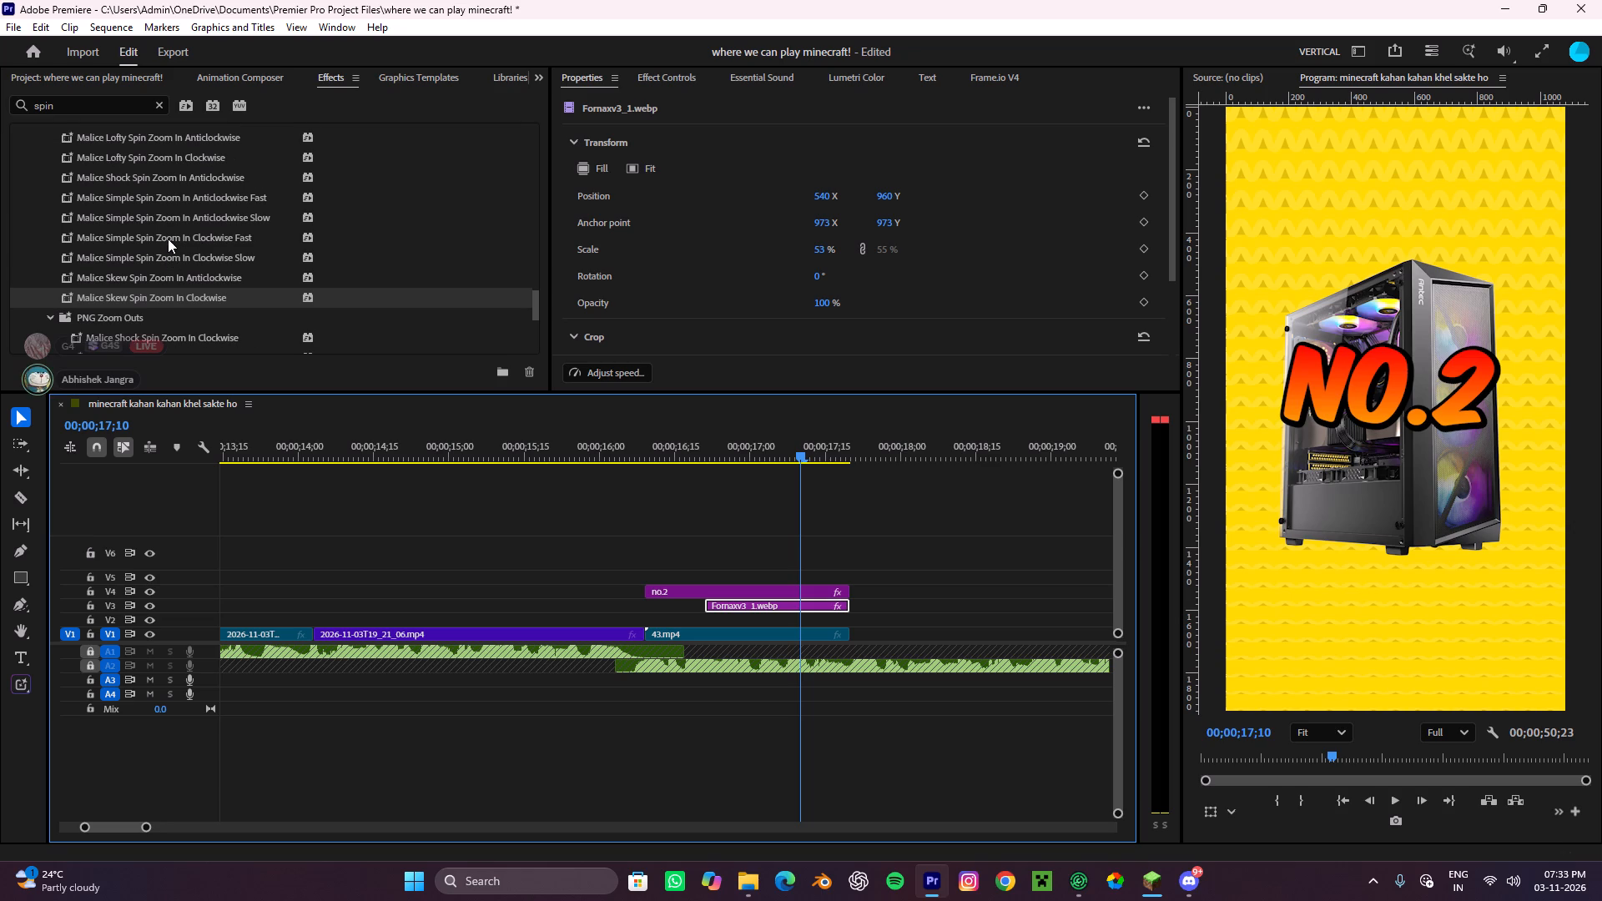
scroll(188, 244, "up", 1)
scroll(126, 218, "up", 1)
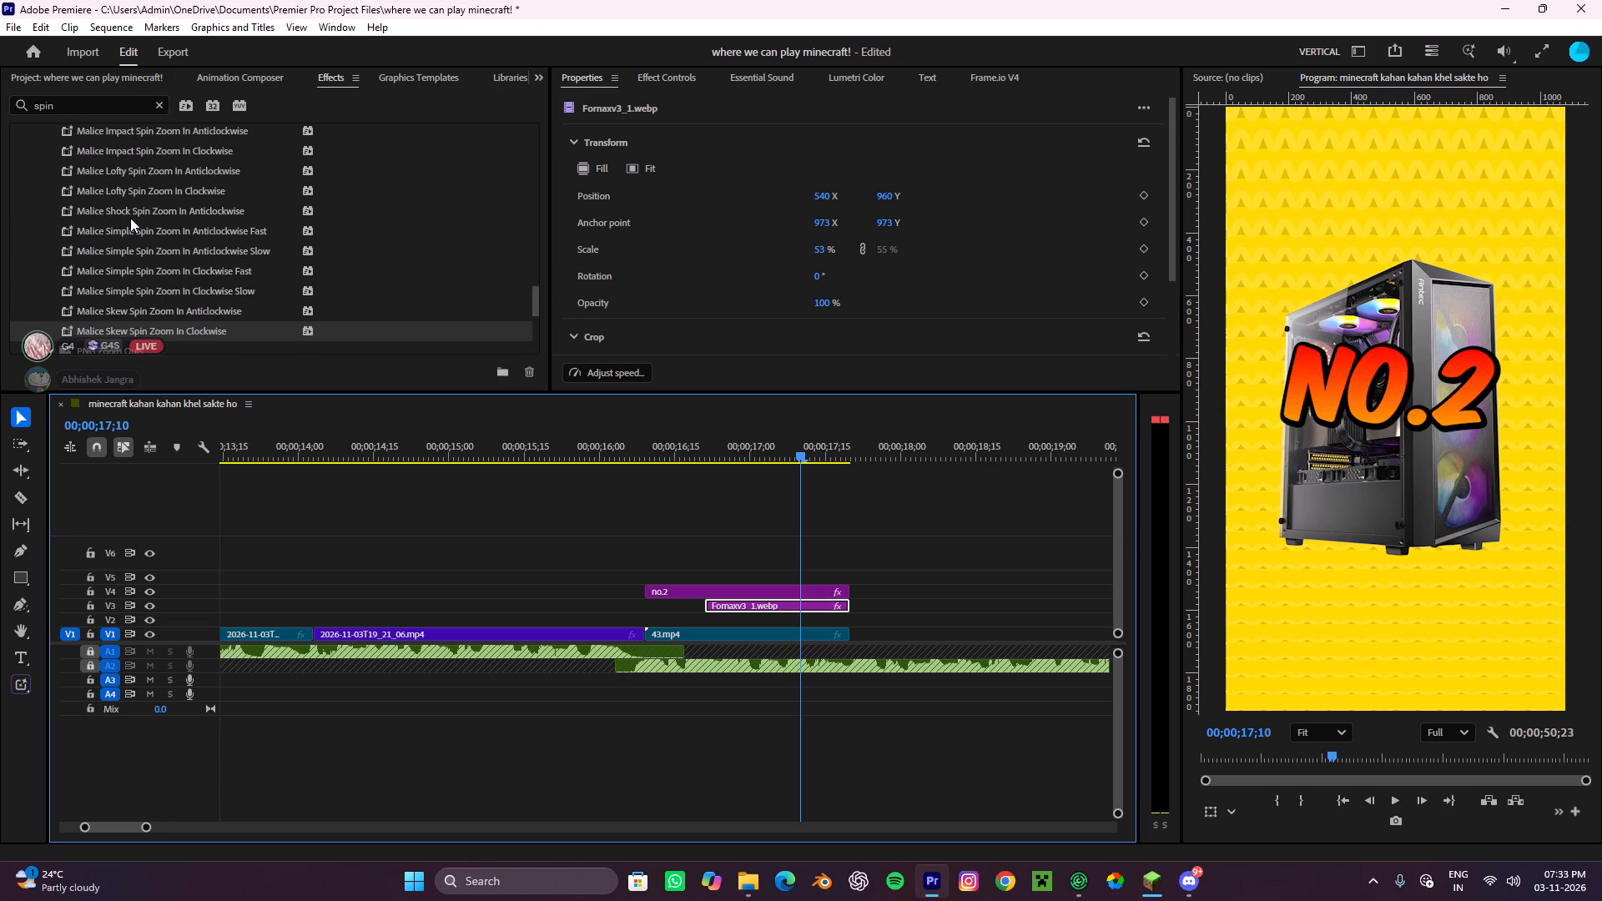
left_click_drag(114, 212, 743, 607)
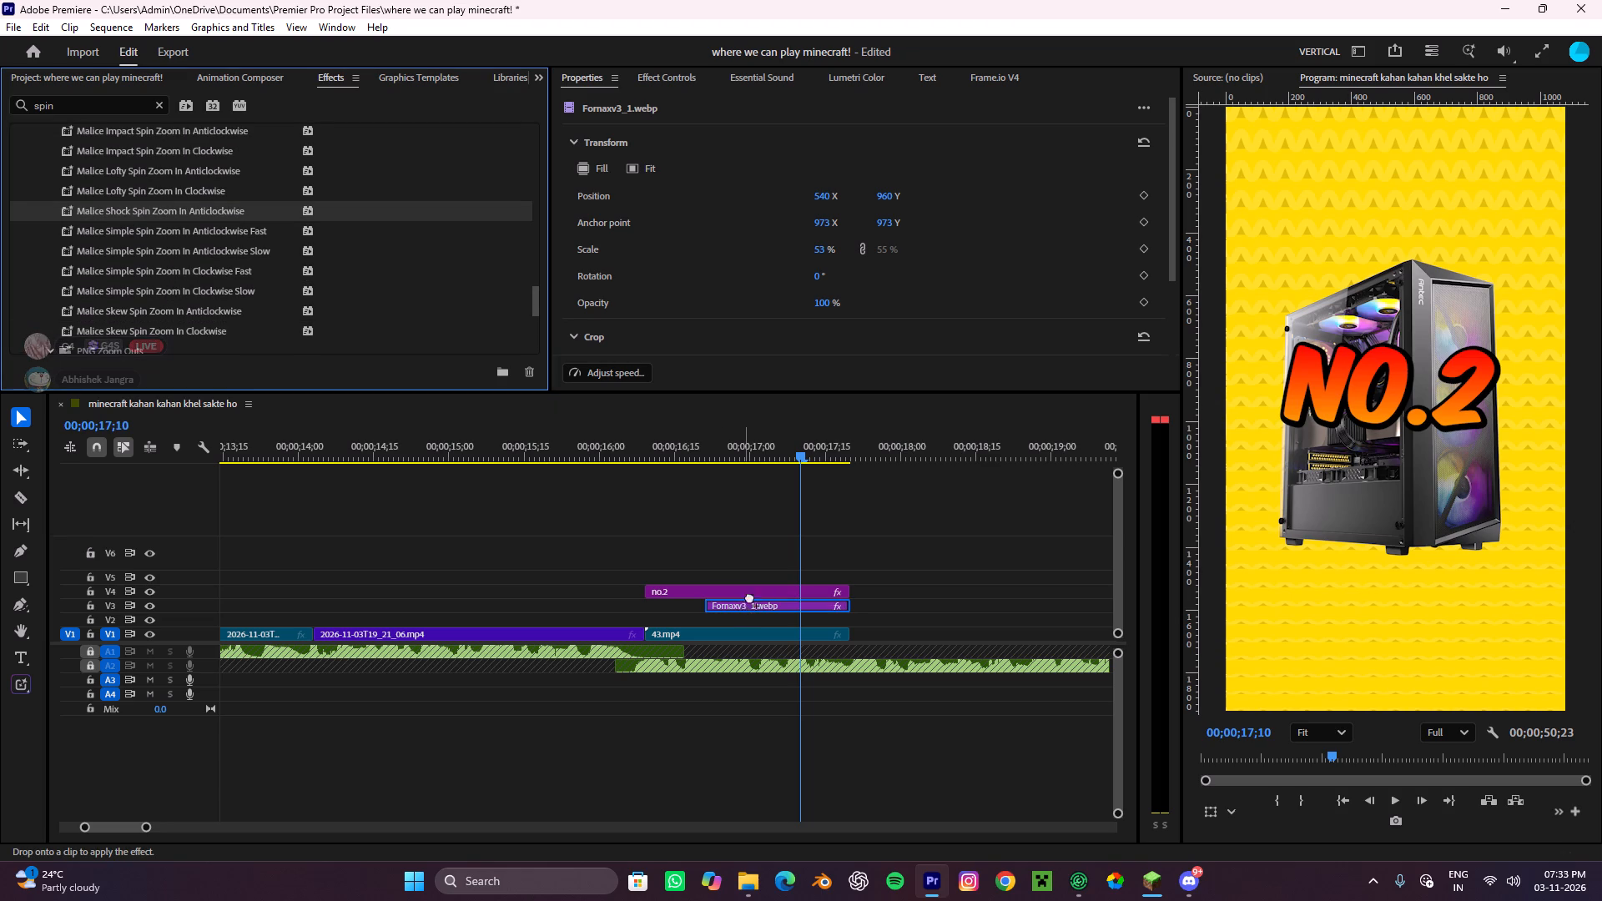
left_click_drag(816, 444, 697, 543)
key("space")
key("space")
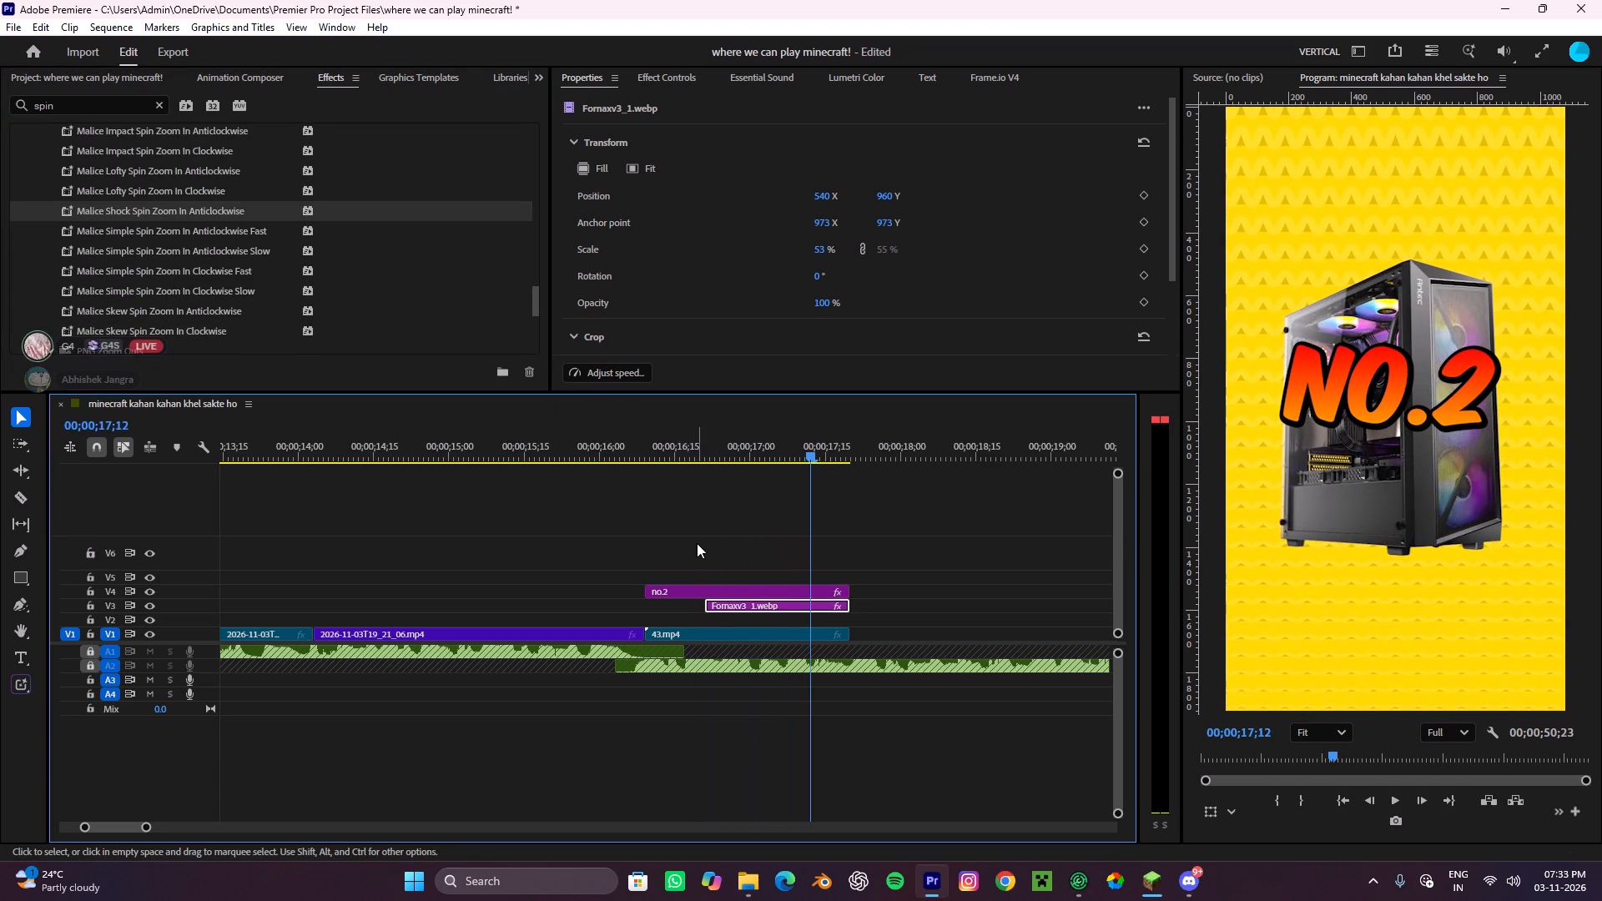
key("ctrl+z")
Look through the spin zoom and slide presets for another entrance animation for the computer case image.
scroll(197, 271, "up", 2)
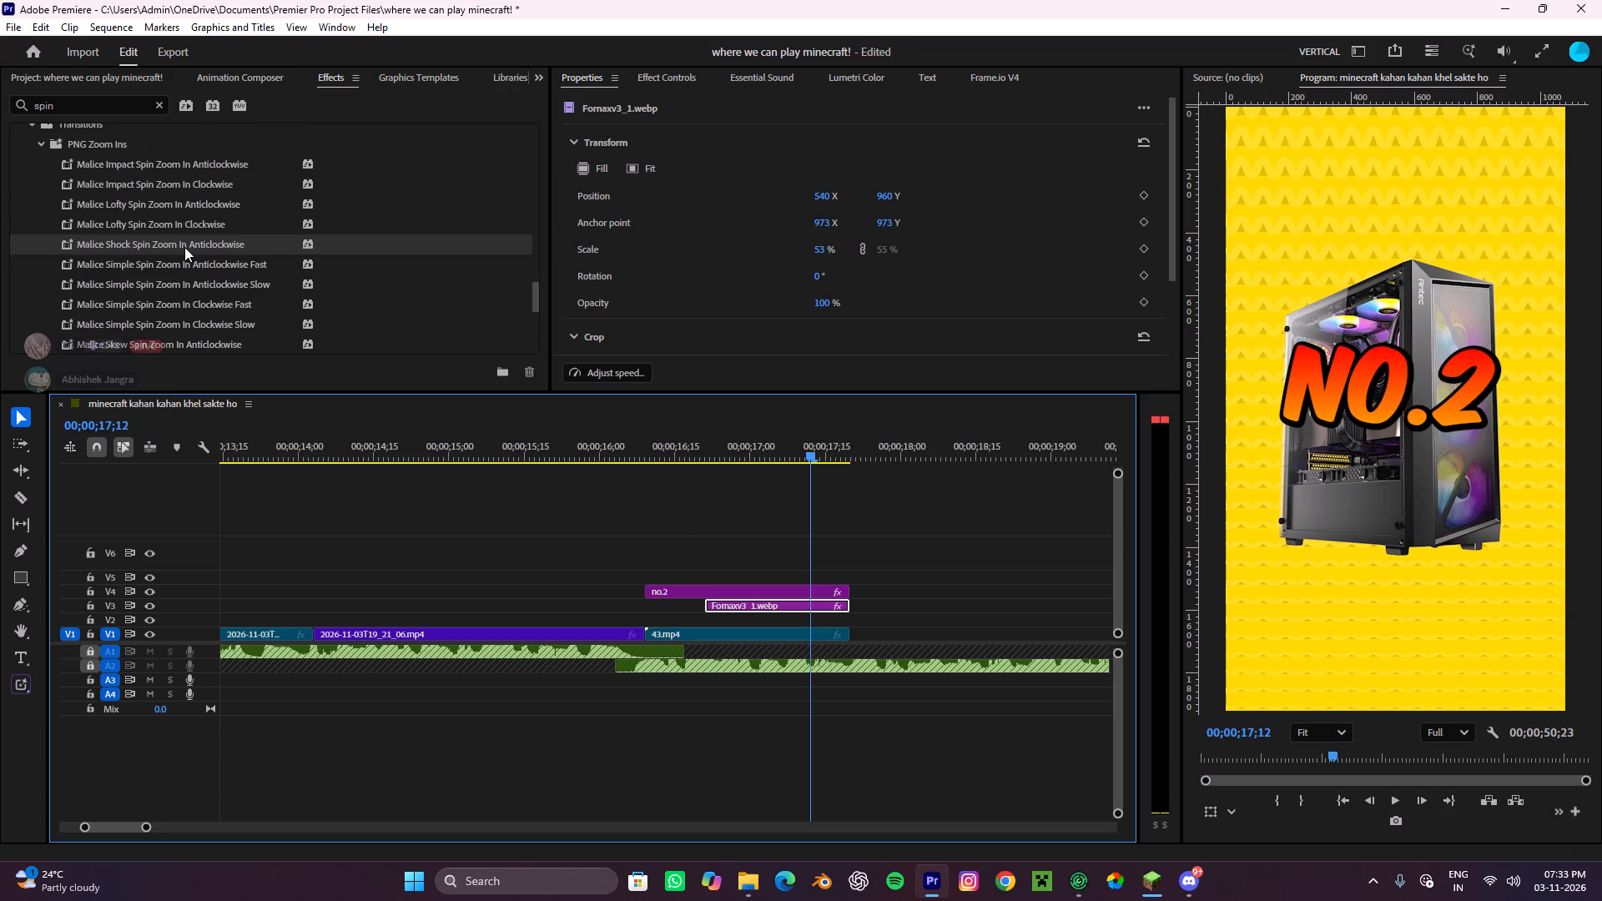
scroll(184, 247, "up", 6)
scroll(184, 247, "down", 4)
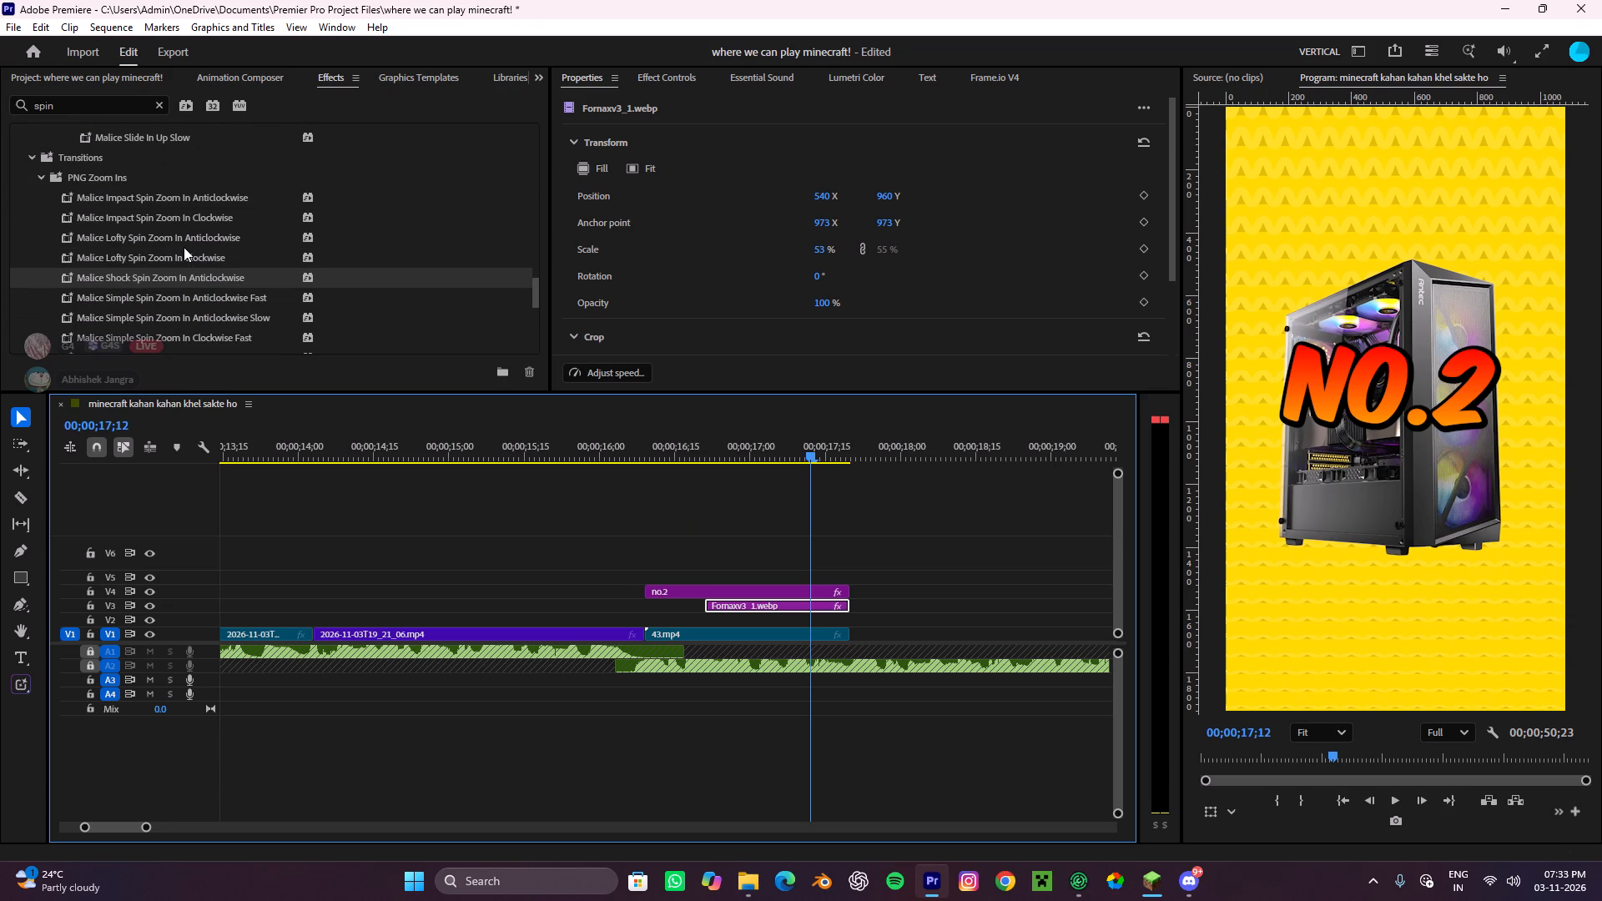
scroll(184, 247, "down", 7)
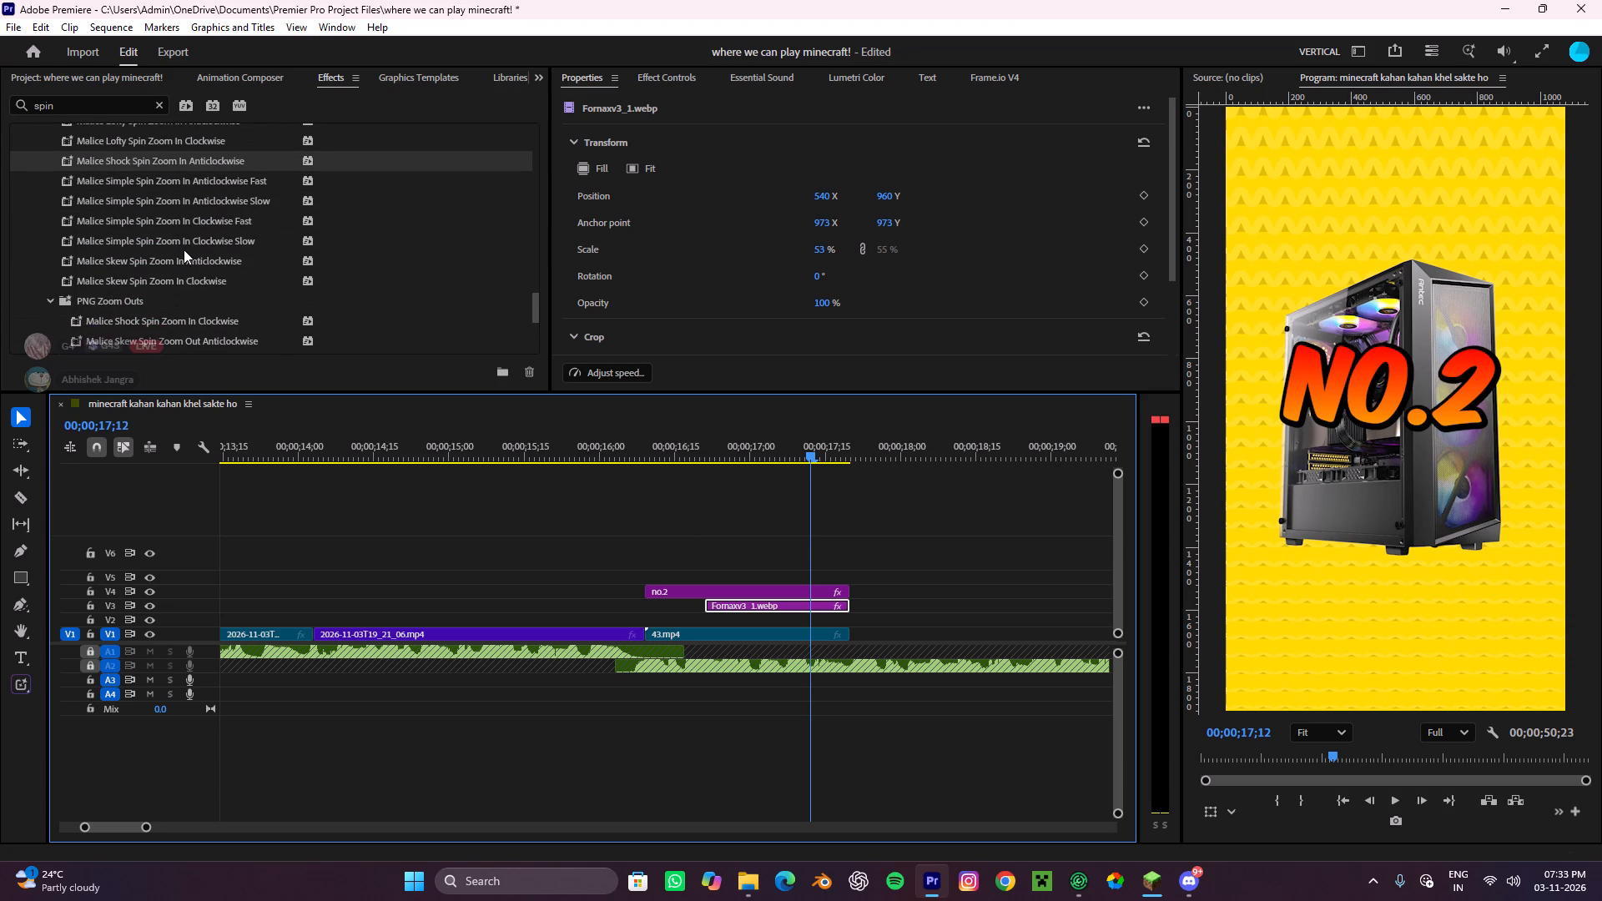
left_click_drag(104, 278, 478, 273)
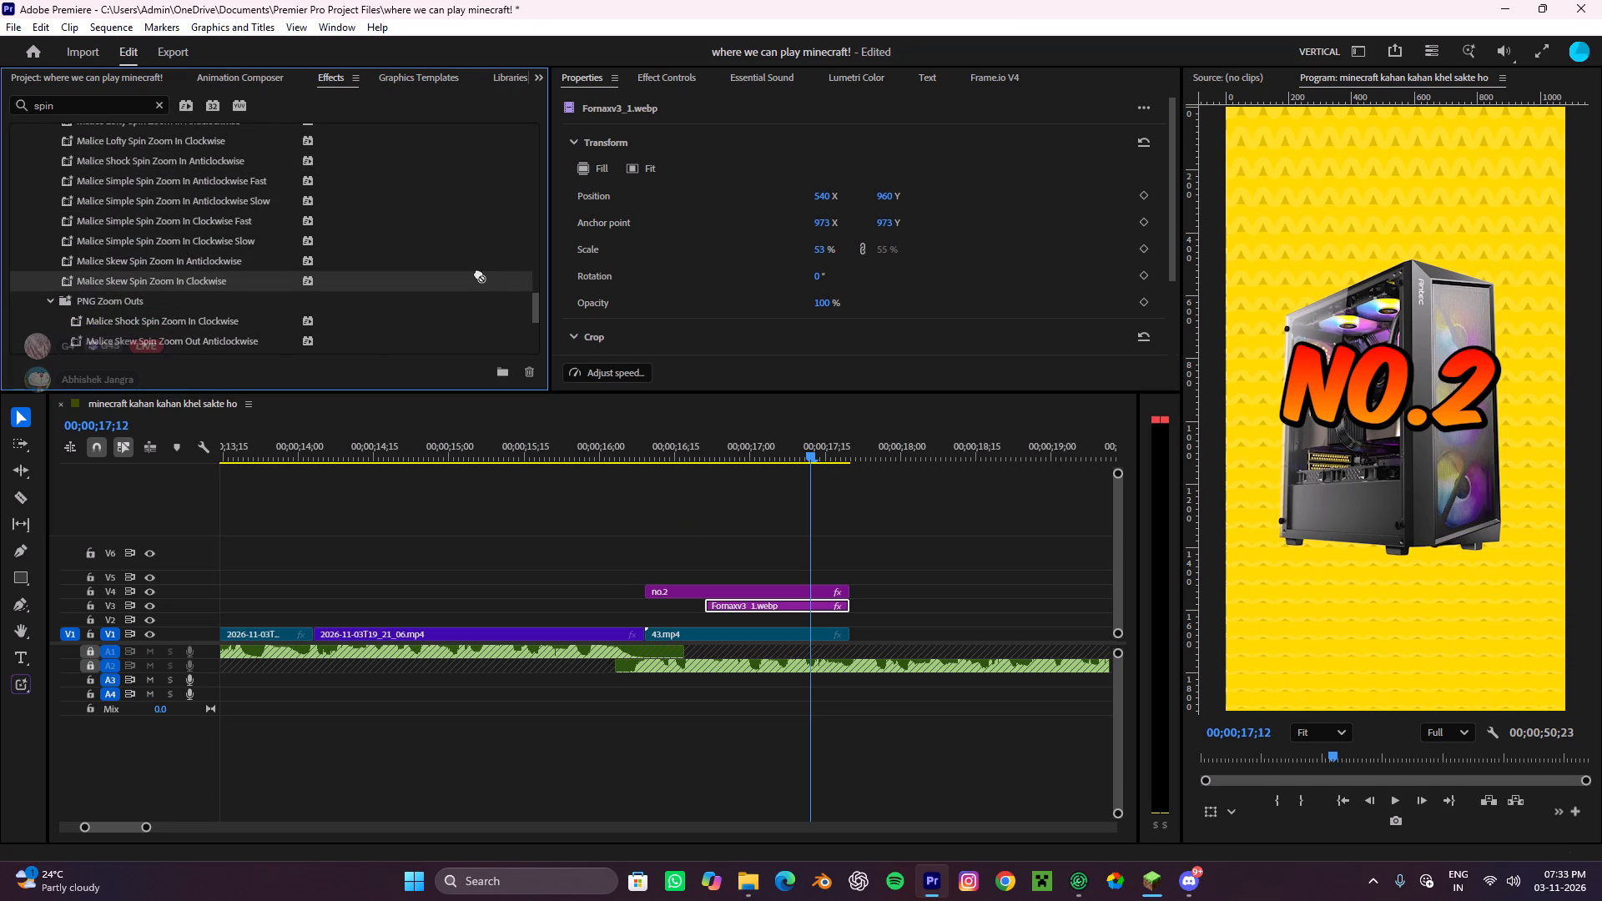
left_click_drag(478, 273, 476, 282)
scroll(250, 249, "up", 4)
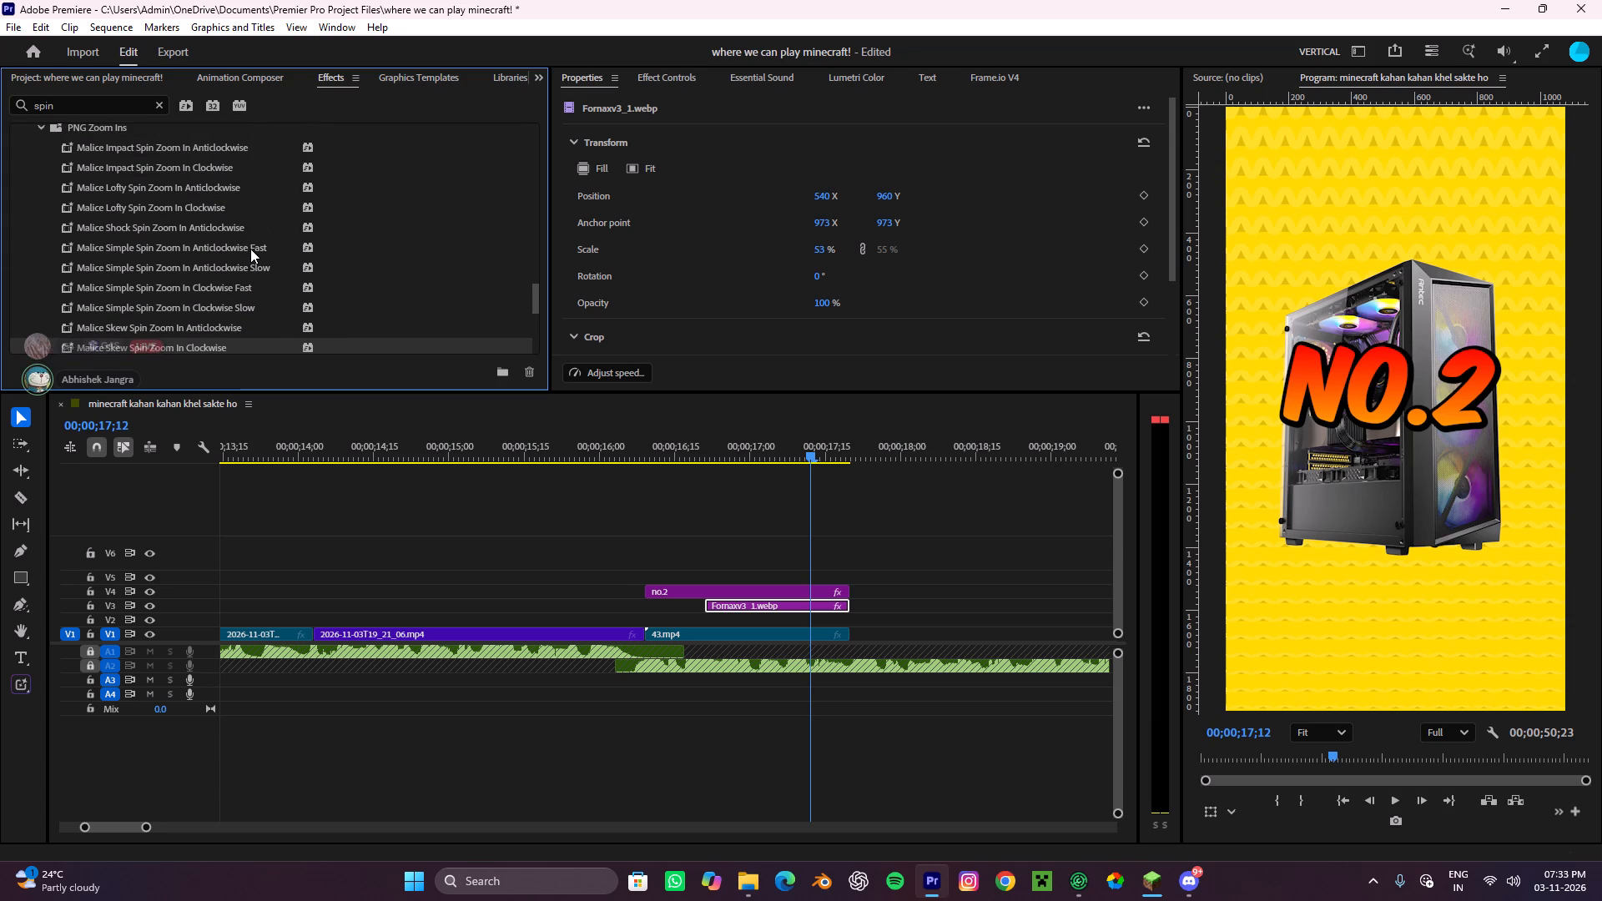
scroll(250, 249, "down", 14)
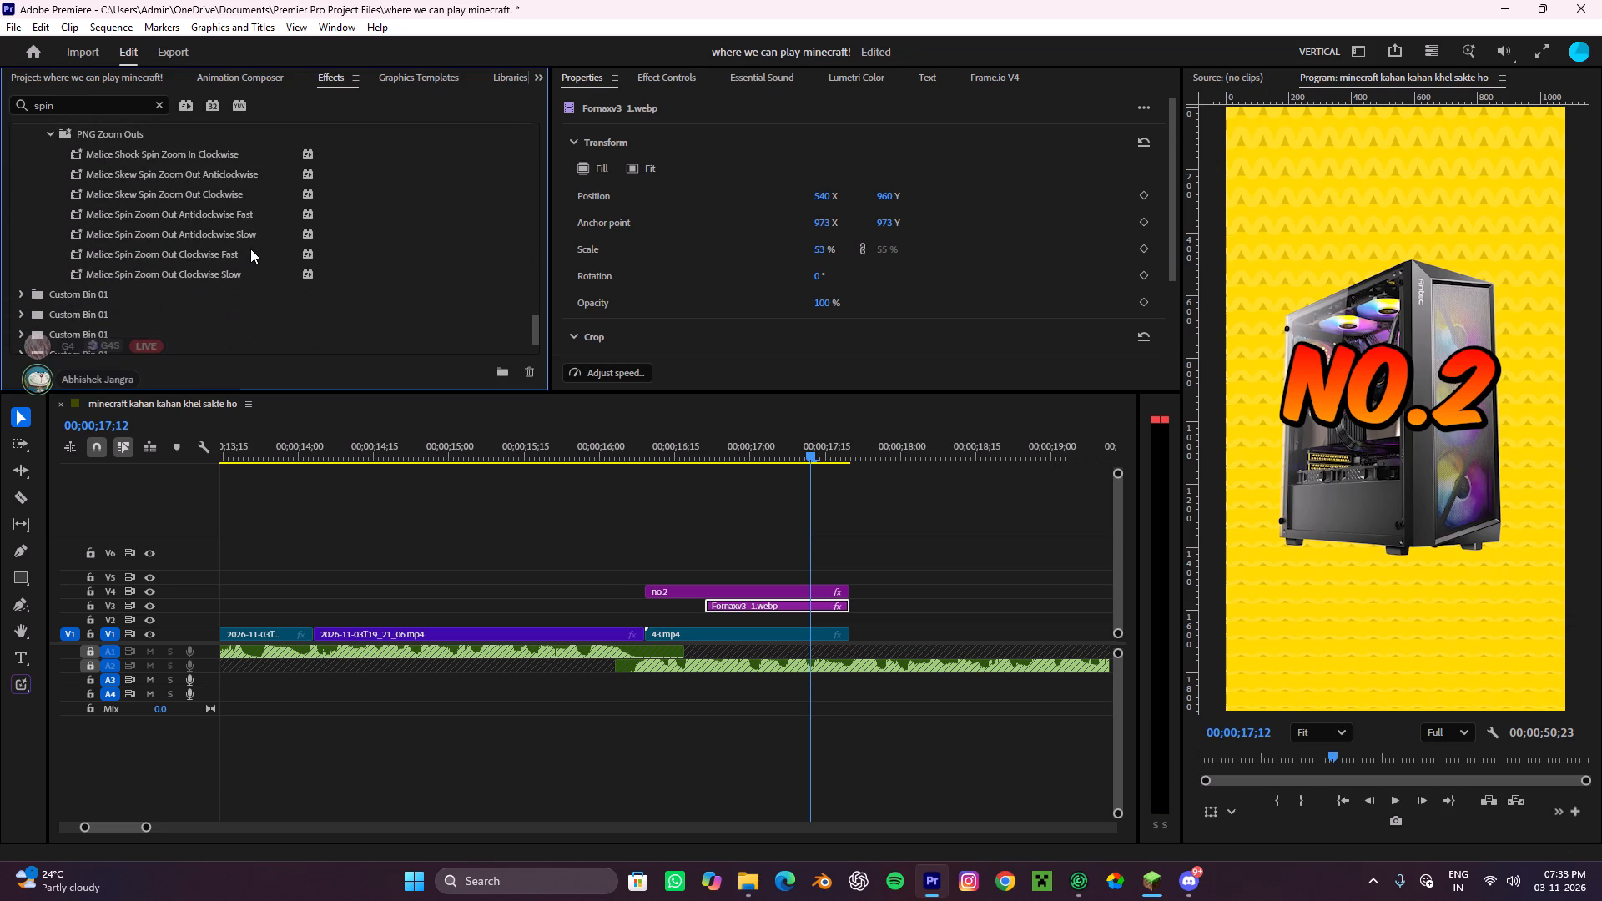
scroll(224, 245, "down", 5)
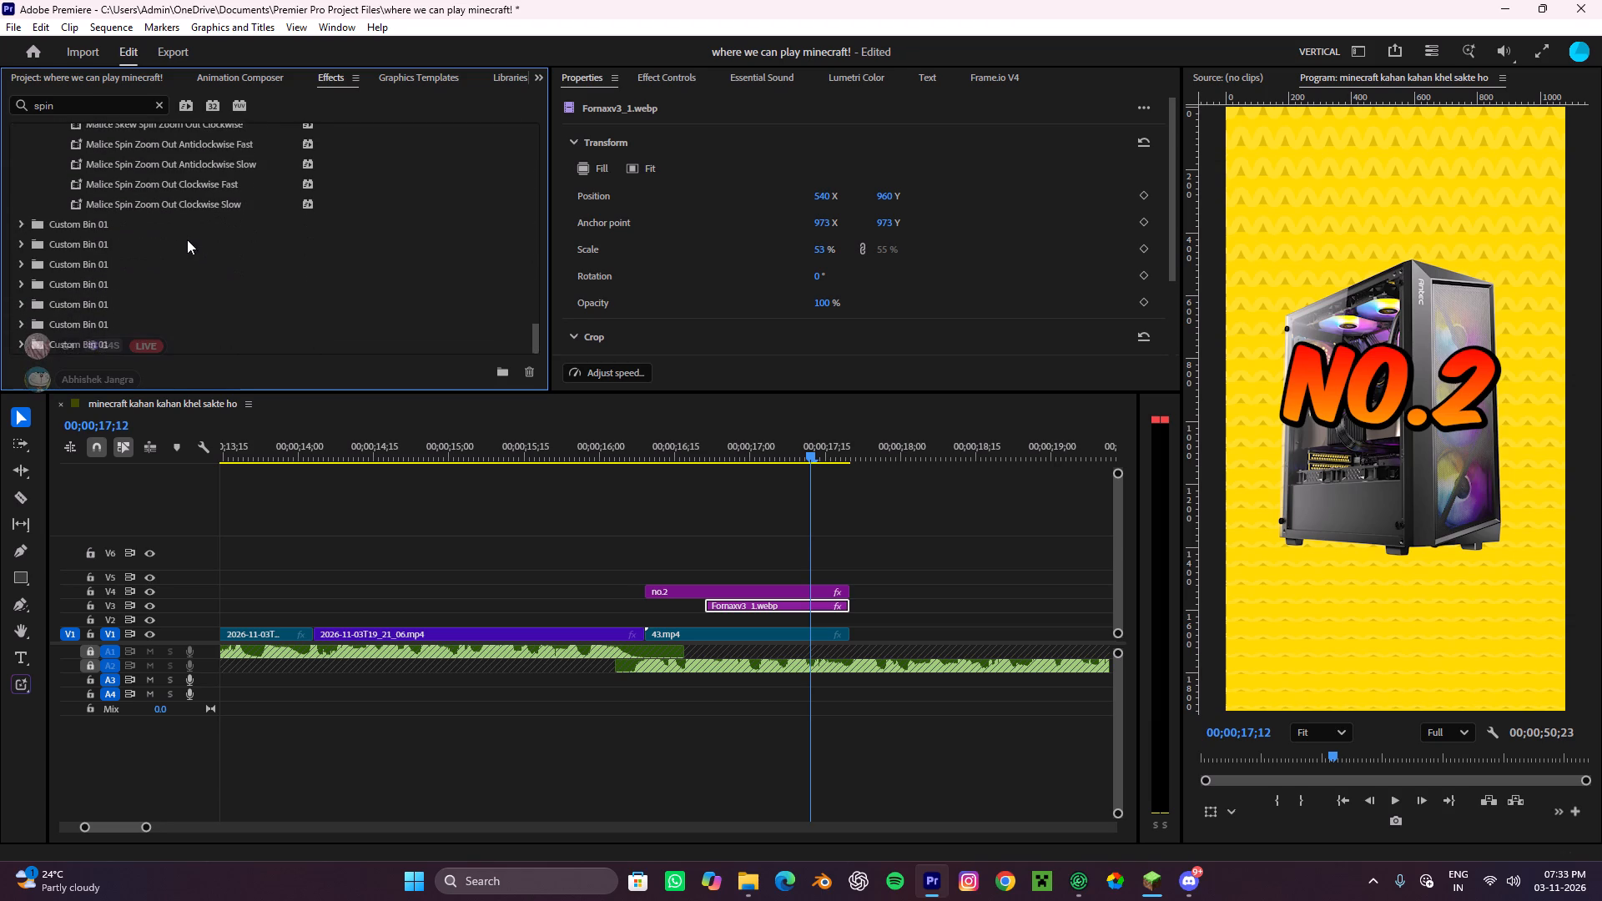
scroll(187, 239, "down", 7)
scroll(168, 247, "up", 20)
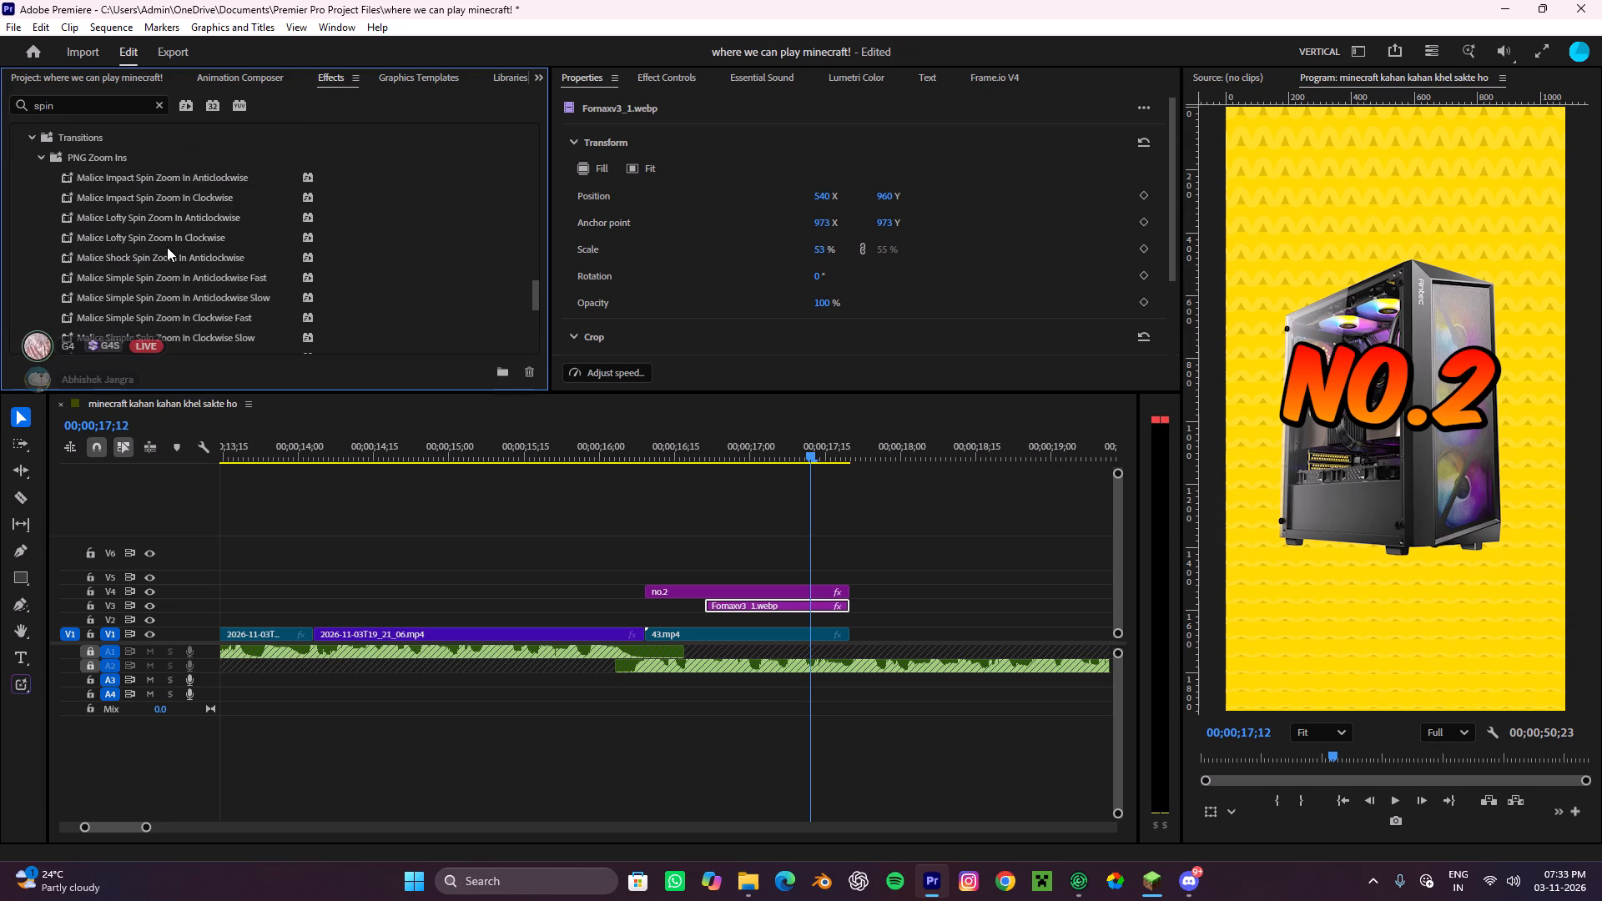
scroll(167, 247, "up", 9)
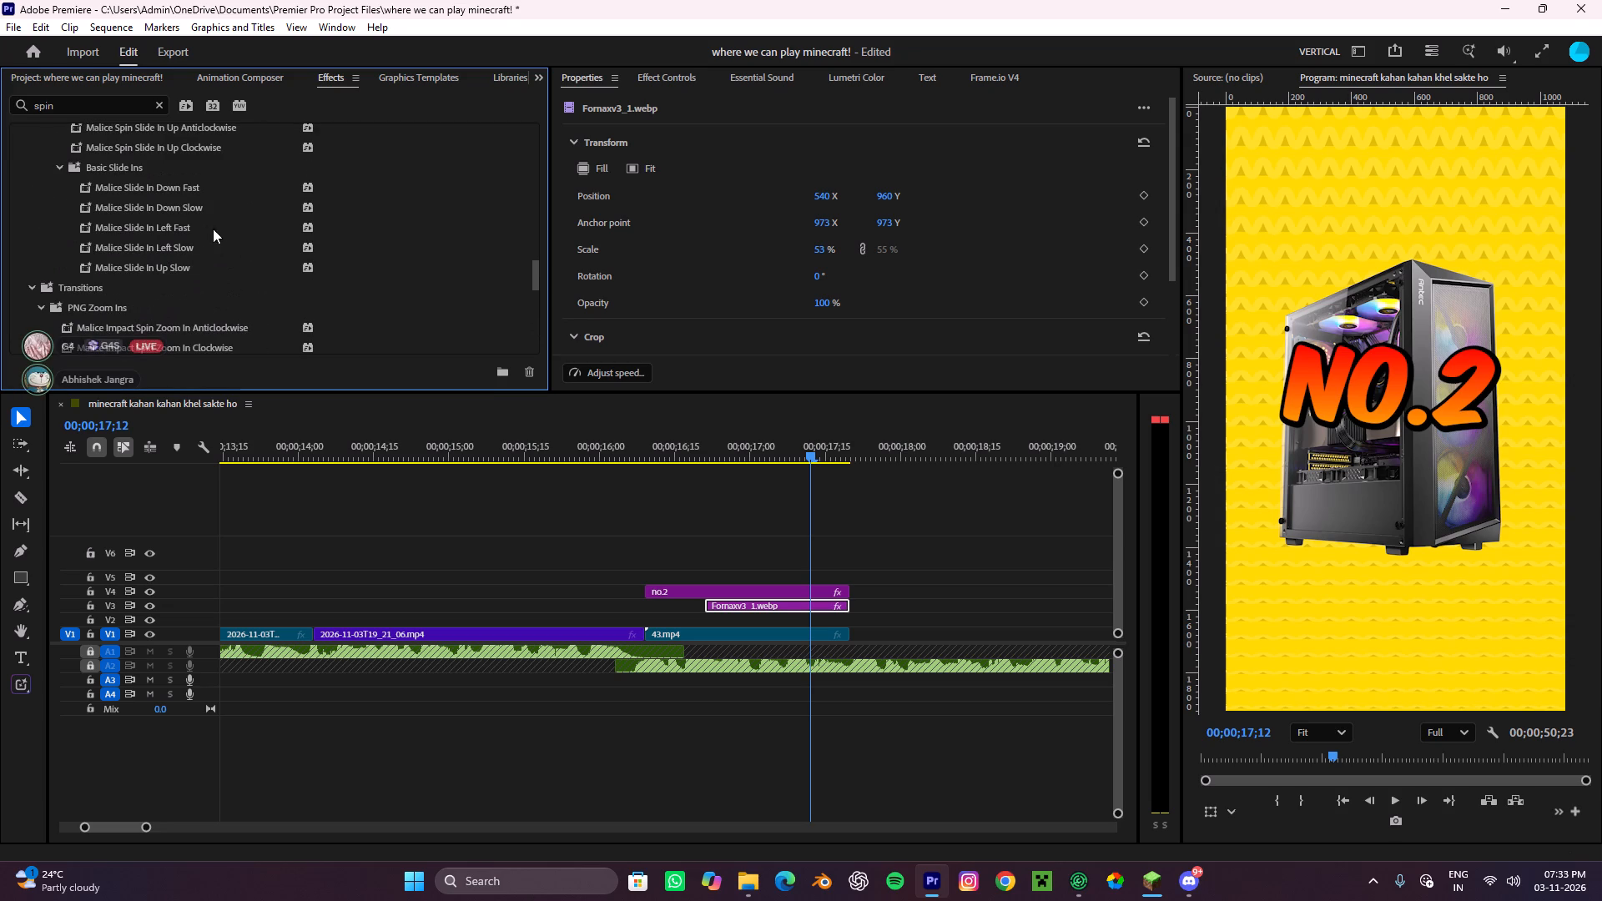
scroll(219, 236, "up", 14)
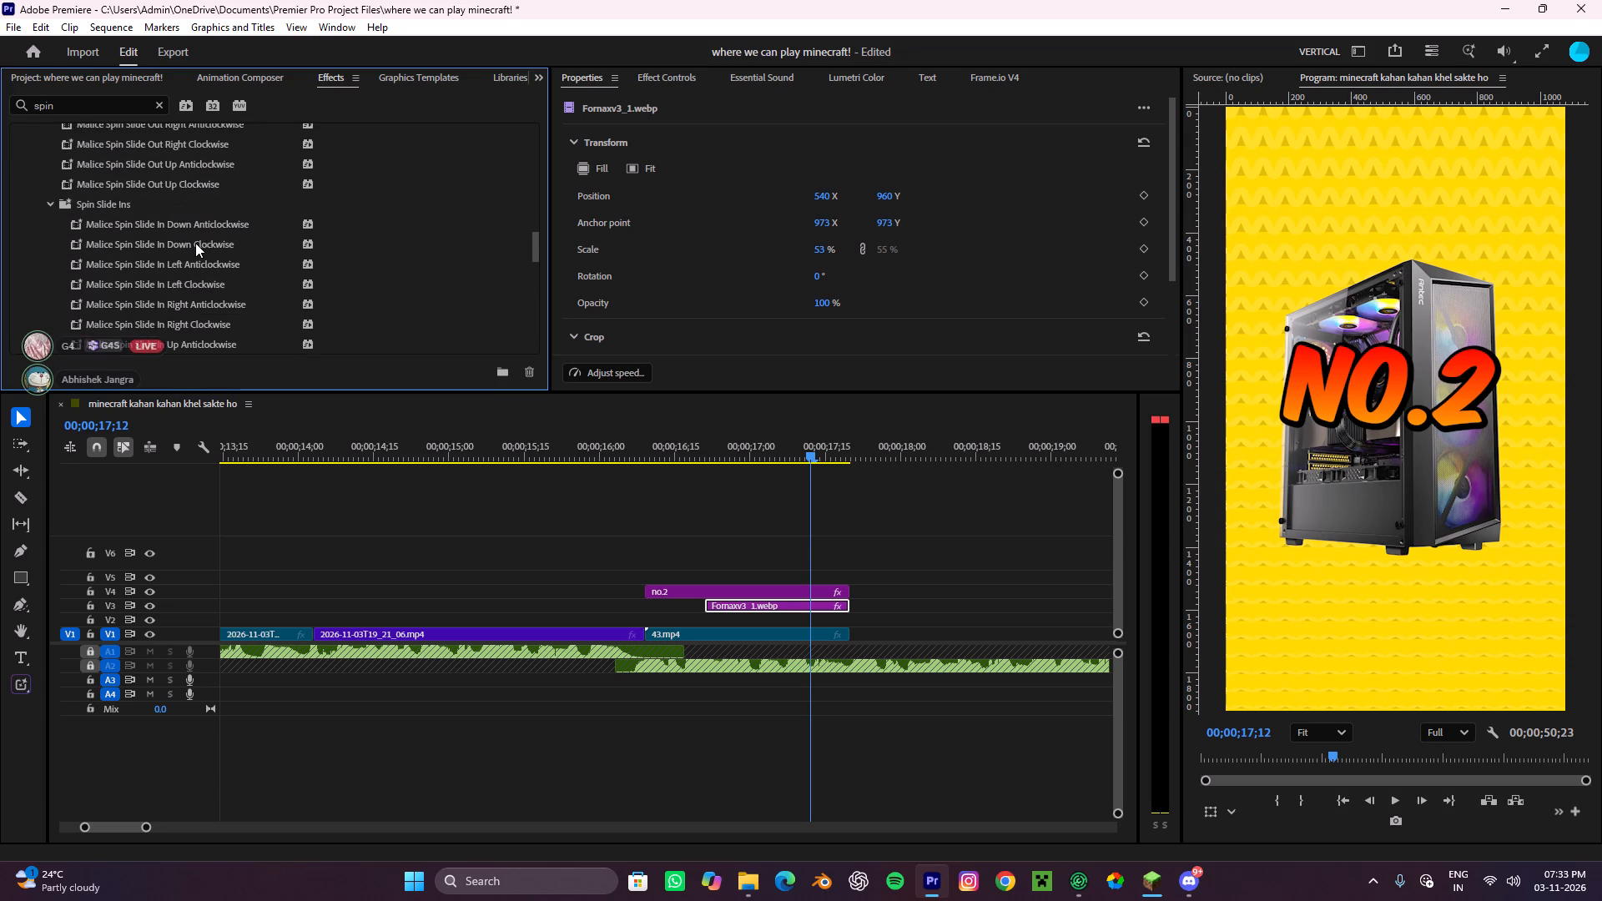
scroll(195, 243, "up", 6)
Search the effects for "wo", apply the Malice Wobble Zoom In Fast preset to the Fornaxv3_1.webp clip, and preview it.
left_click_drag(93, 99, 0, 113)
key("w")
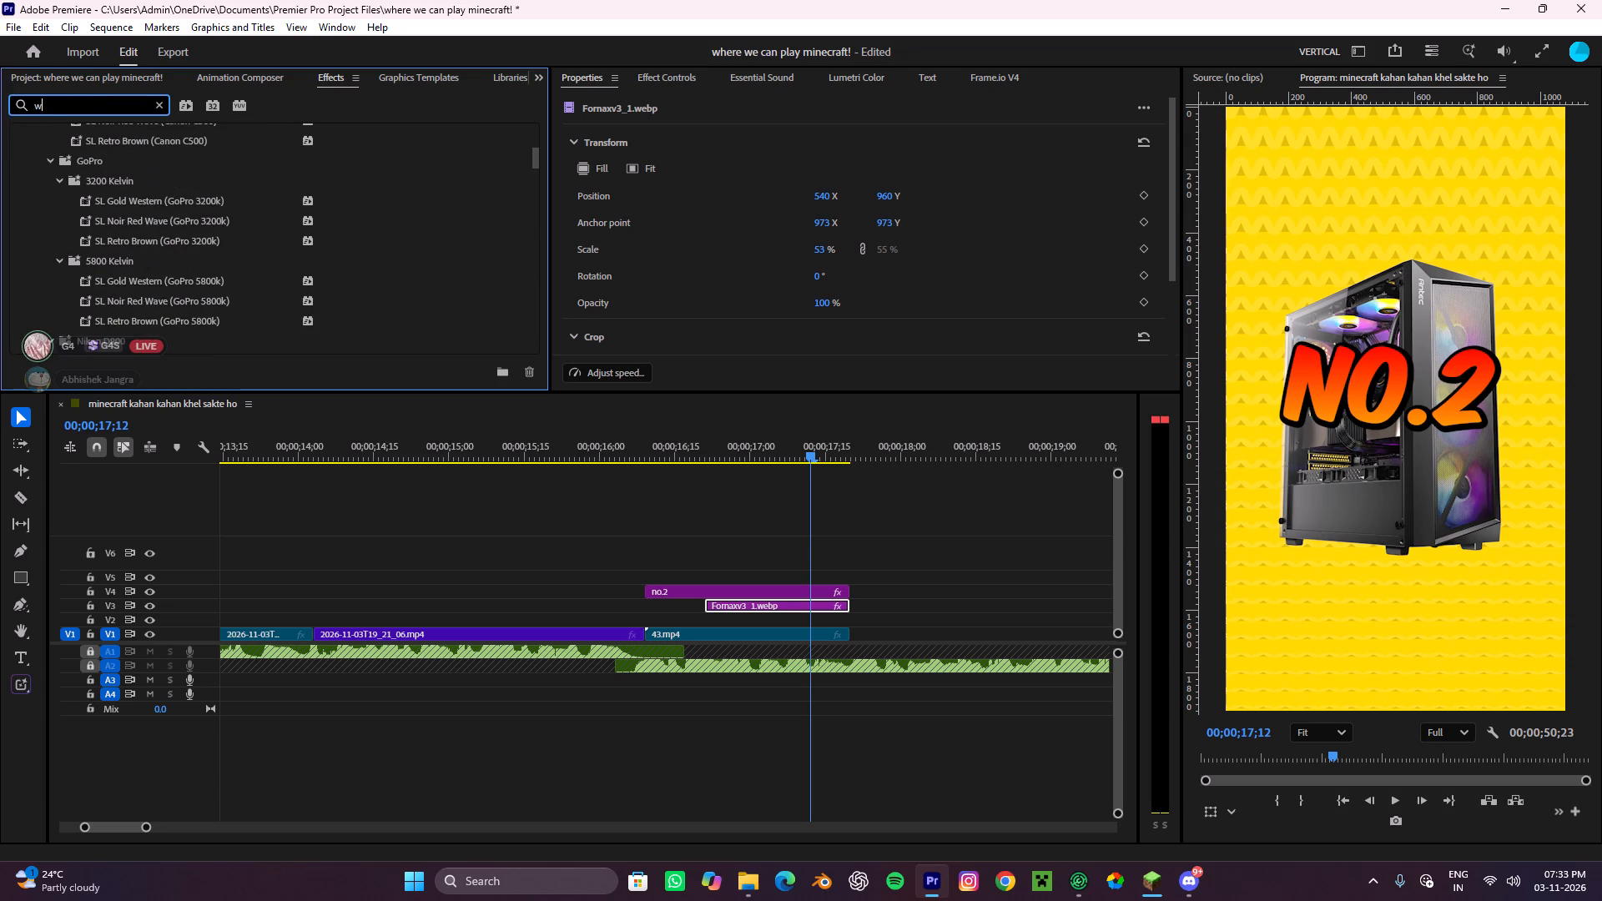
key("p")
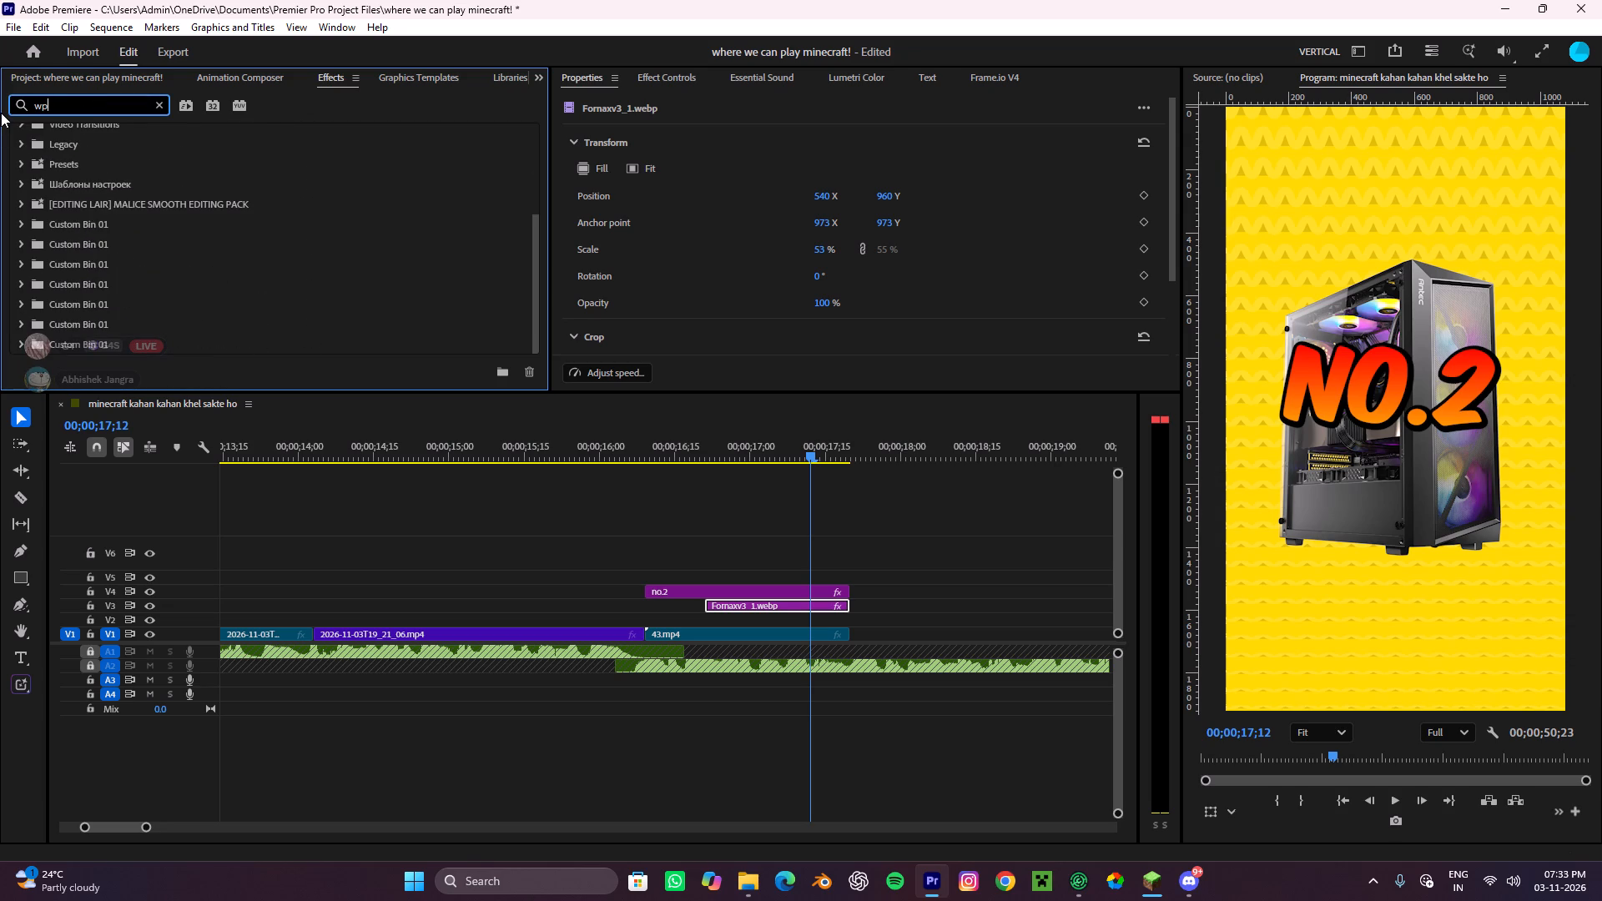
scroll(221, 206, "up", 14)
scroll(222, 206, "down", 2)
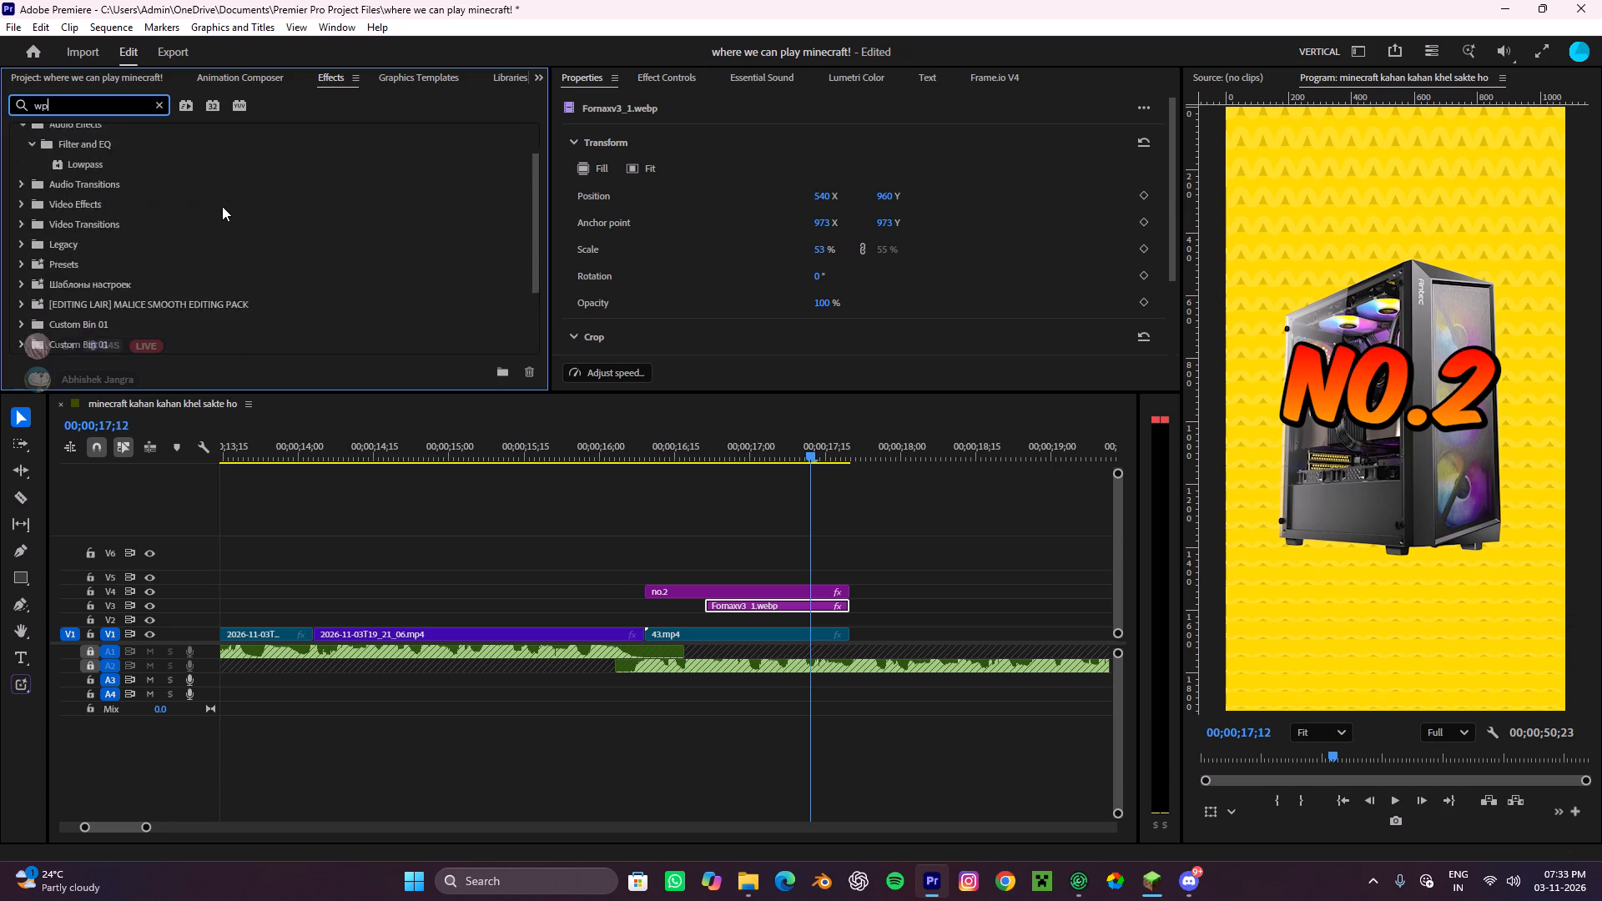
scroll(222, 206, "down", 14)
key("BackSpace")
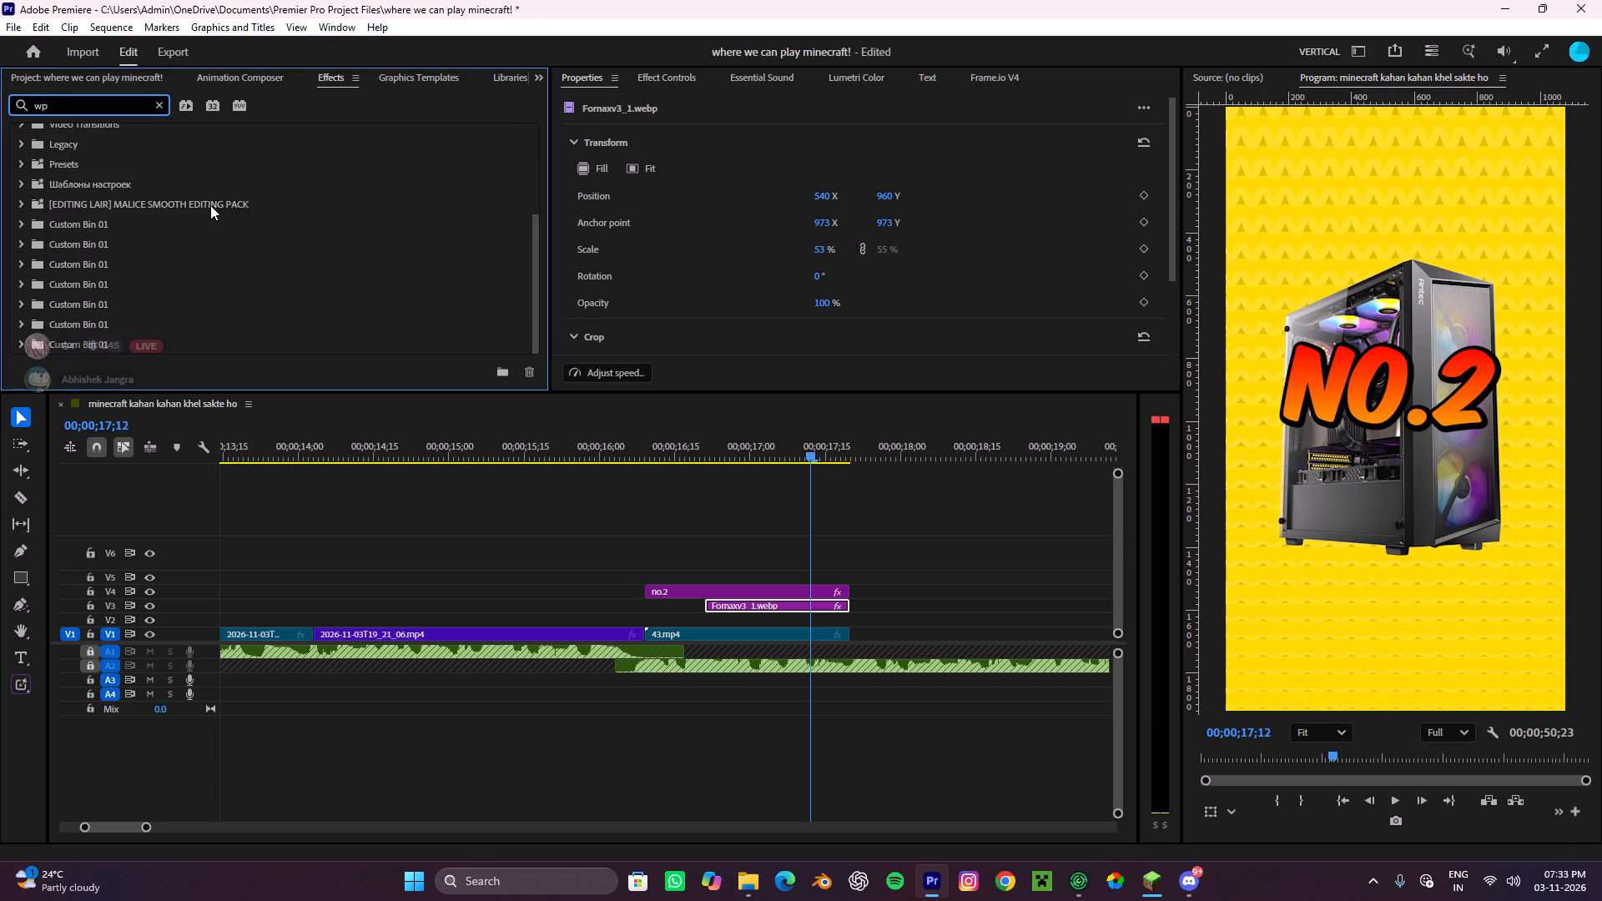
key("o")
scroll(375, 256, "down", 4)
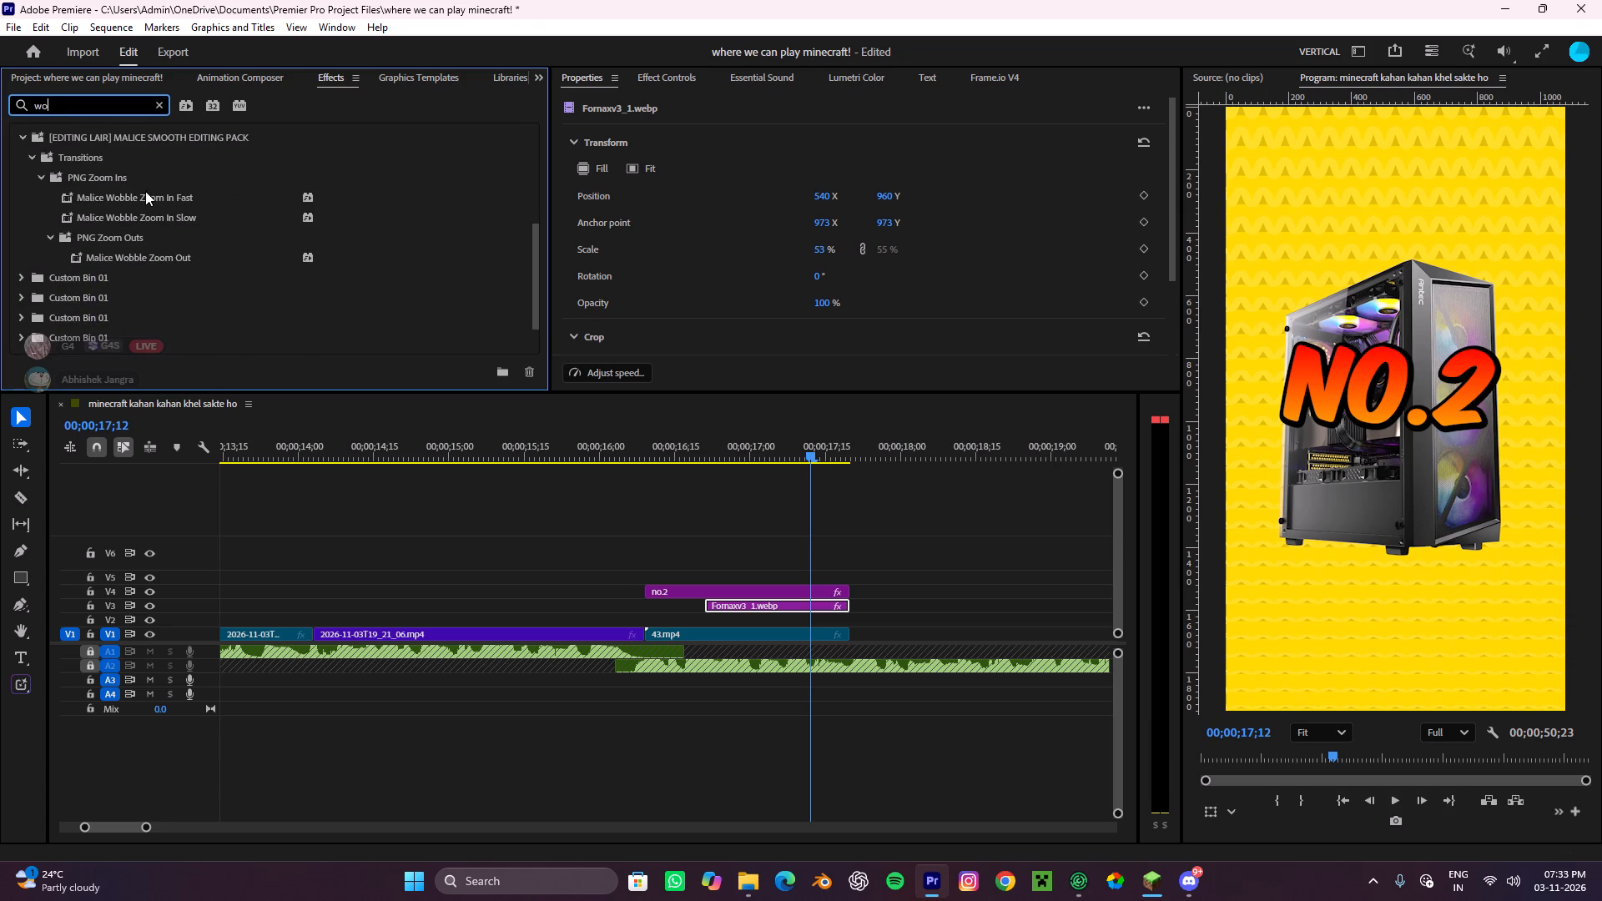
left_click_drag(144, 191, 715, 605)
left_click_drag(800, 440, 674, 521)
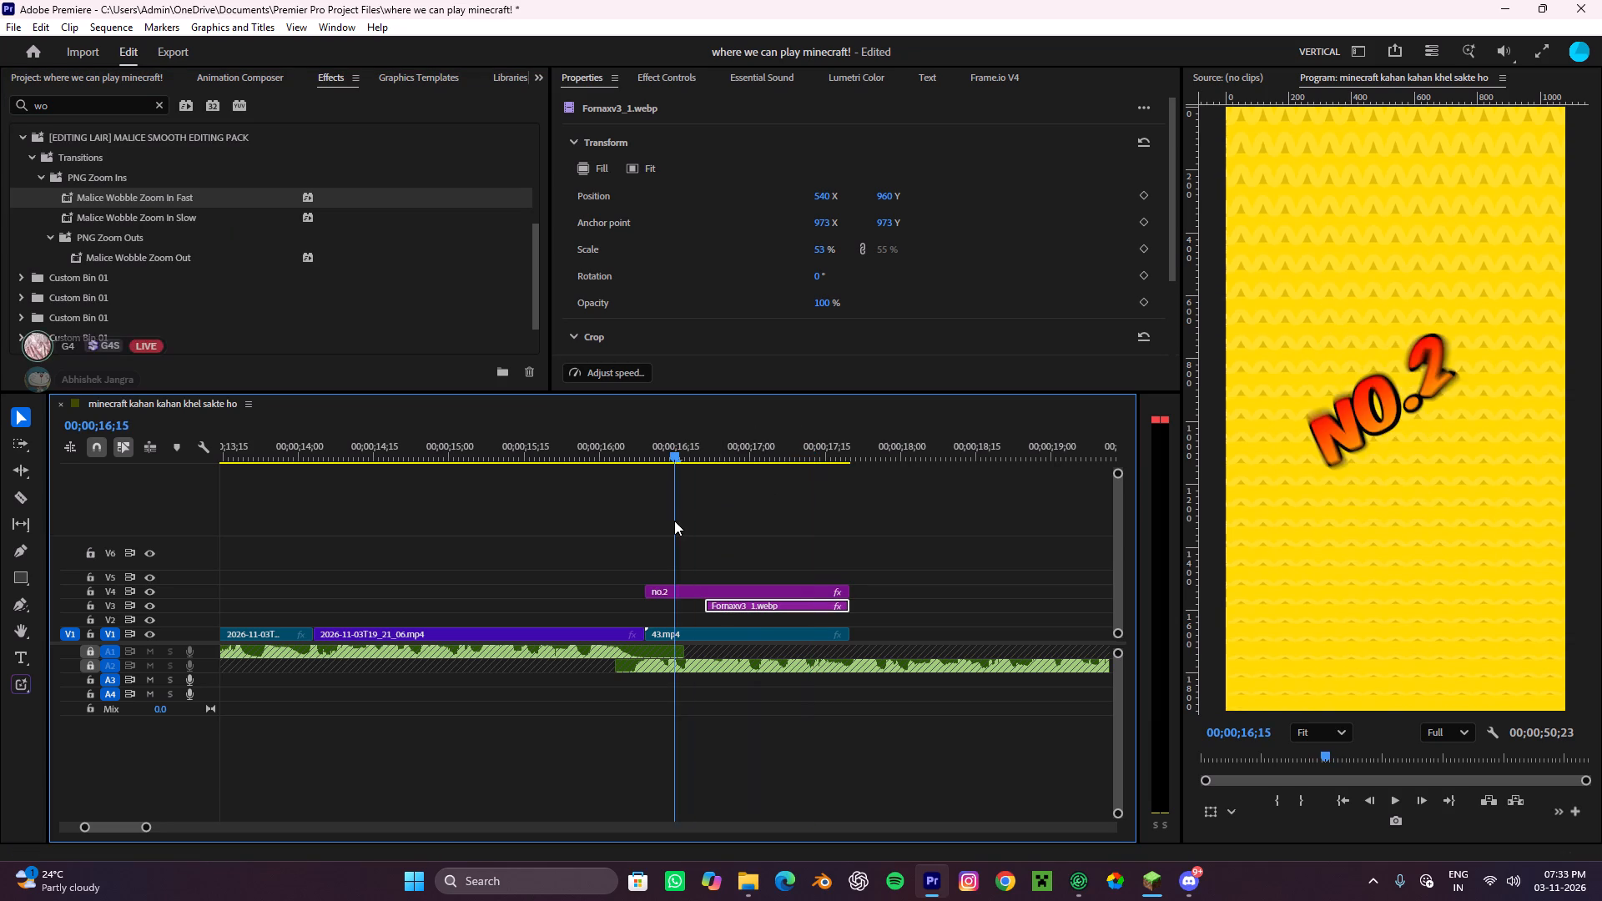
left_click_drag(674, 521, 698, 537)
key("space")
key("space")
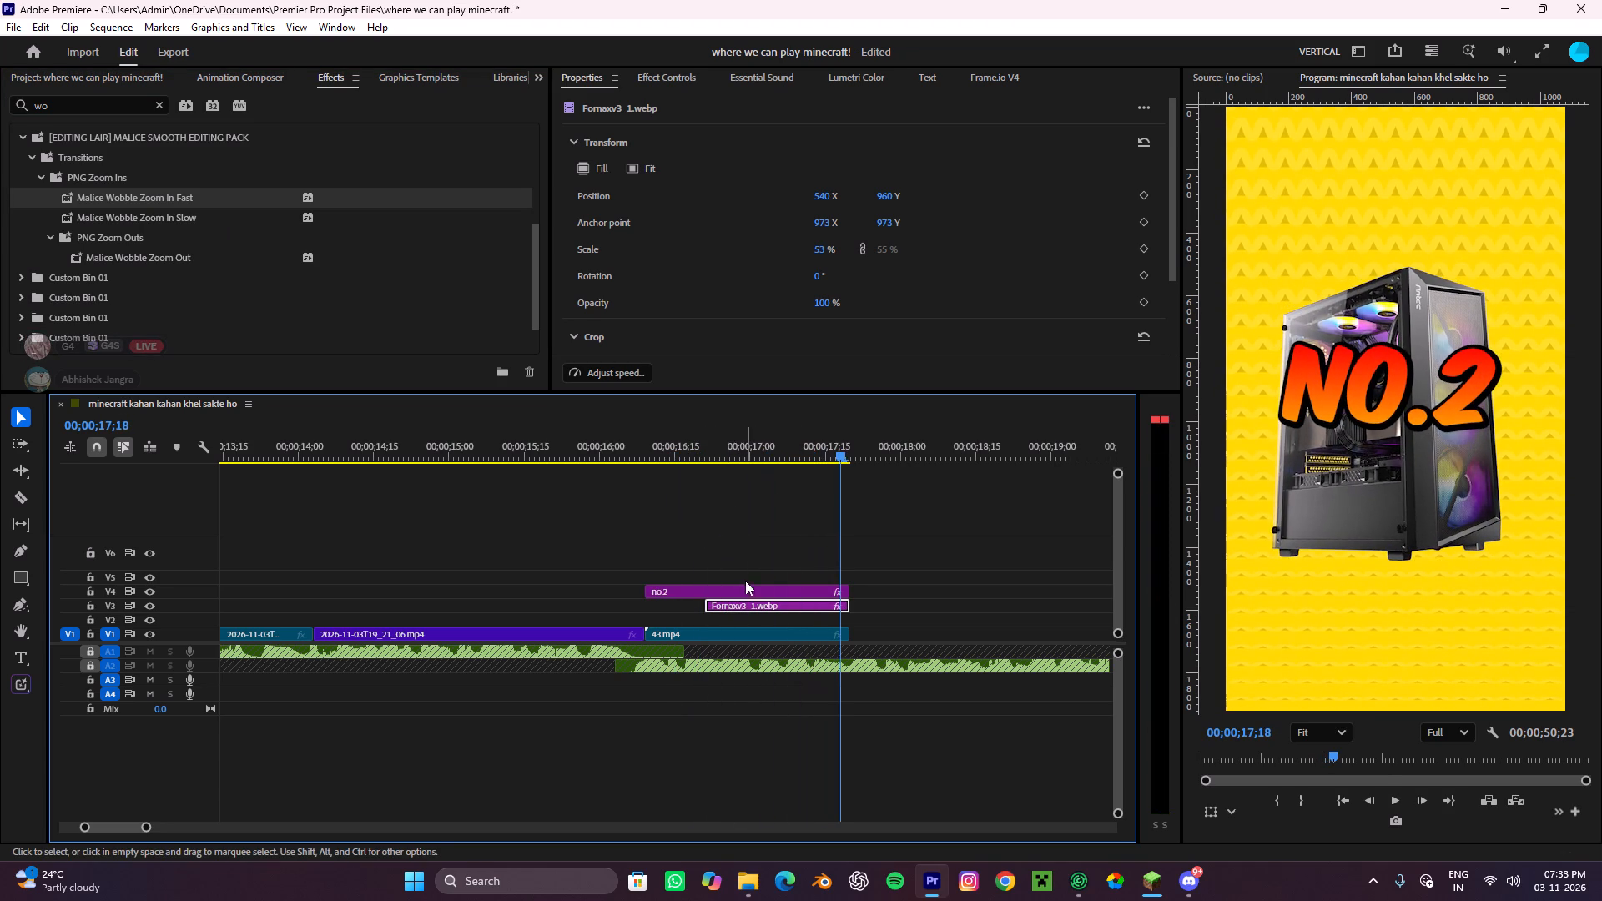
Move the Fornaxv3_1.webp clip on V3 about two frames earlier so it ends at 00;00;17;18.
left_click_drag(735, 601, 720, 602)
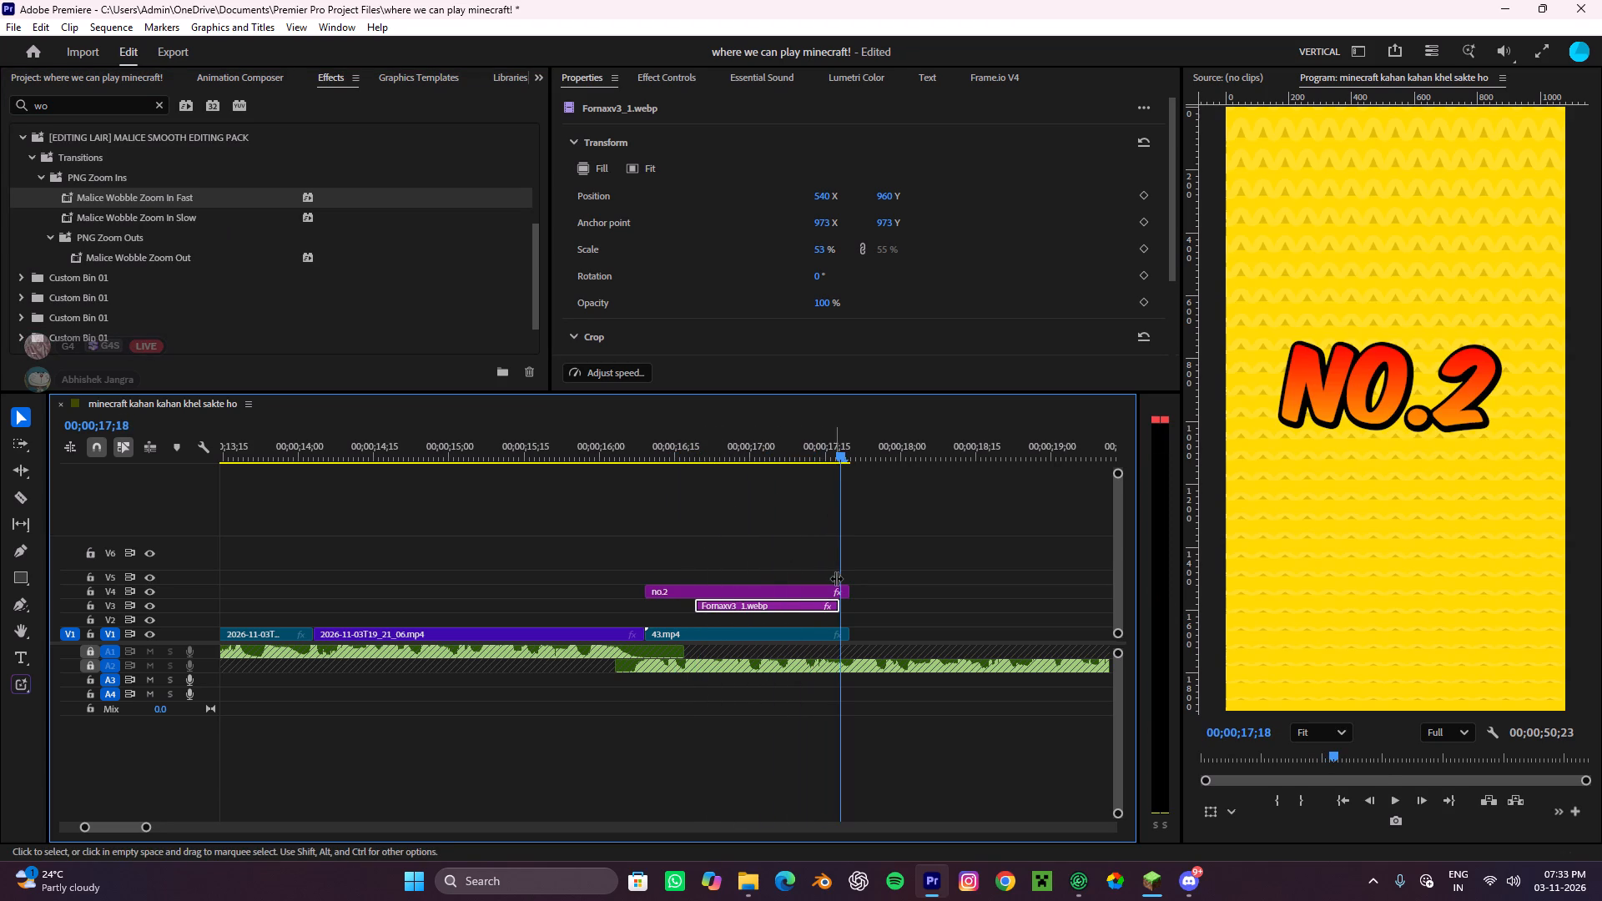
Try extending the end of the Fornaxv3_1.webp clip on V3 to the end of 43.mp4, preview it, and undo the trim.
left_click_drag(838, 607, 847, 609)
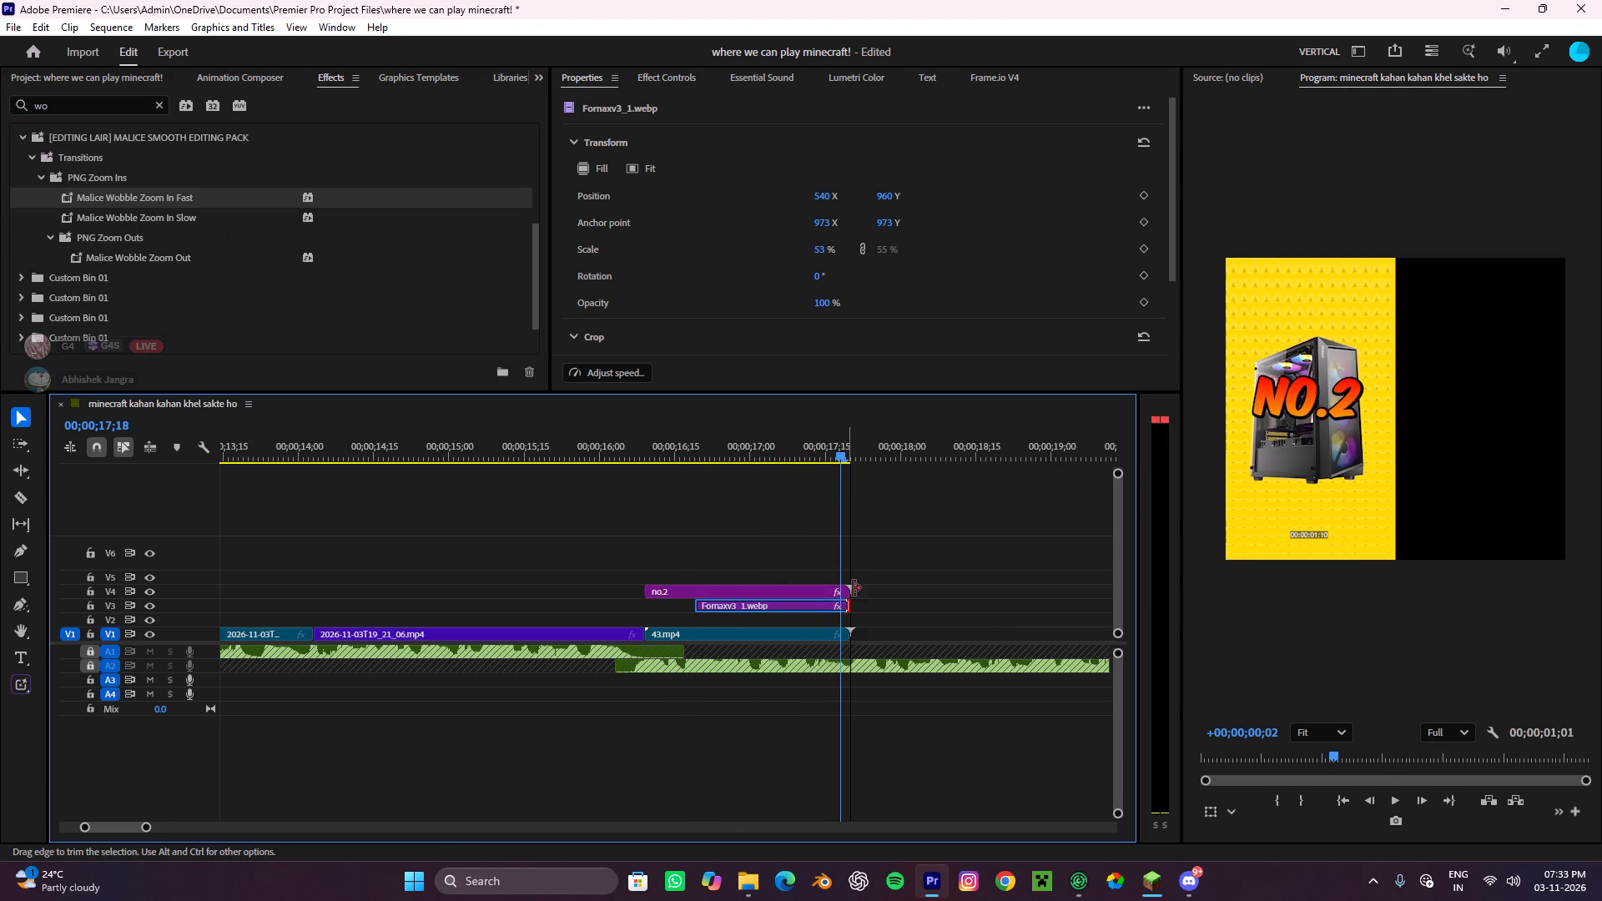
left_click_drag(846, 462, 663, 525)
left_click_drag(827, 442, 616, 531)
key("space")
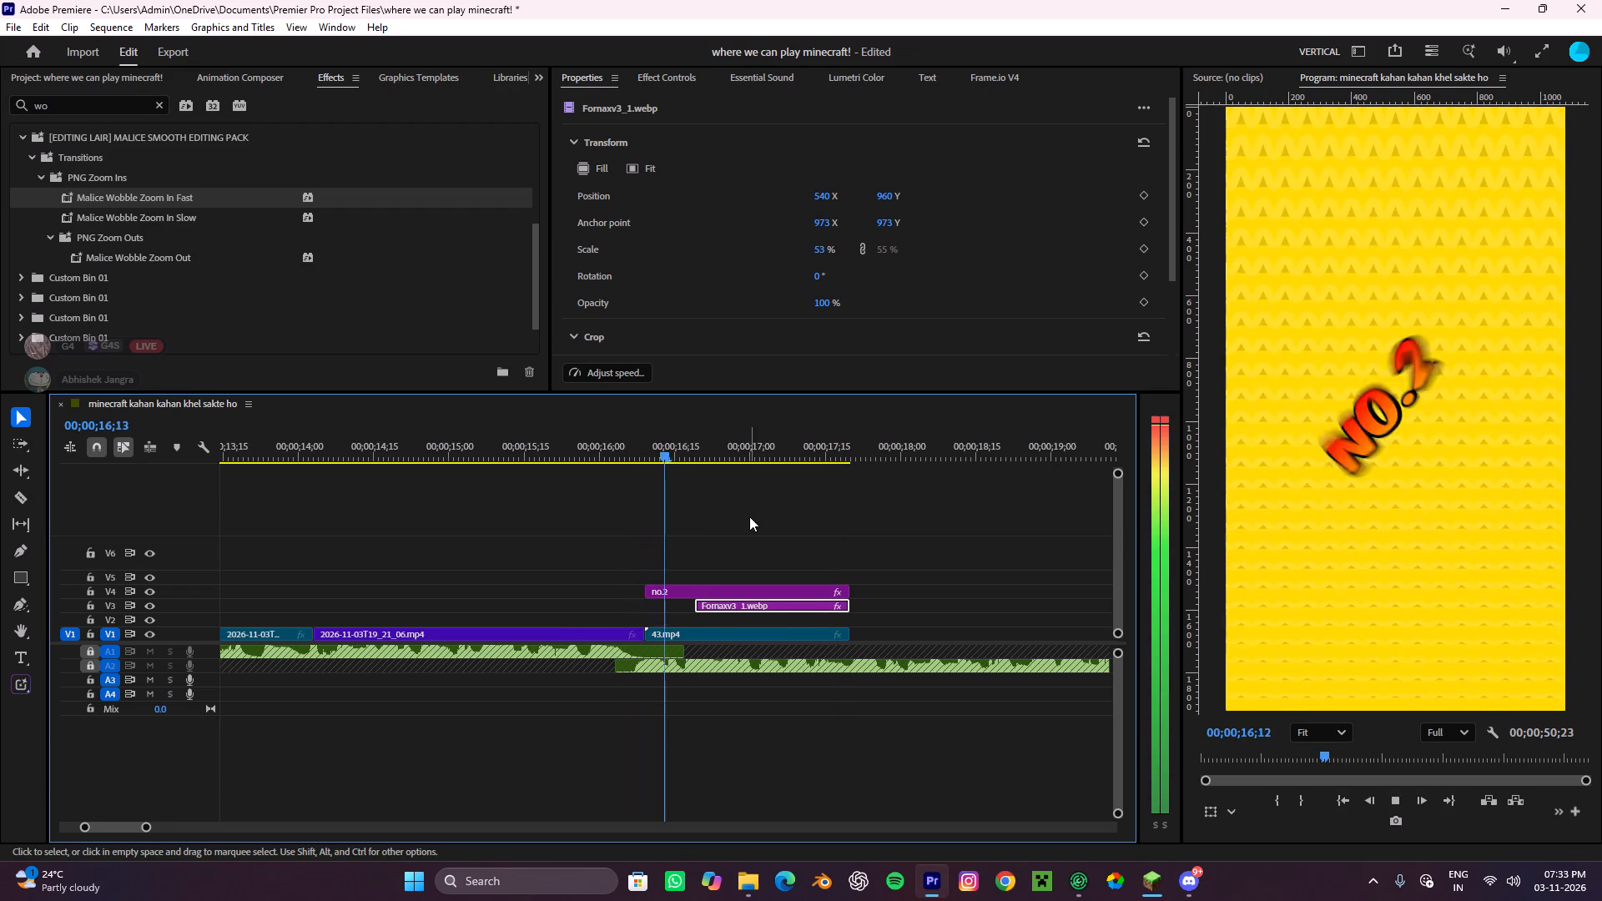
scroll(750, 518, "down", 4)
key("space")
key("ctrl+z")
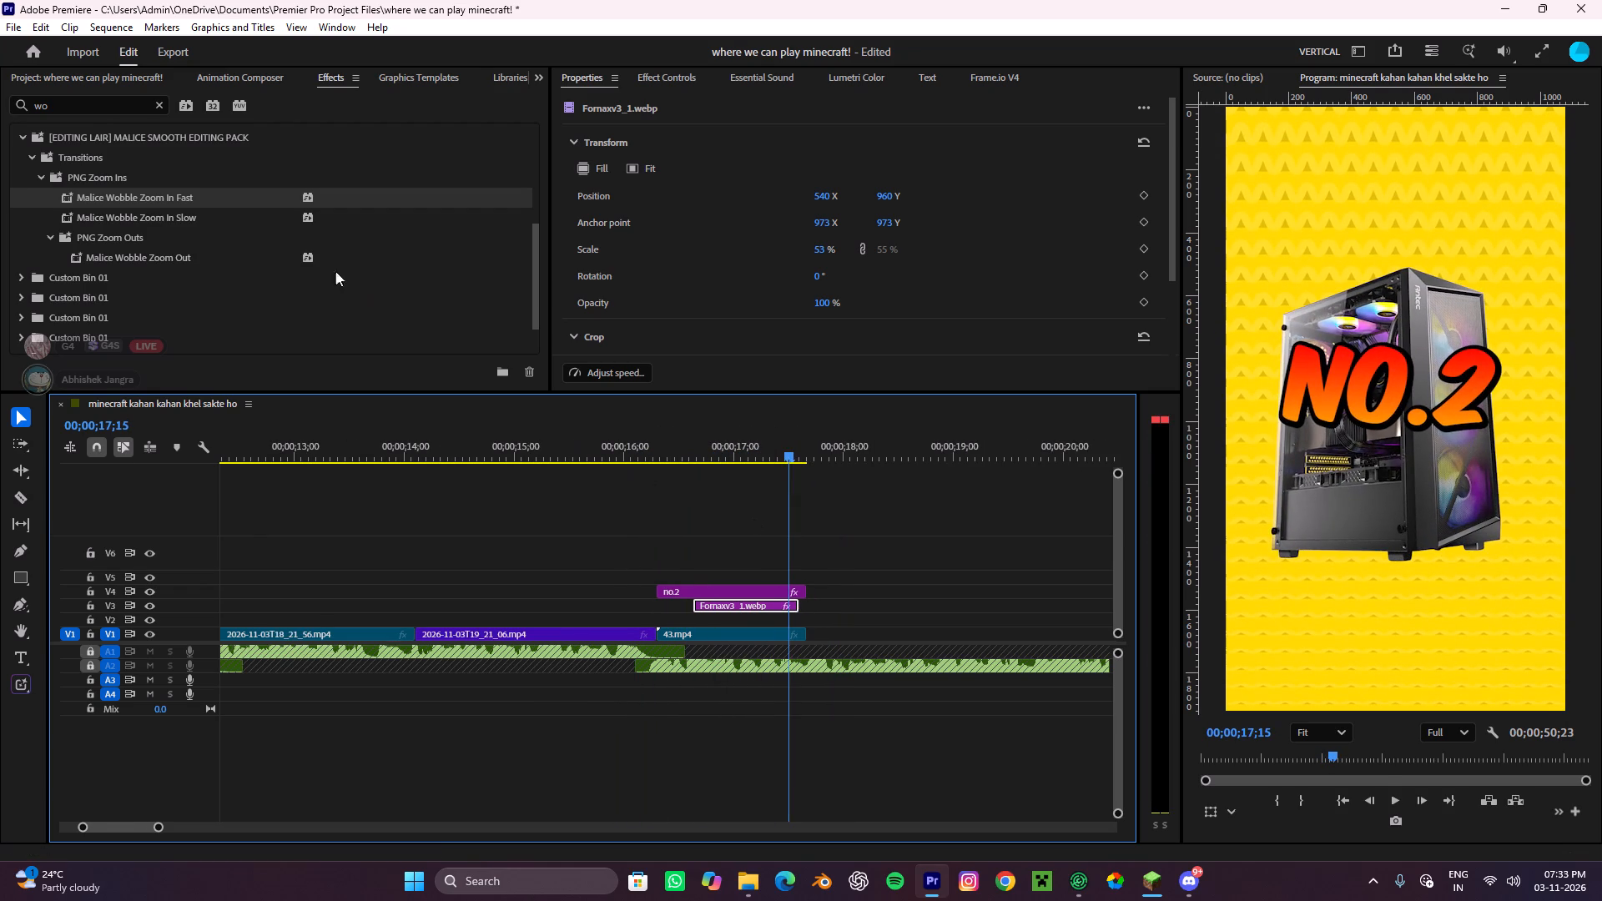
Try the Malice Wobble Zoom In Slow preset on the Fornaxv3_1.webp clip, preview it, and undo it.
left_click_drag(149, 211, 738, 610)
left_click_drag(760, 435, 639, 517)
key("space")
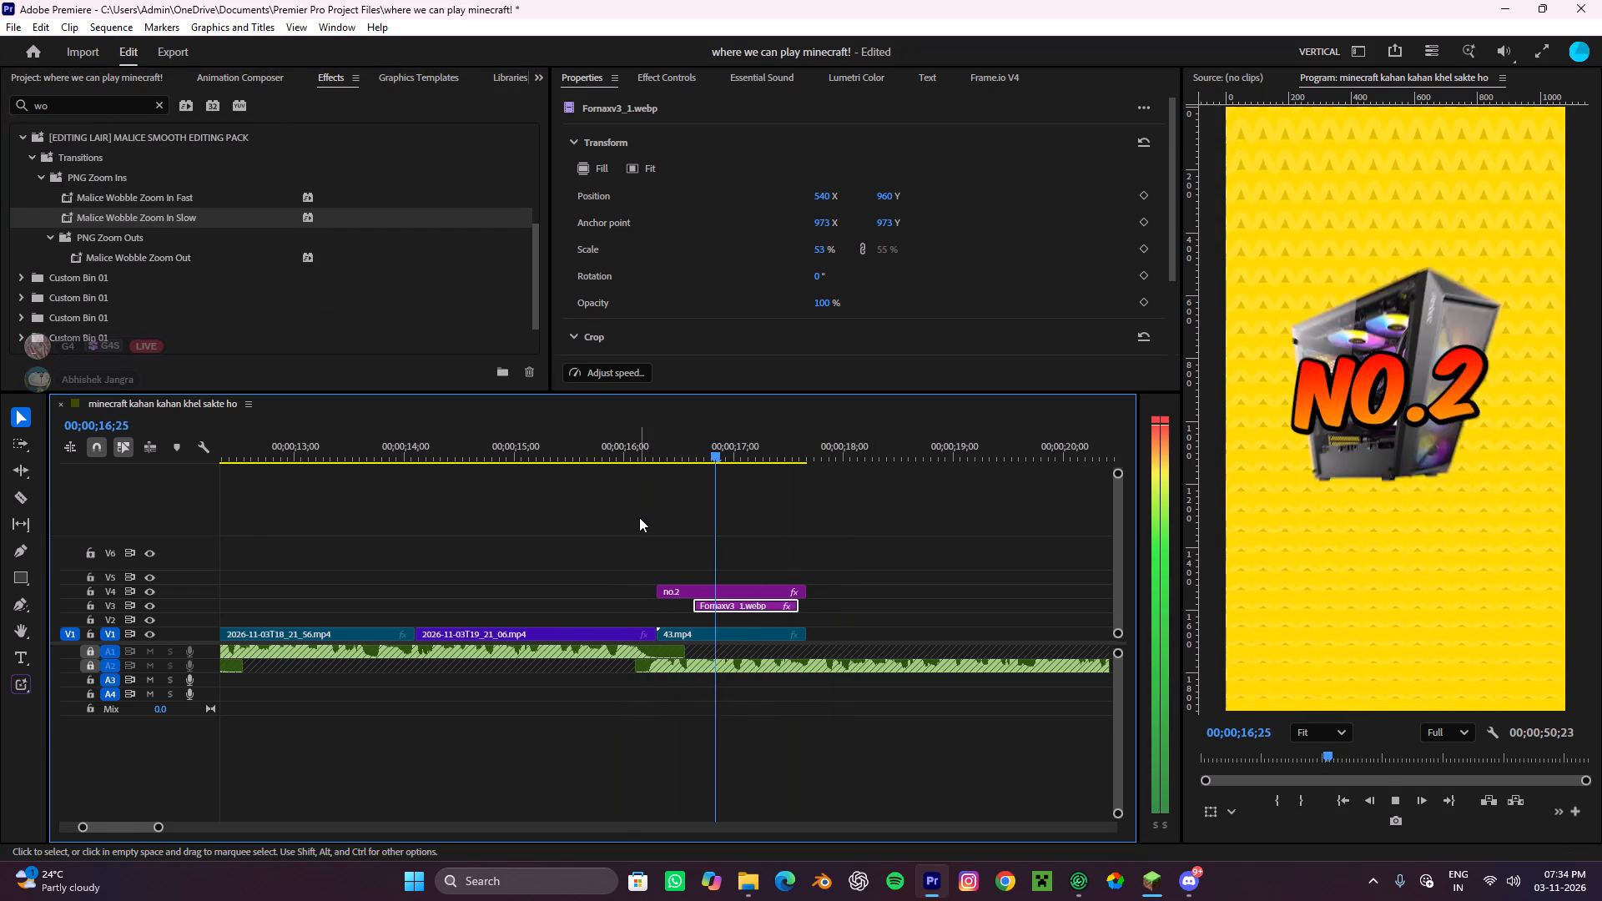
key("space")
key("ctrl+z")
Undo the Fornaxv3_1.webp clip's two-frame shift and its Malice Wobble Zoom In Fast preset, previewing the NO.2 section around each undo.
left_click_drag(767, 462, 693, 500)
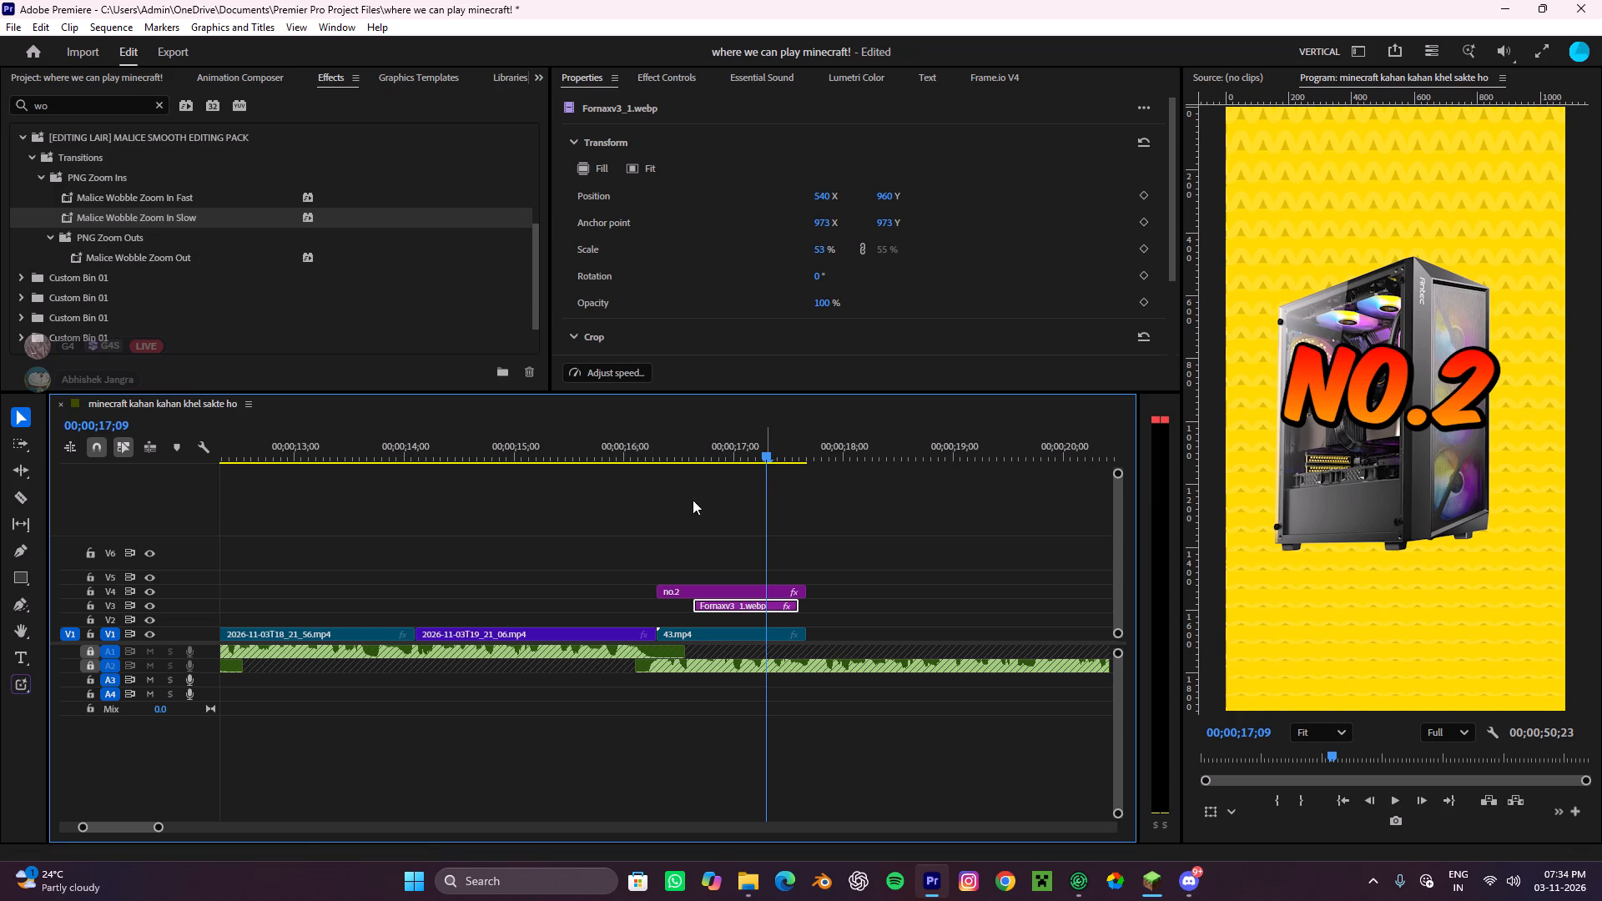
left_click_drag(693, 500, 710, 497)
left_click_drag(766, 453, 677, 519)
key("space")
key("space")
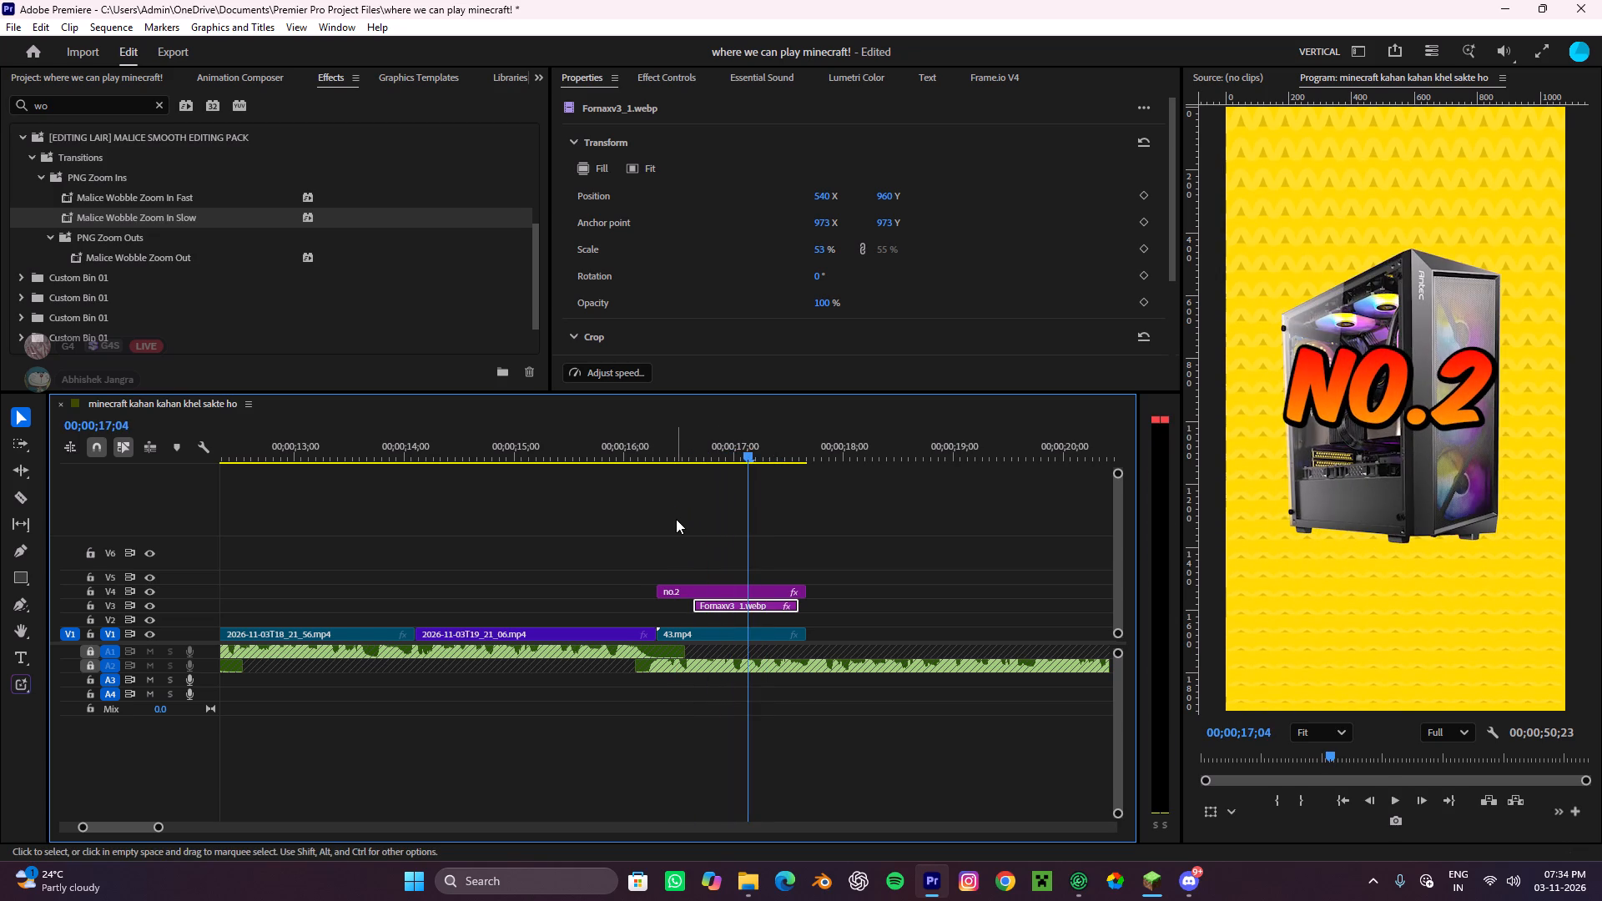
key("ctrl+z")
left_click_drag(752, 454, 683, 505)
key("space")
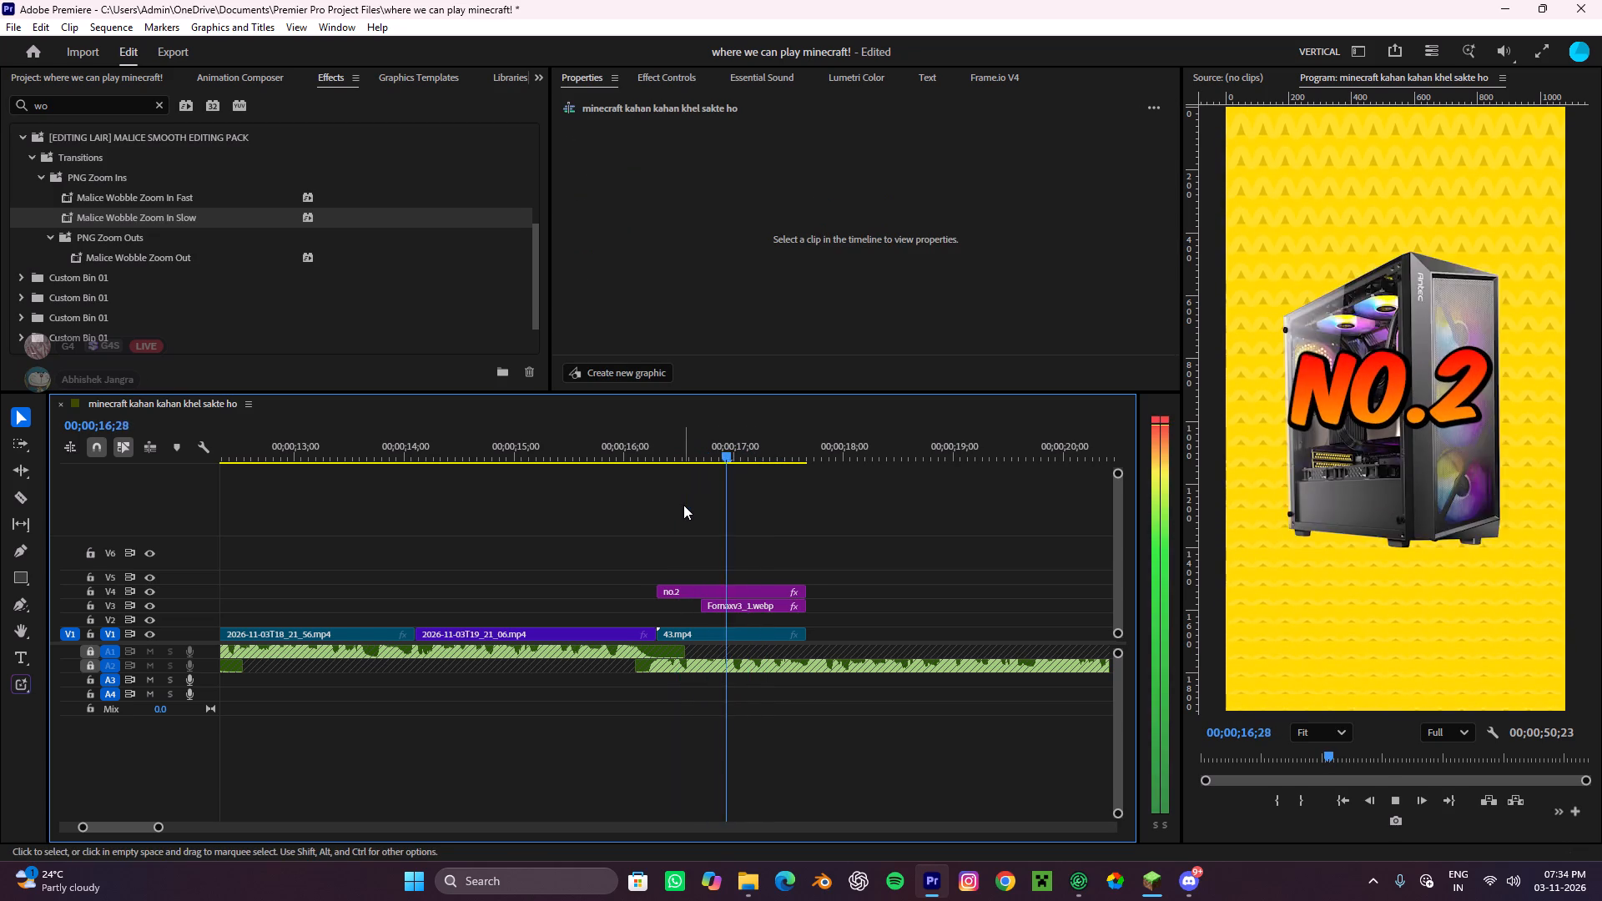
key("space")
key("ctrl+z")
left_click_drag(753, 450, 673, 496)
key("space")
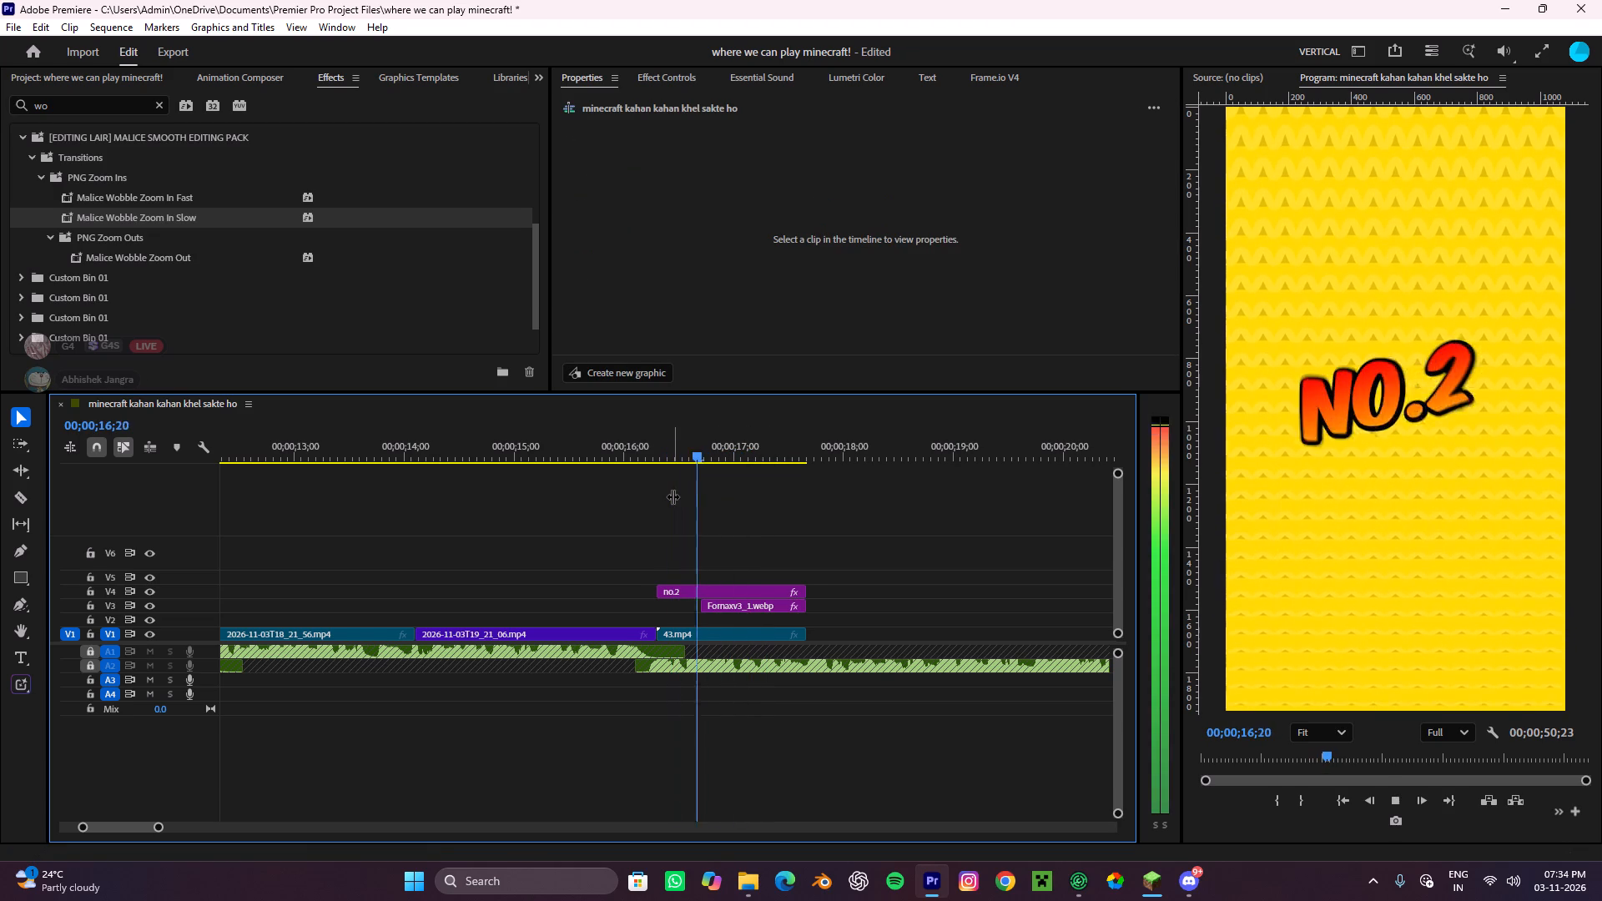
key("space")
Apply the Malice Wobble Zoom In Slow preset to the Fornaxv3_1.webp clip on V3 and preview the NO.2 section.
left_click_drag(148, 216, 665, 516)
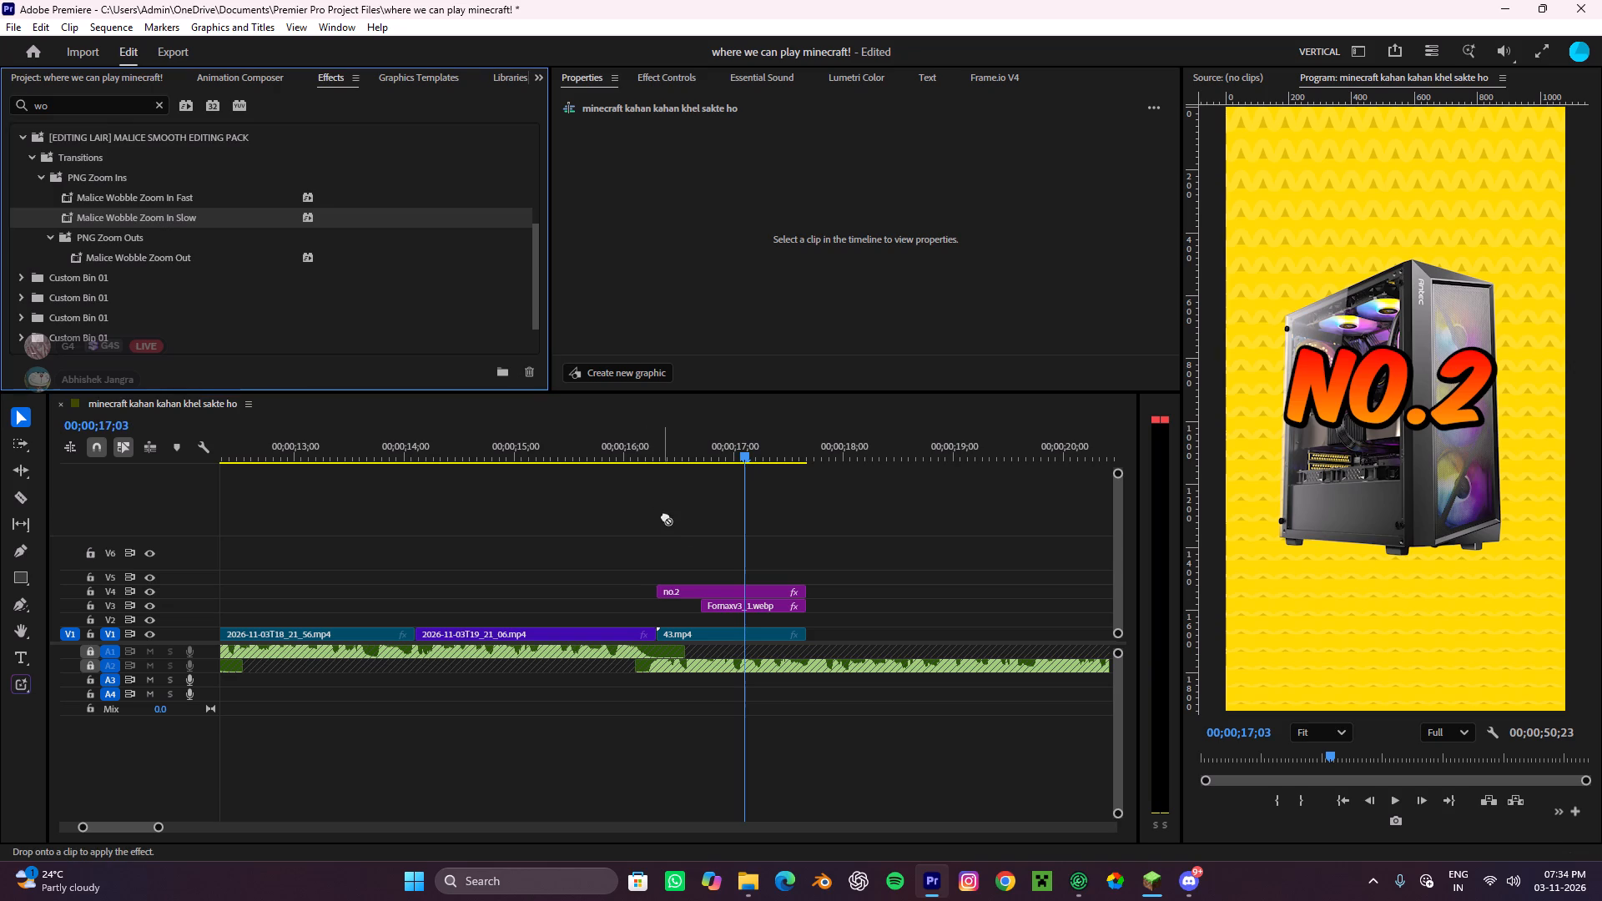
left_click_drag(665, 516, 718, 600)
left_click_drag(752, 448, 677, 546)
key("space")
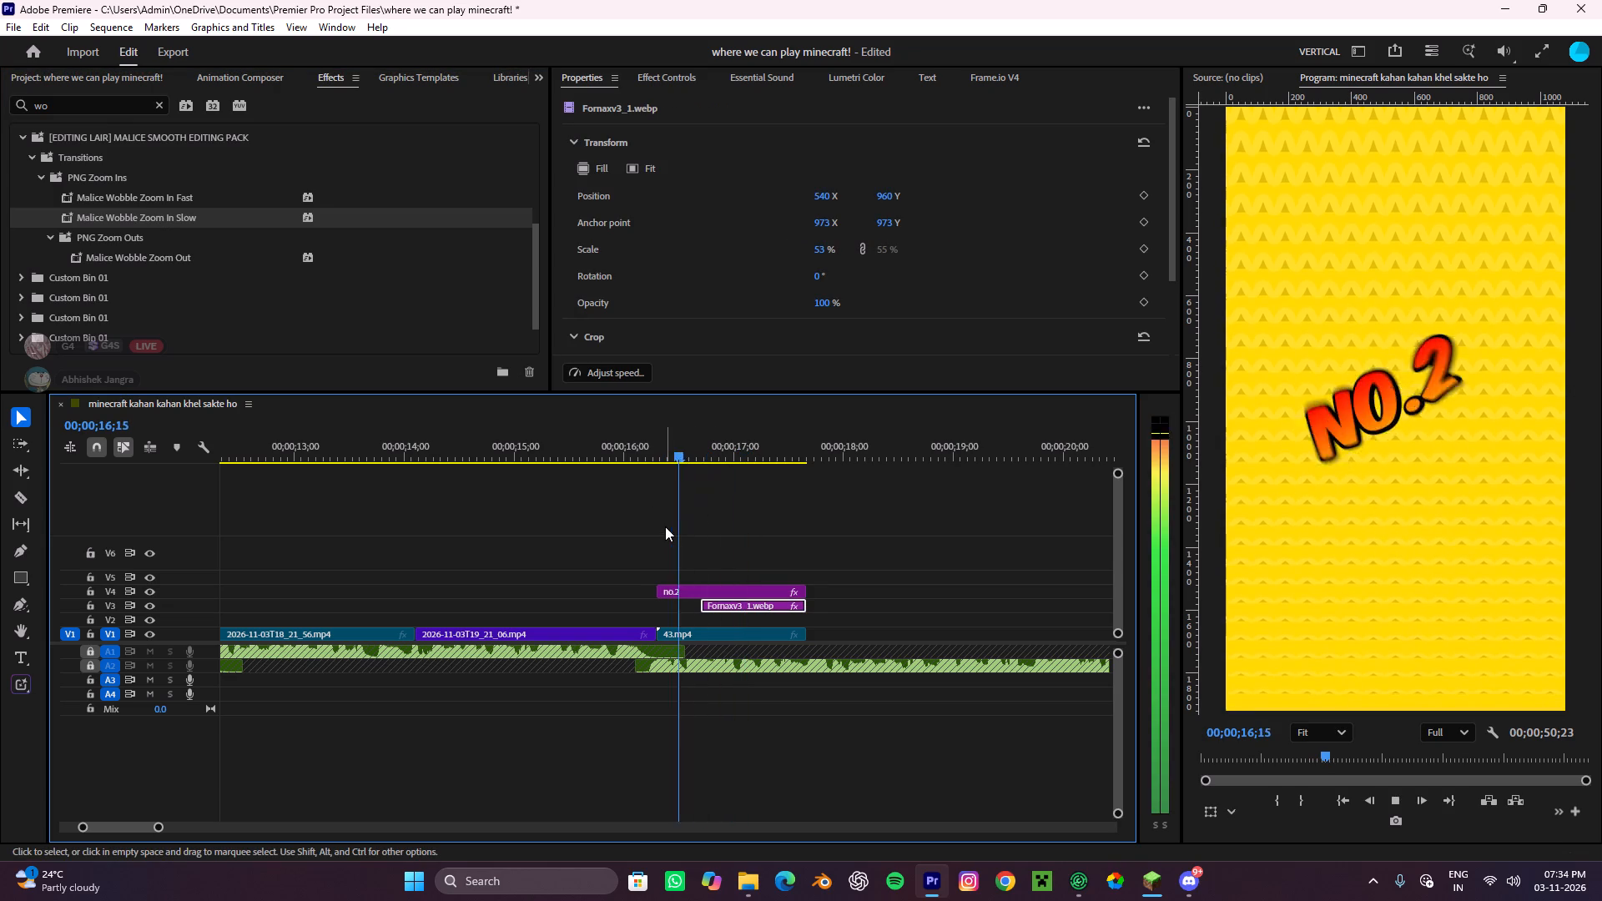
key("space")
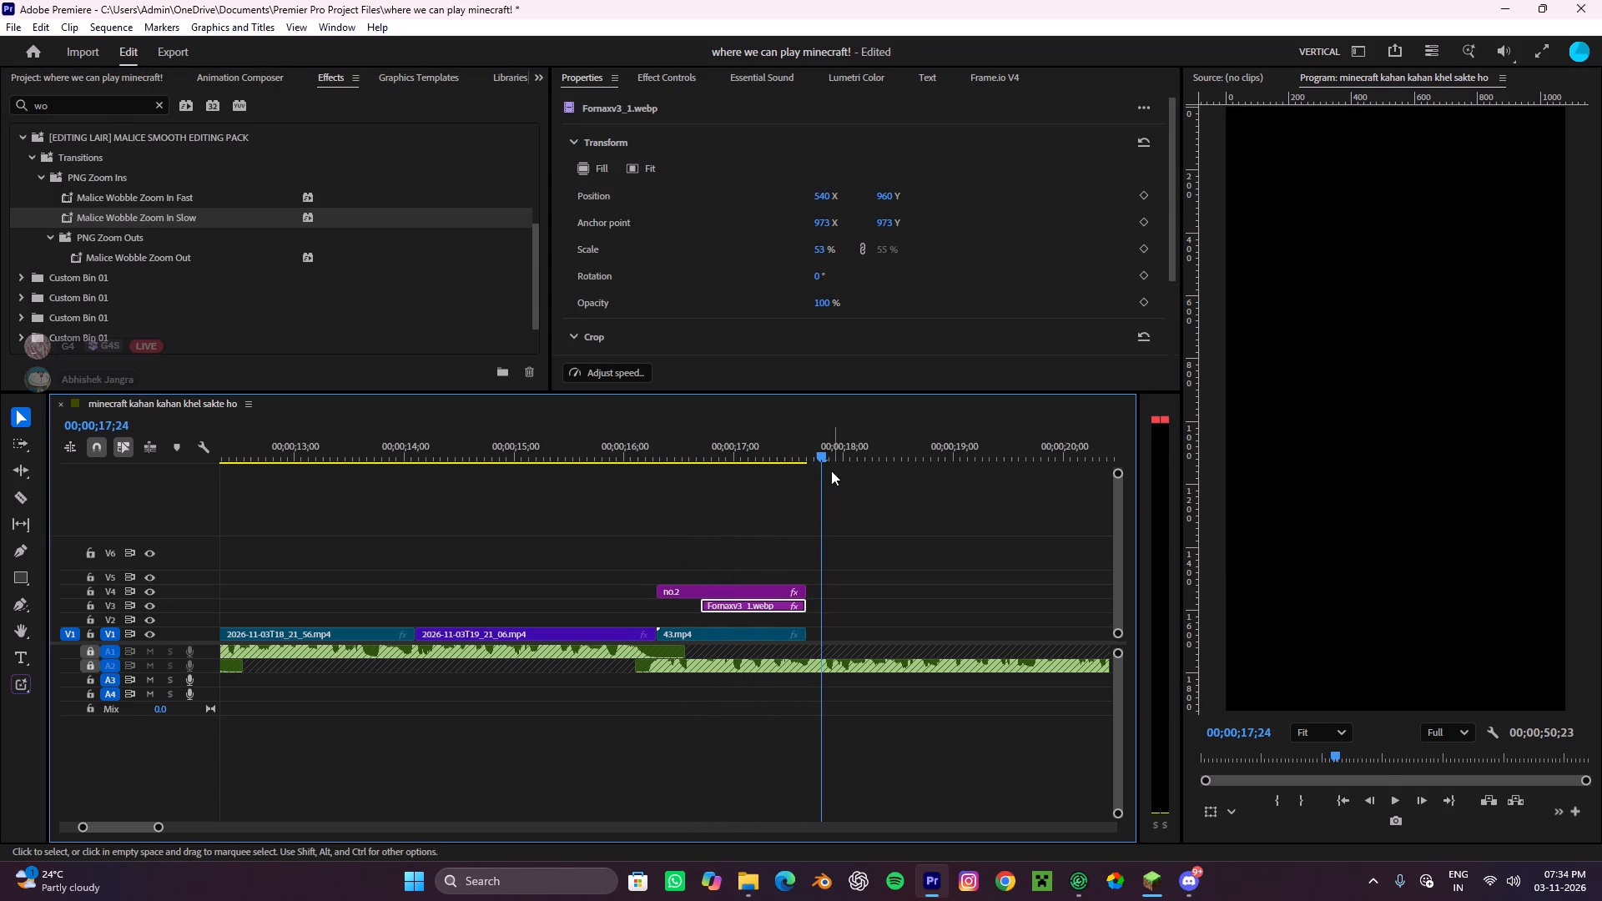
left_click_drag(810, 461, 618, 525)
key("space")
scroll(653, 526, "down", 5)
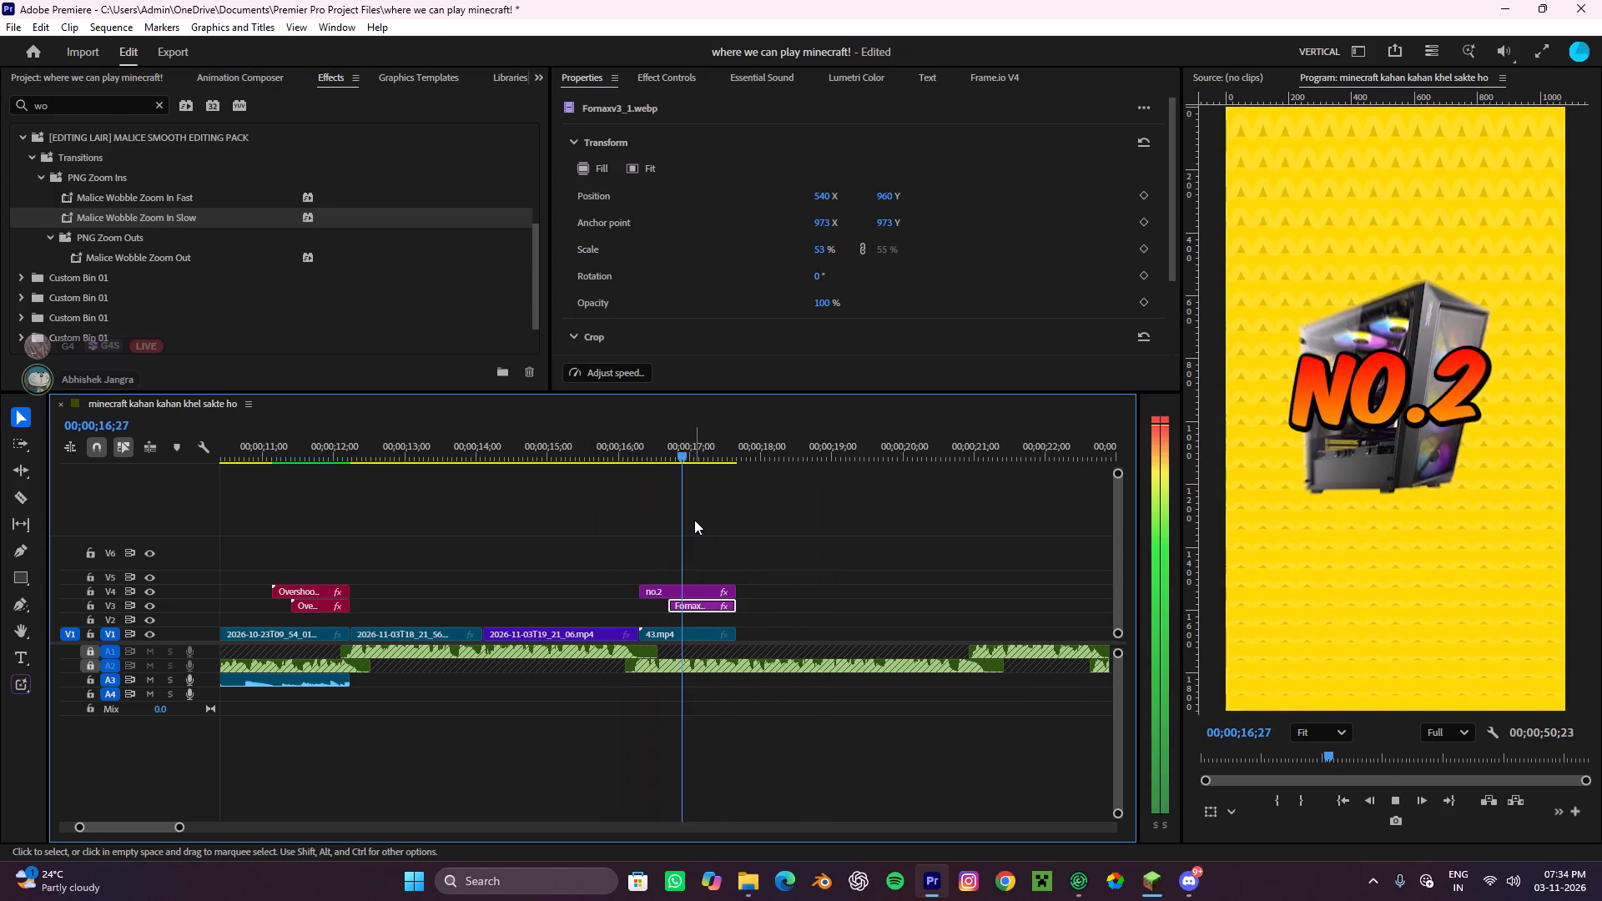
key("space")
Search Animation Composer for "breast" and place Breast Twitch.mp3 on A3 at the start of the 43.mp4 clip.
left_click(124, 83)
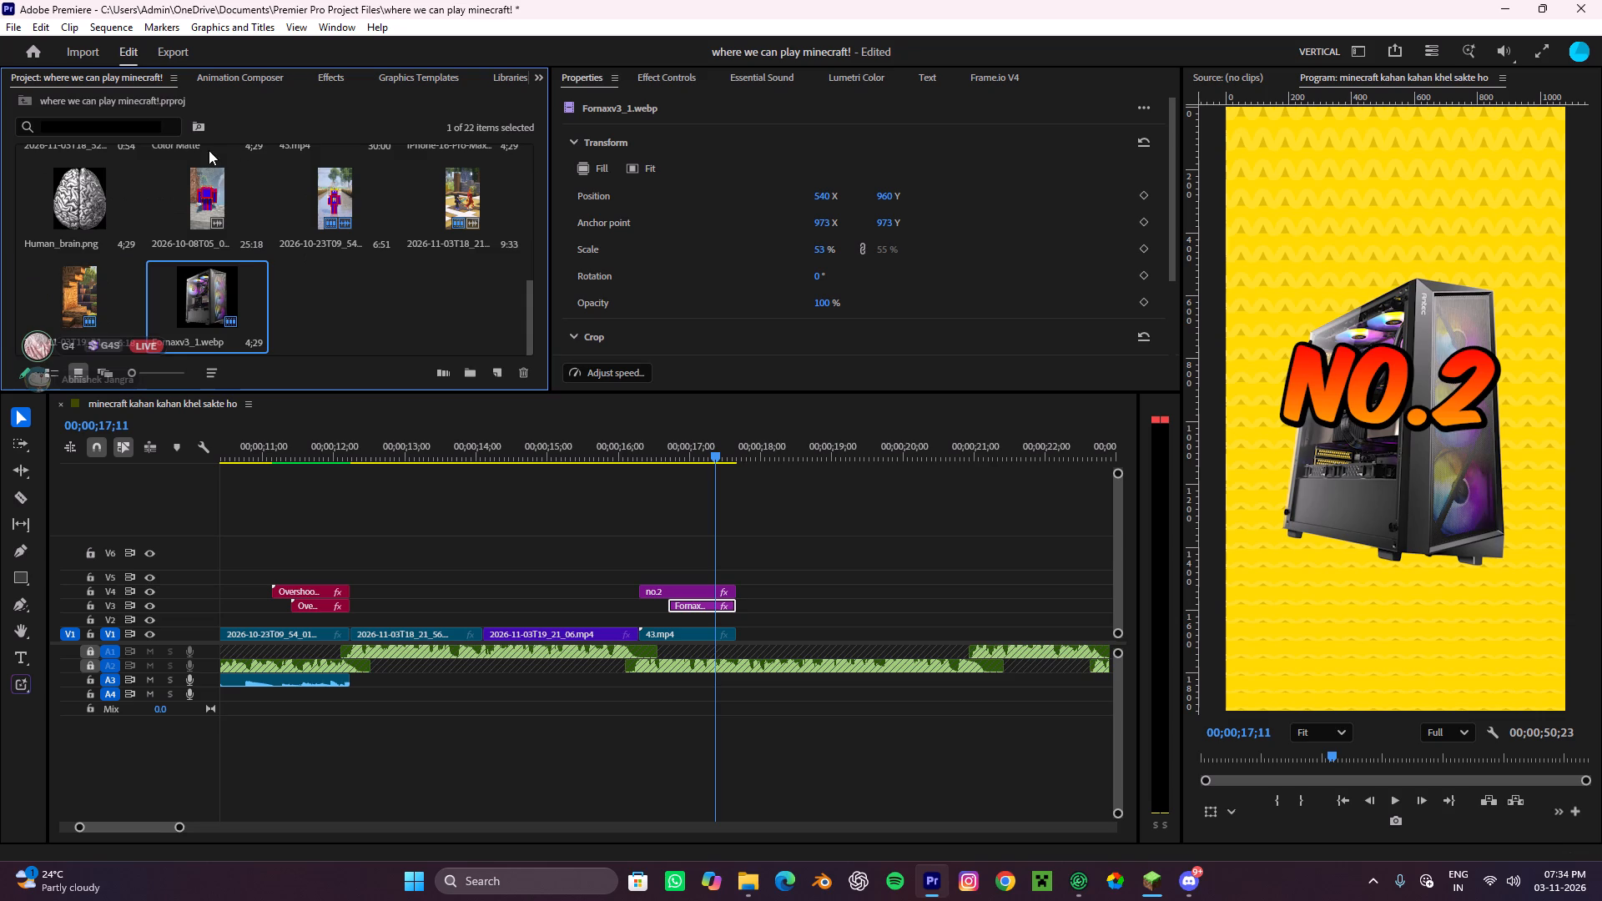
left_click(333, 82)
left_click(269, 79)
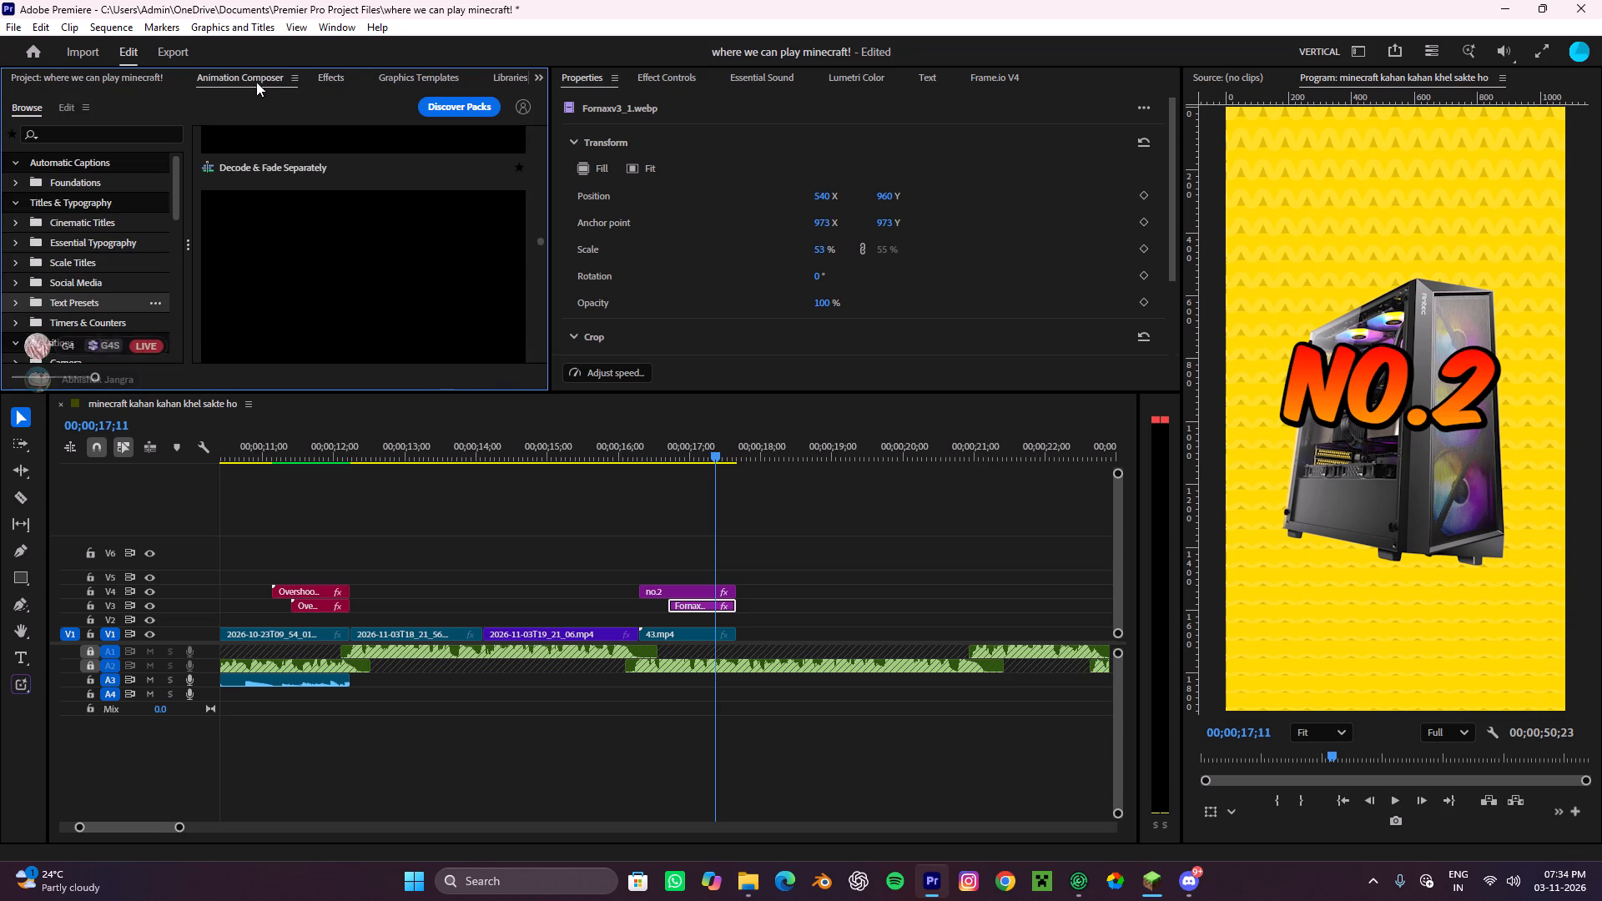
left_click(56, 134)
type("brest")
key("BackSpace")
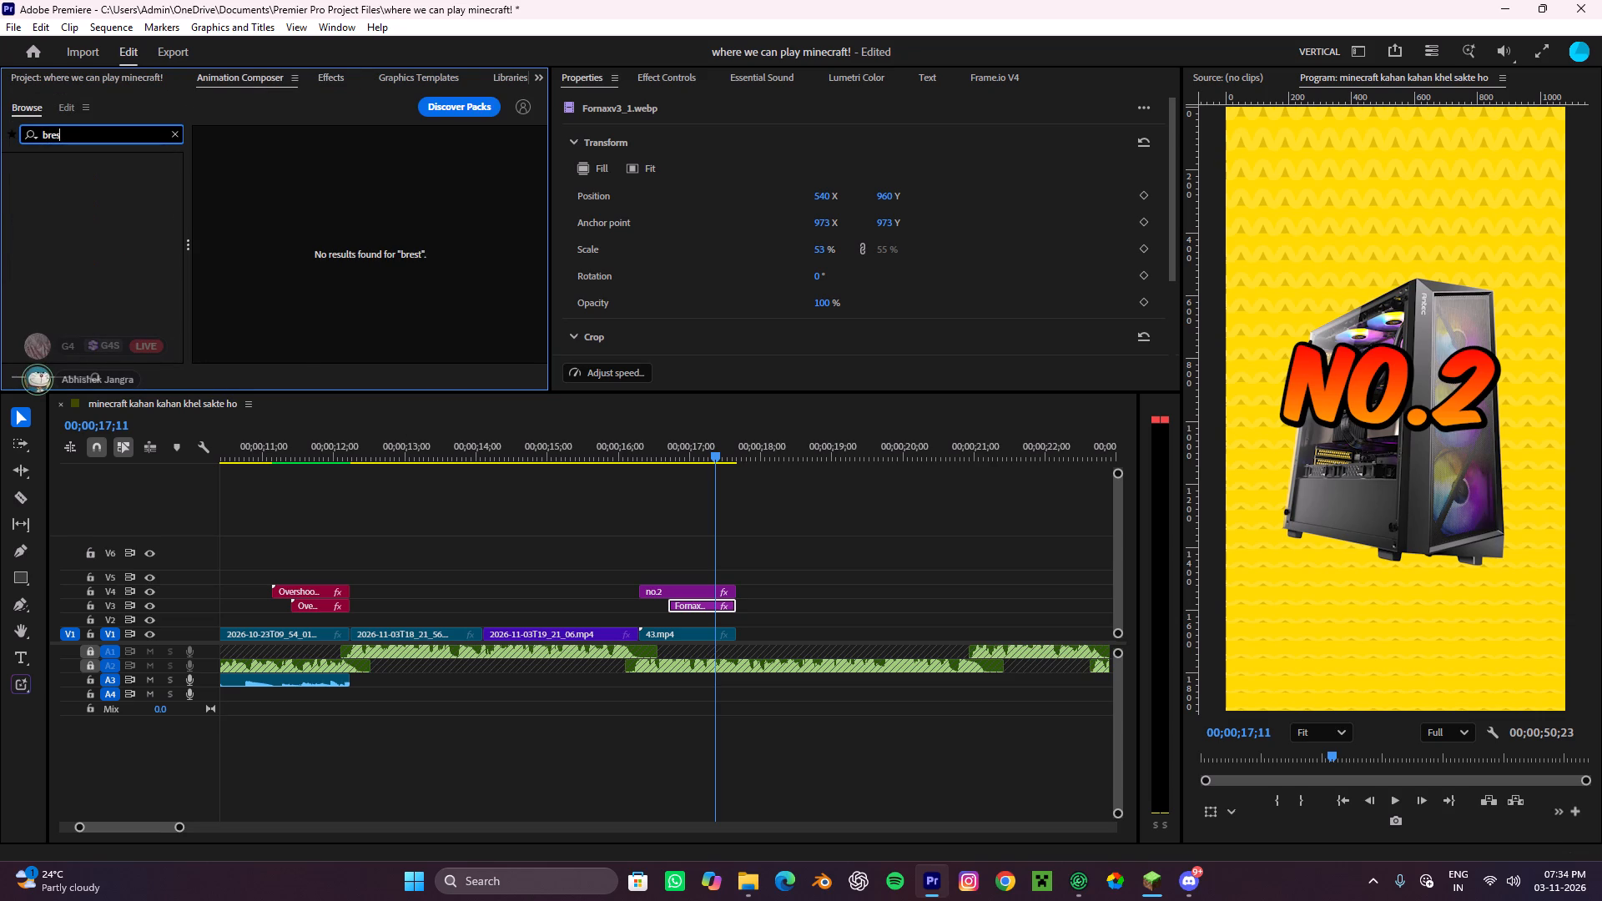
left_click(84, 138)
key("BackSpace")
type("as")
key("t")
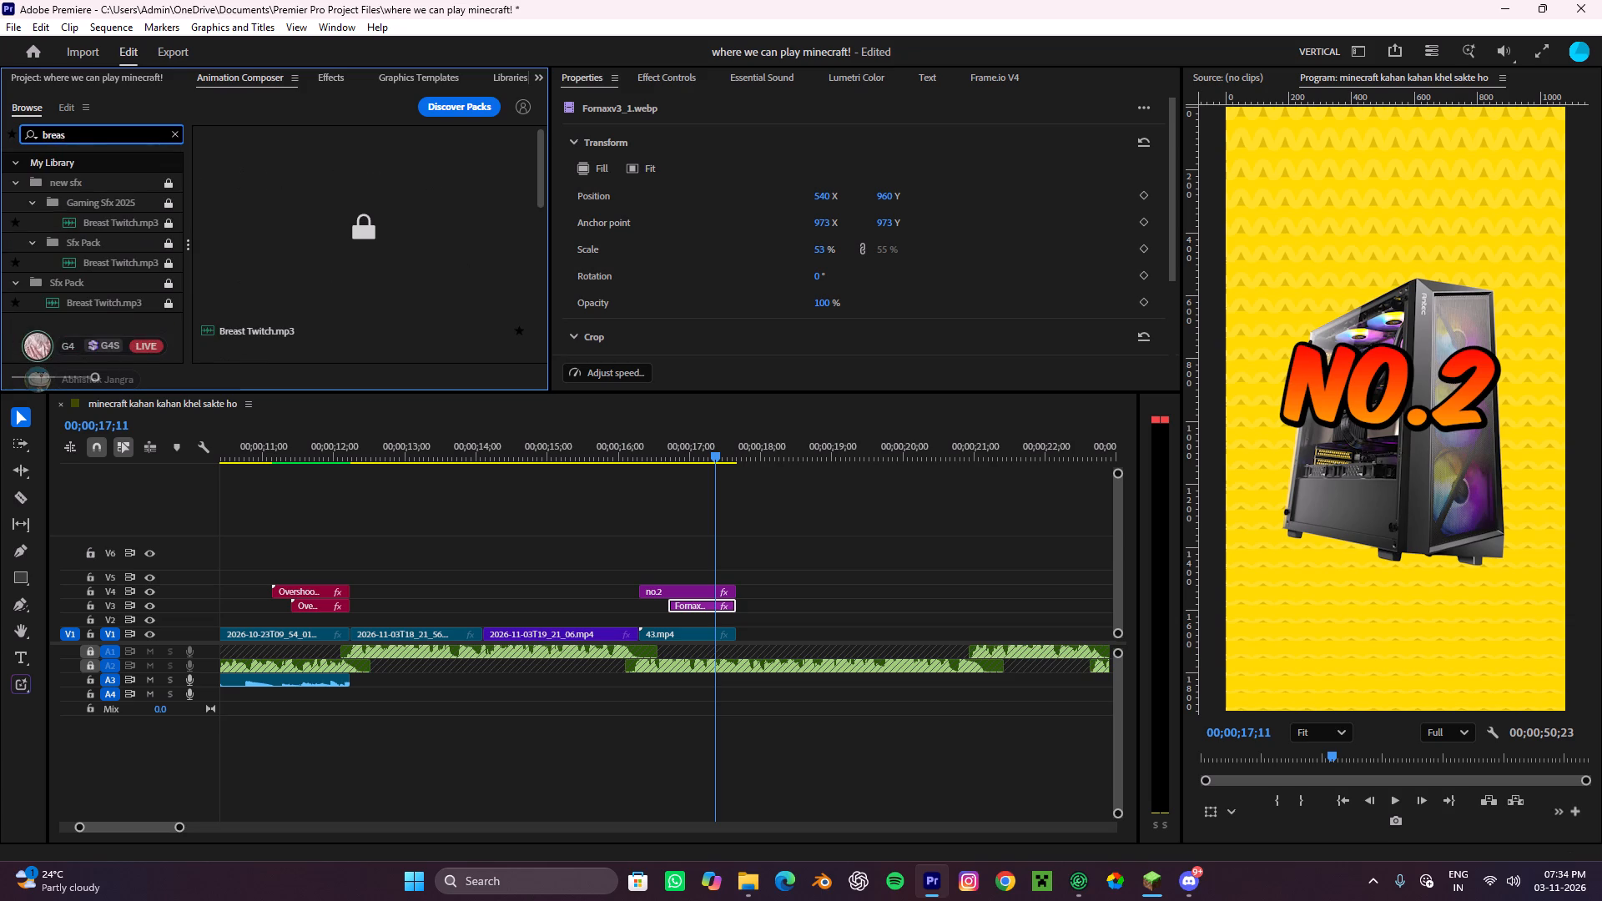
left_click_drag(285, 214, 297, 227)
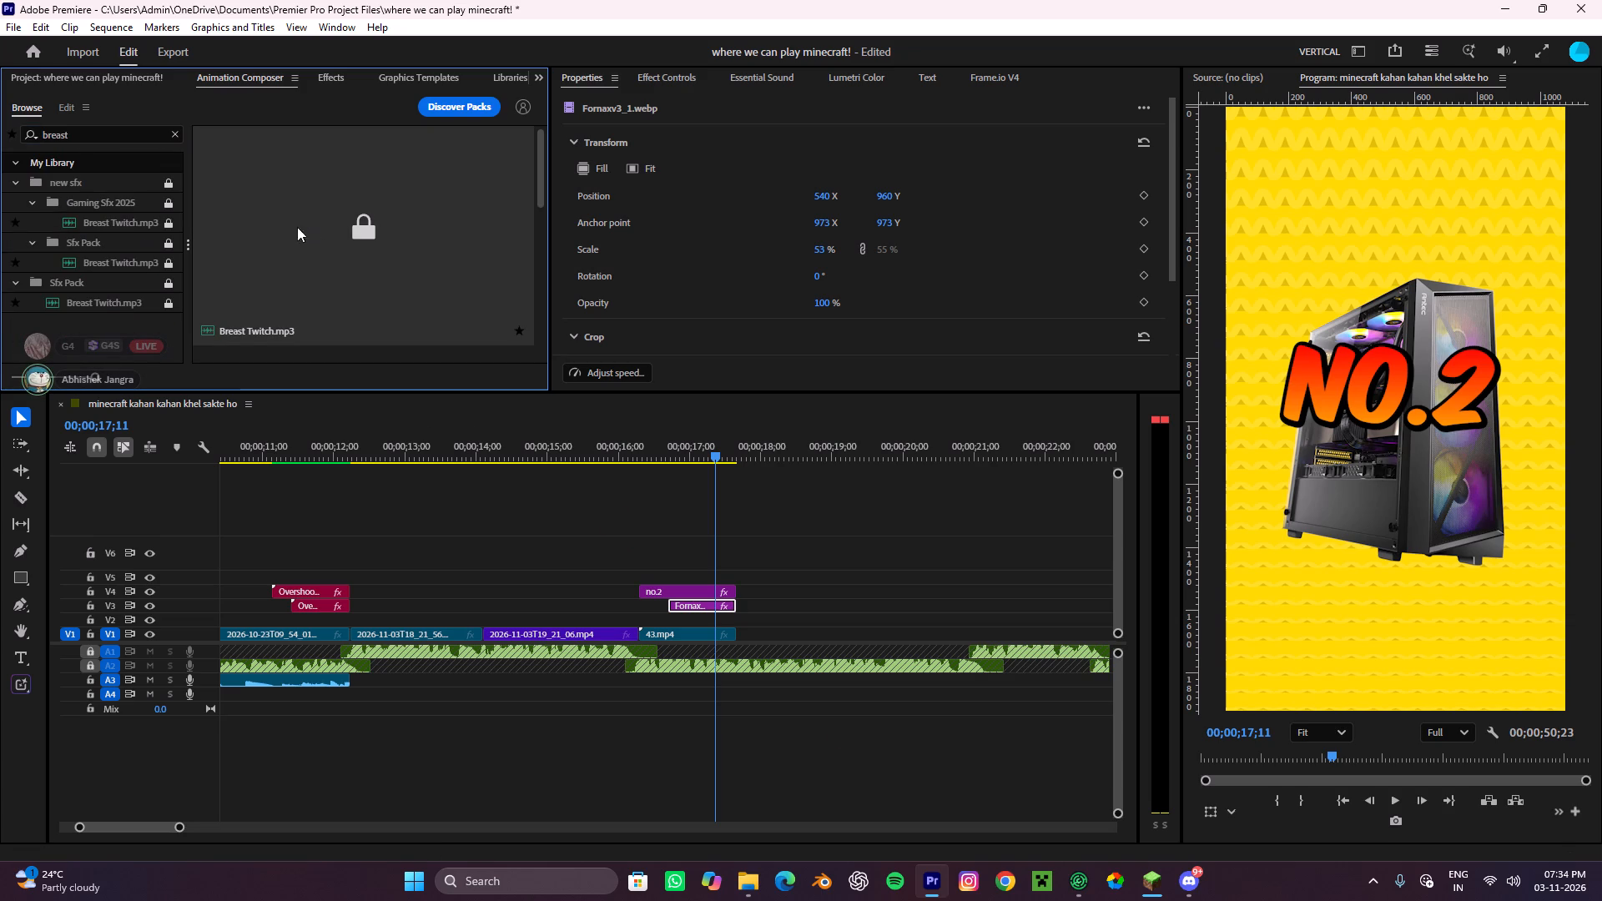
left_click_drag(297, 227, 641, 667)
Cut off the silent start of Breast Twitch.mp3, shift the rest back to the start of 43.mp4, and preview it.
scroll(641, 667, "up", 10, "alt")
key("c")
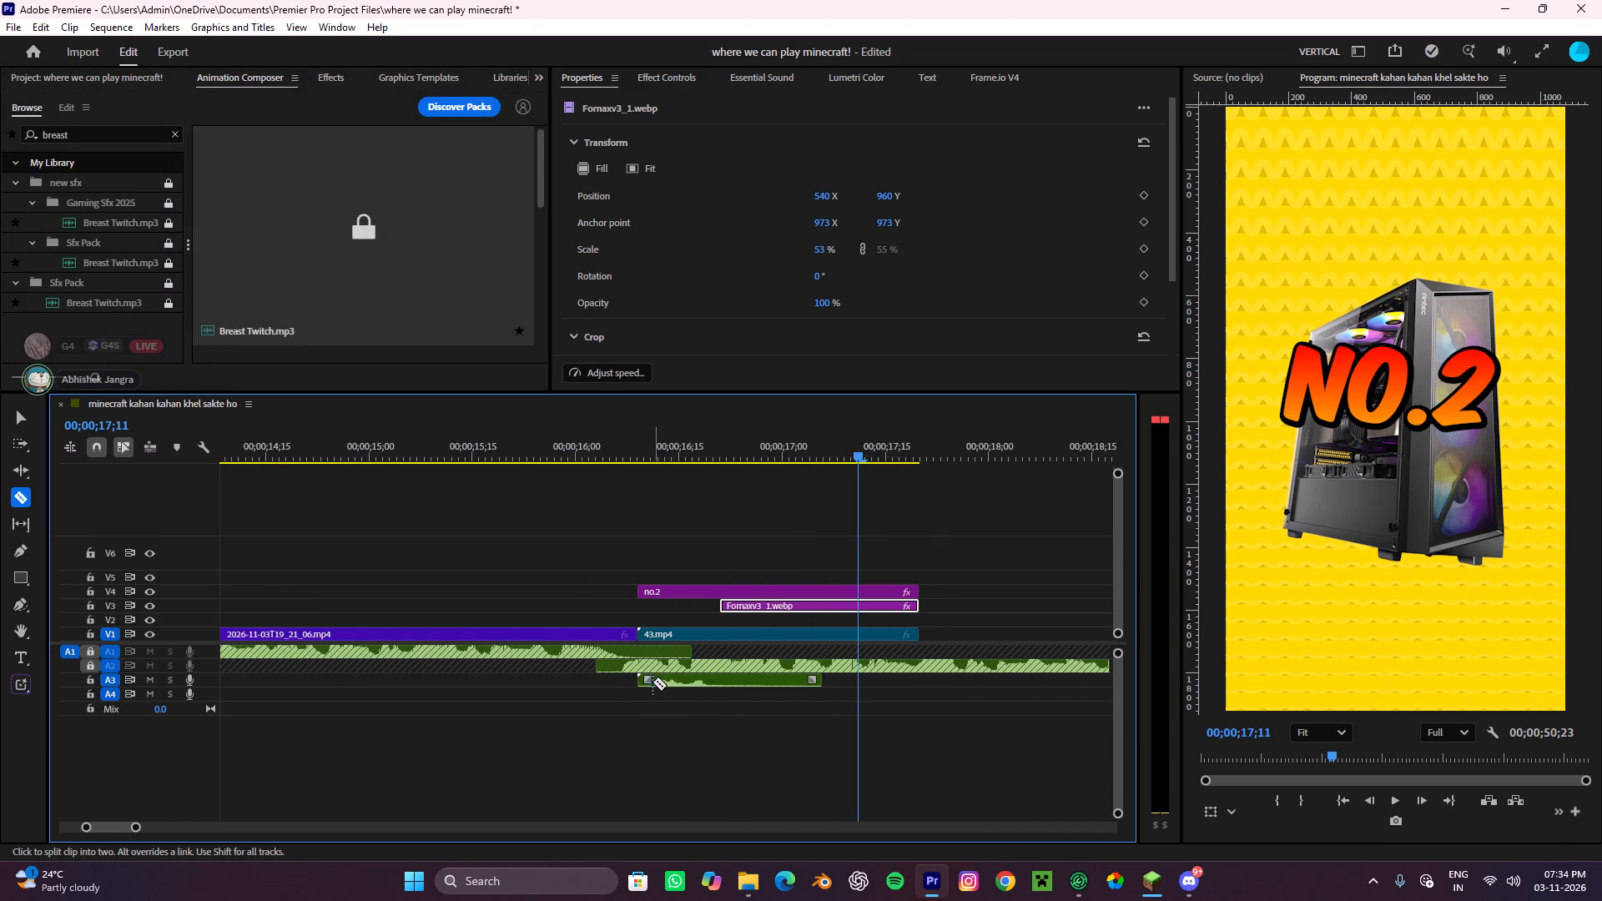
left_click(655, 681)
key("v")
left_click_drag(641, 707, 641, 696)
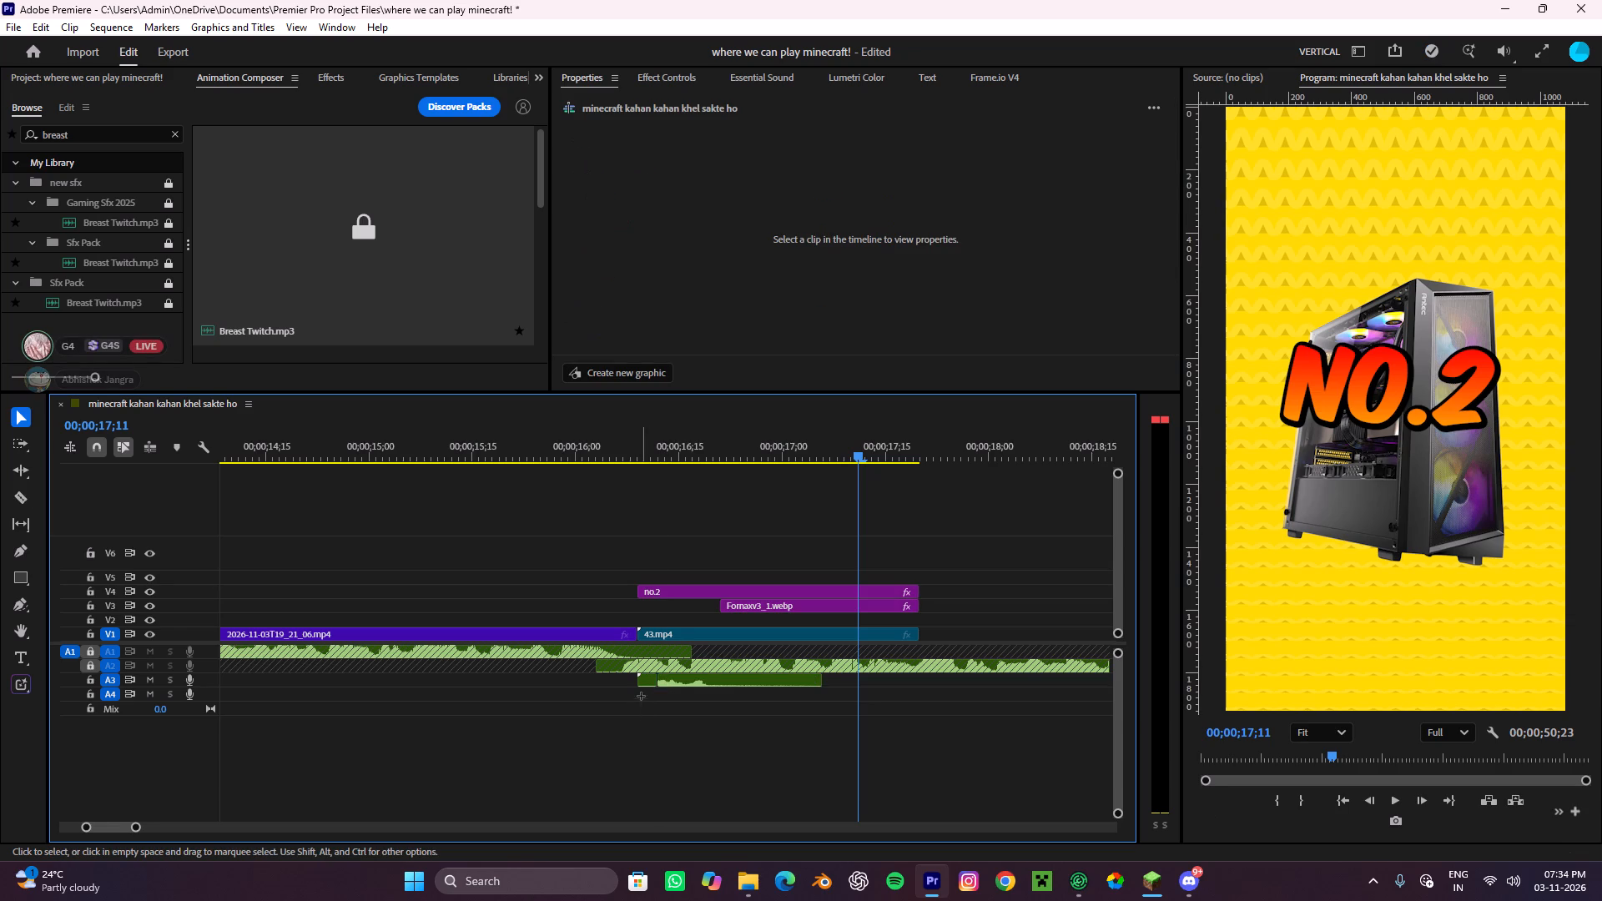
left_click_drag(641, 696, 644, 682)
left_click_drag(688, 681, 662, 680)
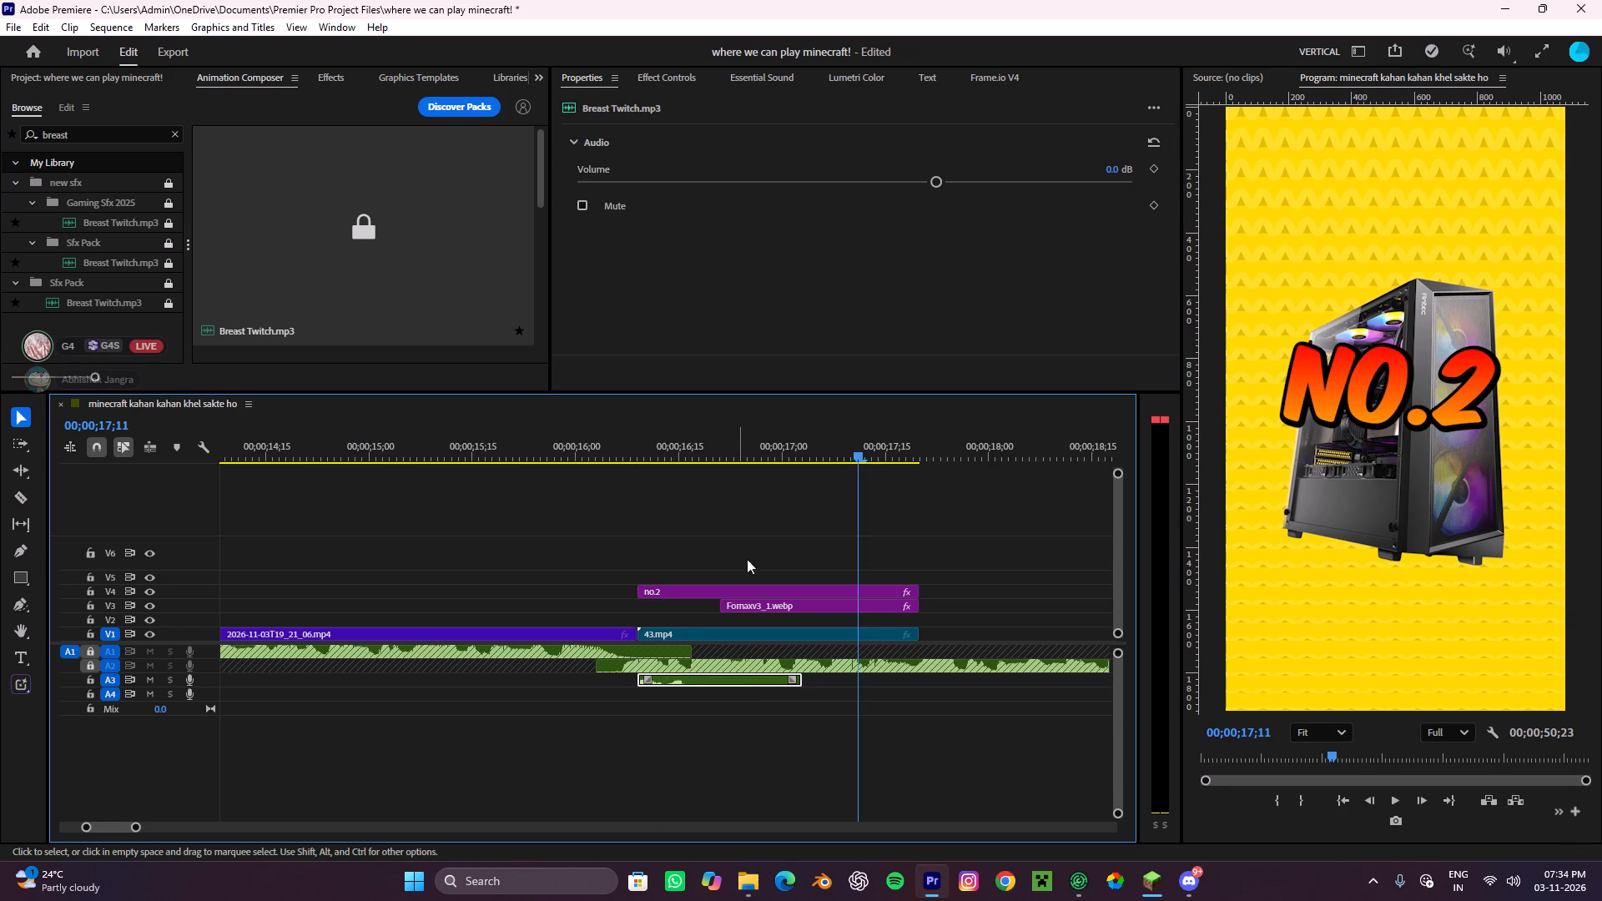
left_click_drag(837, 461, 613, 586)
key("space")
scroll(671, 583, "down", 4, "alt")
key("space")
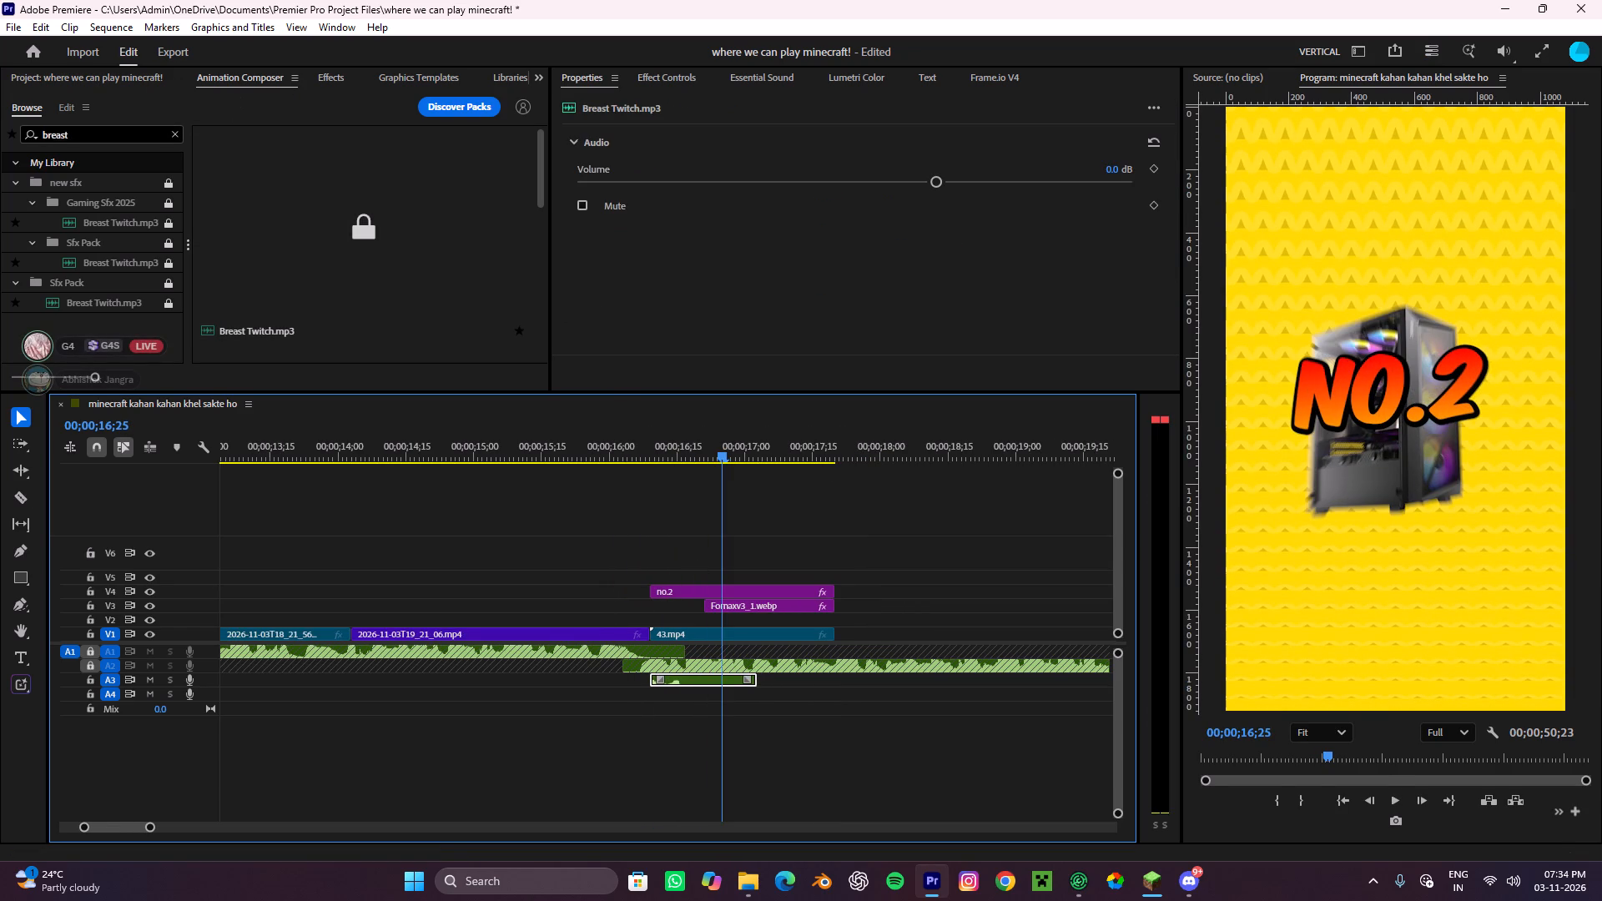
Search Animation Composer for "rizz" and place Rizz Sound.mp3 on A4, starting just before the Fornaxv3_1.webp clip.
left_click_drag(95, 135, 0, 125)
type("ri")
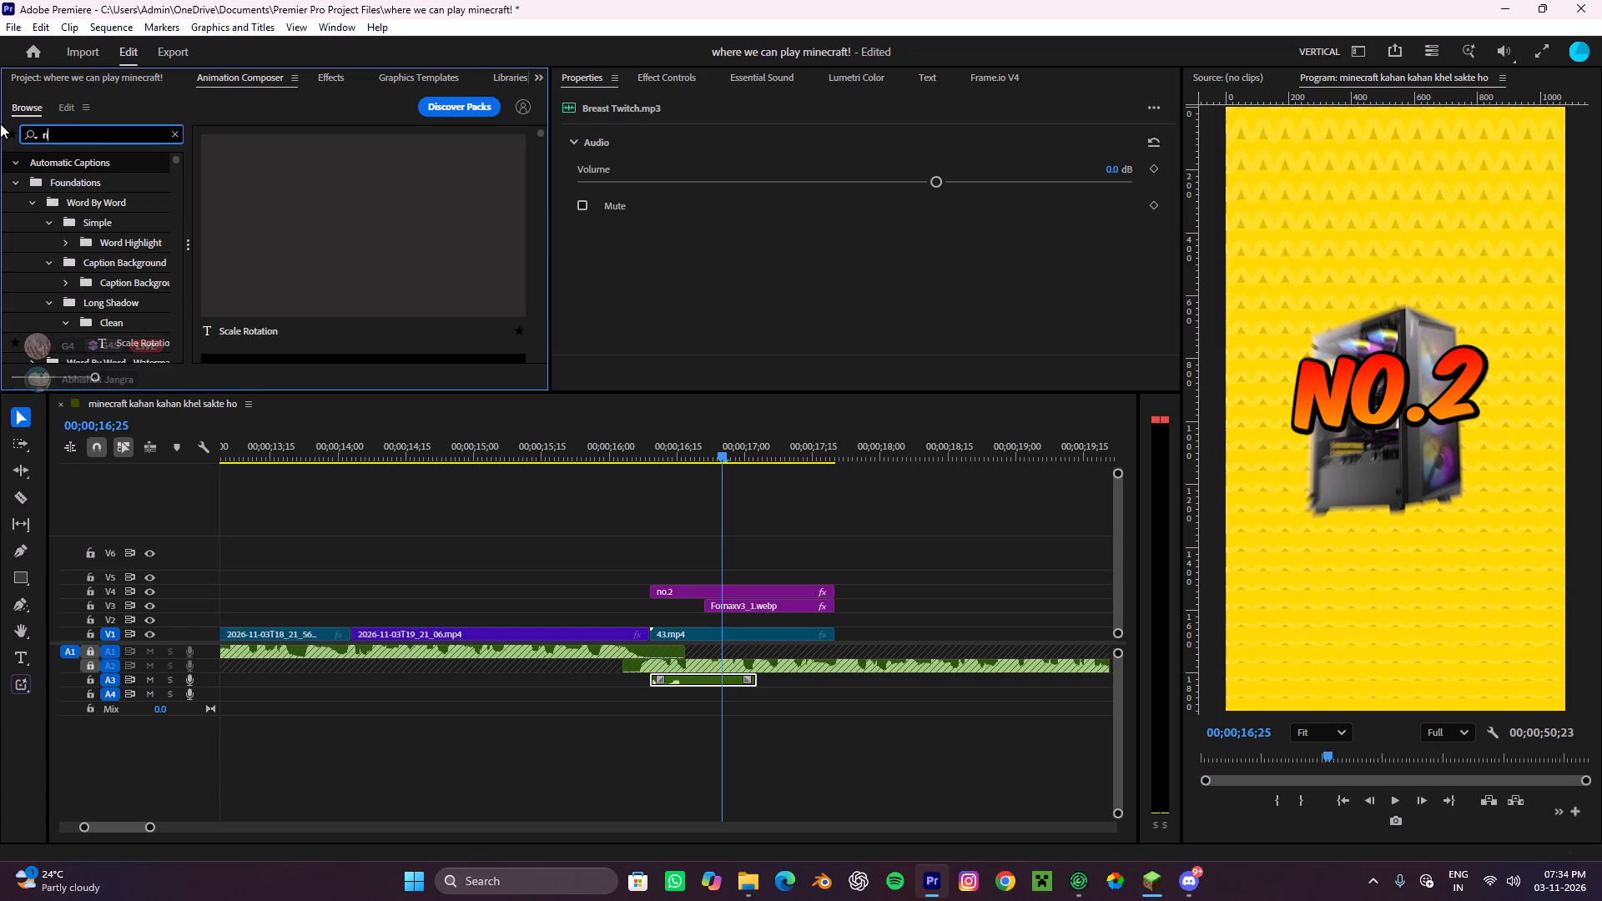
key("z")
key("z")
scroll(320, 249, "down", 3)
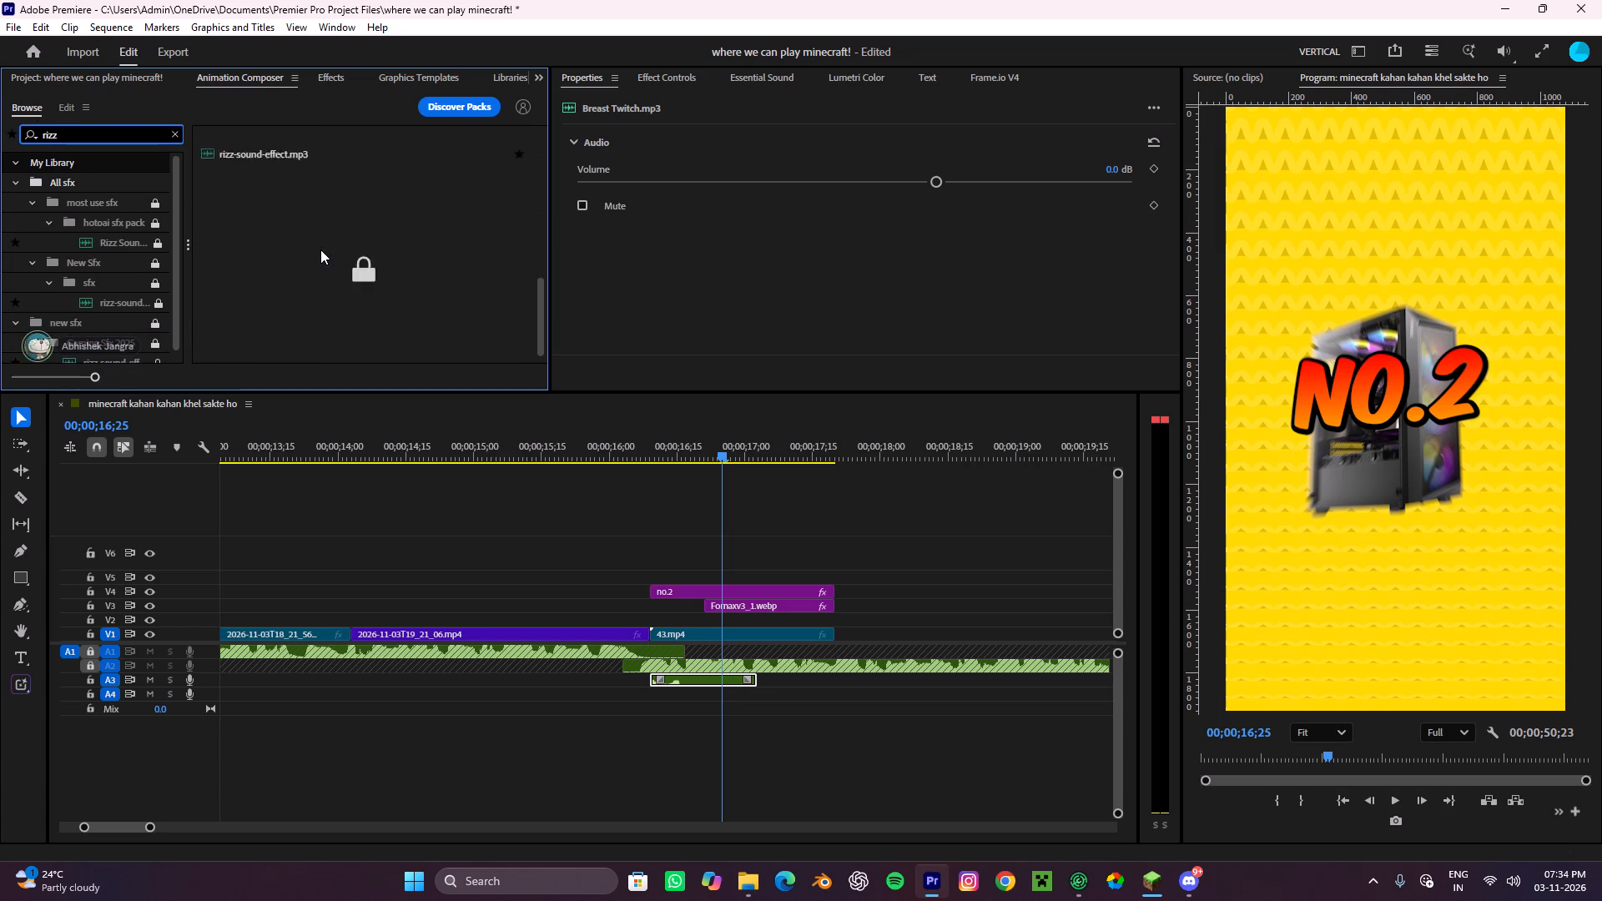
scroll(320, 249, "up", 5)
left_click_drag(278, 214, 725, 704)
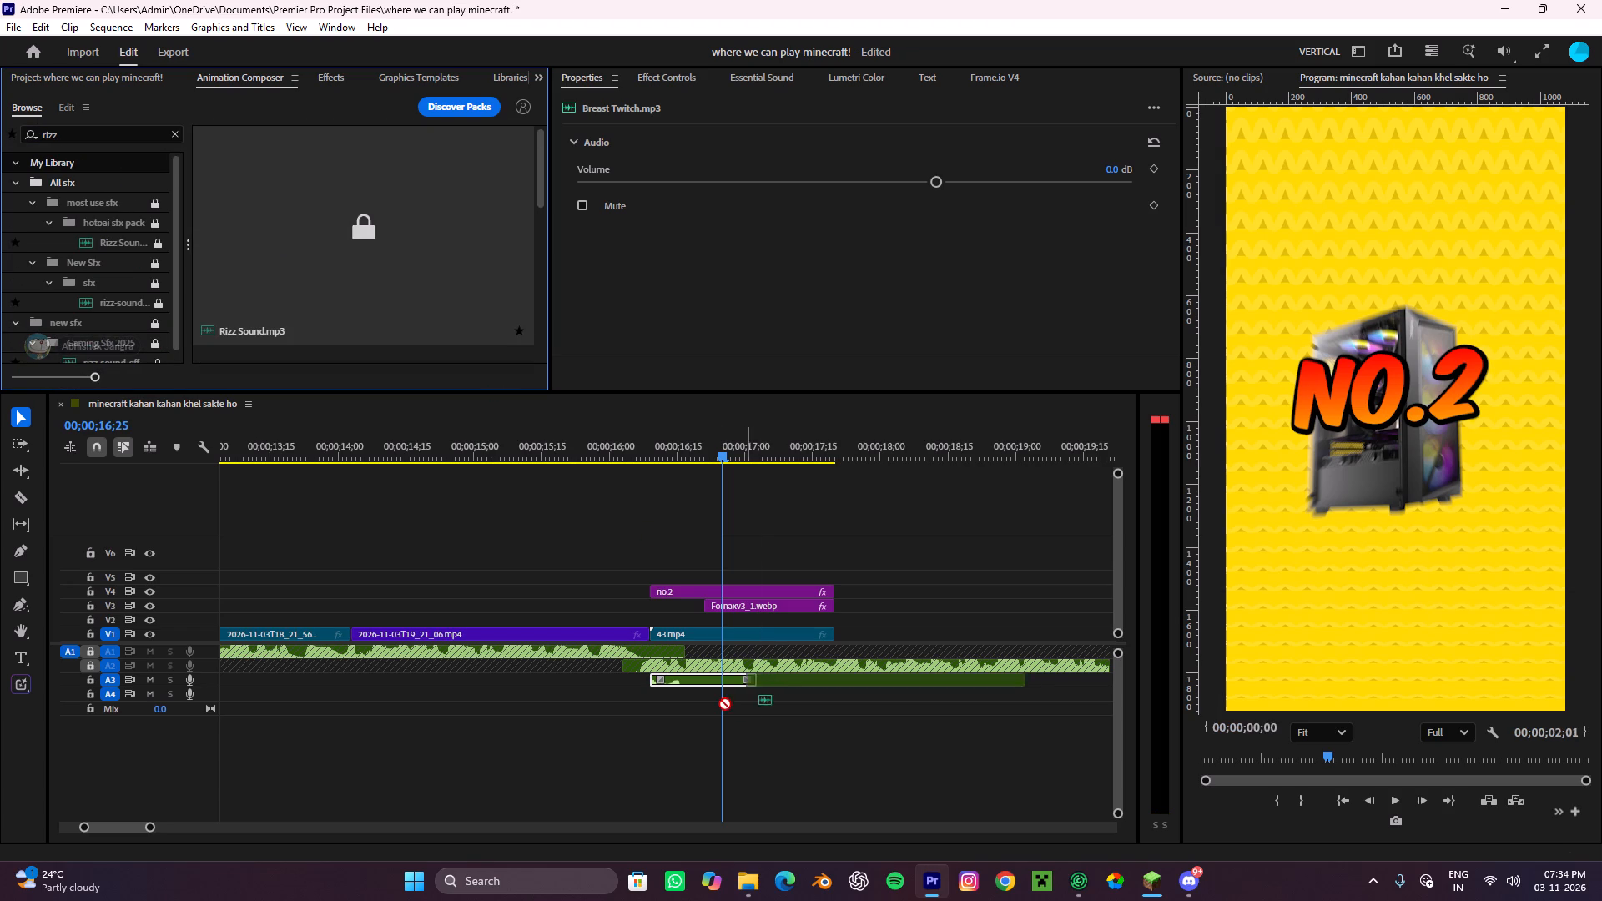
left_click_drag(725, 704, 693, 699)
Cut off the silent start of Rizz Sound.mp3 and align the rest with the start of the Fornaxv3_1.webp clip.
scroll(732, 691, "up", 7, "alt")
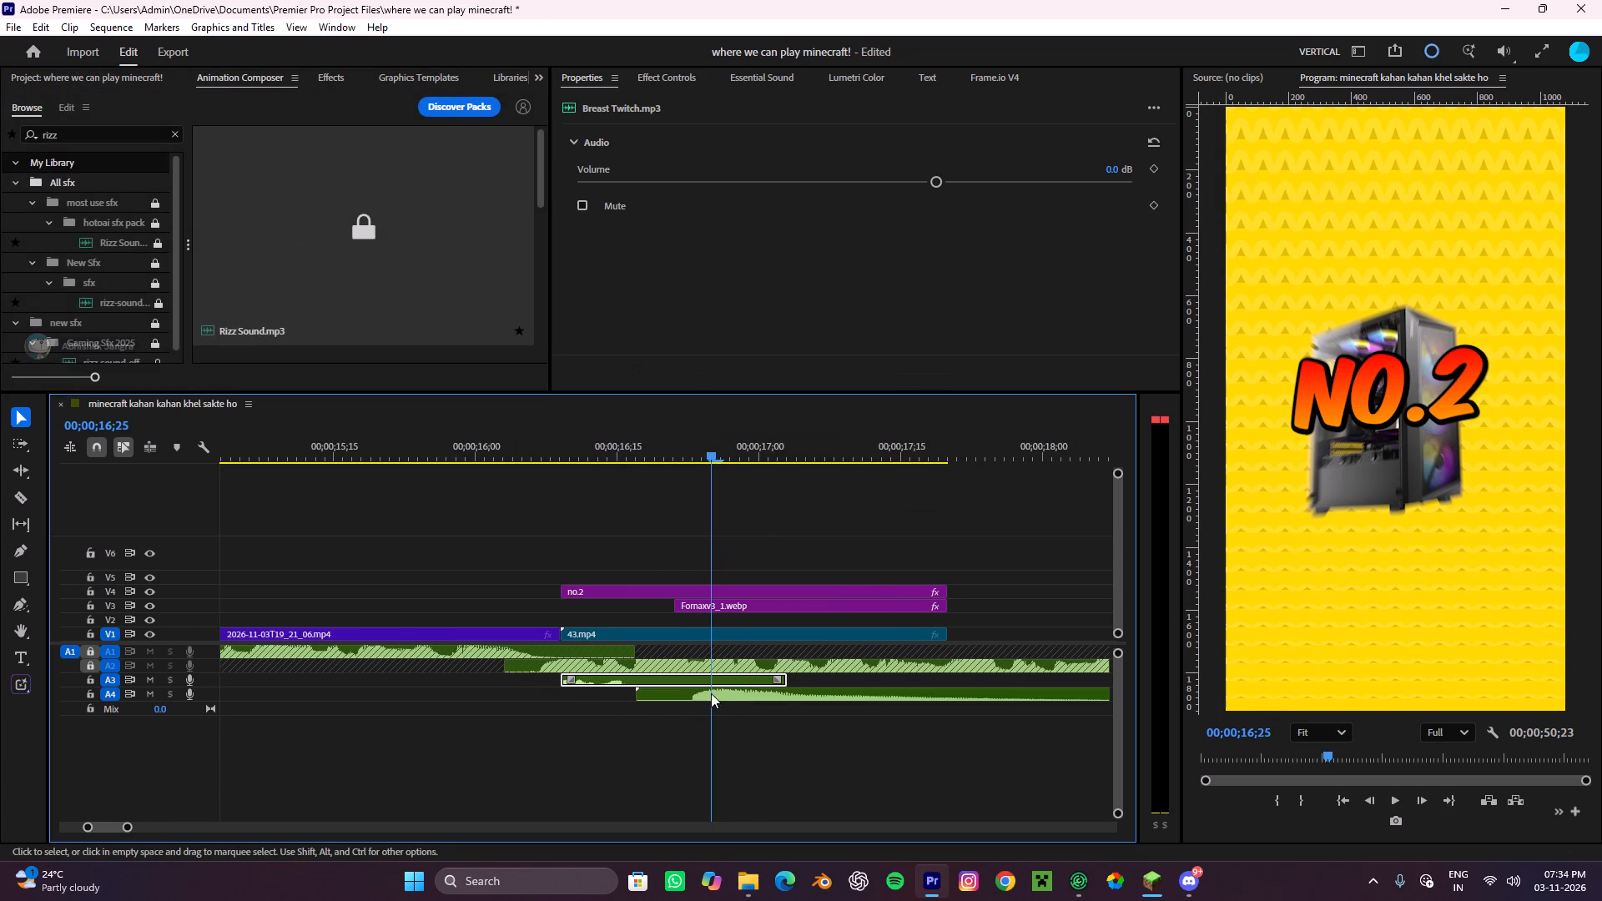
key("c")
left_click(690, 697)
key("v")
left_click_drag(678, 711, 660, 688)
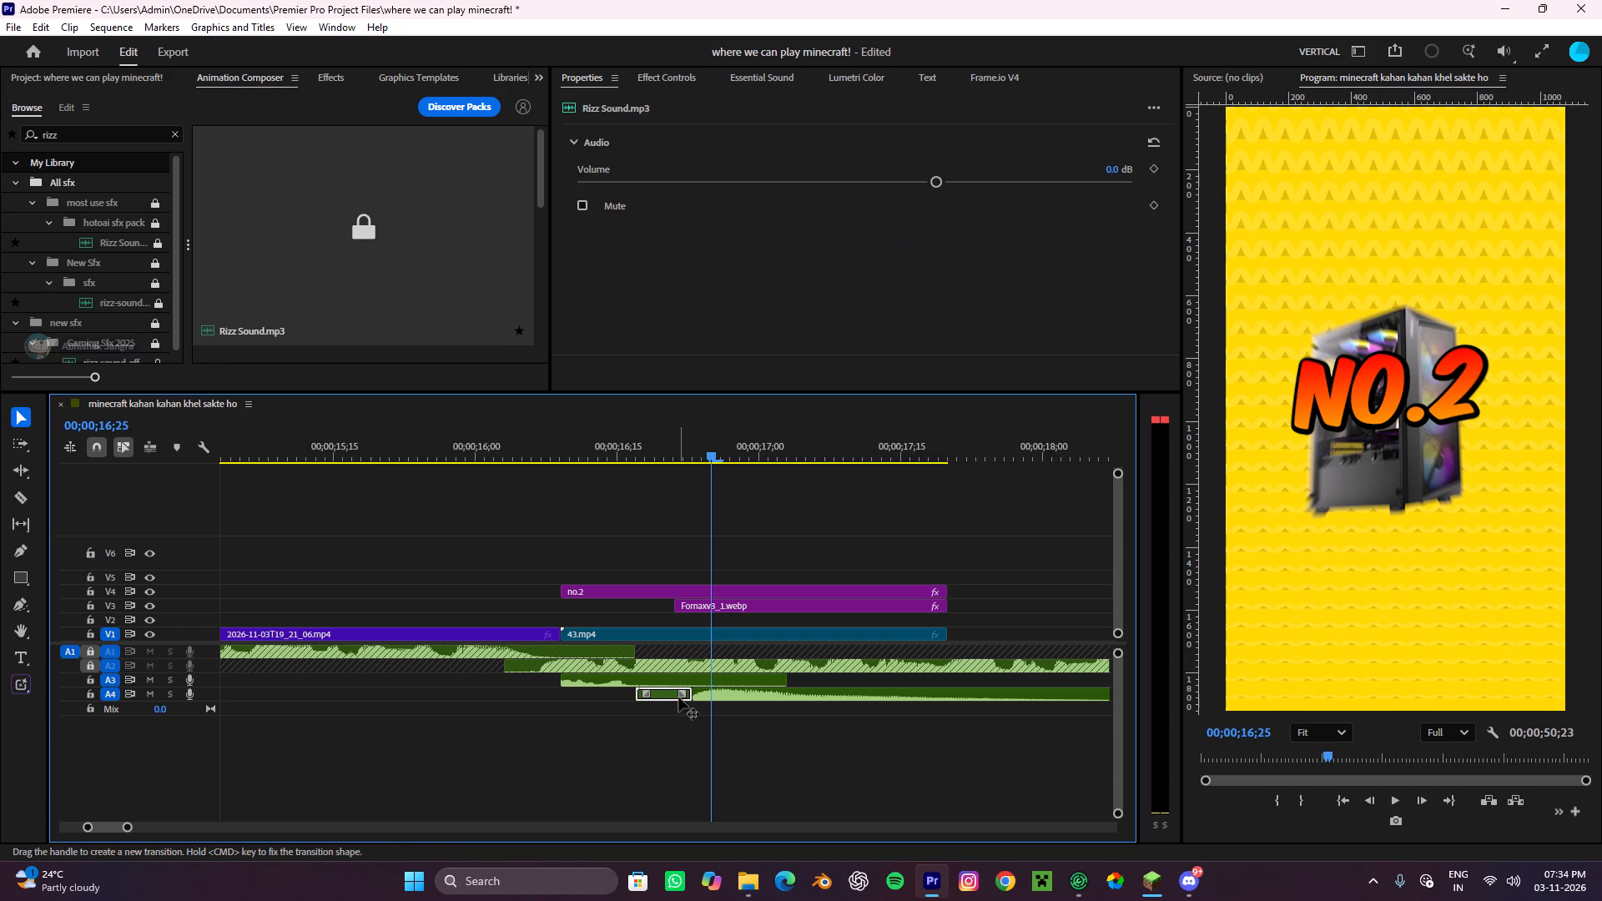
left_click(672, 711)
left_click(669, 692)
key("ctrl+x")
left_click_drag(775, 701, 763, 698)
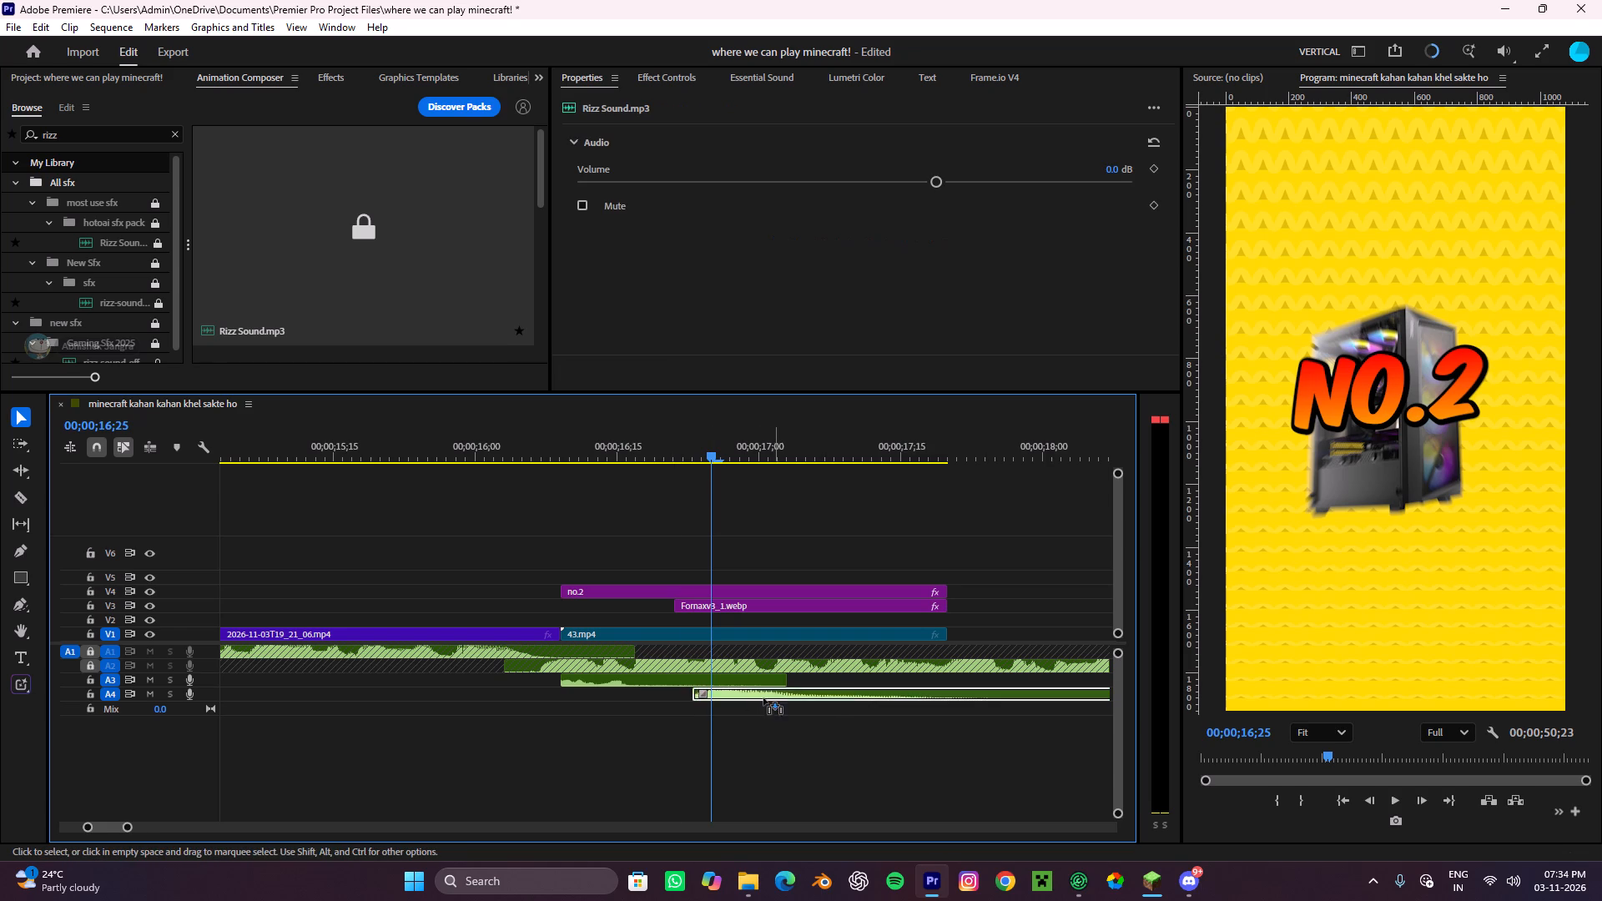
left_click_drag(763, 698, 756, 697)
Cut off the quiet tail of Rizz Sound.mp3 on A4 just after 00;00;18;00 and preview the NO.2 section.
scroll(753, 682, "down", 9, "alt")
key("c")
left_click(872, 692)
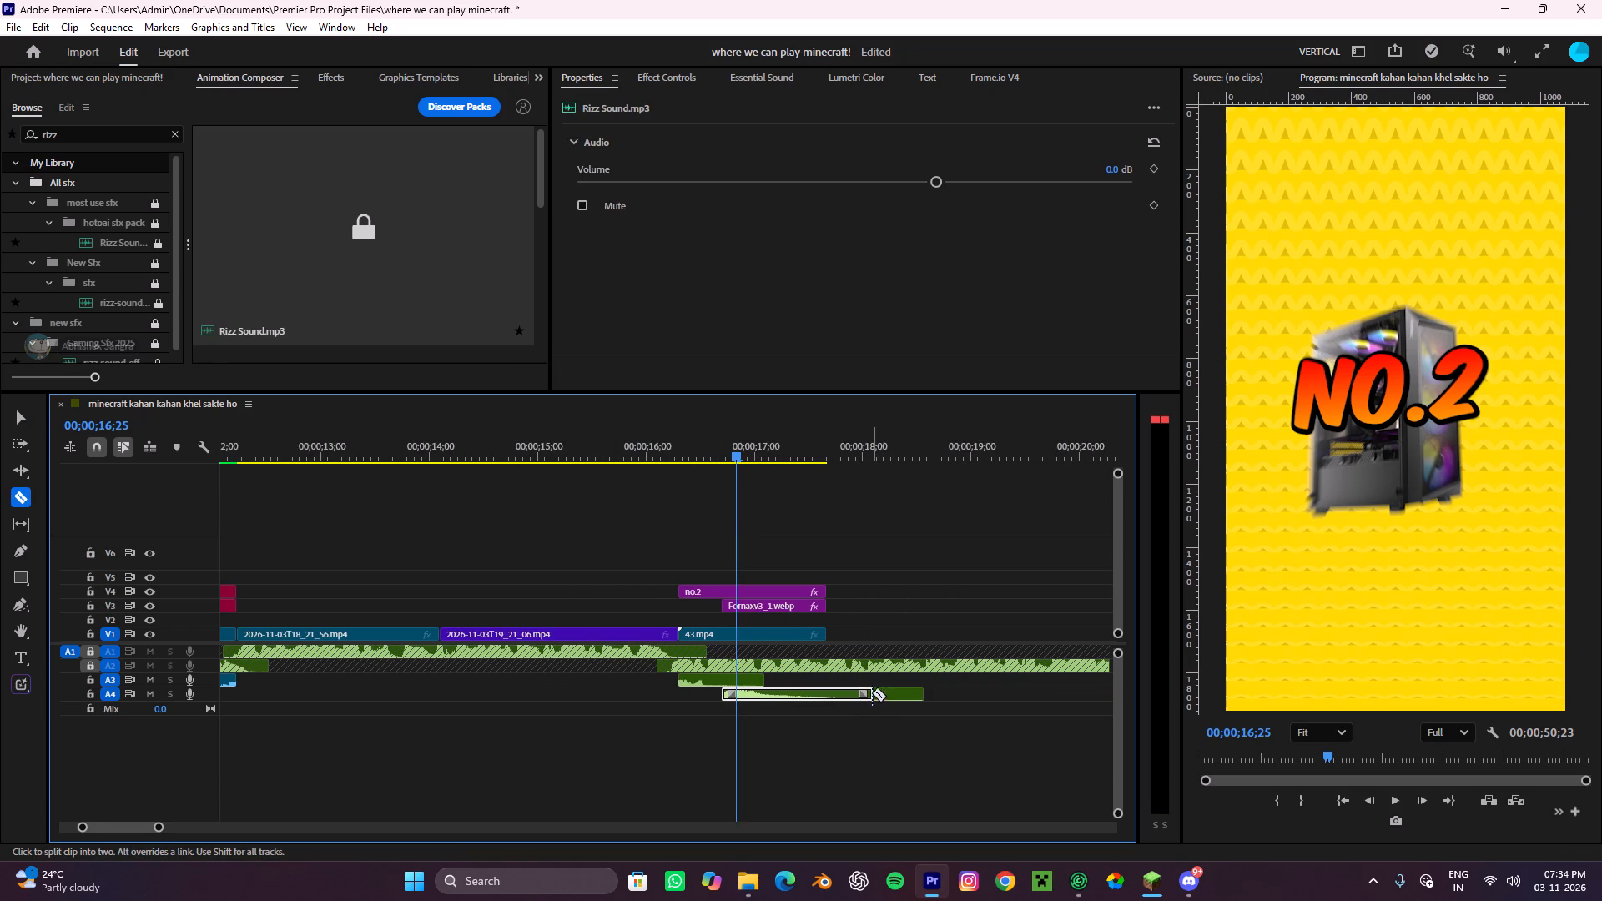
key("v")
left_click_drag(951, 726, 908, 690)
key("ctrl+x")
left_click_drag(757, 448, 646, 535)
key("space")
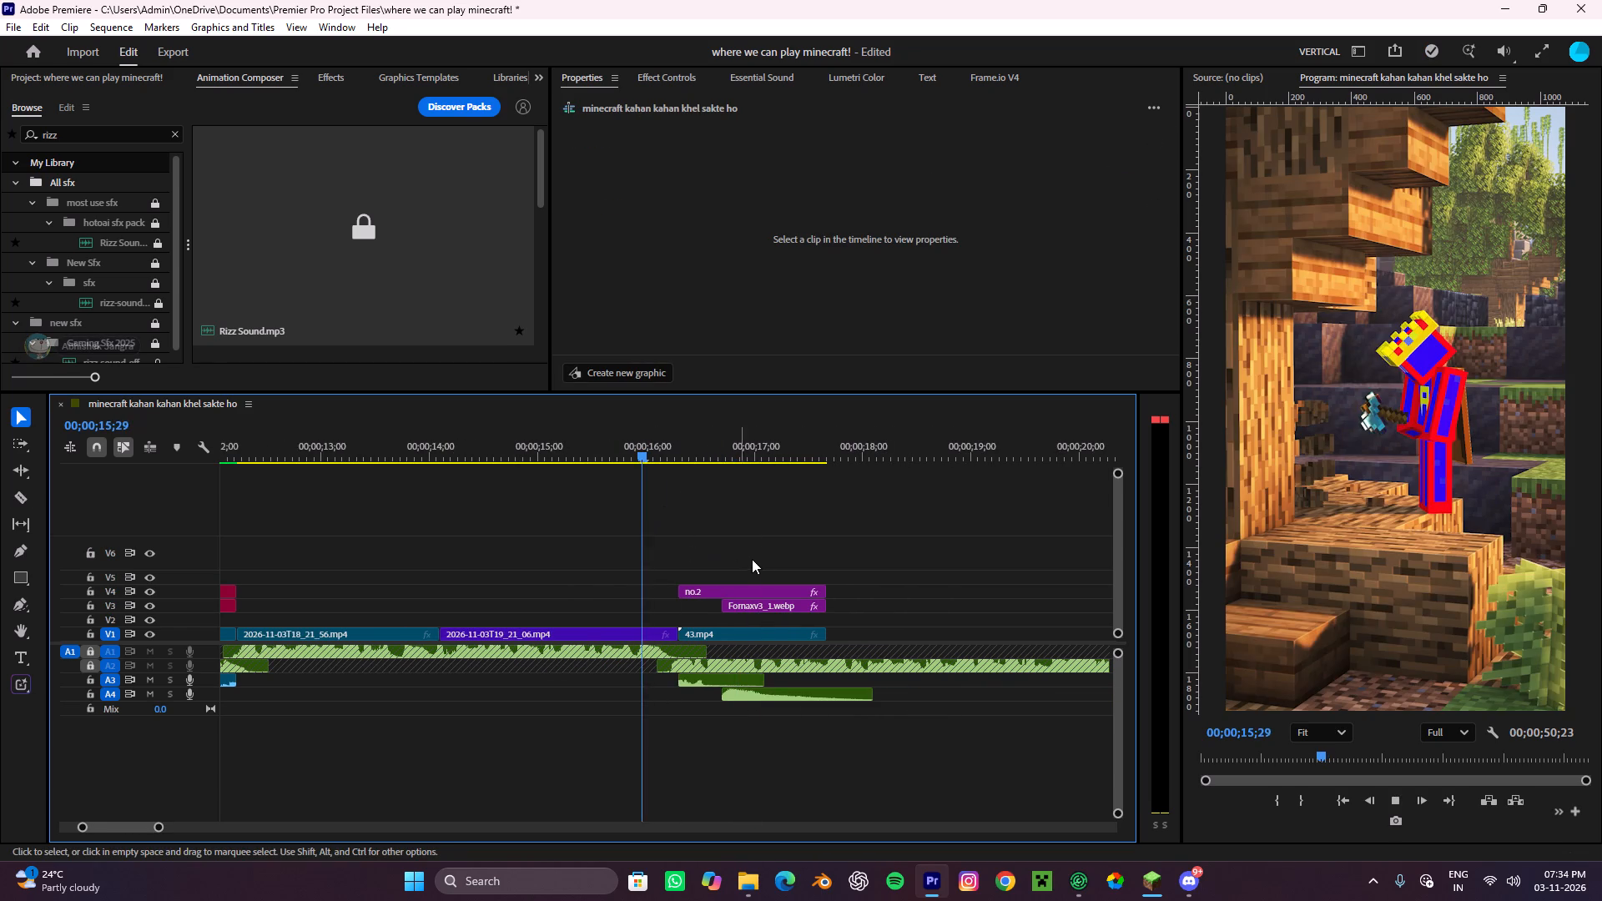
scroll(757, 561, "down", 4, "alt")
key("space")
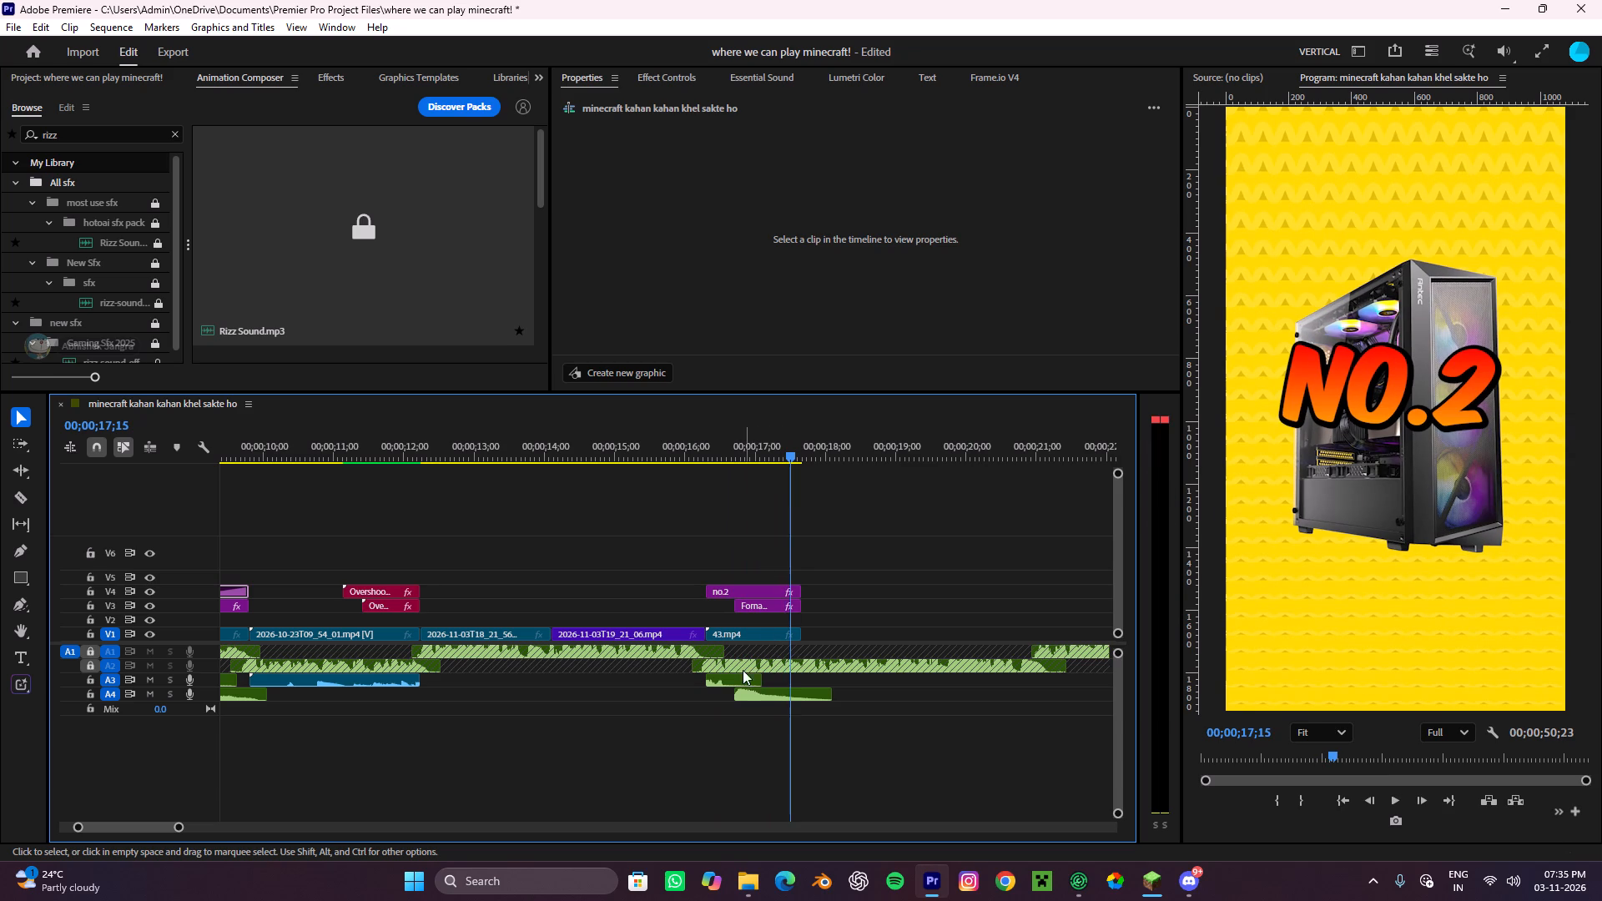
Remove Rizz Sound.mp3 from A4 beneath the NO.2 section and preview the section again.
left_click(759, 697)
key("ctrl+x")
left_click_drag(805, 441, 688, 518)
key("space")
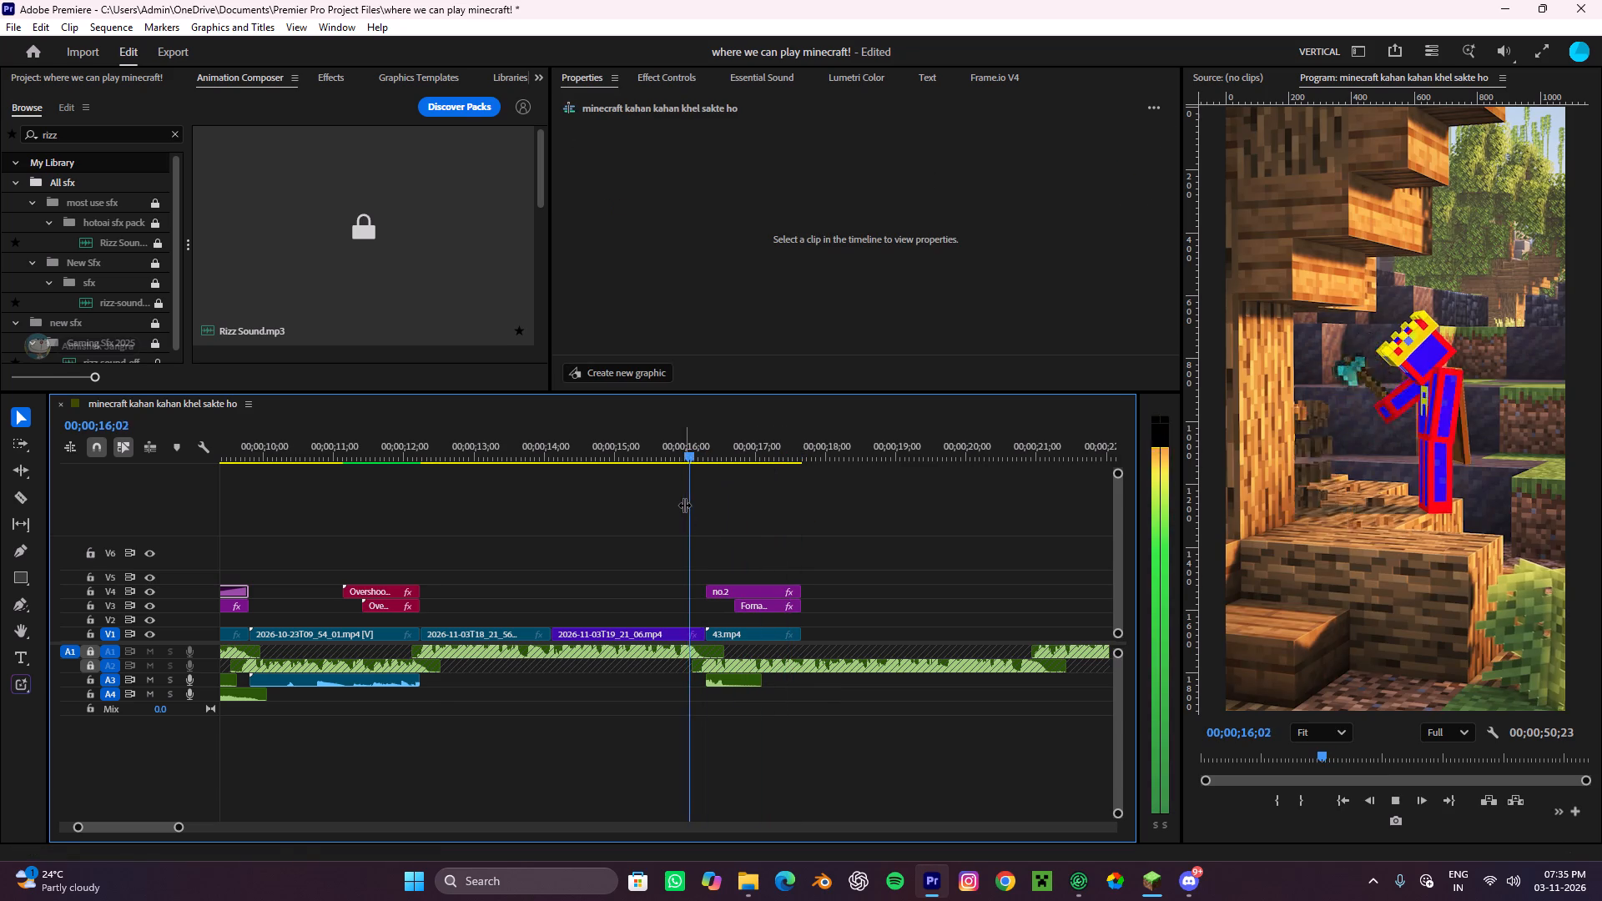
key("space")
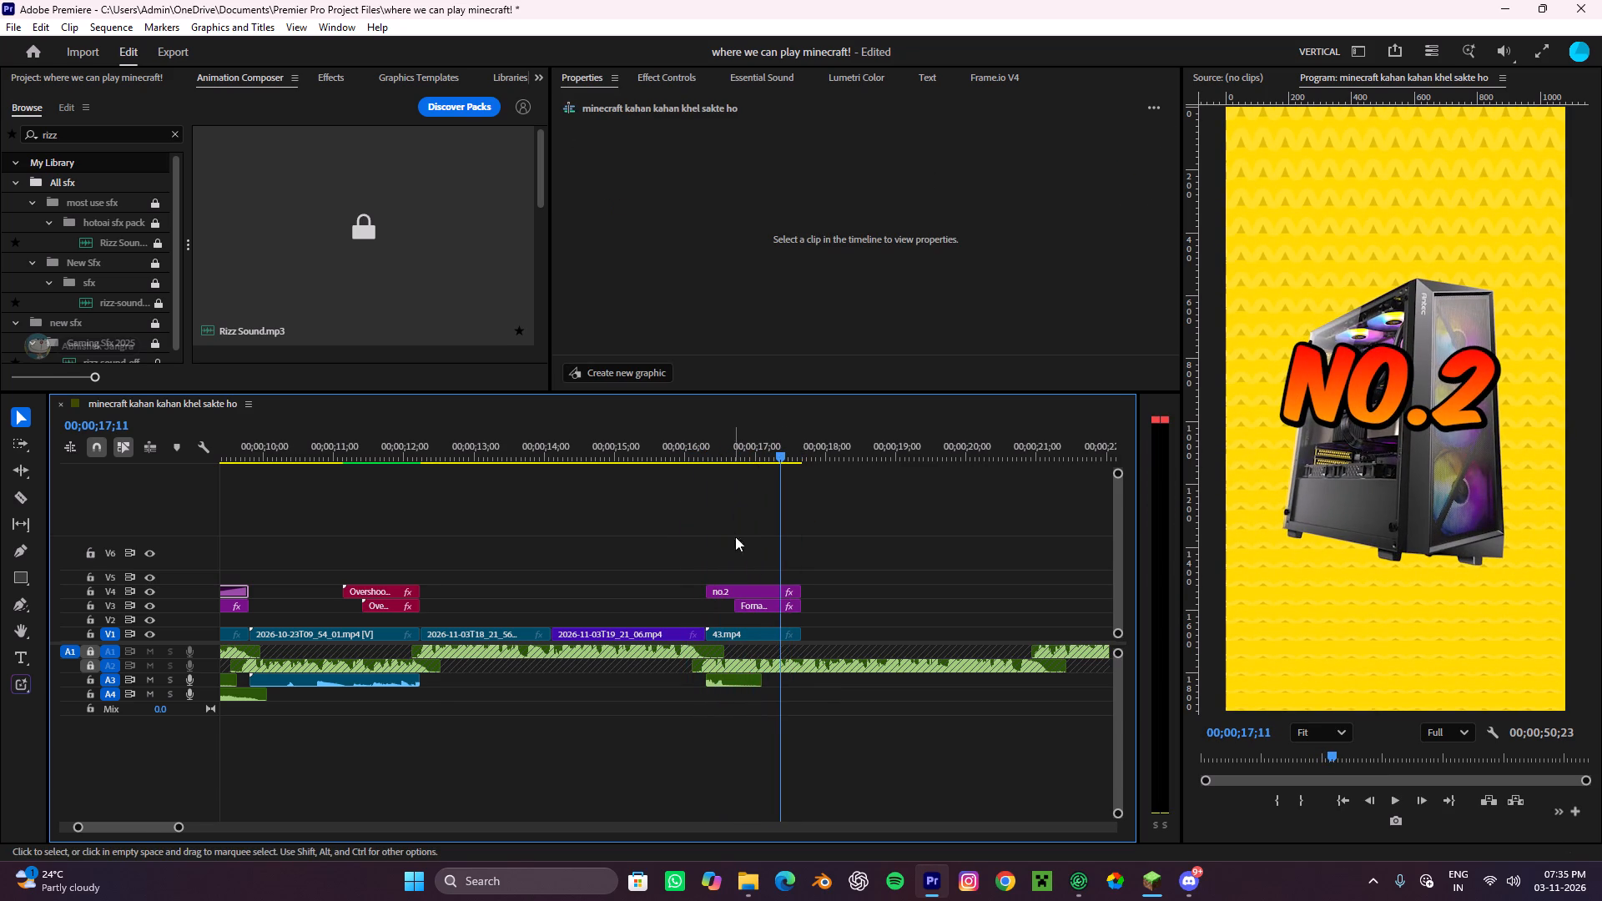
Move the no.2 title up to V5 and duplicate the Fornaxv3_1.webp clip directly above itself onto V4.
scroll(751, 591, "up", 3, "alt")
left_click(766, 605)
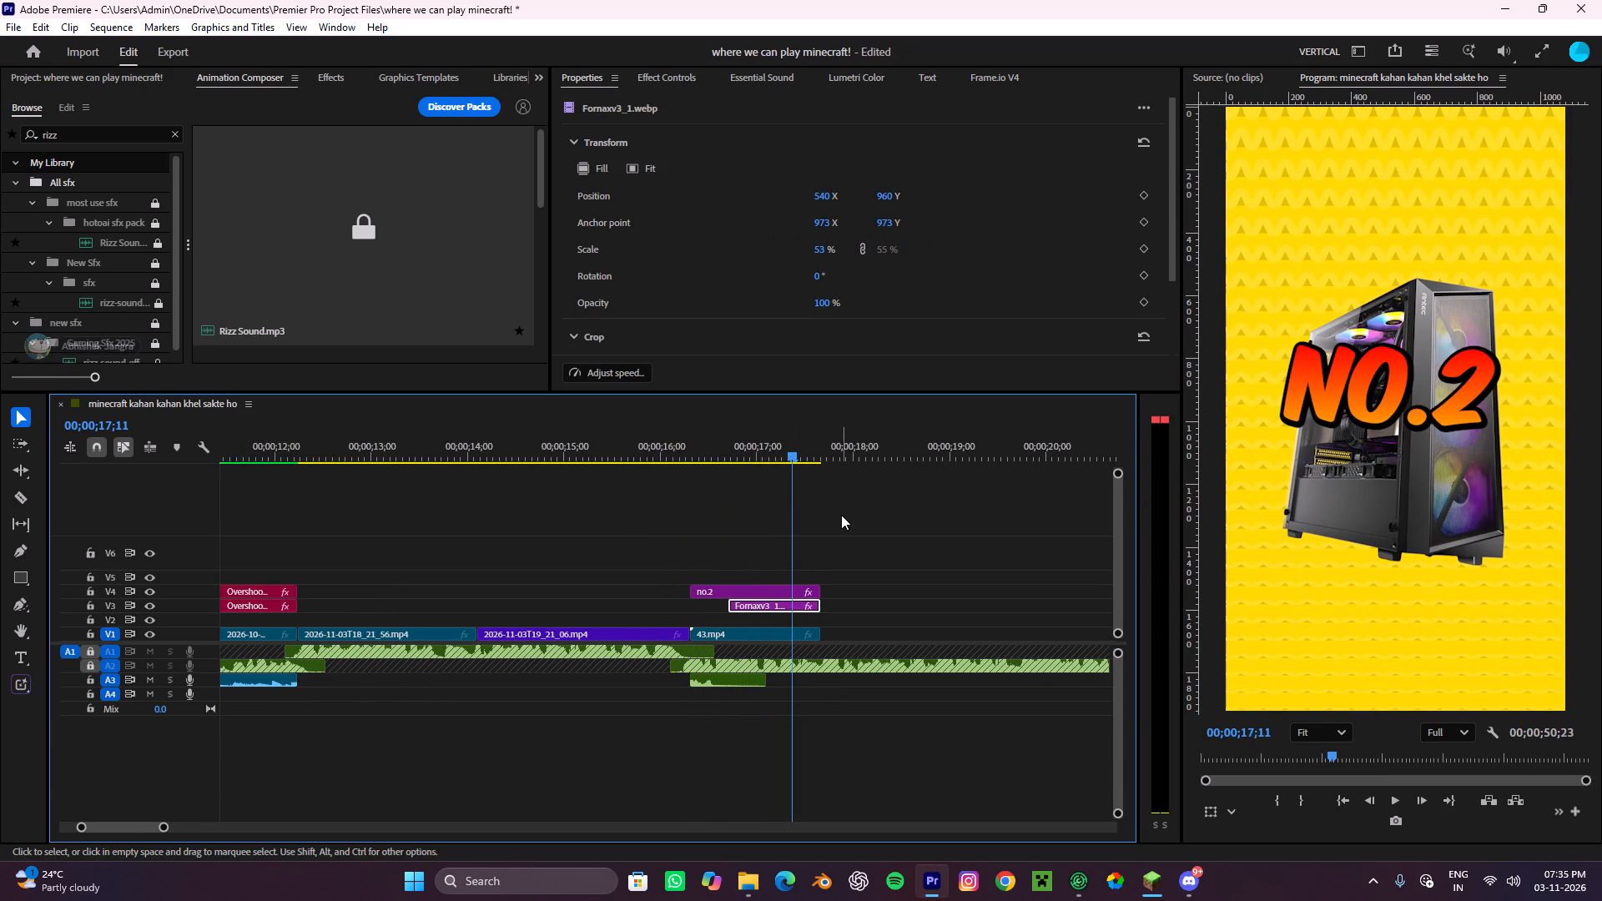
left_click_drag(770, 594, 771, 583)
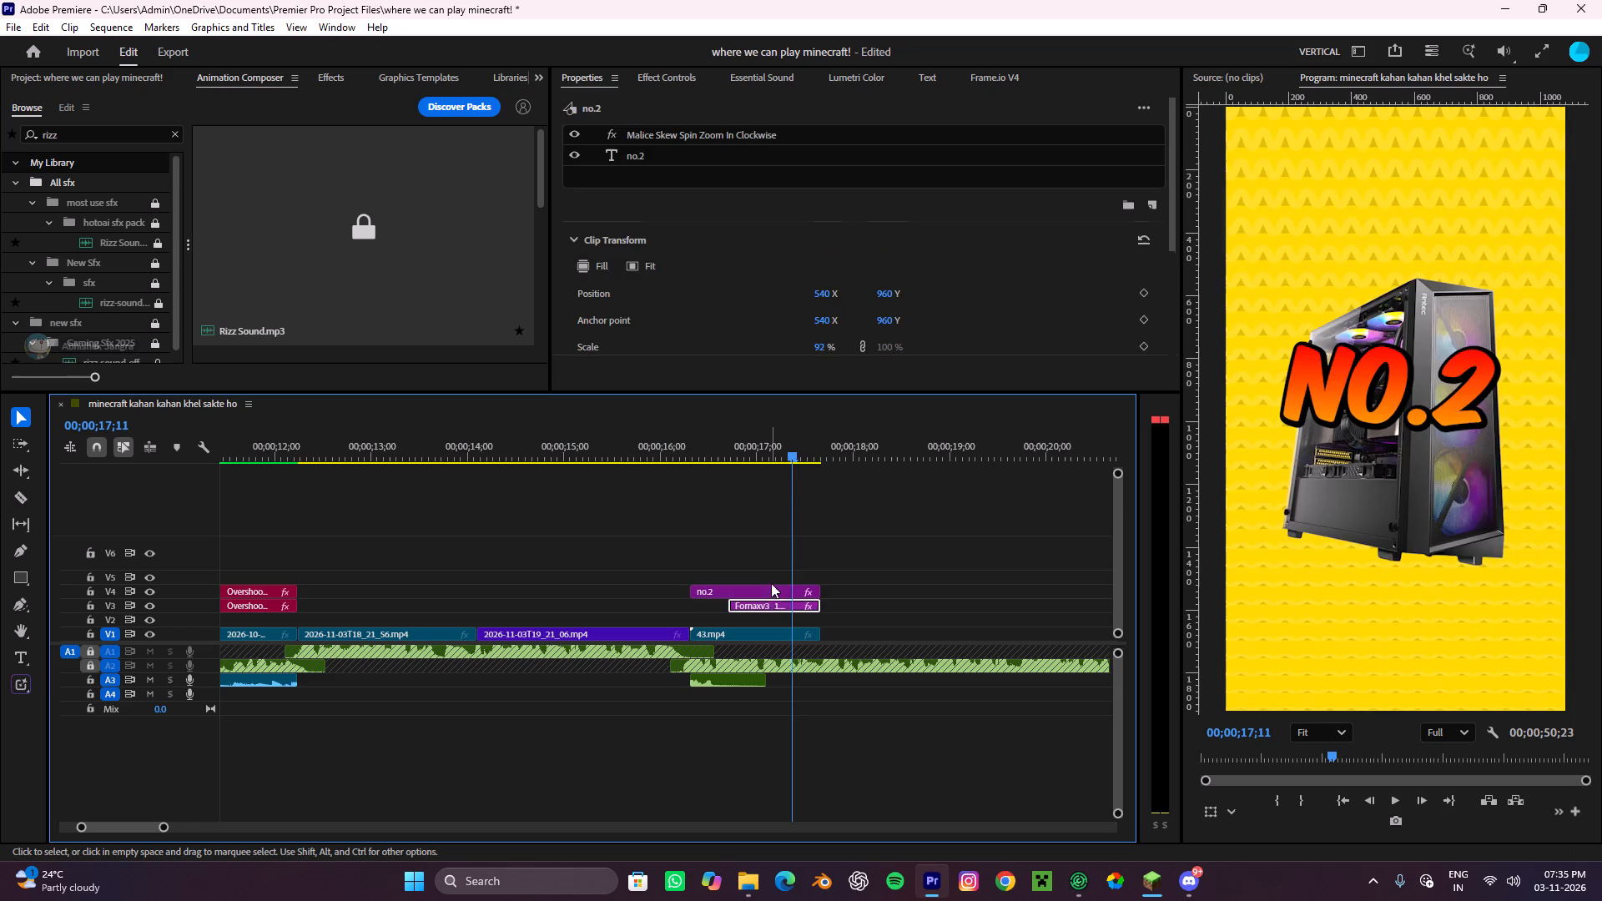
left_click_drag(771, 583, 772, 572)
left_click(769, 607)
left_click_drag(769, 607, 768, 588, "alt")
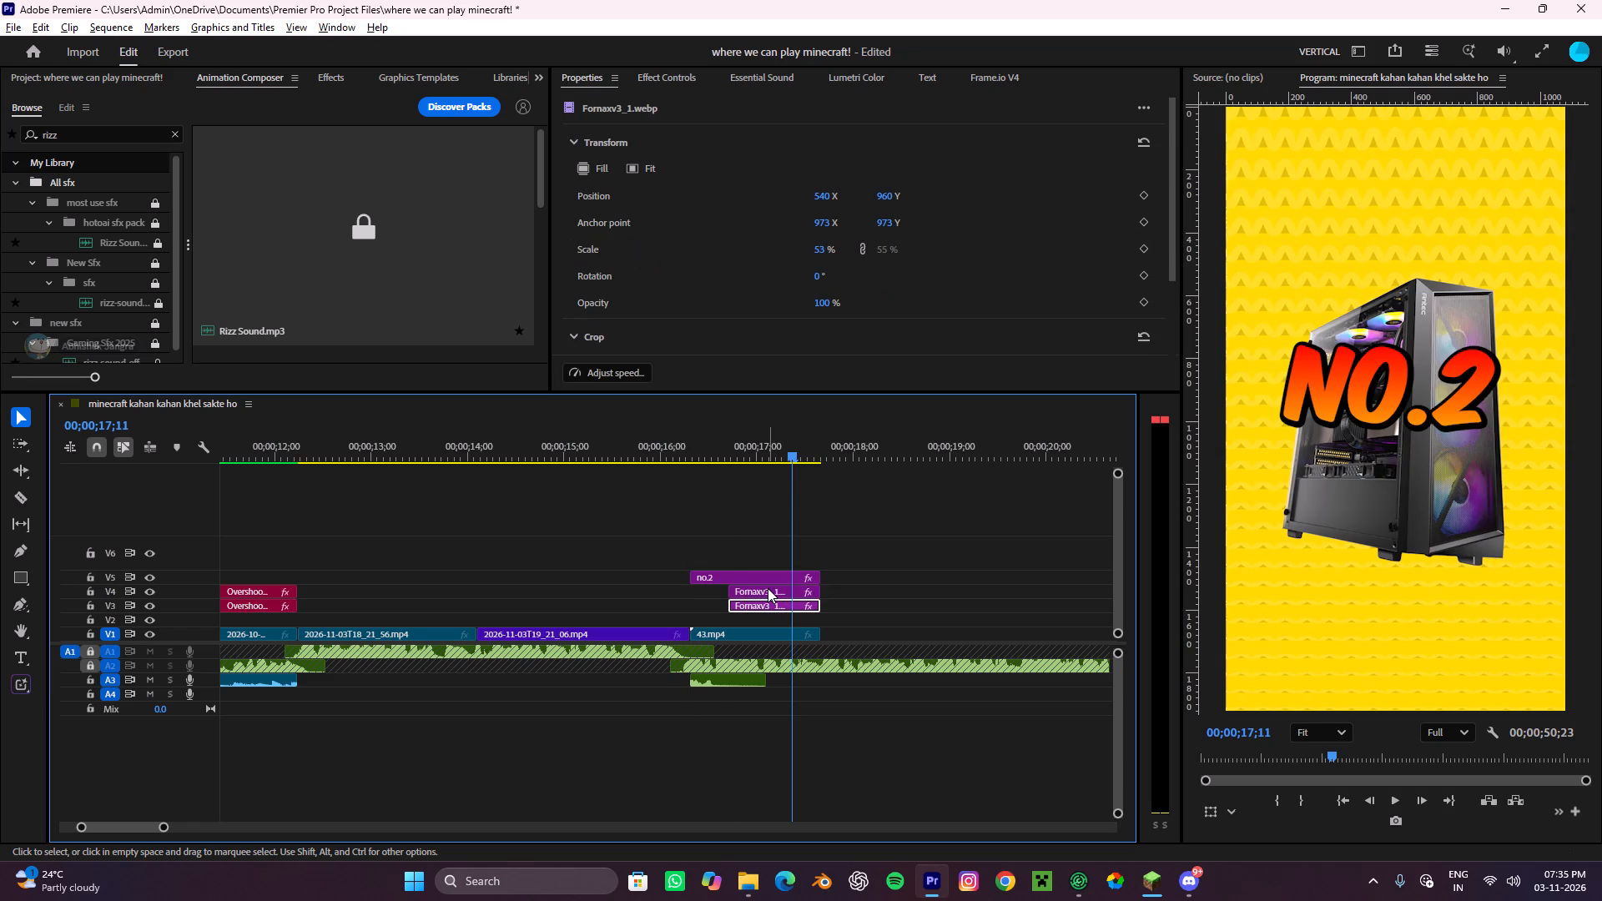
left_click(763, 592)
Copy the transition from the V4 clip above the iPhone clip to the start of the duplicate Fornaxv3_1.webp on V4.
scroll(510, 611, "down", 9, "alt")
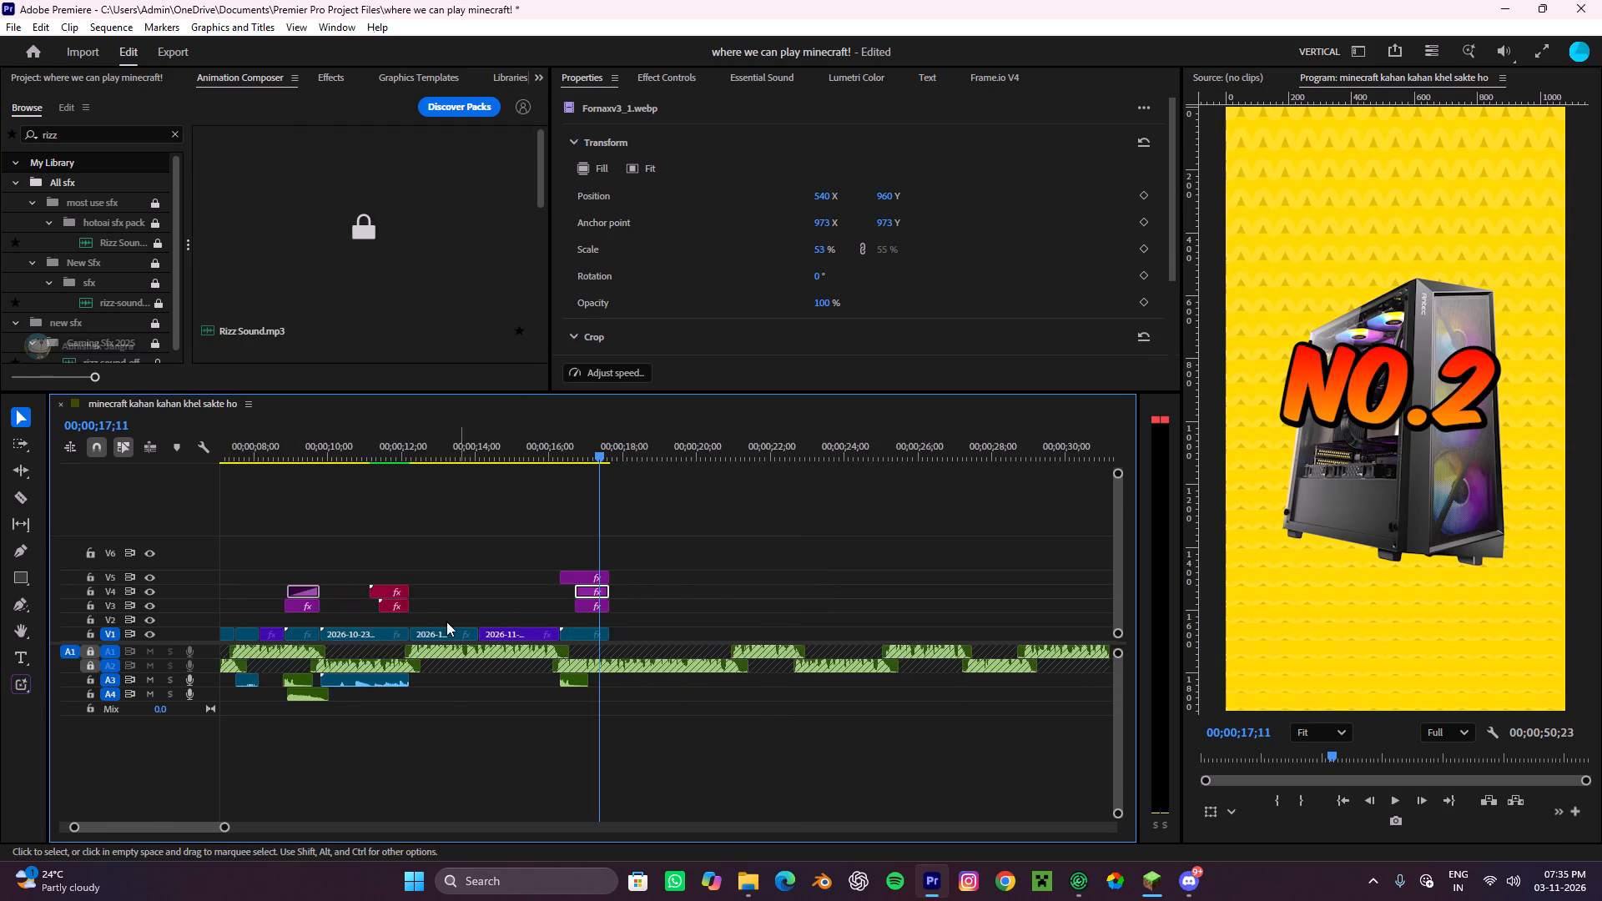
scroll(419, 621, "up", 5)
left_click(431, 589)
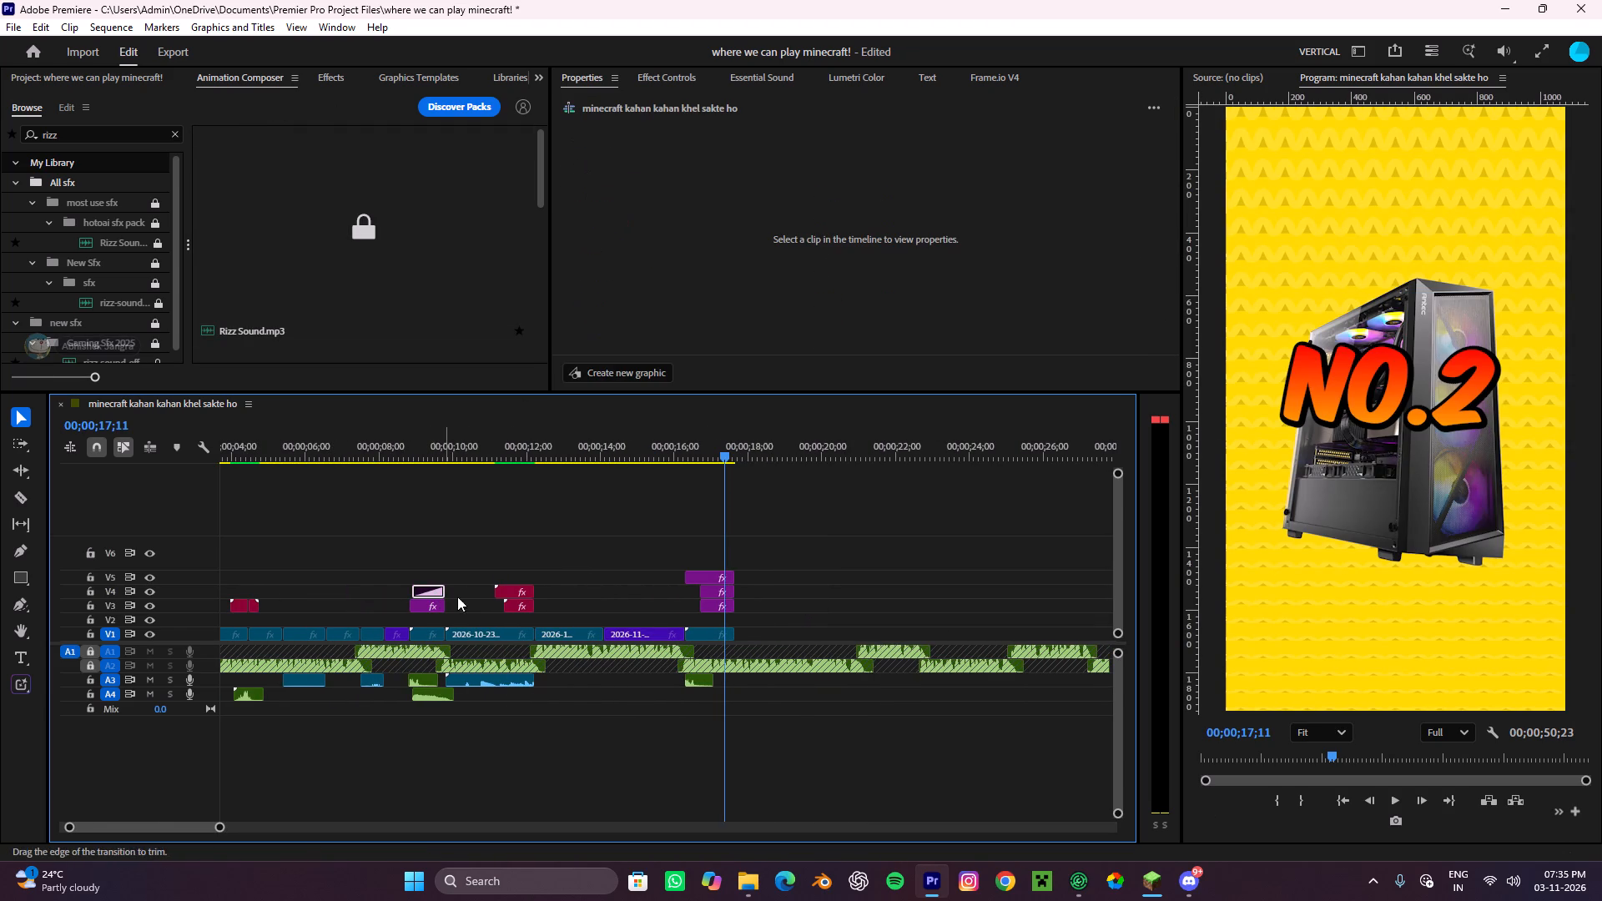
key("ctrl+c")
key("ctrl+c")
key("ctrl+c")
key("ctrl+c")
left_click(708, 585)
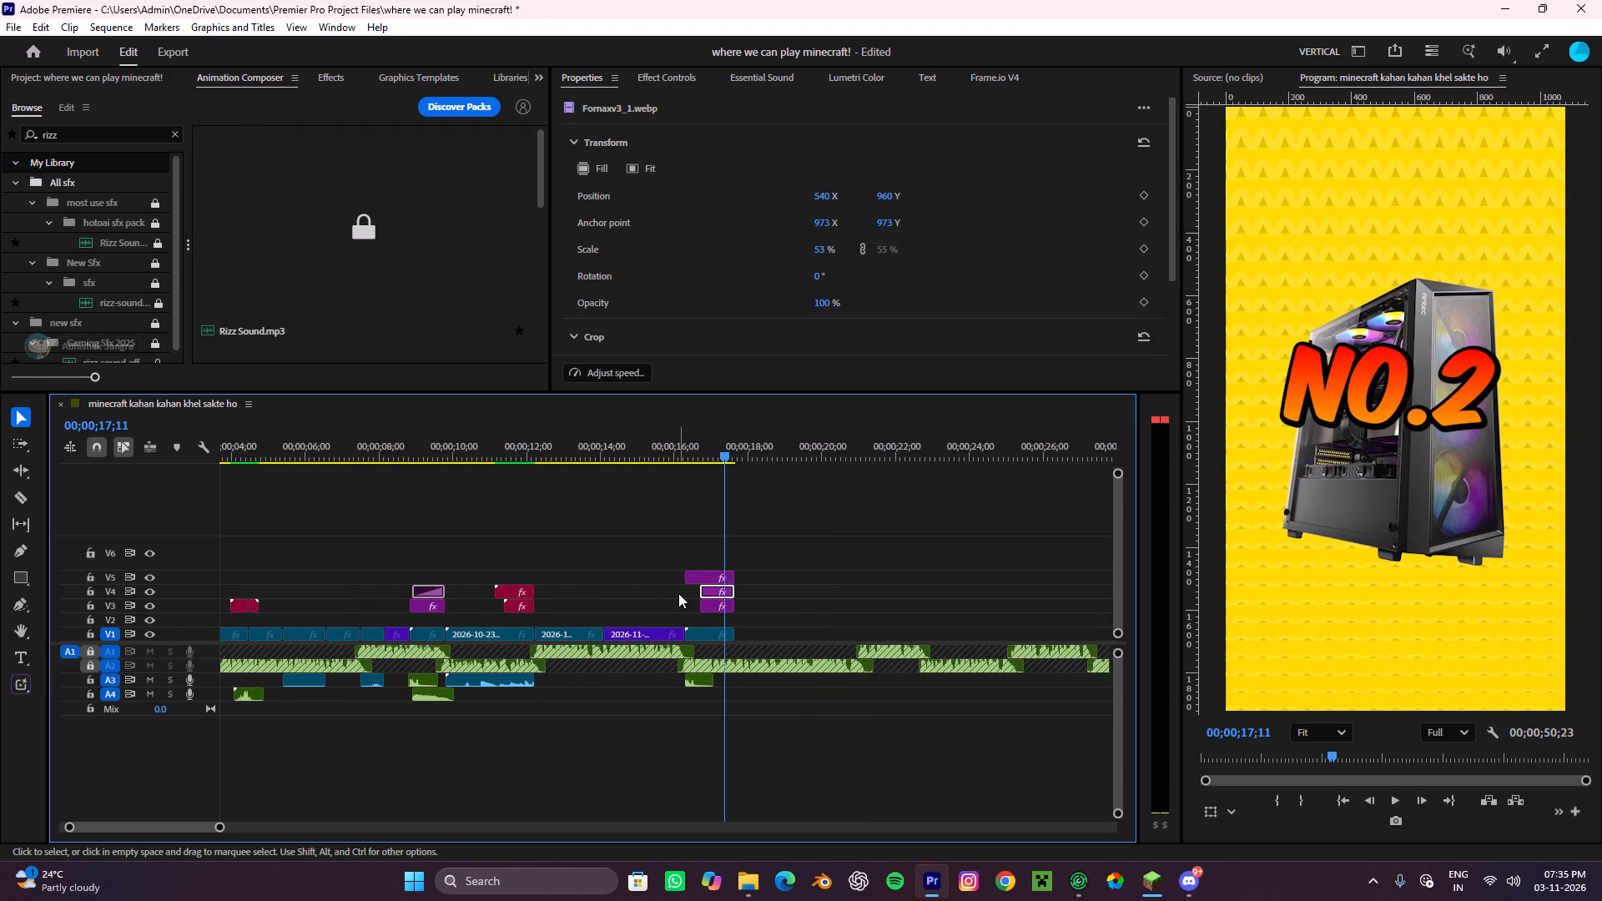
left_click(678, 593)
left_click_drag(678, 593, 718, 592, "ctrl")
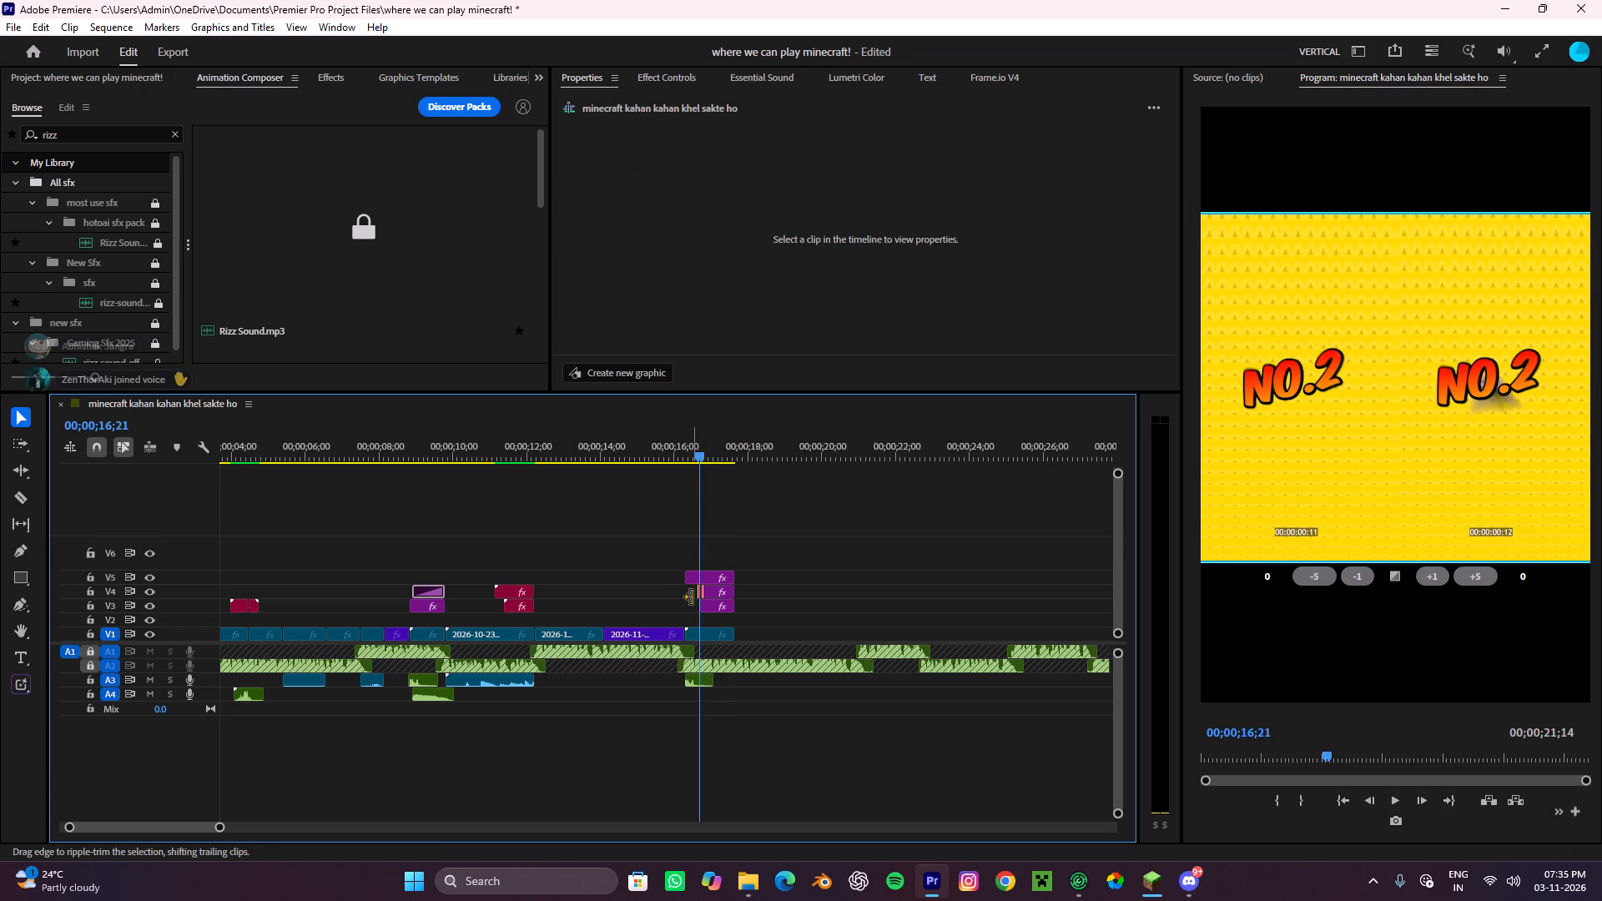
key("ctrl+v")
Extend the pasted transition to the end of the duplicate Fornaxv3_1.webp clip on V4 and preview the NO.2 section.
scroll(751, 600, "up", 3, "alt")
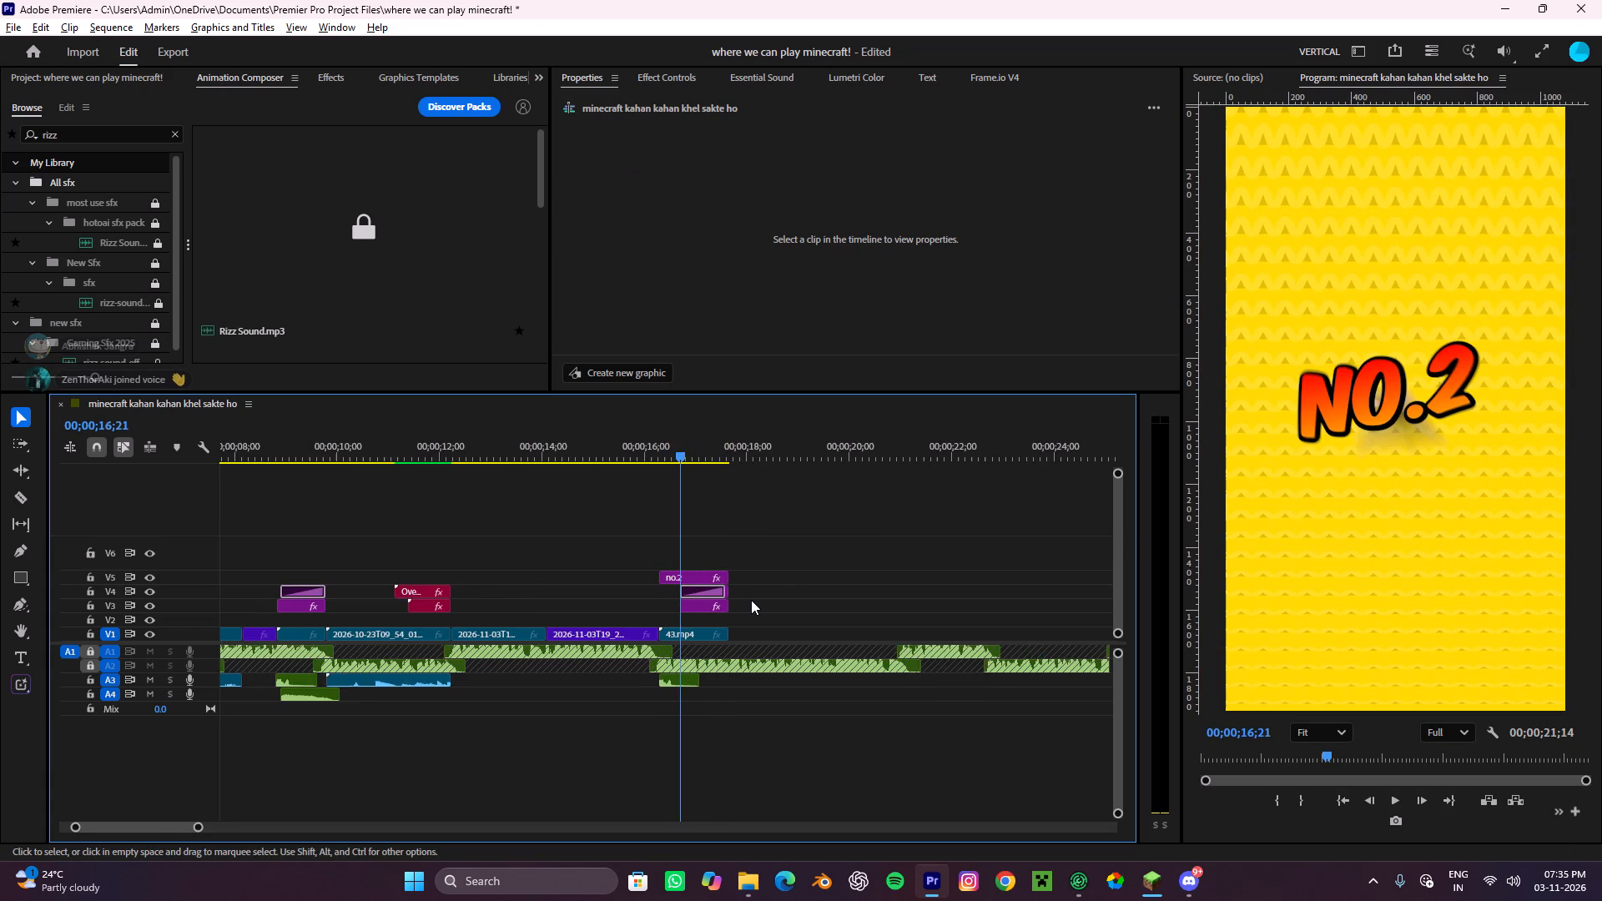
scroll(751, 600, "up", 4, "alt")
left_click(674, 591)
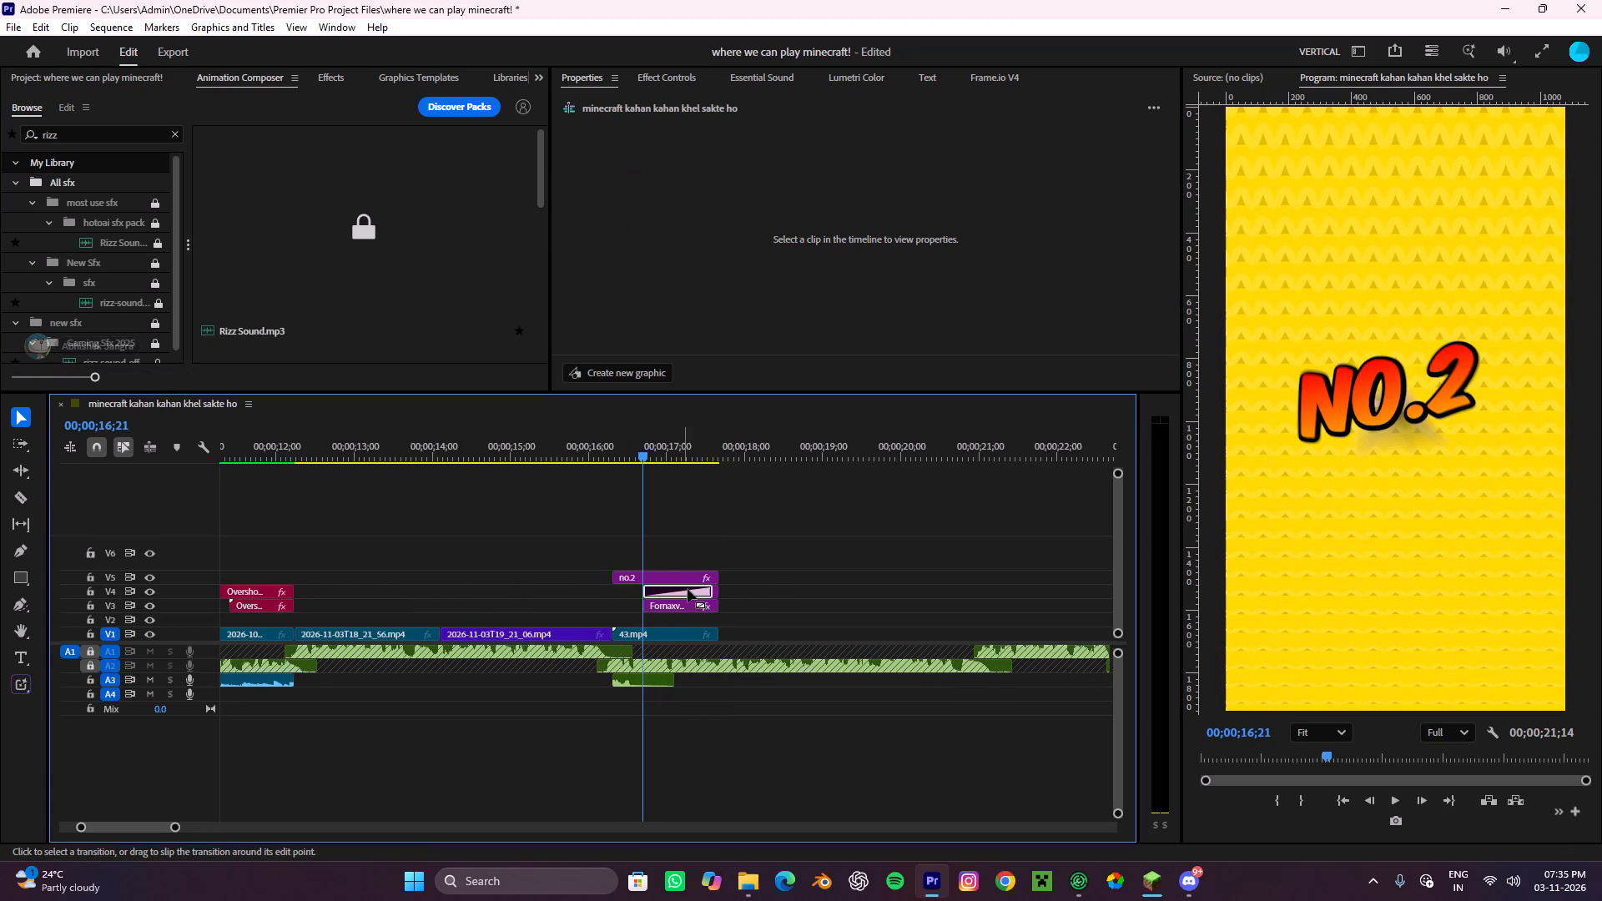
left_click_drag(711, 591, 723, 592)
left_click(768, 571)
key("space")
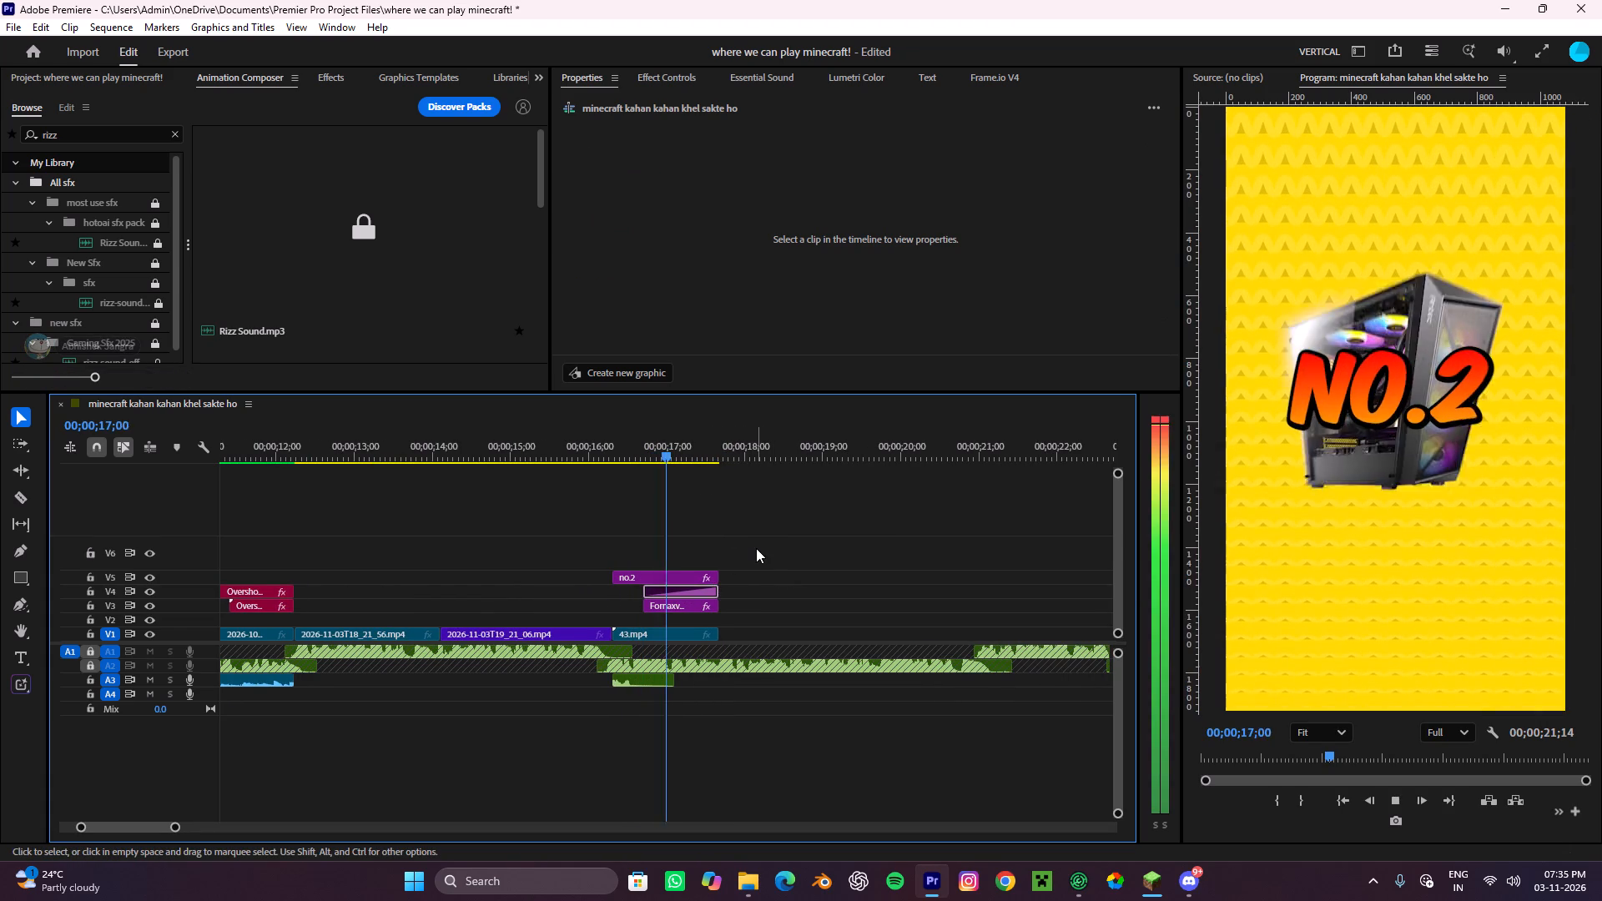
key("space")
Search Animation Composer for "shine" and clear the search.
scroll(753, 550, "down", 4, "alt")
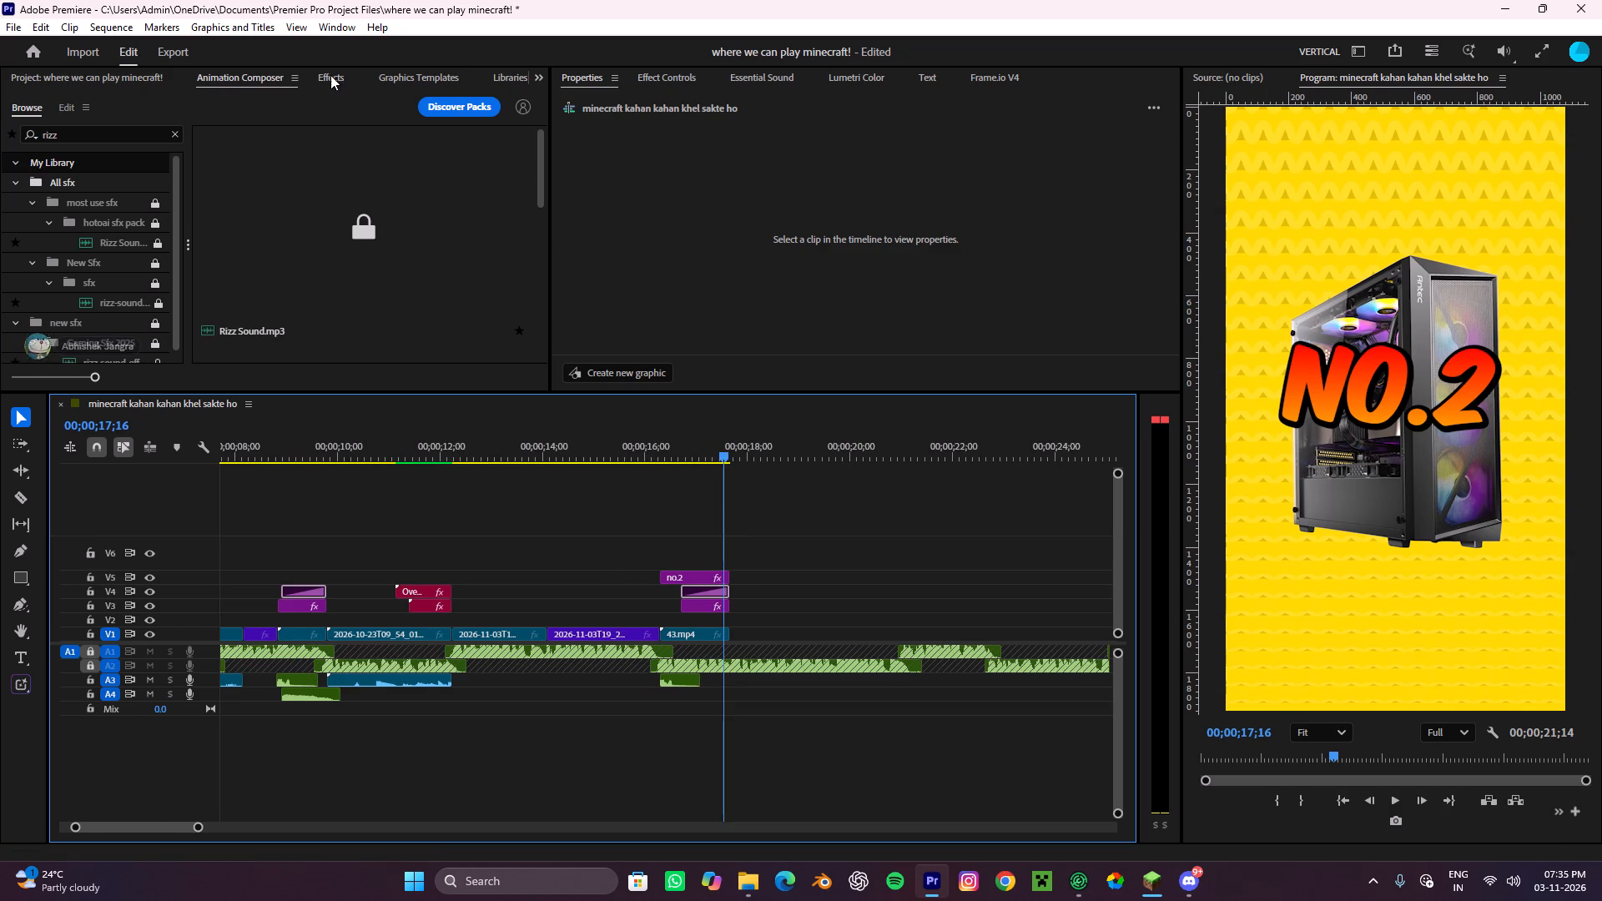
left_click(335, 75)
left_click(211, 75)
left_click_drag(83, 133, 0, 114)
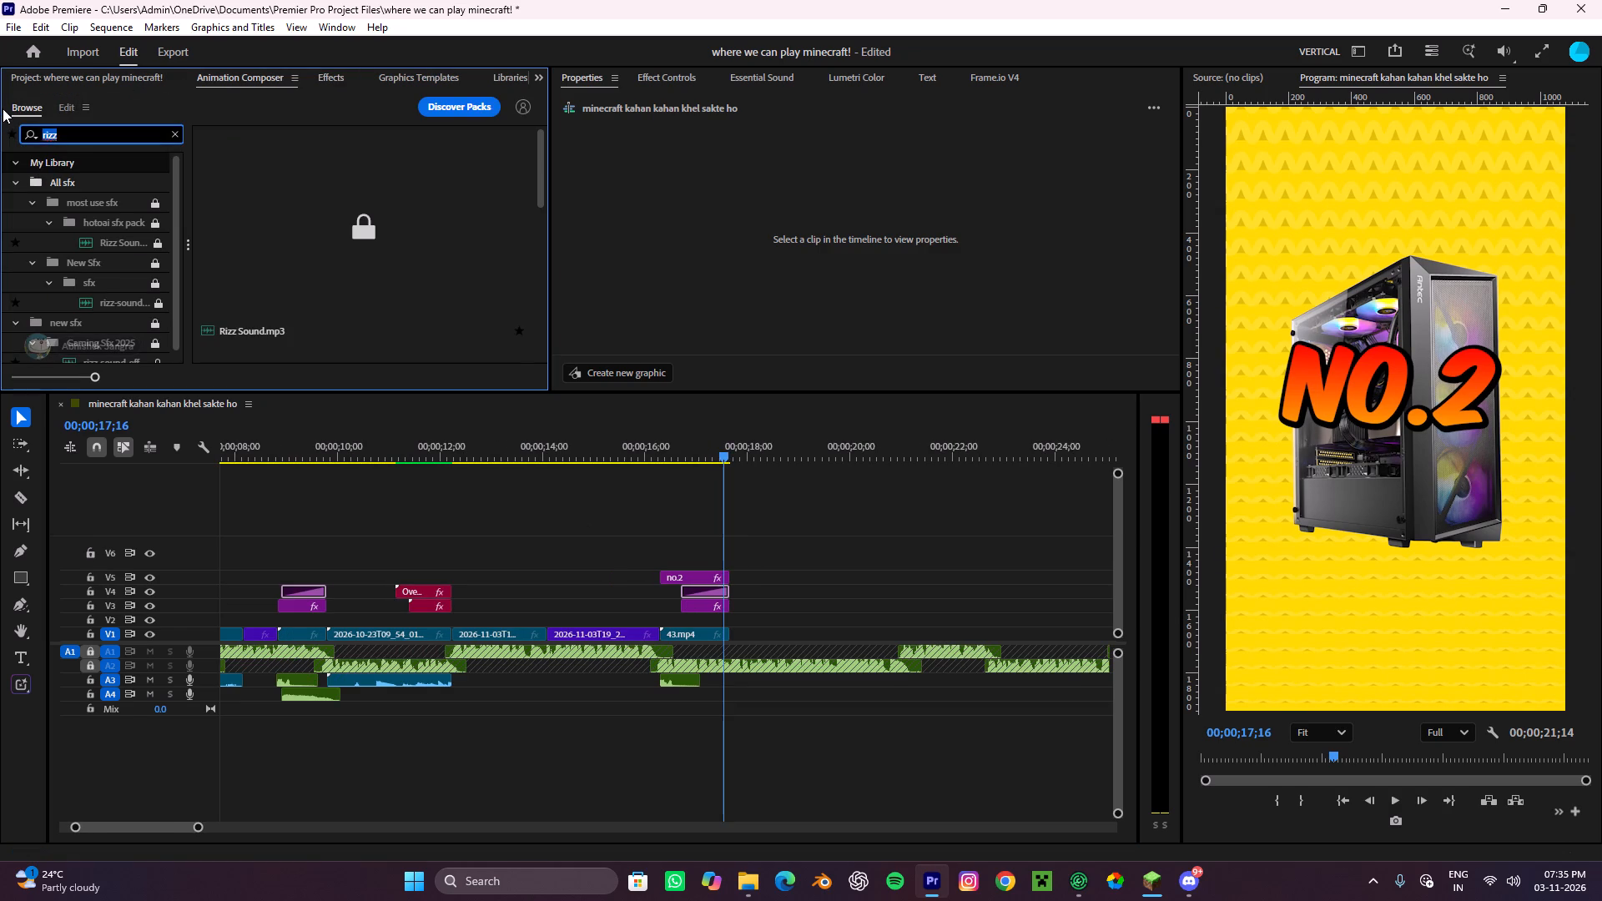
key("s")
type("hine")
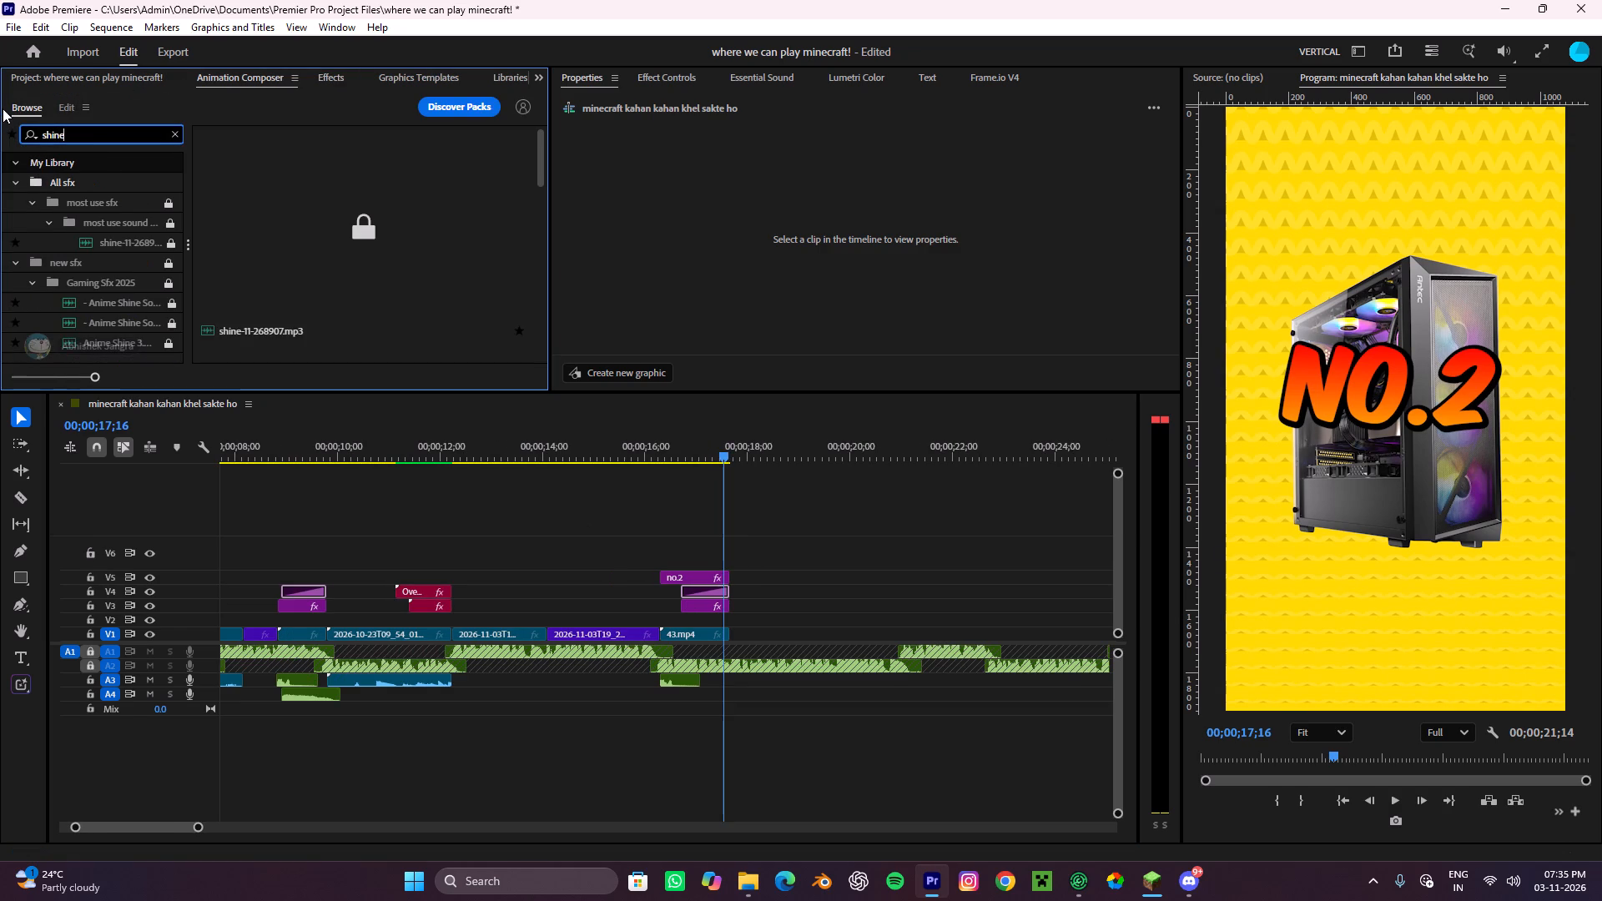
left_click(174, 134)
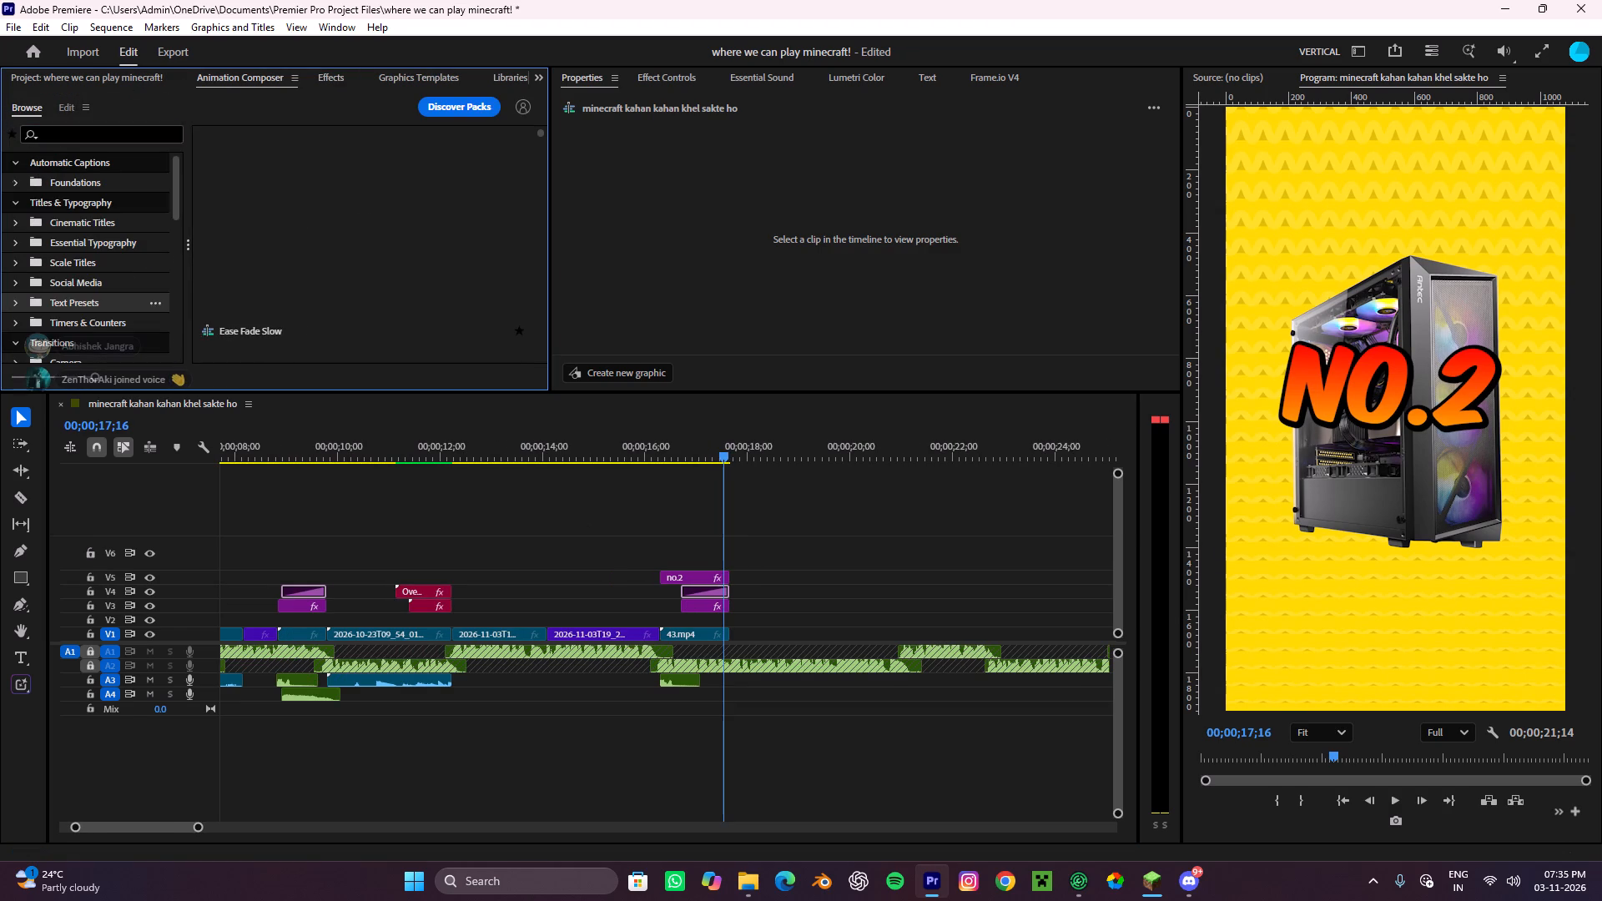
Duplicate Anime Shine Sound Effect ProSounds.mp3 from beneath the iPhone clip to A4, starting with the Fornaxv3_1.webp clips.
scroll(415, 592, "down", 9)
scroll(325, 672, "up", 10, "alt")
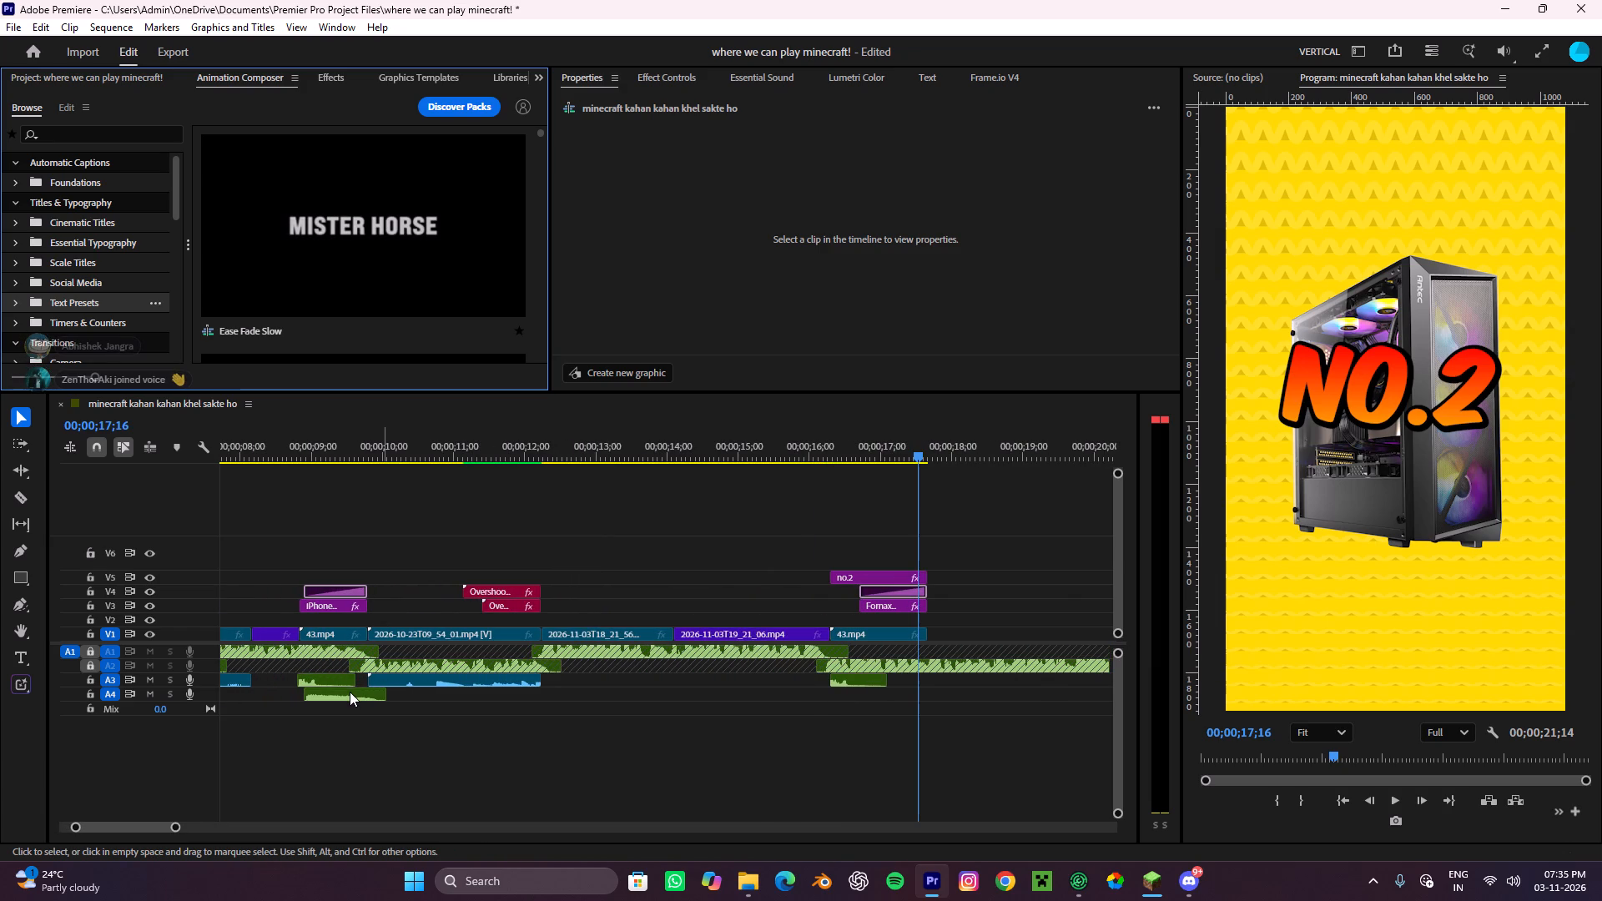
left_click(350, 692)
left_click_drag(348, 692, 883, 694)
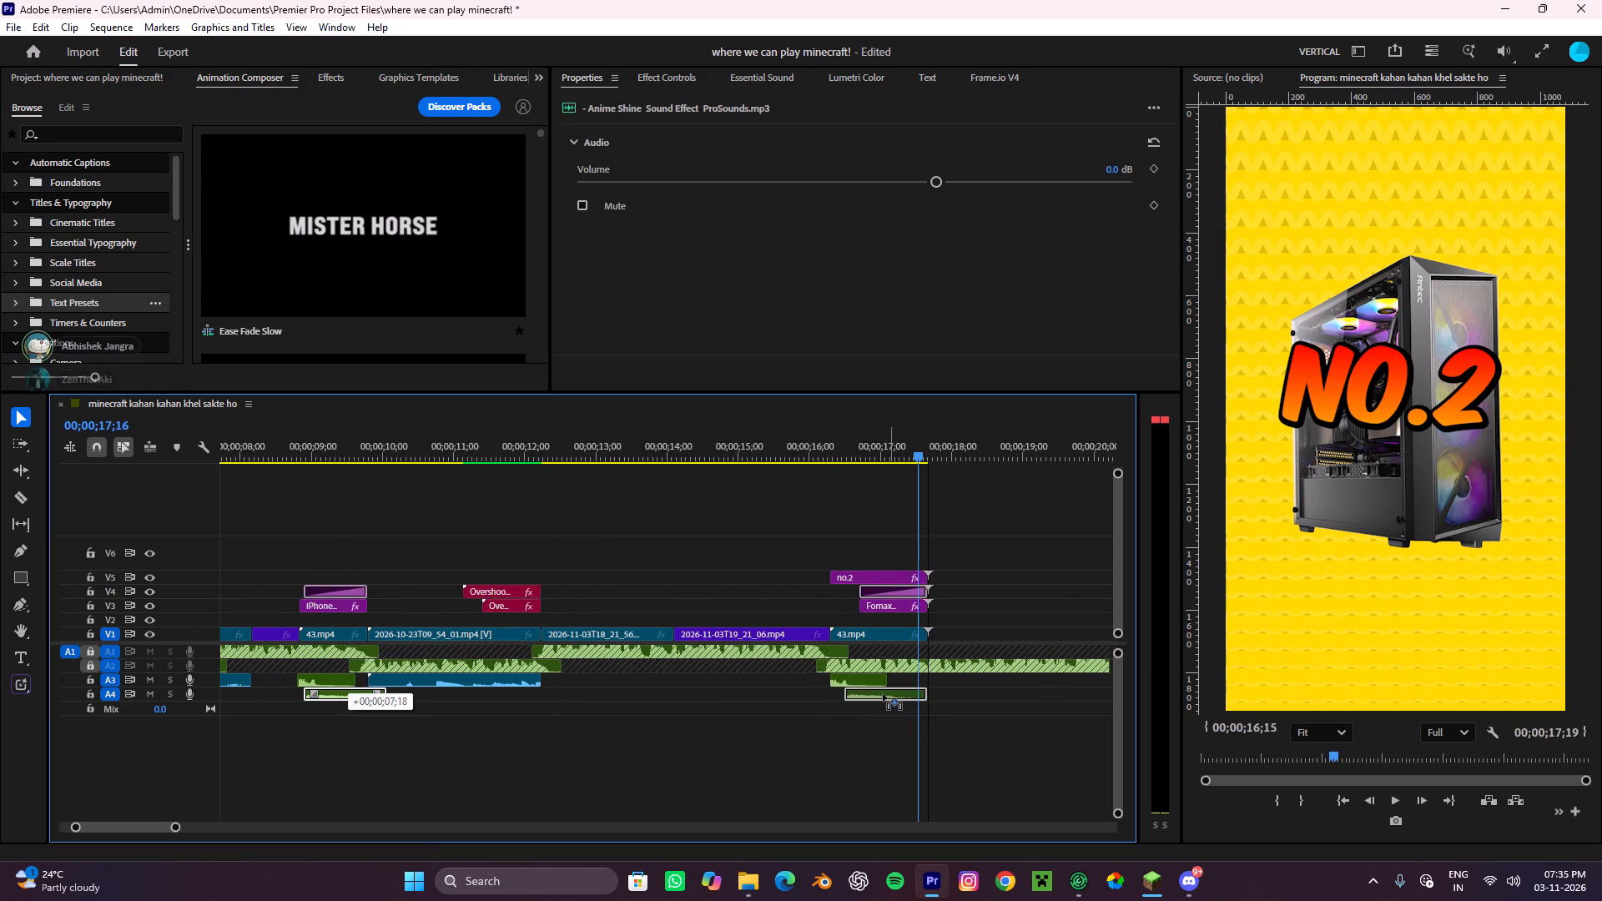
left_click_drag(883, 694, 904, 692)
Move the playhead back to 00;00;15;24, just before the NO.2 section.
left_click_drag(925, 443, 891, 473)
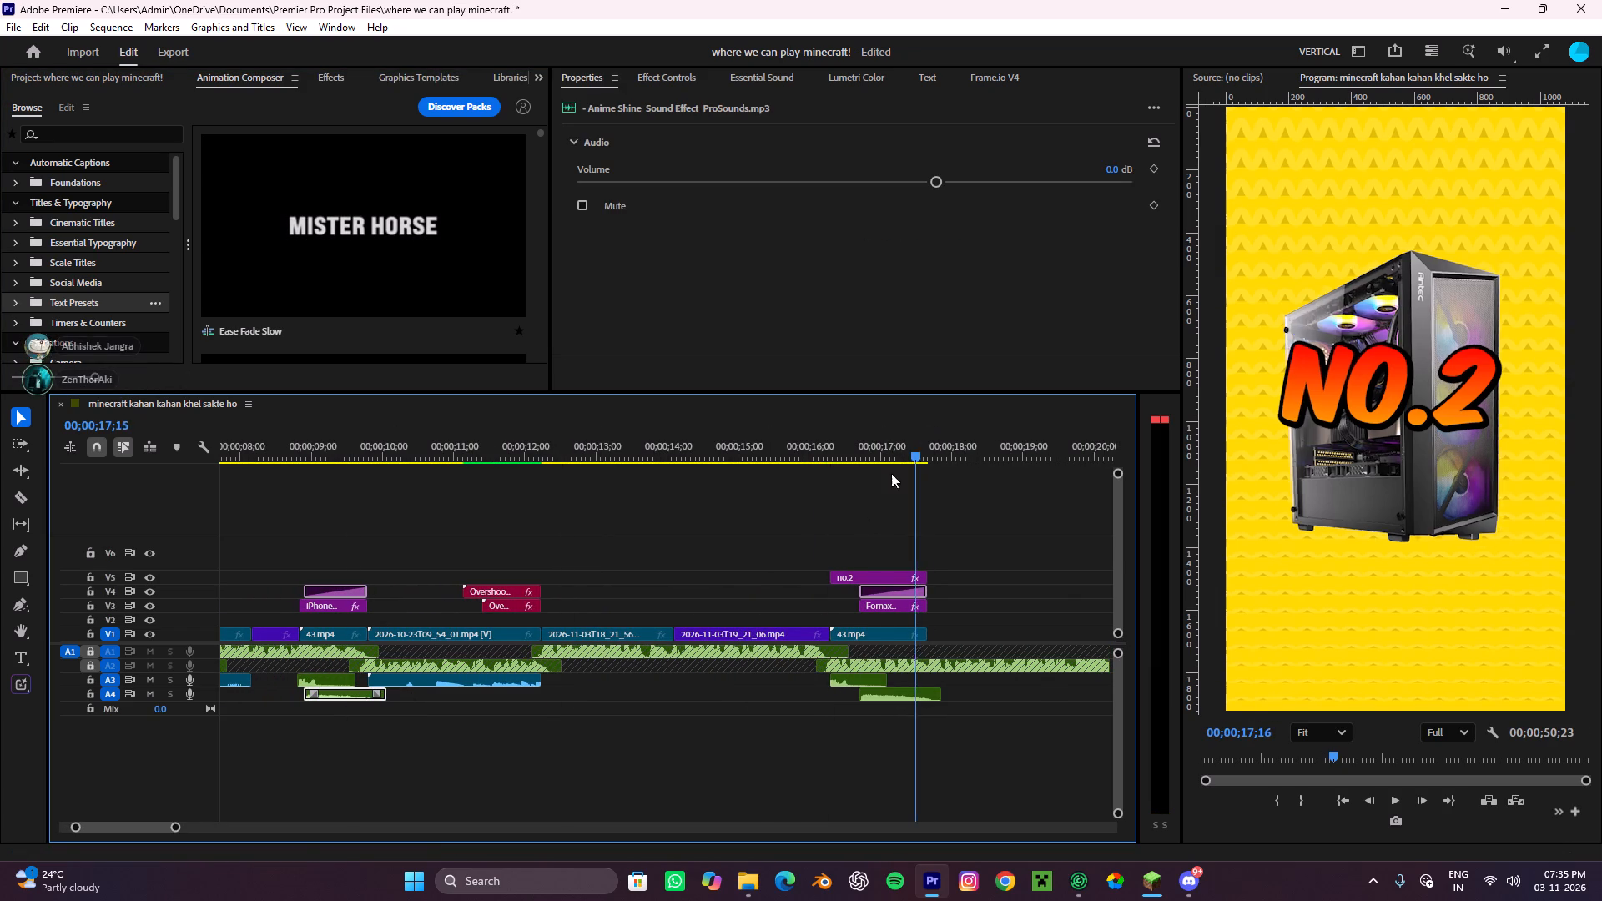
left_click_drag(891, 473, 798, 534)
left_click(989, 540)
scroll(989, 541, "down", 4, "alt")
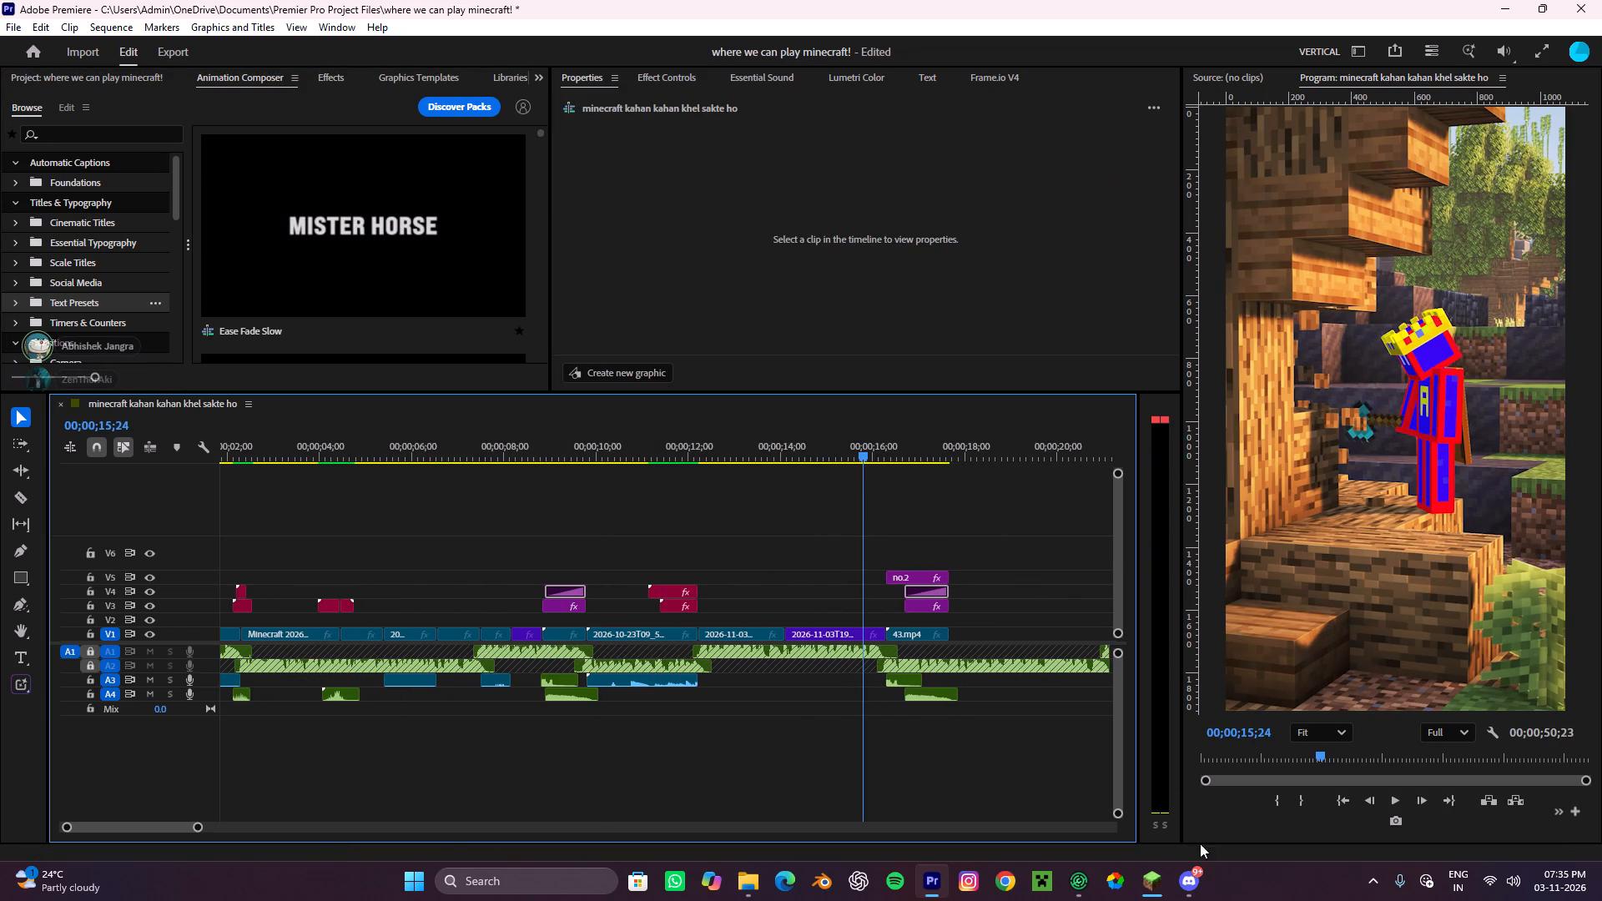
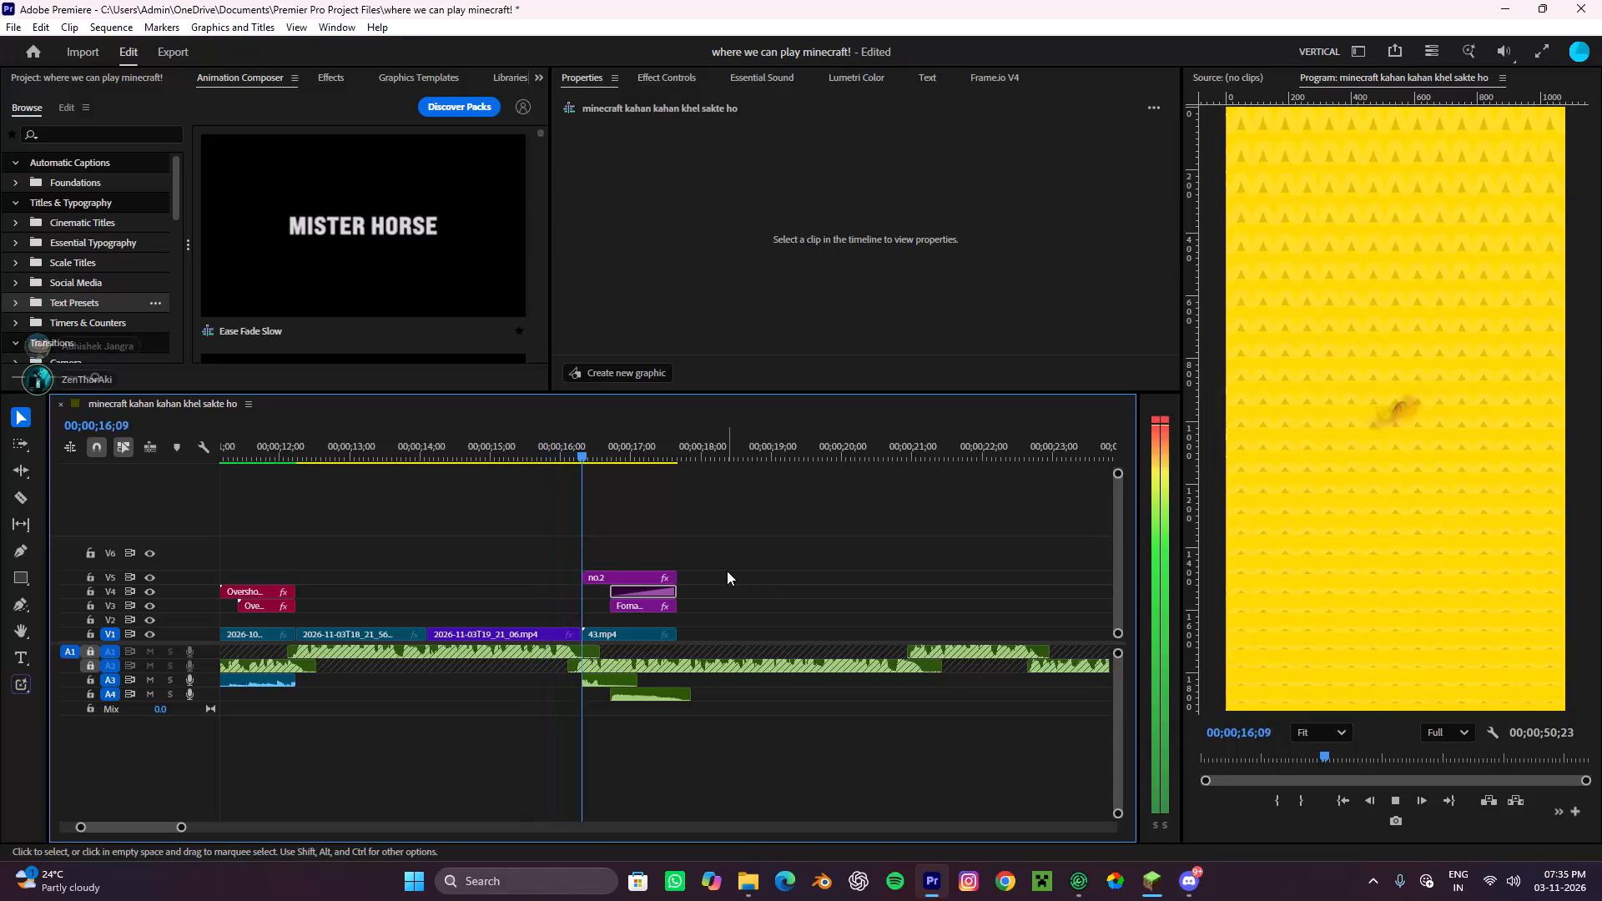
Pause the preview of the NO.2 section at 00;00;16;18, while the NO.2 title is on screen.
key("space")
scroll(696, 572, "up", 3, "alt")
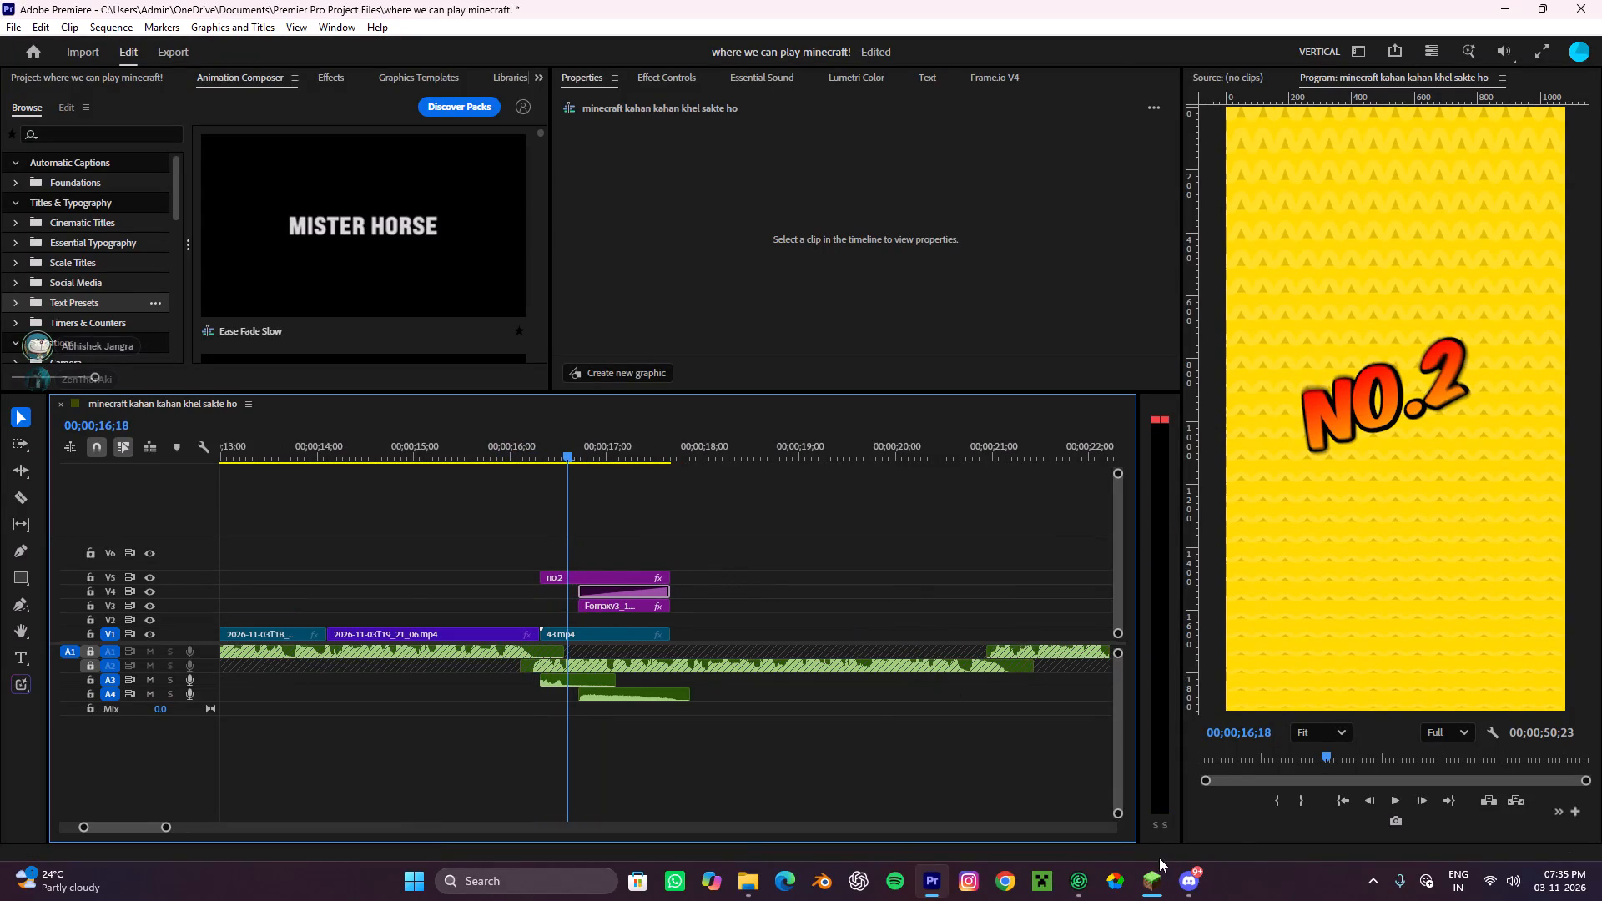
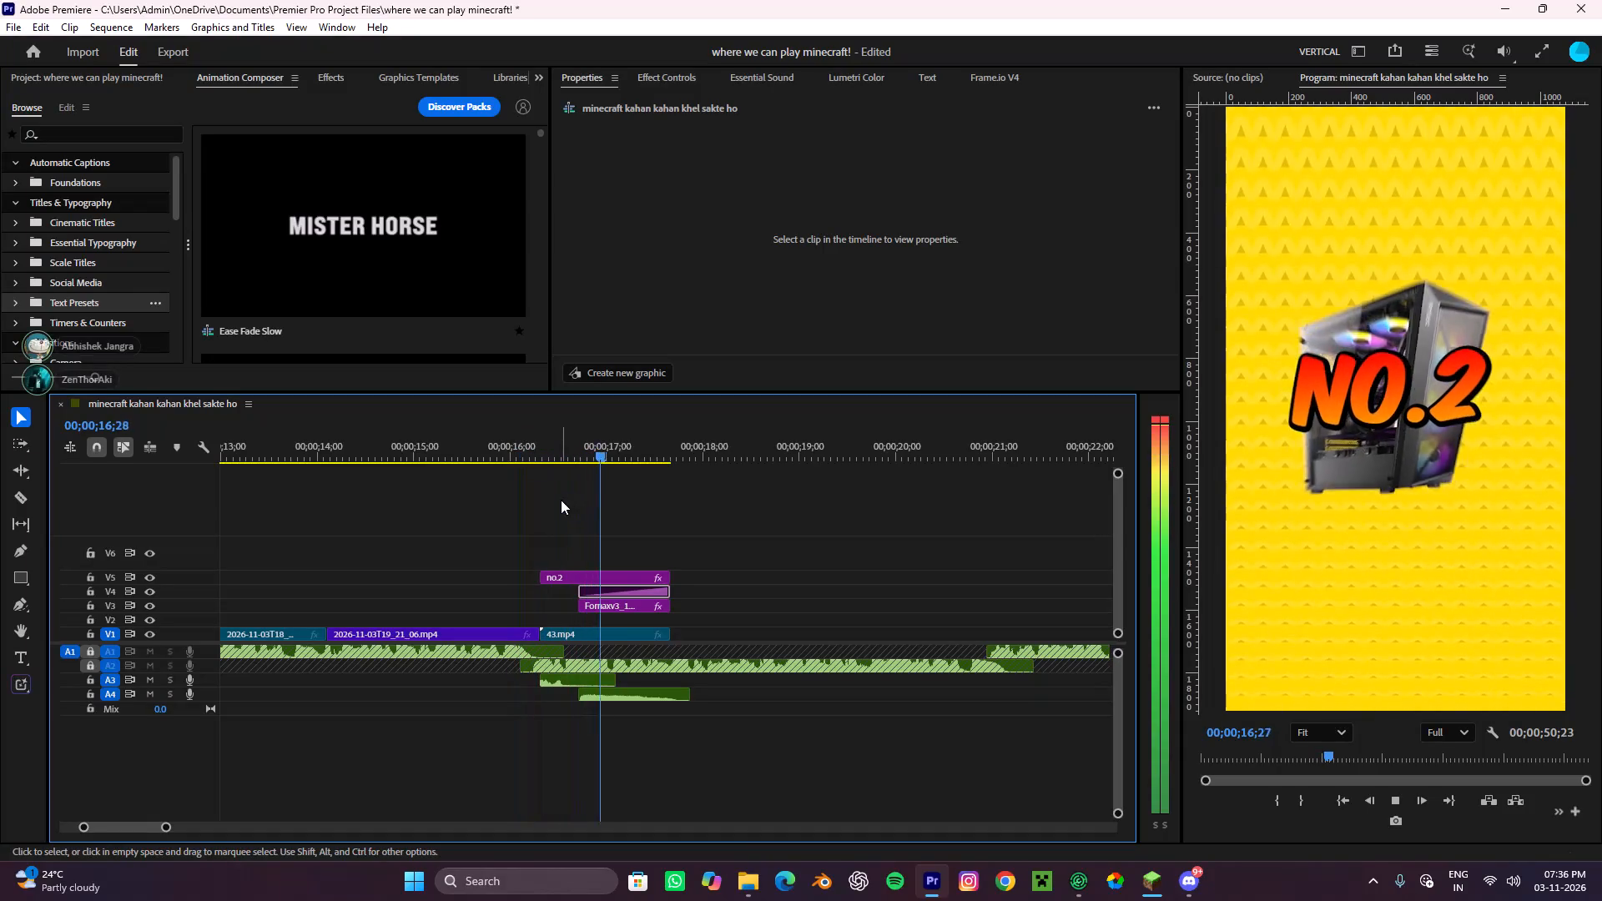
Replay the NO.2 section from the start of its title and pause at 00;00;16;20.
key("space")
scroll(733, 521, "down", 4, "alt")
scroll(727, 526, "up", 4, "alt")
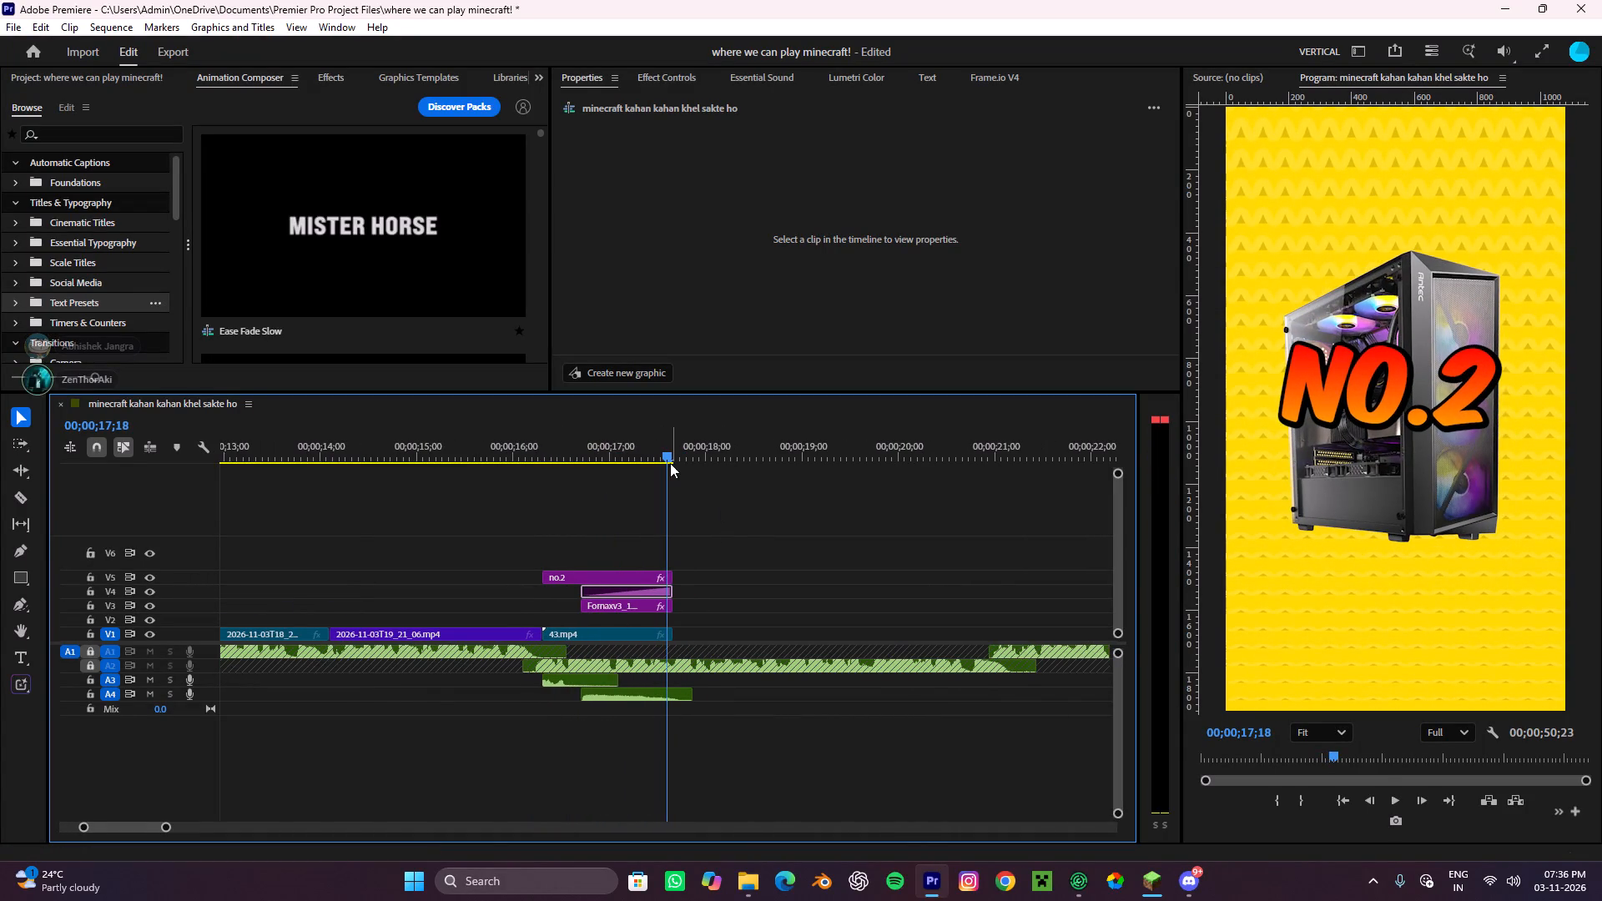
left_click_drag(675, 450, 531, 570)
key("space")
scroll(723, 586, "down", 3, "alt")
key("space")
scroll(773, 586, "down", 4, "alt")
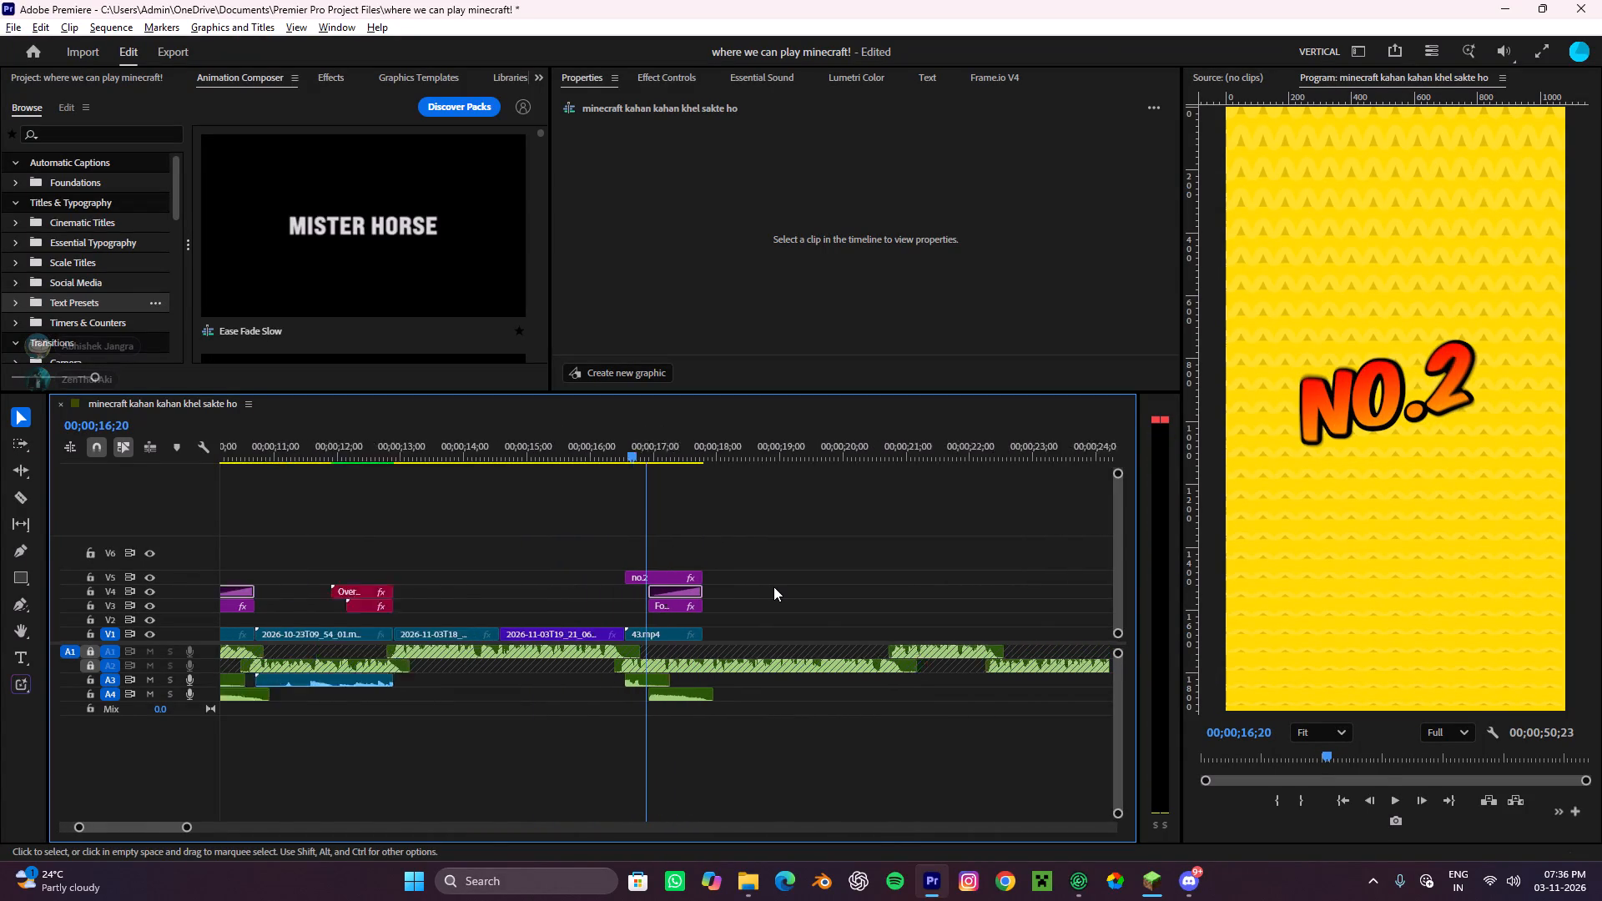
Find the YOOOOOO preset by searching the effects for "yoo" and apply it to the no.2 title clip on V5.
scroll(773, 586, "up", 7, "alt")
left_click(578, 576)
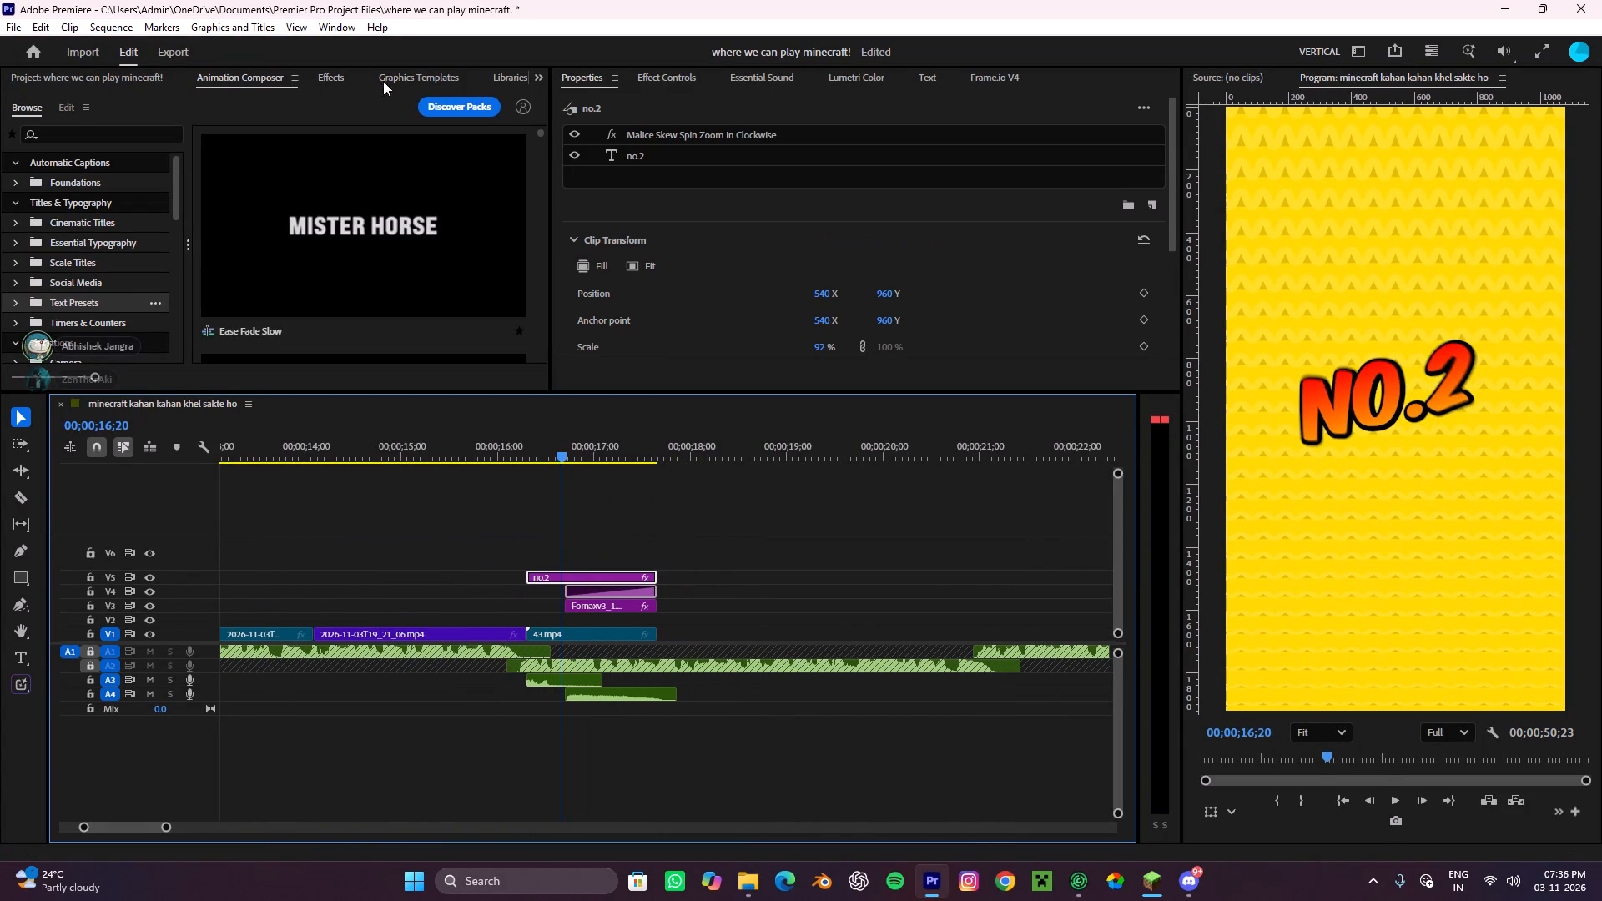
left_click(334, 78)
left_click_drag(81, 104, 0, 85)
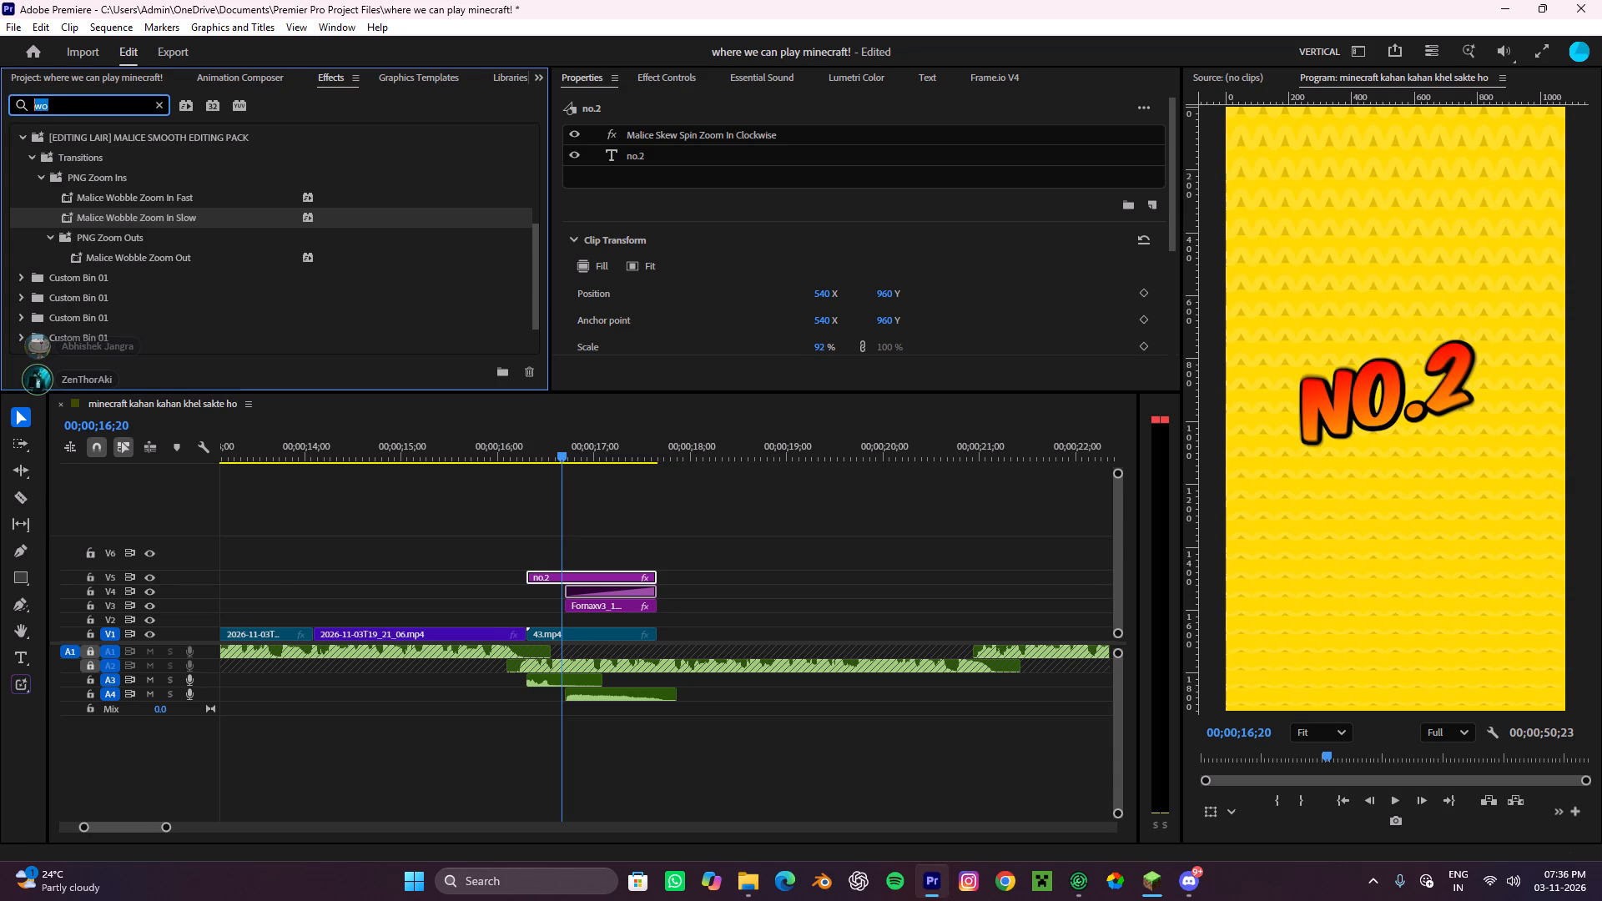
key("y")
key("o")
key("o")
scroll(105, 234, "up", 3)
left_click_drag(76, 232, 75, 232)
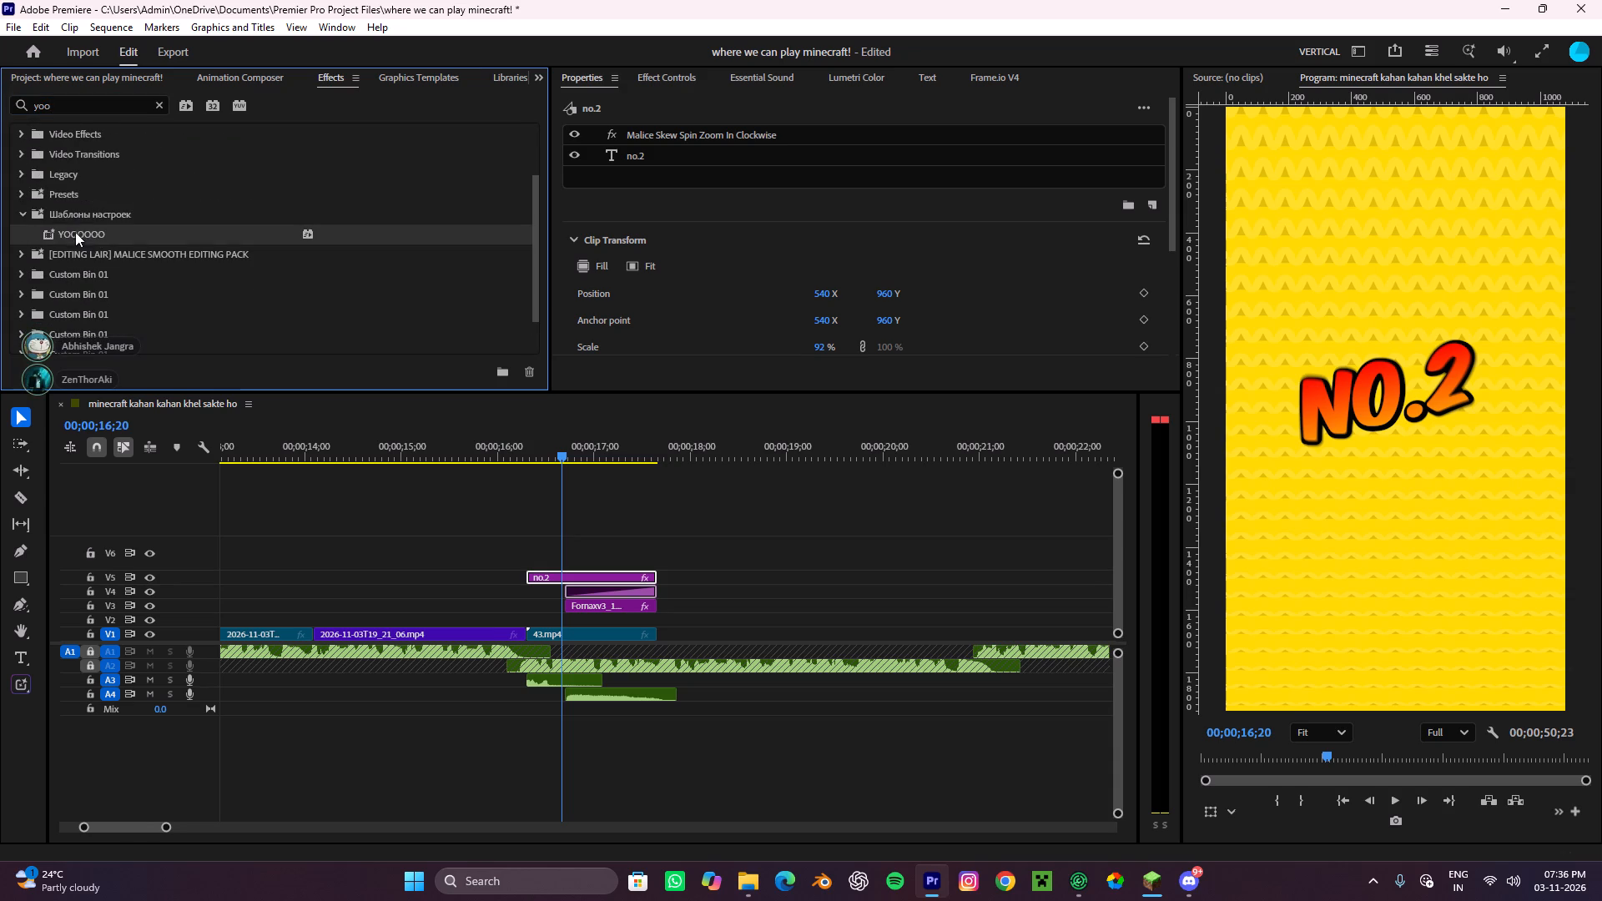
left_click_drag(75, 232, 585, 578)
left_click(659, 533)
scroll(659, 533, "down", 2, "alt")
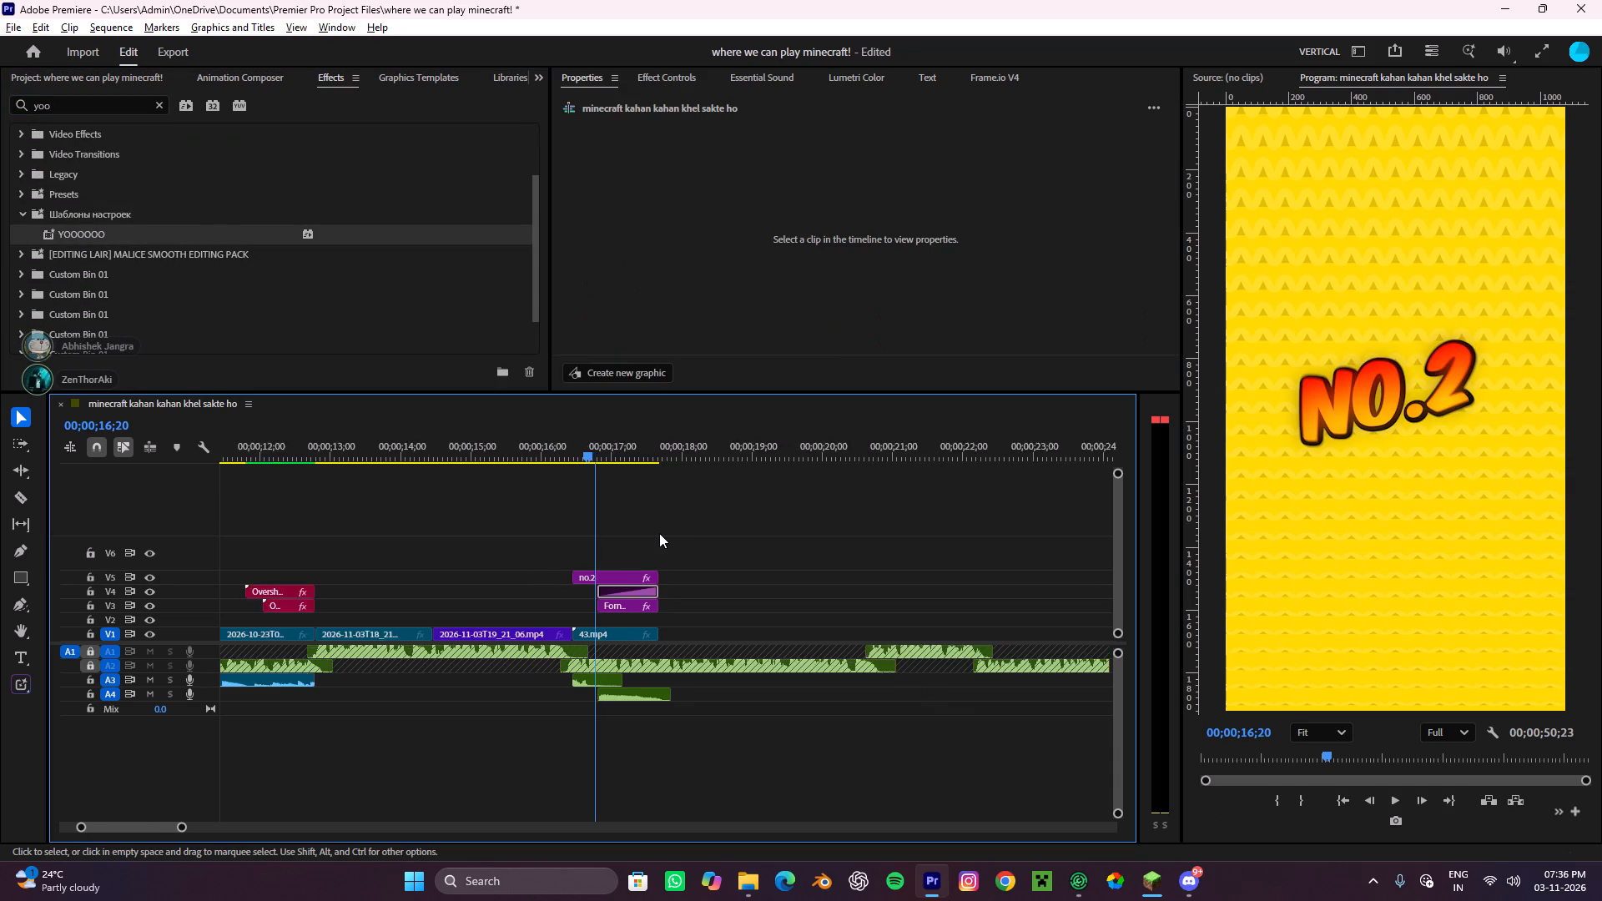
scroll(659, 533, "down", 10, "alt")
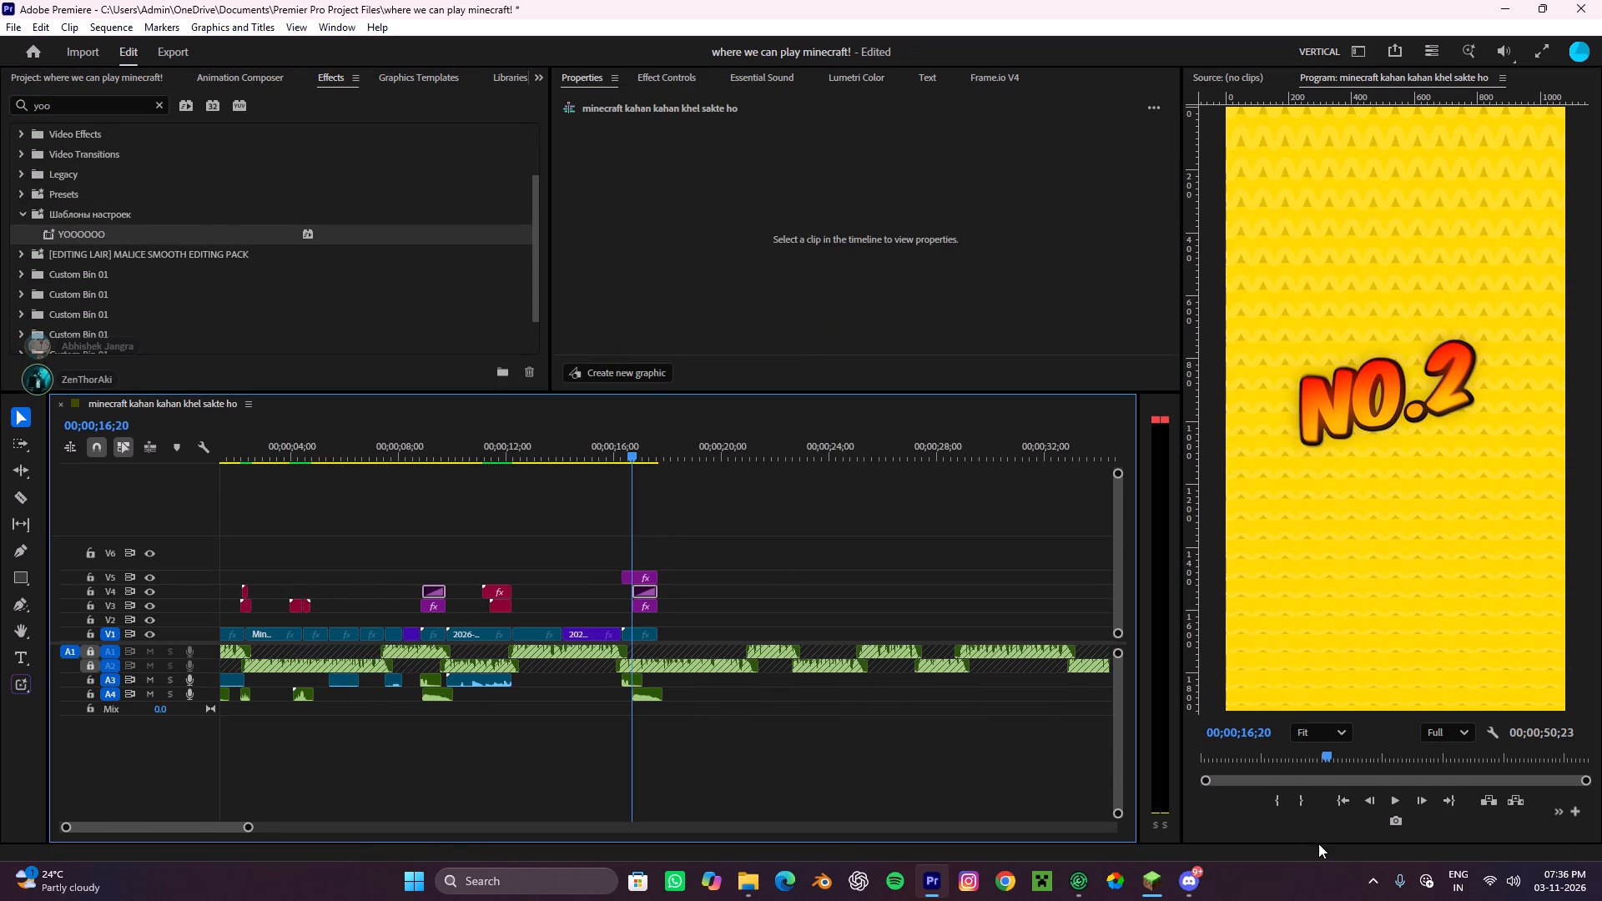
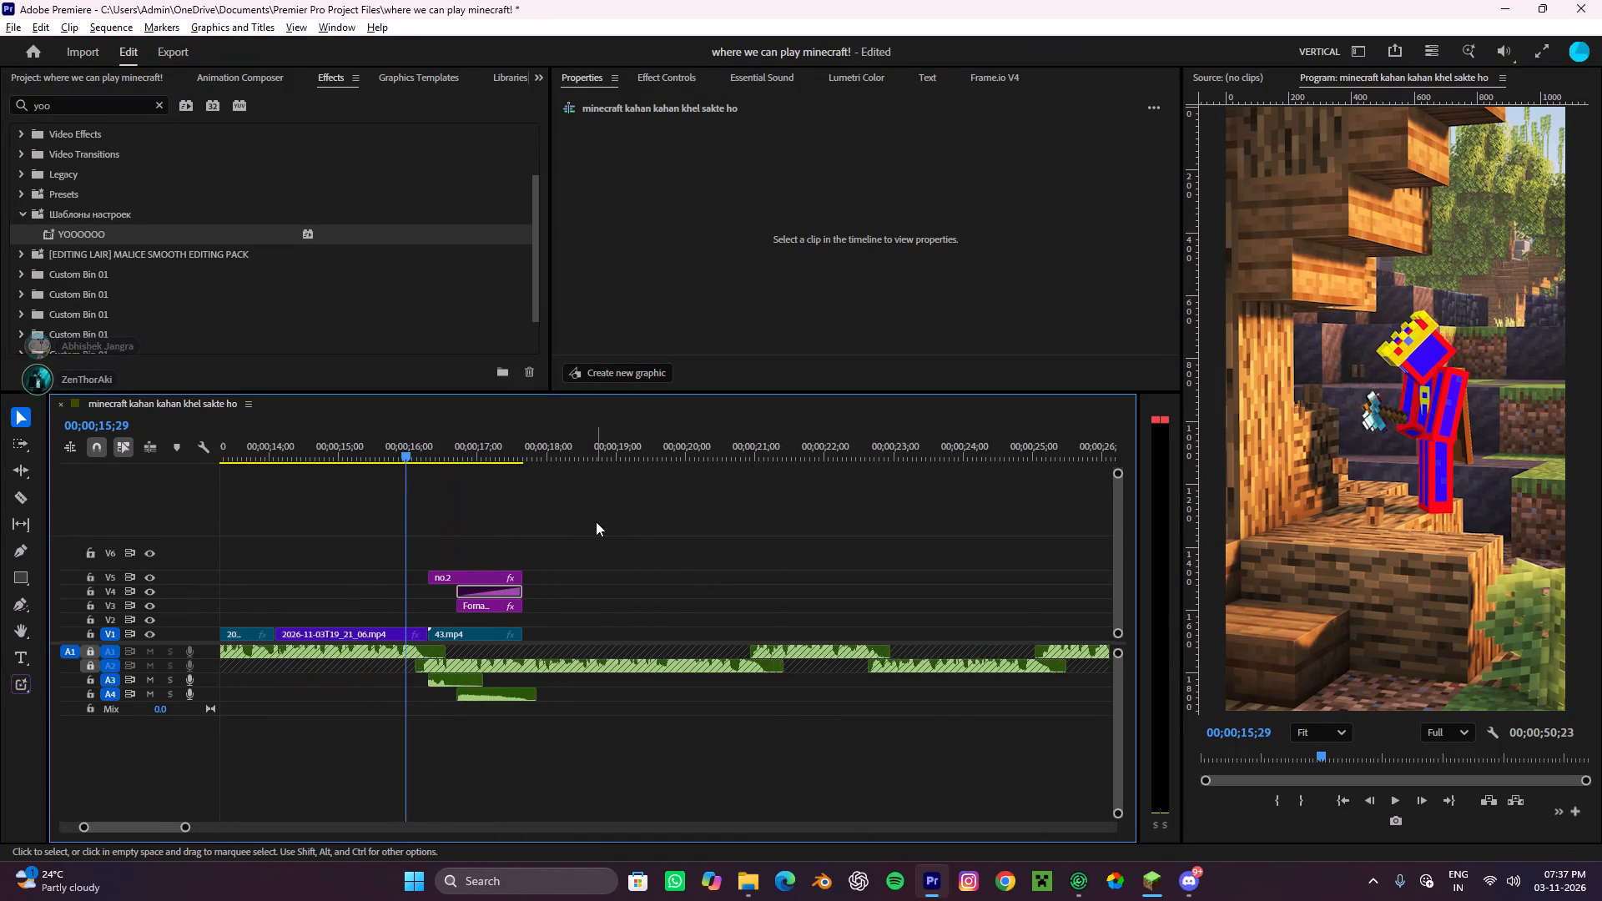
Replay the NO.2 section from 00;00;15;29 and pause at 00;00;17;19.
scroll(596, 521, "up", 2, "alt")
left_click_drag(604, 754, 388, 686)
left_click(548, 737)
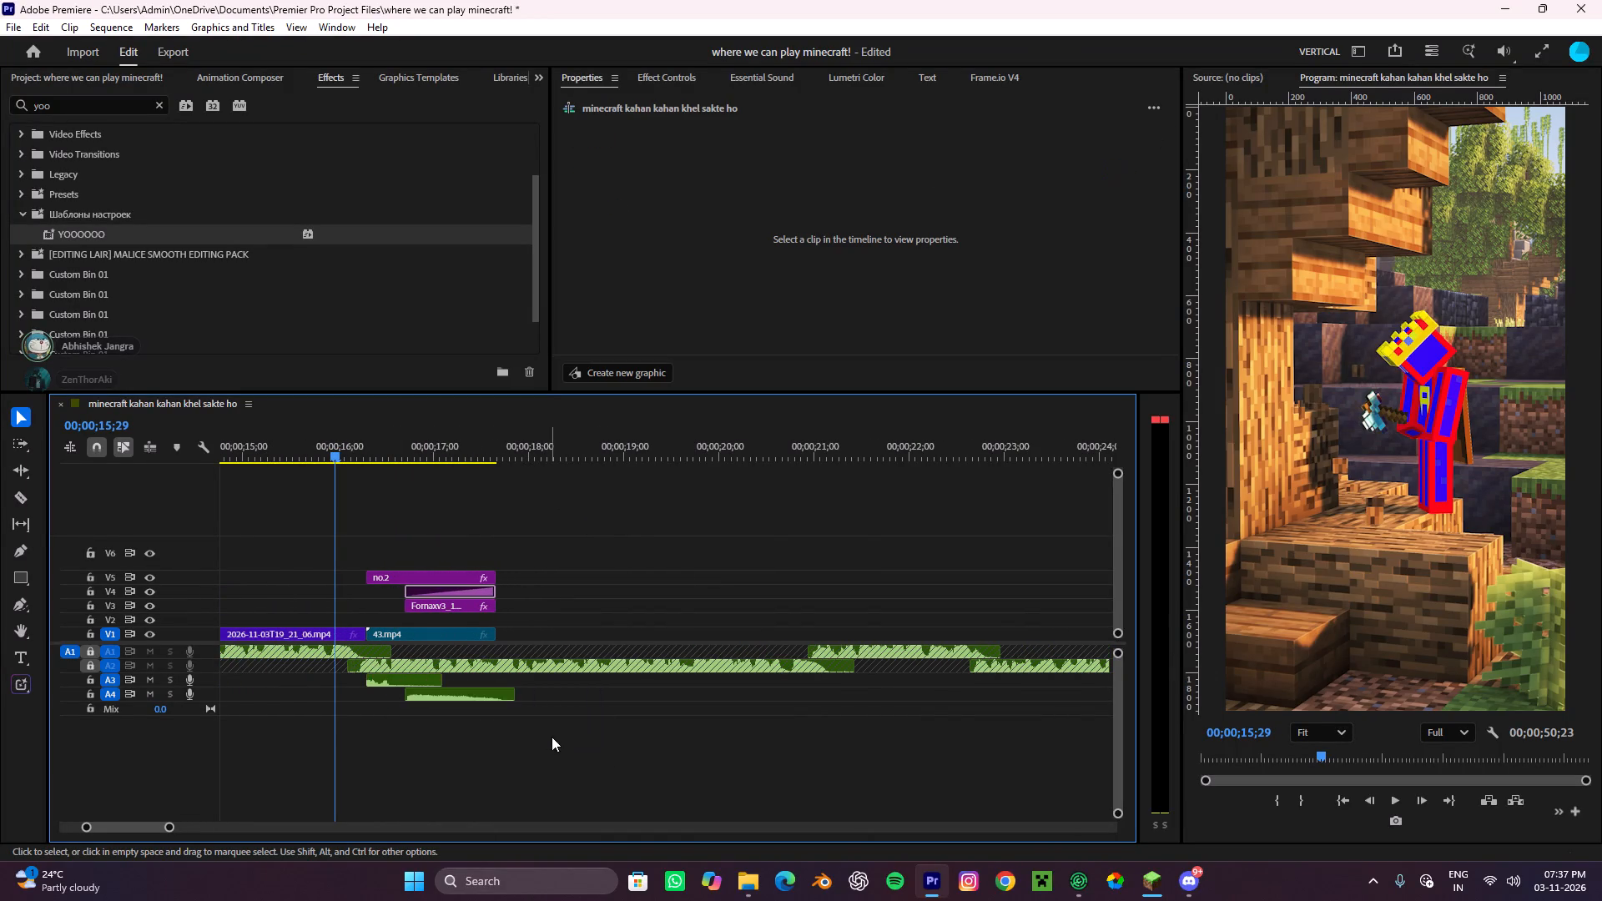
left_click_drag(552, 737, 312, 673)
left_click(389, 708)
key("space")
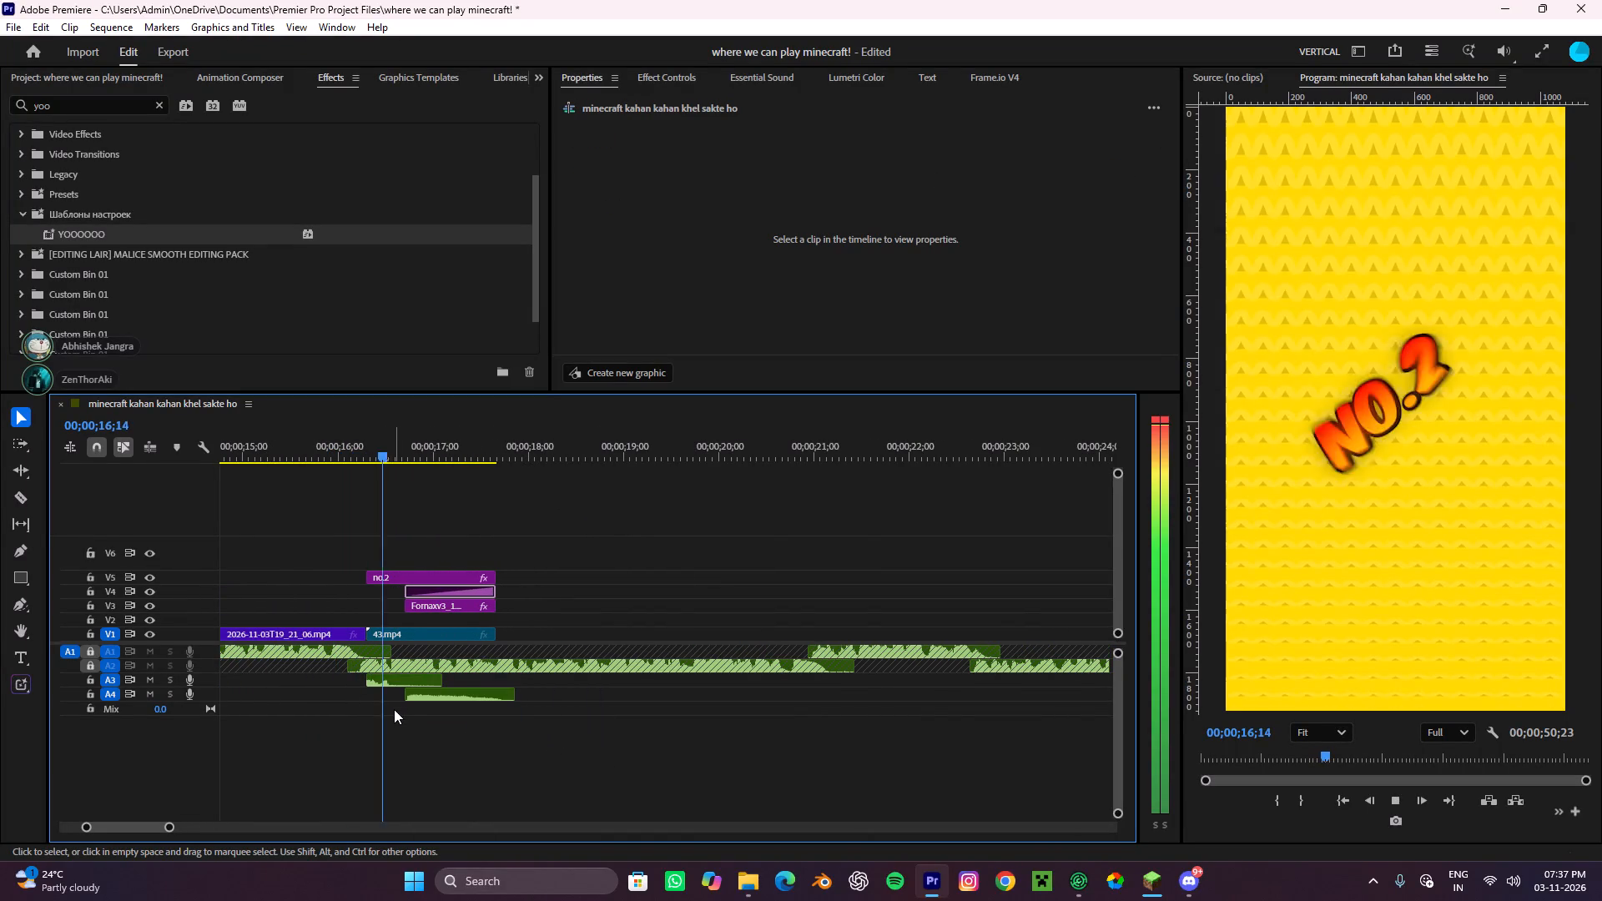
key("space")
Play the edit from the beginning of the sequence past the NO.2 section, pausing at 00;00;20;27.
scroll(461, 700, "down", 9, "alt")
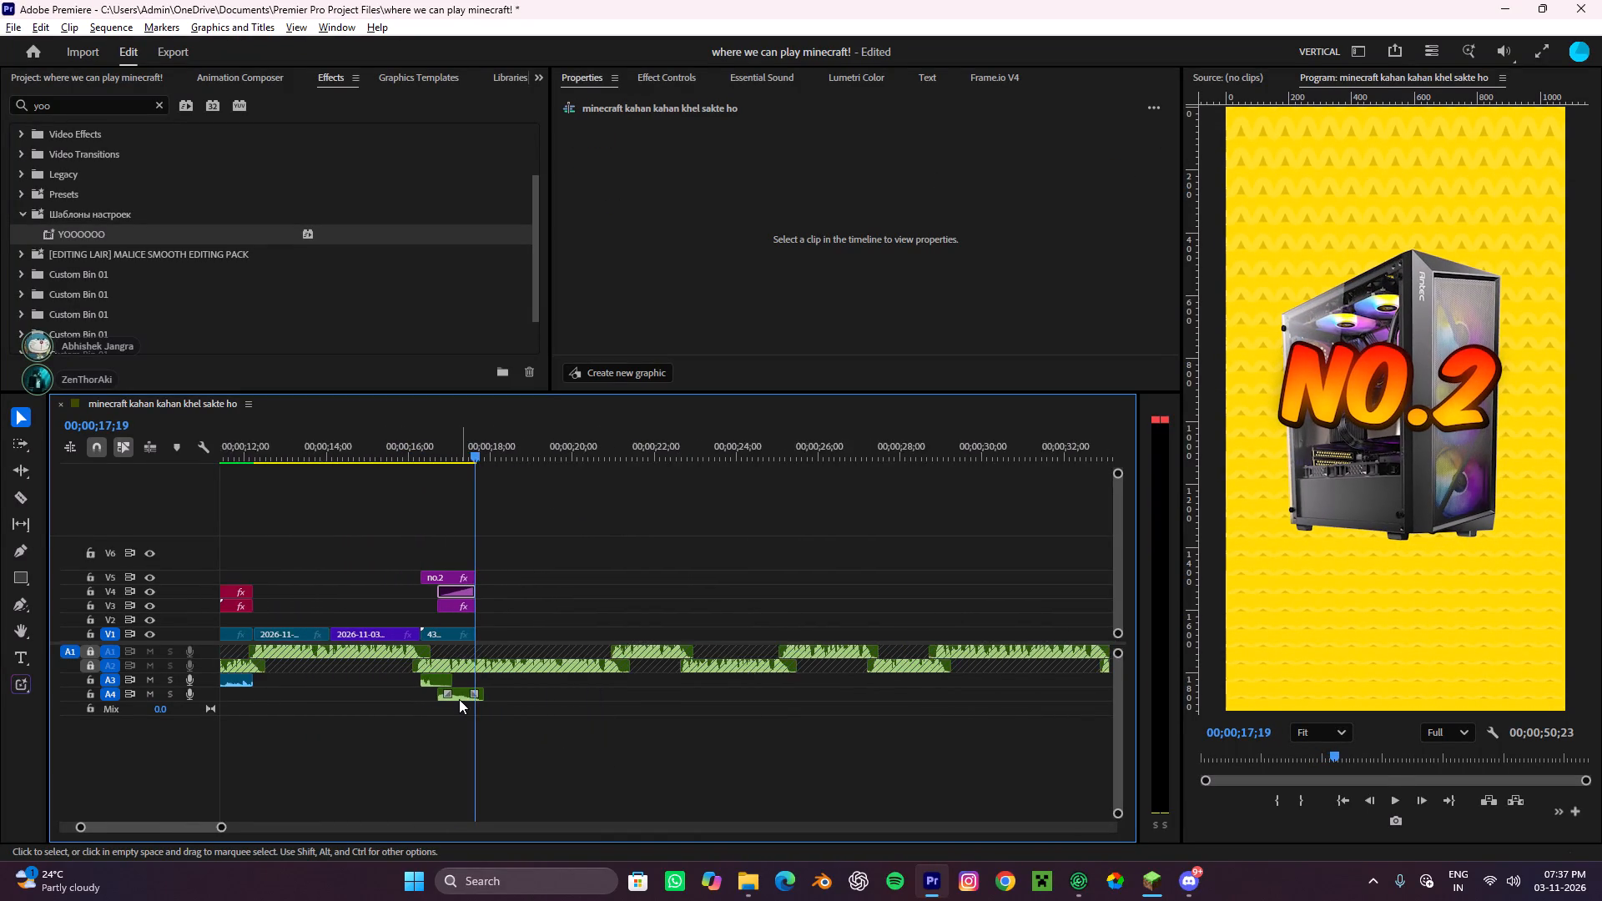
scroll(459, 699, "down", 16, "alt")
scroll(289, 673, "up", 8, "alt")
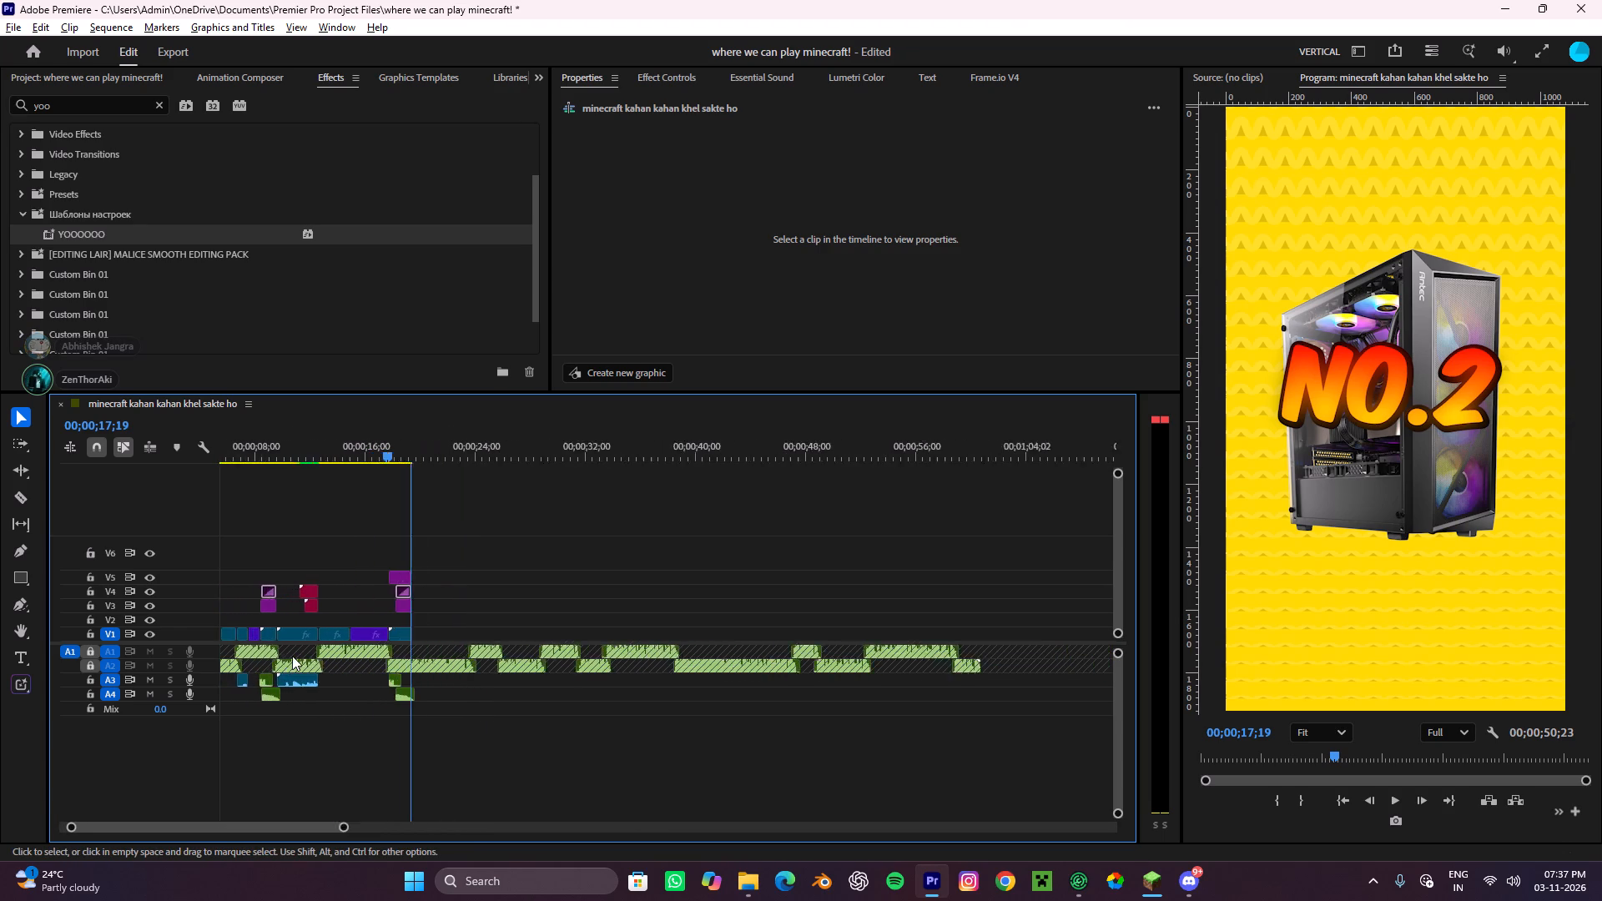
scroll(292, 656, "up", 12, "alt")
left_click_drag(552, 439, 0, 466)
key("space")
left_click(421, 559)
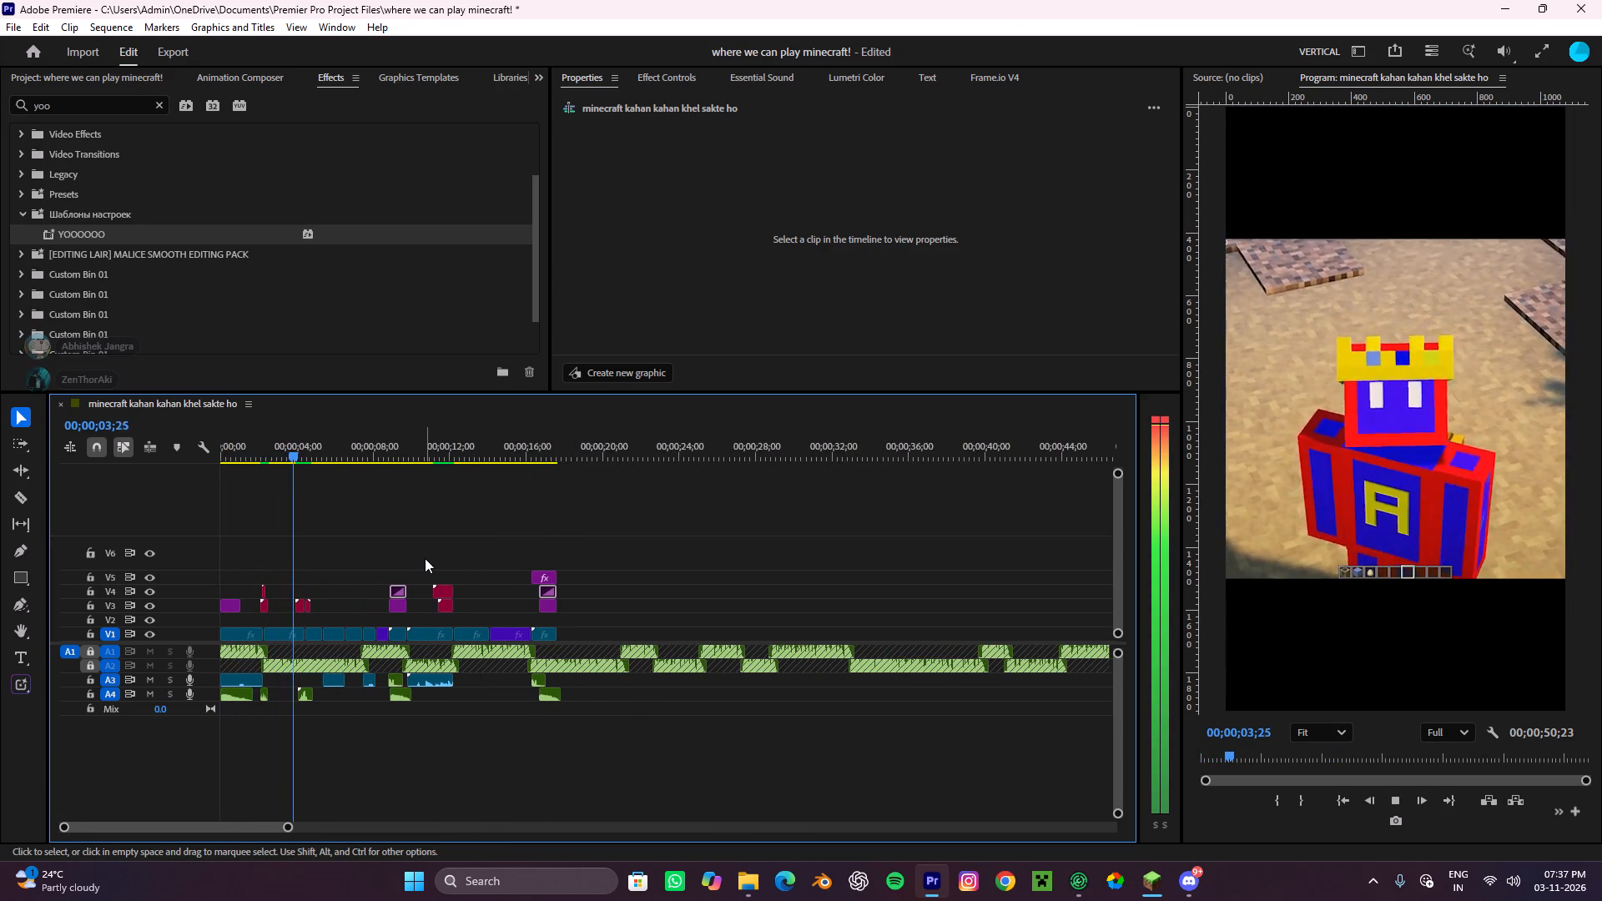
key("space")
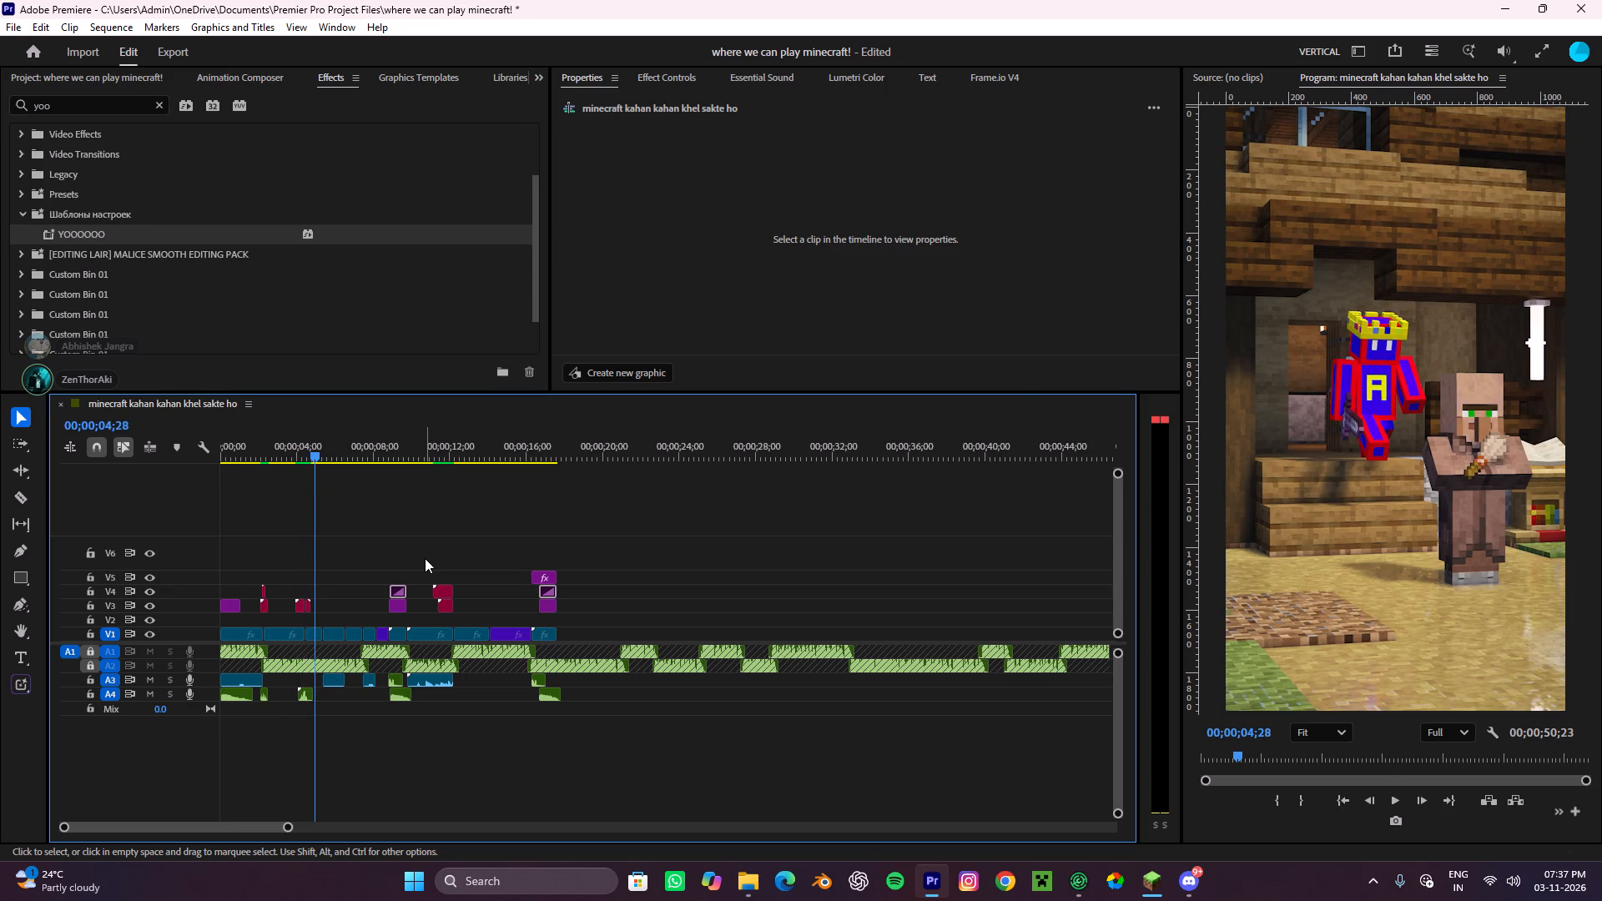
key("space")
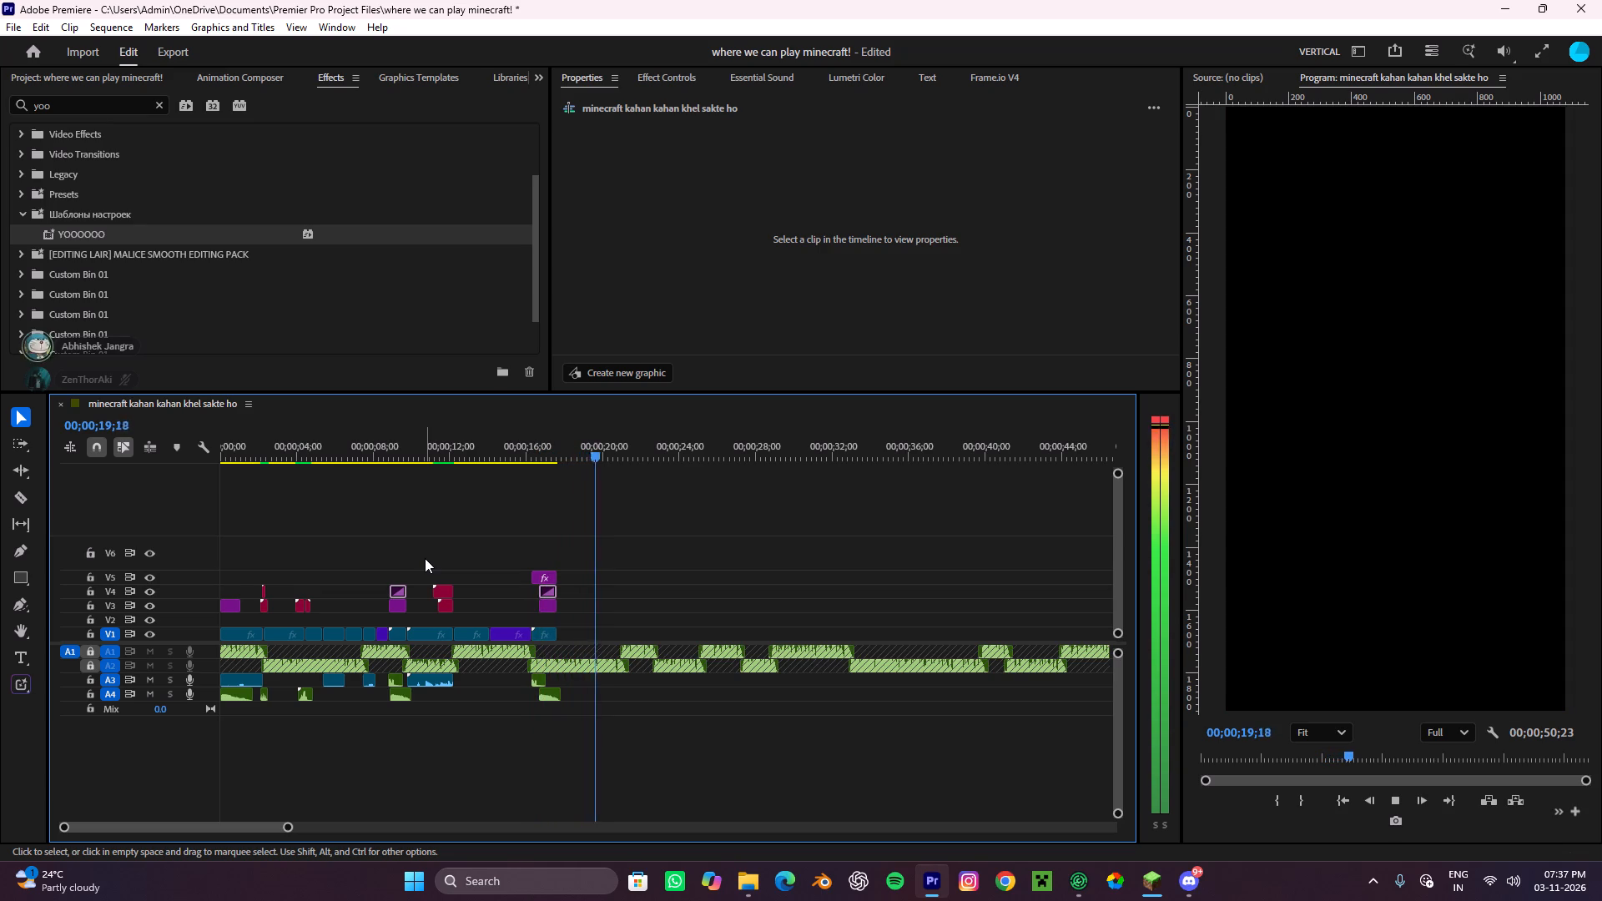
key("space")
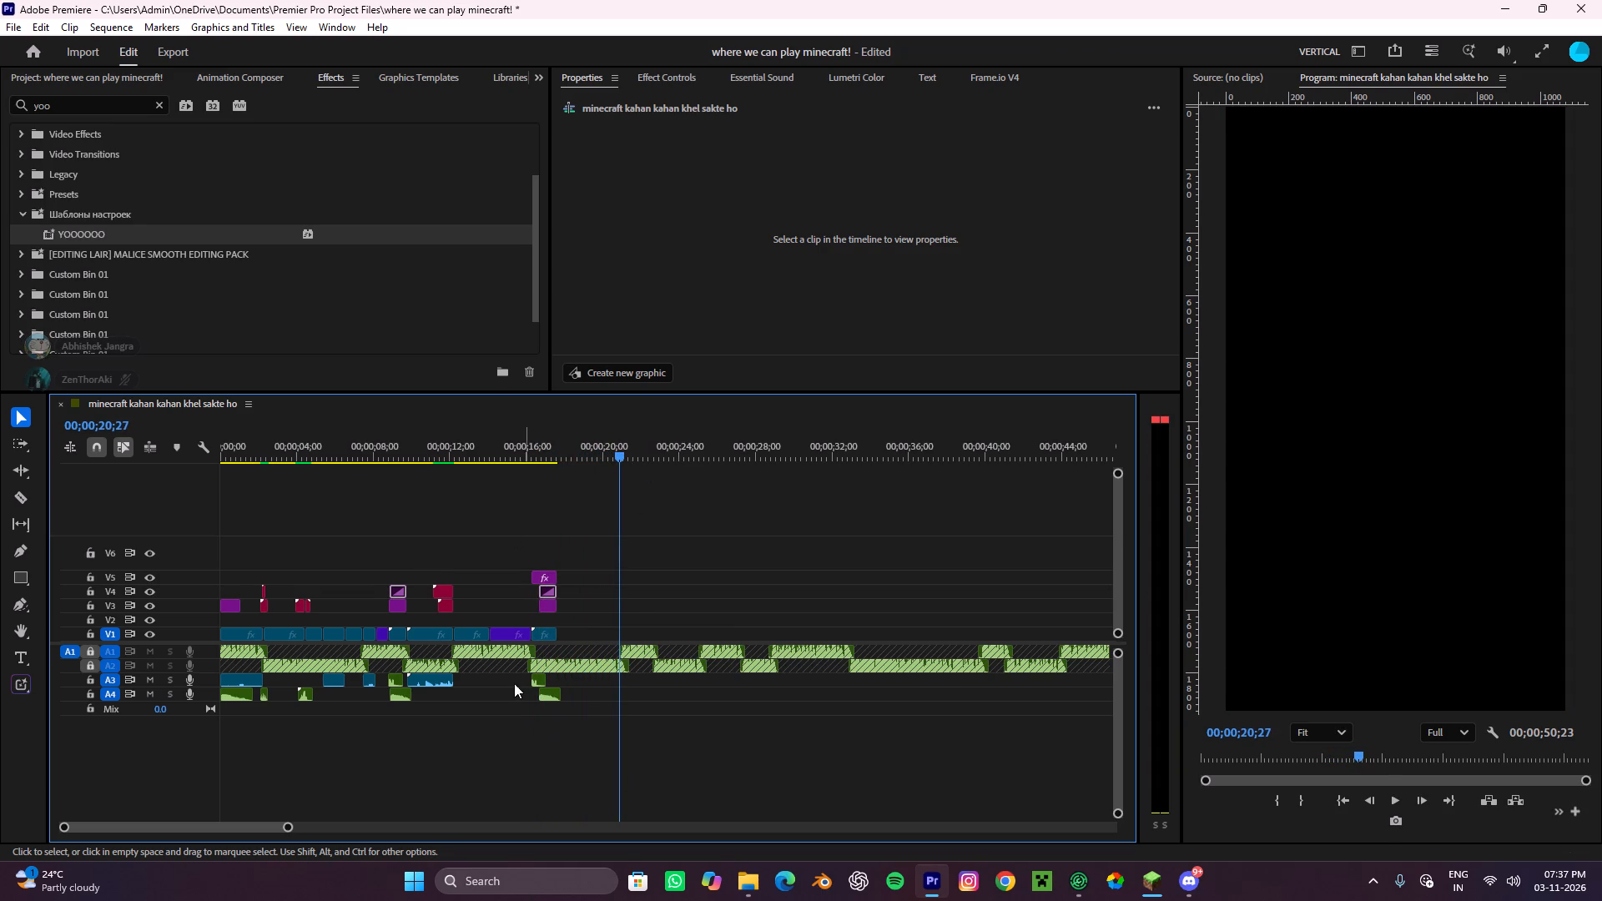
Duplicate the Minecraft 2026.10.26 clip at 00;00;06;26 on V1, placing the copy directly after the last 43.mp4 clip.
scroll(511, 671, "up", 4, "alt")
left_click_drag(683, 456, 452, 540)
left_click_drag(459, 453, 392, 481)
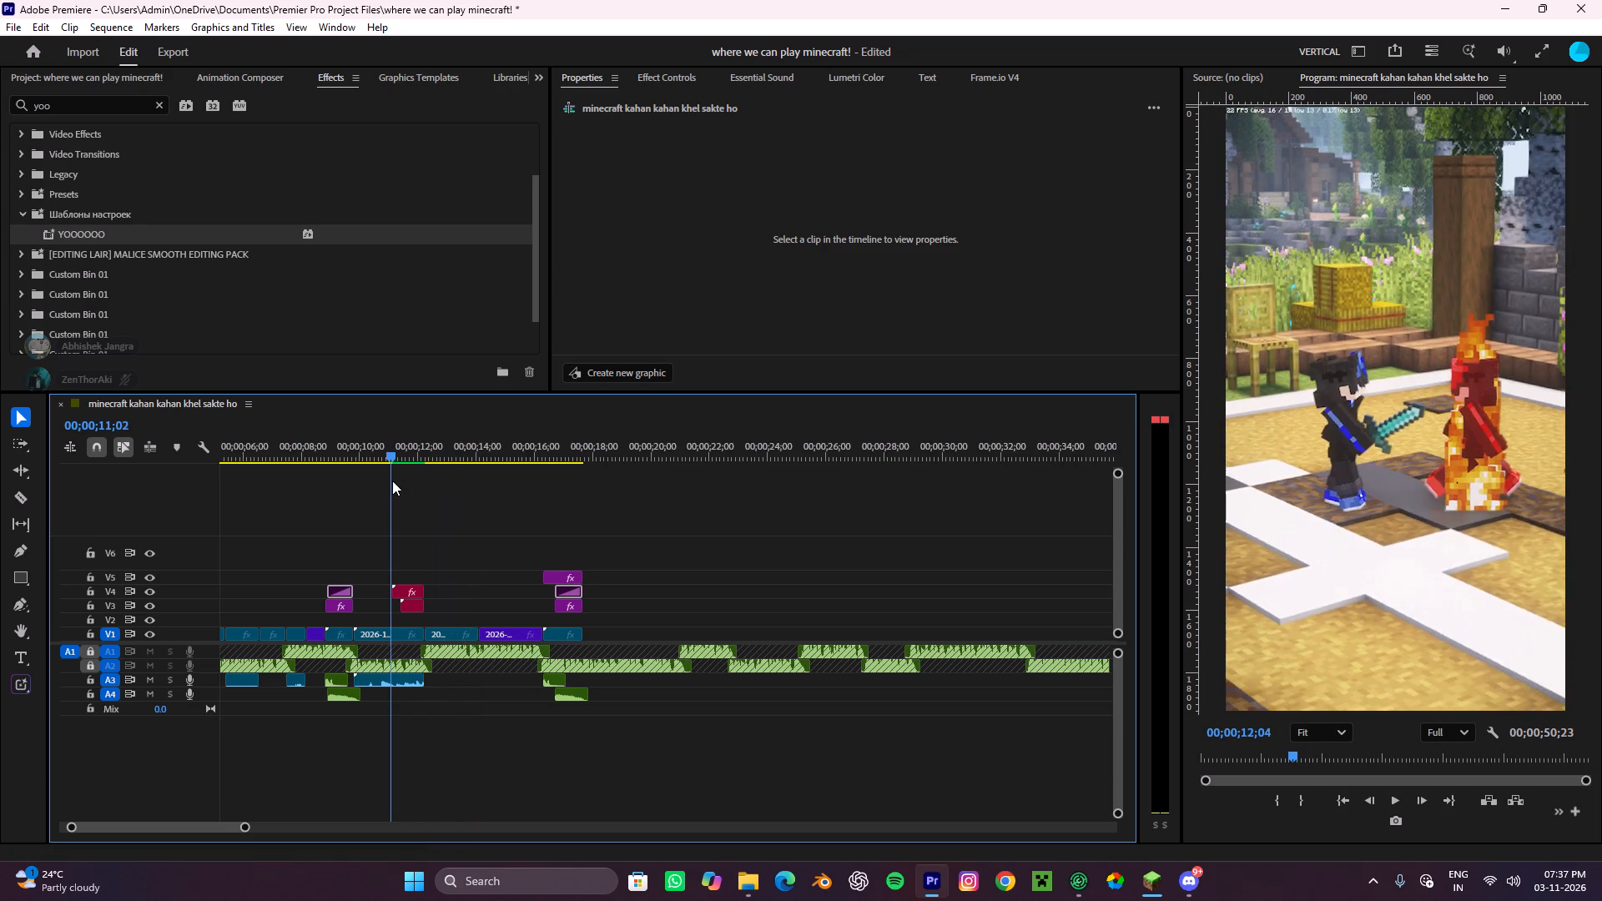
left_click_drag(392, 481, 388, 491)
left_click_drag(416, 433, 349, 486)
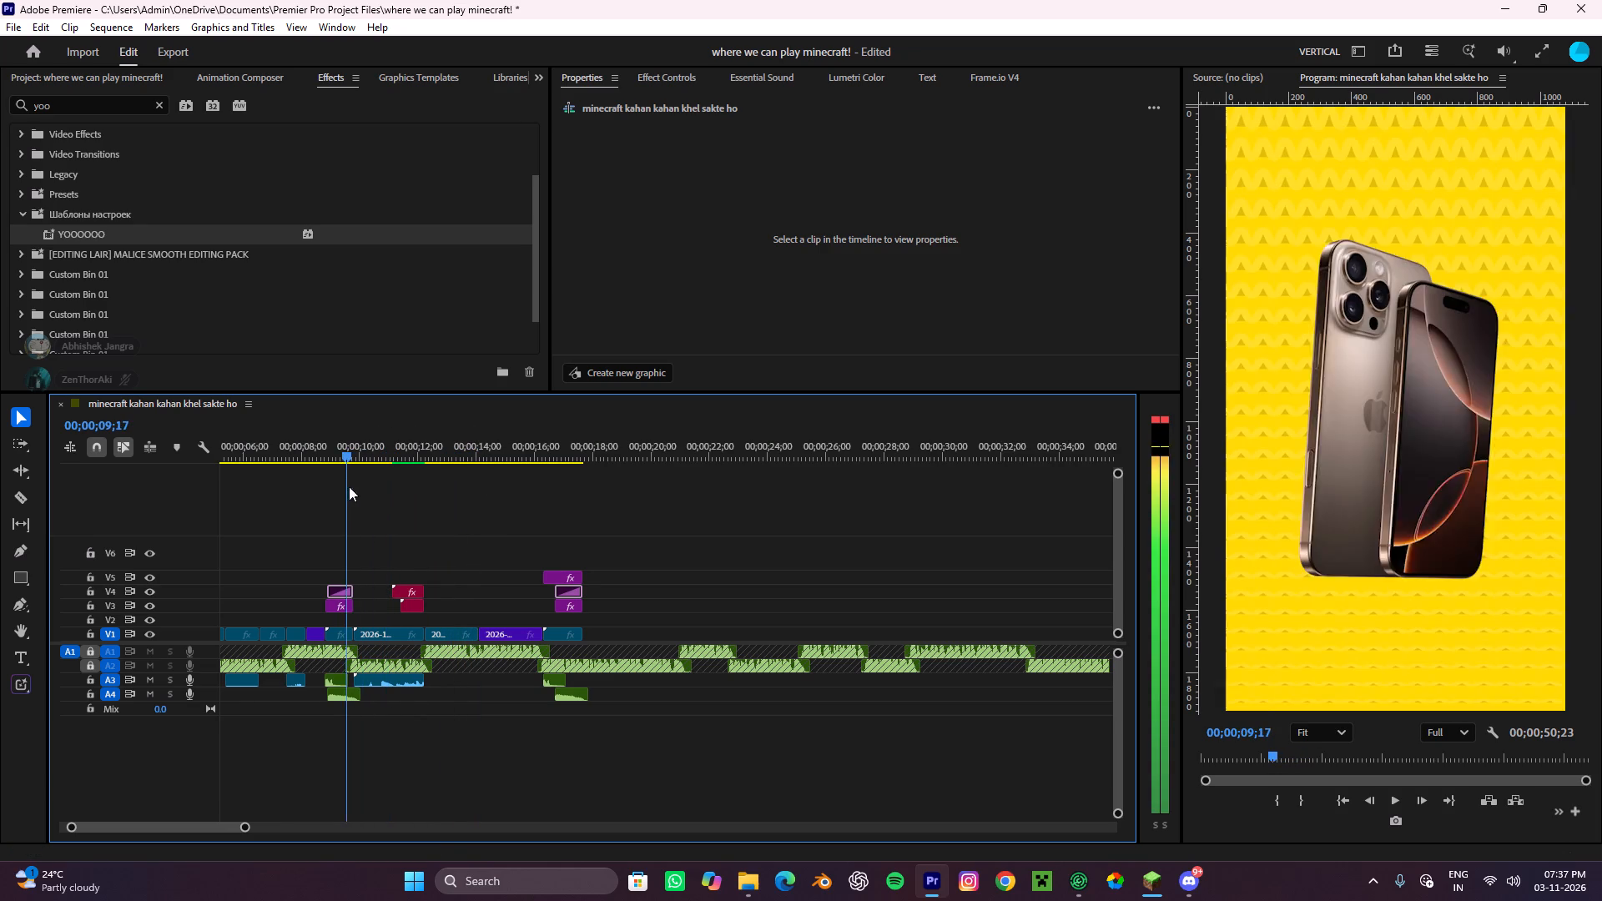
left_click_drag(349, 486, 270, 582)
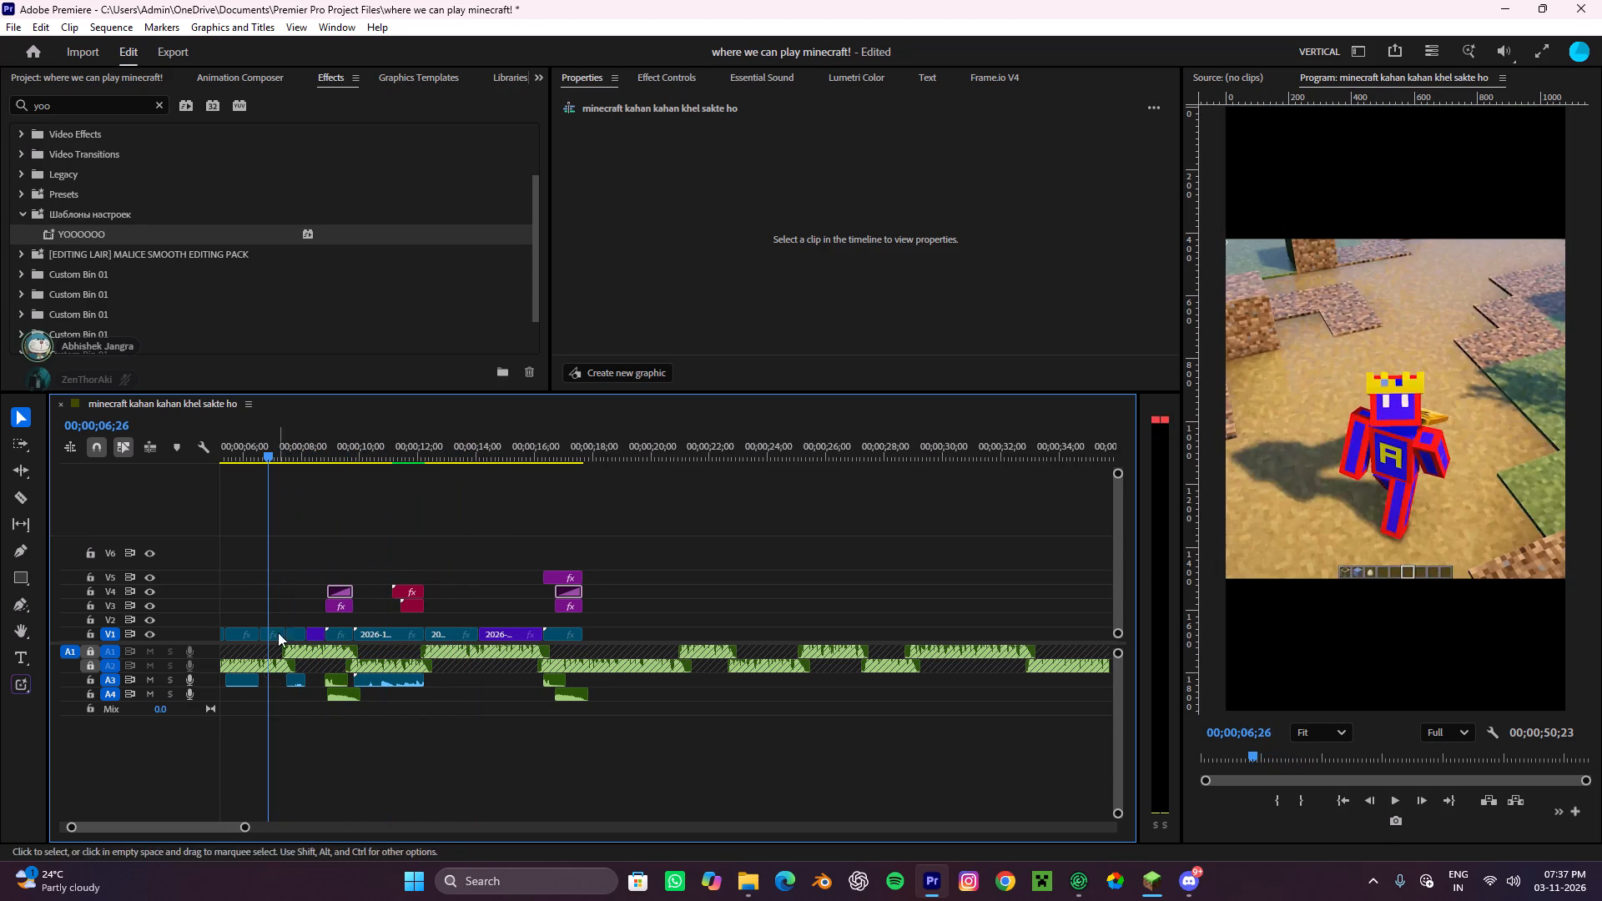
scroll(284, 667, "up", 9, "alt")
left_click(262, 628)
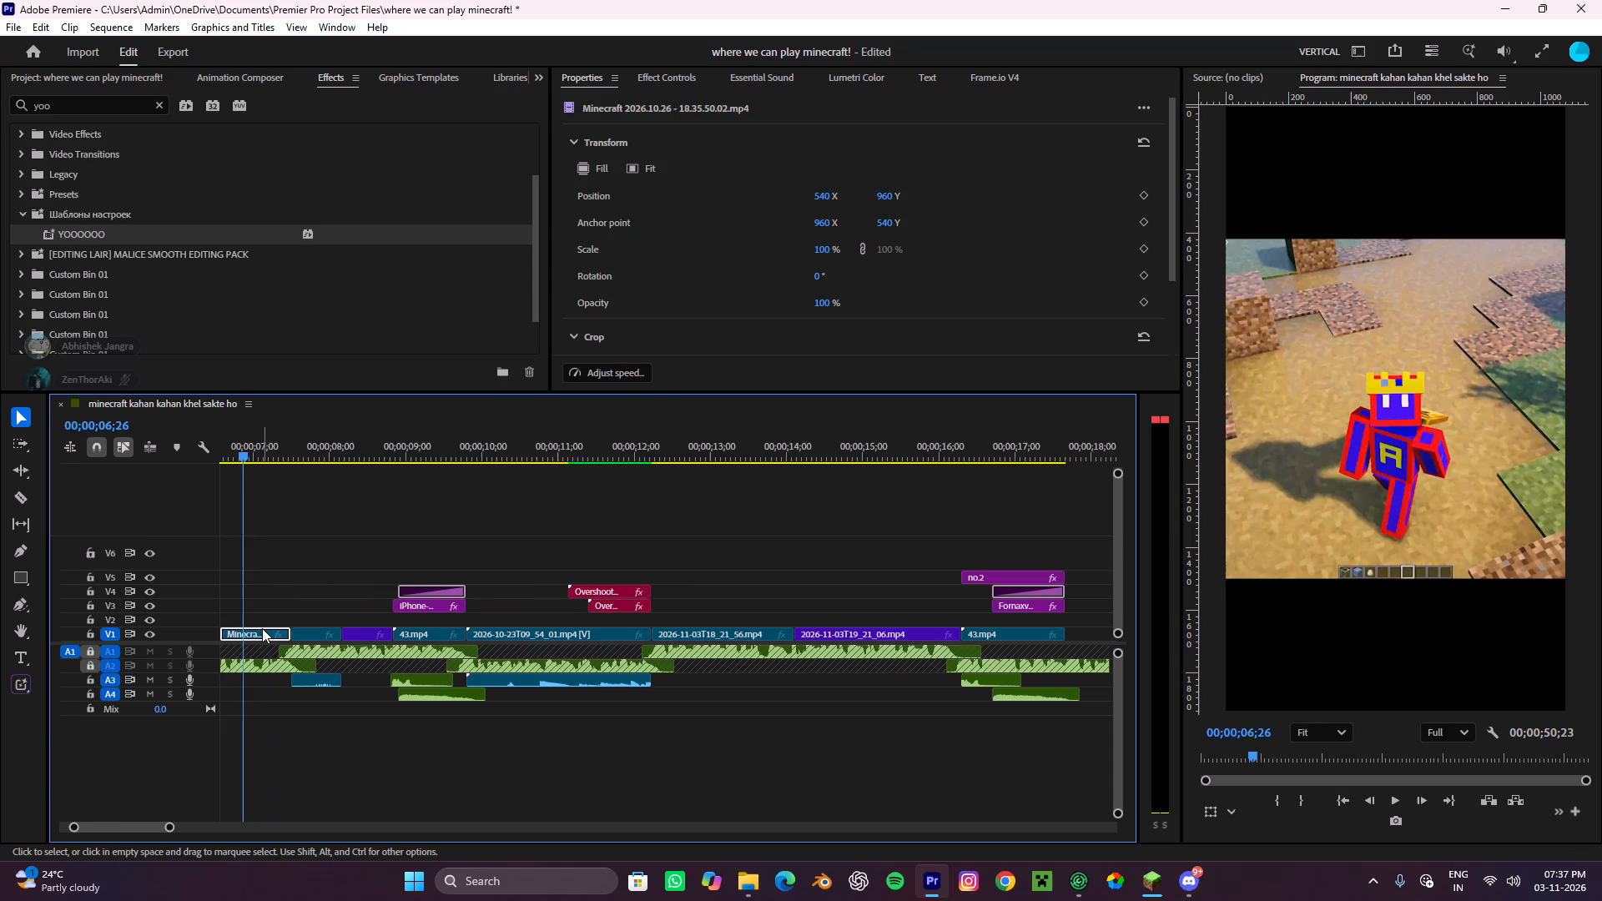
left_click_drag(262, 628, 1074, 630)
Play the join between the NO.2 title and the copied Minecraft clip from 00;00;17;00 to 00;00;19;00.
scroll(1018, 607, "down", 4, "alt")
left_click(995, 454)
scroll(958, 531, "down", 4)
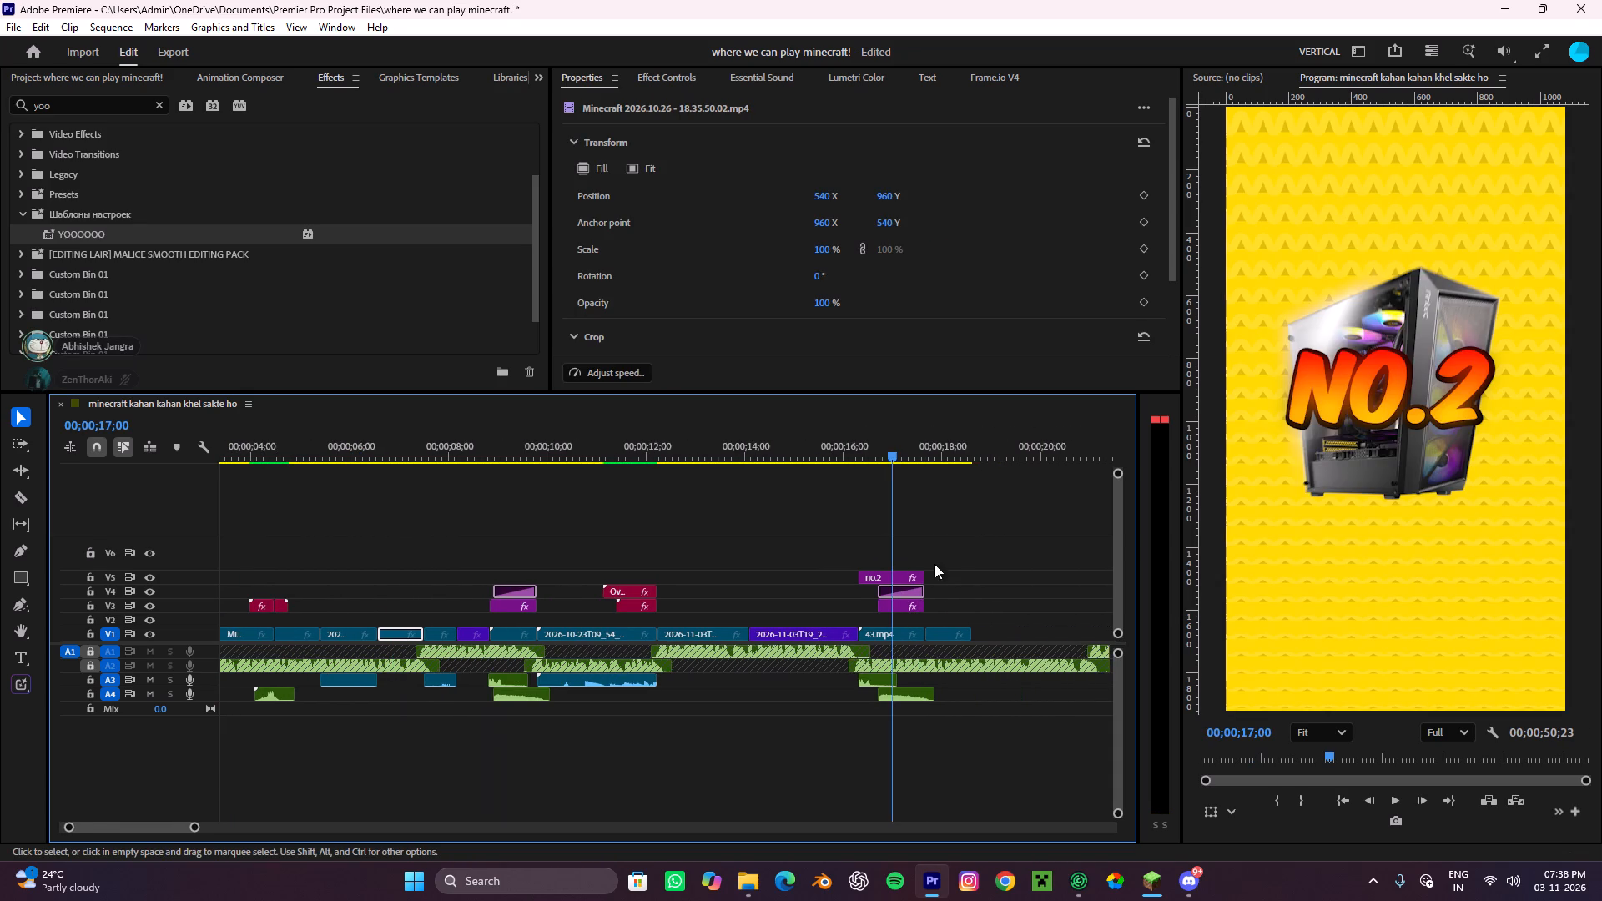
key("space")
scroll(894, 565, "down", 4)
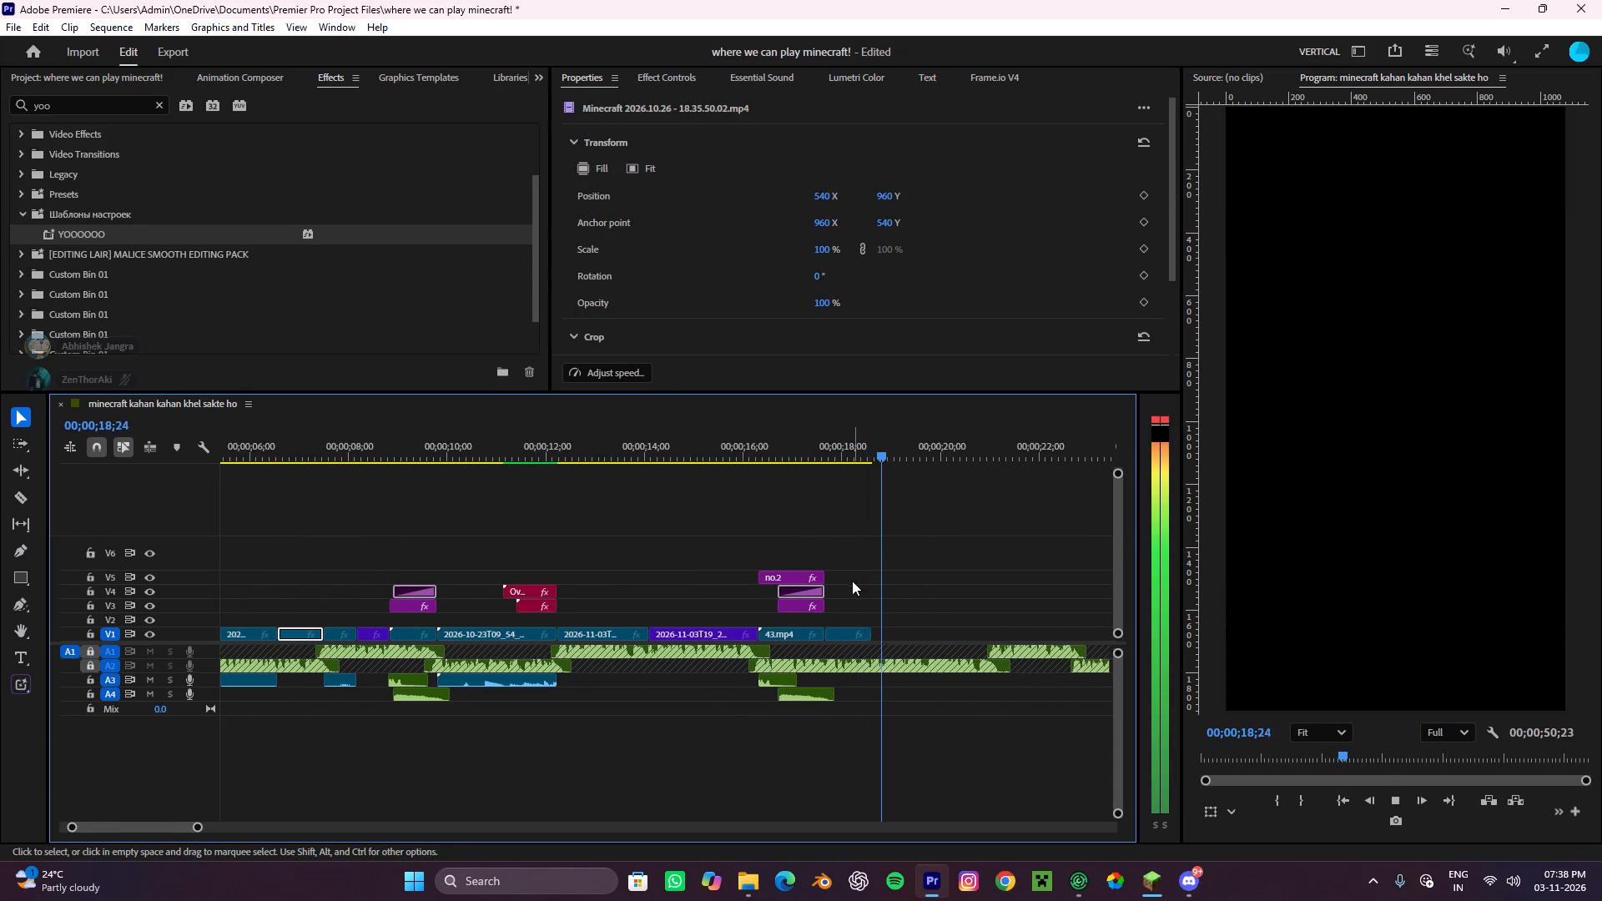
scroll(852, 581, "down", 4)
key("space")
Extend the end of the copied Minecraft clip on V1 to about 00;00;19;10.
scroll(769, 637, "up", 3, "alt")
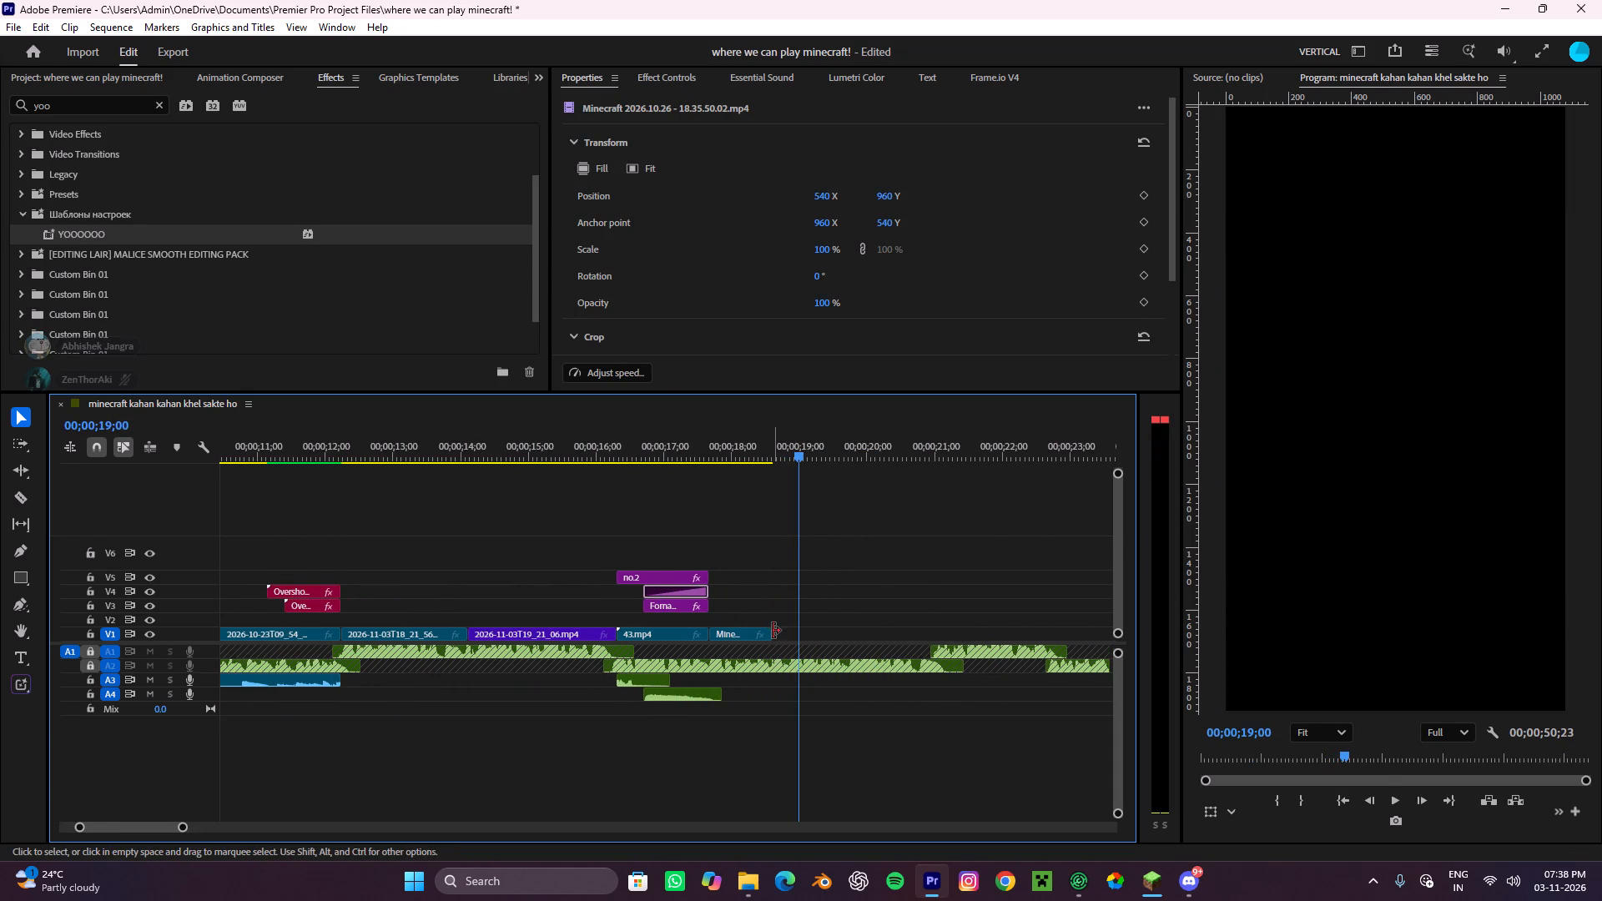
left_click_drag(773, 631, 823, 637)
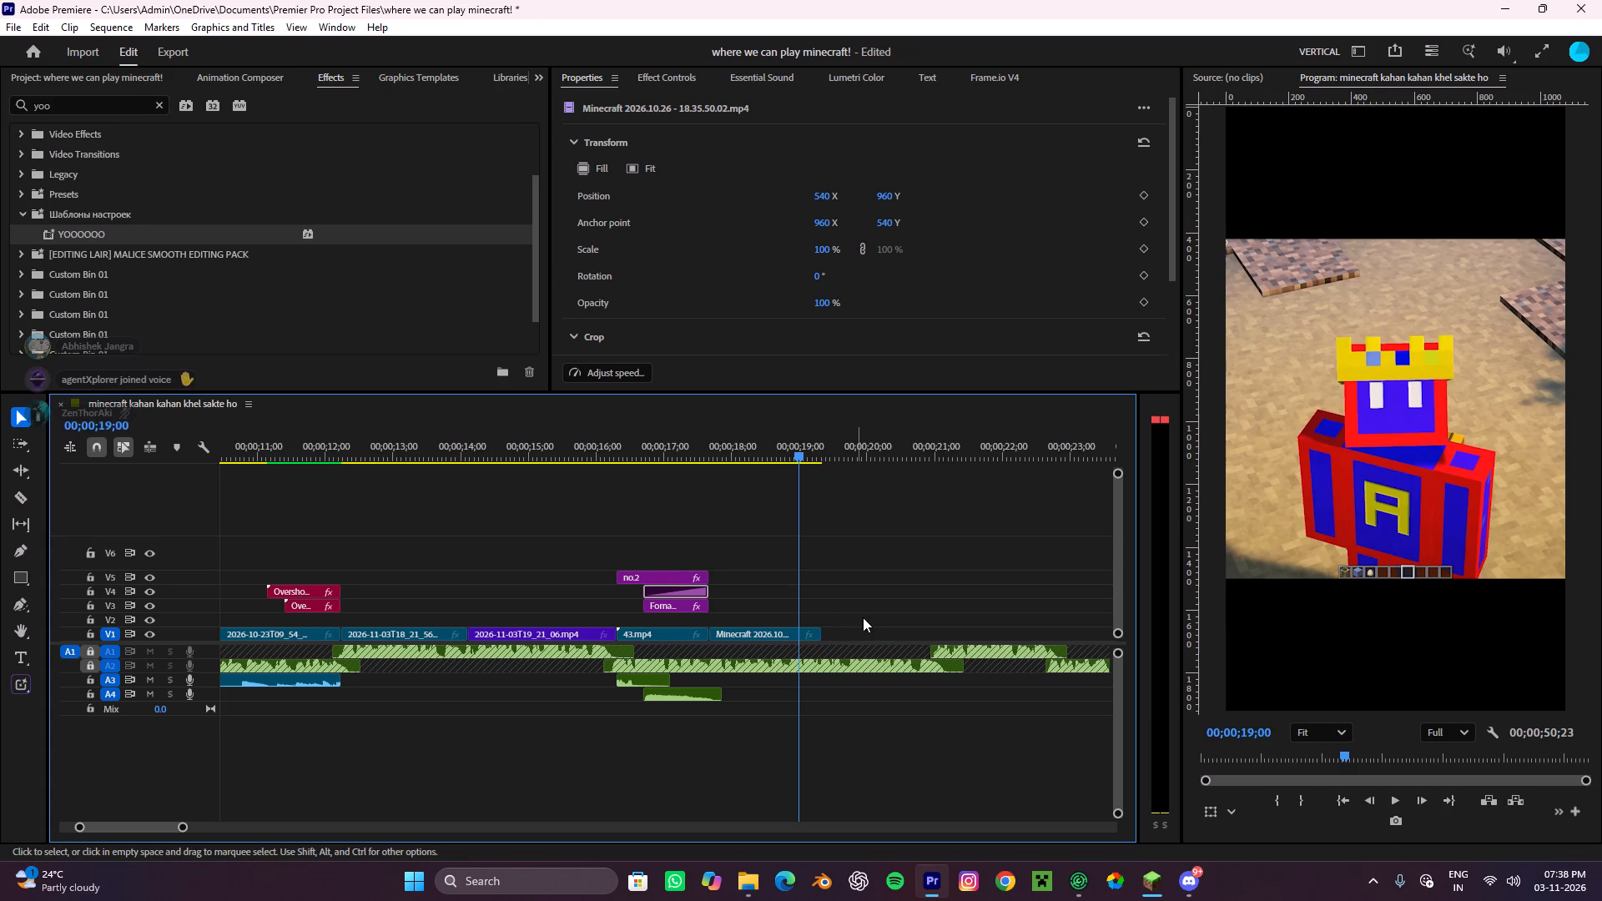
left_click(863, 617)
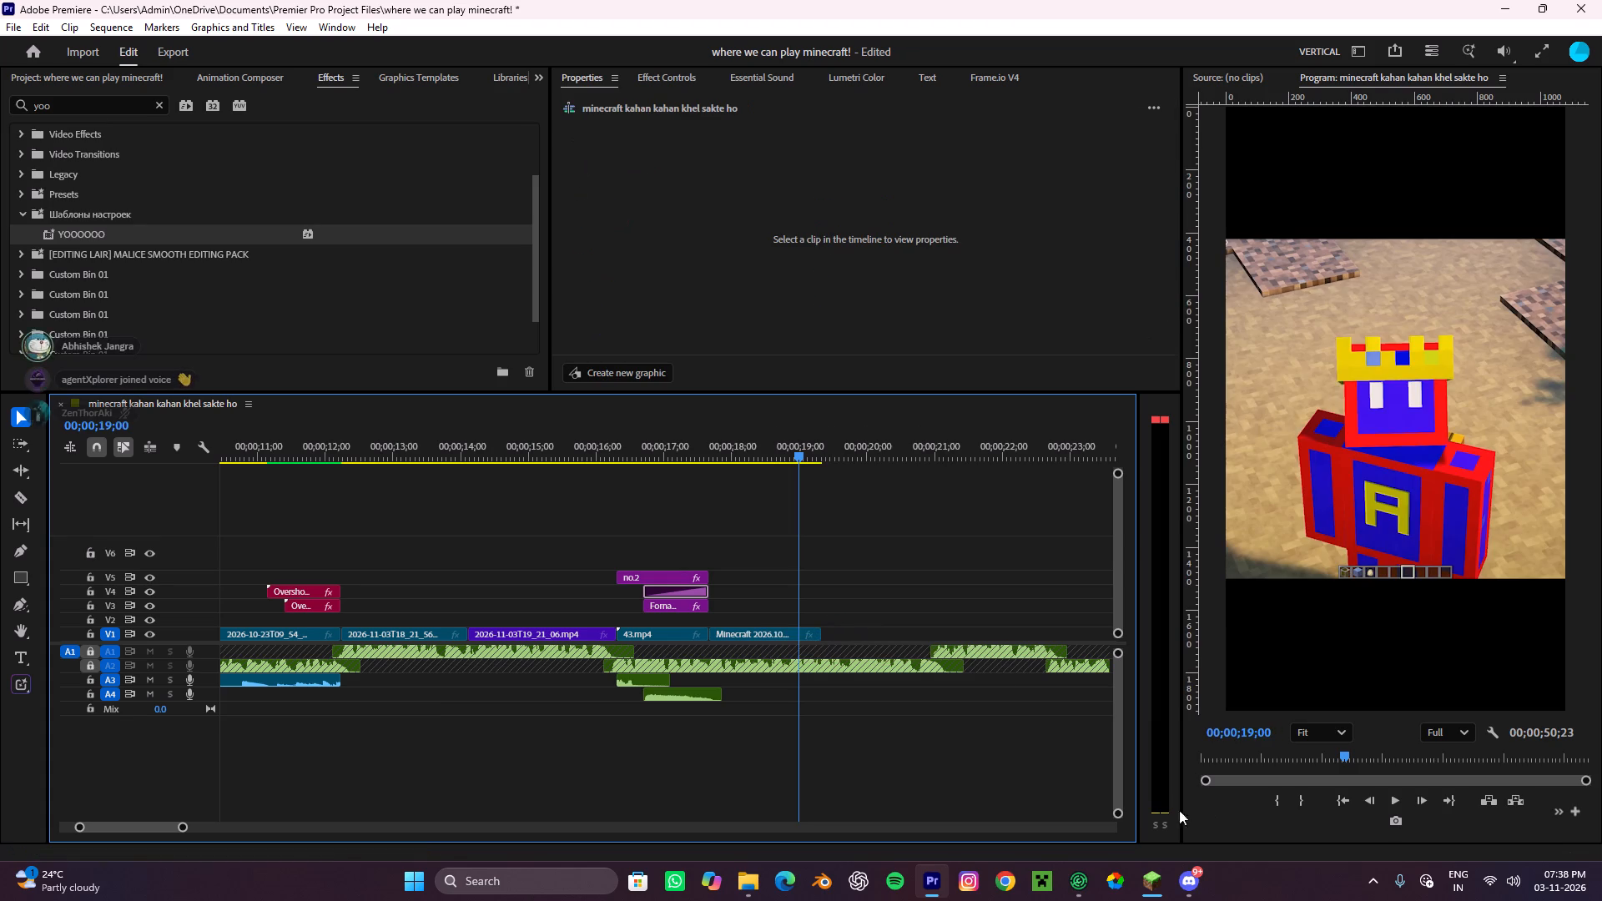
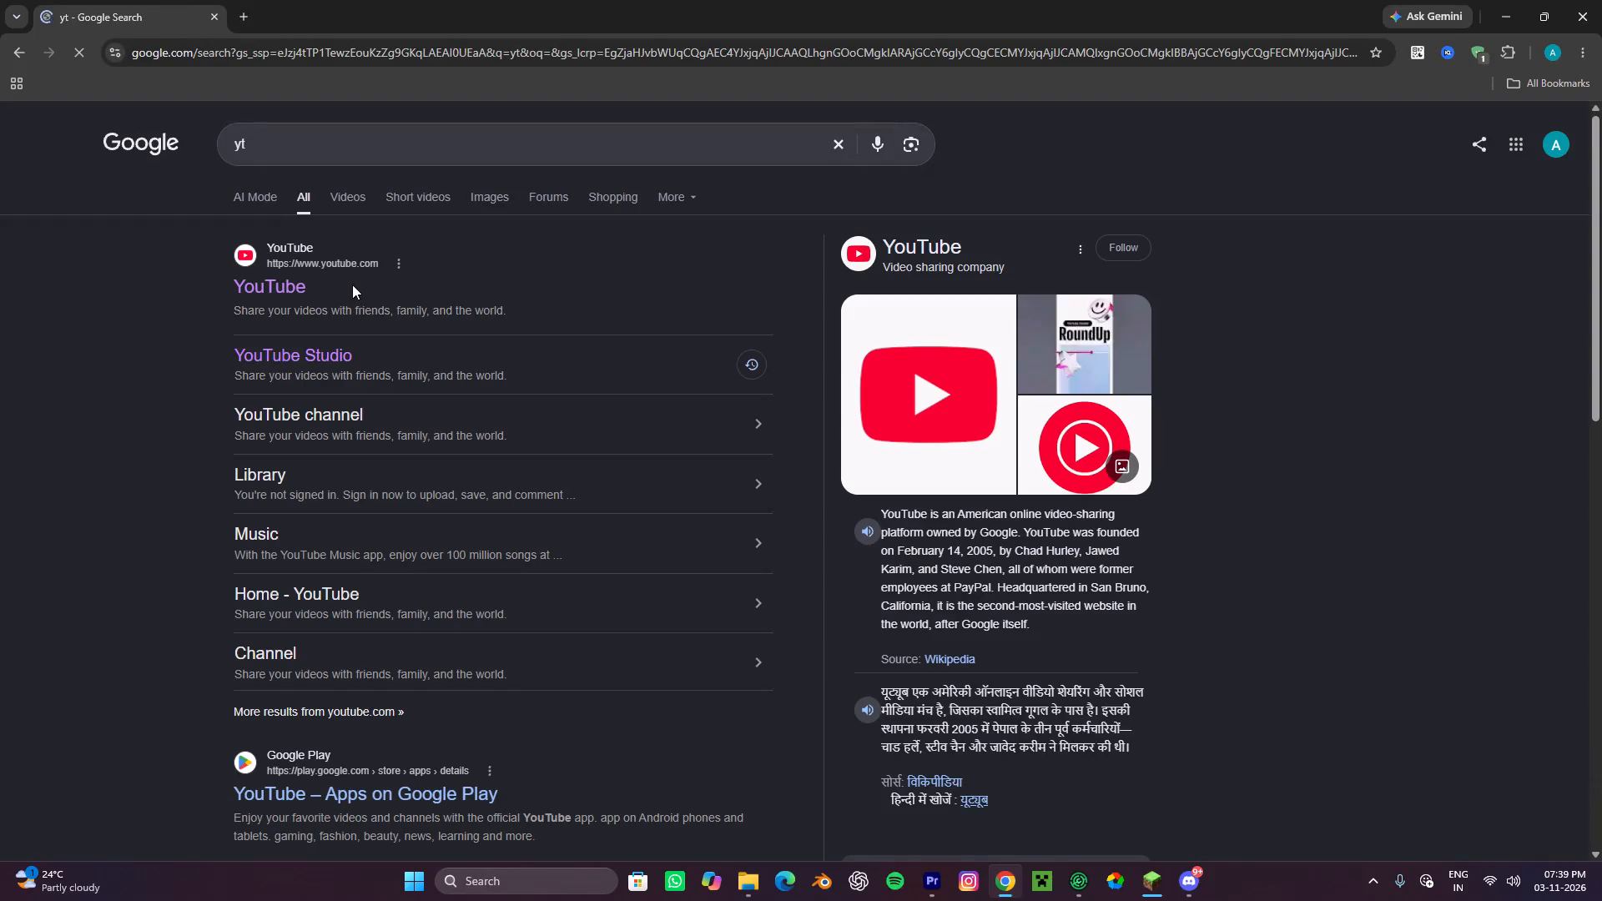
Open the YouTube Studio analytics of the "I Got 999+ FPS In This Launcher!" video and examine its overview and audience retention.
left_click(288, 356)
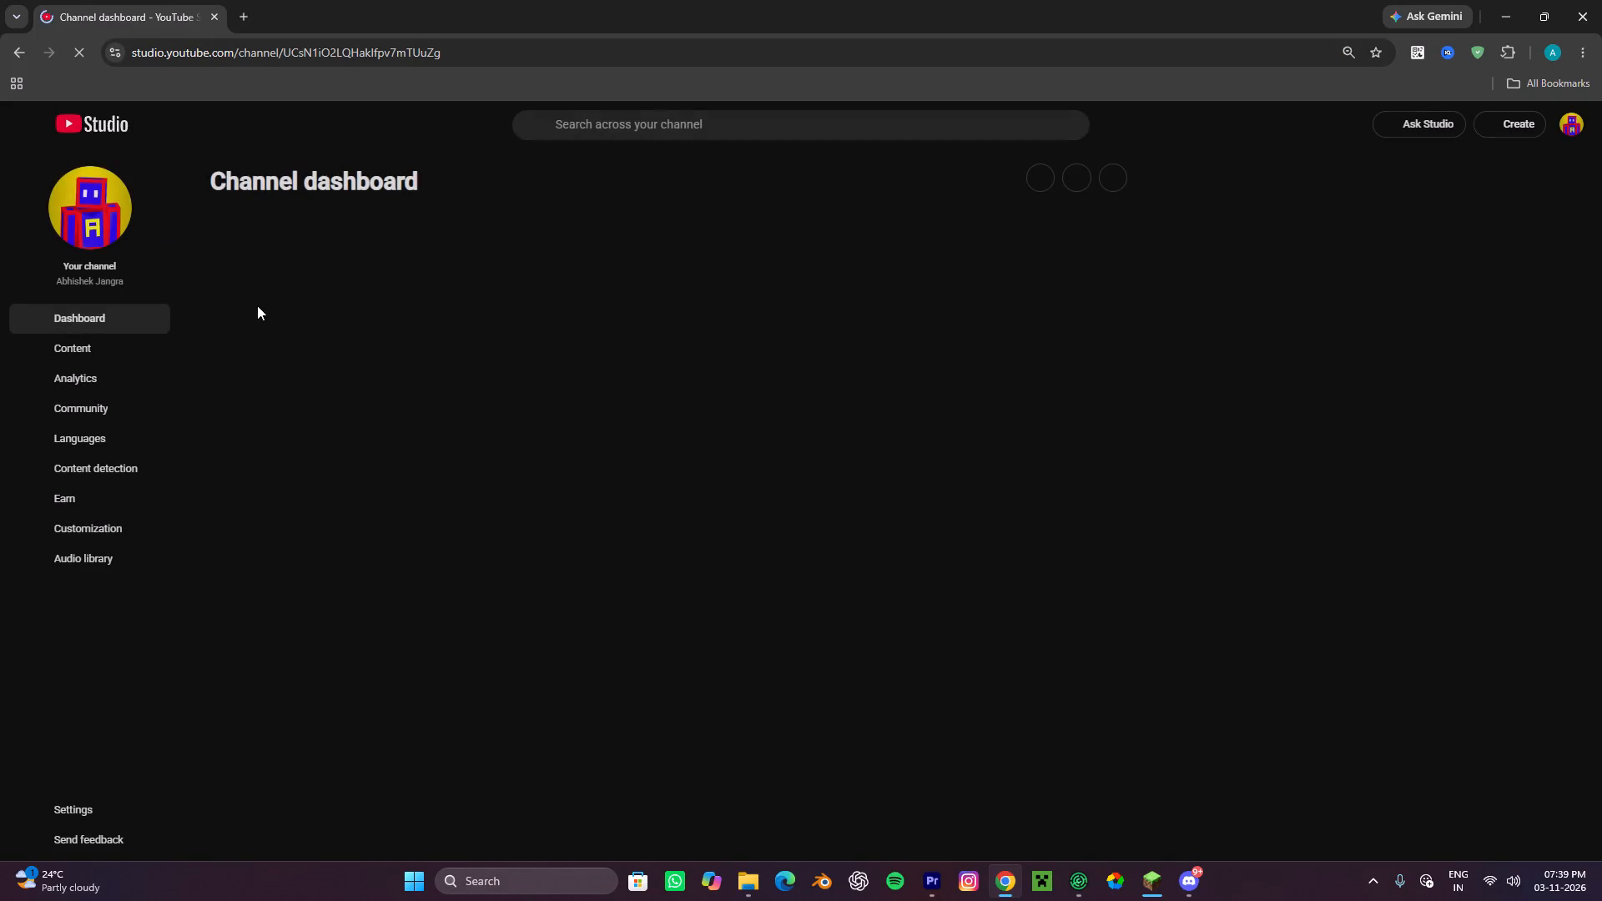
scroll(356, 601, "down", 2)
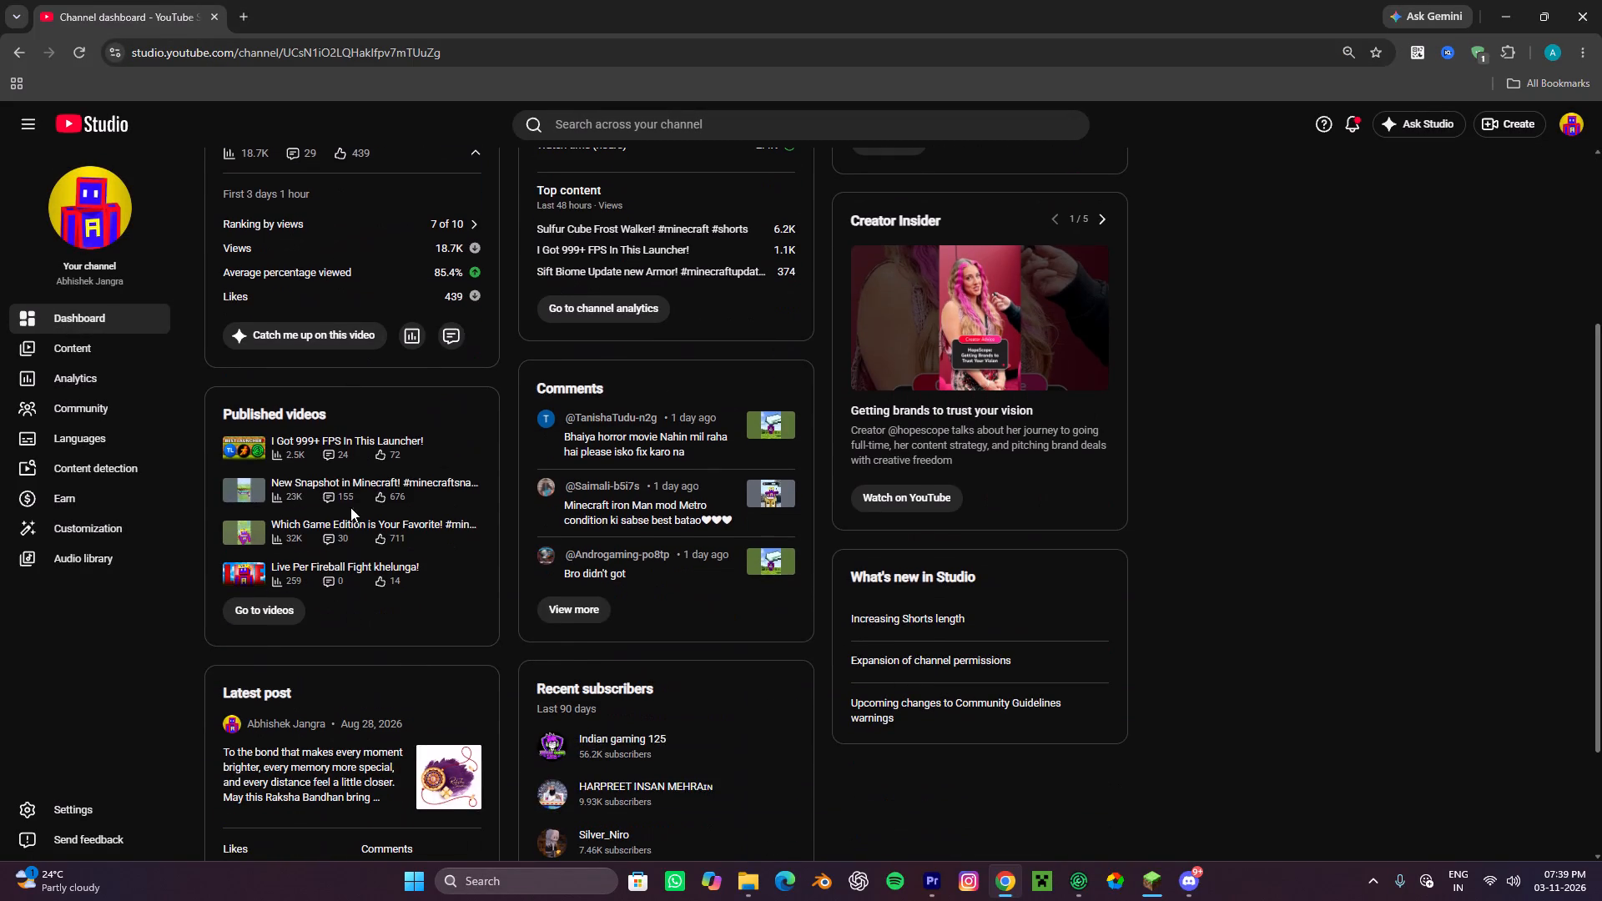
left_click(322, 448)
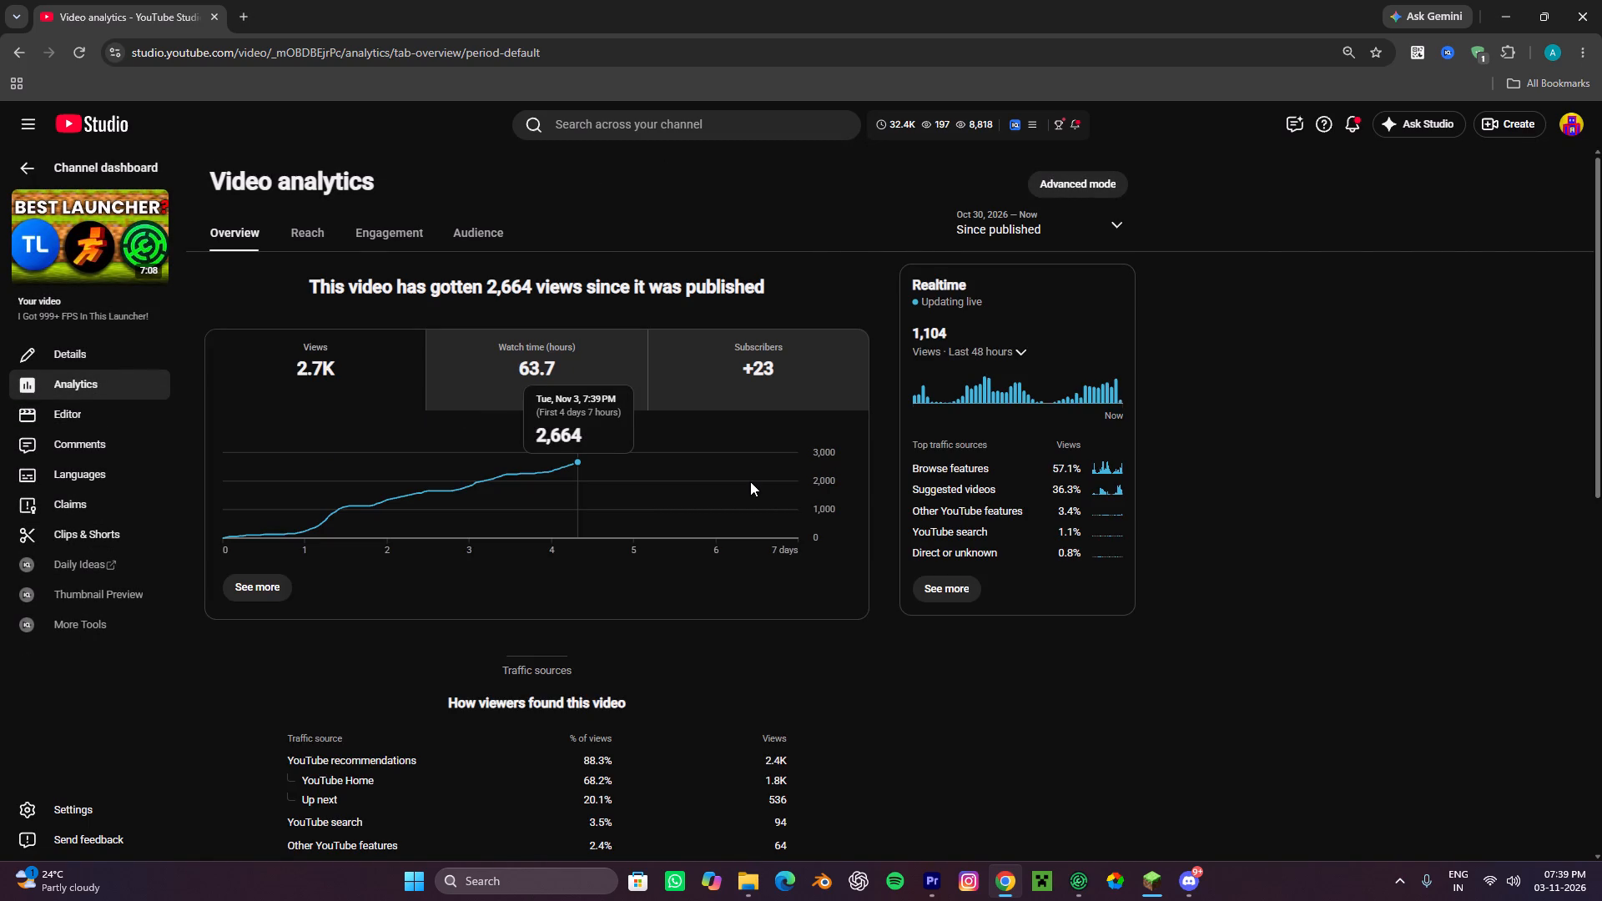
scroll(750, 481, "down", 5)
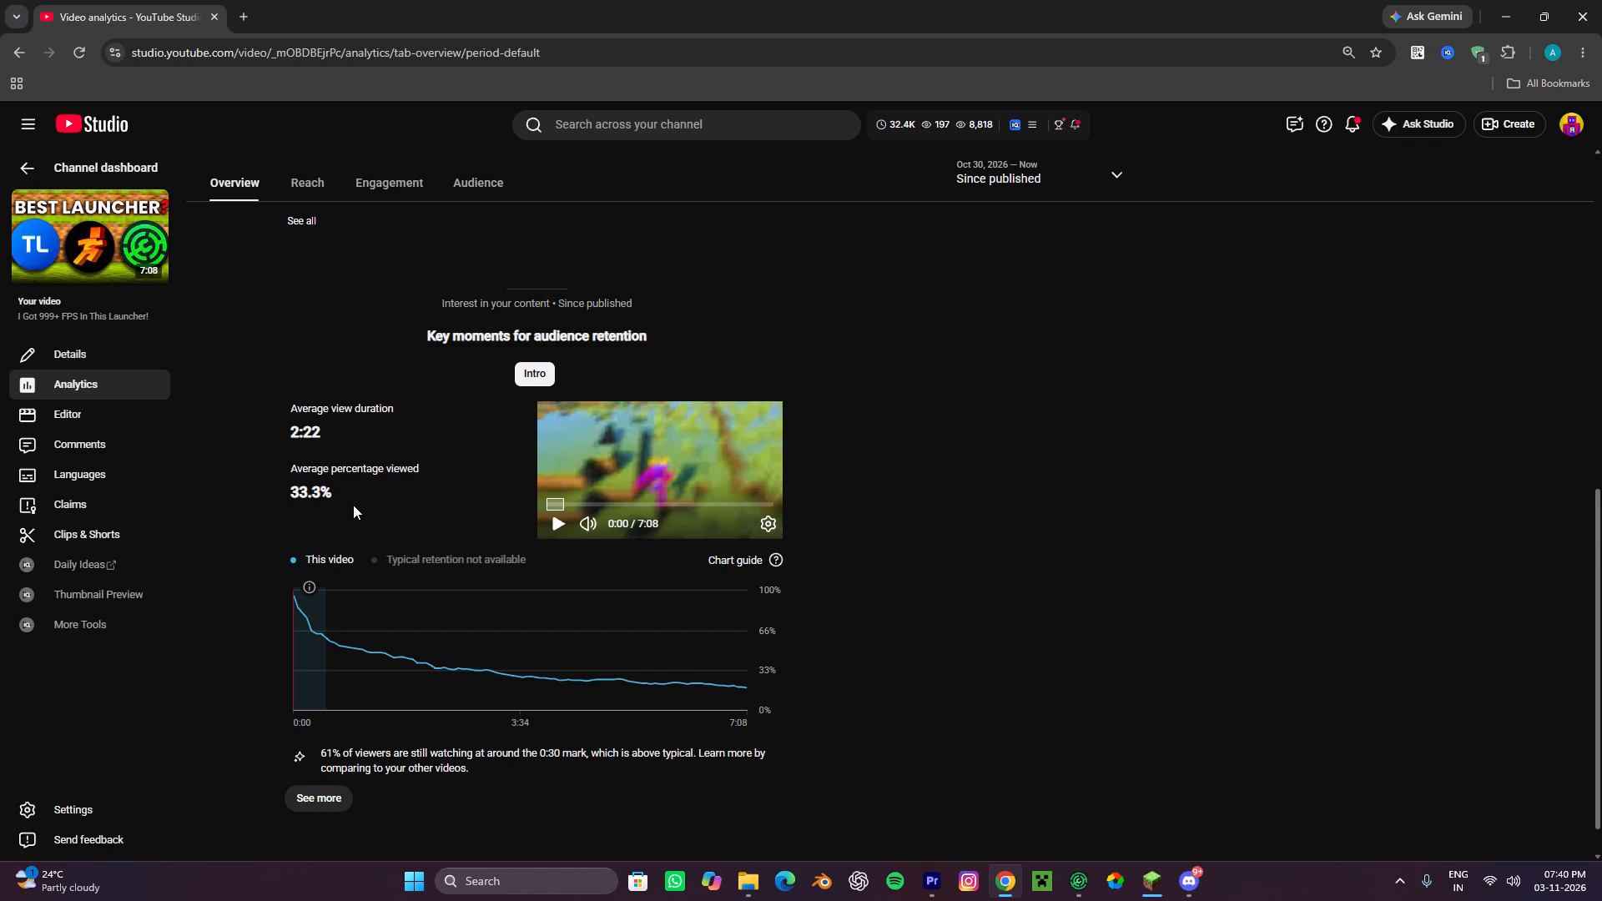
scroll(359, 482, "up", 6)
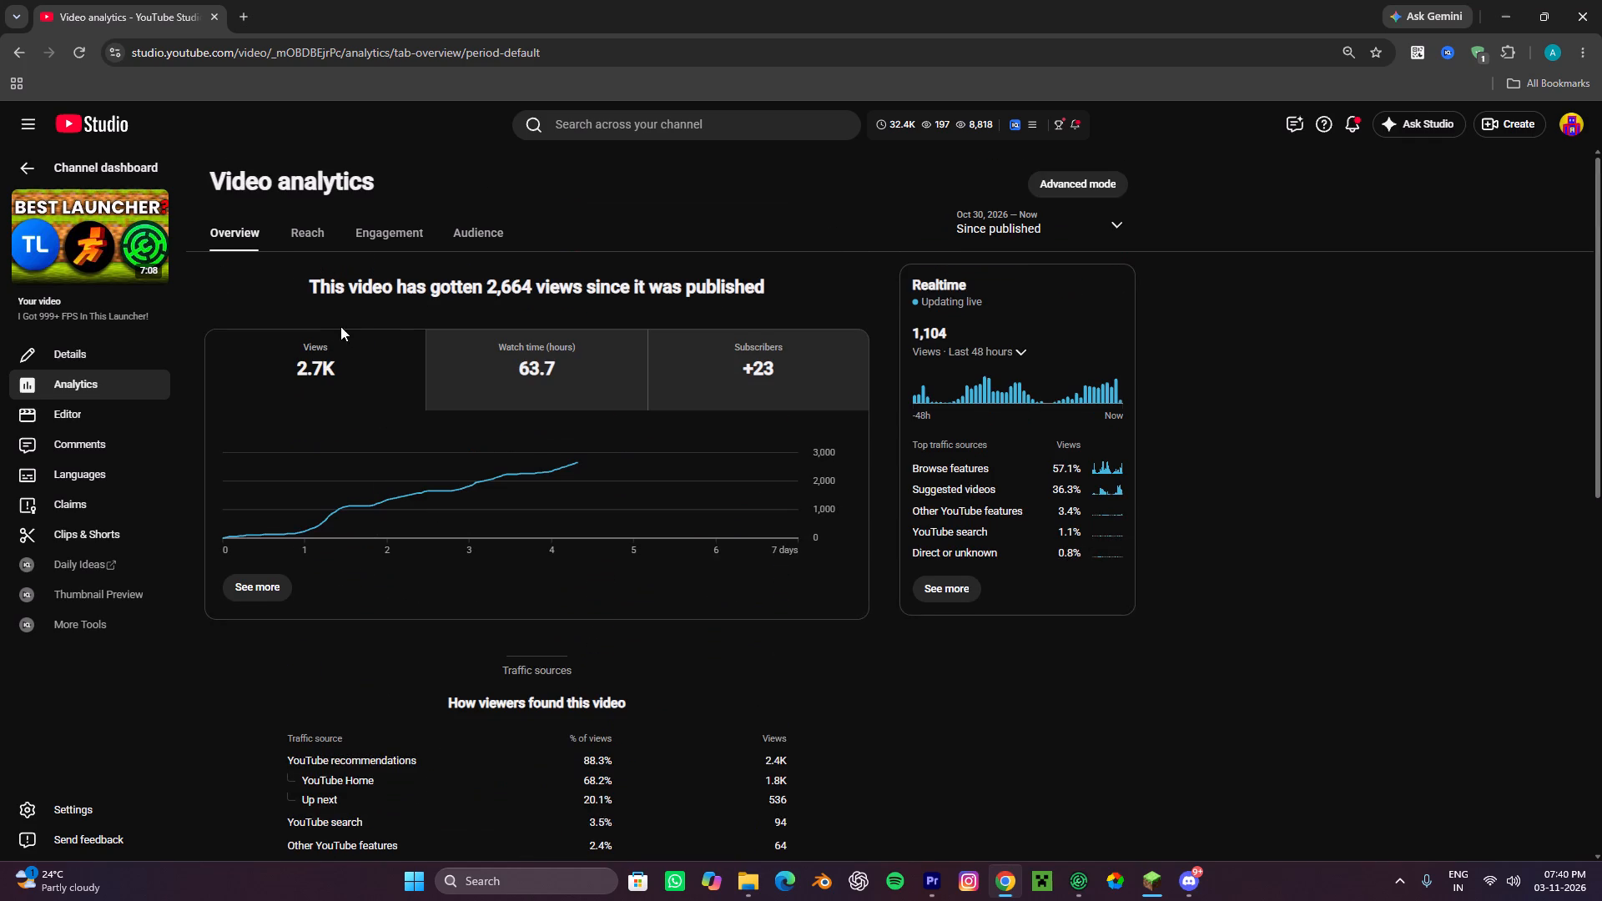
Examine the video's engagement and reach analytics, including impressions and traffic sources, and return to its overview.
left_click(395, 242)
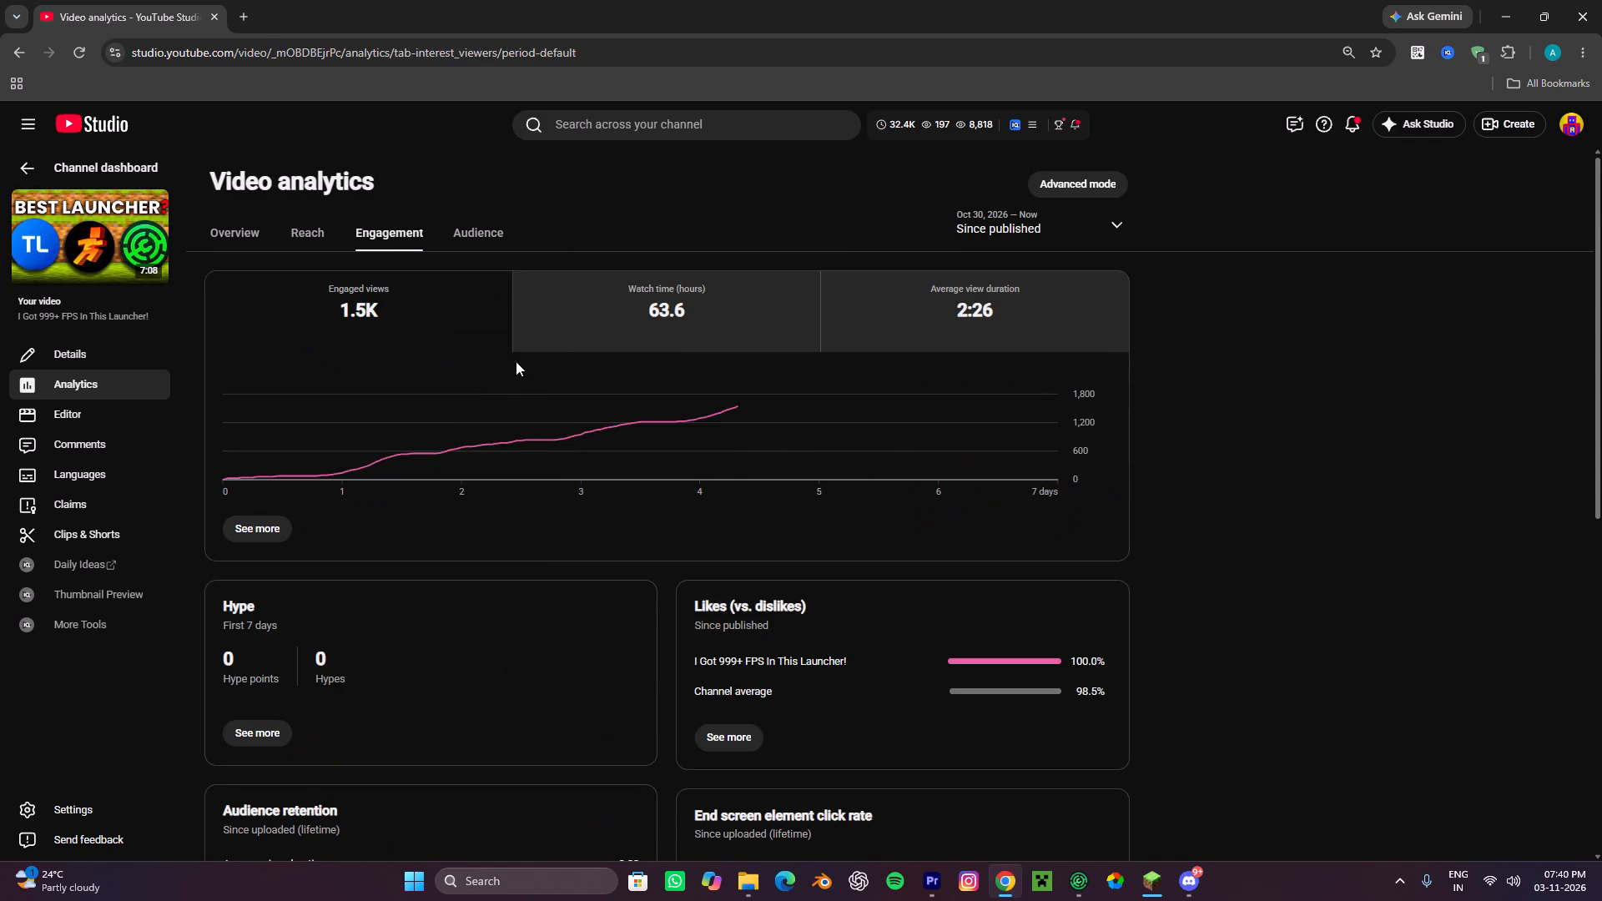
scroll(902, 468, "down", 2)
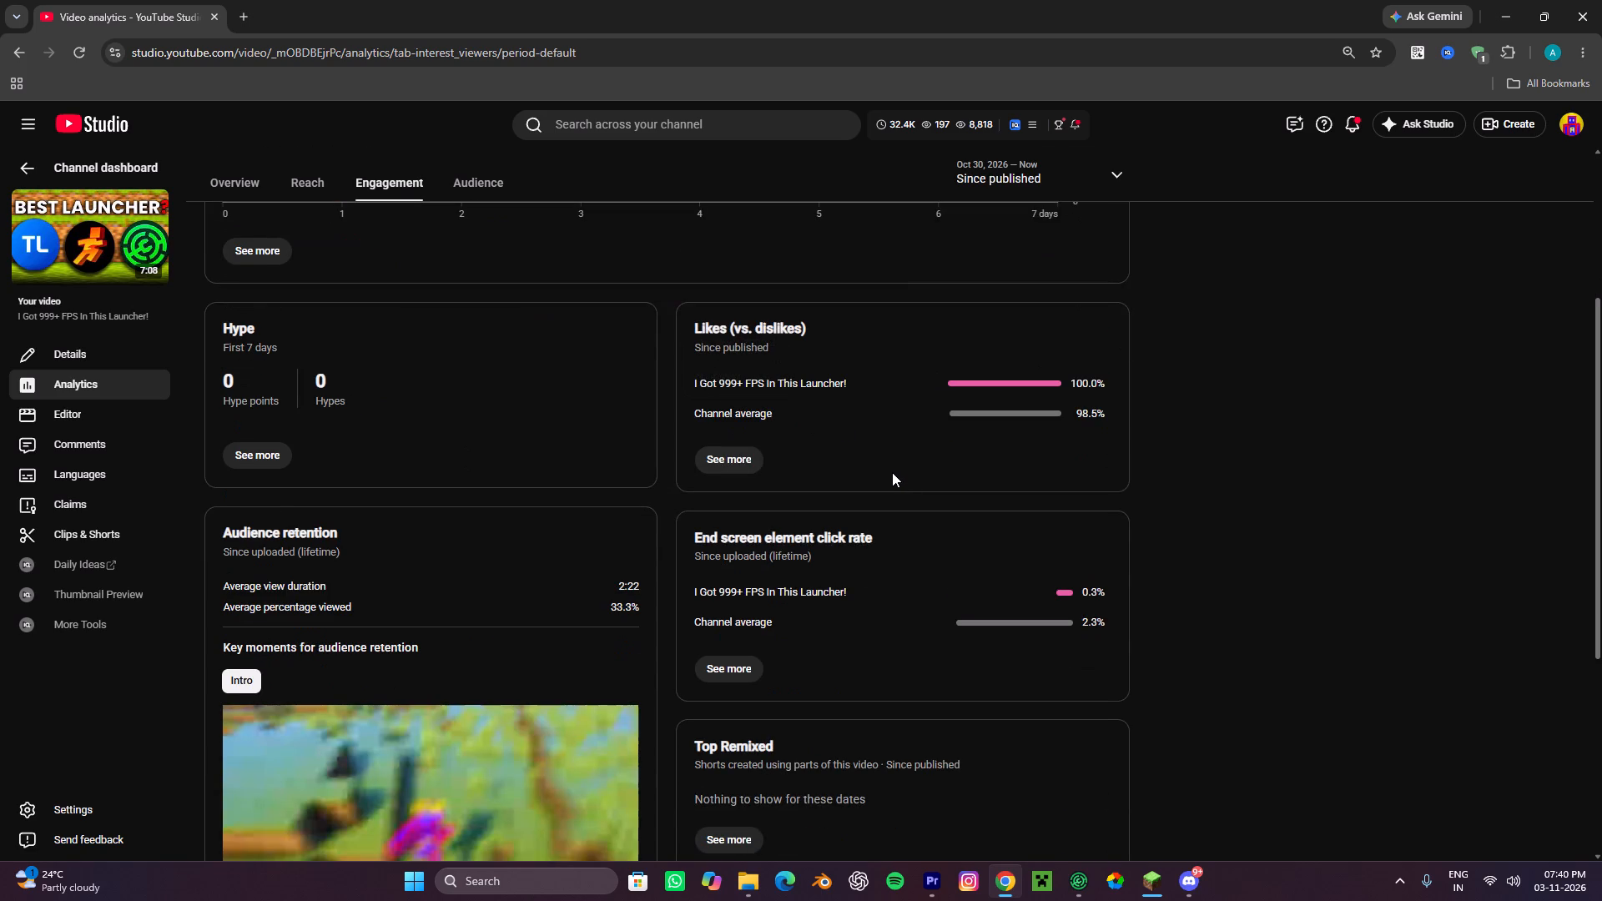
scroll(916, 462, "down", 2)
scroll(909, 465, "up", 3)
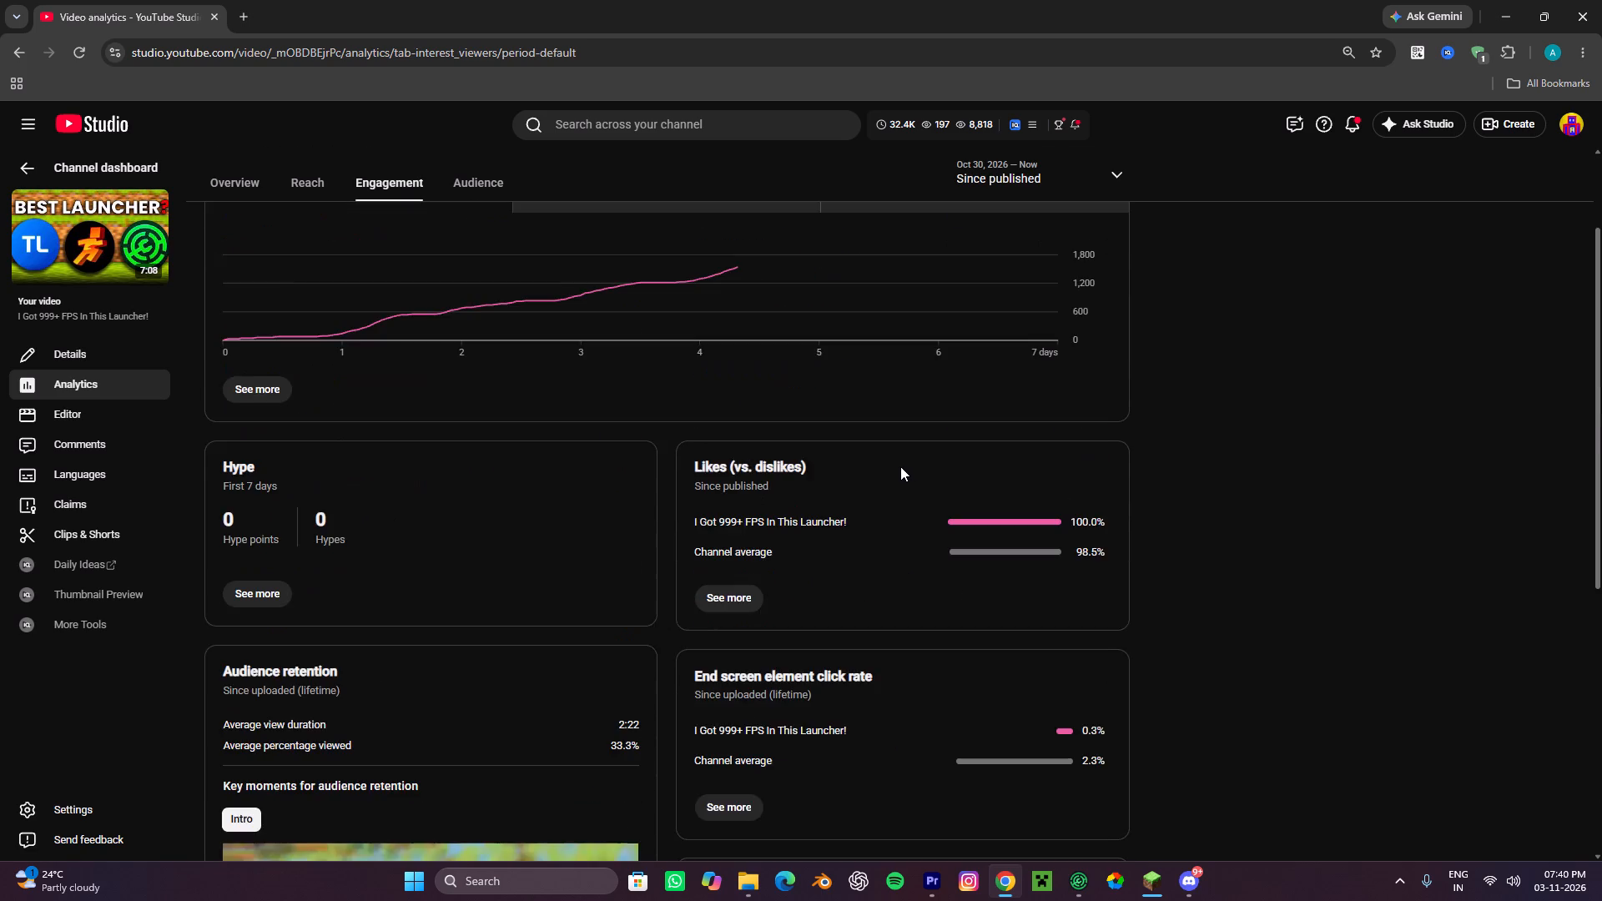
scroll(603, 463, "up", 3)
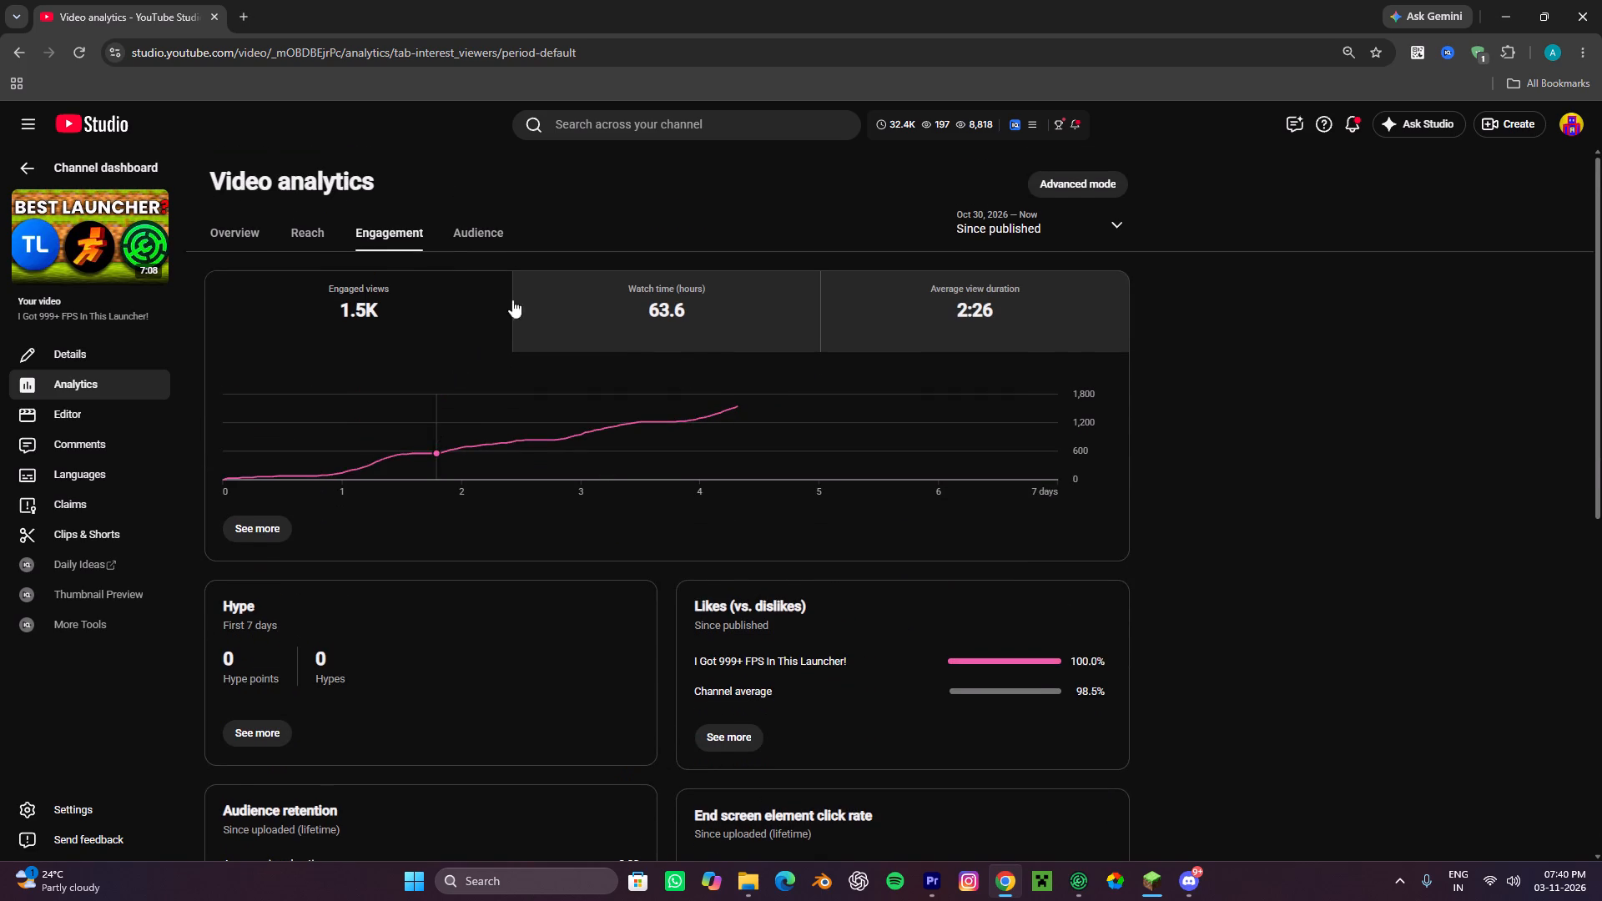
left_click(327, 233)
left_click(311, 234)
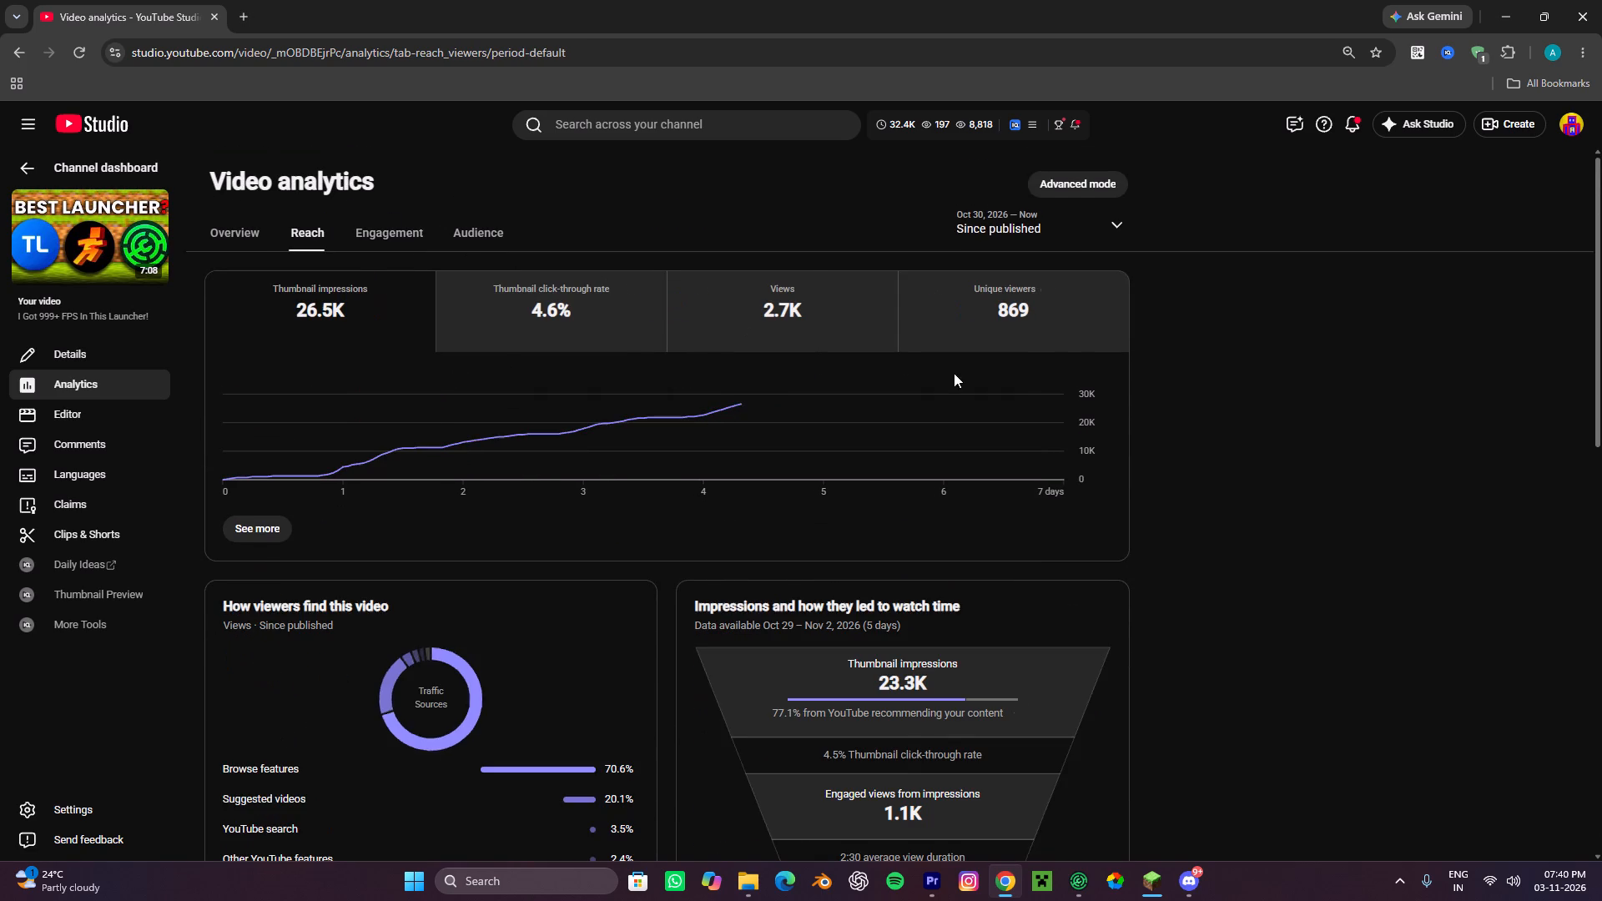
scroll(788, 537, "down", 5)
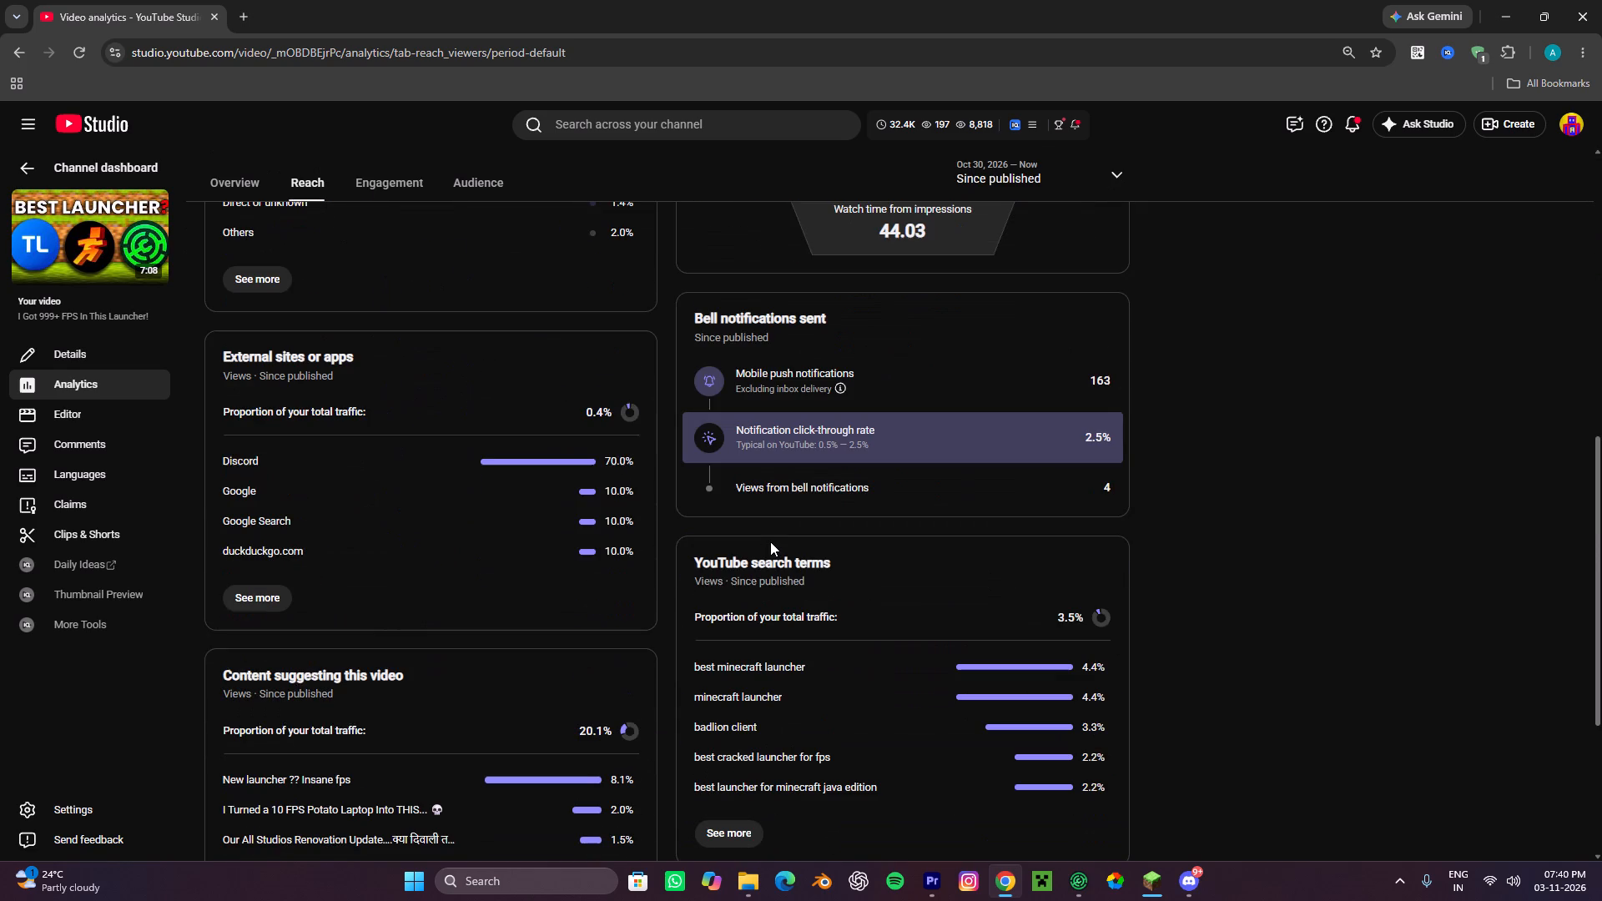
scroll(770, 541, "up", 5)
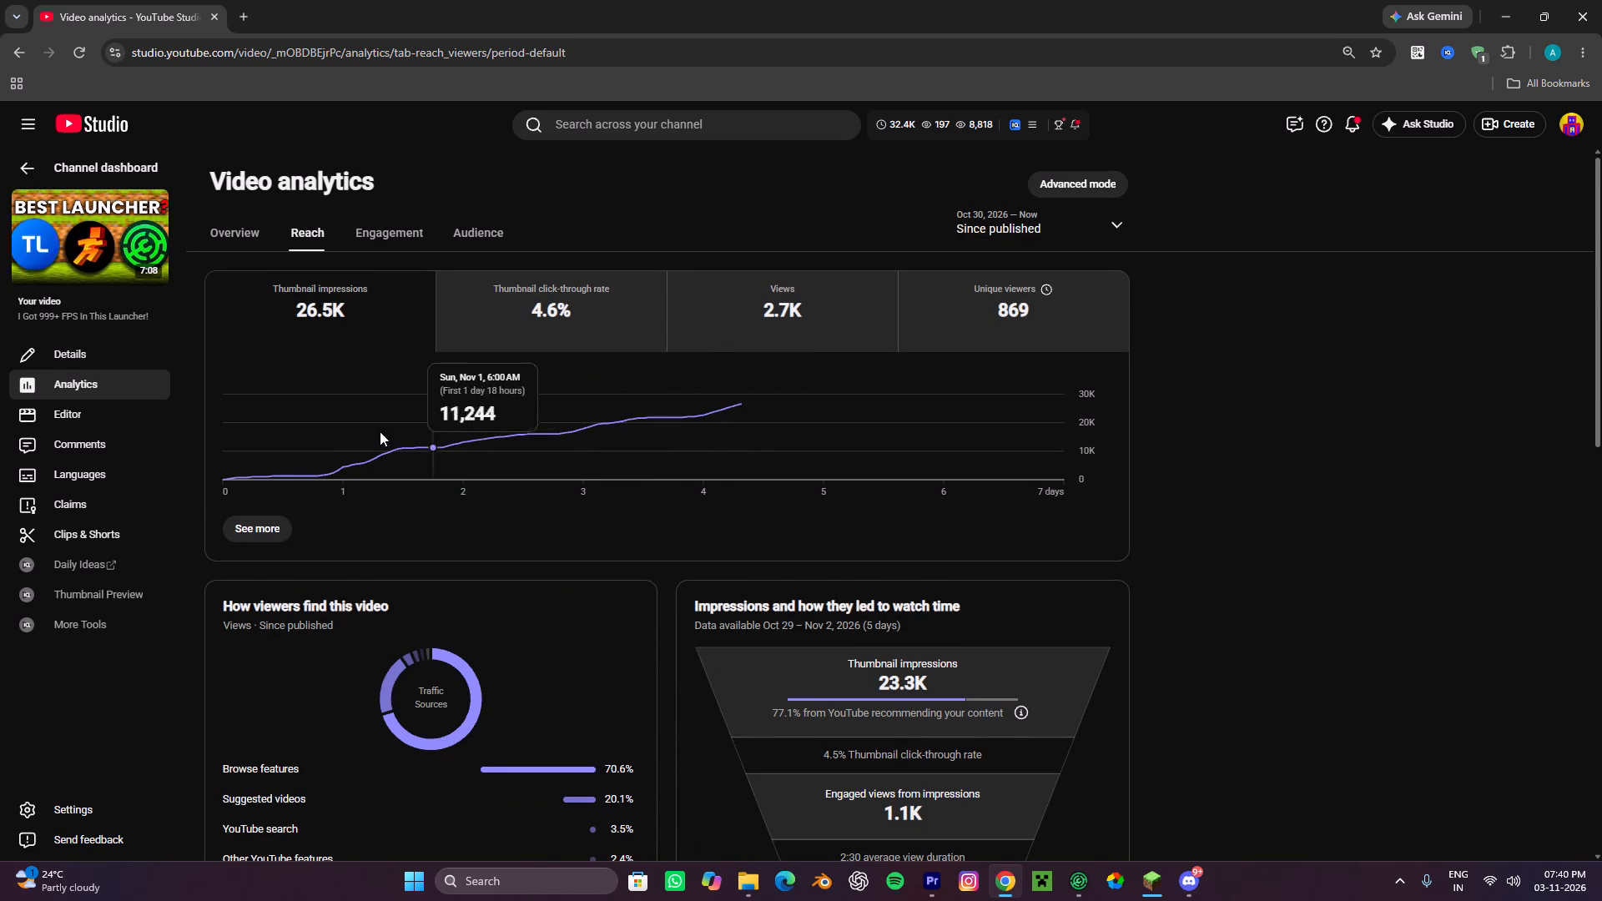
left_click(415, 329)
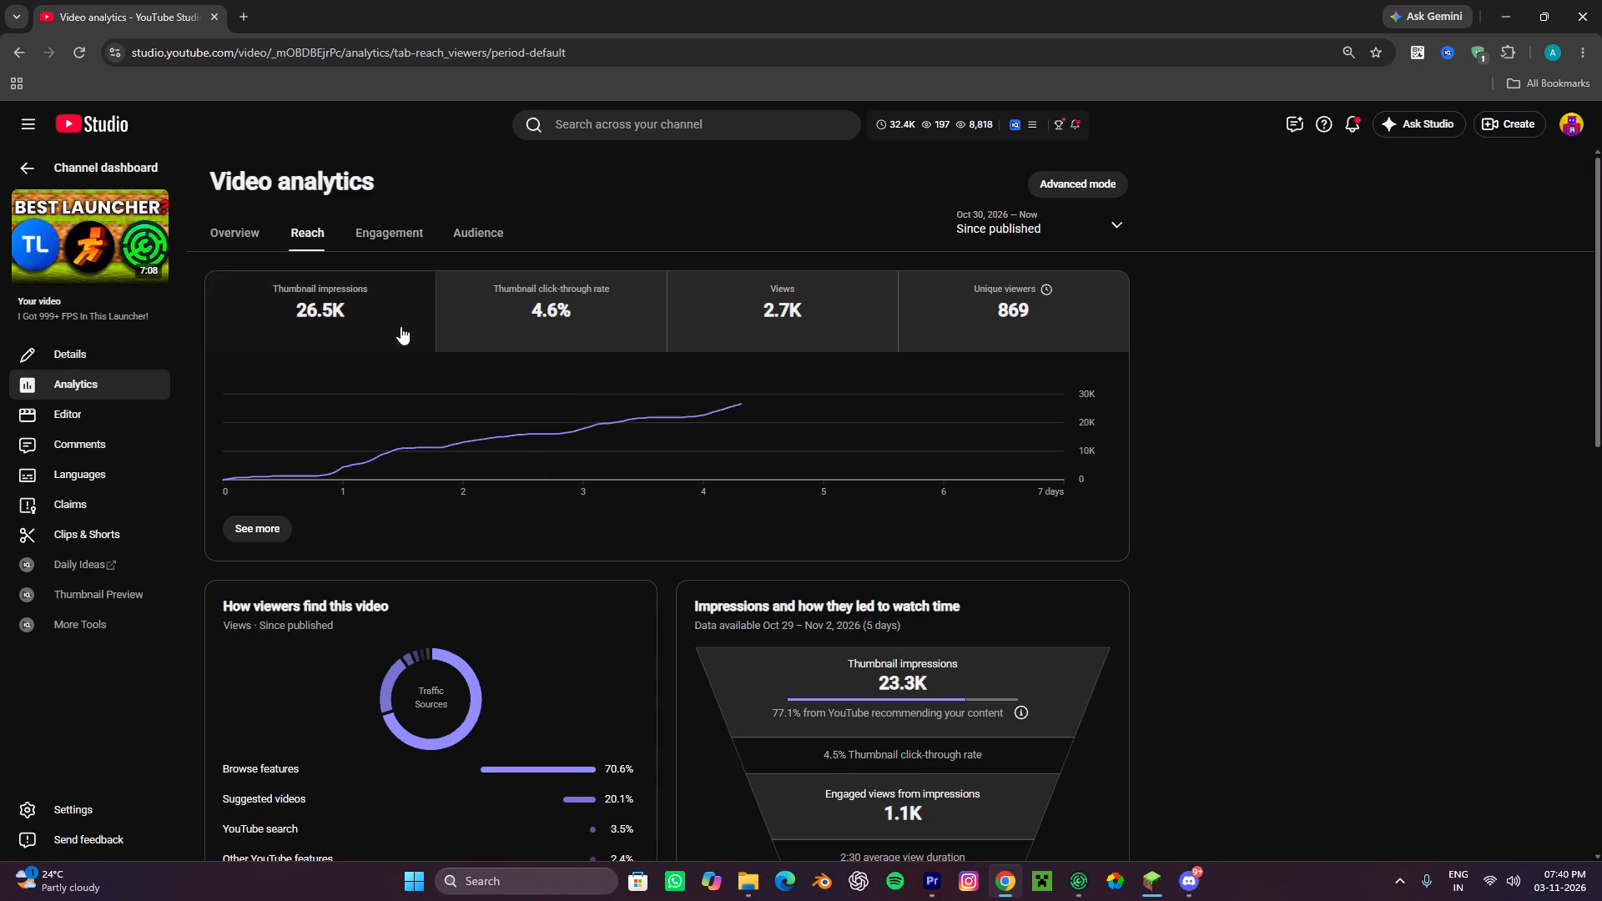
left_click(224, 223)
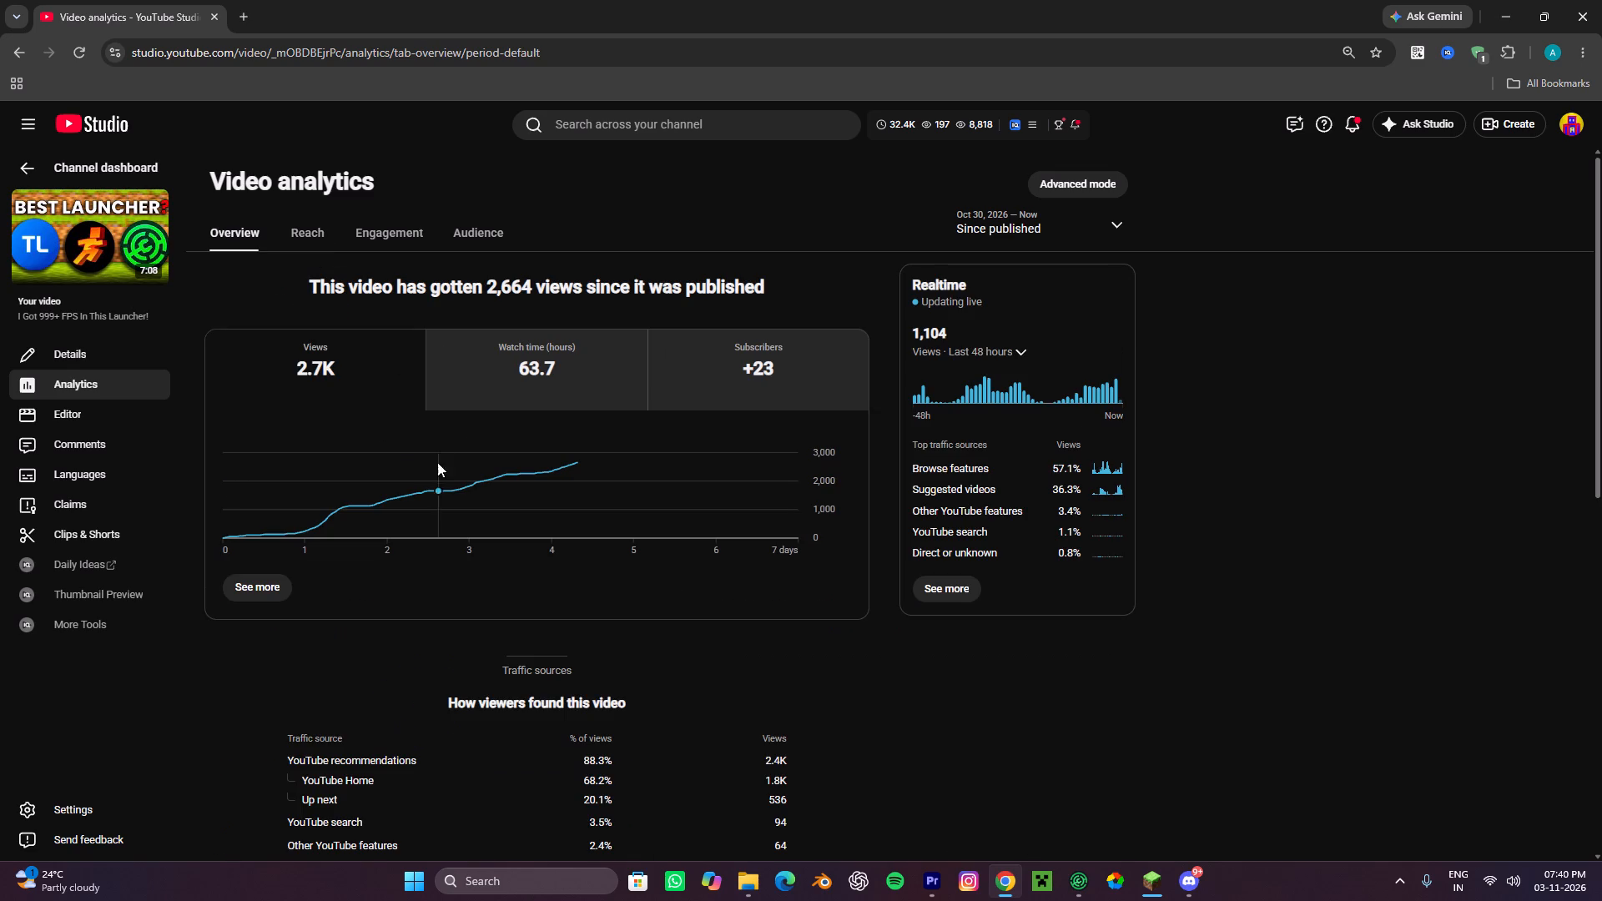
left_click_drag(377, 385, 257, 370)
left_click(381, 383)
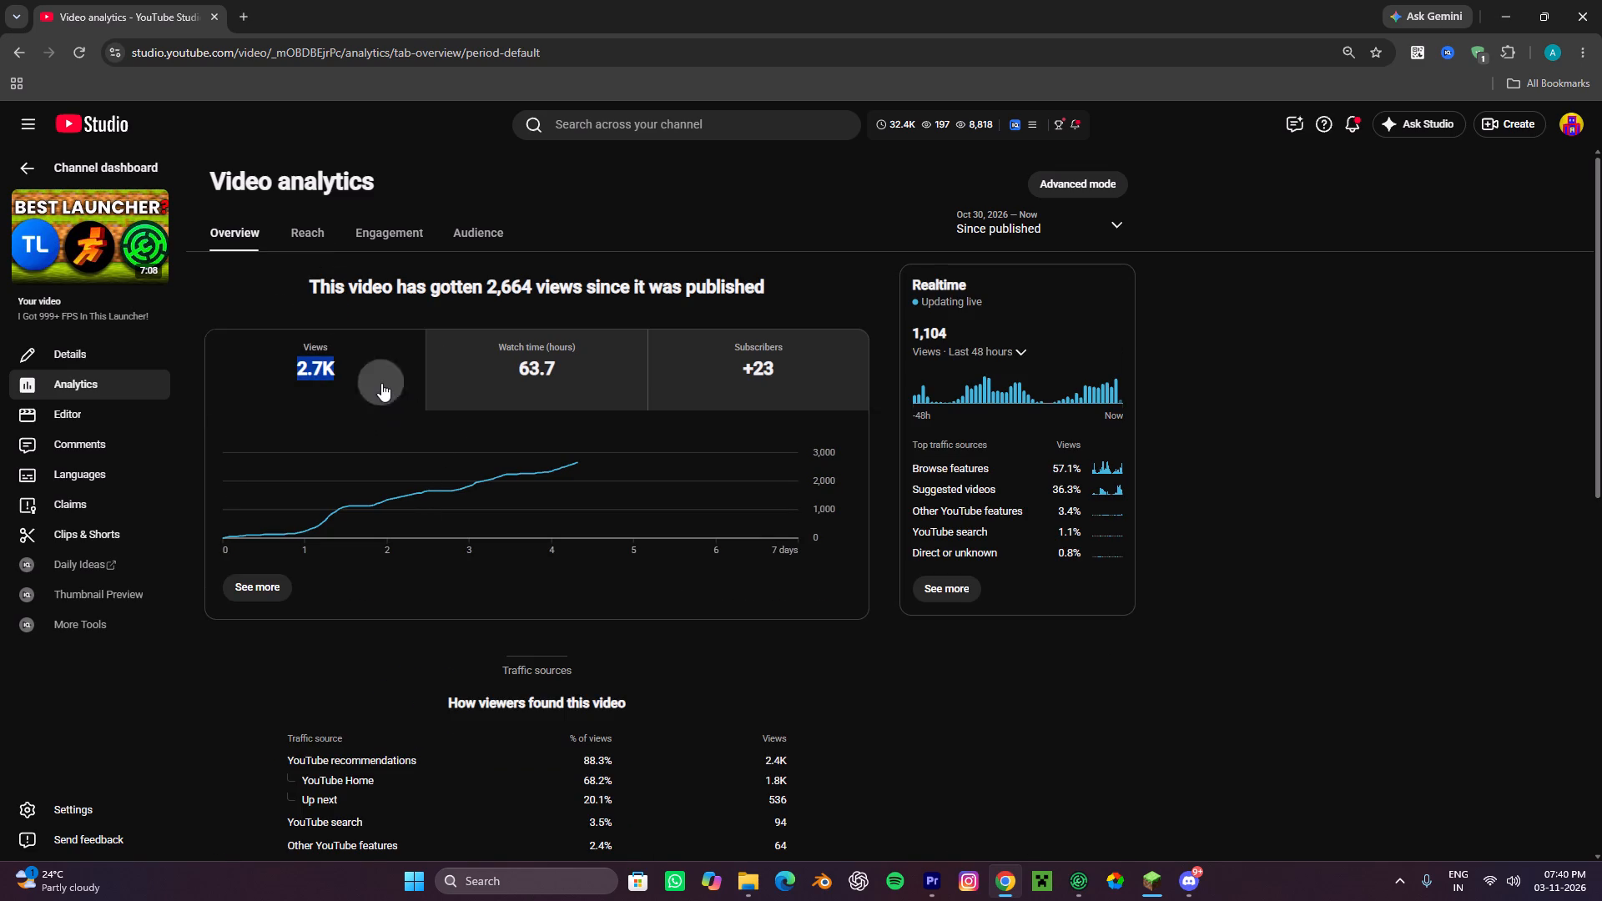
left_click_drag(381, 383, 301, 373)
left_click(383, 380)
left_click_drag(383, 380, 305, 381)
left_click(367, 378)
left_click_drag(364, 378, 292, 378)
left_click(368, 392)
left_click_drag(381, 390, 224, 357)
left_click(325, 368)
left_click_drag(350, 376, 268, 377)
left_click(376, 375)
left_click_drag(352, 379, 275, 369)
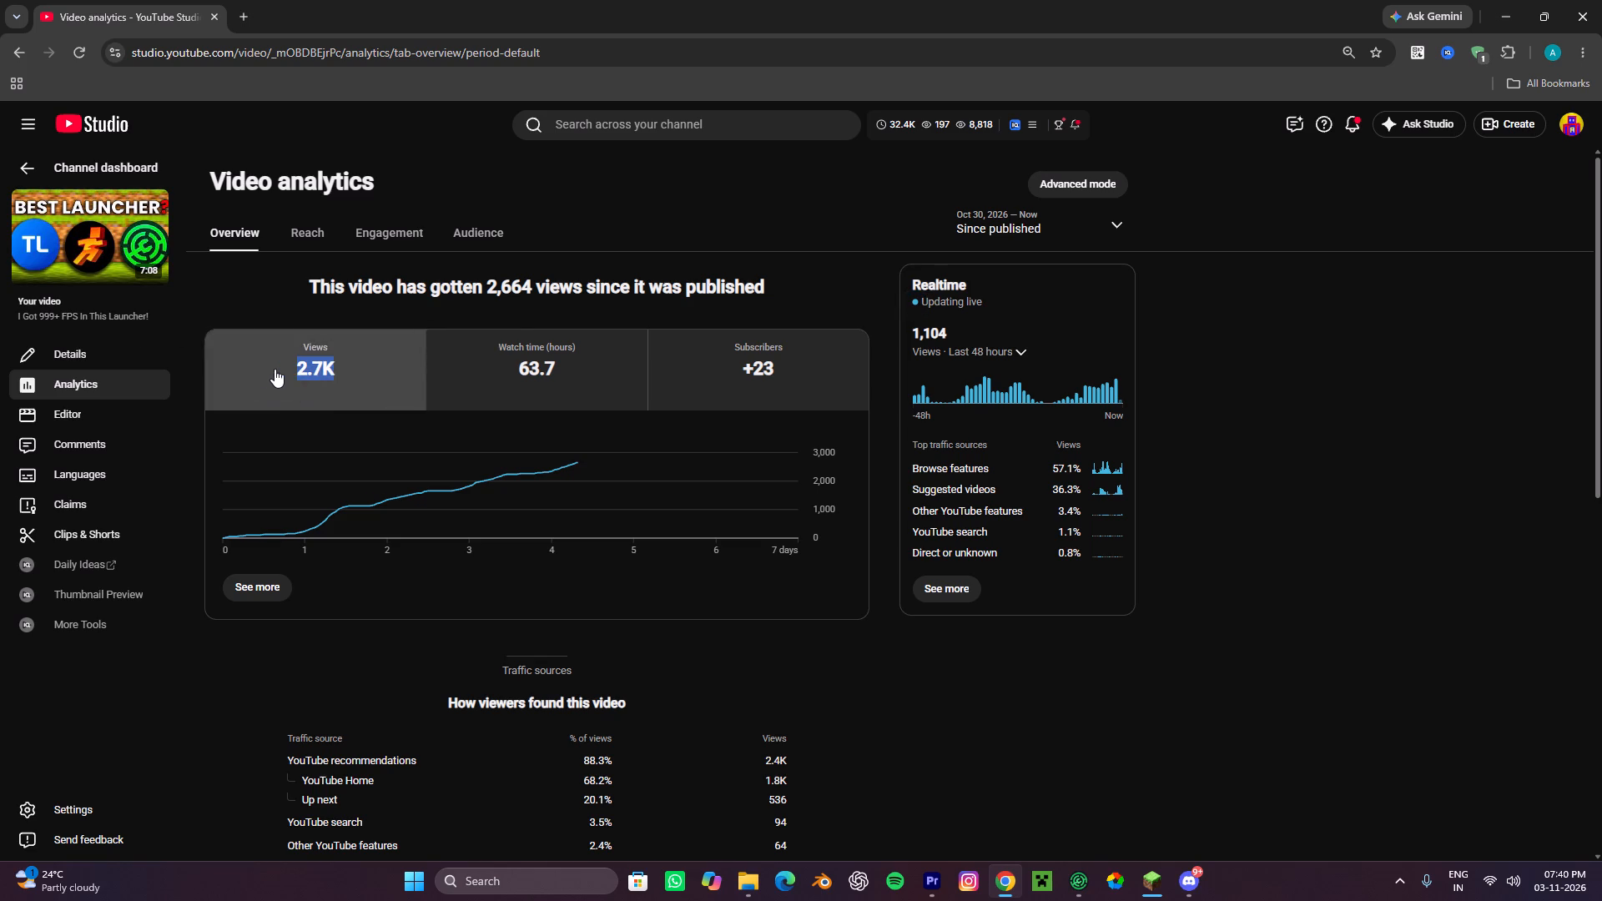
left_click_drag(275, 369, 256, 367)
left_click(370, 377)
Leave the browser for Premiere and play the edit from 00;00;15;26 to 00;00;19;18.
left_click(1601, 0)
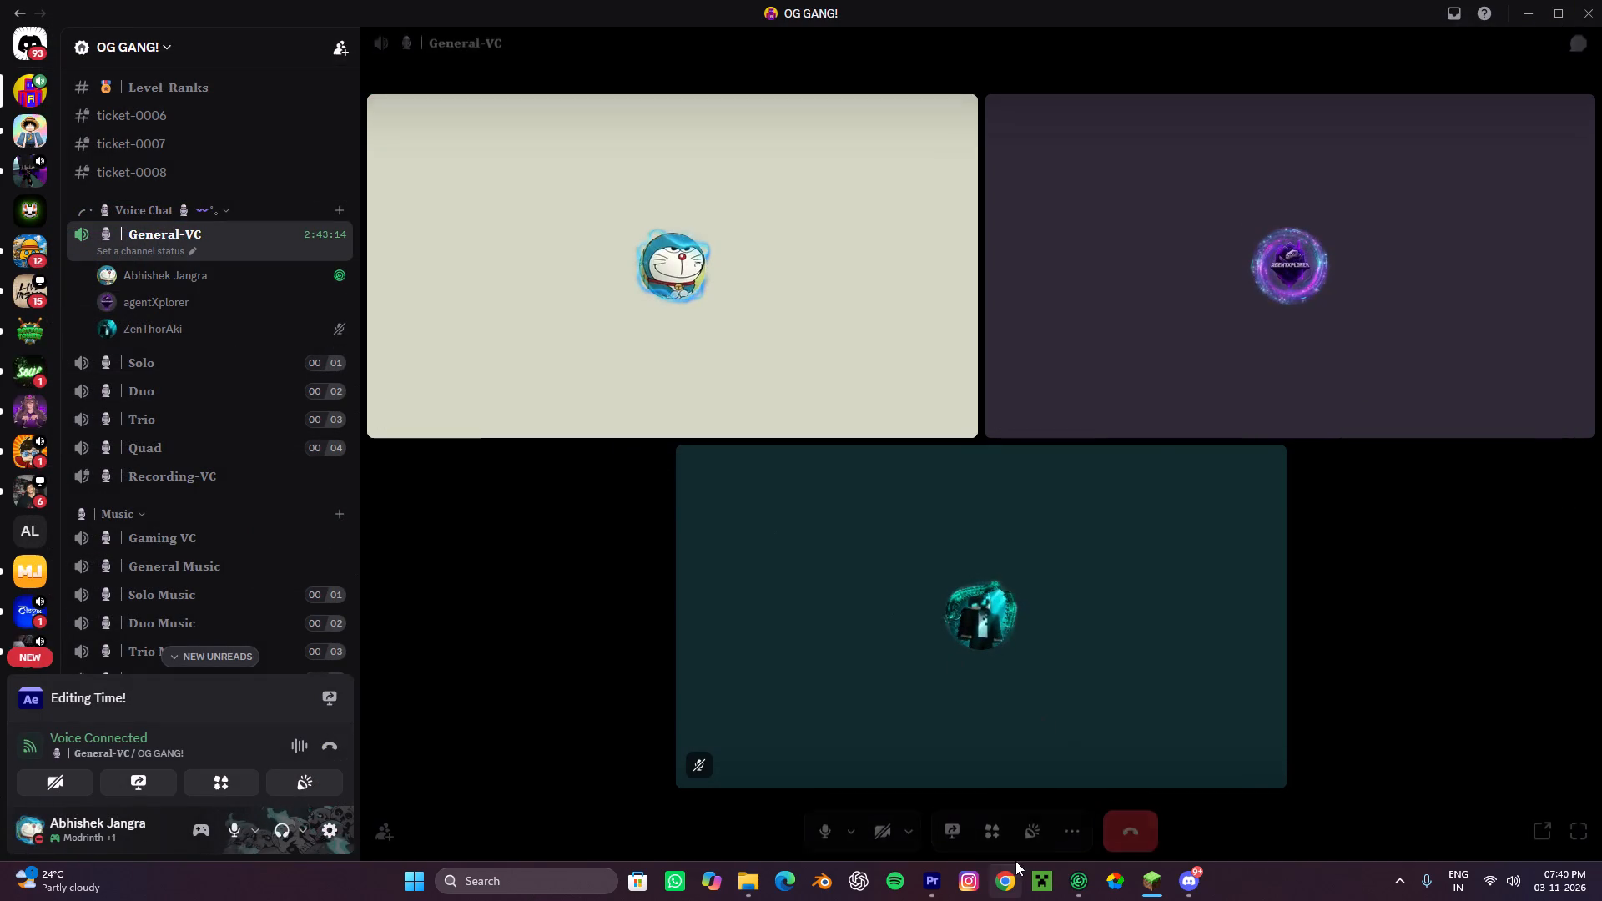
left_click(947, 873)
scroll(820, 661, "down", 8, "alt")
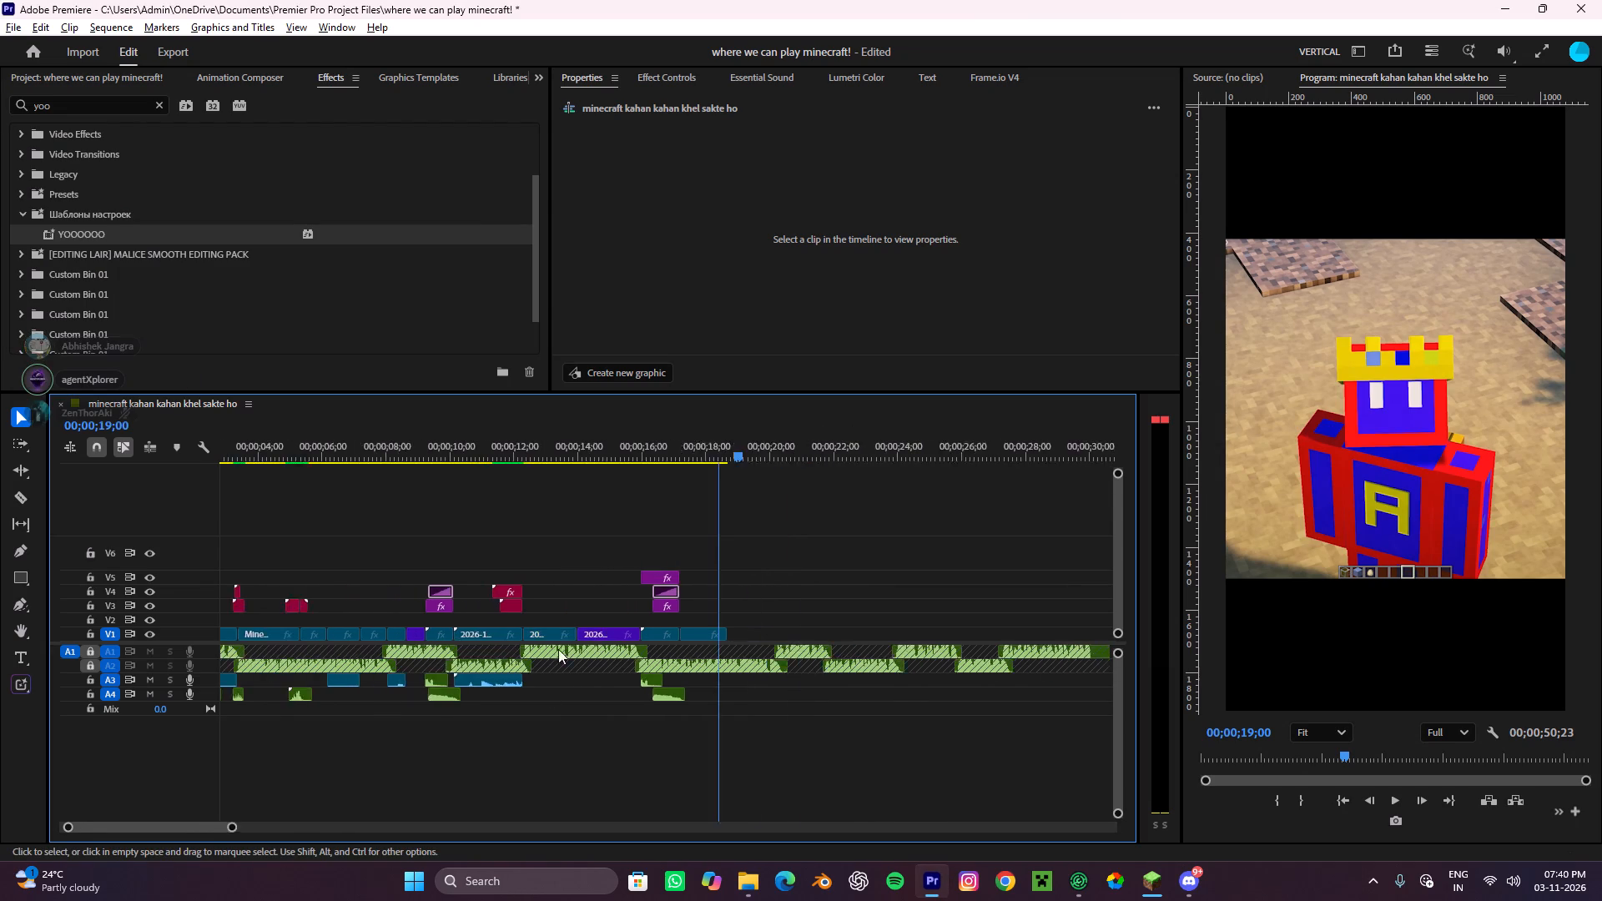
scroll(558, 649, "down", 4, "alt")
left_click_drag(592, 447, 521, 552)
left_click_drag(600, 513, 611, 515)
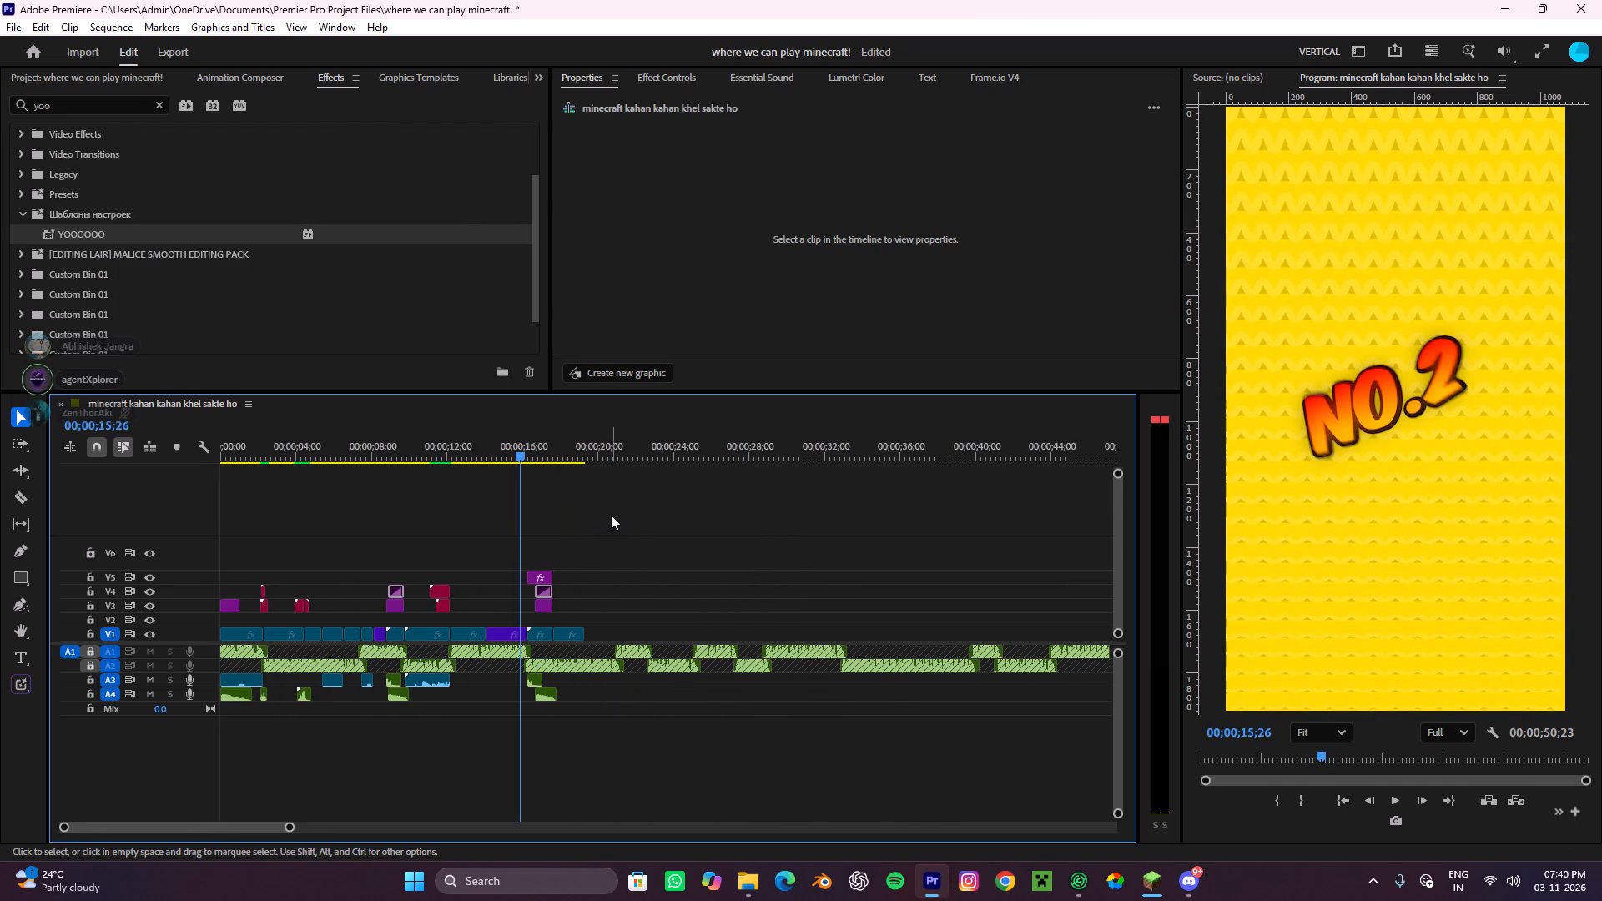
key("space")
scroll(639, 566, "up", 8, "alt")
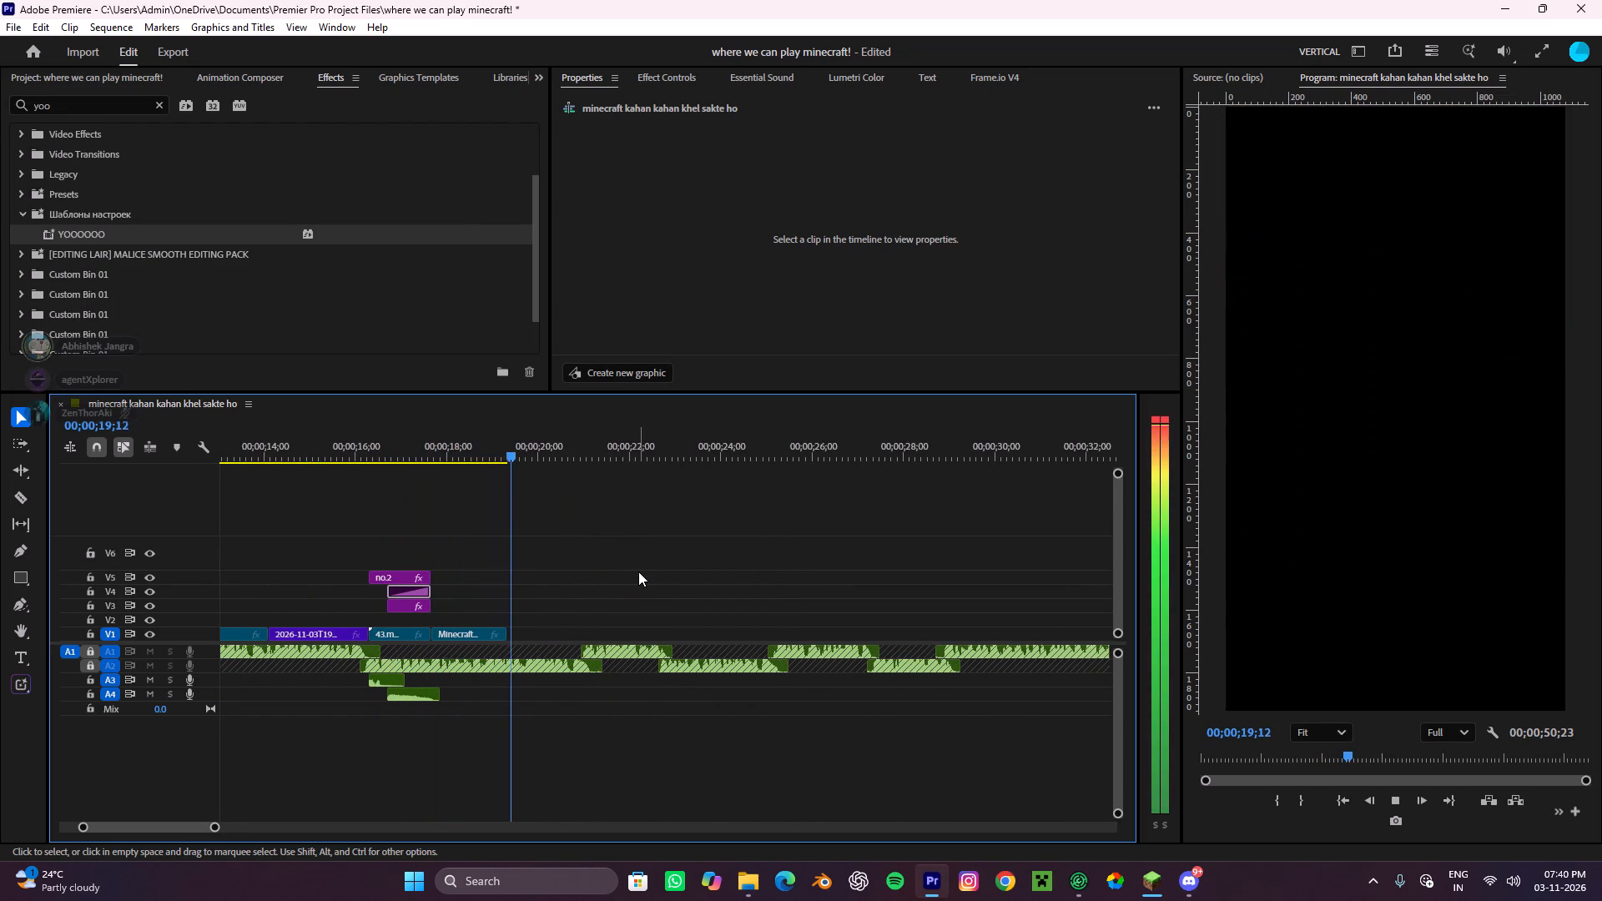
key("space")
Duplicate the 2026-11-03T19_21_06.mp4 clip before the NO.2 section, placing the copy on V1 at about 00;00;21;22.
scroll(638, 571, "down", 4, "alt")
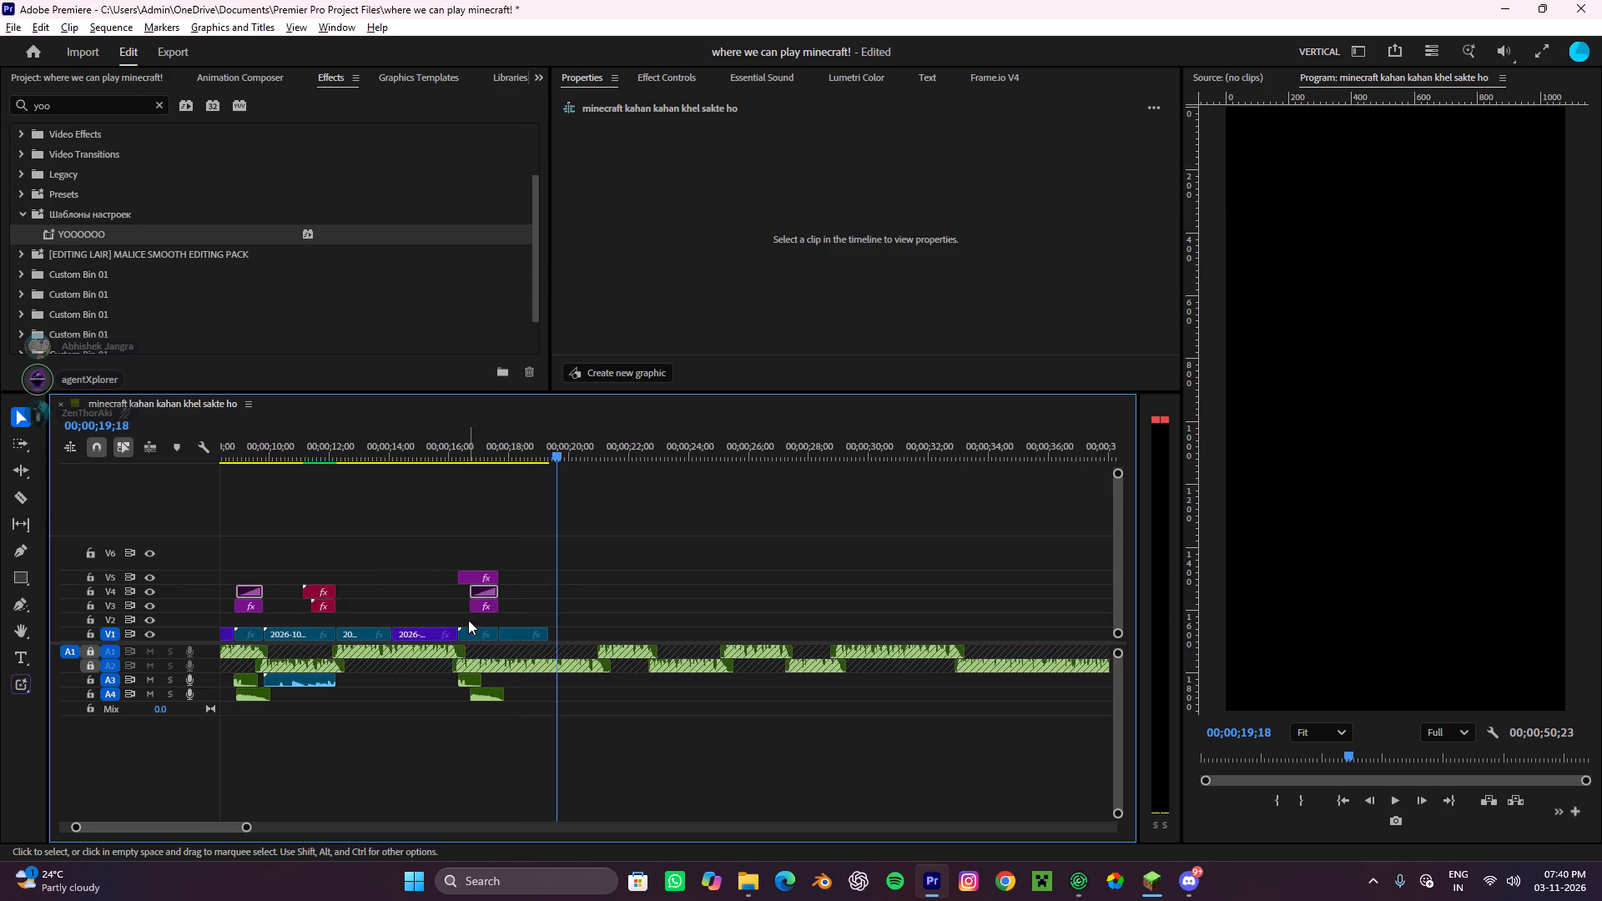
scroll(462, 623, "up", 4, "alt")
left_click(441, 639)
left_click(431, 628)
left_click_drag(415, 632, 792, 633)
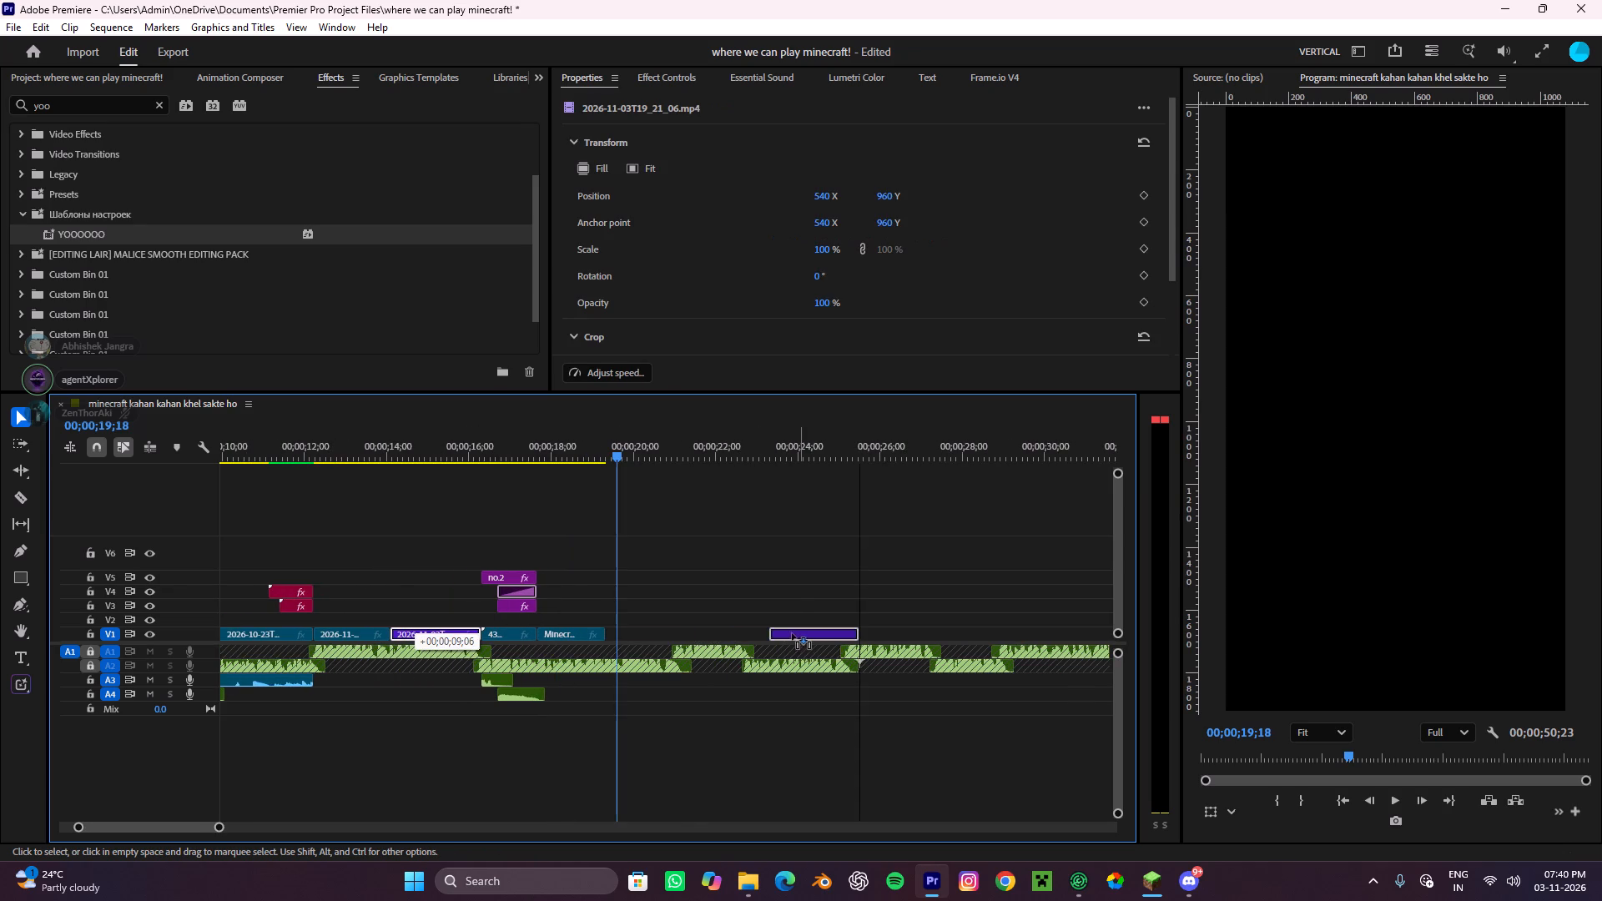
left_click_drag(792, 633, 729, 631)
Extend the start of the copied 2026-11-03T19_21_06.mp4 clip earlier by about 00;00;01;07, for a duration of about 00;00;03;13.
left_click_drag(703, 633, 652, 655)
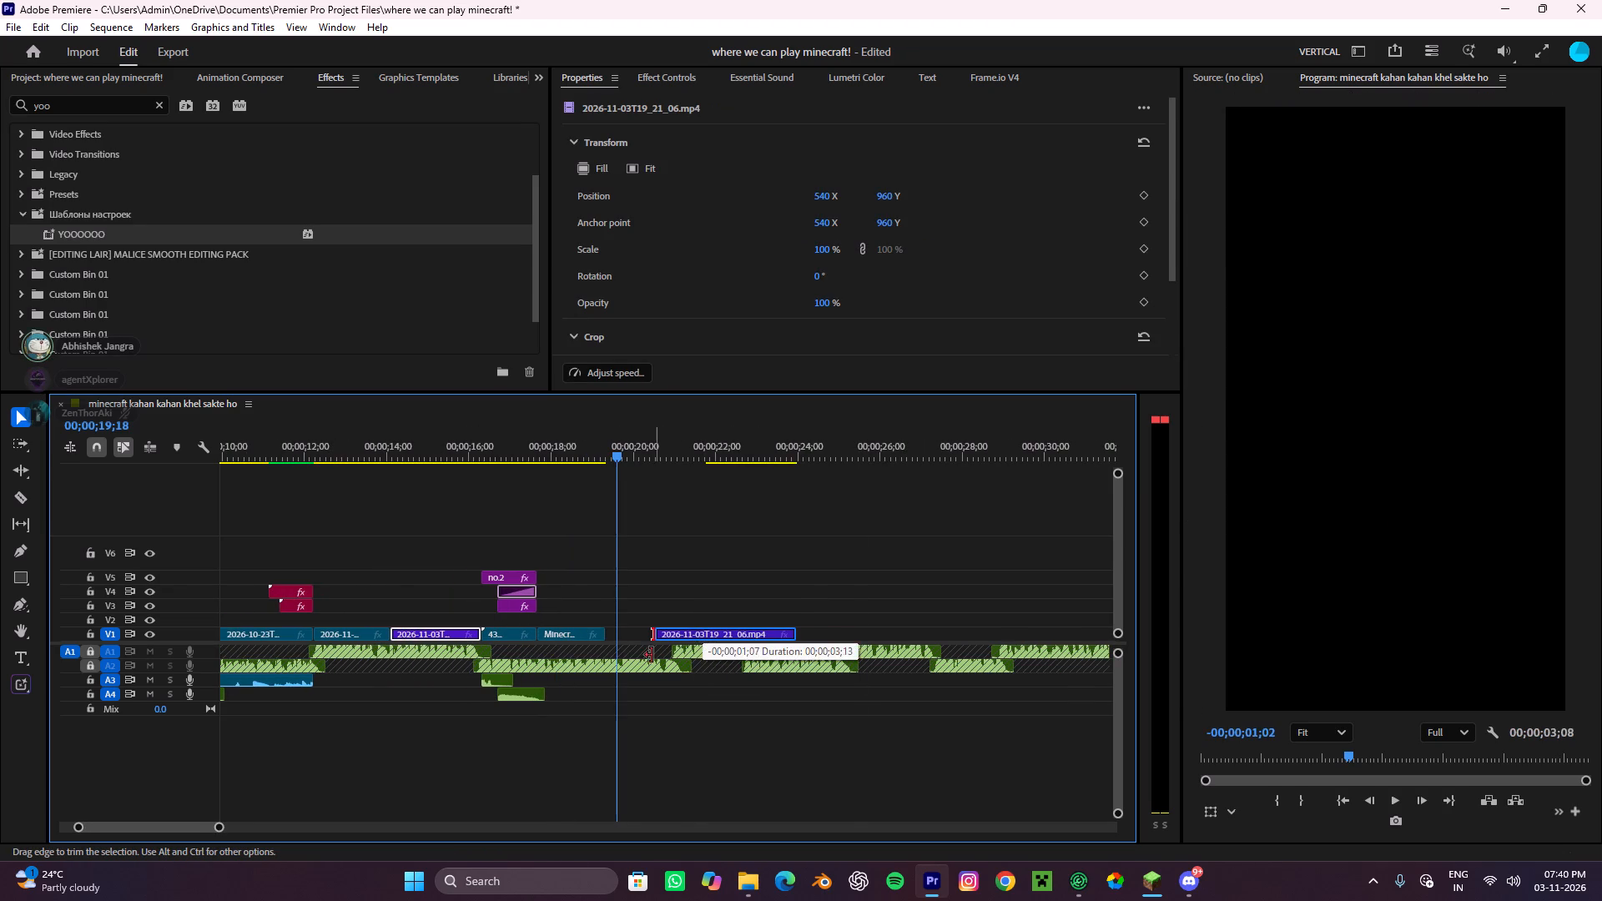
left_click_drag(652, 655, 649, 648)
Move the extended 2026-11-03T19_21_06.mp4 copy on V1 directly against the end of the copied Minecraft clip.
left_click_drag(622, 464, 674, 537)
left_click_drag(593, 447, 667, 545)
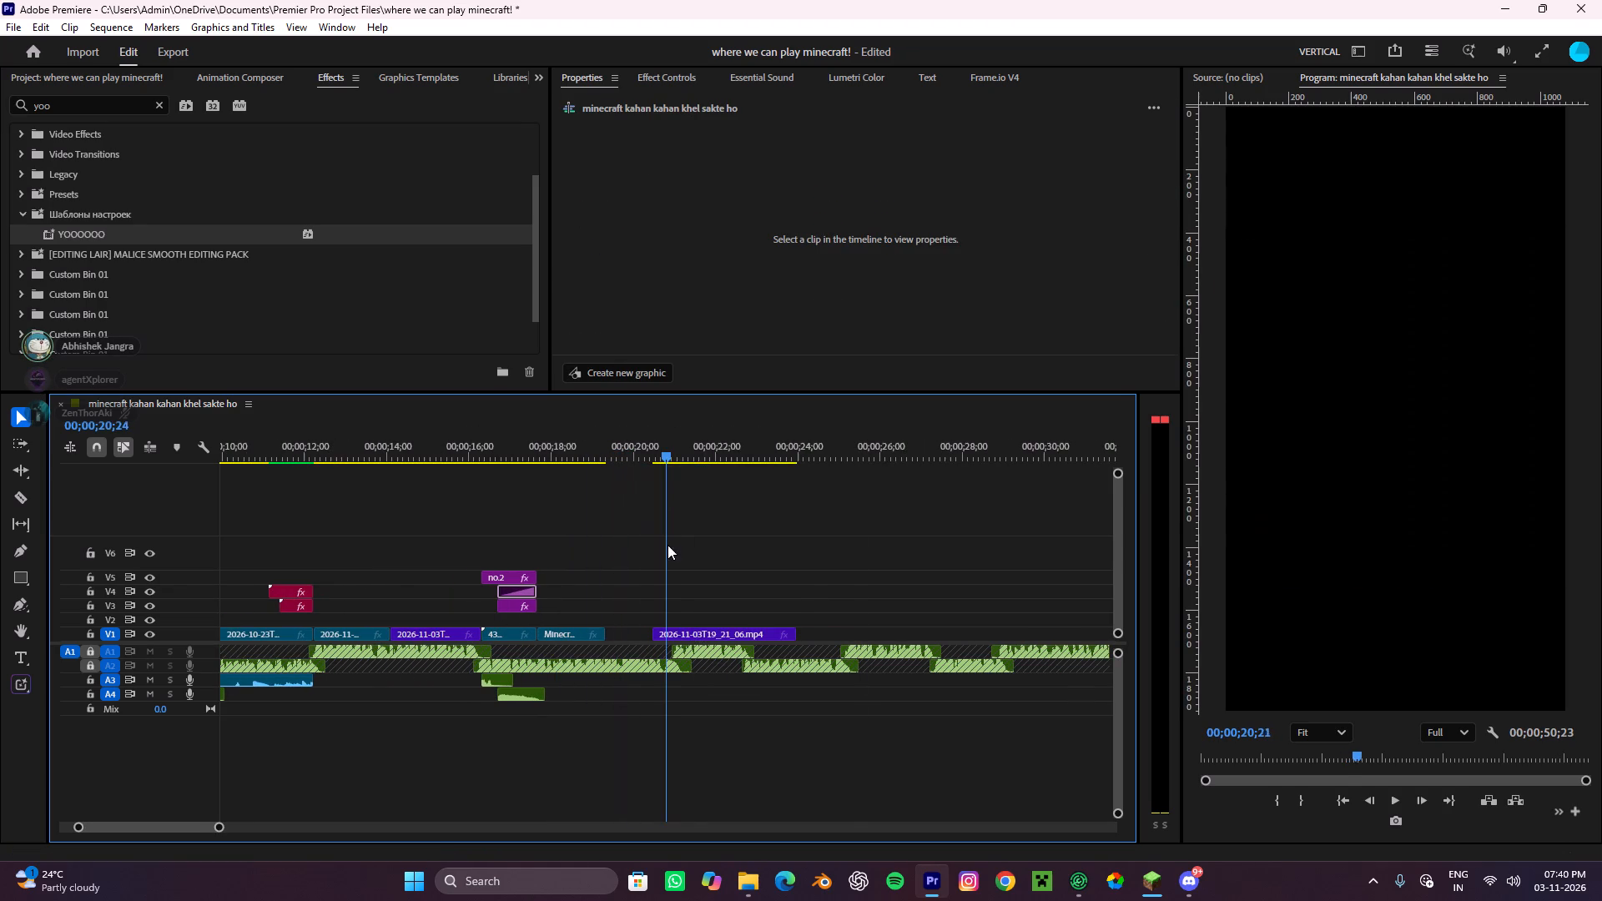
left_click_drag(667, 545, 667, 550)
left_click(672, 628)
left_click_drag(670, 630, 632, 627)
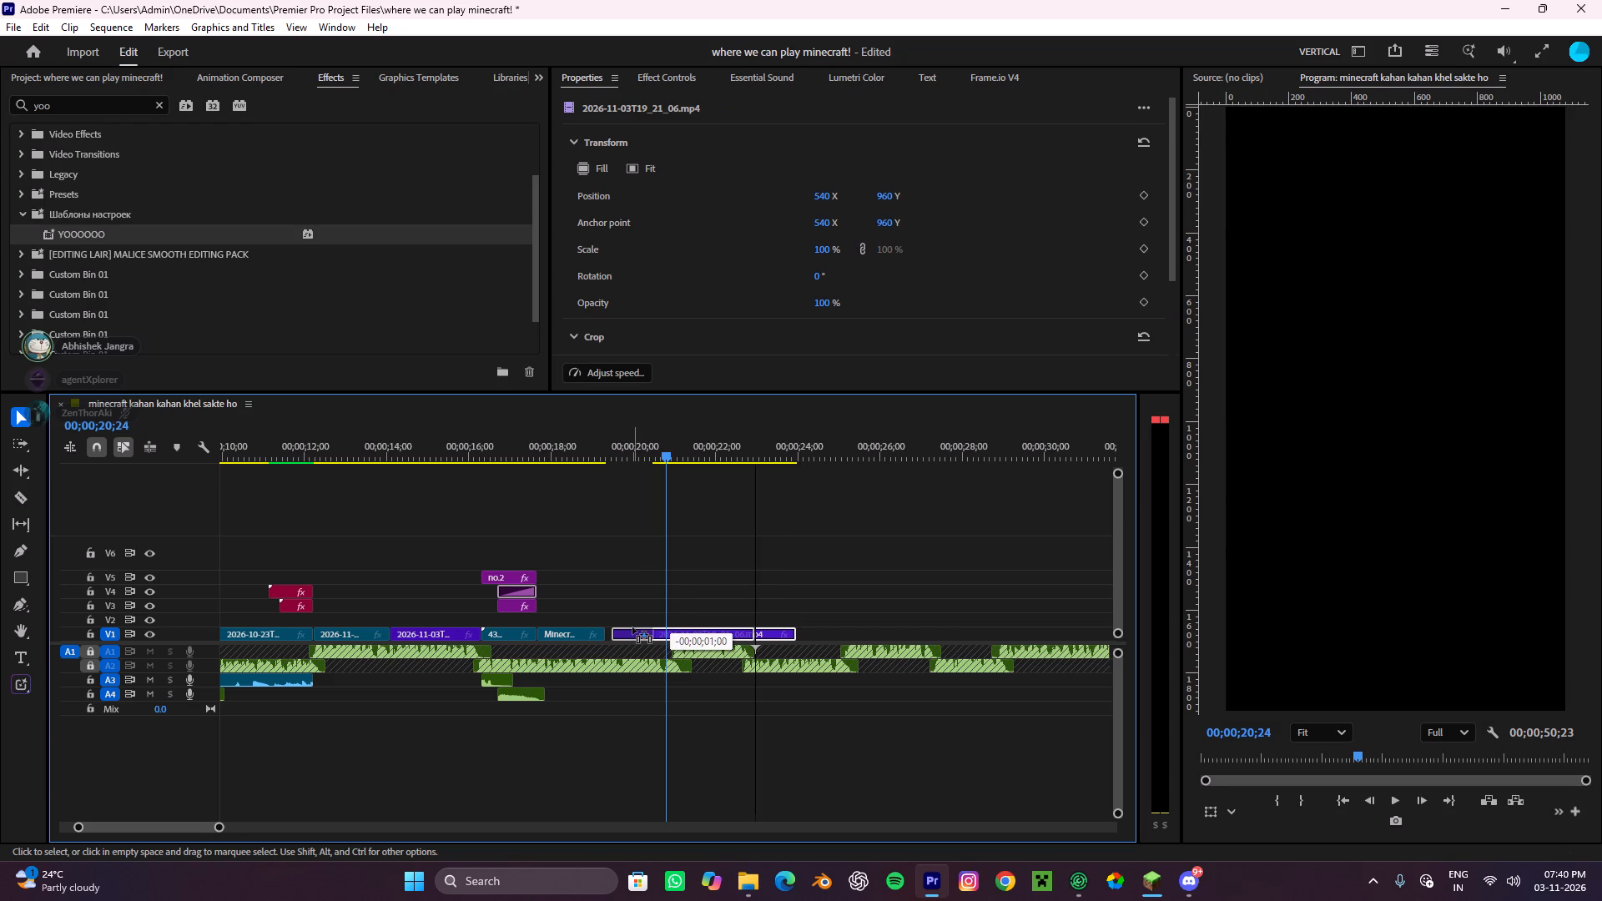
left_click_drag(632, 627, 624, 637)
left_click(698, 556)
Review the join between the copied Minecraft clip and the 2026-11-03T19_21_06.mp4 copy, starting from 00;00;18;27.
left_click_drag(662, 444, 594, 516)
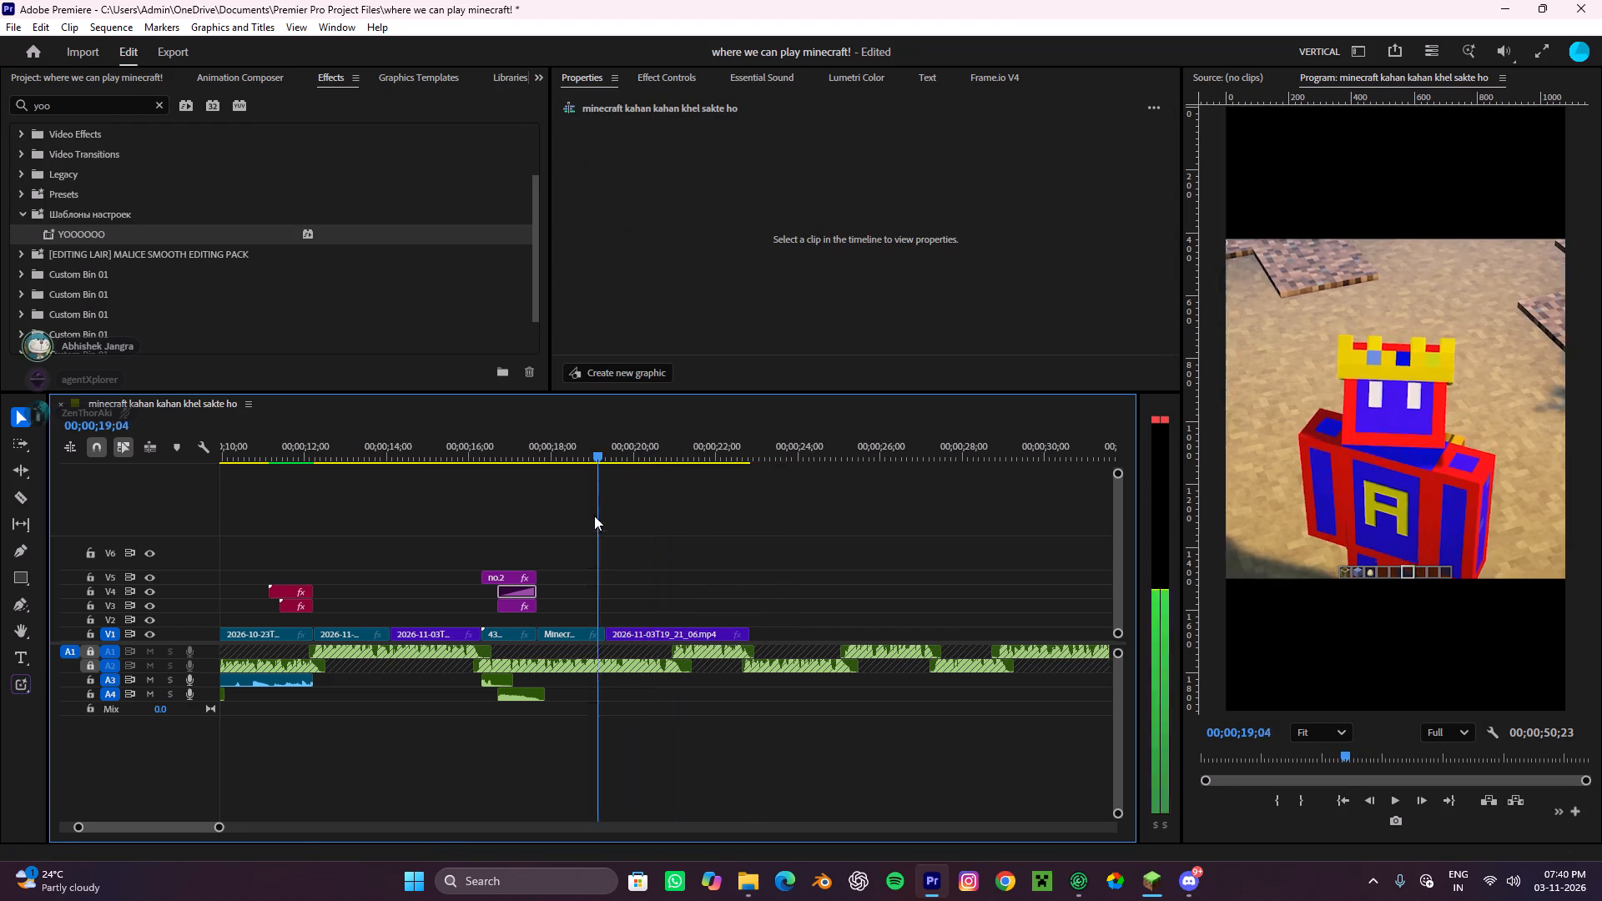
left_click_drag(594, 516, 591, 521)
left_click(662, 542)
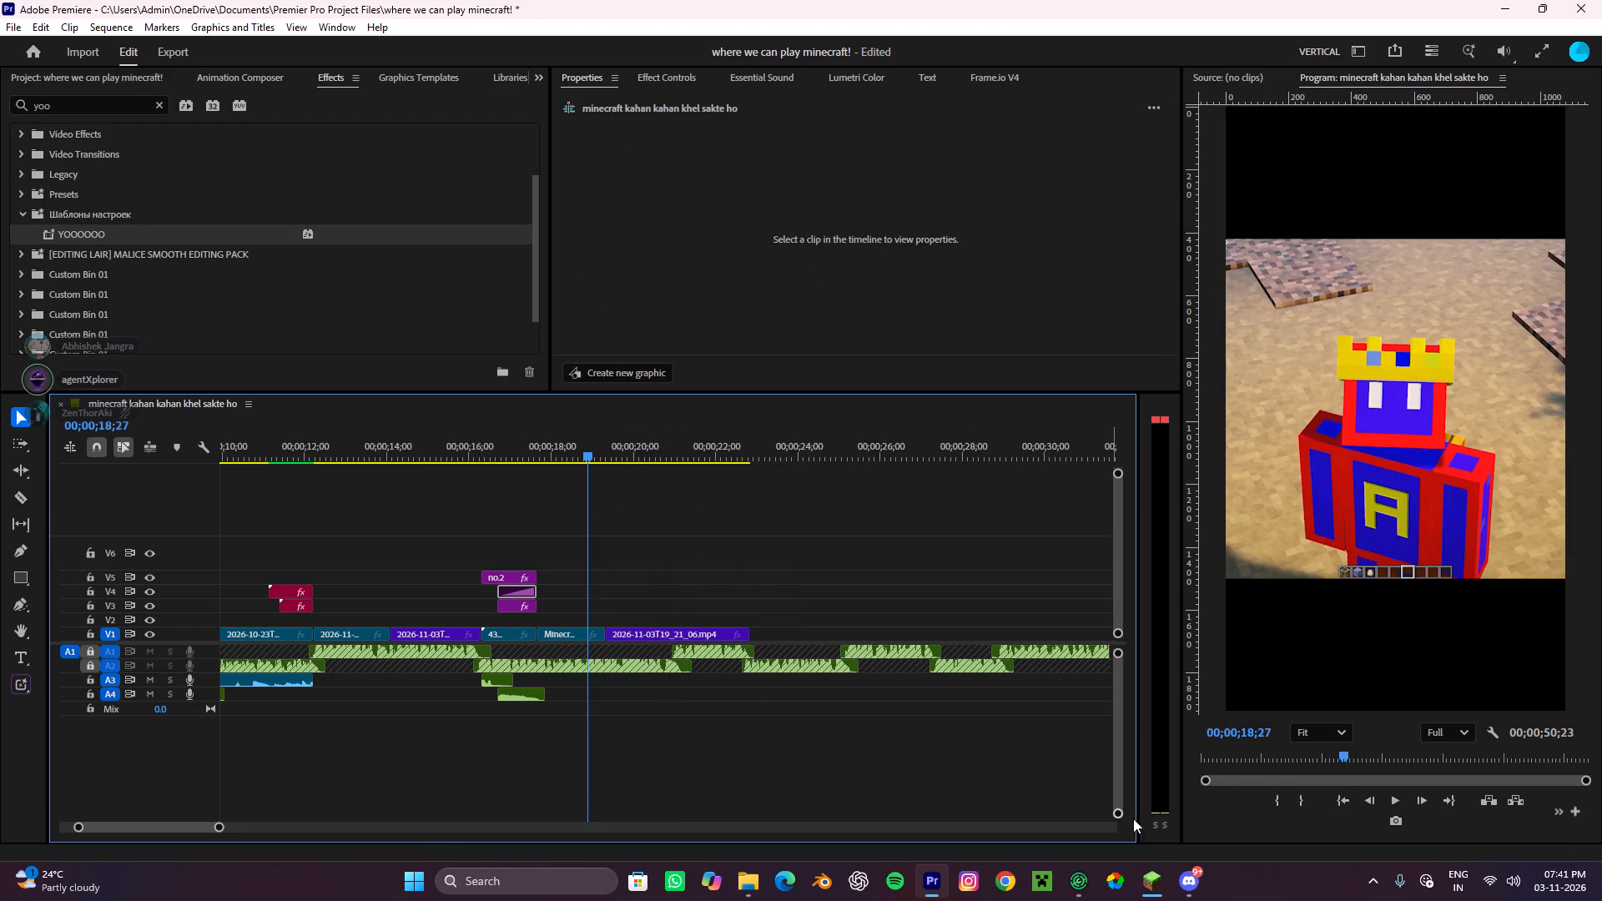
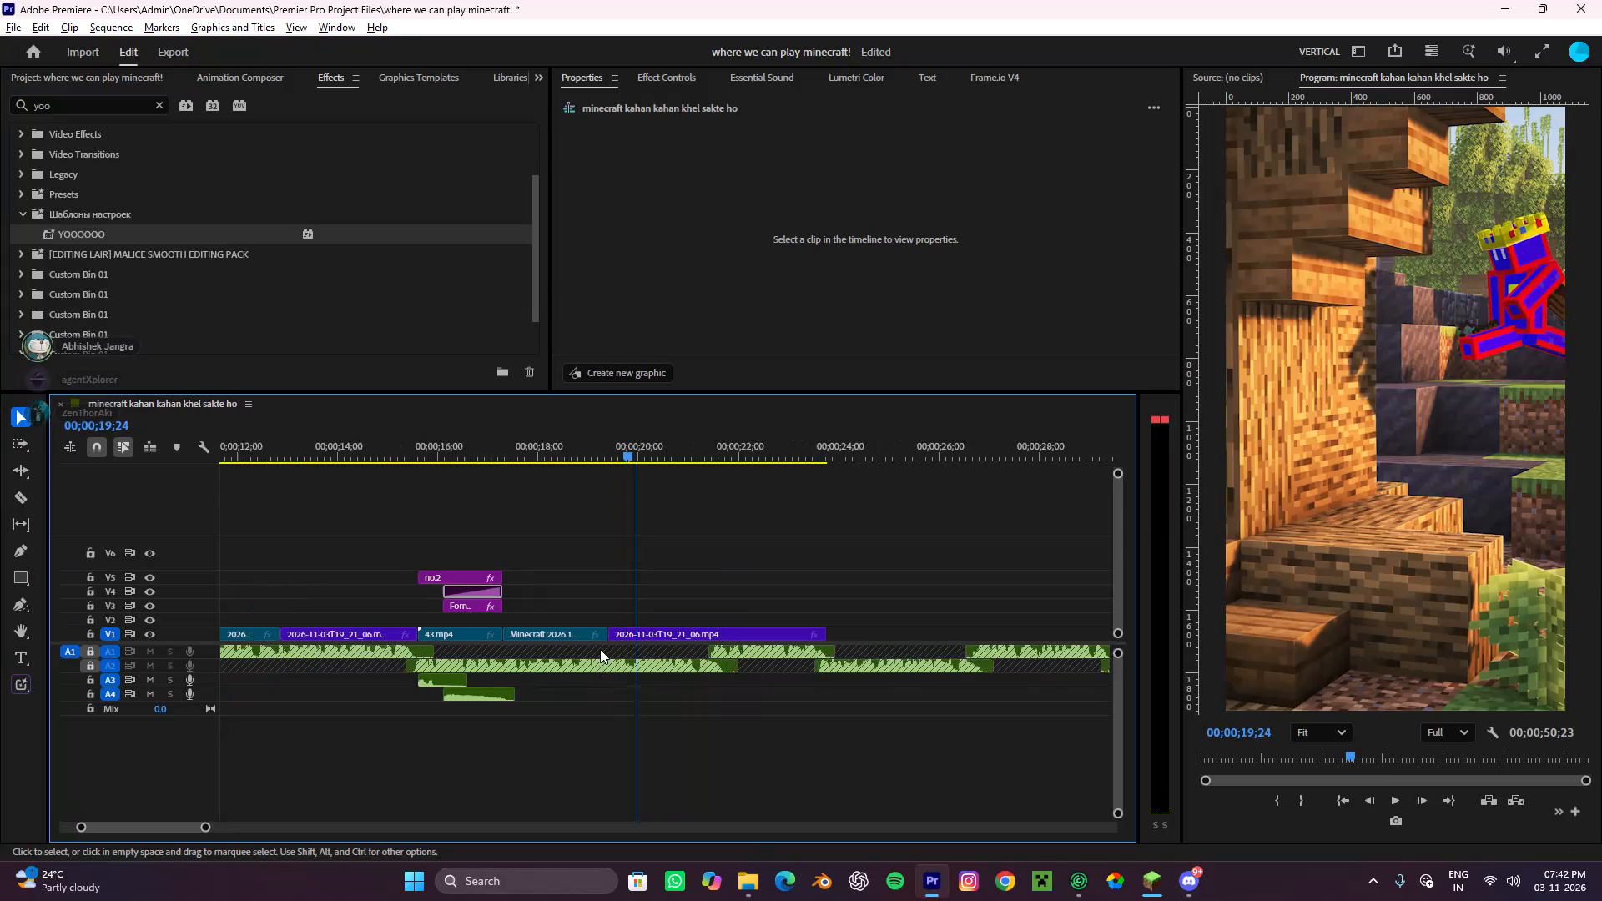
Split the copied 2026-11-03T19_21_06.mp4 clip on V1 just after 00;00;21;02 and cut away the part after the split.
key("space")
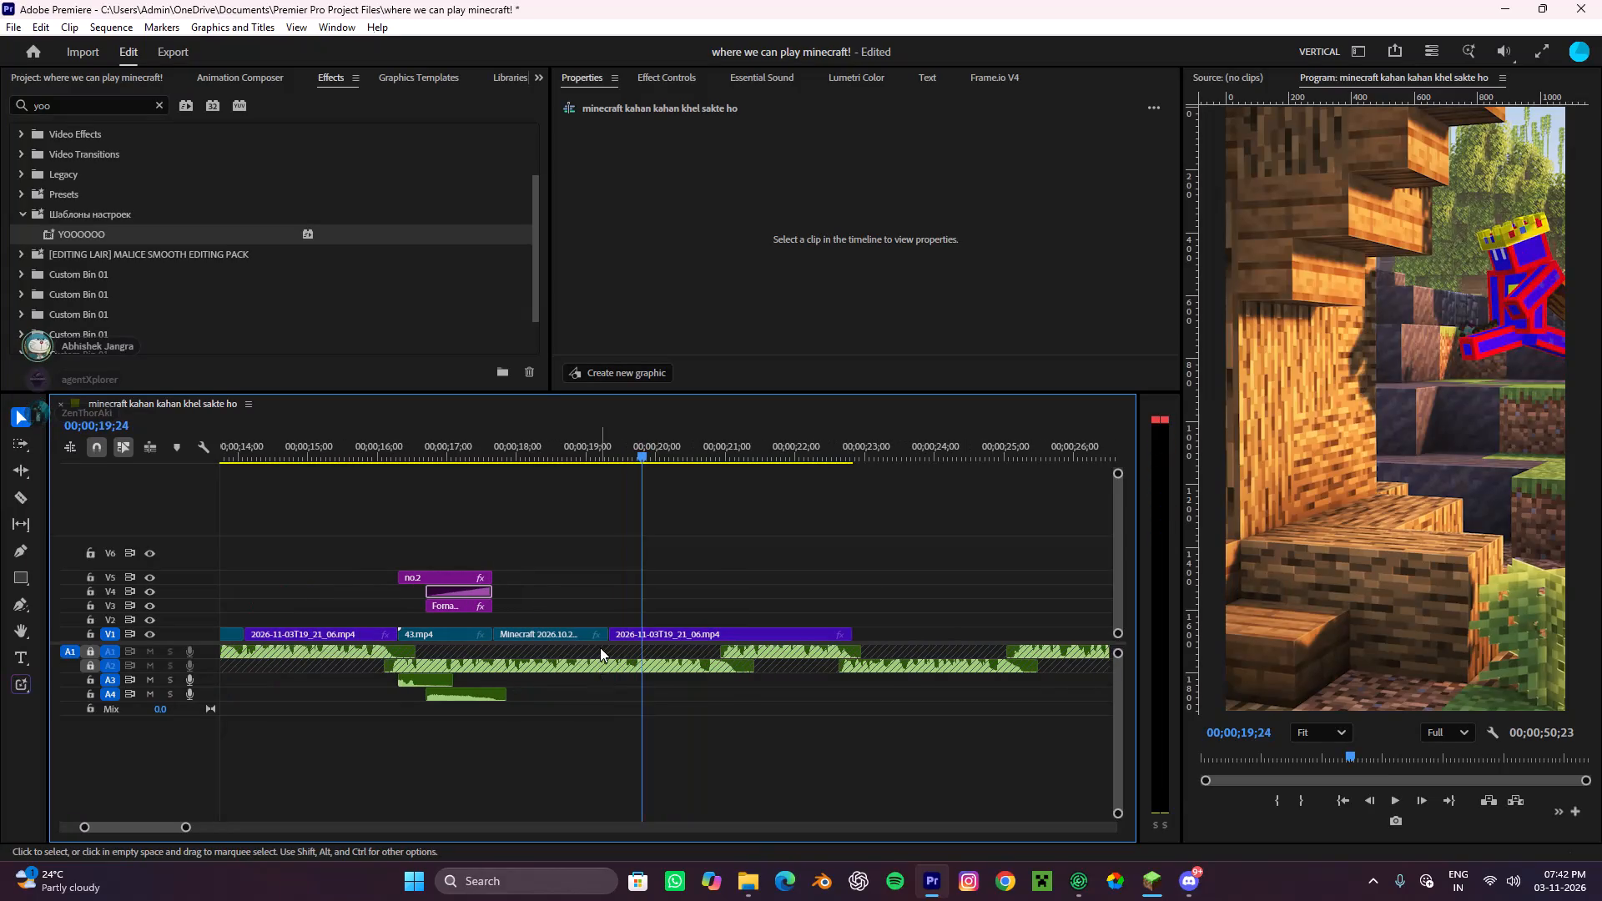
key("space")
key("c")
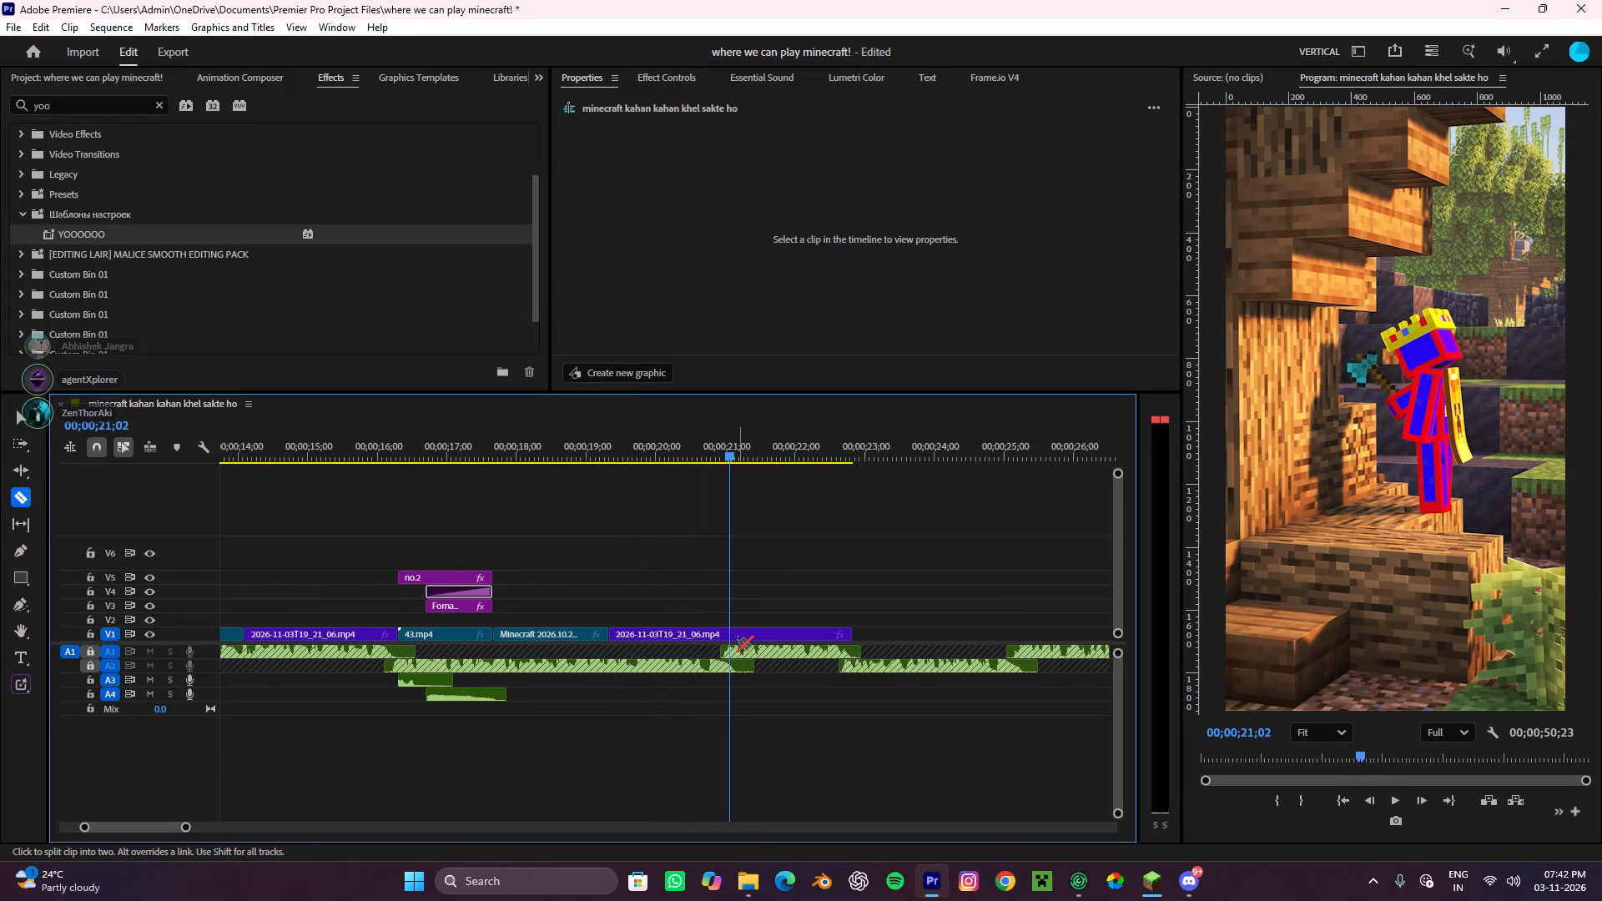
left_click(738, 642)
key("v")
left_click(743, 636)
key("c")
left_click(743, 628)
key("v")
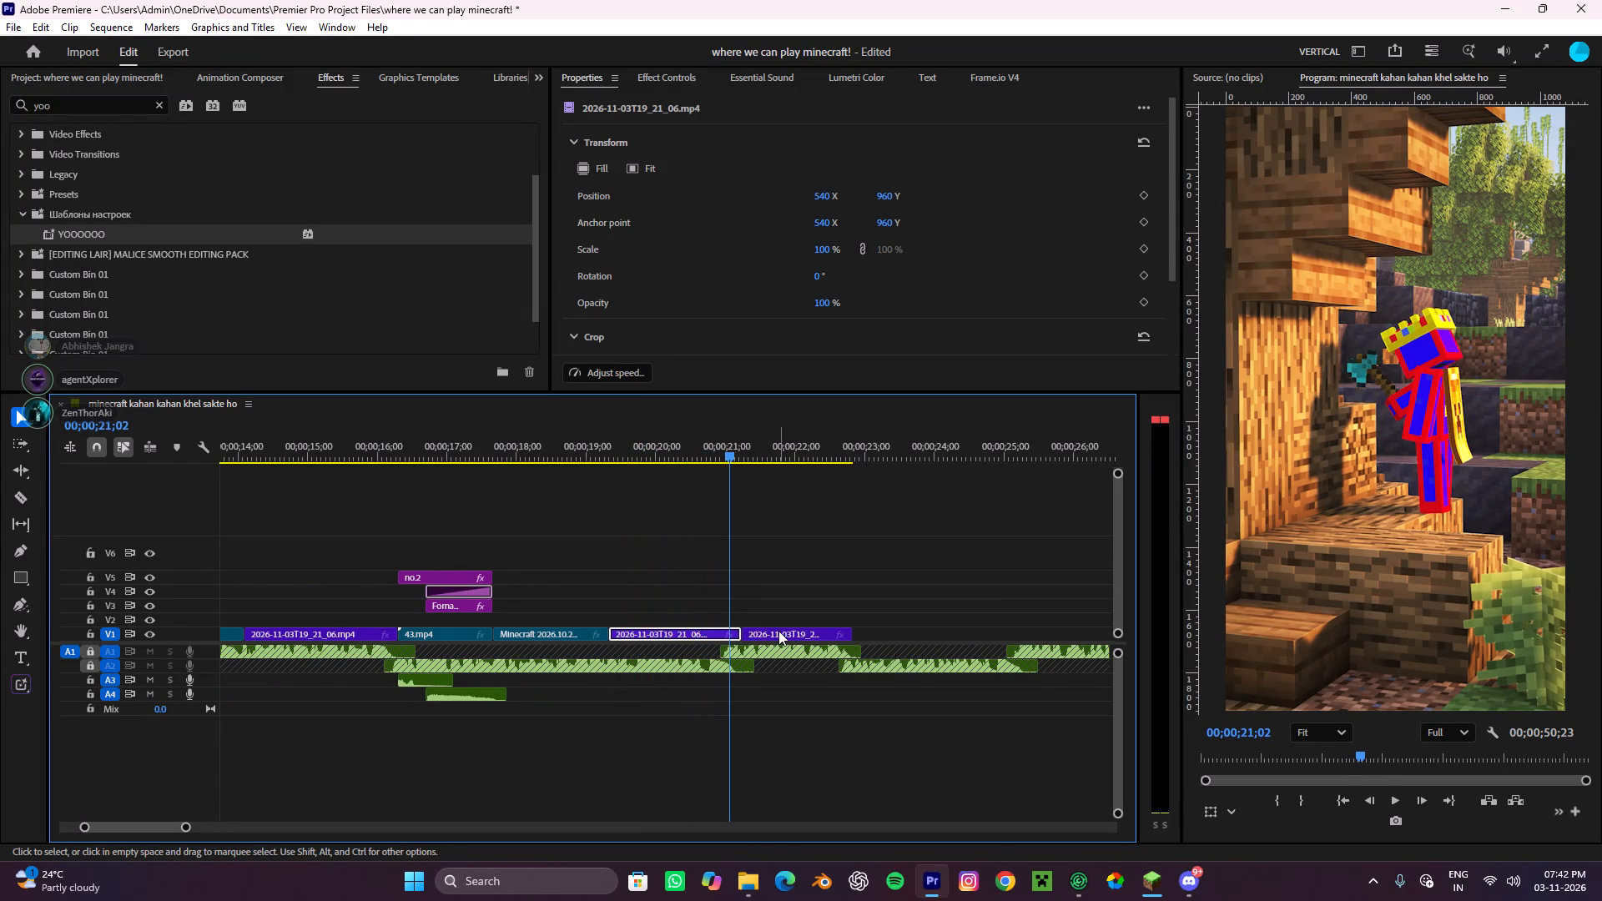
left_click(778, 631)
key("ctrl+x")
Trim the end of the remaining 2026-11-03T19_21_06.mp4 copy on V1 back to 00;00;21;02.
scroll(697, 652, "up", 8, "alt")
left_click_drag(790, 632, 788, 633)
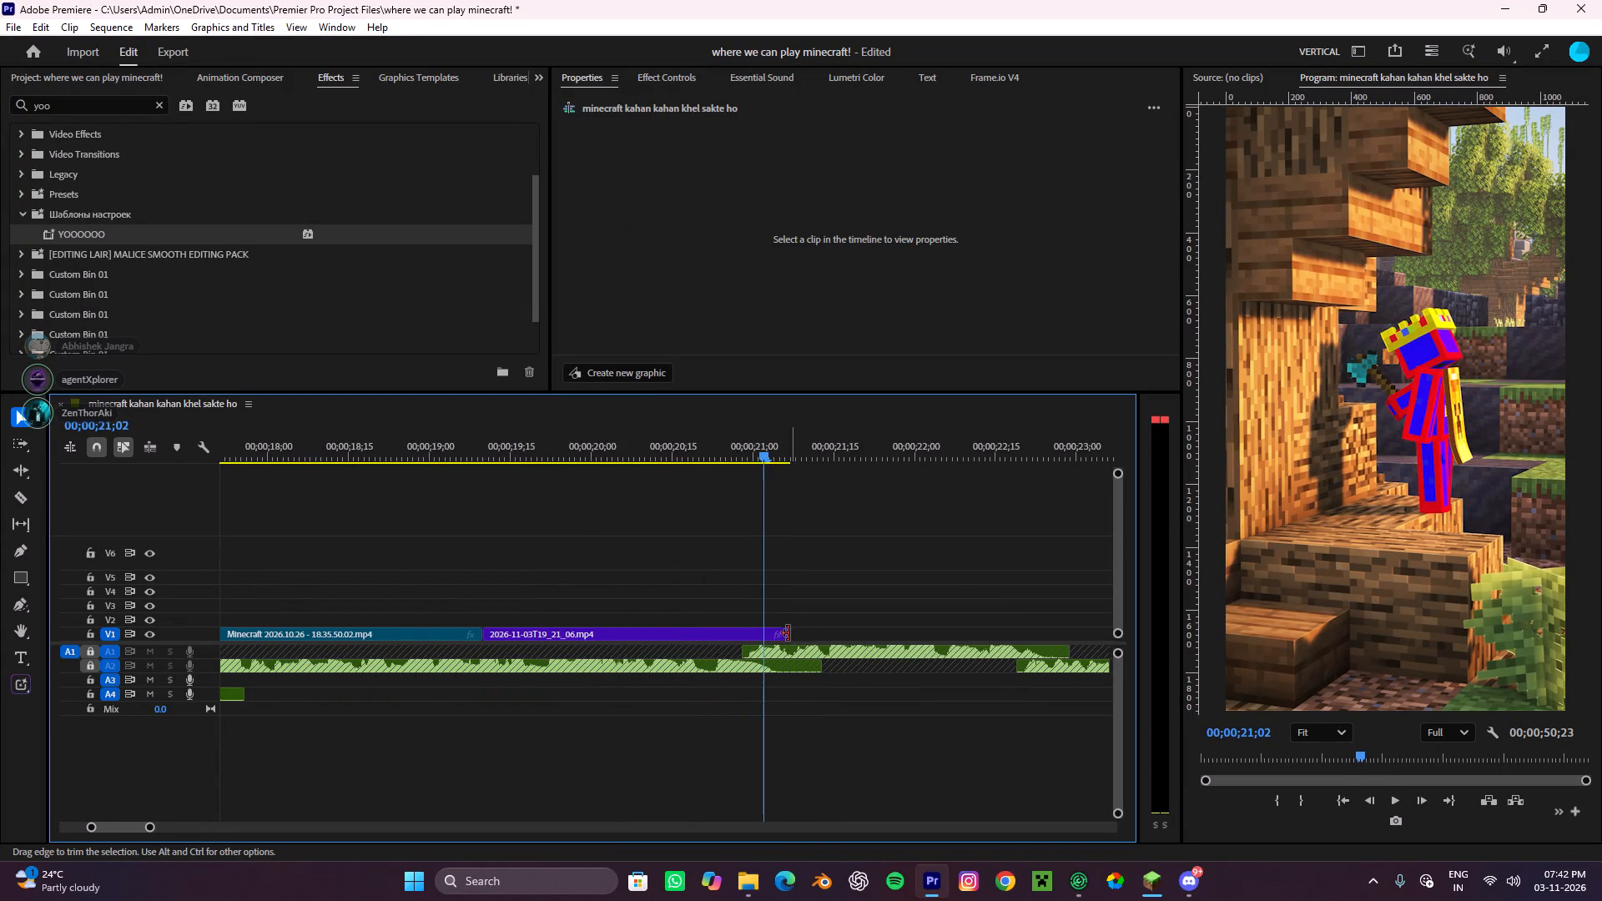
left_click_drag(788, 633, 768, 660)
left_click(799, 599)
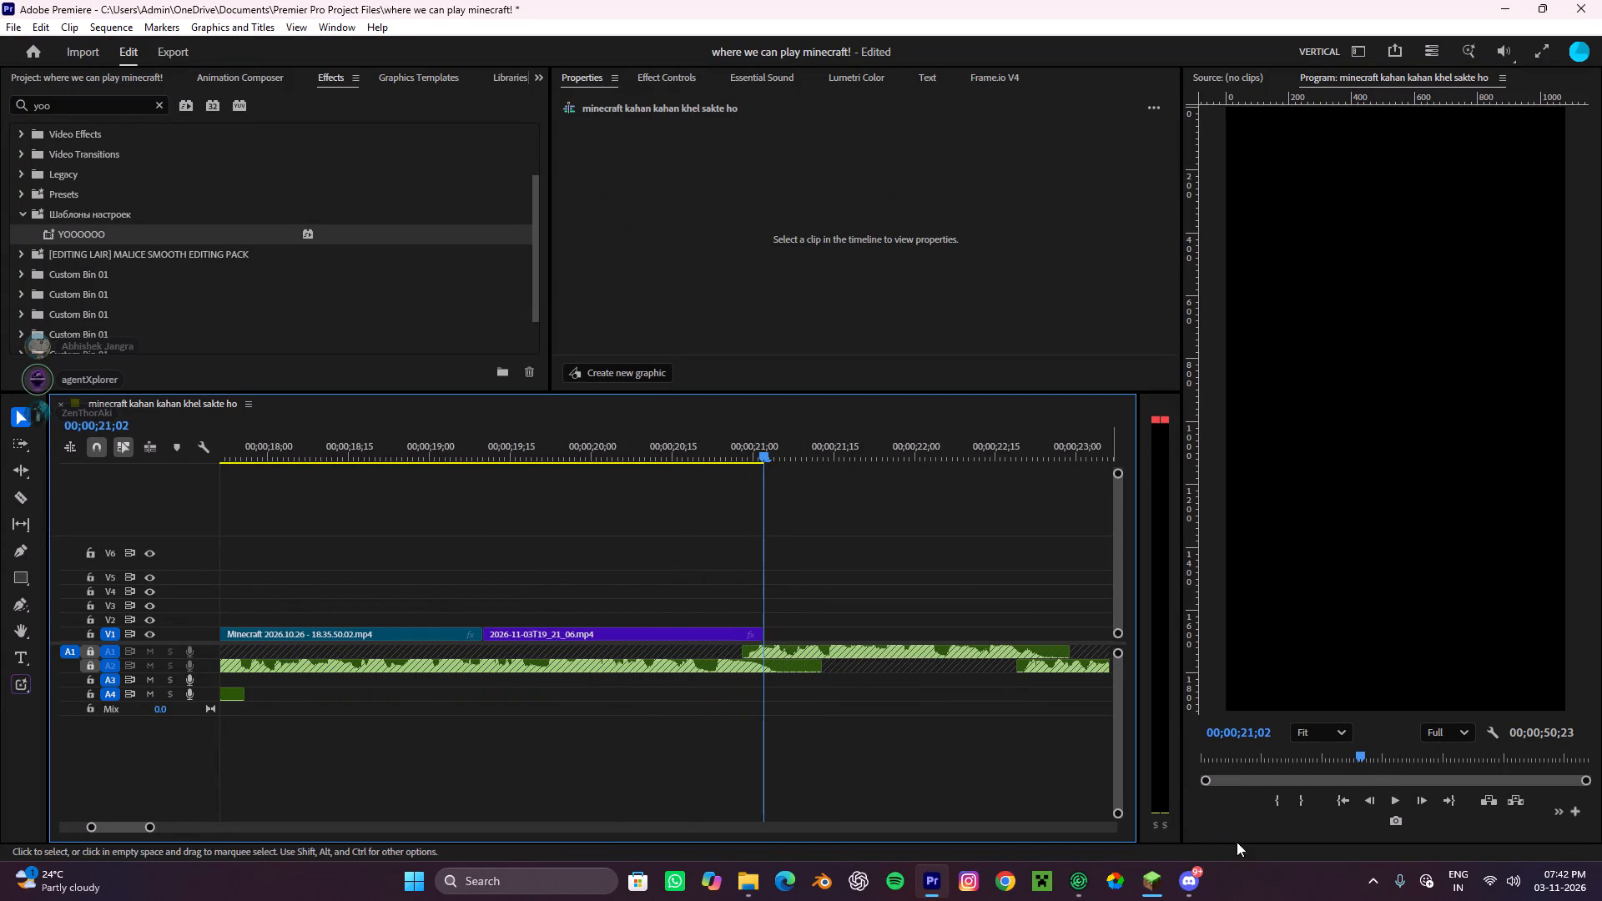
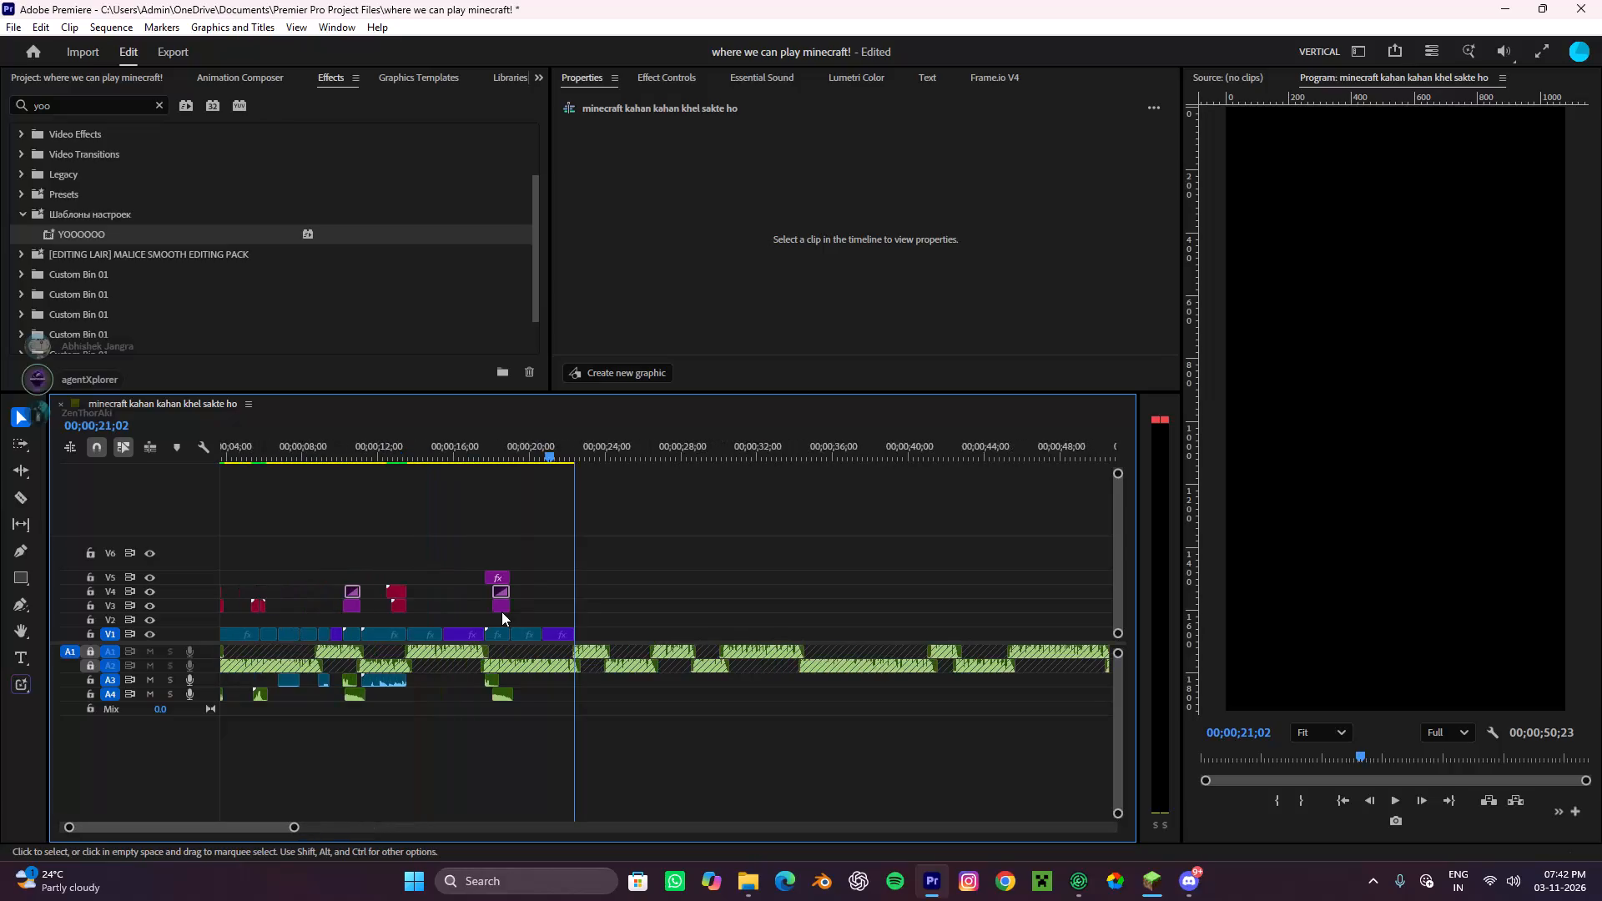
Play back the sequence from its start and again from the NO.2 title to past 00;00;21;02 to review the edit and voice-over.
scroll(531, 529, "up", 4)
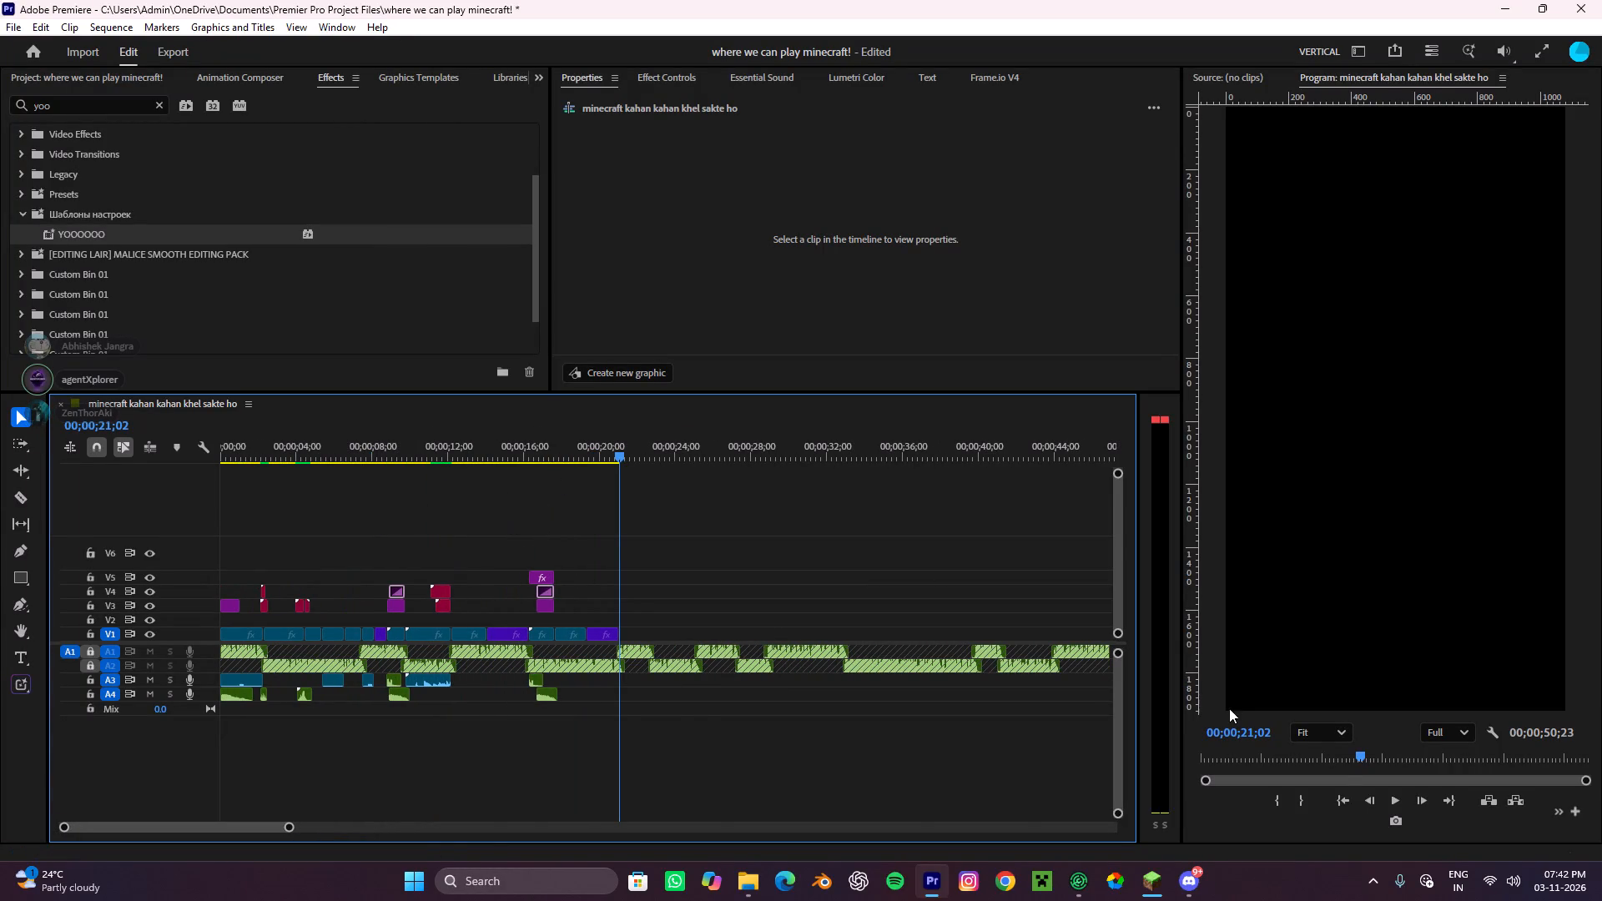
left_click_drag(600, 448, 0, 360)
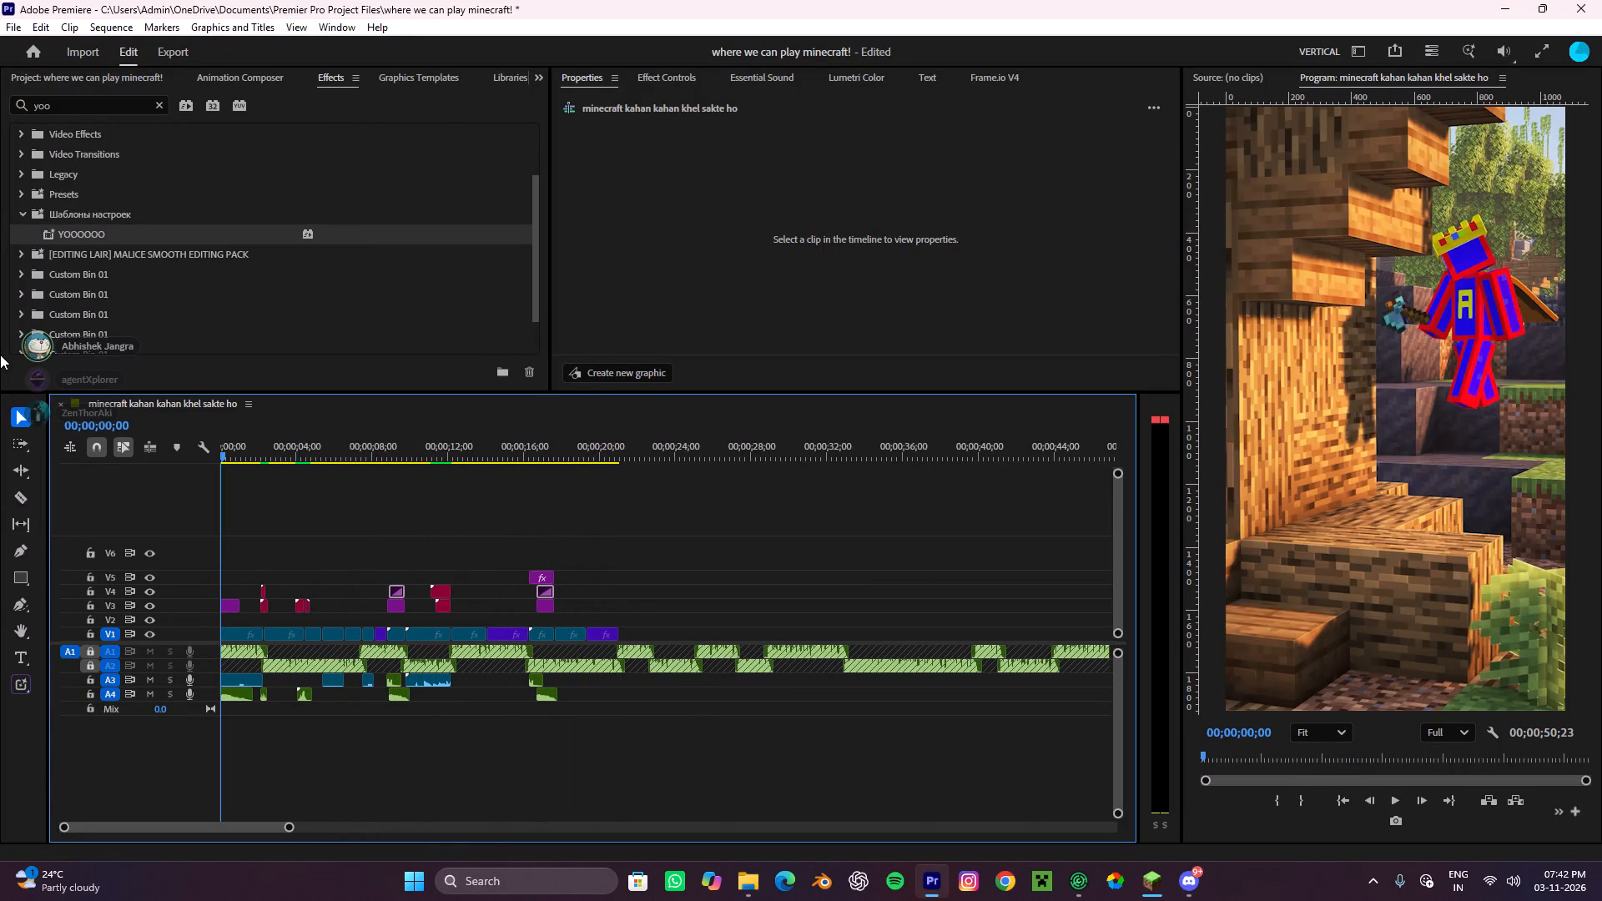
key("space")
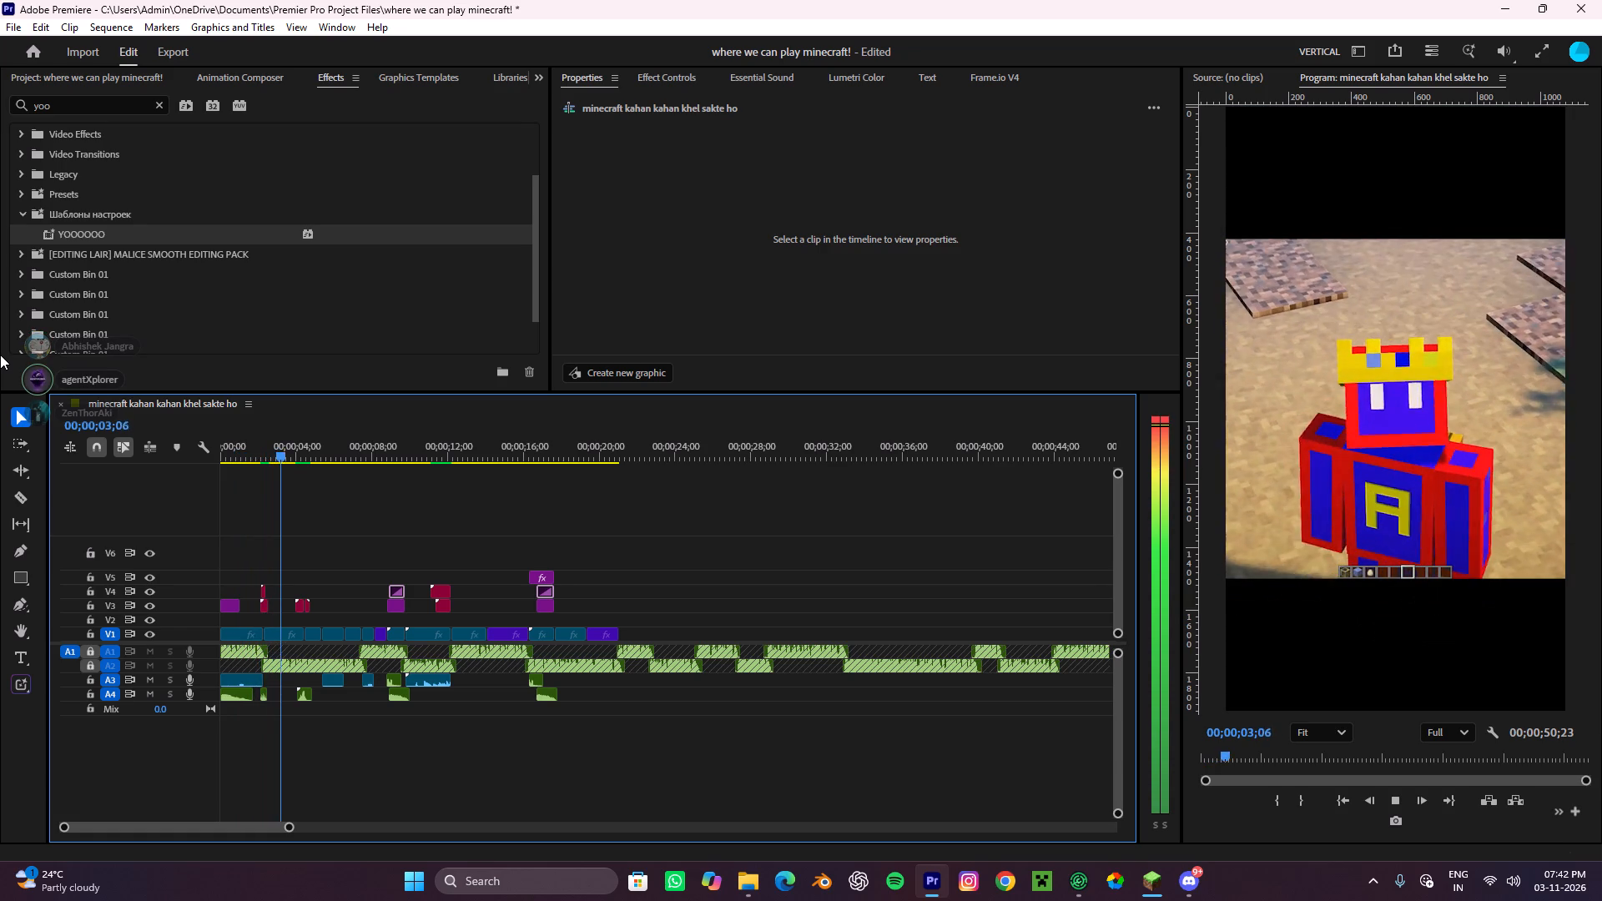
key("space")
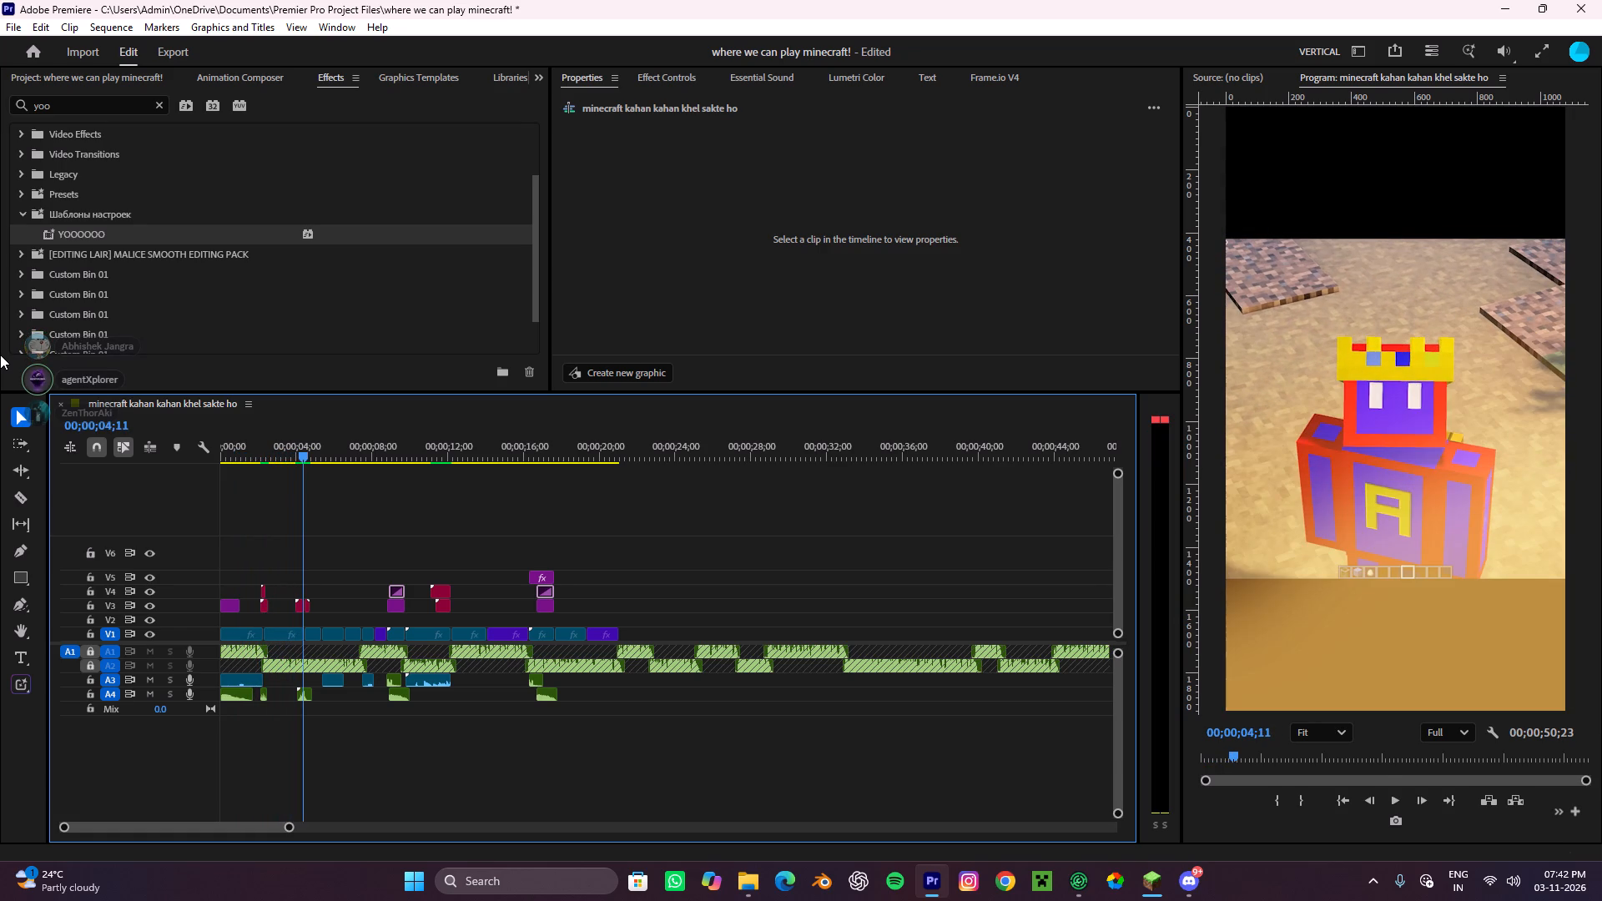
scroll(398, 21, "up", 1)
left_click_drag(313, 440, 558, 598)
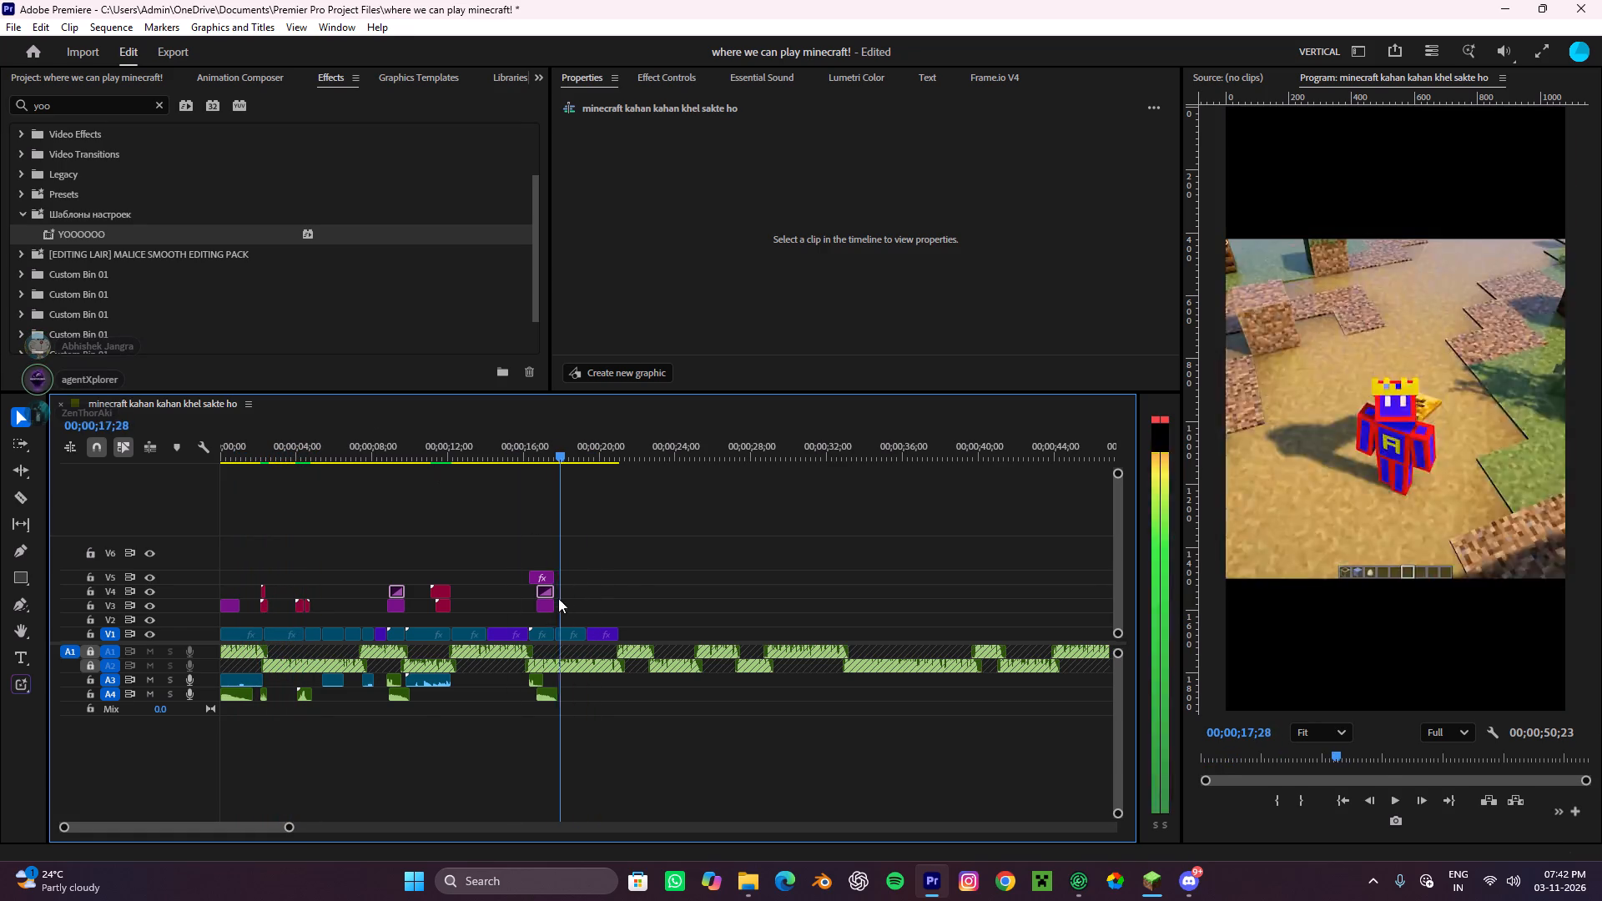
left_click_drag(558, 598, 557, 599)
left_click(622, 566)
scroll(622, 566, "up", 9, "alt")
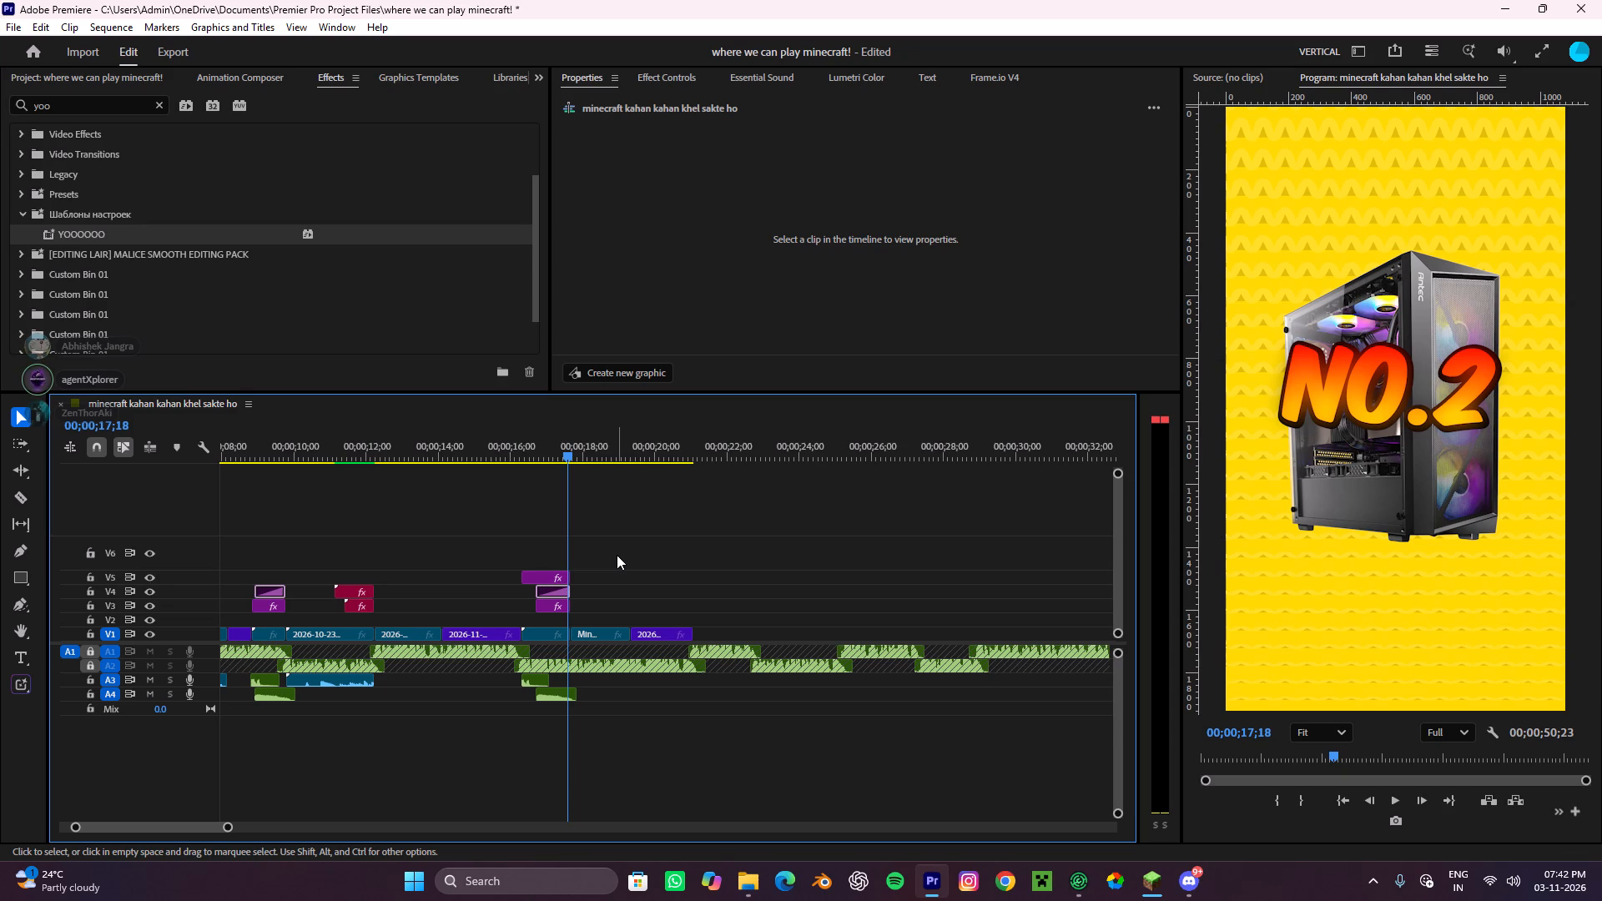
key("space")
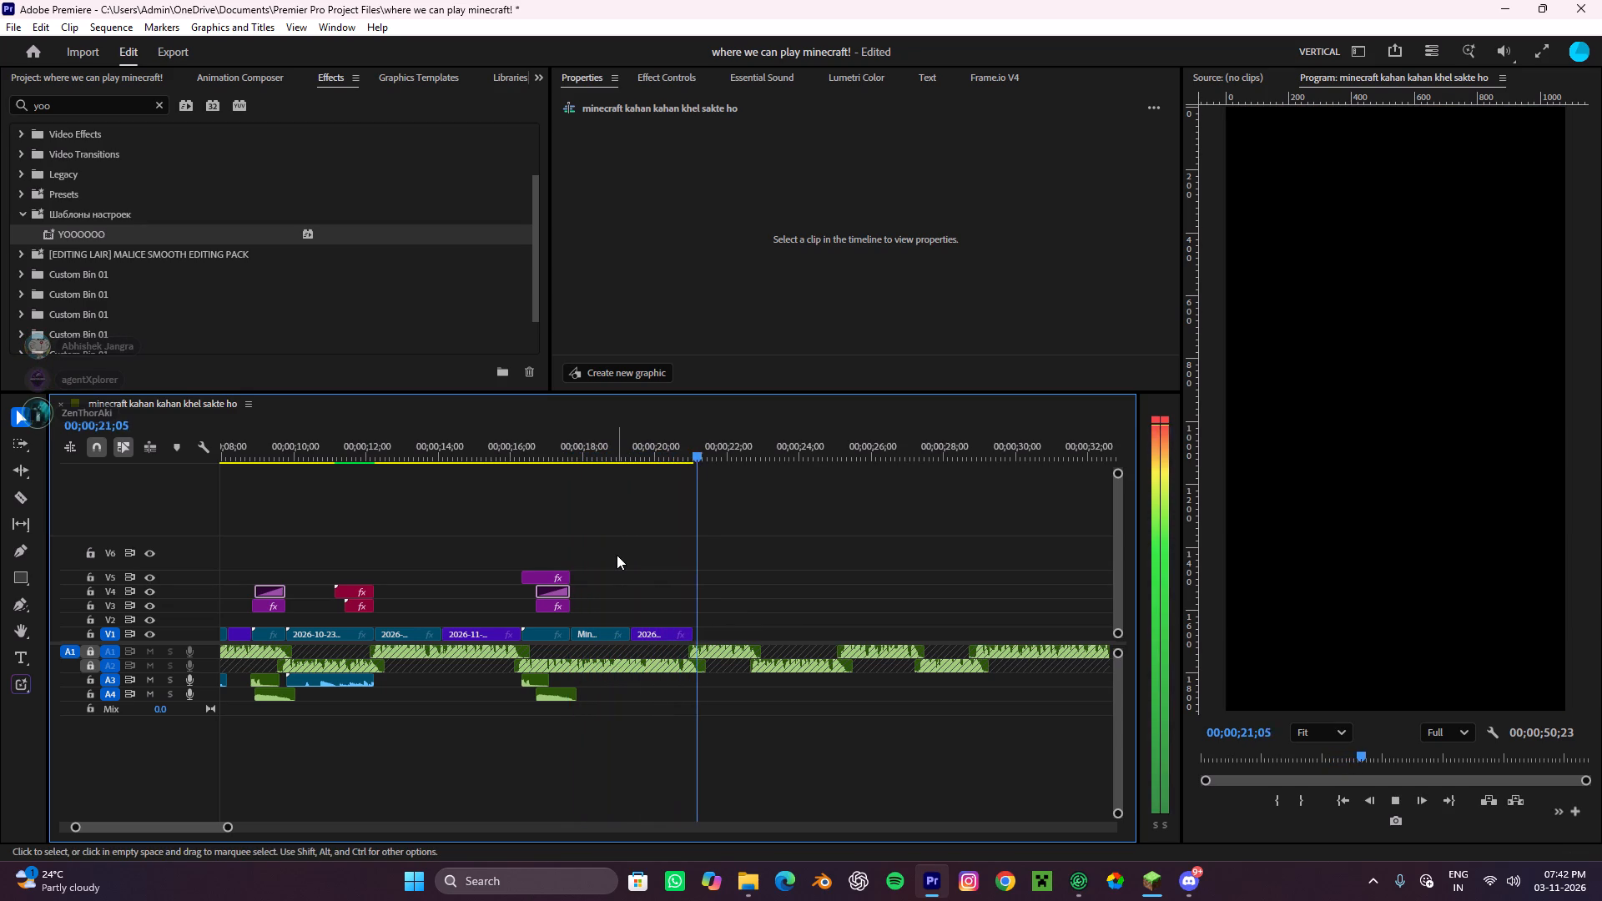
key("space")
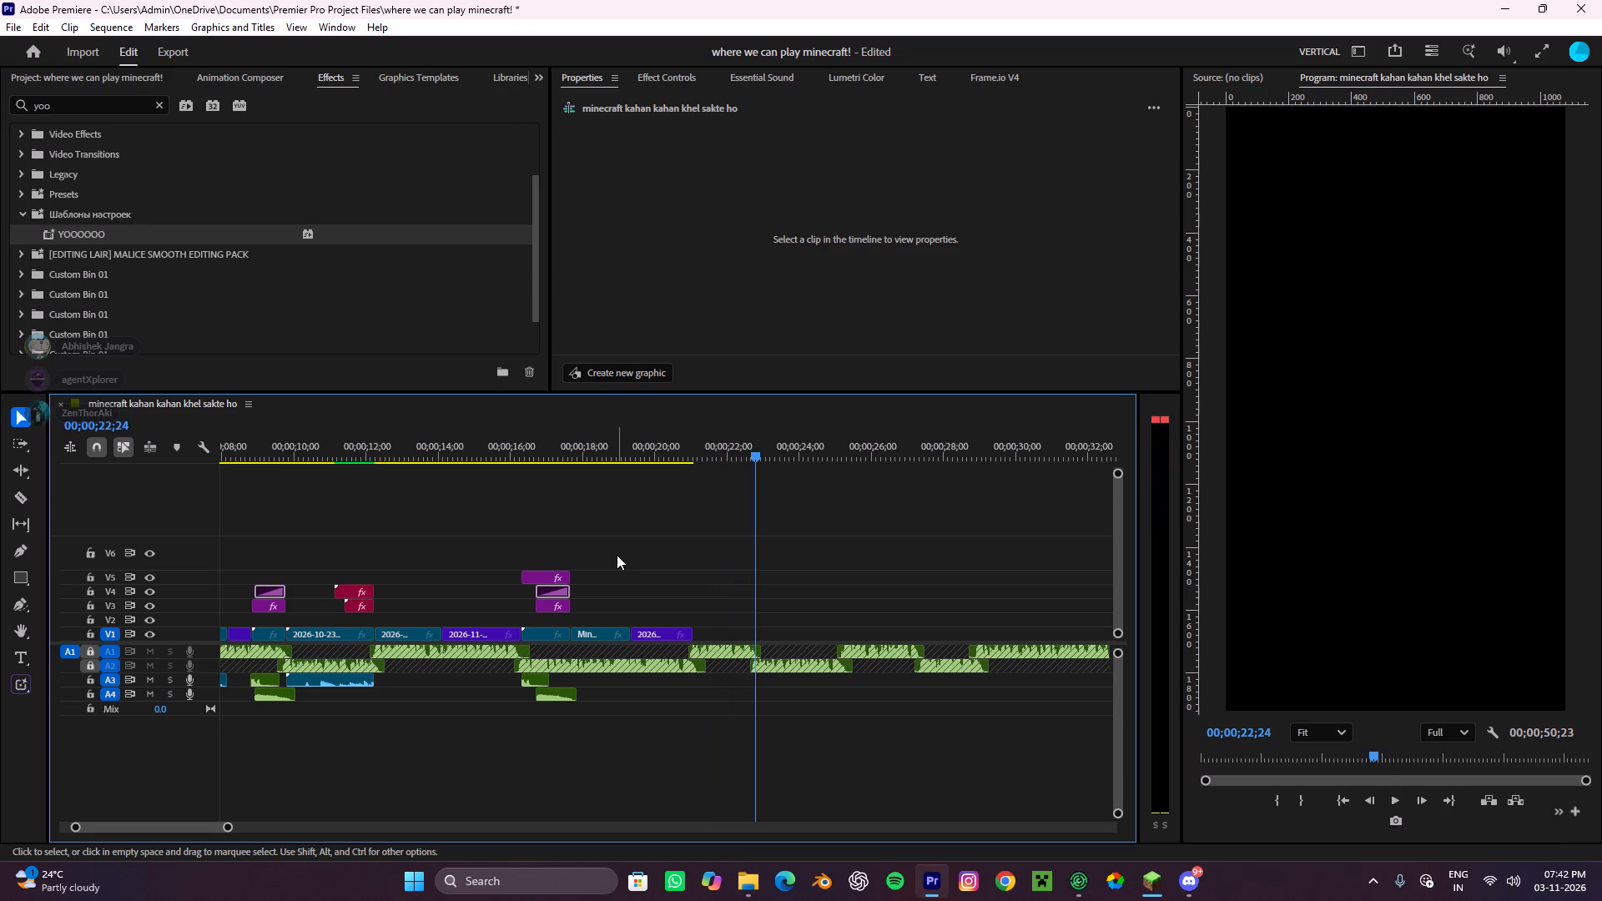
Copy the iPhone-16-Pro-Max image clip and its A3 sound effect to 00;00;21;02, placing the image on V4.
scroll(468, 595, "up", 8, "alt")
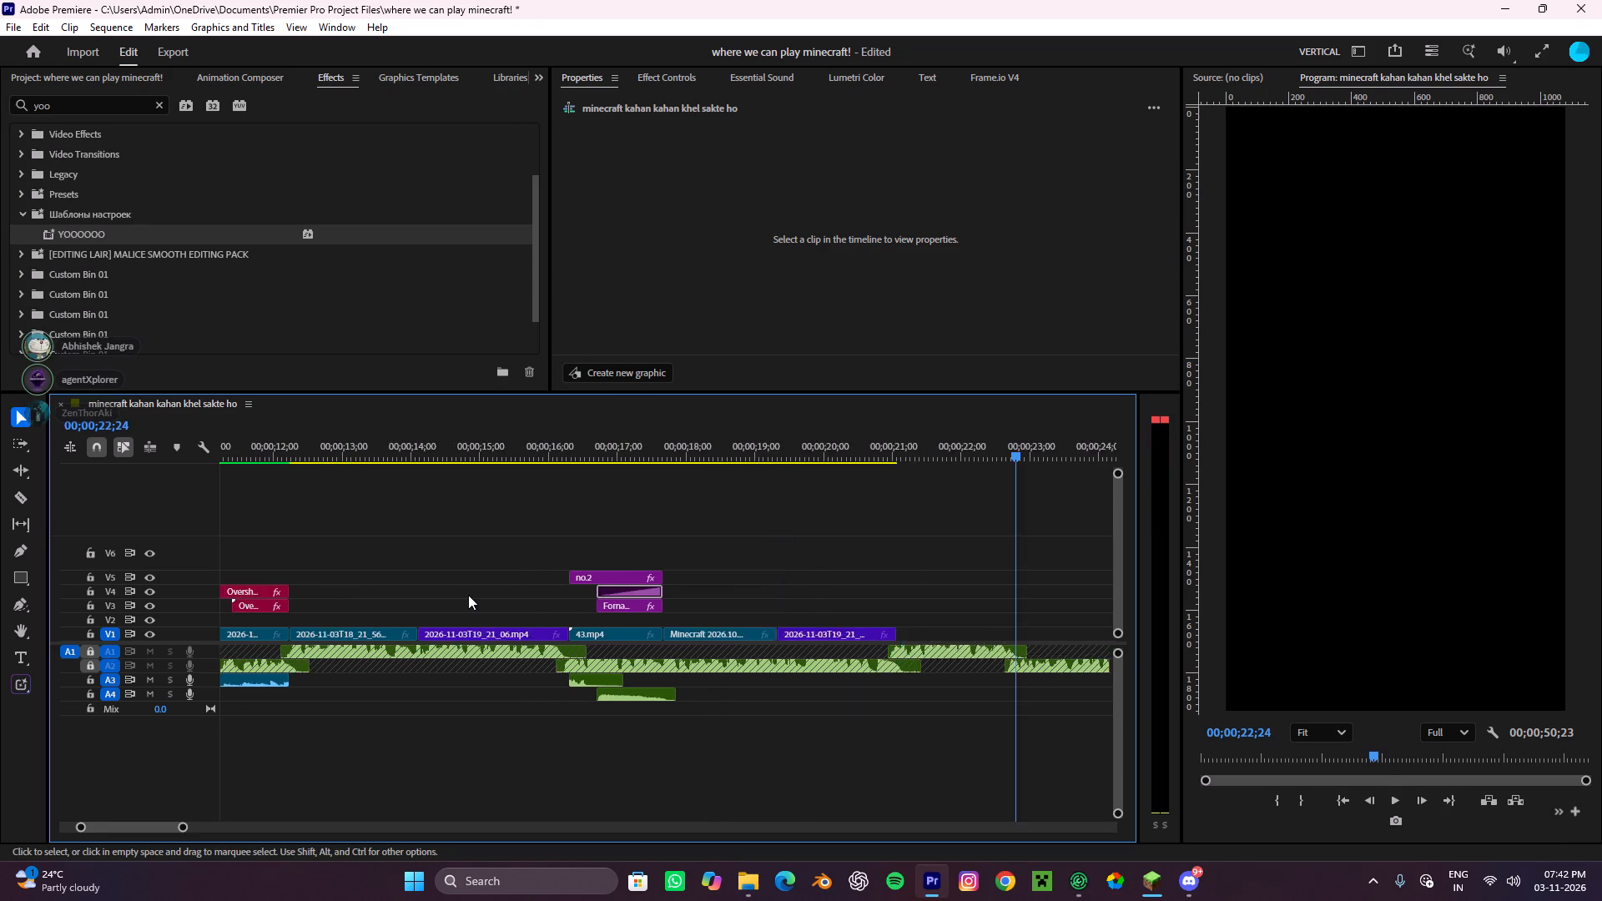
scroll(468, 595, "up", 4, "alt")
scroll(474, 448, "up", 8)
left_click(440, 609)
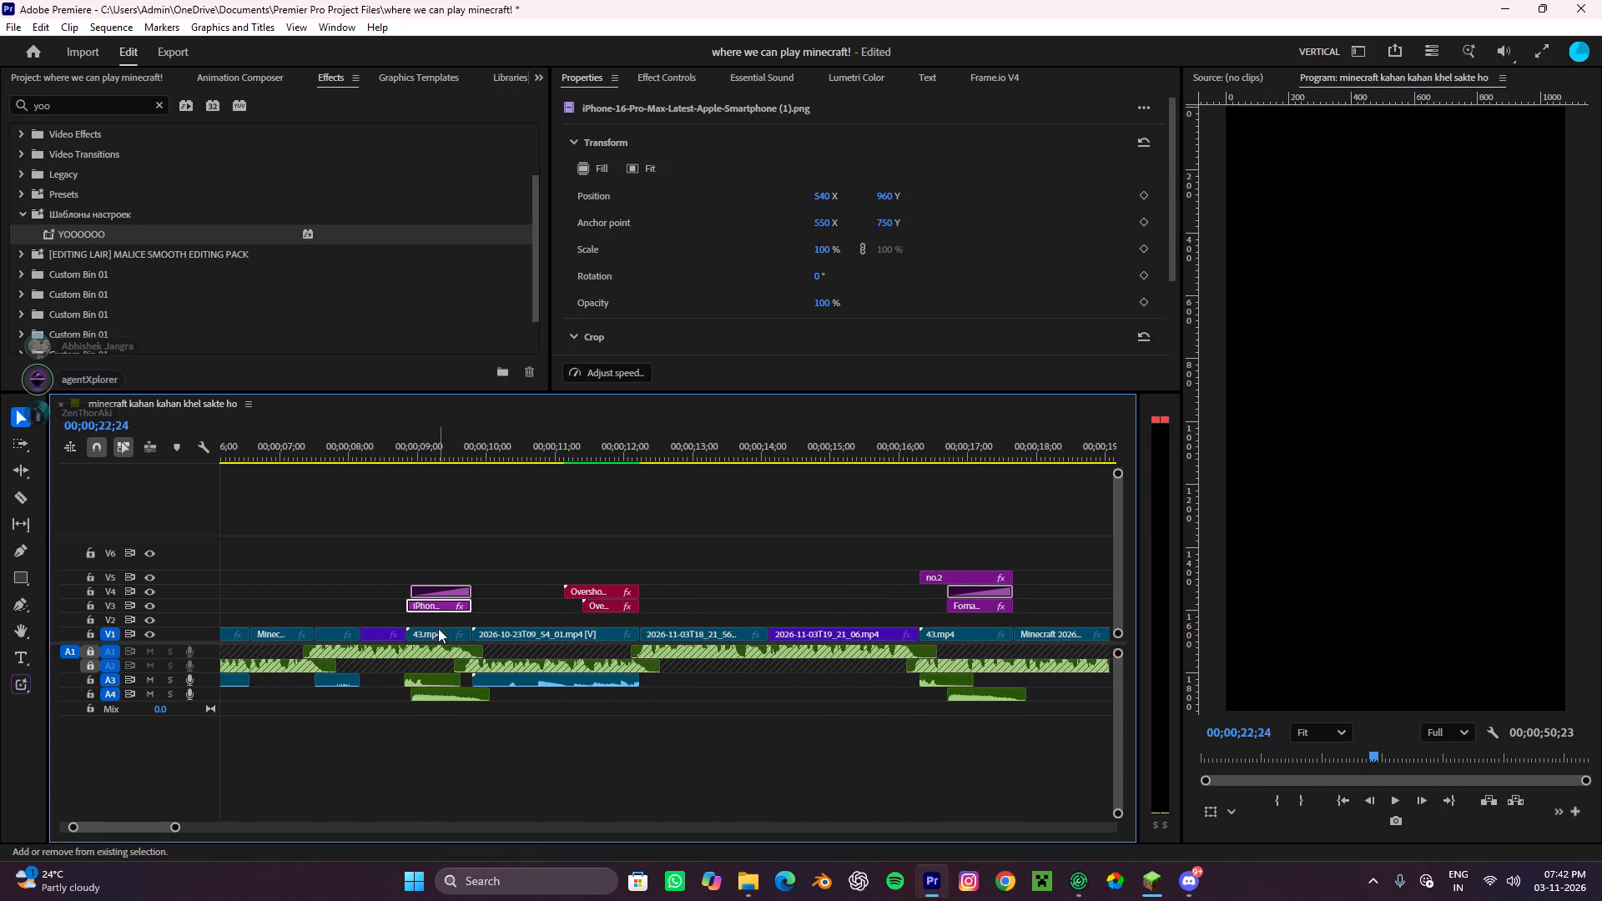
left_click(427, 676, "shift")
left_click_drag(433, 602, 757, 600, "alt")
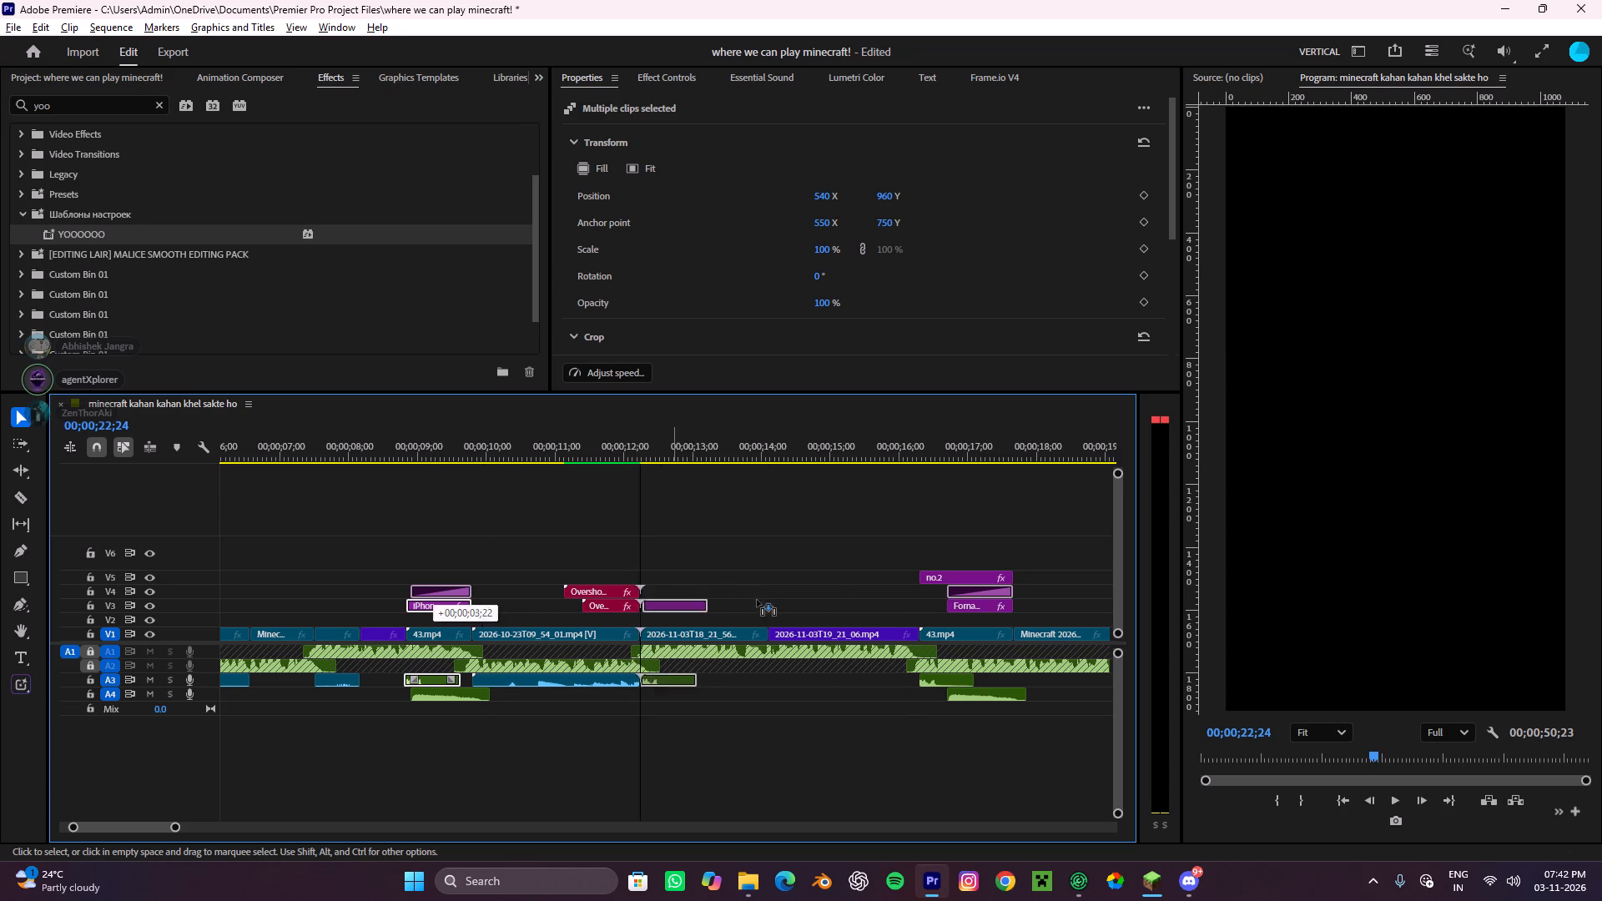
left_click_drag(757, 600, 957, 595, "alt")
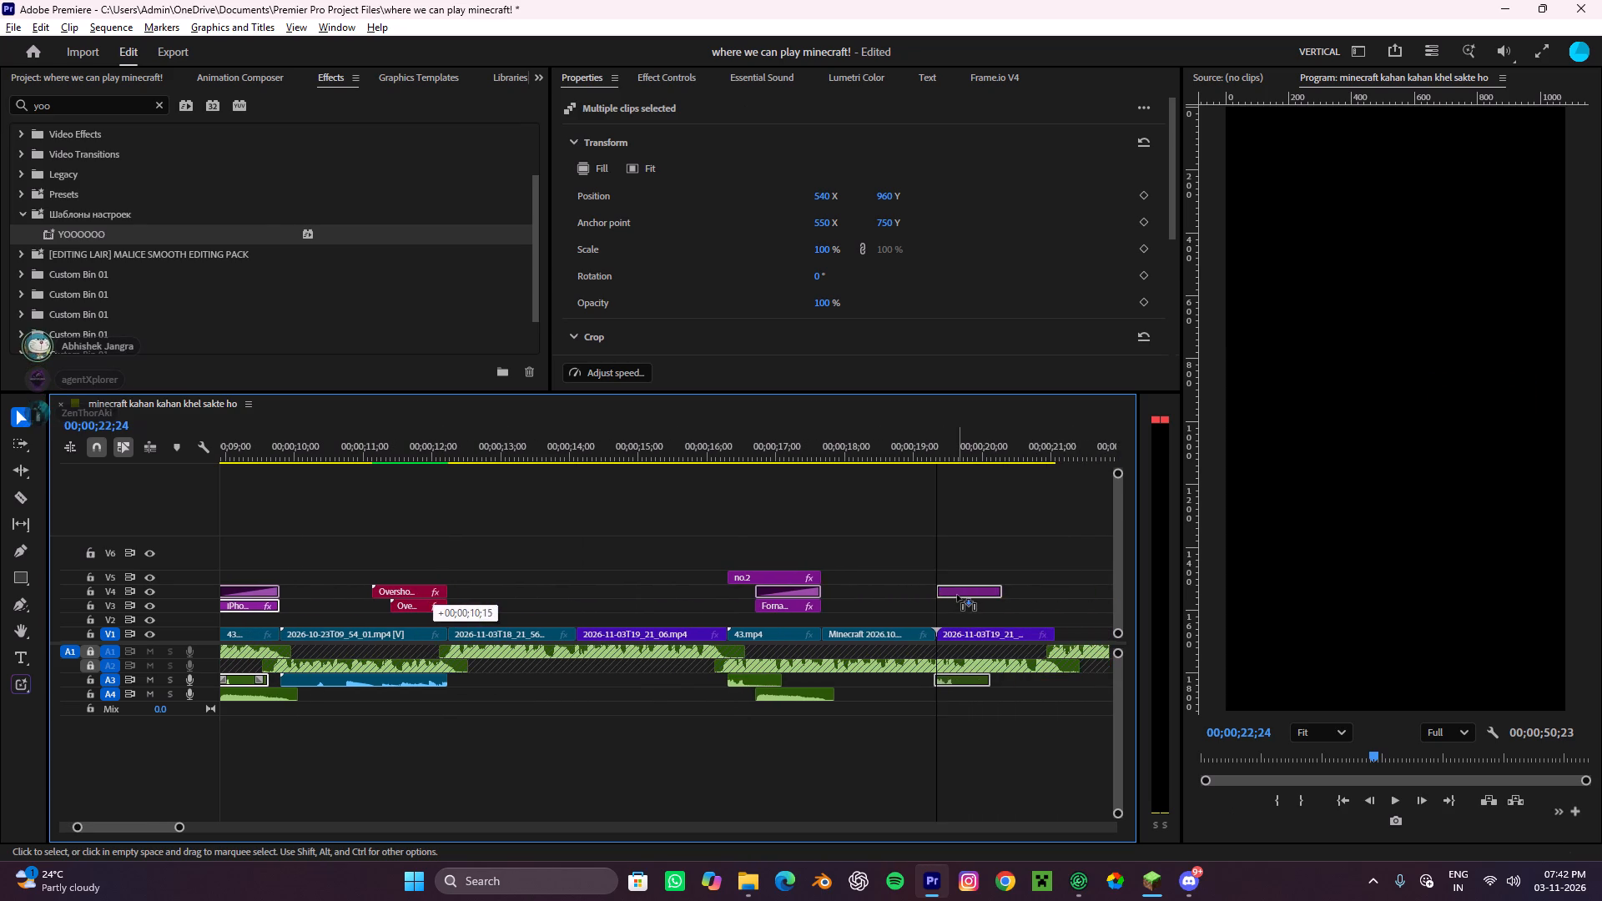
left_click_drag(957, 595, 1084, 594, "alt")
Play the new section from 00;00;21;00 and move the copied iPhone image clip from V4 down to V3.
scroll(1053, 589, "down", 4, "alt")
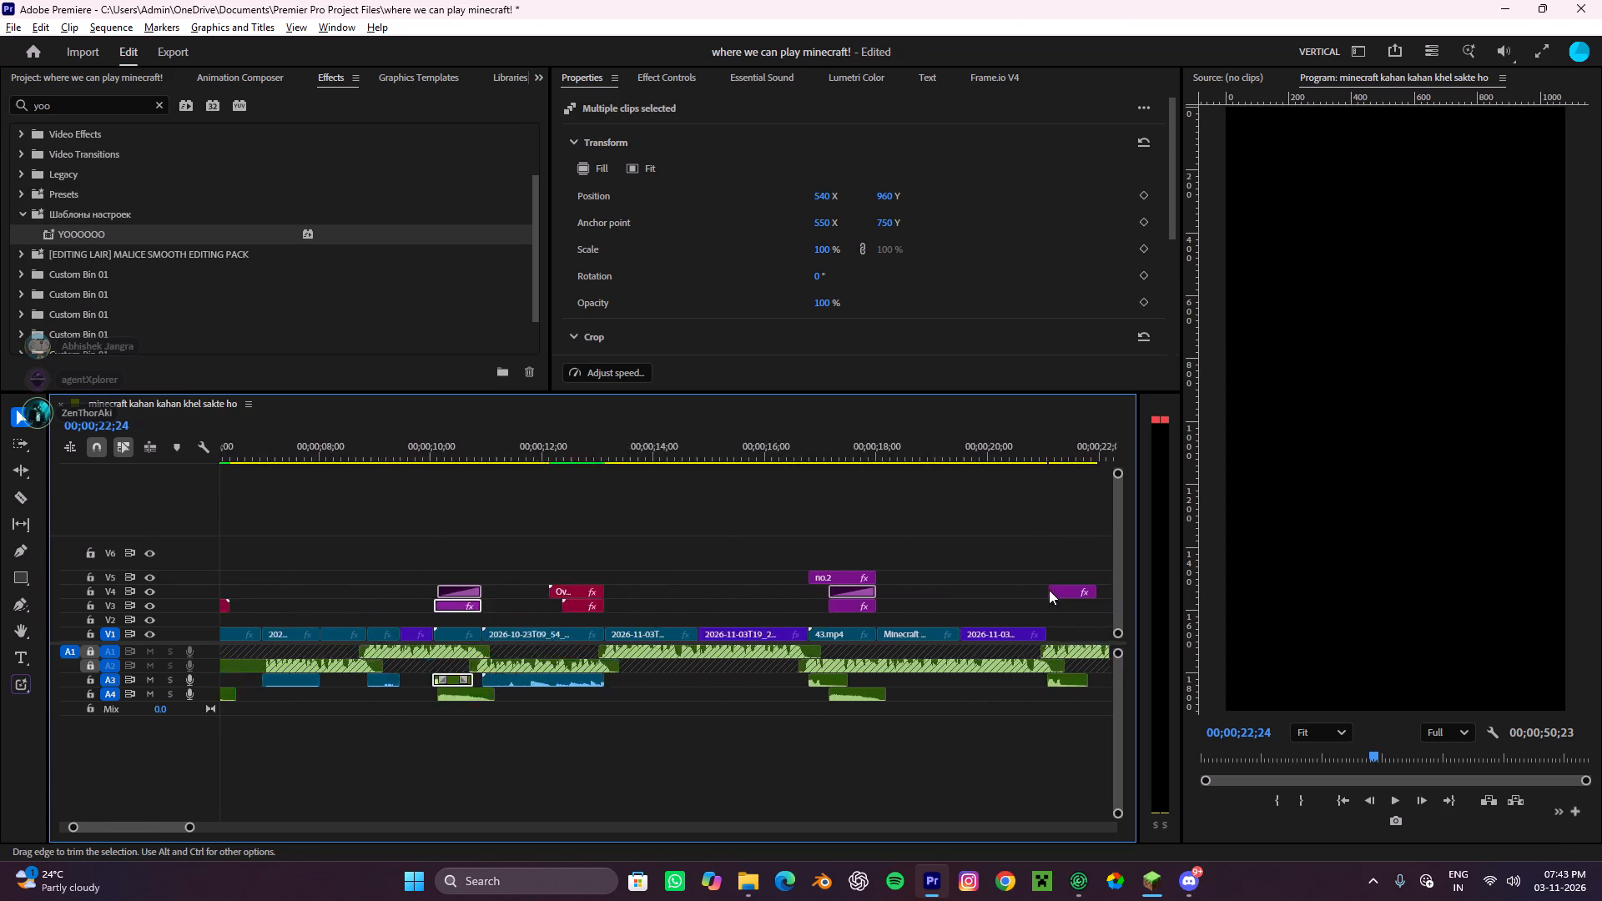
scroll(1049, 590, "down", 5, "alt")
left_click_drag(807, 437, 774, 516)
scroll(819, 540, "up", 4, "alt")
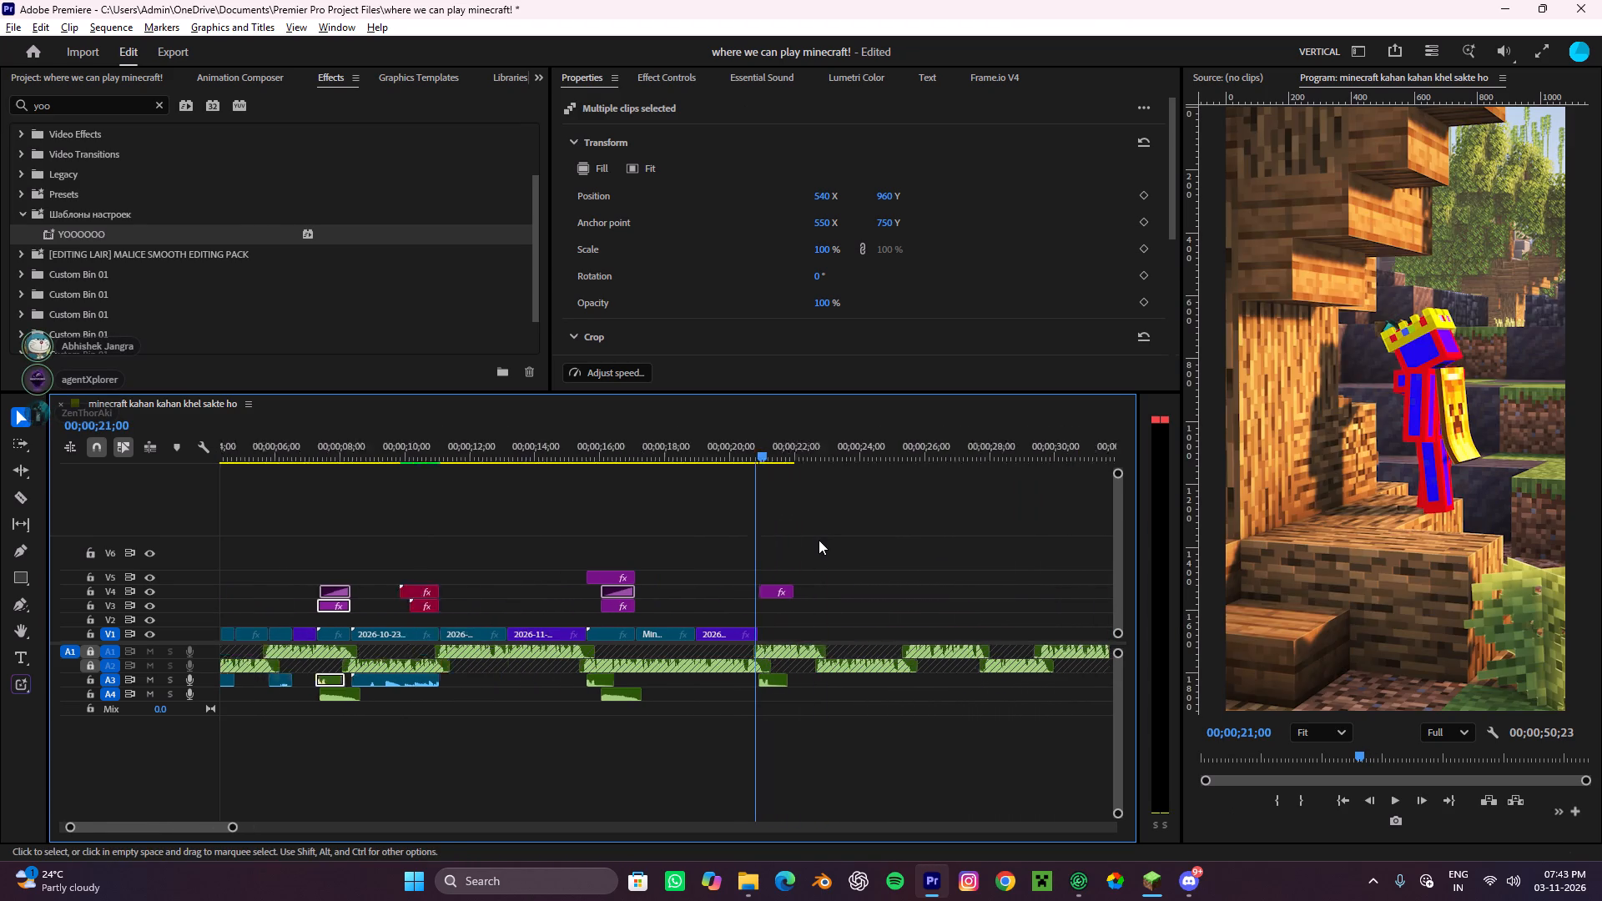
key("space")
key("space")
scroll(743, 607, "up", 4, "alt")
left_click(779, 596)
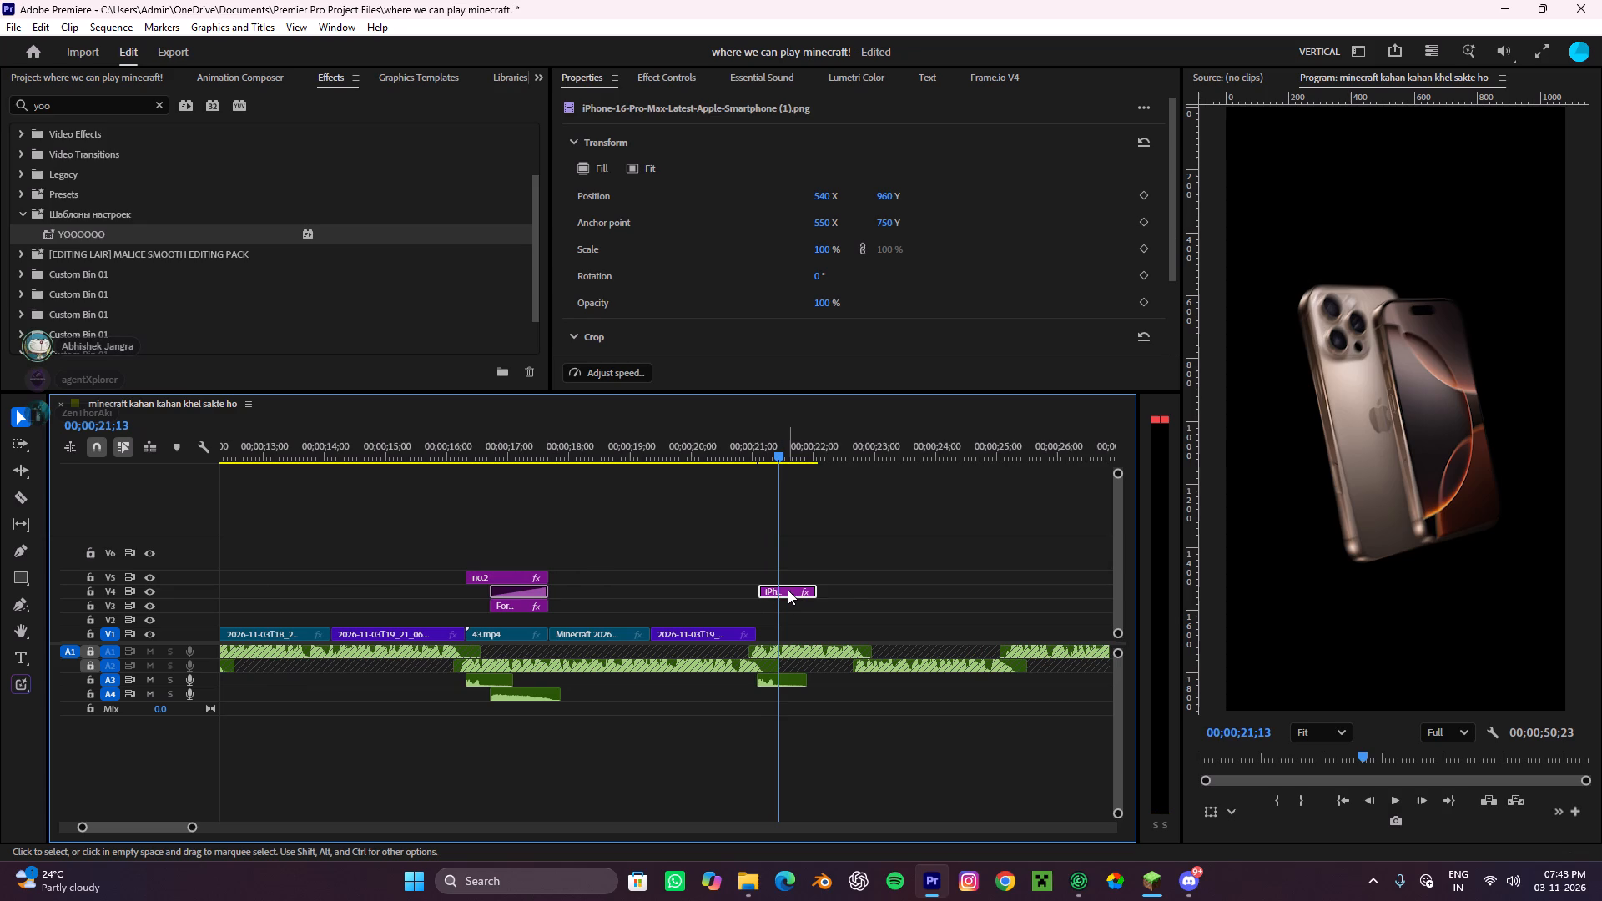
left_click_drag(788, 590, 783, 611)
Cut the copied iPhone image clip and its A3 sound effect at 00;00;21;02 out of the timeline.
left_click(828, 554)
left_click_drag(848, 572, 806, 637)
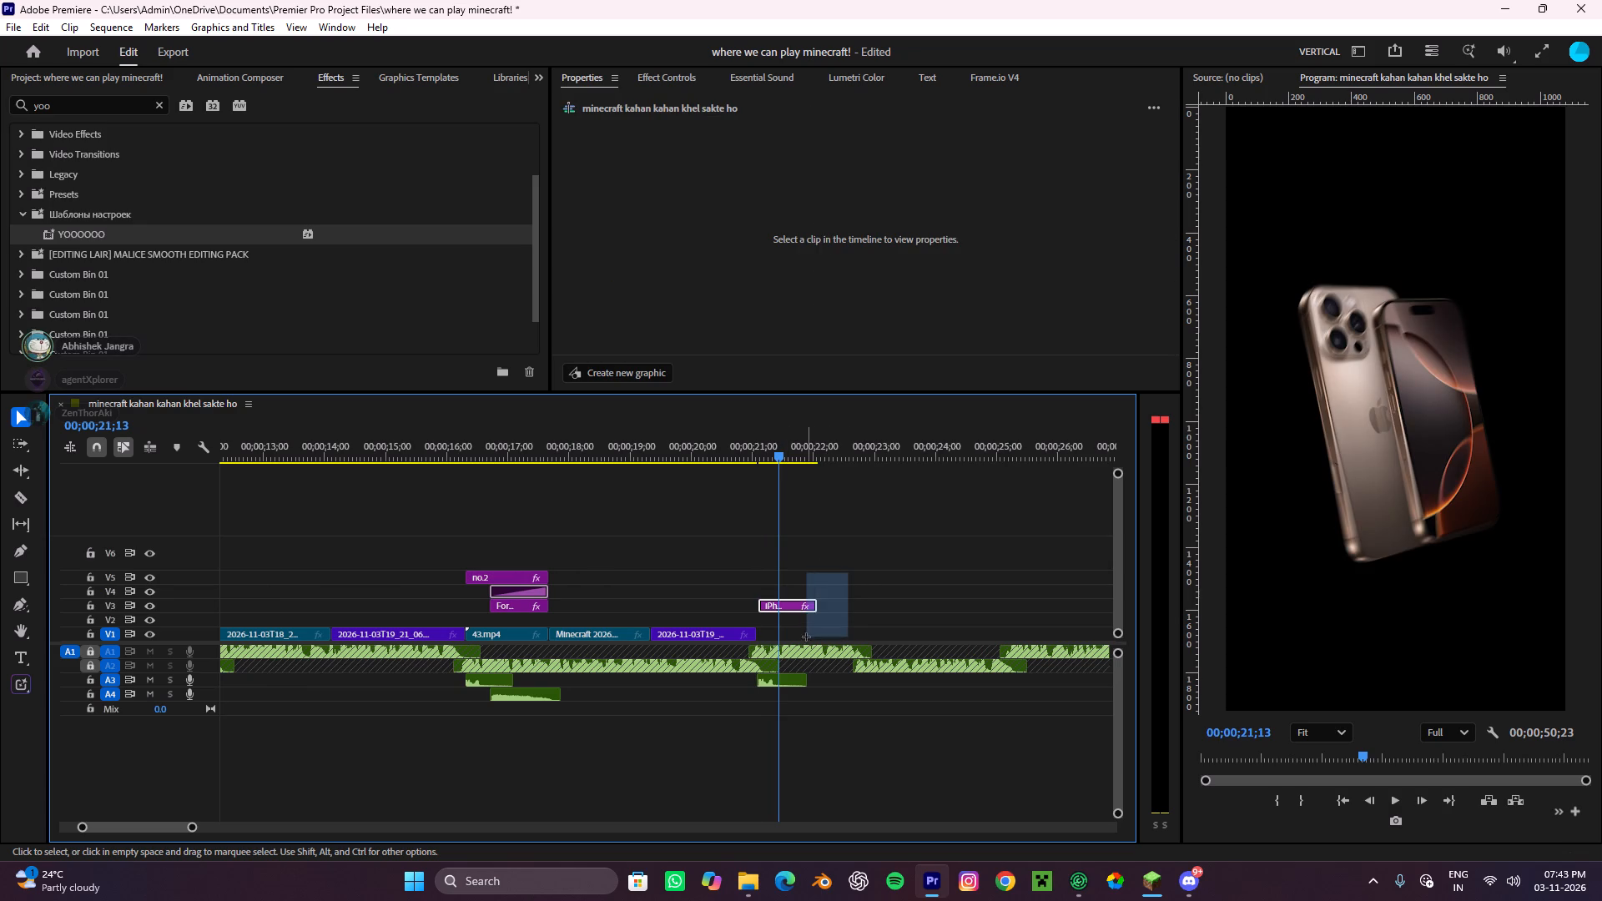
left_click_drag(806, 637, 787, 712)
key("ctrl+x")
Copy the no.2 title and its A3 sound effect to 00;00;21;02, placing the title on V4.
scroll(657, 638, "down", 4, "alt")
scroll(637, 642, "up", 5, "alt")
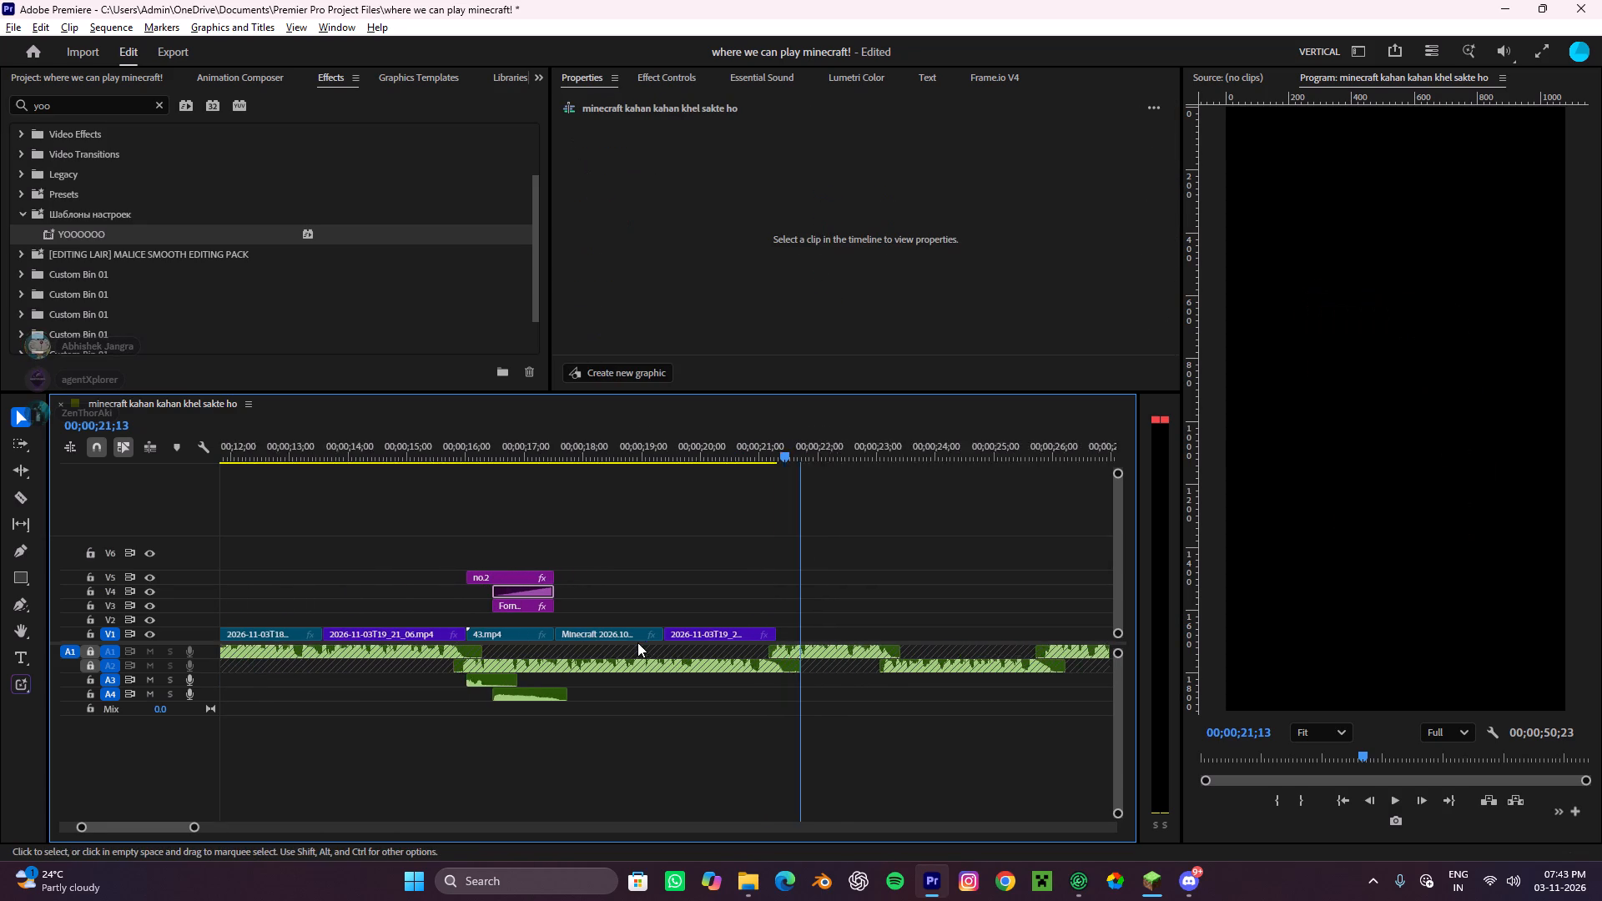
left_click(507, 574, "shift")
left_click(496, 678, "shift")
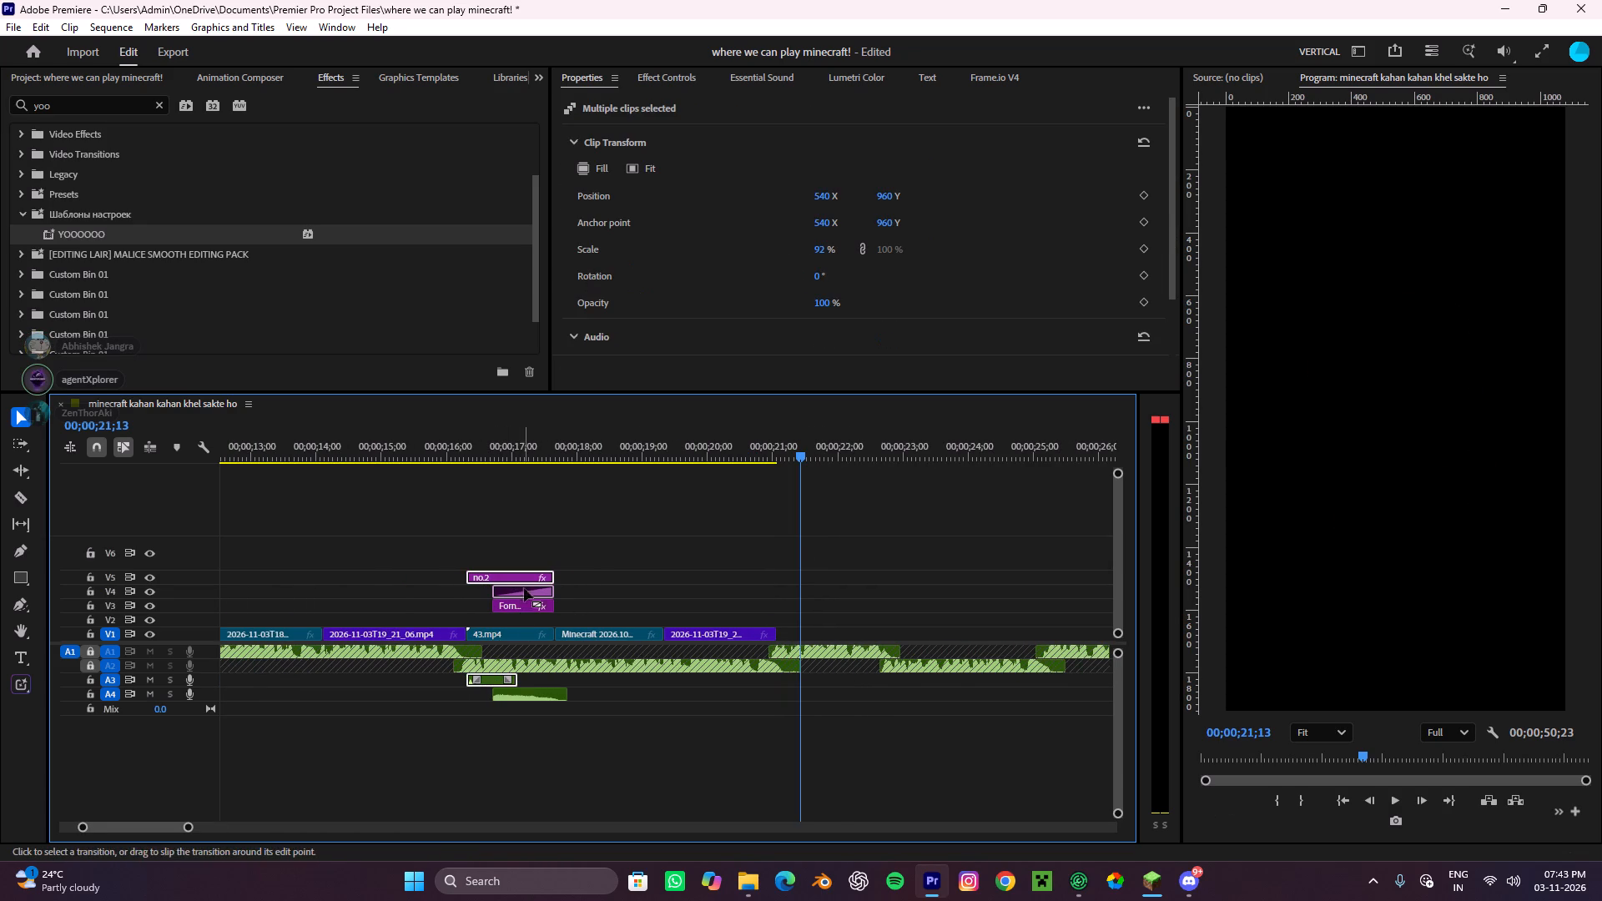
left_click_drag(503, 573, 816, 598, "alt")
Copy the yellow 43.mp4 background under the NO.2 title to V1 at 00;00;21;02, beneath the copied title.
left_click(523, 638)
left_click_drag(522, 633, 826, 622, "alt")
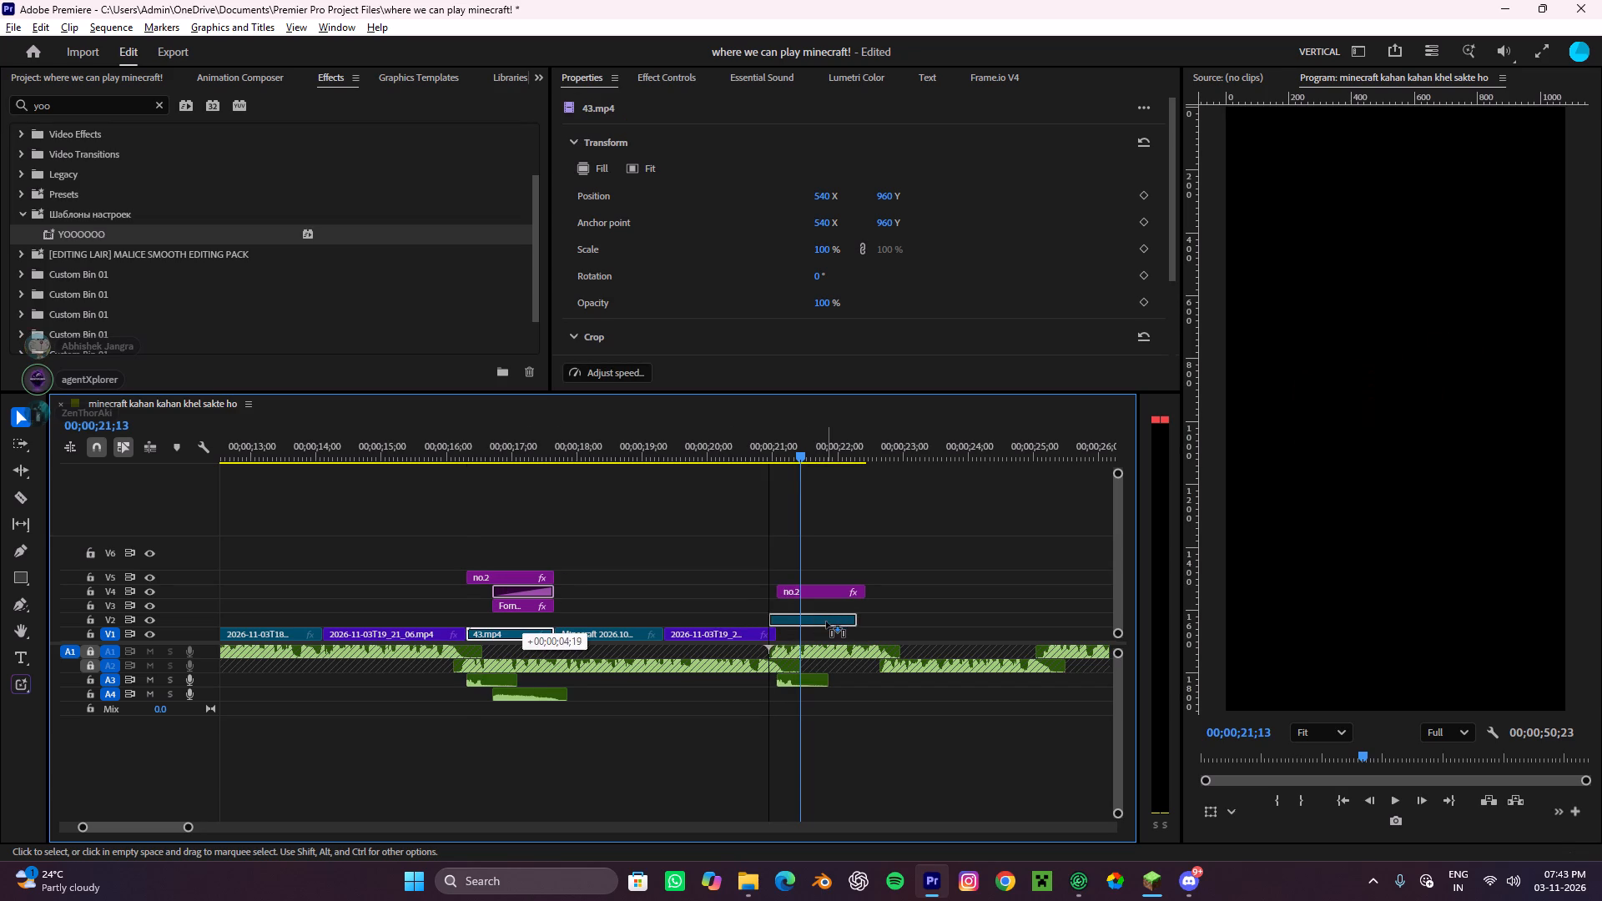
left_click_drag(826, 622, 834, 628, "alt")
Play back the copied title section from around 00;00;21;02 to check it against the voice-over.
left_click_drag(807, 466, 754, 510)
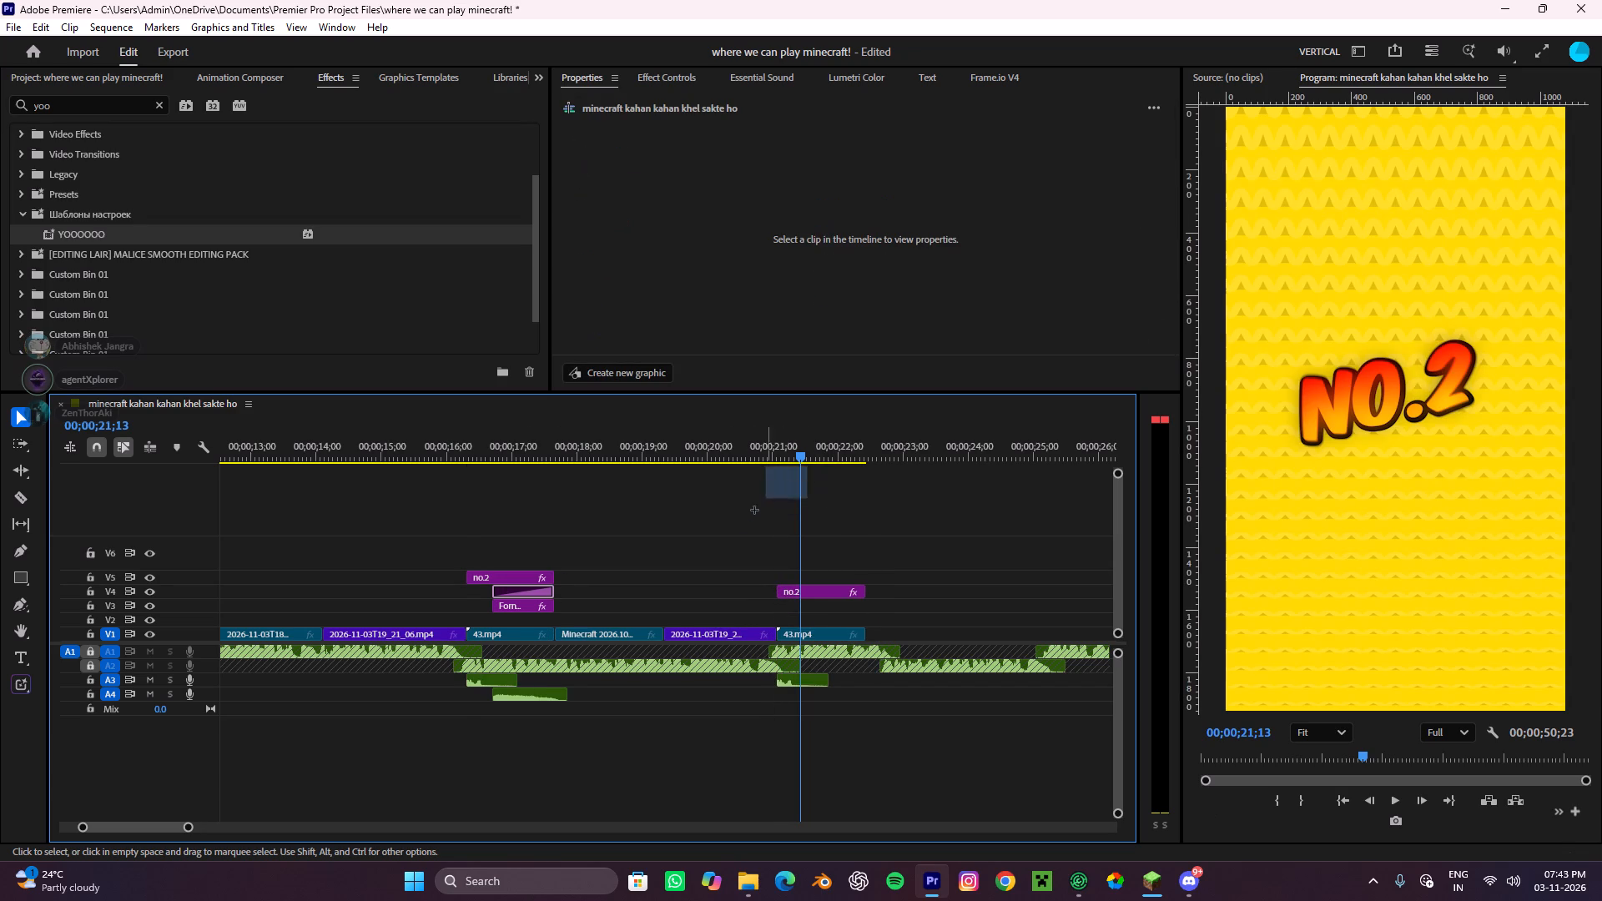
left_click_drag(754, 510, 737, 531)
left_click_drag(797, 444, 768, 493)
left_click(839, 533)
key("space")
scroll(837, 541, "up", 3)
scroll(837, 541, "down", 4)
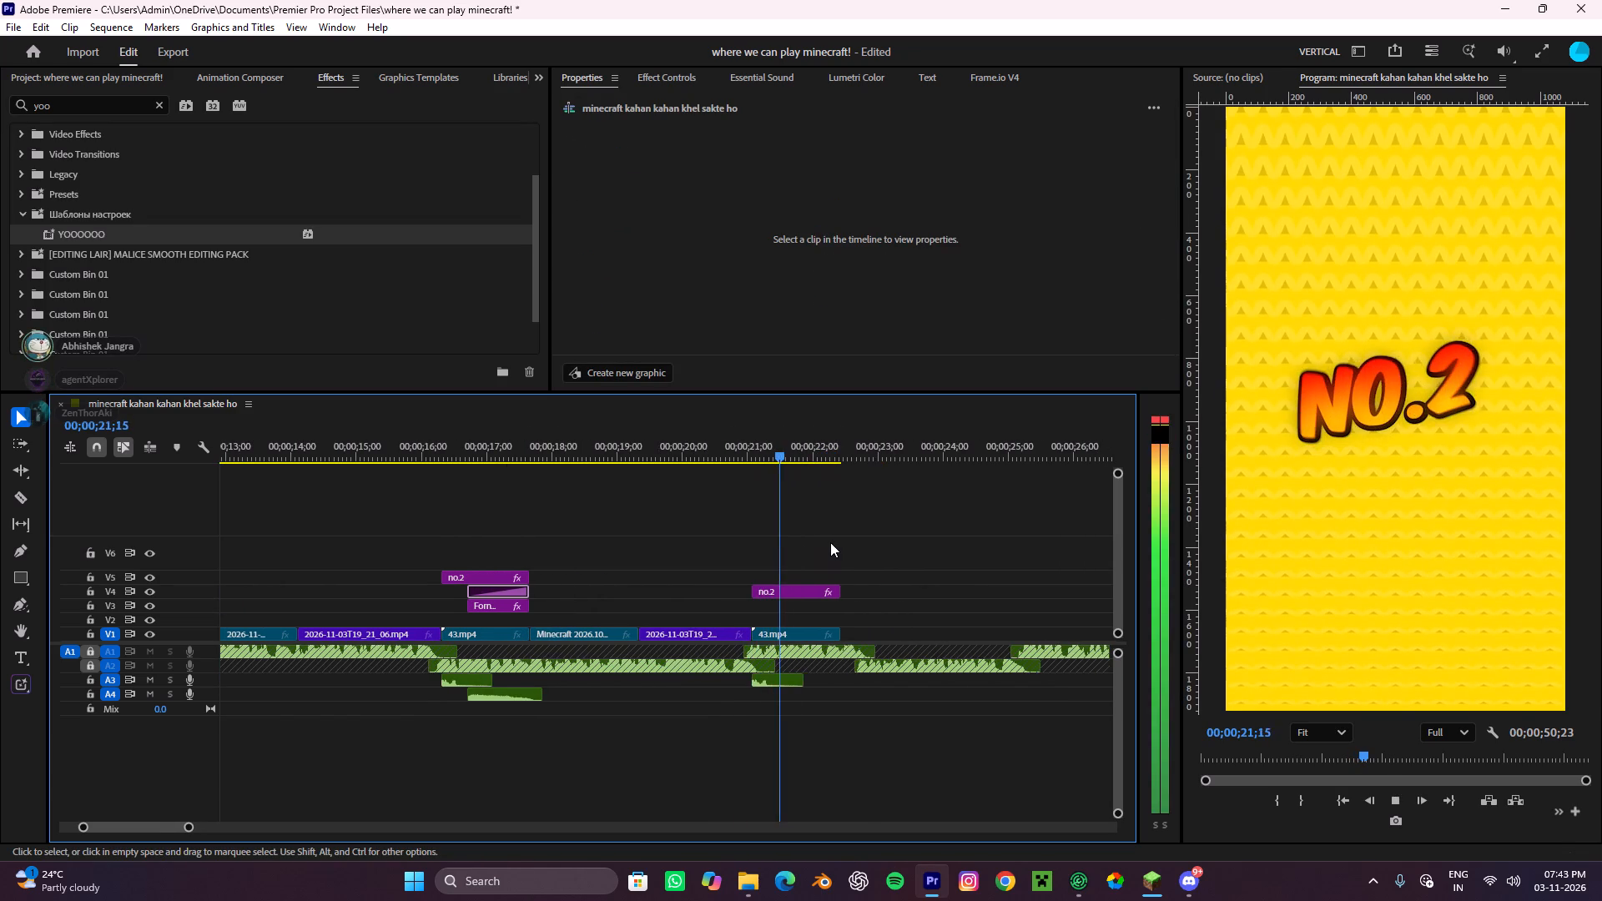
key("space")
Change the text of the copied title on V4 to no.3.
scroll(792, 546, "up", 4)
left_click(846, 586)
left_click(1432, 353)
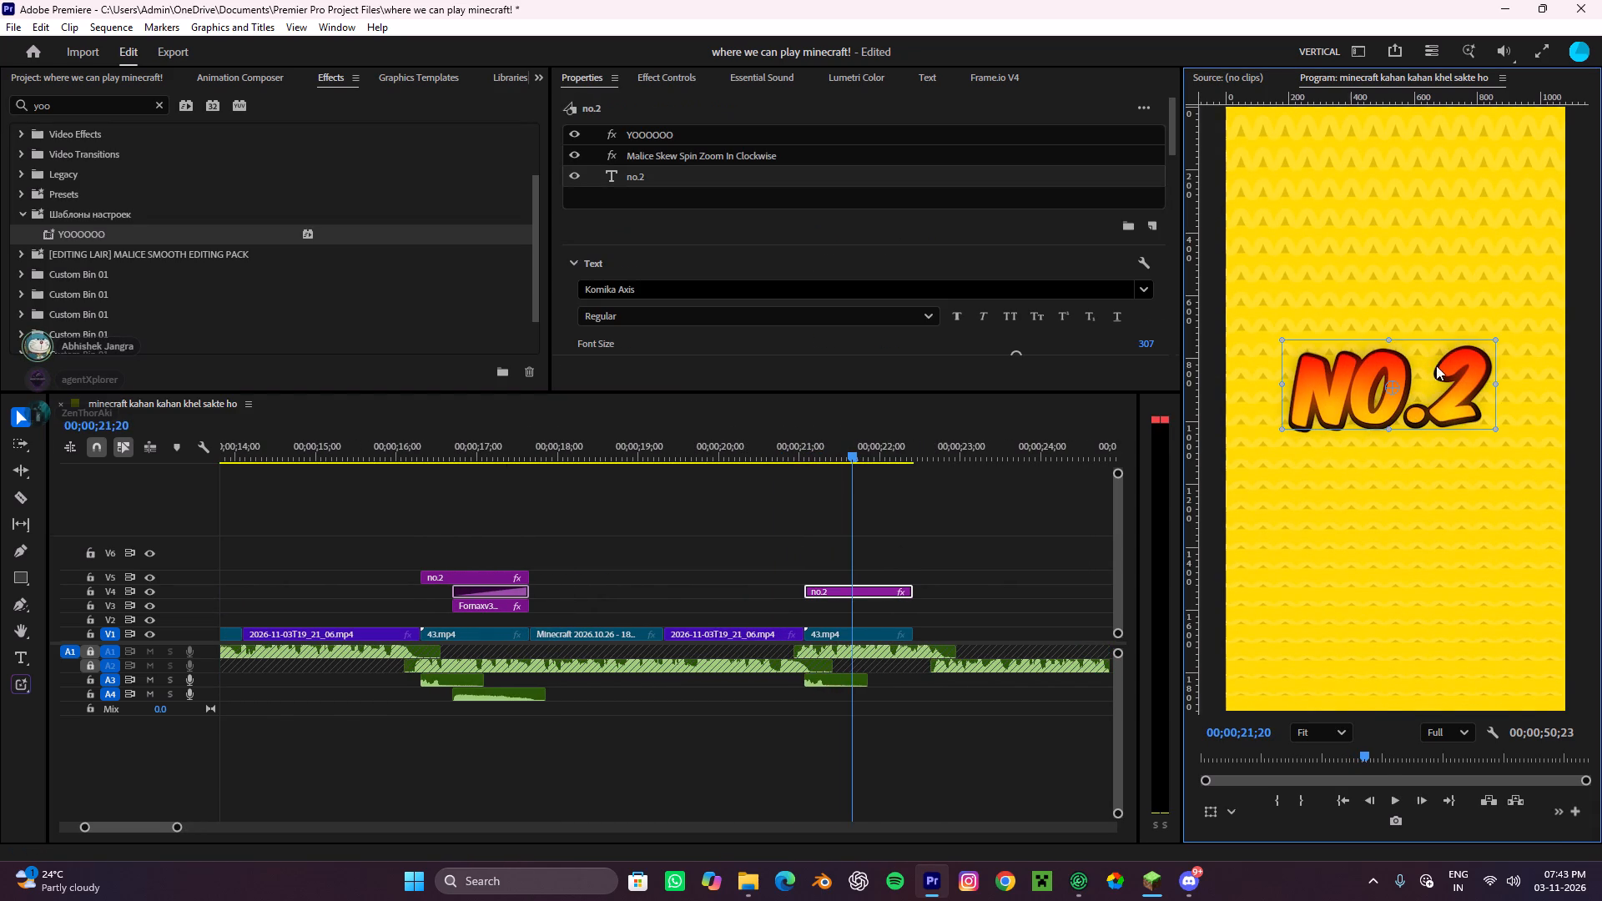
left_click(1444, 370)
double_click(1461, 373)
left_click(1479, 390)
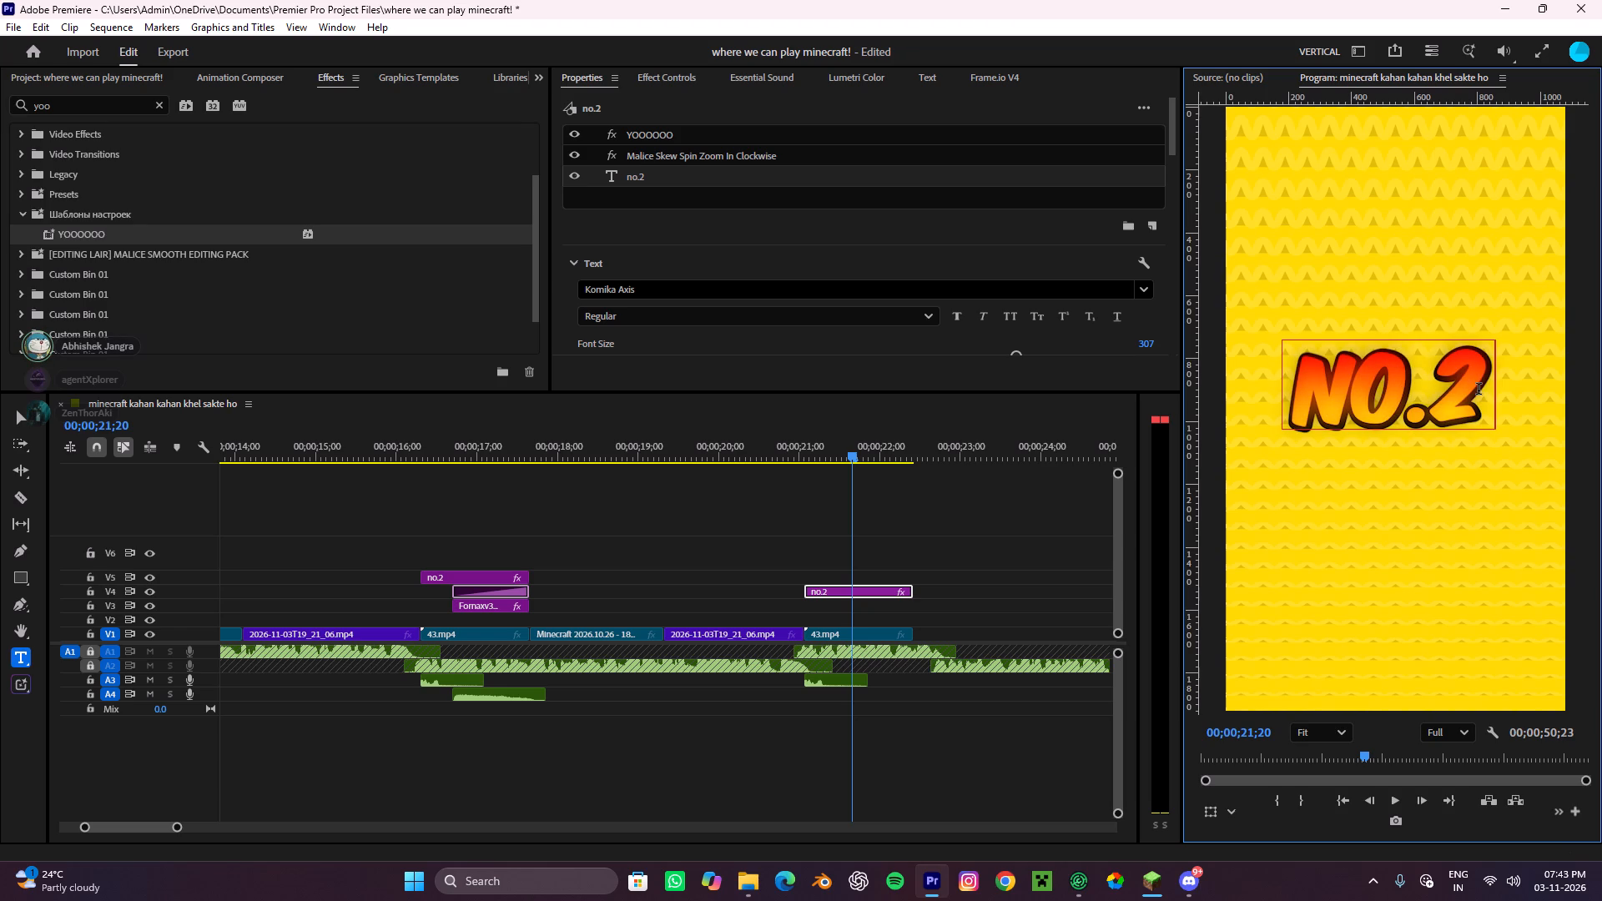
left_click(1479, 390)
key("backslash")
key("BackSpace")
key("BackSpace")
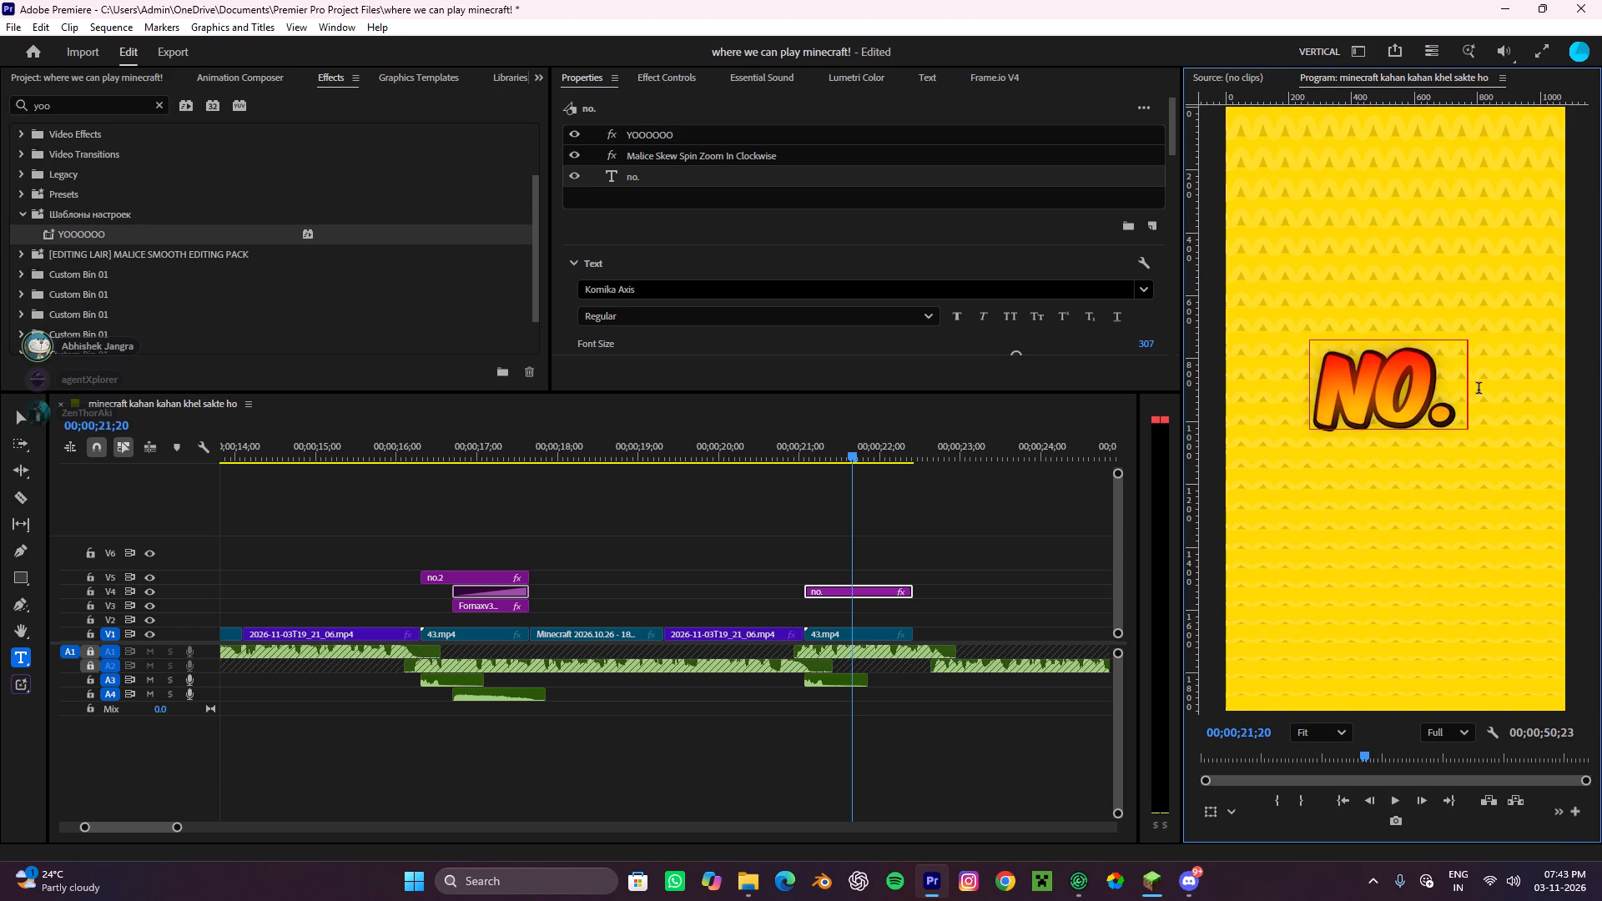
key("3")
left_click(930, 591)
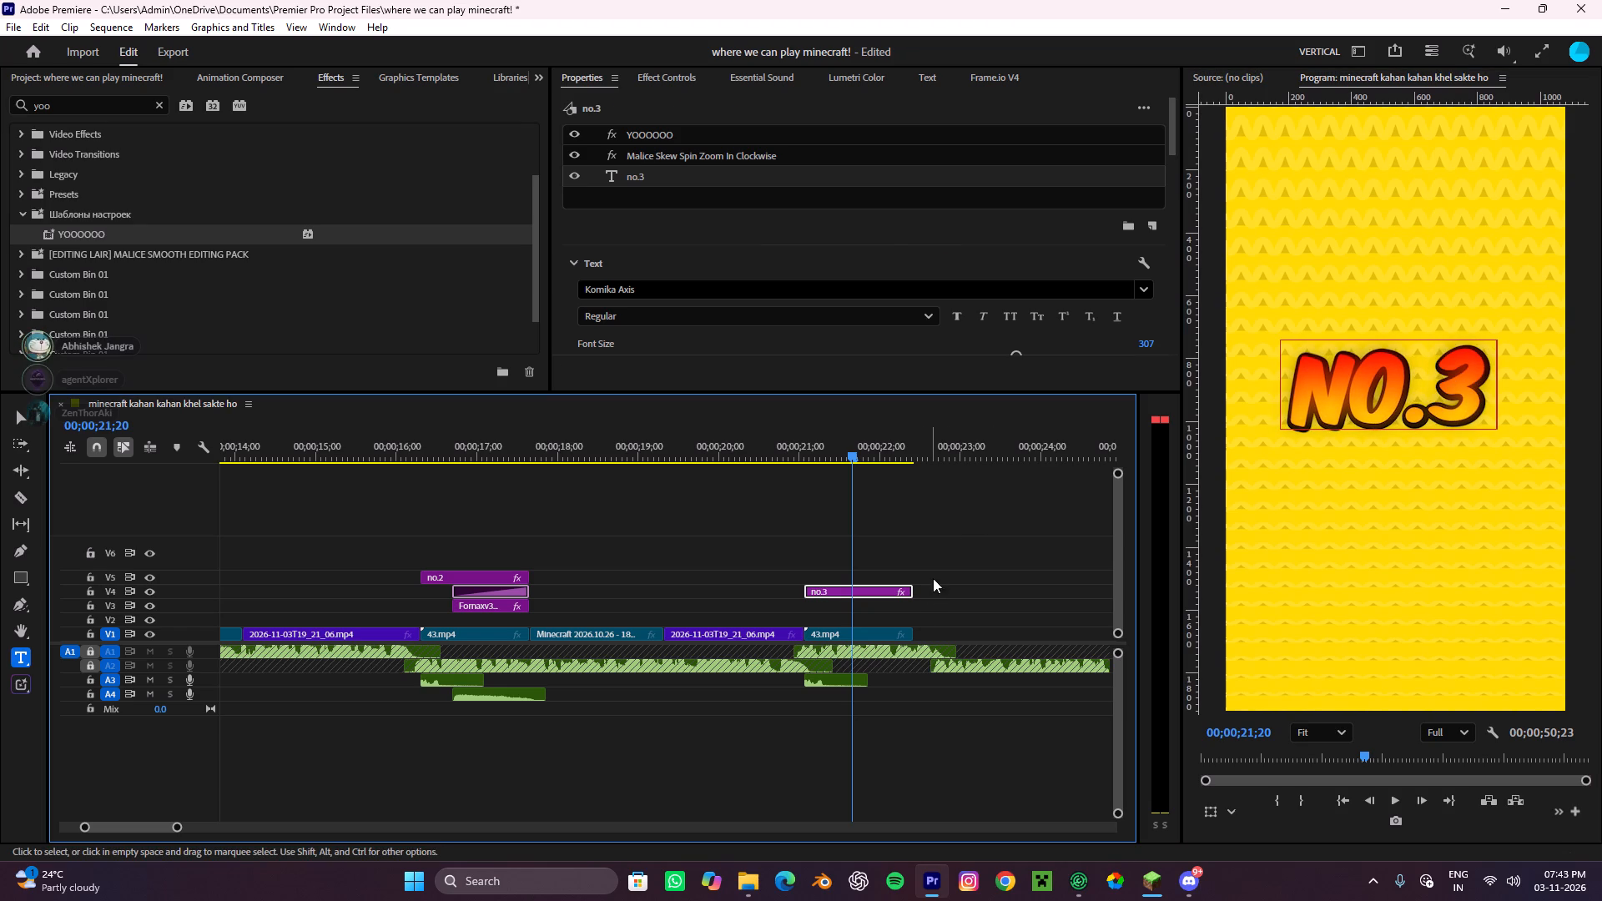
key("c")
key("v")
Play back the no.3 title section from 00;00;20;28 to check its timing against the voice-over.
left_click_drag(860, 451, 795, 556)
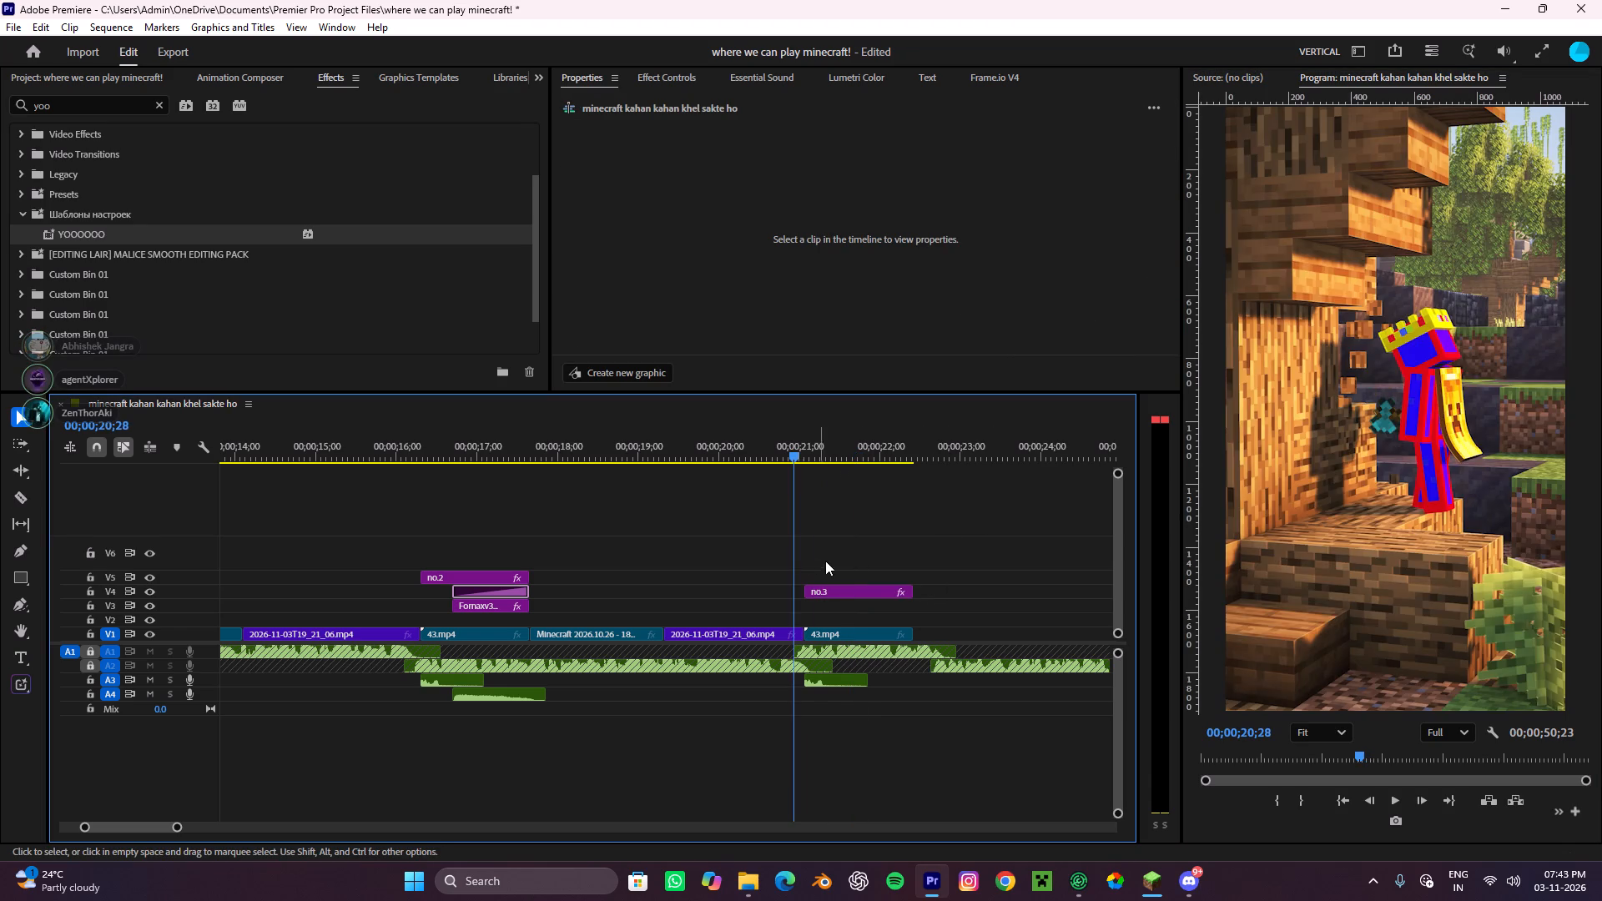
key("space")
key("space")
scroll(852, 567, "down", 4, "alt")
scroll(852, 569, "up", 4, "alt")
scroll(852, 569, "down", 5, "alt")
key("space")
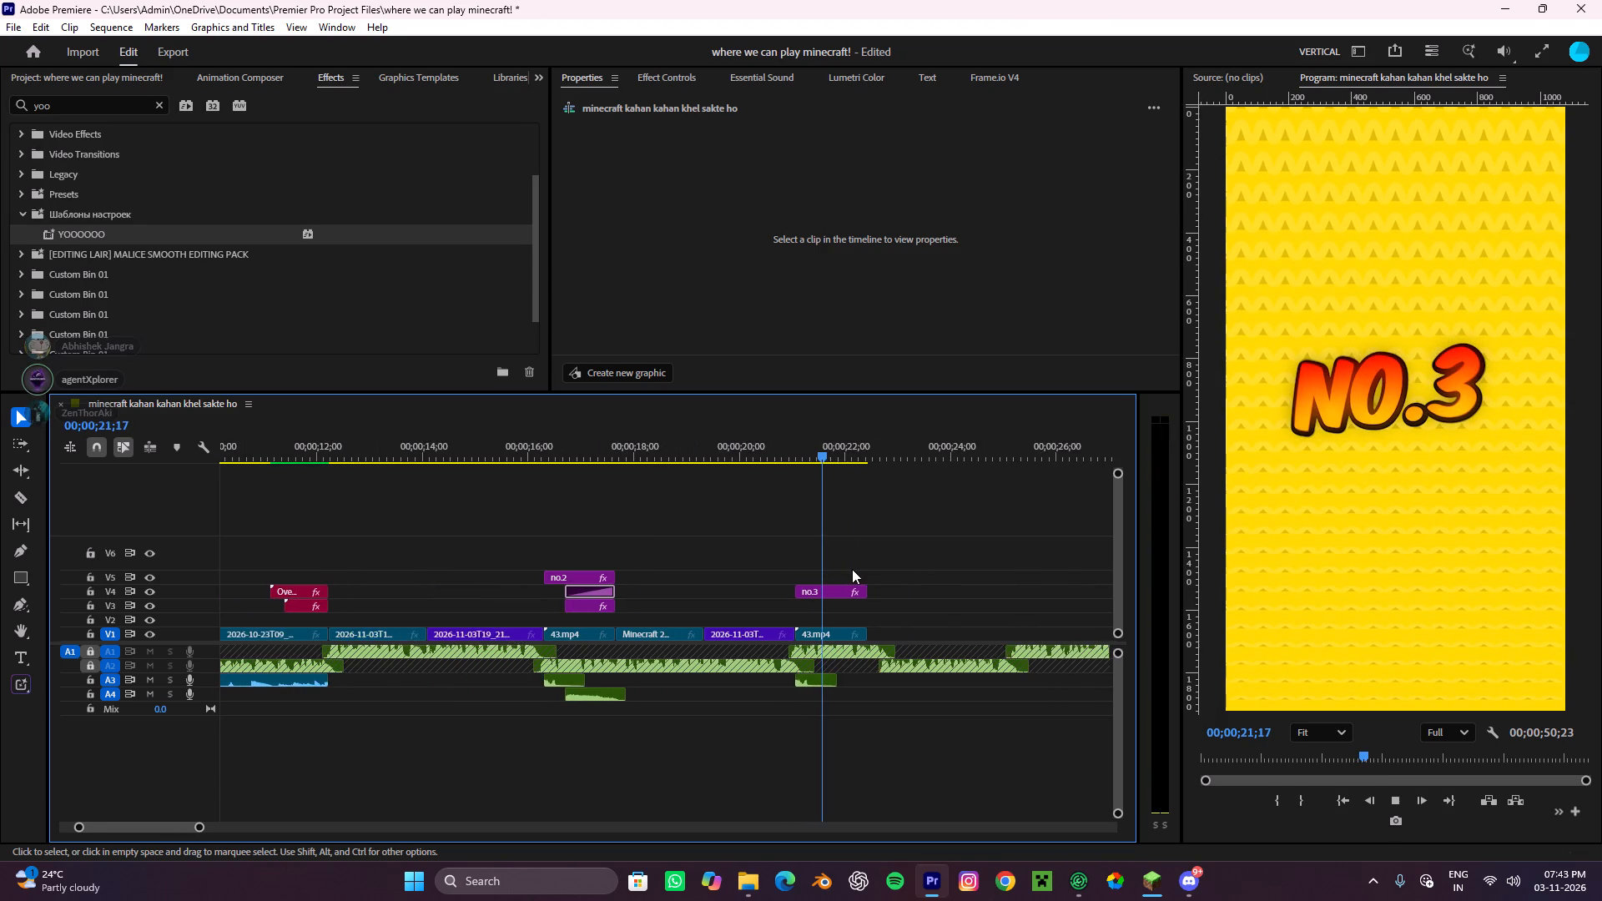
scroll(852, 569, "down", 1, "alt")
scroll(852, 569, "up", 3, "alt")
key("space")
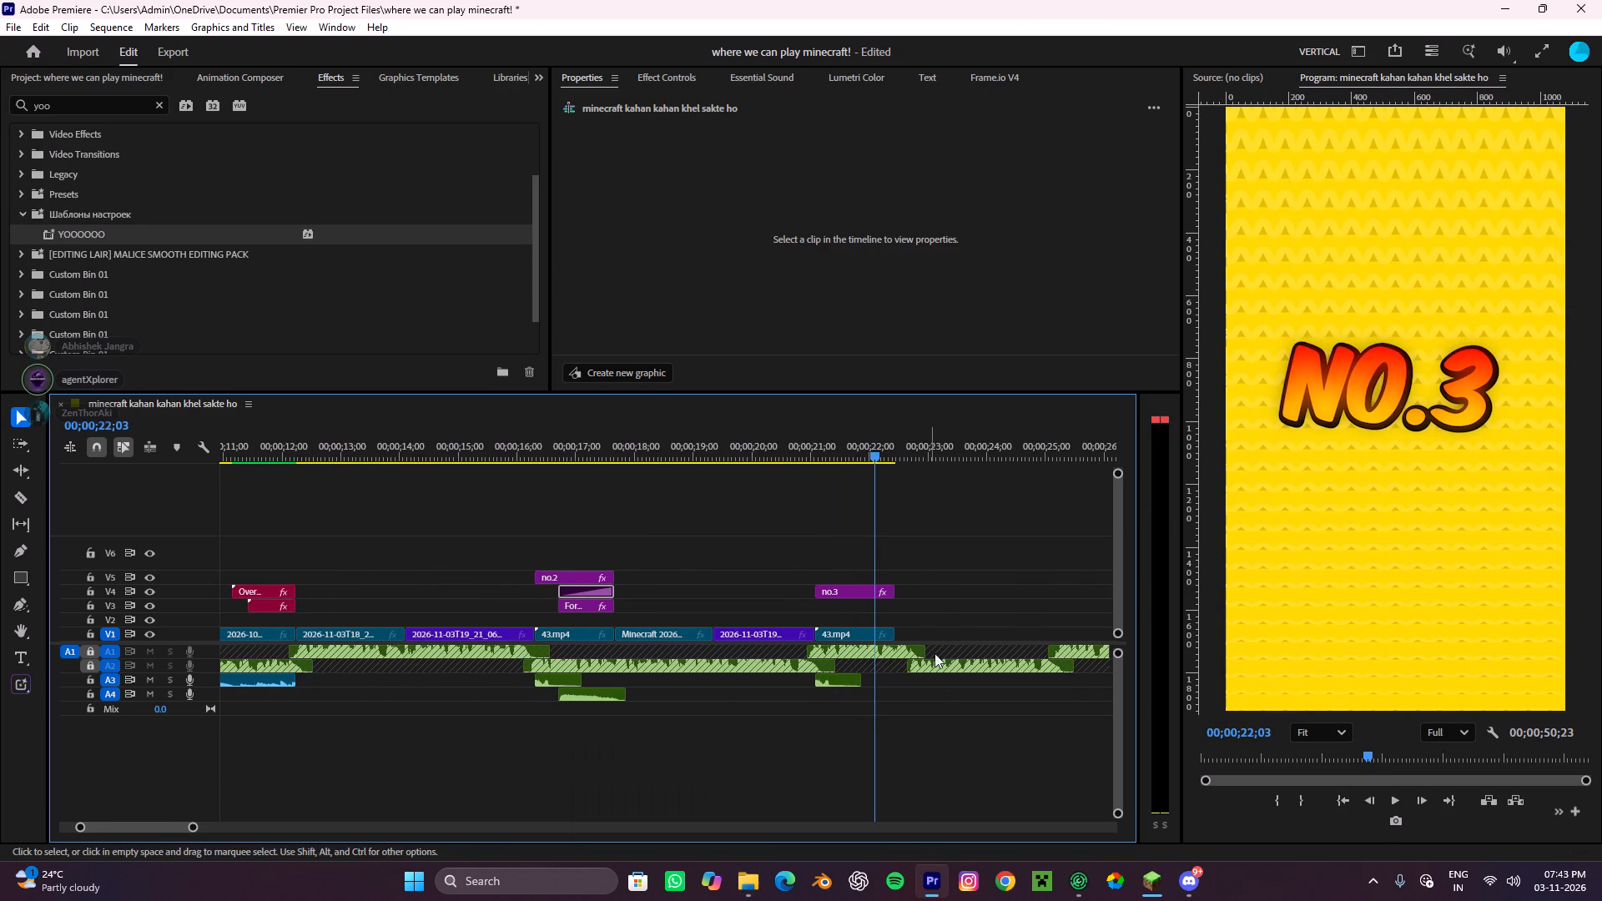
Extend the ends of the copied 43.mp4 on V1 and the no.3 title on V4 to the same point just before 00;00;23;00.
left_click_drag(901, 627, 921, 634)
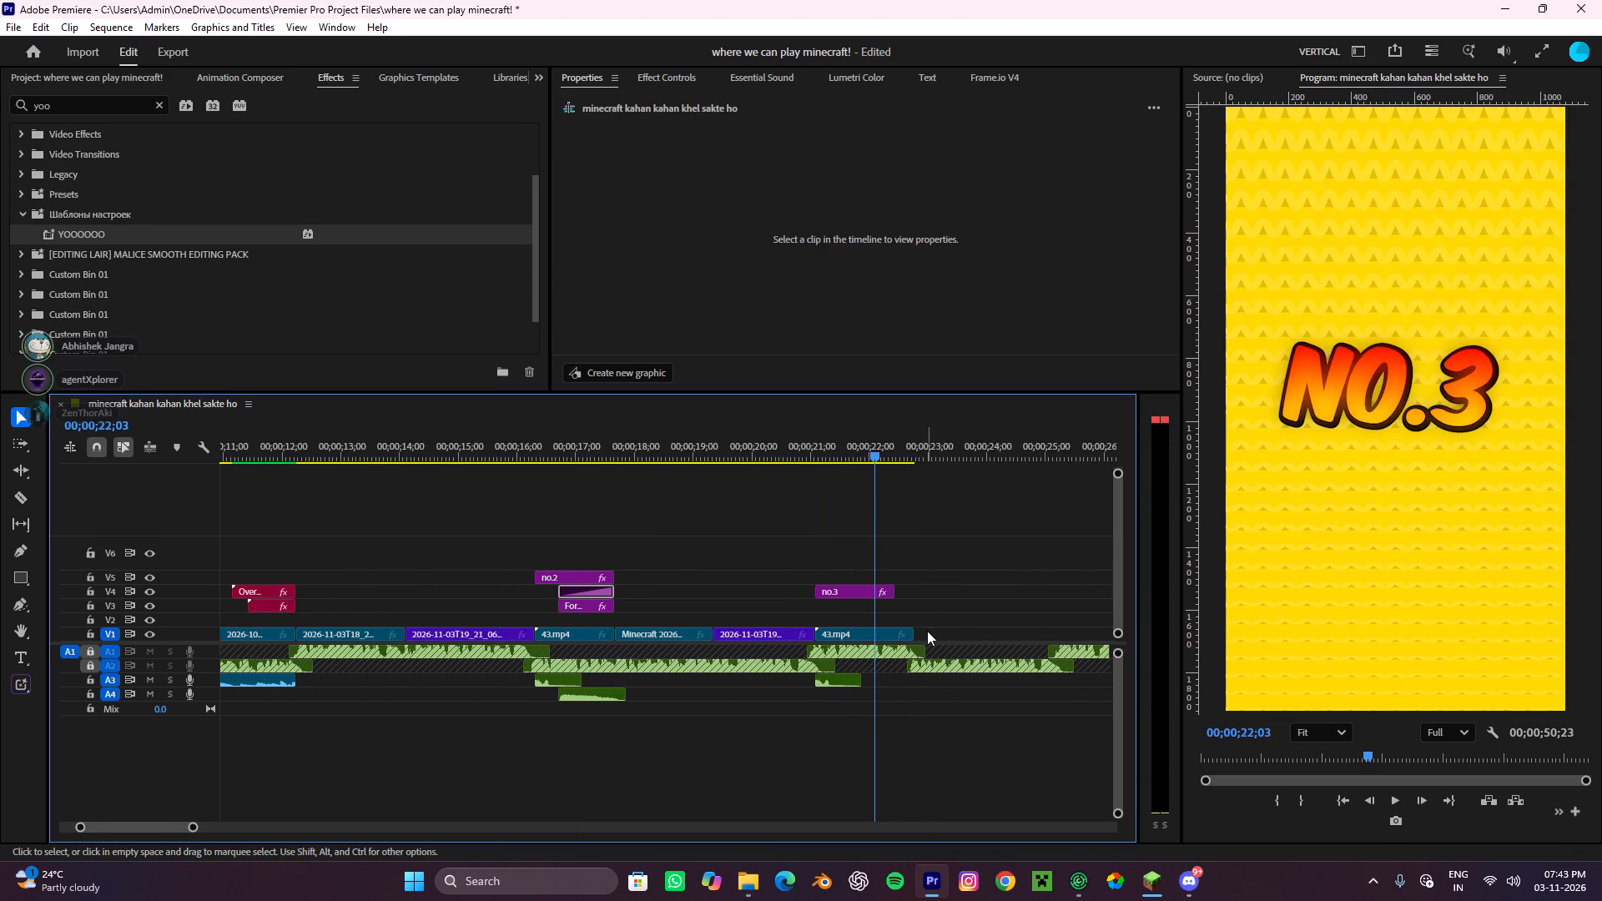
left_click(914, 629)
left_click_drag(906, 591, 930, 597)
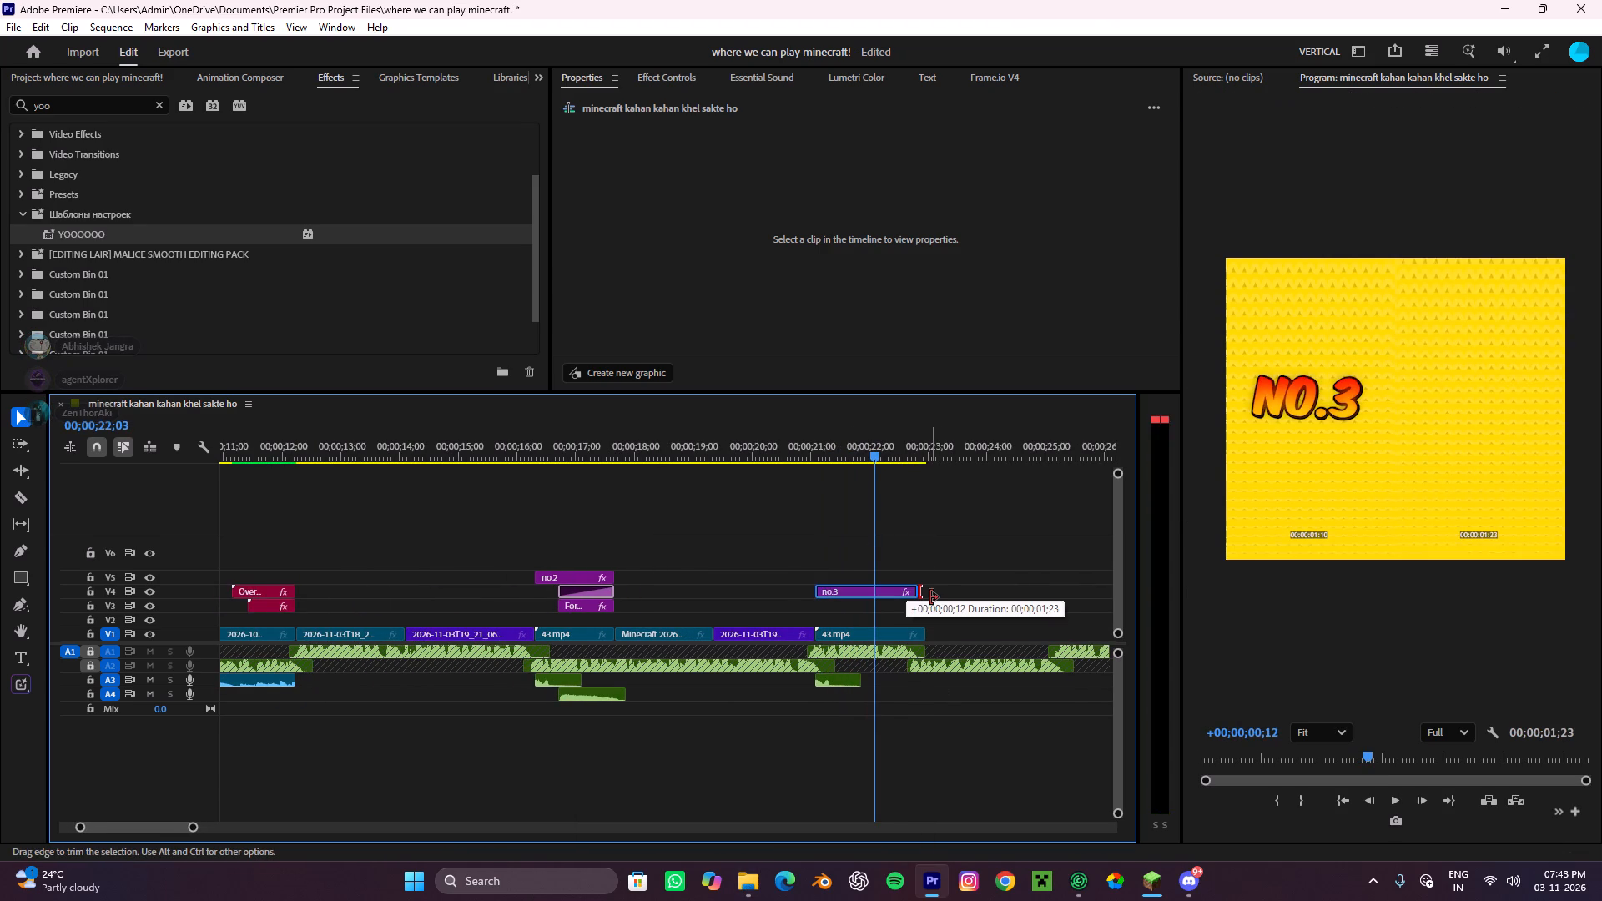
left_click_drag(930, 597, 935, 597)
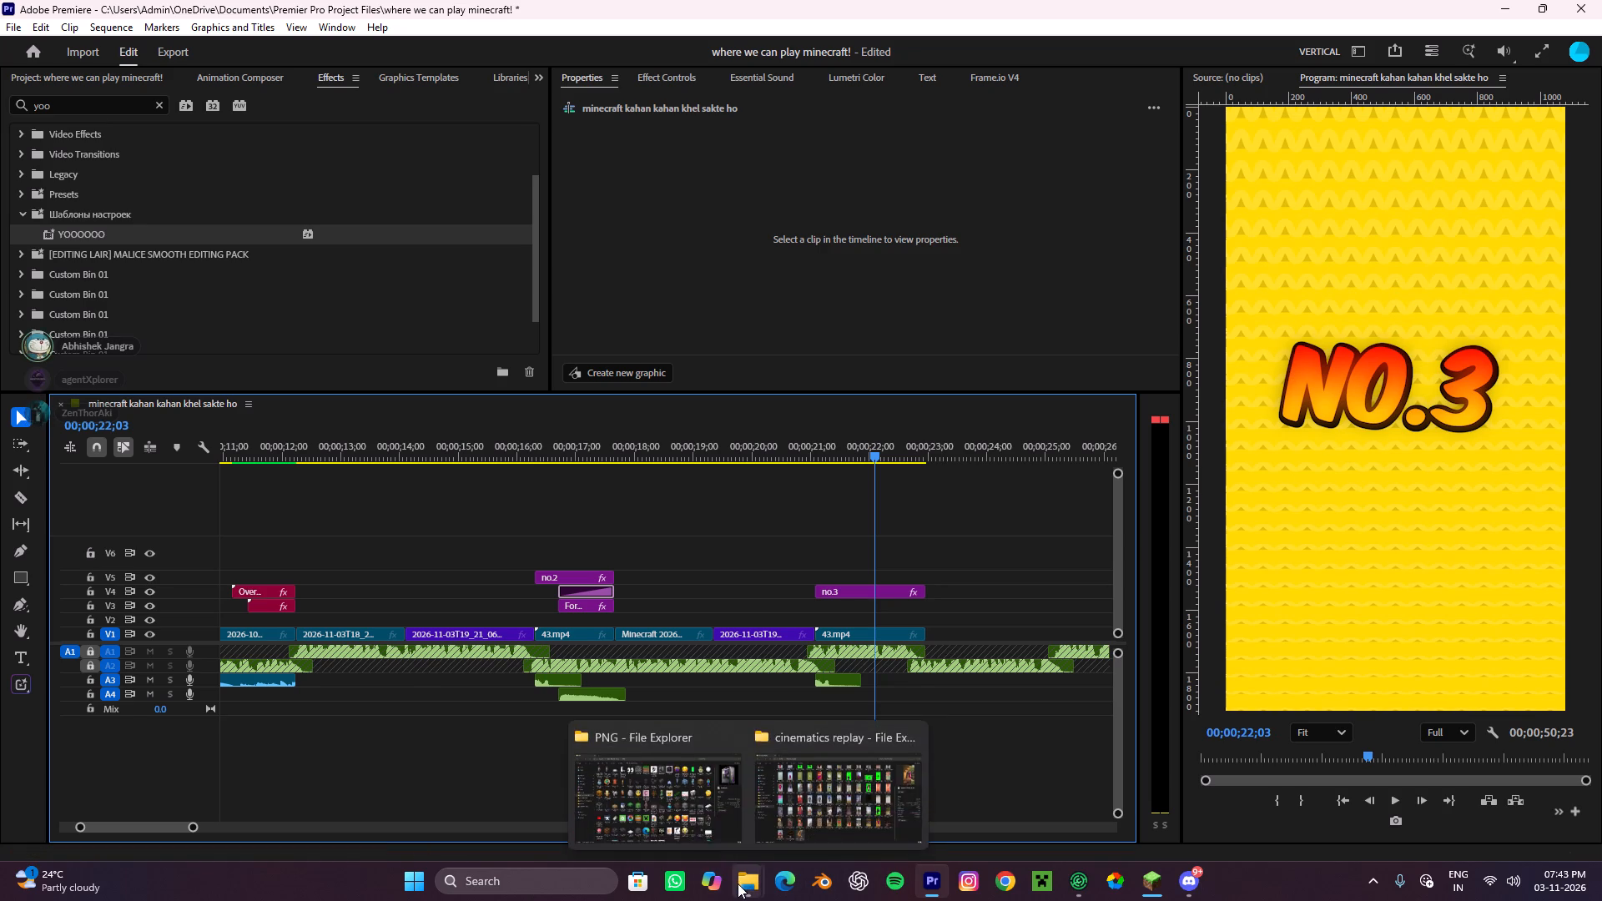
Place the PlayStation-5 console image from the PNG folder on V3 beneath the no.3 title, starting at about 00;00;21;13.
left_click(728, 783)
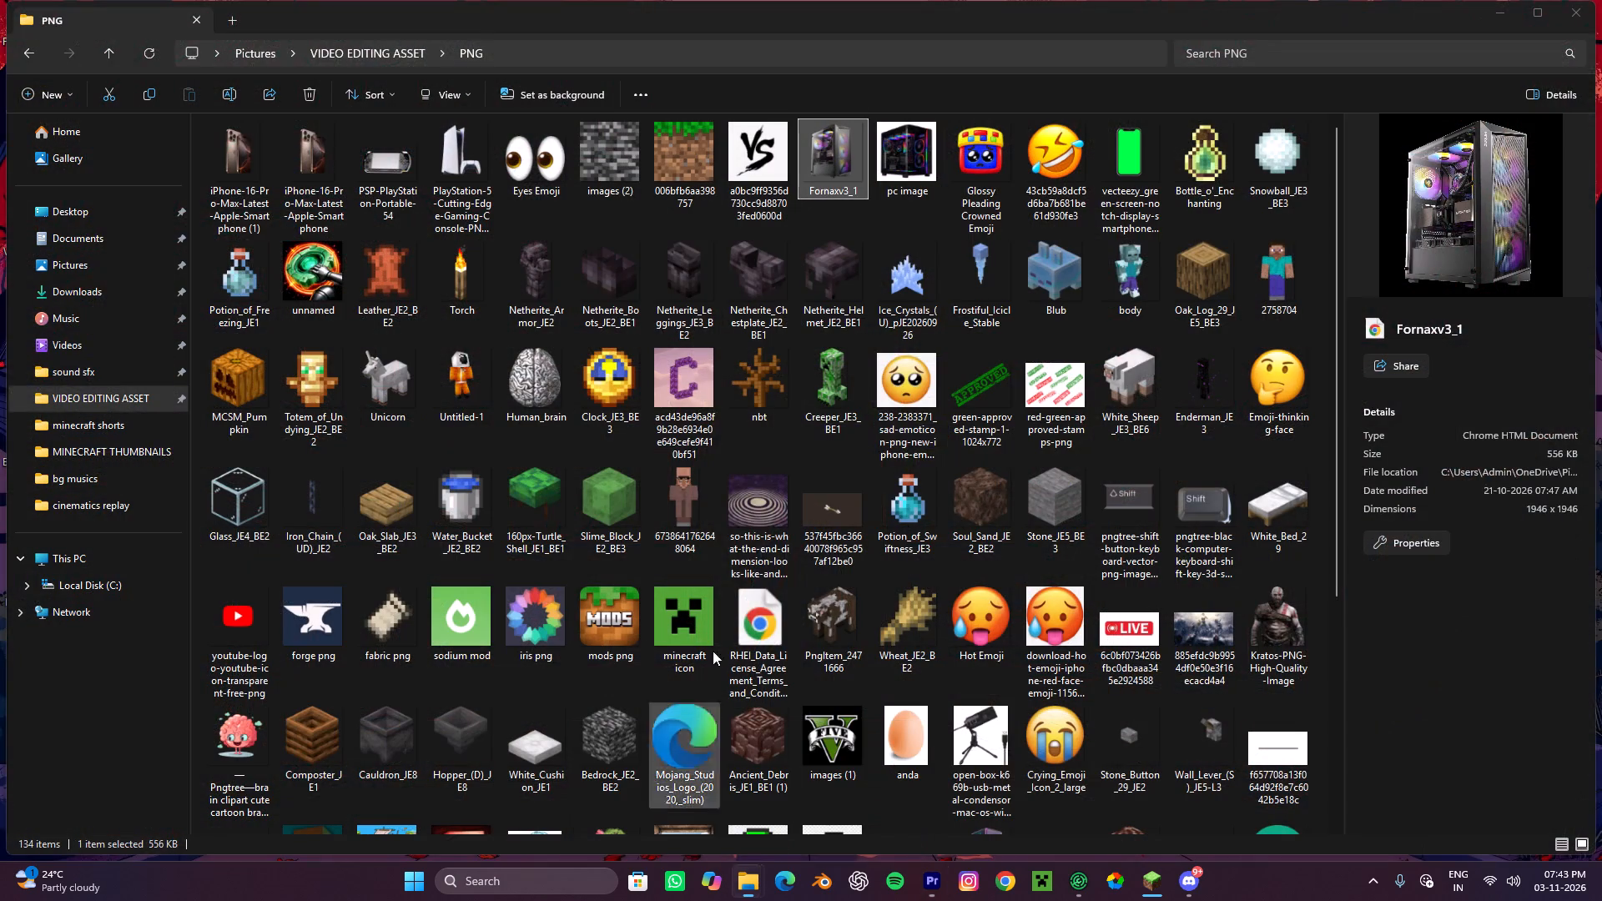
scroll(883, 377, "up", 4)
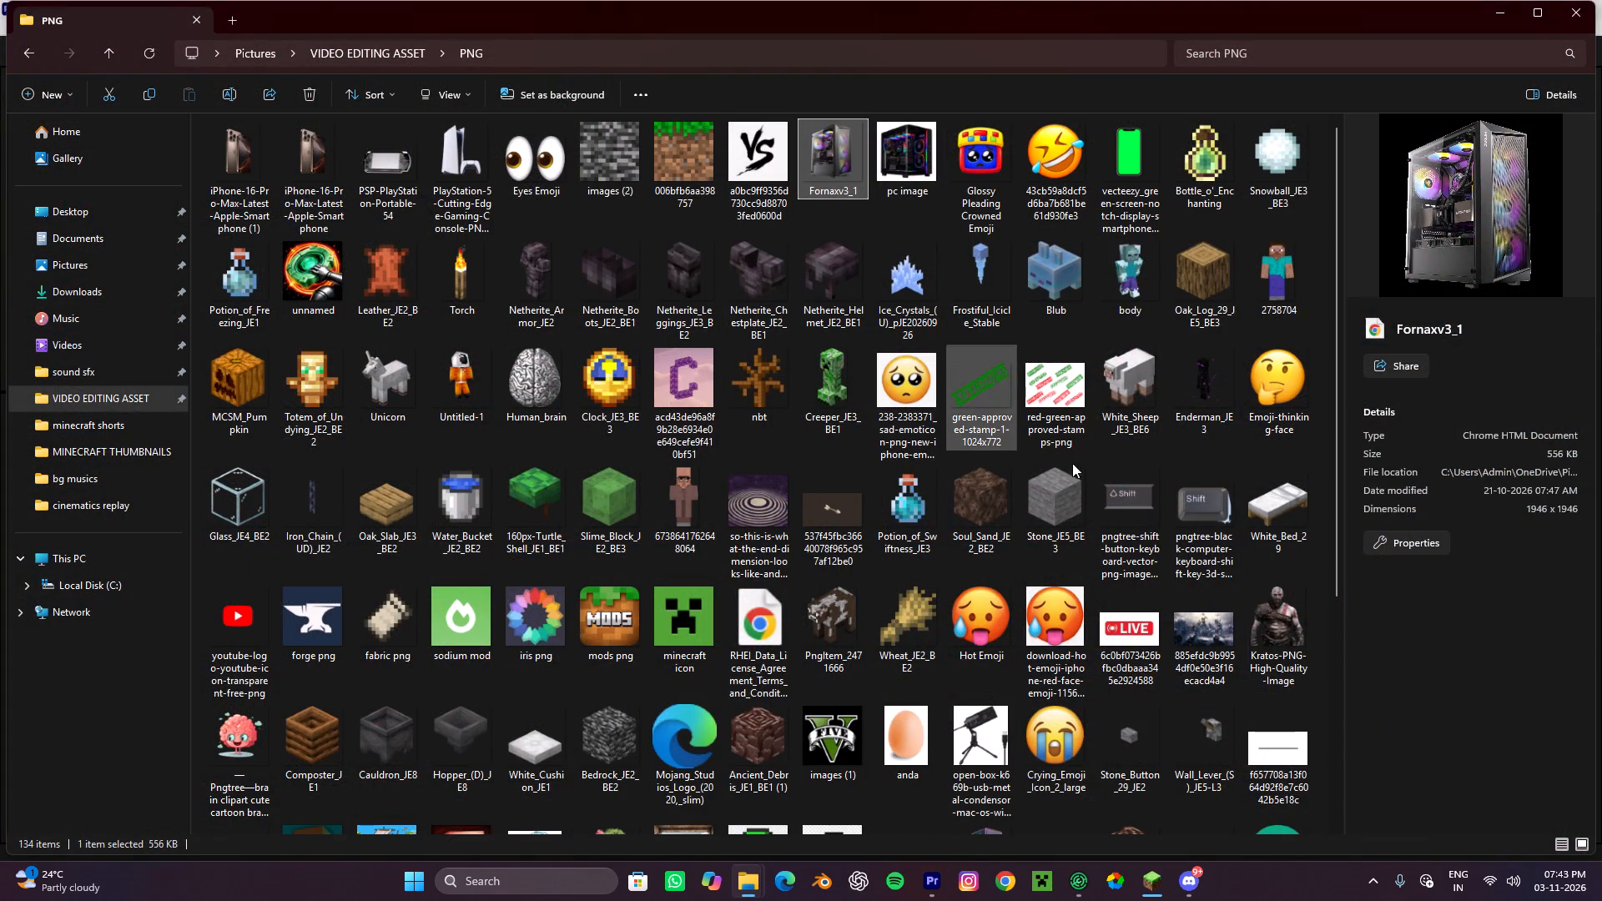
scroll(1036, 520, "down", 9)
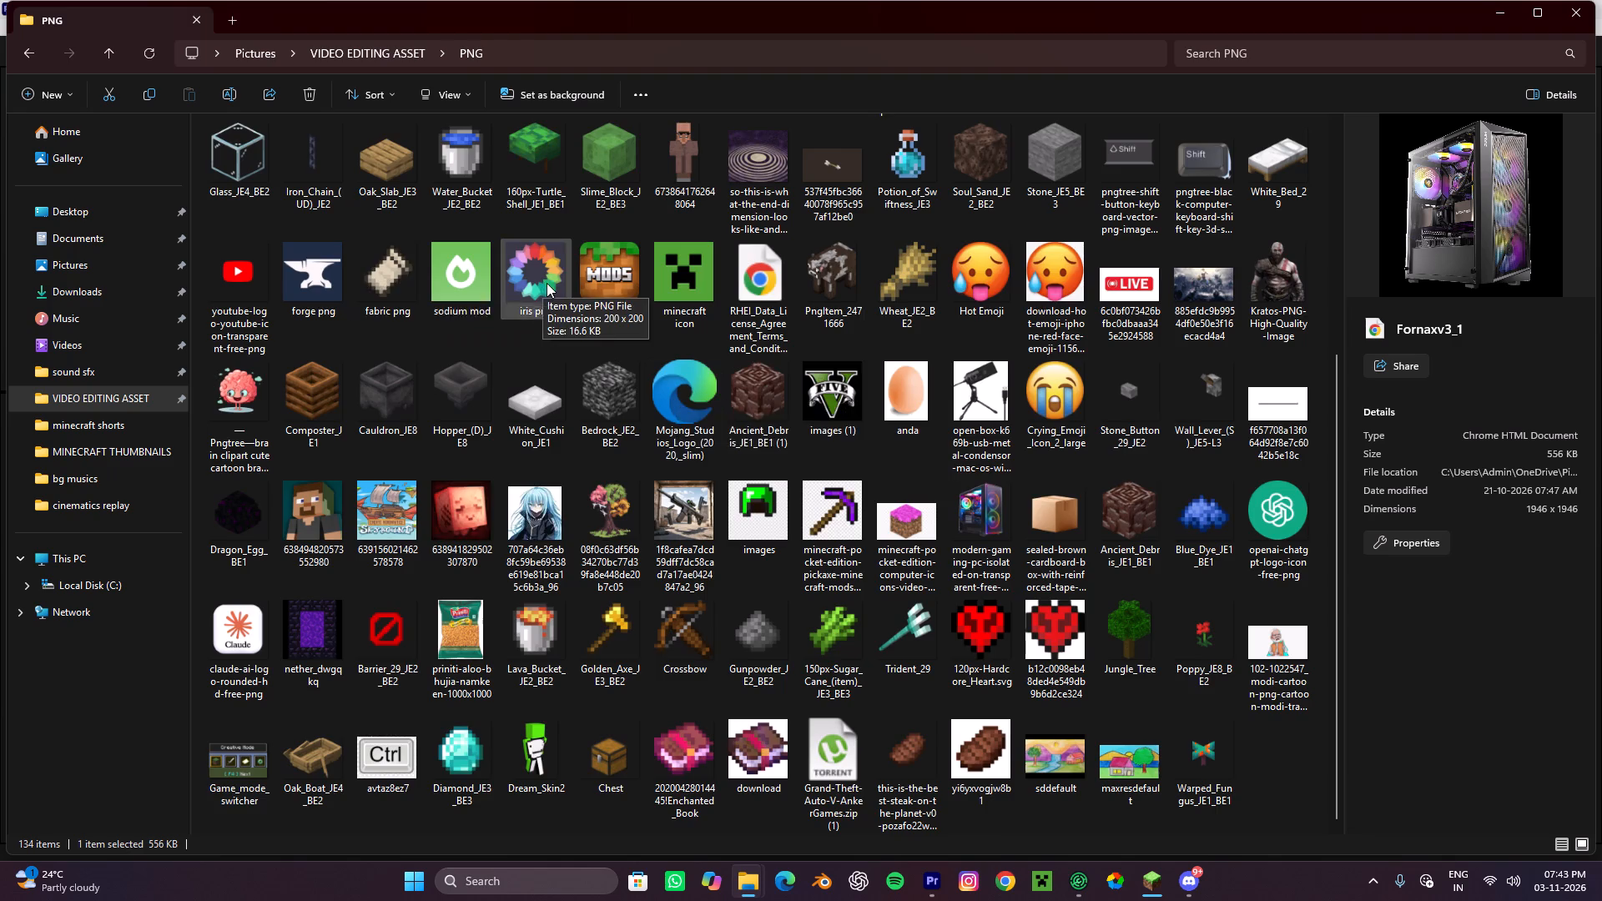
scroll(547, 283, "up", 4)
left_click(491, 160)
left_click_drag(460, 143, 1019, 600)
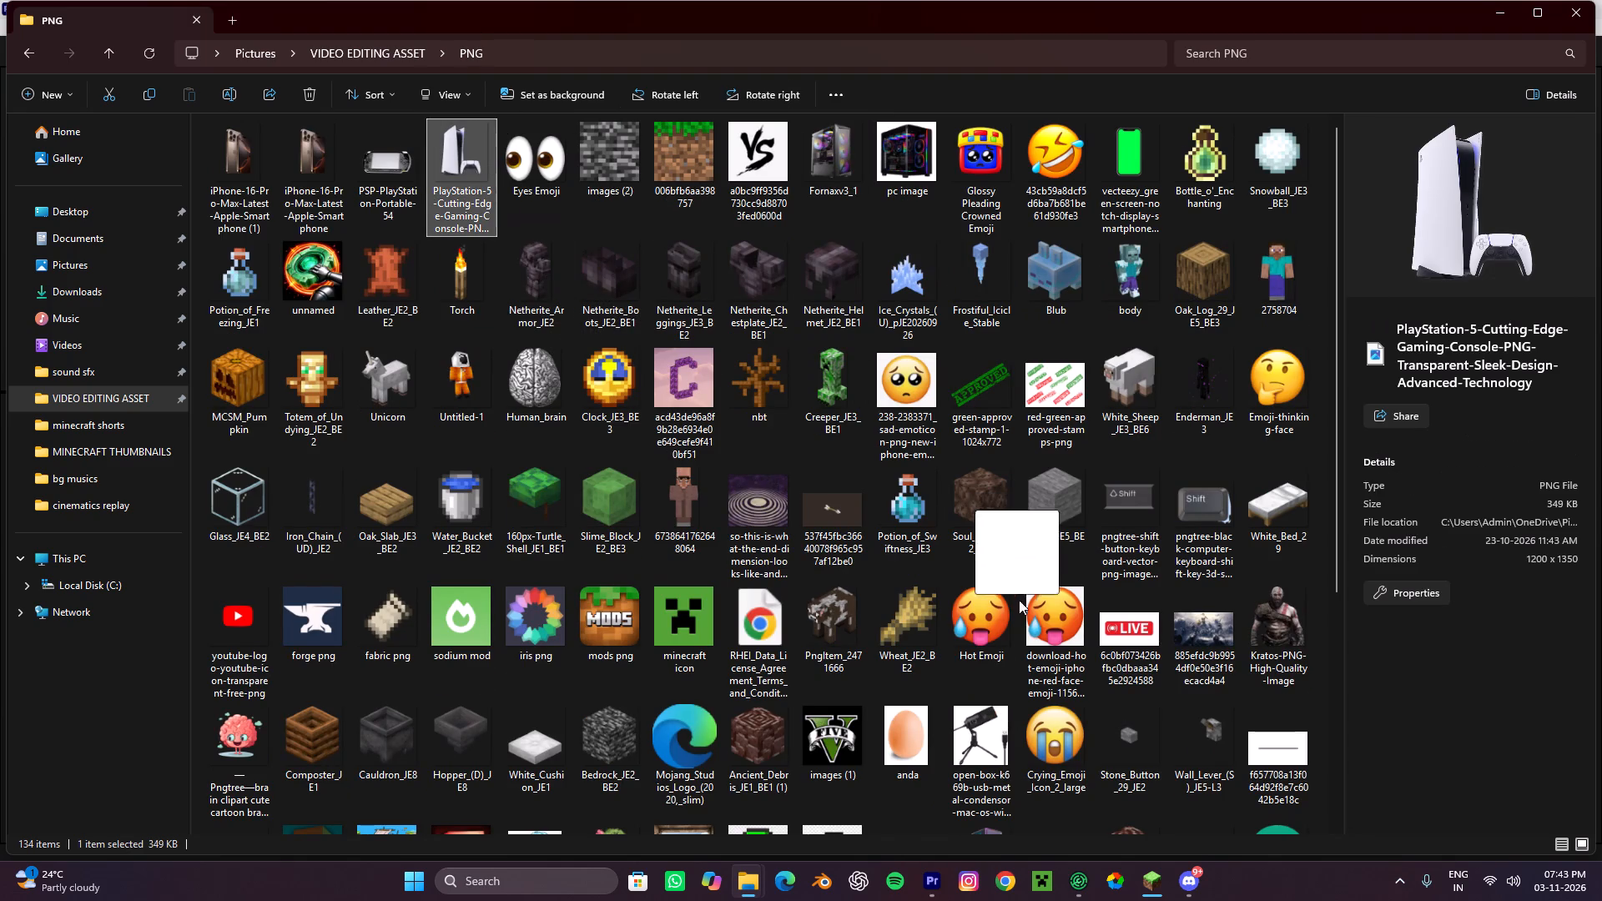
left_click_drag(1019, 600, 1011, 591)
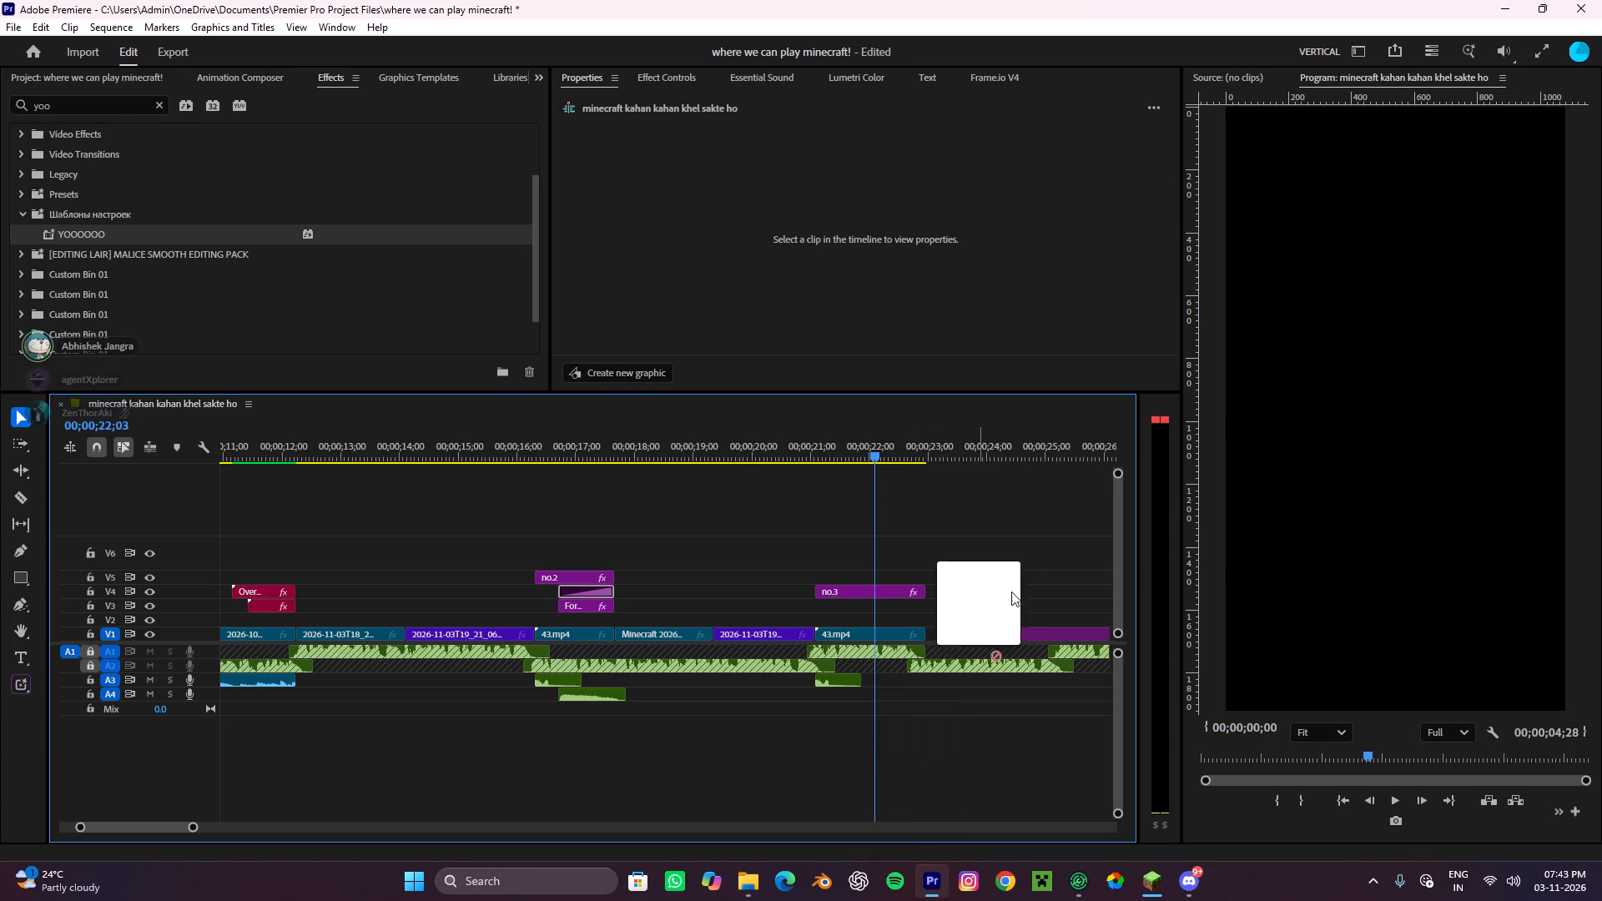
left_click_drag(1011, 591, 846, 605)
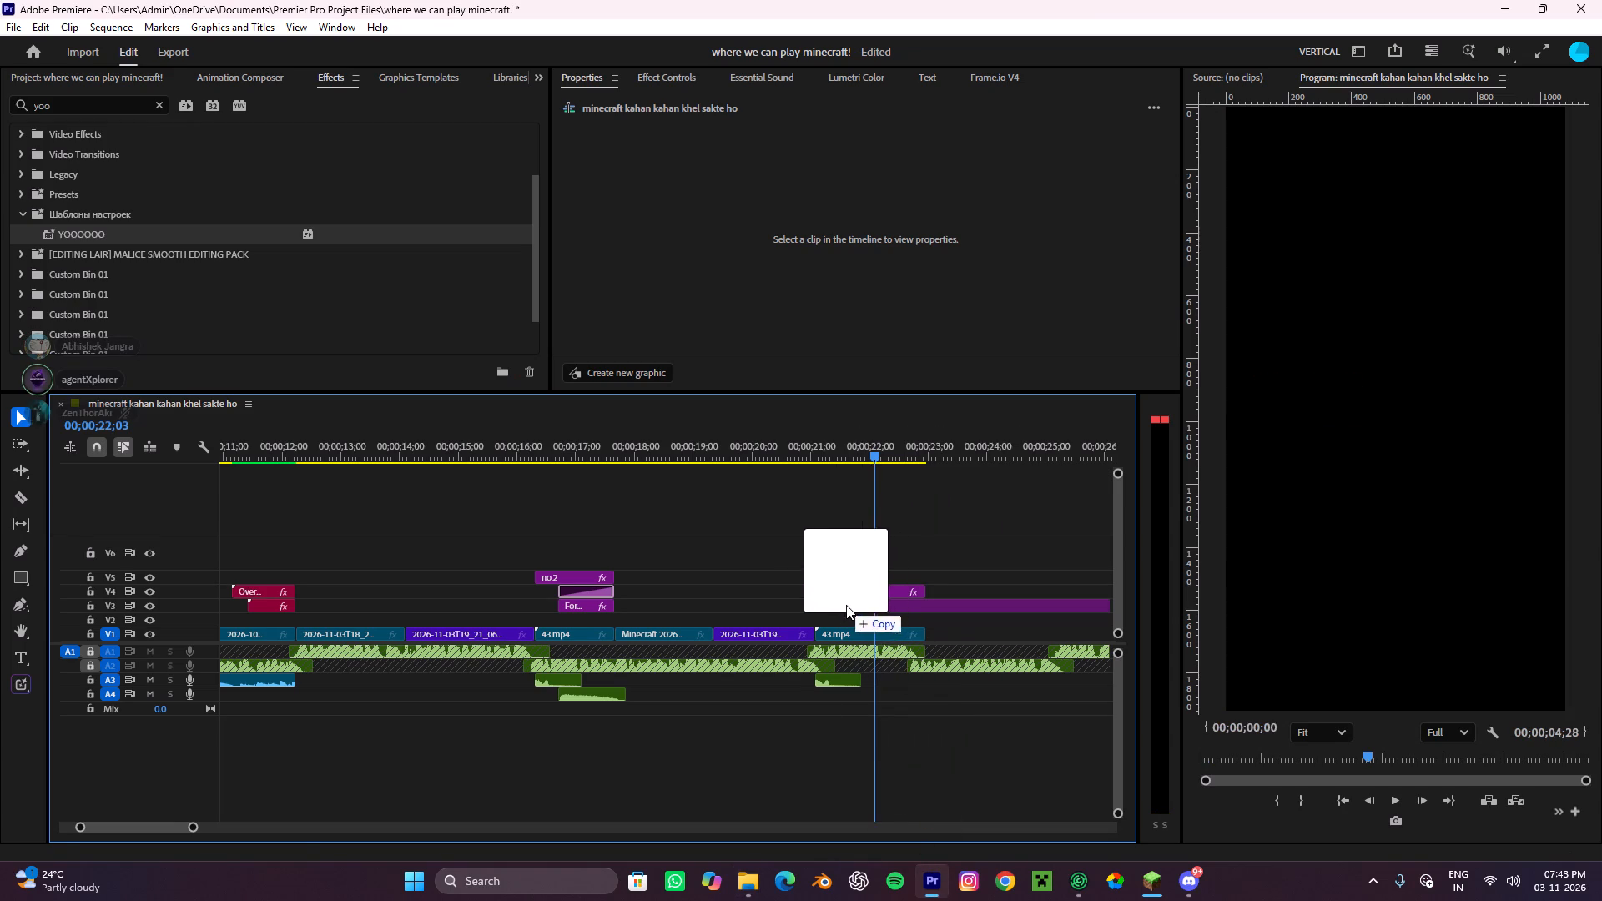
left_click_drag(846, 605, 844, 605)
Play back the no.3 section, cut the PlayStation image on V3 at the title's end and remove the excess part.
scroll(850, 608, "up", 5)
left_click_drag(961, 456, 825, 515)
key("space")
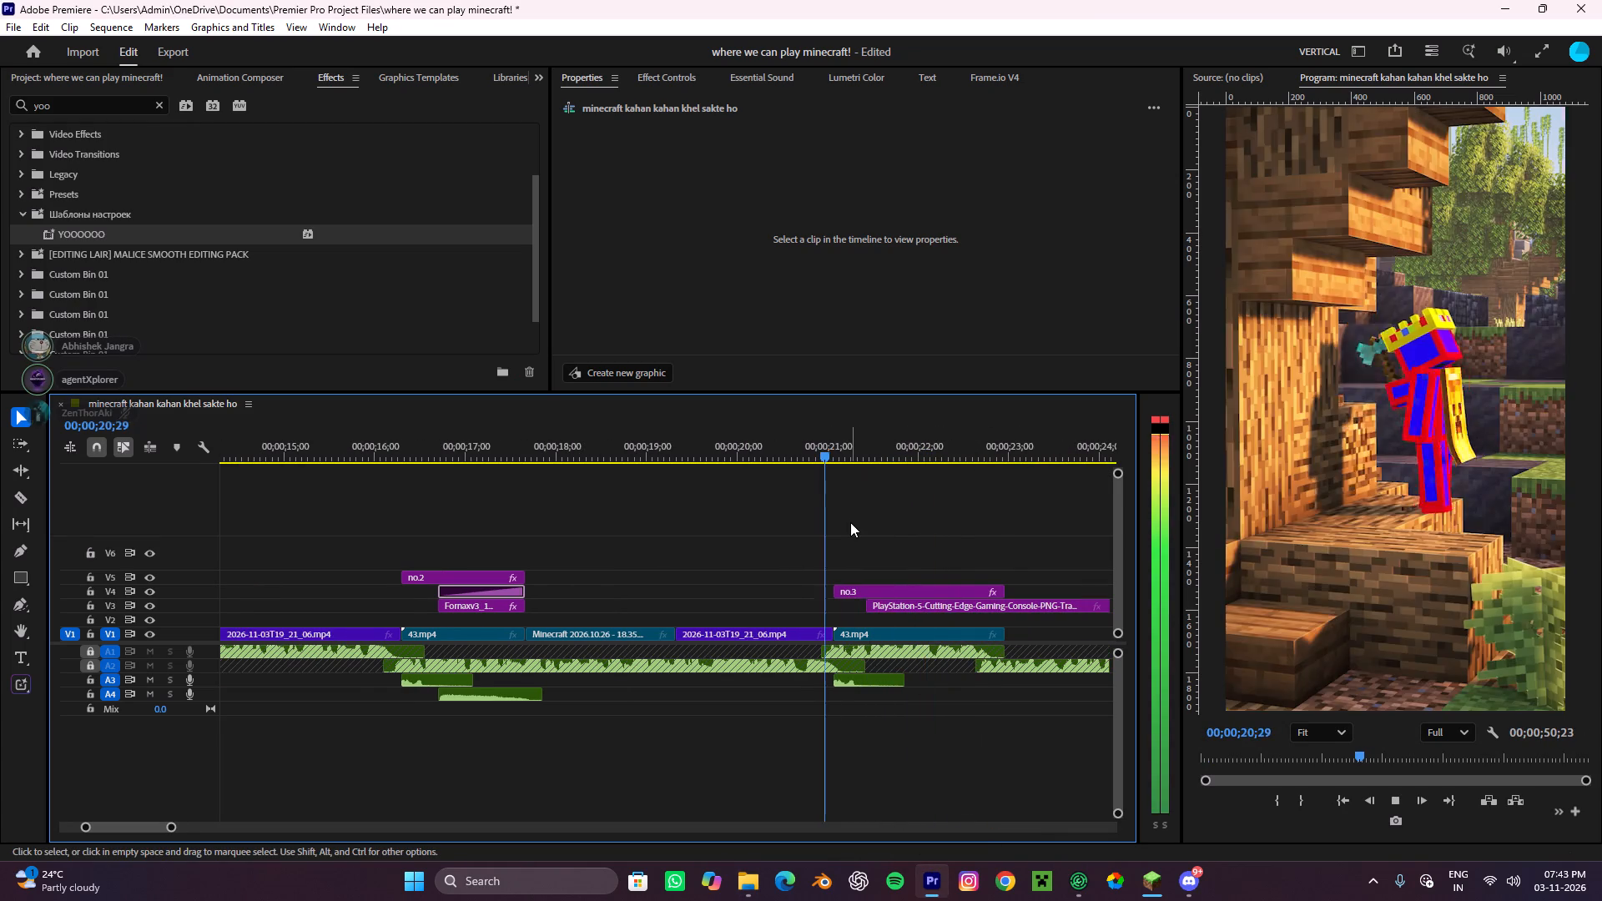
scroll(850, 522, "down", 4)
key("space")
key("c")
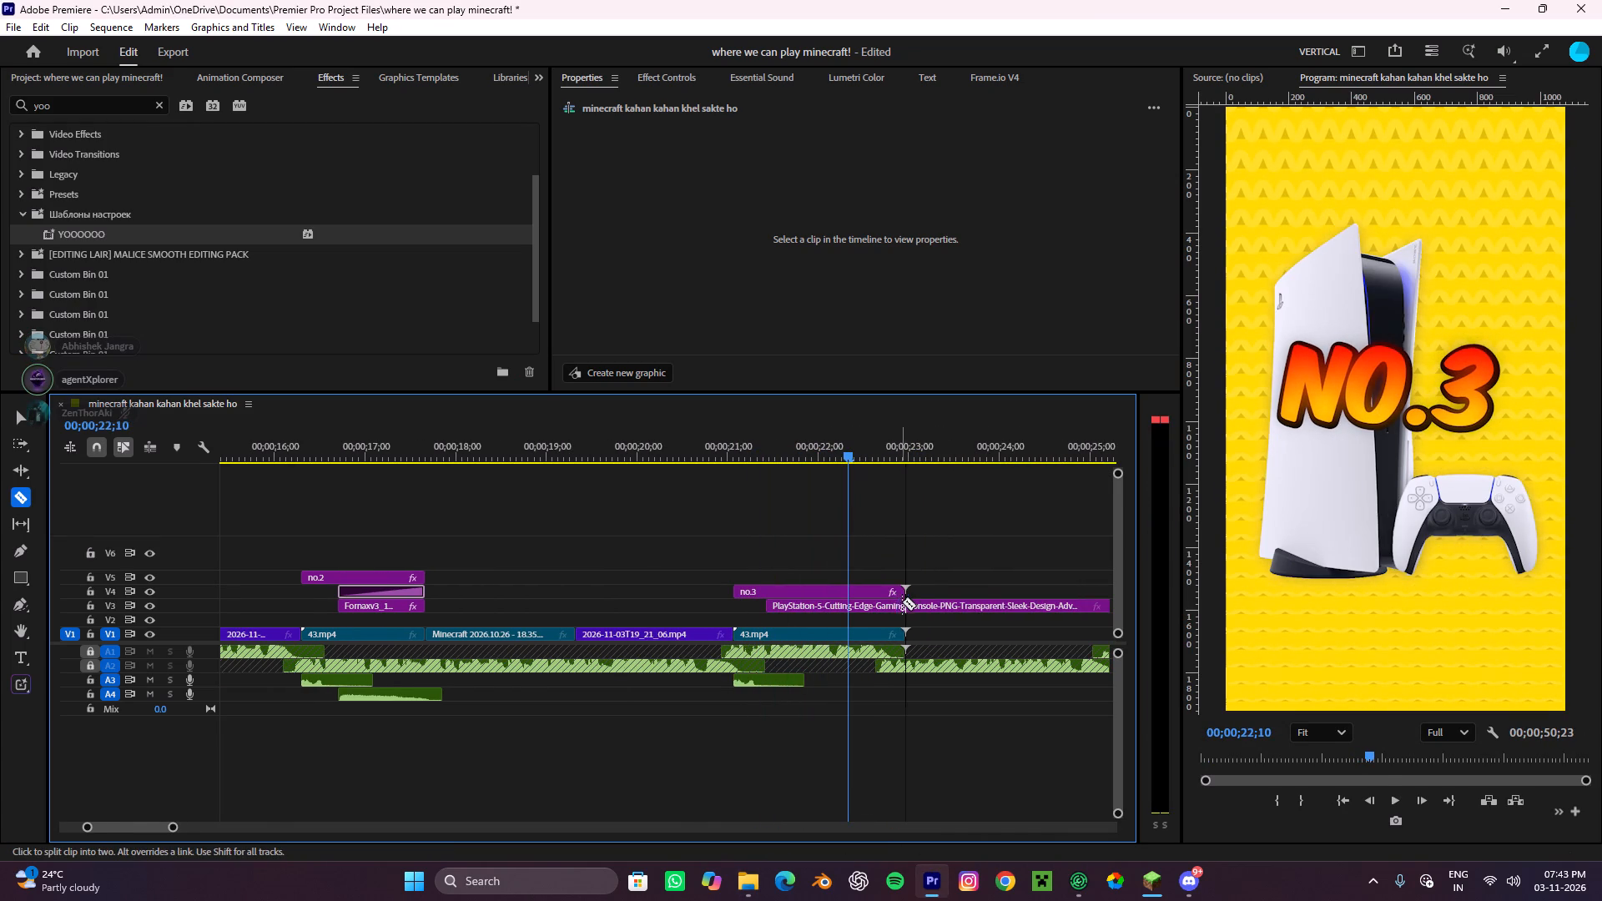
left_click(902, 604)
key("v")
left_click(925, 602)
key("ctrl+x")
Move the no.3 title from V4 up to V5, keeping its timing.
left_click_drag(862, 591, 862, 581)
Trim the start of the PlayStation image on V3 to about 00;00;22;01, using playback to match the voice-over.
left_click(828, 607)
left_click_drag(768, 607, 777, 608)
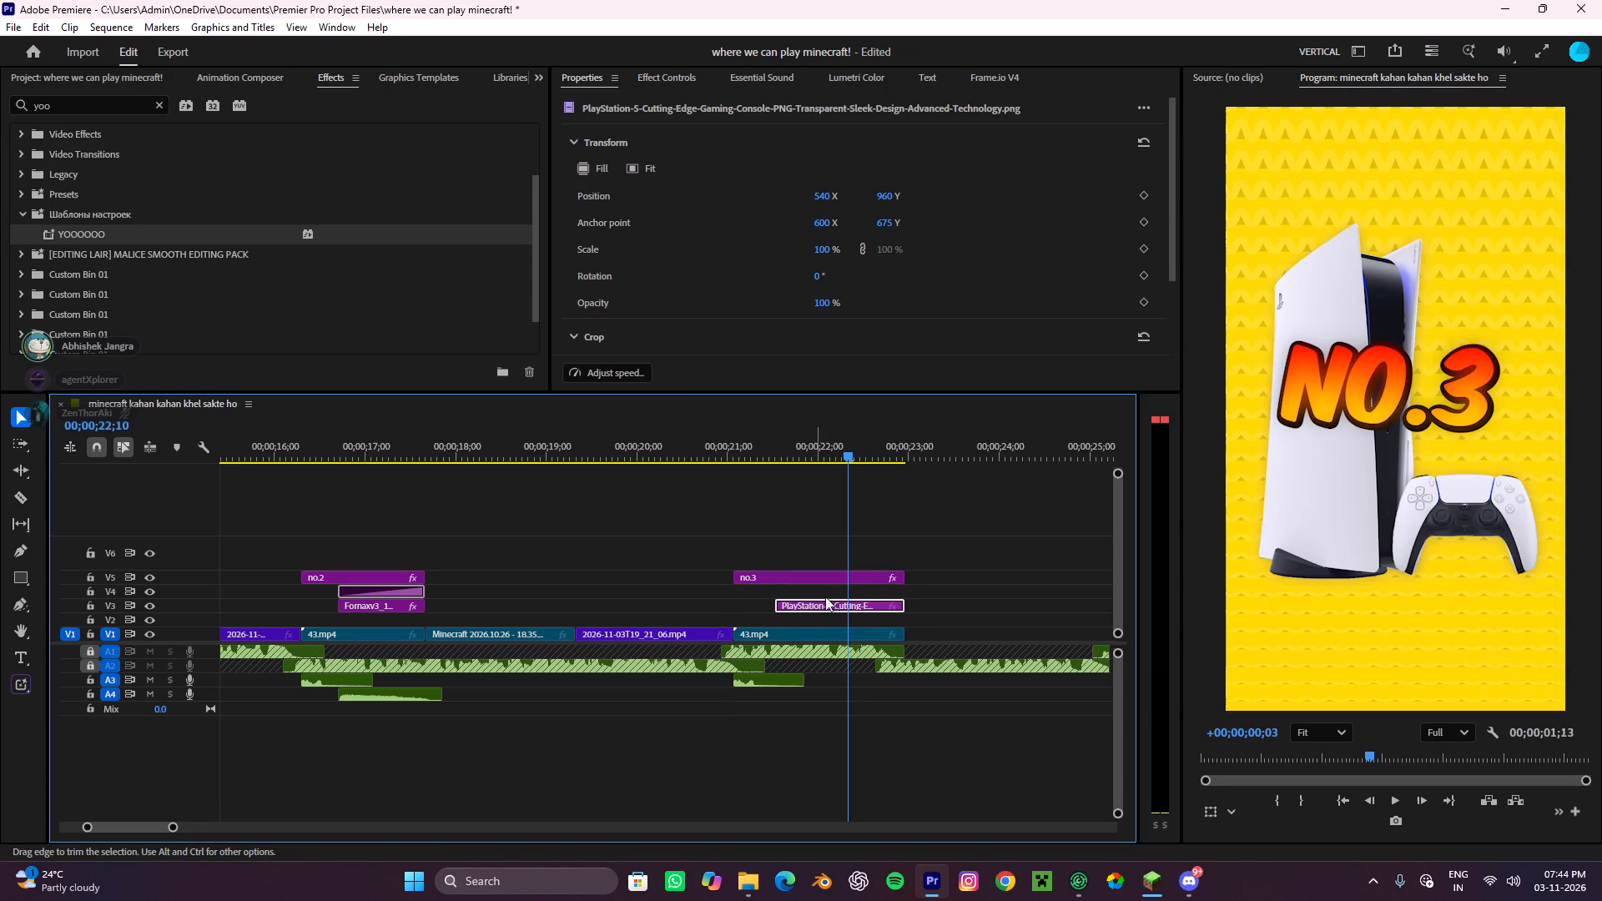
left_click_drag(825, 461, 704, 541)
key("space")
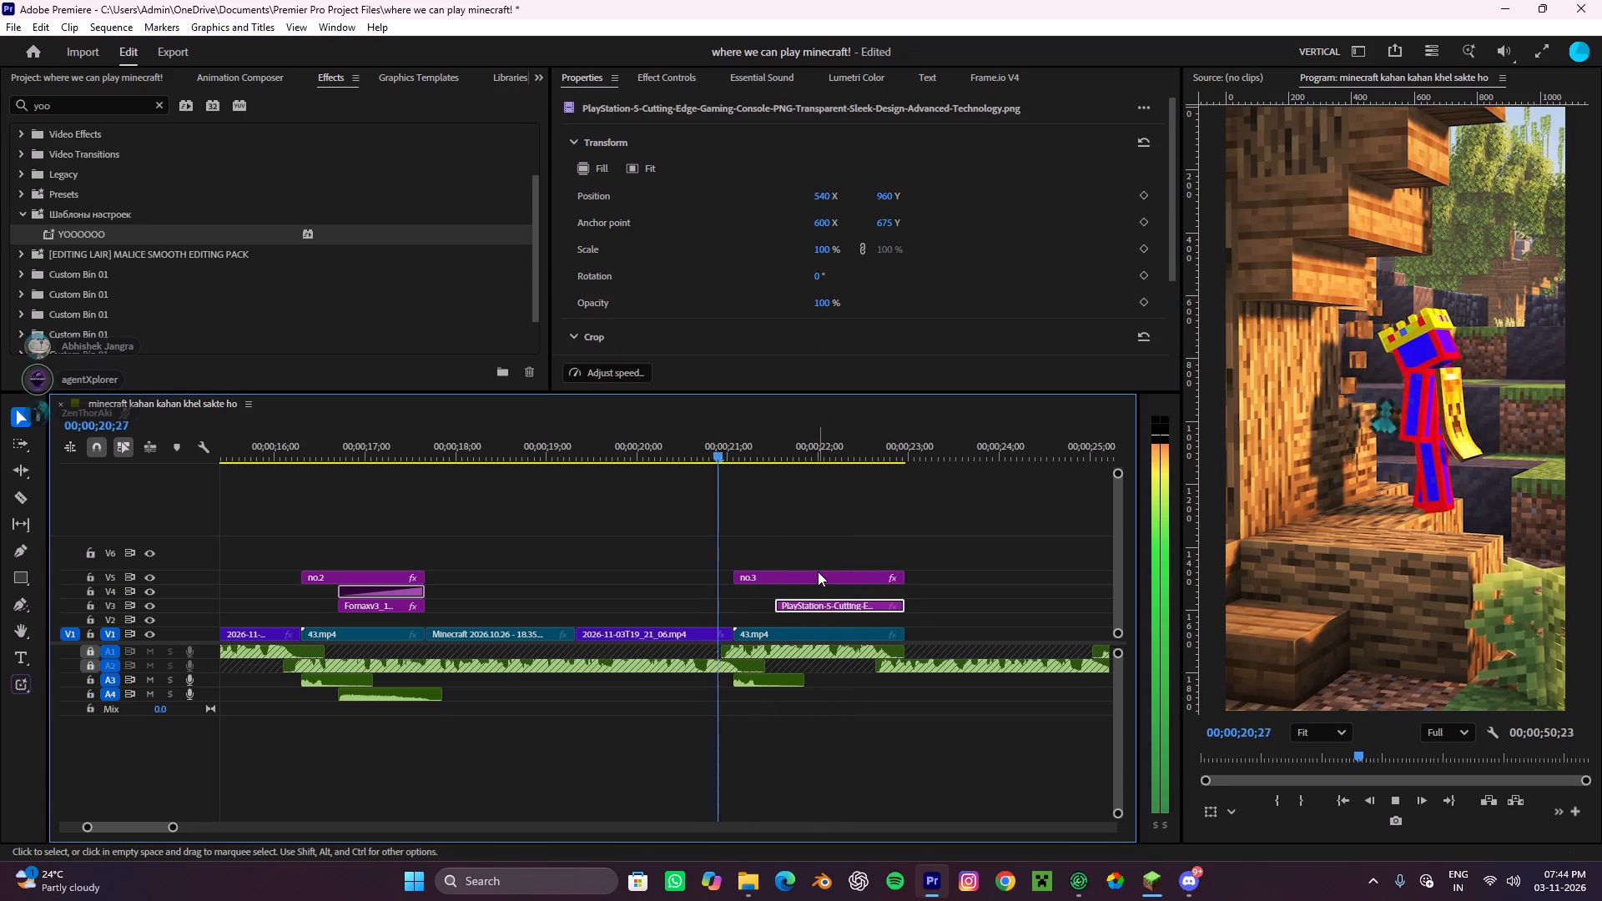
key("space")
key("c")
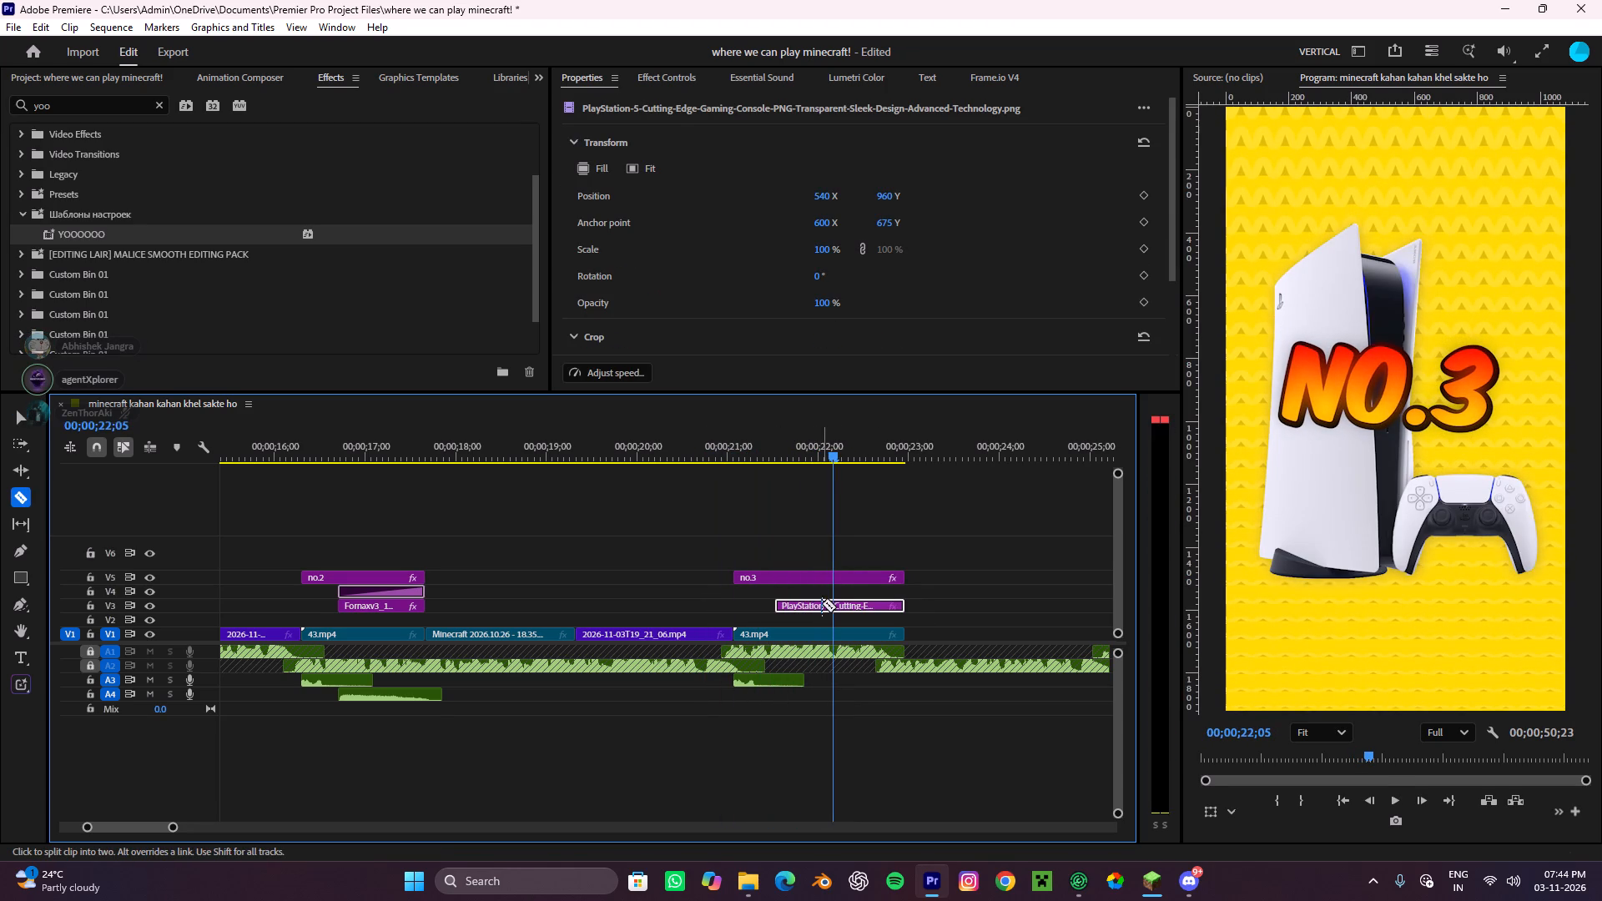
left_click(822, 603)
key("v")
left_click(789, 605)
key("ctrl+x")
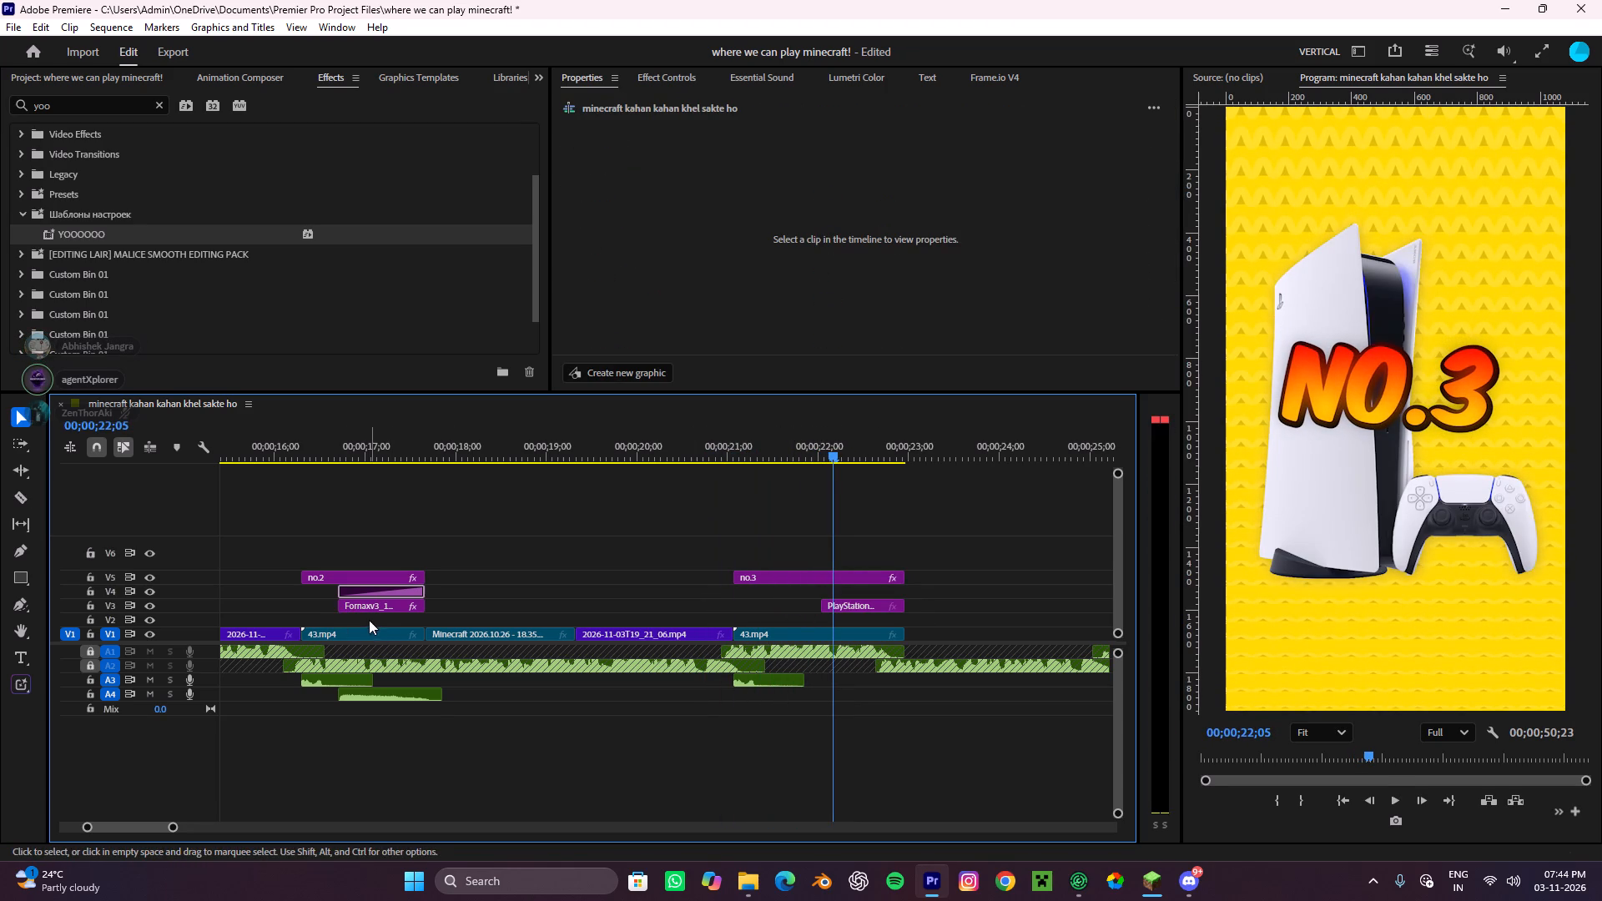
Copy the Transform and Basic 3D (Malice Wobble Zoom In Slow) effects from the Fornaxv3_1 image on V3 to the PlayStation image.
left_click(370, 611)
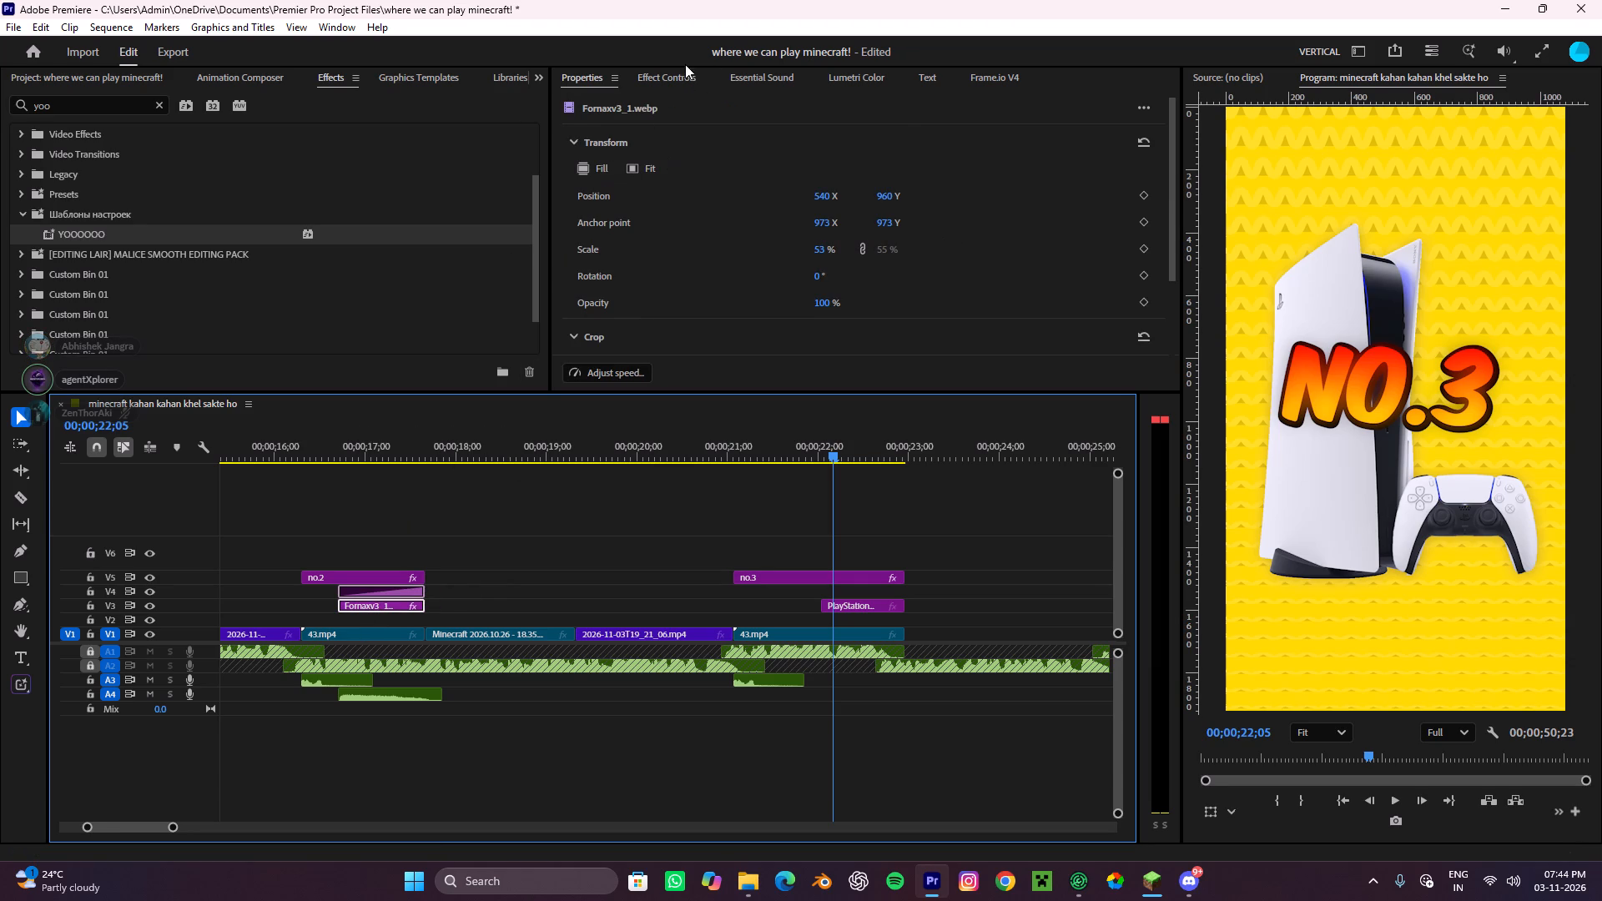
left_click(654, 74)
scroll(656, 226, "down", 13)
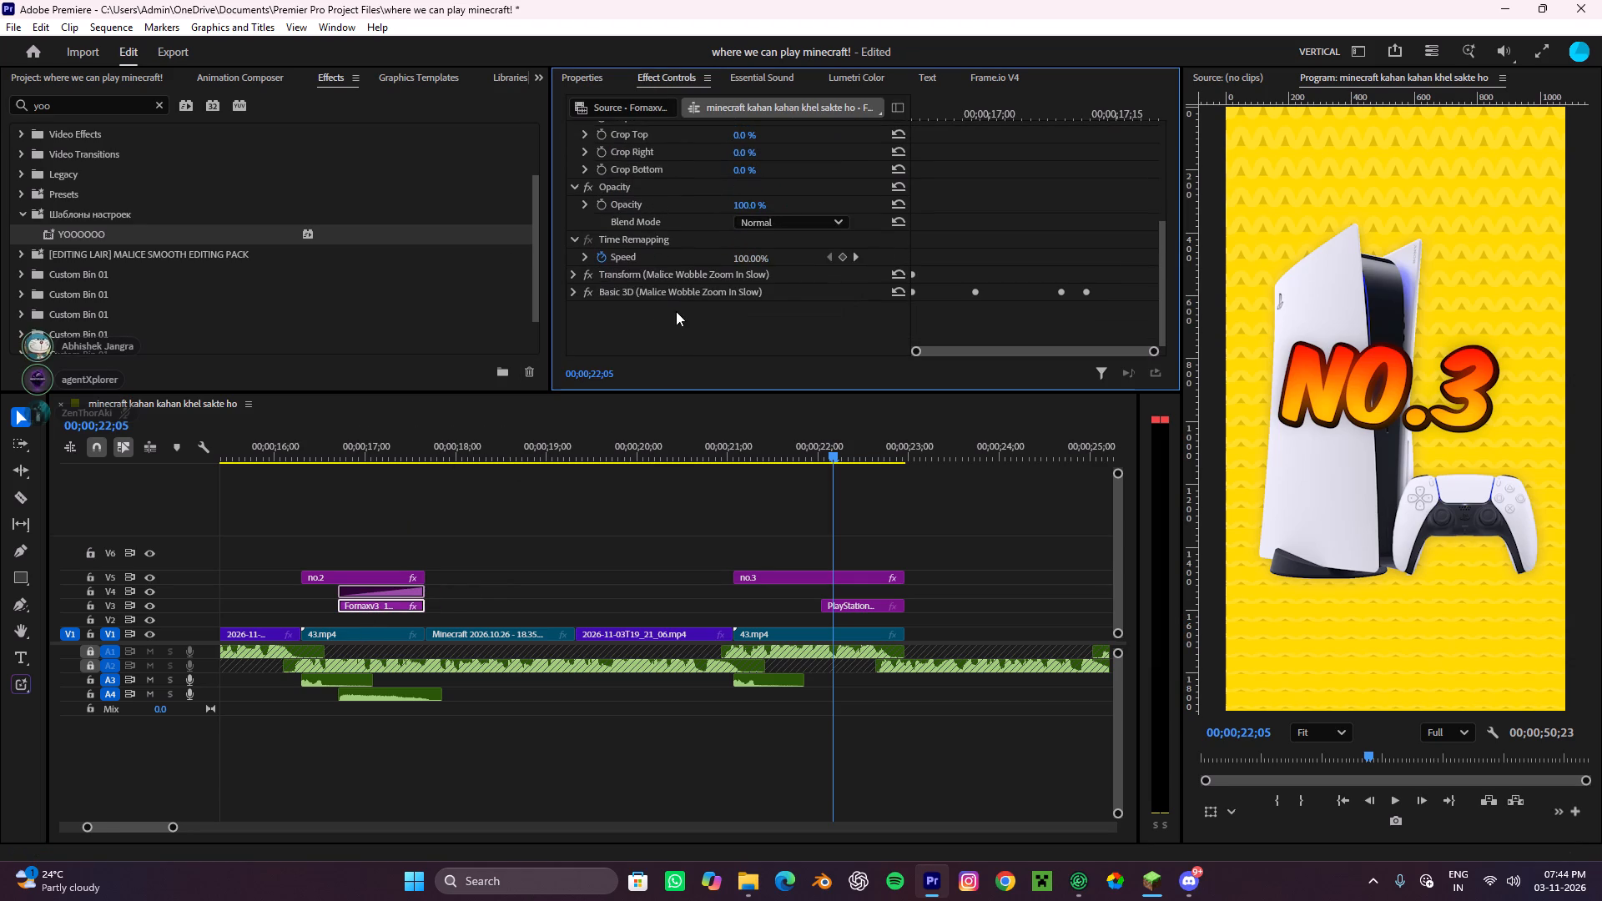
left_click(669, 294, "ctrl")
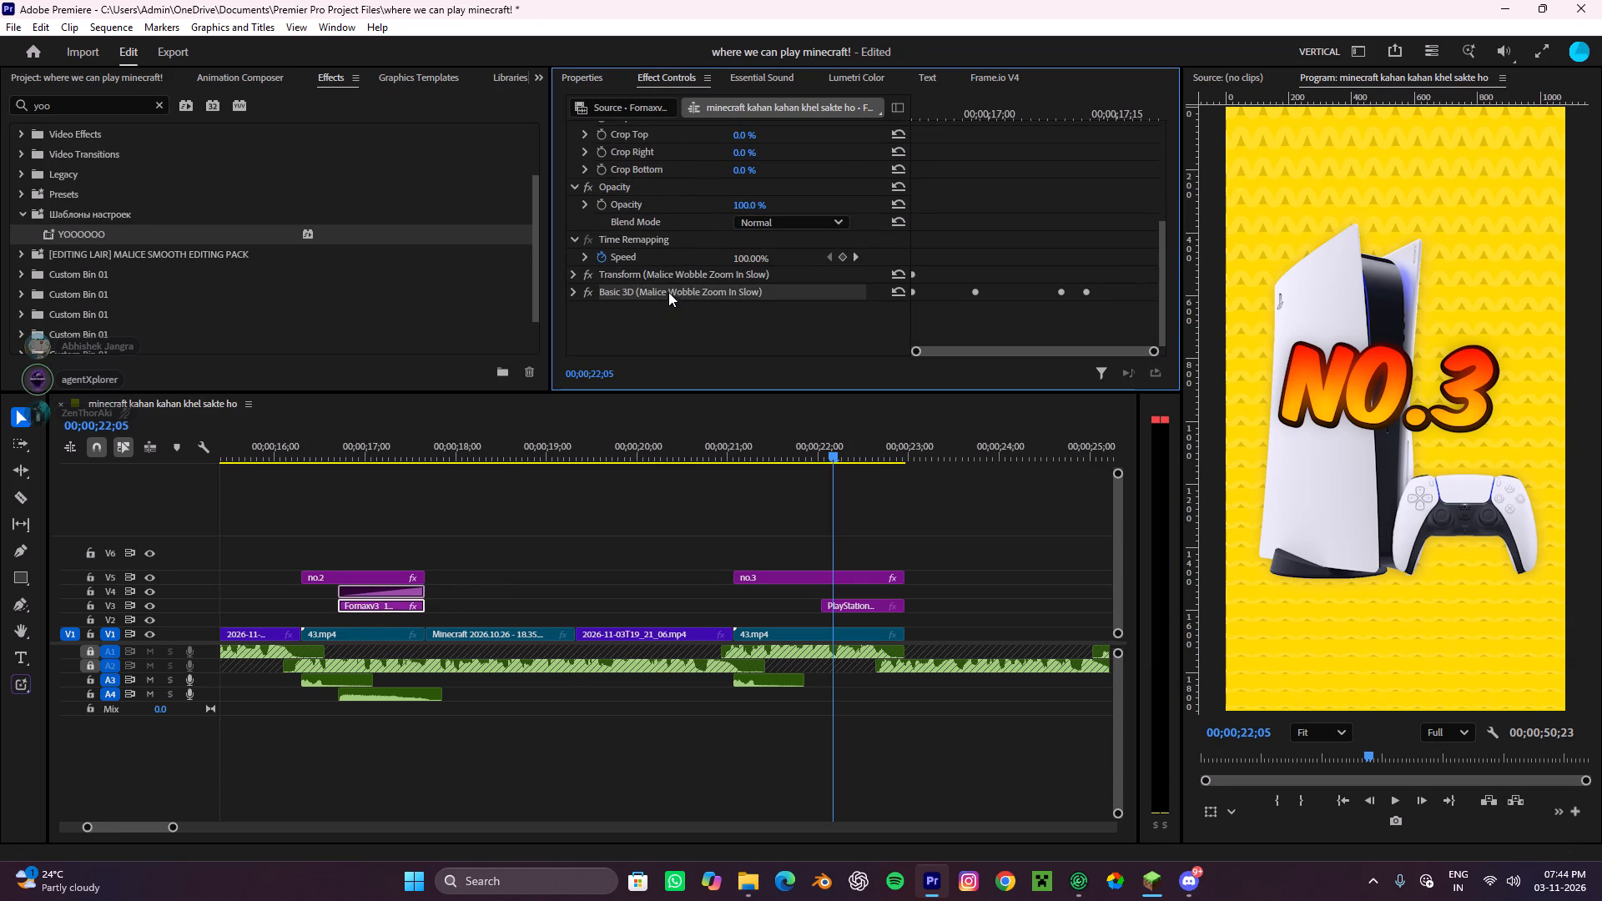
left_click(667, 269, "ctrl")
key("ctrl+c")
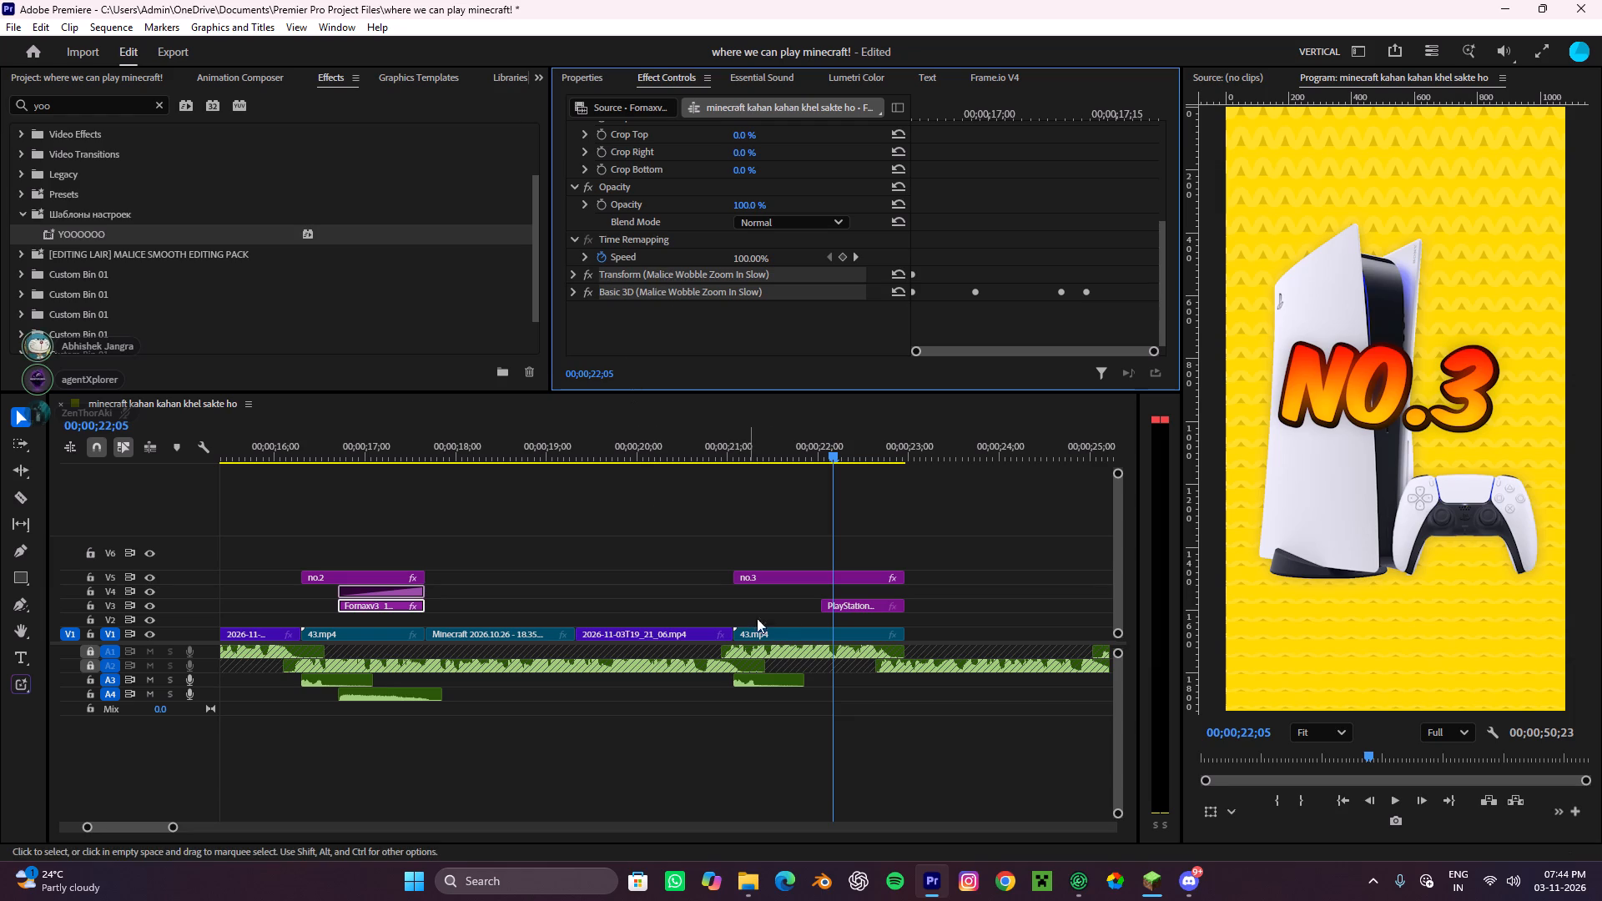
key("ctrl+c")
key("ctrl+c")
left_click(852, 606)
key("ctrl+v")
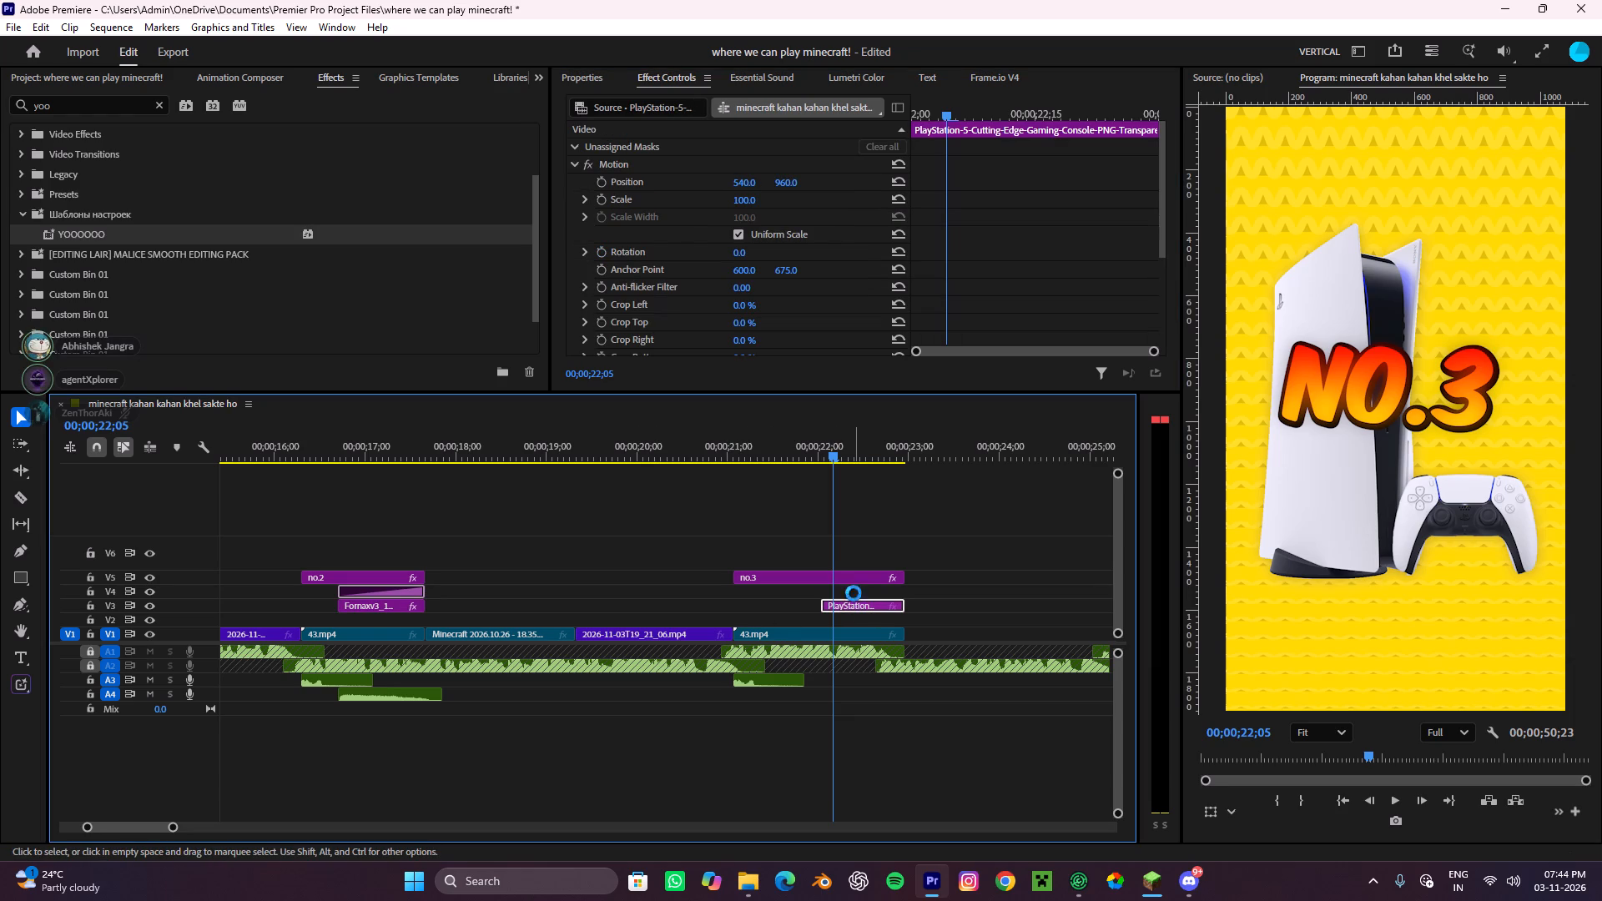
Play back the image animation, shift the PlayStation image to start at 00;00;21;26 and extend its end to the no.3 title's end.
left_click_drag(814, 458, 808, 471)
key("space")
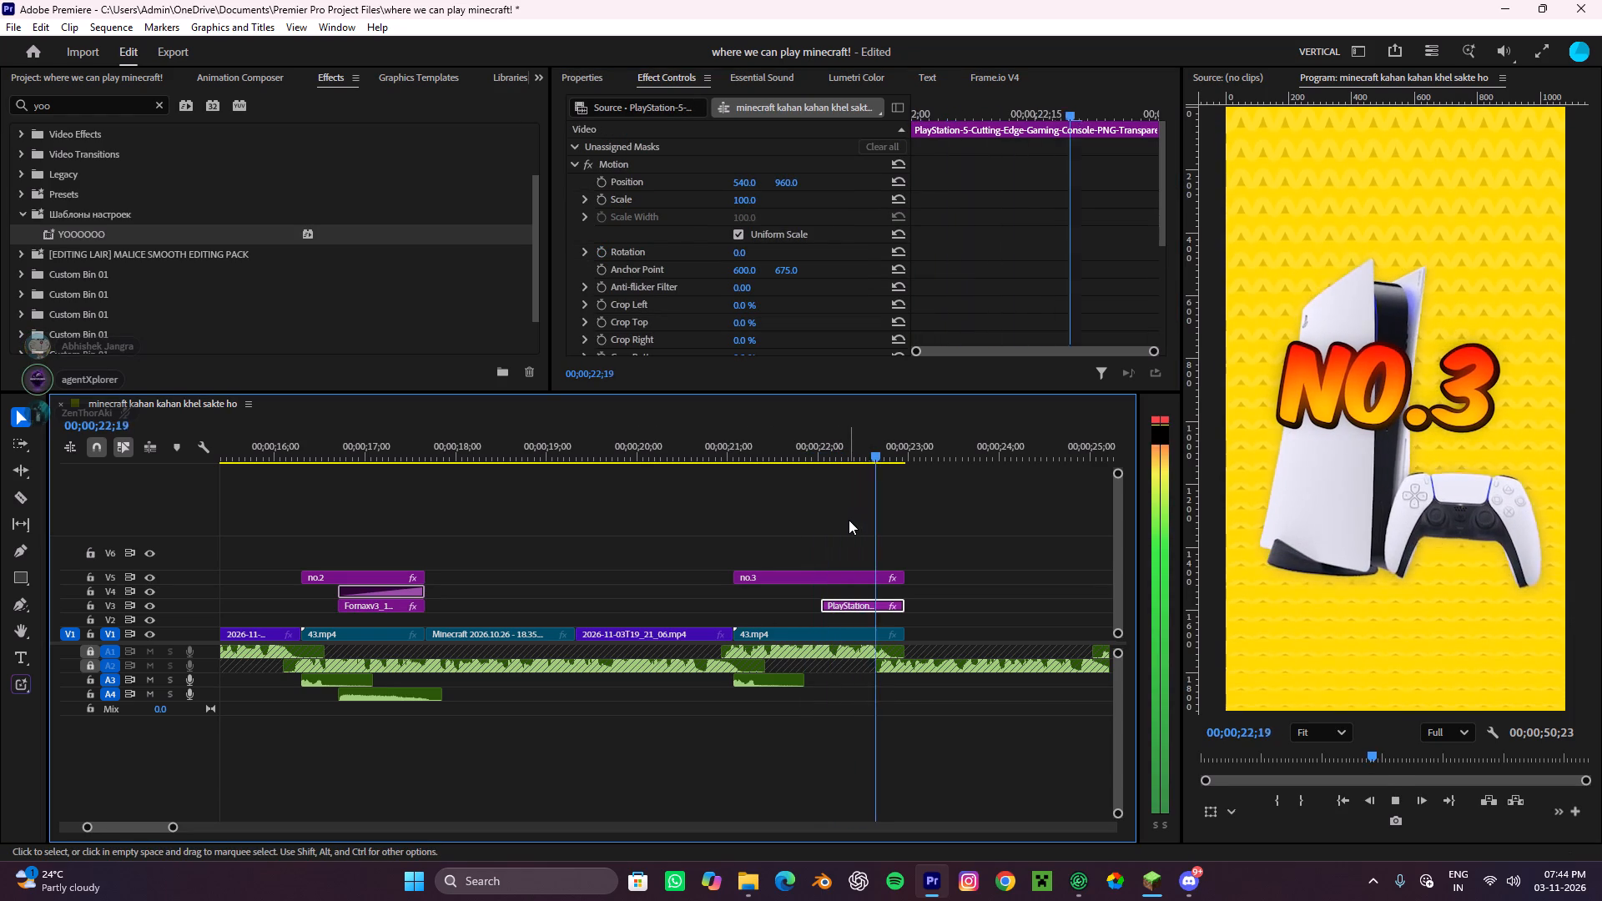
key("space")
scroll(849, 548, "up", 3, "alt")
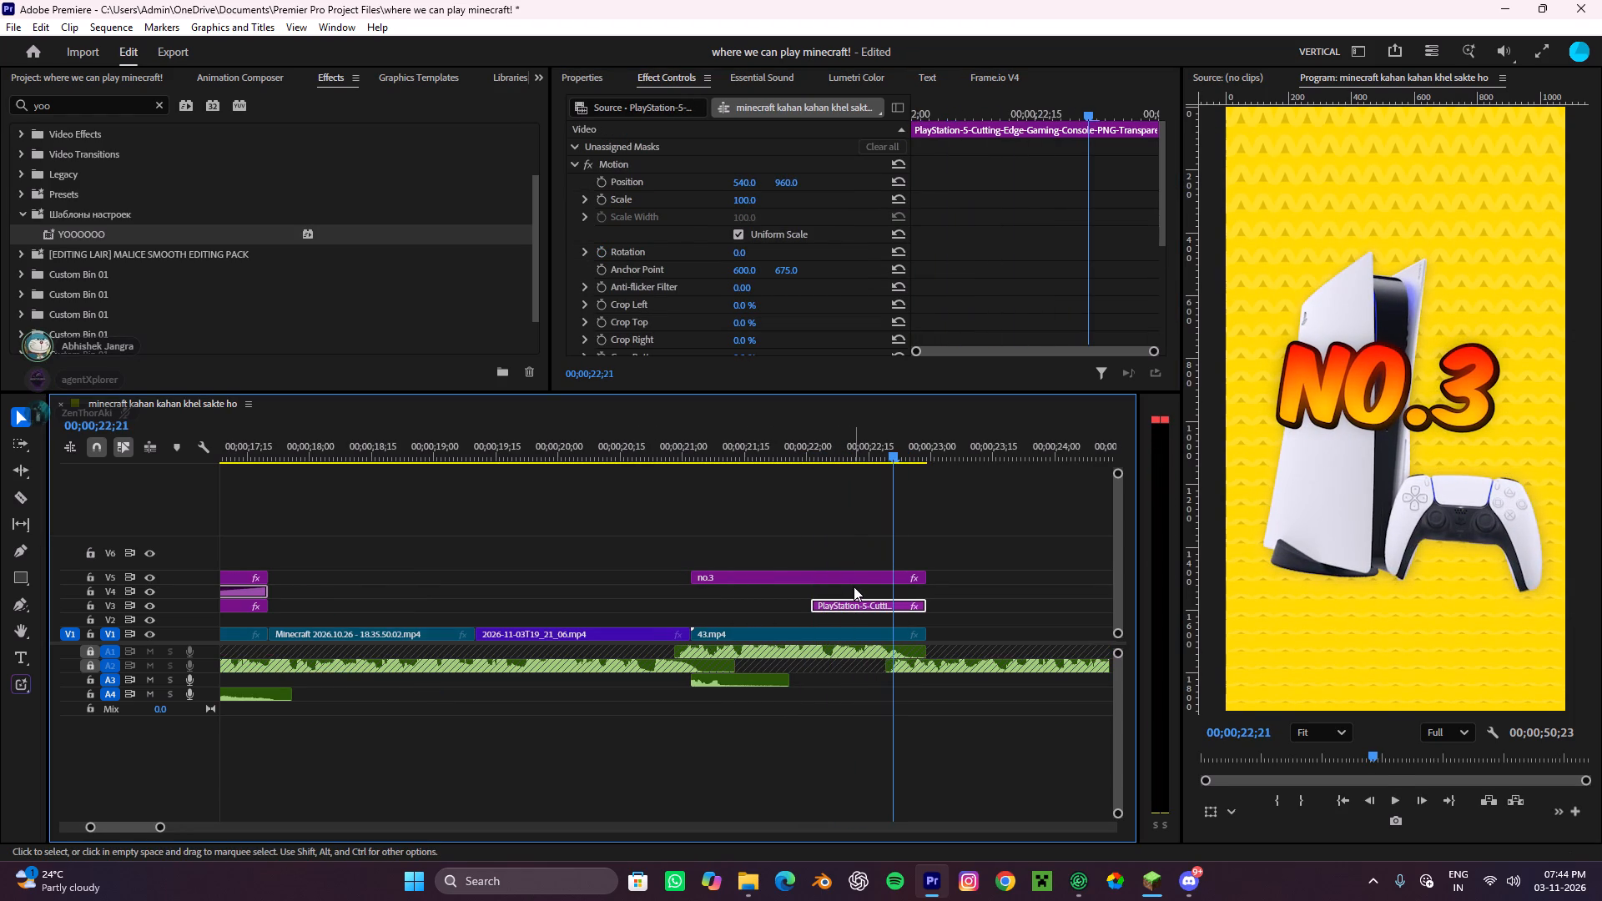
left_click_drag(833, 604, 824, 607)
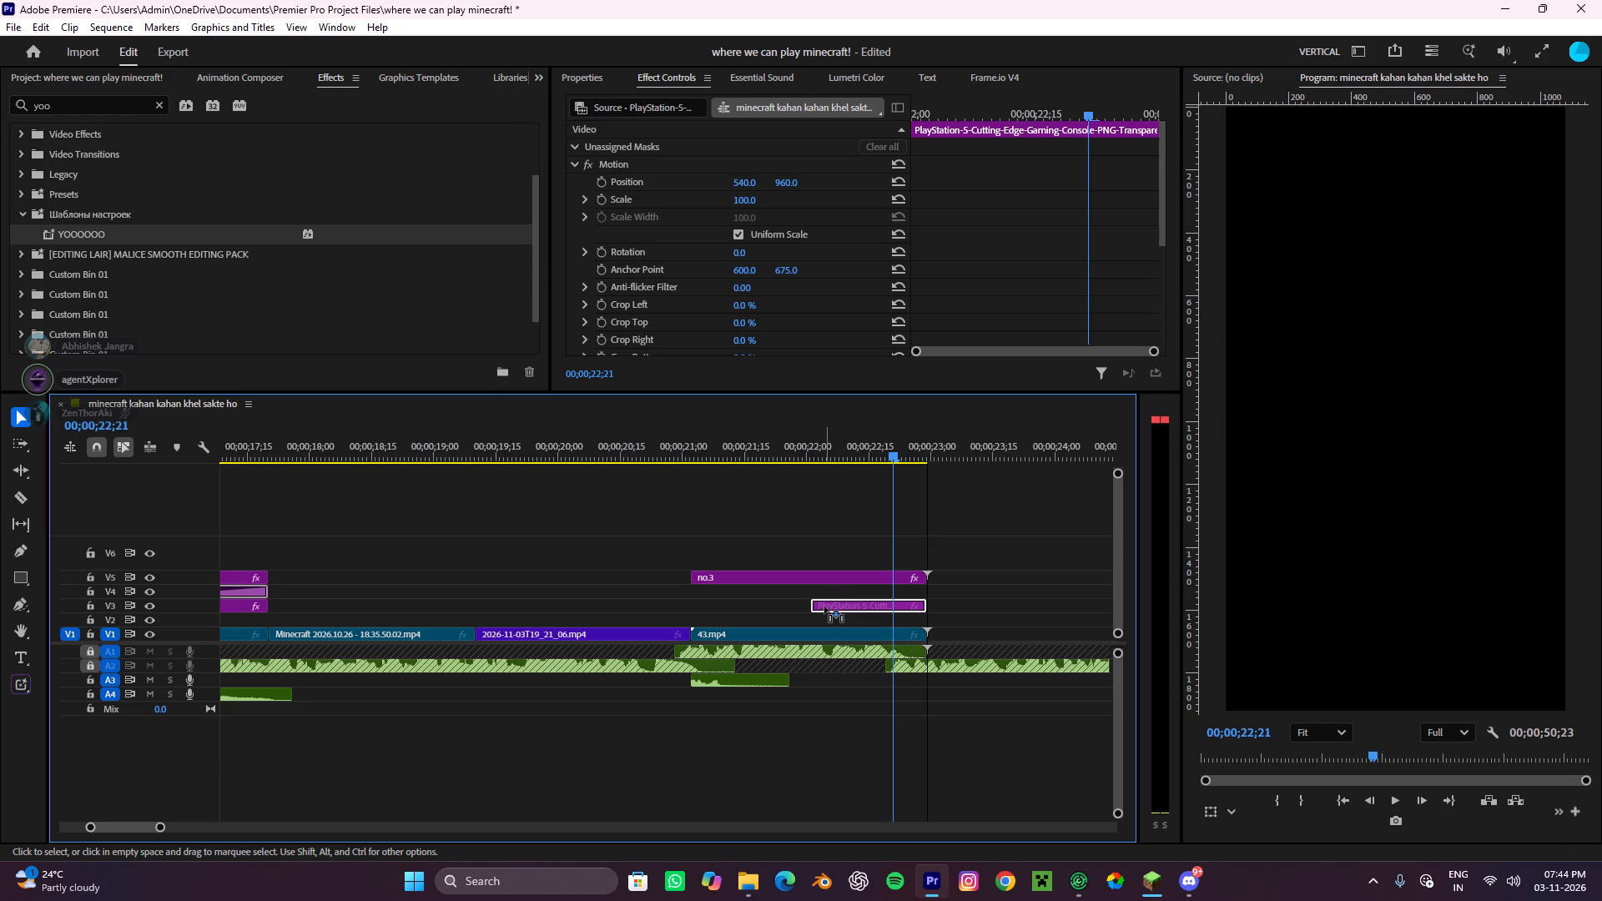
left_click_drag(824, 607, 812, 608)
left_click_drag(914, 608, 921, 608)
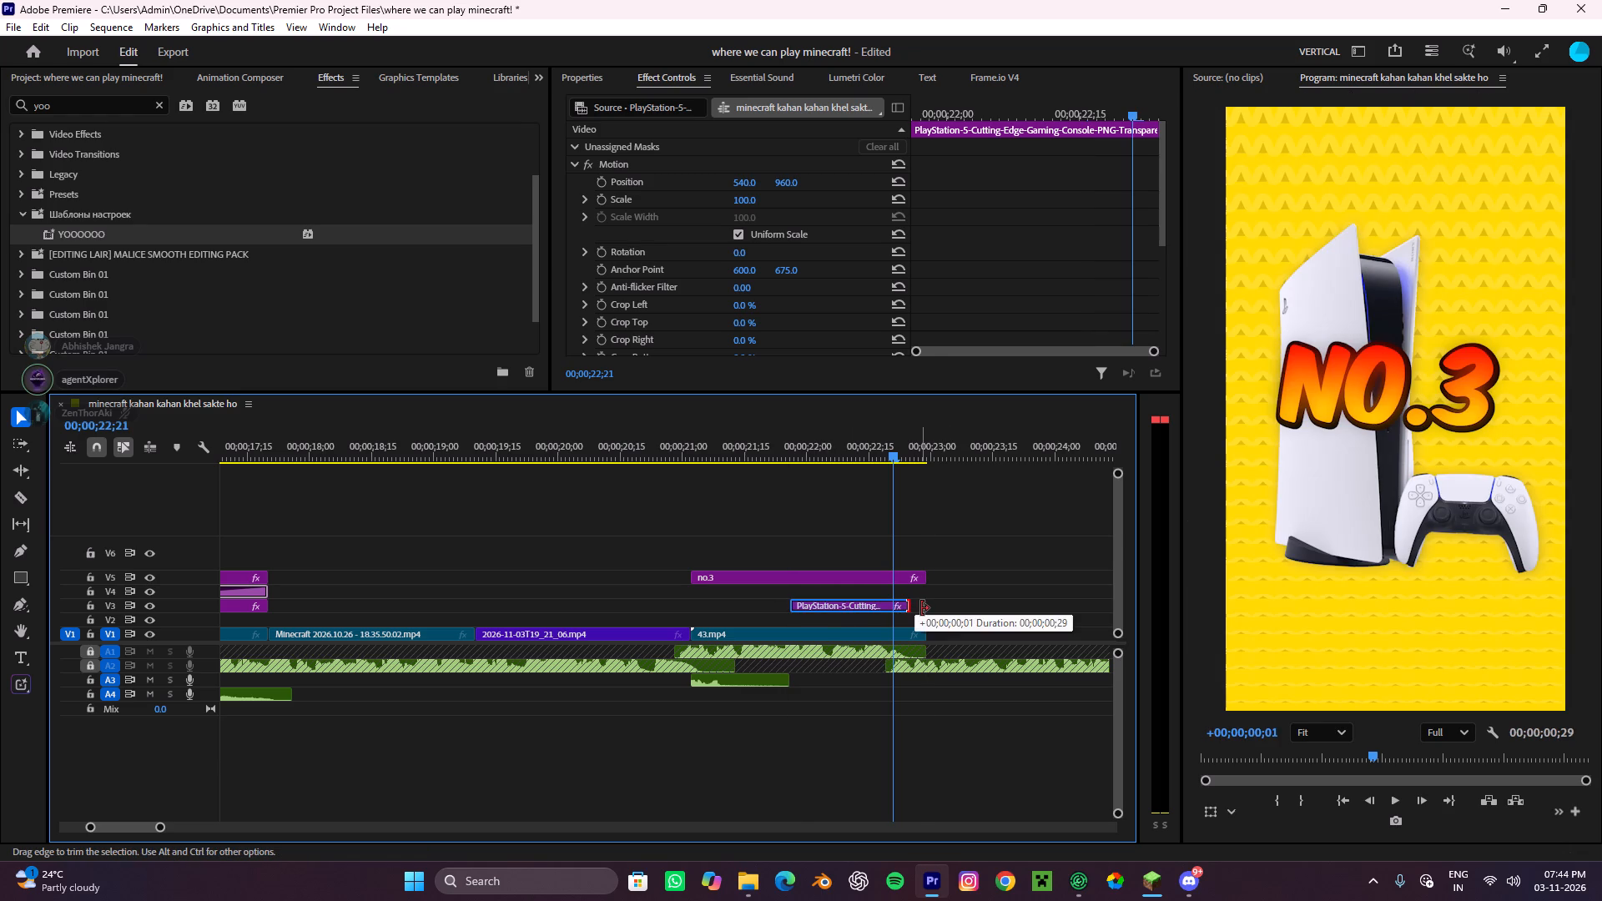
left_click_drag(921, 608, 934, 609)
Duplicate the PlayStation image from V3 onto V4 directly above the original.
left_click(878, 610)
left_click_drag(864, 605, 864, 597, "alt")
left_click(703, 518)
Copy the Neon Wipe transition from the V4 clip under the no.2 title to the start of the PlayStation copy on V4.
scroll(561, 558, "down", 4, "alt")
scroll(469, 581, "up", 3, "alt")
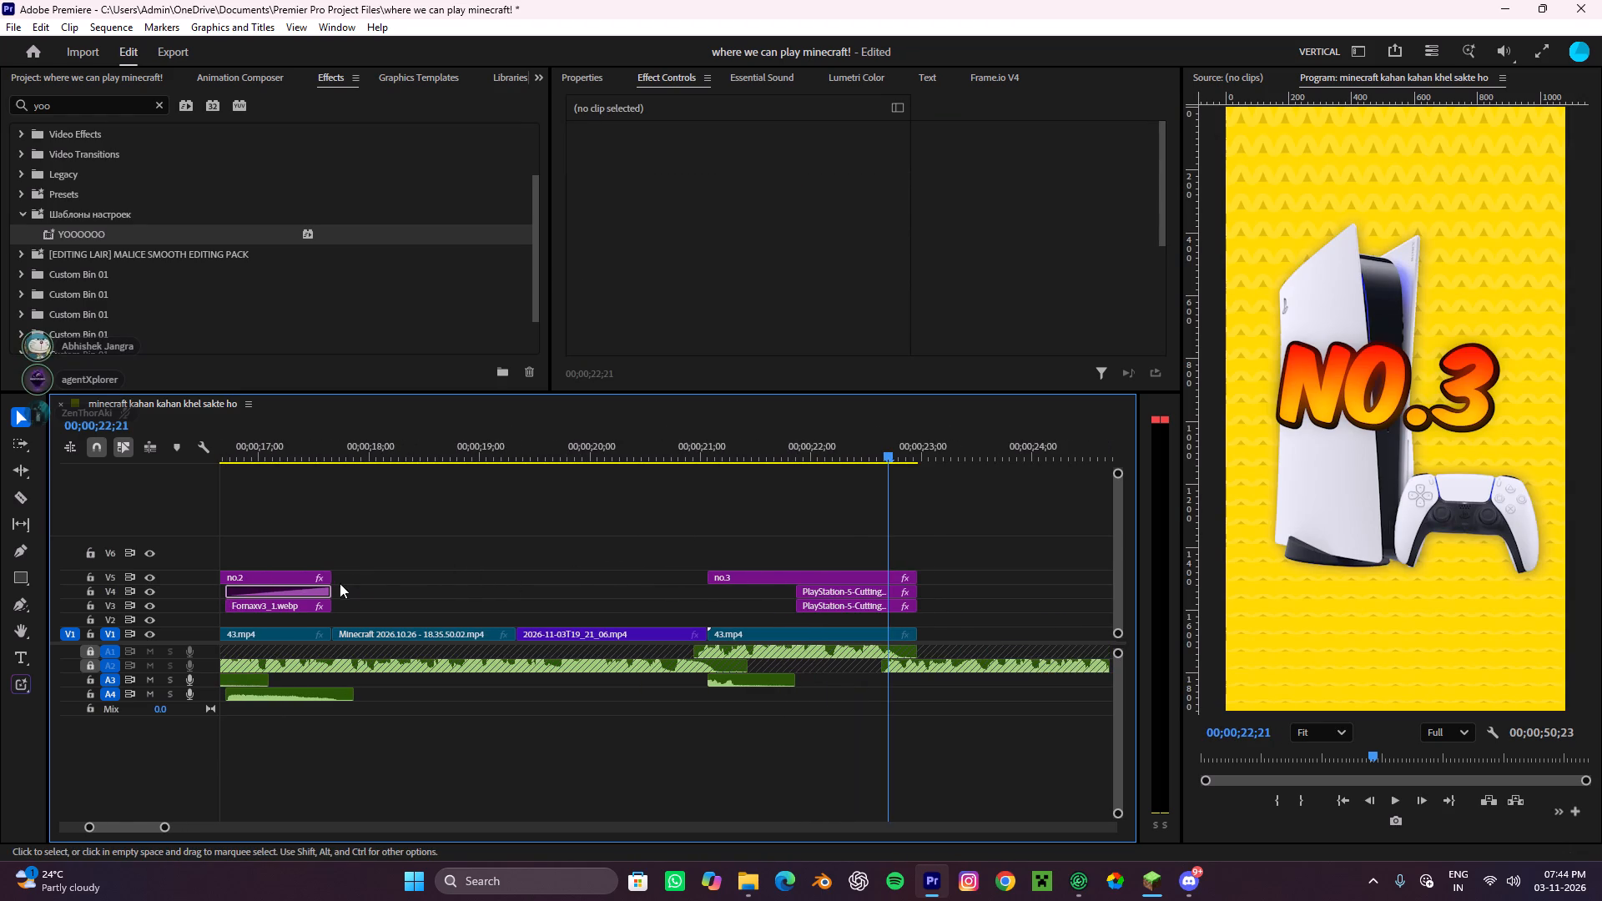
left_click(300, 590)
key("ctrl+c")
key("ctrl+c")
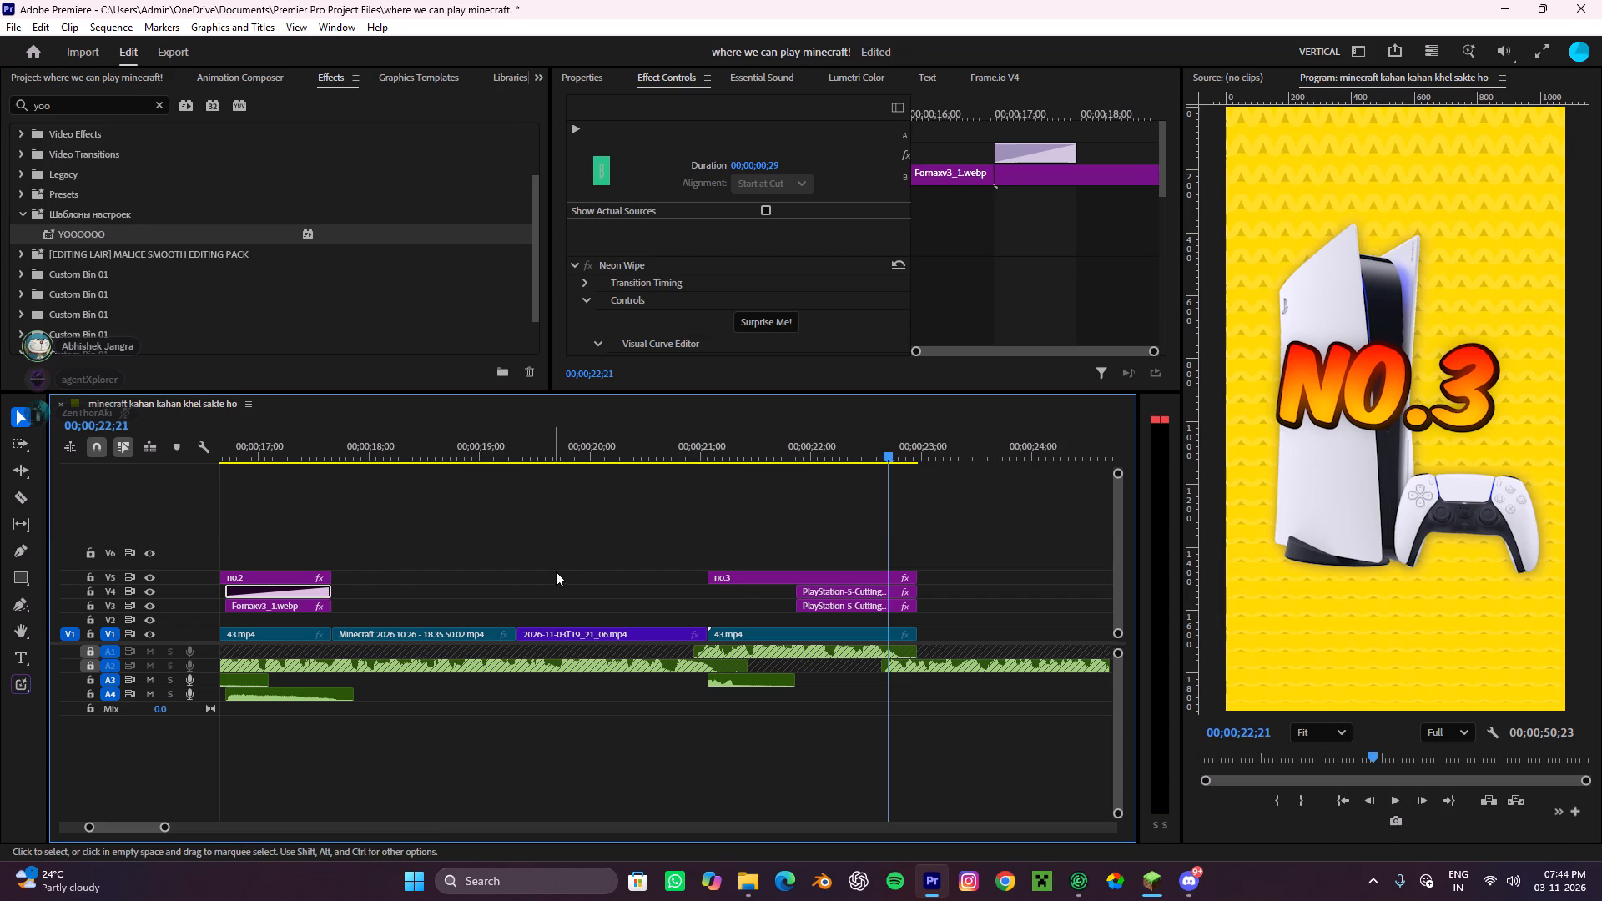
key("ctrl+c")
left_click(737, 589)
left_click_drag(763, 596, 806, 587, "ctrl")
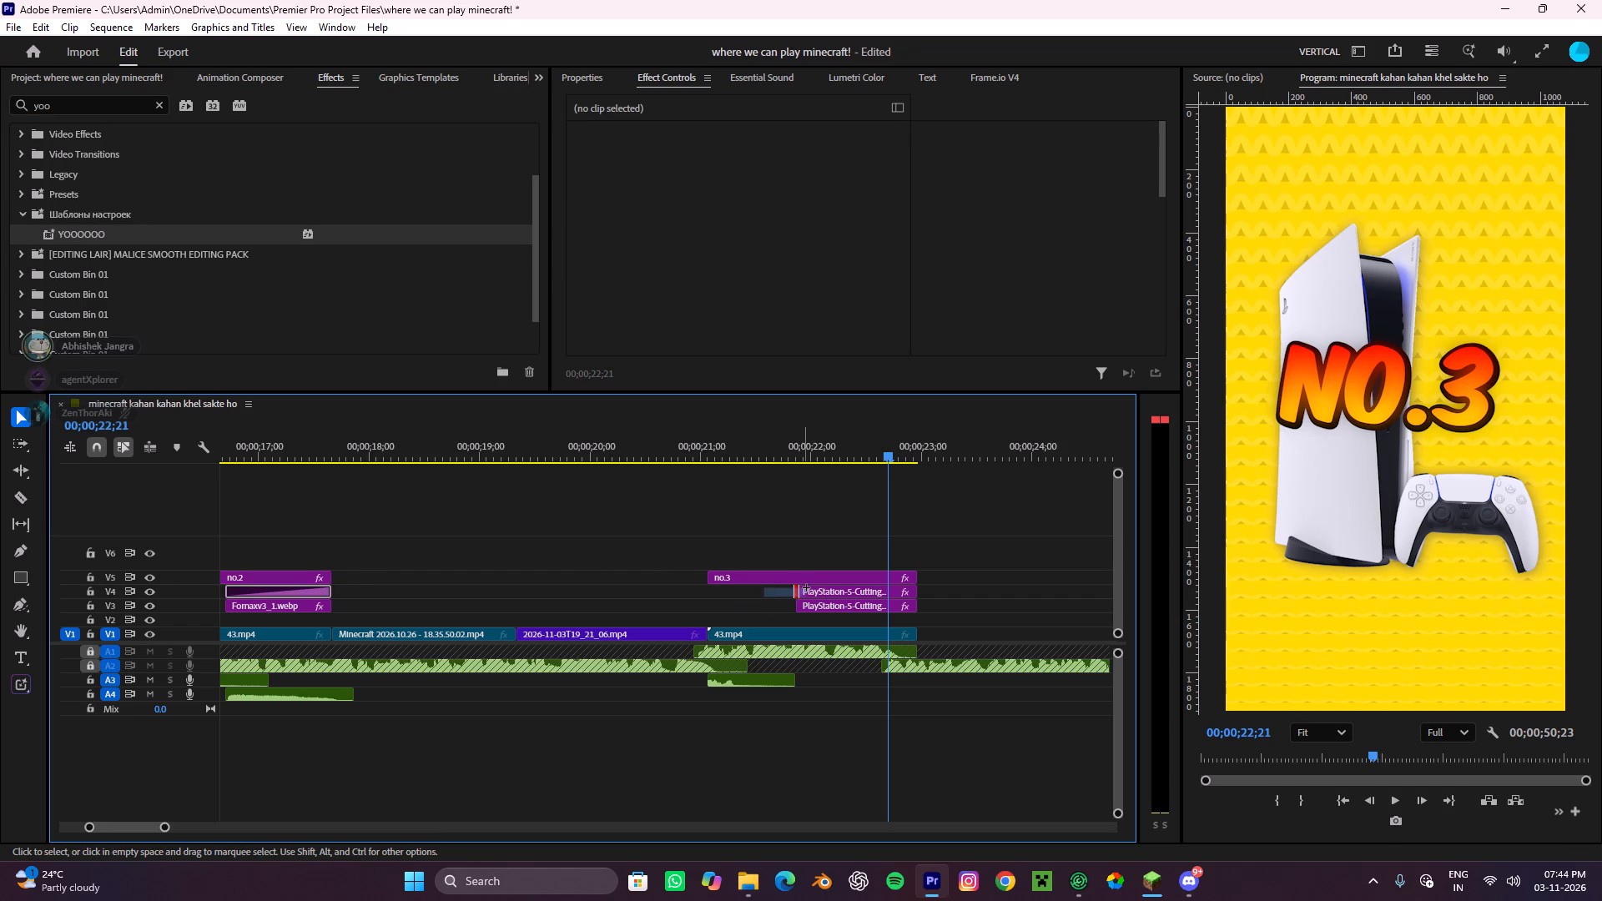
left_click_drag(806, 587, 808, 587, "ctrl")
key("ctrl+v")
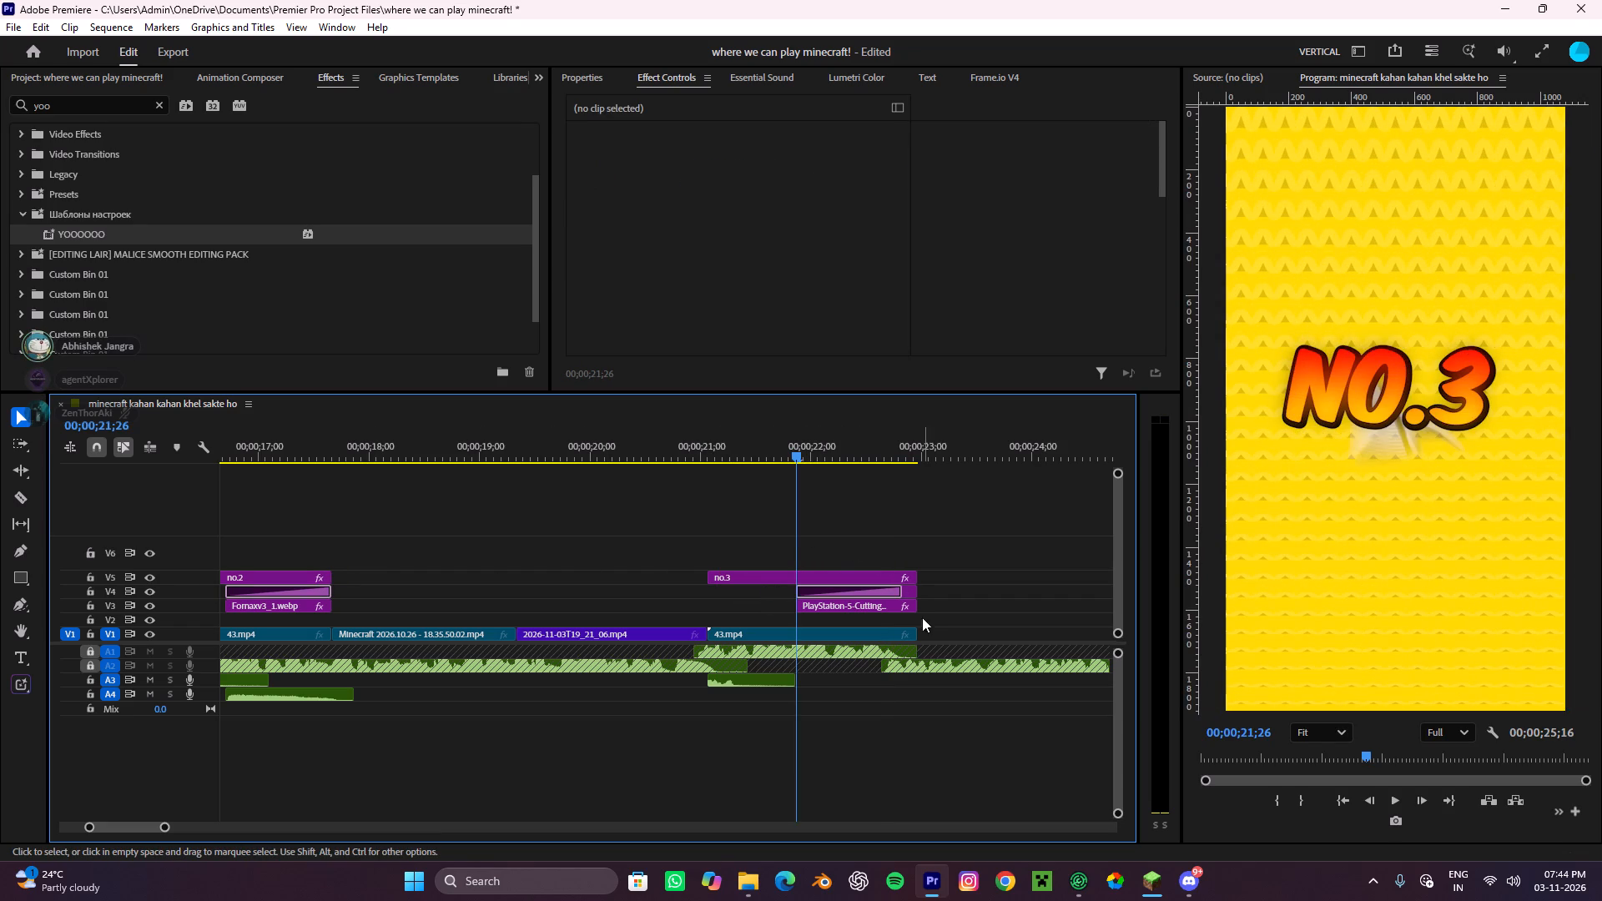
Extend the Neon Wipe transition on V4 to the end of the PlayStation clip.
left_click(887, 594)
left_click_drag(896, 591, 905, 593)
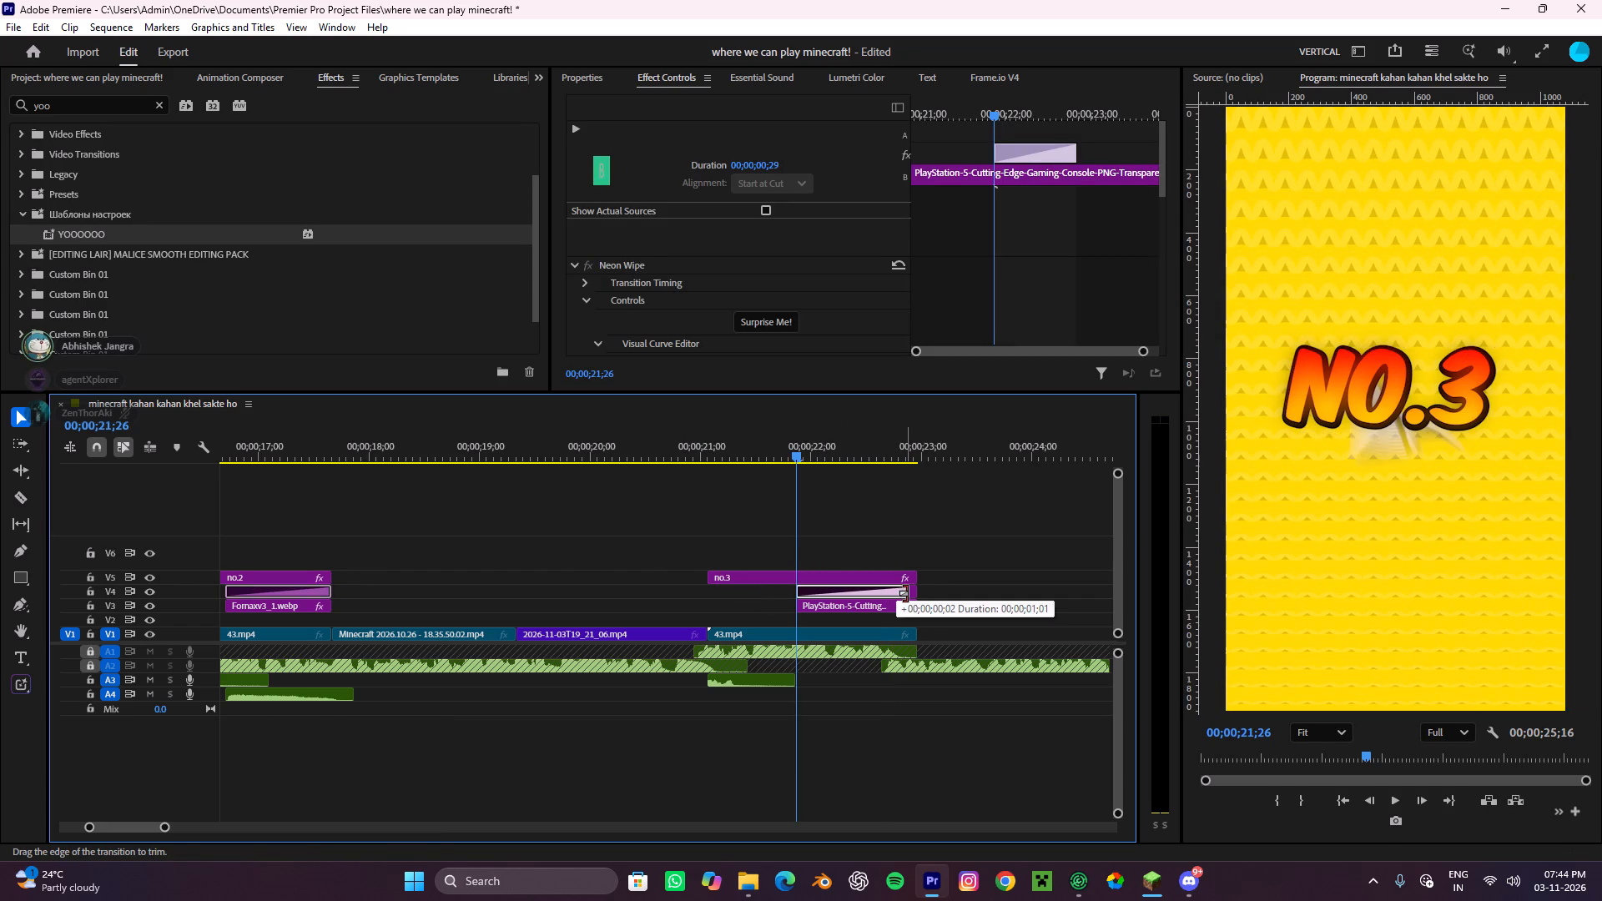
left_click_drag(905, 593, 914, 592)
left_click(941, 583)
scroll(940, 586, "down", 8, "alt")
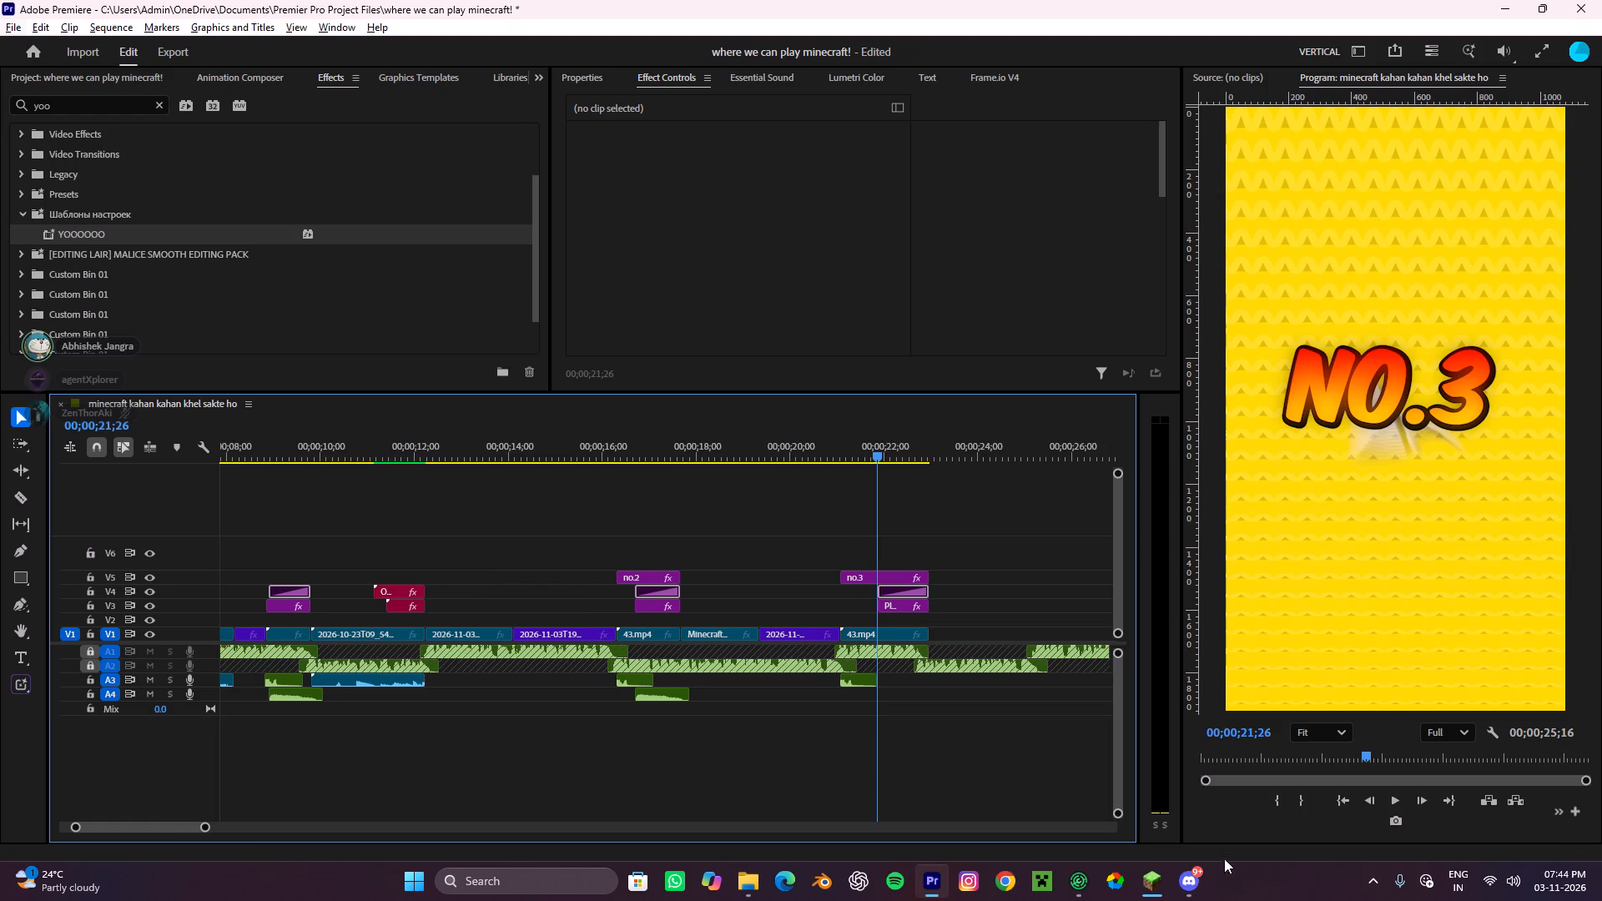
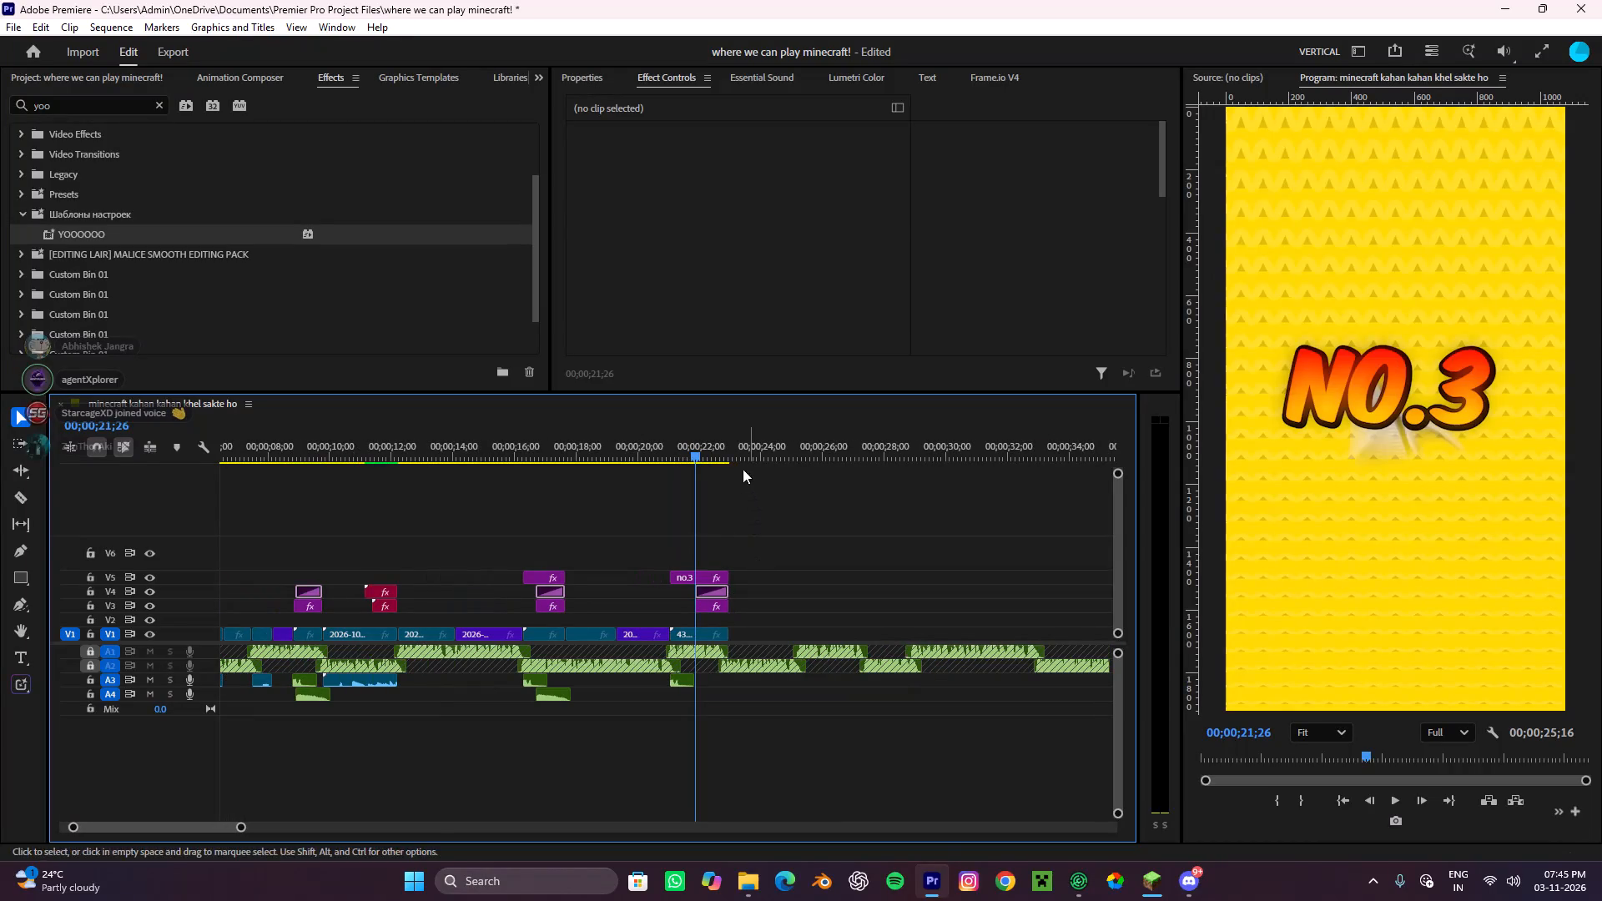
Play back the start of the NO.3 section and scrub to the frame where the title begins.
left_click_drag(710, 452, 659, 502)
key("space")
scroll(813, 583, "up", 5, "alt")
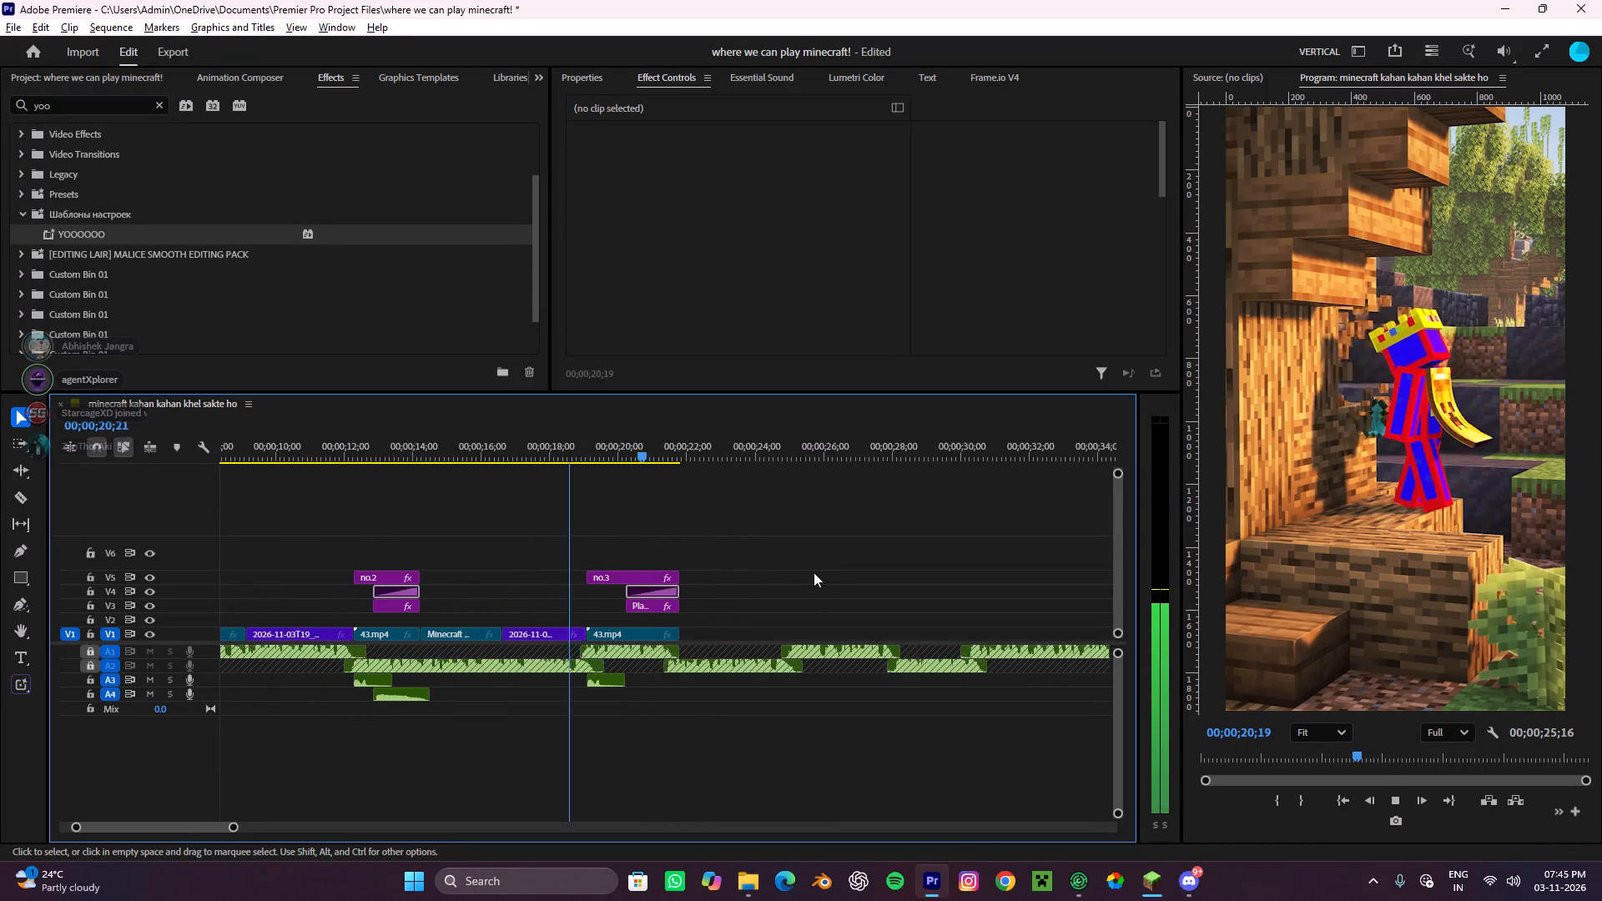
key("space")
scroll(718, 620, "up", 9, "alt")
left_click_drag(554, 459, 542, 467)
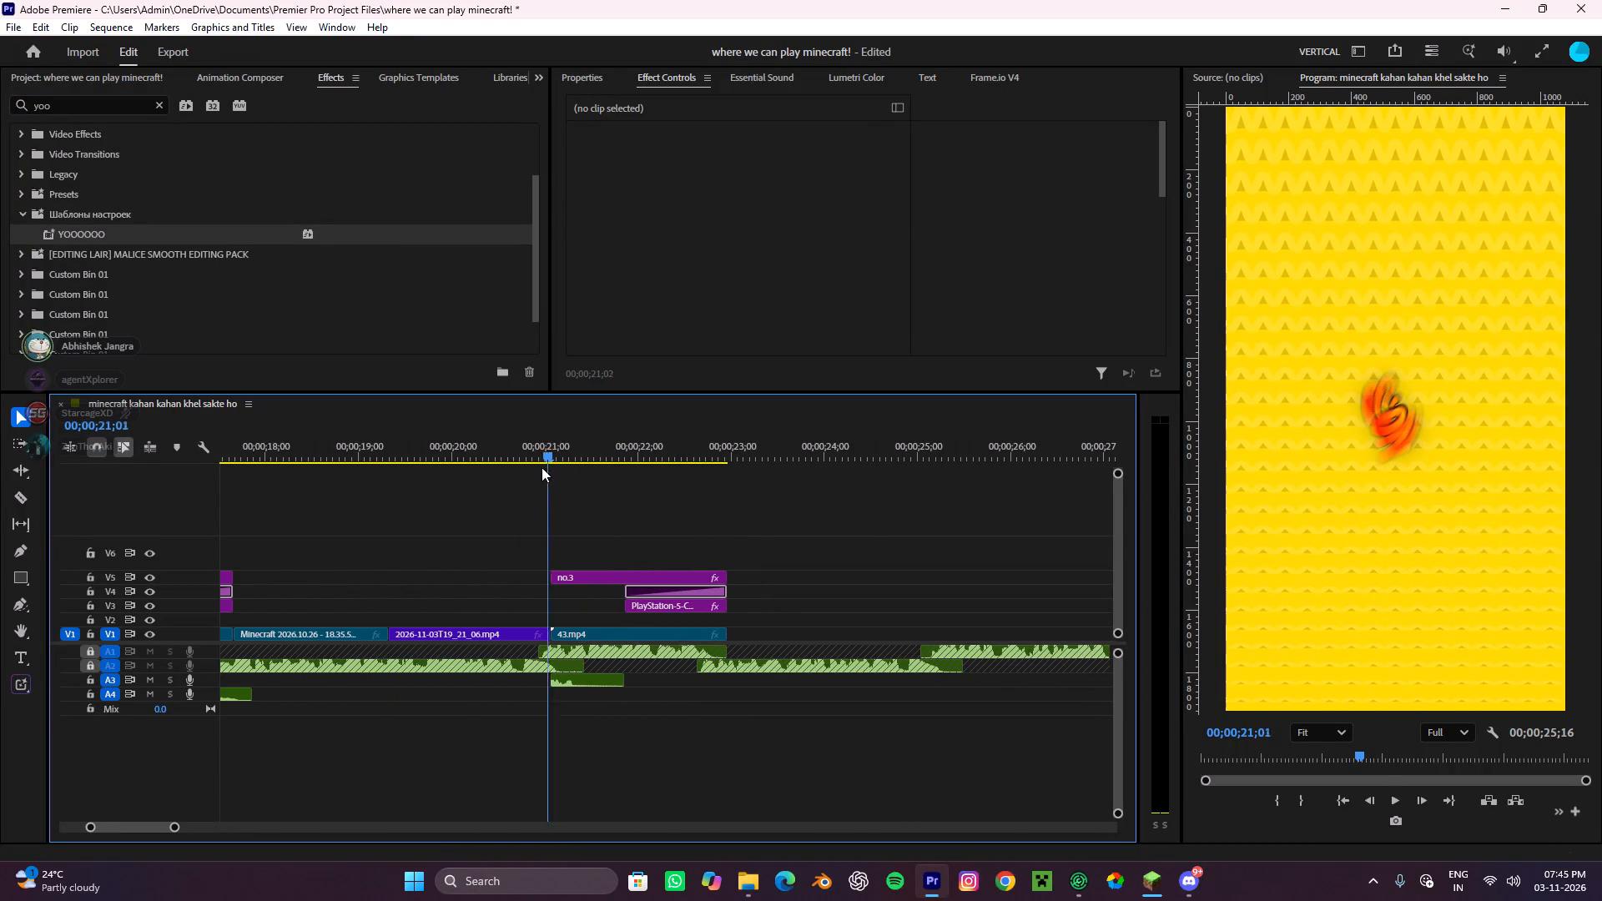
left_click_drag(542, 467, 541, 468)
Extend the start of the Breast Twitch sound effect on A3 by one frame and align it with the no.3 title's start.
left_click(642, 514)
scroll(597, 700, "up", 5, "alt")
left_click(570, 685)
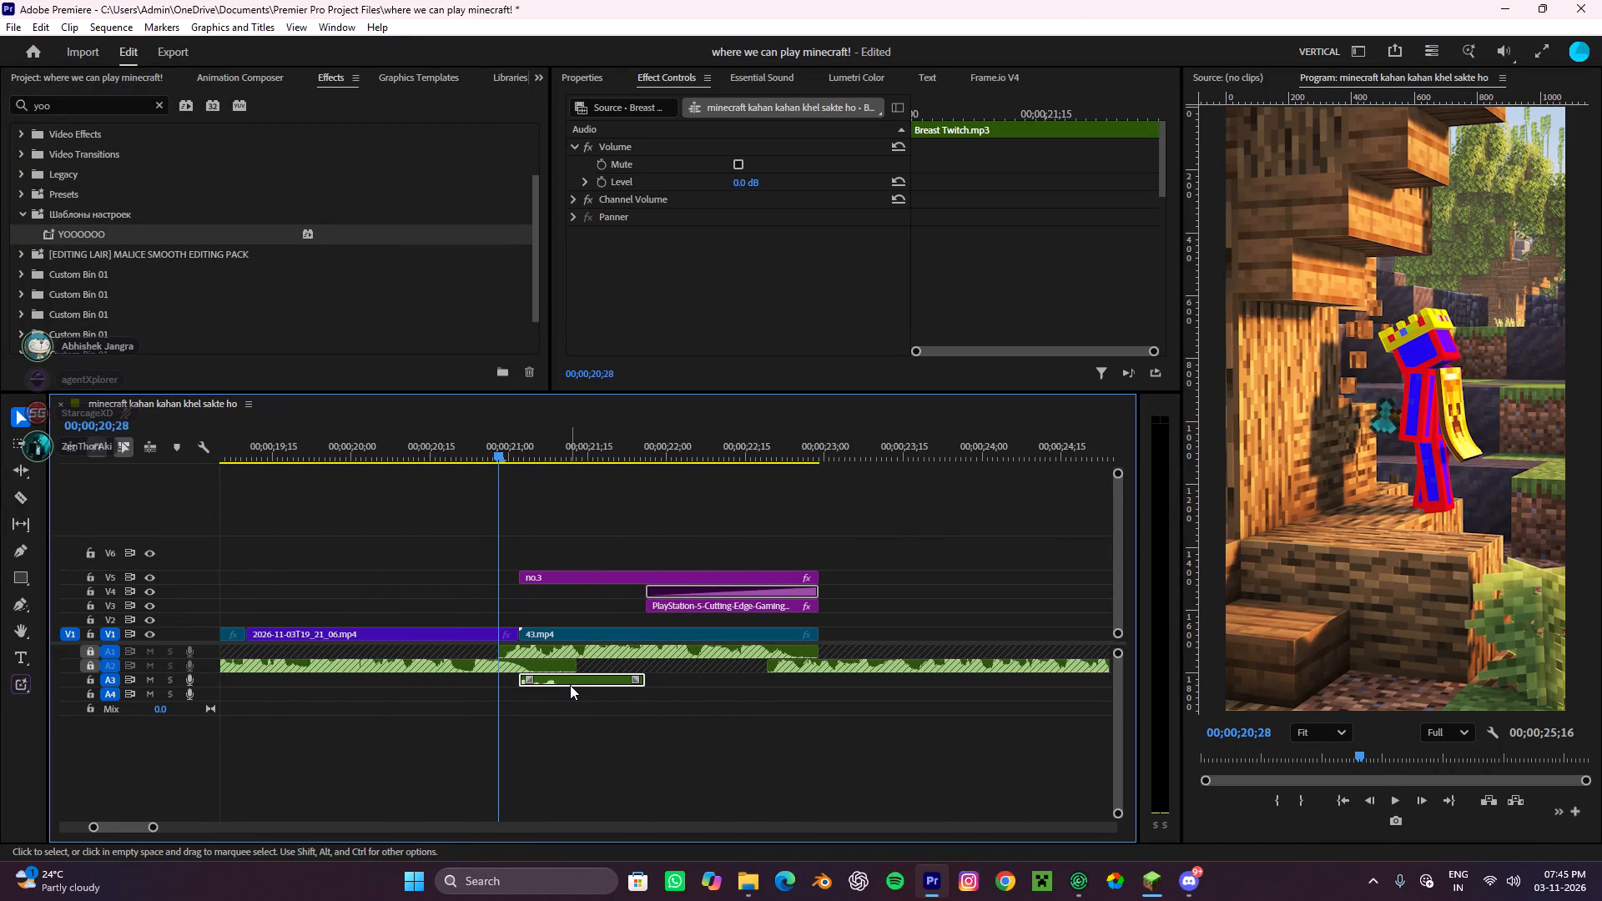
left_click_drag(570, 685, 577, 684)
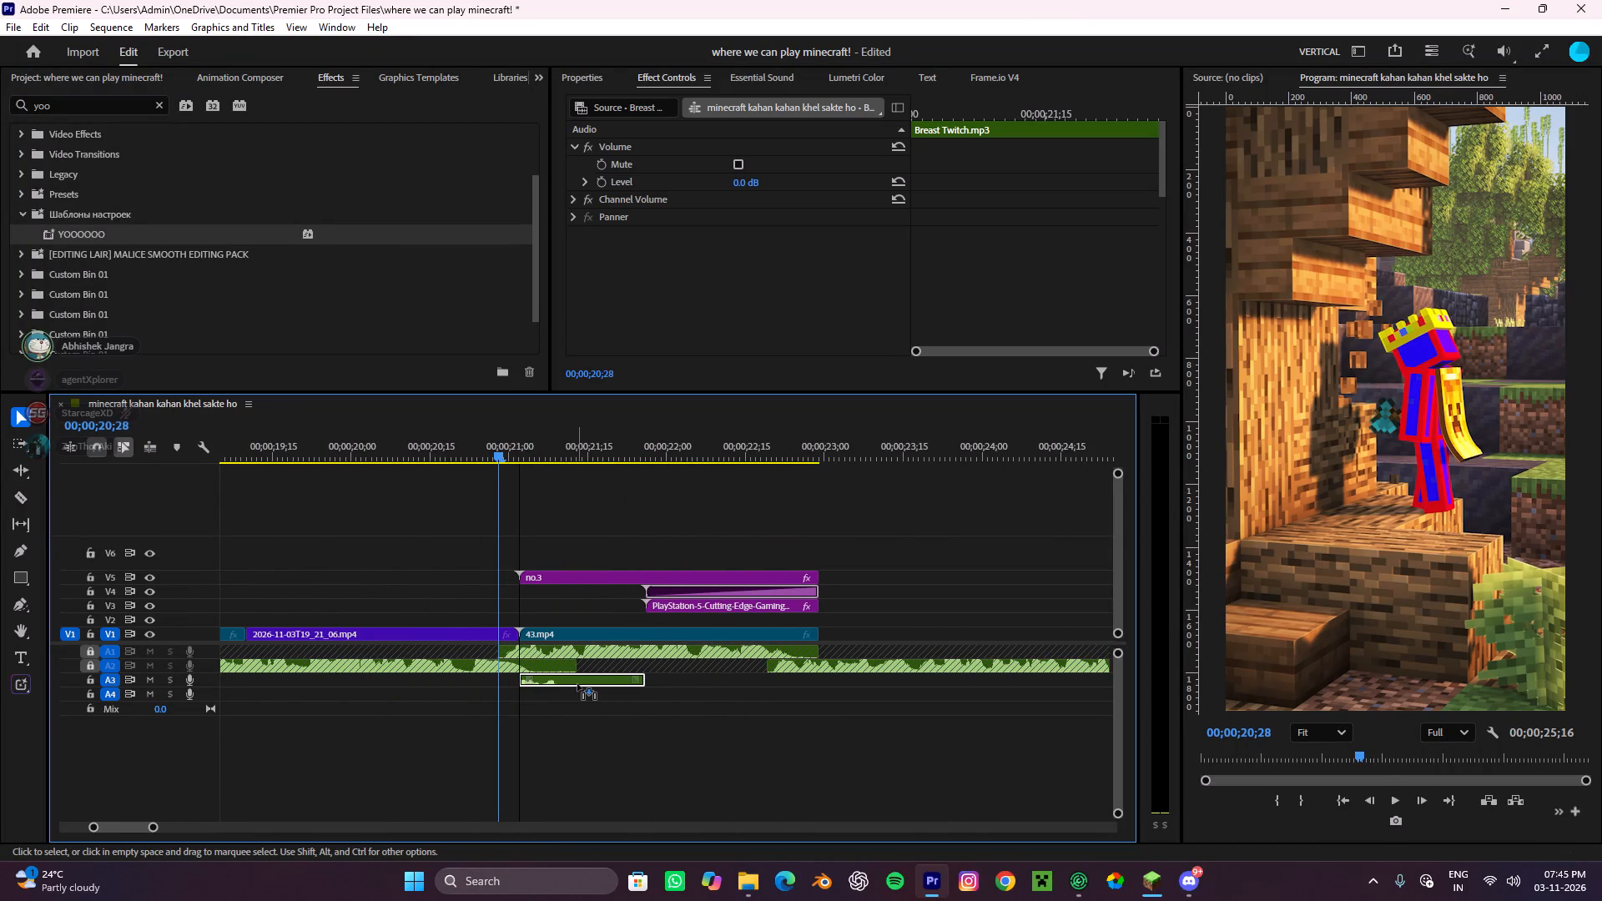
left_click_drag(577, 684, 582, 682)
scroll(567, 682, "up", 5, "alt")
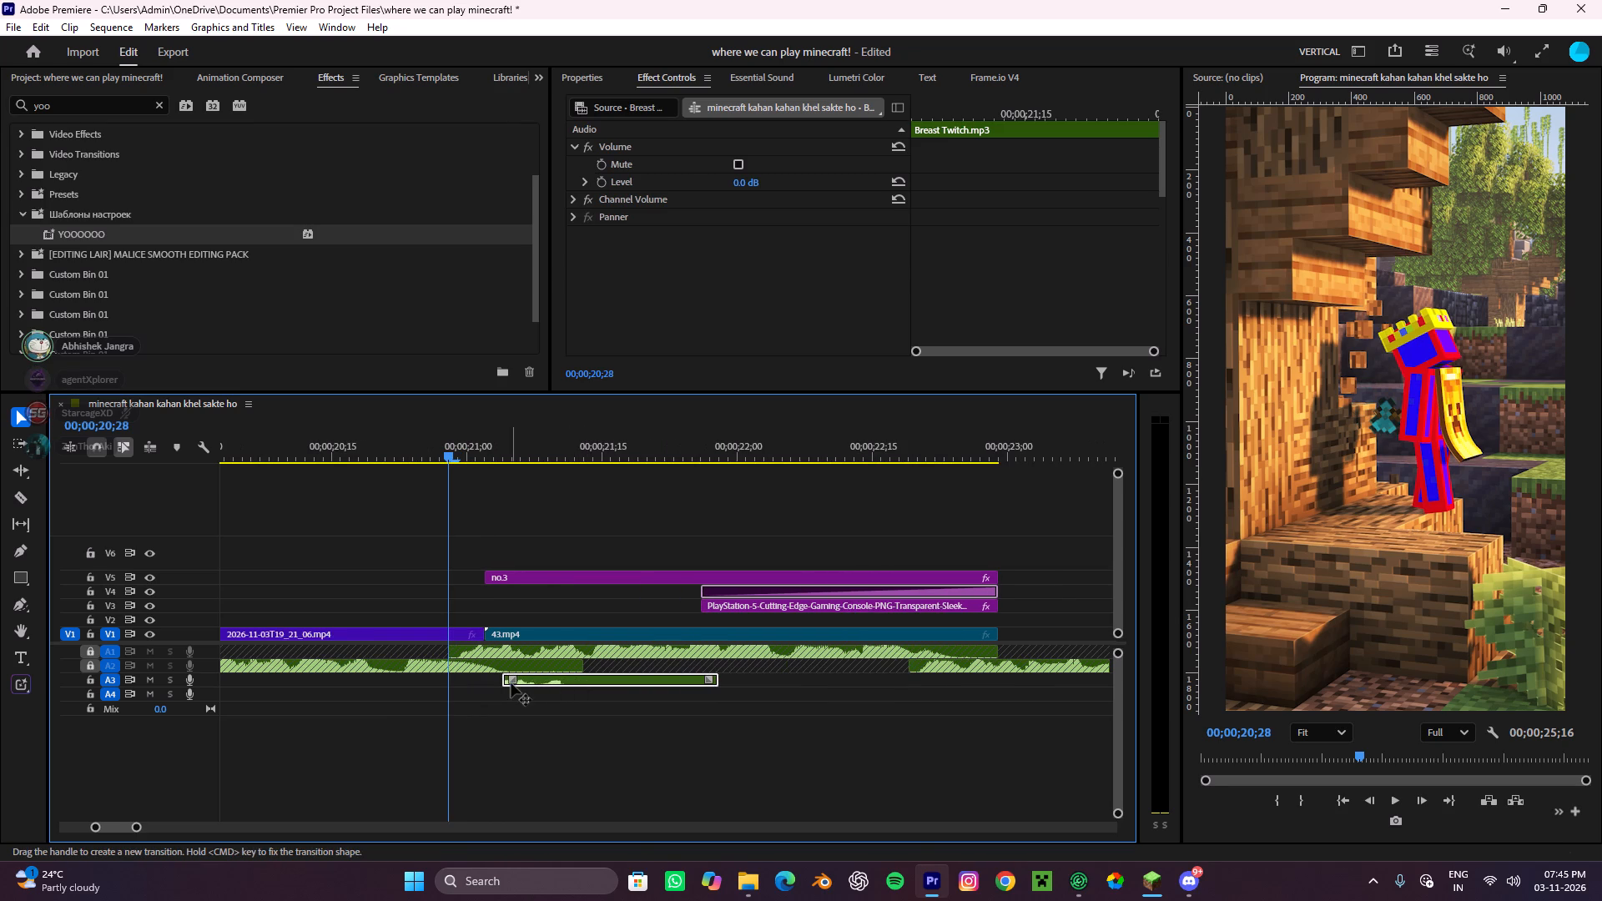
left_click_drag(506, 680, 495, 682)
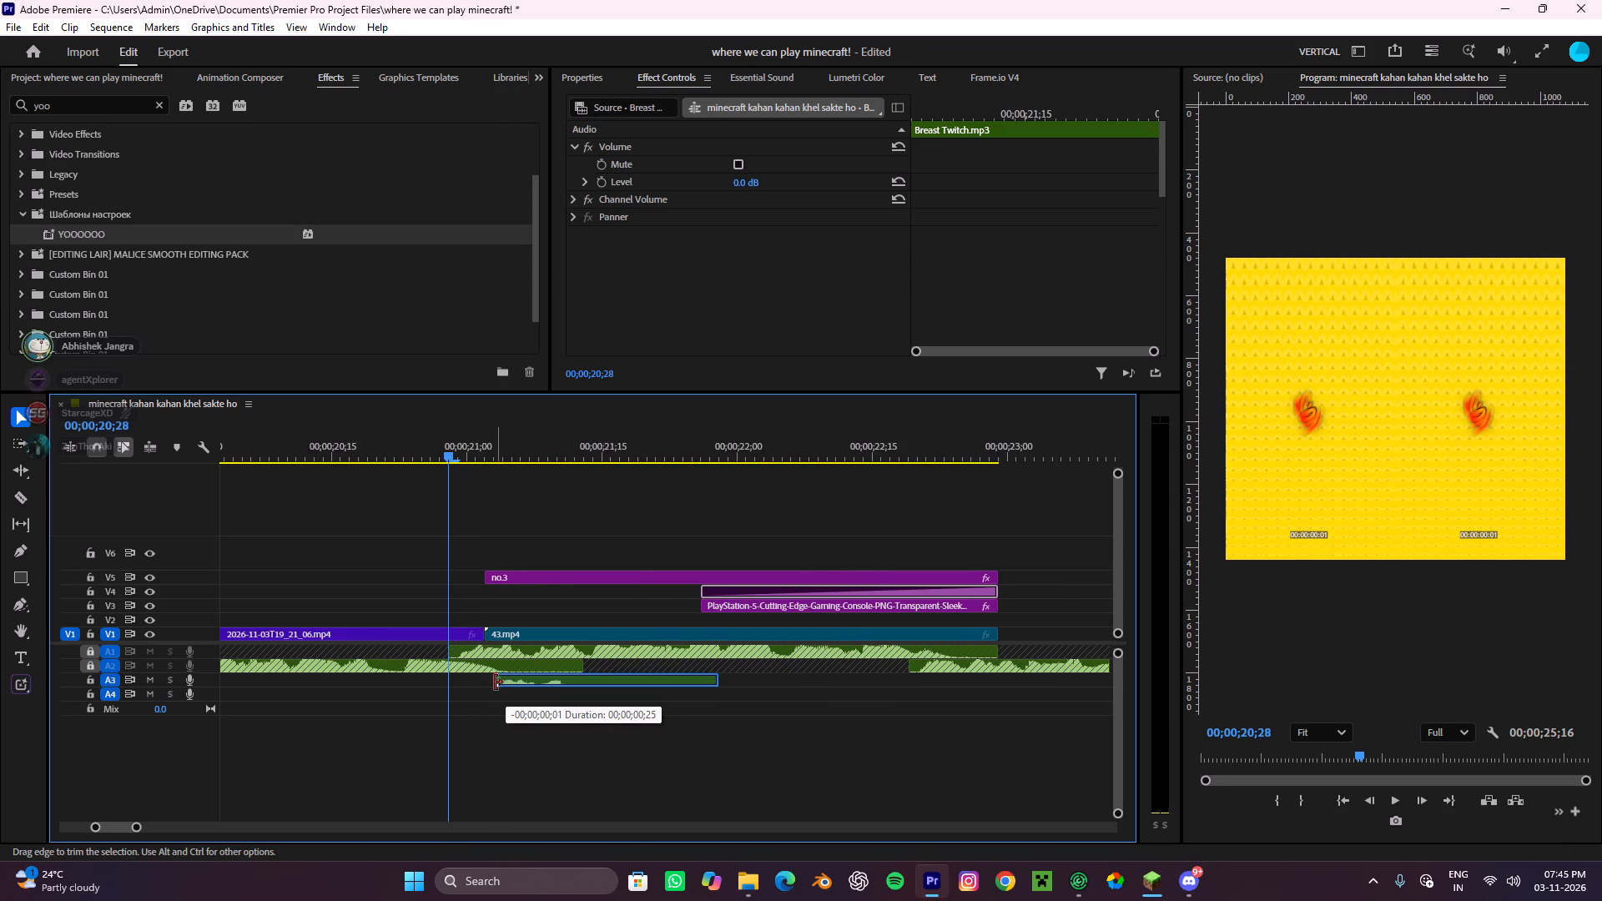
left_click_drag(495, 682, 494, 697)
left_click_drag(537, 685, 526, 683)
left_click(559, 536)
Play back the NO.3 section to check the title sound against the image animation.
scroll(559, 536, "down", 9, "alt")
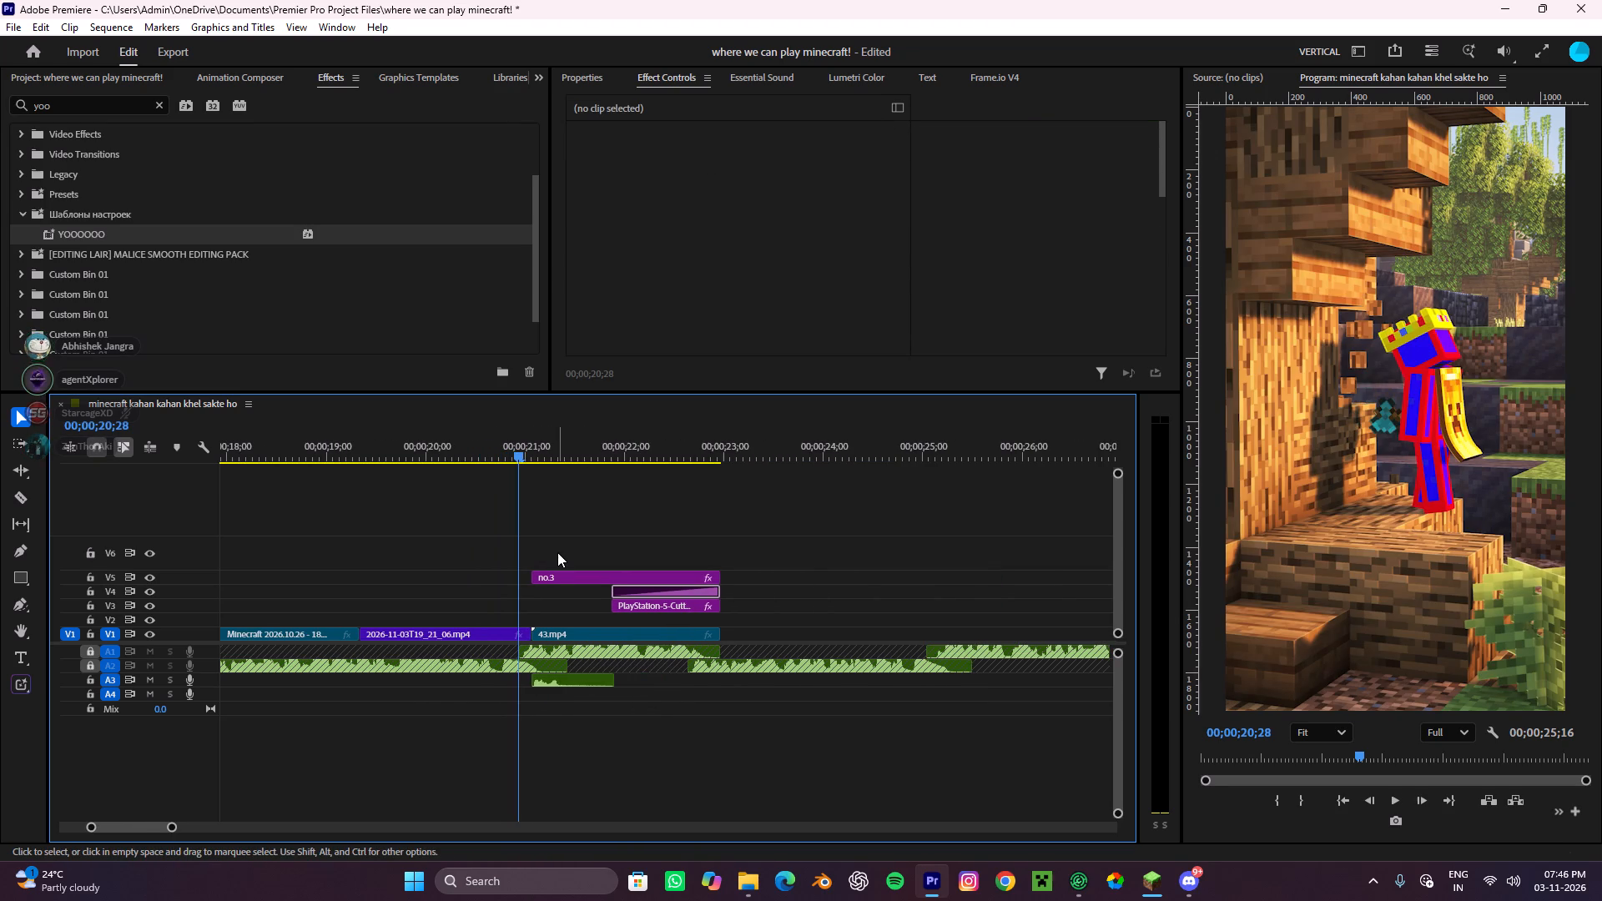
key("space")
key("space")
Duplicate the Anime Shine sound effect from under the no.2 title to the start of the PlayStation image on A4.
scroll(544, 565, "up", 4, "alt")
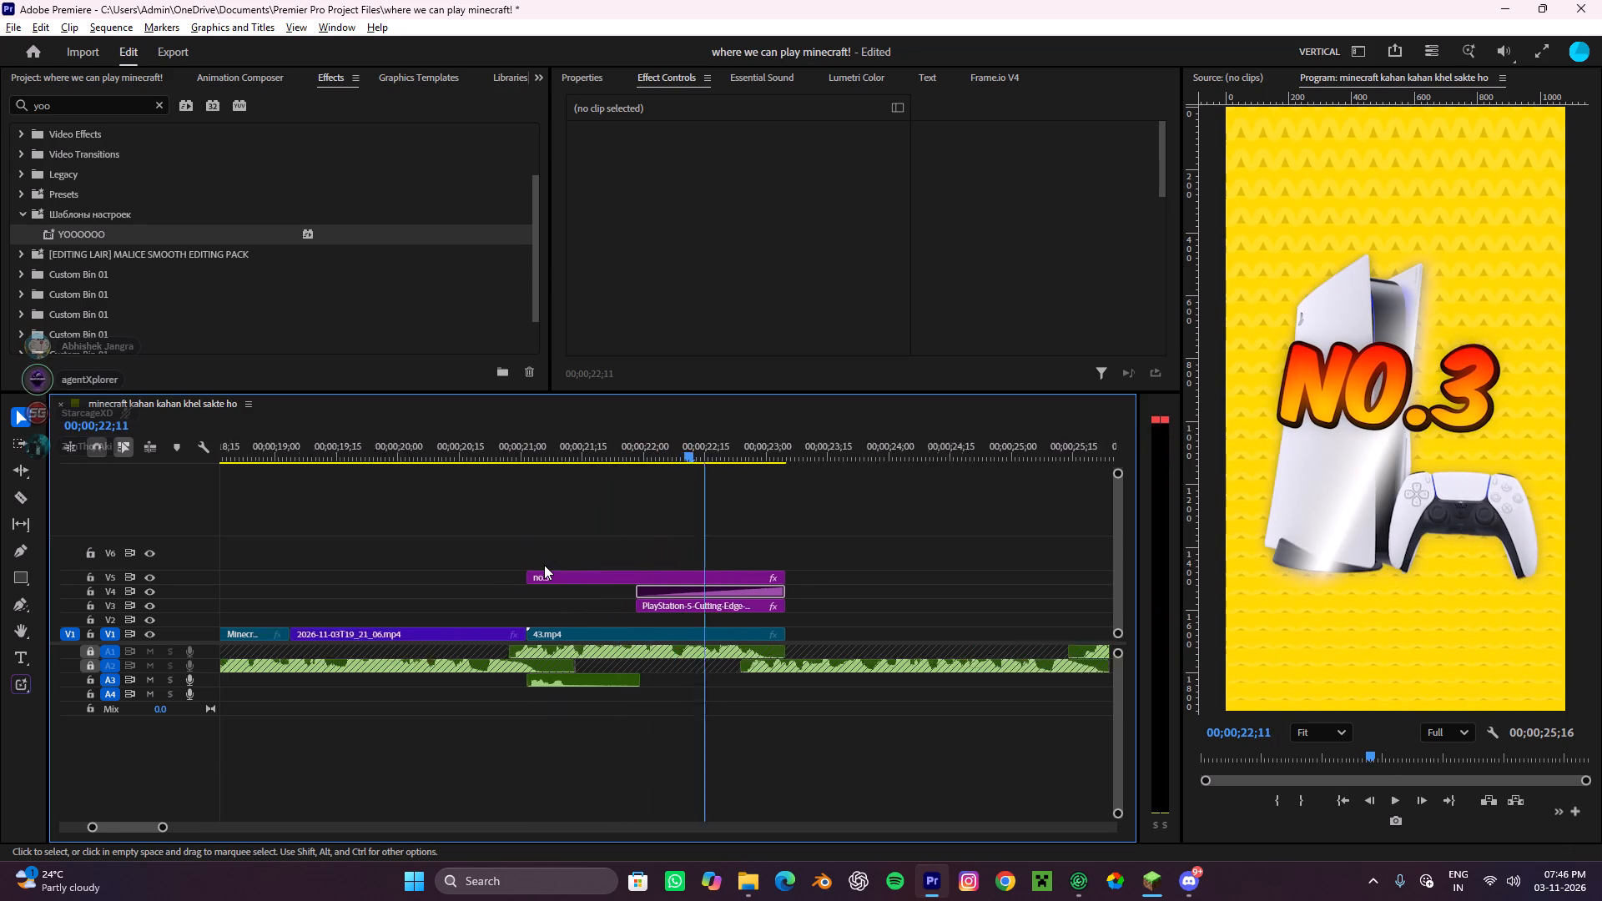
scroll(544, 565, "down", 1)
scroll(544, 565, "up", 4)
scroll(544, 566, "down", 10, "alt")
scroll(464, 700, "up", 5)
left_click(471, 693)
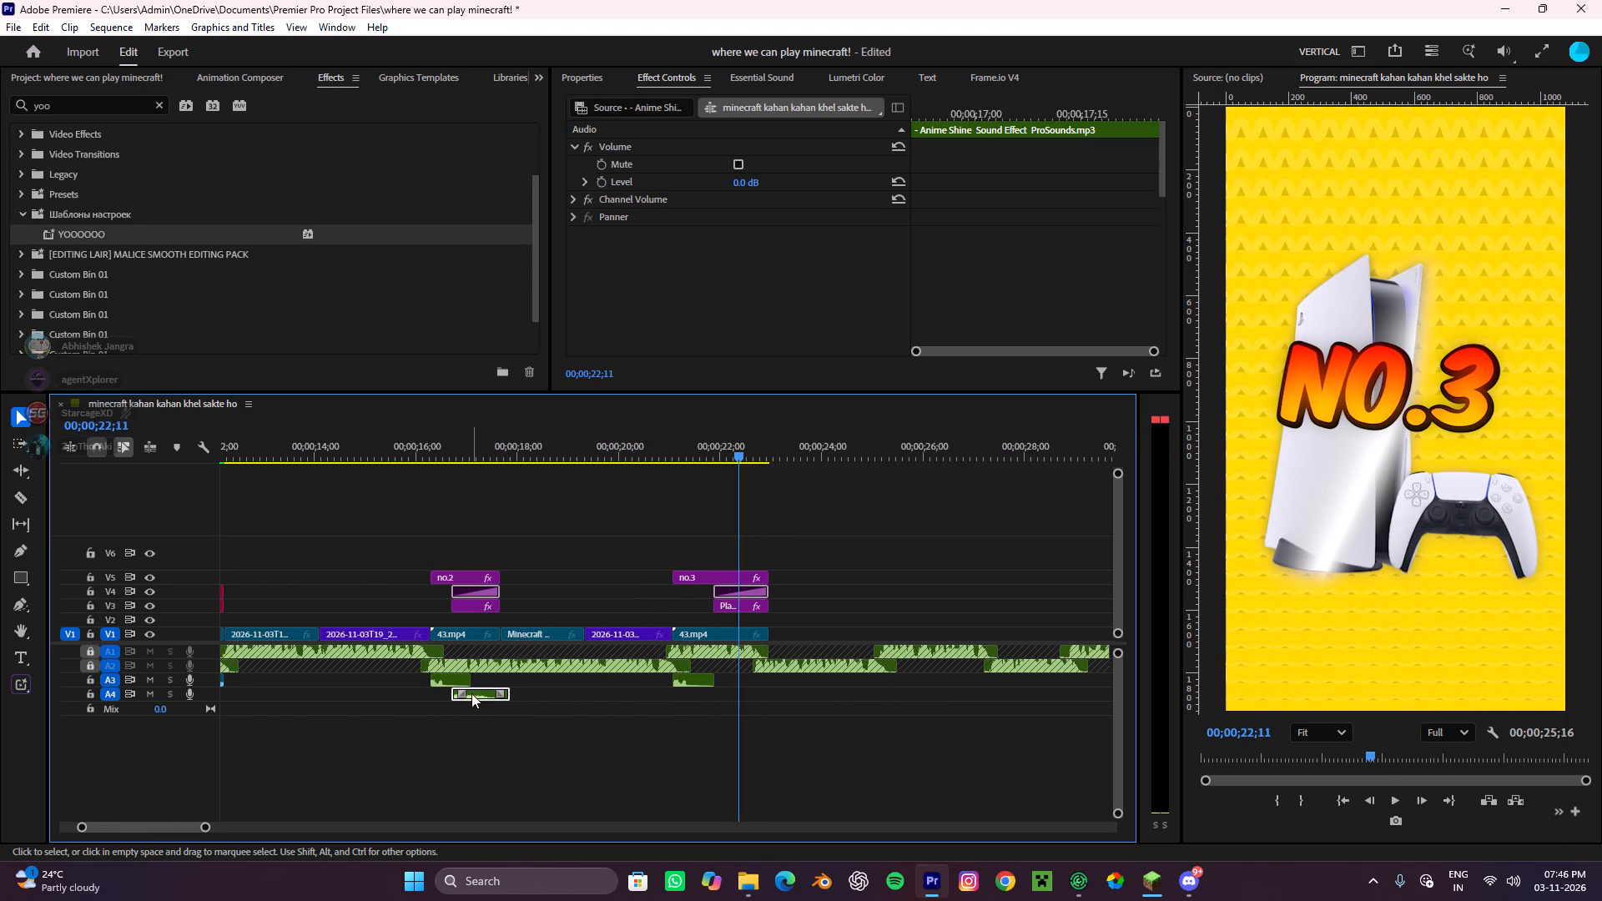
left_click_drag(471, 693, 729, 692, "alt")
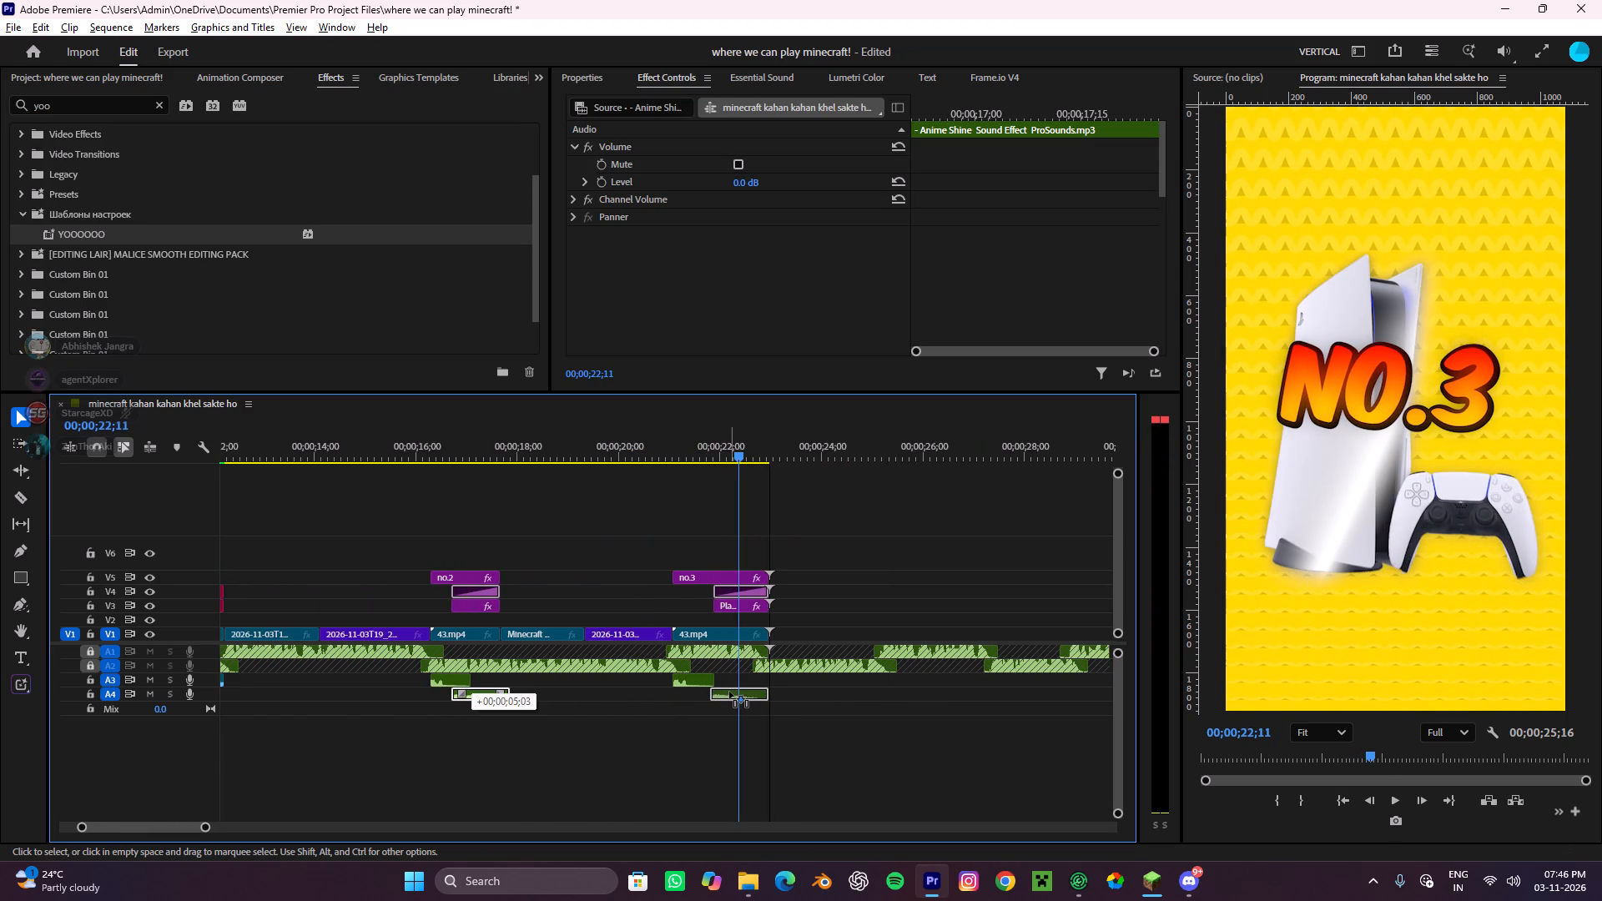
left_click_drag(729, 692, 734, 690, "alt")
Play back the NO.3 section from just before its title to check the shine sound, continuing past the last video clip.
left_click_drag(753, 442, 657, 519)
left_click(744, 503)
key("space")
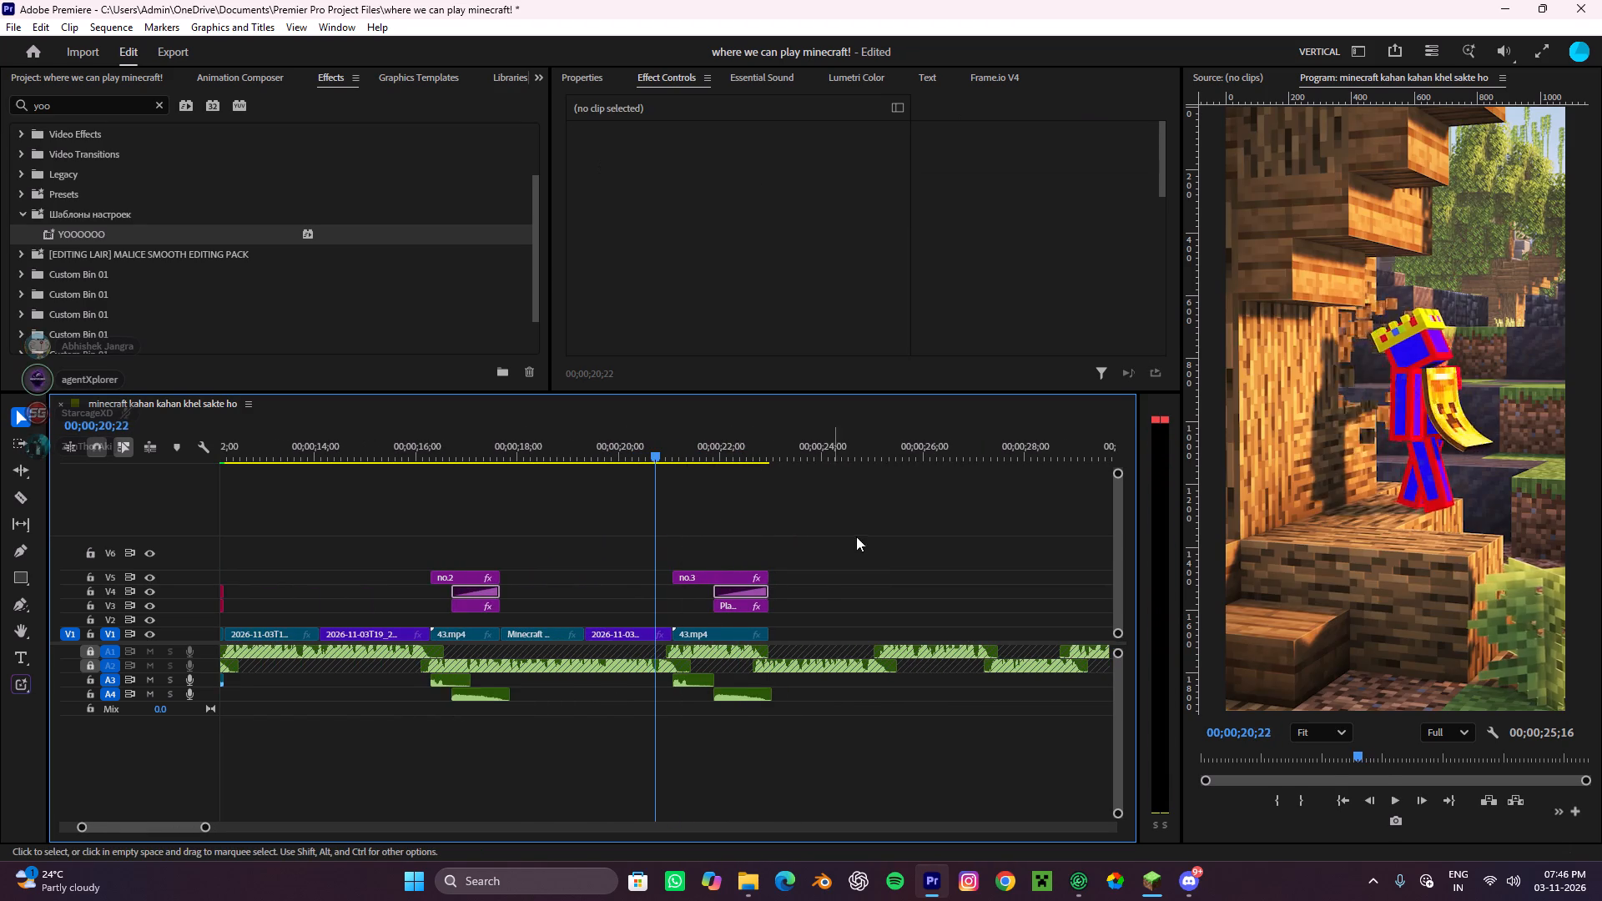
scroll(856, 537, "down", 10, "alt")
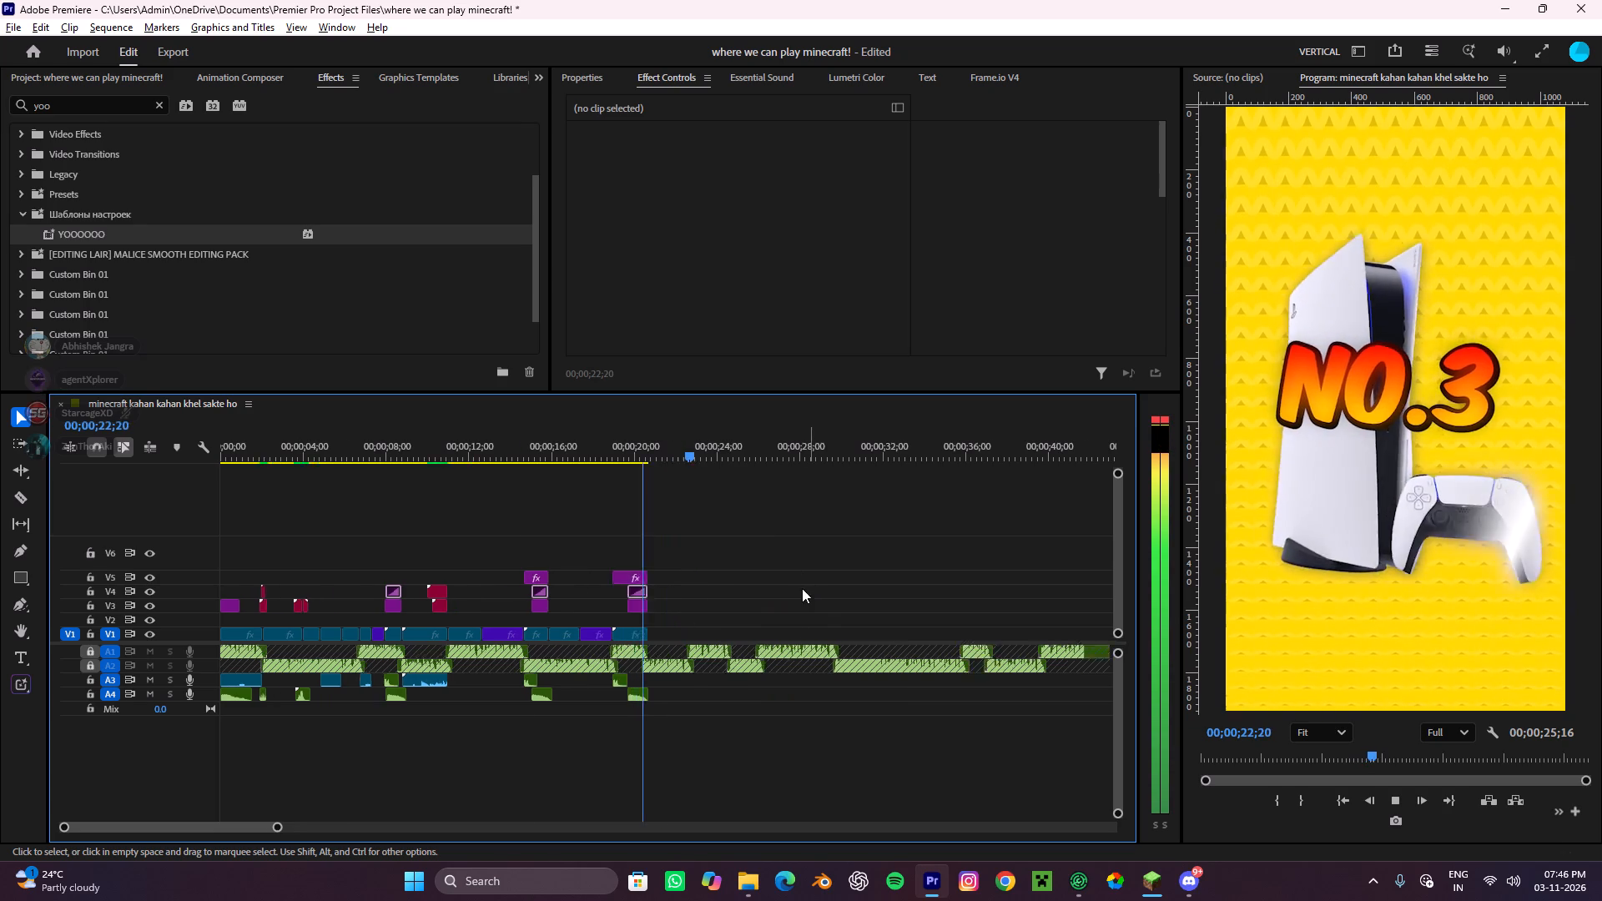
scroll(802, 588, "down", 10, "alt")
scroll(456, 610, "down", 4, "alt")
scroll(381, 636, "up", 12, "alt")
key("space")
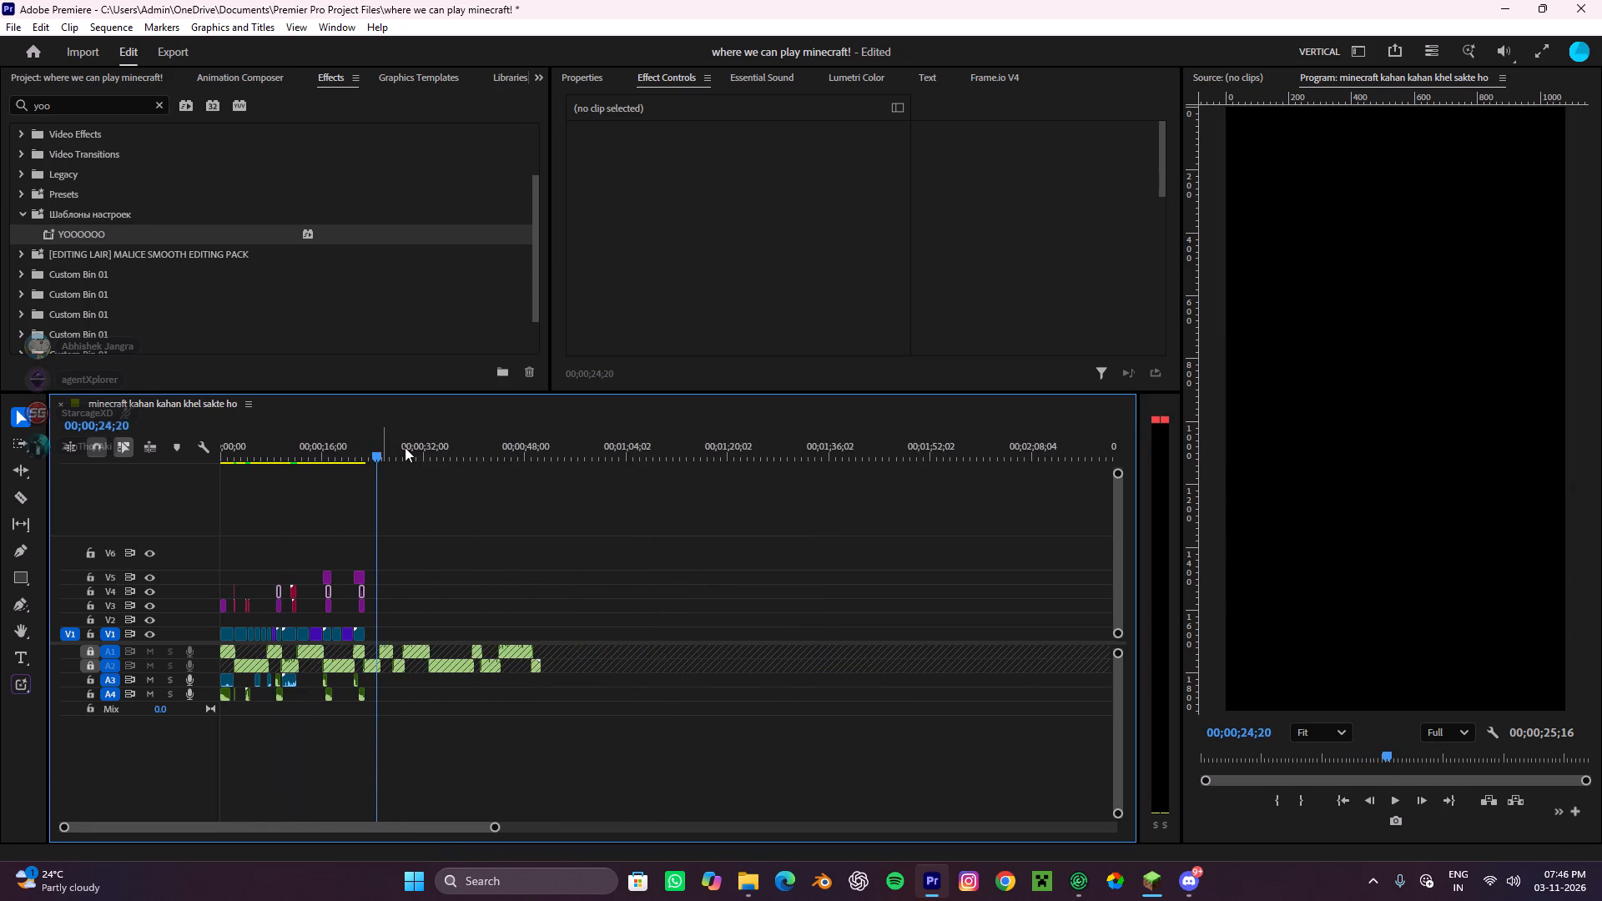
Play back the sequence from its beginning to review the edit made so far.
left_click_drag(394, 447, 0, 511)
key("space")
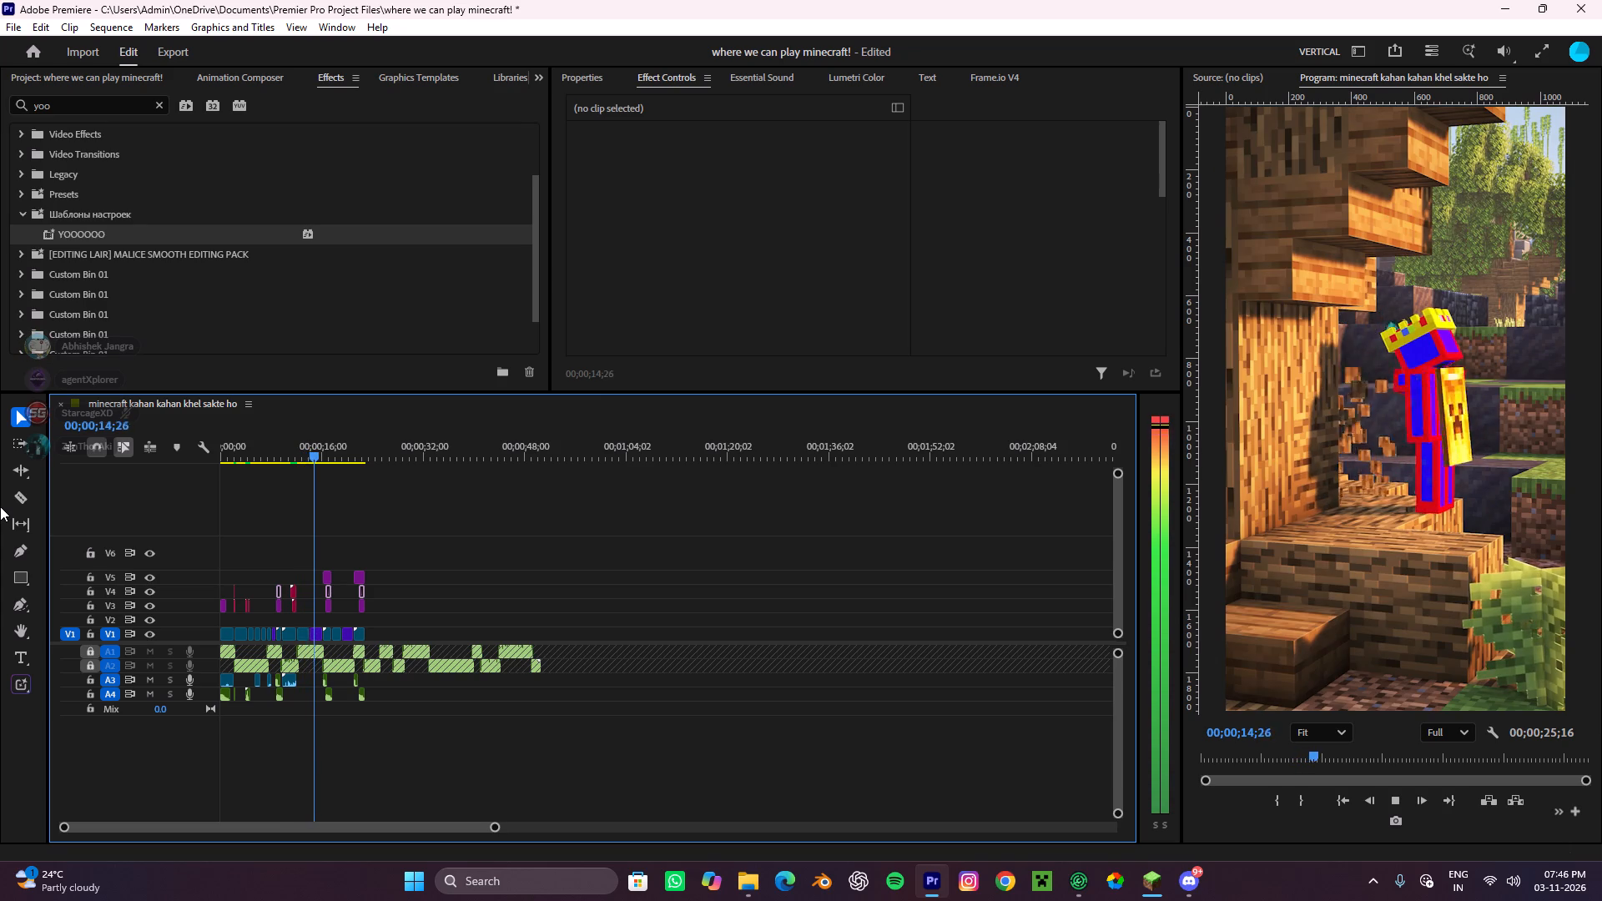
key("space")
Scrub back to 00;00;12;22 to examine the clips before the no.2 title.
scroll(303, 581, "up", 5, "alt")
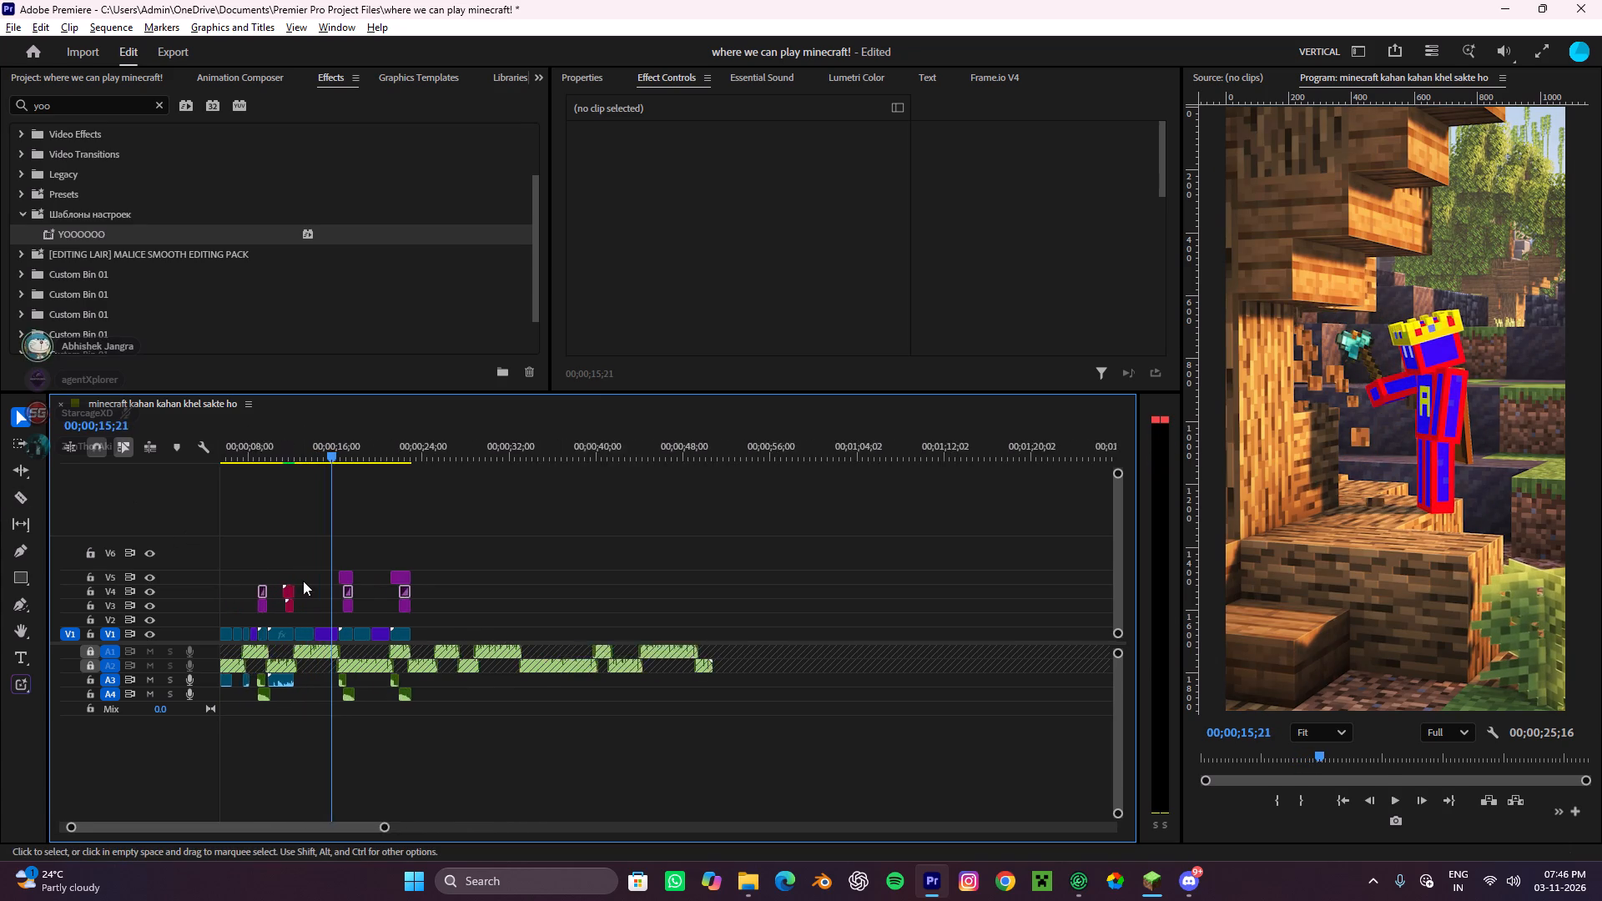
scroll(303, 581, "up", 10, "alt")
left_click_drag(392, 447, 296, 612)
scroll(310, 609, "up", 6)
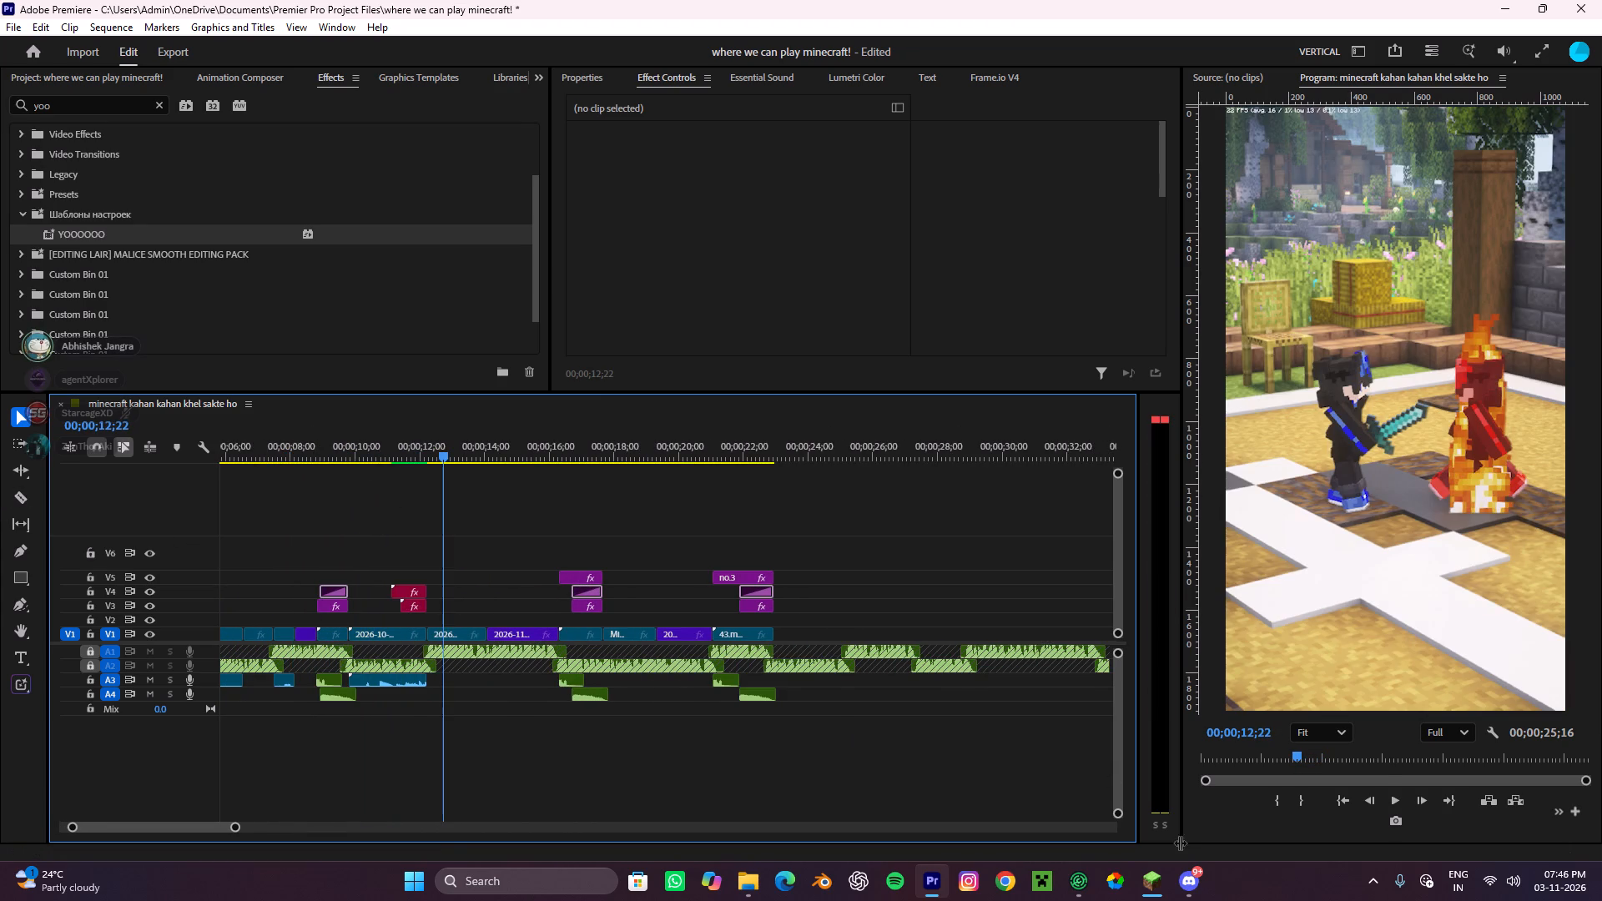
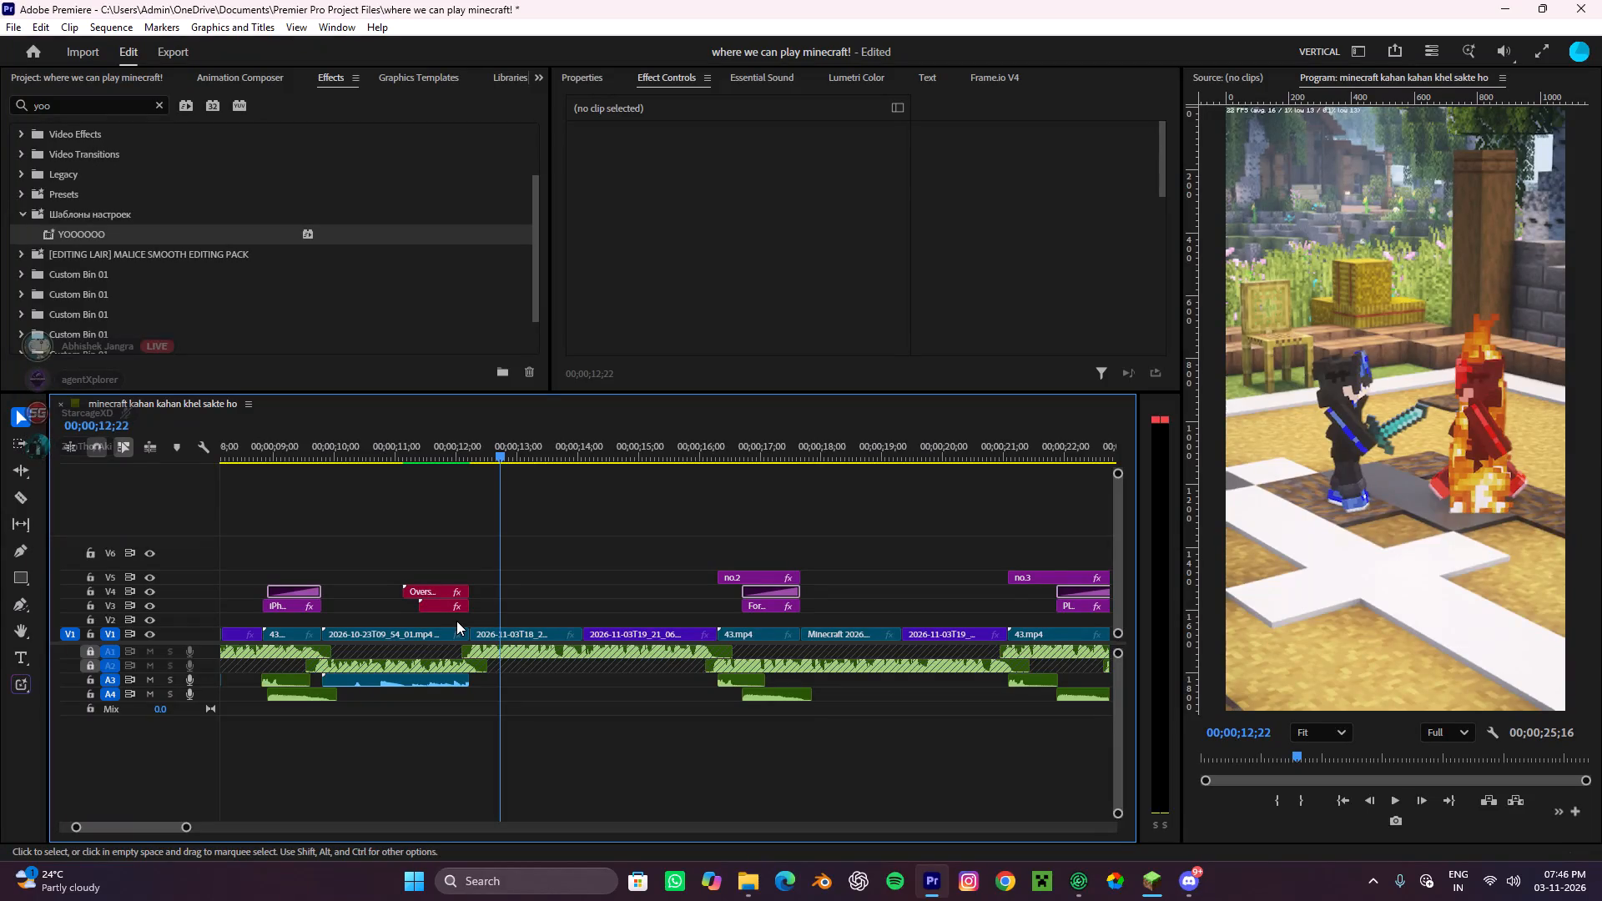
Play back the 2026-11-03T18_21_56.mp4 clip on V1 from its start at 00;00;12;09 to review its footage.
scroll(450, 612, "up", 4, "alt")
scroll(450, 612, "down", 4)
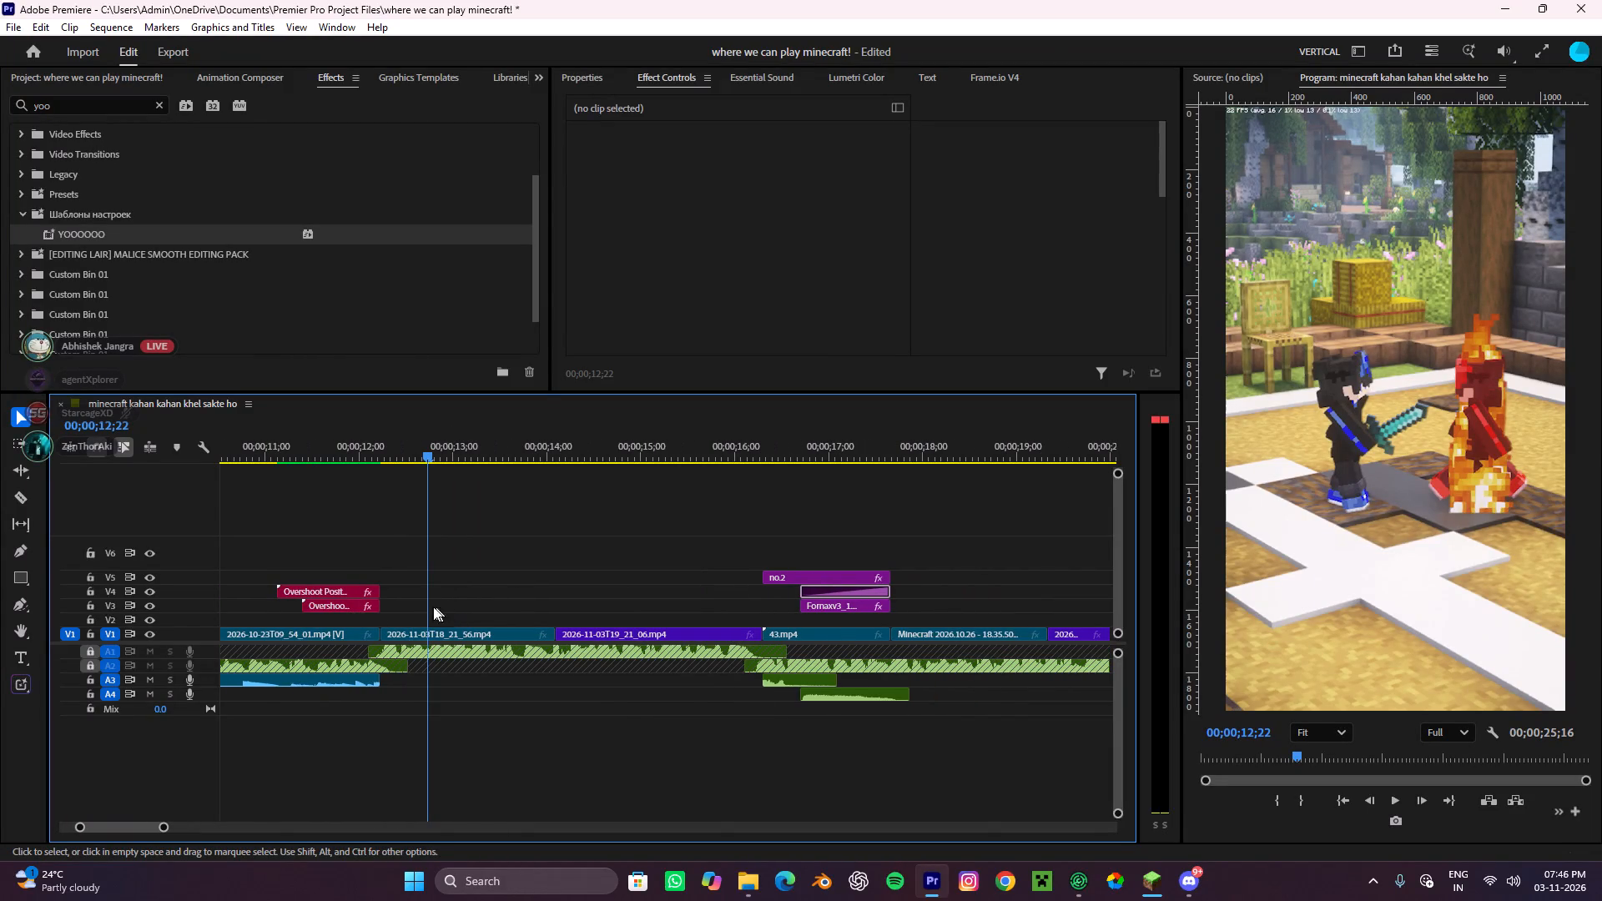
left_click(461, 628)
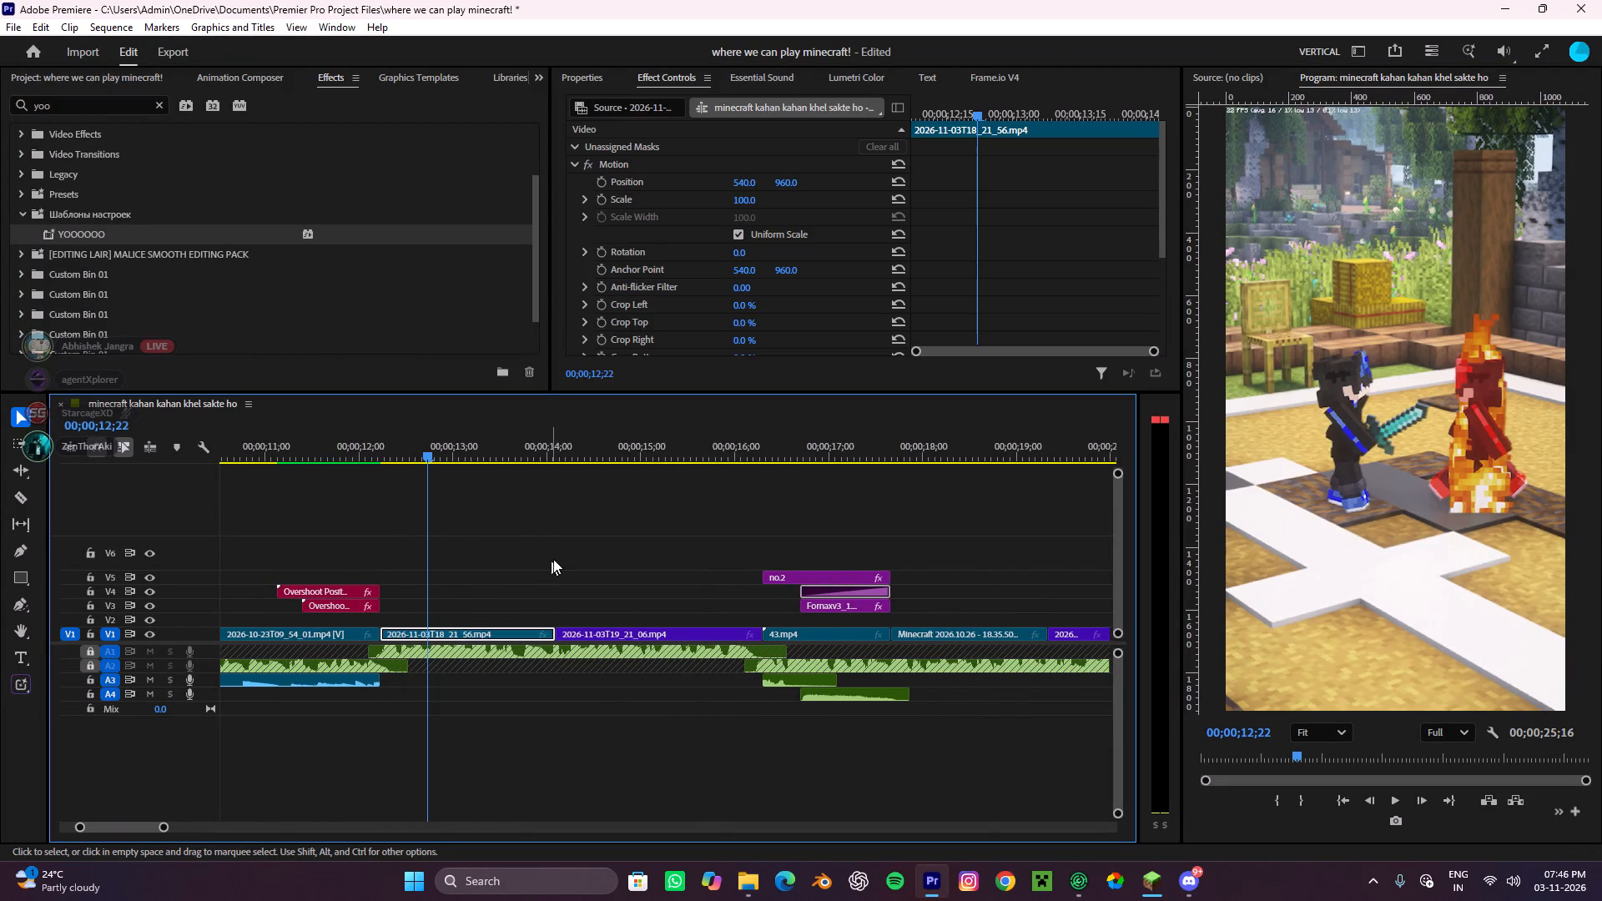
left_click_drag(426, 435, 430, 435)
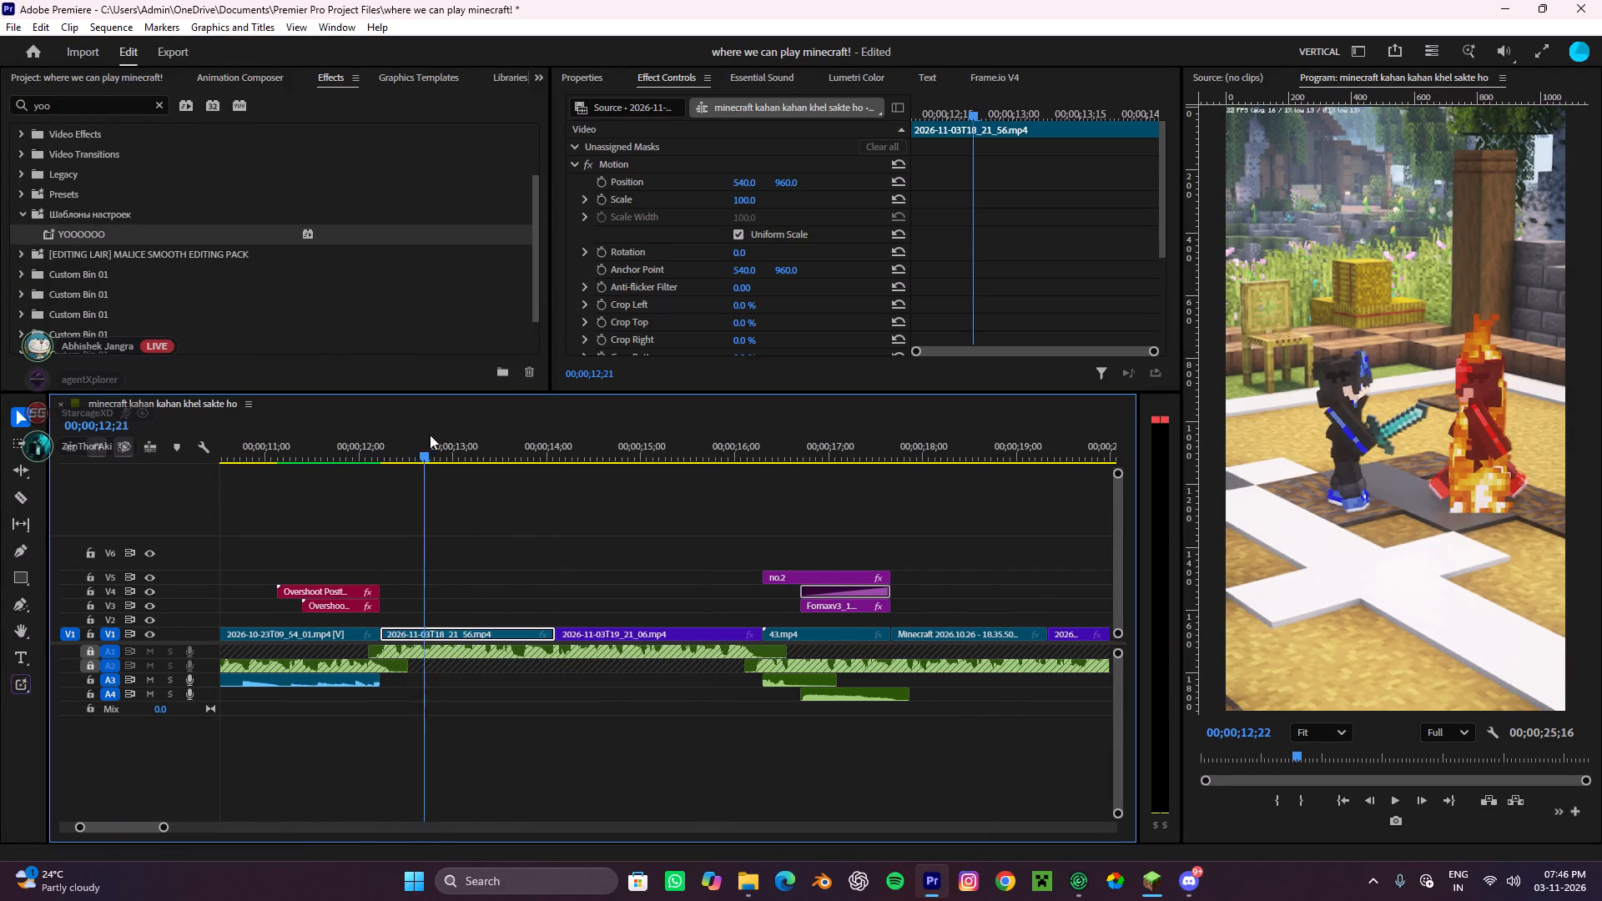
left_click_drag(430, 435, 413, 466)
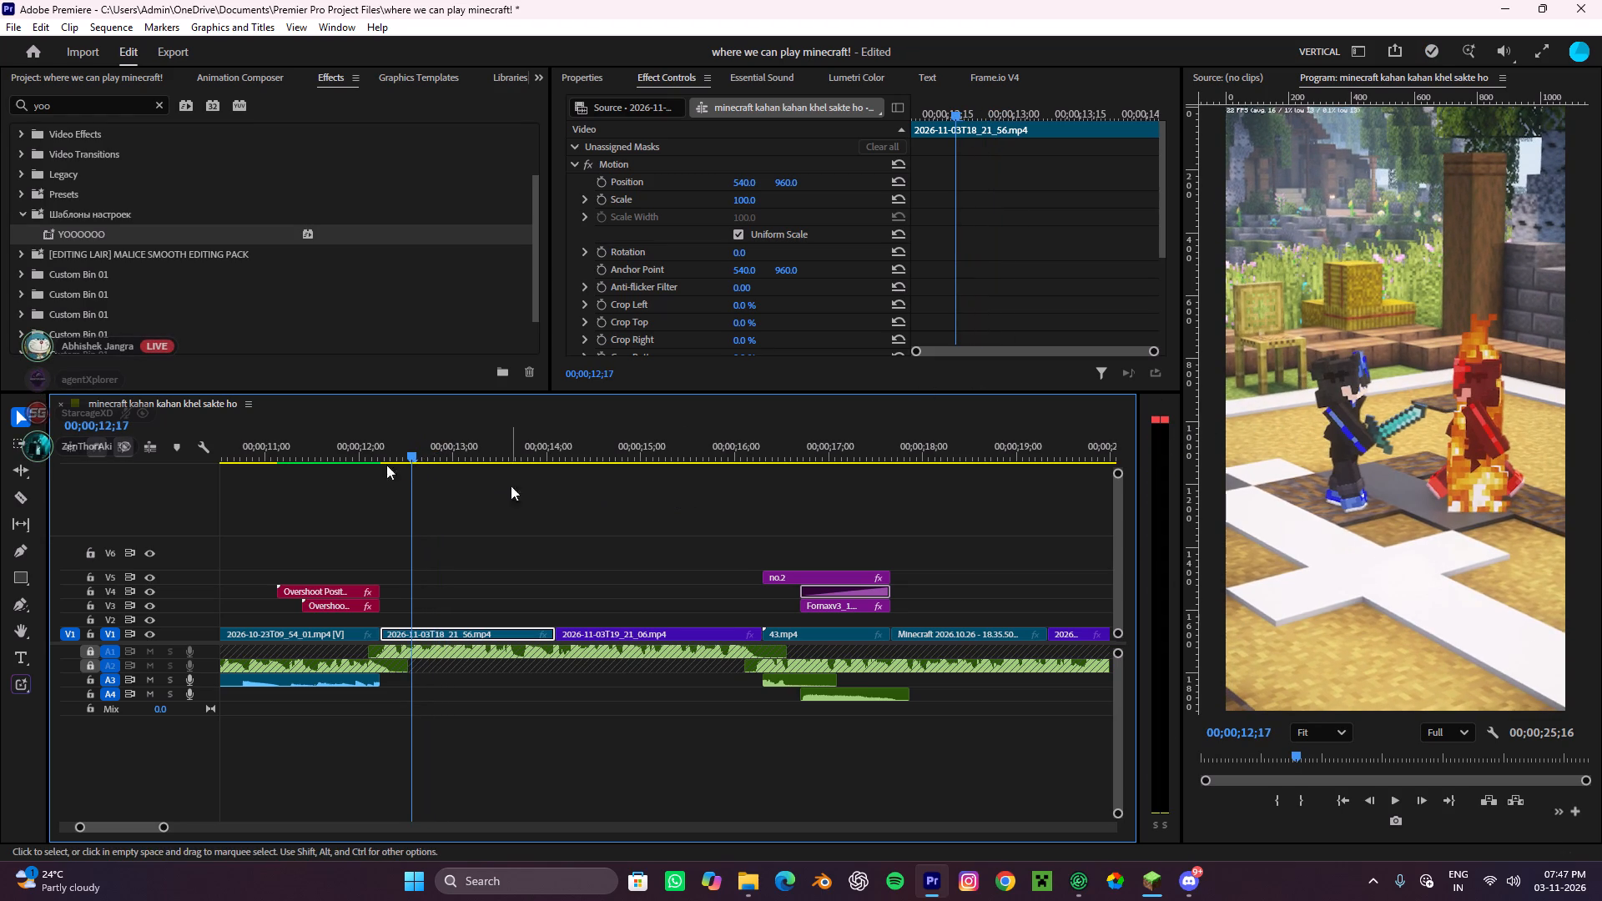
left_click_drag(417, 457, 388, 491)
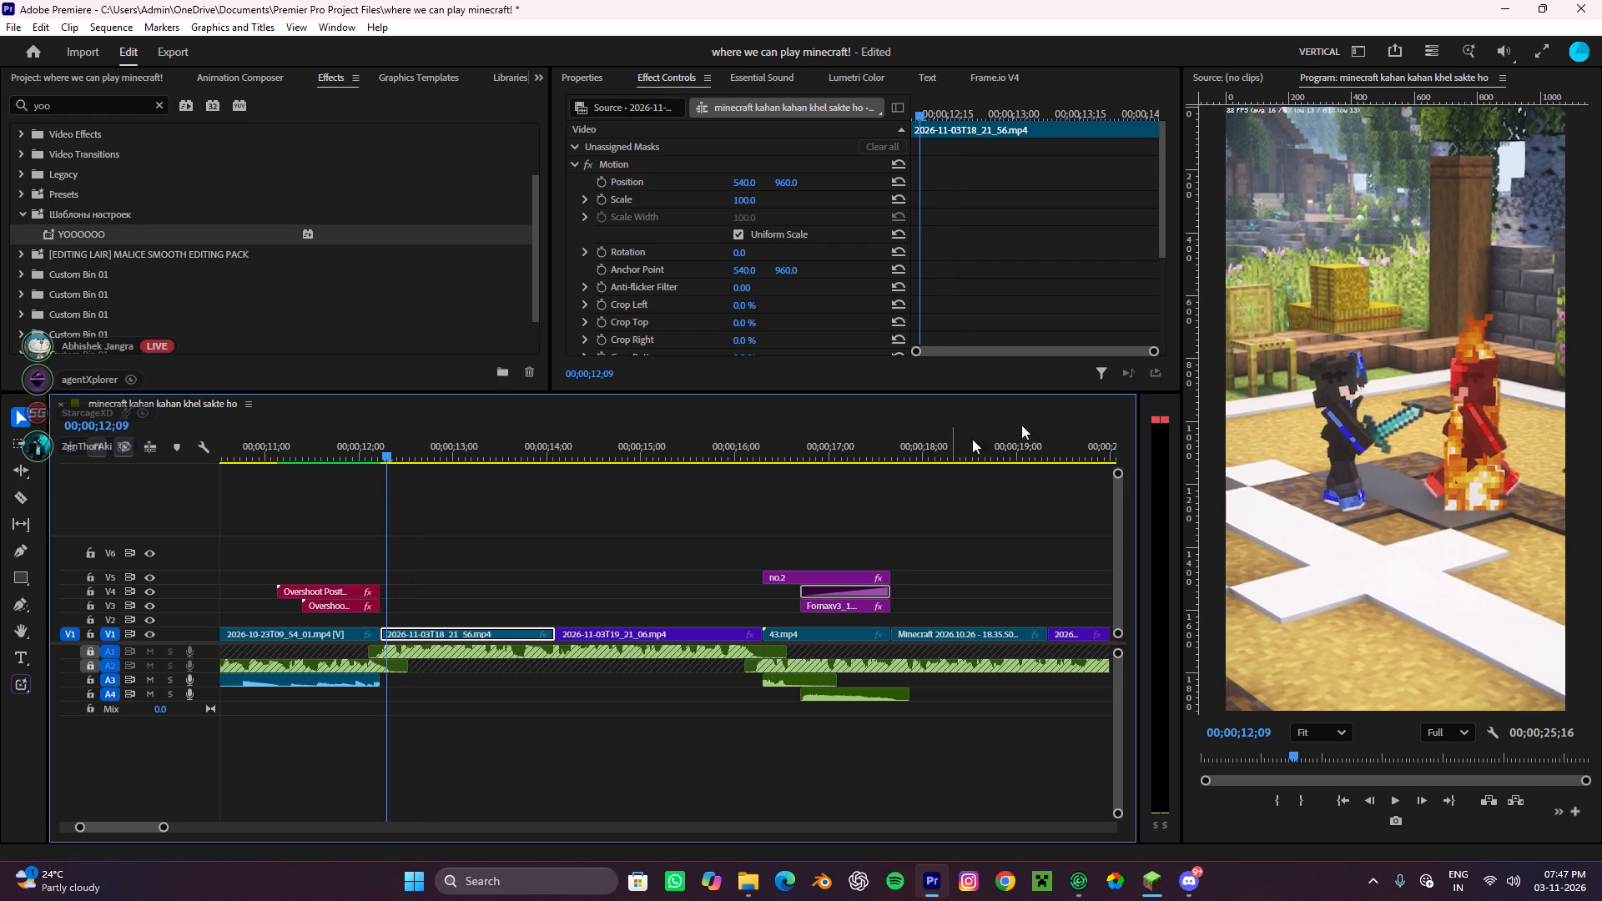
key("space")
key("space")
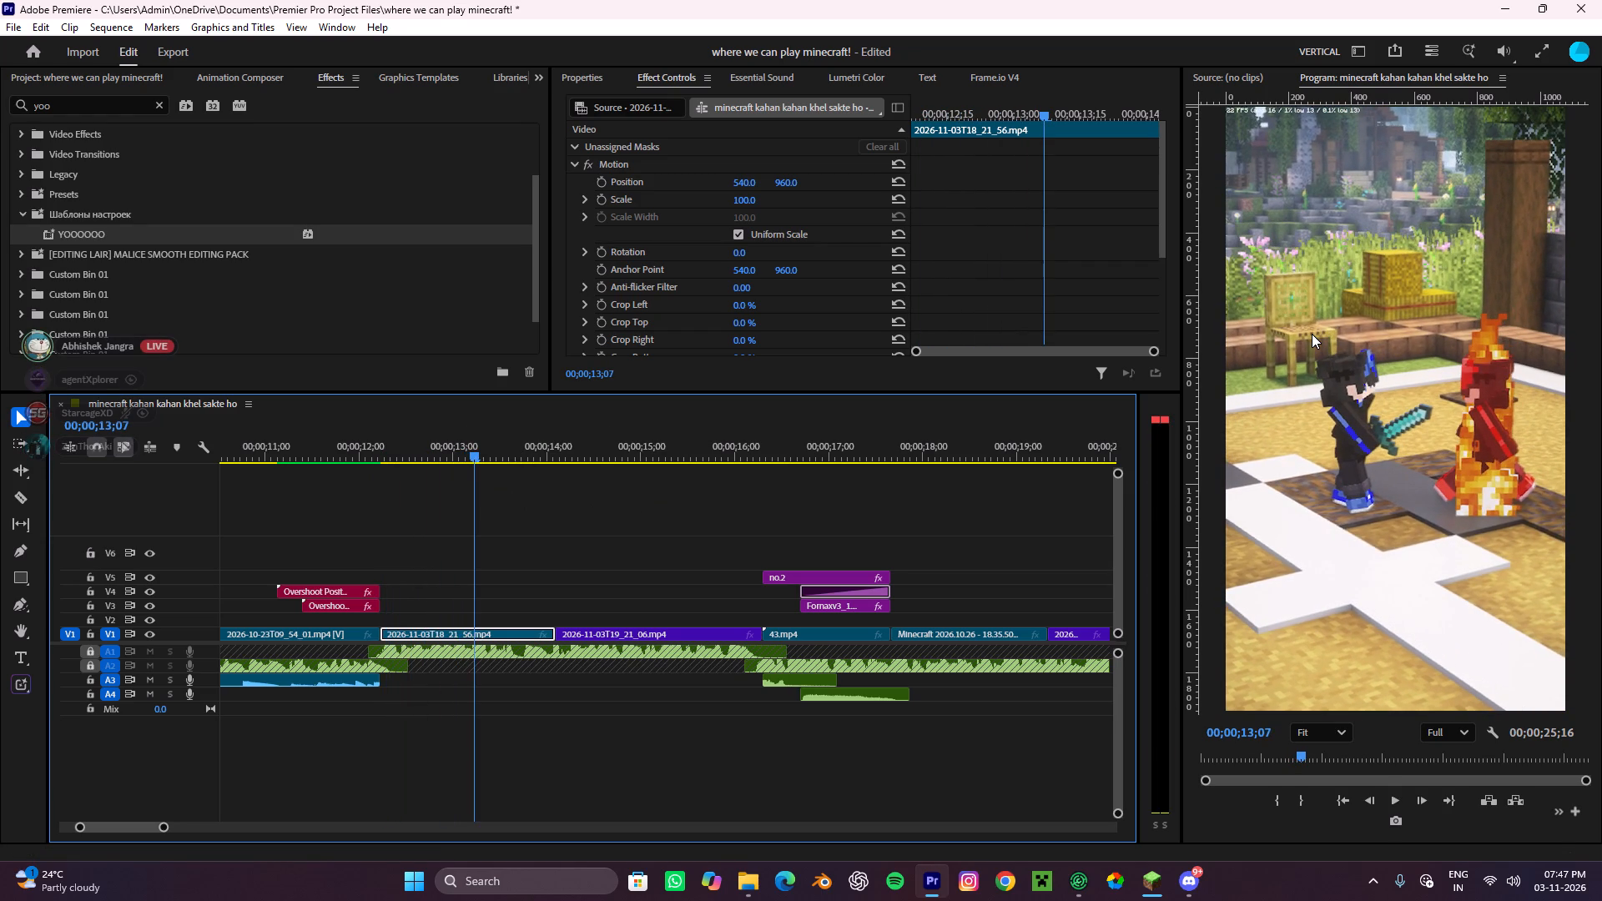
key("space")
key("space")
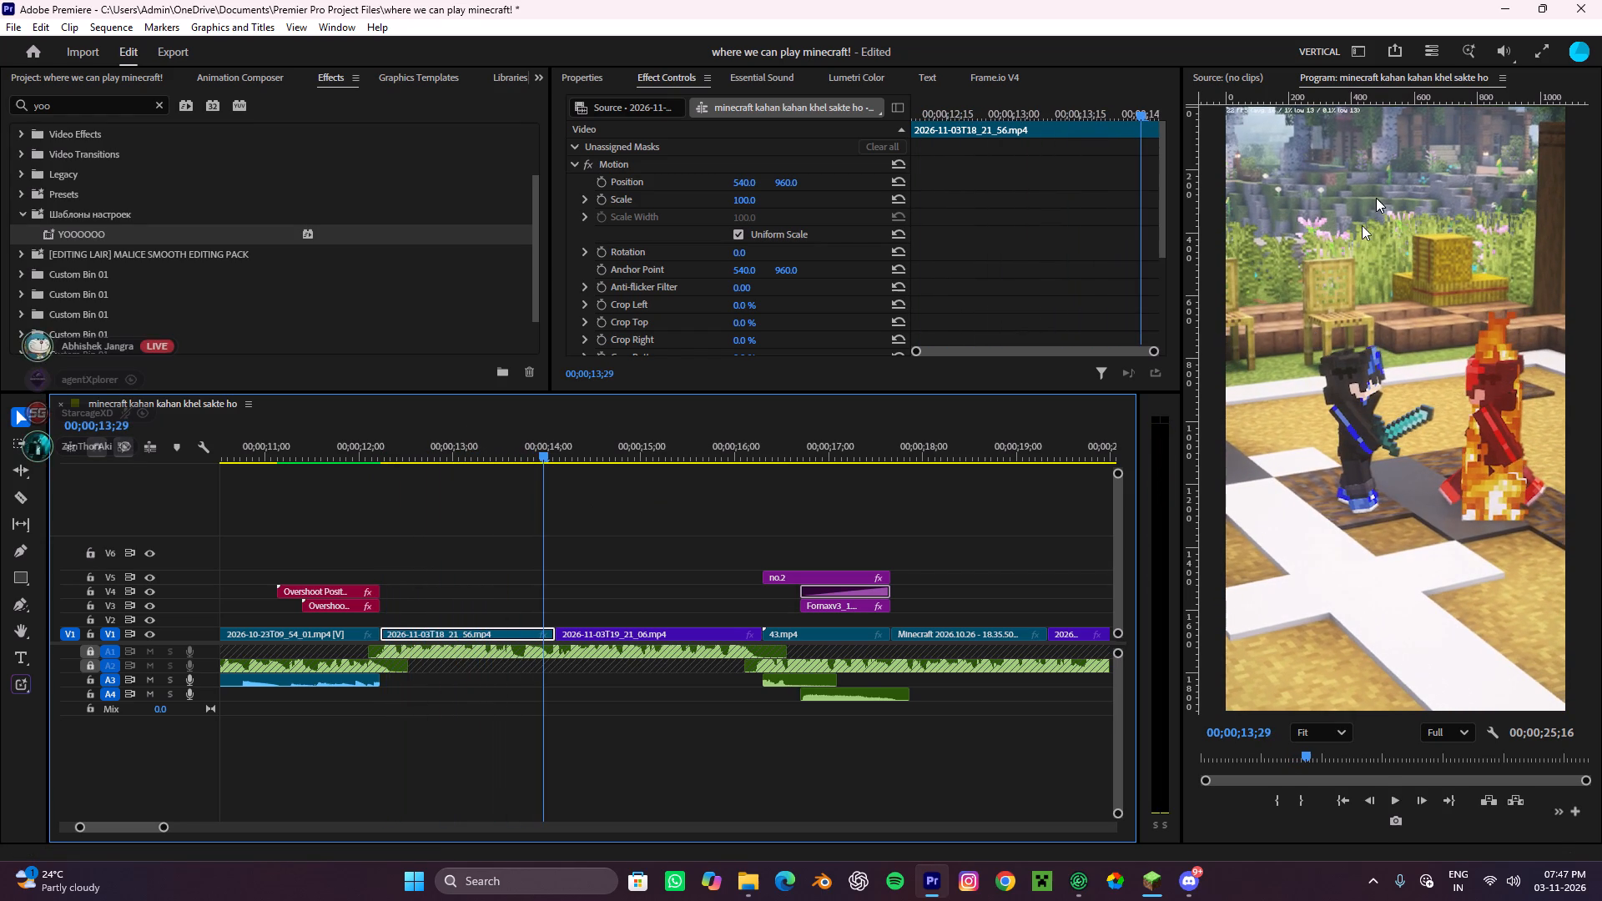
Play back from 00;00;11;14, over the Overshoot clips, to check the cut into the 2026-11-03T18_21_56.mp4 clip.
left_click_drag(509, 447, 312, 526)
key("space")
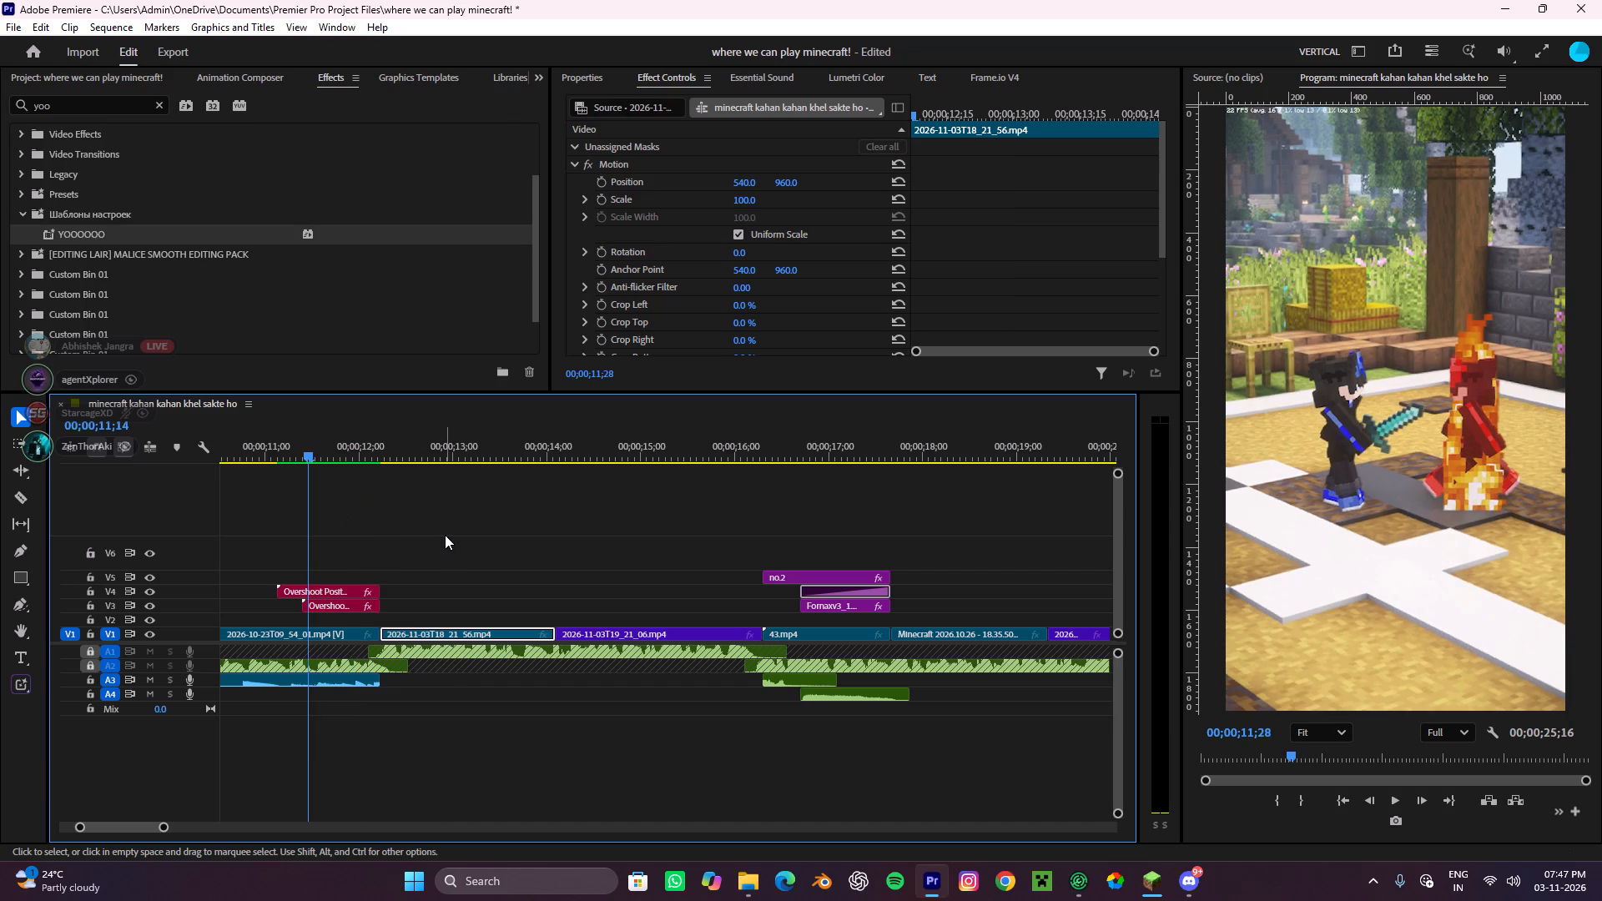
key("space")
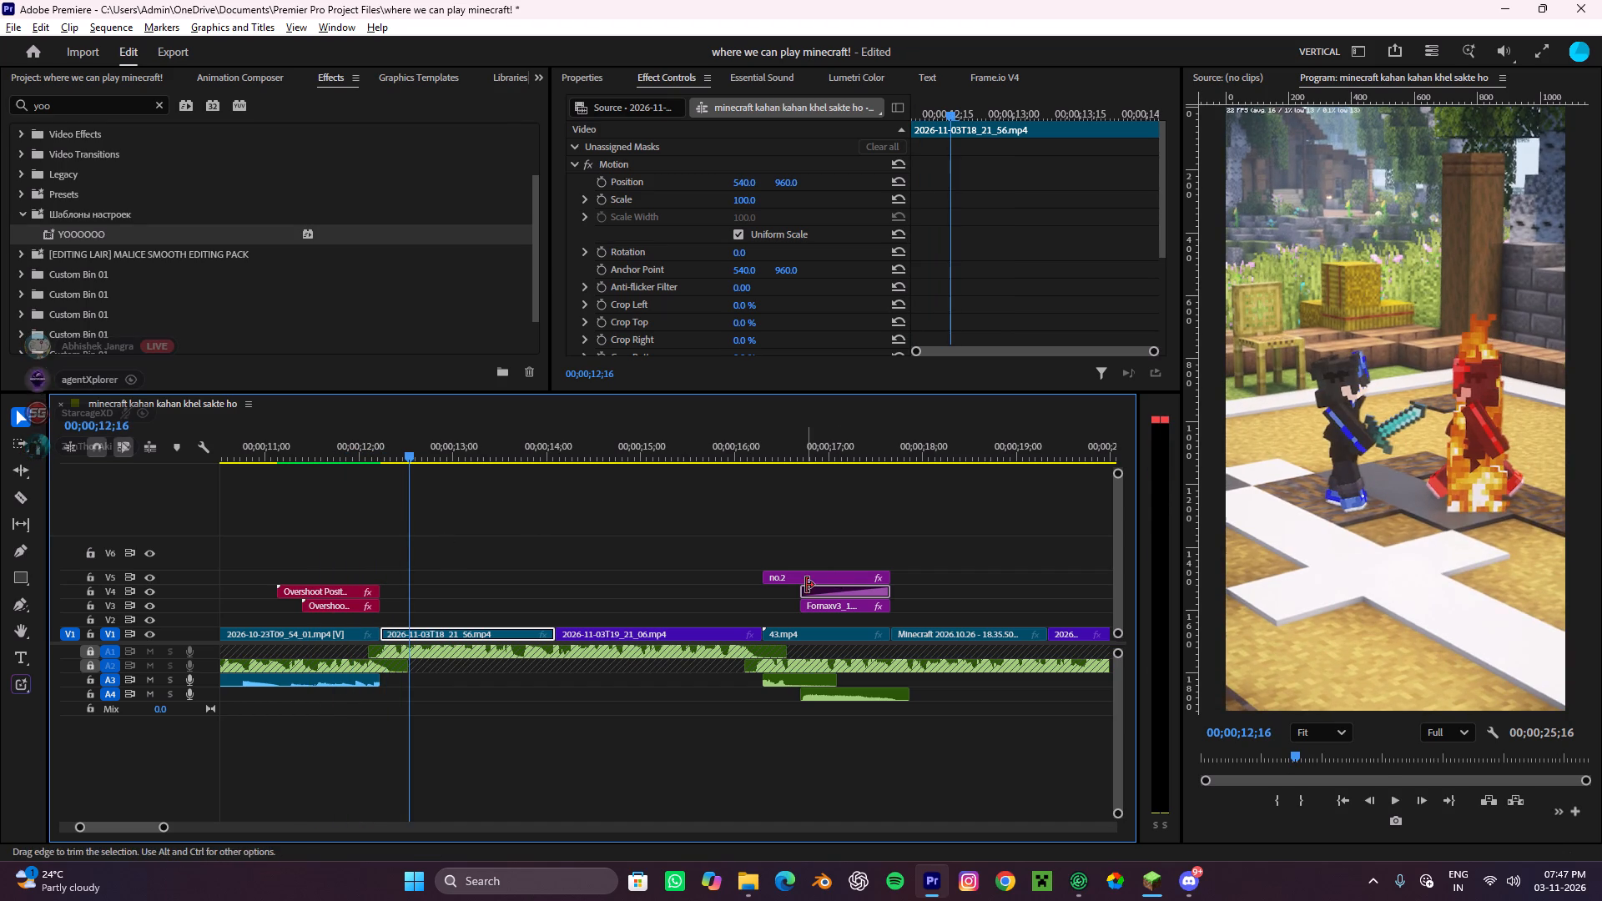
scroll(567, 606, "down", 5, "alt")
scroll(529, 619, "up", 6, "alt")
scroll(529, 619, "down", 6)
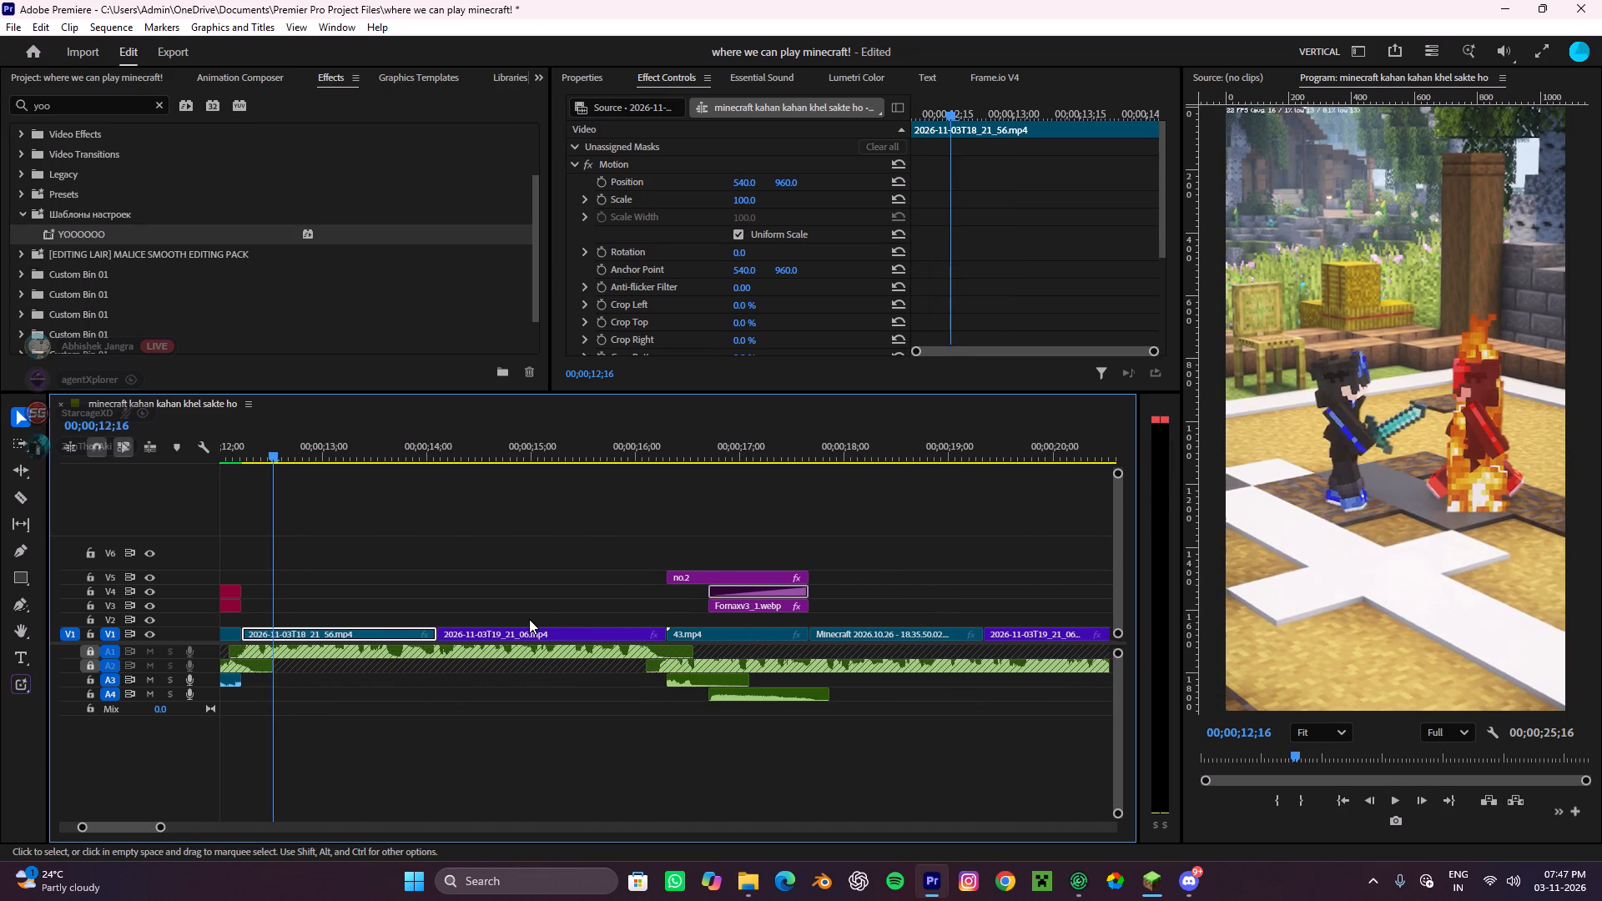
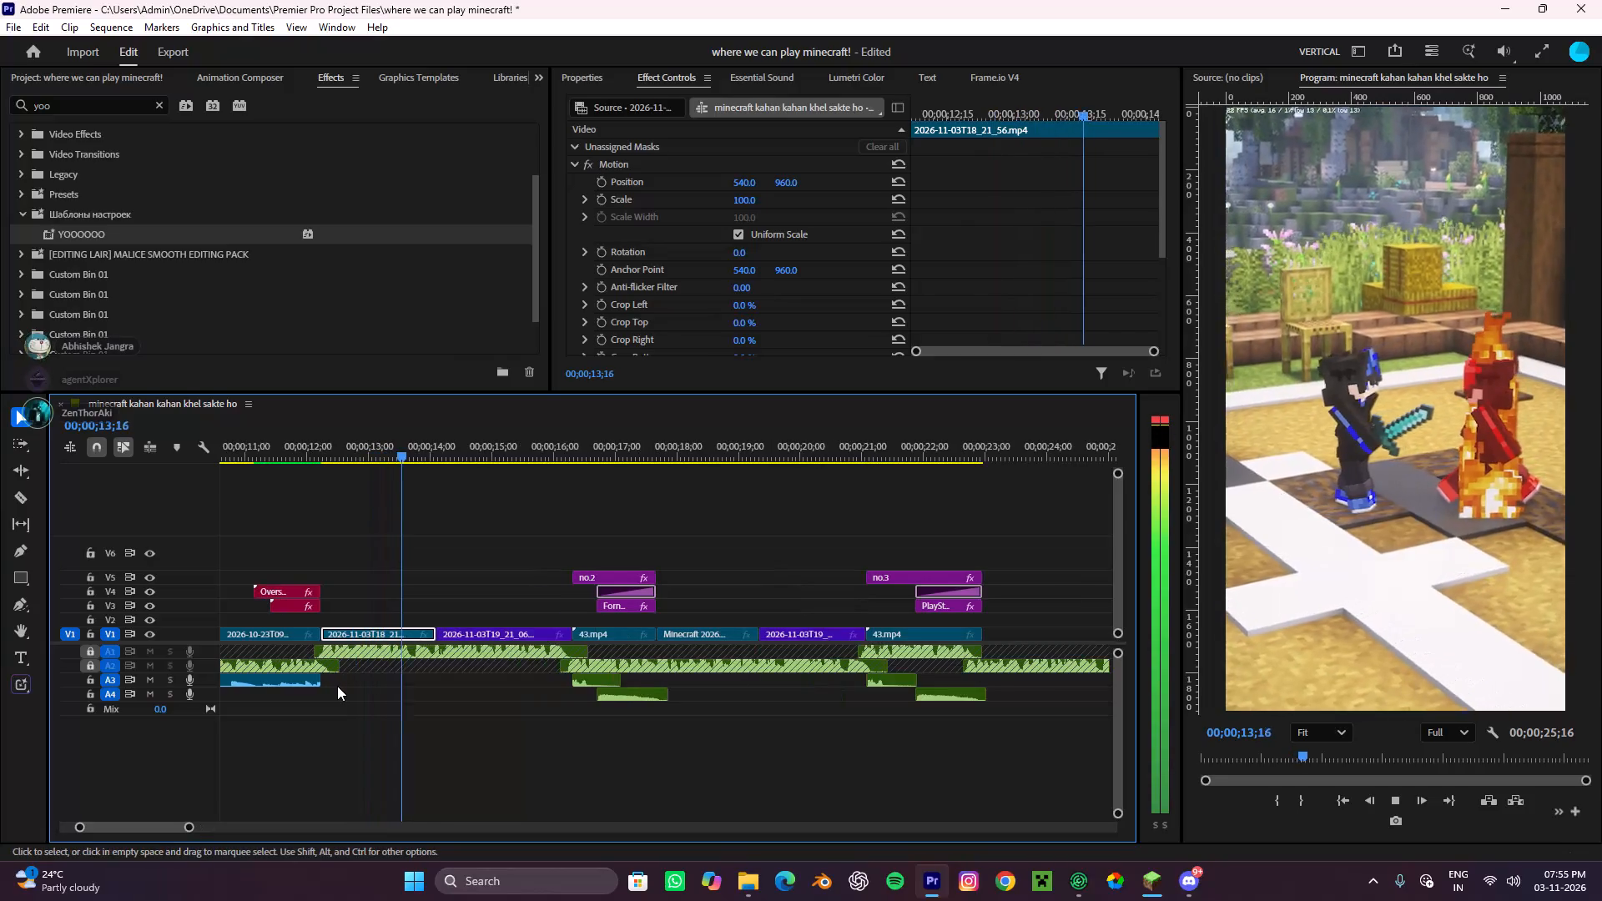
Let playback continue through the no.2 section to review its clips, and stop at about 00;00;20;26, just before the no.3 title.
scroll(337, 686, "down", 8)
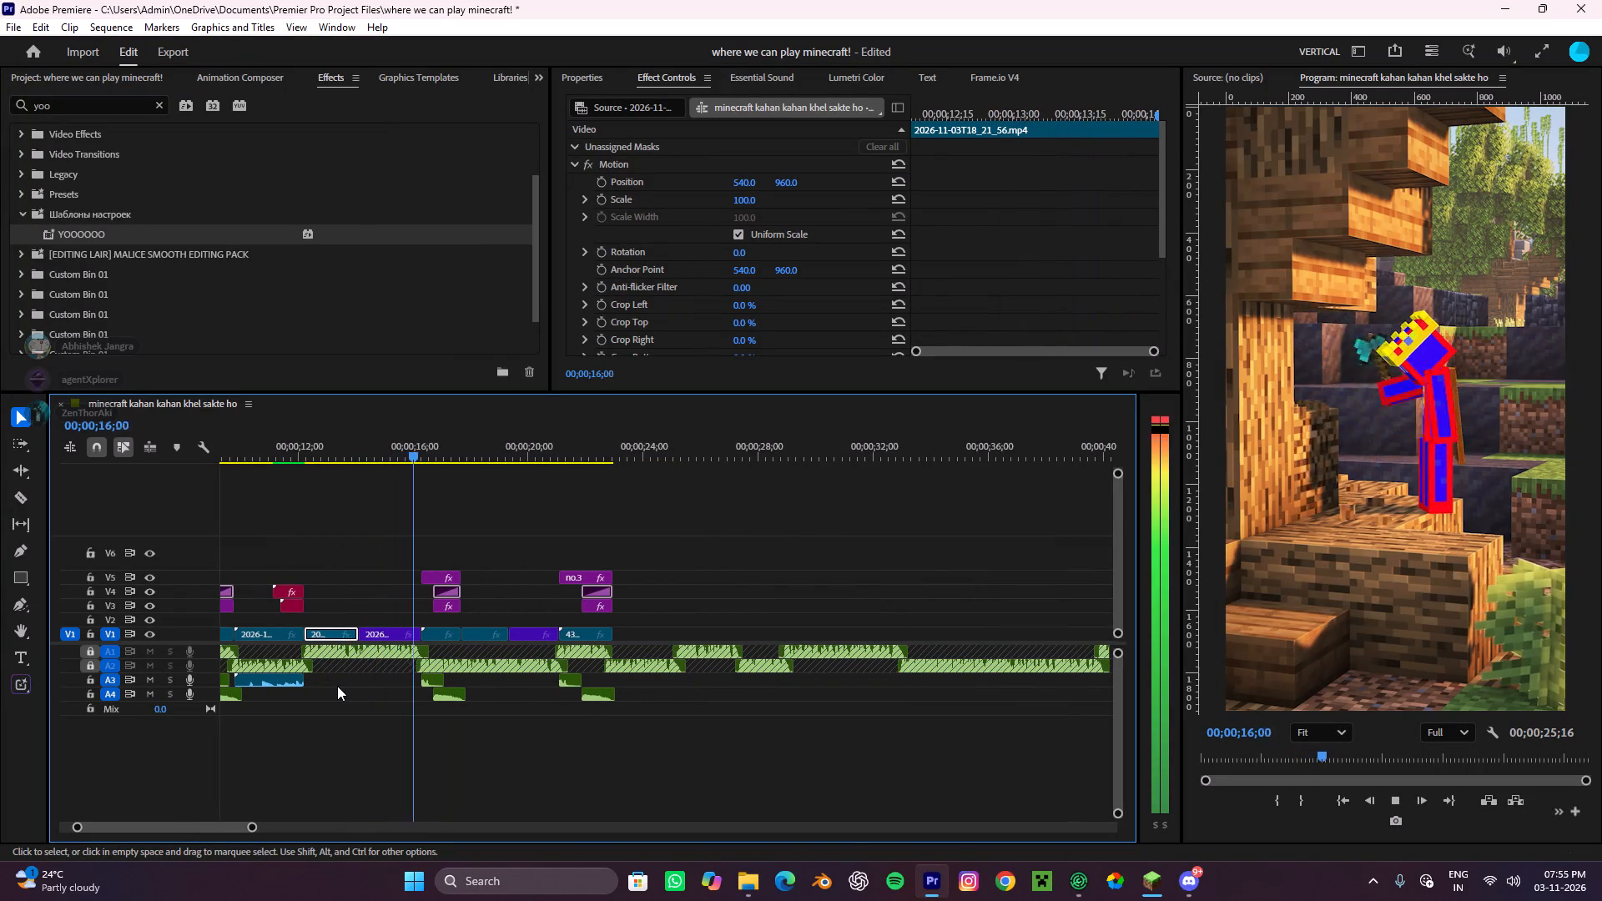
scroll(550, 673, "down", 1, "alt")
scroll(736, 693, "down", 3, "alt")
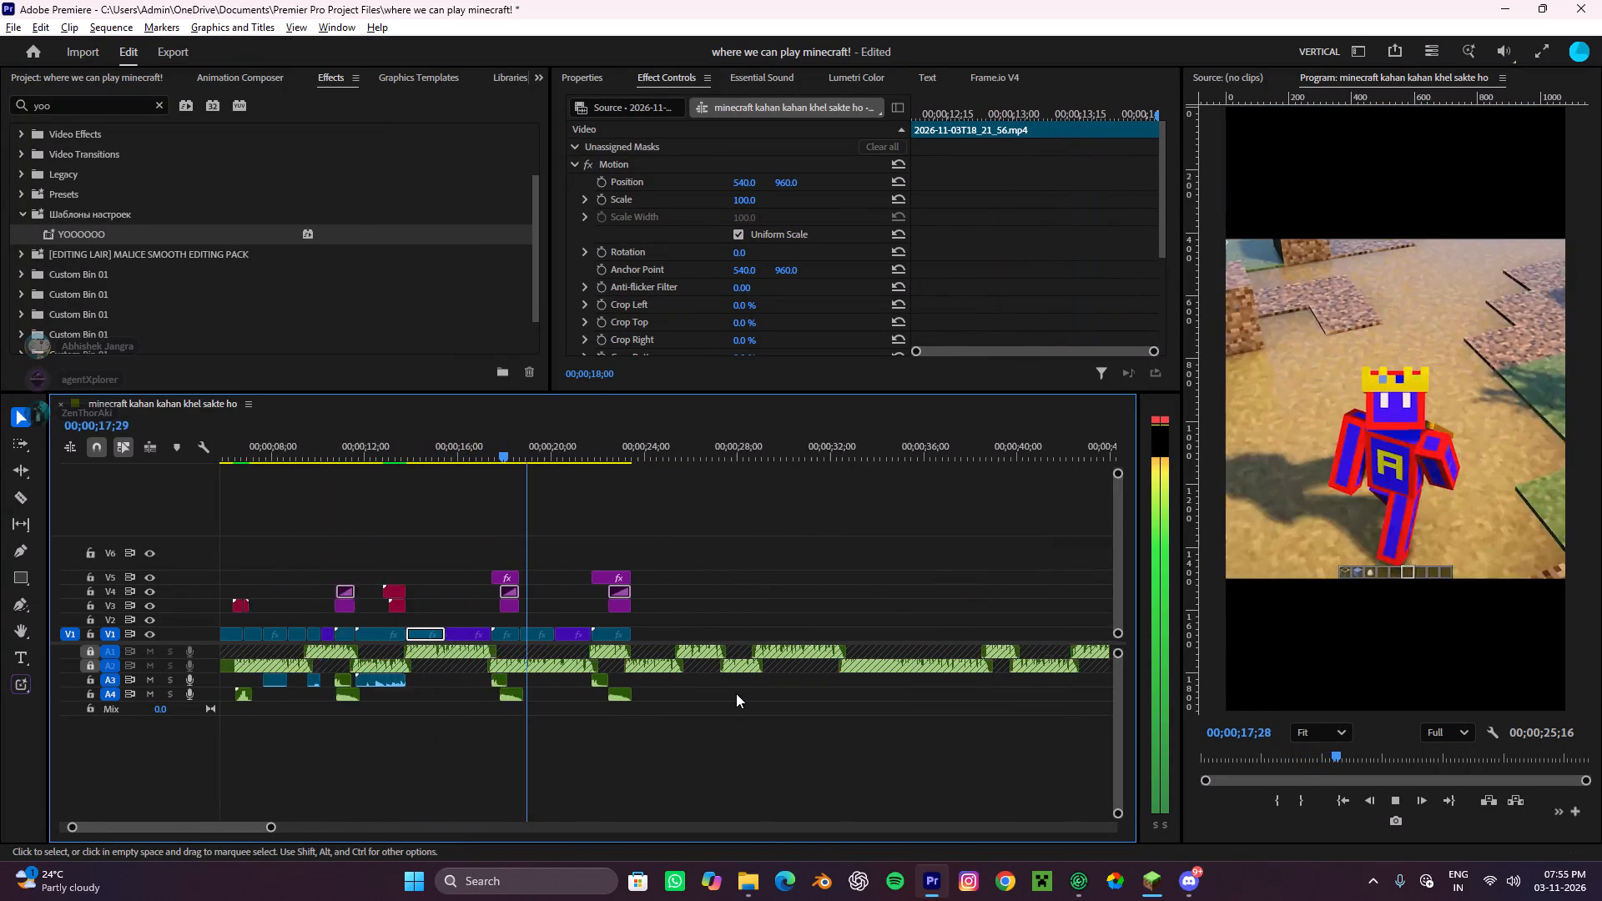
scroll(736, 693, "up", 3, "alt")
scroll(736, 693, "down", 3)
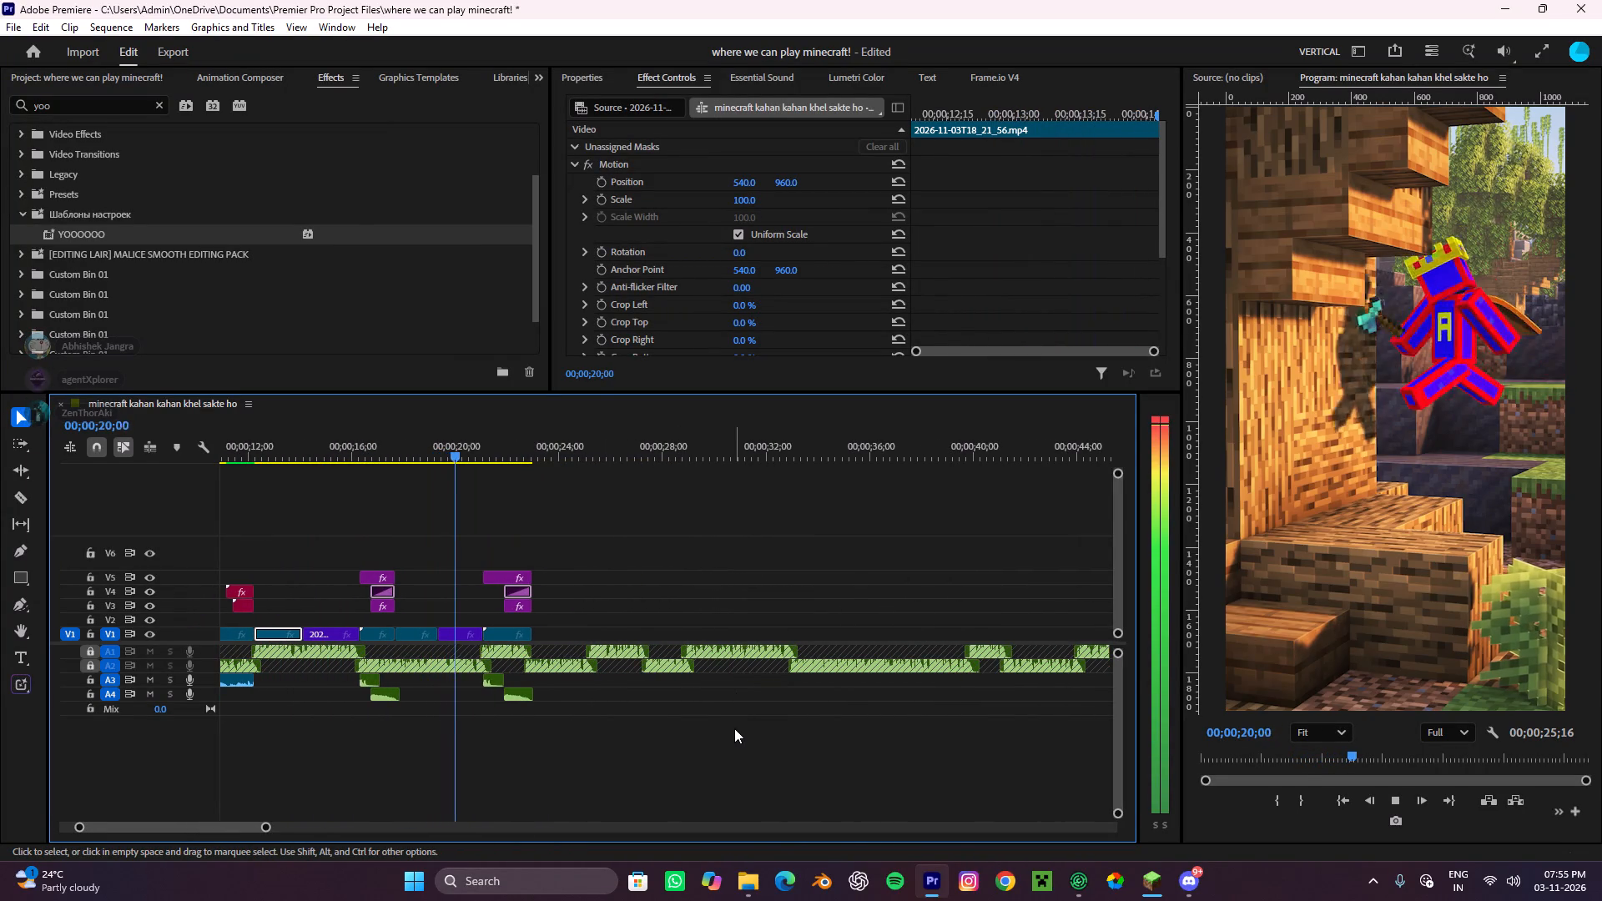
key("space")
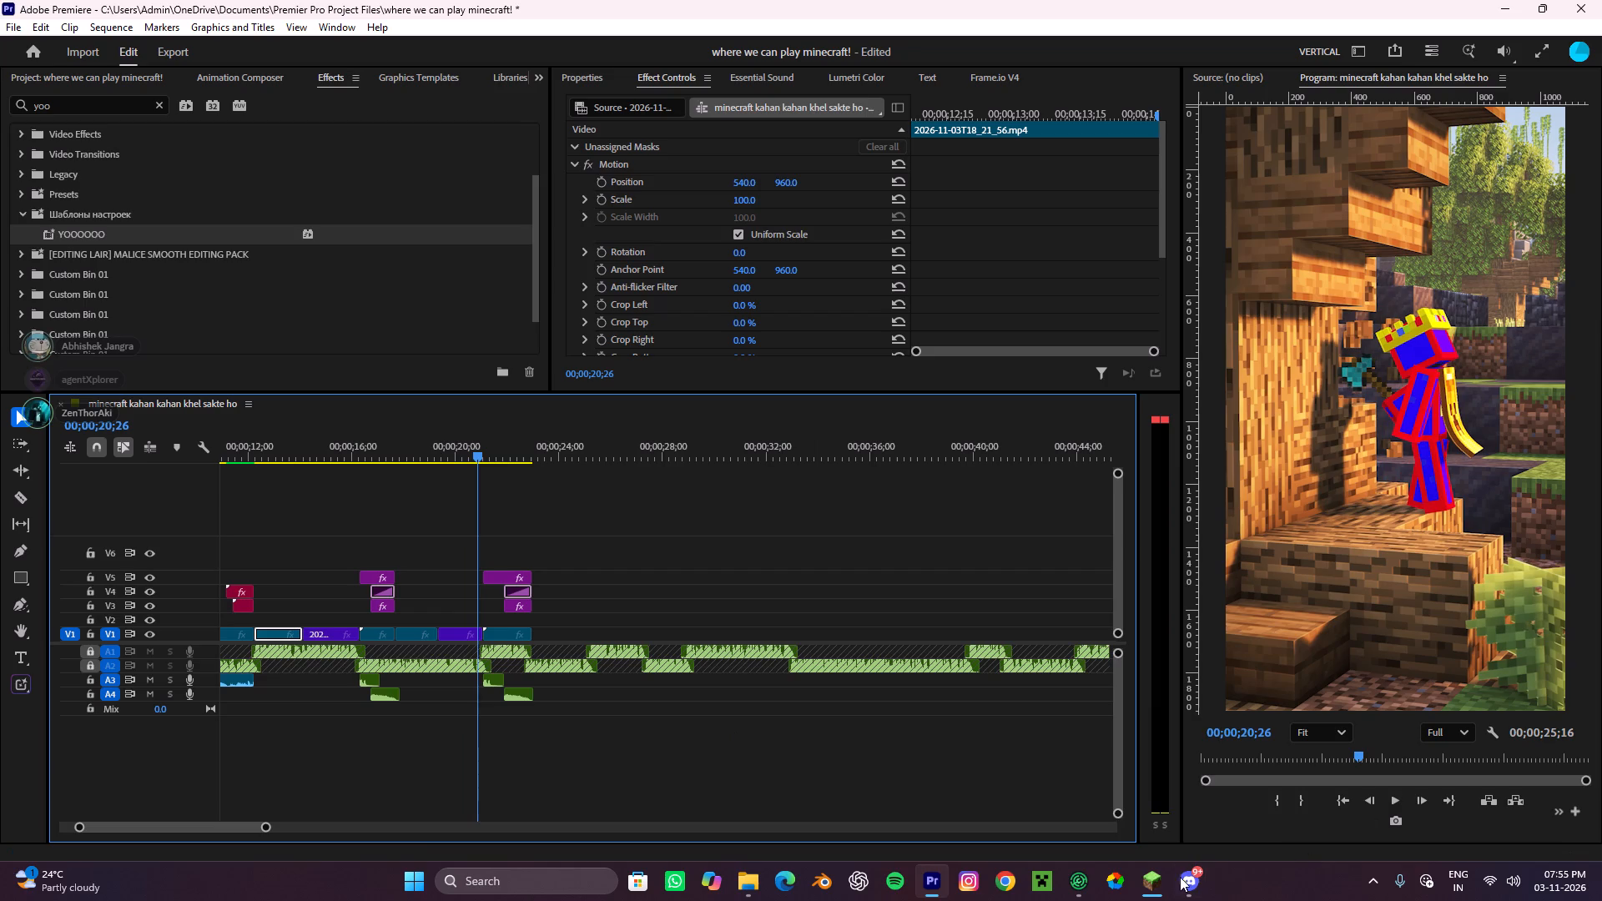
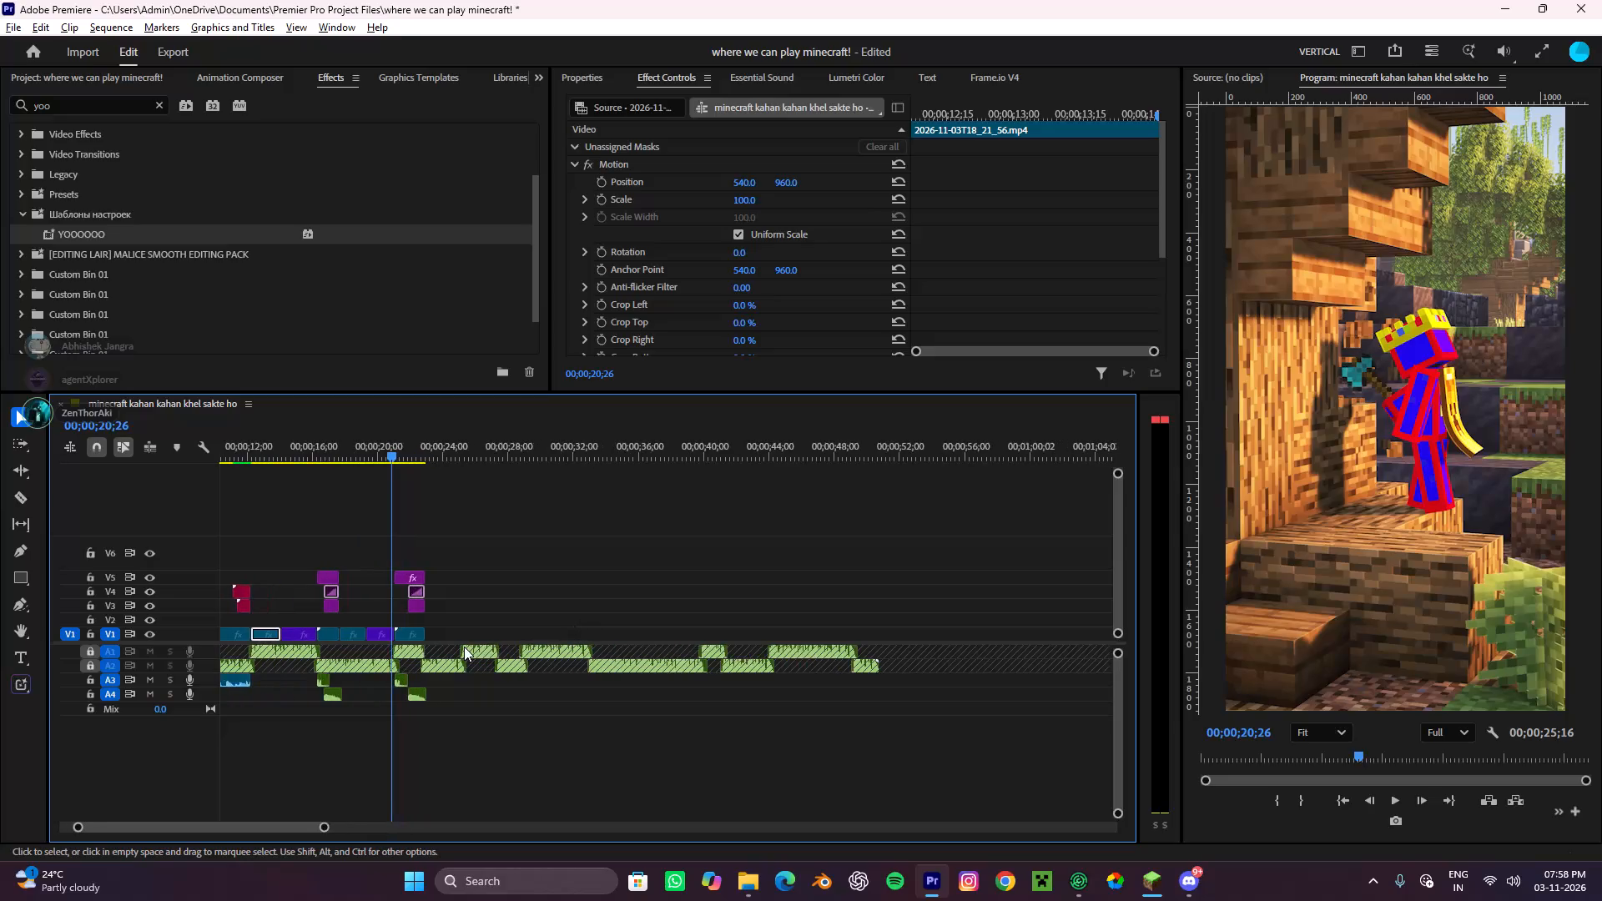
Play the sequence from 00;00;20;26 to about 00;00;25;09 to hear the voice-over past the last placed clips.
scroll(464, 647, "down", 1)
scroll(464, 647, "up", 4)
scroll(360, 658, "up", 5)
scroll(430, 643, "down", 4, "alt")
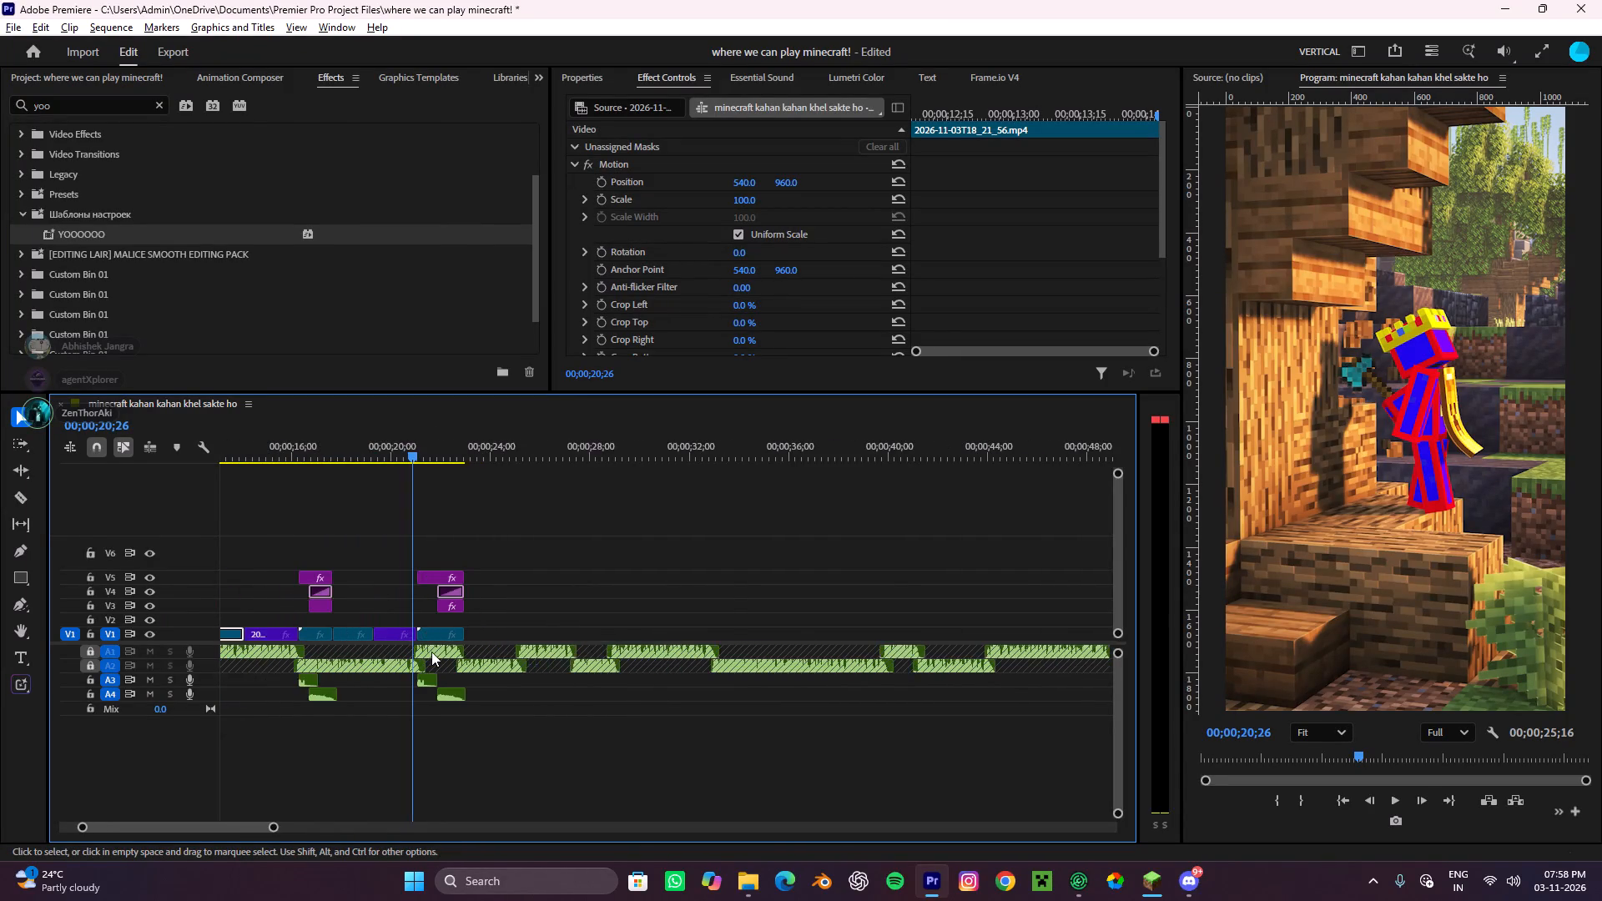
scroll(431, 652, "down", 10, "alt")
scroll(394, 645, "up", 9, "alt")
key("space")
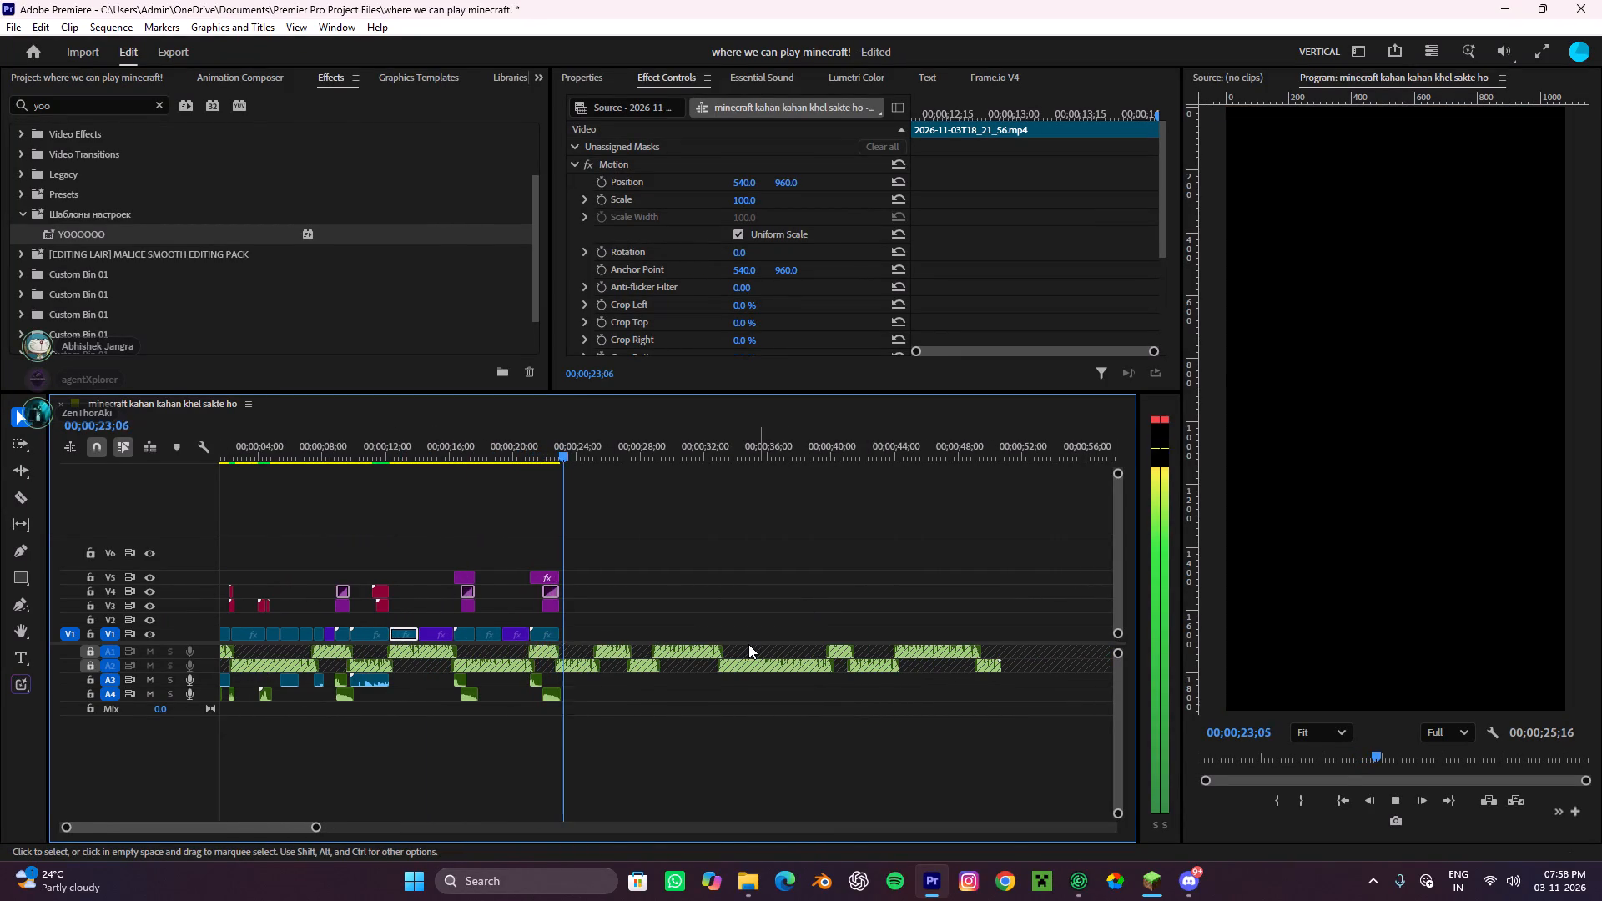
scroll(748, 644, "up", 4, "alt")
scroll(748, 644, "down", 4, "alt")
scroll(748, 644, "up", 4, "alt")
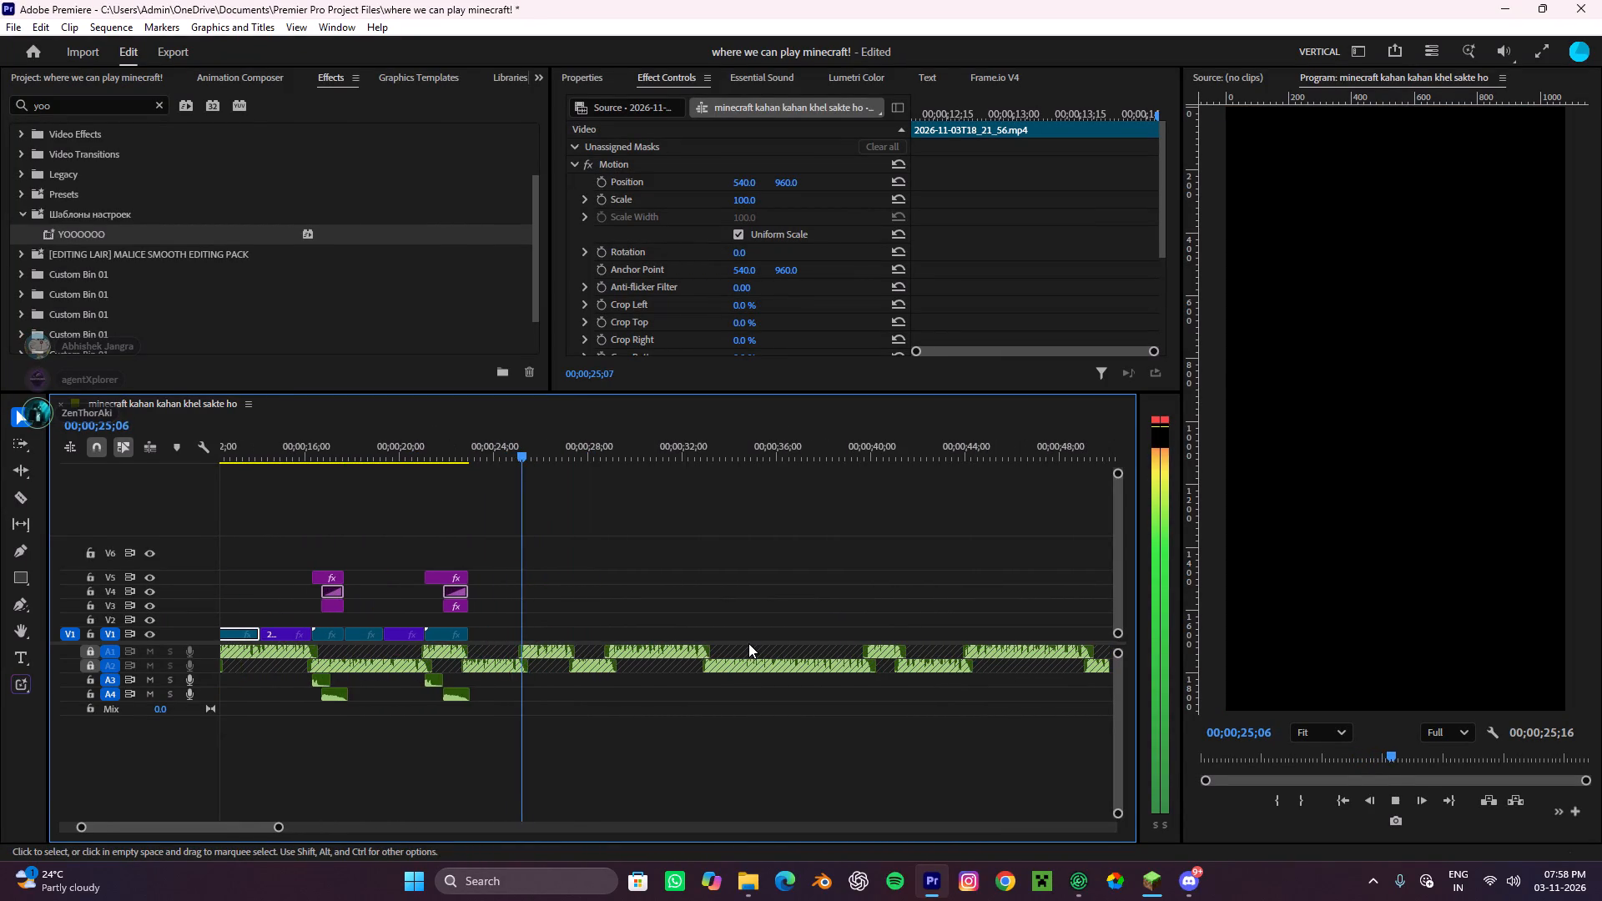
key("space")
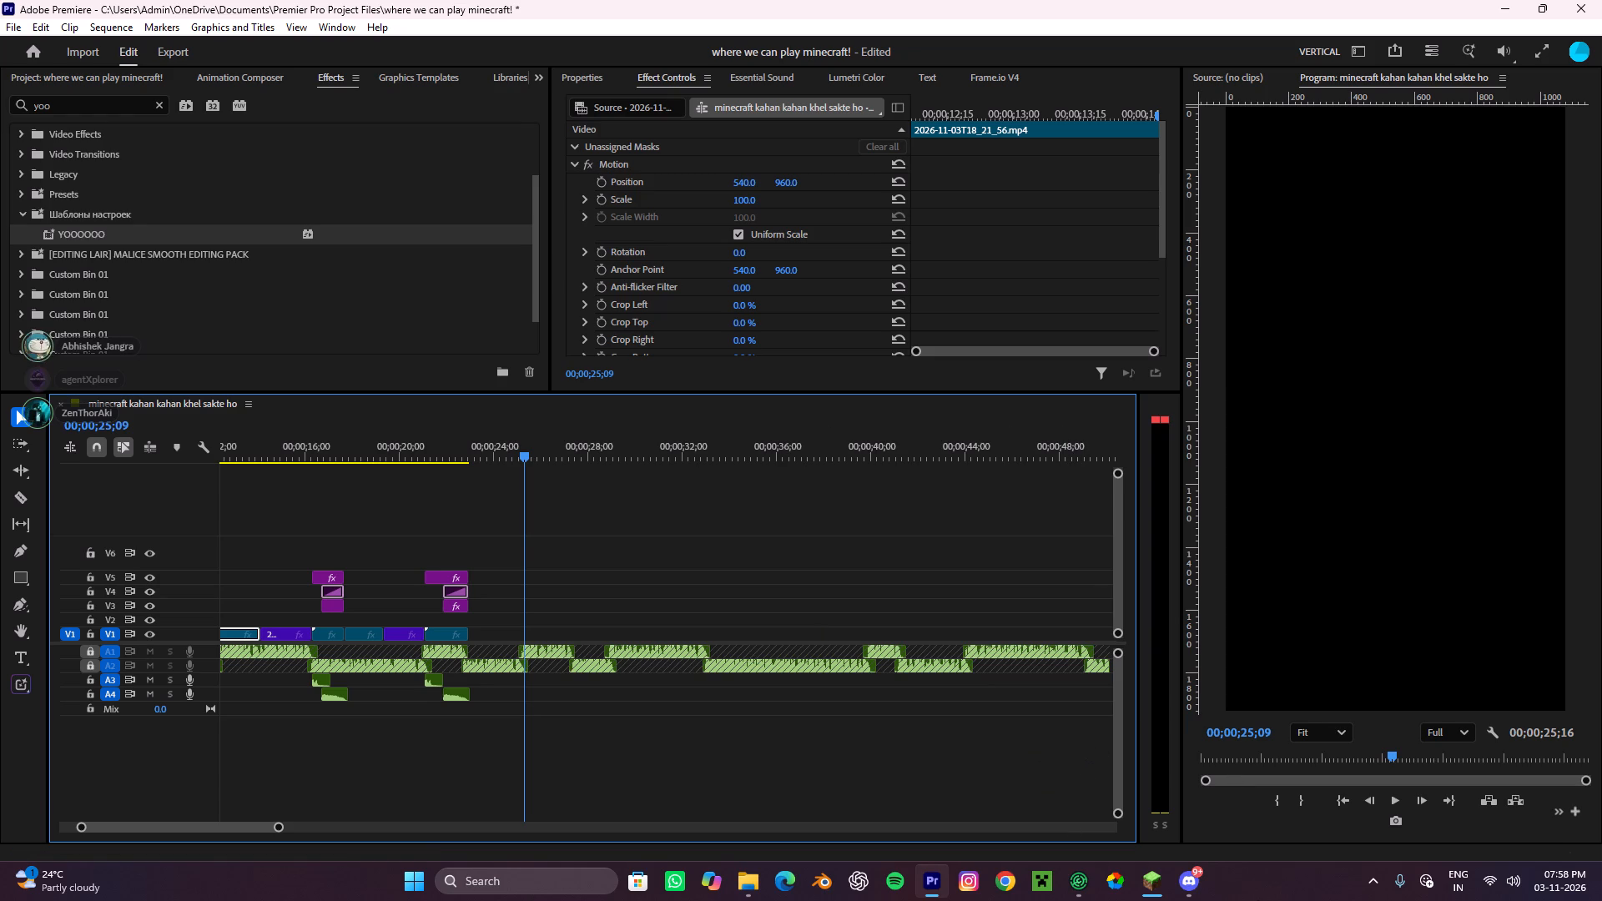
Switch to Minecraft, dismiss the export notice, leave the replay and load the singleplayer world.
left_click(1143, 878)
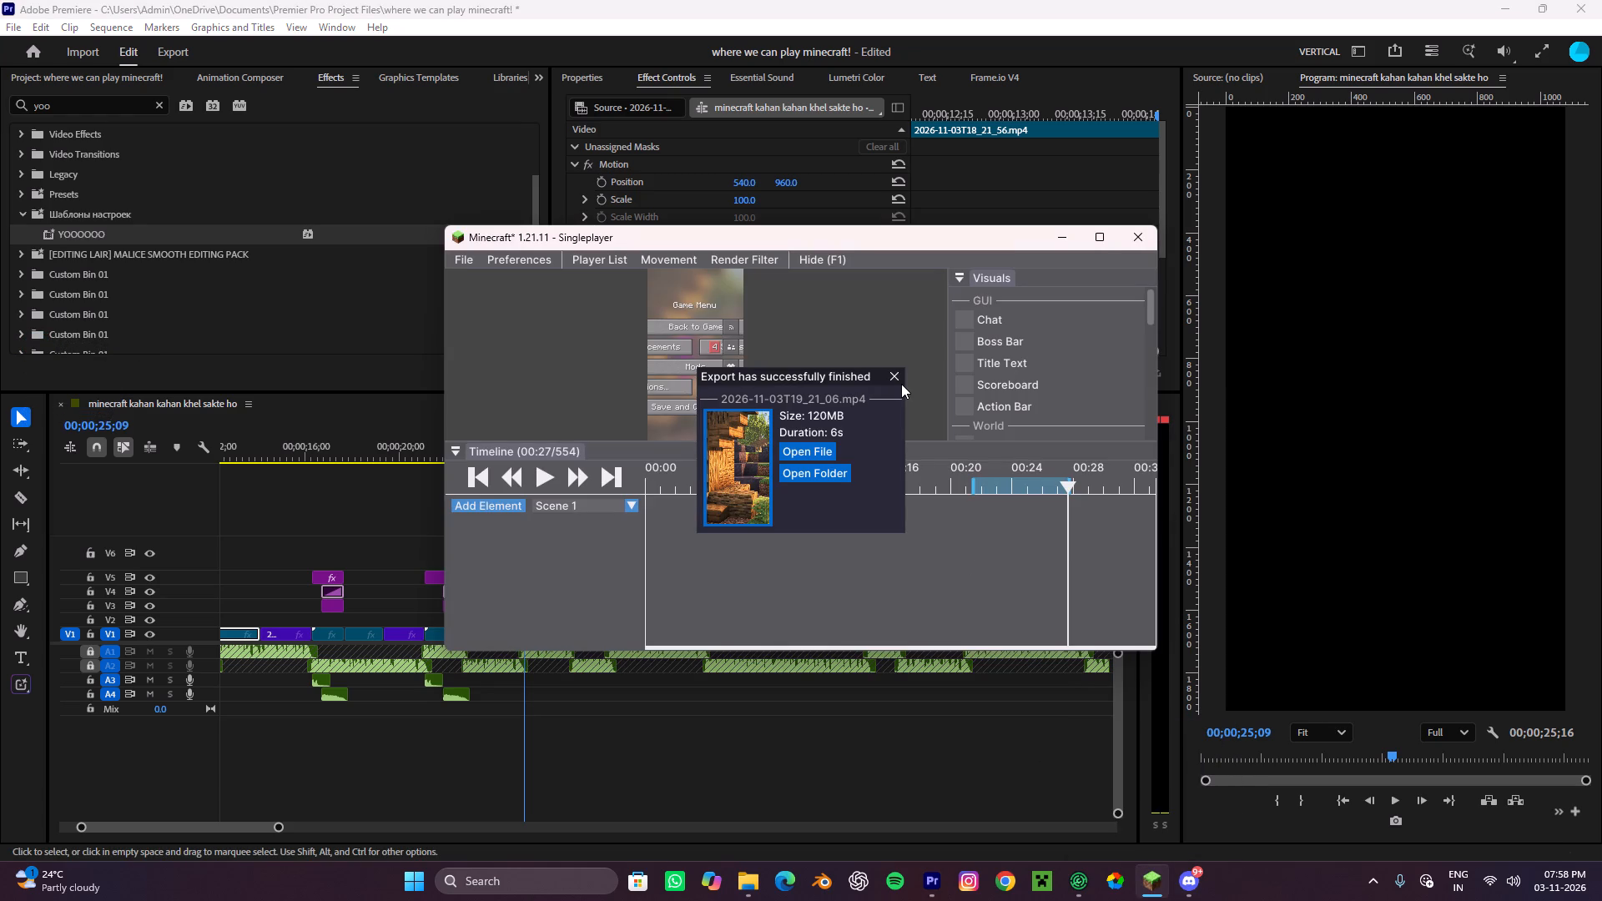
left_click(899, 375)
key("Escape")
key("Escape")
left_click(699, 406)
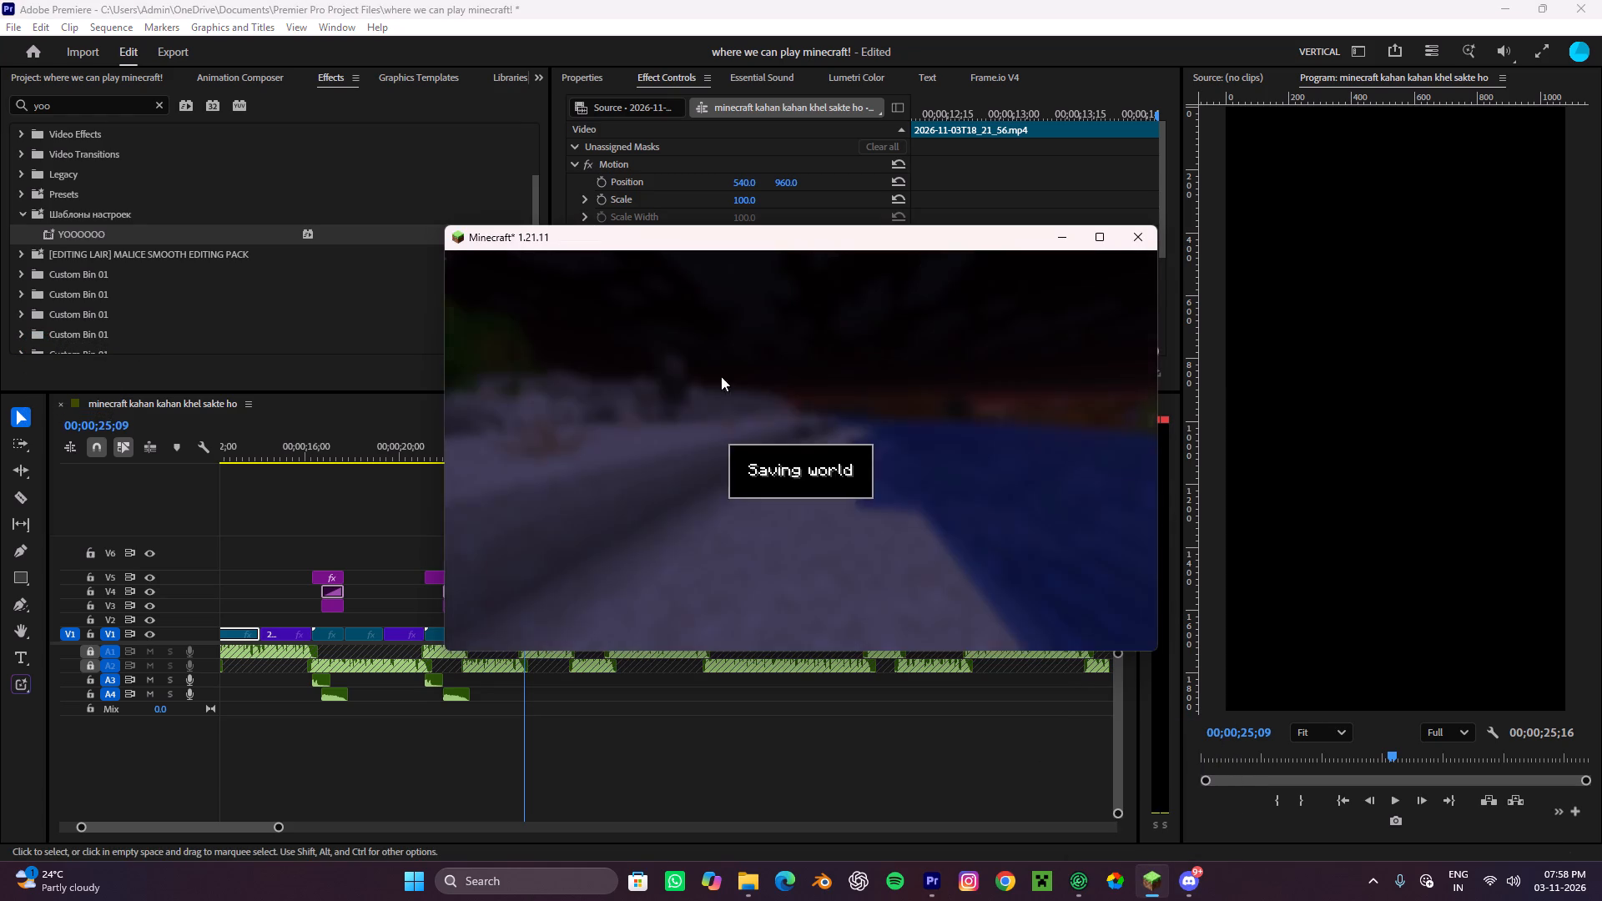
left_click(844, 429)
left_click(620, 353)
Run the player from the spawn point along the grassy path to the foot of the dark rock slope.
type("dwasd")
type("wwaw")
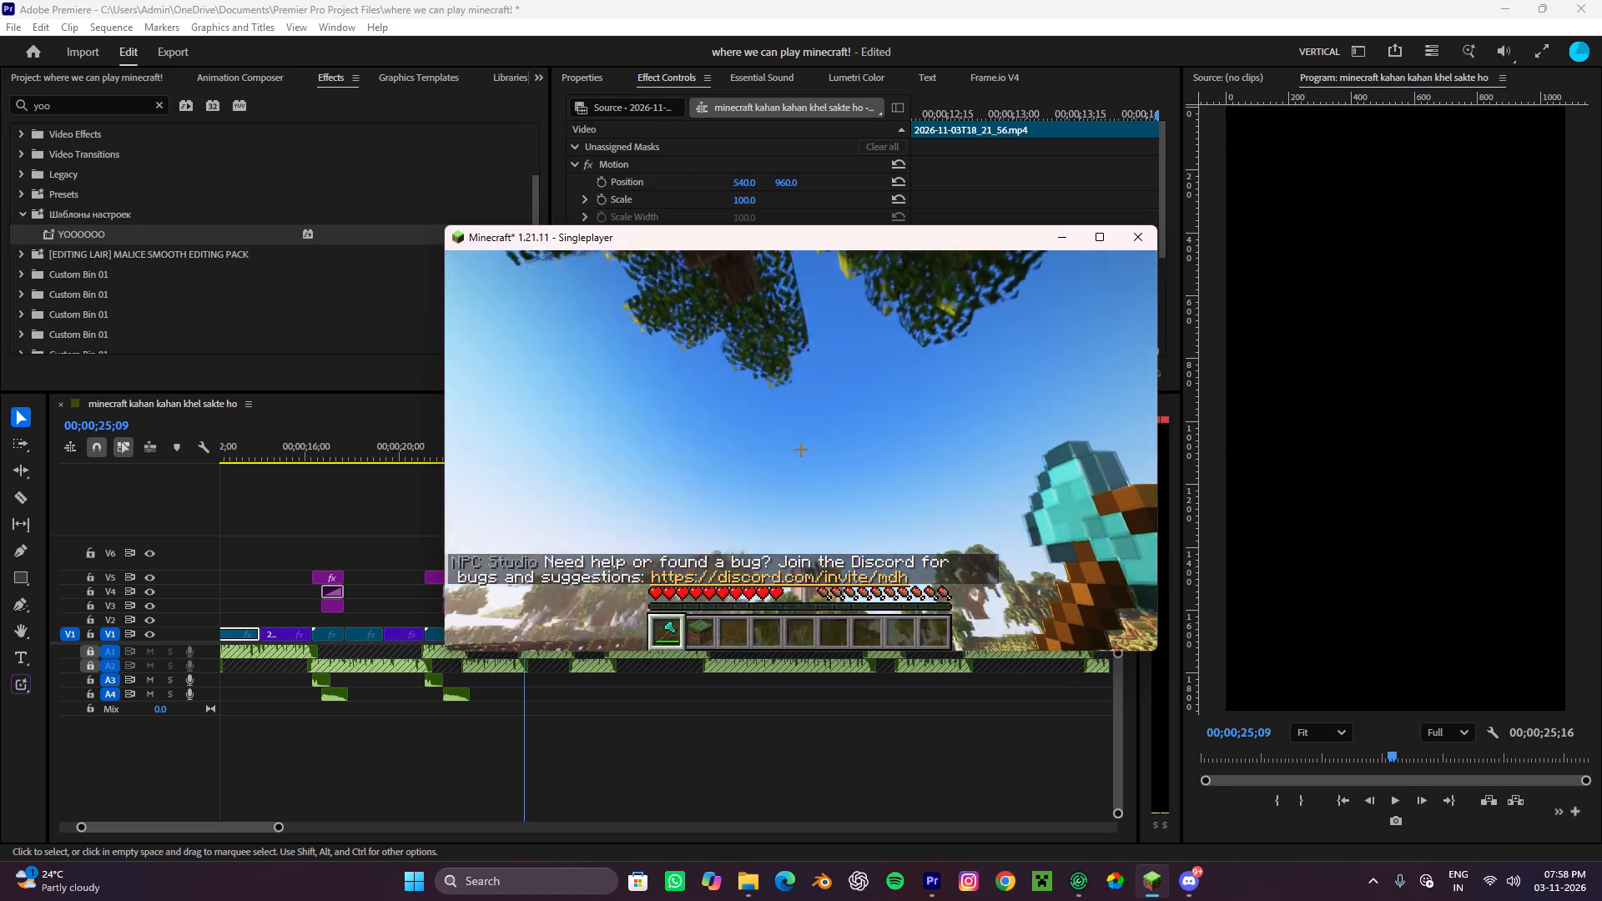
triple_click(801, 450)
double_click(801, 450)
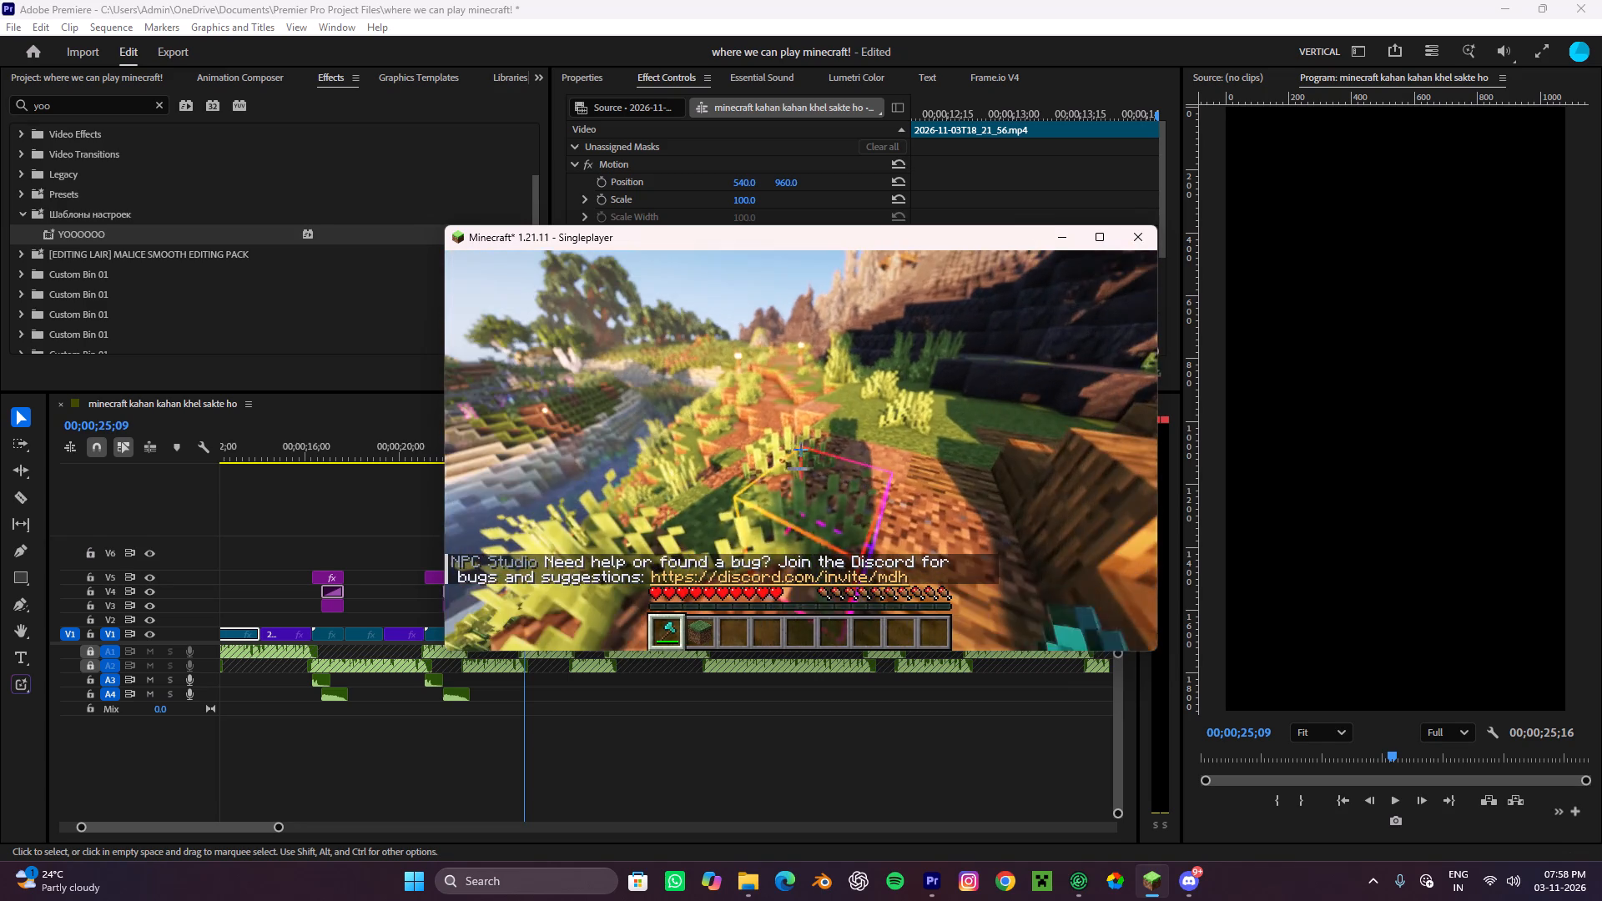
triple_click(801, 450)
left_click(801, 450)
key("w")
key("w")
key("w")
key("w")
key("w")
key("w")
key("w")
key("w")
key("w")
key("w")
key("w")
key("w")
key("w")
double_click(801, 451)
key("ctrl+space")
left_click(801, 450, "ctrl")
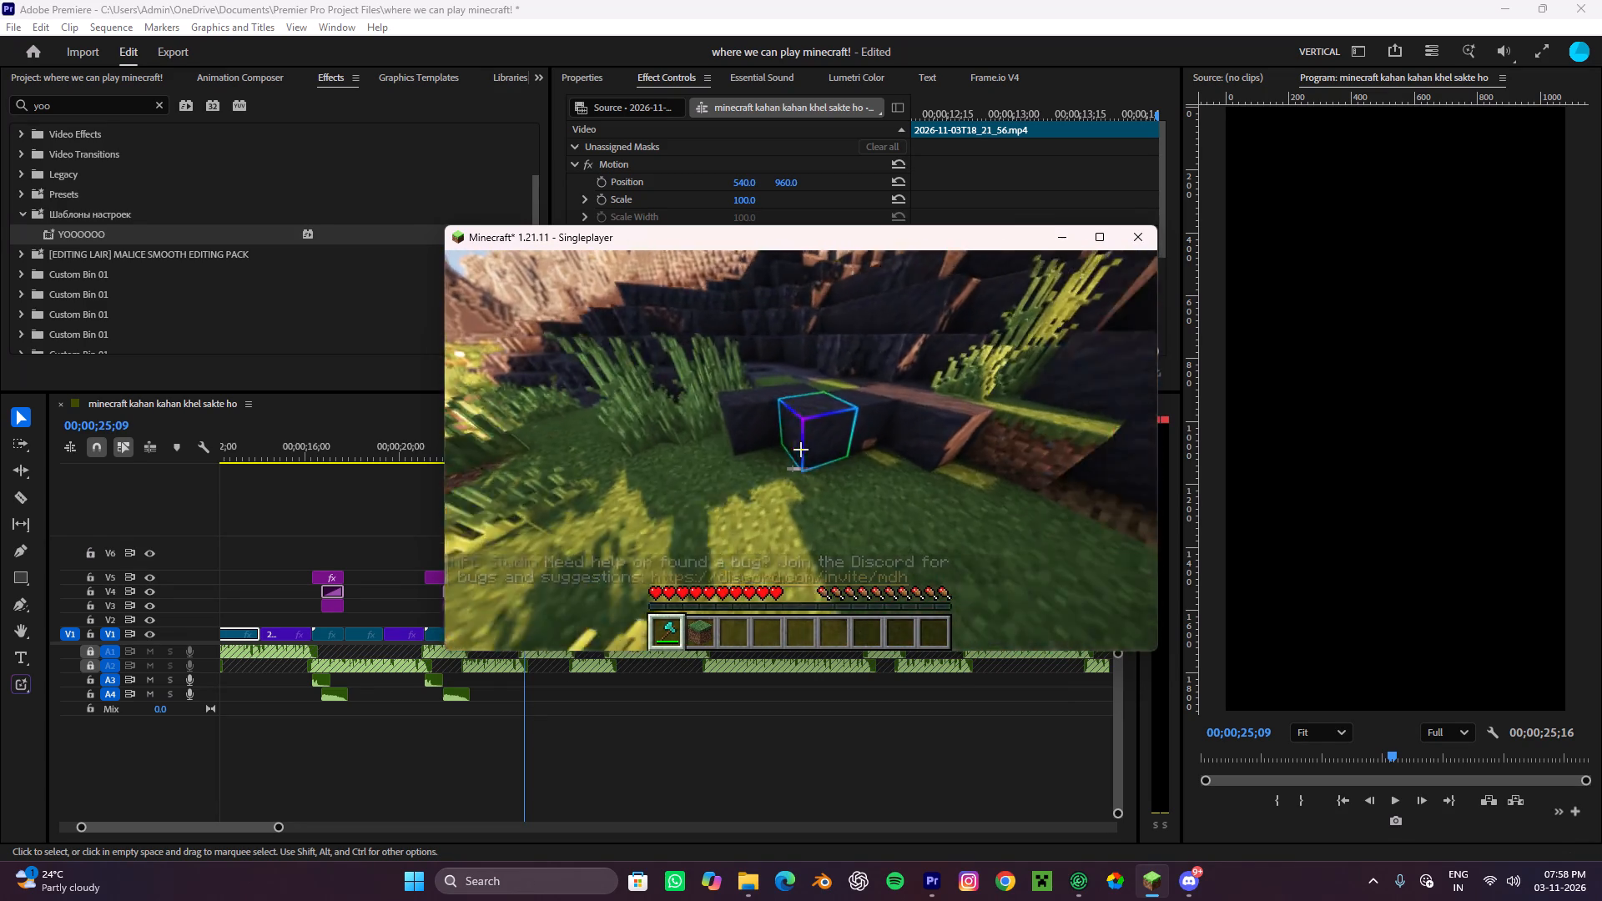
Sprint and jump the player up the dark stone slope and along the ledge beside the cliff.
key("ctrl+space")
key("ctrl+space")
key("ctrl+space")
key("ctrl+space")
key("ctrl+space")
key("ctrl+space")
key("ctrl+space")
key("ctrl+space")
key("ctrl+space")
key("ctrl+space")
key("ctrl+space")
key("ctrl+space")
key("ctrl+space")
key("ctrl+space")
key("ctrl+space")
key("ctrl+space")
key("ctrl+space")
key("ctrl+space")
key("ctrl+space")
key("ctrl+space")
key("ctrl+space")
key("ctrl+space")
key("ctrl+space")
key("ctrl+space")
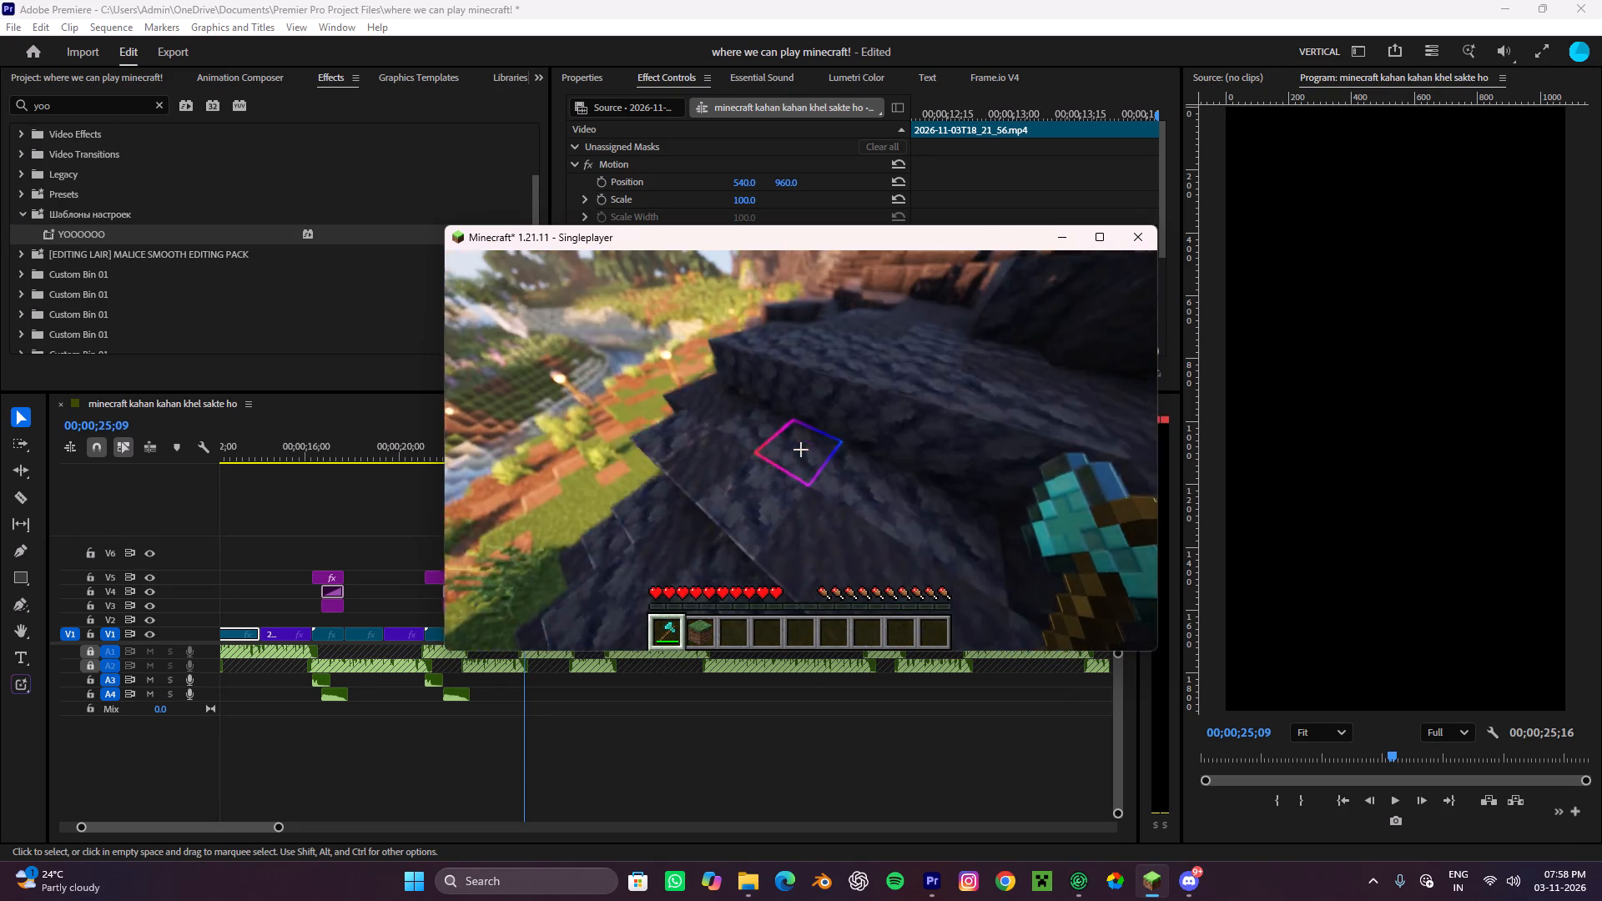
key("ctrl+d")
triple_click(801, 450, "ctrl")
left_click(801, 450, "ctrl")
key("ctrl+space")
key("ctrl+space")
key("ctrl+space")
key("ctrl+space")
key("ctrl+space")
key("ctrl+space")
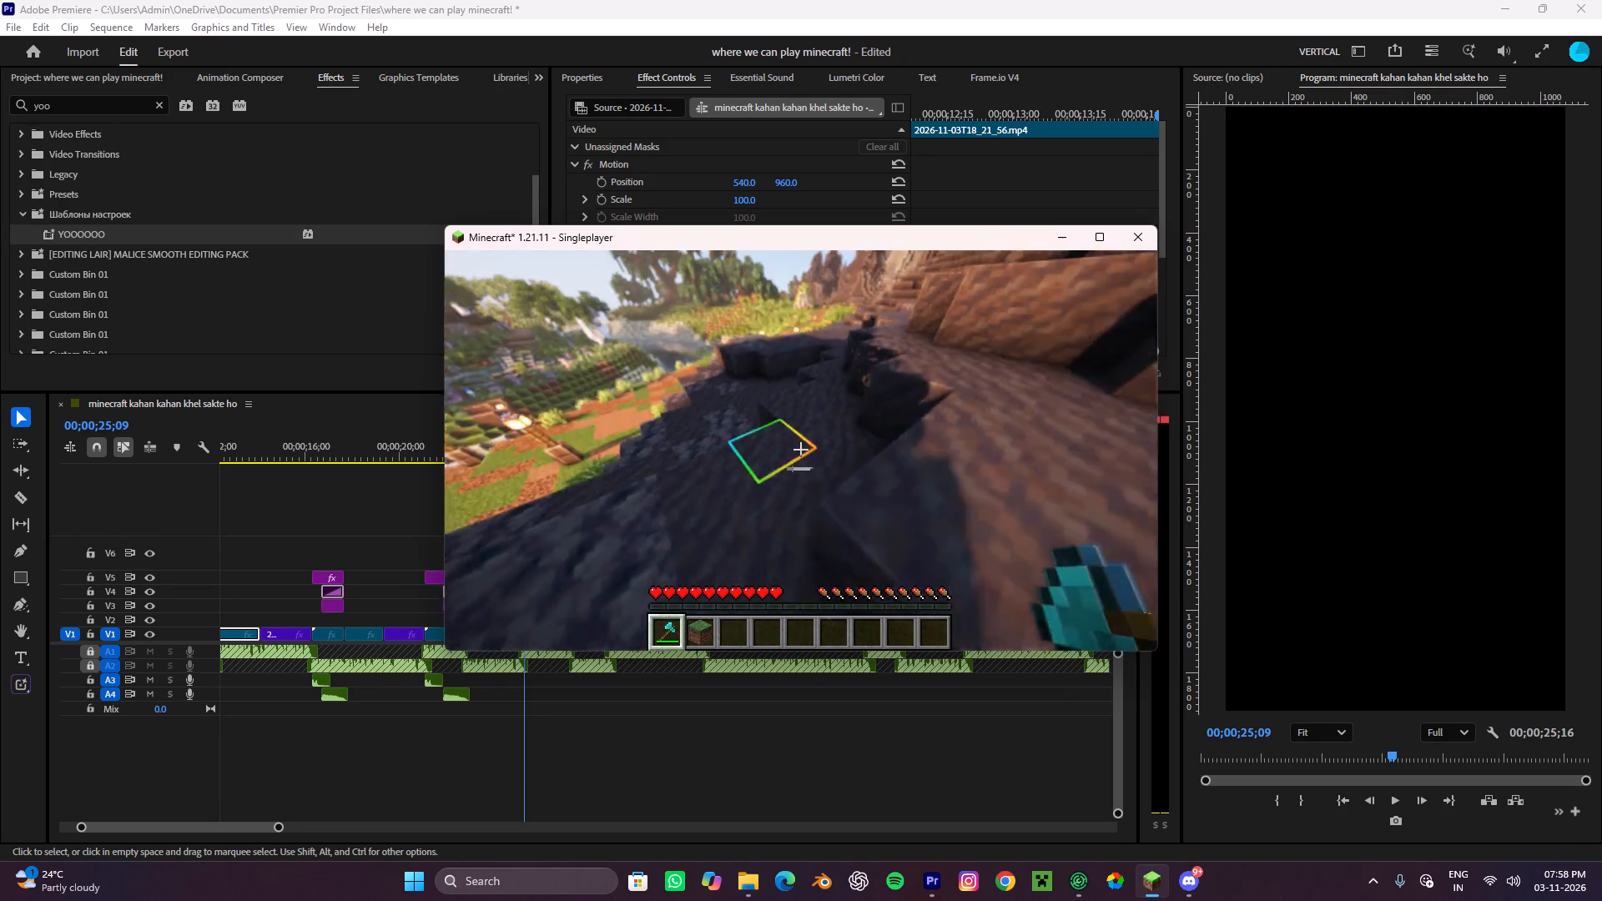
triple_click(802, 450, "ctrl")
key("ctrl+space")
key("ctrl+space")
key("ctrl+space")
key("ctrl+space")
key("ctrl+space")
key("ctrl+space")
key("ctrl+space")
key("ctrl+space")
key("ctrl+space")
key("ctrl+space")
key("ctrl+space")
key("ctrl+space")
key("ctrl+space")
key("ctrl+space")
key("ctrl+space")
key("ctrl+space")
key("ctrl+space")
key("ctrl+space")
key("ctrl+space")
key("ctrl+space")
triple_click(801, 450, "ctrl")
triple_click(801, 450, "ctrl")
key("ctrl+space")
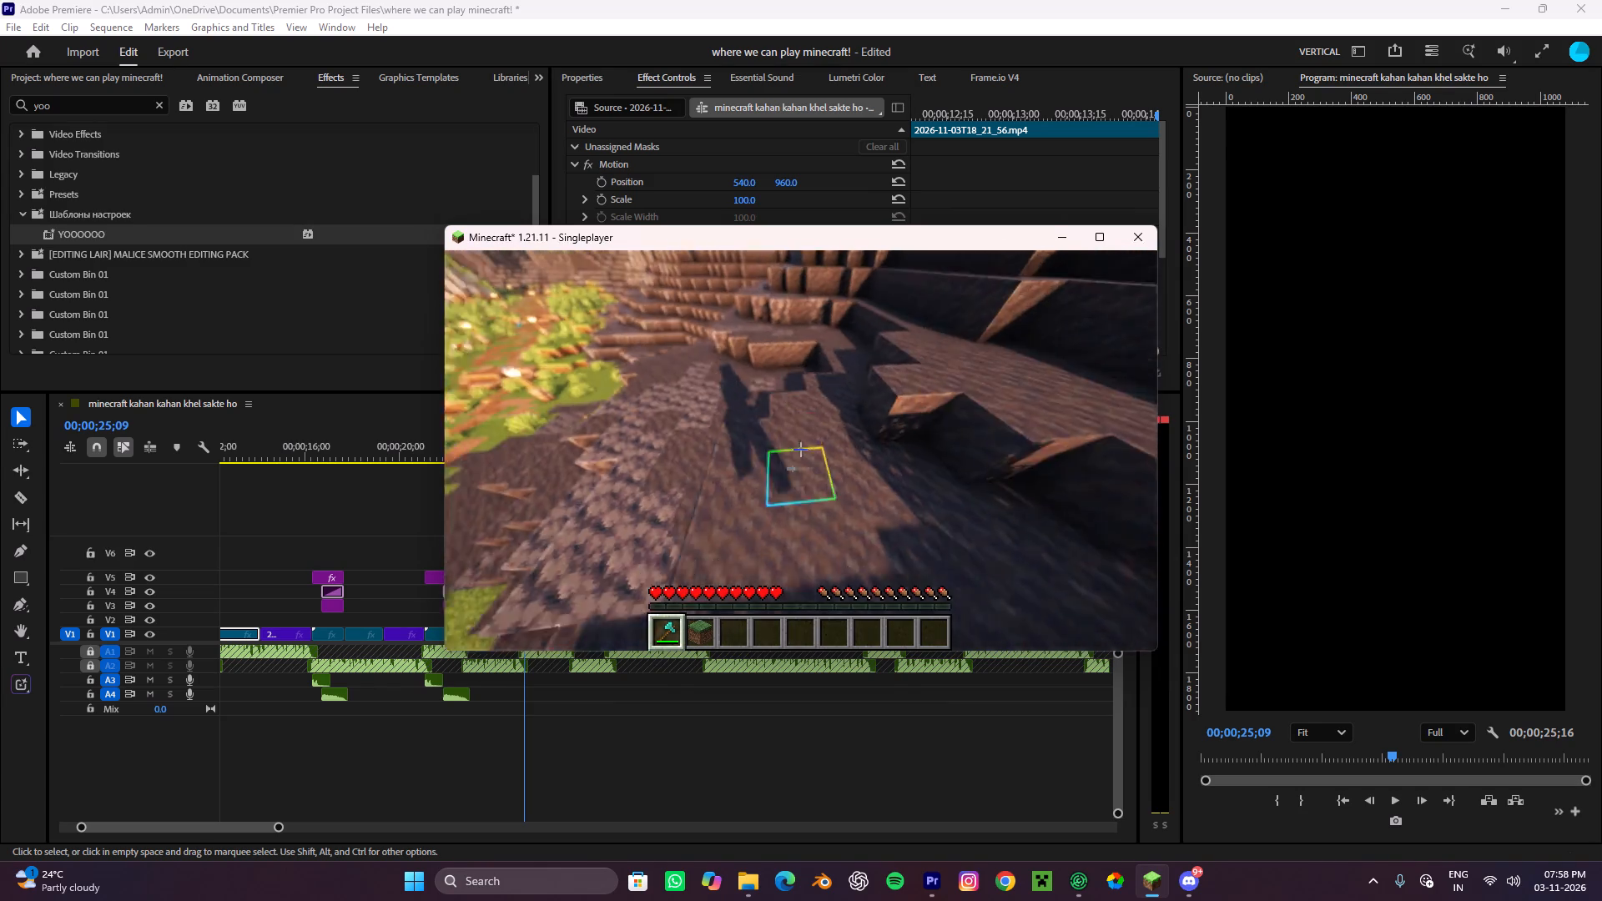
Sprint the player across the rock ledge and down to the grassy bank overlooking the river.
triple_click(801, 450, "ctrl")
triple_click(801, 450, "ctrl")
triple_click(801, 452, "ctrl")
double_click(801, 450, "ctrl")
key("ctrl+space")
key("ctrl+space")
triple_click(801, 450, "ctrl")
triple_click(801, 450, "ctrl")
key("ctrl+space")
key("ctrl+space")
key("ctrl+space")
key("ctrl+space")
key("ctrl+space")
key("ctrl+space")
key("ctrl+space")
key("ctrl+space")
key("ctrl+space")
key("ctrl+space")
key("ctrl+space")
key("ctrl+space")
key("ctrl+space")
key("ctrl+space")
triple_click(801, 450, "ctrl")
left_click(793, 453, "ctrl")
triple_click(801, 450, "ctrl")
left_click(801, 450, "ctrl")
key("ctrl+d")
key("ctrl+d")
left_click(801, 450, "ctrl")
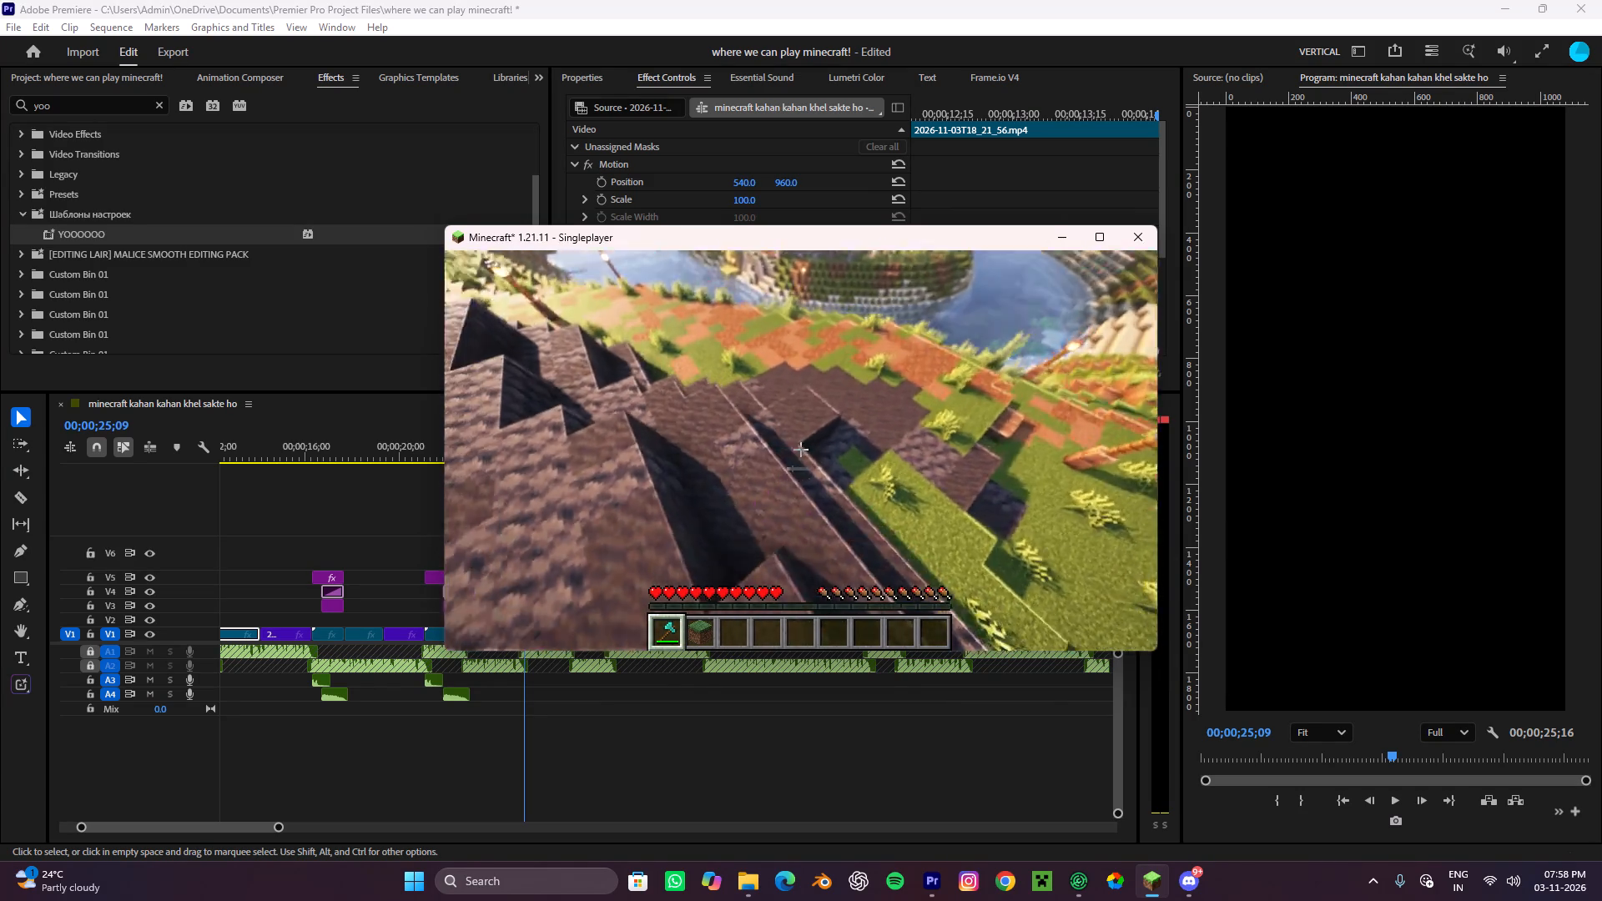
double_click(801, 450, "ctrl")
key("ctrl+d")
key("ctrl+d")
key("ctrl+d")
key("ctrl+d")
key("ctrl+d")
key("ctrl+d")
key("ctrl+d")
key("ctrl+d")
key("ctrl+d")
triple_click(801, 450, "ctrl")
triple_click(801, 450, "ctrl")
triple_click(801, 450, "ctrl")
left_click(801, 450, "ctrl")
key("ctrl+d")
triple_click(801, 450, "ctrl")
left_click(803, 450, "ctrl")
left_click_drag(824, 440, 804, 449, "ctrl")
left_click_drag(812, 446, 801, 450, "ctrl")
left_click(801, 450, "ctrl")
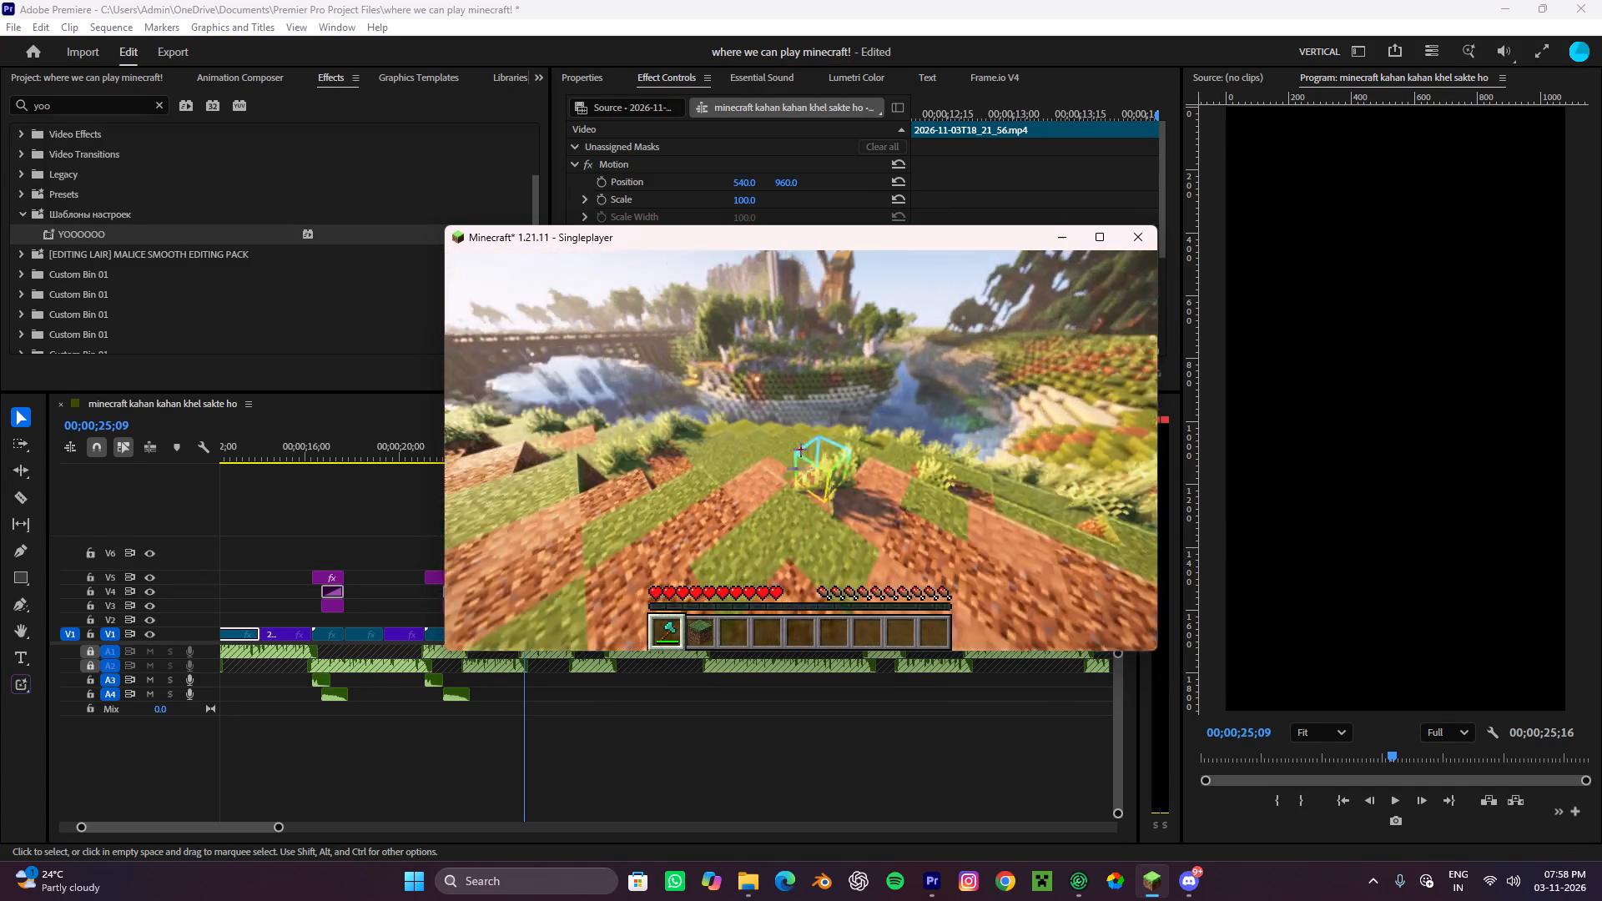
Move the player along the grassy dirt bank beside the river, with the camera behind the character.
key("ctrl+r")
key("ctrl+a")
key("ctrl+r")
key("ctrl+r")
key("s")
key("s")
key("s")
key("s")
key("s")
key("s")
key("s")
key("r")
key("w")
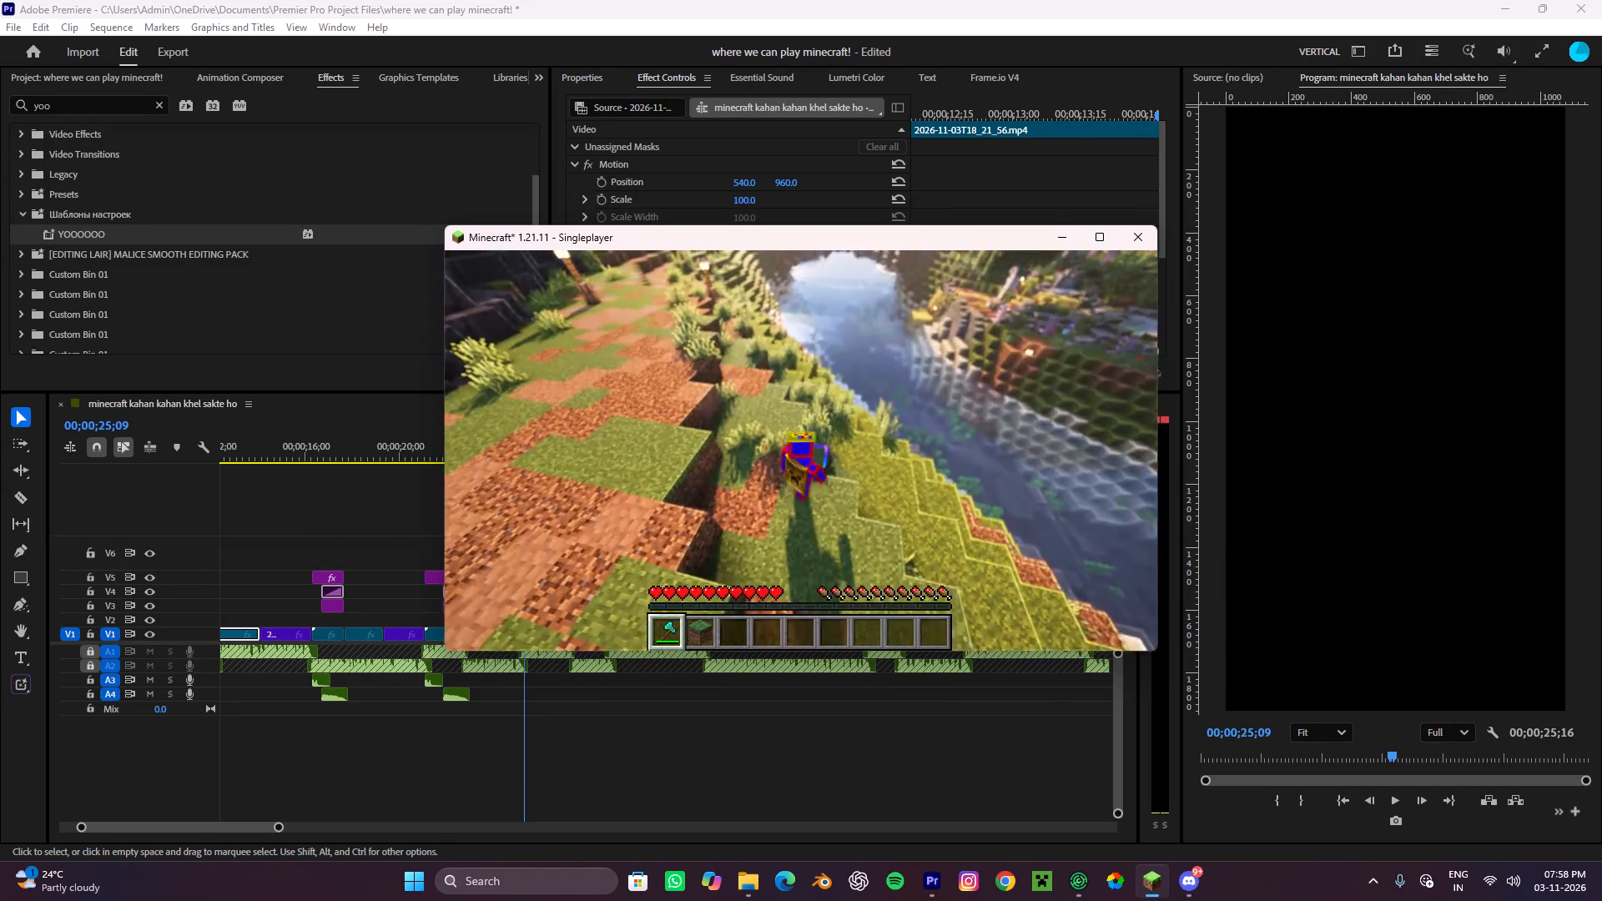
key("ctrl+space")
Switch to Premiere Pro and back to Minecraft, with the singleplayer world paused at its Game Menu.
key("alt+Tab")
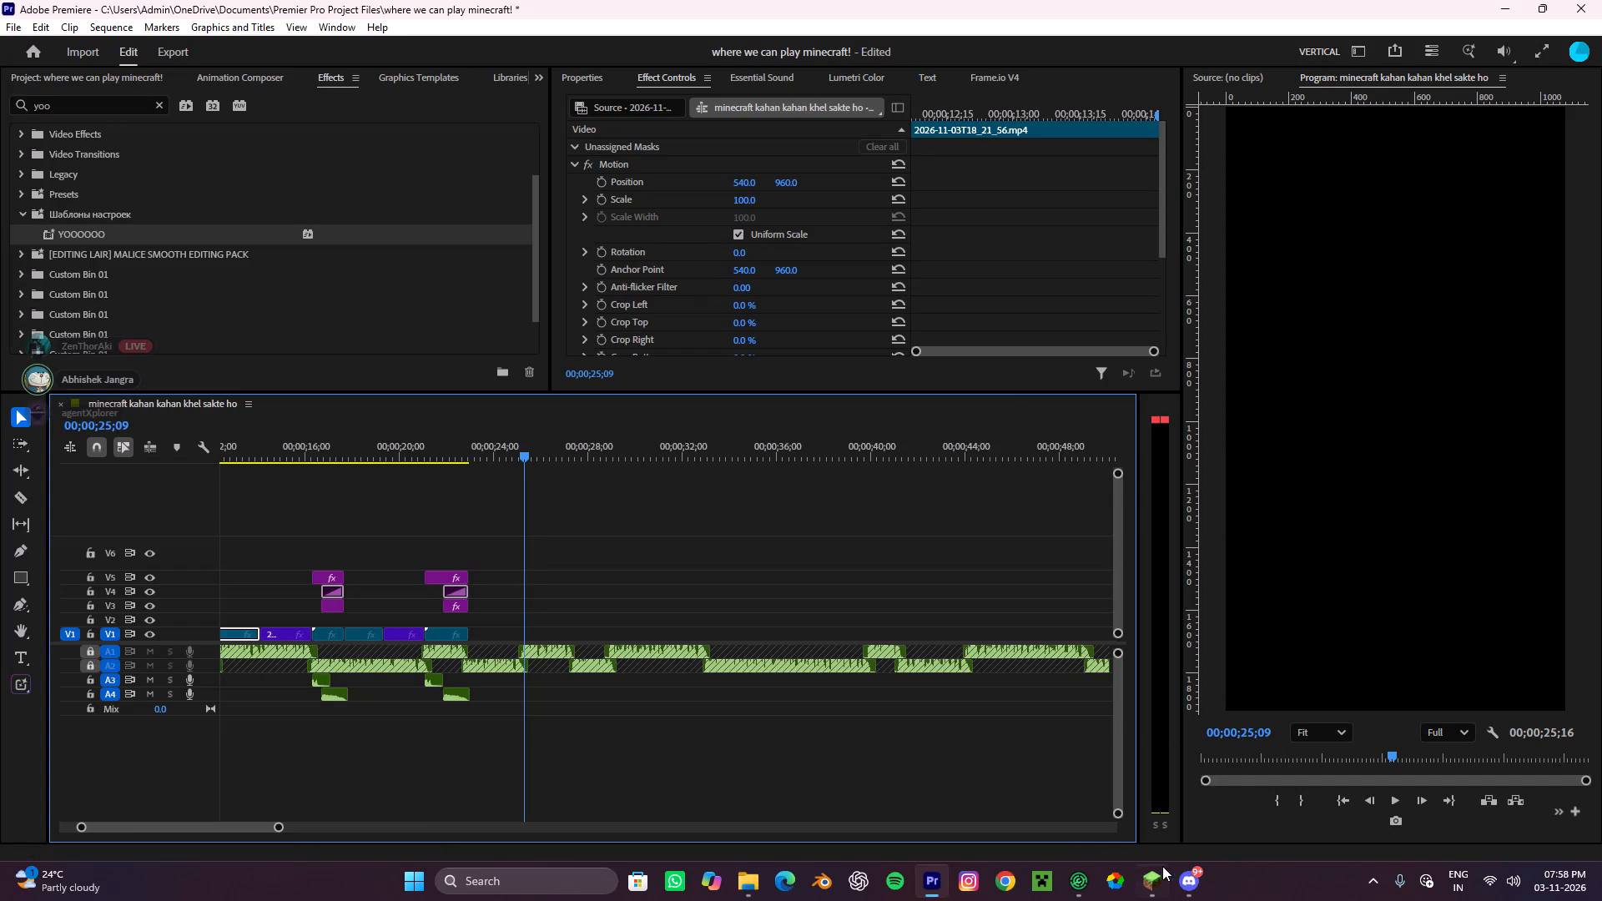
left_click(1164, 878)
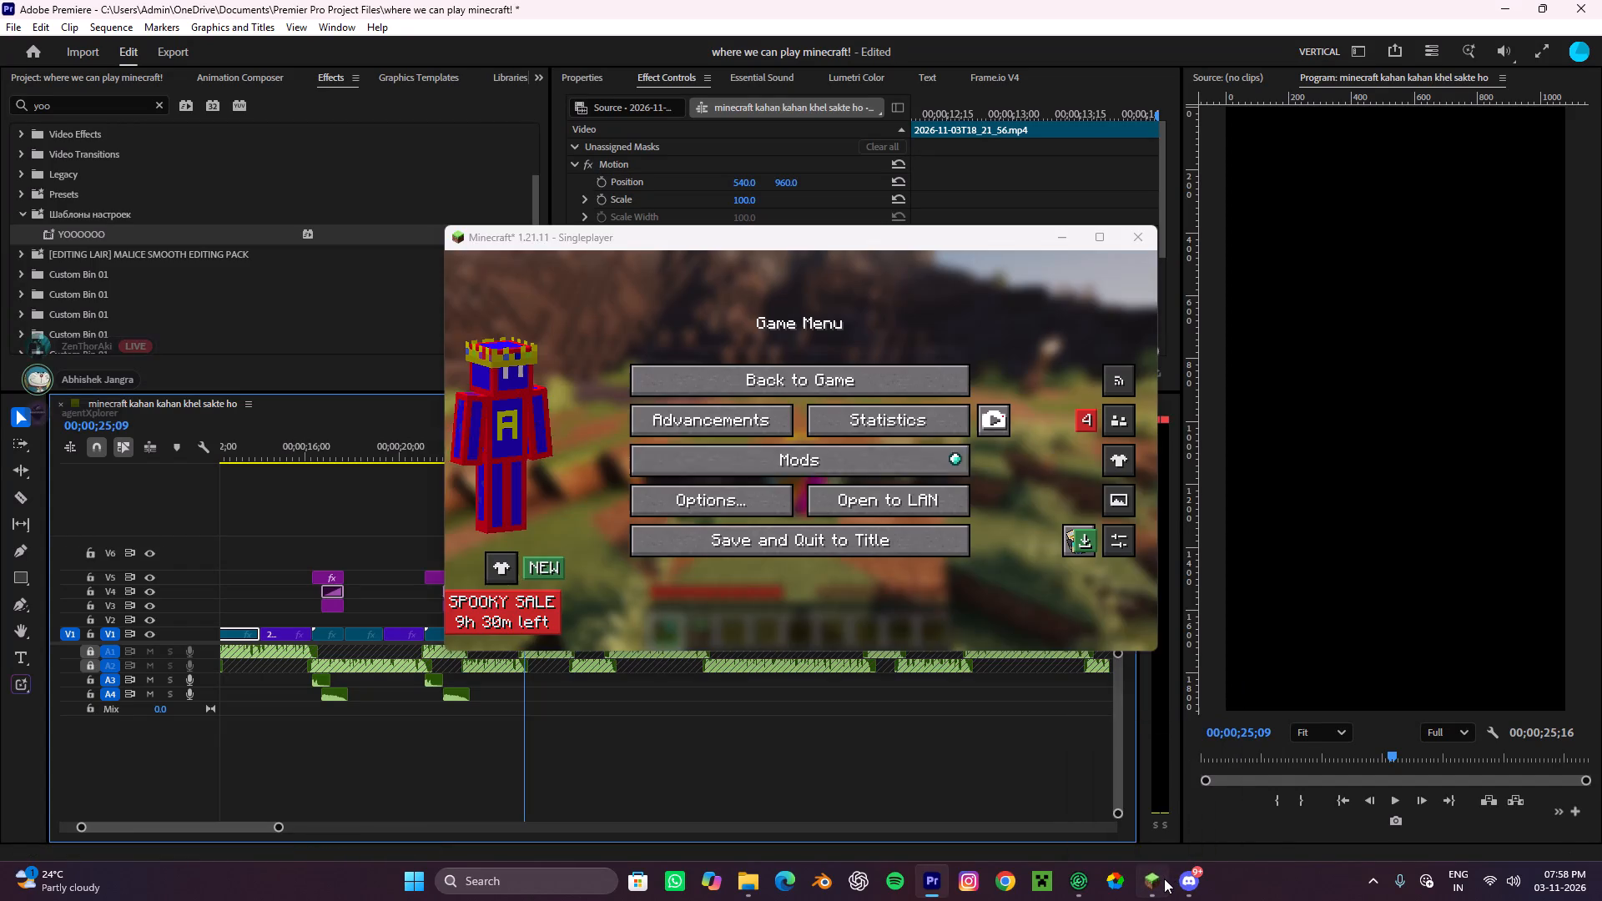
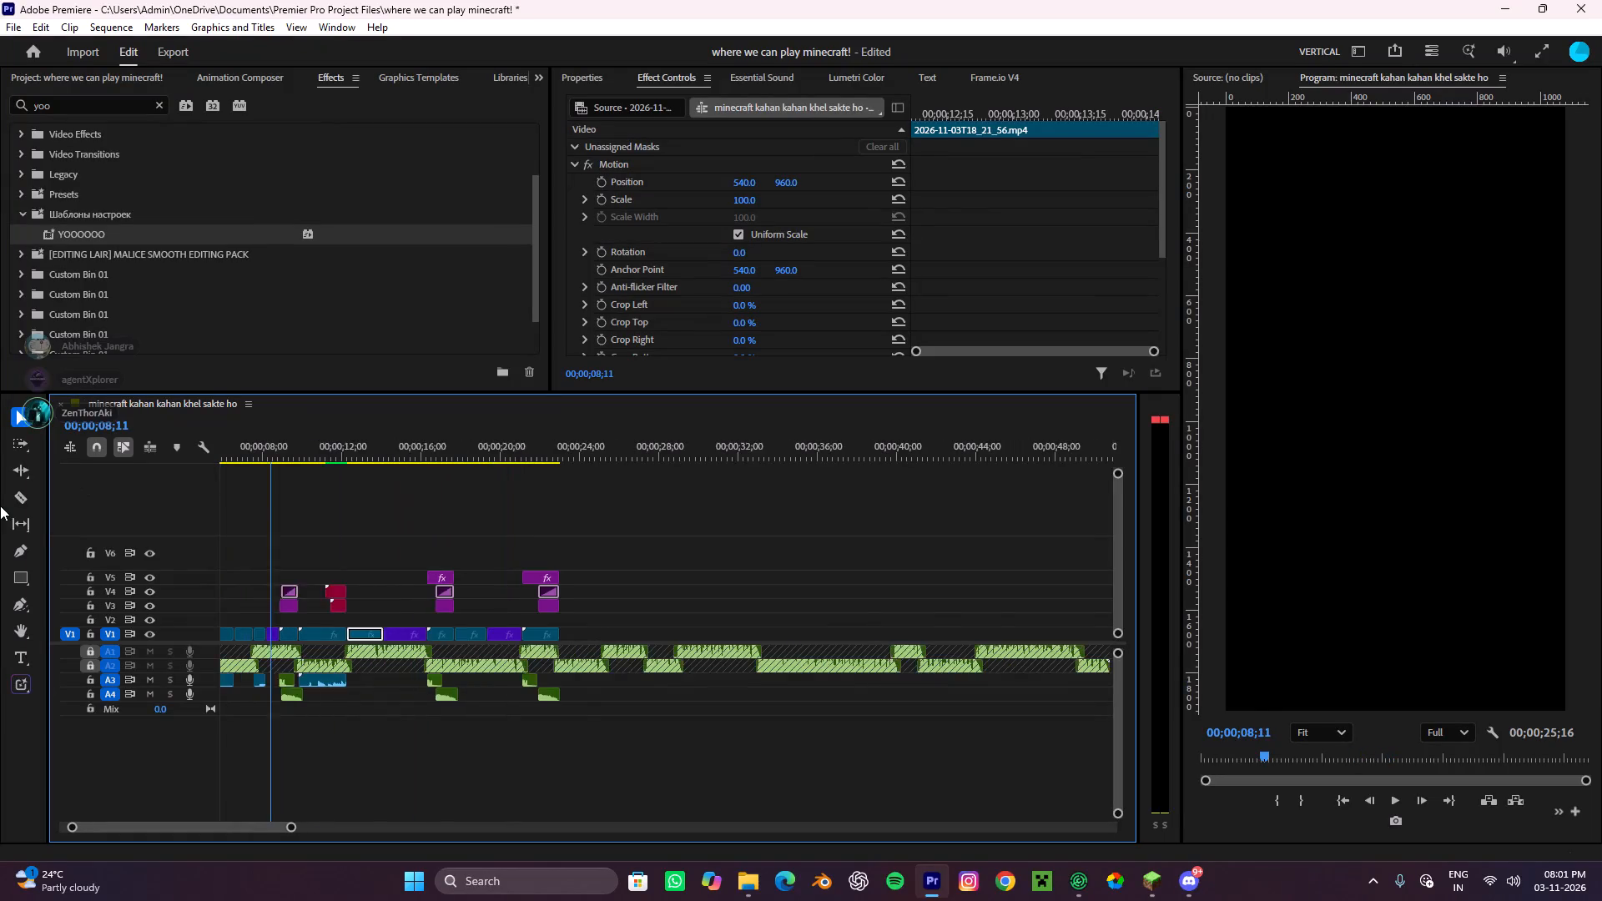
Deselect the clip in the timeline and briefly play back the NO.2 title section of the sequence.
left_click(599, 520)
key("space")
scroll(594, 526, "up", 4)
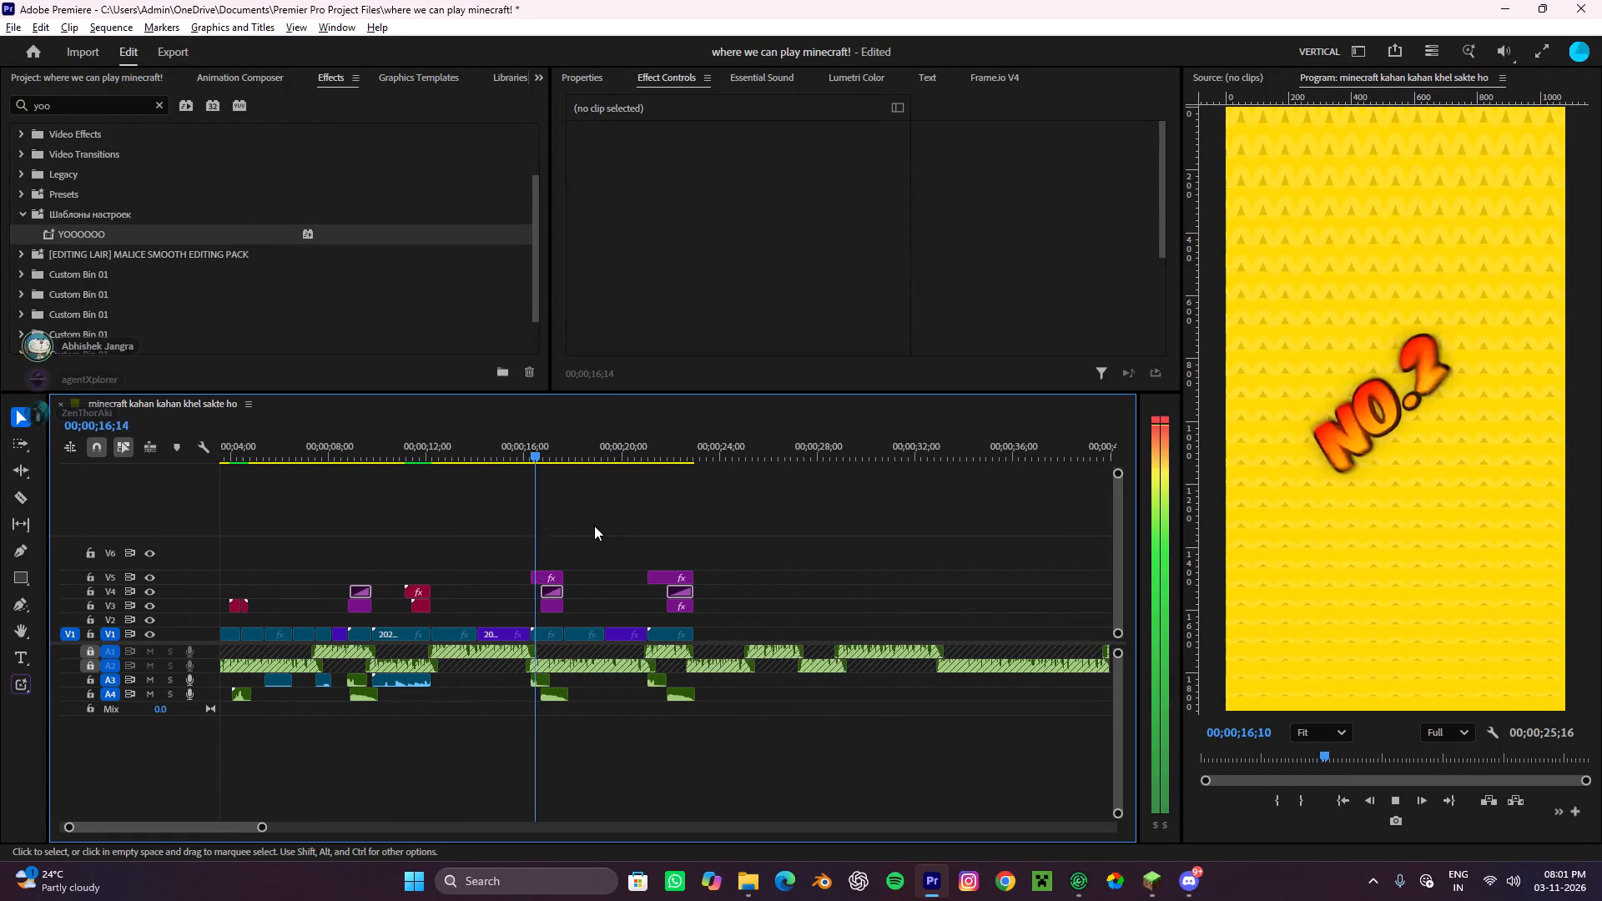
key("space")
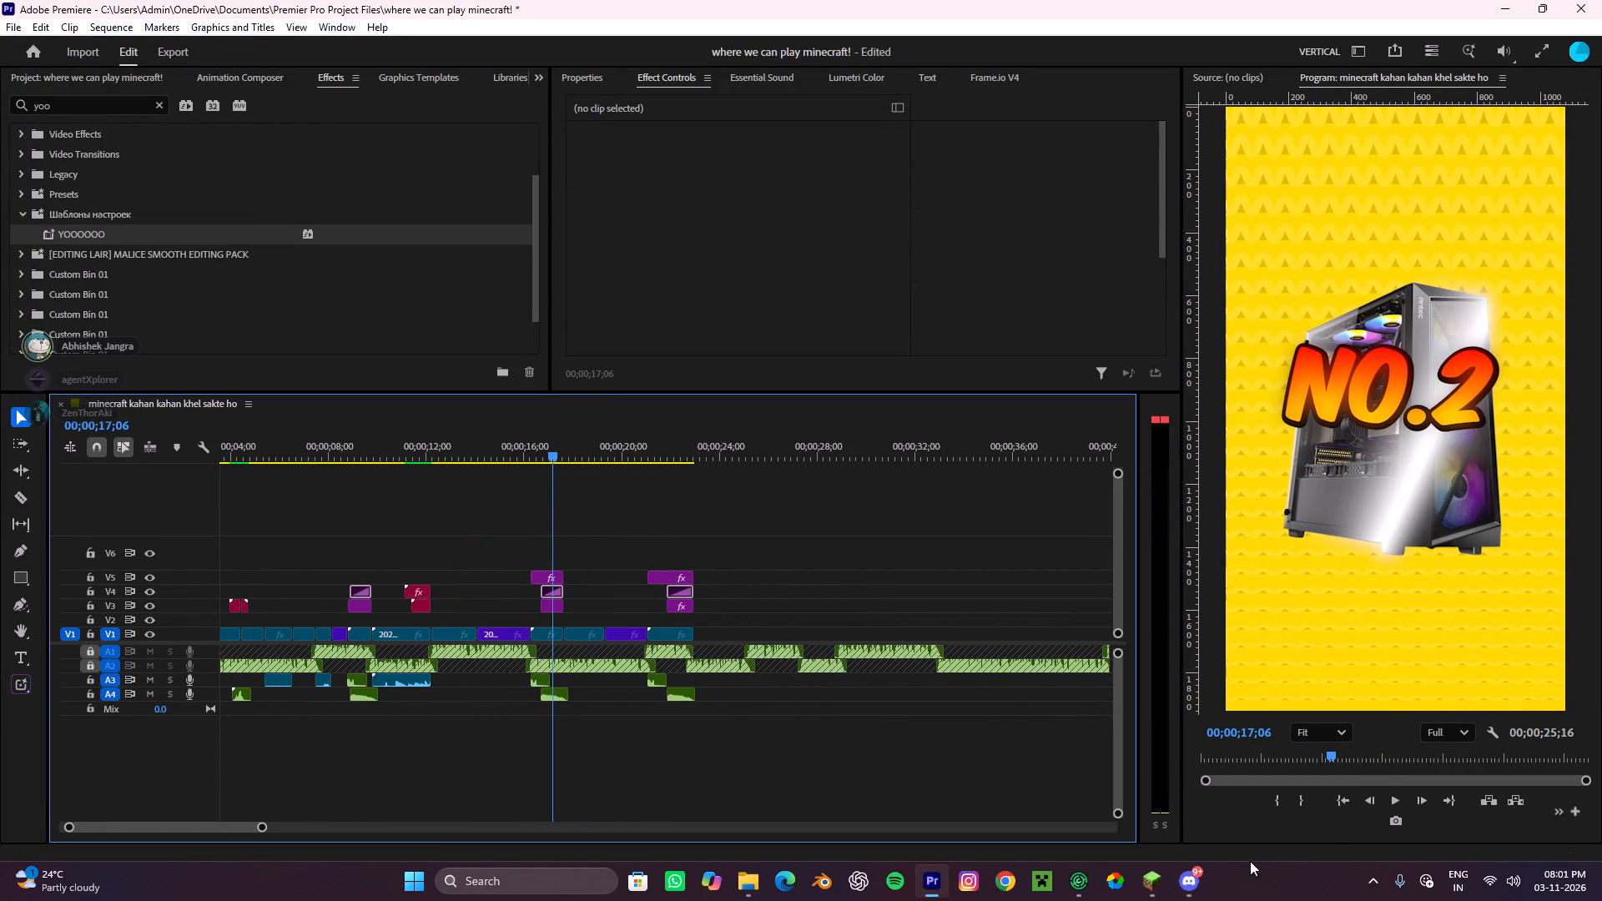
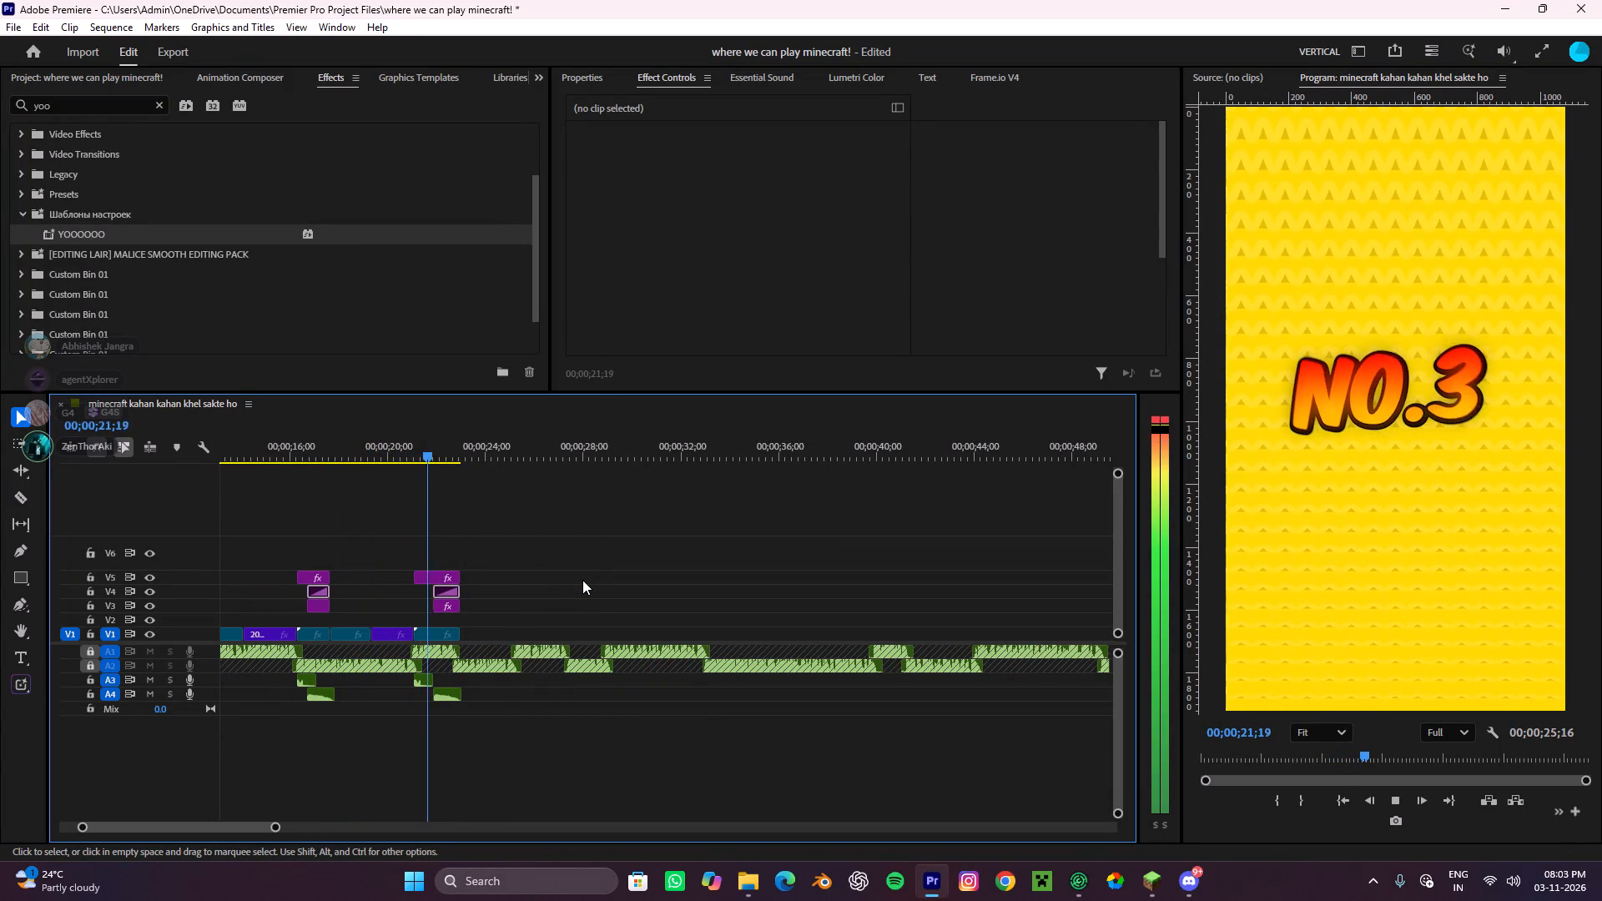
Play back the voice-over following the NO.3 title, replaying it from the title's end, to check what footage the empty section needs.
key("space")
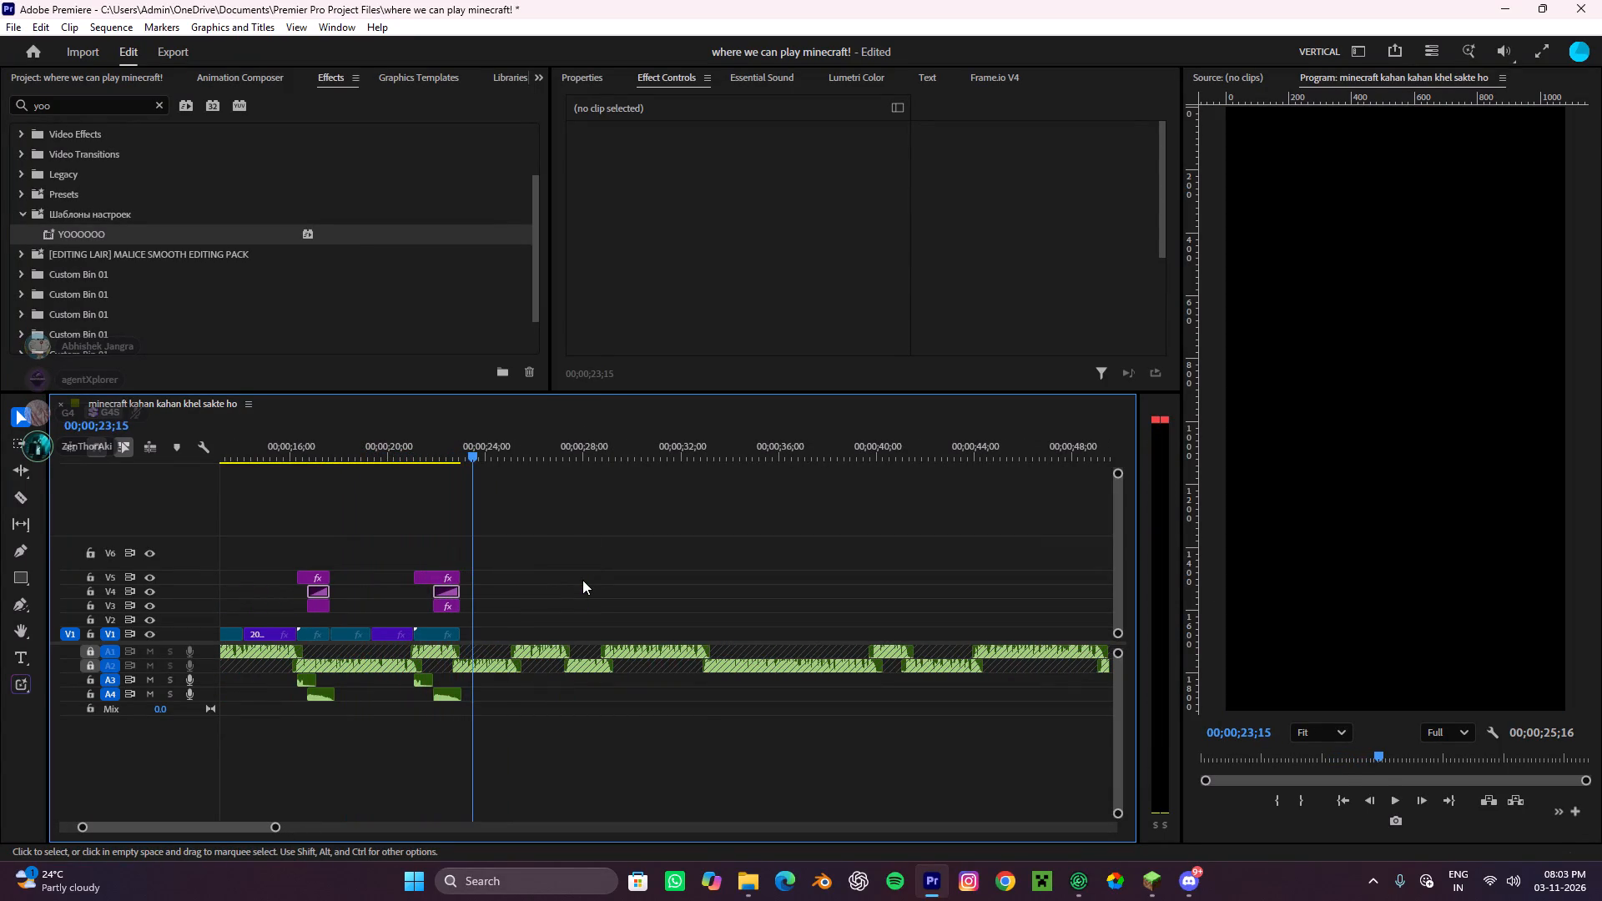
key("space")
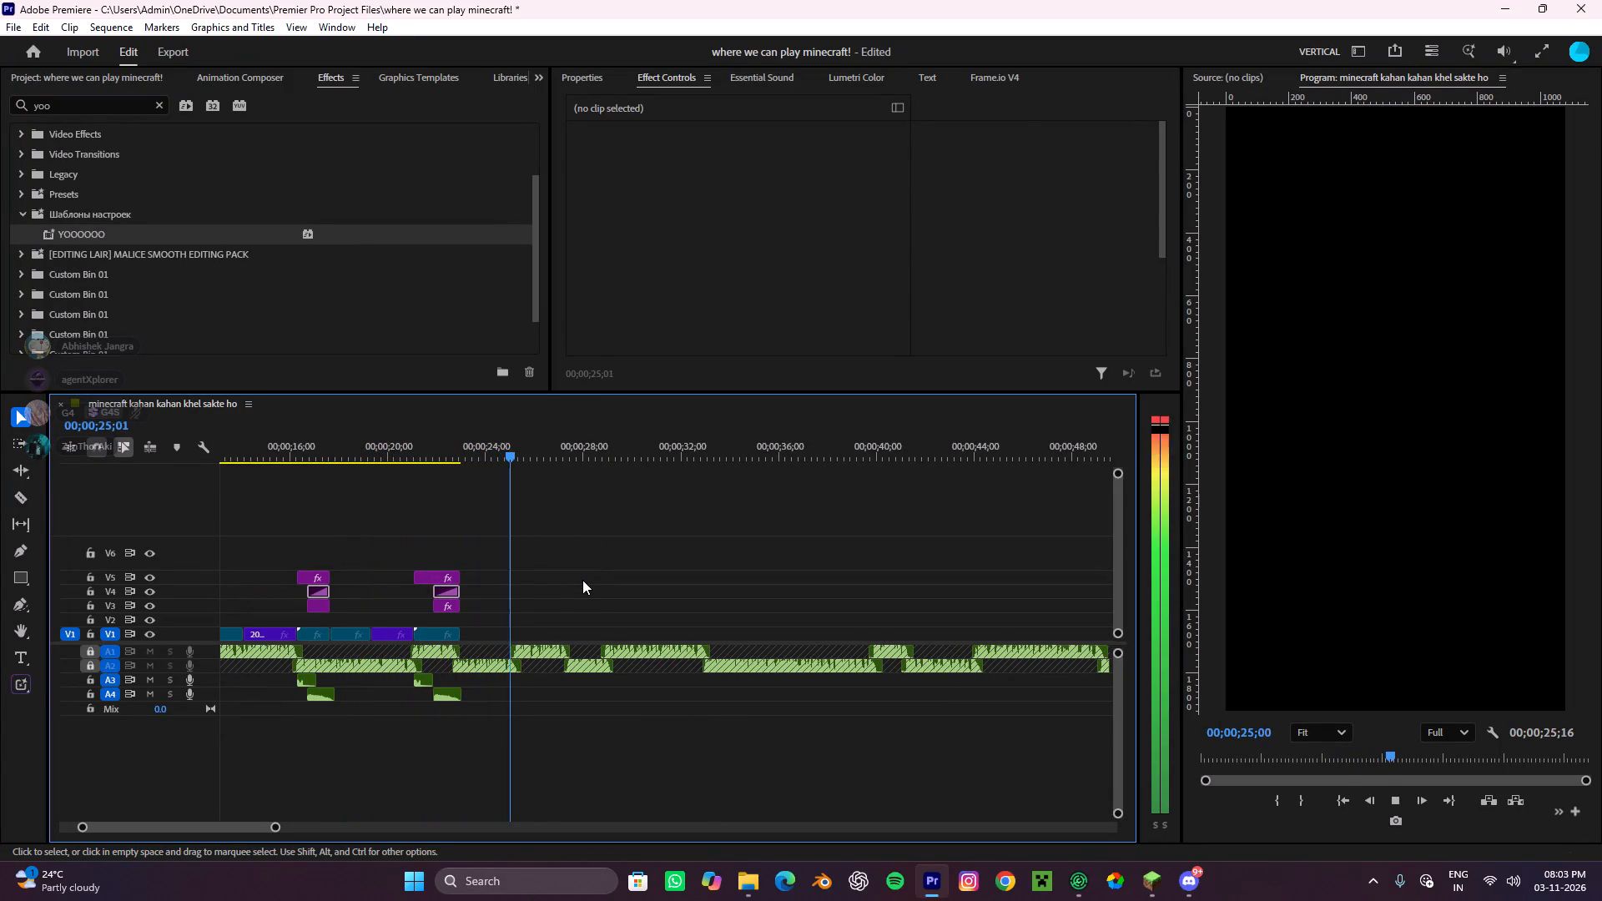
scroll(577, 585, "down", 4, "alt")
scroll(537, 601, "up", 5, "alt")
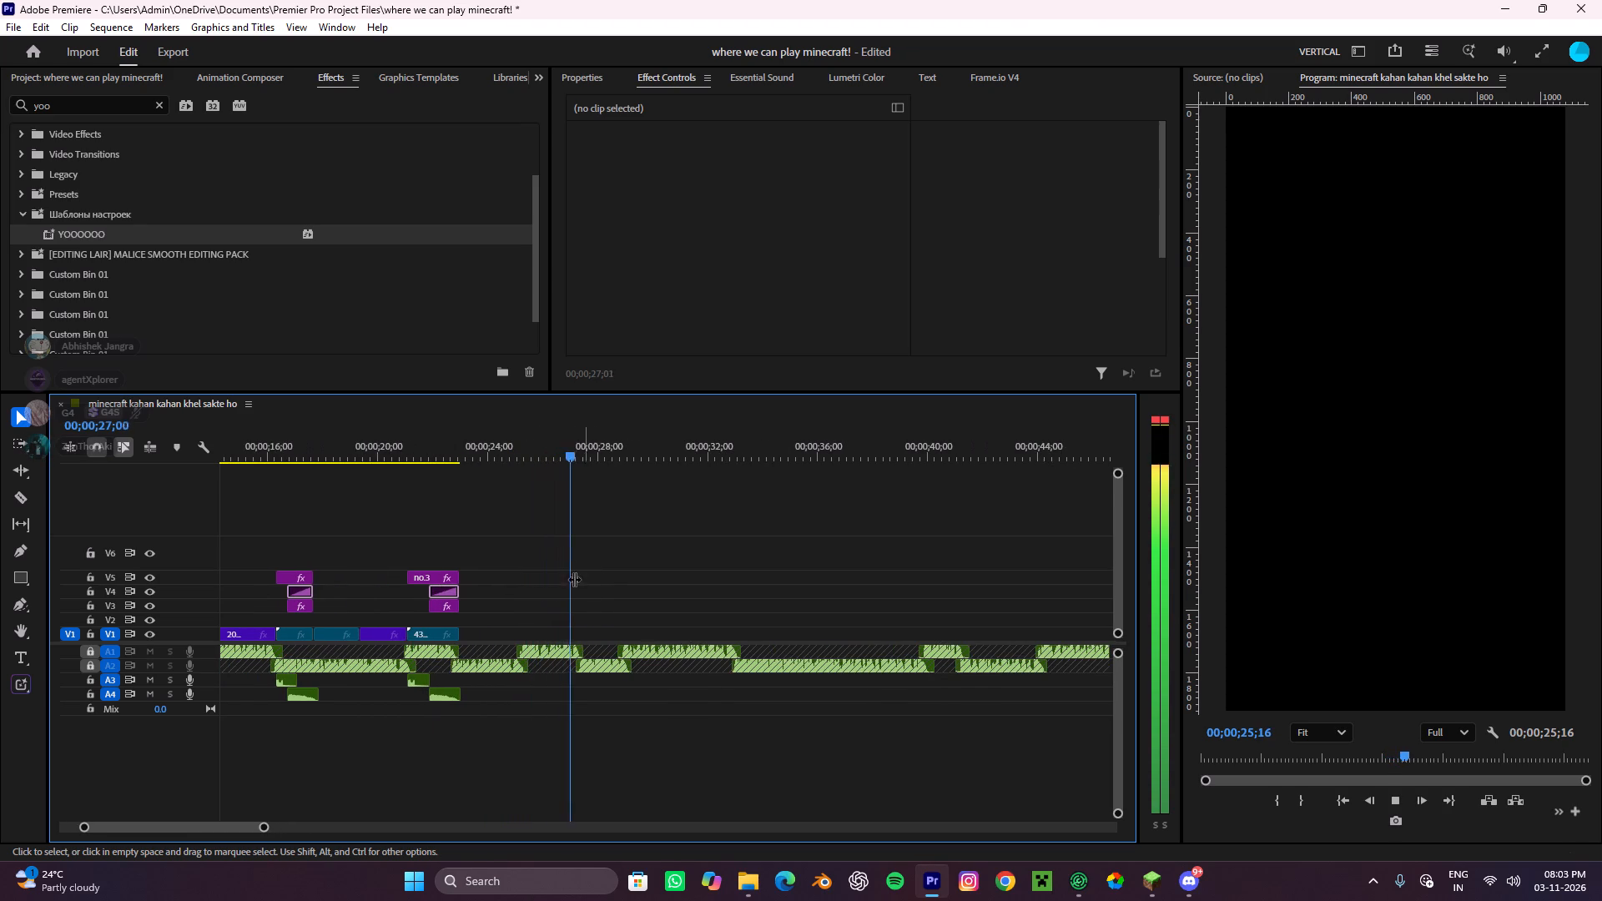
key("space")
left_click_drag(564, 442, 449, 600)
key("space")
scroll(509, 612, "up", 5, "alt")
scroll(511, 612, "down", 5)
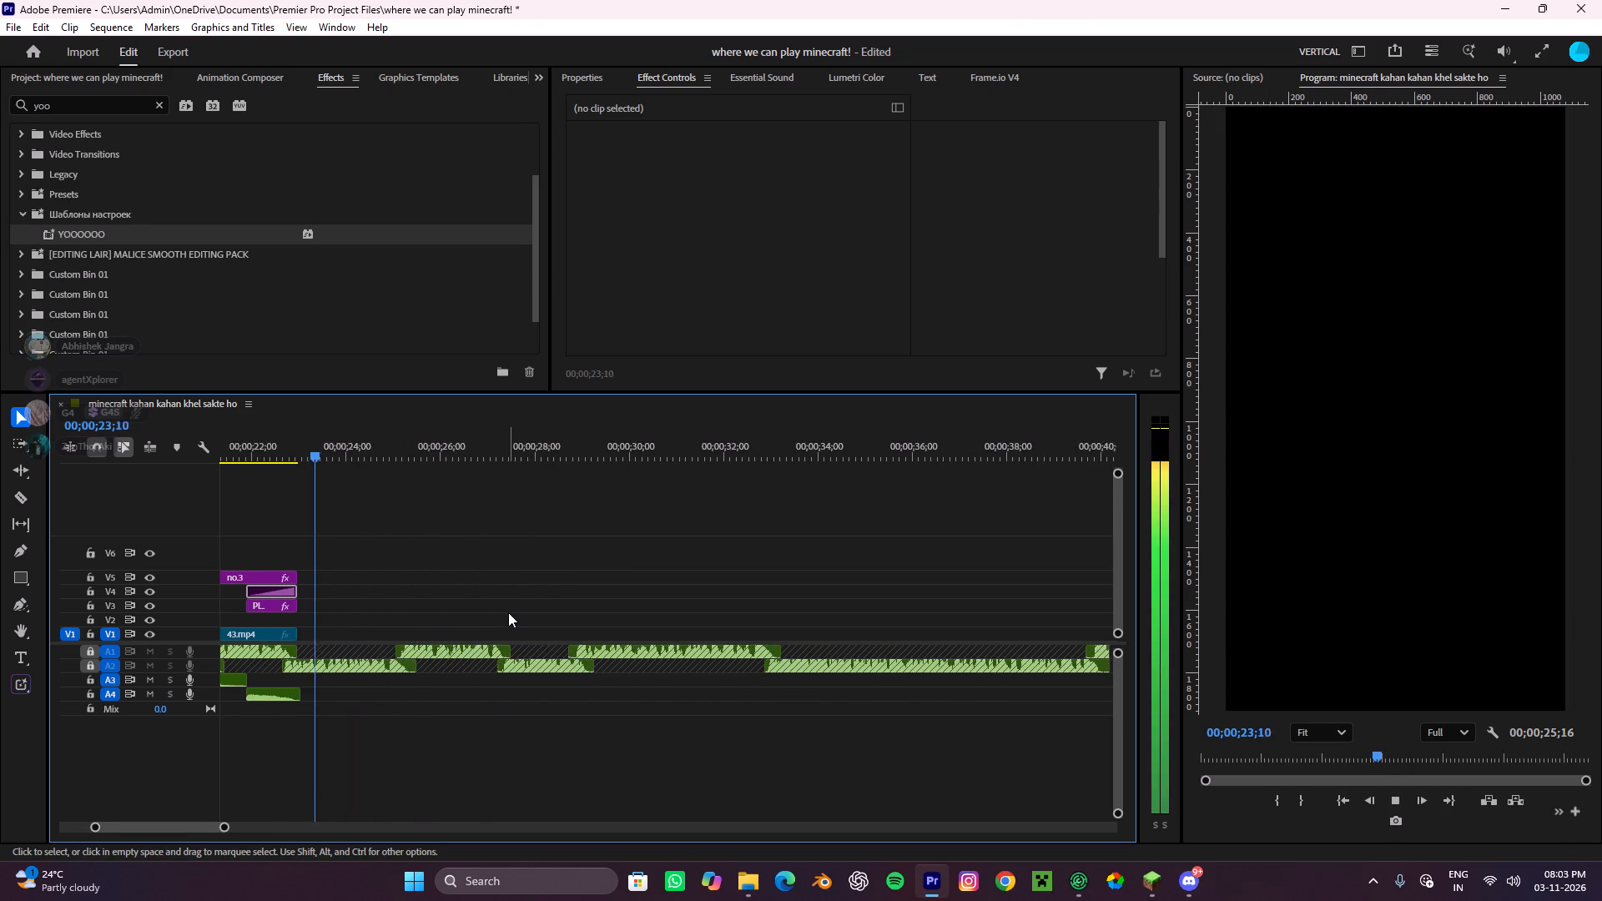
scroll(508, 612, "down", 4, "alt")
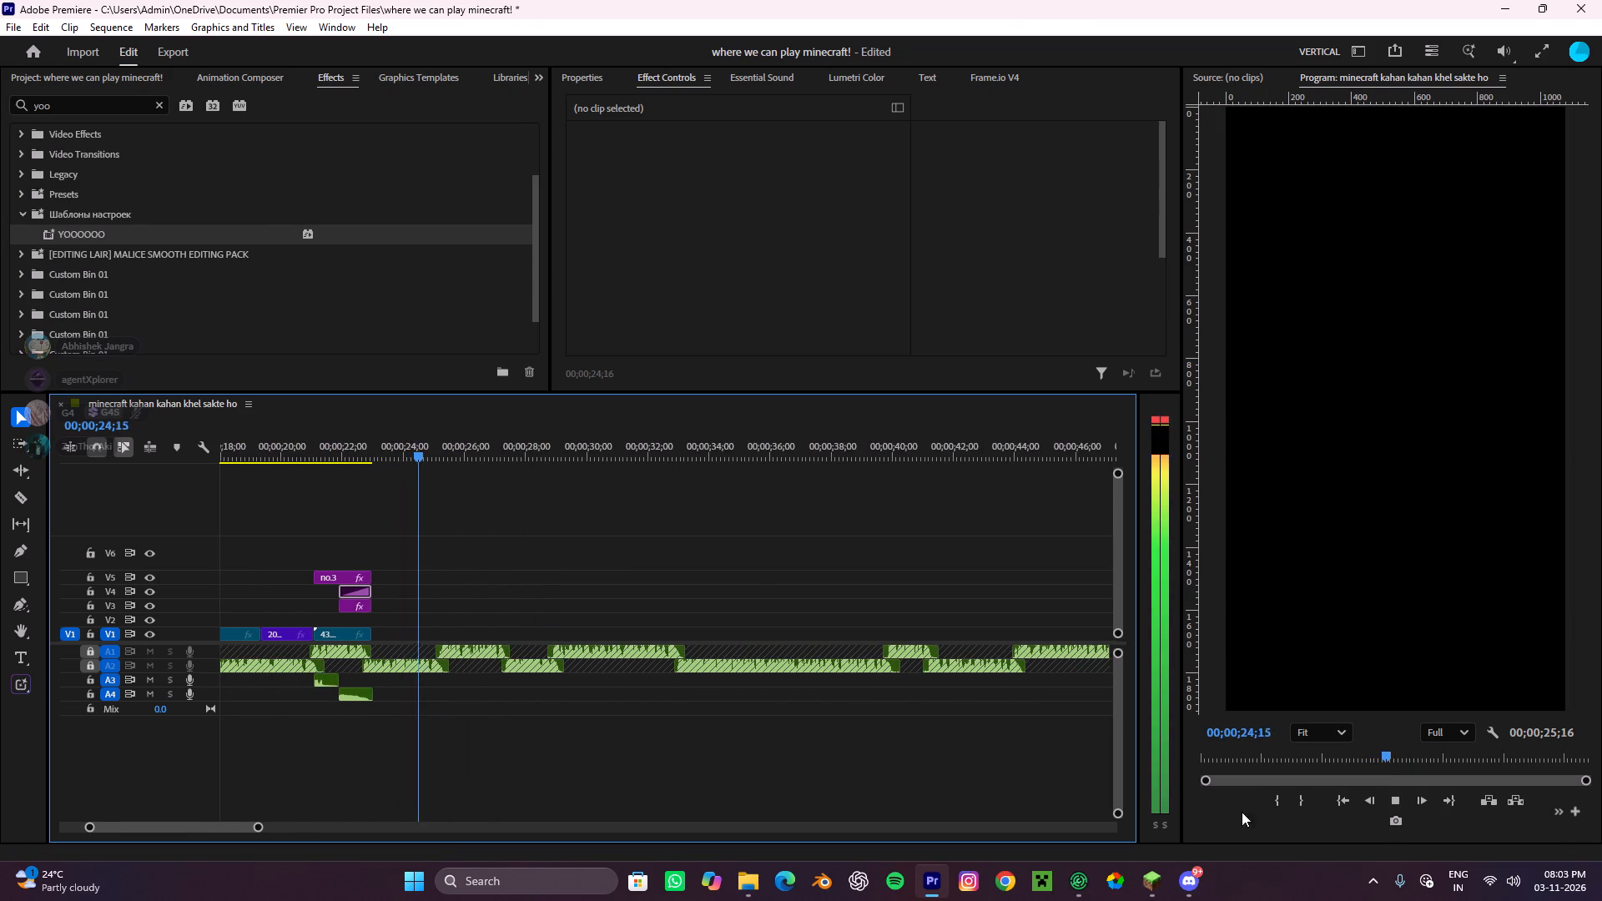
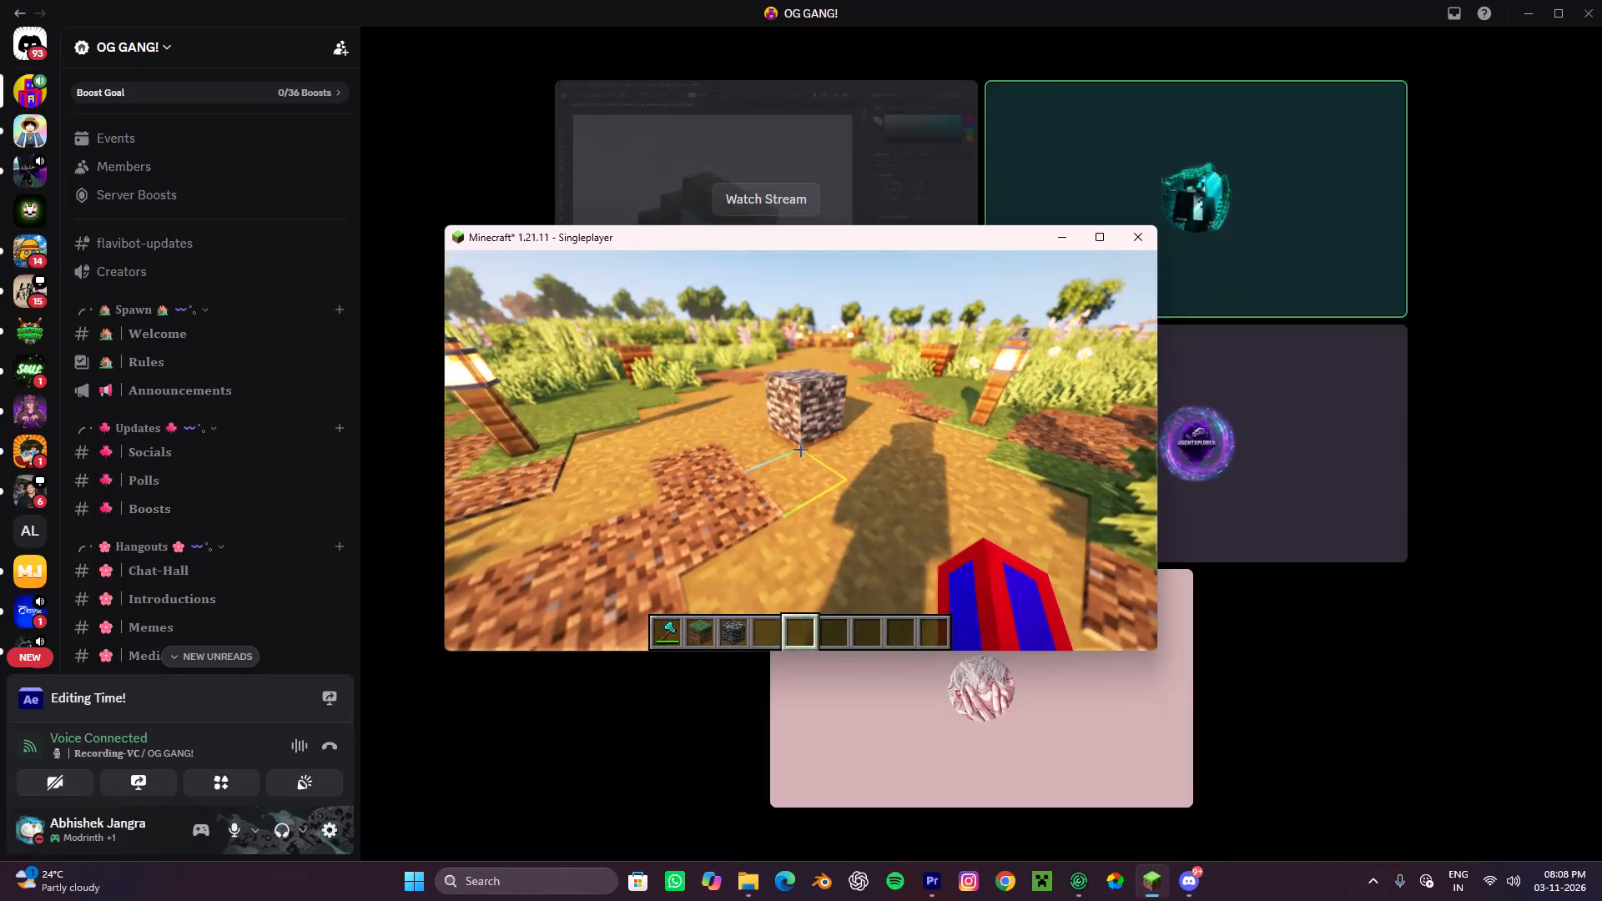
Switch the game mode to Survival Mode, leaving the HUD shown and Freecam disabled.
key("w")
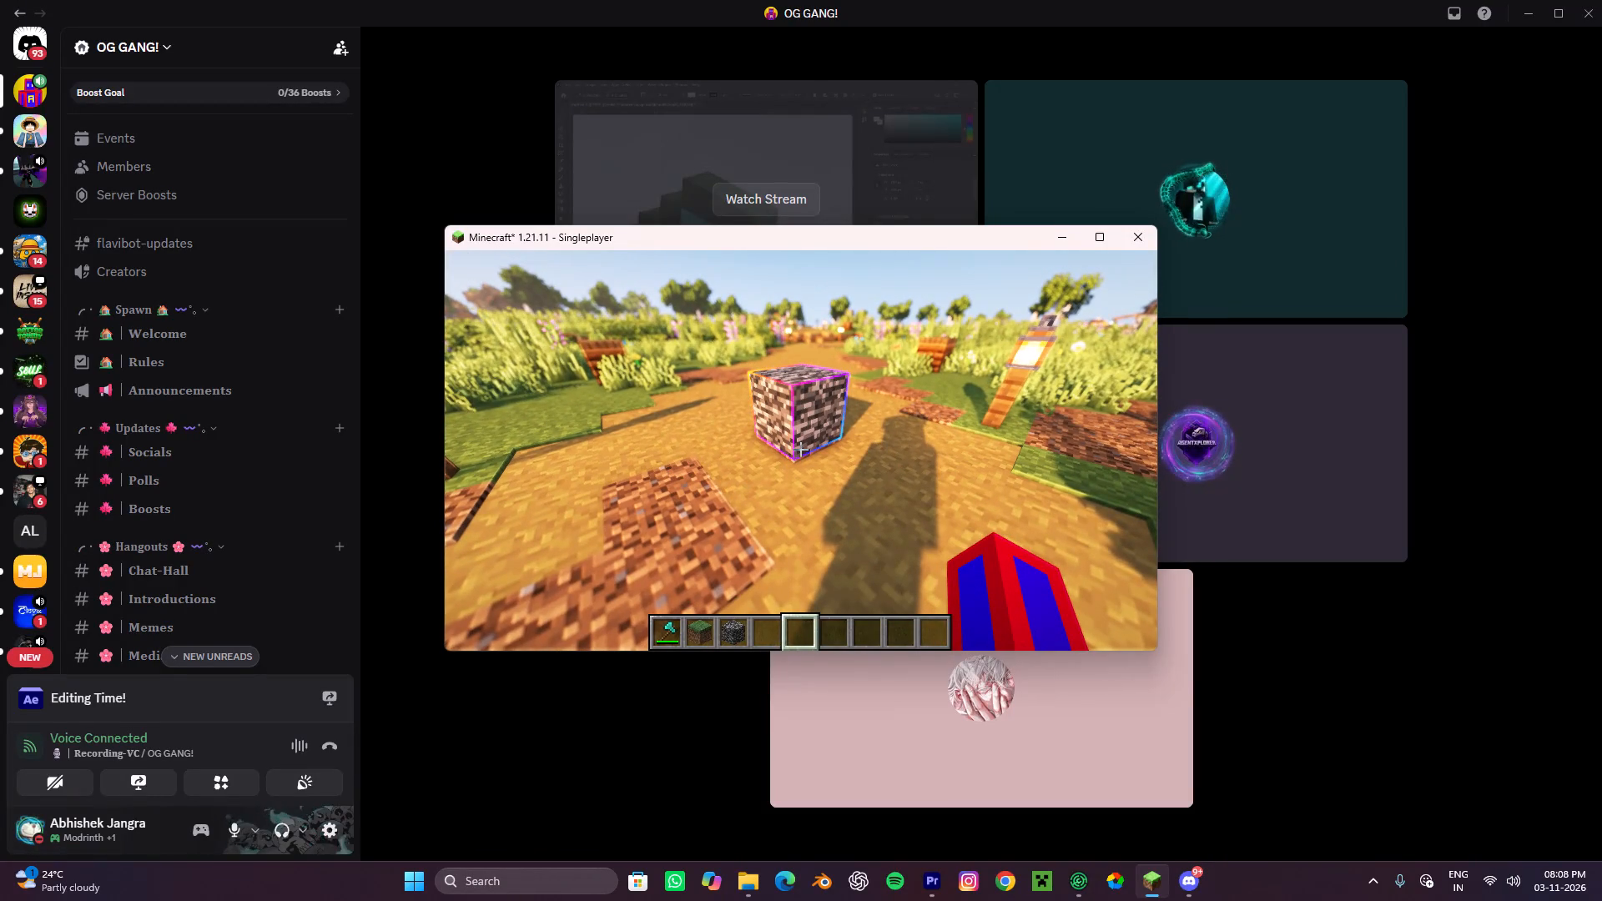
key("F1")
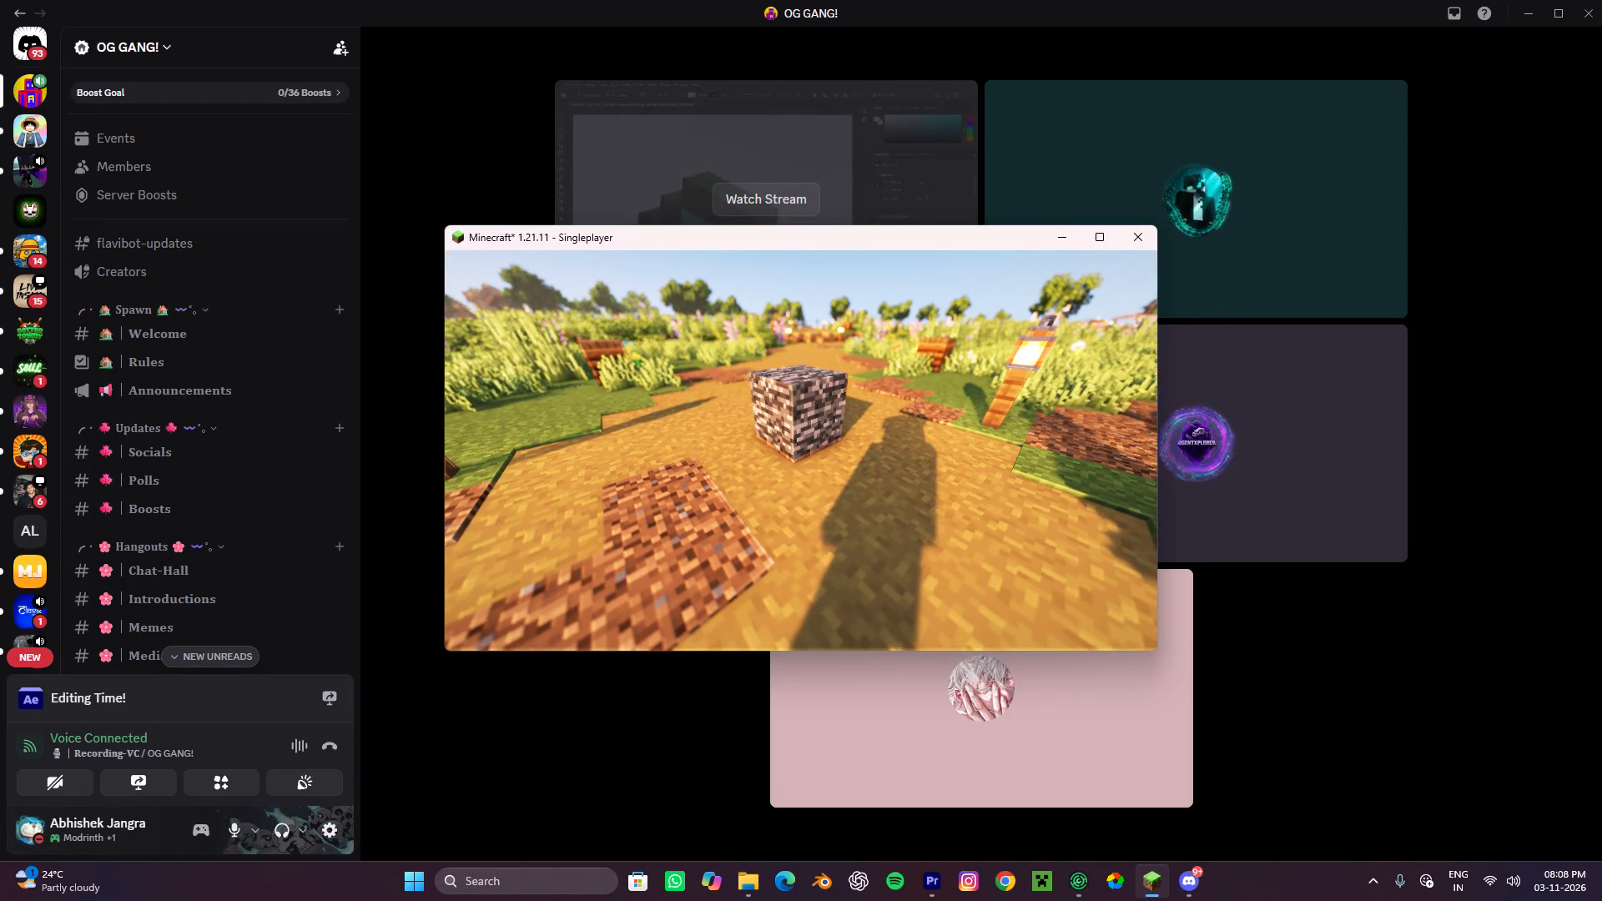
key("F1")
key("F3")
key("F4")
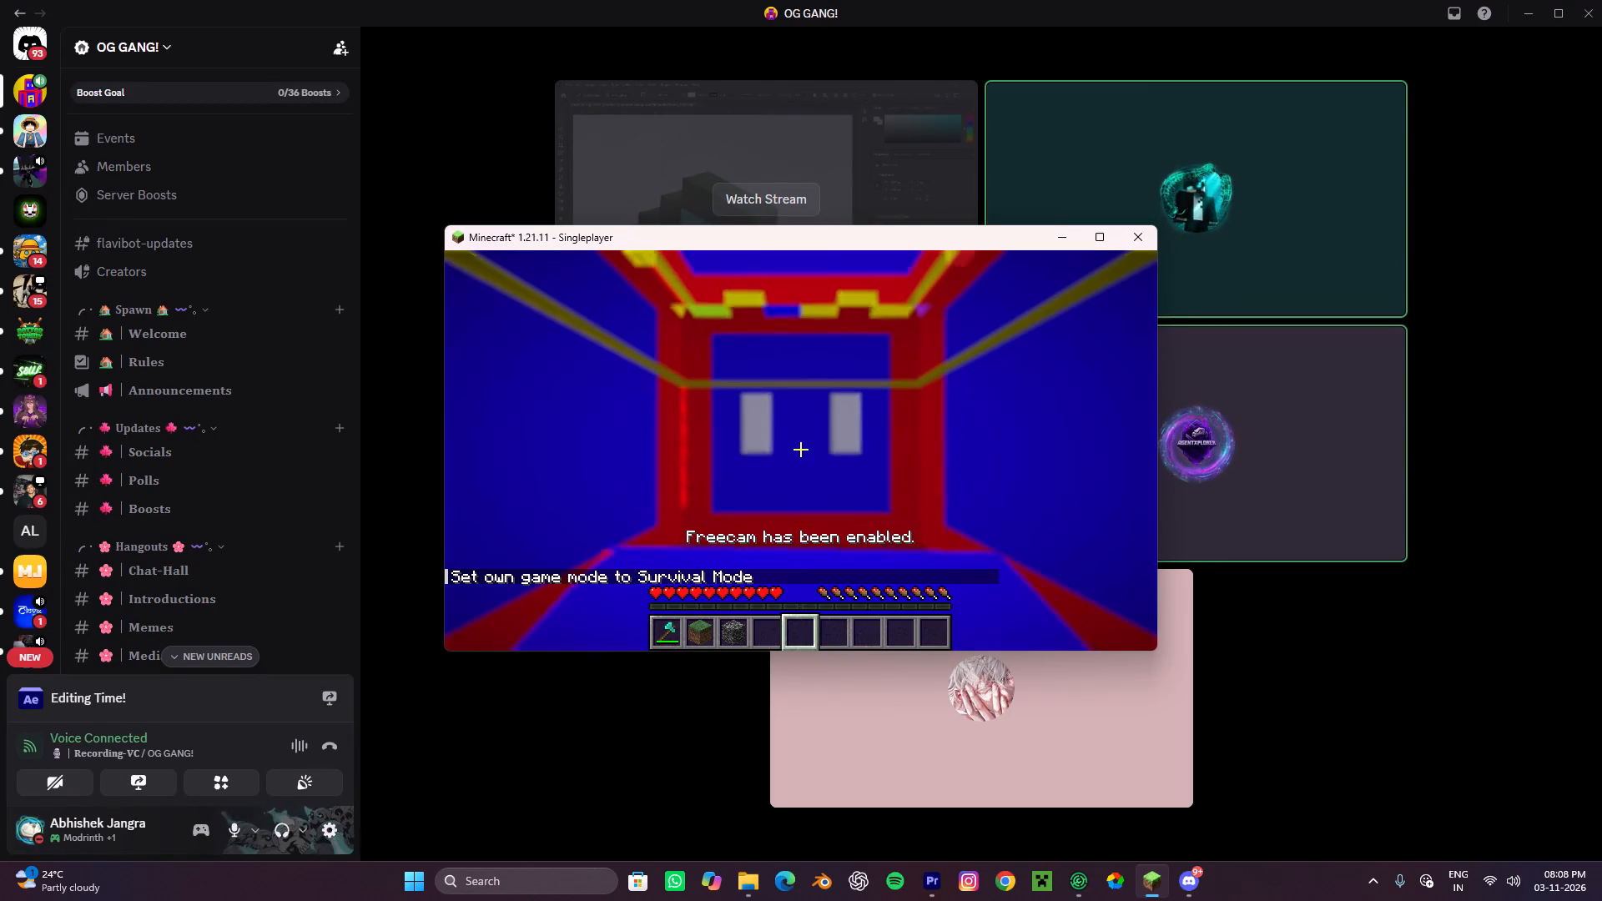
key("F3")
key("F4")
key("F3")
key("F4")
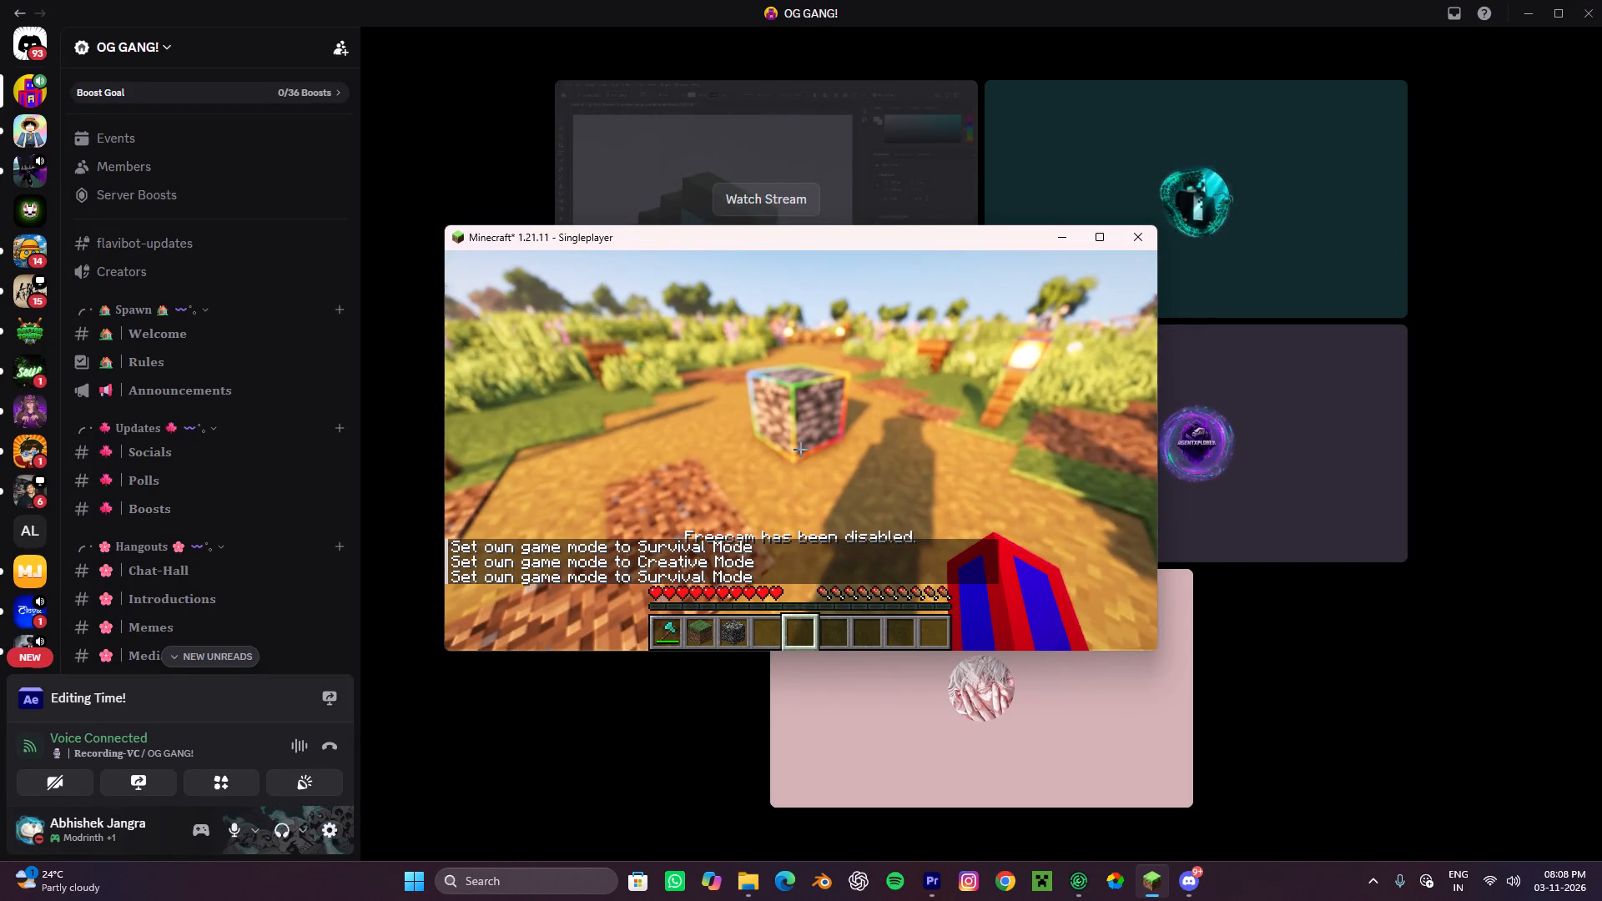
Back away from the bedrock block on the path, equip the Diamond Axe, and start a Flashback recording.
type("sw")
key("s")
key("s")
key("s")
key("s")
key("s")
key("s")
key("s")
key("s")
key("s")
key("s")
key("s")
key("s")
key("s")
key("s")
key("s")
key("s")
key("s")
key("s")
key("s")
key("s")
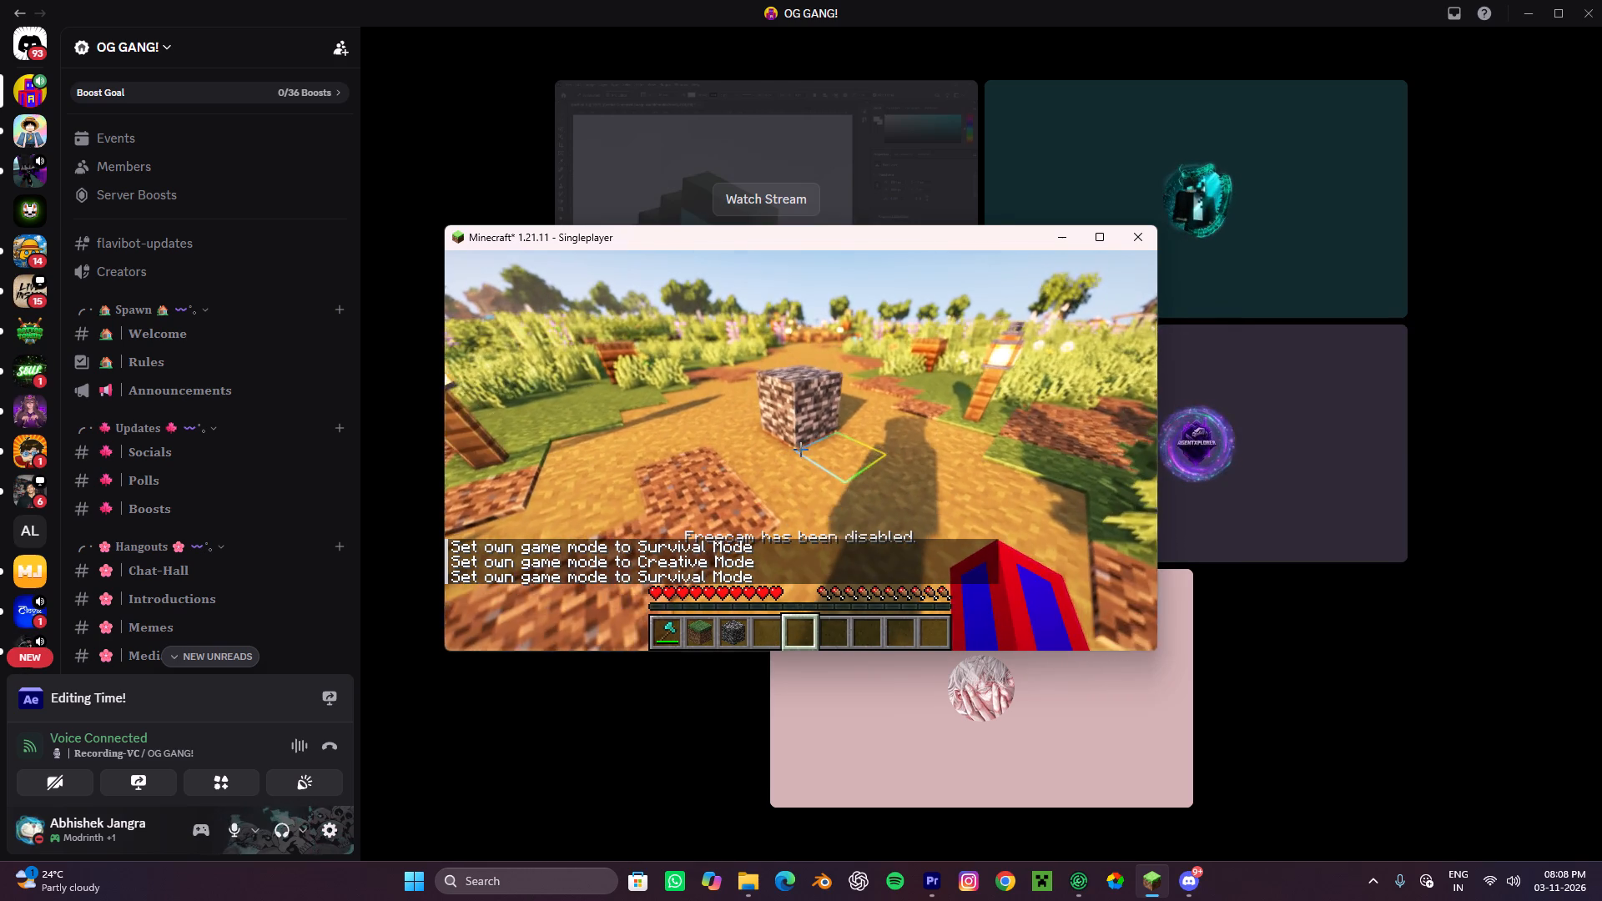
left_click(801, 450)
key("s")
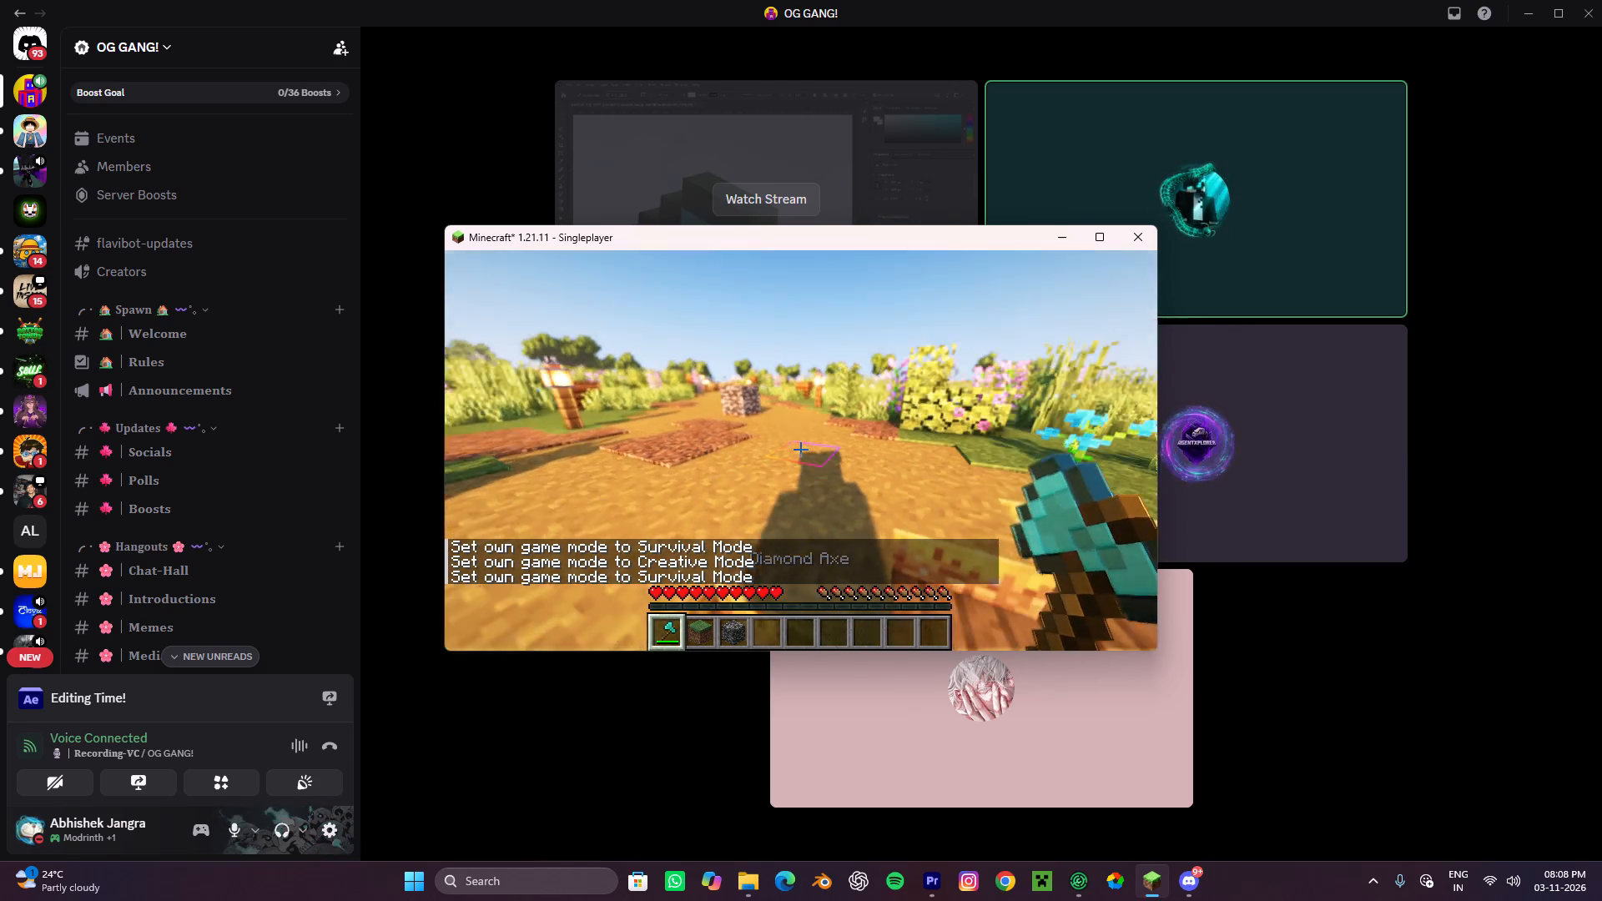
key("Escape")
left_click_drag(1004, 418, 801, 450)
Record a run-up along the path from the wooden steps to the bedrock block, striking it with the Diamond Axe.
key("s")
key("d")
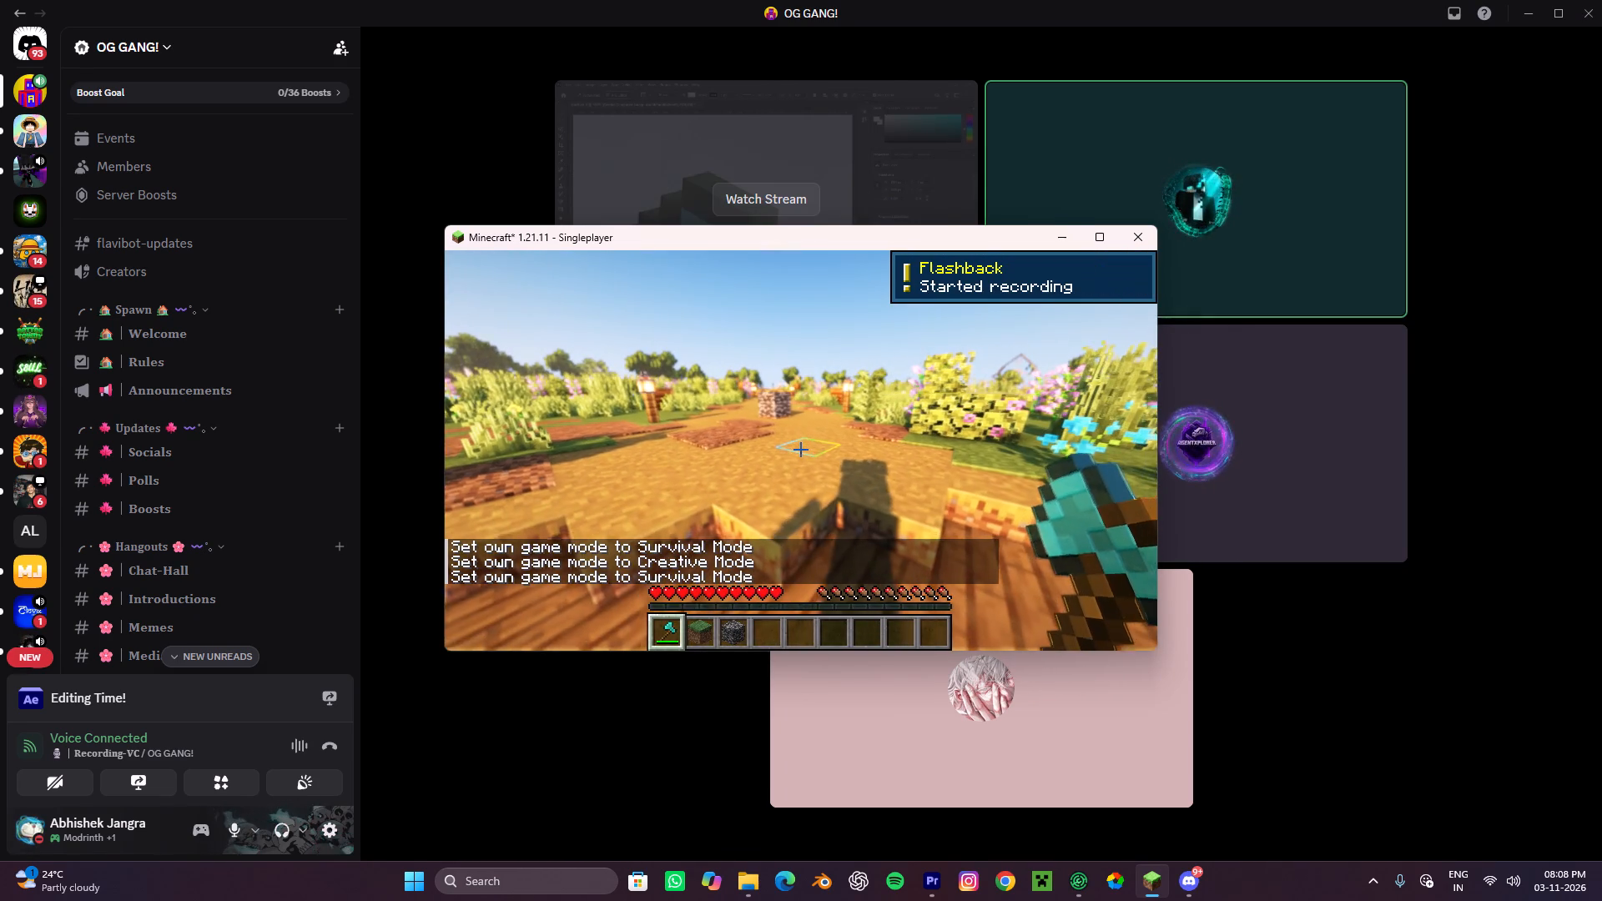
key("s")
key("s")
key("s")
key("s")
key("s")
key("w")
key("w")
key("w")
key("w")
key("w")
key("w")
key("w")
key("w")
key("w")
key("w")
key("w")
key("w")
key("w")
key("w")
key("w")
key("w")
key("w")
key("w")
key("w")
key("w")
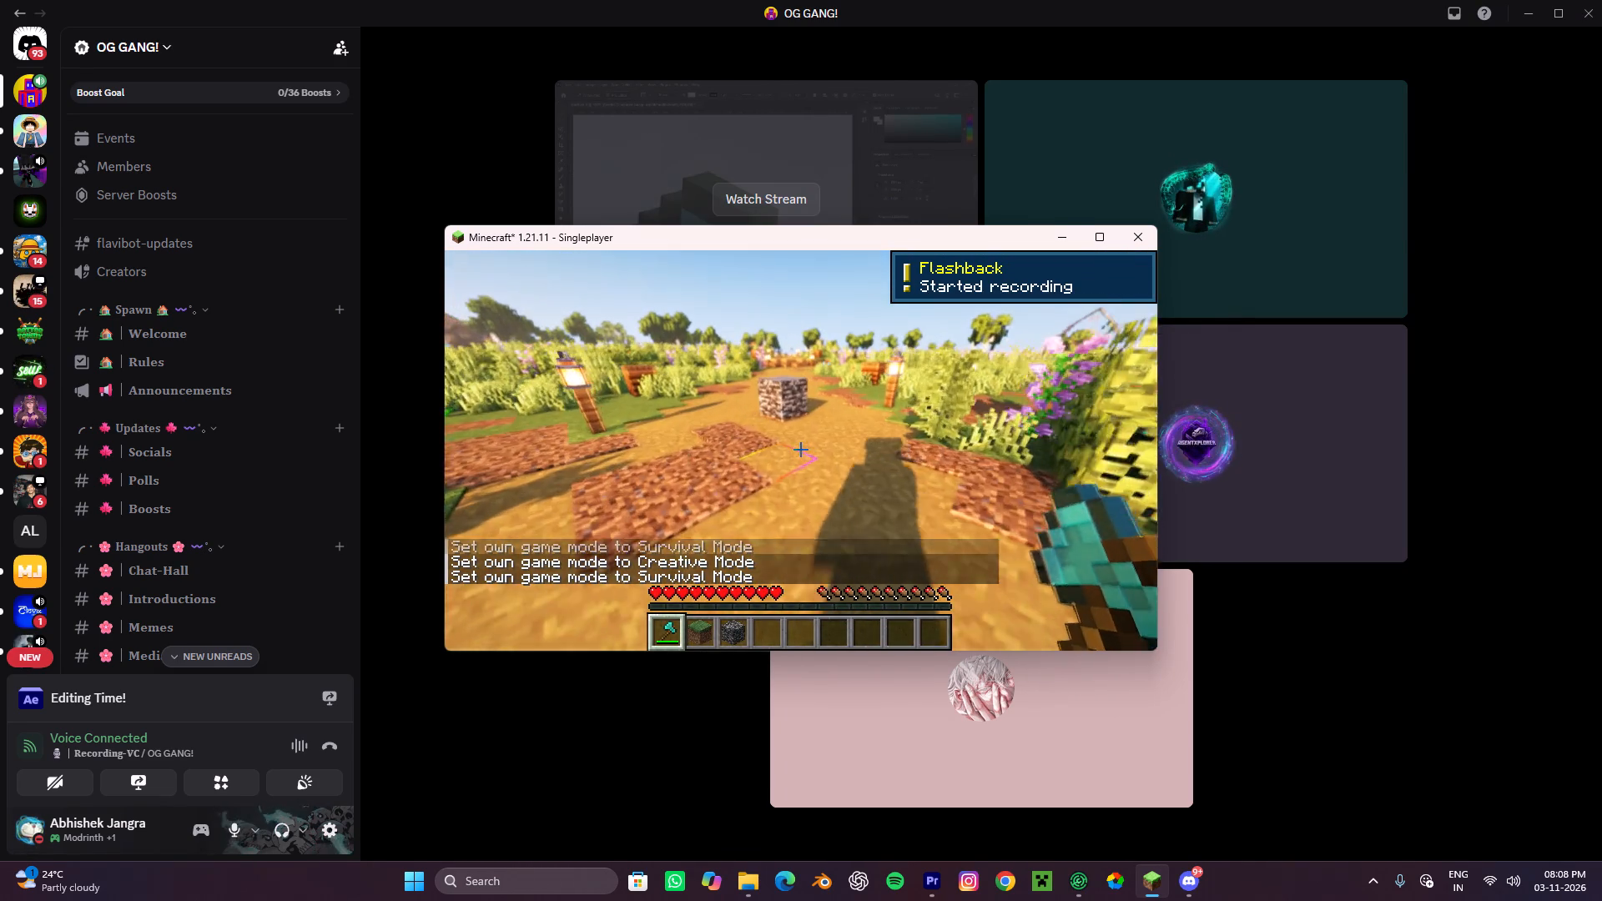
left_click(800, 452)
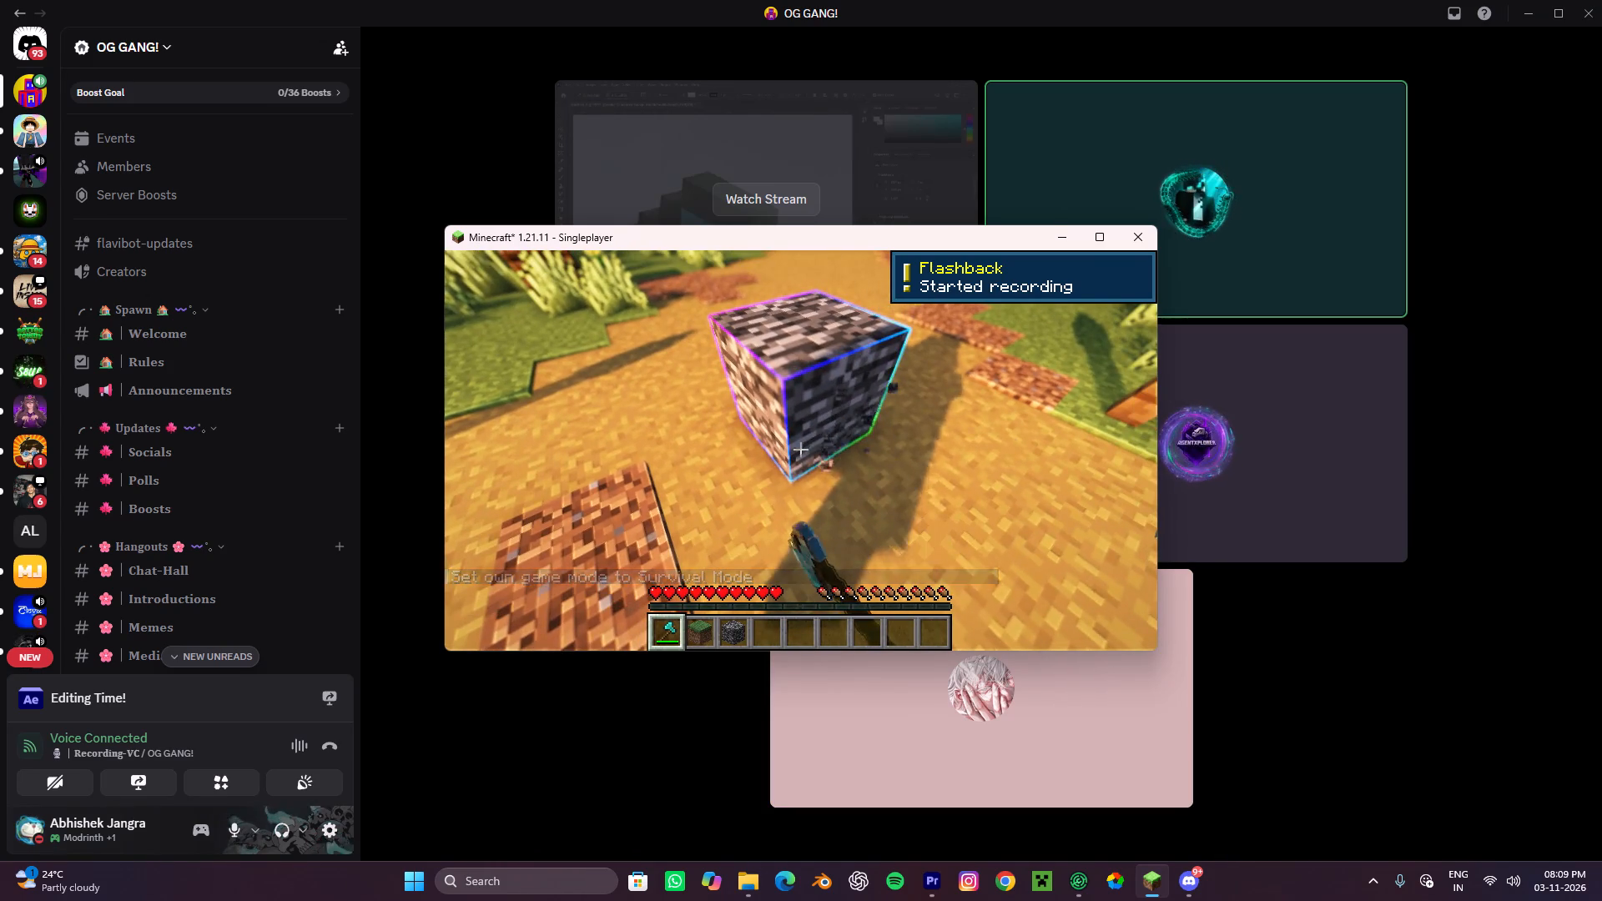
Retreat beyond the wooden steps and run back for another take of striking the bedrock block with the axe.
key("w")
key("s")
key("s")
key("s")
key("s")
key("s")
key("s")
key("s")
key("s")
key("s")
key("s")
key("s")
key("s")
key("s")
key("s")
key("s")
key("s")
key("s")
key("s")
key("s")
key("s")
left_click(801, 450)
type("aa")
key("a")
type("ww")
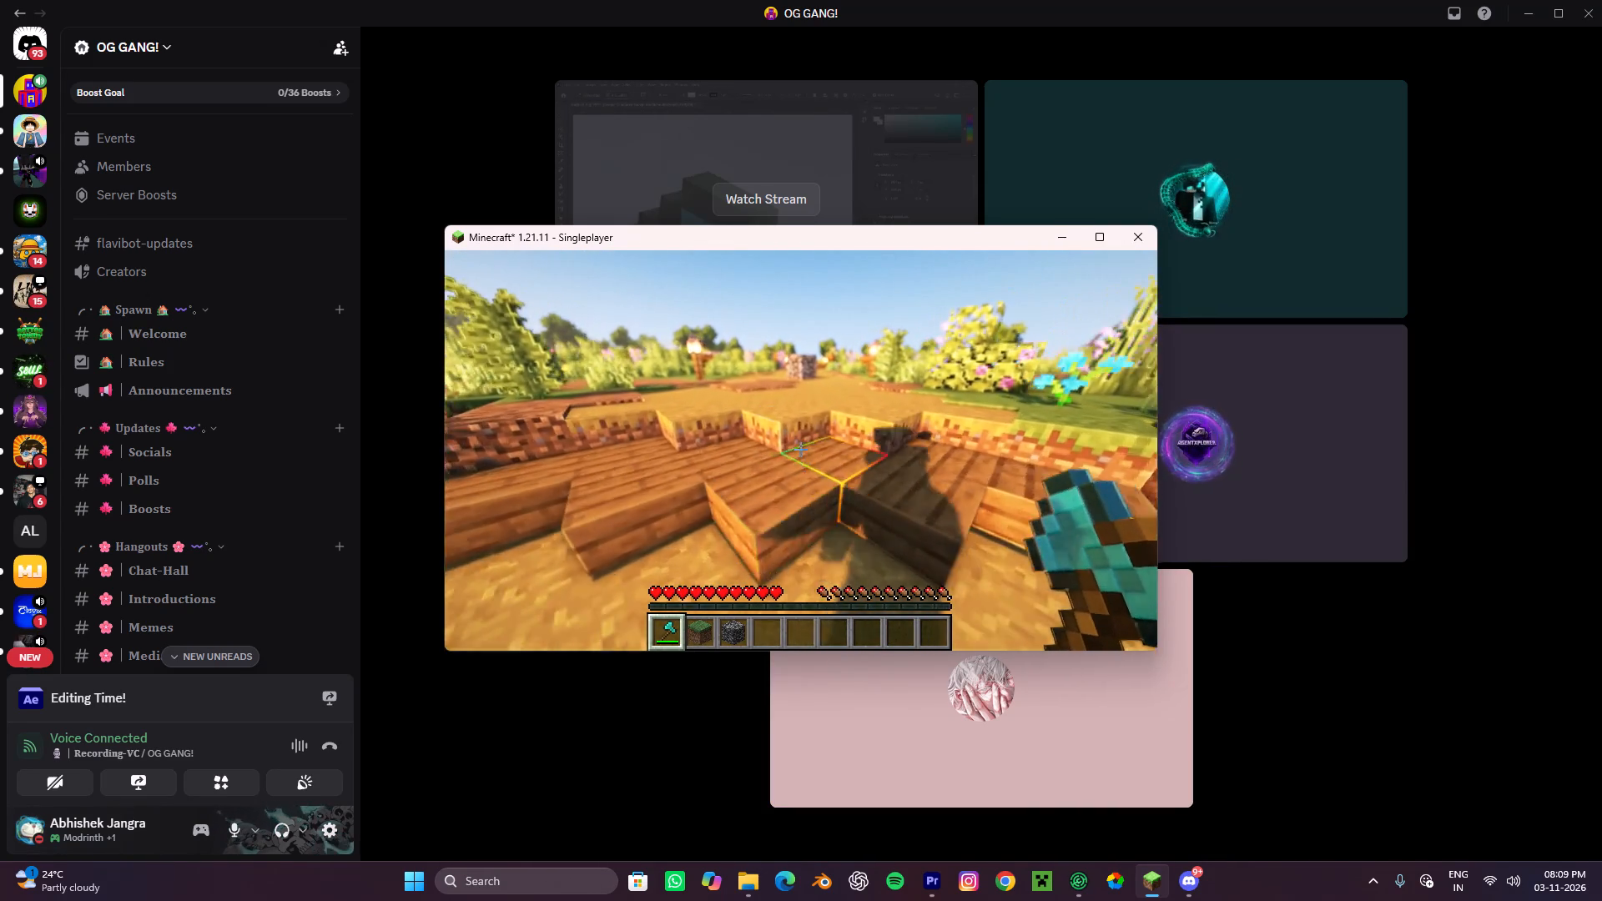
left_click(801, 456)
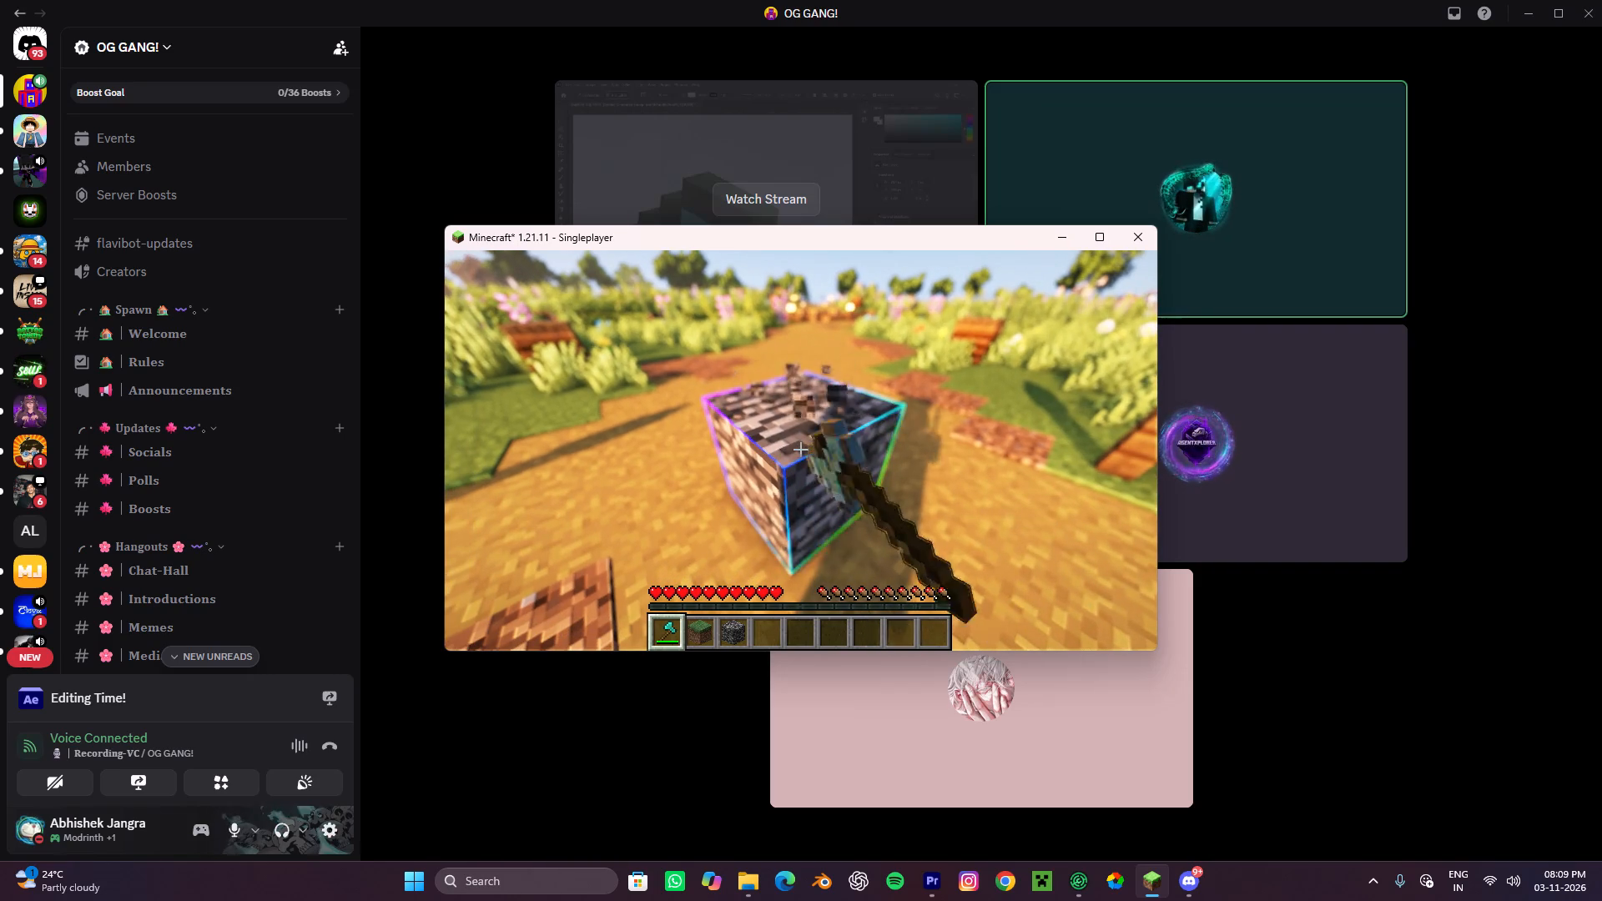
Keep striking the bedrock block at close range, cycling through the third-person views and back to first person.
key("s")
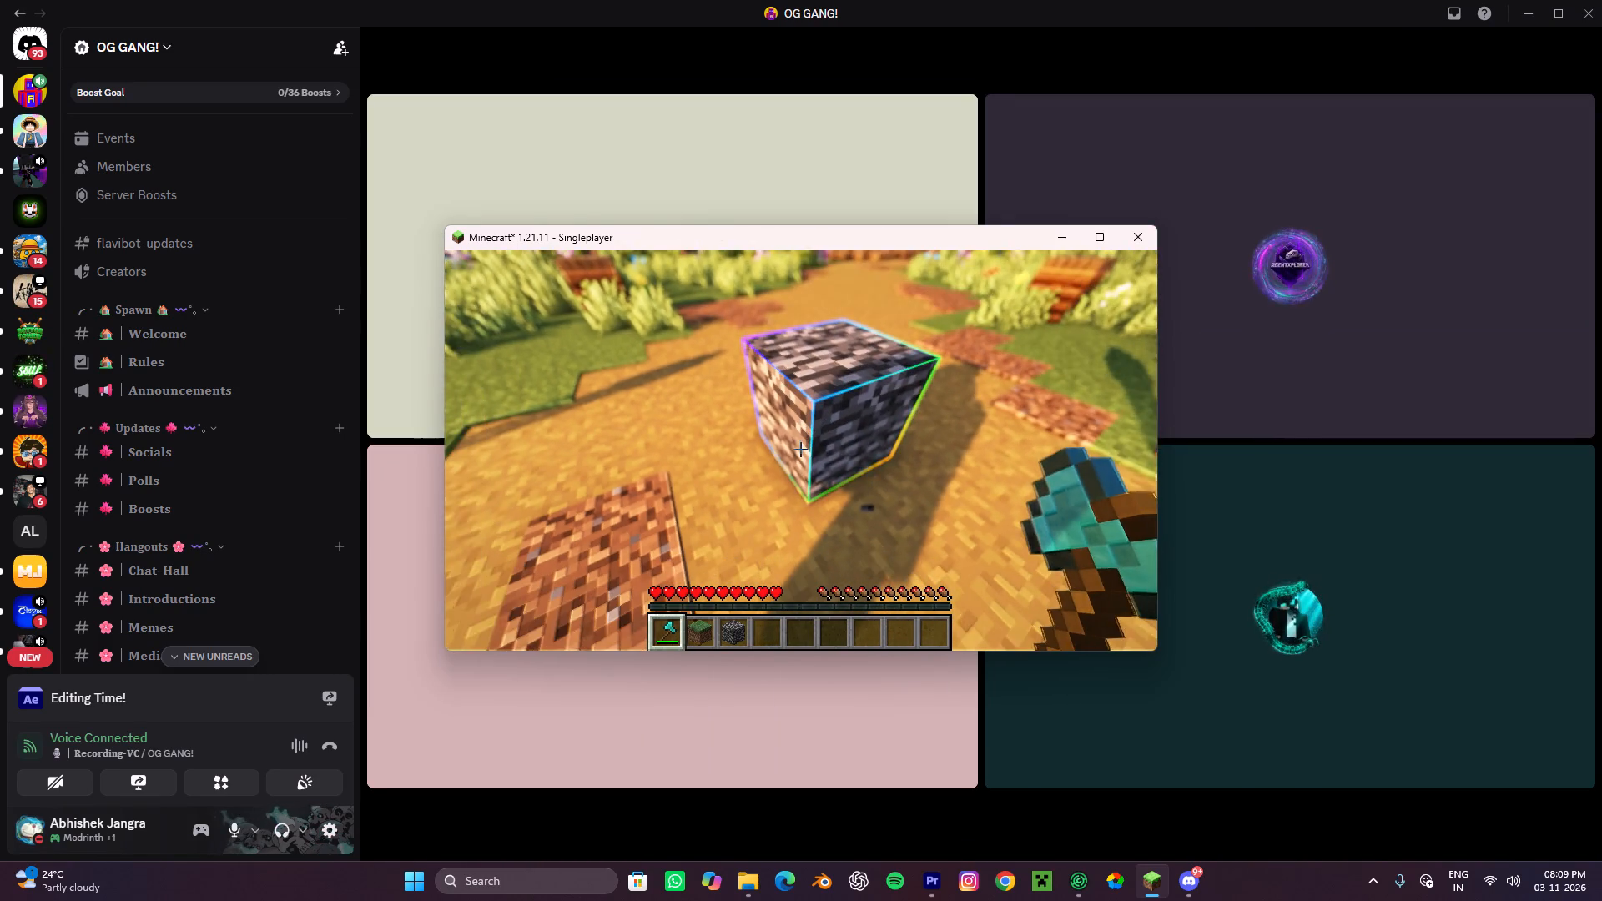
left_click(801, 450)
key("r")
key("r")
left_click(806, 453)
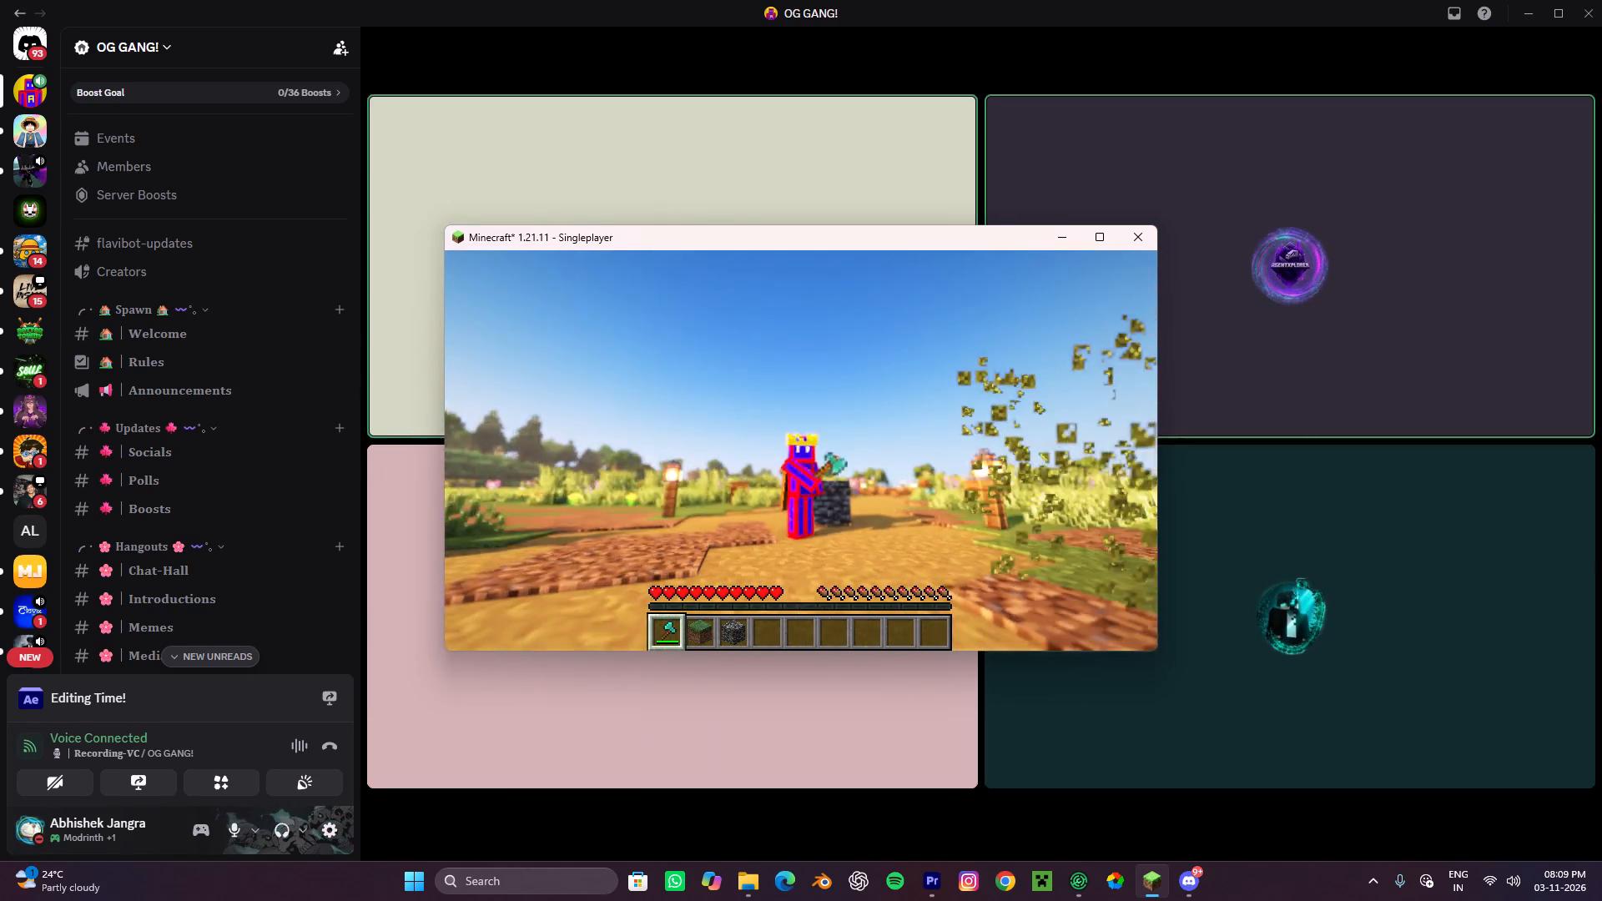
key("r")
left_click(801, 450)
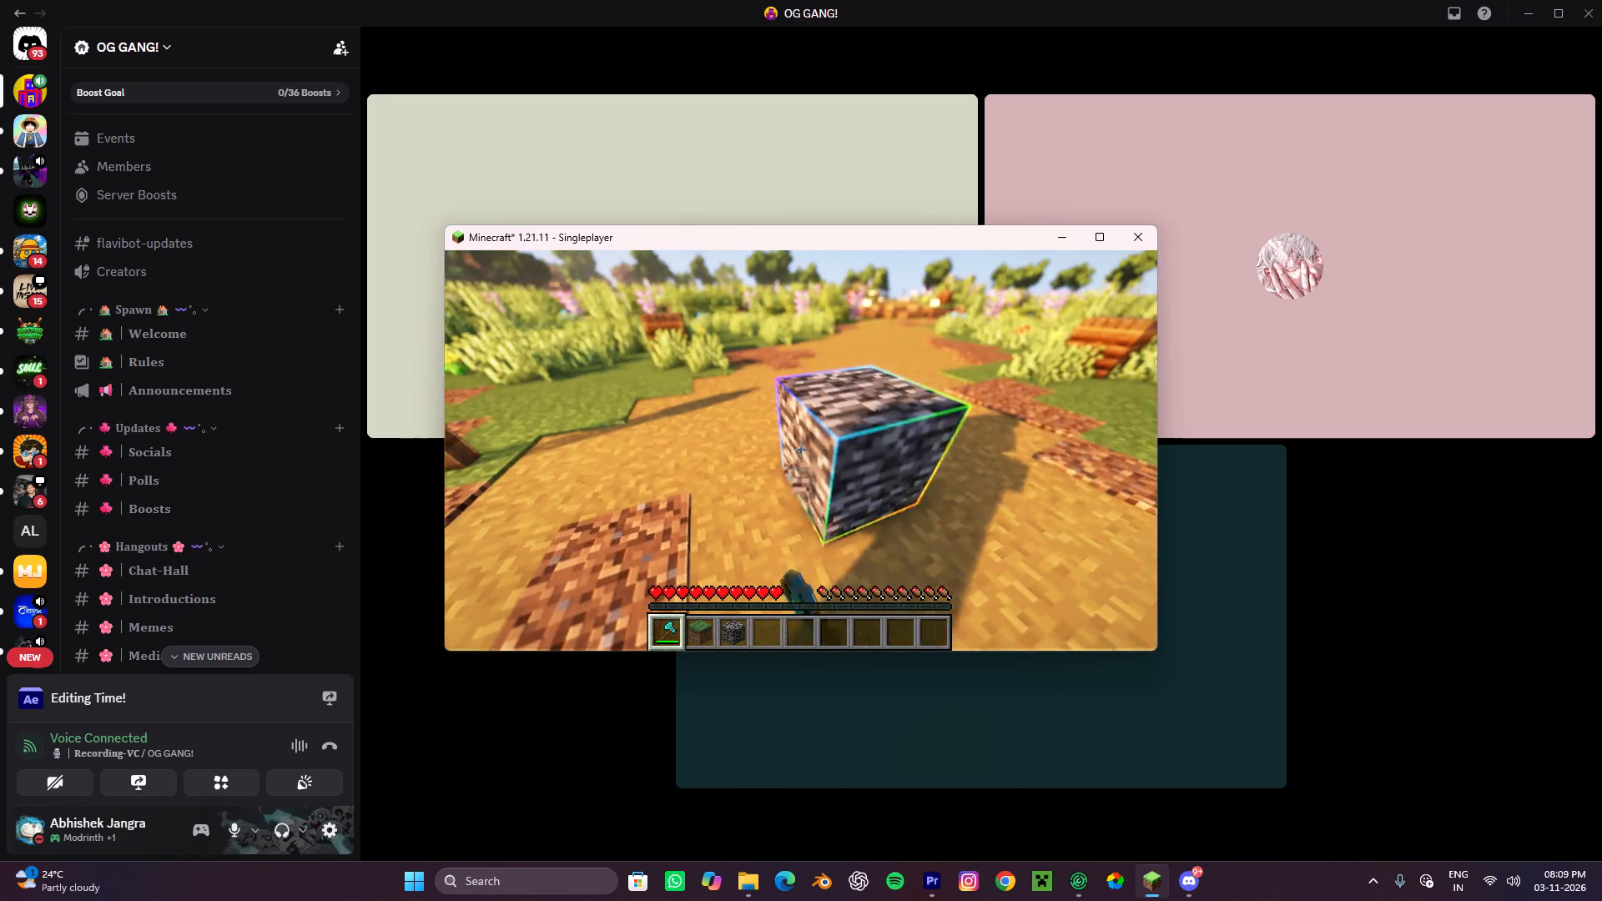
left_click_drag(801, 450, 786, 452)
Sprint away toward the house, turn around, and run back to strike the bedrock block with the axe again.
key("s")
key("w")
key("ctrl+space")
key("ctrl+space")
key("ctrl+space")
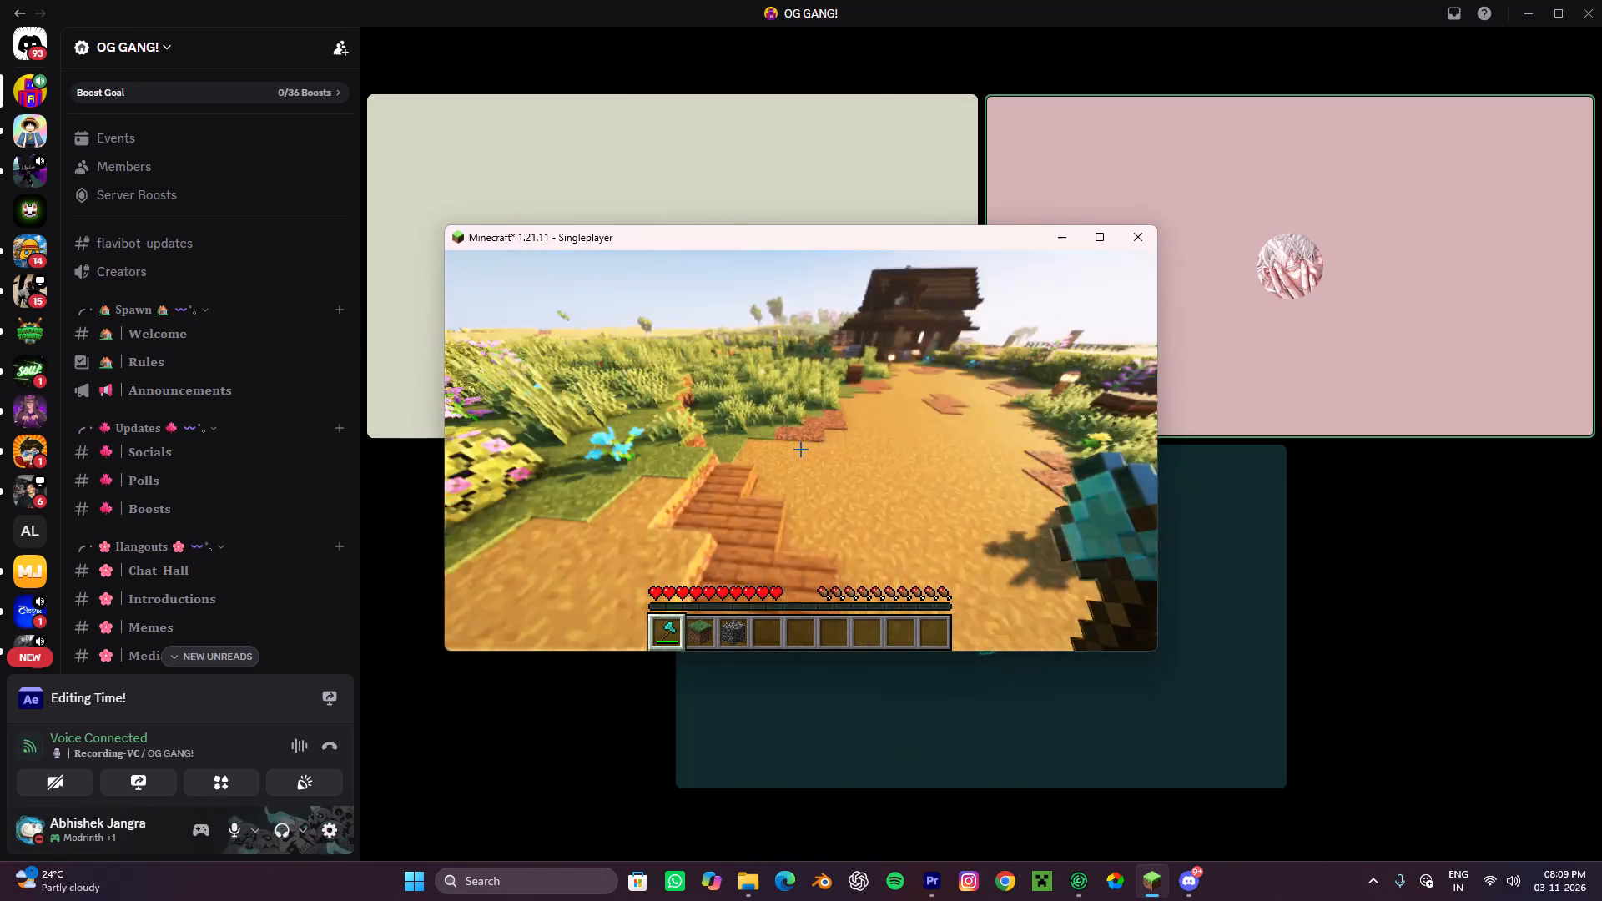
key("ctrl+a")
key("ctrl+s")
key("d")
key("w")
key("w")
key("w")
key("w")
key("w")
key("w")
key("w")
key("w")
key("w")
key("w")
key("w")
key("w")
key("w")
key("w")
key("w")
key("w")
key("w")
key("w")
key("w")
key("w")
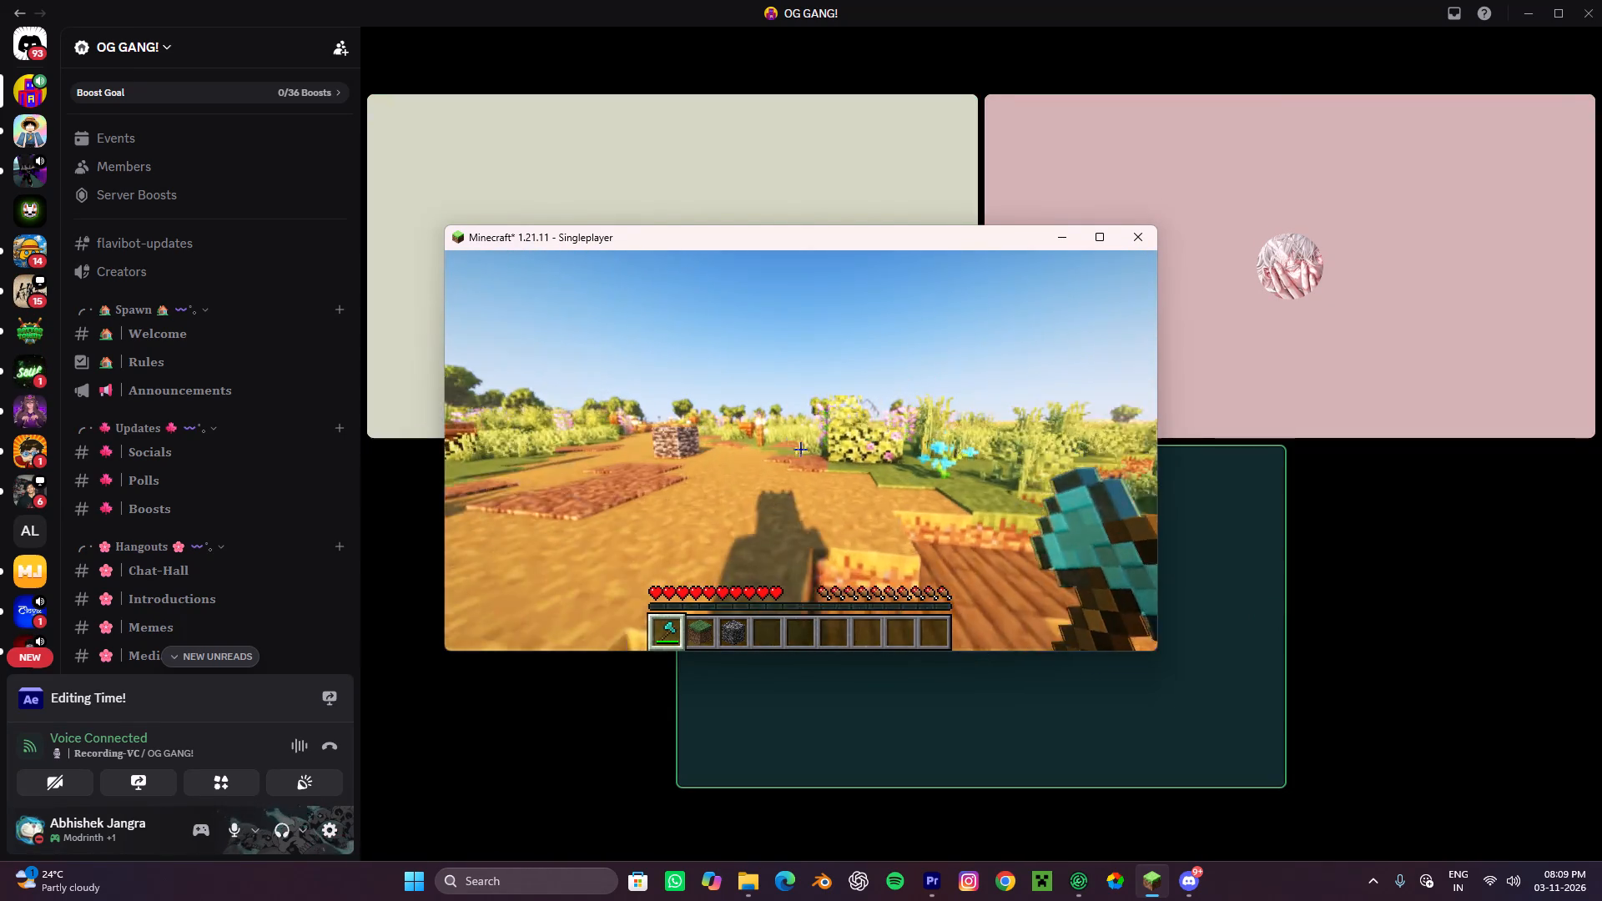
left_click(799, 454)
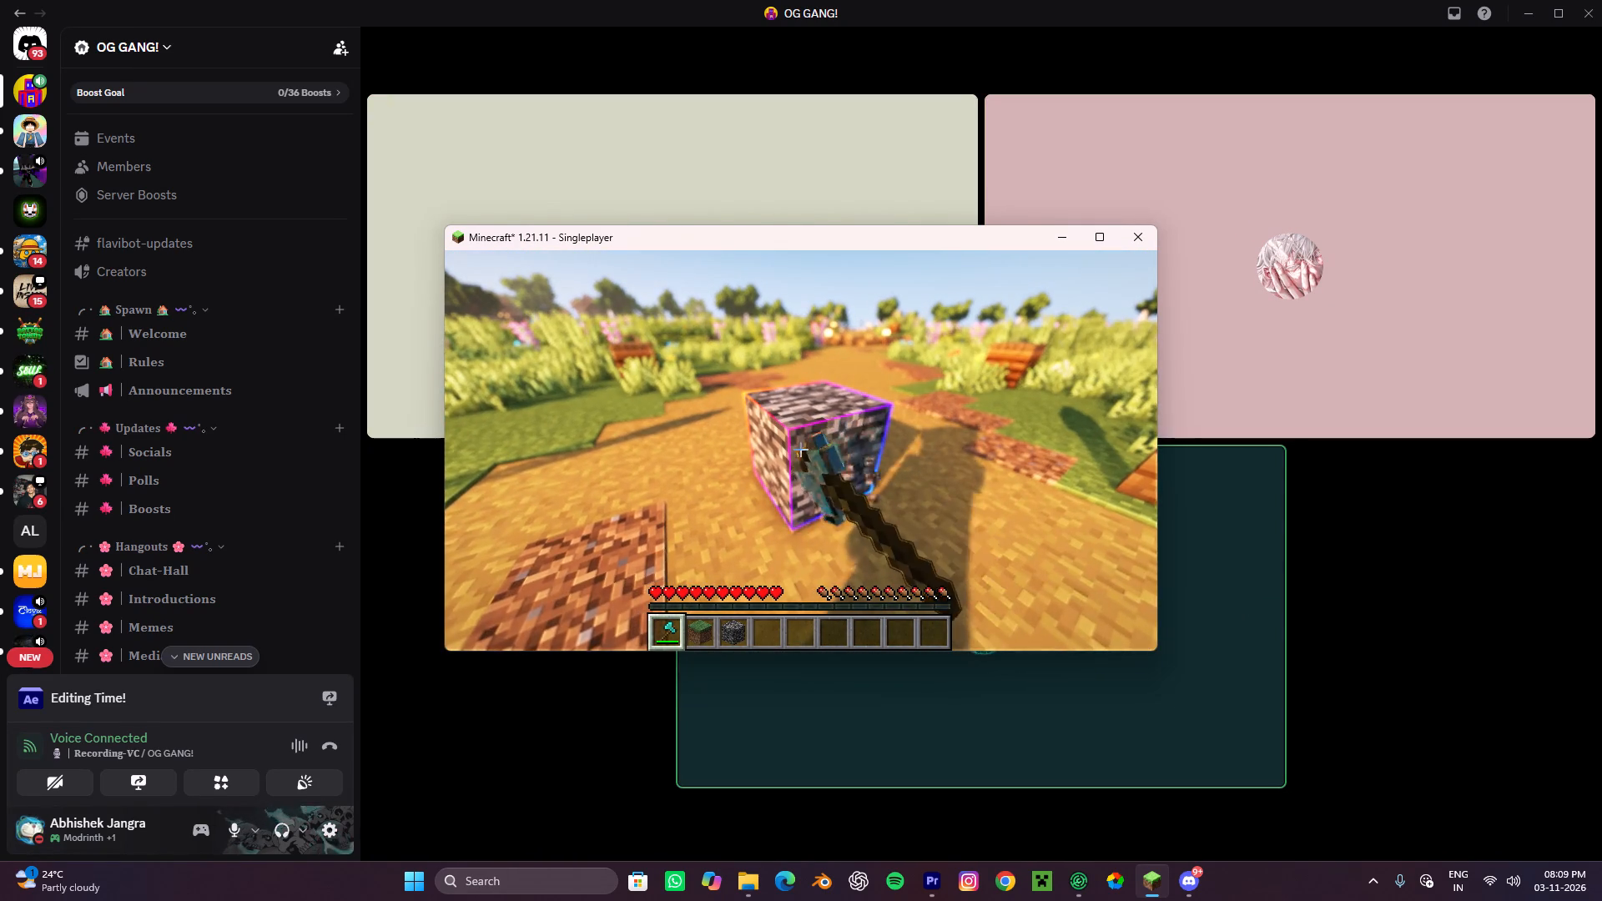
key("w")
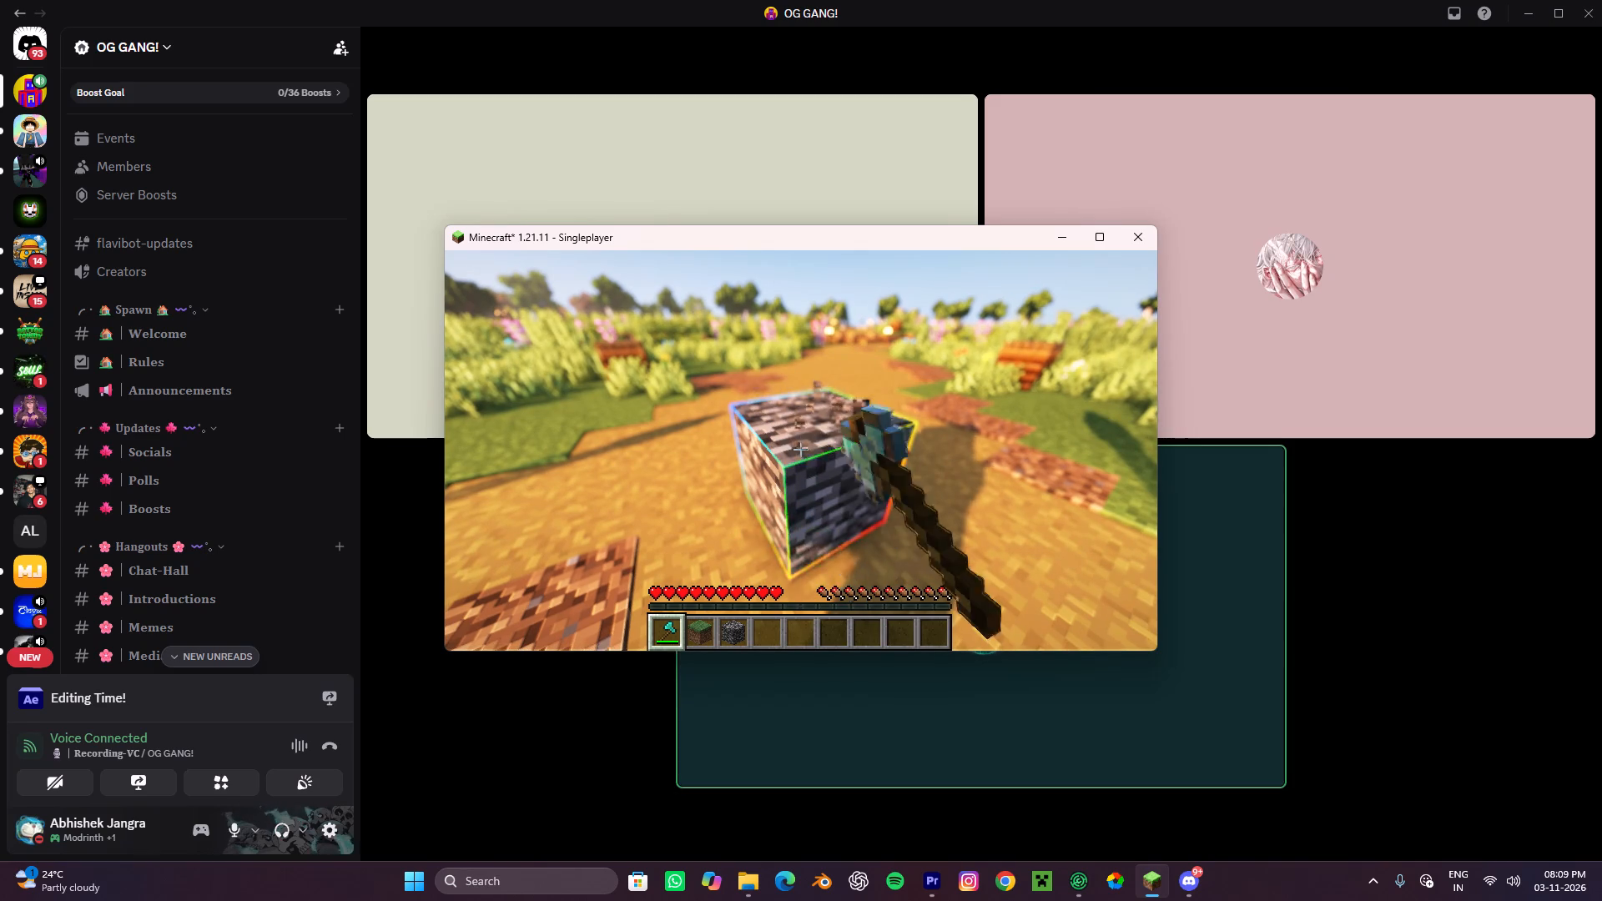
Sprint back toward the house beyond the wooden steps, turn around, and run up the path toward the bedrock block for another take.
key("w")
key("ctrl+space")
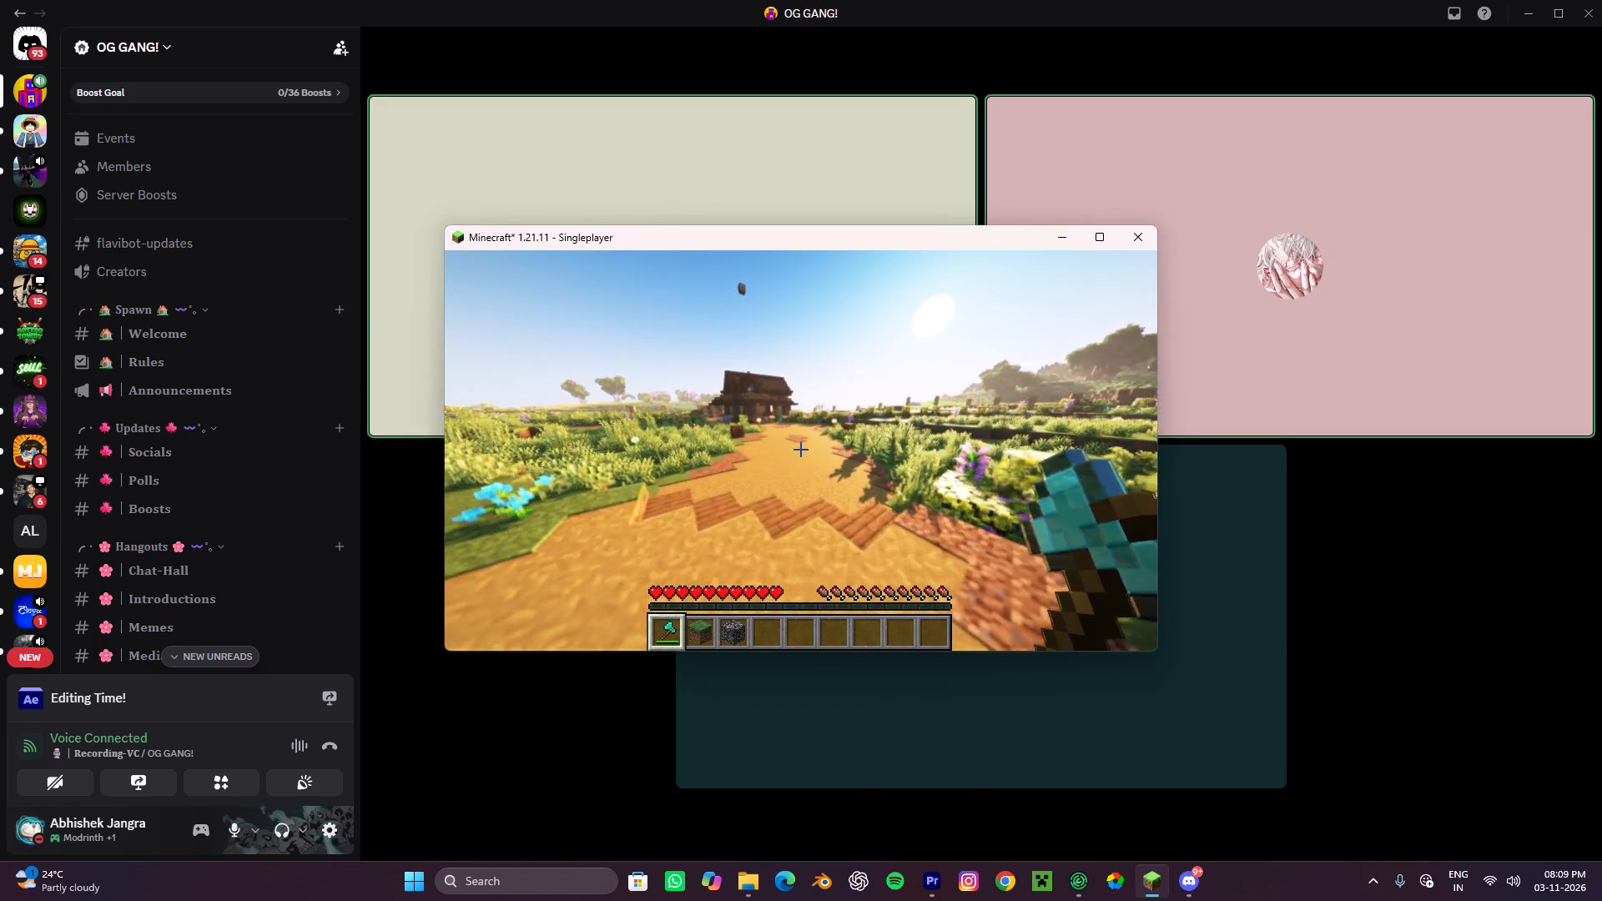
key("ctrl+space")
key("ctrl+space")
key("ctrl+space")
key("ctrl+a")
key("s")
key("s")
key("s")
key("s")
key("s")
key("a")
key("a")
key("a")
key("a")
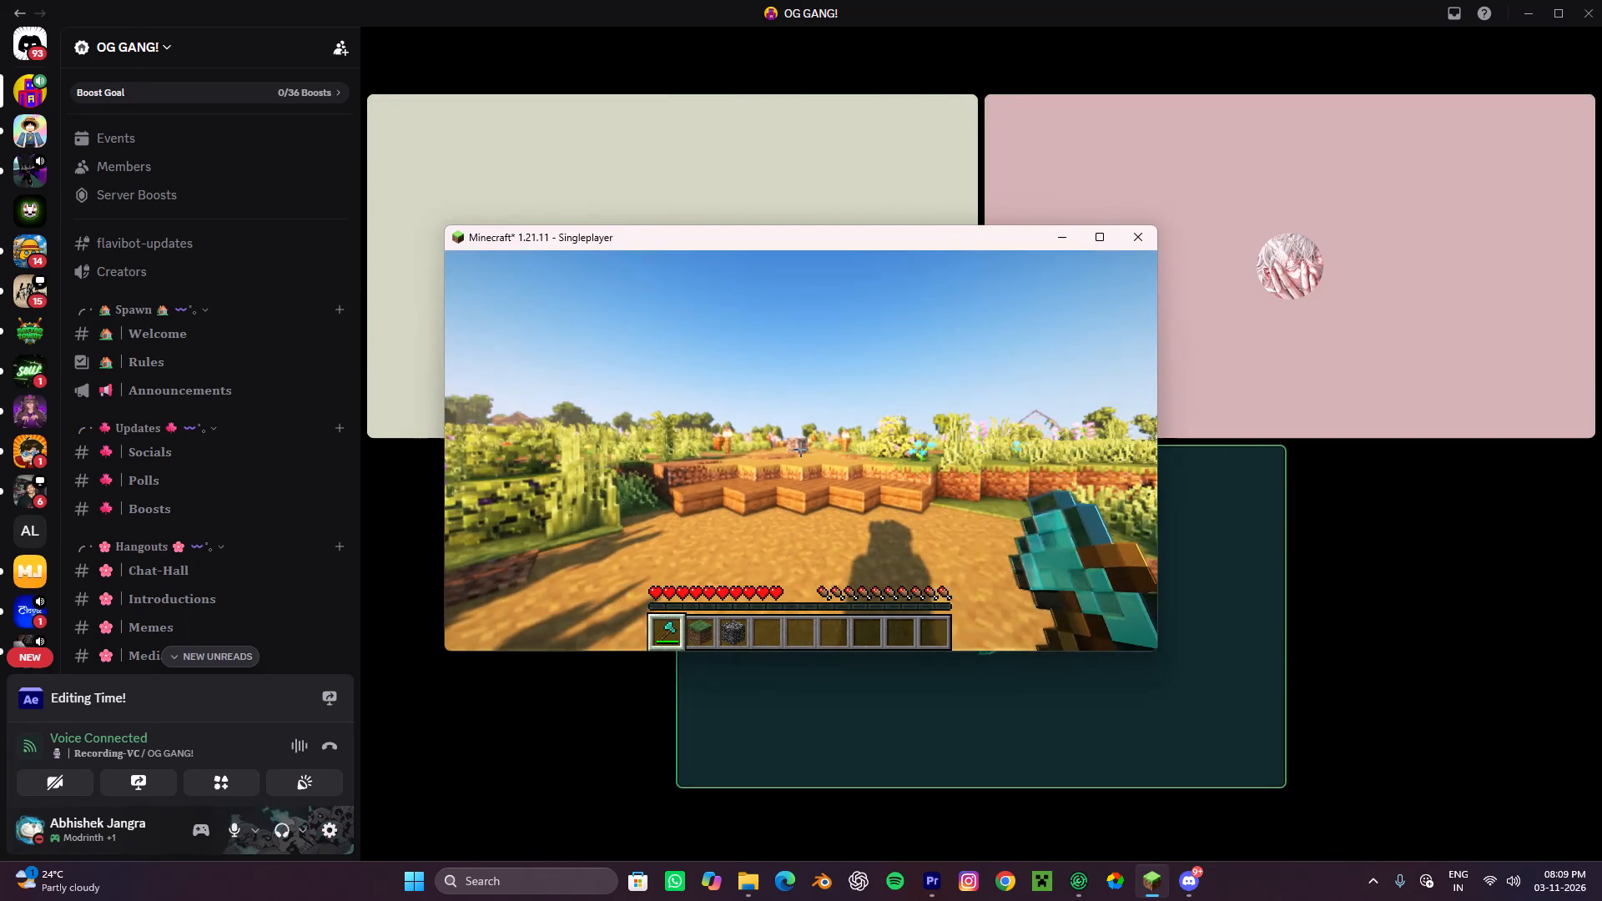
key("w")
key("w")
key("w")
key("w")
key("w")
key("w")
key("w")
key("w")
key("w")
key("w")
key("w")
key("w")
key("w")
key("w")
key("w")
key("w")
key("w")
key("w")
key("w")
key("w")
Strike the bedrock block repeatedly with the Diamond Axe at close range in first person.
left_click(801, 450)
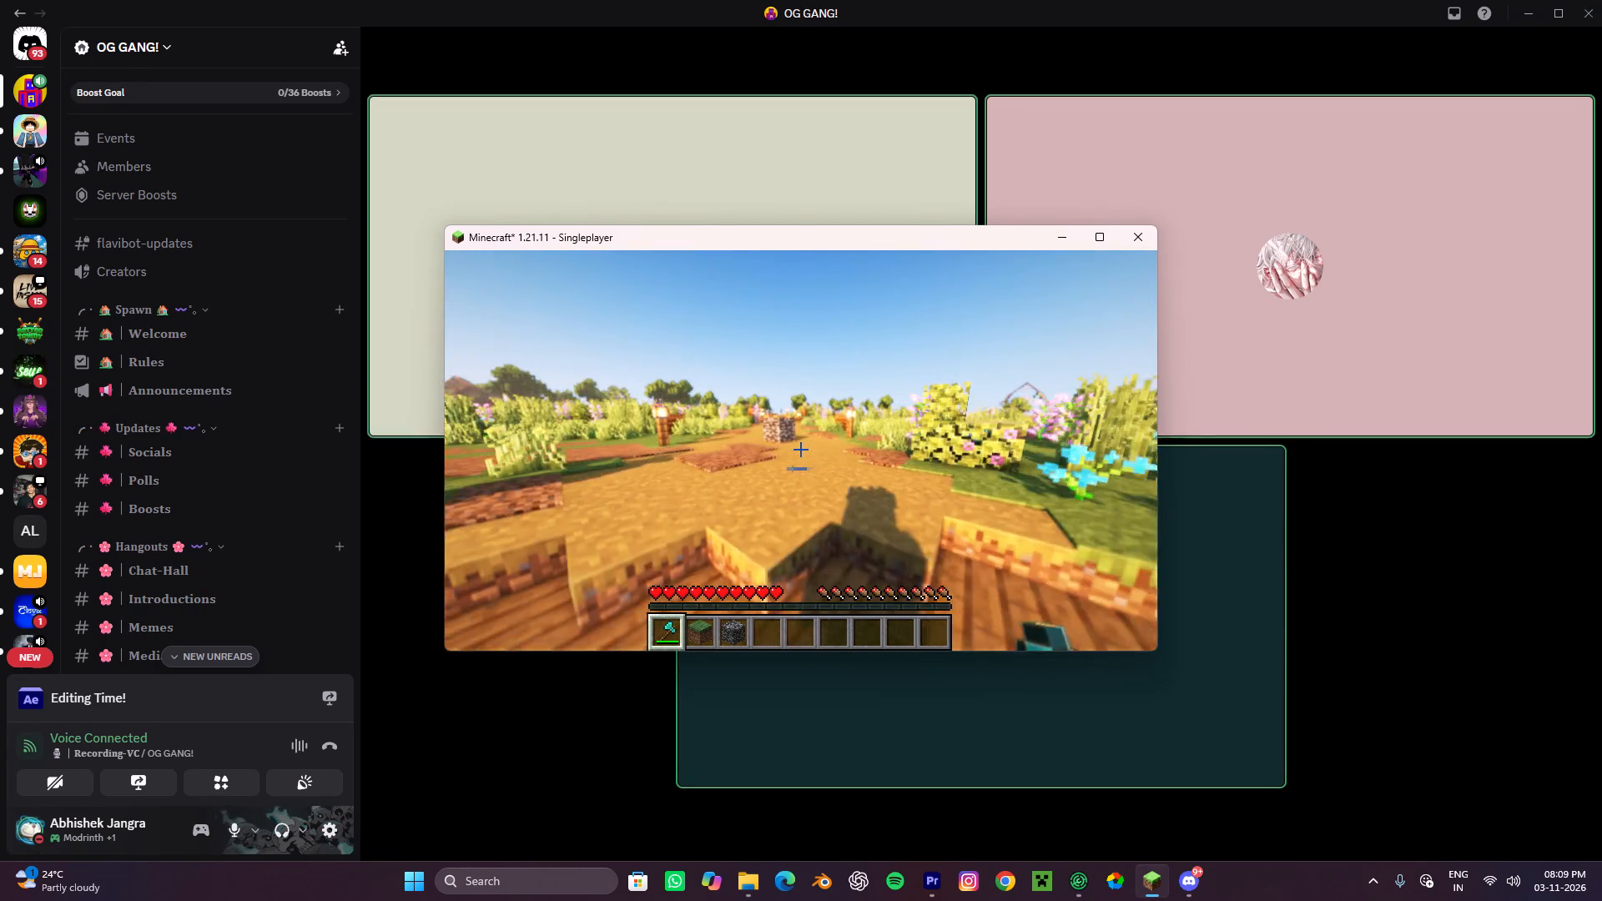
left_click(801, 453)
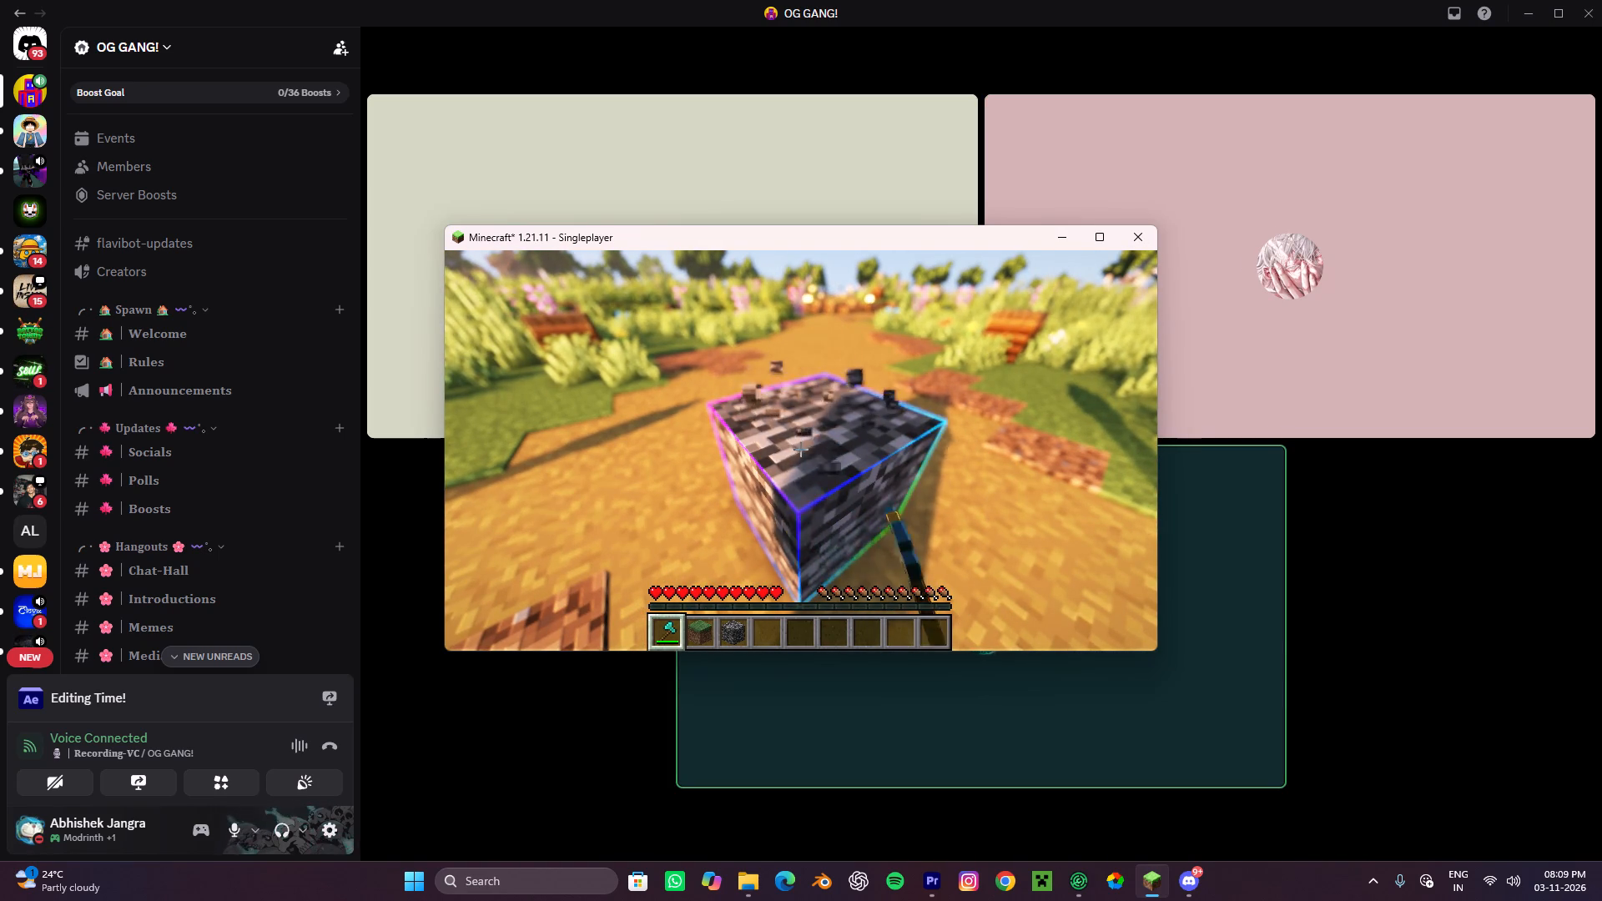
left_click(801, 450)
left_click(801, 450)
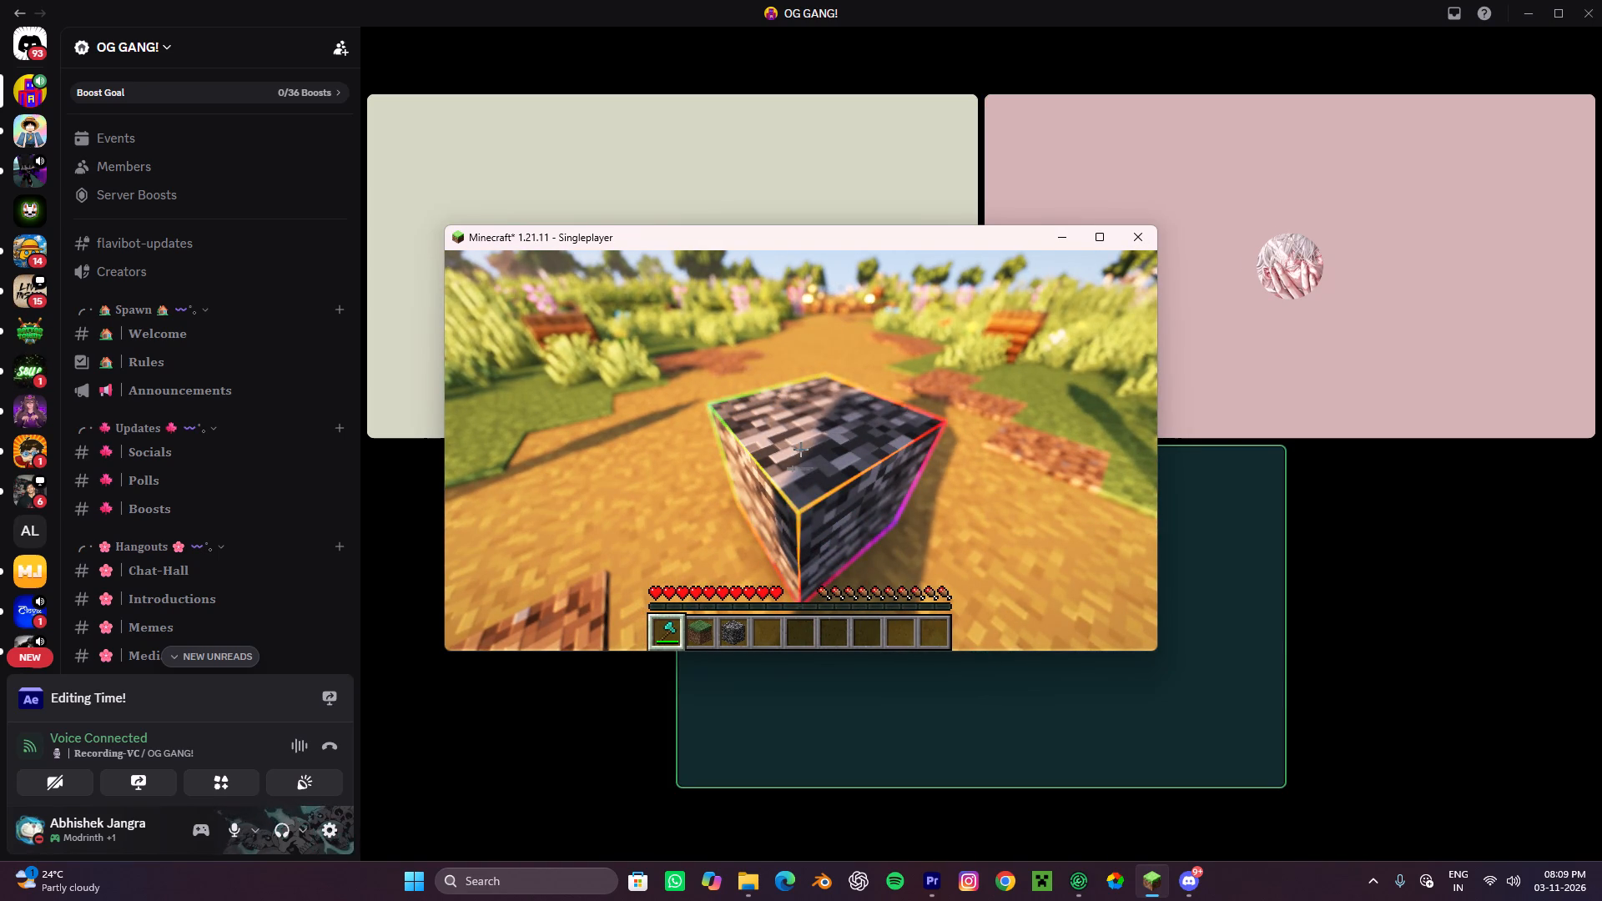
left_click(801, 450)
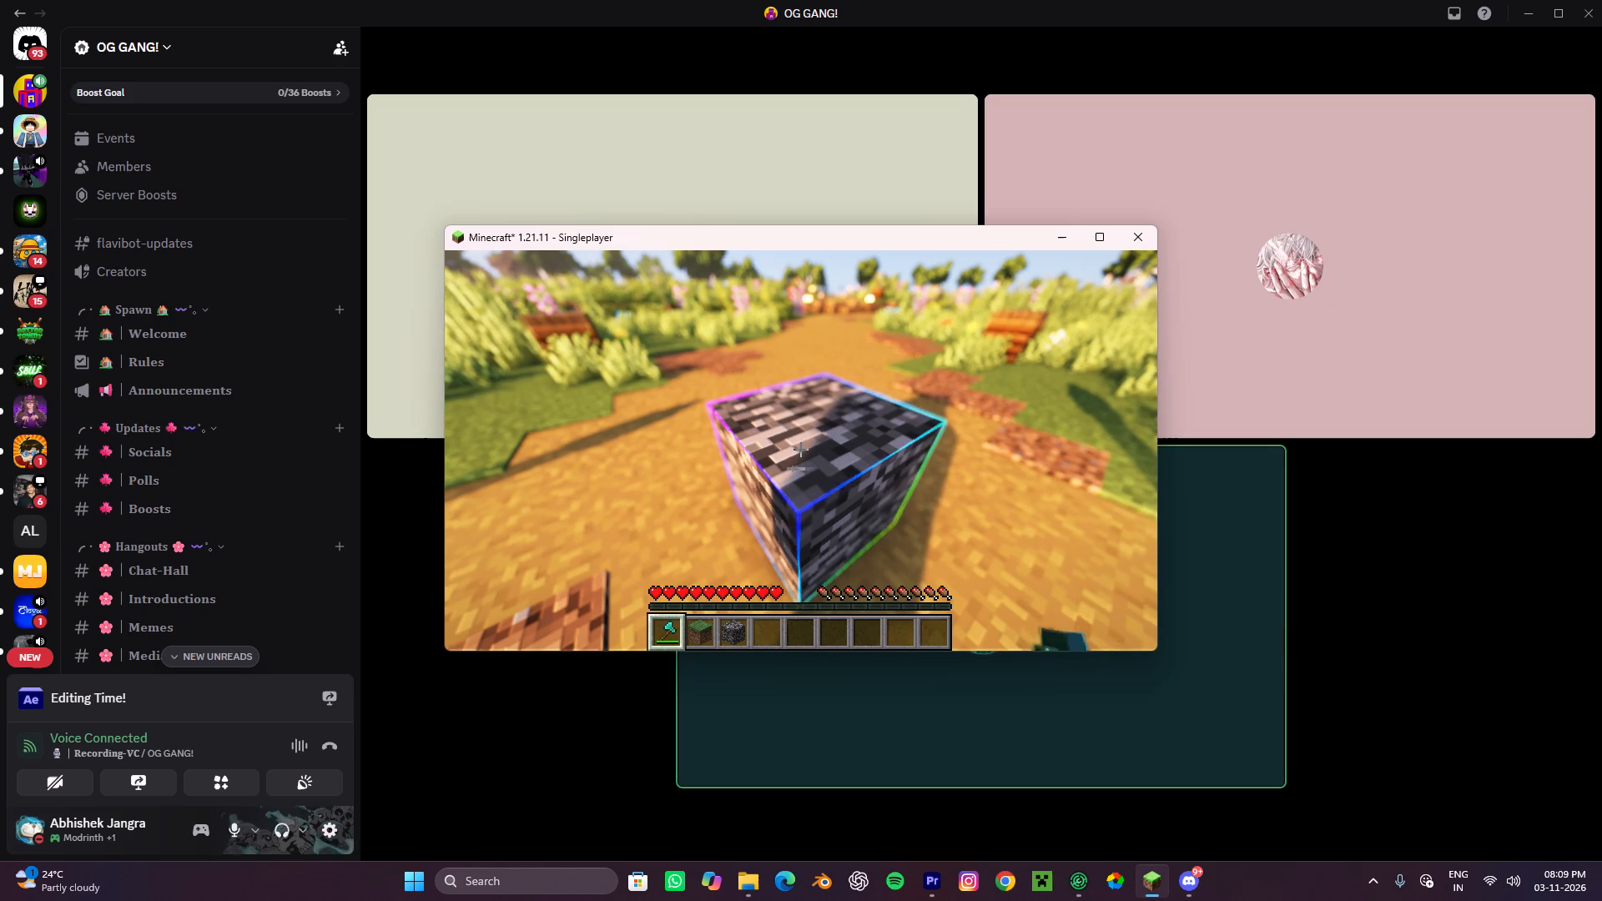
left_click(801, 450)
left_click(801, 450)
left_click(801, 450)
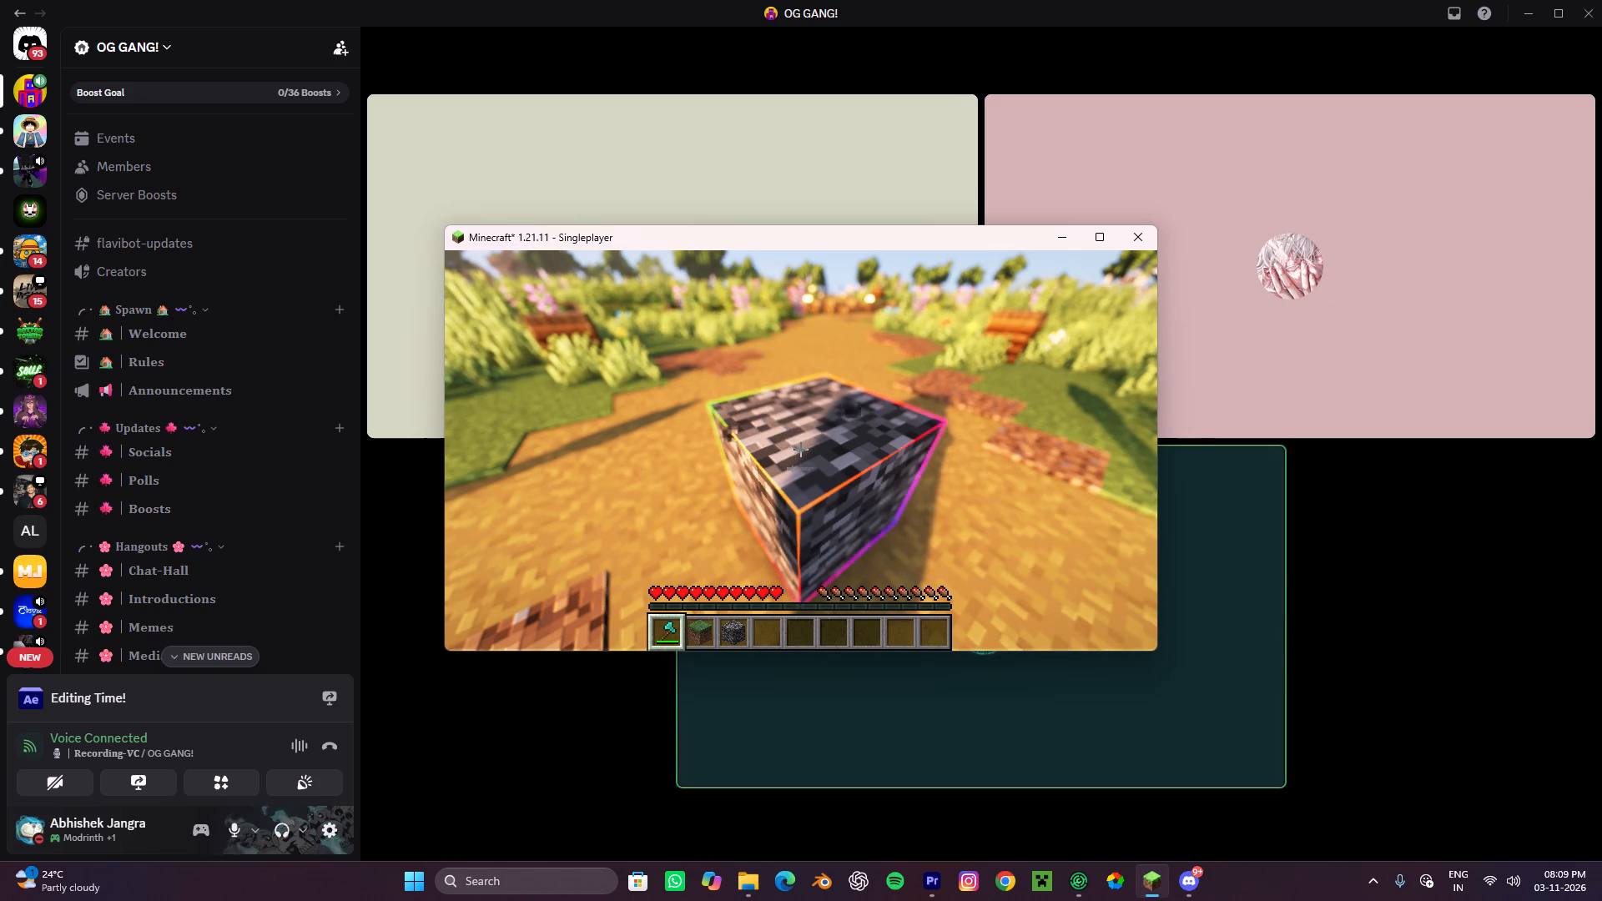
left_click(801, 450)
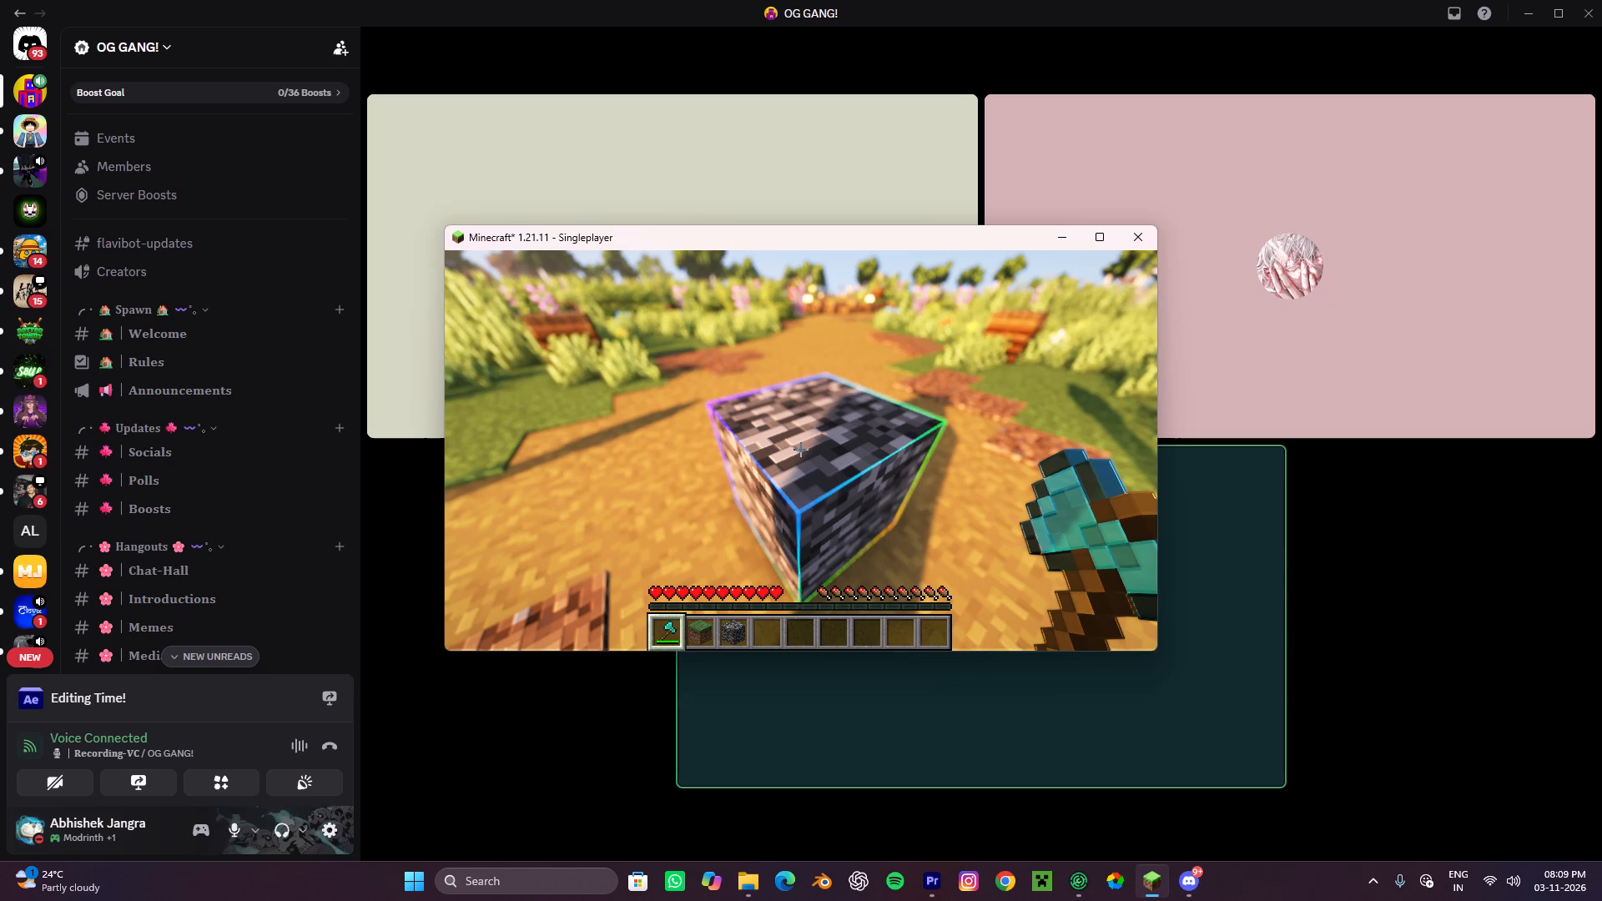
Finish the Flashback recording.
key("Escape")
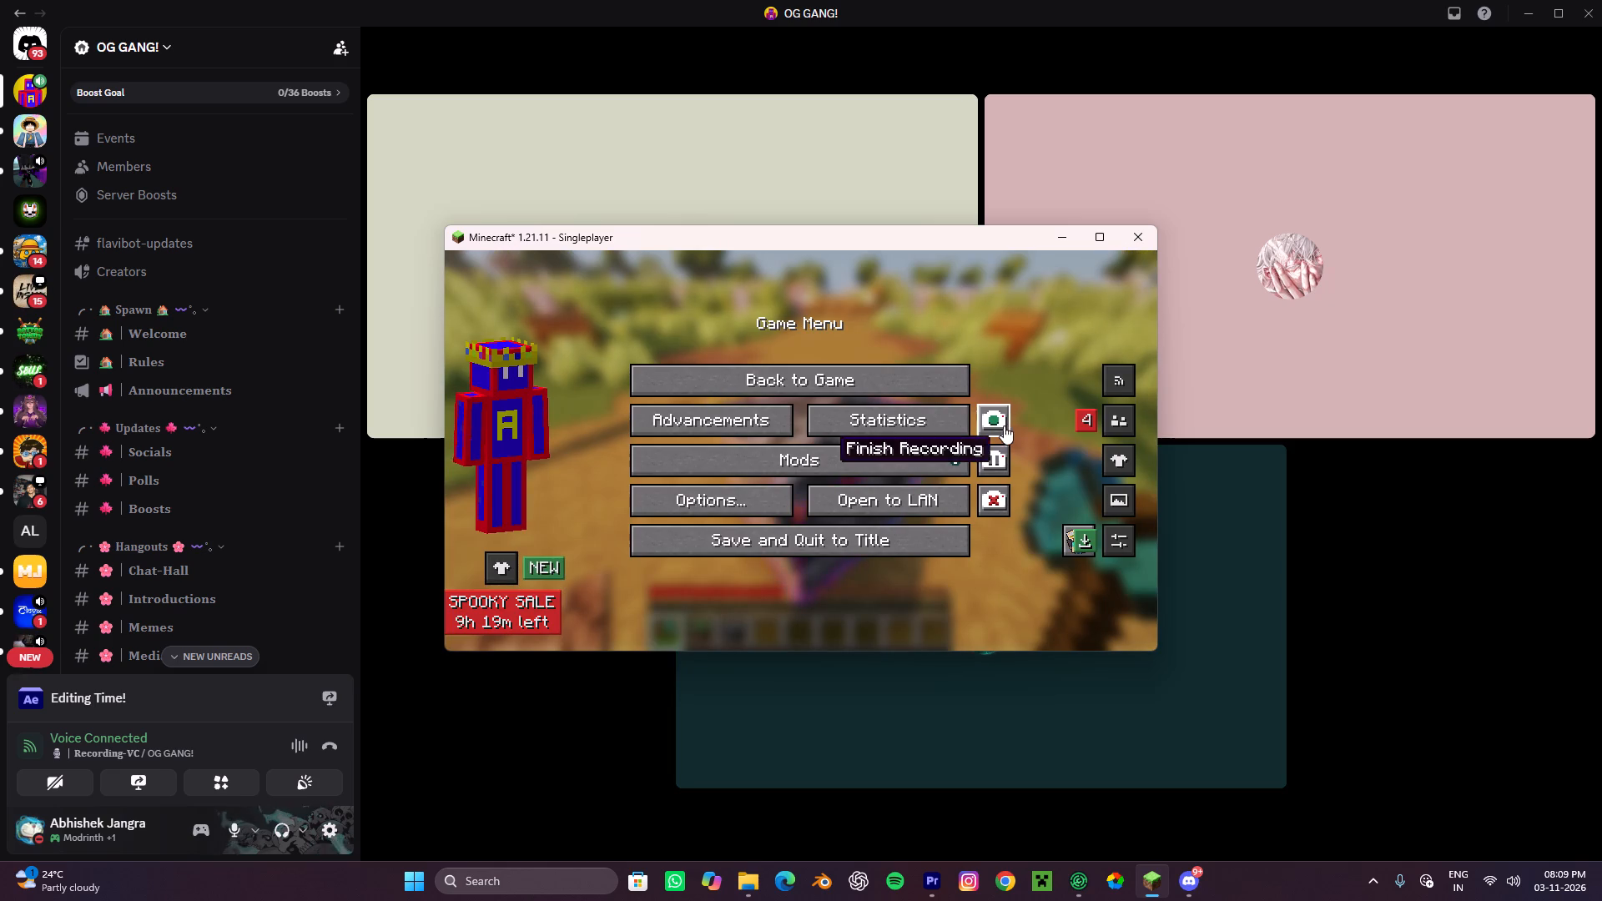
left_click(1004, 425)
left_click(726, 523)
left_click(671, 554)
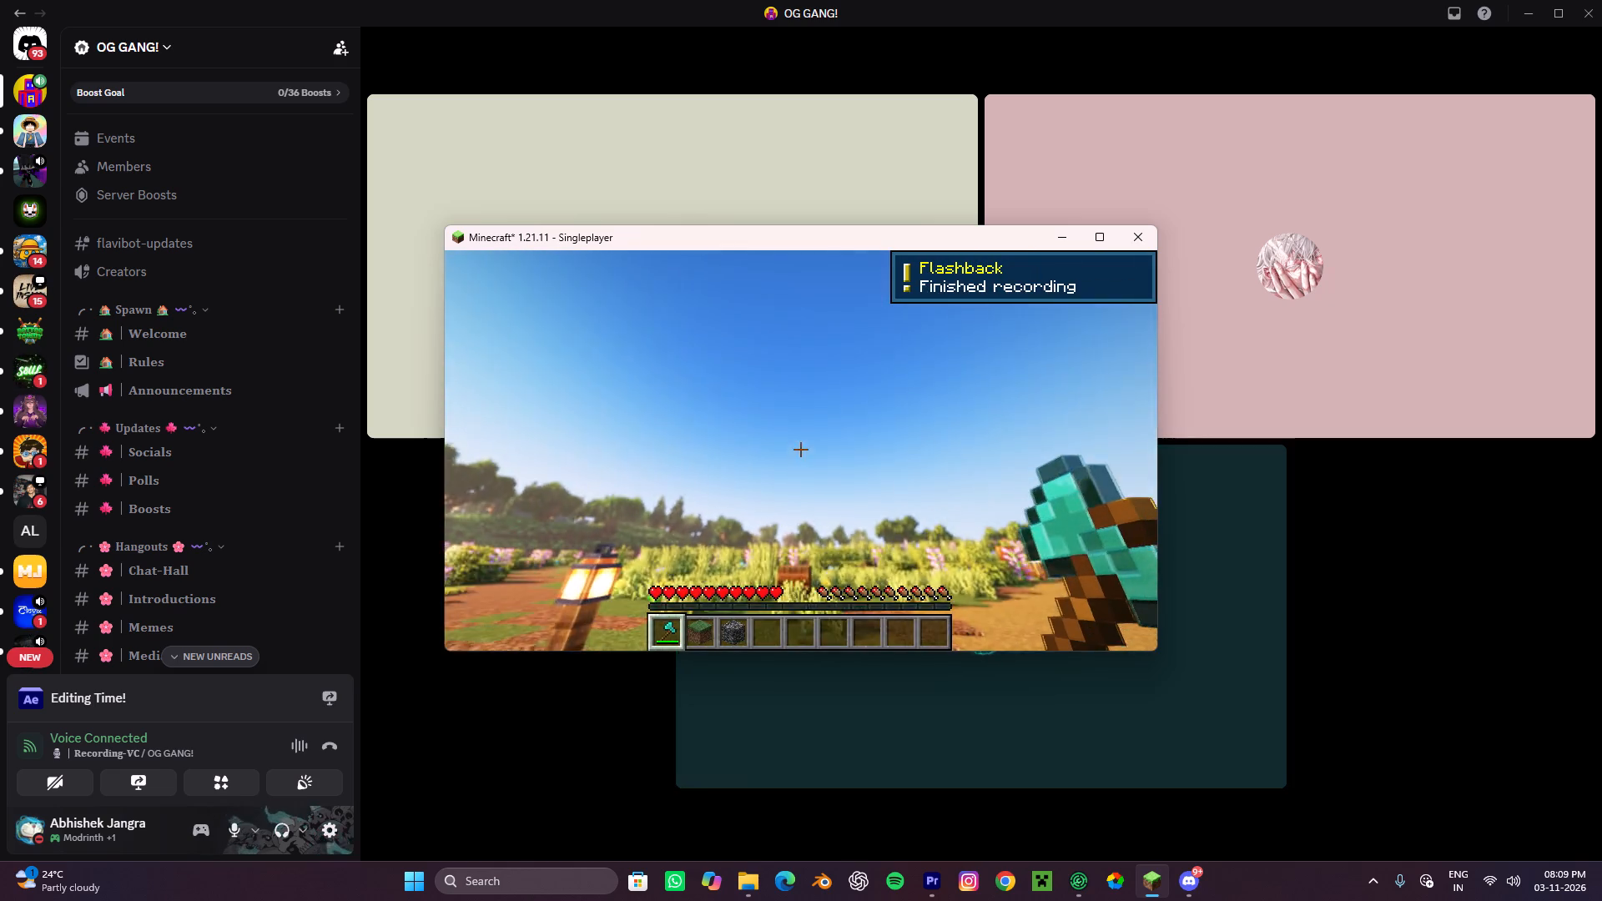
Maximize the game window, and save and quit the world to the title screen.
key("Escape")
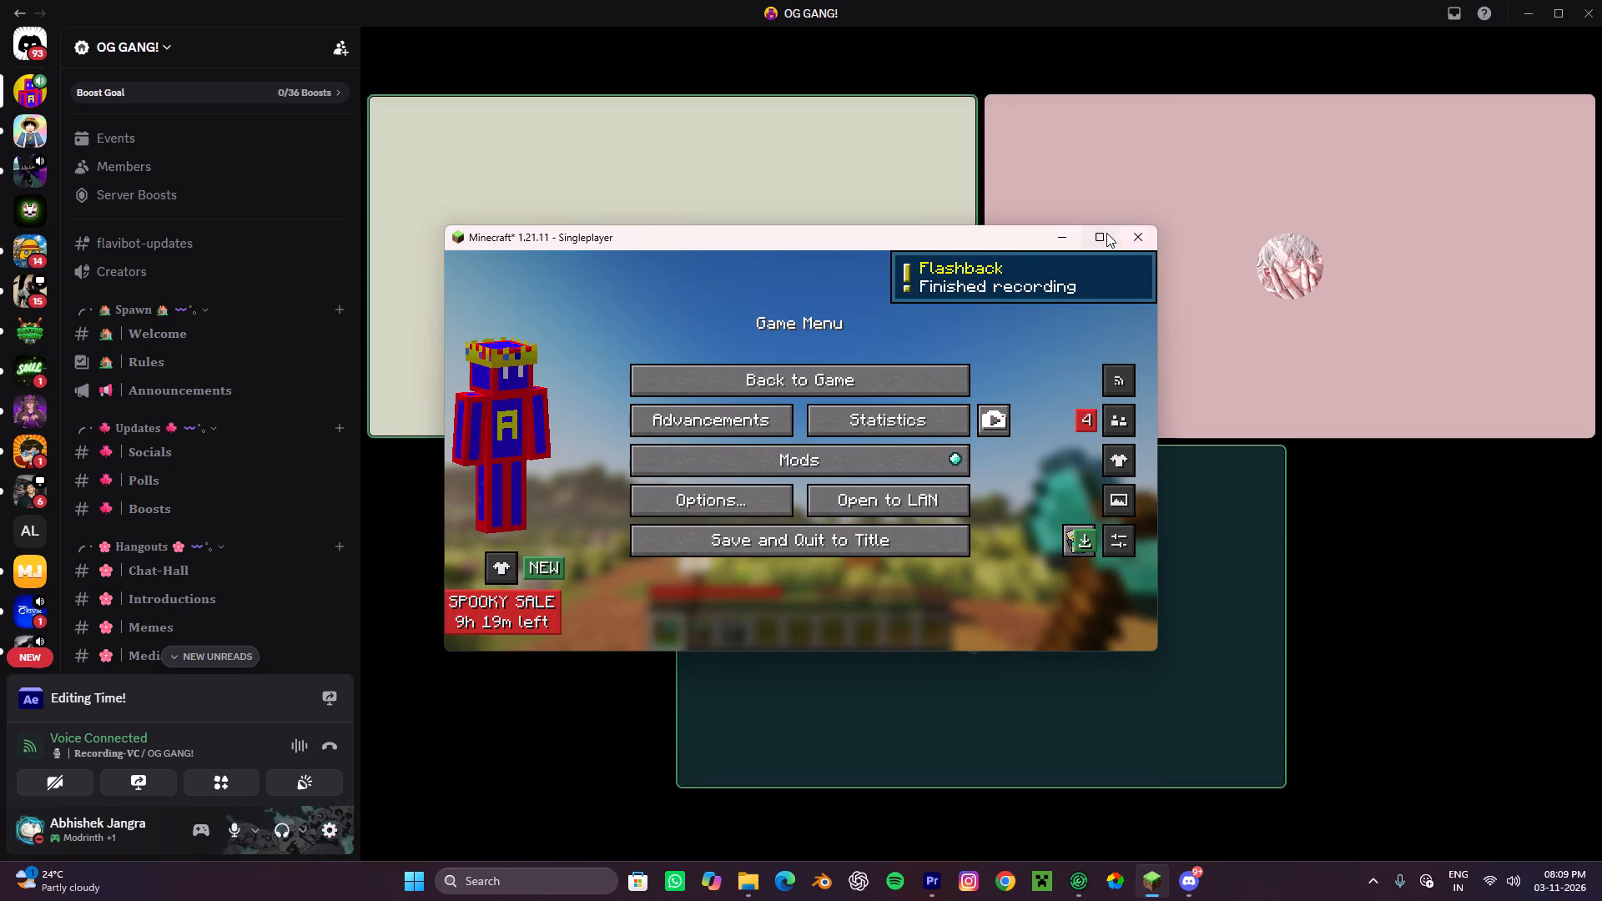
left_click(1106, 233)
left_click_drag(877, 265, 797, 441)
key("w")
key("Escape")
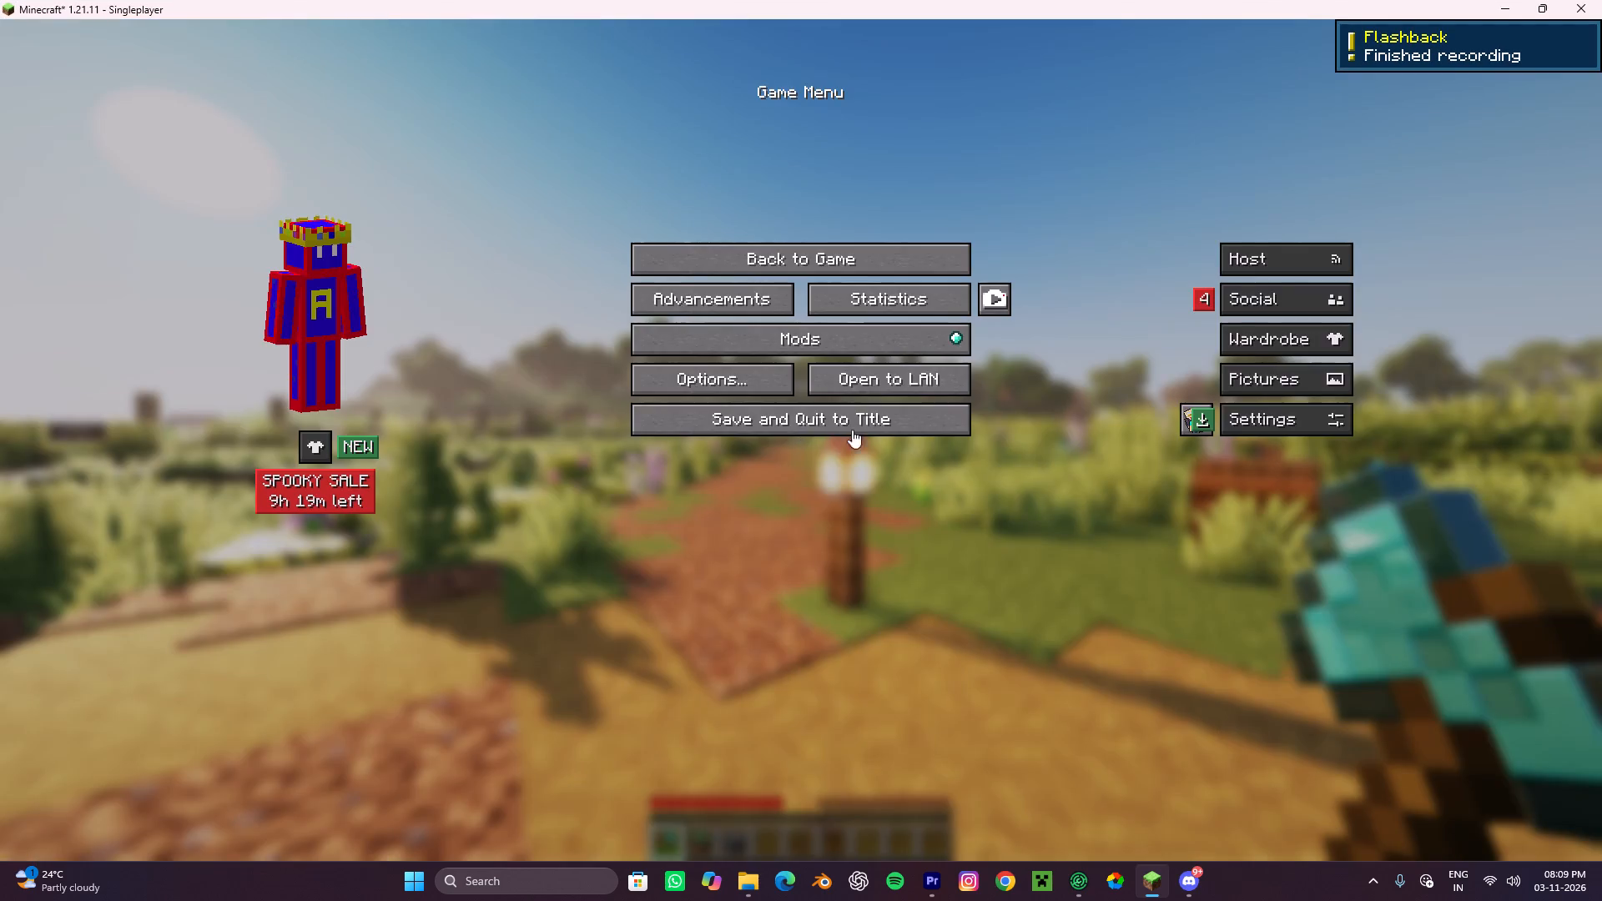
left_click(865, 425)
Open the newest Flashback replay, 2026-11-03T20:09:54, in the replay editor.
left_click(1005, 425)
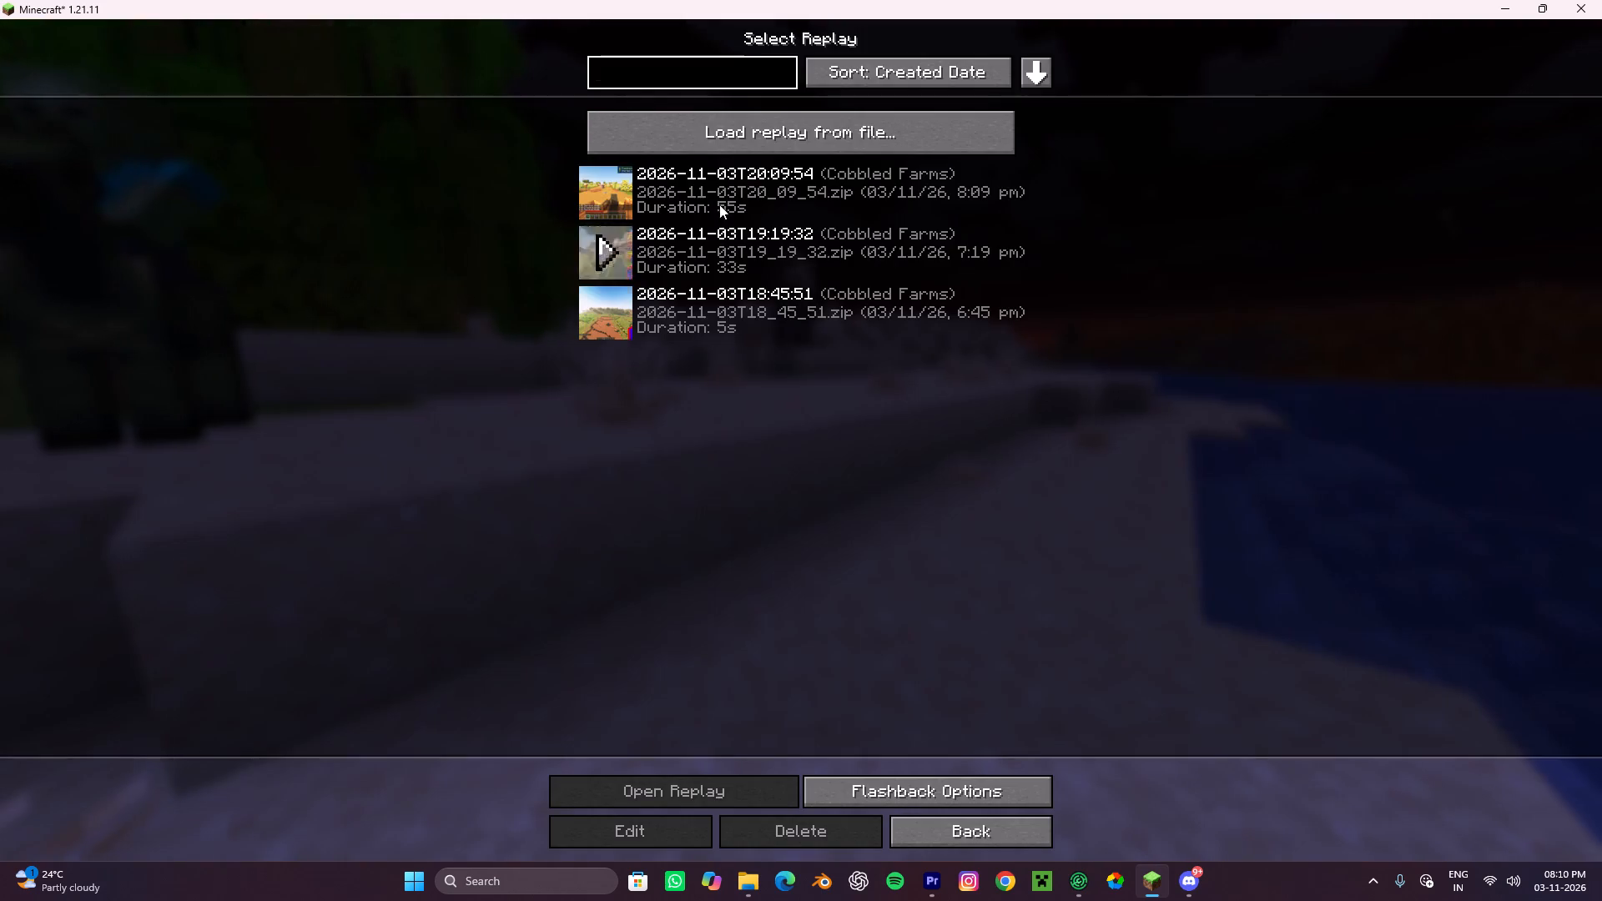
left_click(604, 200)
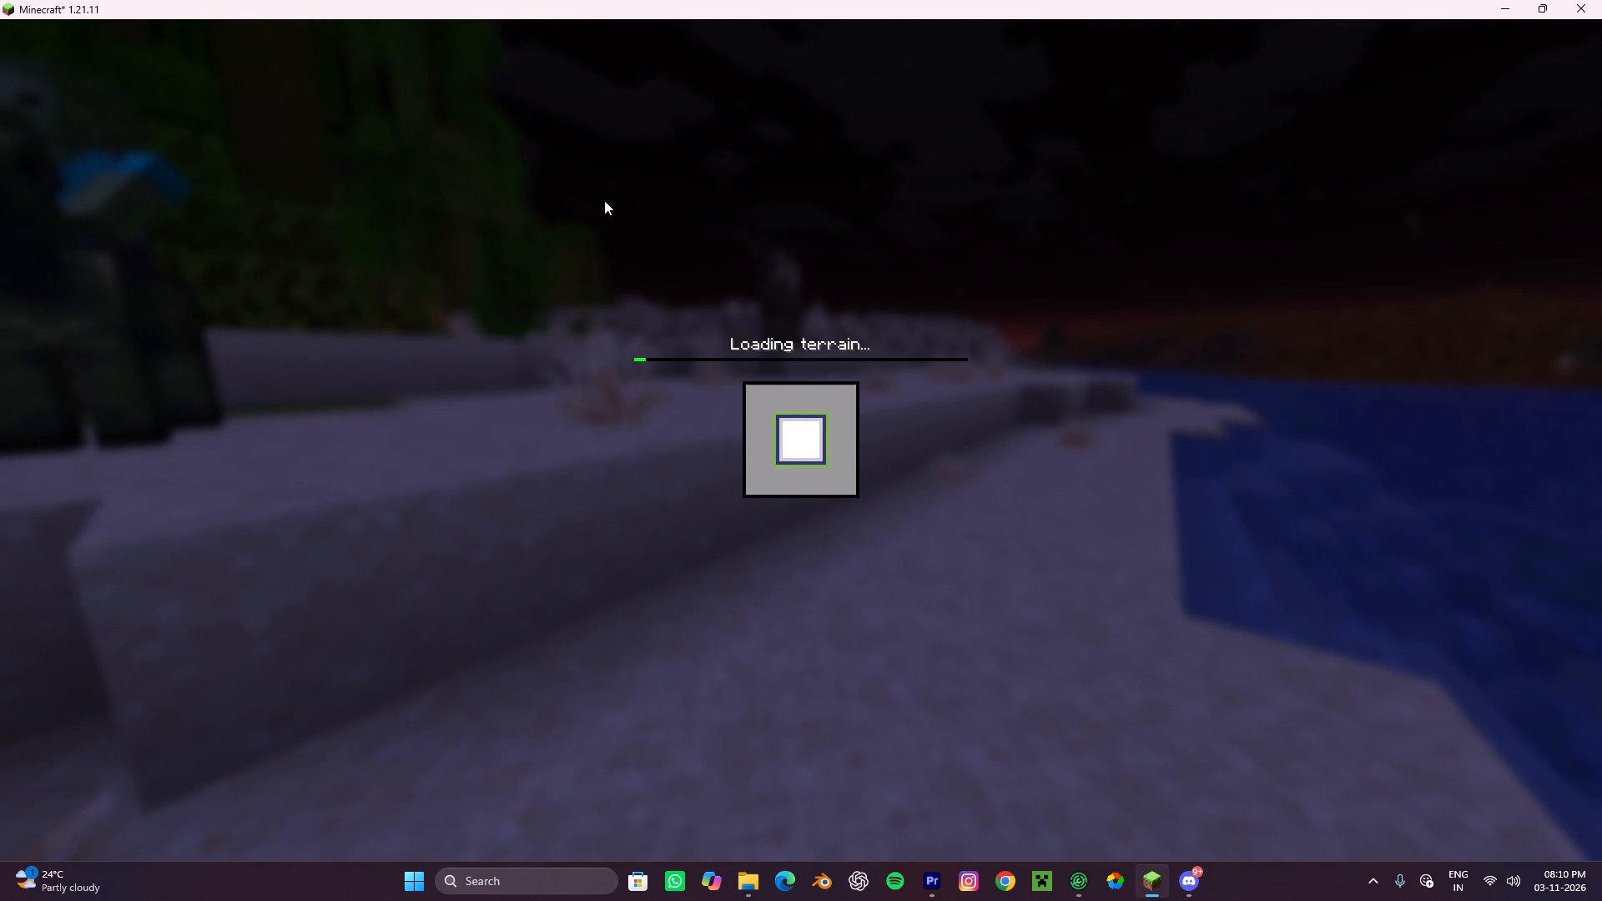
key("d")
key("d")
key("d")
key("d")
key("d")
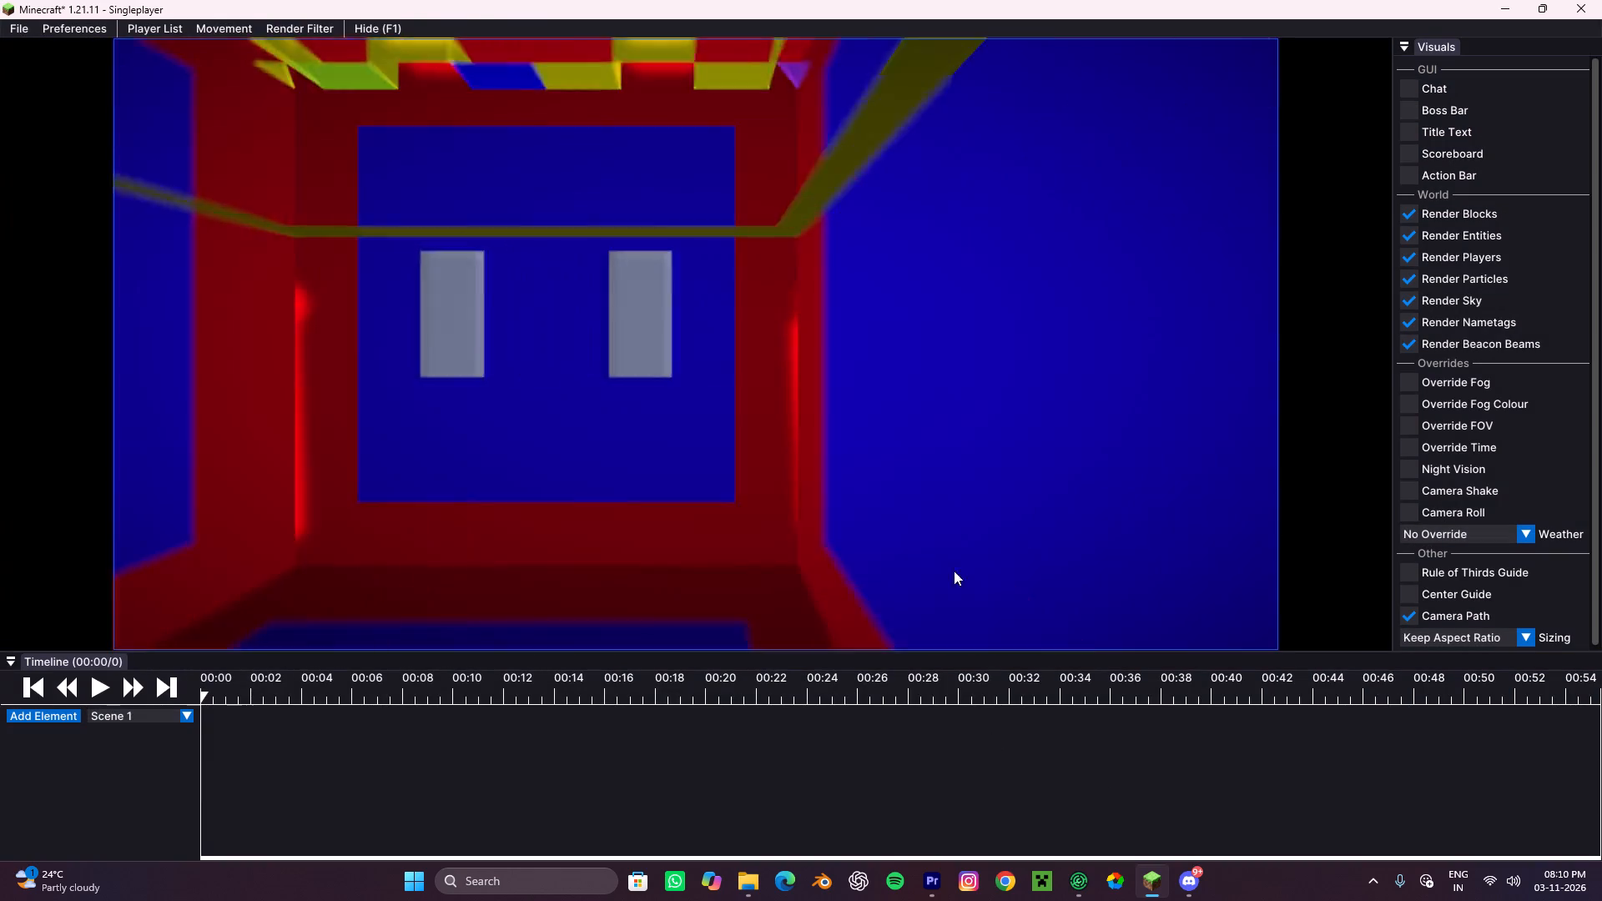
Turn off nametag rendering for the player character in the replay.
left_click_drag(937, 543, 801, 440)
key("w")
key("w")
right_click(854, 375)
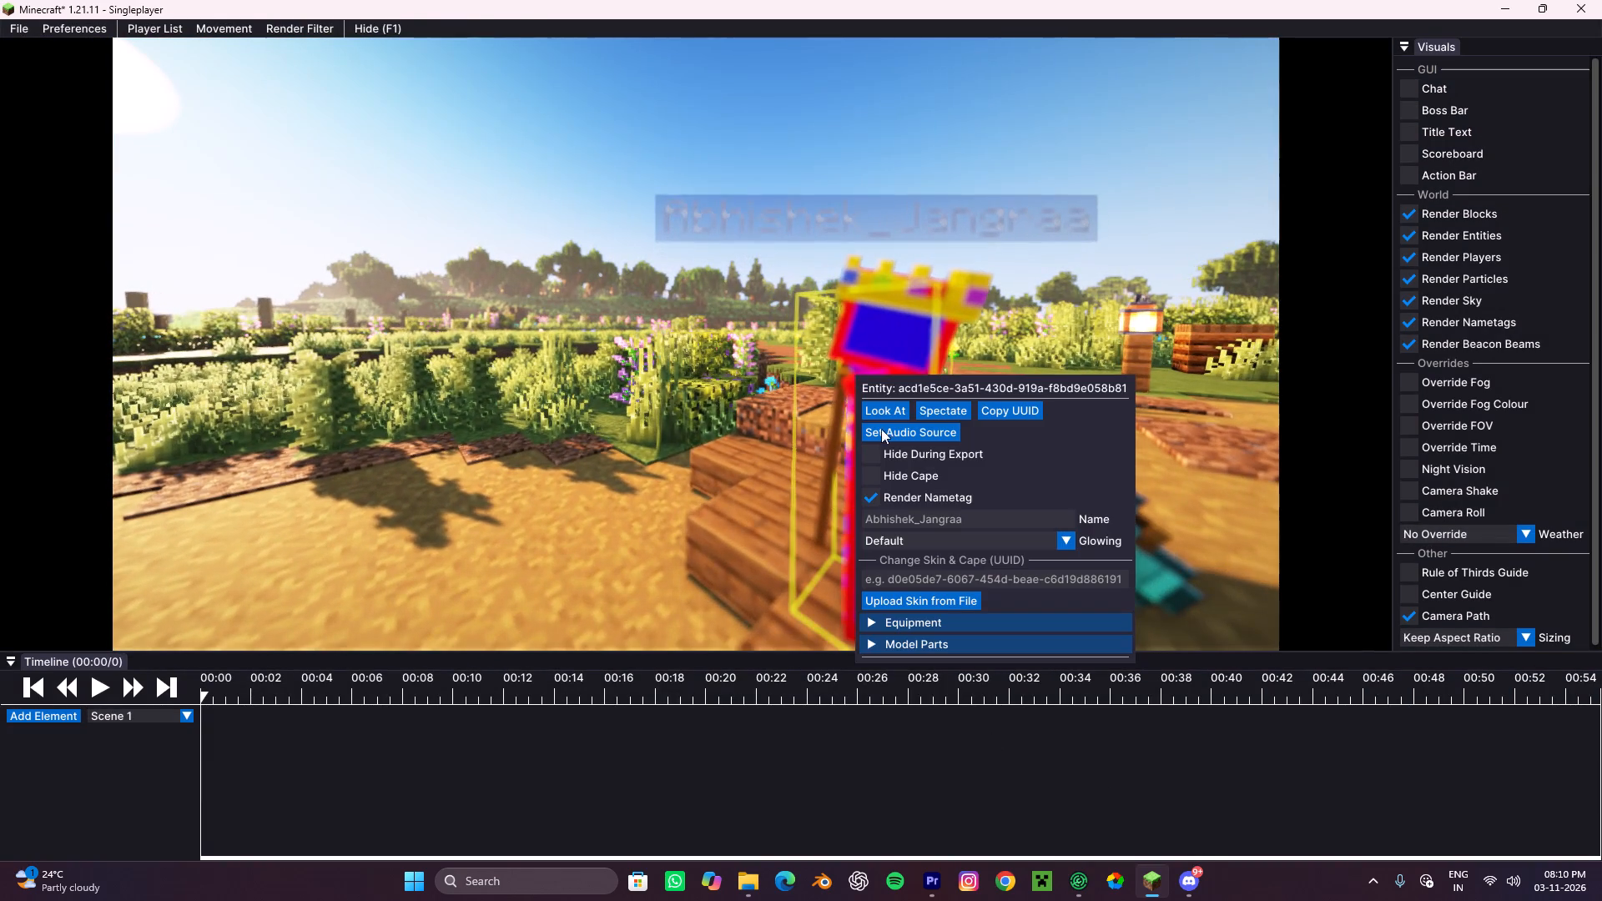
left_click(872, 496)
Fly the replay camera around the path to face the bedrock block, with the player and the house in the background.
key("s")
left_click_drag(1055, 290, 801, 440)
key("d")
left_click_drag(675, 362, 801, 440)
key("s")
key("d")
key("d")
key("d")
key("d")
key("d")
key("d")
key("d")
key("d")
key("d")
key("d")
key("d")
key("d")
key("d")
key("d")
key("d")
key("d")
key("d")
key("d")
key("d")
key("d")
key("w")
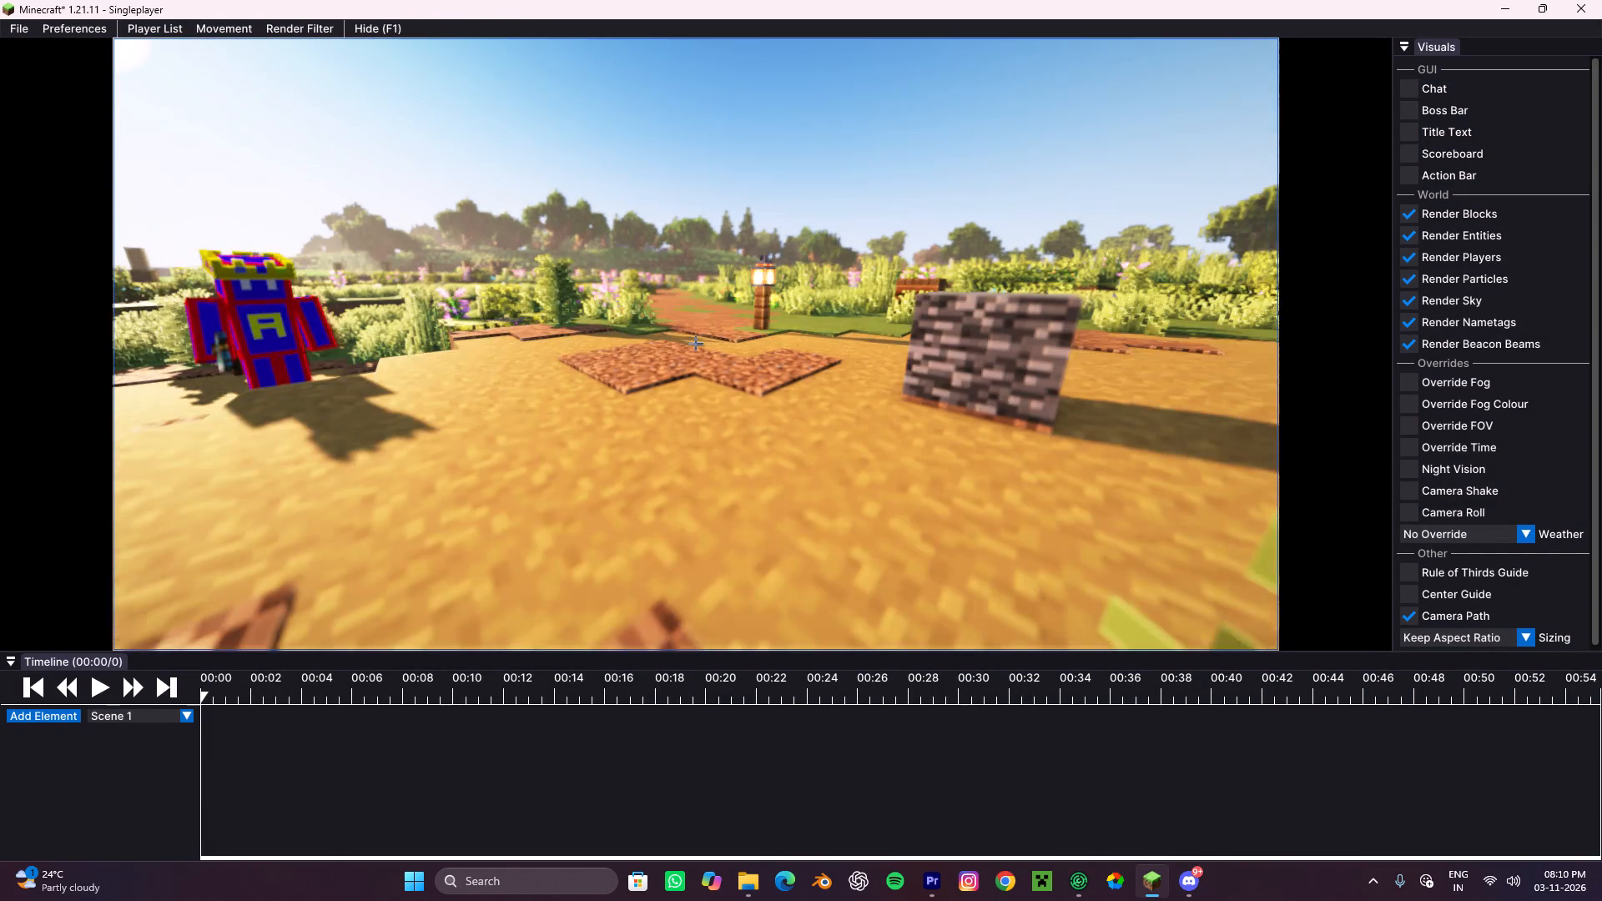
left_click_drag(801, 440, 804, 439)
key("d")
key("d")
key("d")
key("d")
key("d")
key("d")
key("d")
key("d")
key("d")
key("d")
key("d")
key("d")
key("d")
key("d")
key("a")
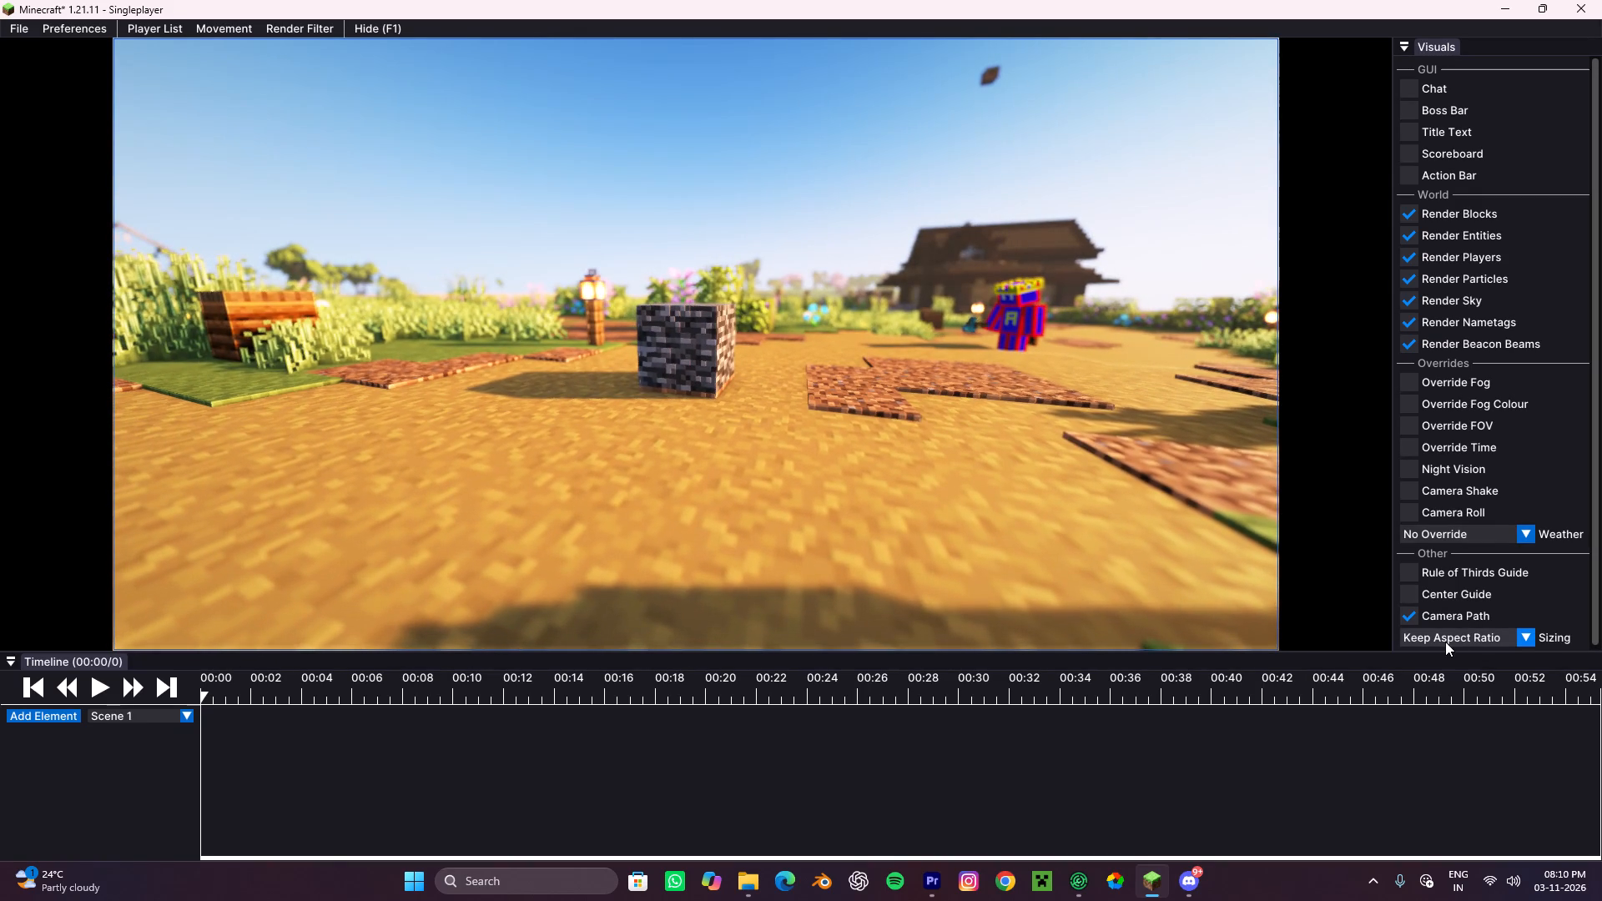
Set the replay view sizing to Change Aspect Ratio with the 9:16 (Shorts) aspect.
left_click(1445, 642)
left_click(1464, 679)
left_click(1479, 642)
left_click(1482, 630)
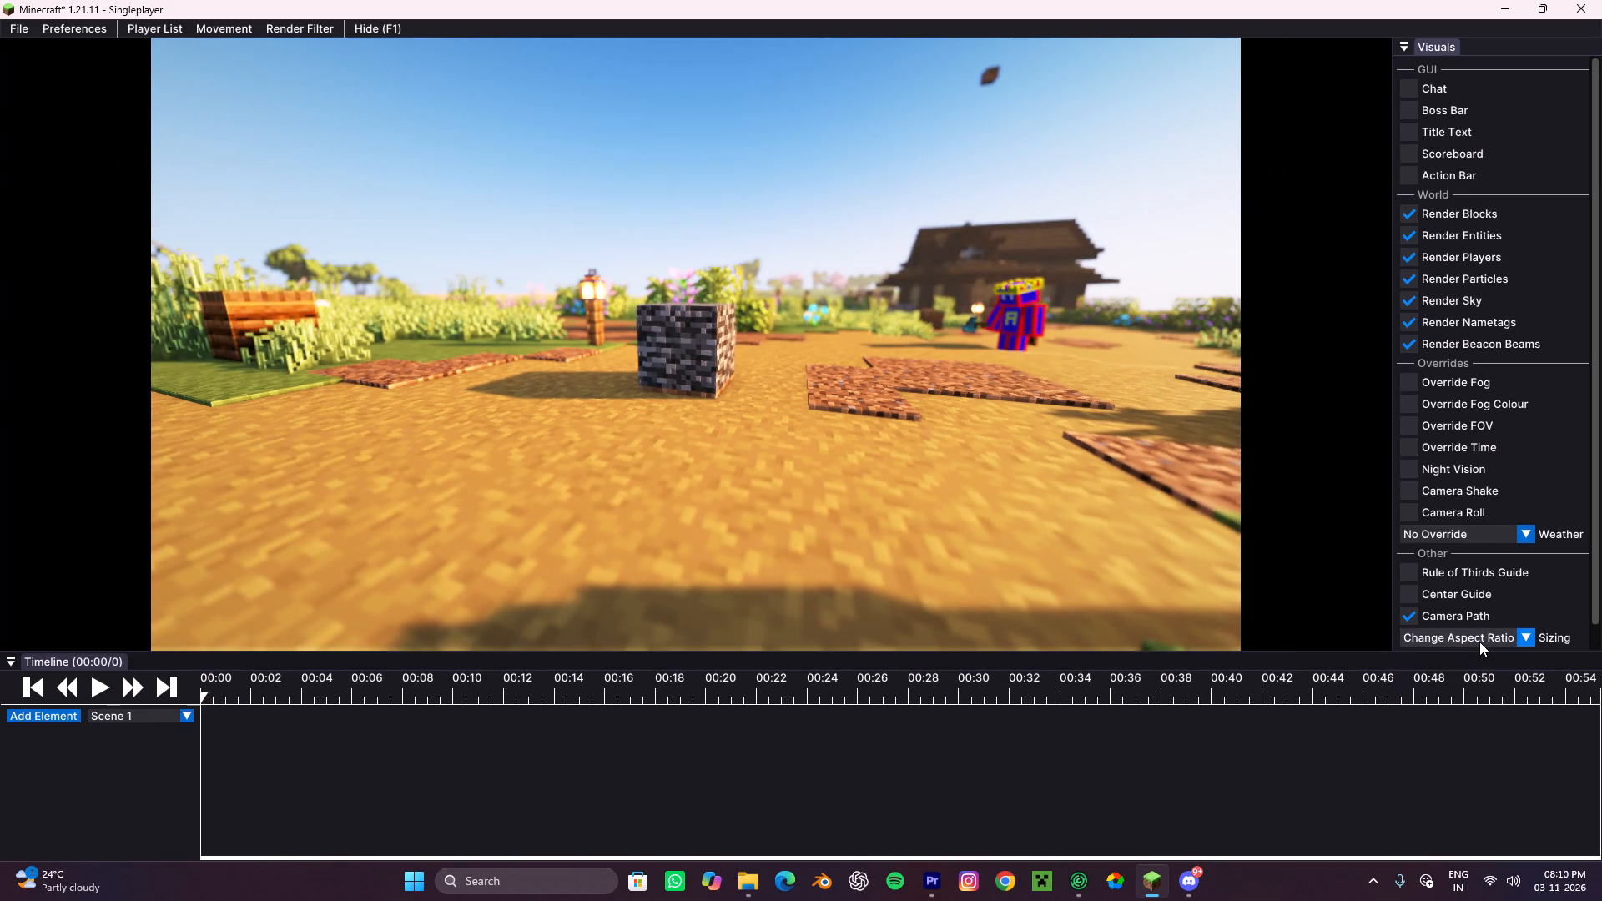
left_click(1481, 627)
left_click(1538, 599)
scroll(1538, 599, "down", 7)
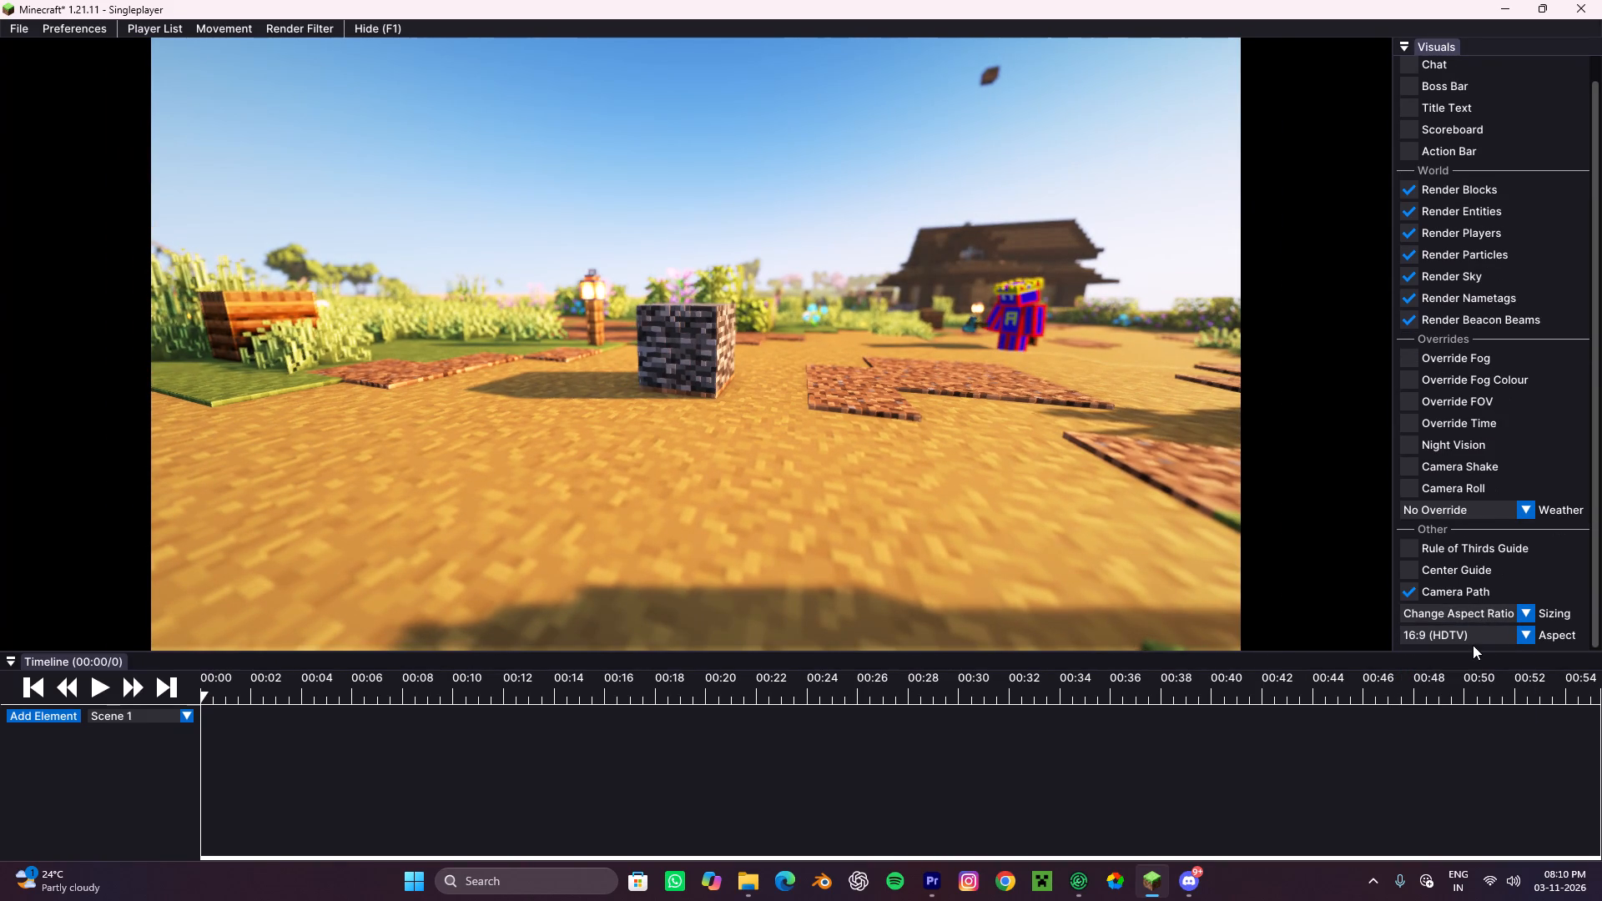
left_click(1481, 634)
left_click(1442, 674)
scroll(1566, 573, "down", 7)
Adjust the camera's distance, height and angle to frame the bedrock block up close in the vertical view.
key("w")
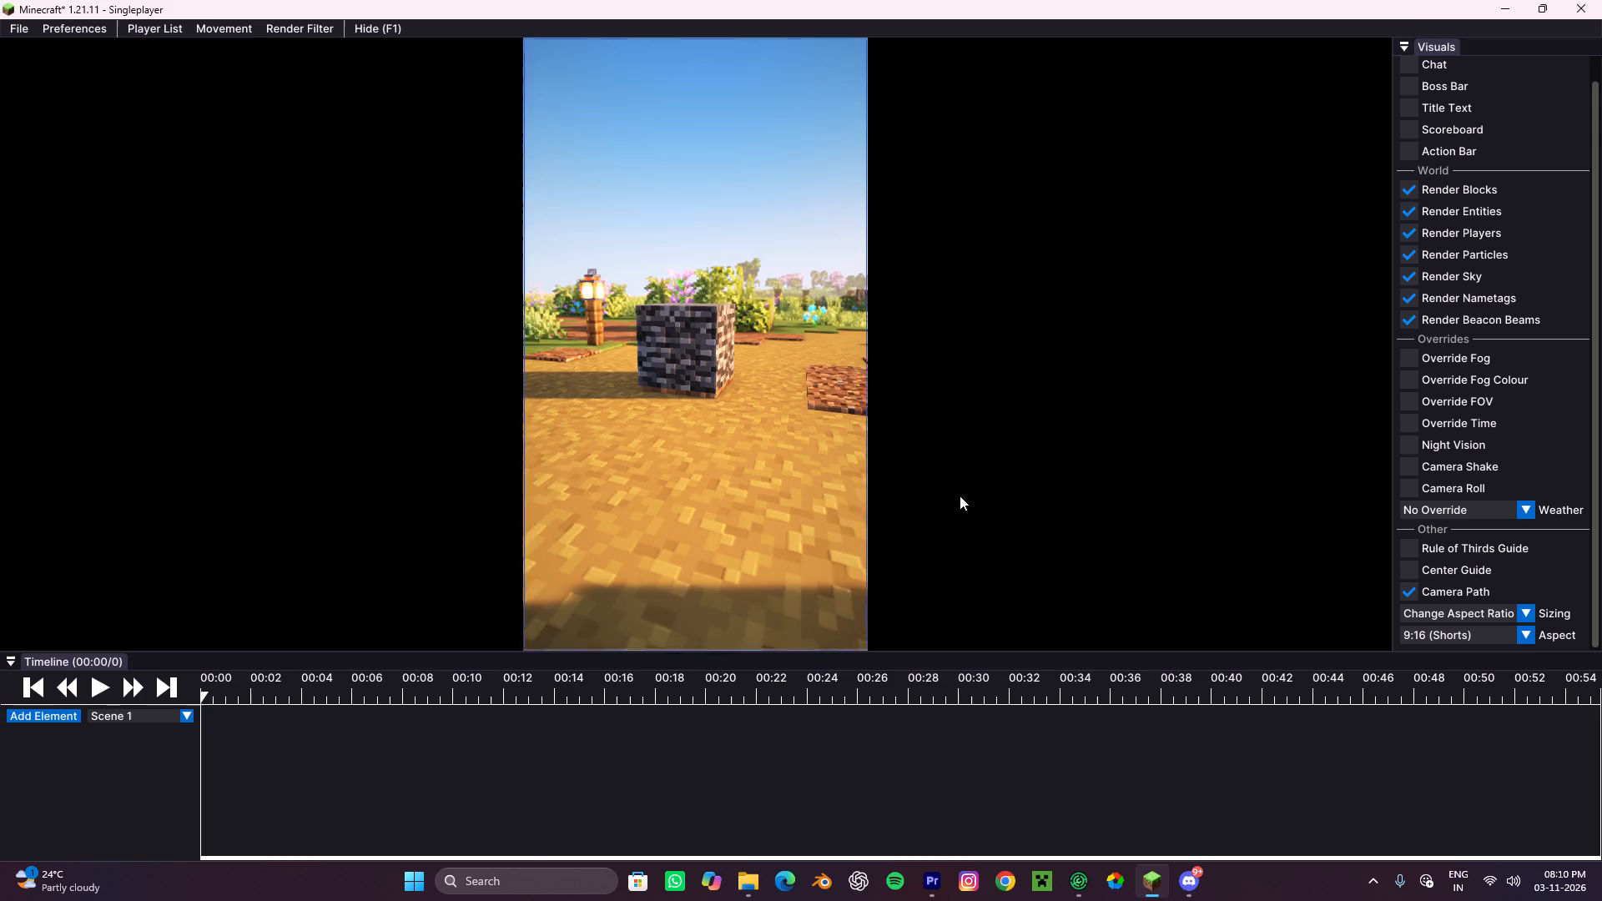
left_click_drag(958, 494, 801, 438)
key("s")
key("w")
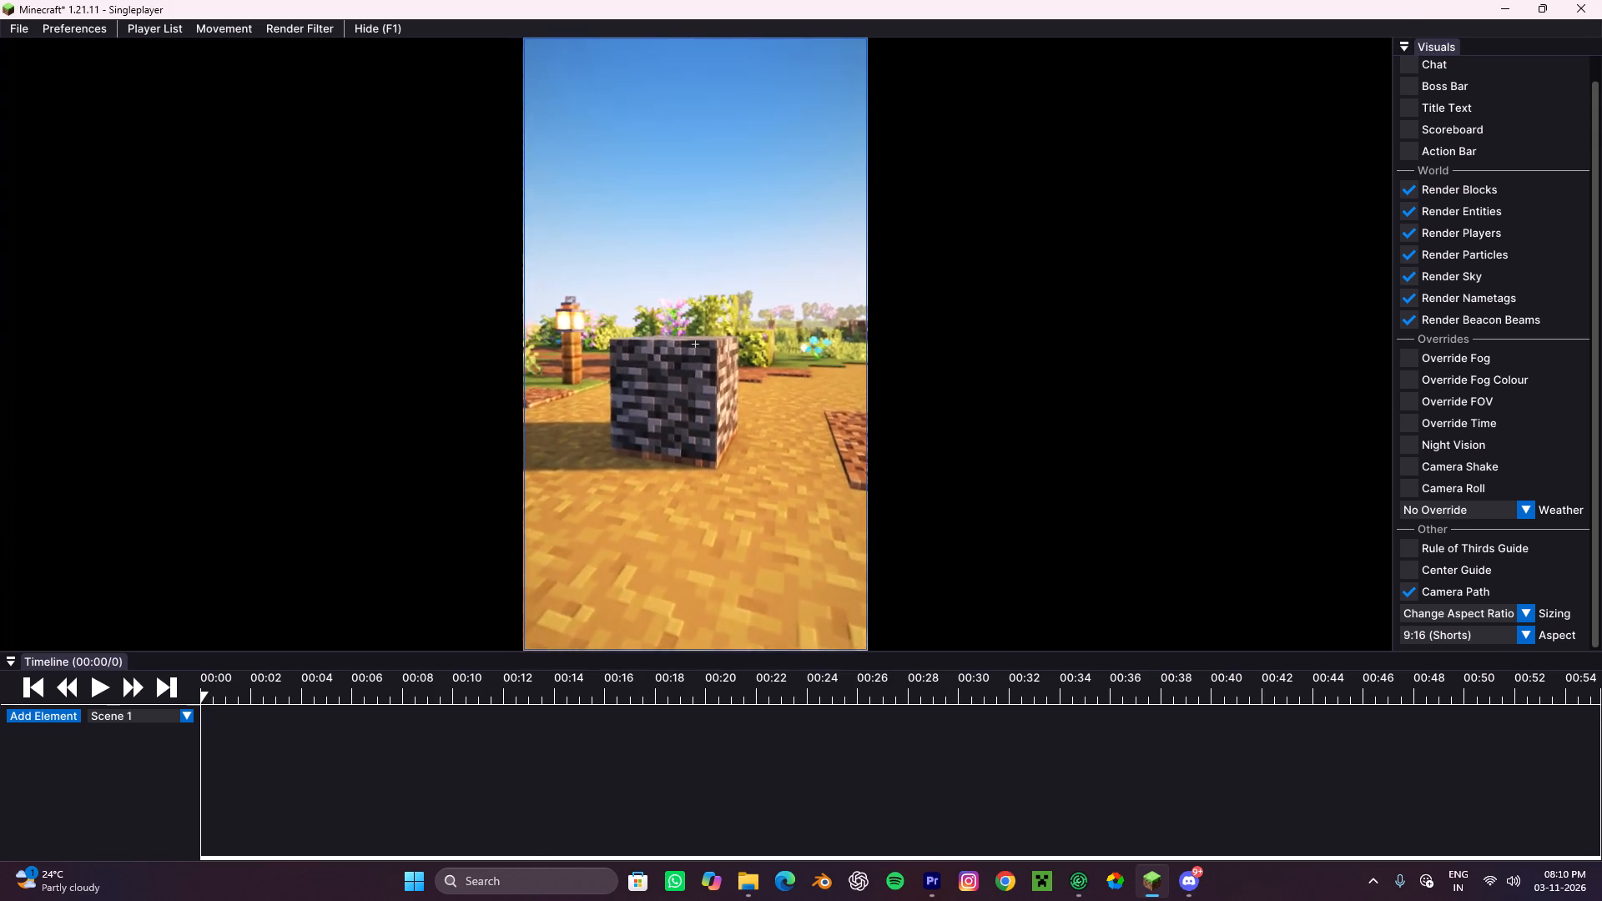
key("space")
left_click_drag(801, 438, 801, 440)
key("s")
key("space")
key("w")
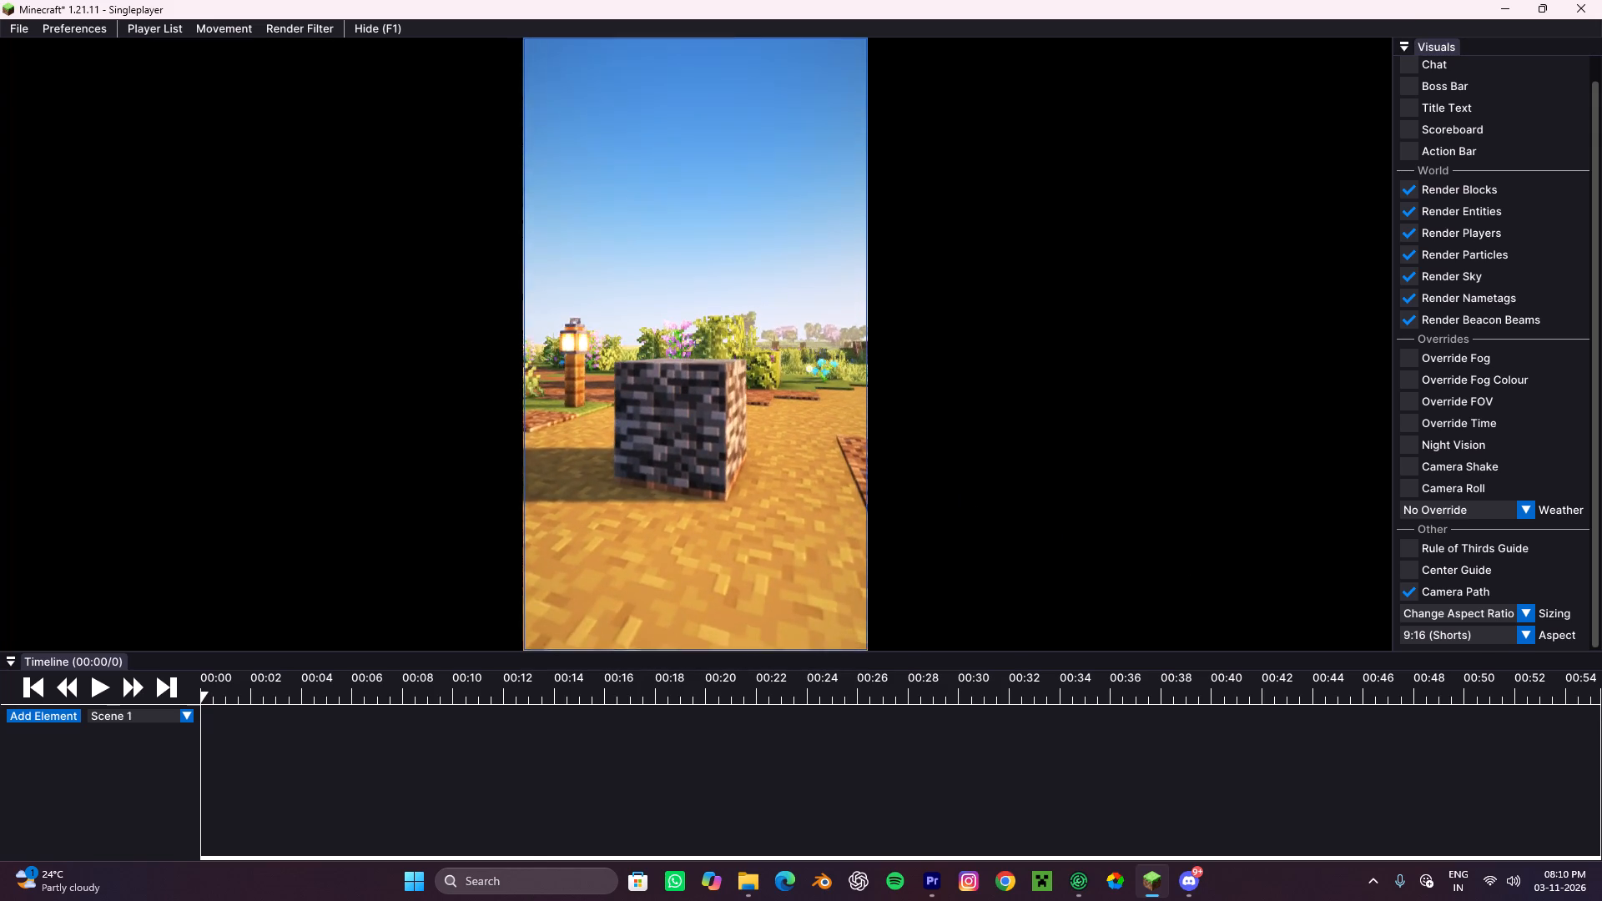
left_click_drag(801, 440, 801, 440)
type("s")
key("space")
key("w")
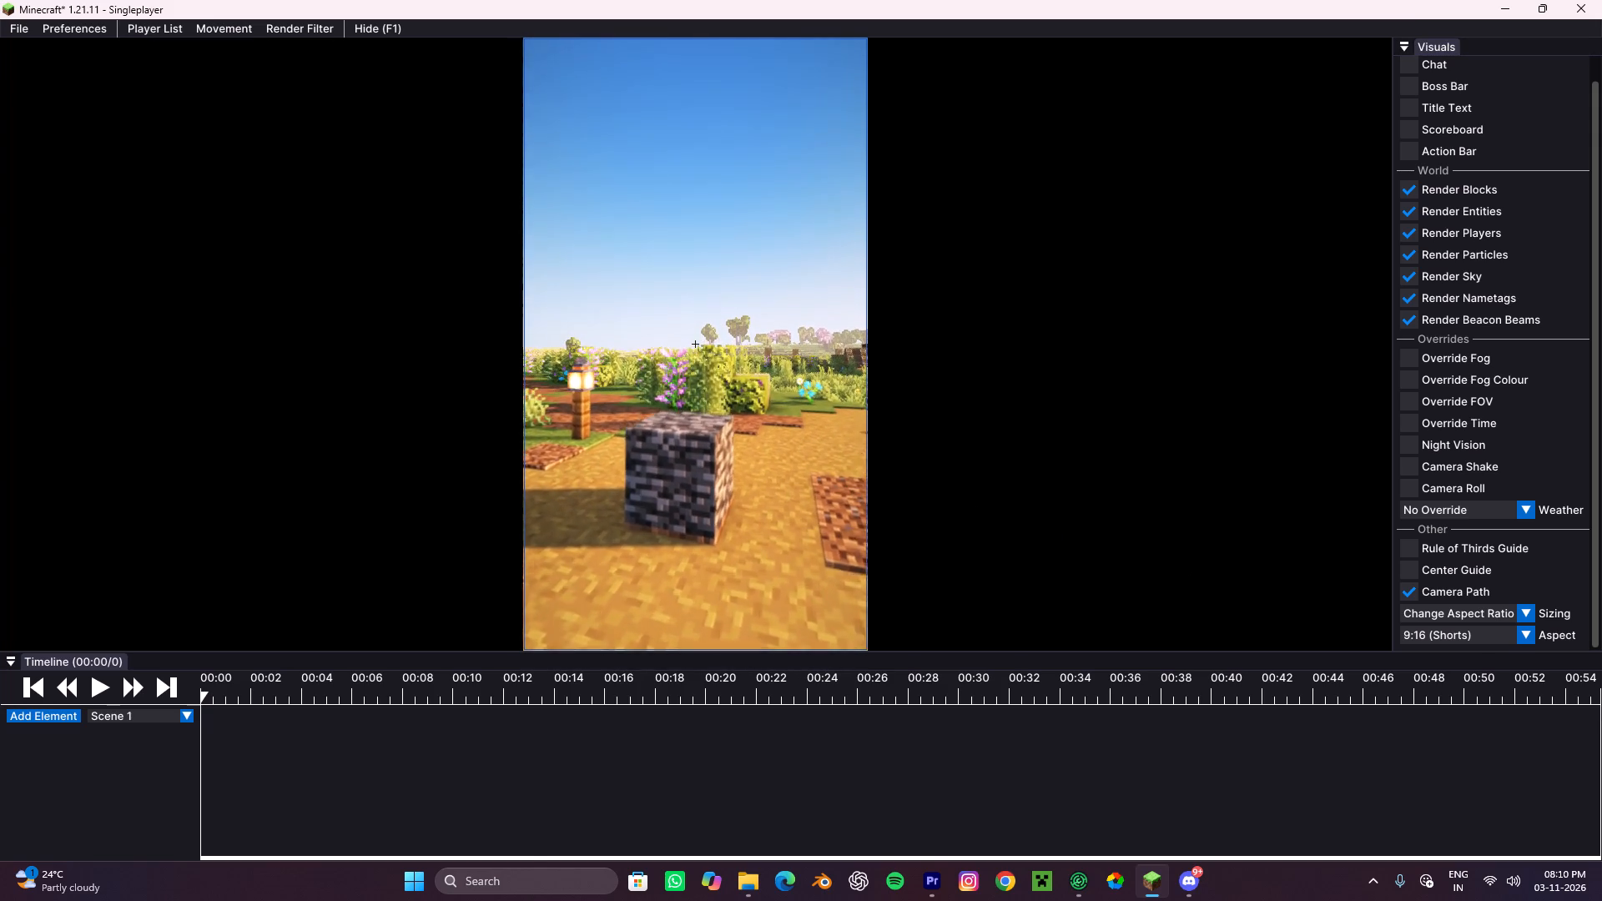
left_click_drag(801, 440, 802, 440)
key("s")
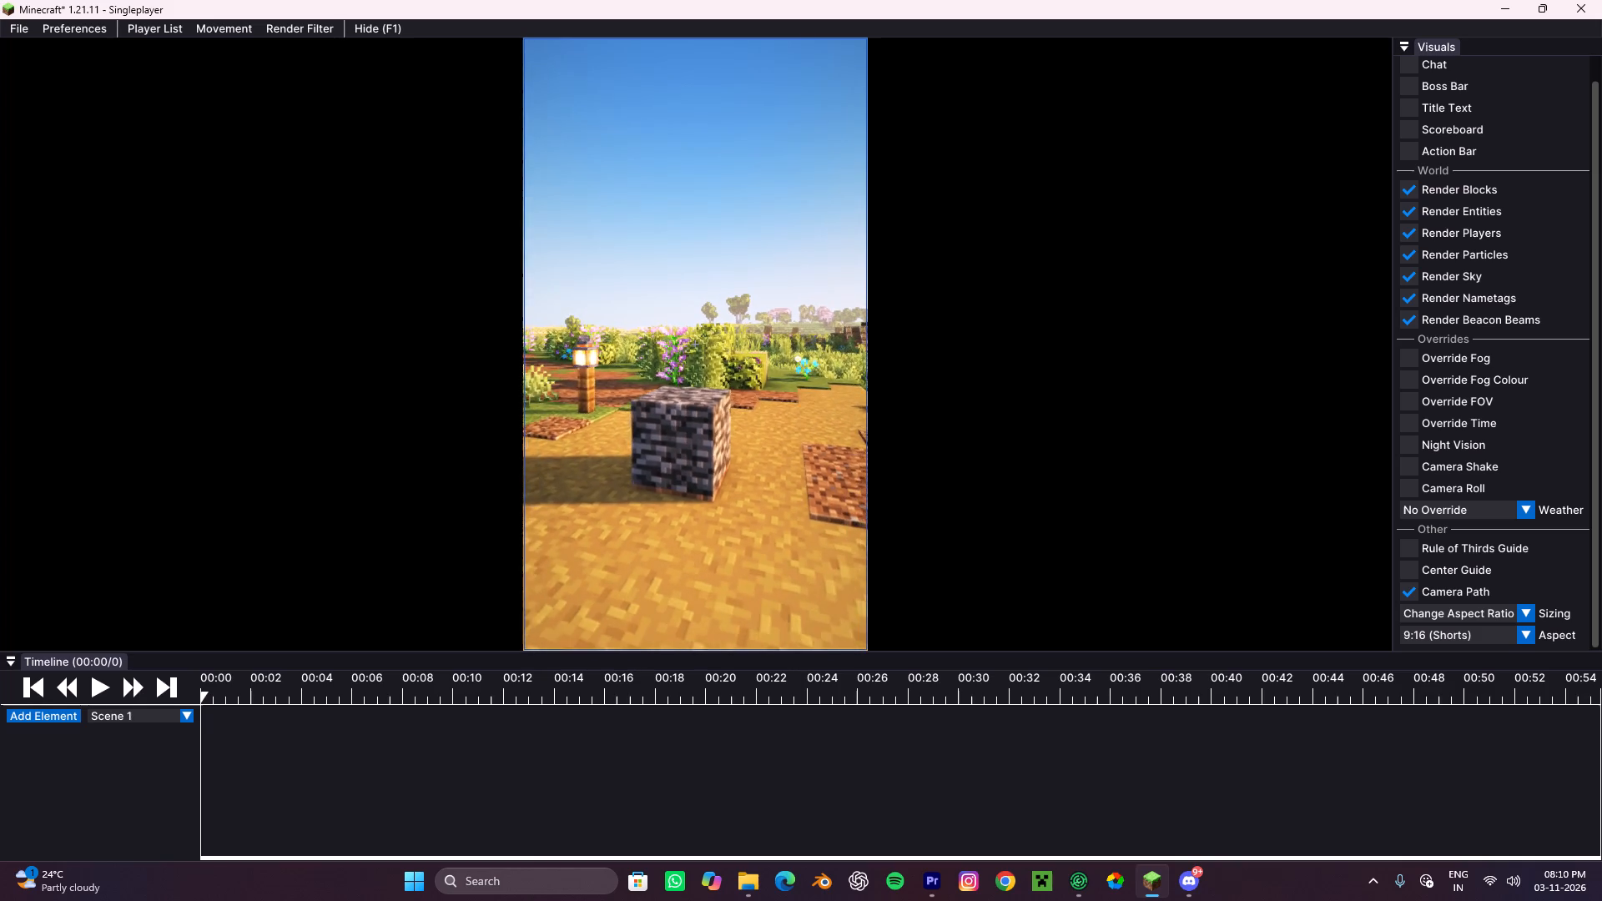
left_click_drag(802, 440, 801, 440)
key("w")
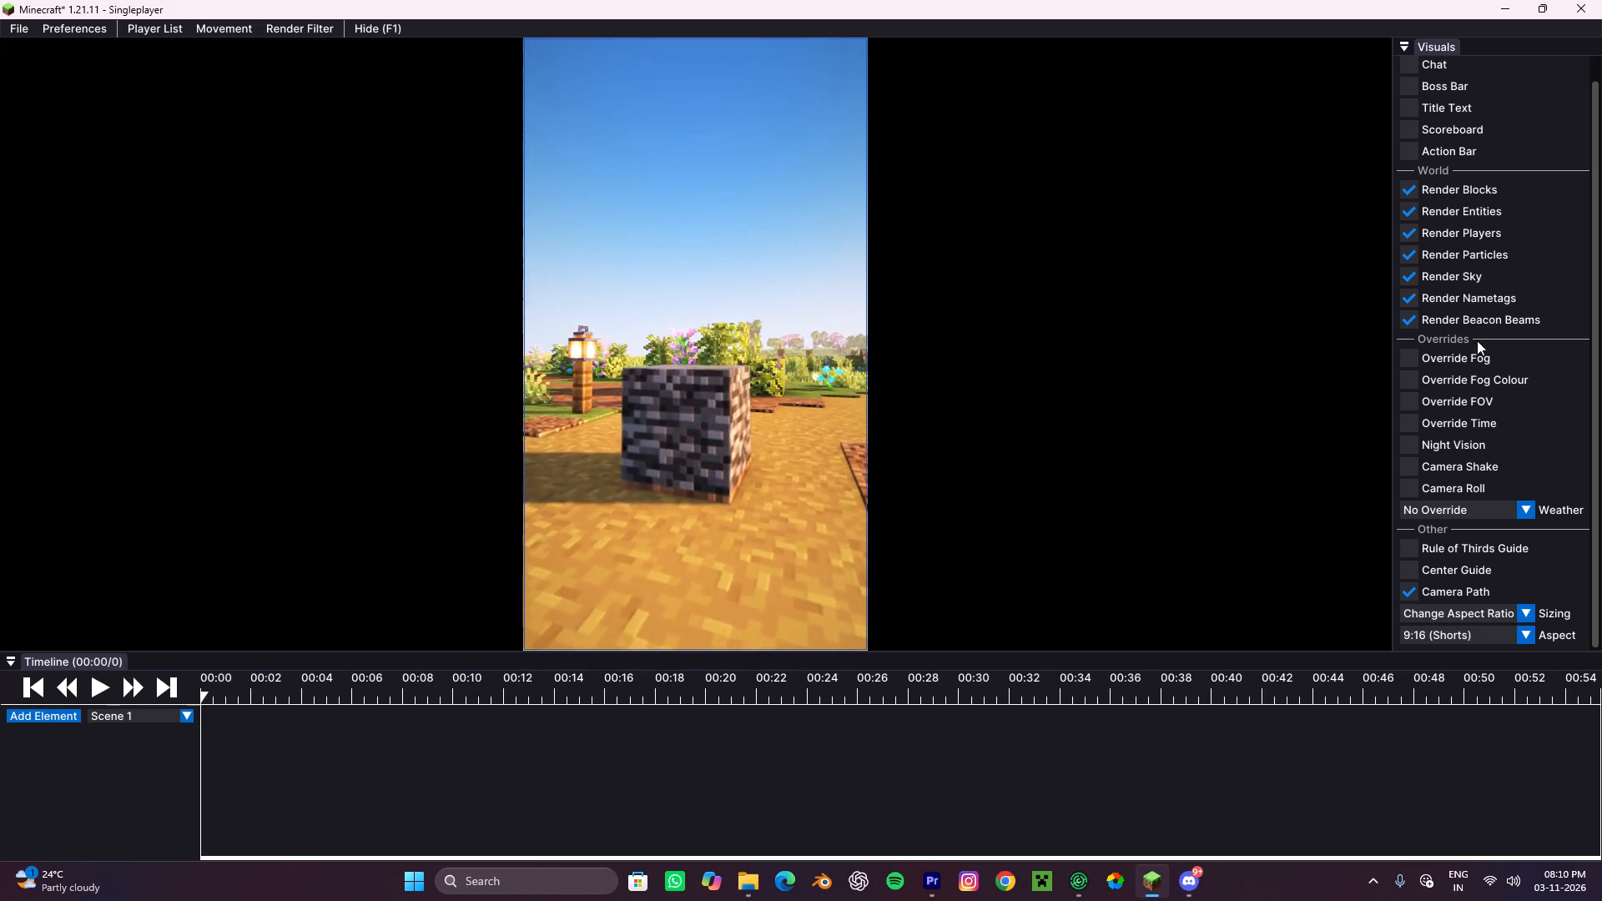
key("space")
left_click_drag(1042, 495, 801, 440)
key("space")
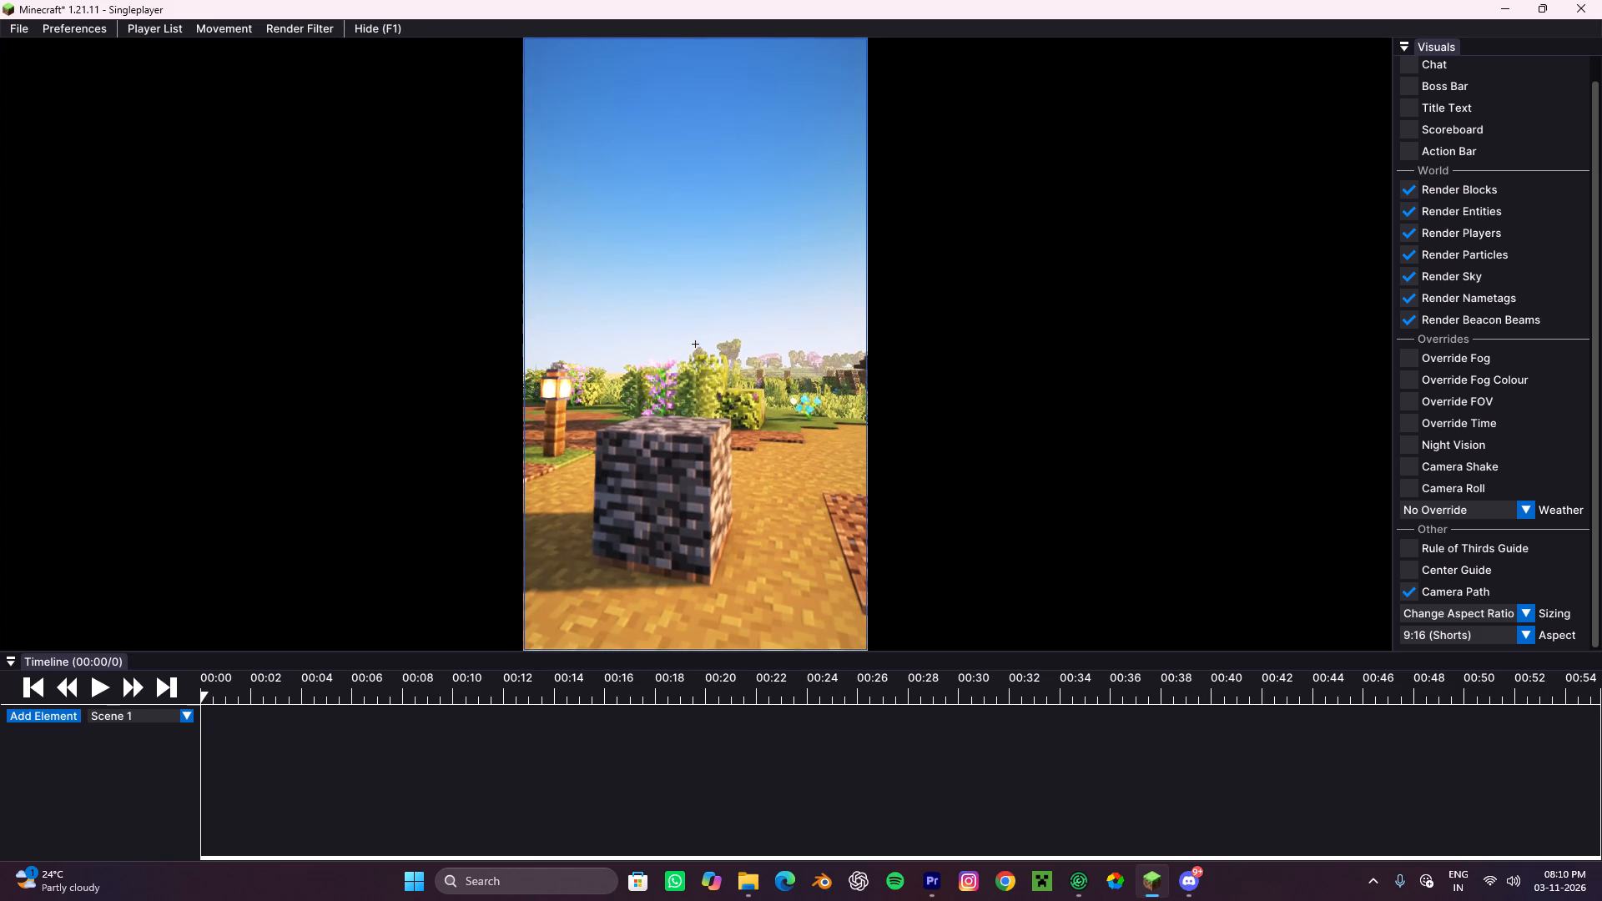
left_click_drag(801, 440, 801, 440)
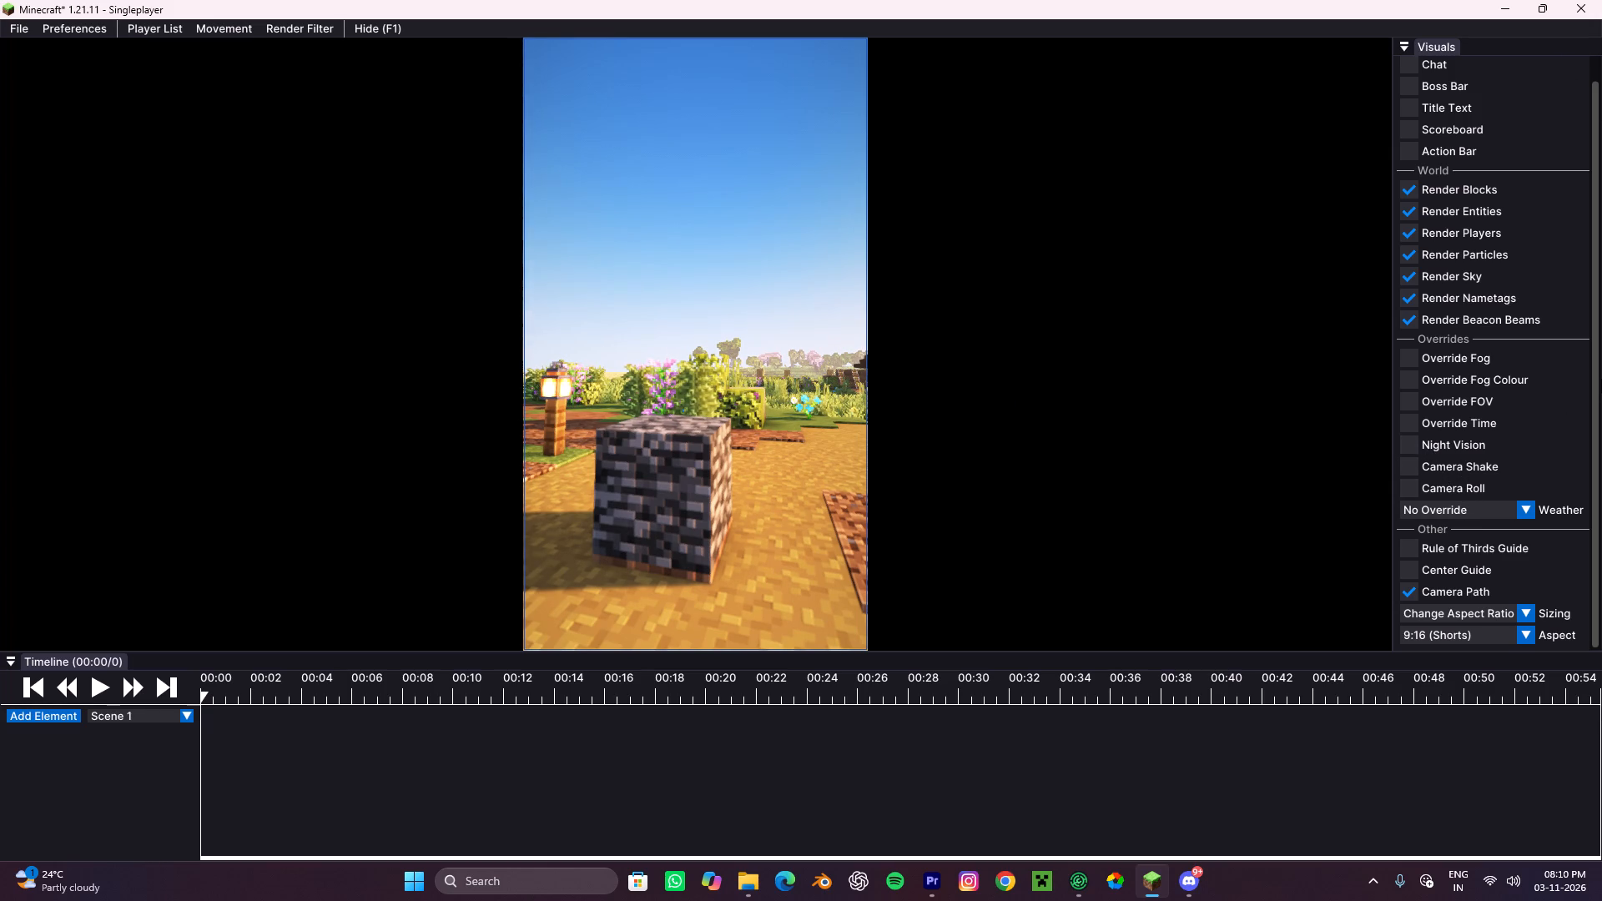
Enable Override Time and set the time to 6575.
left_click(1418, 423)
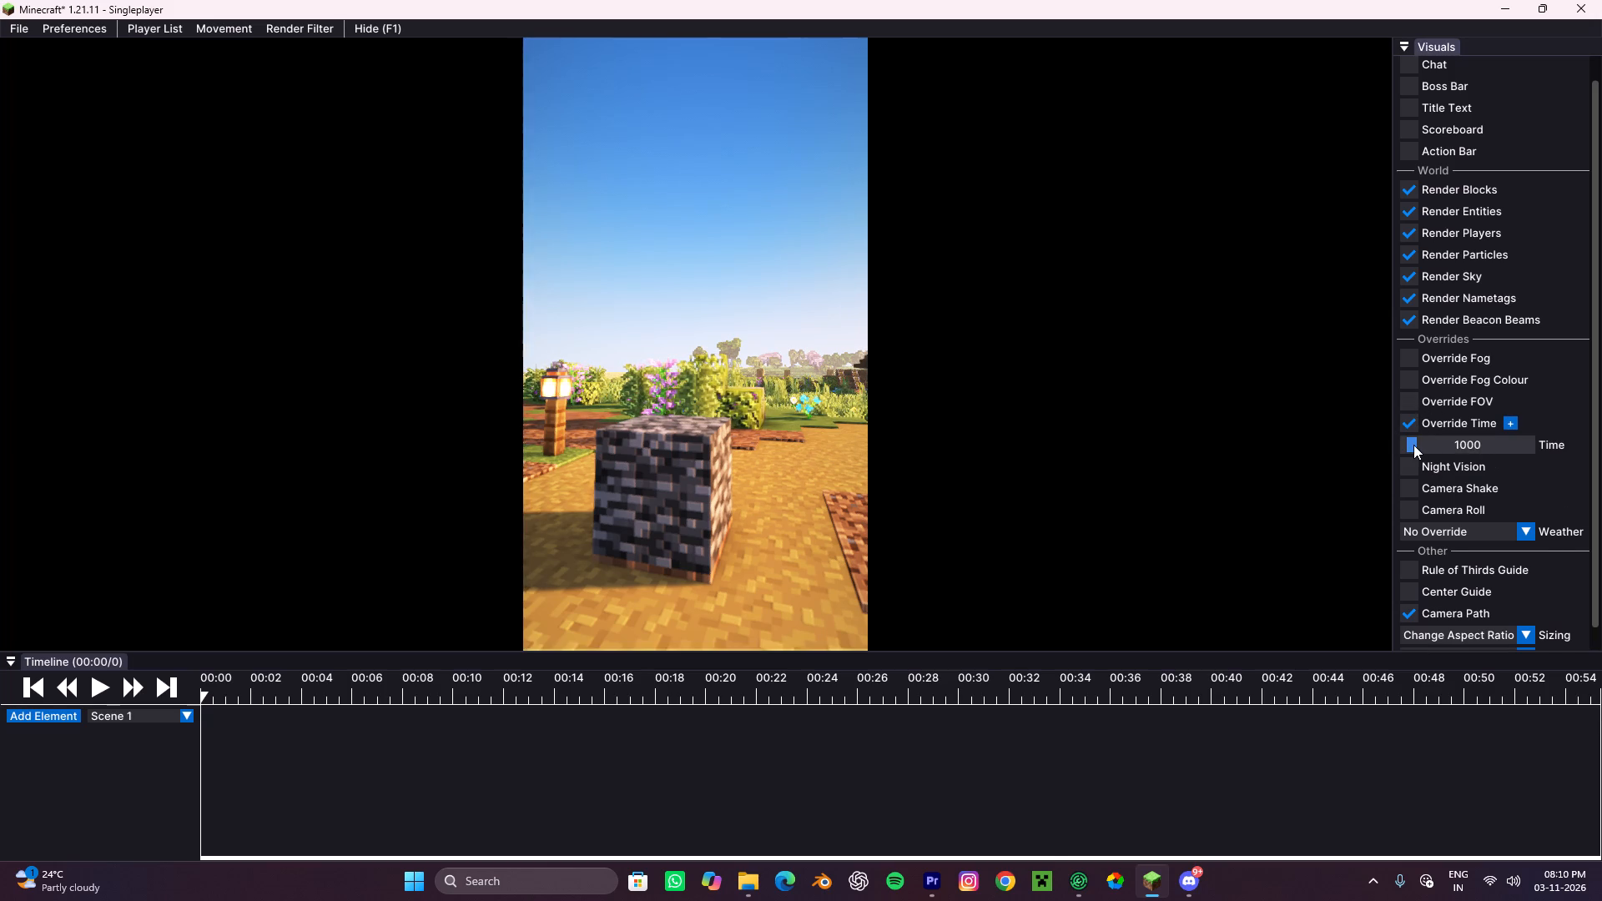
left_click_drag(1413, 445, 1396, 451)
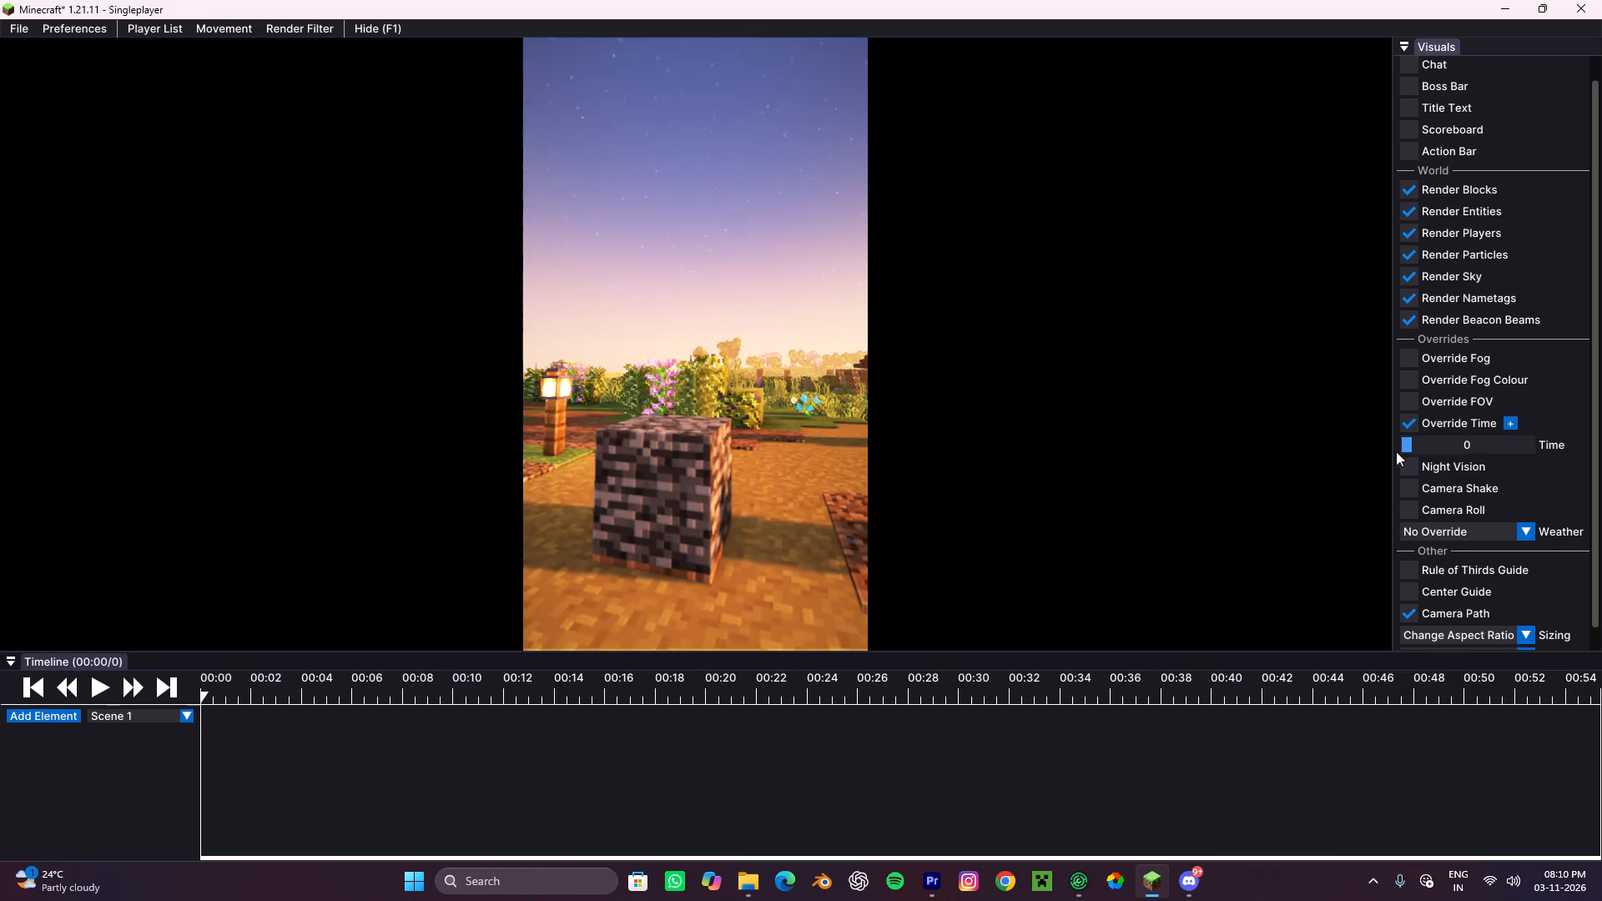
left_click_drag(1396, 451, 1440, 445)
Fly the replay camera around the bedrock block to view it with the fields and distant trees behind.
key("w")
left_click_drag(941, 435, 804, 440)
key("a")
key("a")
key("a")
key("a")
key("a")
key("a")
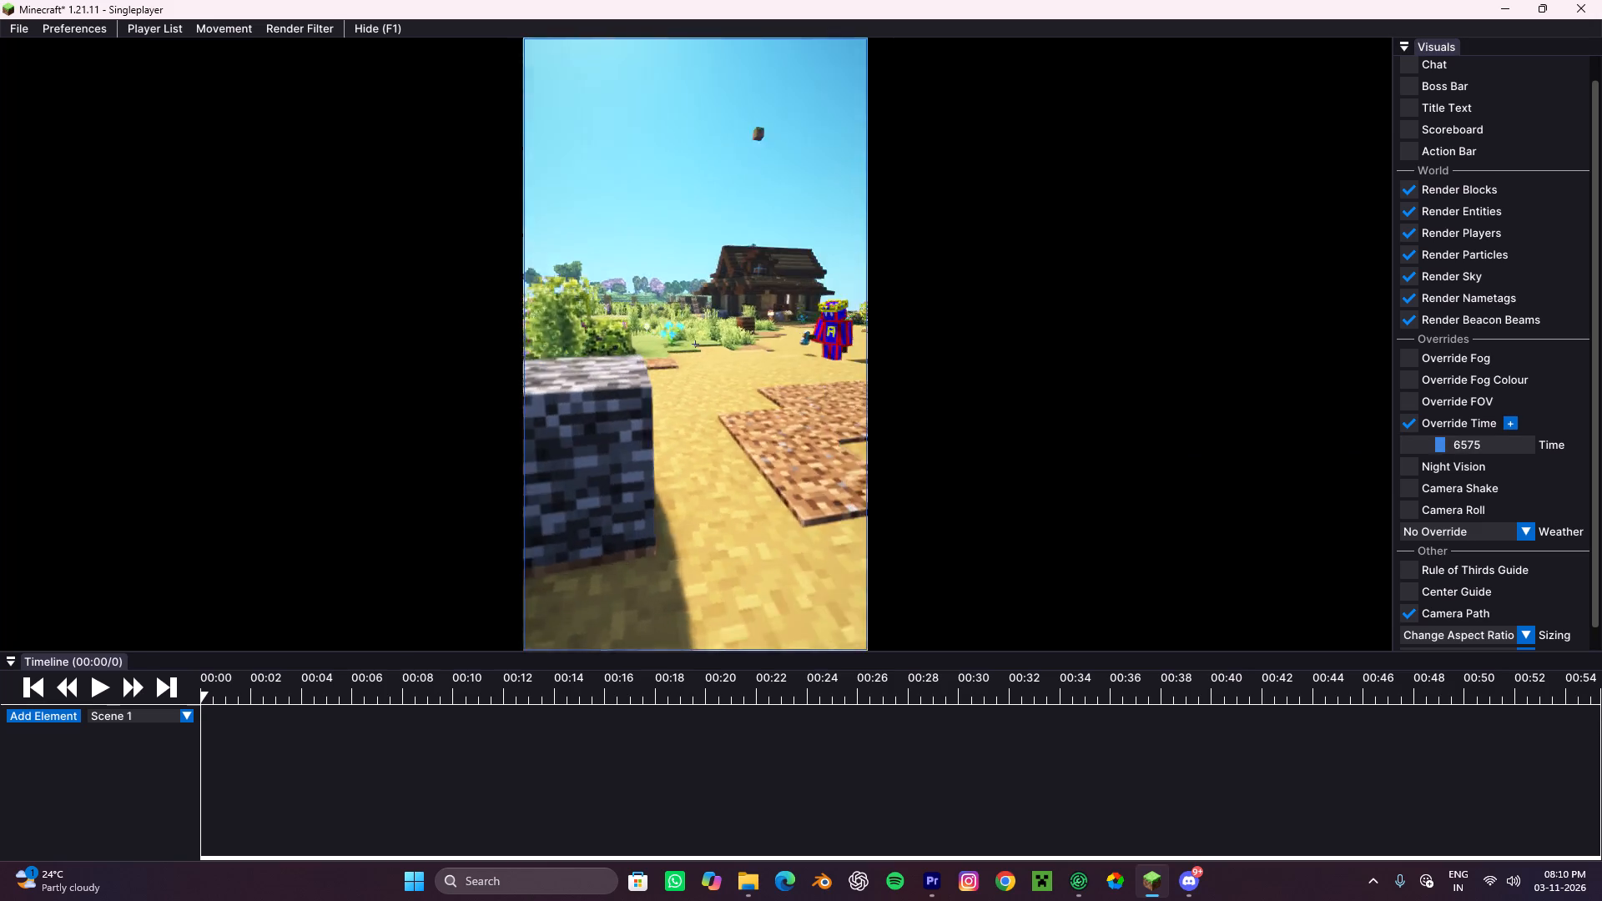
left_click_drag(804, 440, 800, 440)
key("w")
key("w")
key("w")
key("w")
key("w")
key("w")
key("w")
key("w")
key("w")
key("w")
key("w")
key("d")
key("d")
key("d")
key("d")
key("d")
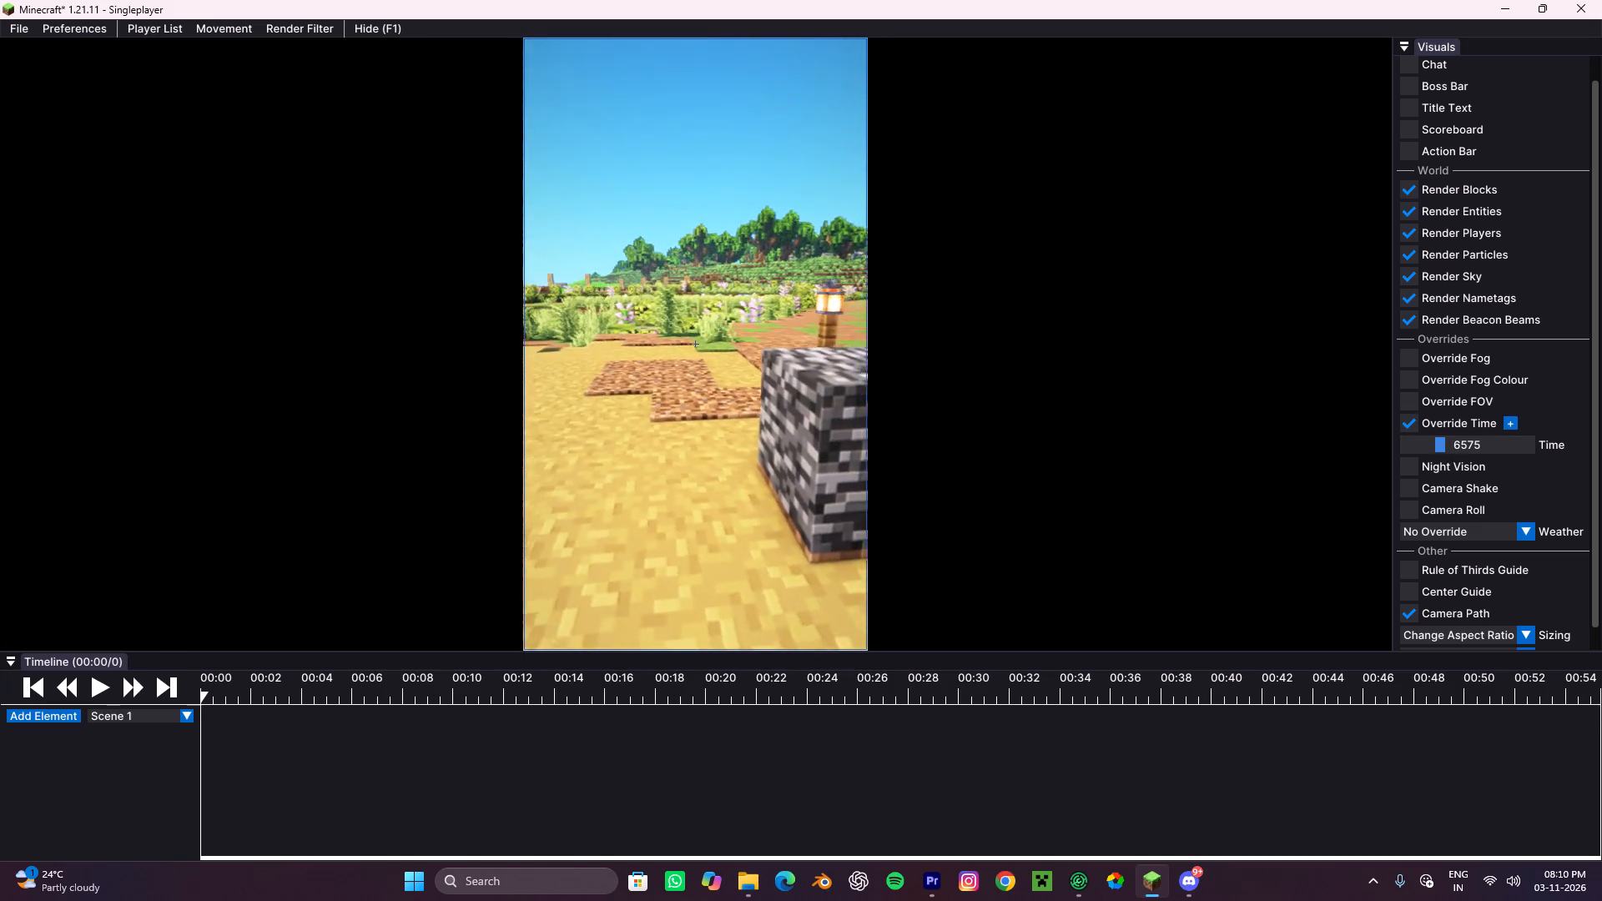
Adjust the camera's height, distance and angle to show the whole bedrock block with the player at the frame's edge.
left_click_drag(800, 440, 801, 440)
key("space")
type("s")
key("w")
key("s")
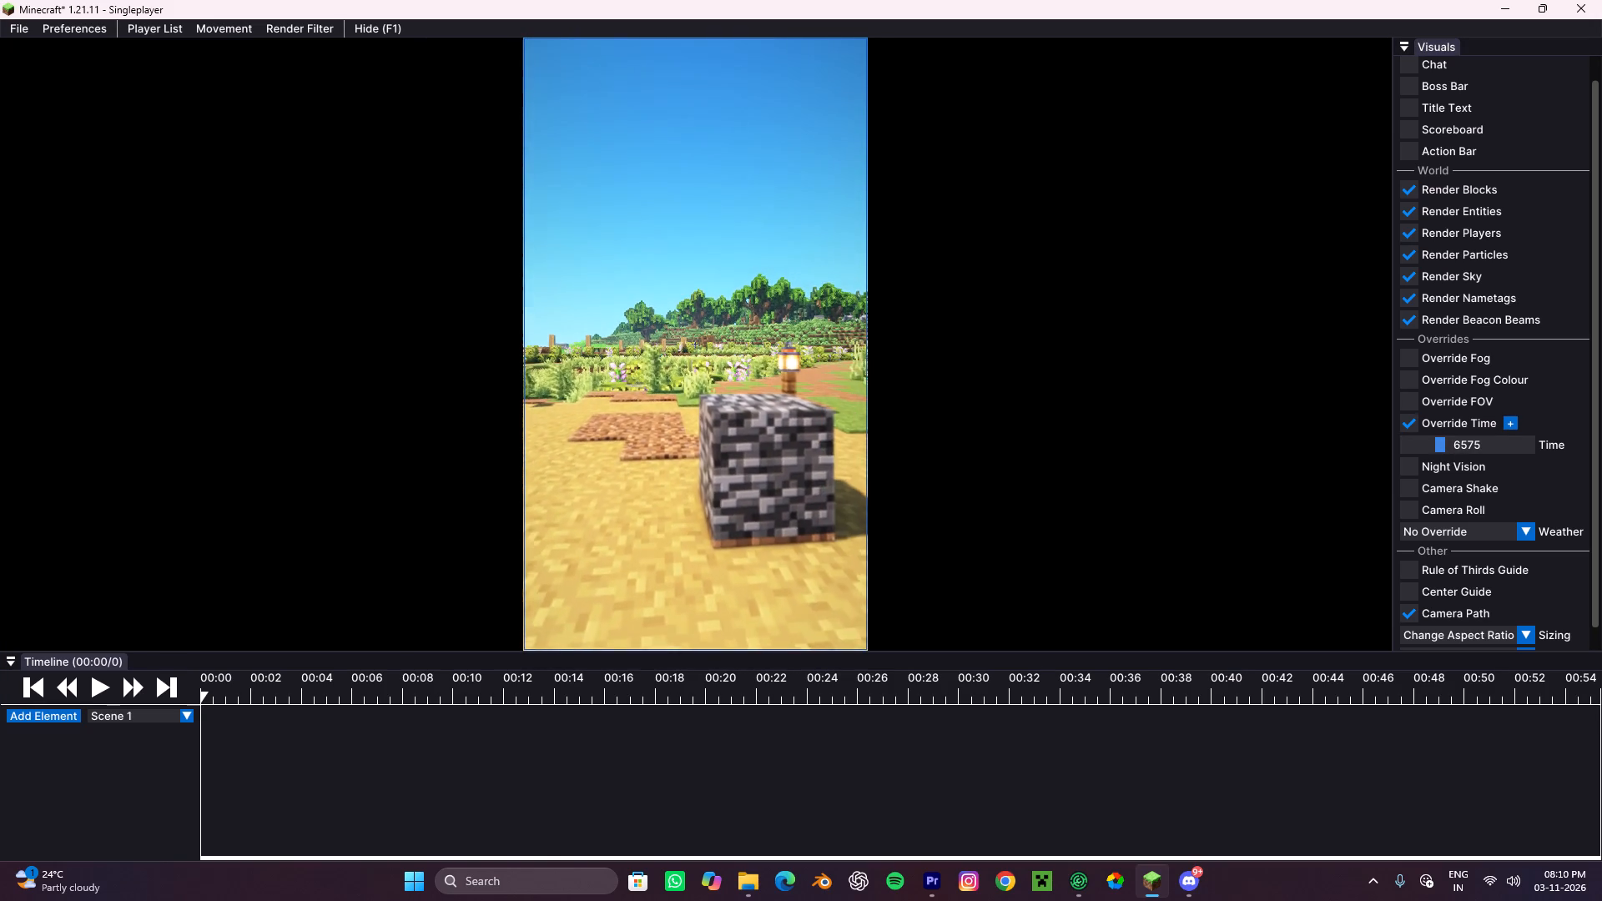
left_click_drag(801, 440, 802, 439)
key("d")
key("a")
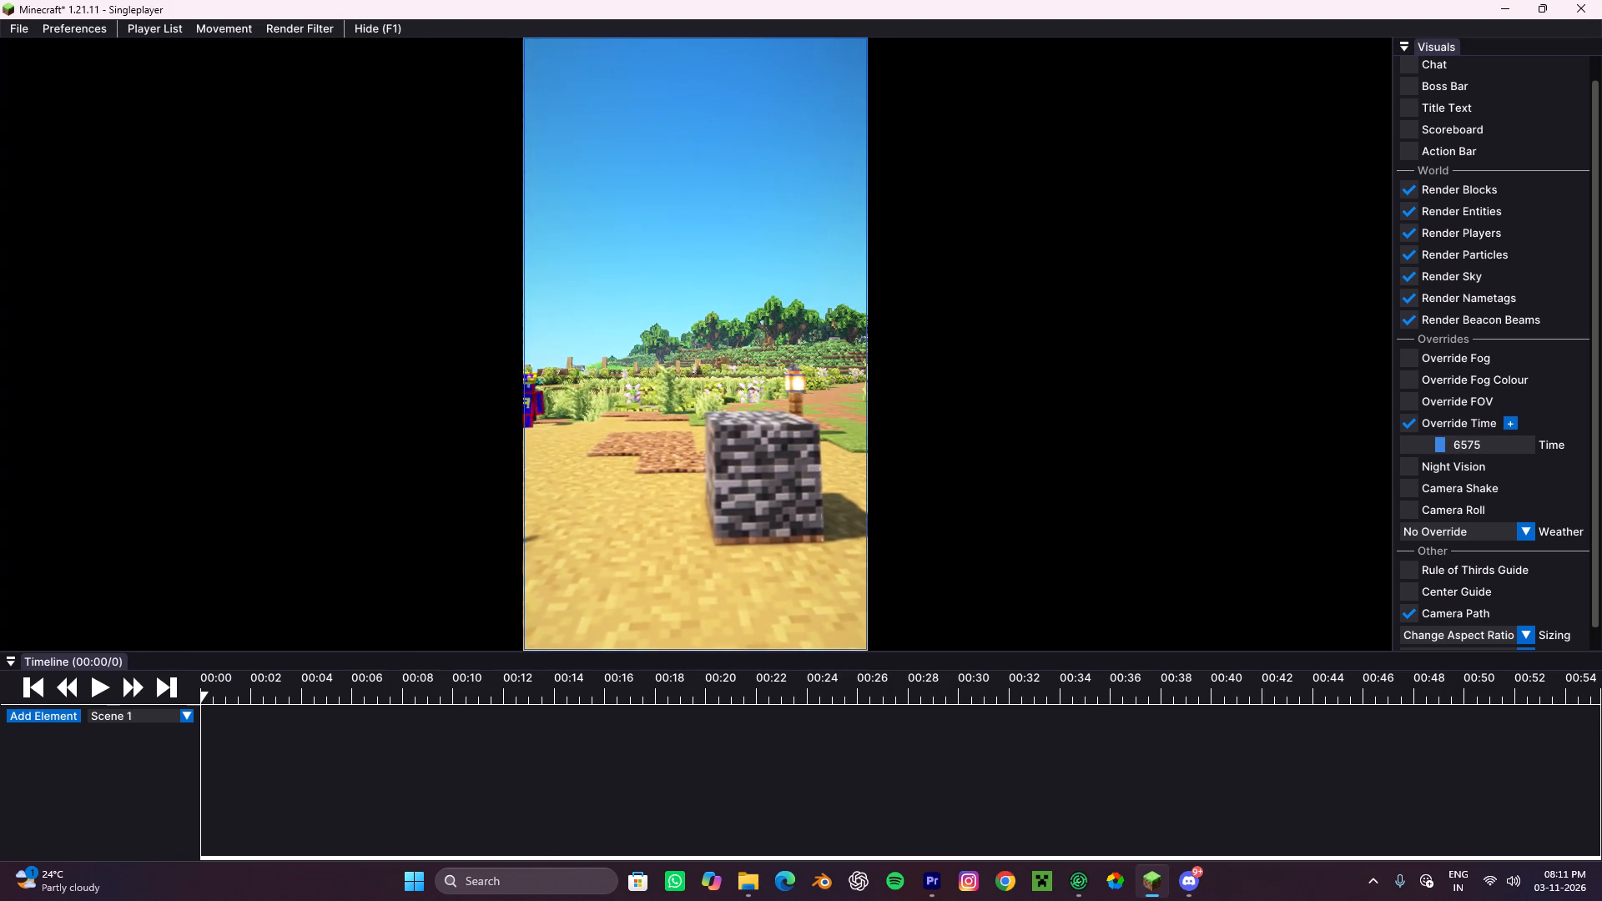
left_click_drag(802, 439, 801, 440)
key("d")
left_click_drag(679, 350, 800, 440)
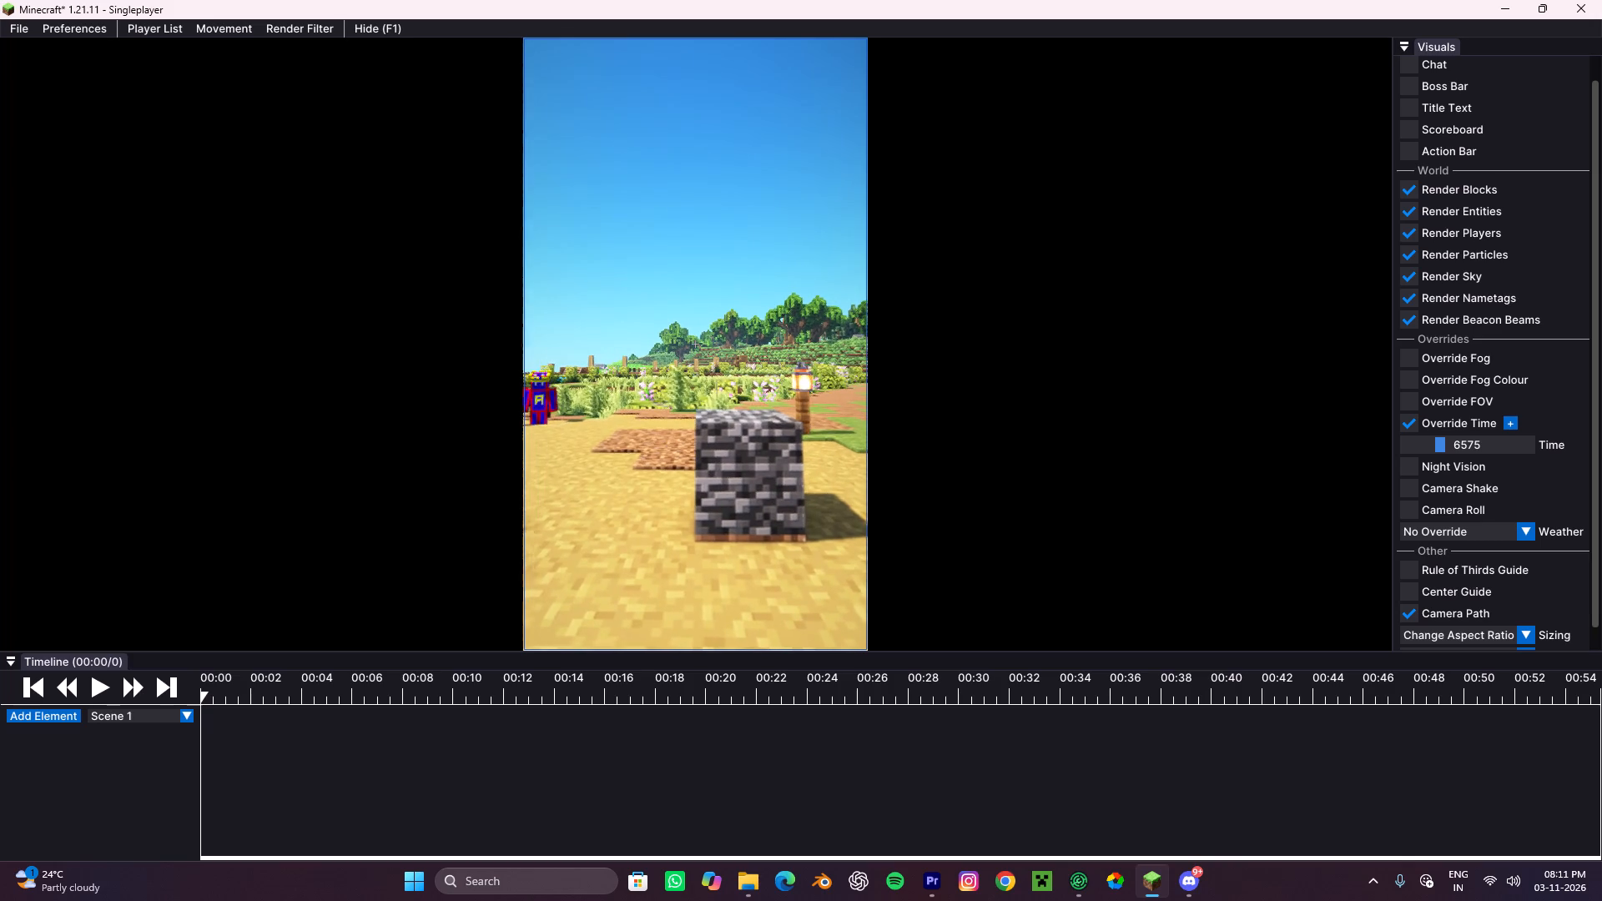
left_click_drag(800, 440, 801, 440)
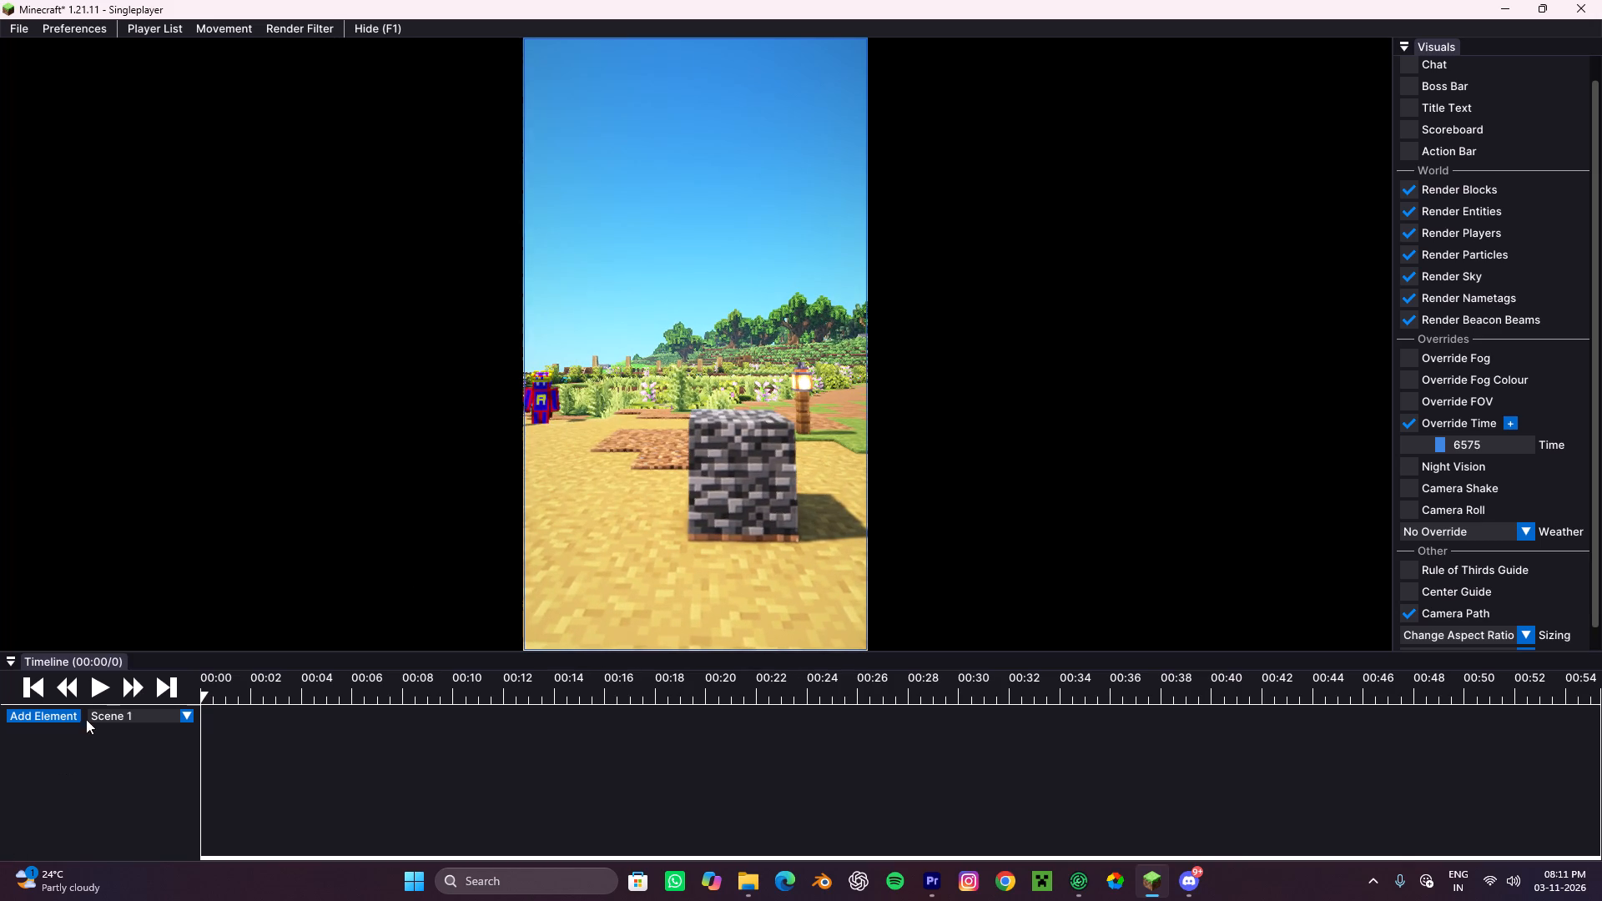
Preview the replay and move the playhead to about 00:23, tick 477.
left_click(104, 685)
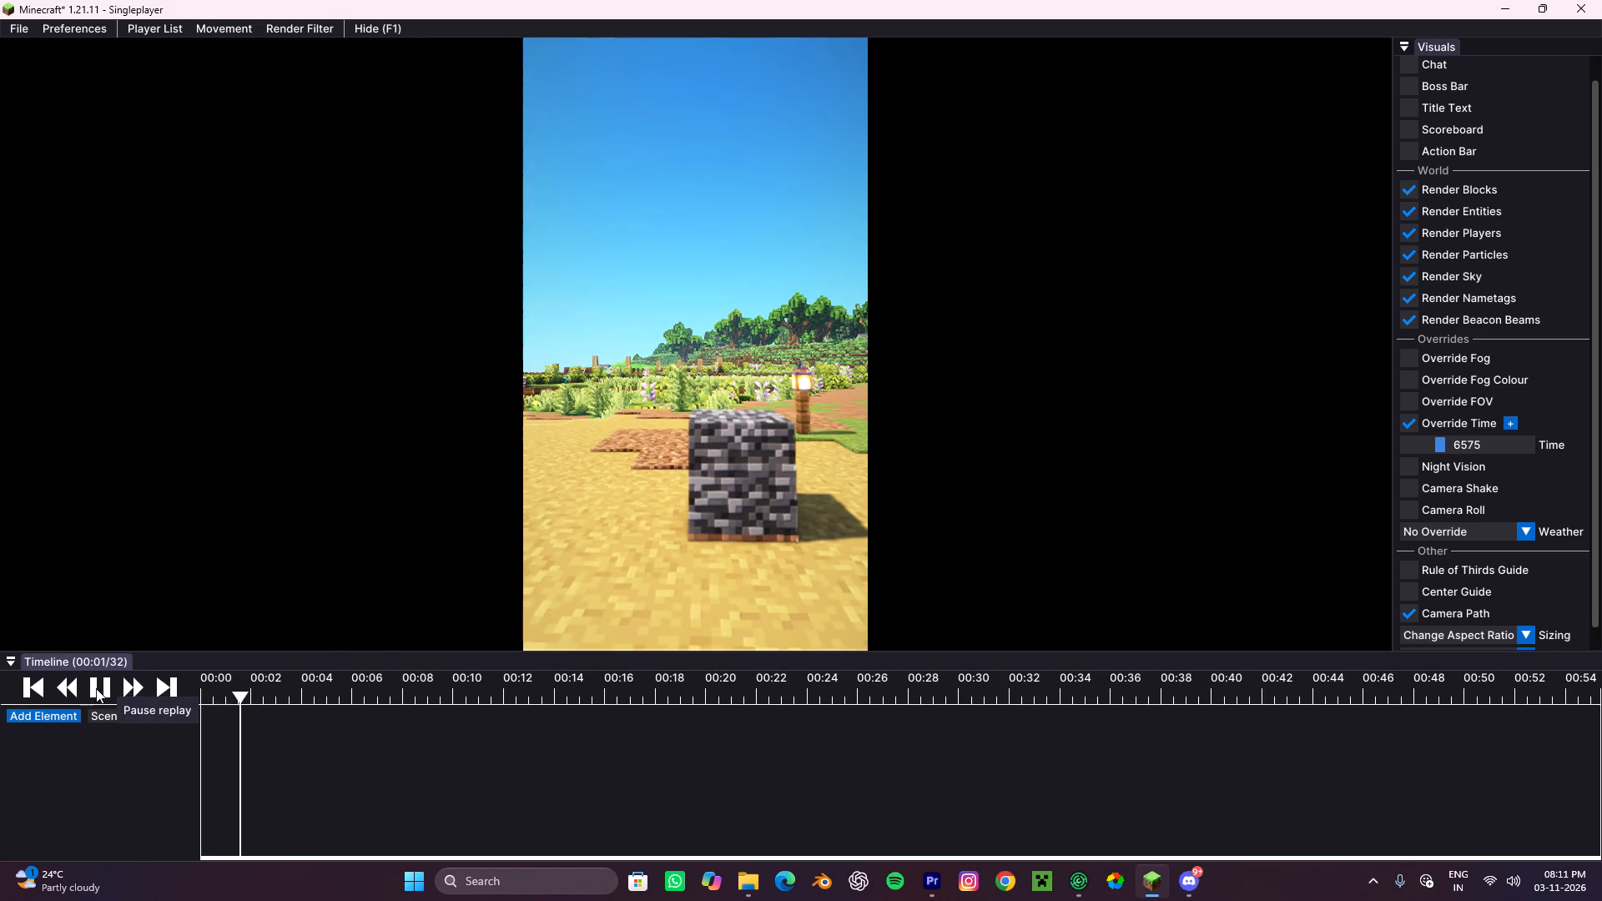
left_click_drag(296, 687, 668, 699)
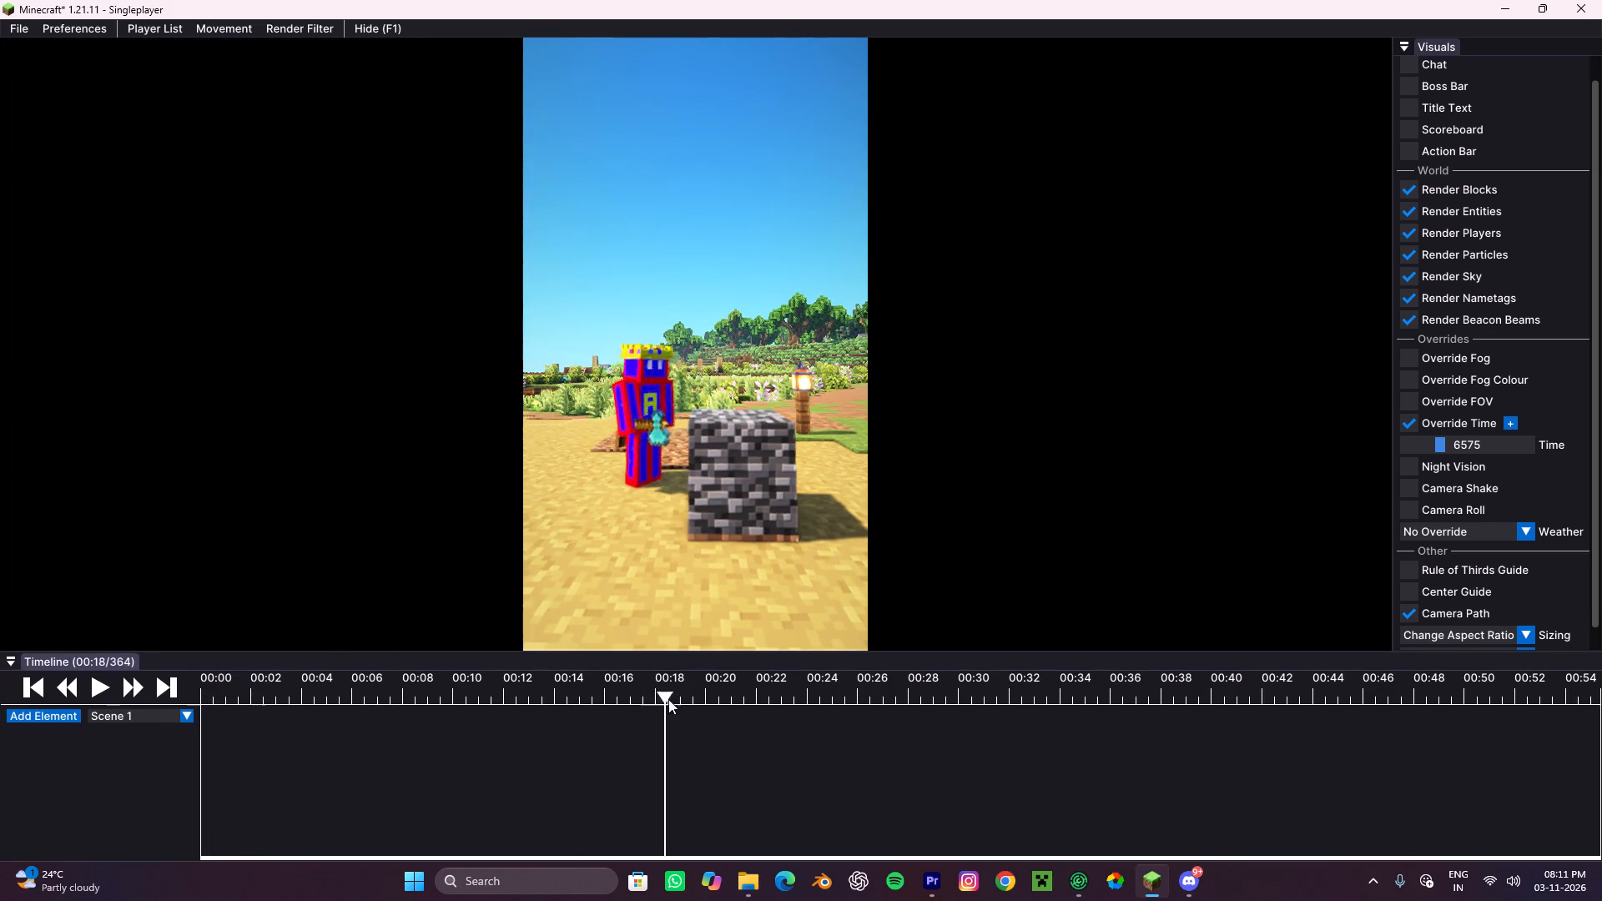
left_click_drag(668, 699, 804, 697)
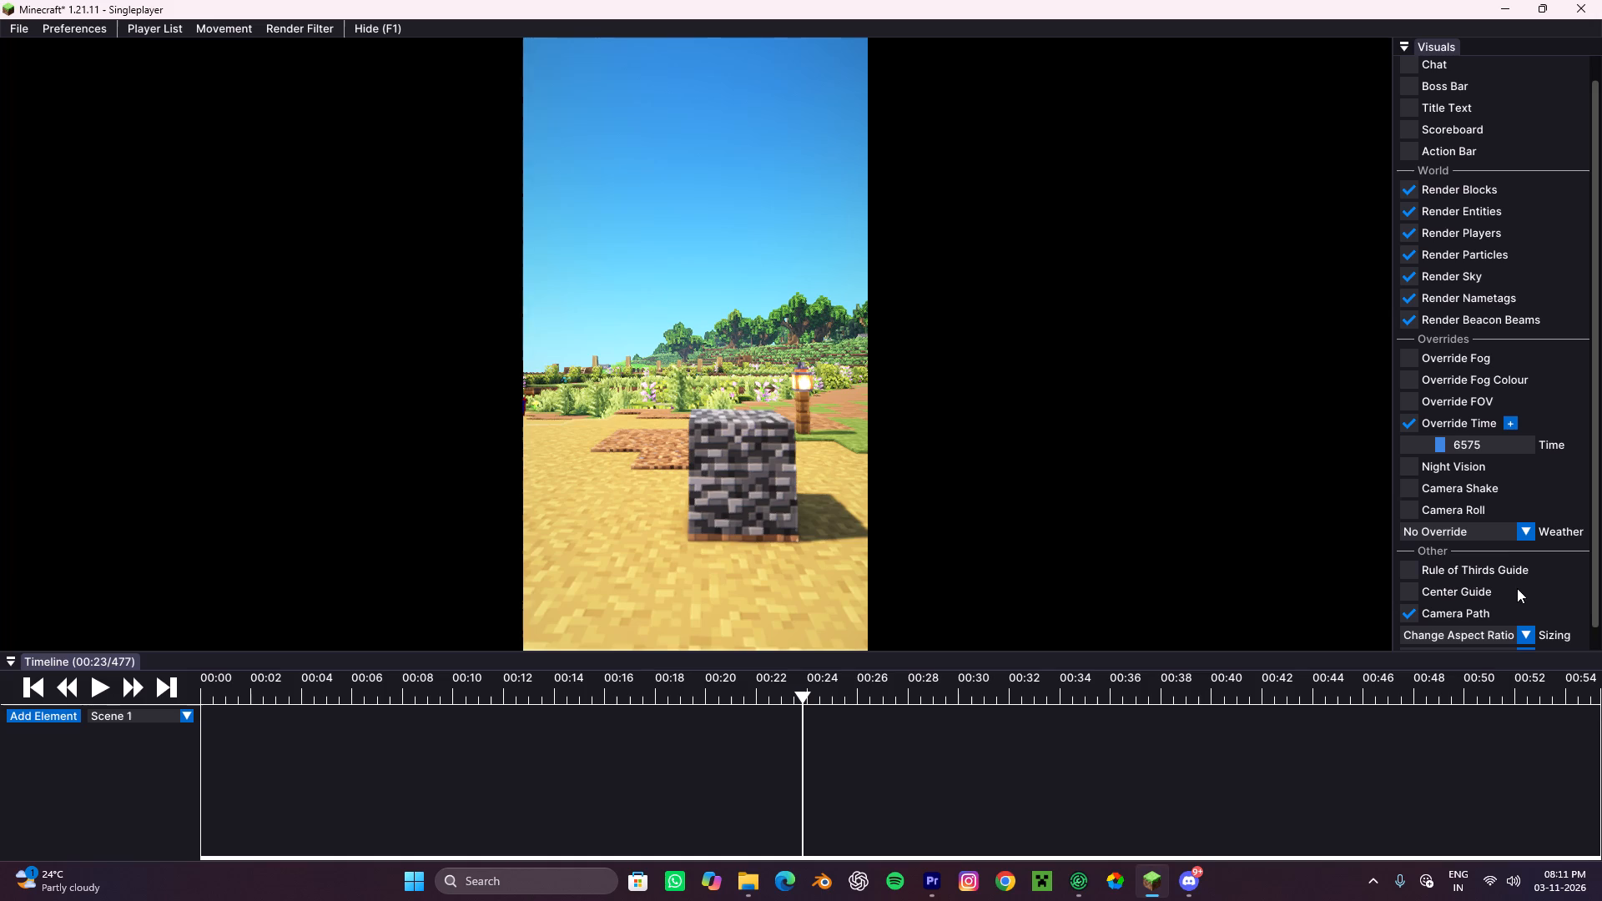
Enable Override FOV and set the FOV to 31.6.
left_click(1523, 640)
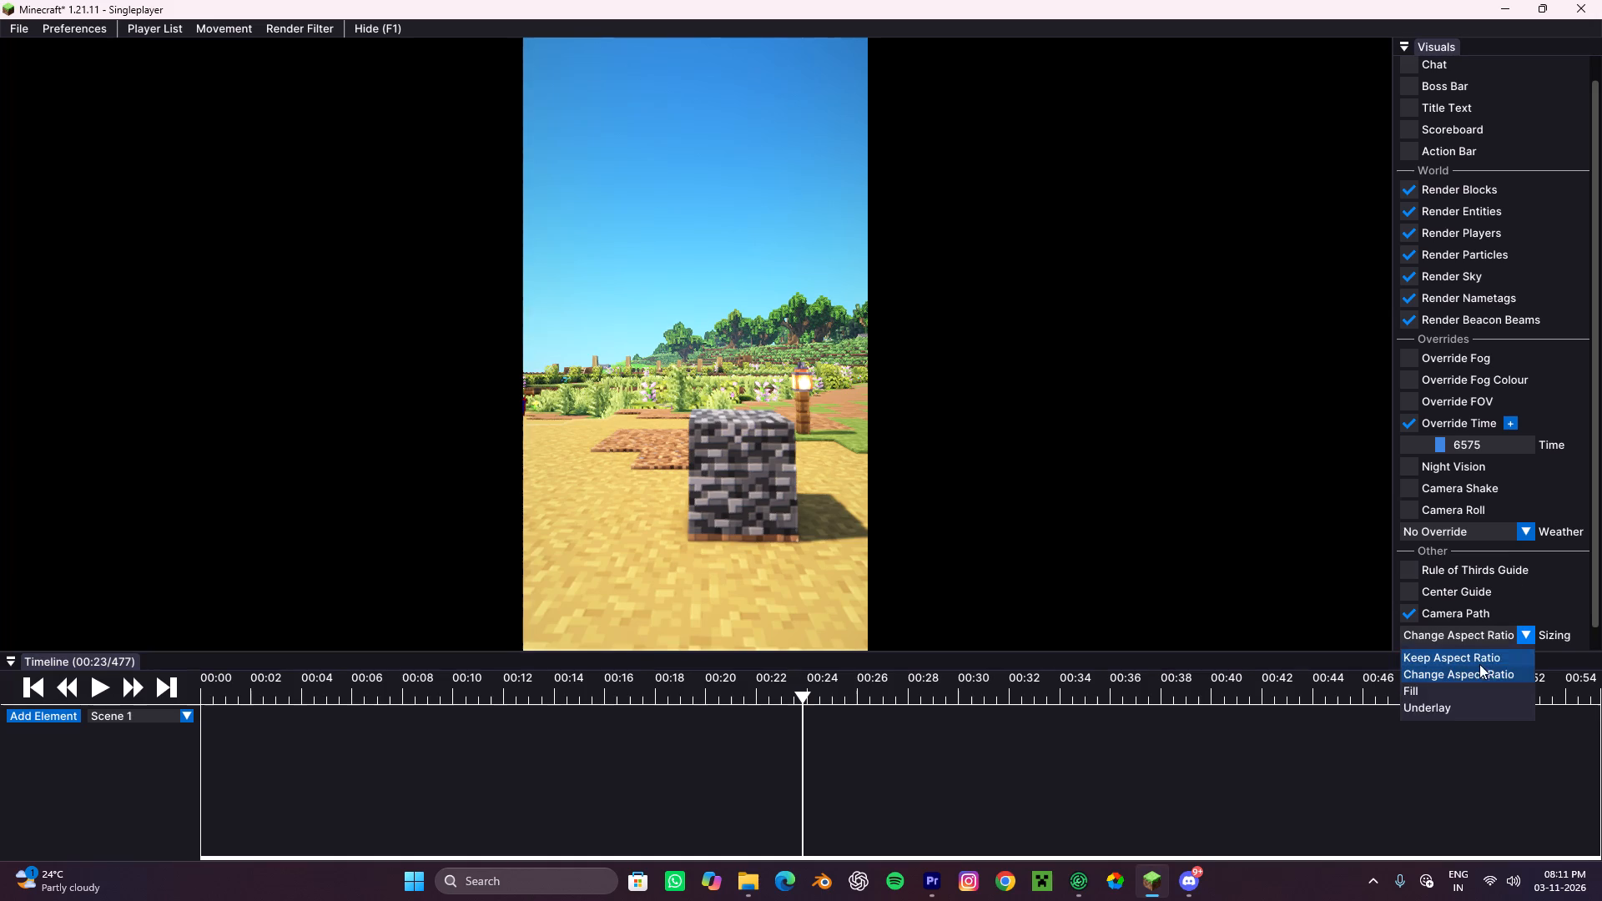
left_click(1519, 596)
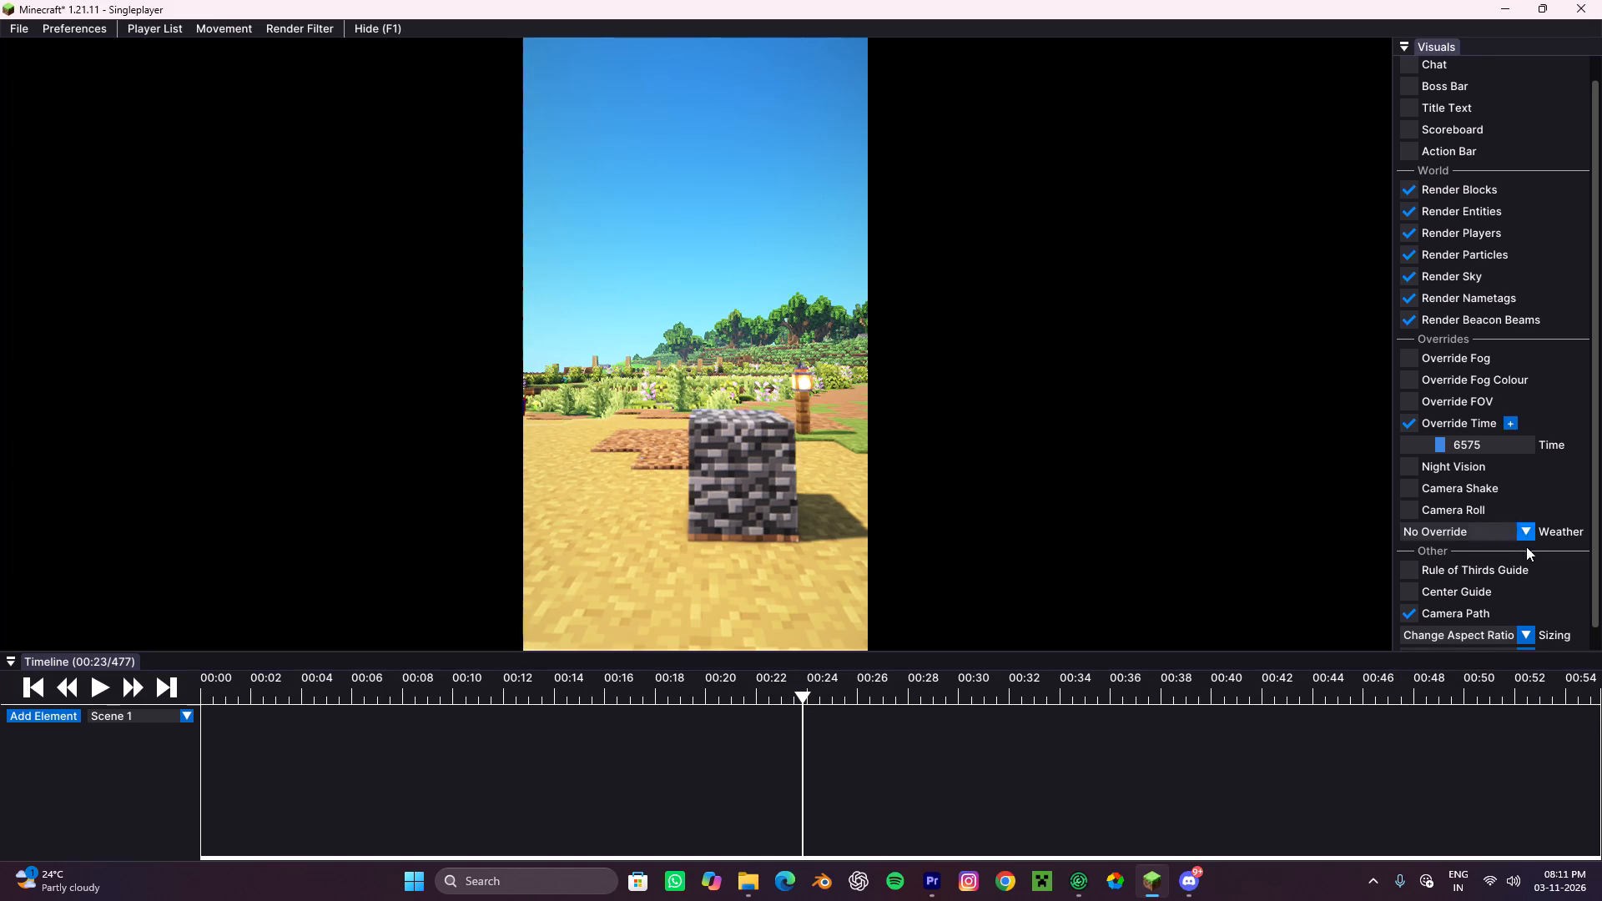
scroll(1545, 646, "down", 8)
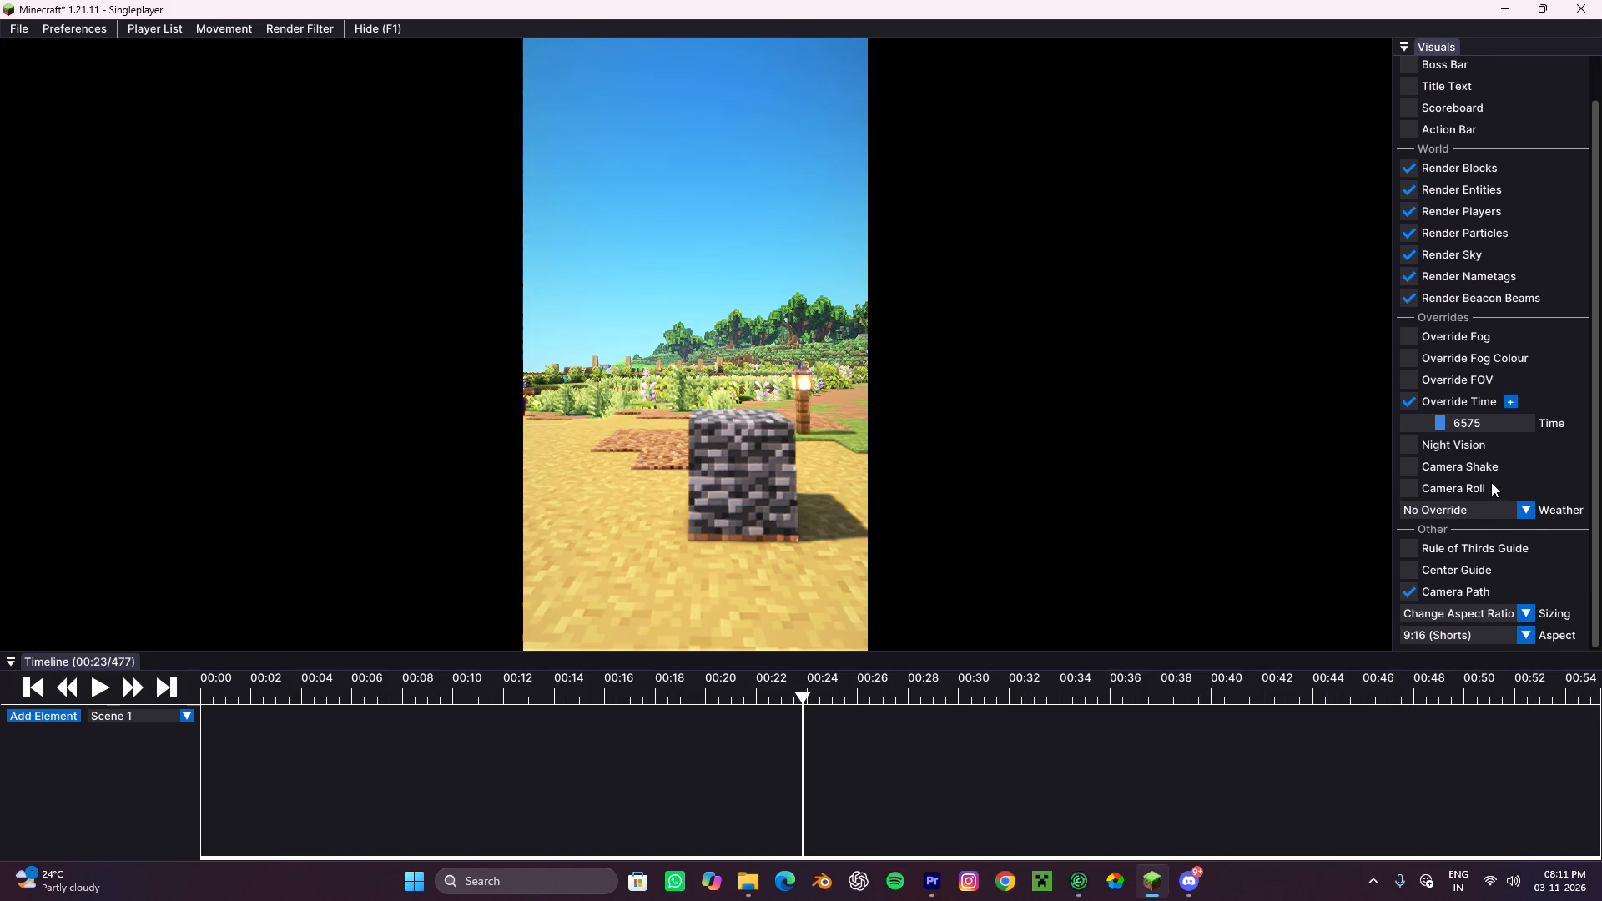
left_click(1409, 385)
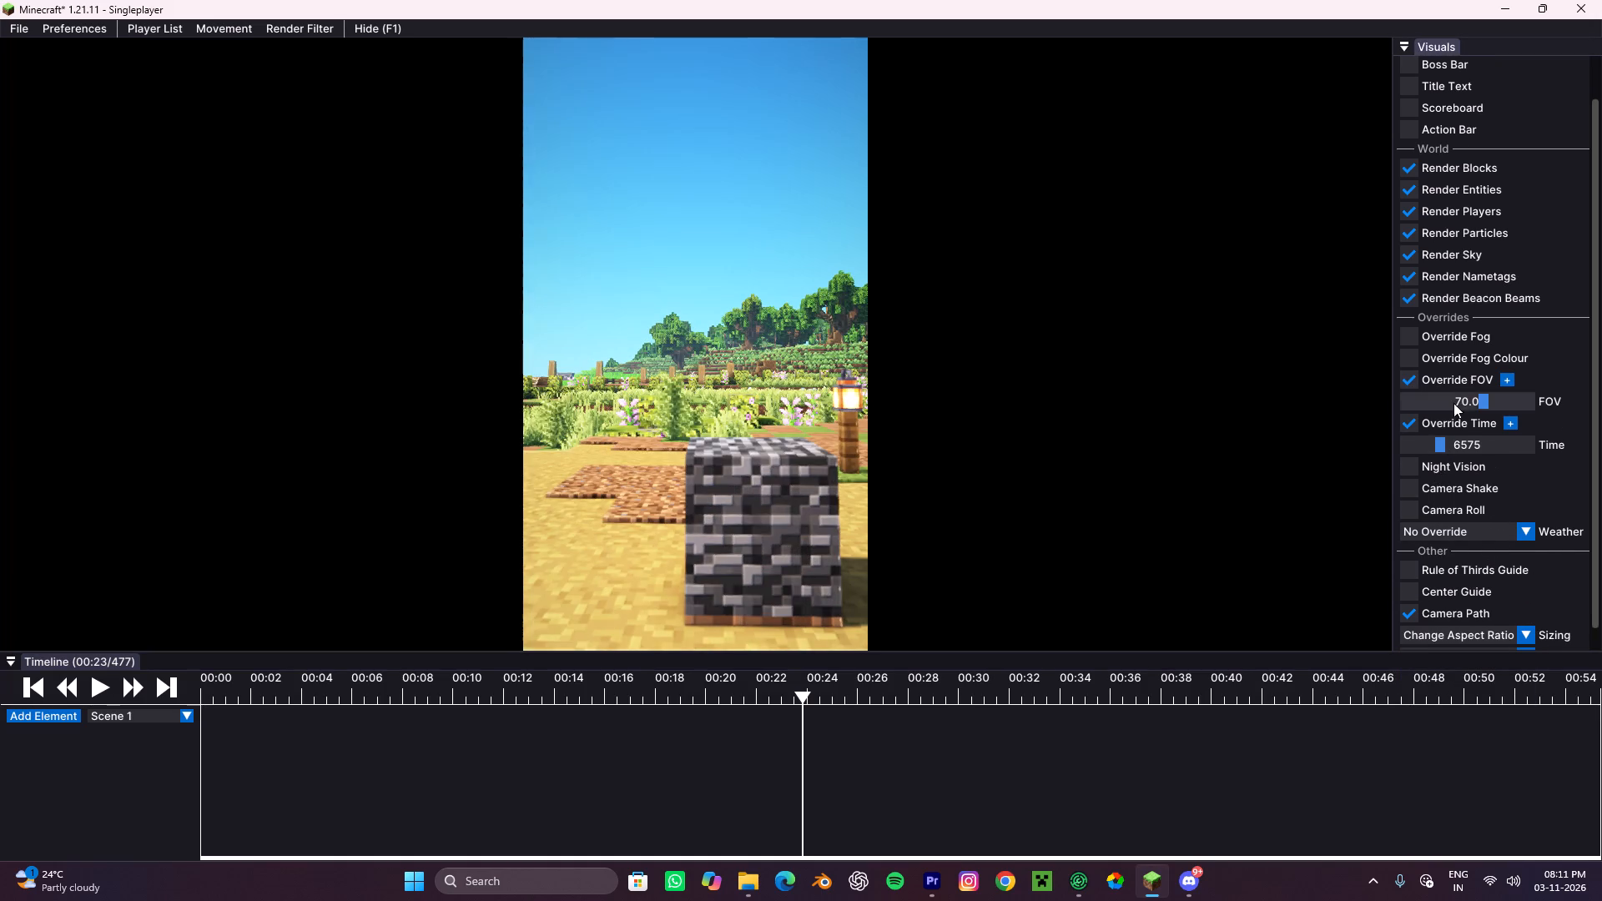
left_click_drag(1477, 398, 1437, 408)
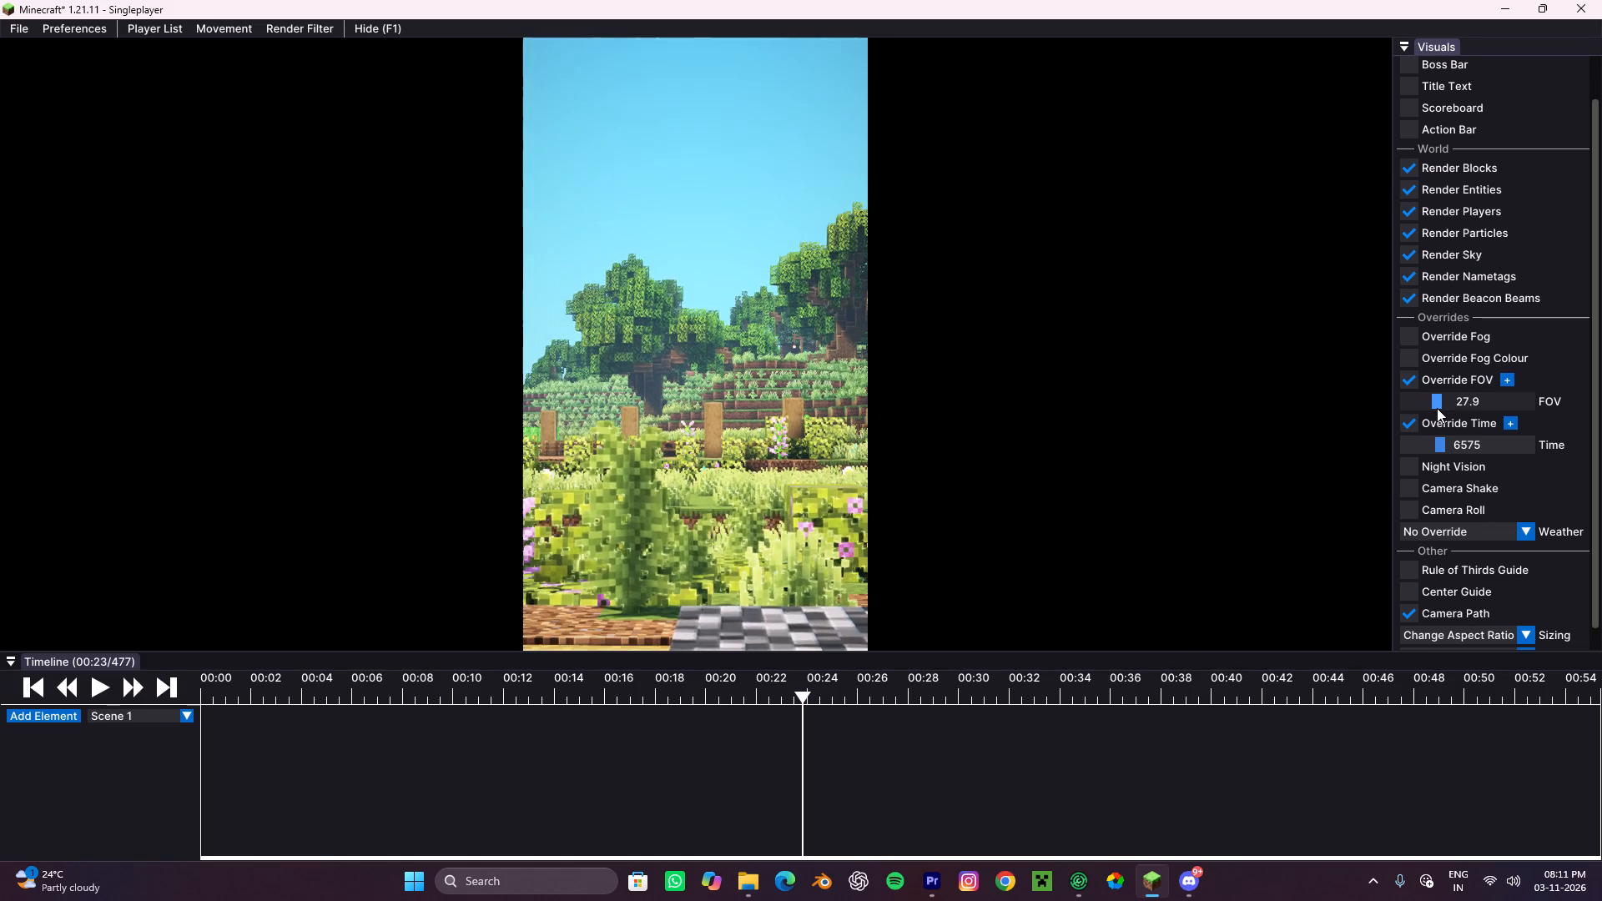
left_click_drag(1437, 408, 1441, 405)
Reposition the camera for the narrower FOV, framing the bedrock block against the lanterns and wooded hillside.
key("s")
left_click_drag(1055, 460, 801, 440)
key("d")
key("a")
type("sd")
key("w")
key("a")
key("a")
key("a")
key("a")
key("a")
key("a")
key("a")
key("a")
key("s")
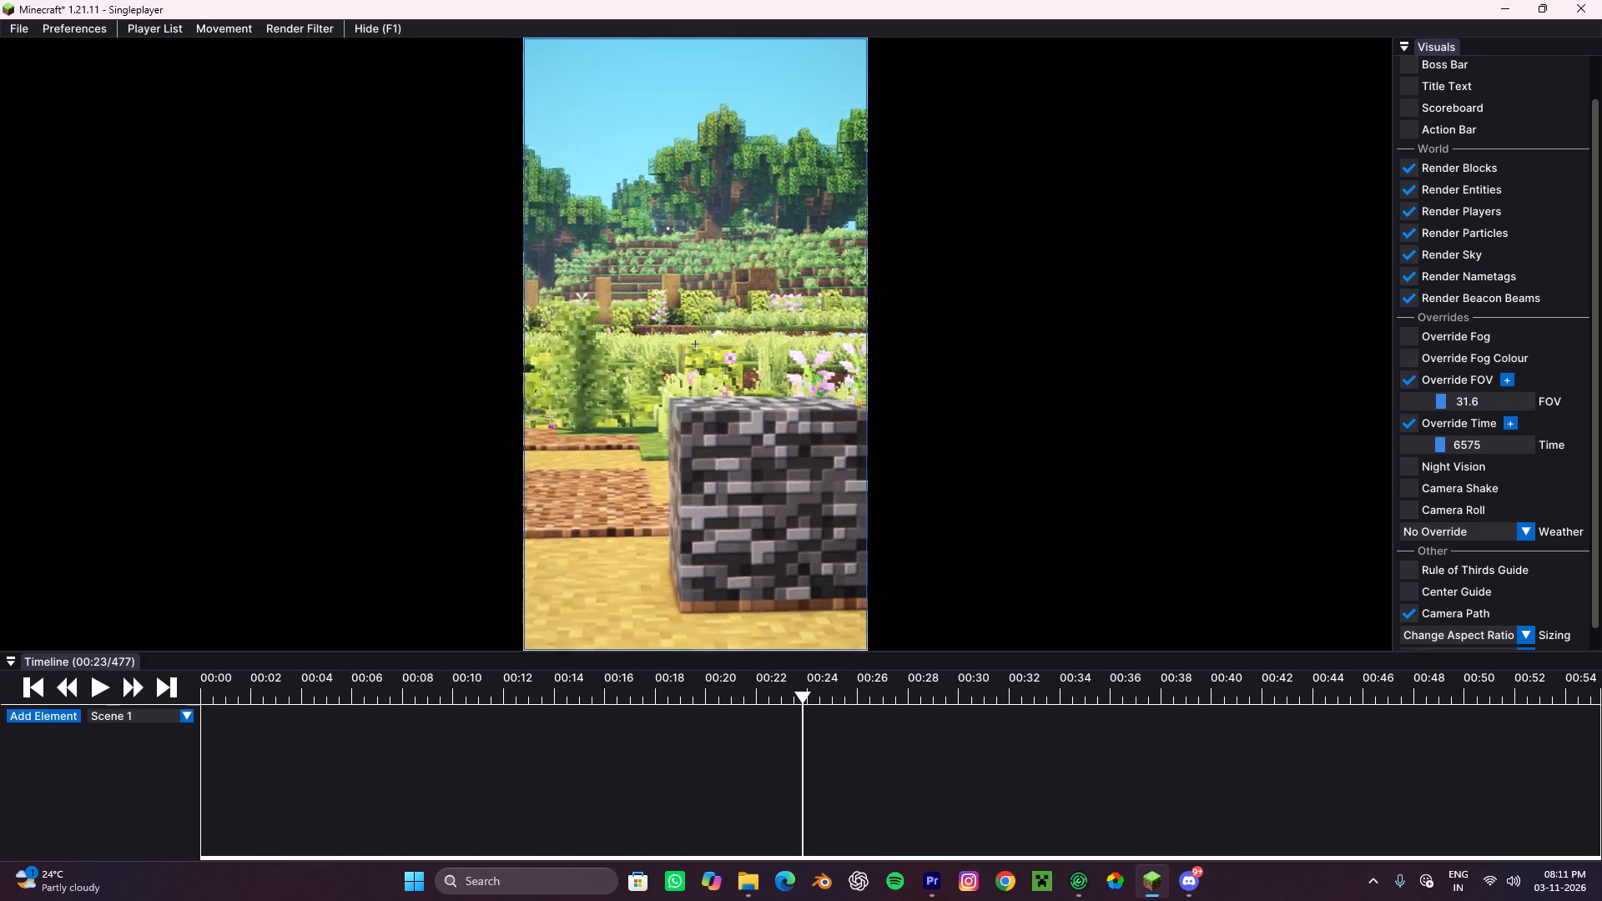
left_click_drag(801, 440, 802, 440)
type("swa")
type("da")
key("w")
key("s")
key("d")
key("s")
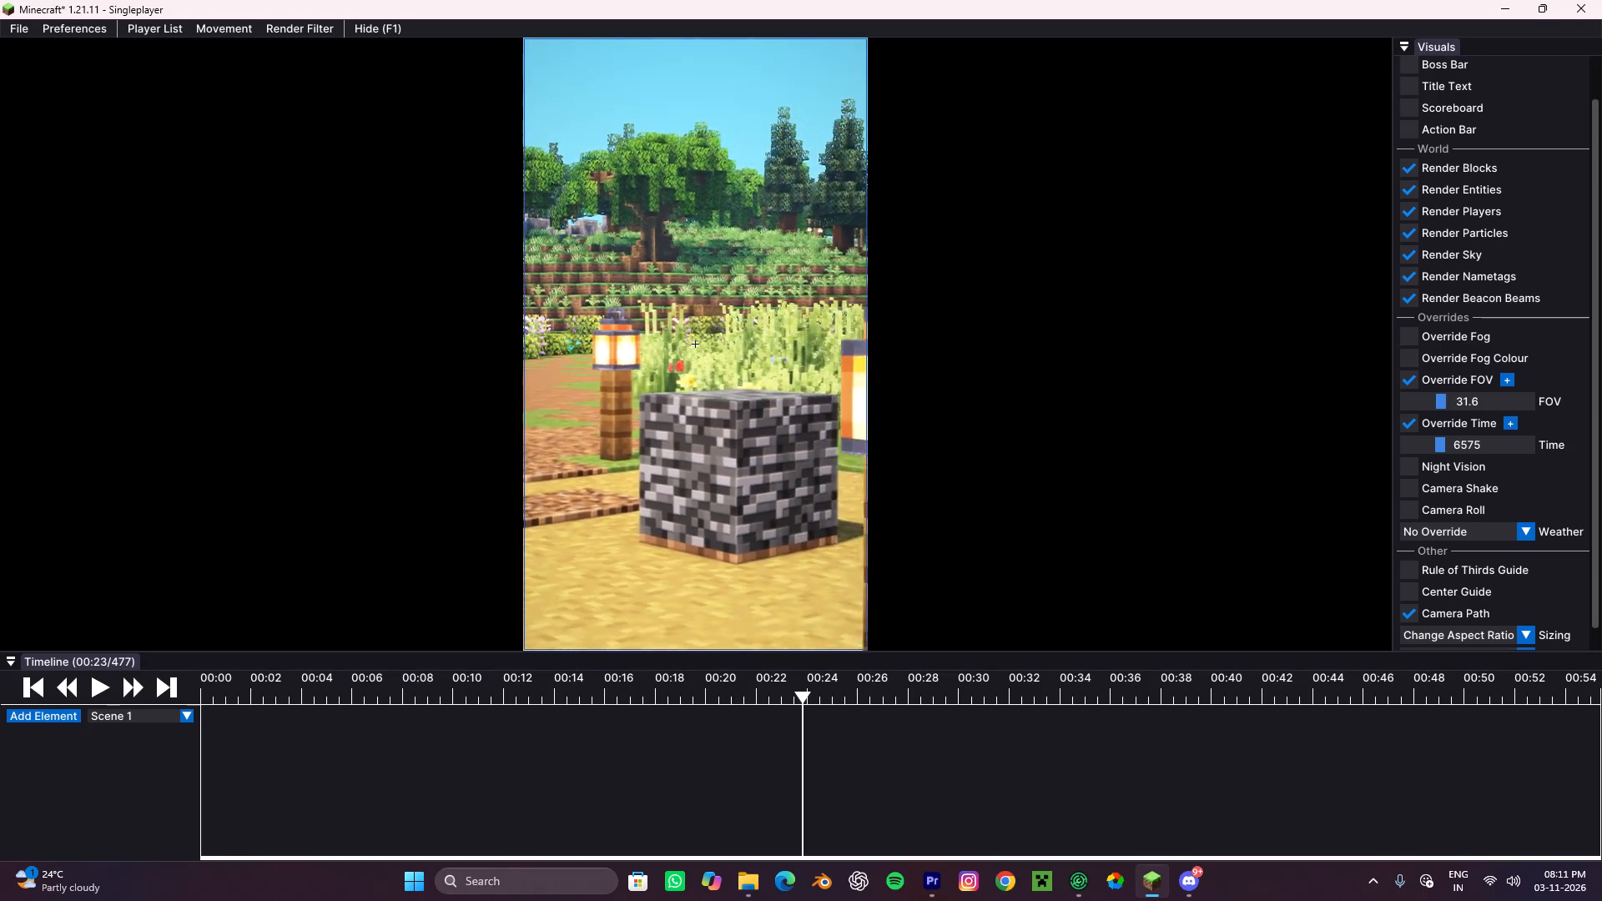
Fly the camera around the bedrock block to face the hedges and fence posts under open sky.
left_click_drag(802, 440, 800, 440)
key("a")
type("dd")
key("w")
key("w")
key("w")
key("w")
key("w")
key("w")
key("w")
key("w")
key("w")
key("w")
key("w")
key("w")
key("w")
key("w")
key("w")
key("a")
key("a")
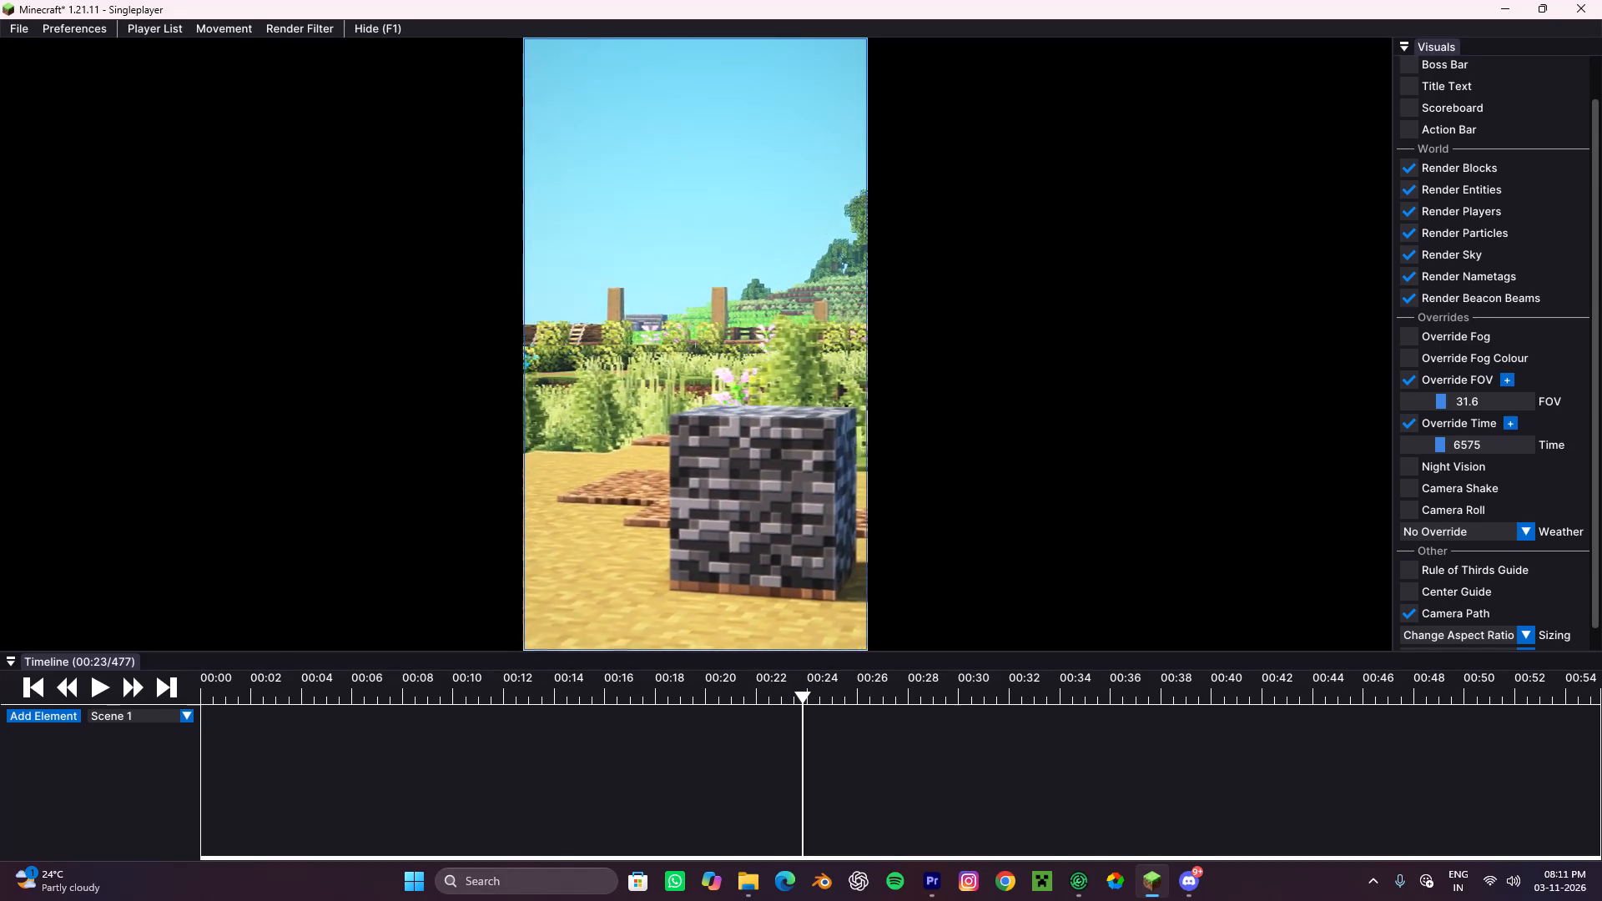
Fine-tune the camera to place the bedrock block low in the vertical frame with room for the player beside it.
left_click_drag(800, 440, 801, 440)
key("s")
key("s")
key("s")
key("s")
key("s")
key("s")
key("s")
key("w")
key("d")
key("w")
key("space")
type("d")
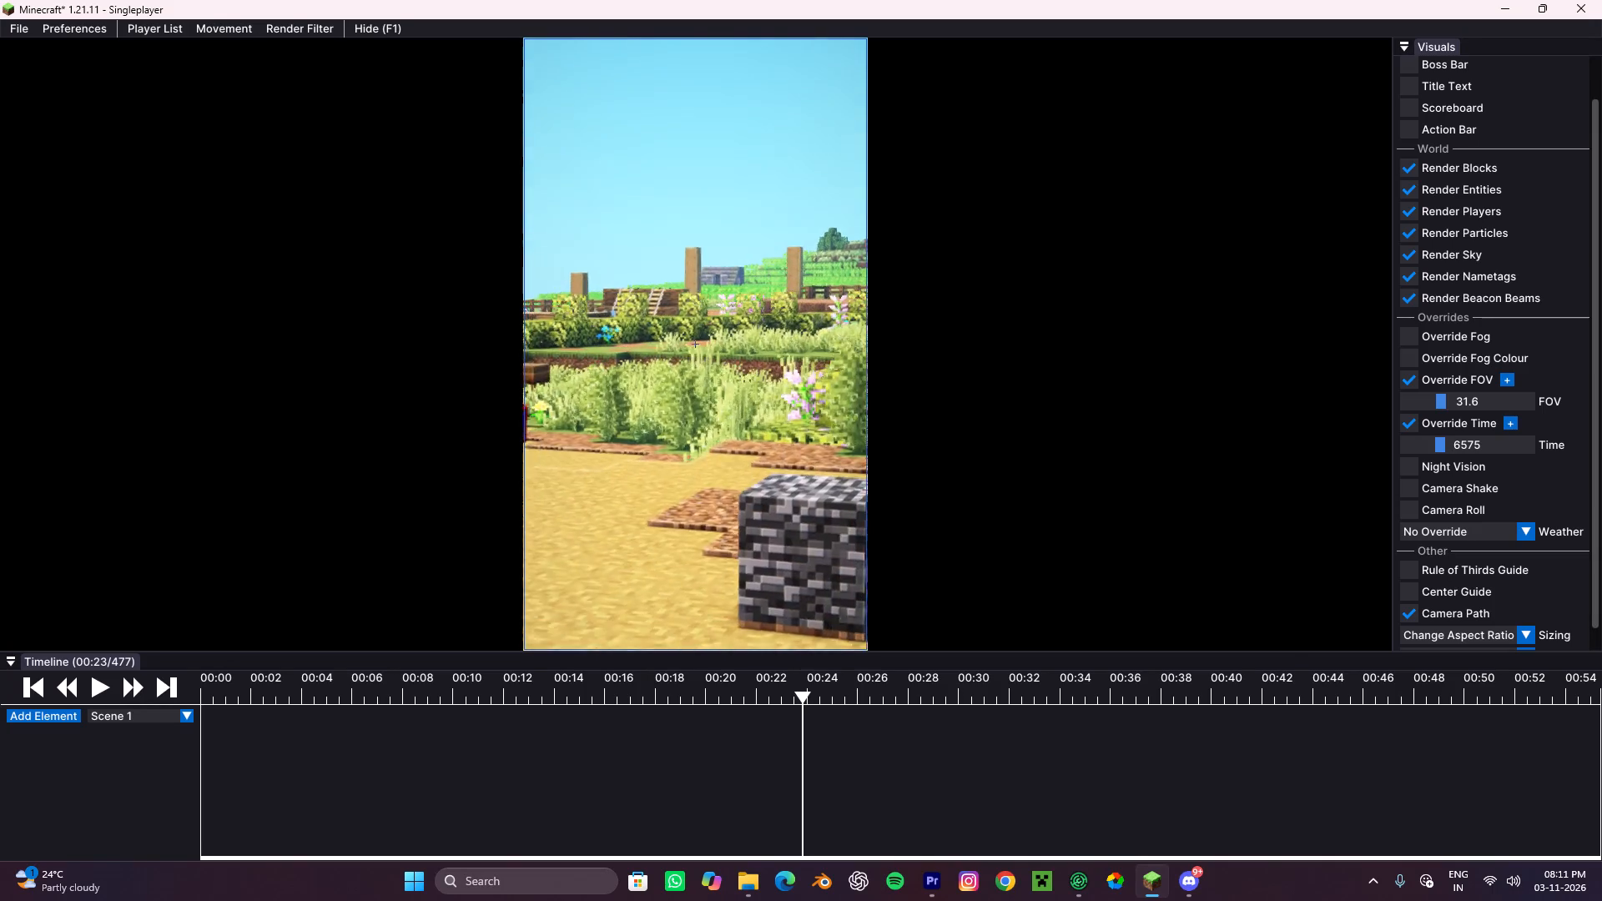
left_click_drag(801, 440, 800, 440)
key("w")
key("a")
key("s")
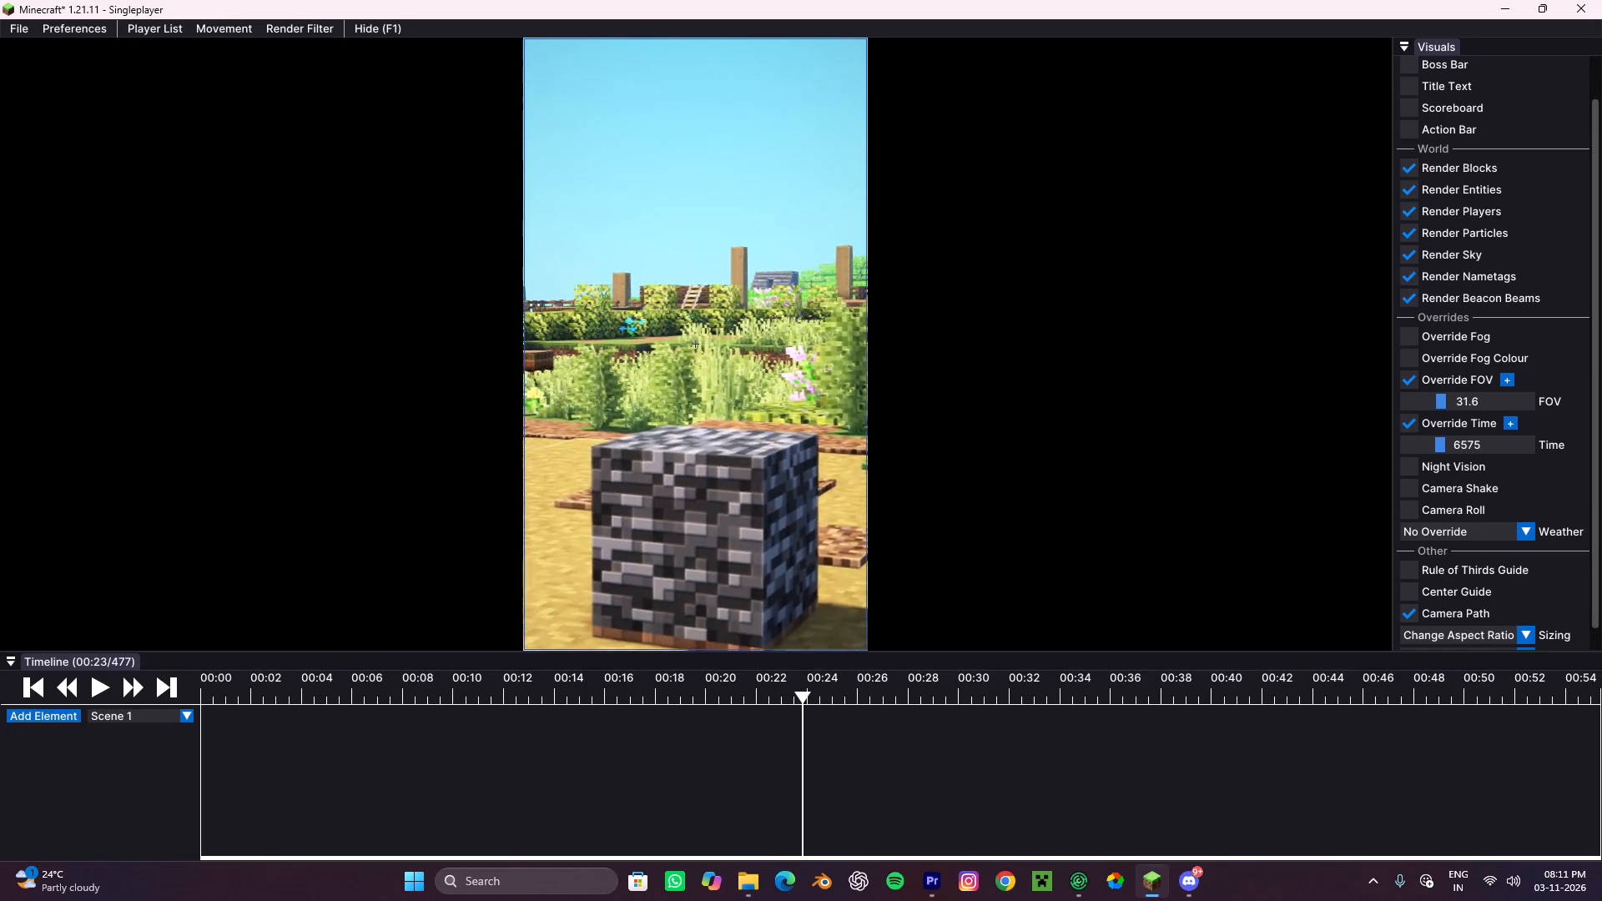
left_click_drag(800, 440, 801, 440)
key("w")
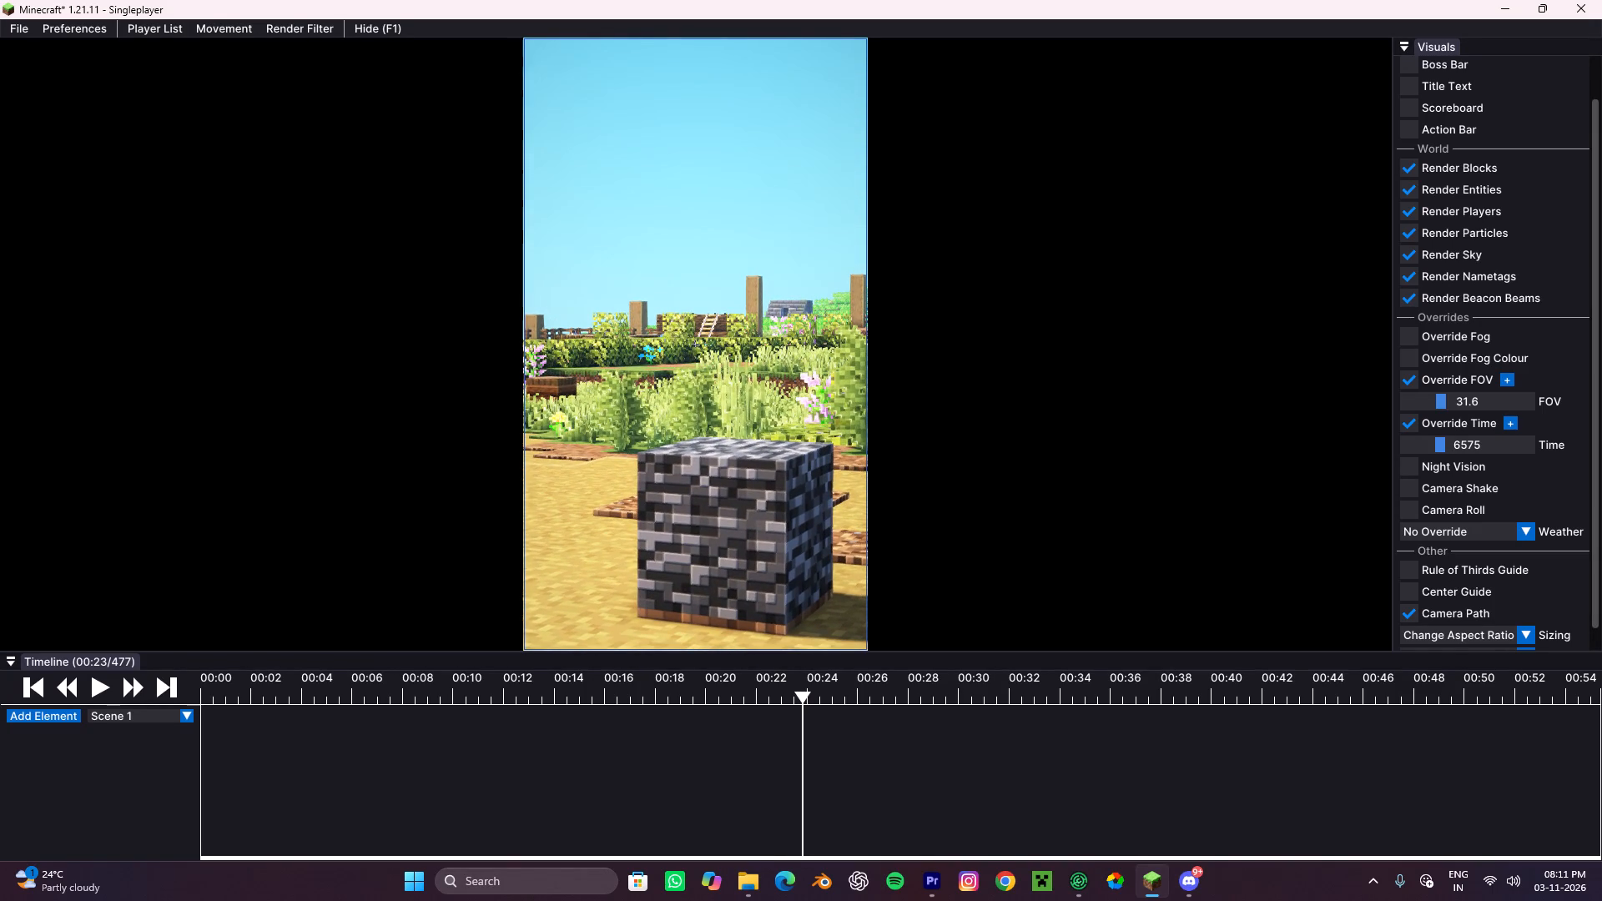
left_click_drag(801, 440, 801, 440)
Mark the export range around the player swinging the pickaxe at the bedrock, from tick 508 to tick 599.
left_click(95, 687)
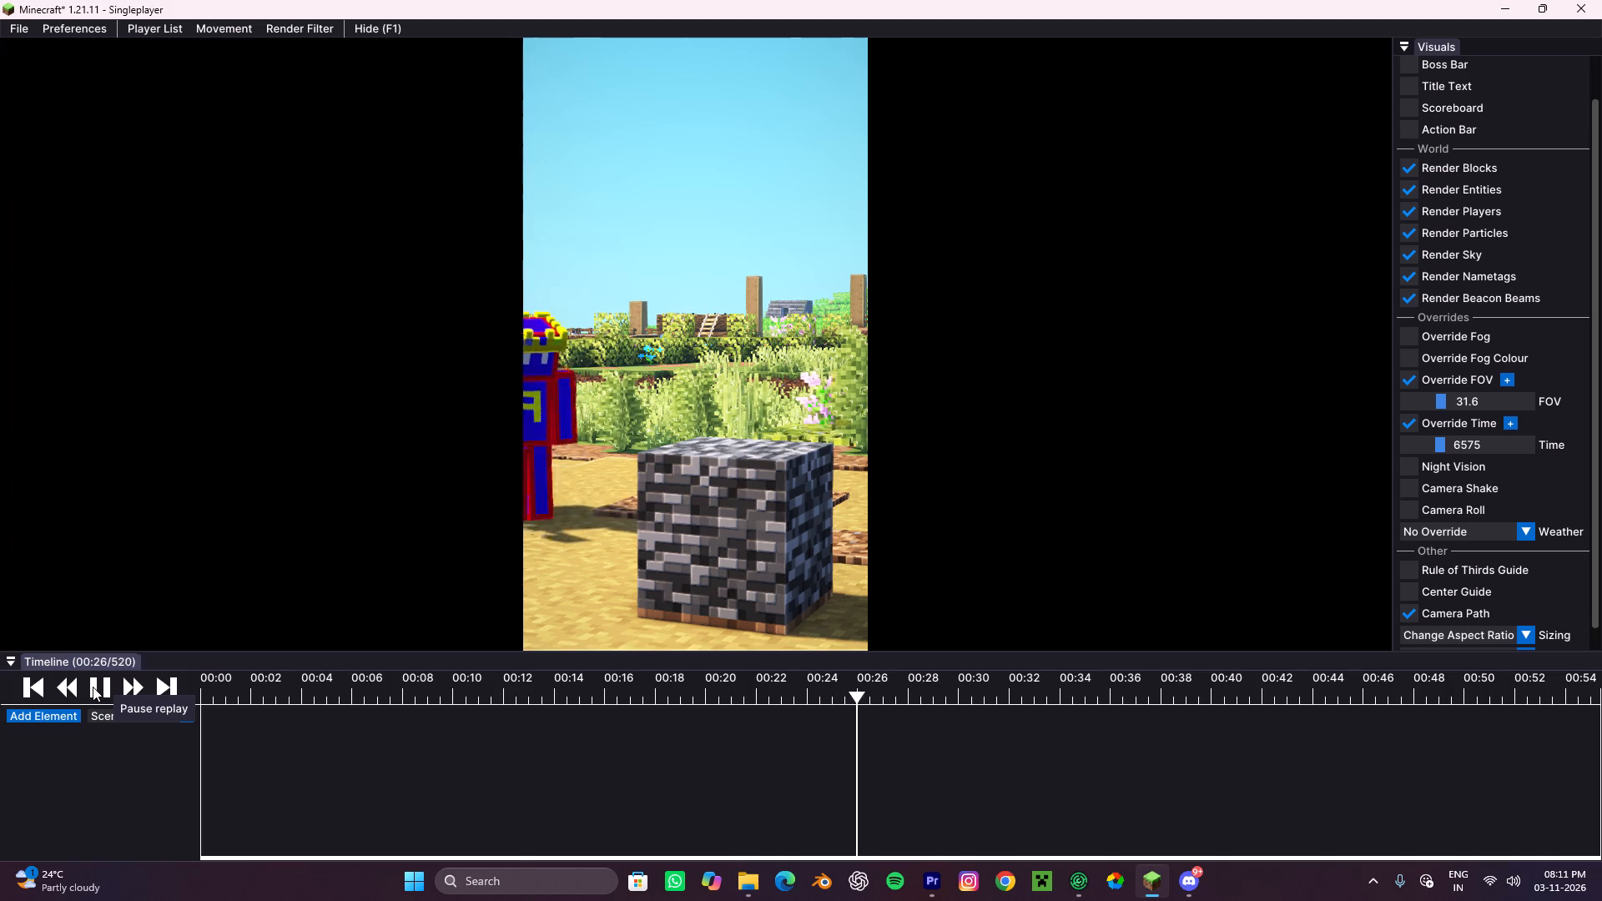
left_click(93, 687)
left_click_drag(871, 686, 849, 702)
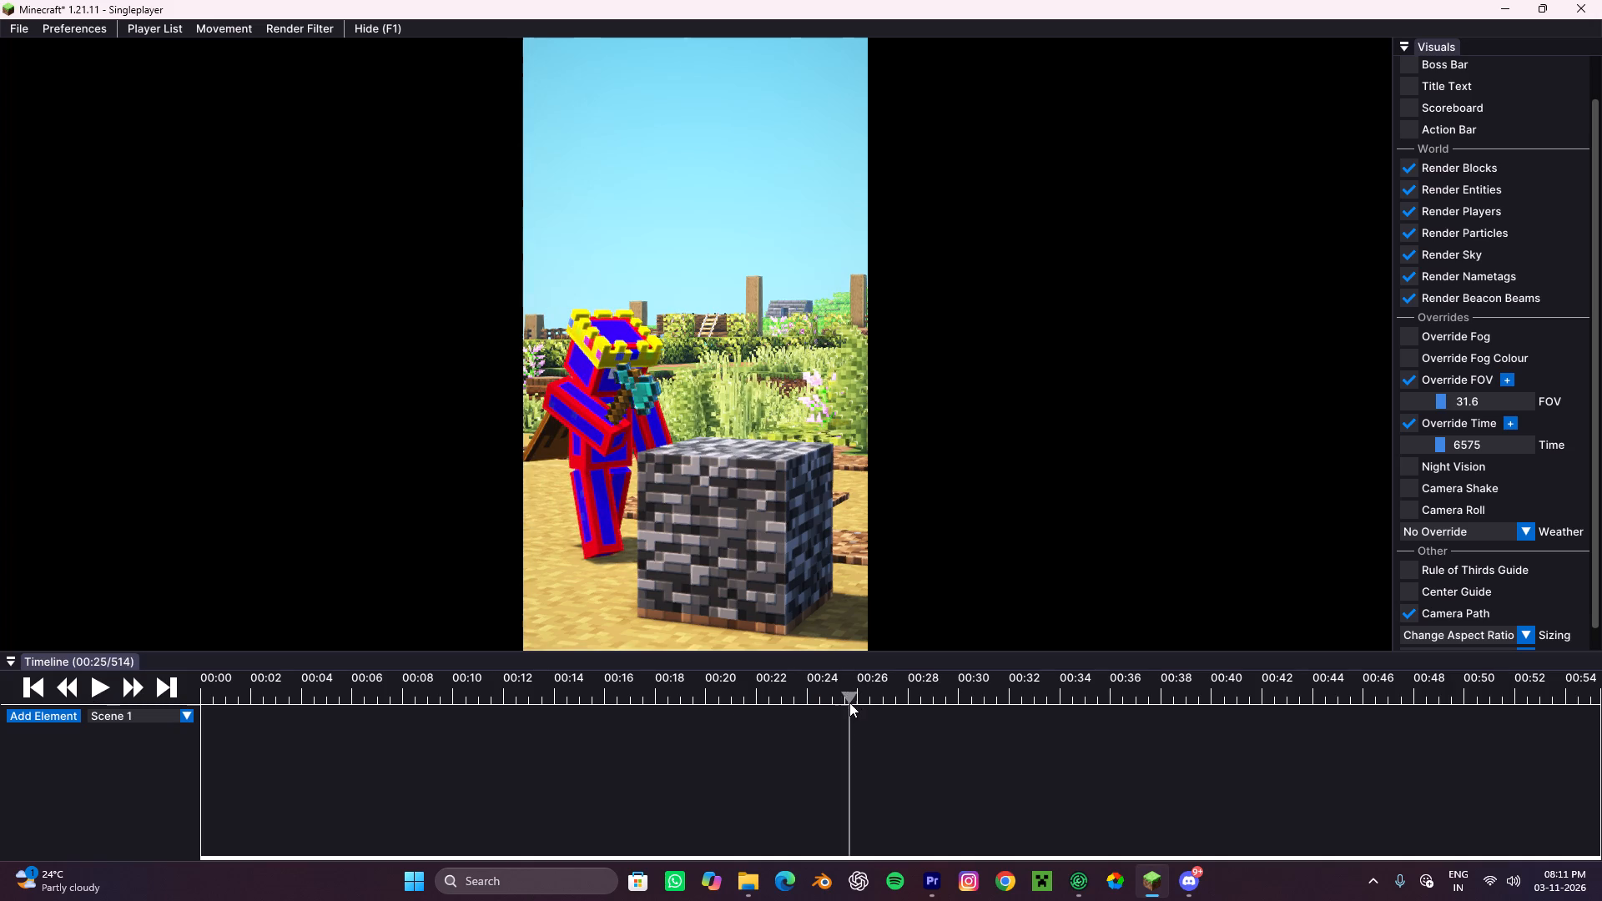
left_click_drag(849, 702, 843, 712)
key("i")
left_click_drag(859, 692, 896, 699)
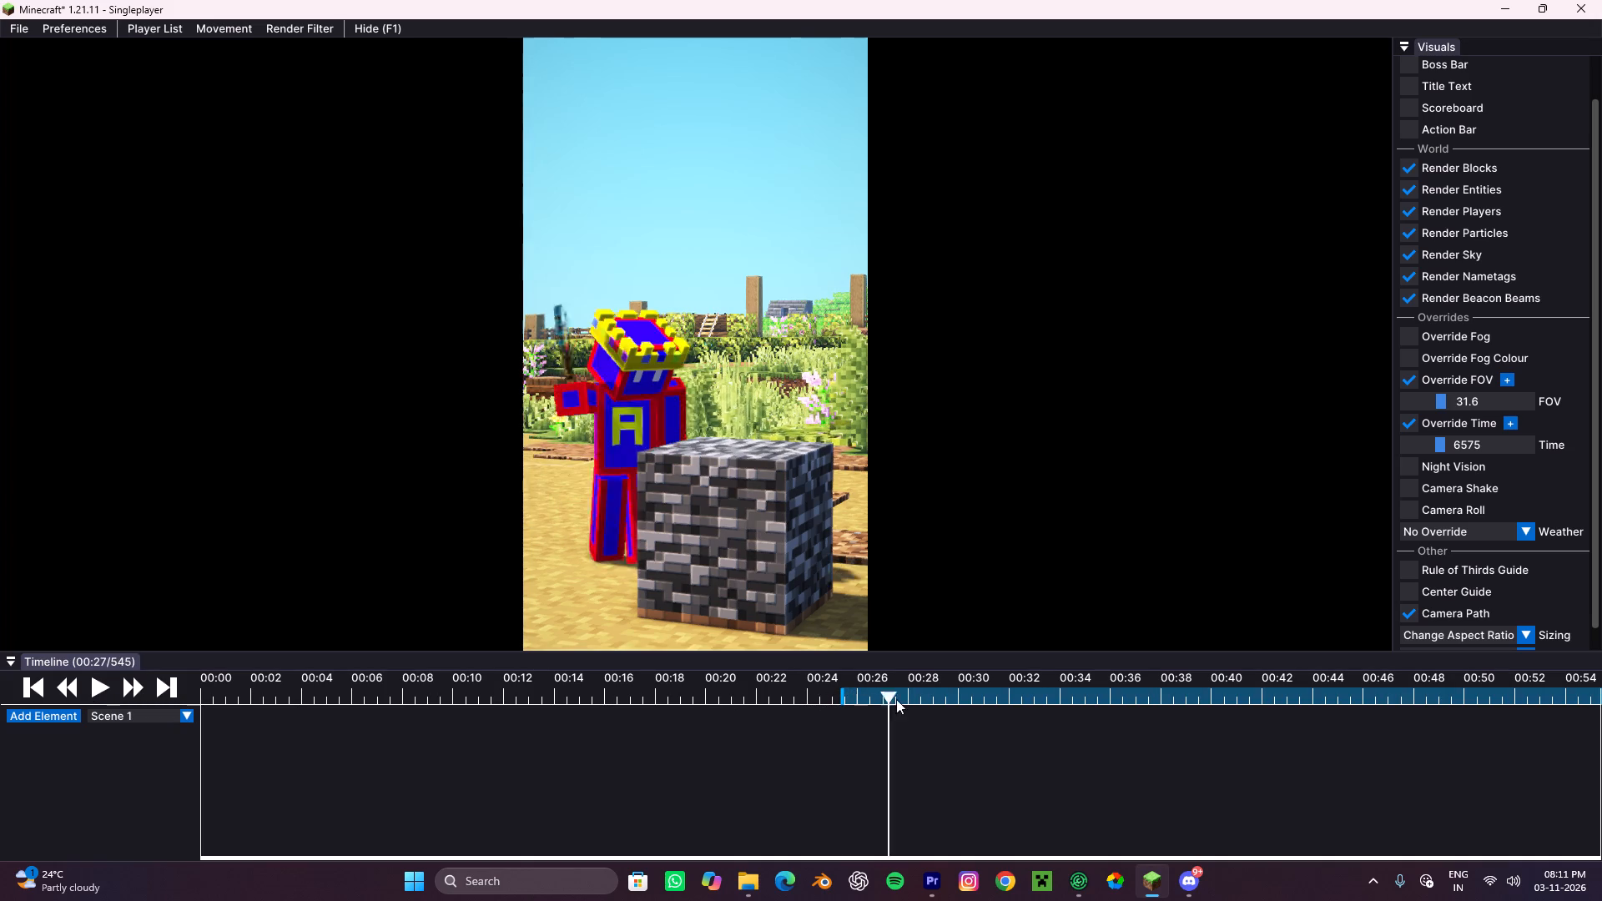
left_click_drag(896, 699, 957, 711)
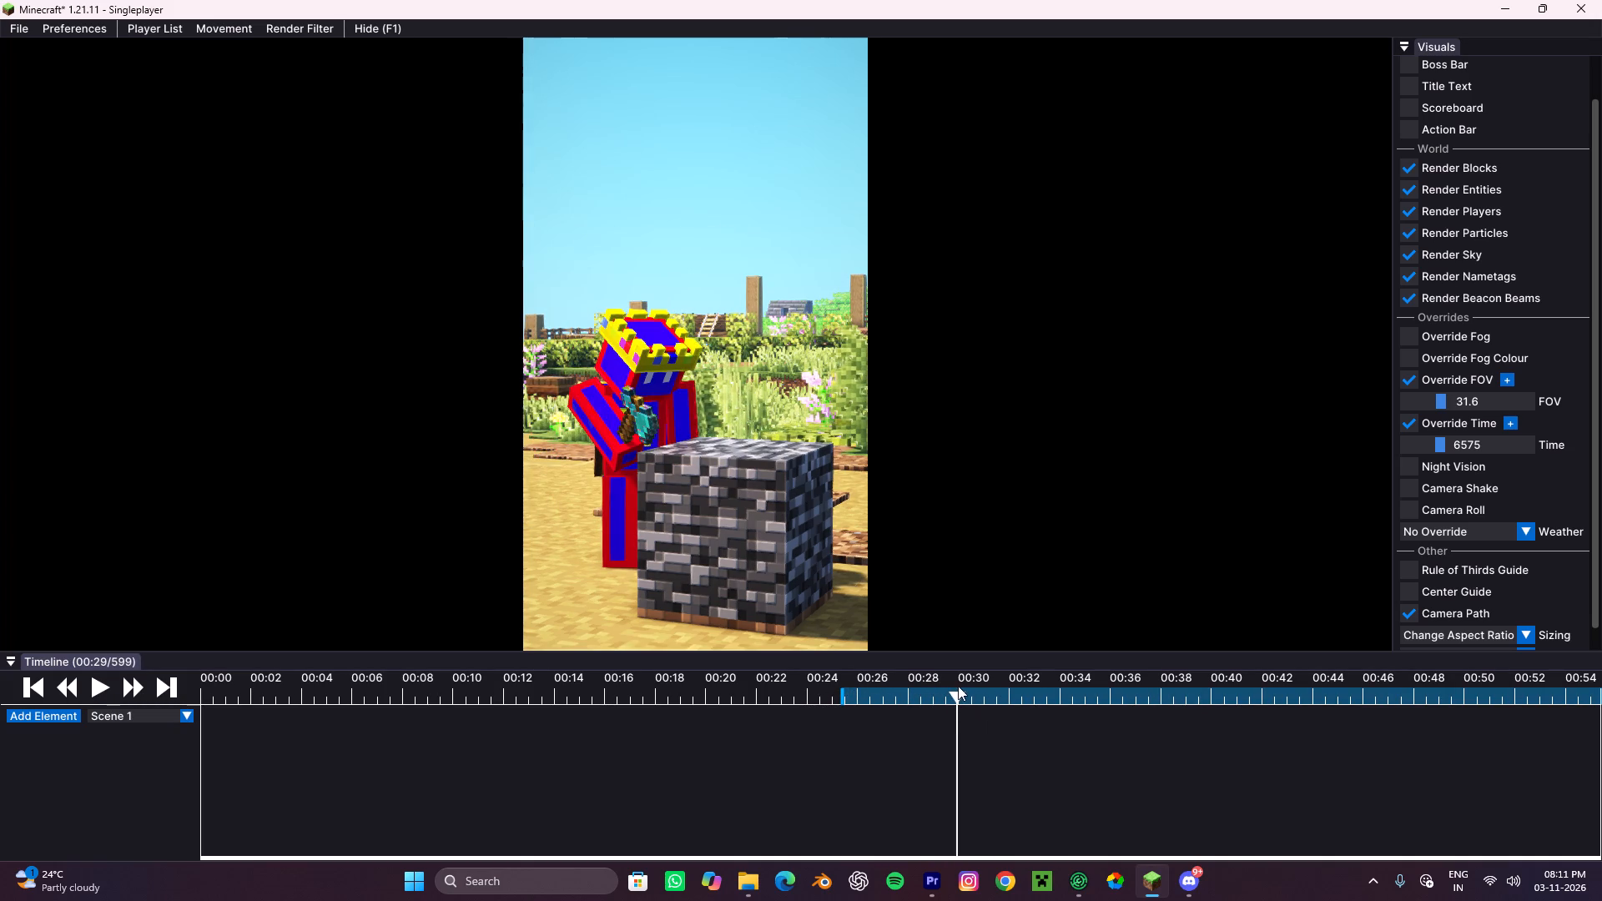
key("o")
Export the marked range as a 1080 × 1920, 60 fps MP4 video into the cinematics replay folder.
left_click(21, 25)
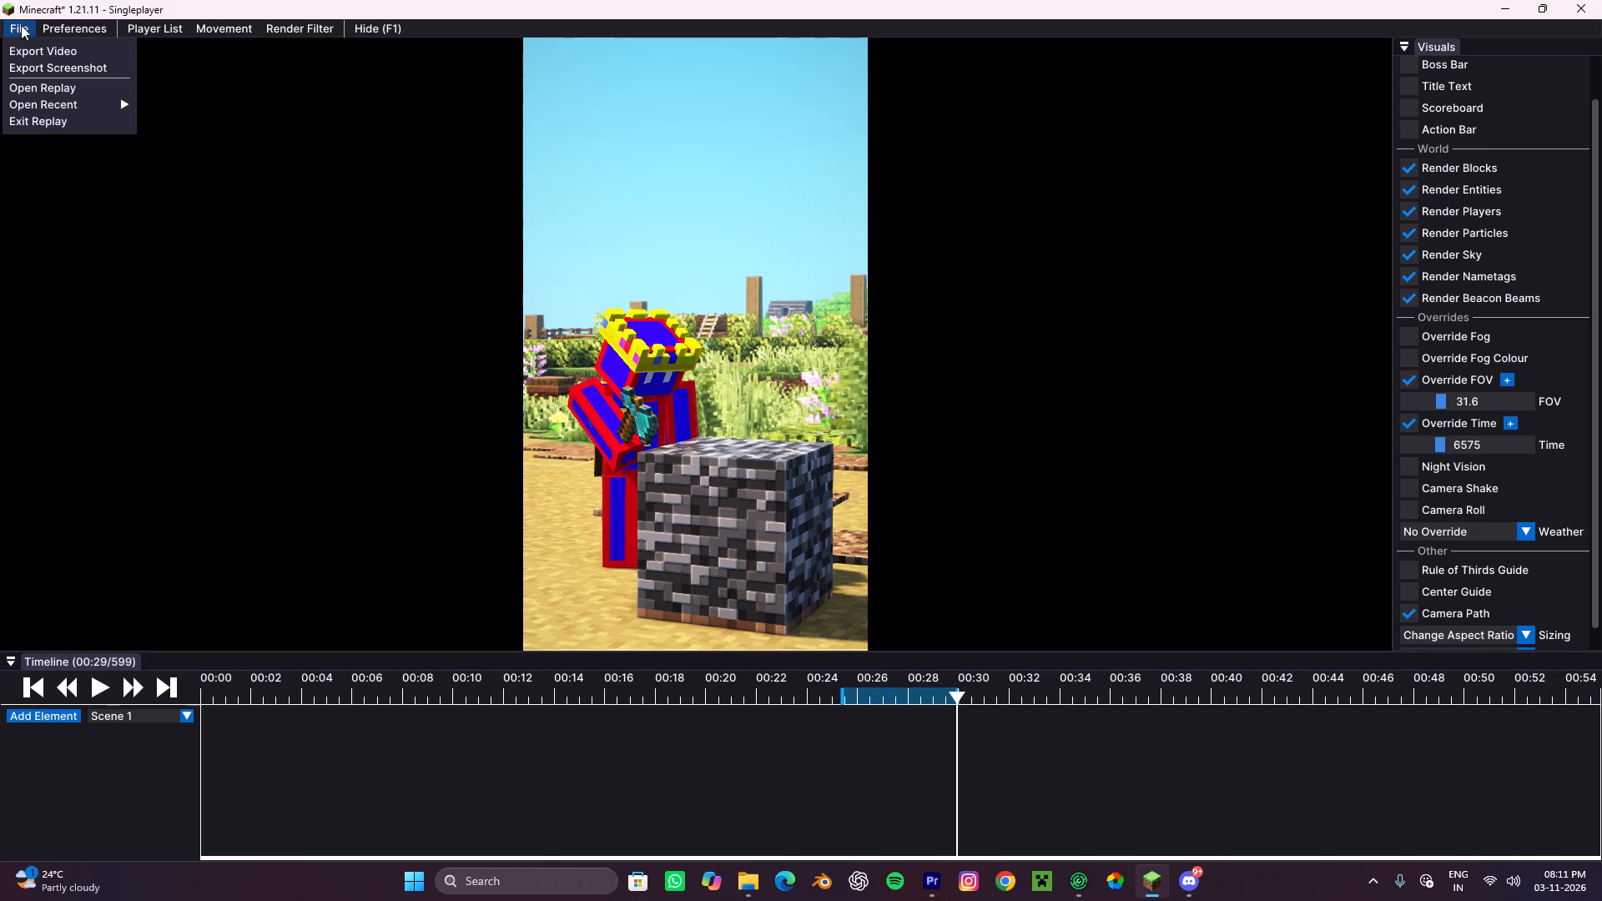
left_click(60, 50)
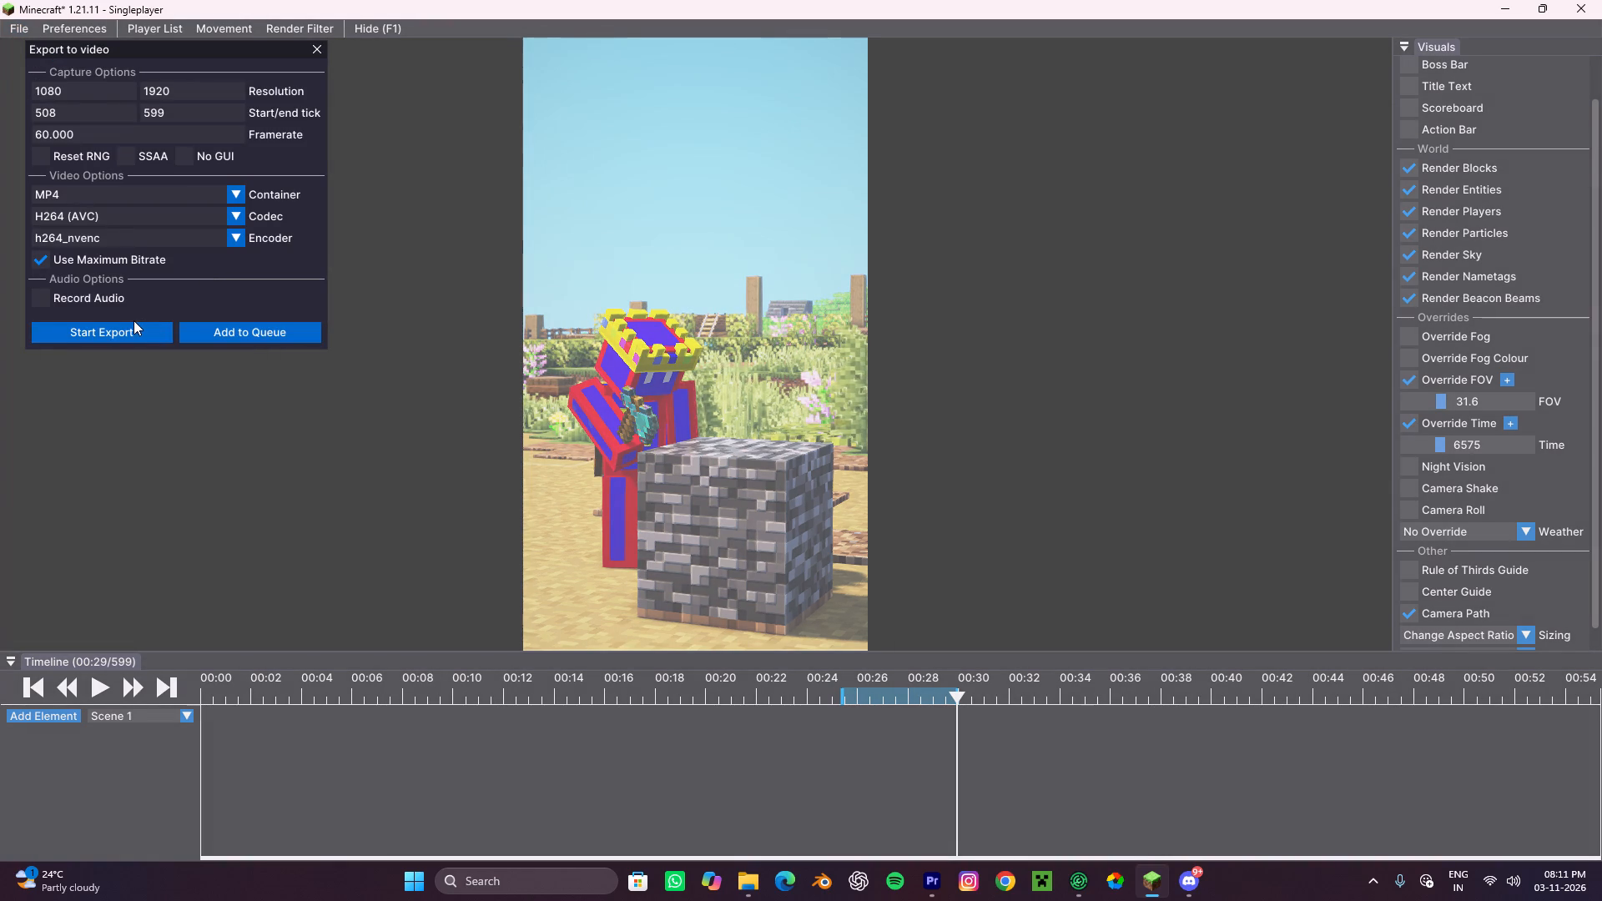
left_click(127, 331)
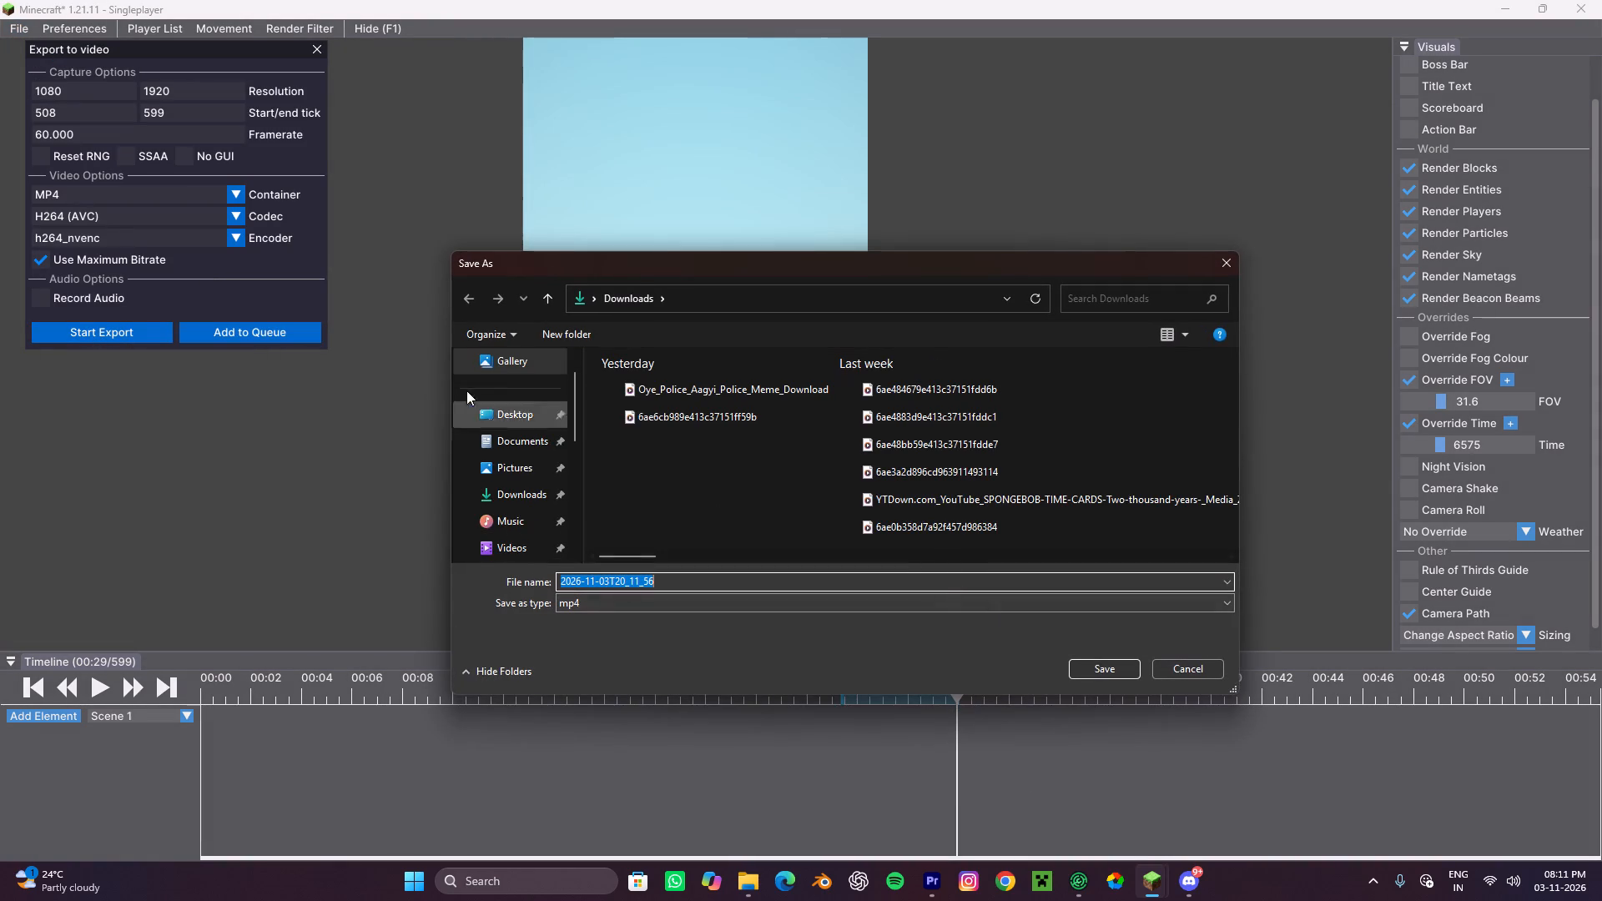
scroll(532, 497, "down", 2)
left_click(541, 435)
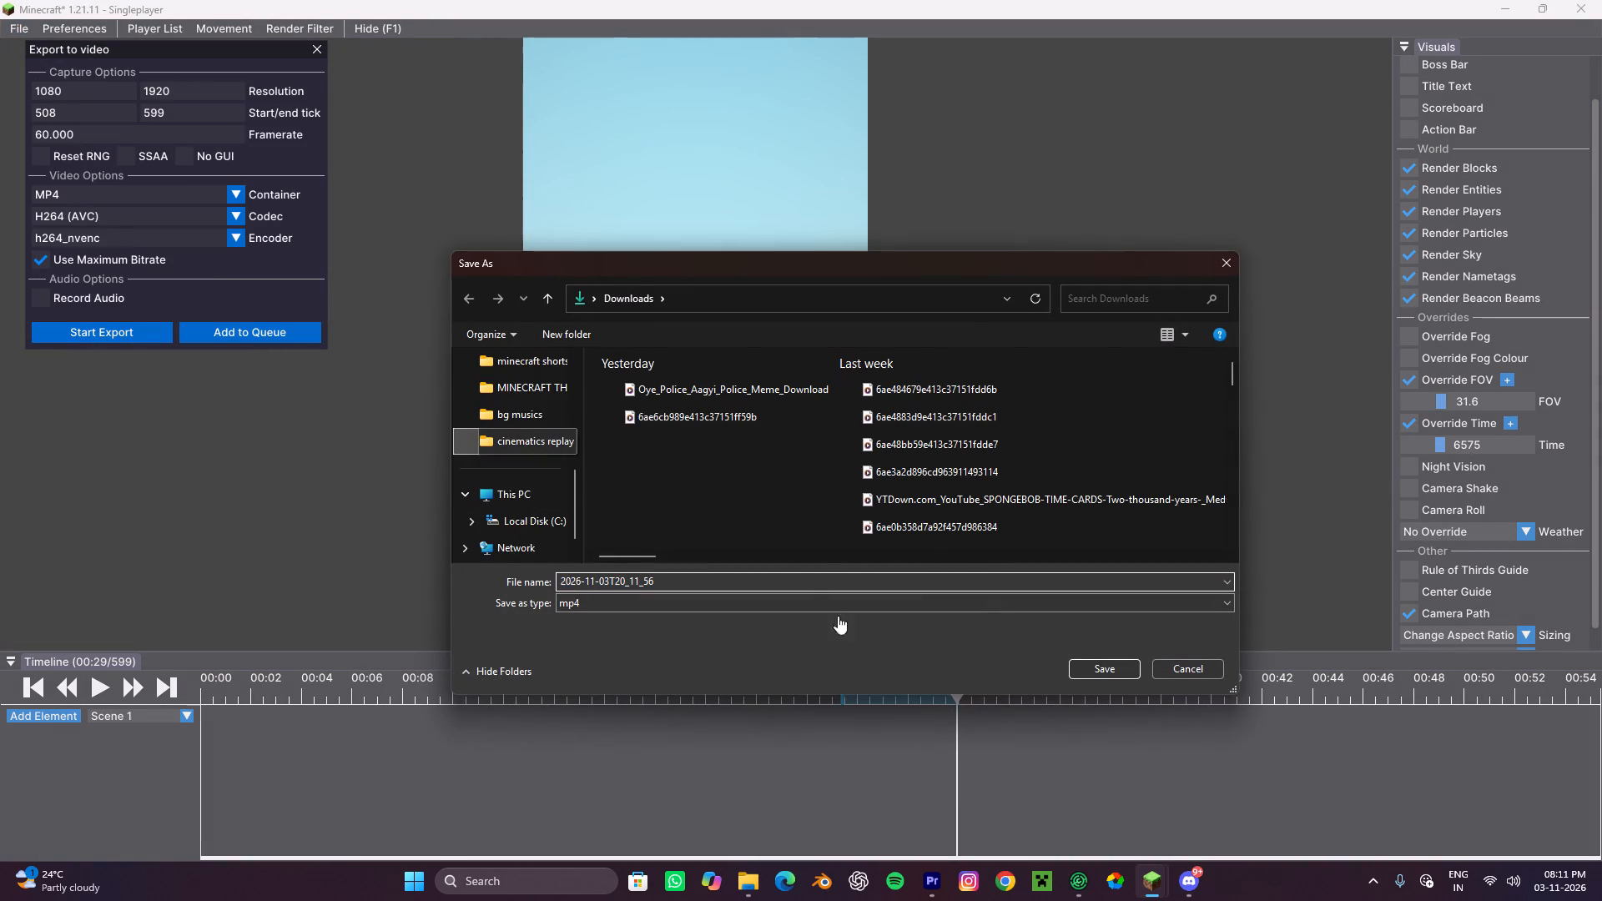
left_click(1110, 672)
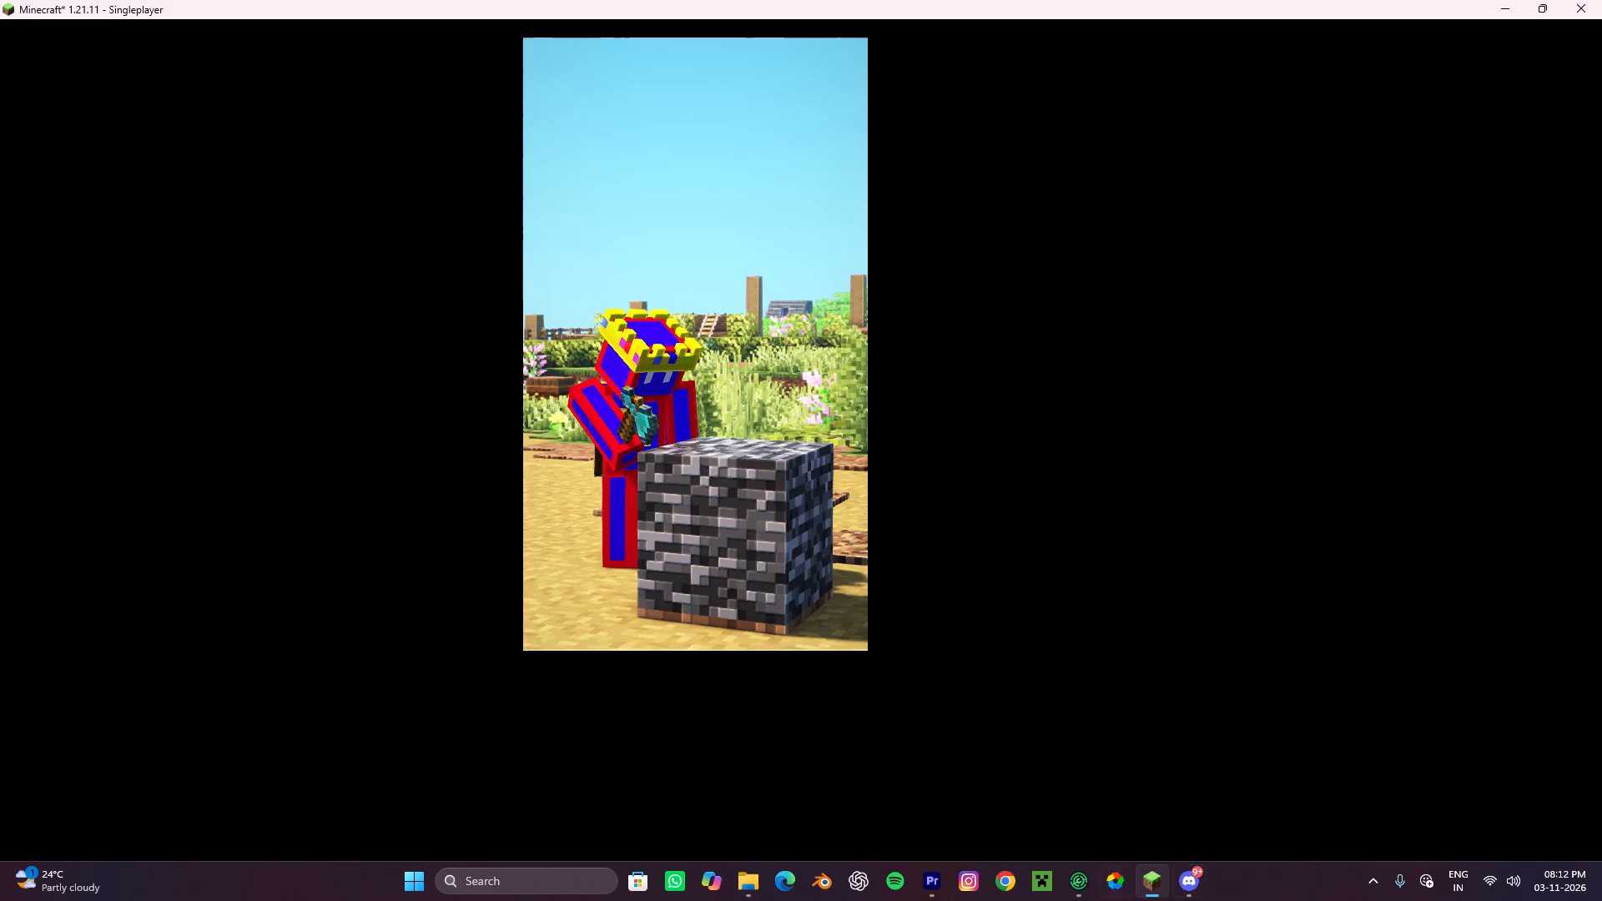
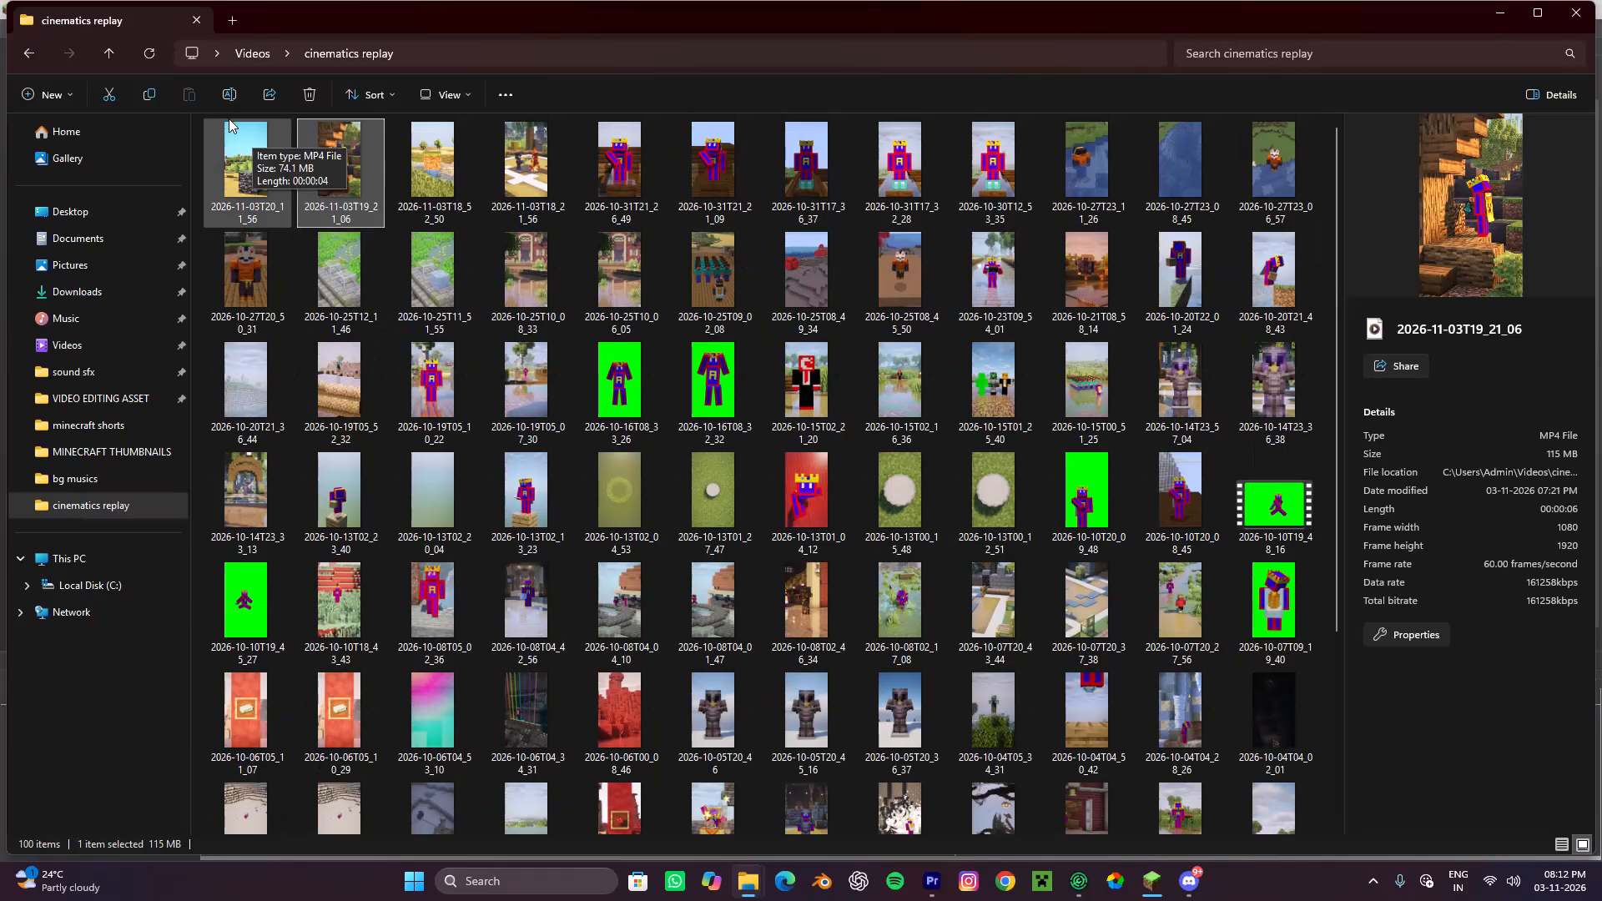
Add the new 2026-11-03T20_11_56 replay export to track V1 of the Premiere timeline, a little after the no.3 section.
left_click(220, 149)
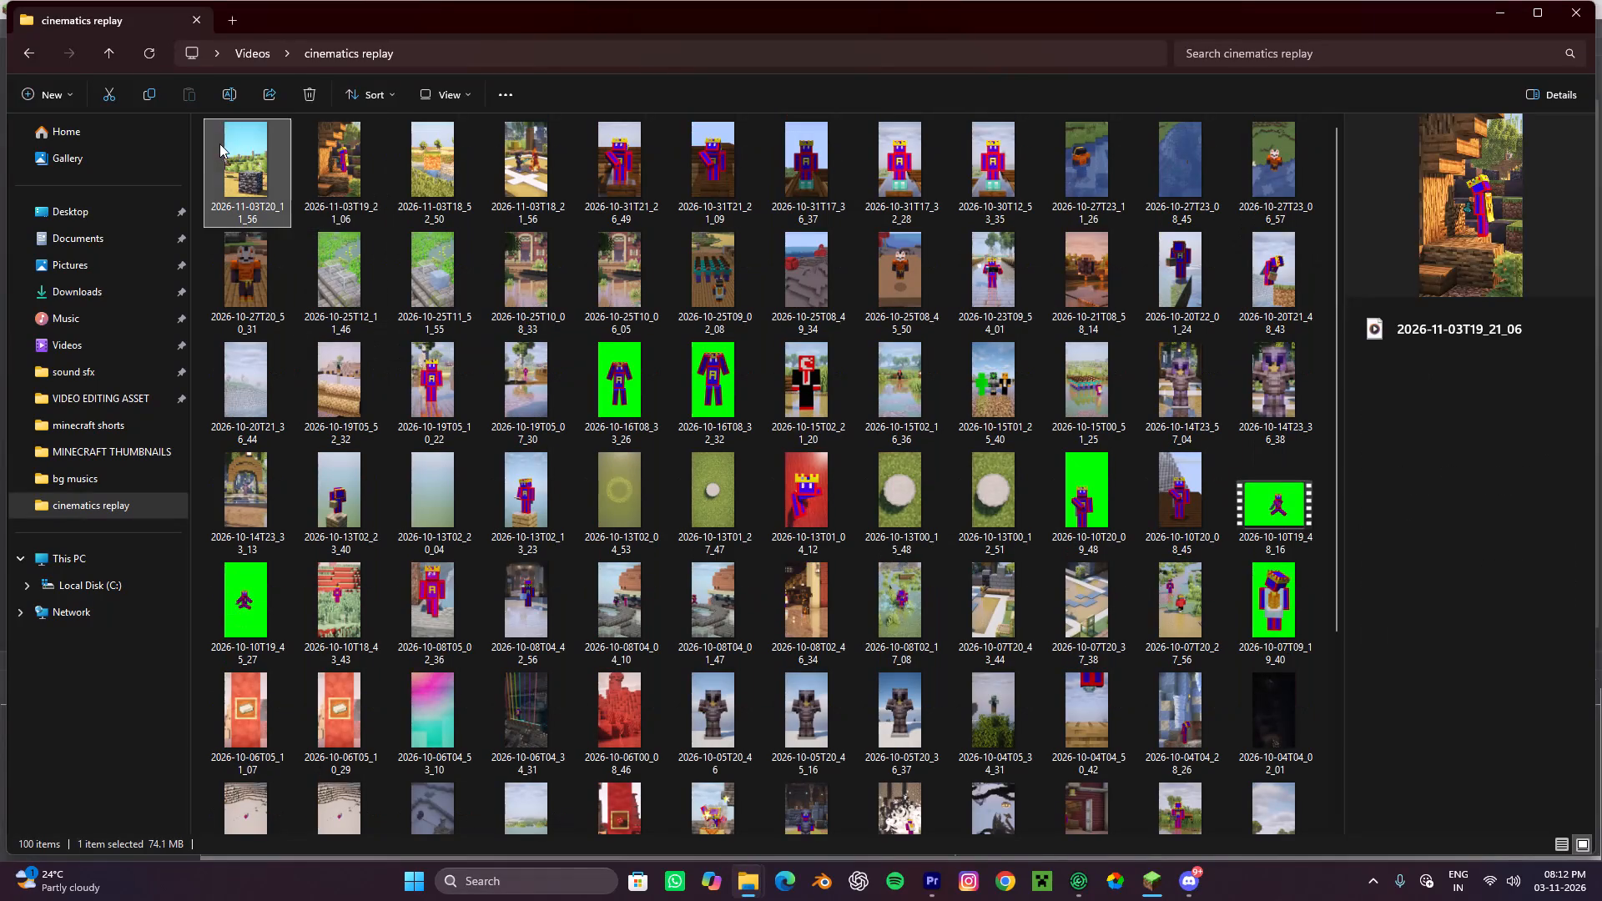
left_click_drag(219, 143, 406, 627)
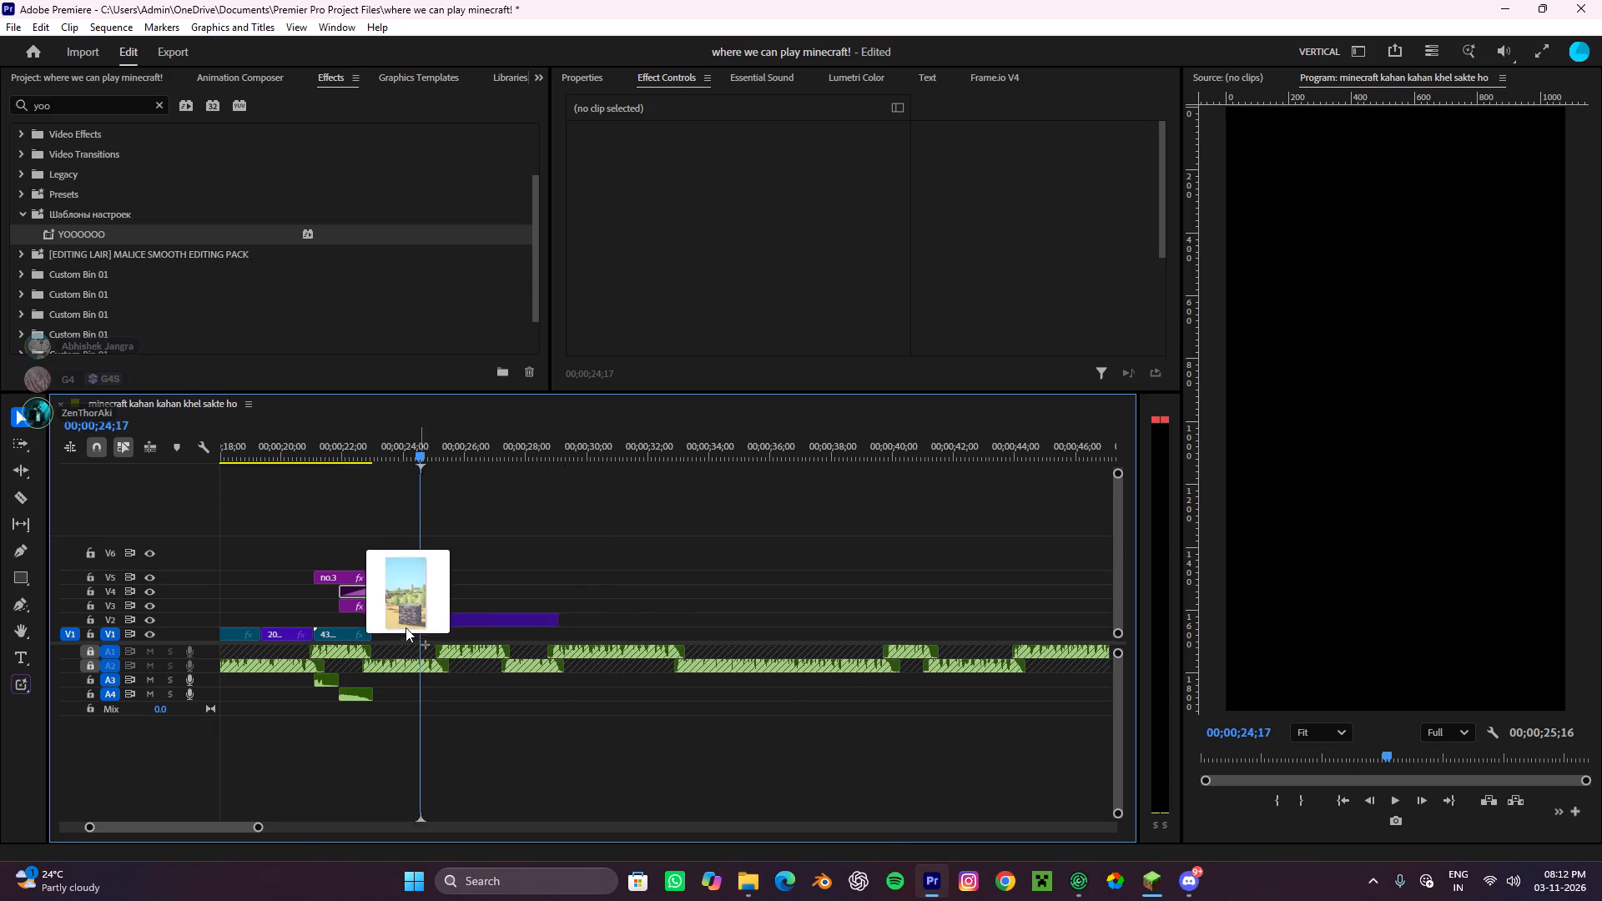
left_click_drag(406, 627, 398, 632)
Play through the no.3 section and move the bedrock clip on V1 to butt against the end of 43.mp4.
scroll(446, 631, "up", 10, "alt")
left_click_drag(495, 438, 379, 531)
key("space")
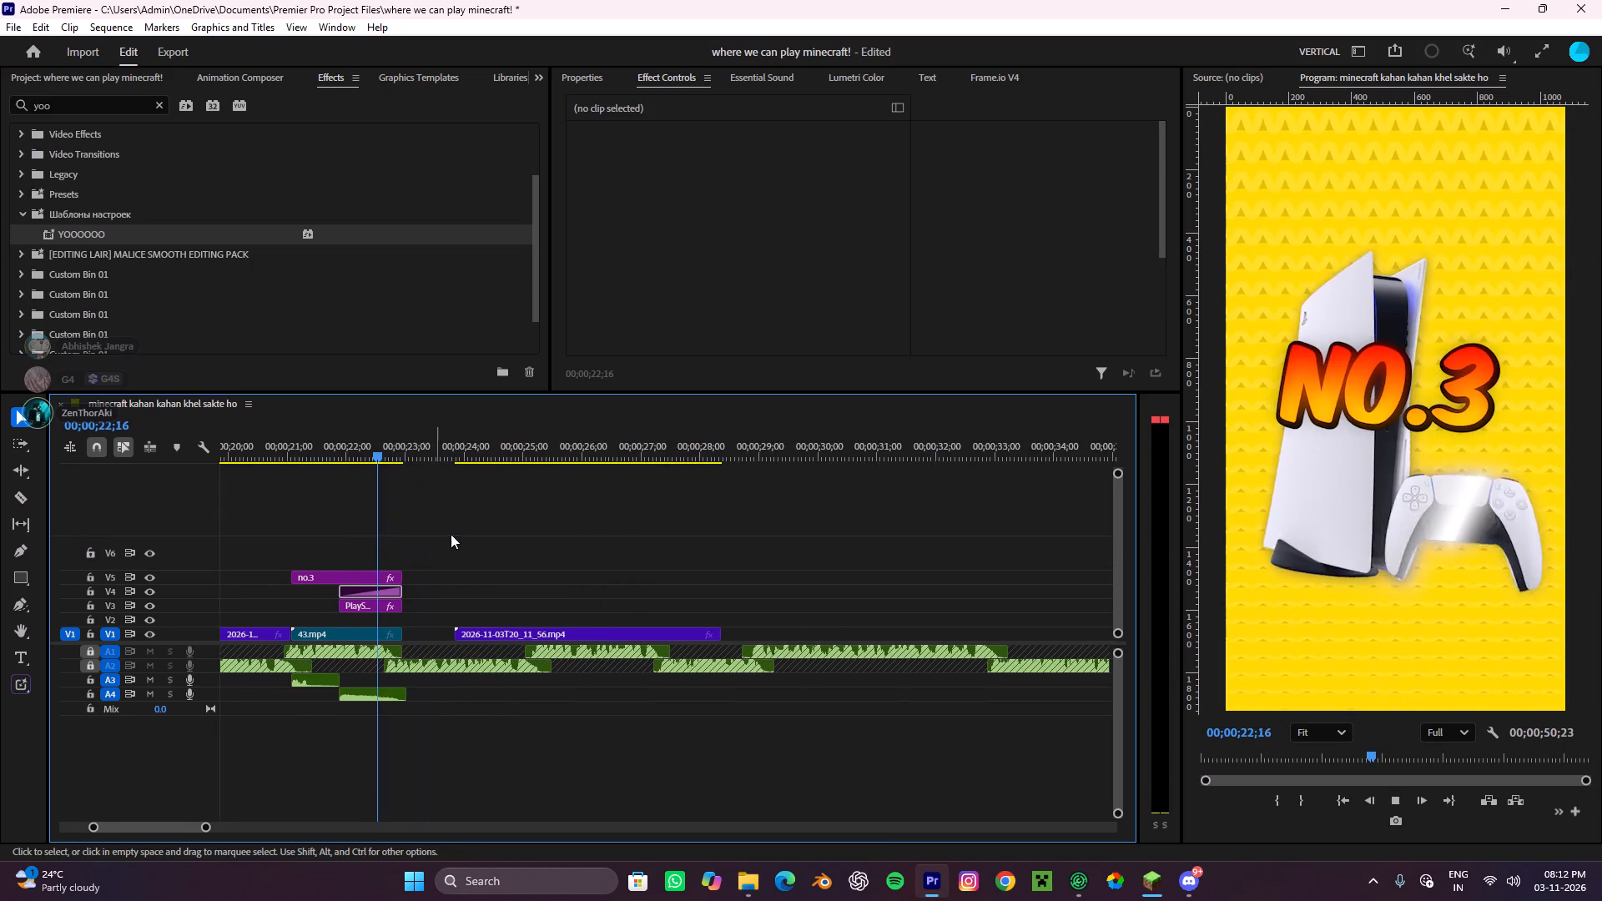
key("z")
scroll(453, 535, "up", 4)
scroll(453, 535, "up", 4, "alt")
scroll(453, 535, "down", 4)
key("space")
type("v")
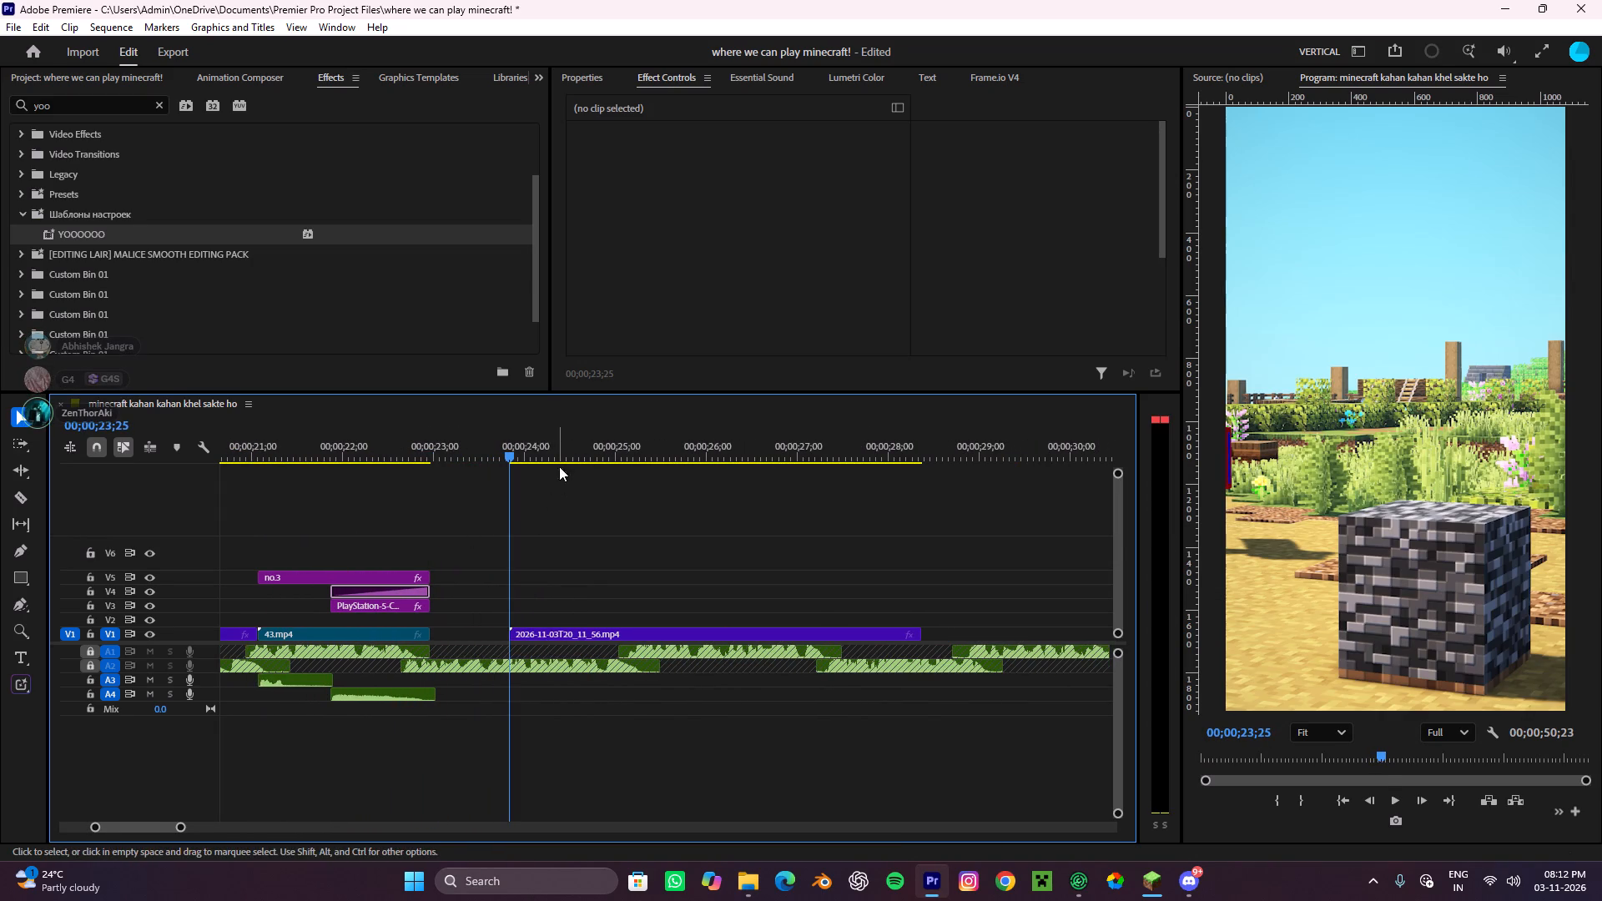
left_click_drag(522, 435, 401, 482)
key("space")
scroll(461, 518, "down", 3)
key("space")
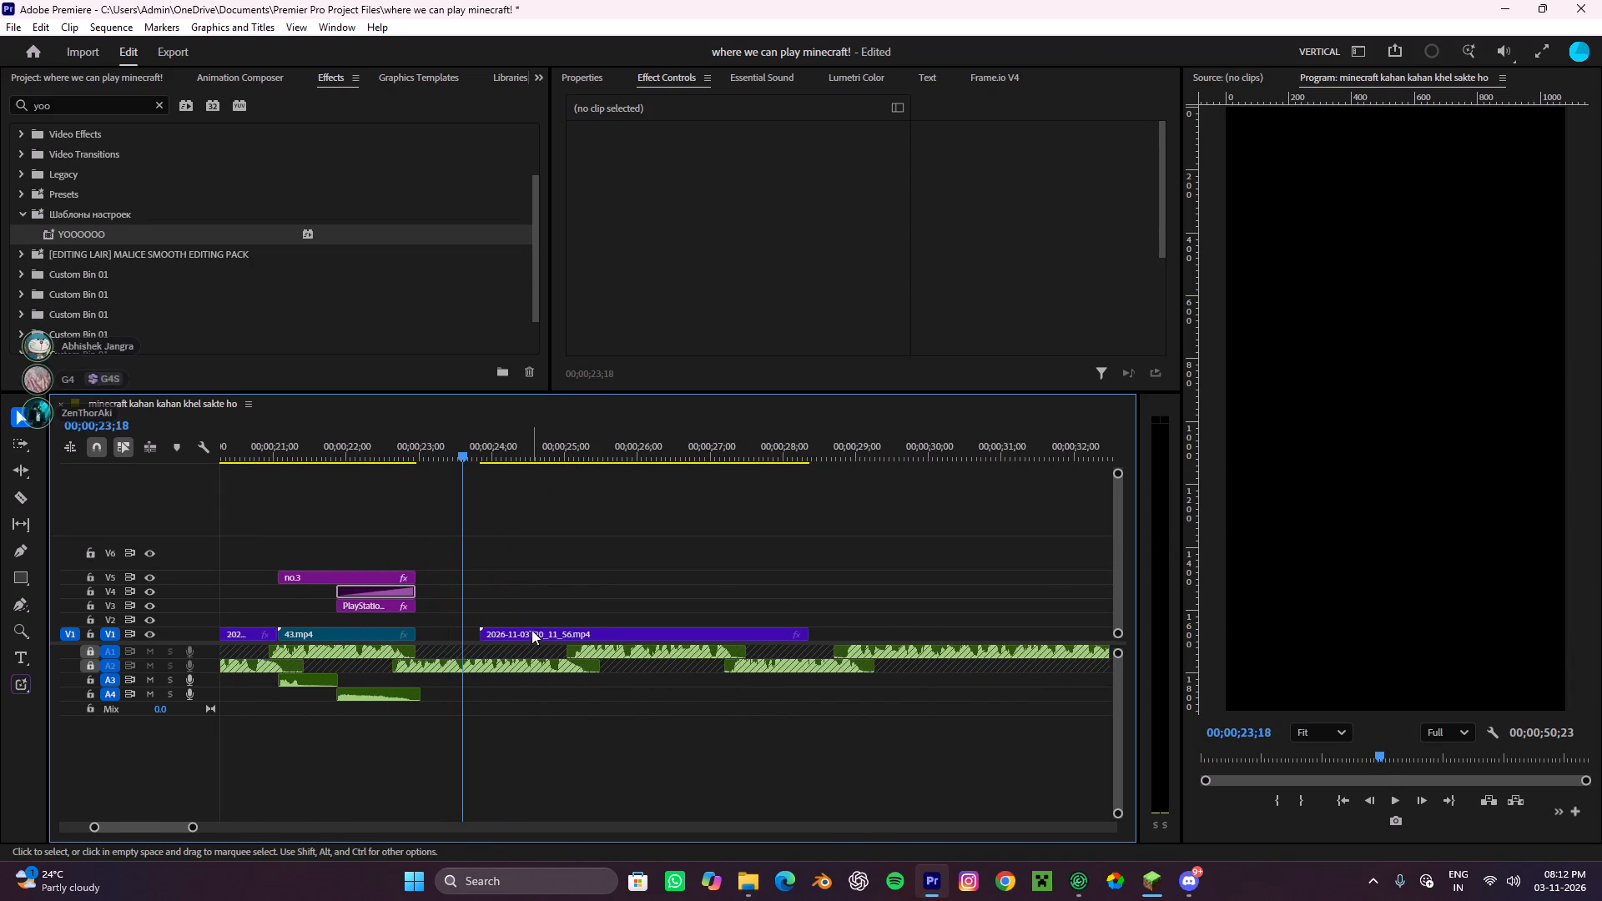
left_click_drag(531, 630, 468, 632)
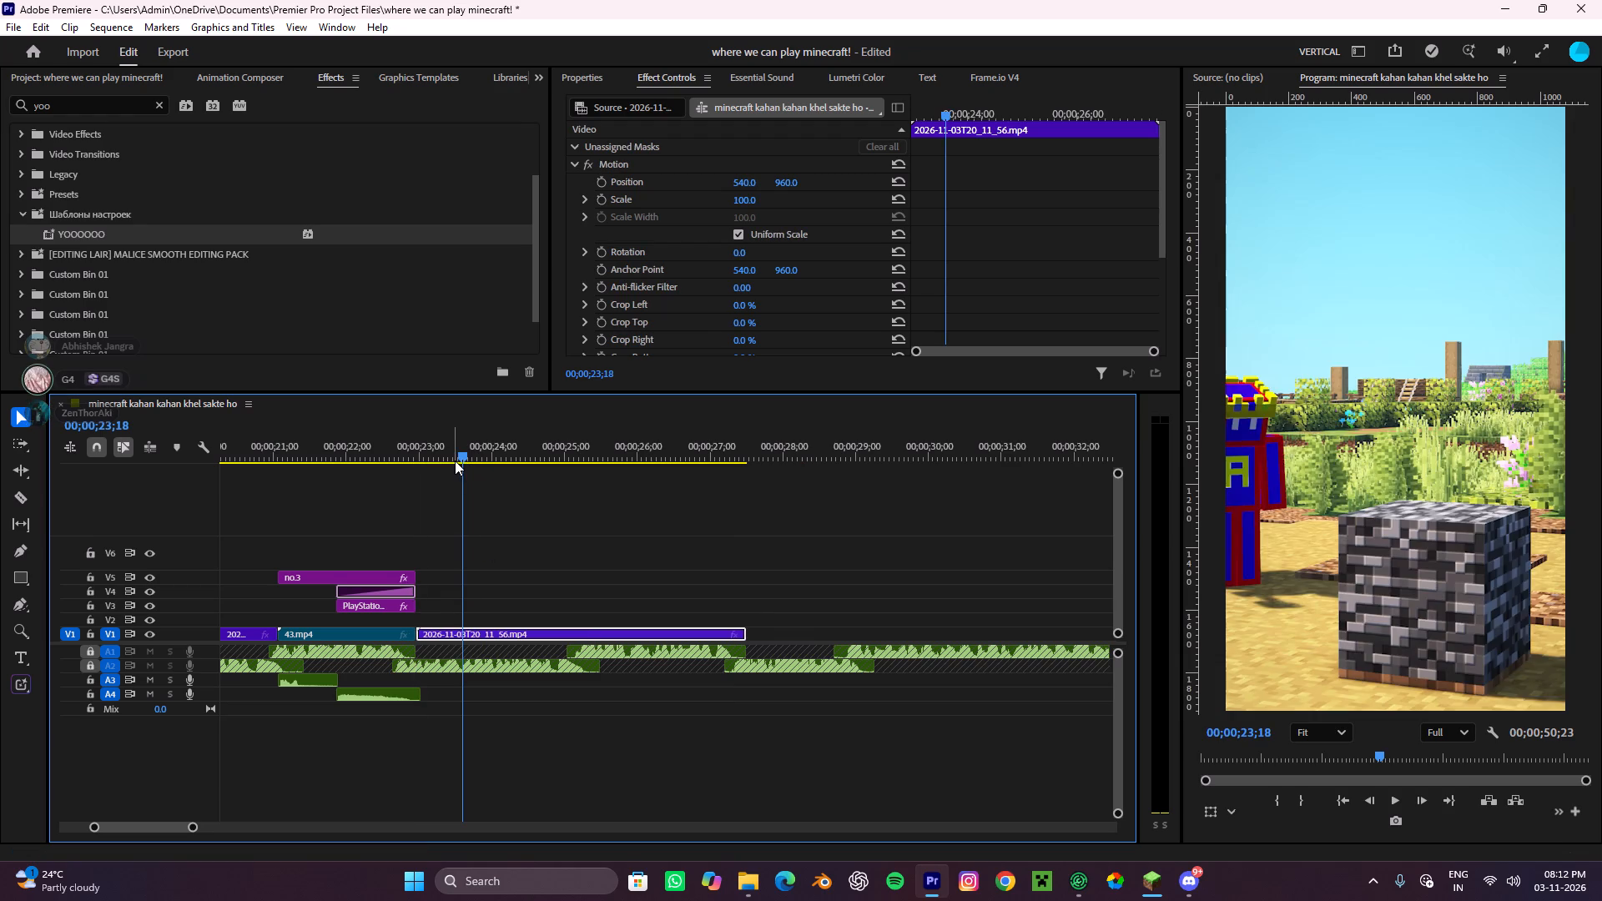
Split the bedrock clip just past 00;00;25;02, near the end of the voice-over line, and remove the remainder.
left_click_drag(454, 461, 390, 492)
key("space")
scroll(484, 537, "down", 4)
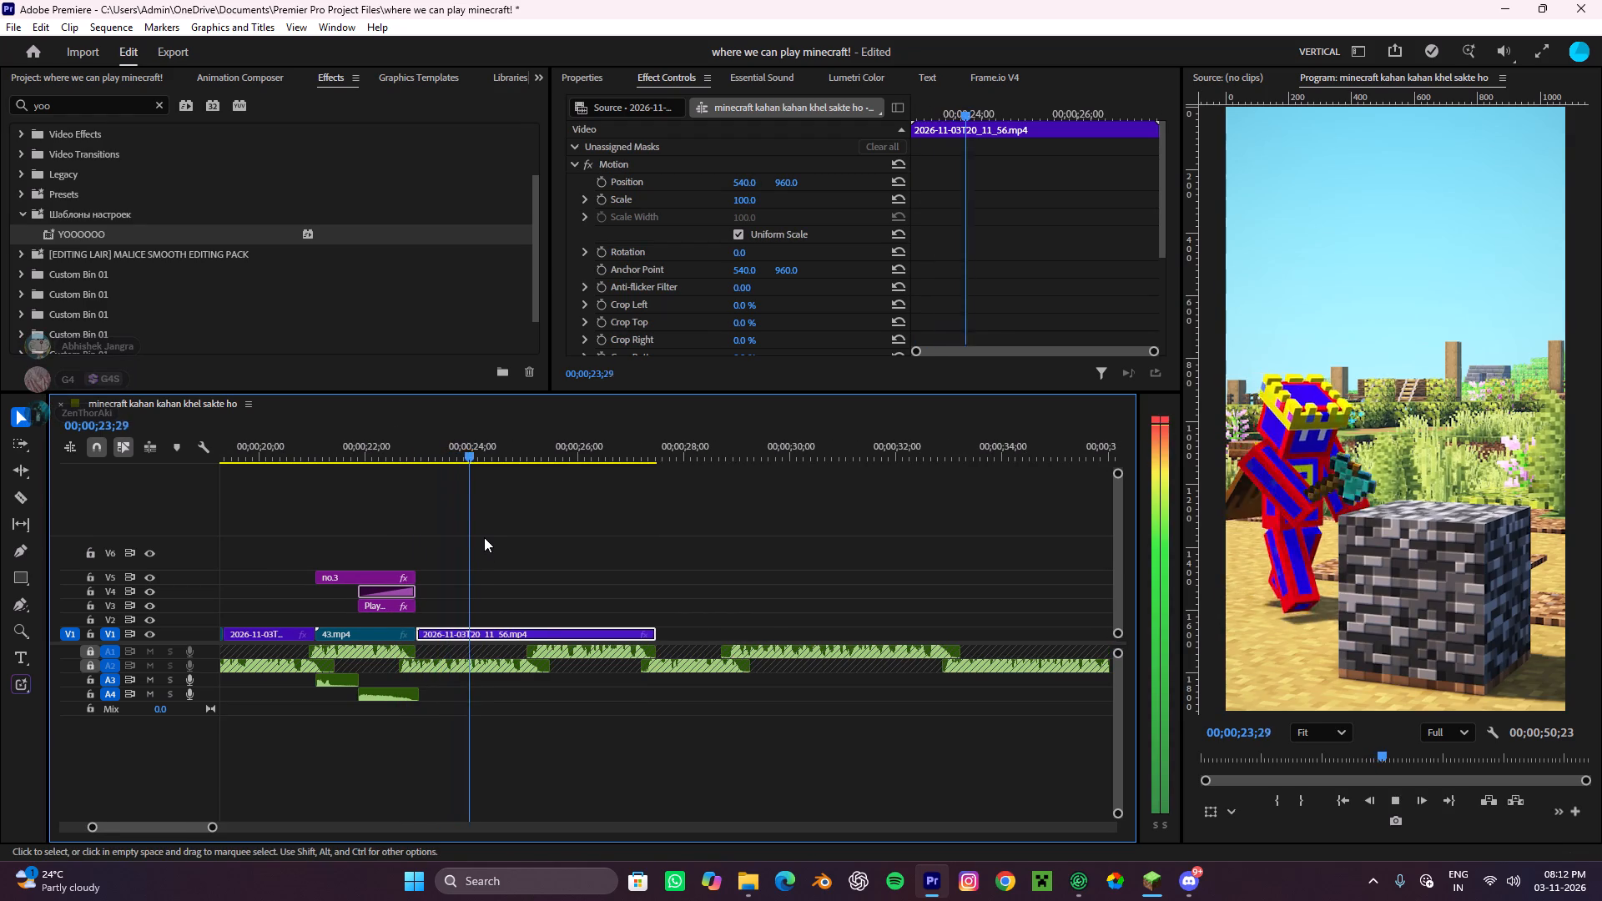
key("space")
key("c")
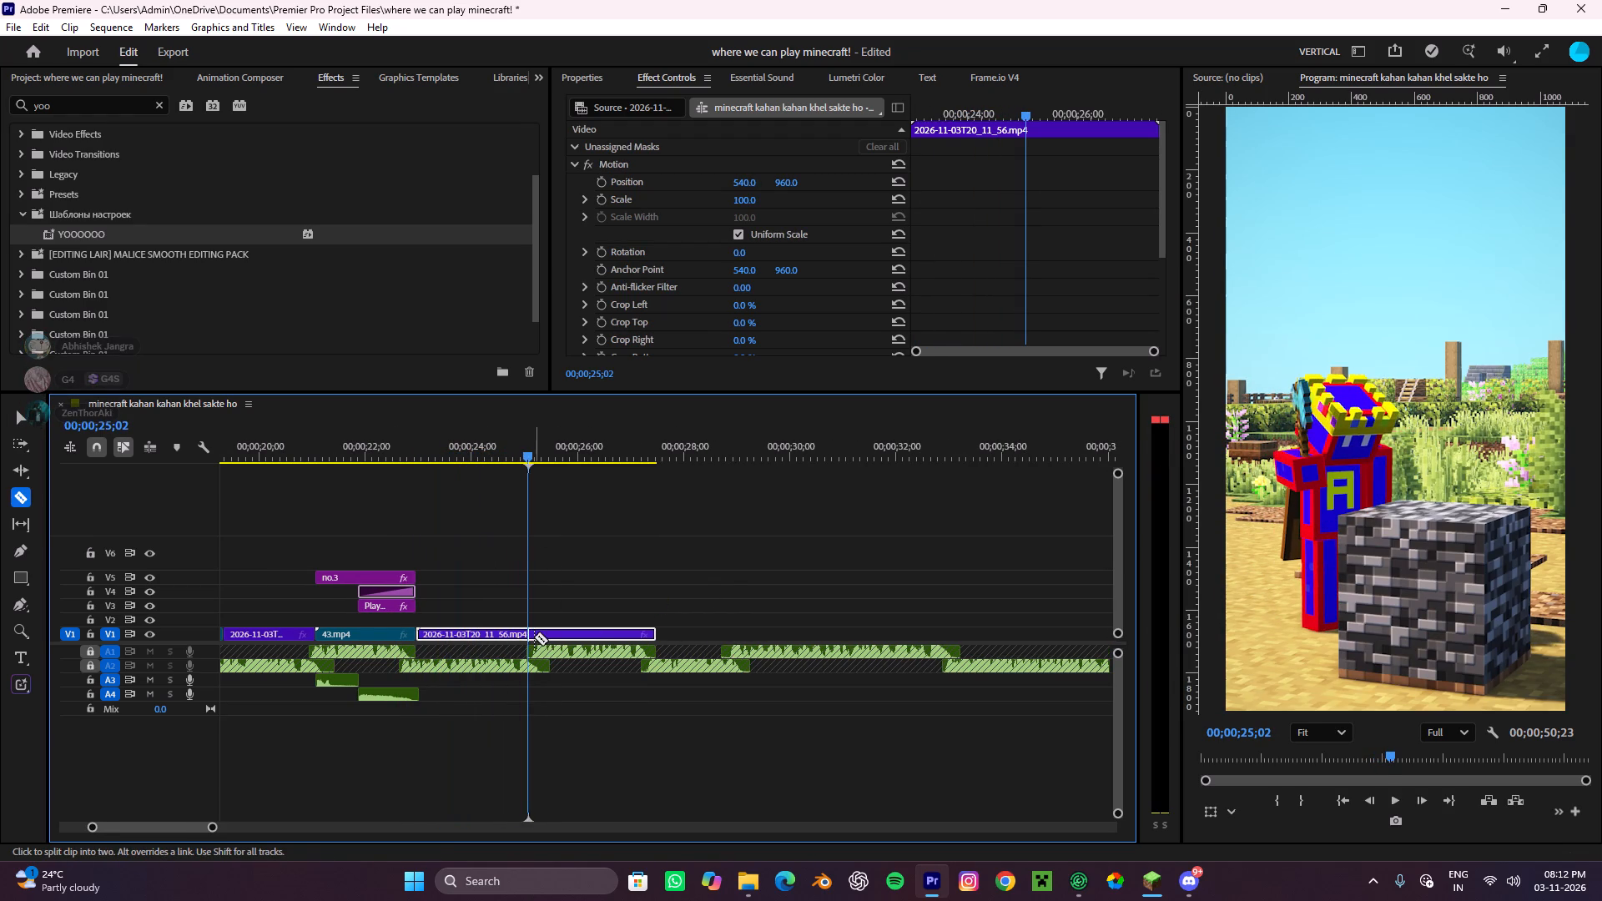
left_click(542, 634)
key("v")
left_click(570, 629)
key("ctrl+x")
Play back the no.3 section and the whole edit from the beginning through the trimmed bedrock clip to check the pacing.
left_click_drag(506, 435, 374, 506)
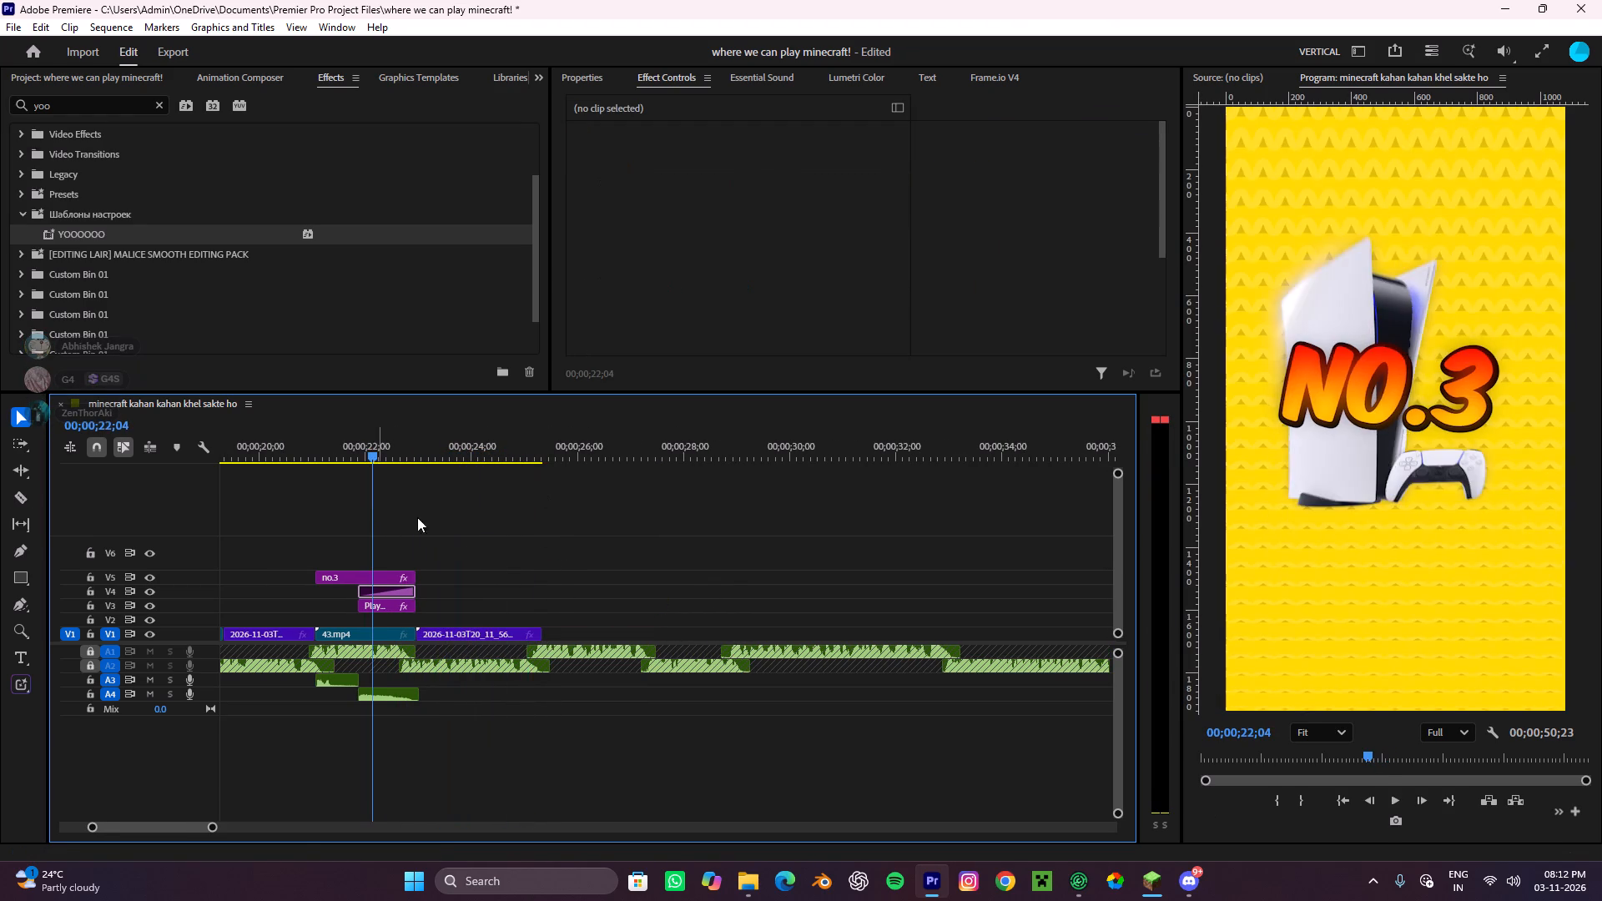
key("space")
scroll(486, 540, "down", 17, "alt")
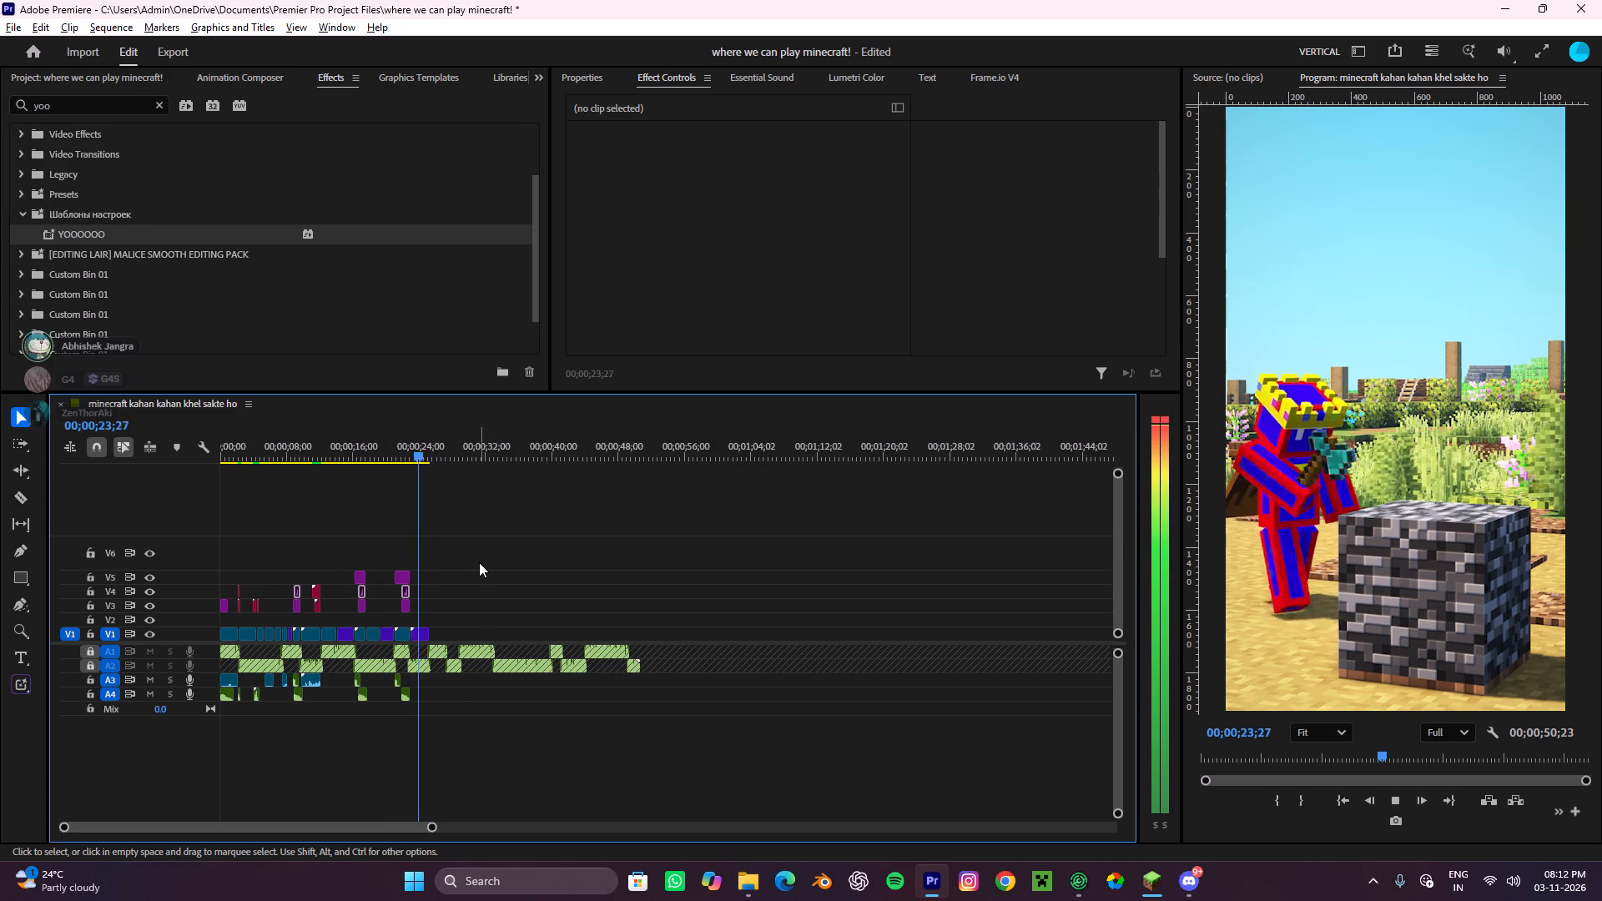
scroll(479, 562, "up", 5, "alt")
scroll(479, 562, "down", 5, "alt")
key("space")
left_click_drag(421, 432, 117, 493)
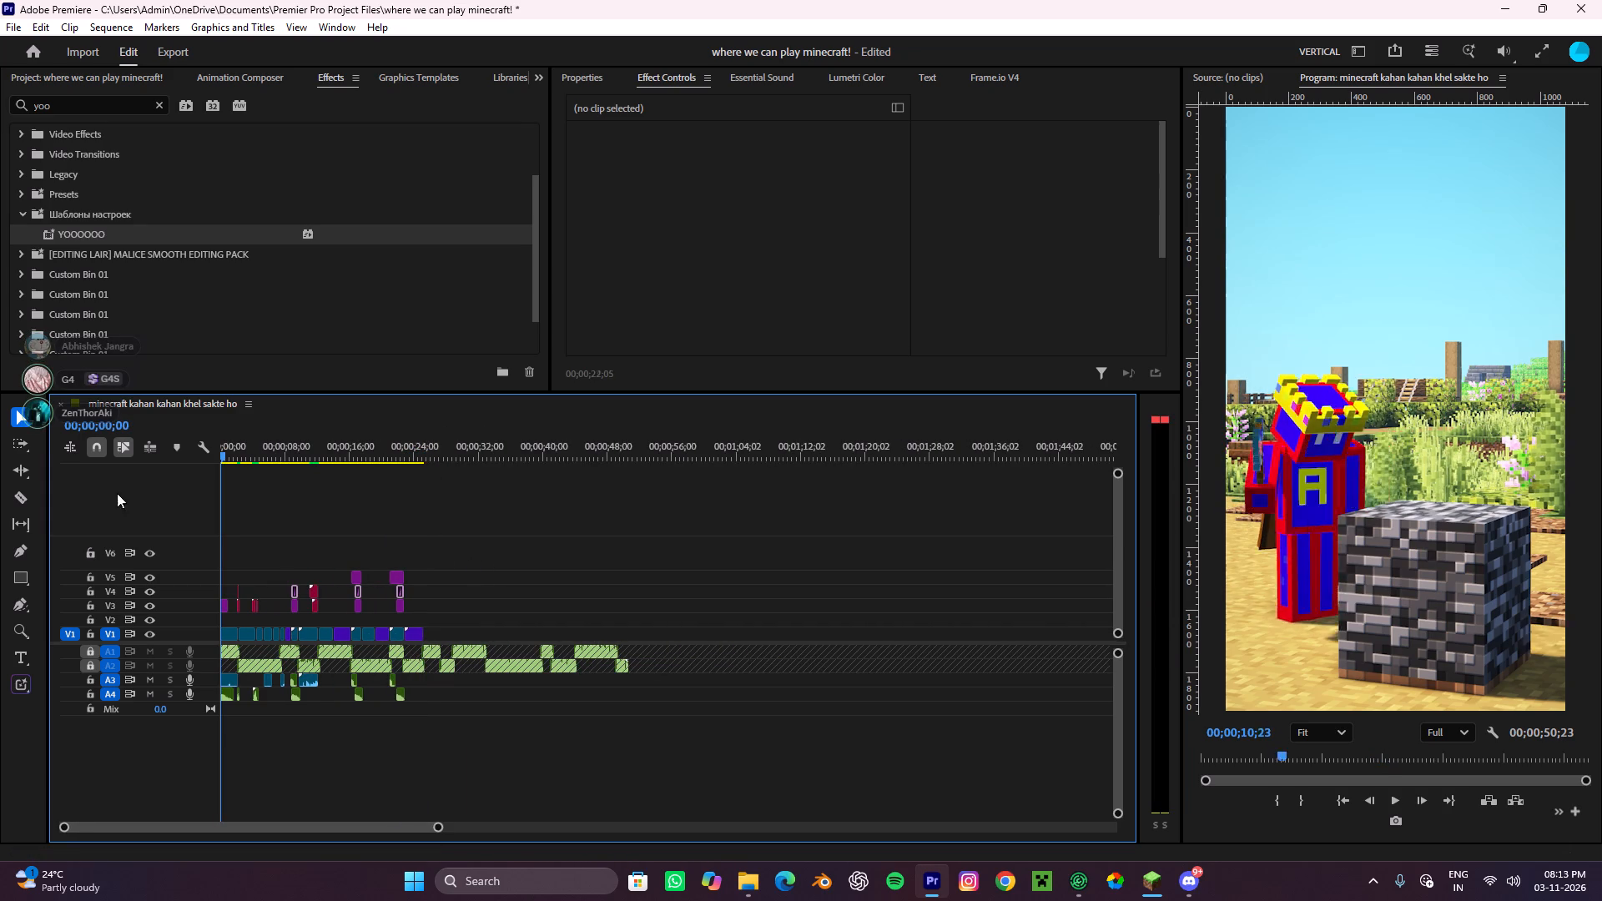
left_click_drag(117, 493, 0, 489)
key("space")
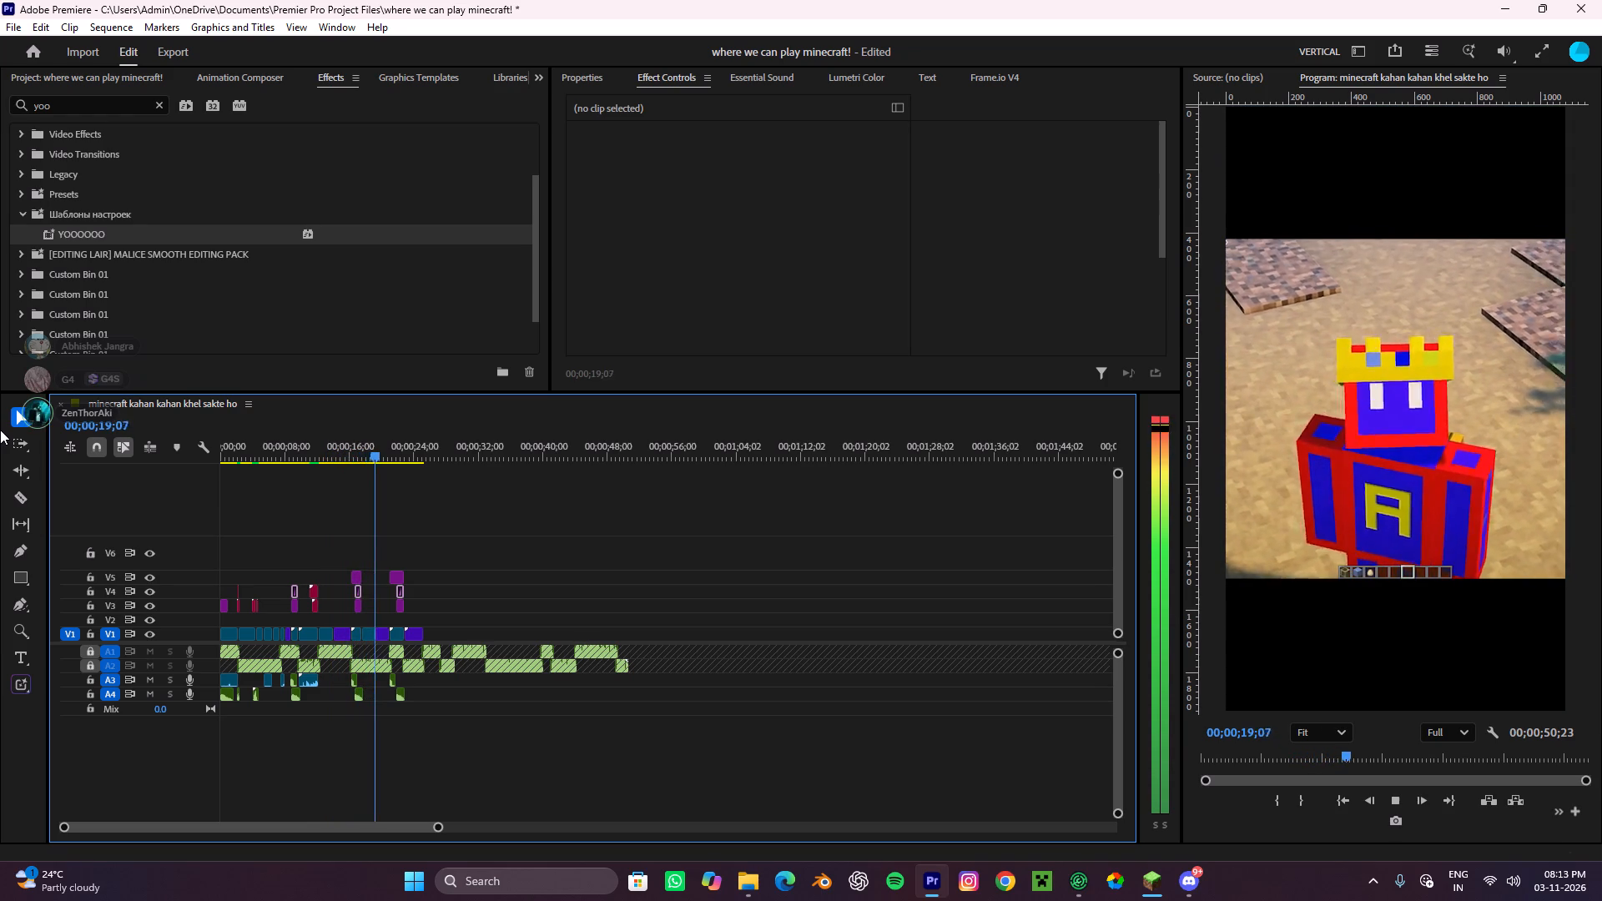
key("space")
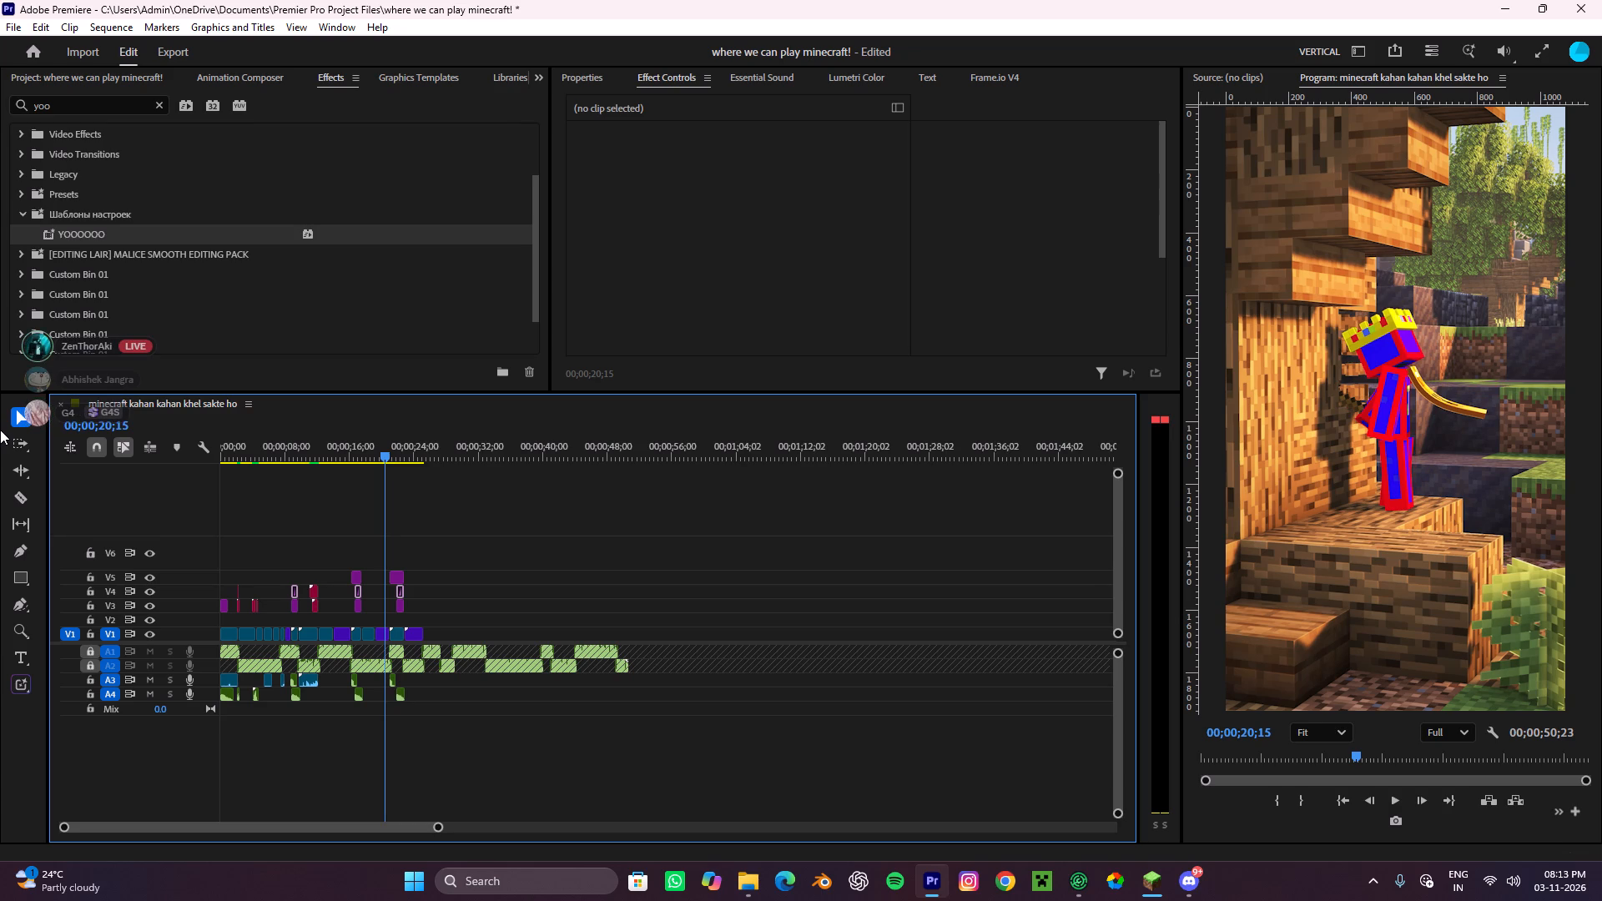
key("space")
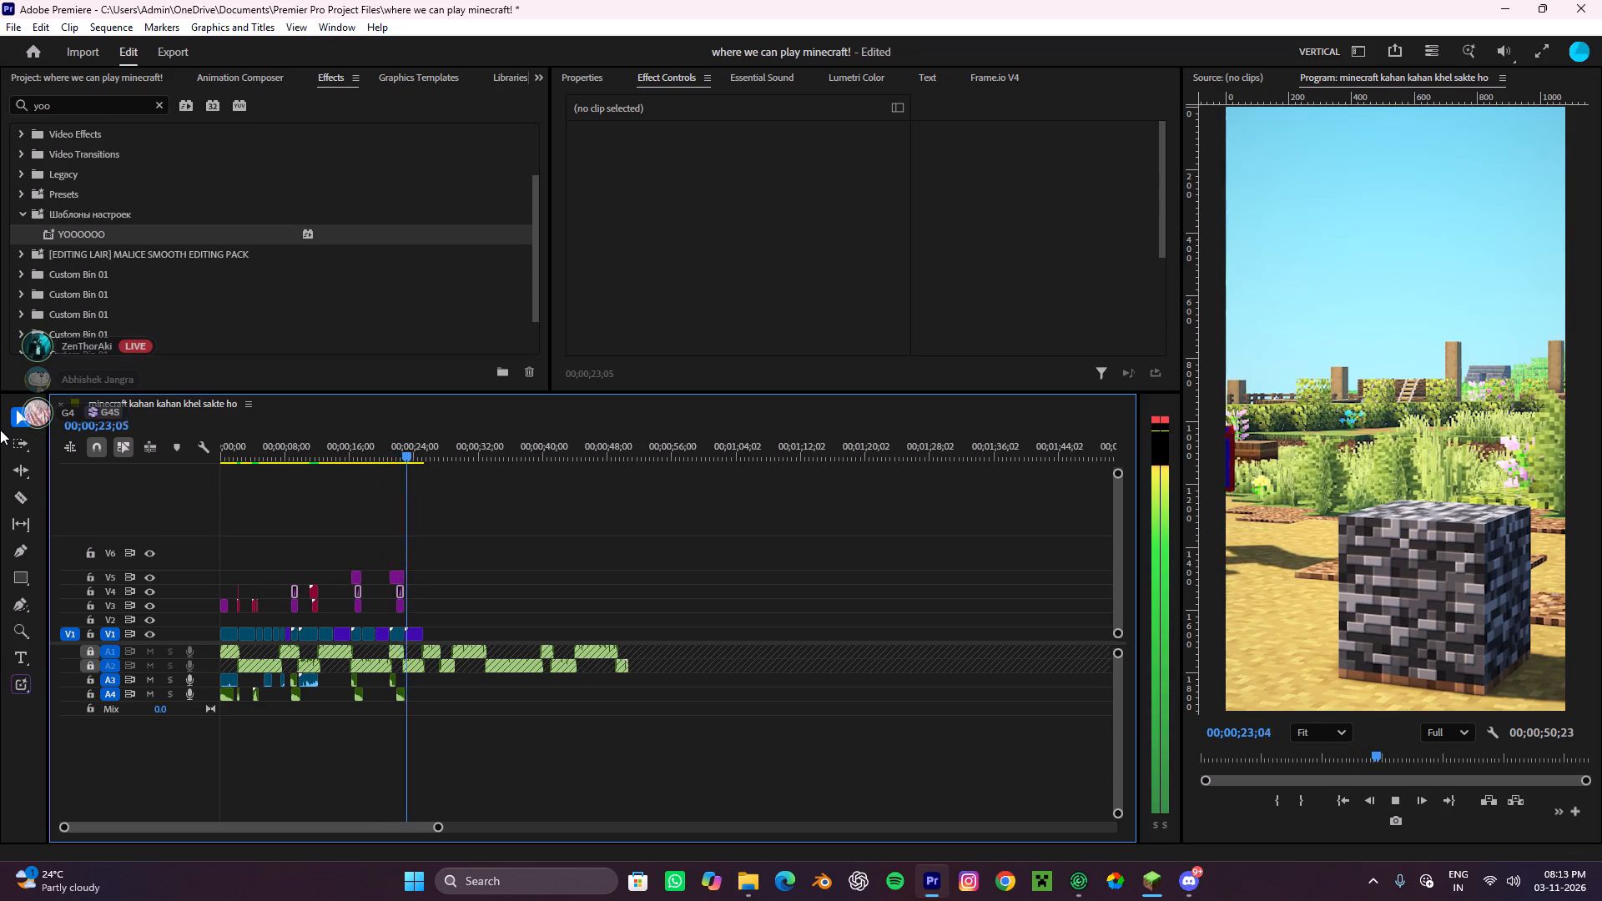
key("space")
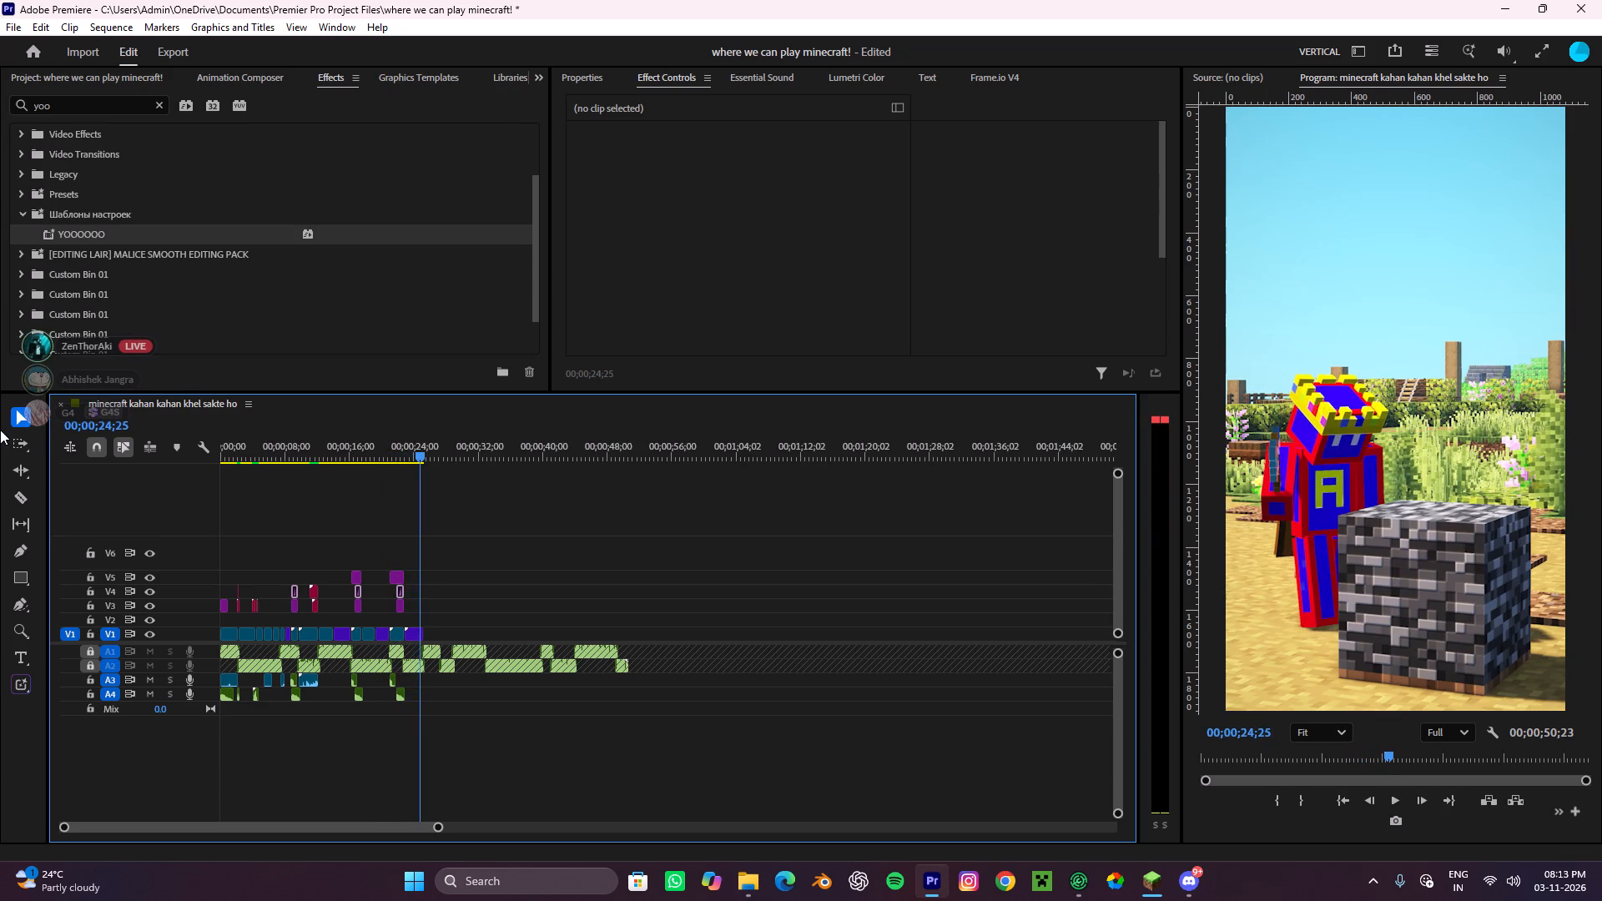
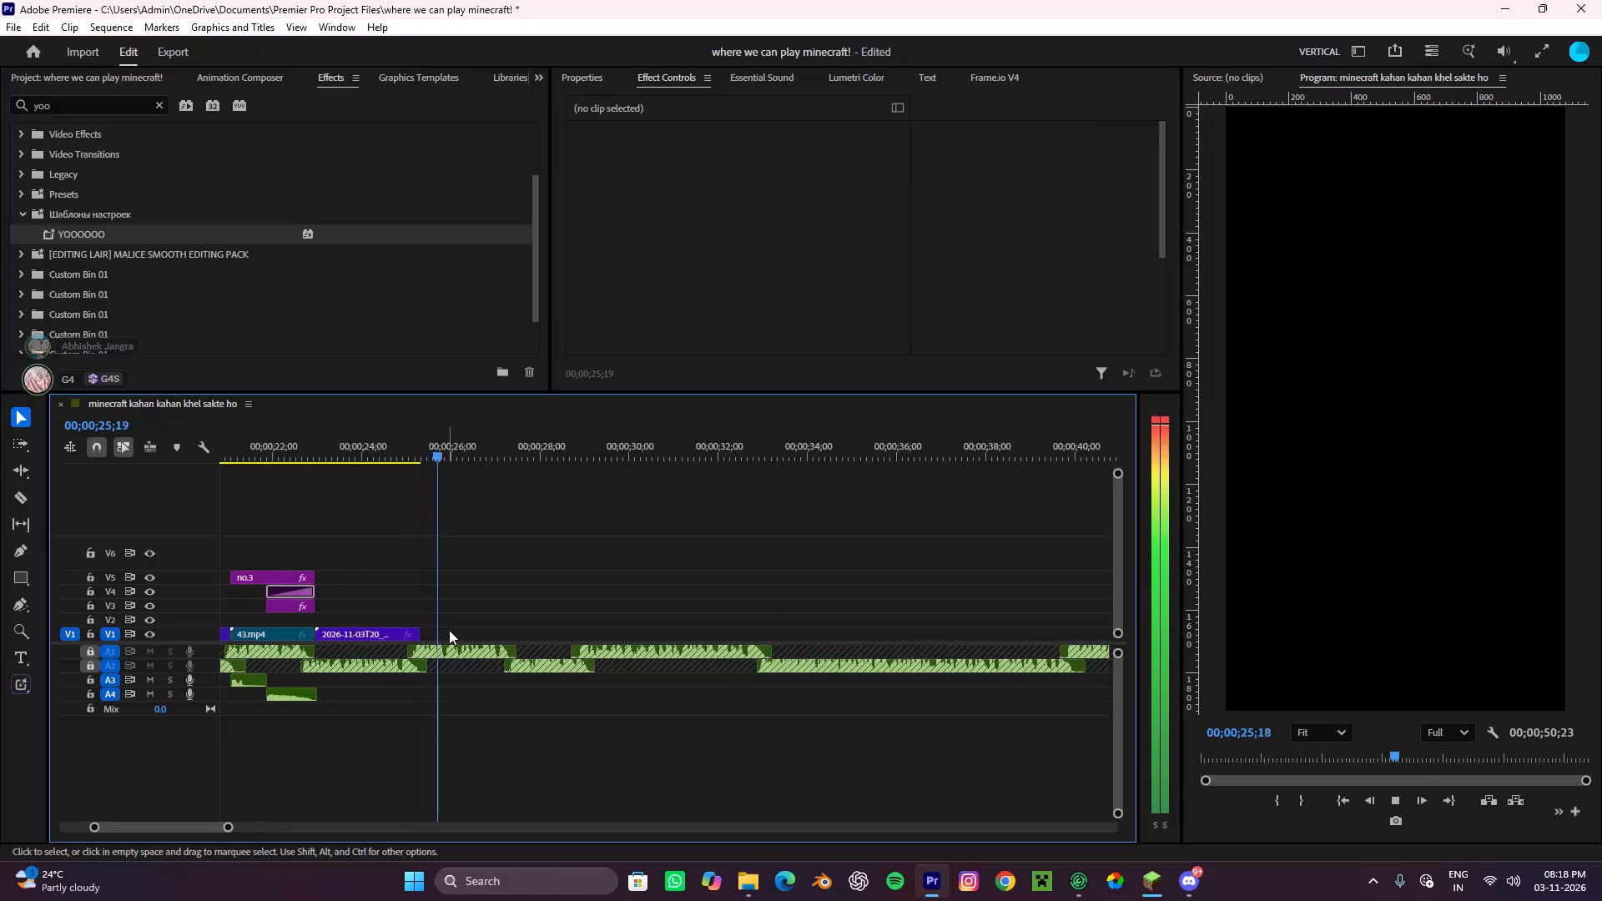
Play back the voice-over around the end of the trimmed bedrock clip to judge which shot the following line needs.
scroll(449, 630, "down", 4)
scroll(449, 629, "up", 6, "alt")
scroll(536, 625, "down", 4, "alt")
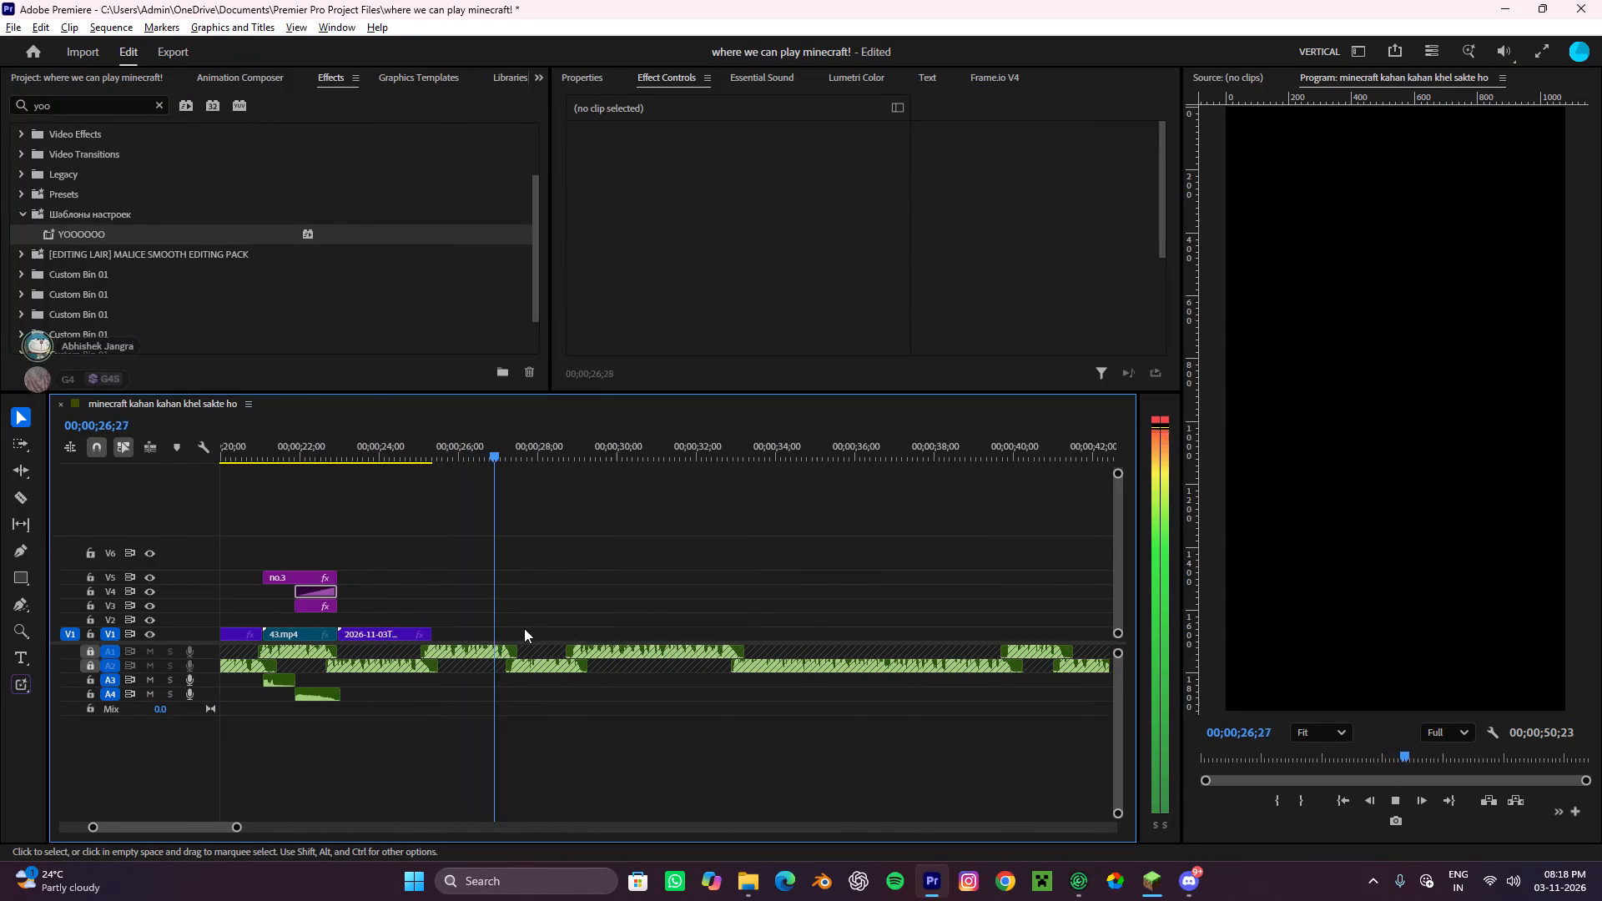
key("space")
scroll(524, 628, "down", 9, "alt")
scroll(458, 636, "up", 4, "alt")
left_click_drag(552, 450, 507, 531)
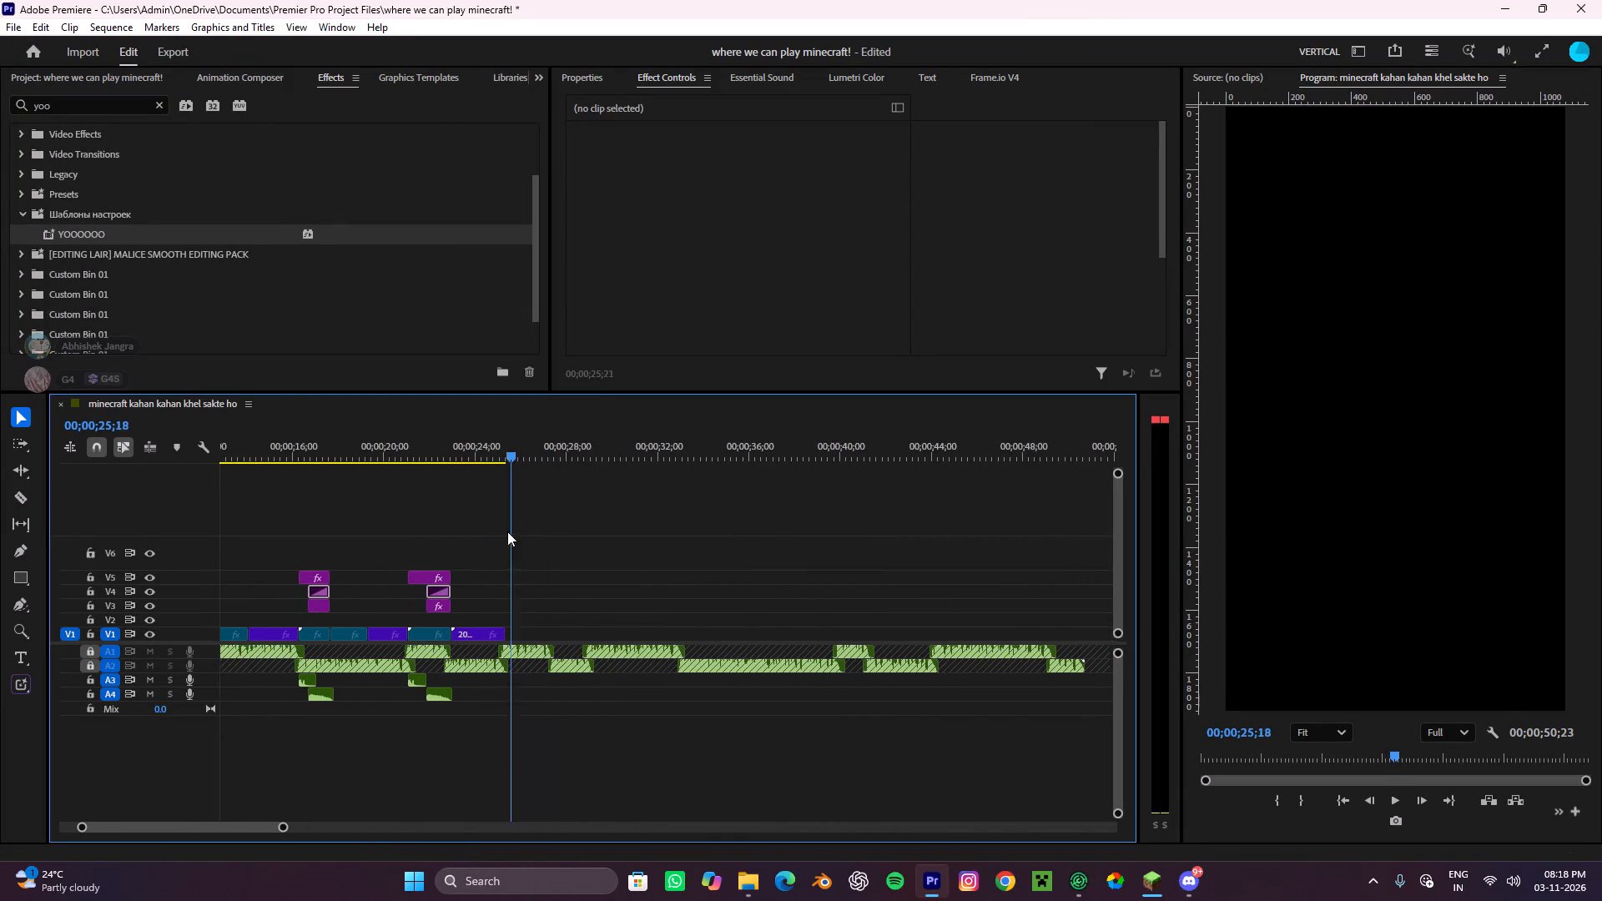
left_click_drag(507, 531, 501, 563)
key("space")
scroll(552, 580, "up", 4, "alt")
scroll(601, 541, "down", 8, "alt")
key("space")
scroll(586, 609, "up", 4, "alt")
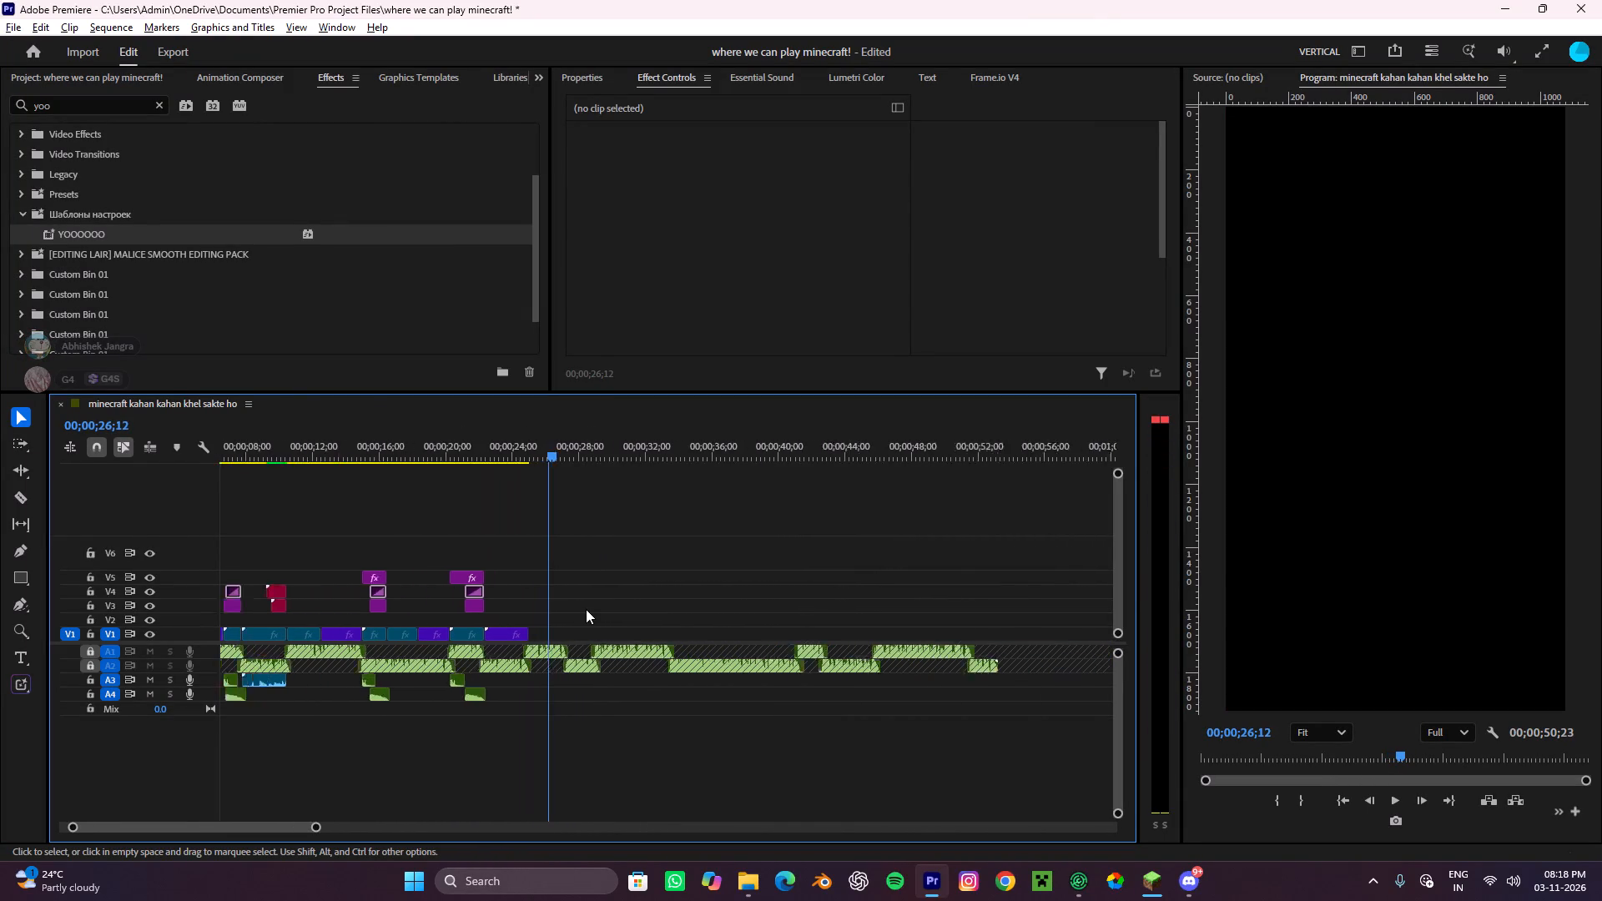
scroll(586, 609, "down", 3, "alt")
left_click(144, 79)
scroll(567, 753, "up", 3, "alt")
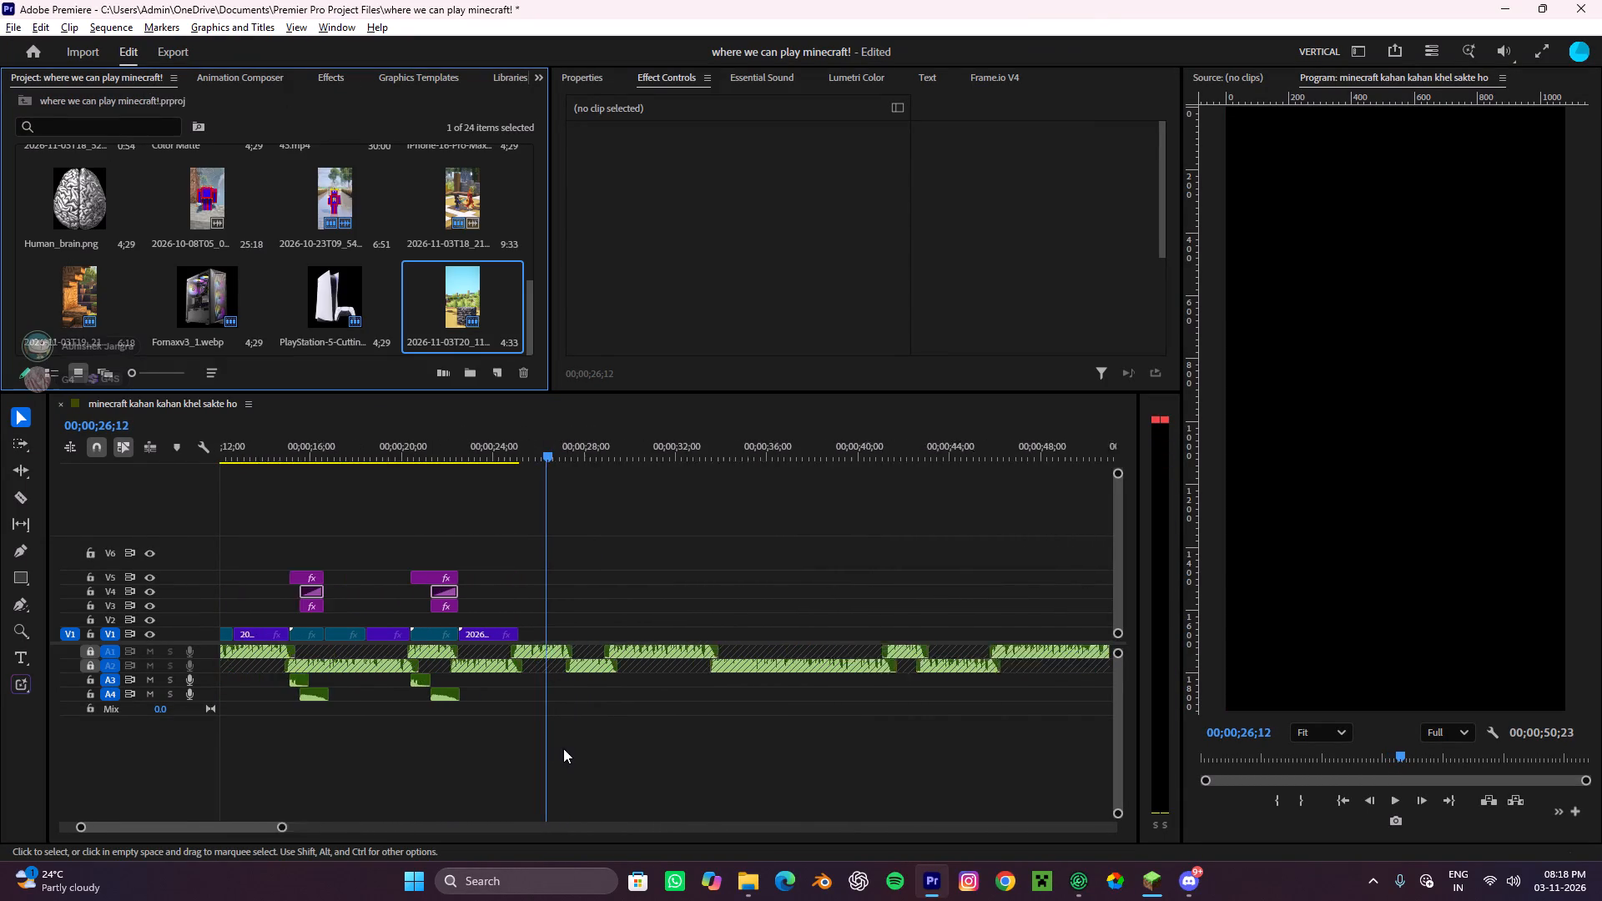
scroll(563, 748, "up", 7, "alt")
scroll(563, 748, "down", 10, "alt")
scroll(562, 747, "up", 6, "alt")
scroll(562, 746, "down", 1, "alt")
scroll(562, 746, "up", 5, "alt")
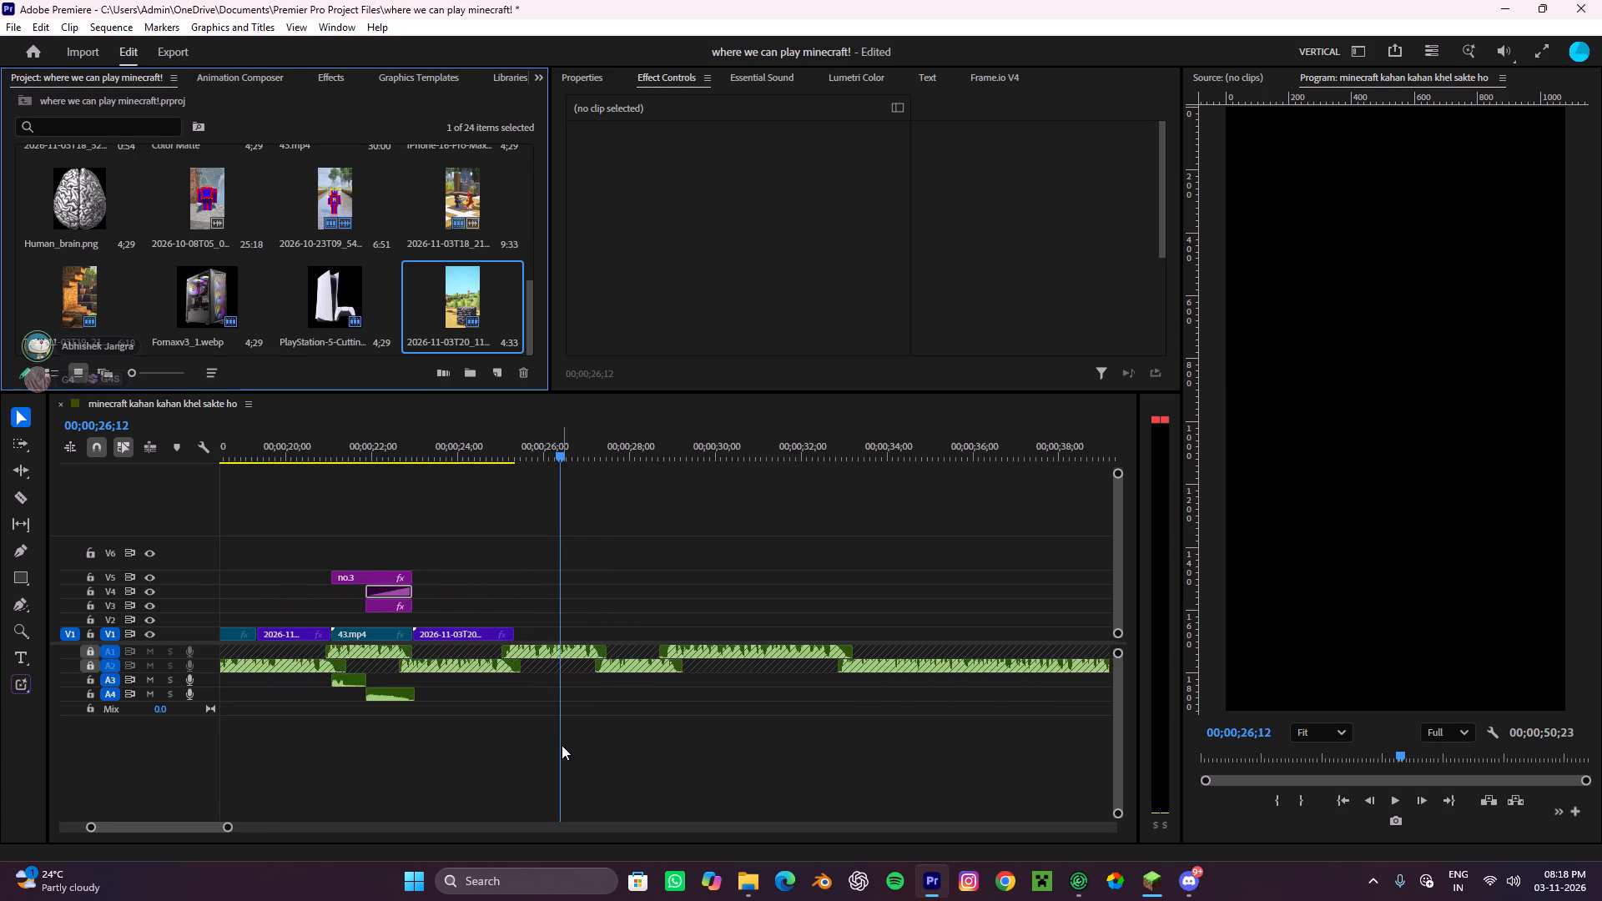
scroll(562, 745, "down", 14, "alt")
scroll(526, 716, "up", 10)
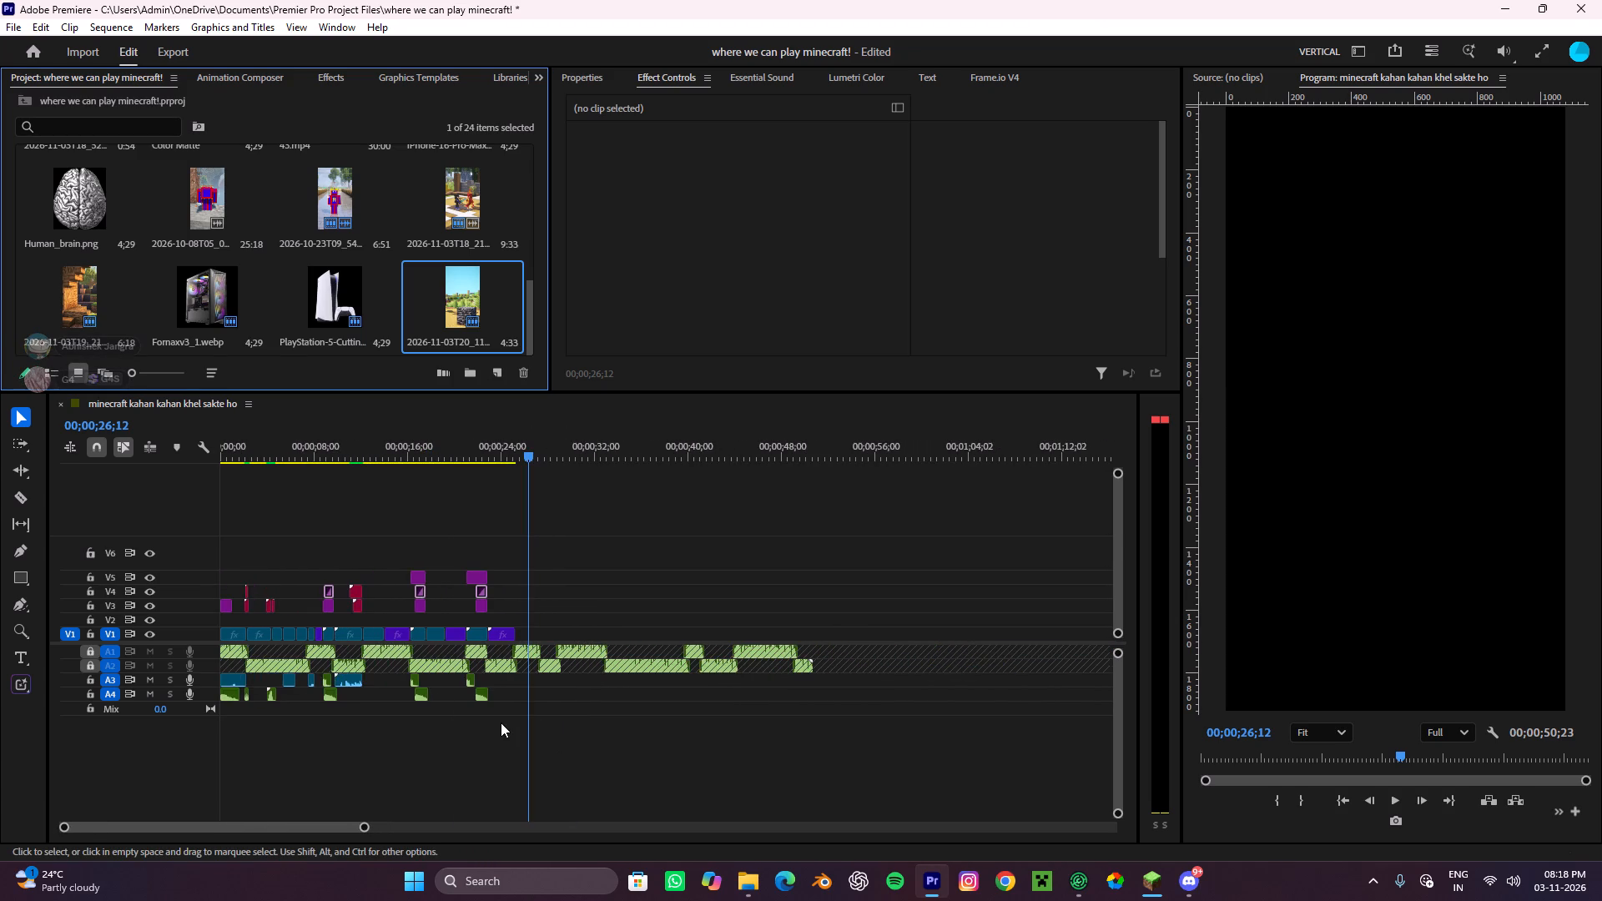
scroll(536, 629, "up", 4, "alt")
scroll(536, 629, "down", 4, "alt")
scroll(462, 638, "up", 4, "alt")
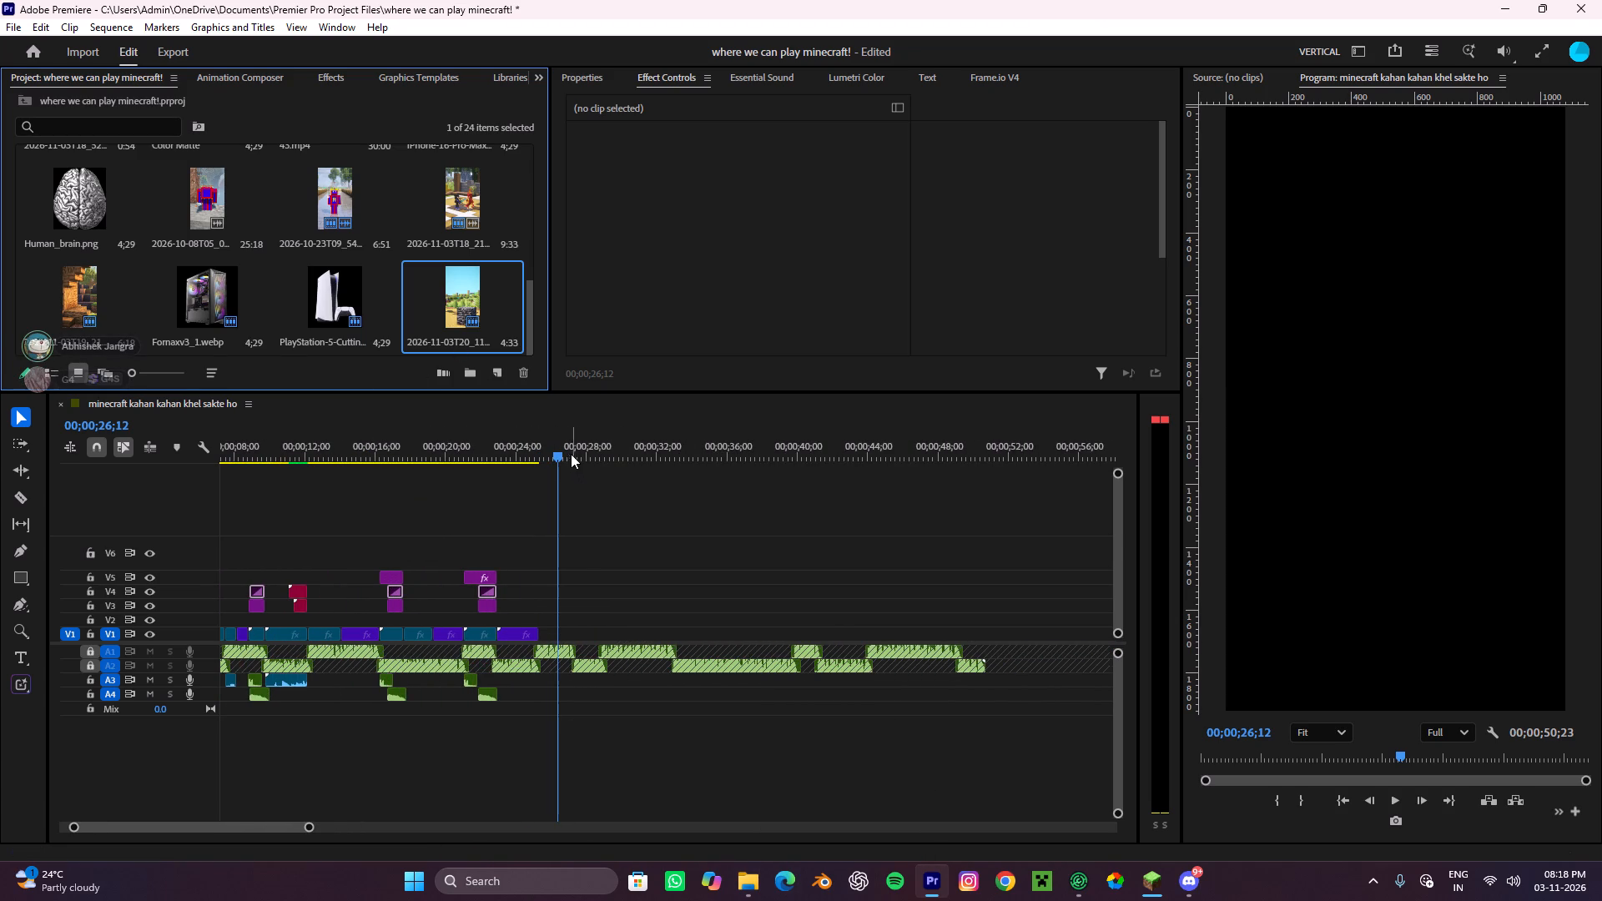
Duplicate the Minecraft 2026.10.26 - 18.35.50.02 gameplay clip at 00;00;18;13 onto V2, at about 00;00;34.
left_click_drag(558, 454, 419, 590)
scroll(429, 620, "up", 4)
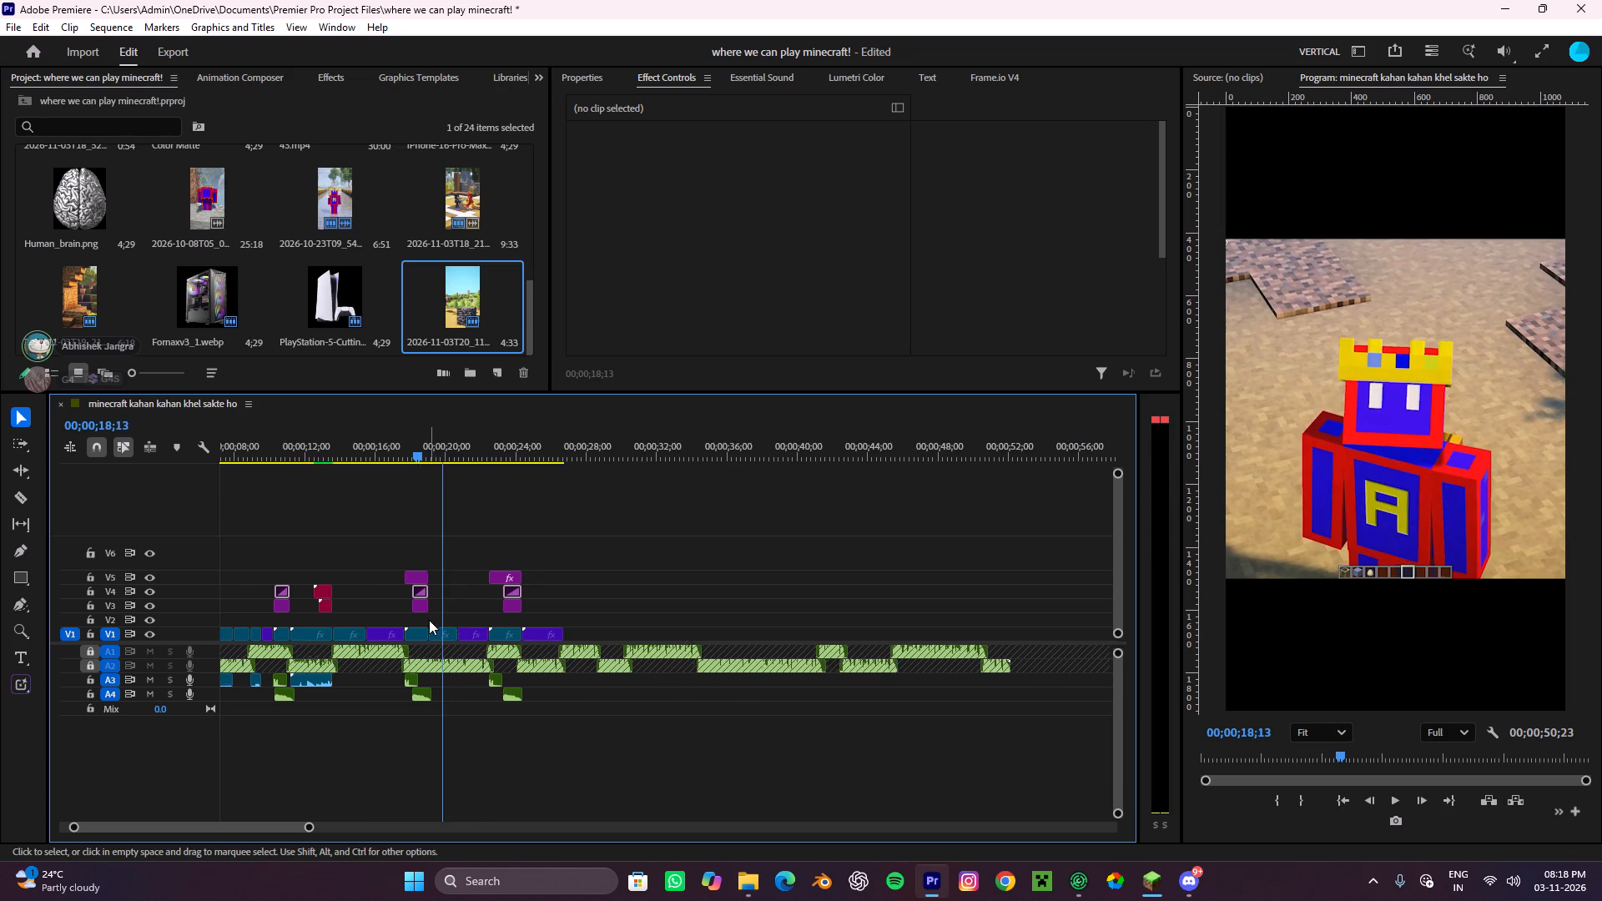
left_click(498, 627)
left_click_drag(495, 631, 823, 617)
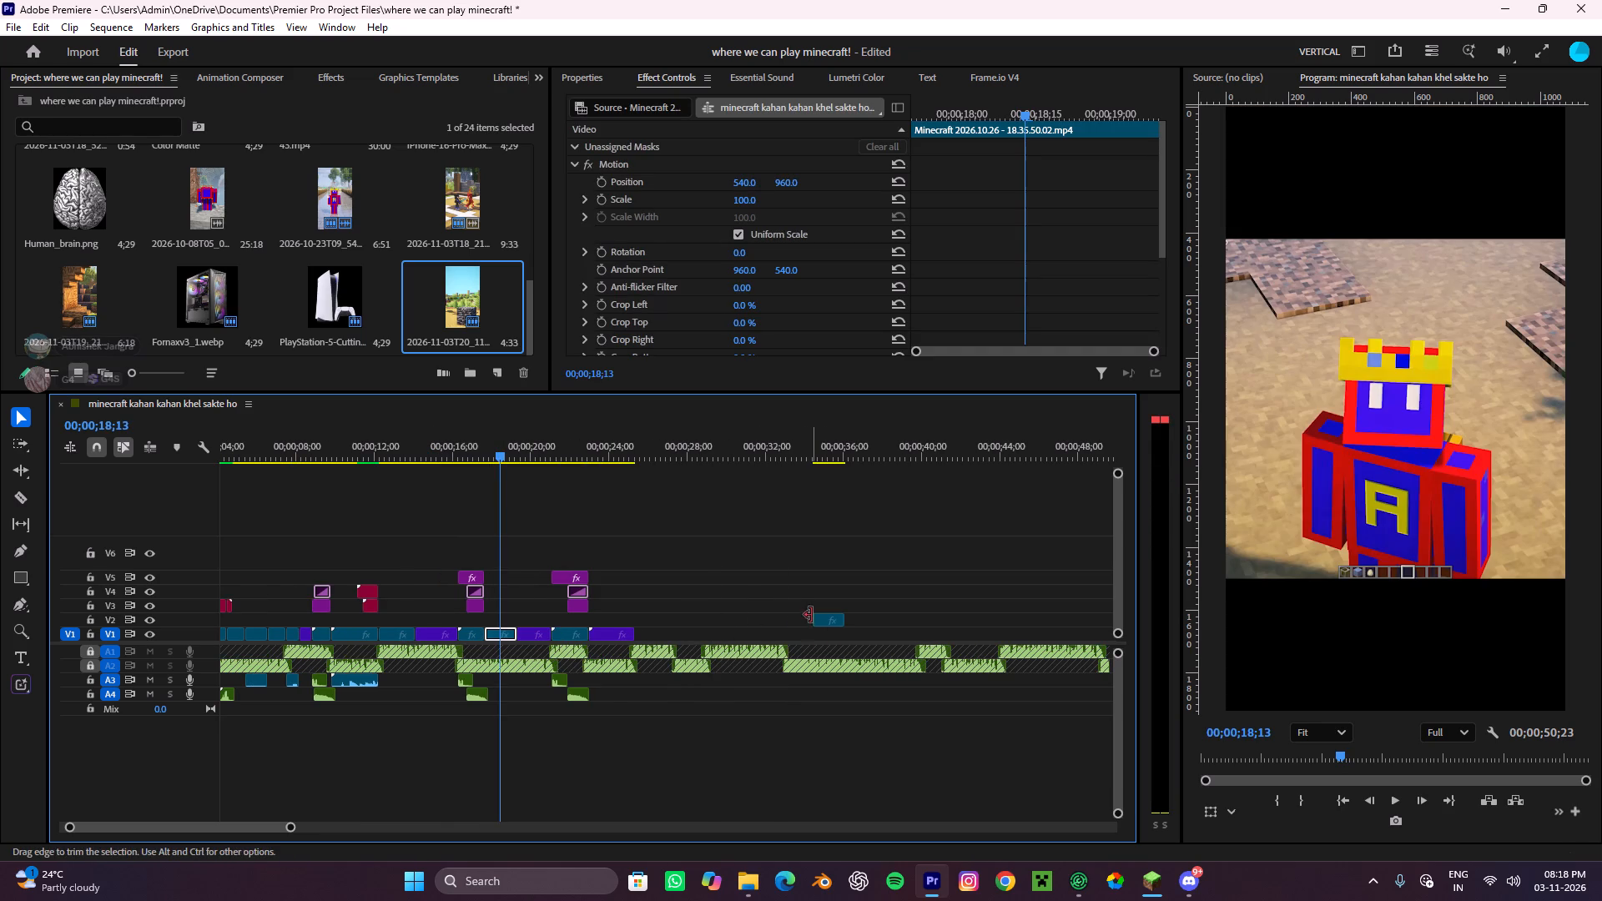
Extend the end of the V2 gameplay copy out to 00;01;02;24 to reveal more of its footage.
left_click_drag(535, 452, 801, 584)
scroll(914, 637, "up", 5, "alt")
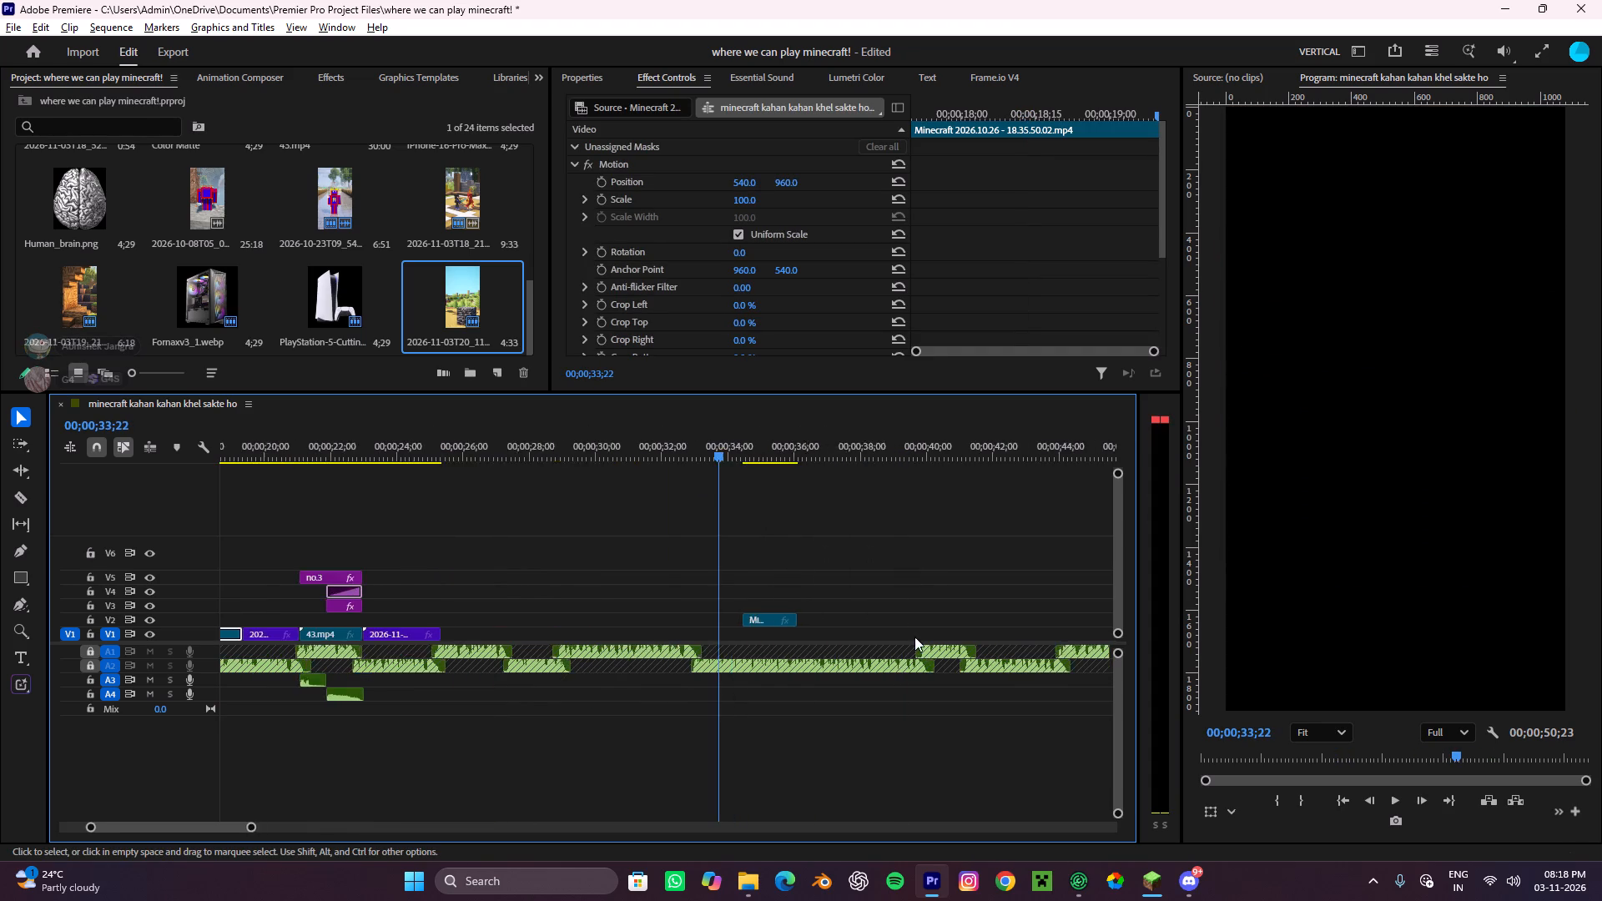
scroll(914, 637, "down", 13, "alt")
left_click_drag(525, 614, 1010, 651)
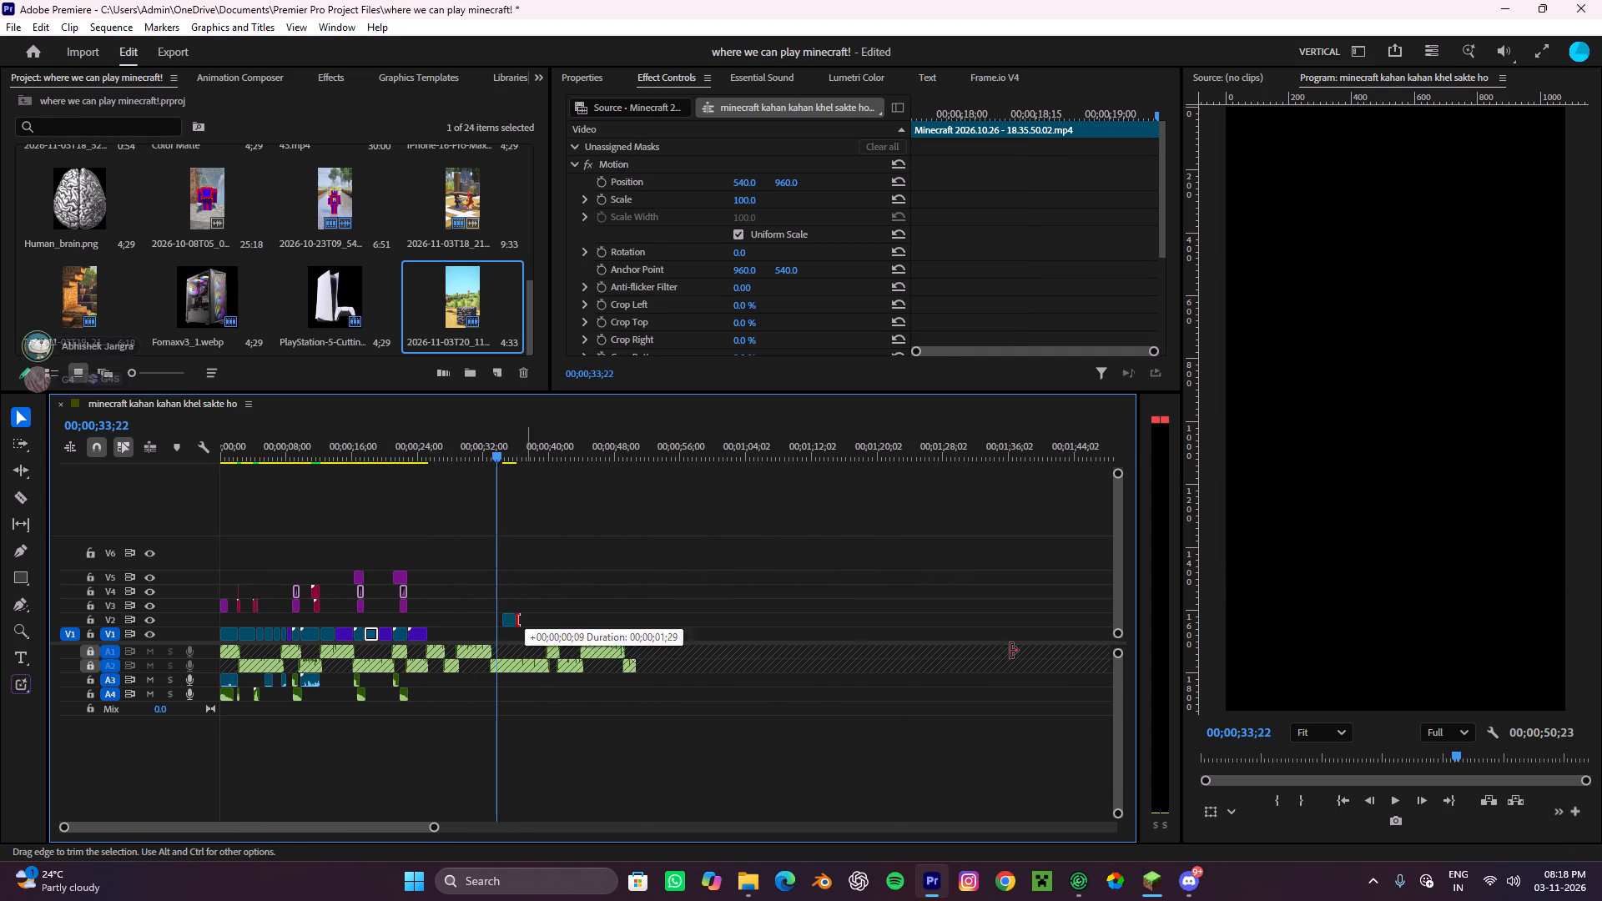
left_click_drag(1010, 651, 1490, 657)
Find the close-up of the character in the V2 gameplay clip, split it just past 00;00;58;00 and remove the earlier part.
left_click_drag(278, 432, 409, 471)
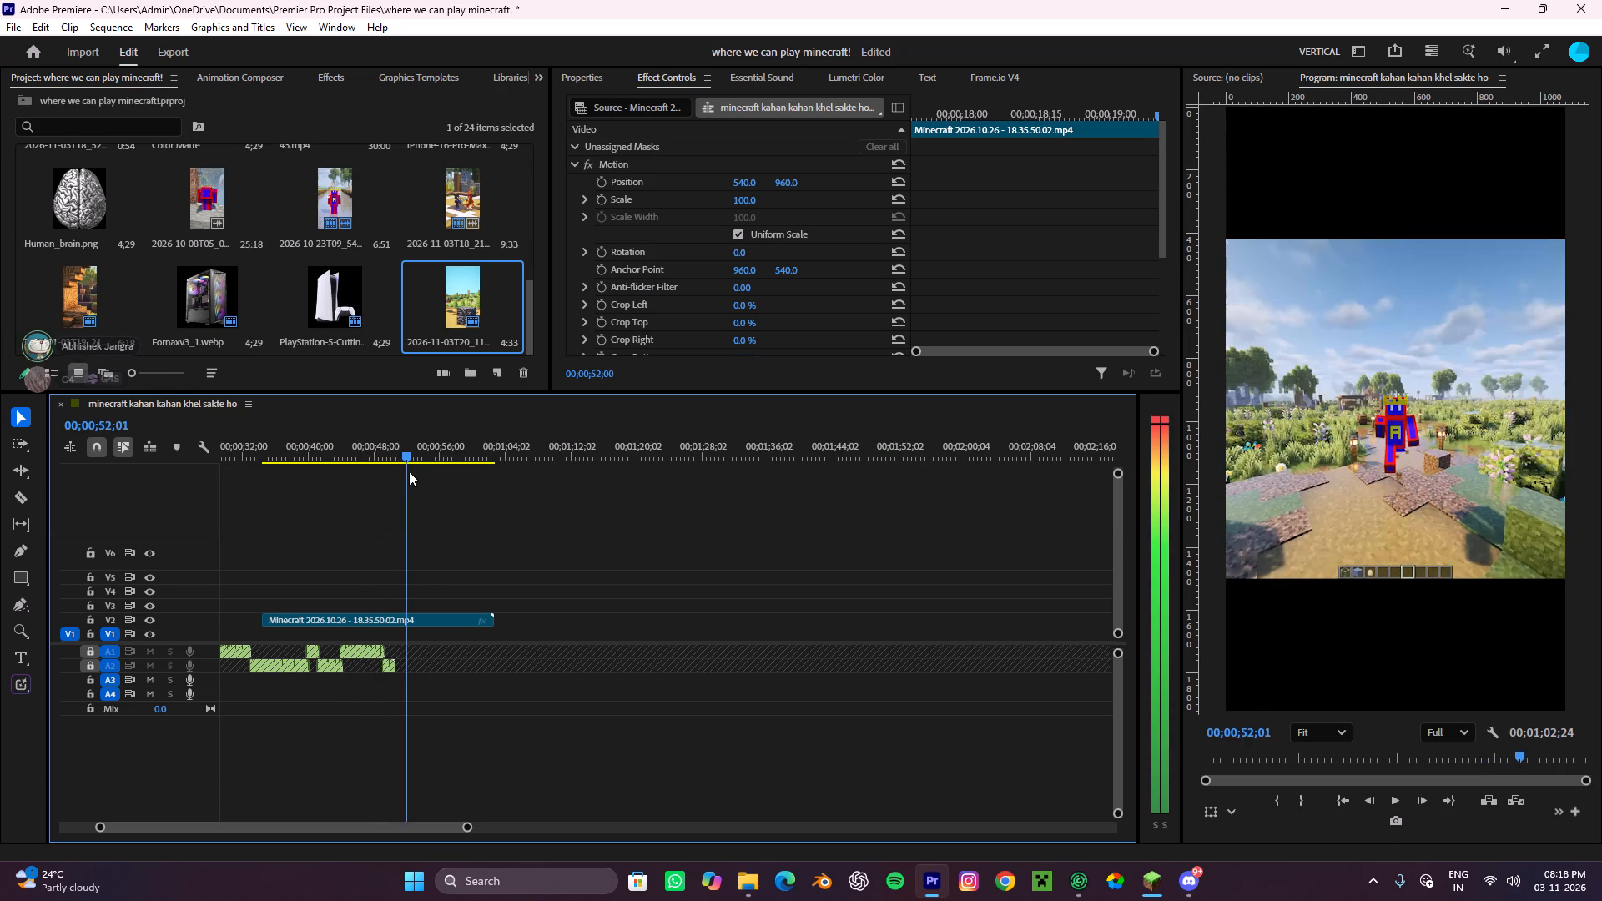
left_click_drag(409, 471, 446, 459)
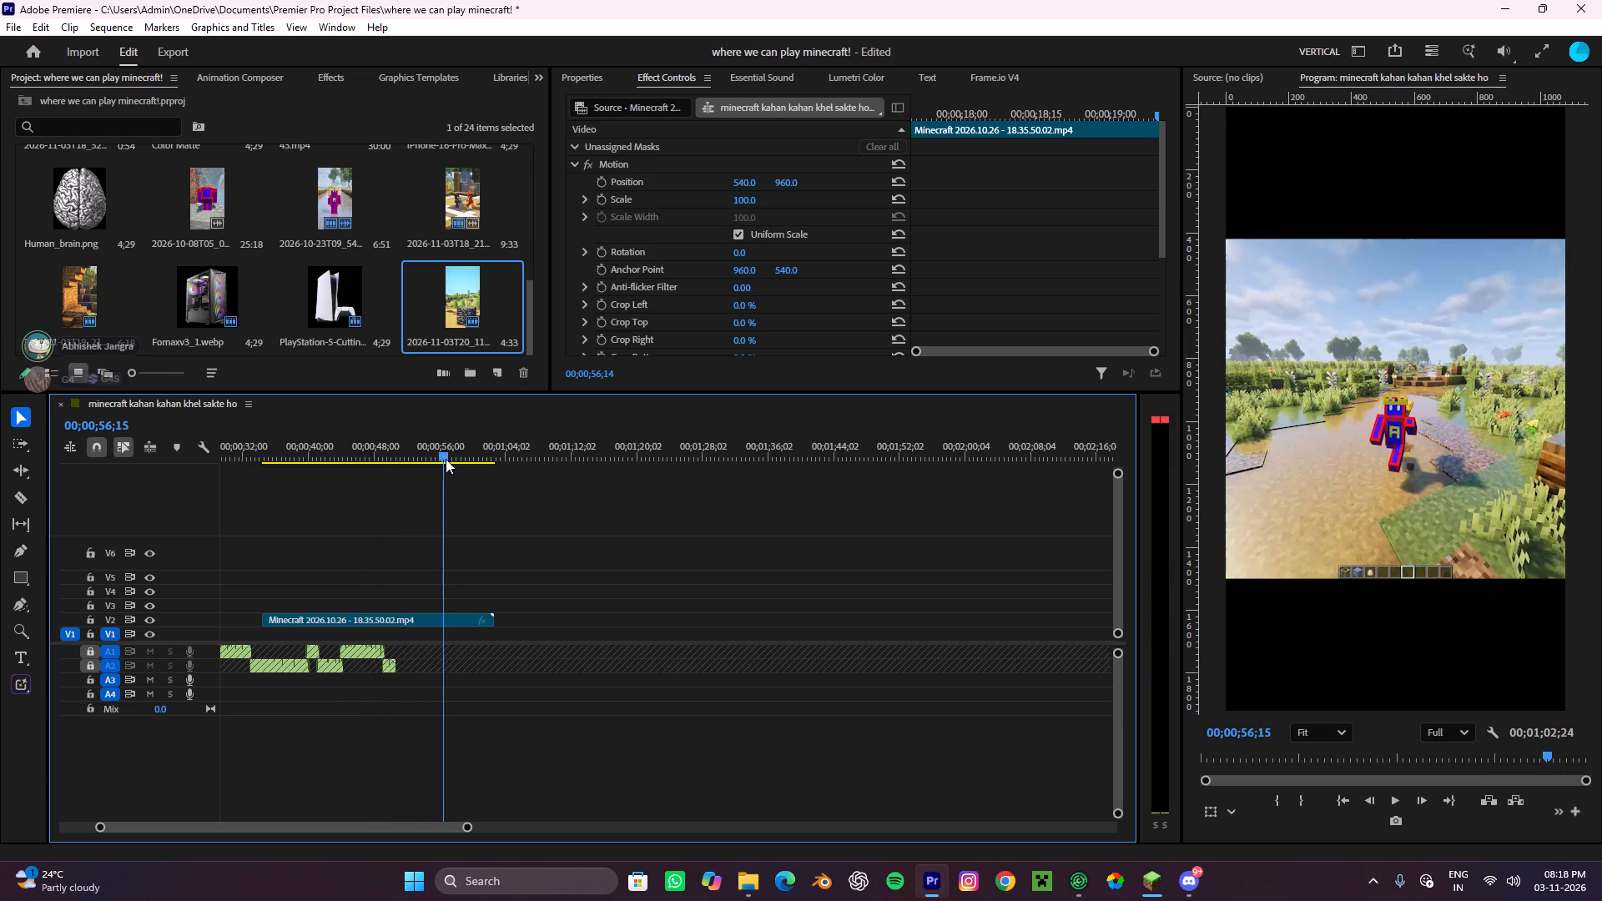
left_click_drag(446, 459, 458, 450)
scroll(481, 556, "up", 4, "alt")
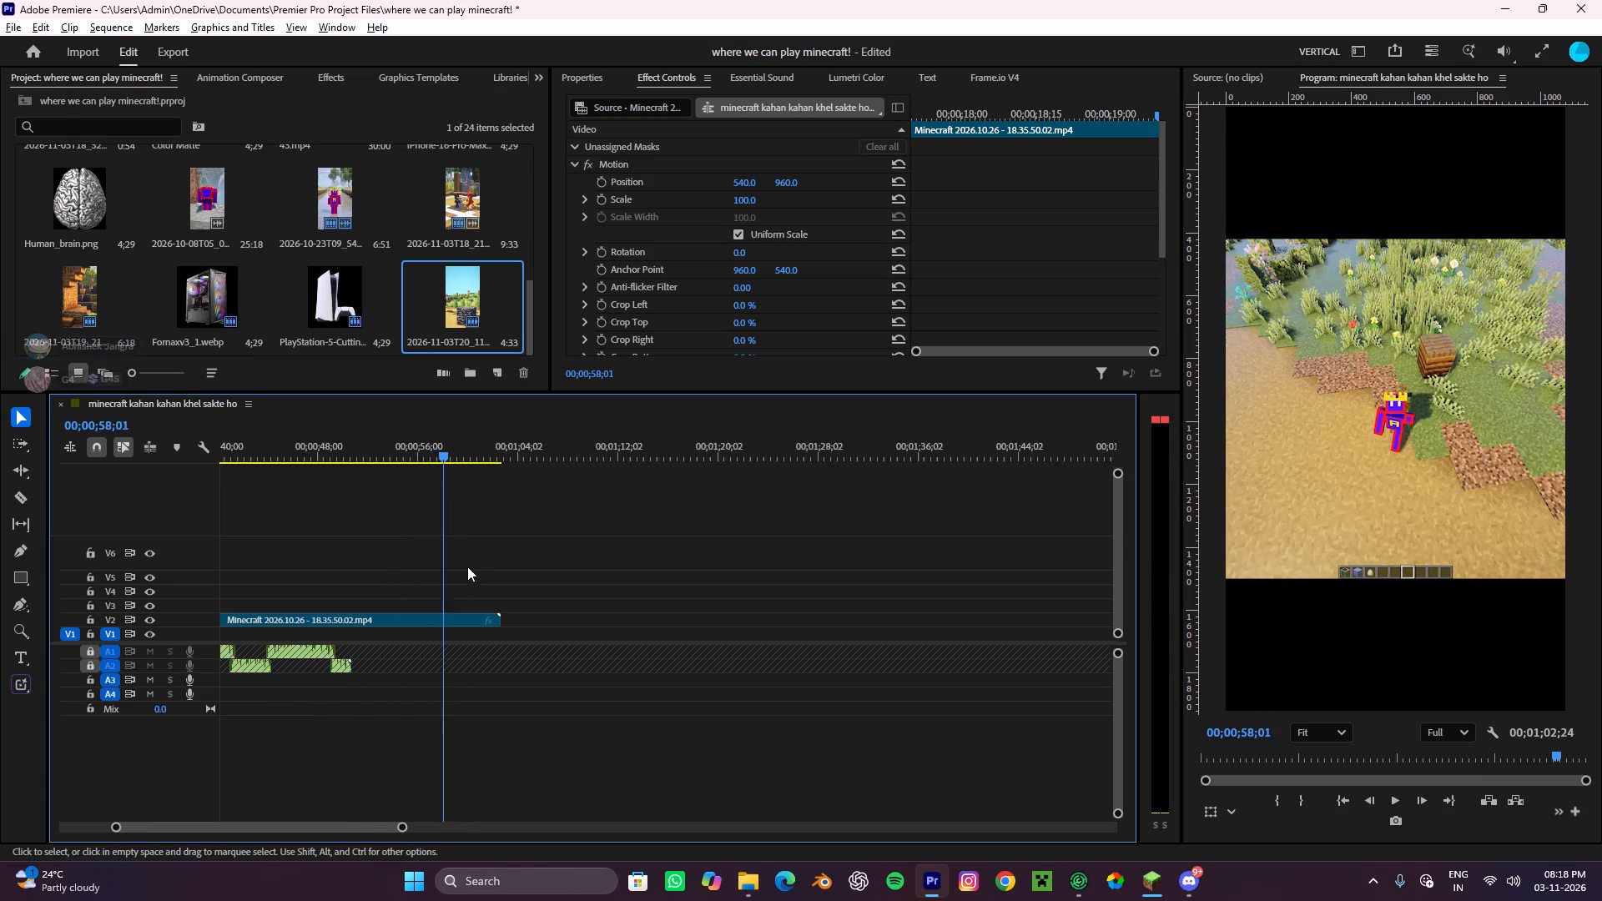
scroll(467, 566, "up", 15, "alt")
key("space")
key("space")
key("c")
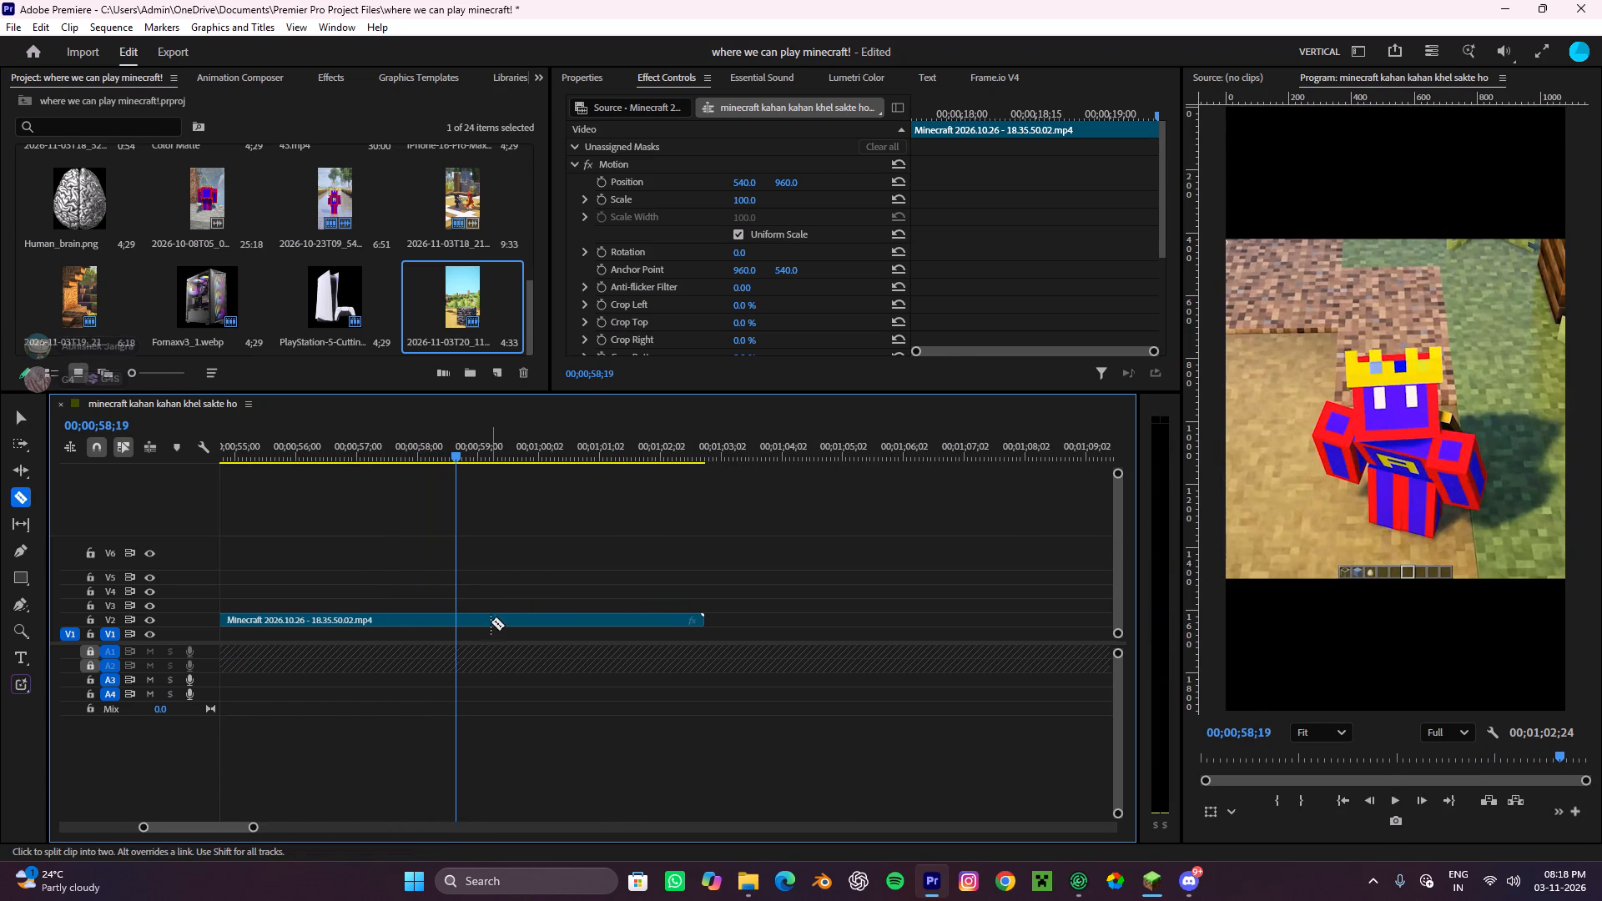
left_click(426, 621)
key("v")
left_click(395, 617)
key("ctrl+x")
Move the remaining gameplay clip from V2 down to V1.
scroll(419, 601, "down", 5, "alt")
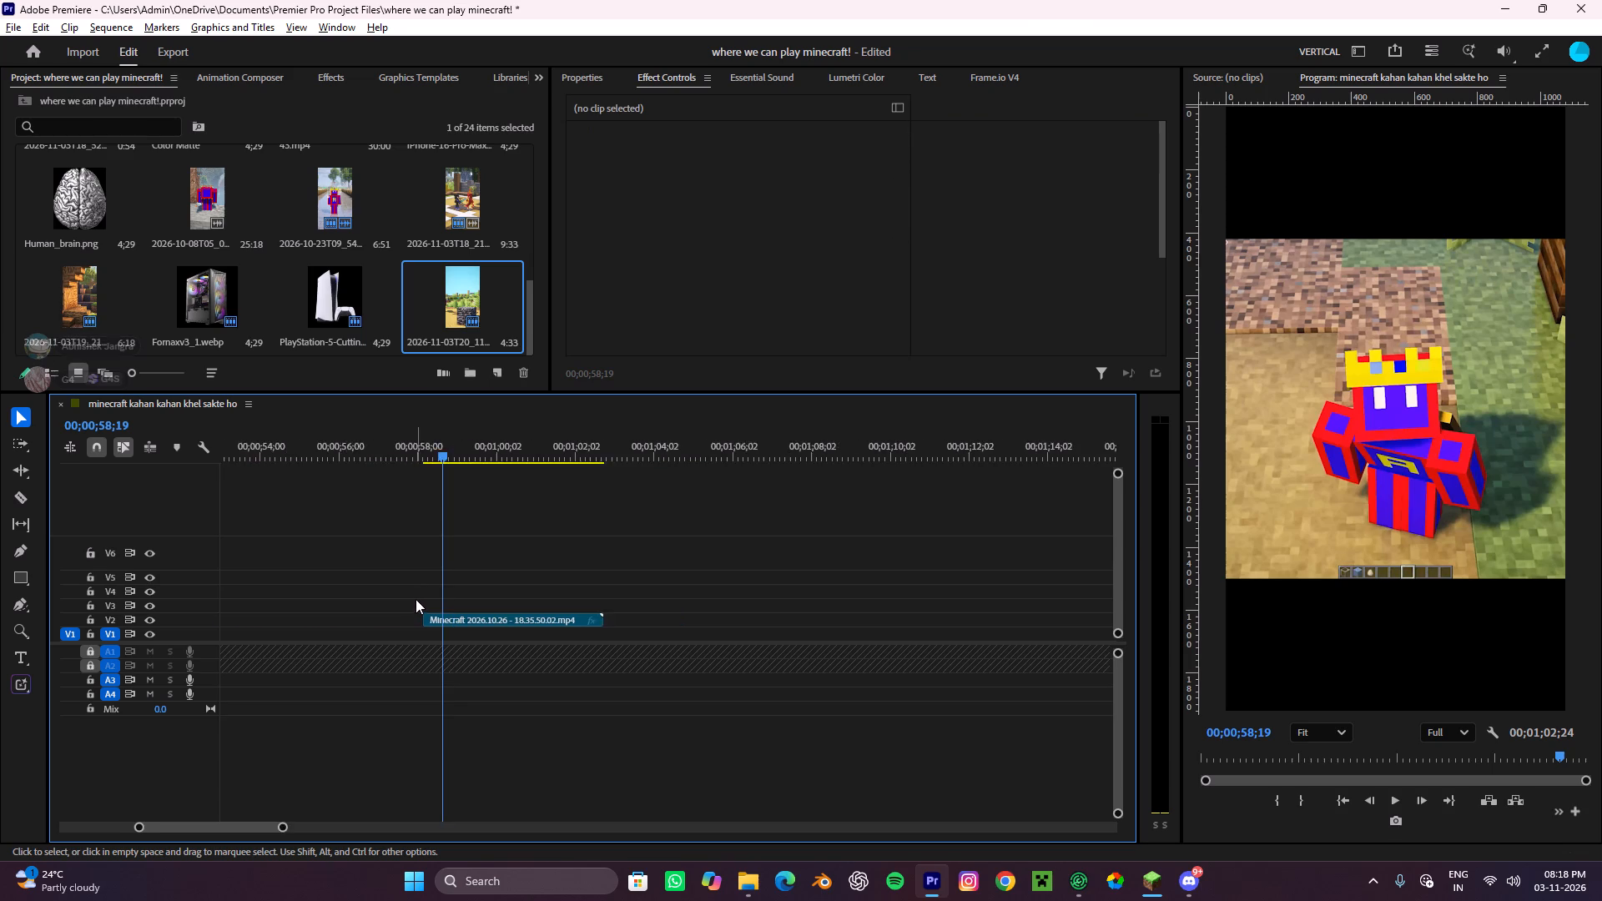
scroll(416, 599, "down", 10, "alt")
scroll(416, 599, "up", 5)
left_click_drag(564, 622, 564, 637)
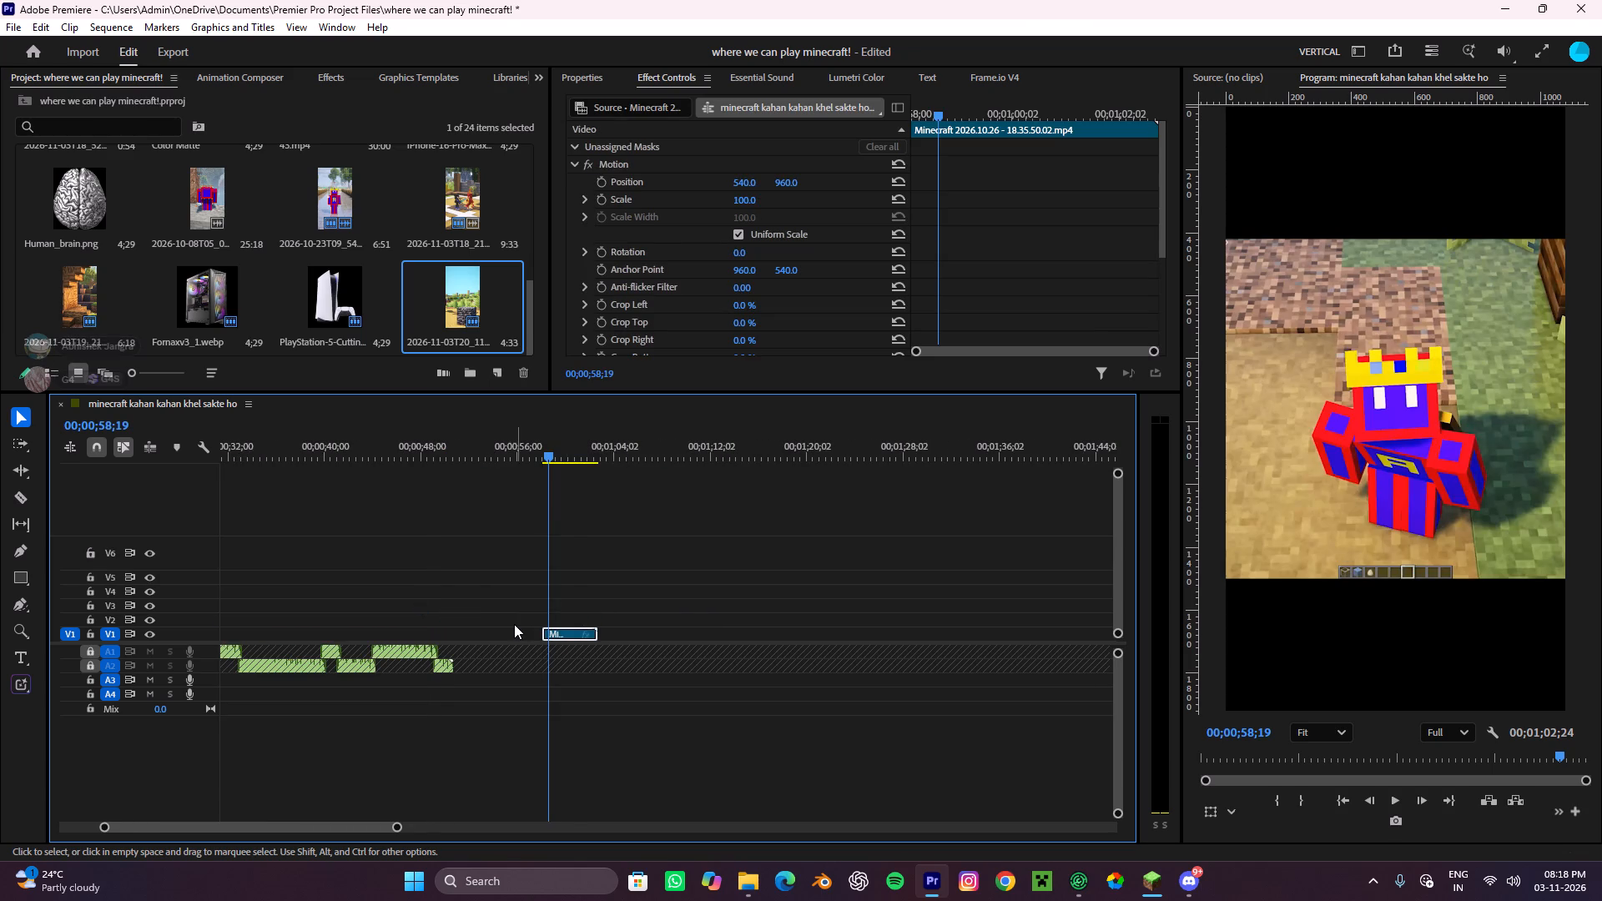
Close the gap on V1 so the gameplay clip butts against the end of the bedrock clip.
scroll(512, 624, "up", 5)
scroll(512, 624, "down", 5, "alt")
left_click(400, 637)
key("d")
scroll(320, 646, "up", 1, "alt")
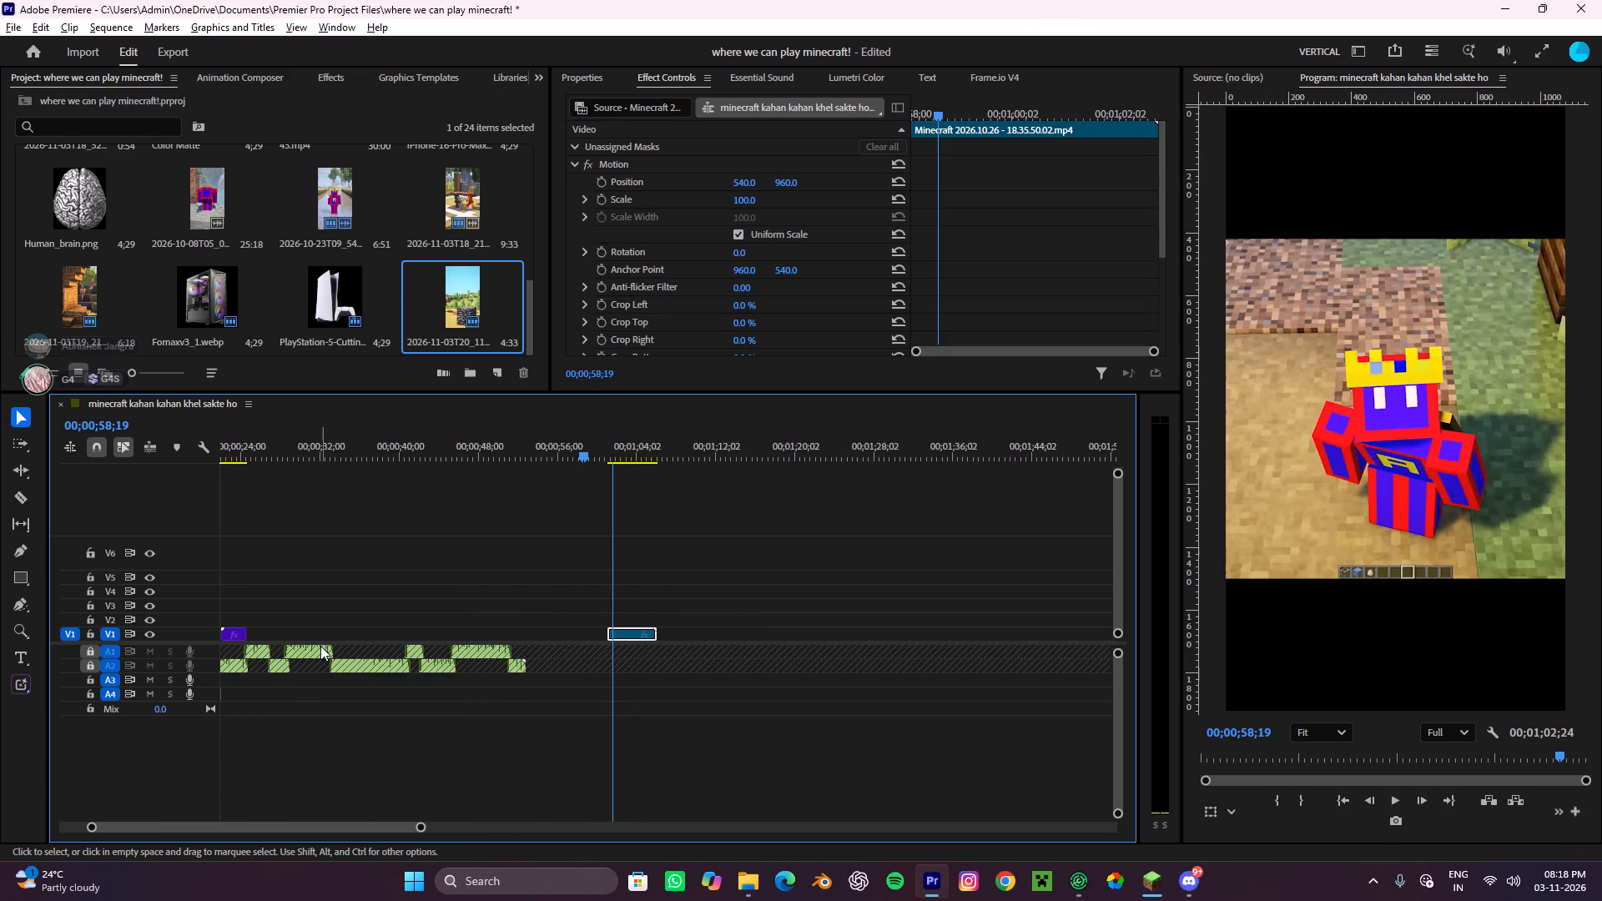
left_click(355, 630)
left_click(355, 630)
key("e")
scroll(312, 638, "up", 5, "alt")
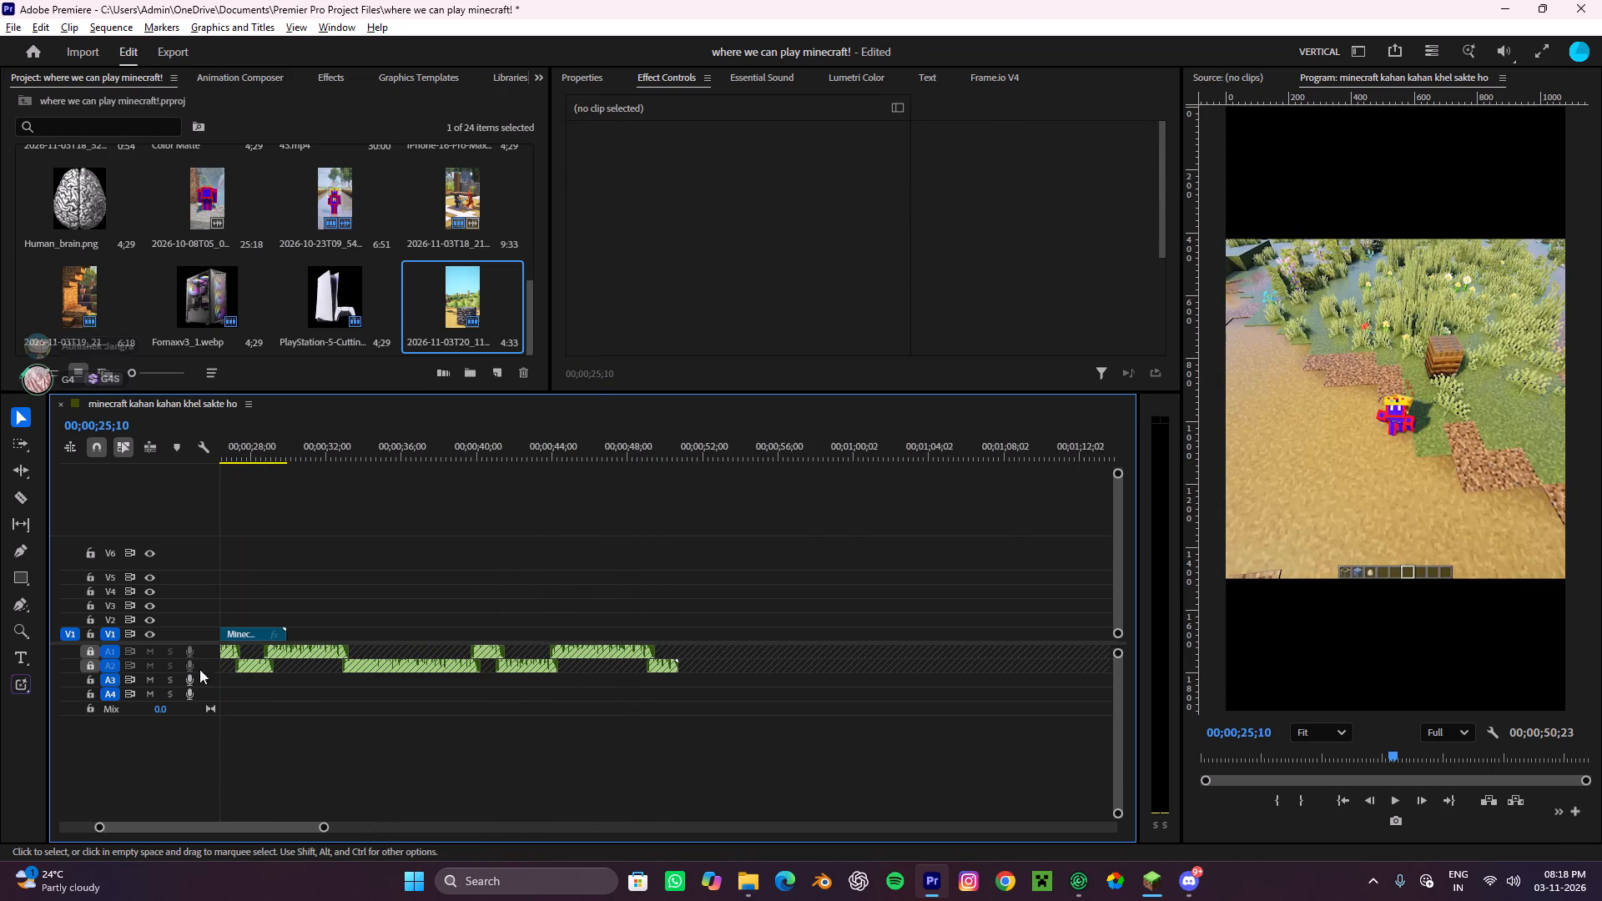
scroll(175, 677, "up", 4, "alt")
scroll(184, 620, "down", 8, "alt")
scroll(249, 652, "up", 5, "alt")
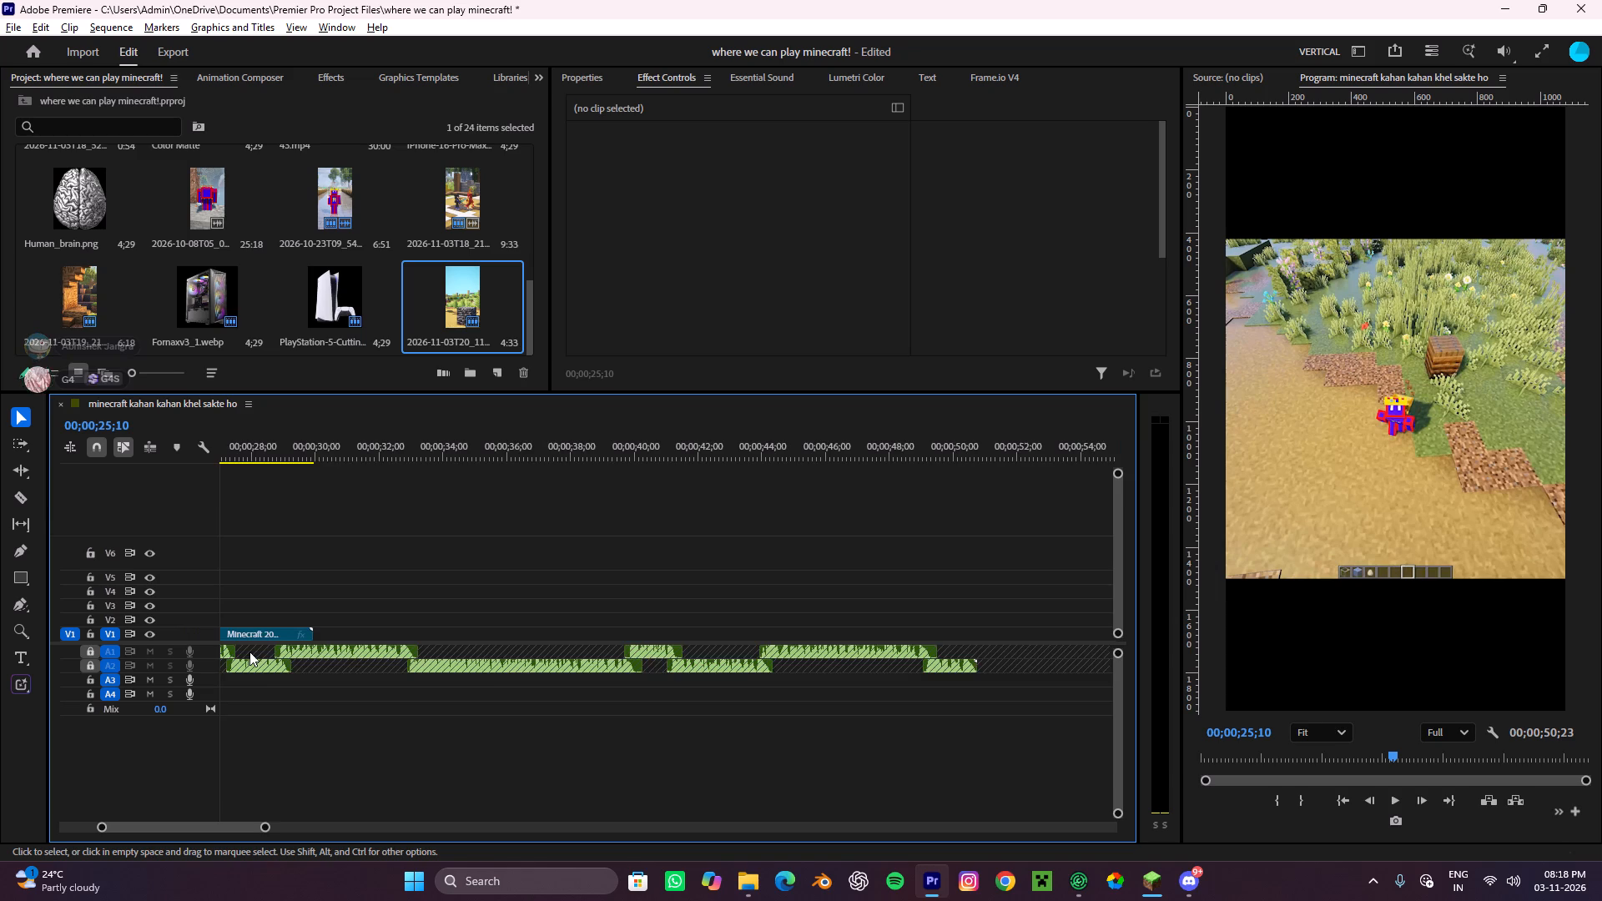
scroll(249, 652, "up", 5)
scroll(298, 626, "up", 14, "alt")
left_click_drag(435, 637, 421, 641)
Play through the join, split the gameplay clip at about 00;00;26;18 and remove the remainder.
left_click_drag(386, 452, 335, 516)
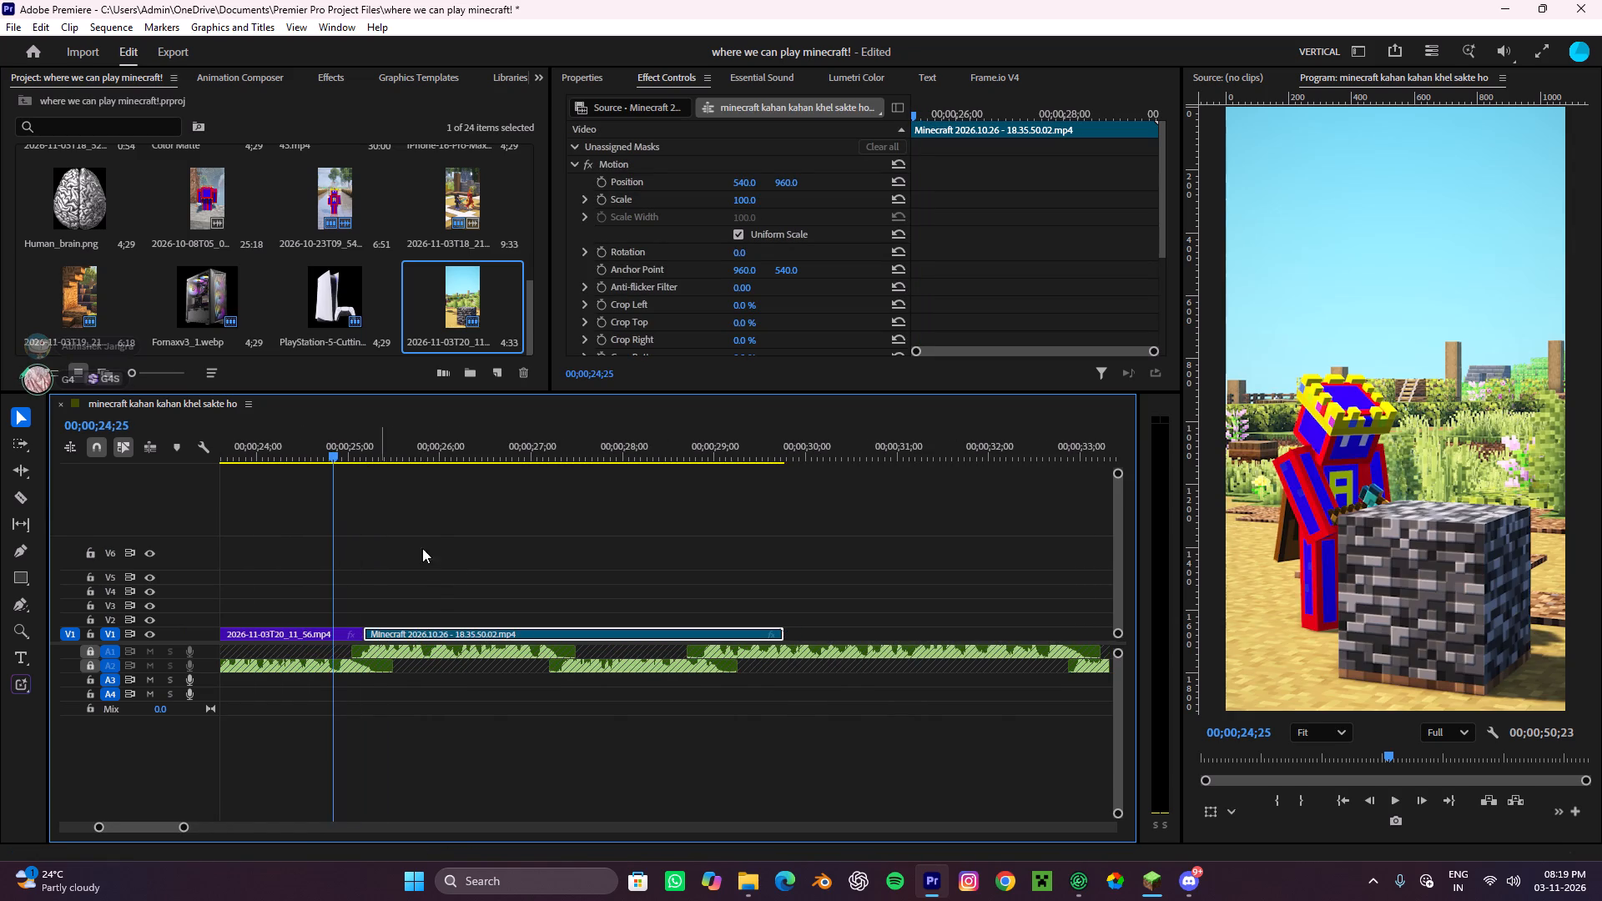
left_click_drag(457, 561, 471, 562)
key("space")
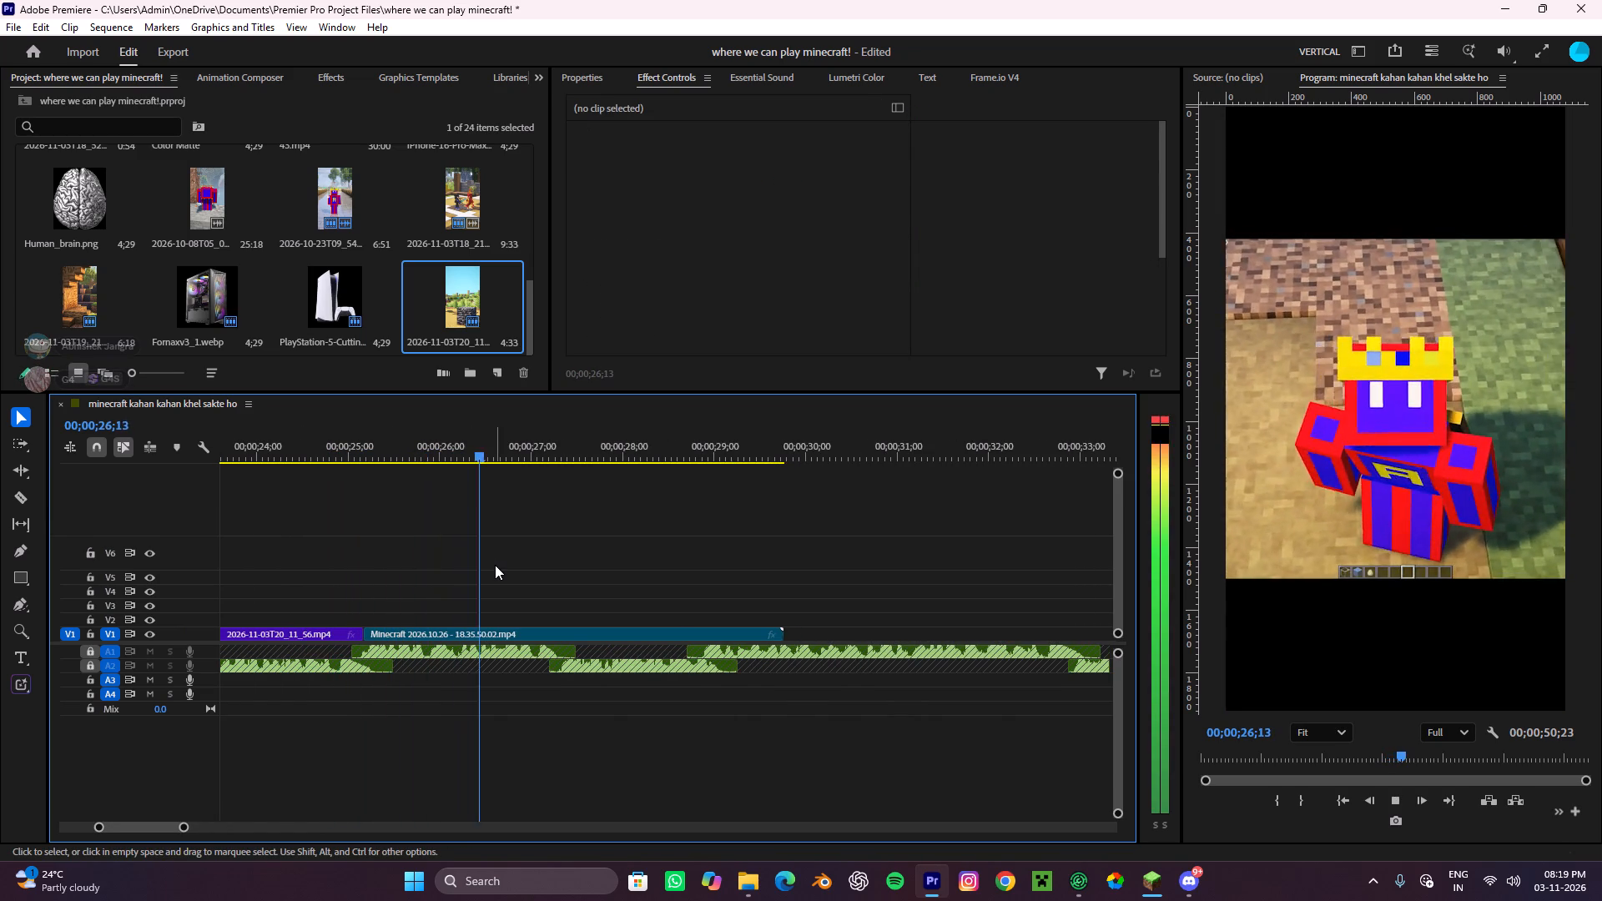
key("space")
key("c")
left_click(494, 638)
key("v")
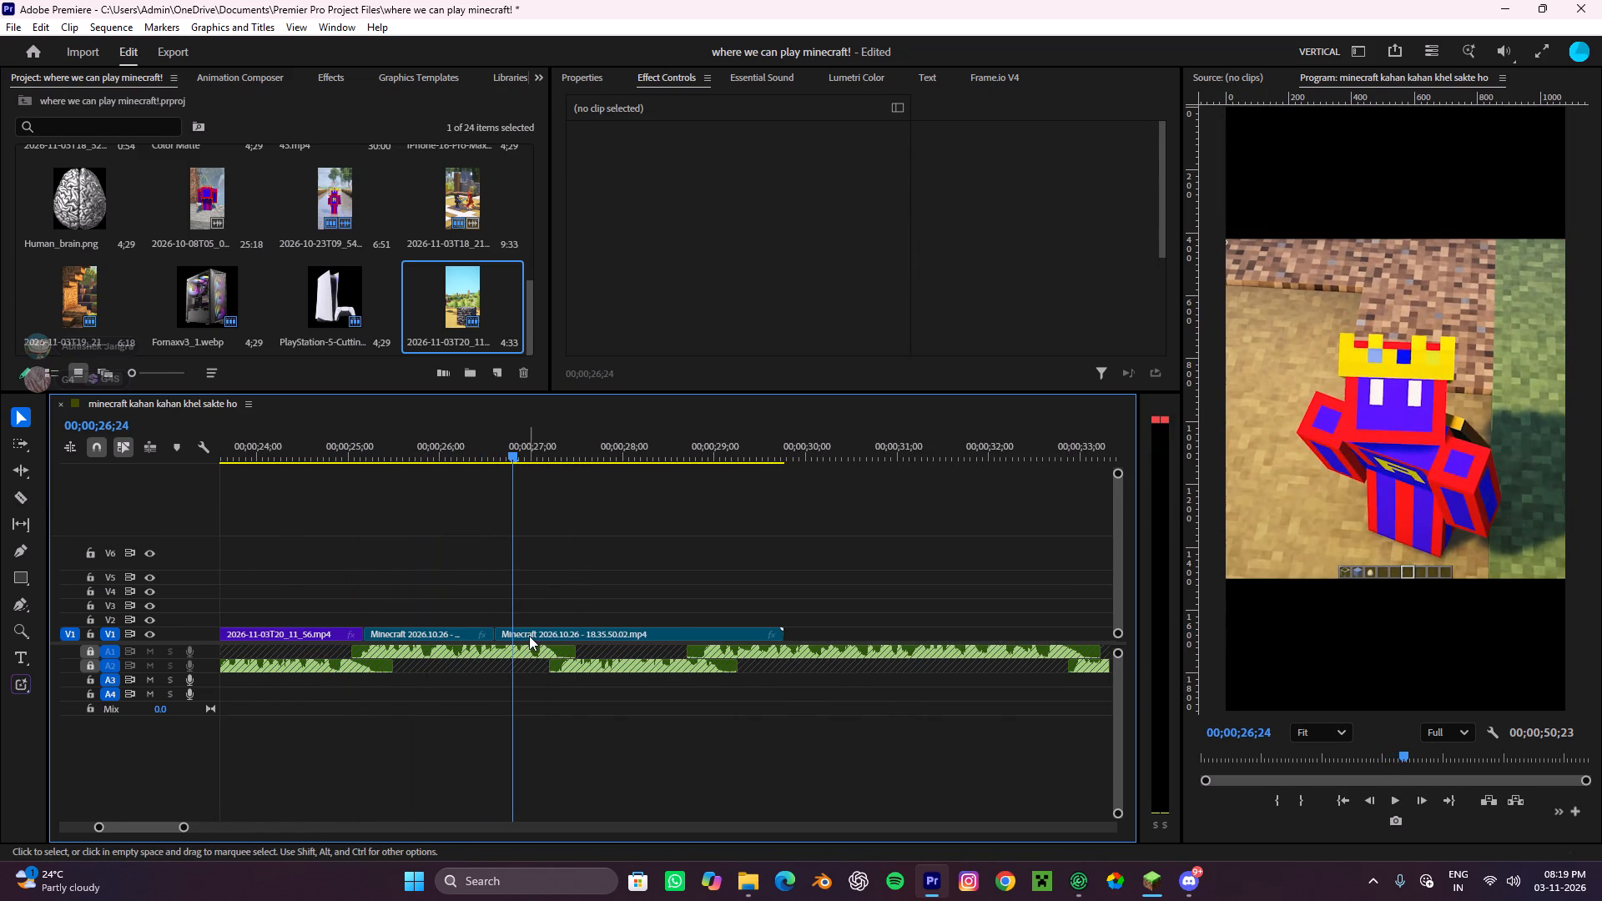
left_click(529, 636)
key("ctrl+x")
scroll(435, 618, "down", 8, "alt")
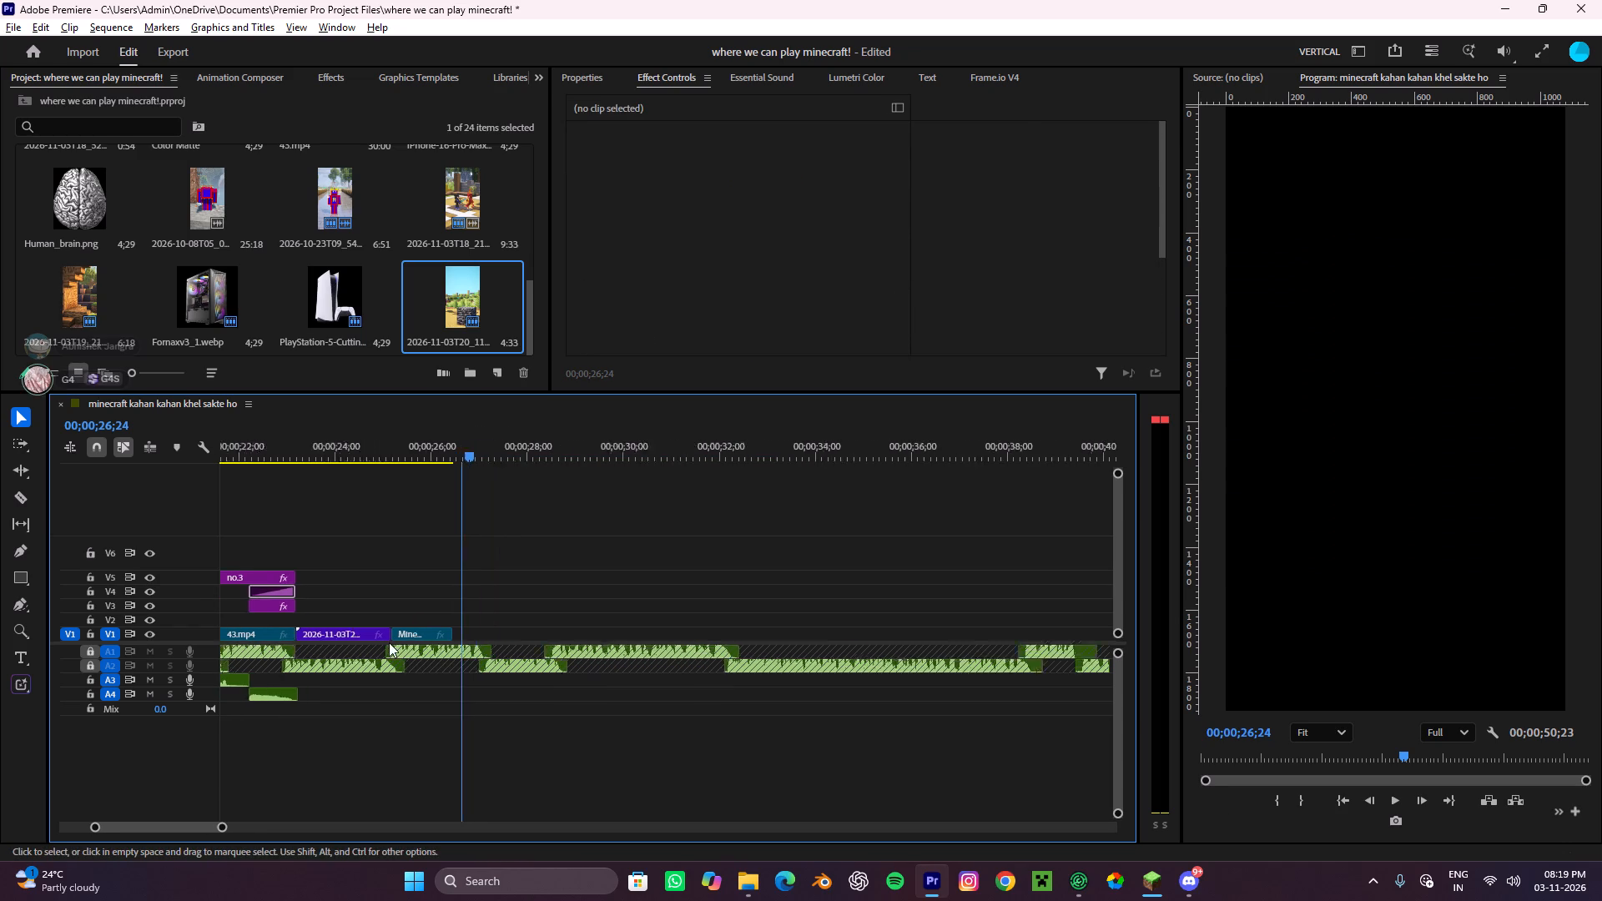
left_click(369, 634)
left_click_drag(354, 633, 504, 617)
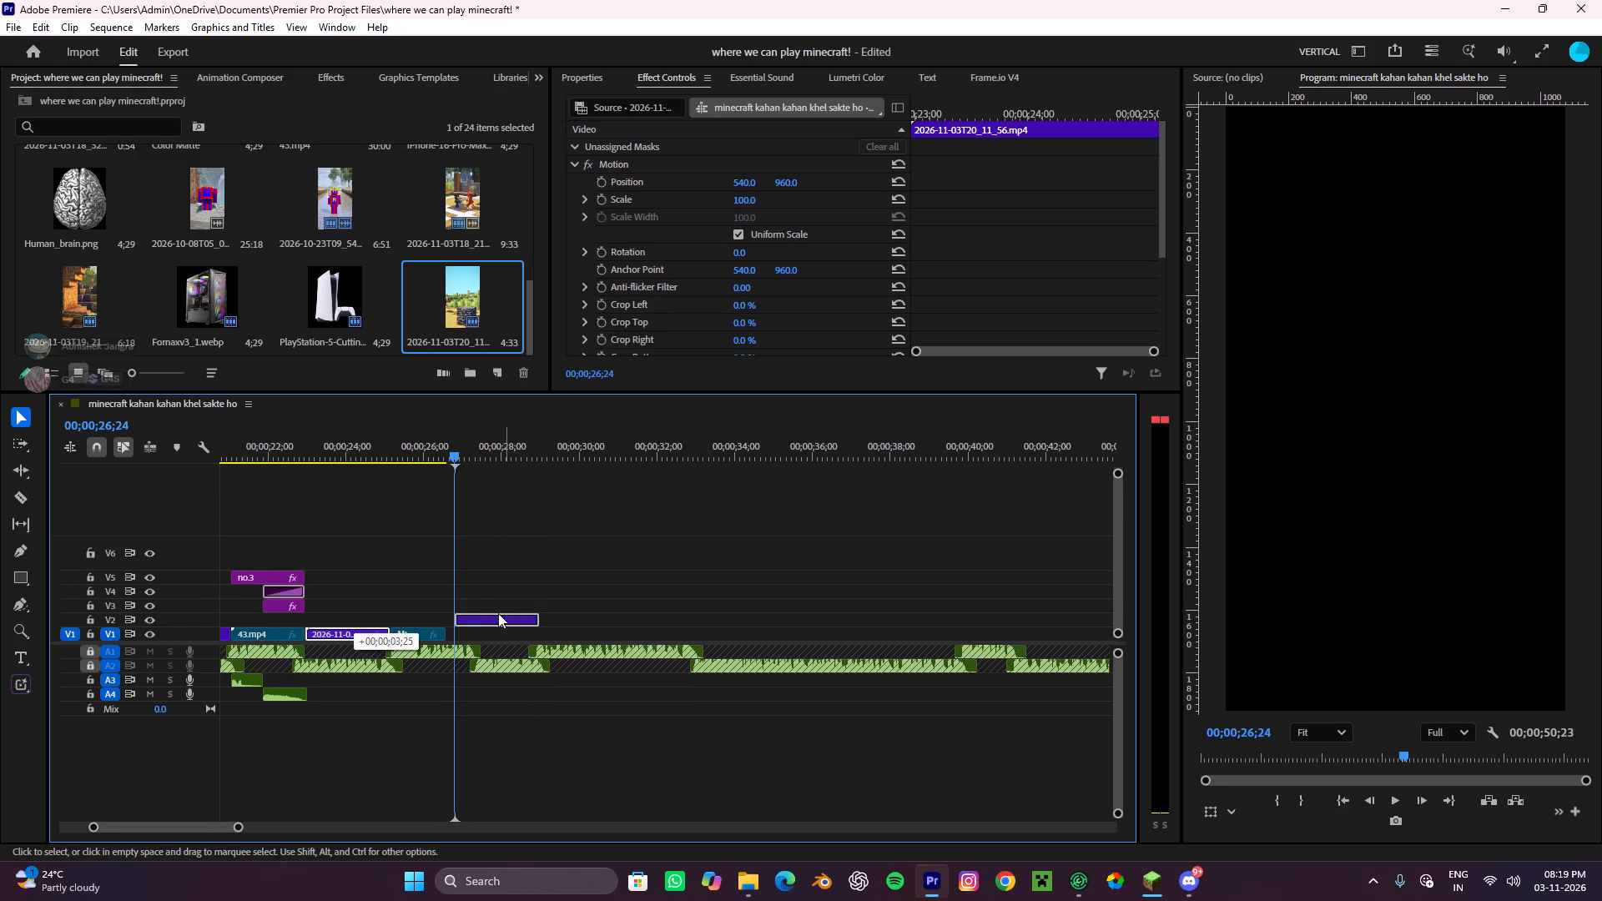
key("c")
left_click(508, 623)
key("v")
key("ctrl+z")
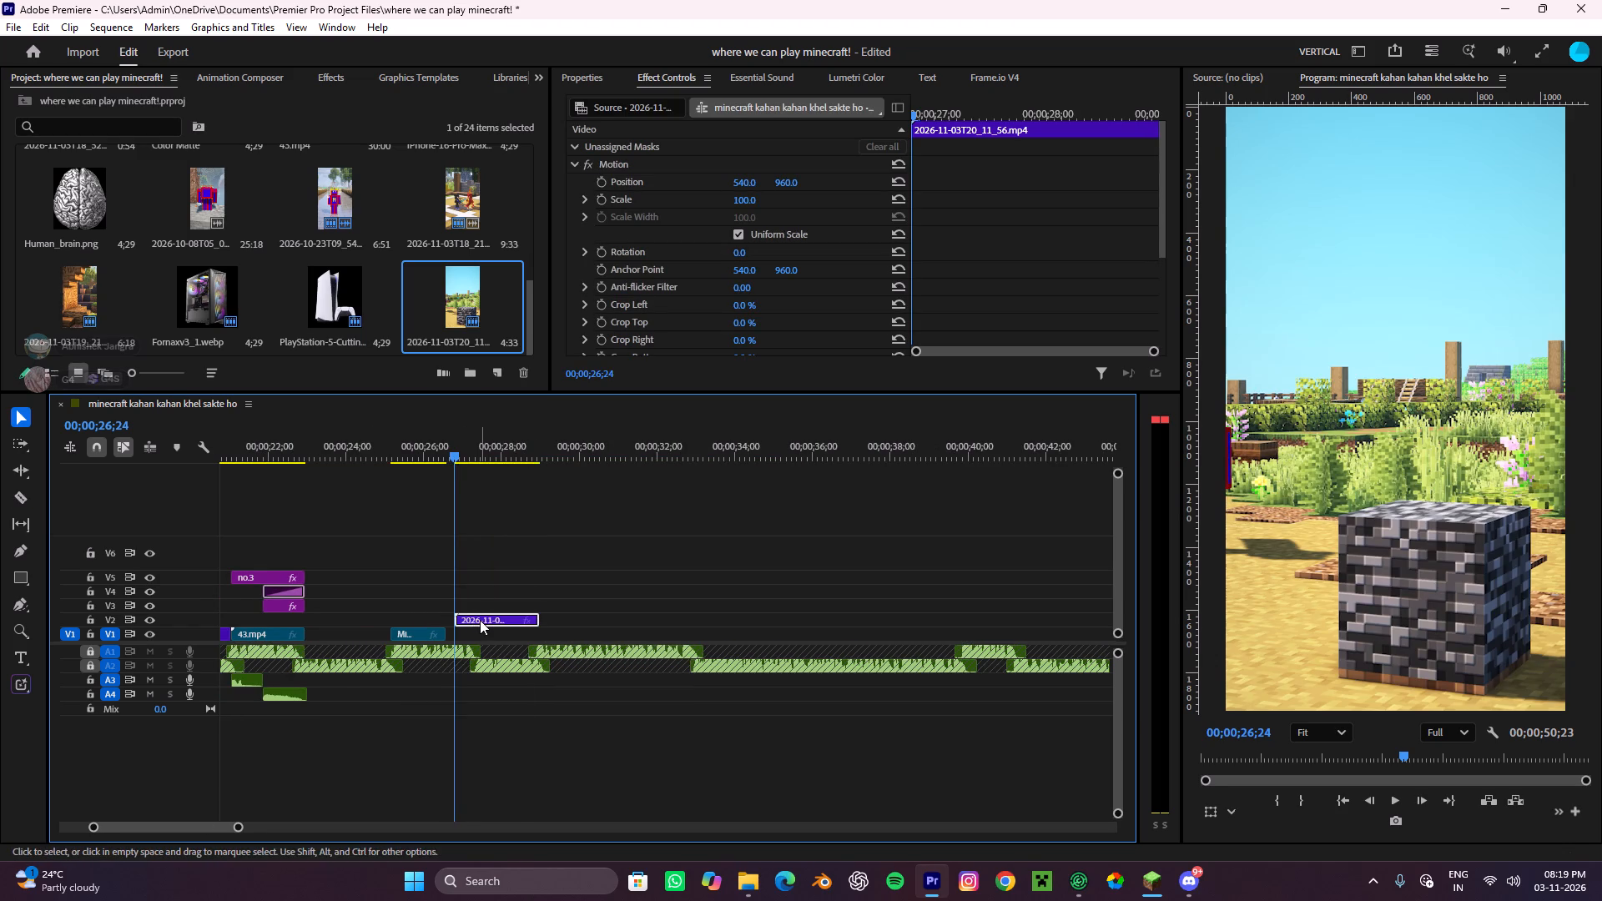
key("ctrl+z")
Duplicate the bedrock clip onto V2 past the gameplay clip, split the copy at about 00;00;28;04 and remove its first part.
left_click_drag(344, 630, 490, 622, "alt")
key("c")
left_click(505, 622)
key("v")
left_click(468, 618)
key("ctrl+x")
Move the remaining bedrock piece to V1, directly after the gameplay clip.
left_click_drag(520, 623, 497, 623)
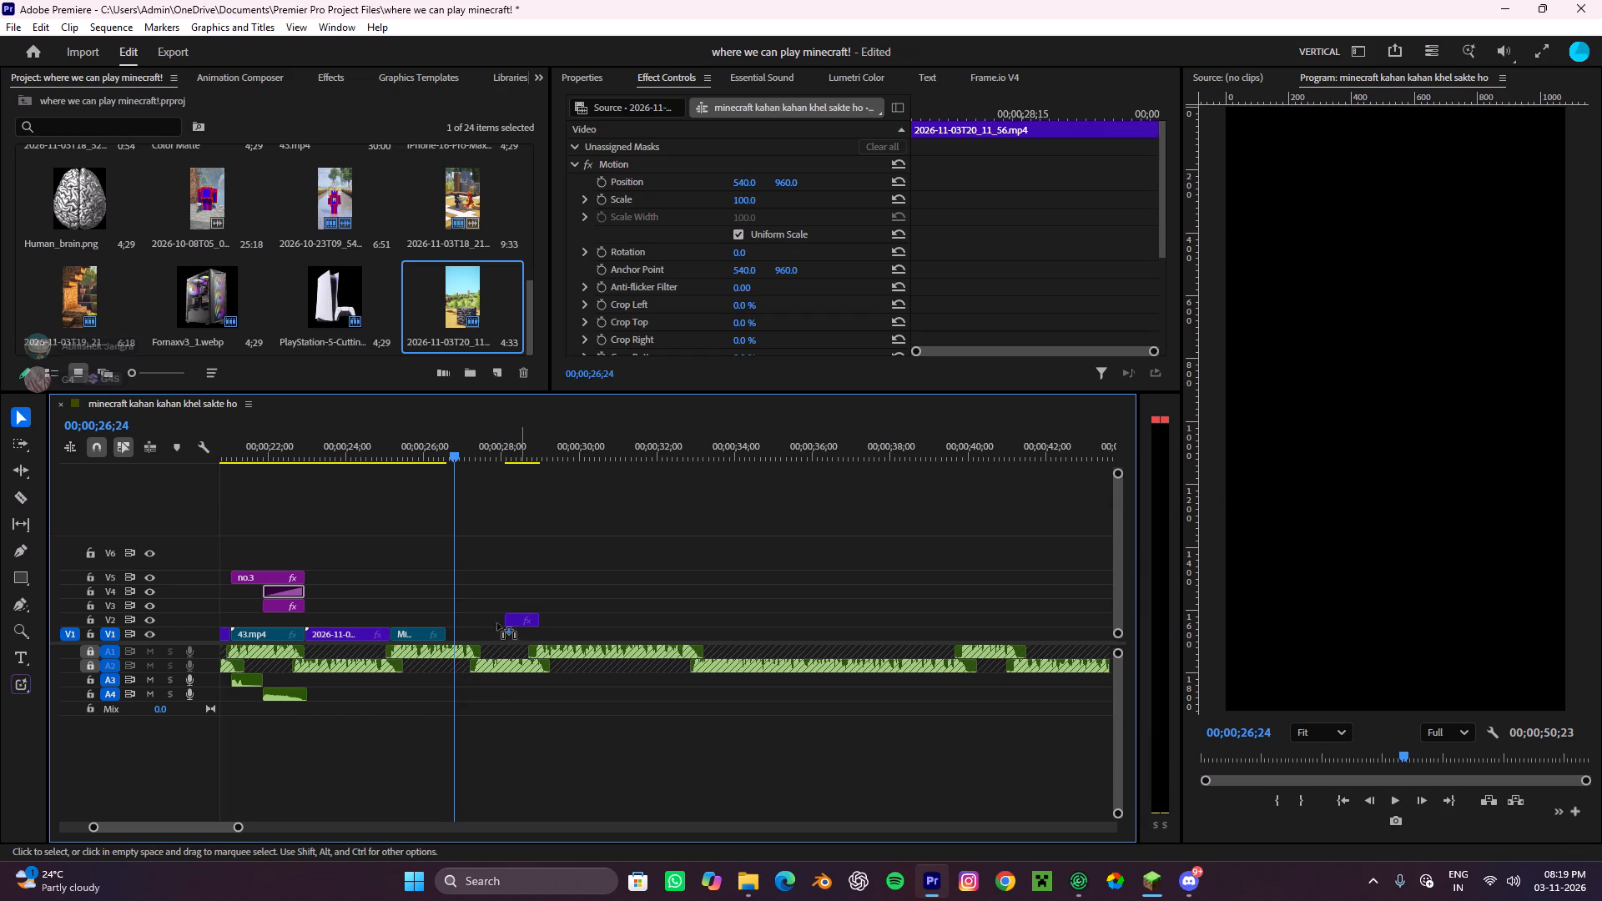
left_click_drag(497, 623, 459, 636)
Play back the bedrock and gameplay shots from about 00;00;24;00 through the following line, and briefly replay the sequence start.
left_click_drag(441, 452, 343, 511)
left_click(463, 541)
key("space")
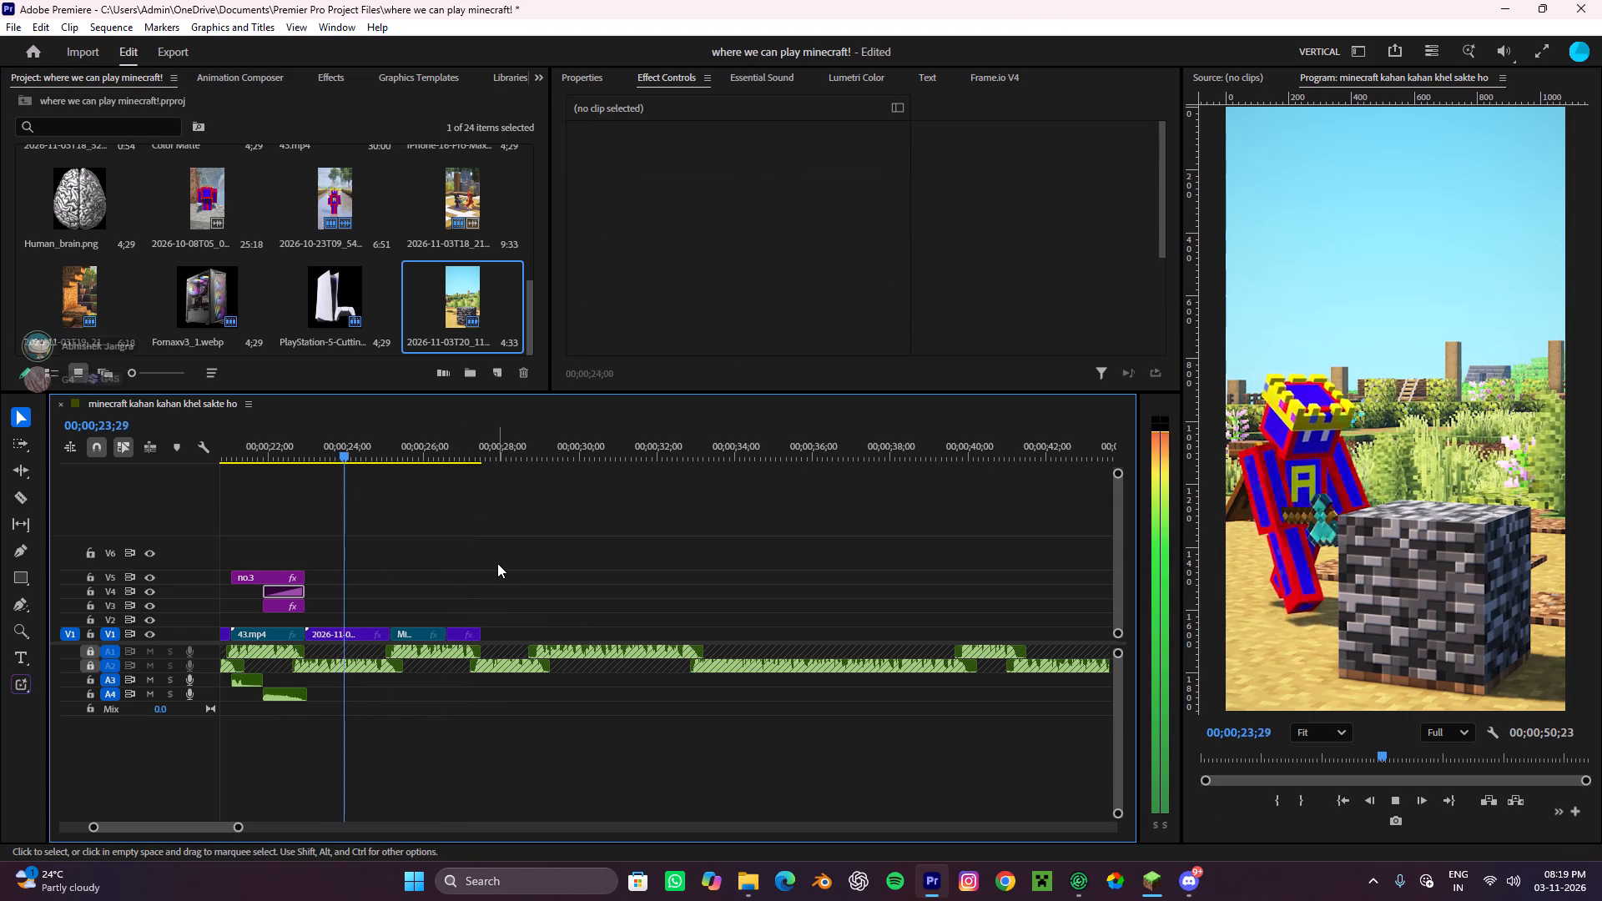
scroll(497, 563, "down", 4, "alt")
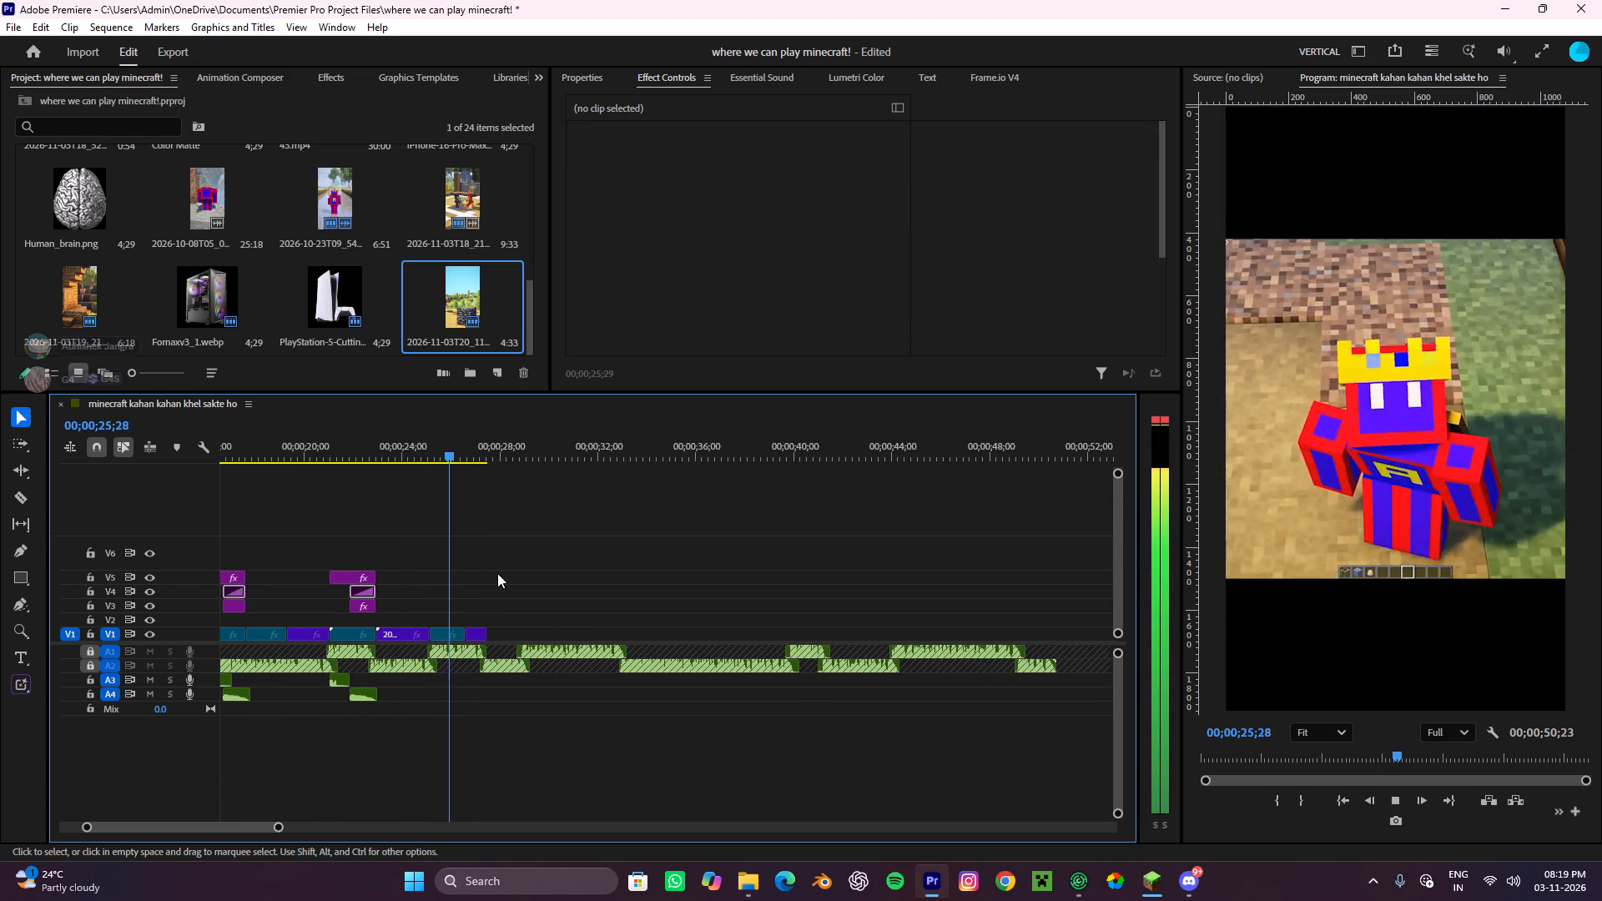
key("space")
scroll(575, 595, "down", 3, "alt")
key("space")
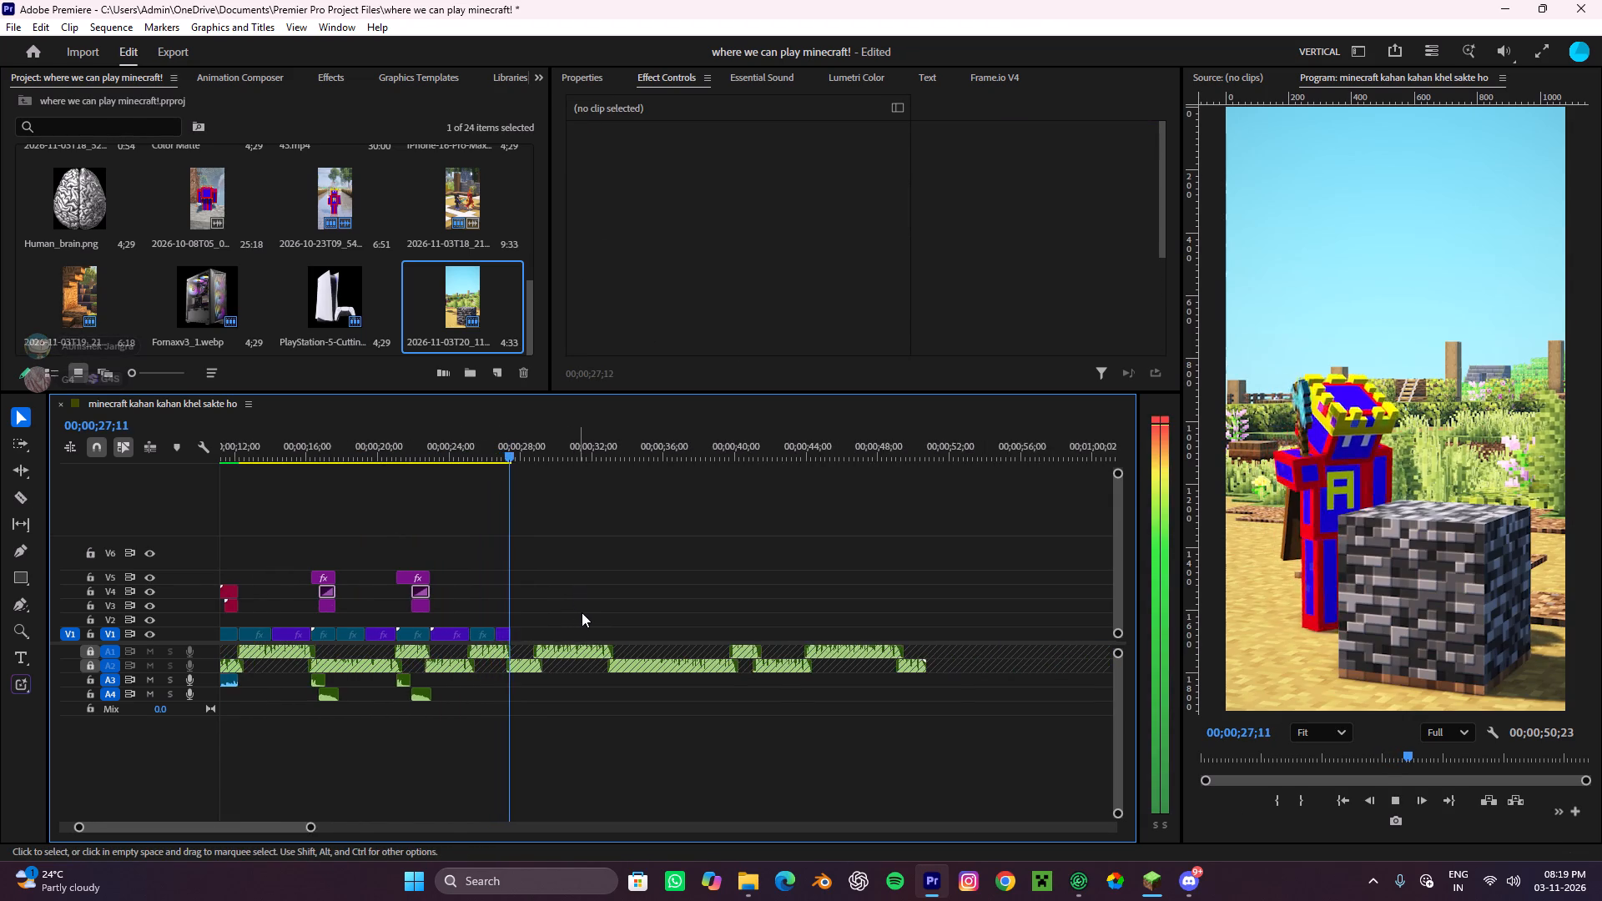
scroll(586, 612, "down", 8, "alt")
key("space")
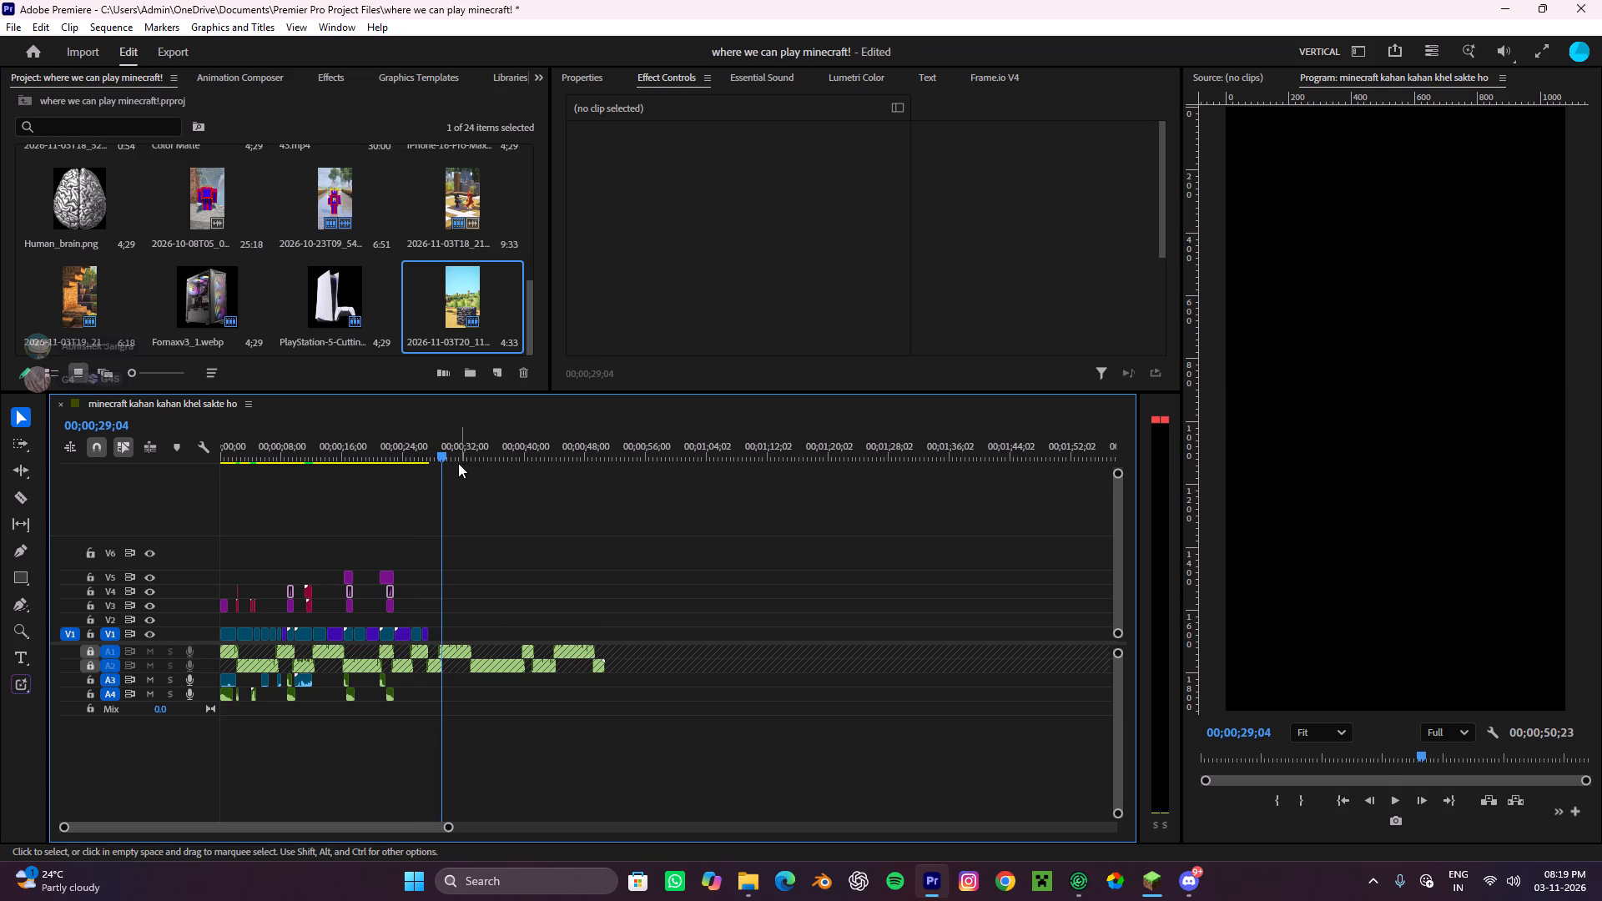
left_click_drag(447, 443, 0, 477)
key("space")
scroll(711, 783, "up", 4, "alt")
key("space")
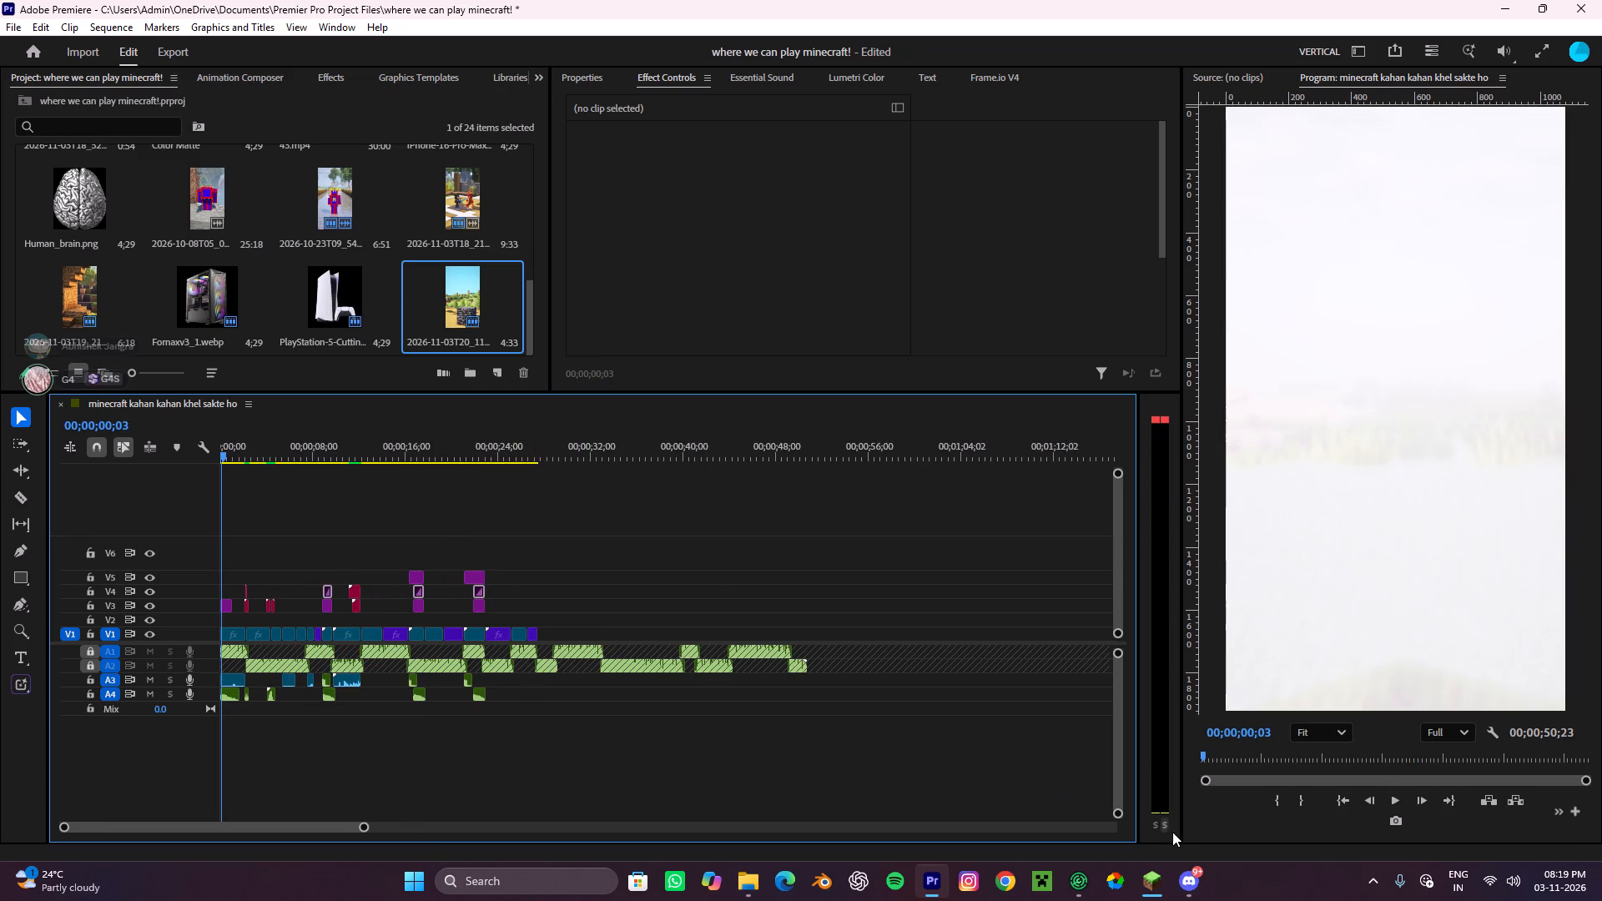
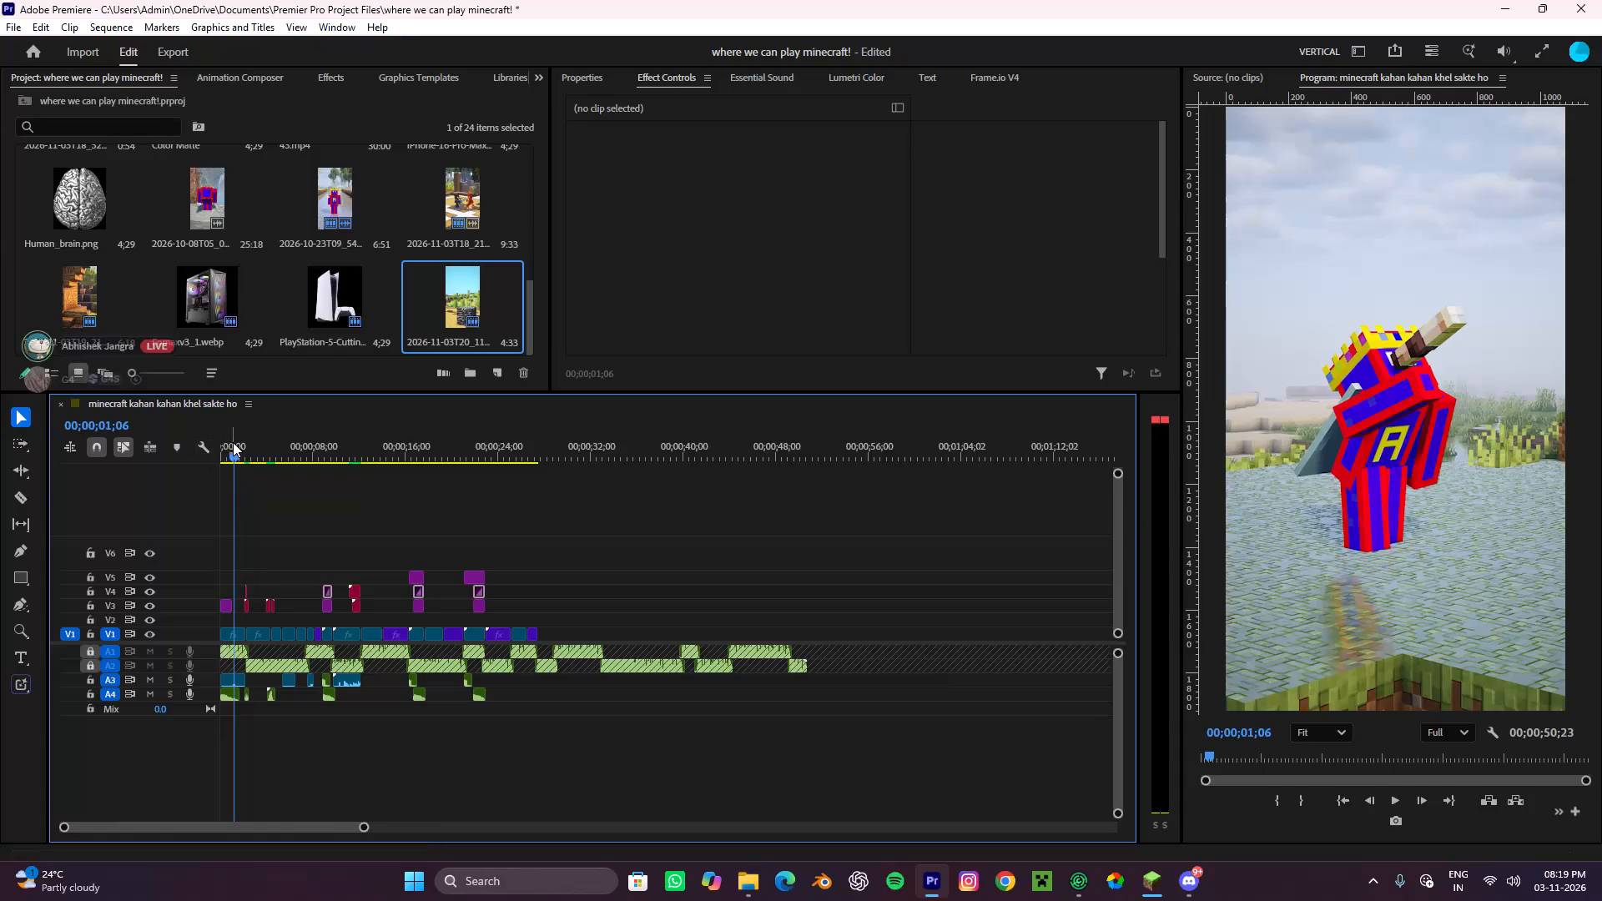
Play back the edit from about 00;00;01;06 past the last placed clip, stopping at about 00;00;34;25 in the voice-over.
key("space")
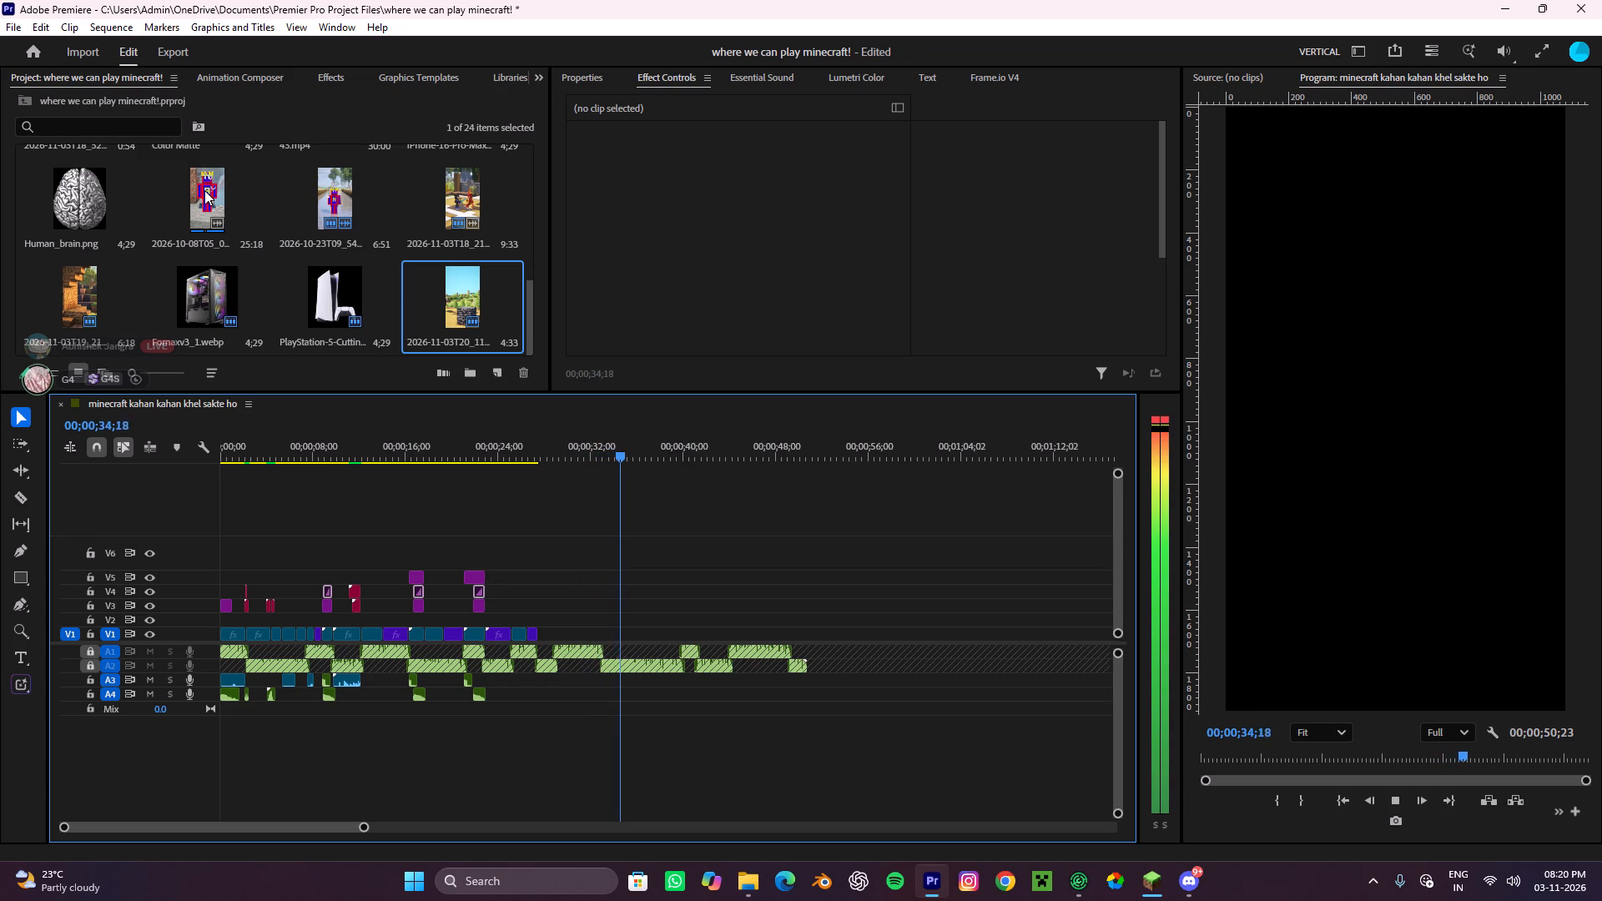
key("space")
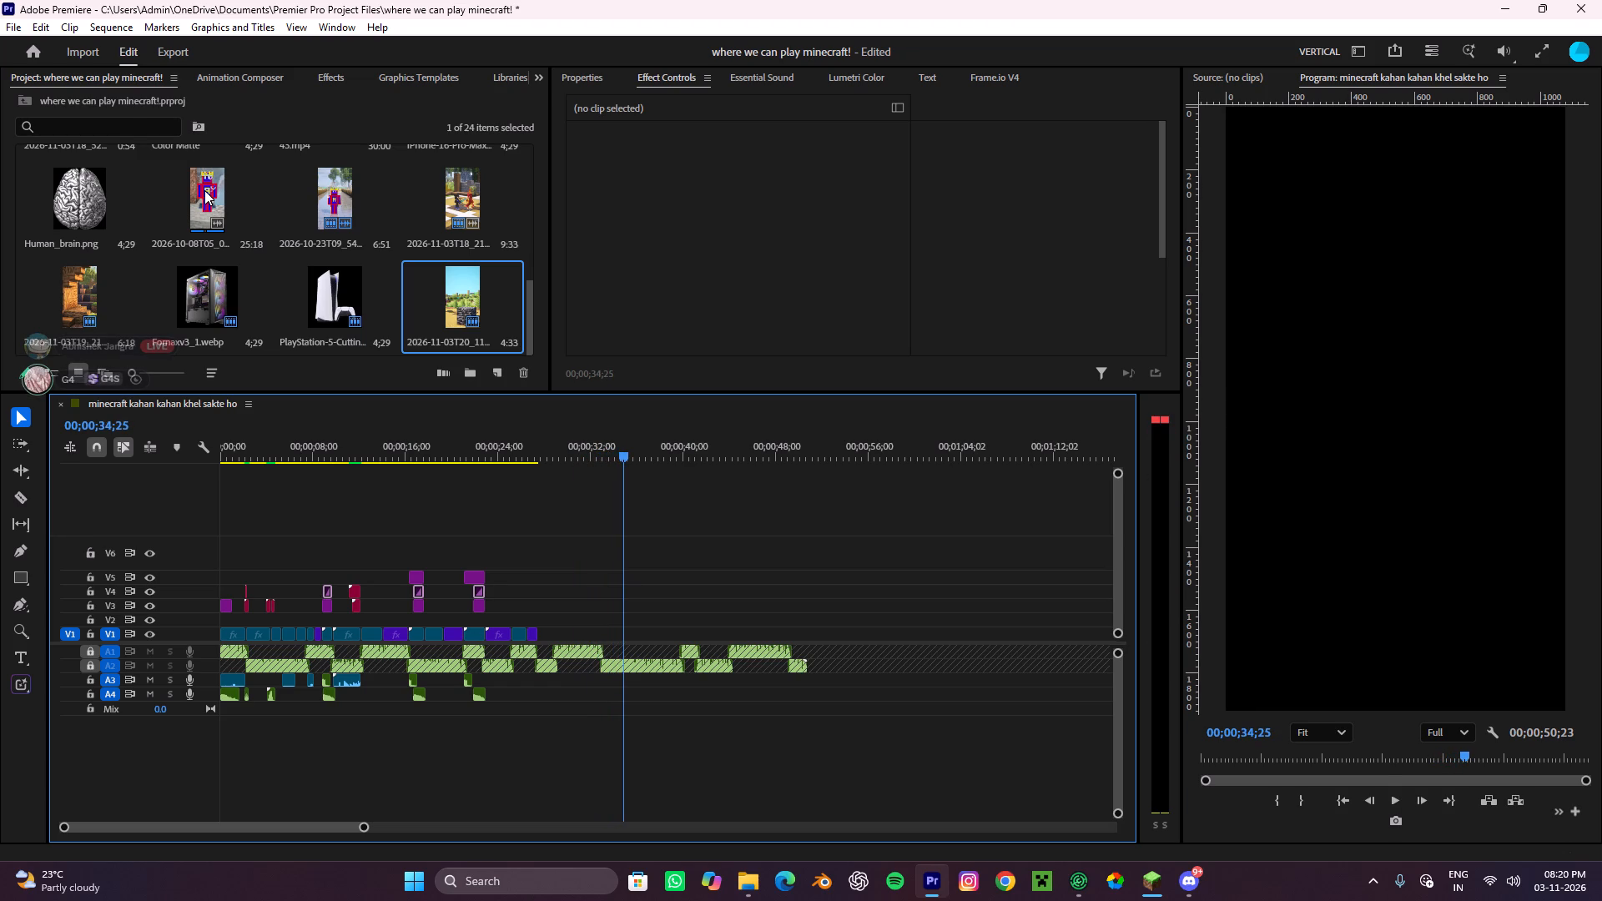
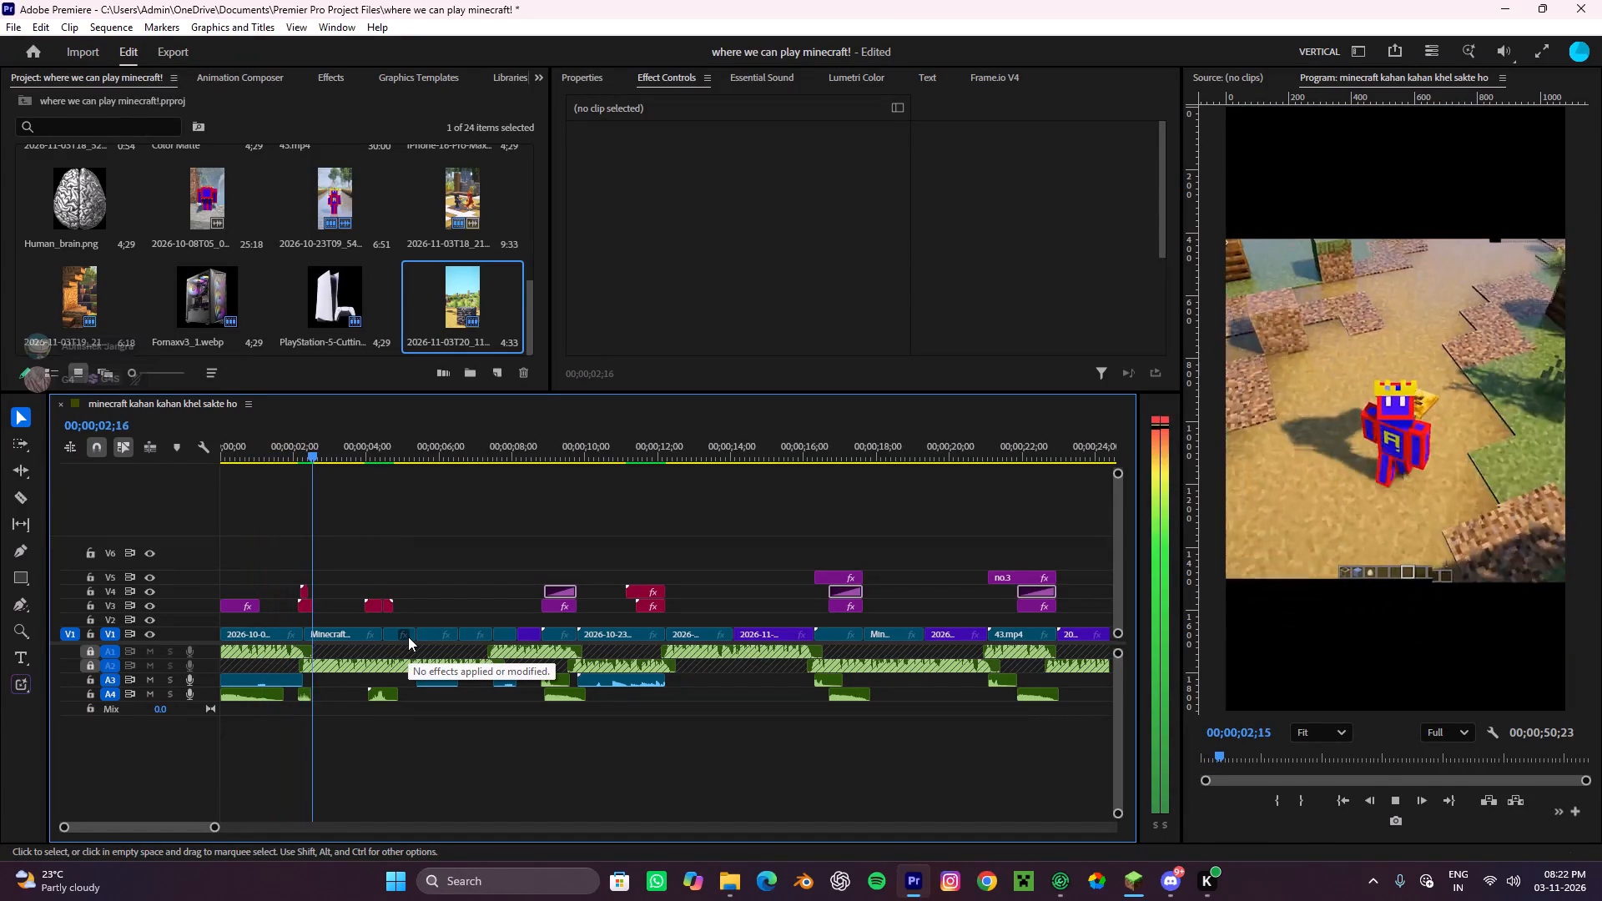
Play back the voice-over just past the last placed clip, stopping at about 00;00;29;01.
key("space")
scroll(434, 645, "down", 11, "alt")
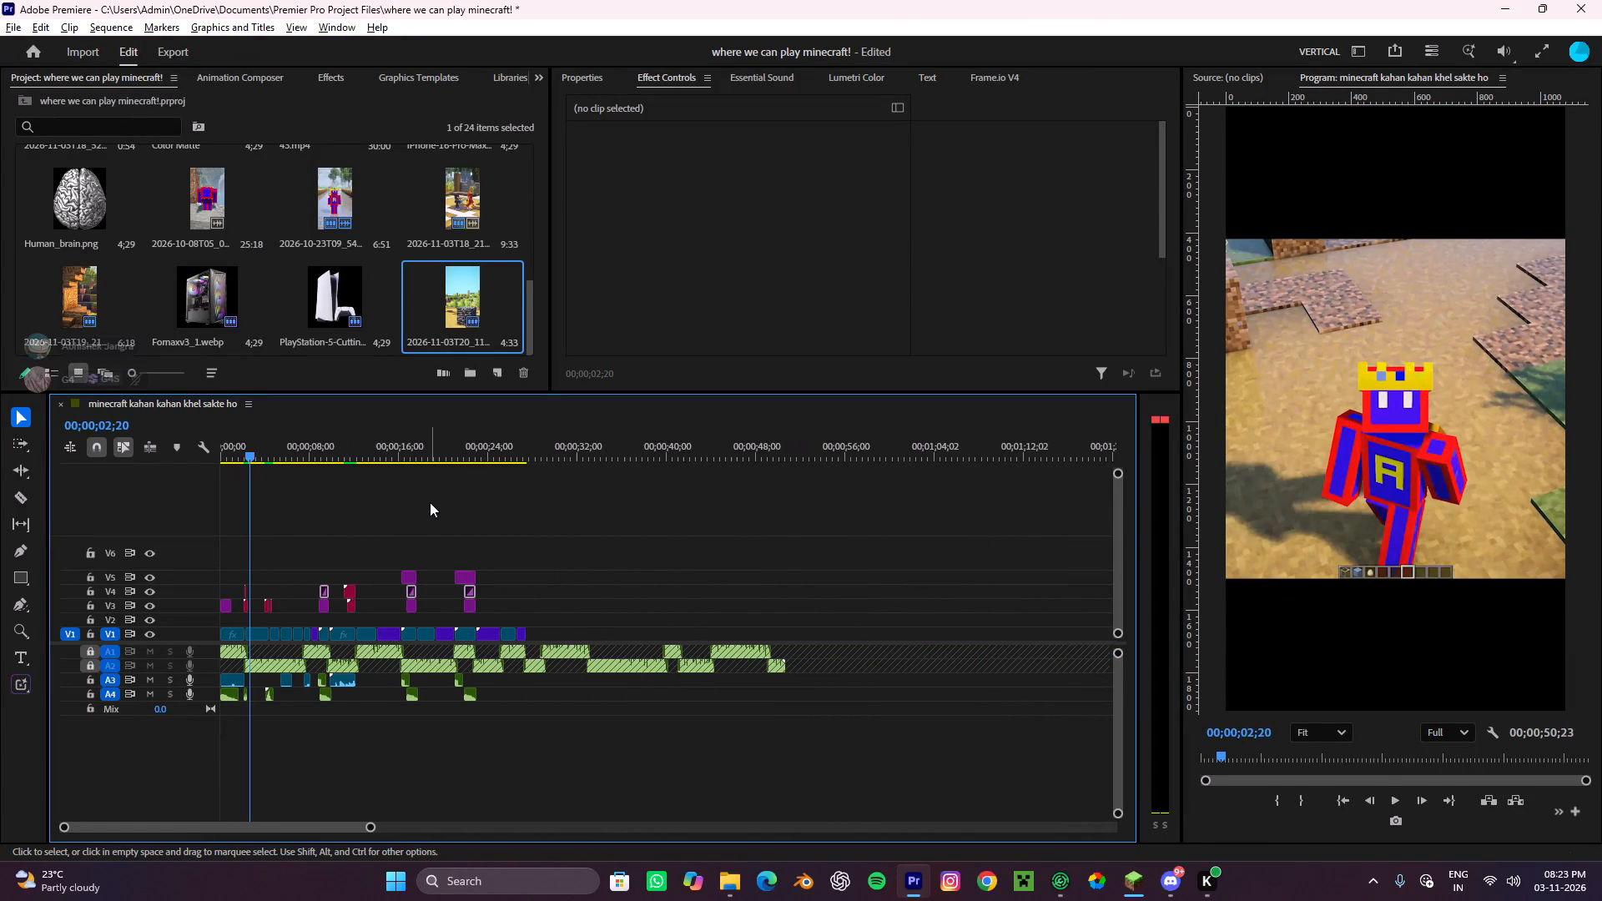
left_click(552, 433)
key("space")
key("space")
left_click_drag(582, 450, 482, 522)
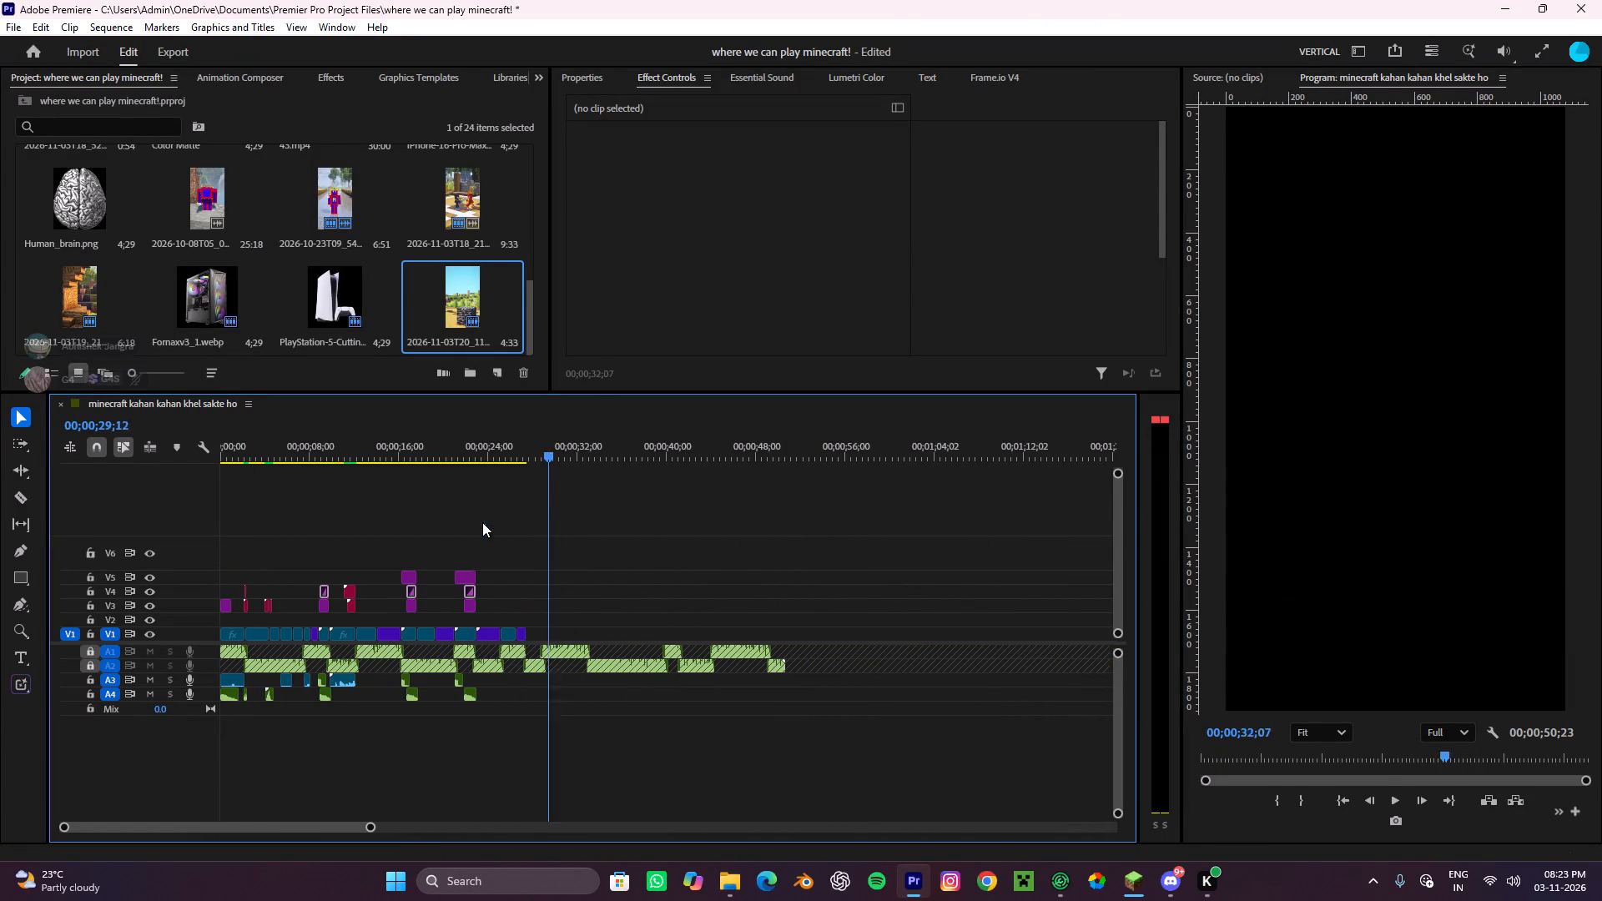
left_click_drag(482, 522, 511, 536)
key("space")
scroll(541, 617, "up", 8, "alt")
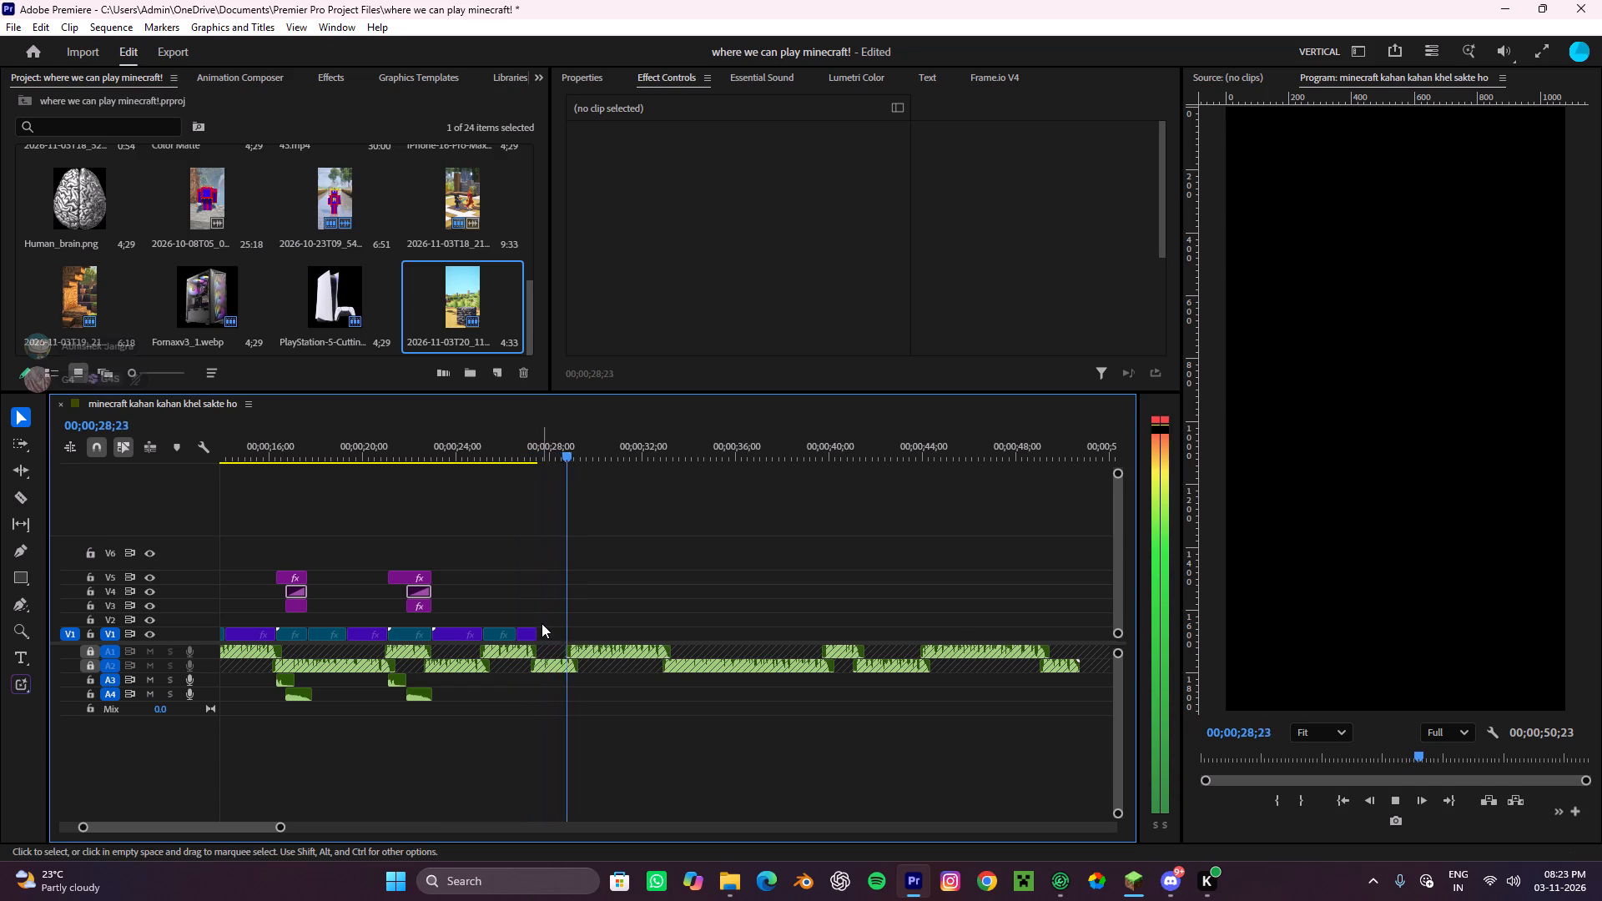
key("space")
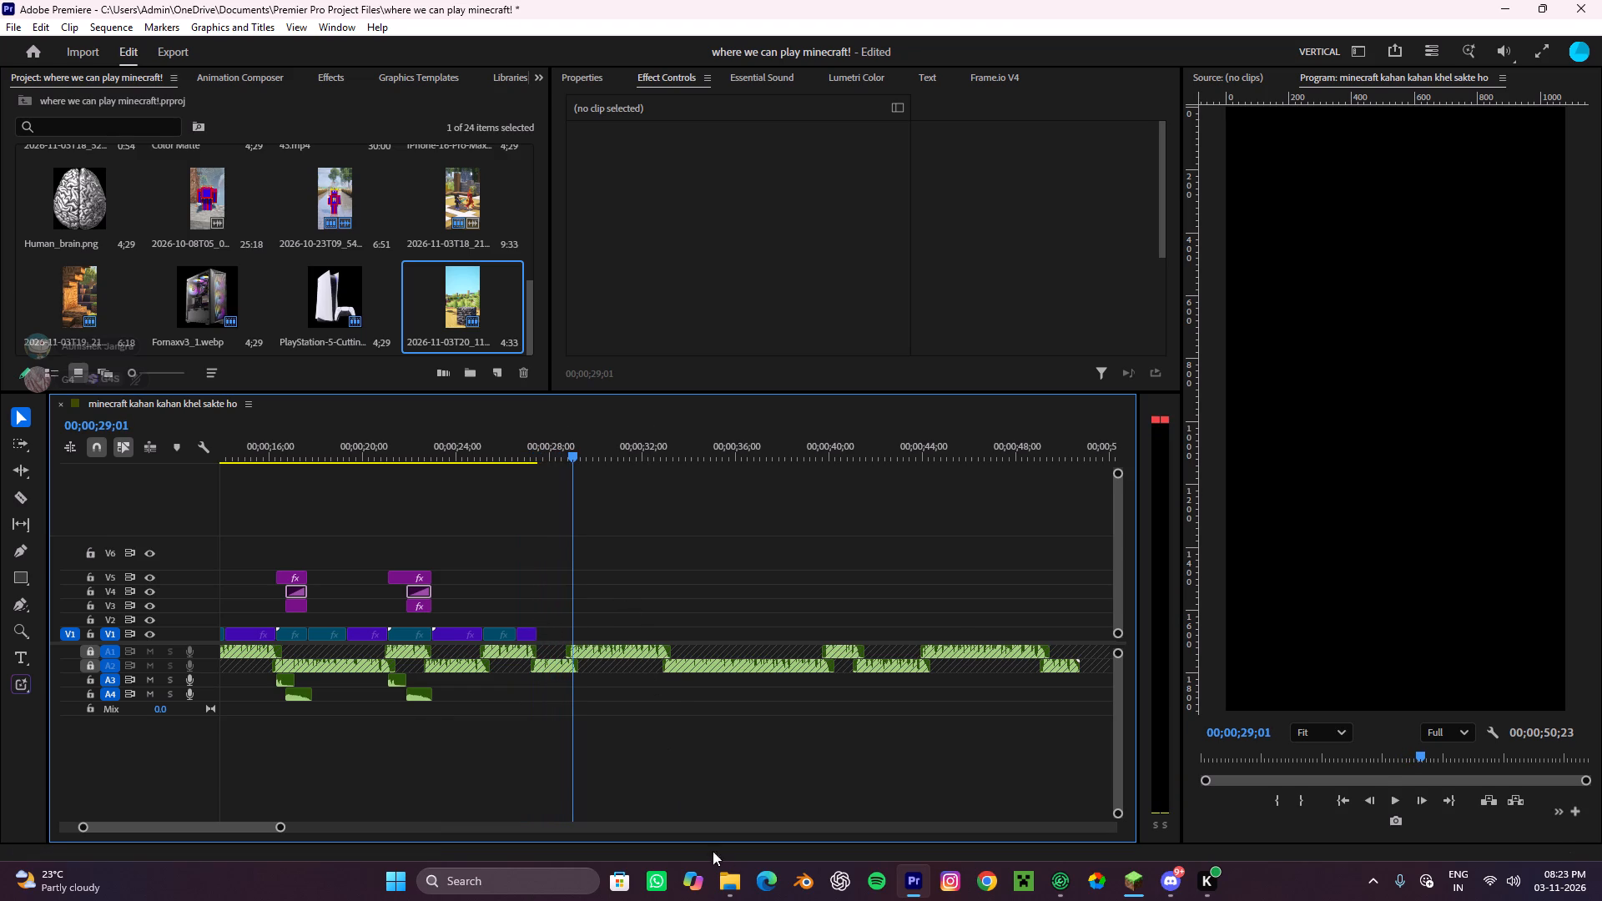
Duplicate the 43.mp4 background clip directly after the last V1 clip and cut away everything beyond about 00;00;28;26.
scroll(631, 671, "down", 2, "alt")
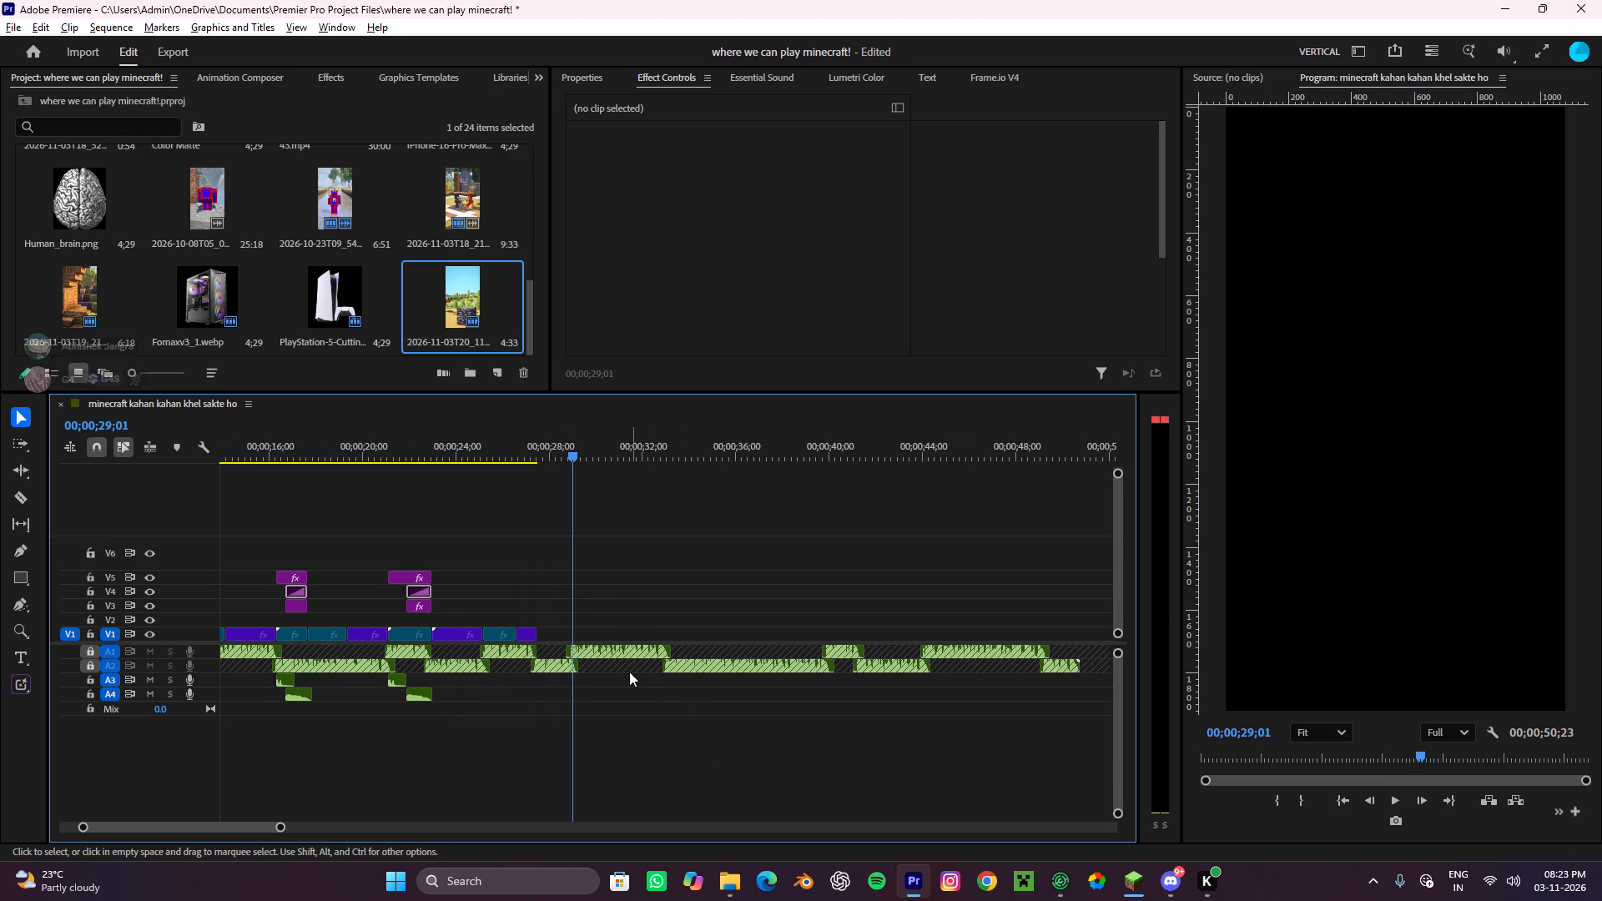
scroll(629, 672, "down", 2, "alt")
scroll(629, 672, "up", 10, "alt")
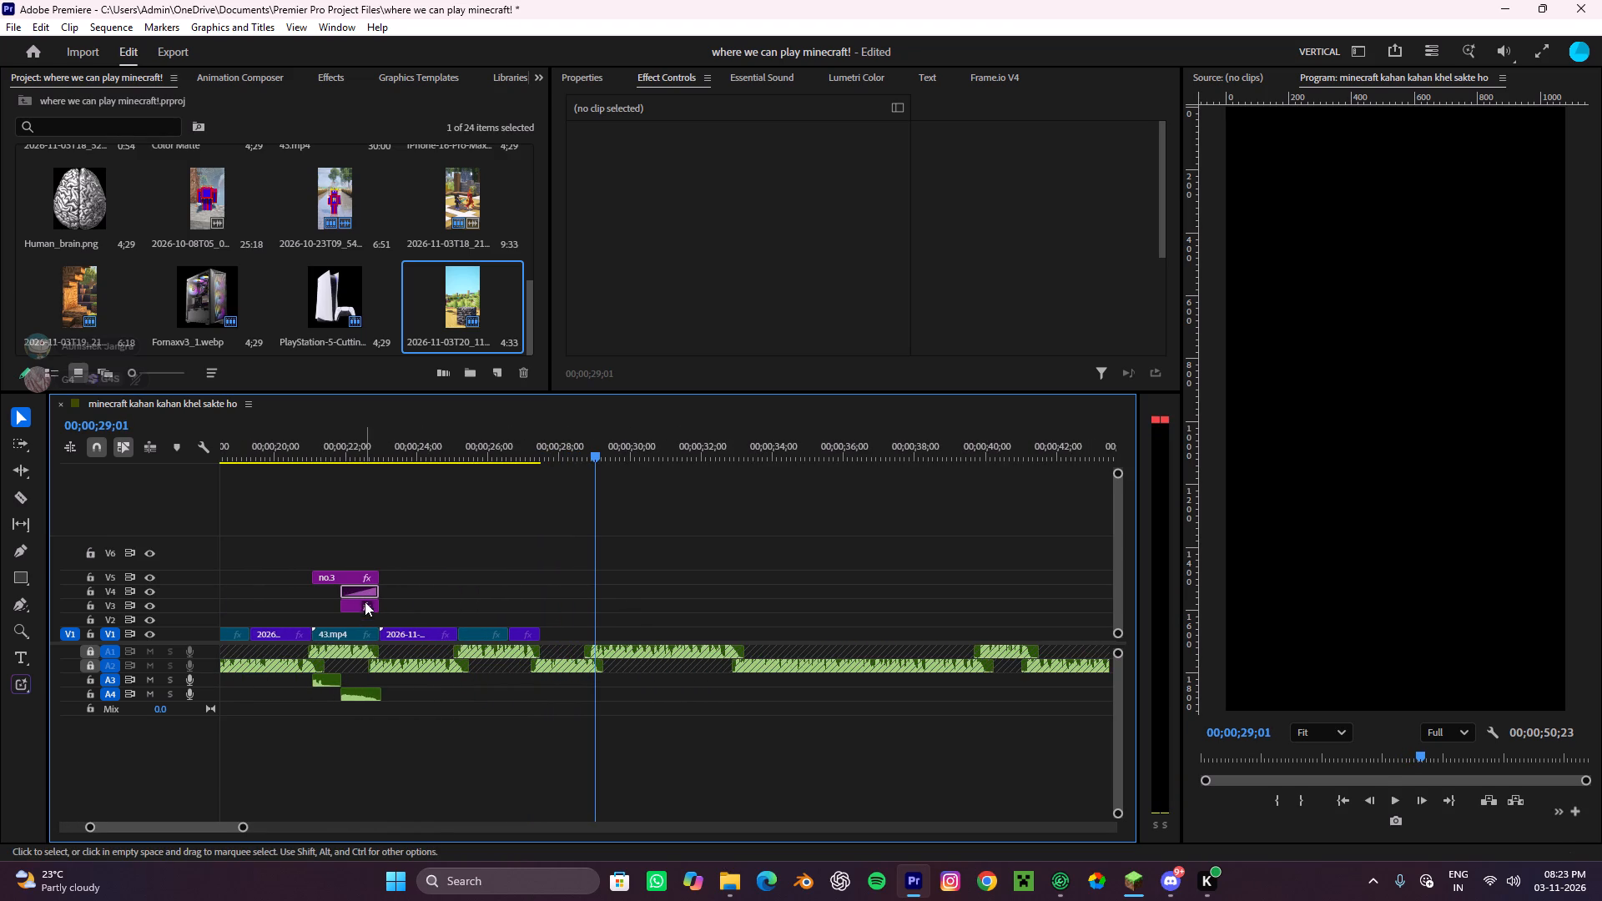
left_click(346, 632)
left_click_drag(341, 632, 574, 627, "alt")
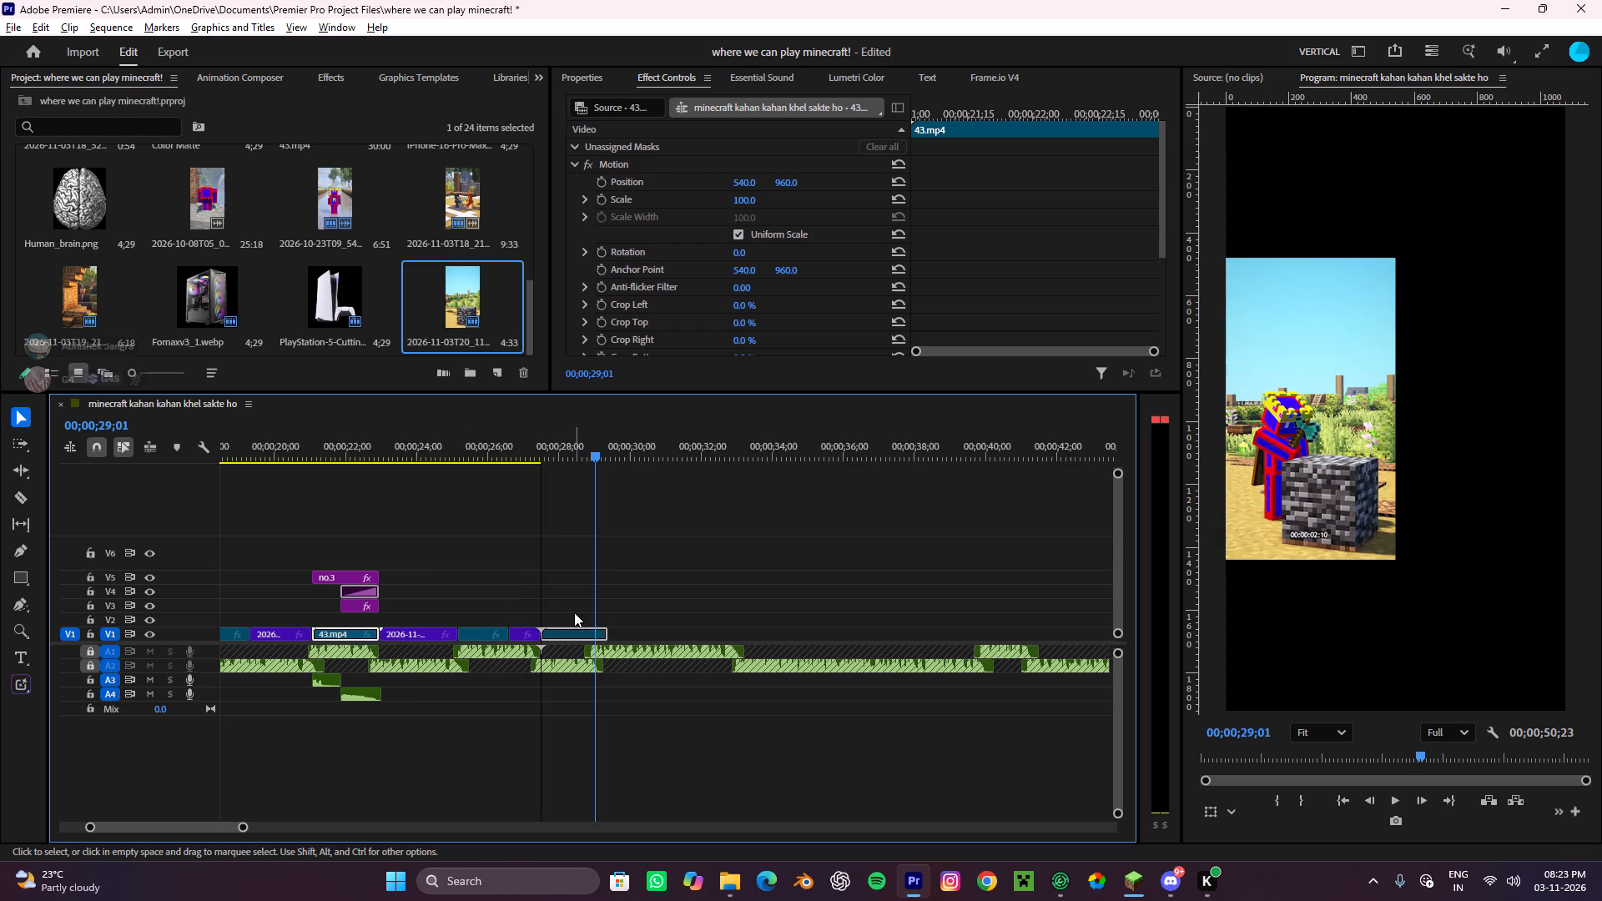
scroll(599, 637, "up", 4, "alt")
key("c")
left_click(584, 640)
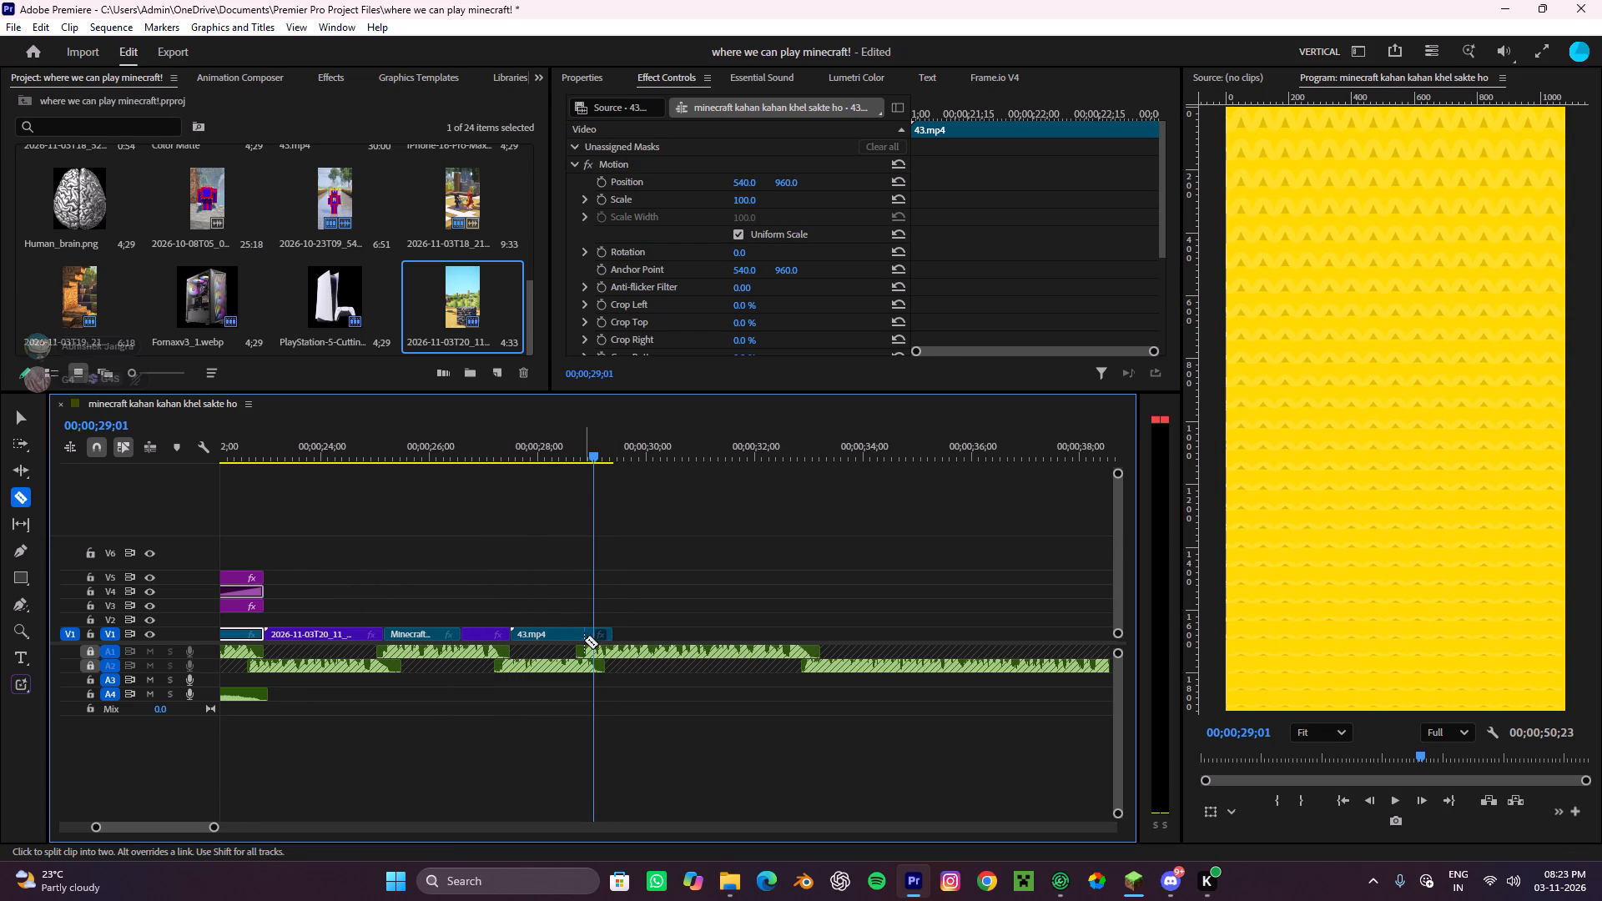
key("v")
left_click_drag(607, 606, 596, 647)
key("ctrl+x")
Shift the new 43.mp4 copy earlier to about 00;00;27;10, over the preceding clip's end, and extend its end by 10 frames.
left_click_drag(579, 455, 485, 539)
key("space")
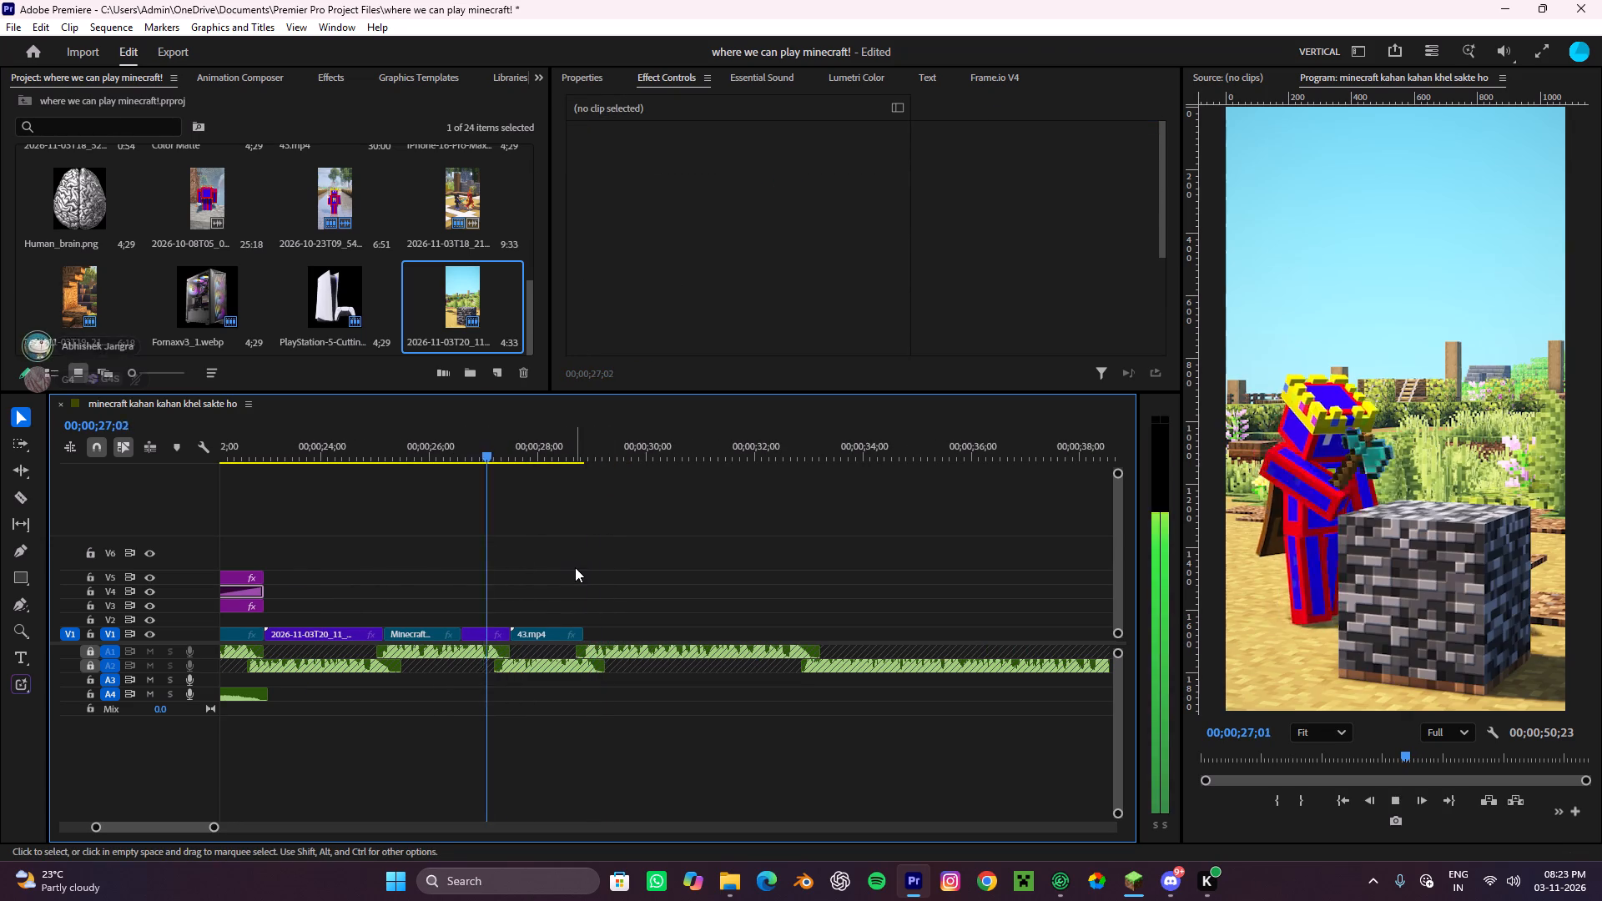
scroll(575, 567, "up", 3, "alt")
key("space")
left_click_drag(532, 633, 498, 639)
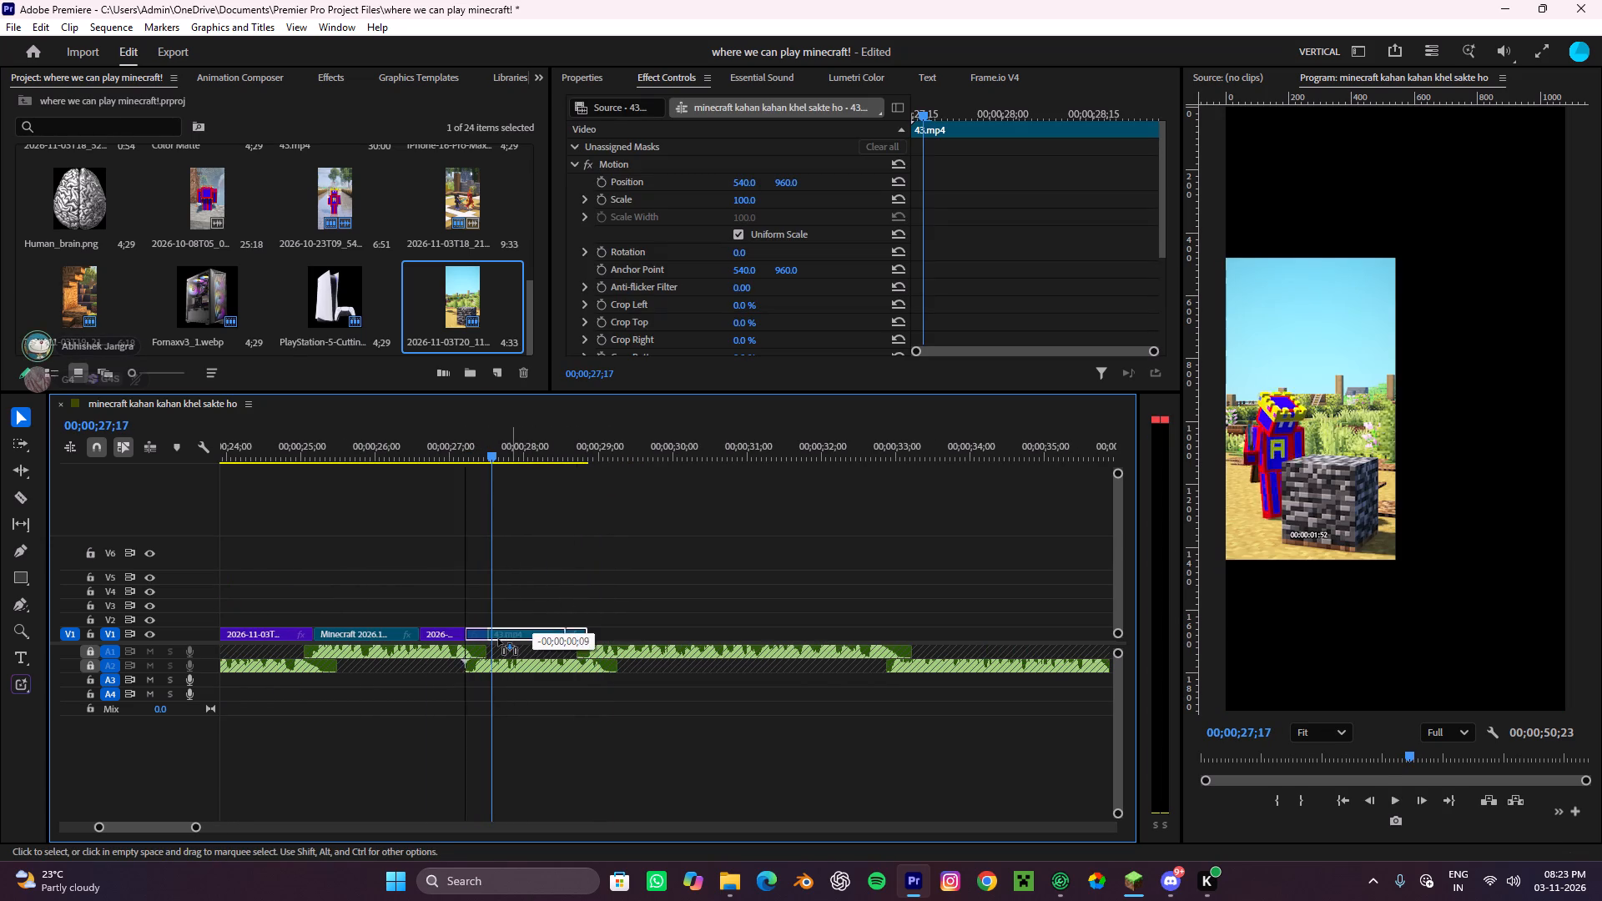
left_click_drag(498, 639, 516, 632)
scroll(486, 630, "up", 10, "alt")
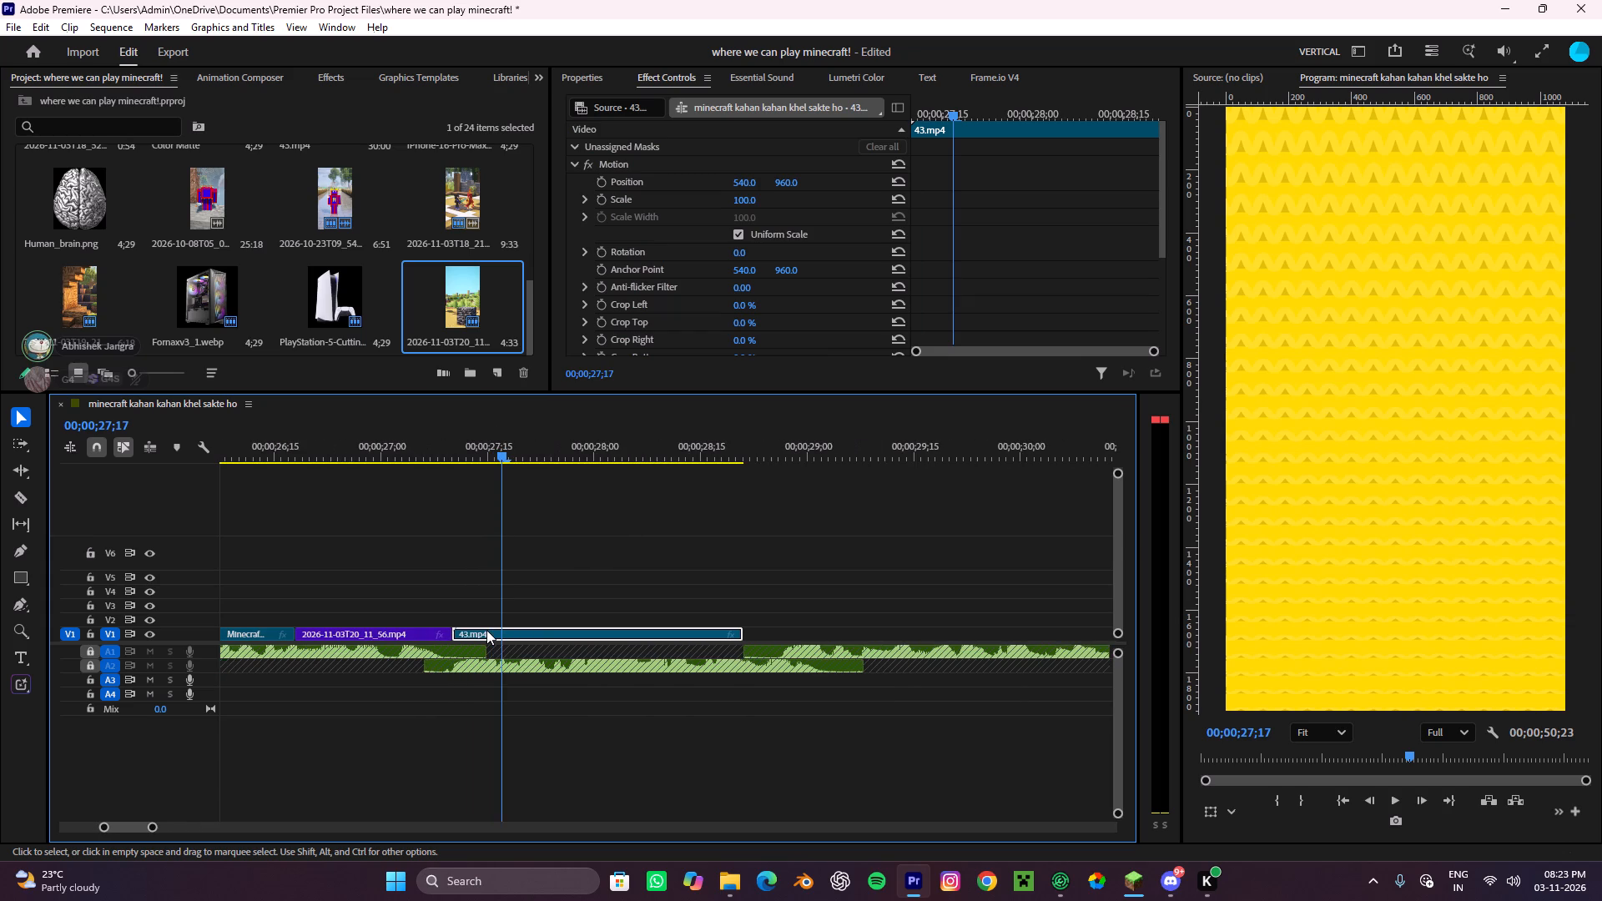
left_click_drag(751, 633, 818, 640)
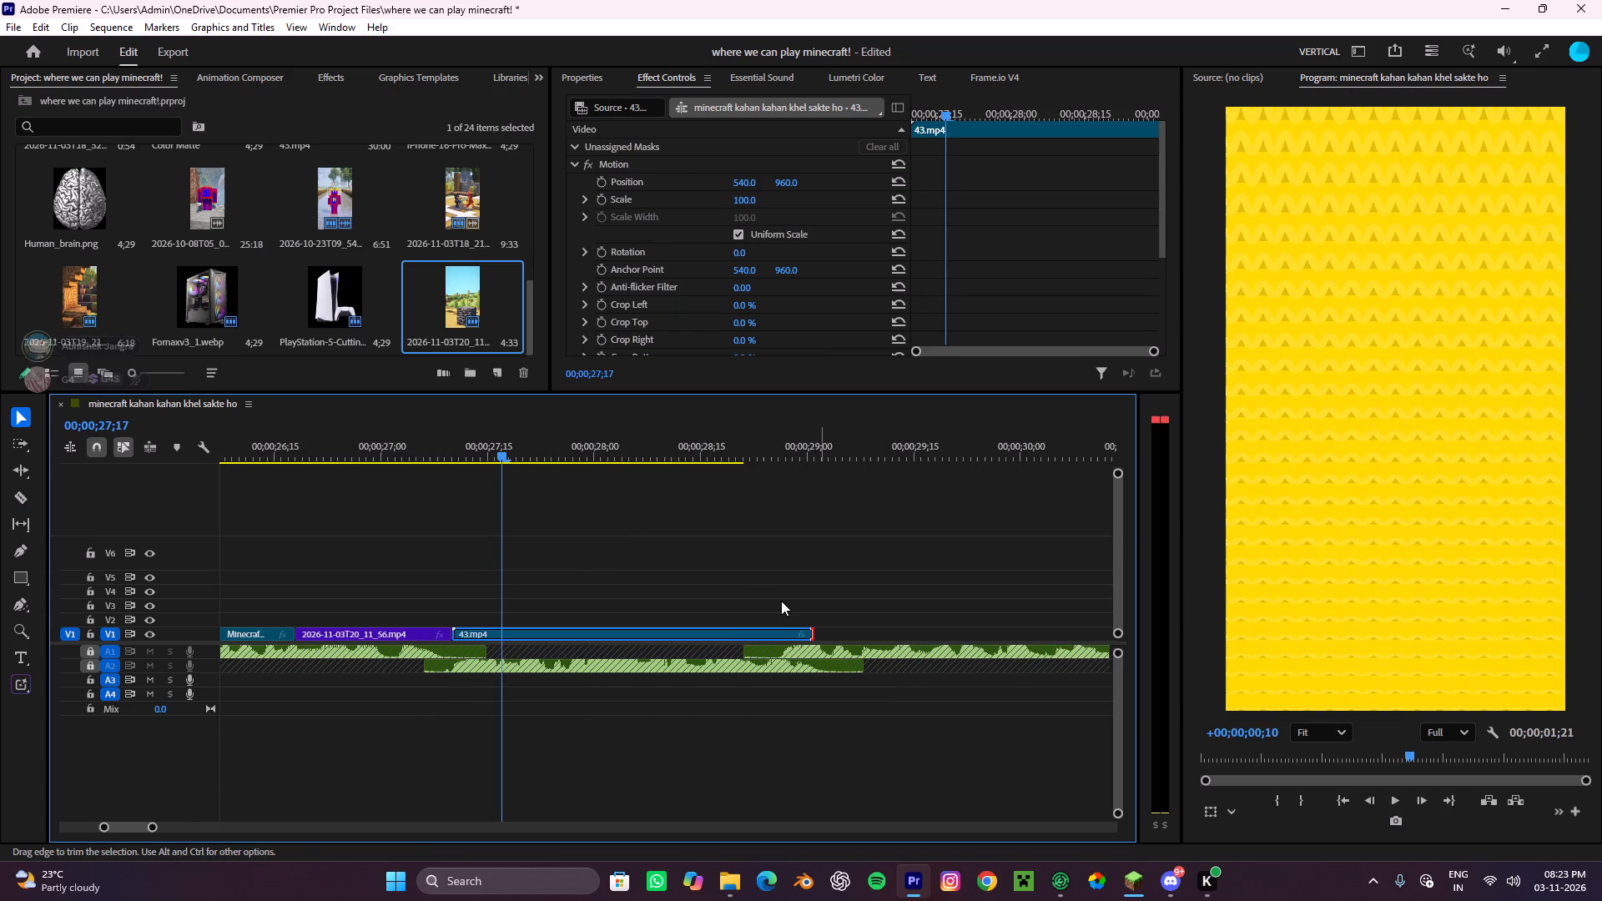
left_click_drag(482, 438, 400, 497)
key("space")
scroll(532, 551, "down", 9, "alt")
key("space")
Duplicate the no.3 title and its A3 sound effect to the start of the second 43.mp4 clip, and play them back.
scroll(437, 574, "down", 9, "alt")
scroll(392, 610, "up", 13)
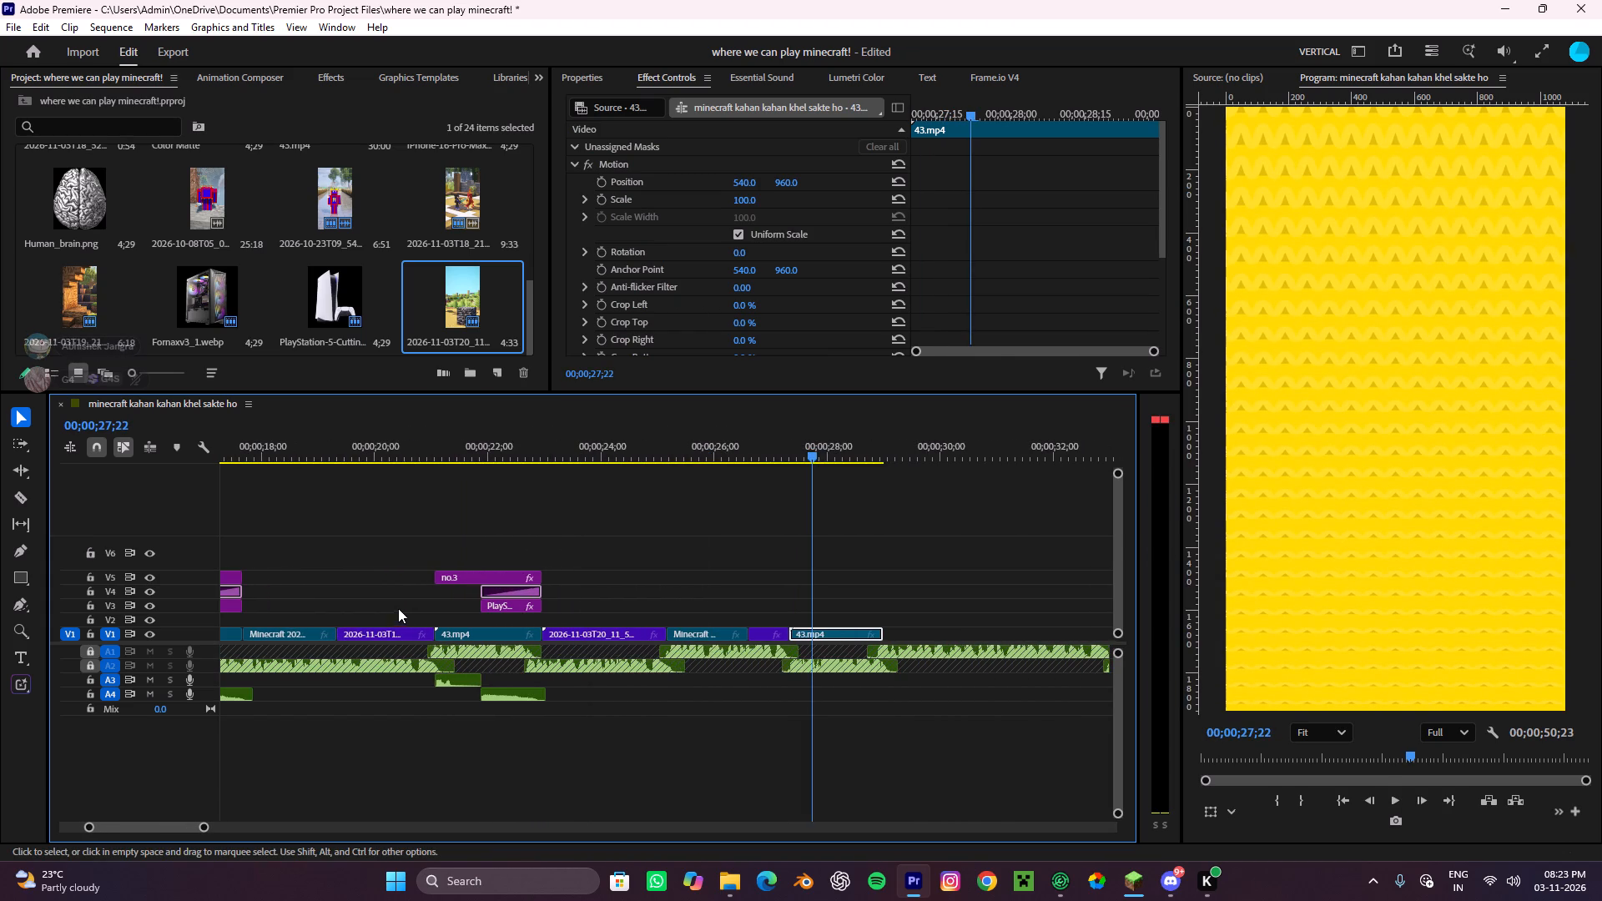
left_click(491, 571, "shift")
left_click(452, 682, "shift")
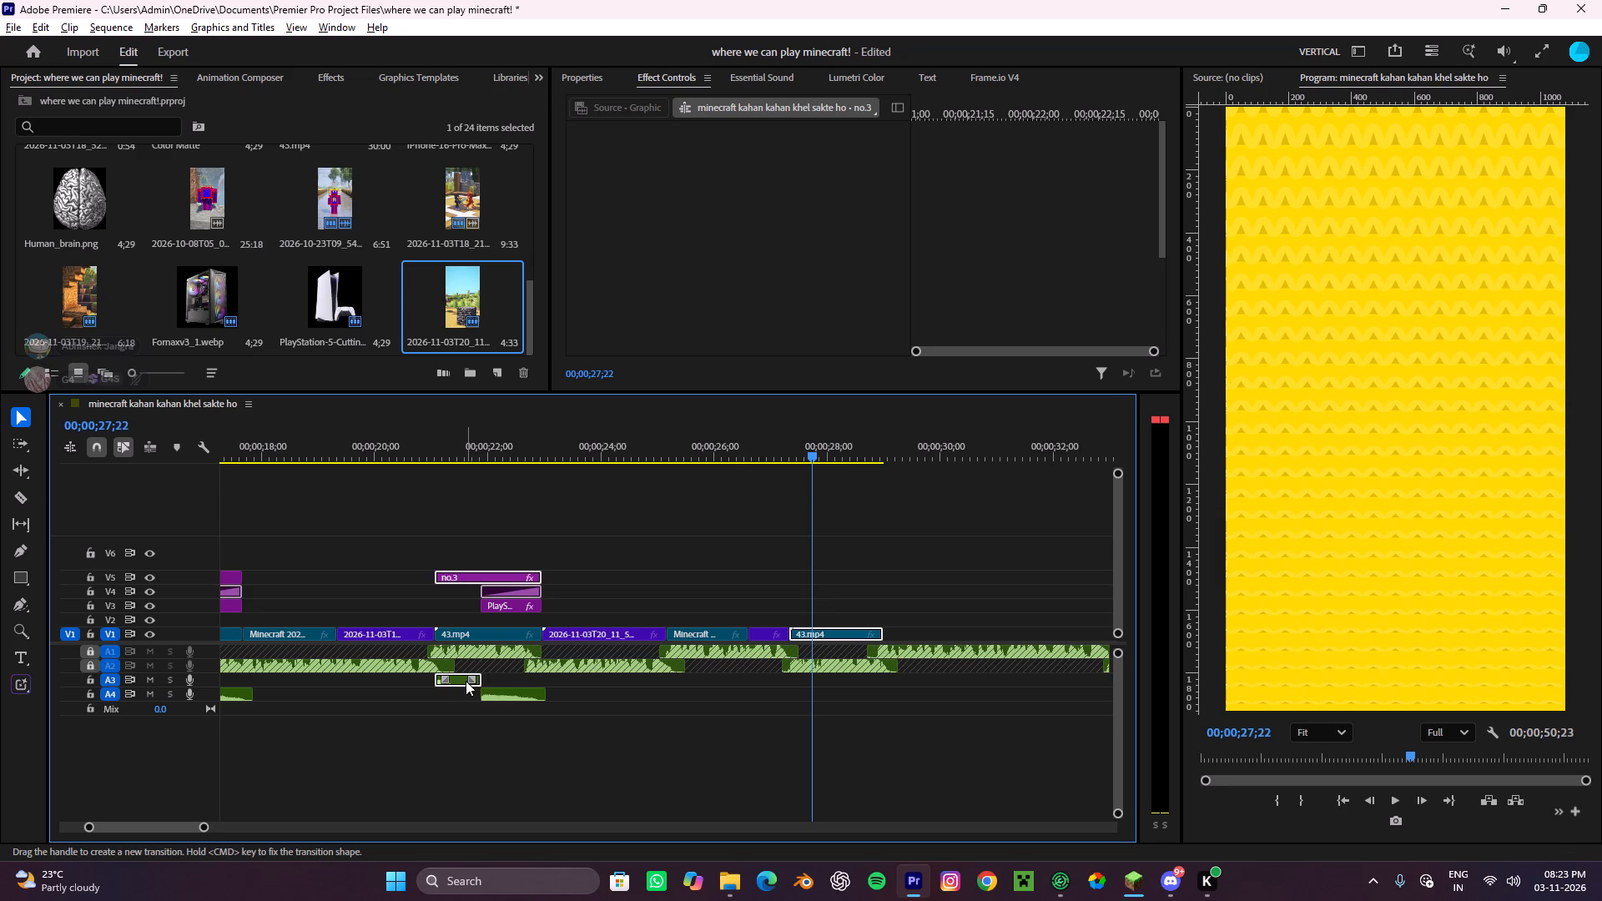
left_click_drag(461, 681, 447, 672, "alt")
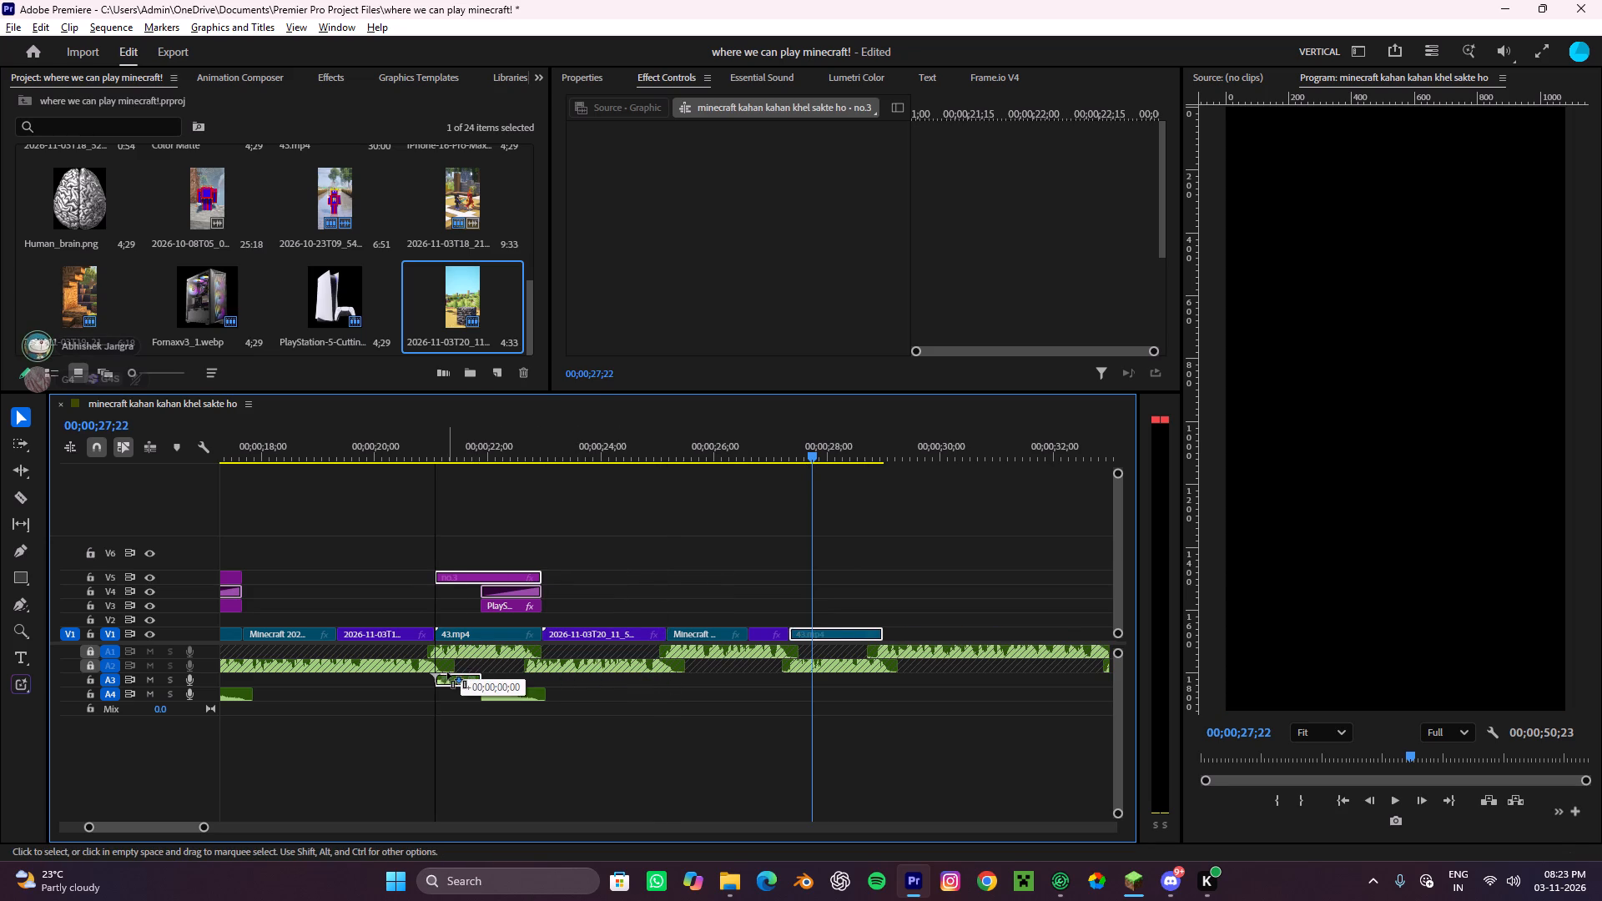
left_click_drag(447, 672, 447, 671, "alt")
left_click(462, 569, "shift")
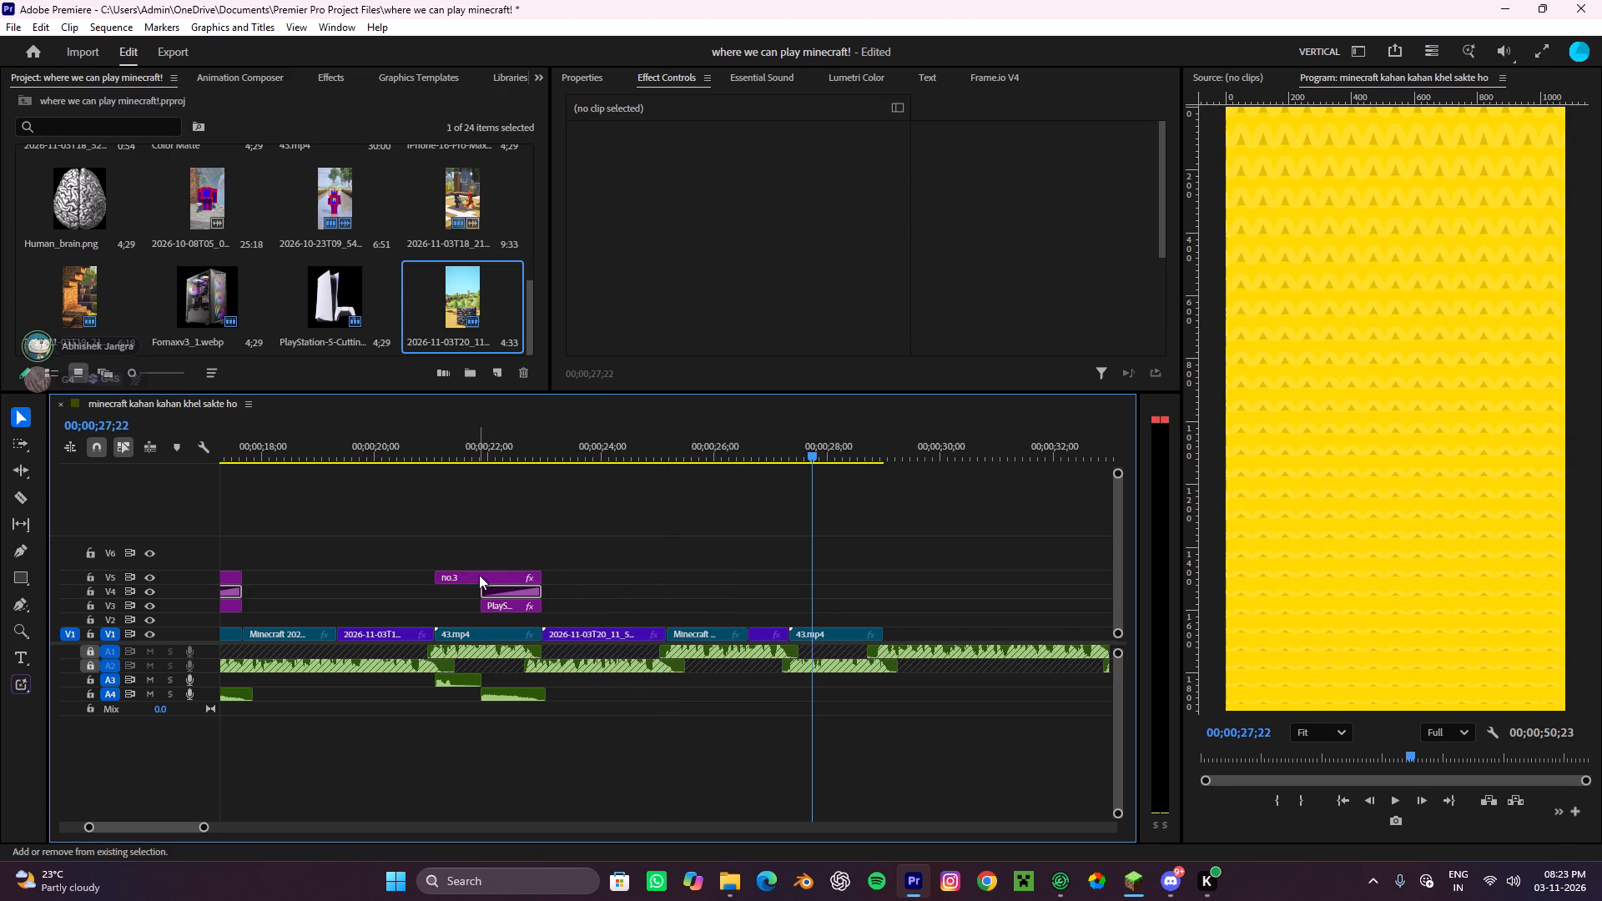
left_click(479, 575, "shift")
left_click(453, 684, "shift")
left_click_drag(456, 680, 809, 666, "alt")
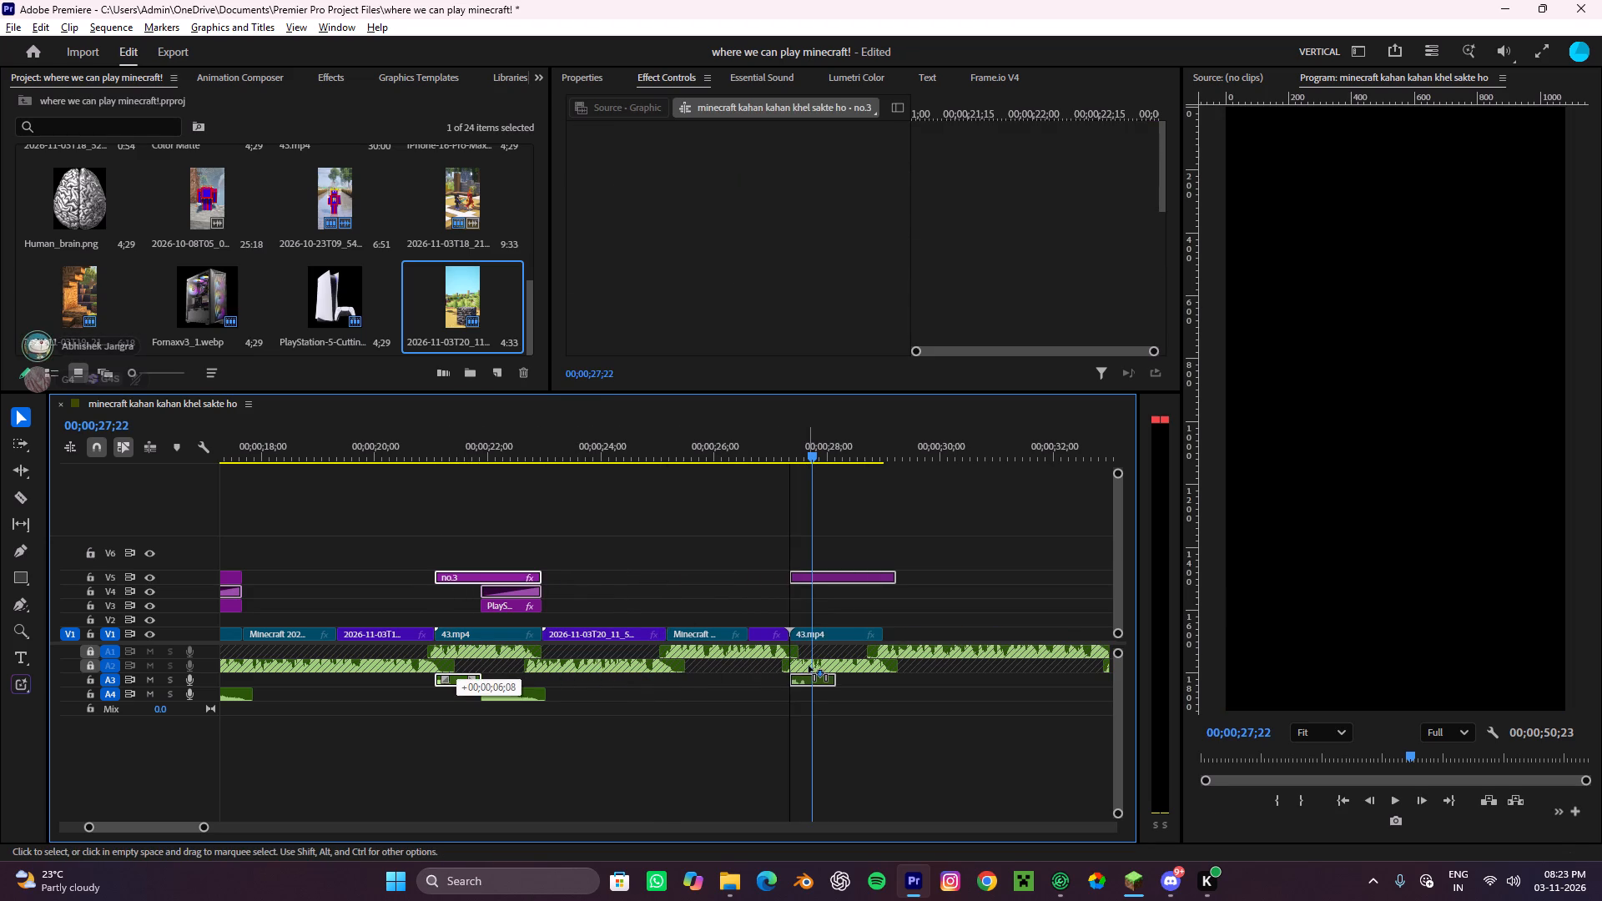
left_click_drag(809, 666, 809, 666, "alt")
left_click(900, 511)
left_click_drag(838, 439, 783, 462)
key("space")
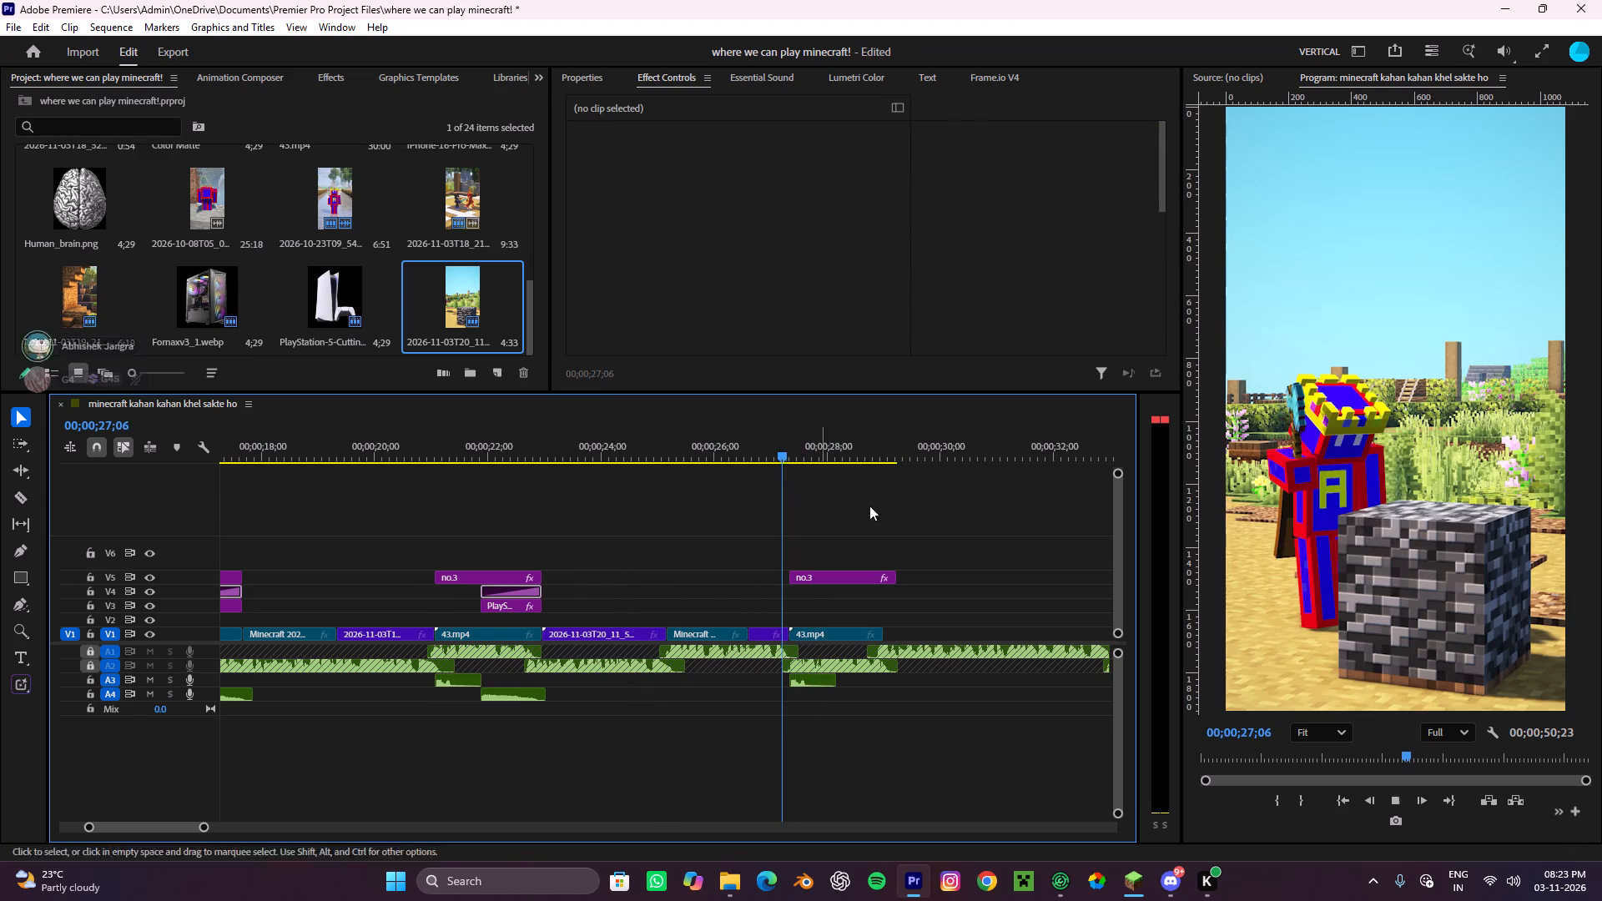
key("space")
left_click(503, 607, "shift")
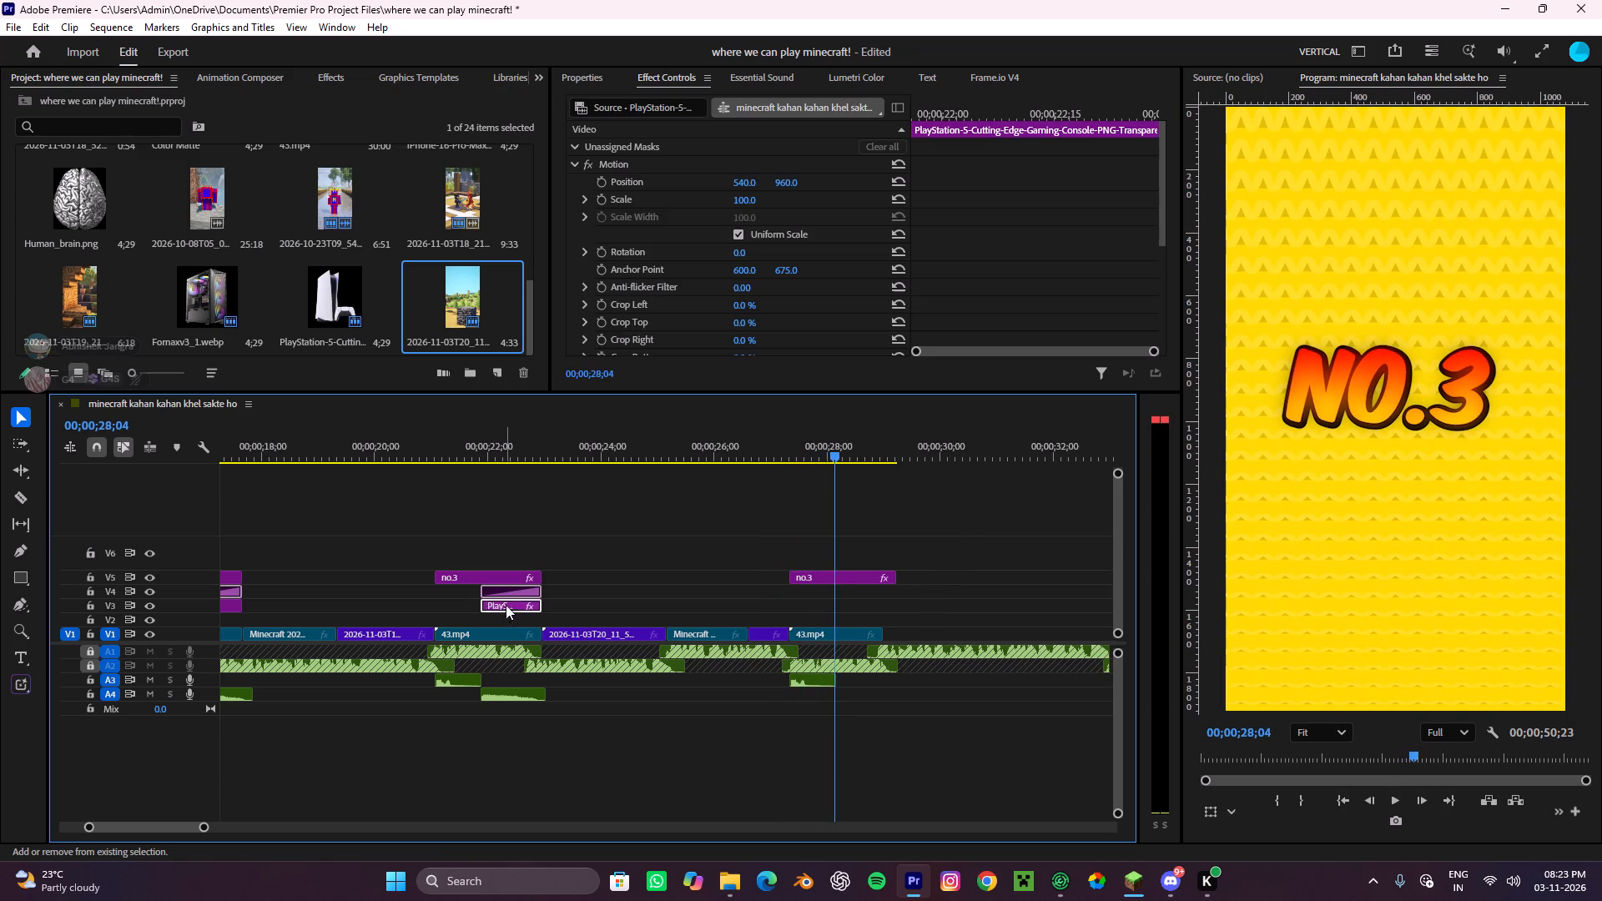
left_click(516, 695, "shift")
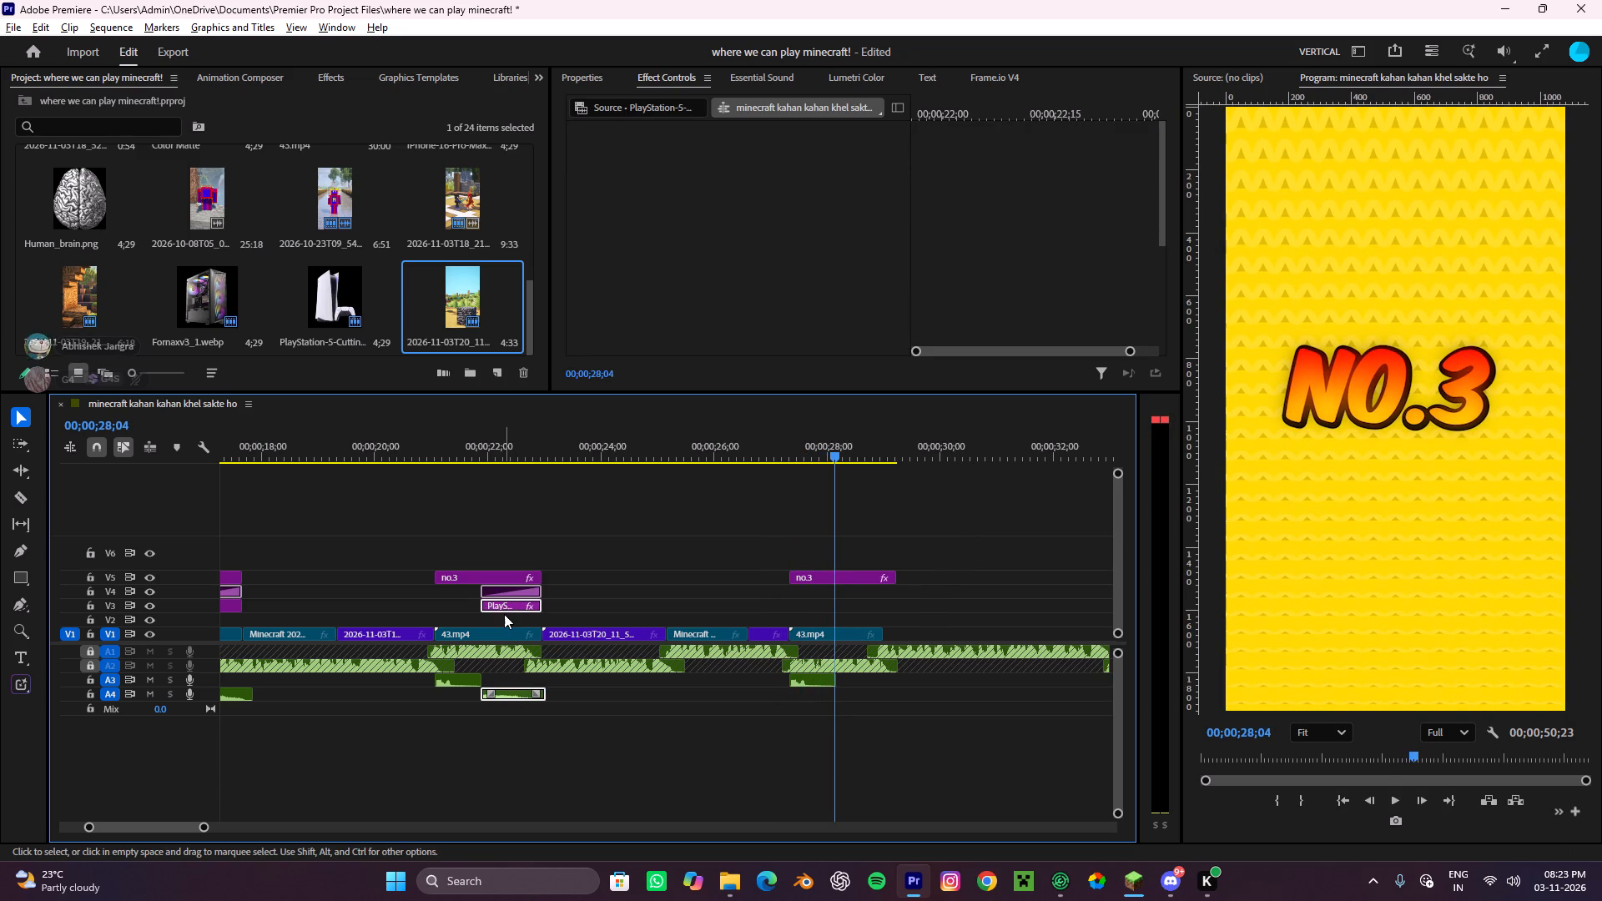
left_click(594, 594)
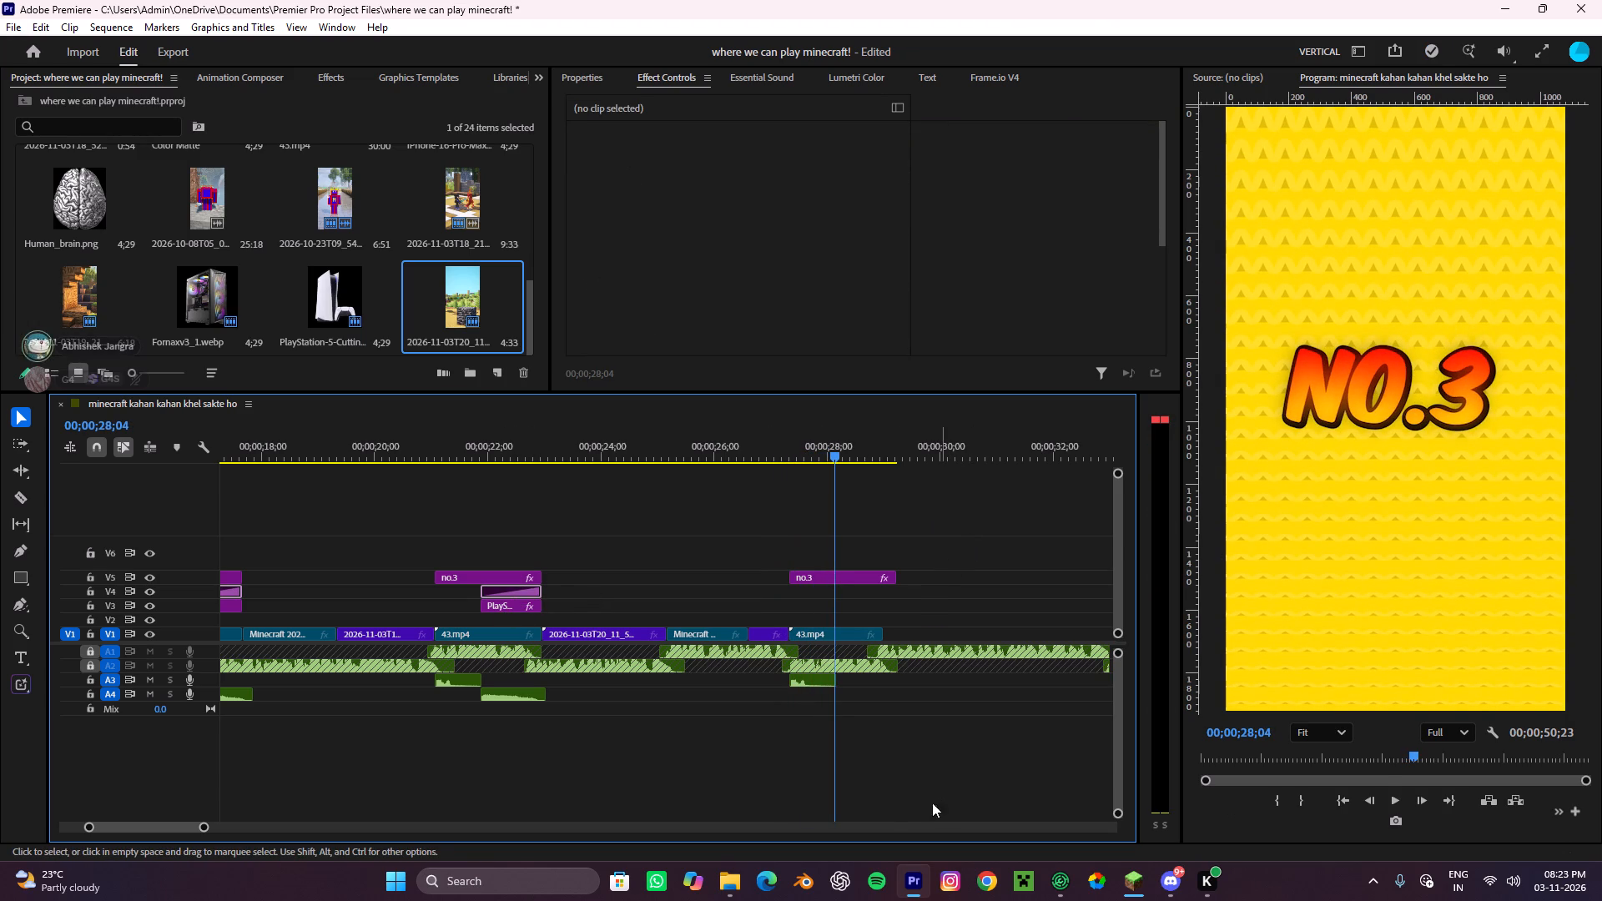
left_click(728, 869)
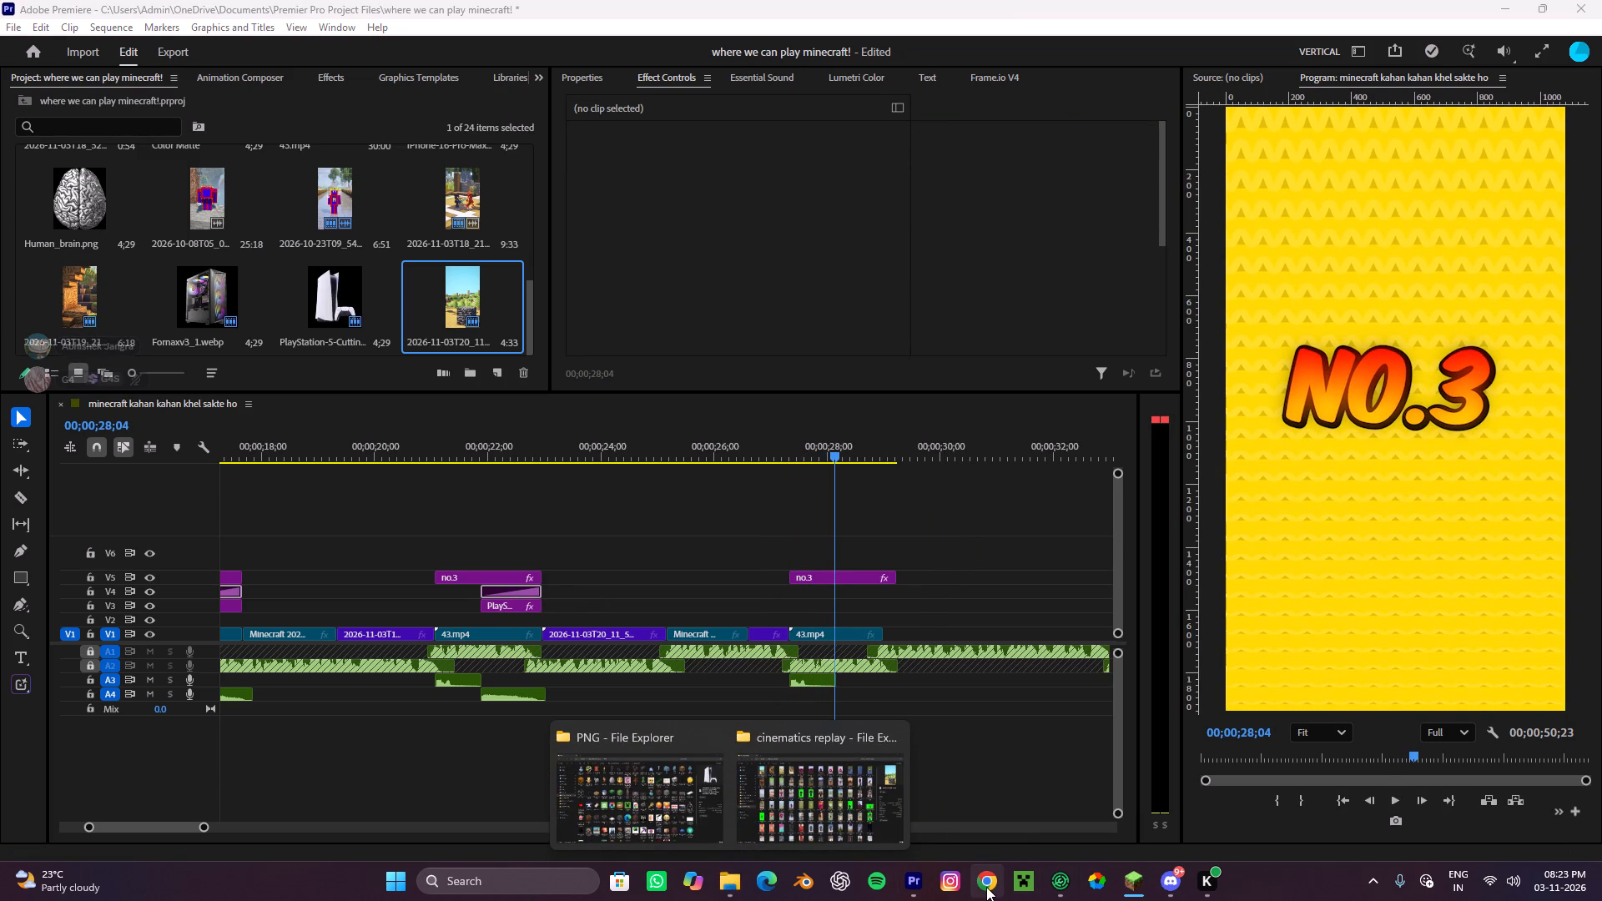
Switch to Google Chrome and search the web for "chrome png".
left_click(986, 887)
left_click(588, 350)
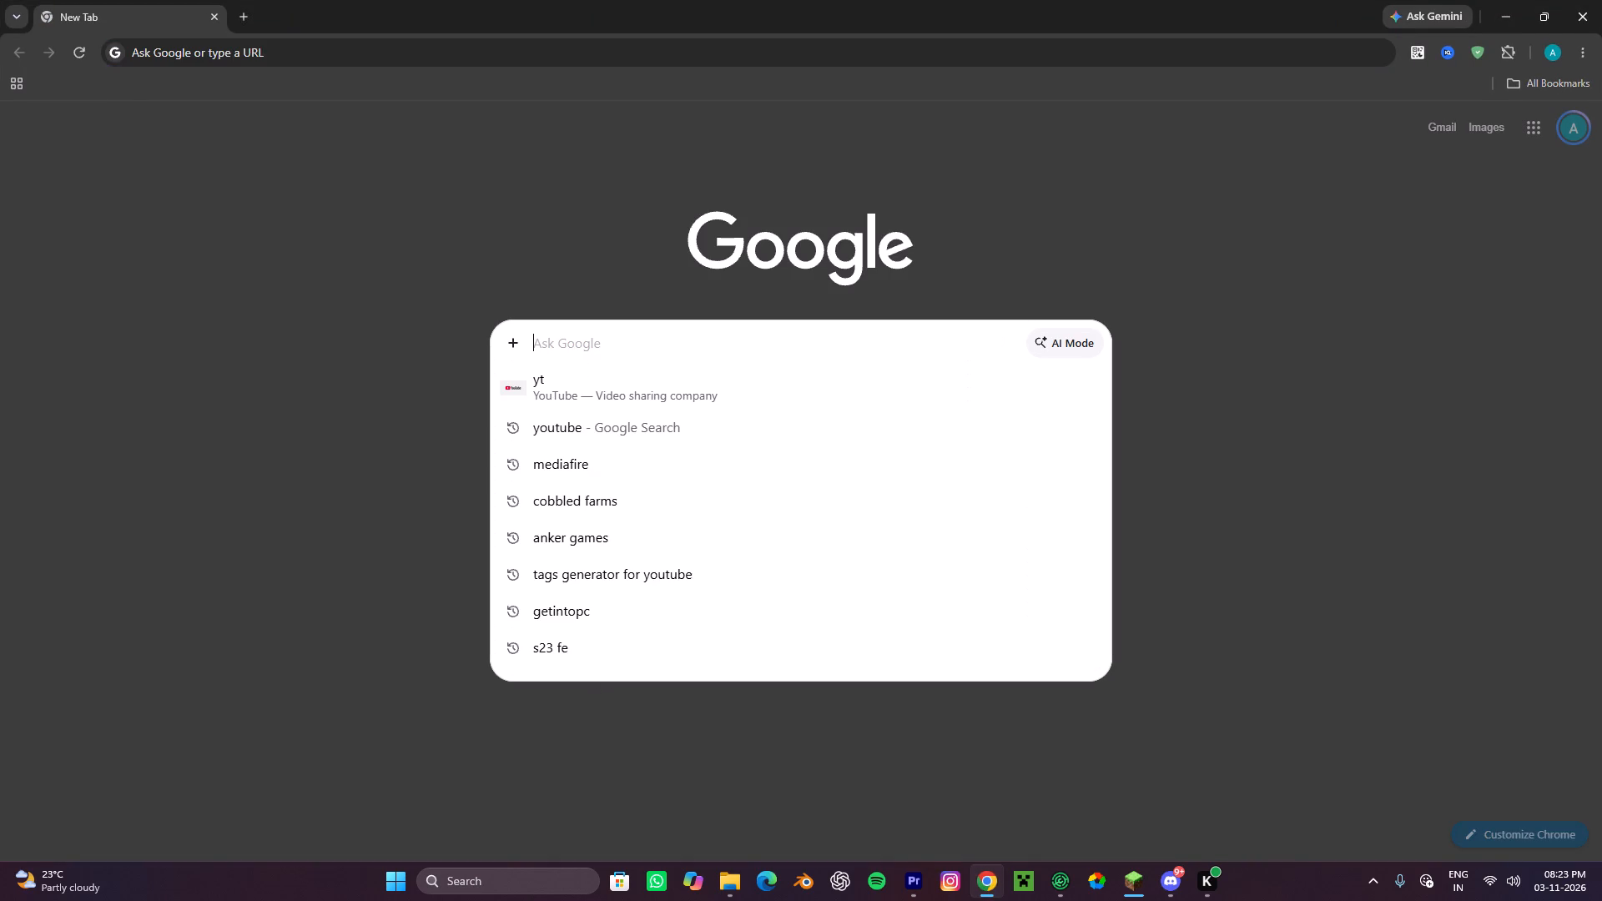
type("chr")
key("o")
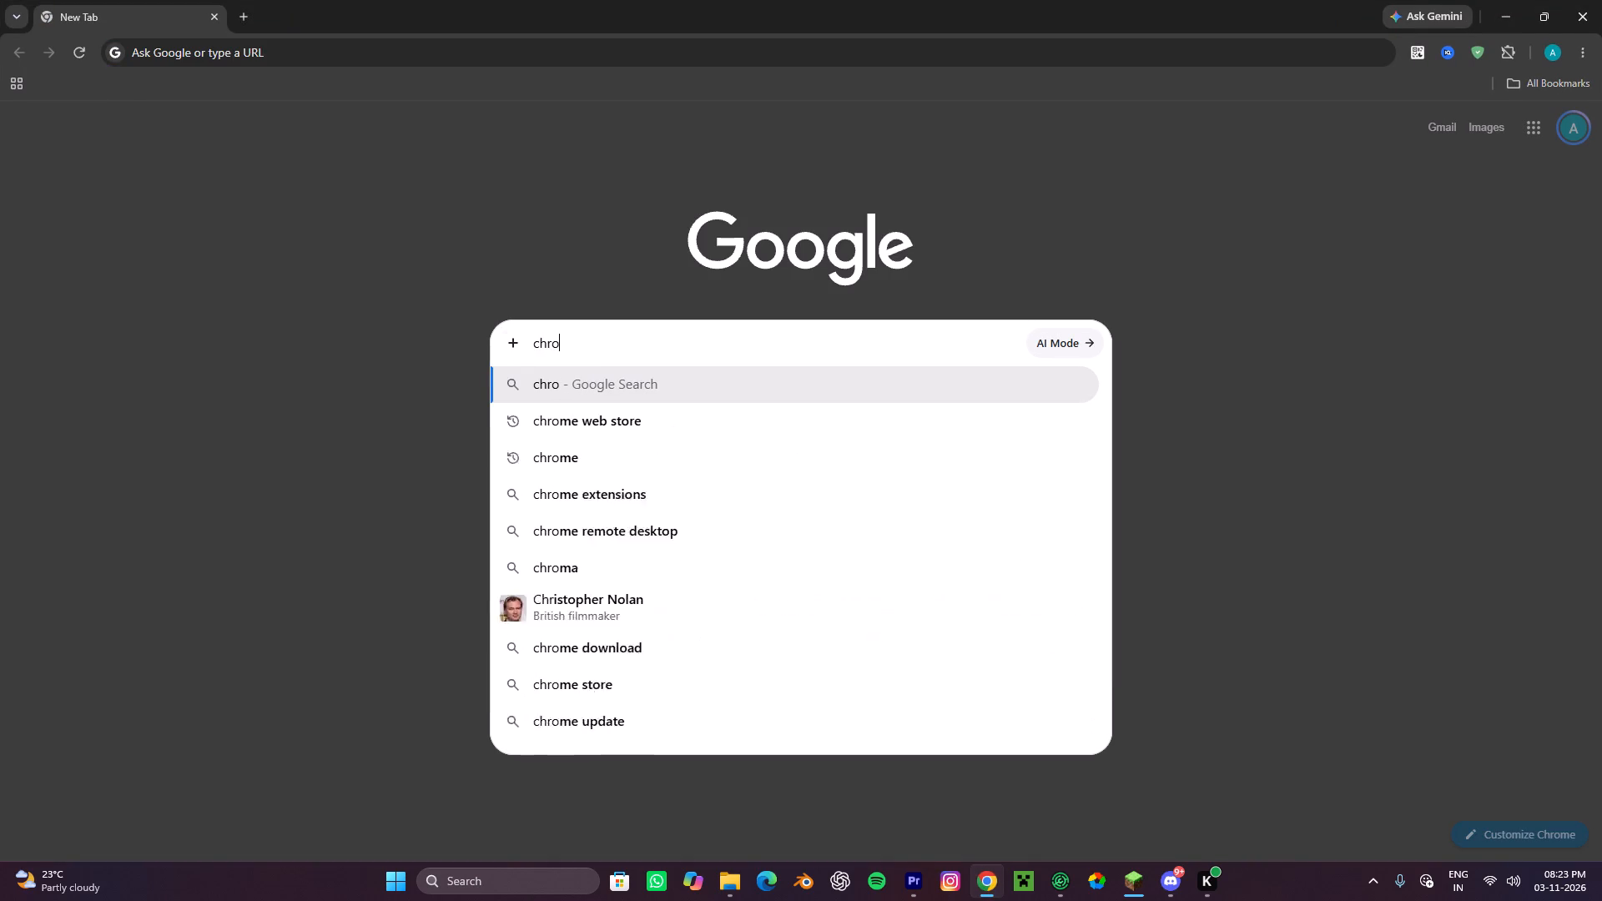
key("m")
key("e")
key("space")
key("p")
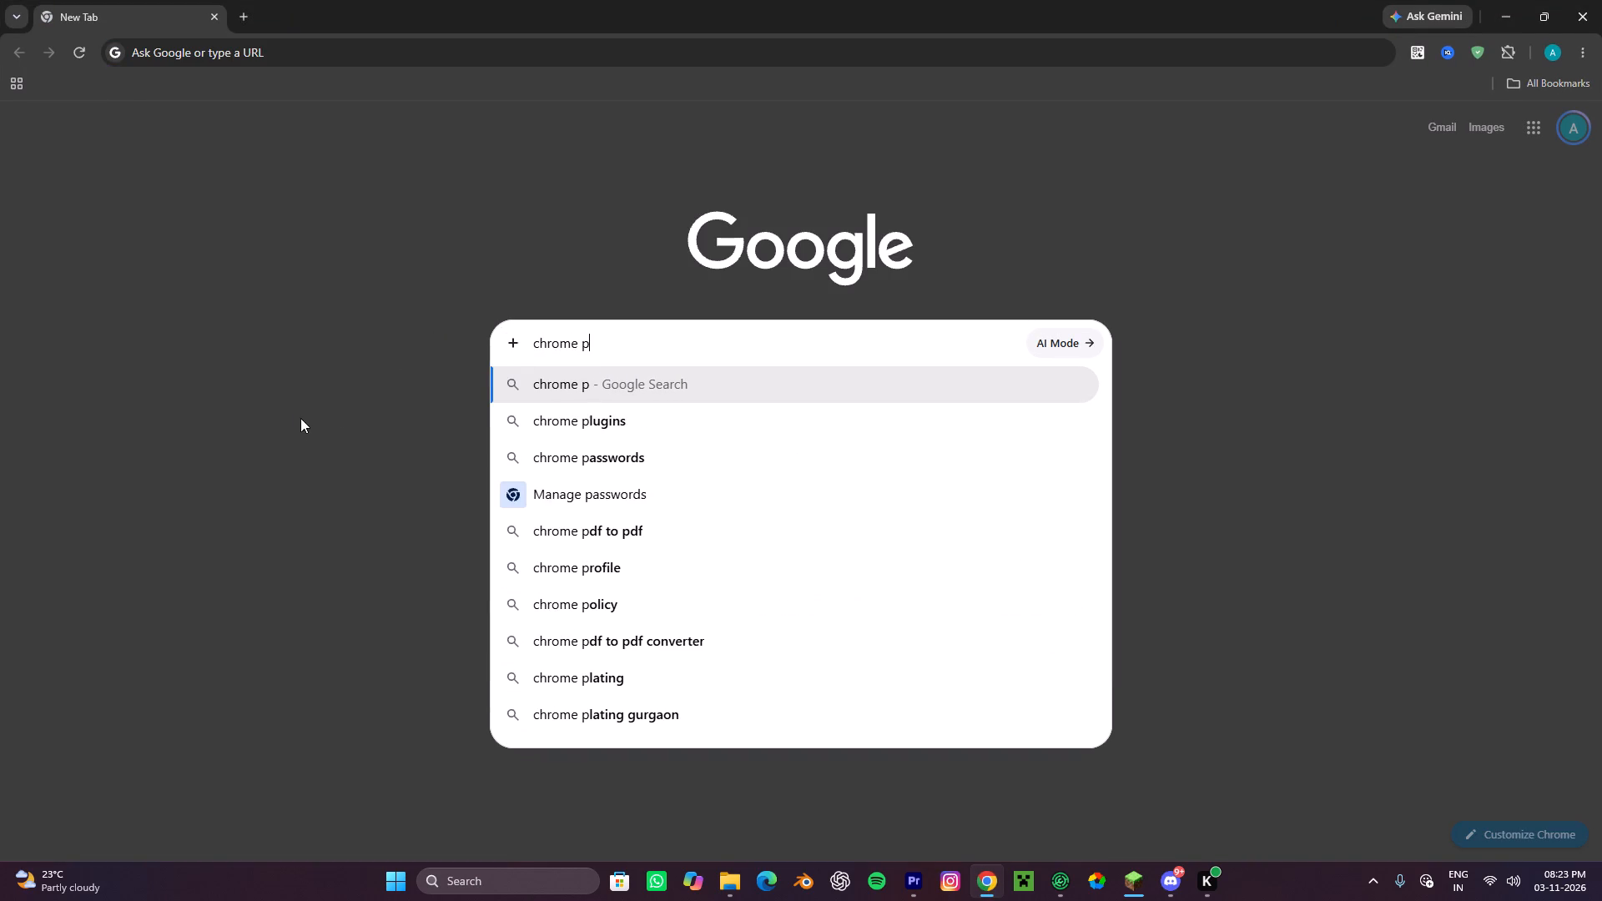
key("n")
key("g")
key("Return")
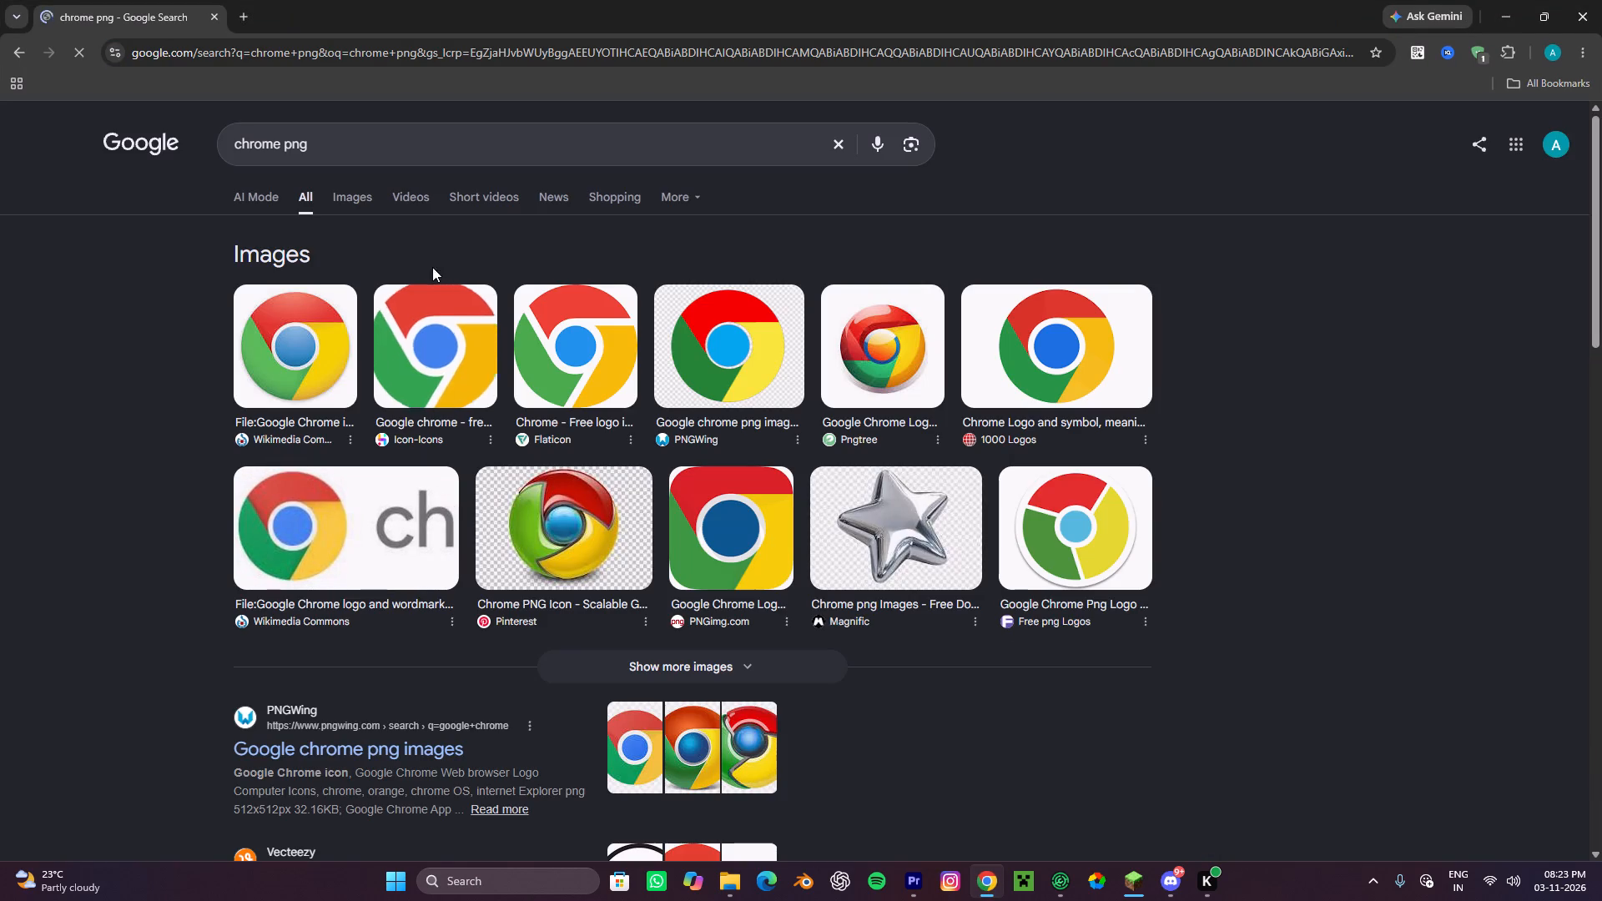
Save the Wikimedia Commons Chrome icon to Pictures as the PNG file Google_Chrome_icon_(2011).
left_click(244, 358)
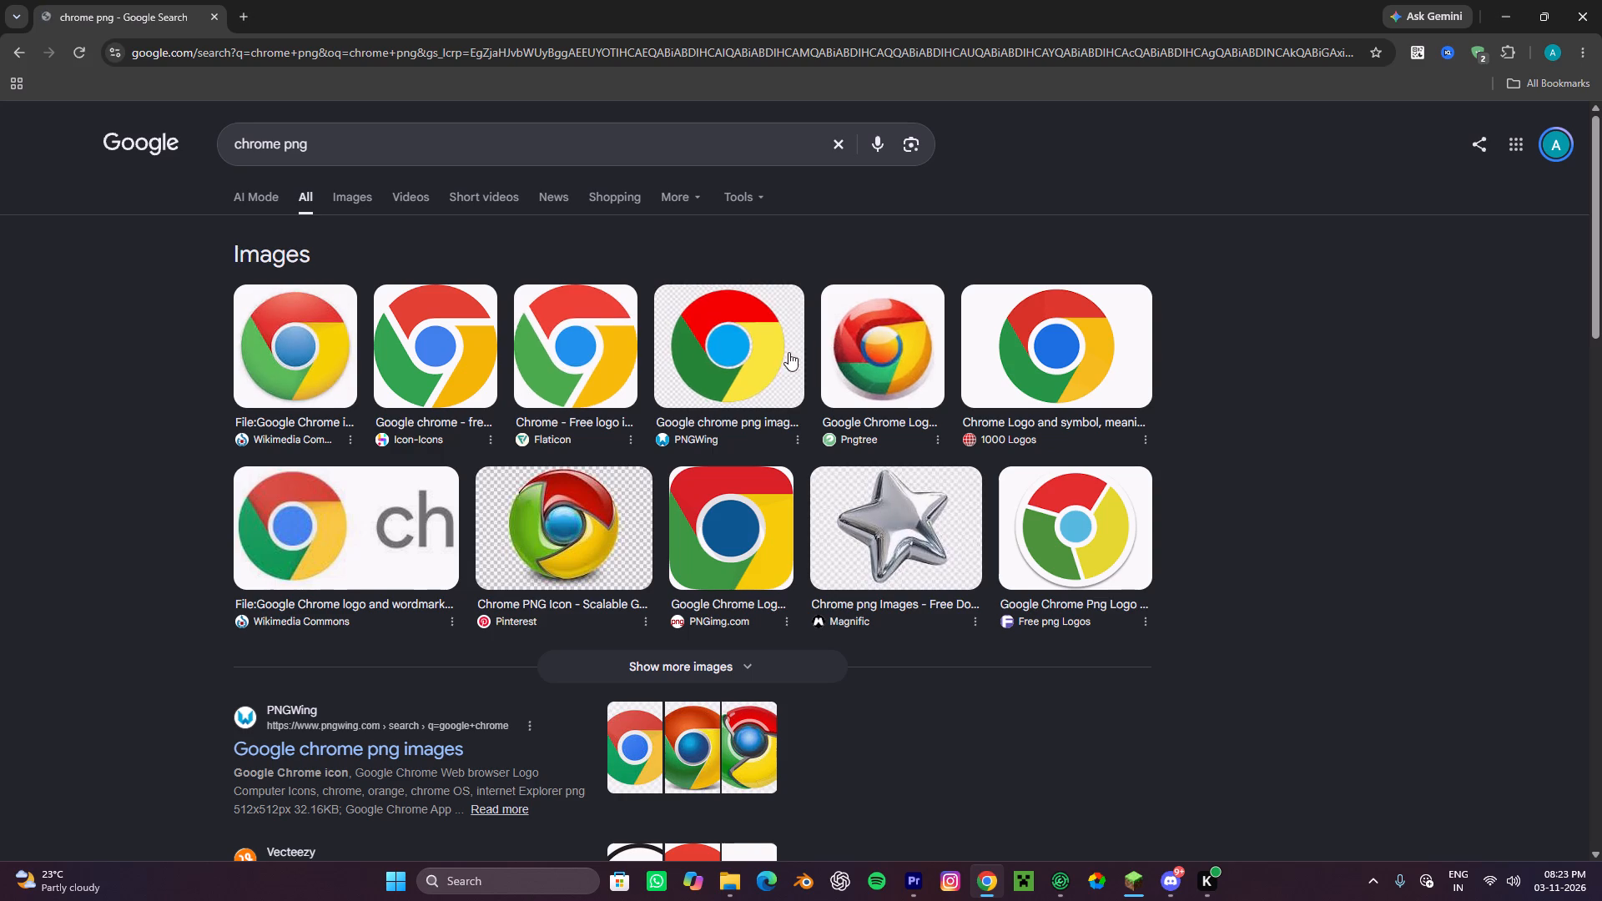
left_click(315, 346)
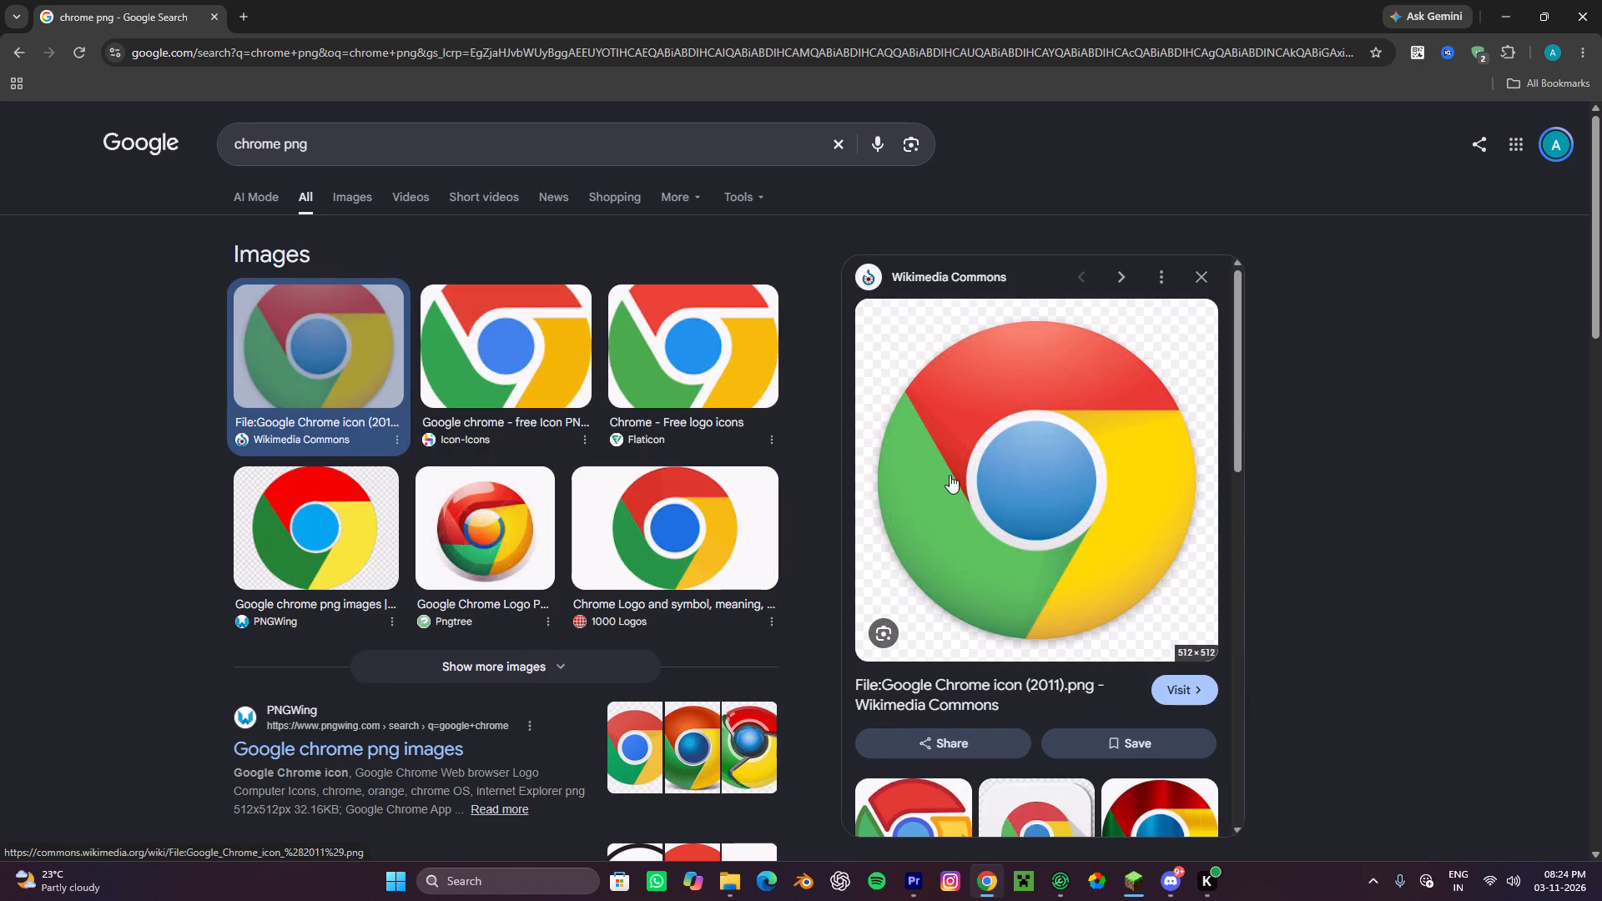
right_click(1032, 432)
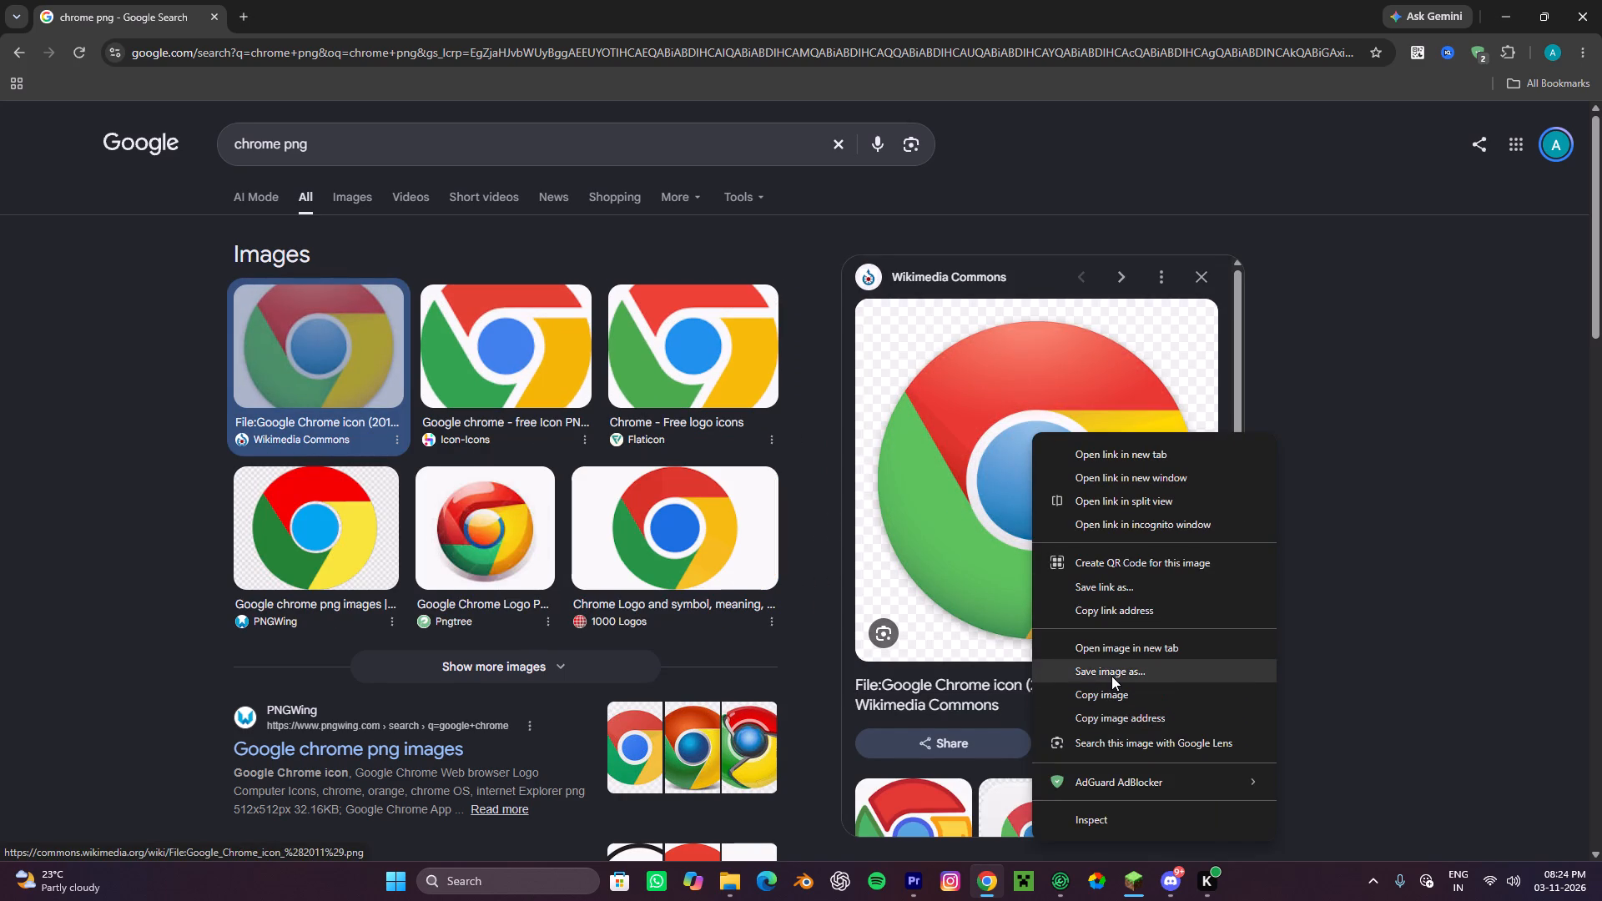
left_click(1111, 676)
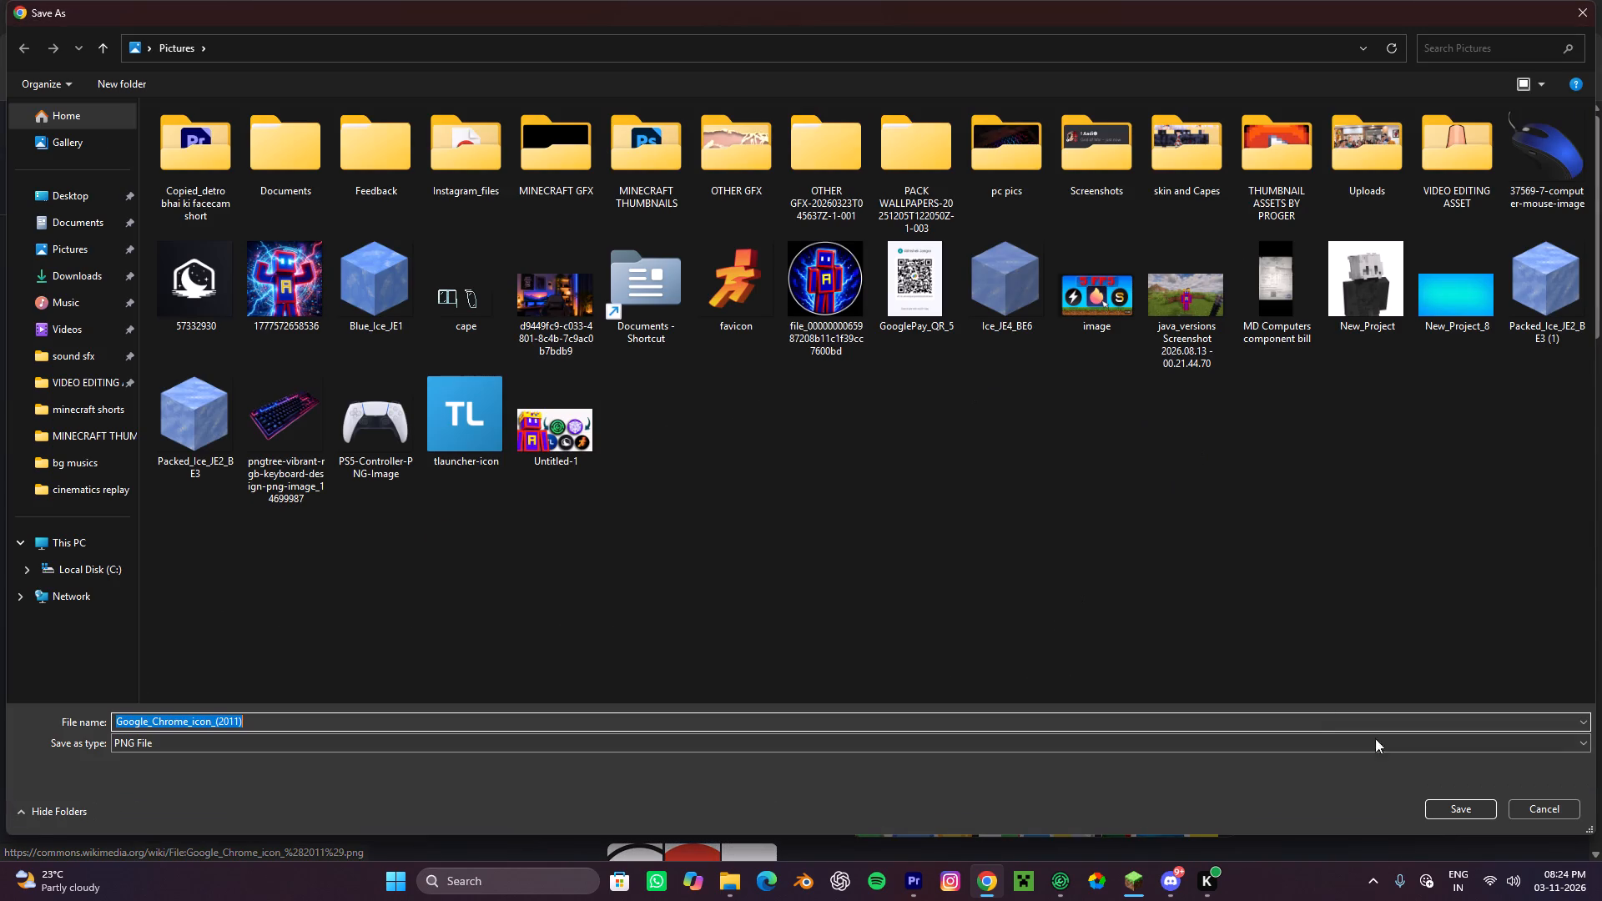
left_click(1438, 806)
Place the downloaded Chrome icon in the Premiere sequence on V4, under the duplicated no.3 title, starting at about 00;00;27;15.
left_click_drag(1430, 103, 1111, 536)
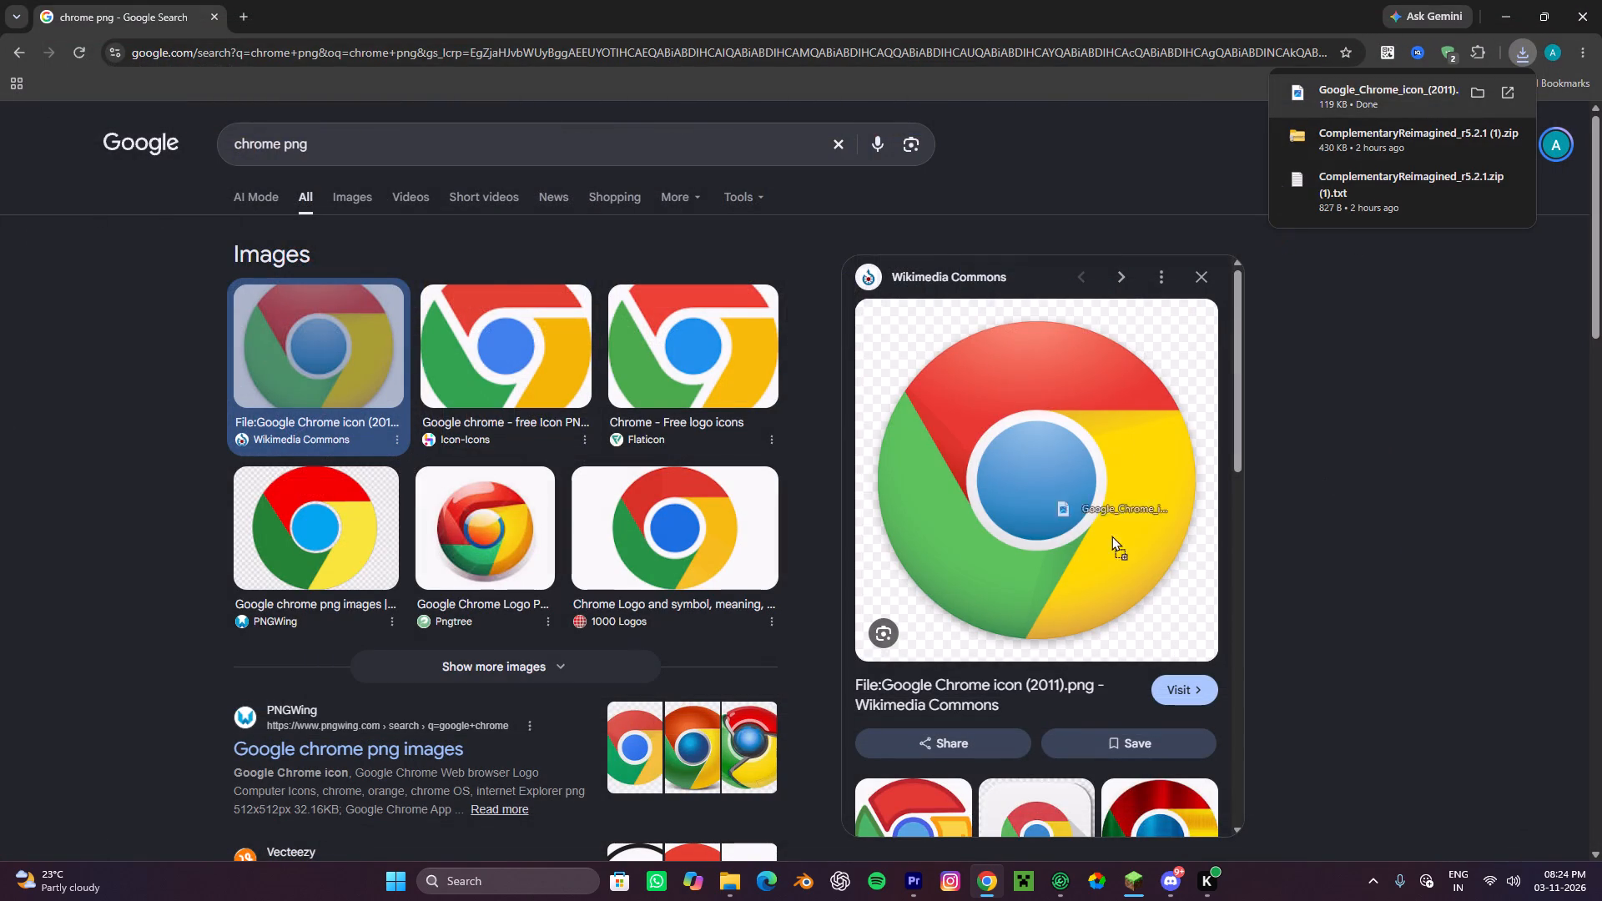
left_click_drag(1111, 536, 744, 549)
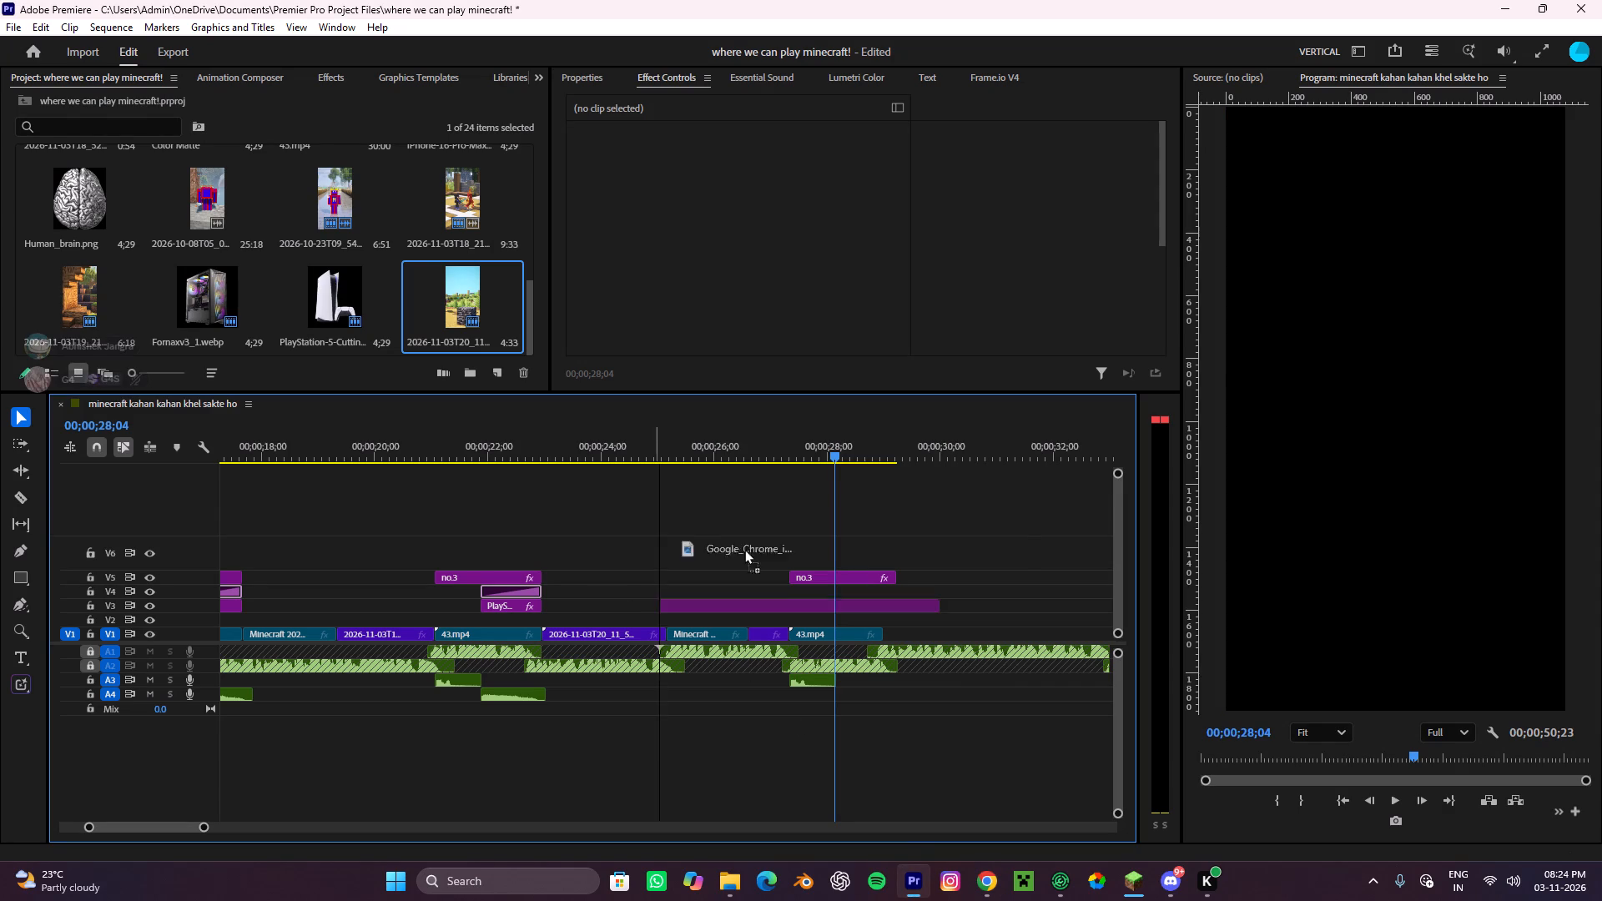
left_click_drag(744, 549, 808, 591)
Play back the title section, split the Chrome icon clip on V4 at about 00;00;28;07, and remove the part before the cut.
scroll(808, 591, "up", 4, "alt")
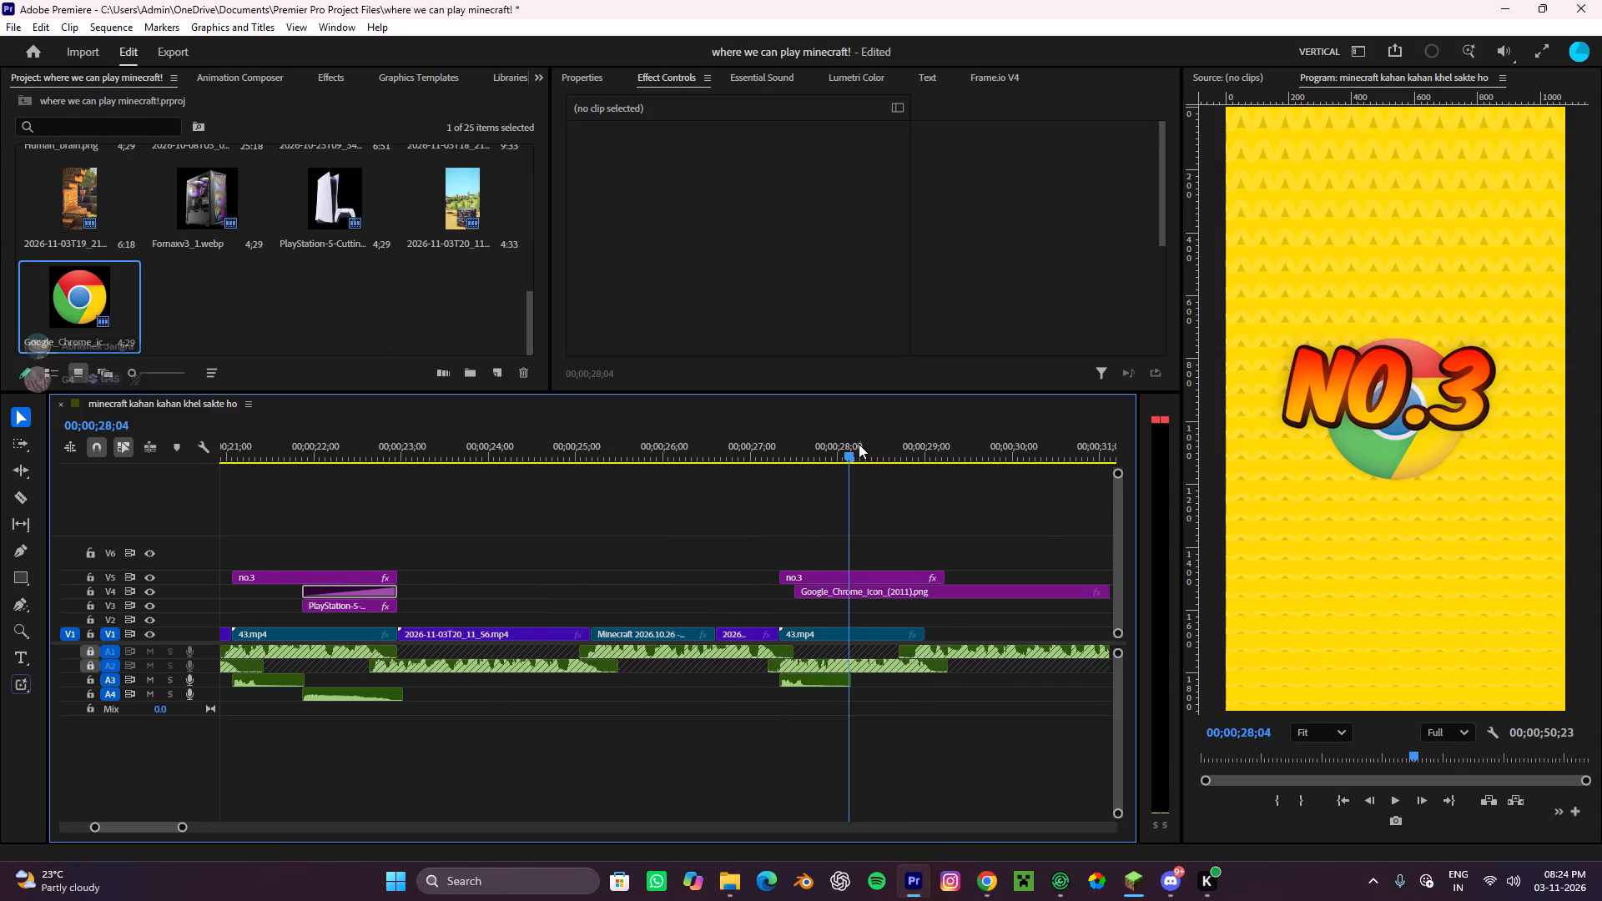
left_click_drag(857, 445, 757, 512)
key("space")
scroll(834, 516, "up", 6, "alt")
scroll(834, 516, "down", 4)
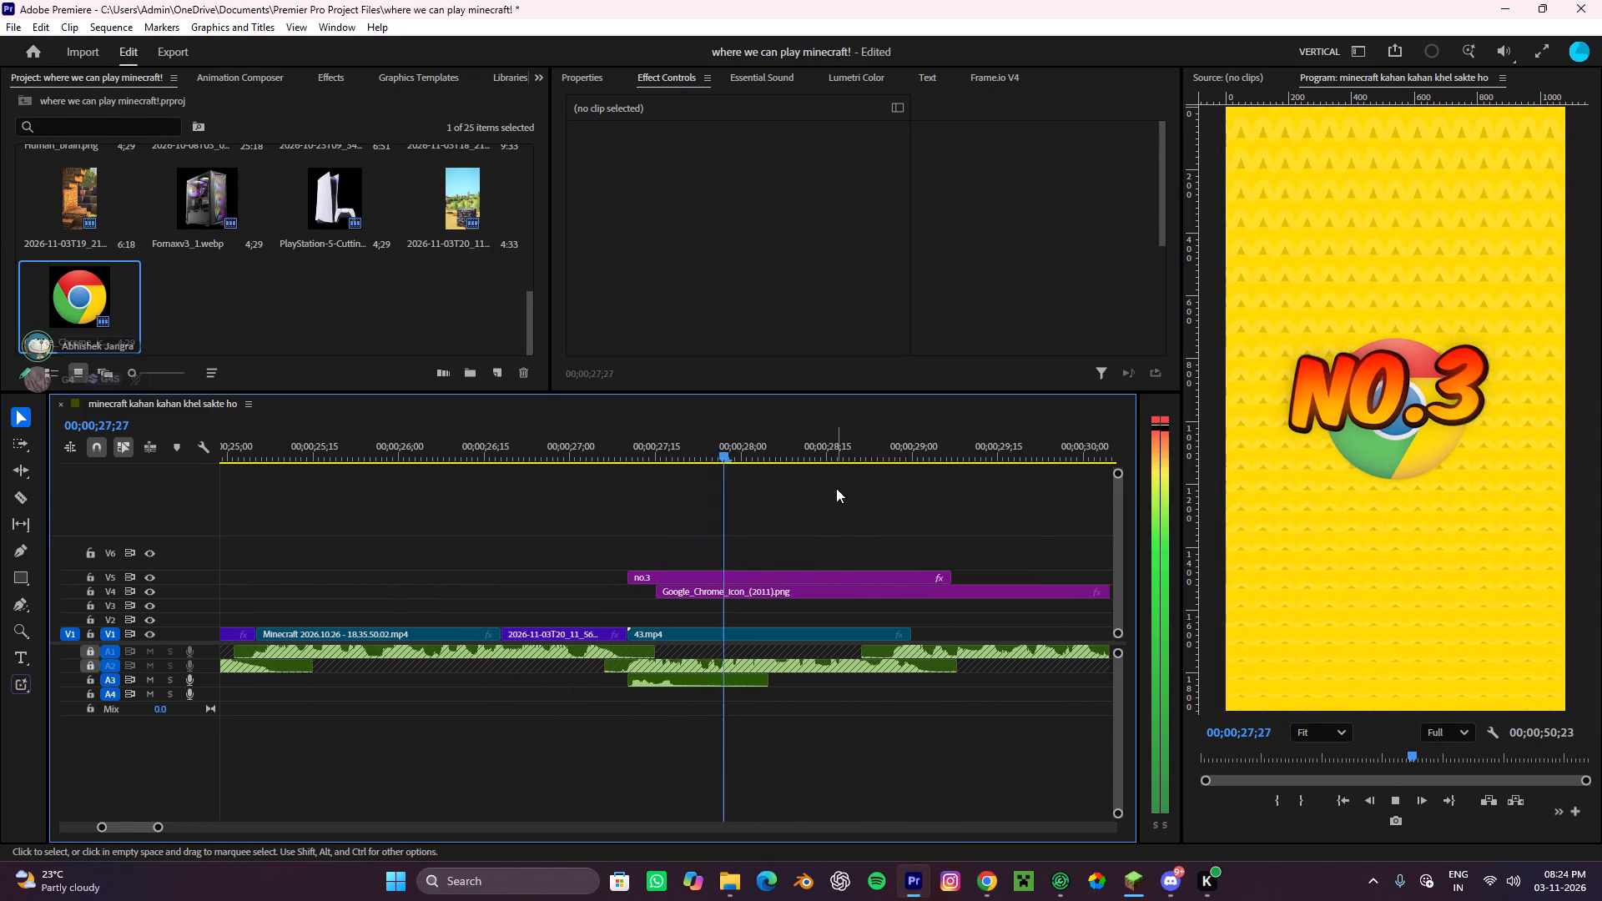
key("space")
key("c")
left_click(779, 587)
key("v")
left_click(726, 592)
key("ctrl+x")
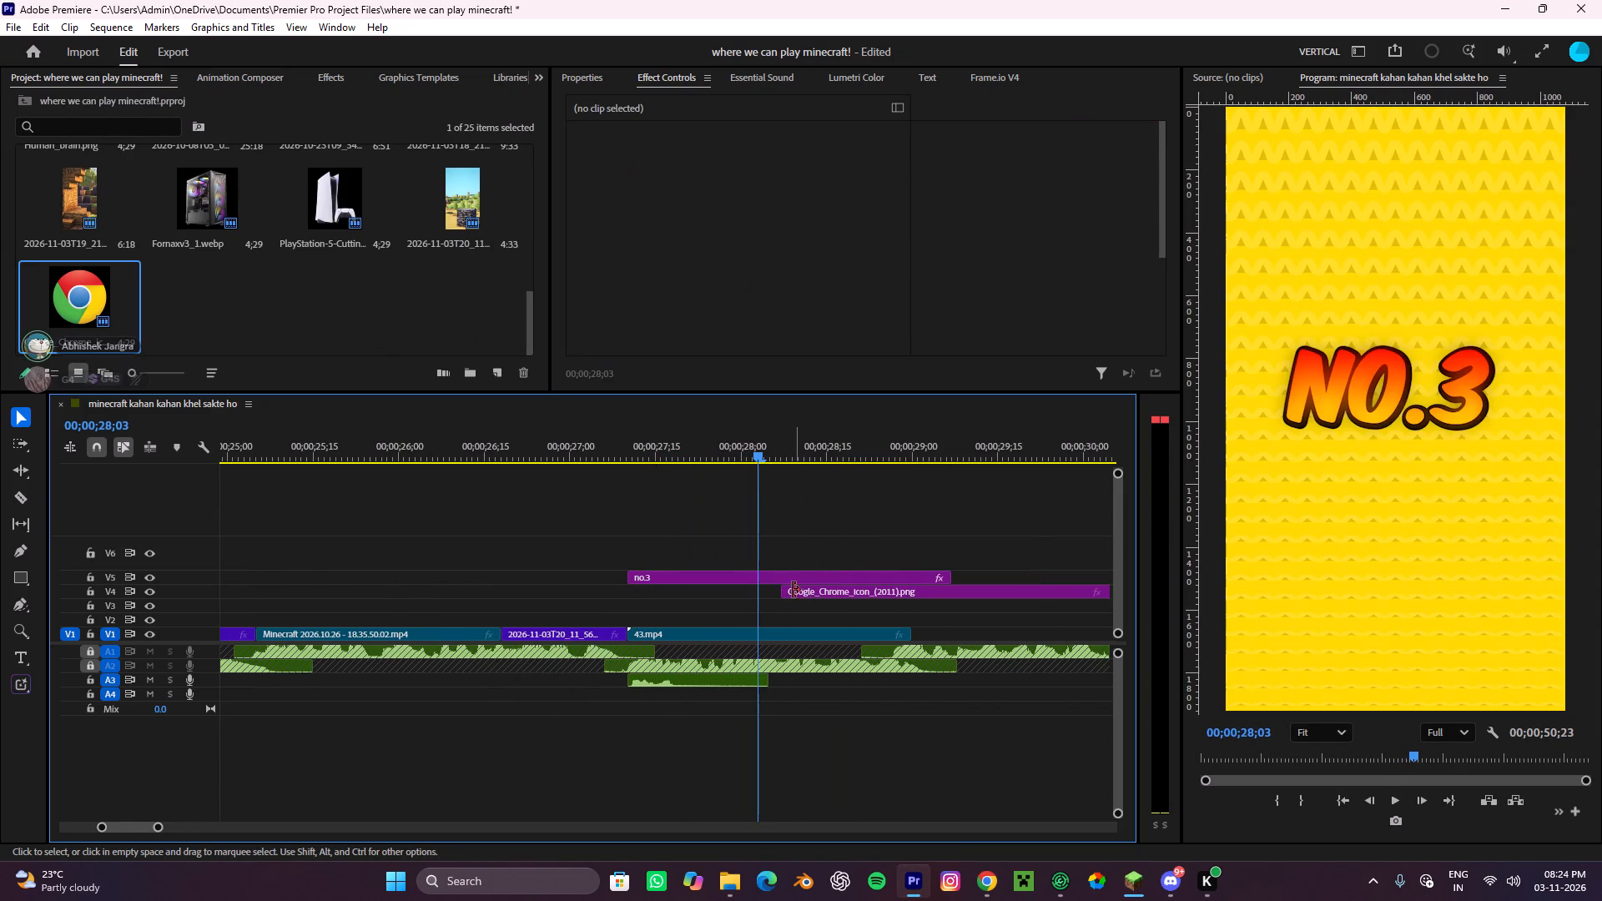
Extend the start of the Chrome icon clip on V4 back to the playhead at 00;00;28;03.
left_click_drag(778, 591, 761, 596)
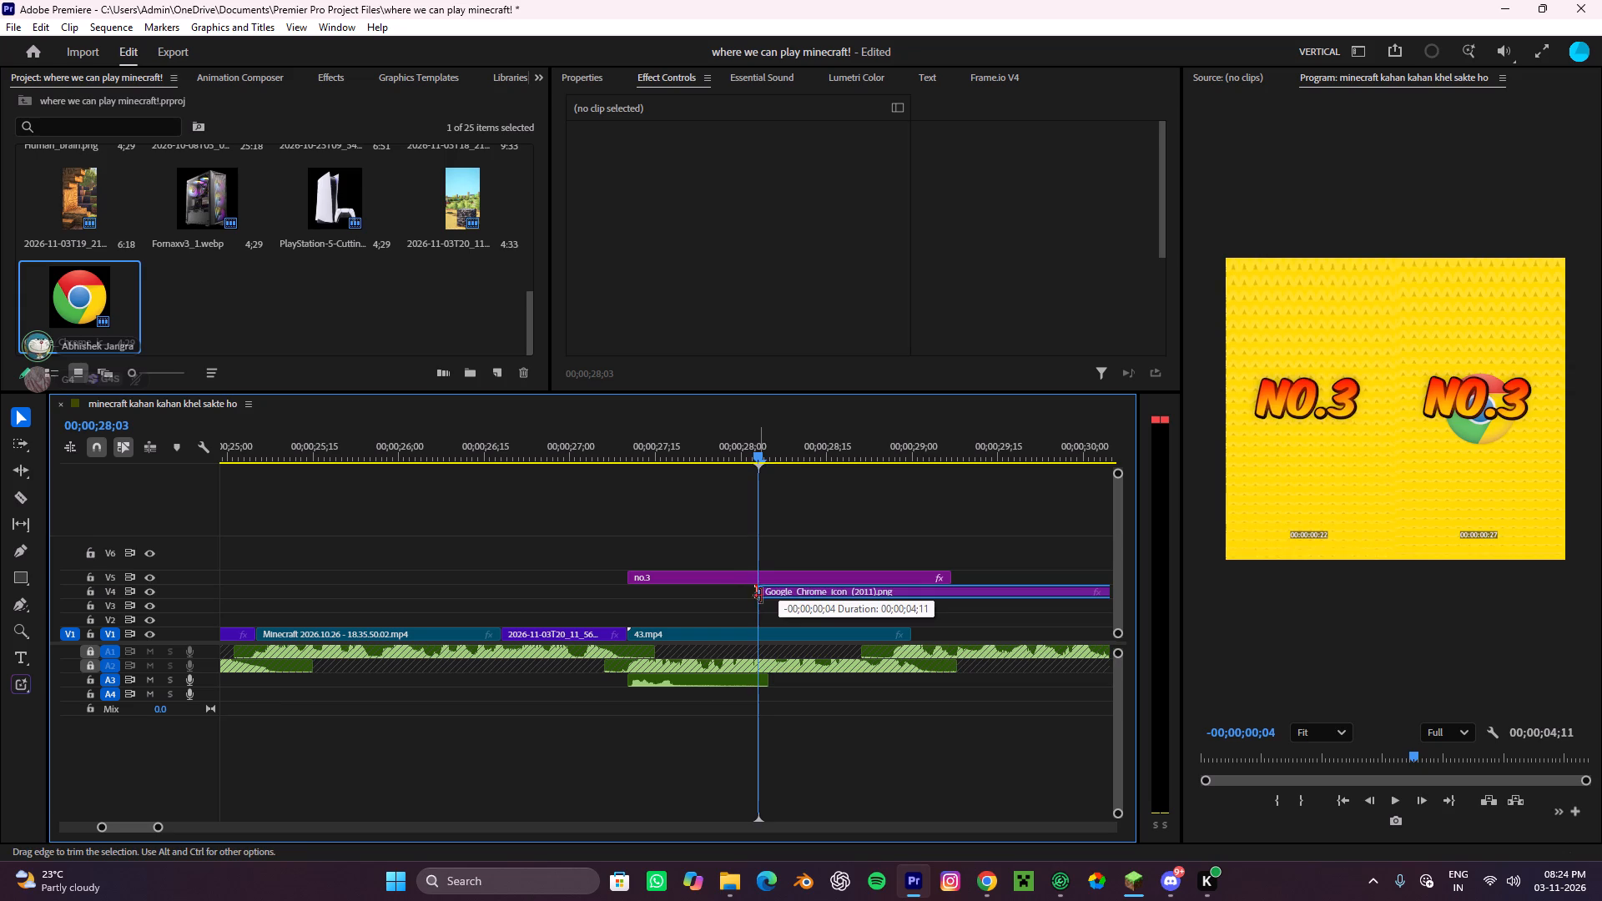
left_click_drag(761, 596, 758, 606)
Set the Chrome icon clip's scale to 190%.
left_click(796, 587)
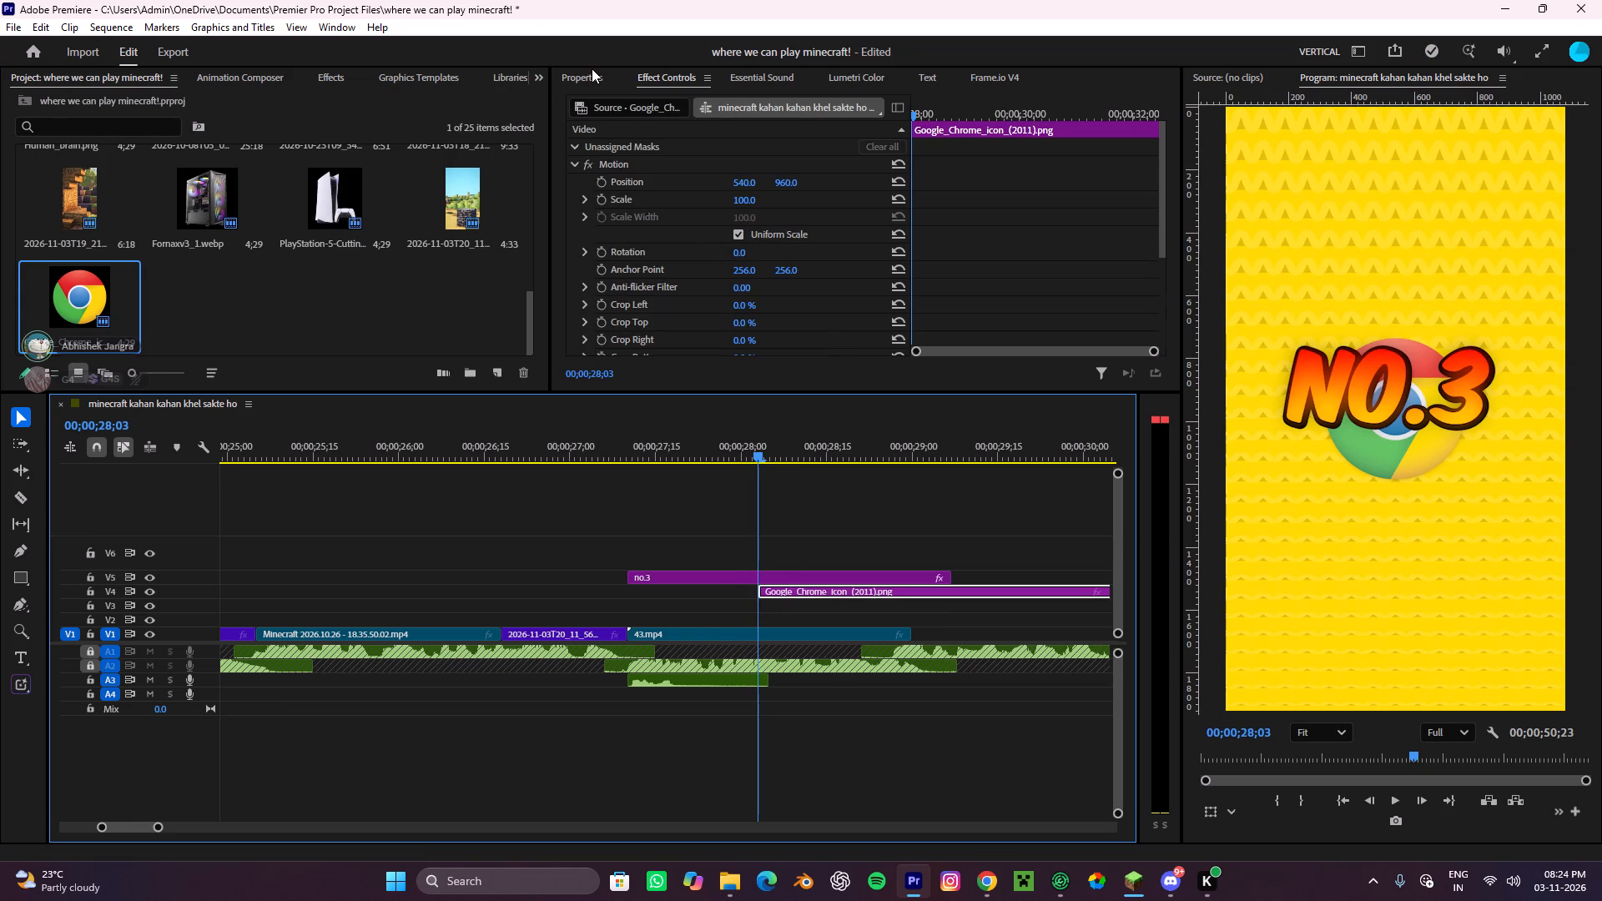
left_click(592, 68)
left_click_drag(828, 248, 891, 244)
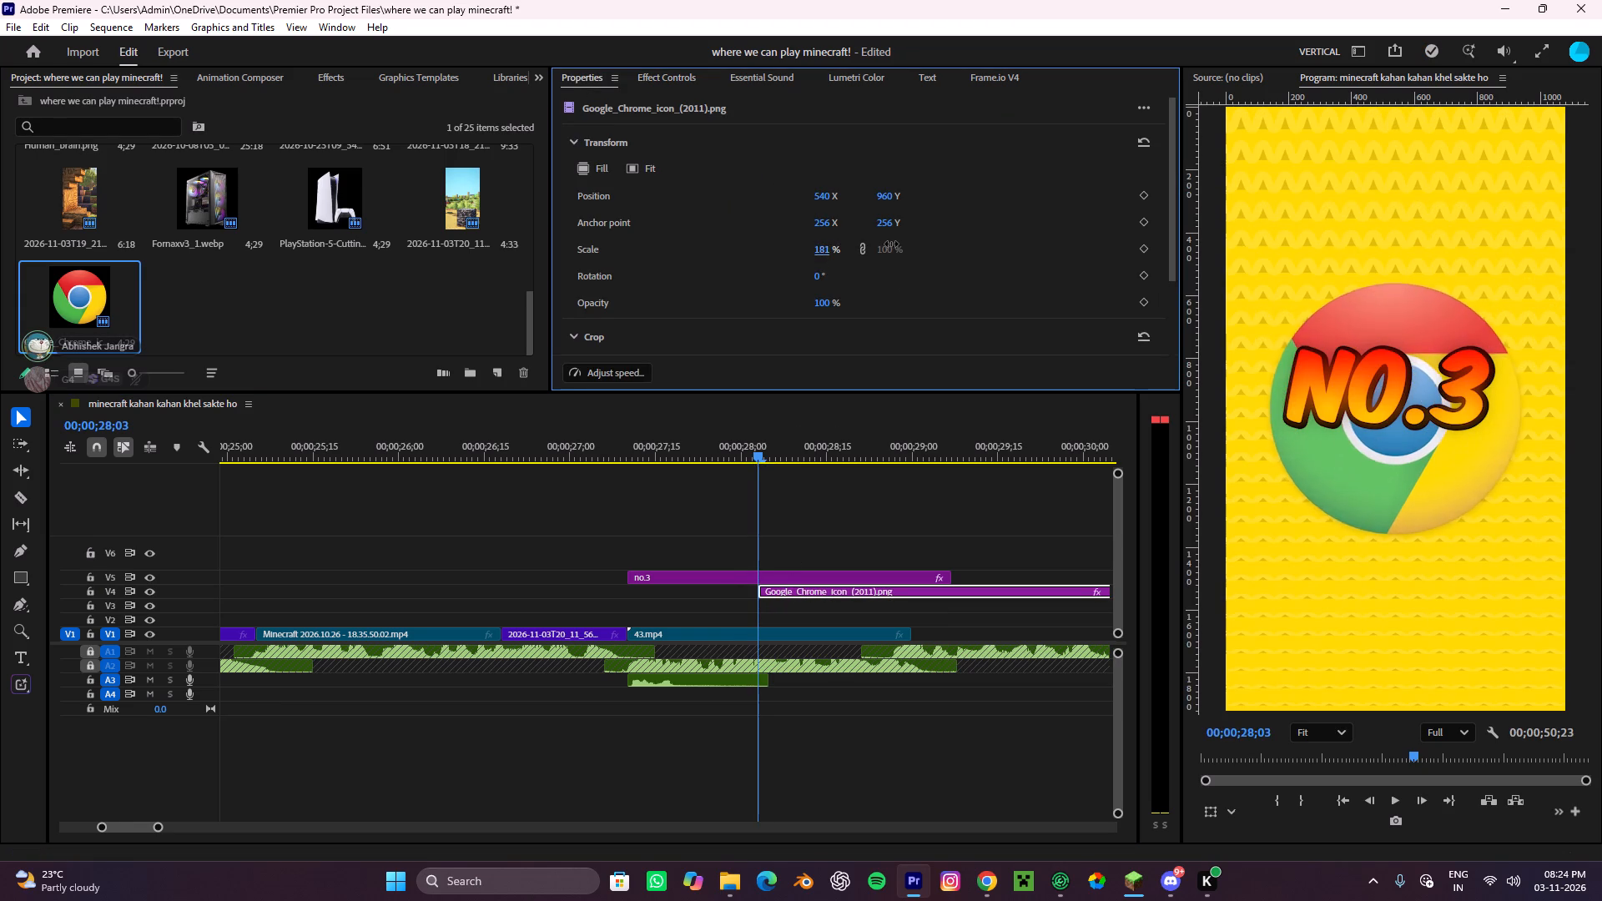
left_click_drag(891, 244, 900, 245)
Split the Chrome icon clip on V4 at the end of the 43.mp4 background and remove the part after the cut.
key("c")
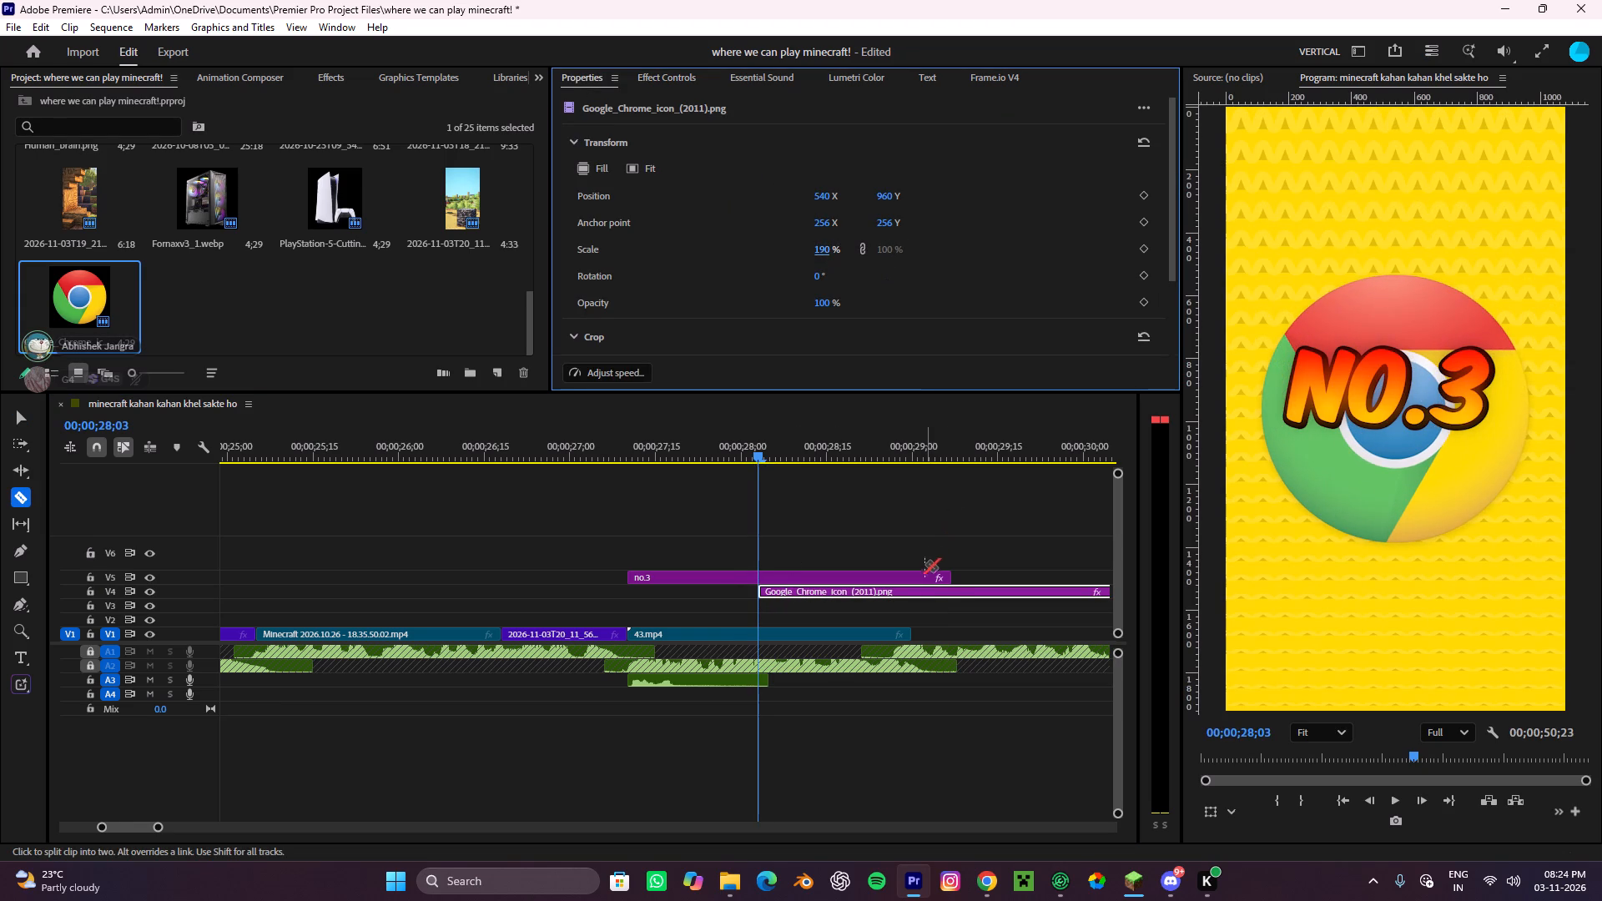
left_click(917, 594)
key("v")
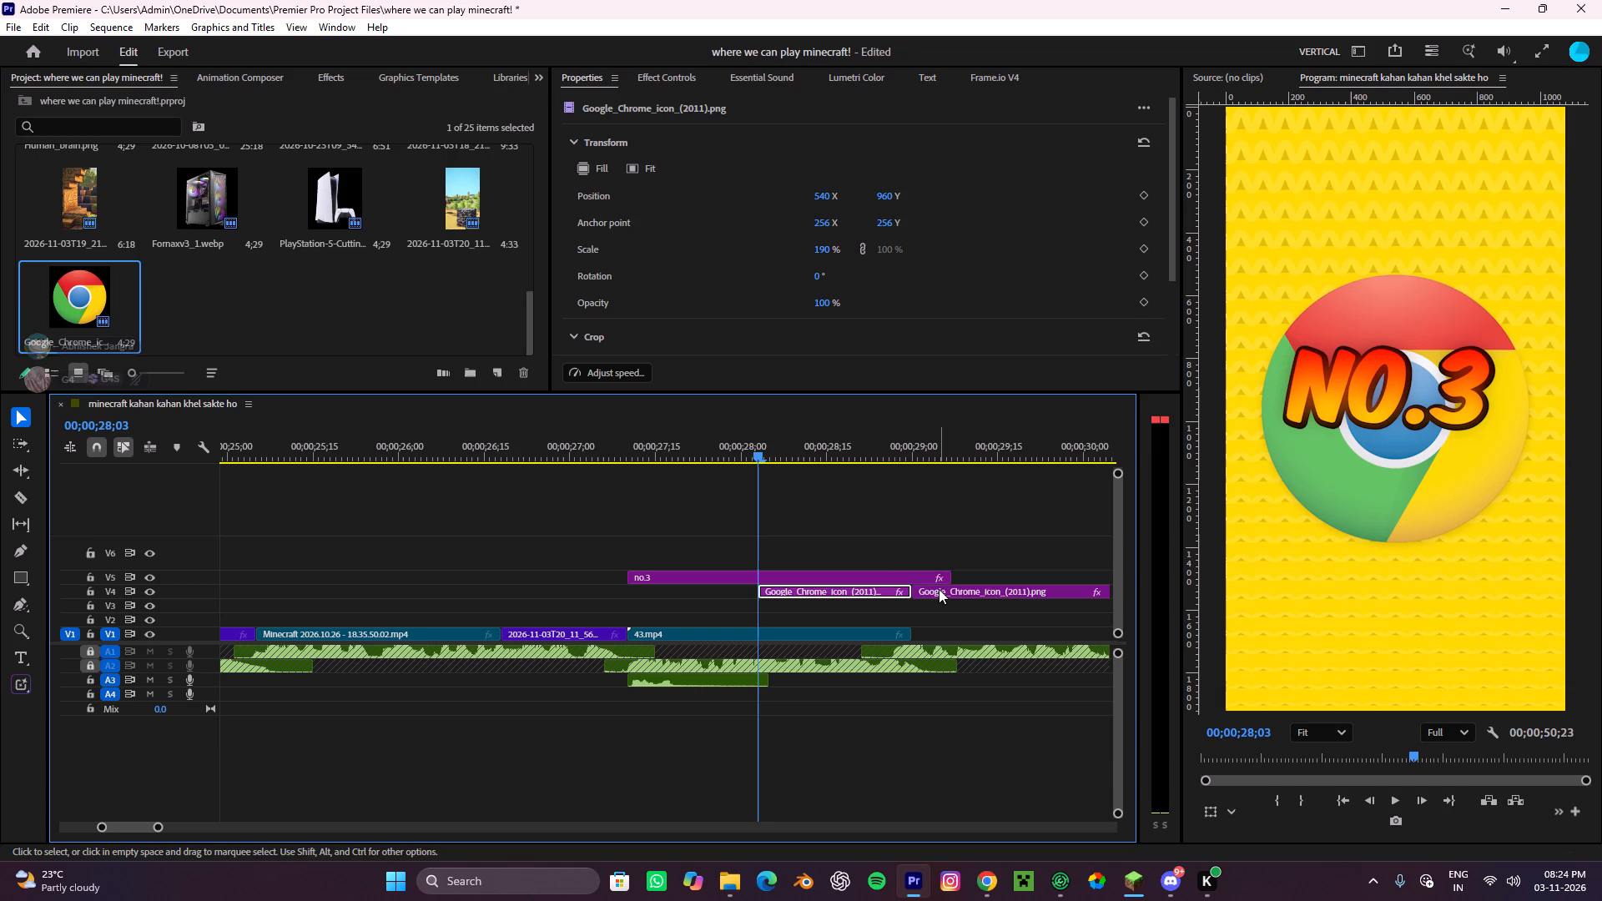
left_click(939, 589)
key("ctrl+x")
Trim the end of the duplicated no.3 title on V5 to match the Chrome icon's end, and play back the section.
key("space")
scroll(940, 558, "down", 8)
key("space")
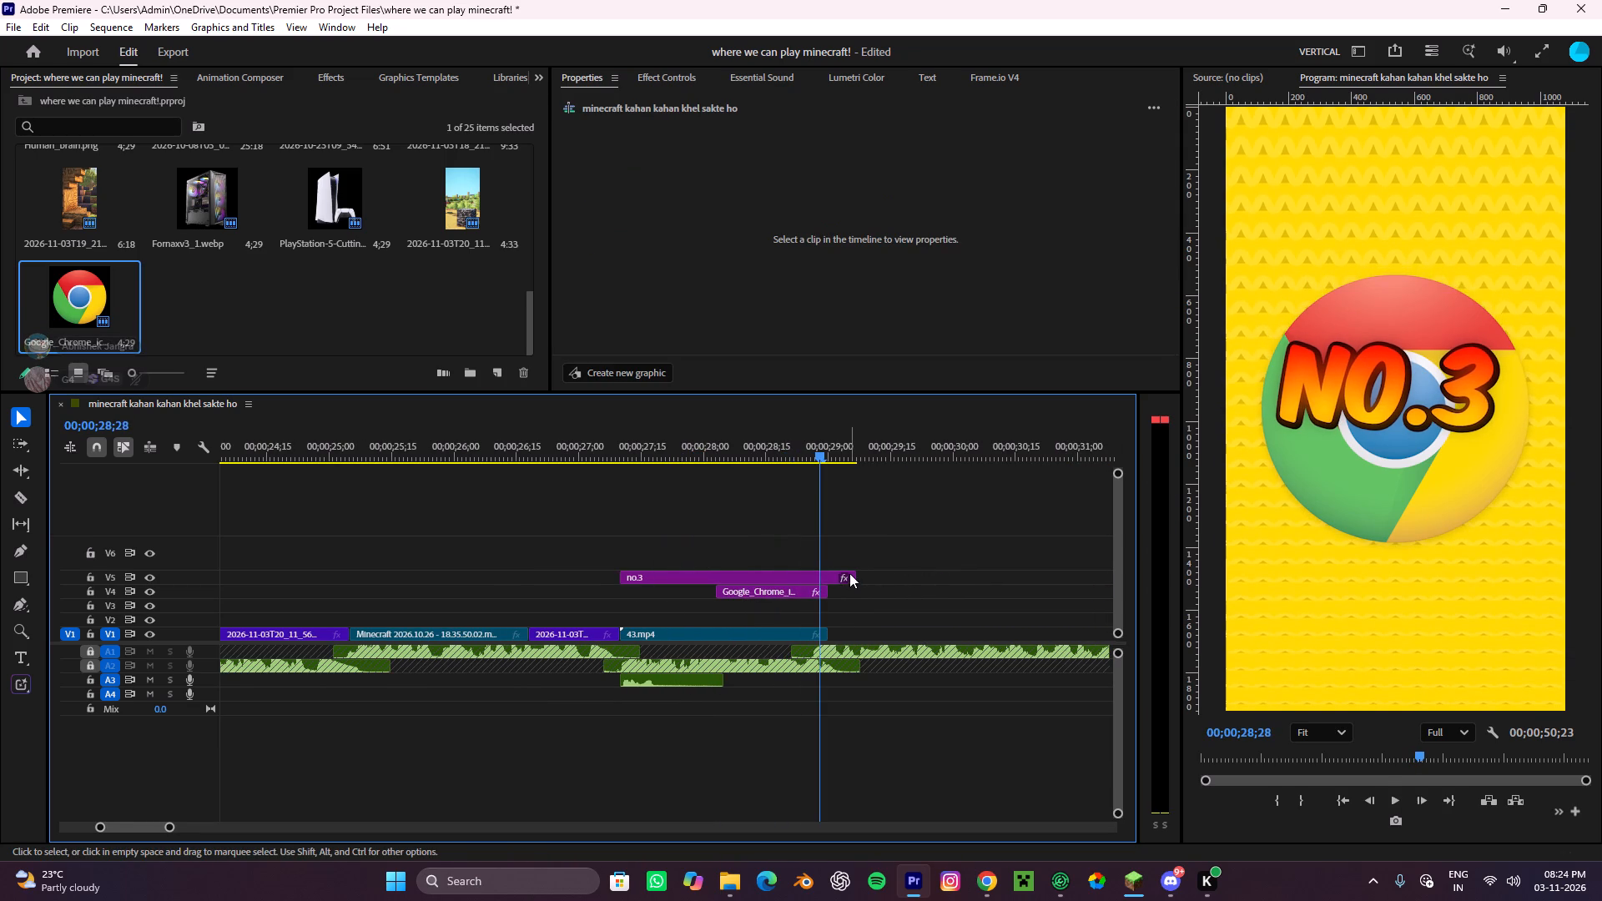
left_click_drag(857, 576, 832, 590)
left_click_drag(799, 453, 603, 516)
key("space")
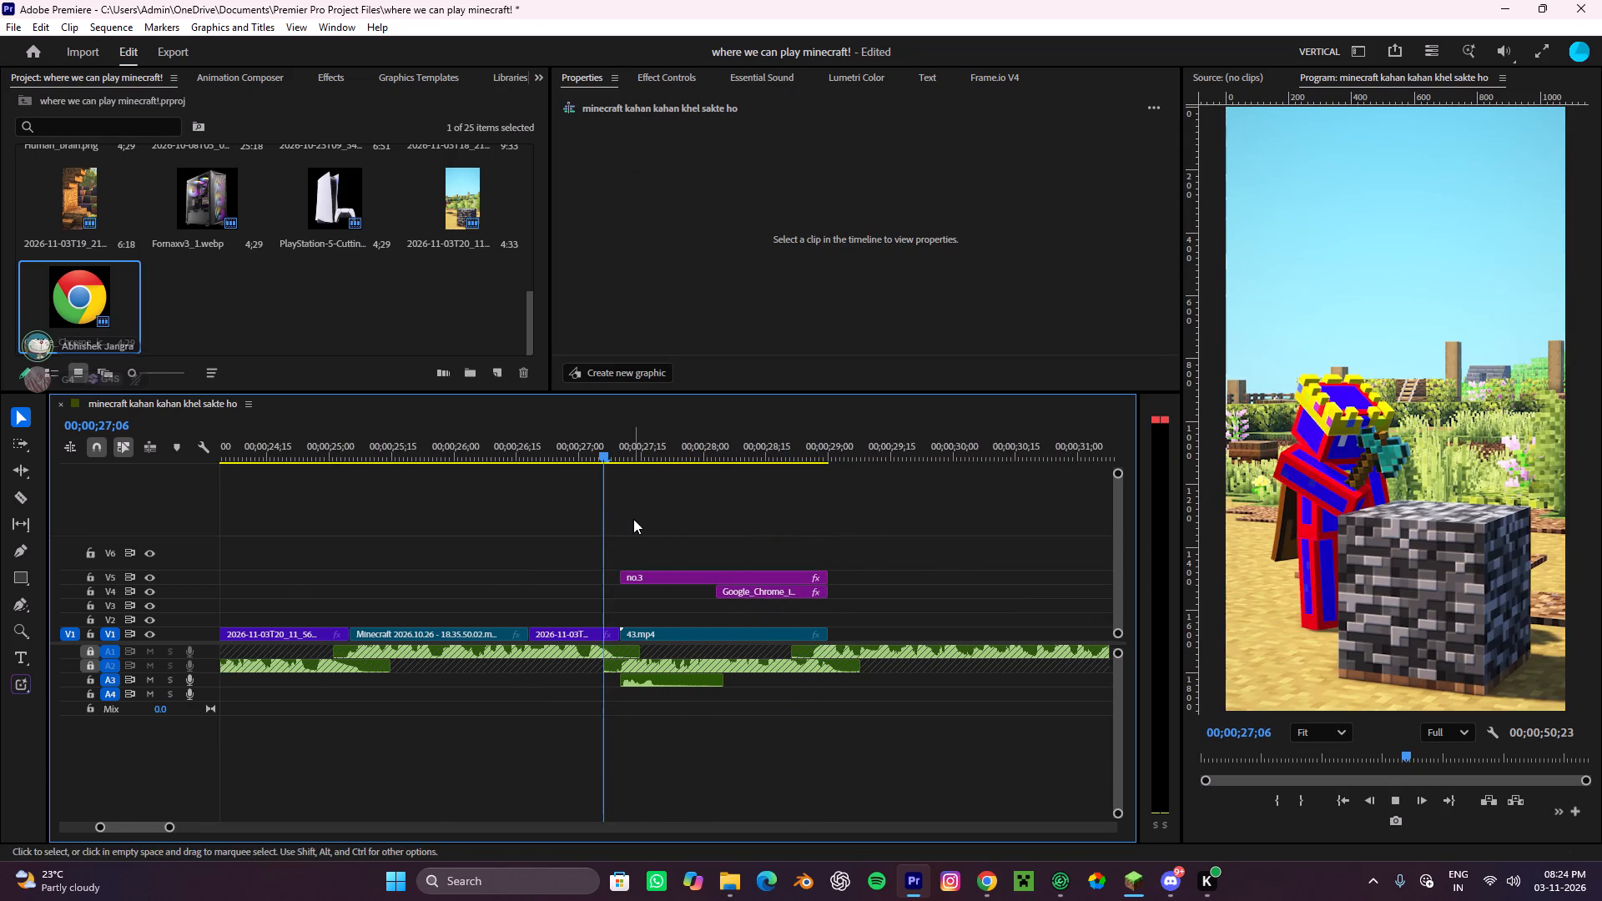
scroll(633, 519, "down", 5, "alt")
key("space")
Change the text of the title above the Chrome icon to no.4.
left_click(643, 569)
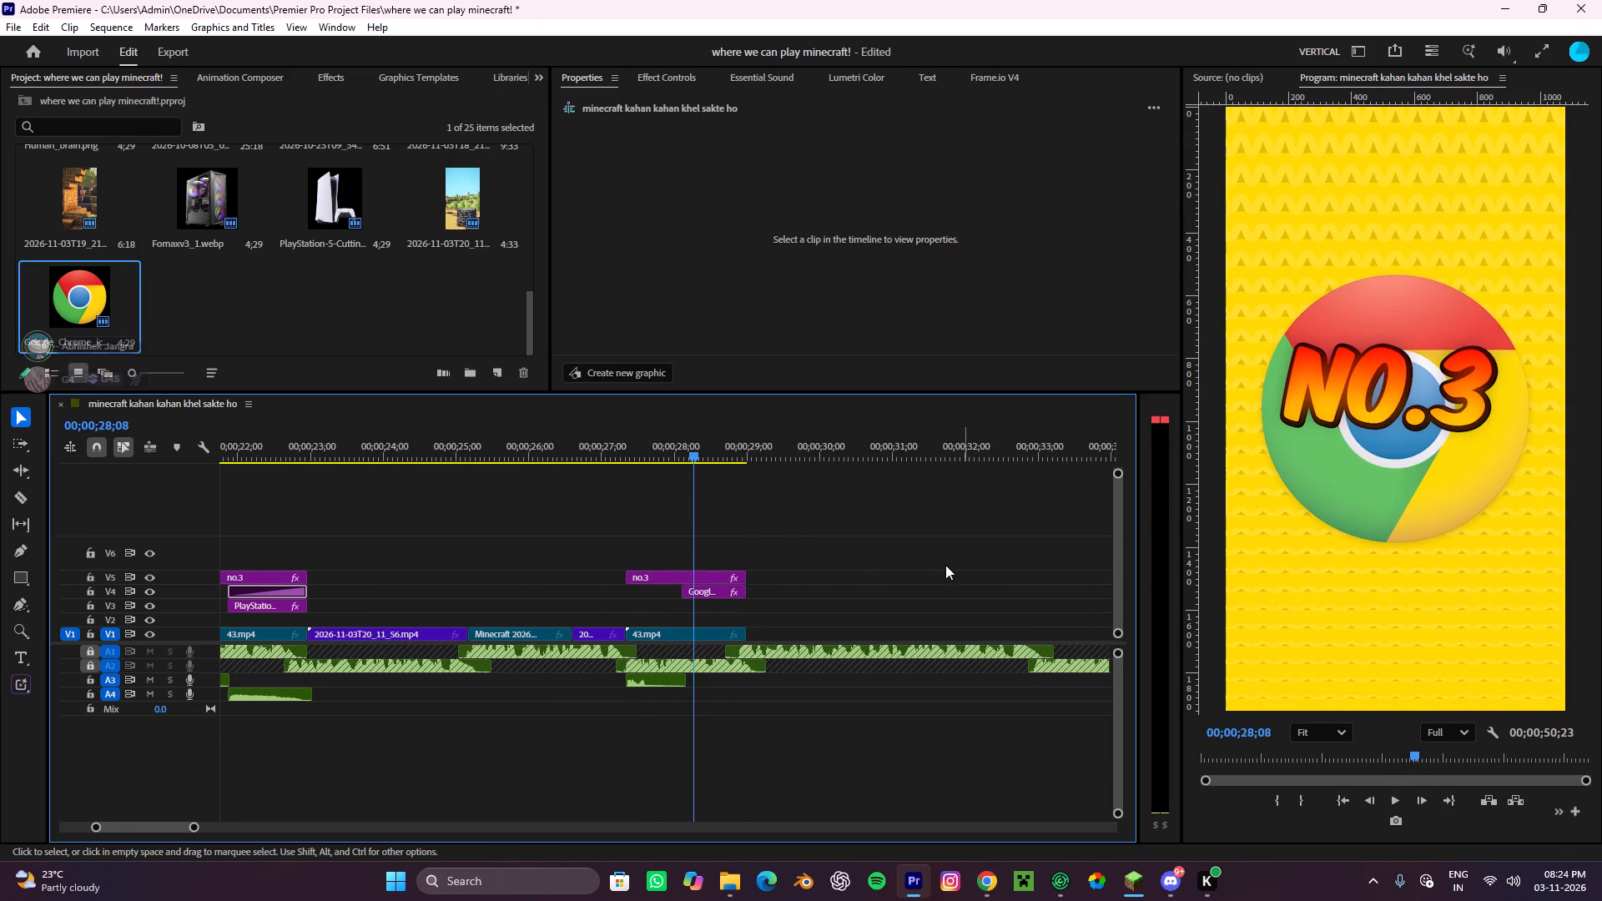
left_click(702, 575)
left_click(1496, 378)
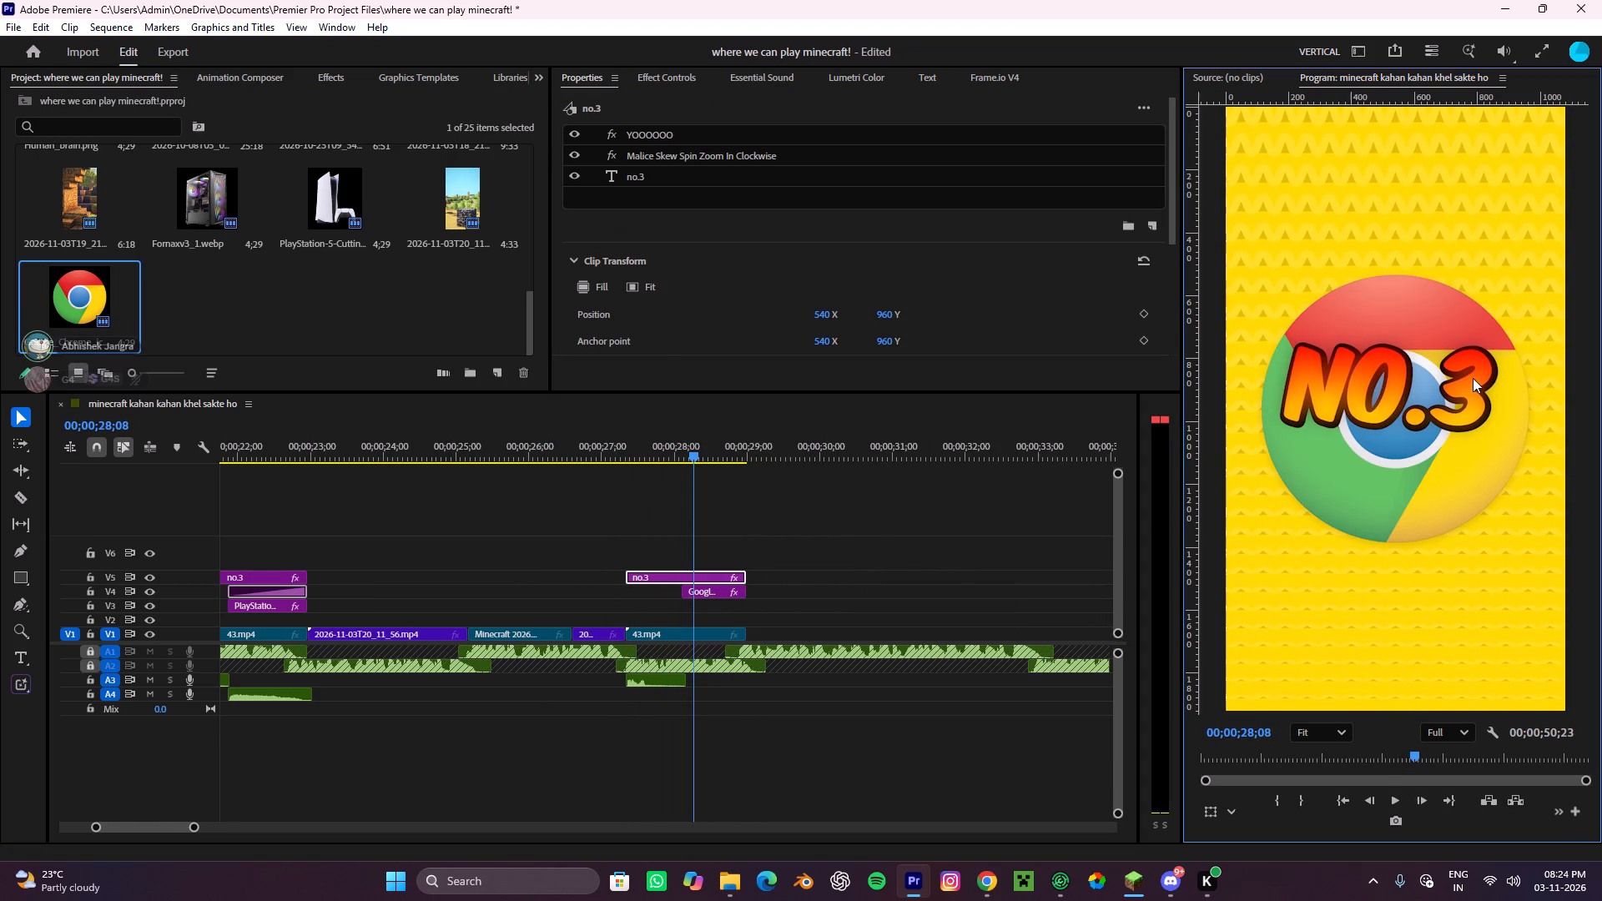
double_click(1473, 380)
left_click(1476, 383)
left_click(1482, 389)
key("BackSpace")
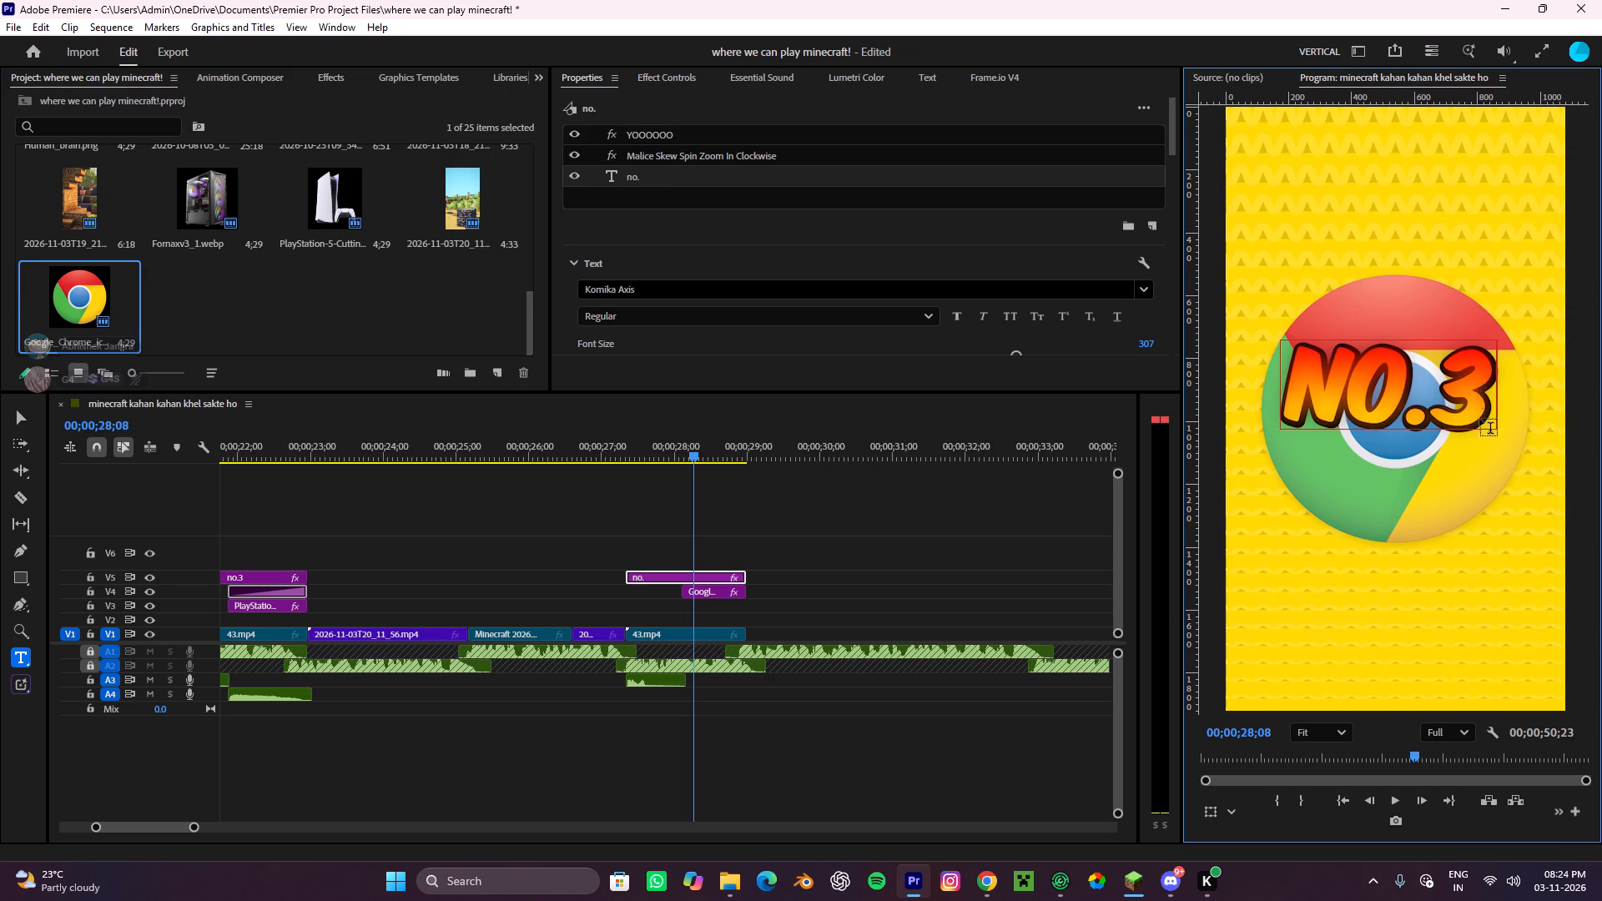
key("4")
left_click(799, 558)
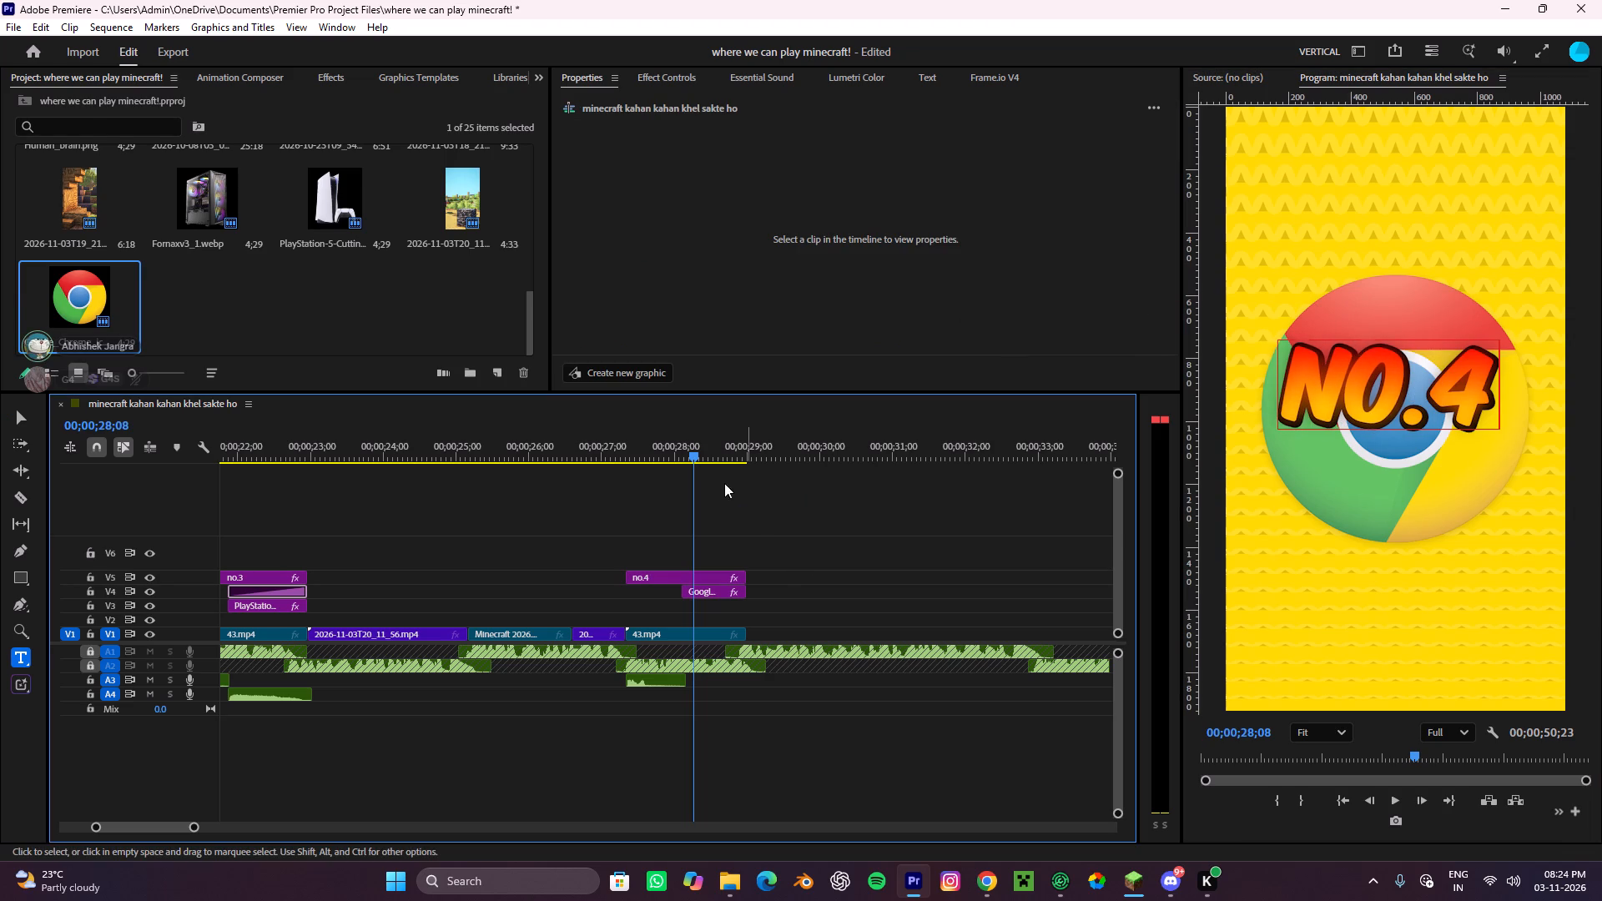
Play back the sequence from about 00;00;26;19 to check the no.4 title and Chrome icon timing.
left_click_drag(688, 440, 578, 476)
key("space")
scroll(678, 568, "down", 4, "alt")
scroll(678, 569, "up", 4, "alt")
left_click(708, 559)
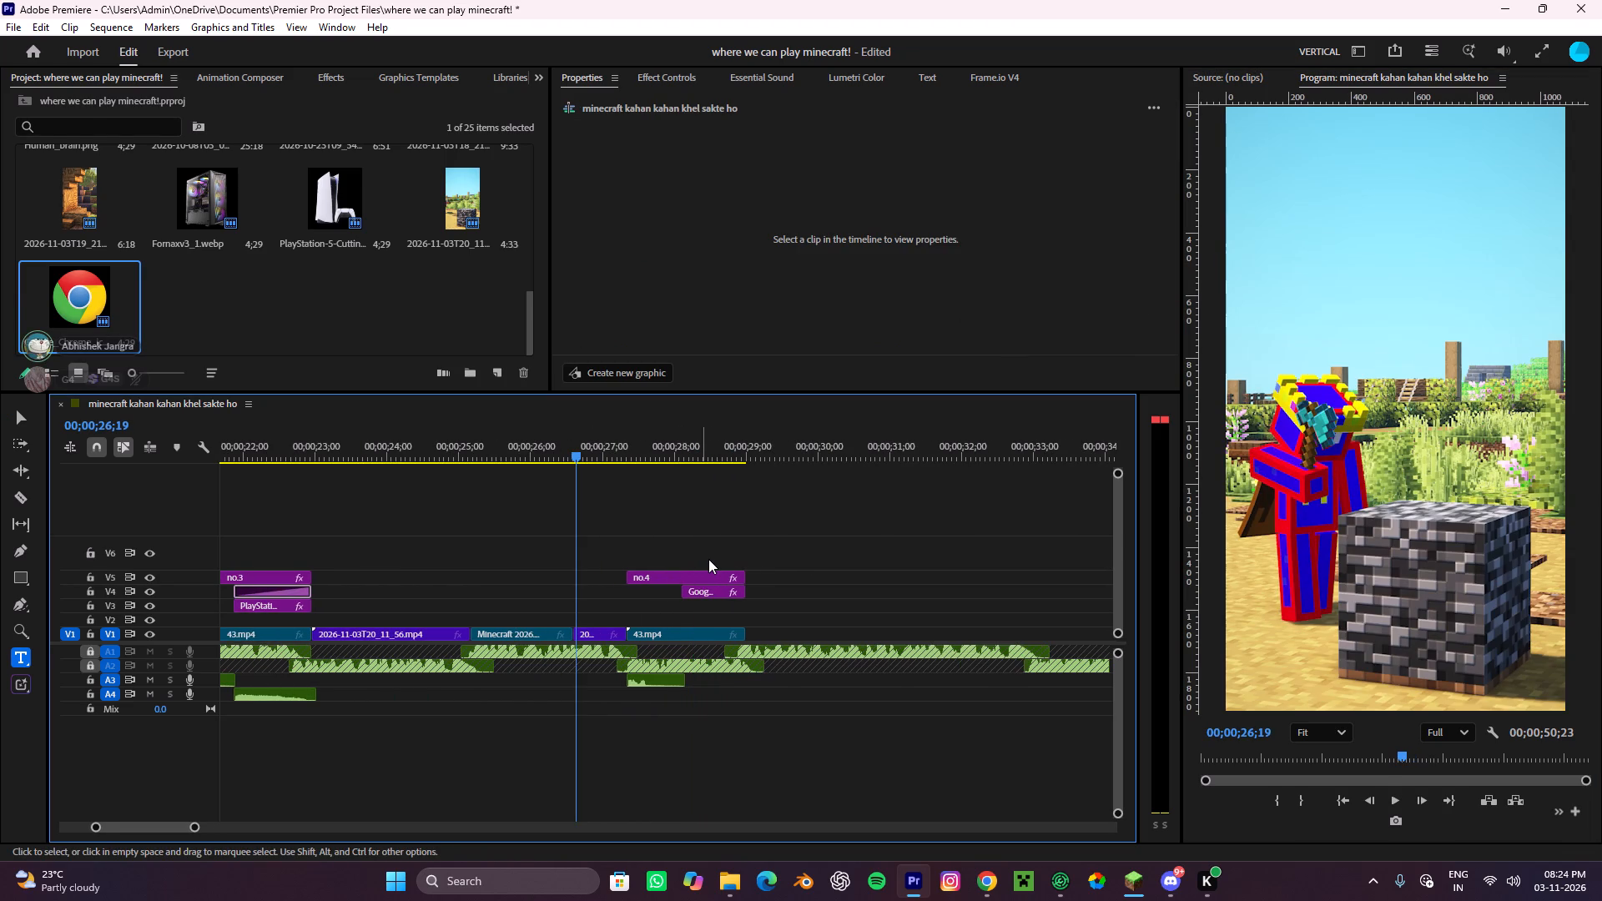
key("space")
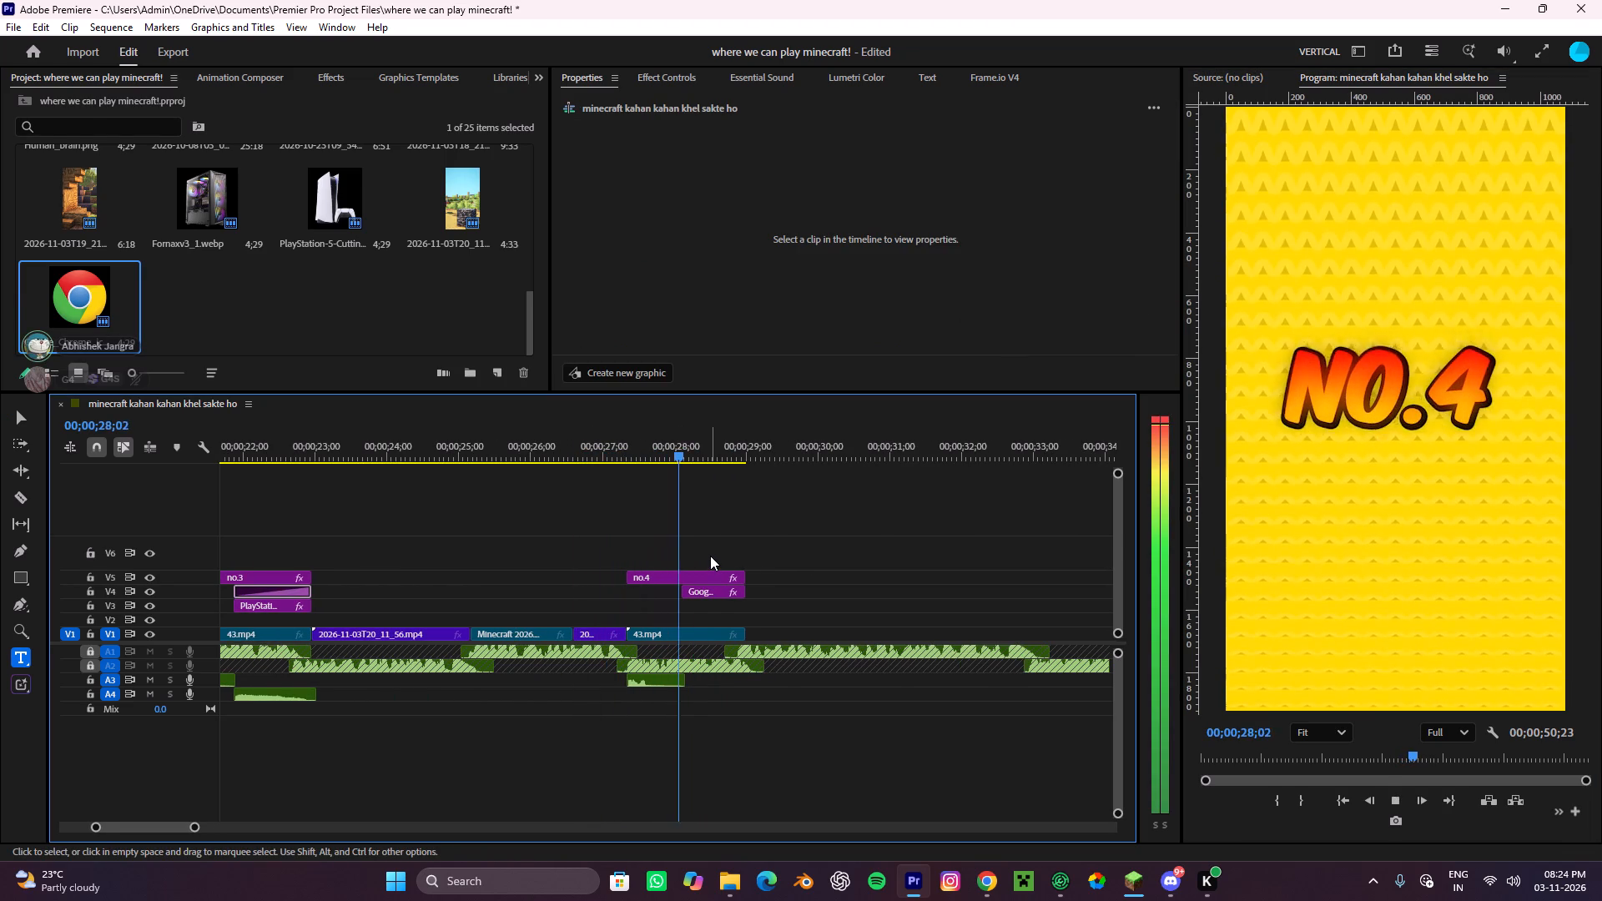
key("space")
Copy the Malice Wobble Zoom In Slow Transform and Basic 3D effects from the PlayStation clip on V3 to the Chrome icon clip.
scroll(698, 575, "up", 5, "alt")
scroll(698, 575, "down", 9, "alt")
scroll(339, 682, "up", 5, "alt")
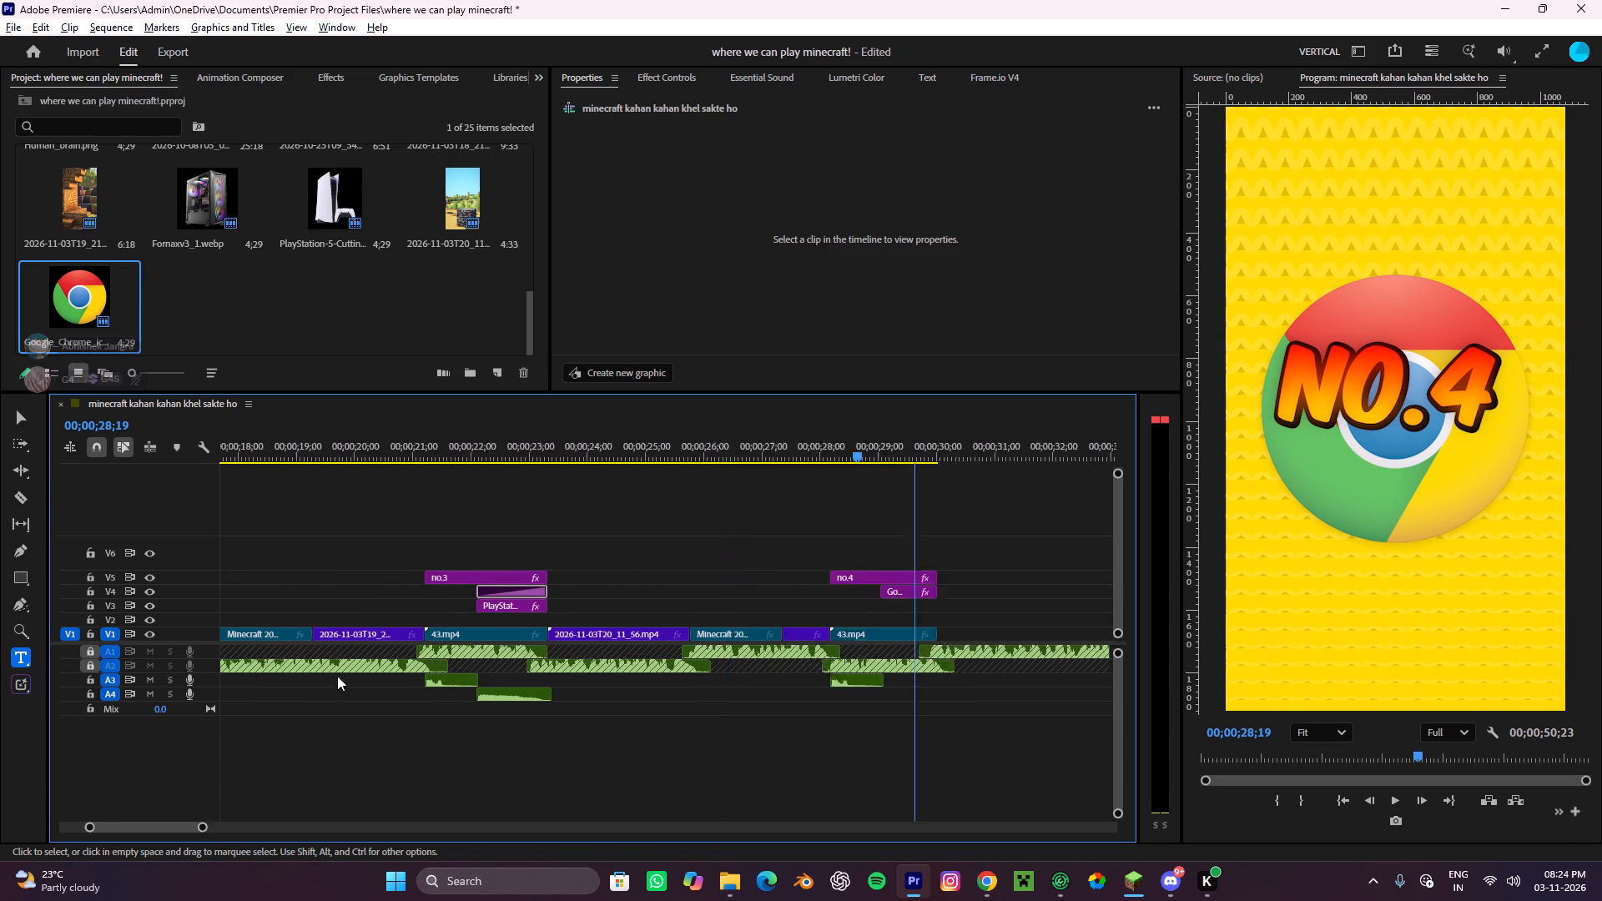
left_click(511, 610)
left_click(663, 76)
scroll(652, 253, "down", 13)
left_click(646, 289, "ctrl")
left_click(647, 282, "ctrl")
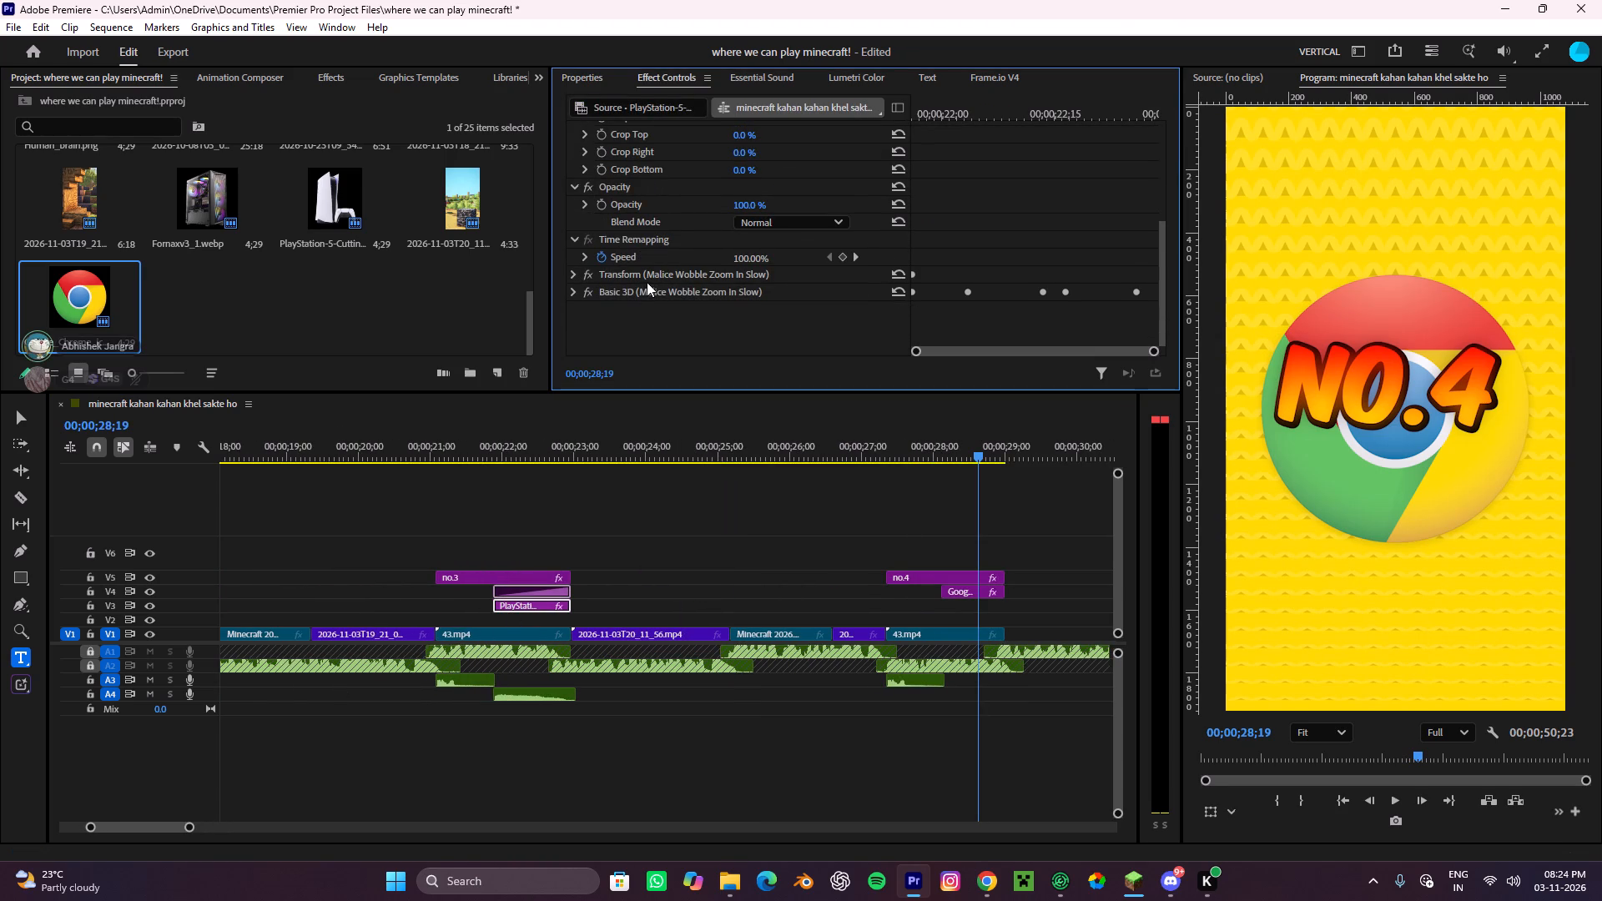
left_click(713, 297, "ctrl")
left_click(706, 271, "ctrl")
key("ctrl+c")
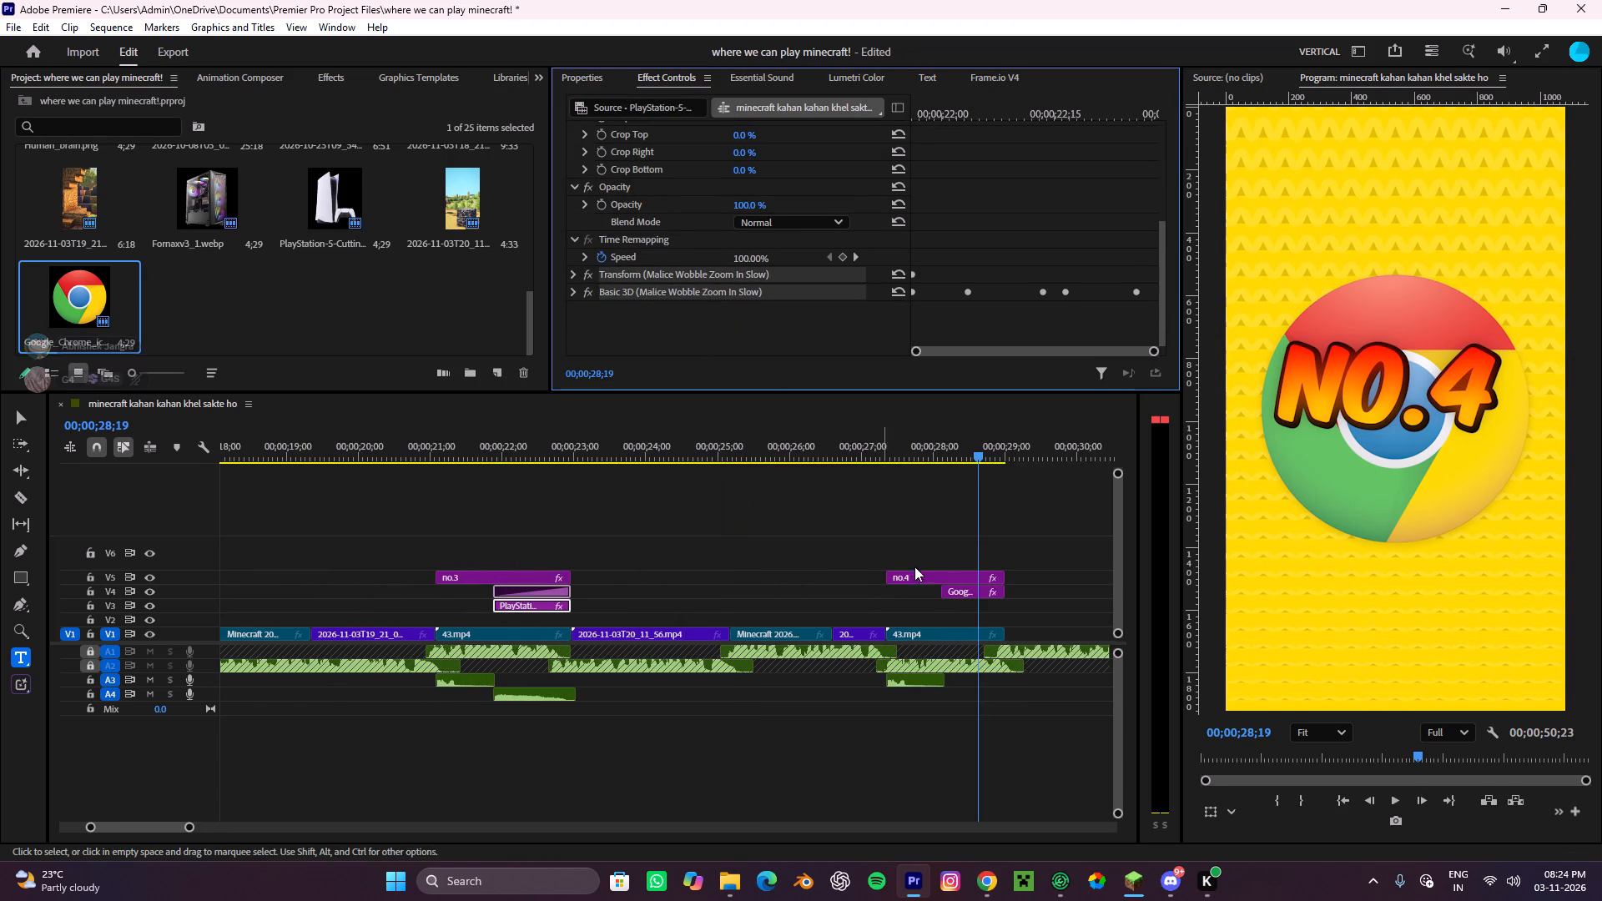
key("ctrl+c")
key("ctrl+c")
key("ctrl+c")
left_click(961, 597)
key("ctrl+v")
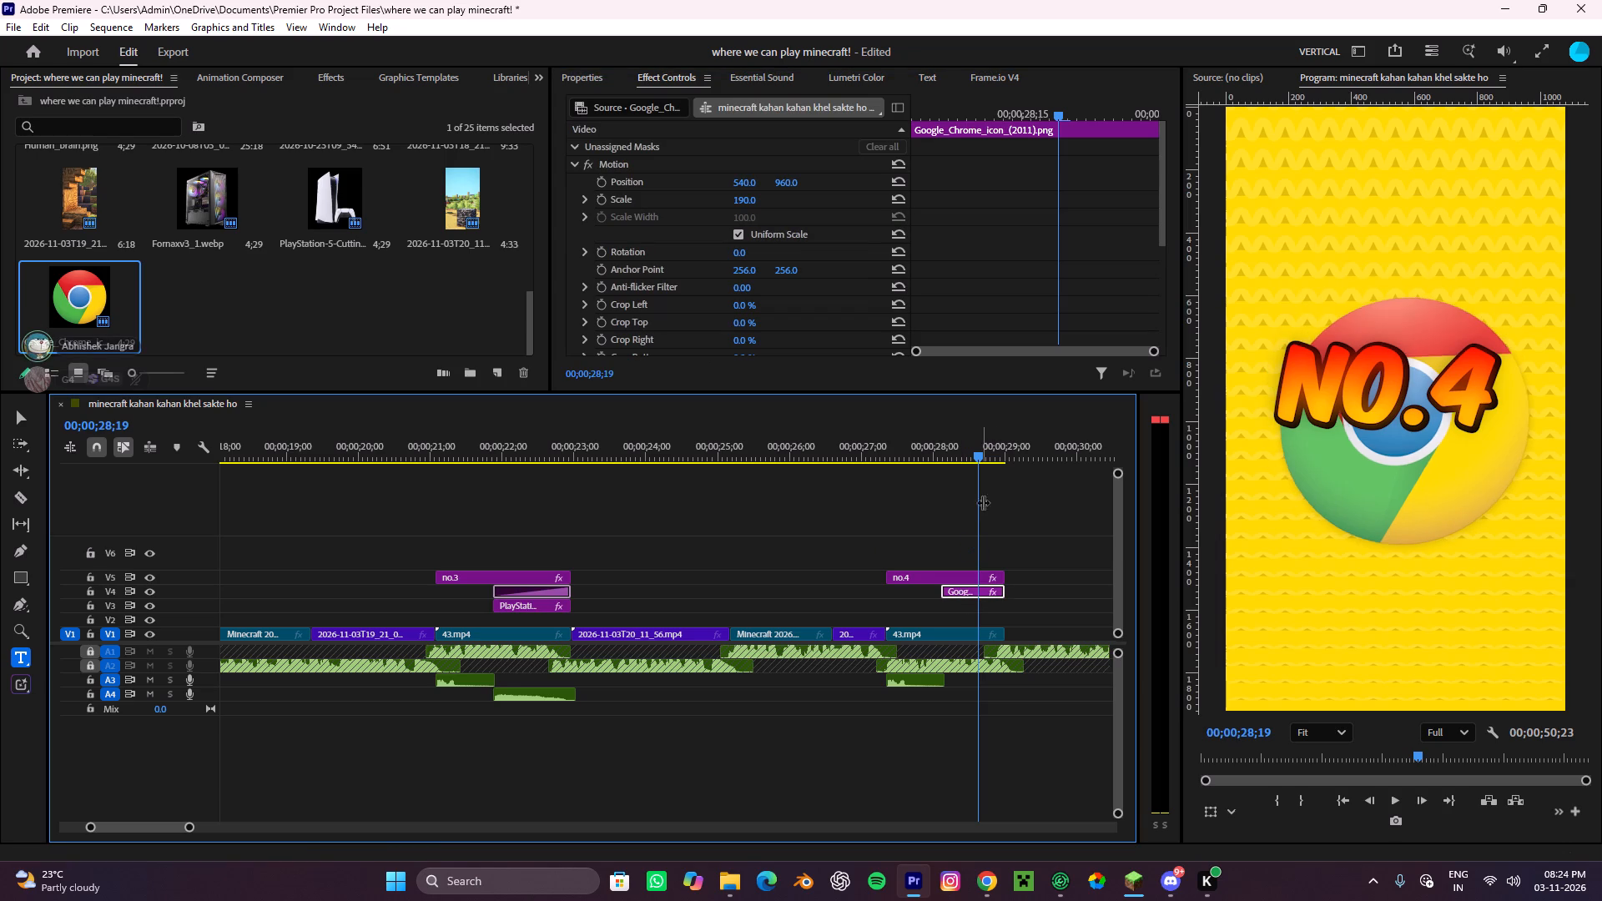
Play back the Chrome icon's animation and duplicate the Chrome icon clip from V4 onto V3 directly beneath it.
left_click_drag(978, 459, 940, 529)
key("space")
scroll(945, 539, "up", 2, "alt")
key("space")
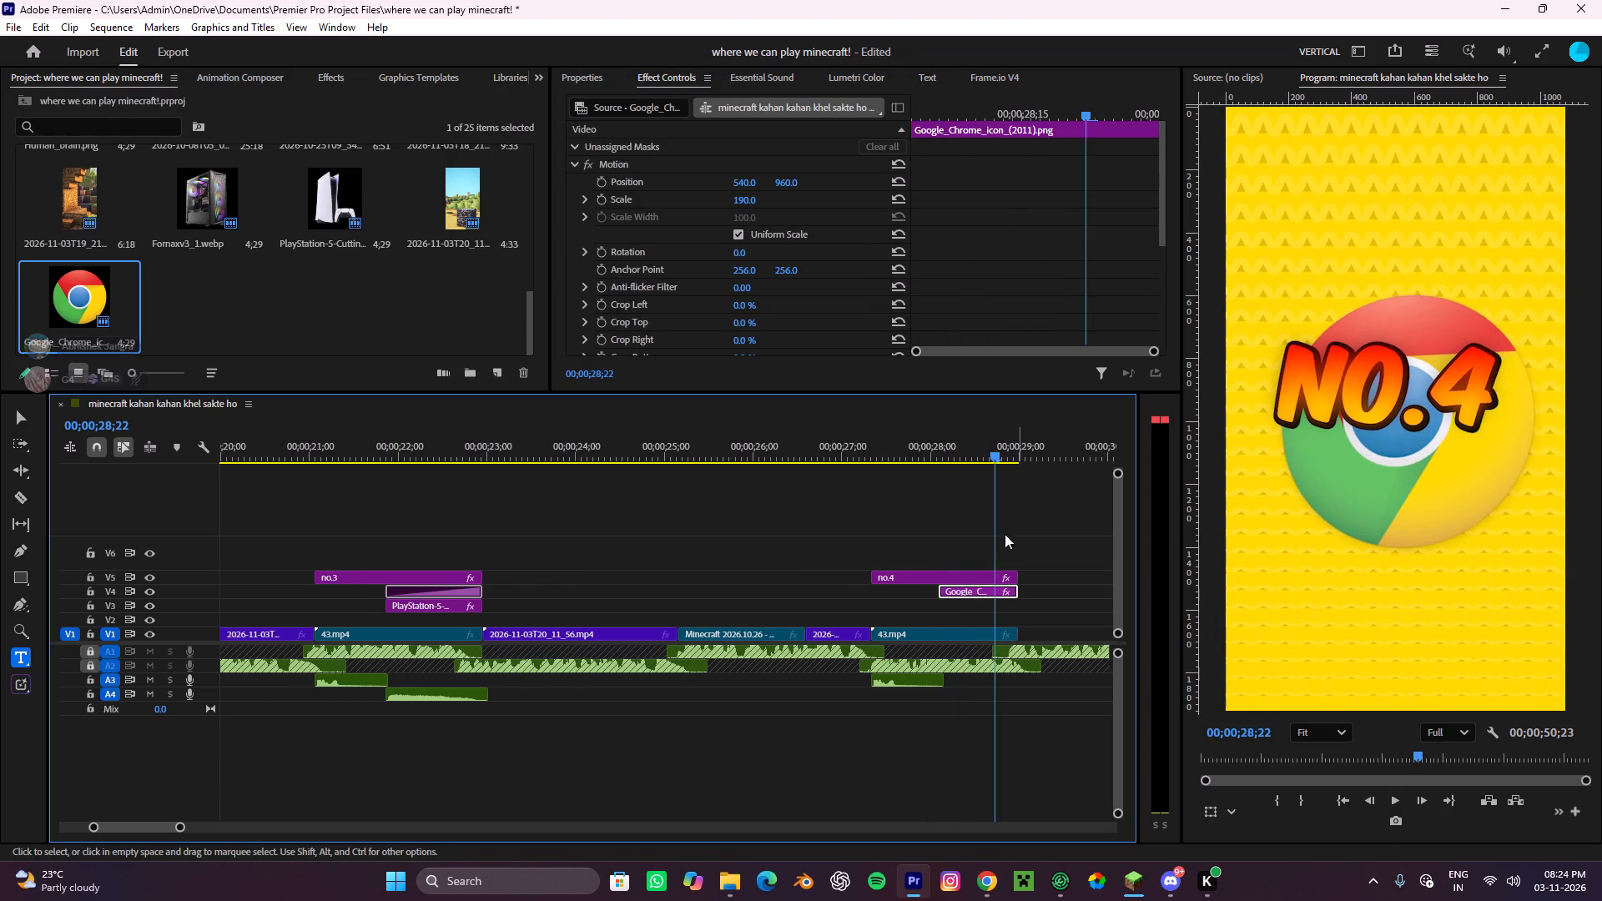
left_click_drag(977, 591, 975, 602)
left_click_drag(975, 602, 975, 591, "alt")
left_click(804, 517)
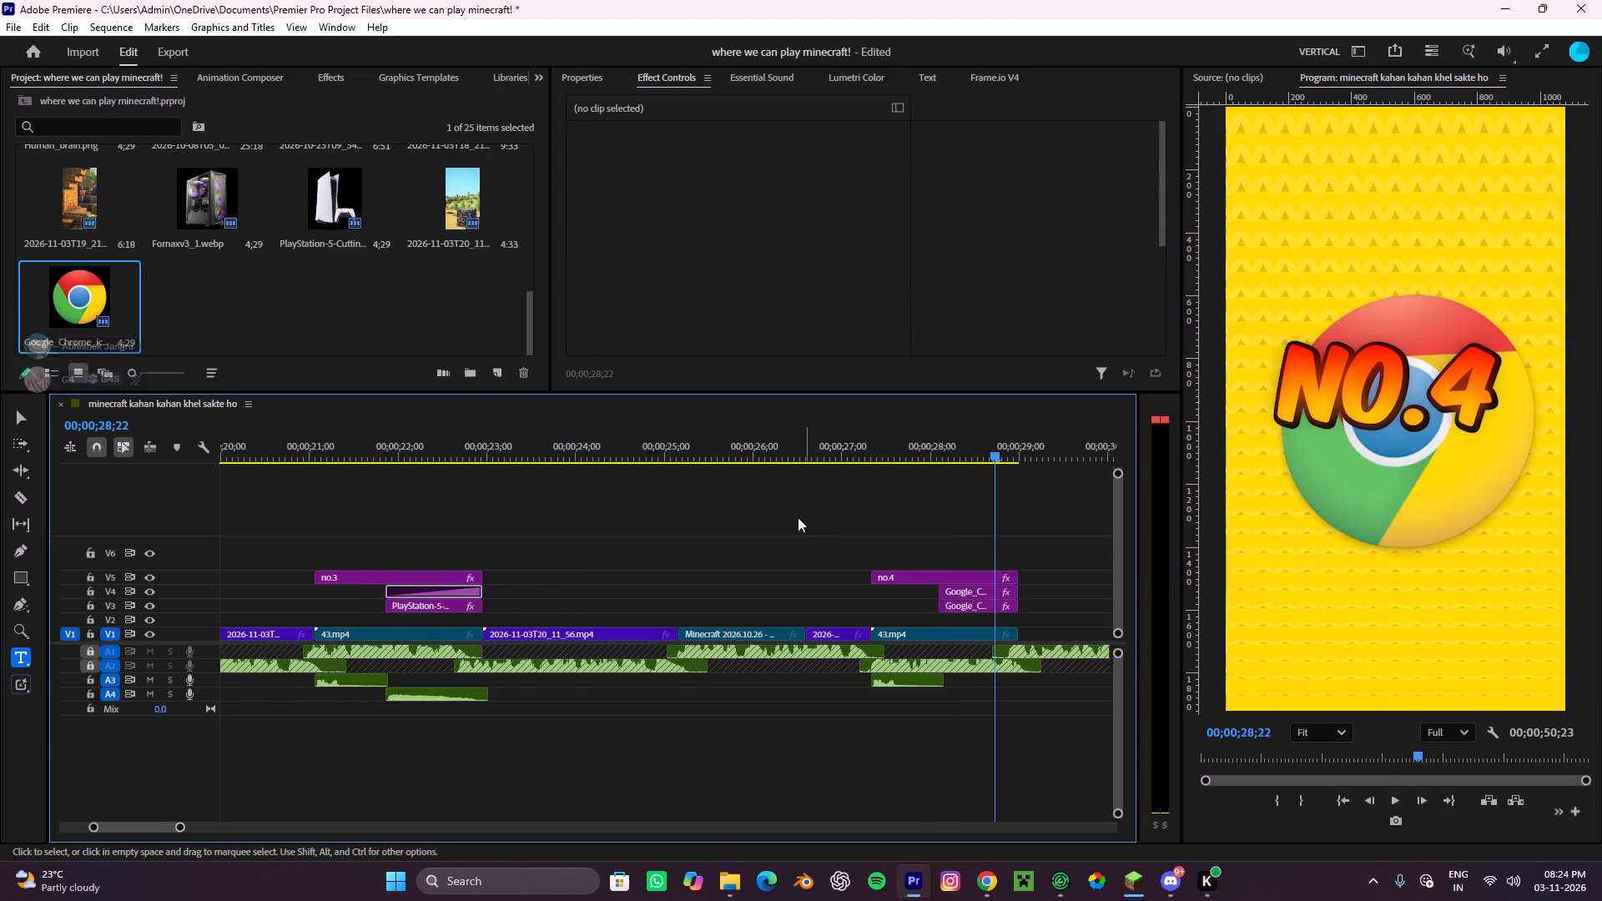
Copy the Neon Wipe transition from above the PlayStation clip to the start of the Chrome icon on V4, and play back the title.
left_click(446, 593)
key("ctrl+c")
key("ctrl+c")
key("ctrl+c")
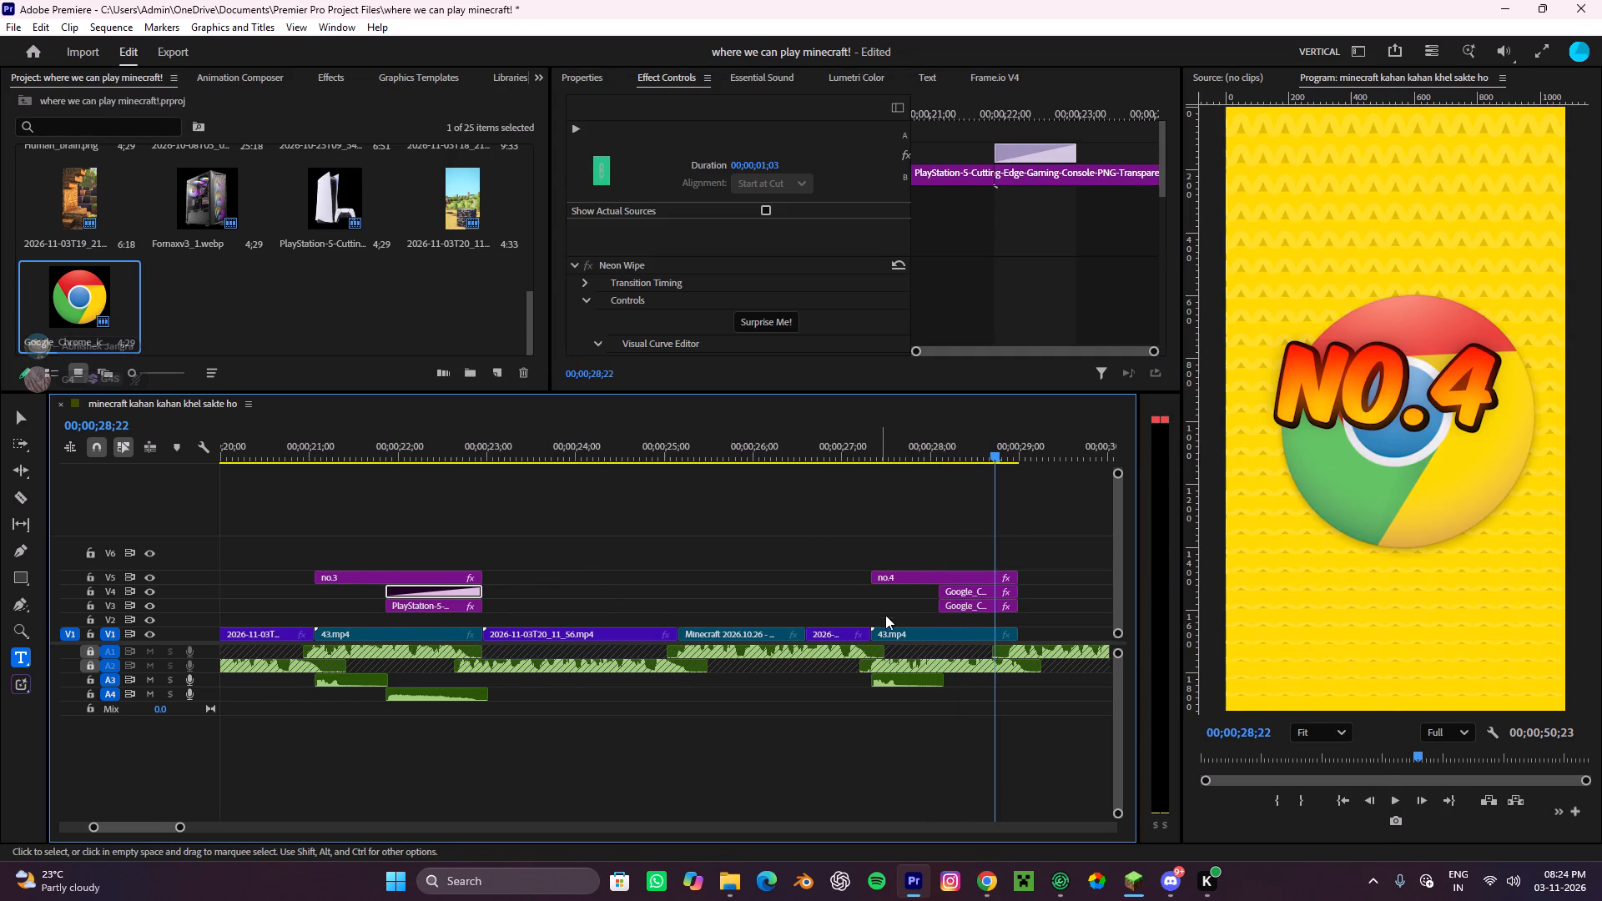
left_click_drag(900, 601, 950, 587, "ctrl")
left_click(908, 589)
left_click(914, 591, "ctrl")
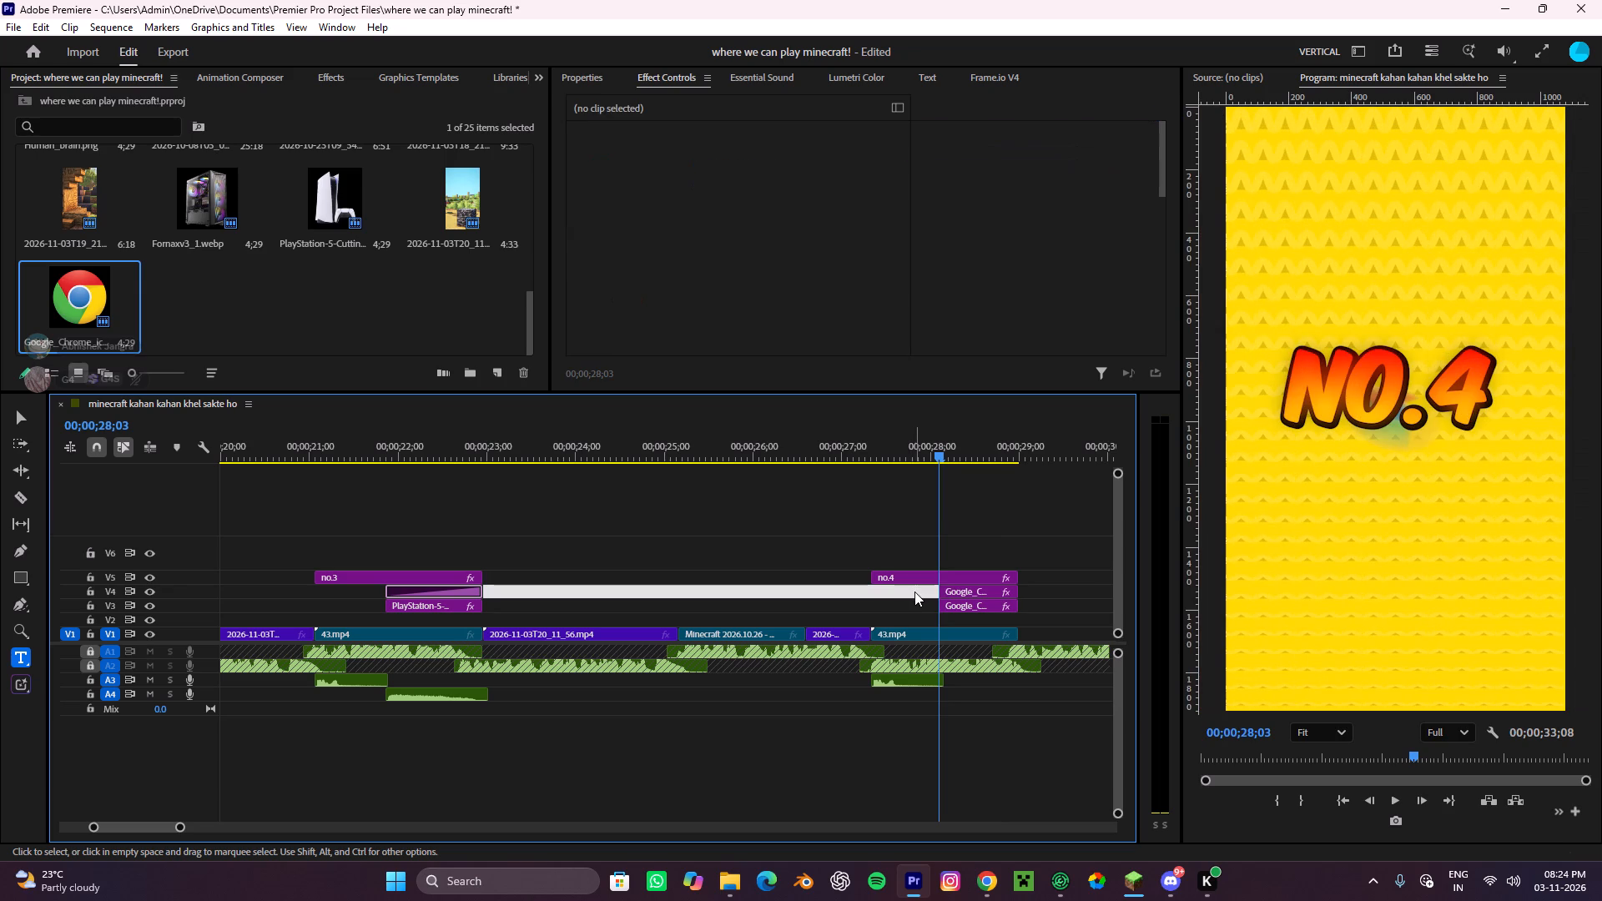
left_click_drag(910, 596, 953, 587, "ctrl")
key("ctrl+v")
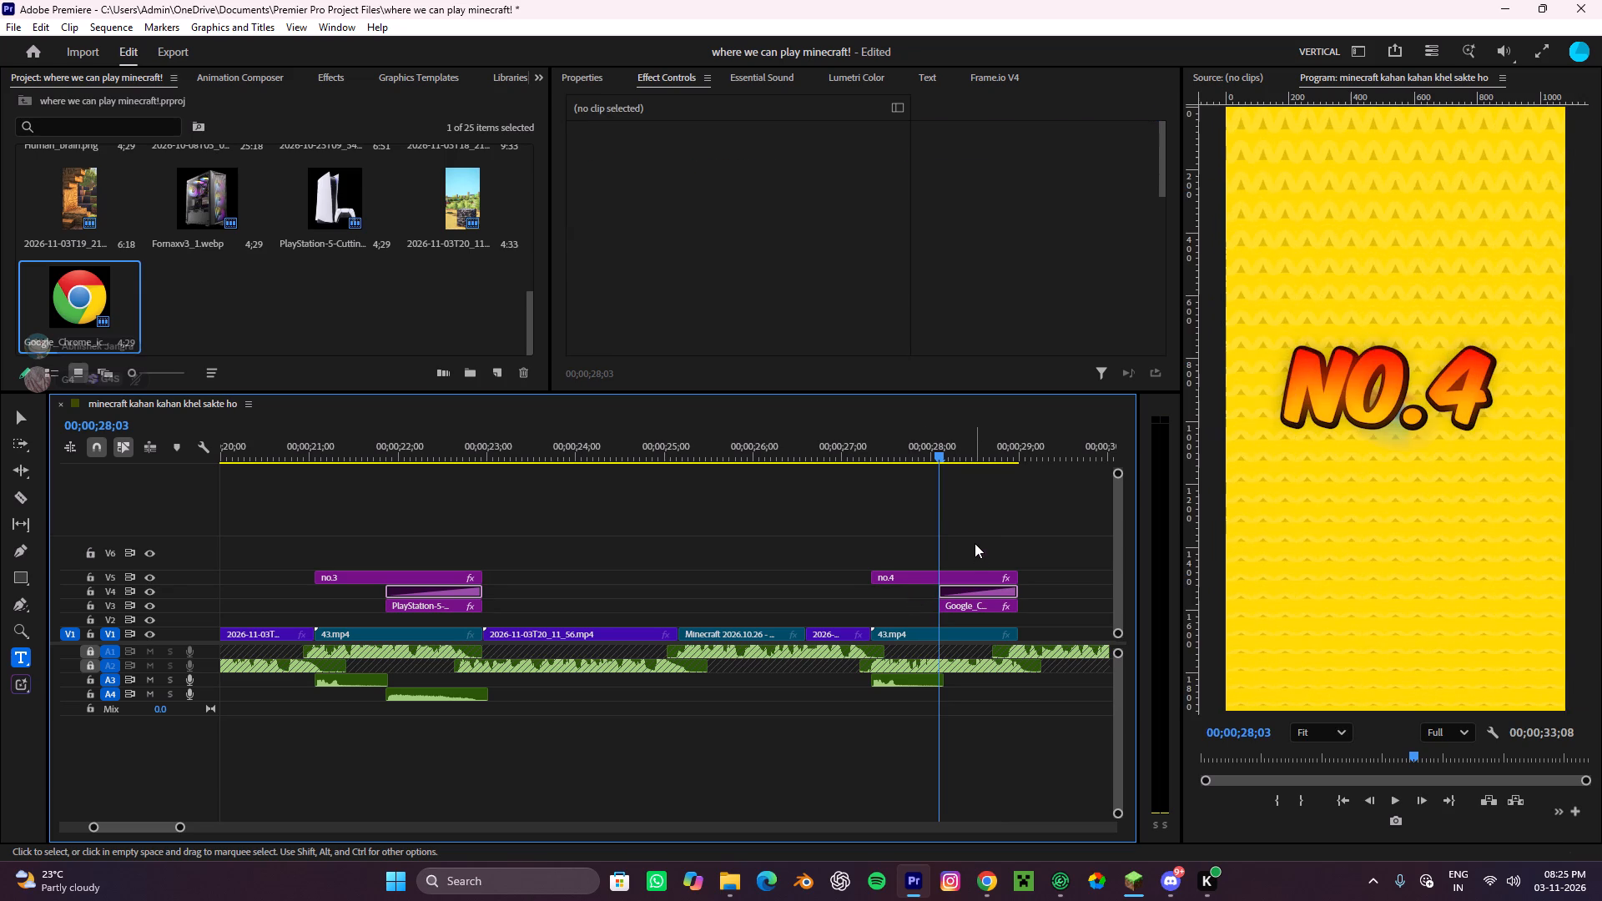
left_click_drag(943, 448, 900, 474)
key("space")
scroll(940, 521, "down", 4, "alt")
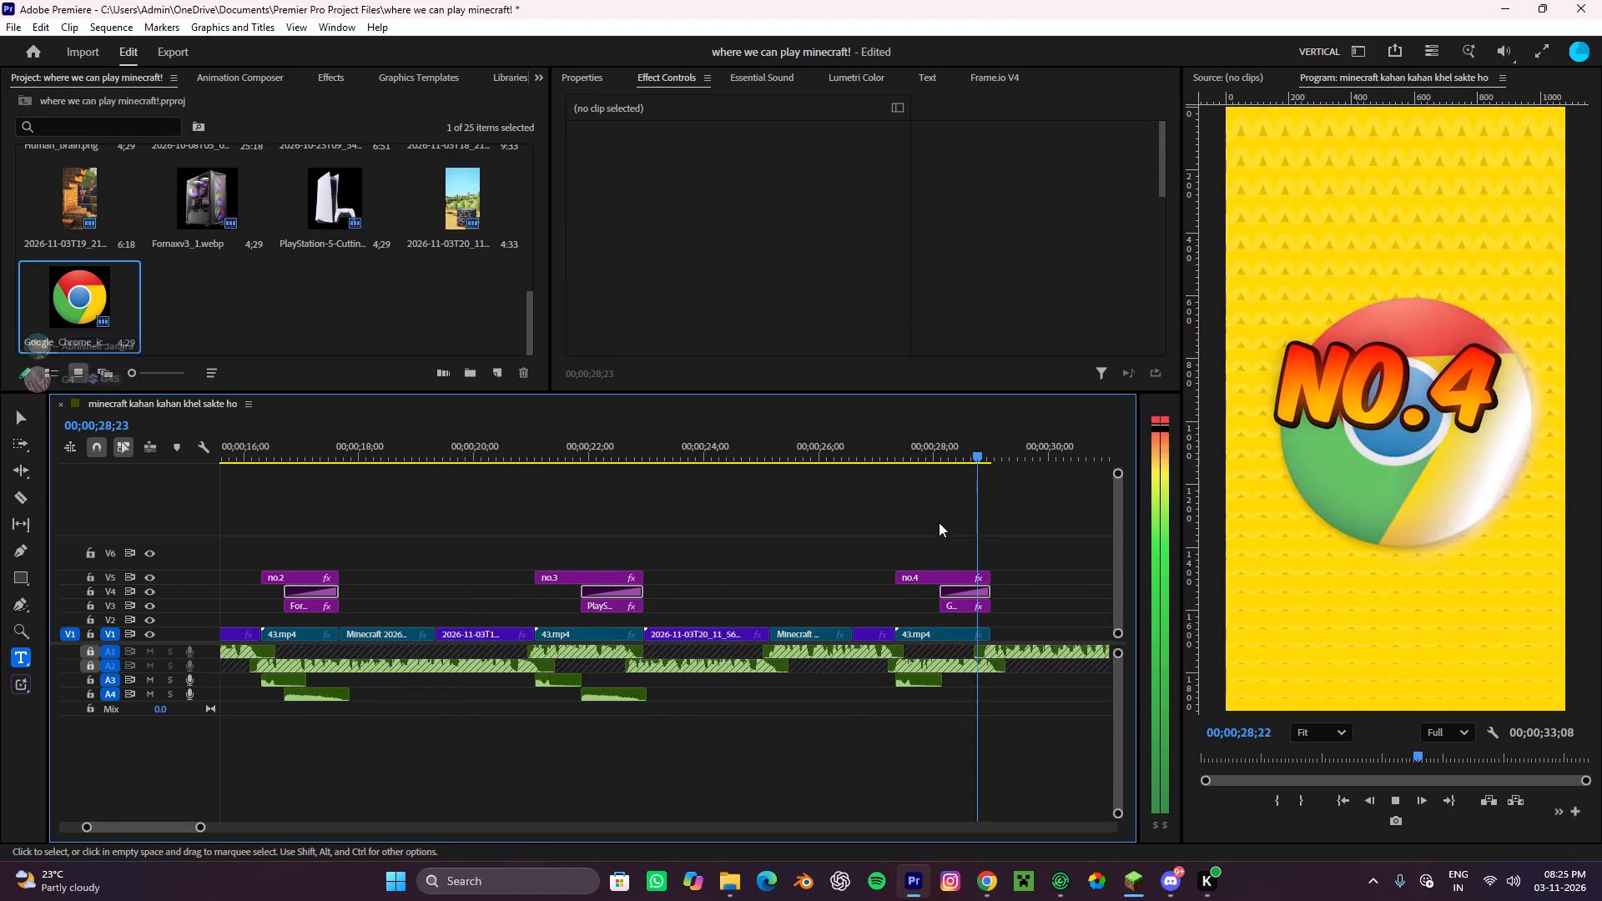
key("space")
scroll(978, 574, "down", 4, "alt")
Duplicate the Anime Shine sound effect from under the PlayStation title to A4 beneath the Chrome icon.
left_click(734, 696)
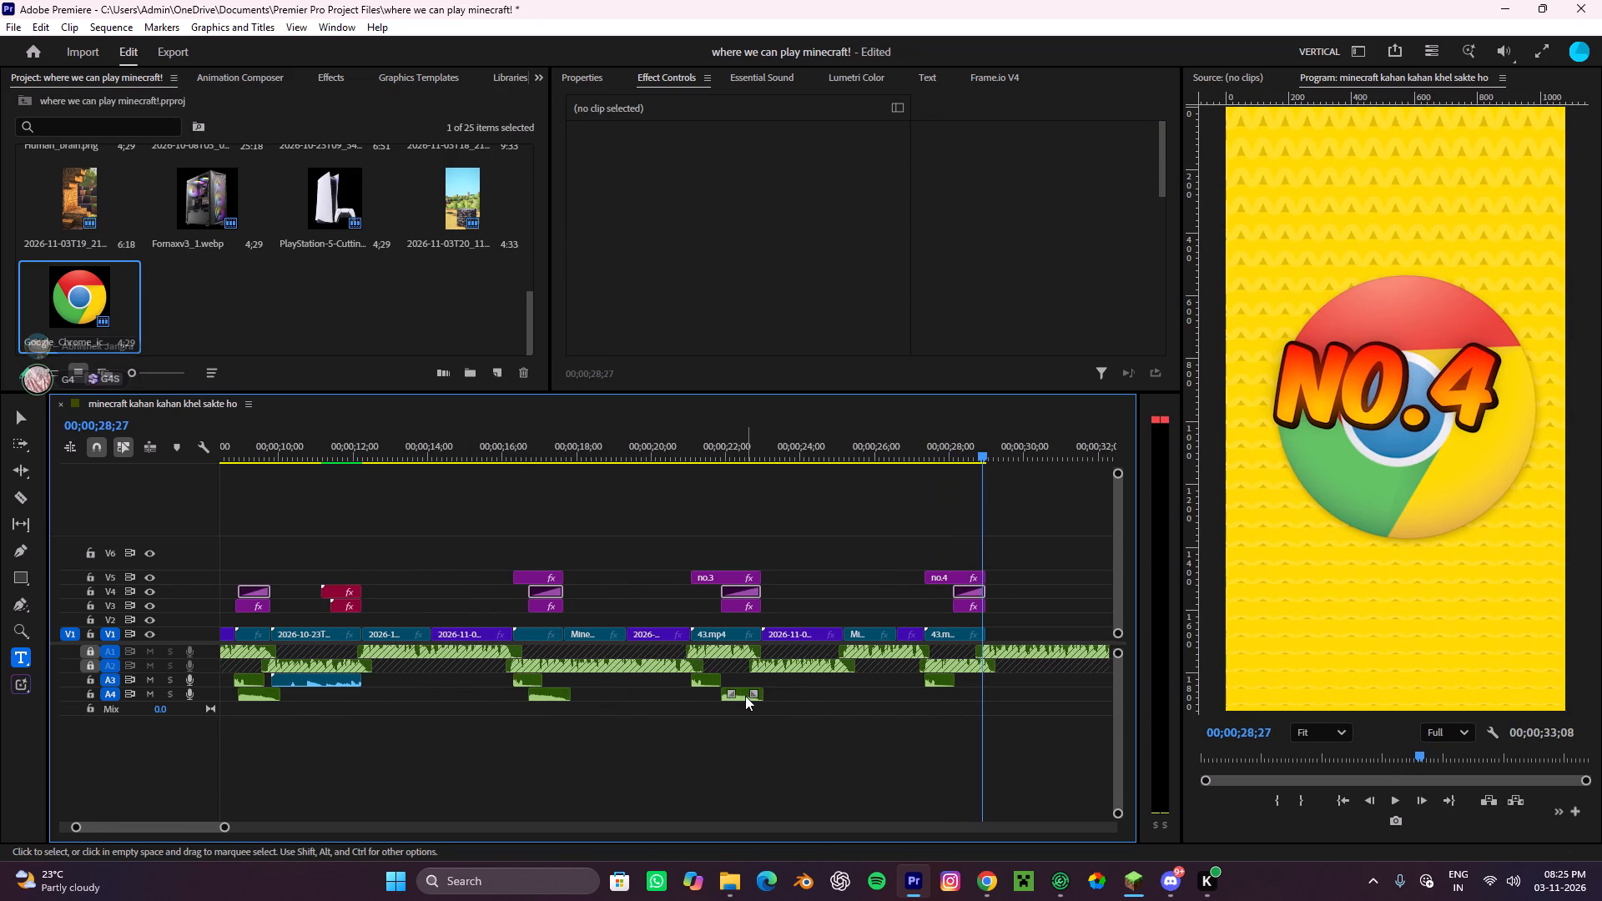
left_click(745, 696)
left_click_drag(743, 696, 975, 691, "alt")
Play back the no.4 title with its sound effect and the voice-over that follows it.
left_click_drag(990, 463, 912, 524)
left_click_drag(979, 435, 946, 477)
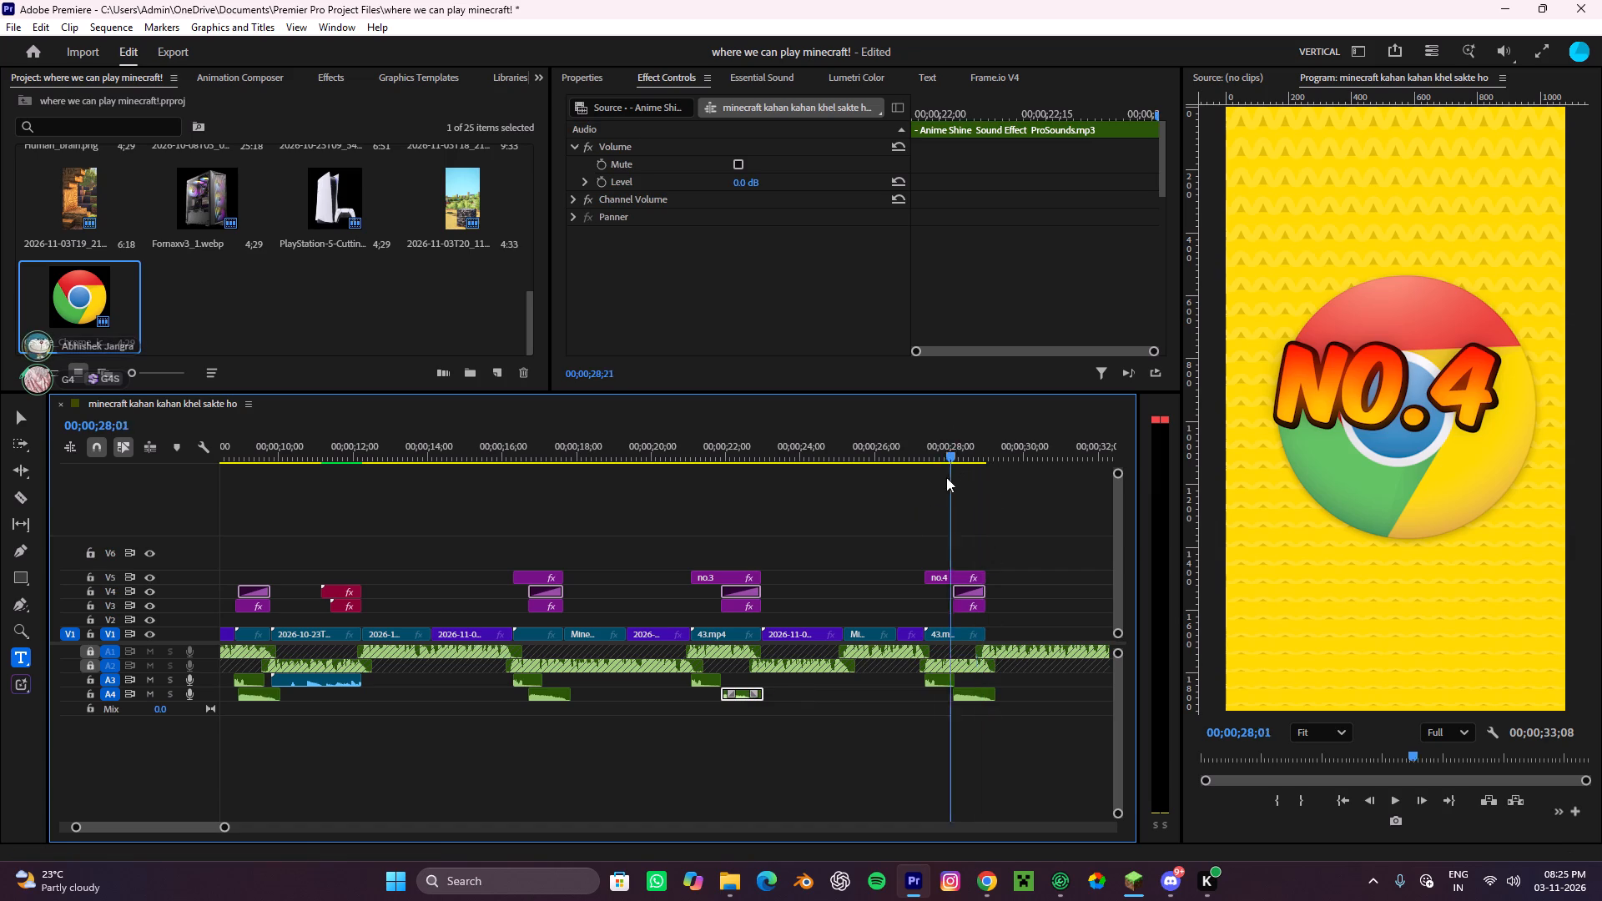
left_click_drag(946, 477, 920, 518)
left_click(983, 512)
key("space")
scroll(988, 511, "down", 4, "alt")
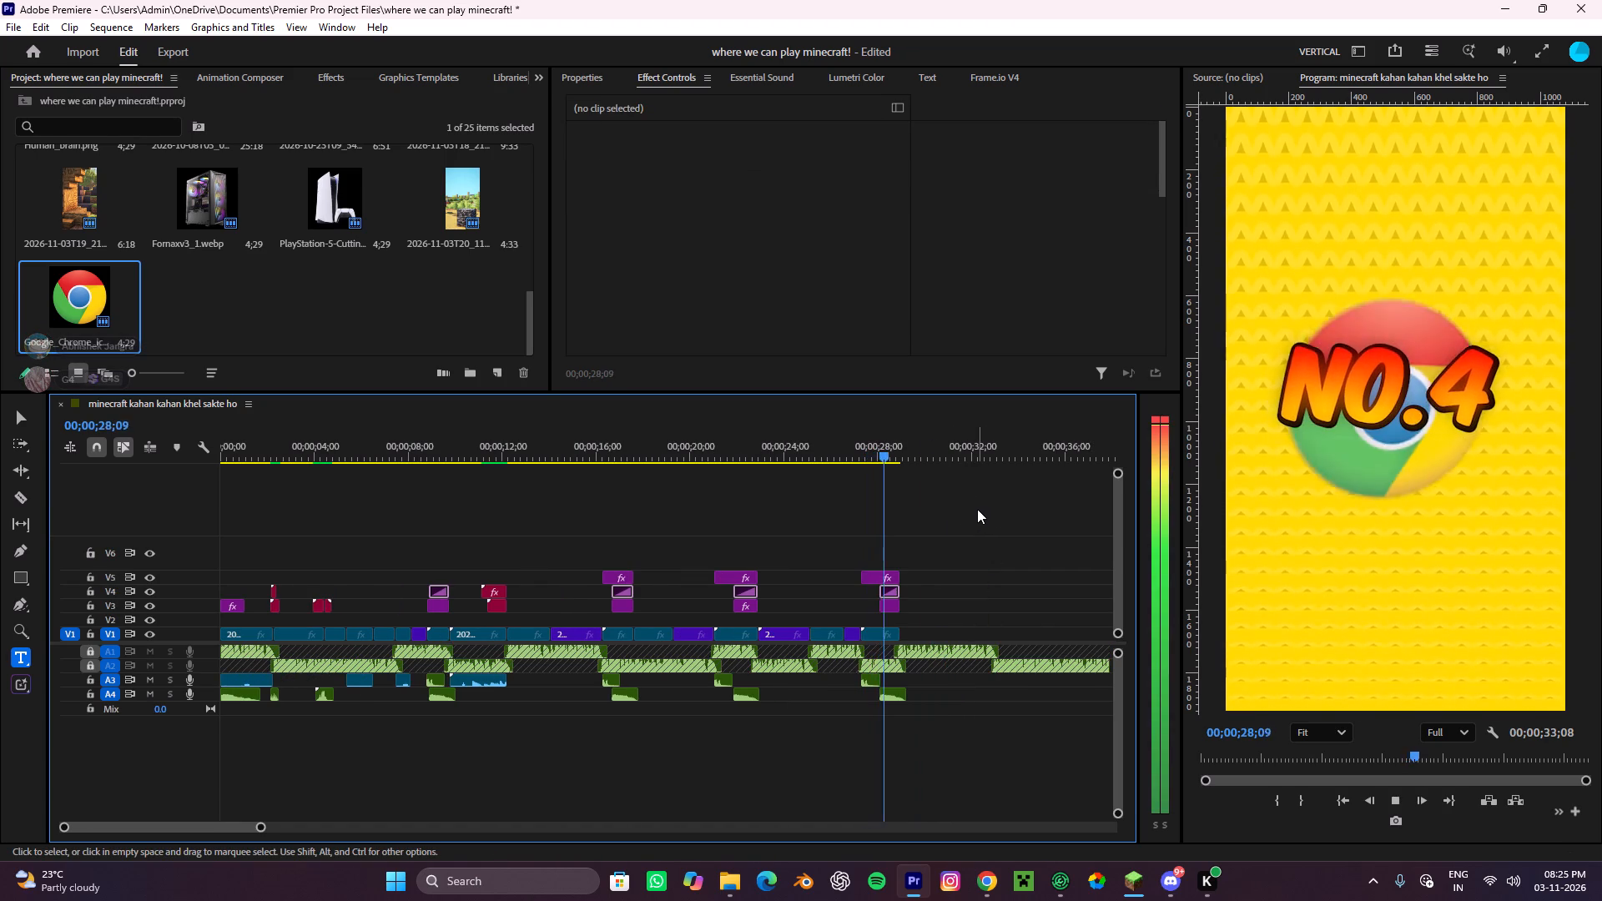
scroll(977, 509, "down", 4, "alt")
key("space")
left_click(880, 560)
key("space")
scroll(837, 561, "down", 2, "alt")
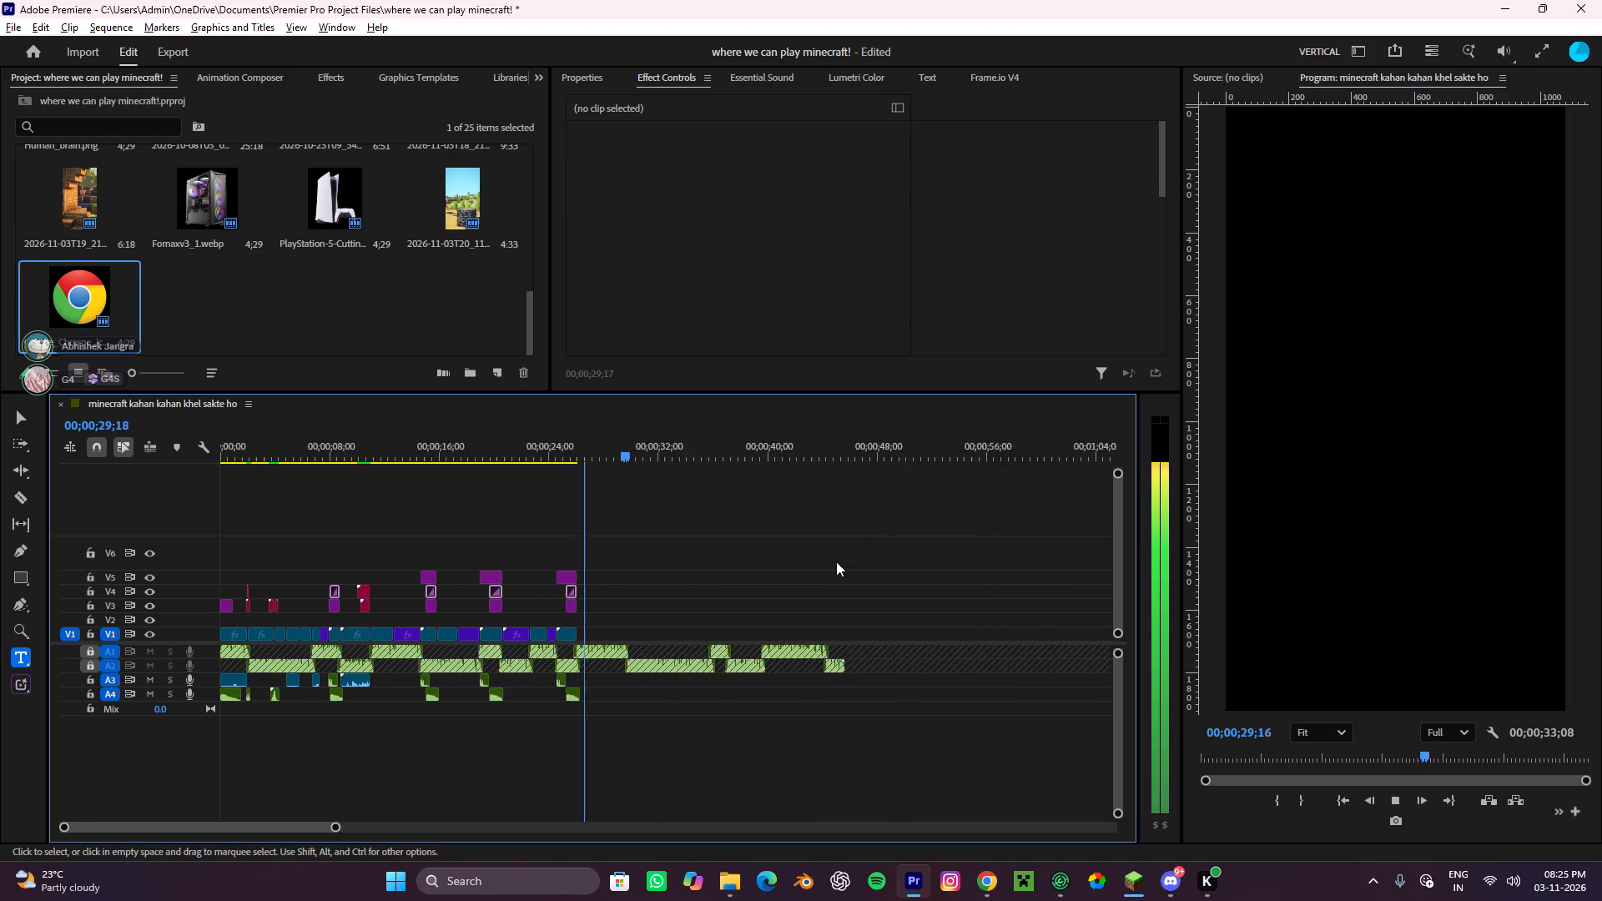
scroll(836, 561, "down", 5, "alt")
scroll(516, 635, "up", 7, "alt")
scroll(502, 664, "down", 5, "alt")
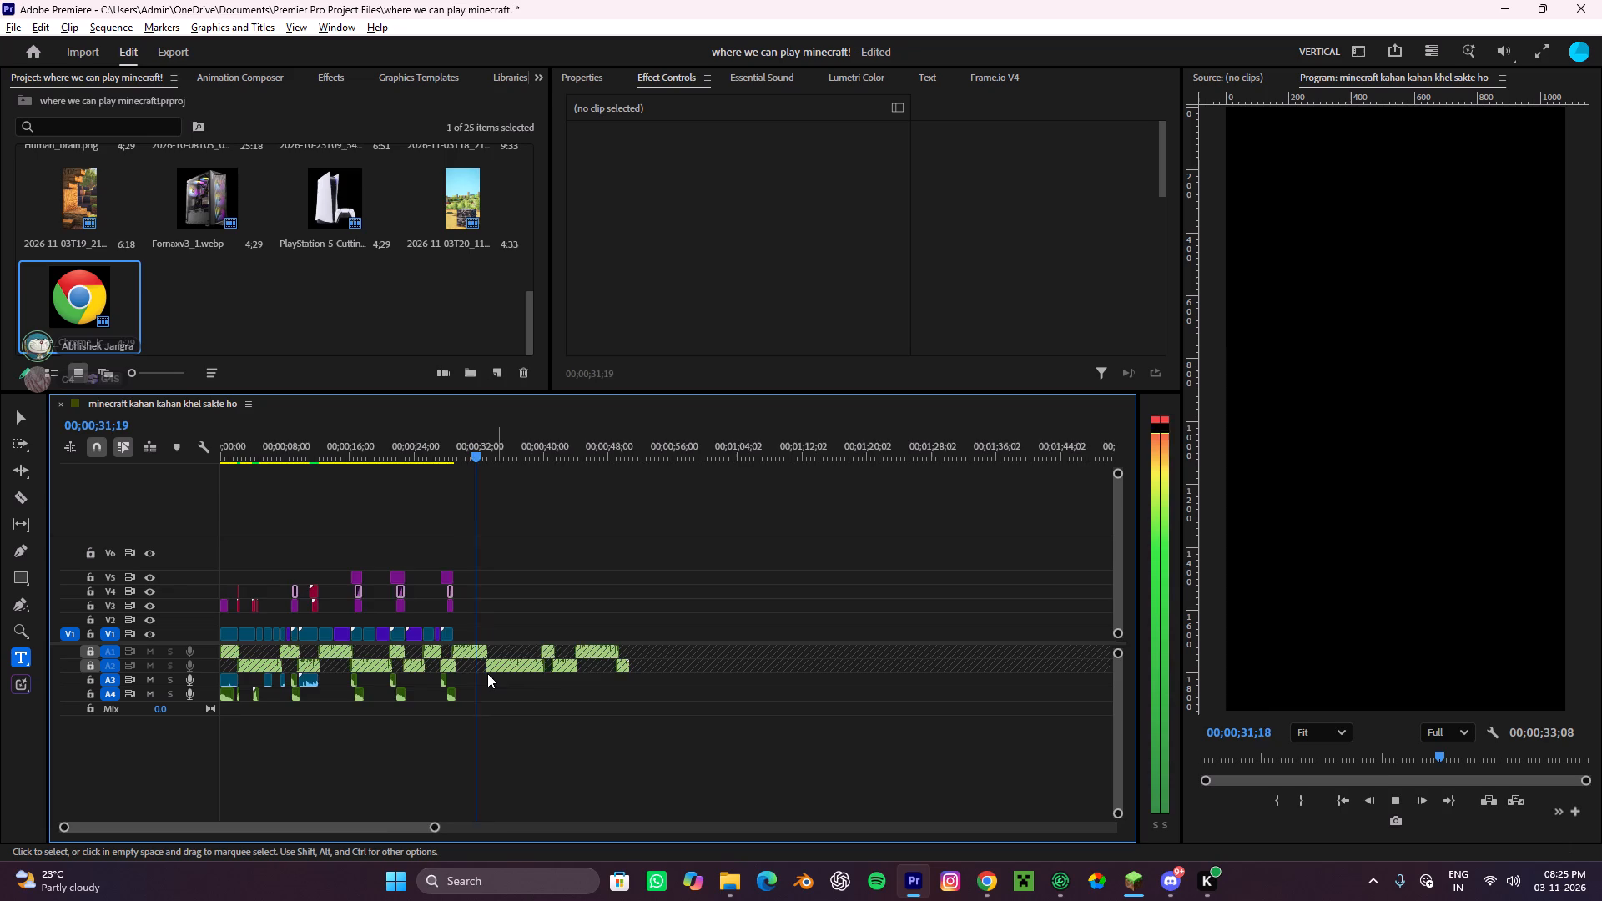
scroll(487, 673, "down", 3, "alt")
key("space")
Play back the sequence from its beginning to review the opening seconds.
left_click_drag(378, 450, 0, 498)
key("space")
scroll(479, 640, "up", 4, "alt")
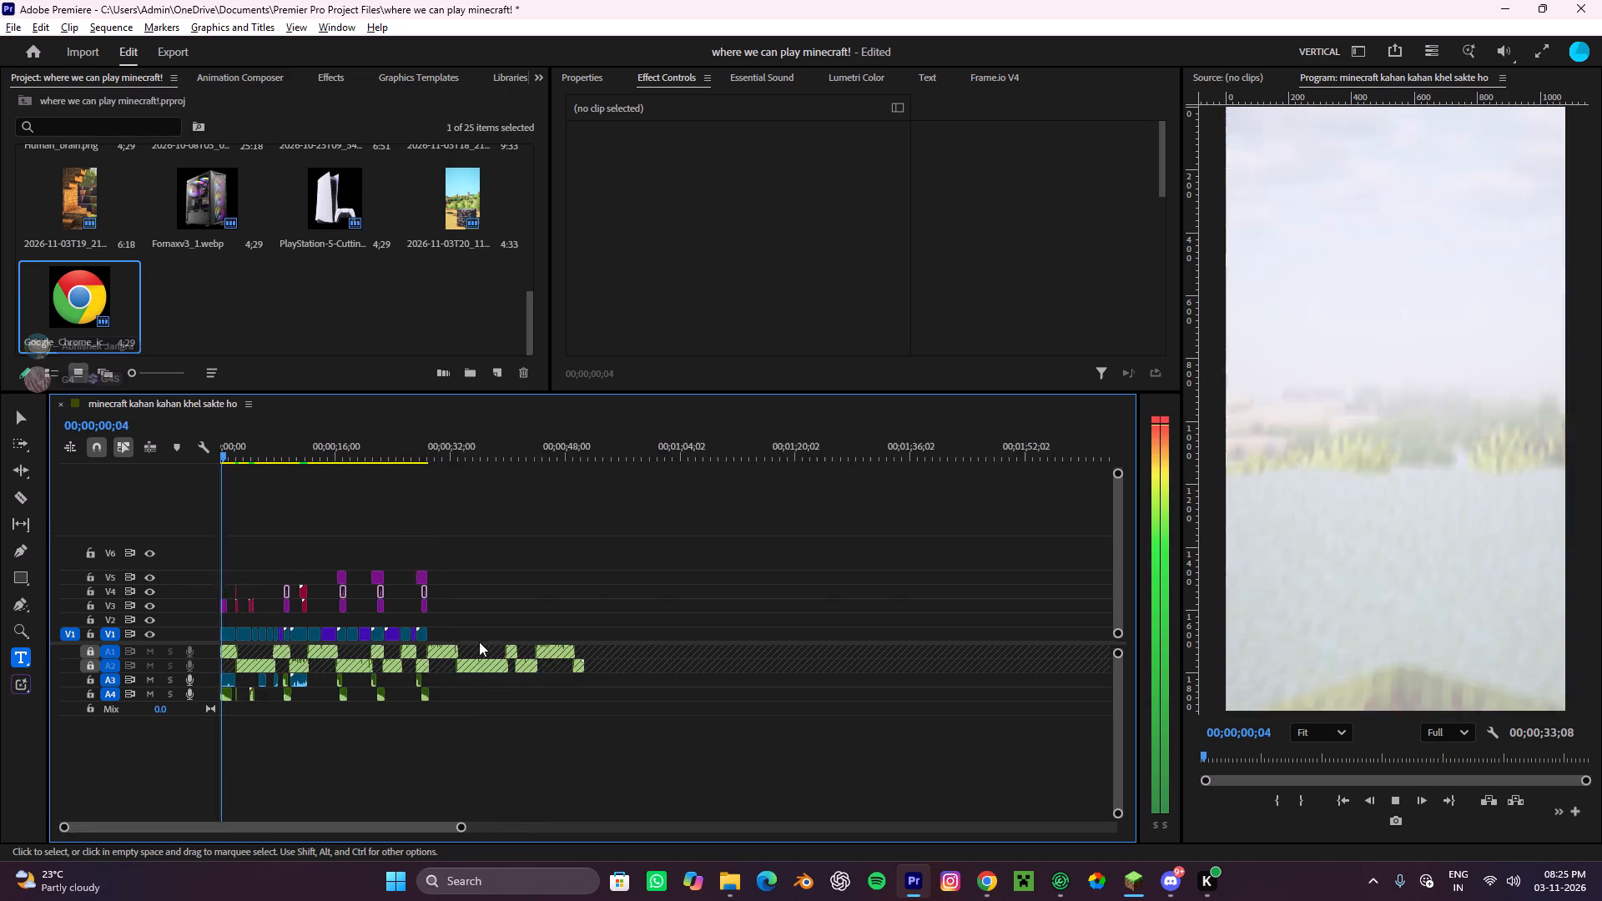
scroll(476, 646, "up", 5, "alt")
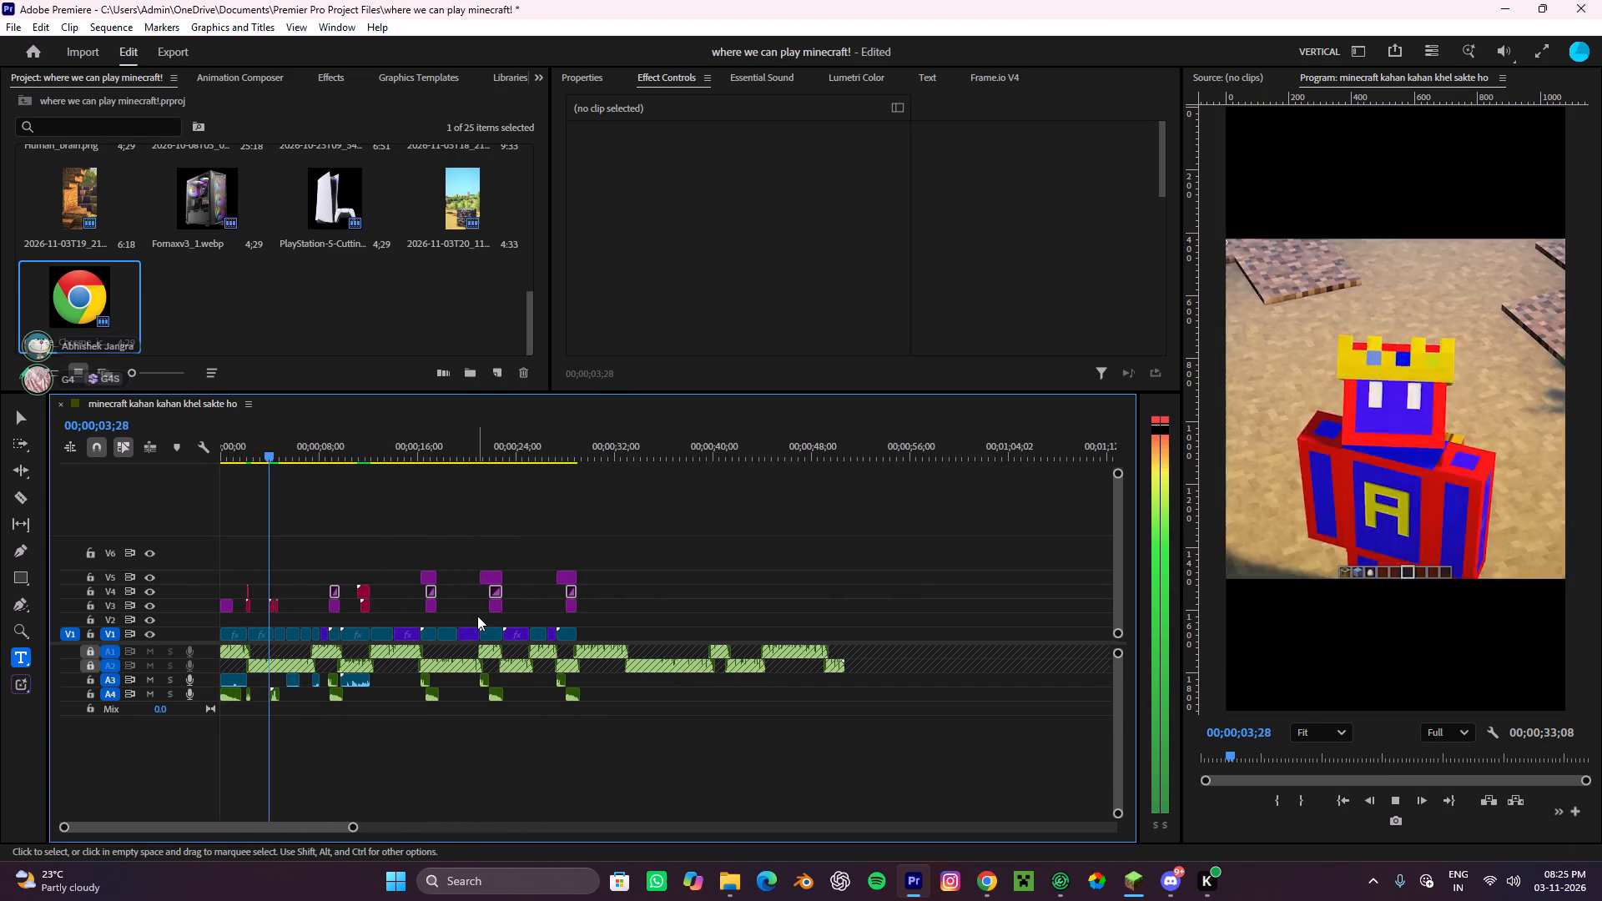
key("space")
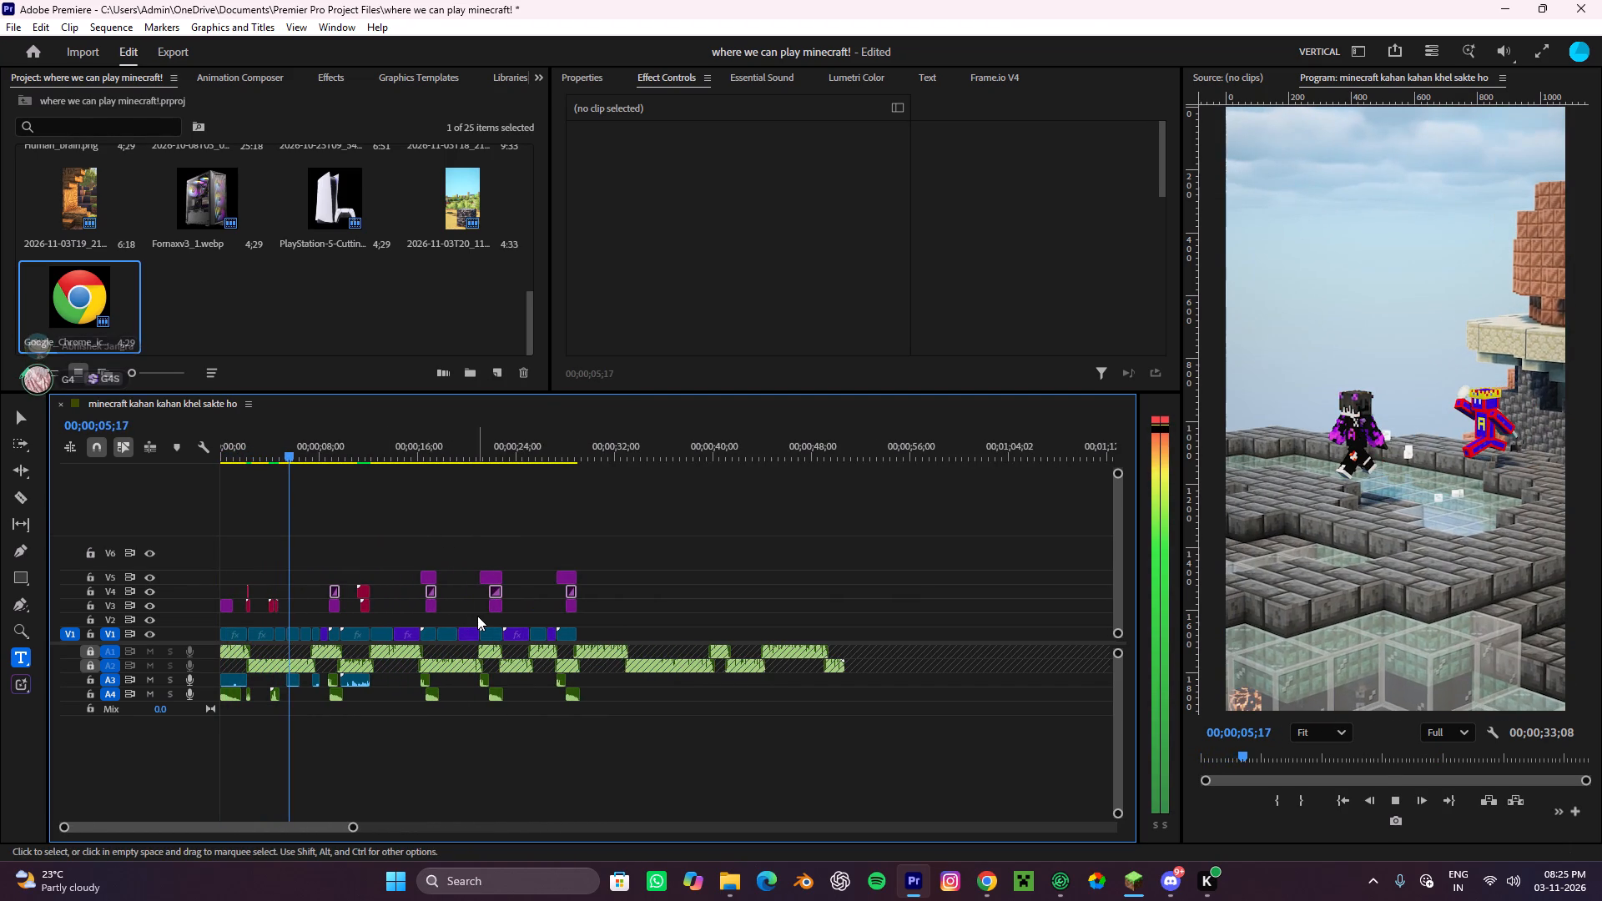
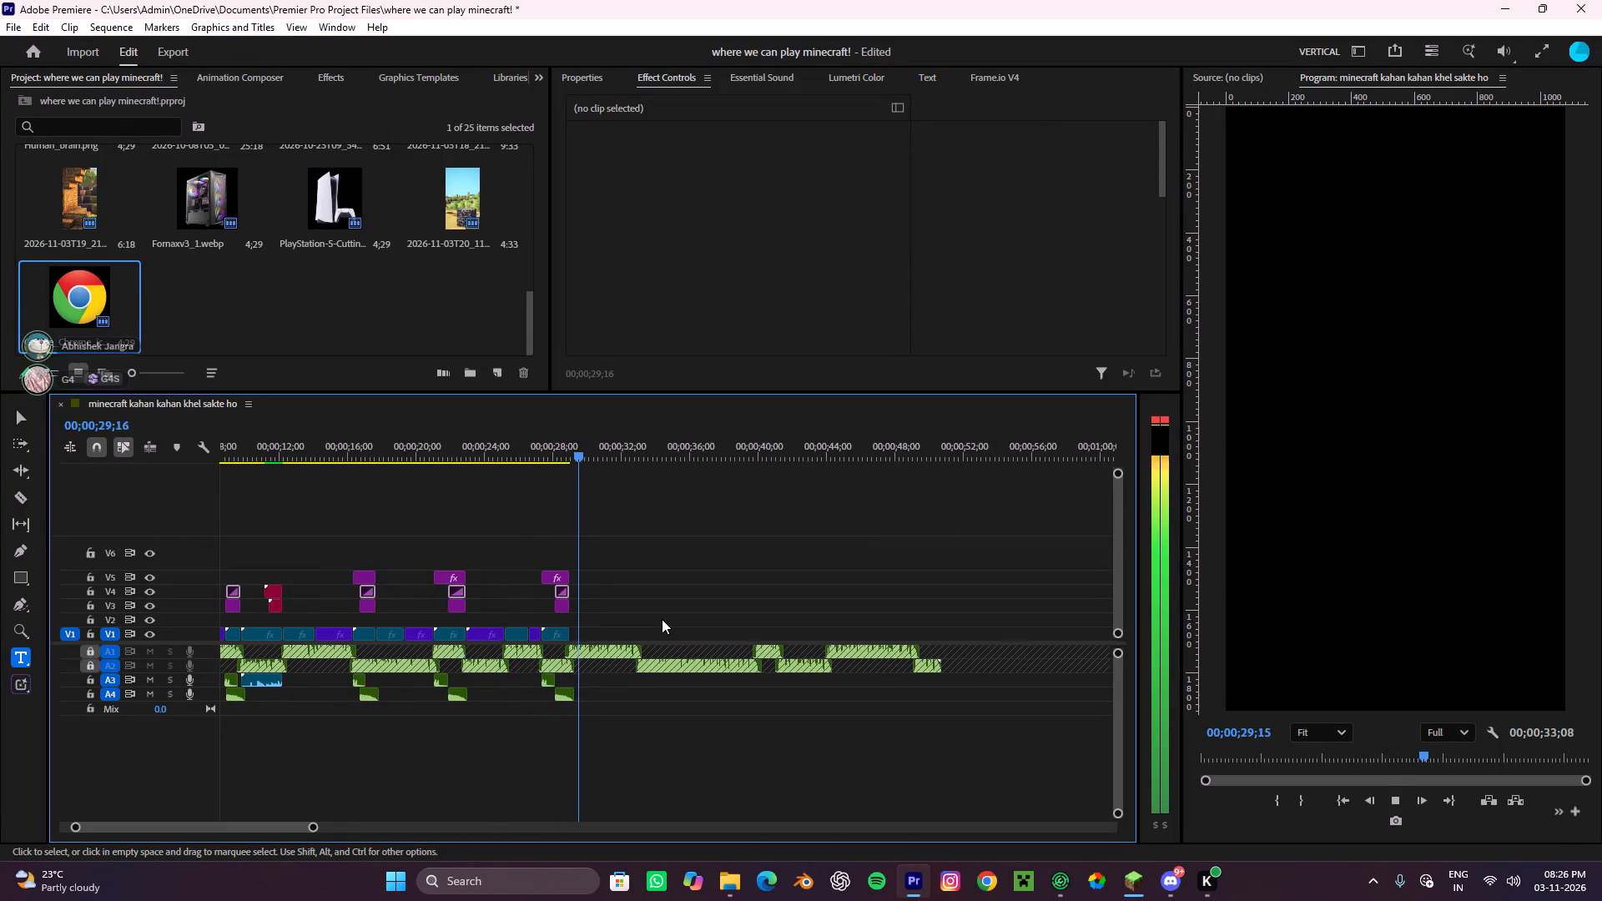
Stop the sequence playback, switch to Google Chrome and start a screen recording on the new tab page.
key("space")
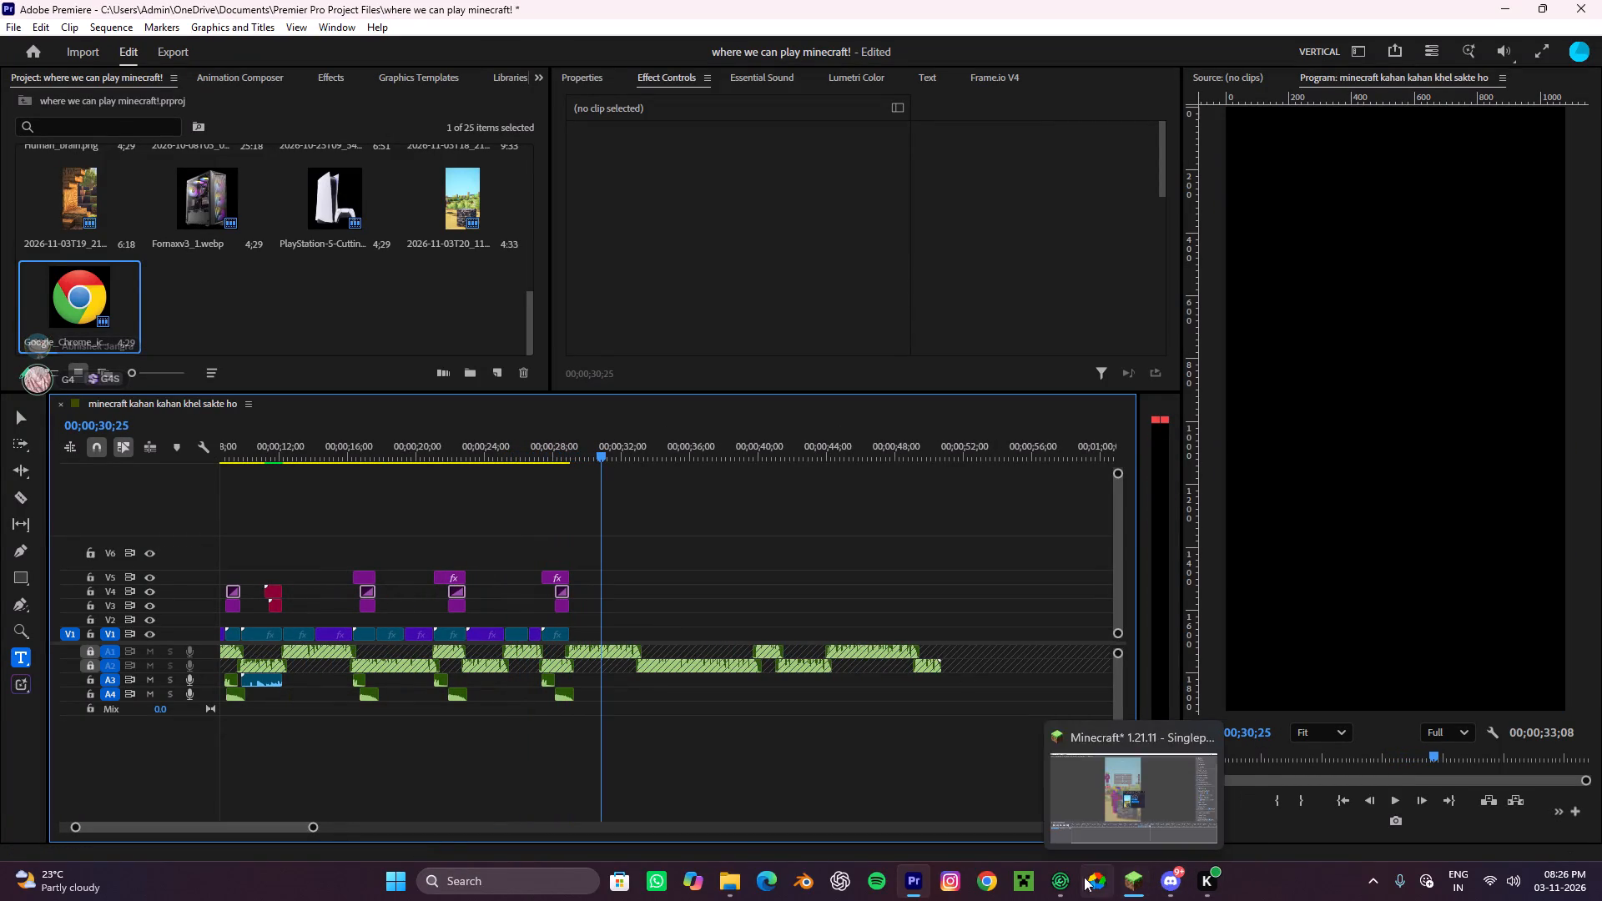
left_click(993, 883)
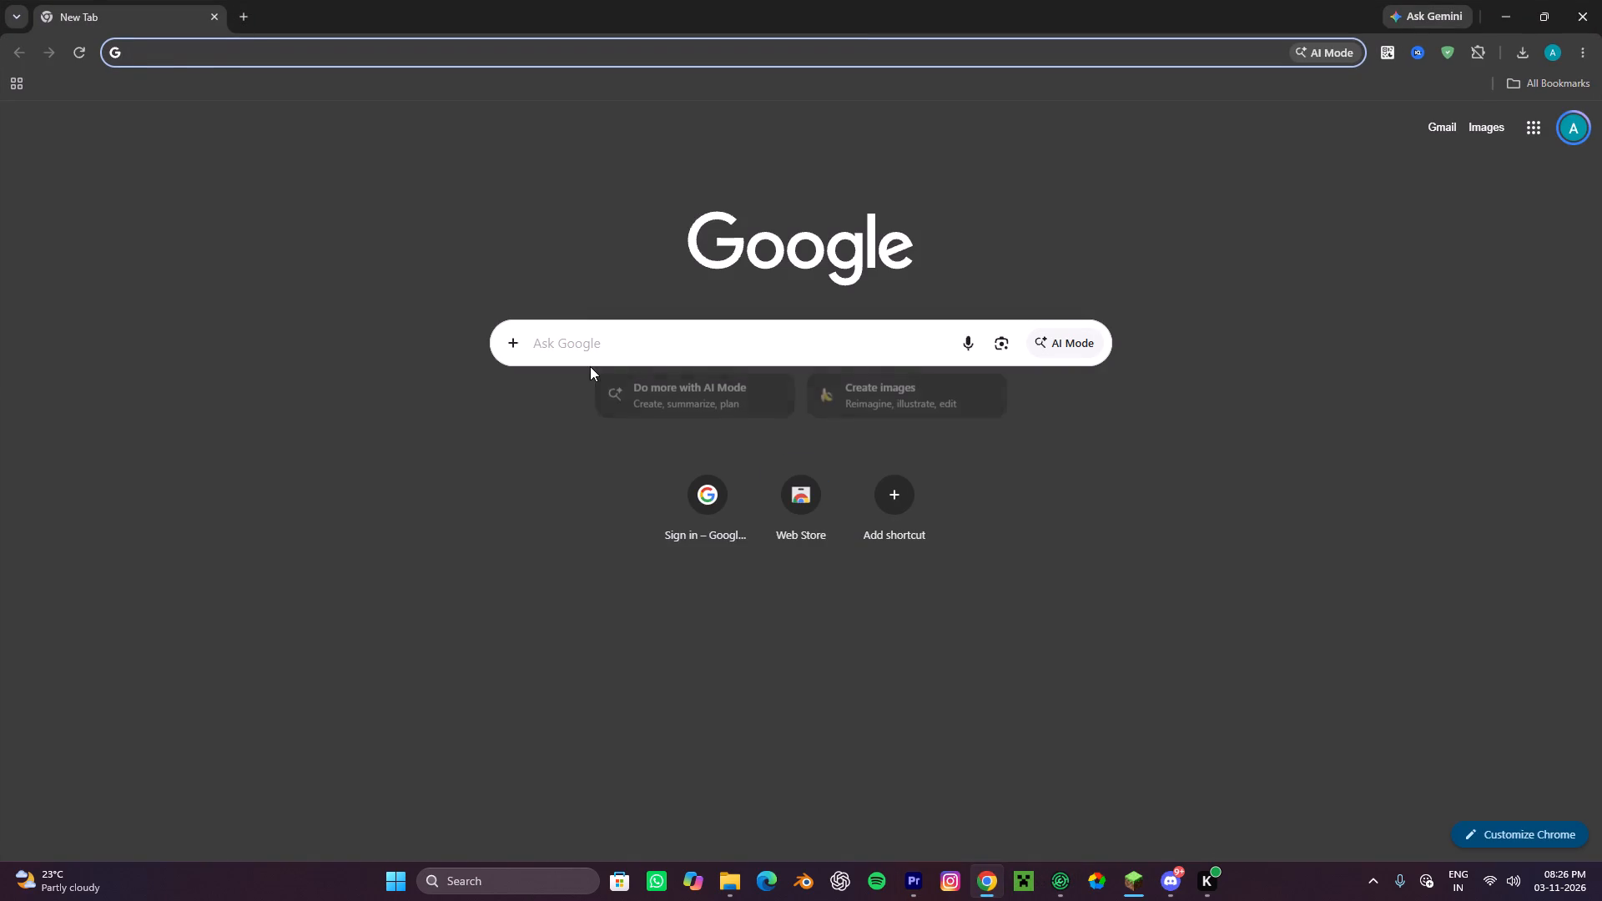
left_click(590, 366)
left_click(586, 346)
type("ea")
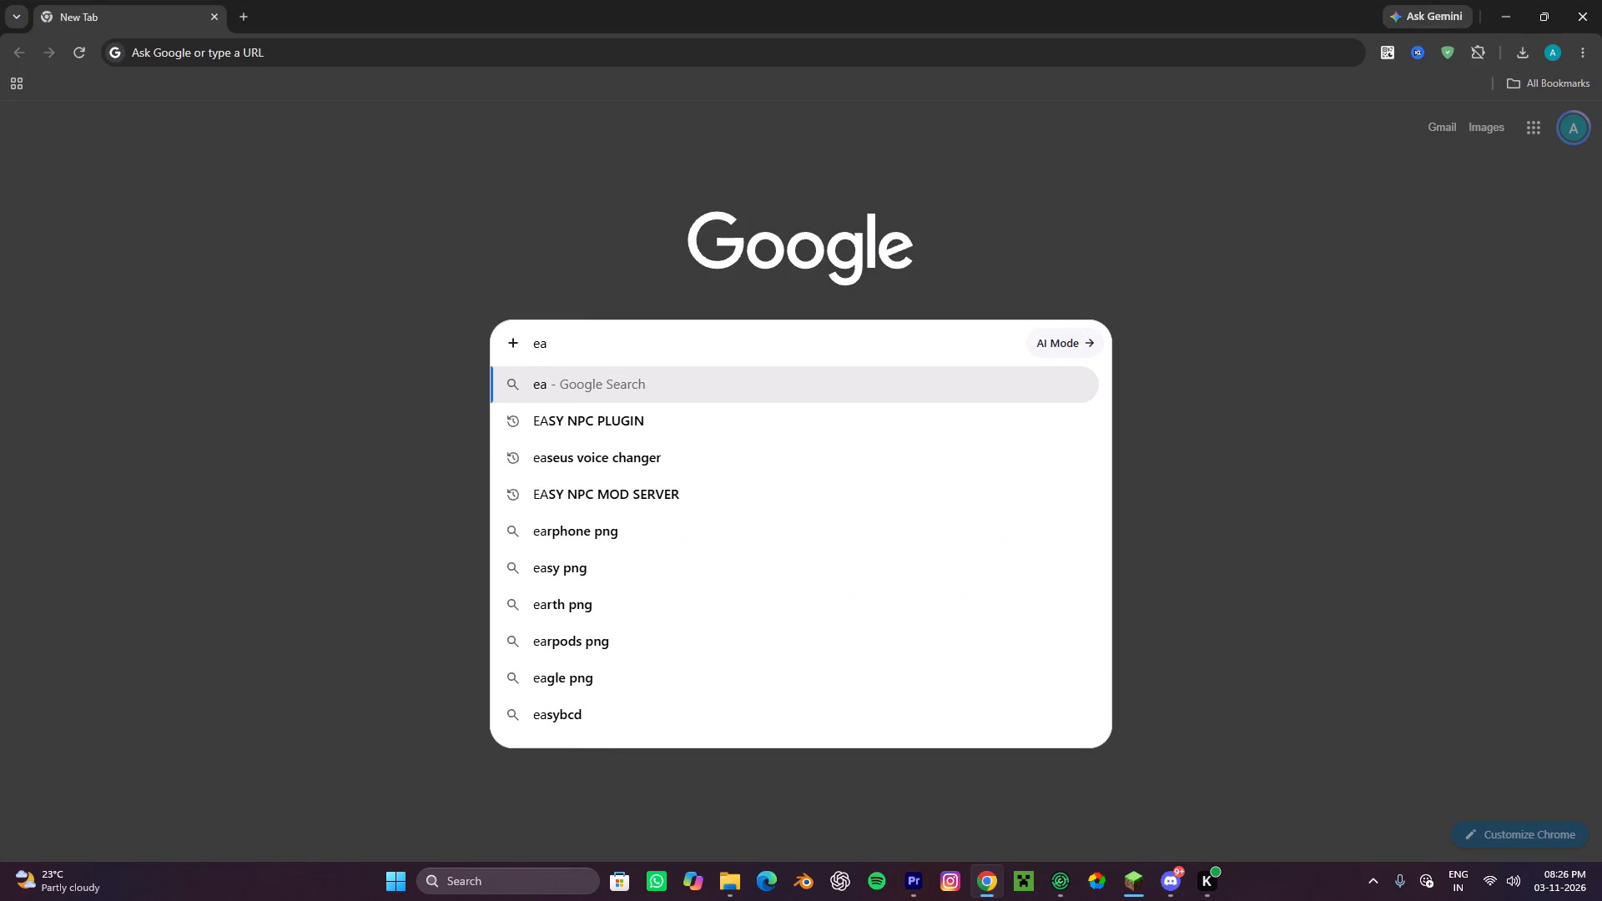
key("BackSpace")
key("BackSpace")
key("BackSpace")
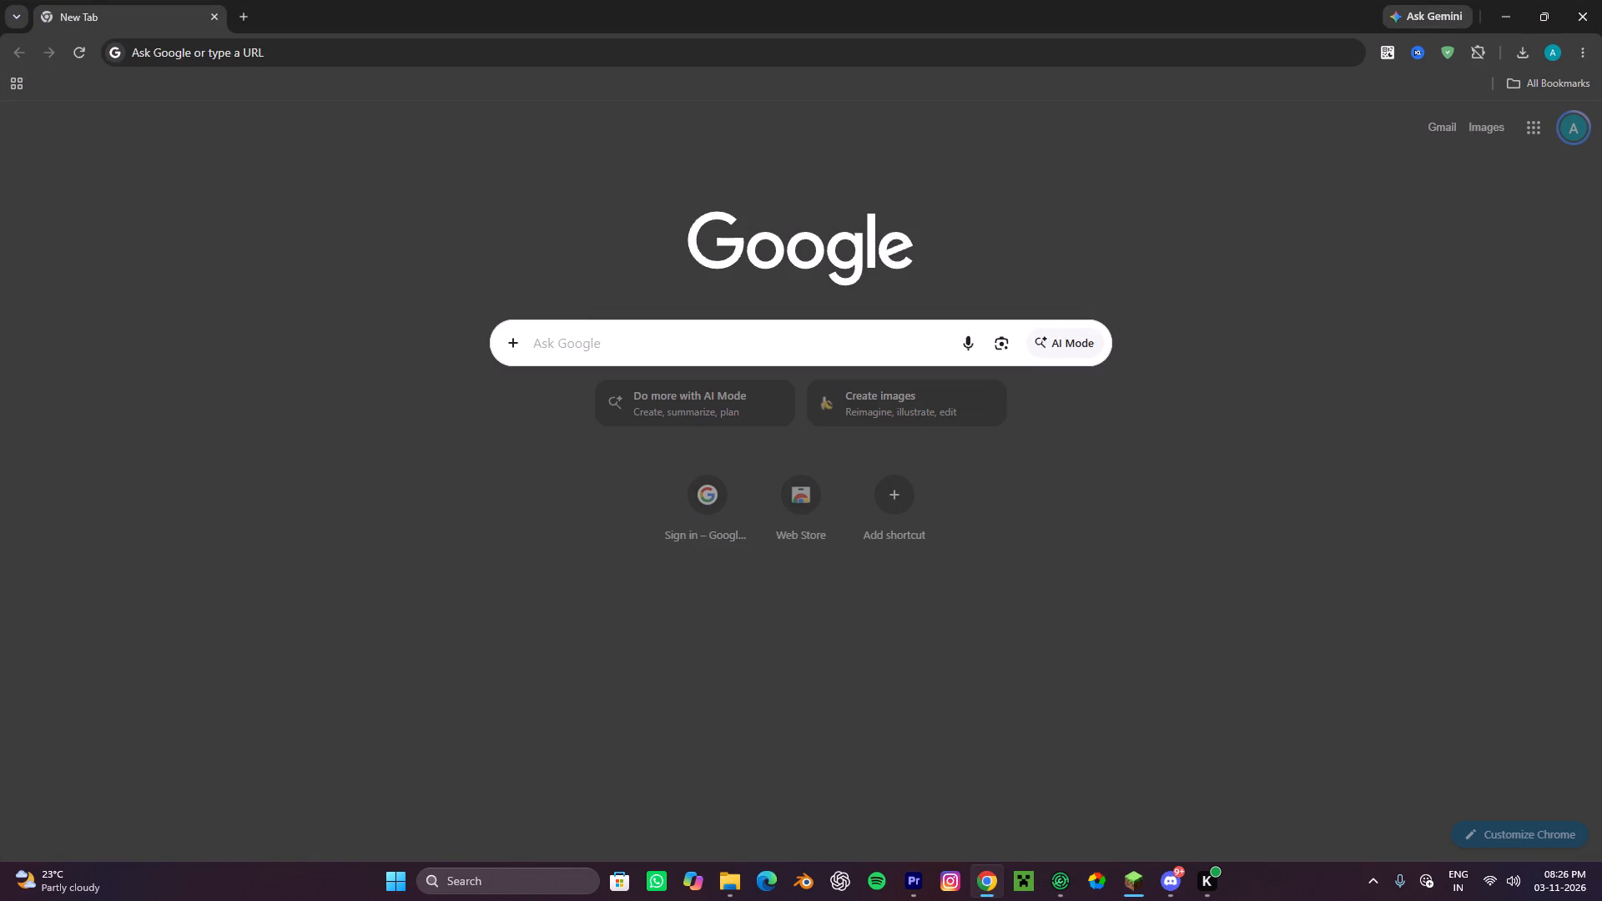
key("alt+F9")
Search Google for eaglecraft and open the eaglercraft.com website.
type("ea")
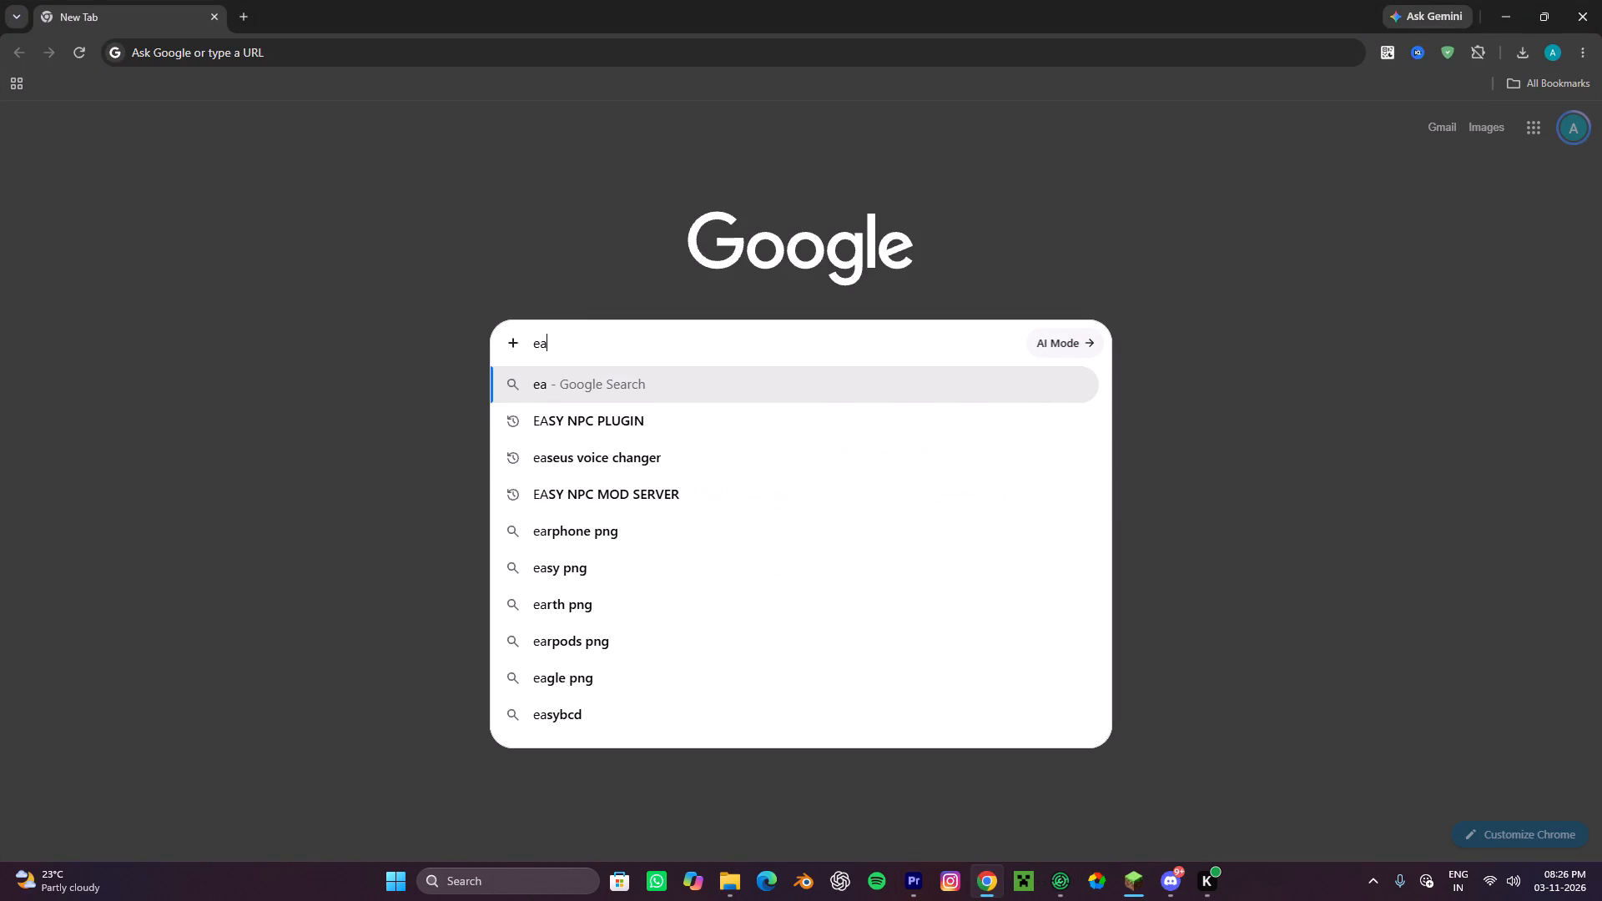
type("glecraft")
key("Return")
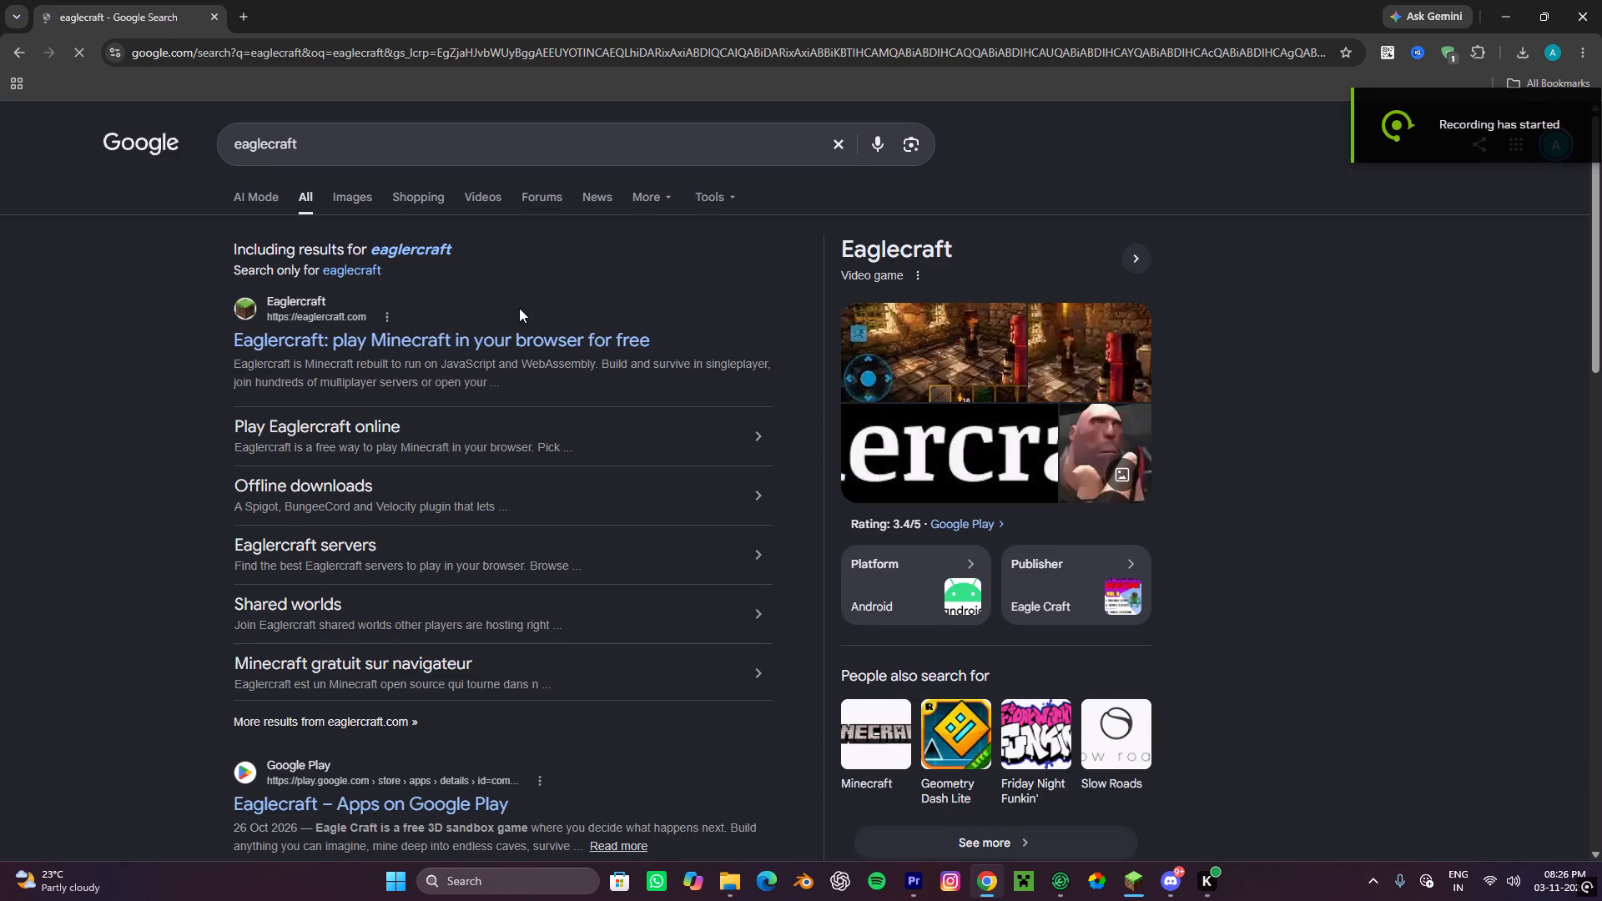
left_click(482, 334)
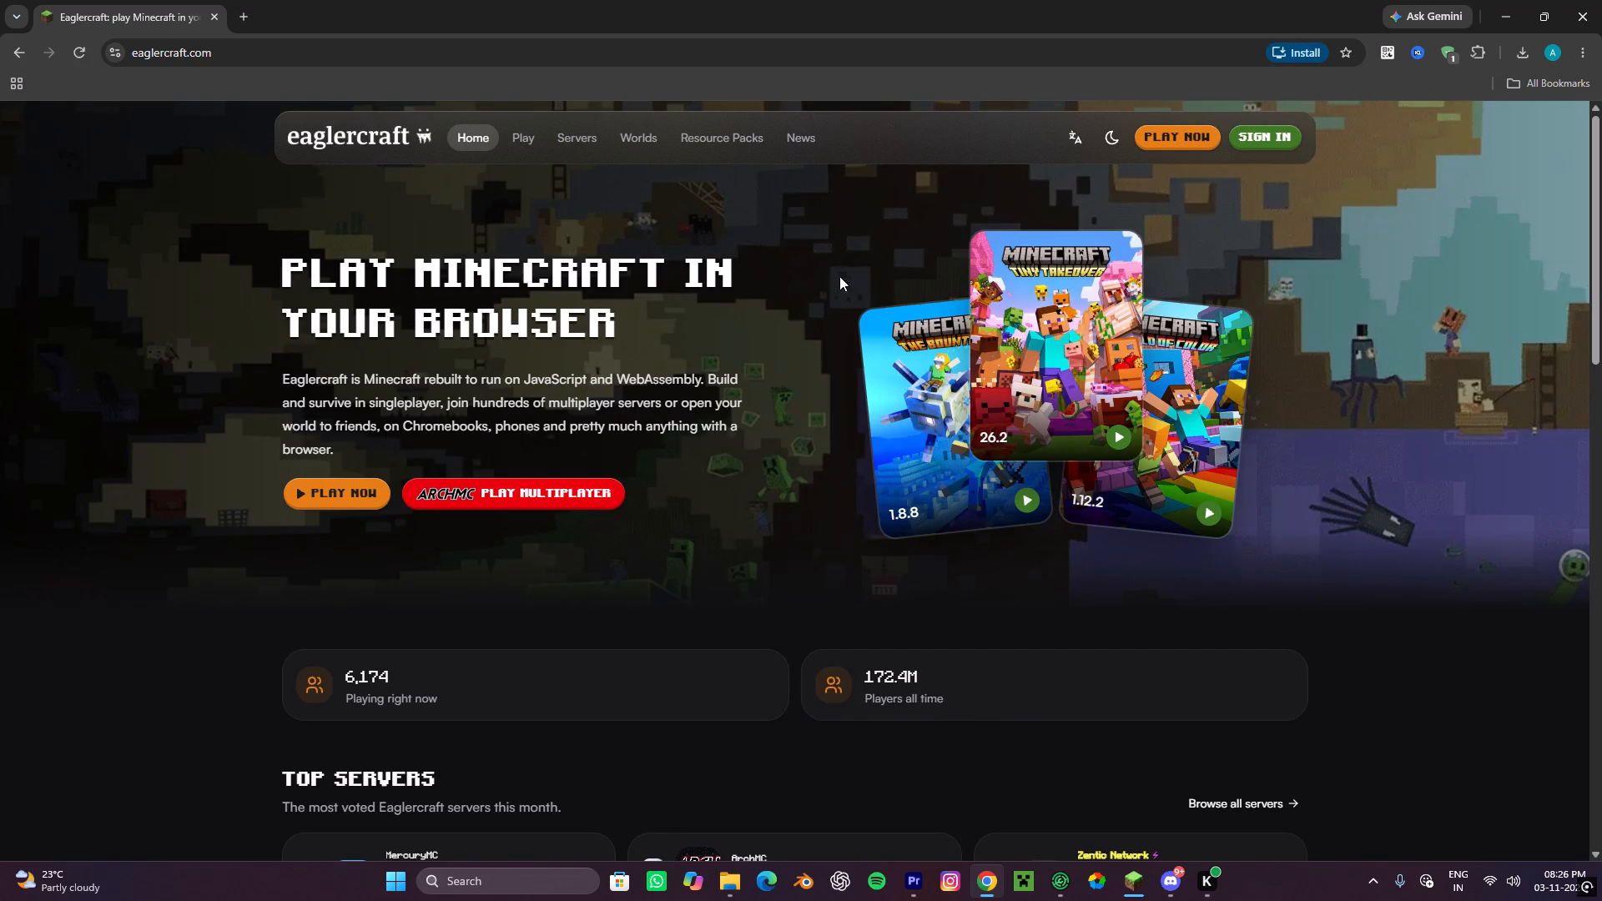
Launch Eaglercraft version 26.2 from the site's play page and dismiss the login dialog.
left_click(361, 484)
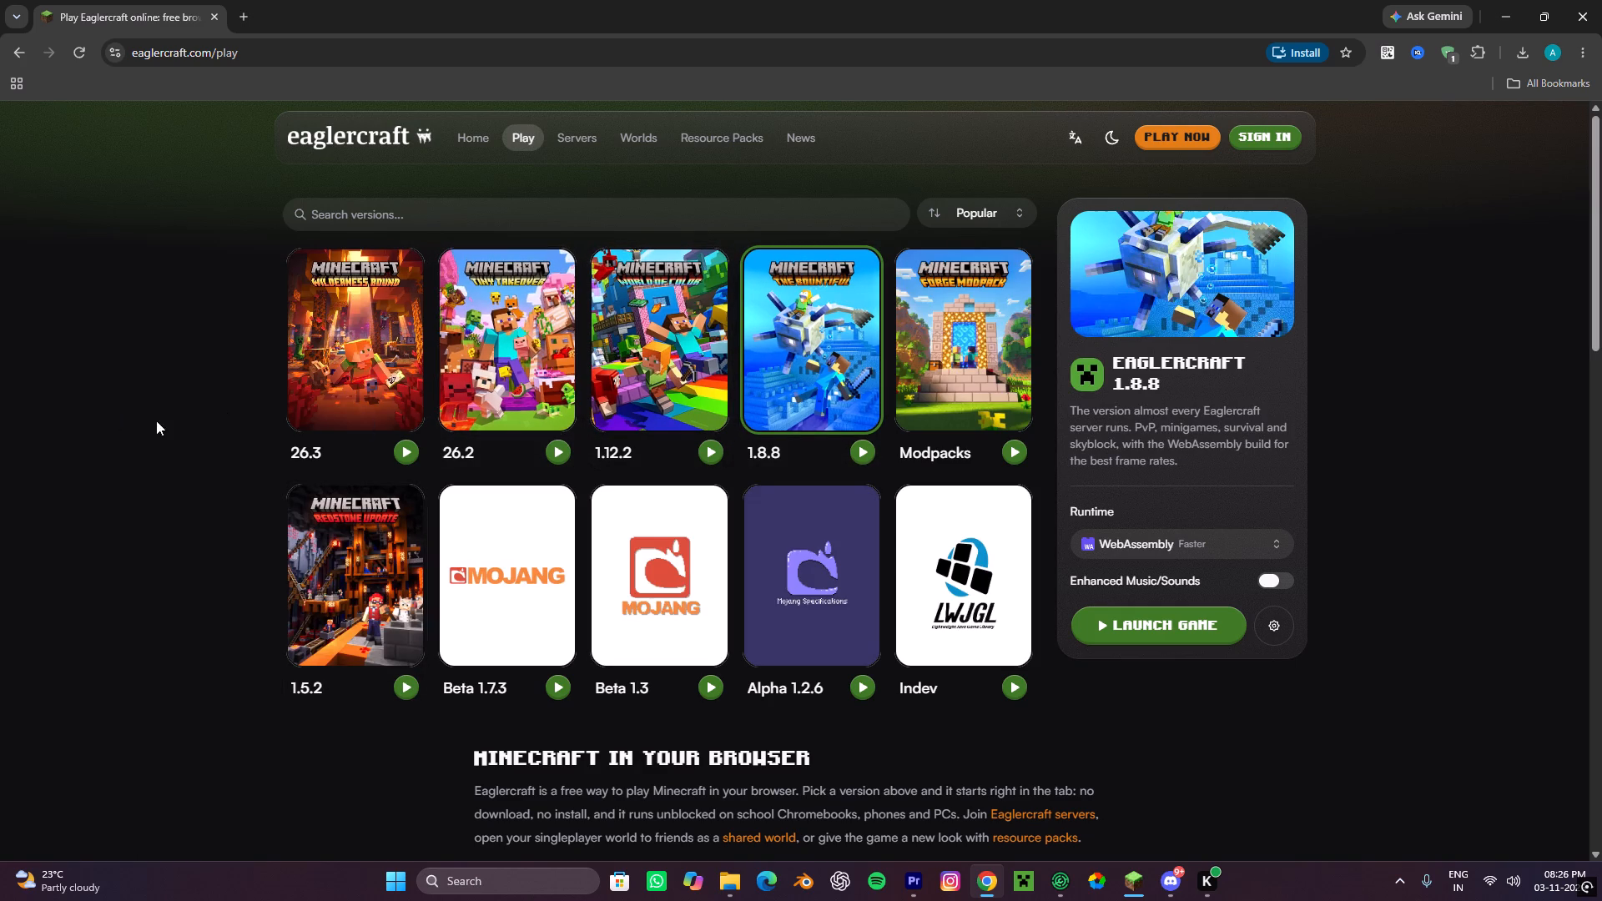
left_click(563, 455)
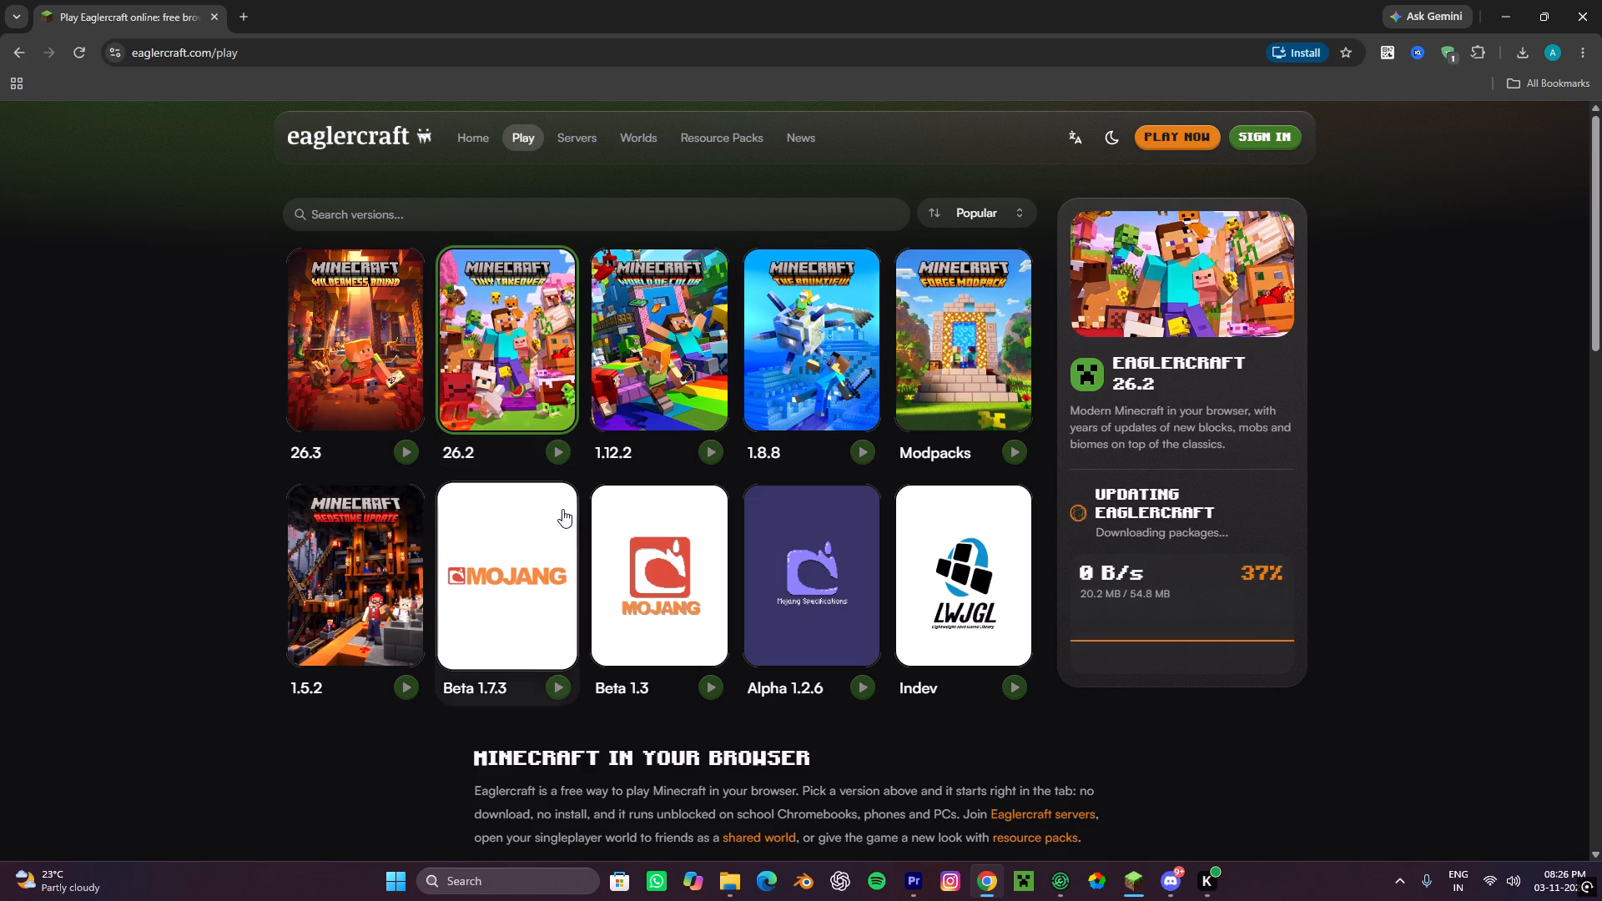
left_click(501, 365)
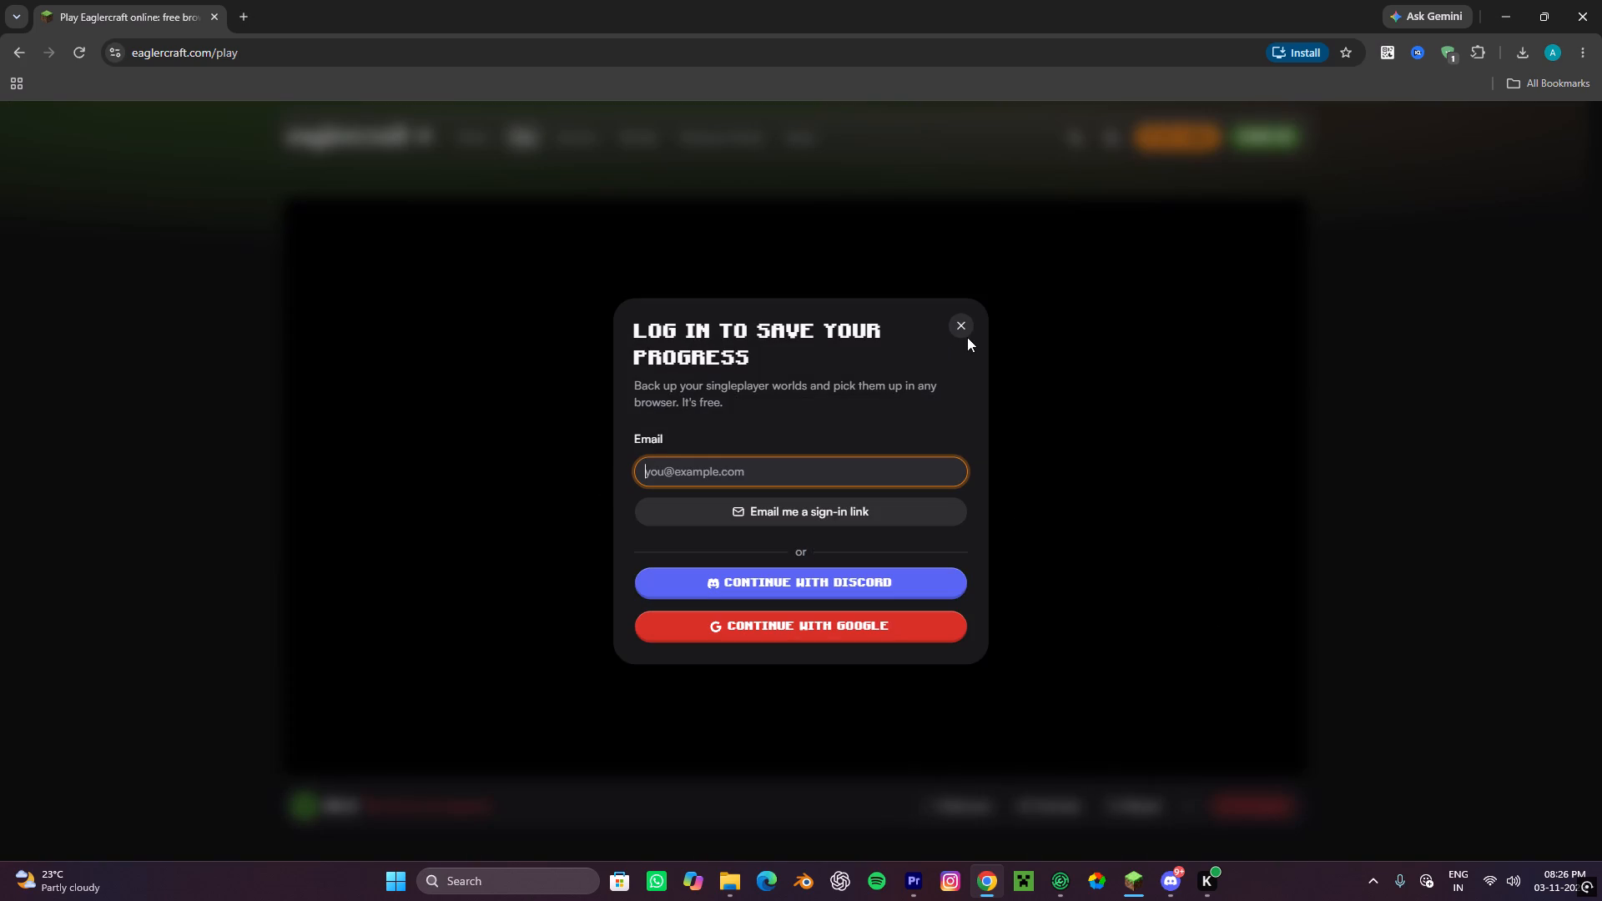
left_click(962, 320)
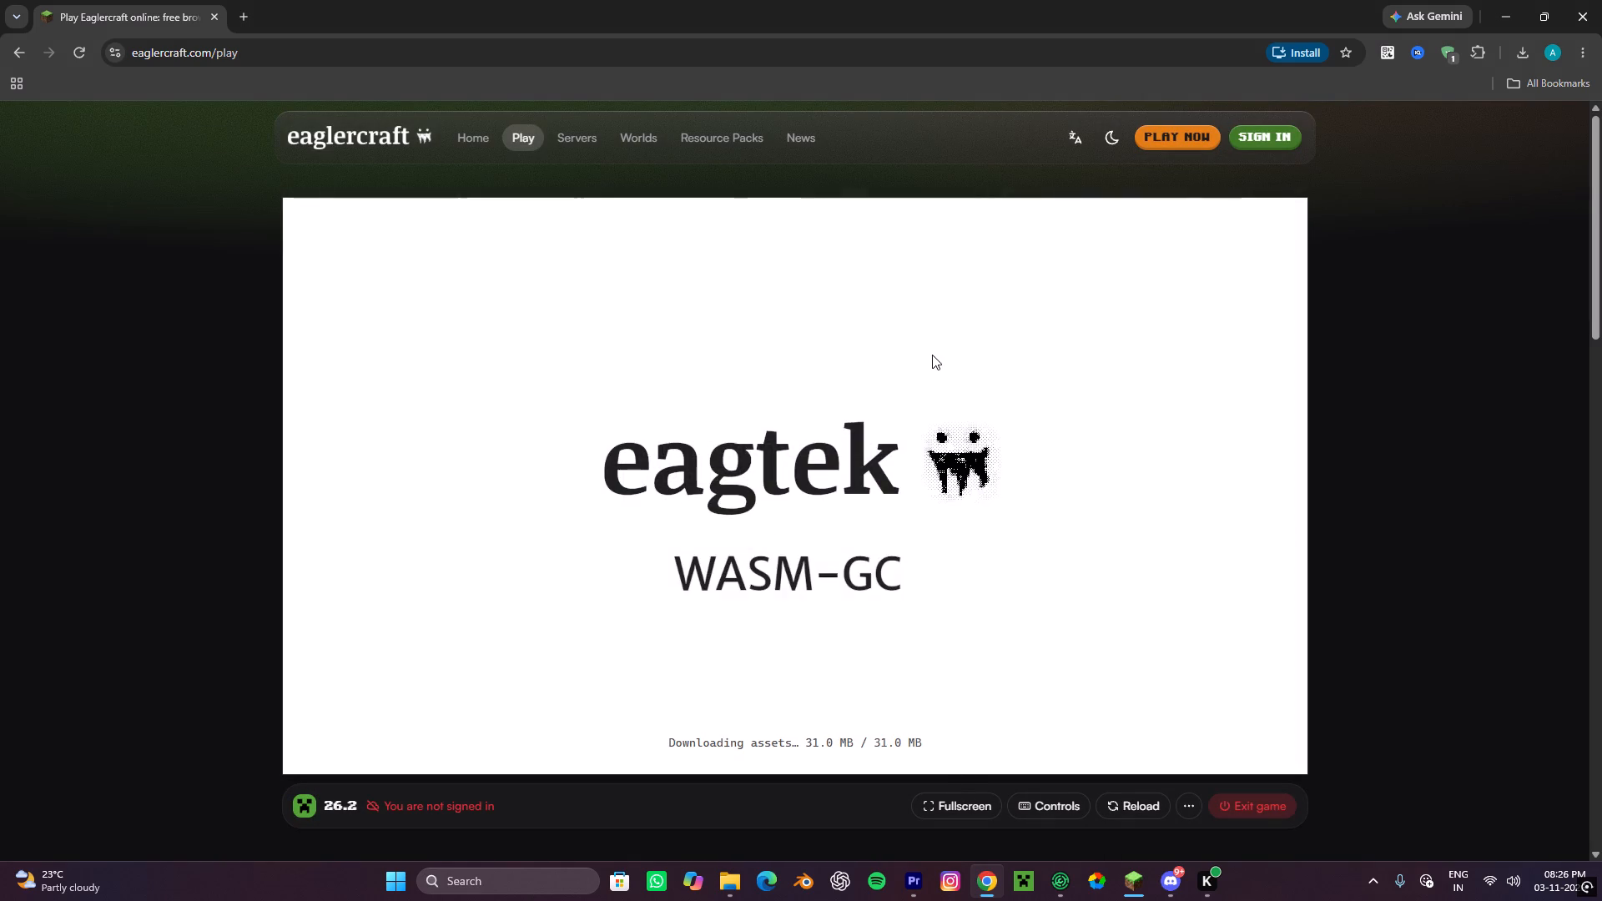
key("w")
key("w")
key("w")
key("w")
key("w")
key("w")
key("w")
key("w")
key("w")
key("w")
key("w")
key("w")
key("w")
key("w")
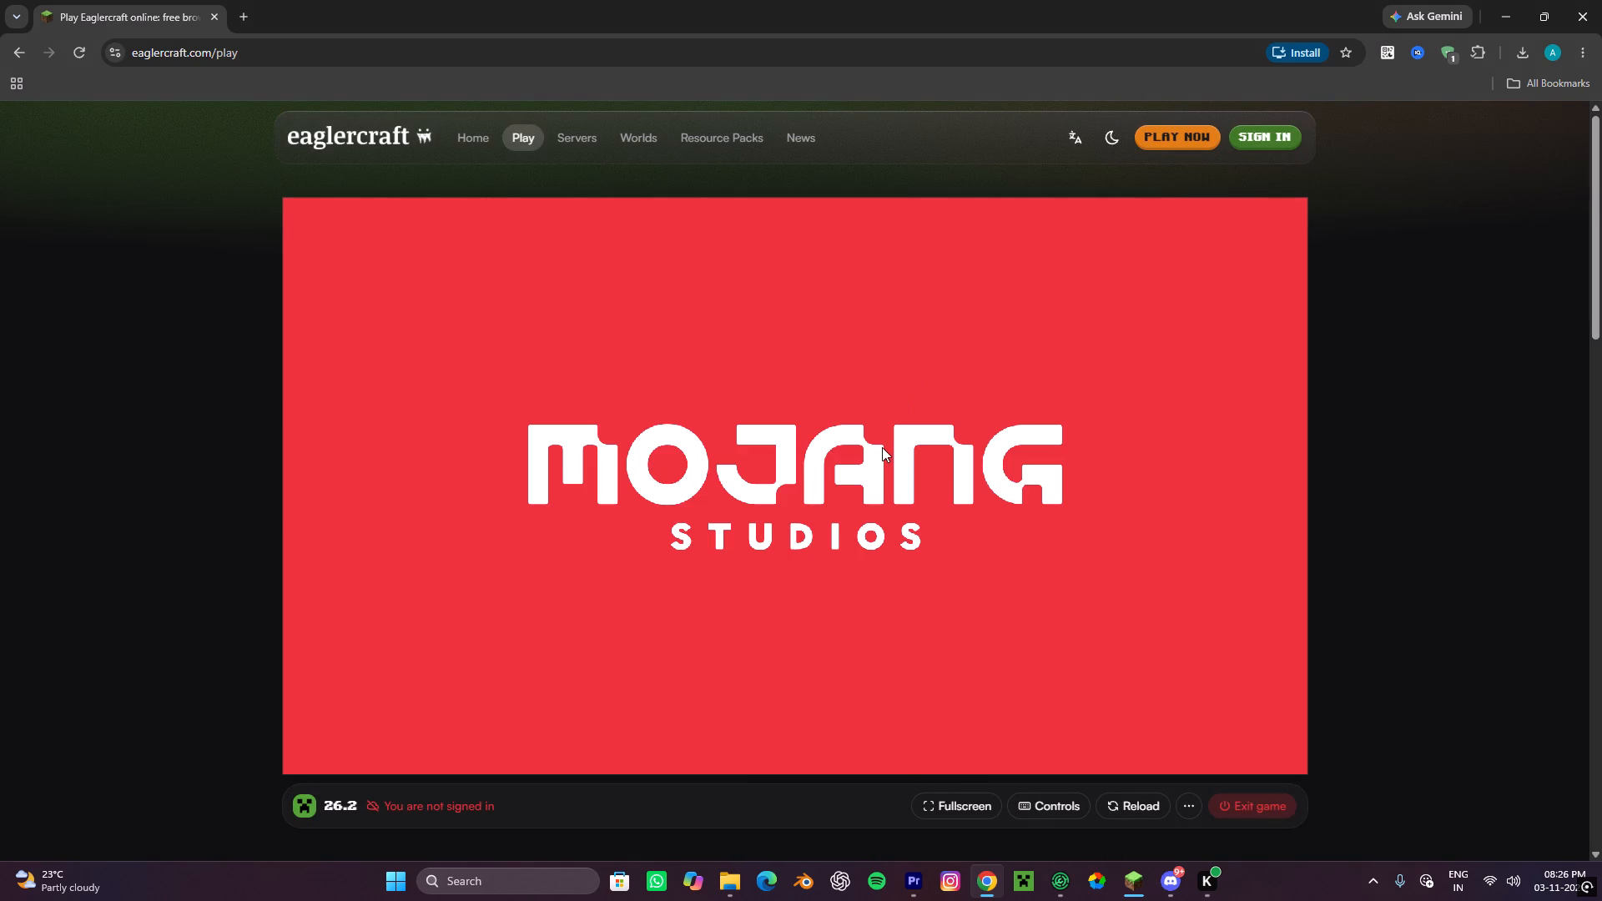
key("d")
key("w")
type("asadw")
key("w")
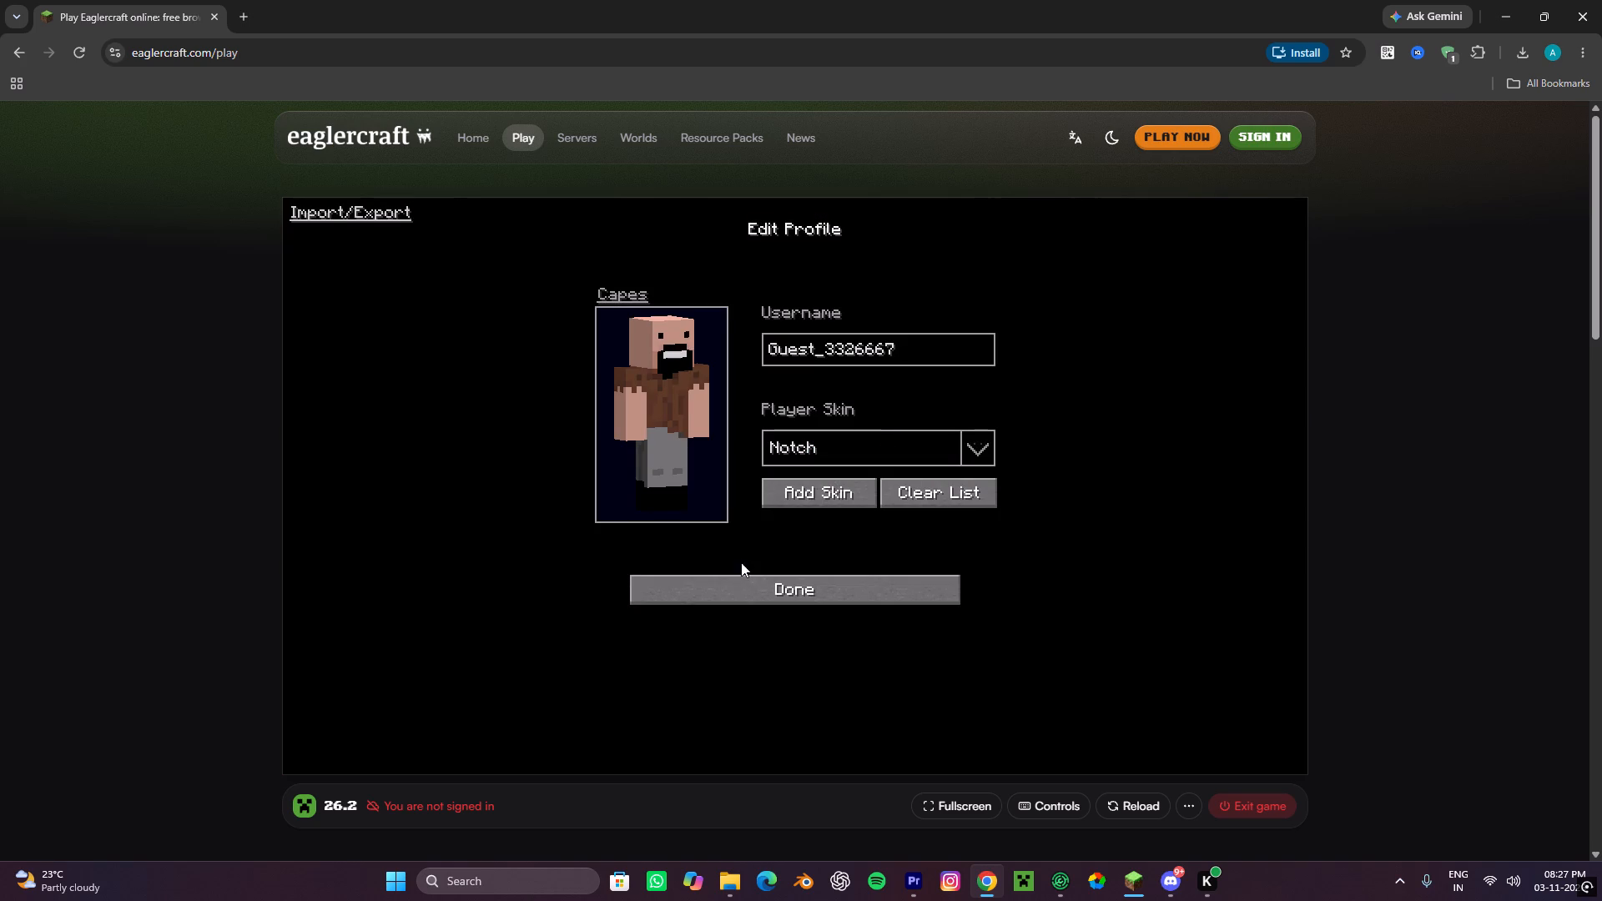
Accept the default Notch profile, continue with the auto-generated username and enter singleplayer.
left_click(761, 577)
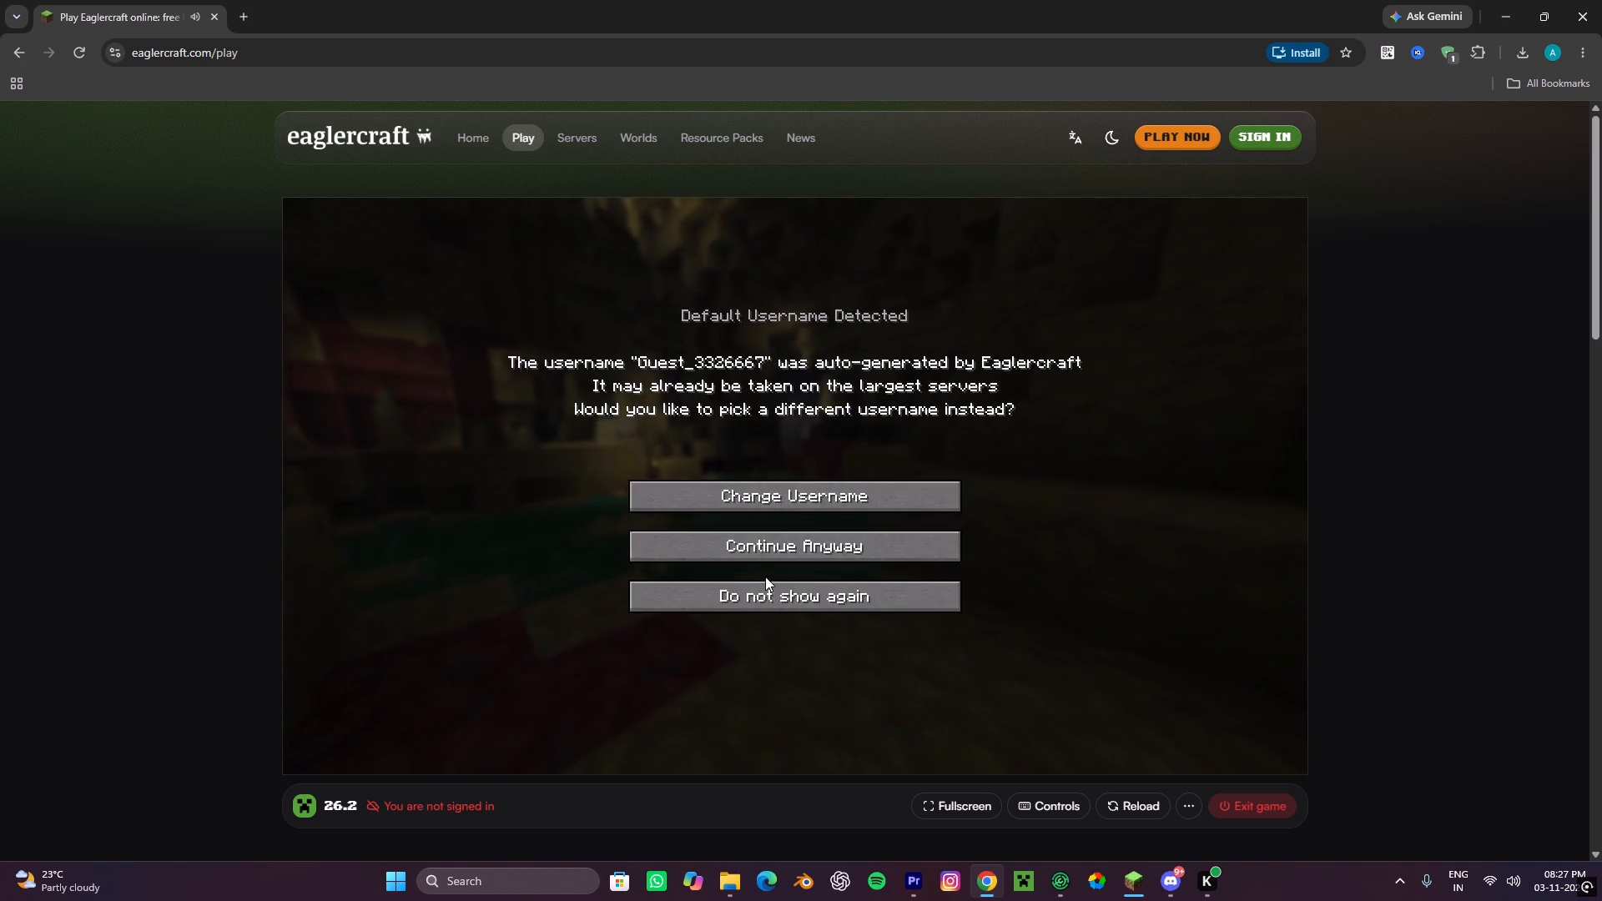
left_click(782, 547)
left_click(764, 423)
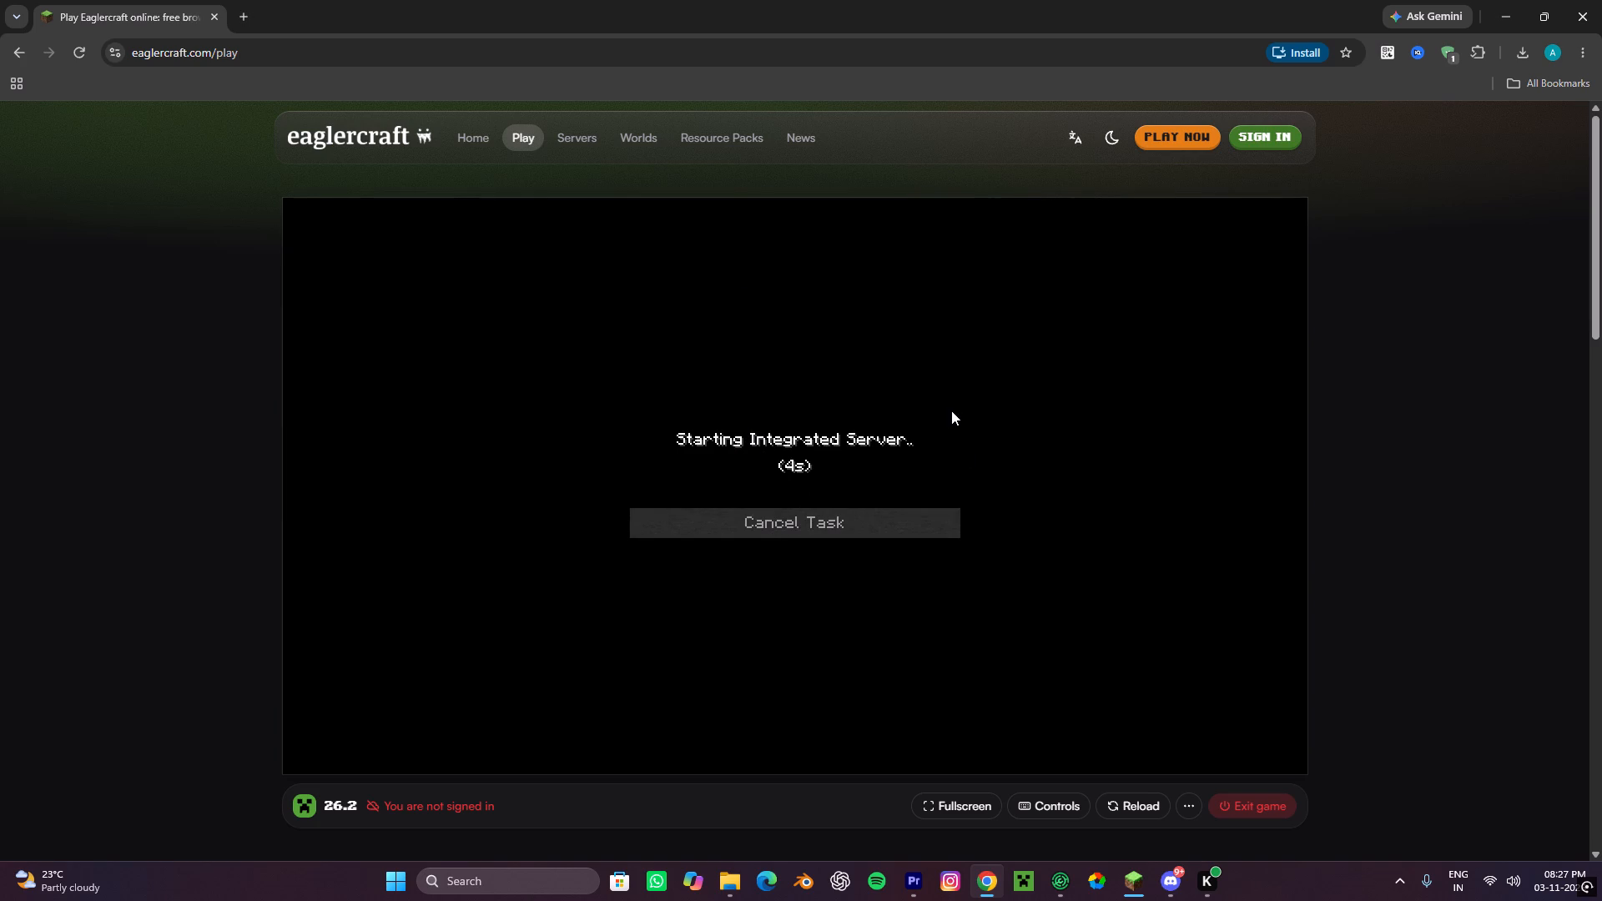
Create a new singleplayer world with the game mode set to Creative.
left_click(839, 394)
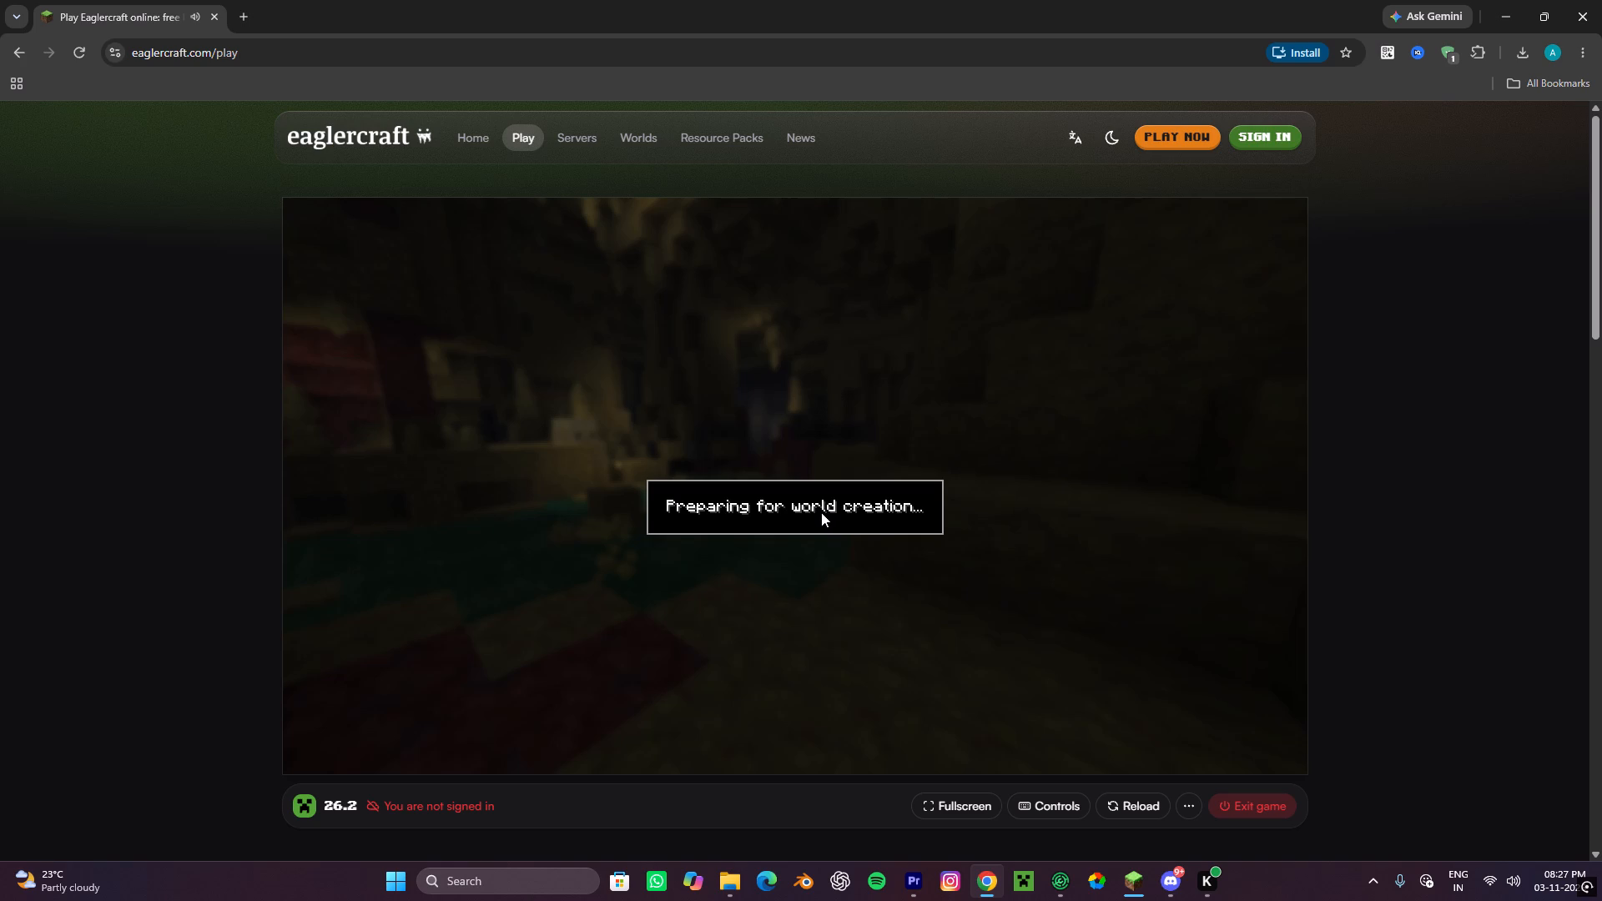
double_click(837, 371)
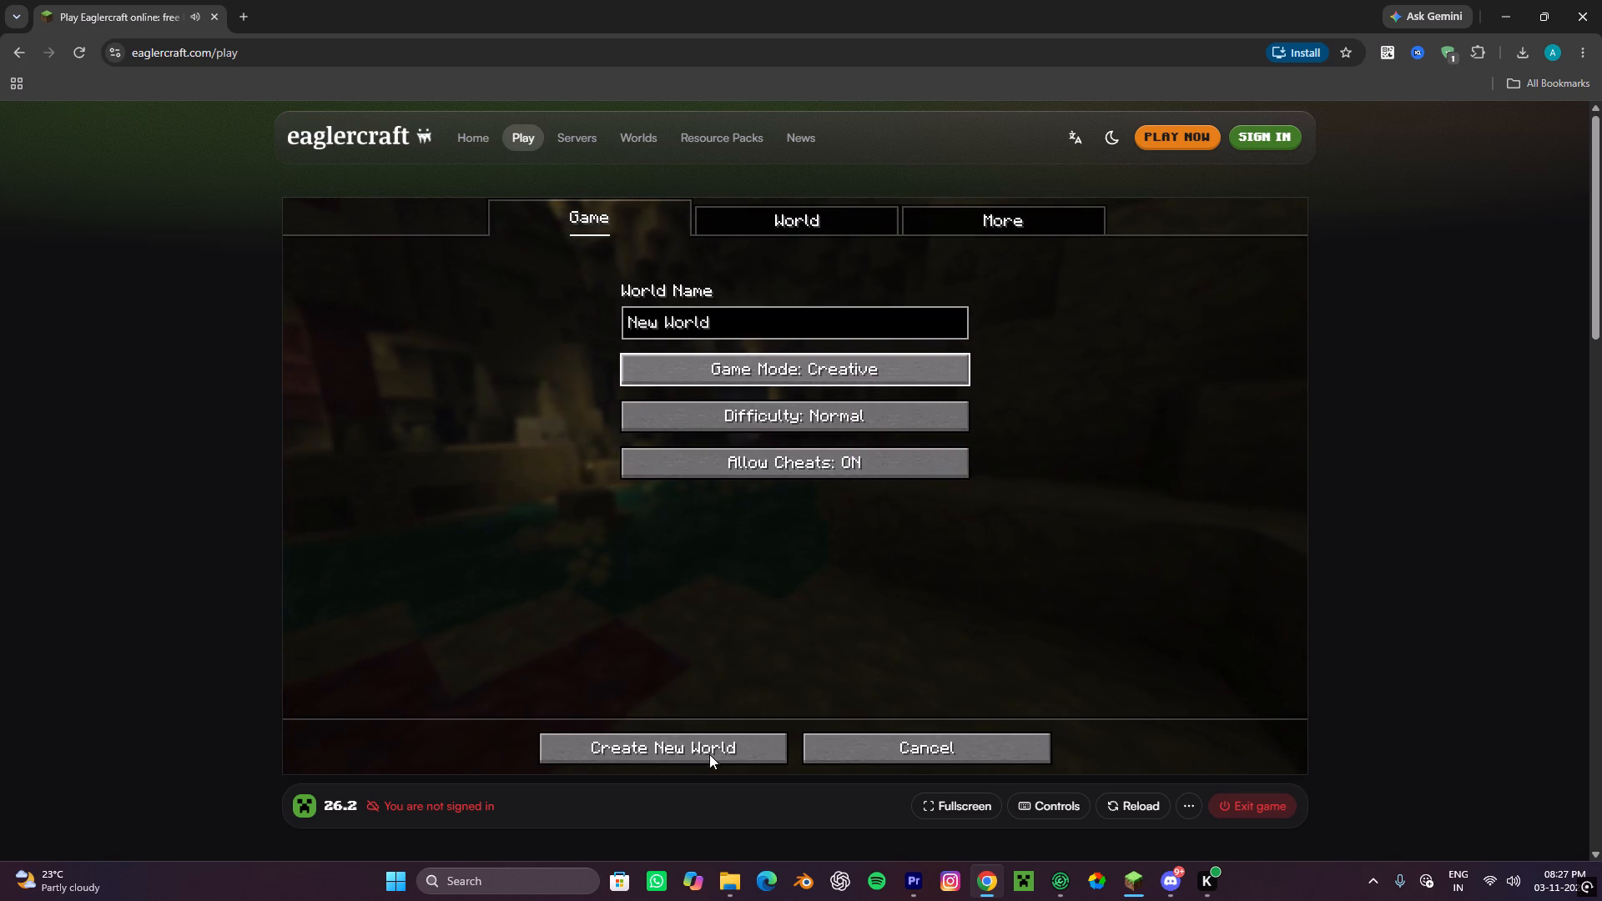
left_click(709, 754)
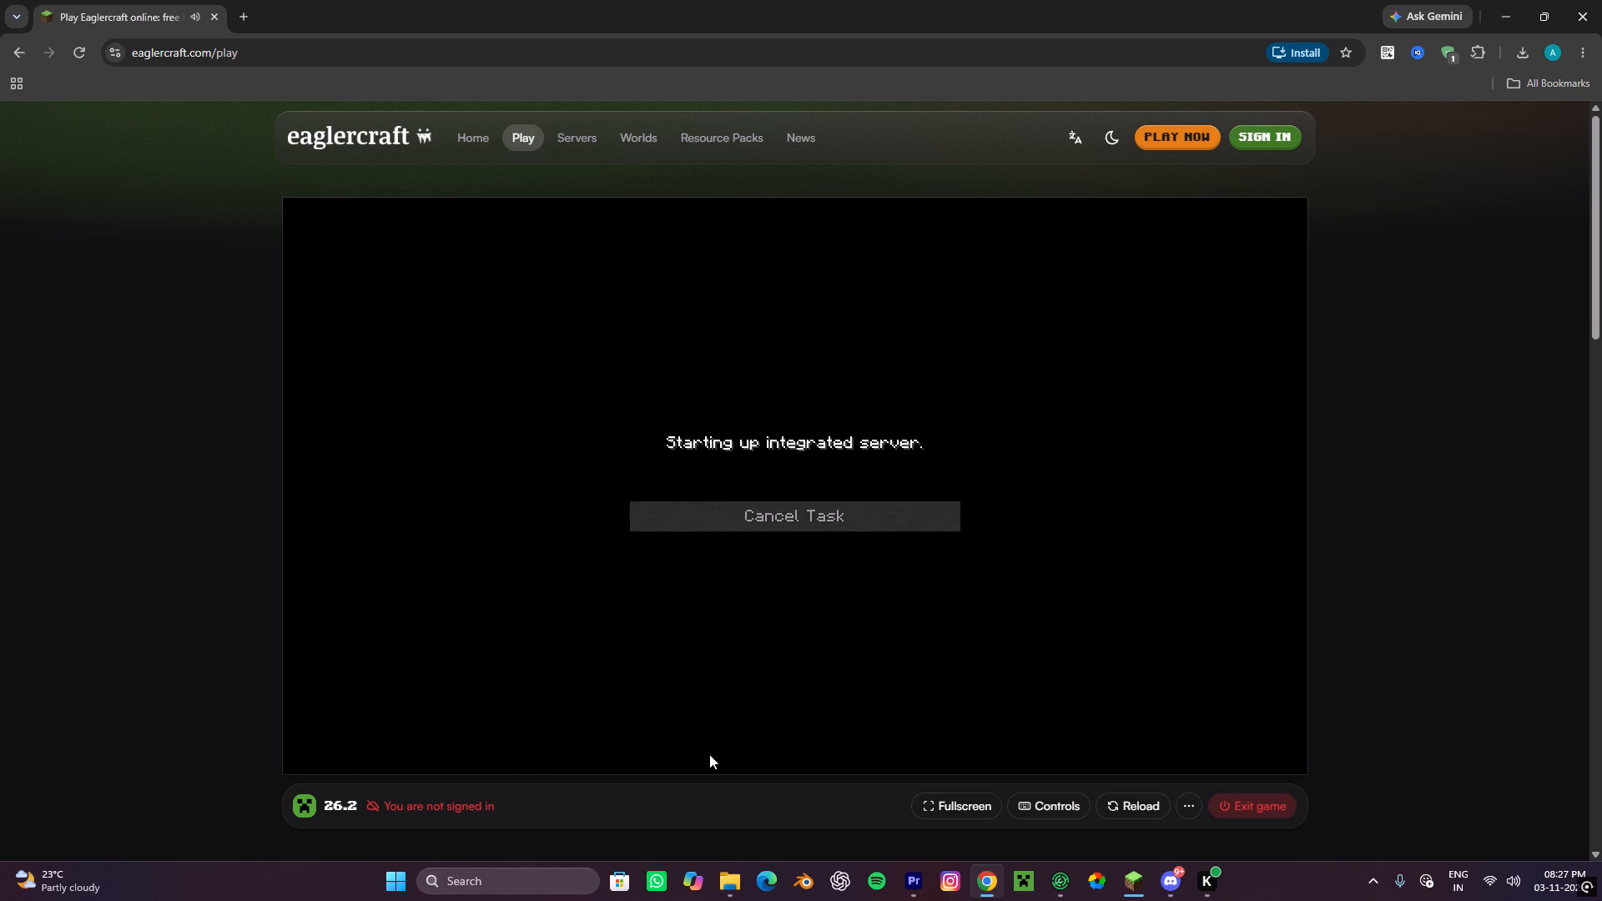
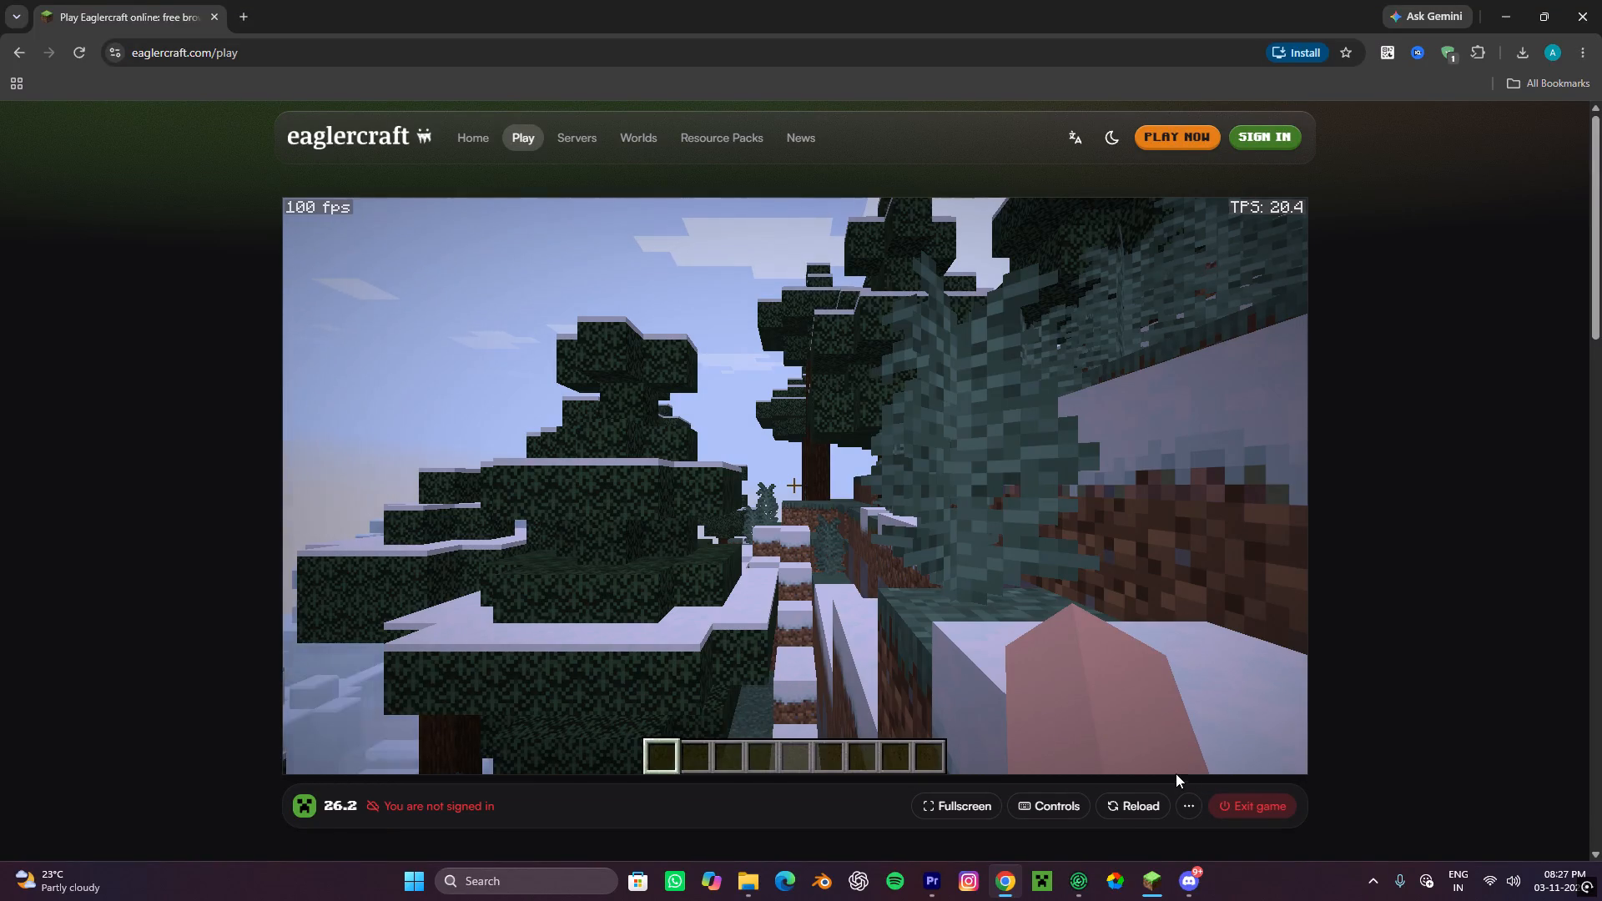
Take control of the character in the new world and switch the camera to third-person view from behind.
key("w")
key("r")
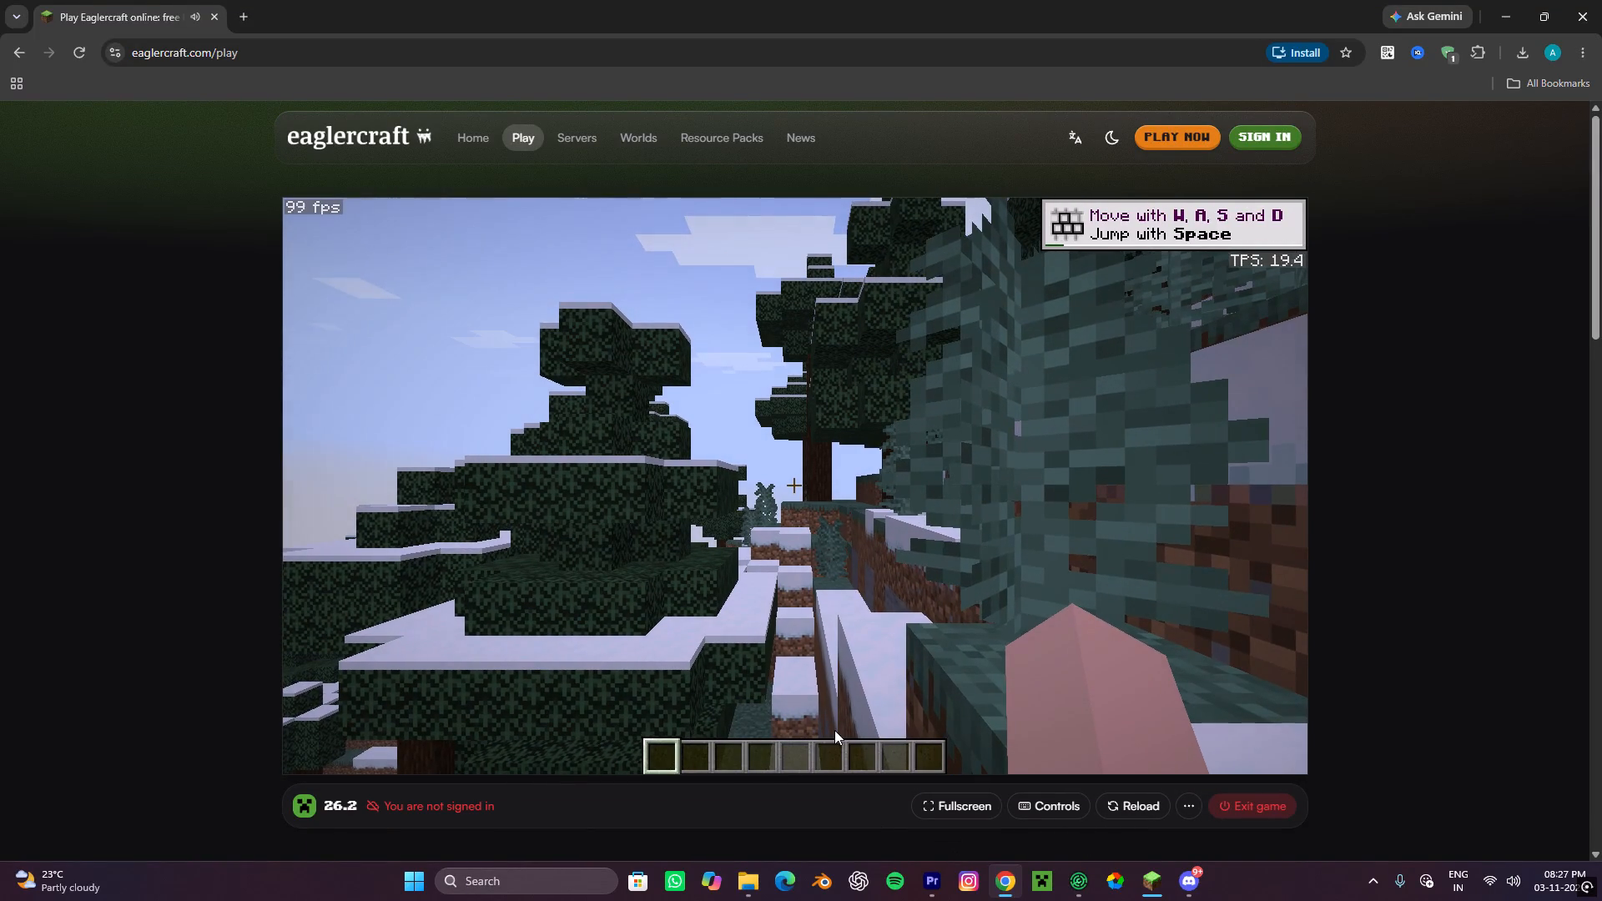
left_click_drag(982, 556, 713, 724)
key("s")
key("d")
key("w")
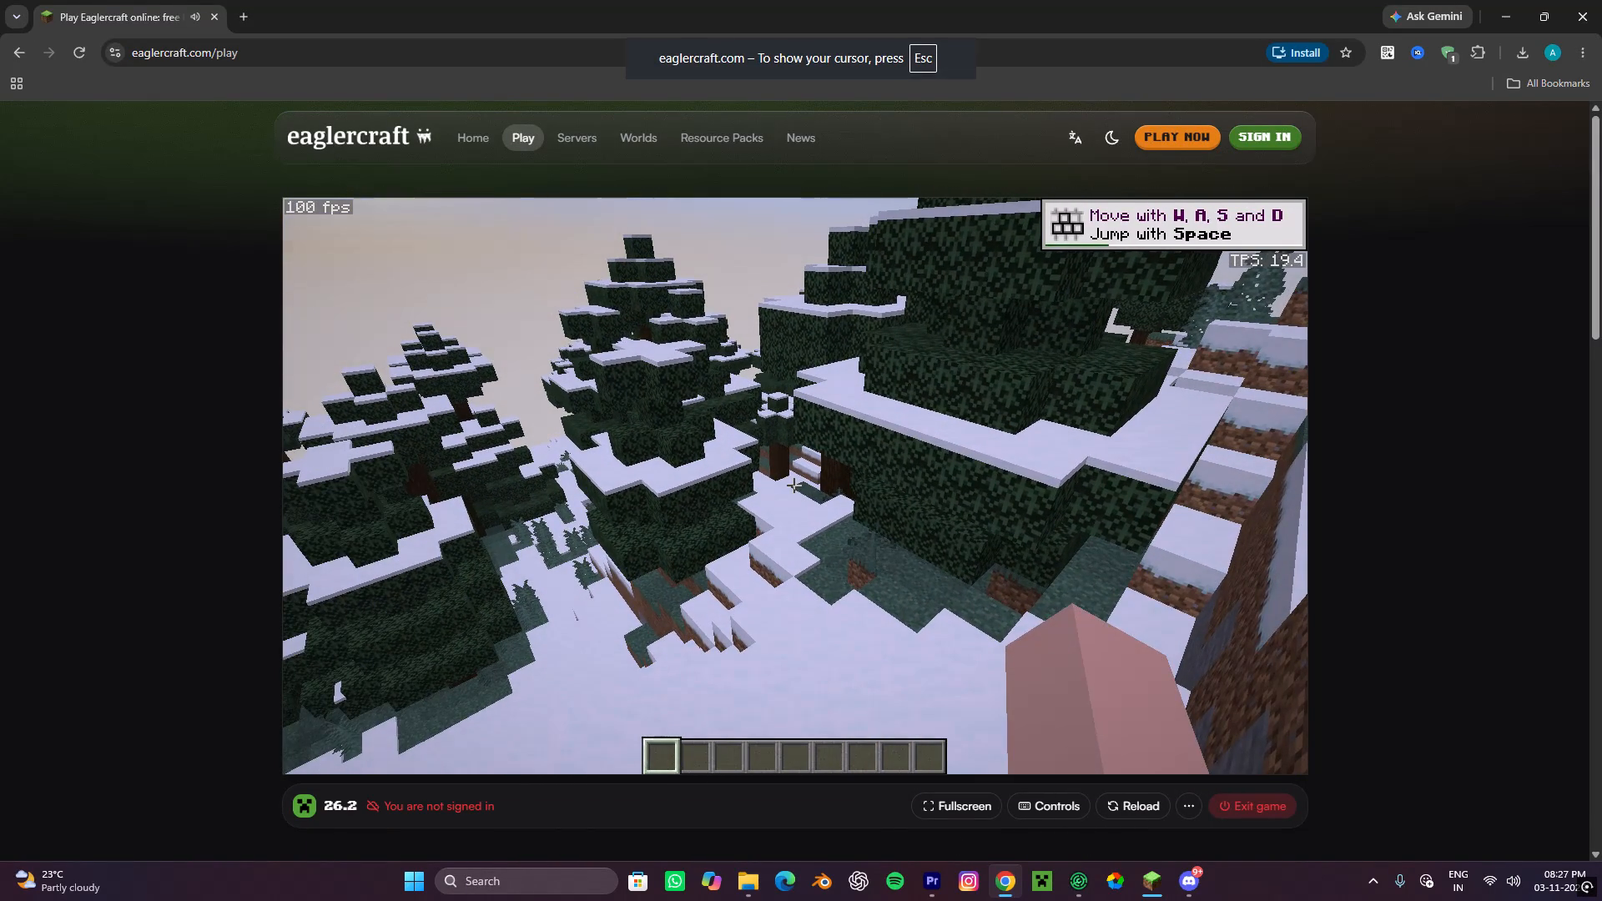
key("F5")
type("wwd")
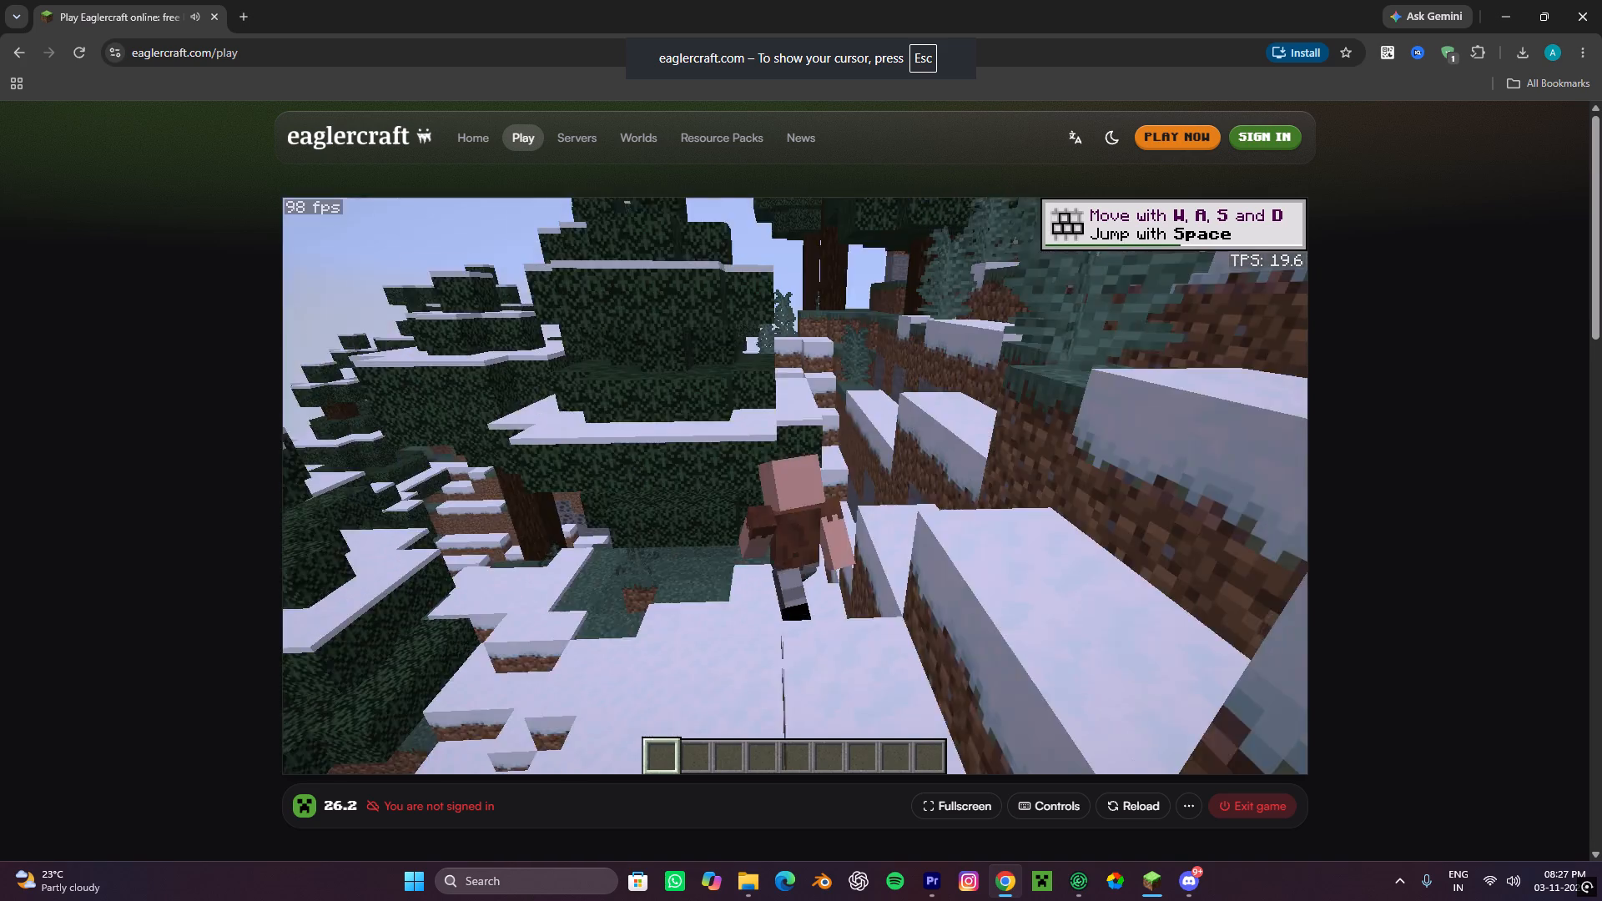
Sprint and jump the character along the snowy hillside ledge beside the spruce trees for the footage.
key("ctrl+space")
key("ctrl+space")
key("ctrl+space")
key("ctrl+space")
key("ctrl+space")
key("ctrl+space")
key("ctrl+space")
key("ctrl+space")
key("ctrl+space")
key("ctrl+space")
key("ctrl+space")
key("ctrl+space")
key("ctrl+space")
key("ctrl+space")
key("ctrl+space")
key("ctrl+space")
key("ctrl+space")
key("ctrl+space")
key("ctrl+space")
key("ctrl+space")
key("ctrl+space")
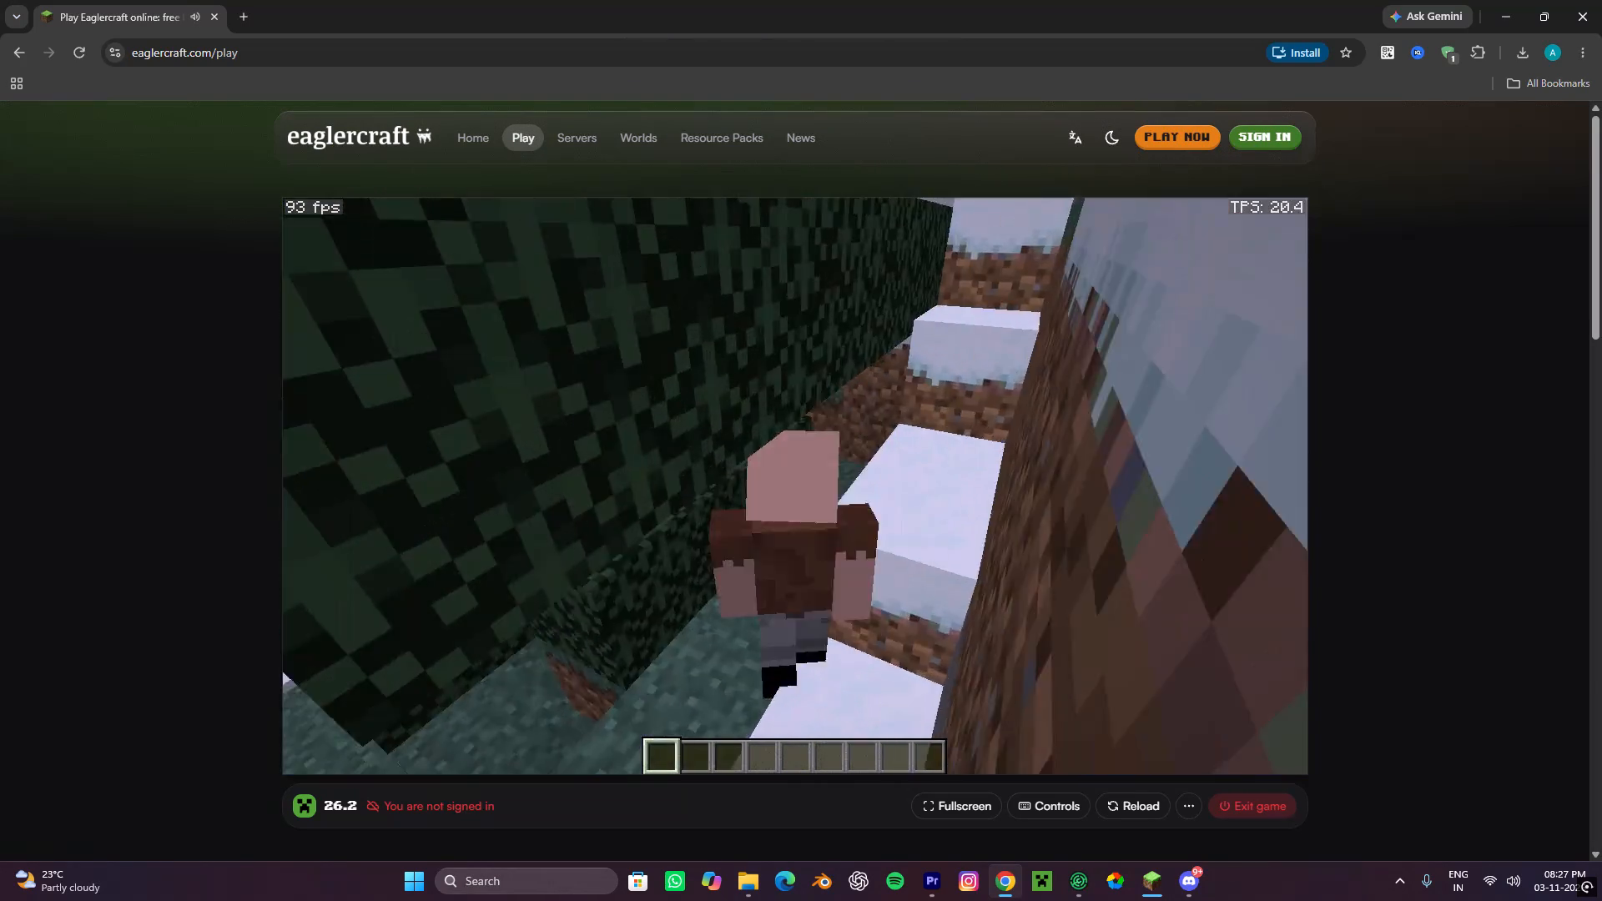
key("ctrl+a")
key("ctrl+a")
key("ctrl+a")
key("ctrl+a")
key("ctrl+space")
key("ctrl+space")
key("ctrl+space")
key("ctrl+space")
key("ctrl+space")
key("ctrl+space")
key("ctrl+space")
key("ctrl+space")
key("ctrl+space")
key("ctrl+space")
key("ctrl+space")
key("ctrl+space")
key("ctrl+space")
key("ctrl+space")
key("ctrl+space")
key("ctrl+space")
key("ctrl+space")
key("ctrl+space")
key("ctrl+space")
key("ctrl+space")
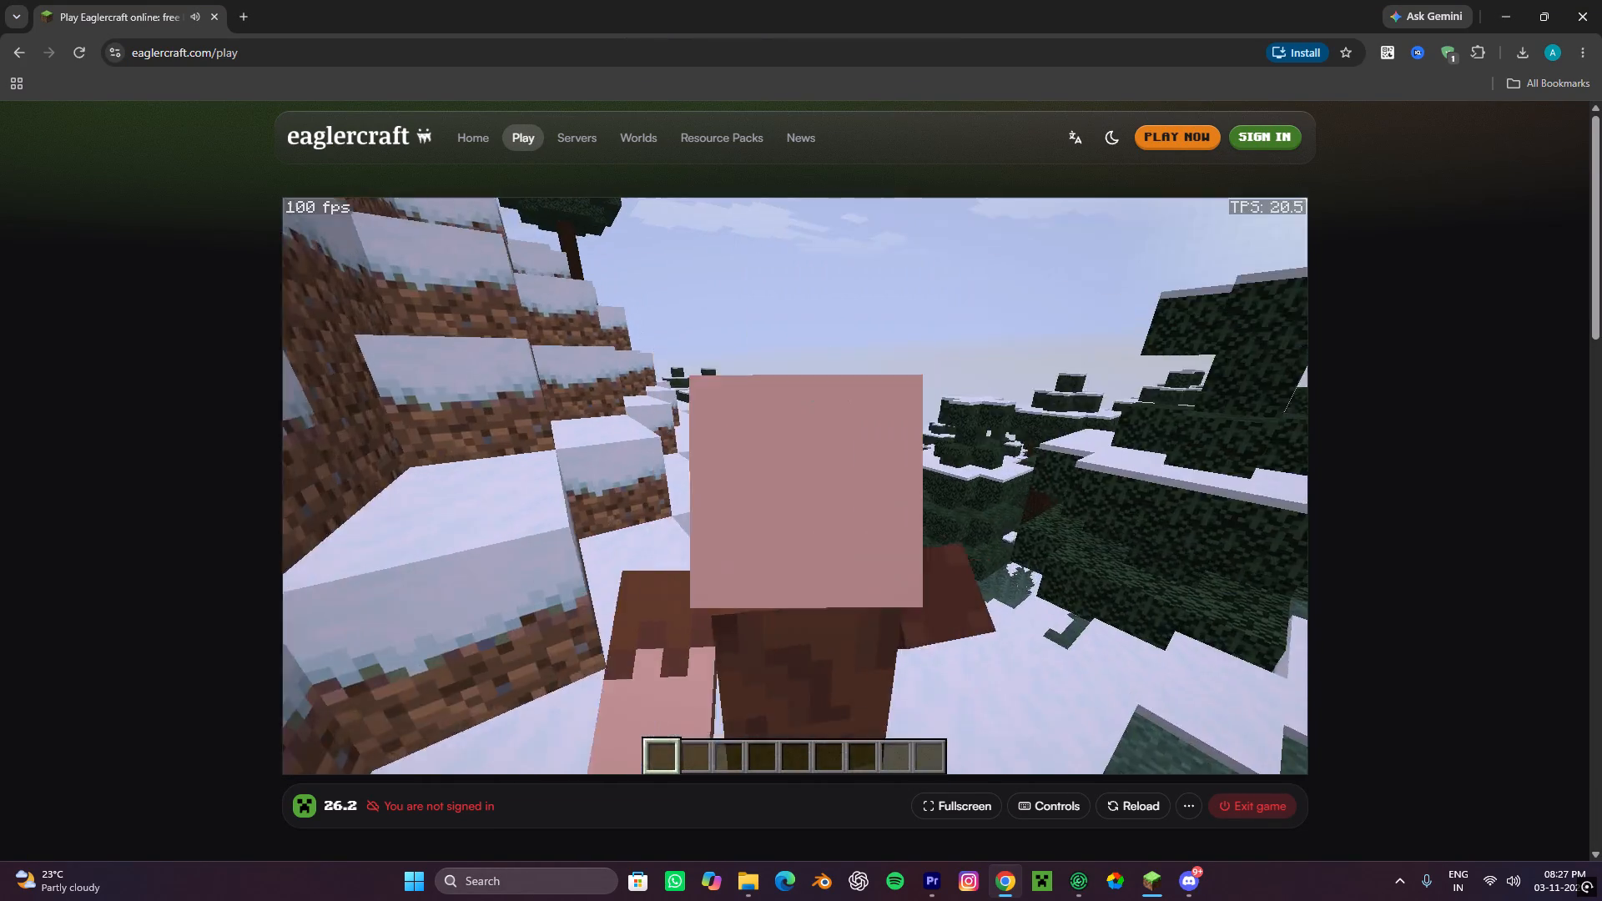
Turn the character around and sprint down the snowy slope into the spruce forest.
key("ctrl+space")
key("ctrl+space")
key("ctrl+space")
key("ctrl+space")
key("ctrl+space")
key("ctrl+space")
key("ctrl+a")
key("ctrl+a")
key("ctrl+a")
key("ctrl+a")
key("ctrl+a")
key("ctrl+a")
key("ctrl+a")
key("ctrl+a")
key("ctrl+a")
key("ctrl+a")
key("ctrl+a")
key("ctrl+a")
key("ctrl+a")
key("ctrl+a")
key("ctrl+a")
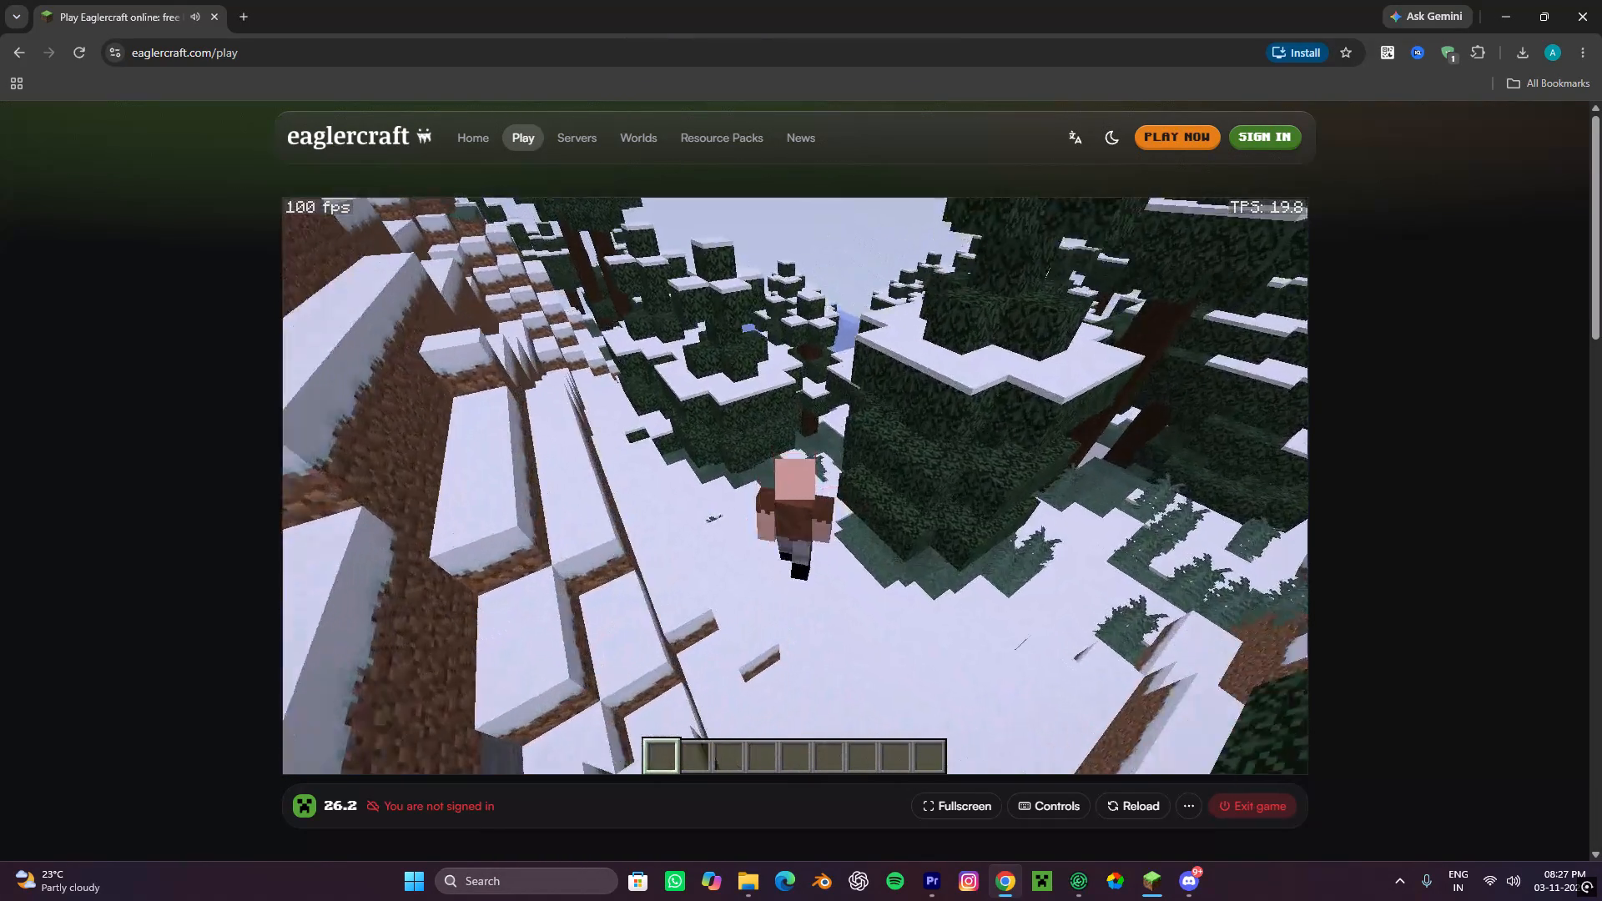
key("ctrl+a")
key("ctrl+a")
key("ctrl+a")
key("ctrl+a")
key("ctrl+a")
key("ctrl+a")
key("ctrl+a")
key("ctrl+a")
key("ctrl+a")
key("ctrl+a")
key("ctrl+a")
key("ctrl+a")
key("ctrl+a")
key("ctrl+a")
key("ctrl+a")
key("ctrl+a")
key("ctrl+a")
key("ctrl+a")
key("ctrl+a")
key("ctrl+a")
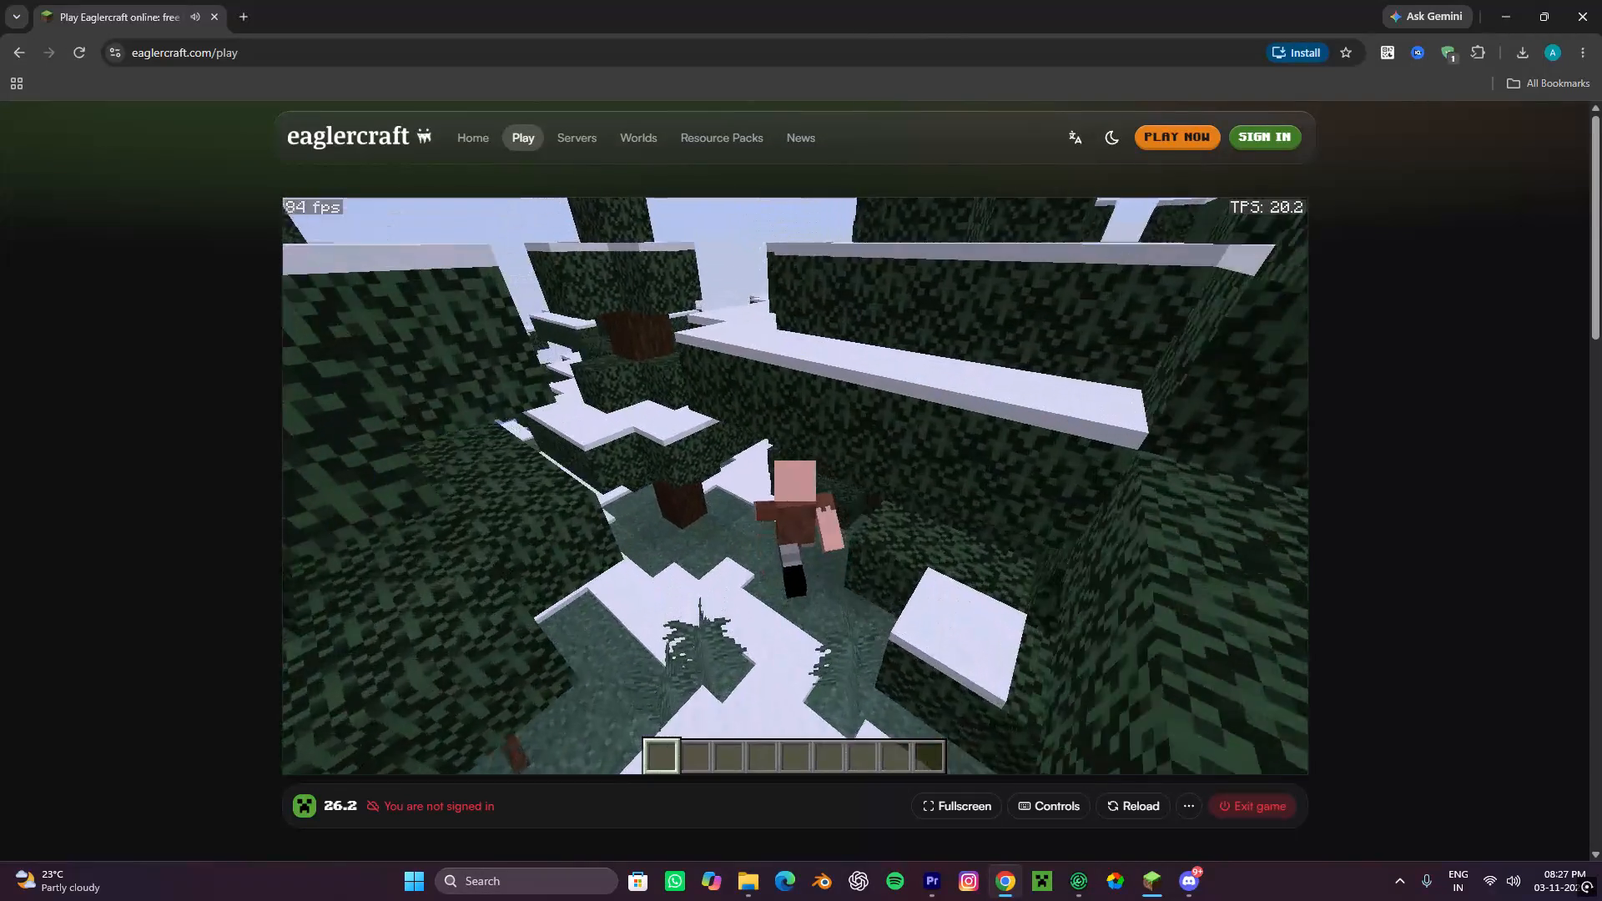
Sprint and jump the character out of the spruce forest, along the snowy shore and onto the frozen ocean.
key("ctrl+space")
key("ctrl+space")
key("ctrl+space")
key("ctrl+space")
key("ctrl+space")
key("ctrl+space")
key("ctrl+space")
key("ctrl+space")
key("ctrl+space")
key("ctrl+space")
key("ctrl+space")
key("ctrl+space")
key("ctrl+space")
key("ctrl+space")
key("ctrl+space")
key("ctrl+space")
key("ctrl+space")
key("ctrl+space")
key("ctrl+space")
key("ctrl+space")
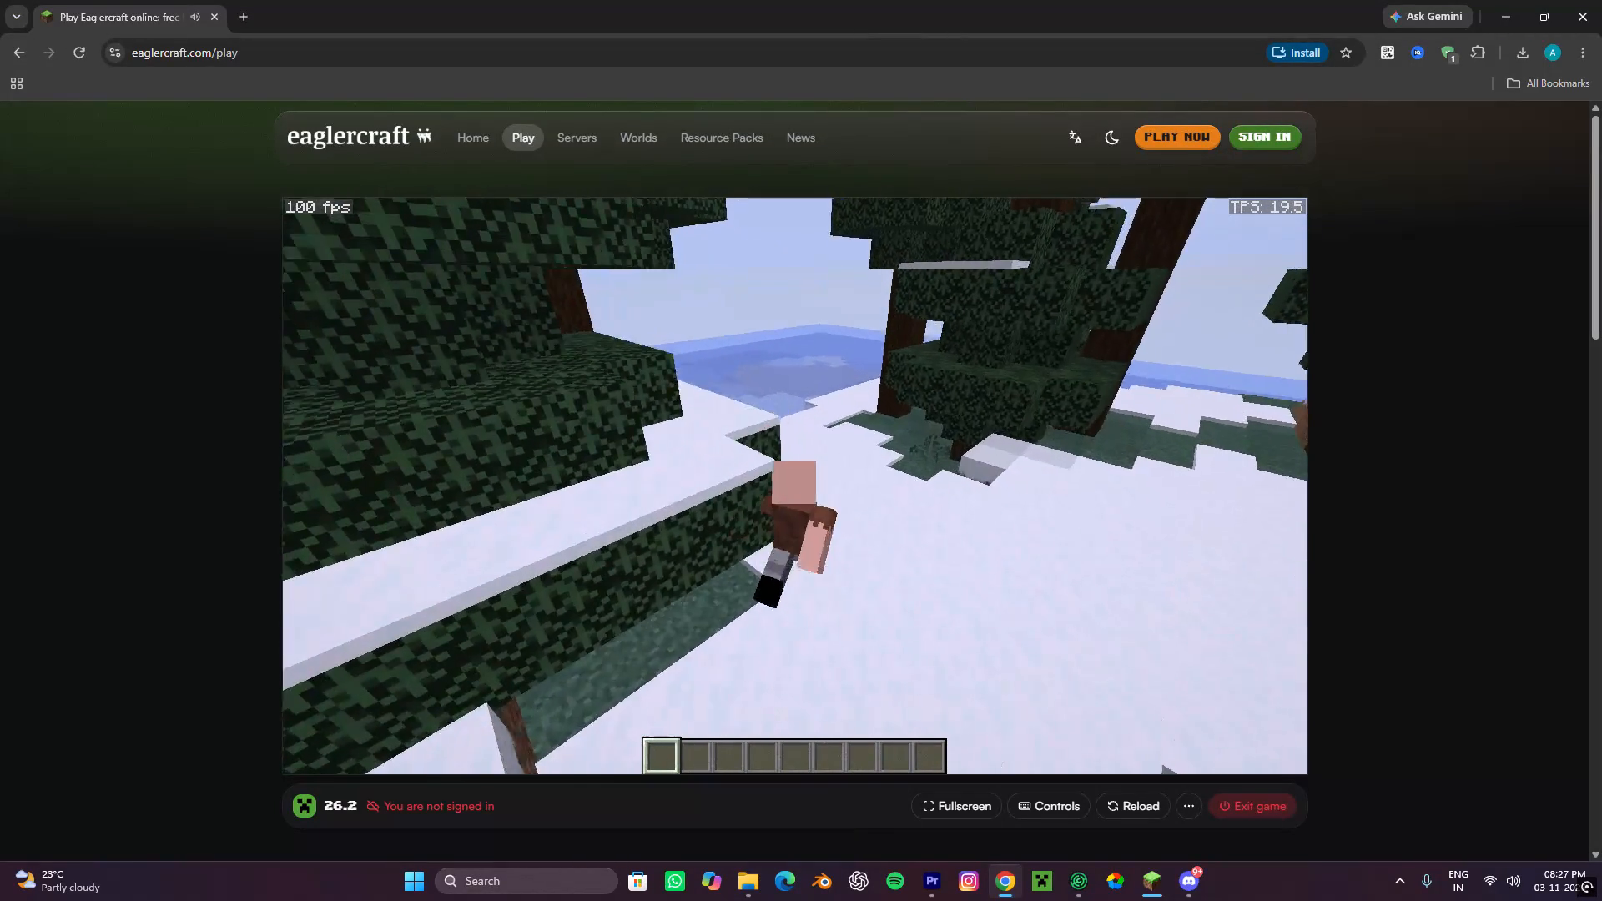
key("ctrl+space")
key("ctrl+space")
key("ctrl+space")
key("ctrl+space")
key("ctrl+r")
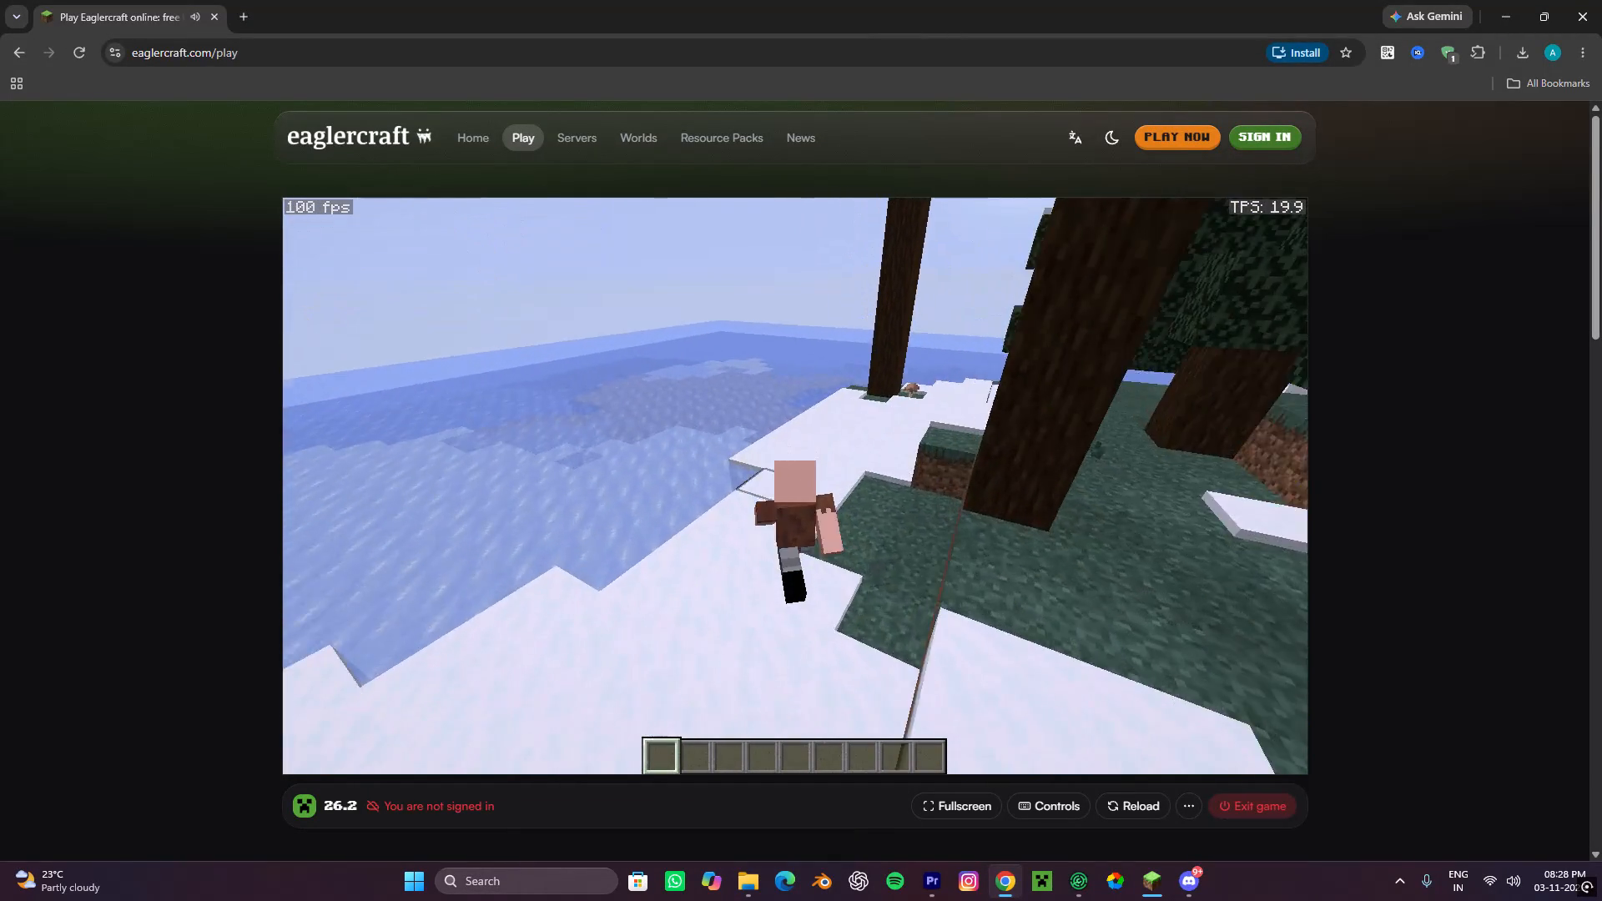
key("ctrl+r")
key("ctrl+a")
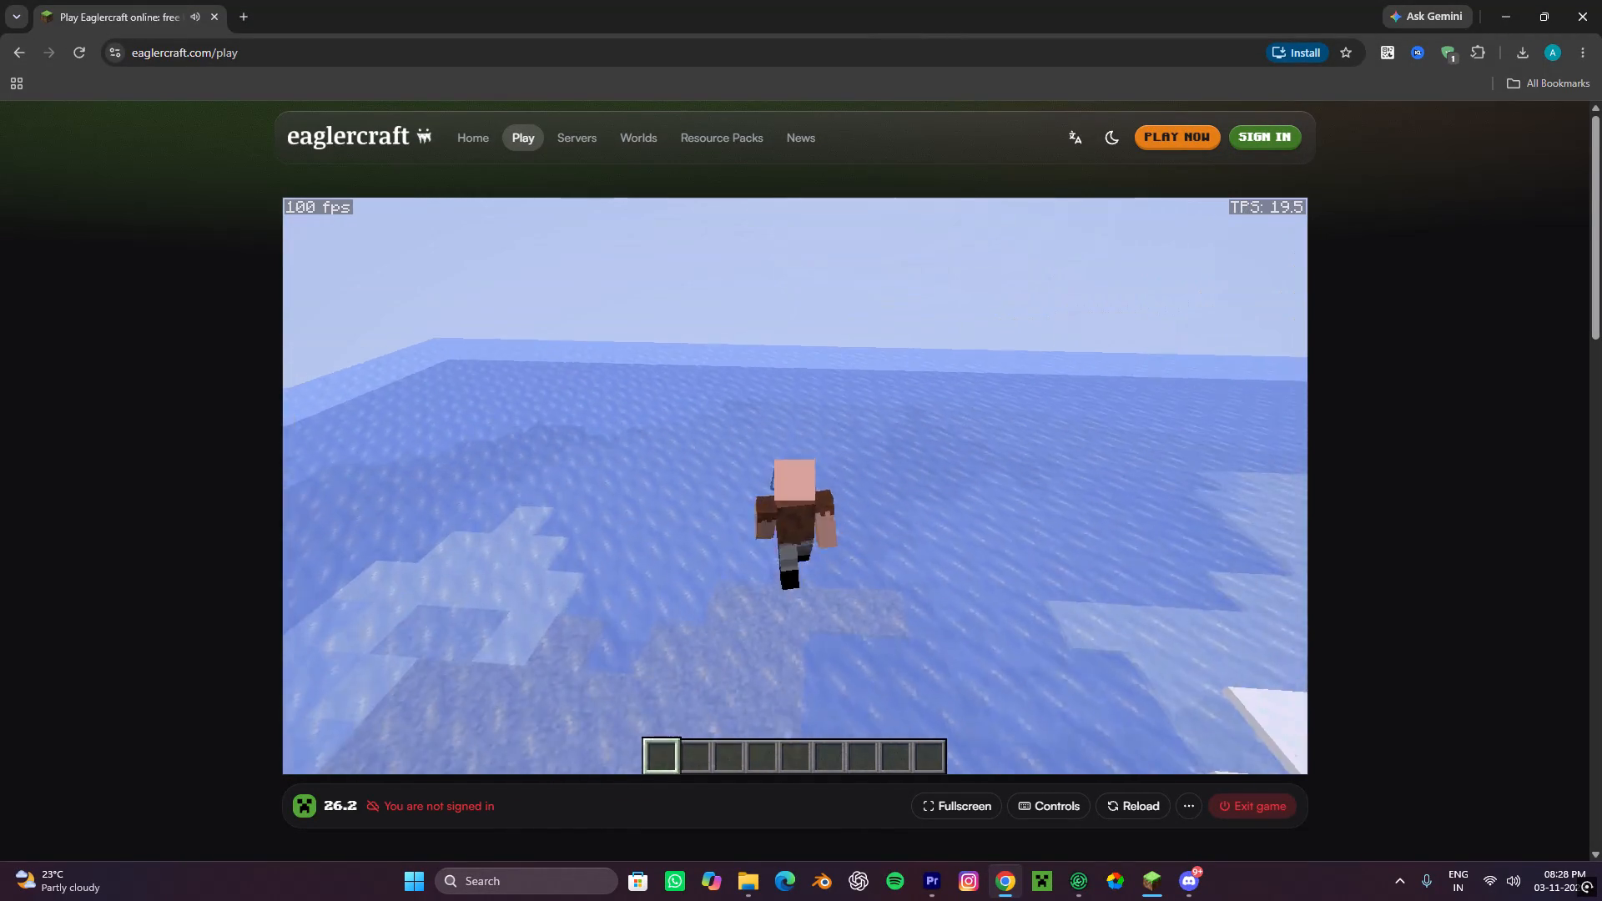
Sprint and jump the character across the frozen ocean, ending the gameplay by closing the Eaglercraft page.
key("ctrl+space")
key("ctrl+space")
key("ctrl+space")
key("ctrl+space")
key("ctrl+space")
key("ctrl+space")
key("ctrl+space")
key("ctrl+space")
key("ctrl+space")
key("ctrl+space")
key("ctrl+space")
key("ctrl+space")
key("ctrl+space")
key("ctrl+space")
key("ctrl+space")
key("ctrl+space")
key("ctrl+space")
key("ctrl+space")
key("ctrl+space")
key("ctrl+space")
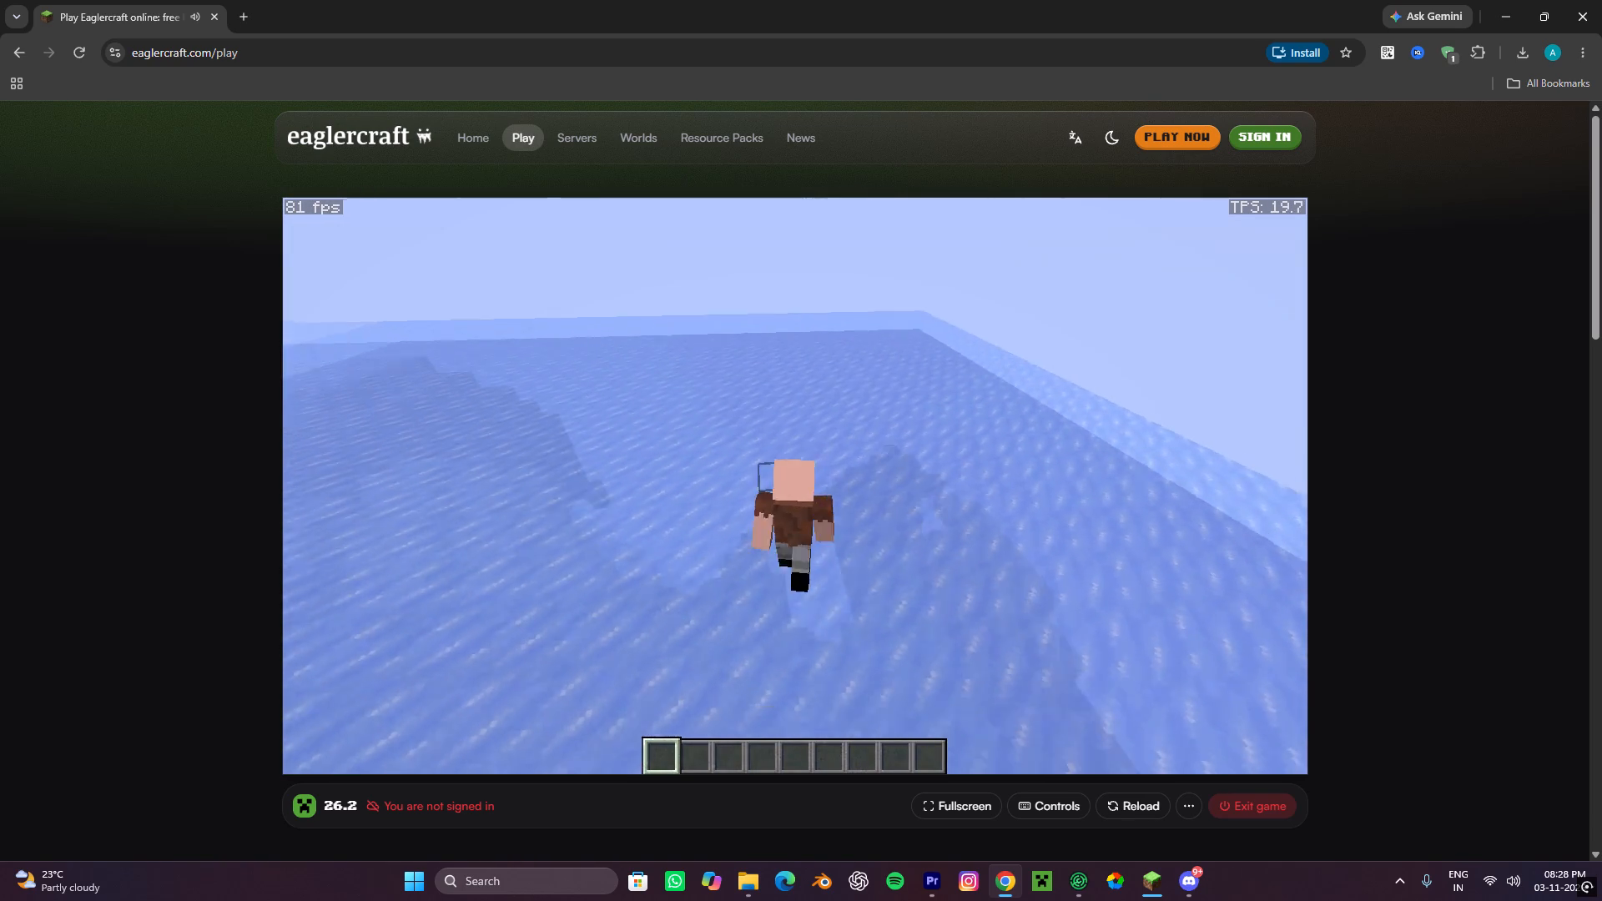
key("ctrl+d")
key("ctrl+s")
key("ctrl+a")
key("ctrl+w")
key("ctrl+d")
key("ctrl+d")
key("ctrl+d")
key("ctrl+d")
key("ctrl+d")
key("ctrl+d")
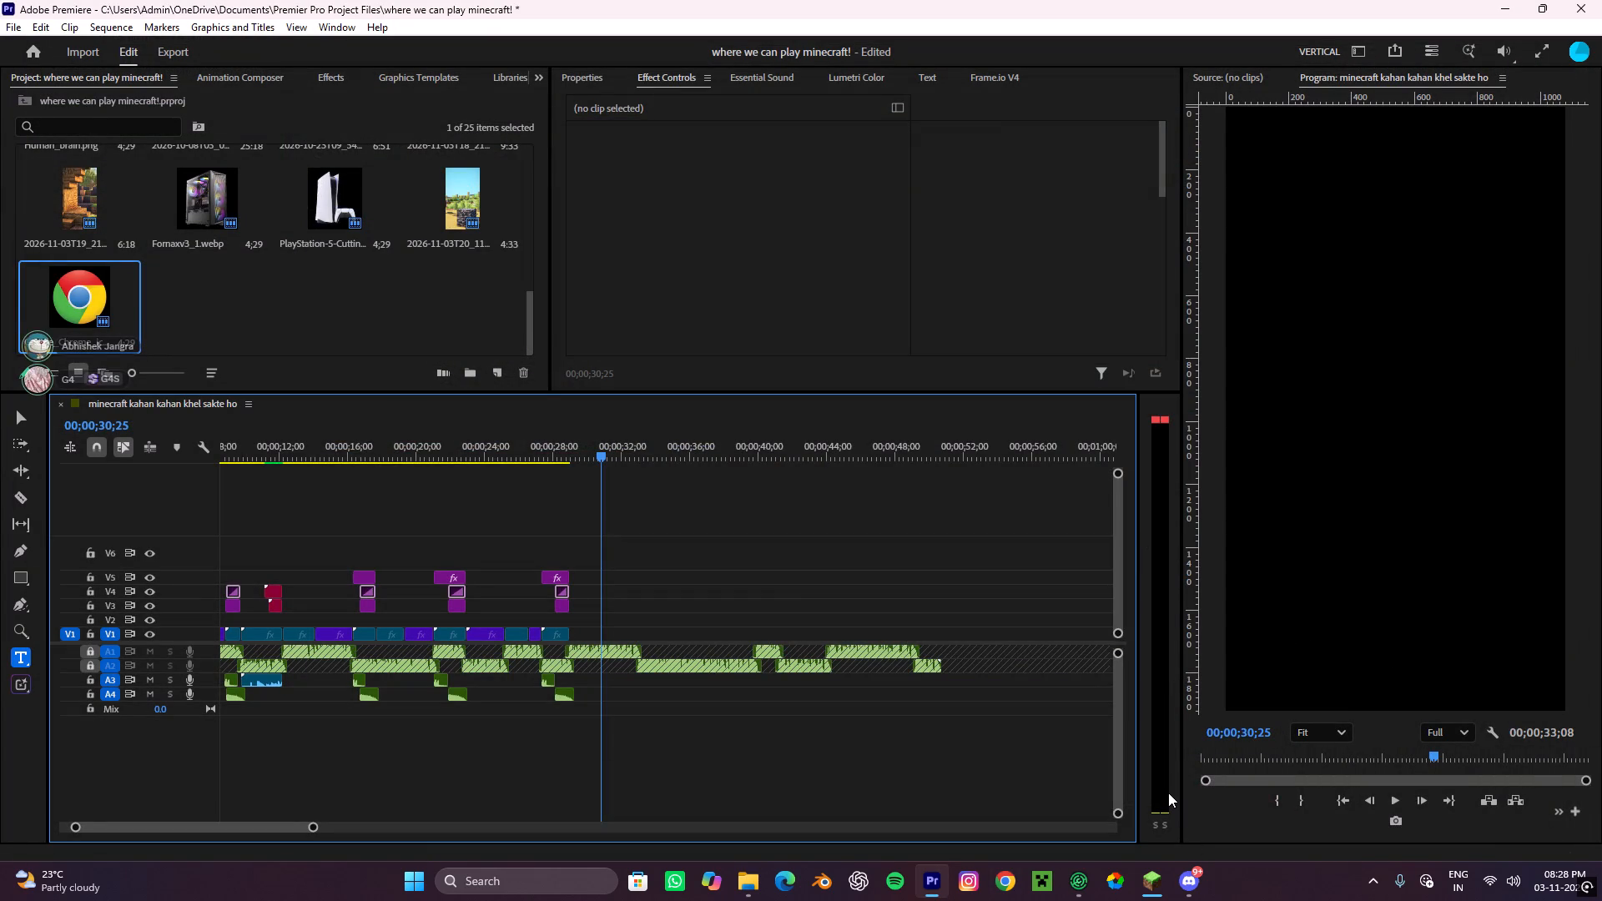
Stop the gameplay screen recording.
key("alt+F9")
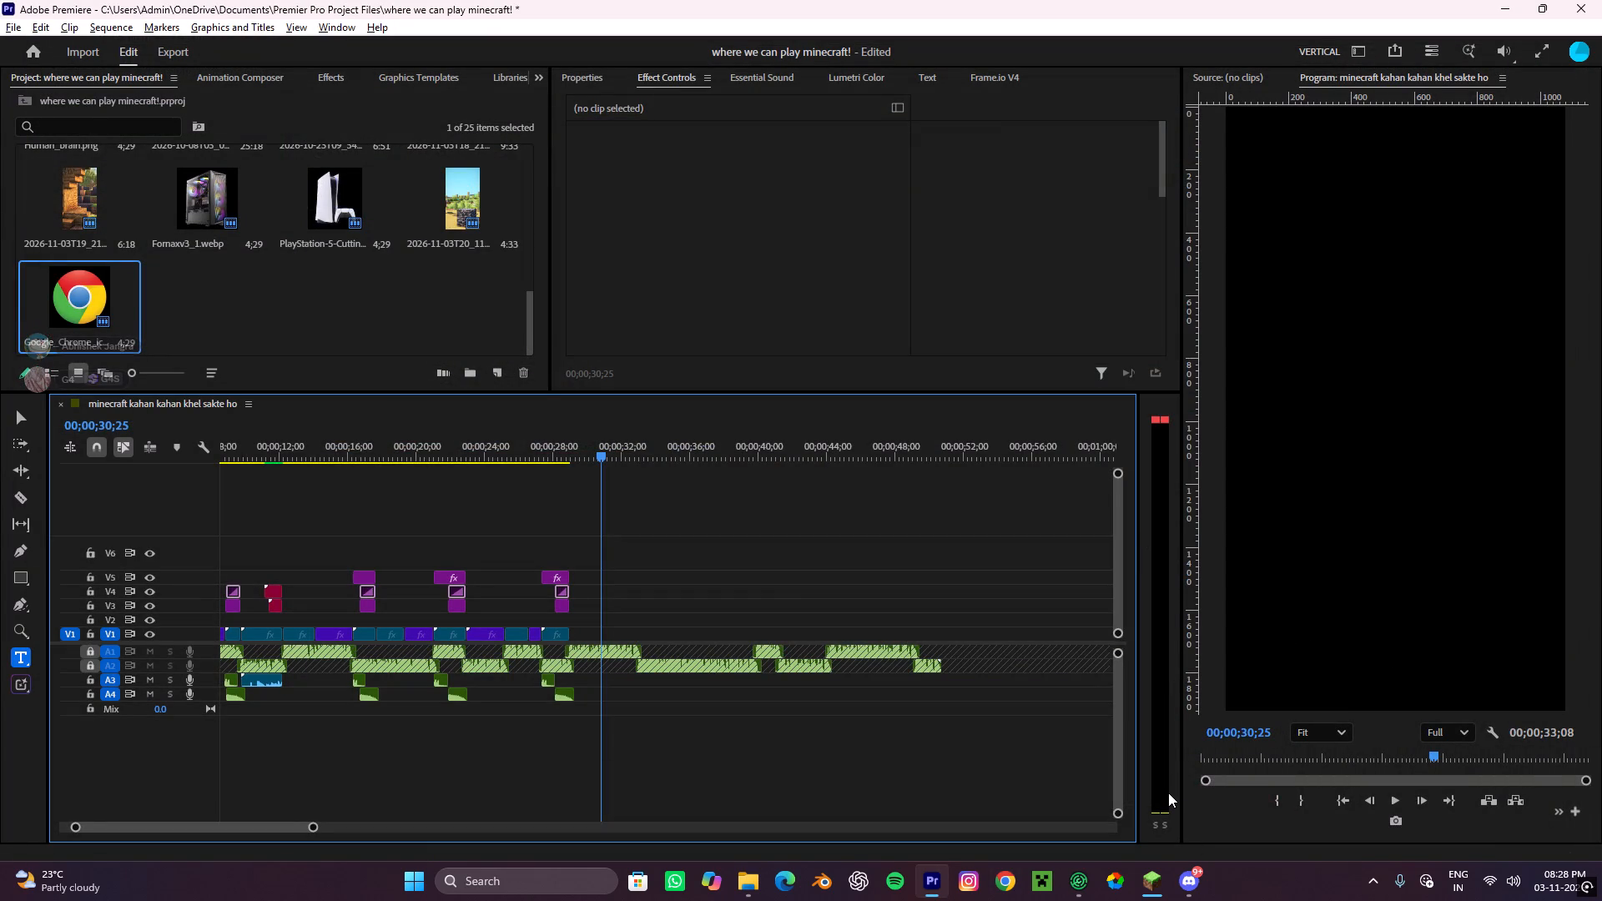
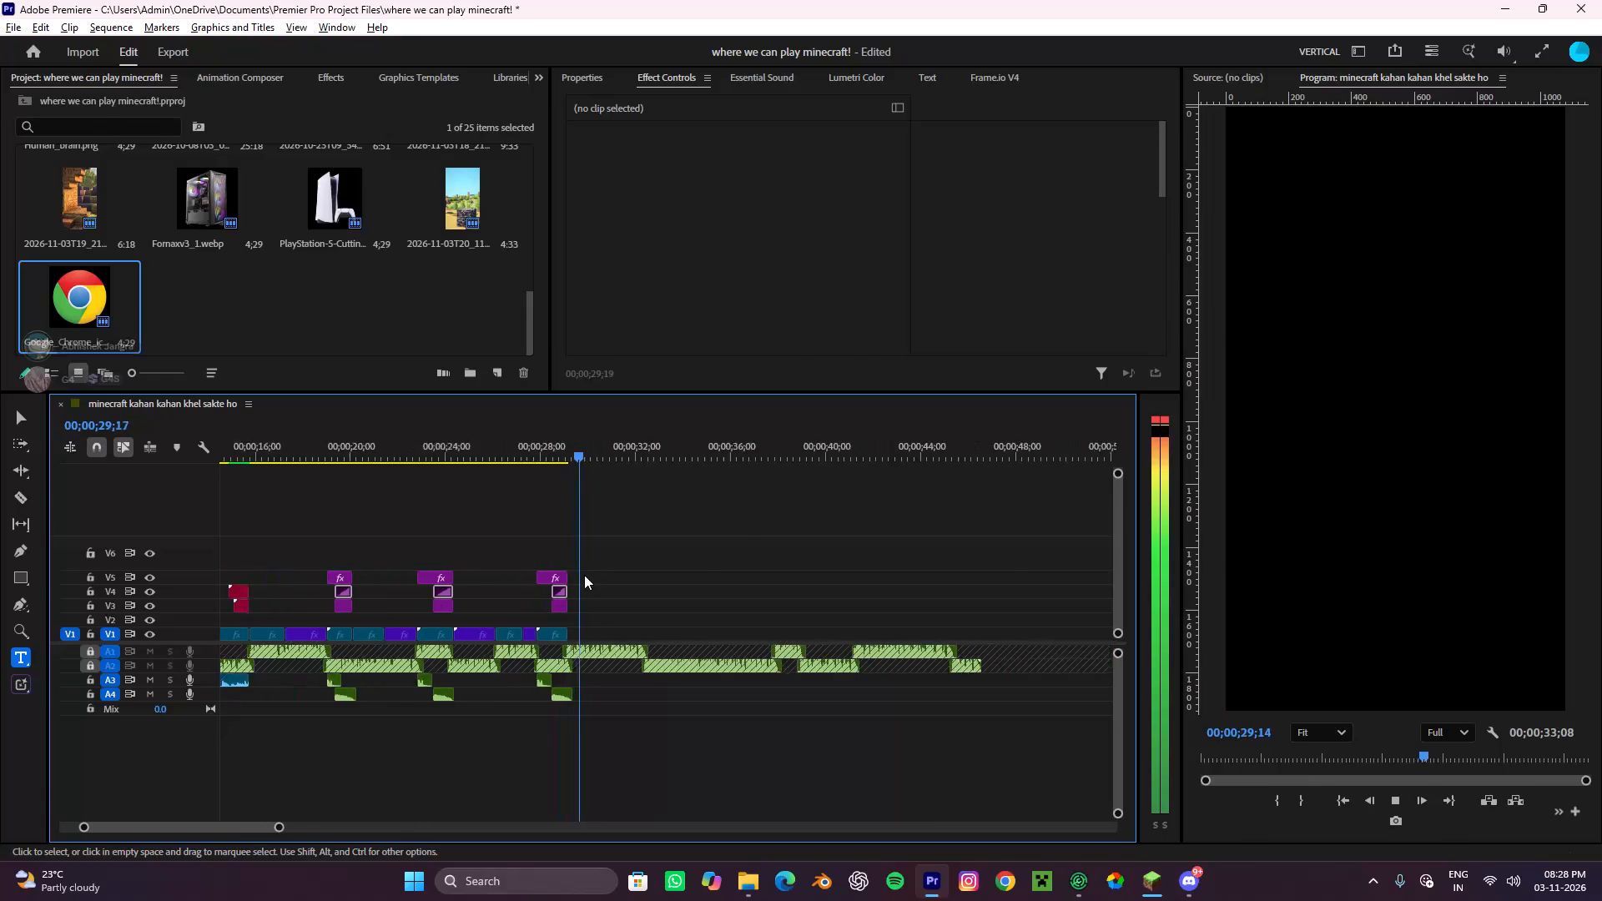
Play back the sequence around the no.4 title to check where footage is still missing.
scroll(584, 575, "up", 5, "alt")
scroll(586, 568, "down", 9, "alt")
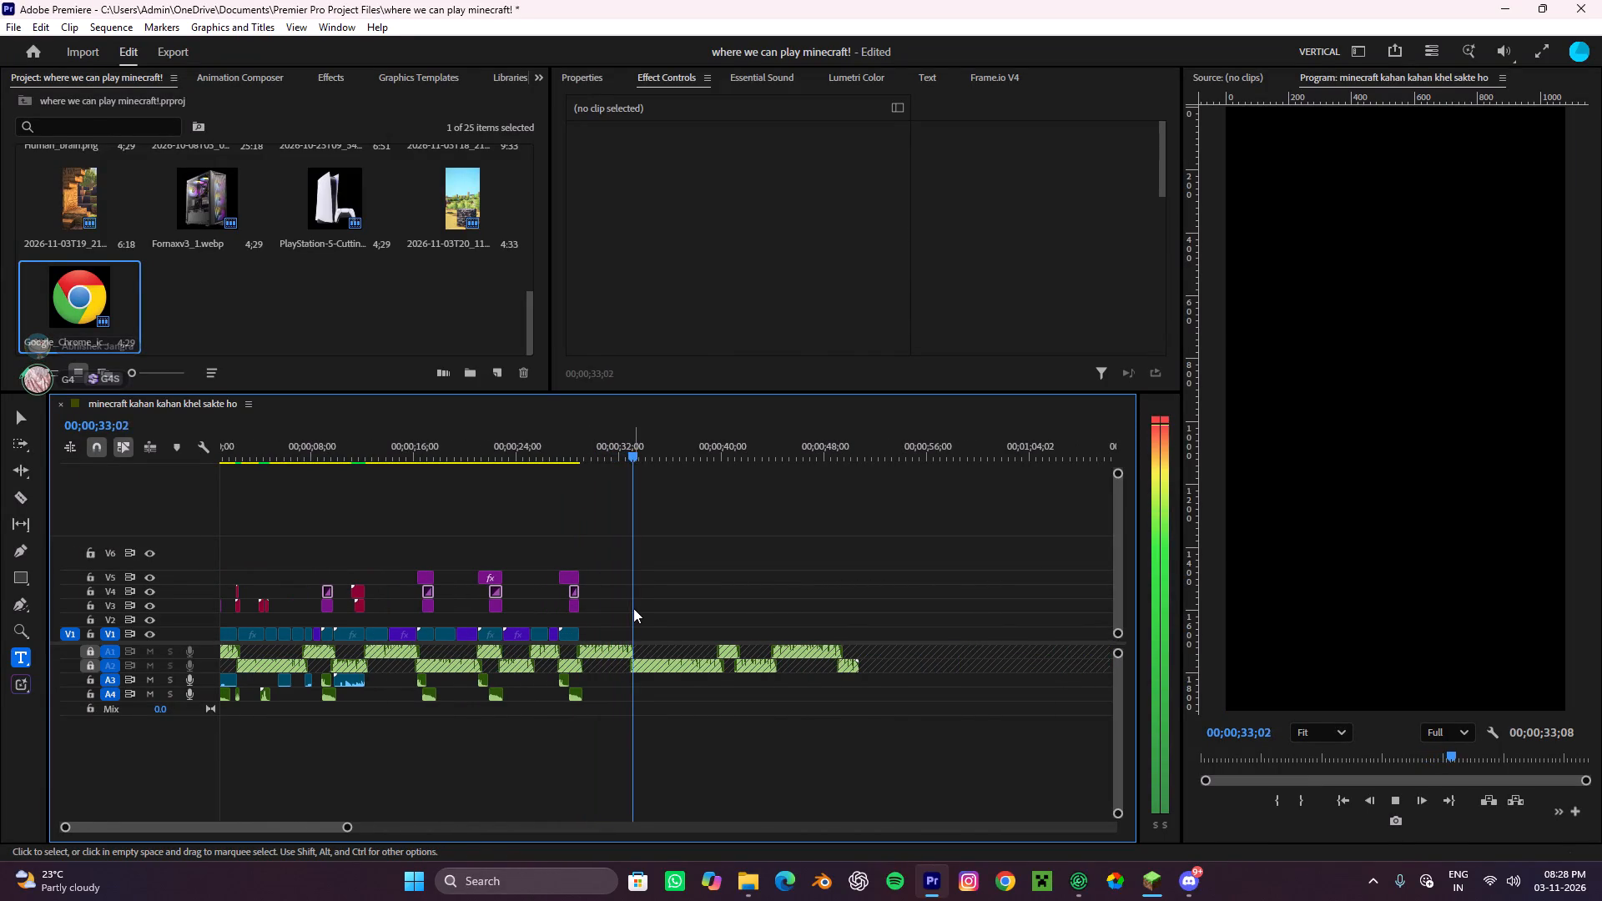
key("space")
left_click_drag(639, 456, 571, 549)
key("space")
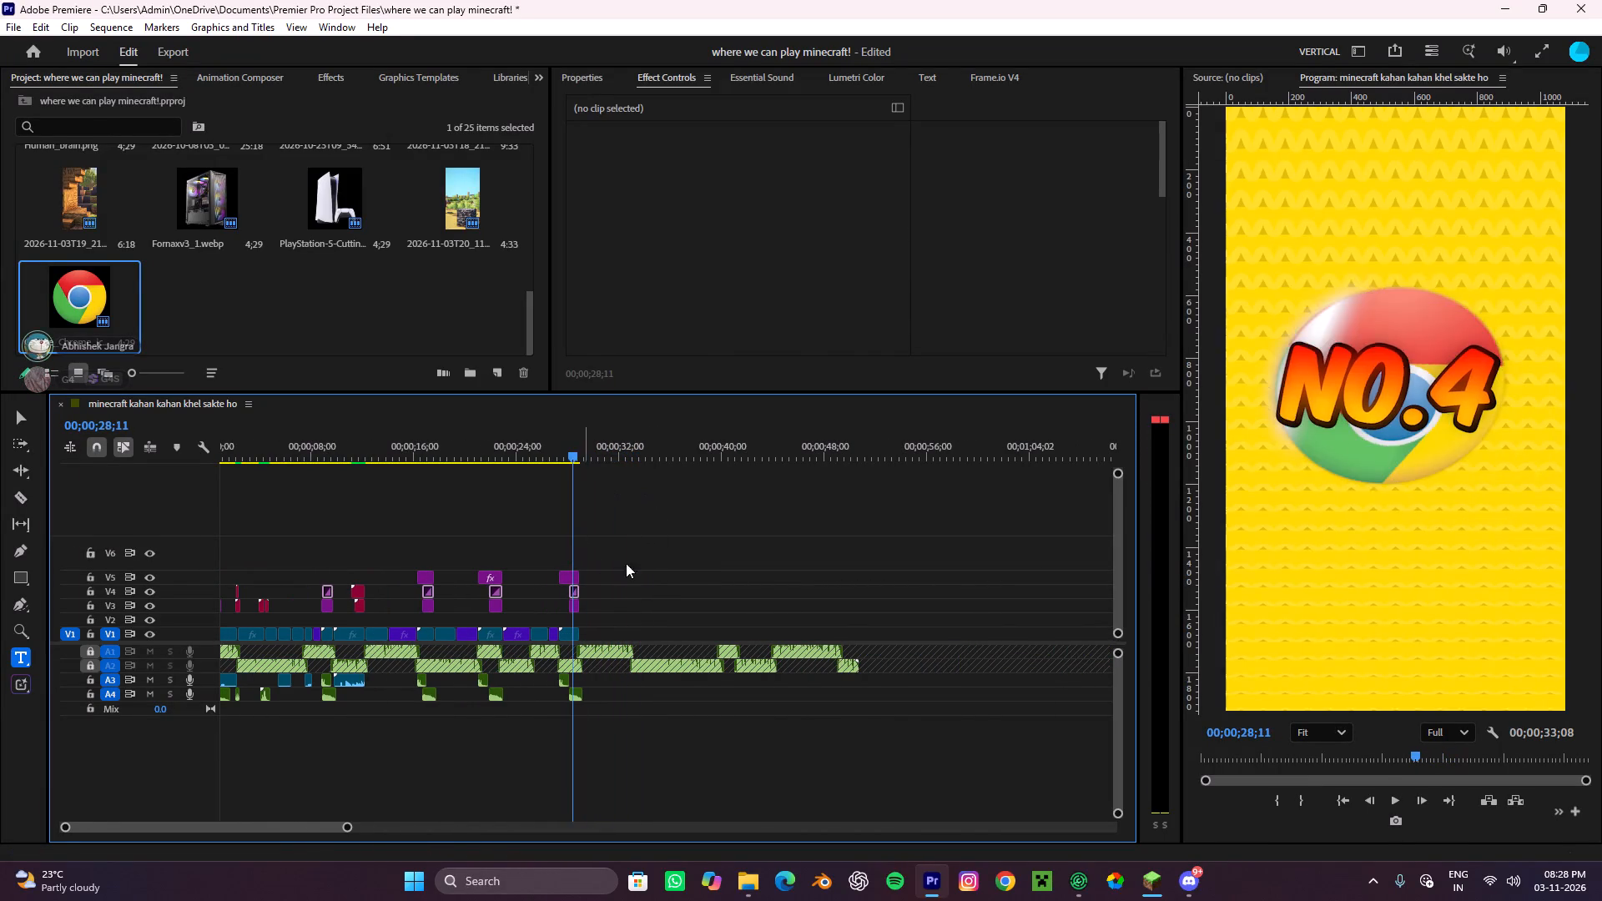
scroll(642, 568, "up", 4, "alt")
key("space")
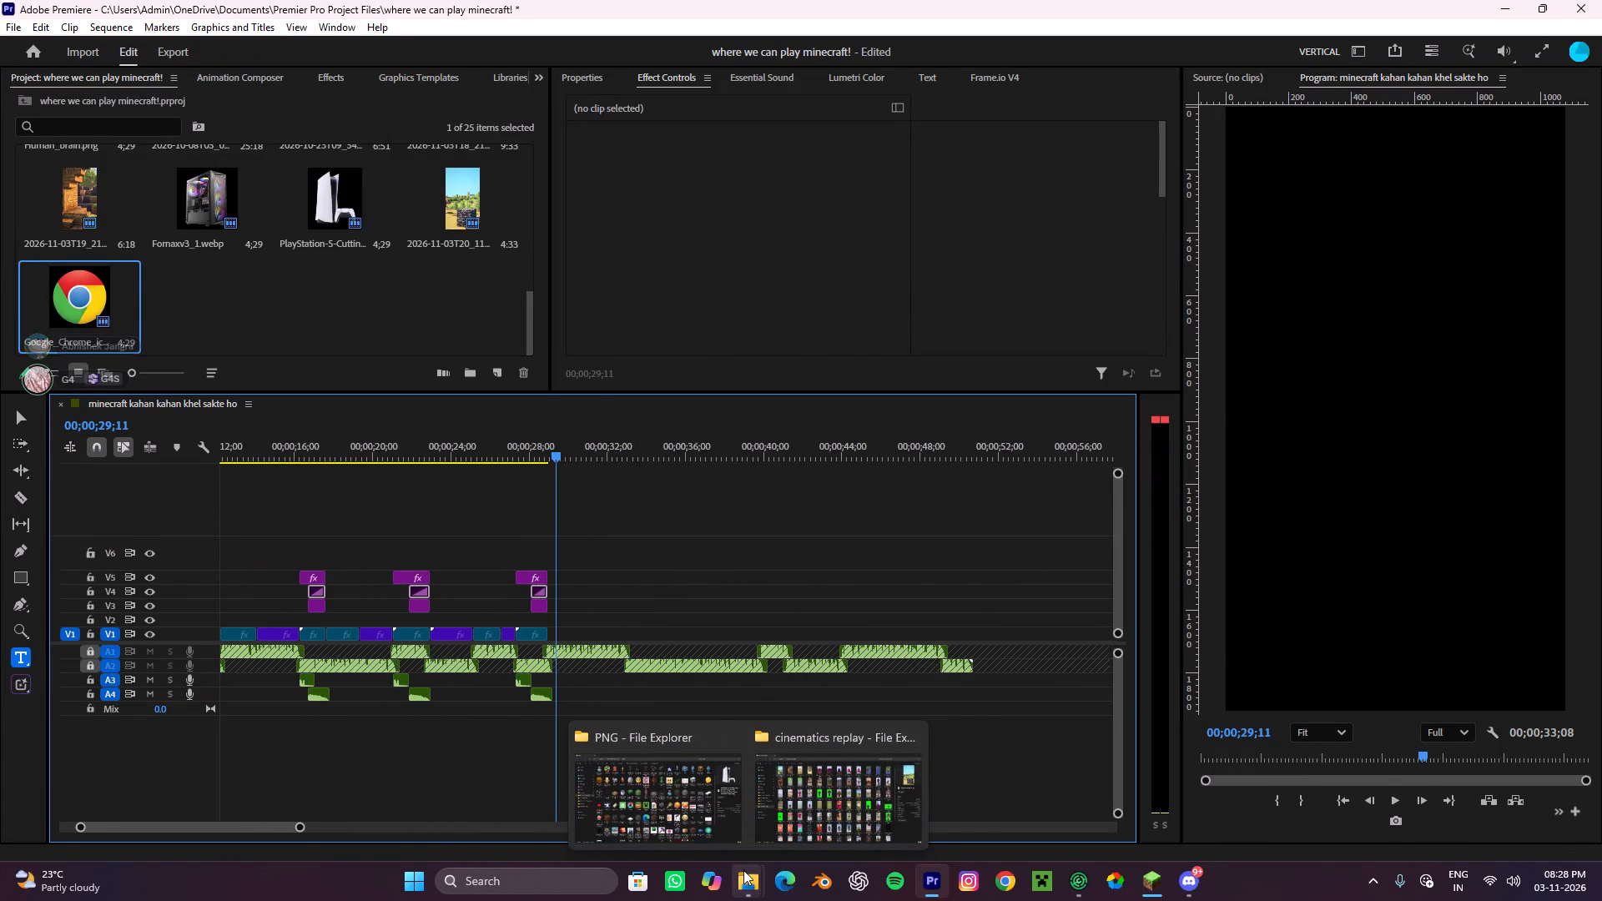
Add the newest NVIDIA desktop recording, Desktop 2026.11.03 - 20.26.25.01.mp4, to V1 directly after the no.4 intro clip.
key("alt+z")
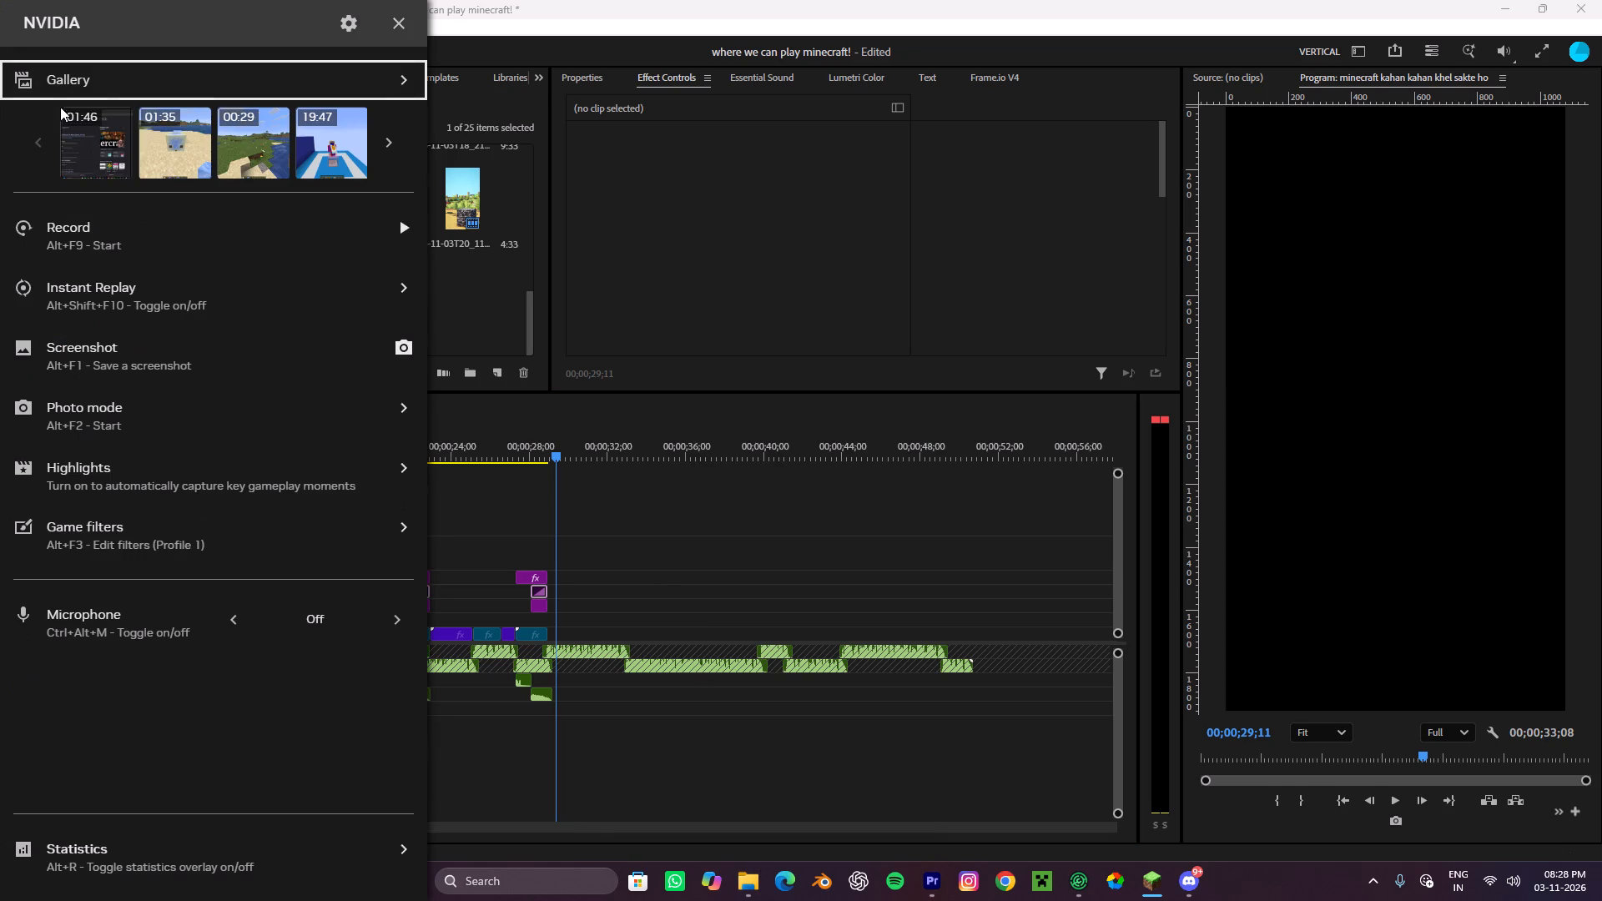
left_click(73, 156)
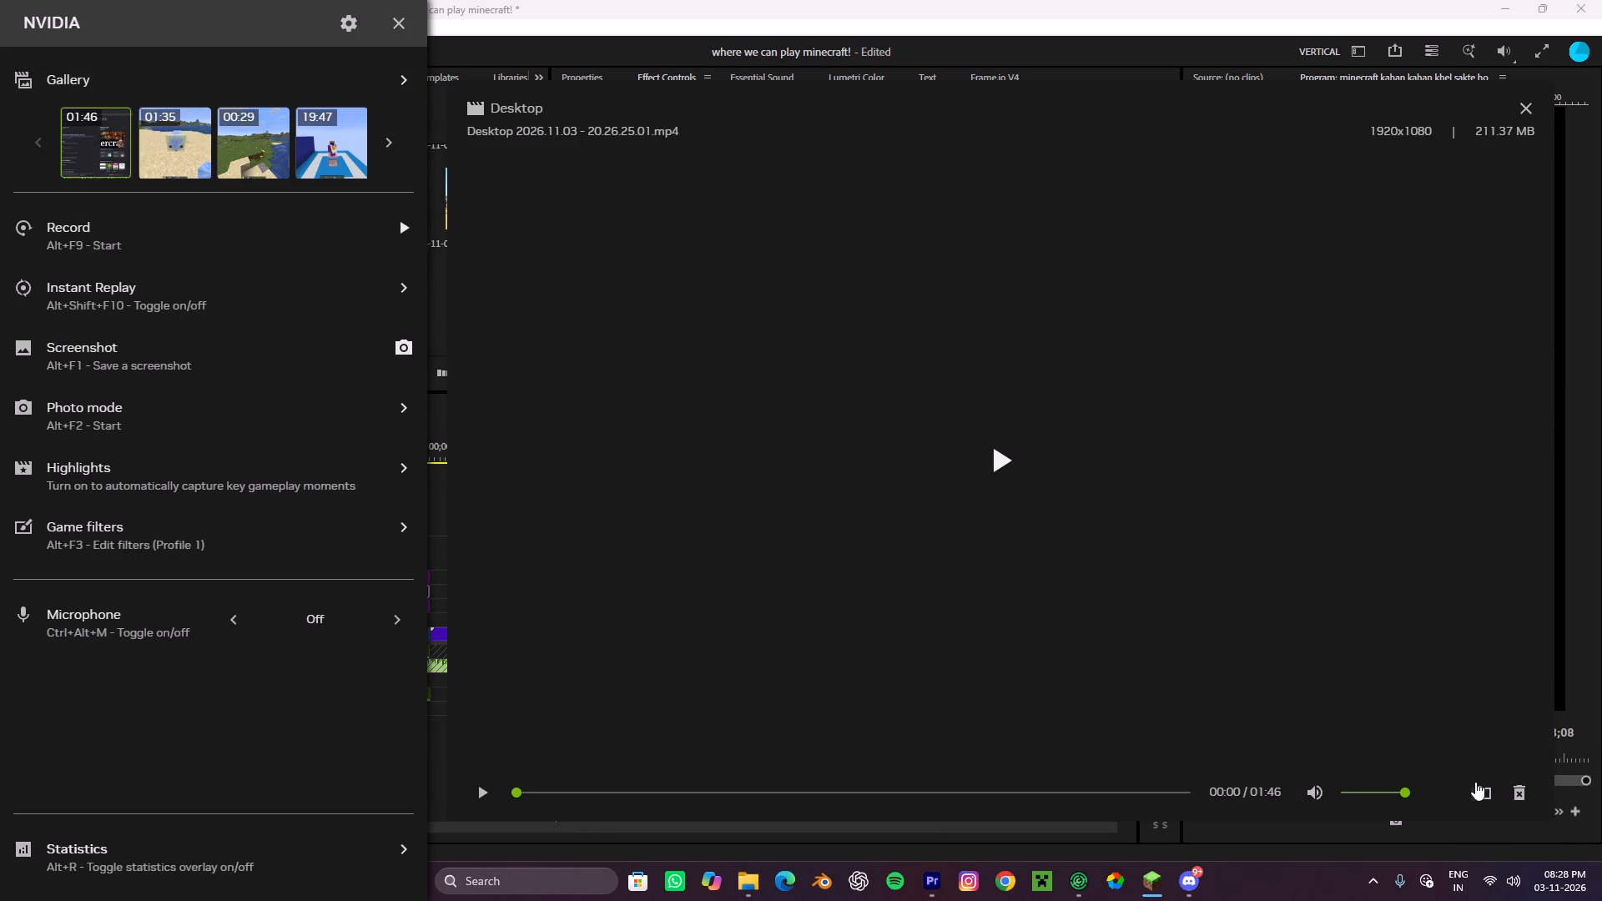
left_click(1472, 791)
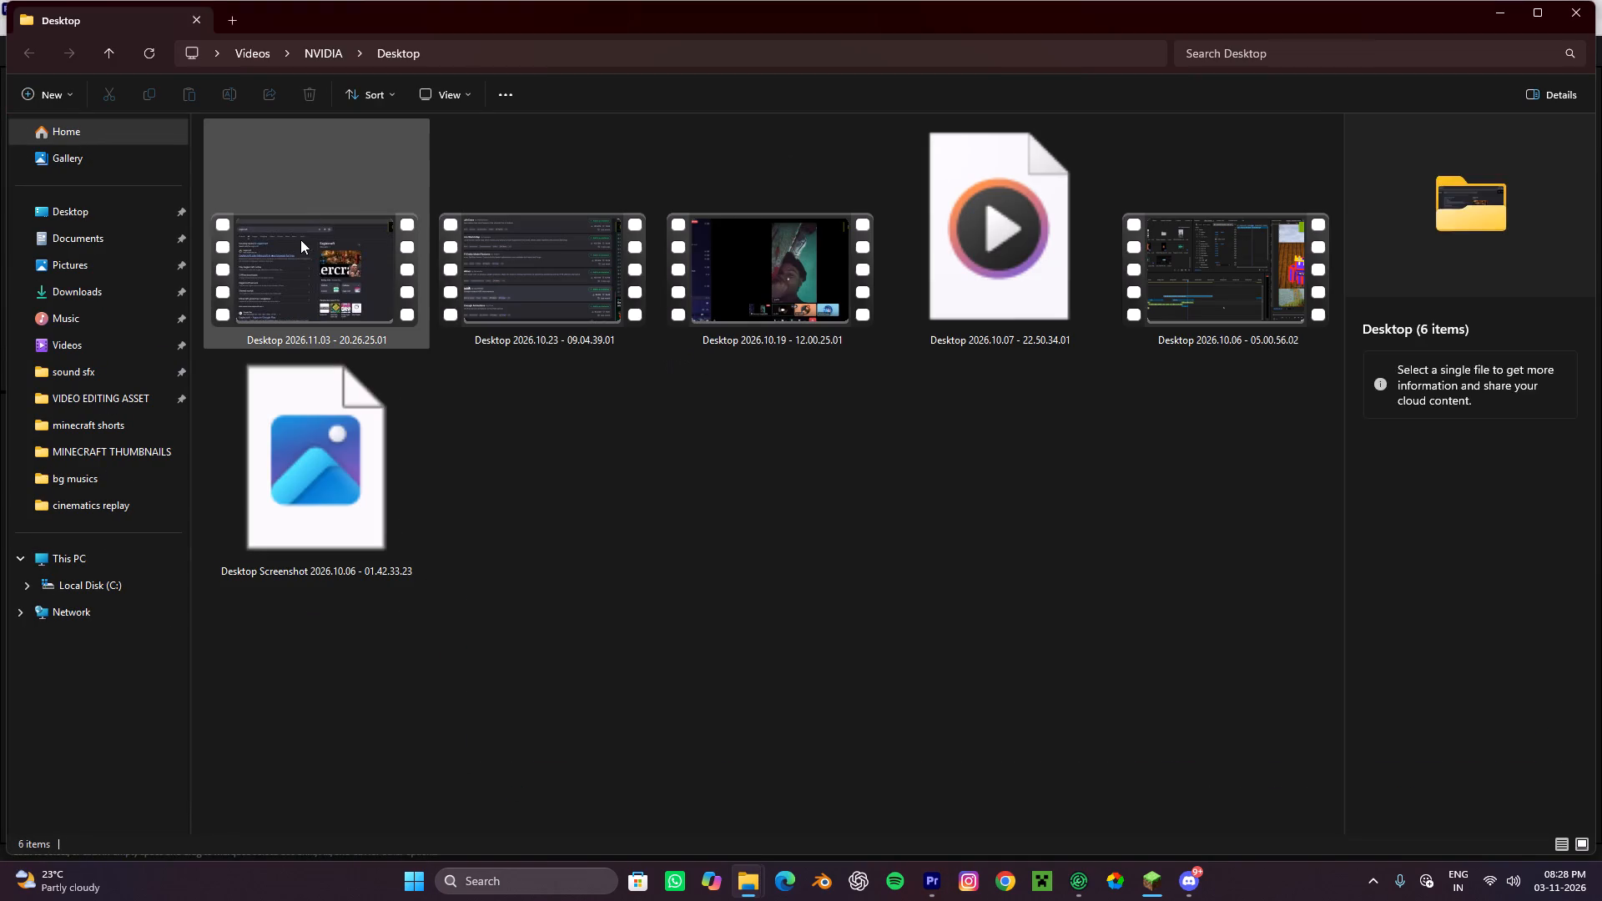
left_click(298, 248)
left_click_drag(313, 243, 946, 777)
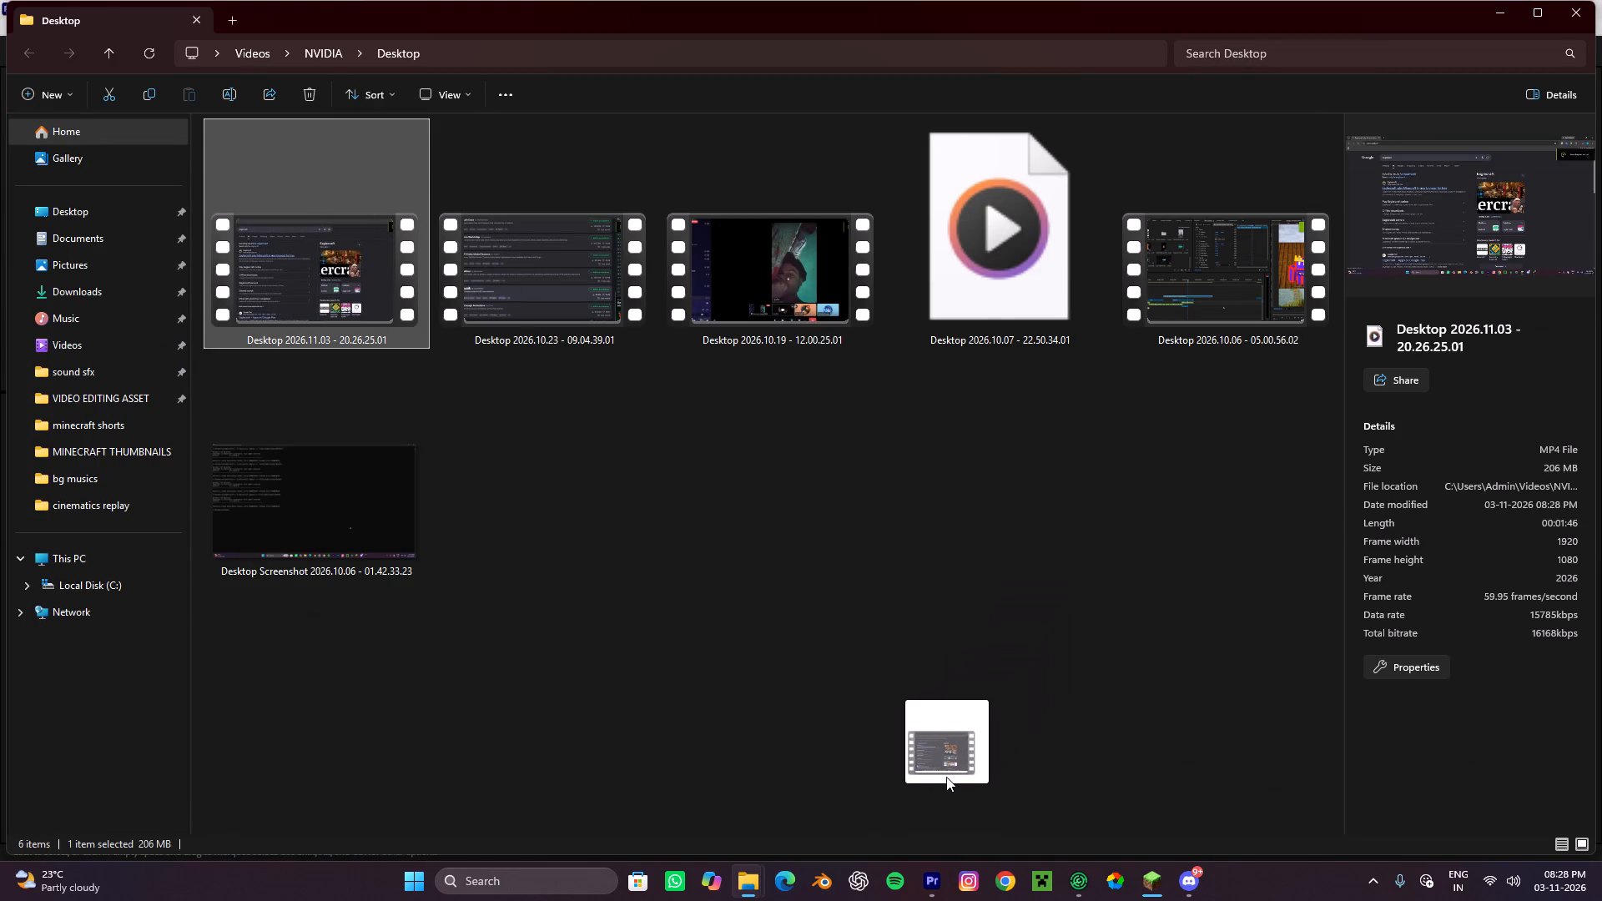
left_click_drag(946, 777, 618, 642)
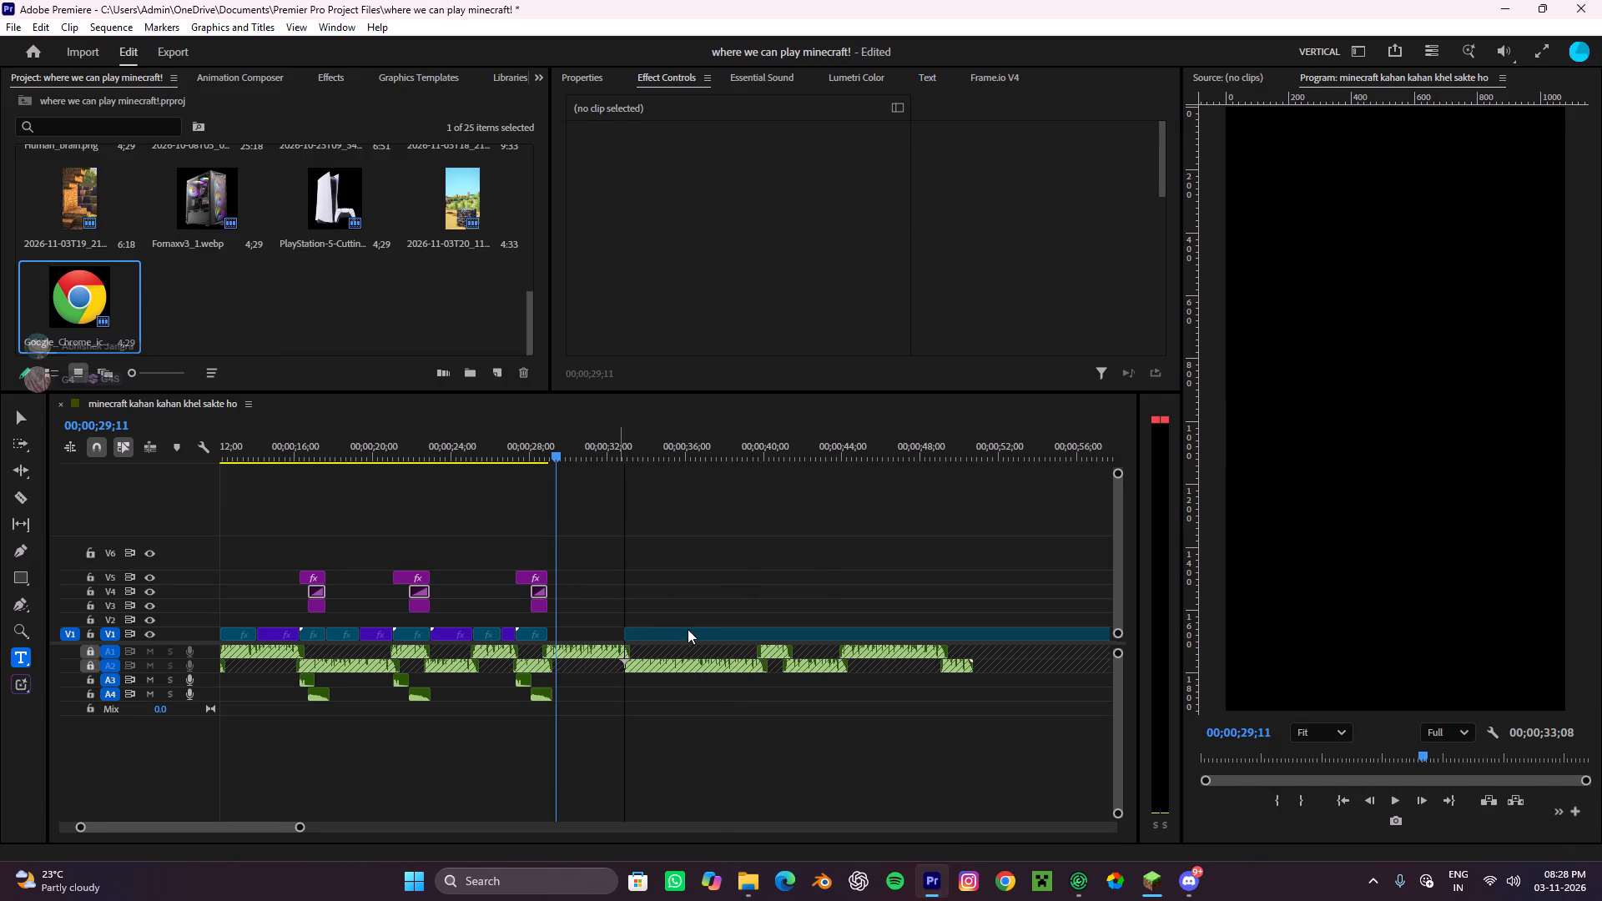
left_click_drag(683, 630, 607, 632)
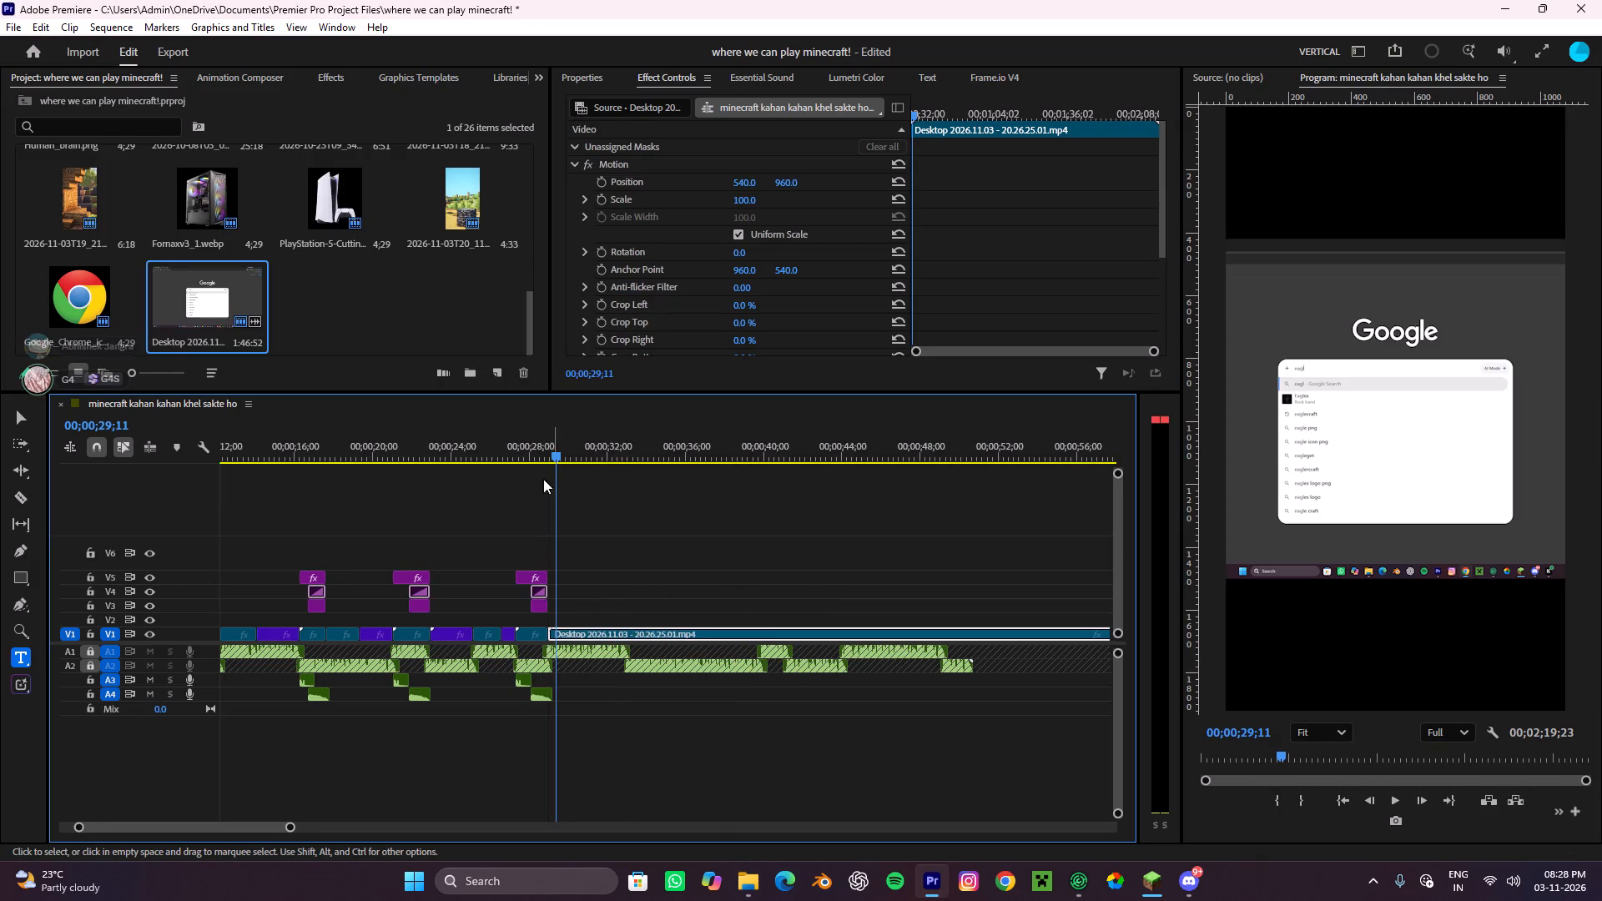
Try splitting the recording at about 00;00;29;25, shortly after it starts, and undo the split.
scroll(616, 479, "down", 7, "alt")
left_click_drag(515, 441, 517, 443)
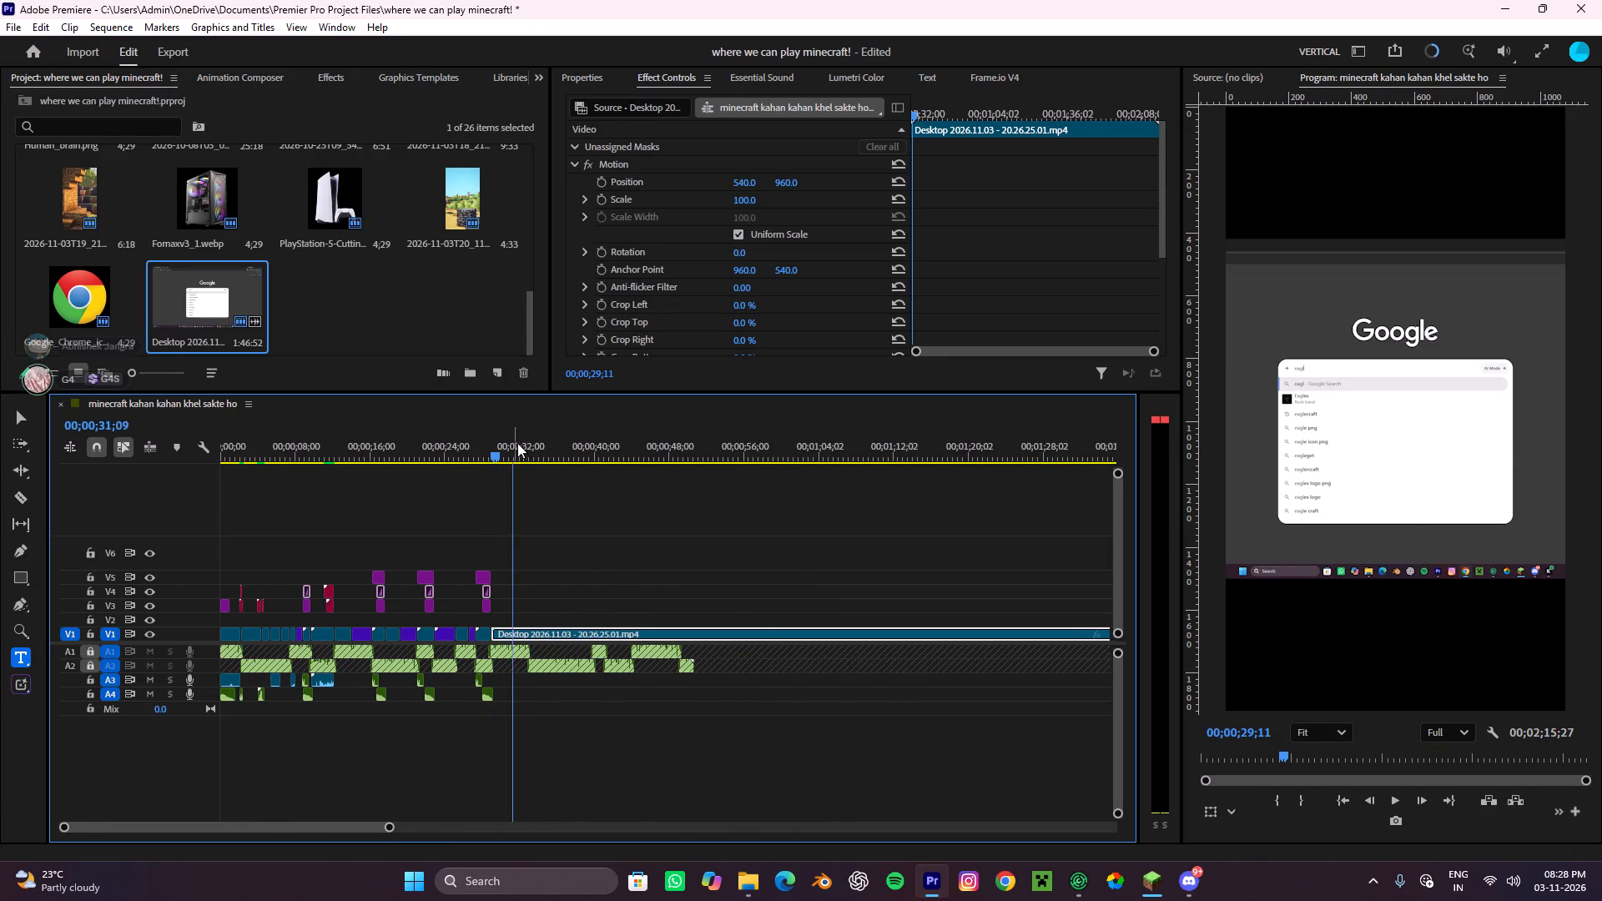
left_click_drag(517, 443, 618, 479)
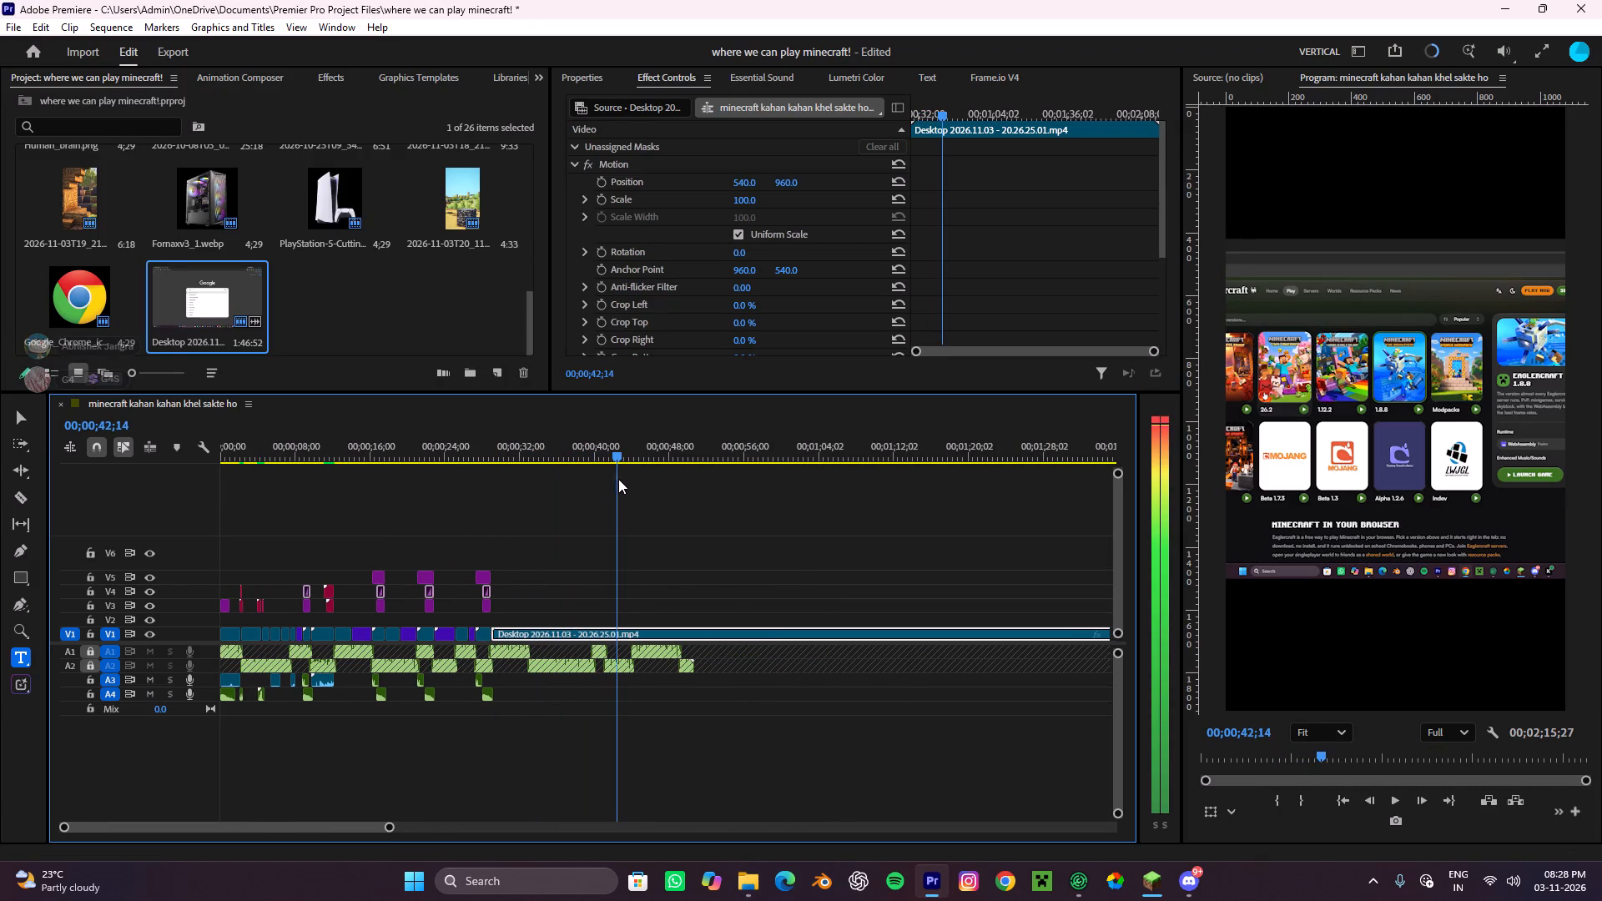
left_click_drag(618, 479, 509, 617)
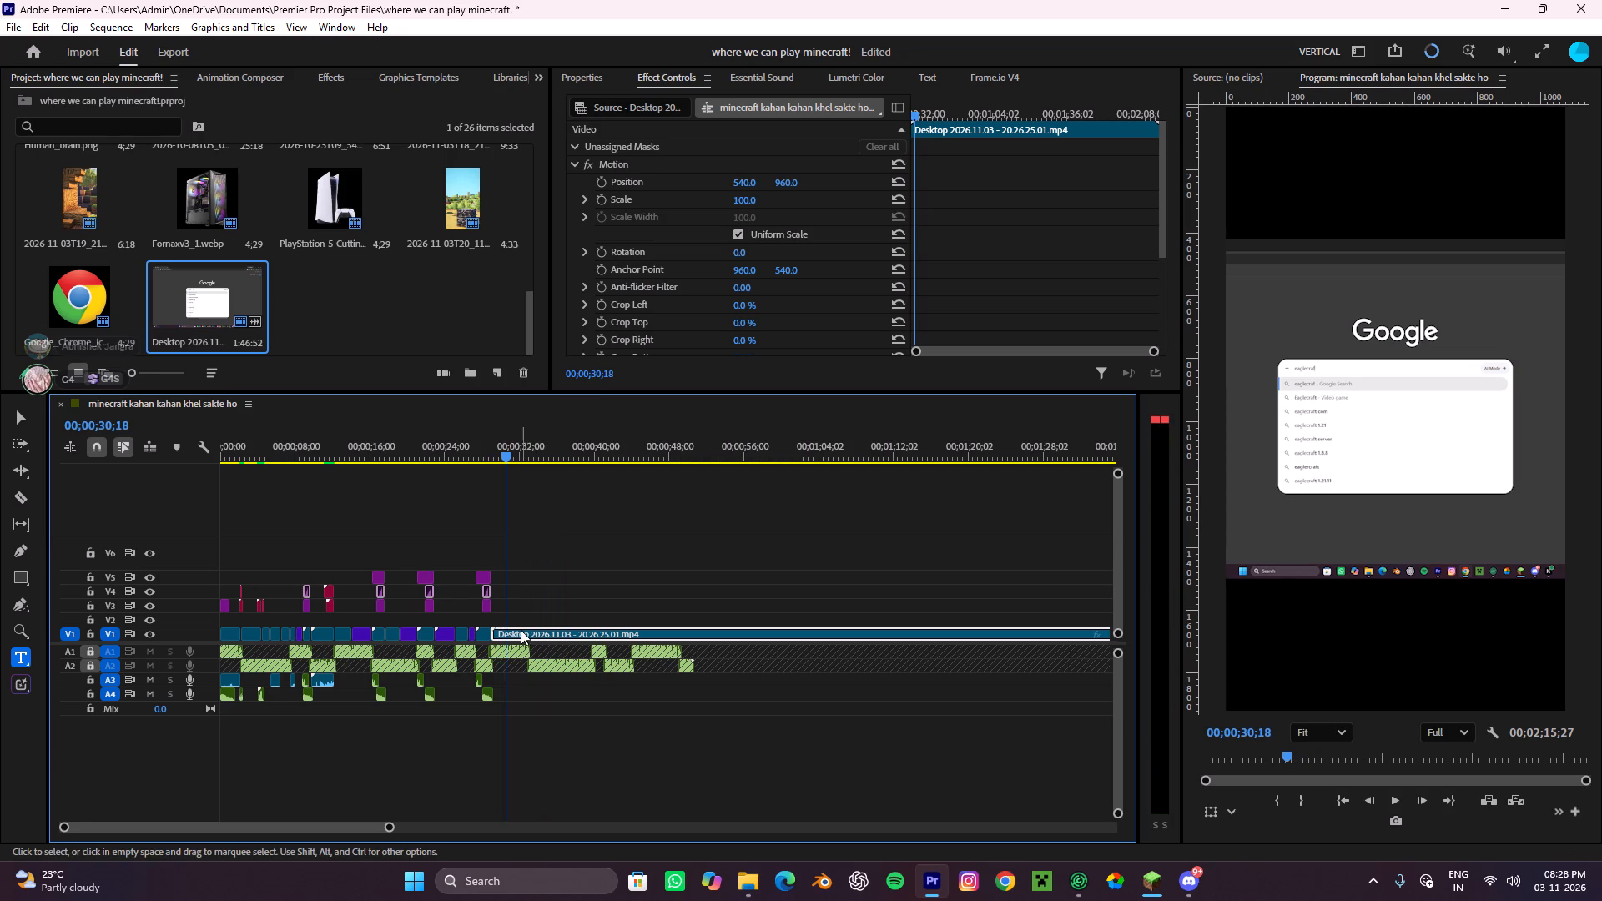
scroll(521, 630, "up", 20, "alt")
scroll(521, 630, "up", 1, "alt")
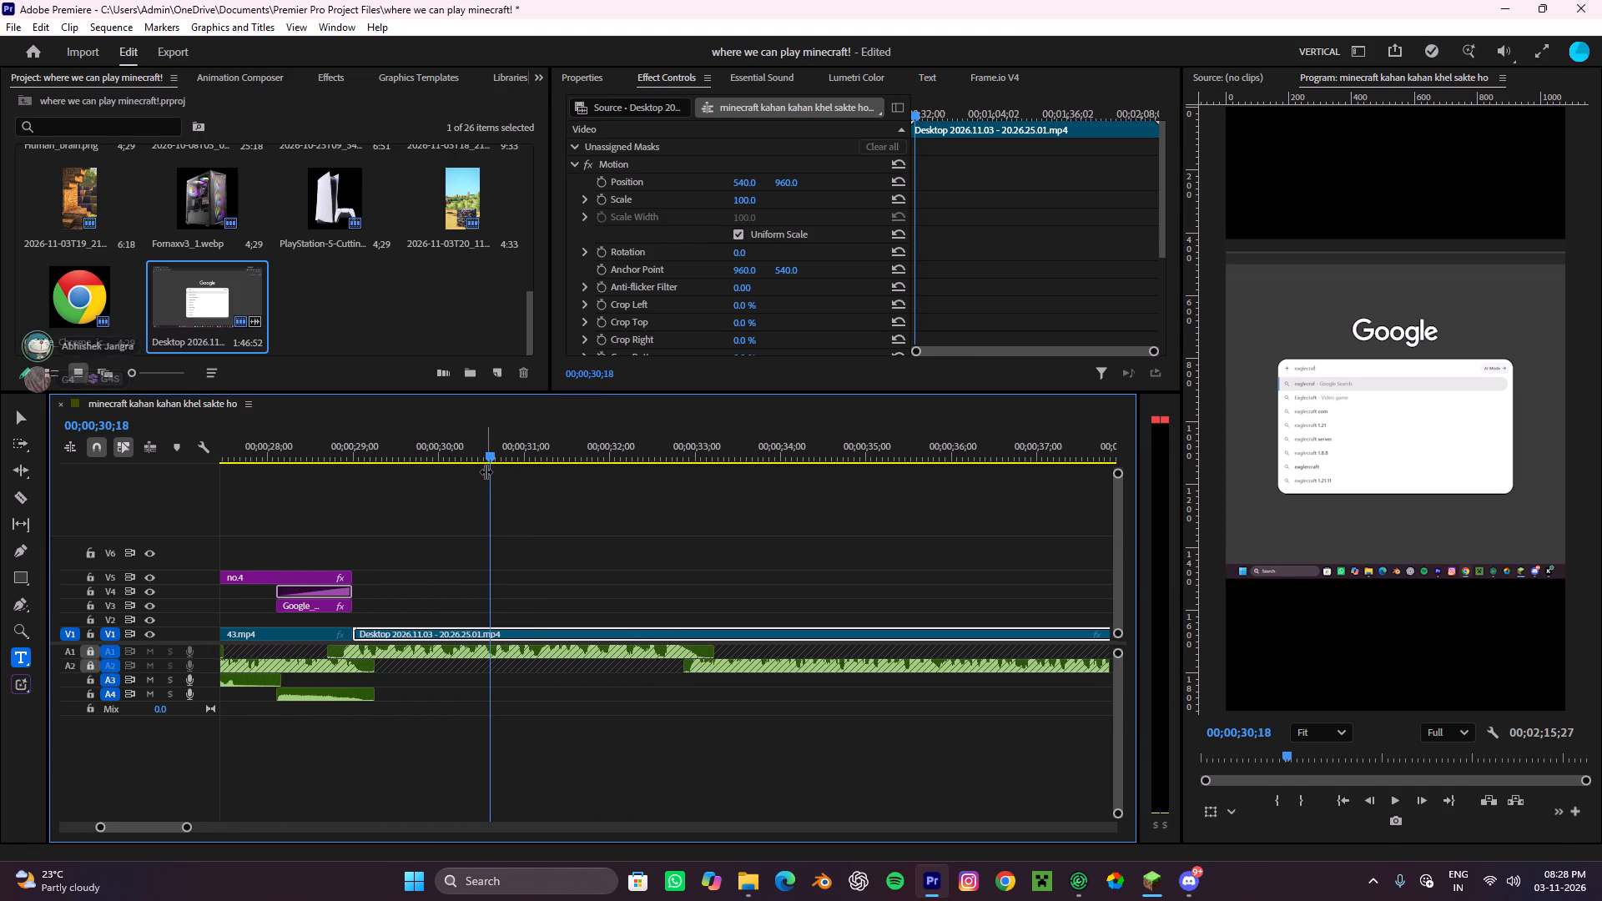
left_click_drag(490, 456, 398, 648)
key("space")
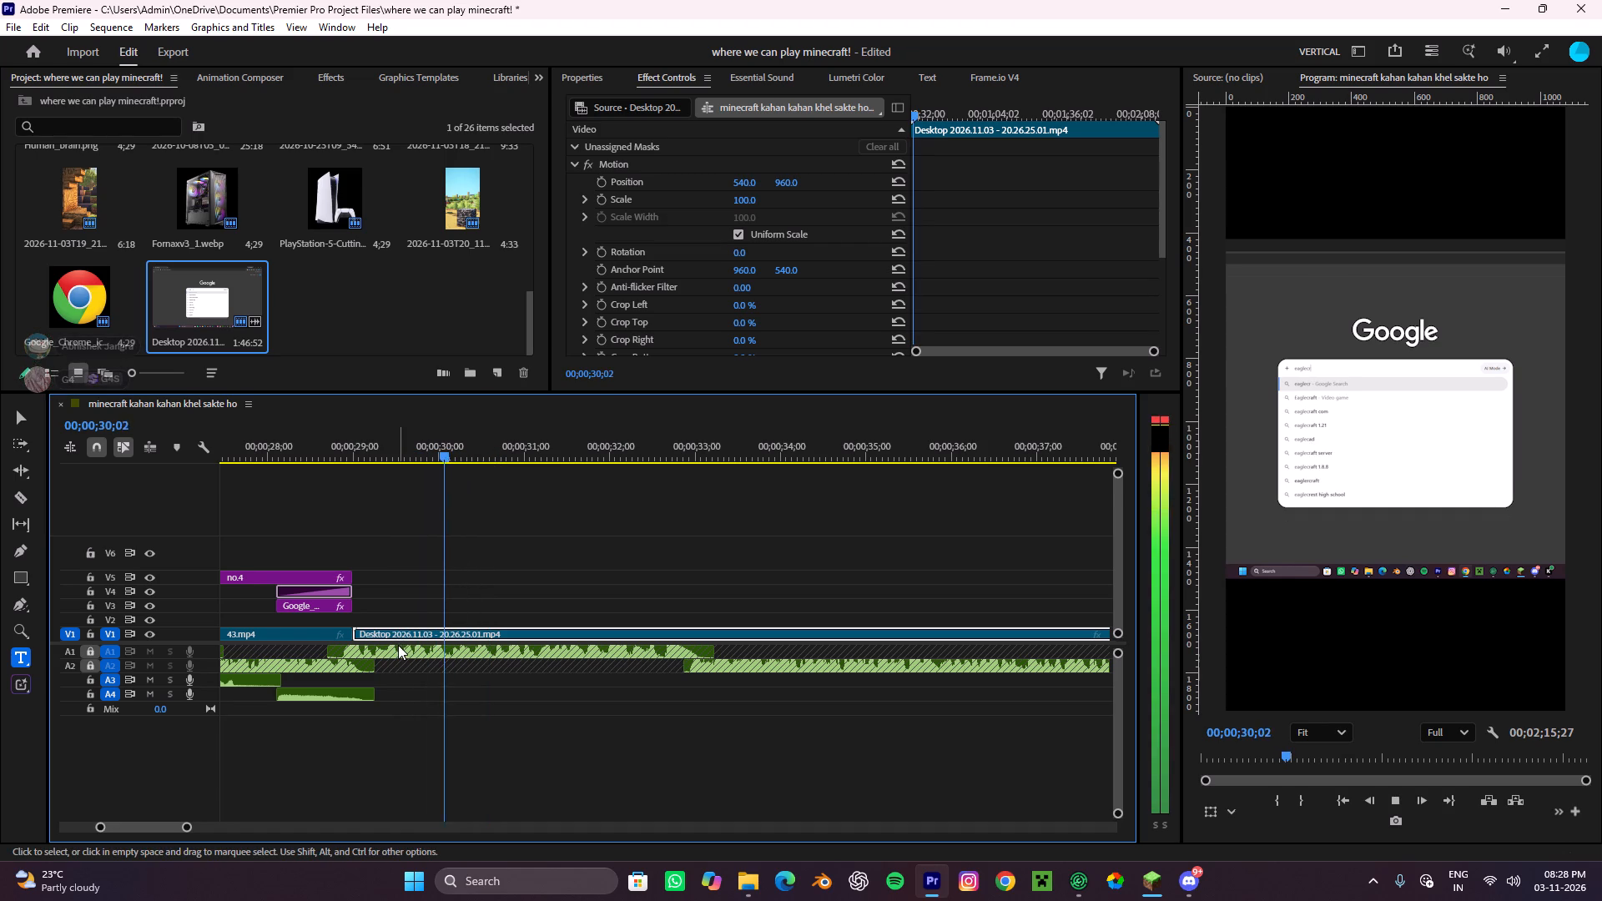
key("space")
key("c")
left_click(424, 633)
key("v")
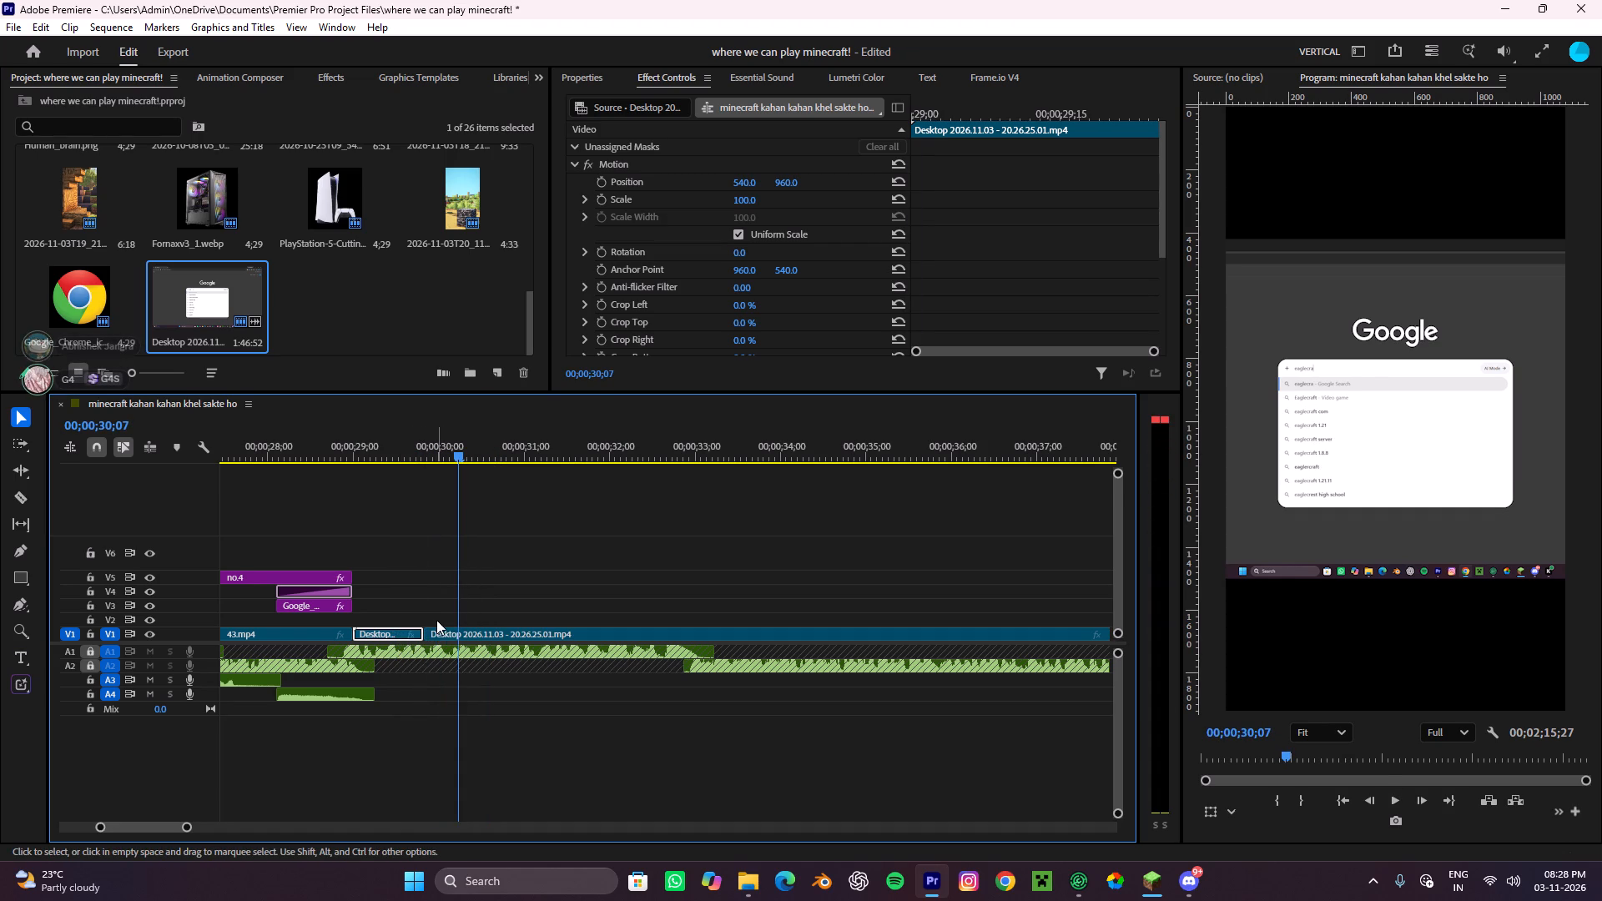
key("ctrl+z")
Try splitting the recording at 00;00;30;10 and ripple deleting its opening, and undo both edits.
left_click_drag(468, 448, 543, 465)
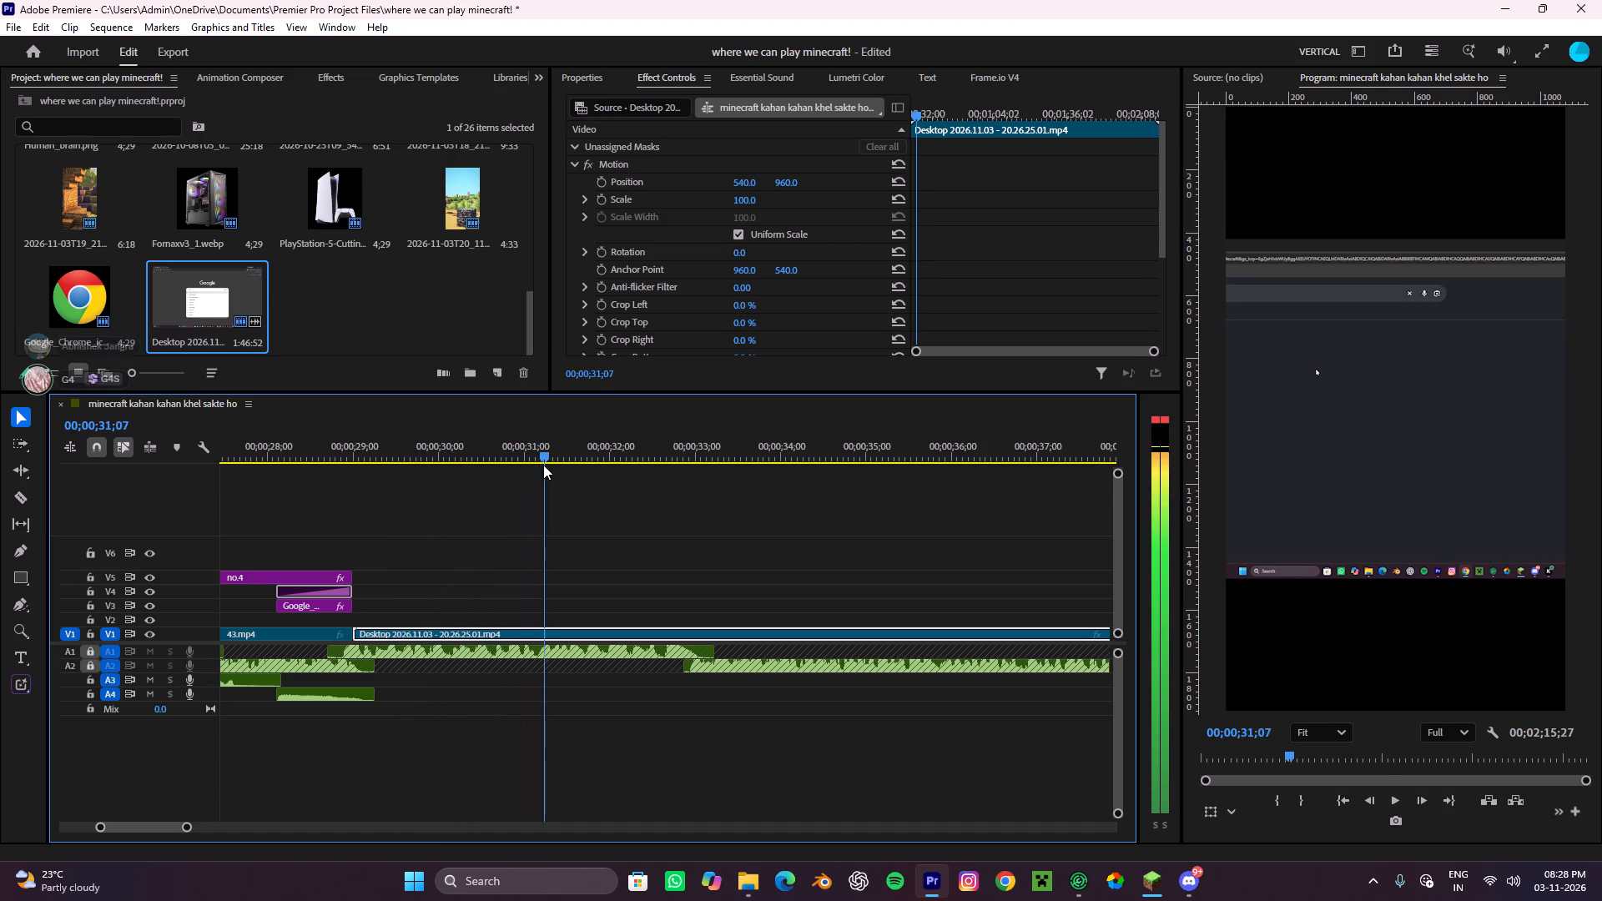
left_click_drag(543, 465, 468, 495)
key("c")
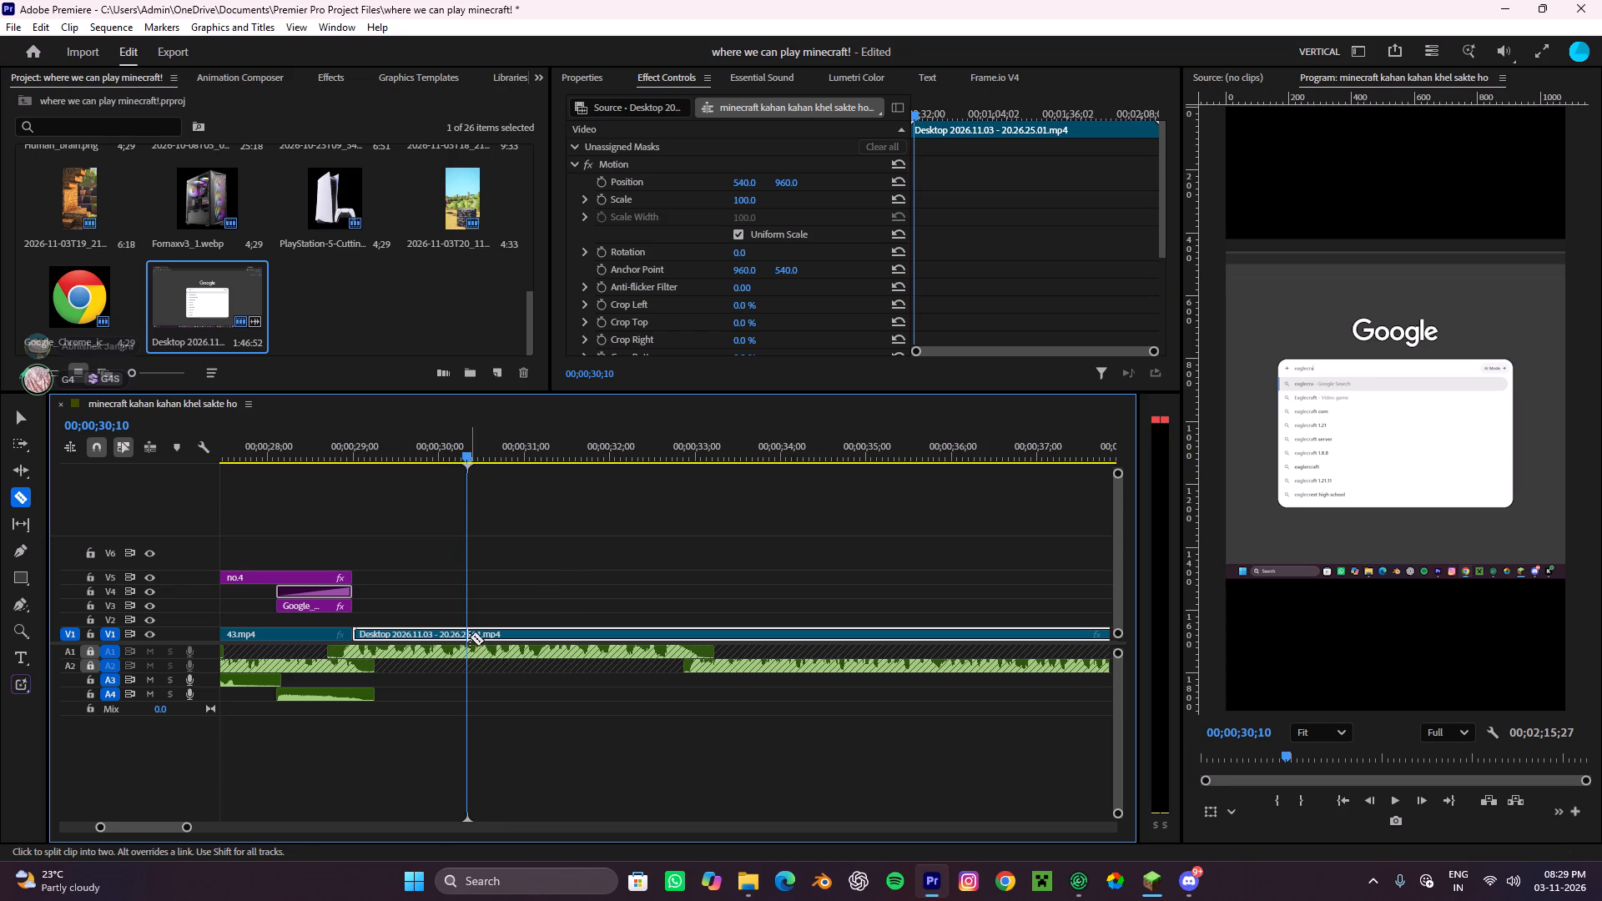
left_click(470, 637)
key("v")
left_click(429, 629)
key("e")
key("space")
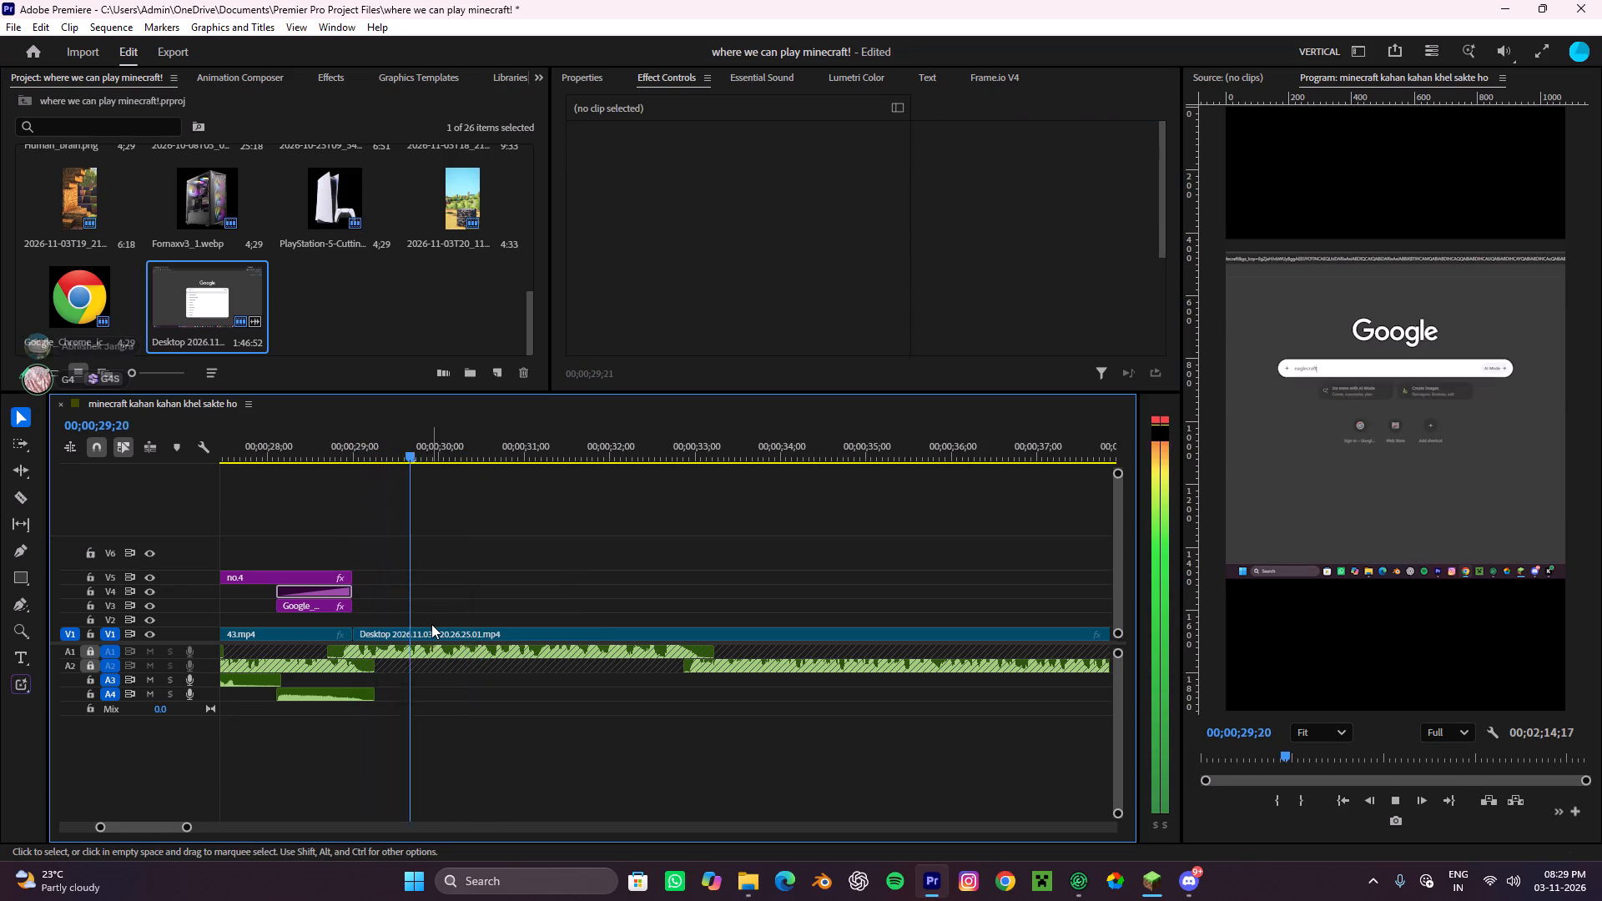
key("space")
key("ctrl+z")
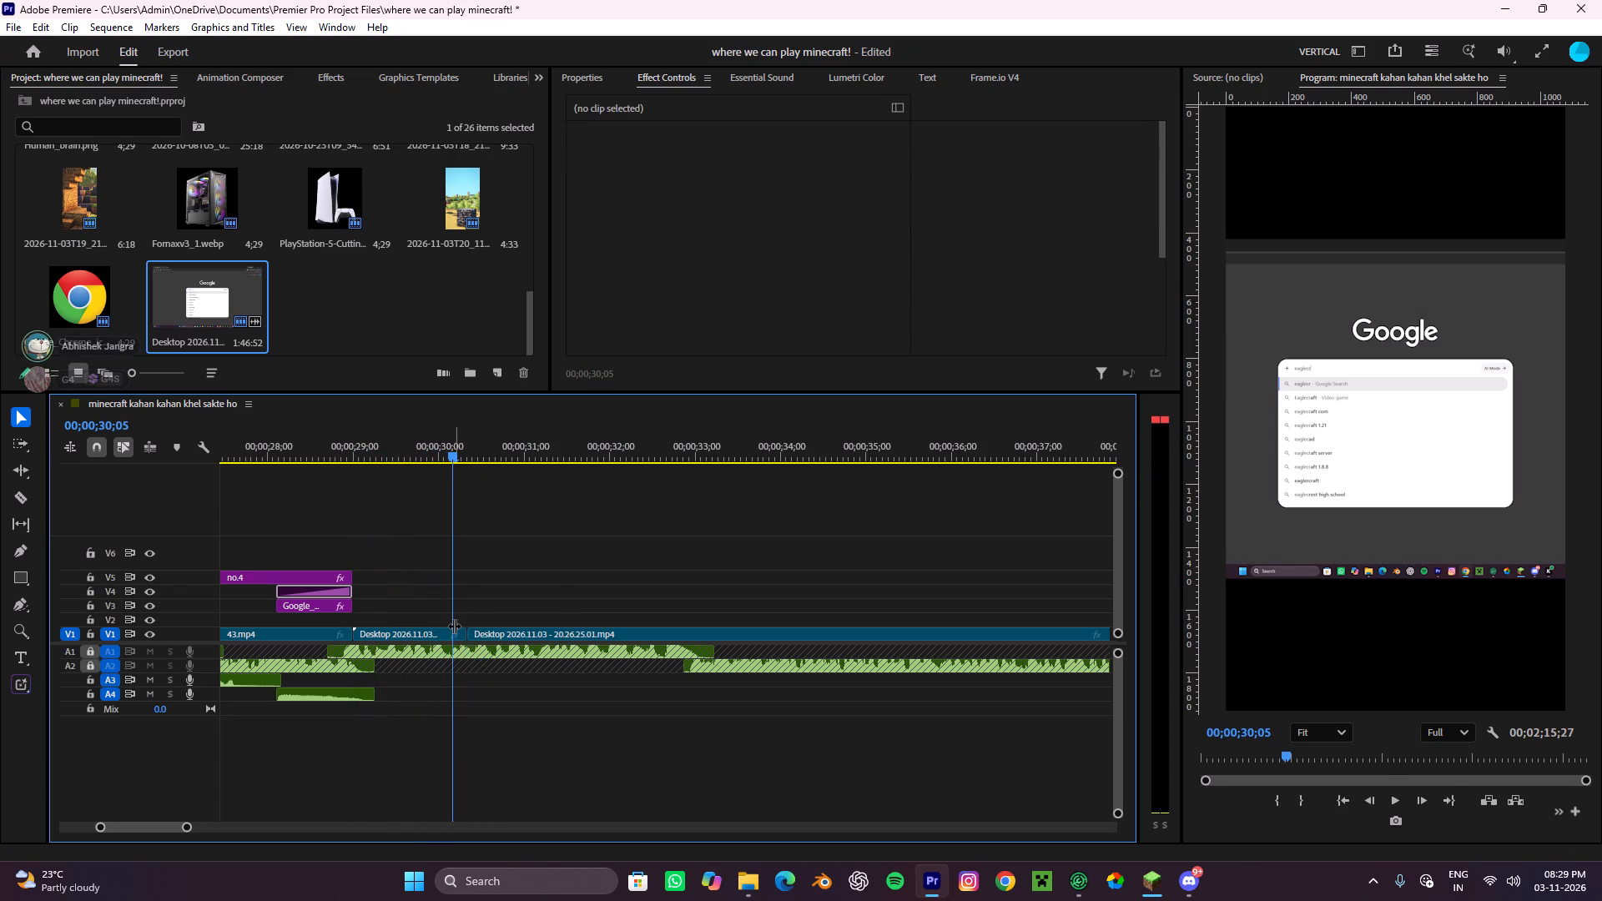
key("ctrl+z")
Split the recording about 0.7 s after its start, ripple delete the opening piece and play the result.
key("c")
left_click(413, 633)
key("v")
left_click(377, 632)
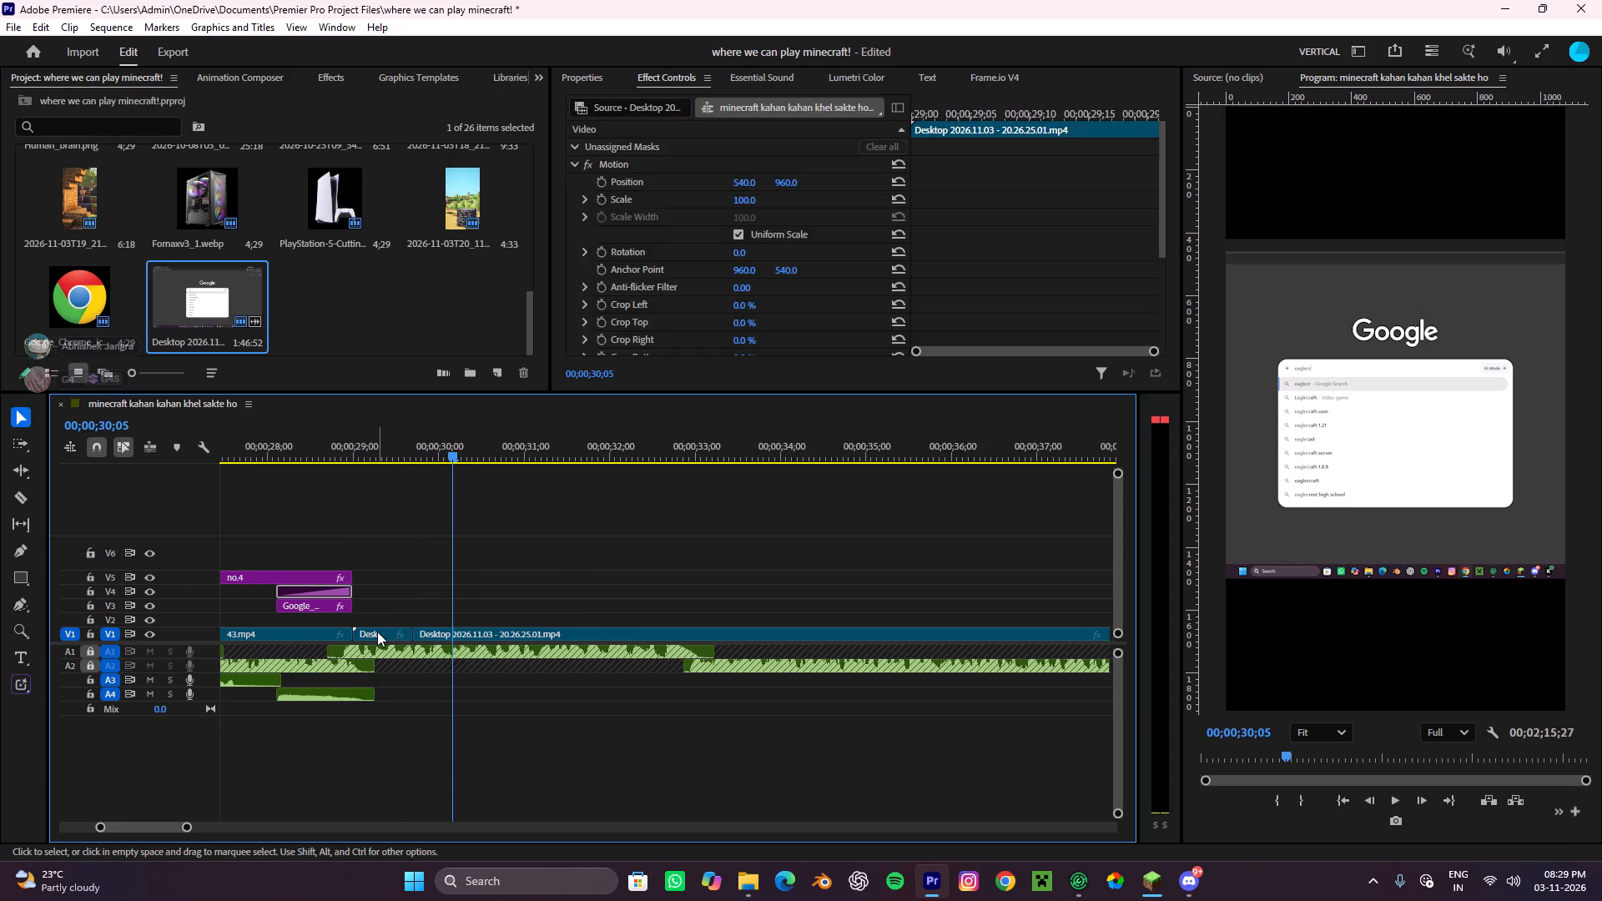
key("e")
key("space")
scroll(414, 610, "down", 4, "alt")
key("space")
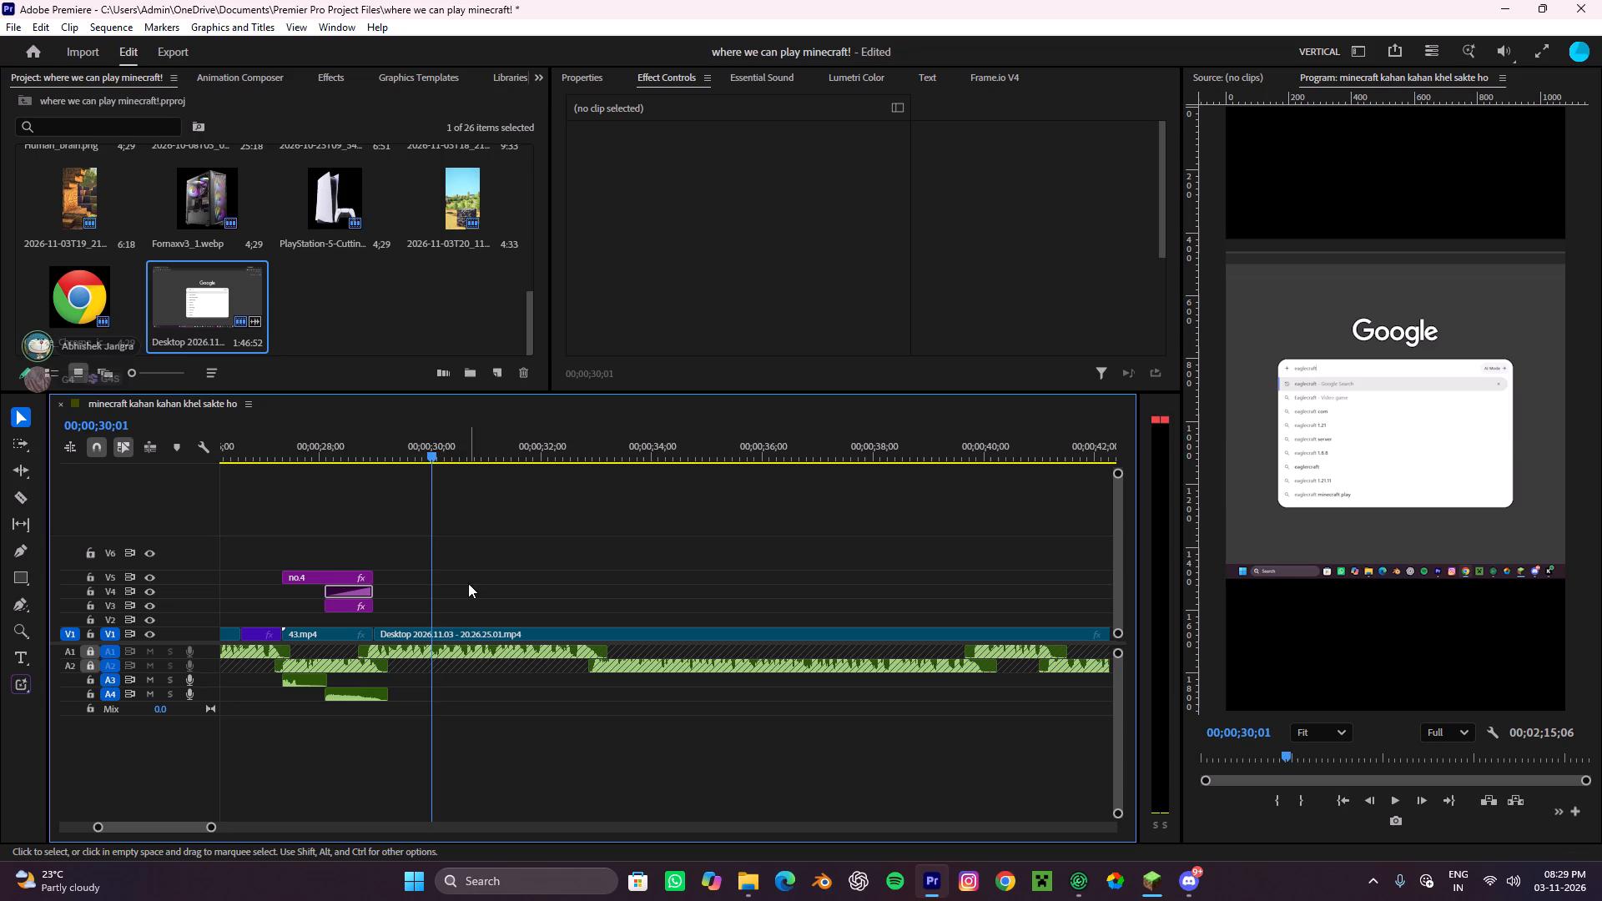
Cut the recording at 00;00;30;08 and 00;00;35;21 and ripple delete the search footage between the cuts.
key("space")
key("space")
key("c")
left_click(450, 632)
key("v")
left_click_drag(453, 456, 578, 506)
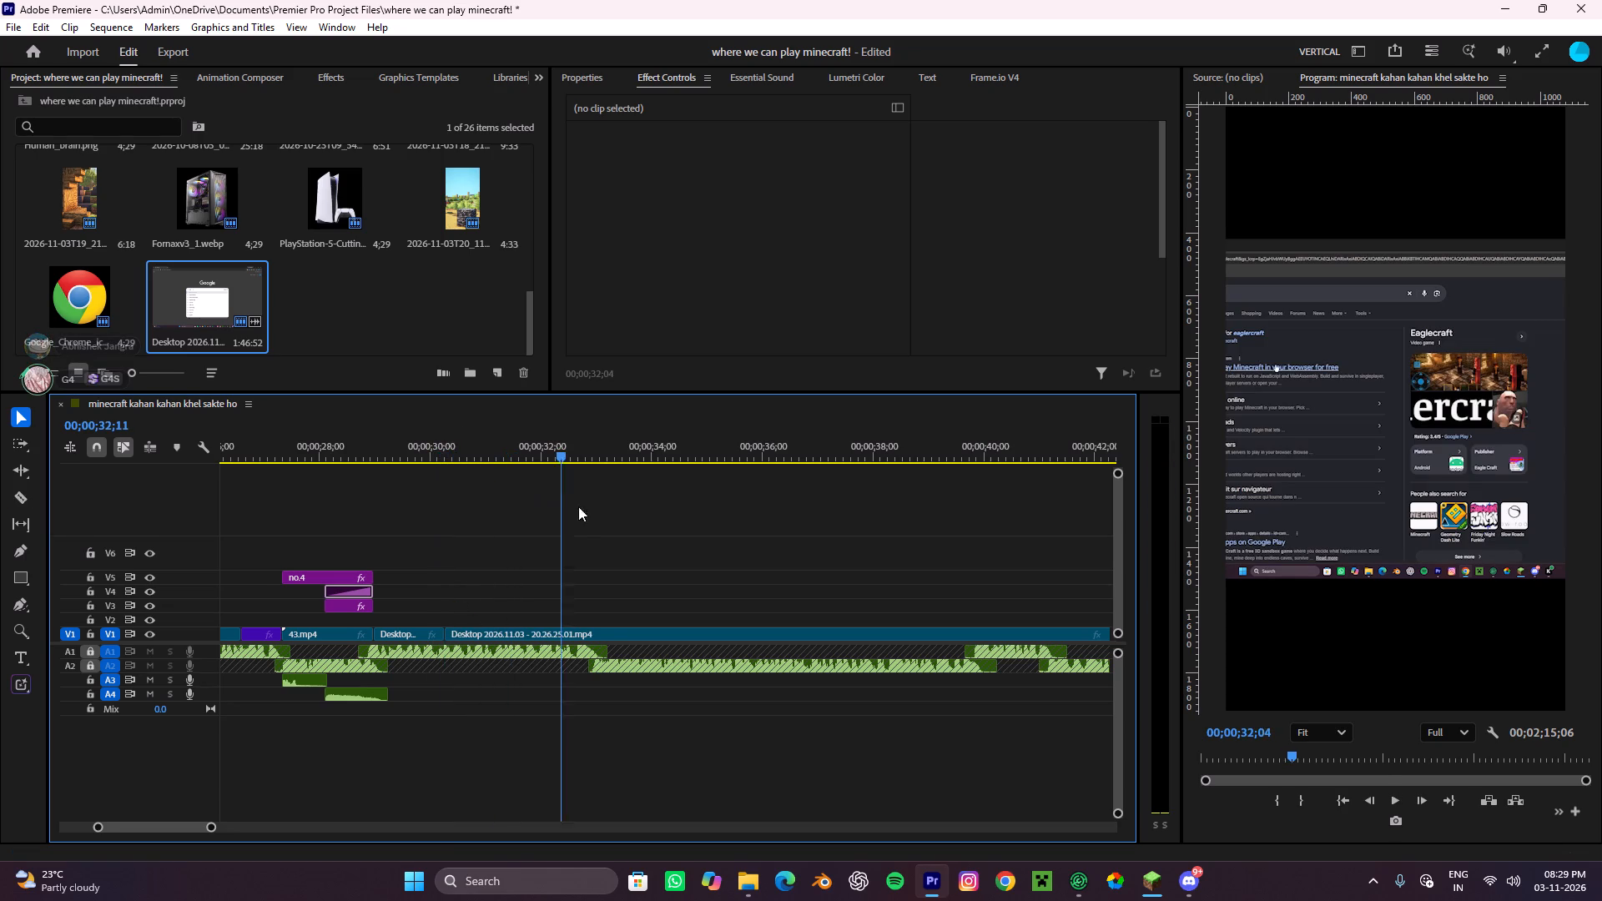
left_click_drag(578, 506, 585, 509)
scroll(586, 511, "down", 8)
left_click_drag(566, 444, 650, 470)
key("c")
left_click(651, 637)
key("v")
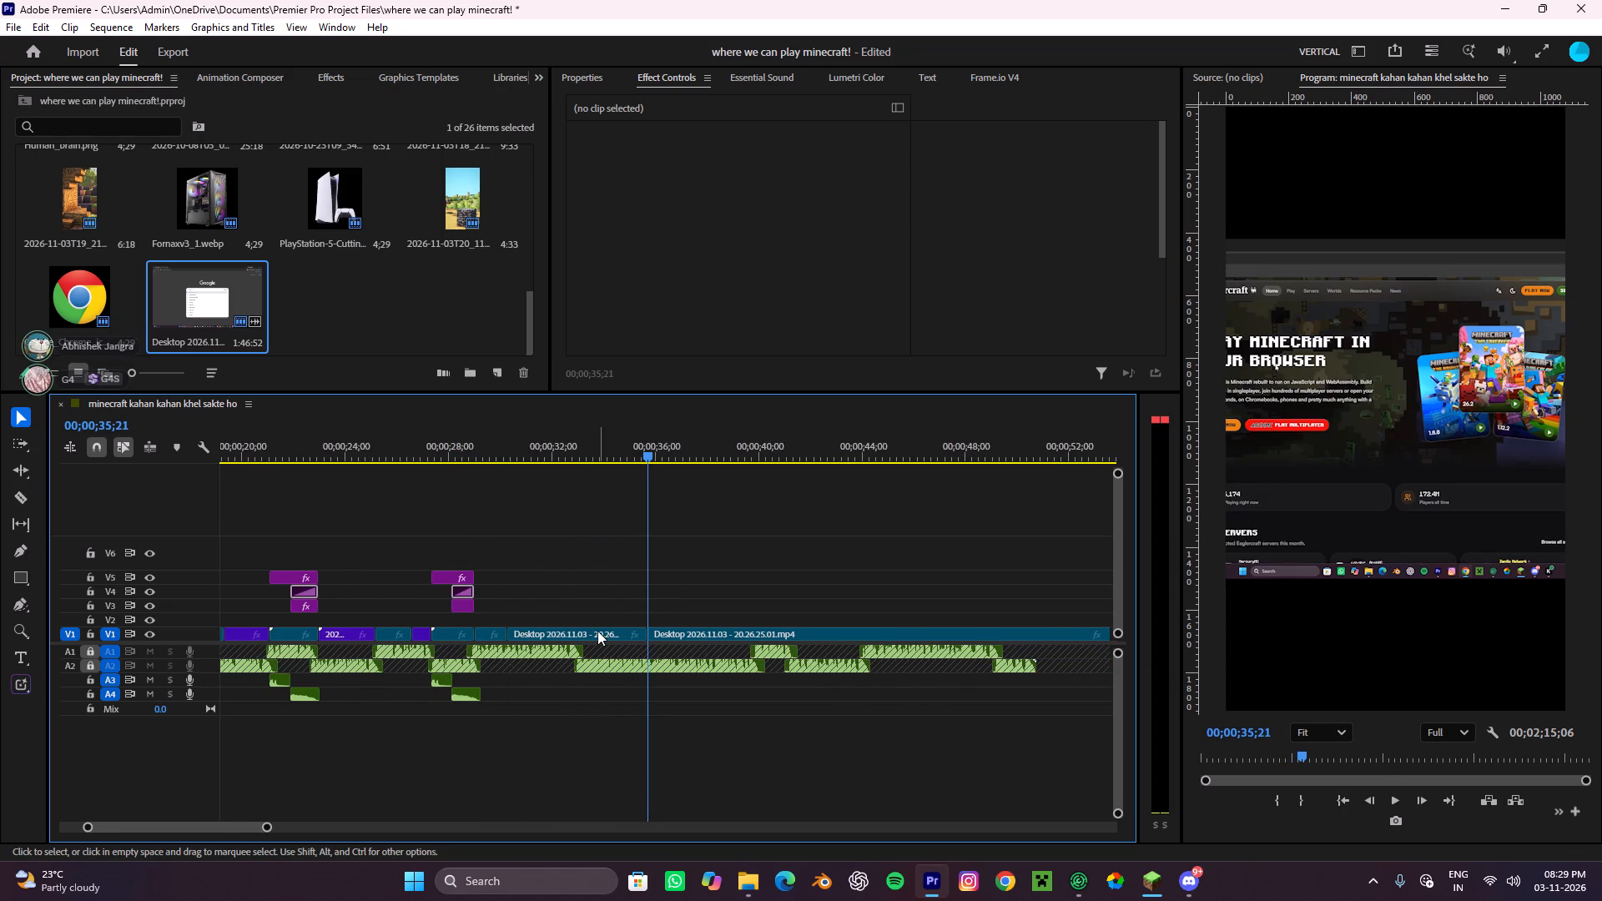
left_click(597, 631)
key("e")
Cut the recording at 00;00;31;11 and 00;00;35;05 and ripple delete the website scrolling between the cuts.
key("space")
scroll(602, 622, "up", 3, "alt")
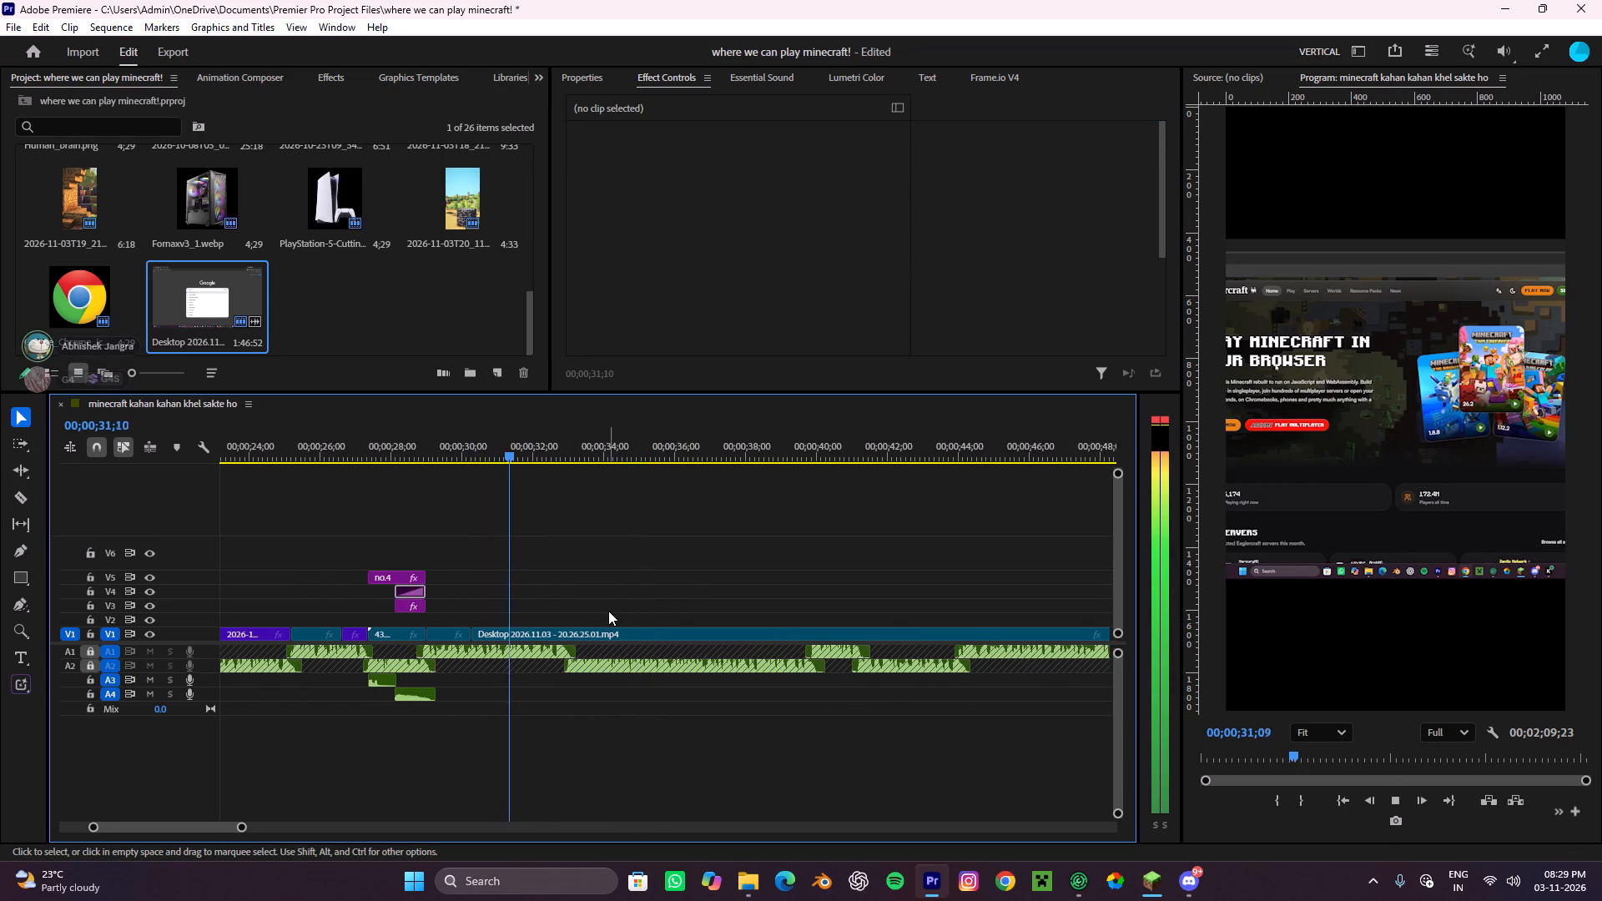
key("space")
key("c")
left_click(510, 632)
key("v")
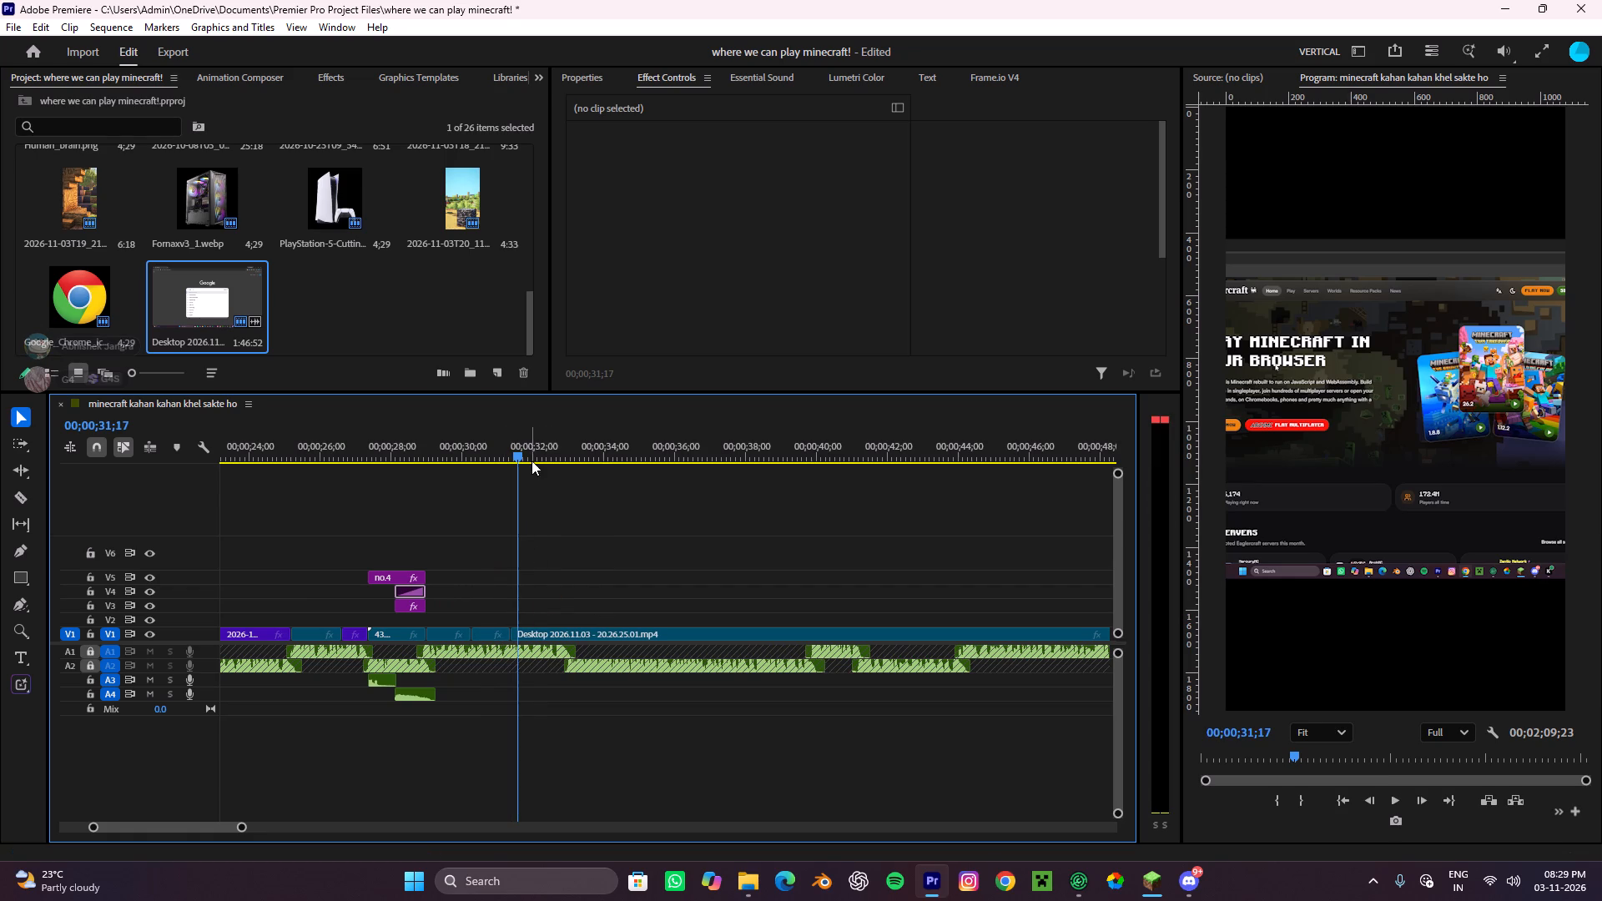
left_click_drag(531, 461, 591, 538)
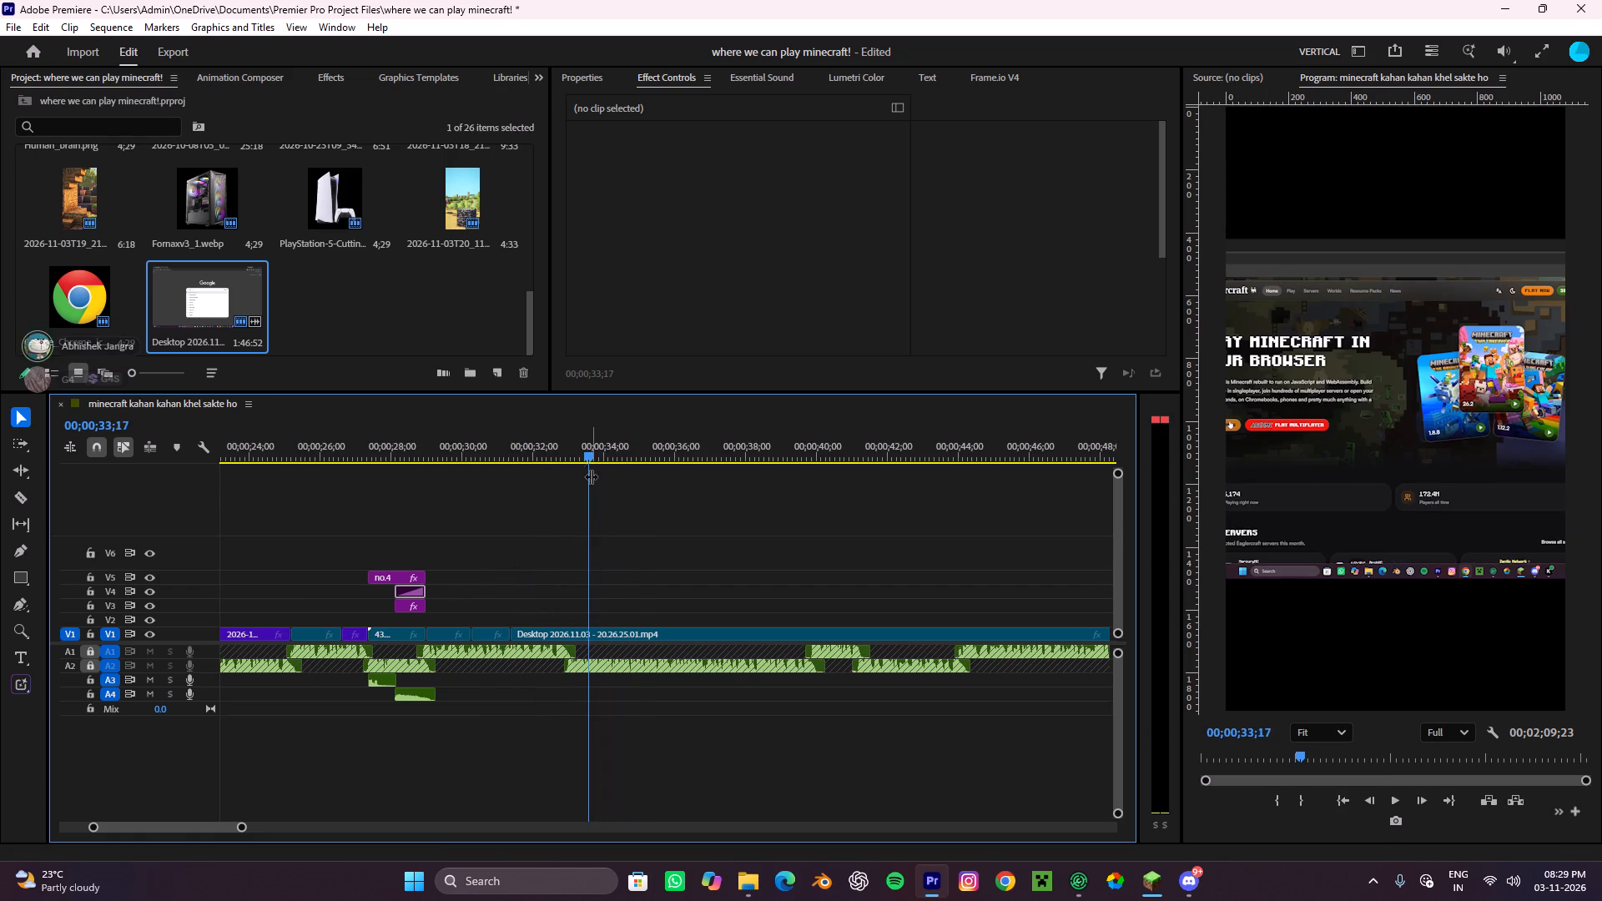
left_click_drag(593, 462, 639, 473)
left_click_drag(602, 443, 647, 466)
key("c")
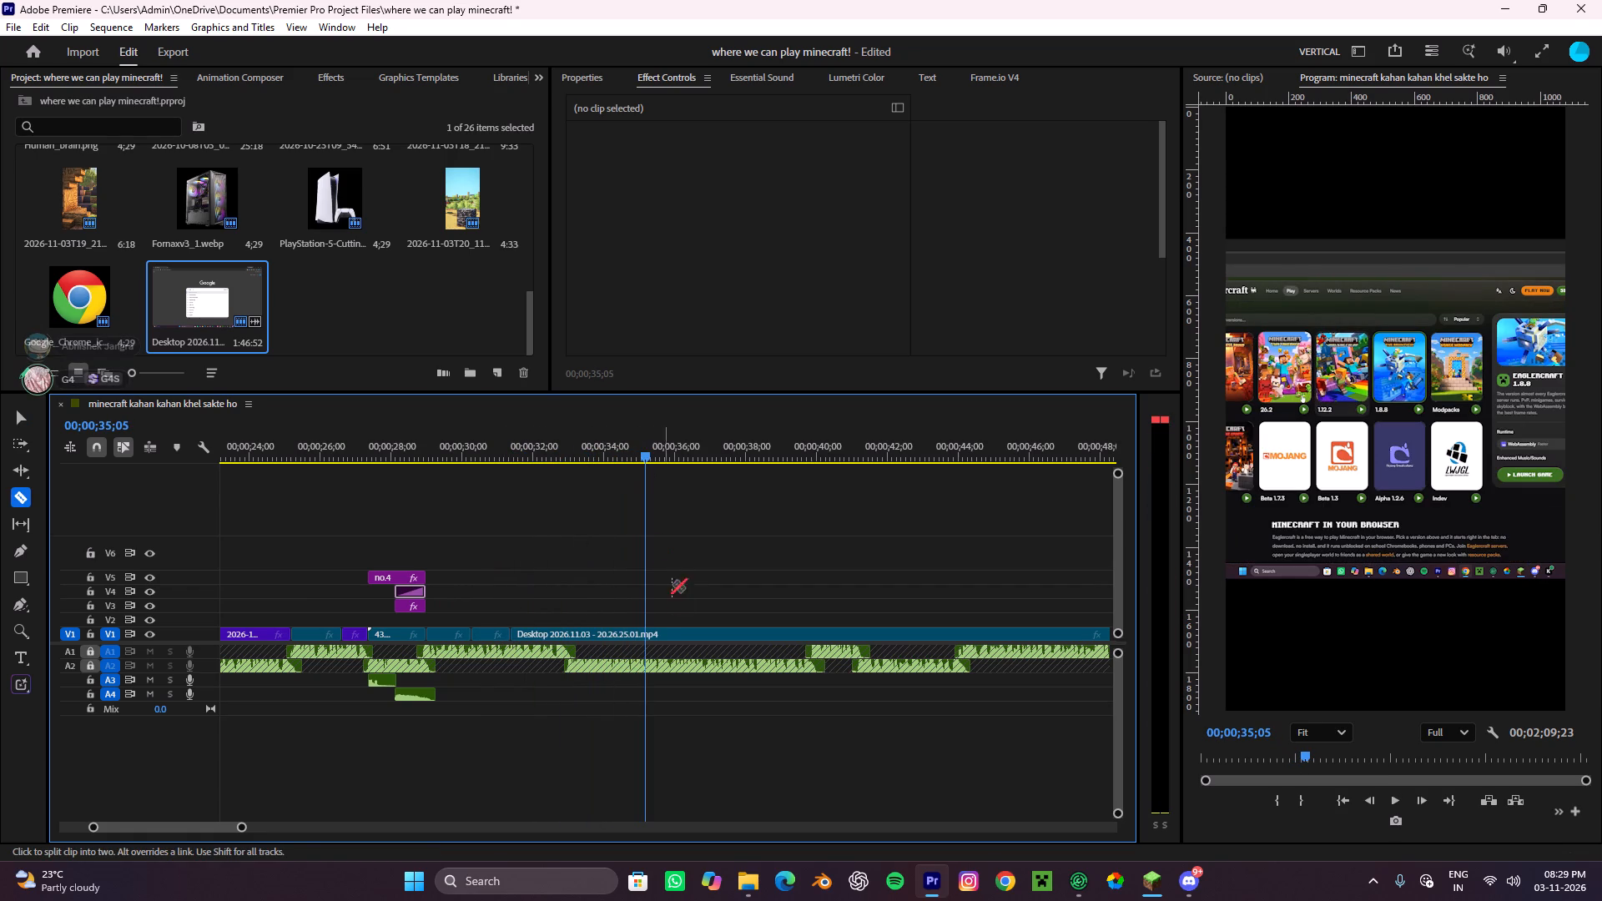
left_click(646, 627)
key("v")
left_click(611, 642)
left_click(604, 637)
key("e")
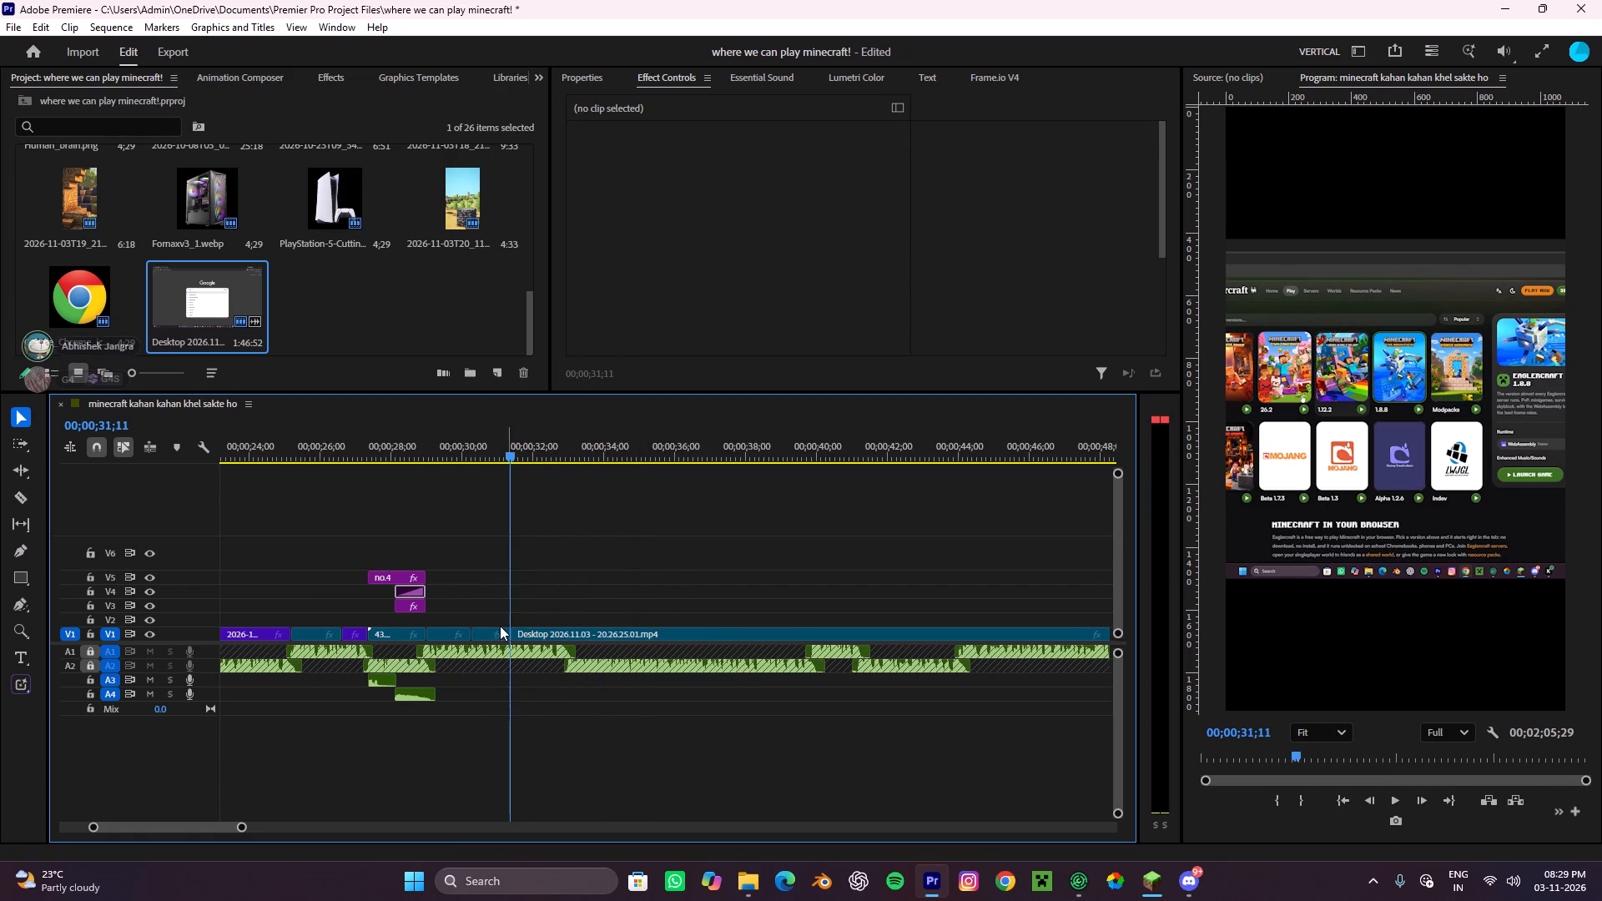
Ripple delete the short website home page piece between 00;00;30;08 and 00;00;31;11.
left_click(481, 632)
key("e")
Cut the recording at 00;00;31;11 and in the spruce forest gameplay at 00;01;49;26, and ripple delete everything between the cuts.
key("c")
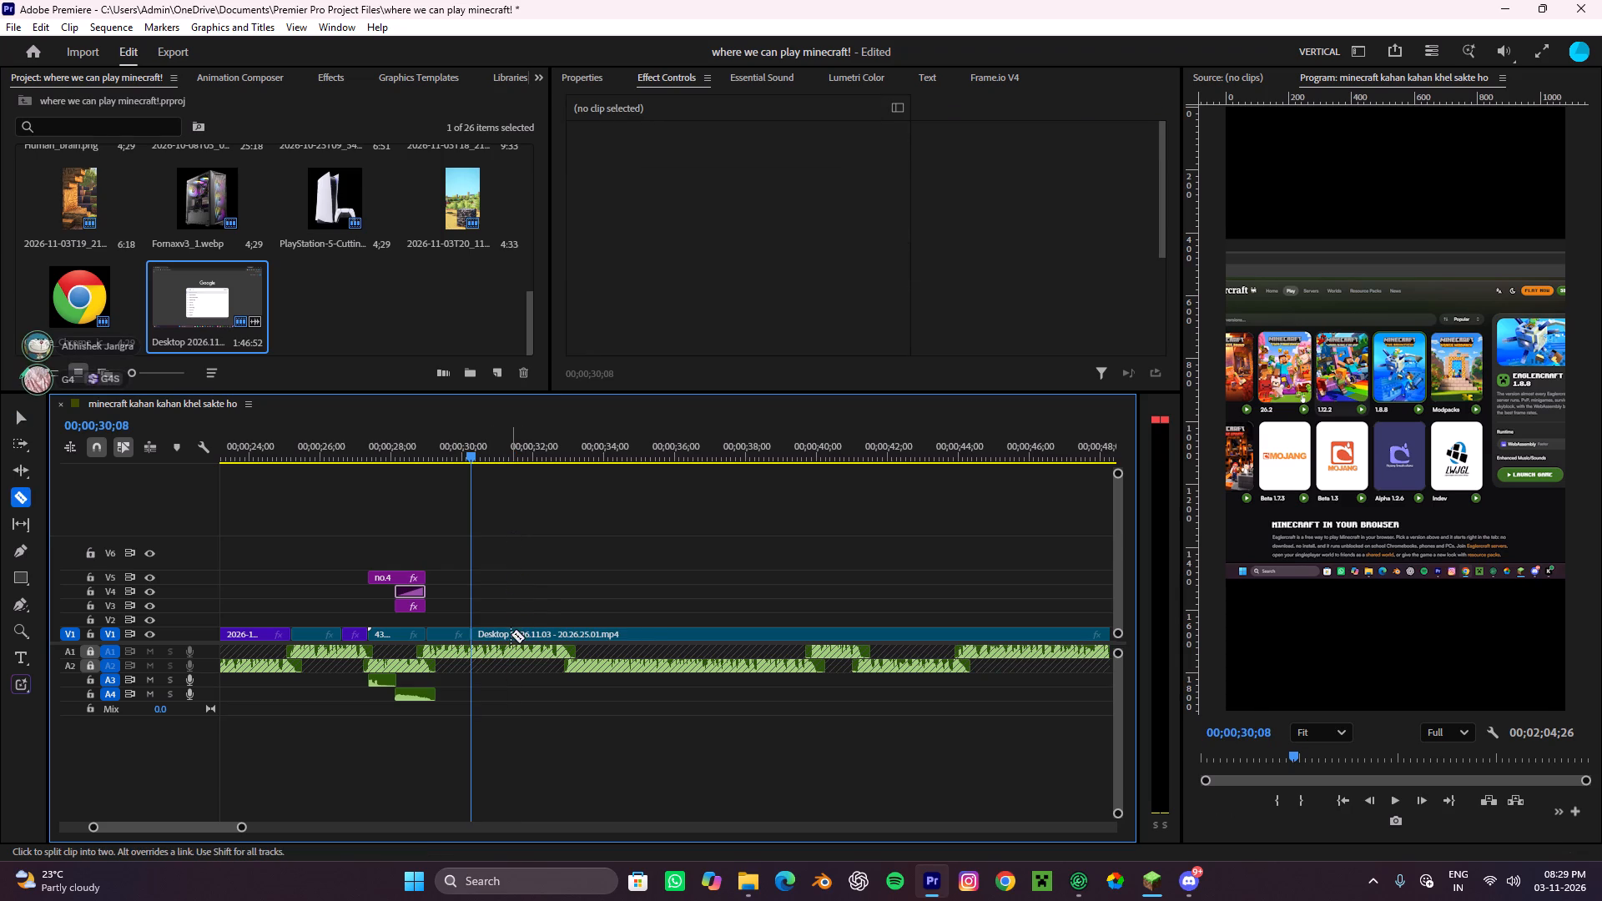
left_click(511, 634)
key("v")
left_click_drag(472, 441, 663, 517)
scroll(680, 554, "down", 4, "alt")
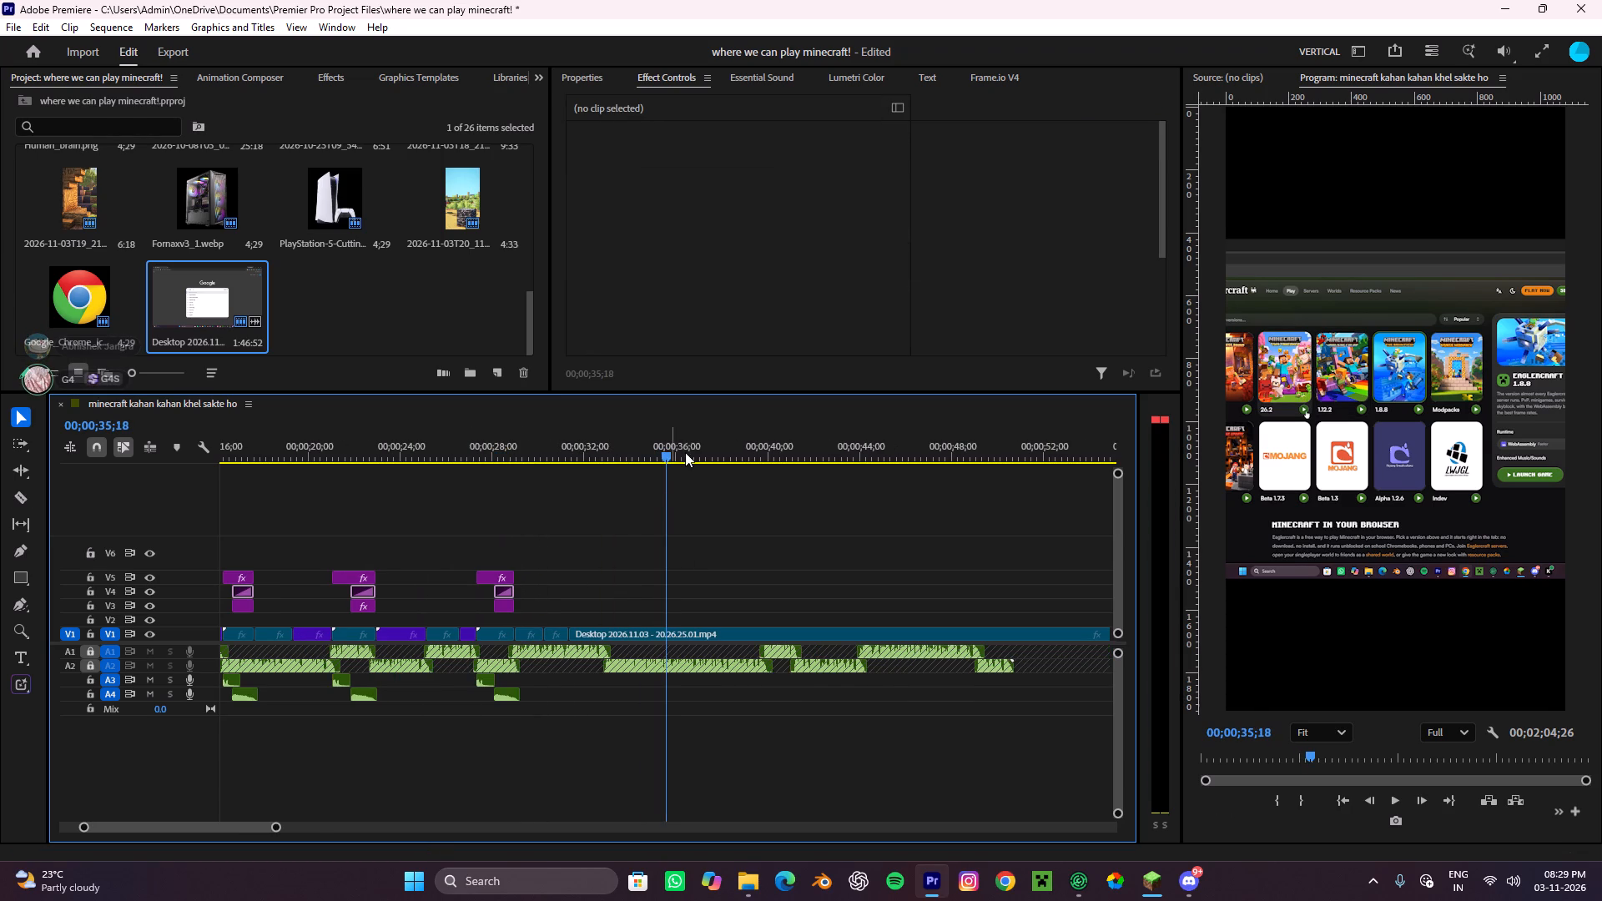
left_click_drag(681, 450, 792, 471)
scroll(858, 542, "down", 10)
left_click_drag(572, 450, 753, 491)
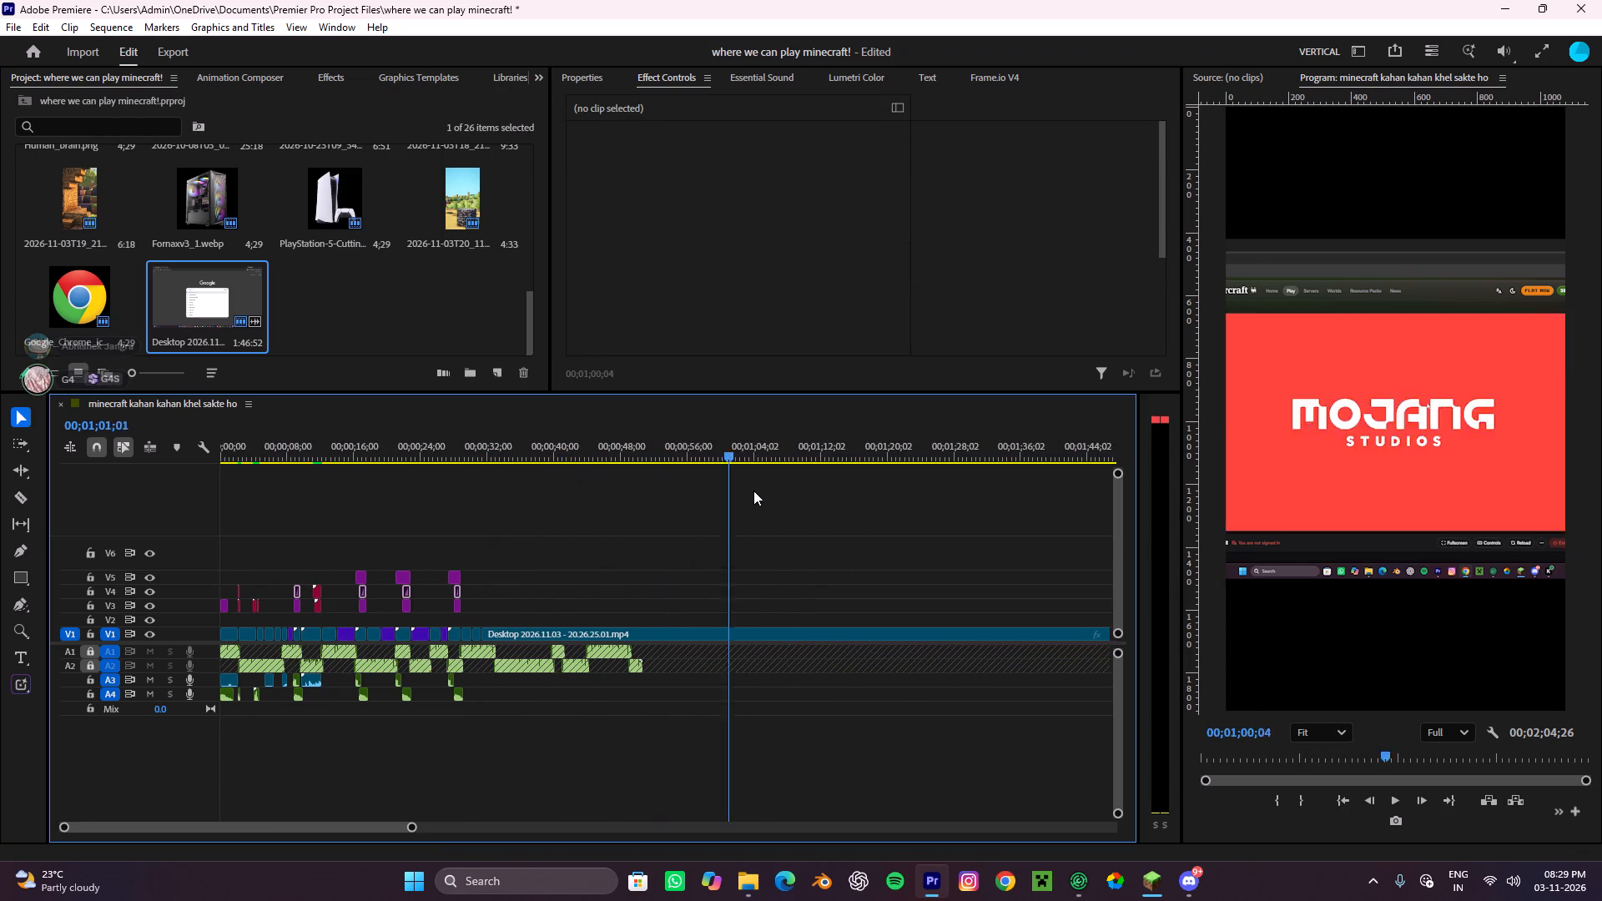
left_click_drag(753, 491, 900, 511)
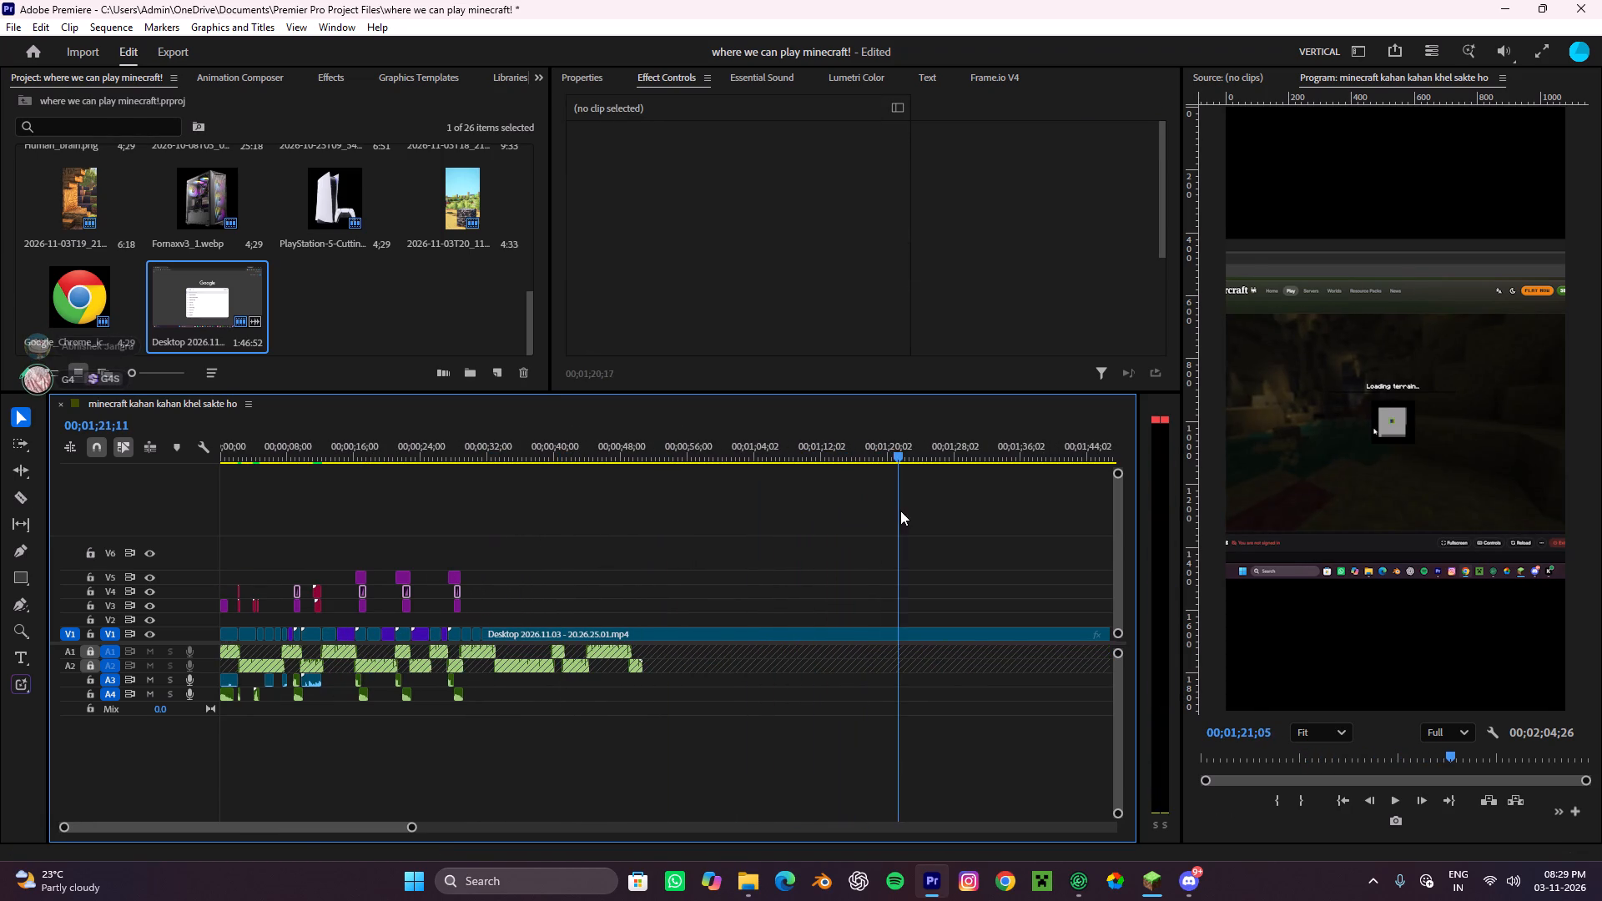
left_click_drag(900, 511, 902, 511)
scroll(873, 535, "down", 10)
left_click_drag(476, 452, 538, 469)
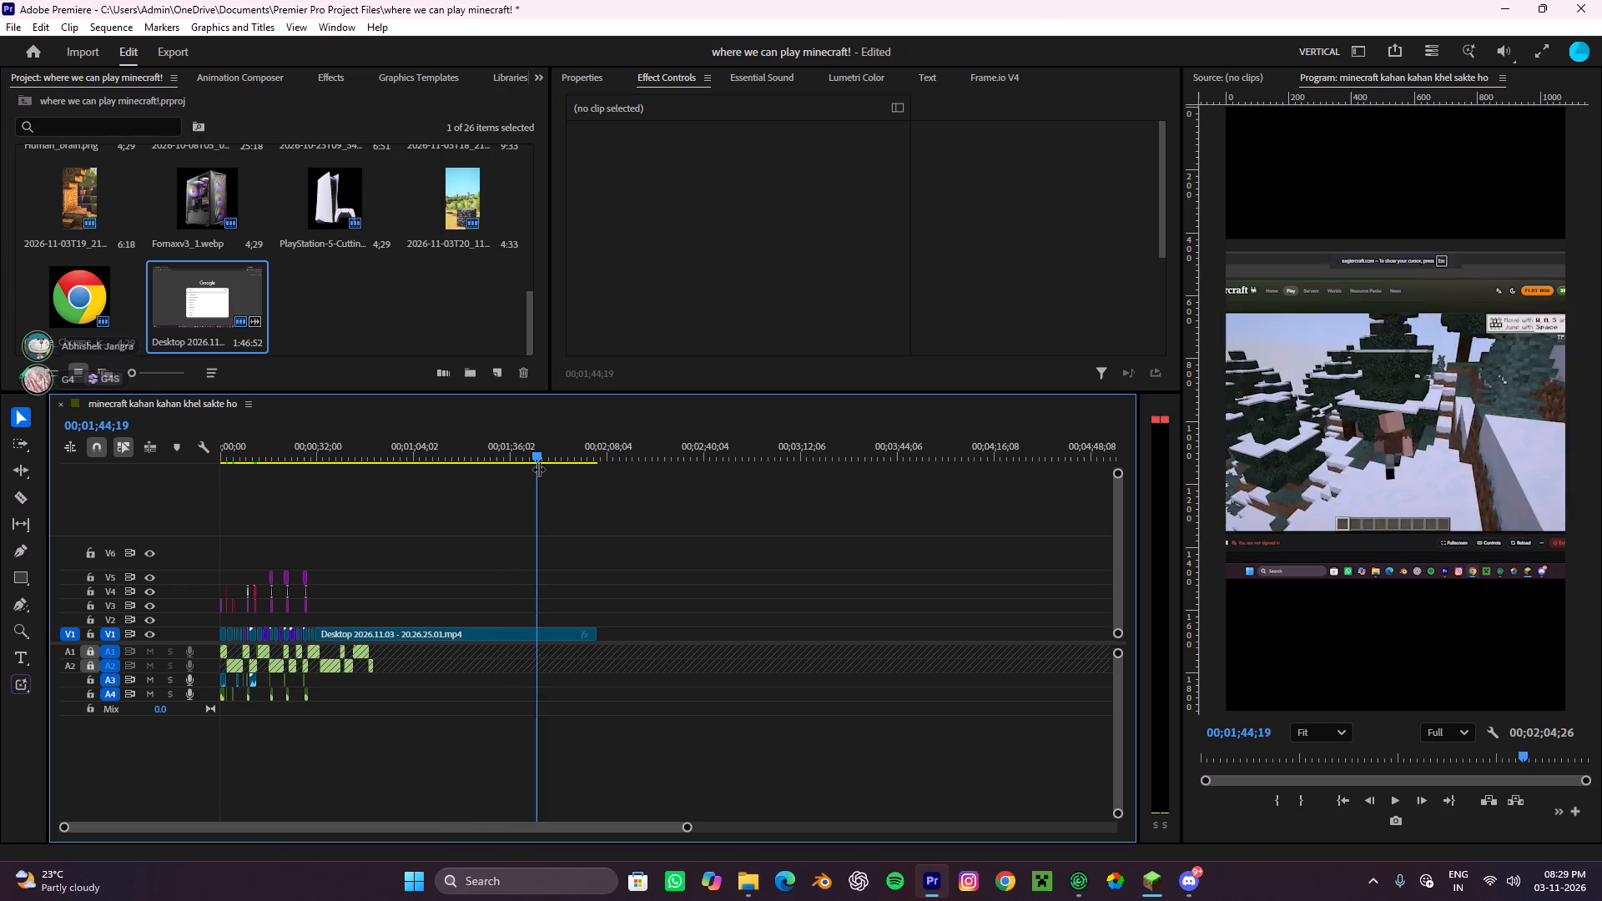
left_click_drag(538, 469, 554, 478)
scroll(542, 511, "up", 4, "alt")
key("c")
left_click(560, 634)
key("v")
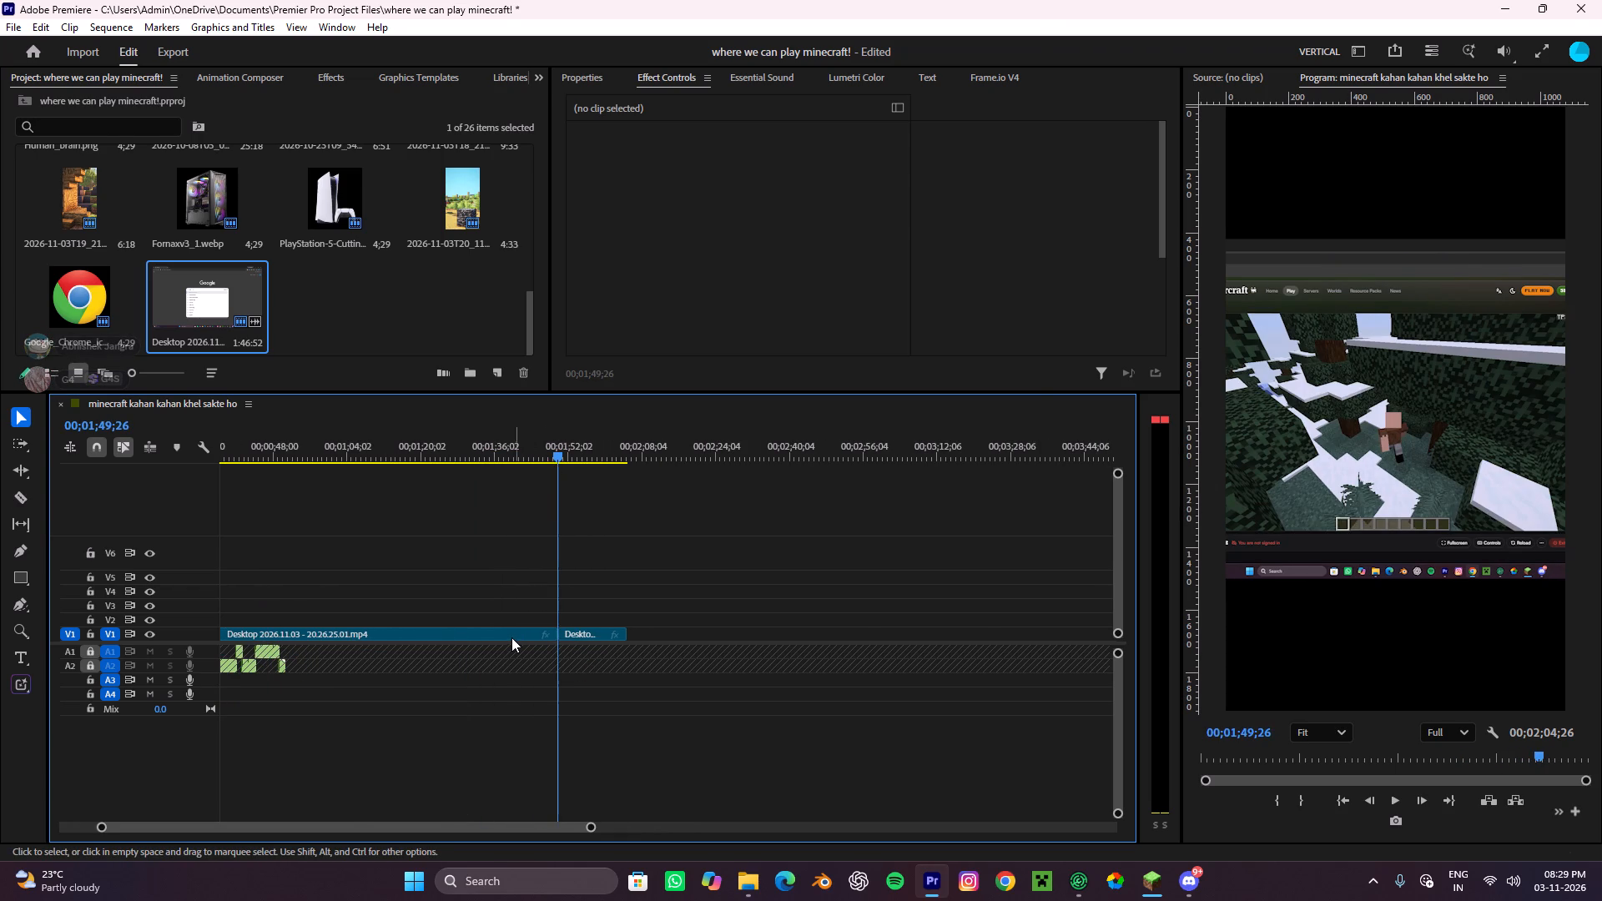
left_click(511, 638)
key("e")
scroll(400, 627, "up", 16, "alt")
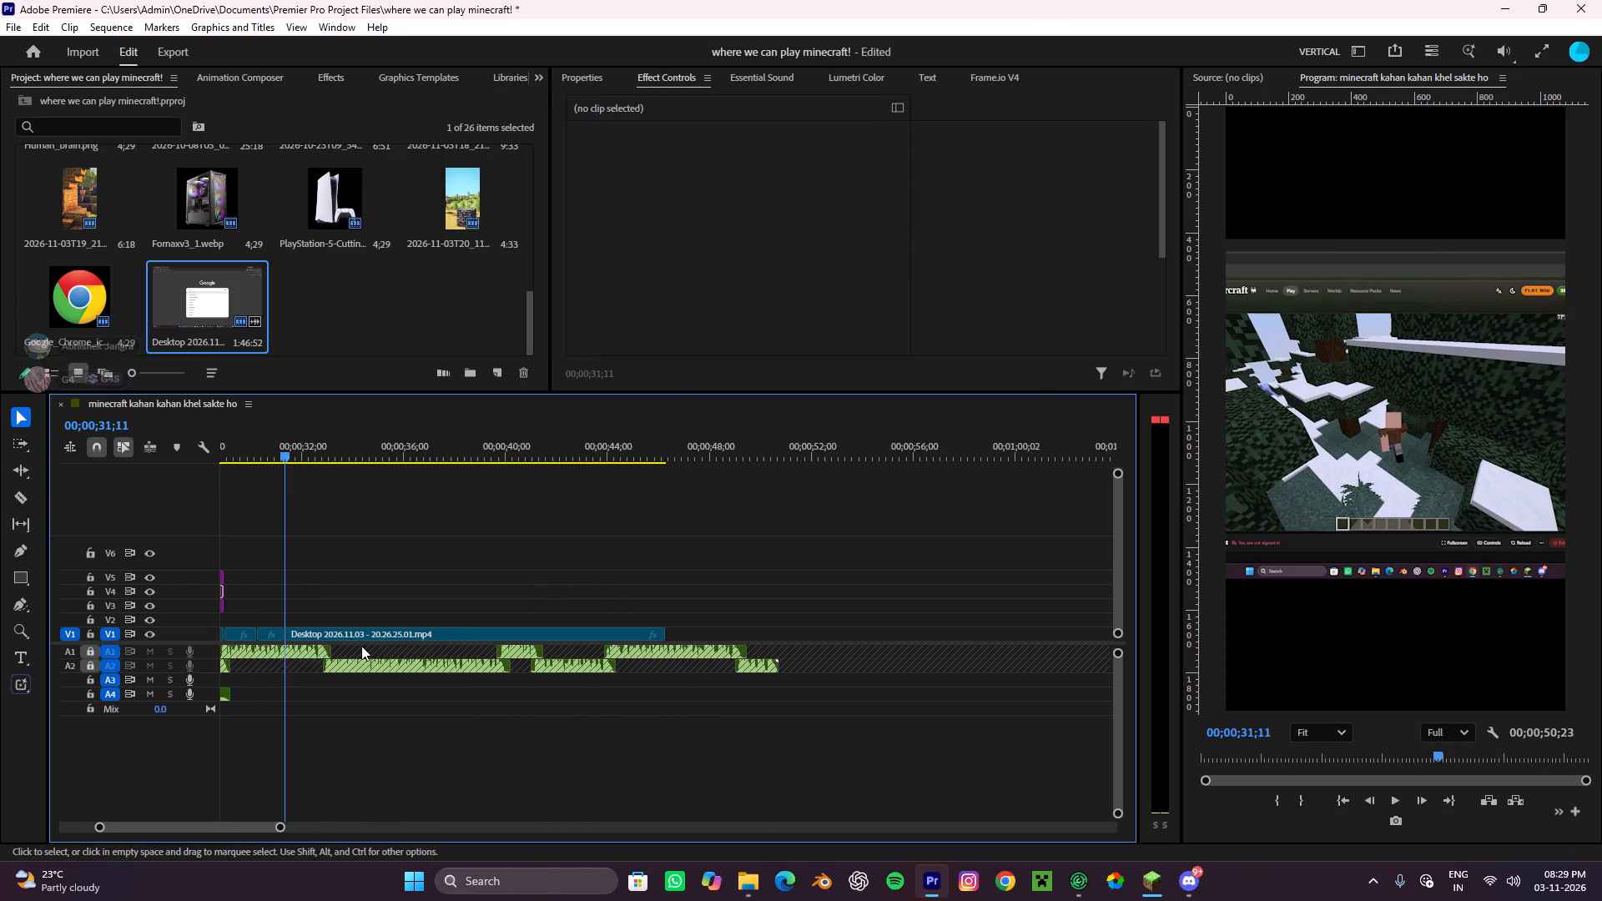
Cut the spruce forest gameplay near the voice-over change, remove the remainder, and trim its end to about 00;00;32;26.
key("c")
left_click(329, 633)
key("v")
left_click(357, 632)
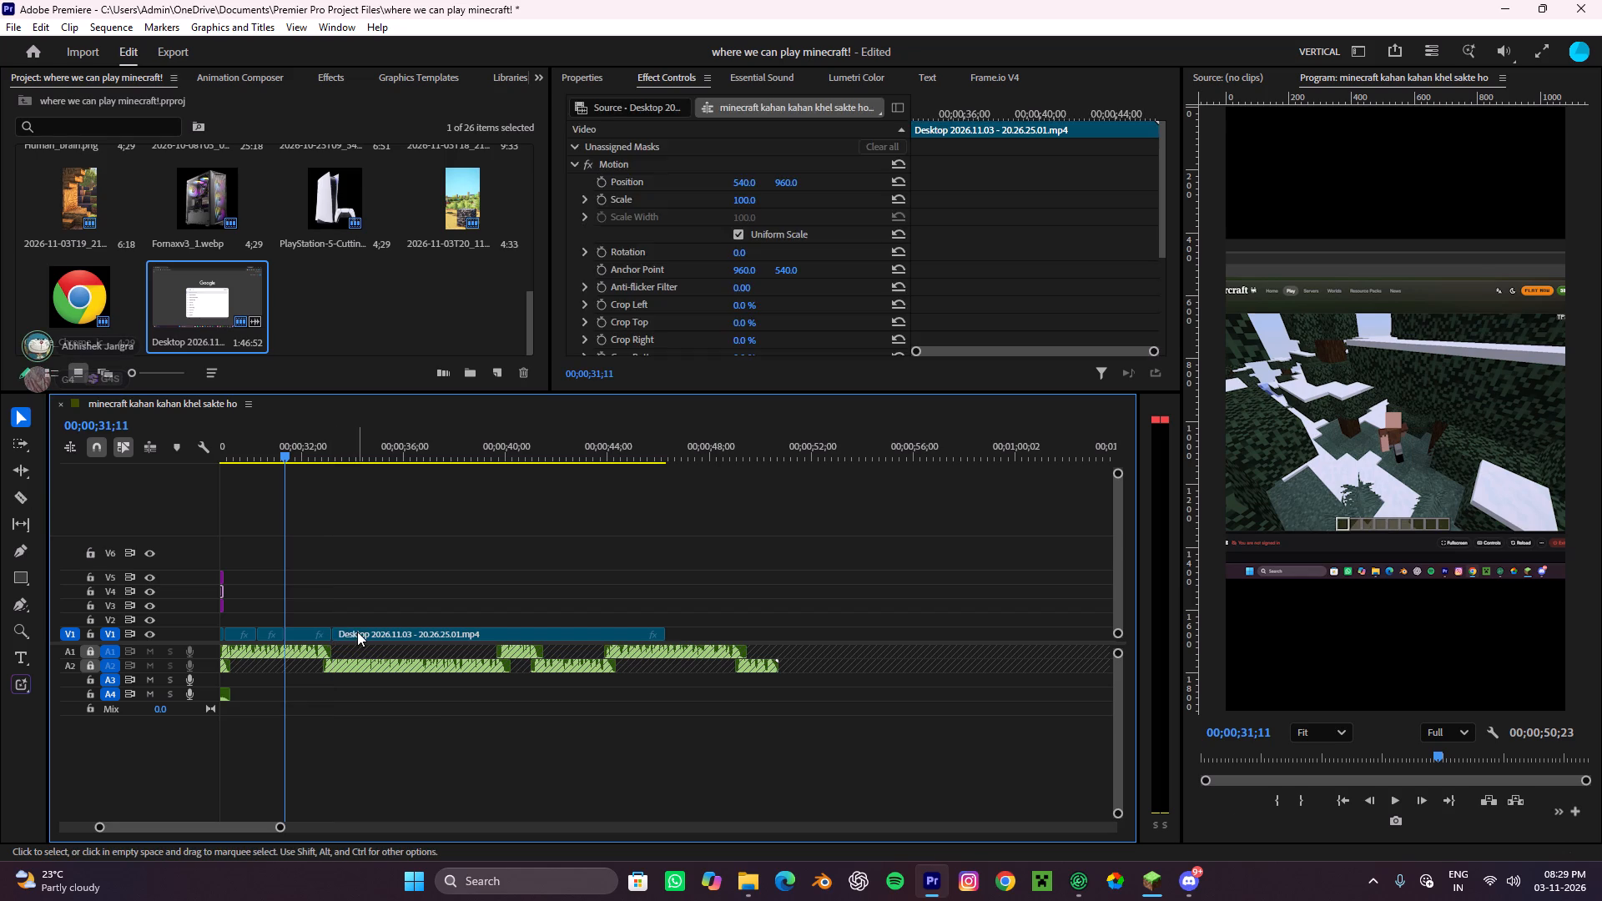
key("ctrl+x")
left_click_drag(333, 632, 327, 648)
Play the sequence from the forest gameplay onward and listen to the voice-over that still has no footage.
scroll(340, 635, "down", 6, "alt")
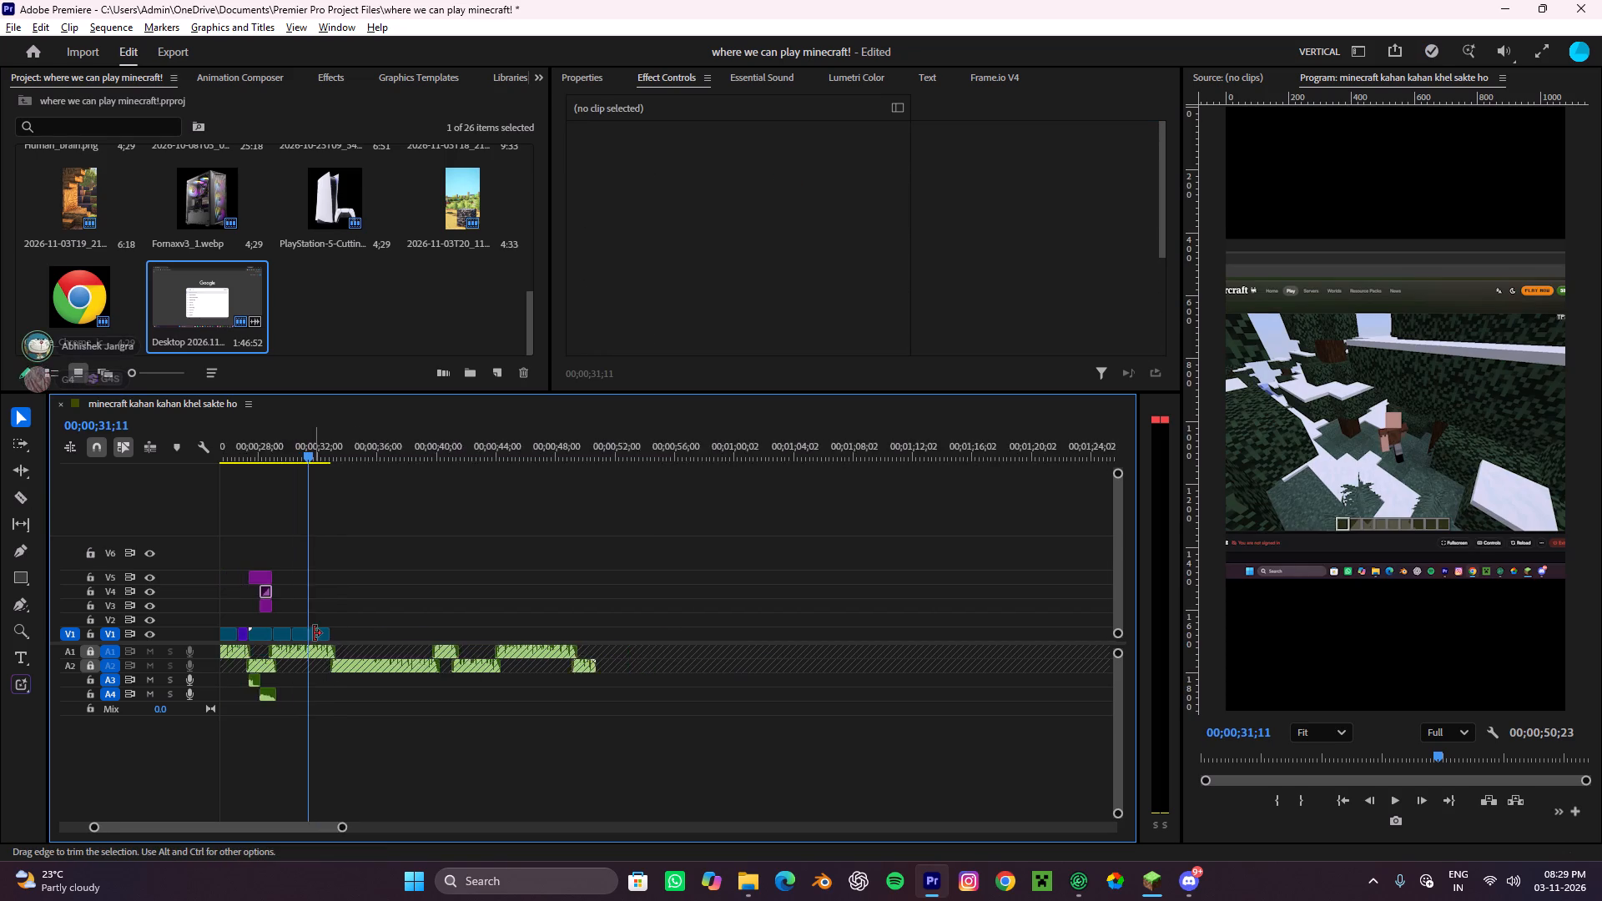
scroll(314, 633, "down", 4, "alt")
scroll(310, 636, "up", 20, "alt")
scroll(310, 636, "up", 3, "alt")
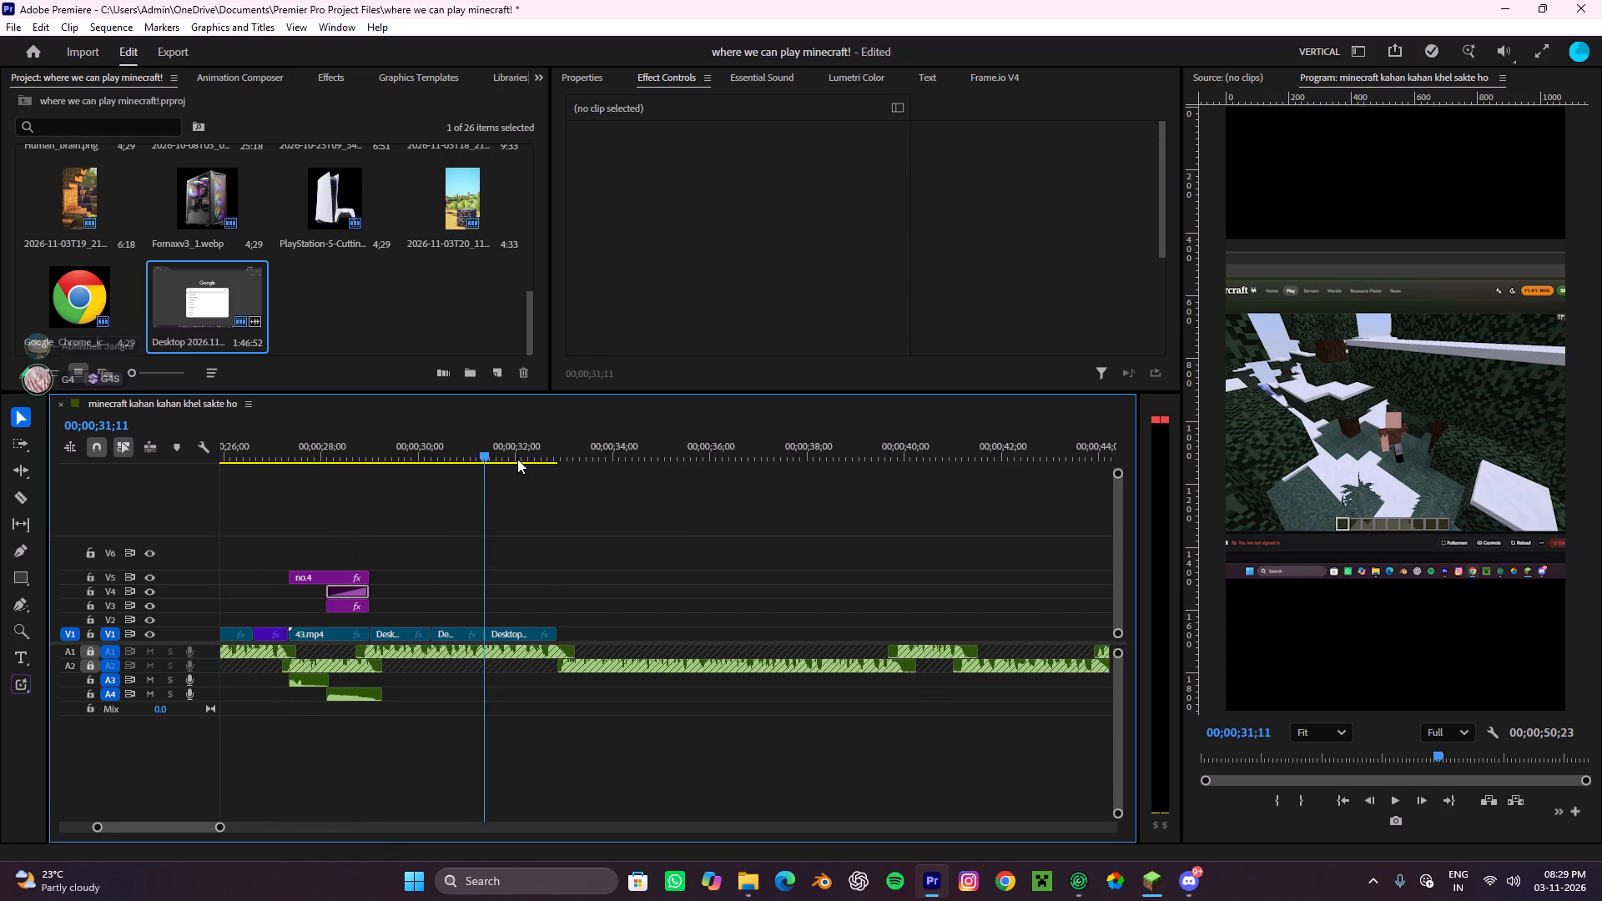
left_click_drag(490, 453, 360, 541)
left_click(455, 535)
key("space")
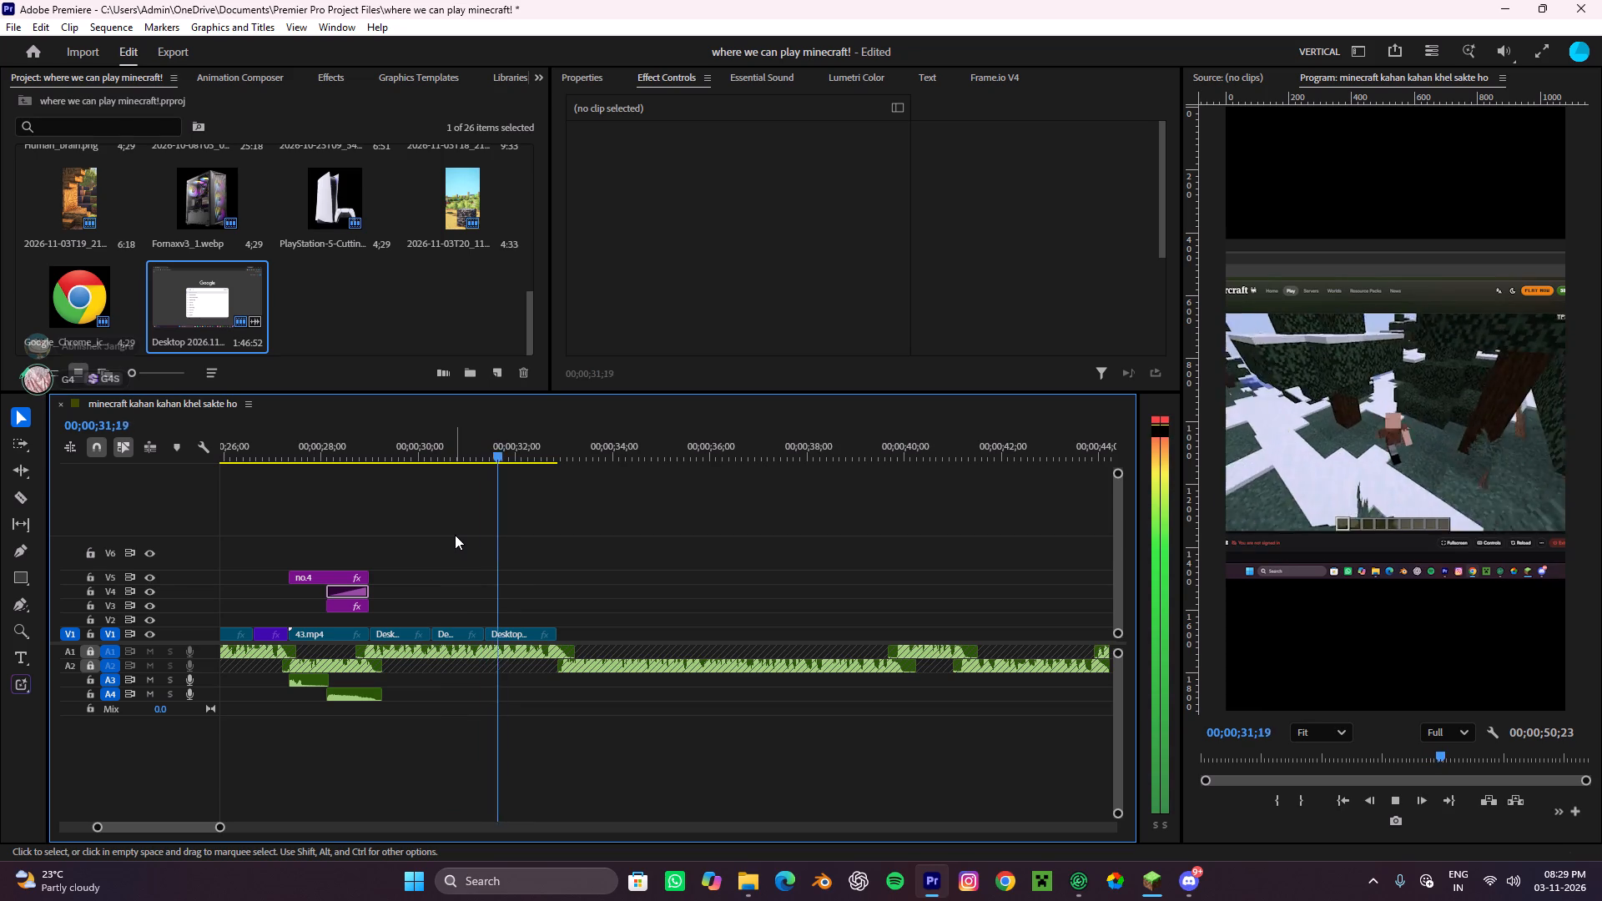
key("space")
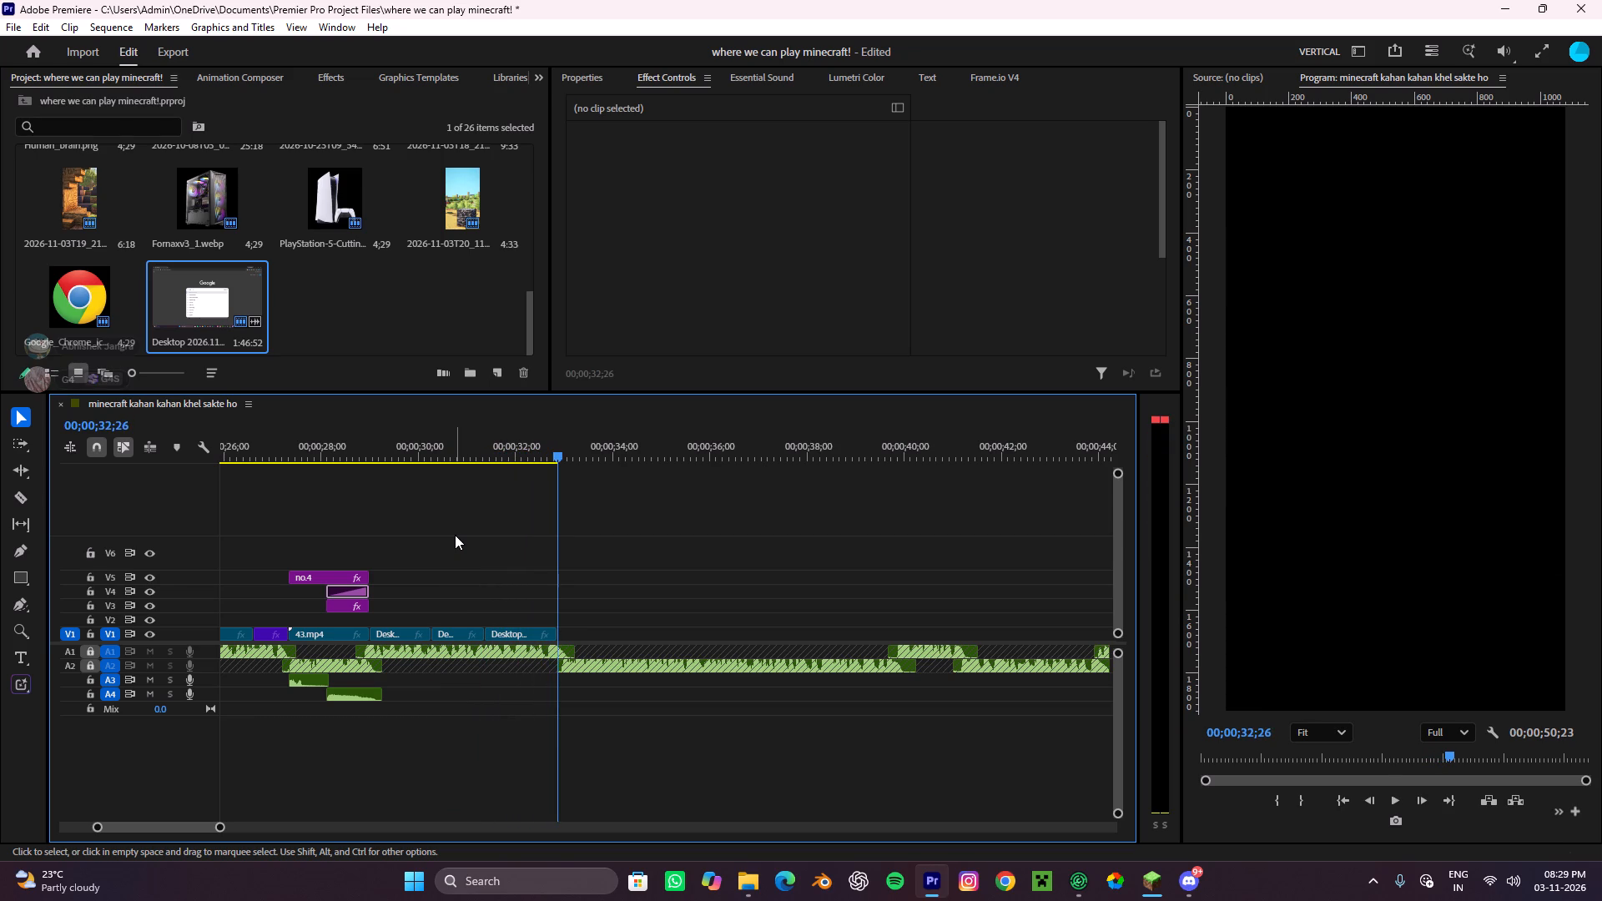
key("space")
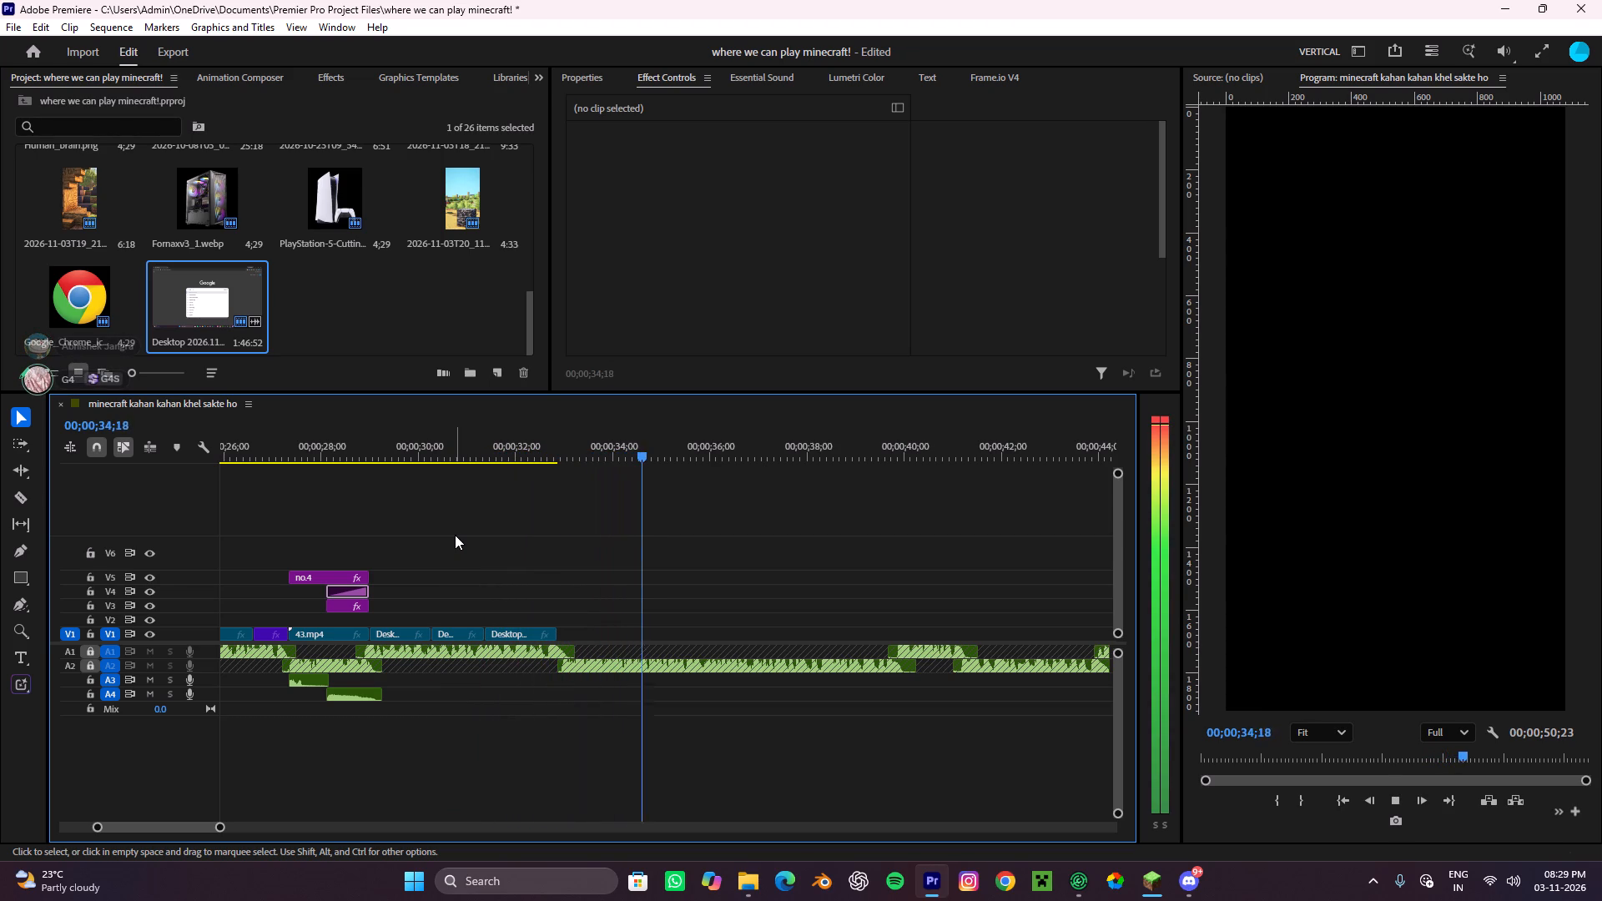
key("space")
scroll(457, 541, "down", 2, "alt")
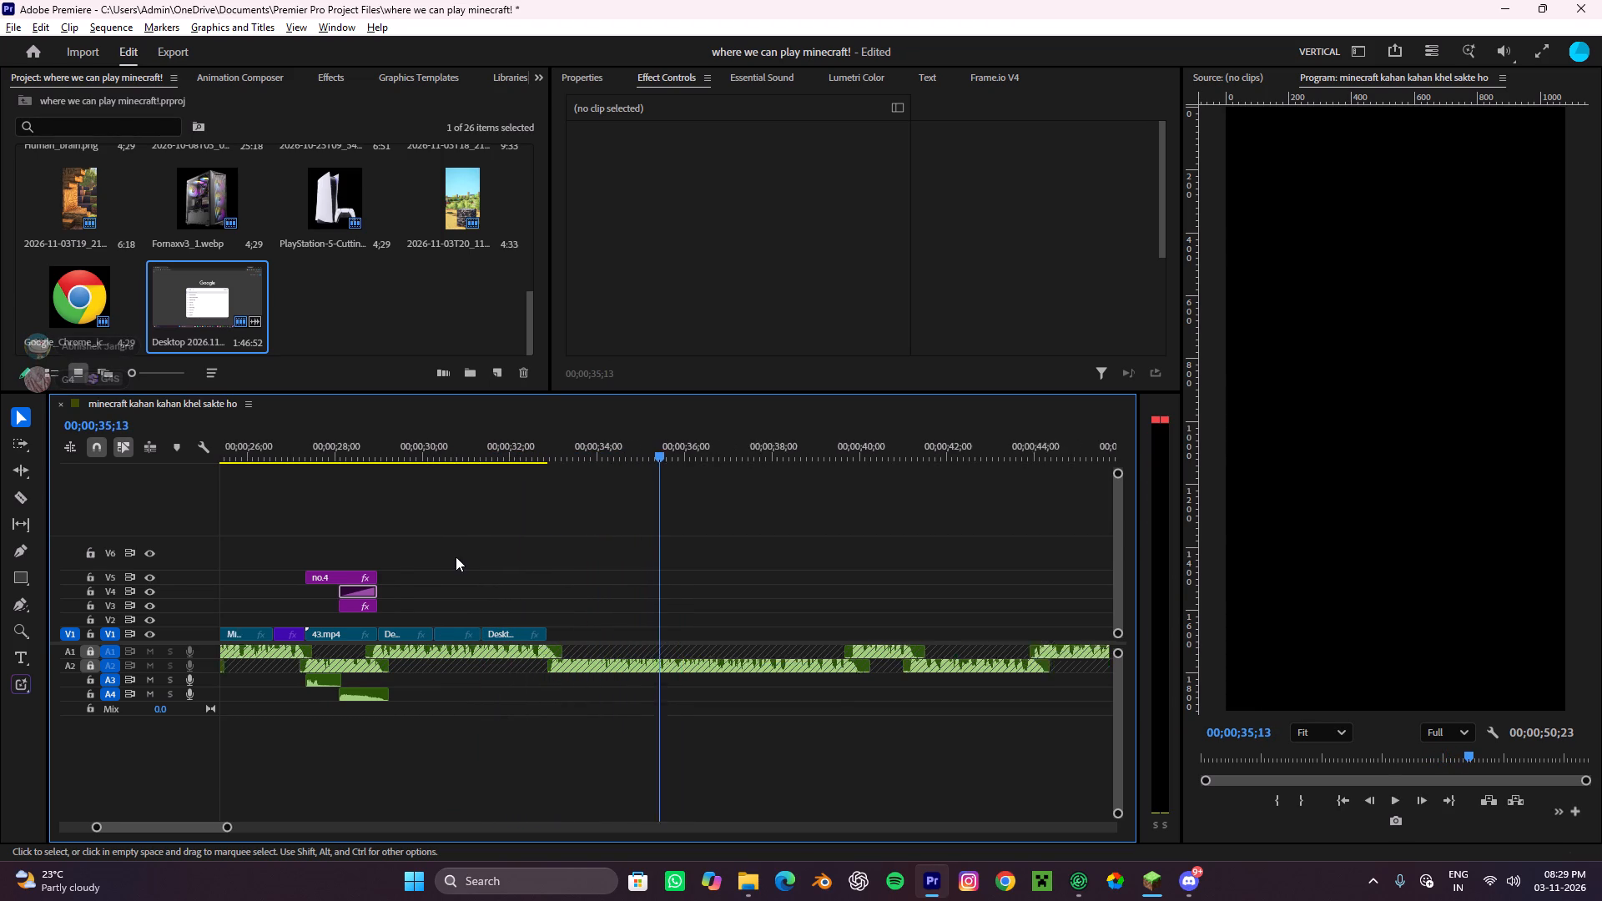
scroll(456, 556, "down", 15, "alt")
scroll(511, 602, "up", 8, "alt")
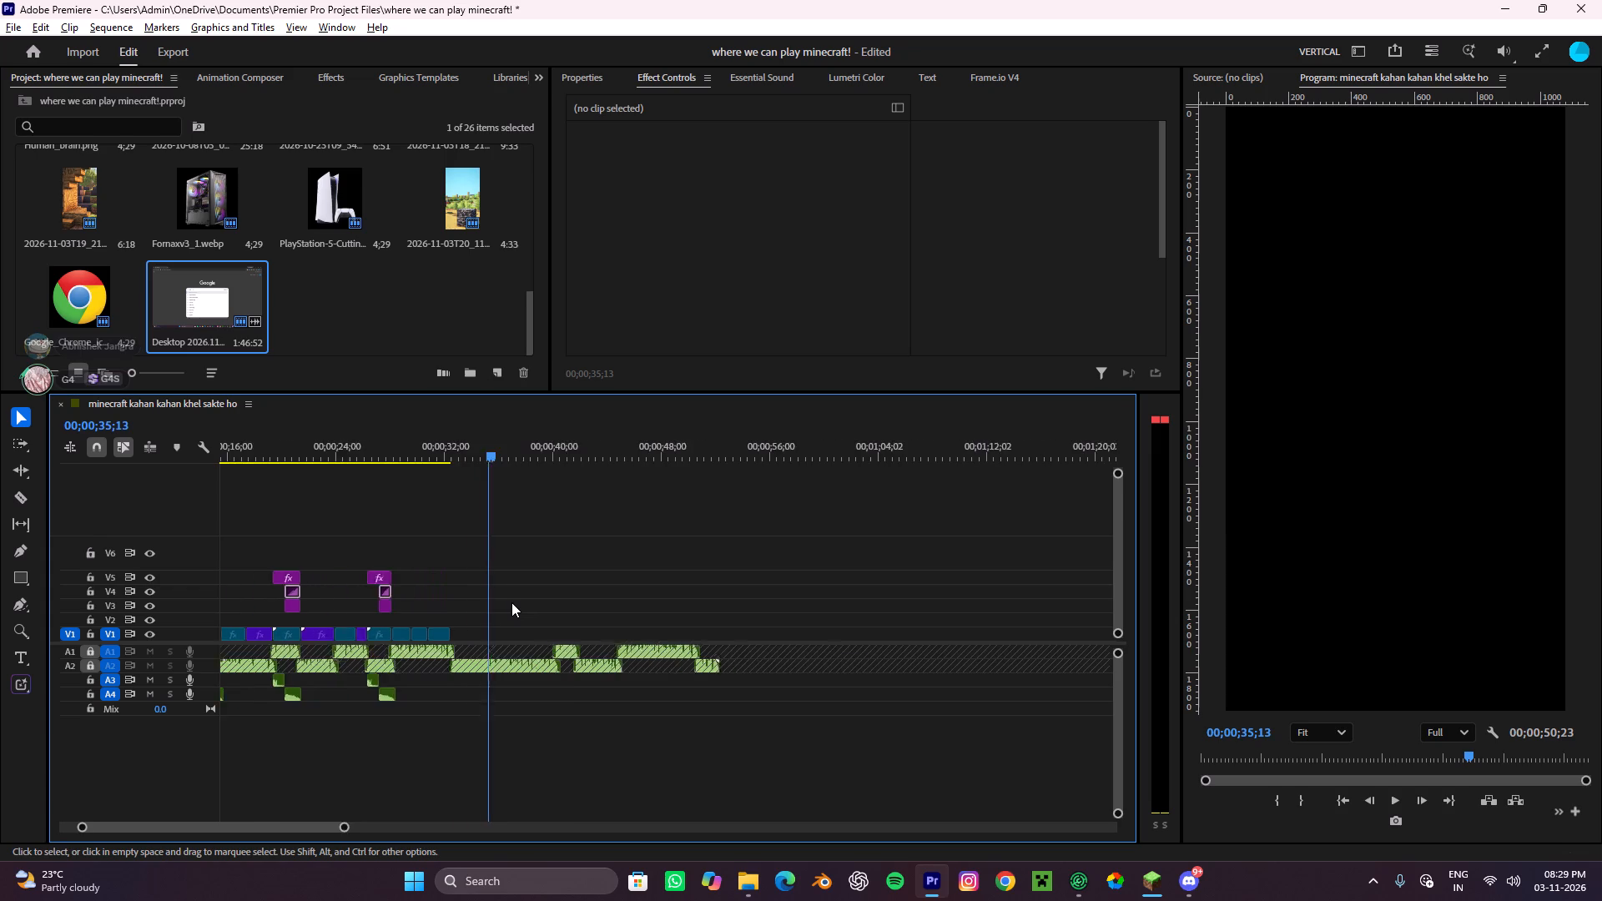
scroll(511, 602, "up", 9, "alt")
left_click_drag(603, 460, 557, 534)
key("space")
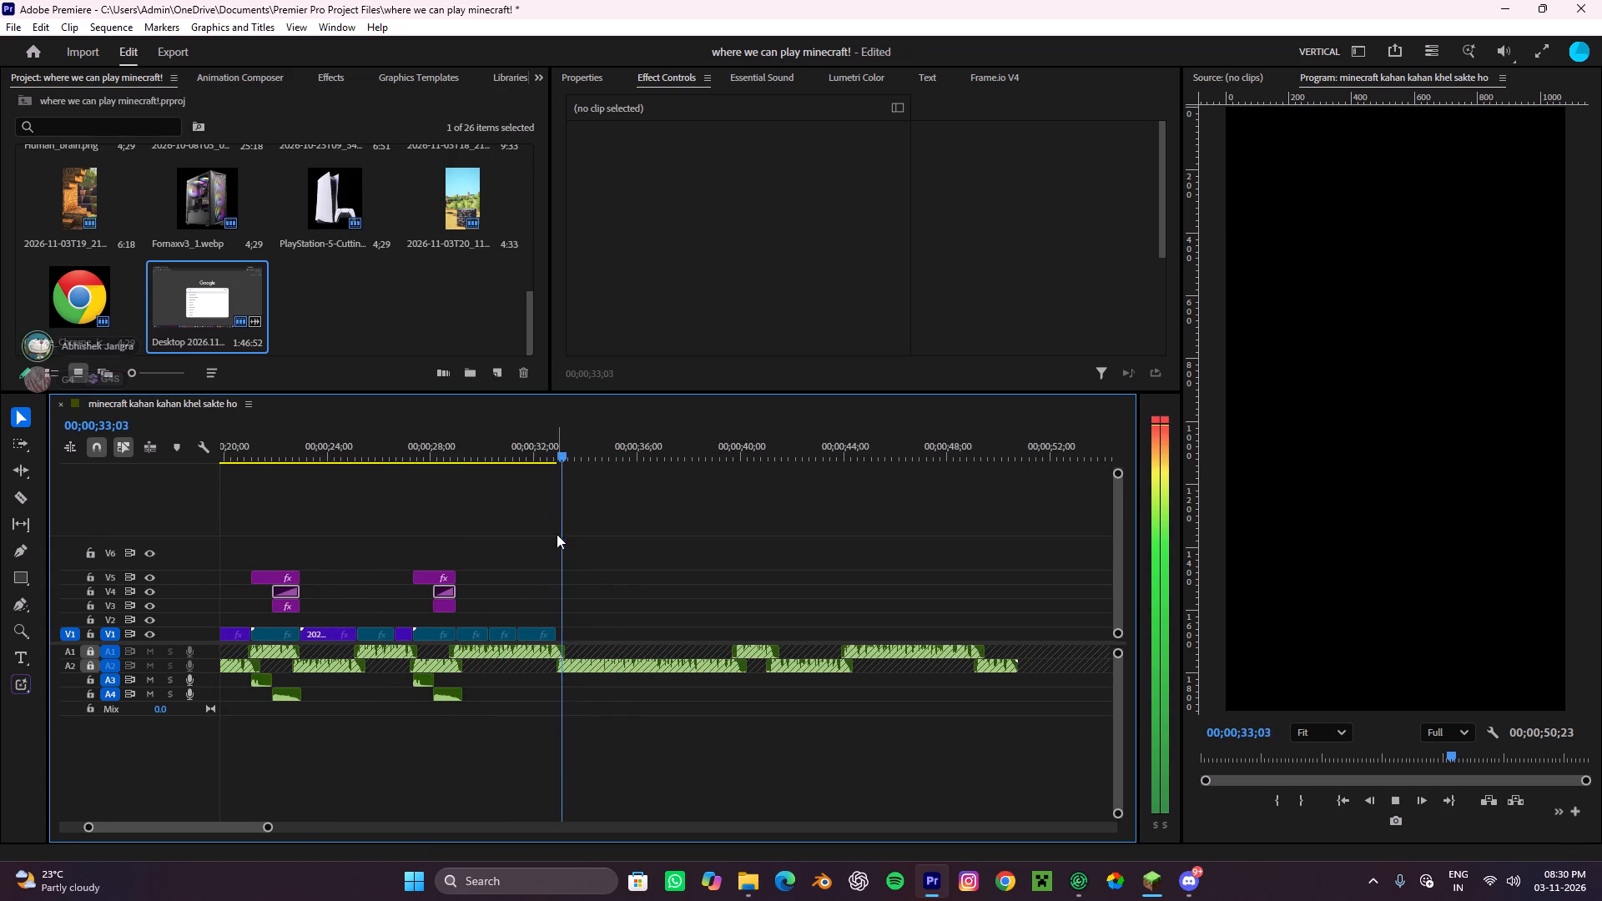
scroll(597, 513, "down", 11)
scroll(595, 630, "up", 6, "alt")
key("space")
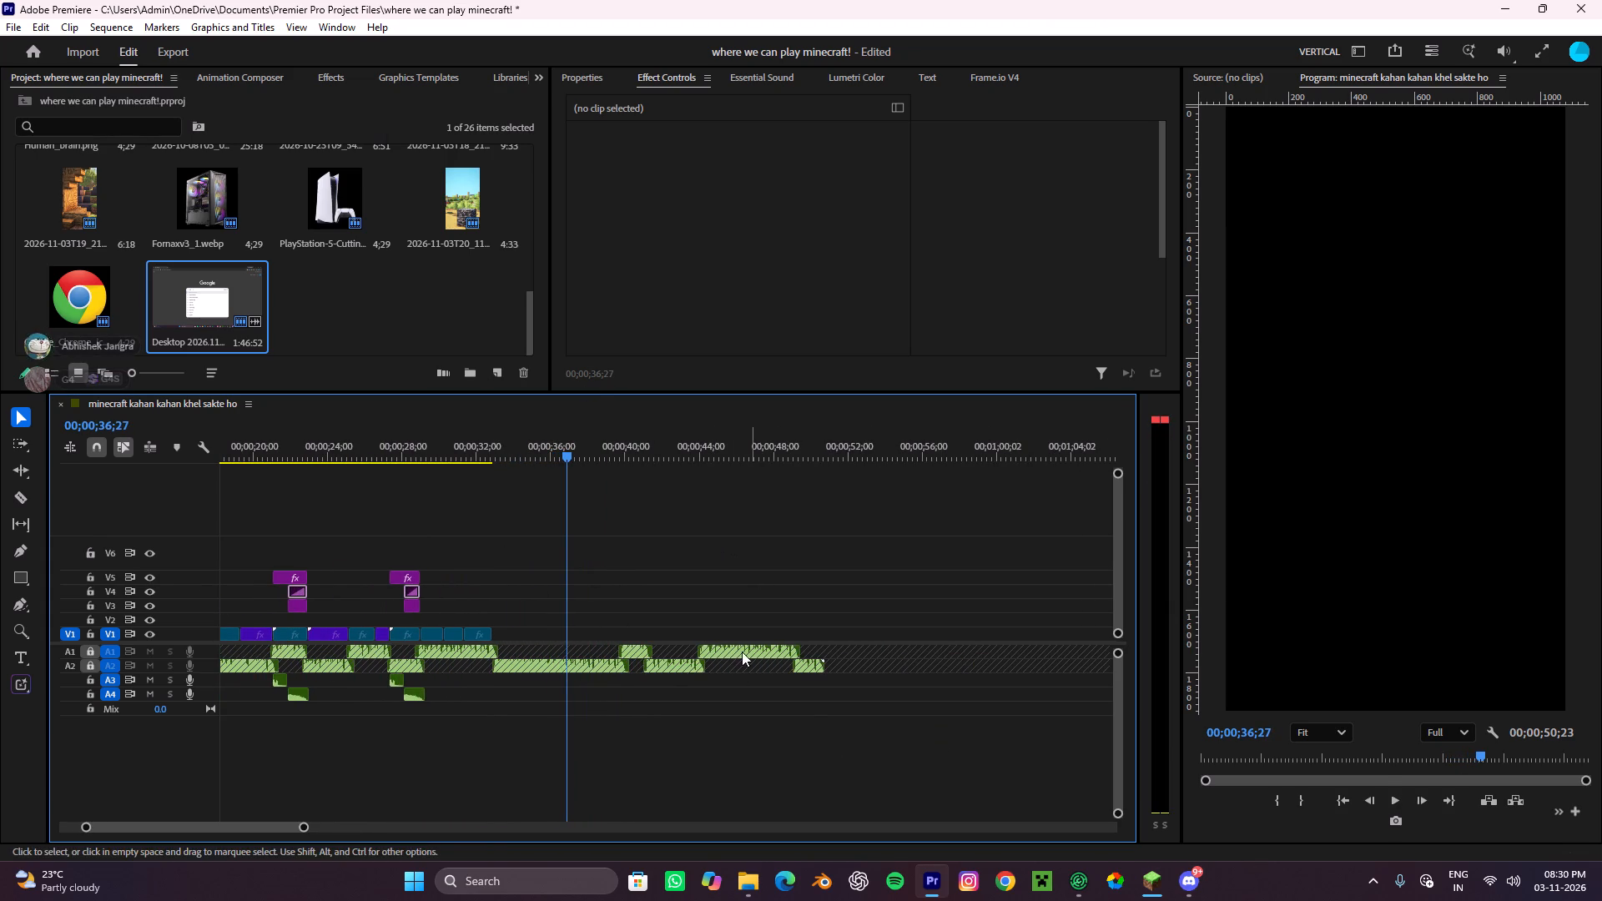
Preview the project's clips and place the Minecraft 2026.10.26 recording on V1 just after the forest gameplay.
scroll(217, 267, "up", 6)
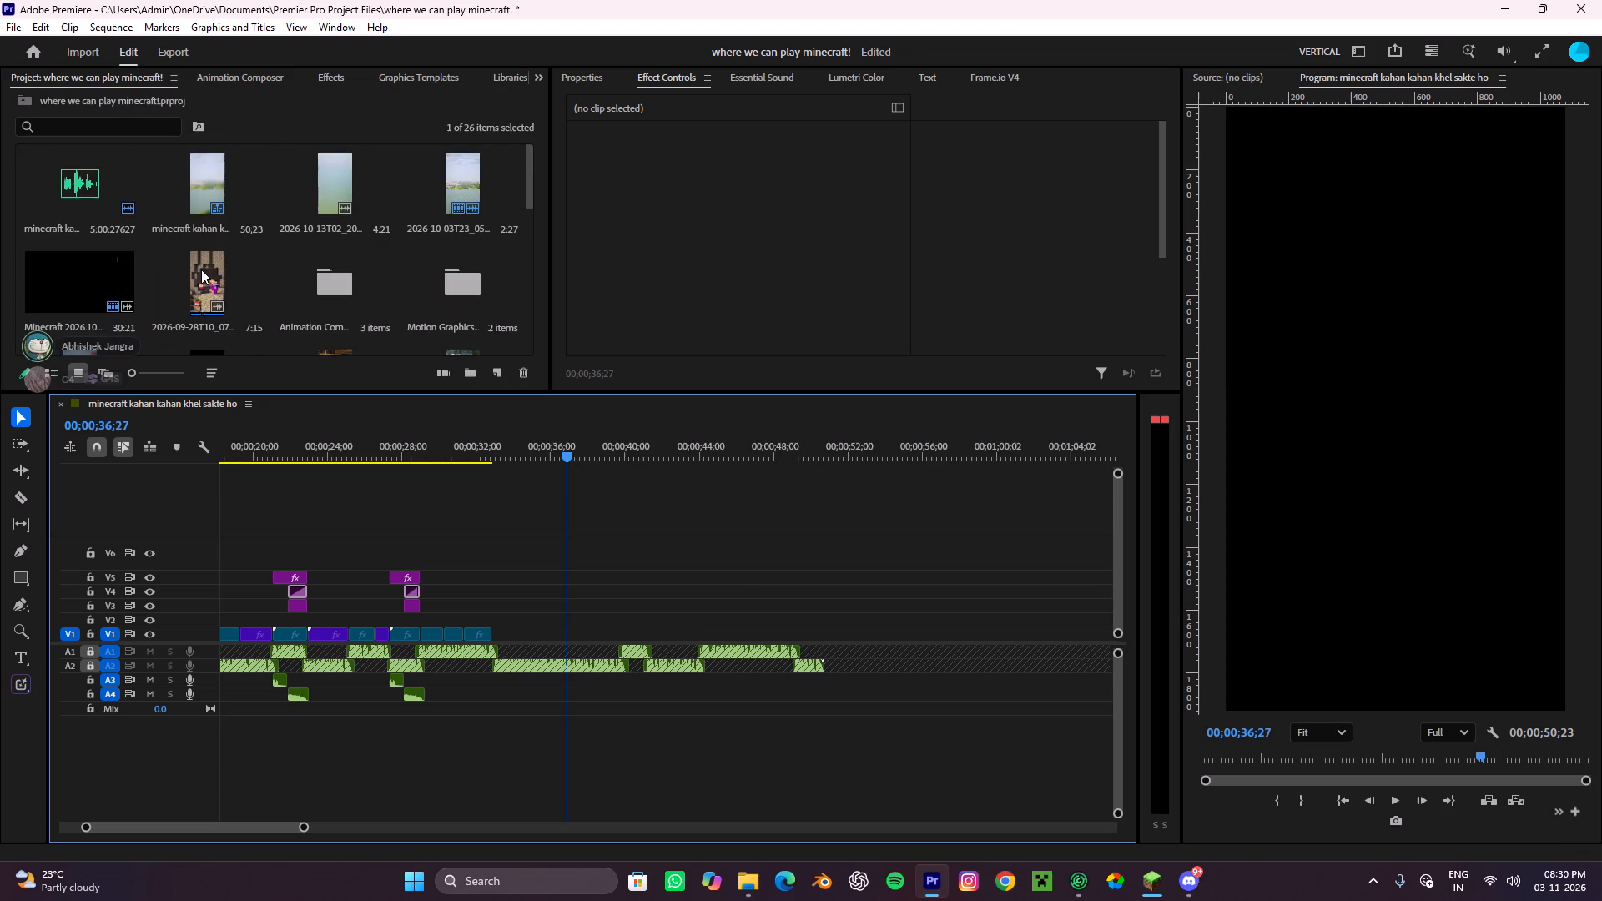
scroll(201, 269, "up", 4)
left_click(202, 266)
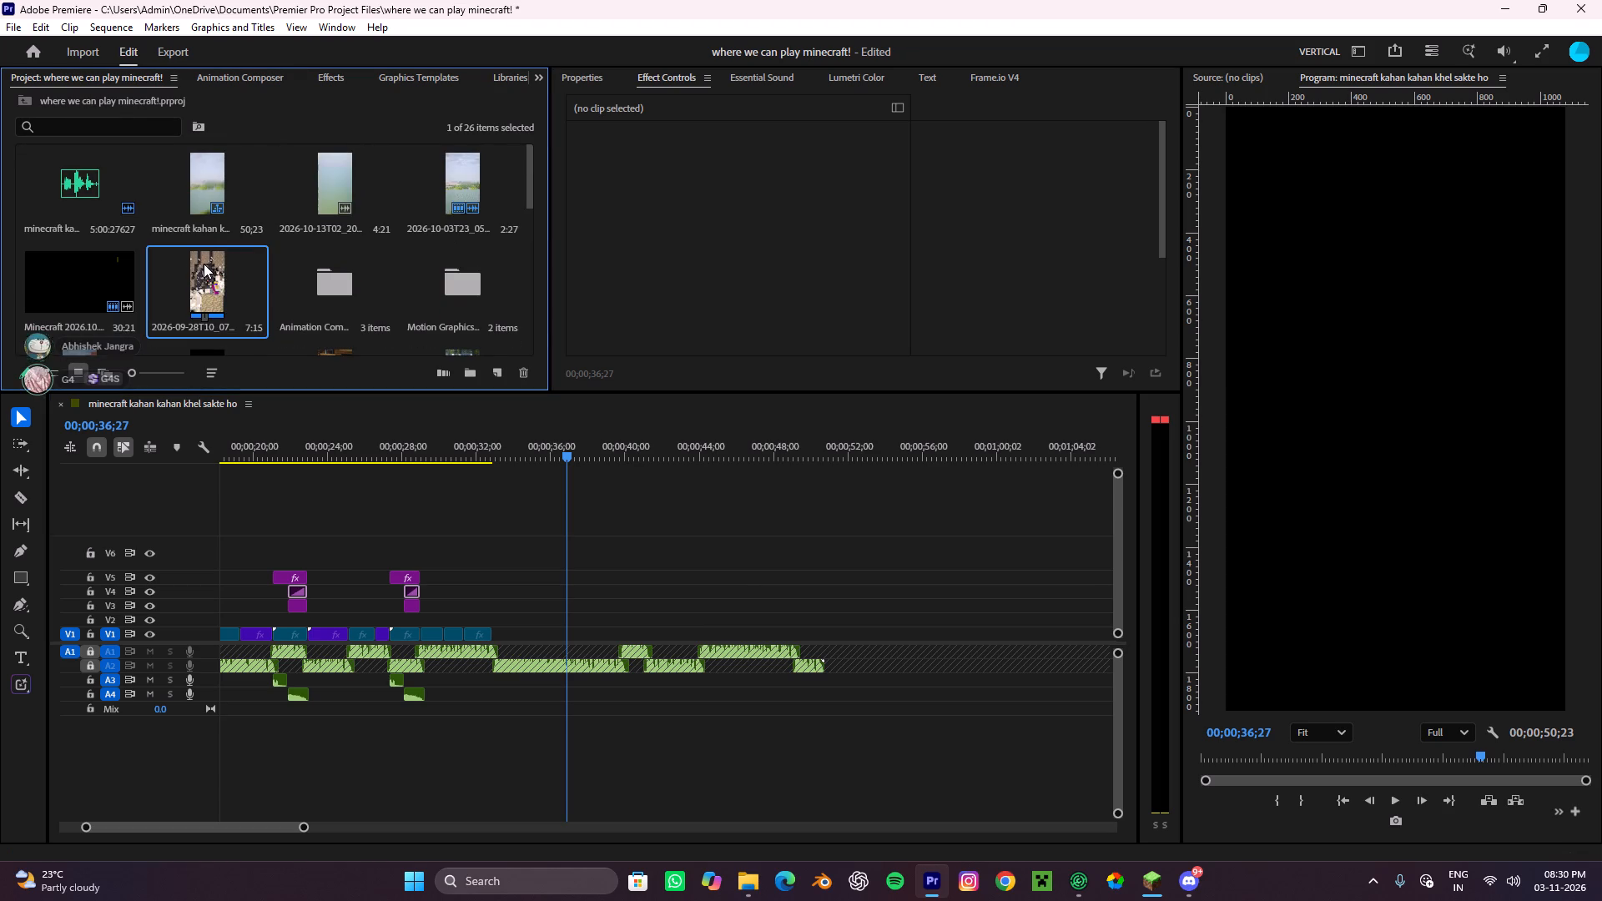
left_click(201, 155)
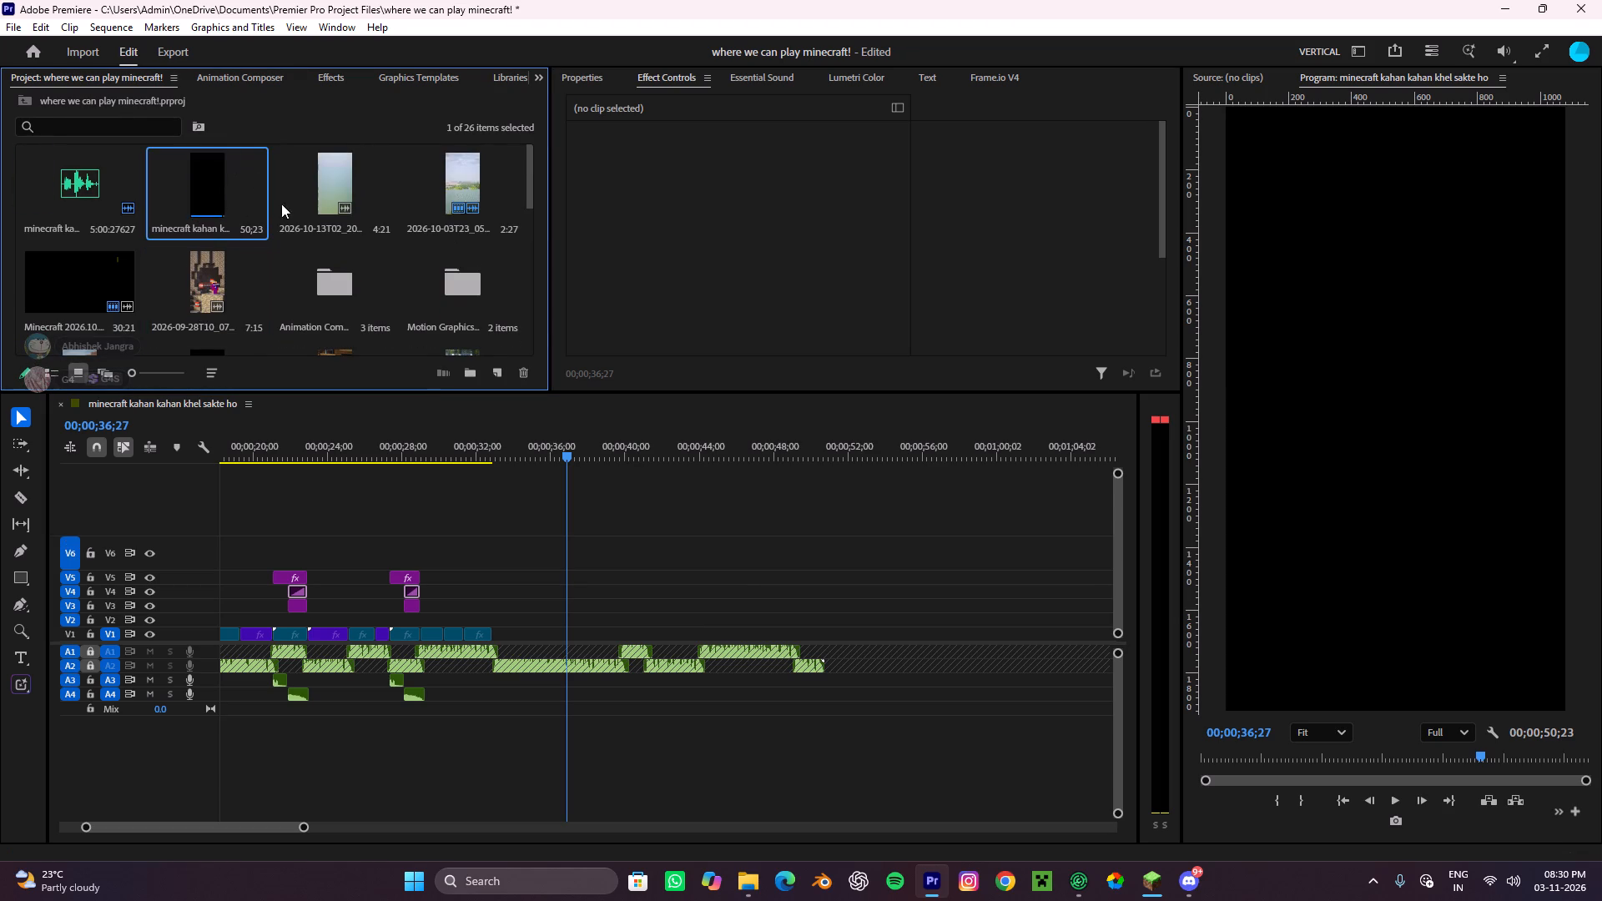
left_click(315, 193)
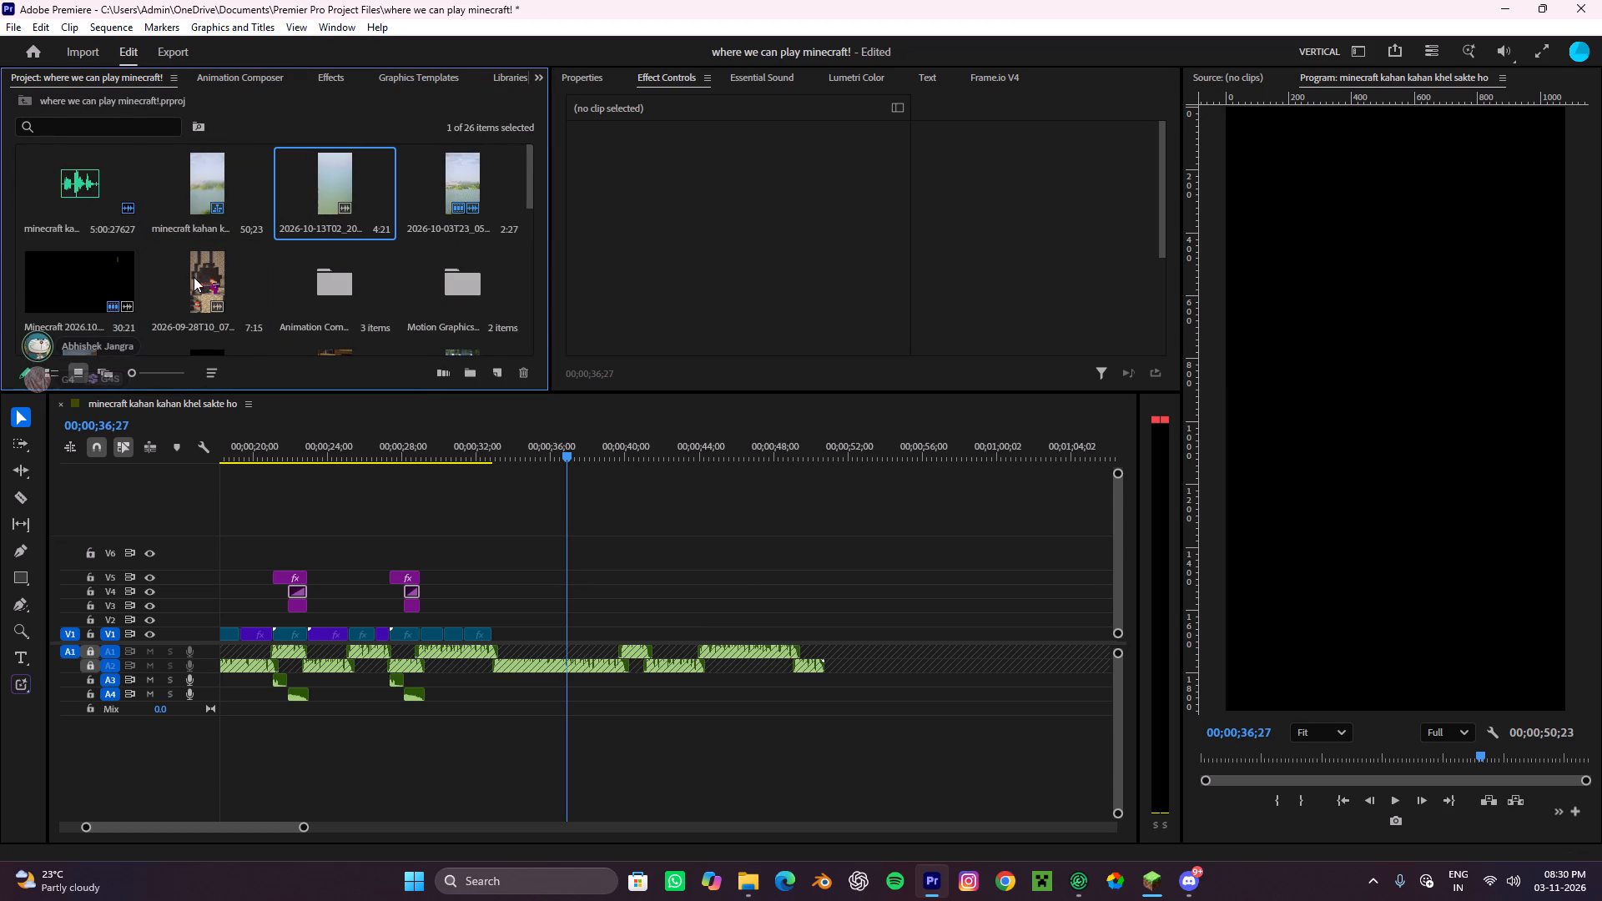
left_click(194, 277)
left_click(112, 284)
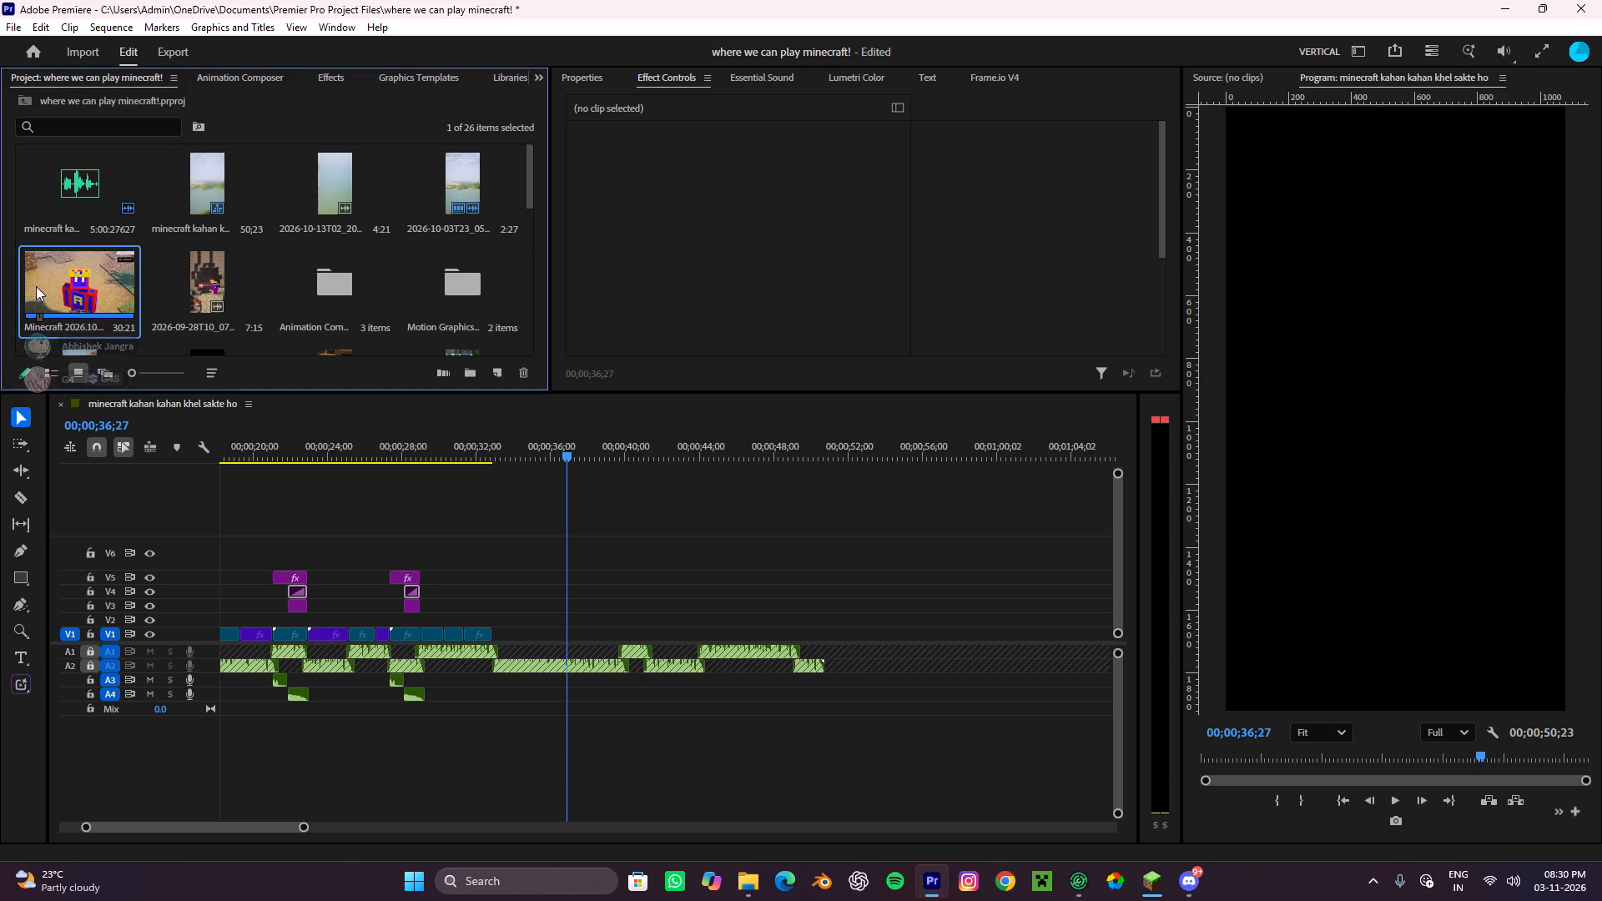
left_click_drag(43, 263, 503, 637)
scroll(555, 583, "down", 5)
Scrub through the Minecraft 2026.10.26 clip, cut it at 00;00;59;03, and ripple delete the part before the cut.
left_click_drag(442, 460, 422, 496)
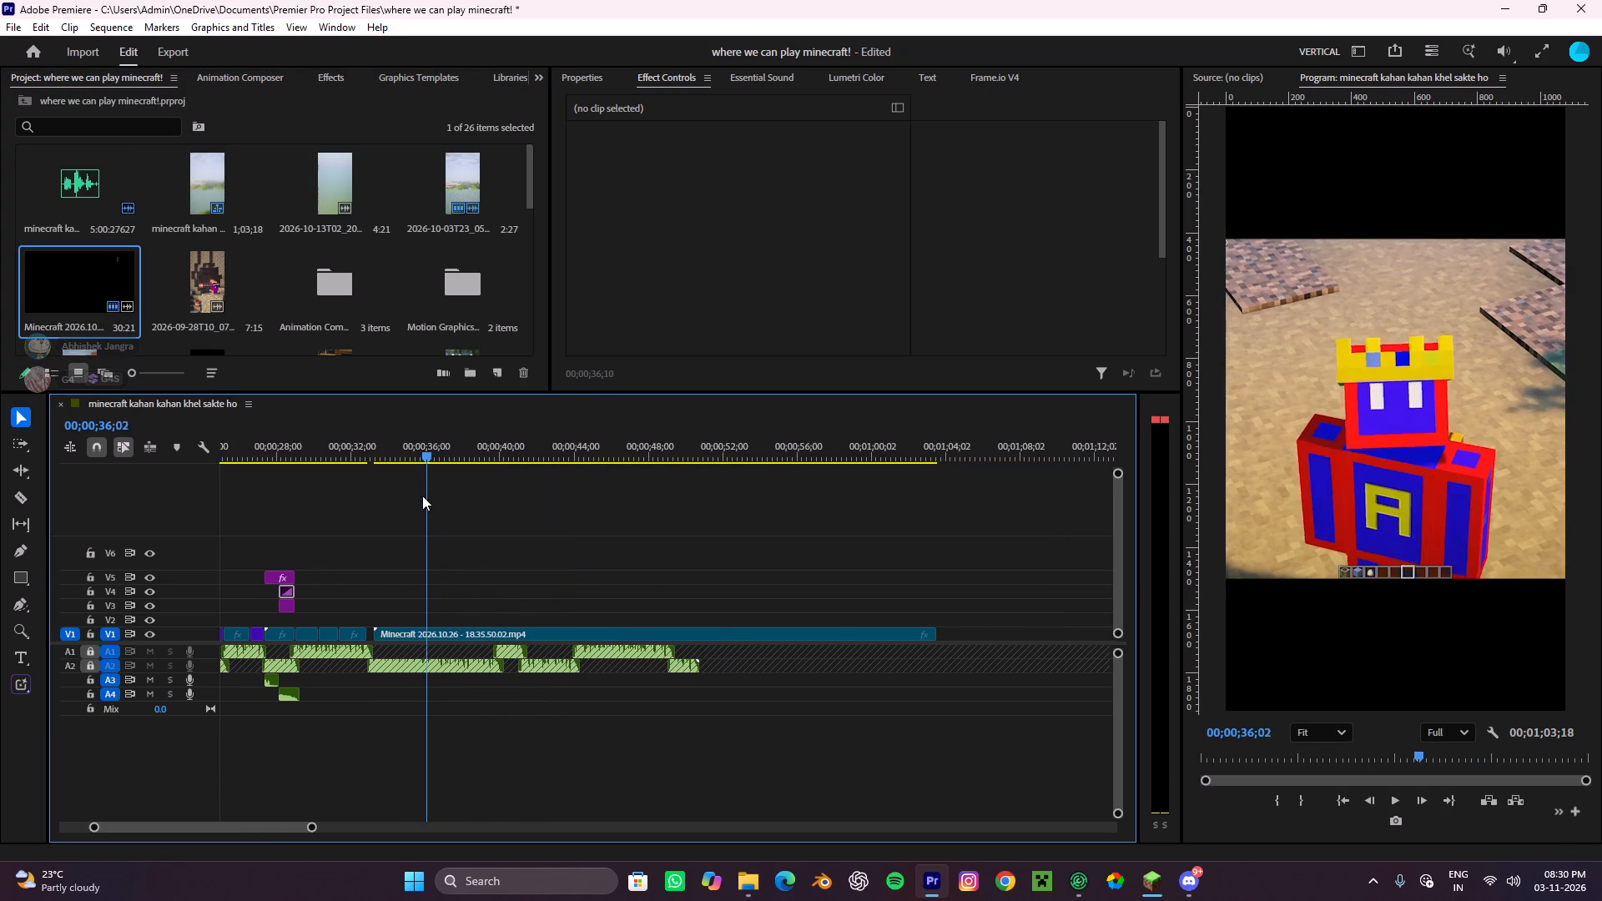
left_click_drag(422, 496, 549, 521)
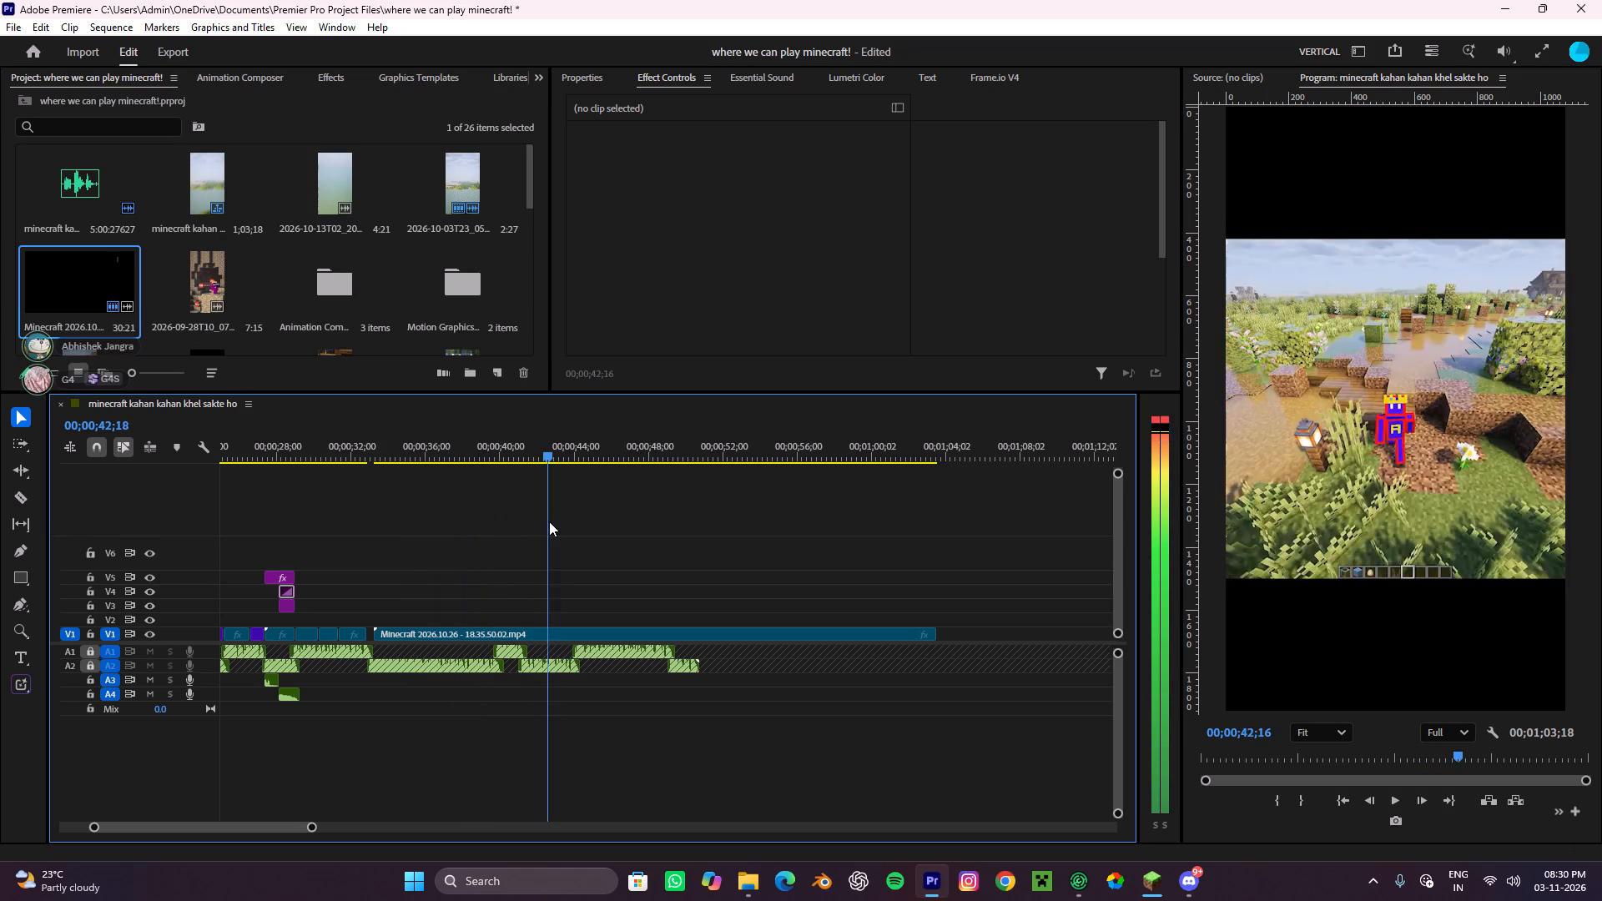
left_click_drag(549, 521, 604, 513)
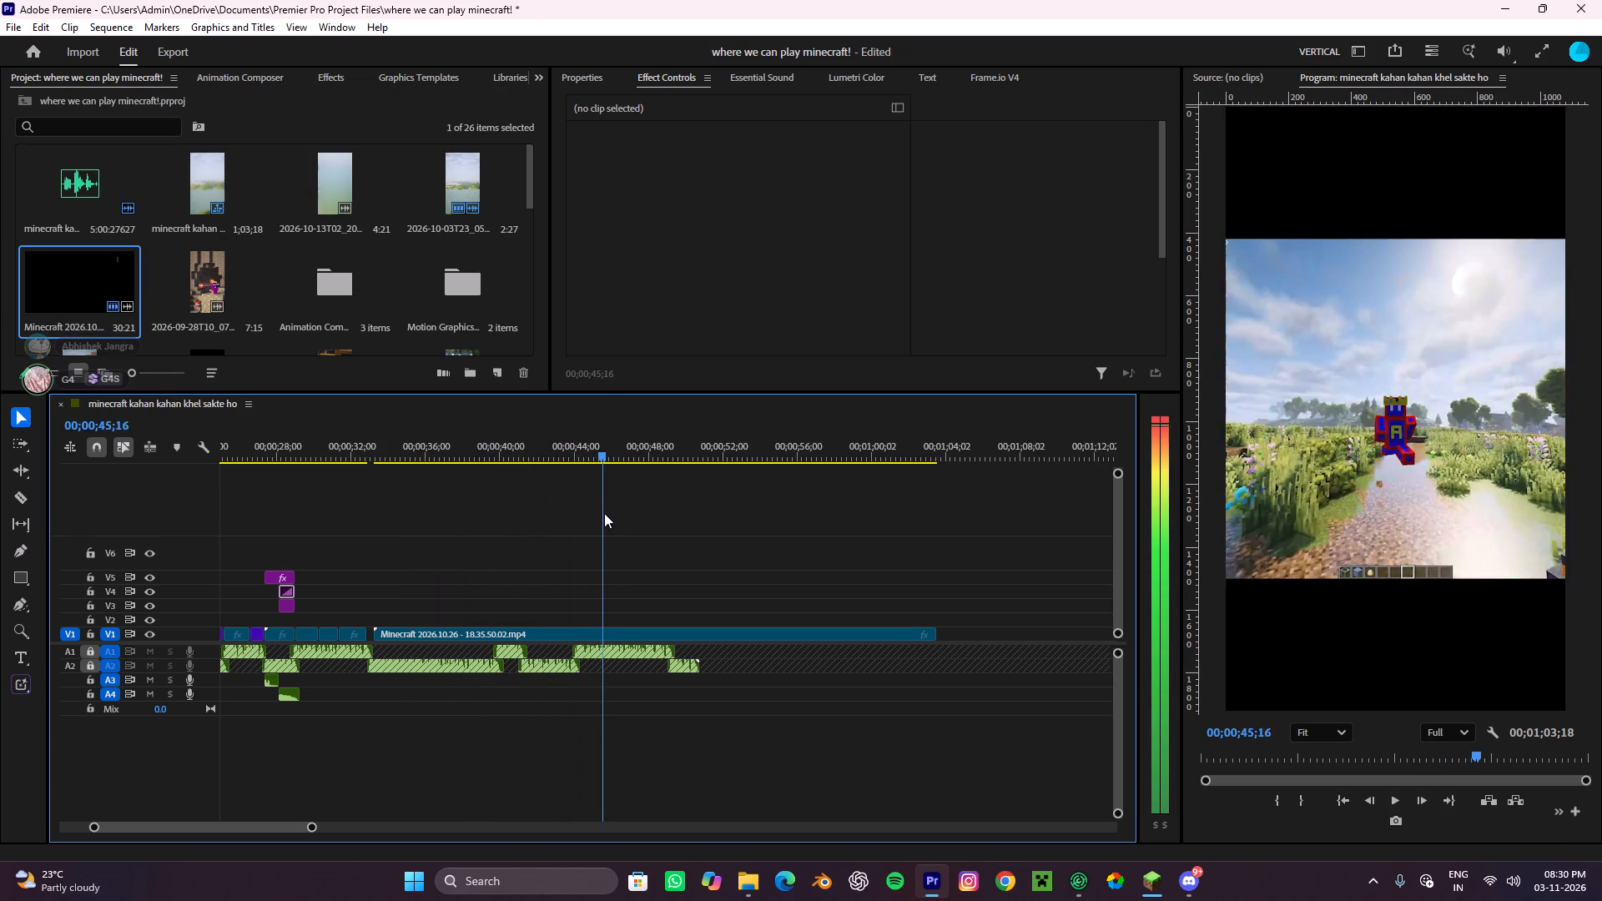
left_click_drag(604, 513, 643, 501)
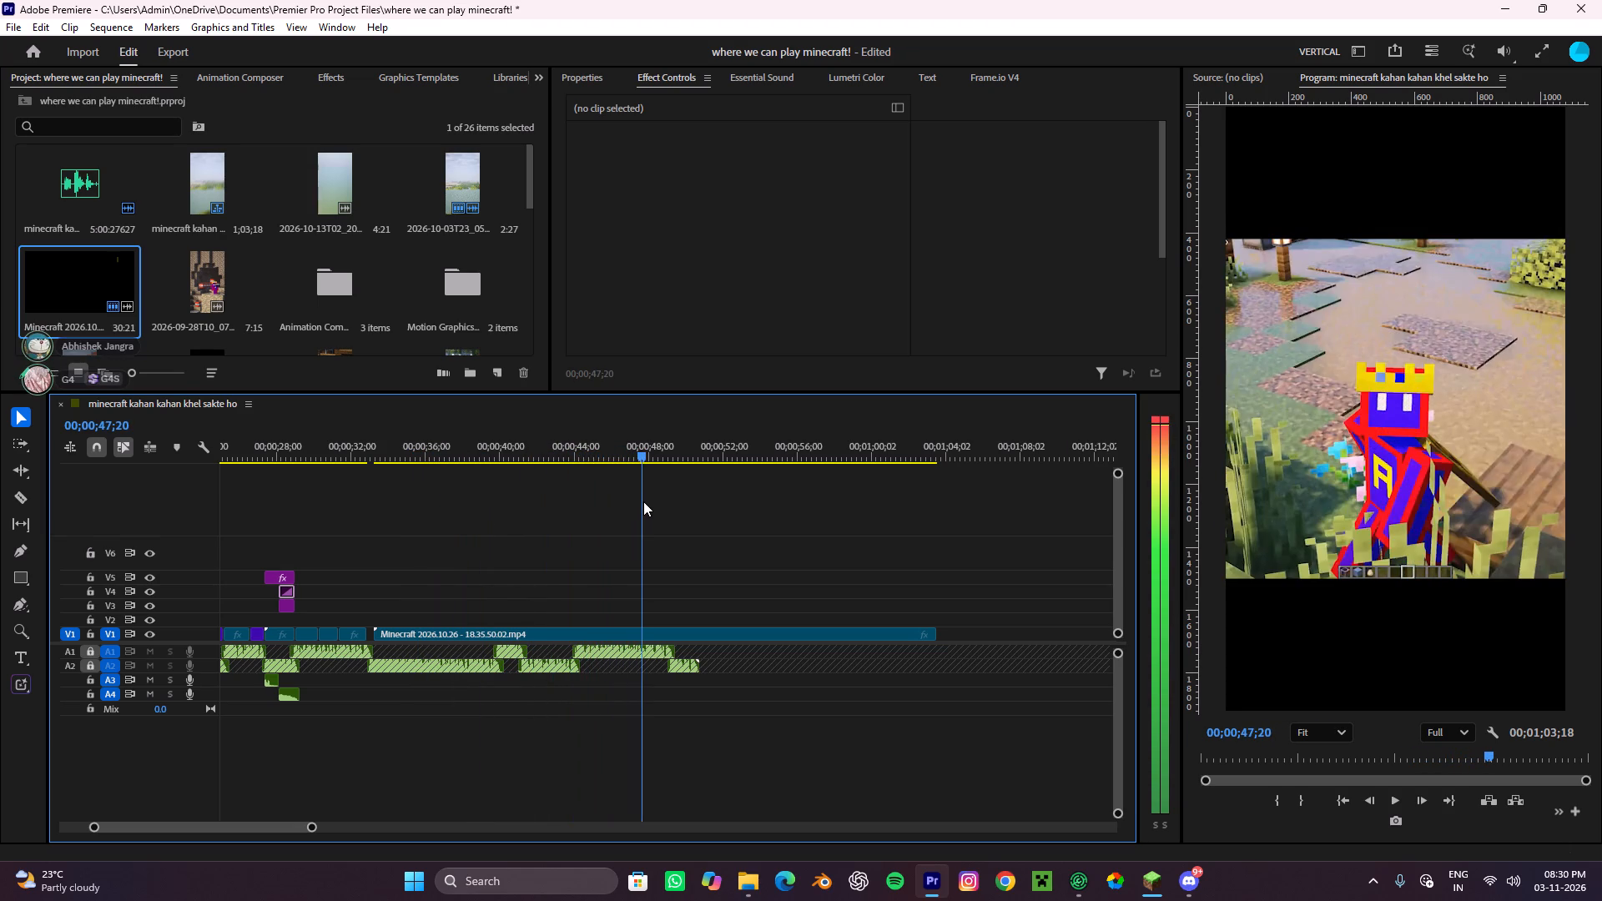
left_click_drag(643, 501, 677, 479)
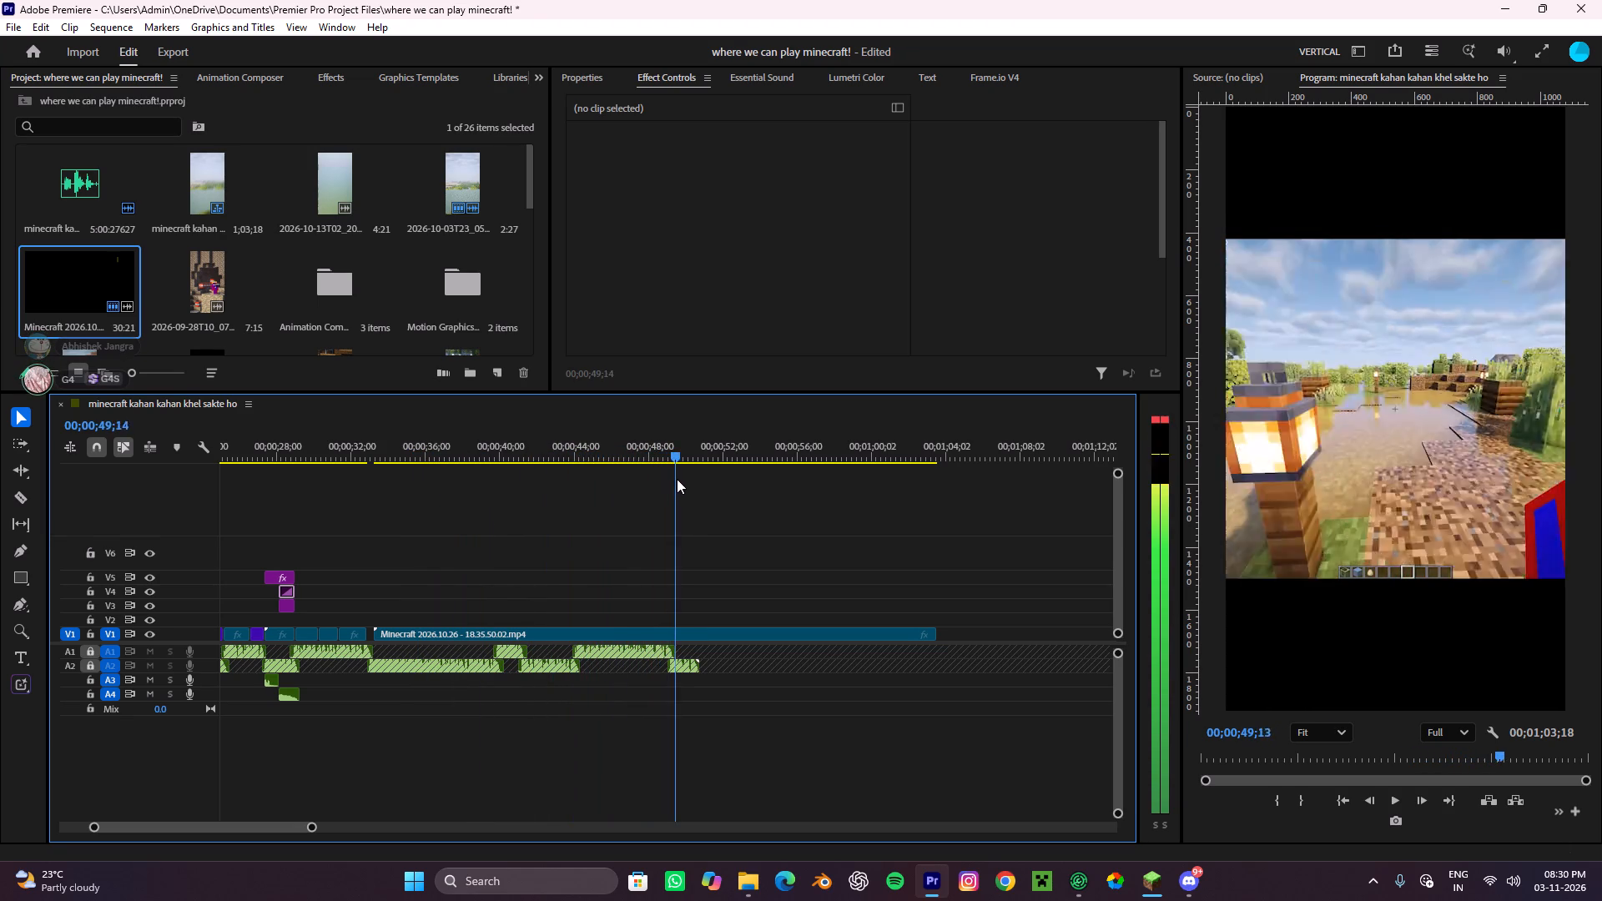
left_click_drag(677, 479, 718, 447)
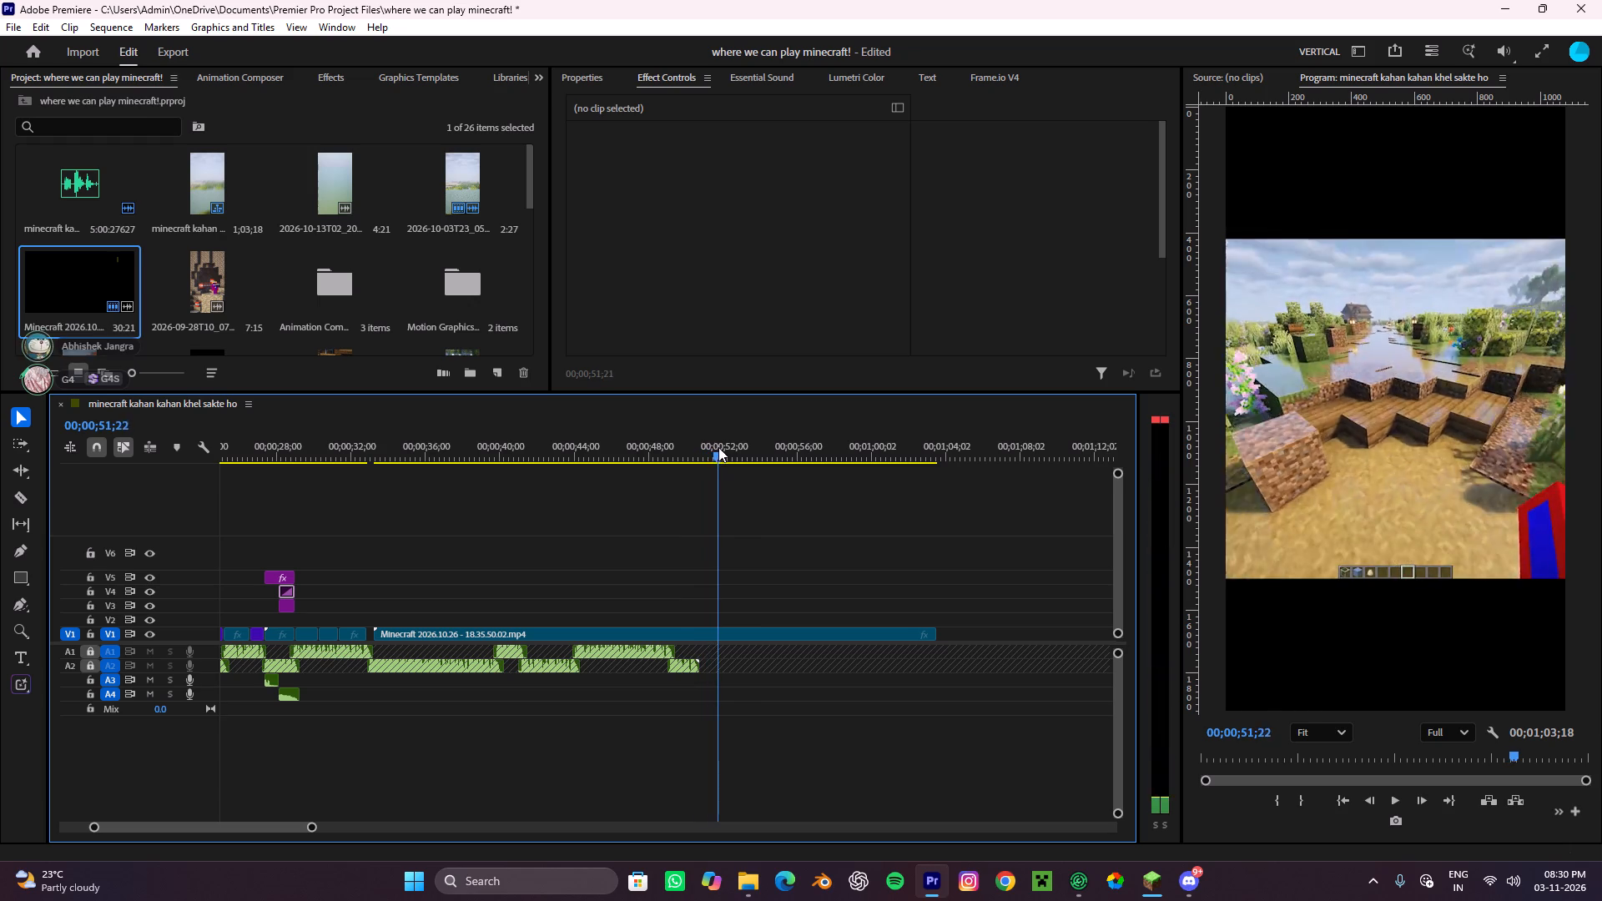
left_click_drag(718, 447, 769, 412)
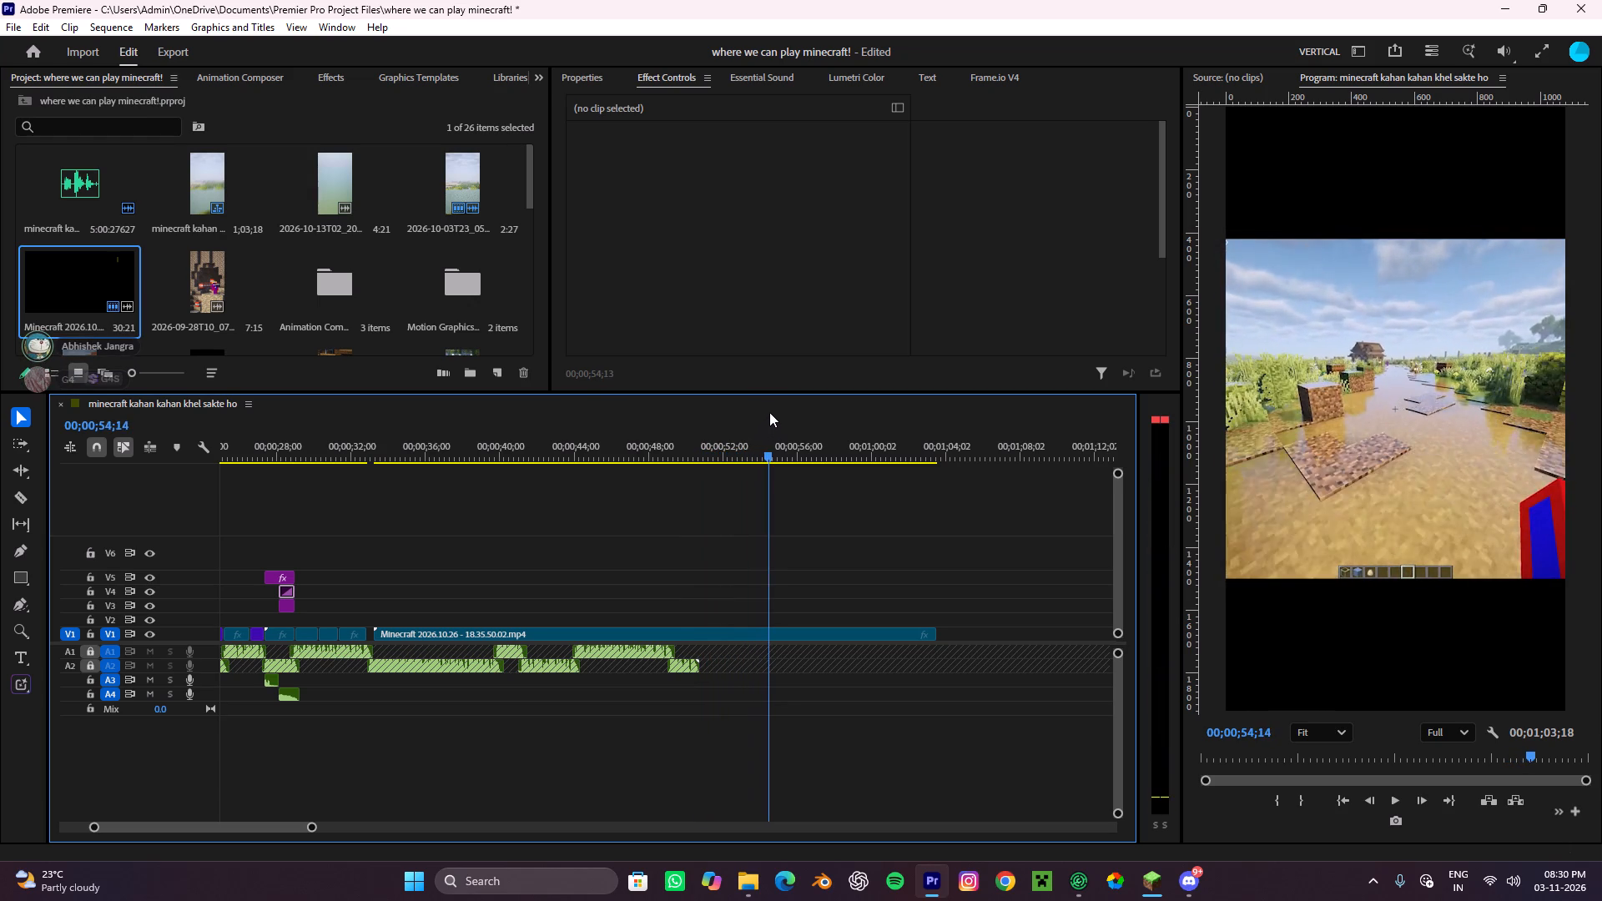
left_click_drag(769, 412, 812, 422)
scroll(805, 436, "down", 4, "alt")
scroll(800, 450, "up", 1, "alt")
scroll(798, 450, "down", 4)
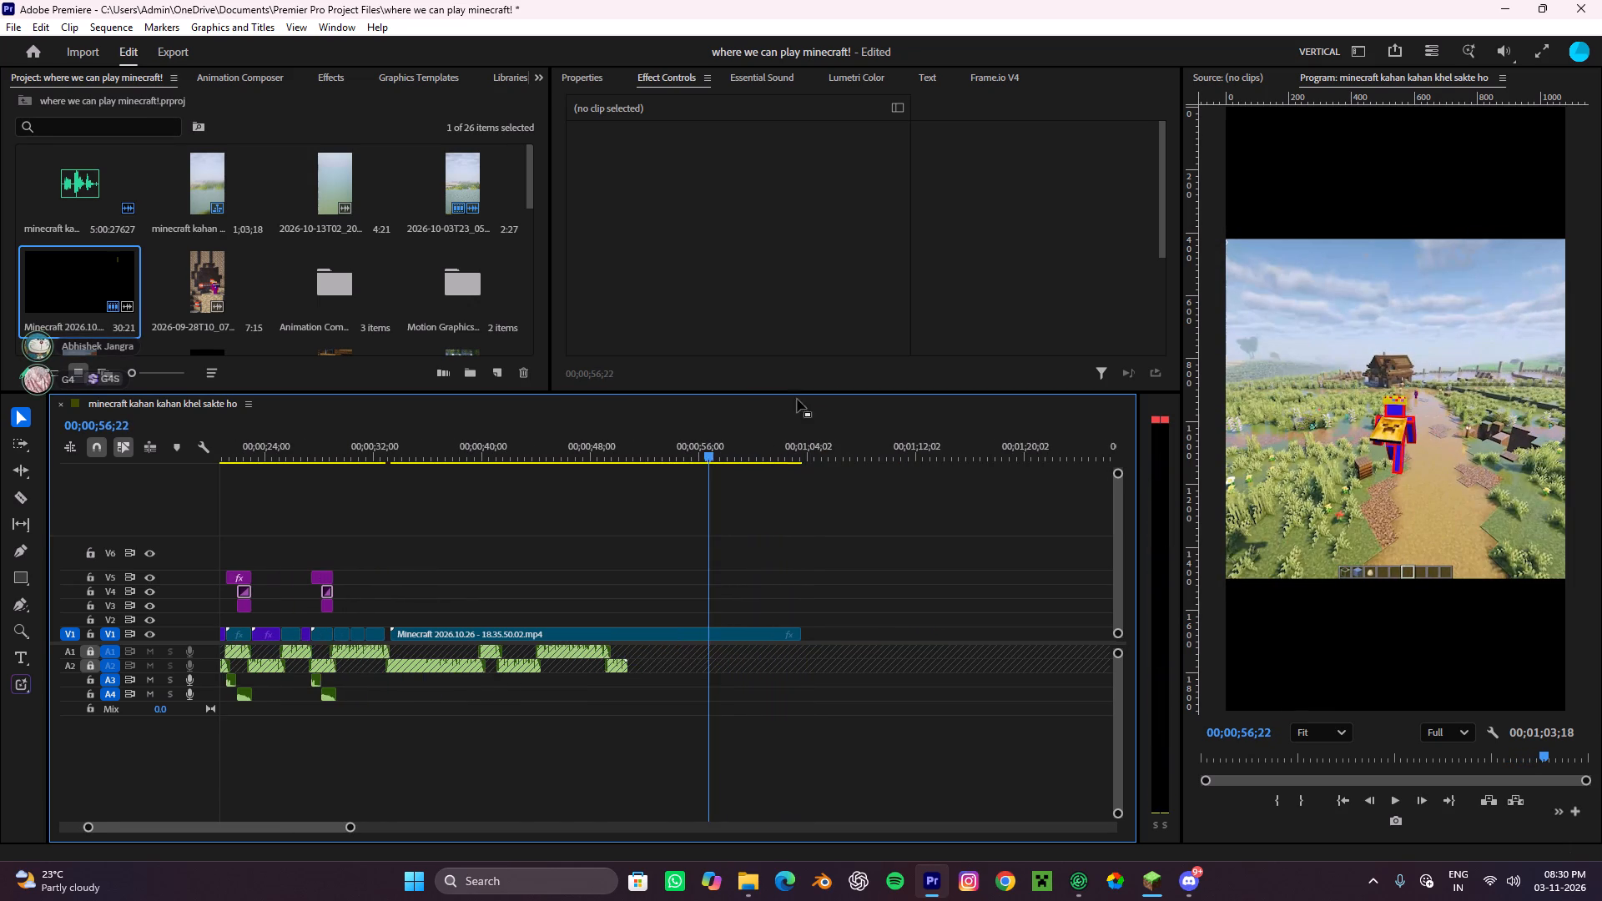
left_click_drag(715, 444, 760, 436)
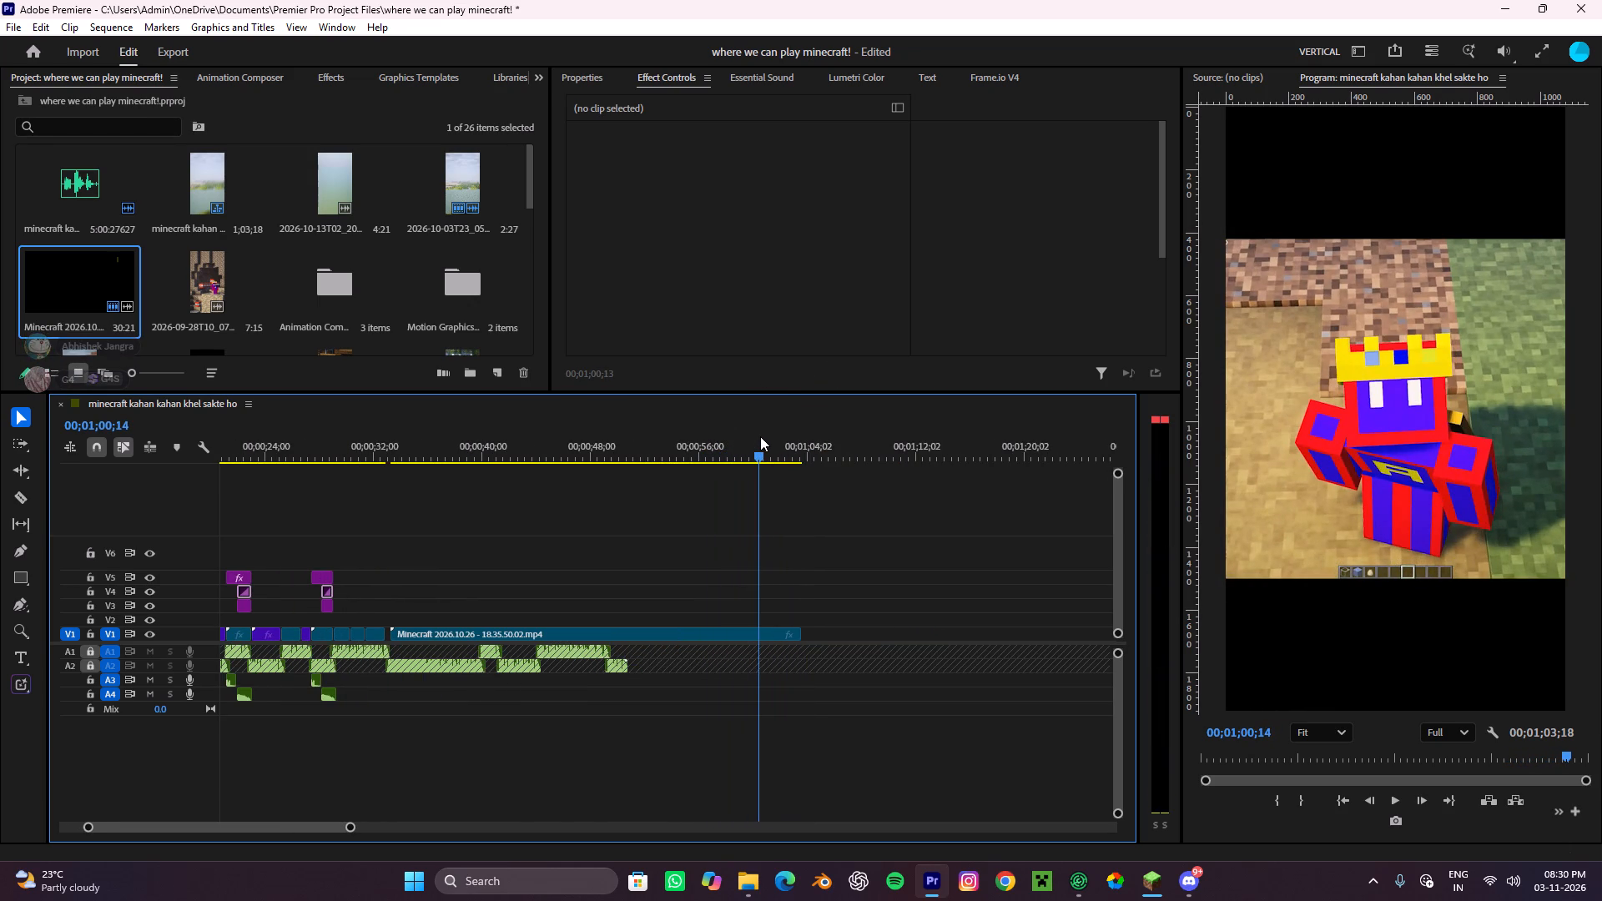
left_click_drag(760, 436, 747, 523)
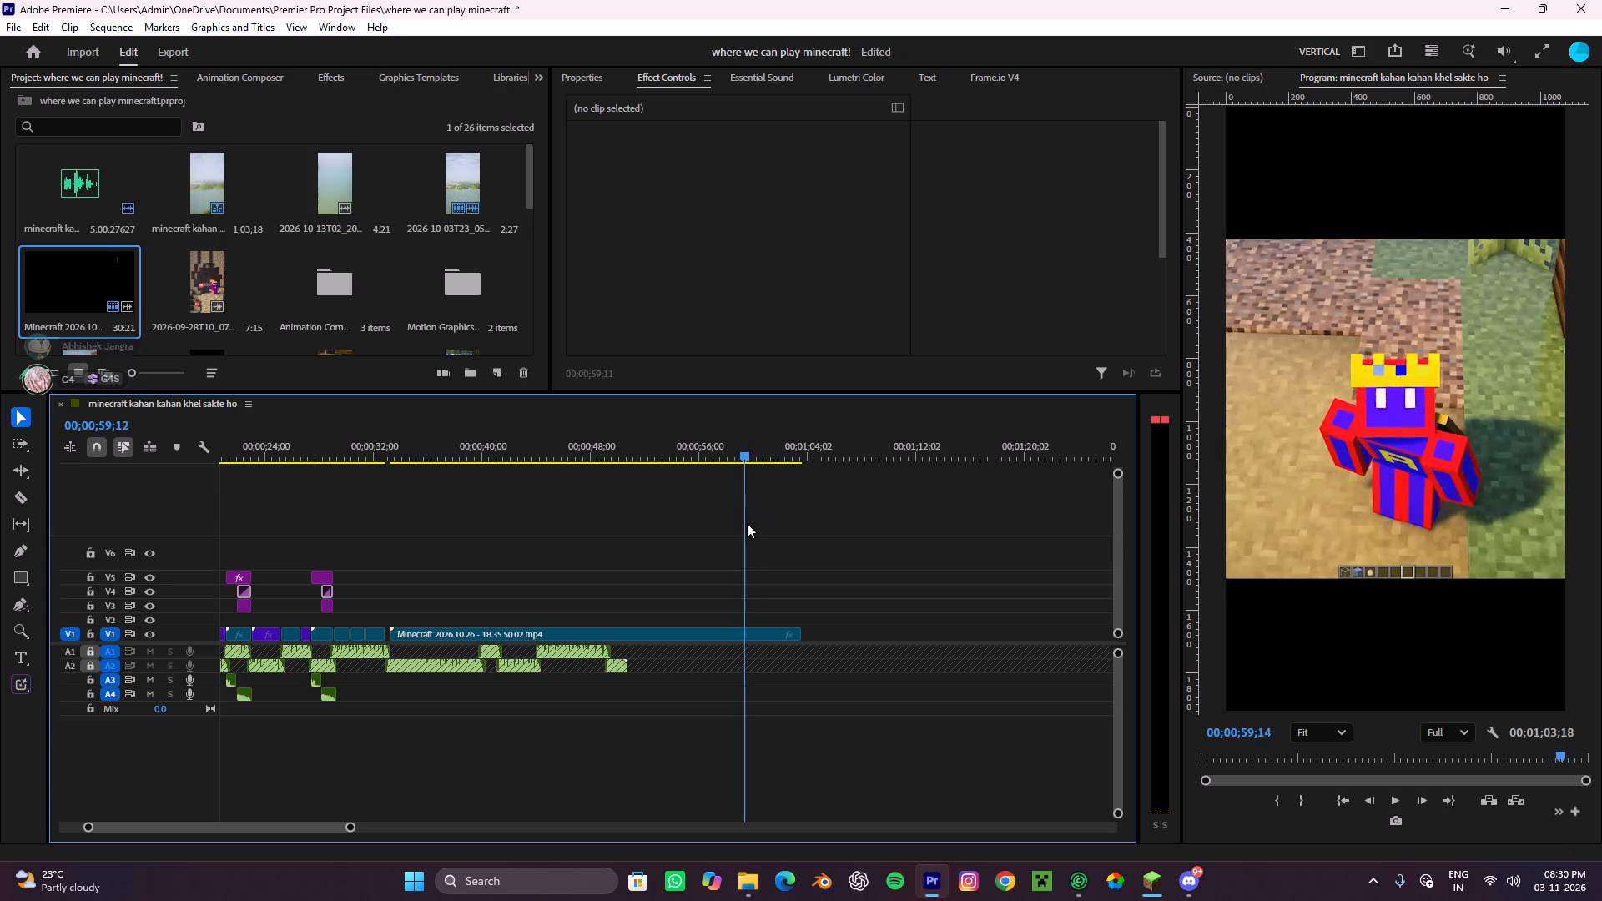
left_click_drag(747, 523, 743, 534)
key("c")
left_click(743, 637)
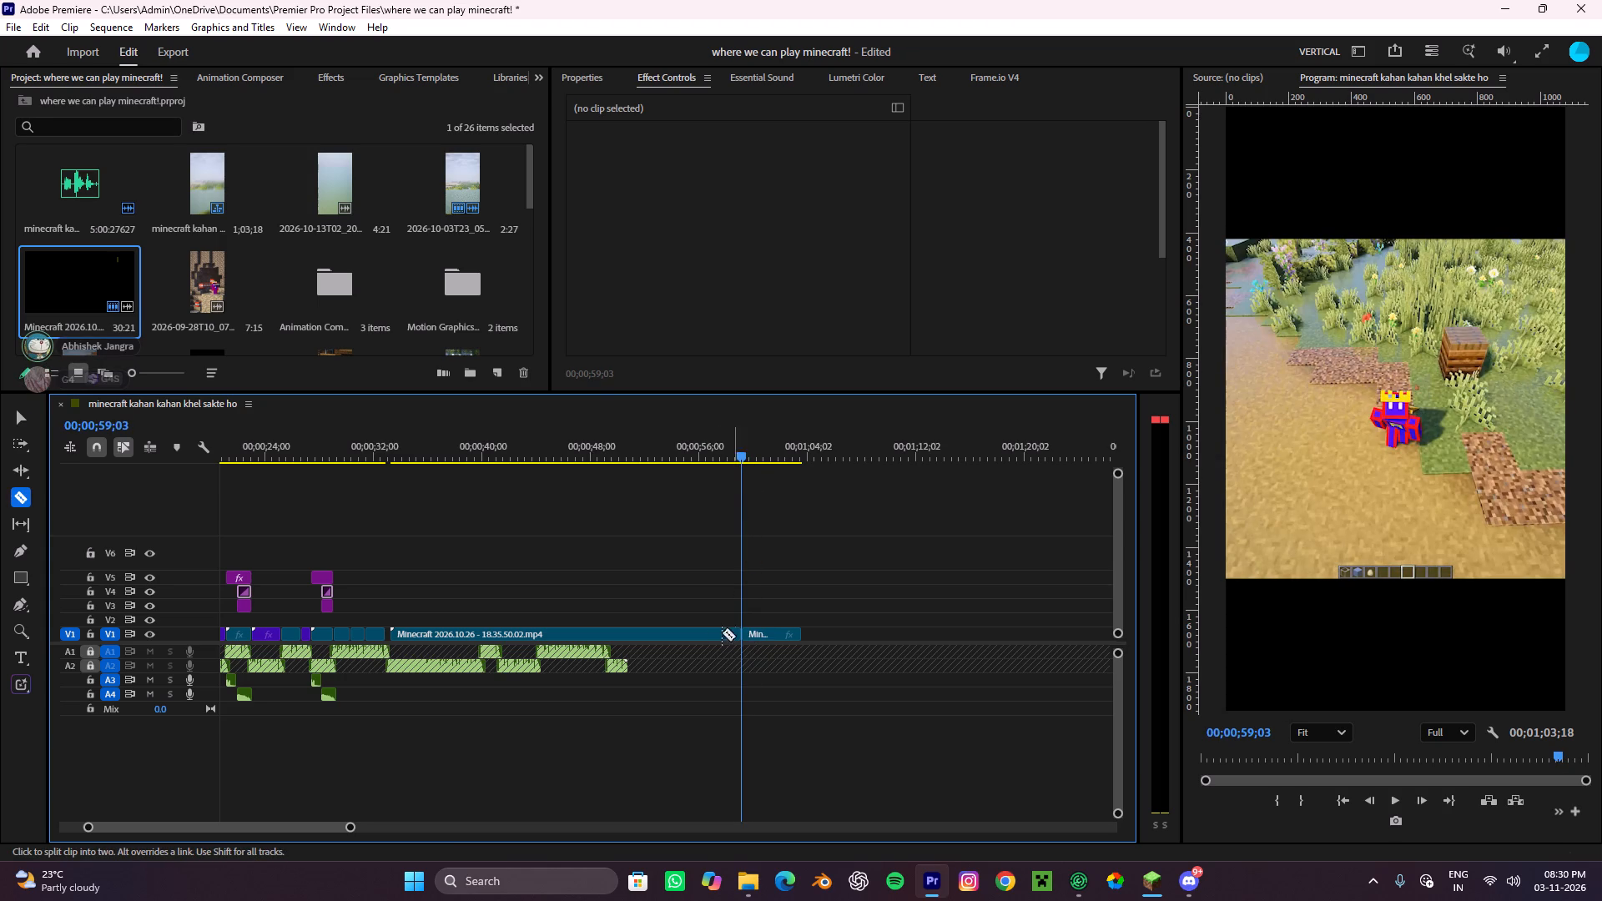
key("v")
left_click(701, 635)
key("e")
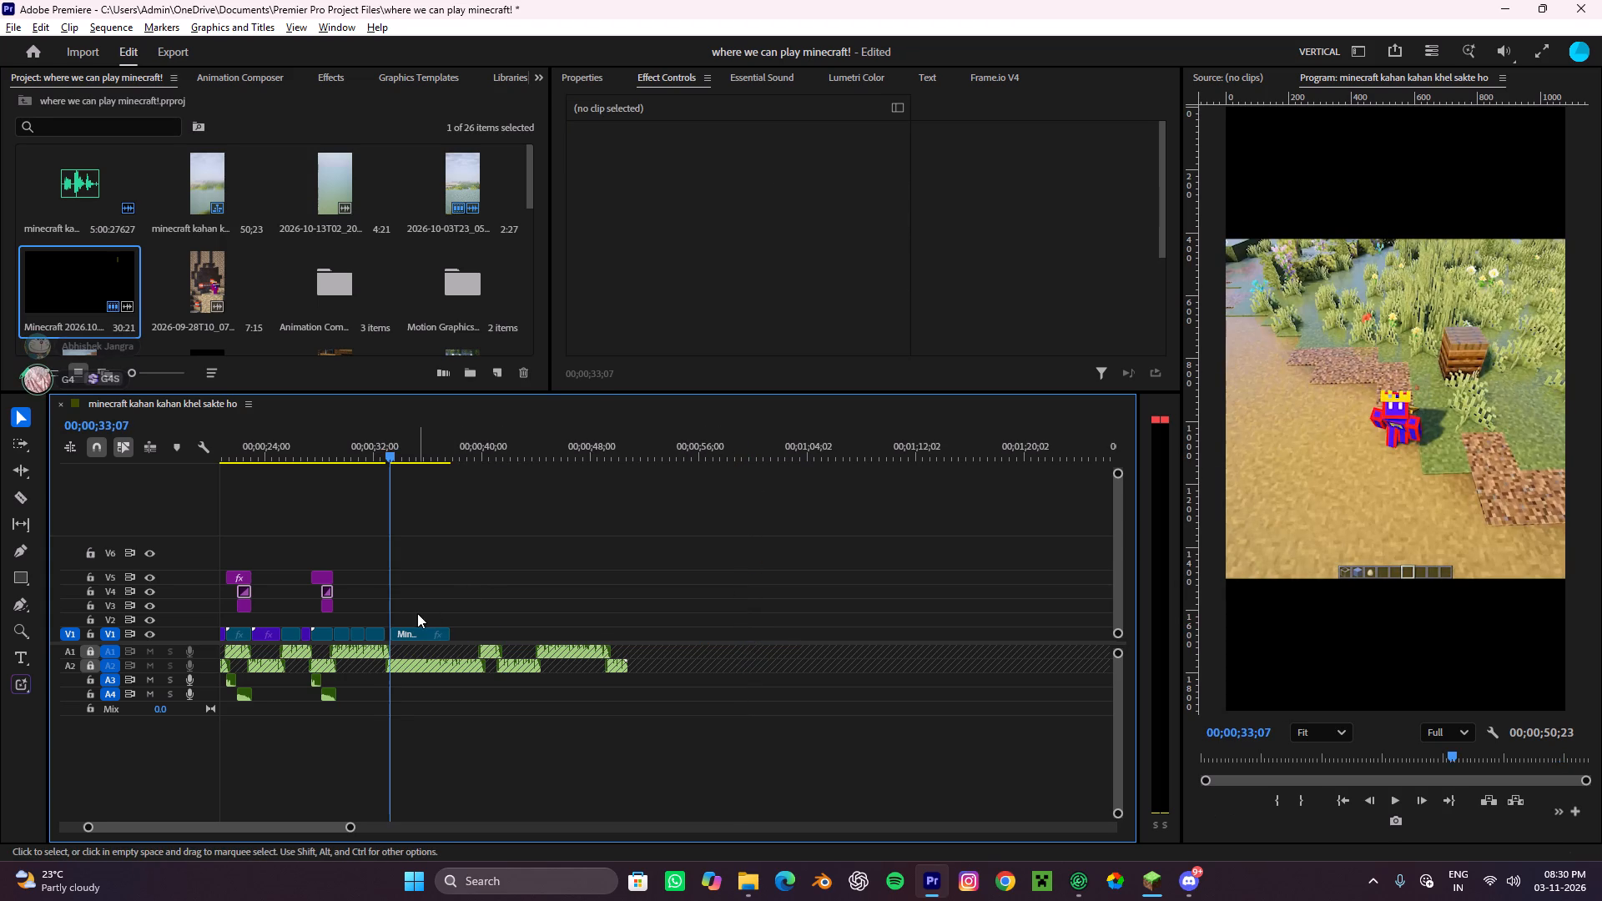
Extend the end of the forest gameplay to about 00;00;33;00 and ripple delete the gap before the Minecraft 2026.10.26 clip.
scroll(416, 613, "up", 15, "alt")
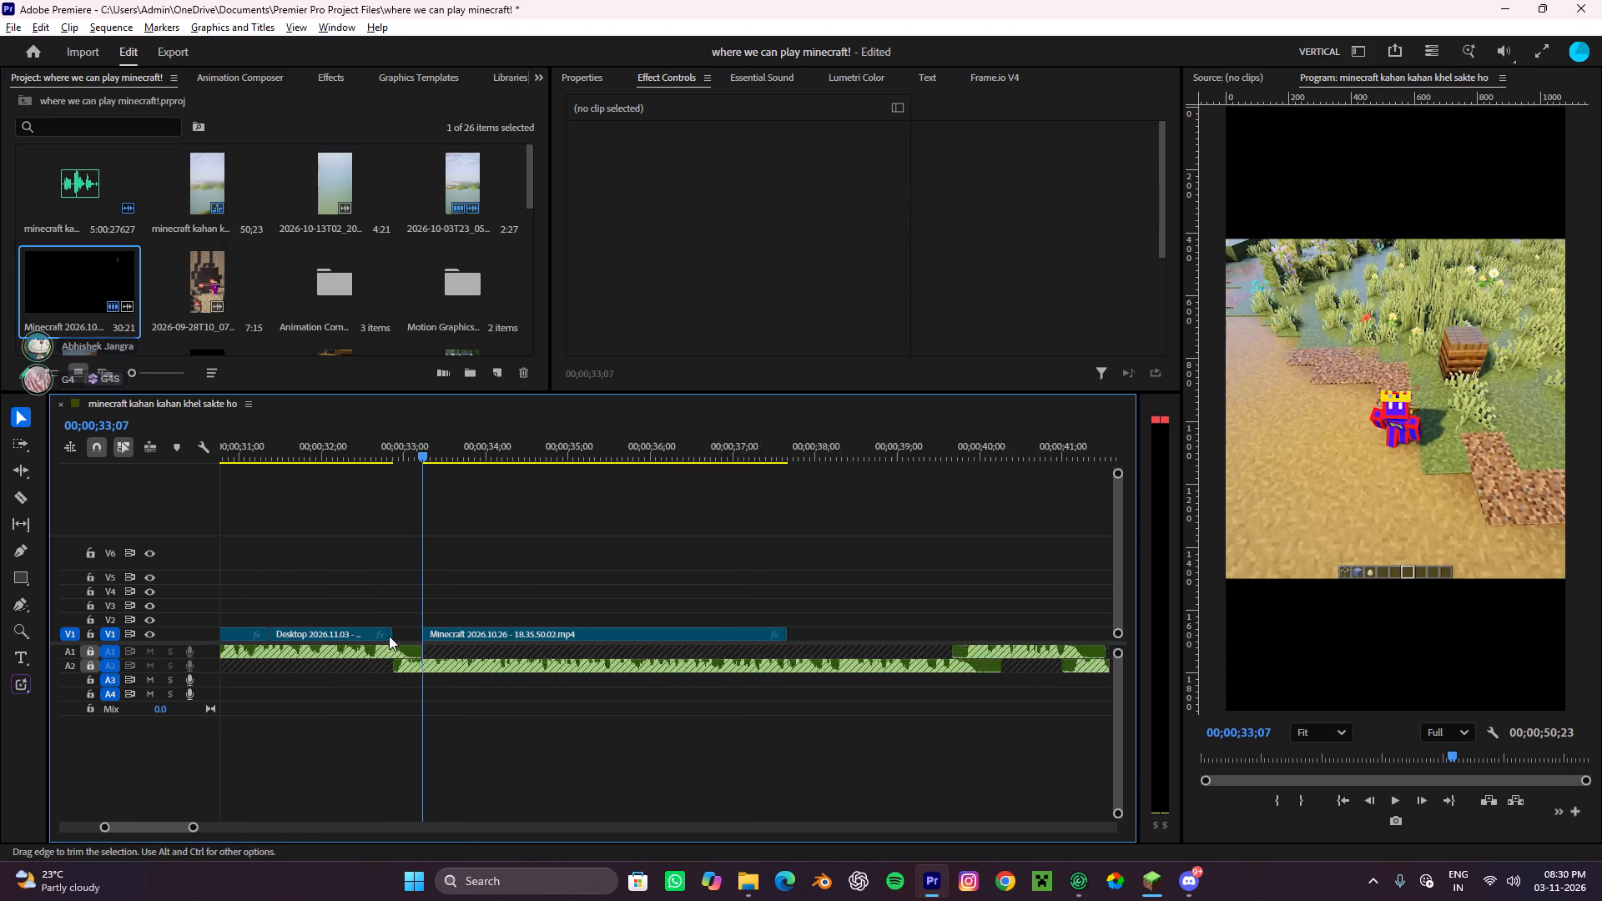
scroll(389, 636, "up", 6, "alt")
left_click_drag(401, 634, 424, 642)
left_click(429, 637)
key("e")
scroll(441, 615, "down", 4, "alt")
Play the Minecraft 2026.10.26 clip against the voice-over, cut it at 00;00;35;21, and remove the part after the cut.
key("space")
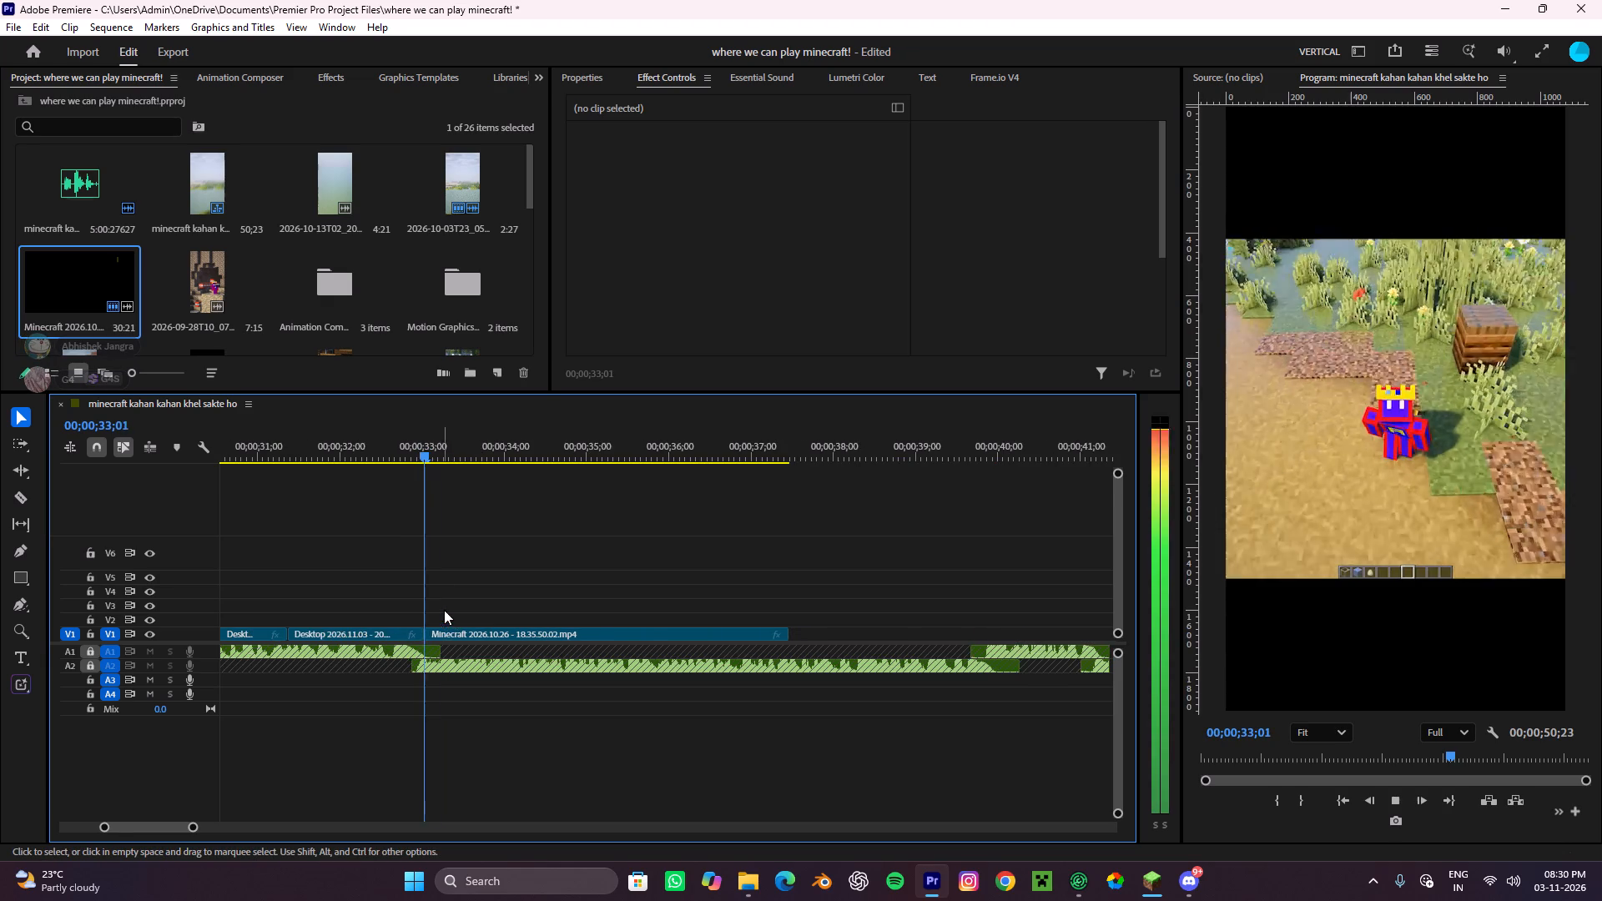
scroll(444, 610, "down", 4, "alt")
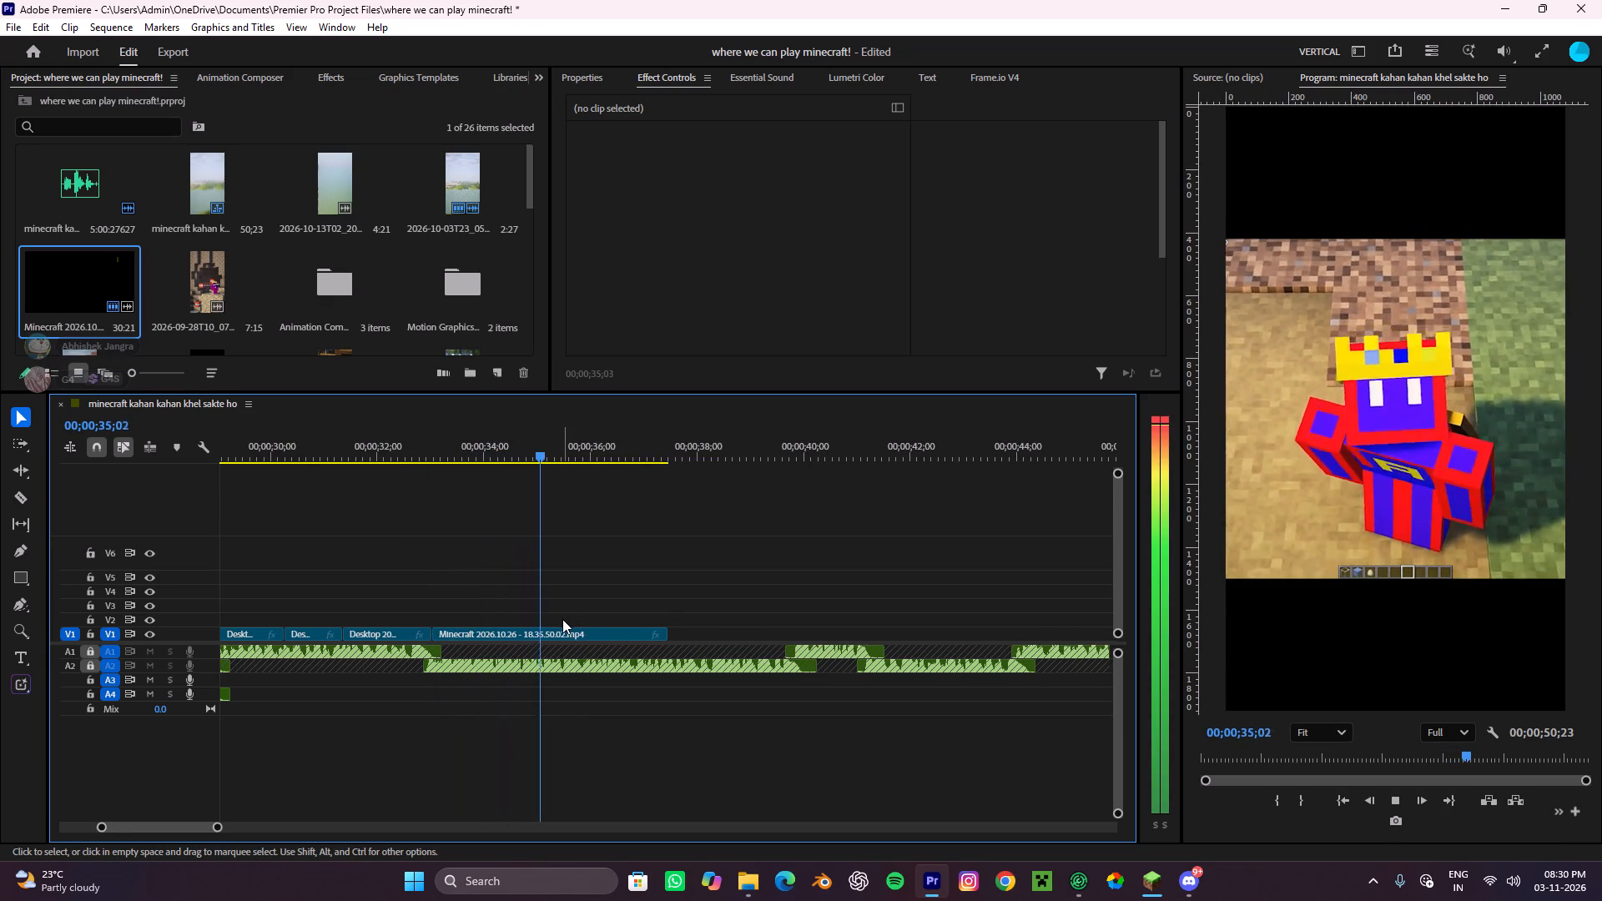
key("space")
key("c")
left_click(574, 630)
key("v")
left_click(593, 632)
key("ctrl+x")
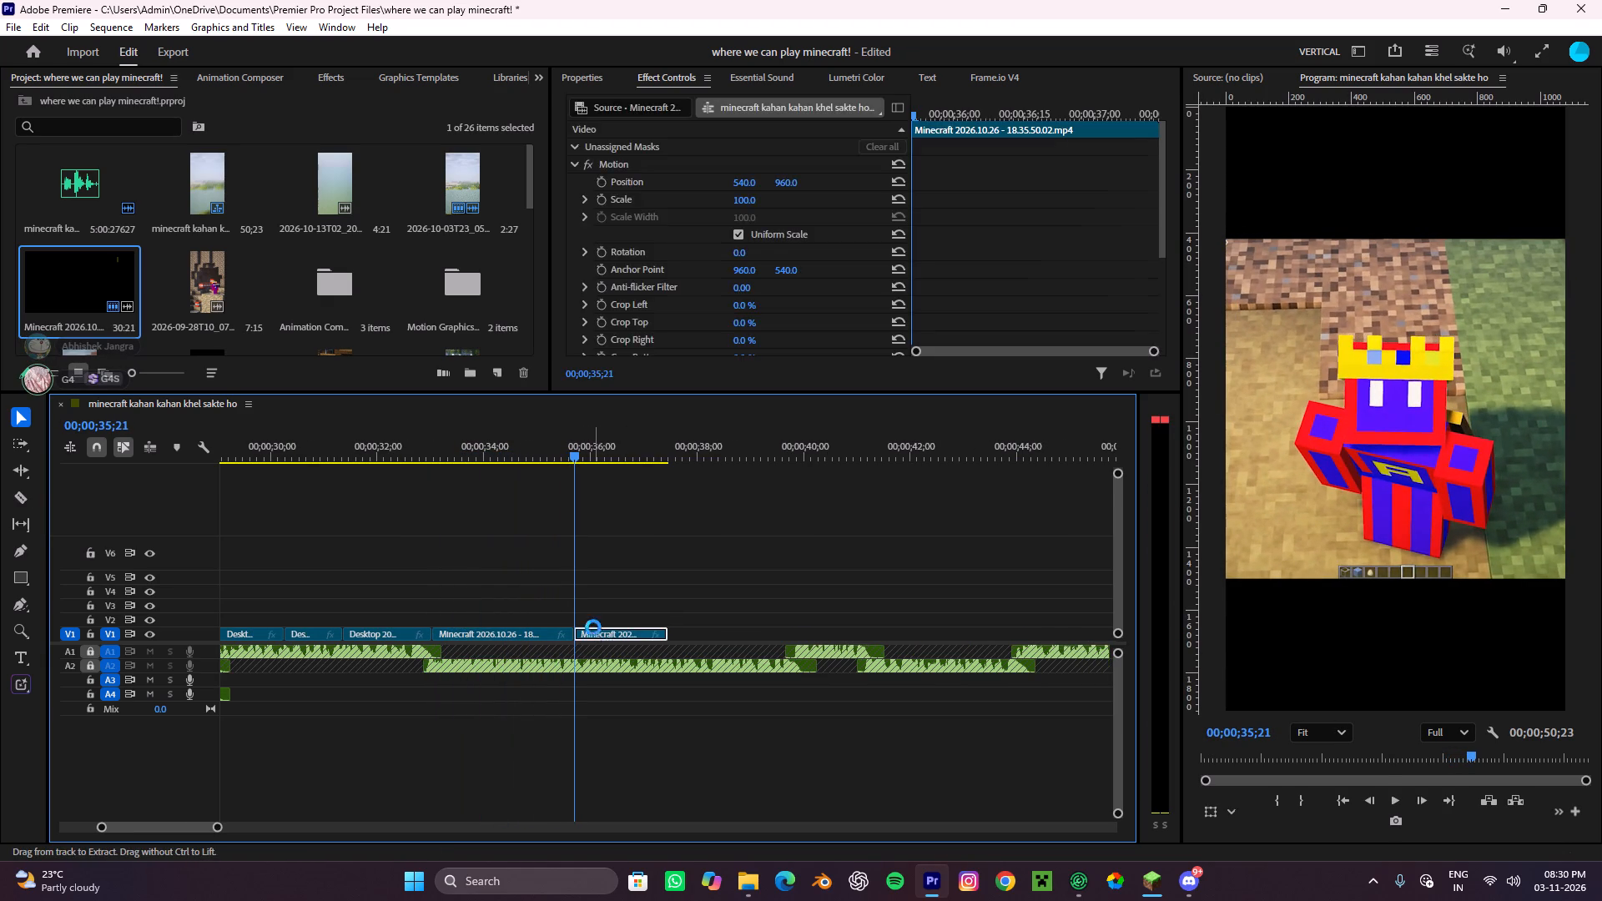
Bring 2026-09-22T18_36_54 from the cinematics replay folder onto V1, starting at 00;00;35;21 directly after the Minecraft 2026.10.26 clip.
scroll(593, 627, "down", 8, "alt")
left_click(755, 885)
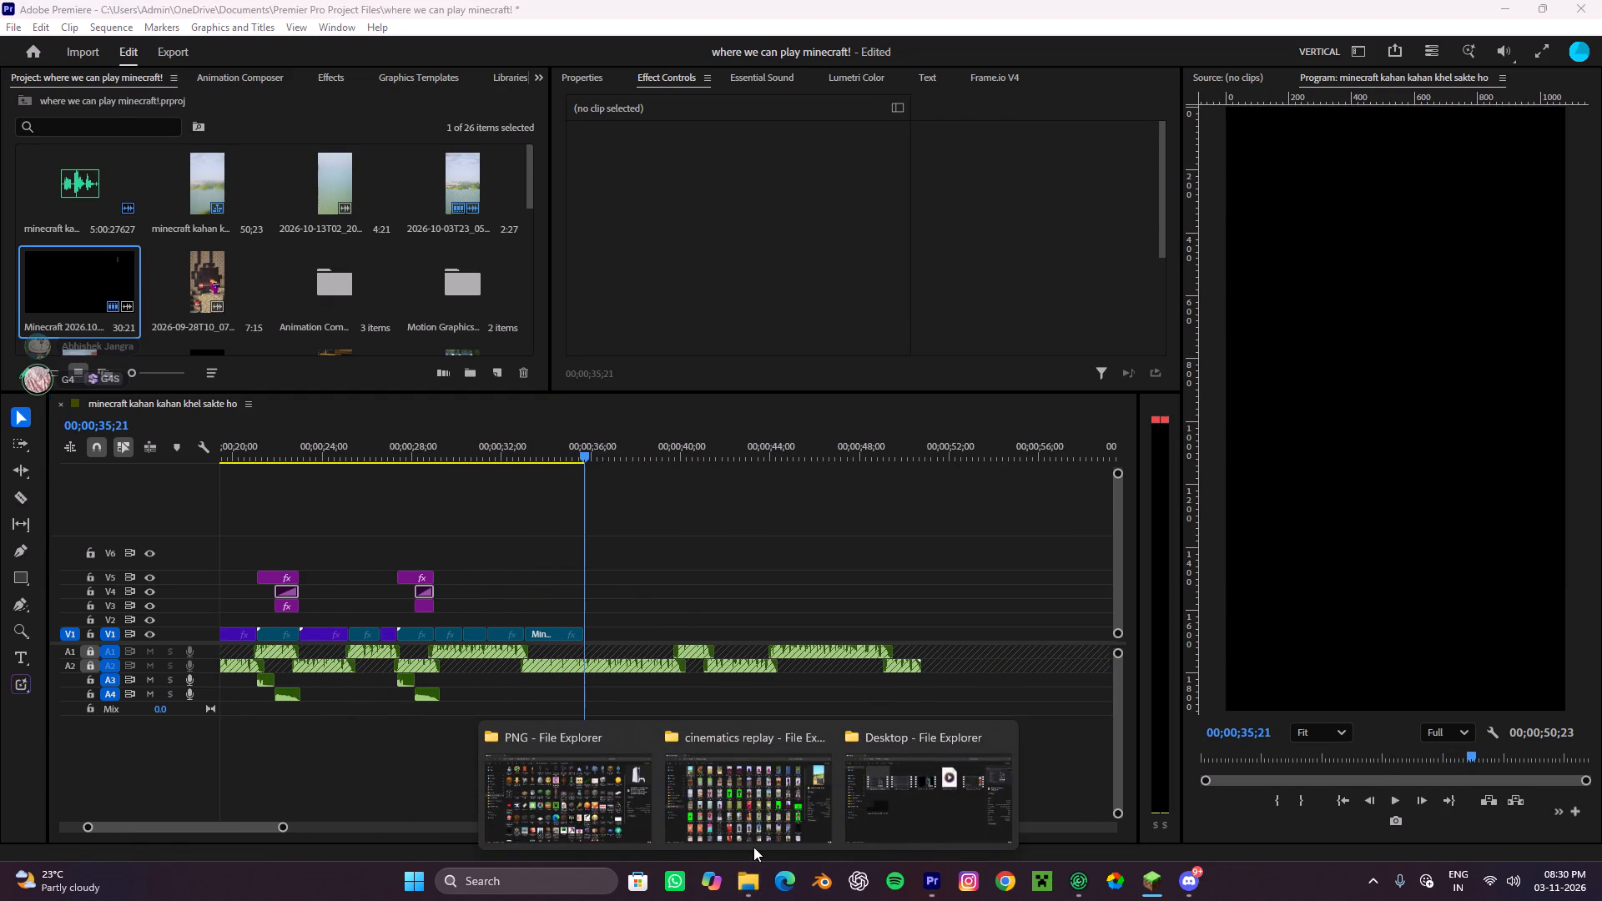
left_click(753, 817)
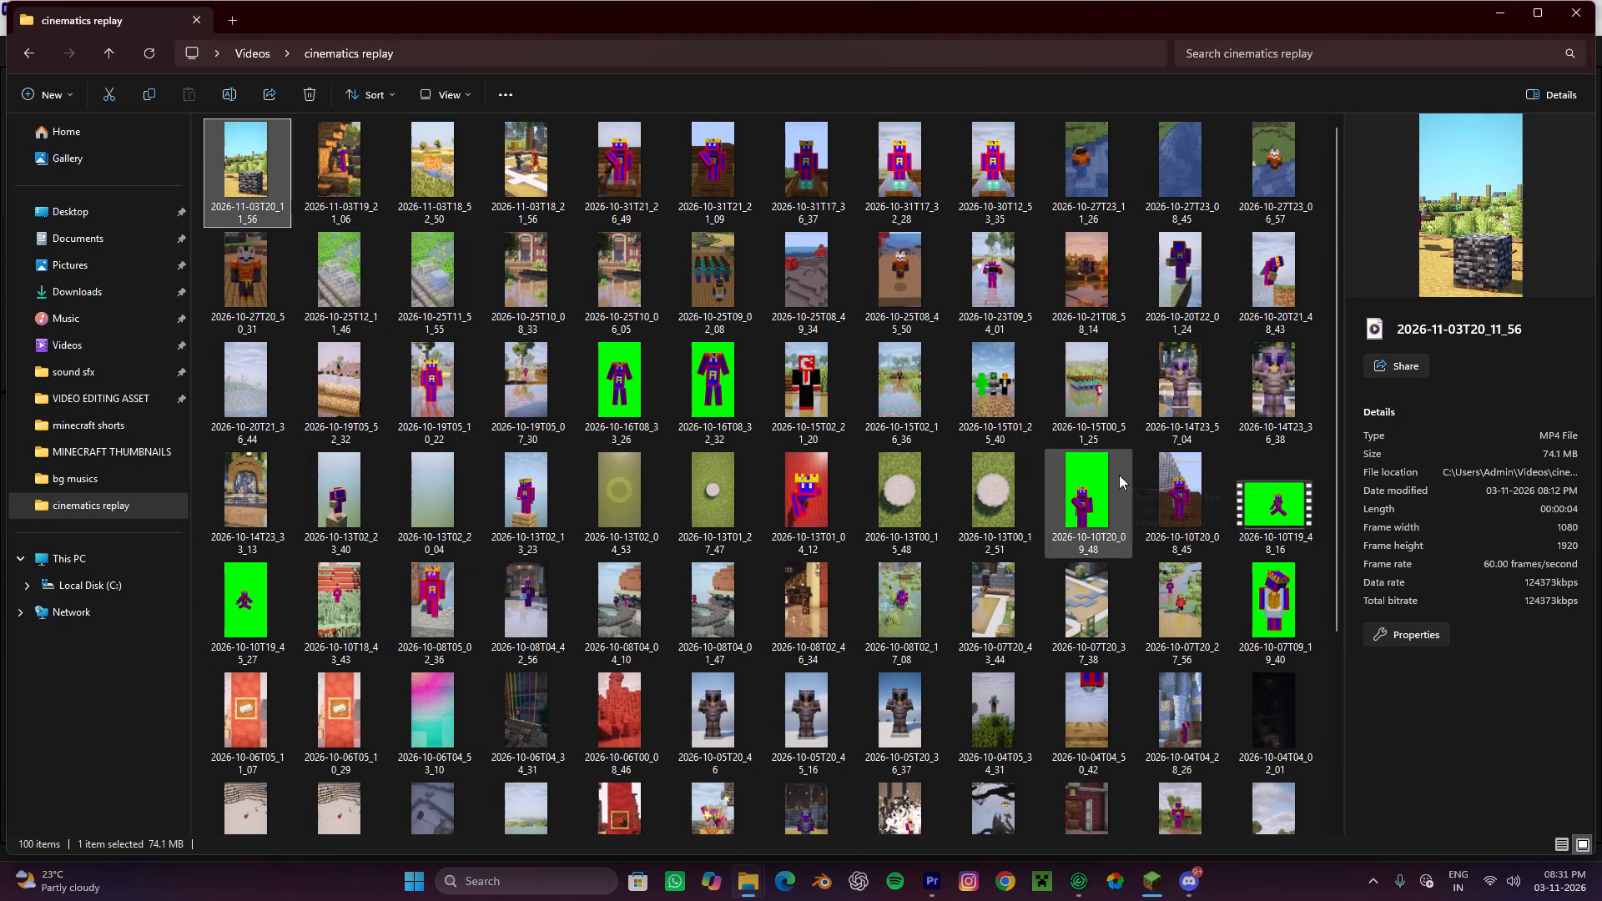
scroll(1181, 652, "down", 4)
left_click(1184, 685)
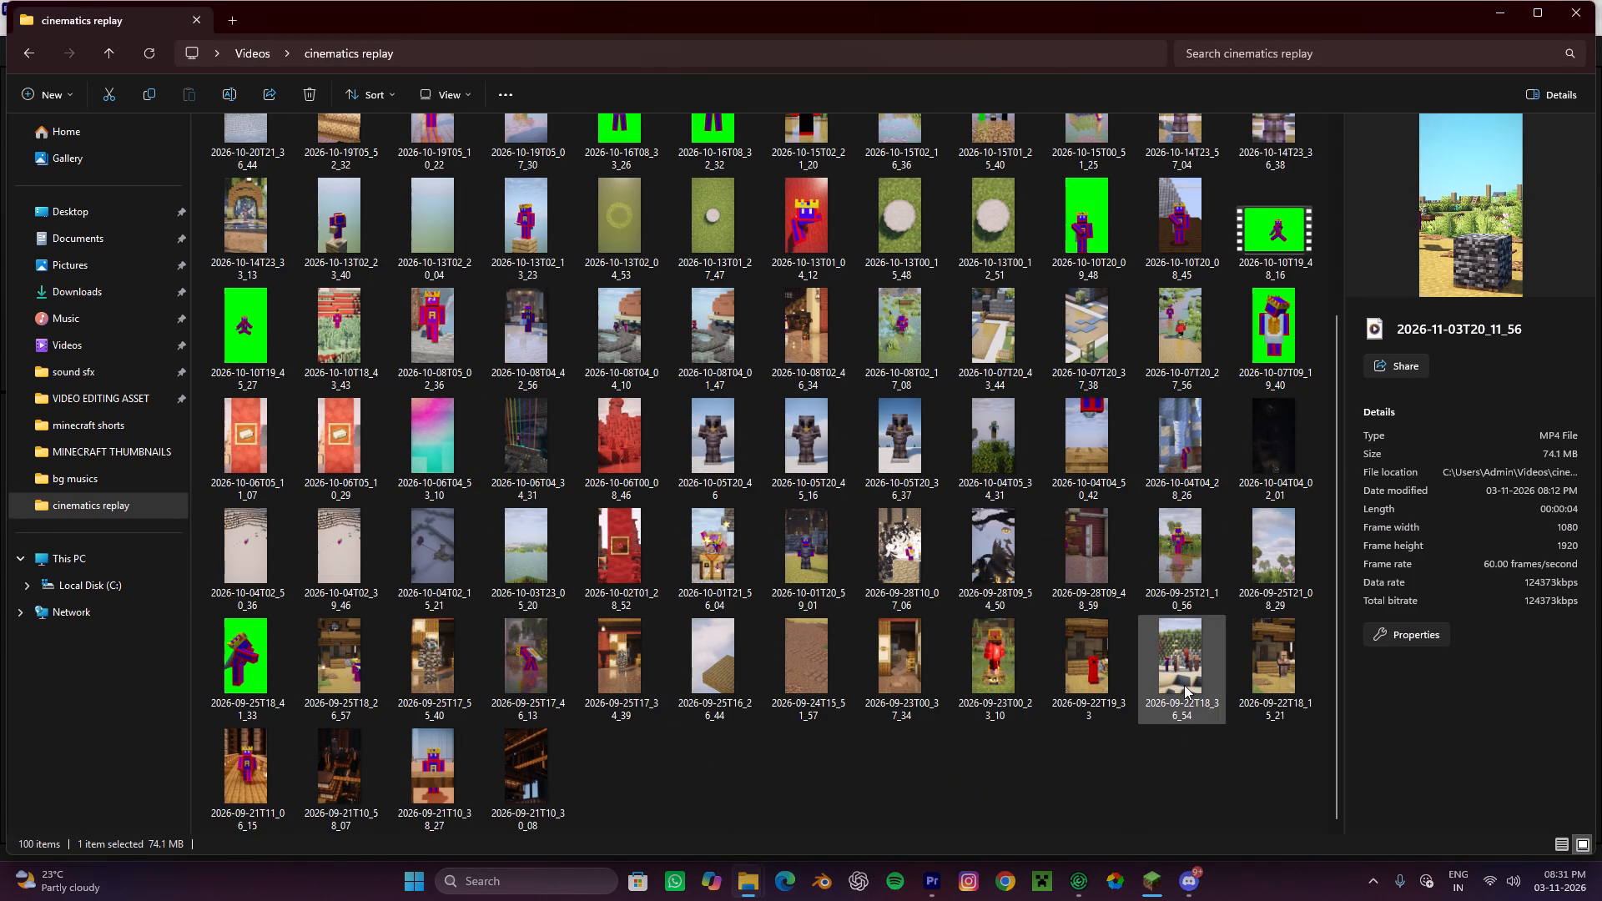
left_click_drag(1172, 647, 715, 692)
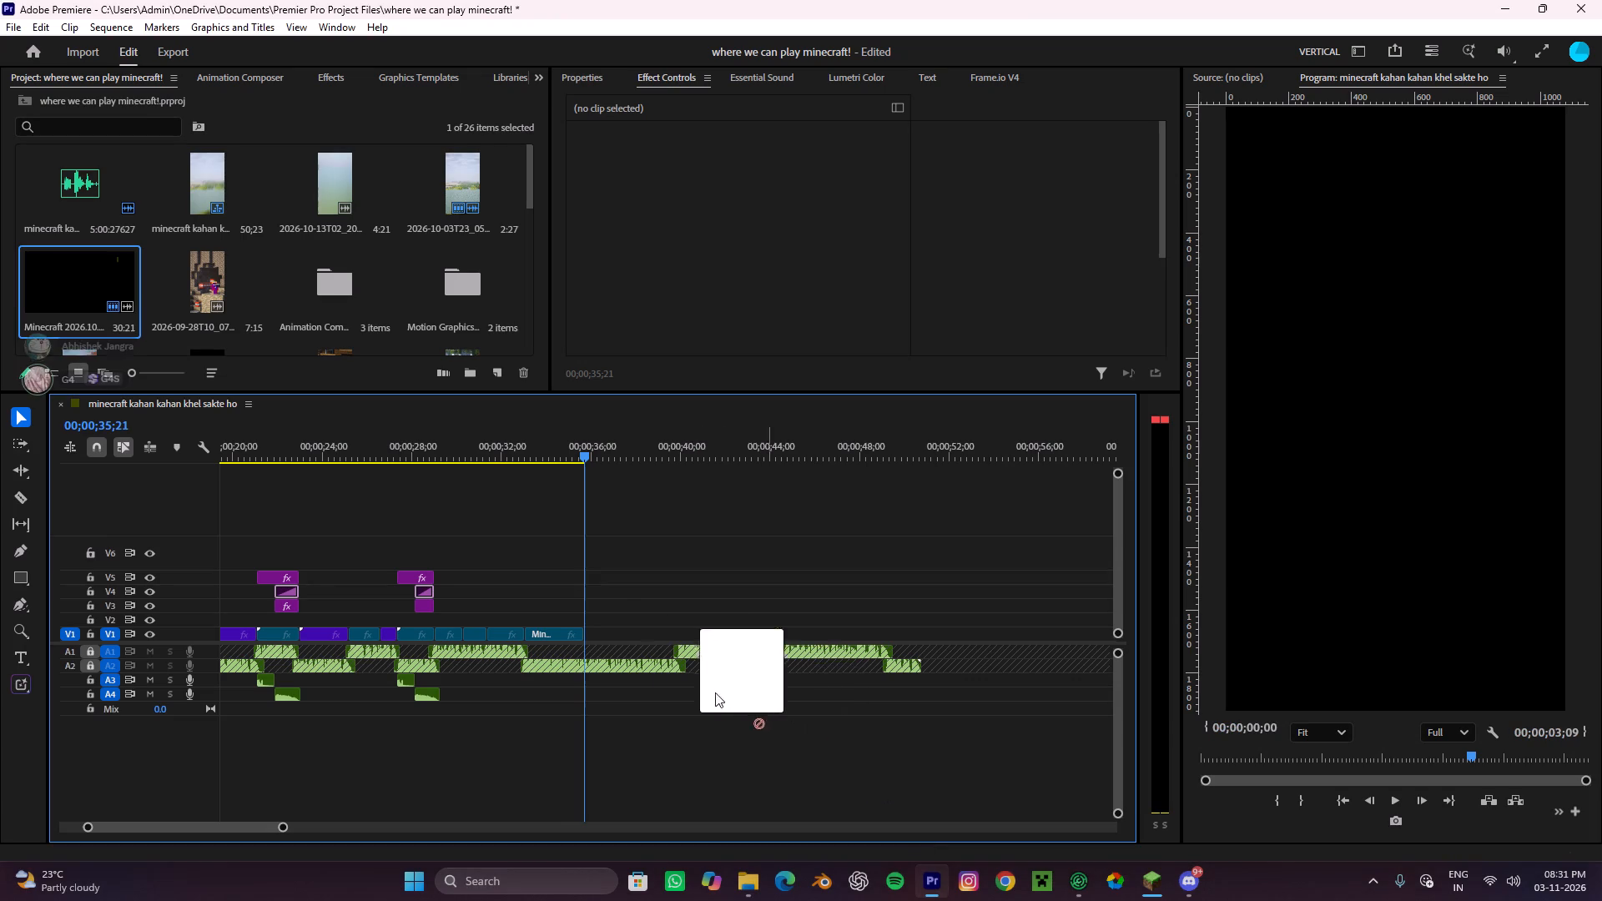
left_click_drag(715, 692, 632, 629)
scroll(647, 630, "up", 5, "alt")
left_click_drag(658, 633, 609, 637)
scroll(642, 632, "up", 5, "alt")
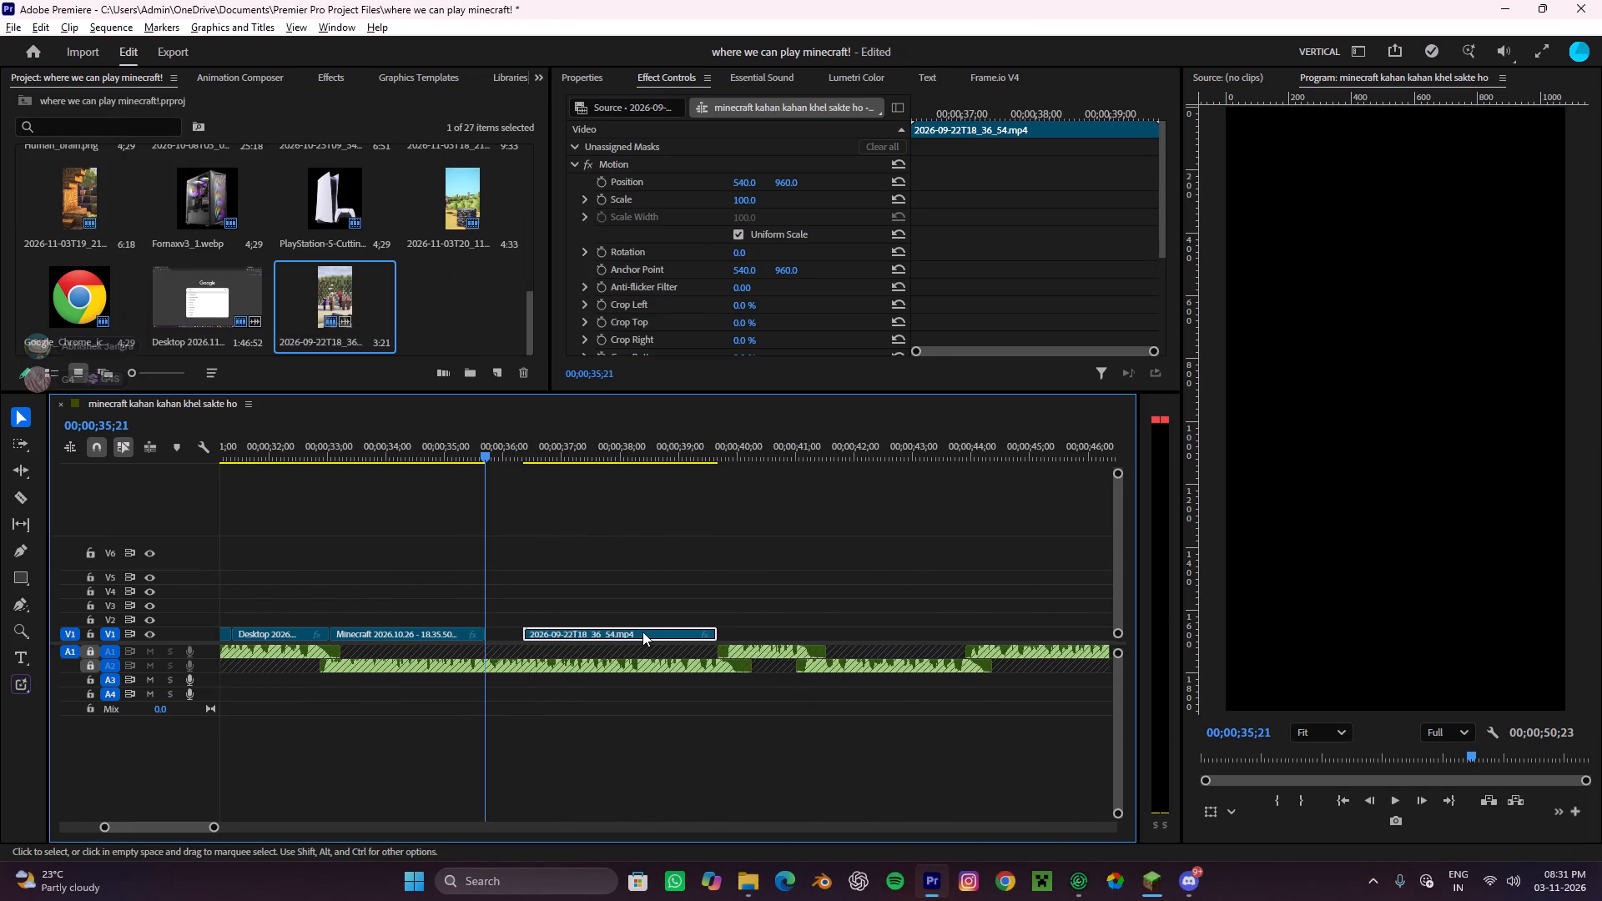
scroll(642, 632, "up", 2, "alt")
left_click_drag(641, 639, 606, 638)
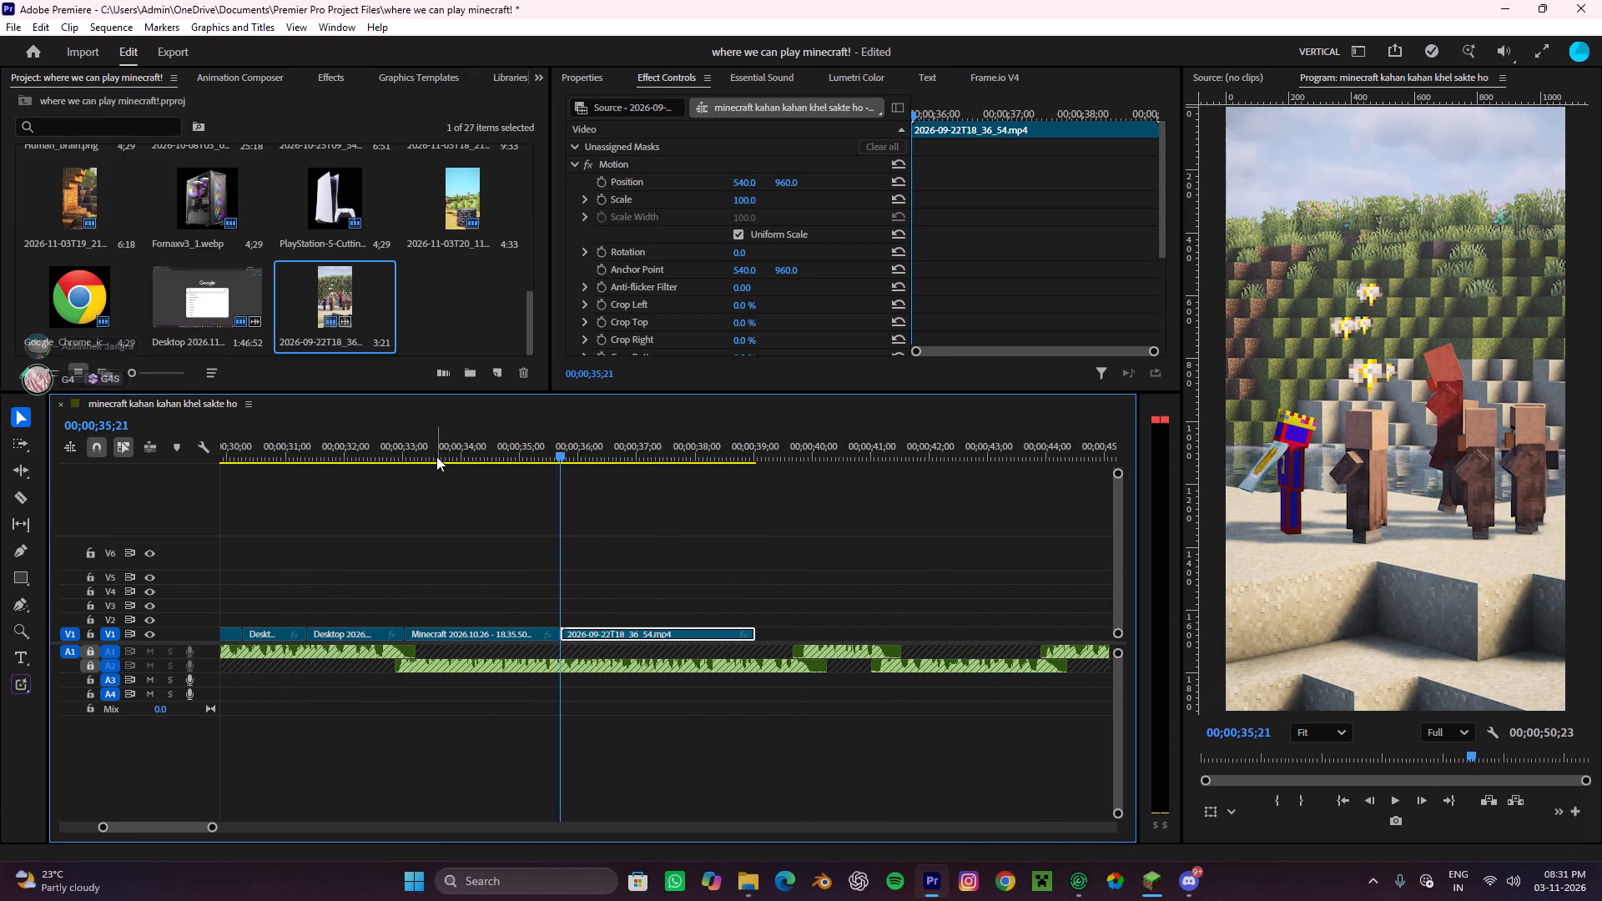
Play the newly placed villager clip against the voice-over and look over the part of the timeline still without video.
left_click(385, 441)
key("space")
scroll(481, 491, "down", 7, "alt")
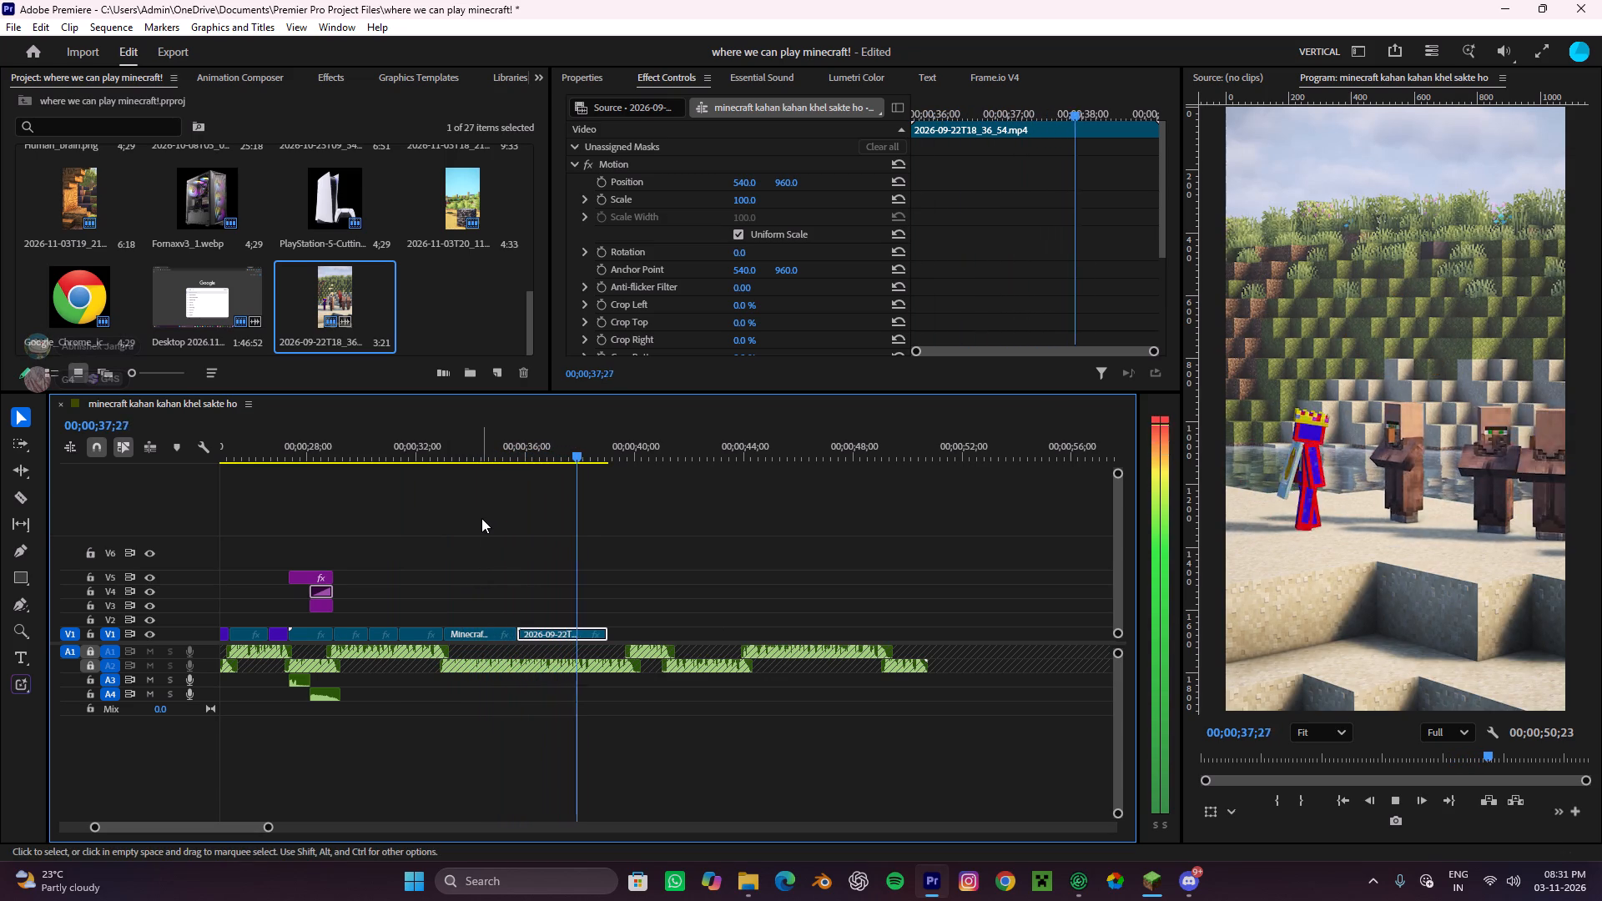
key("space")
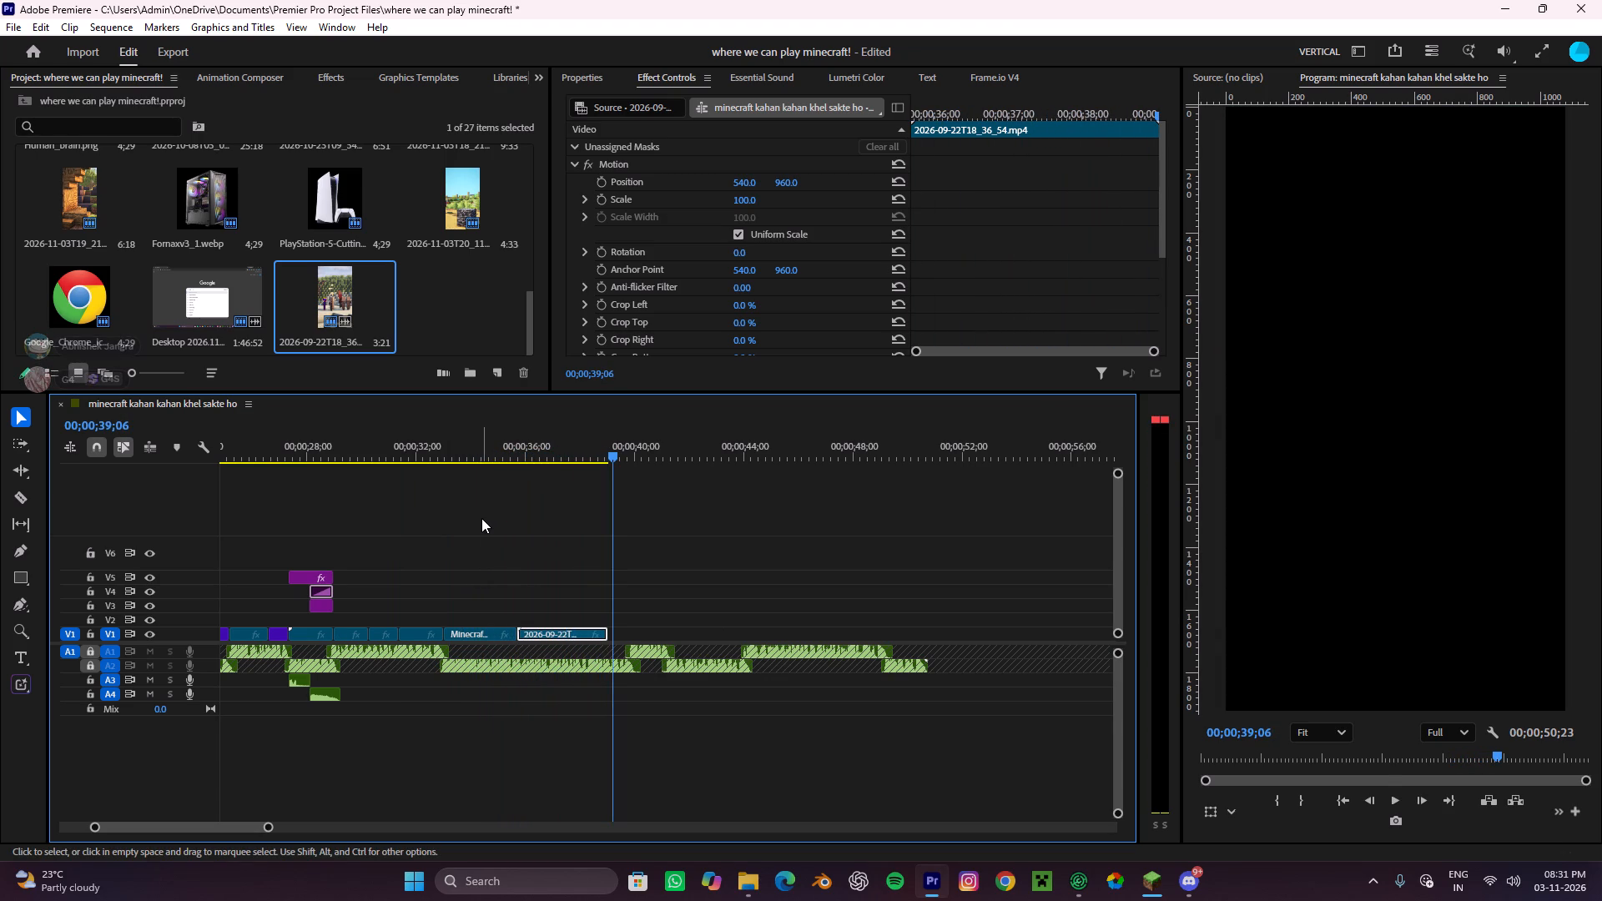
scroll(666, 564, "down", 9, "alt")
scroll(592, 585, "up", 4, "alt")
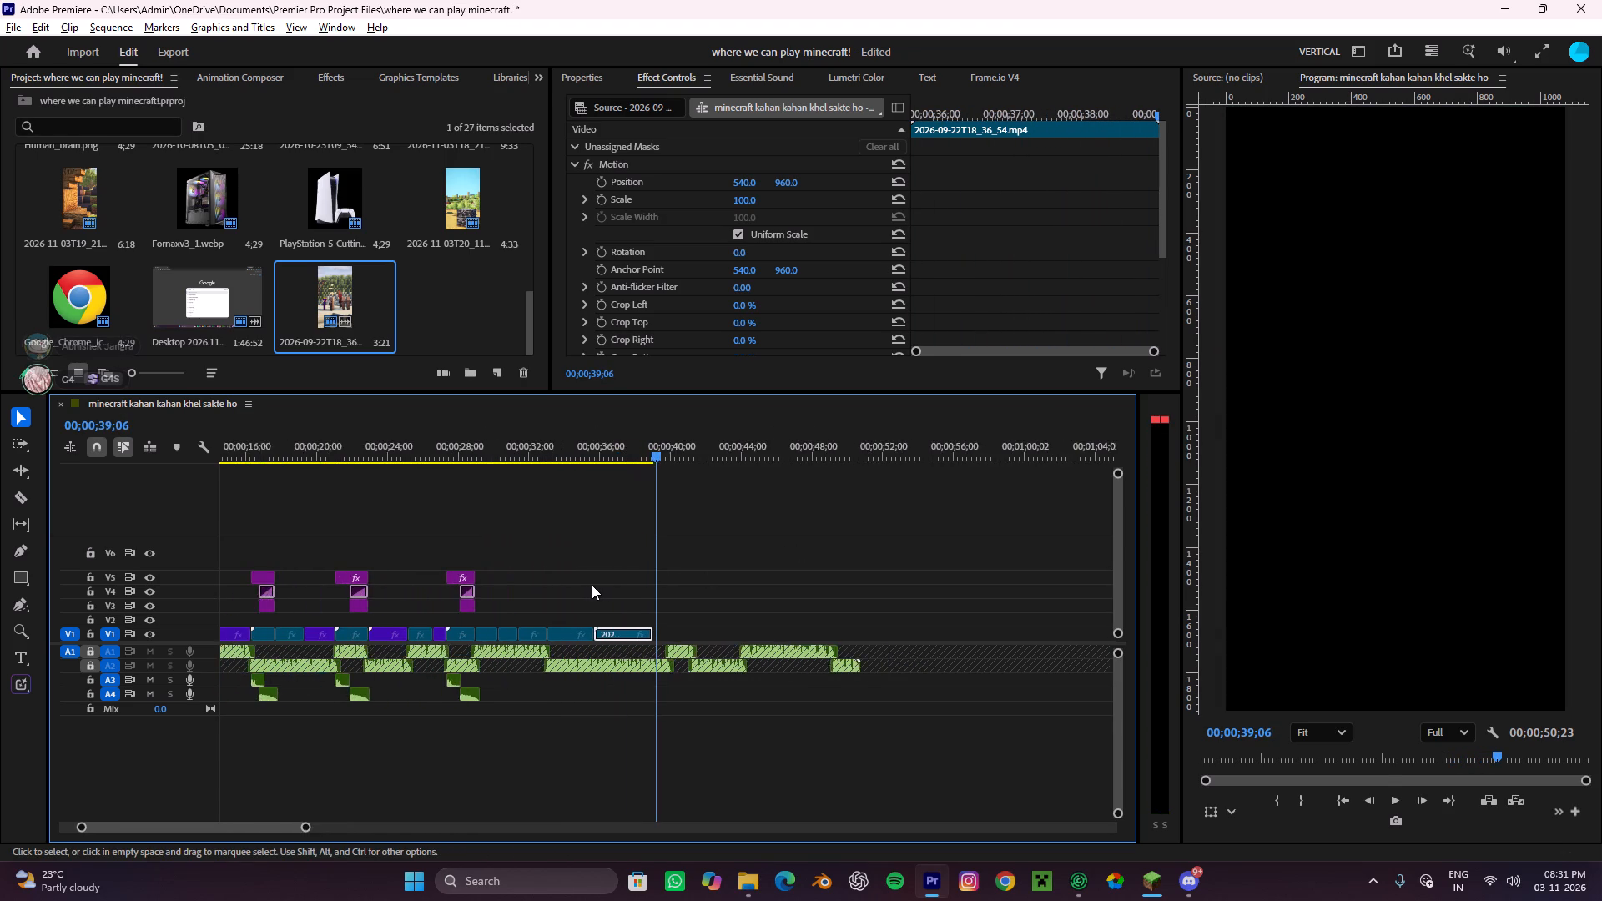
scroll(592, 585, "up", 2, "alt")
scroll(592, 585, "down", 12, "alt")
scroll(587, 585, "up", 4, "alt")
scroll(477, 559, "up", 4, "alt")
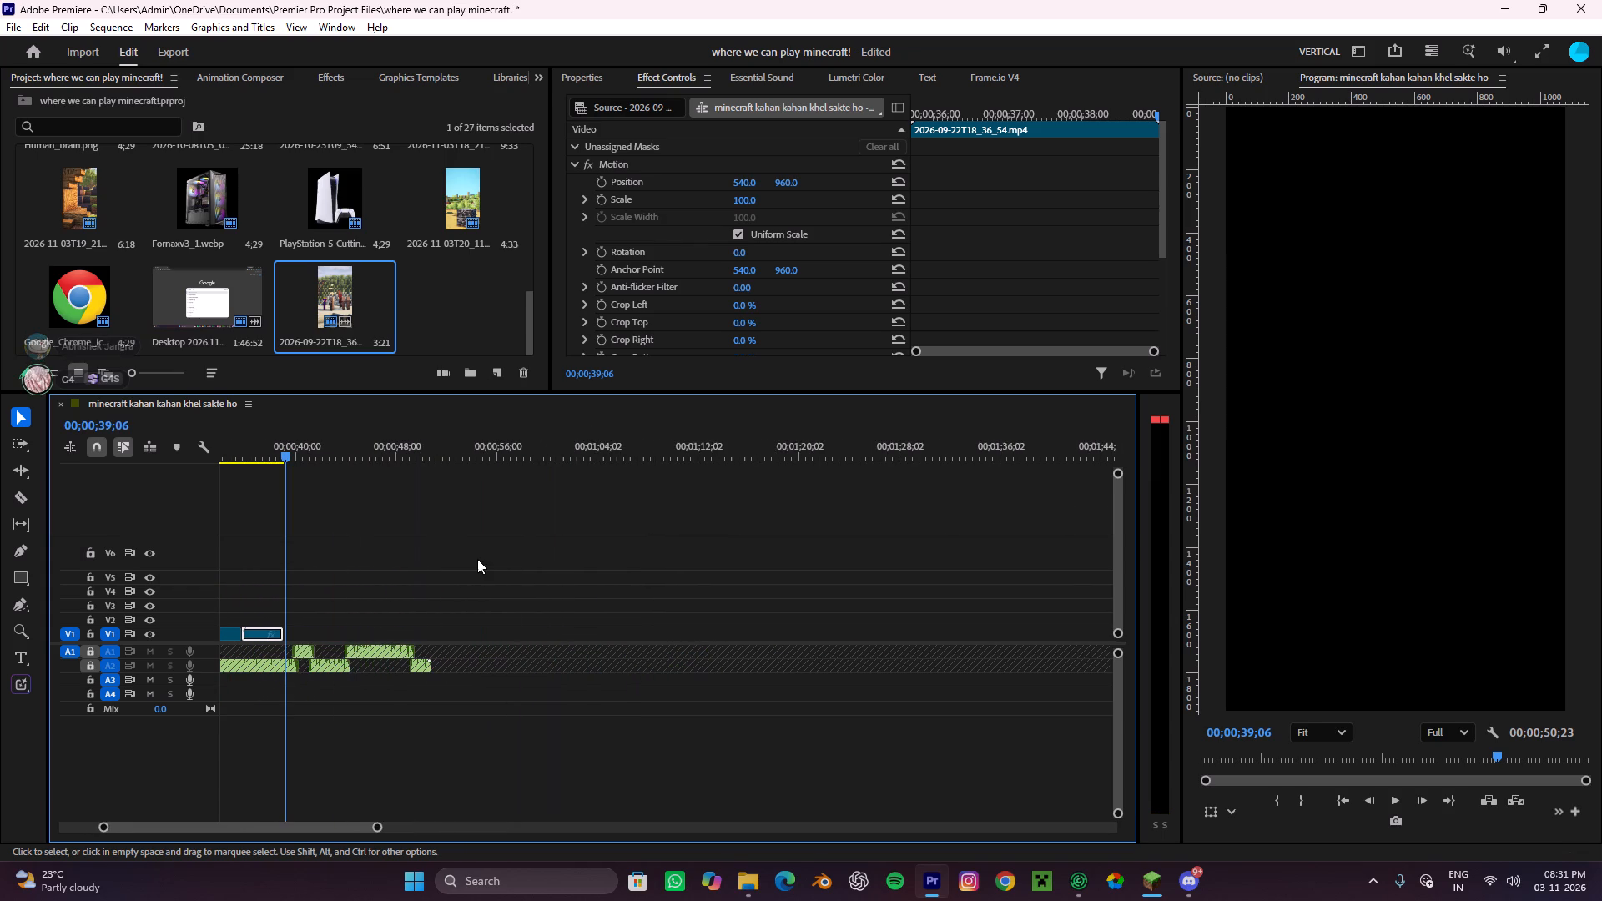
Bring 2026-11-03T19_21_06 from the cinematics replay folder onto V1, directly after the 2026-09-22T18_36_54 clip.
left_click(744, 876)
left_click(722, 809)
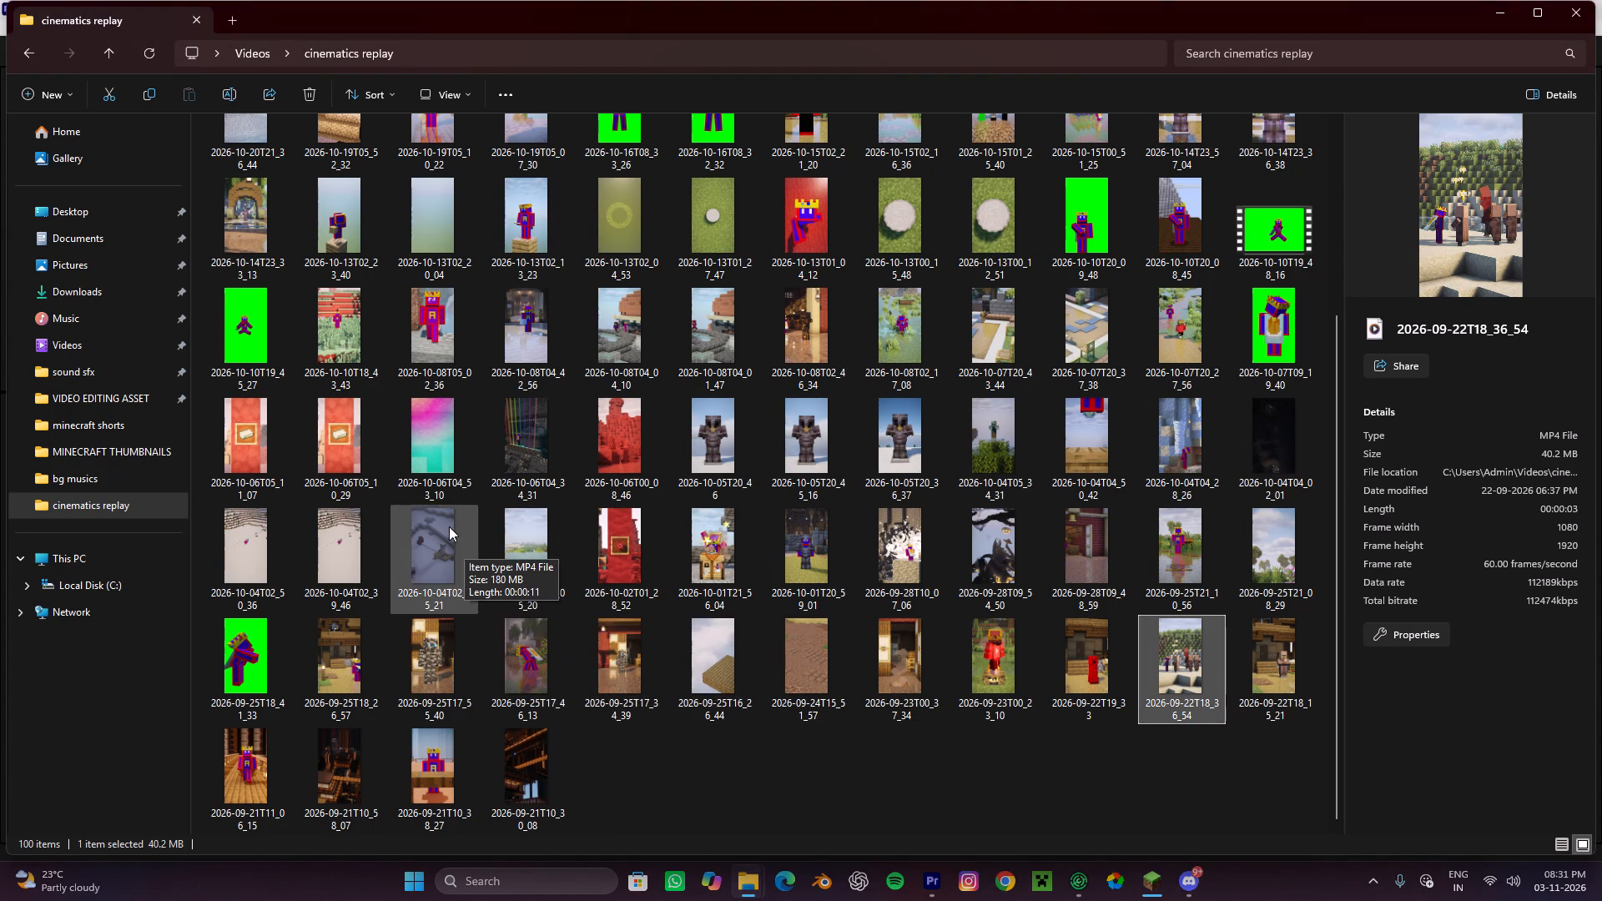
scroll(451, 510, "up", 2)
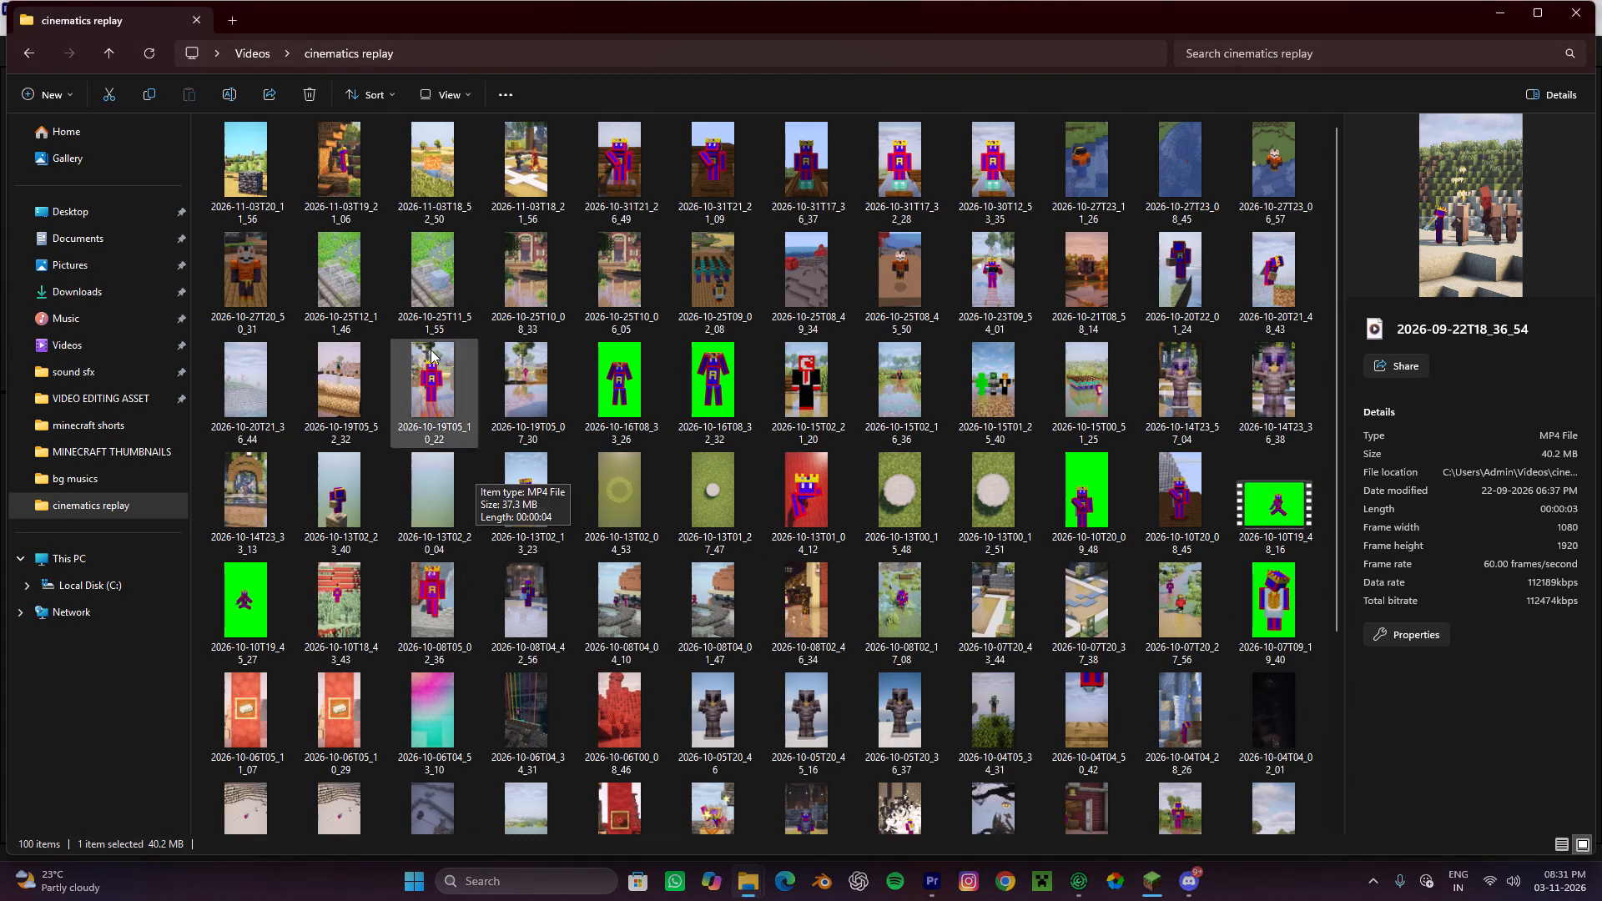
left_click(328, 169)
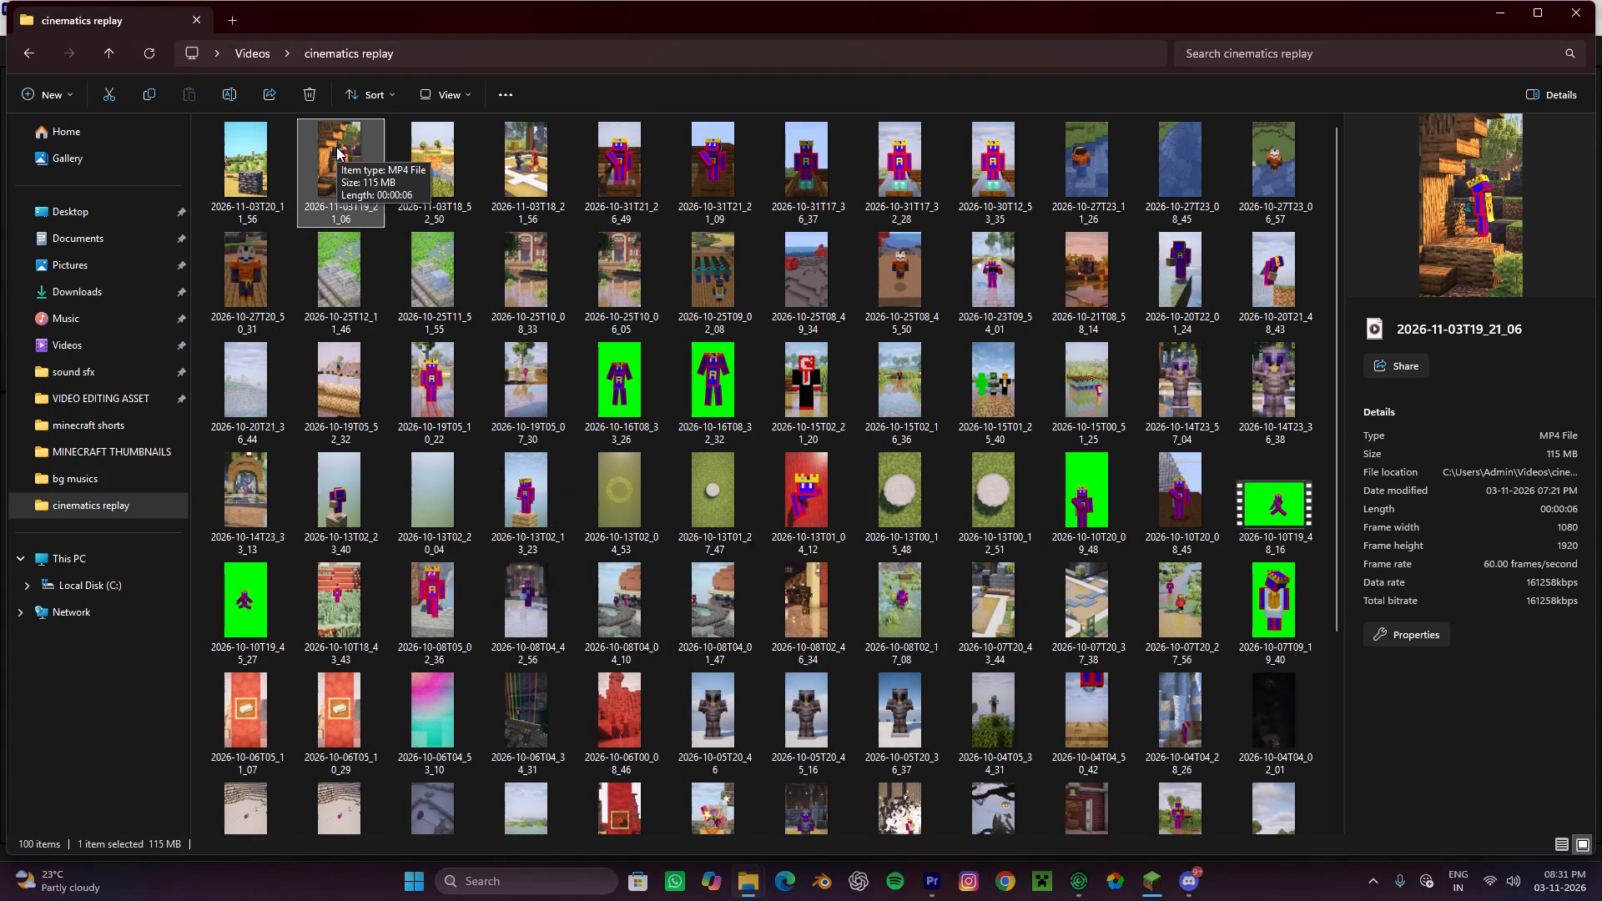
left_click_drag(340, 128, 915, 856)
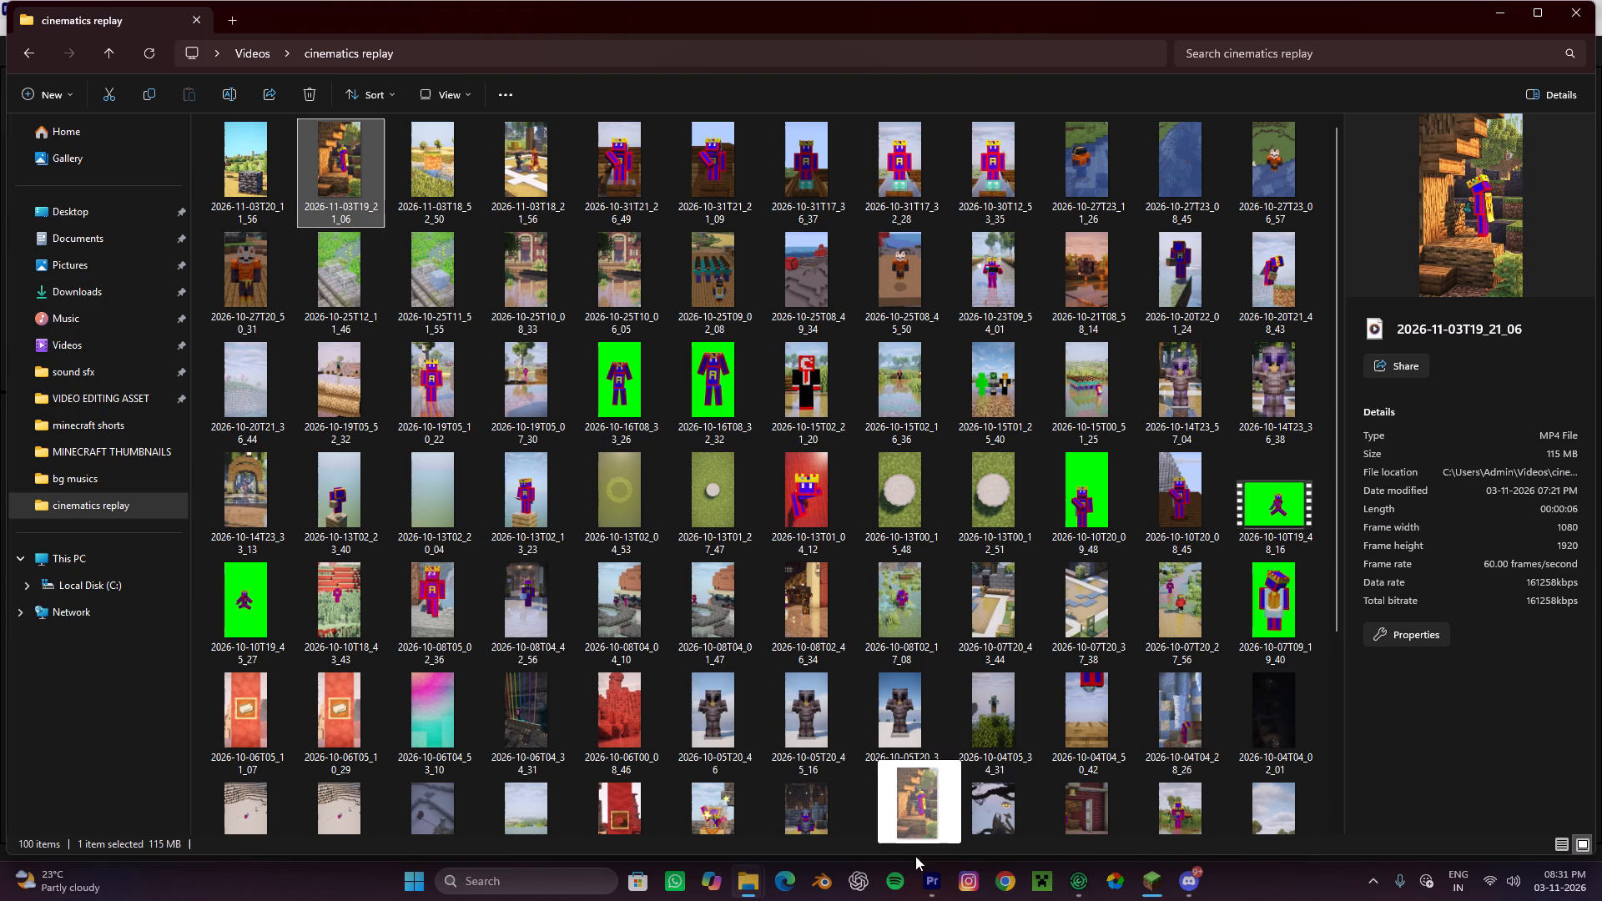
left_click_drag(915, 856, 331, 636)
scroll(329, 637, "up", 2)
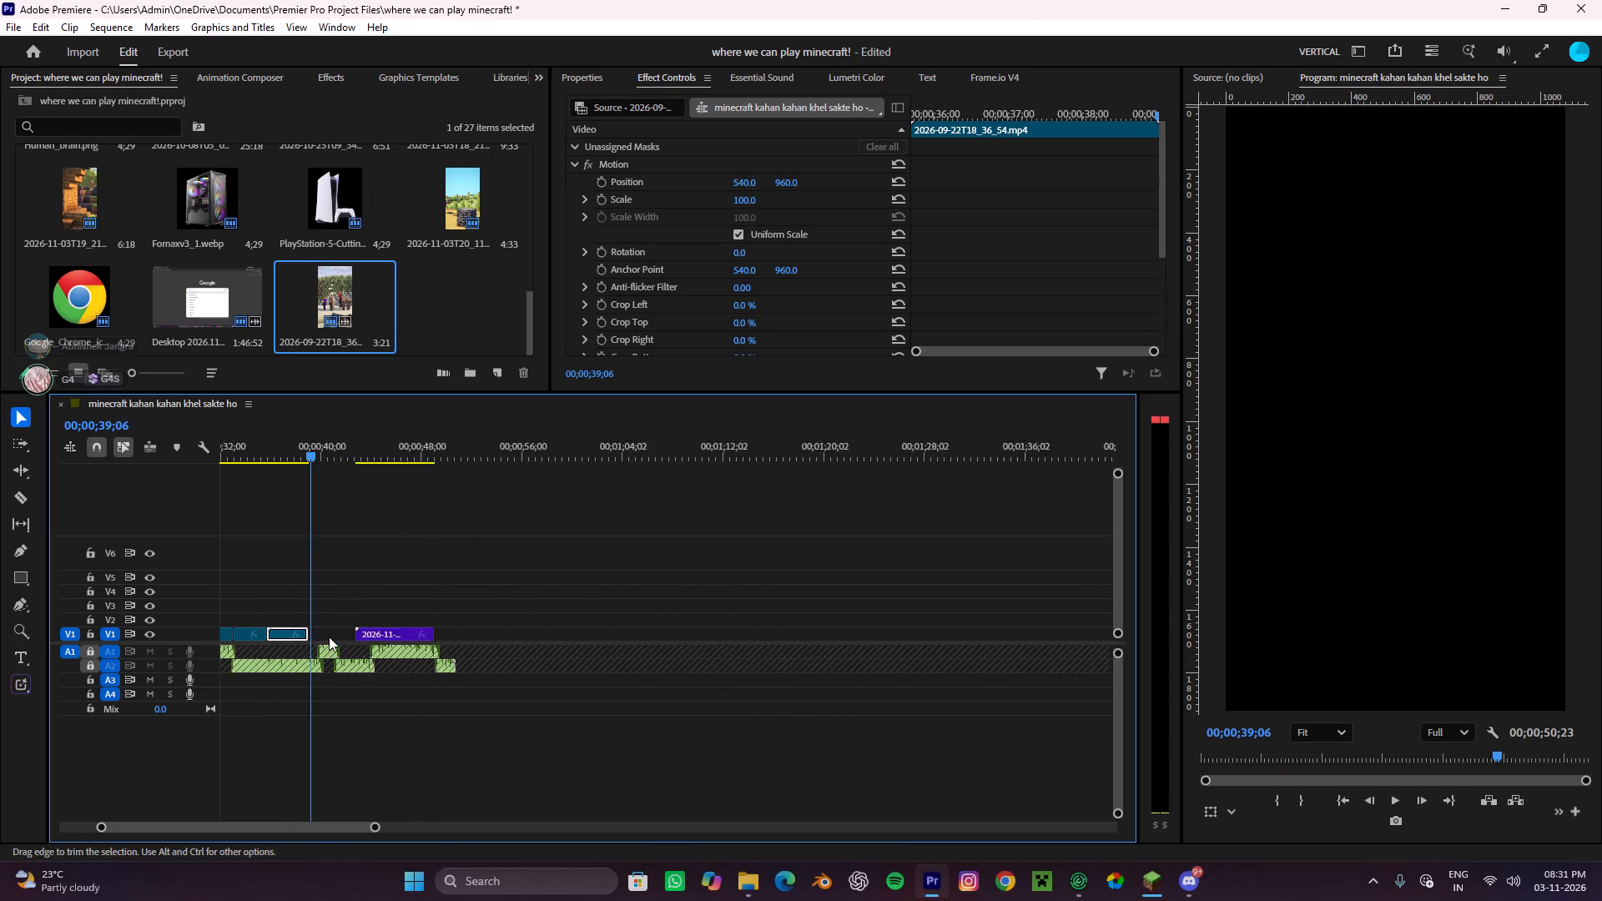
scroll(329, 637, "up", 9)
left_click_drag(670, 632, 550, 636)
Play the 2026-11-03T19_21_06 clip against the voice-over and cut it at about 00;00;39;19.
left_click_drag(443, 454, 358, 558)
key("space")
scroll(452, 567, "down", 2, "alt")
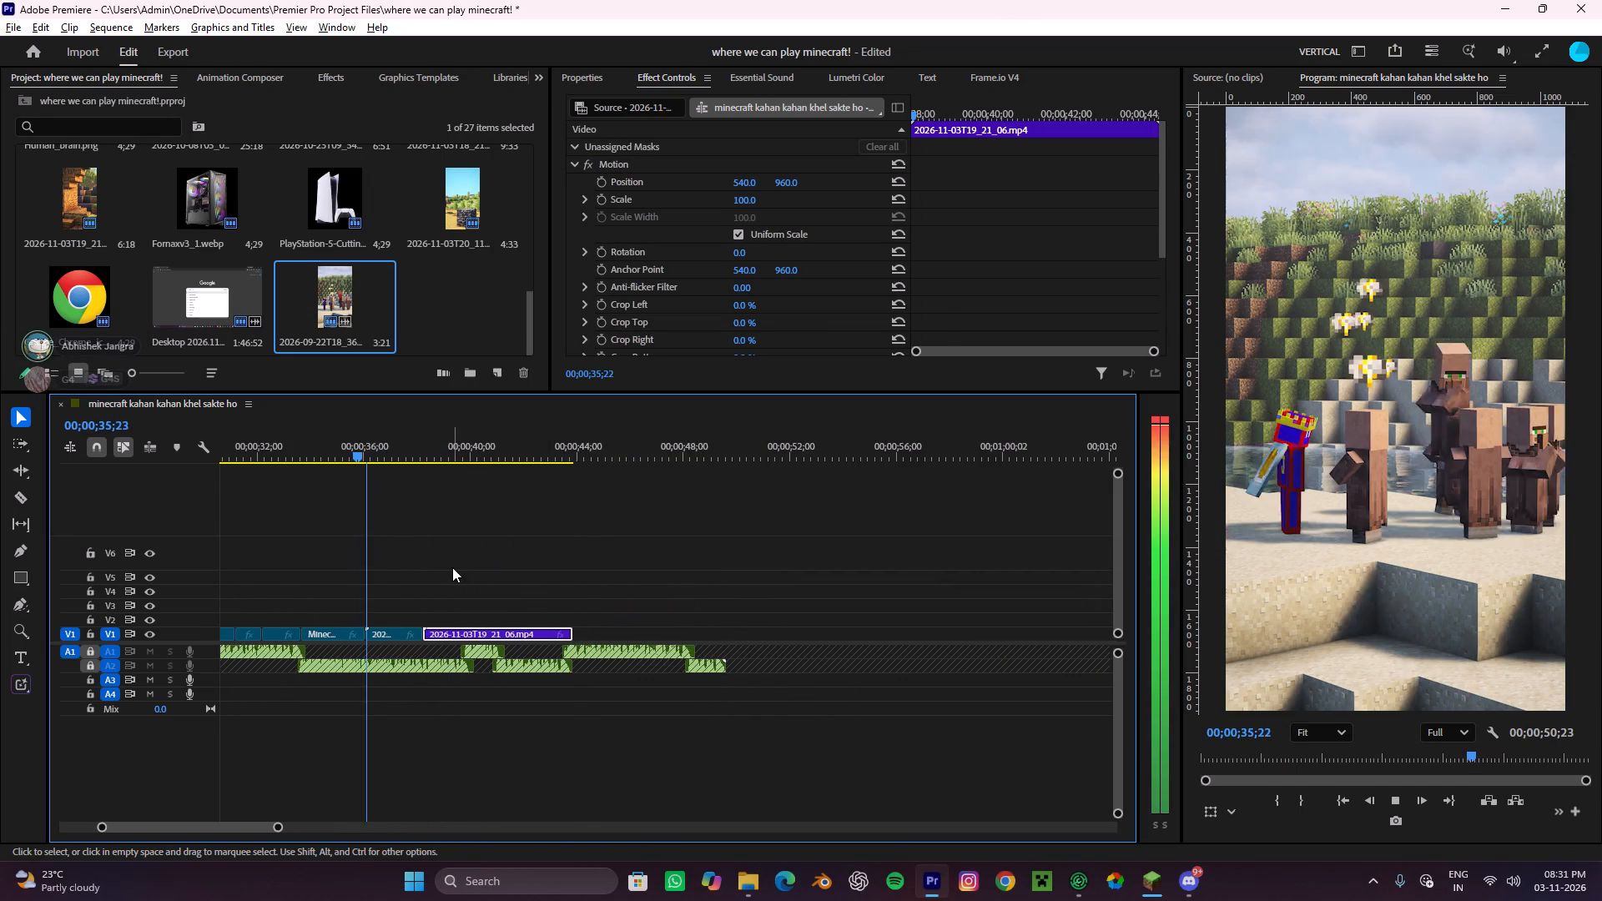
scroll(452, 567, "down", 1, "alt")
left_click(511, 554)
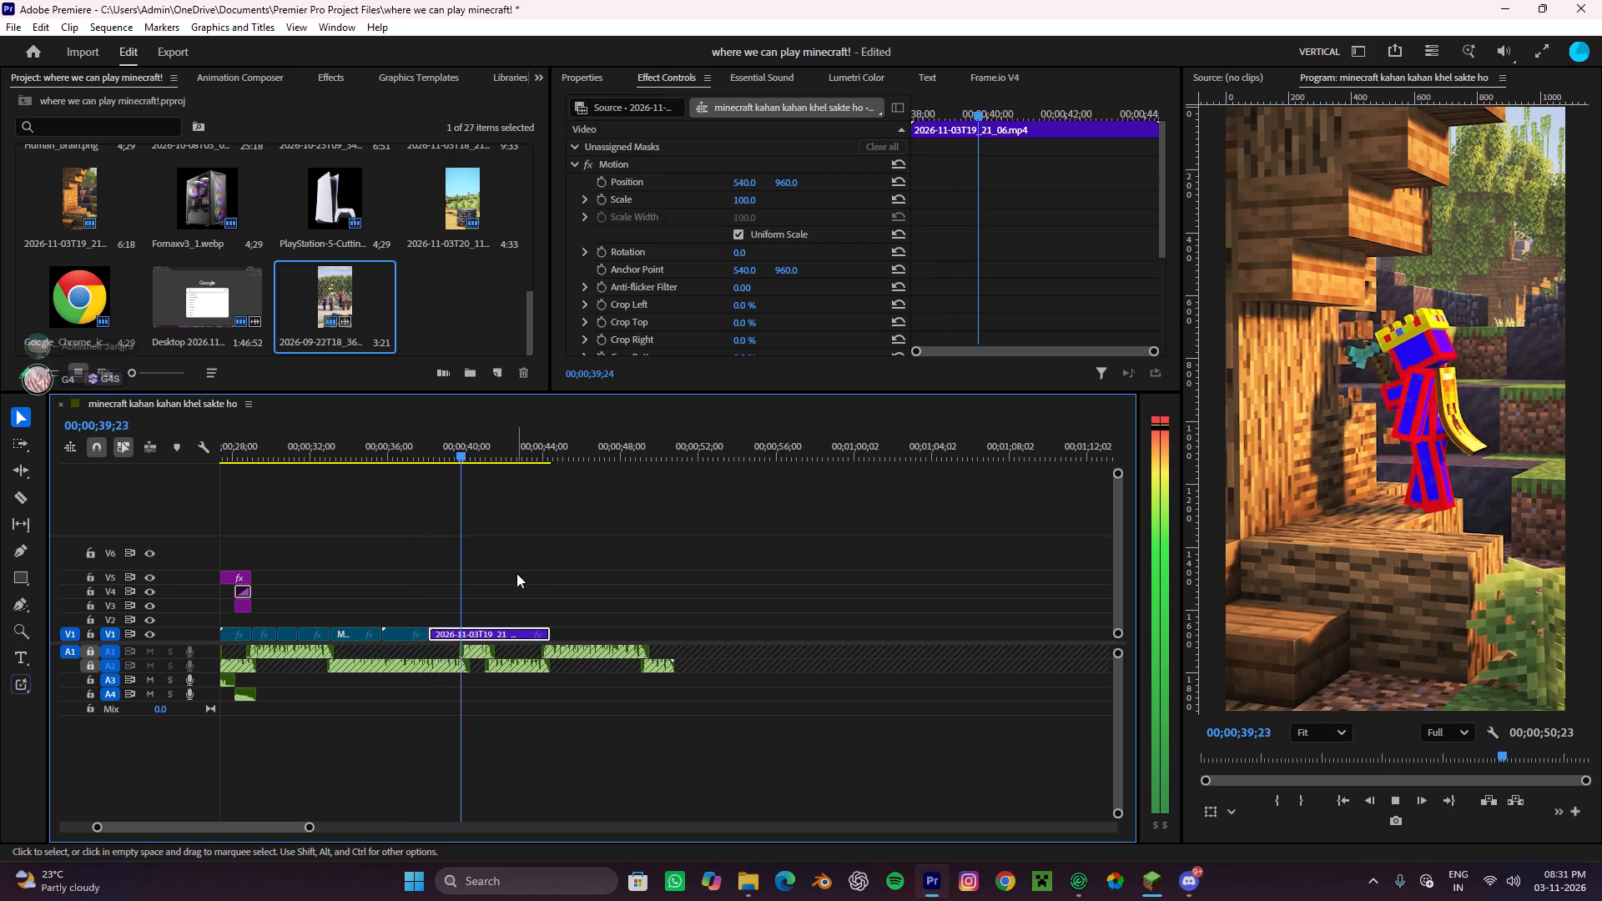
key("space")
scroll(466, 625, "up", 3, "alt")
key("c")
key("space")
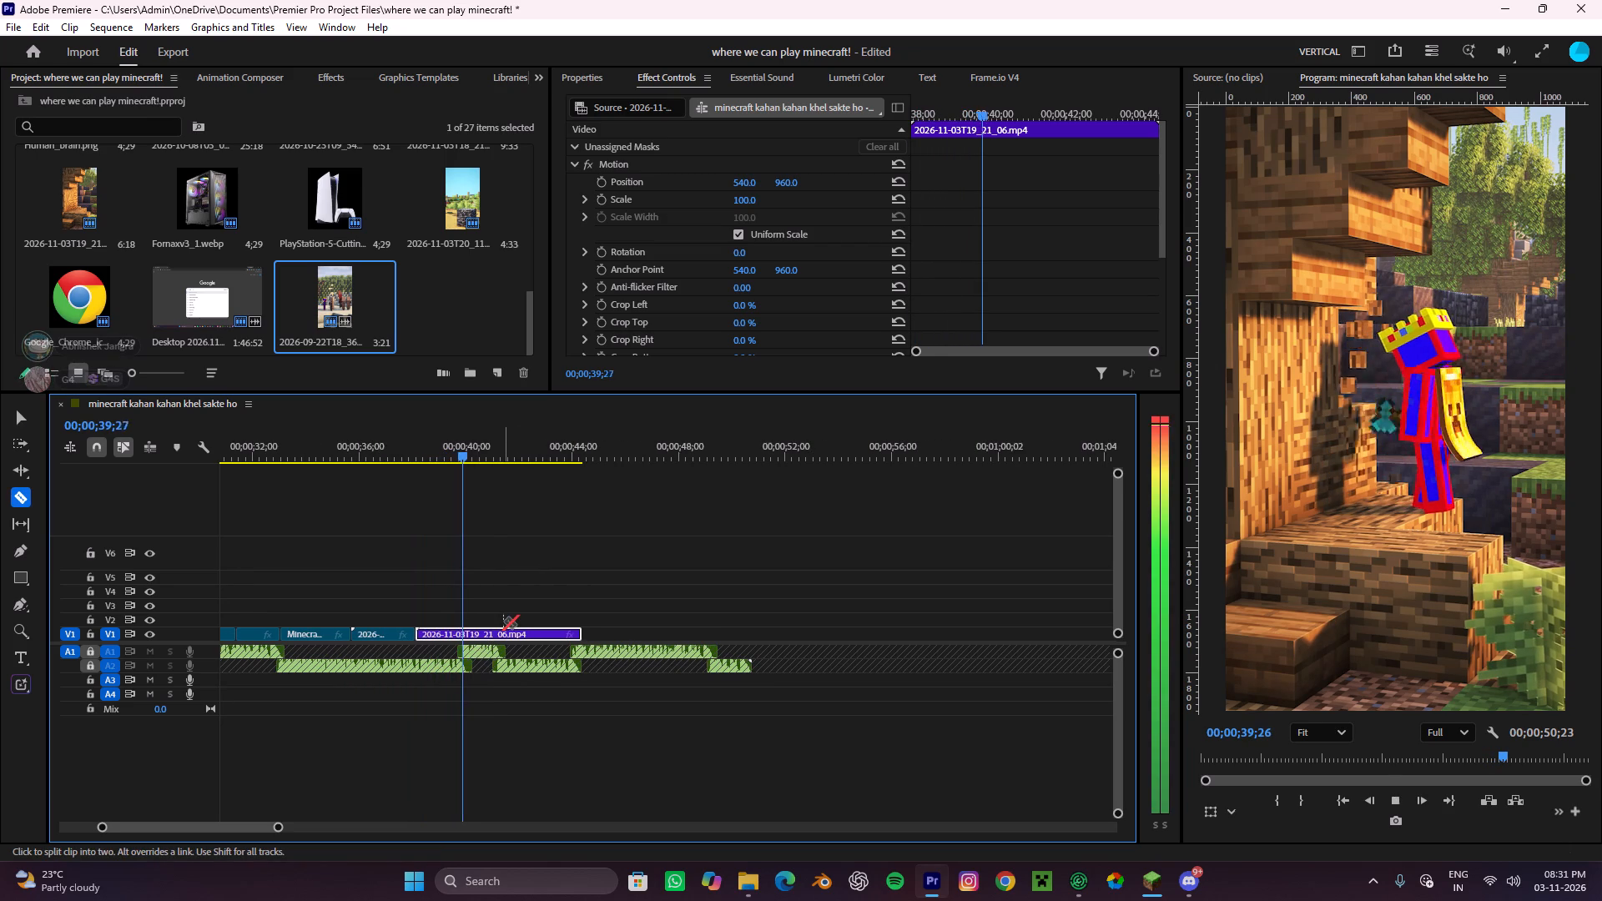
key("space")
key("c")
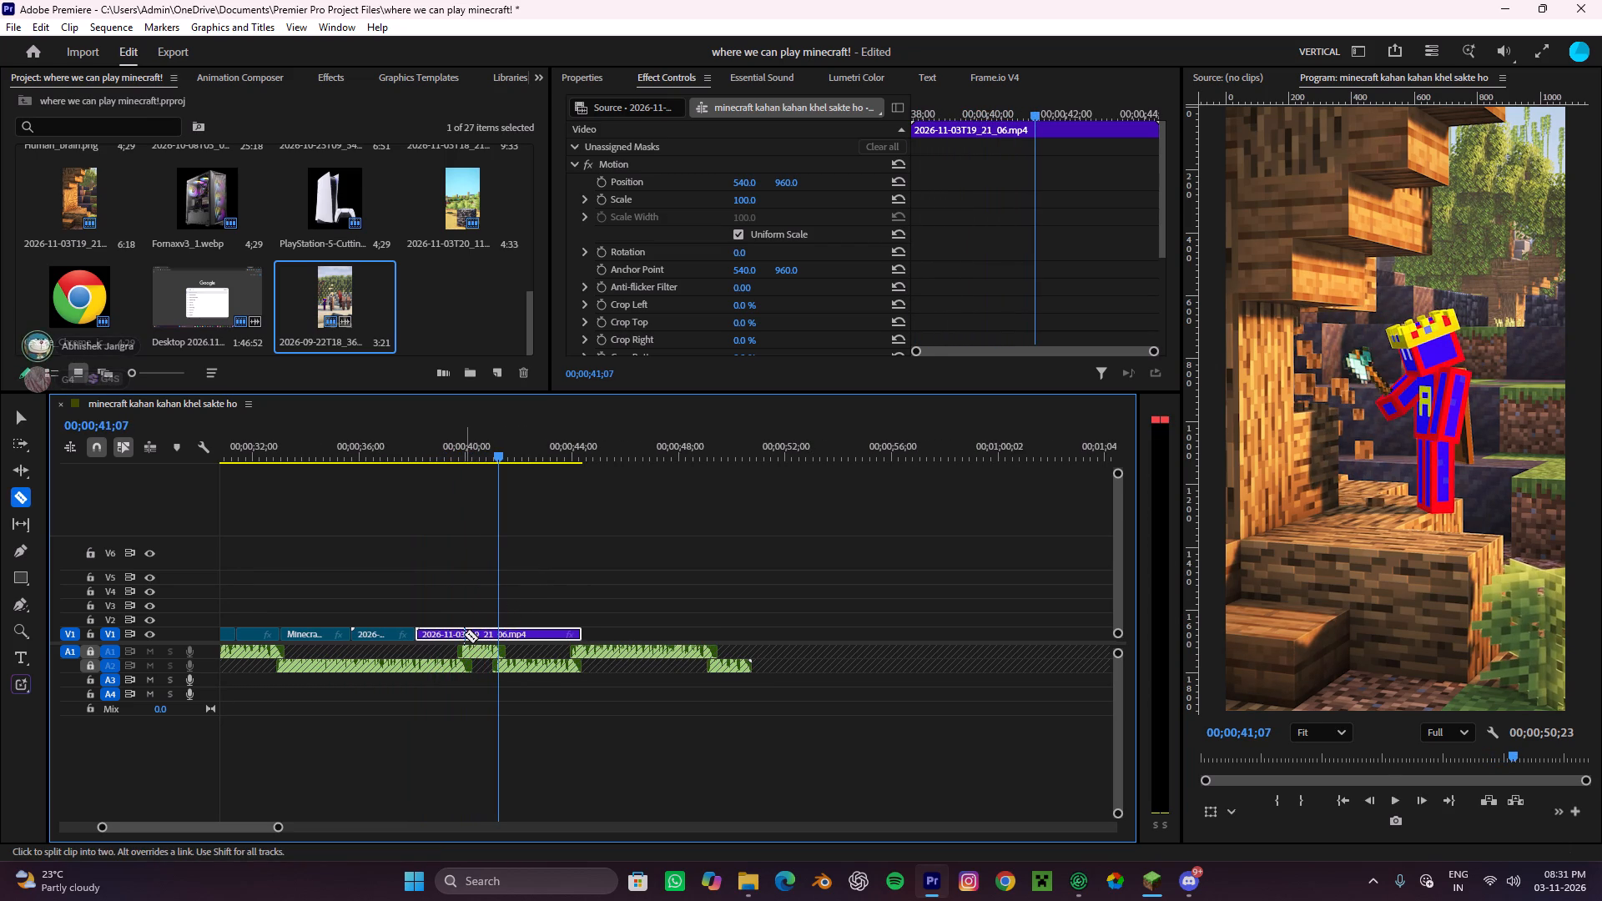
left_click(462, 634)
key("v")
Extend the first part of the 2026-11-03T19_21_06 clip to about 00;00;40;00 and remove the part after the cut.
scroll(462, 634, "up", 9, "alt")
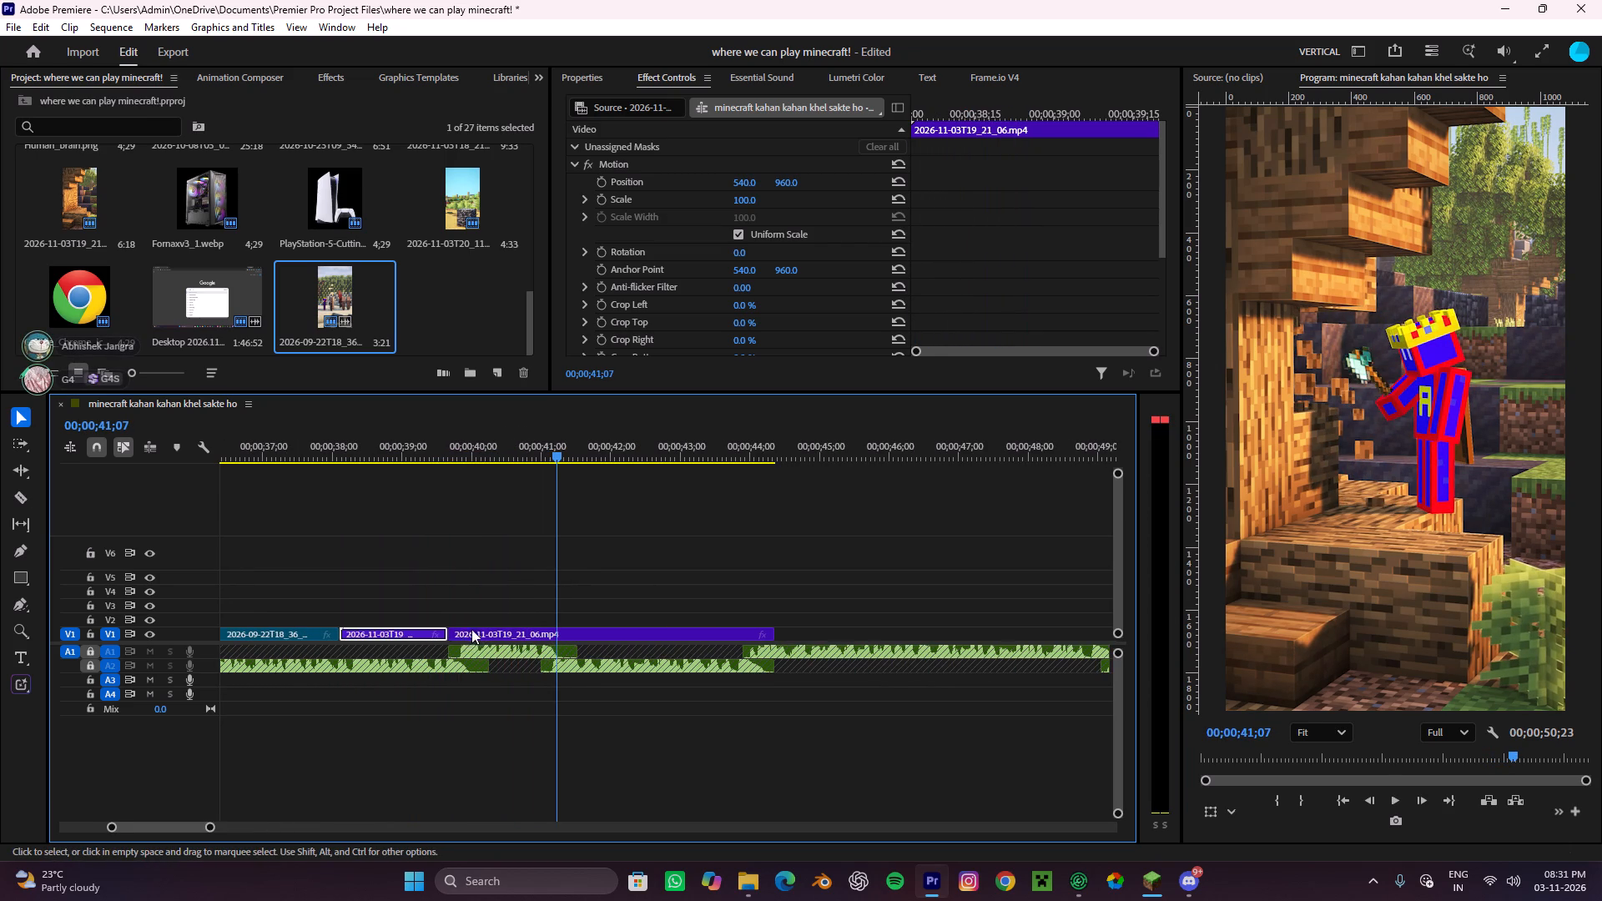
left_click_drag(470, 632, 511, 637)
left_click_drag(449, 633, 472, 637)
key("space")
scroll(542, 598, "down", 9, "alt")
key("space")
key("ctrl+x")
Play the sequence from about 00;00;31;07 to 00;00;41;05 to check the new clips against the voice-over.
scroll(537, 628, "down", 15, "alt")
left_click_drag(503, 446, 440, 532)
scroll(444, 567, "up", 9, "alt")
left_click_drag(416, 461, 375, 506)
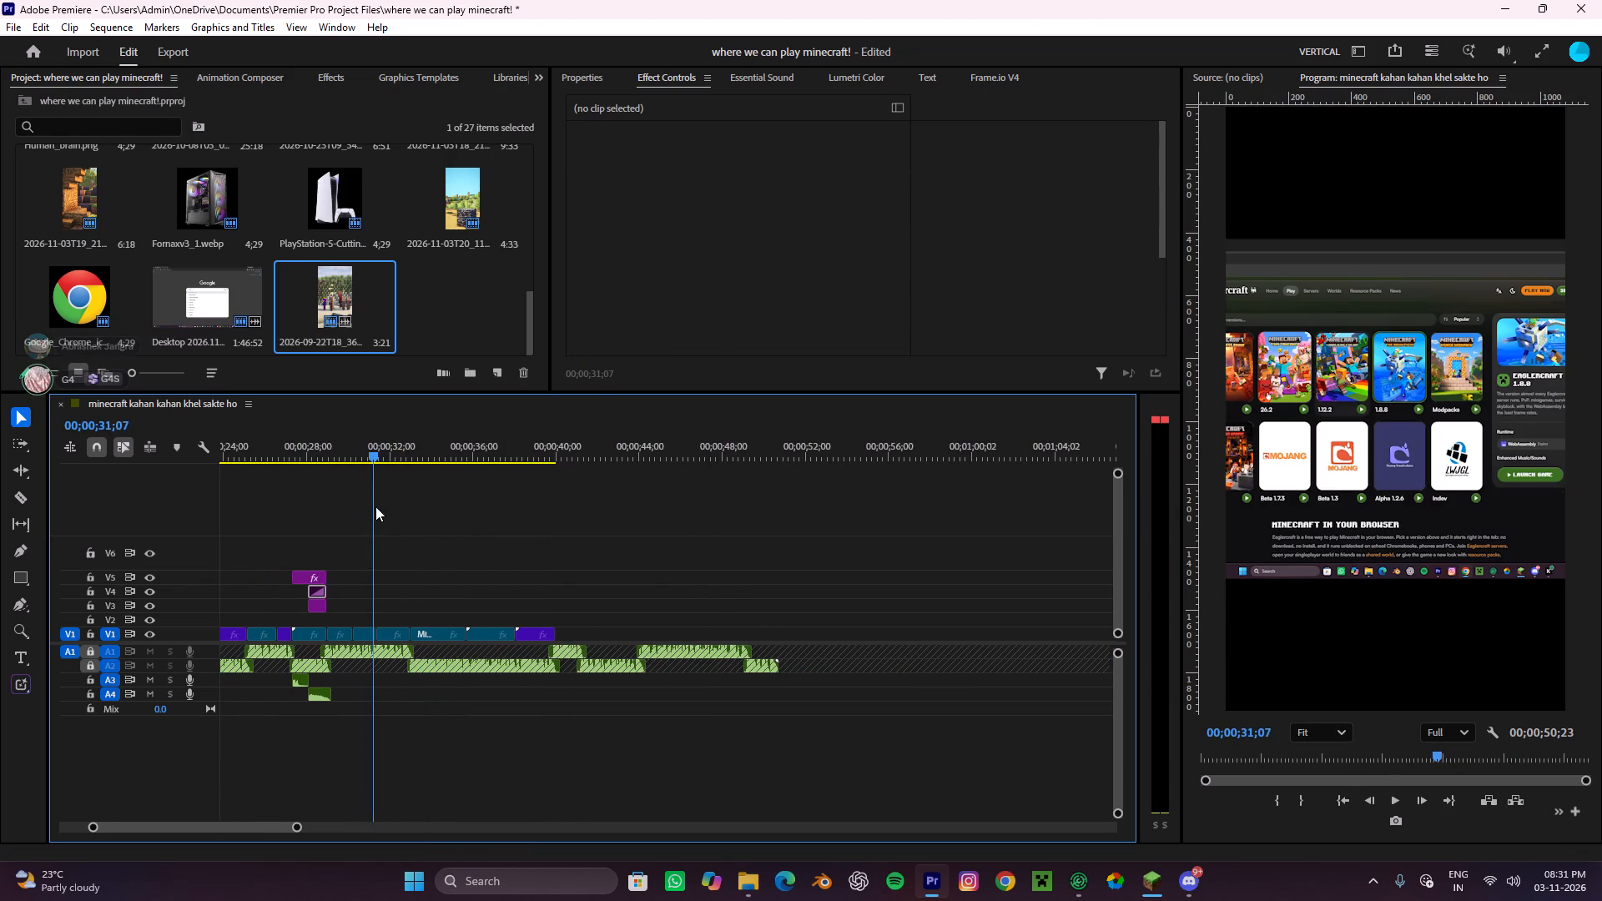
left_click_drag(375, 506, 395, 561)
key("space")
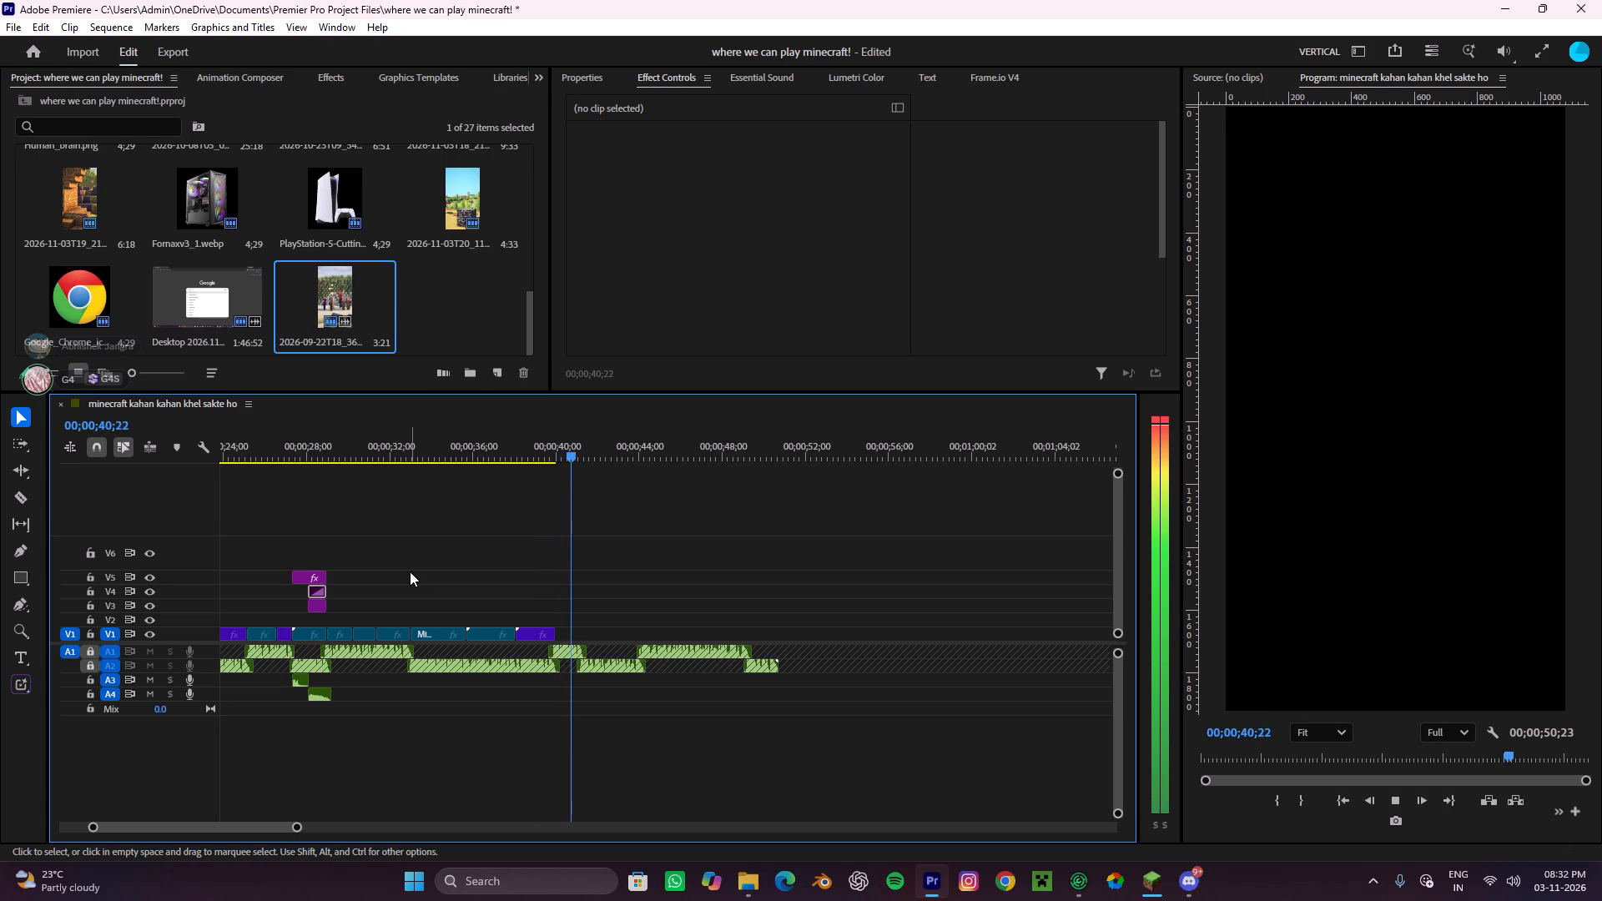
key("space")
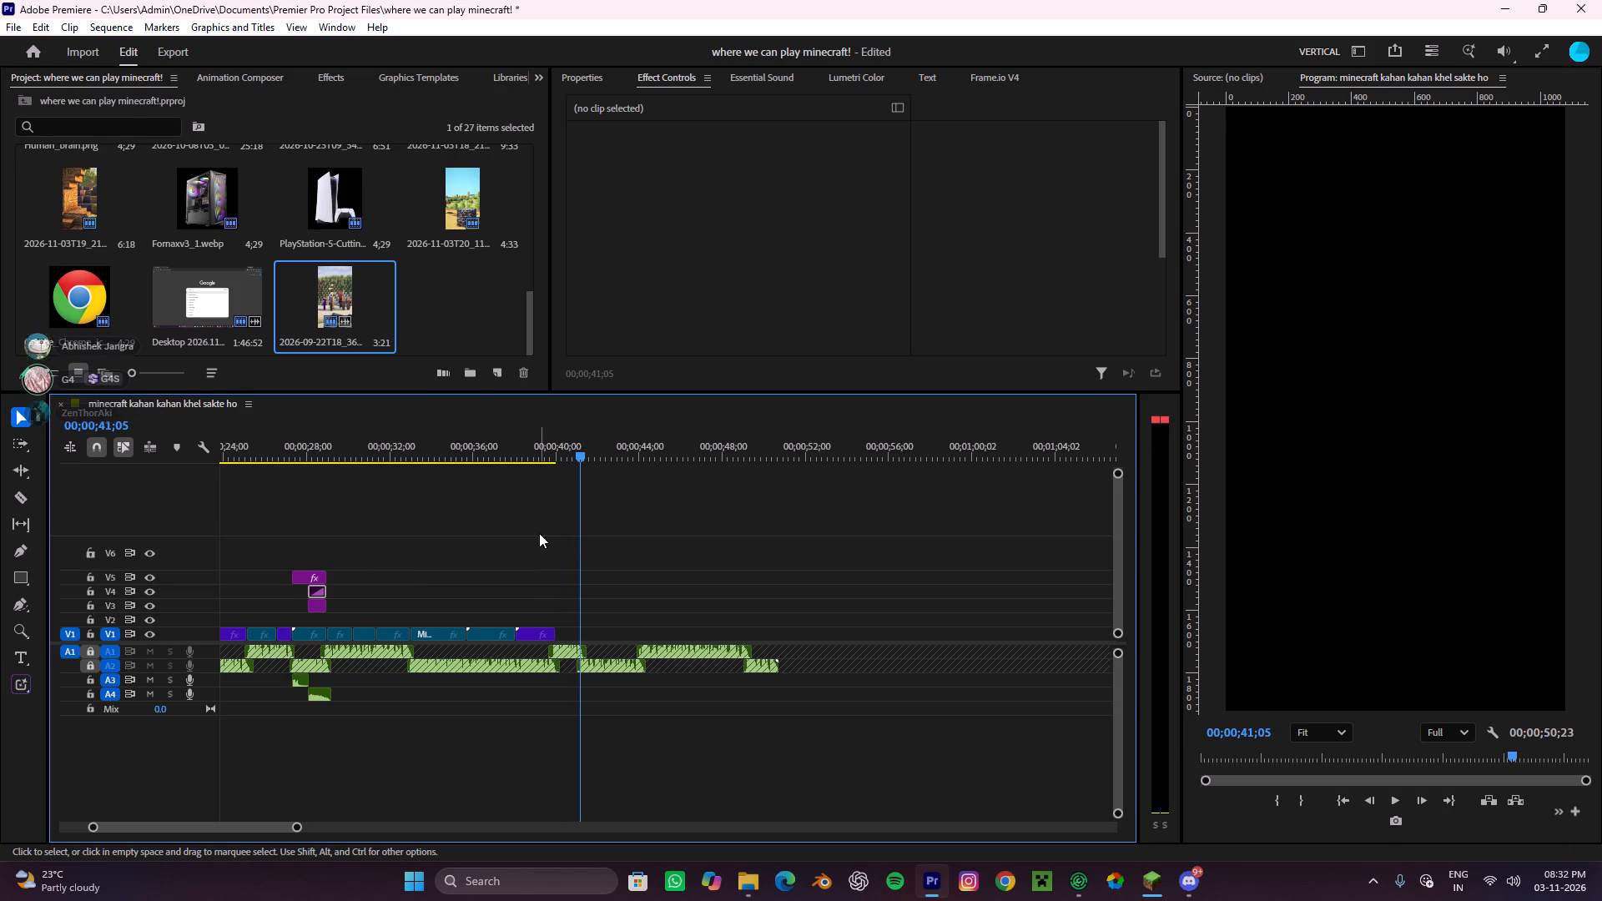
Find the Minecraft 2026.10.26 piece near 00;00;18;22 and duplicate it on V1 directly after the 2026-11-03T19_21_06 clip.
scroll(572, 545, "down", 10)
scroll(406, 657, "up", 11, "alt")
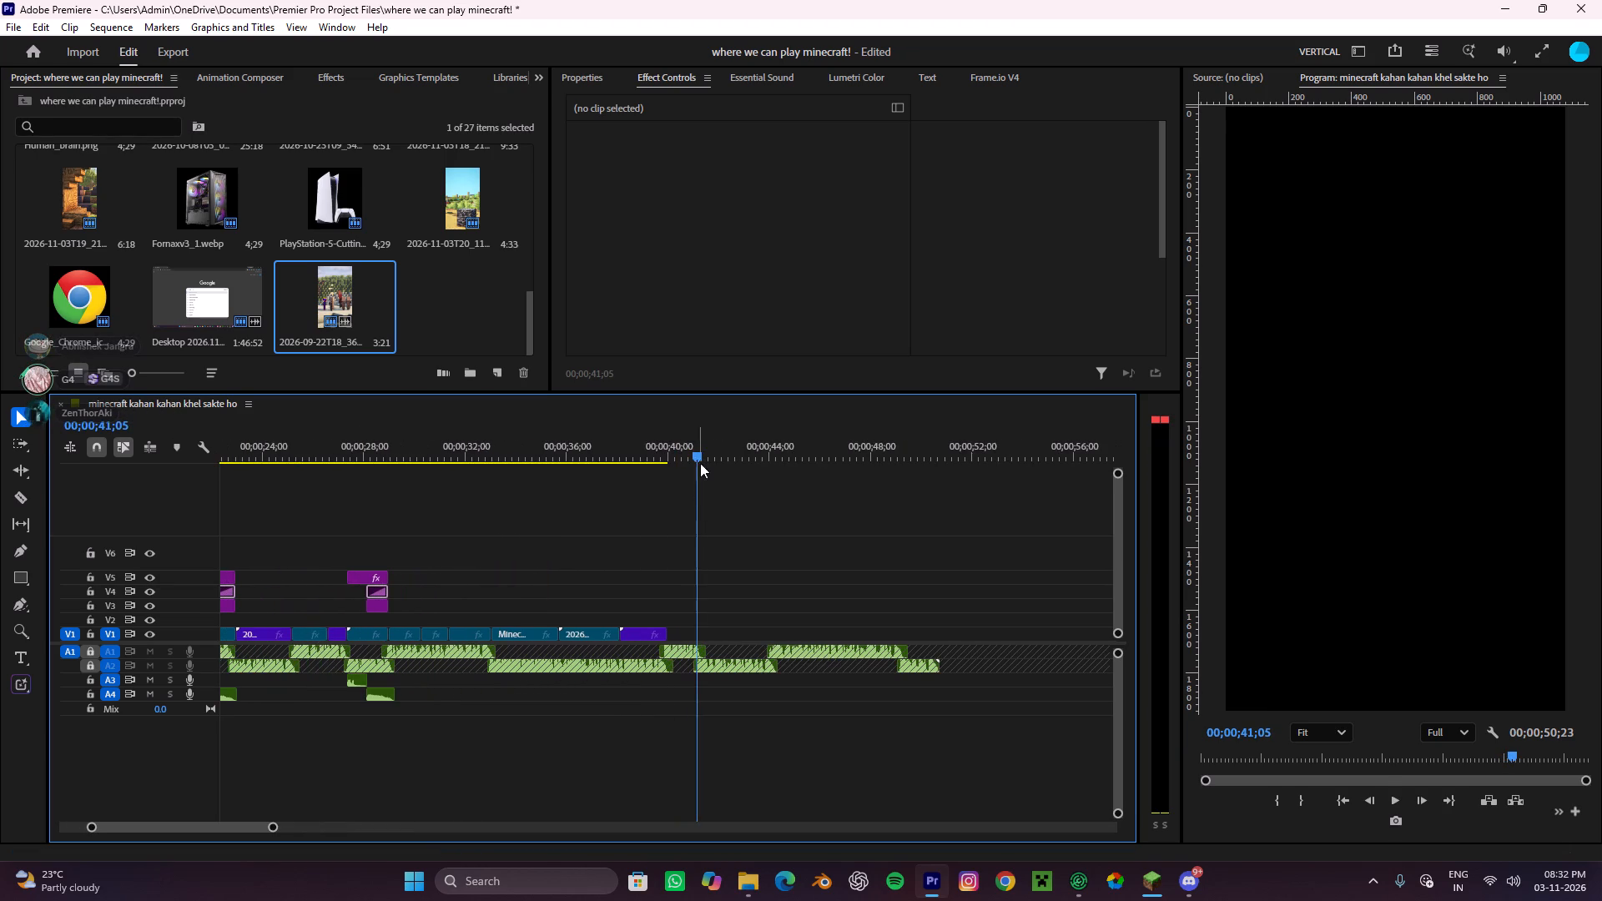
left_click_drag(686, 440, 348, 613)
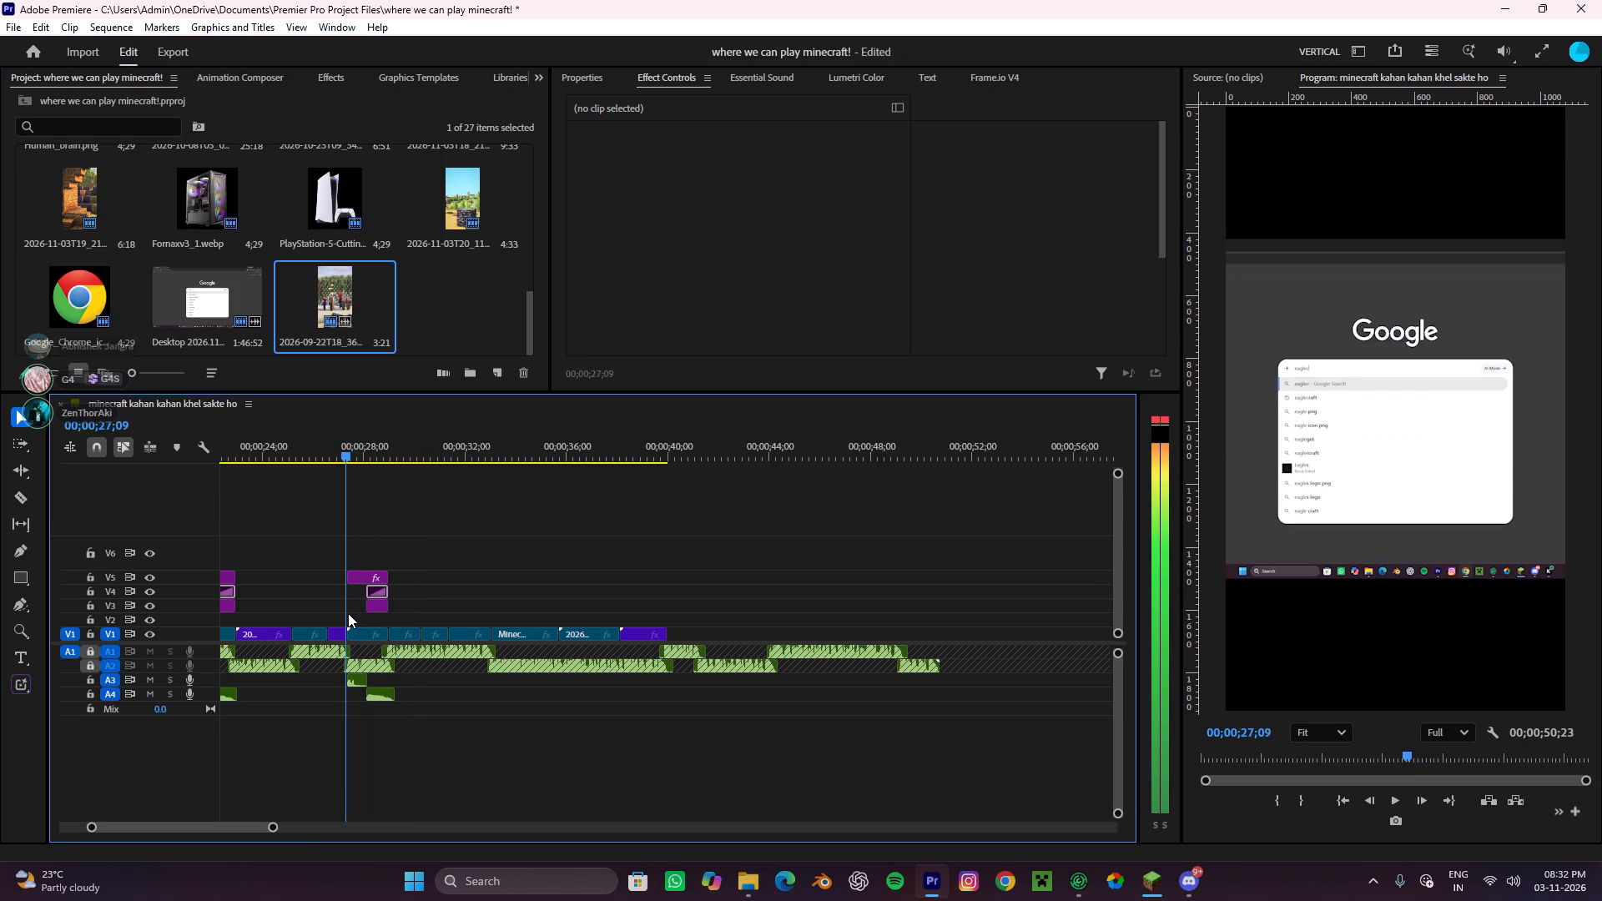
left_click_drag(348, 613, 347, 613)
scroll(353, 608, "up", 13, "alt")
left_click_drag(486, 459, 459, 470)
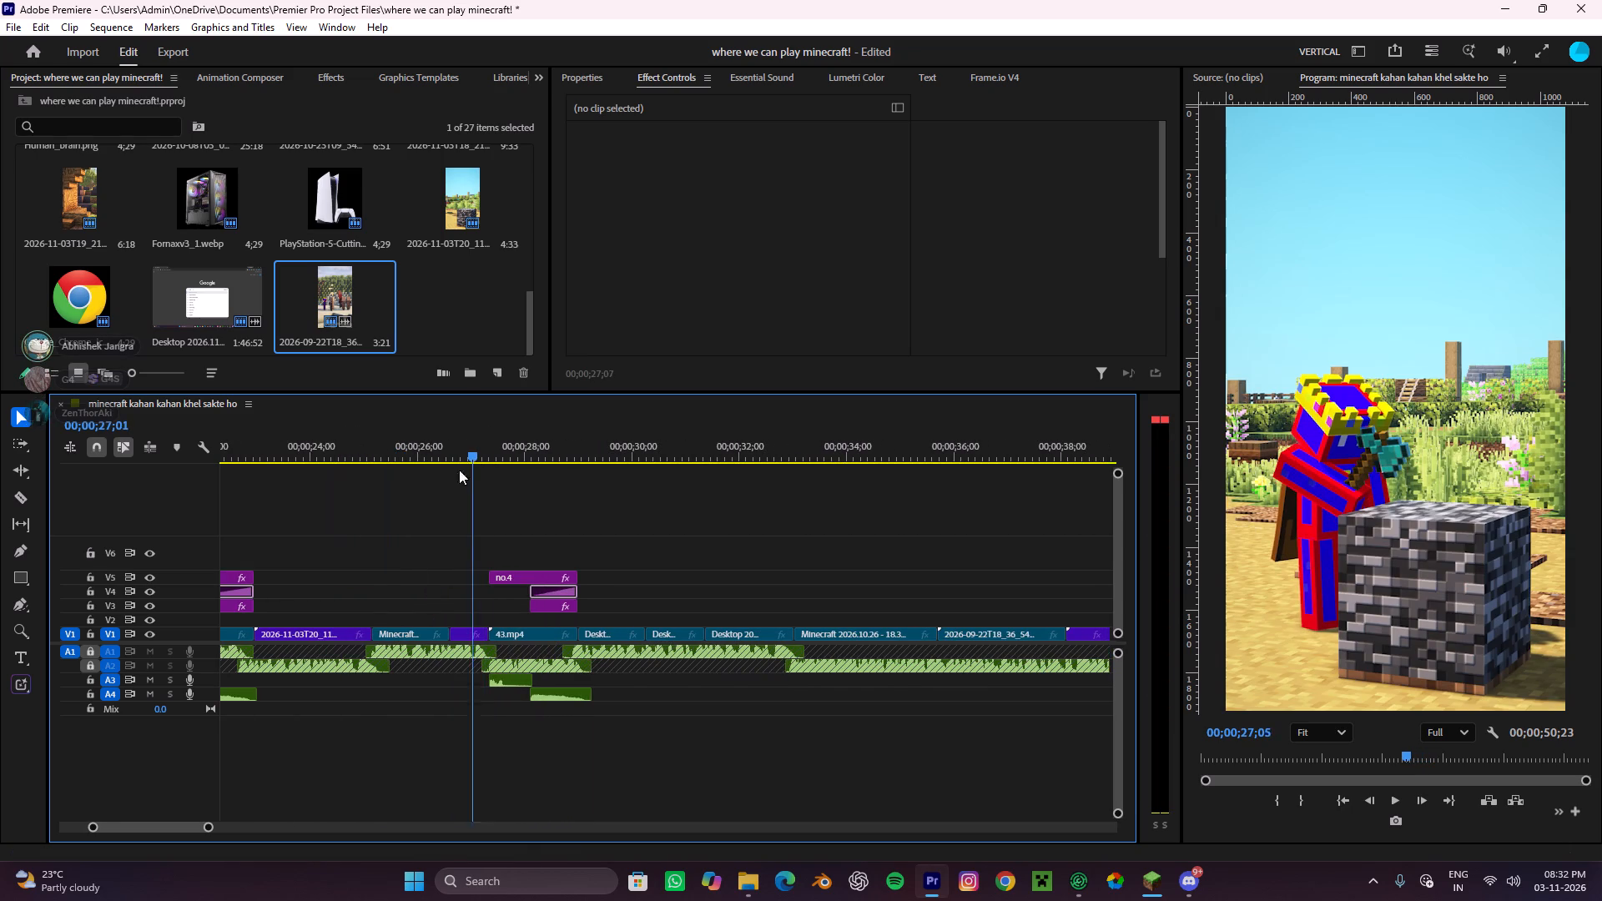
left_click_drag(459, 470, 395, 536)
scroll(396, 541, "down", 9)
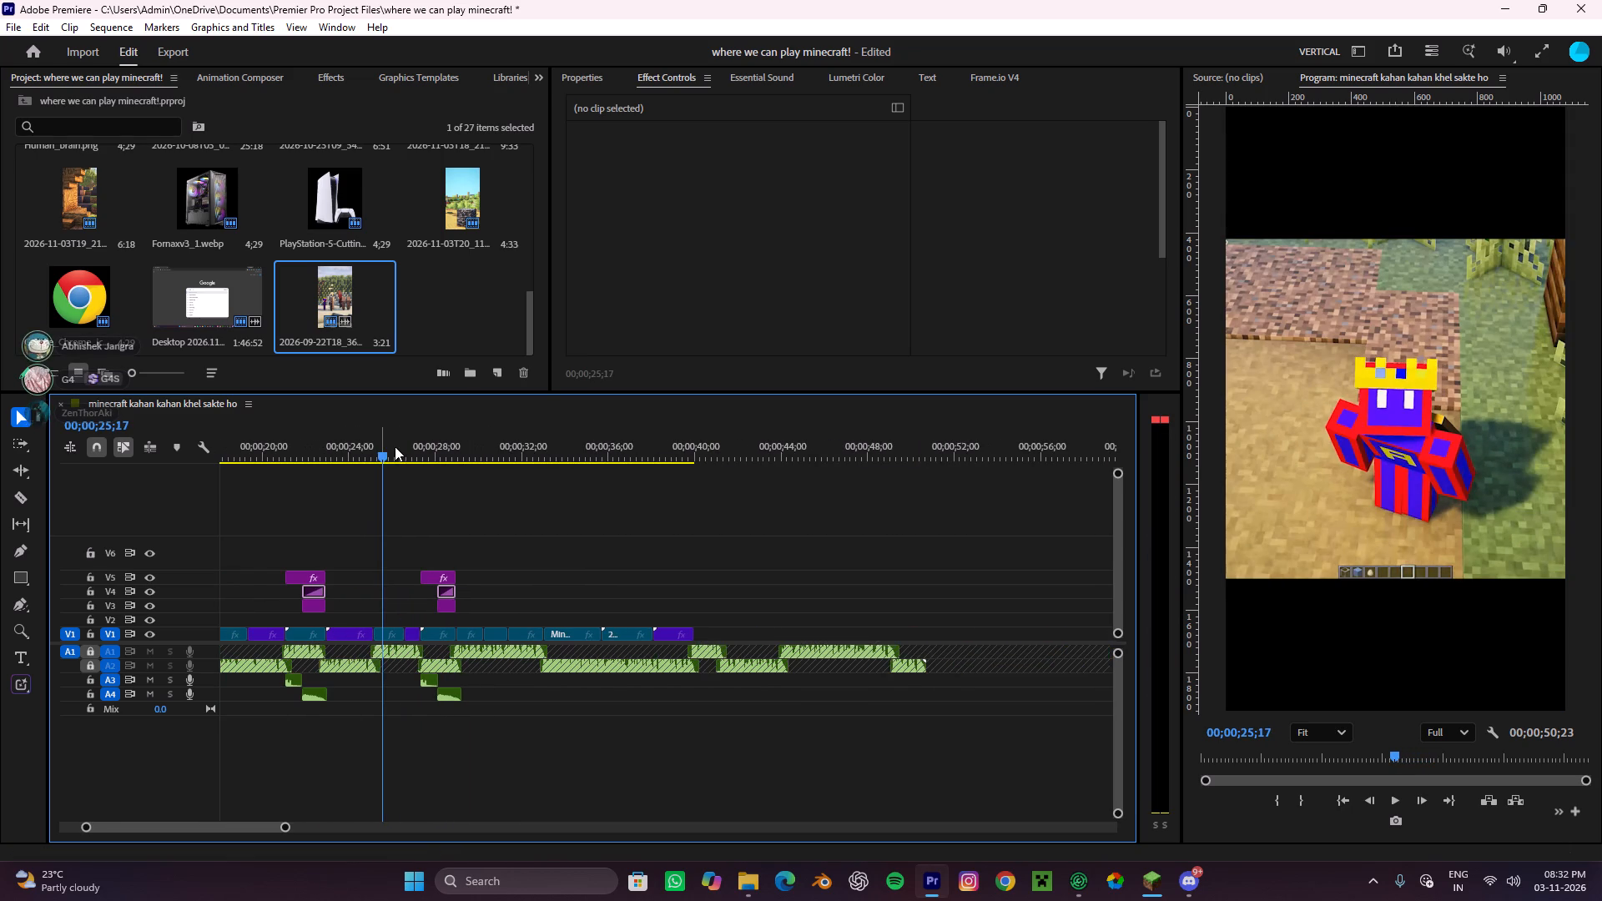
left_click_drag(390, 445, 232, 609)
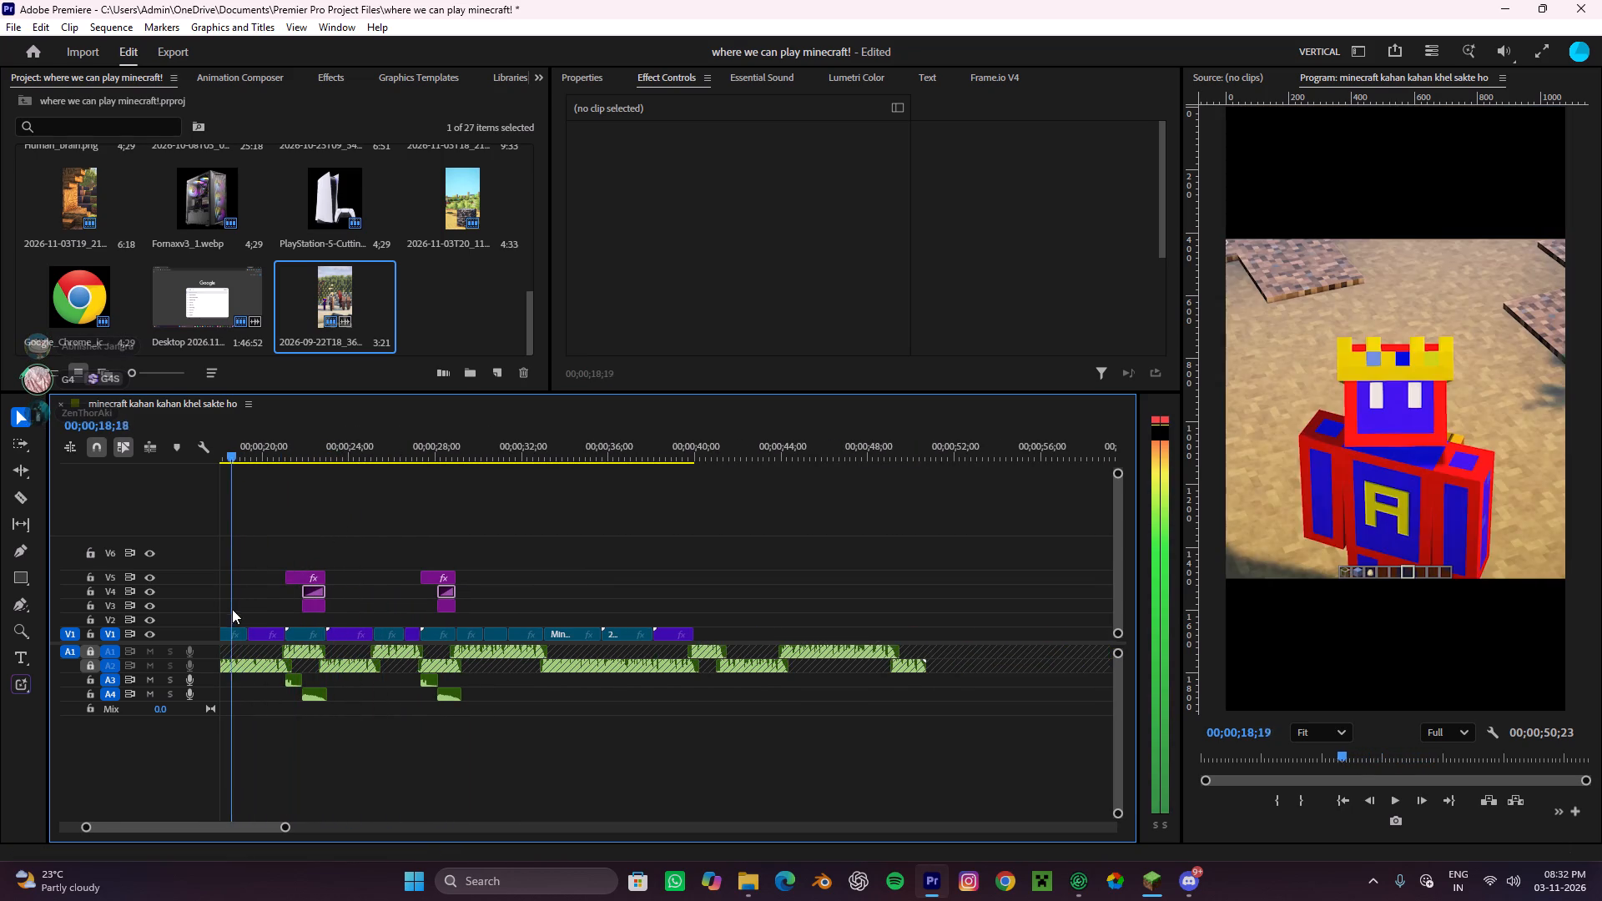
left_click_drag(232, 609, 236, 610)
scroll(248, 598, "up", 4)
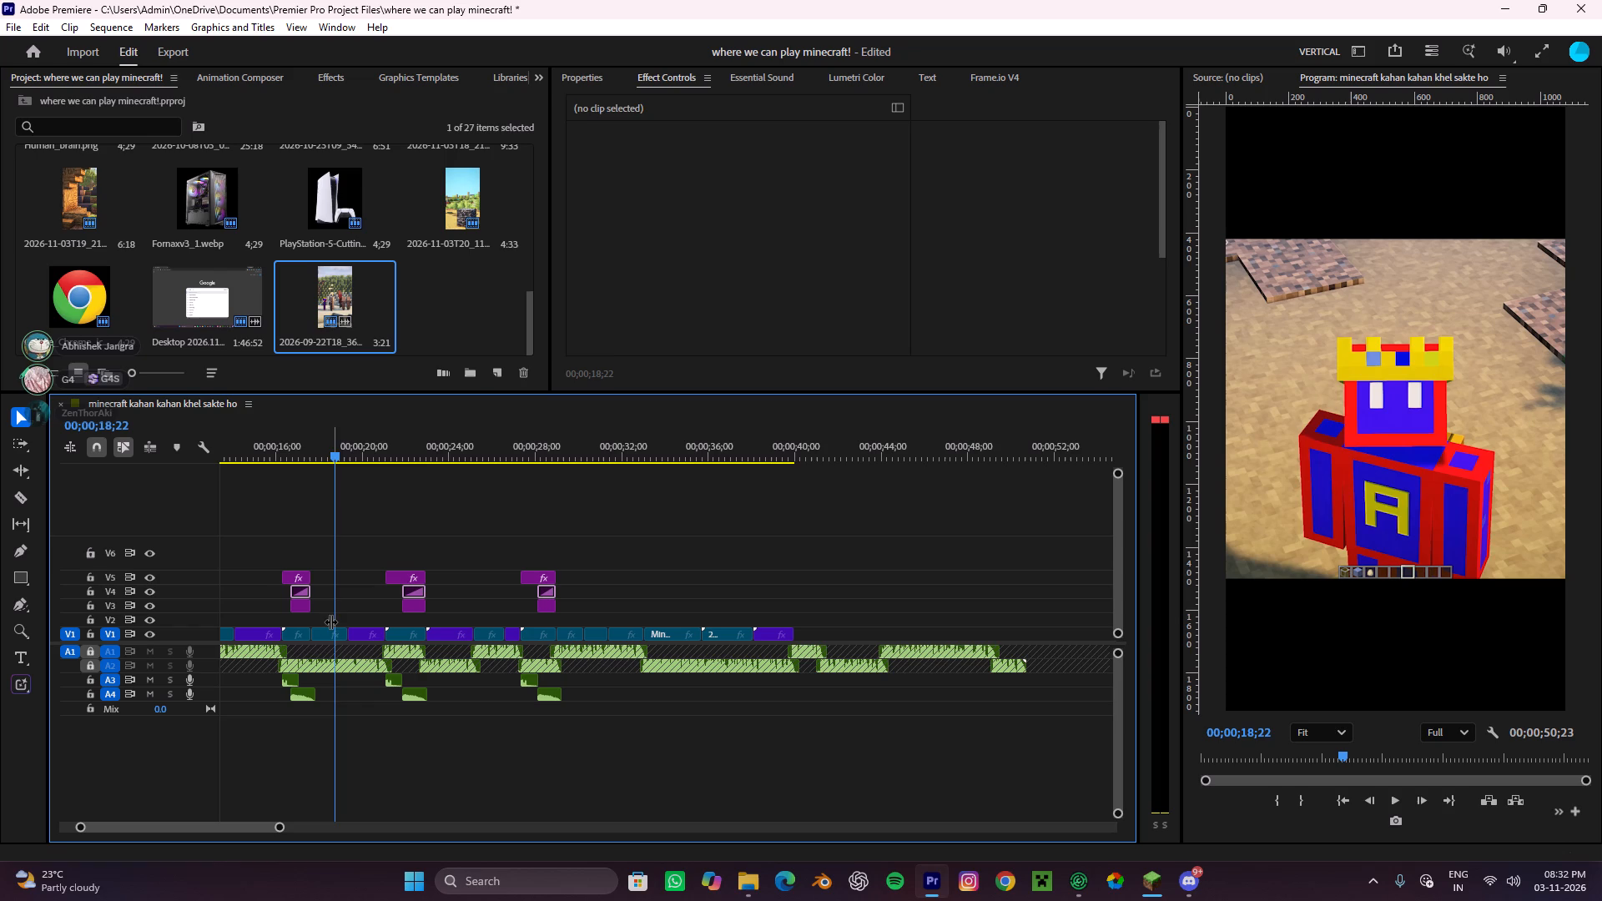
left_click(325, 628)
left_click_drag(324, 629, 808, 636, "alt")
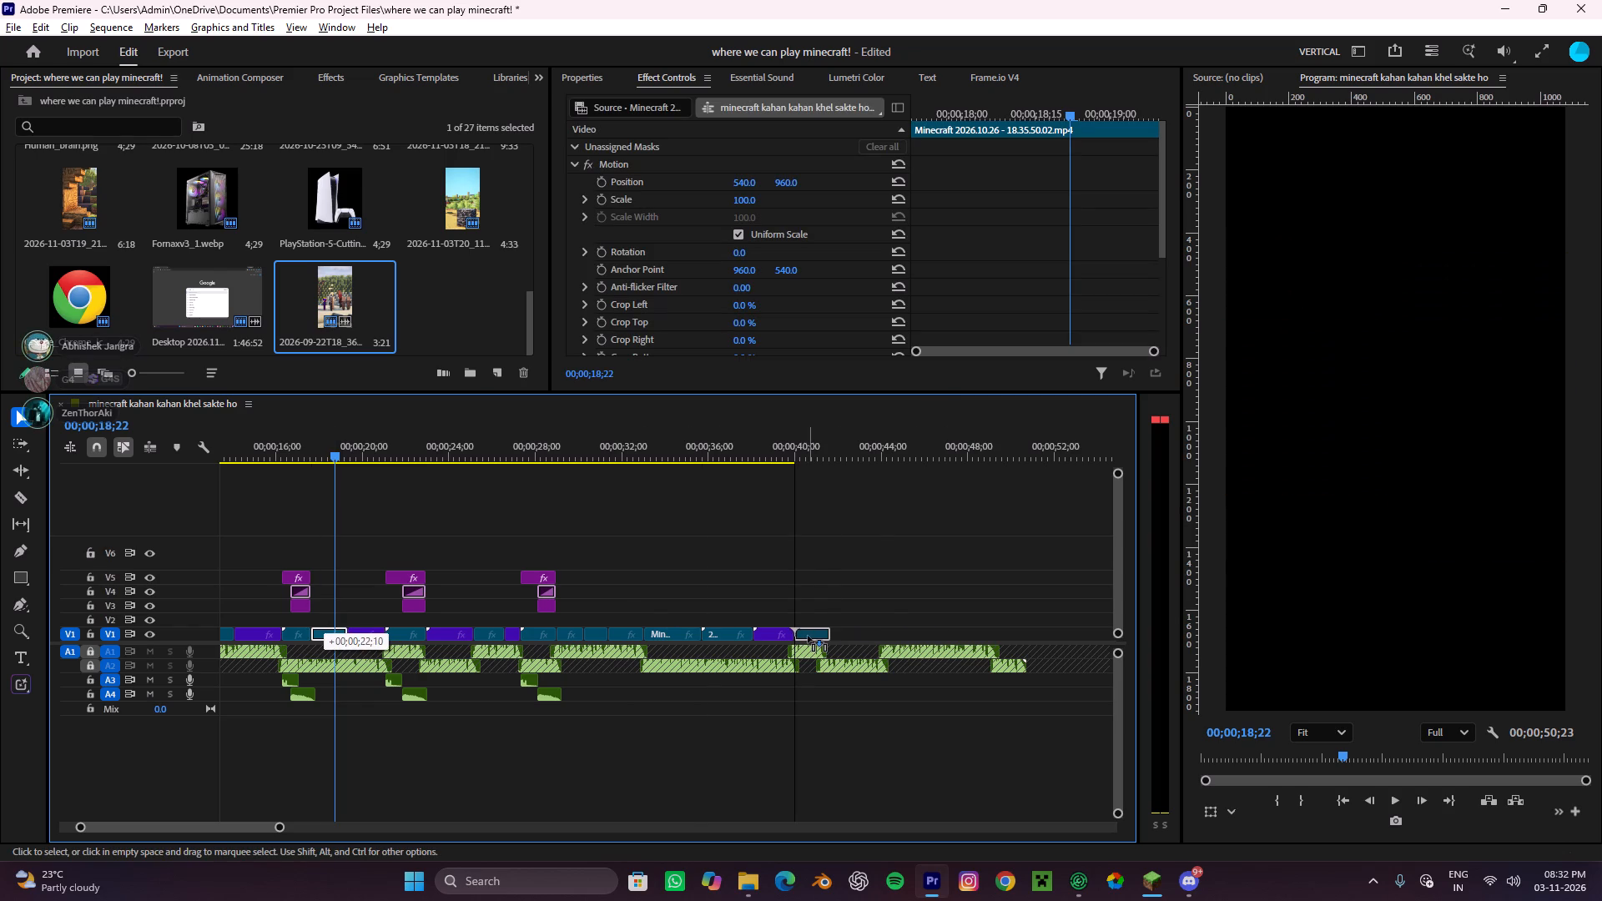
left_click_drag(808, 636, 809, 636, "alt")
Play the join with the duplicated clip, cut 2026-11-03T19_21_06 at 00;00;39;25, and ripple delete its leftover end.
left_click(758, 459)
key("space")
scroll(806, 594, "up", 4)
scroll(806, 594, "down", 3)
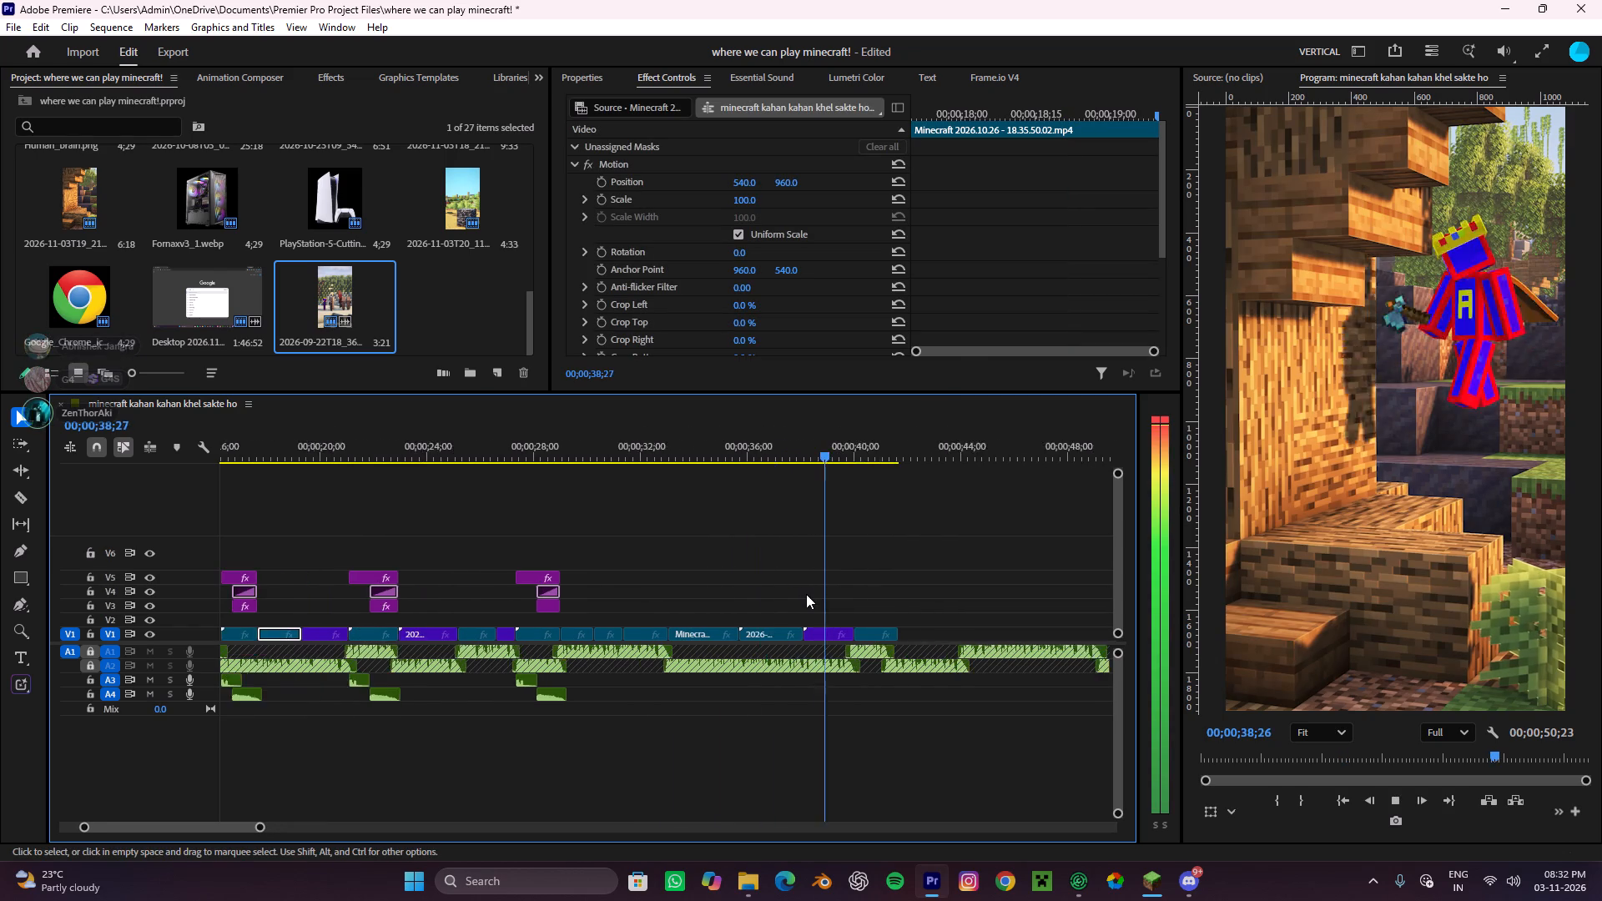
scroll(806, 594, "down", 1)
scroll(787, 597, "up", 4, "alt")
key("space")
scroll(741, 651, "up", 4, "alt")
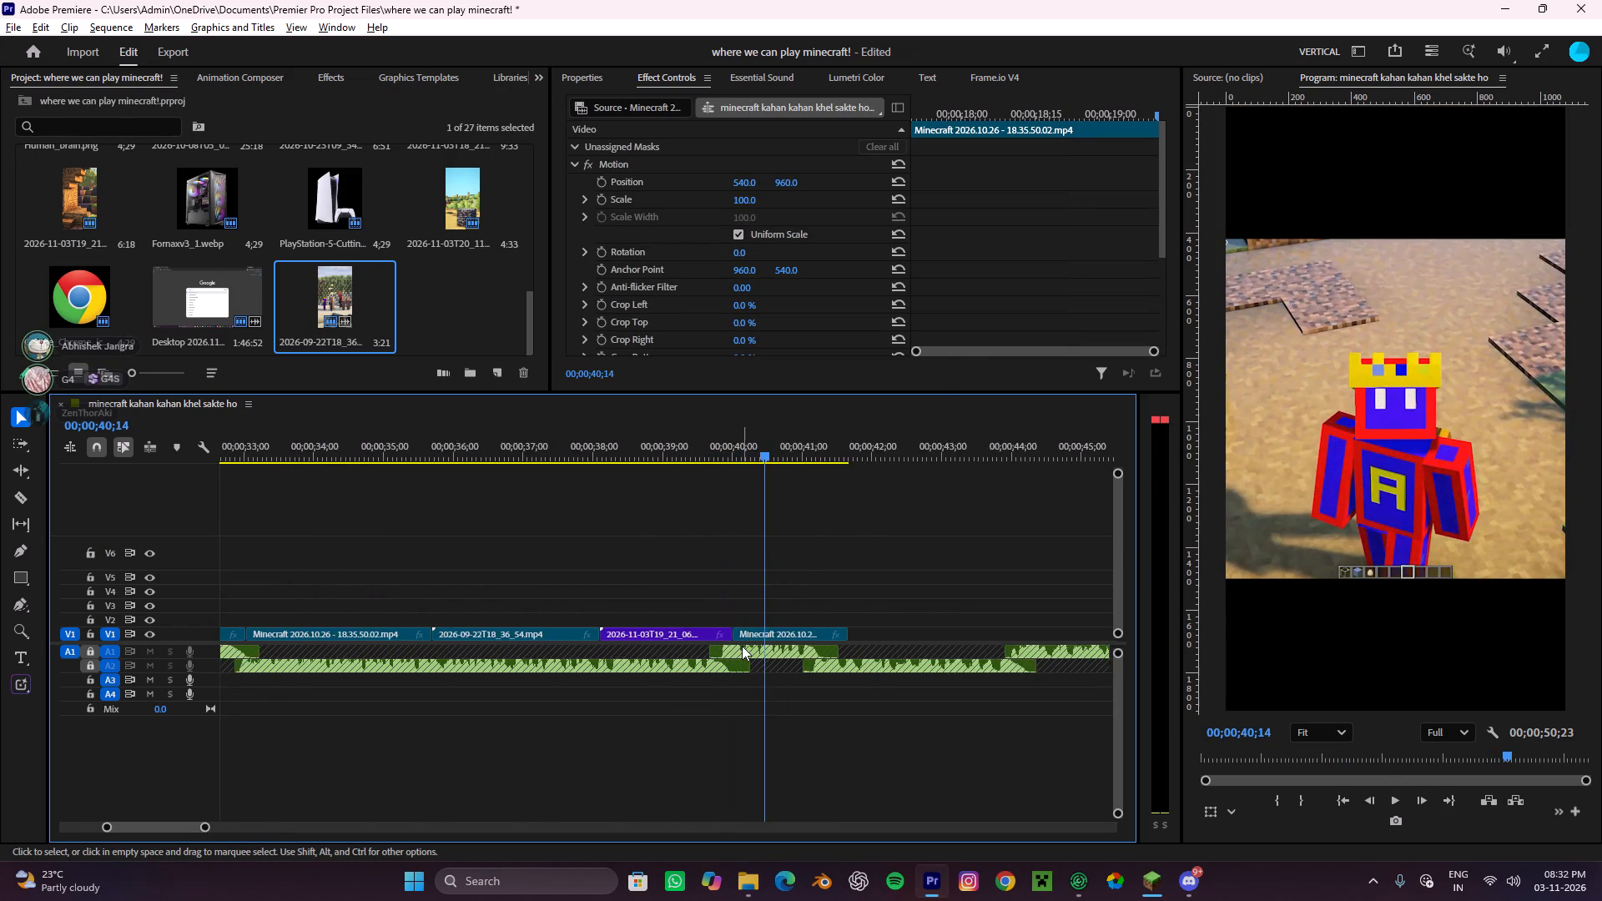
scroll(742, 646, "up", 5, "alt")
key("c")
left_click(708, 636)
key("v")
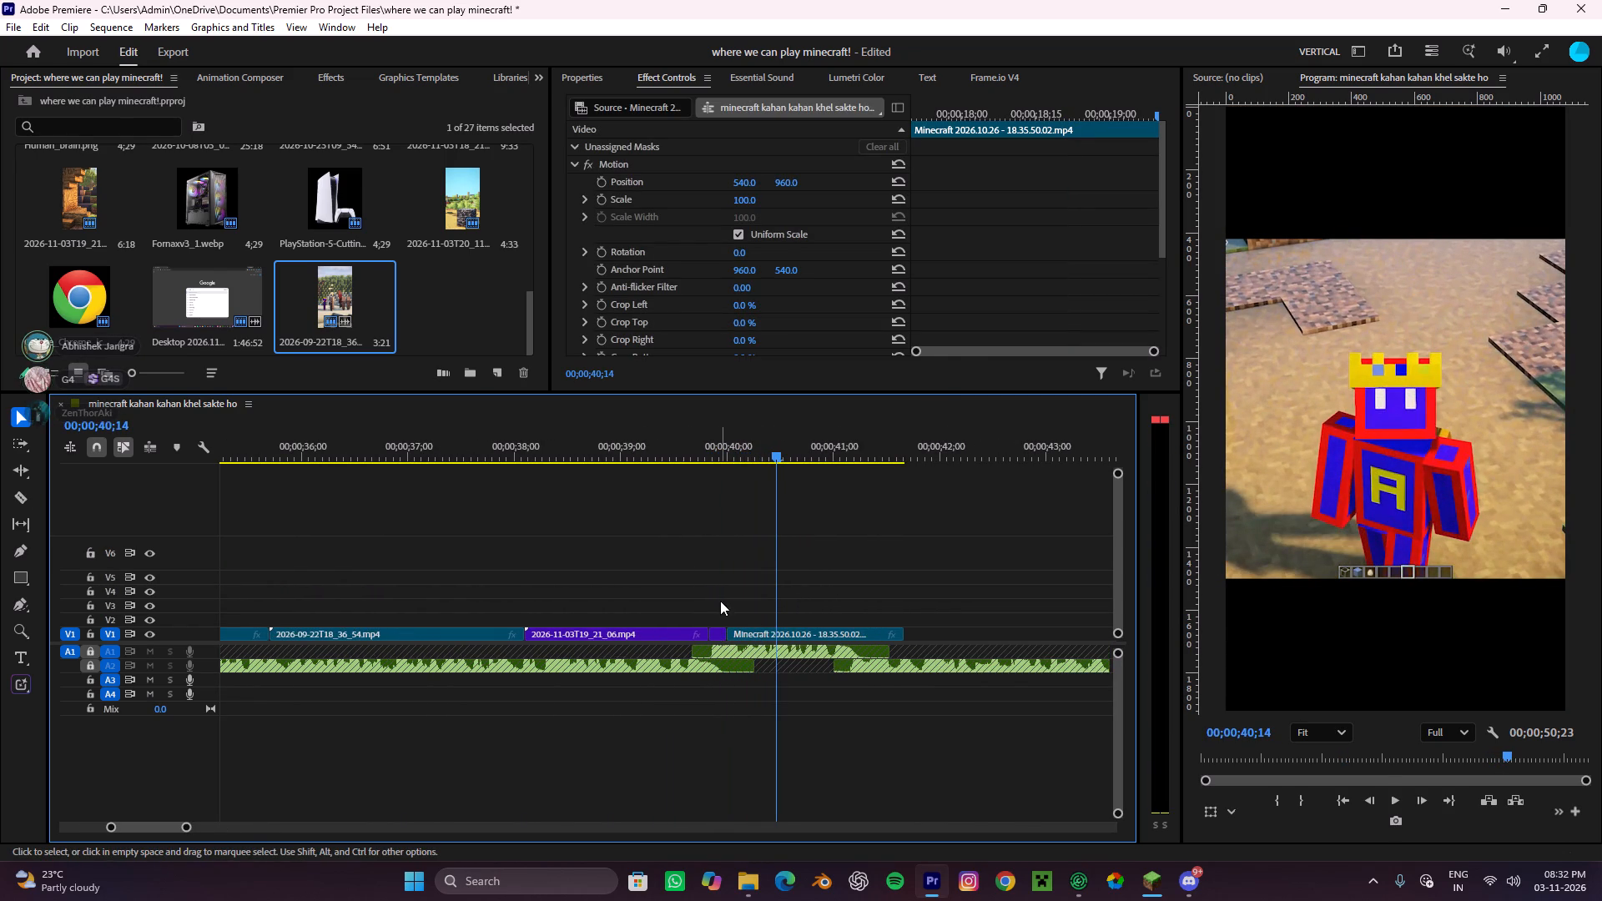
left_click_drag(720, 605, 718, 639)
key("e")
Cut the duplicated Minecraft 2026.10.26 clip at about 00;00;40;00 and ripple delete the short piece before the cut.
key("c")
left_click(728, 632)
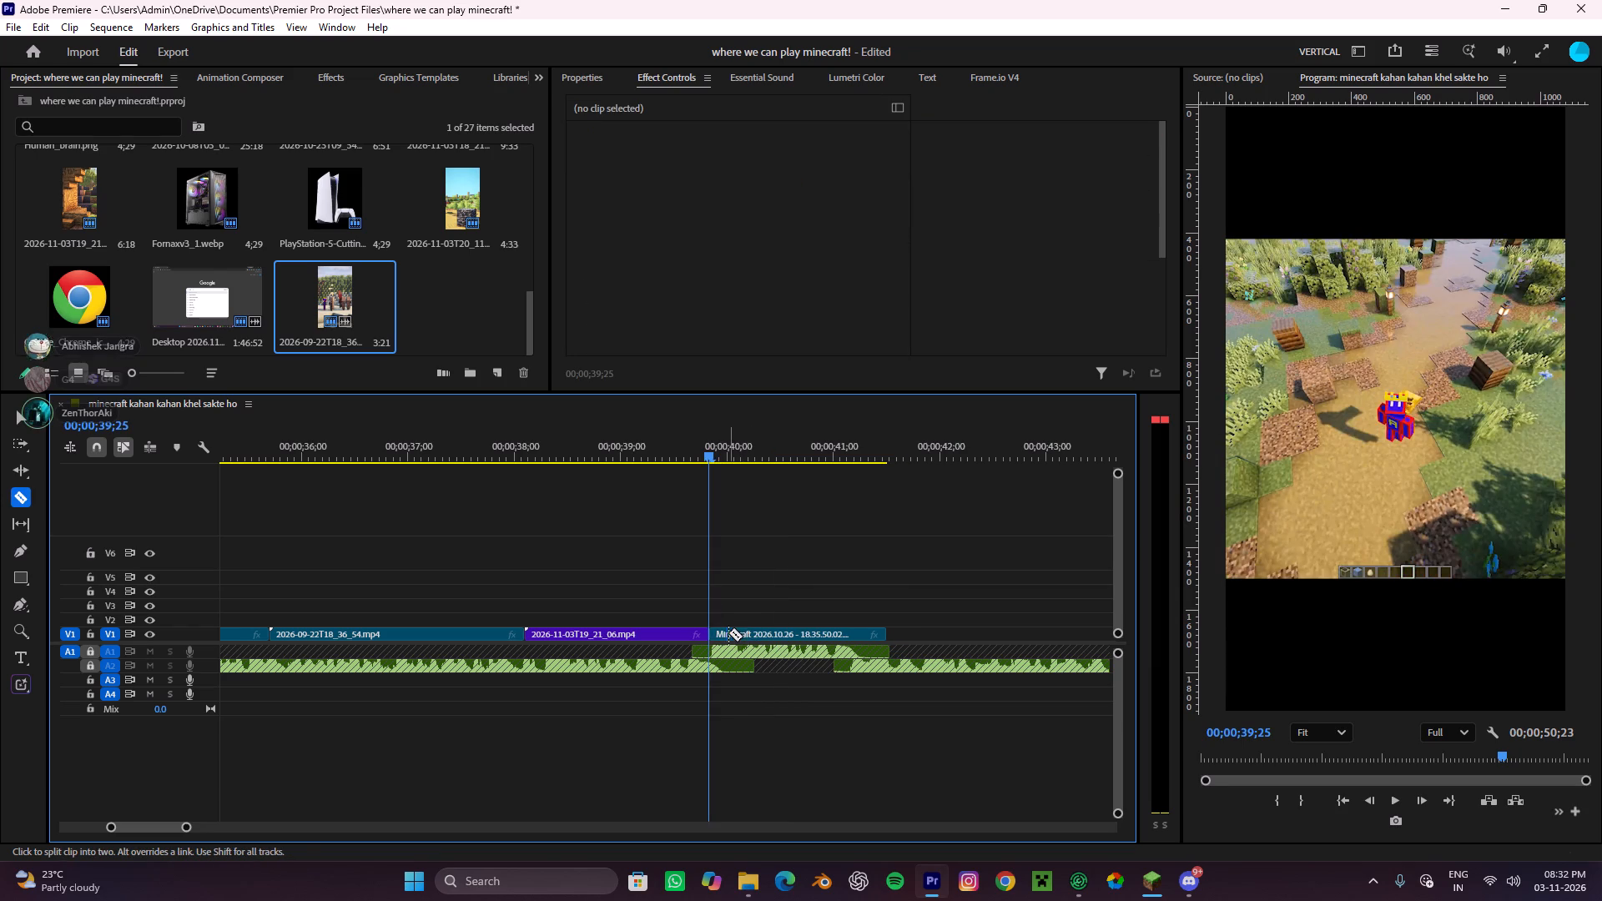
key("v")
left_click_drag(721, 602, 721, 642)
left_click_drag(722, 608, 714, 643)
key("e")
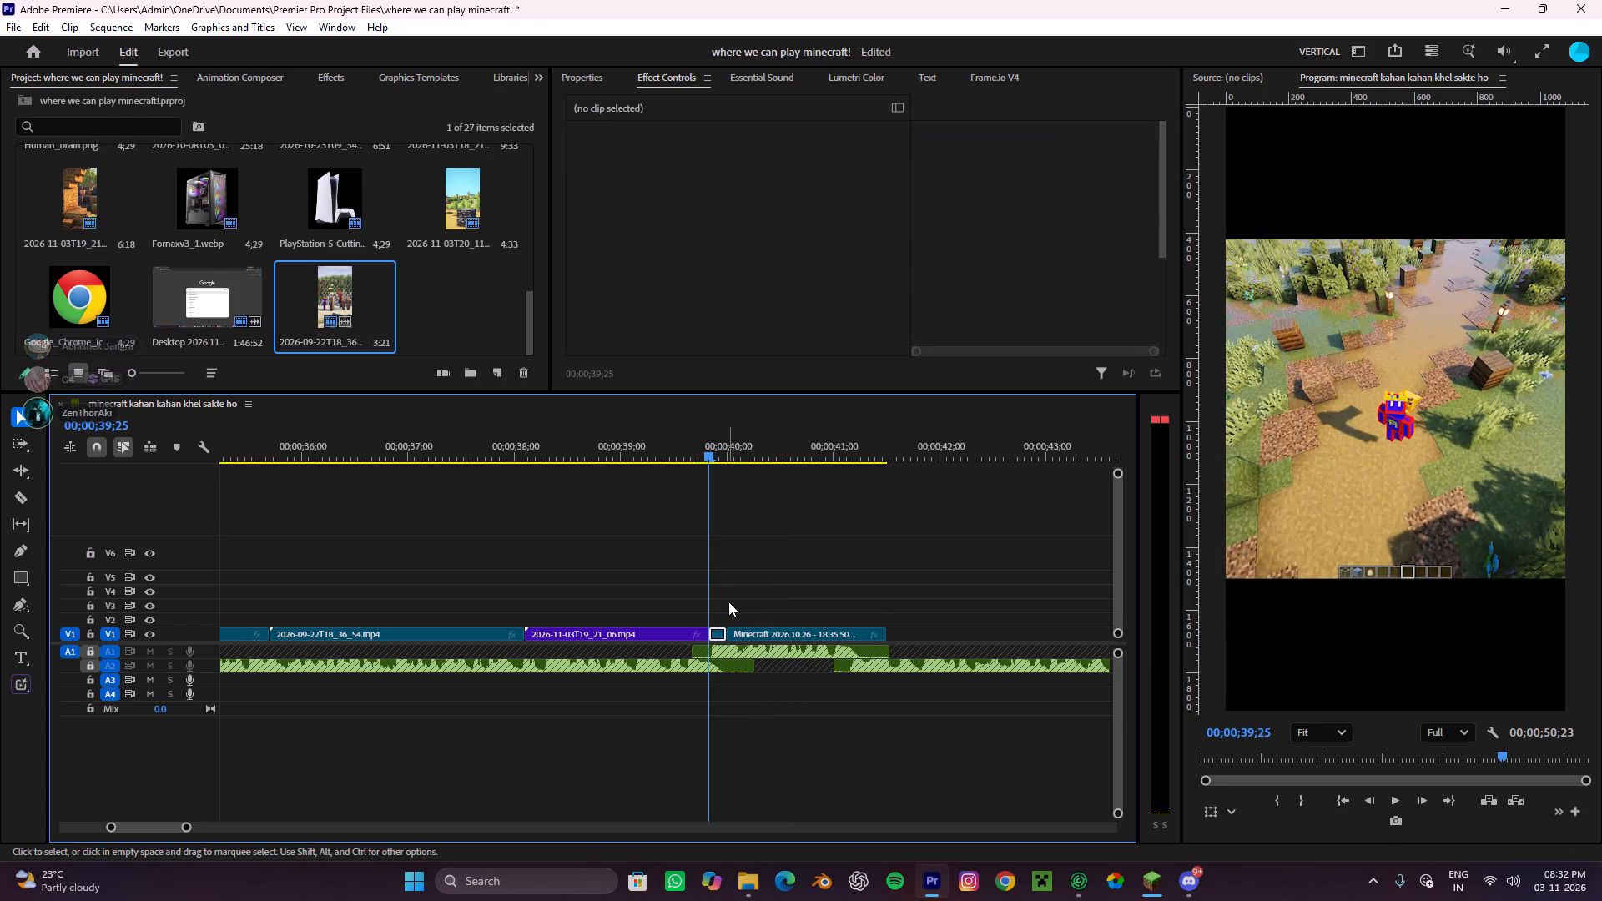
Play the duplicated Minecraft 2026.10.26 clip to 00;00;41;01 and shorten its end to a duration of about 00;00;01;11.
scroll(729, 599, "down", 8, "alt")
key("space")
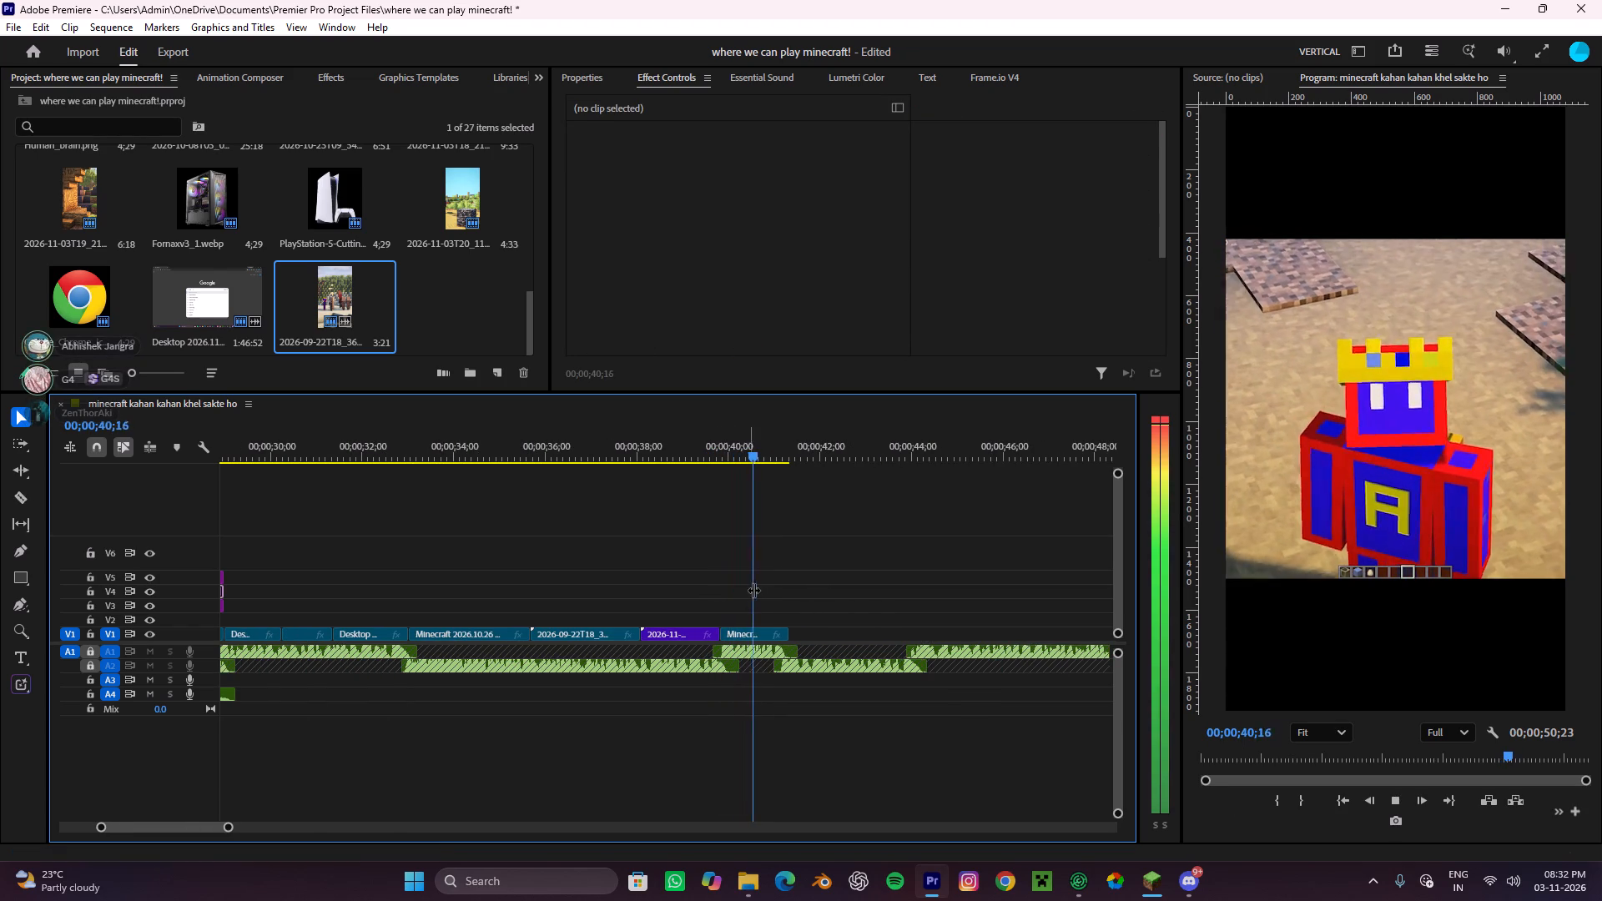
key("space")
left_click_drag(792, 632, 786, 672)
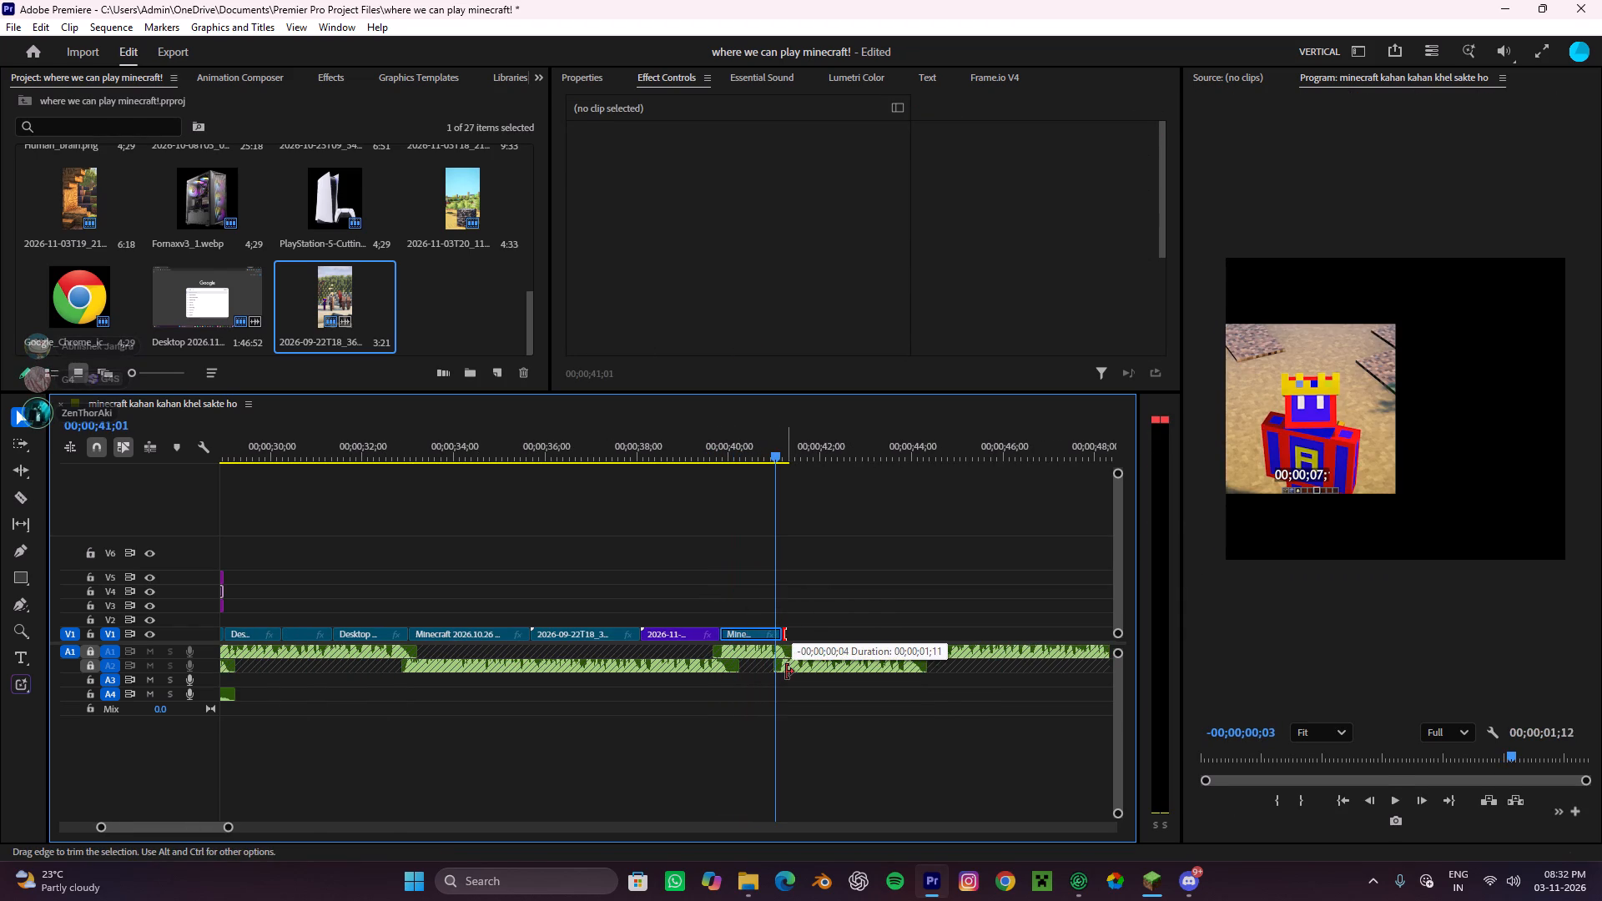
left_click_drag(786, 672, 786, 674)
left_click(800, 613)
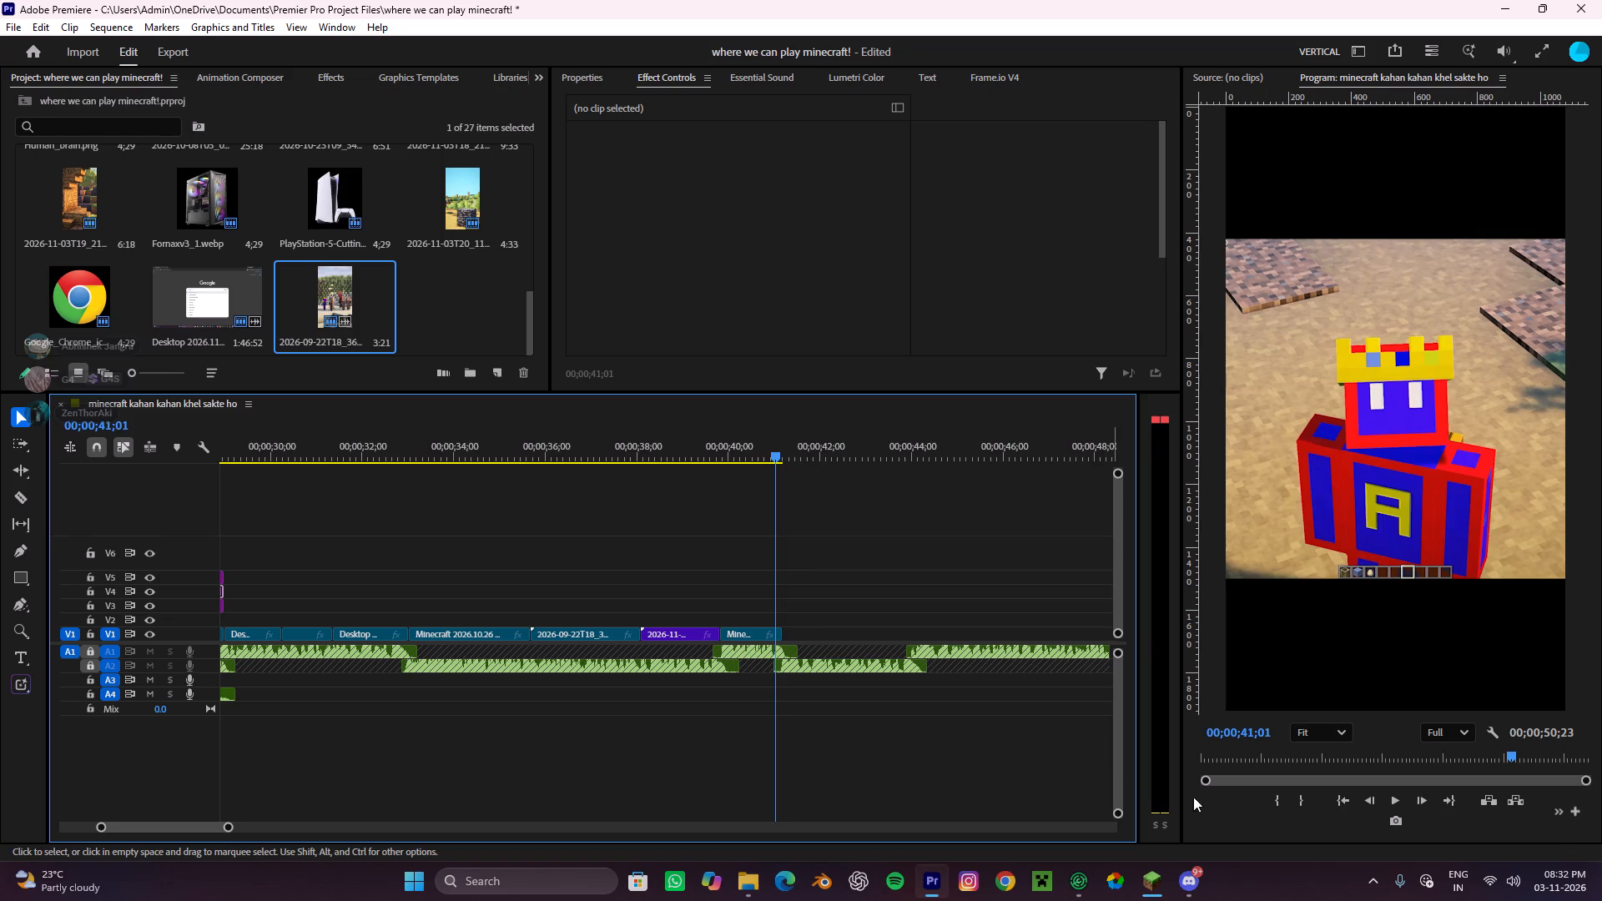
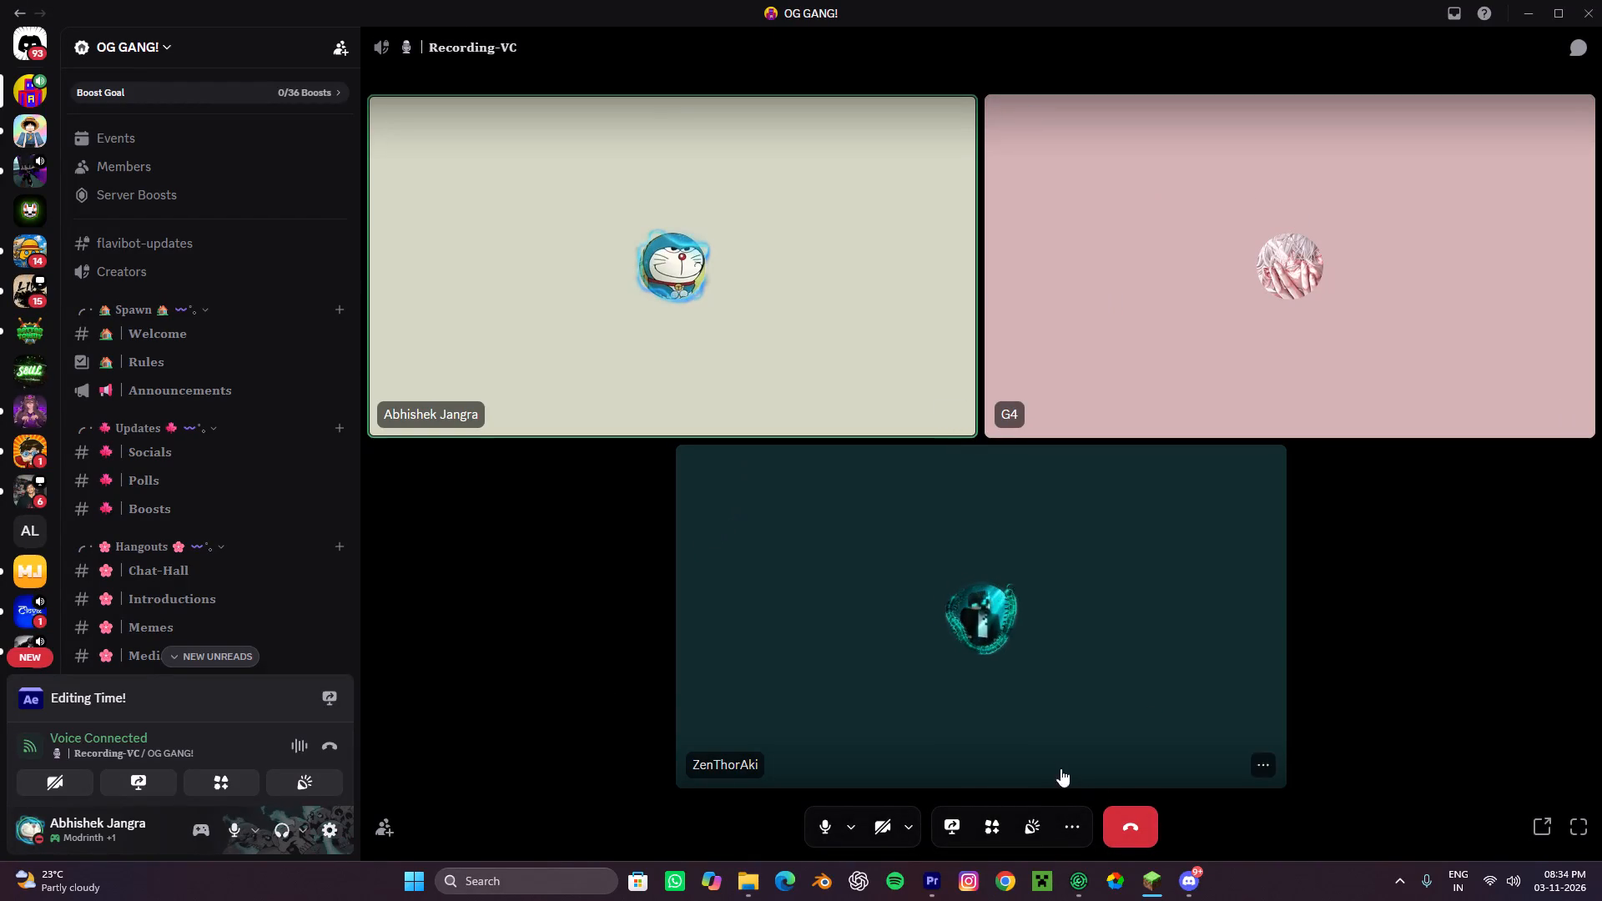
Switch to Premiere and play the remaining voice-over from about 00;00;41;07 to 00;00;49;00.
left_click(916, 883)
scroll(803, 705, "down", 4, "alt")
key("space")
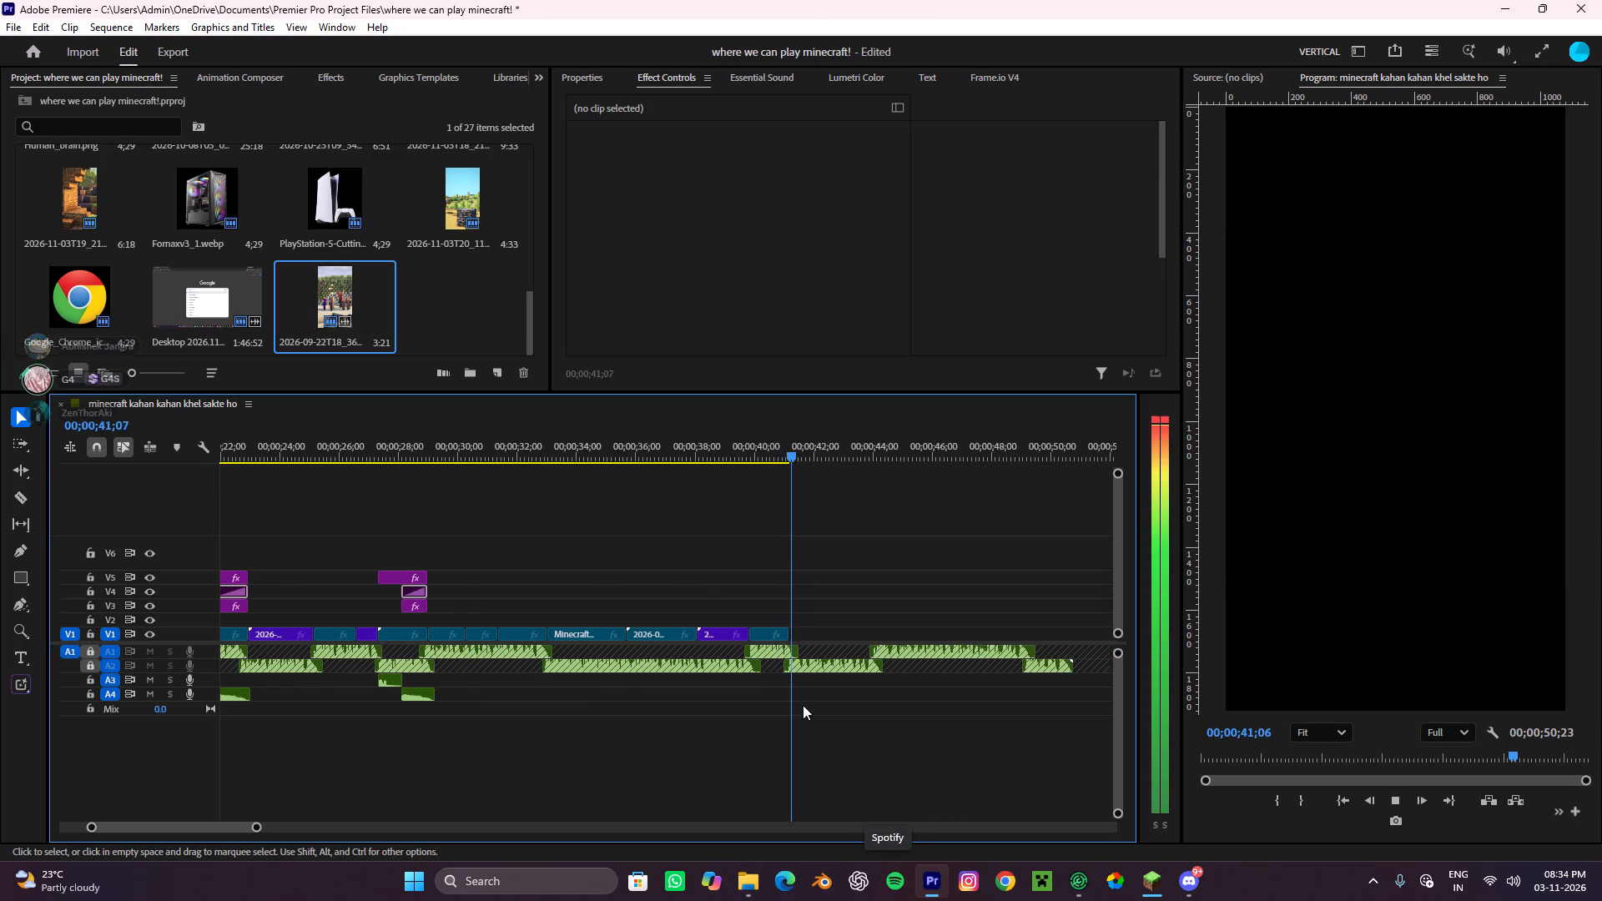
scroll(803, 705, "down", 4, "alt")
scroll(803, 705, "up", 3, "alt")
scroll(803, 705, "down", 8, "alt")
scroll(704, 672, "down", 3, "alt")
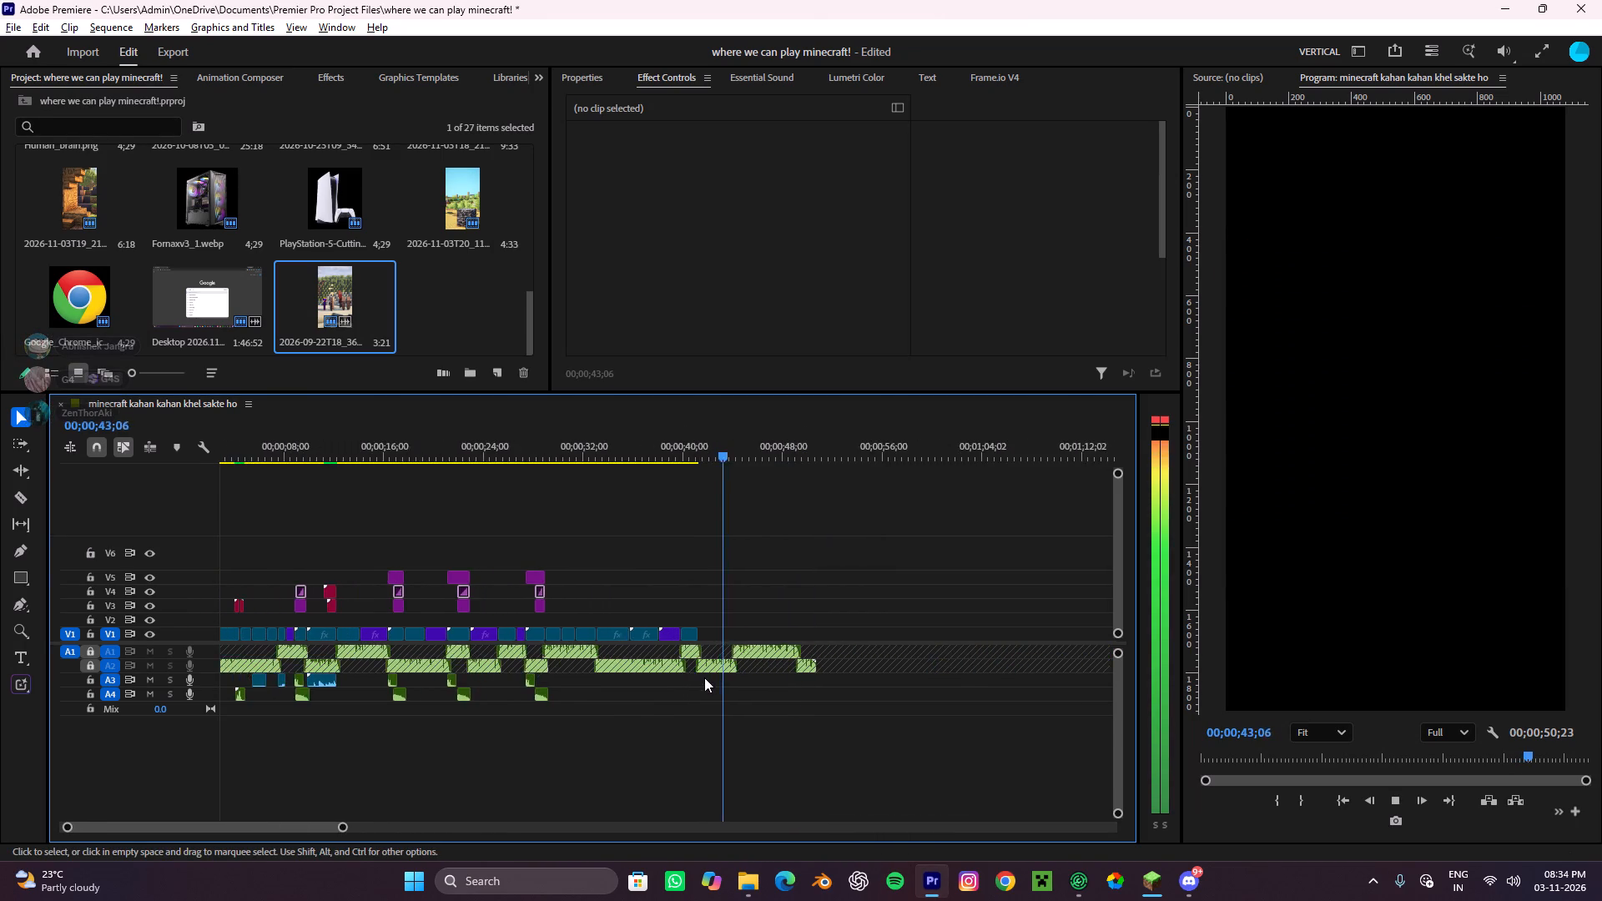
scroll(705, 677, "up", 3, "alt")
scroll(708, 666, "down", 8)
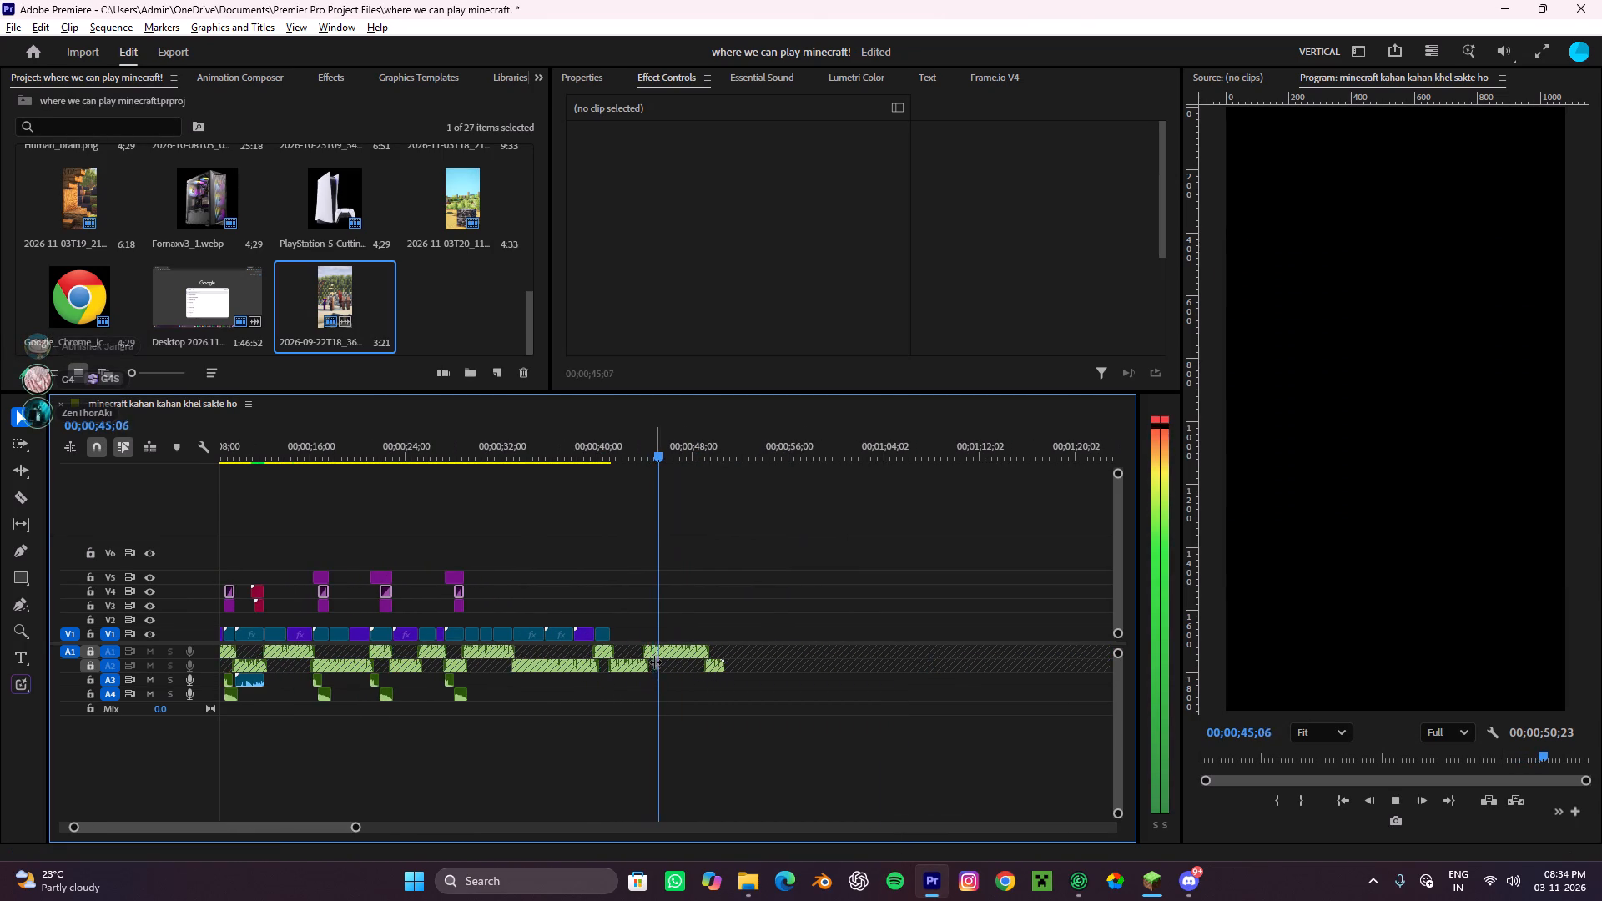
scroll(655, 662, "down", 3, "alt")
scroll(655, 662, "up", 4, "alt")
key("space")
key("space")
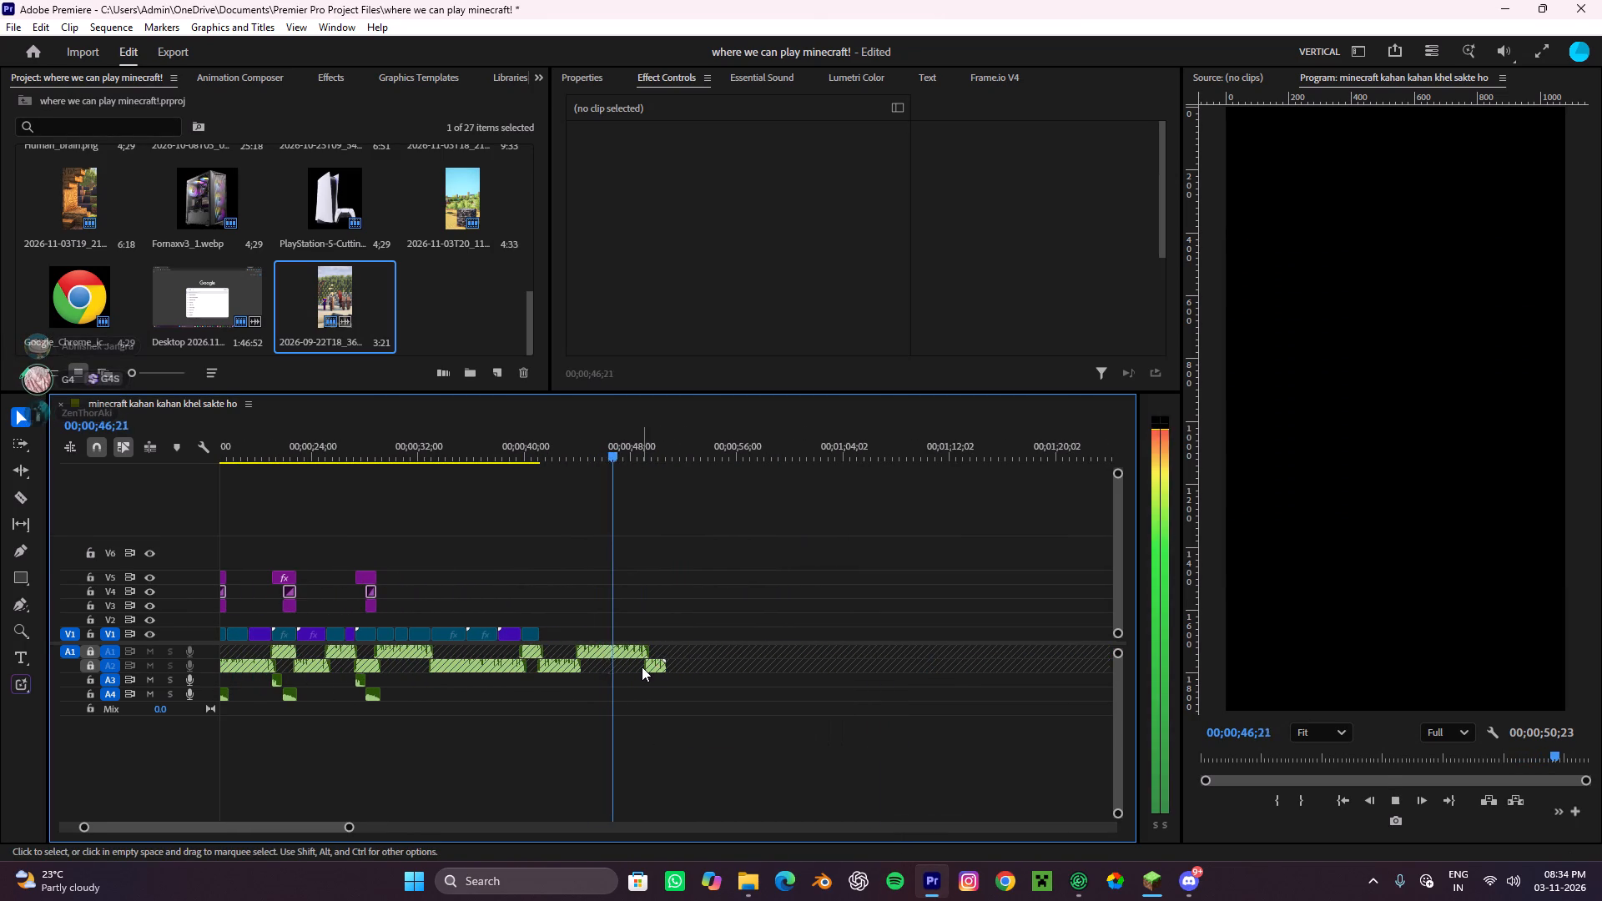
scroll(642, 667, "down", 4, "alt")
scroll(642, 667, "up", 4, "alt")
scroll(657, 643, "down", 7)
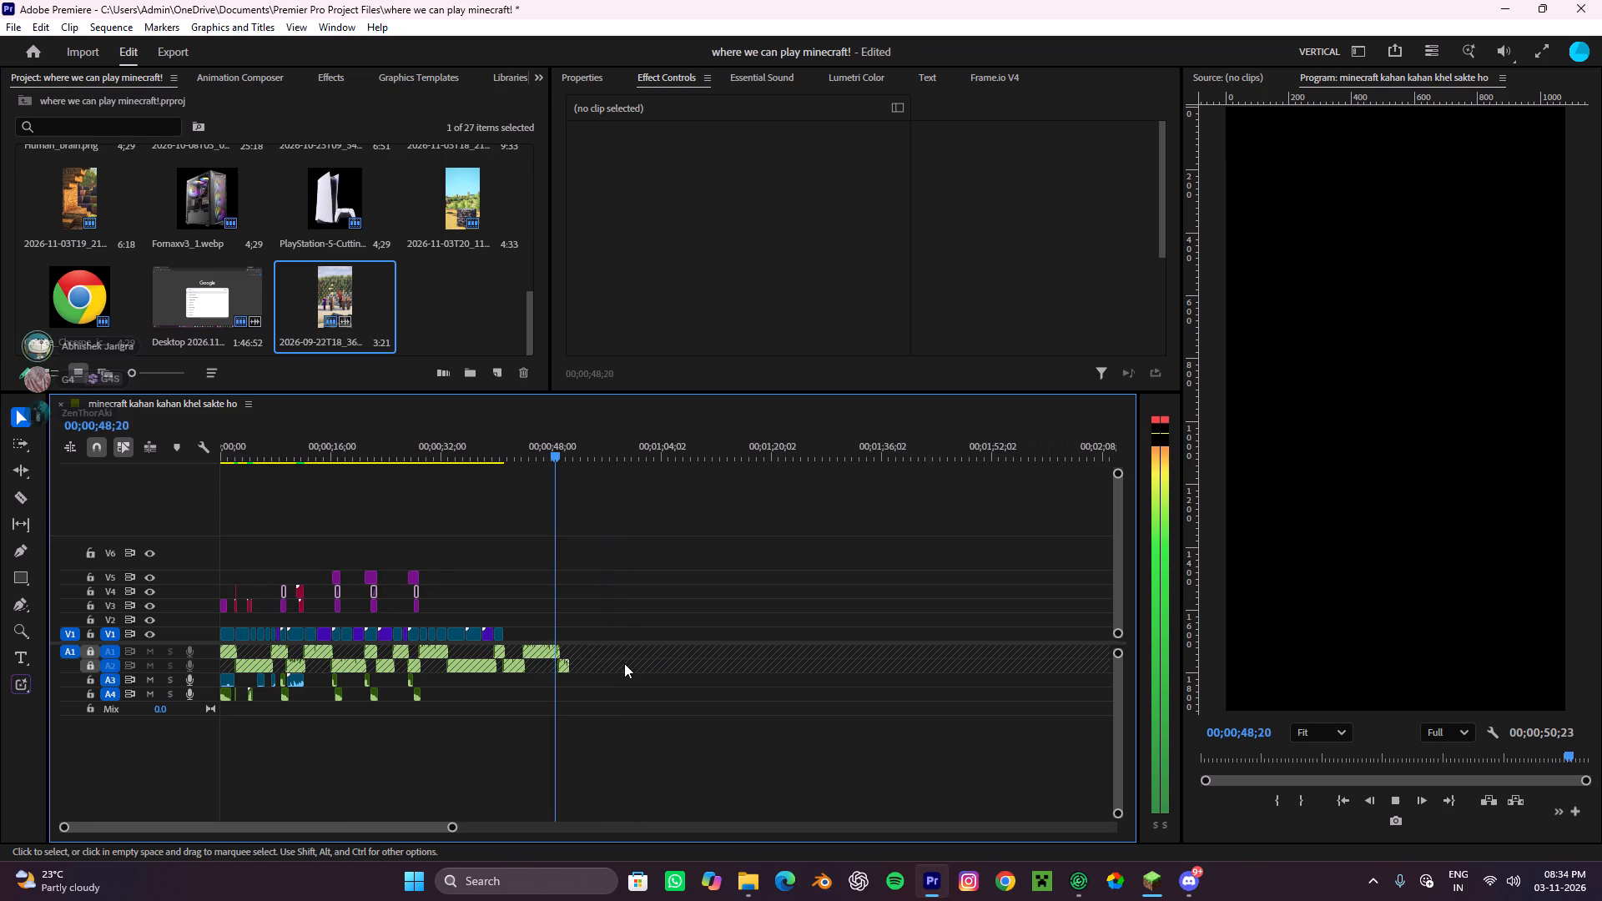
key("space")
scroll(351, 677, "up", 8, "alt")
scroll(93, 691, "down", 4, "alt")
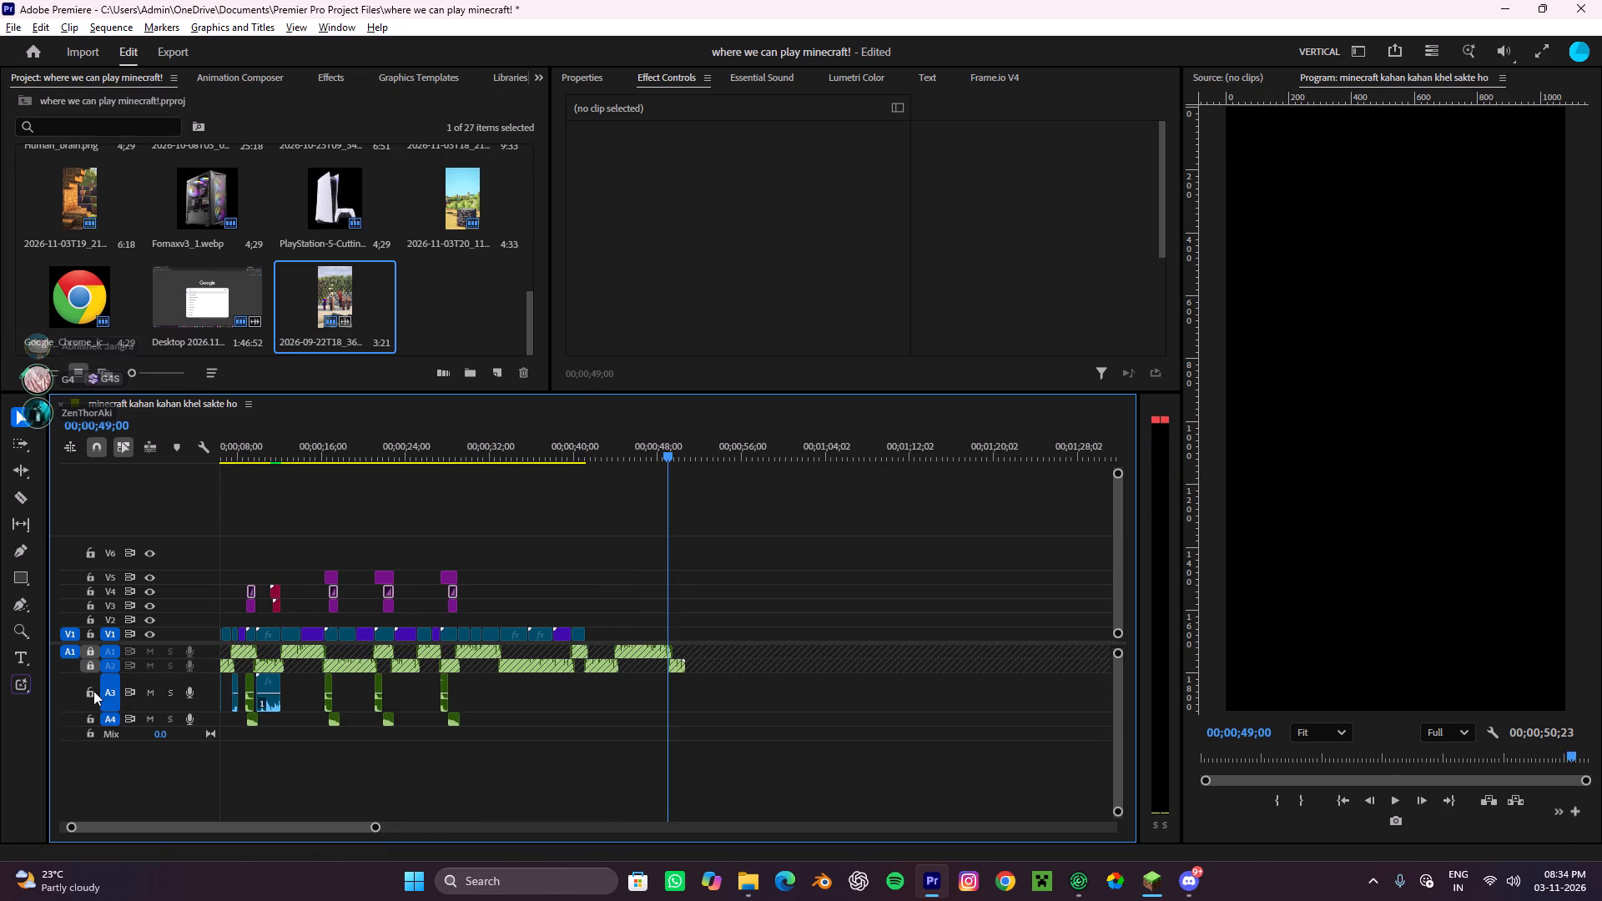
Unlock A1 and A2, remove the last voice-over piece on A2 after about 00;00;49;00, and lock both tracks again.
left_click(93, 666)
left_click(93, 650)
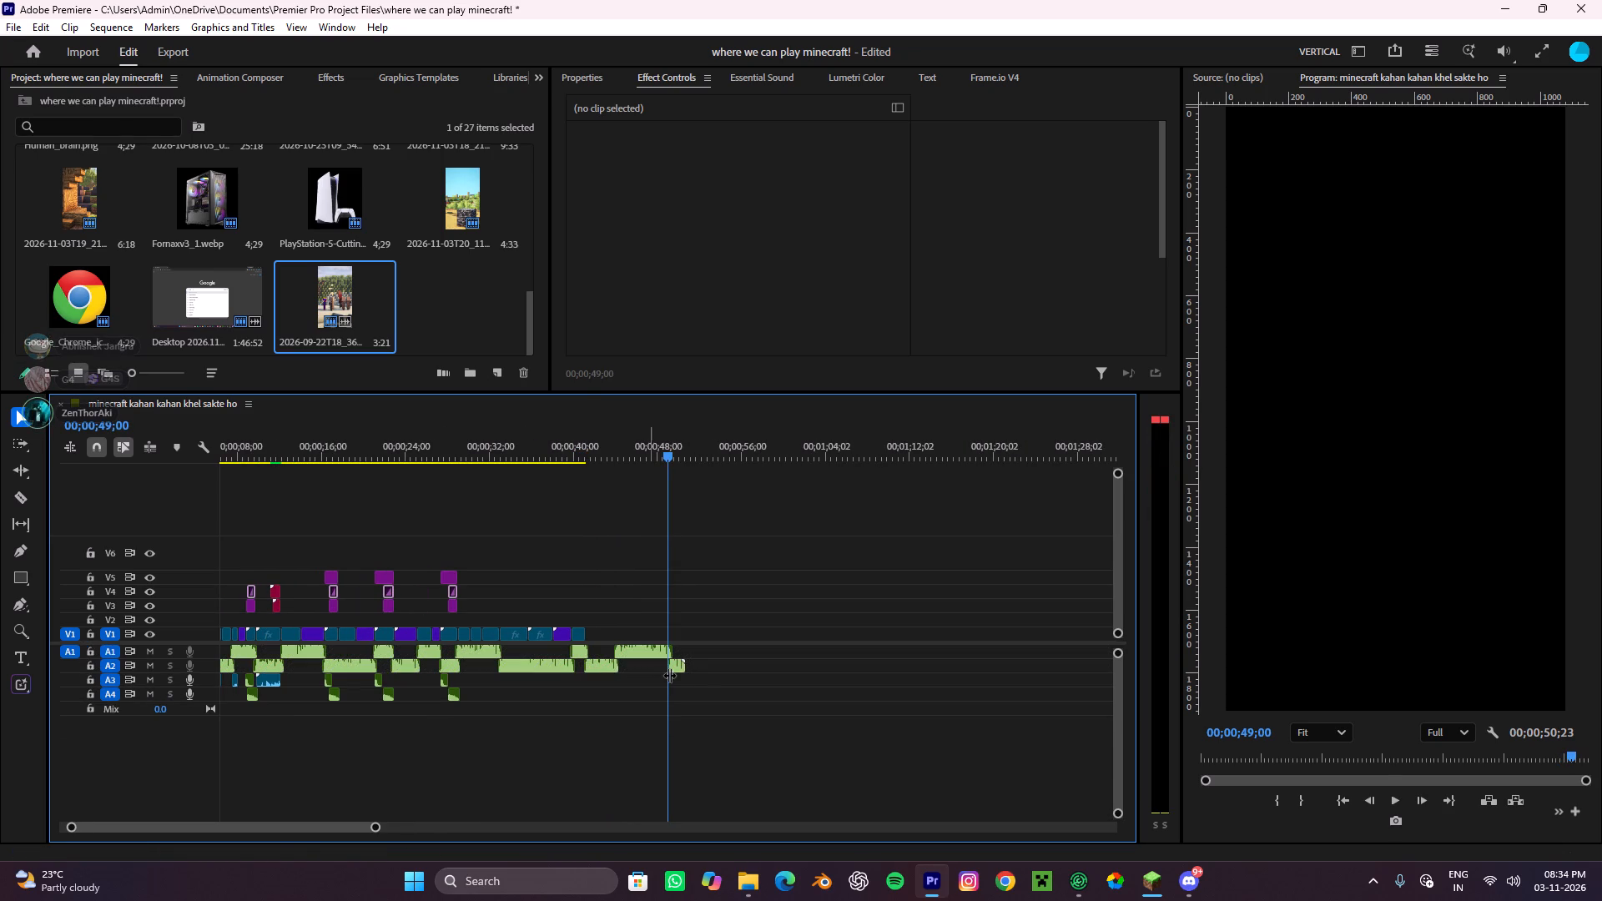
left_click_drag(700, 681, 685, 659)
key("ctrl+x")
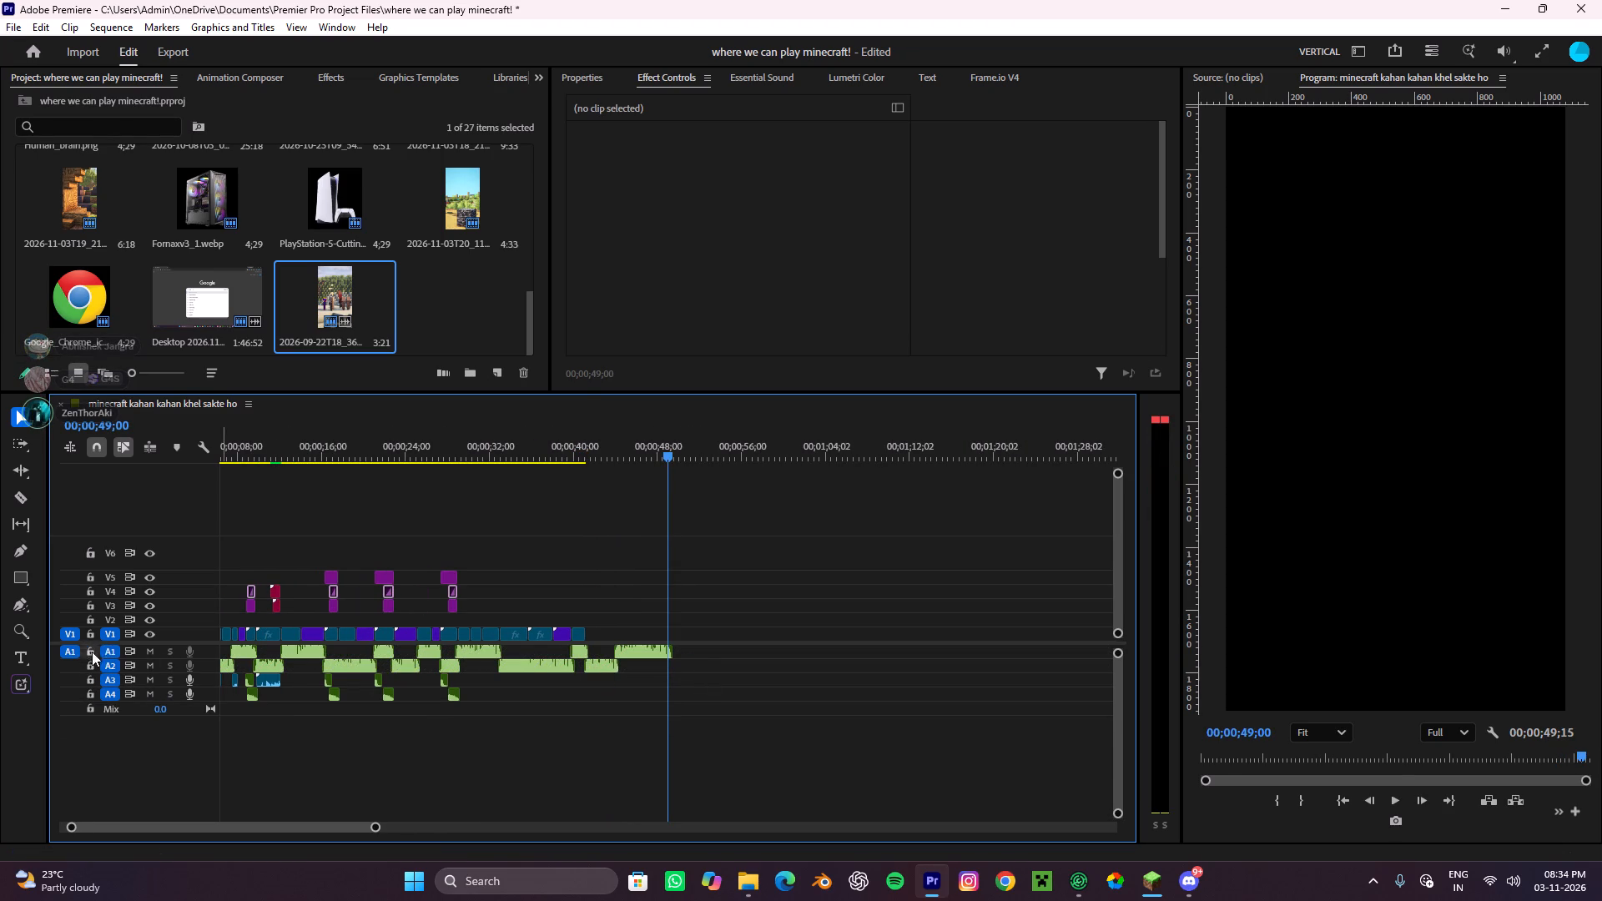
left_click(82, 645)
left_click(88, 662)
Play the voice-over following the last V1 clip, from about 00;00;41;10 to 00;00;43;16.
left_click_drag(671, 456, 588, 545)
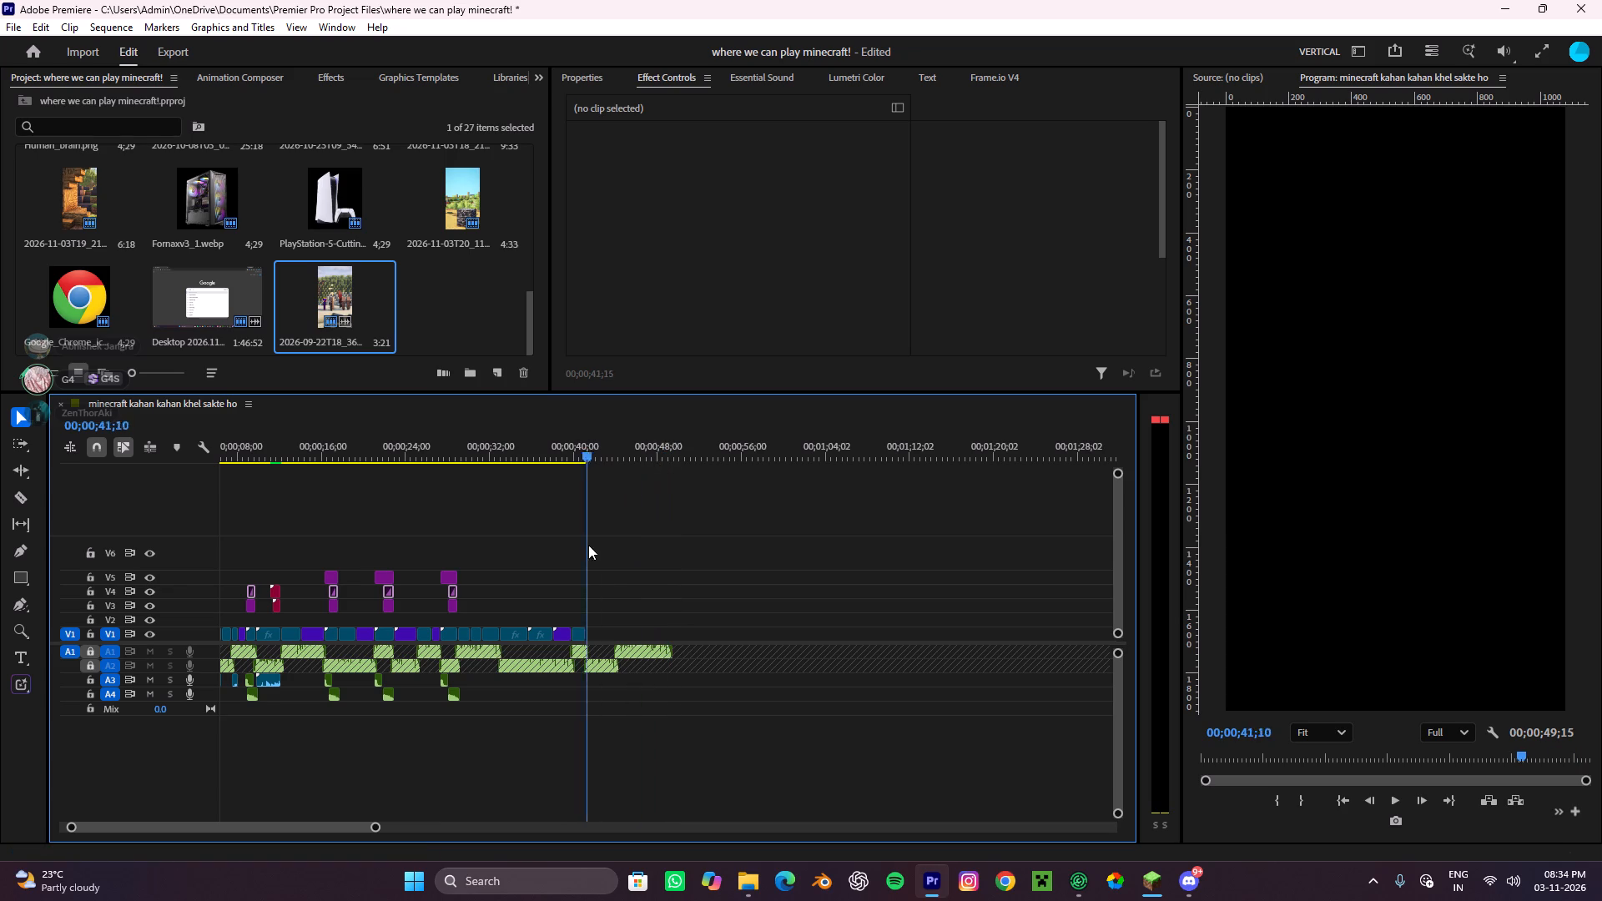
left_click_drag(588, 545, 585, 565)
key("space")
scroll(681, 623, "up", 8, "alt")
key("space")
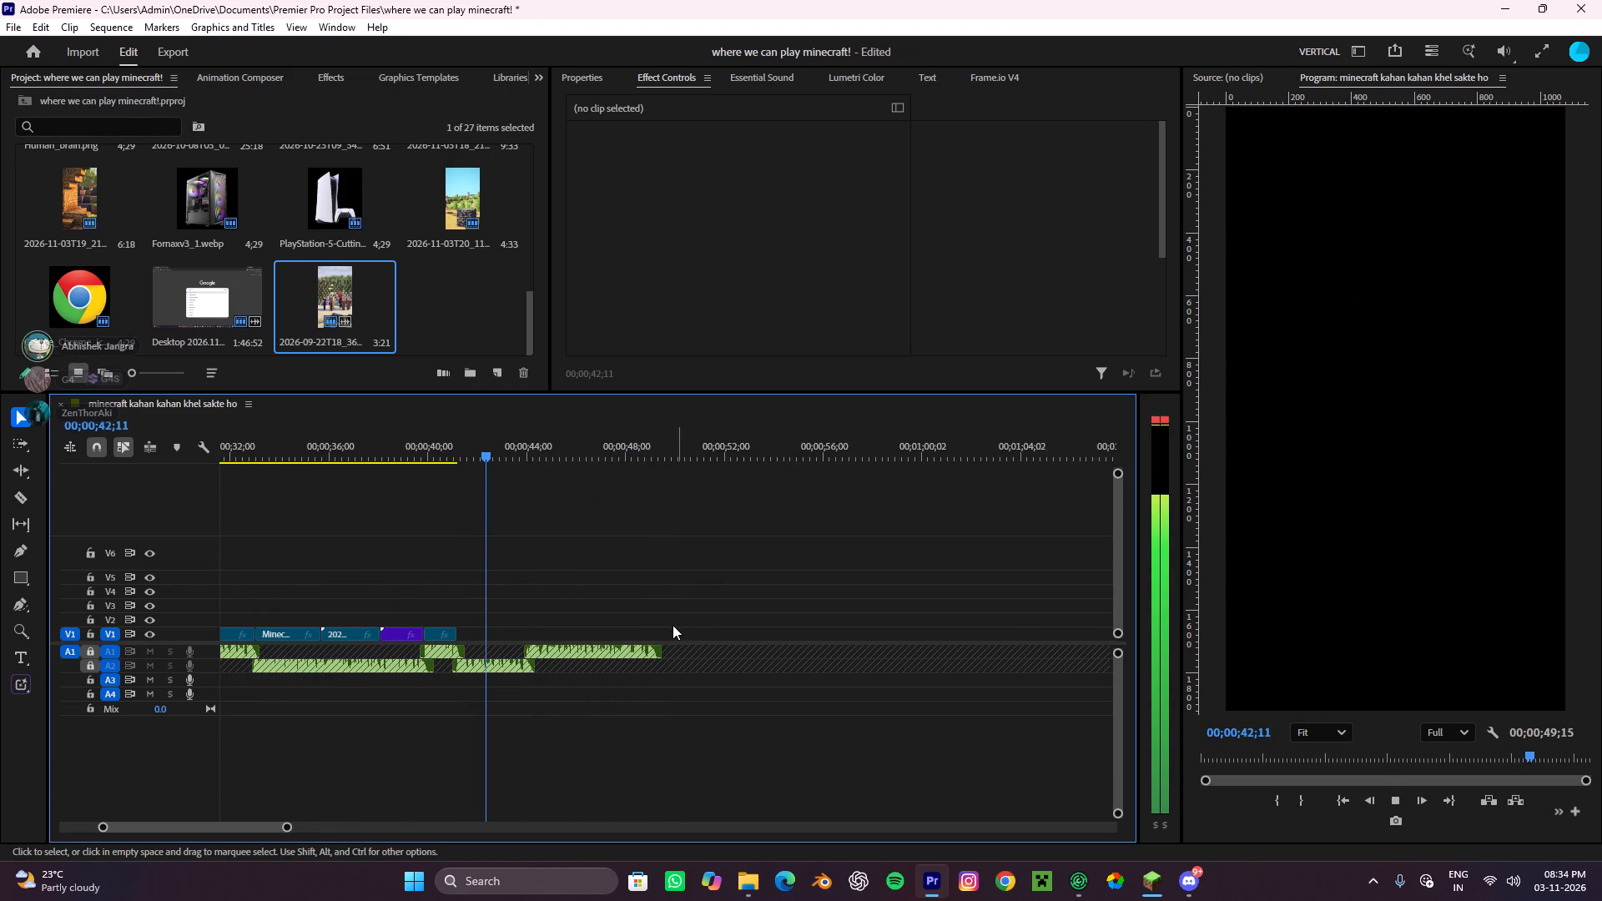
scroll(526, 580, "down", 3, "alt")
scroll(526, 580, "up", 3, "alt")
key("space")
scroll(526, 580, "down", 3, "alt")
scroll(526, 580, "up", 4, "alt")
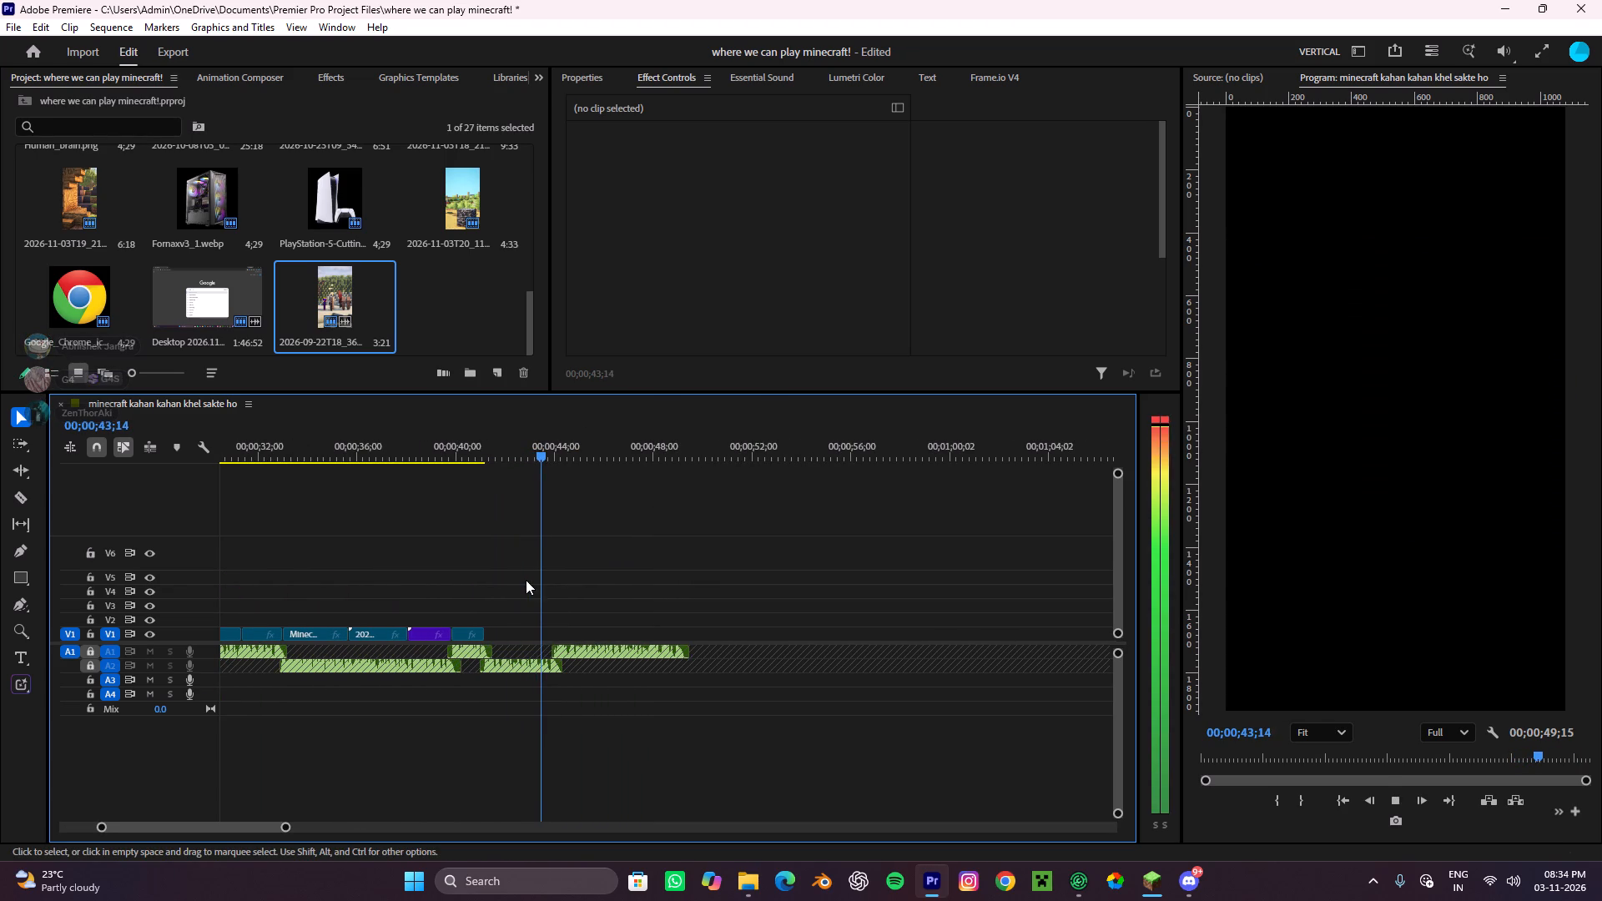
key("space")
scroll(489, 586, "down", 8, "alt")
scroll(349, 609, "up", 9, "alt")
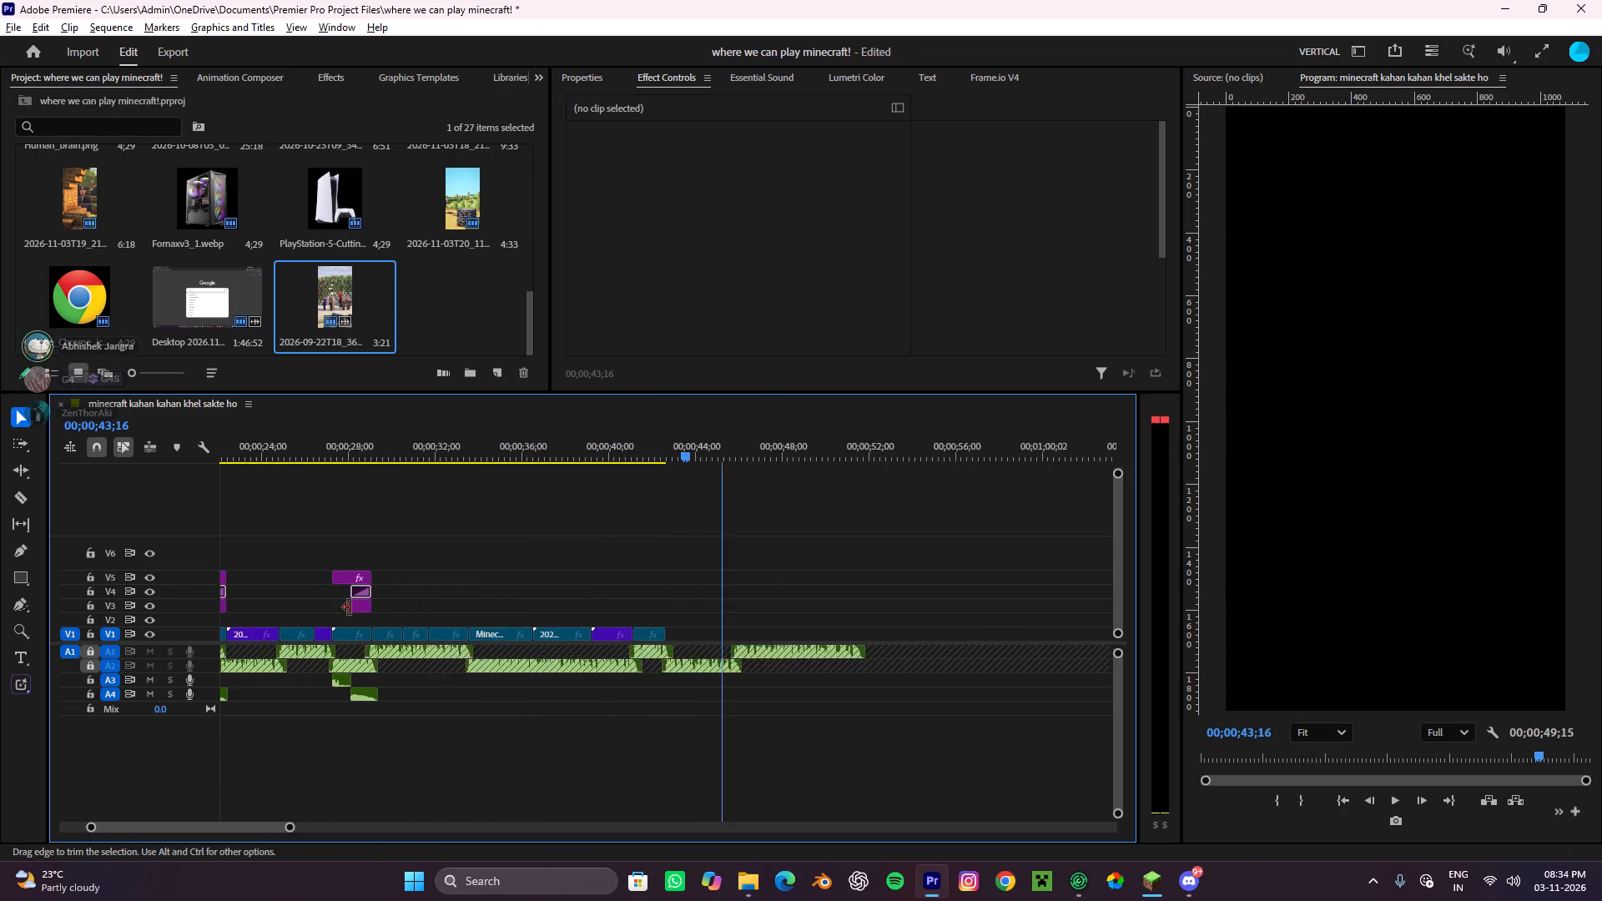
Duplicate 43.mp4, the no.4 title on V5 and their A3 and A4 sound effects directly after the last Minecraft 2026.10.26 clip.
scroll(350, 607, "up", 4)
scroll(405, 641, "up", 4, "alt")
left_click(484, 636, "shift")
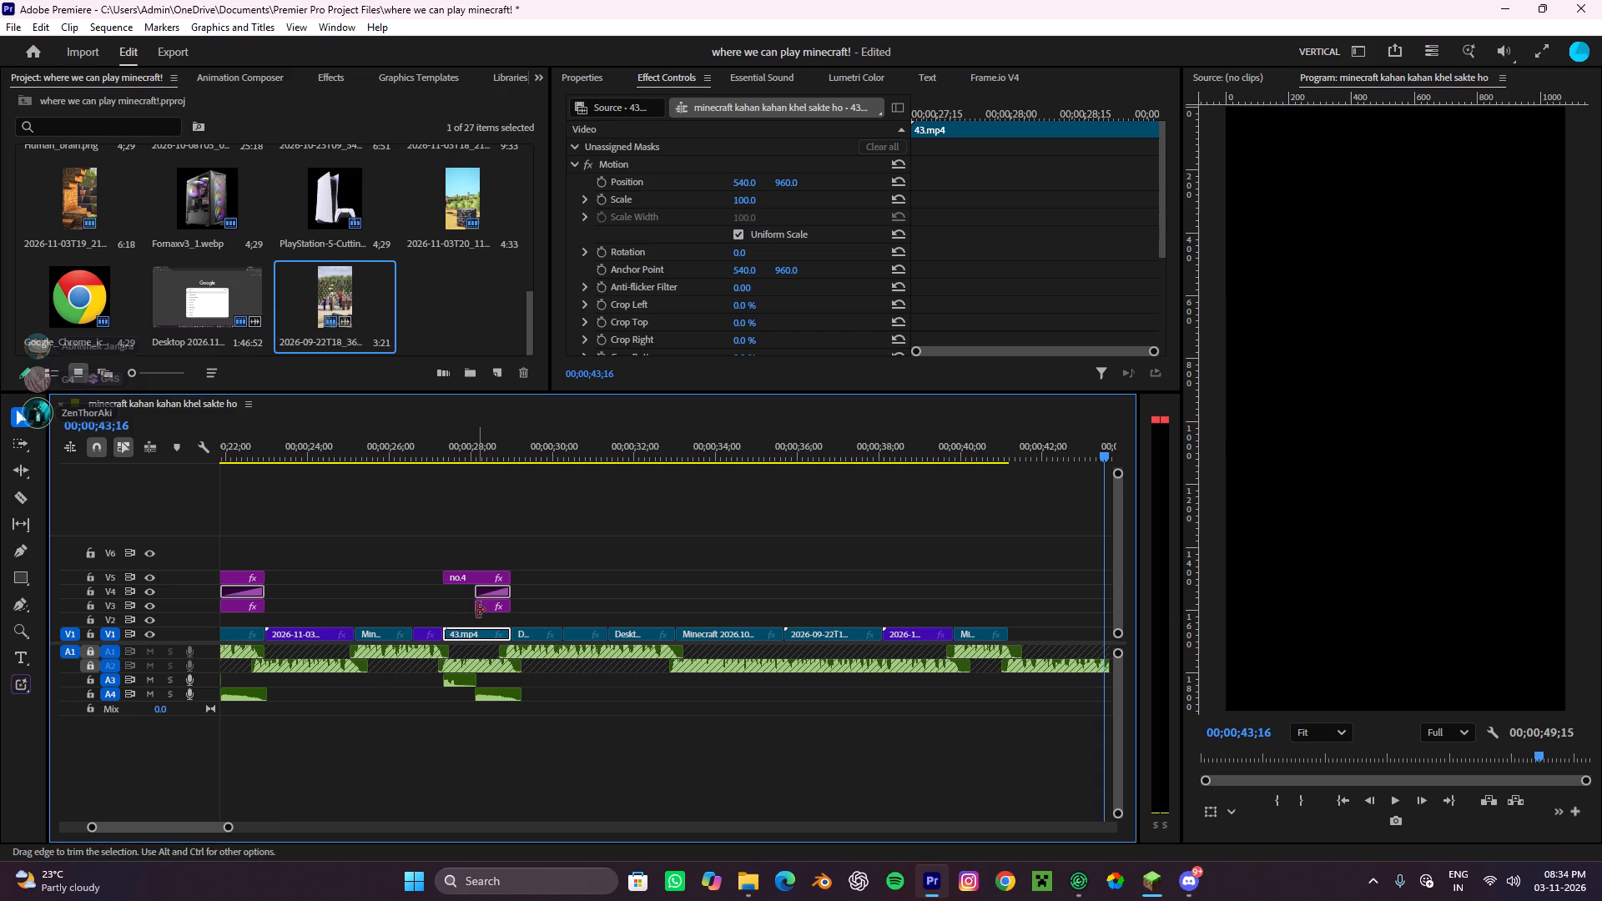
left_click(470, 581, "shift")
left_click(460, 681, "shift")
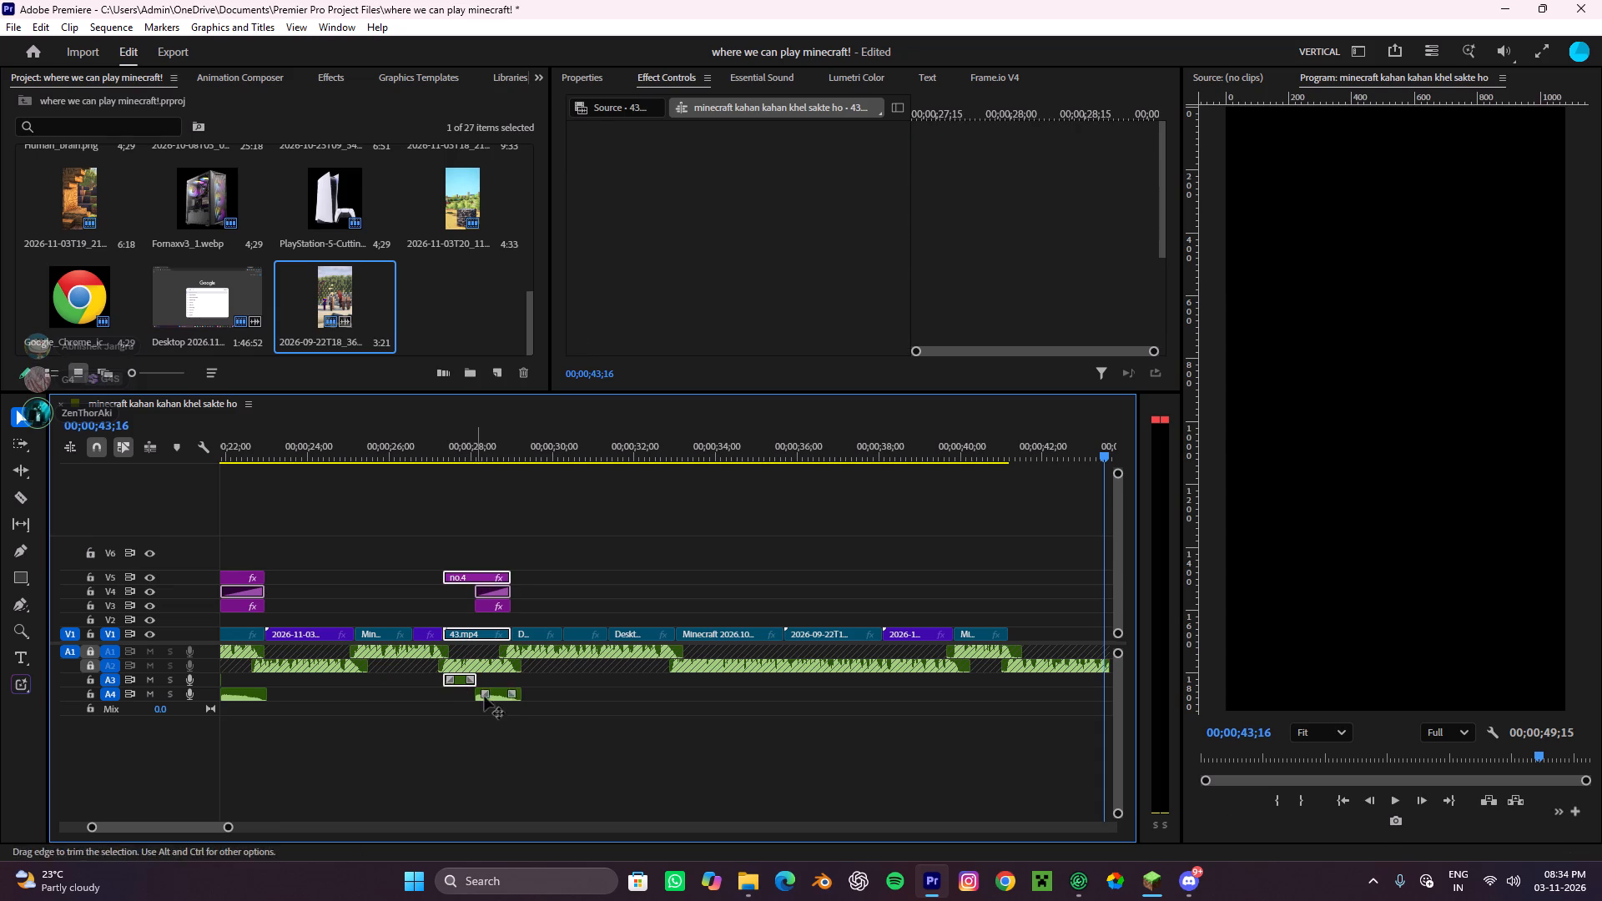
left_click(496, 706, "shift")
left_click(491, 693, "shift")
left_click_drag(532, 600, 521, 601, "shift")
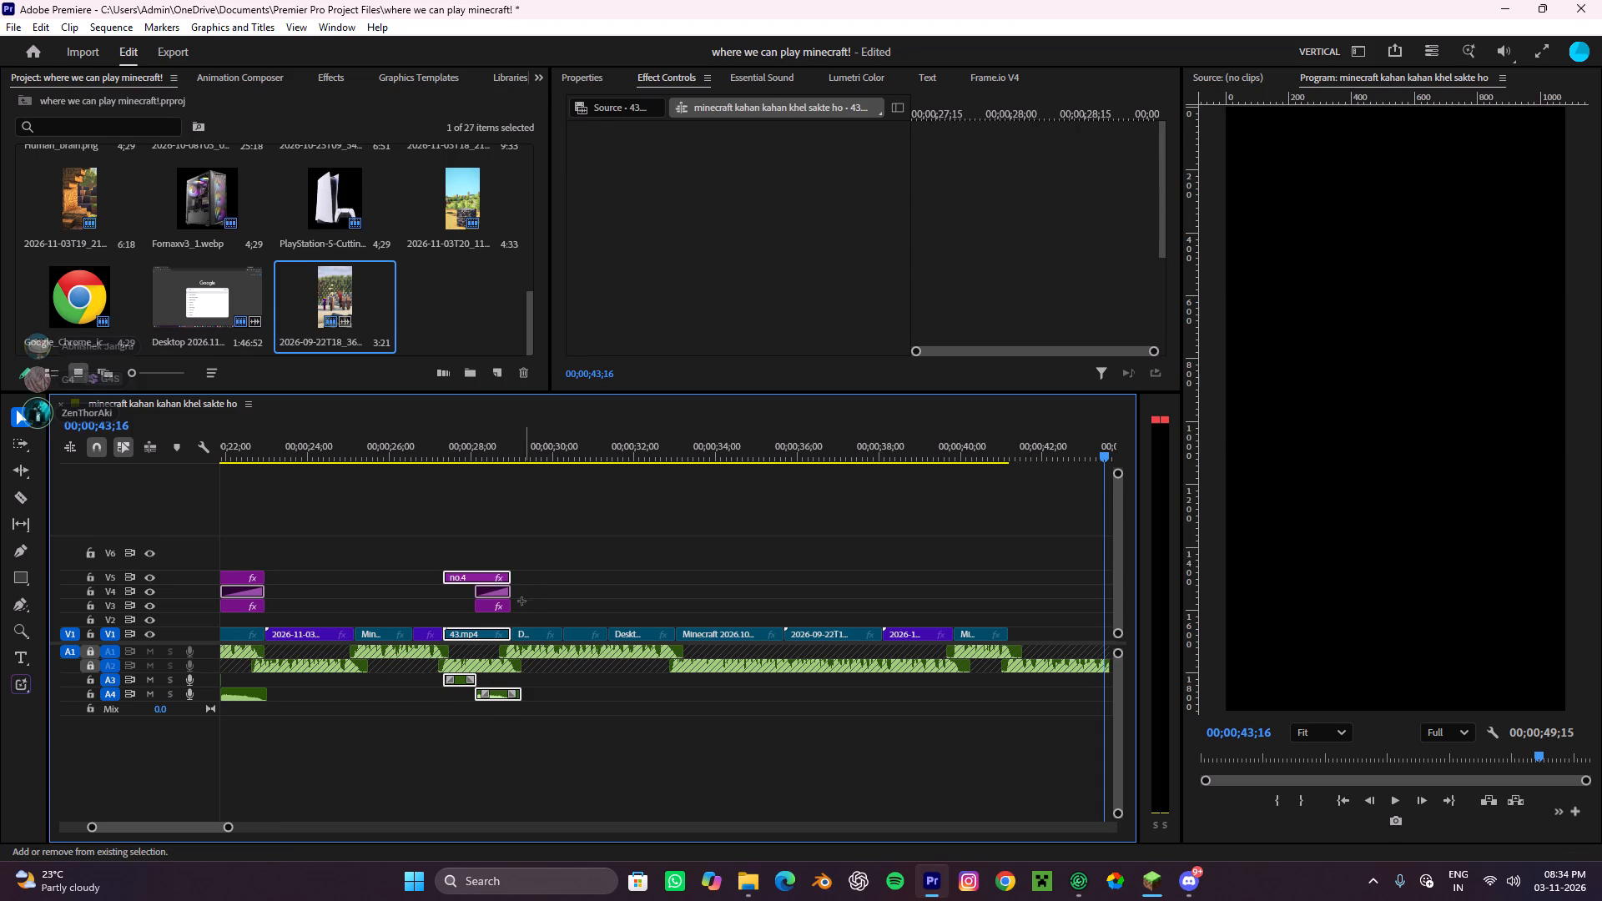
left_click_drag(521, 601, 501, 600, "shift")
left_click_drag(477, 575, 1051, 589, "alt")
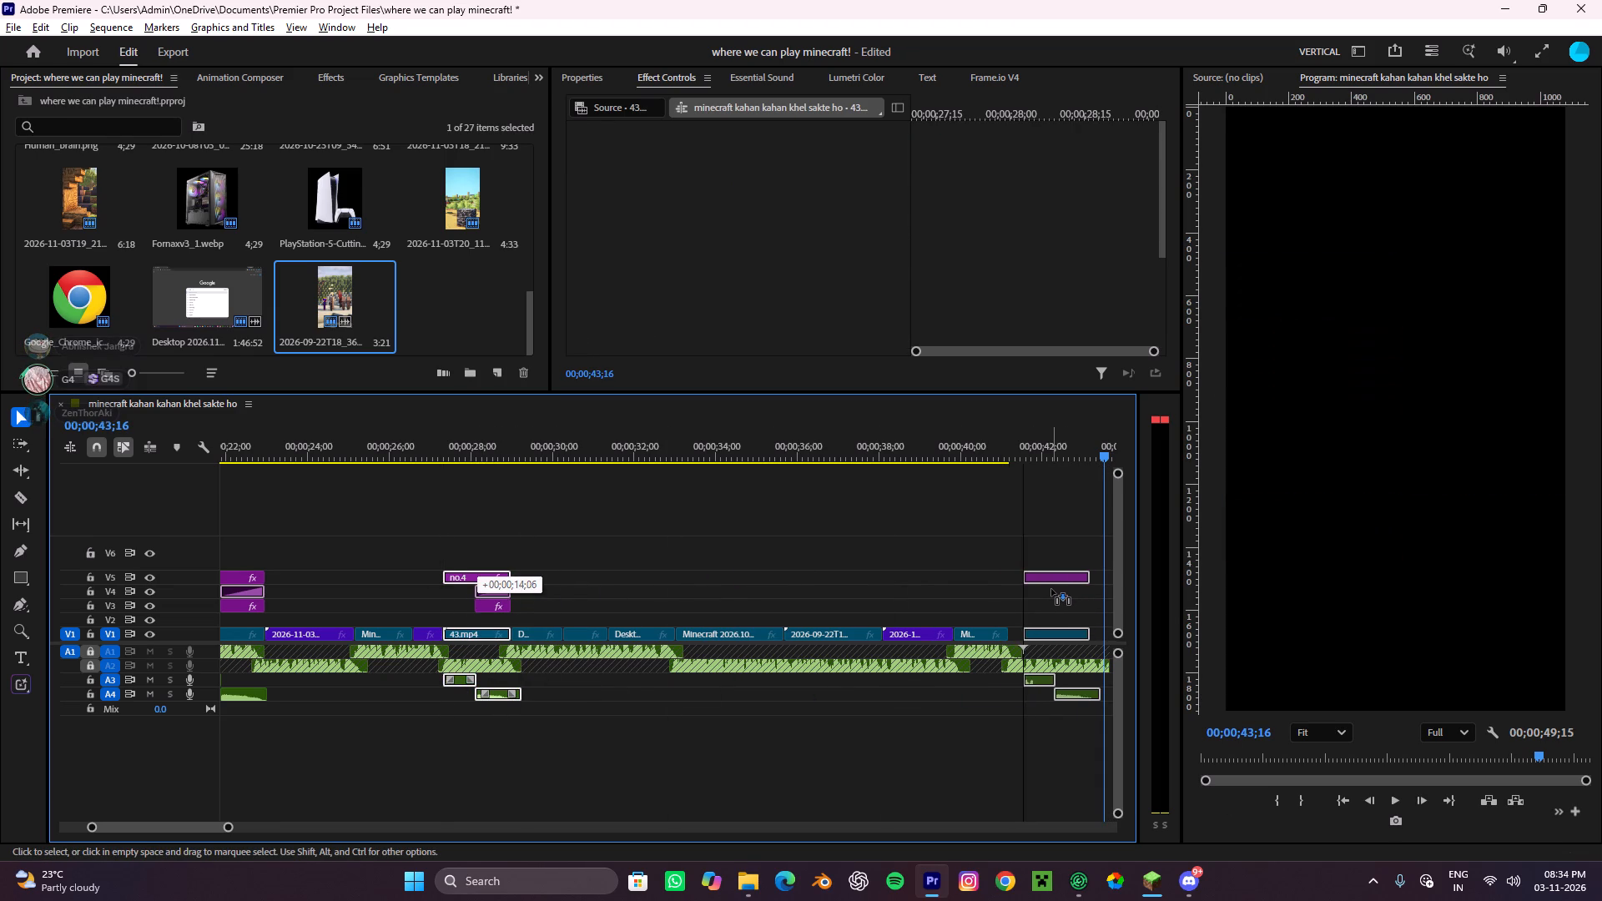
left_click_drag(1051, 589, 1048, 589, "alt")
scroll(1028, 531, "down", 7)
Play the join with the duplicated NO.4 section from about 00;00;40;24 to 00;00;42;02.
left_click(820, 440)
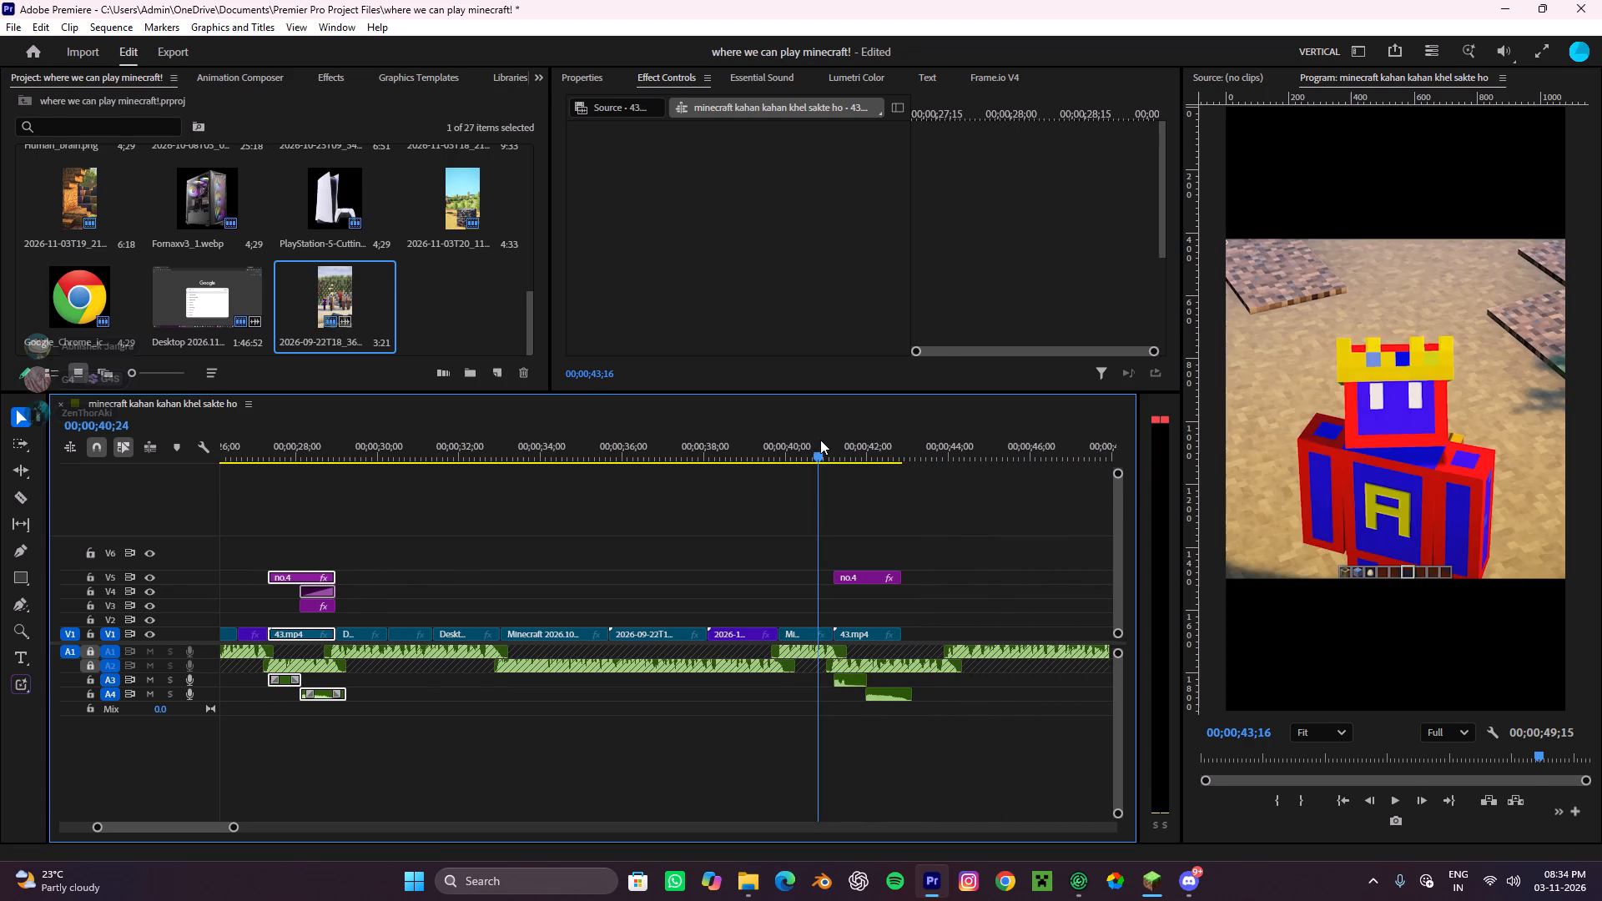
key("space")
scroll(906, 517, "down", 4)
key("space")
scroll(841, 598, "up", 3, "alt")
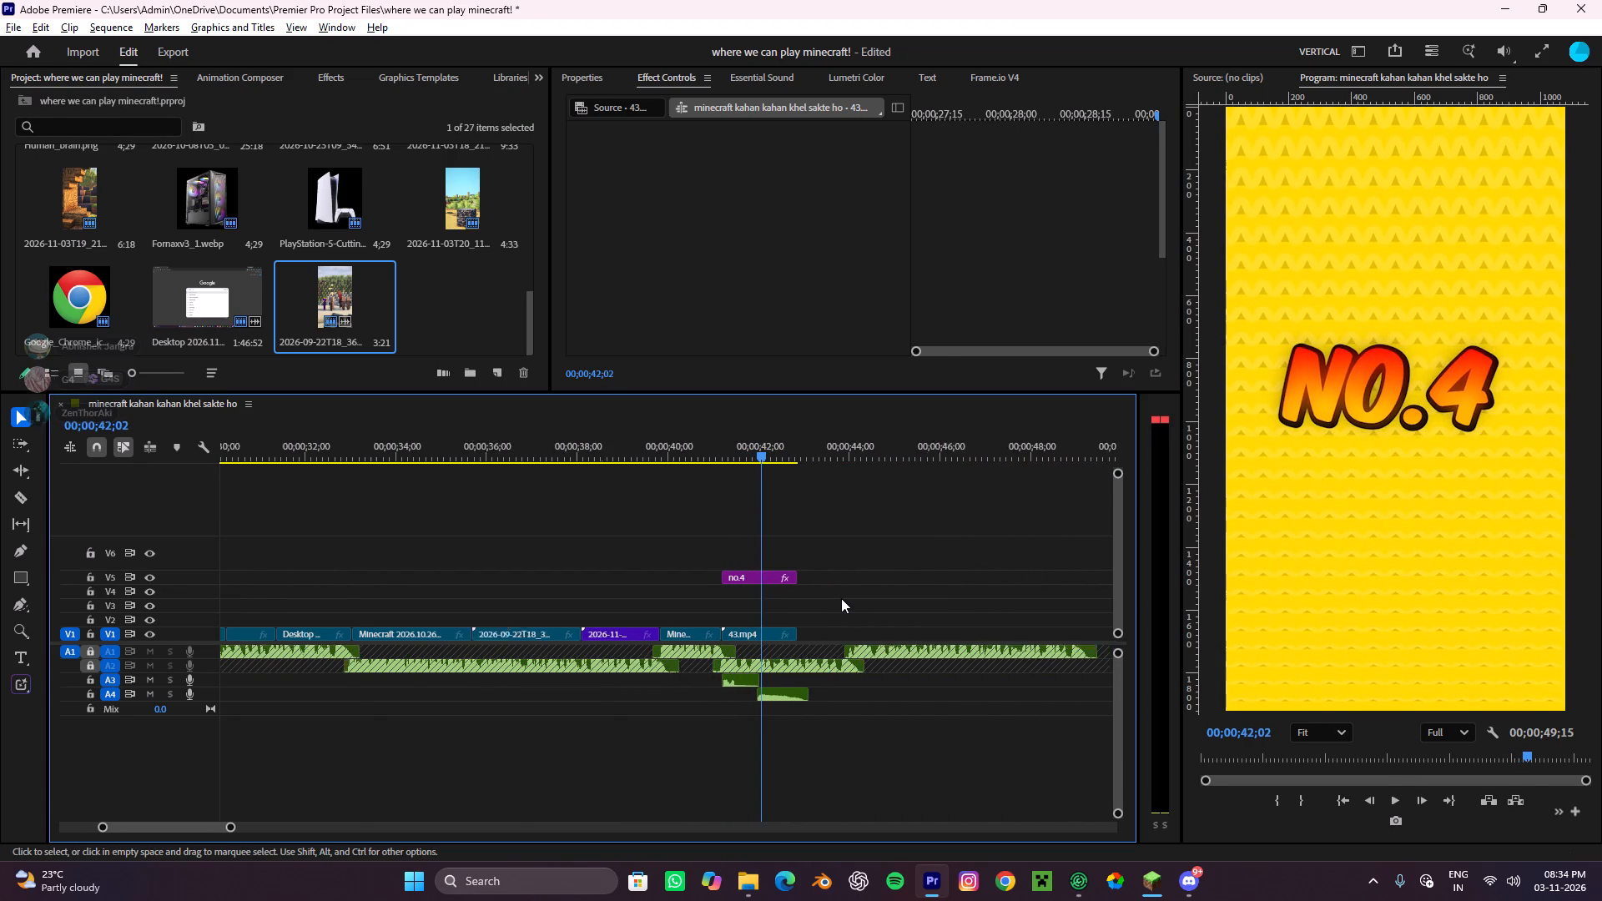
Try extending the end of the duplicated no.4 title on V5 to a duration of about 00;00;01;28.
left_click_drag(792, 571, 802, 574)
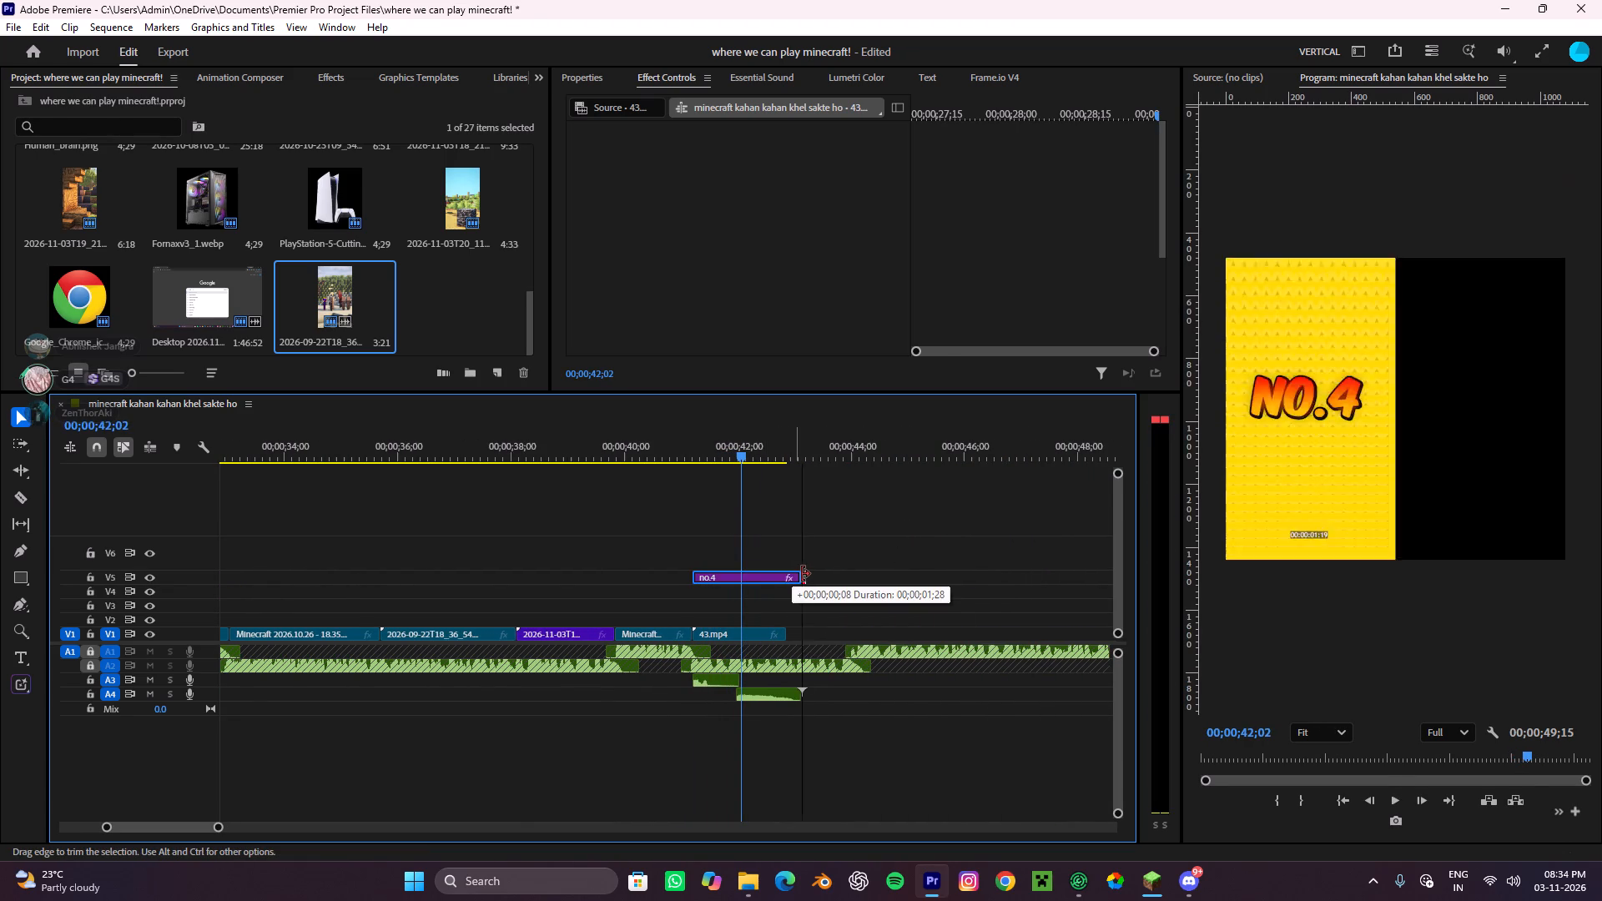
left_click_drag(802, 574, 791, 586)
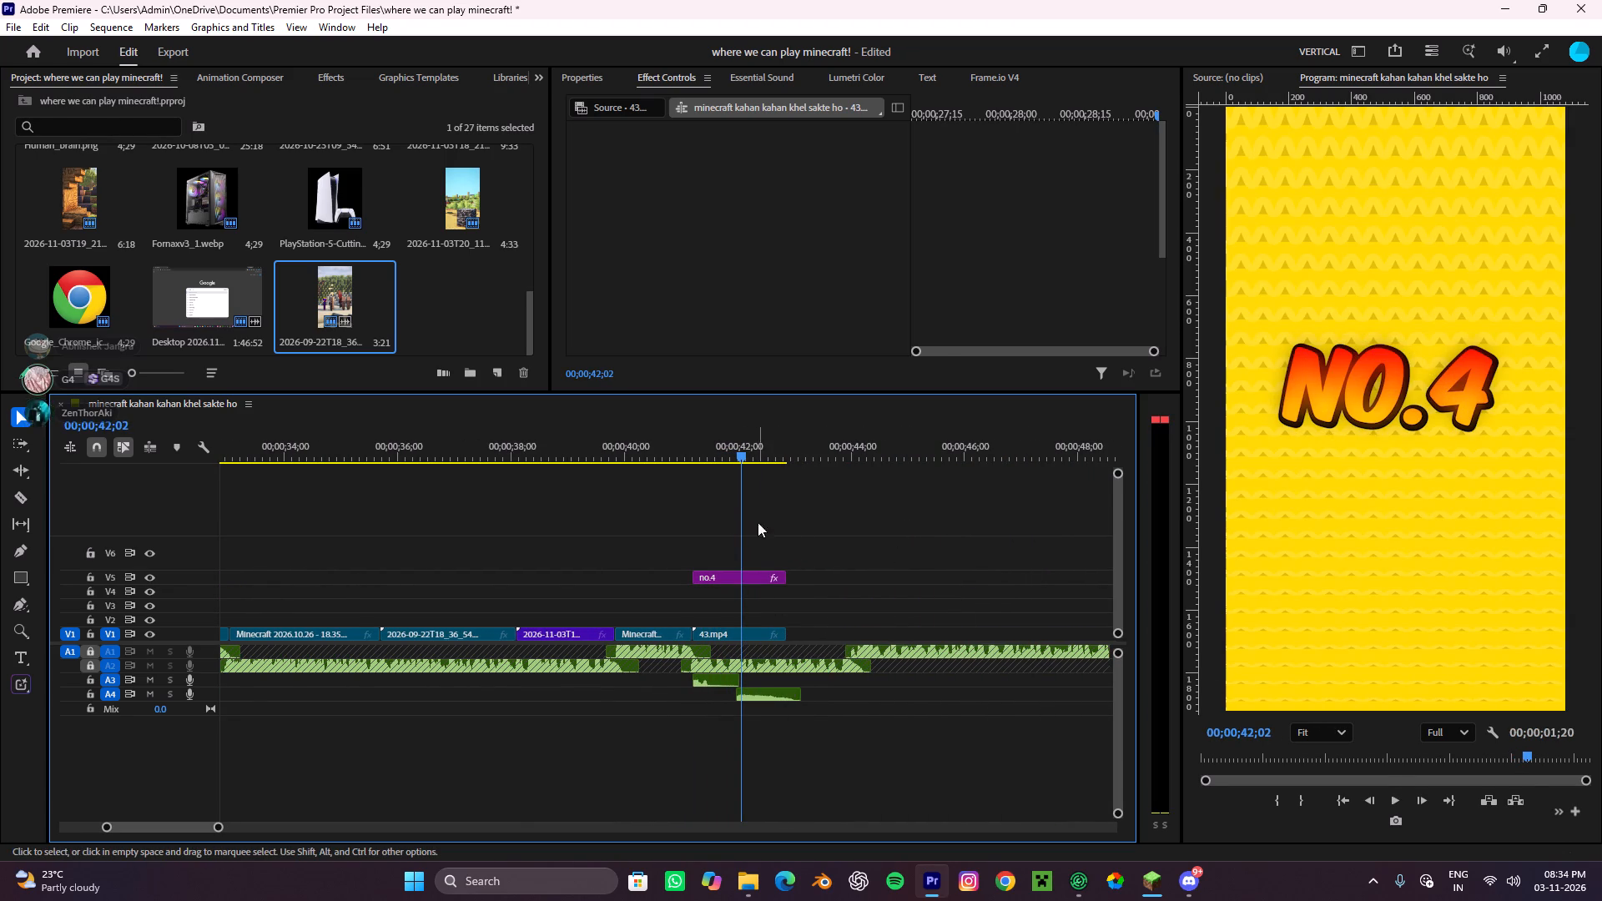
Play the duplicated NO.4 section to 00;00;42;06 and cut its no.4 title on V5 at about 00;00;41;26.
left_click_drag(749, 449, 689, 506)
key("space")
scroll(763, 568, "up", 4, "alt")
key("space")
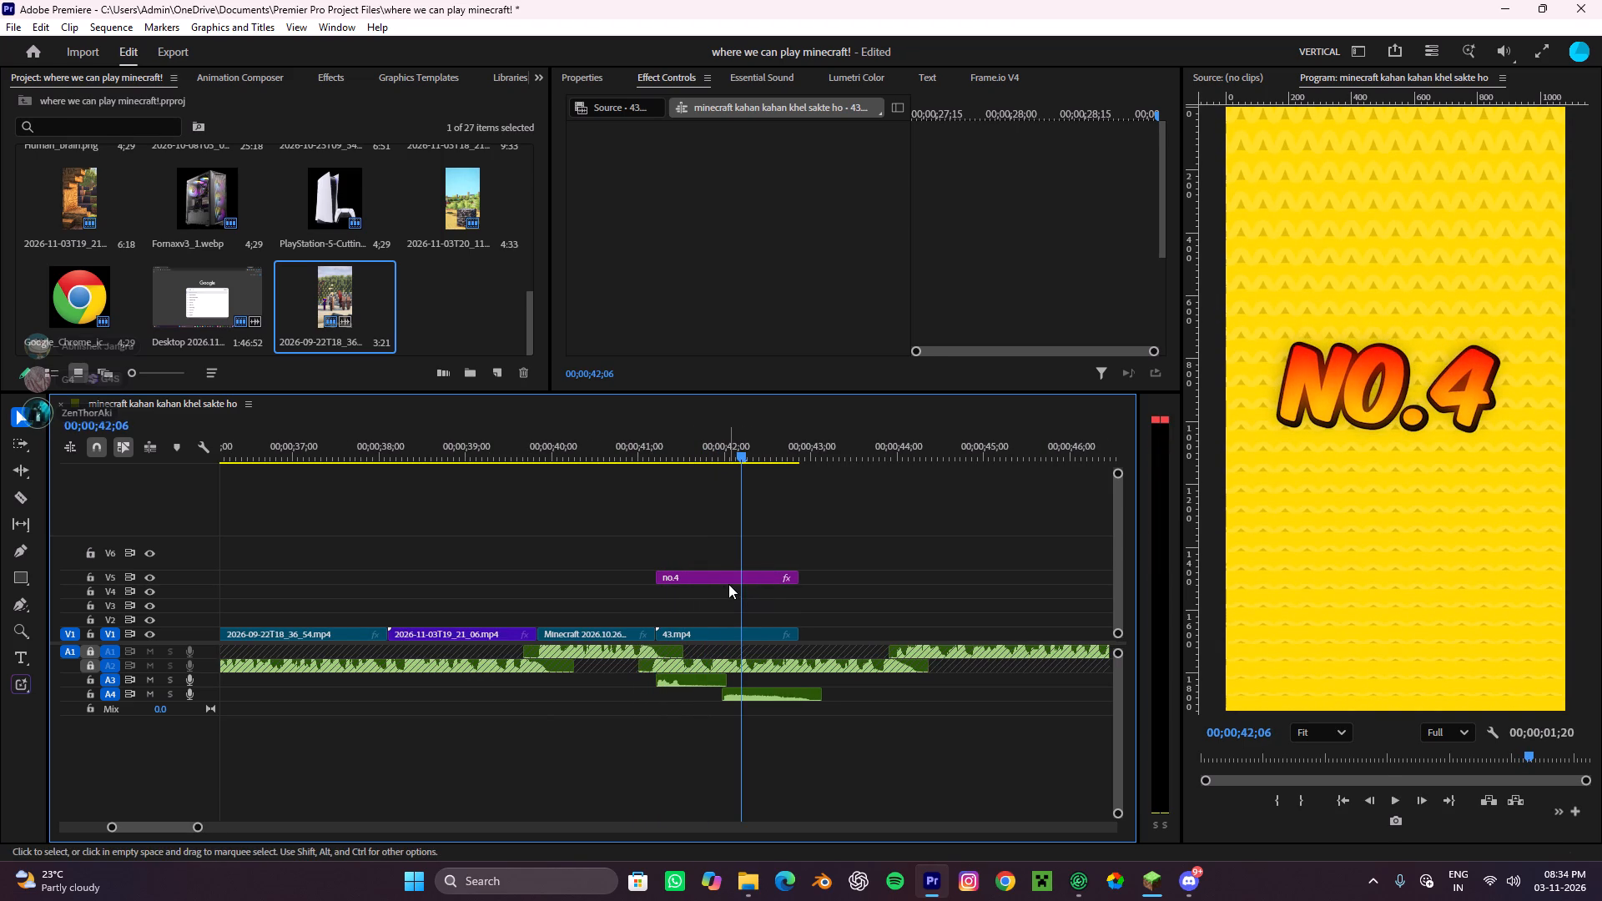
left_click(726, 583)
key("c")
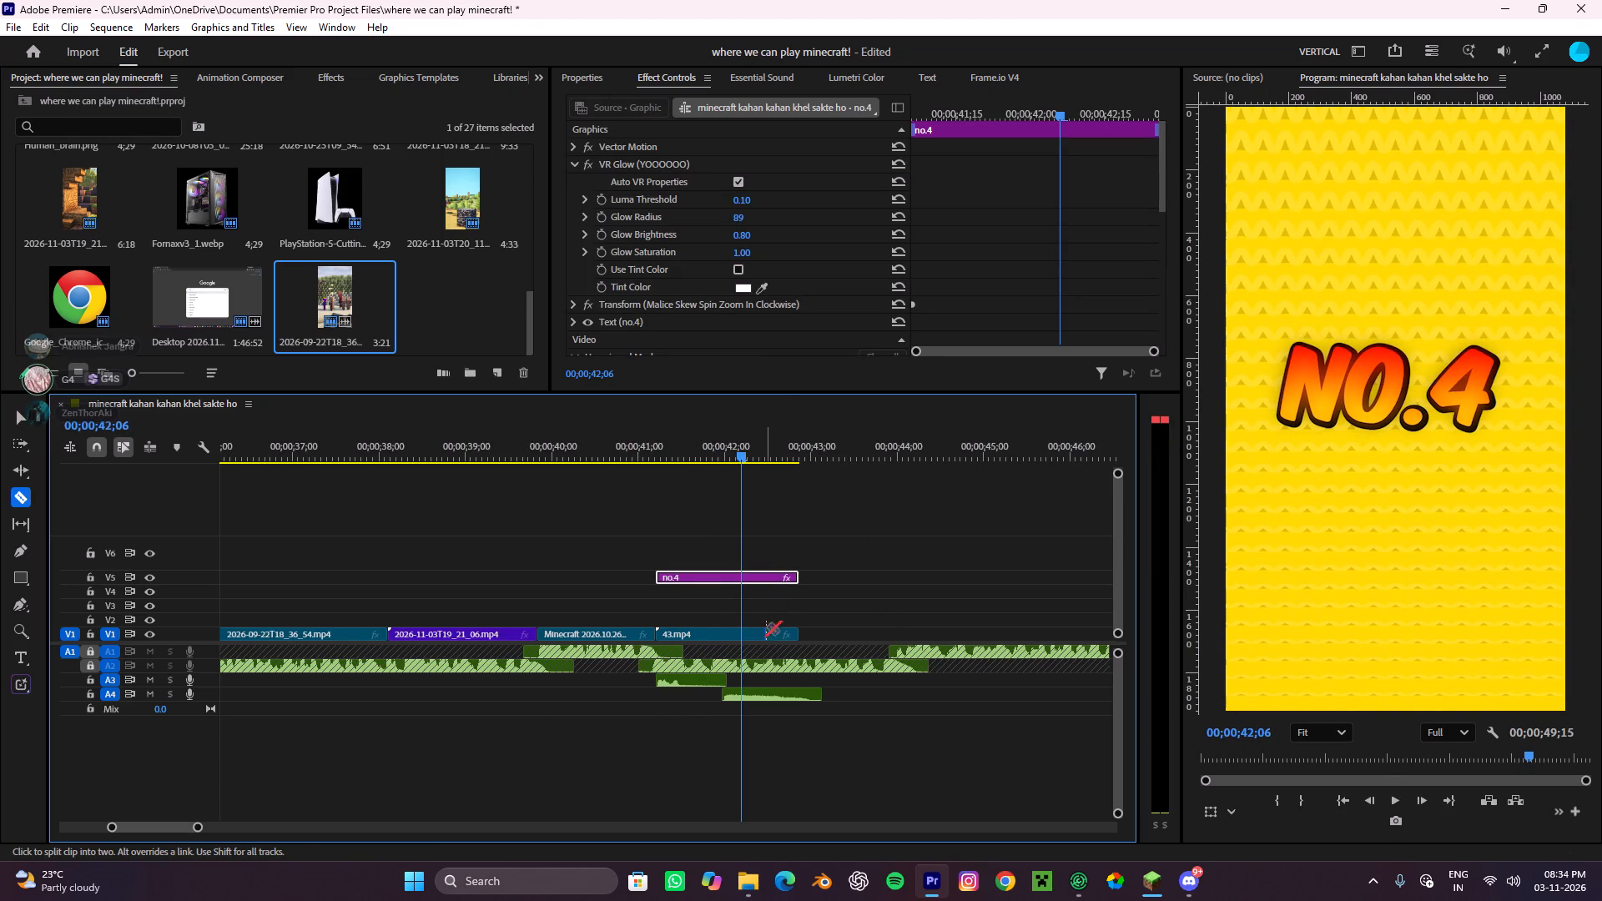
key("v")
left_click(751, 636)
key("c")
left_click(713, 579)
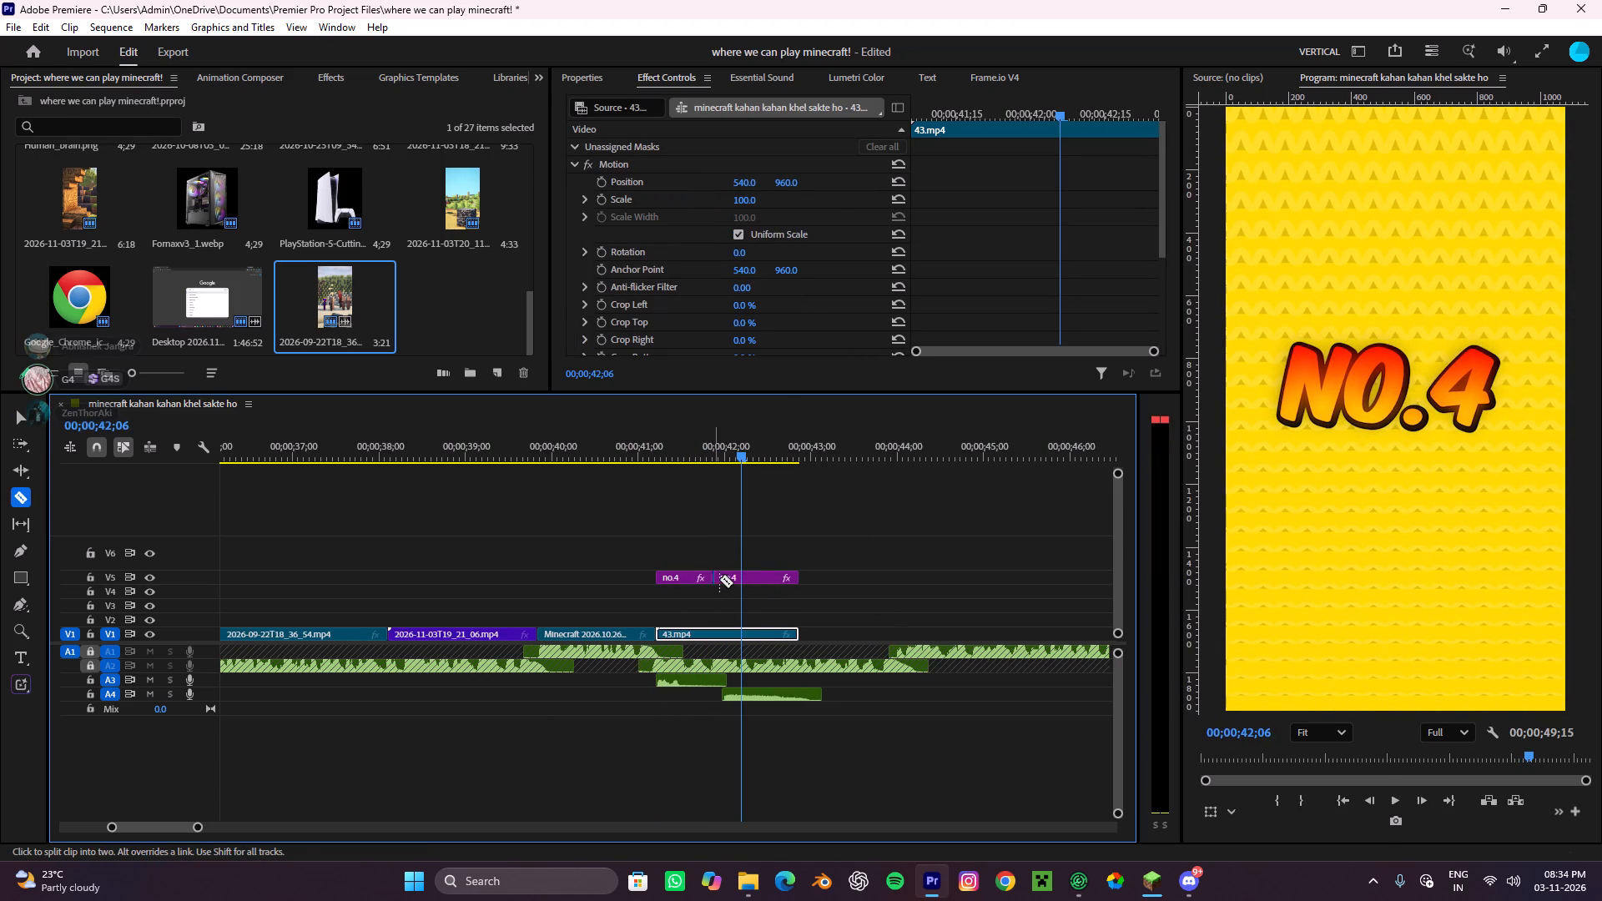
Duplicate the second piece of the cut no.4 title and stack the two copies on V5 and V4.
key("v")
left_click(746, 578)
left_click_drag(746, 578, 747, 563, "alt")
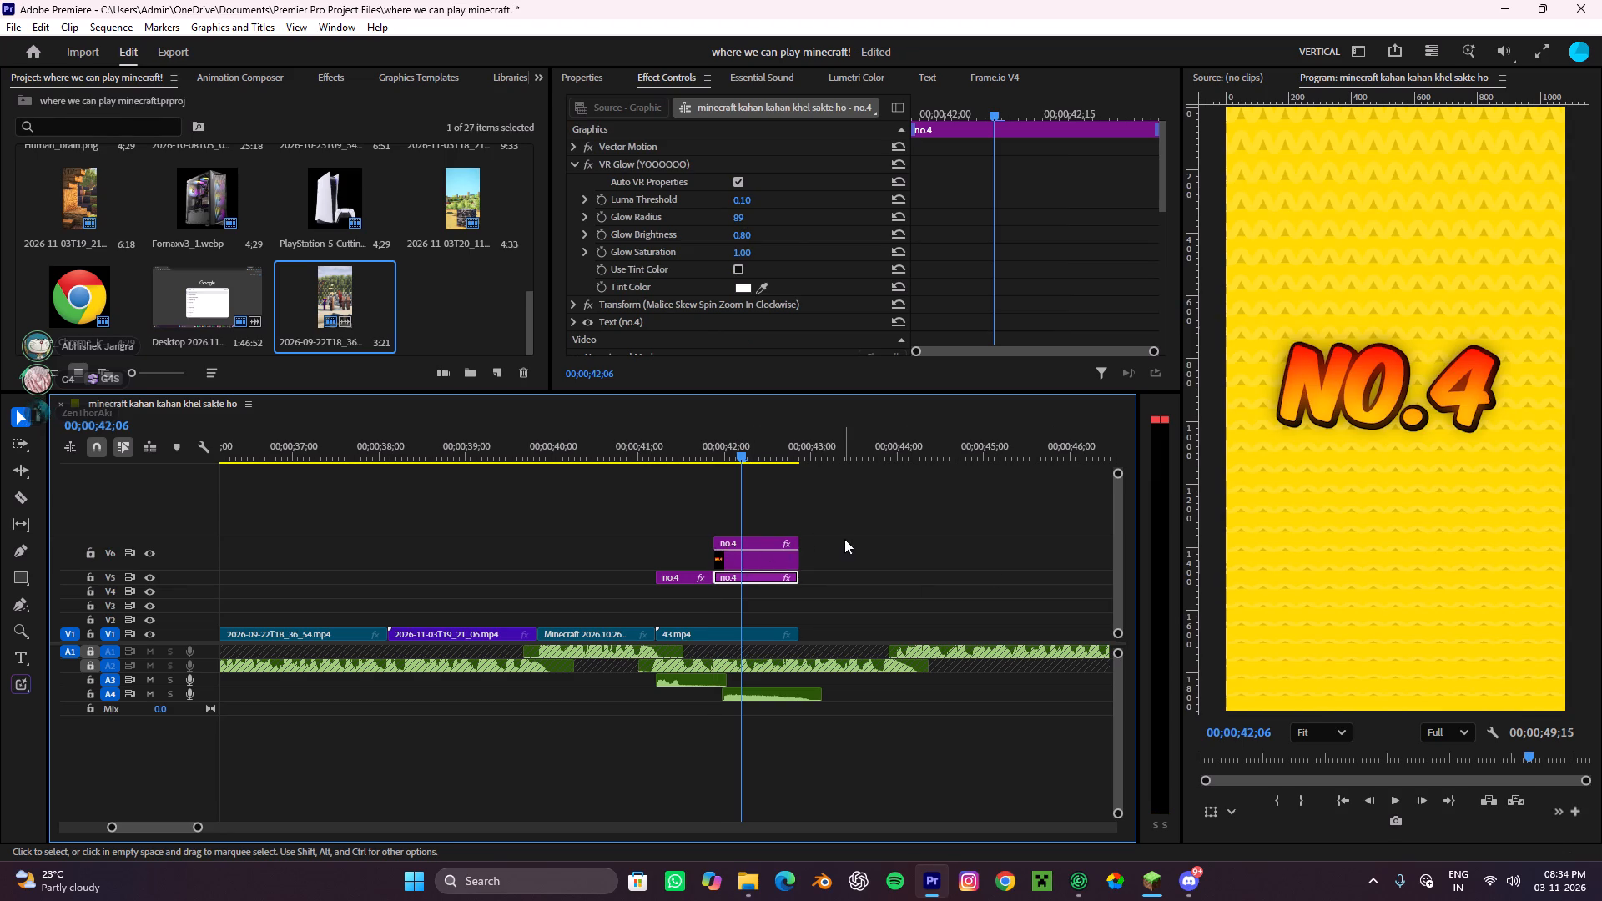
left_click_drag(844, 539, 785, 584)
left_click_drag(761, 540, 760, 576)
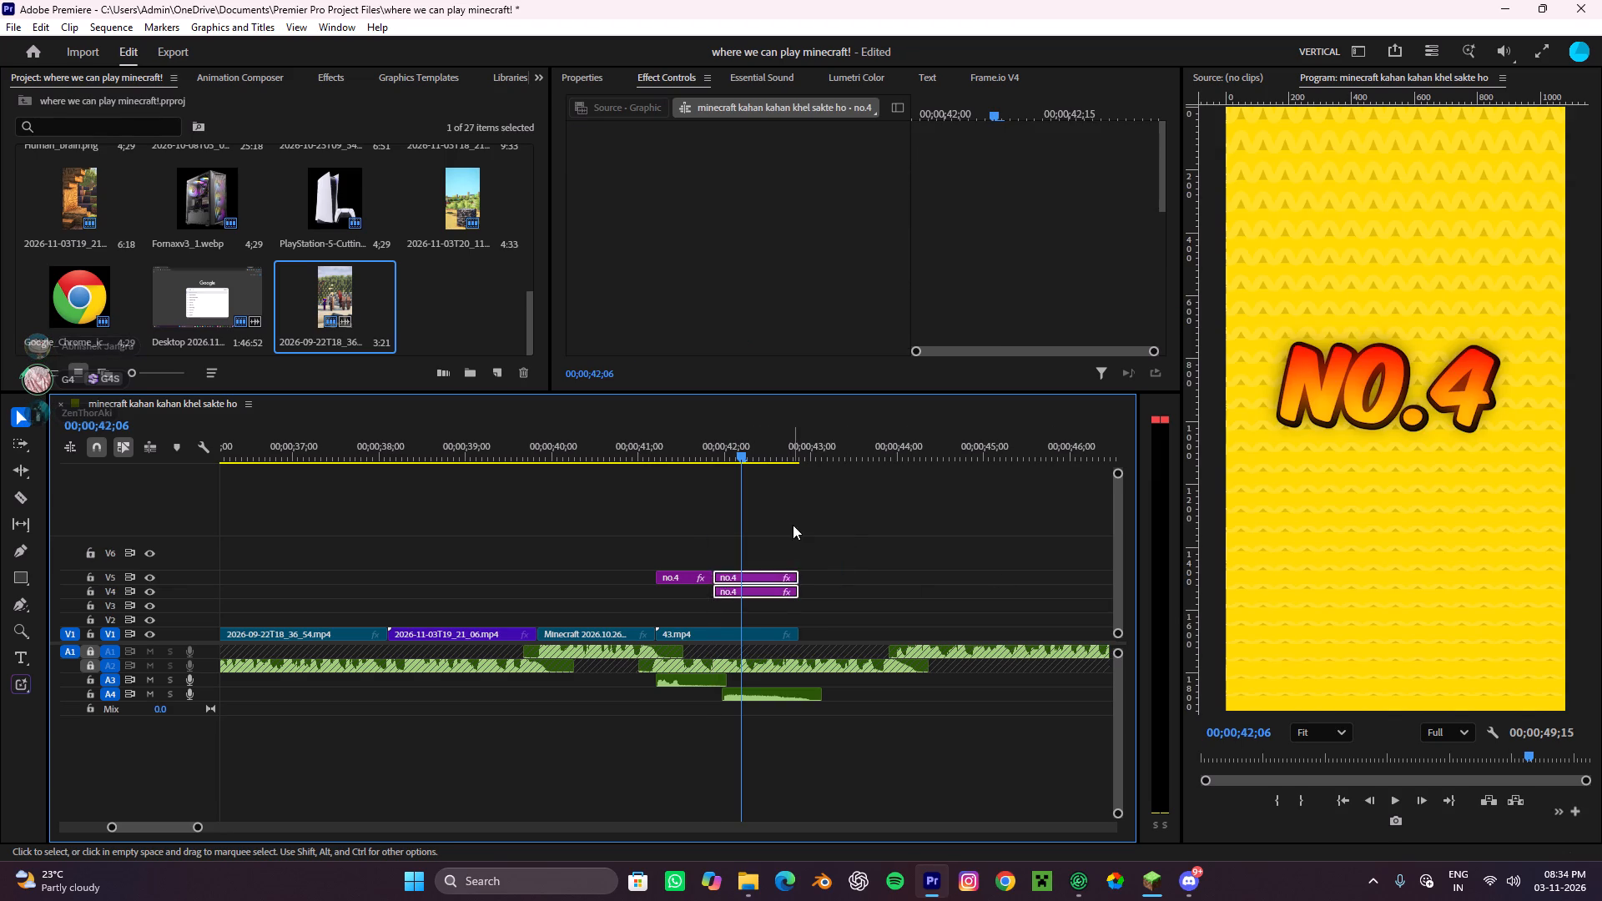
left_click(793, 525)
Copy the Neon Wipe transition from V4 near 00;00;28;00 to the start of the second no.4 piece on V5.
left_click(743, 586)
left_click(743, 575)
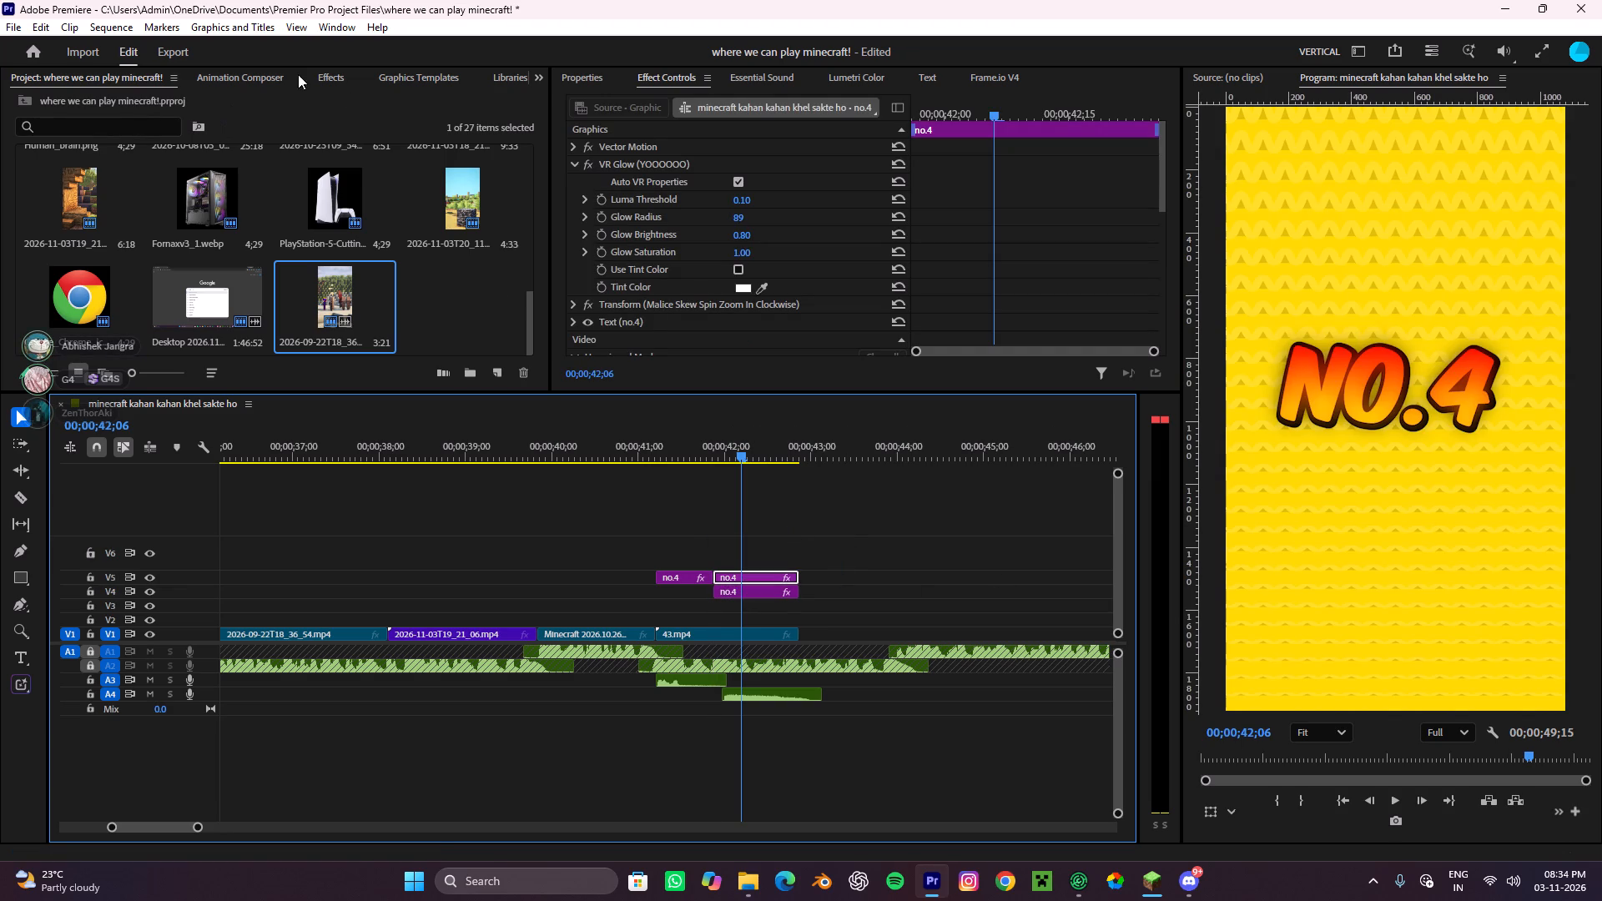
scroll(467, 521, "down", 14, "alt")
scroll(343, 594, "up", 4)
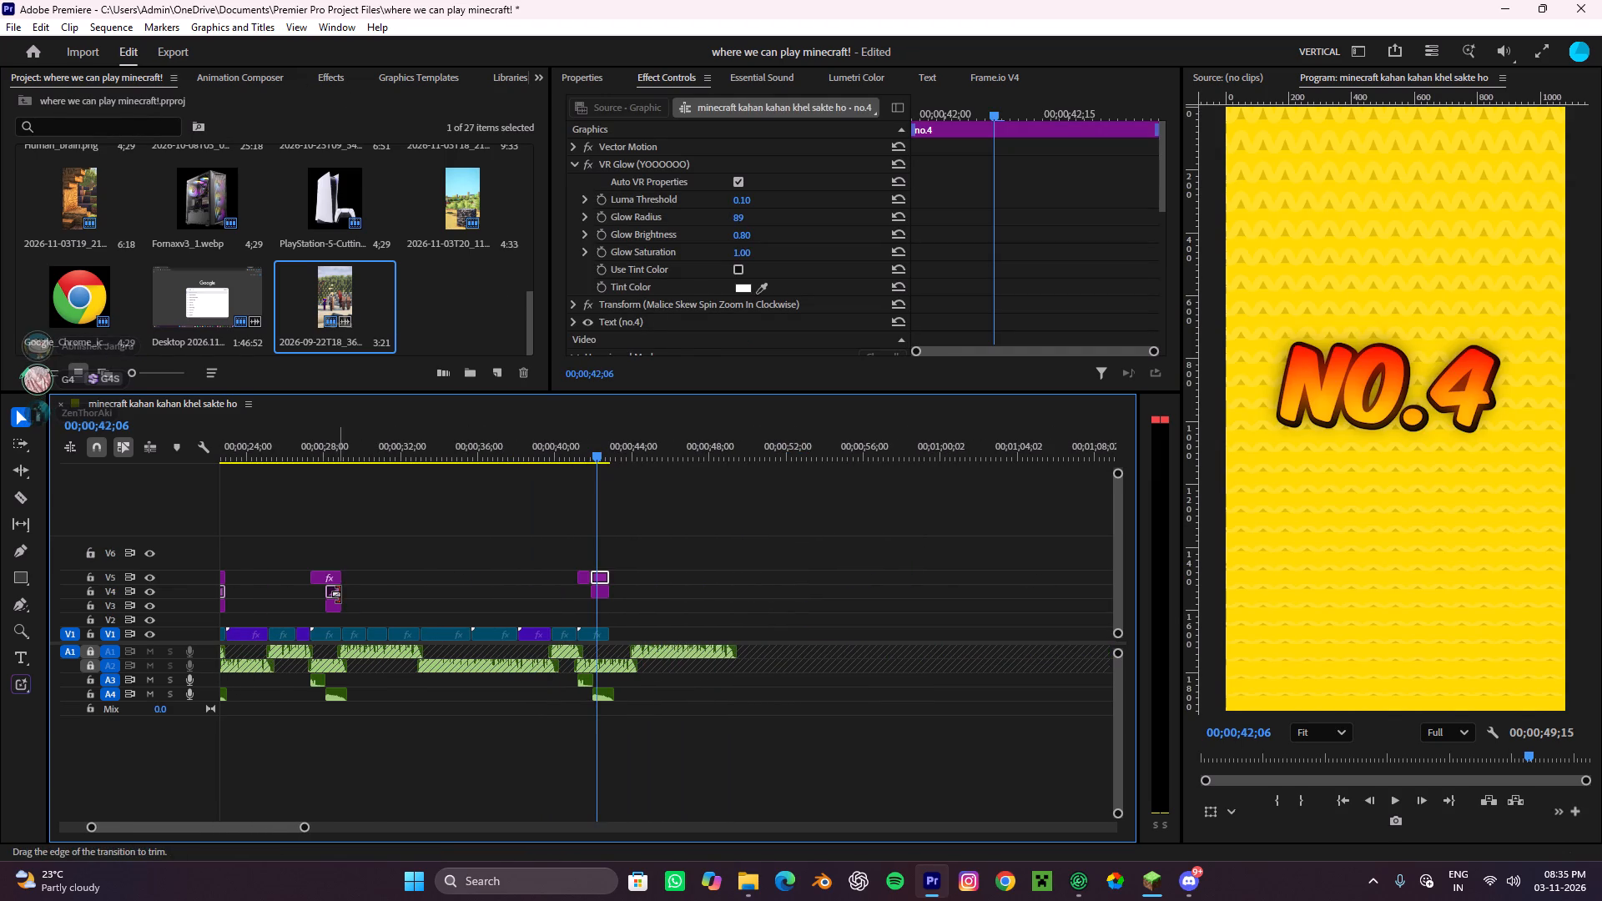
left_click(335, 592)
key("ctrl+c")
key("ctrl+c")
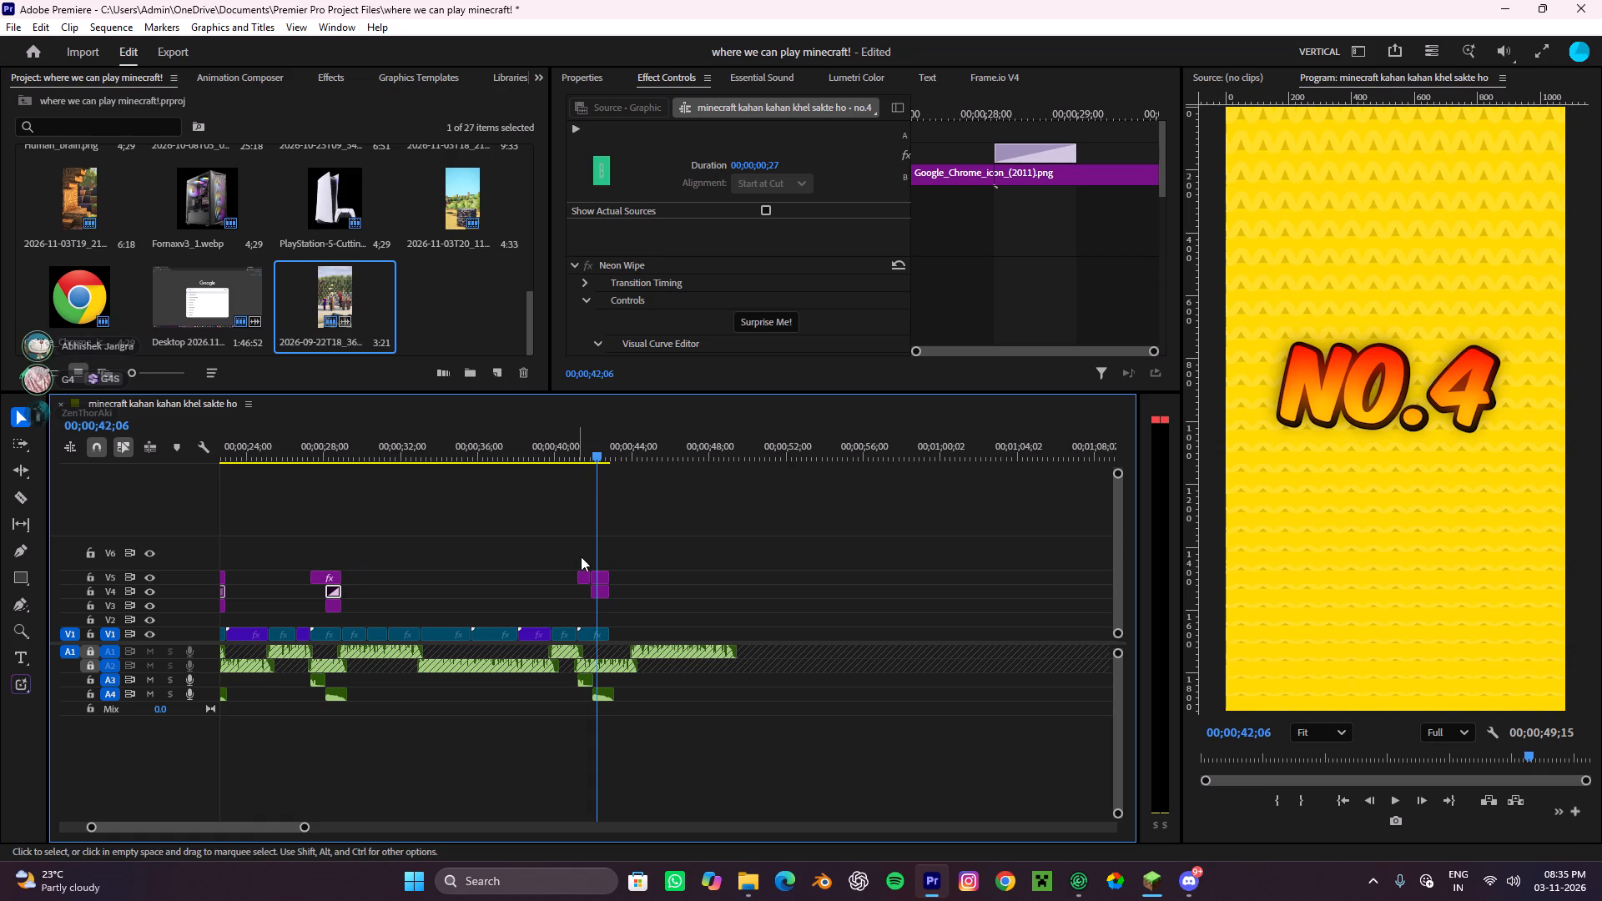
key("ctrl+c")
key("ctrl+c")
scroll(617, 541, "up", 12, "alt")
left_click(520, 578)
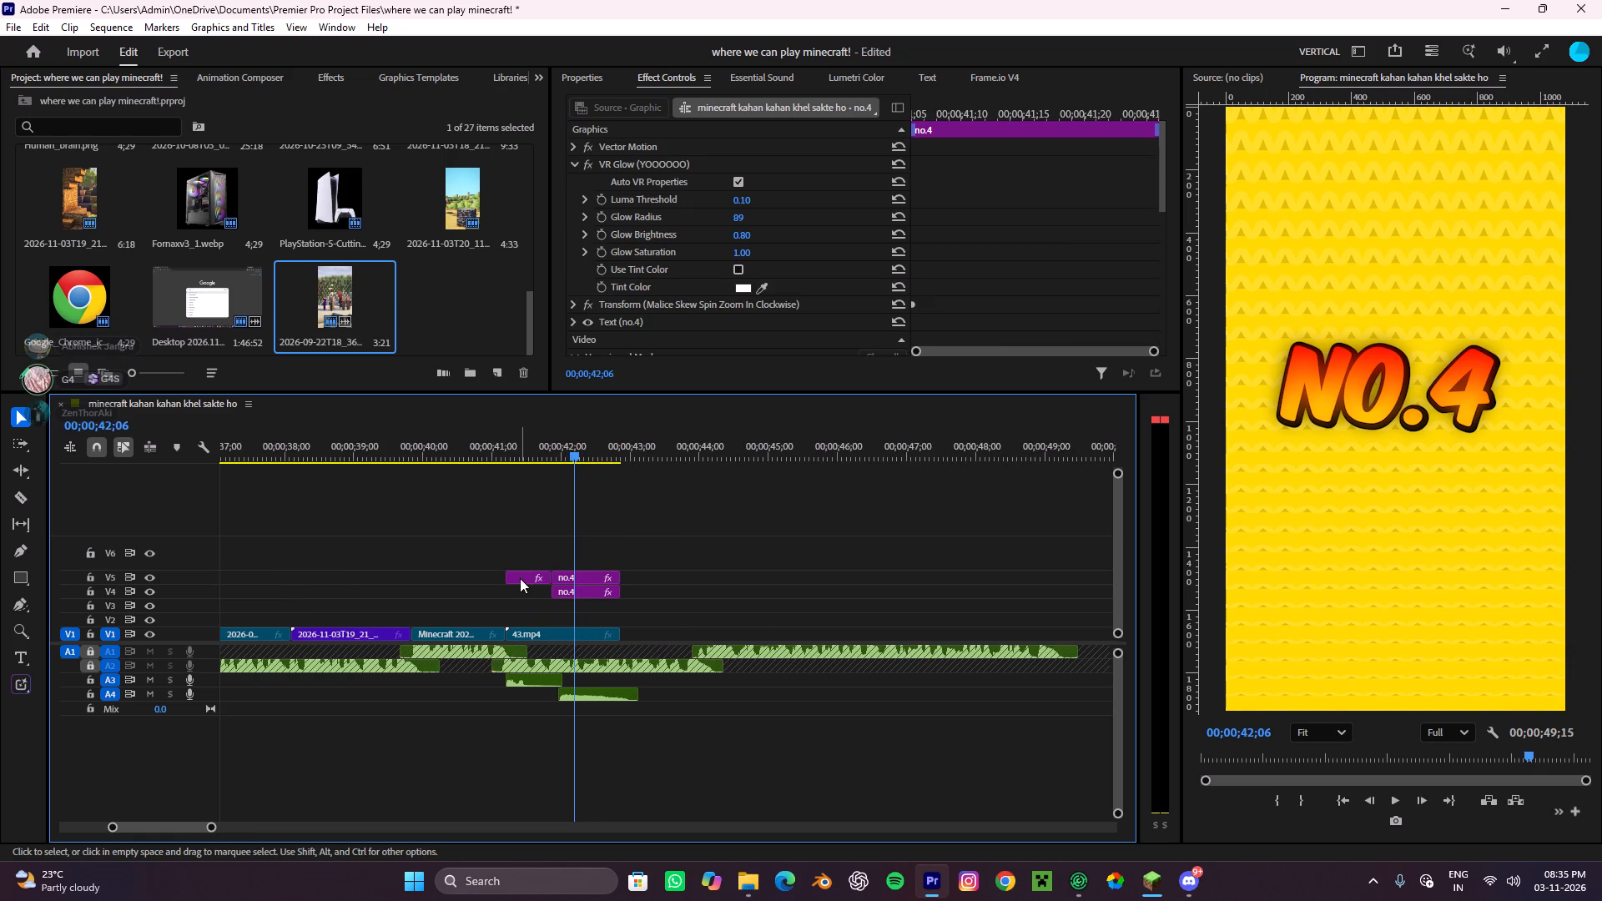
left_click_drag(520, 578, 496, 575)
left_click(547, 548)
left_click_drag(542, 557, 572, 572, "ctrl")
key("ctrl+v")
left_click(491, 575)
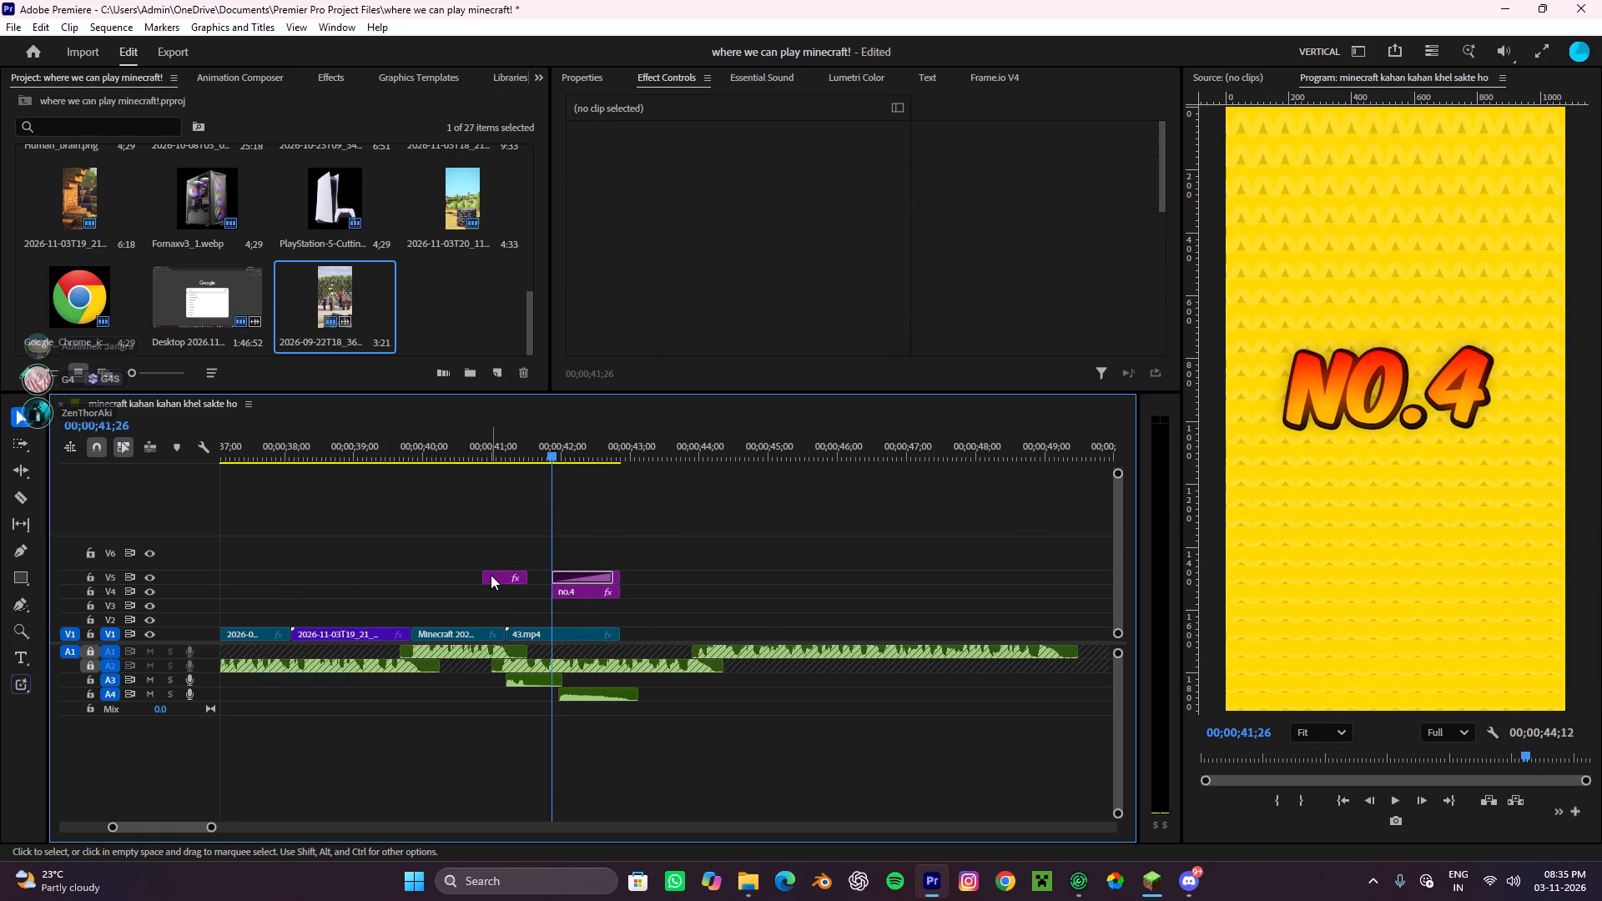
left_click_drag(491, 575, 512, 572)
Play the no.4 title with its pasted Neon Wipe from 00;00;41;00 to 00;00;42;14.
left_click_drag(549, 413, 516, 450)
left_click_drag(542, 453, 495, 478)
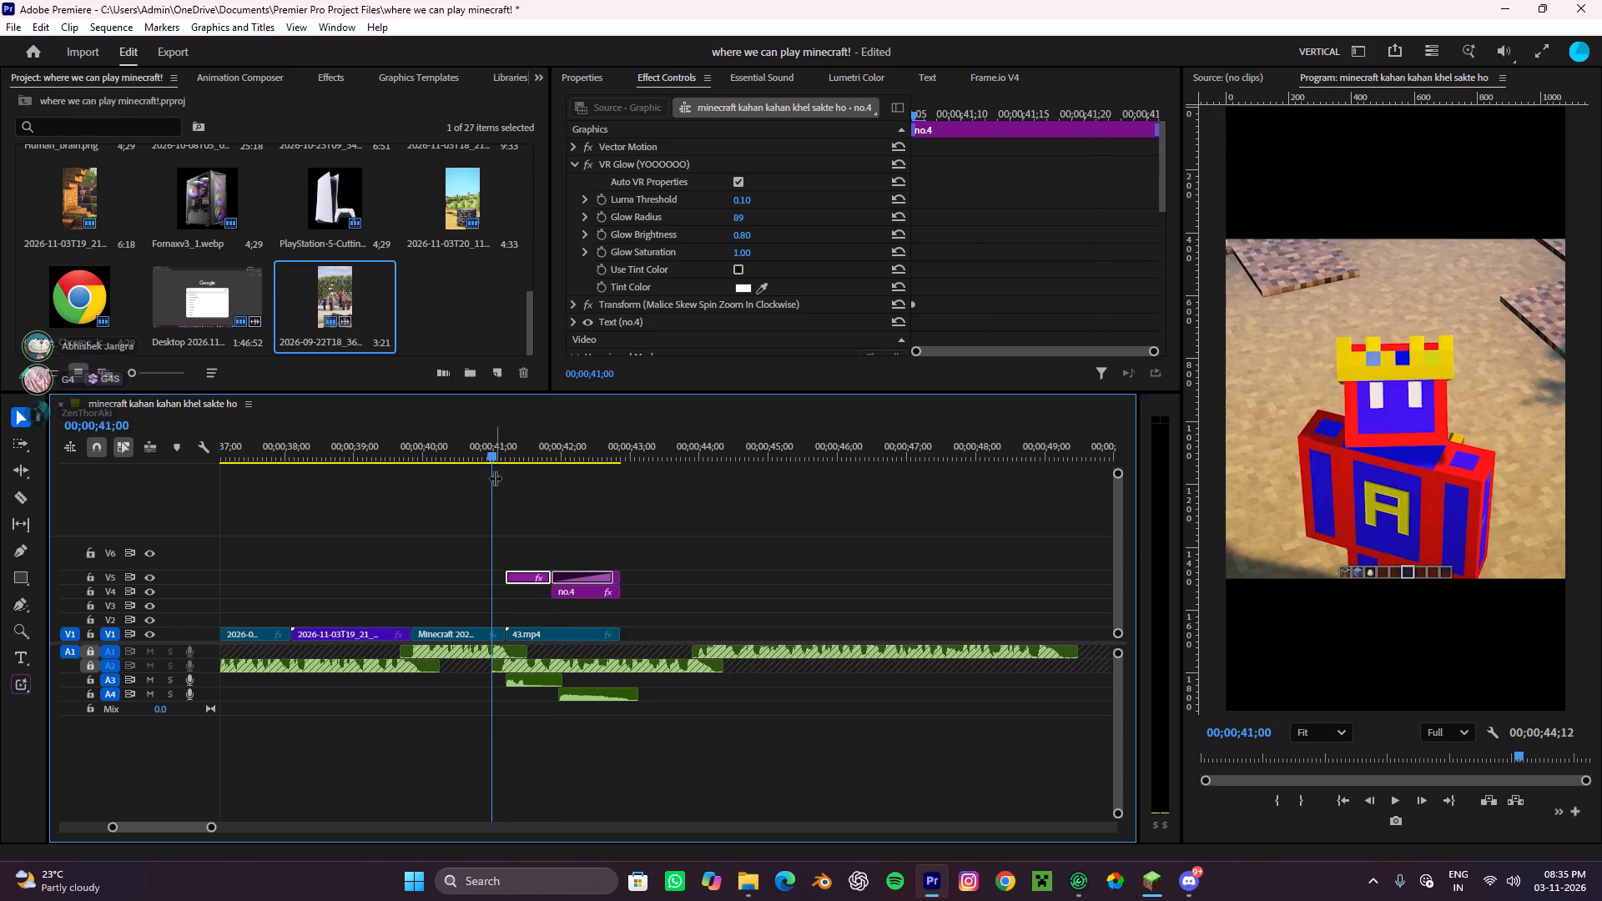
key("space")
scroll(547, 504, "down", 4, "alt")
key("space")
scroll(564, 631, "up", 2, "alt")
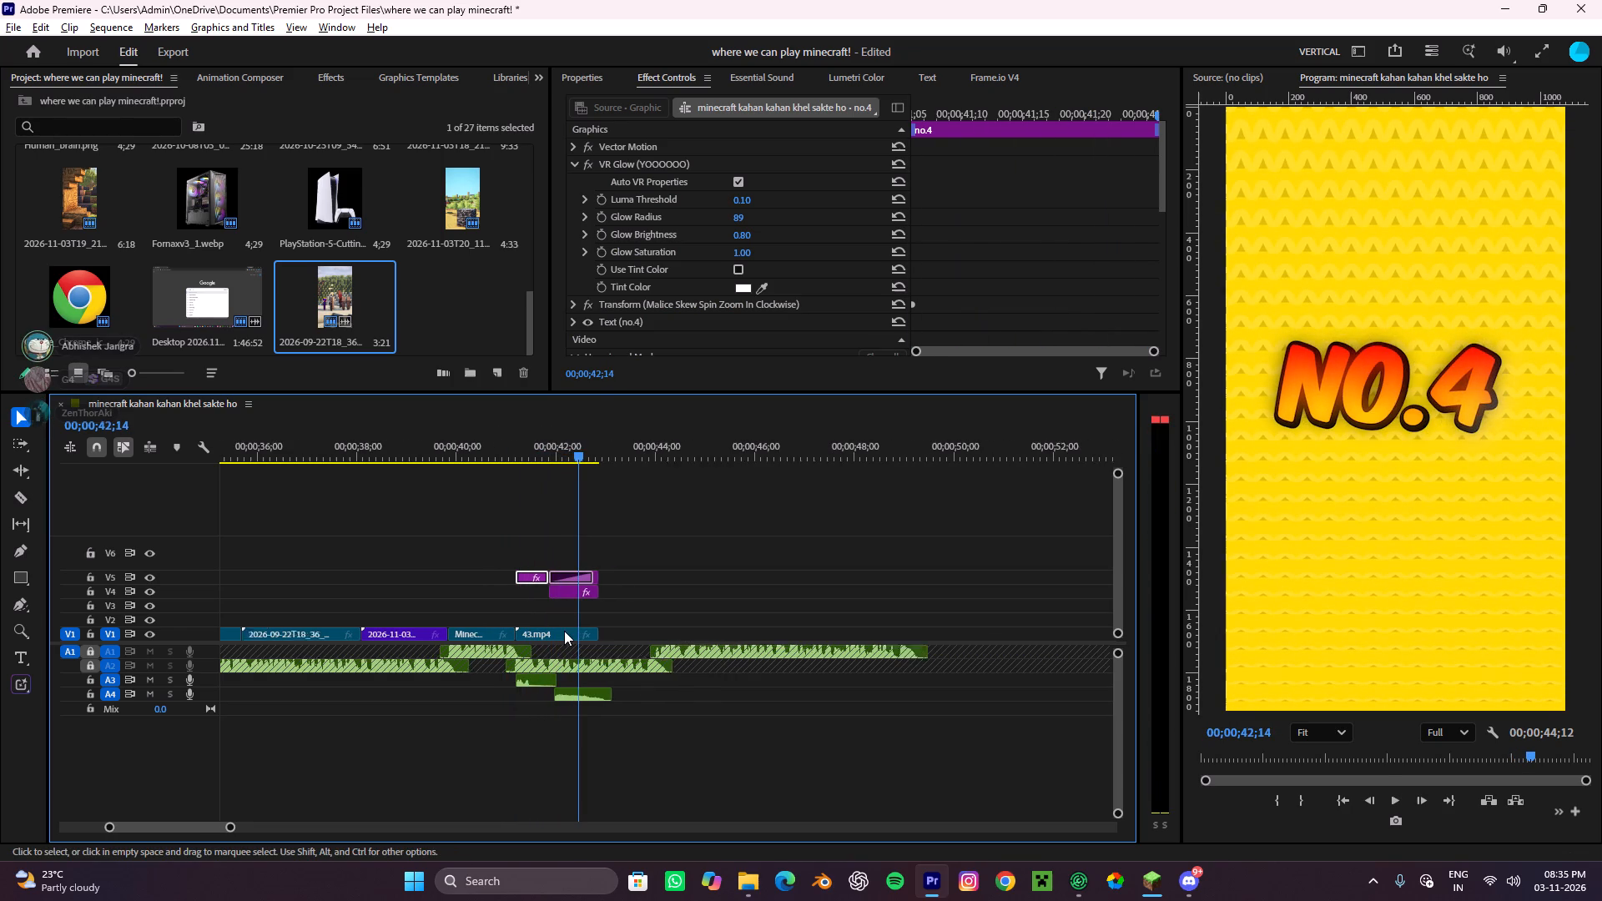
Move the duplicated Anime Shine sound effect on A4 earlier to start at the second no.4 title piece.
scroll(564, 631, "up", 1, "alt")
left_click_drag(567, 694, 554, 696)
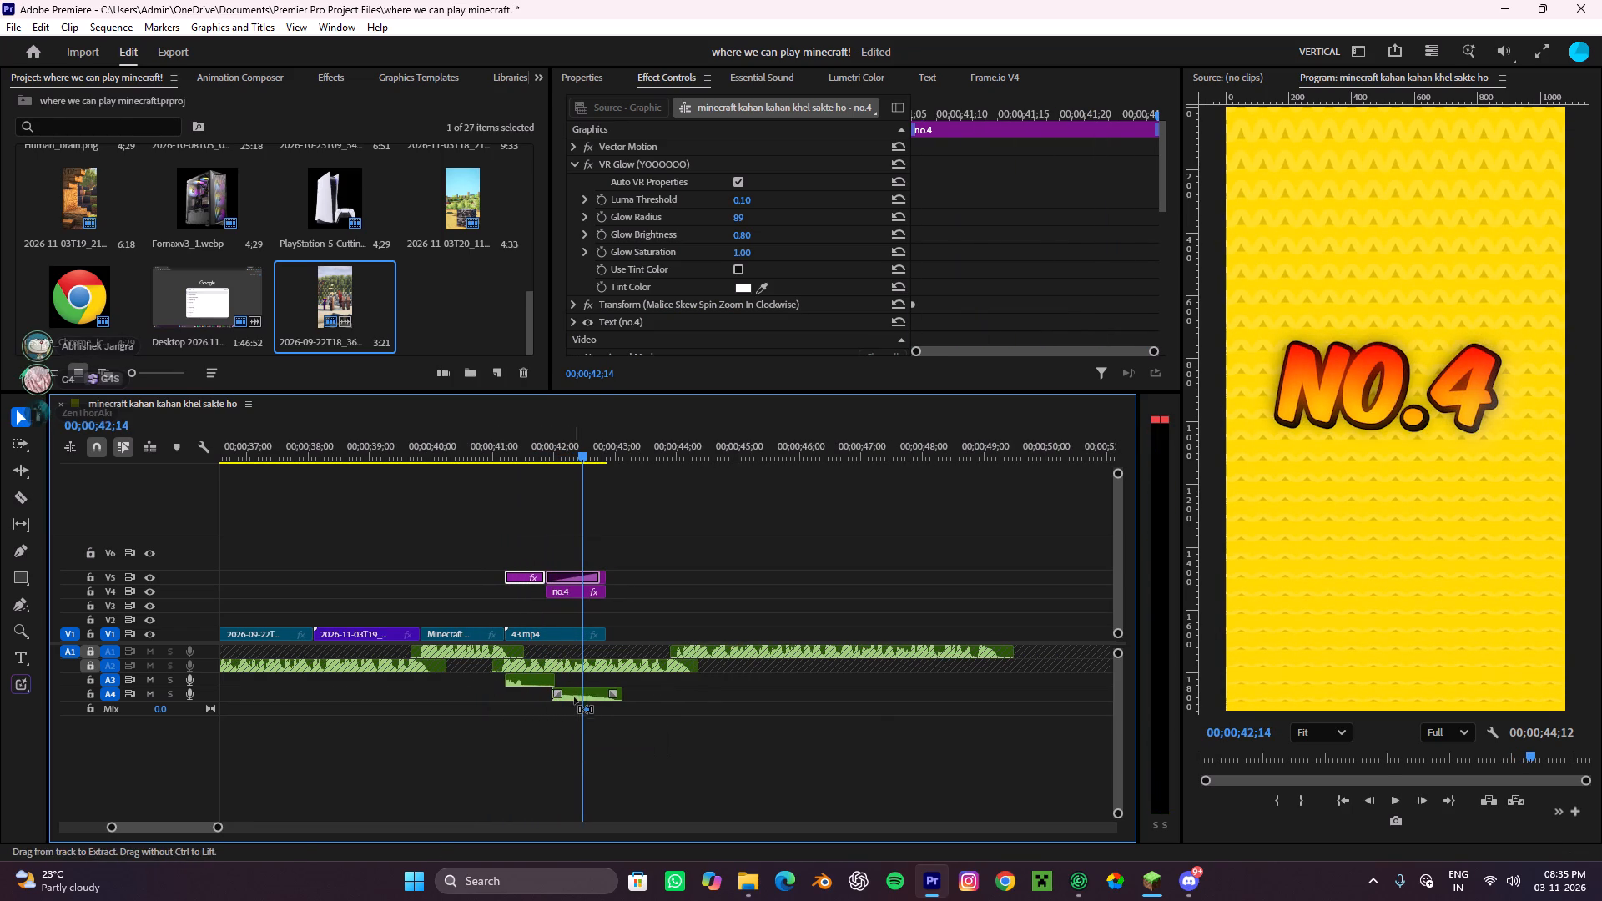
key("ctrl+z")
left_click(581, 697)
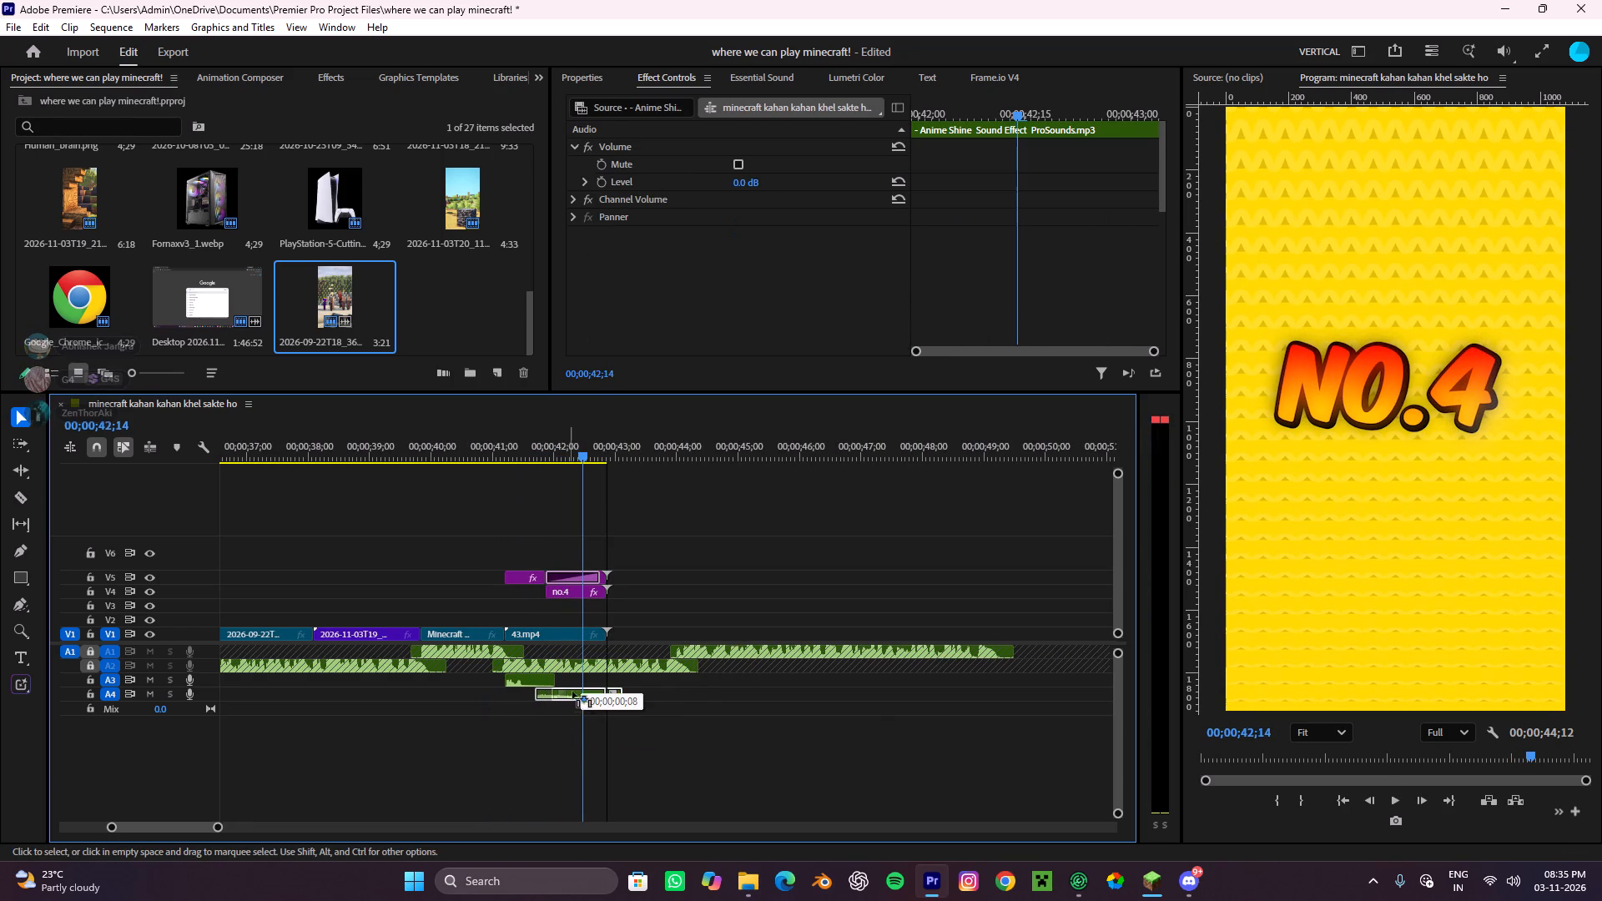
left_click_drag(595, 449, 489, 583)
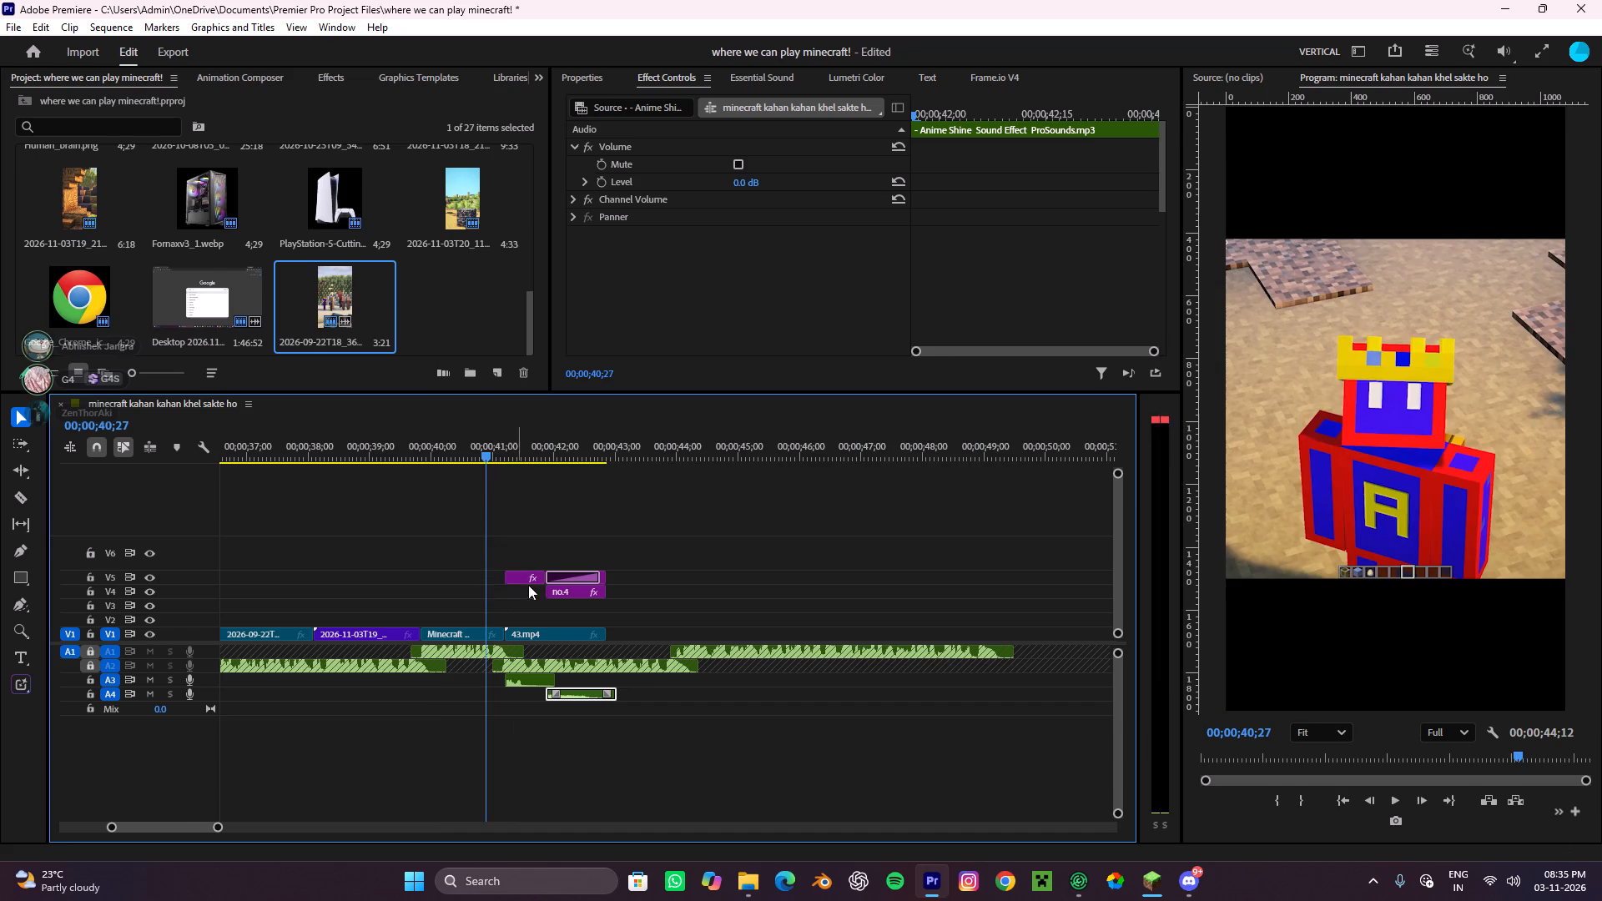
Play the NO.4 title section from 00;00;41;01 to check the timing of the second Anime Shine sound effect.
key("space")
scroll(549, 591, "down", 3, "alt")
key("space")
left_click_drag(550, 448, 511, 493)
left_click(605, 542)
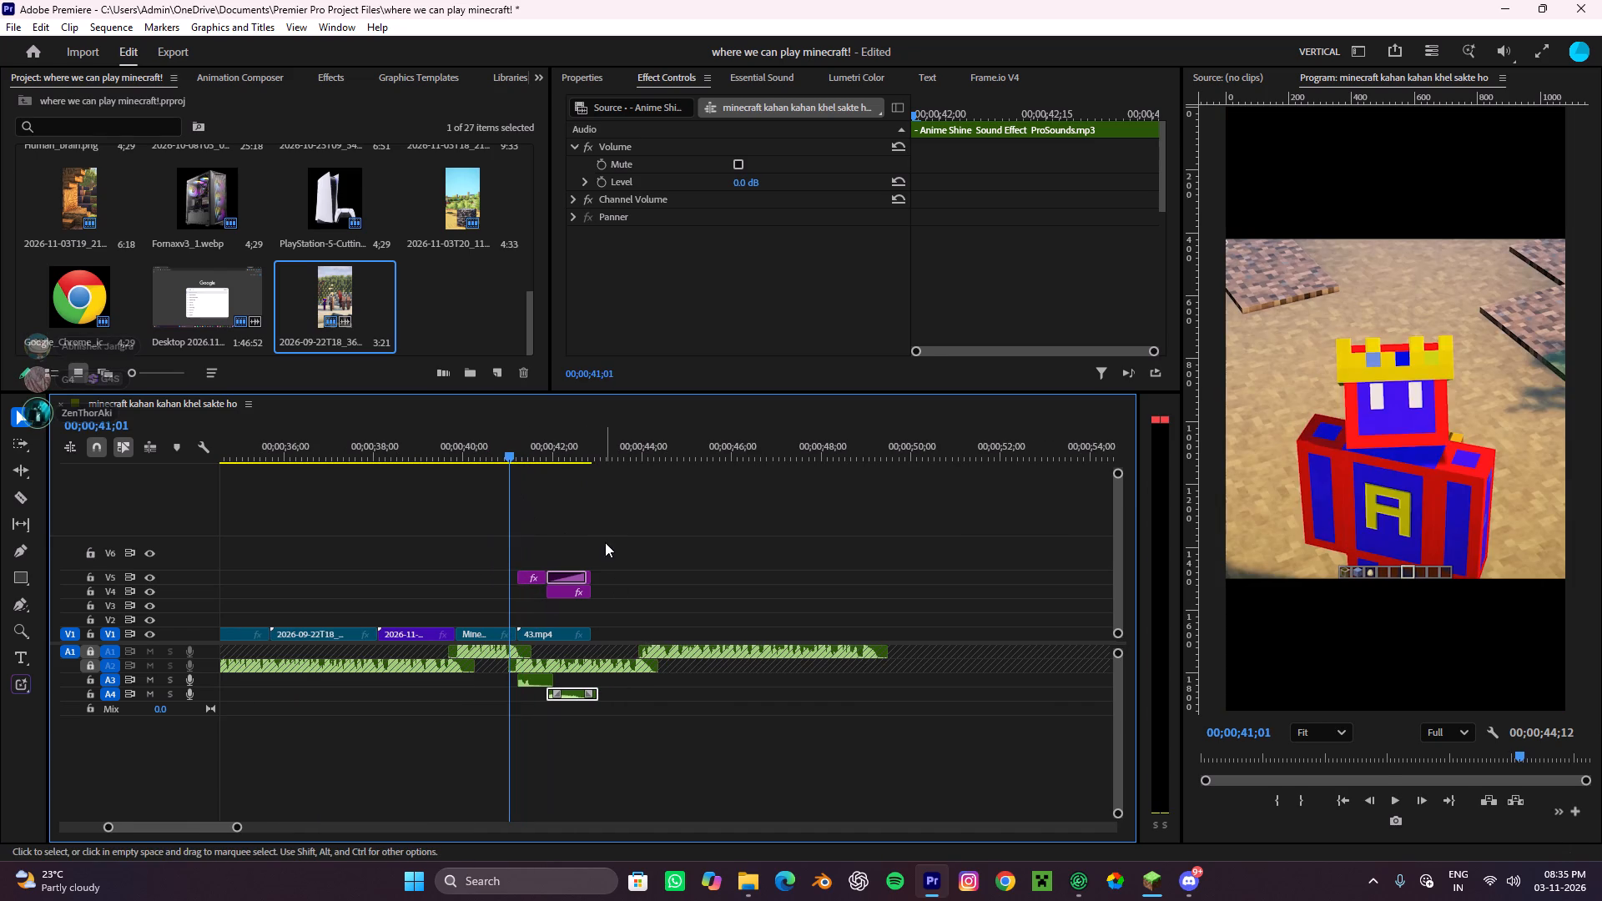
key("space")
key("space")
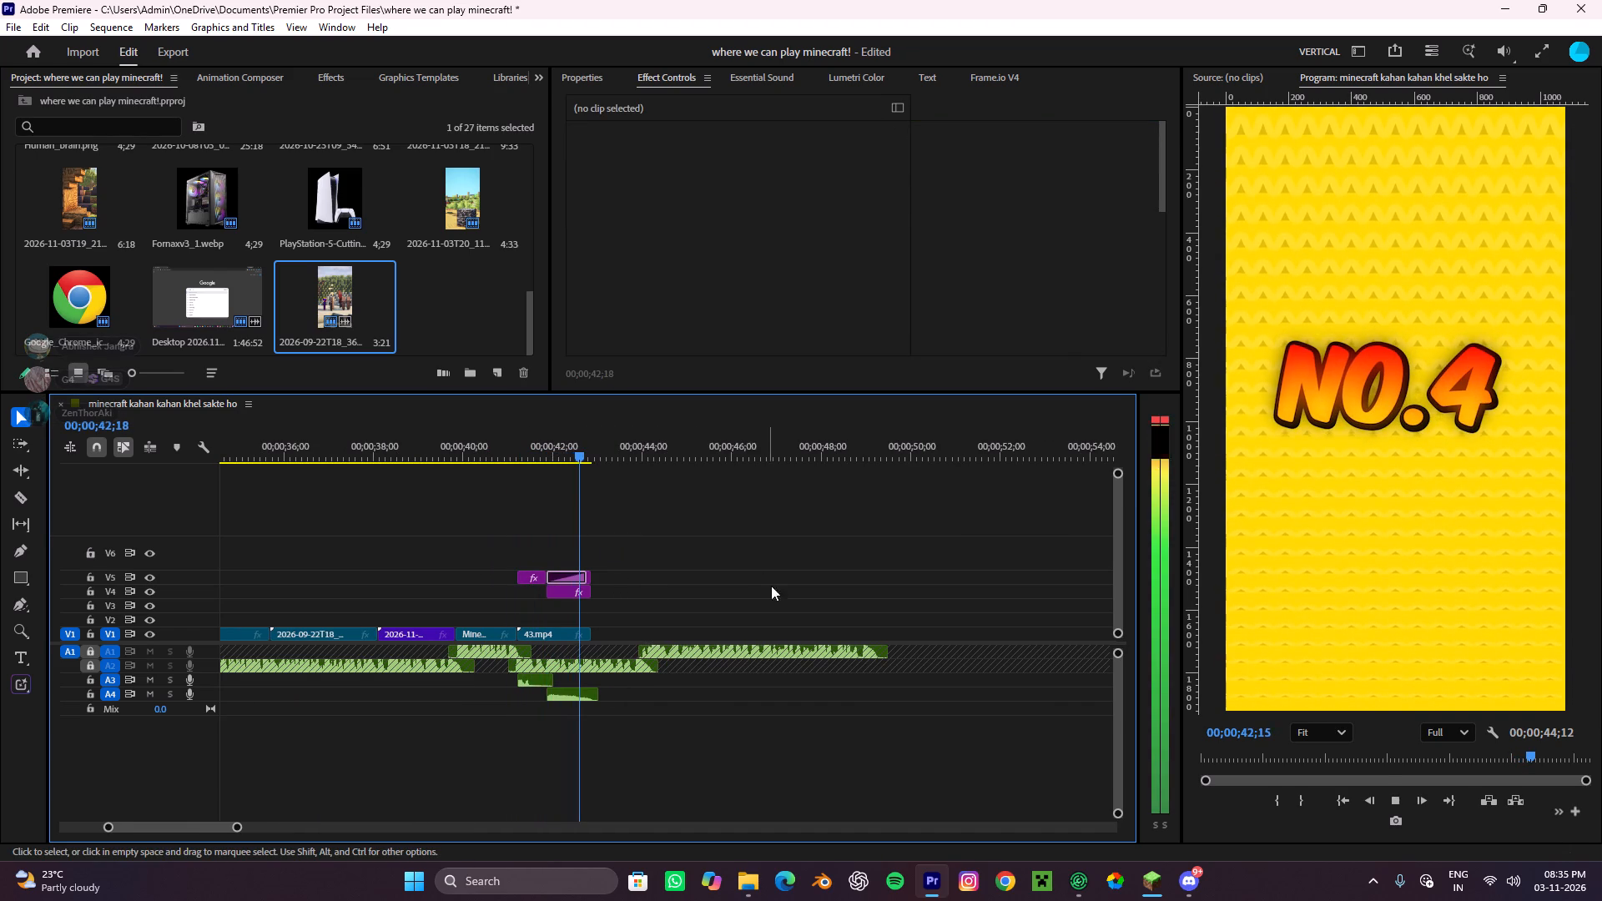
Move the Anime Shine sound effect on A4 slightly later, just after the second no.4 title piece begins.
scroll(498, 664, "up", 12, "alt")
left_click_drag(683, 692, 690, 694)
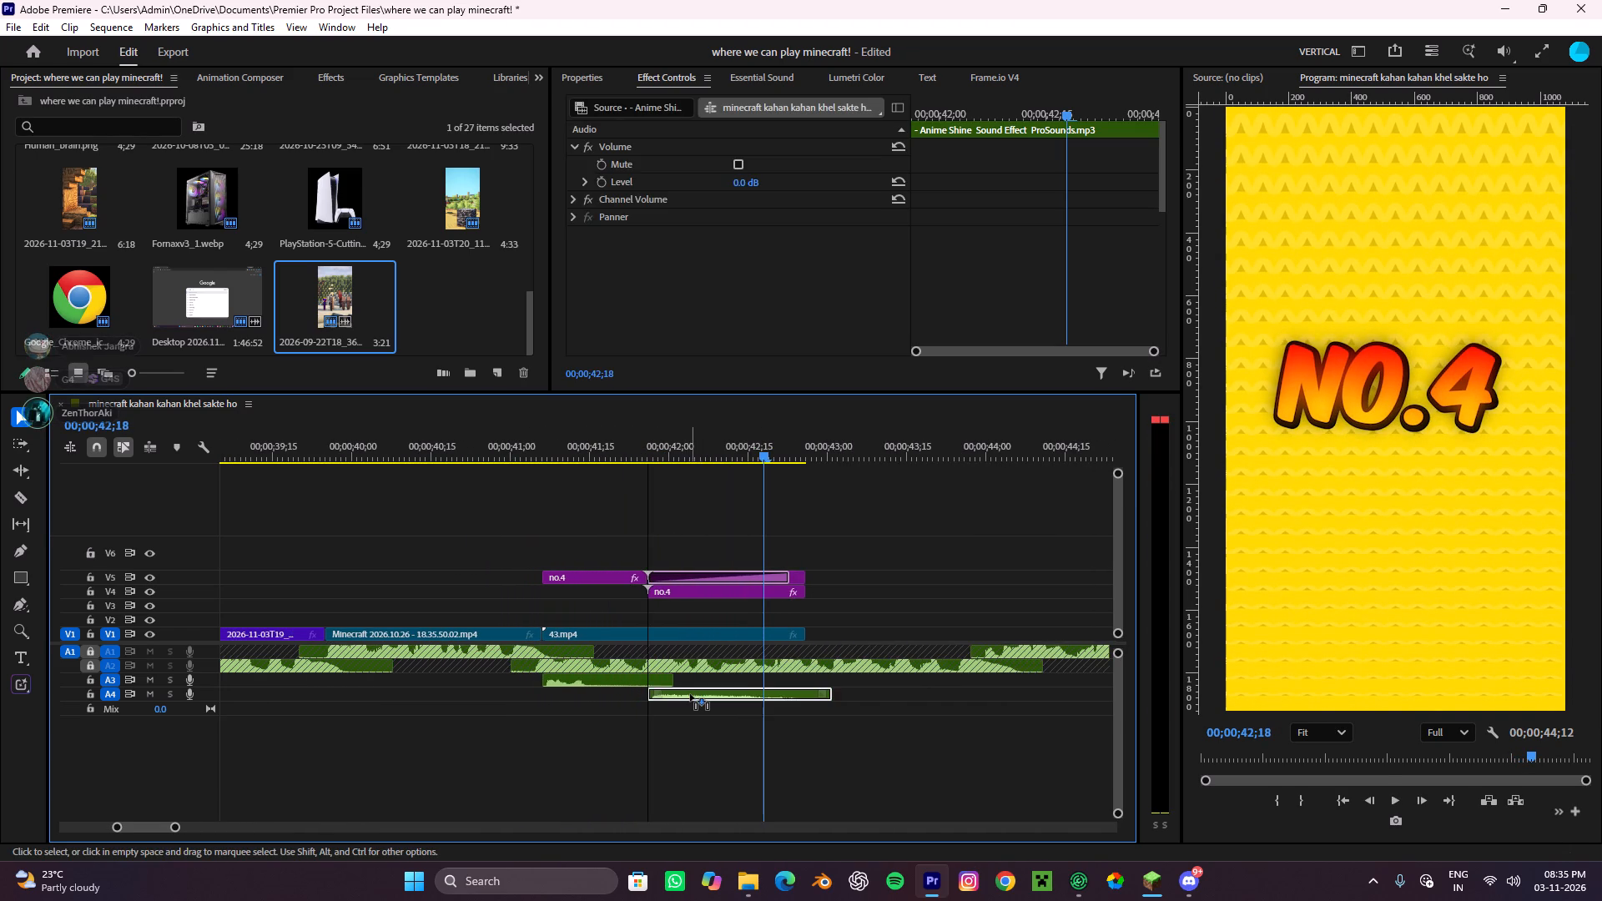
left_click_drag(690, 694, 696, 694)
Play the NO.4 section again from 00;00;41;01 through the end of the 43.mp4 clip into the uncovered voice-over.
left_click_drag(763, 453, 515, 575)
key("space")
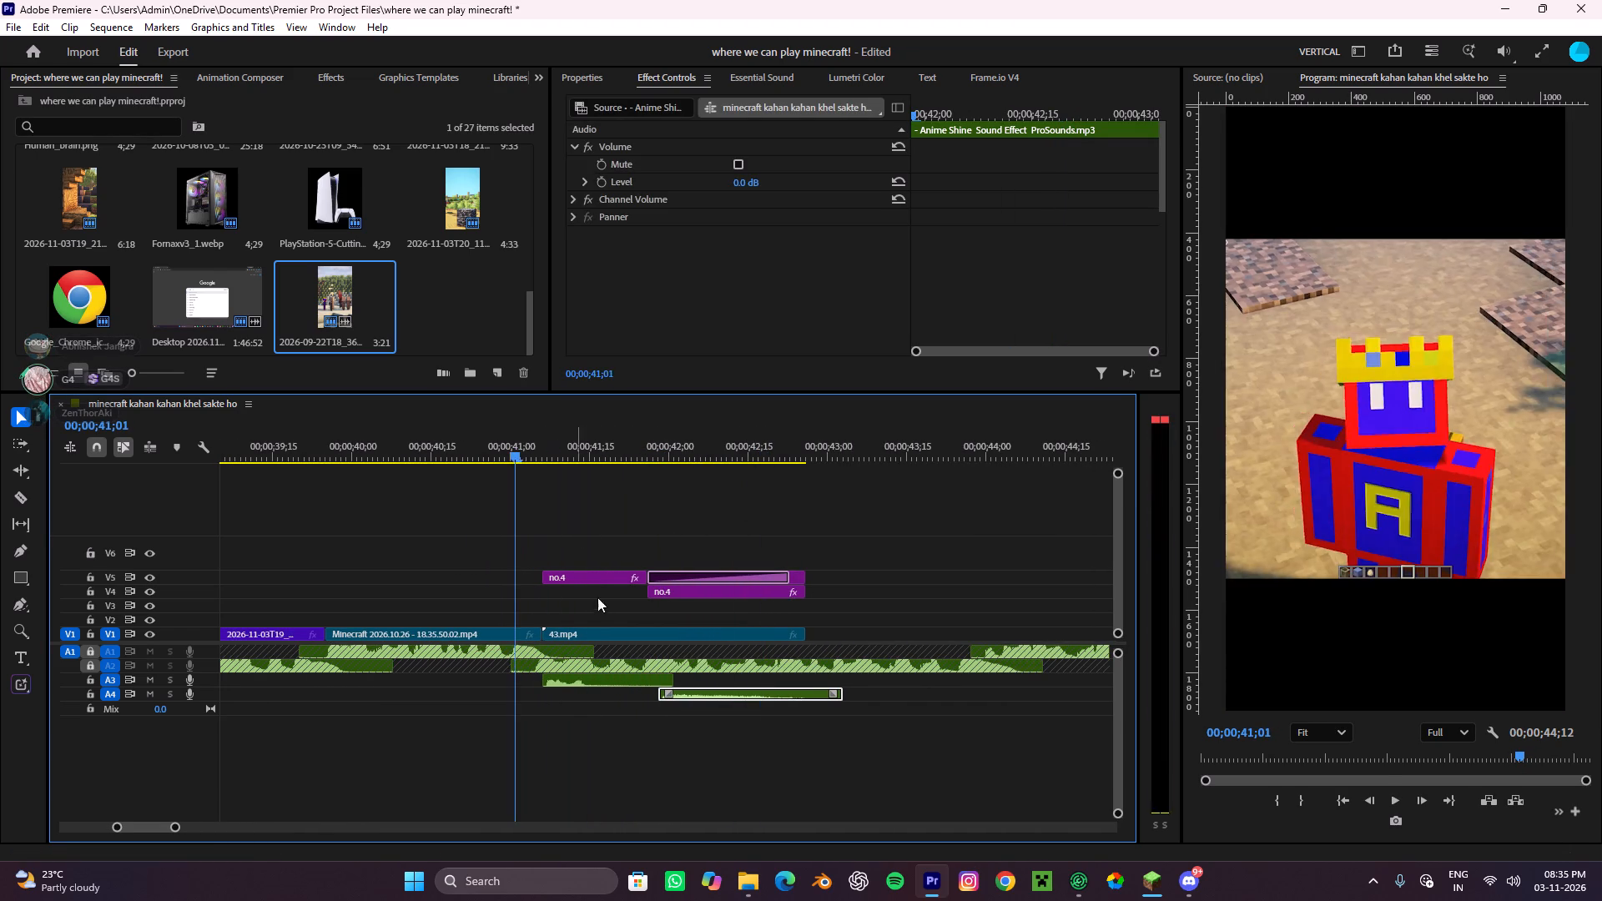
scroll(605, 612, "down", 4, "alt")
scroll(709, 634, "down", 5, "alt")
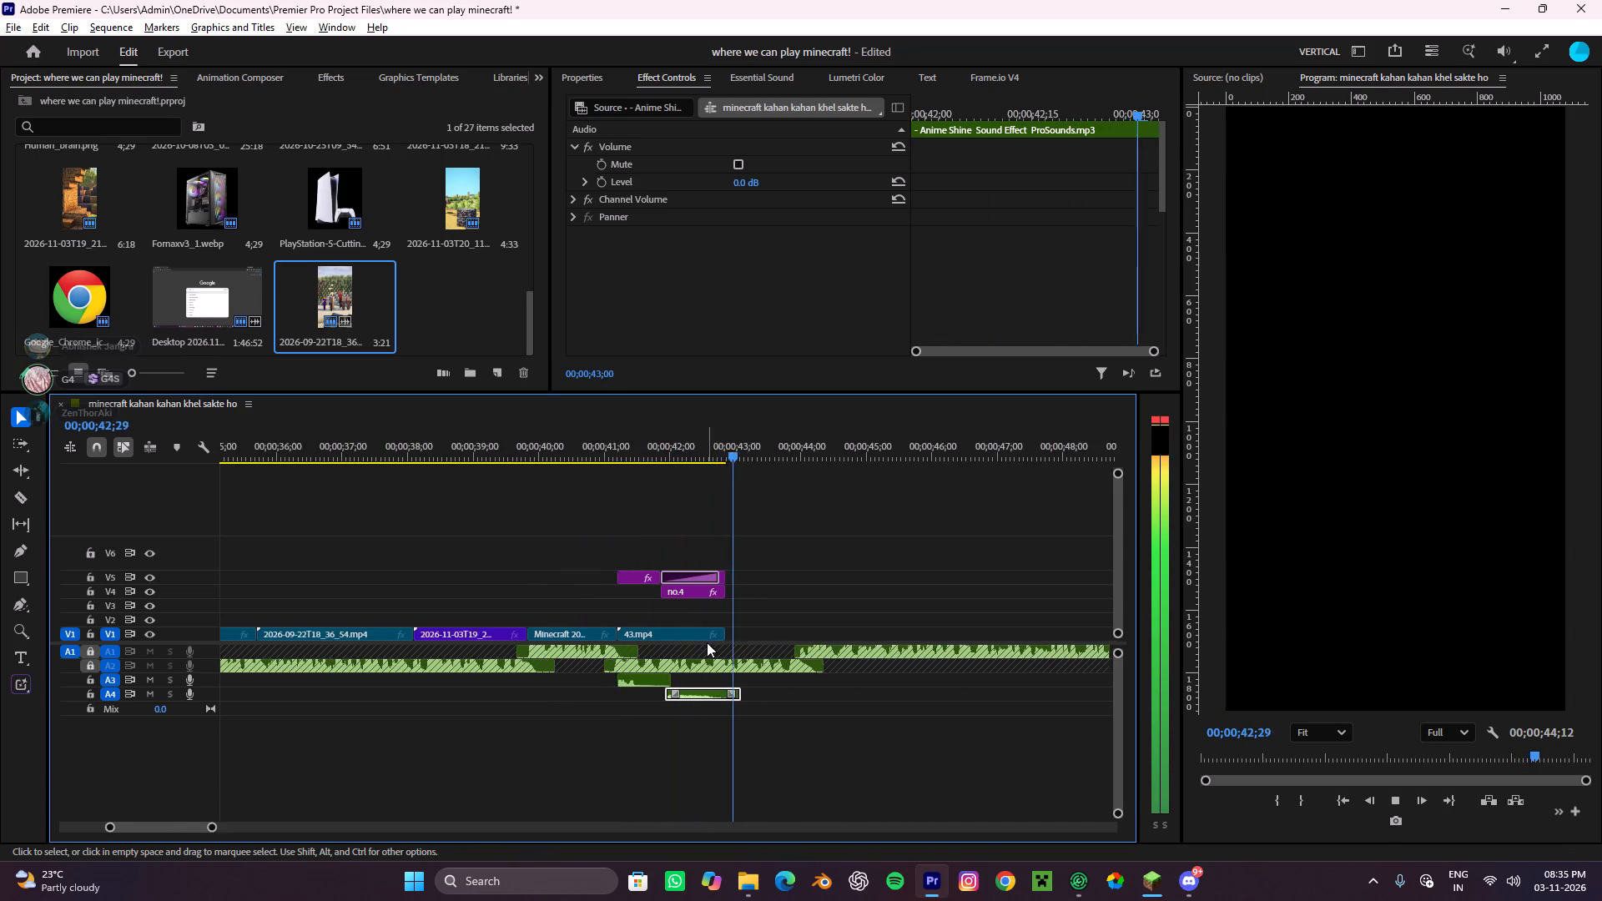
scroll(707, 642, "down", 11, "alt")
key("space")
scroll(721, 640, "down", 8, "alt")
scroll(533, 625, "up", 8, "alt")
scroll(609, 656, "up", 5, "alt")
scroll(665, 595, "down", 8, "alt")
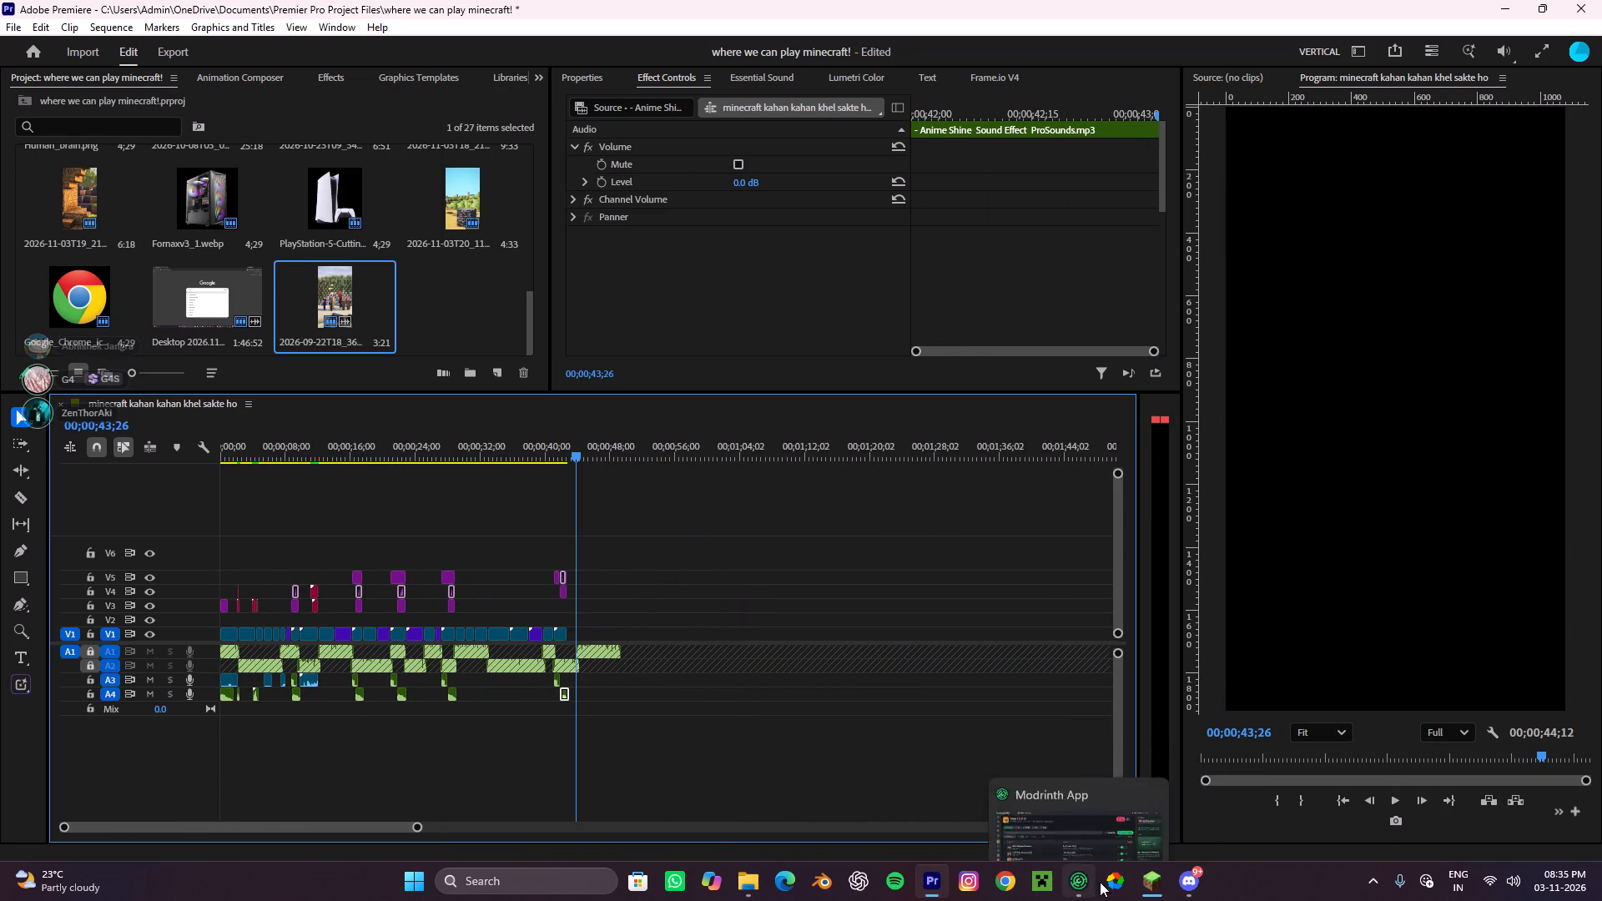
Switch to Chrome, start a screen recording and search Google for minecraft.
left_click(1000, 879)
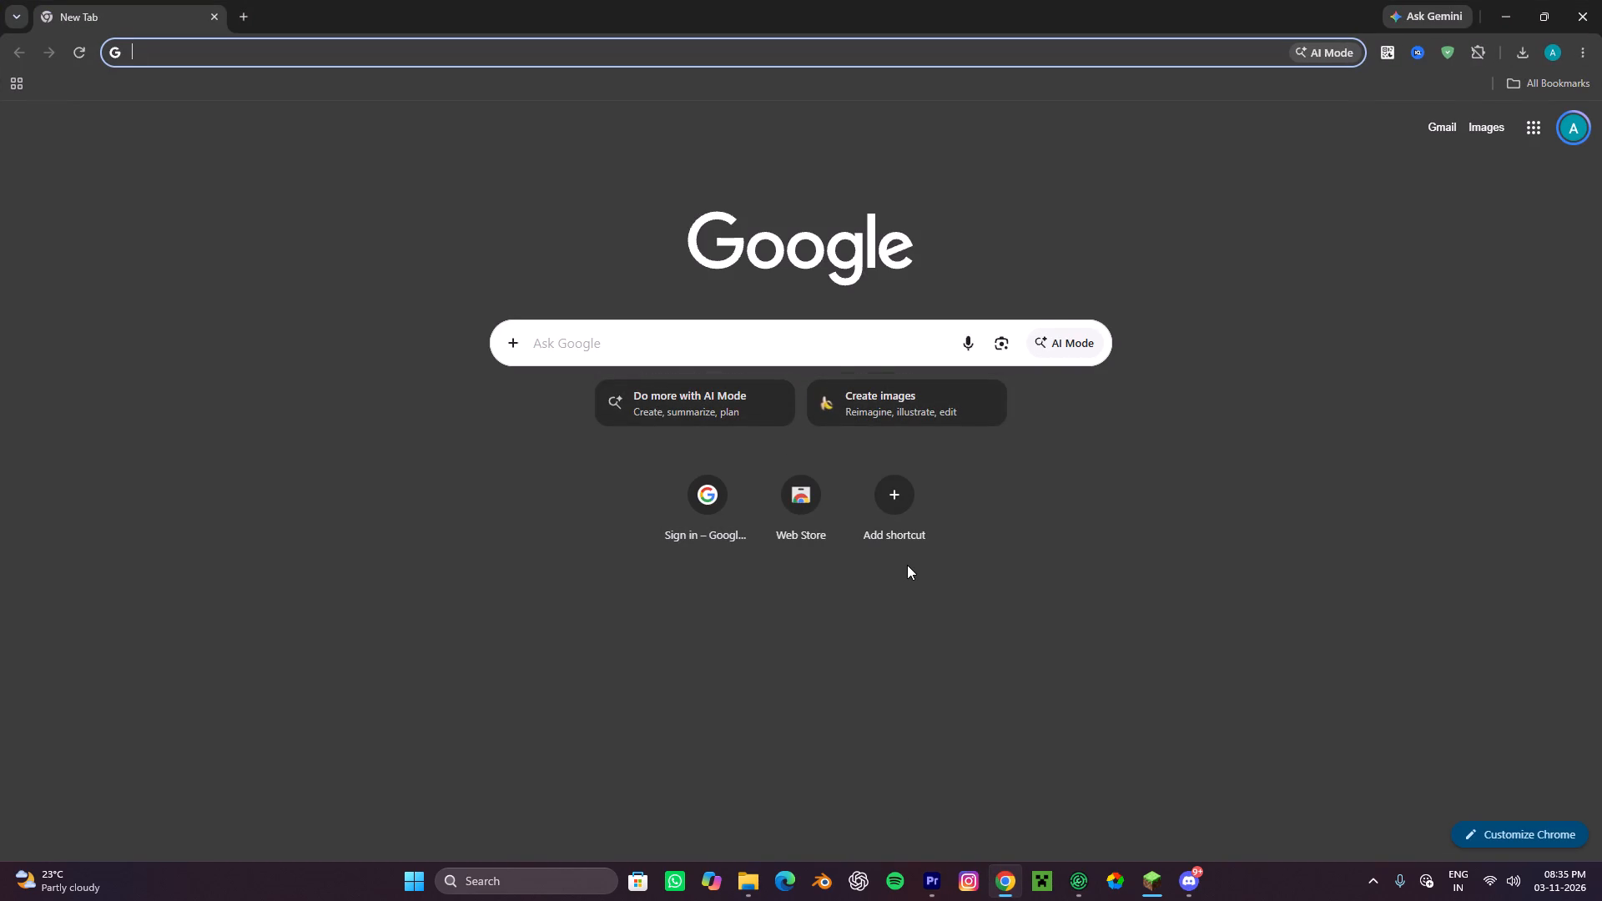
key("alt+F9")
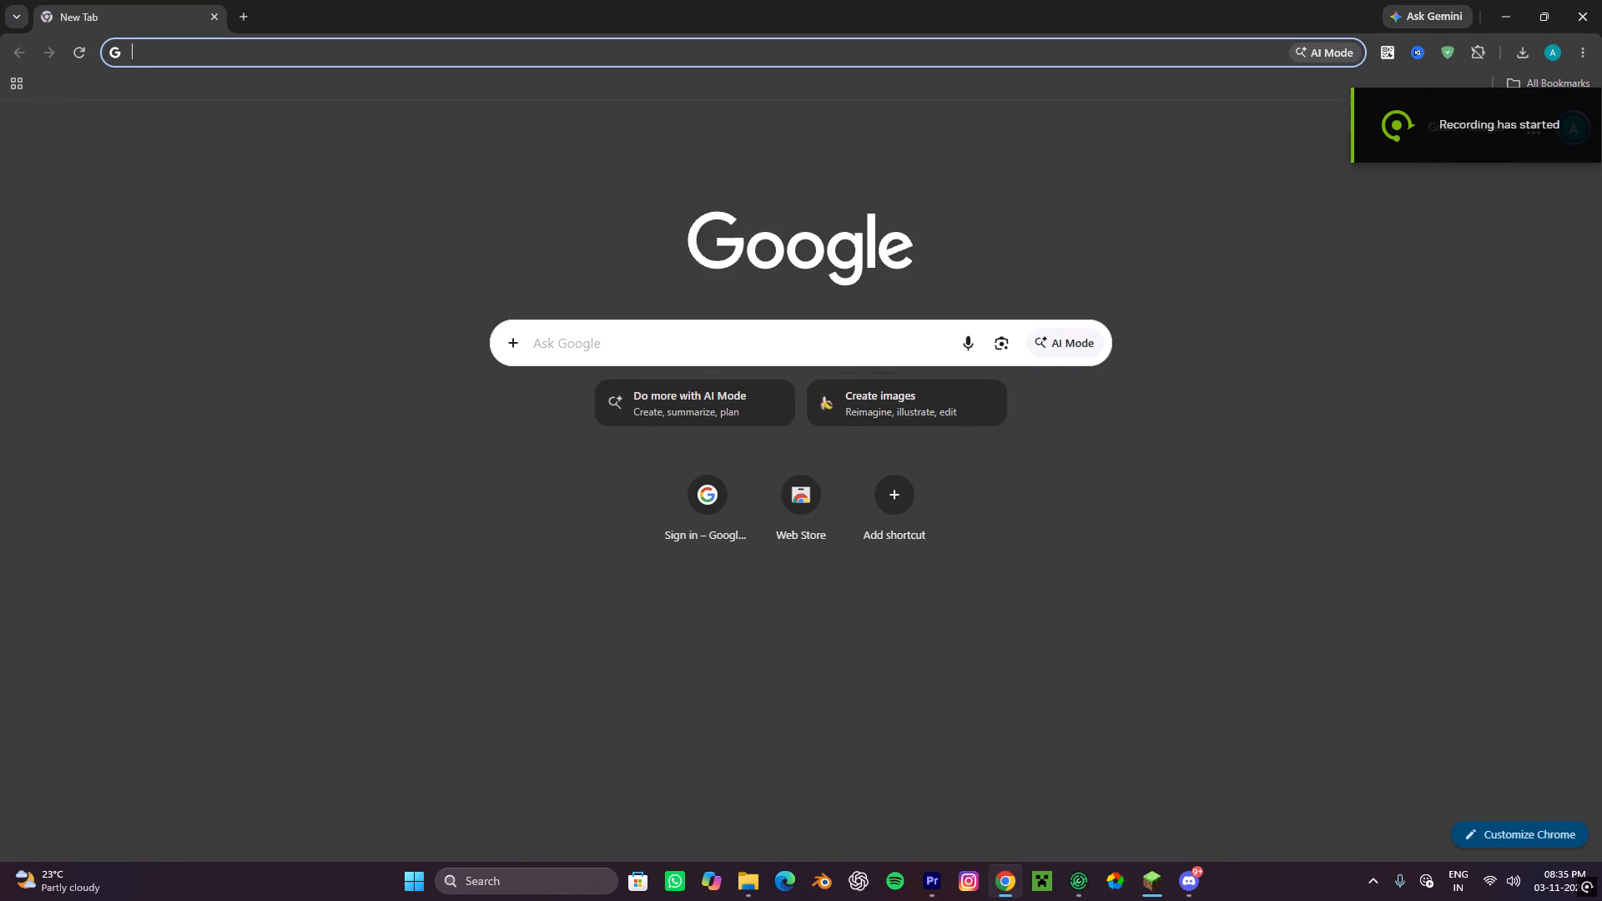
left_click(634, 330)
type("minecraft")
key("Return")
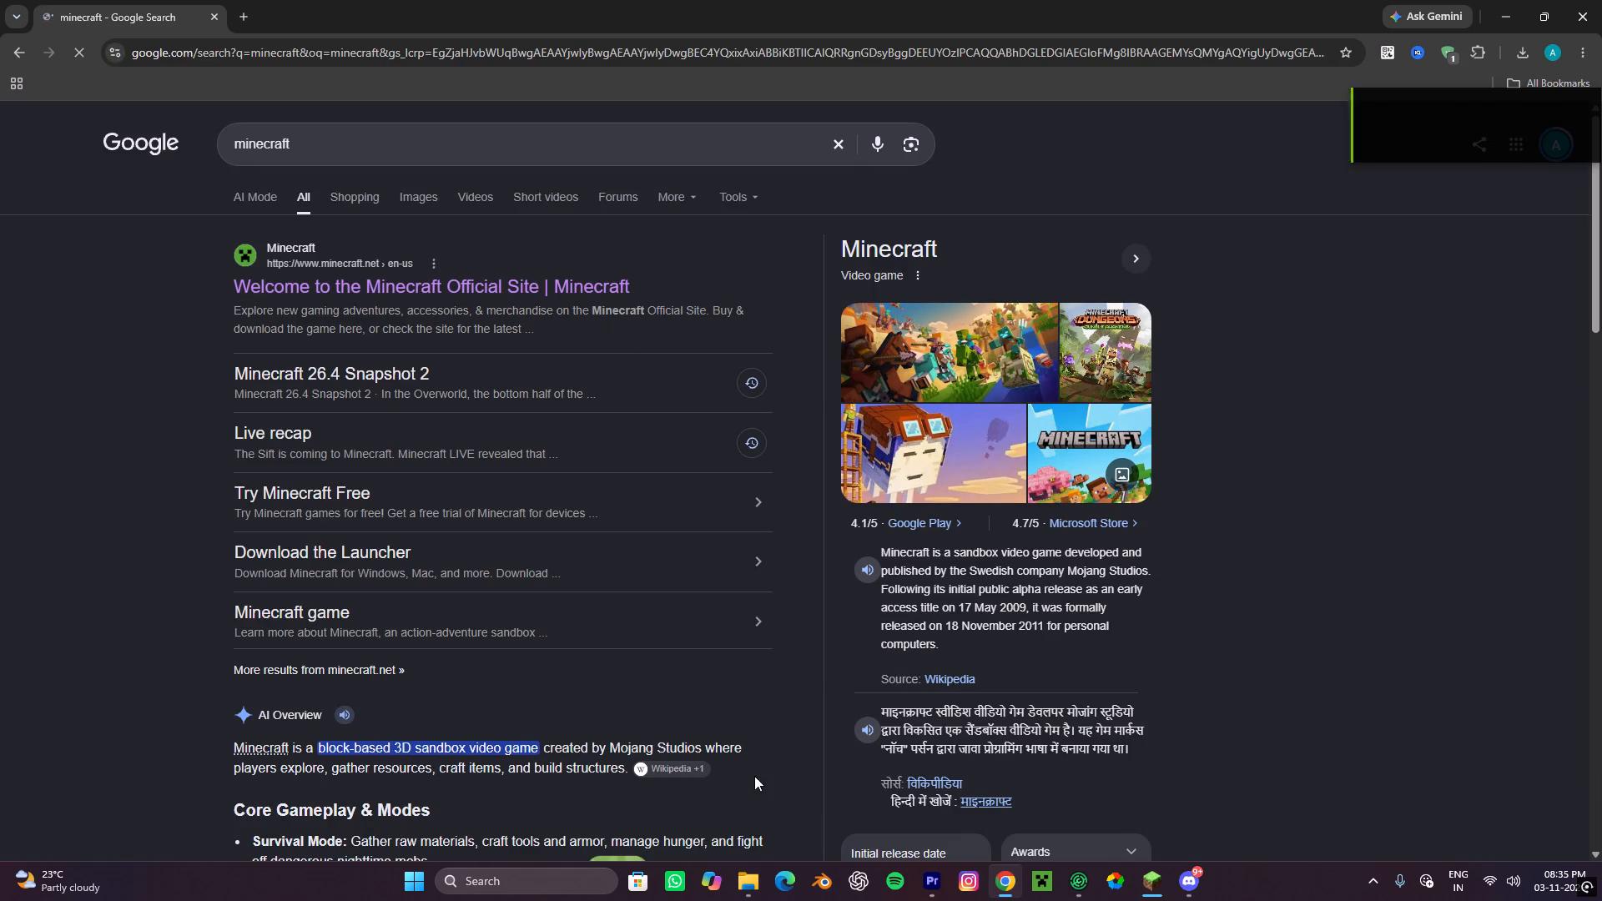
Start Google's Minecraft block-breaking effect and break the official-site result, AI Overview, and the knowledge panel's images and descriptions.
left_click(603, 804)
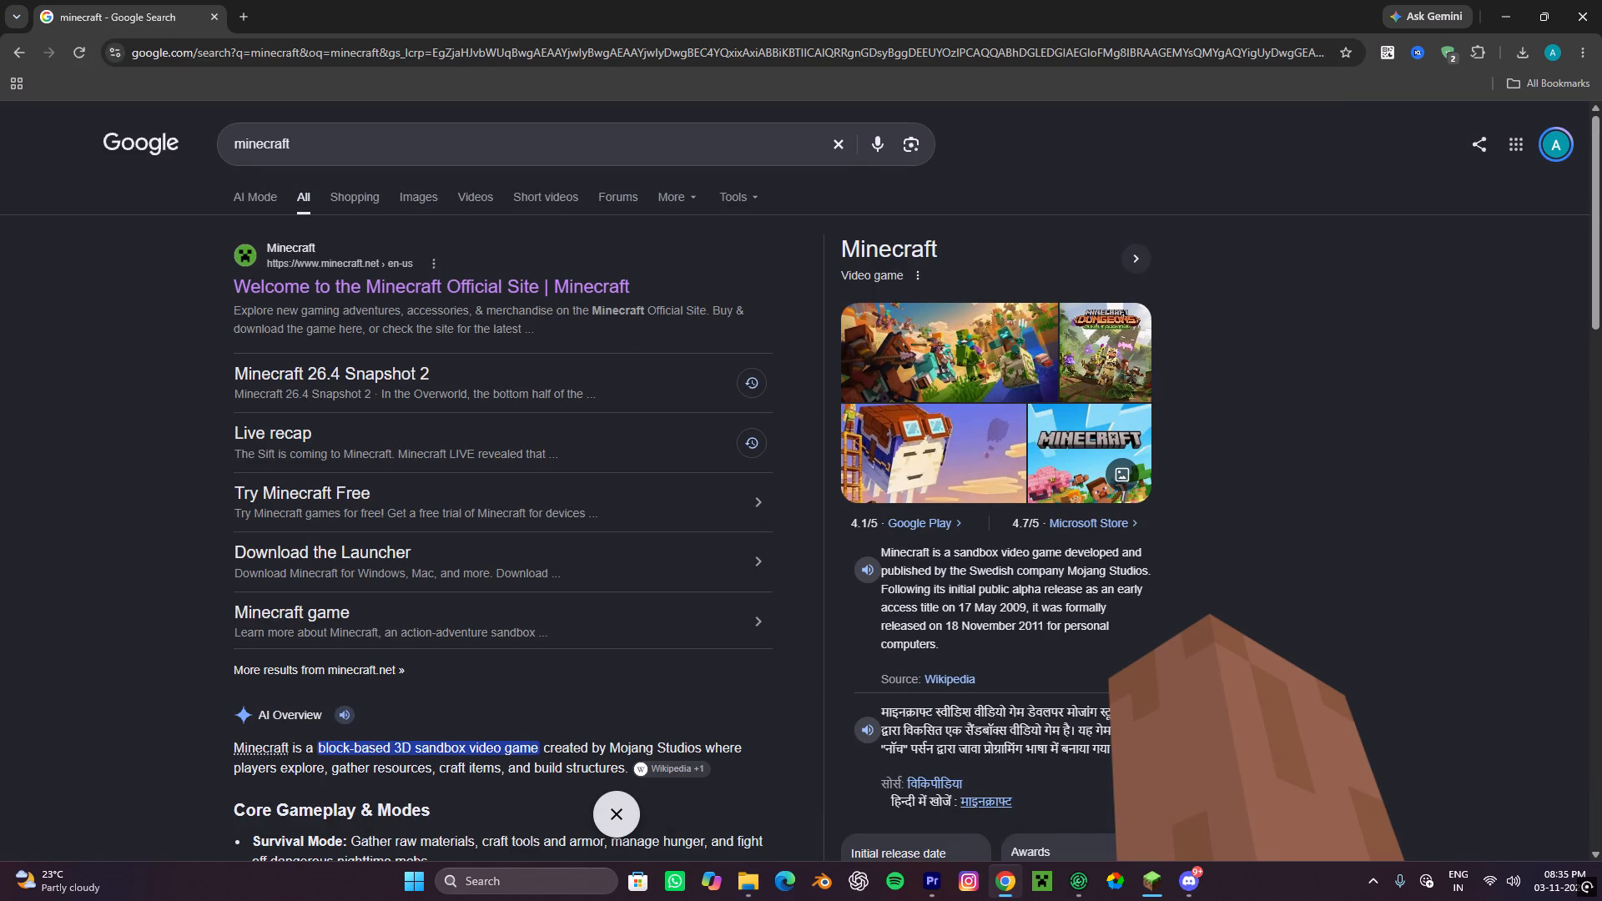
left_click(465, 310)
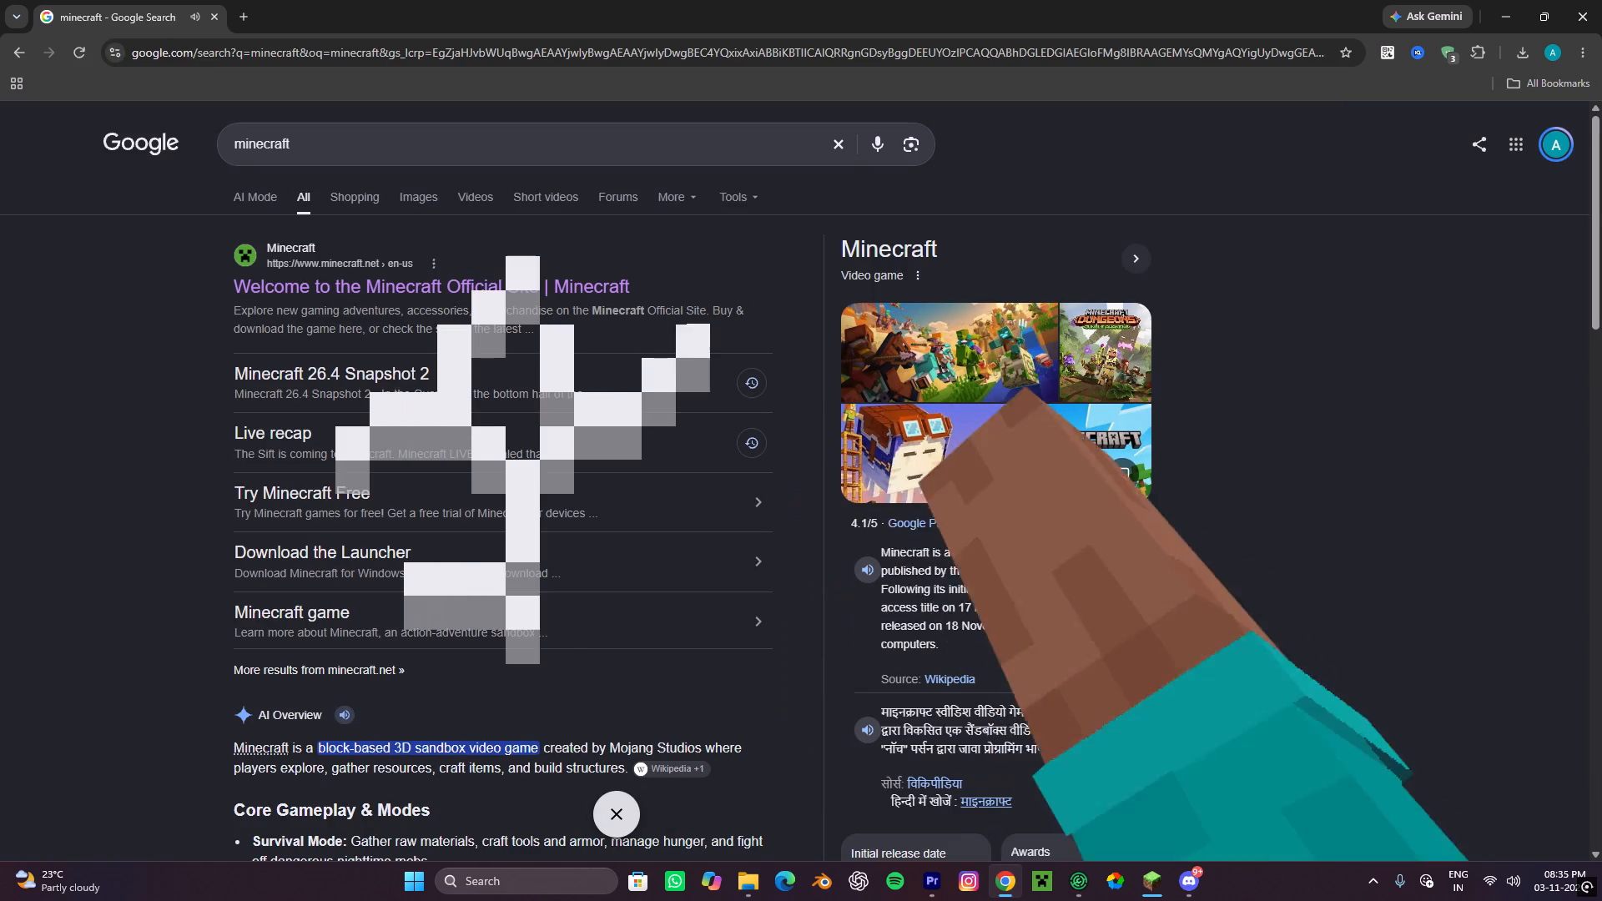
left_click(928, 420)
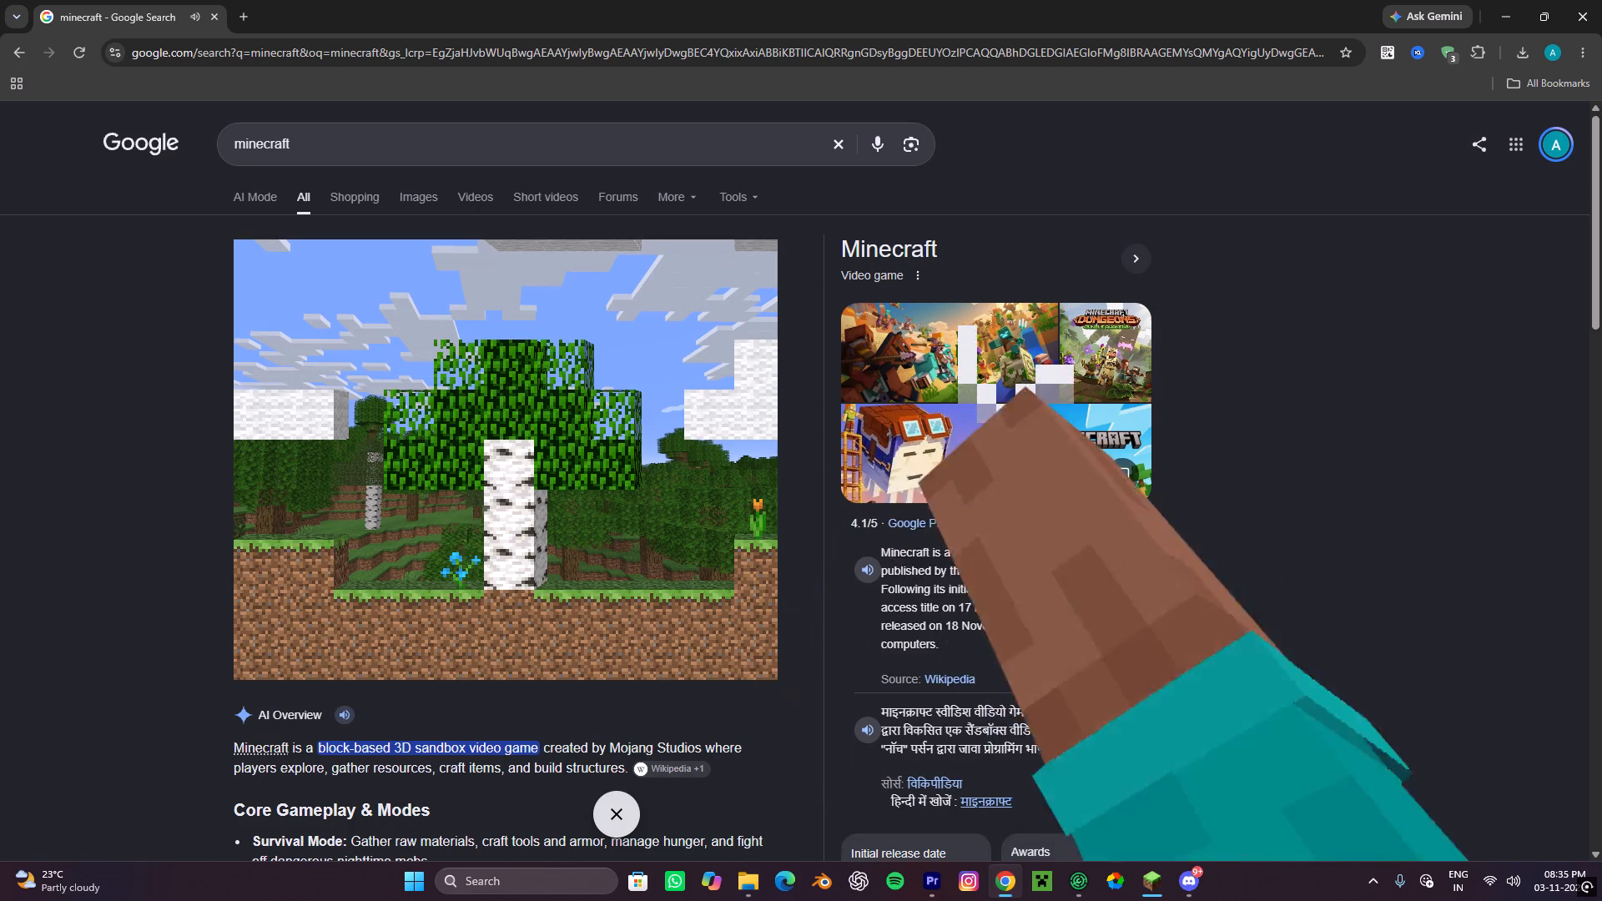
left_click(924, 619)
left_click(456, 797)
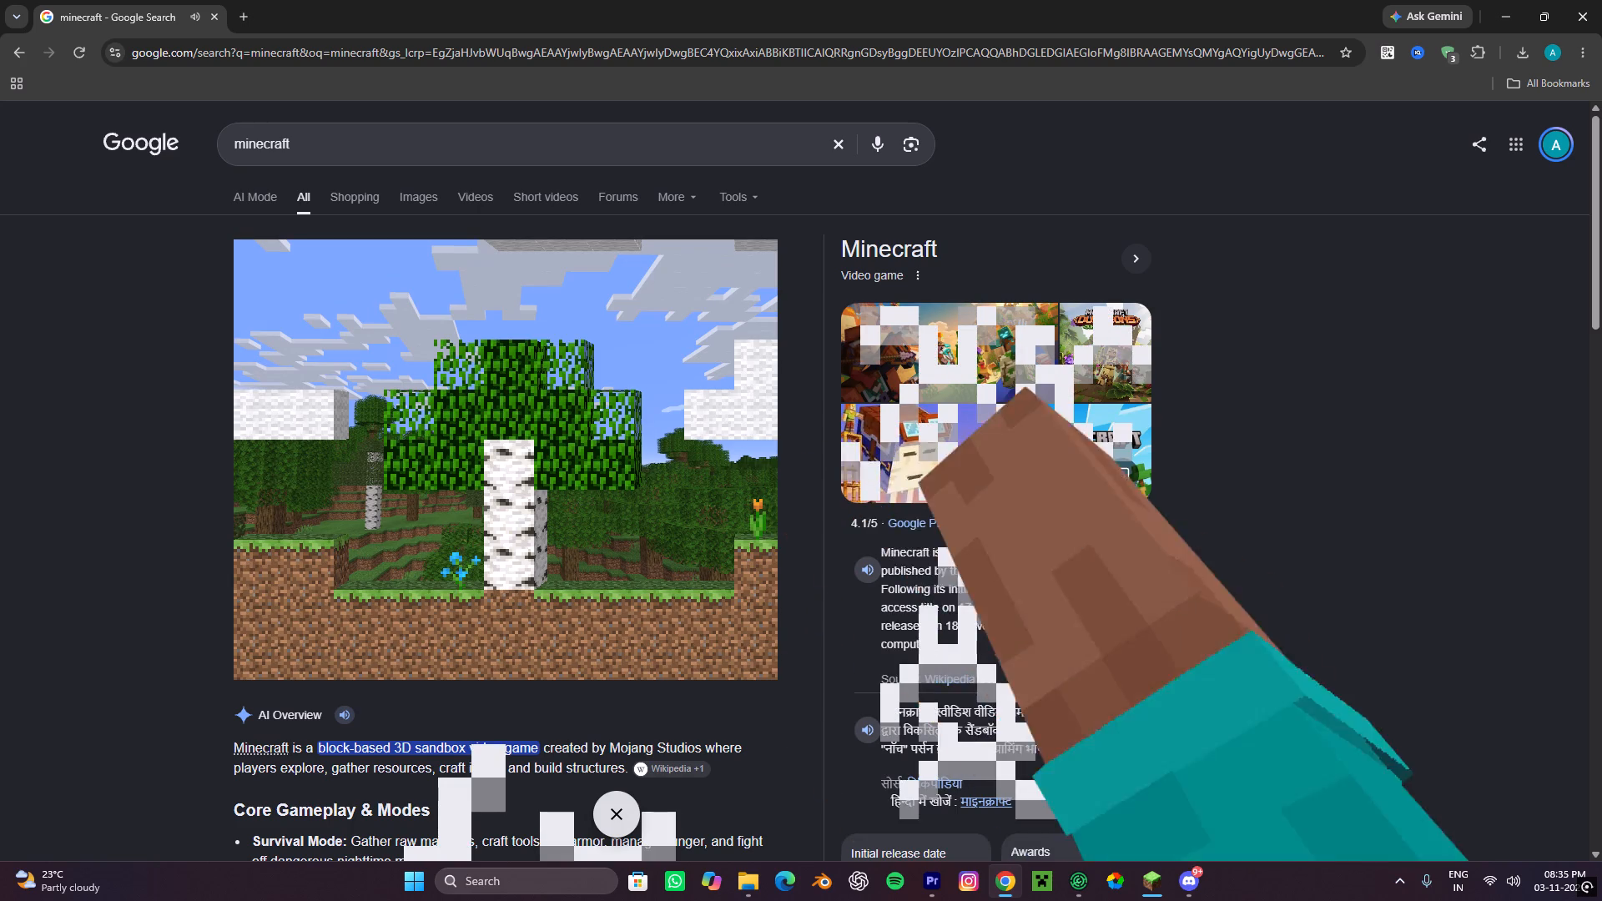
left_click(1028, 766)
scroll(1006, 678, "down", 2)
scroll(962, 598, "up", 2)
left_click(964, 418)
Break the Minecraft Classic result and the knowledge panel's release date, awards and facts cards, plus a cherry-scene dirt block.
scroll(878, 571, "down", 1)
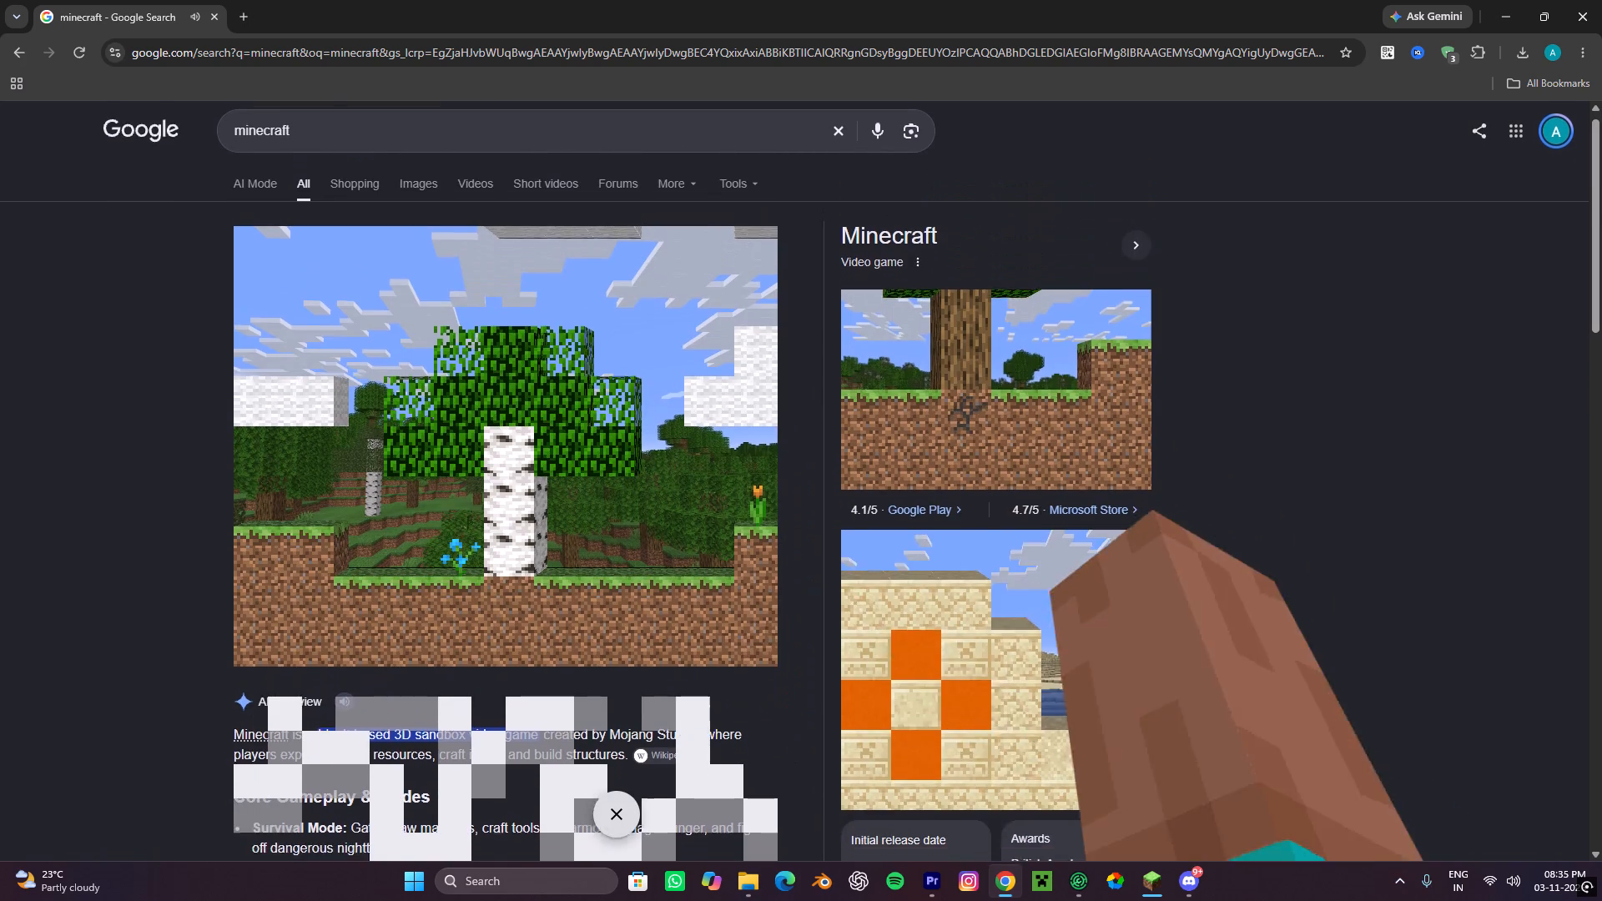
scroll(873, 576, "down", 3)
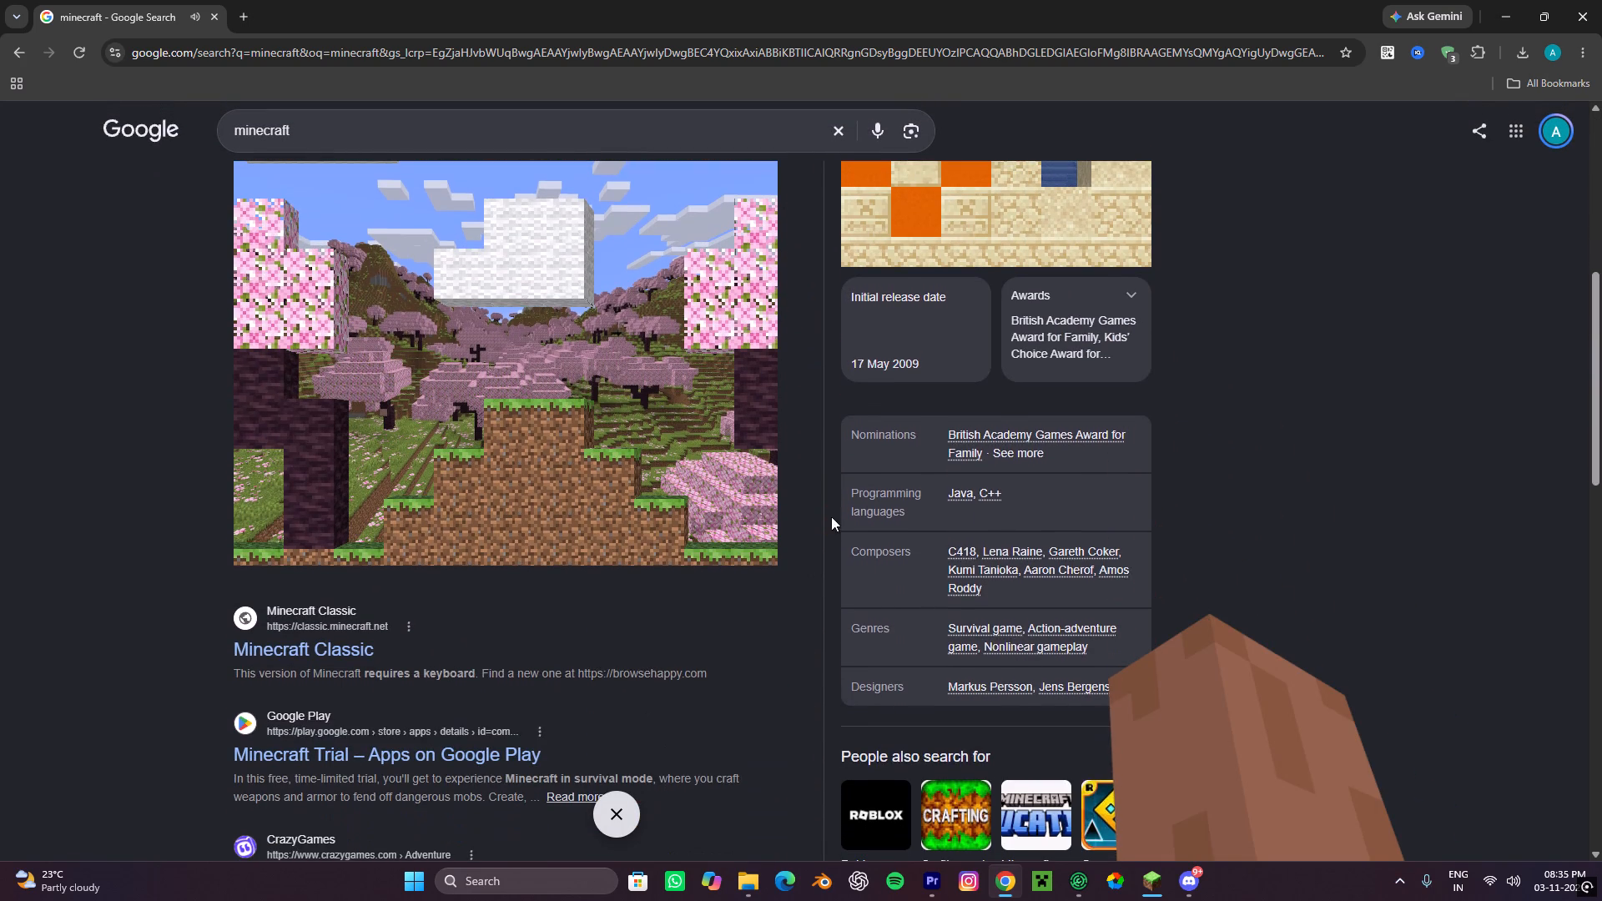
left_click(618, 506)
left_click(534, 633)
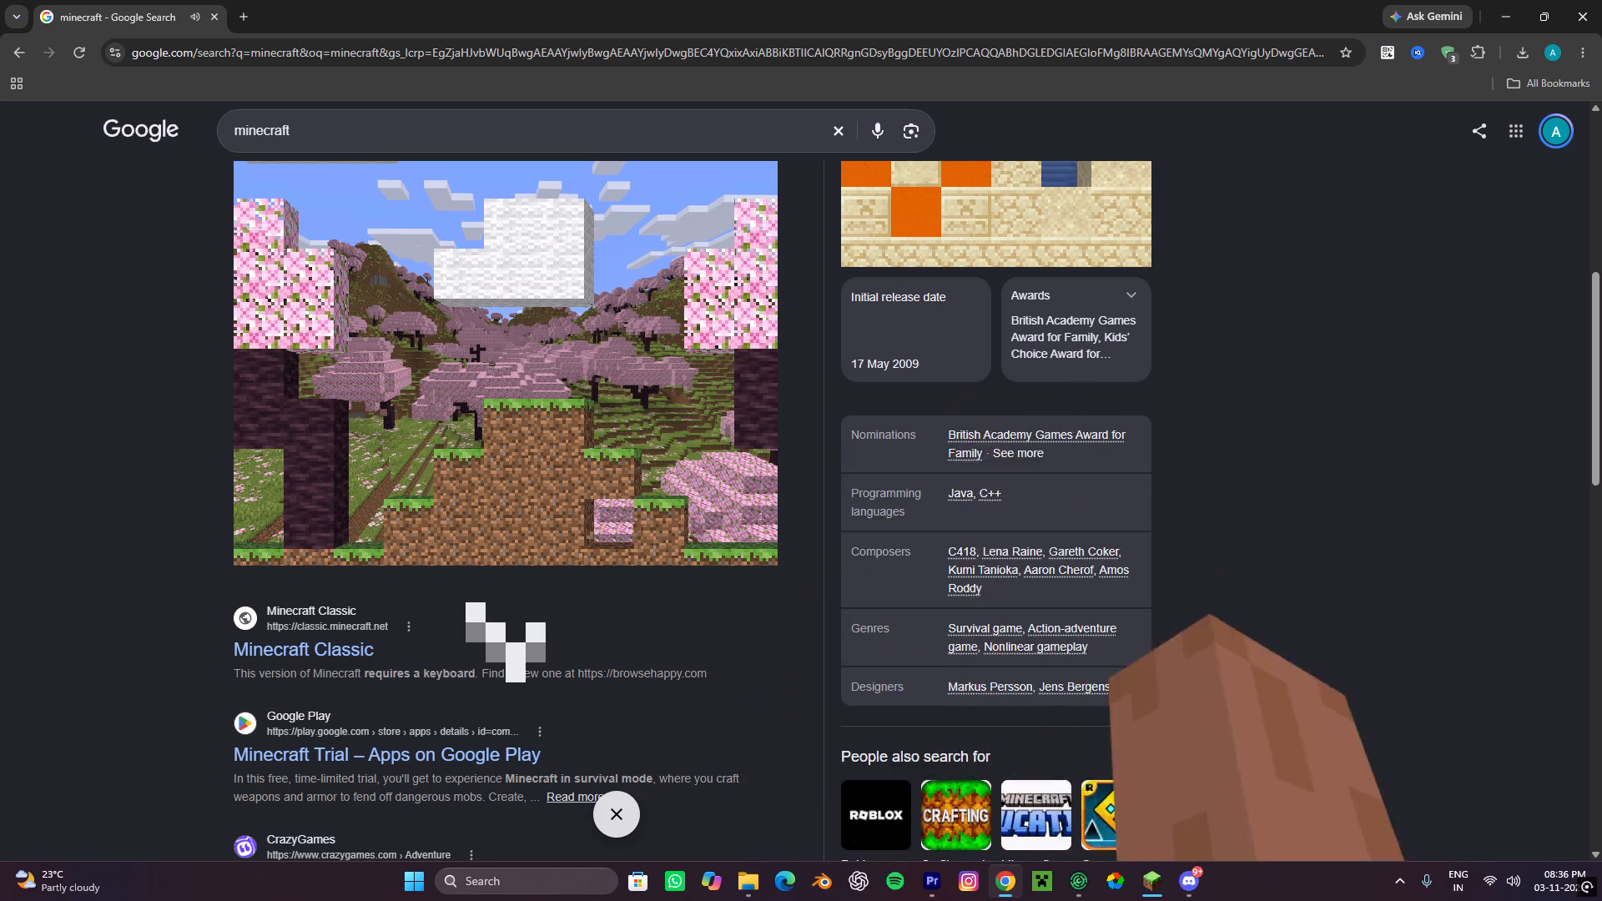
left_click(926, 530)
left_click(944, 359)
left_click(1067, 353)
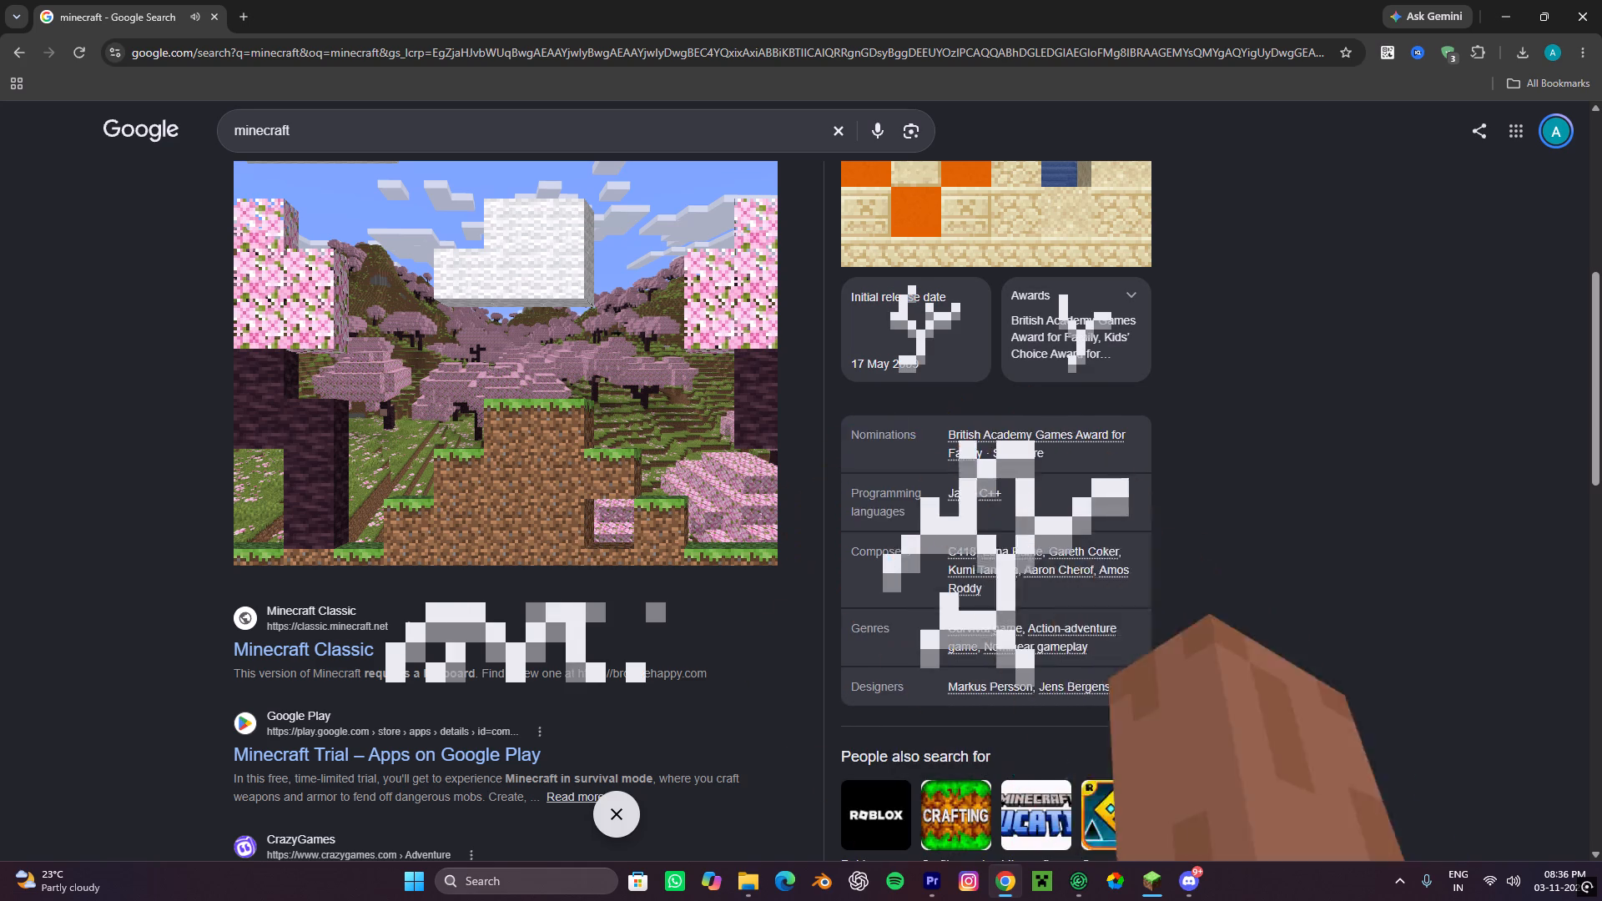
scroll(857, 657, "down", 1)
scroll(859, 633, "up", 1)
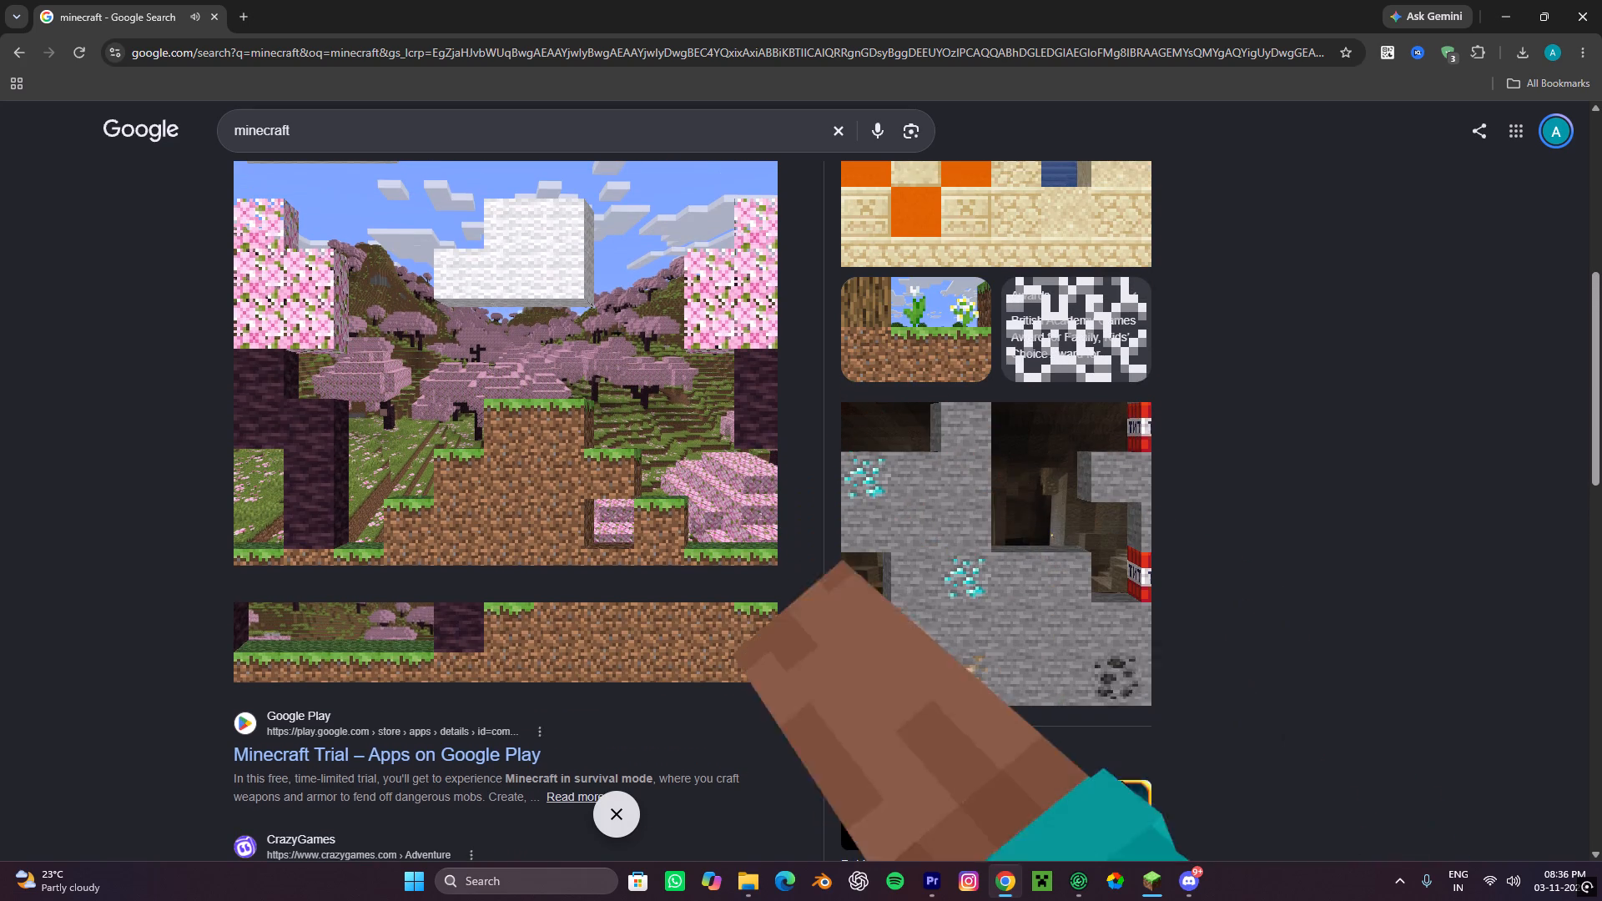
Mine stone, ore and diamond blocks in the knowledge panel scenes and a trunk block in the cherry grove scene.
left_click(980, 465)
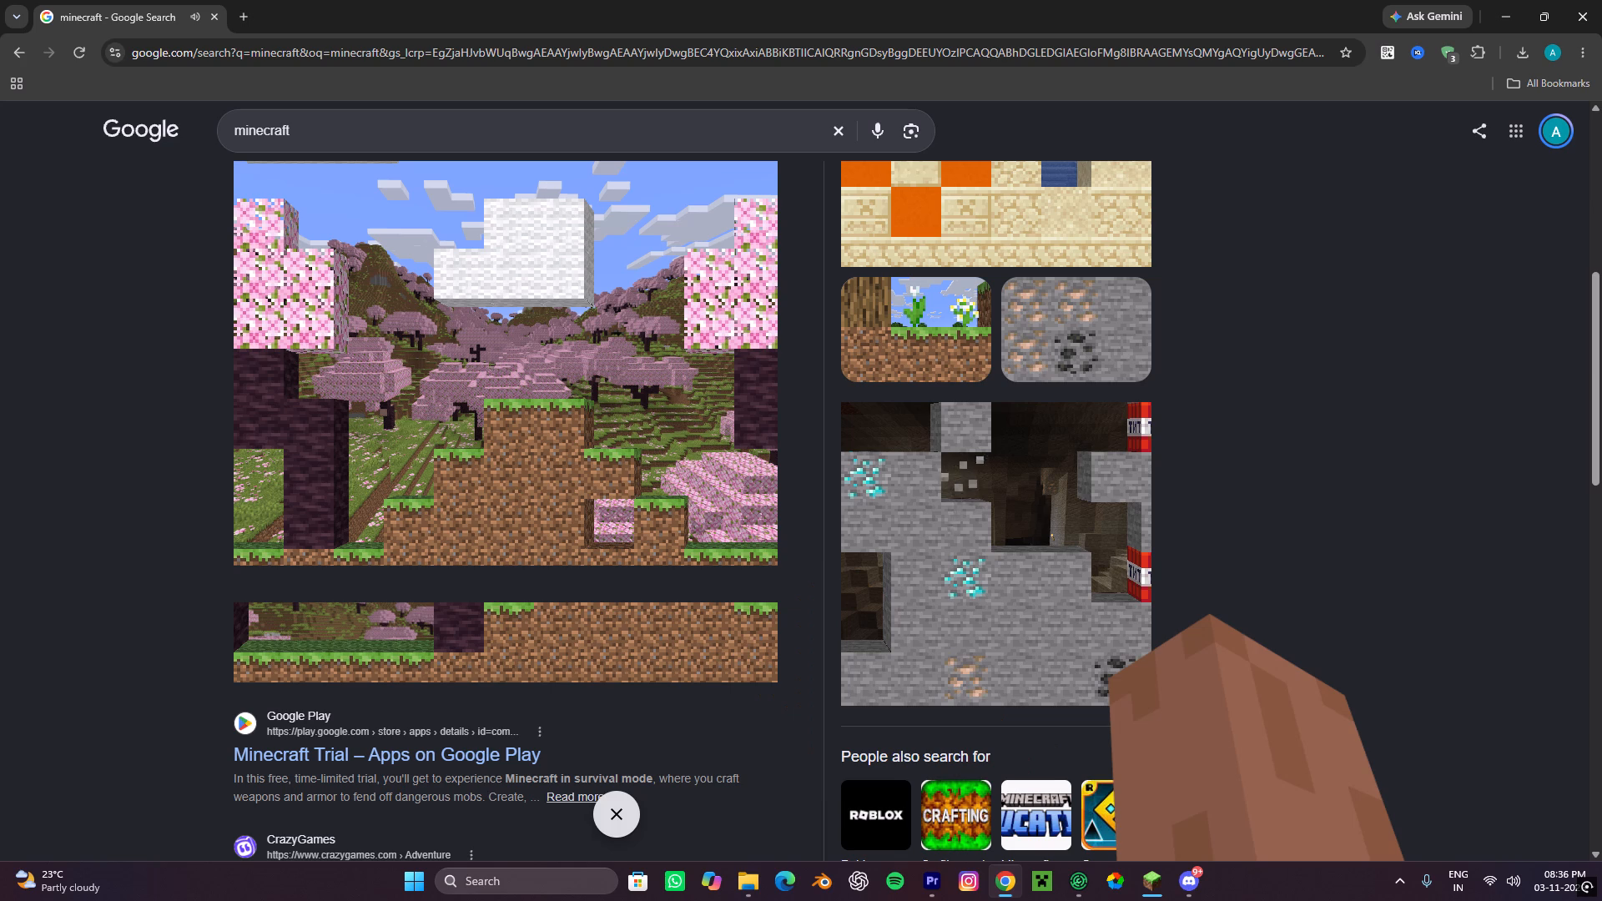
left_click(1034, 300)
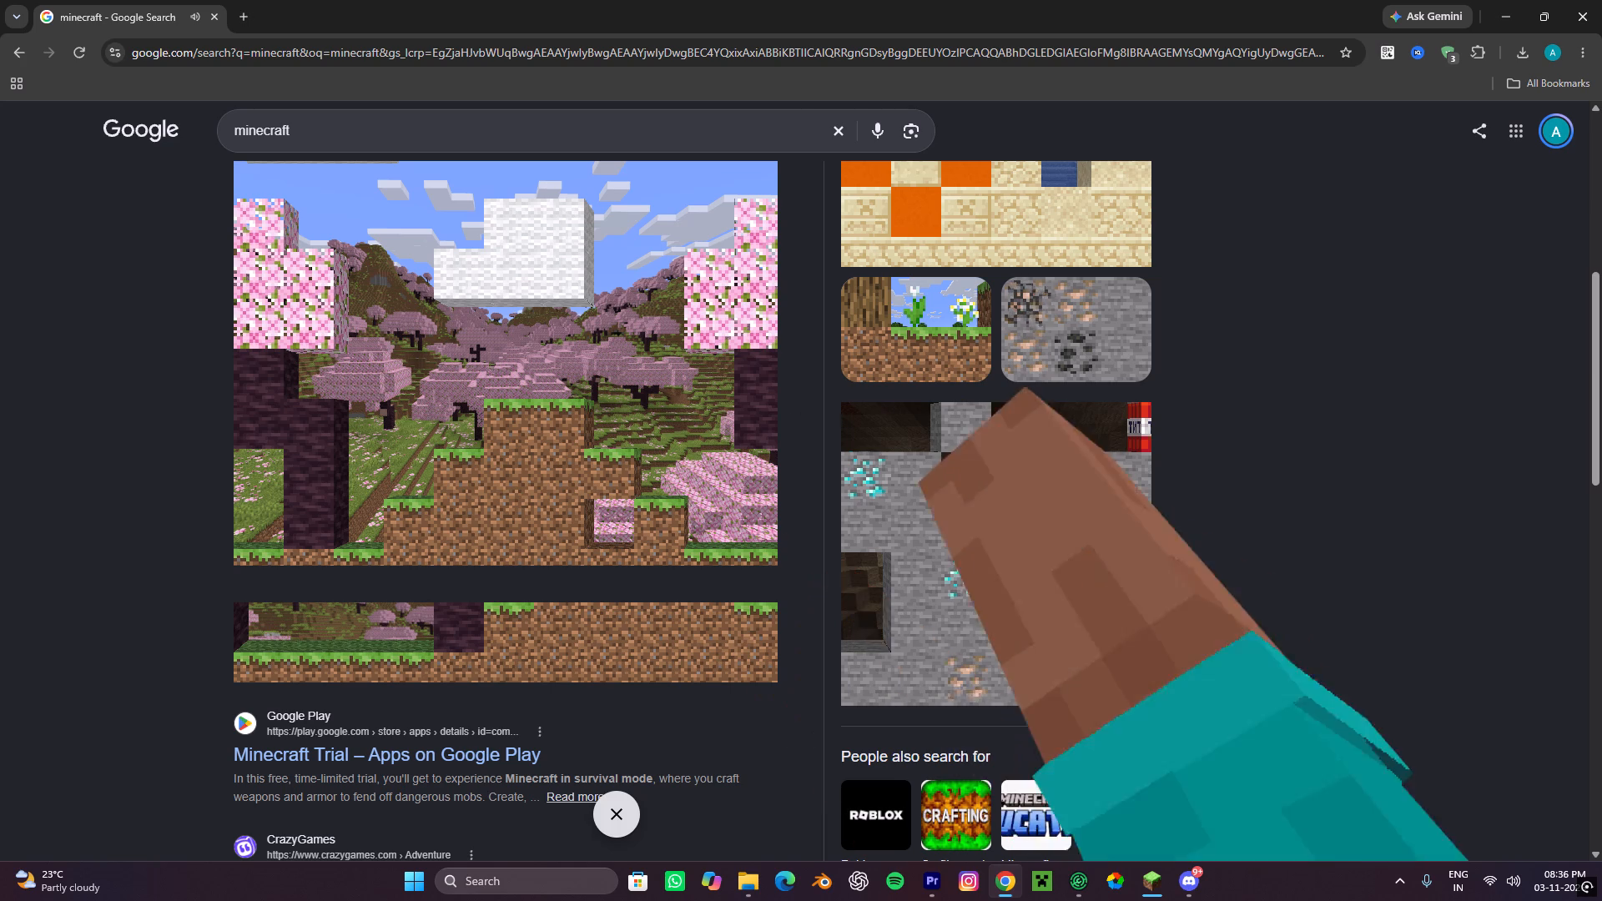
left_click(323, 453)
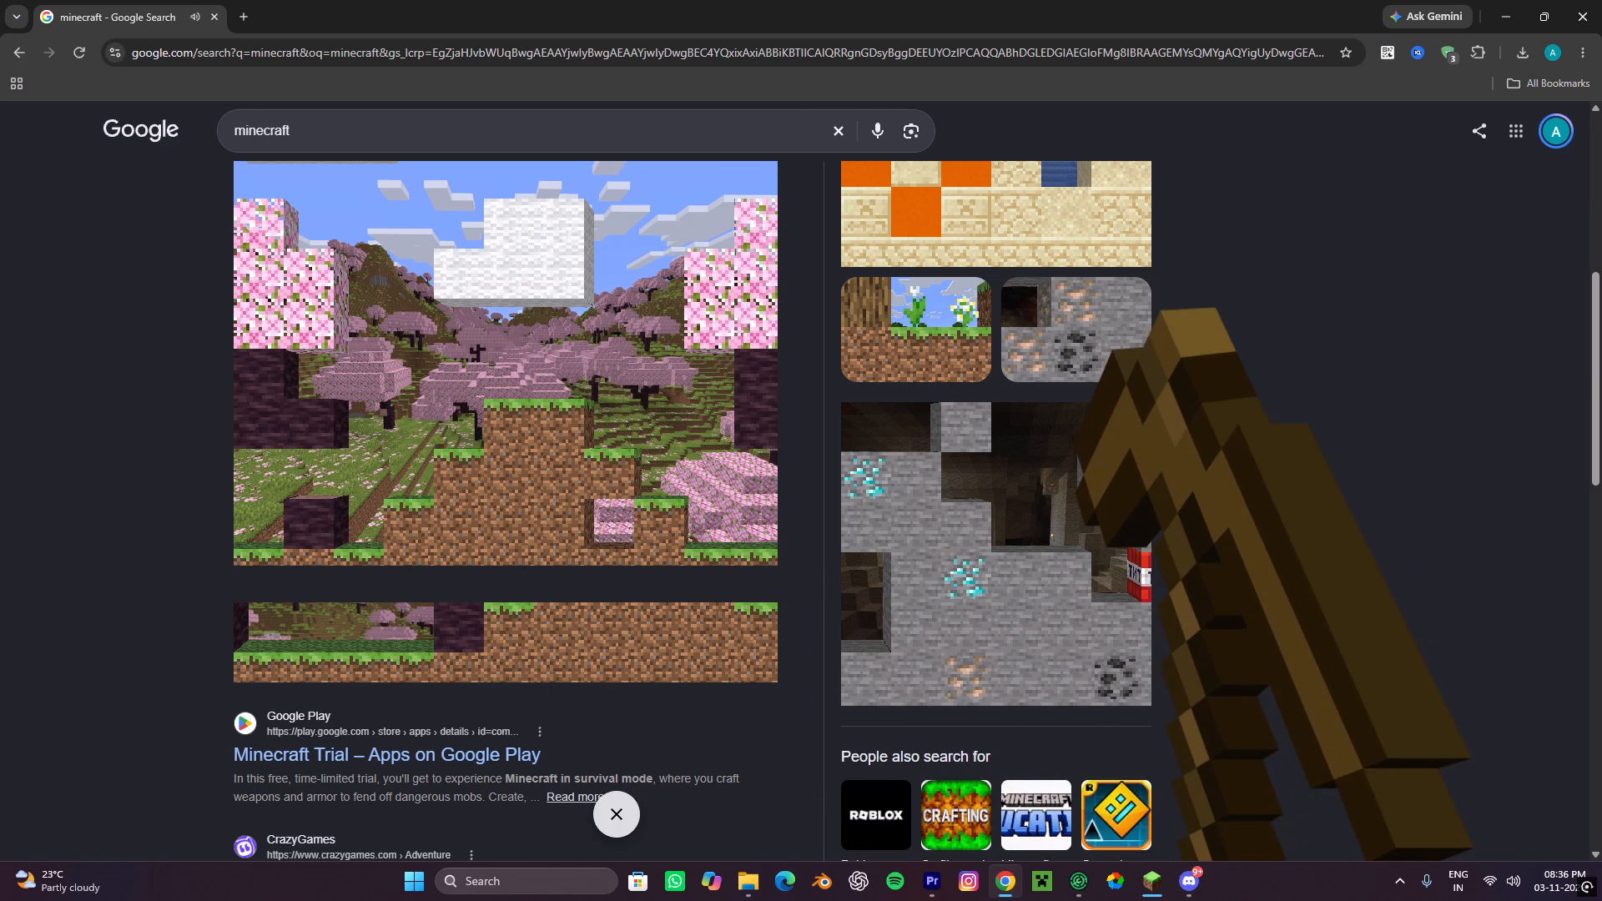
left_click(1068, 302)
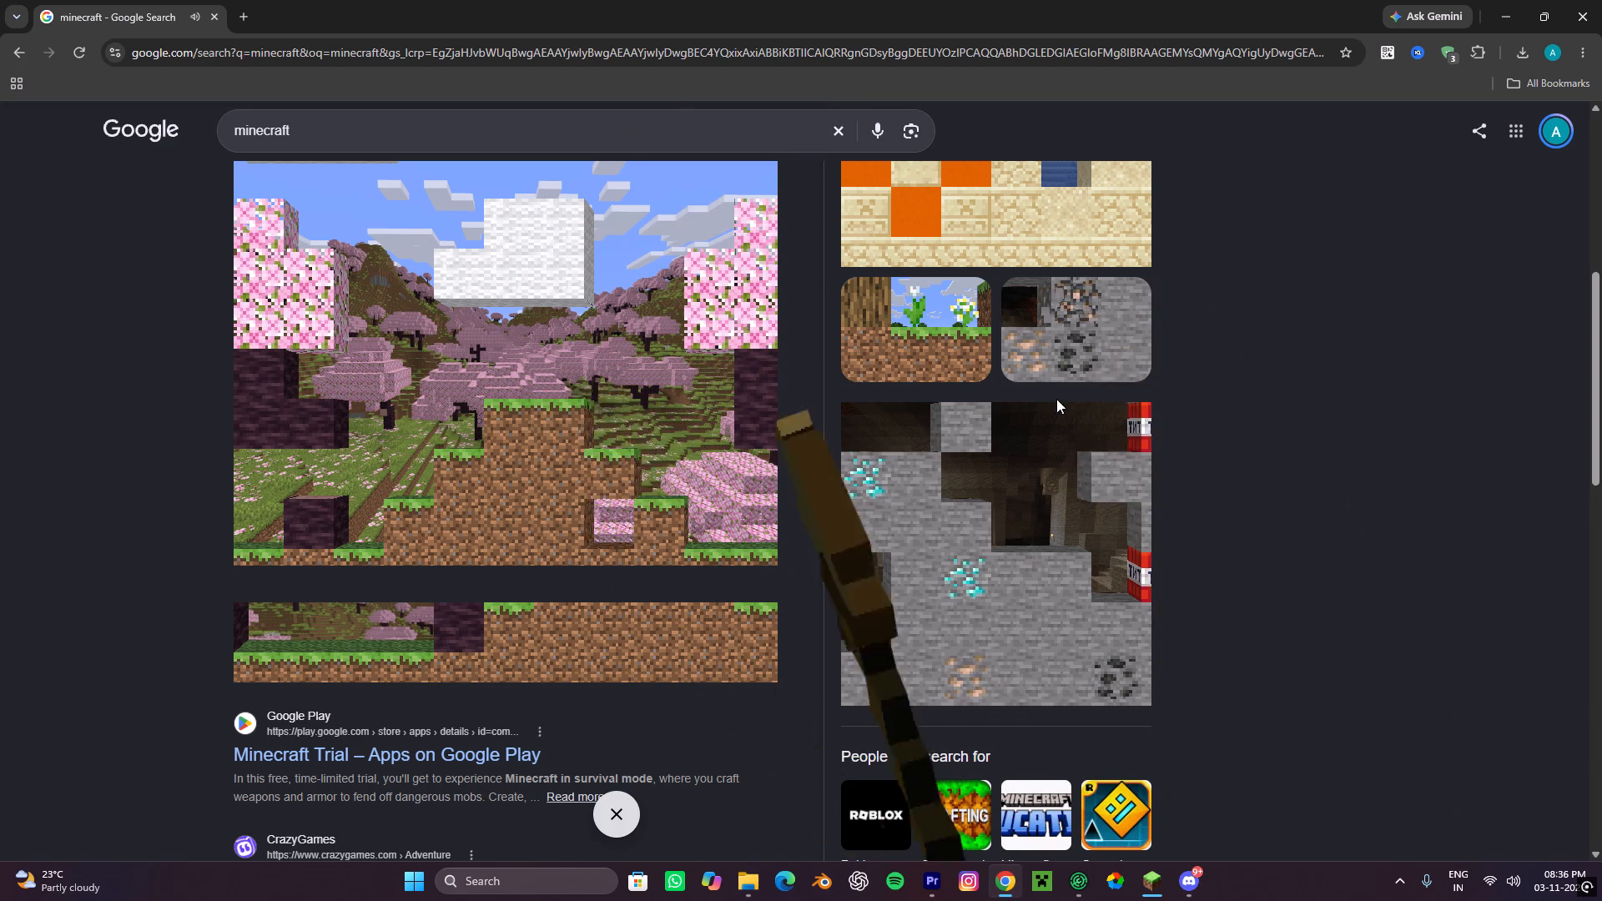
left_click(964, 411)
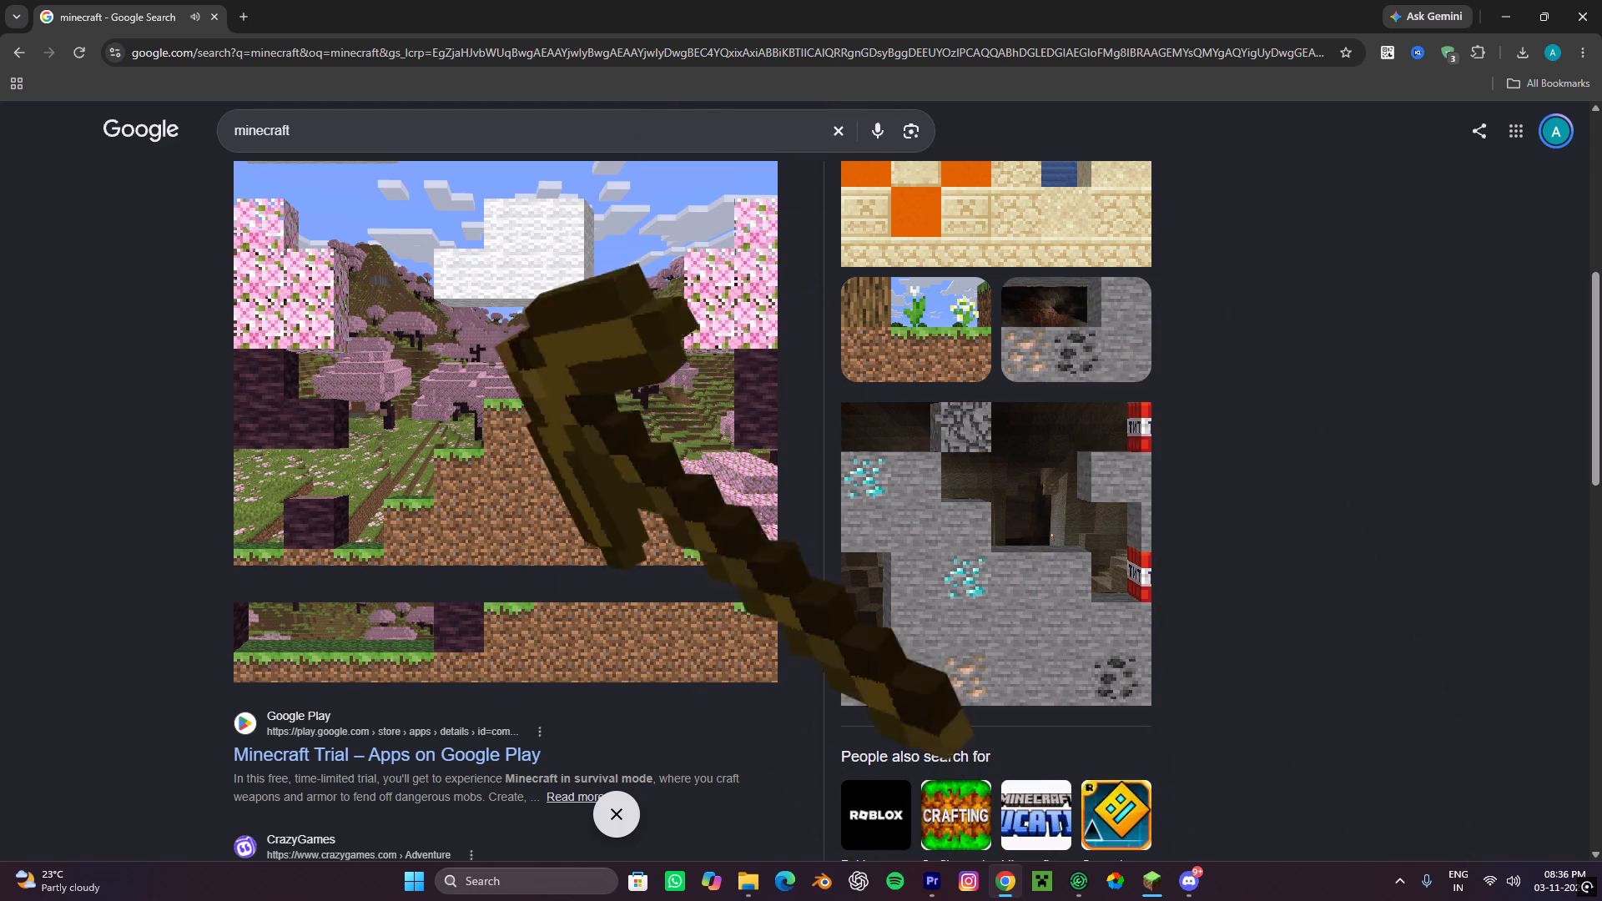
left_click(1012, 355)
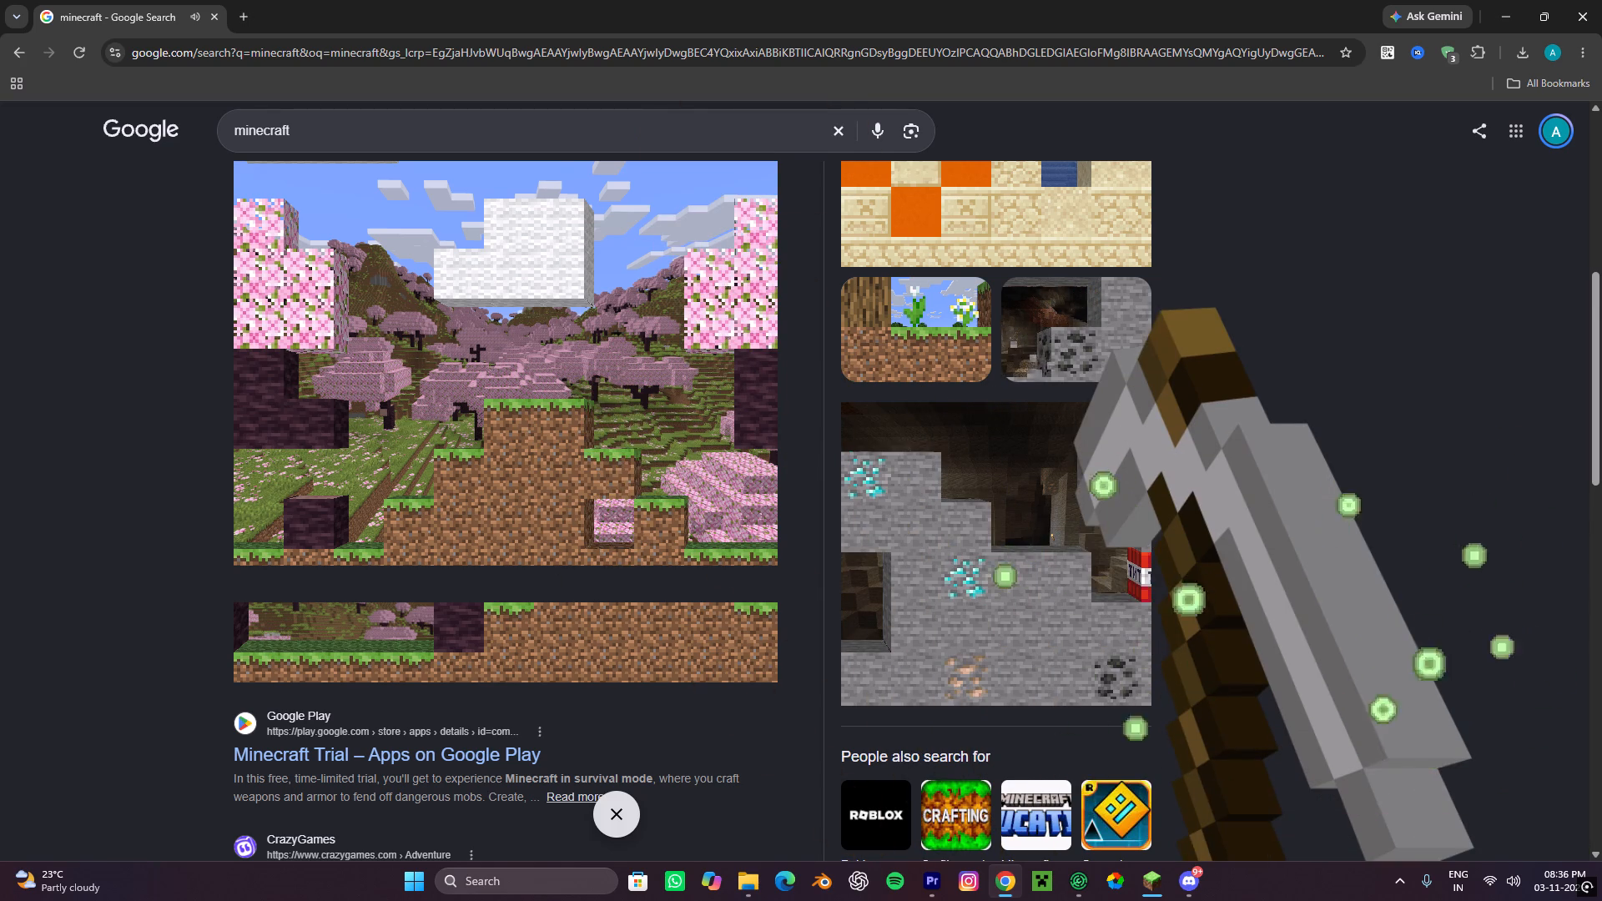
scroll(909, 526, "down", 1)
left_click(943, 436)
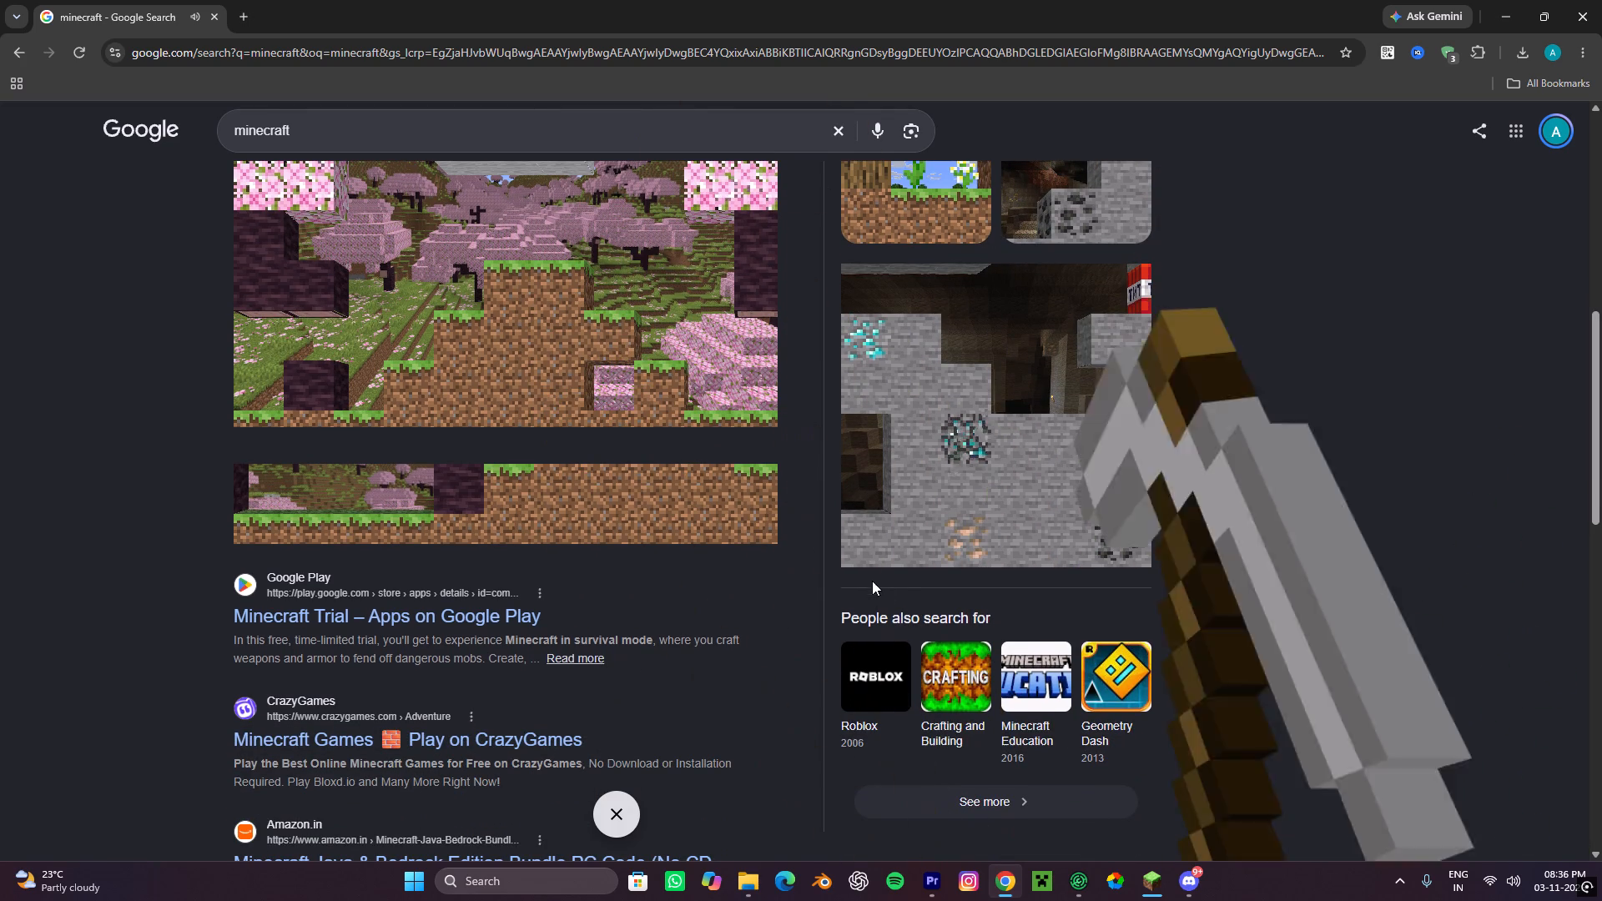
Break the CrazyGames, Amazon, Softonic and YouTube results, the latest posts, and the side panel's related games.
left_click(647, 708)
left_click(988, 678)
scroll(987, 678, "down", 3)
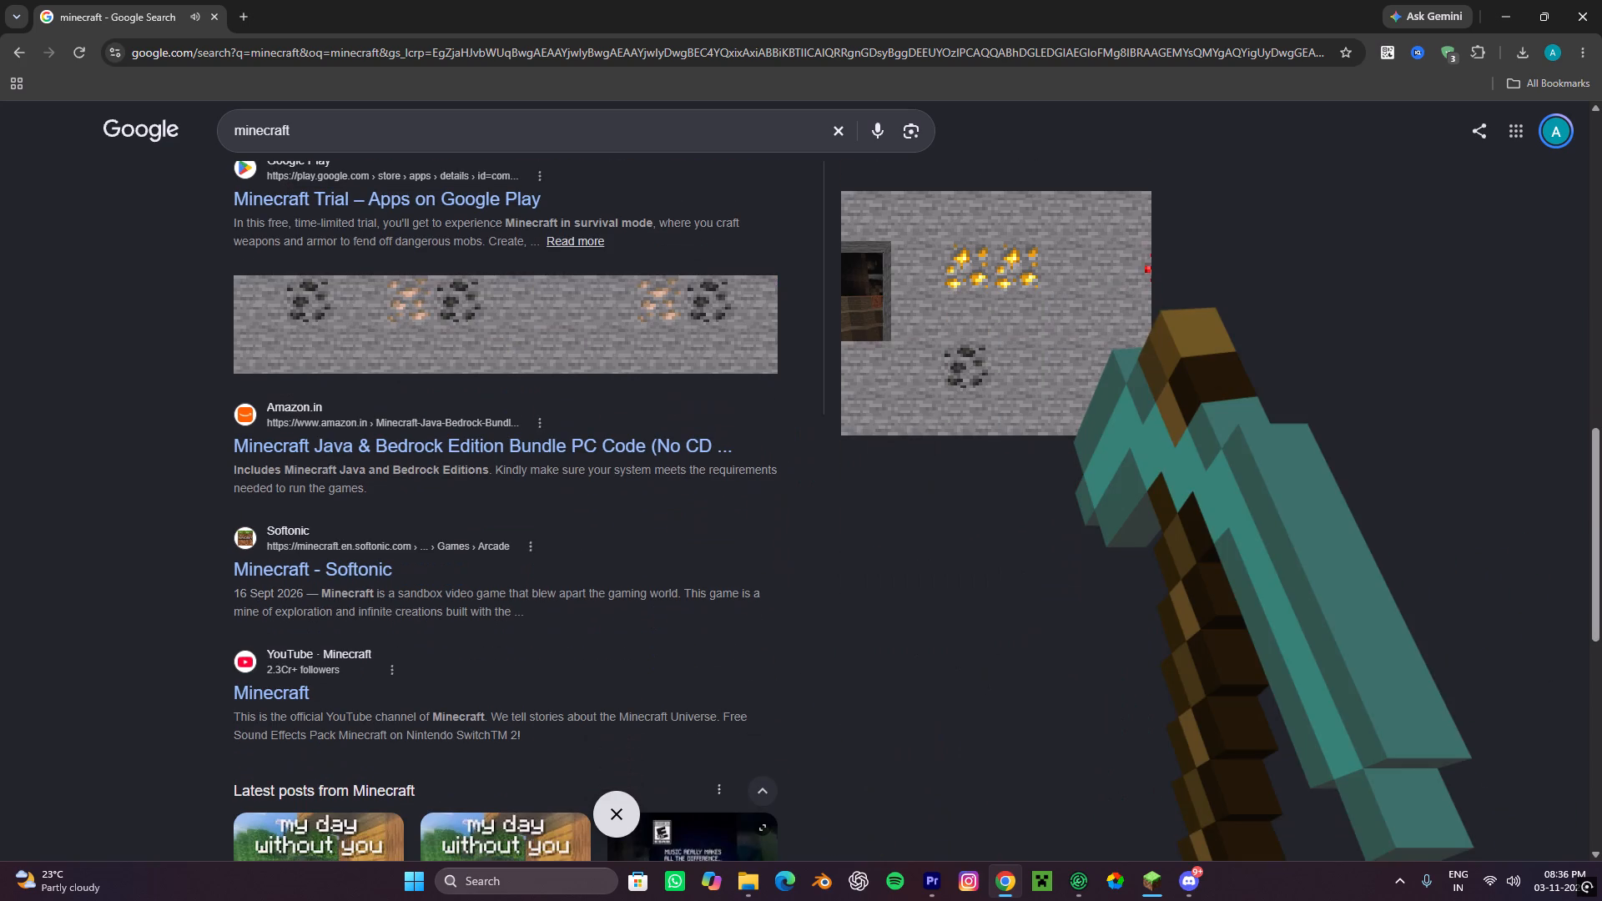
left_click(598, 481)
left_click(1005, 551)
left_click(489, 581)
left_click(980, 618)
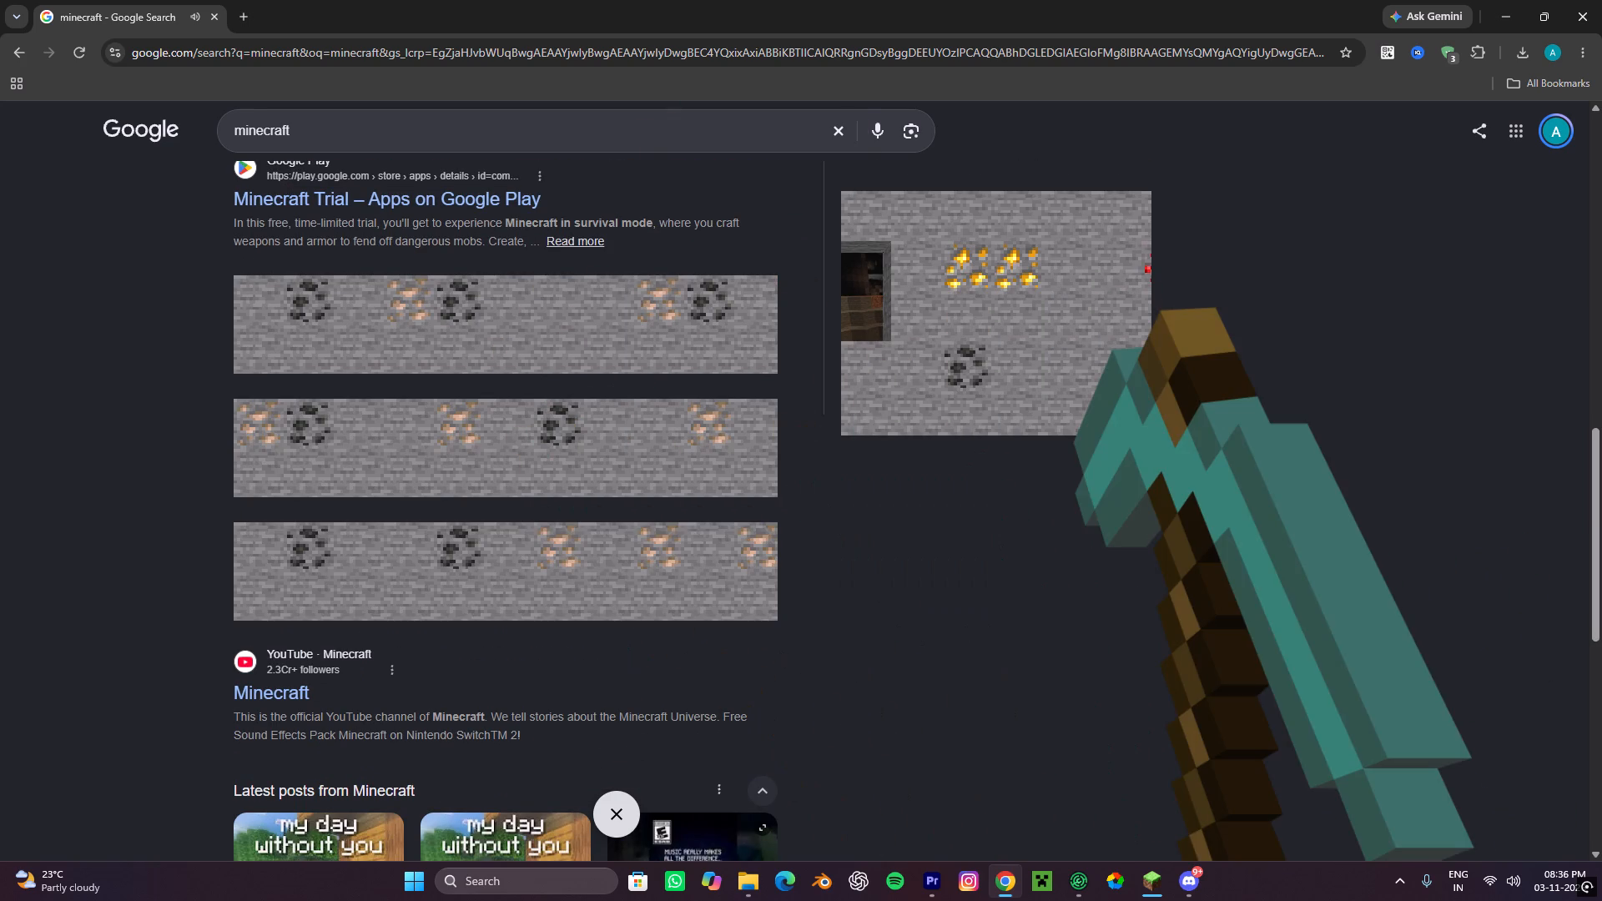
left_click(549, 714)
scroll(571, 727, "down", 2)
left_click(586, 559)
Mine several blocks in the deepslate ore scene and break the related-searches section near the bottom of the results page.
left_click_drag(352, 607, 360, 611)
scroll(748, 631, "down", 2)
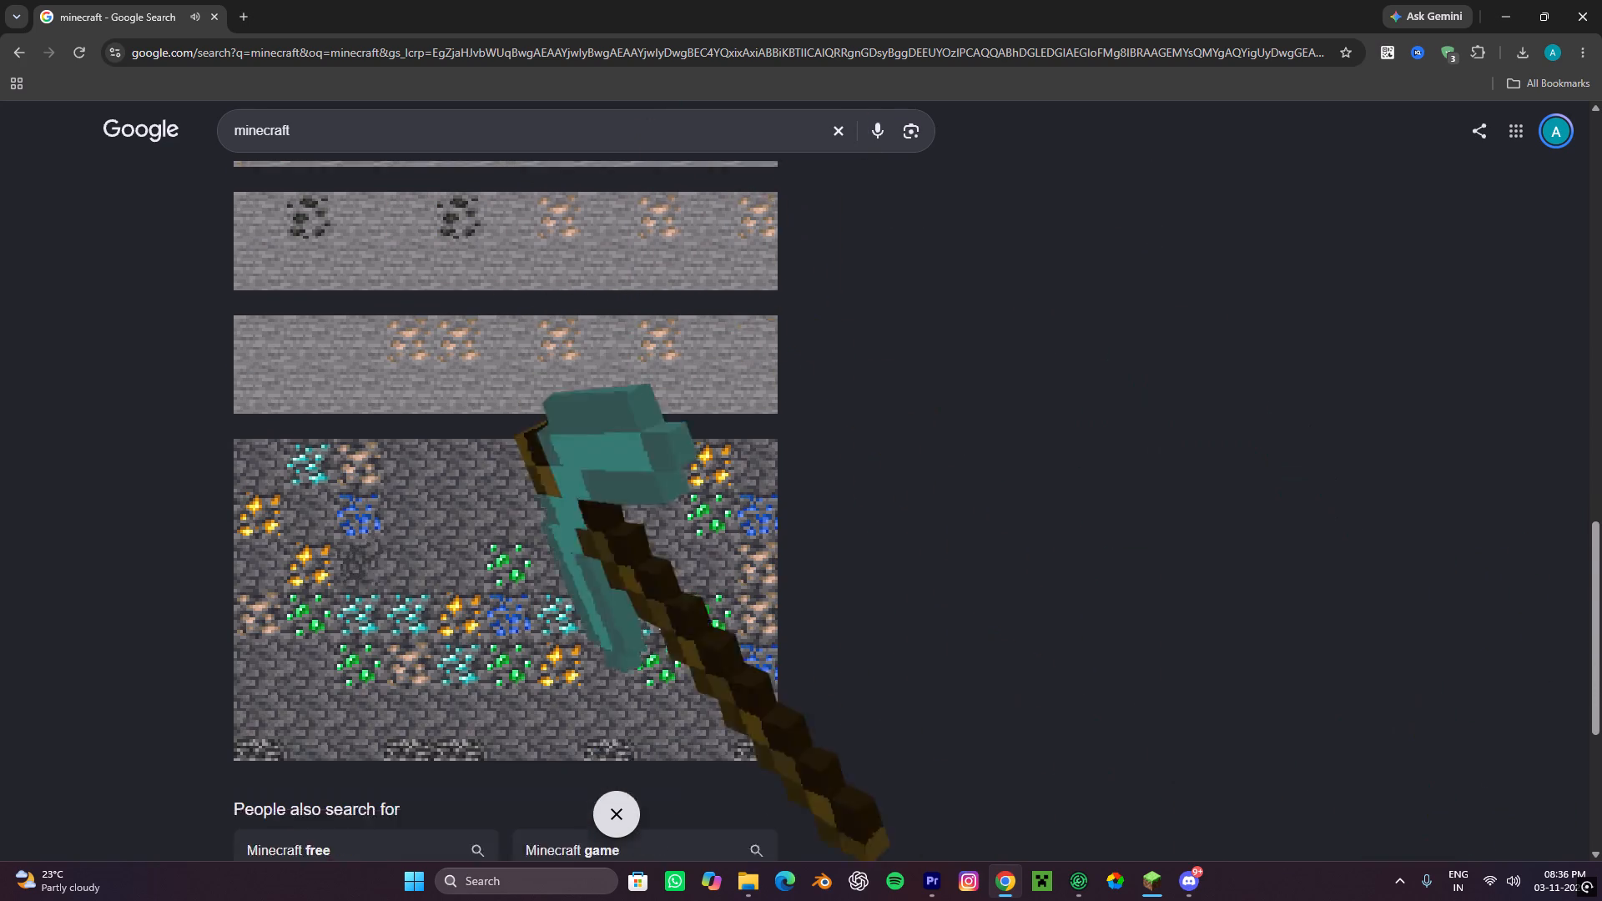
left_click(394, 385)
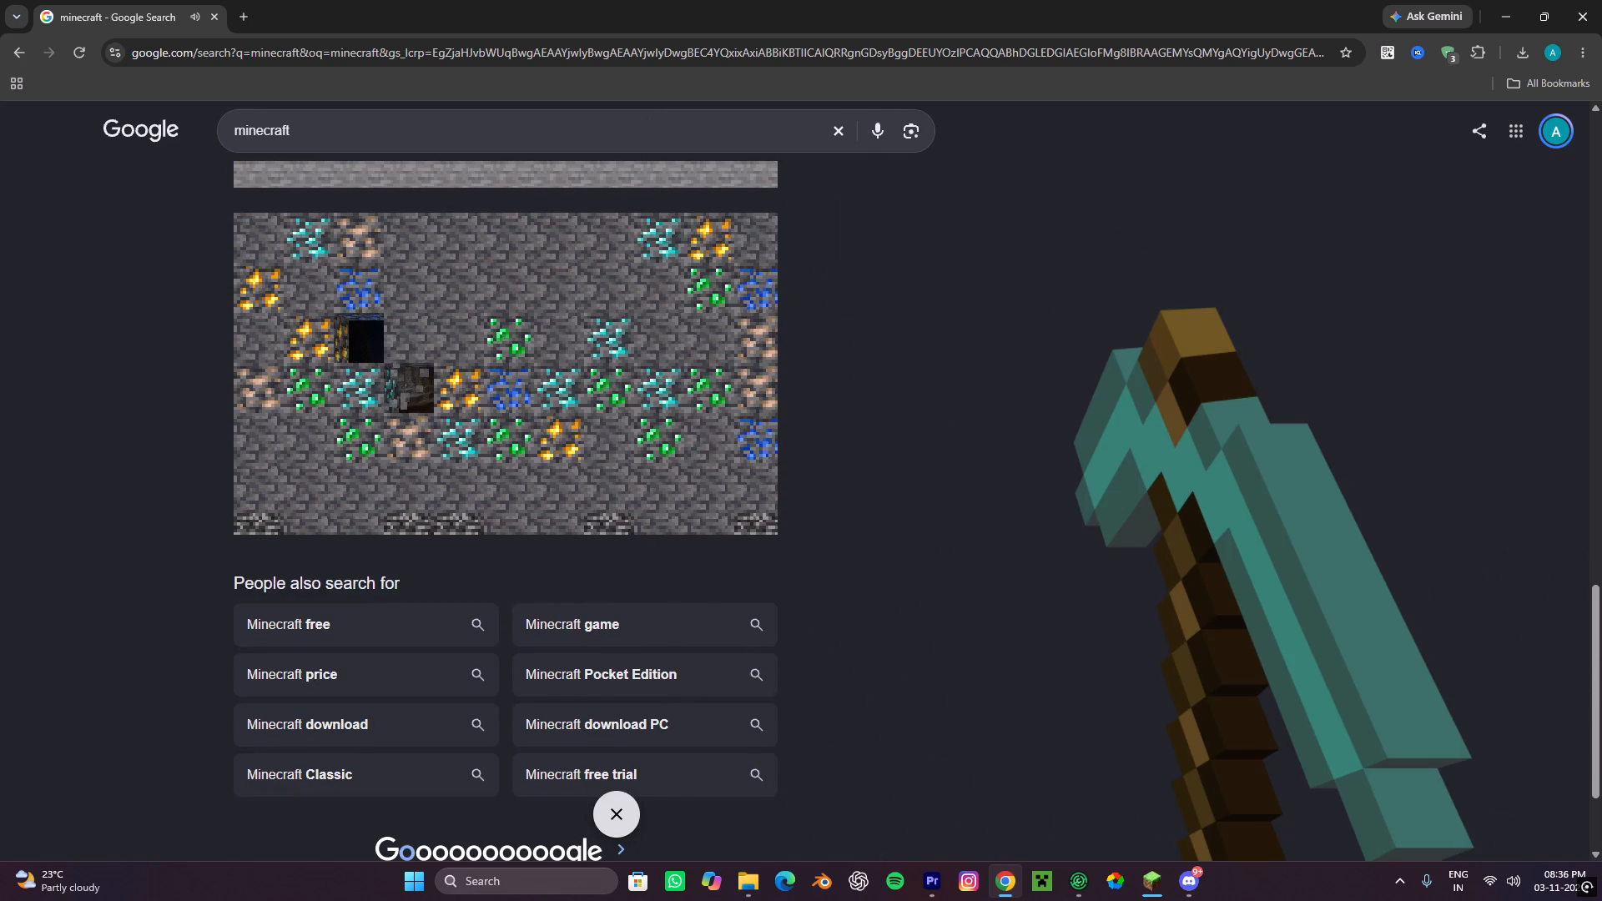
left_click(464, 392)
left_click(499, 439)
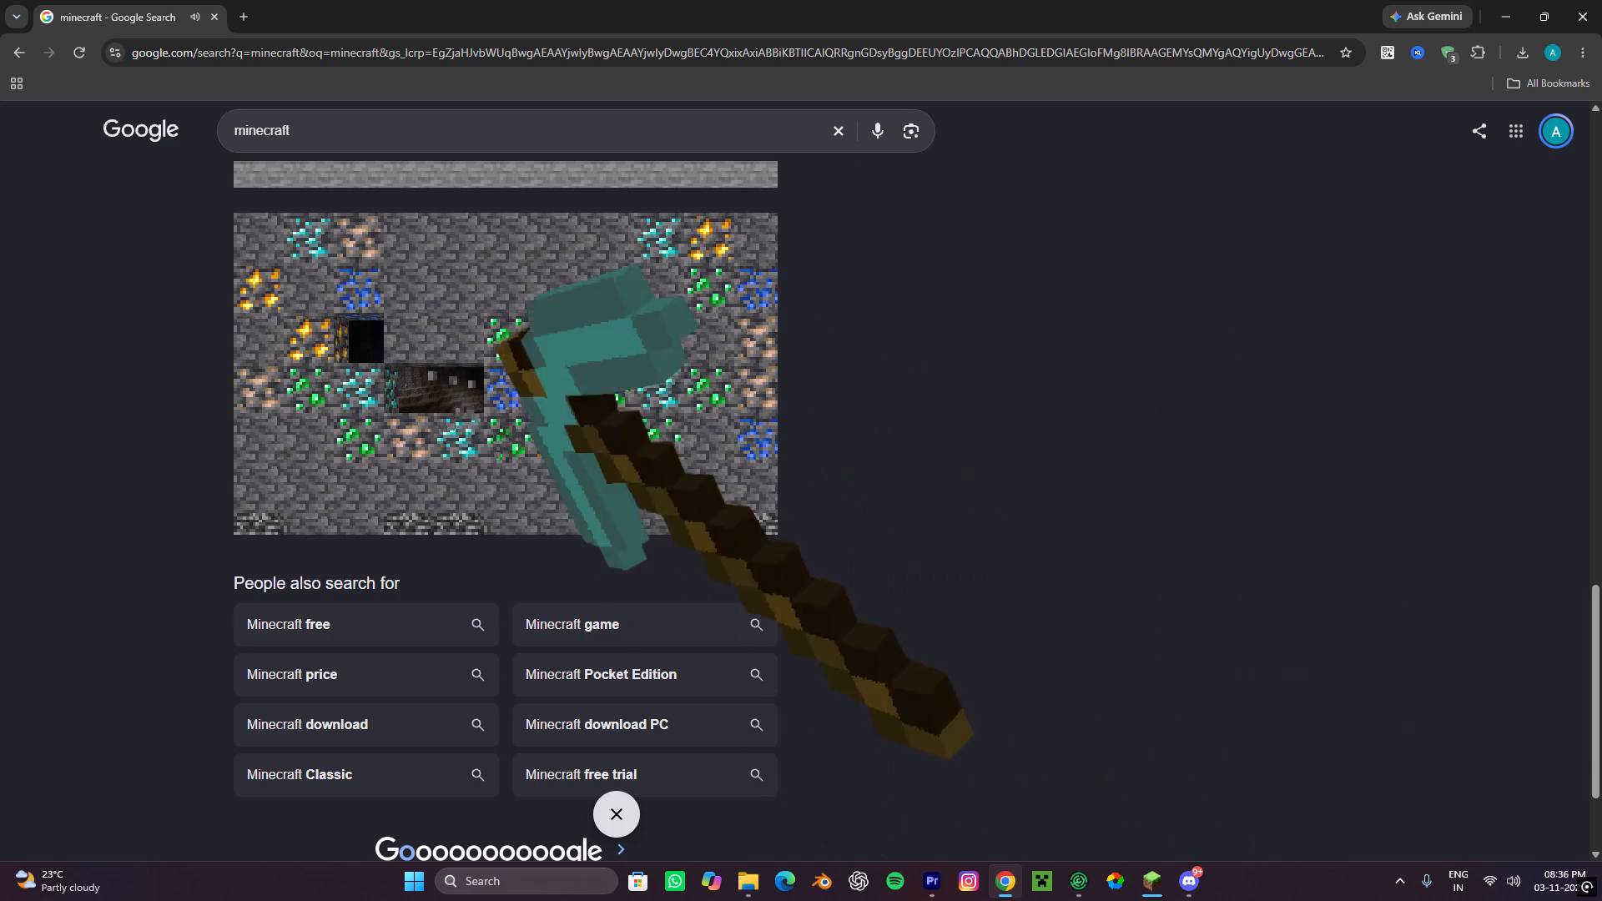
left_click(431, 609)
scroll(578, 628, "down", 2)
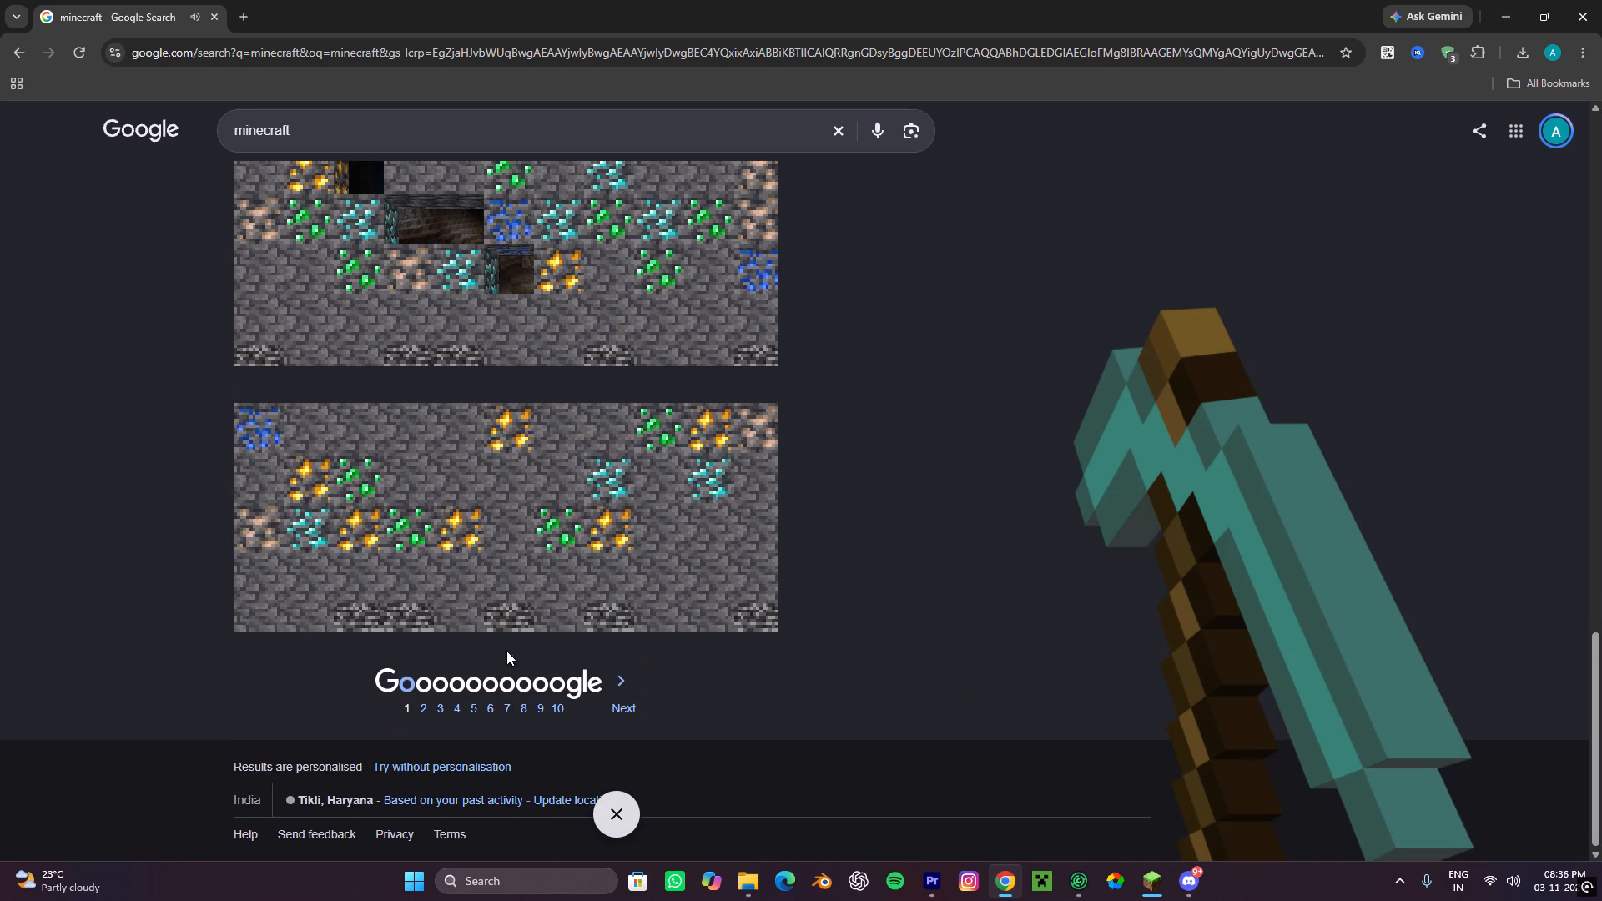
left_click(500, 668)
left_click(498, 687)
Record a pass back up the mined page to the cherry grove scene, stop the screen recording and close Chrome.
scroll(790, 565, "up", 2)
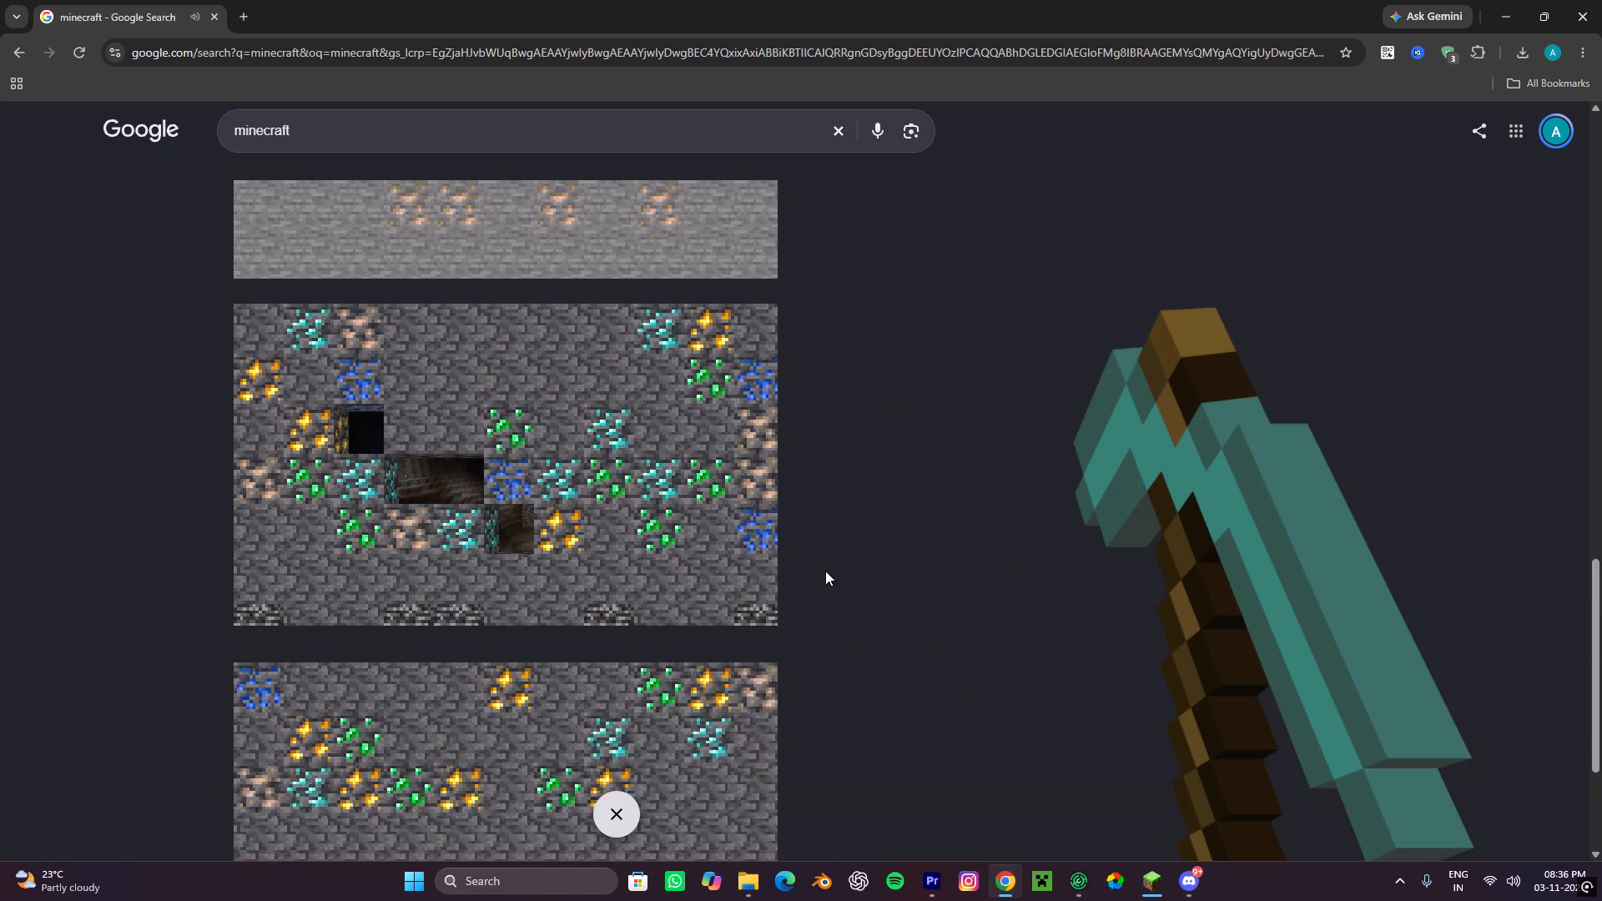
left_click(859, 581)
left_click(911, 502)
scroll(887, 513, "up", 8)
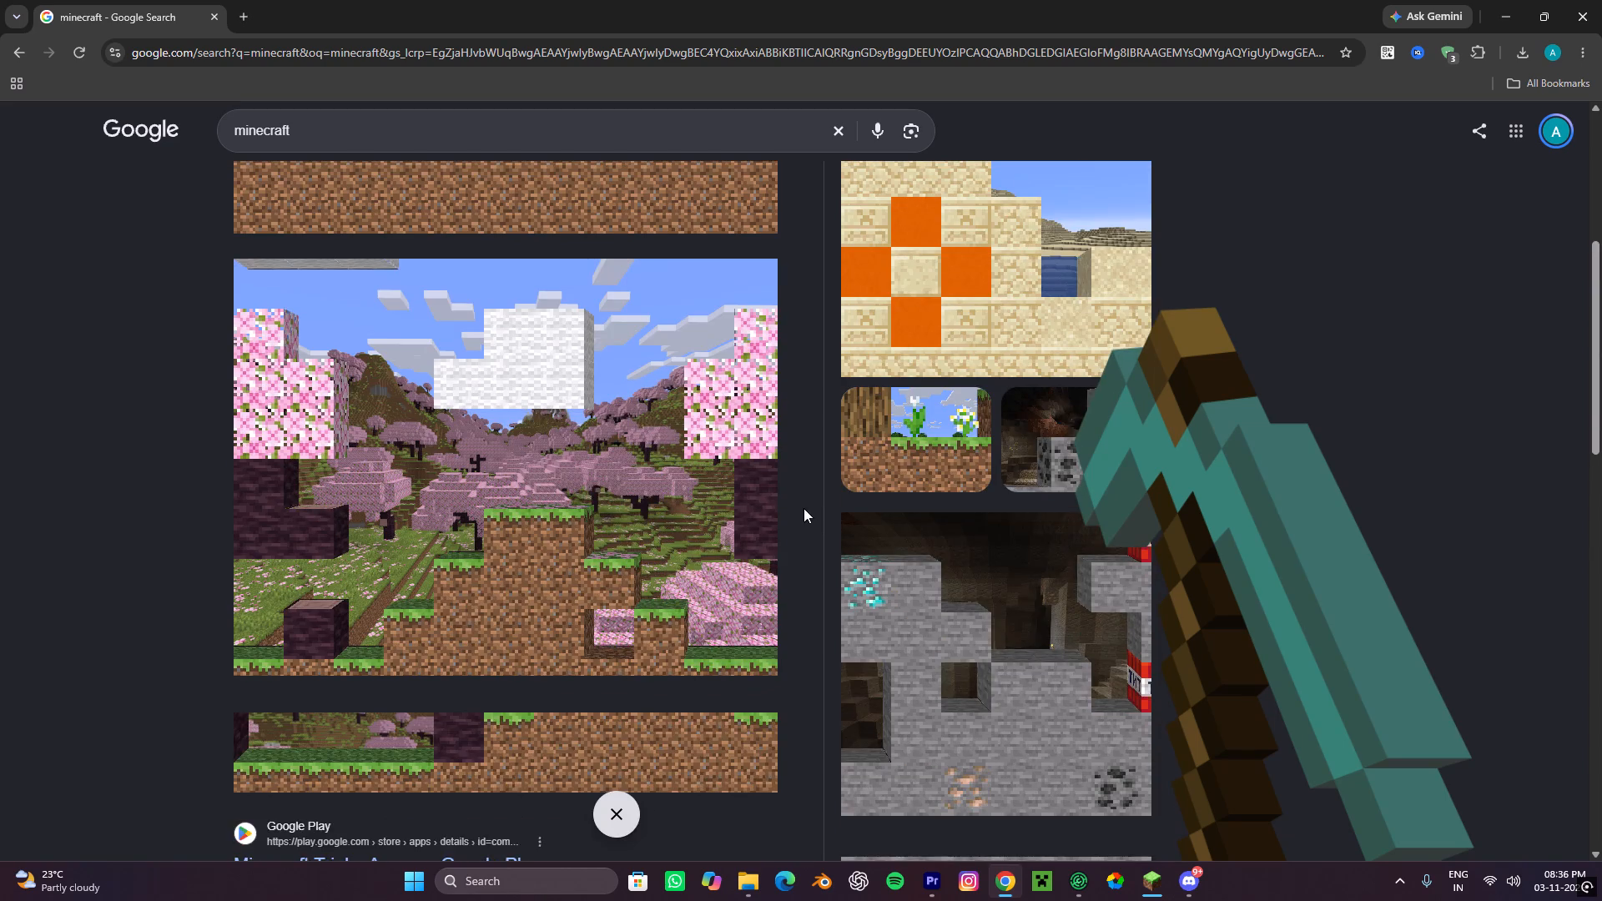
scroll(798, 506, "up", 1)
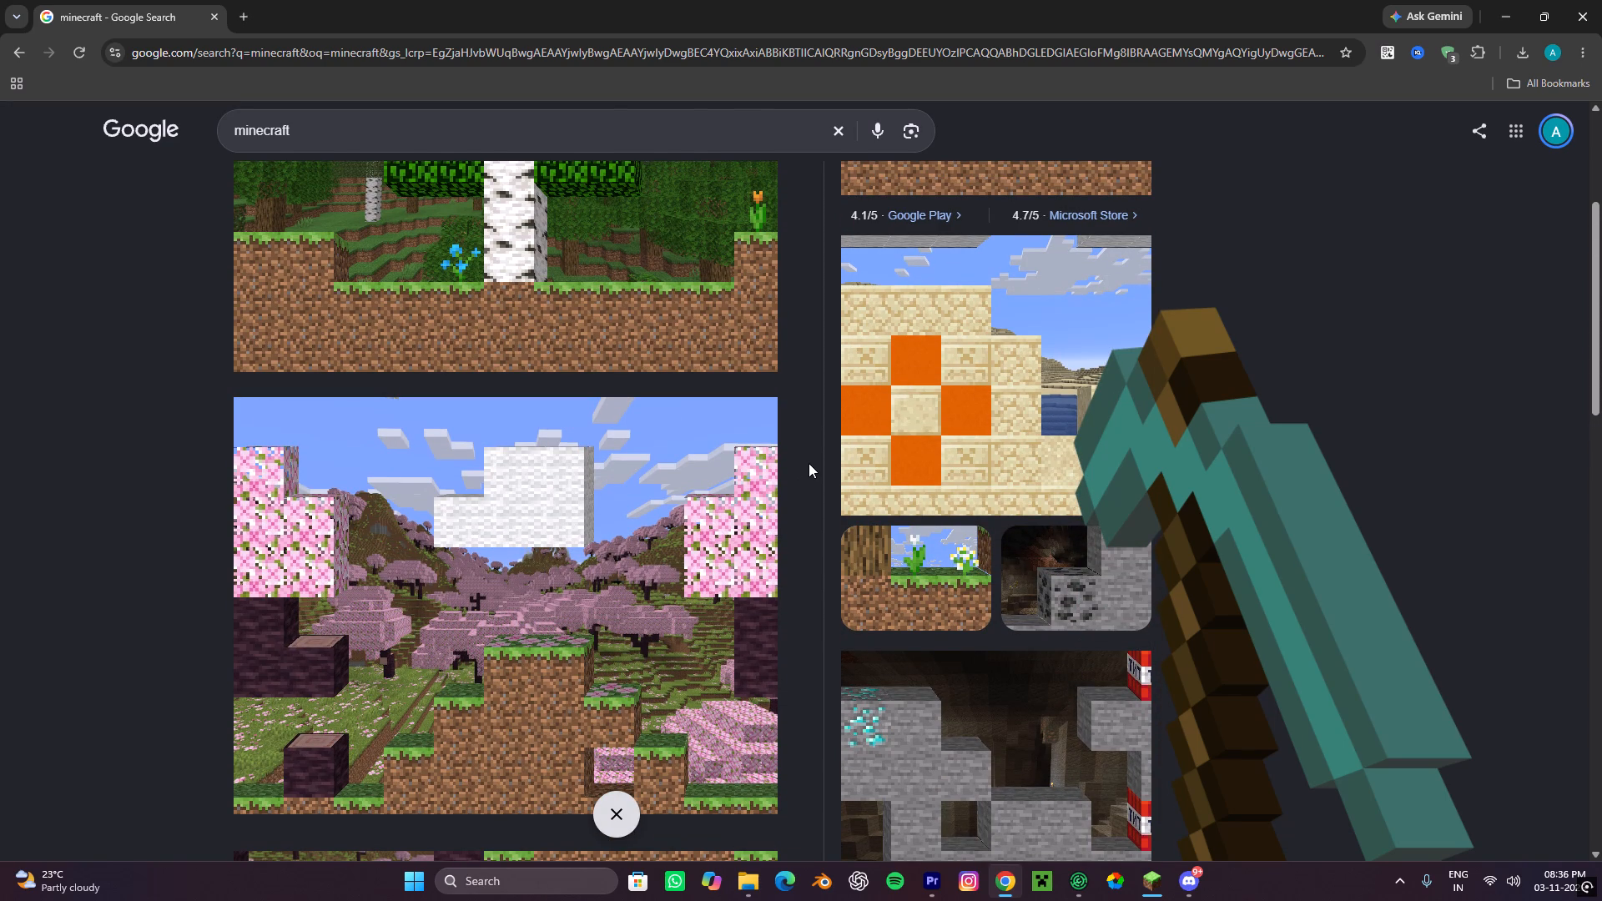
key("alt+F9")
left_click(1601, 0)
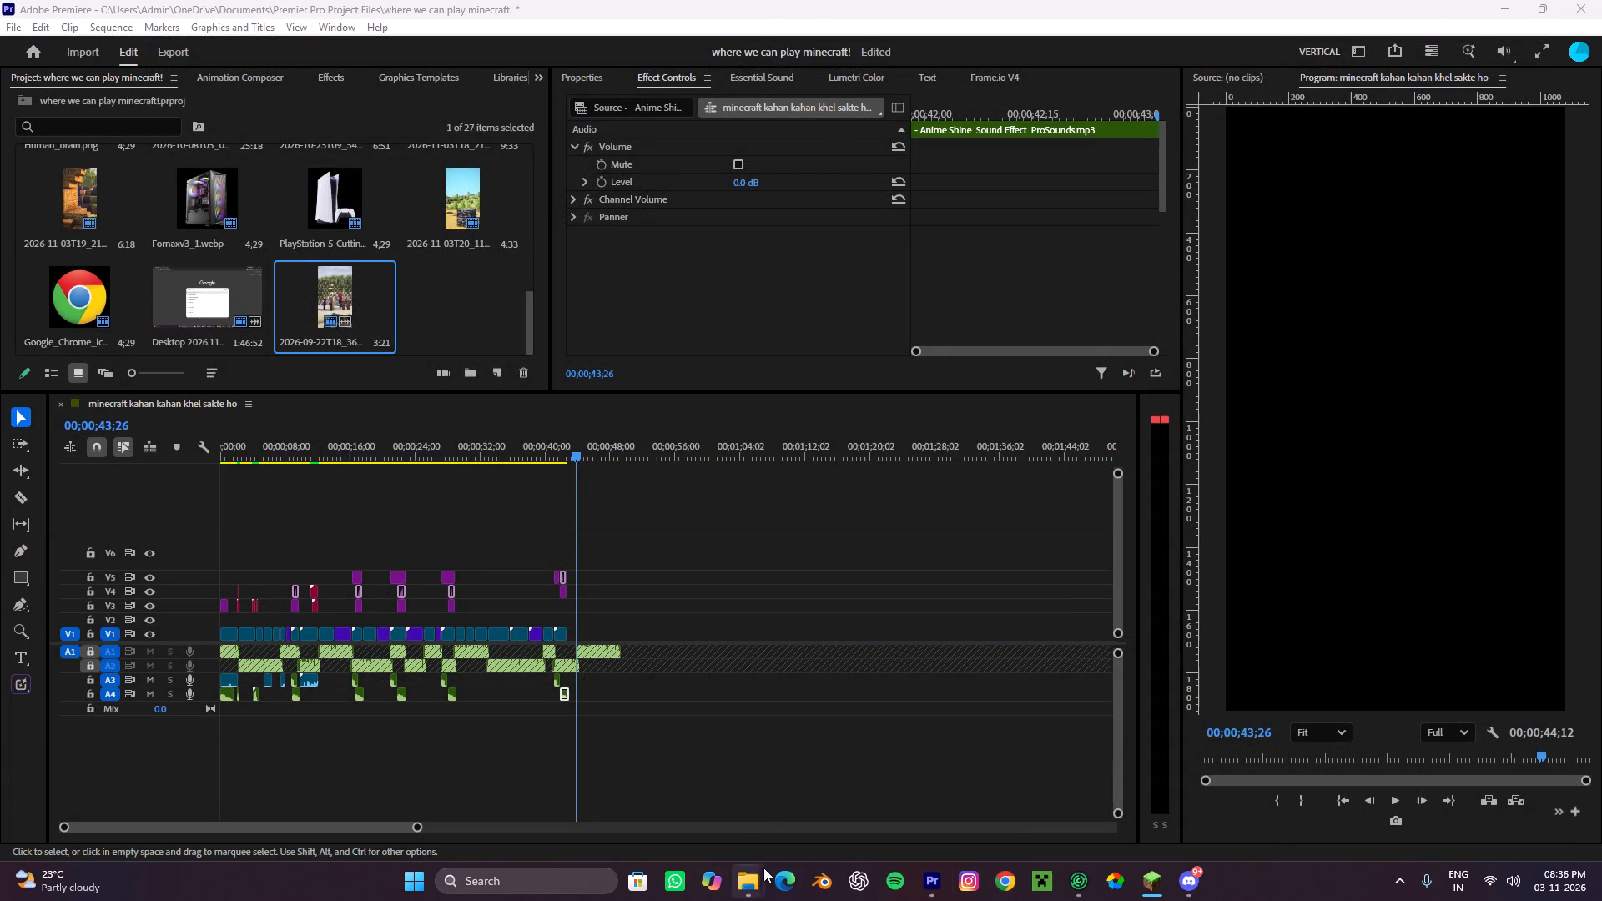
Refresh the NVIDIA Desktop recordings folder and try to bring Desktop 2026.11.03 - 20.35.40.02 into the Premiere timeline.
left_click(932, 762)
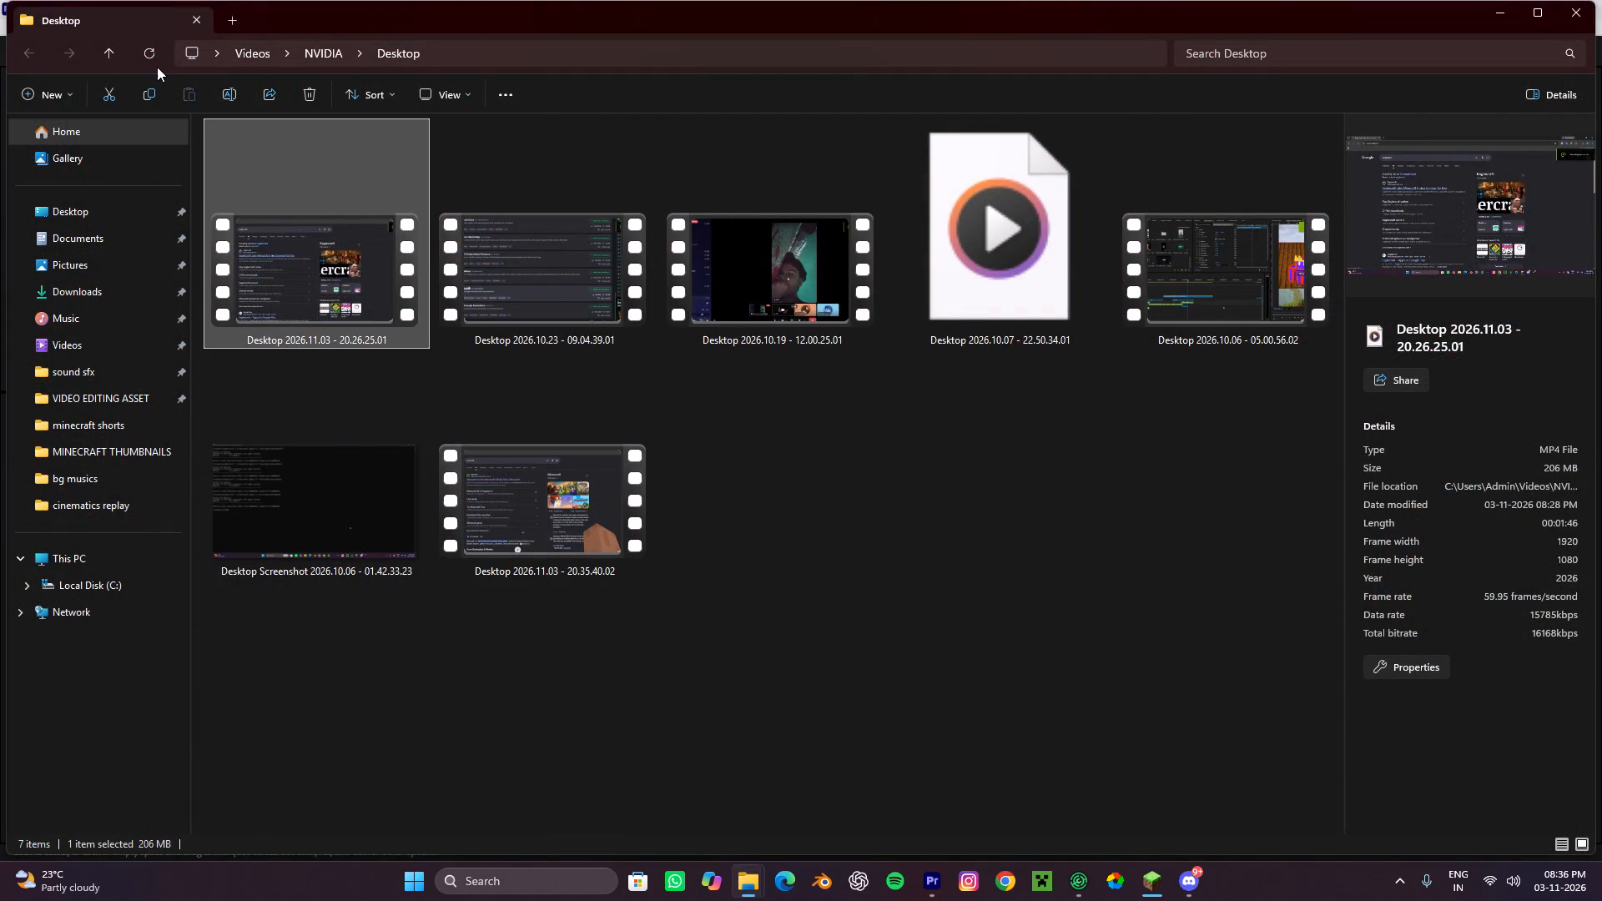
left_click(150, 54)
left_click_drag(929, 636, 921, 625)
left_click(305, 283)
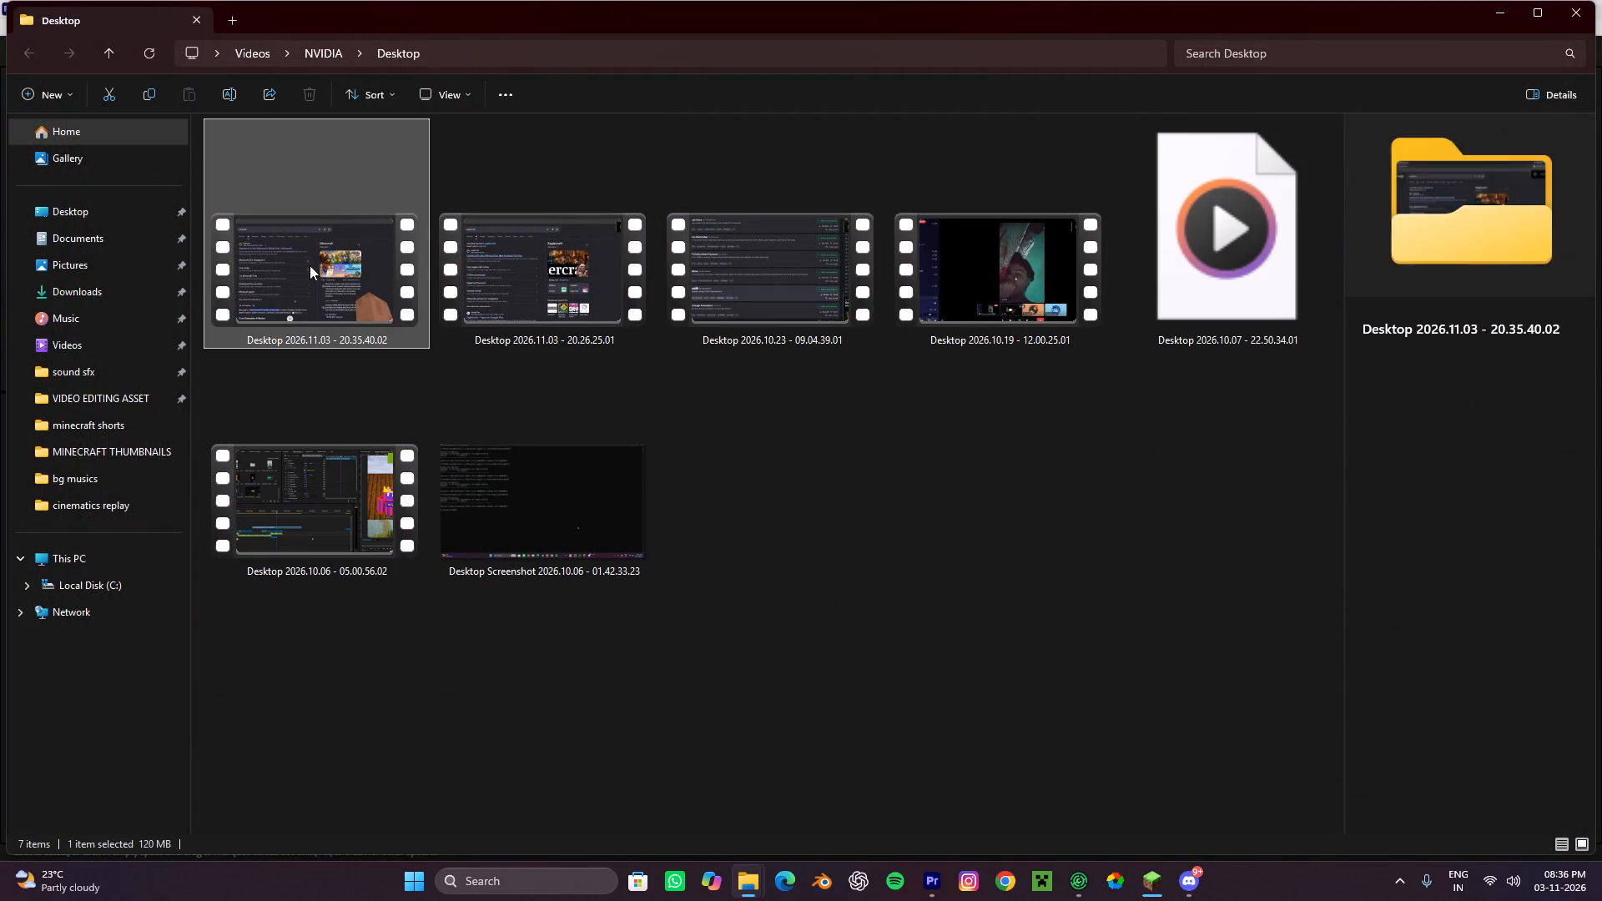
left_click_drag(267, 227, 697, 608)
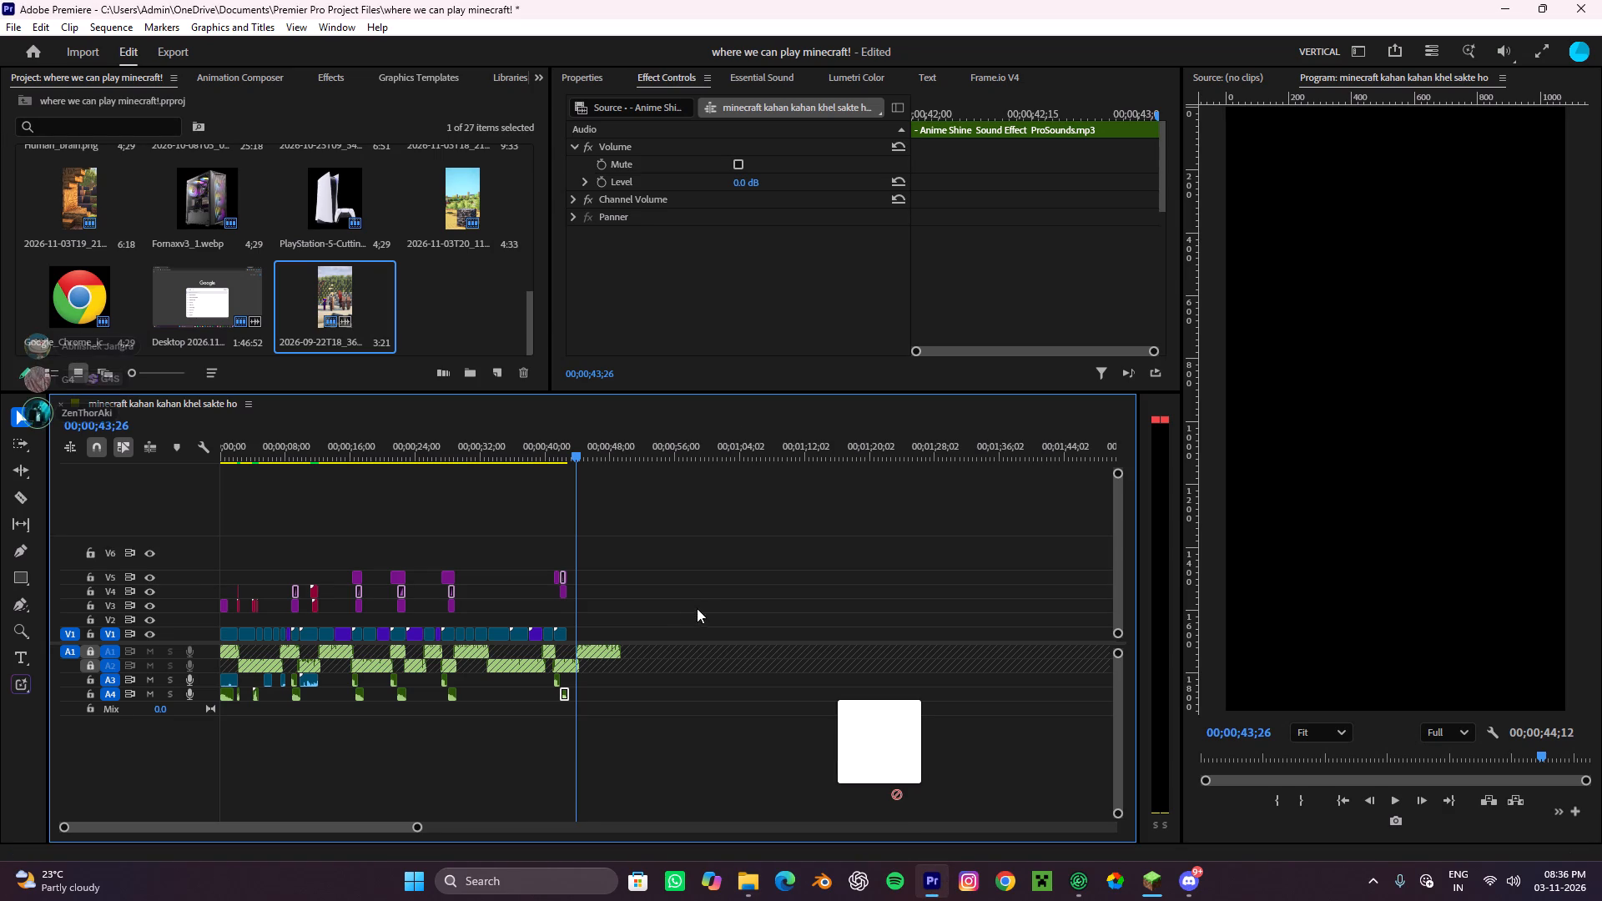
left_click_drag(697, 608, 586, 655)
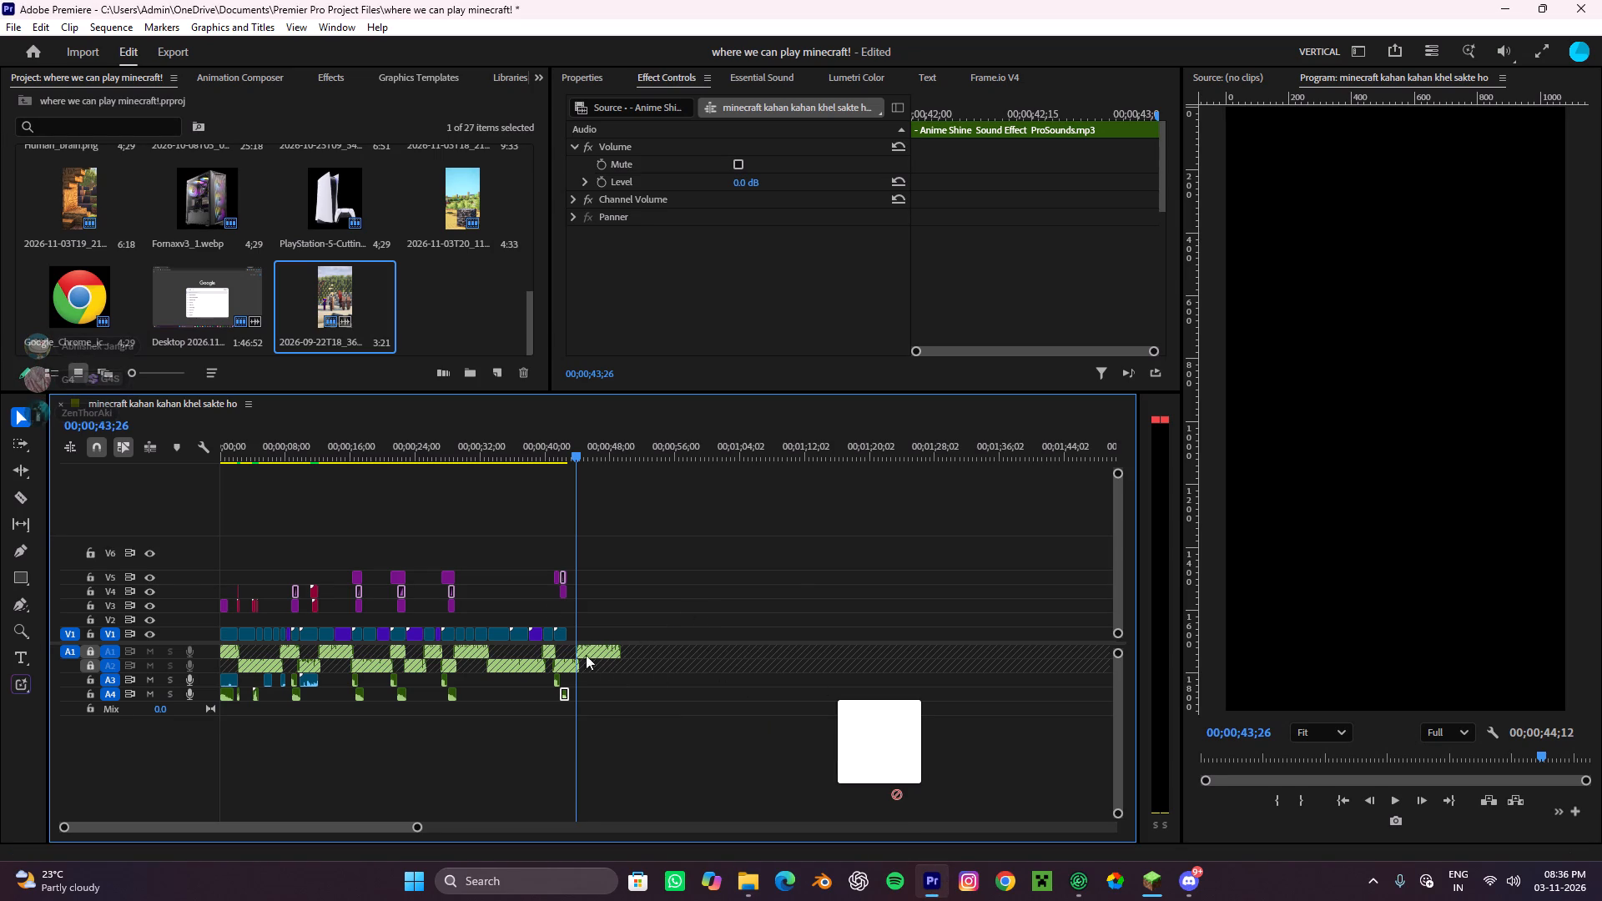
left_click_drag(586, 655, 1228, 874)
Bring the recording Desktop 2026.11.03 - 20.35.40.02 from its folder onto V1 at about 44 seconds in the Premiere timeline.
left_click(748, 893)
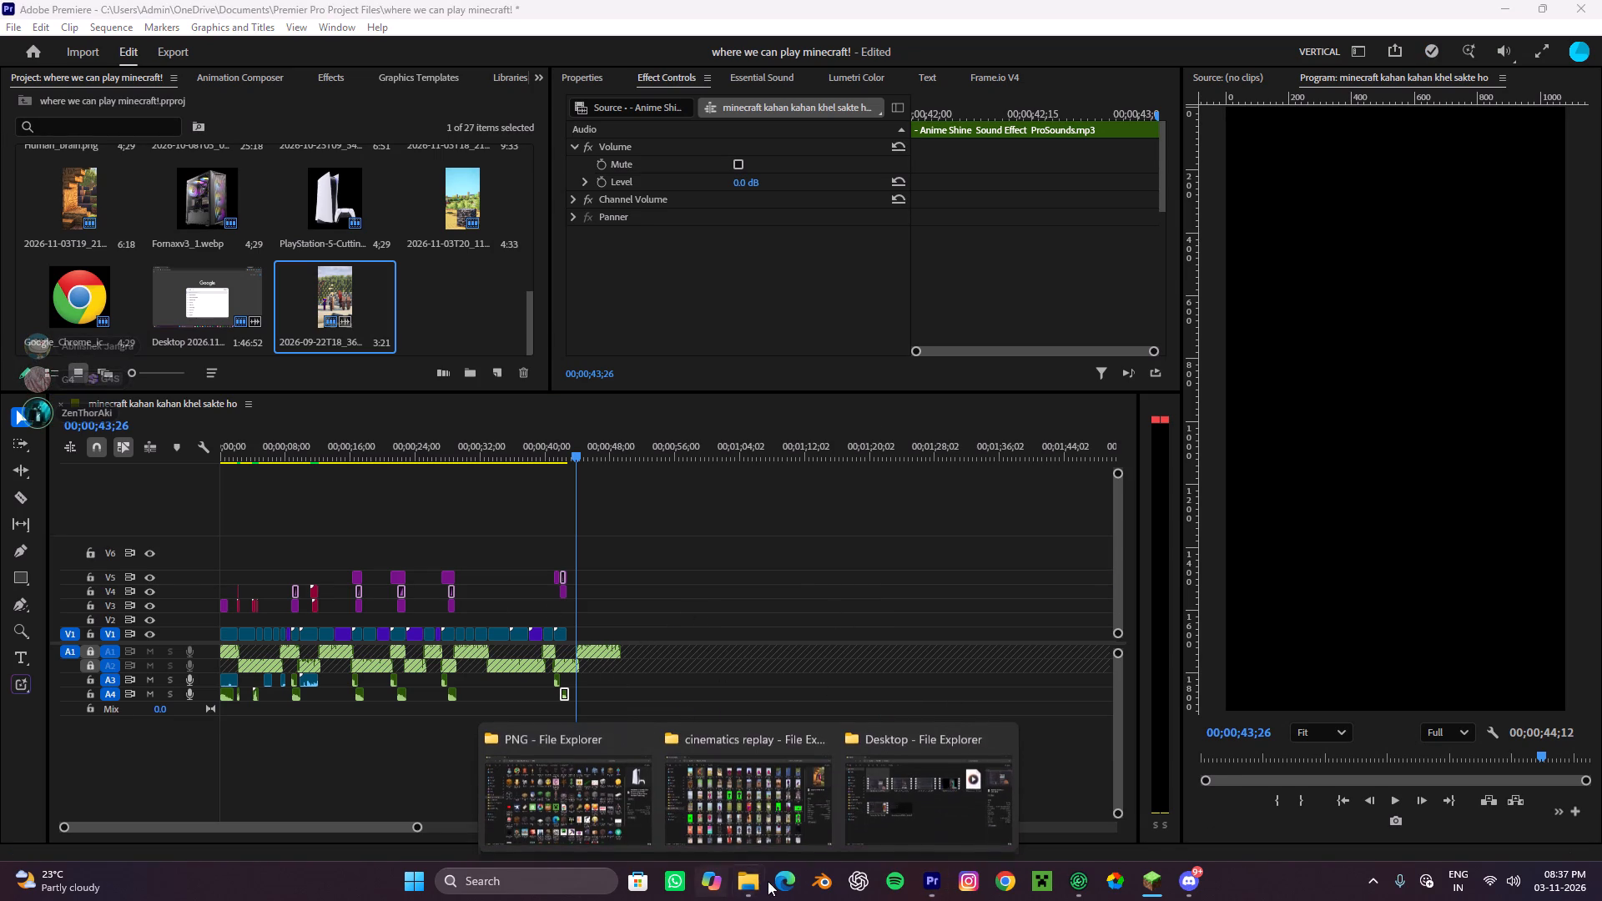
left_click(830, 739)
left_click(733, 745)
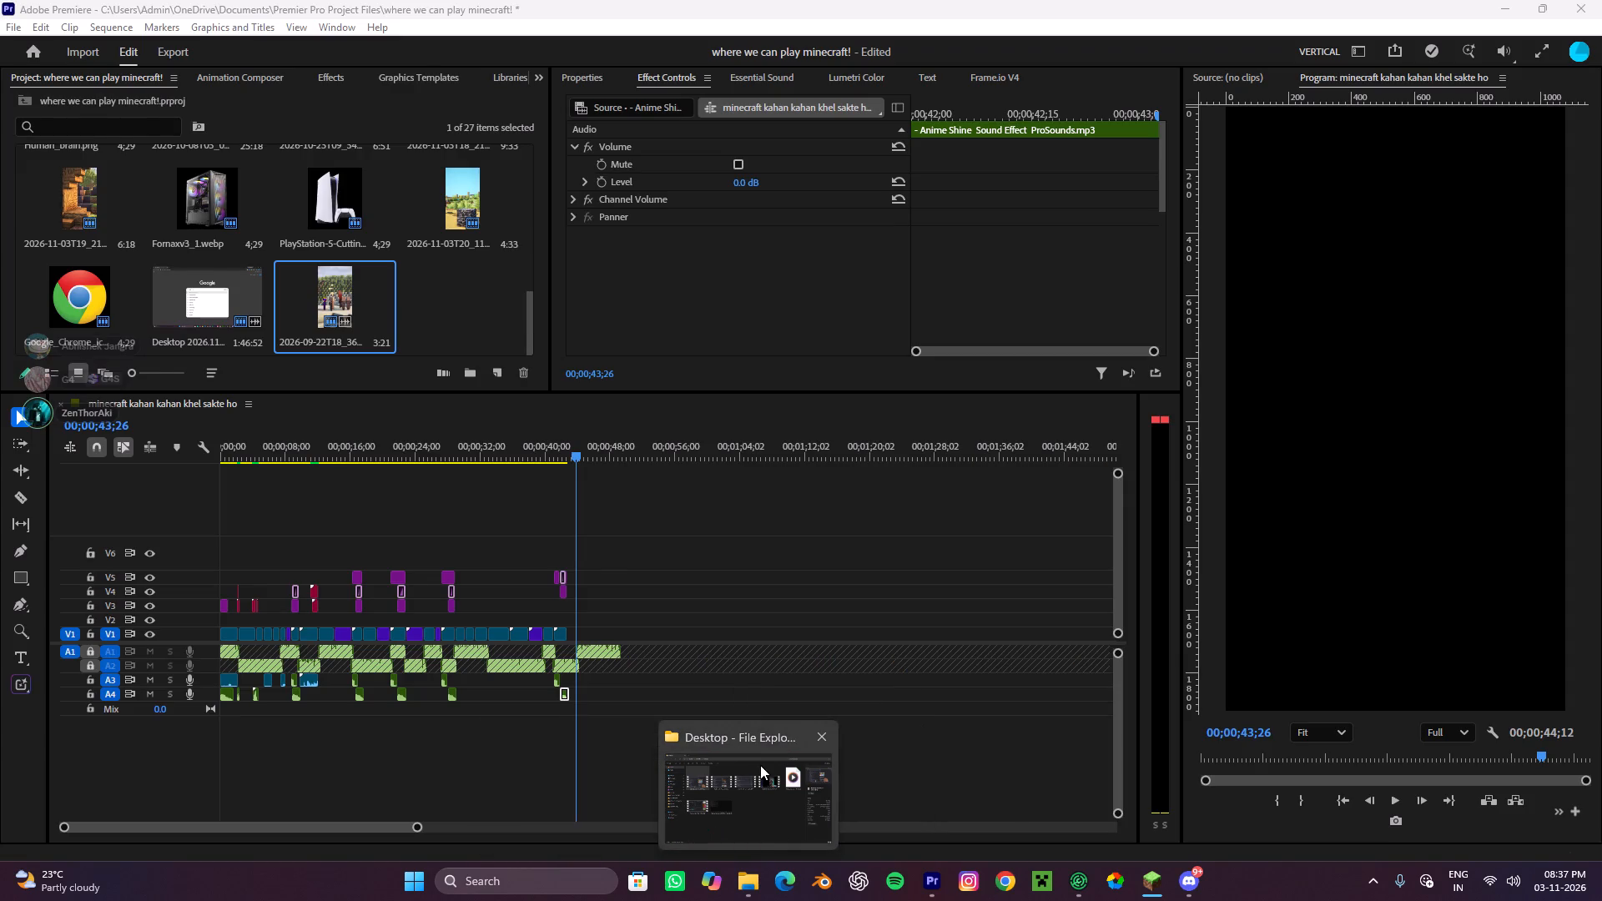
left_click(759, 766)
left_click_drag(363, 325, 896, 828)
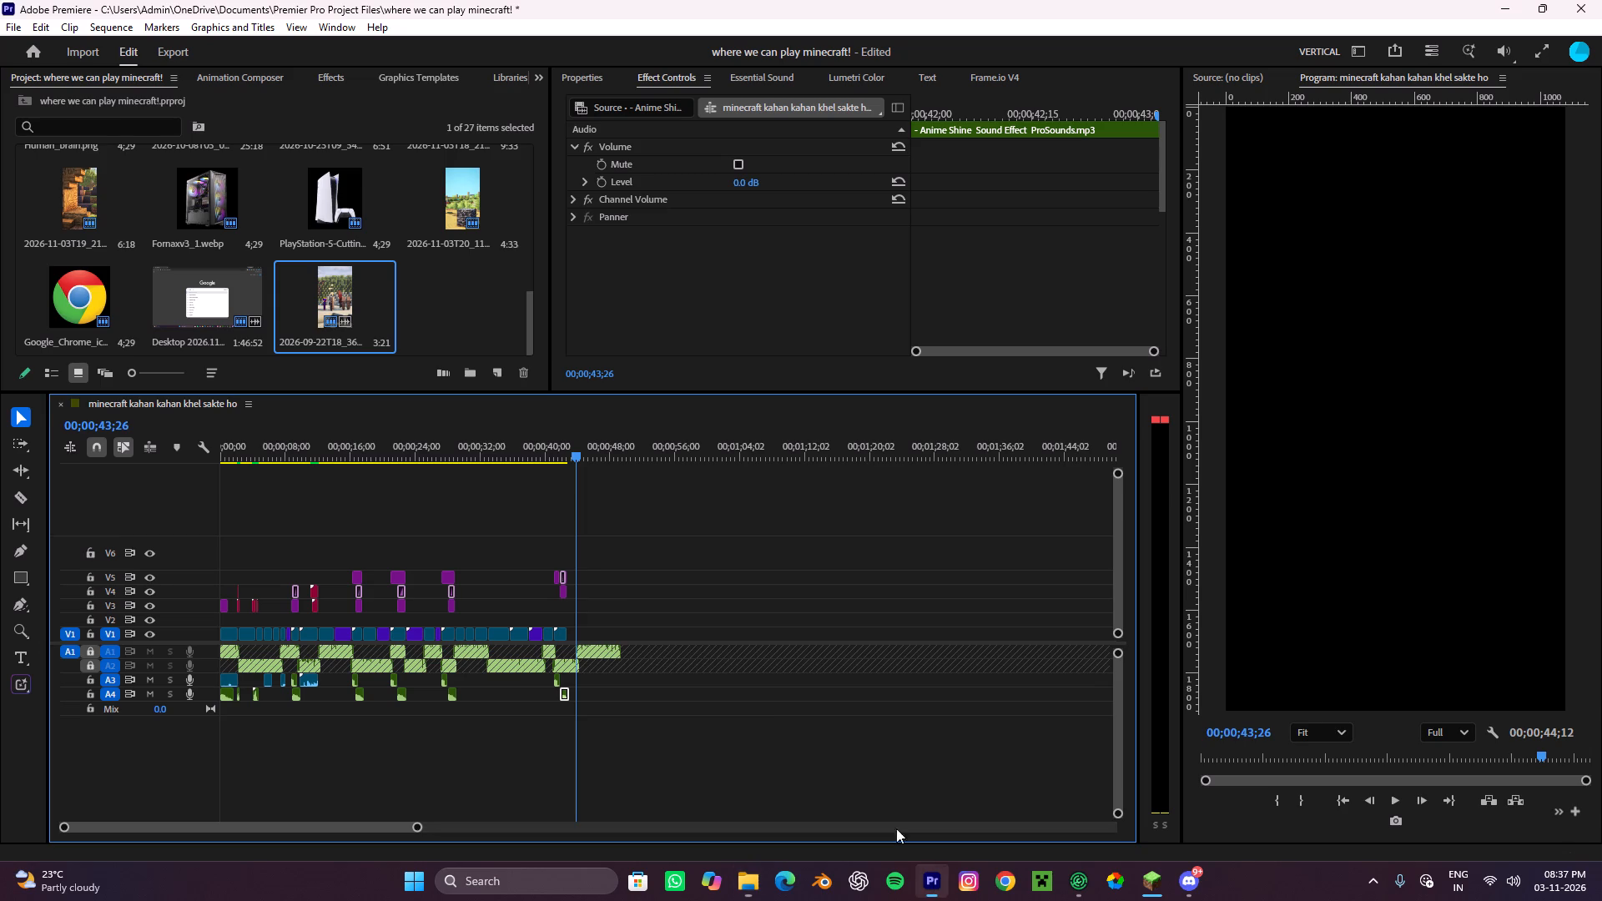
left_click_drag(896, 828, 668, 670)
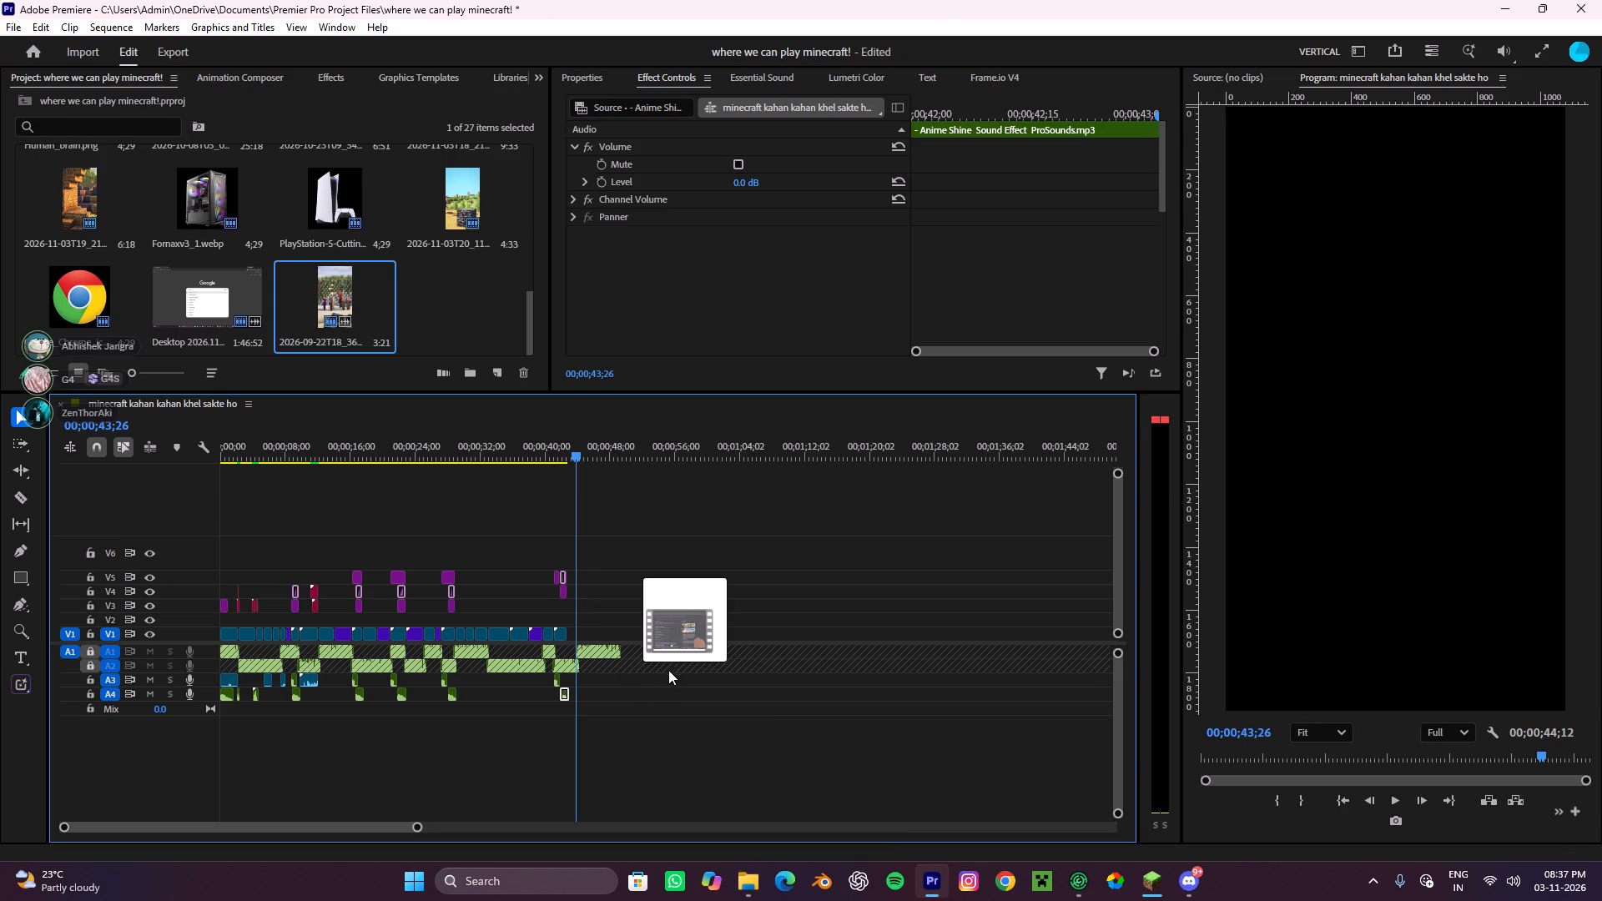
left_click_drag(668, 670, 417, 357)
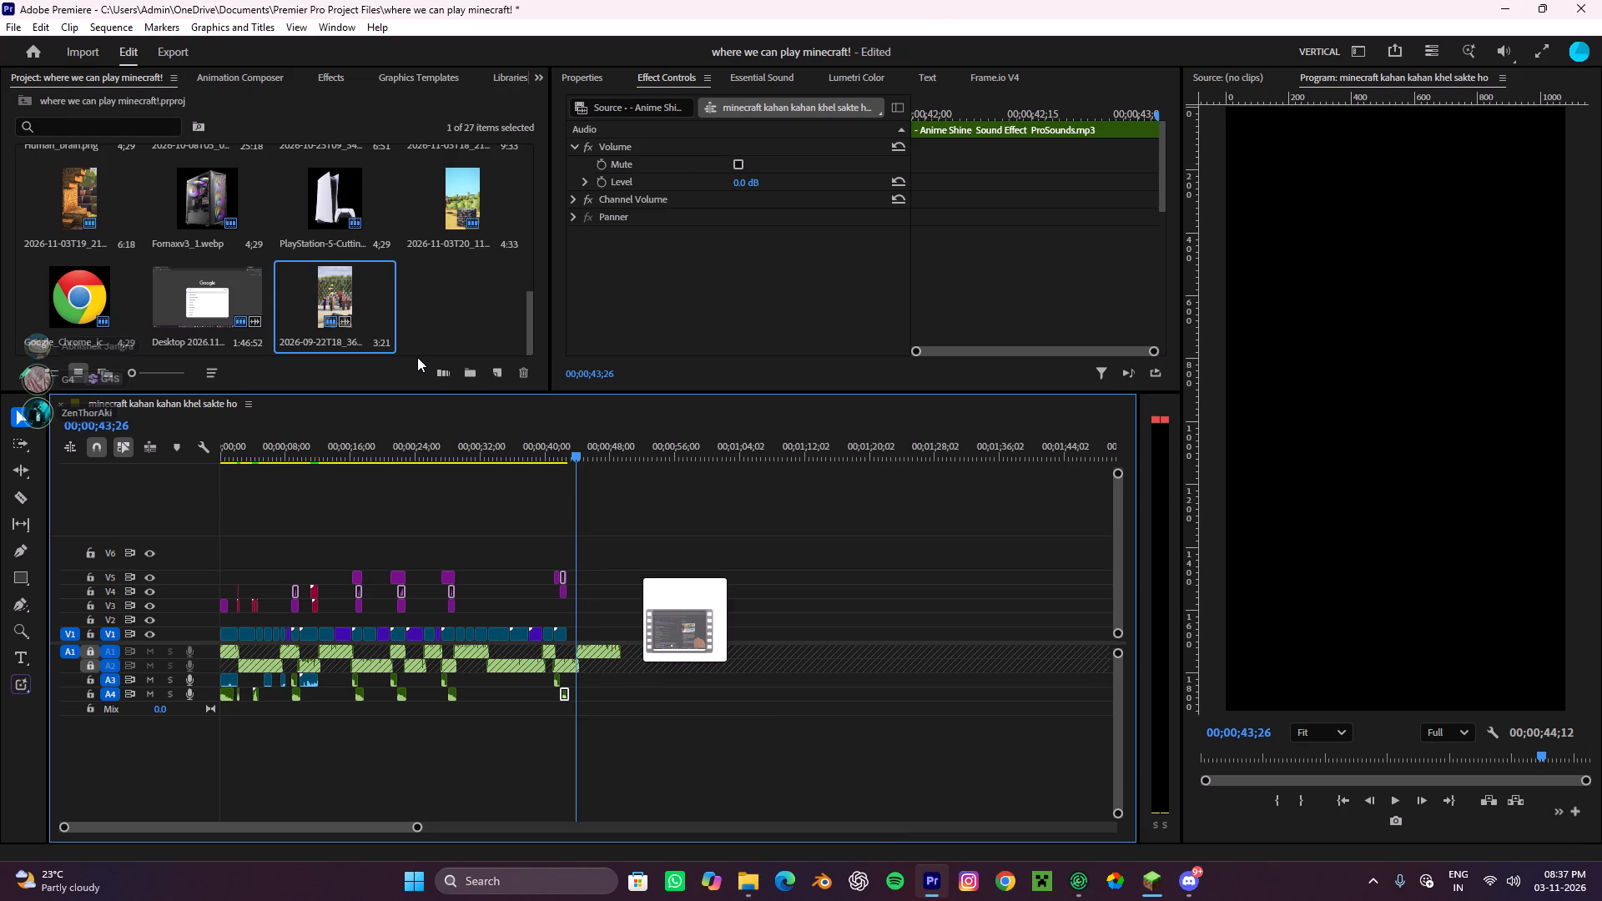
left_click_drag(417, 357, 699, 571)
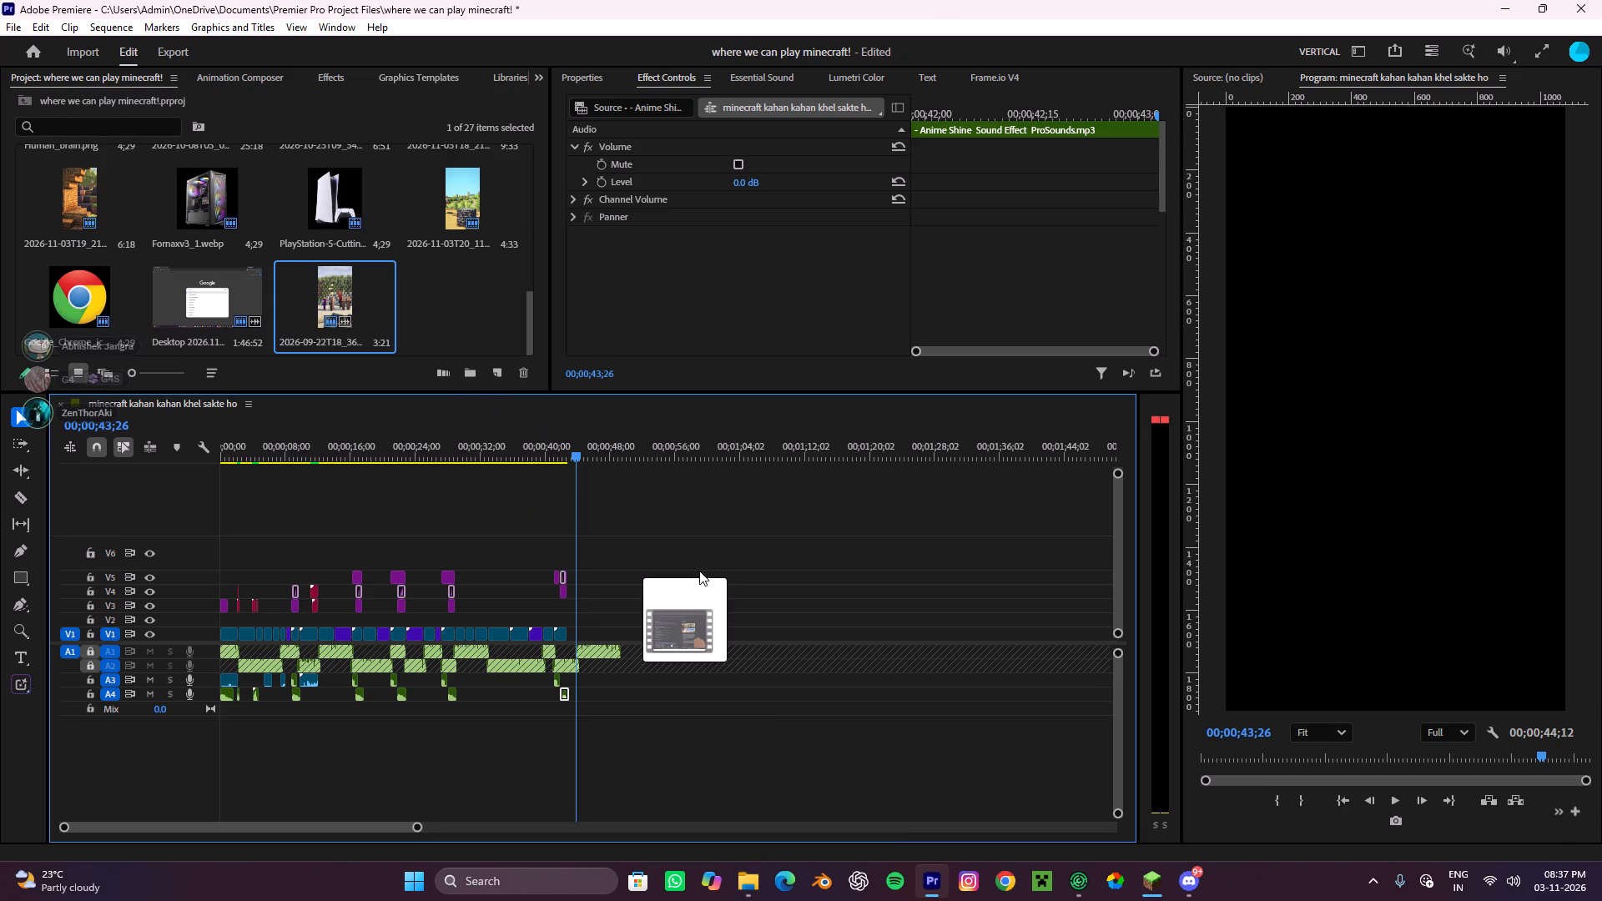
left_click_drag(699, 571, 584, 629)
Move the new recording earlier on V1 so it starts directly after the 43.mp4 clip.
scroll(617, 622, "up", 9, "alt")
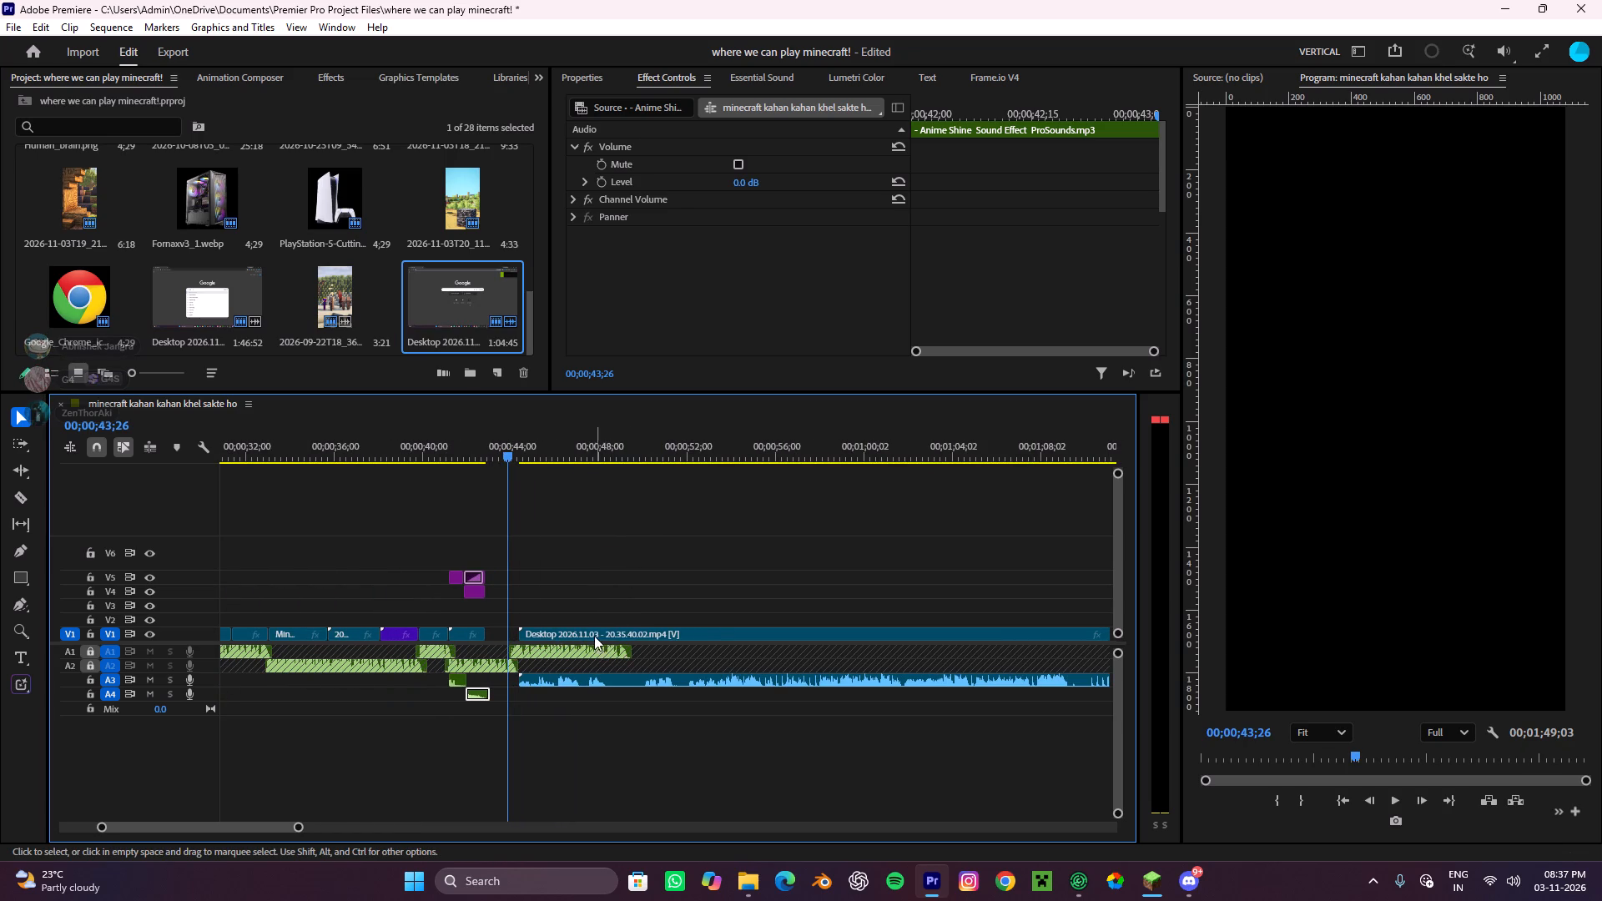
left_click_drag(586, 633, 560, 637)
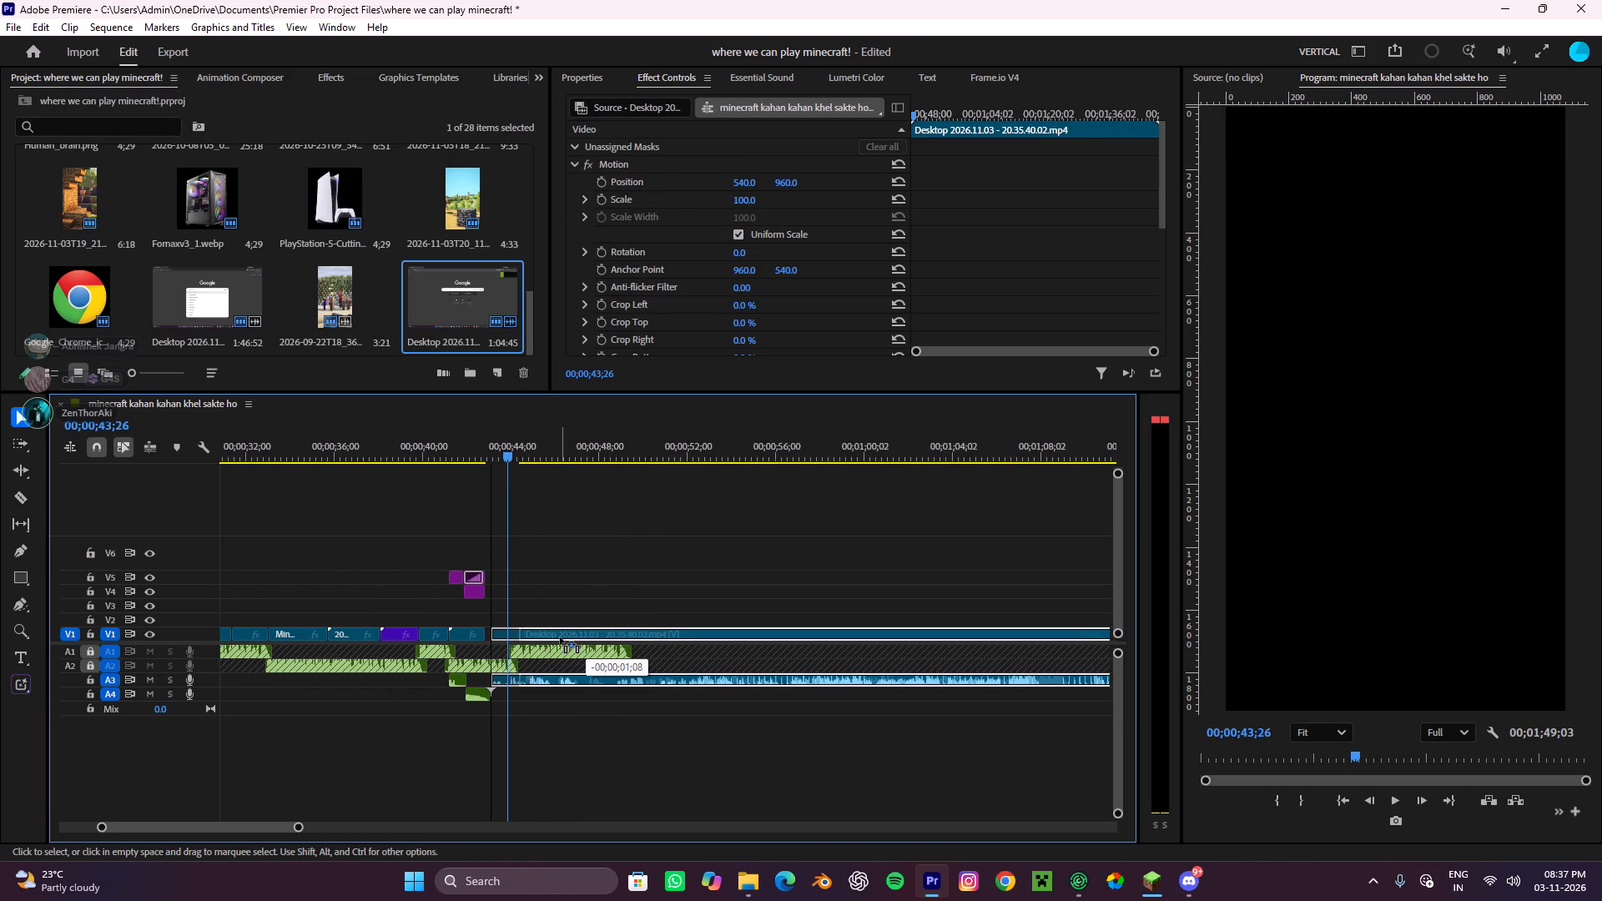
left_click_drag(560, 637, 554, 641)
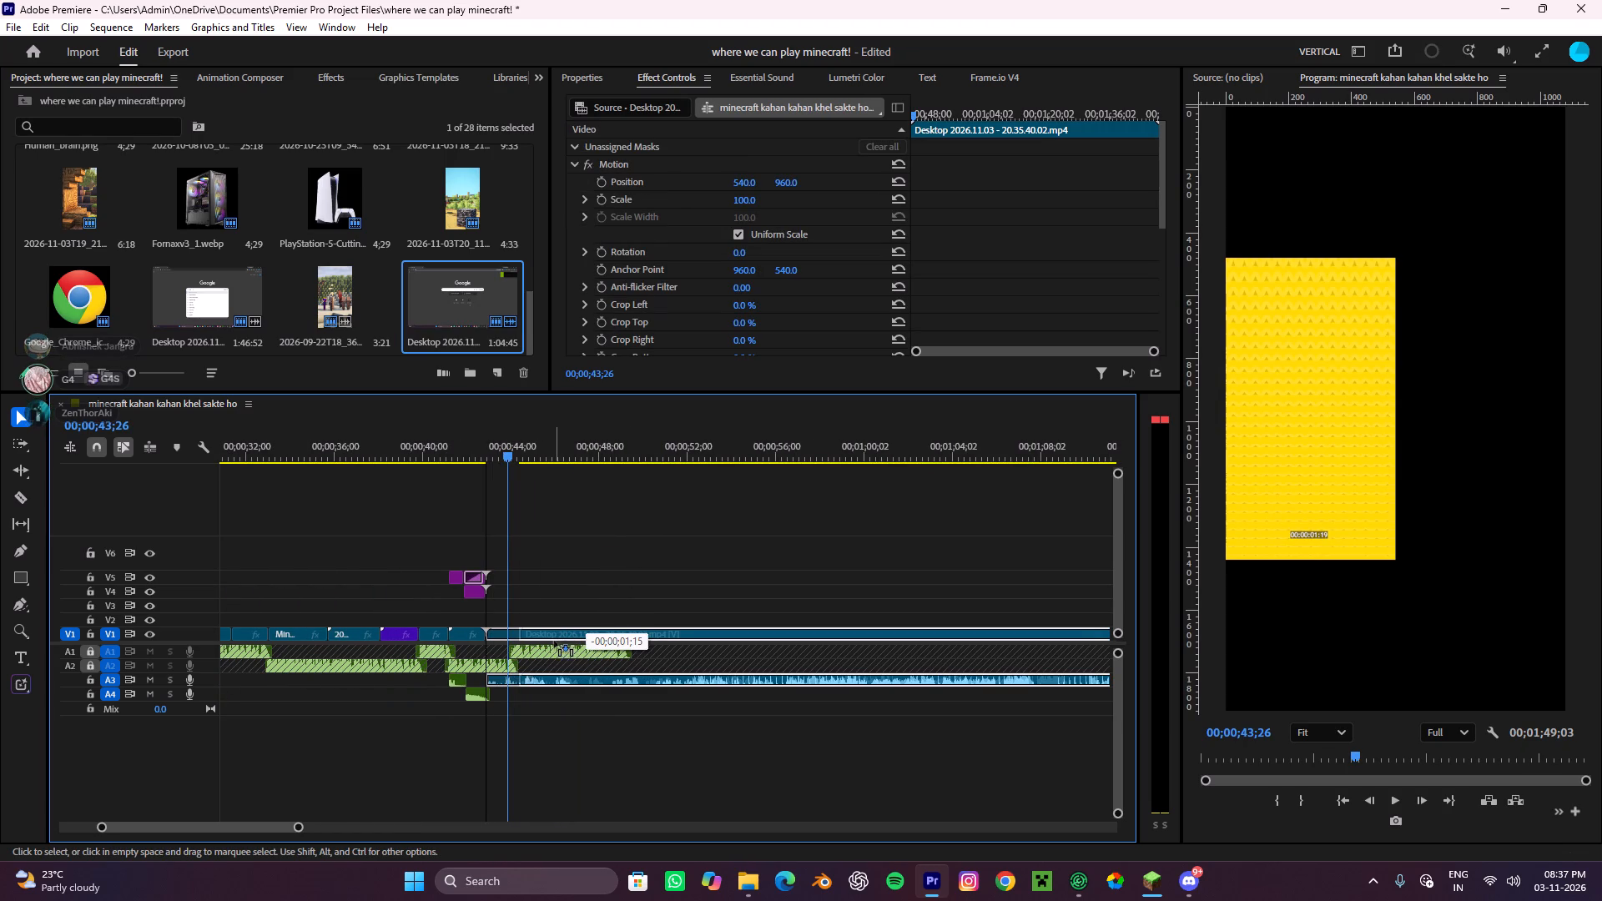
left_click_drag(554, 641, 554, 645)
left_click(617, 592)
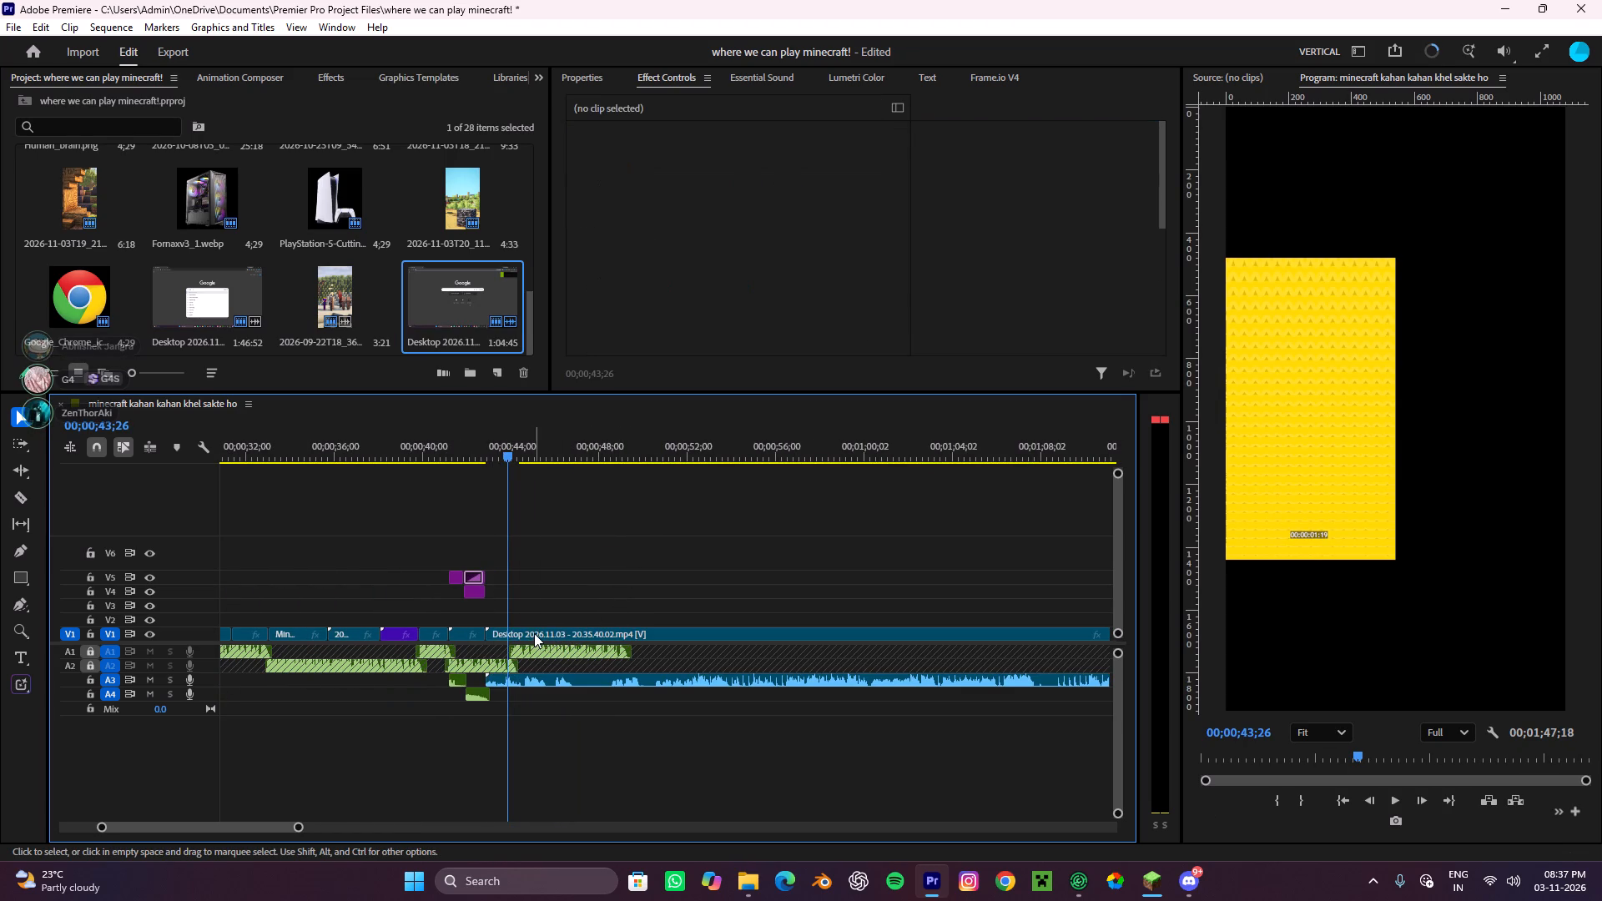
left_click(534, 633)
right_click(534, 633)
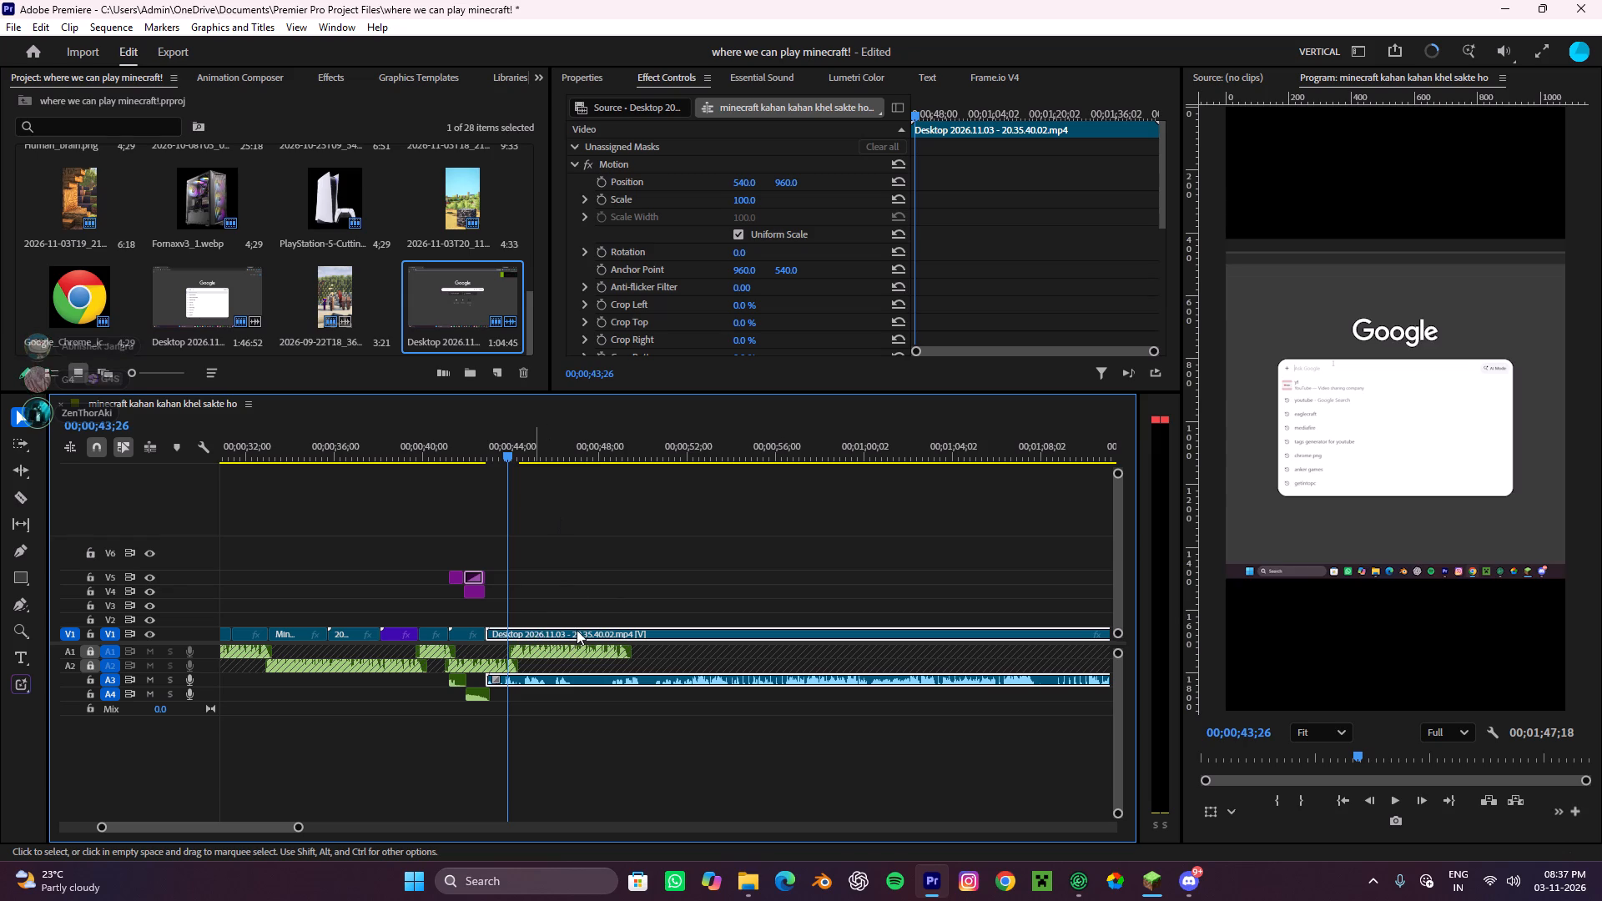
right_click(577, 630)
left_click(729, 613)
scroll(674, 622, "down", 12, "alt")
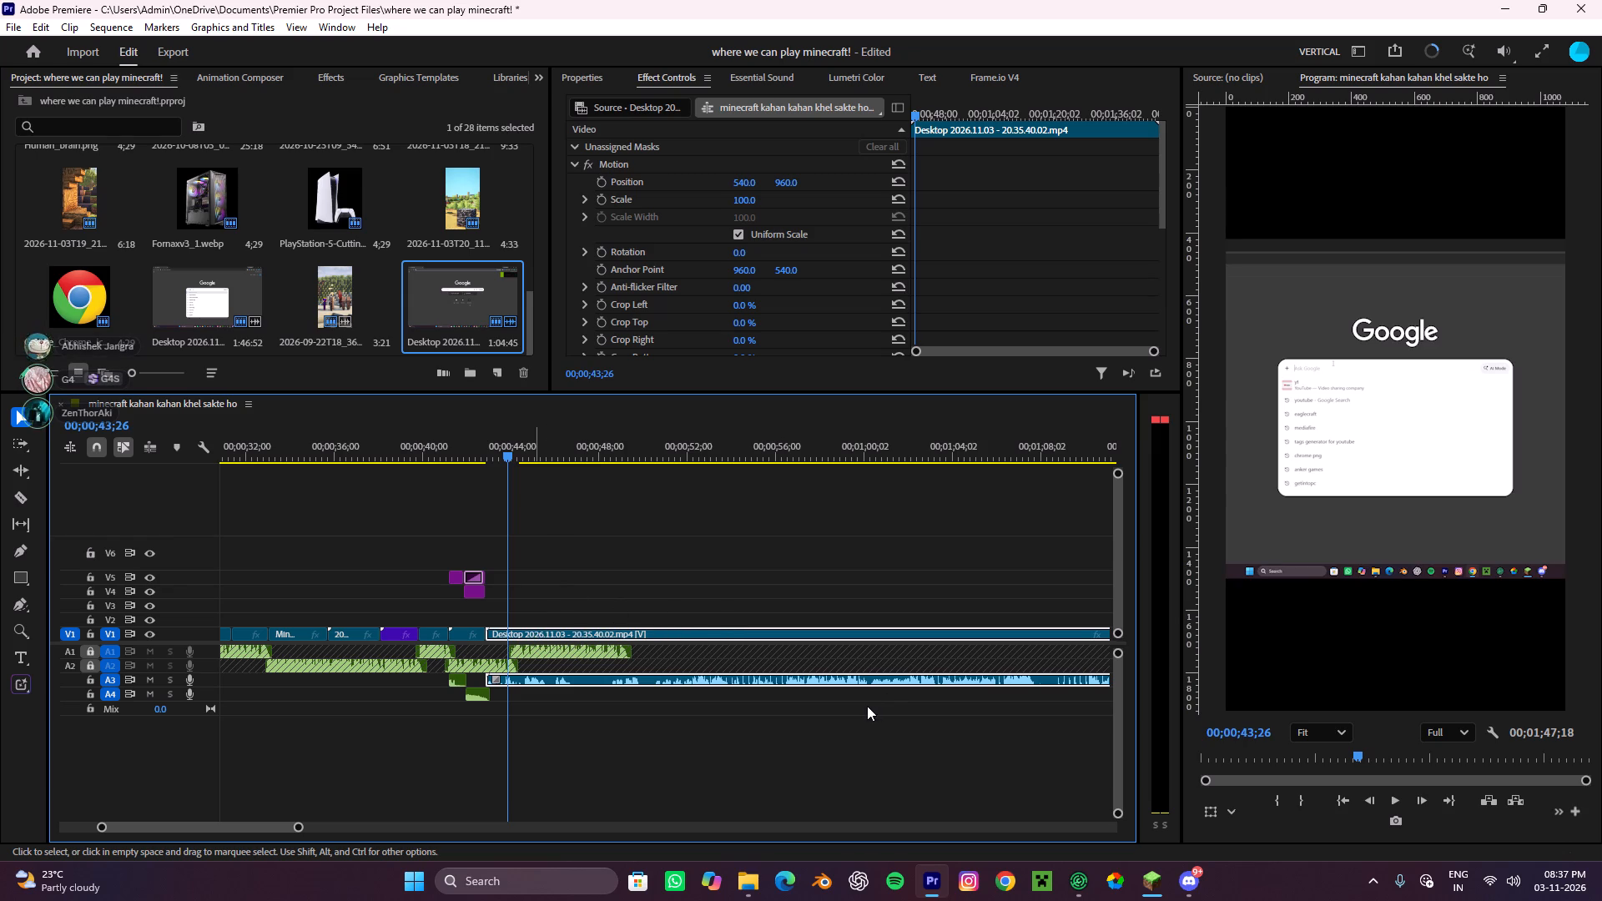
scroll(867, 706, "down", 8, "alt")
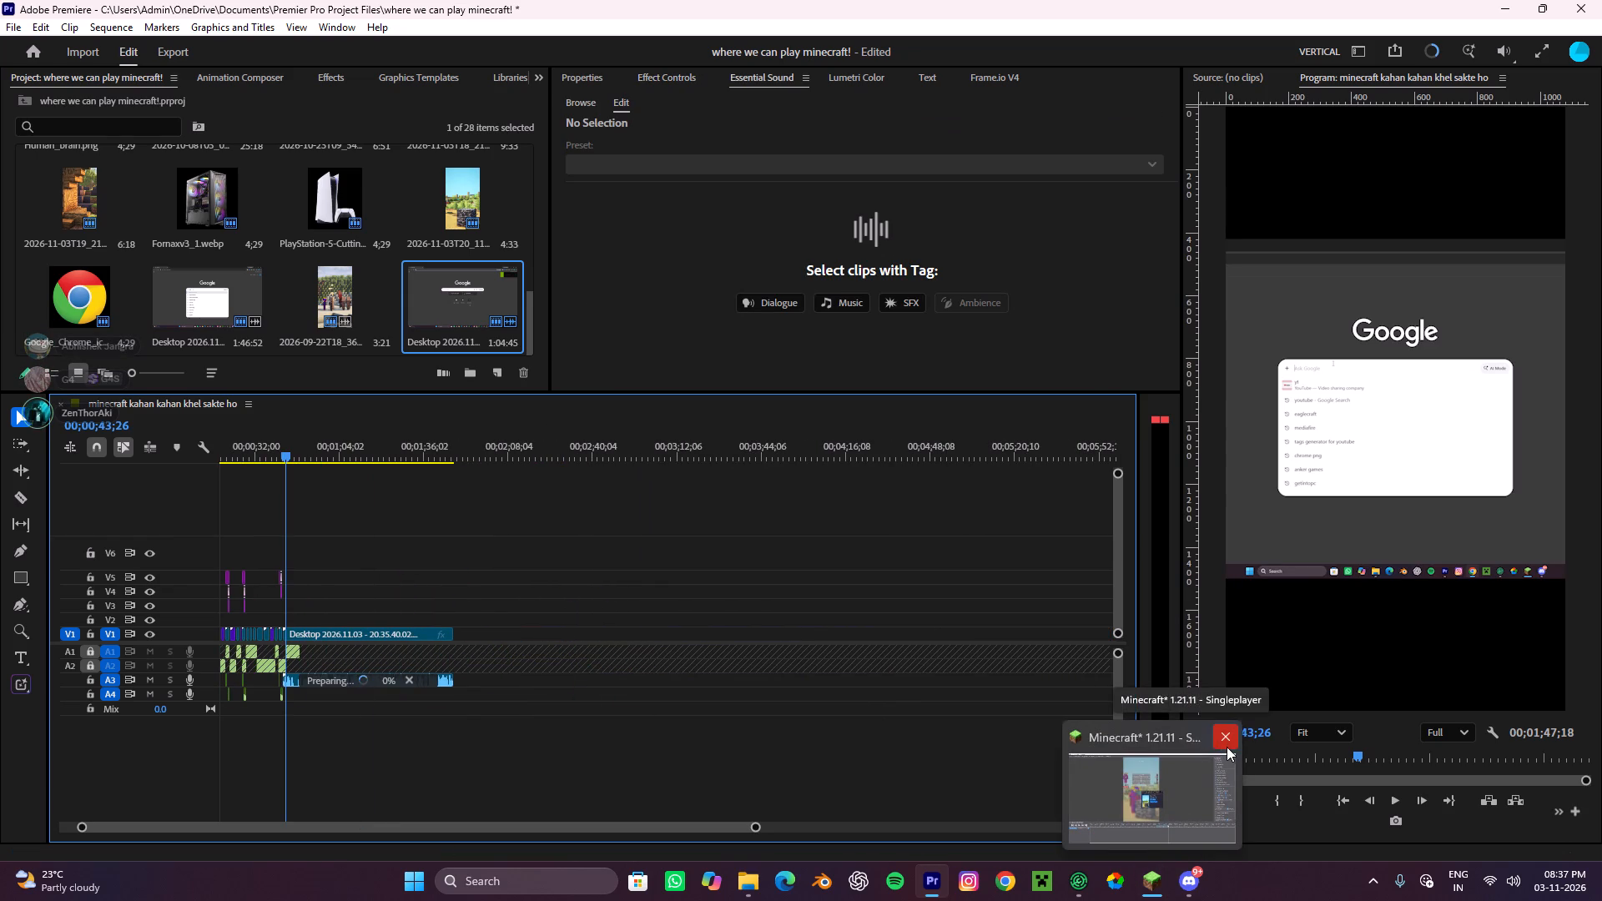
Close the Minecraft game window.
left_click(1227, 747)
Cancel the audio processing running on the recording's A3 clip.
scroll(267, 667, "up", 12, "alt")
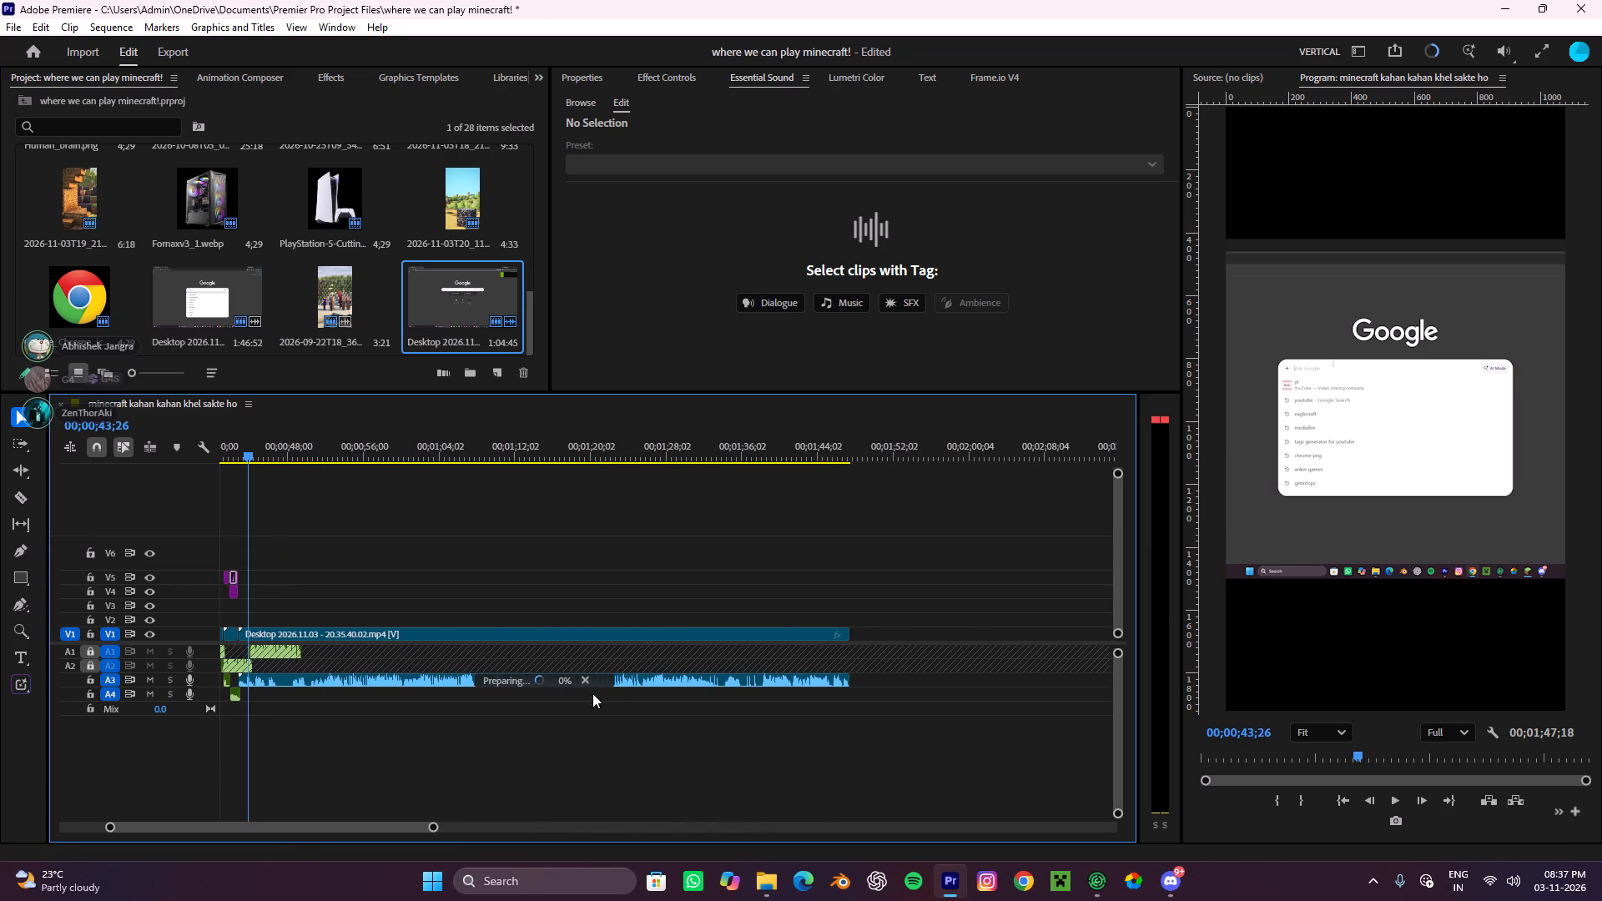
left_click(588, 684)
Unlink the recording's video from its audio and remove the audio clip from A3.
scroll(456, 682, "up", 4)
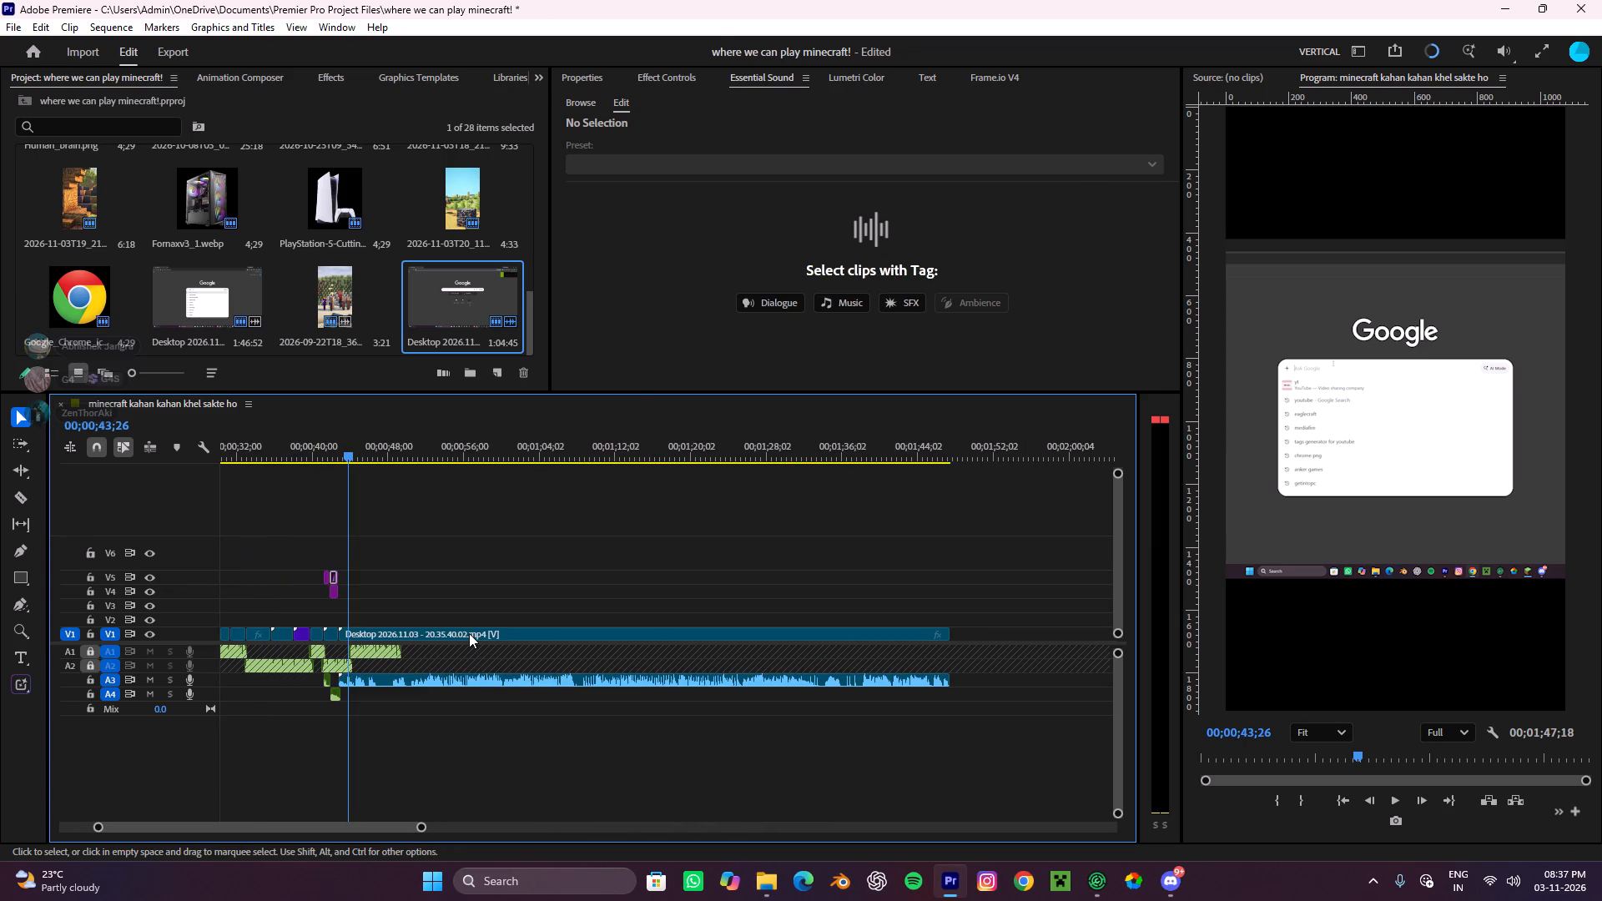
left_click(469, 633)
right_click(468, 633)
left_click(526, 320)
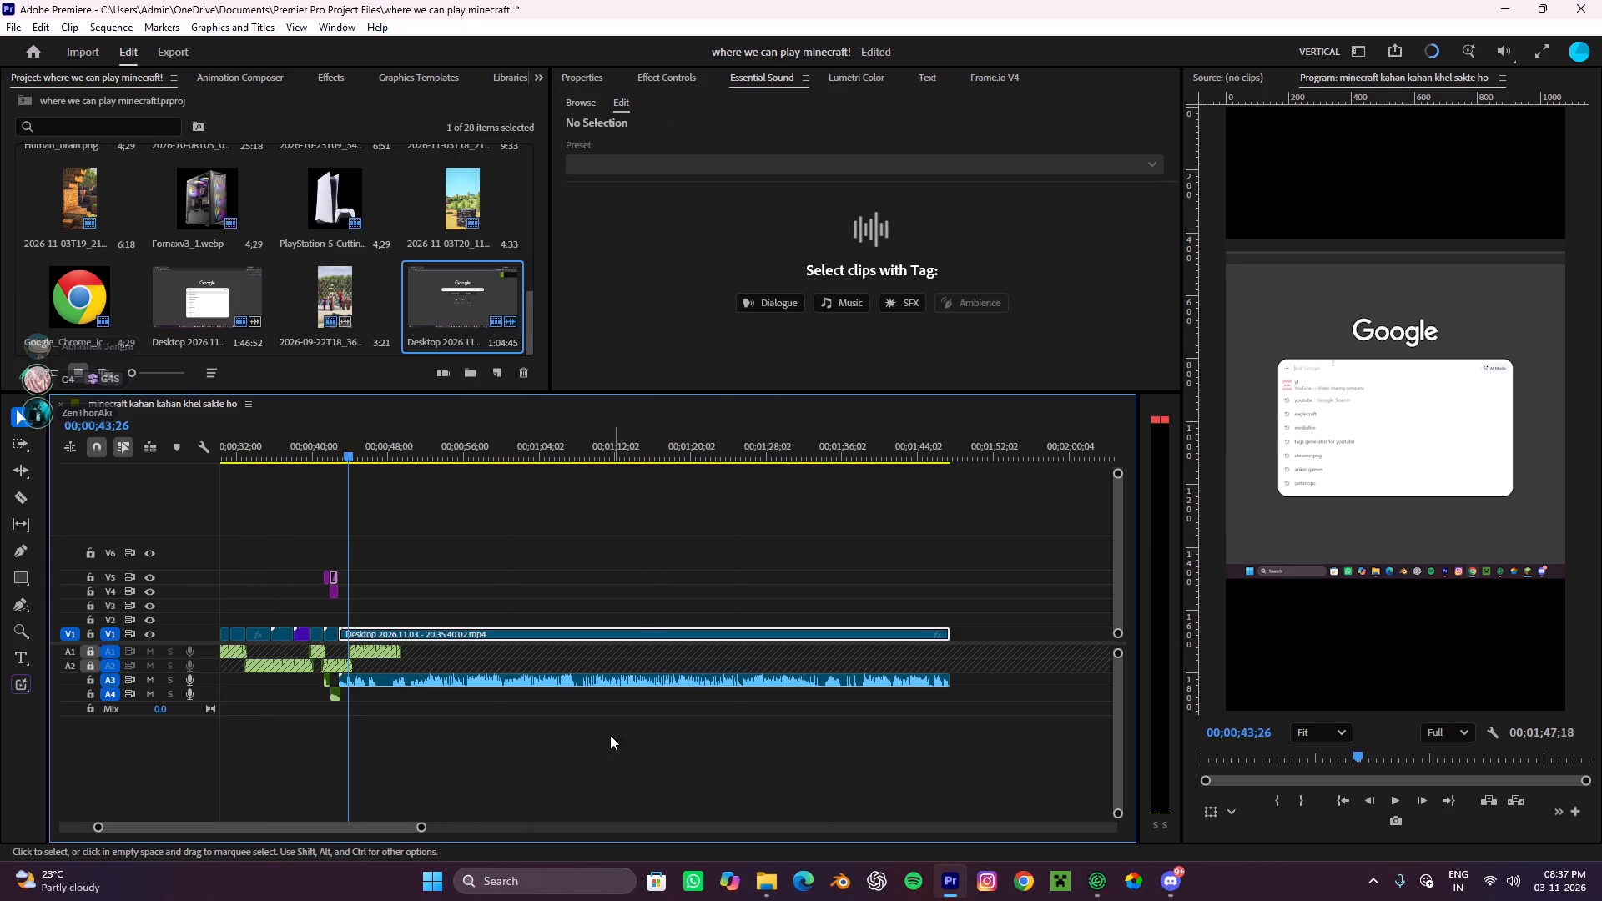
left_click_drag(603, 738, 570, 677)
key("ctrl+x")
Preview the recording's Google search opening and split the V1 clip at 00;00;46;00.
scroll(347, 663, "up", 11, "alt")
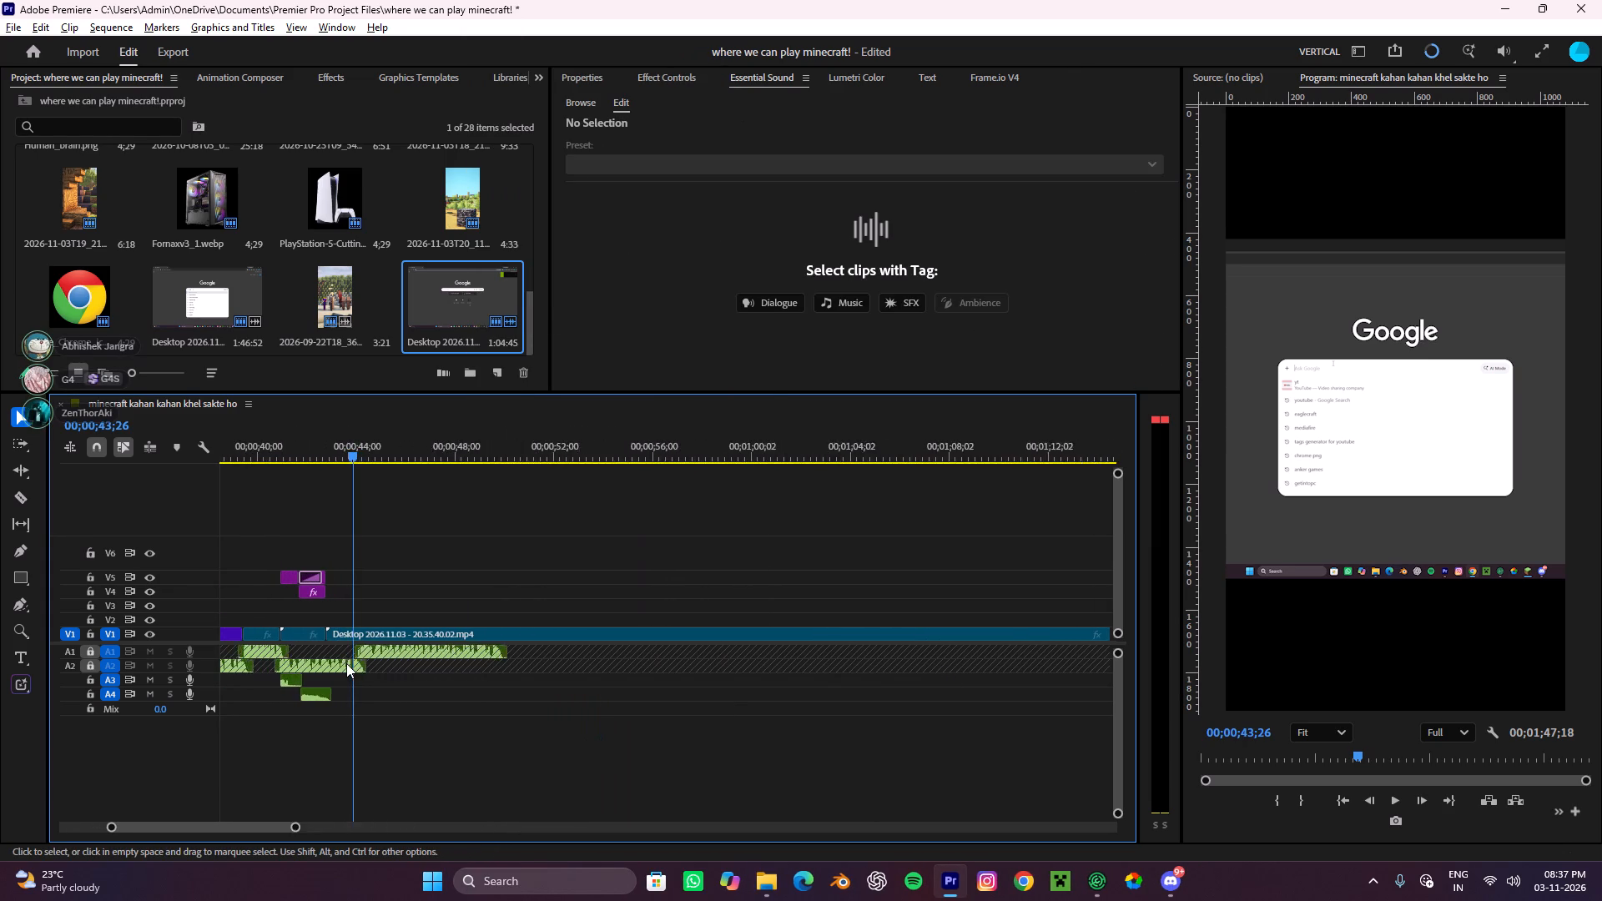
scroll(346, 663, "up", 7, "alt")
left_click_drag(436, 453, 375, 588)
key("space")
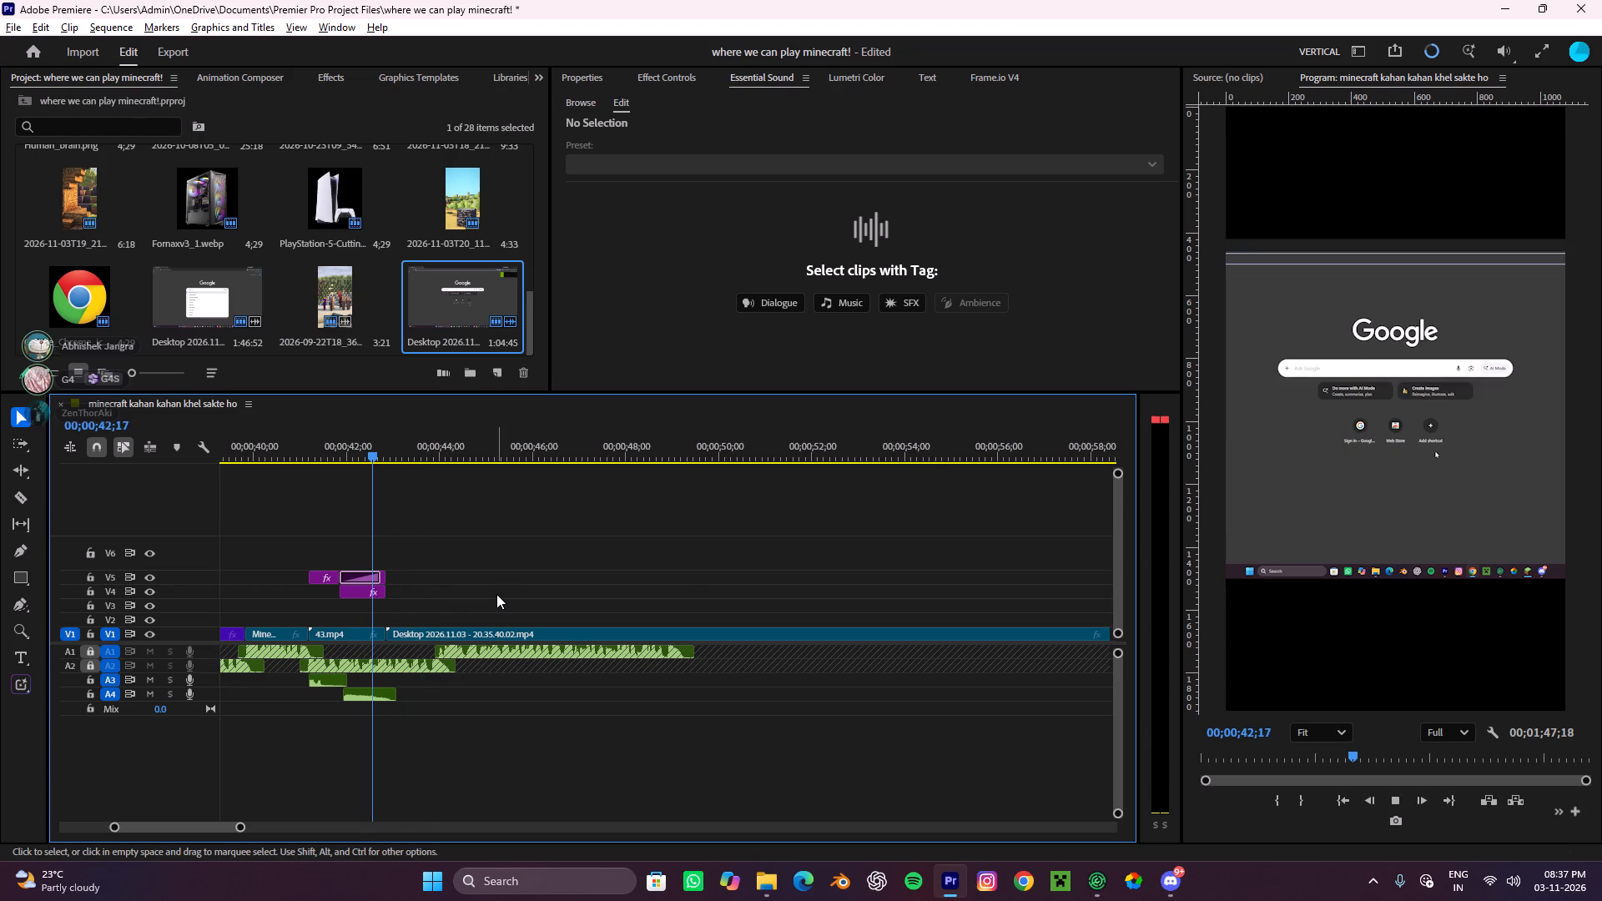
scroll(496, 594, "down", 8, "alt")
key("space")
left_click_drag(461, 442, 570, 476)
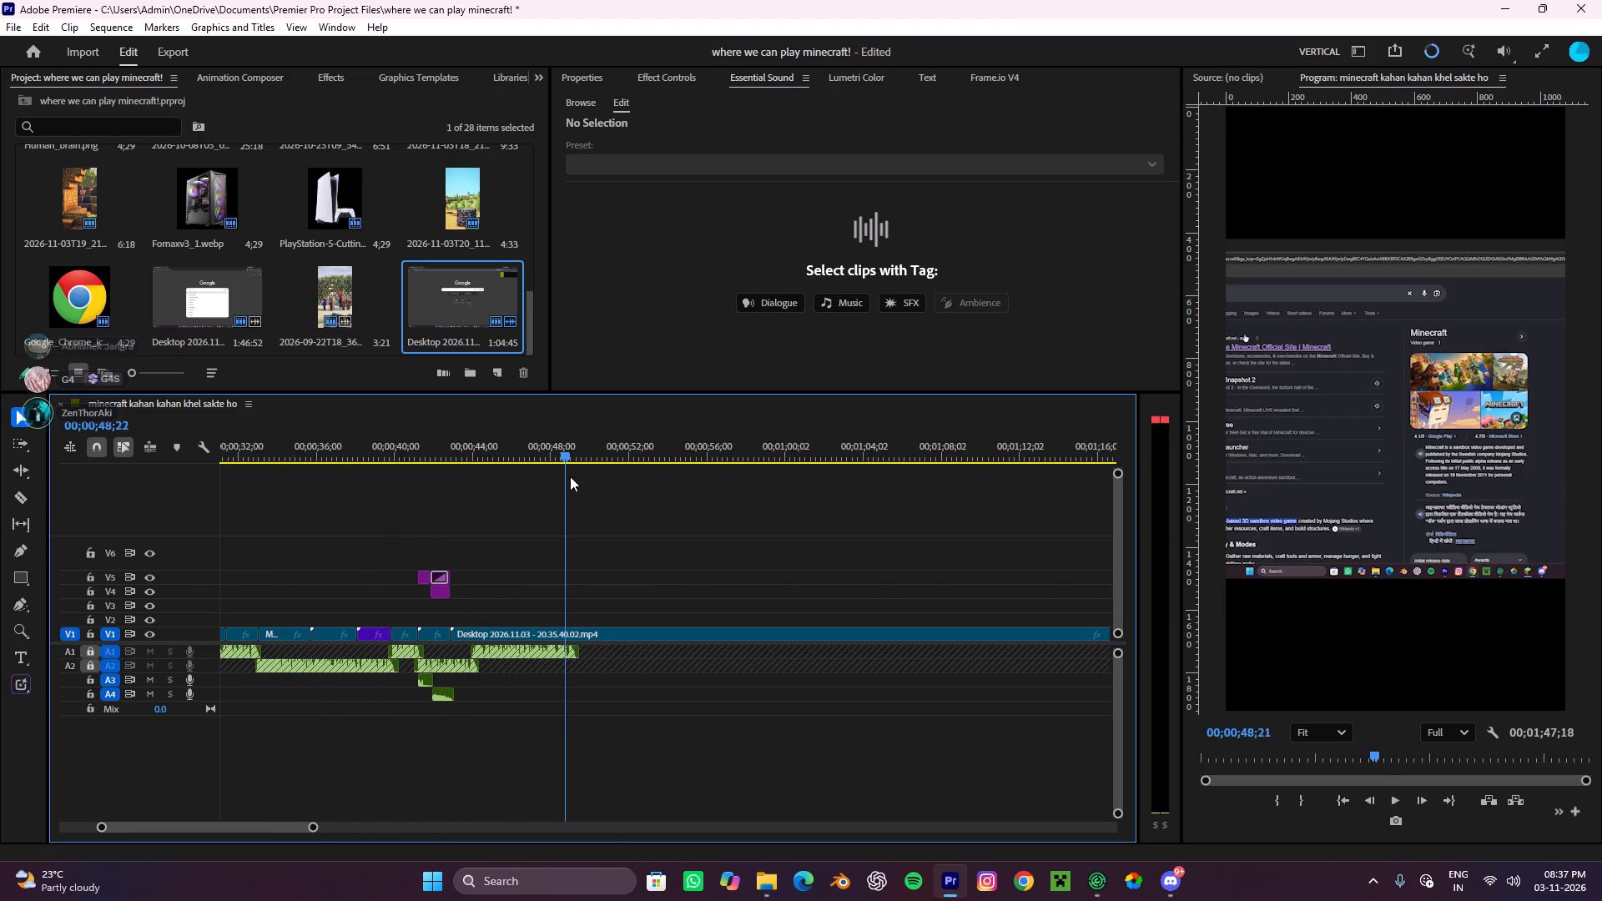
left_click_drag(570, 476, 507, 504)
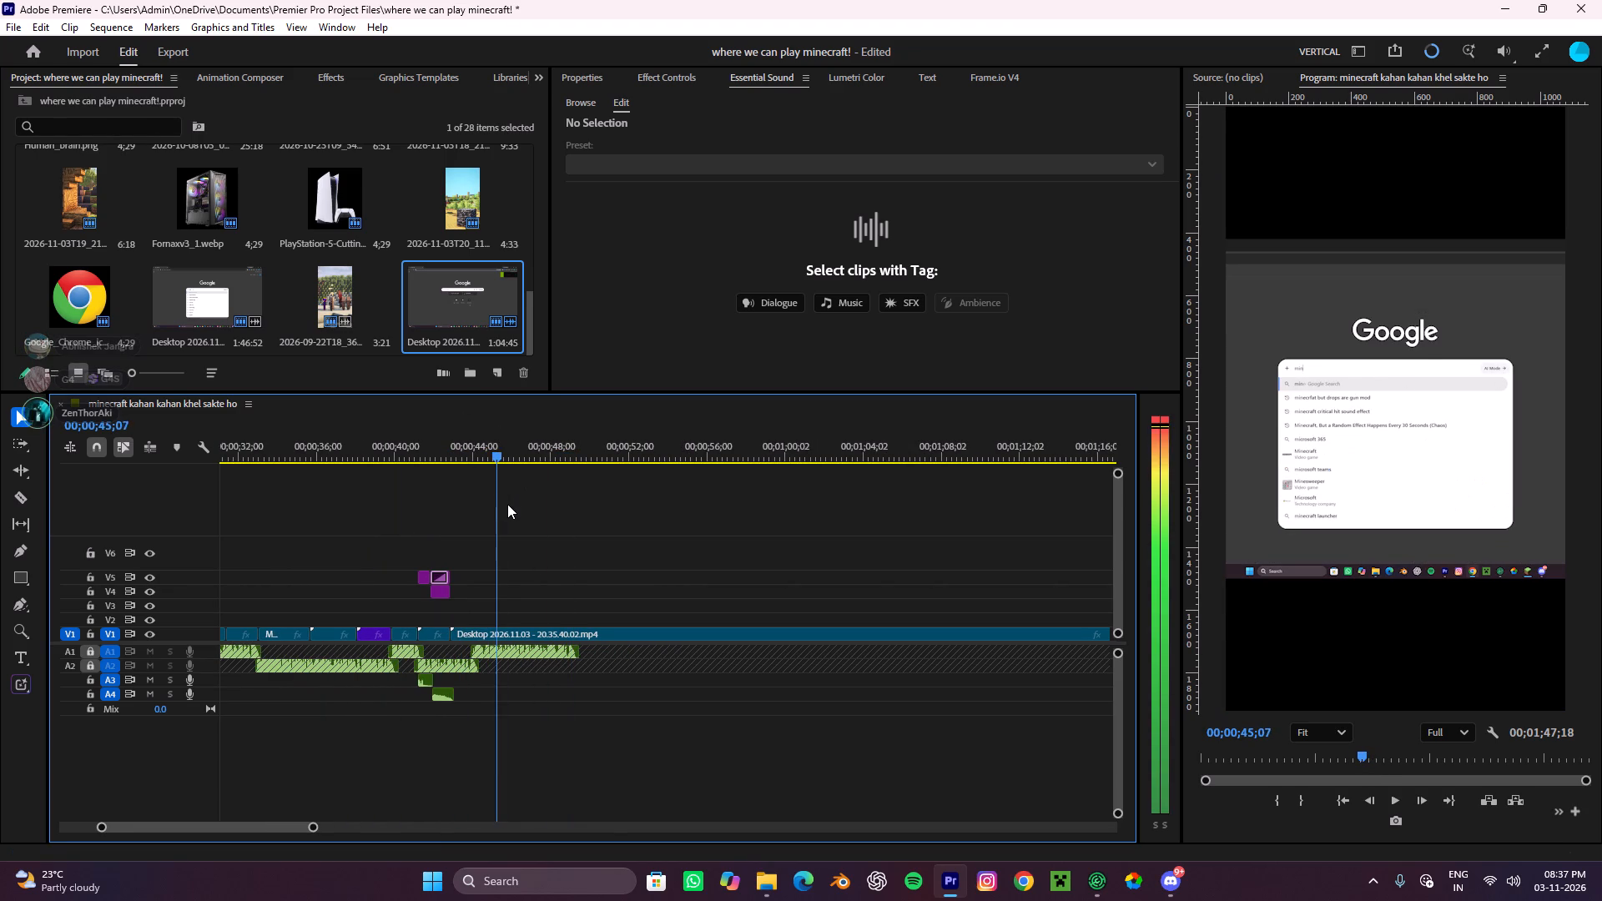
left_click_drag(507, 504, 514, 502)
key("c")
left_click(506, 637)
key("v")
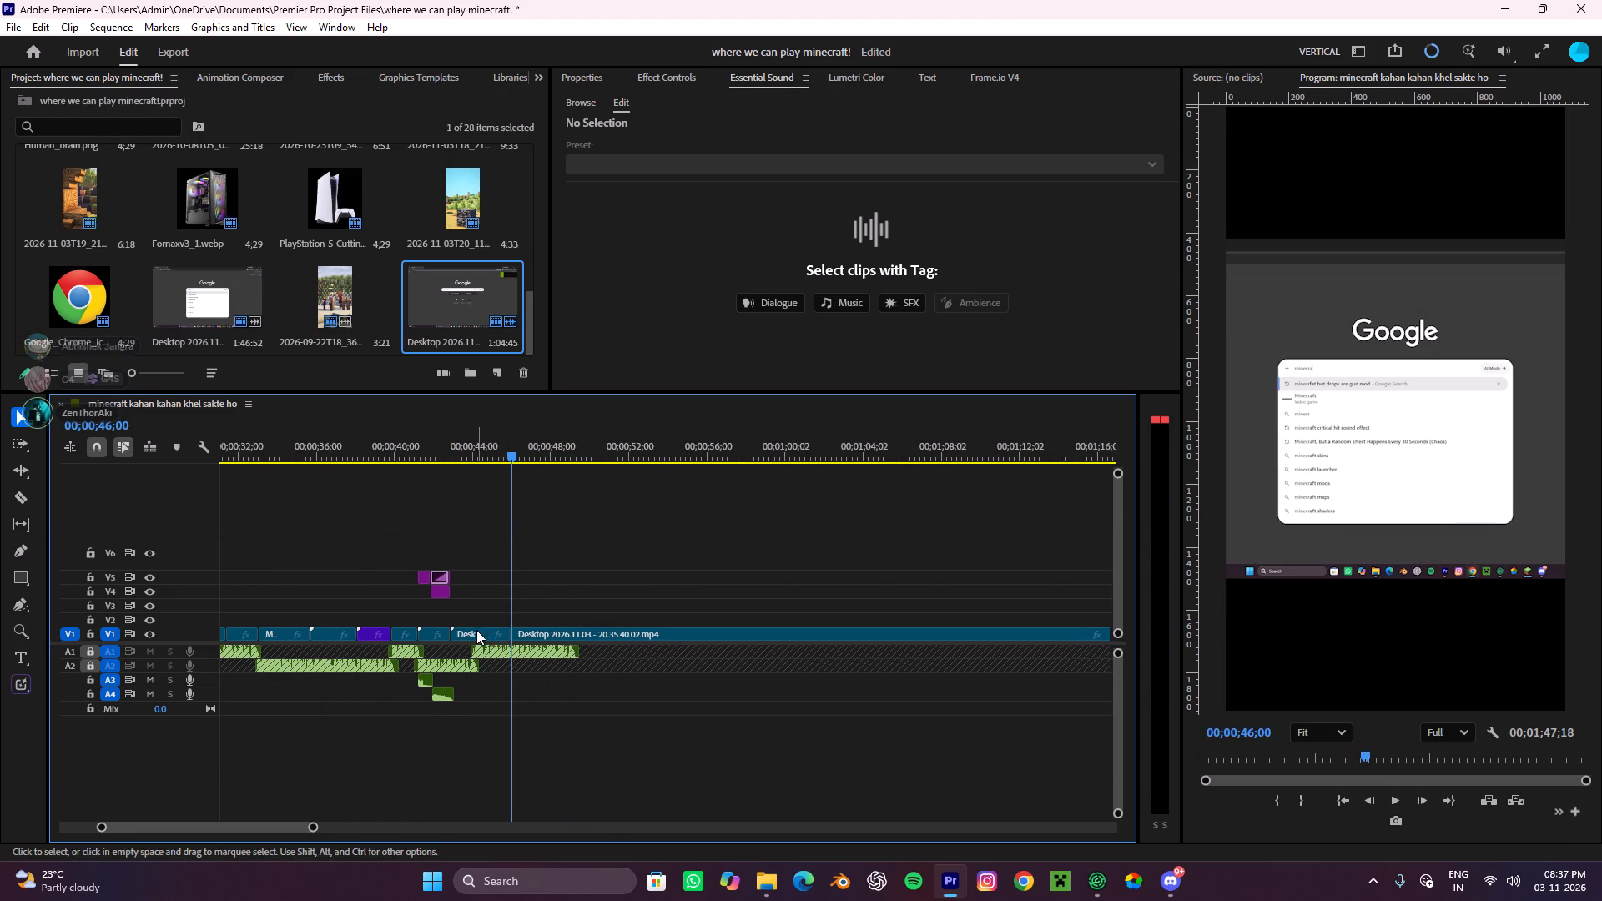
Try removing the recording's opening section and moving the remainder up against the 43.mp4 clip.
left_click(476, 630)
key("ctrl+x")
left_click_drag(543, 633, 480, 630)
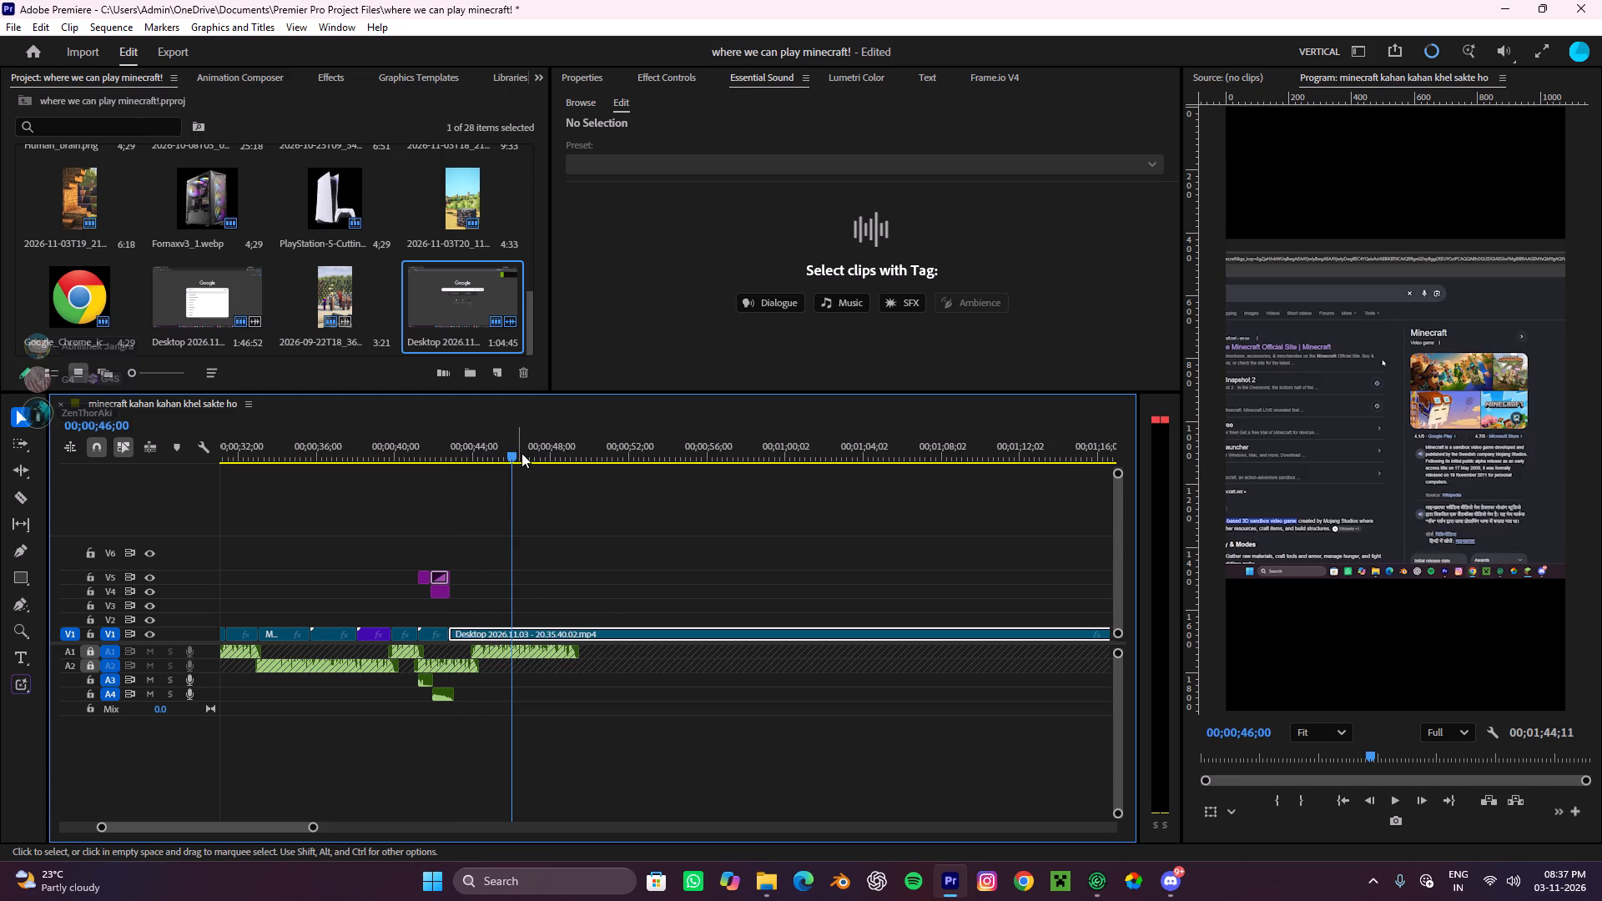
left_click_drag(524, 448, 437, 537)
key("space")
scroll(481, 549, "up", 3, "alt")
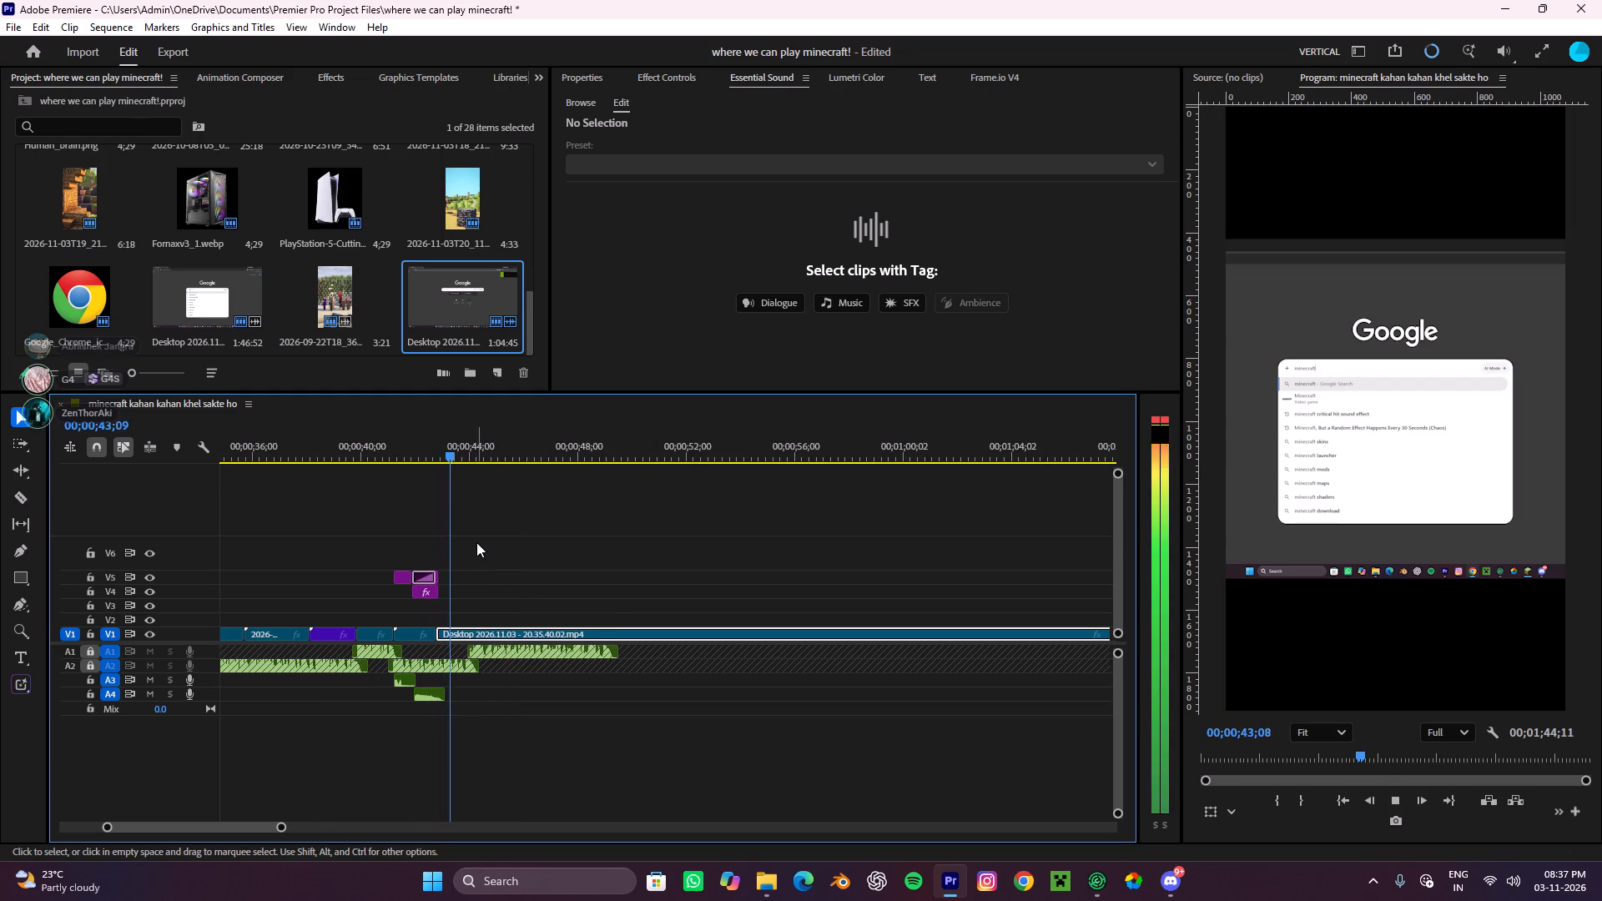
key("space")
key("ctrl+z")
Ripple delete the recording's opening section between the 43.mp4 clip and the cut.
scroll(454, 646, "up", 4, "alt")
left_click(474, 639)
type("e")
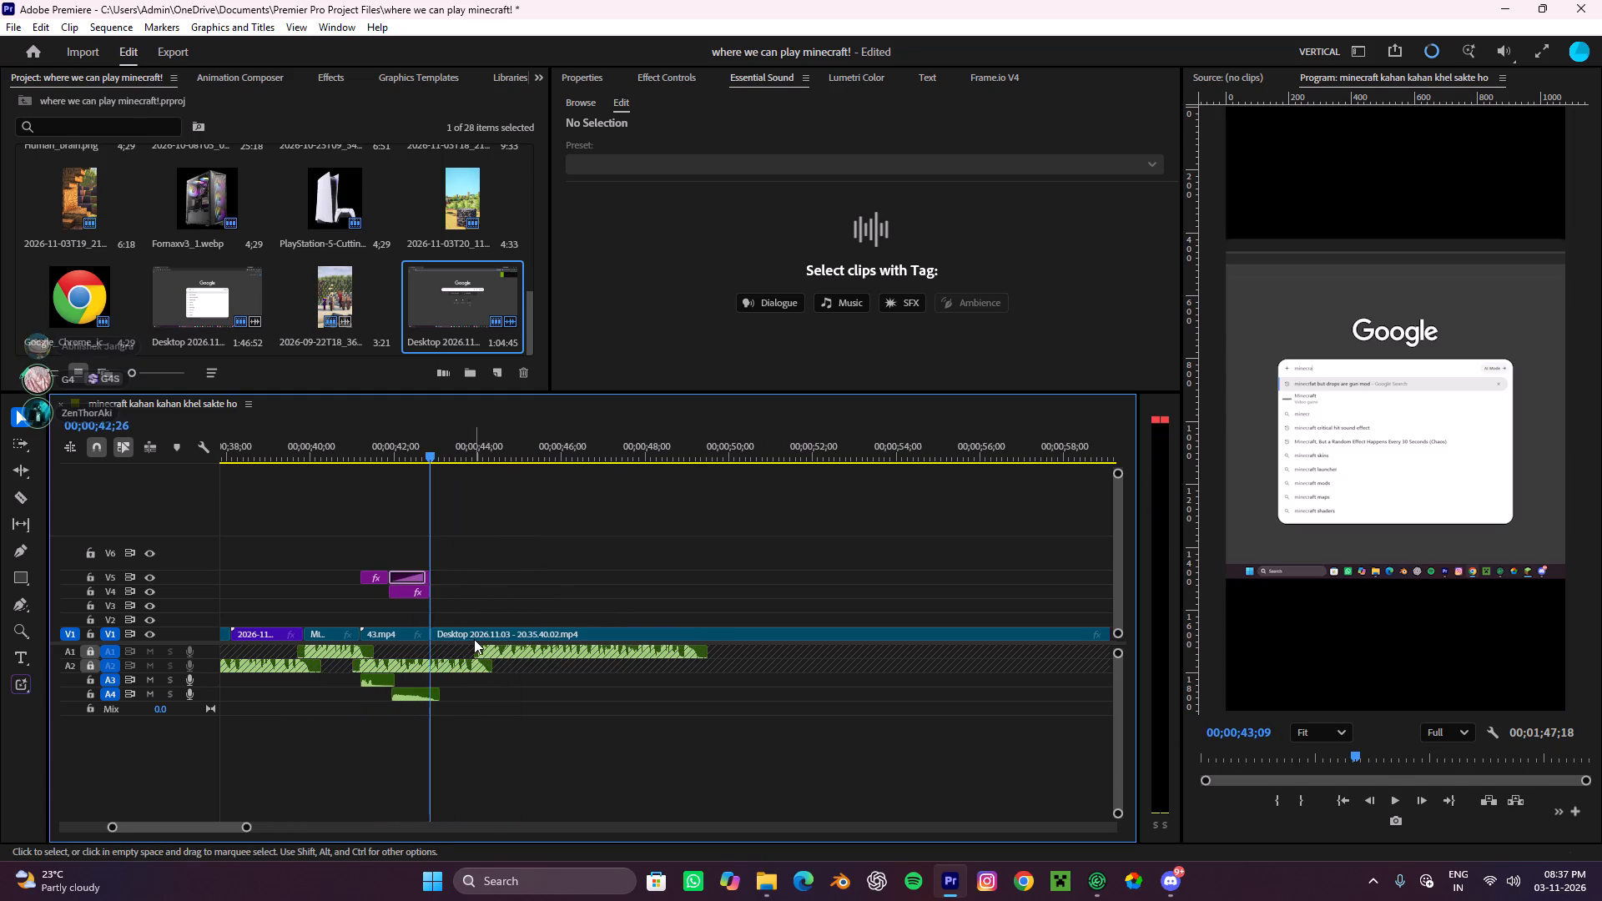
Play the search results footage and split the recording at about 00;00;43;27, where the last A1 voice-over clip begins.
key("space")
key("space")
key("c")
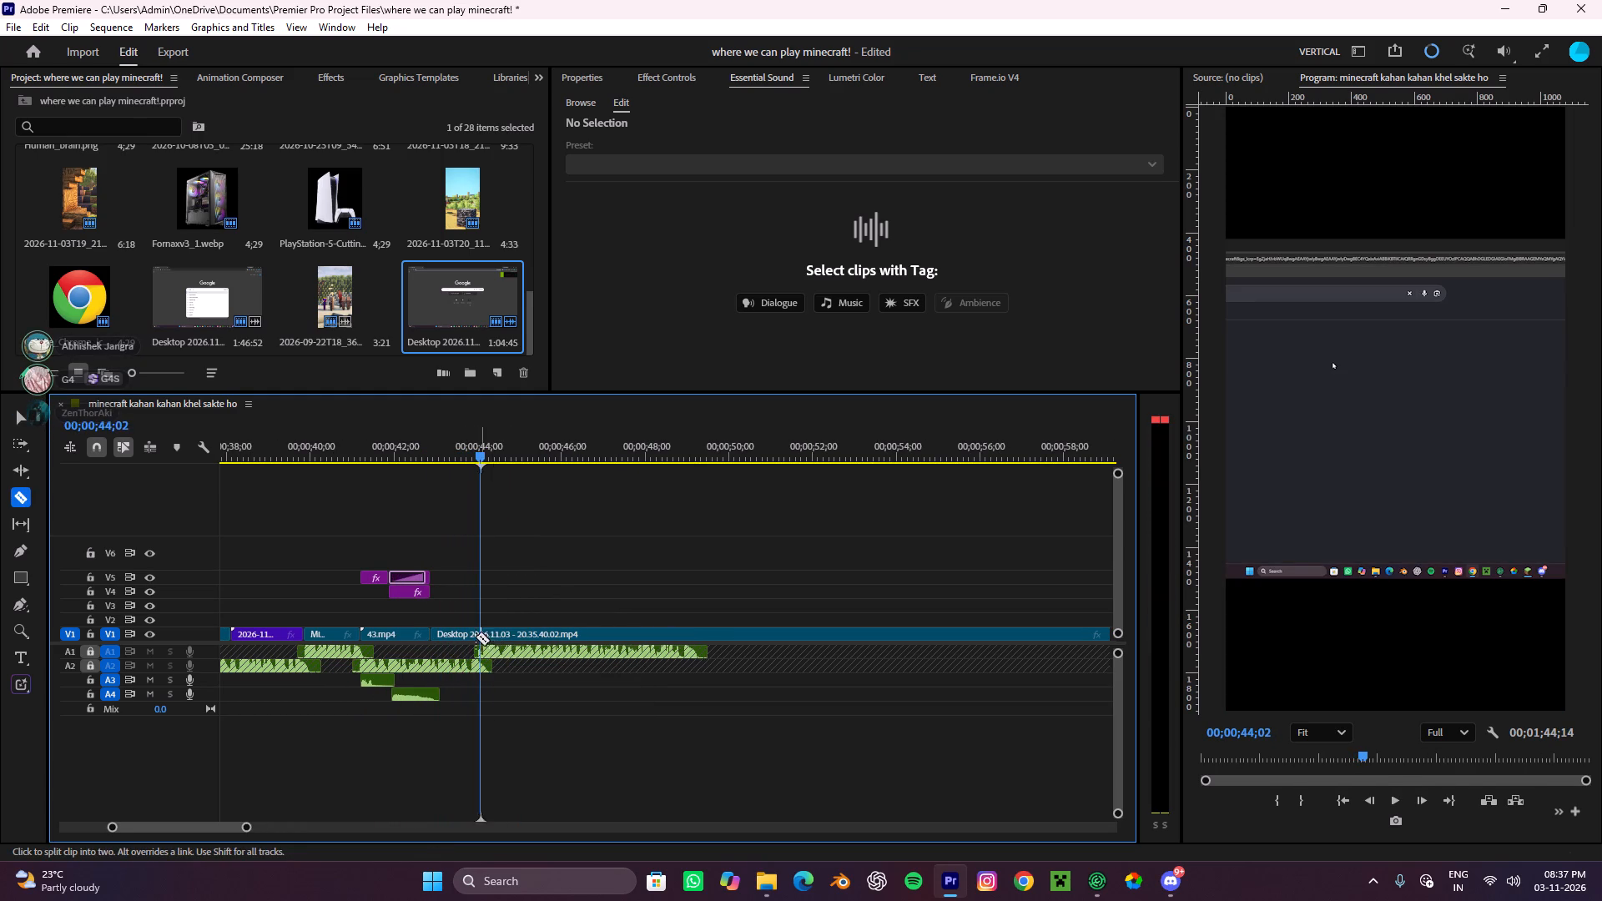
key("v")
key("space")
key("space")
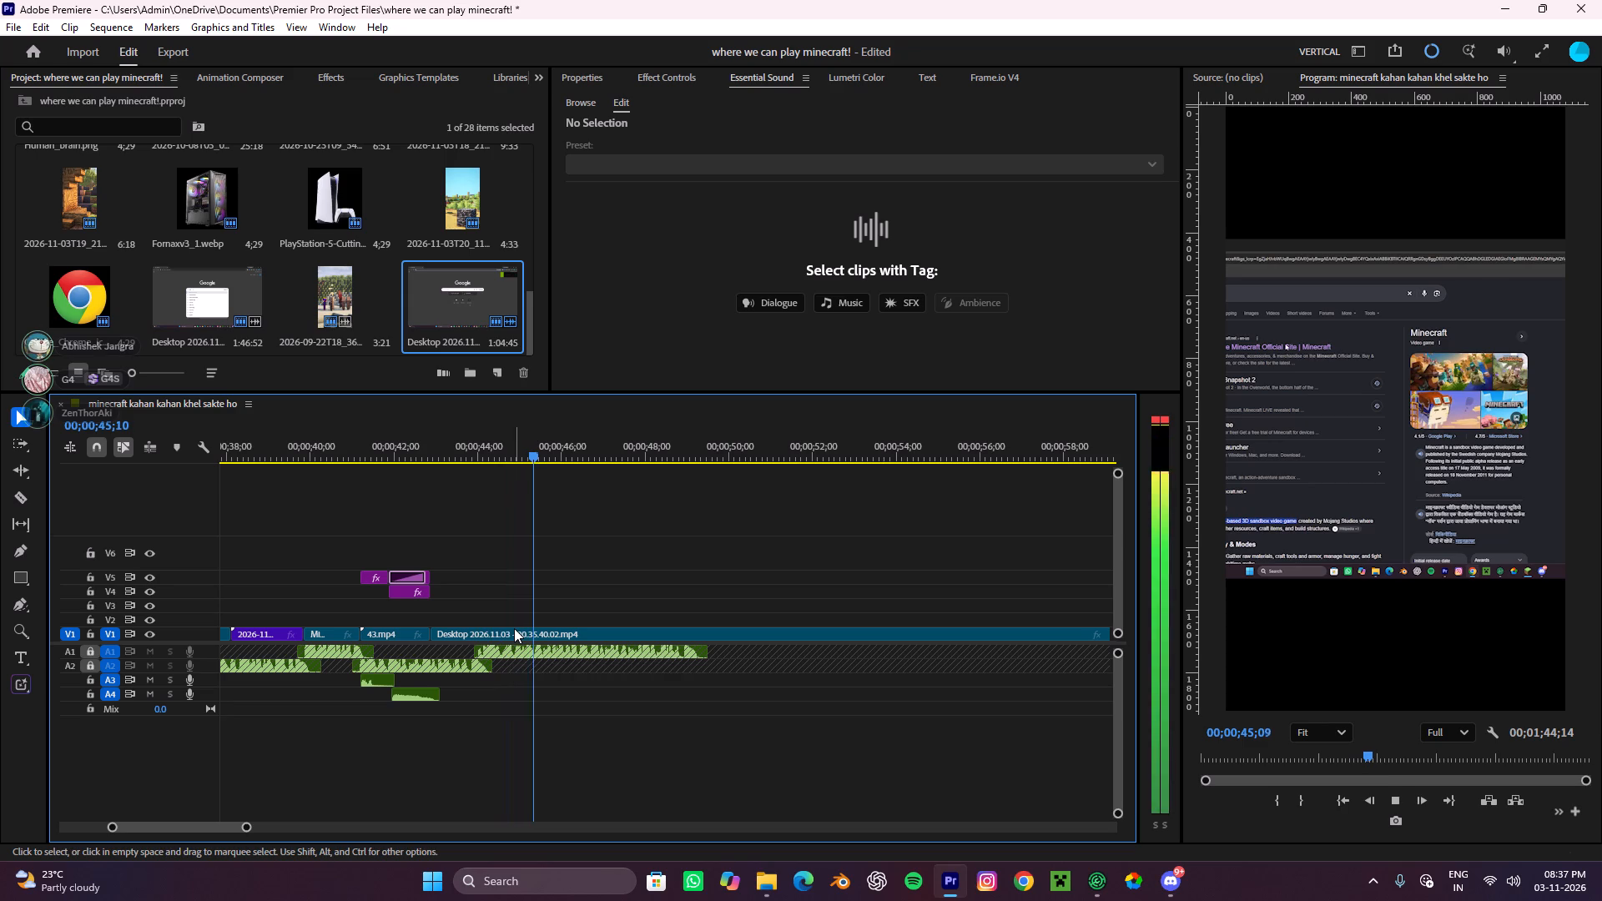
key("c")
left_click(471, 638)
key("v")
Split the recording again at about 00;00;46;23 and ripple delete the section between the two cuts.
left_click_drag(531, 444, 597, 468)
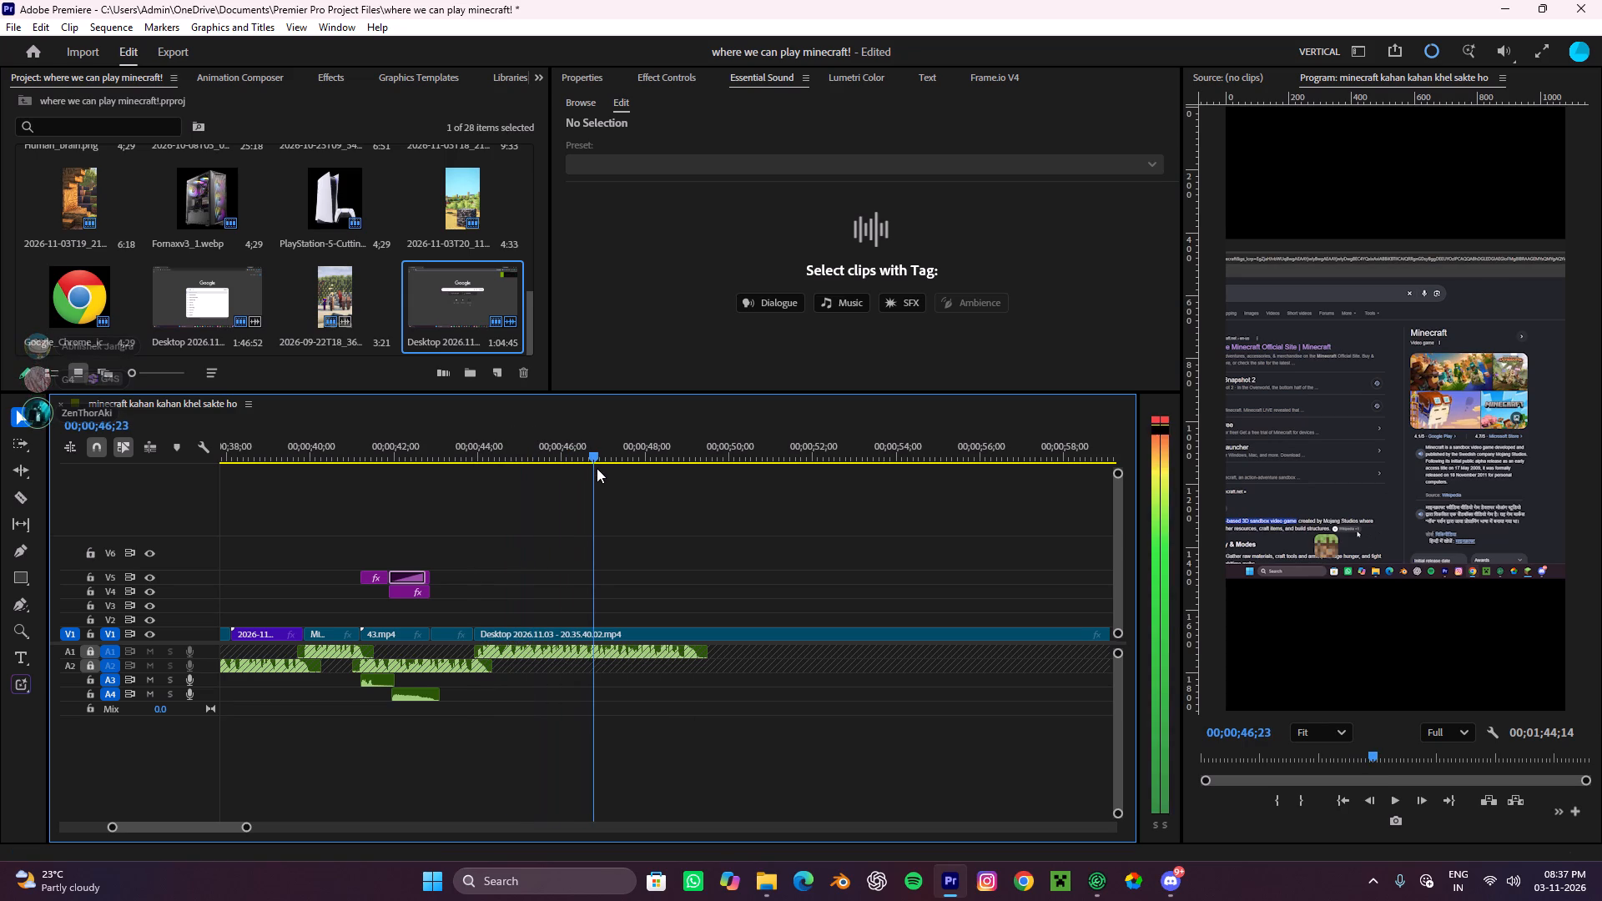
left_click_drag(597, 468, 597, 469)
key("c")
left_click(597, 634)
key("v")
left_click(556, 633)
key("e")
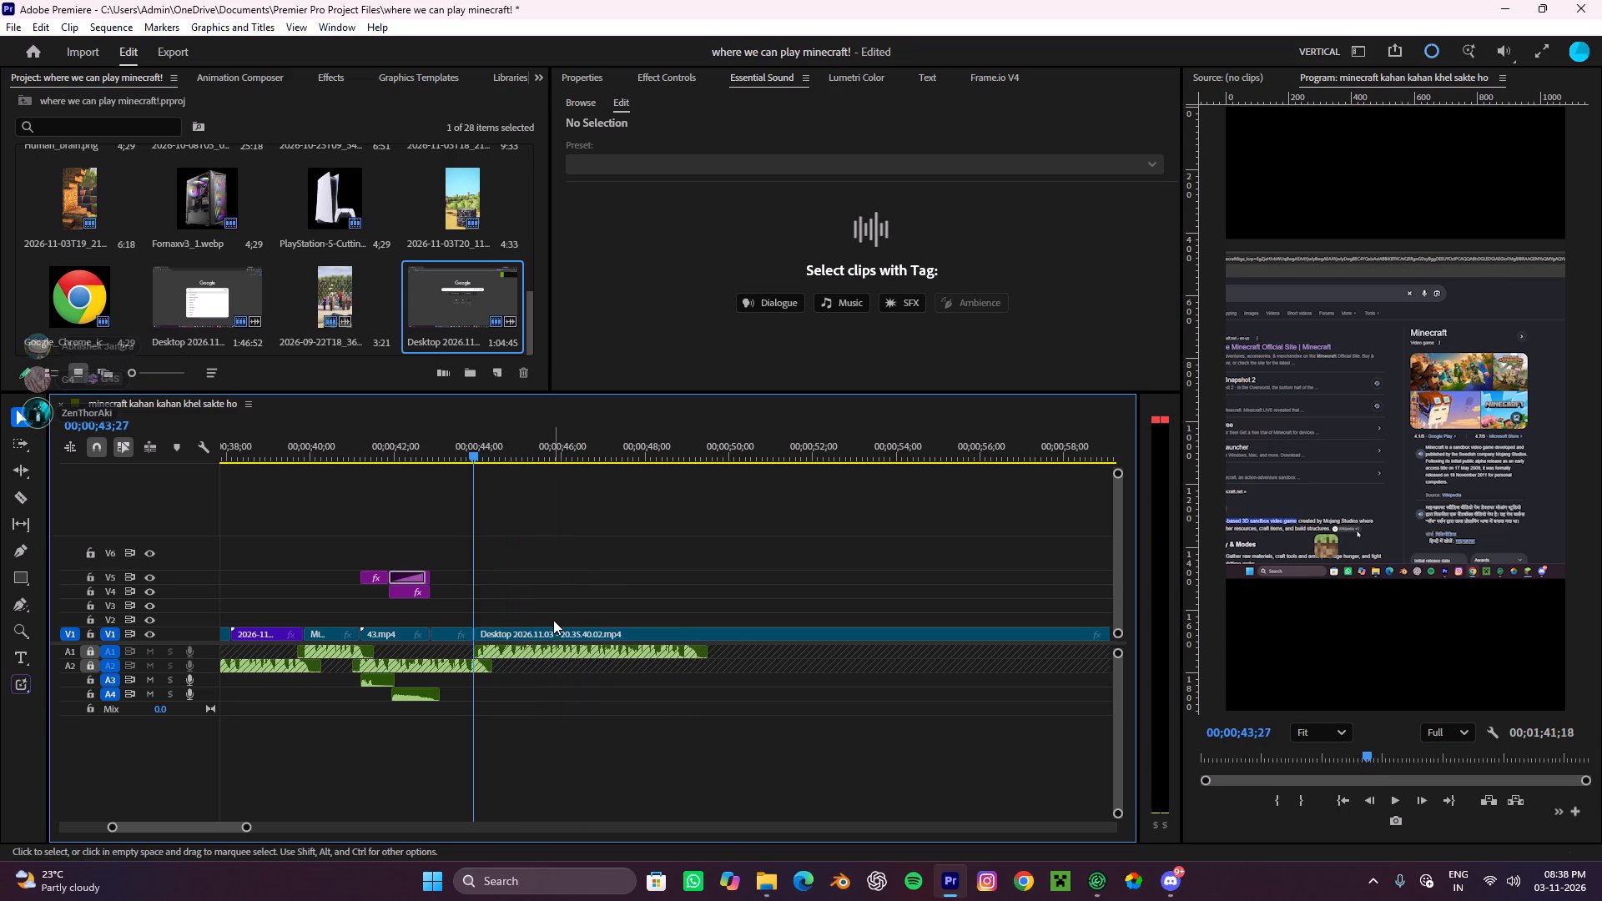
Split the recording at about 00;00;47;04 and ripple delete the section between the last A1 voice-over clip's start and this cut.
key("space")
scroll(558, 612, "down", 3, "alt")
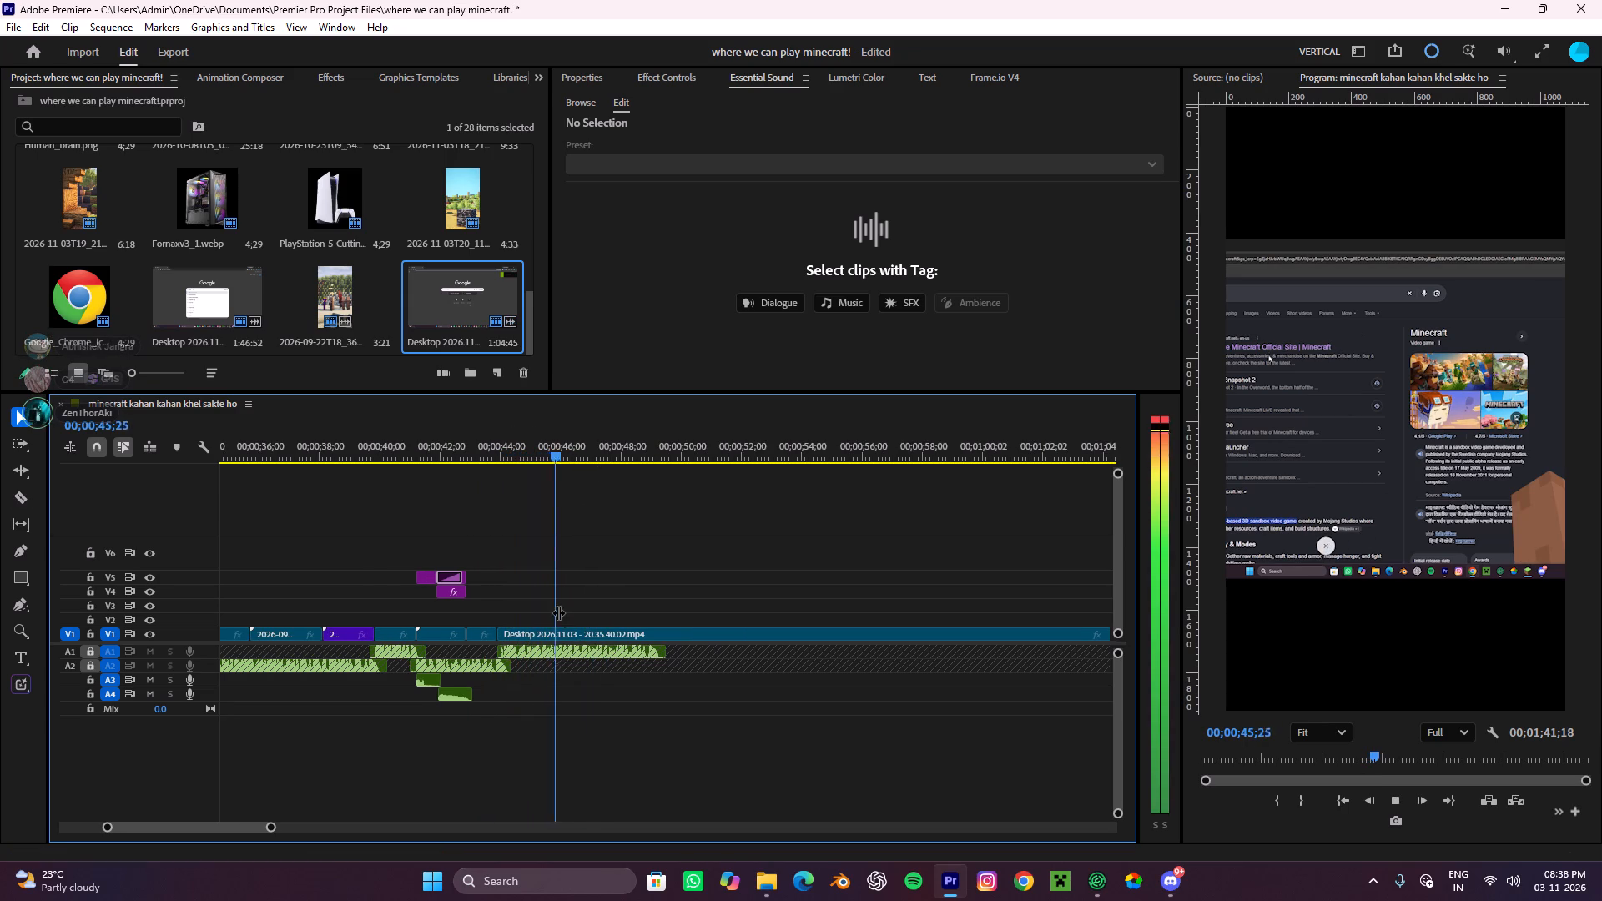
key("space")
key("c")
key("v")
left_click_drag(577, 445, 621, 462)
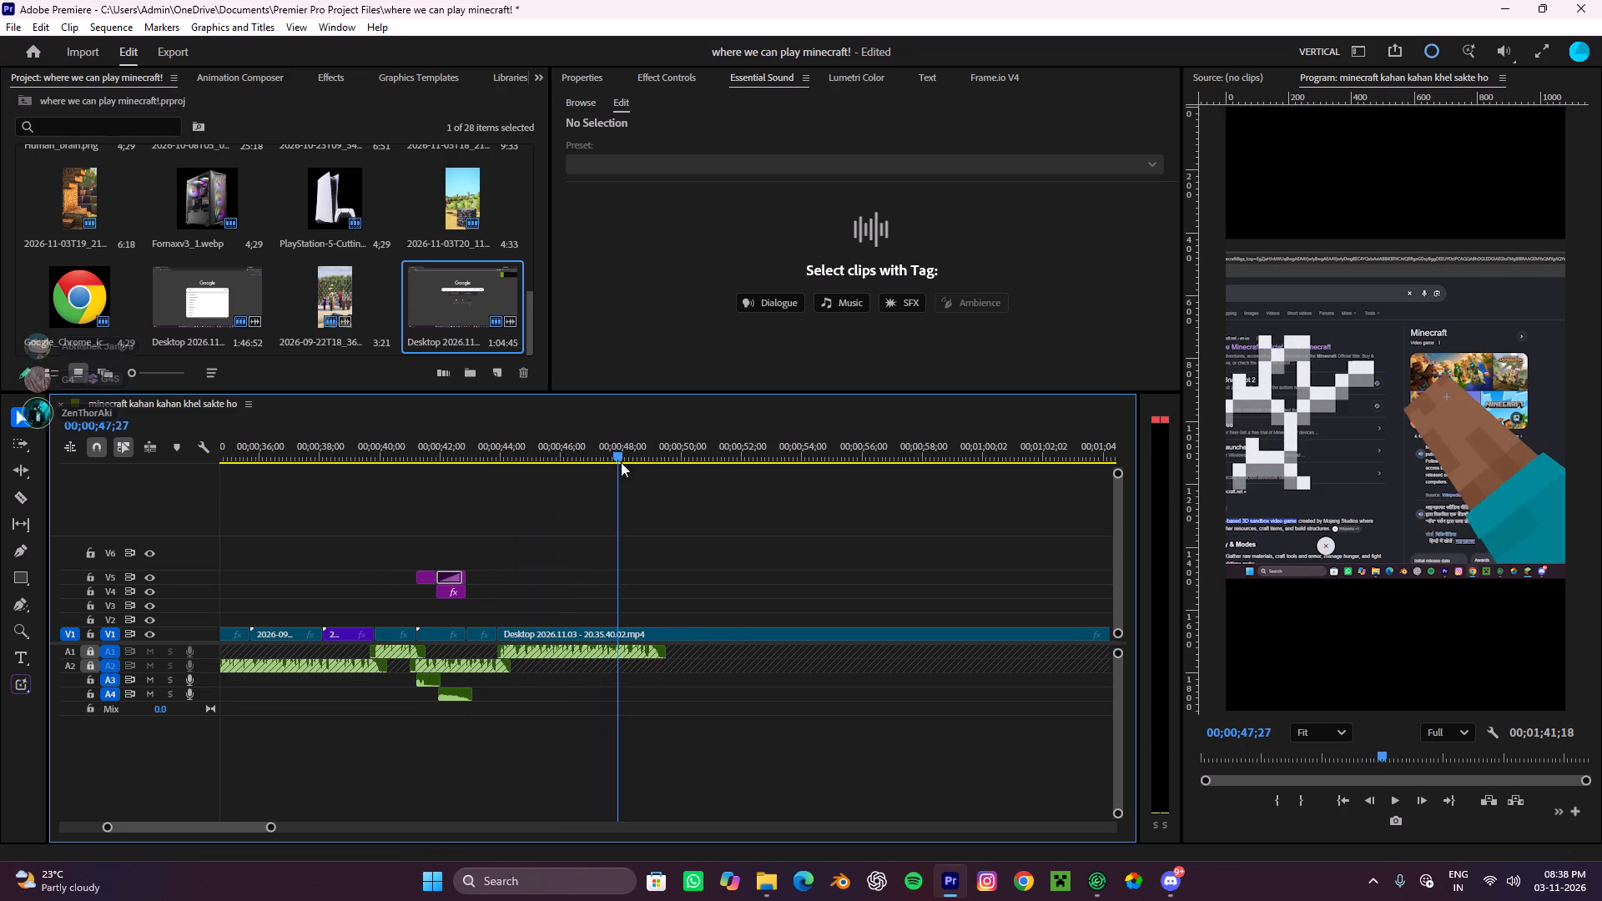
left_click_drag(621, 462, 597, 488)
key("c")
left_click(593, 637)
key("space")
key("v")
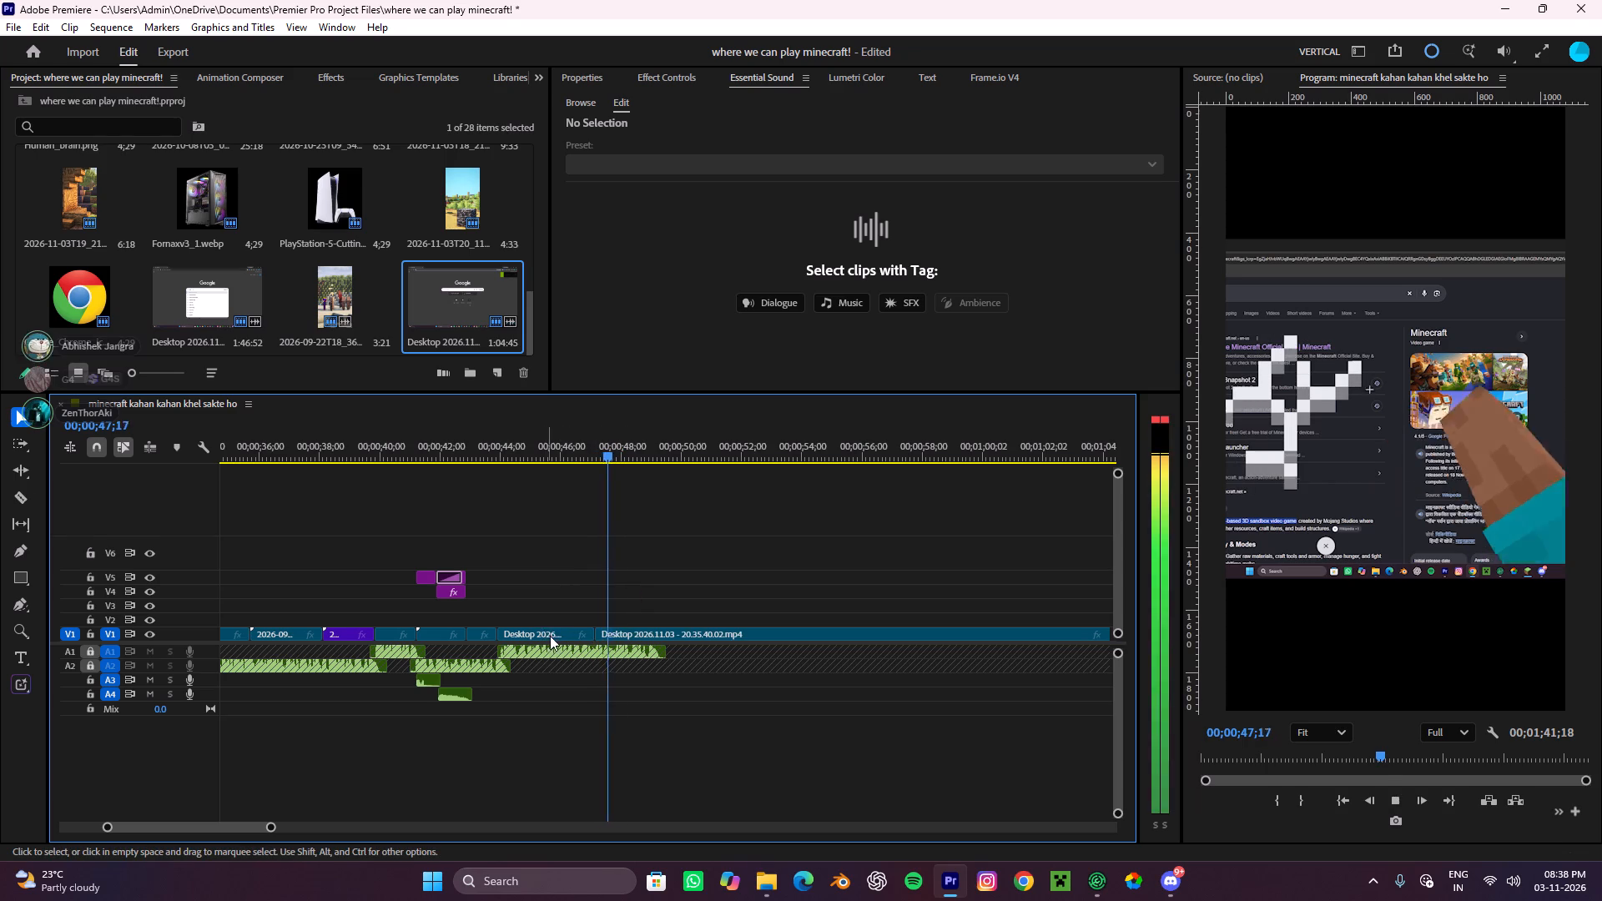
key("space")
left_click(558, 636)
key("e")
Play the block-breaking footage and split the recording at about 00;00;45;22.
key("space")
key("space")
key("space")
scroll(575, 609, "down", 3, "alt")
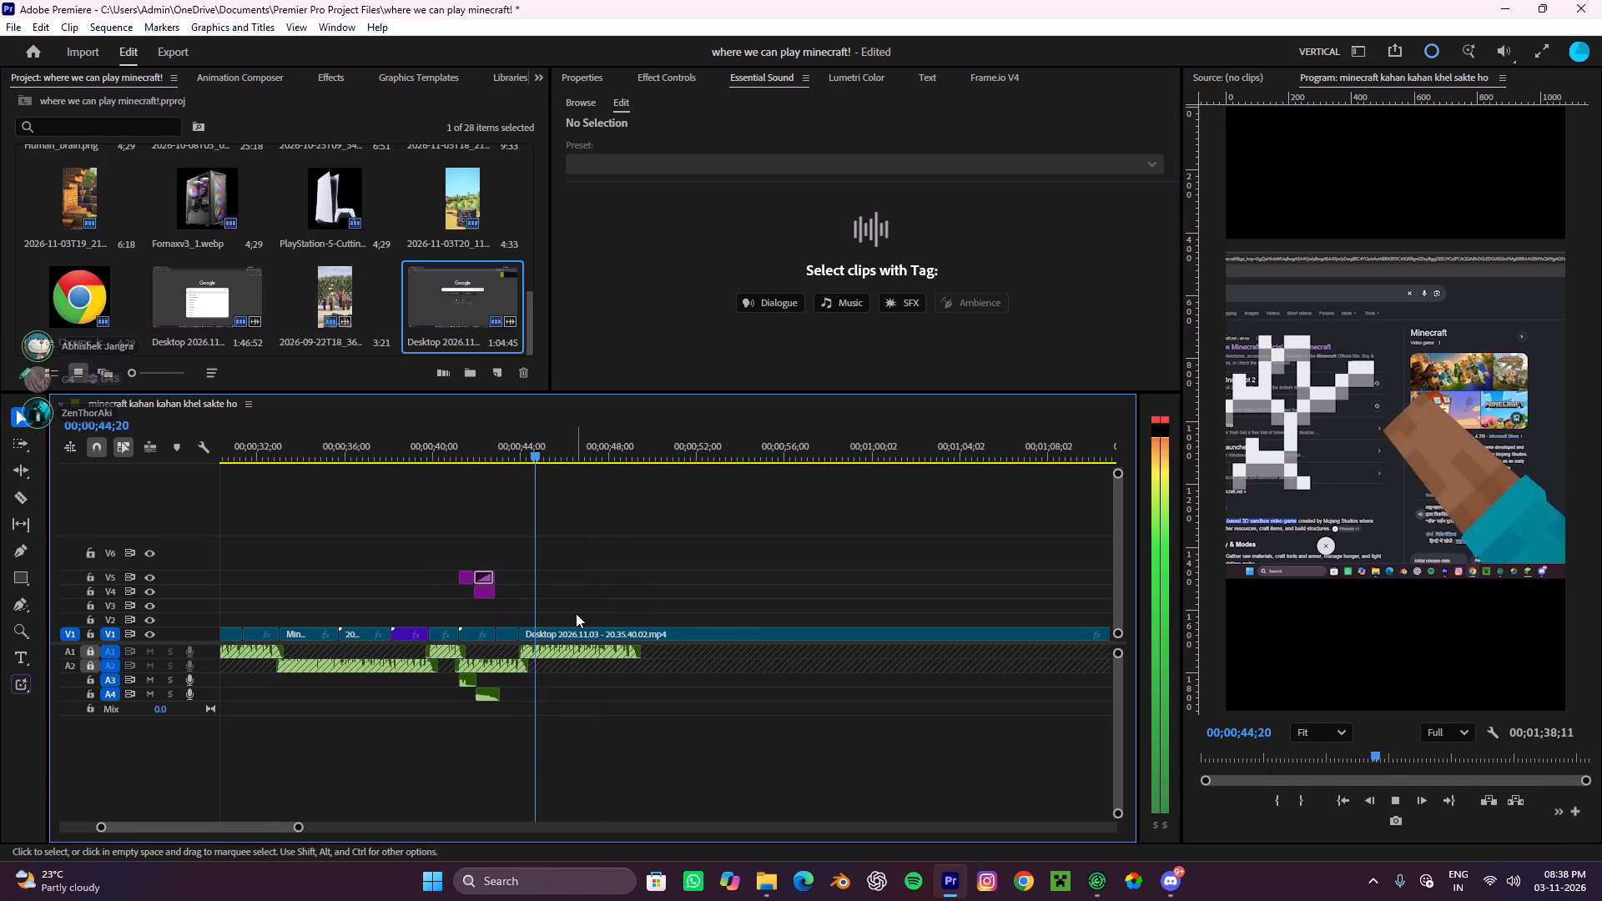
key("space")
key("c")
left_click(564, 637)
key("v")
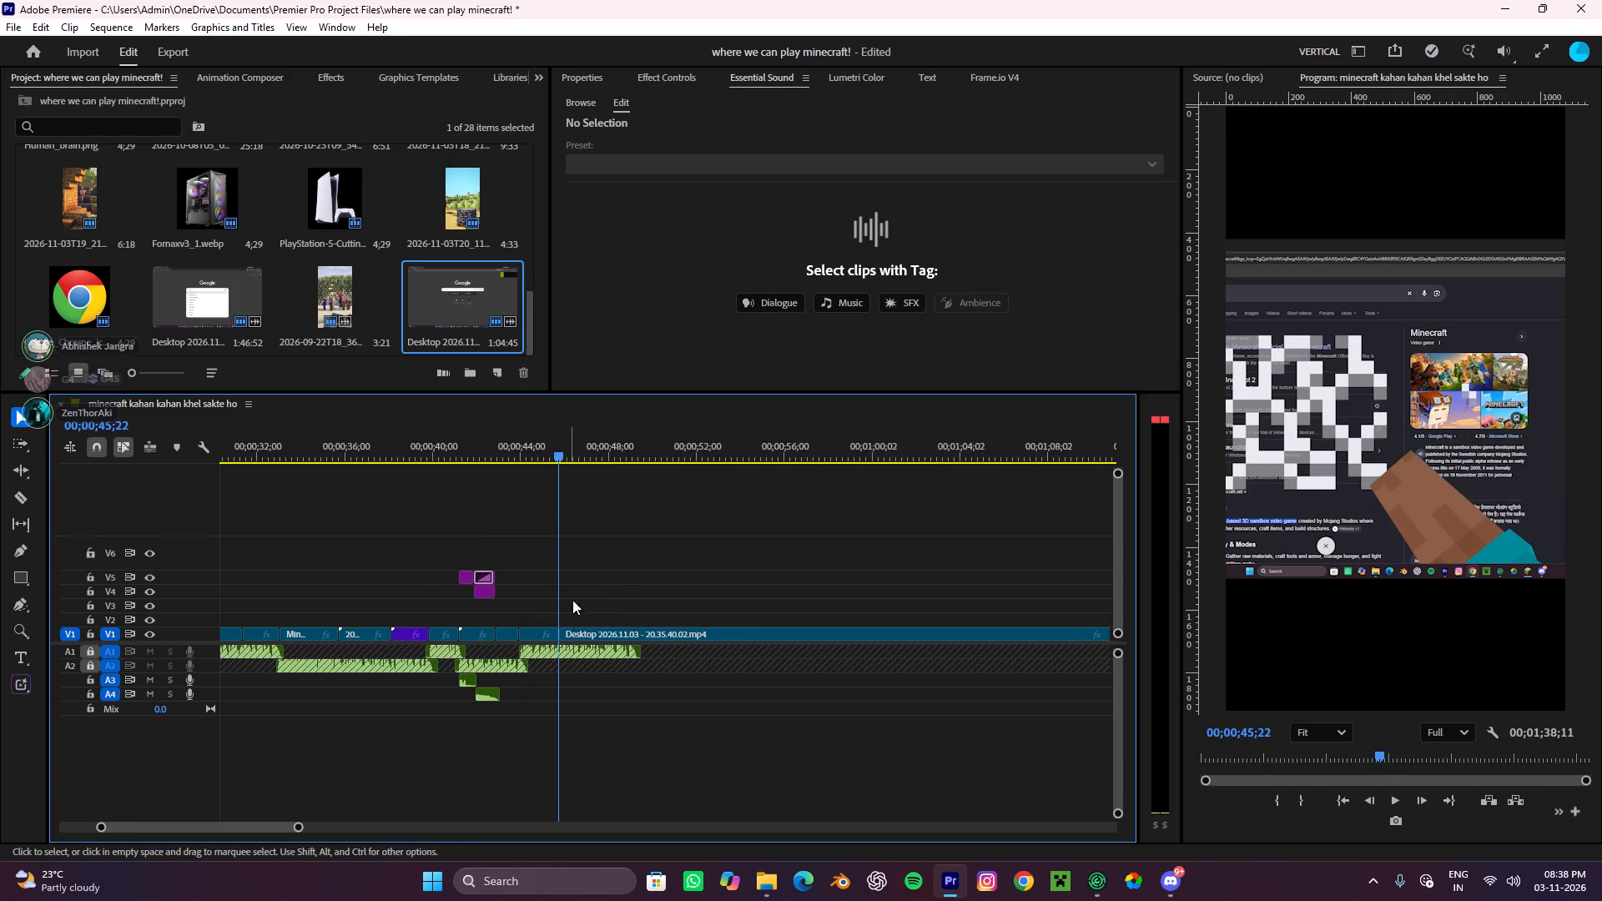
Review the recording after the new cut against the end of the voice-over.
left_click_drag(576, 452, 626, 482)
key("space")
scroll(616, 510, "down", 6, "alt")
key("space")
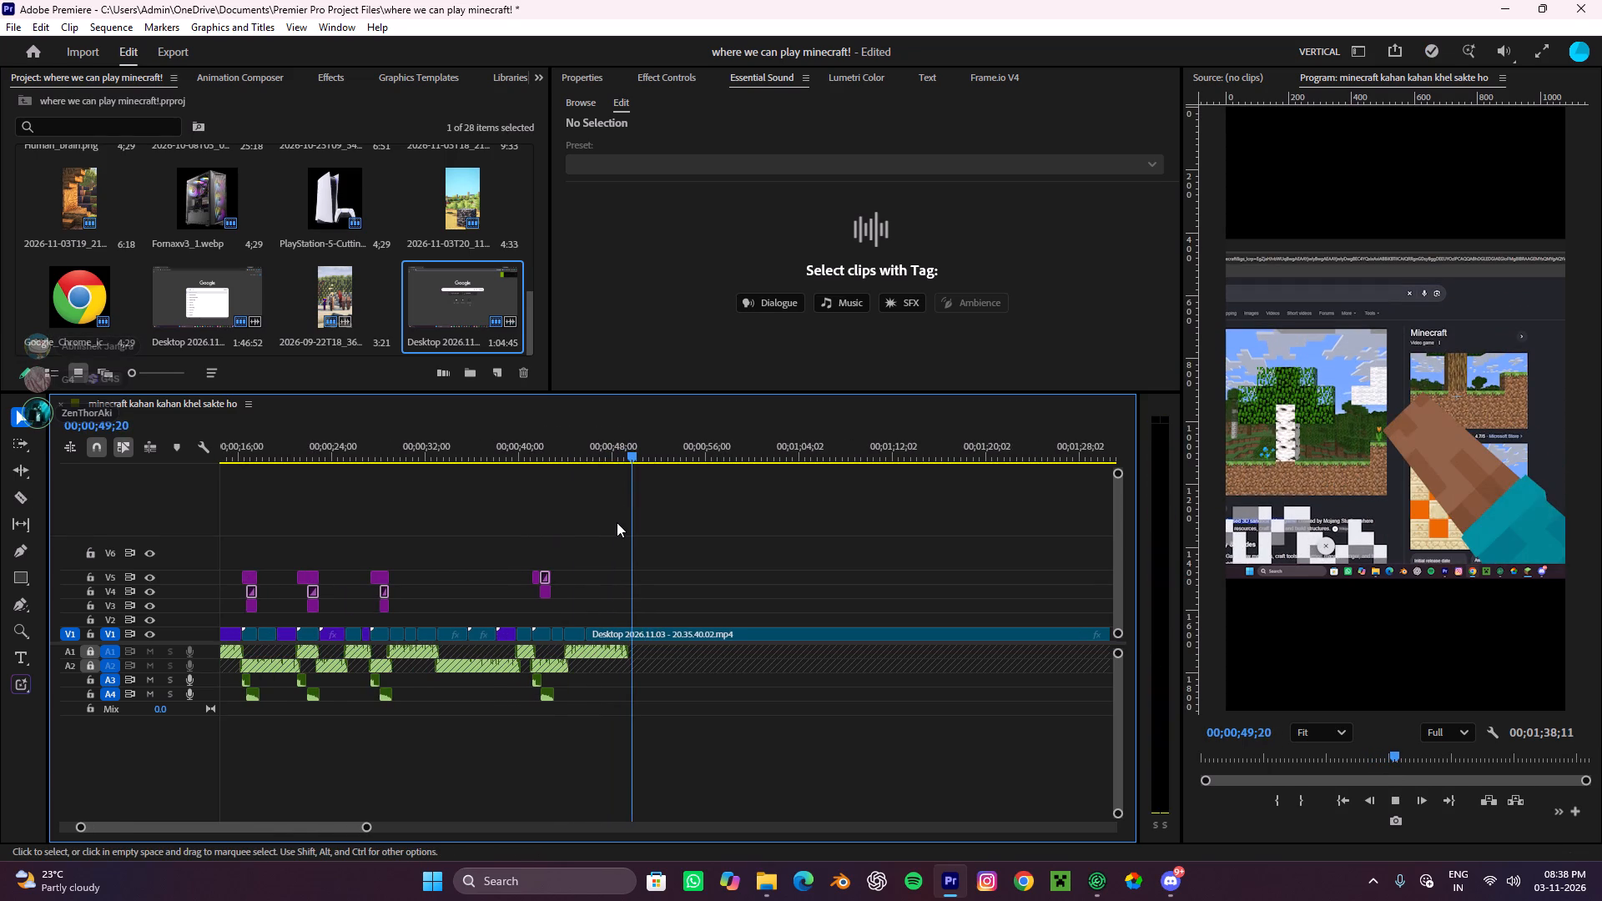
left_click_drag(627, 435, 583, 513)
key("space")
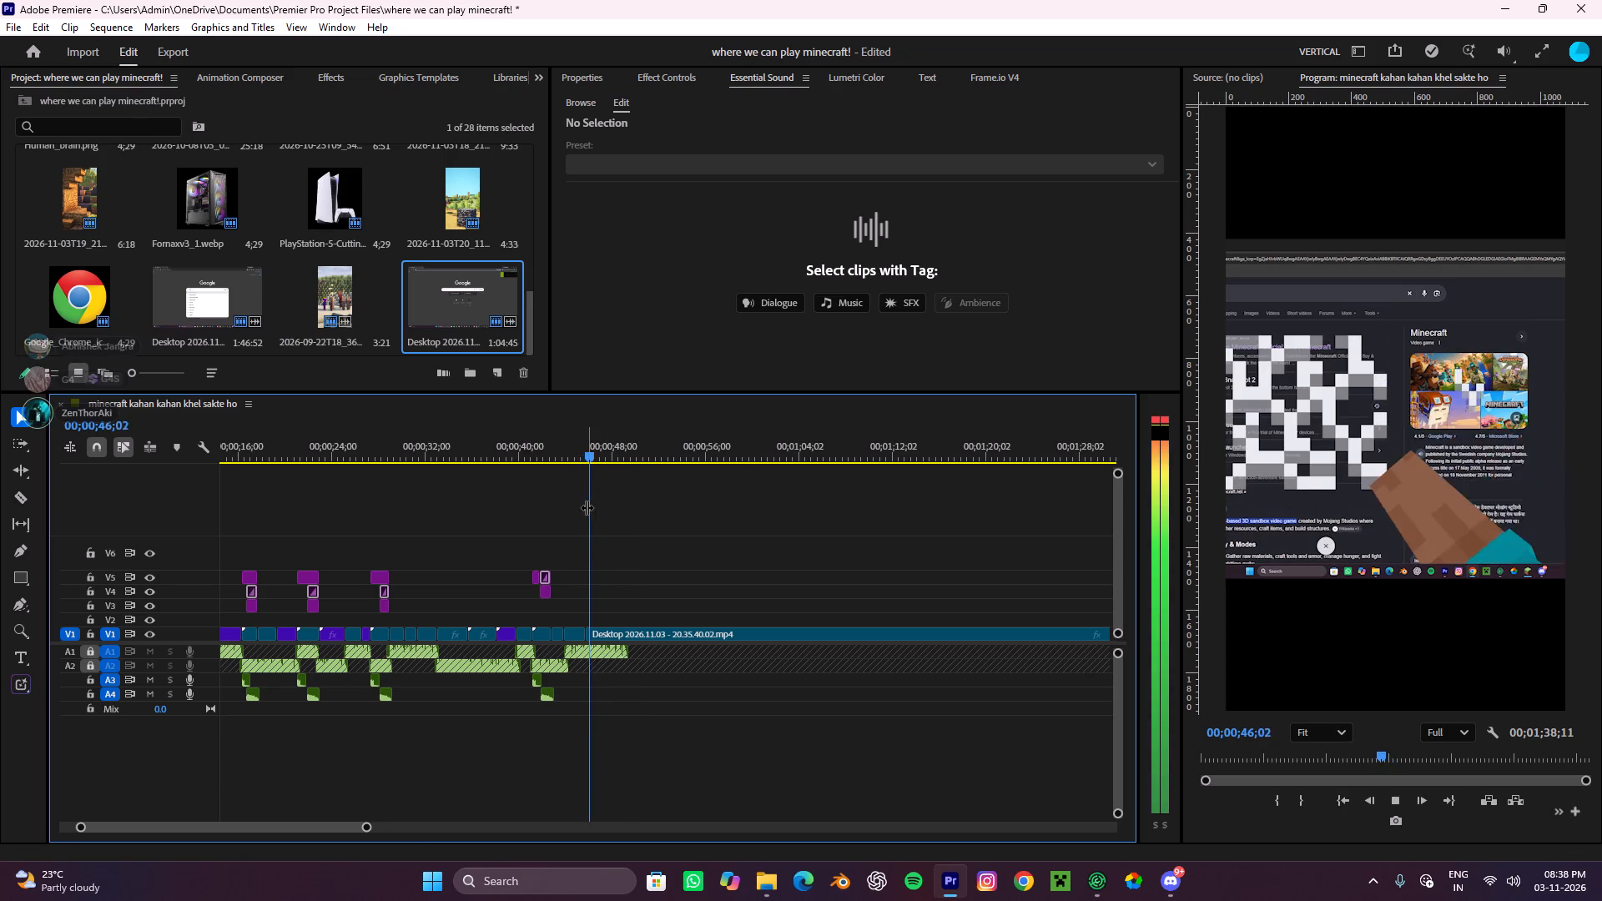
key("space")
key("space")
scroll(671, 550, "up", 4, "alt")
scroll(671, 550, "down", 5)
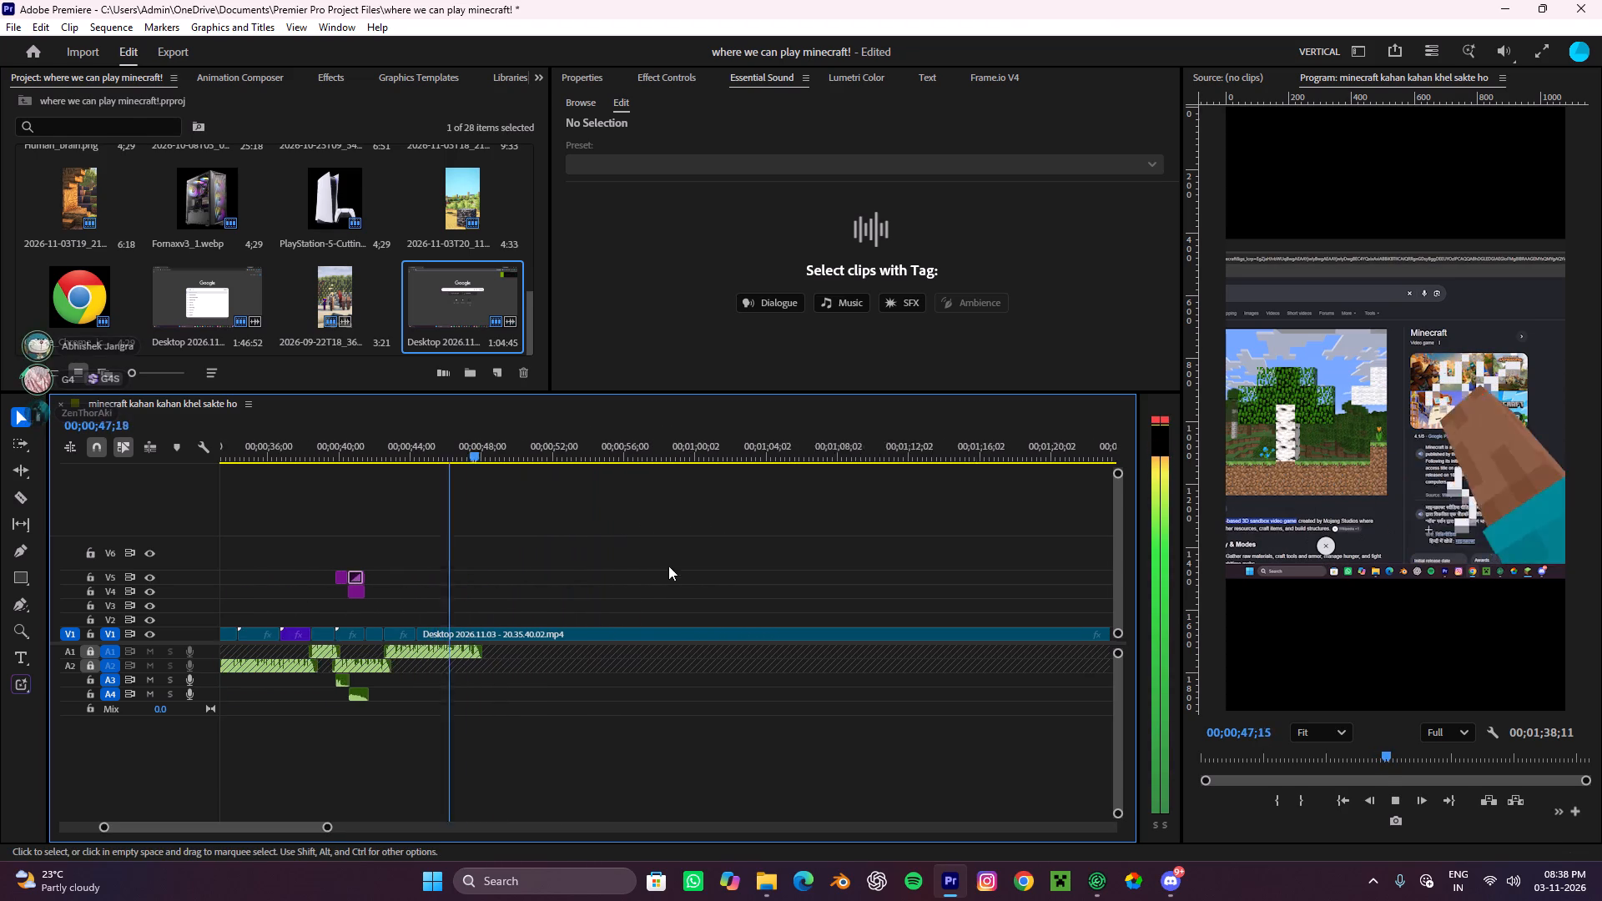
scroll(584, 571, "down", 9, "alt")
key("space")
Split the recording at about 00;01;17;20, near the pickaxe footage, and ripple delete the section back to the previous cut.
left_click_drag(543, 450, 698, 501)
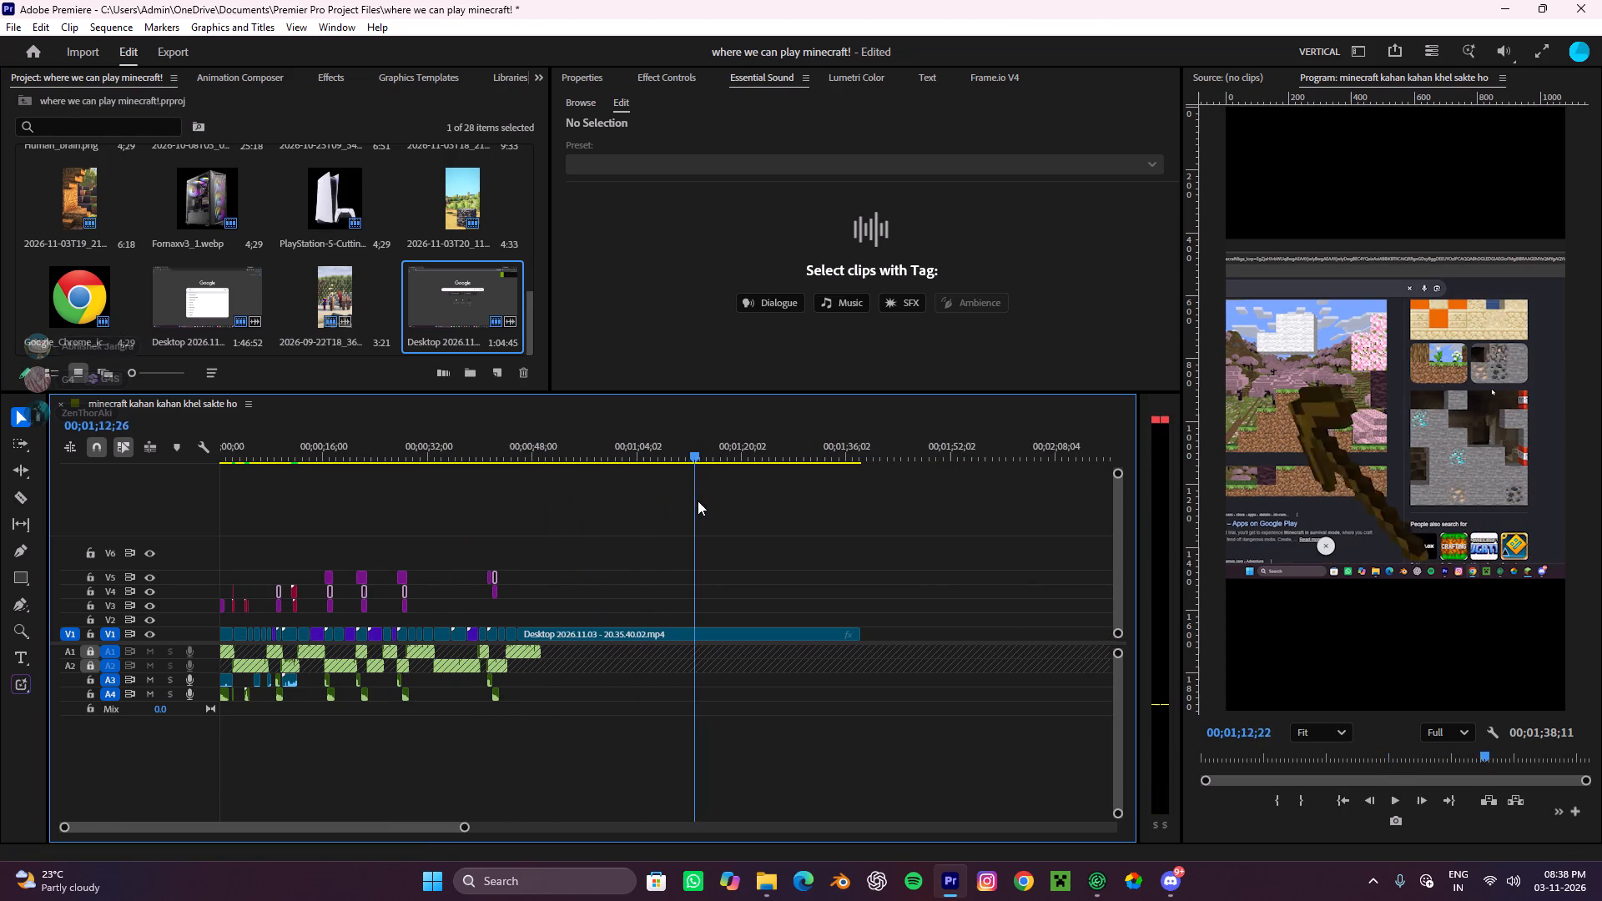
left_click_drag(698, 501, 741, 496)
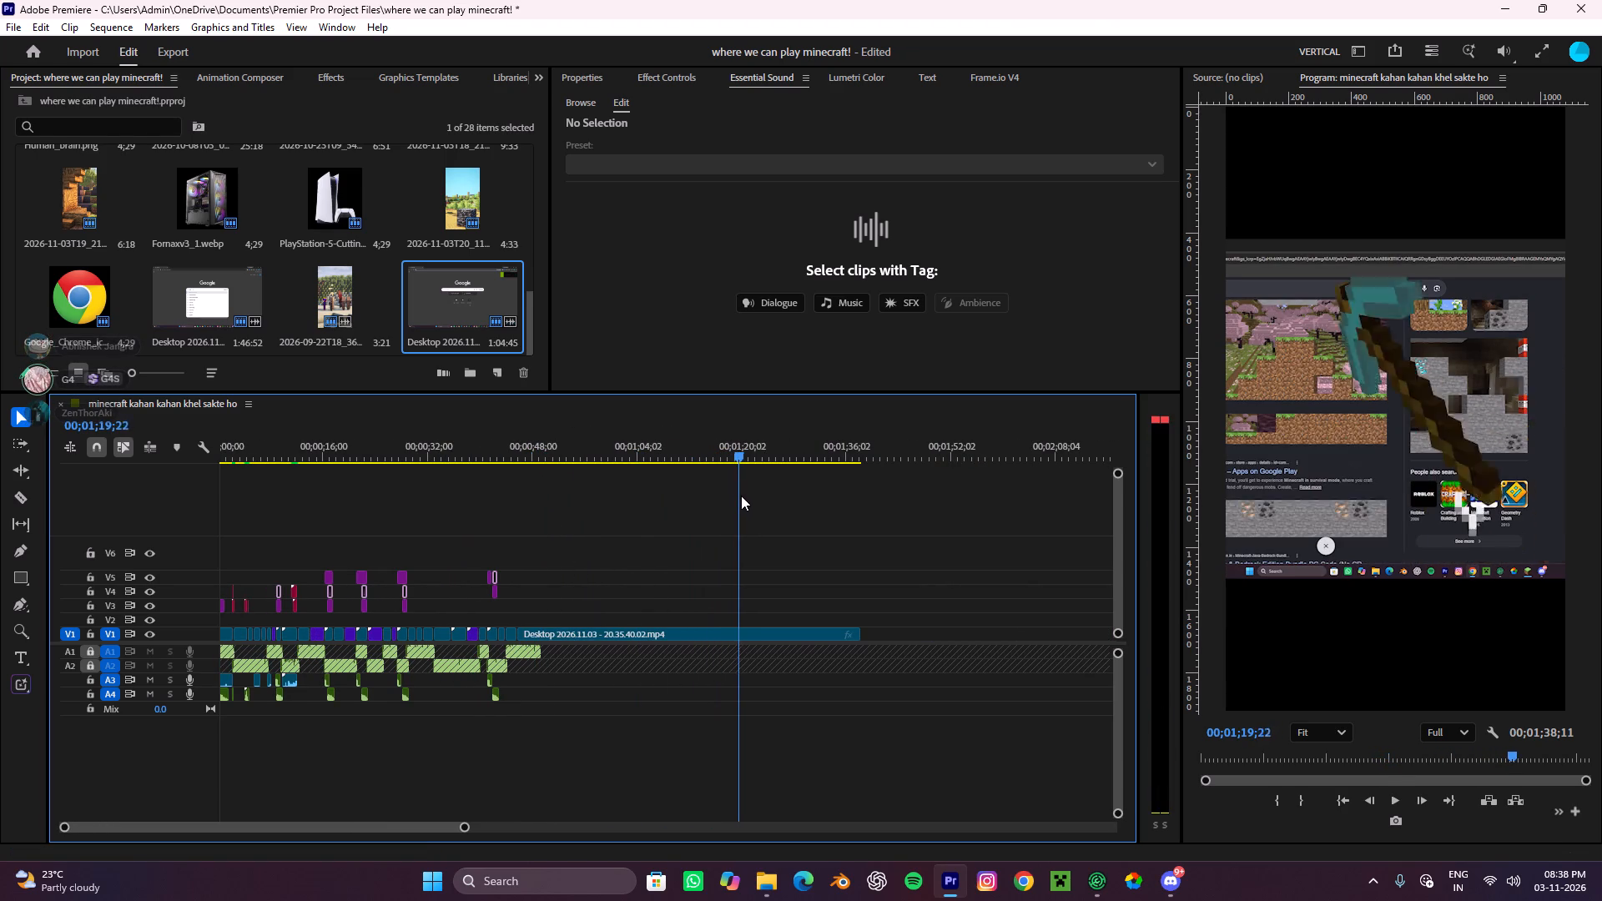
left_click_drag(741, 496, 732, 505)
scroll(748, 556, "up", 9, "alt")
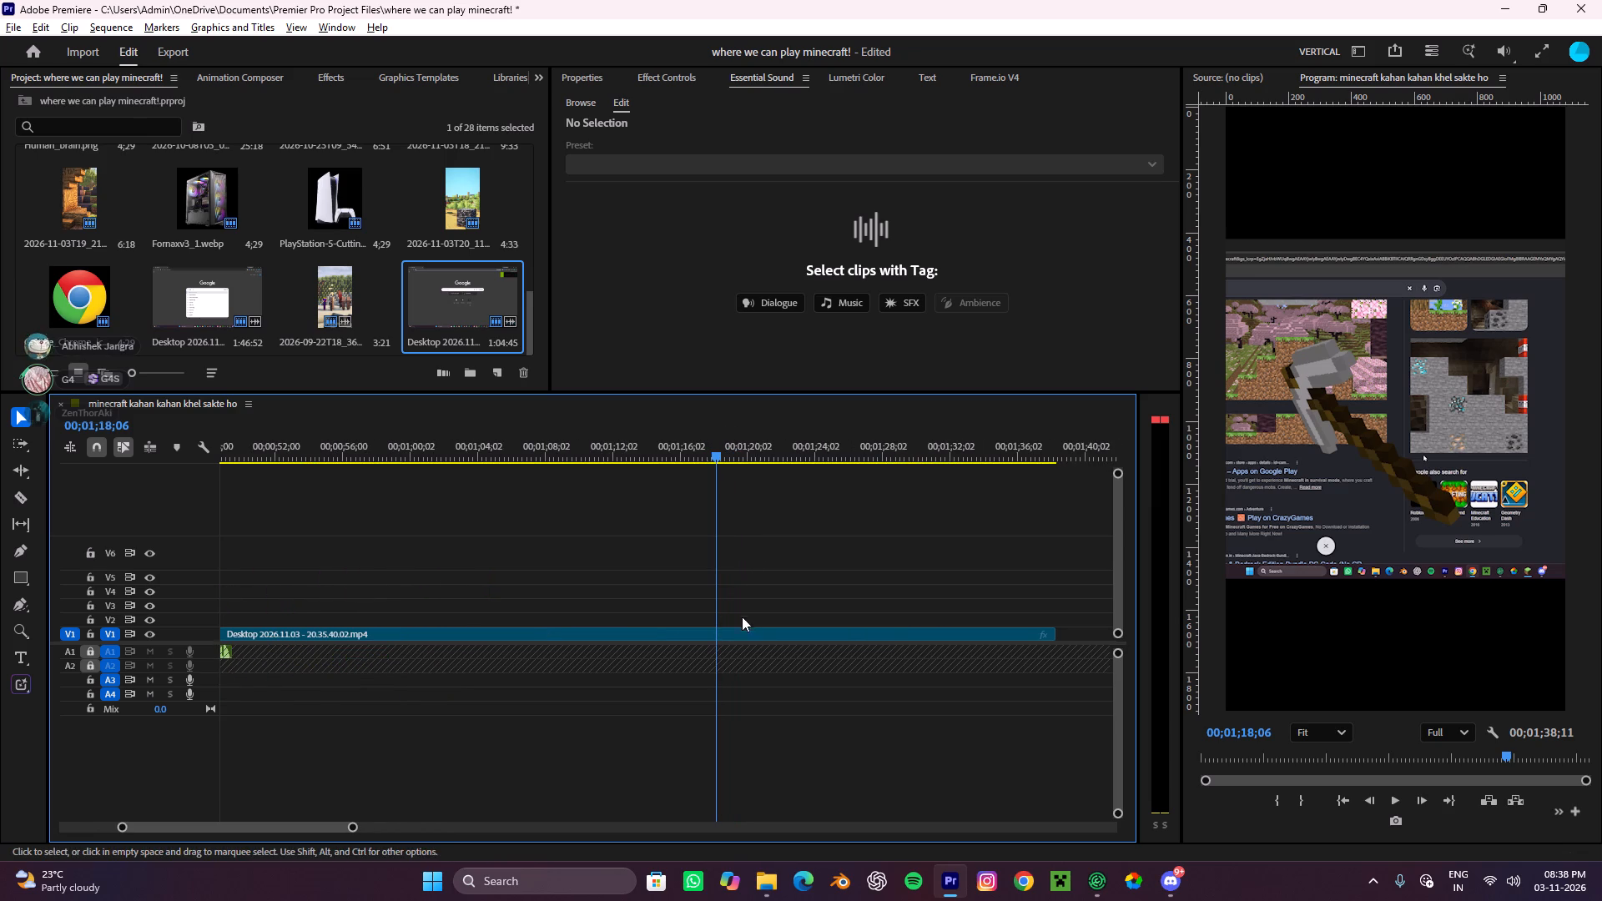
key("c")
left_click(708, 634)
key("space")
key("v")
left_click(680, 633)
key("space")
type("e")
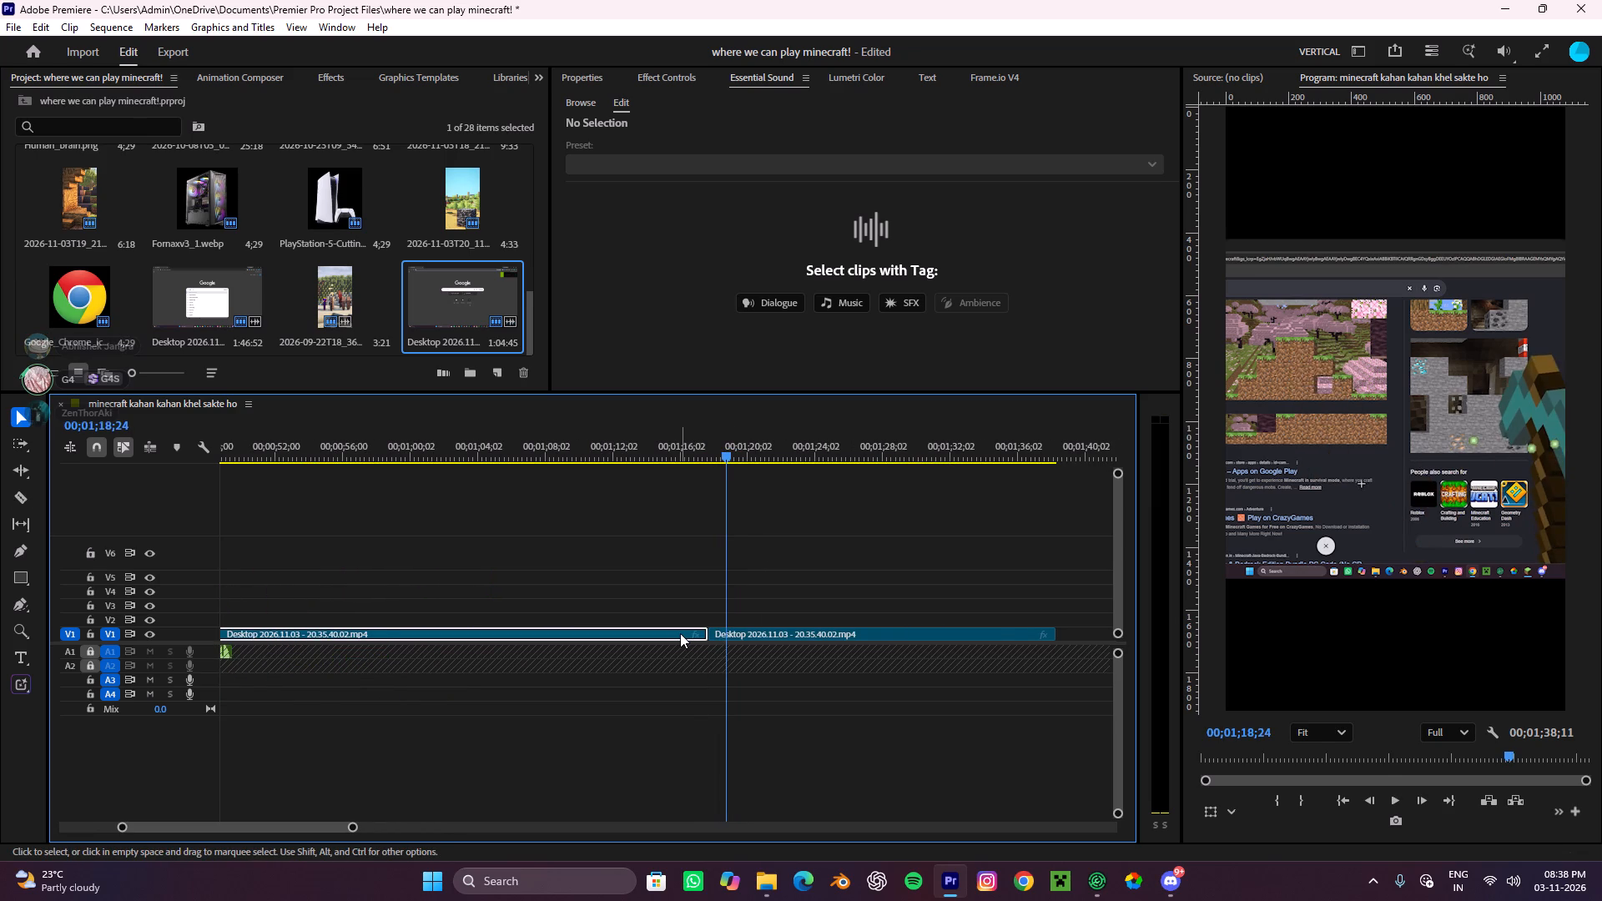
Play across the new join, move the final recording section to about 00;00;46;13, and extend the preceding section's end to meet it.
key("space")
scroll(681, 616, "down", 4, "alt")
key("space")
key("space")
scroll(684, 614, "up", 3, "alt")
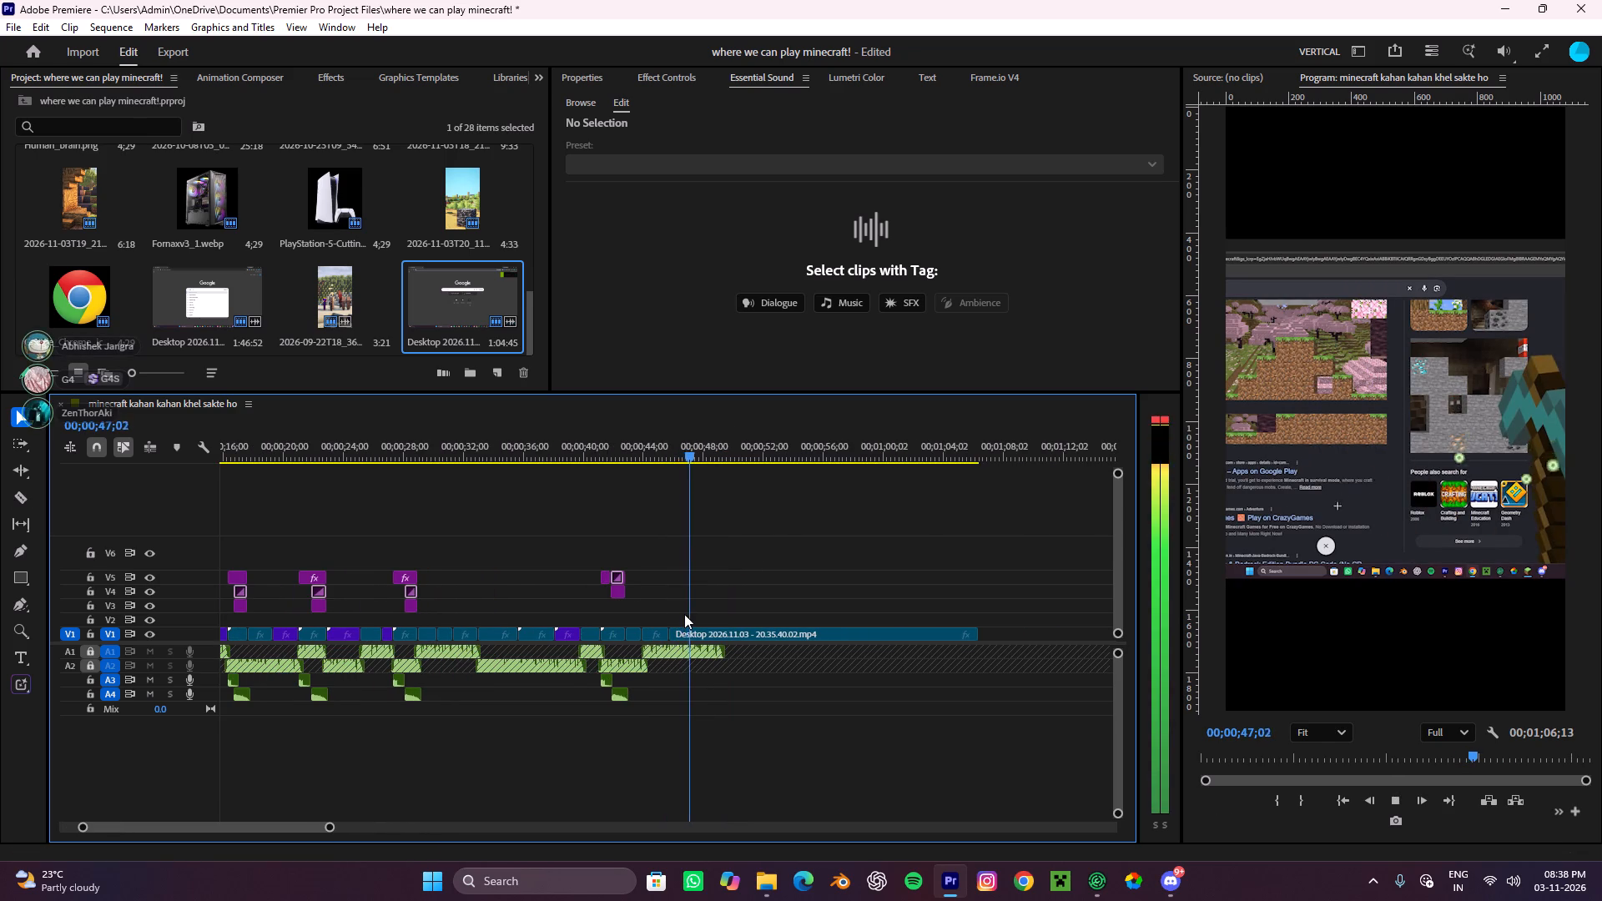
key("space")
scroll(706, 634, "up", 4, "alt")
left_click_drag(746, 442, 691, 521)
key("space")
scroll(718, 539, "up", 5, "alt")
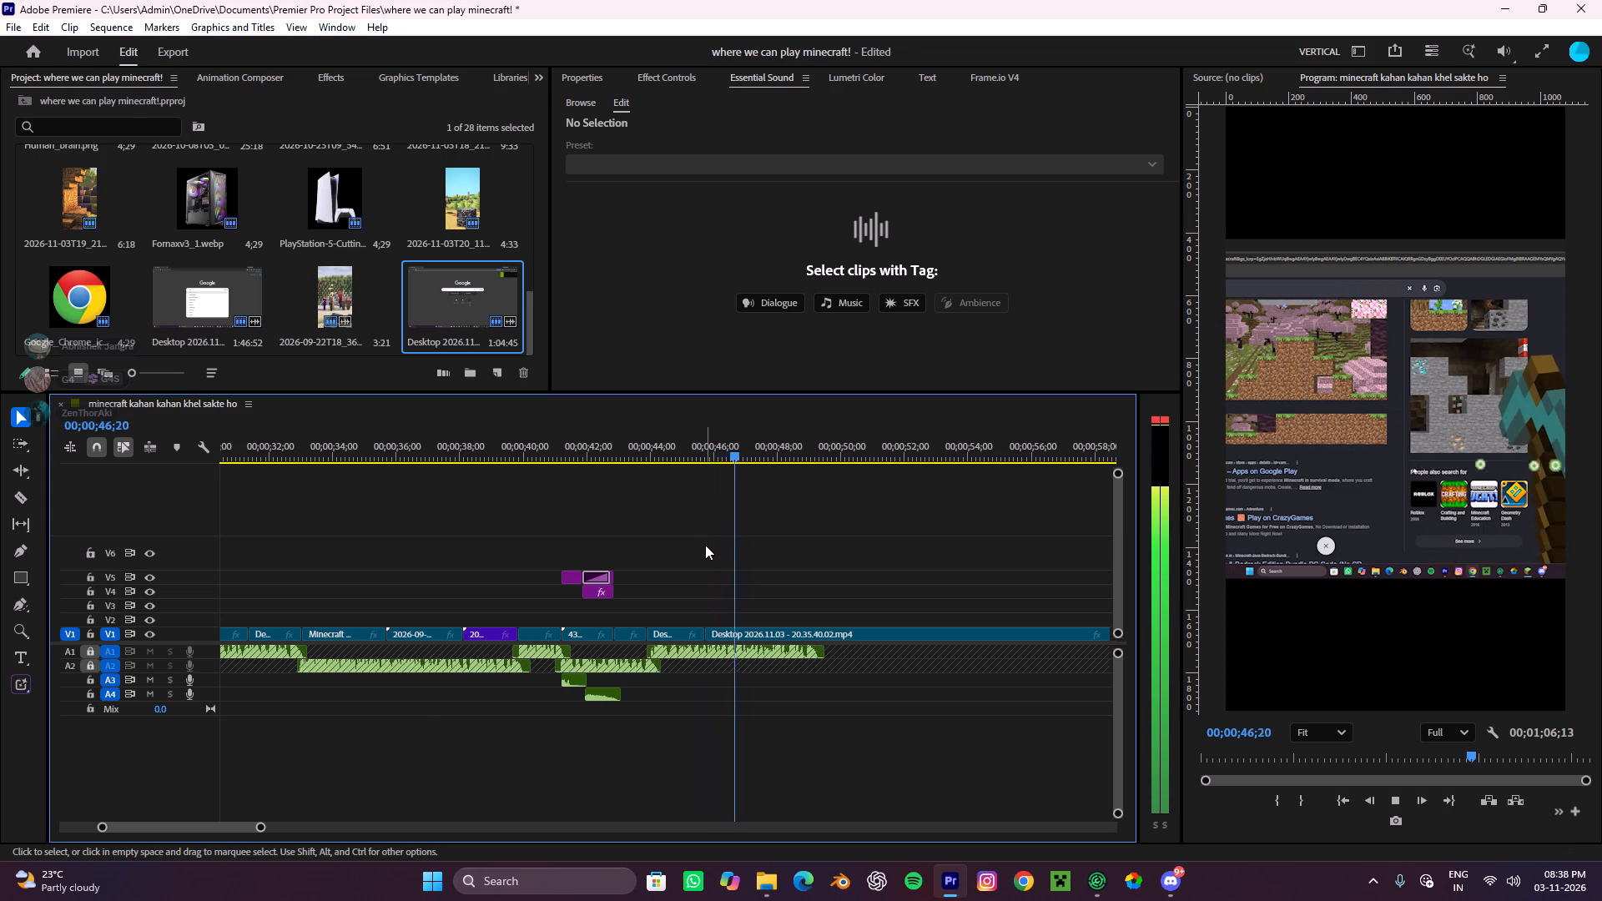
key("space")
scroll(724, 637, "up", 3, "alt")
left_click_drag(747, 637, 778, 637)
left_click_drag(696, 636, 780, 633)
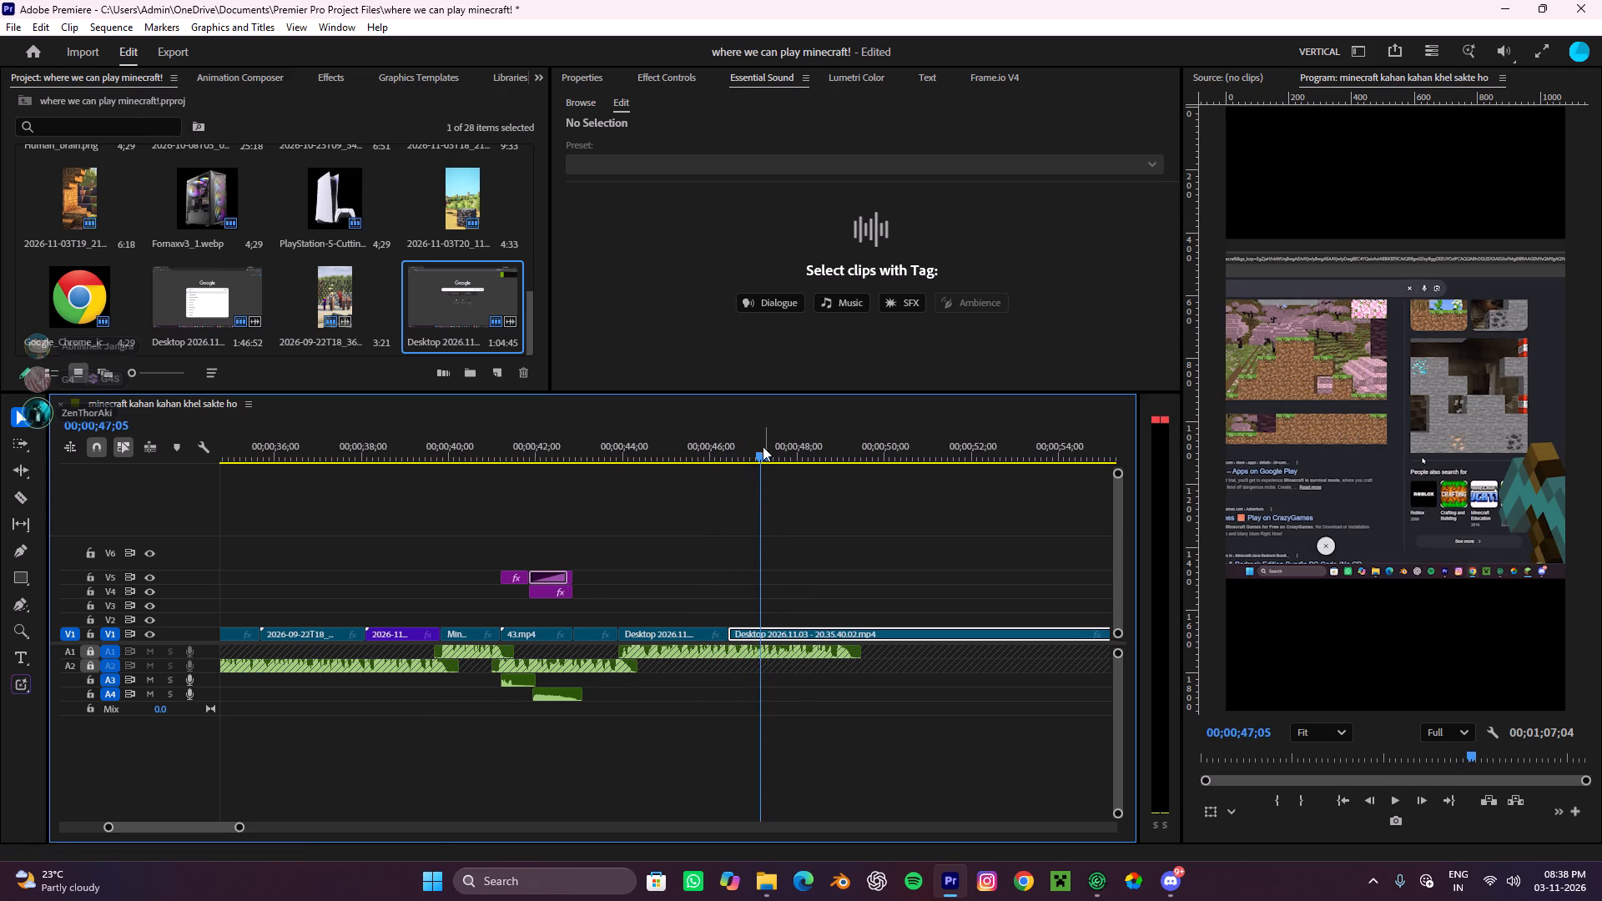
Play through the adjusted join, split the recording at 00;00;49;03, and remove everything after the cut.
left_click_drag(732, 444, 584, 545)
key("space")
scroll(650, 563, "down", 3, "alt")
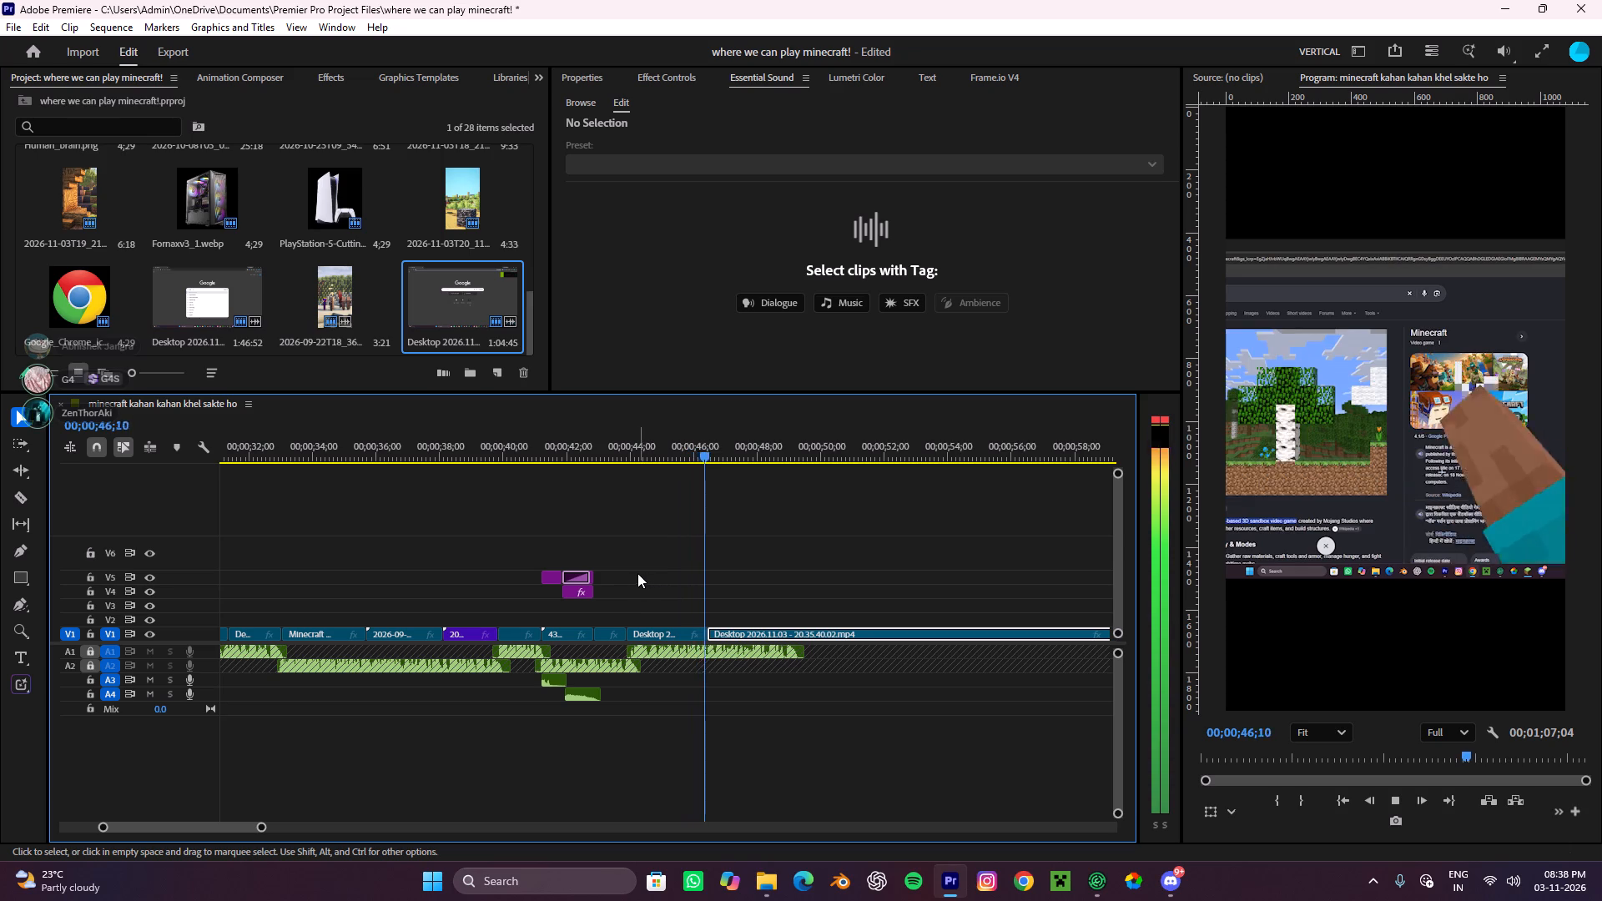
scroll(622, 579, "down", 6)
scroll(625, 605, "up", 3, "alt")
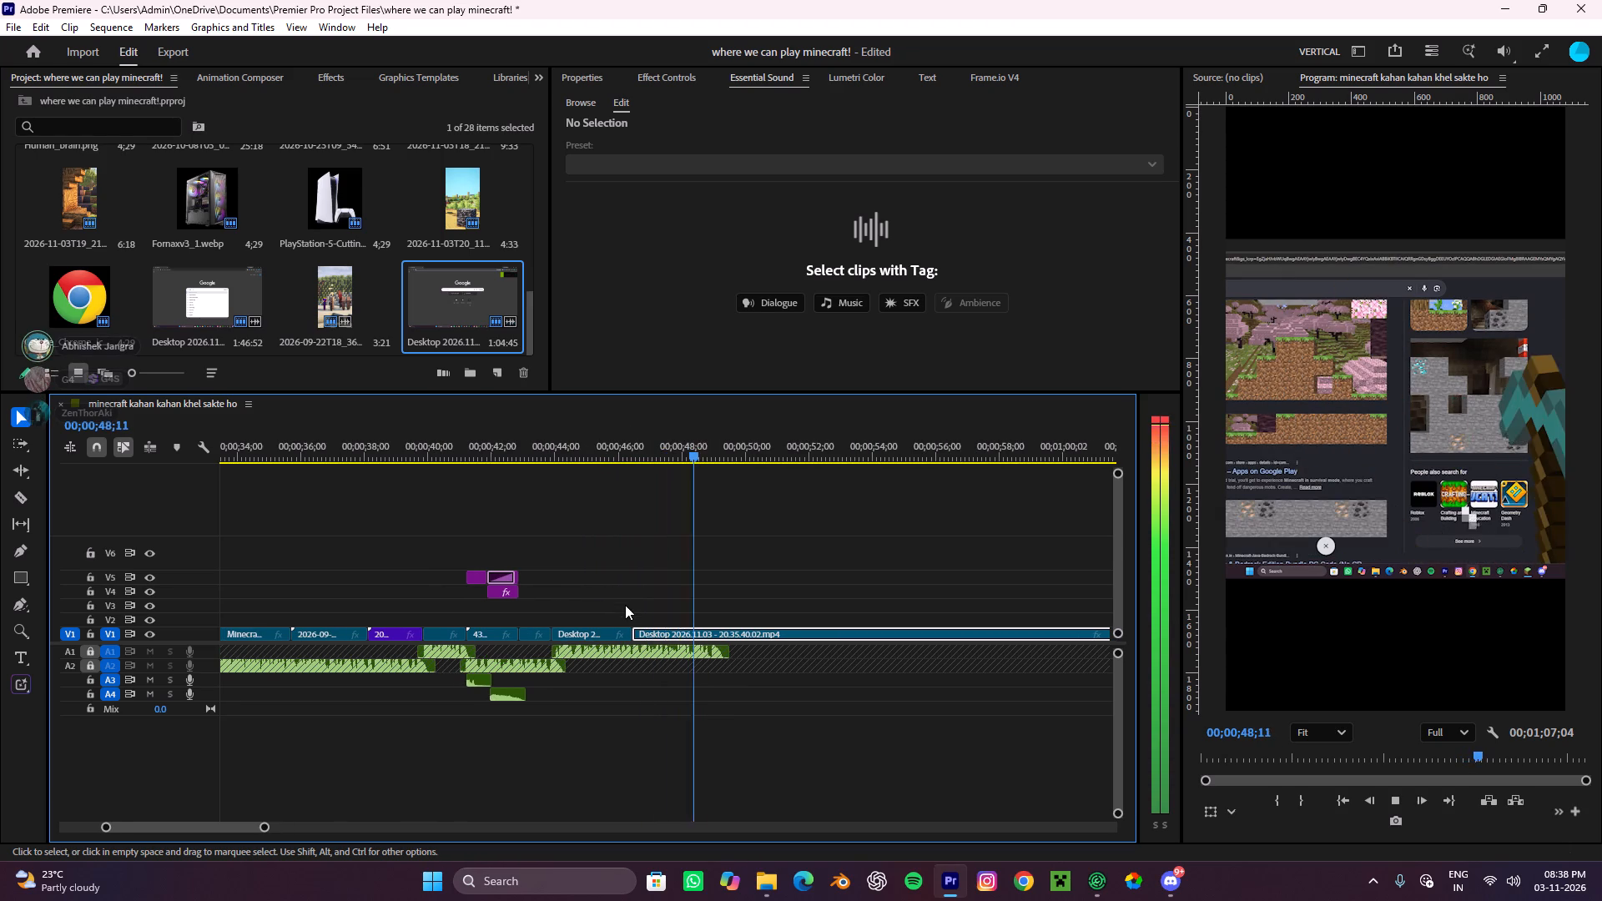
key("space")
key("c")
left_click(723, 640)
key("v")
left_click(742, 640)
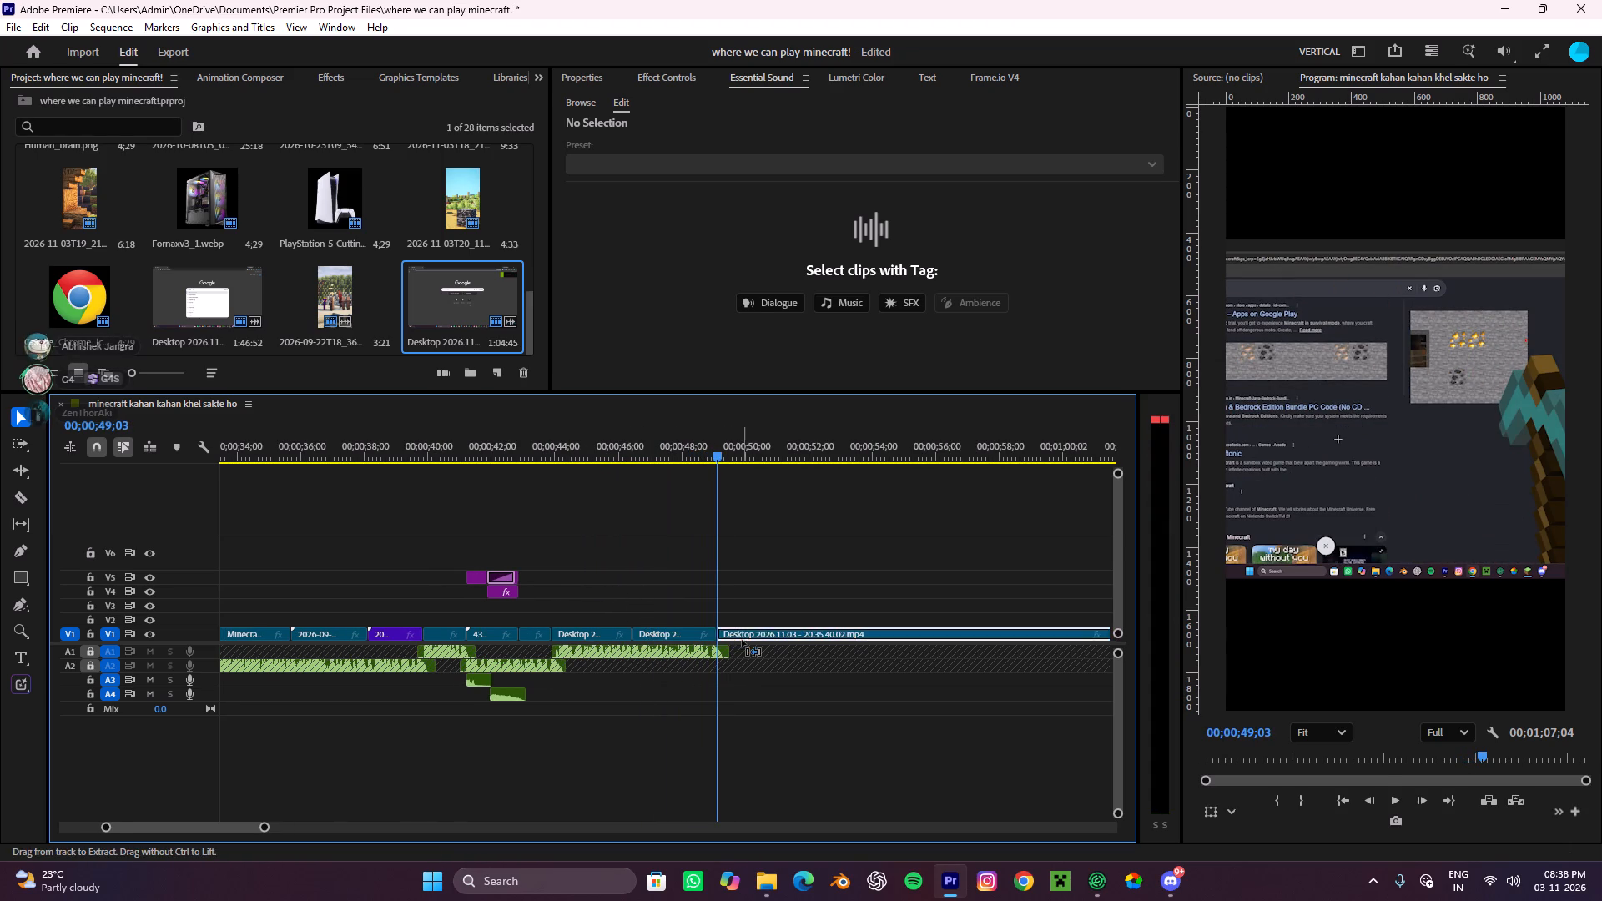
key("ctrl+x")
Extend the end of the last recording clip to about 00;00;49;15, matching the end of the A1 voice-over.
scroll(711, 642, "up", 3, "alt")
left_click_drag(723, 634, 733, 648)
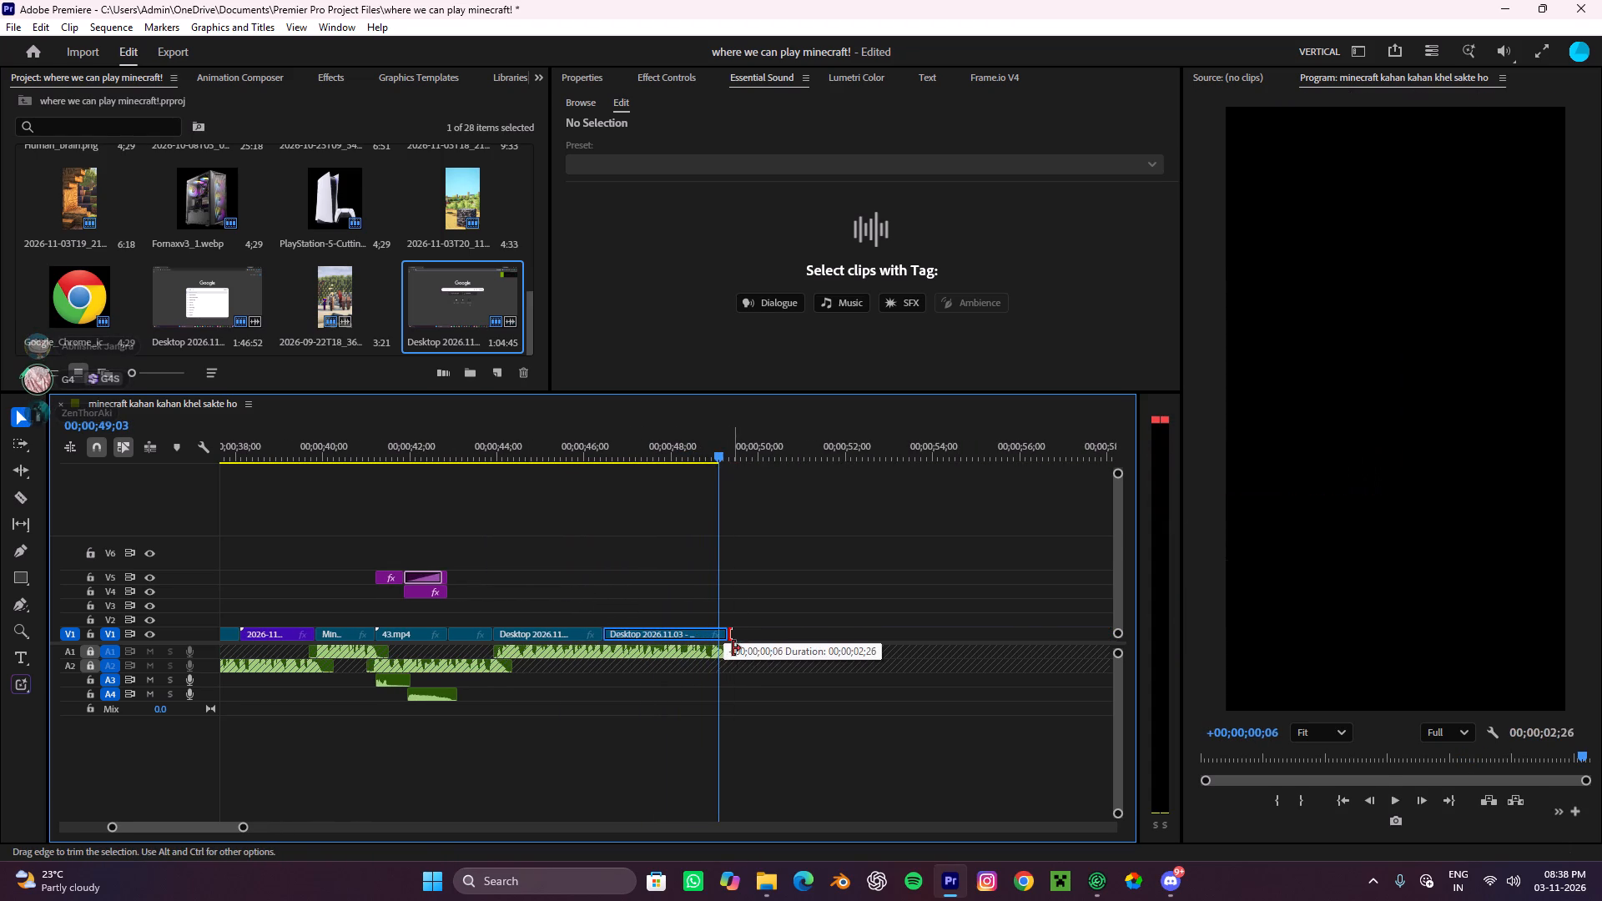
left_click_drag(733, 648, 738, 648)
Play the opening seconds of the sequence from the beginning to review the edit.
scroll(725, 643, "down", 18, "alt")
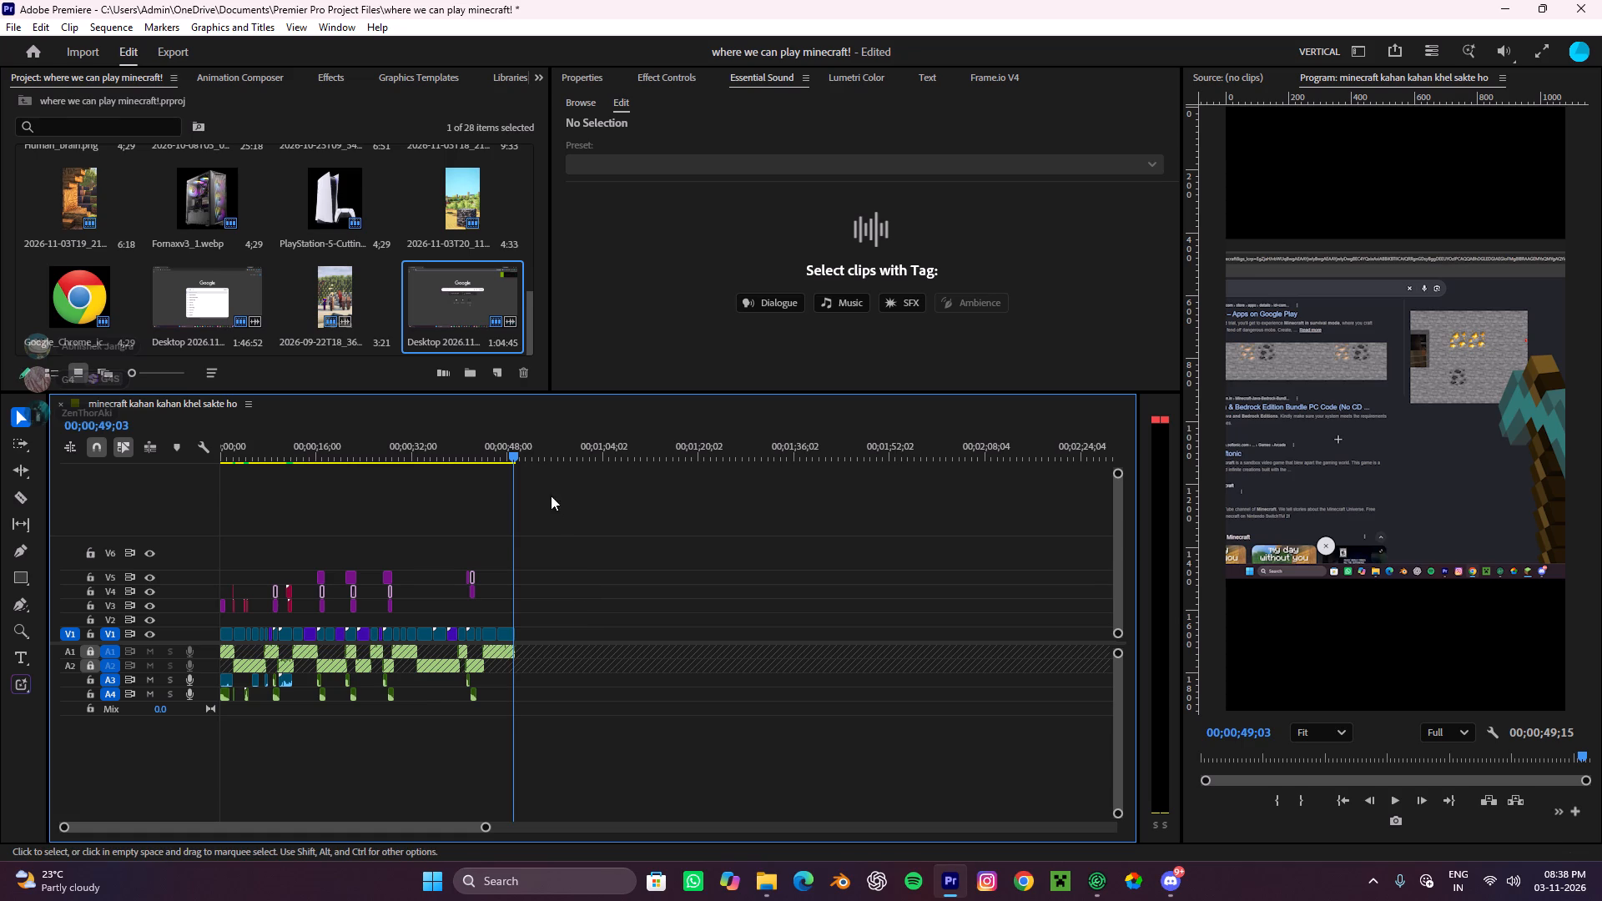
left_click_drag(507, 450, 0, 500)
key("space")
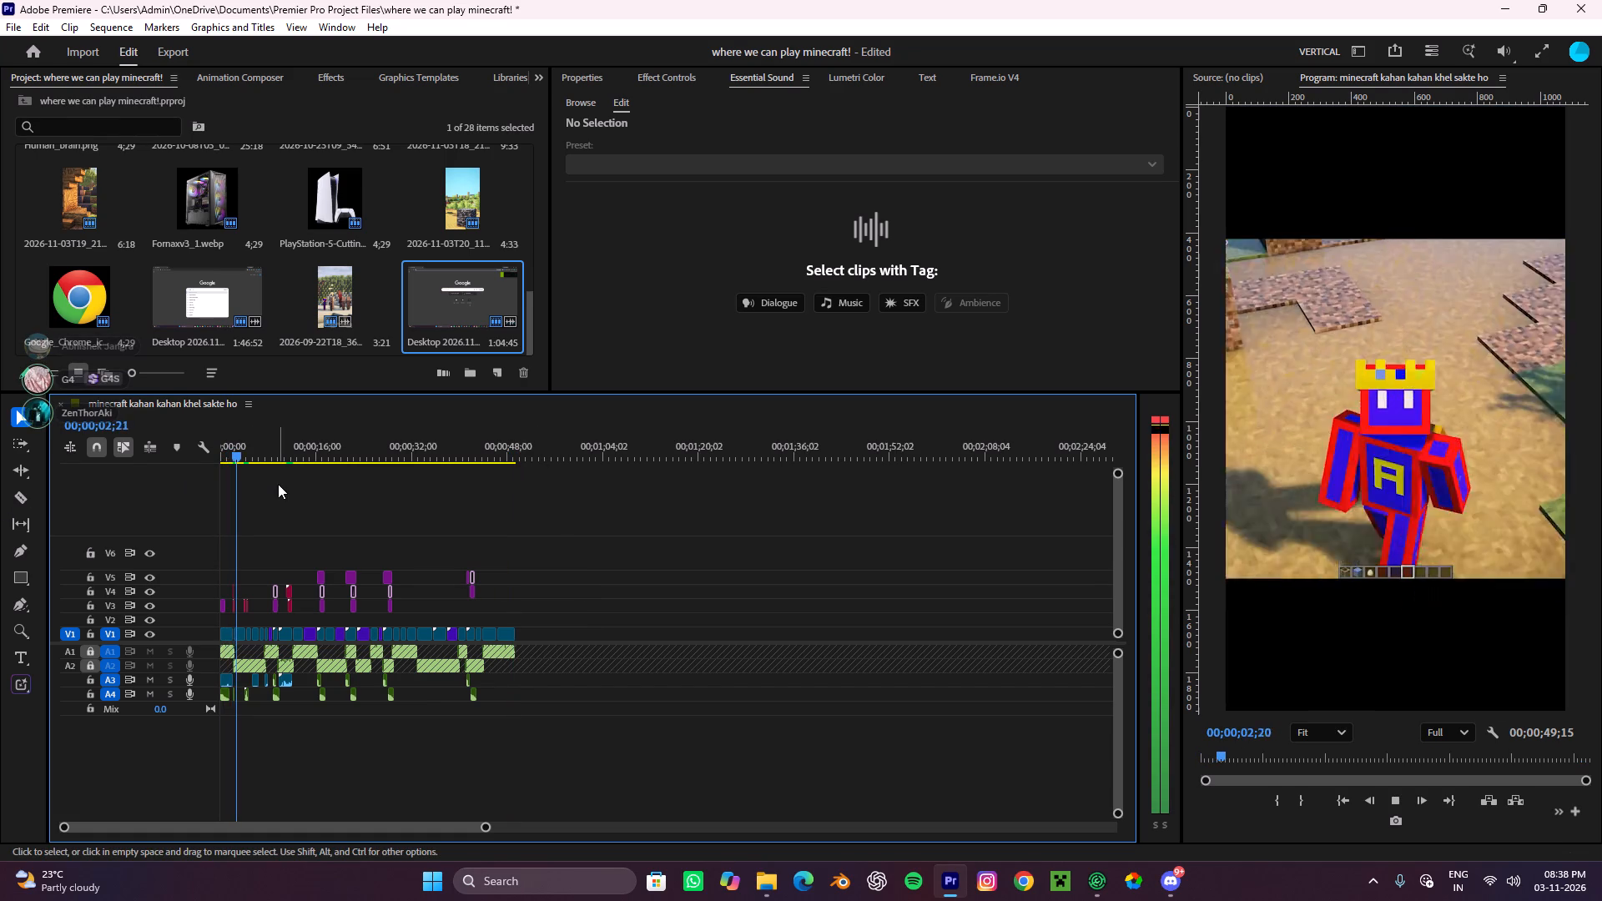
key("space")
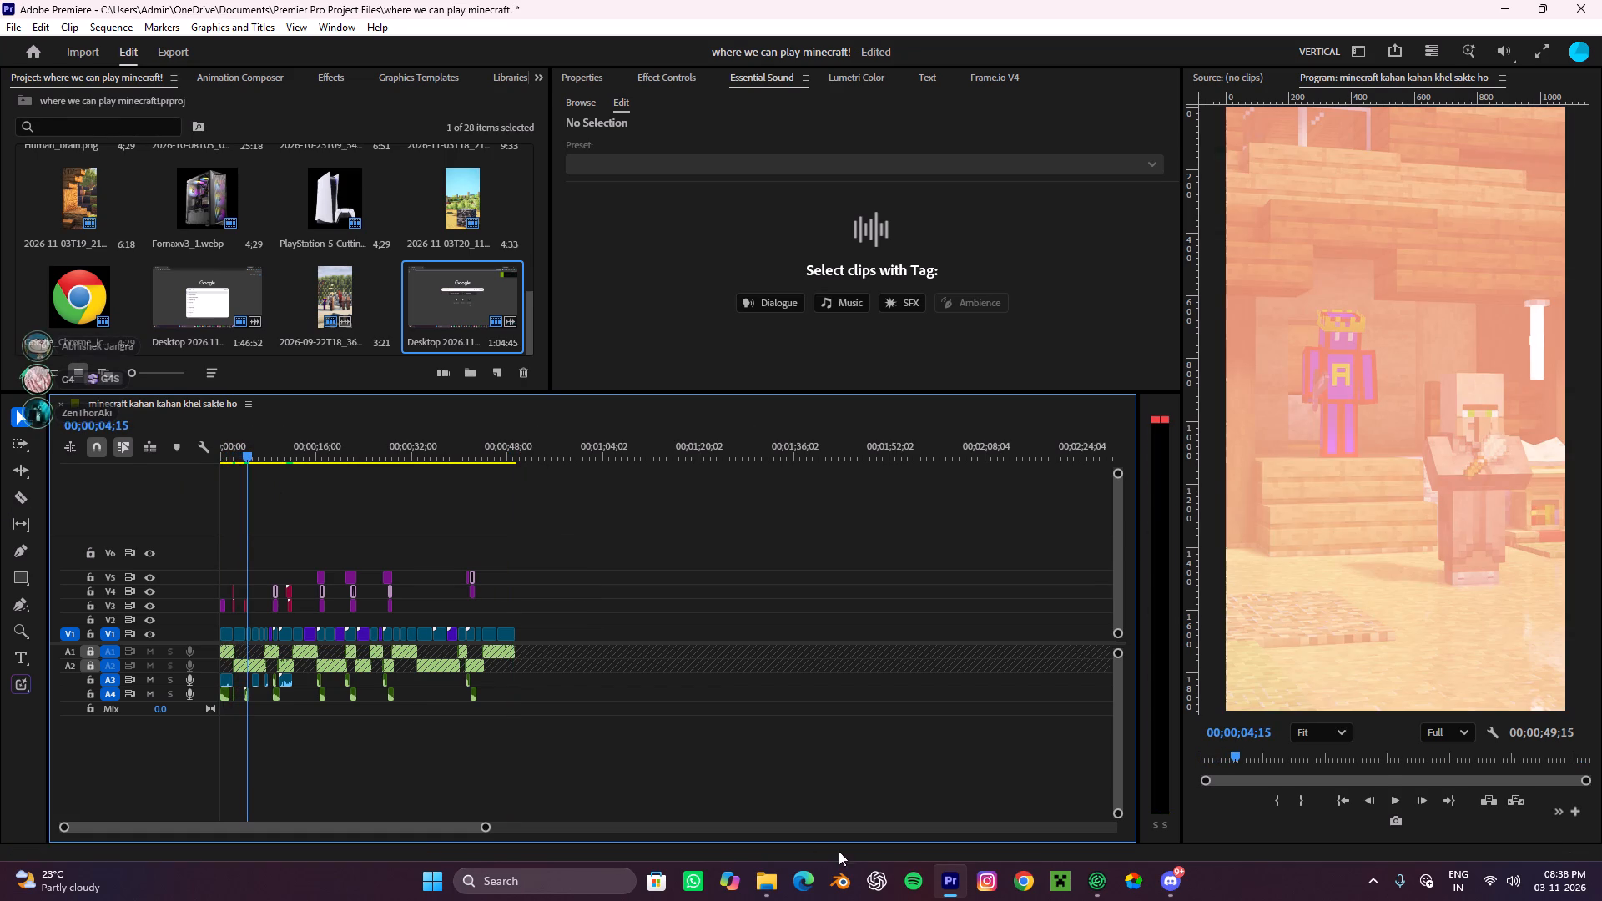
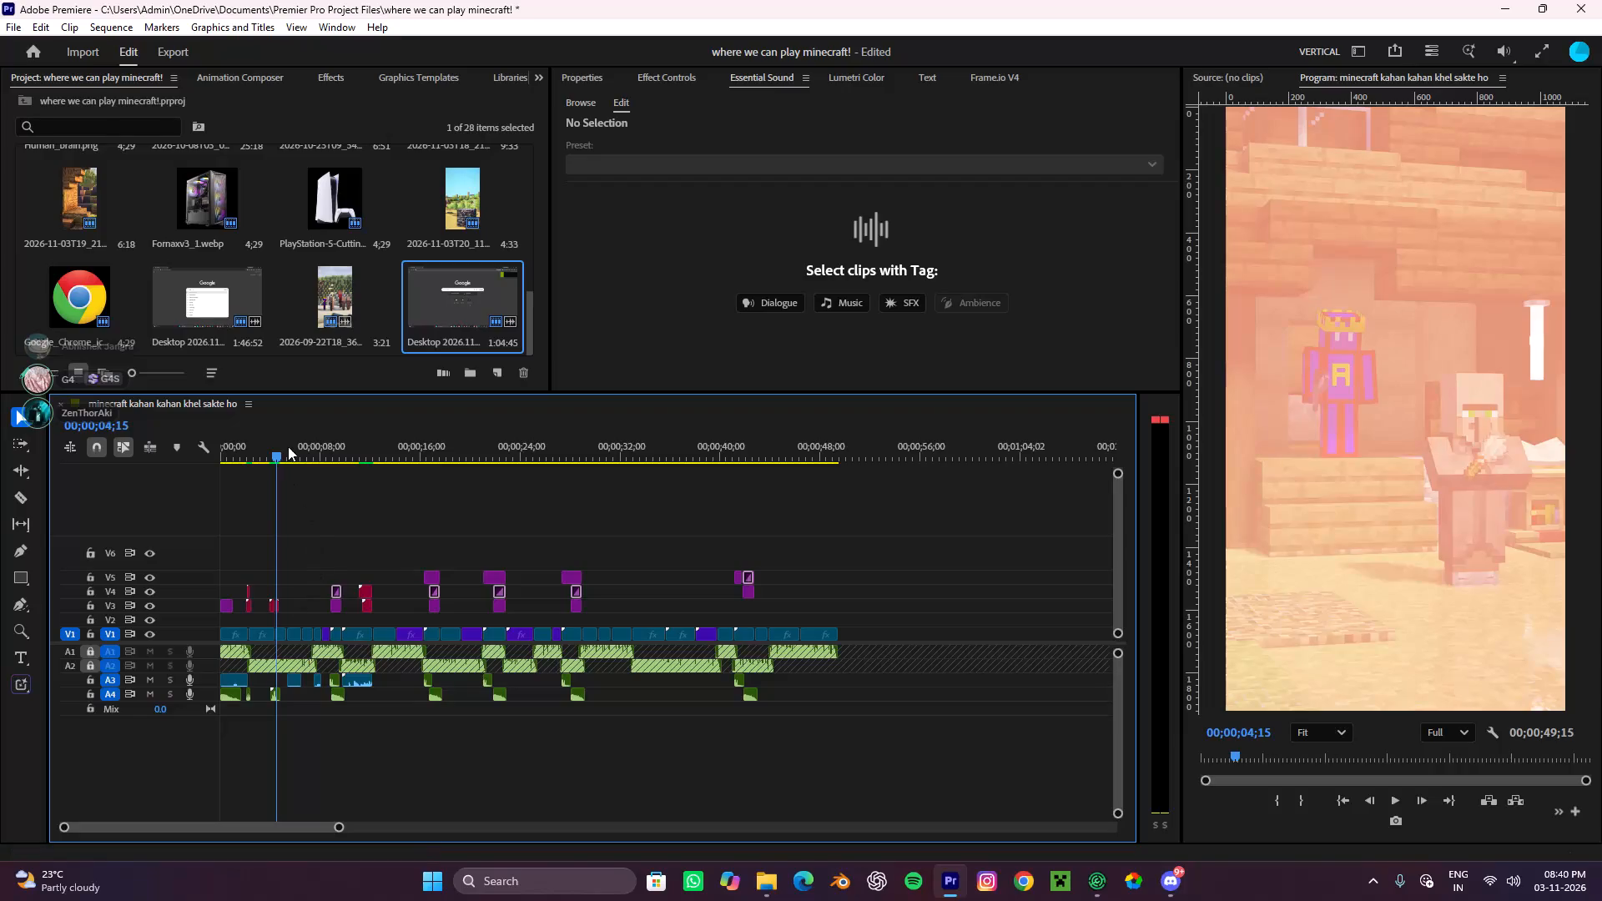
Play the first two seconds of the sequence several times and stop at about 00;00;01;25.
left_click_drag(281, 442, 209, 458)
left_click_drag(209, 458, 48, 493)
key("space")
scroll(284, 557, "up", 12, "alt")
key("space")
scroll(285, 557, "up", 2, "alt")
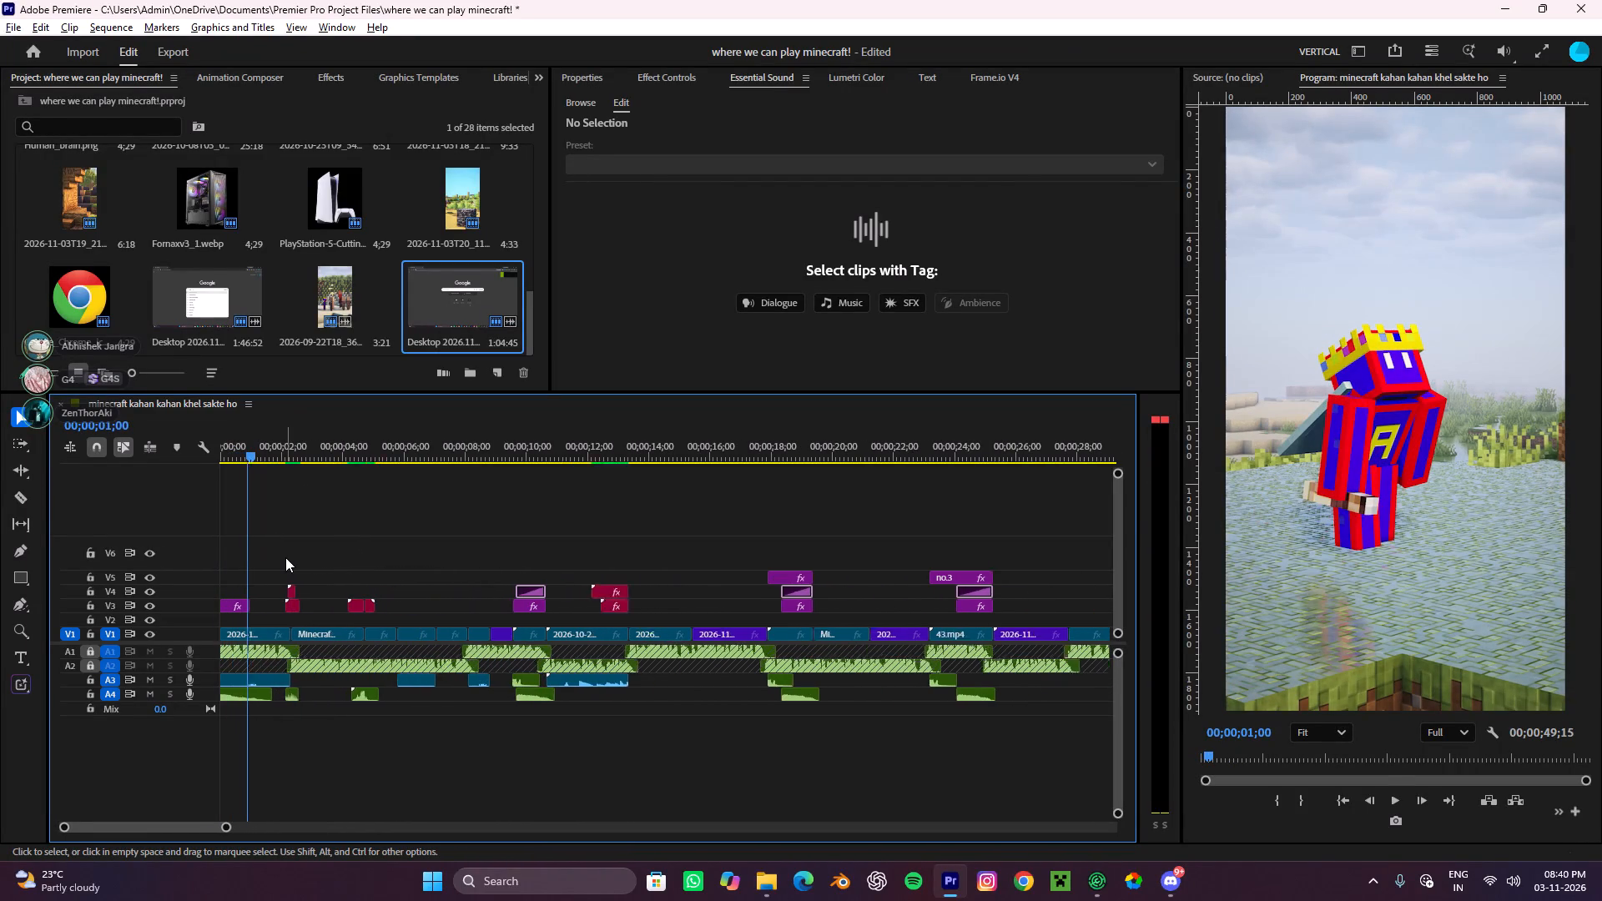
scroll(285, 557, "up", 4, "alt")
scroll(285, 557, "down", 1)
scroll(285, 557, "up", 10)
key("space")
key("space")
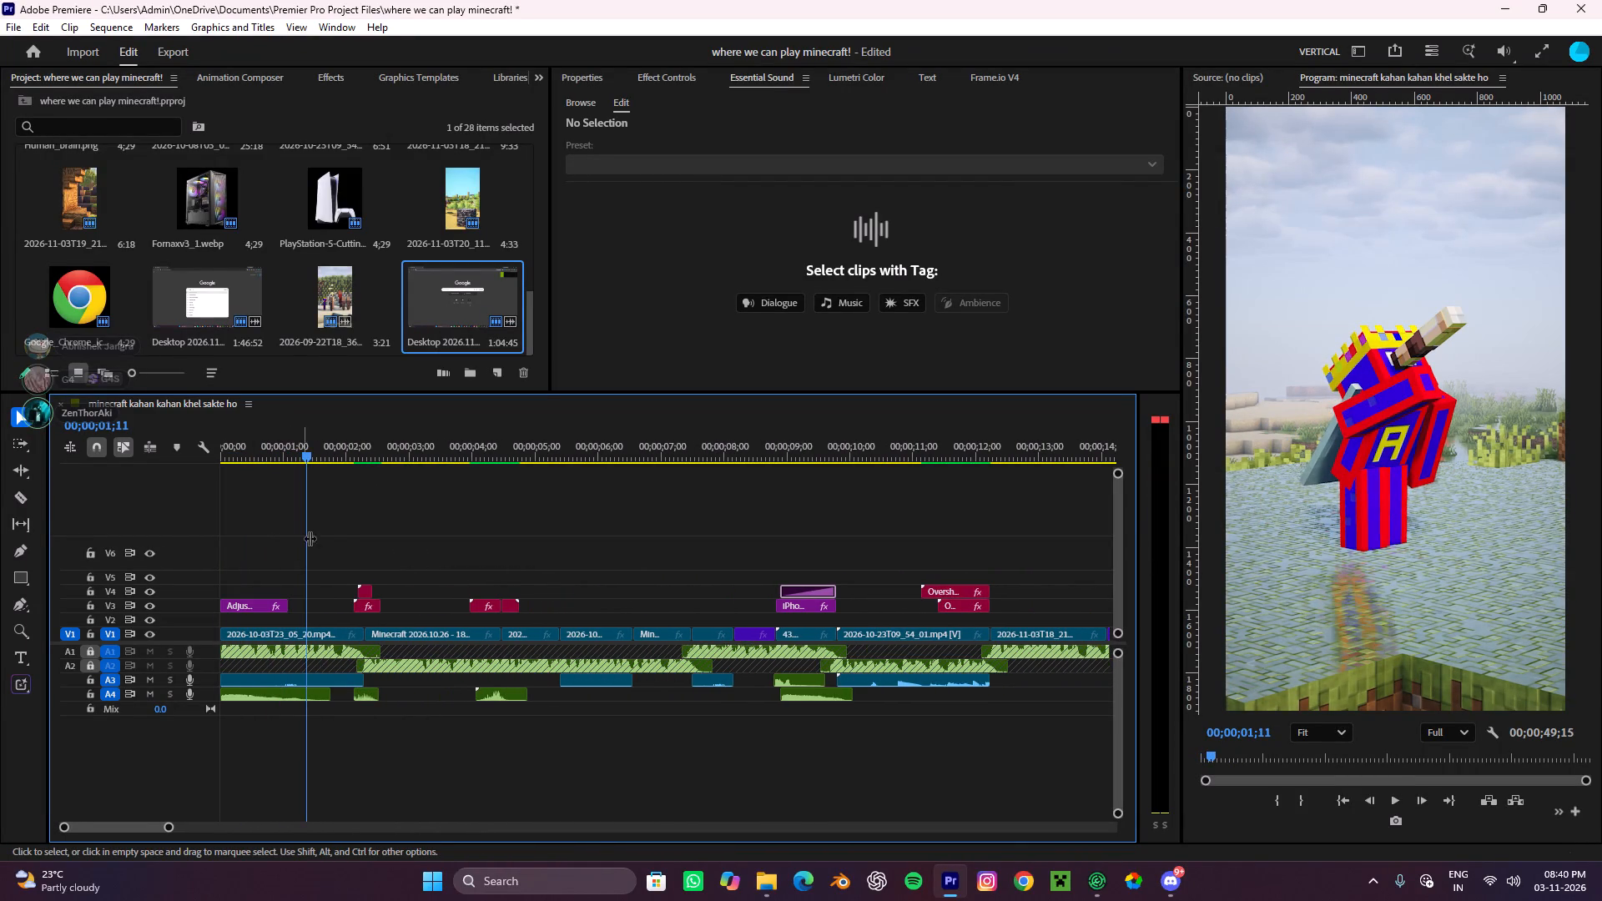
key("space")
key("space")
scroll(298, 573, "up", 4, "alt")
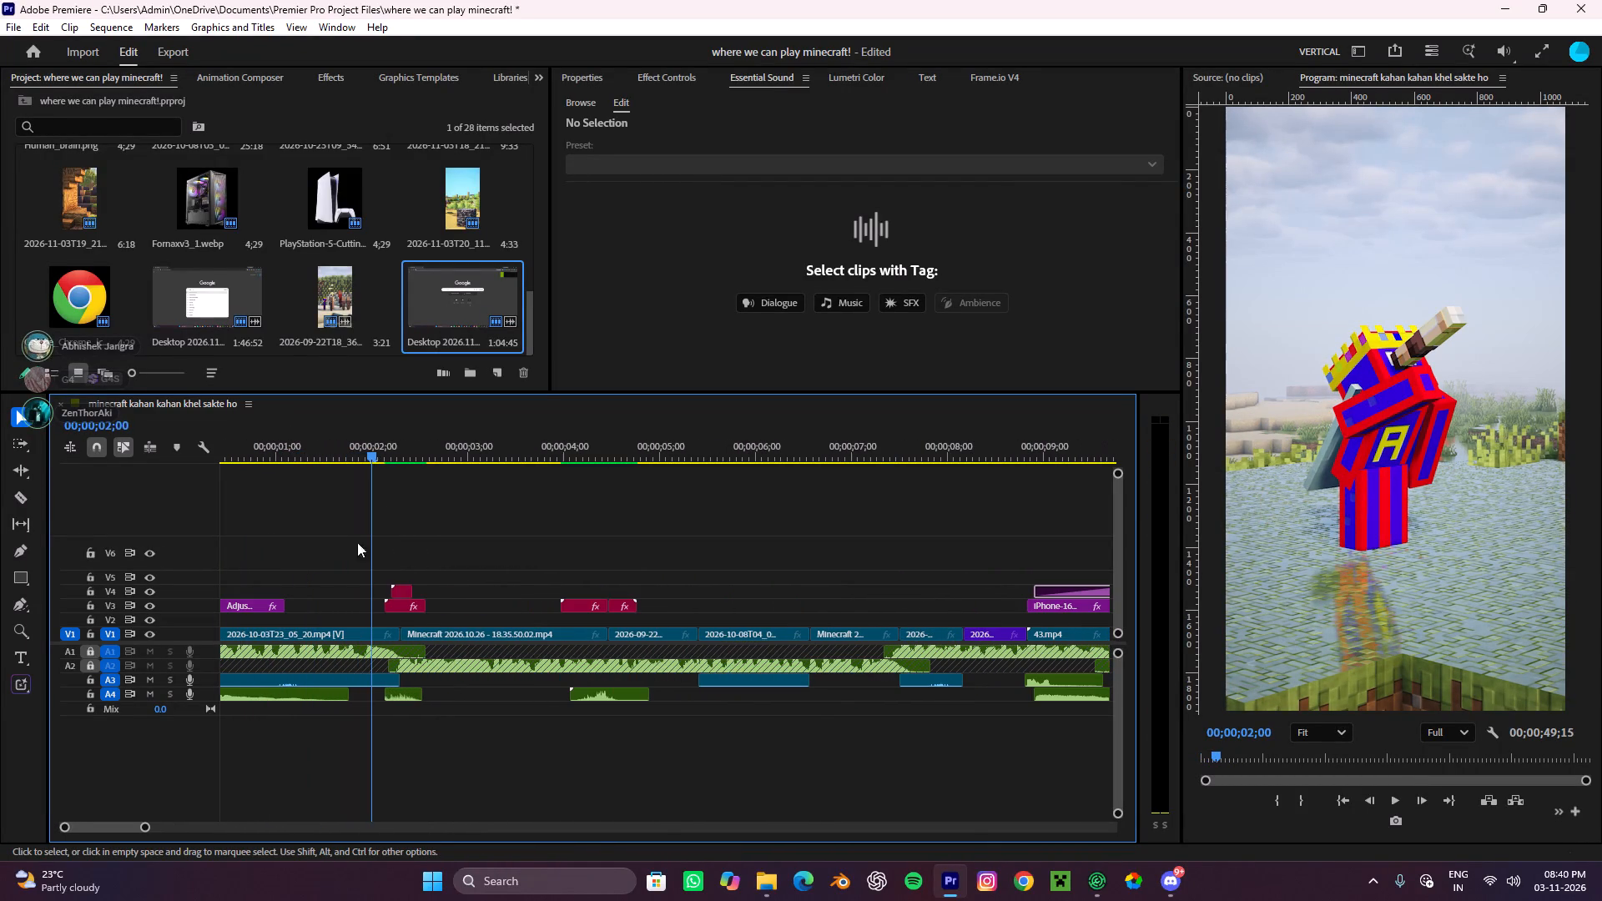
left_click_drag(378, 447, 280, 561)
key("space")
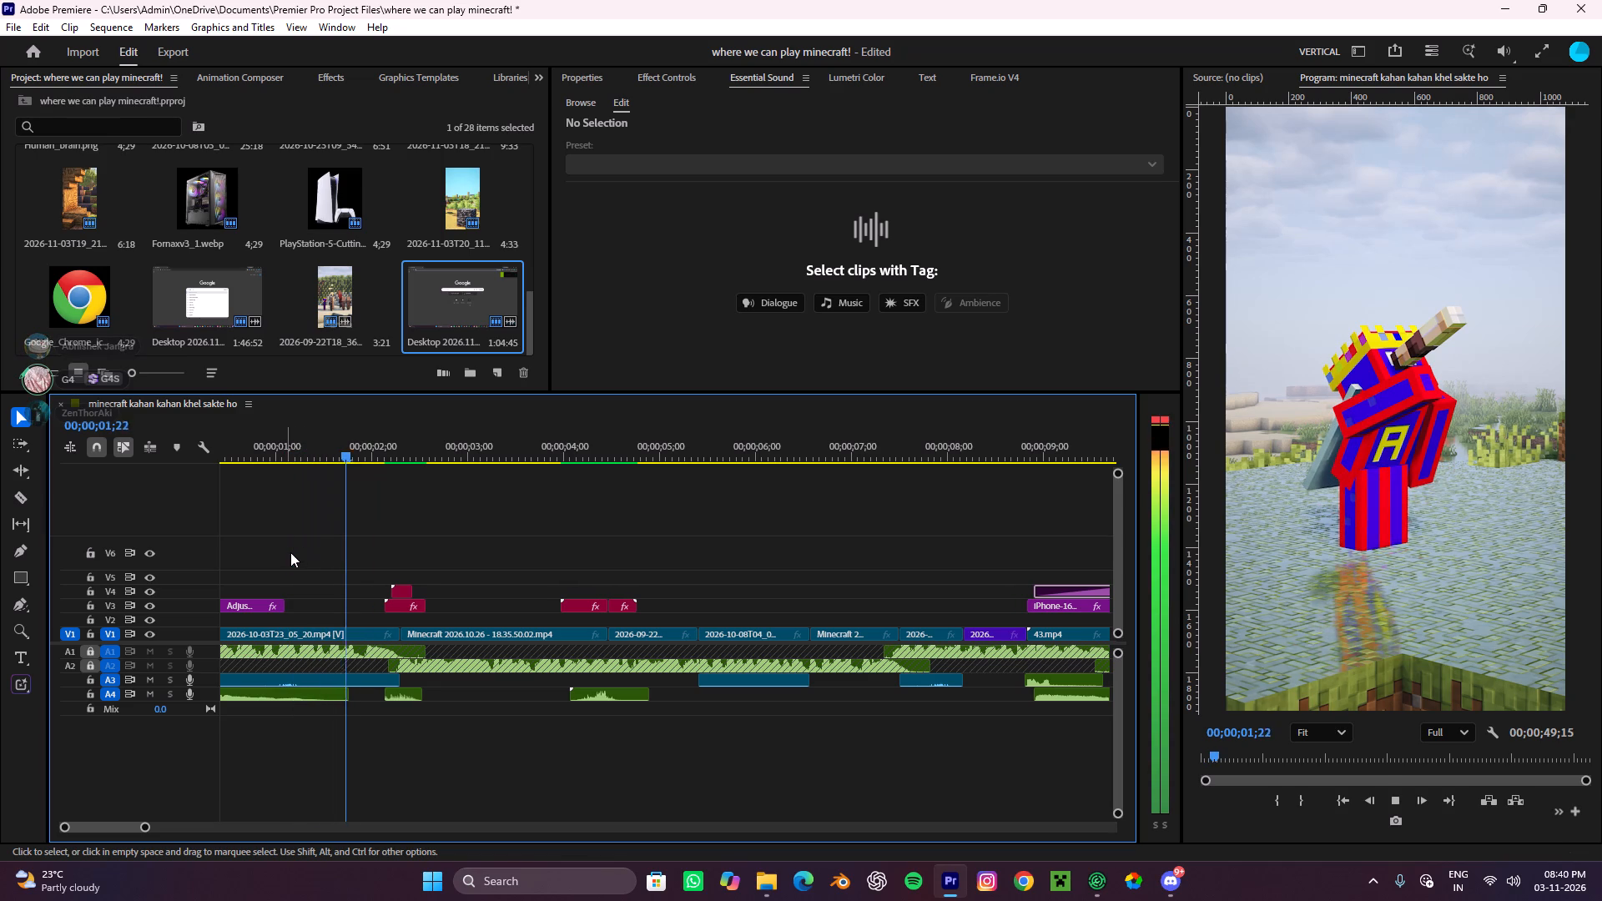
key("space")
Add a text graphic reading "kahan" over the footage at 00;00;01;25, above the character.
scroll(339, 534, "up", 4, "alt")
key("t")
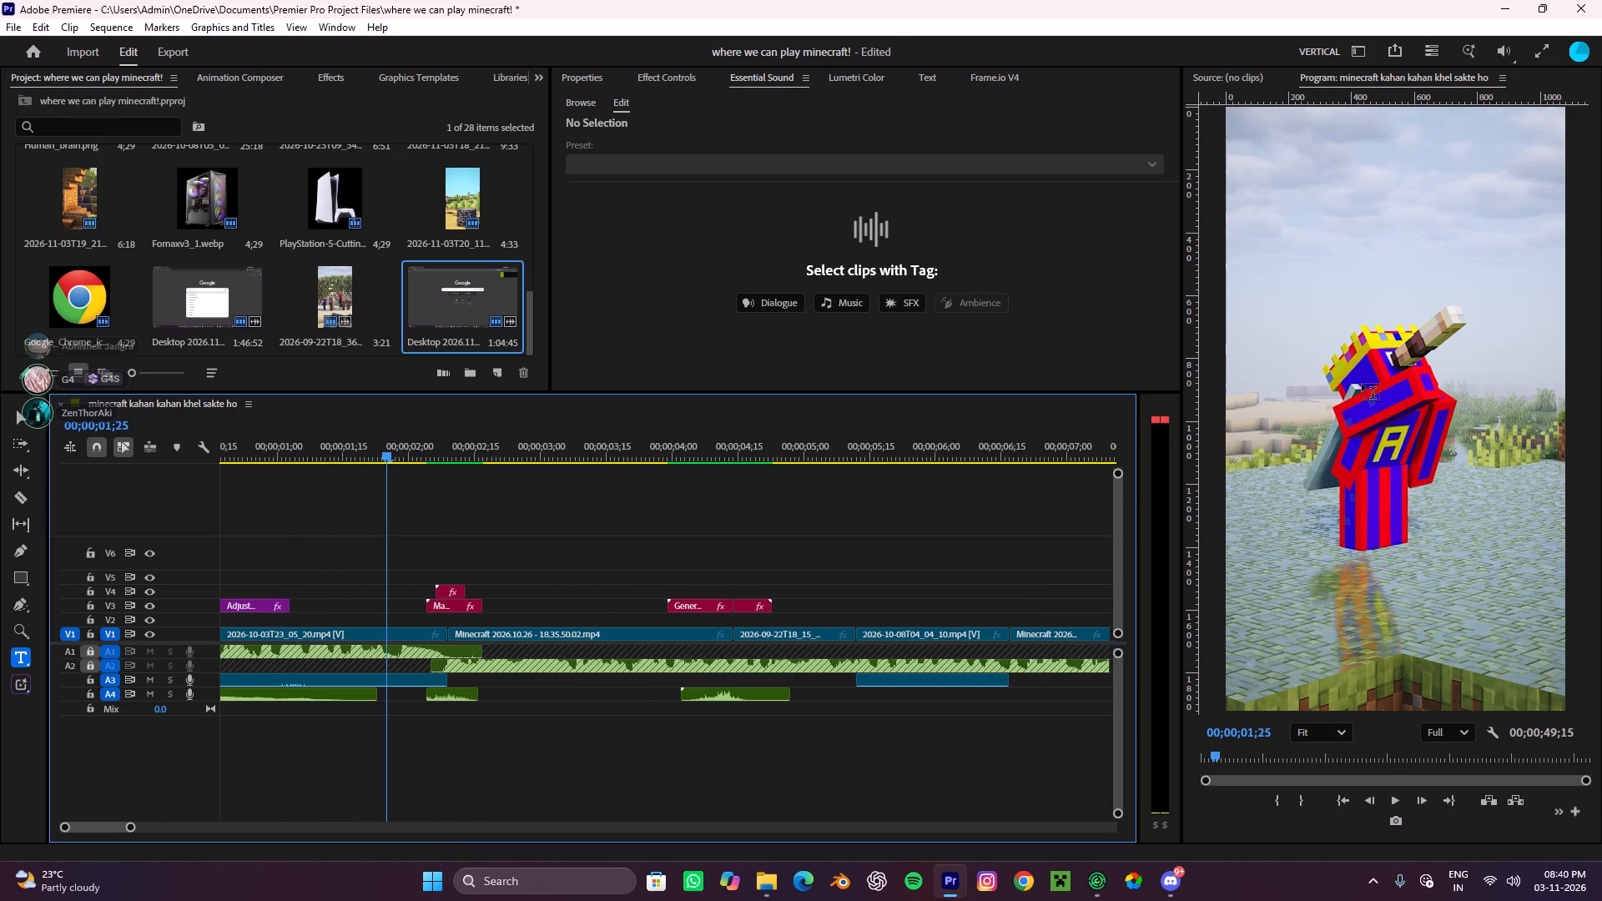
left_click(1321, 321)
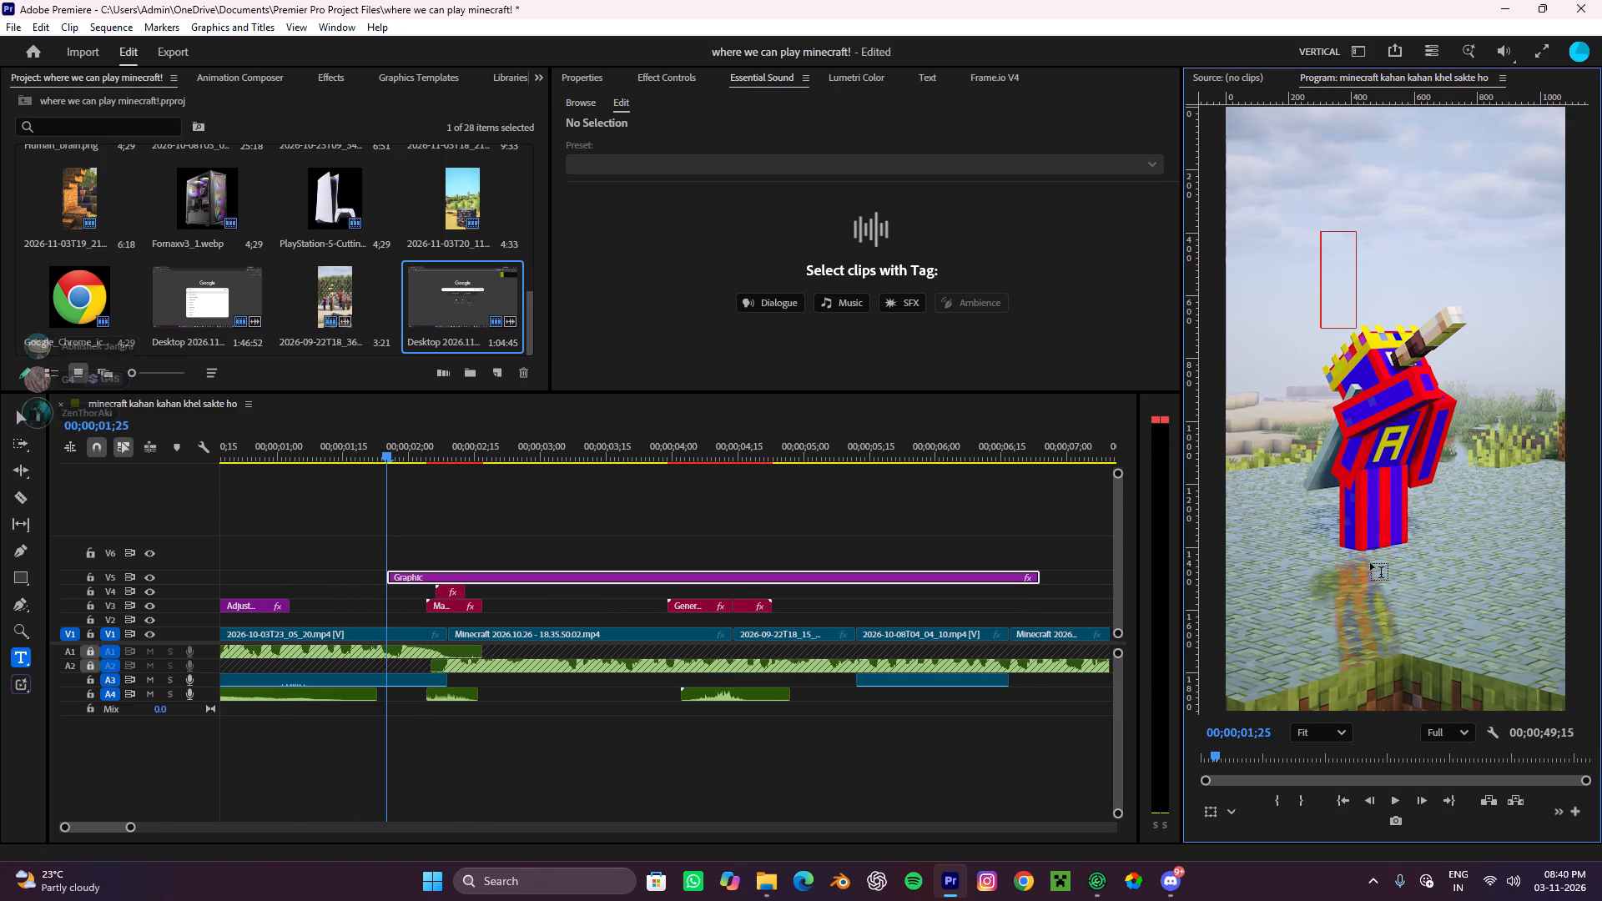
type("kaha")
key("n")
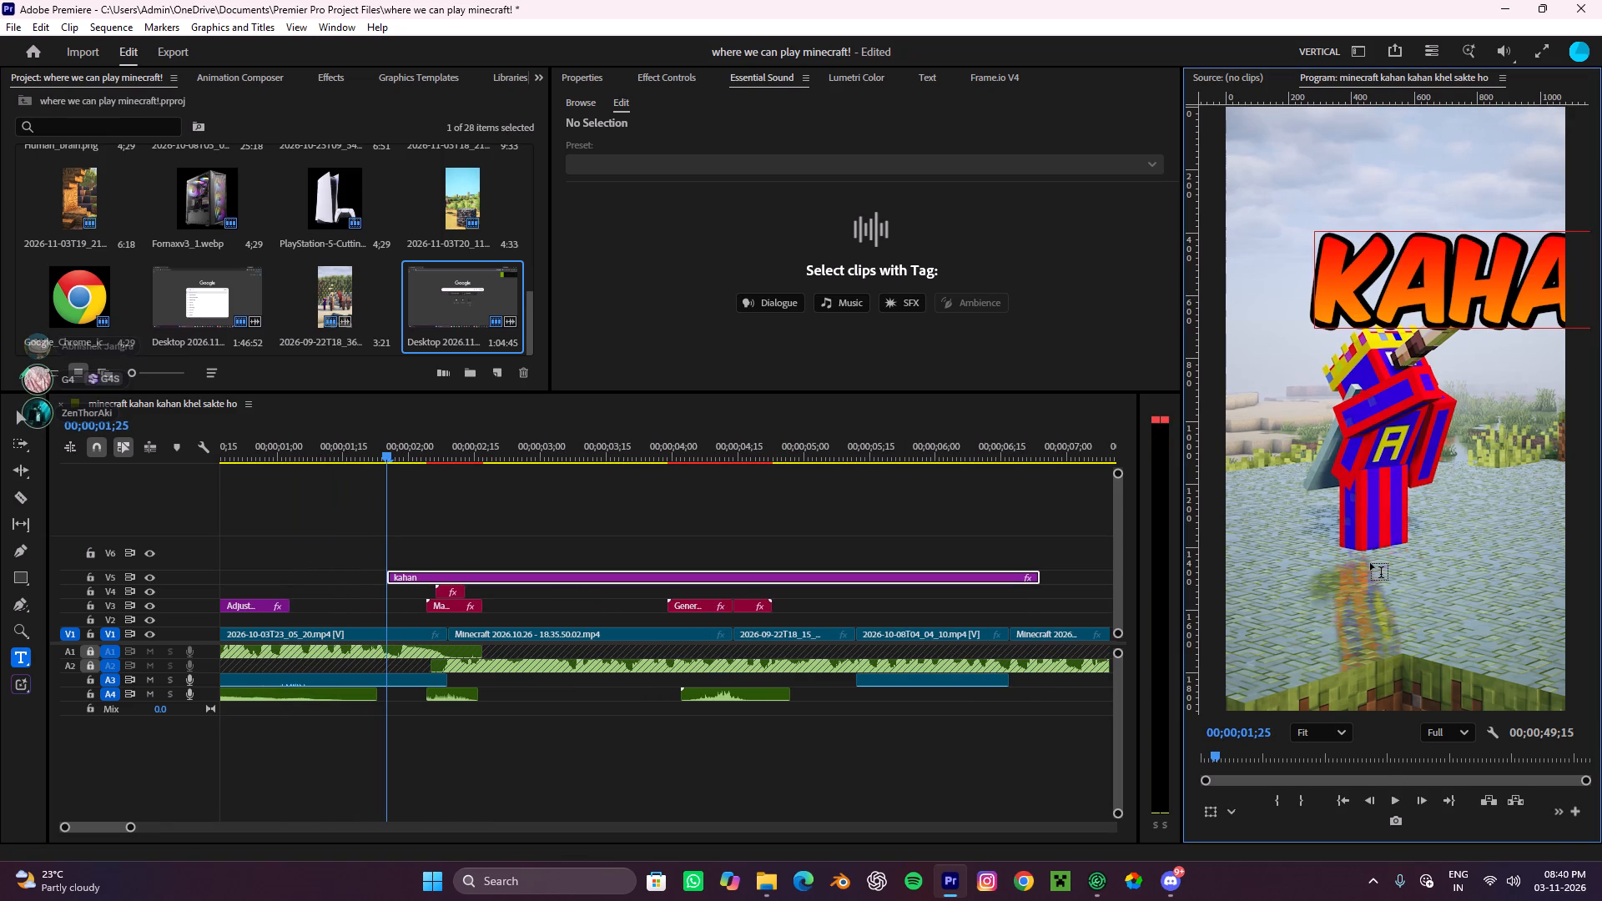
Centre-align the "kahan" text and keep the program preview fitted to its window.
triple_click(1438, 270)
left_click(1438, 270)
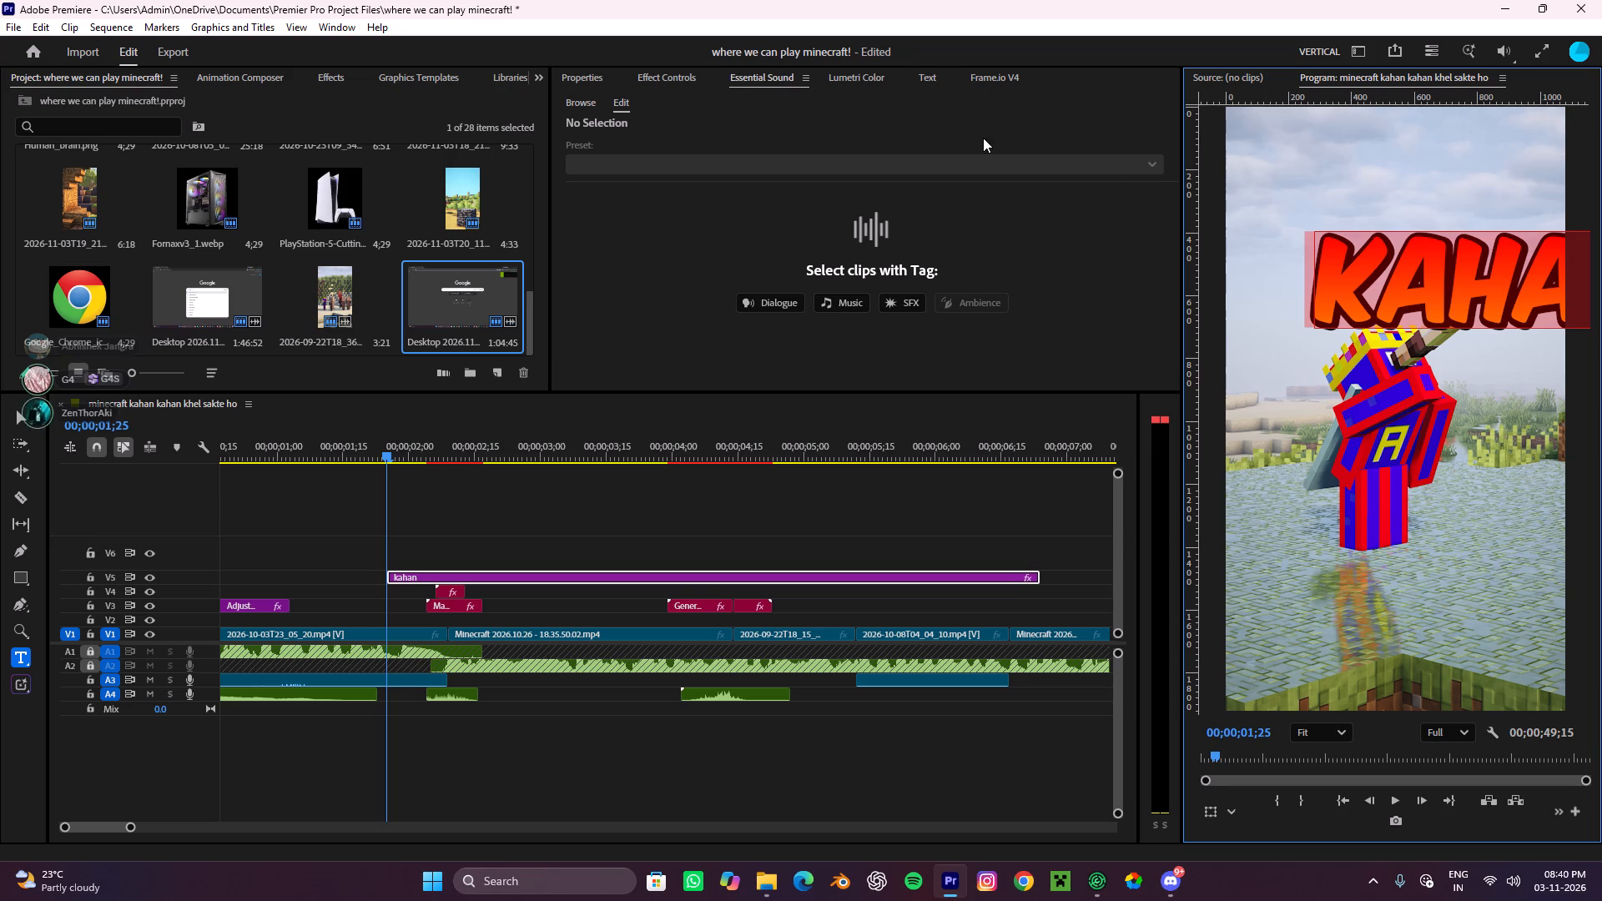
left_click(690, 71)
left_click(588, 78)
scroll(817, 348, "down", 4)
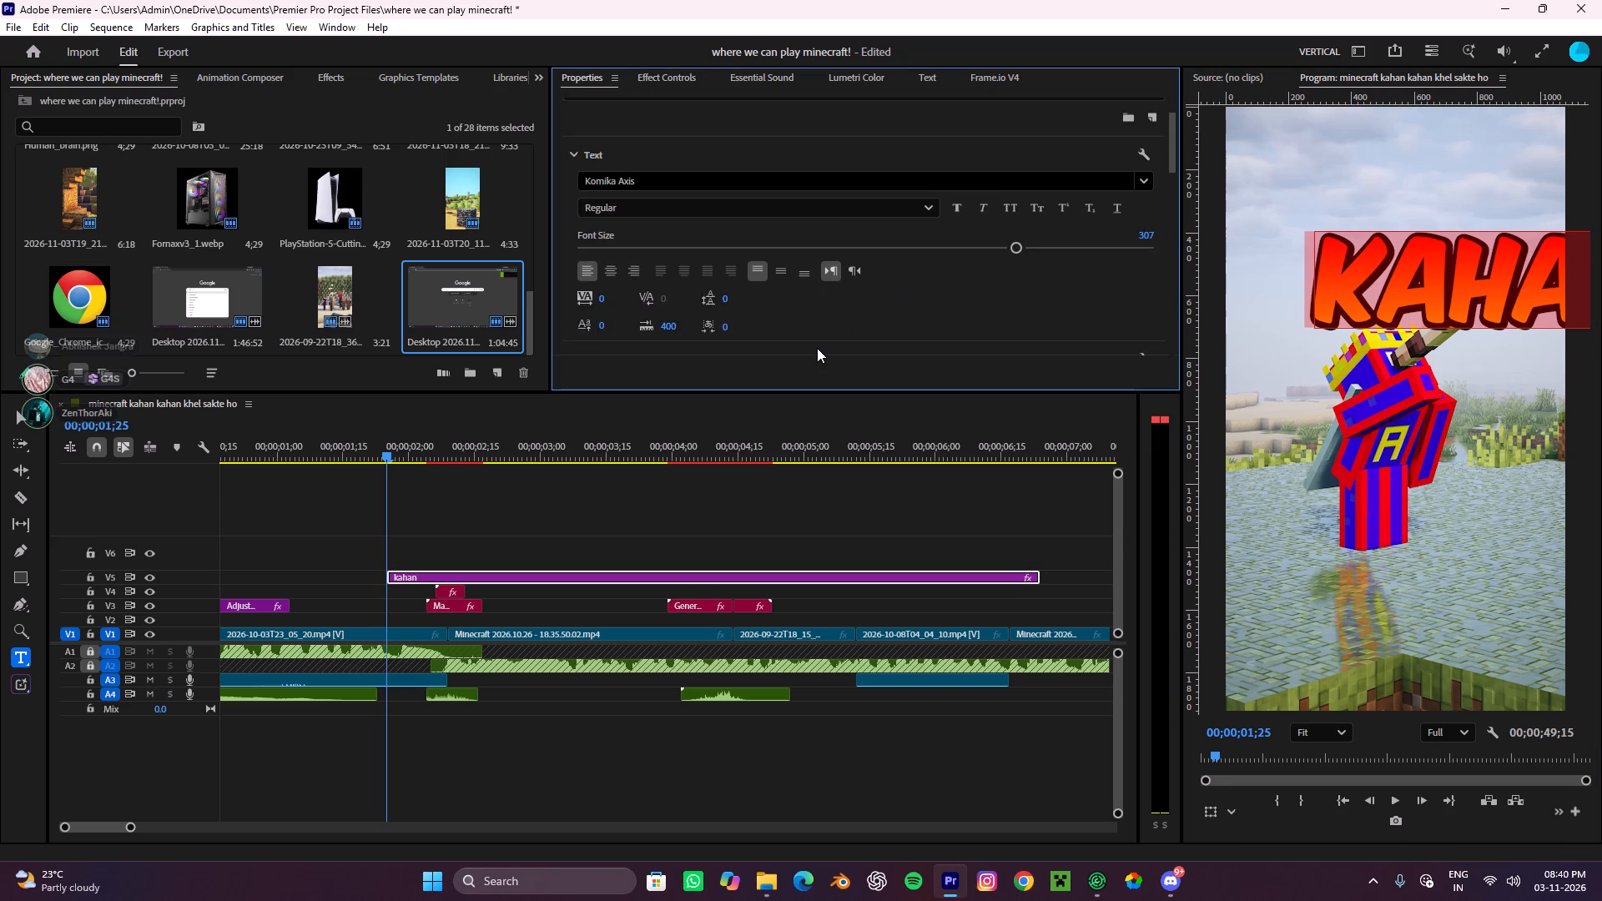
scroll(817, 348, "down", 4)
left_click(619, 208)
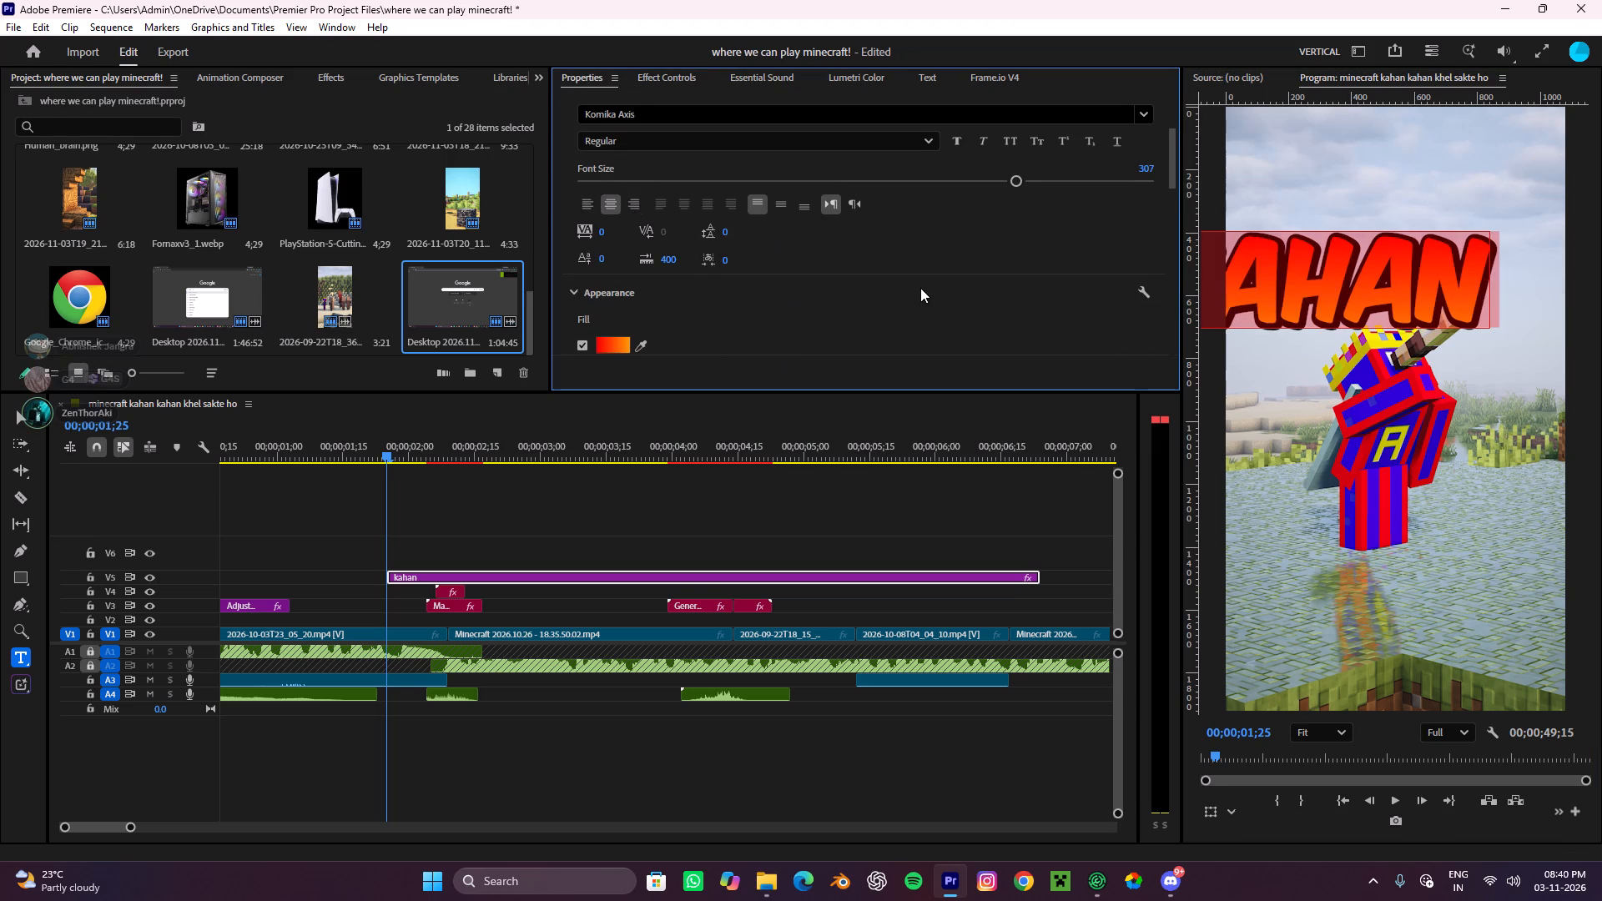
scroll(920, 289, "down", 4)
scroll(782, 248, "down", 7)
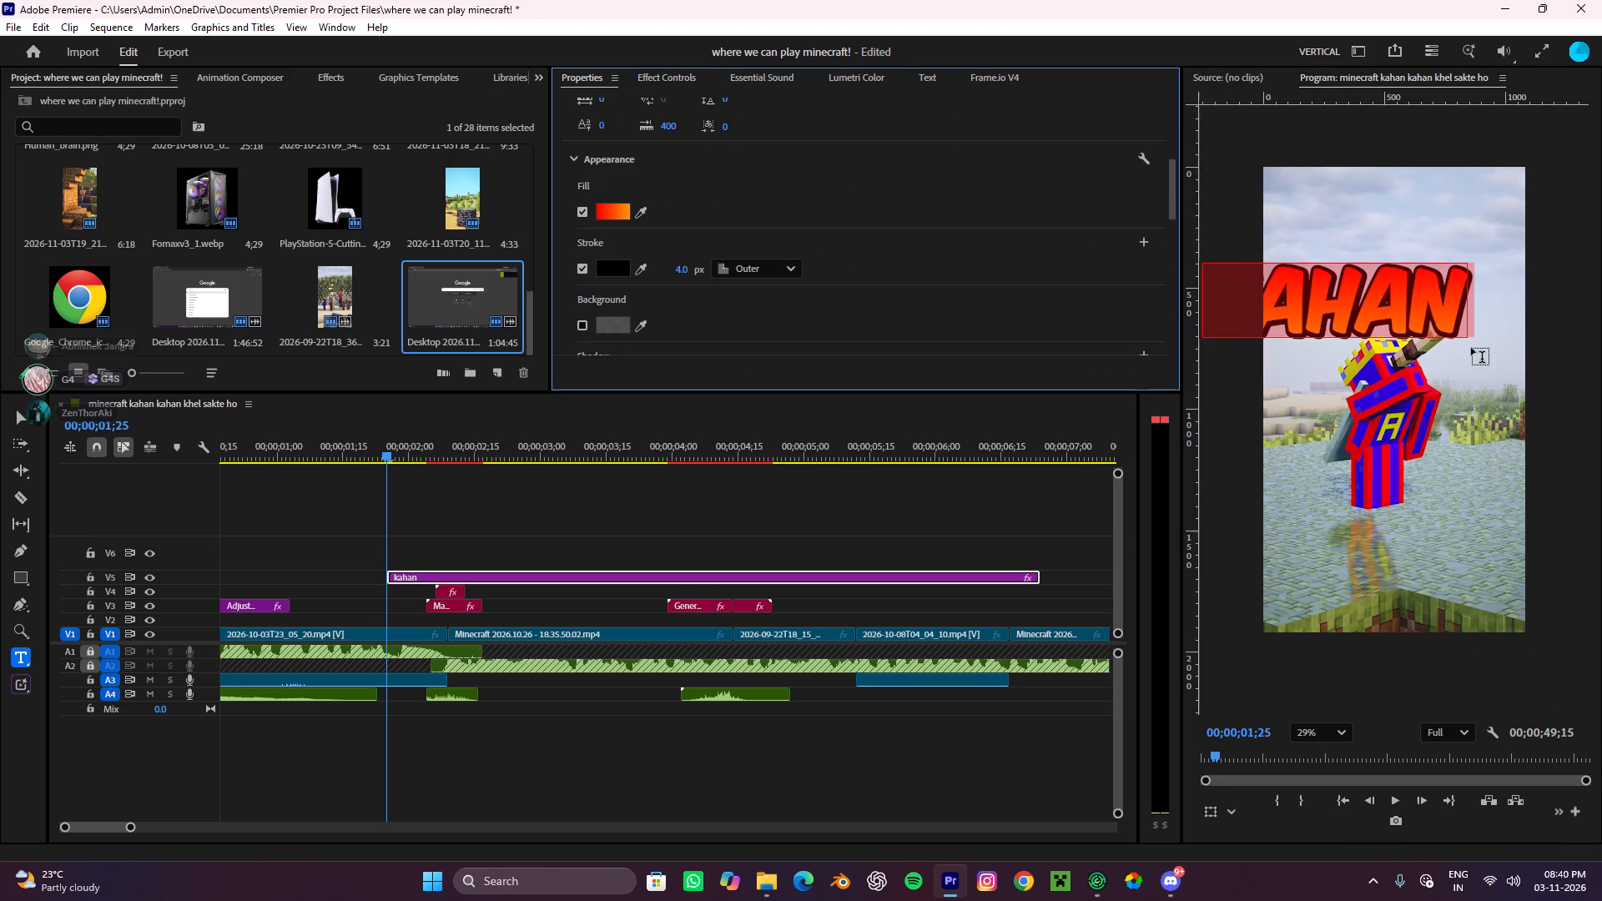
left_click(1335, 729)
left_click(1317, 503)
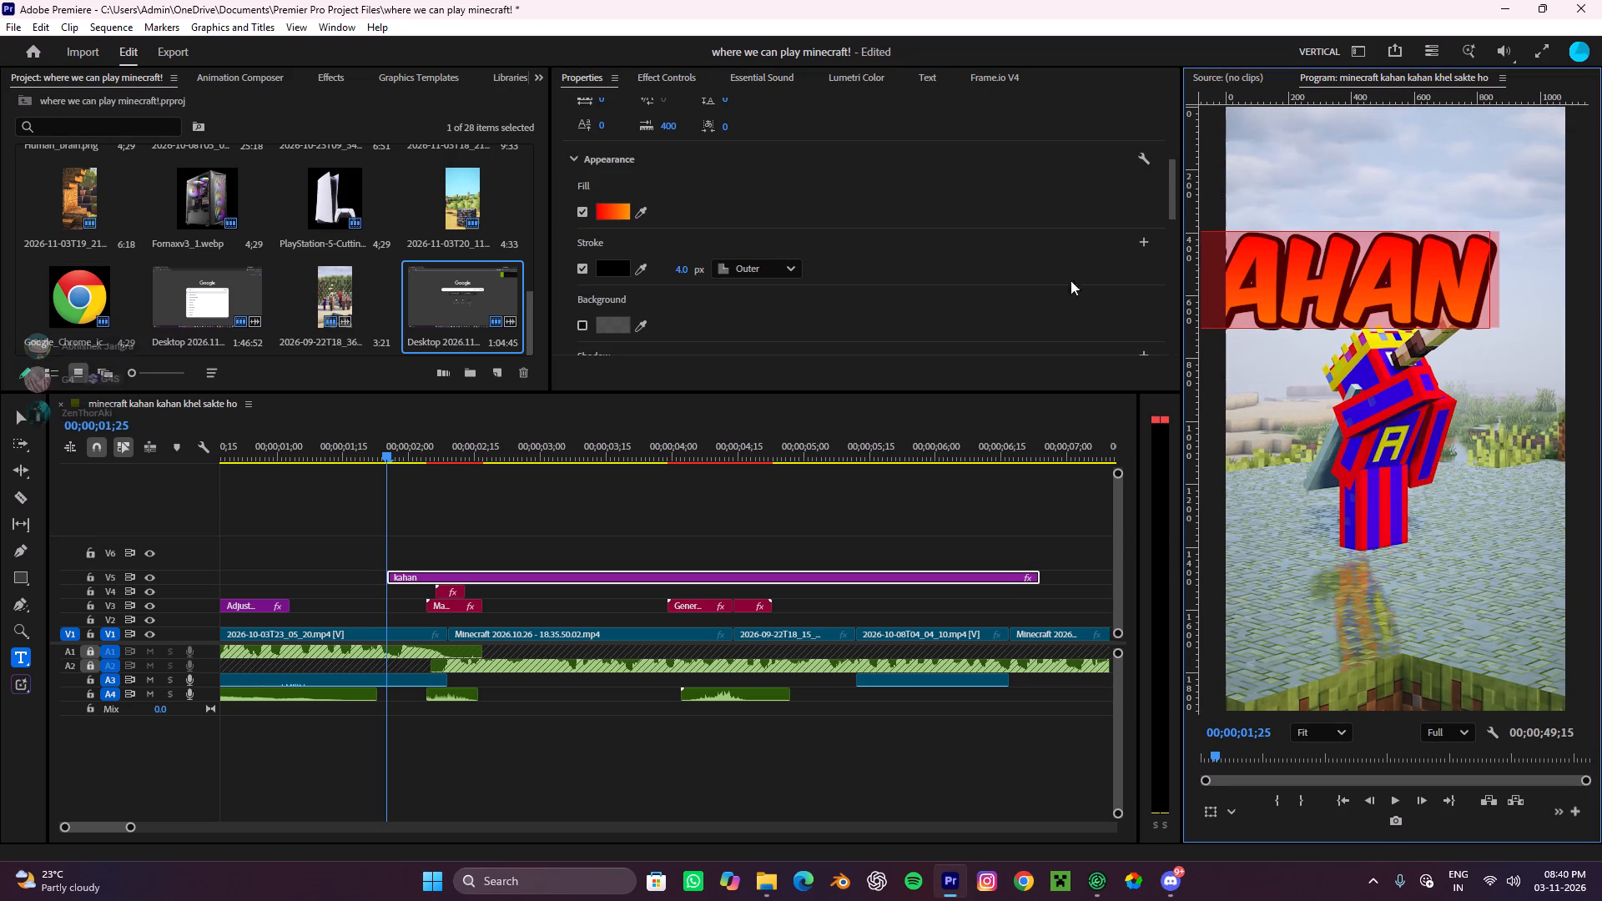
Change the "kahan" text fill from a gradient to a solid dark purple.
scroll(816, 249, "down", 4)
left_click(622, 147)
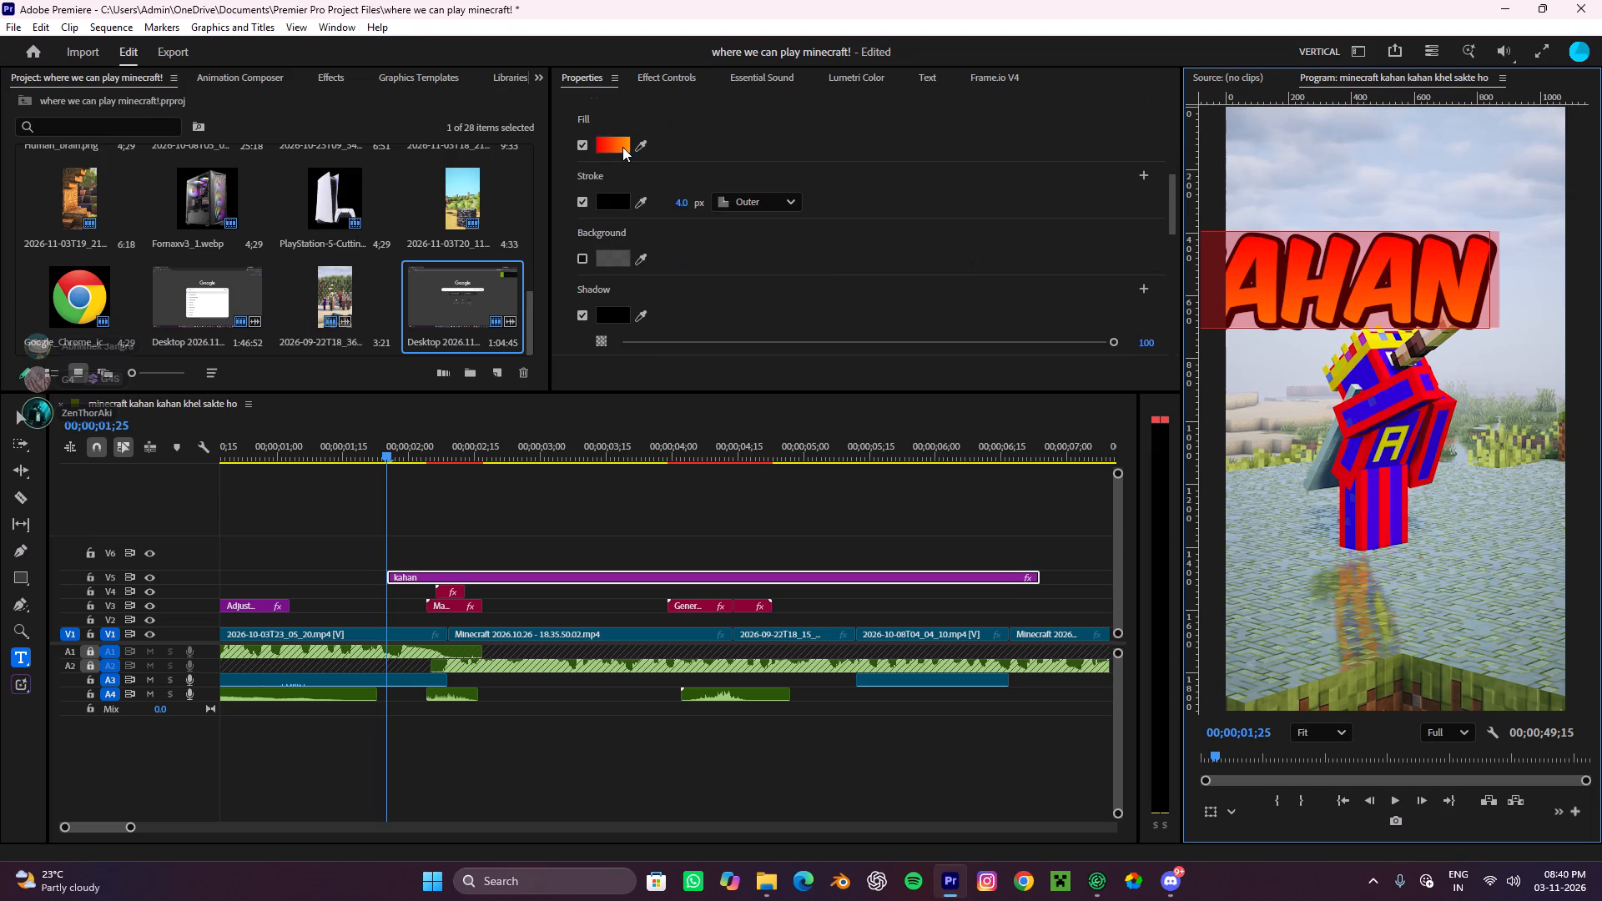
left_click_drag(832, 483, 830, 576)
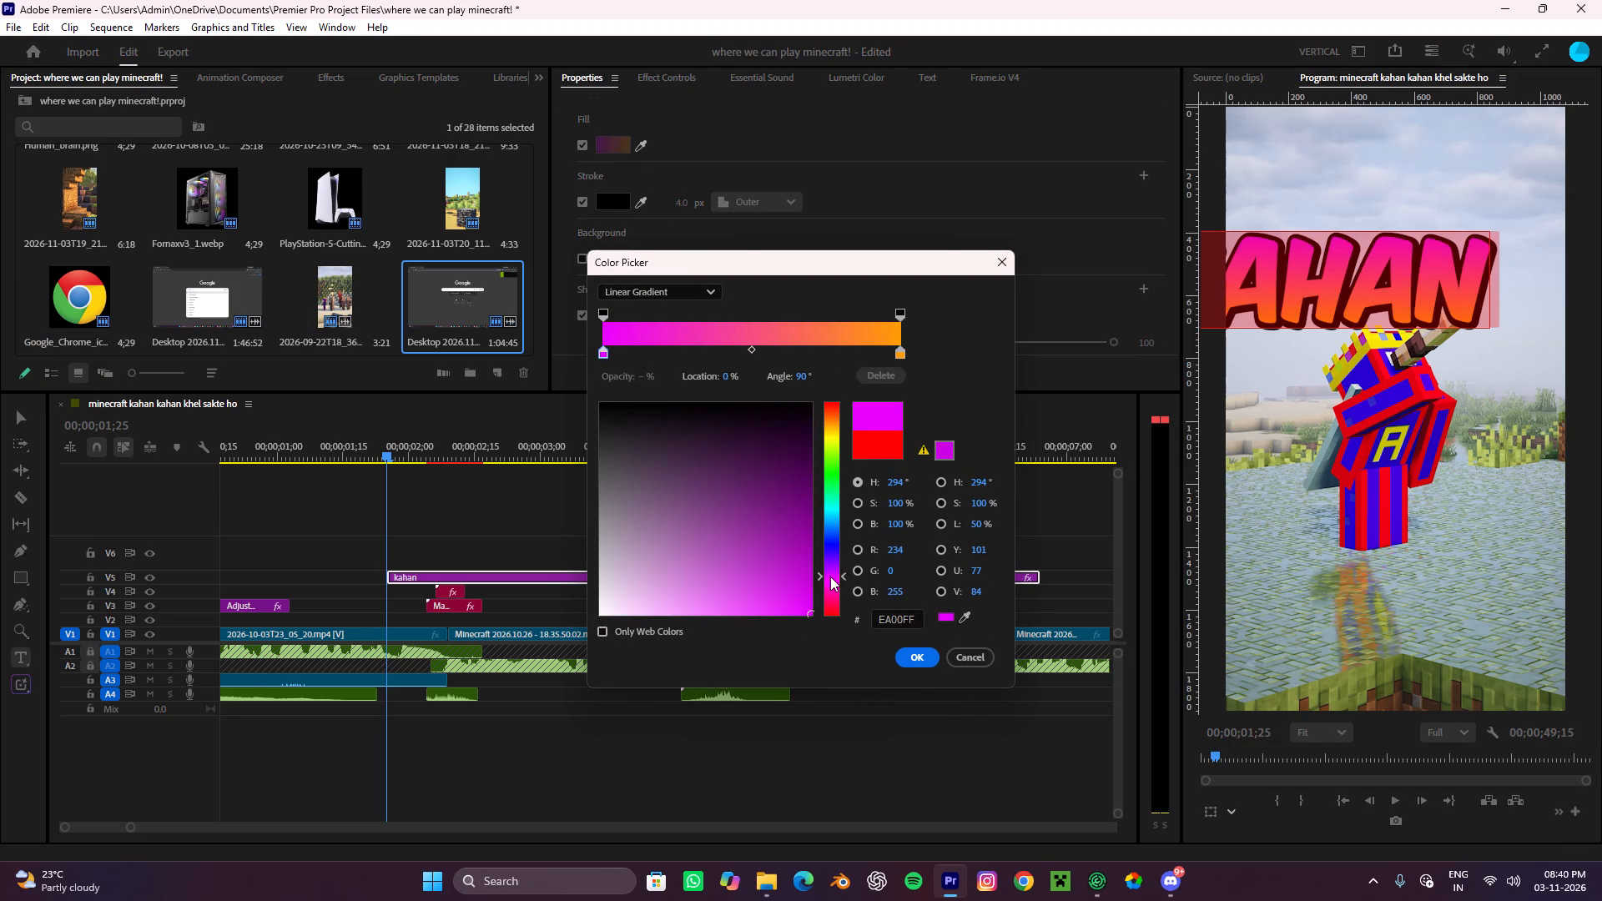
left_click_drag(830, 576, 828, 576)
left_click_drag(774, 562, 841, 645)
left_click(695, 294)
left_click(677, 325)
left_click_drag(829, 501, 831, 491)
left_click_drag(790, 450, 821, 466)
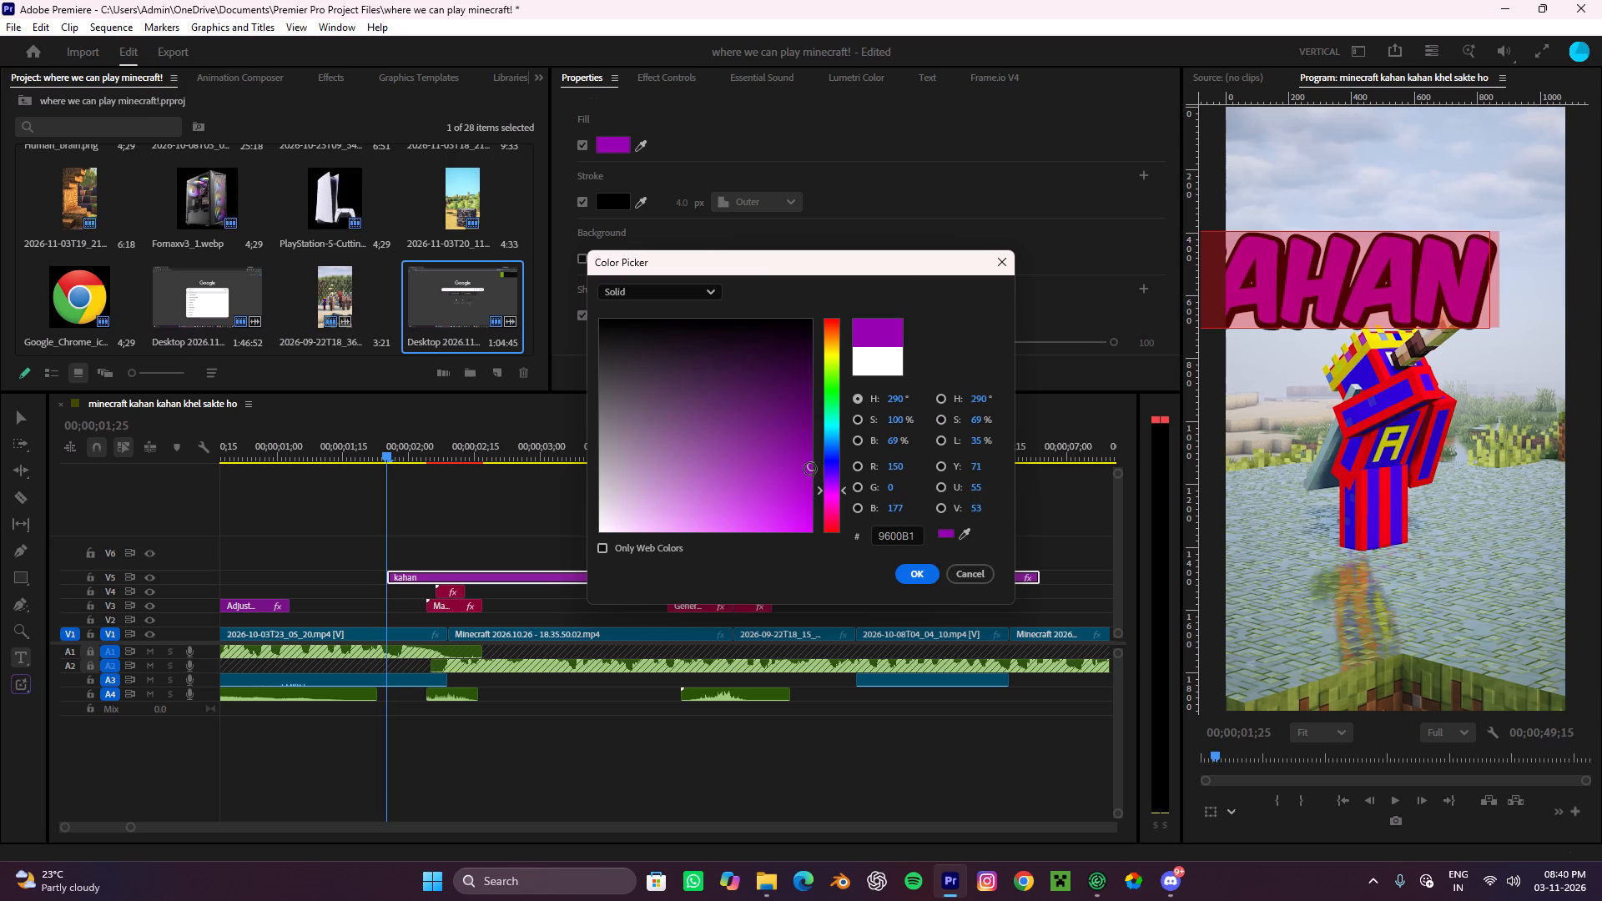
left_click_drag(810, 469, 862, 607)
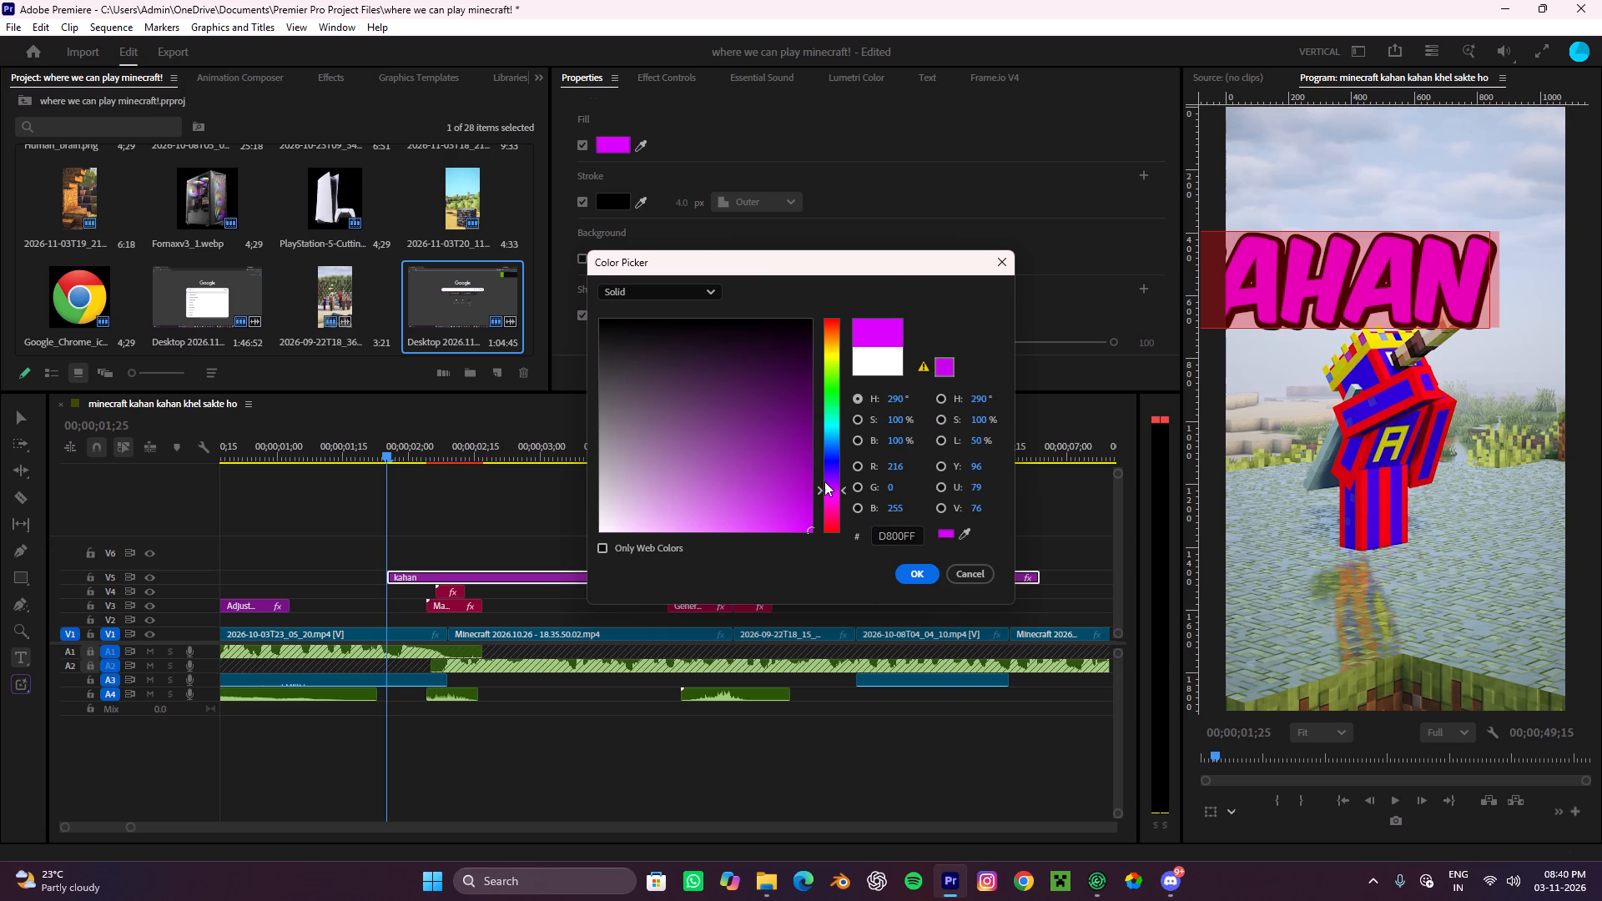
left_click_drag(804, 500, 830, 455)
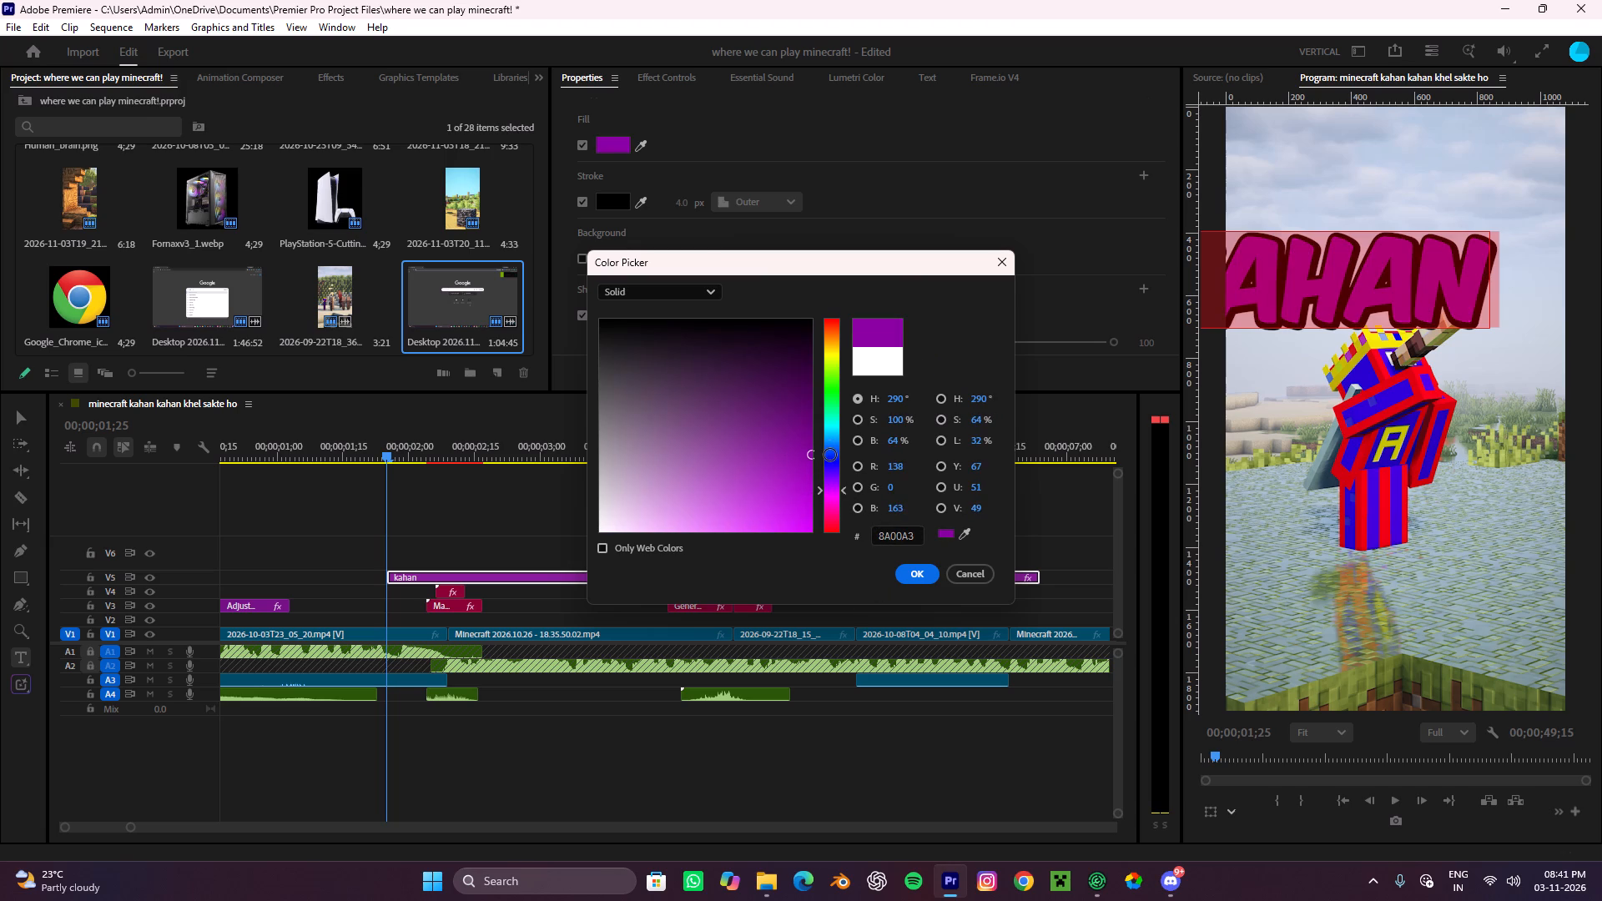
left_click_drag(830, 455, 830, 462)
left_click(928, 574)
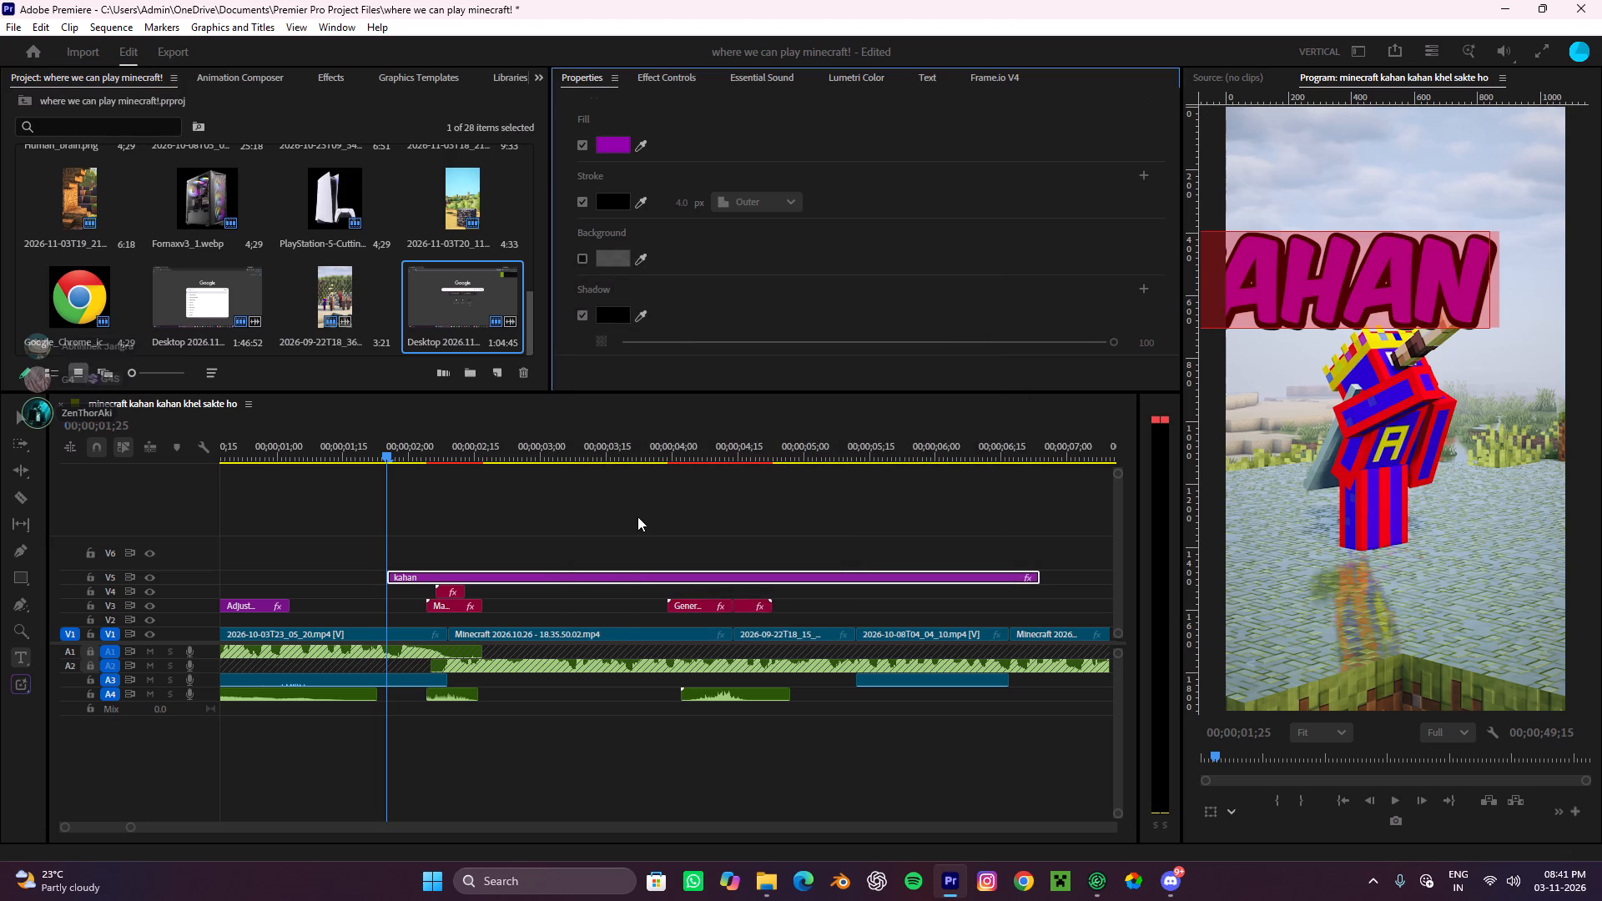
left_click(637, 516)
Centre the "kahan" text horizontally and vertically in the video frame.
key("c")
key("v")
left_click(550, 576)
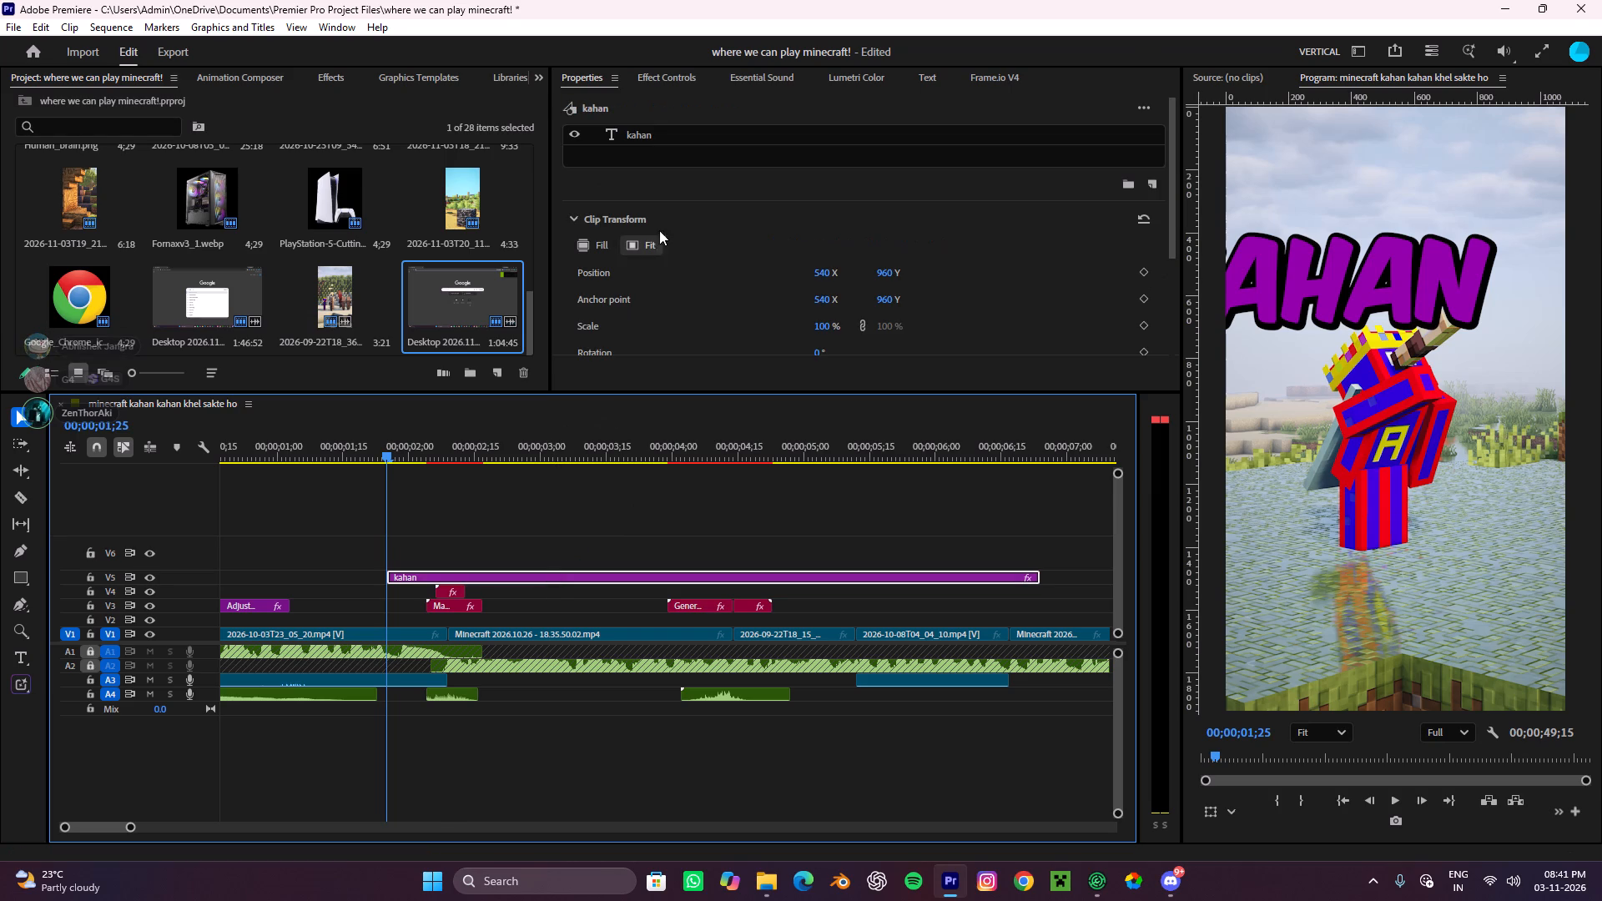
triple_click(1401, 299)
triple_click(1401, 299)
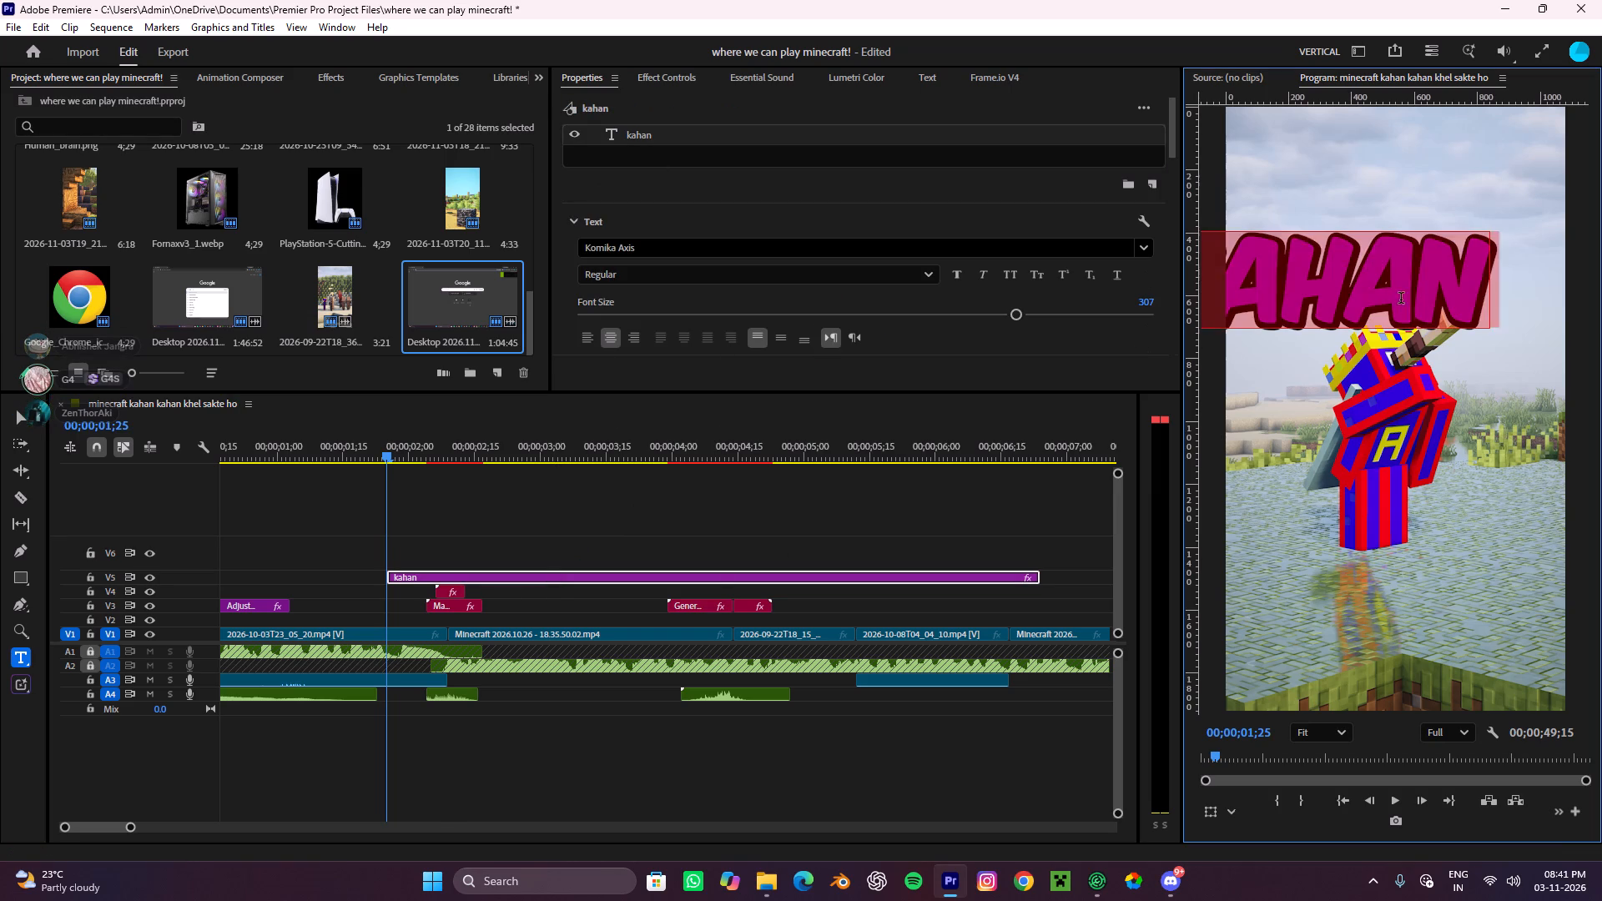
triple_click(1366, 294)
left_click(661, 78)
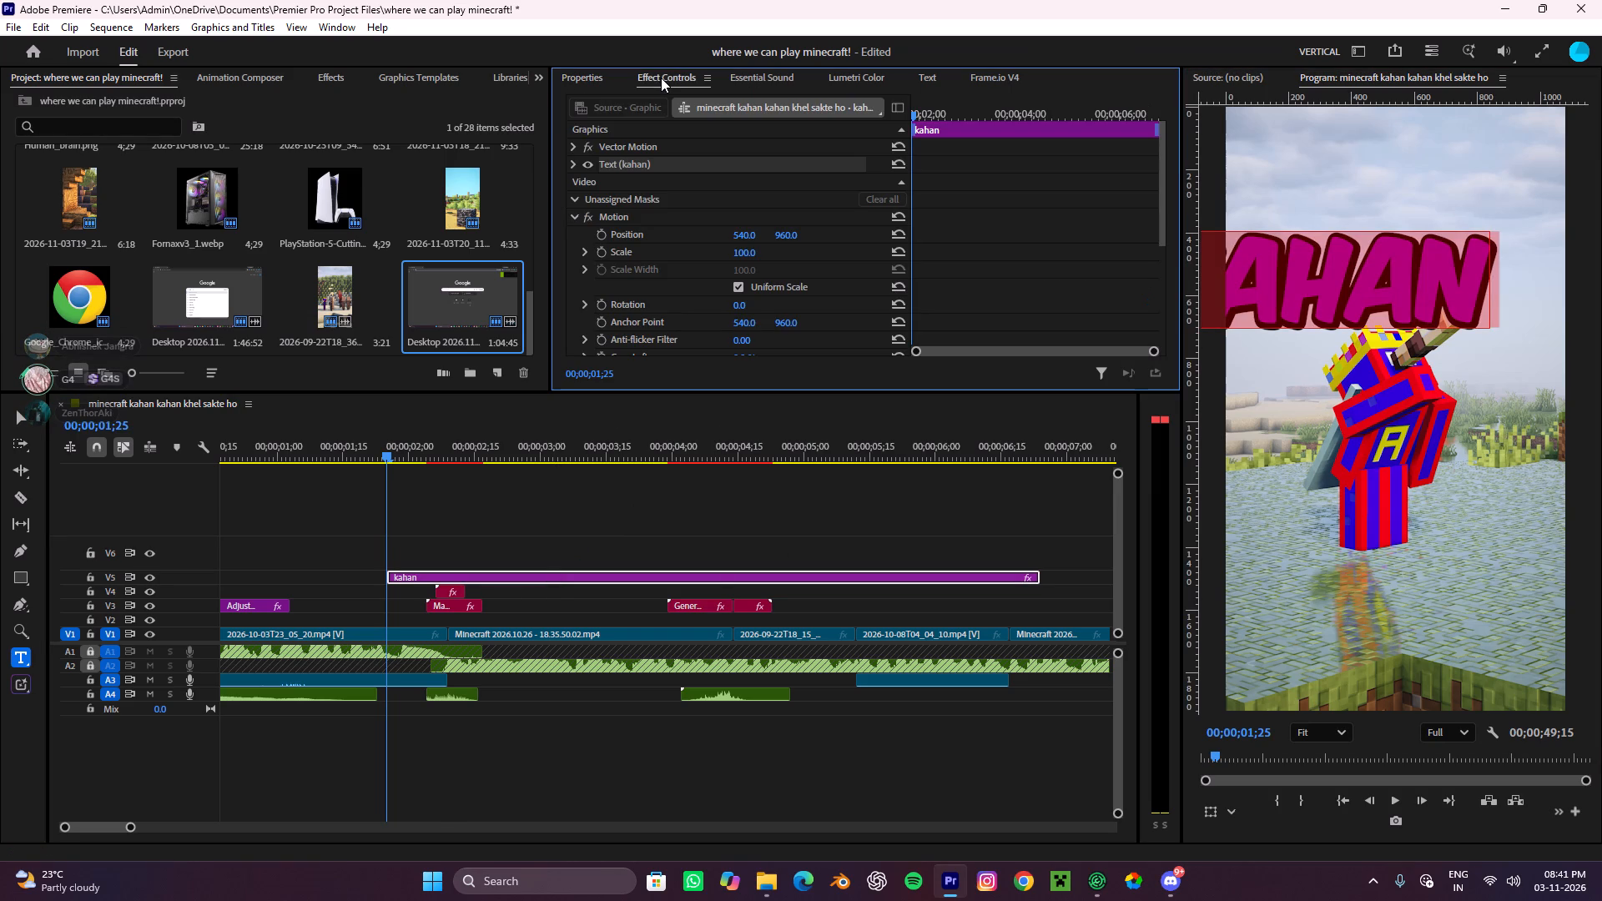
left_click(597, 78)
scroll(718, 263, "down", 3)
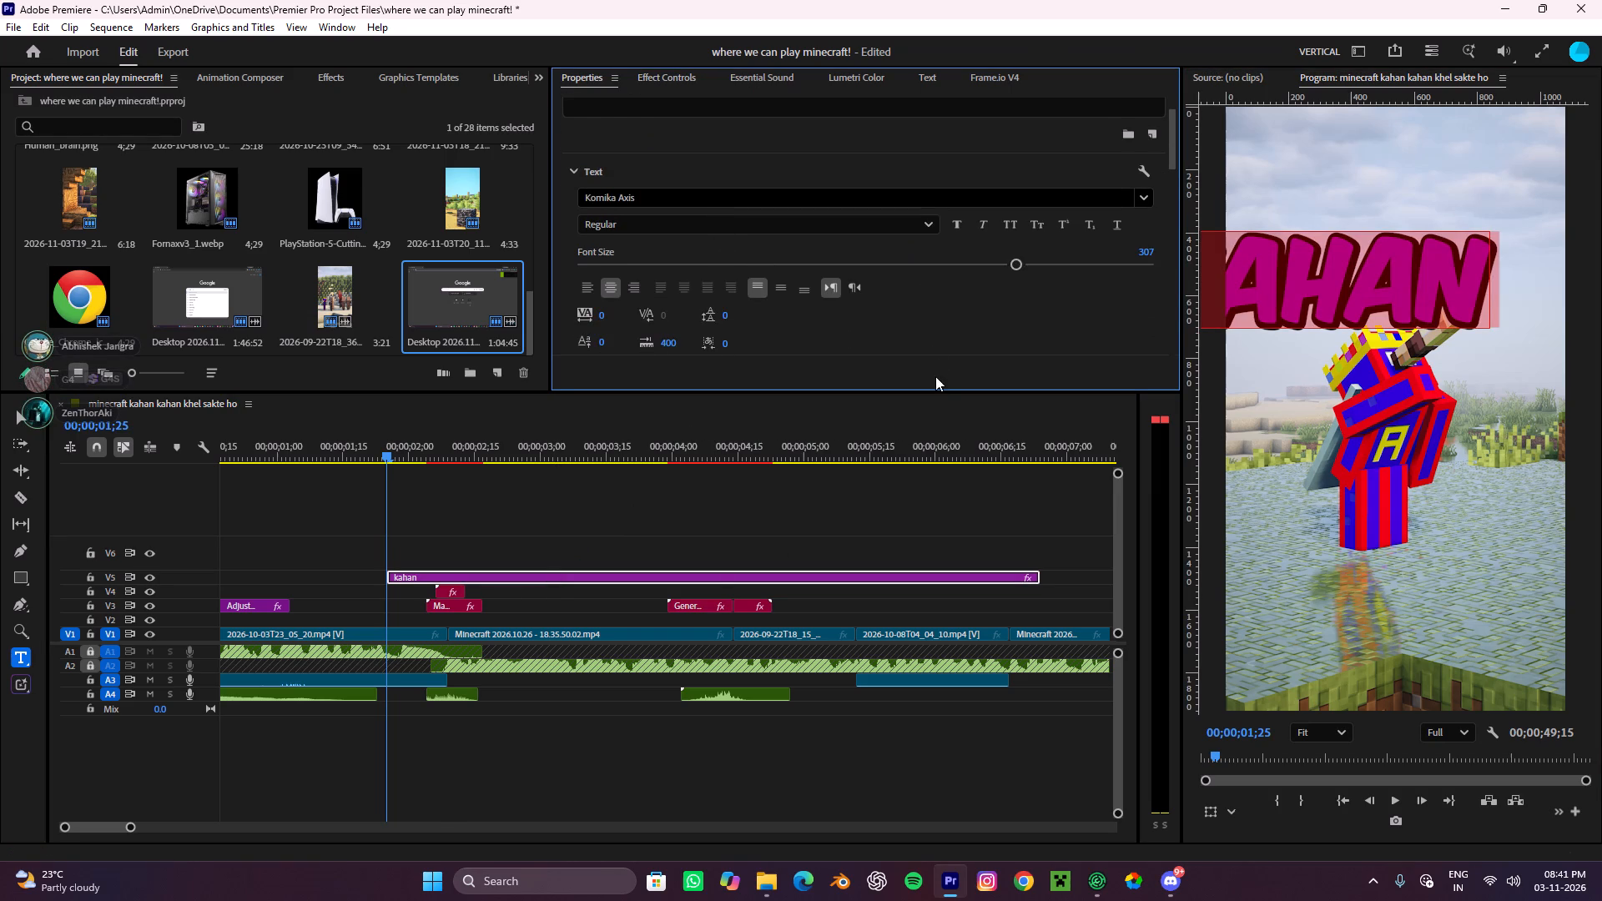
scroll(924, 340, "down", 9)
scroll(924, 340, "down", 12)
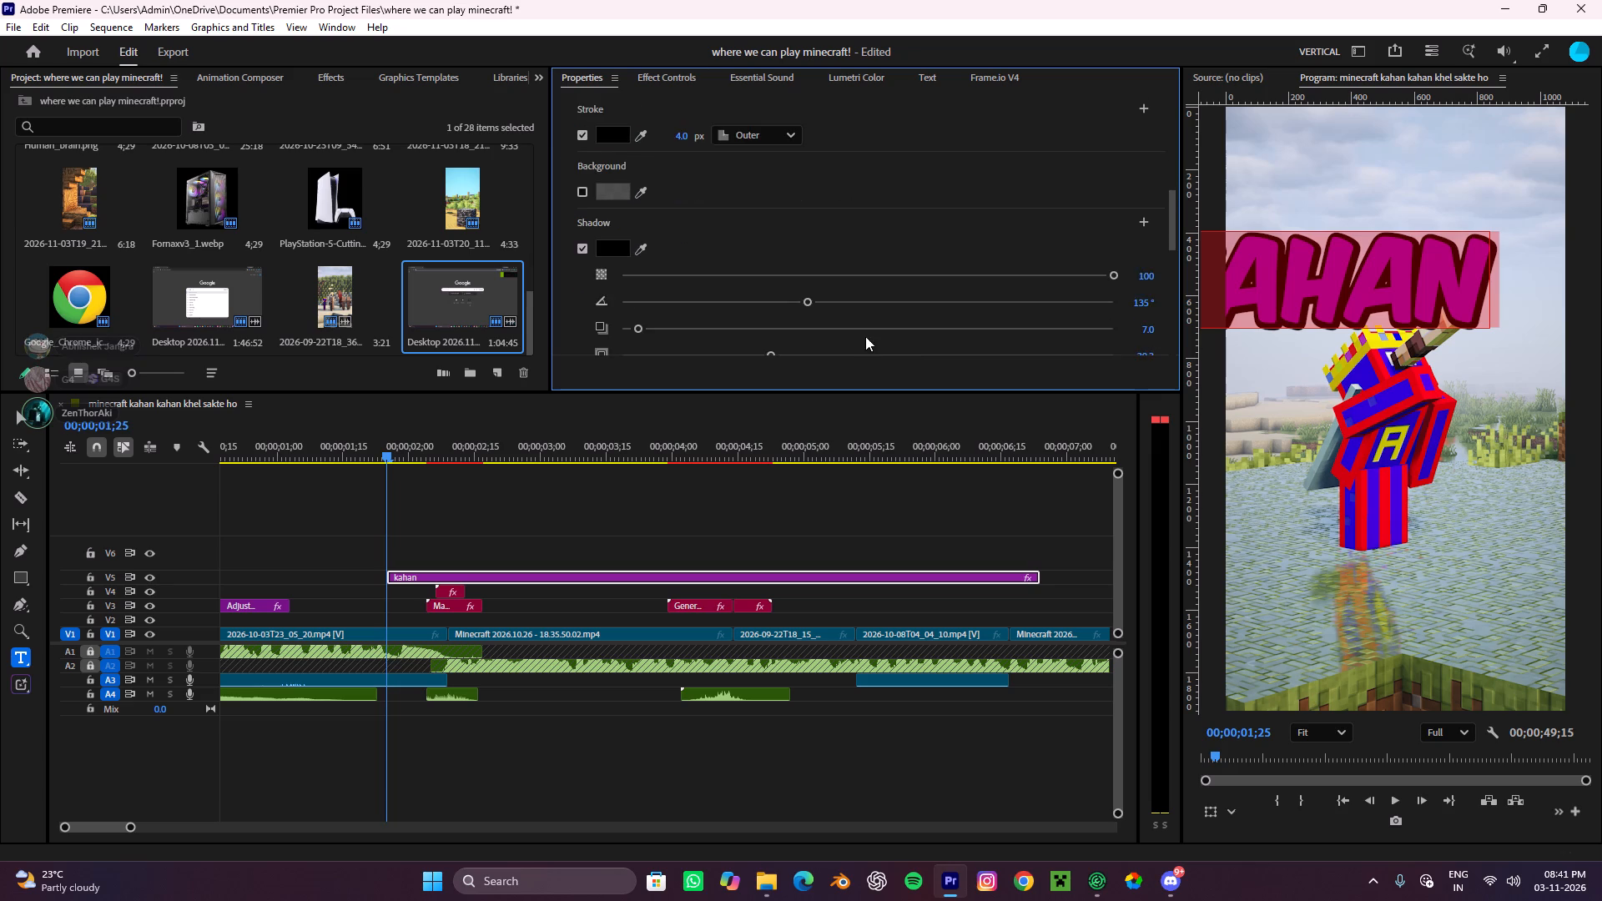
scroll(863, 336, "down", 14)
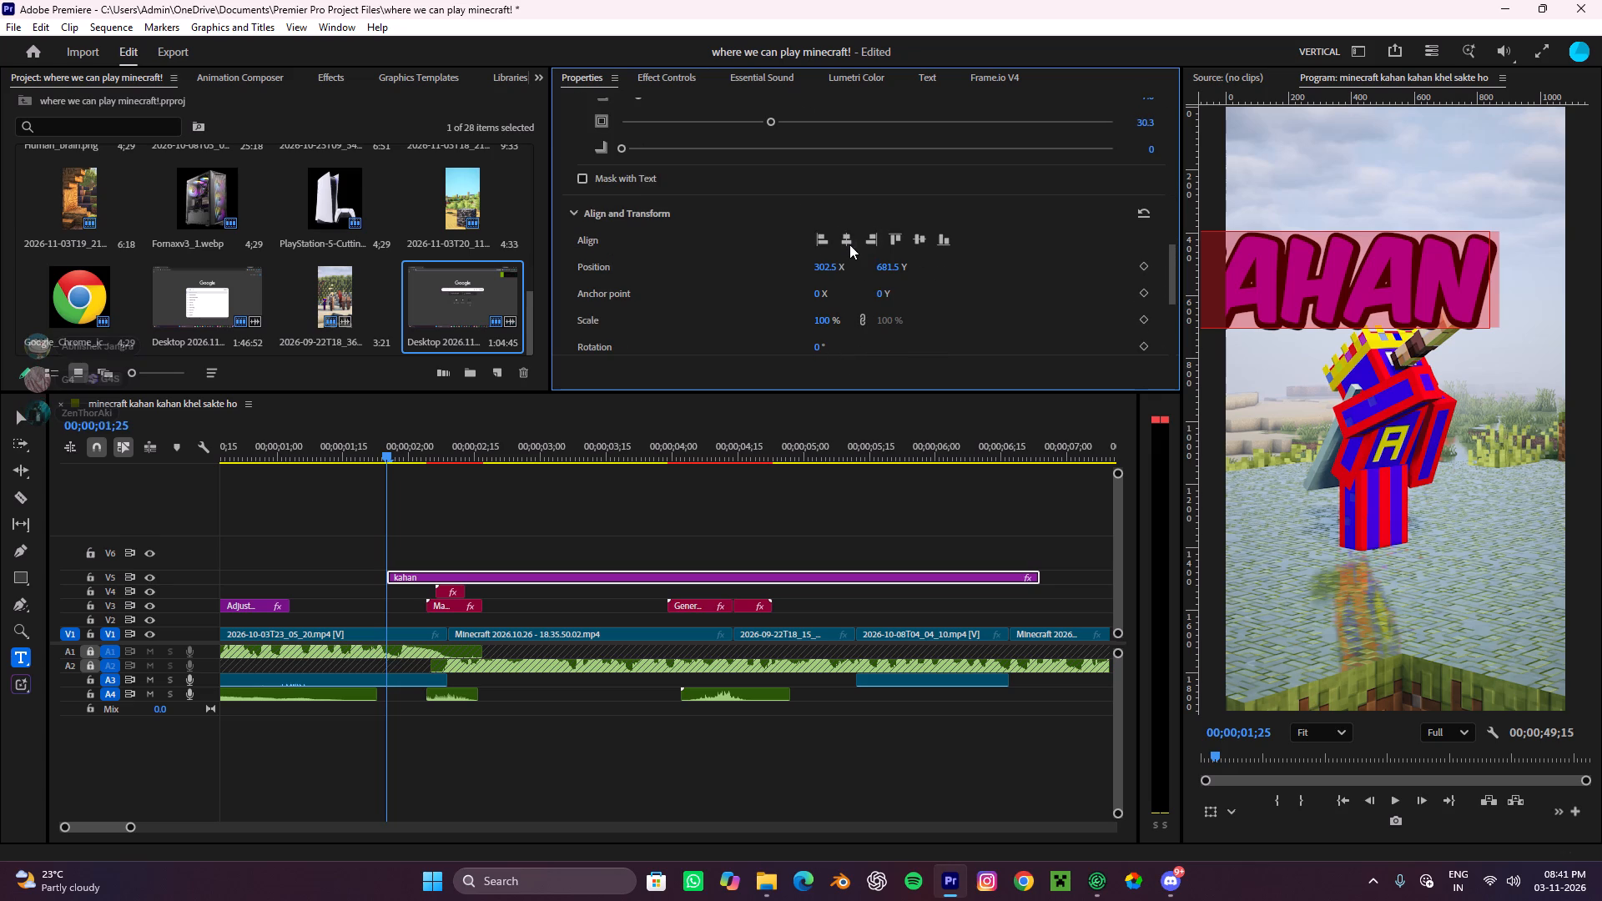
left_click(849, 244)
left_click(913, 239)
Reduce the "kahan" font size so the word sits inside the frame with margins on both sides.
scroll(884, 332, "up", 7)
scroll(785, 307, "up", 3)
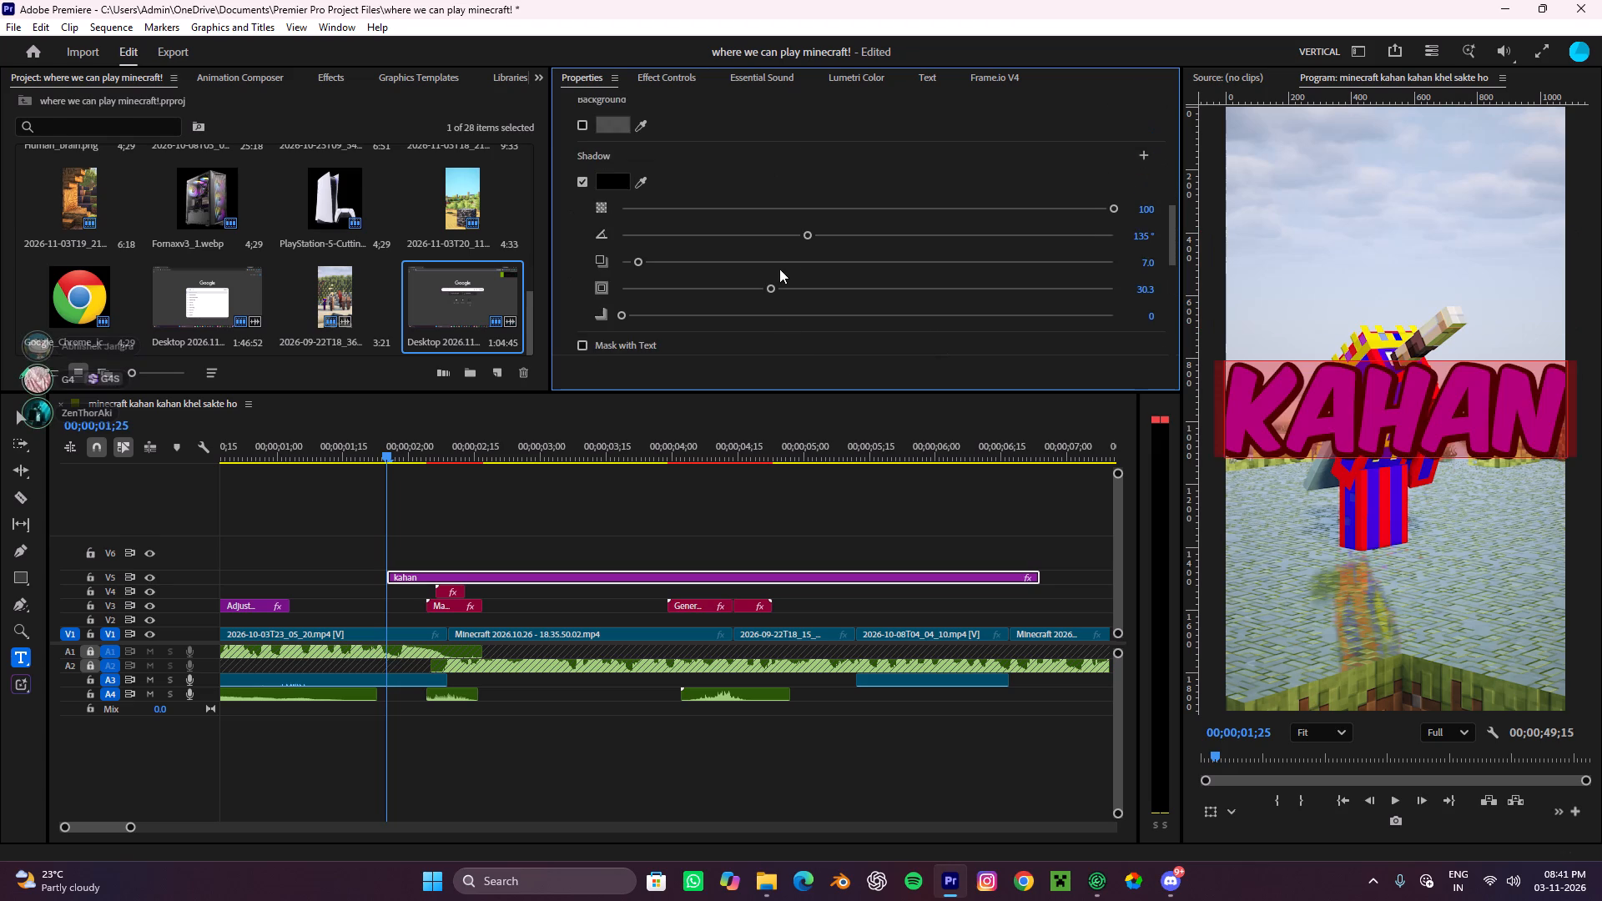
scroll(773, 259, "up", 9)
scroll(759, 235, "up", 12)
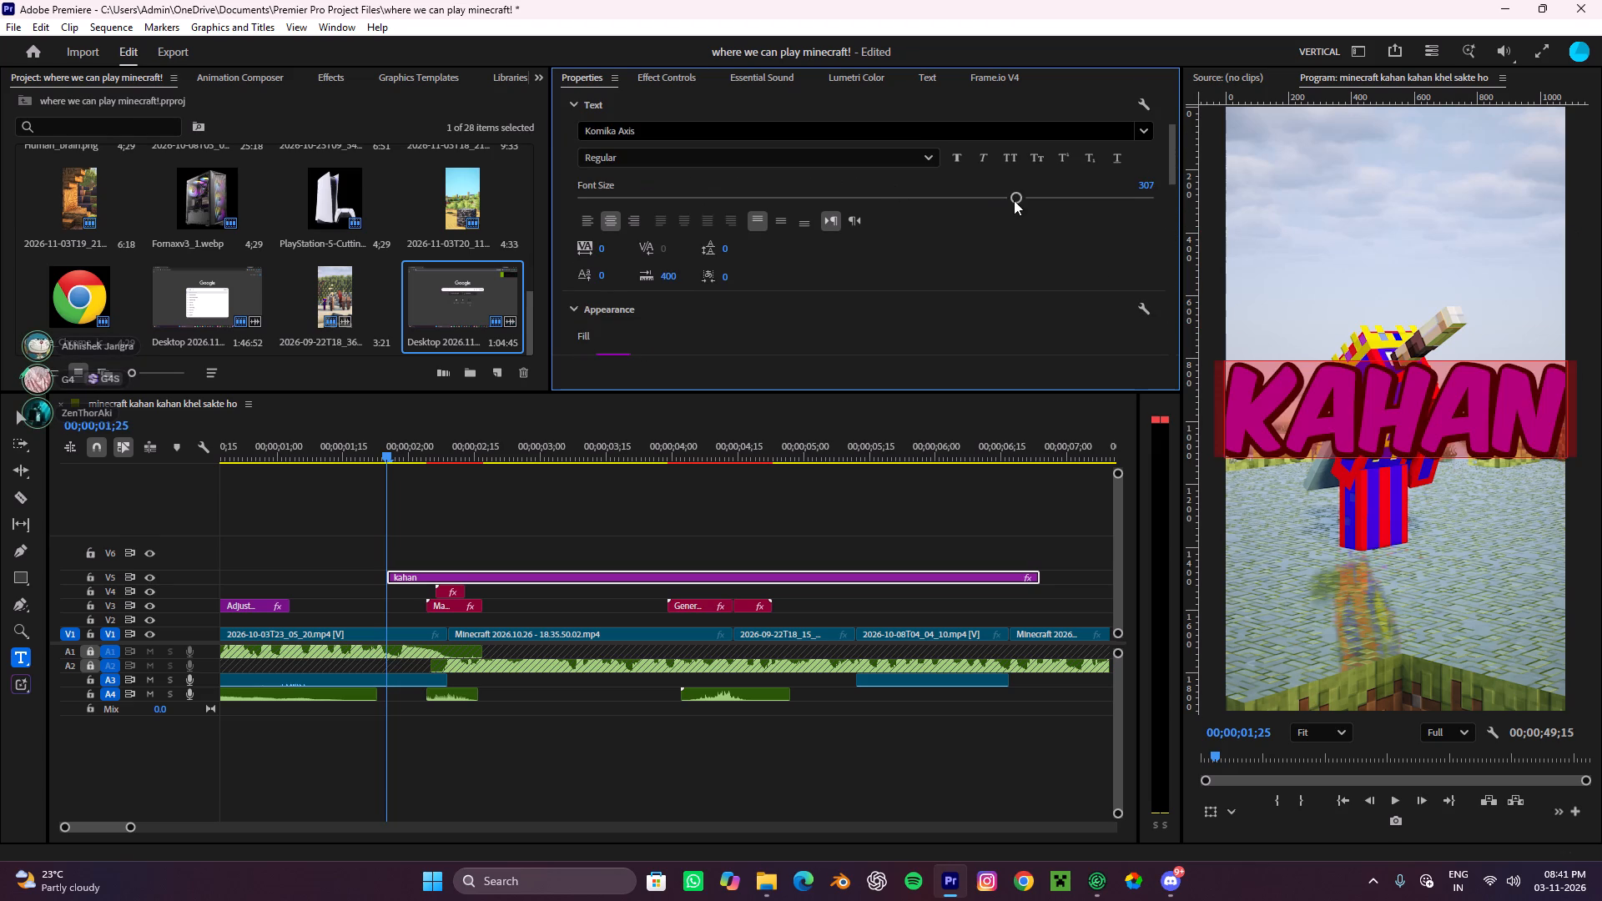
left_click_drag(1010, 194, 919, 317)
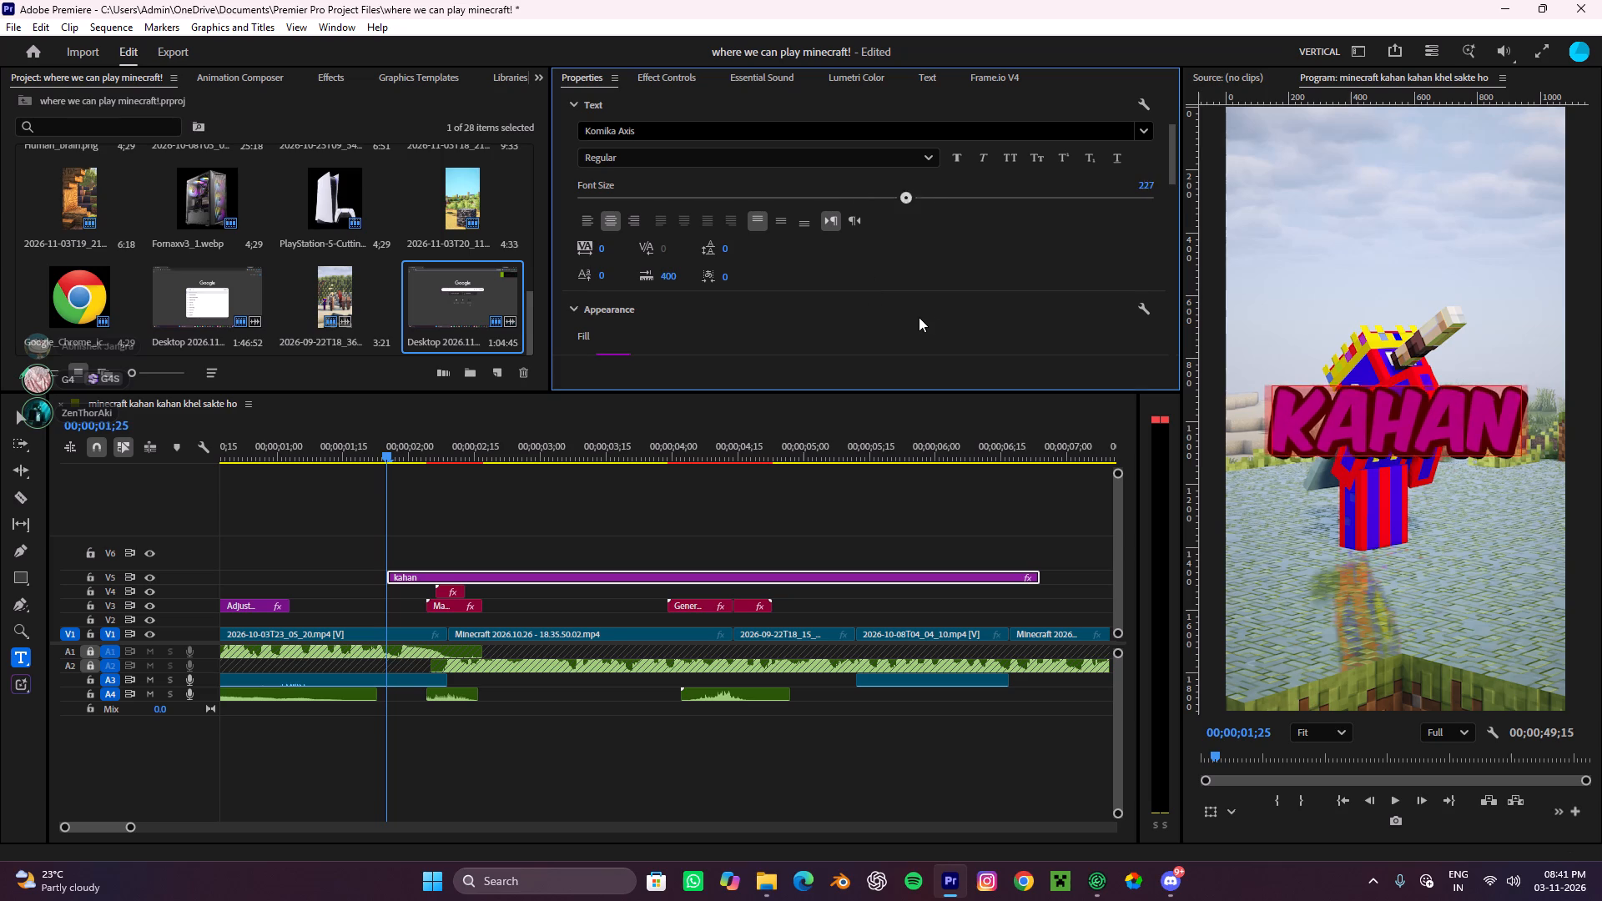
left_click_drag(919, 317, 931, 315)
Look through the text's appearance, shadow, transform and linked style settings.
scroll(978, 305, "up", 1)
scroll(979, 305, "down", 14)
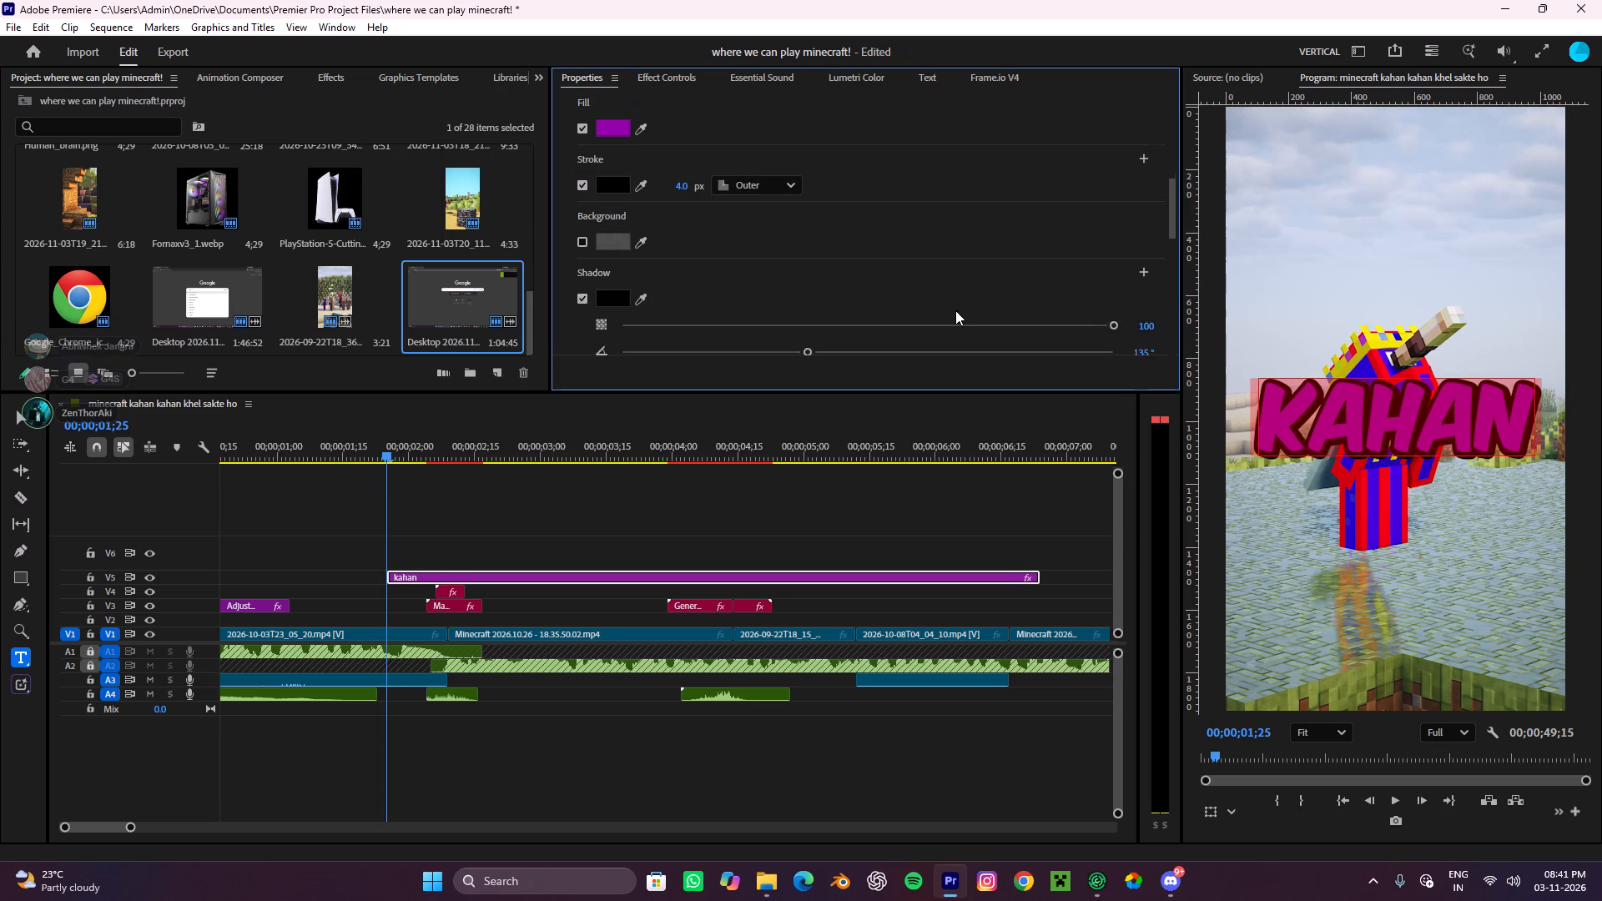
scroll(955, 310, "down", 2)
scroll(981, 189, "down", 10)
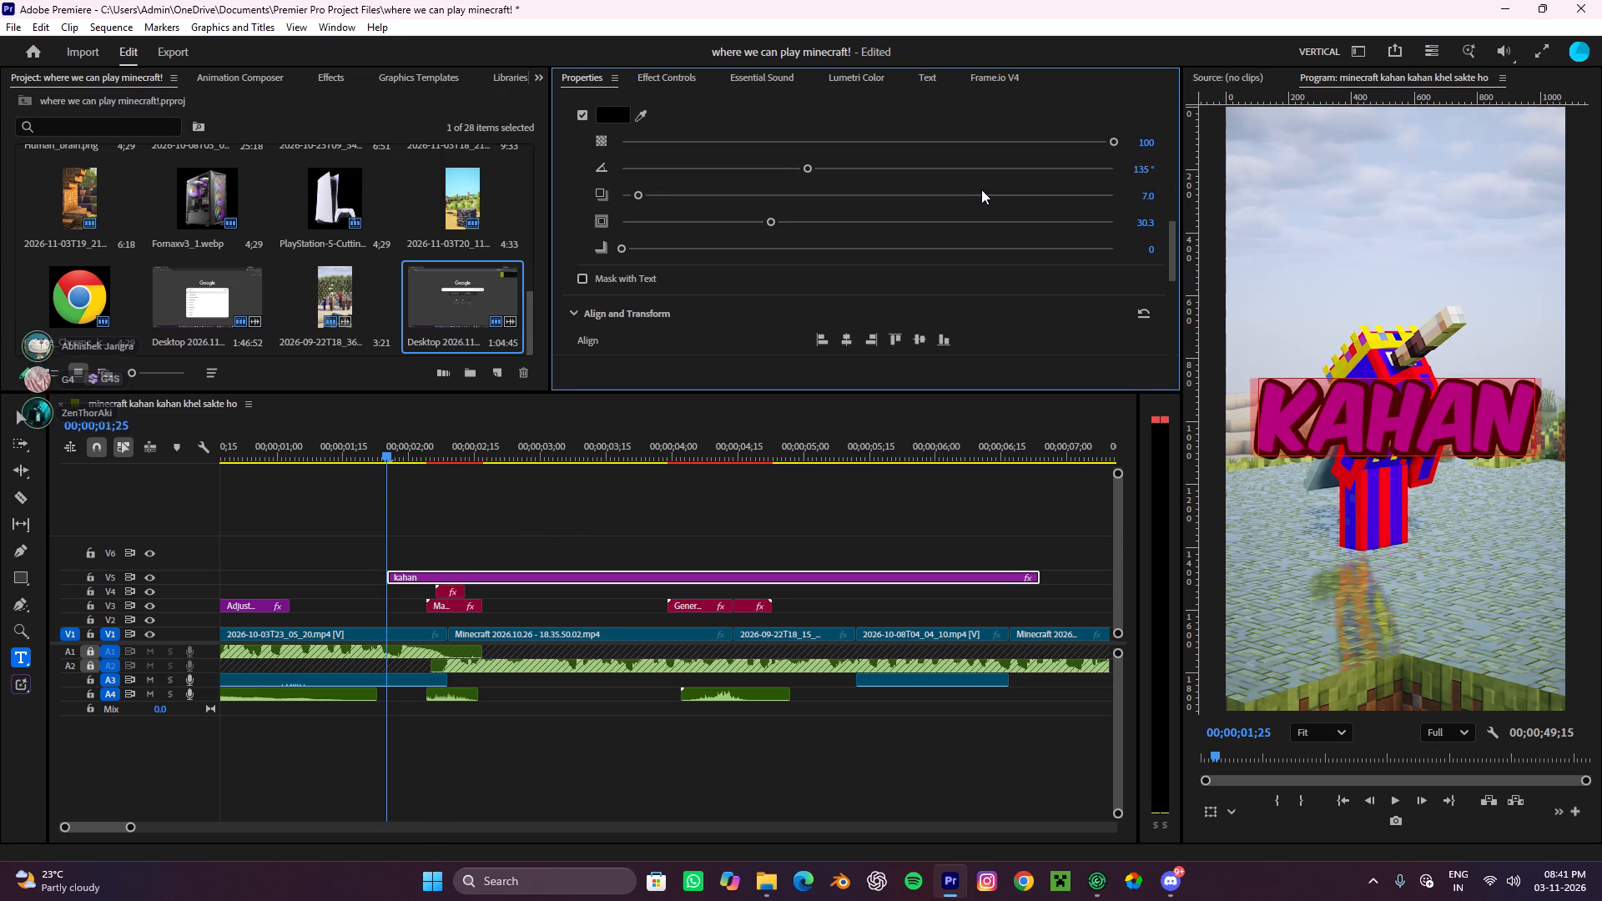
scroll(981, 189, "down", 15)
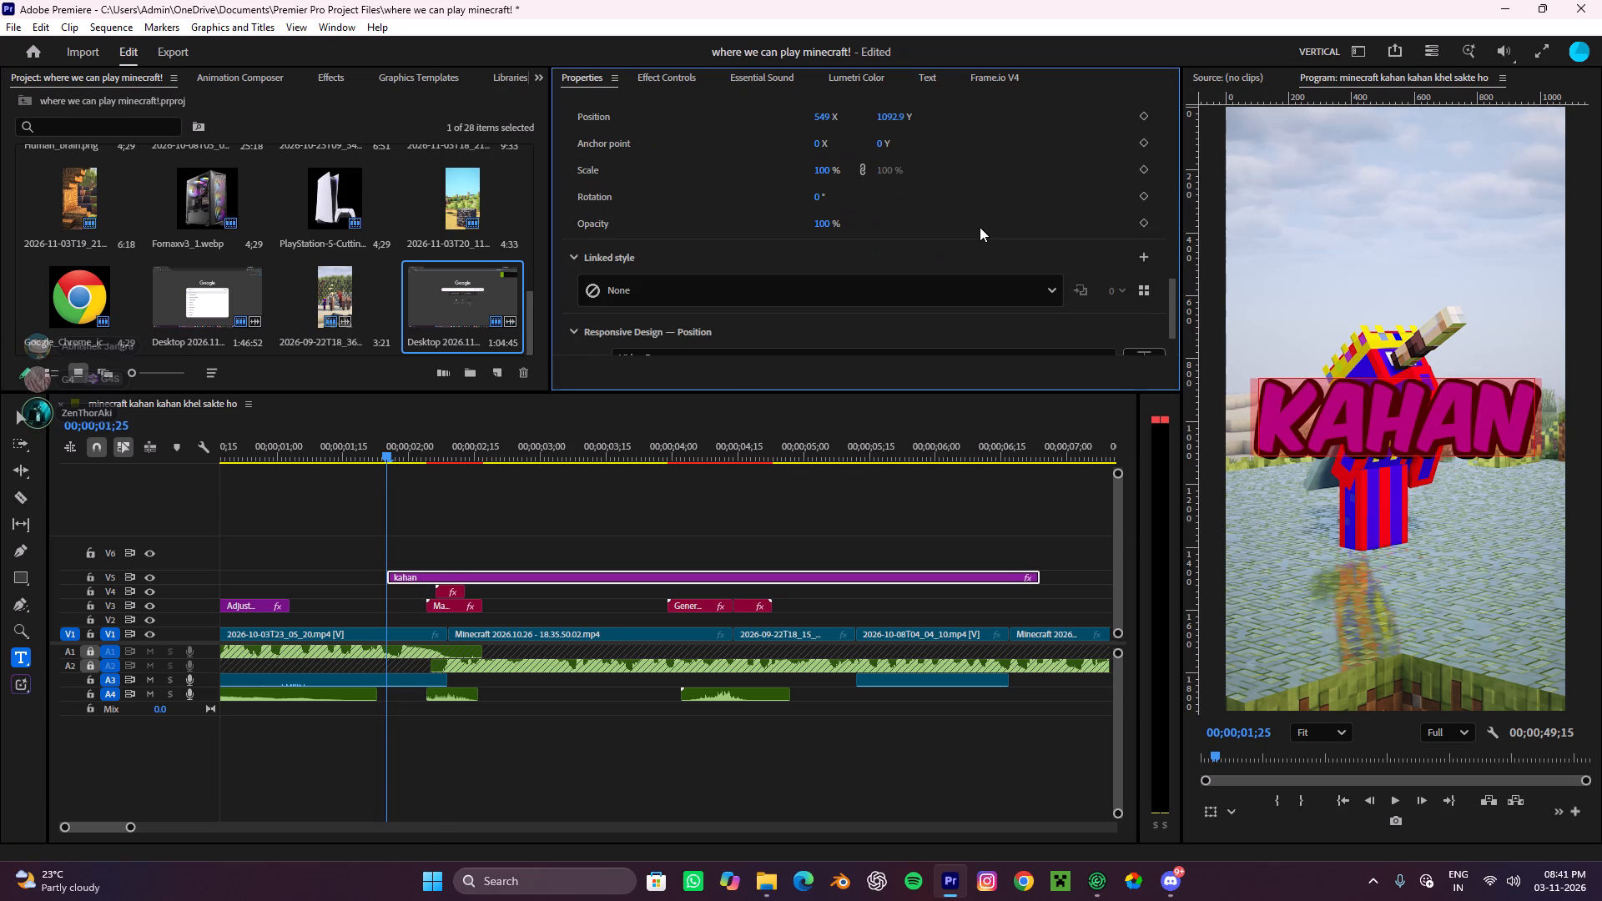
scroll(906, 225, "up", 5)
Add an exclamation mark at the end of the text so it reads "kahan!".
left_click(1529, 422)
left_click(1533, 420)
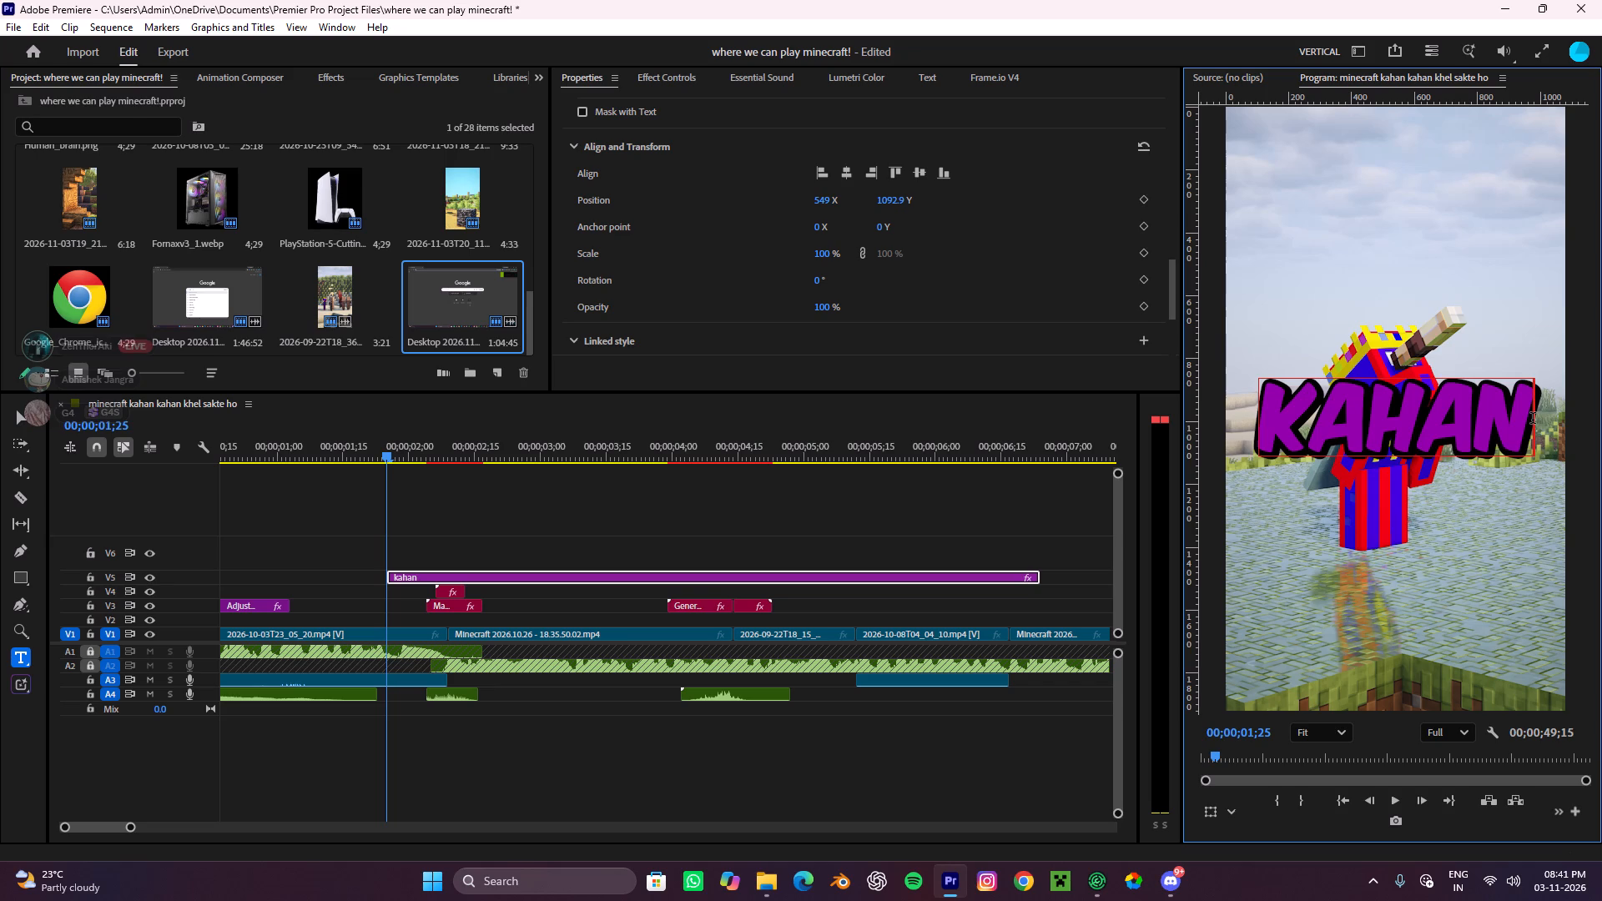
key("shift+exclam")
Reduce the "kahan!" text's font size to 185.
triple_click(1377, 415)
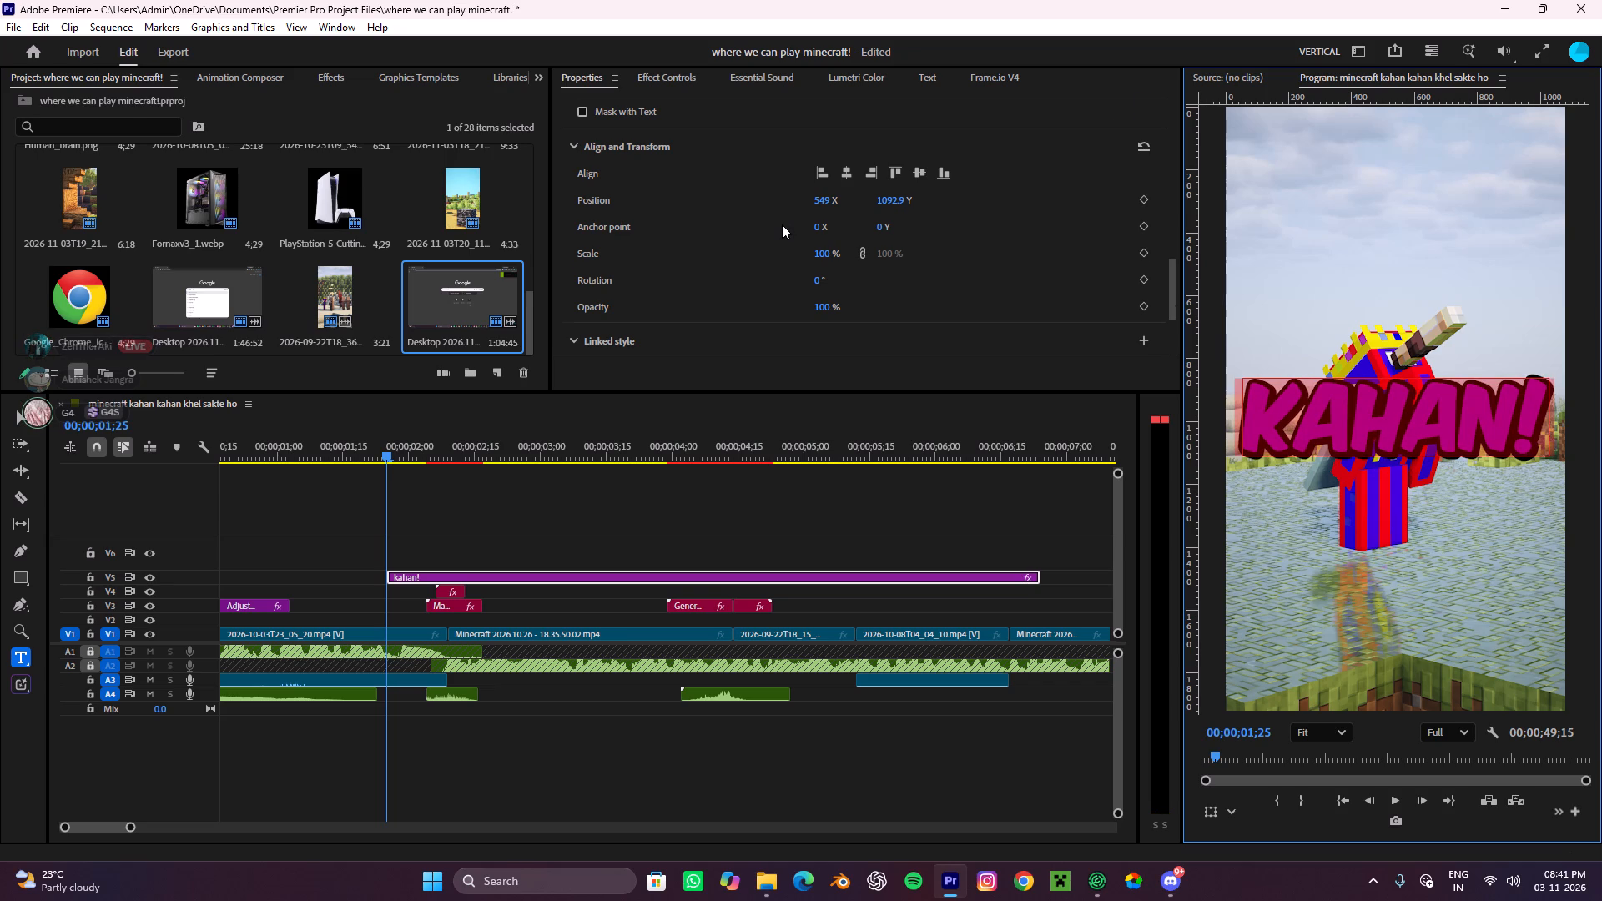
scroll(782, 224, "up", 11)
scroll(813, 201, "up", 13)
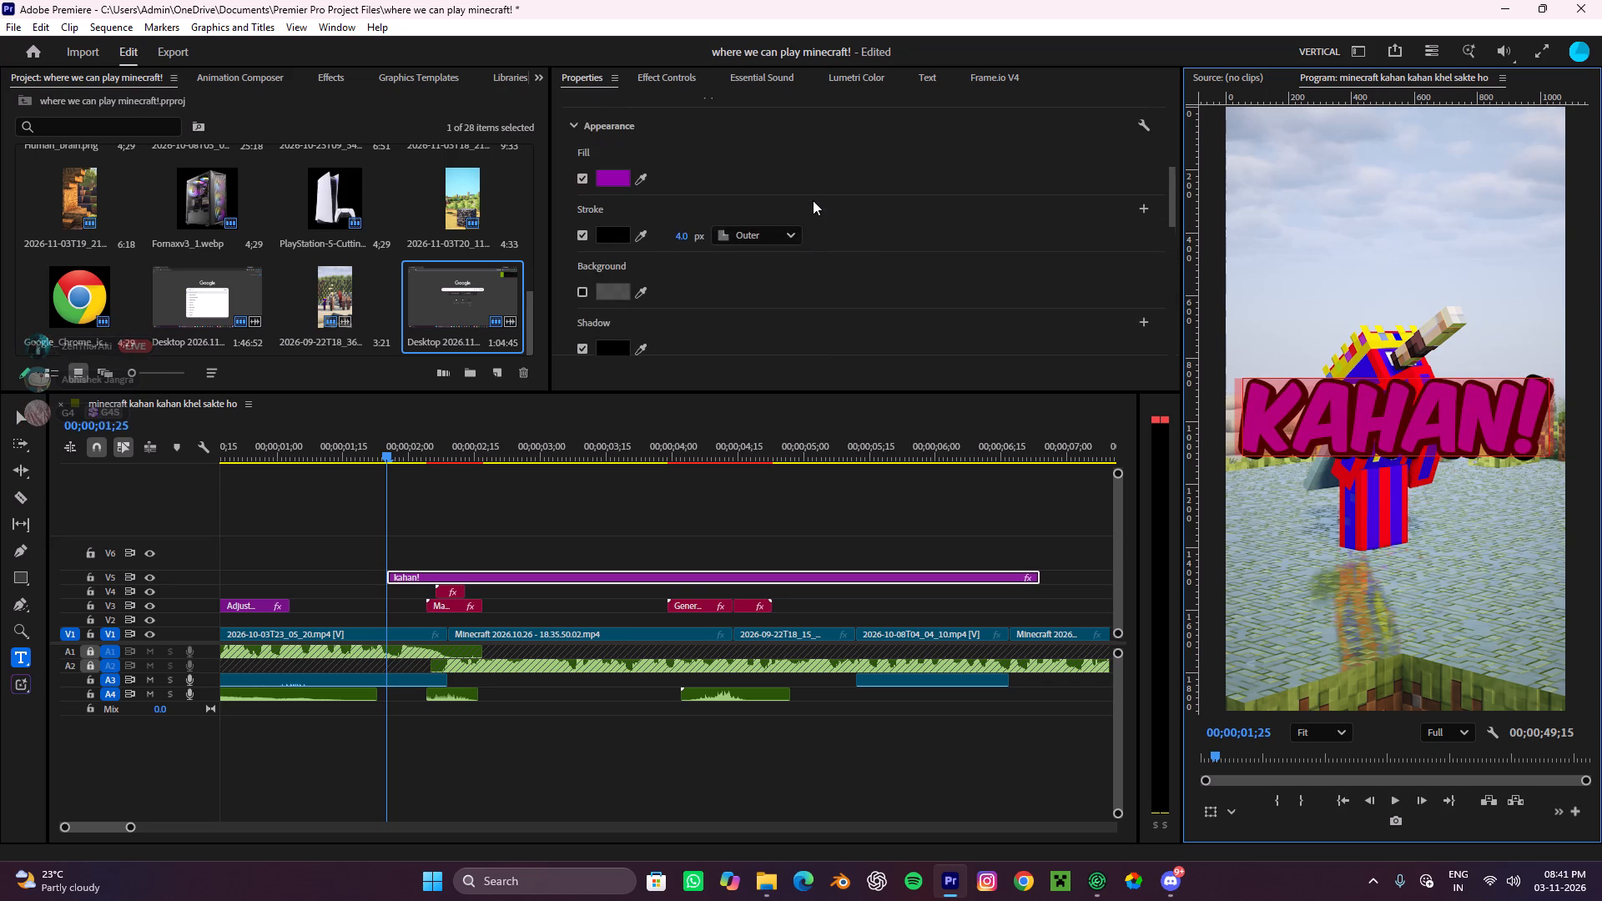
scroll(816, 195, "up", 10)
left_click(932, 169)
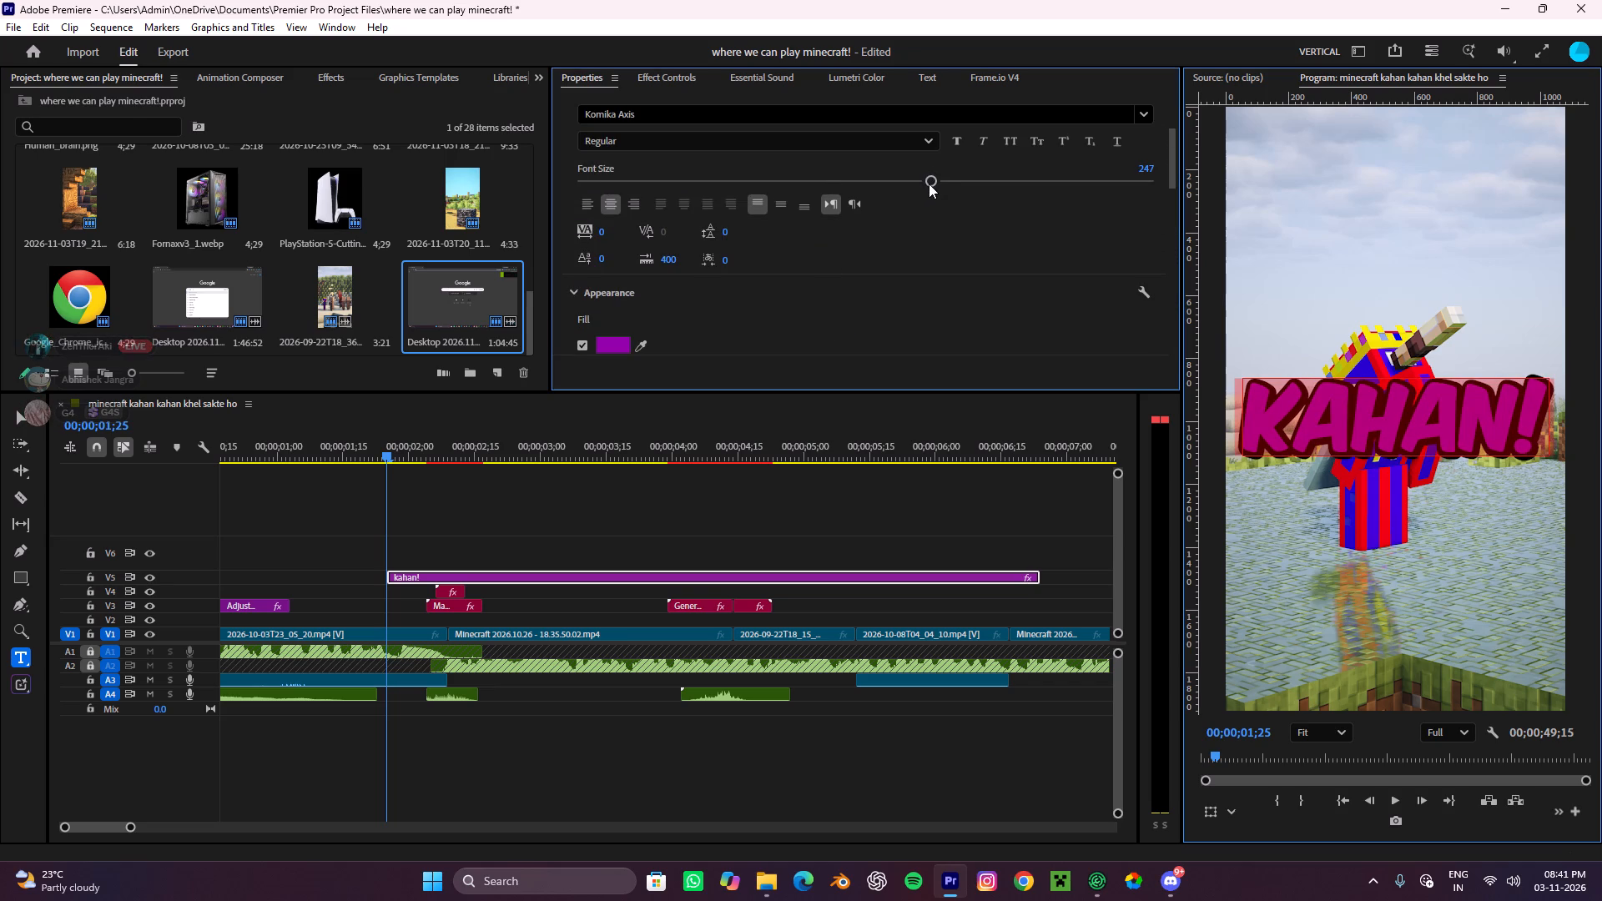
left_click_drag(927, 184, 840, 279)
left_click(790, 511)
Play the opening of the sequence to check the "kahan!" text's timing against the voice-over.
key("v")
left_click_drag(375, 450, 330, 480)
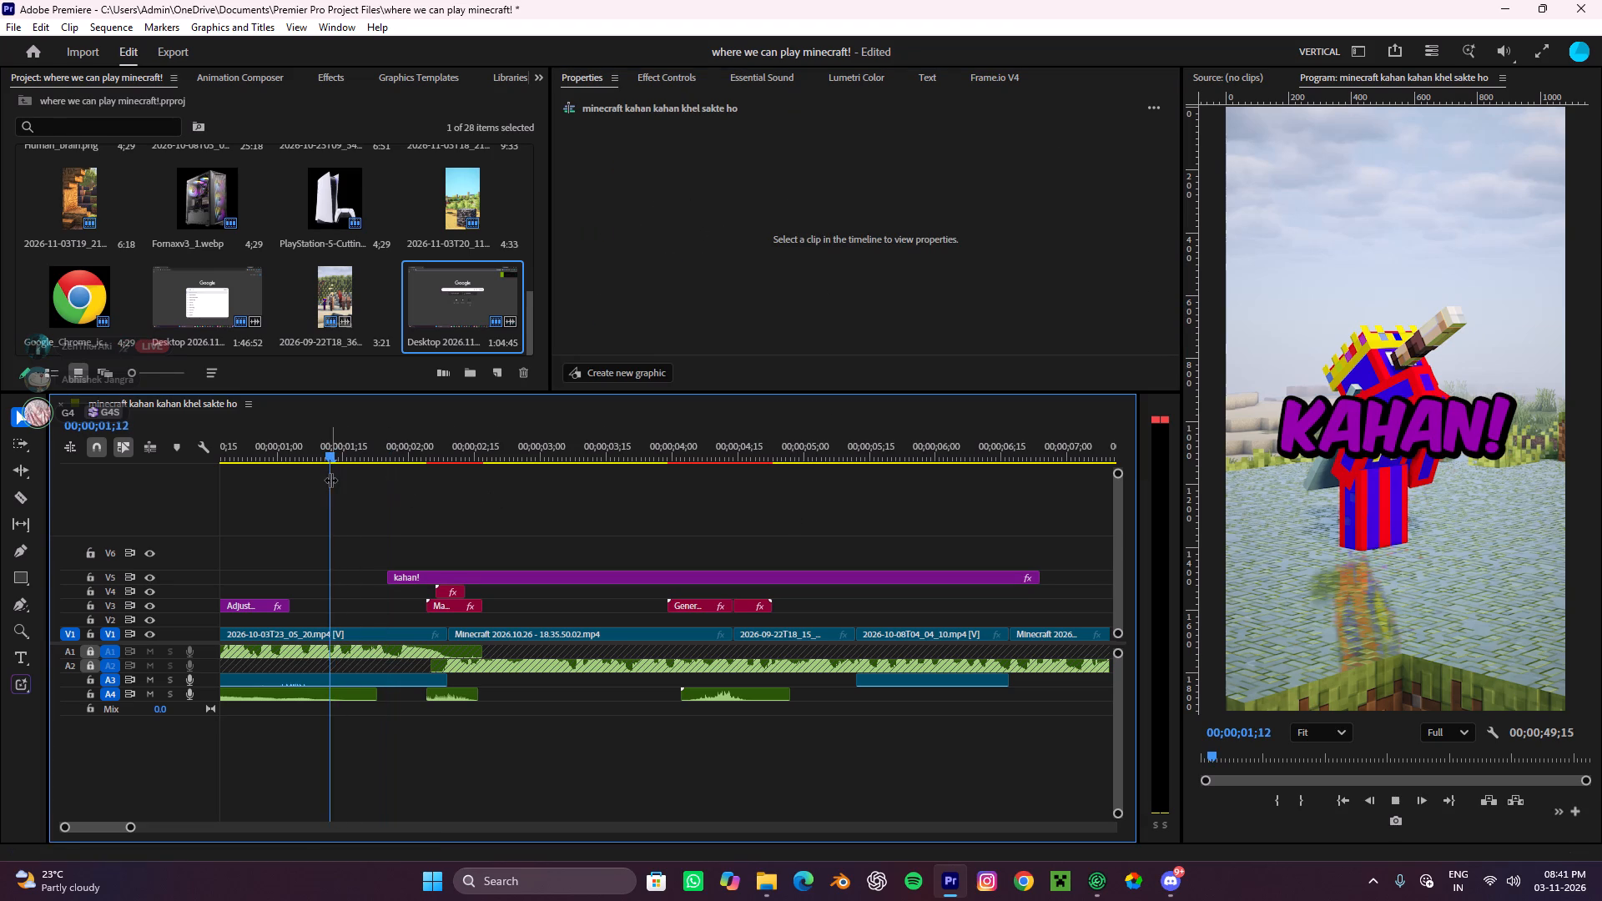
key("space")
scroll(421, 509, "up", 4, "alt")
key("space")
left_click_drag(410, 447, 140, 535)
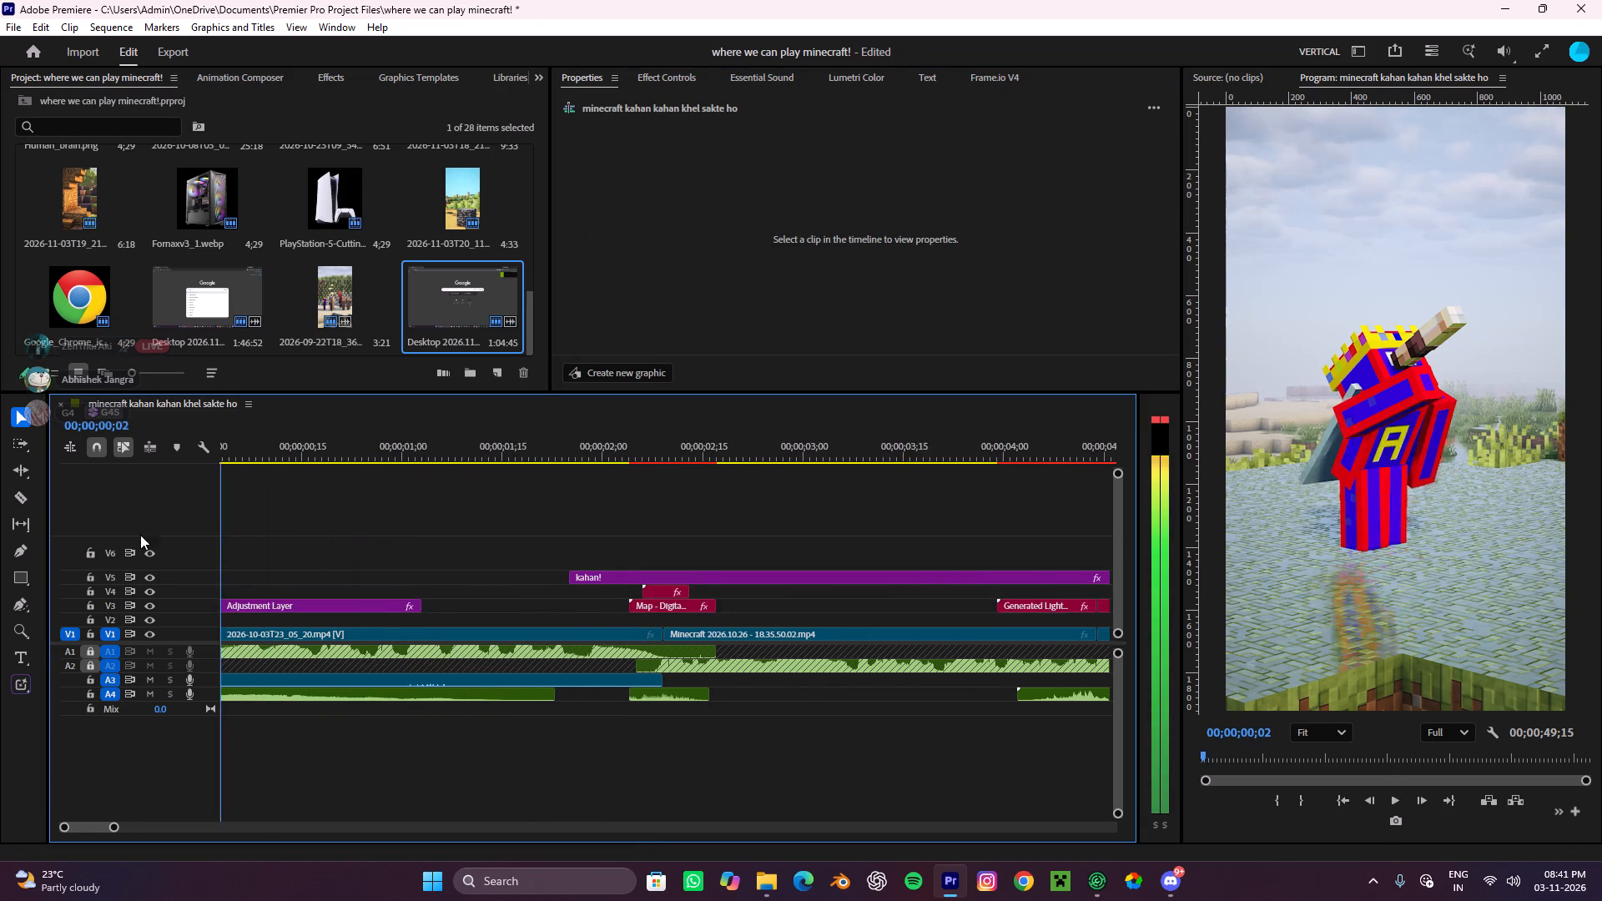
left_click_drag(140, 535, 395, 612)
key("space")
key("space")
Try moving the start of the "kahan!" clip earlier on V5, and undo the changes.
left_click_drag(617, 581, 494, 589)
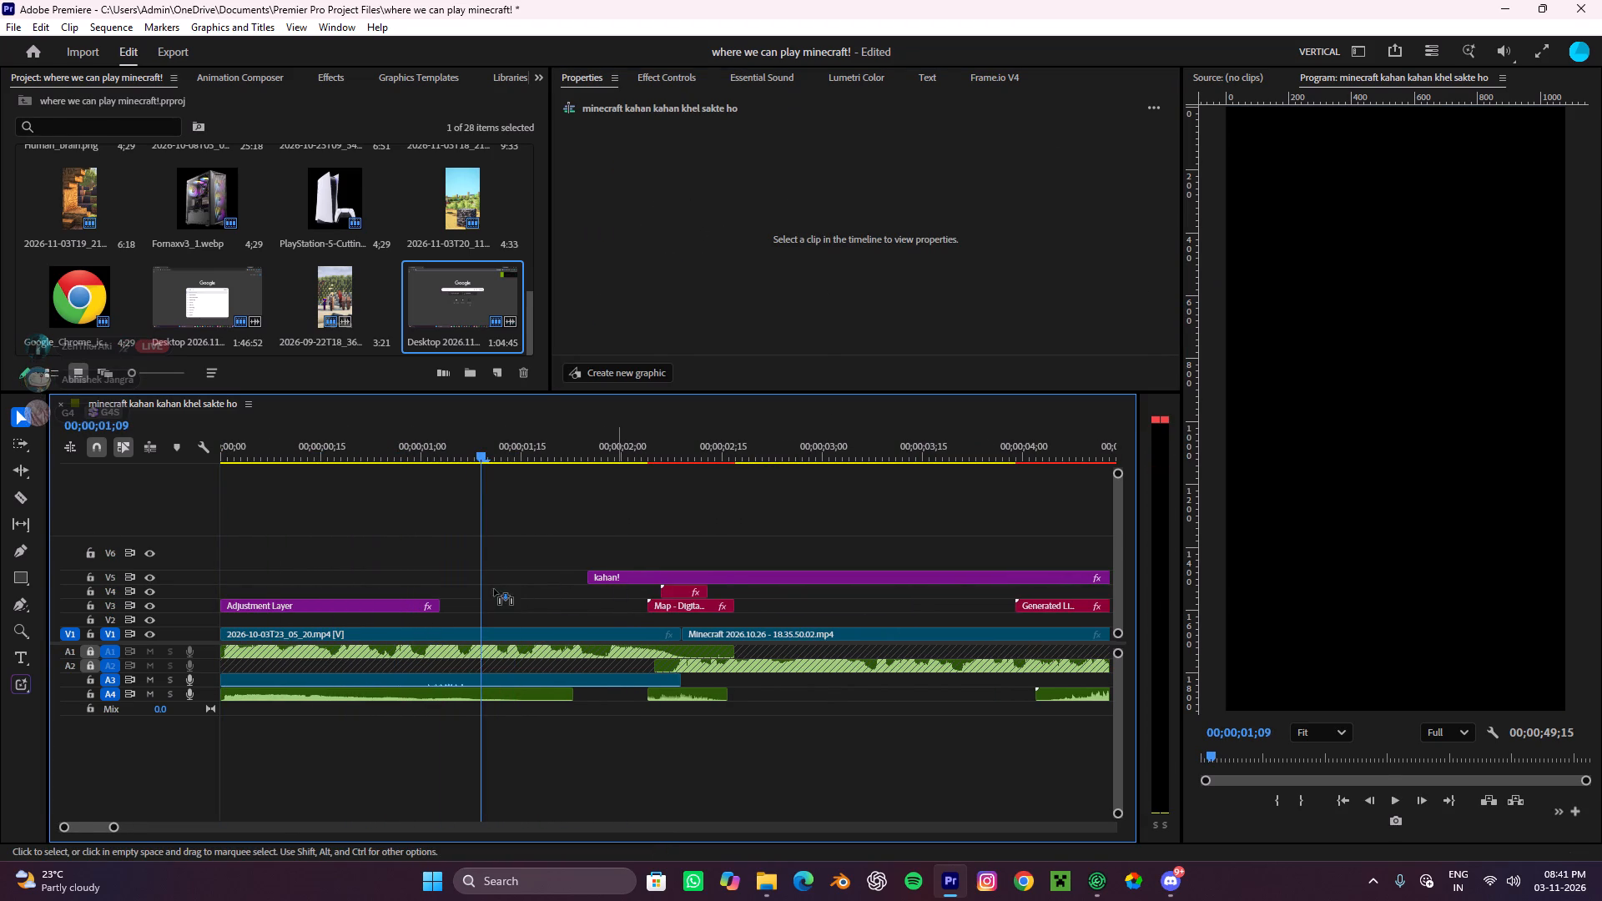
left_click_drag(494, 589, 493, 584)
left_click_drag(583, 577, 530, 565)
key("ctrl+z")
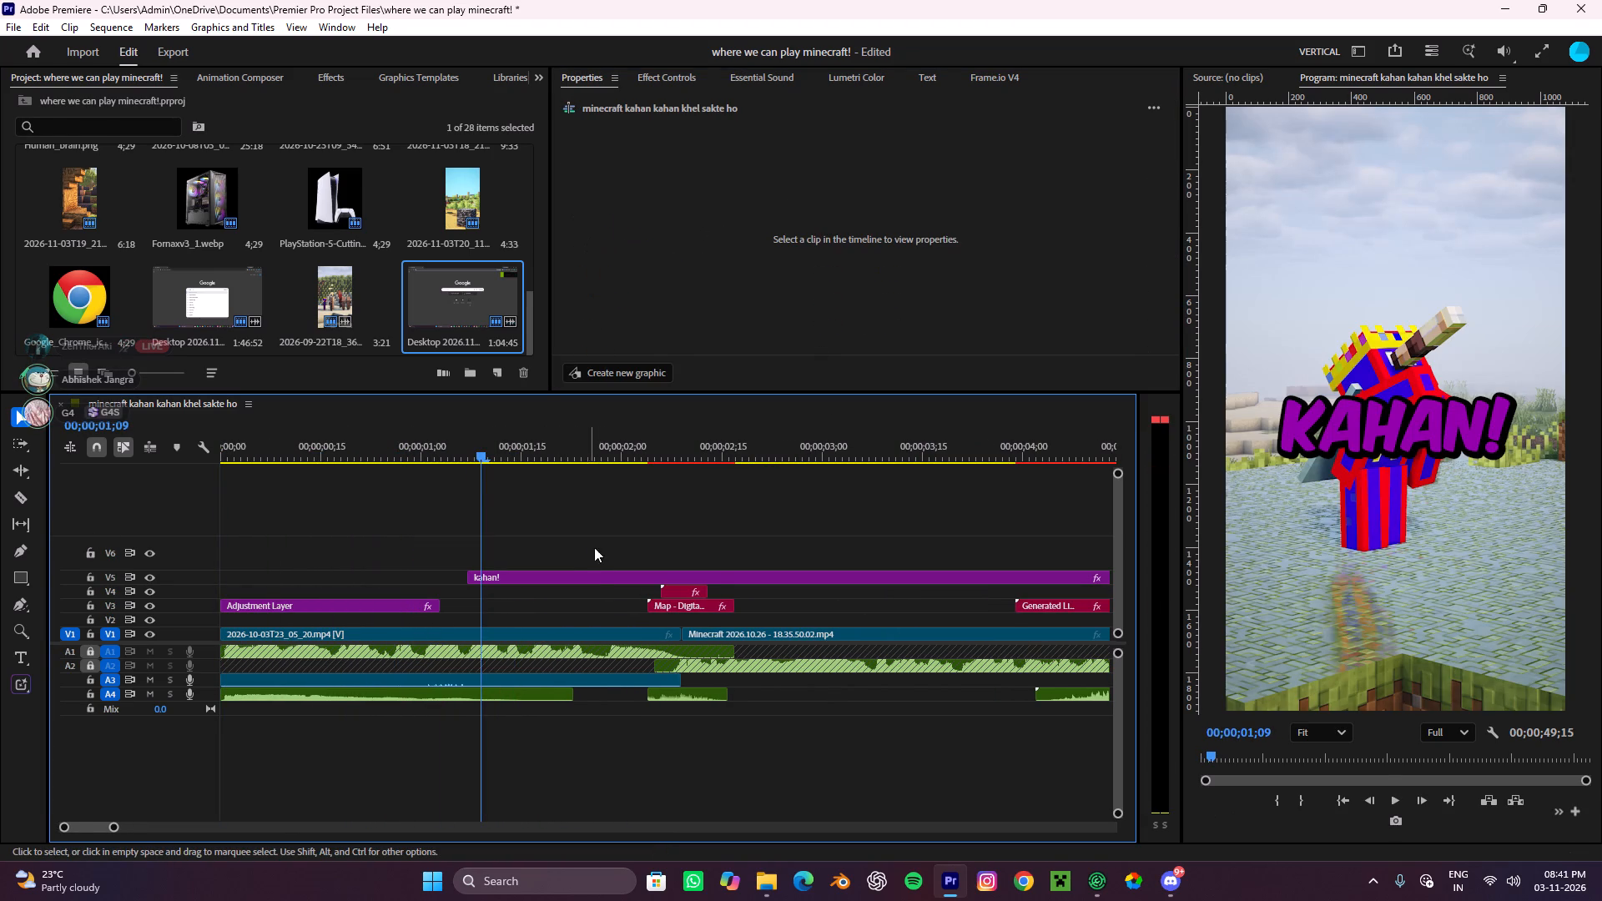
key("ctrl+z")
Move the "kahan!" clip earlier on V5 so it starts at about 00;00;00;17.
left_click_drag(623, 578, 456, 583)
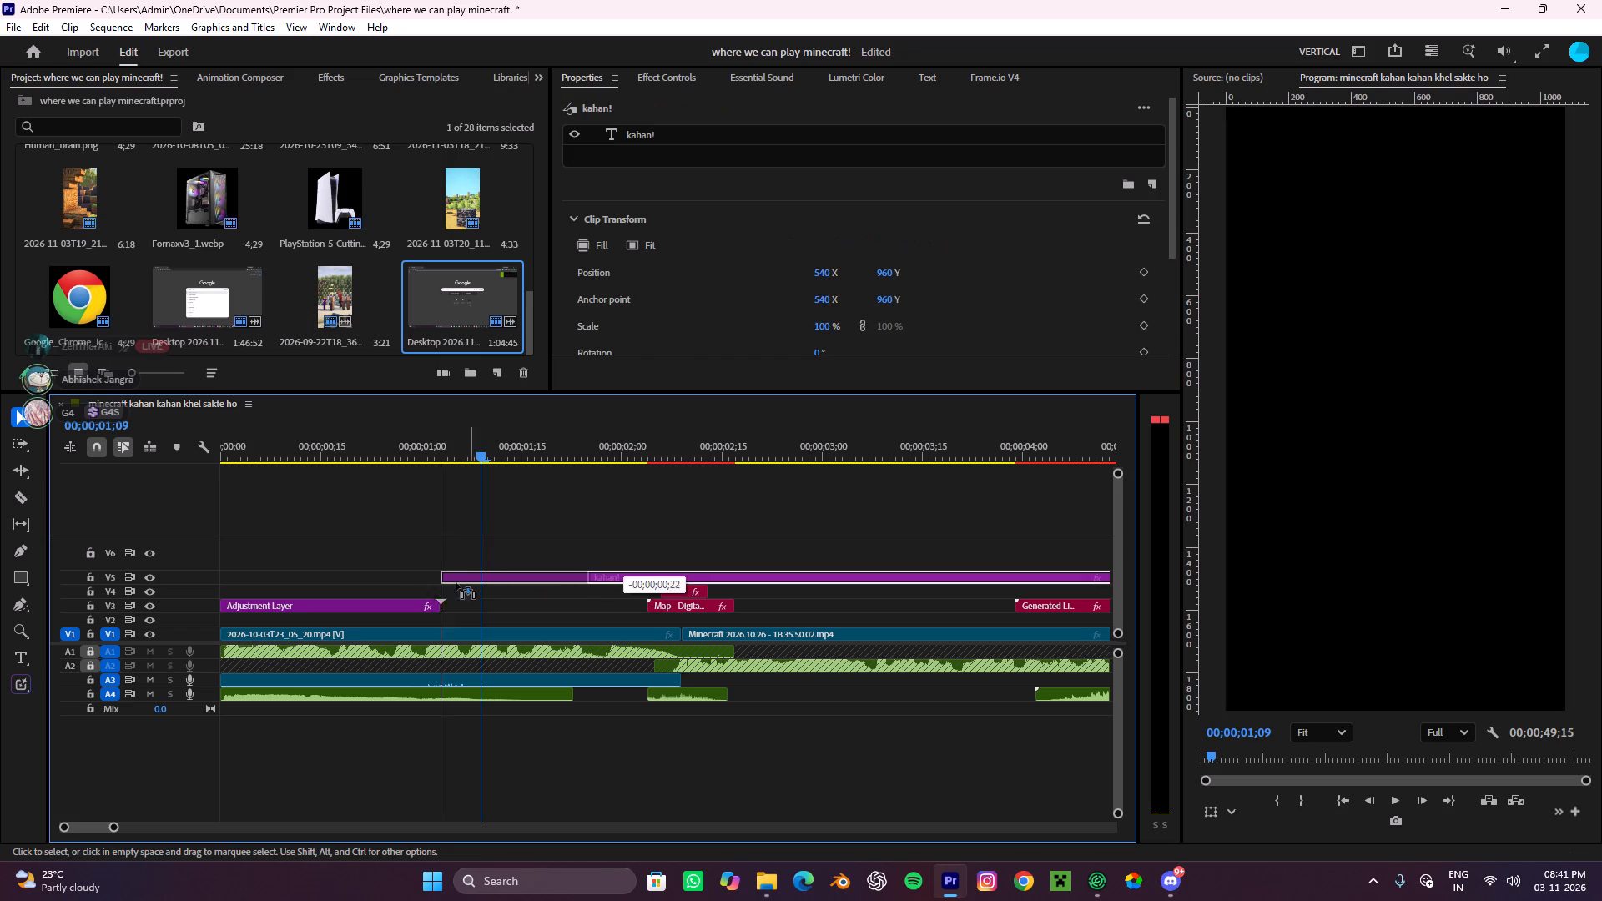
left_click_drag(456, 583, 385, 579)
Split the "kahan!" clip at 00;00;01;00 in time with the voice-over and remove the part before the cut.
left_click_drag(499, 450, 280, 515)
key("space")
scroll(379, 521, "down", 4, "alt")
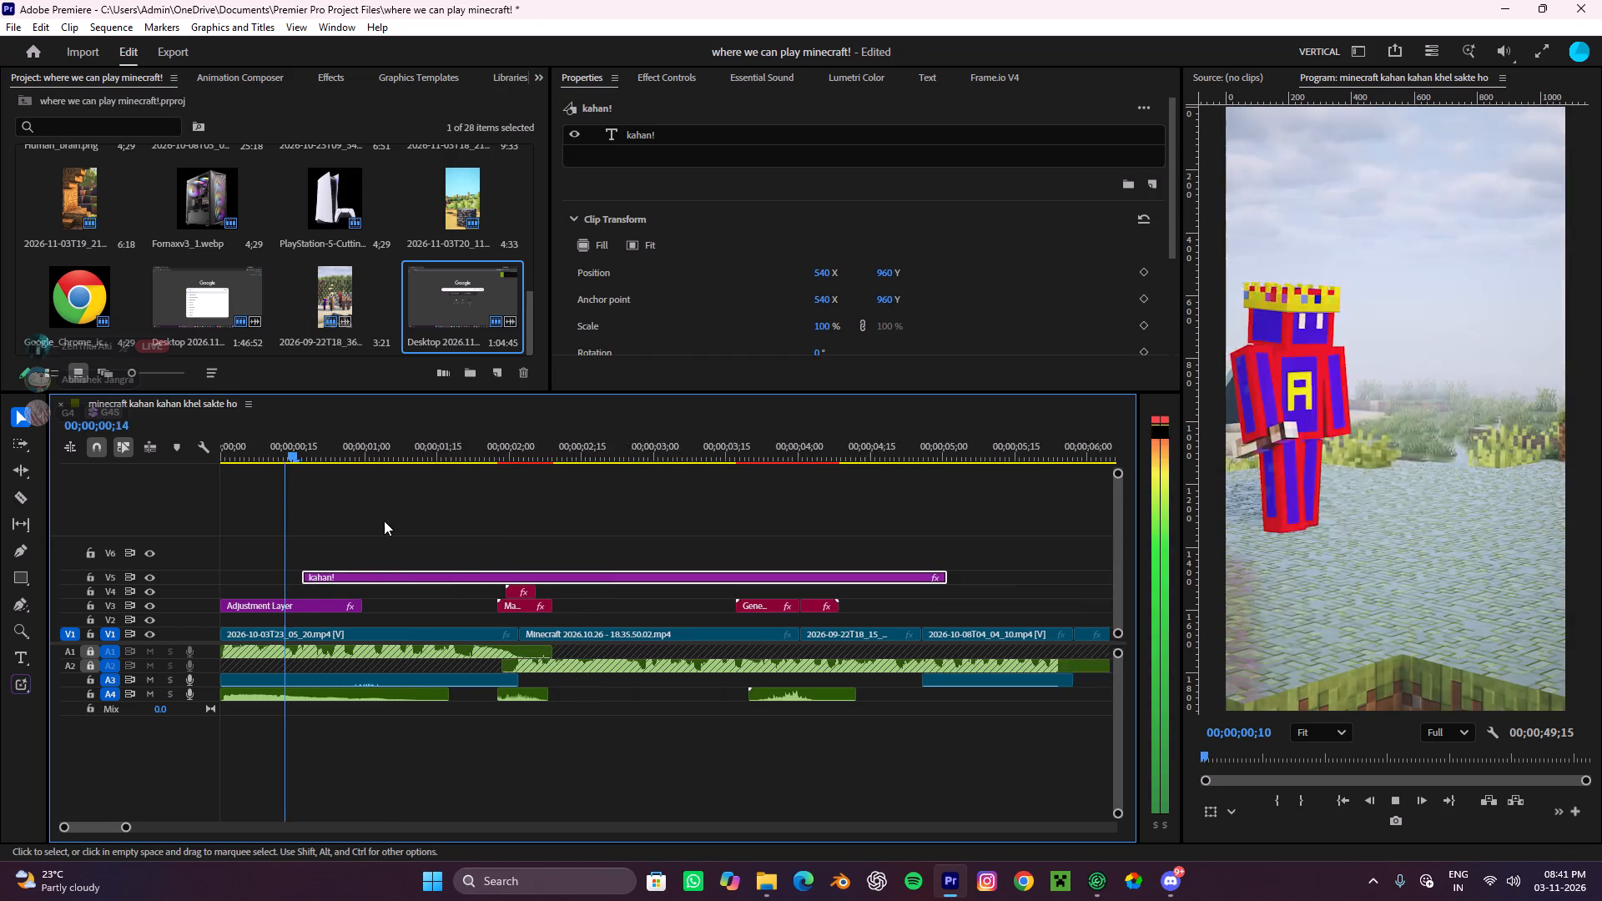
key("space")
scroll(471, 543, "up", 3, "alt")
key("c")
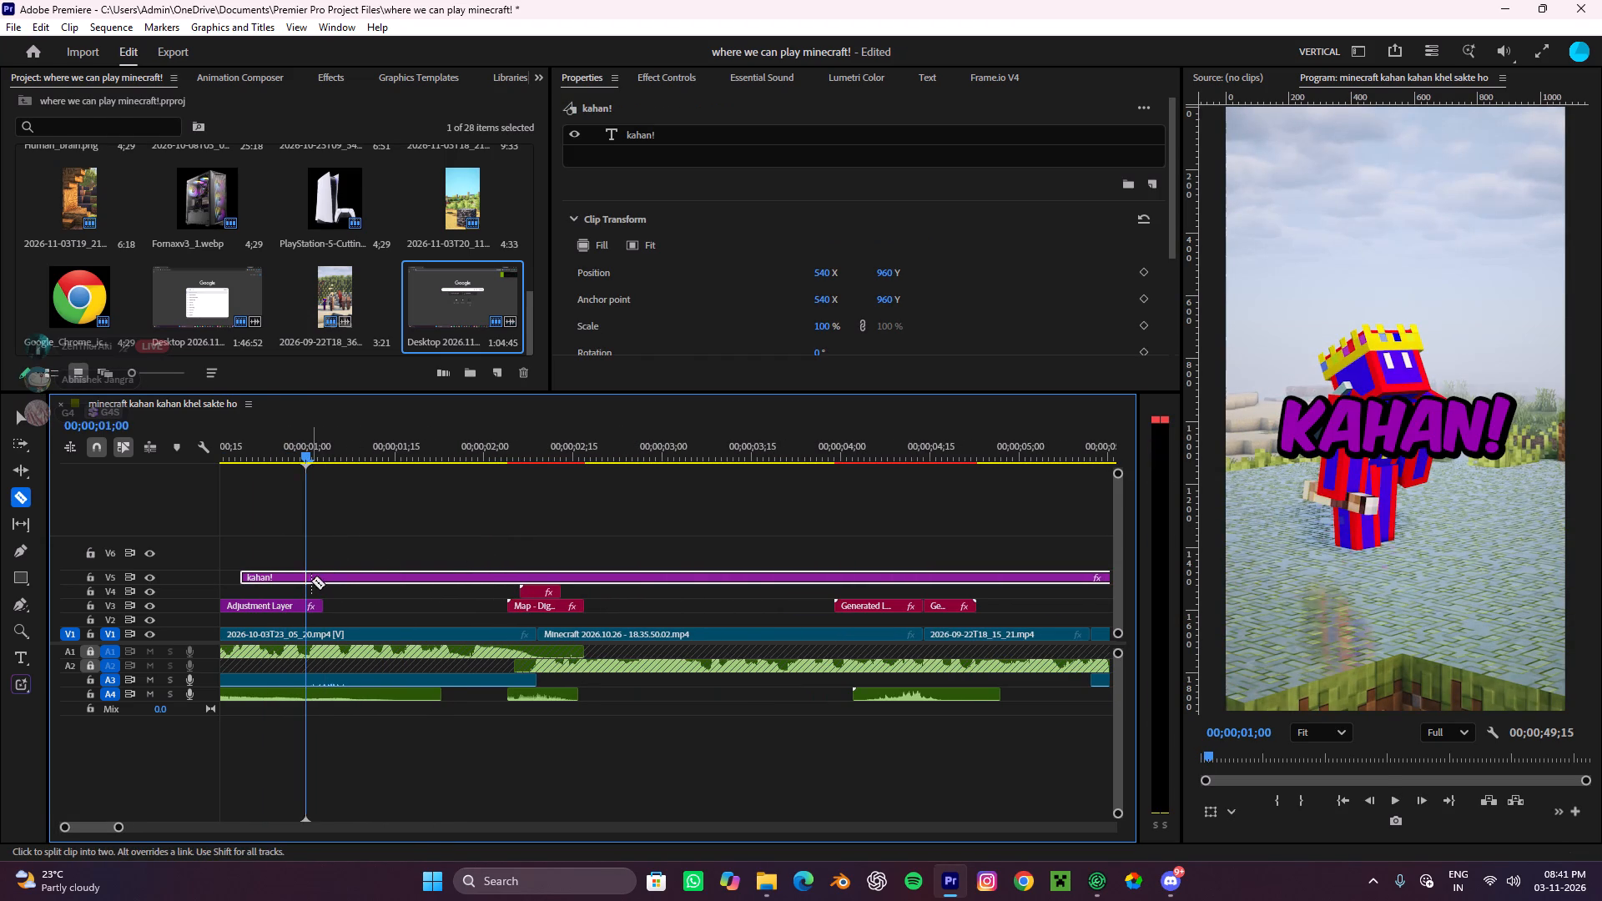
left_click(311, 581)
key("v")
key("ctrl+x")
Move the remaining "kahan!" clip up to V6 and duplicate it onto V5 directly beneath.
left_click(341, 577)
left_click_drag(367, 577, 367, 572)
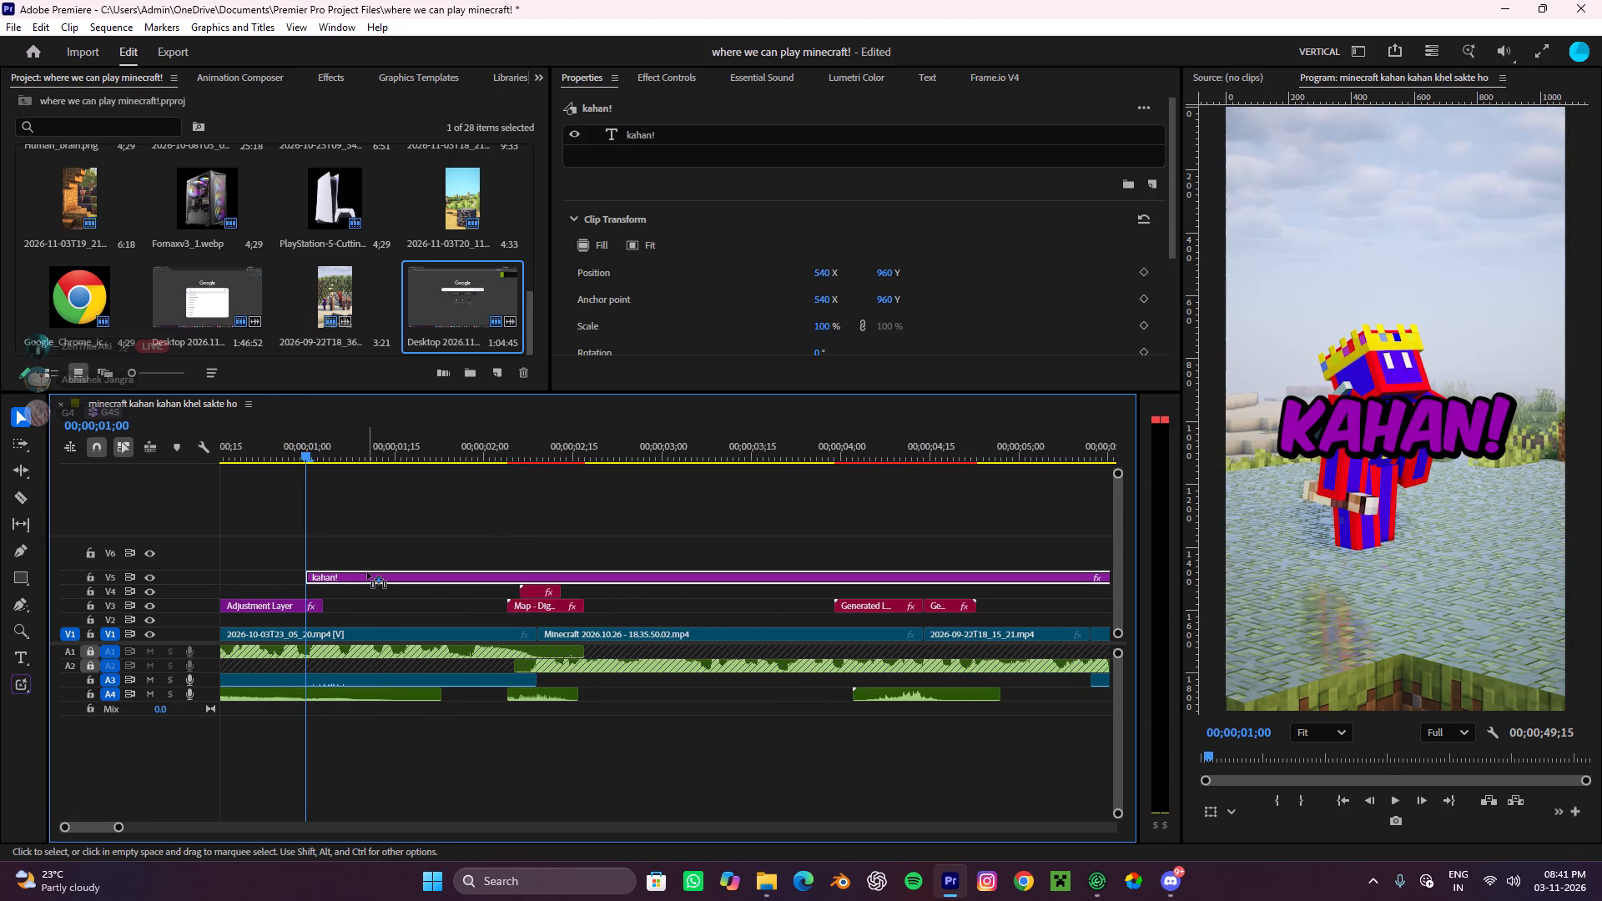
left_click_drag(367, 572, 367, 566)
left_click_drag(1116, 471, 1103, 430)
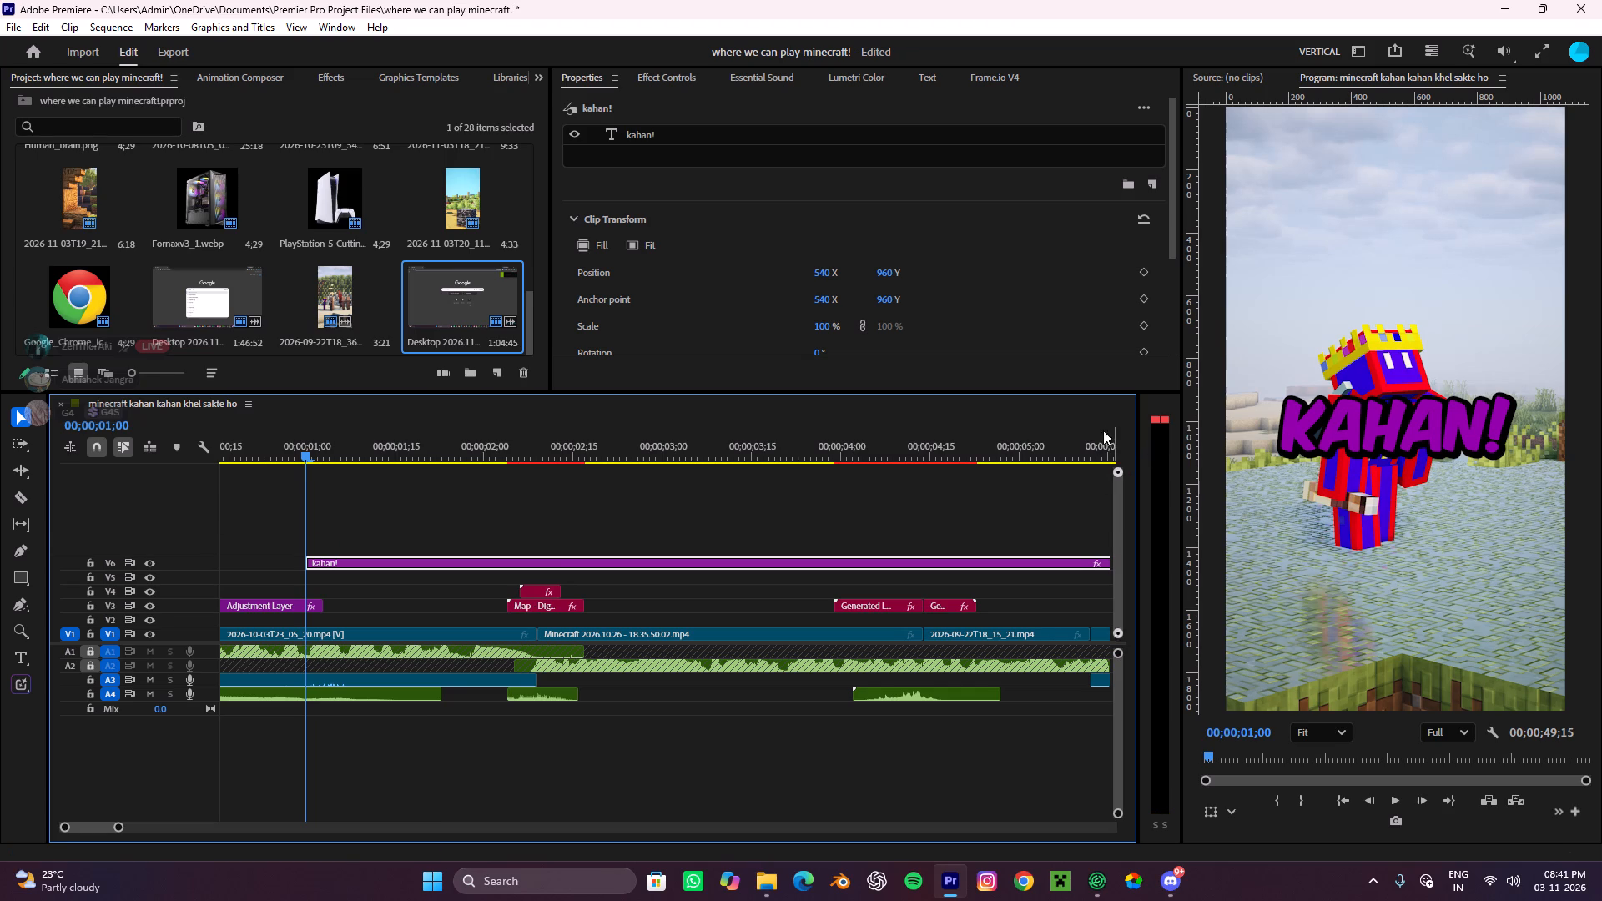
left_click_drag(1103, 430, 1113, 440)
left_click_drag(542, 566, 543, 575, "alt")
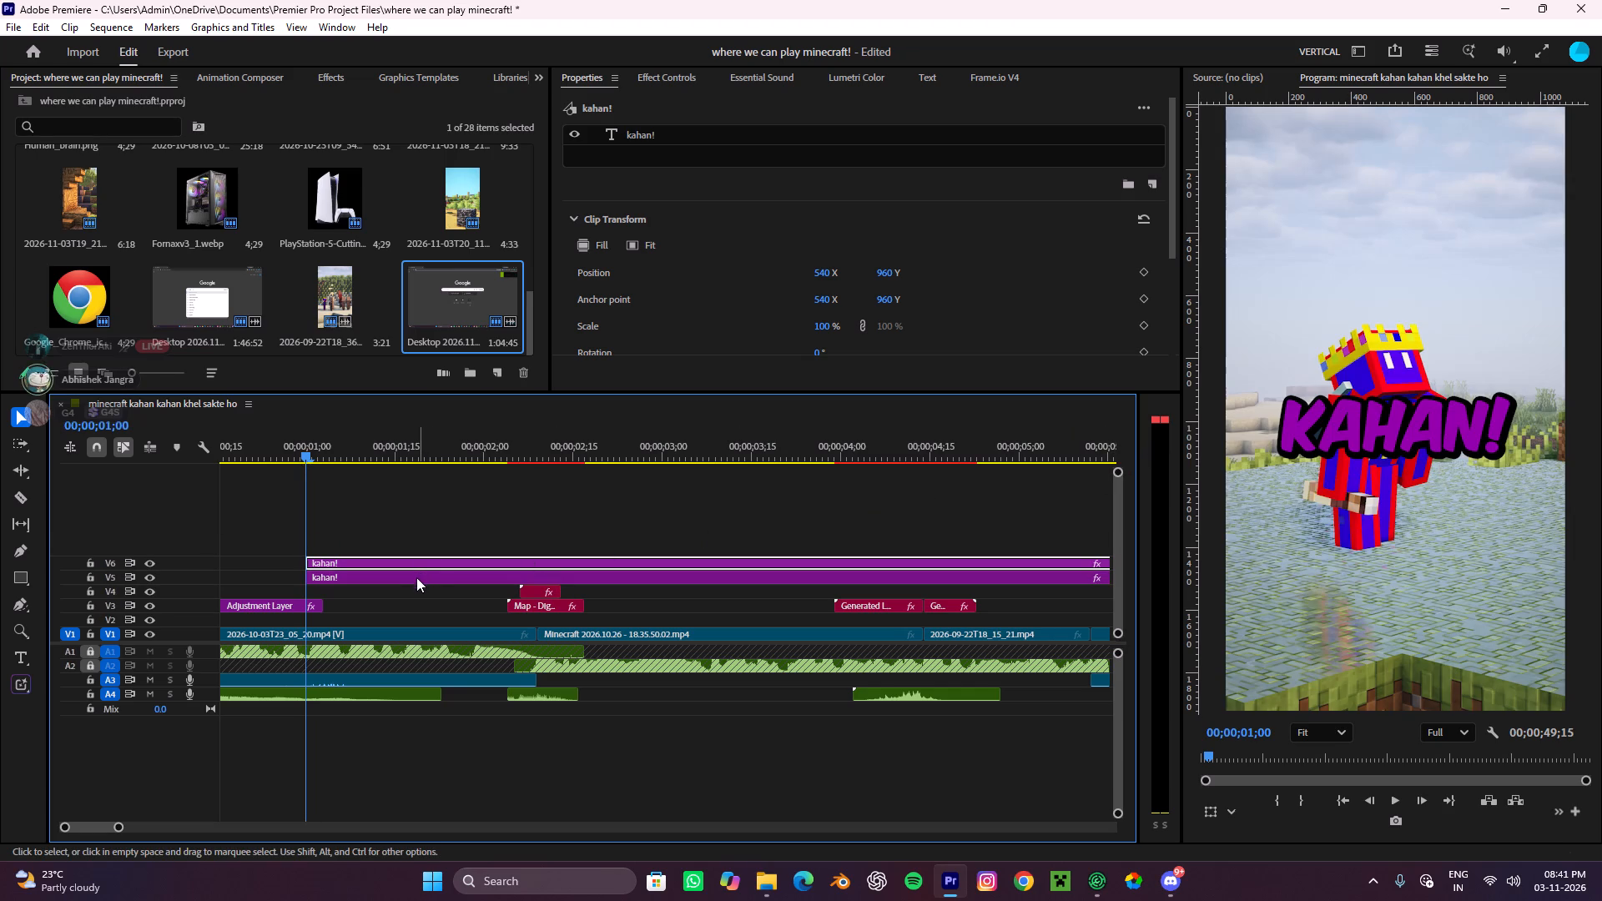
Shift the V5 "kahan!" copy to start at about 00;00;01;08 and preview the timing.
left_click_drag(416, 577, 465, 579)
key("space")
key("space")
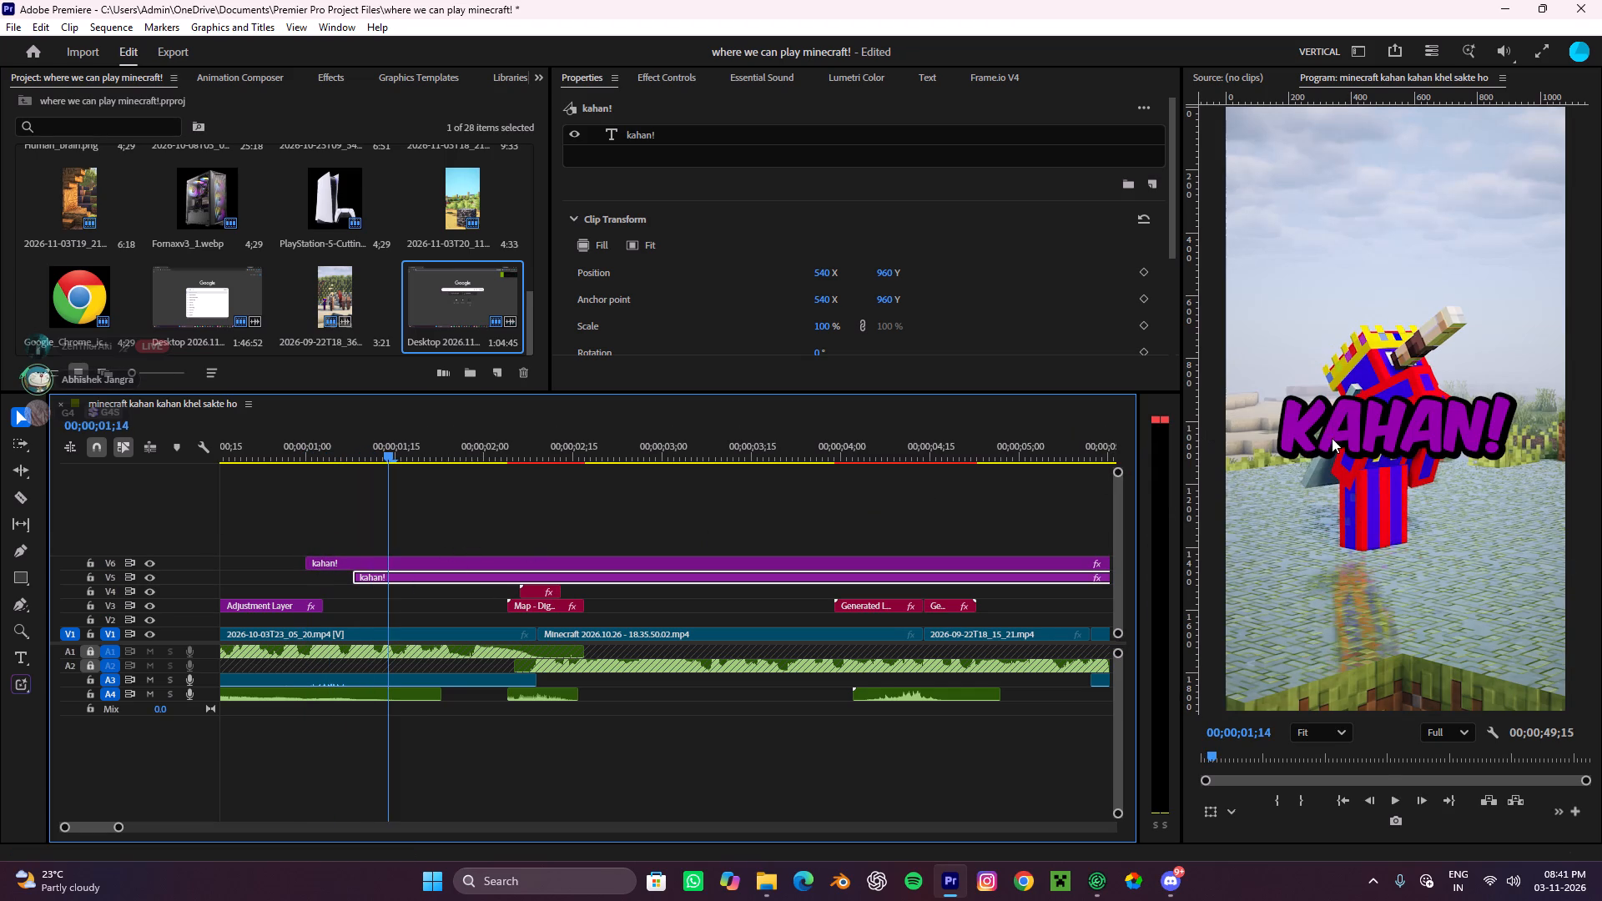
Move the V6 "kahan!" text down in the video frame so it sits below the V5 word.
key("v")
left_click(1388, 430)
left_click_drag(1389, 430, 1391, 489)
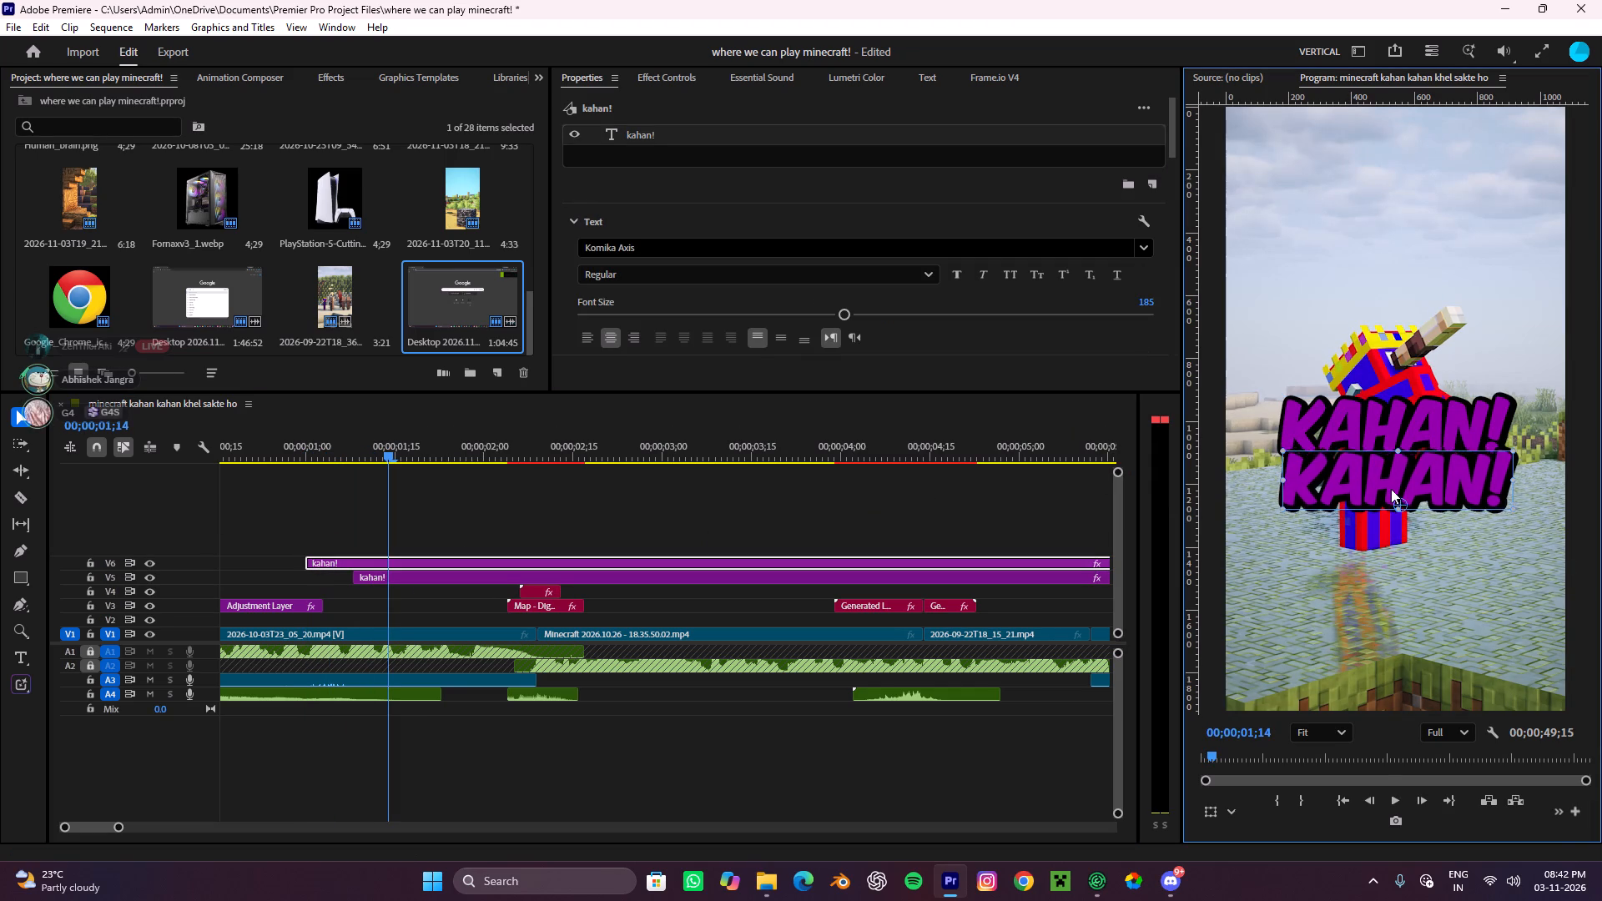
left_click_drag(1391, 489, 1391, 501)
left_click_drag(1399, 524, 1400, 498)
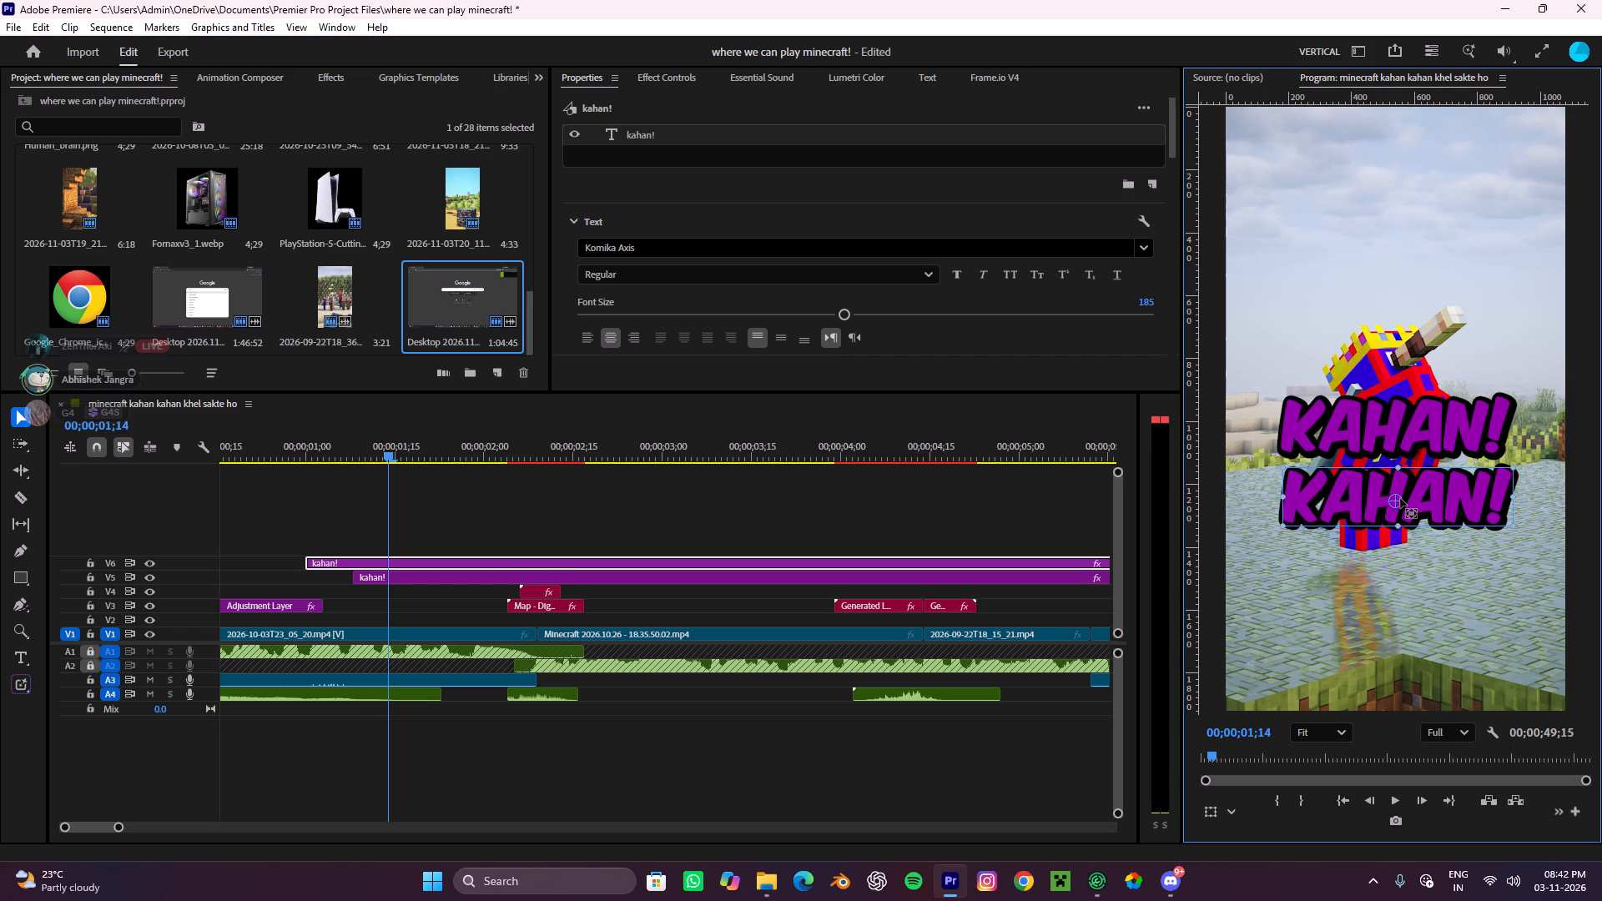
left_click_drag(1400, 498, 1393, 498)
Raise the V5 "kahan!" text over the character's head and bring the V6 word up directly beneath it as a tight two-line stack.
left_click(1429, 420)
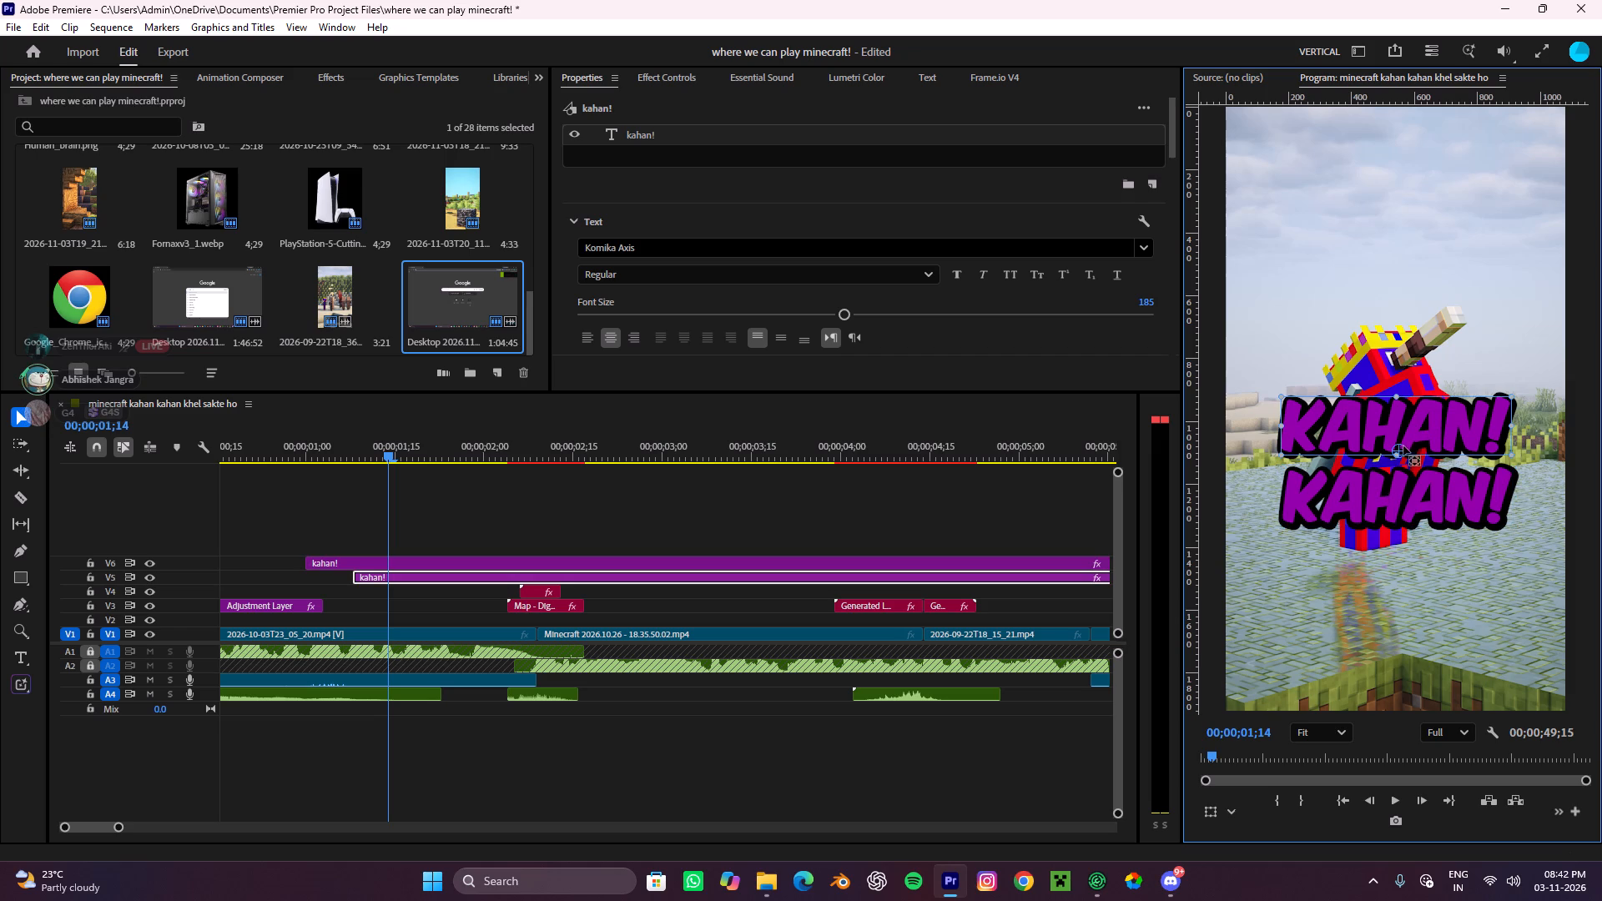
left_click_drag(1403, 446, 1402, 421)
left_click(1425, 491)
left_click(1438, 428)
left_click_drag(1438, 428, 1441, 381)
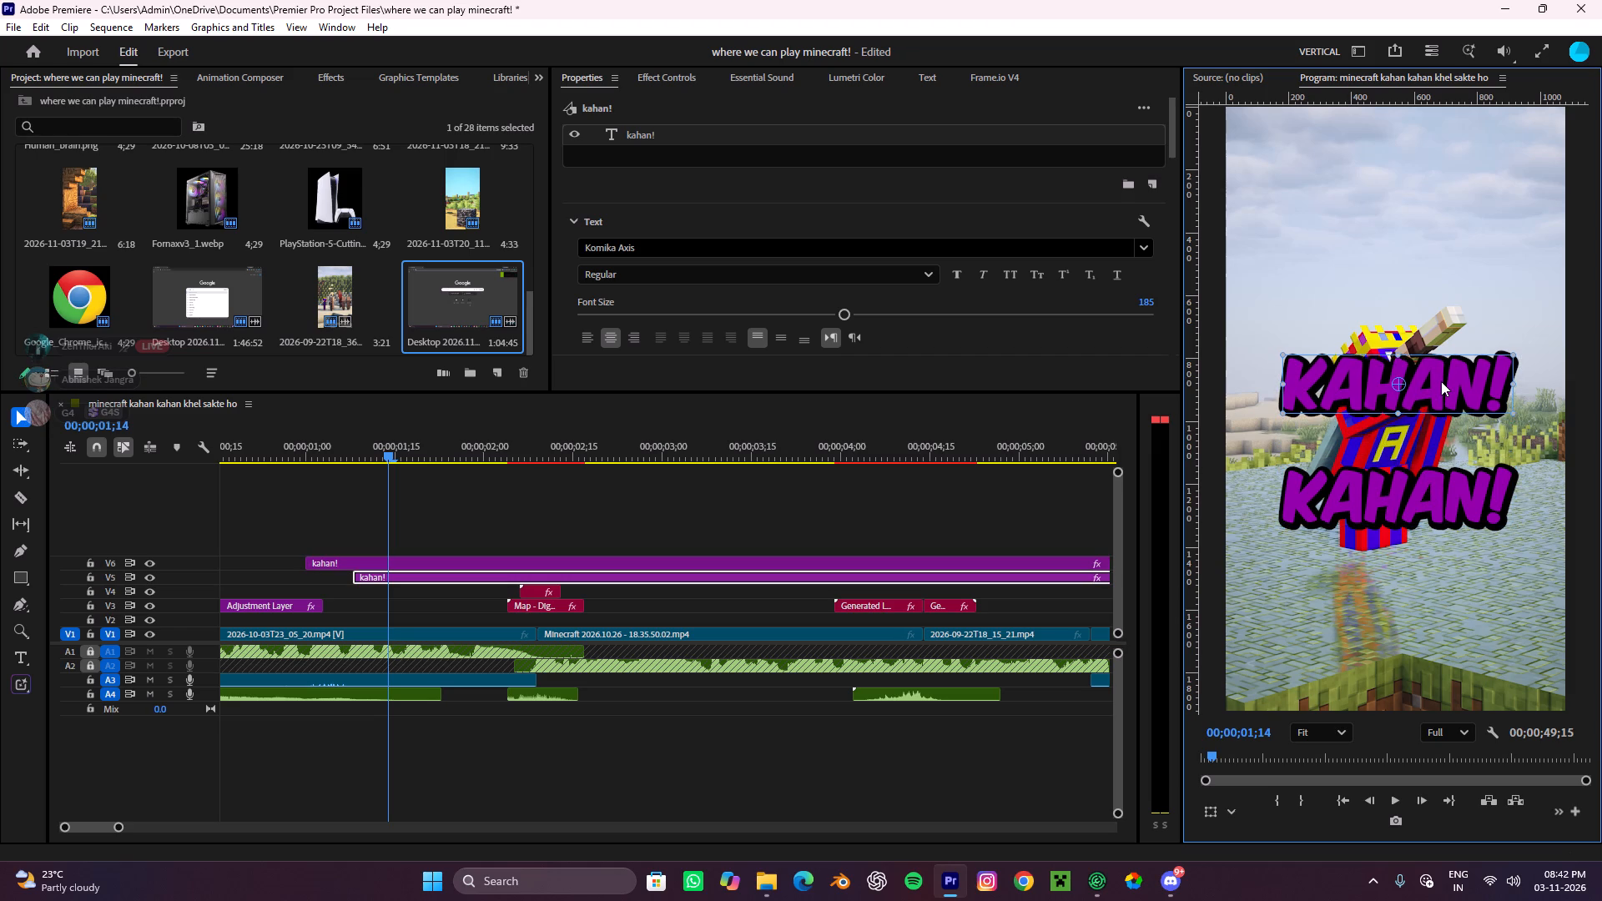
left_click_drag(1441, 381, 1441, 380)
left_click(1459, 480)
left_click_drag(1452, 492, 1449, 438)
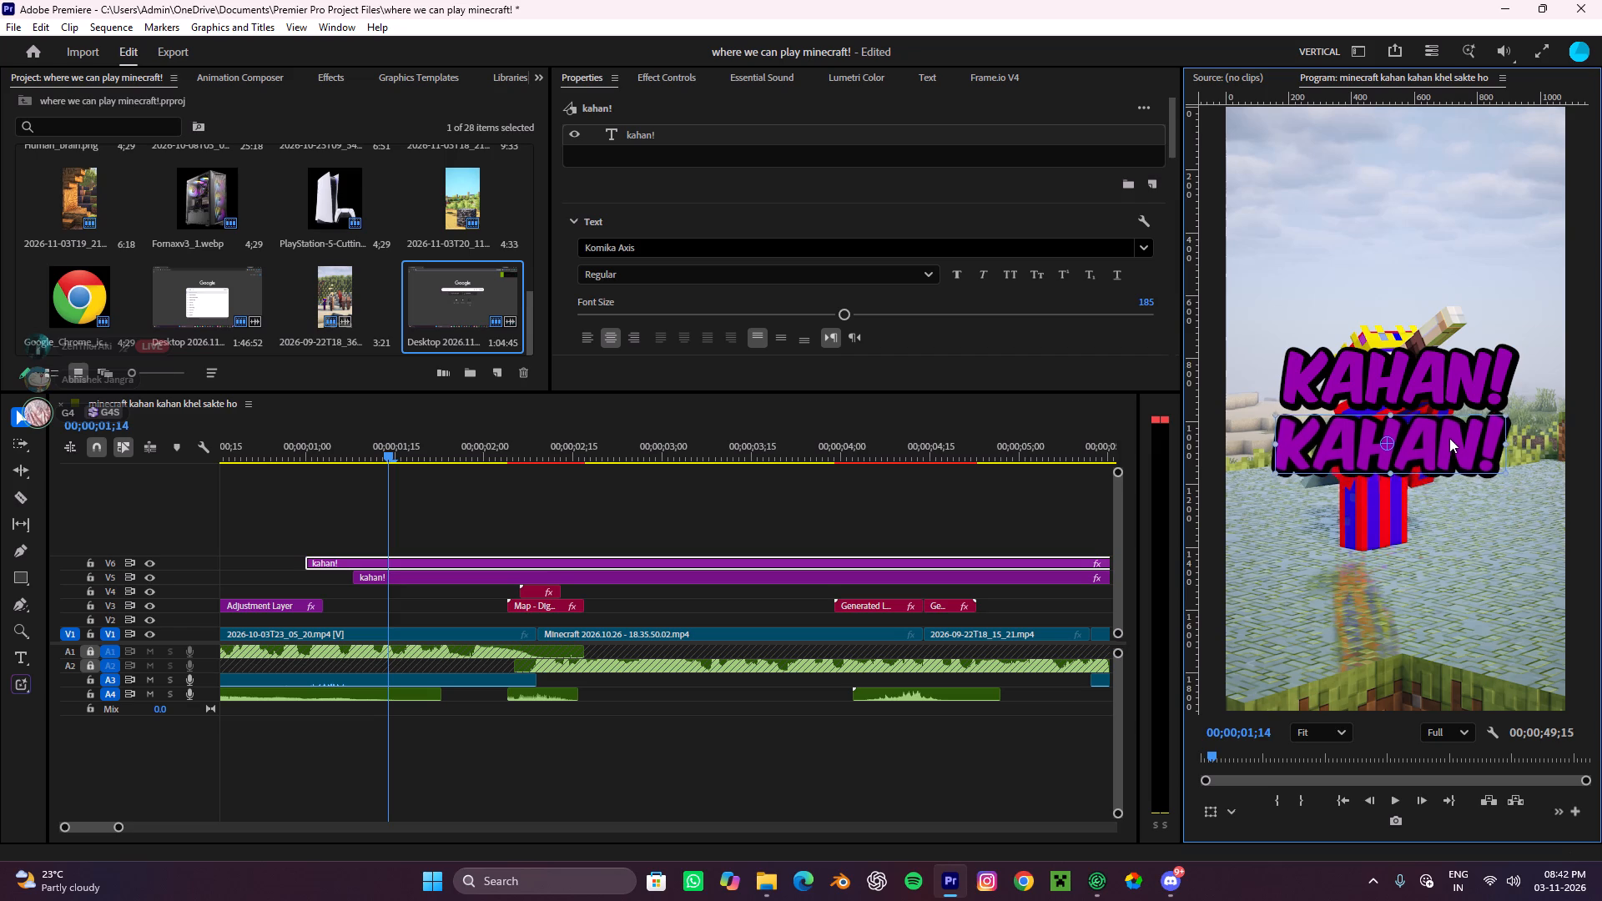
left_click_drag(1449, 438, 1449, 433)
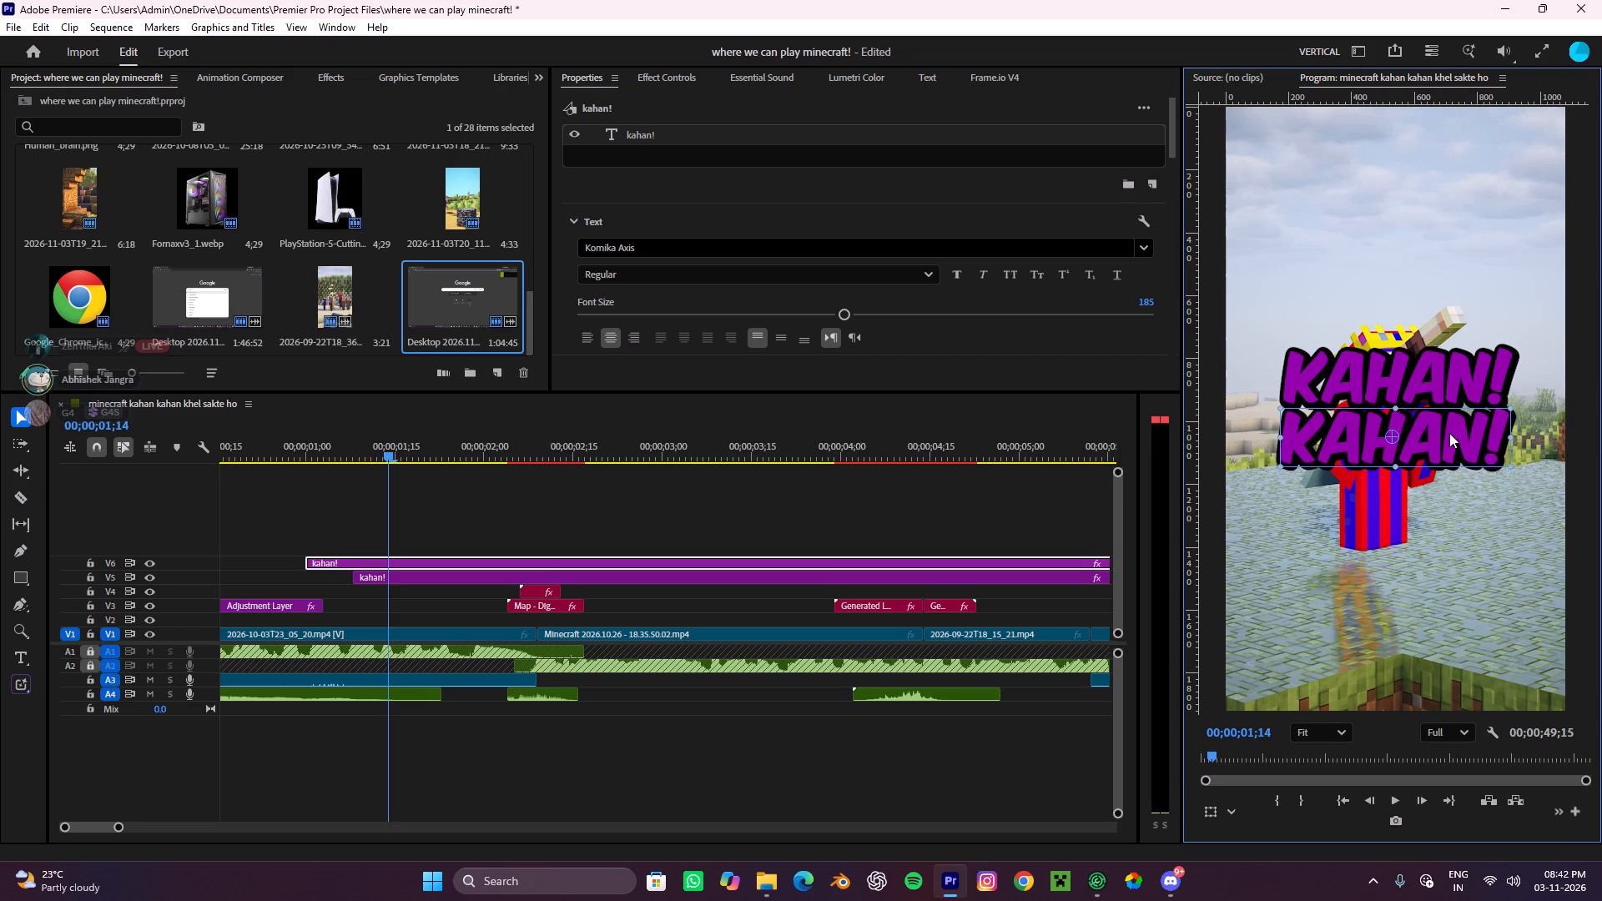
Change the fill colour of the lower "kahan!" word to white.
triple_click(1449, 432)
double_click(1449, 432)
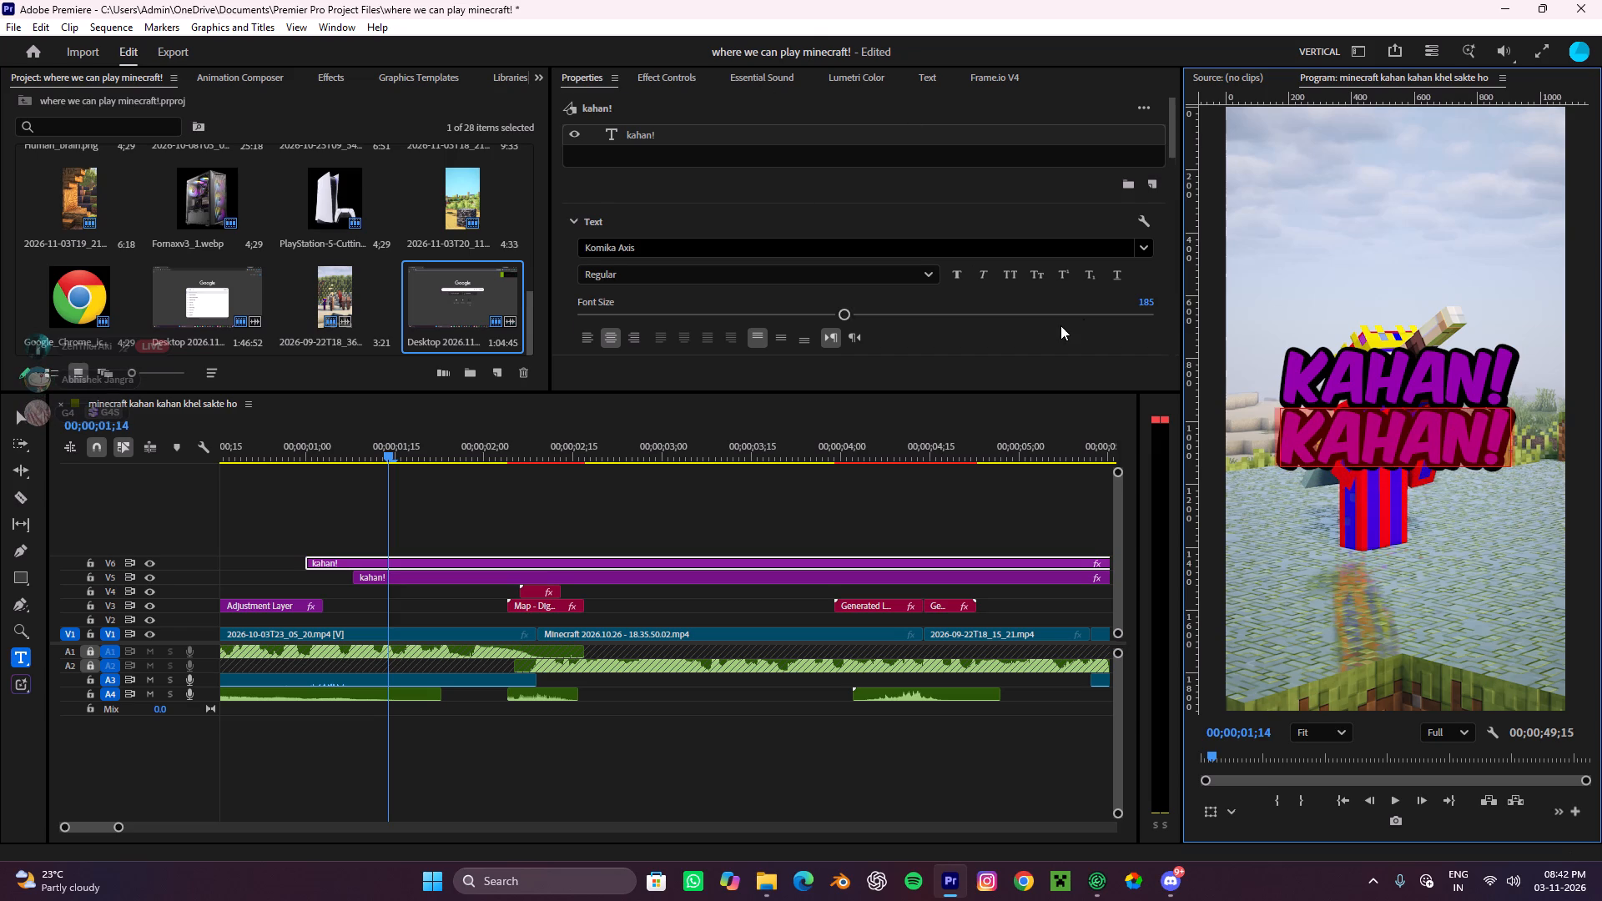
scroll(1060, 325, "down", 16)
left_click(621, 217)
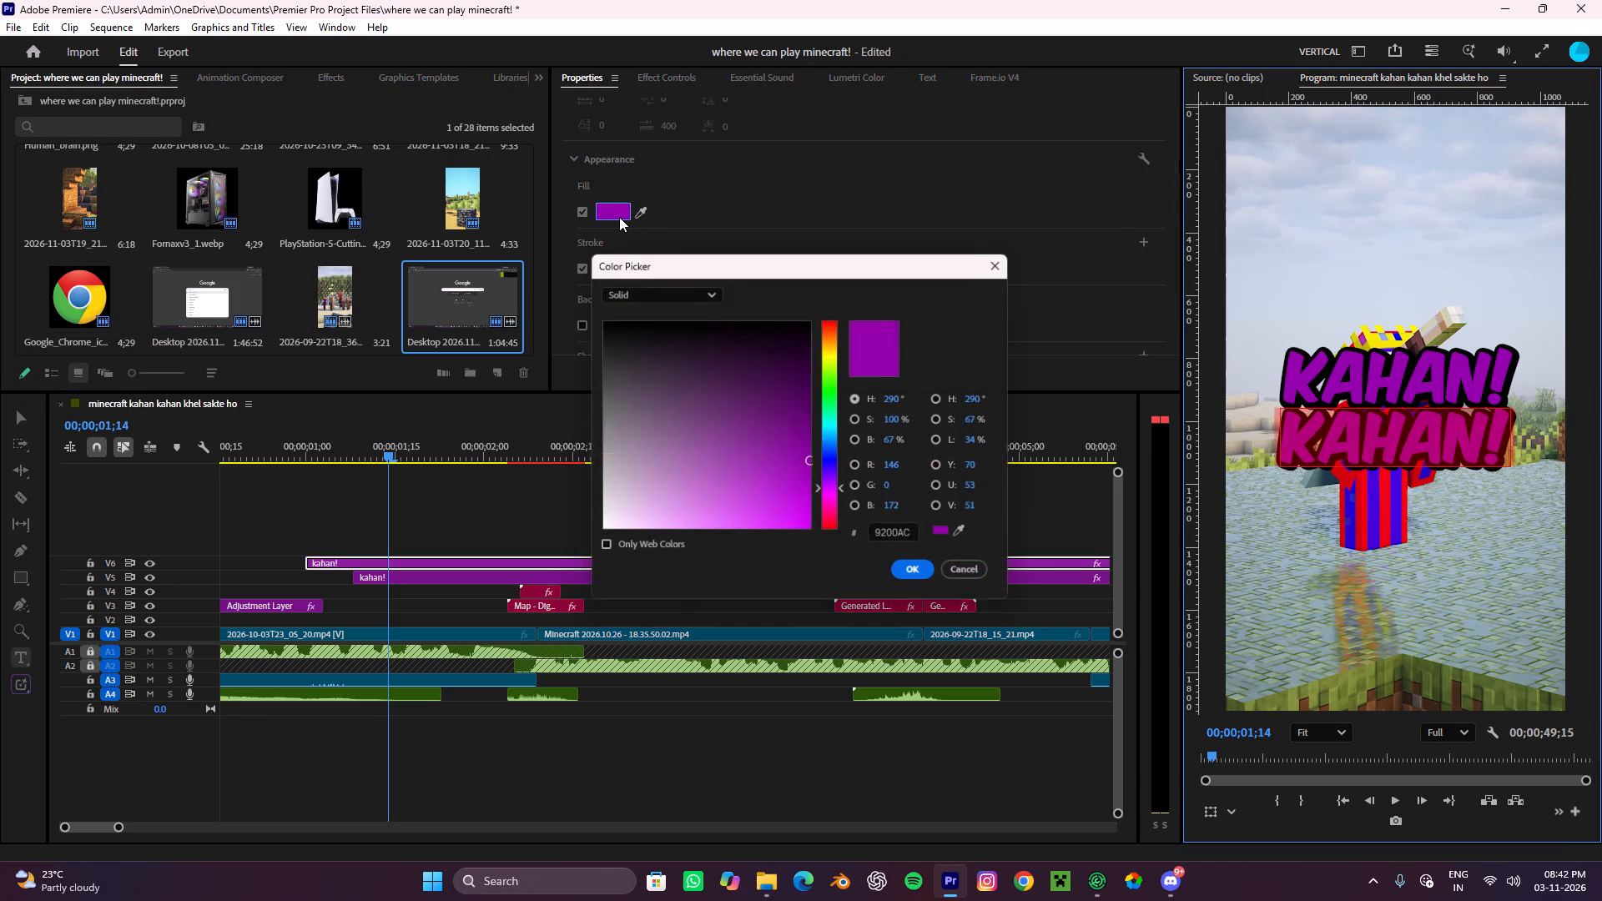
left_click_drag(694, 430, 403, 730)
left_click(909, 578)
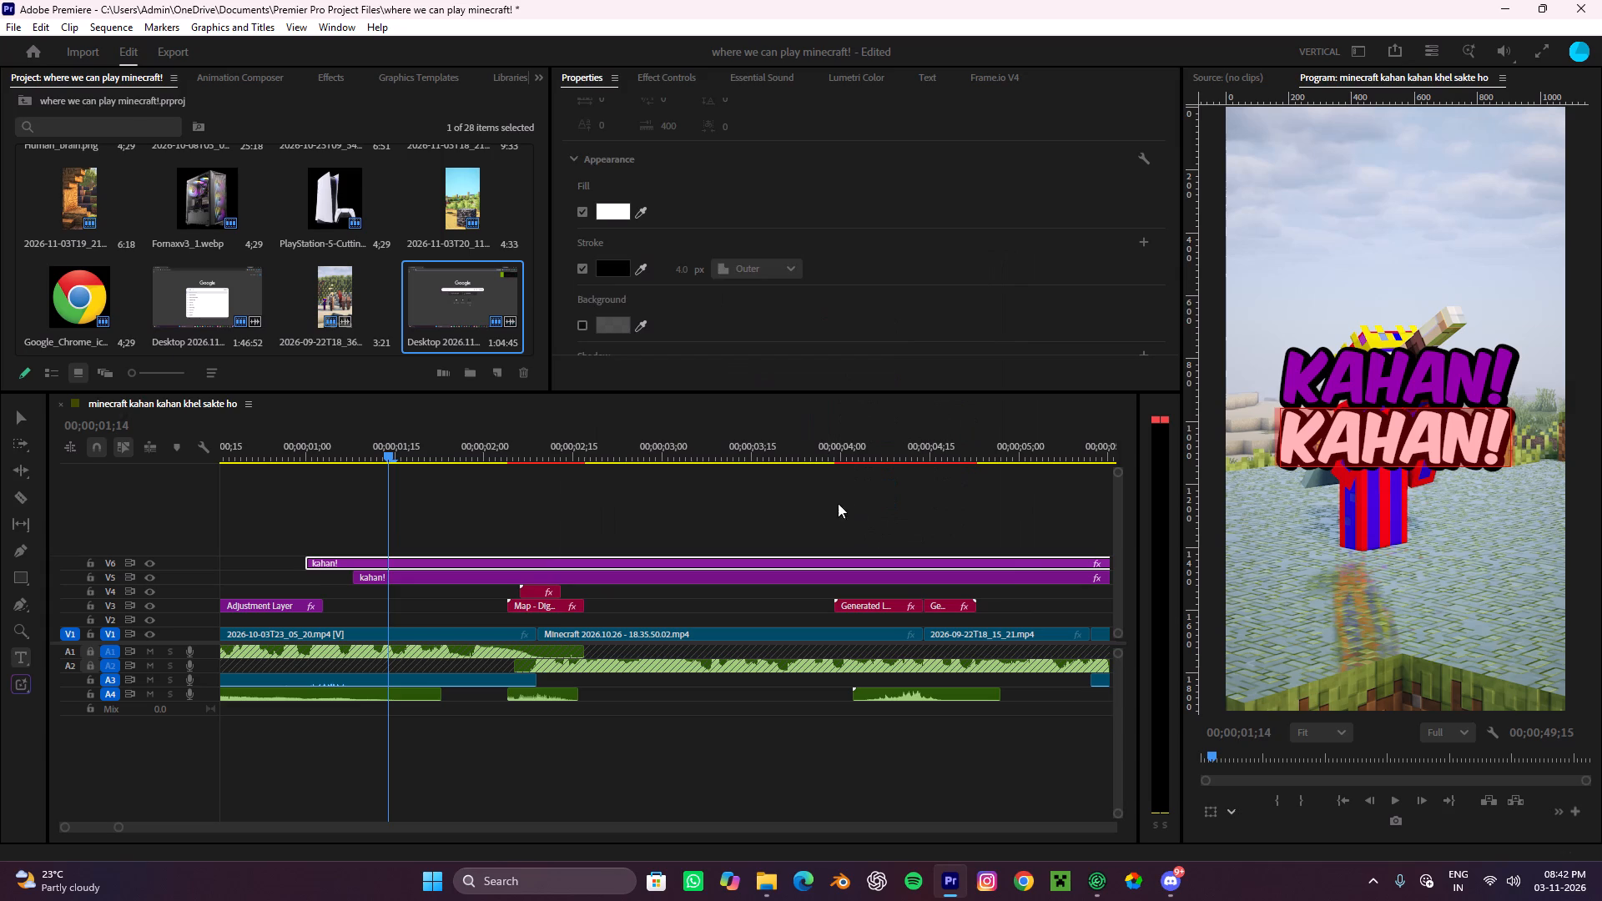
left_click(824, 501)
Retime the words so the purple one starts at 00;00;01;00 on V7 and the white one at about 00;00;01;09 on V6.
left_click_drag(388, 451, 278, 520)
key("space")
scroll(390, 541, "down", 4)
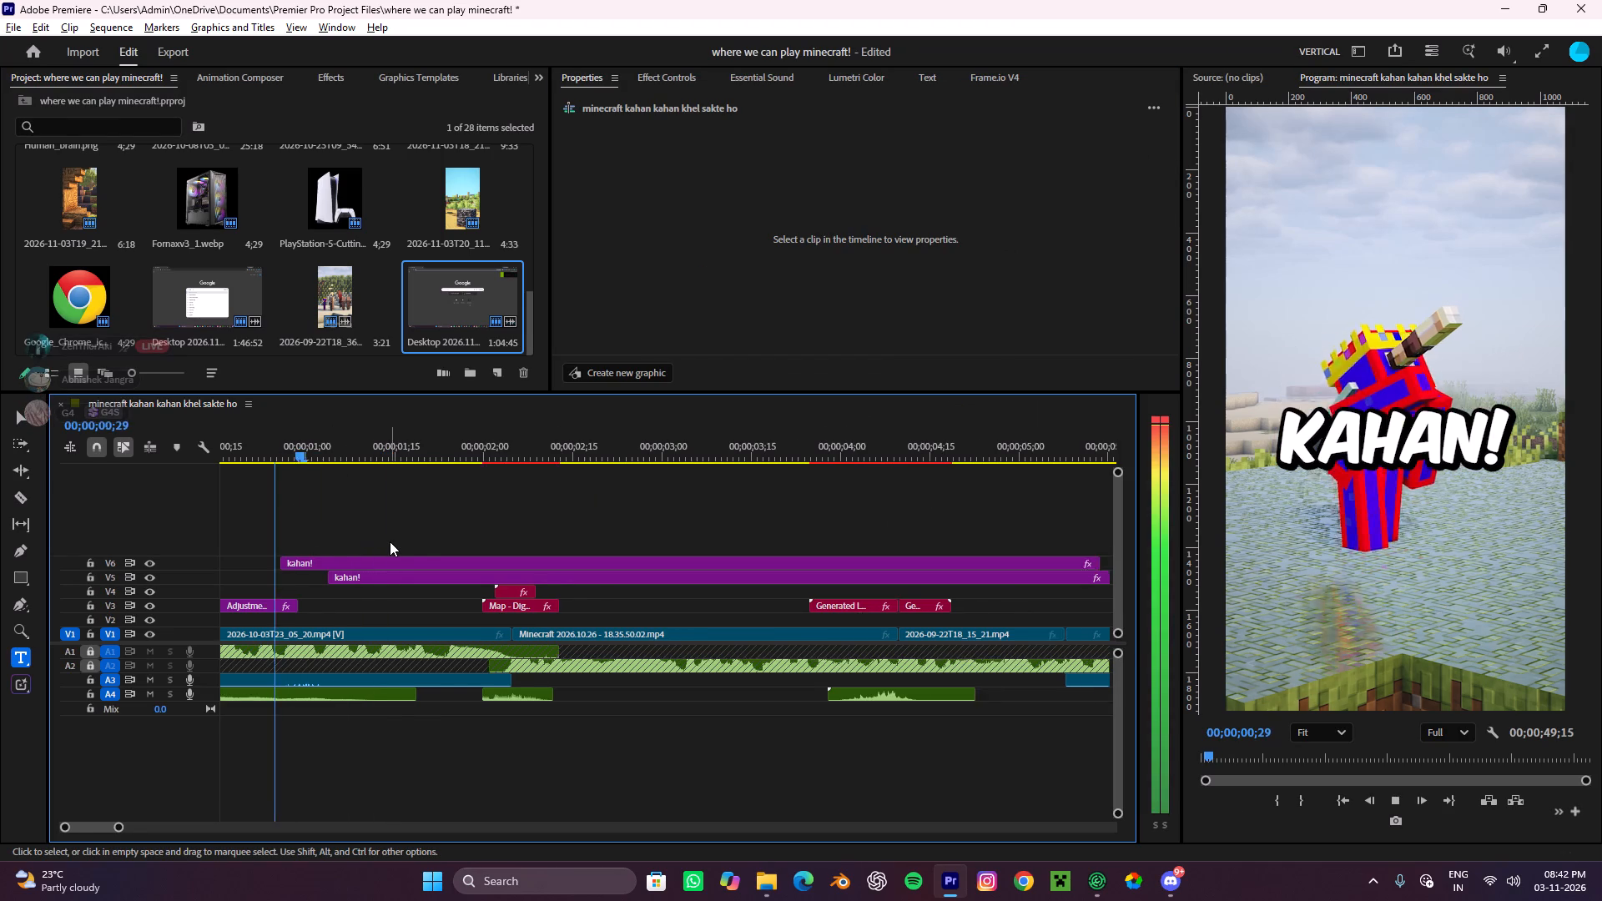
scroll(390, 541, "down", 1)
key("space")
left_click_drag(376, 575, 351, 579)
left_click_drag(380, 564, 414, 557)
left_click_drag(381, 574, 391, 550)
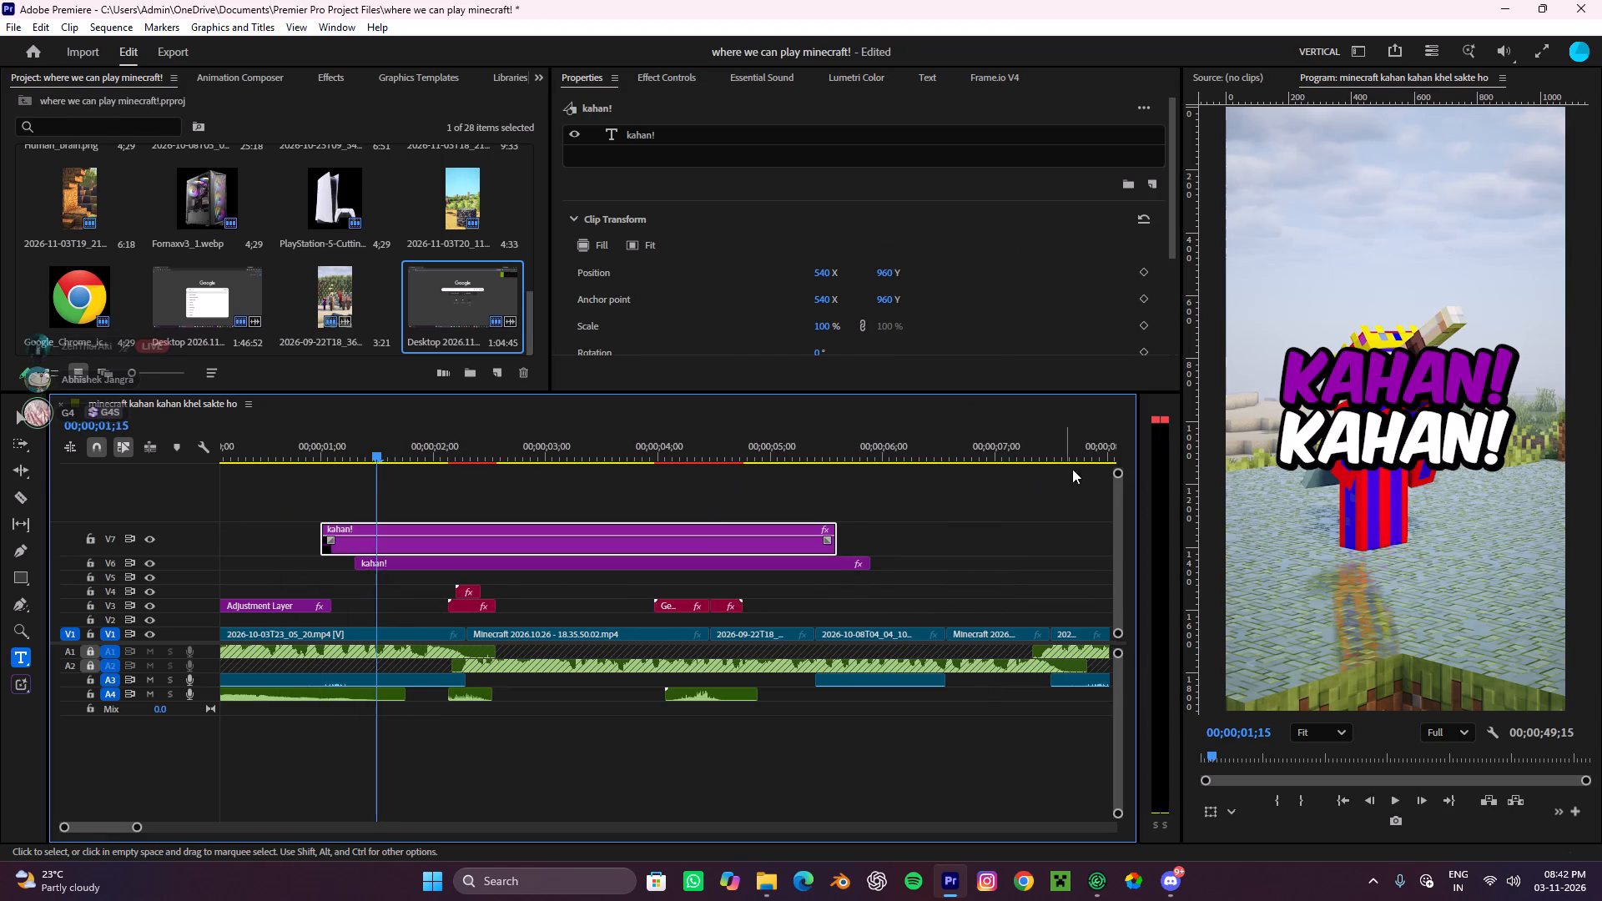
Play back the two words and move the white V6 "kahan!" clip earlier to start at about 00;00;01;06.
left_click_drag(1114, 472, 1106, 427)
scroll(351, 568, "up", 7, "alt")
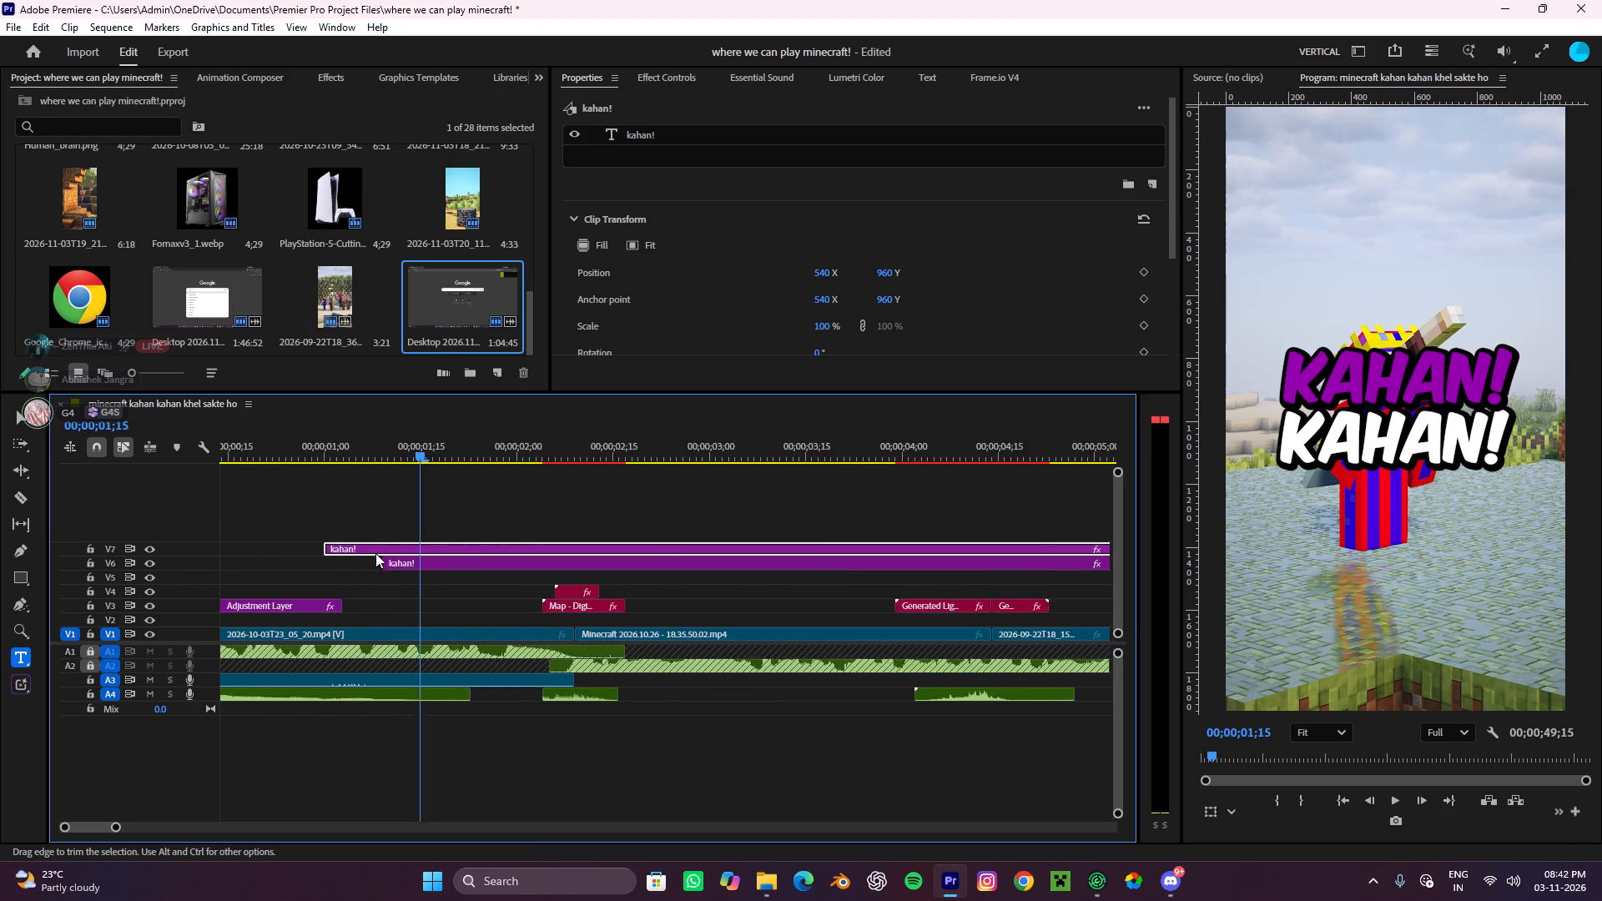
scroll(375, 553, "up", 2, "alt")
key("v")
scroll(404, 573, "up", 9, "alt")
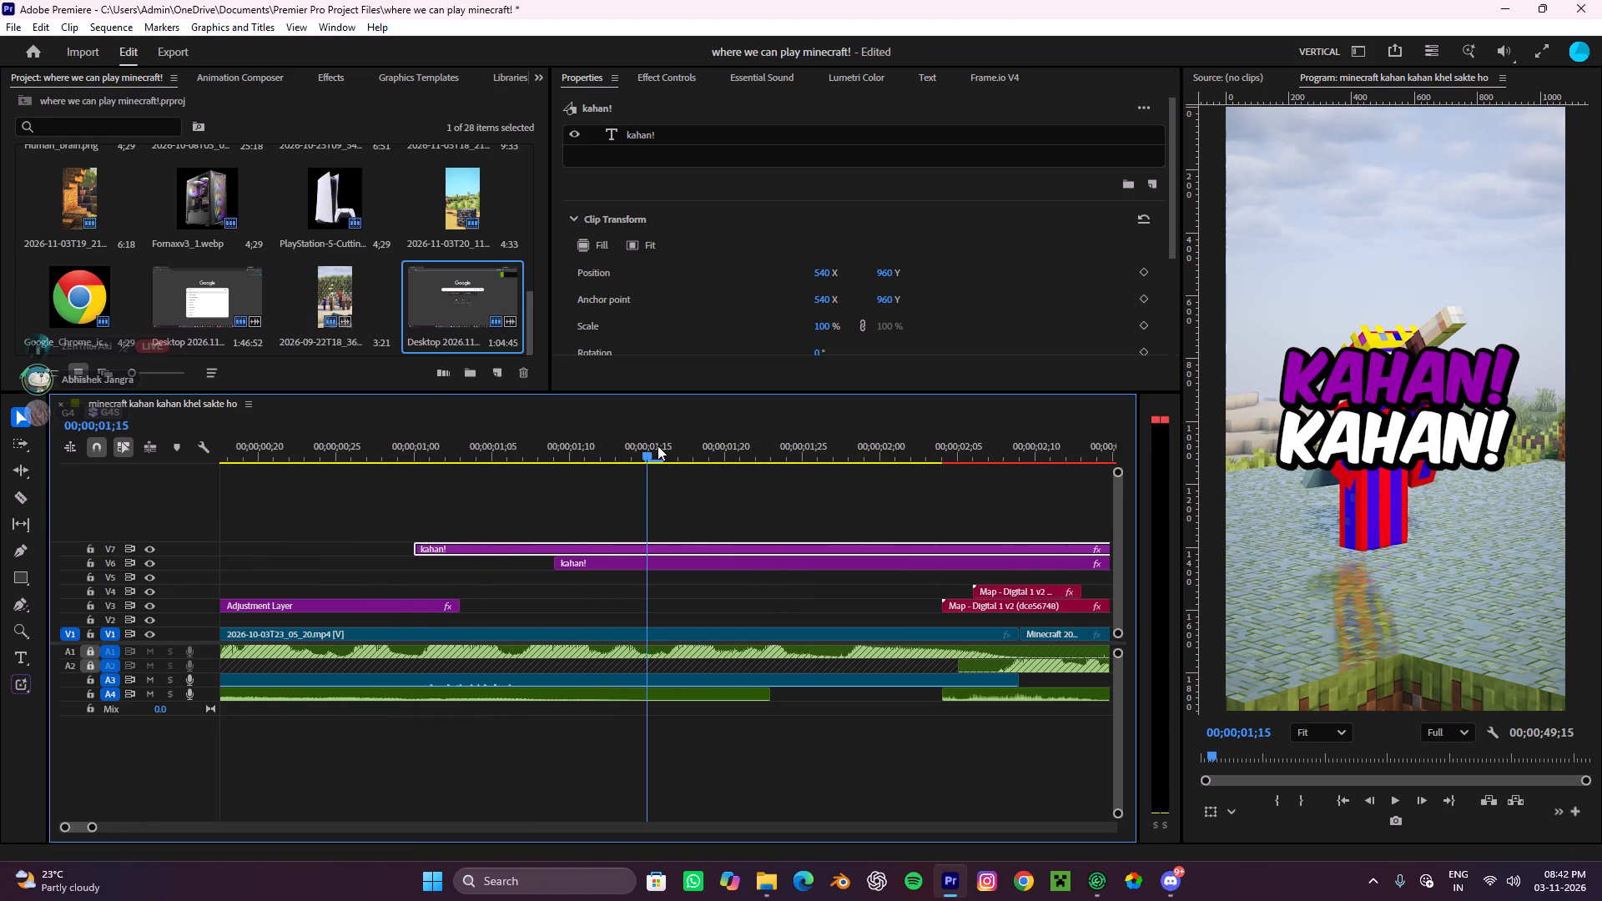
left_click_drag(647, 448, 362, 547)
key("space")
key("space")
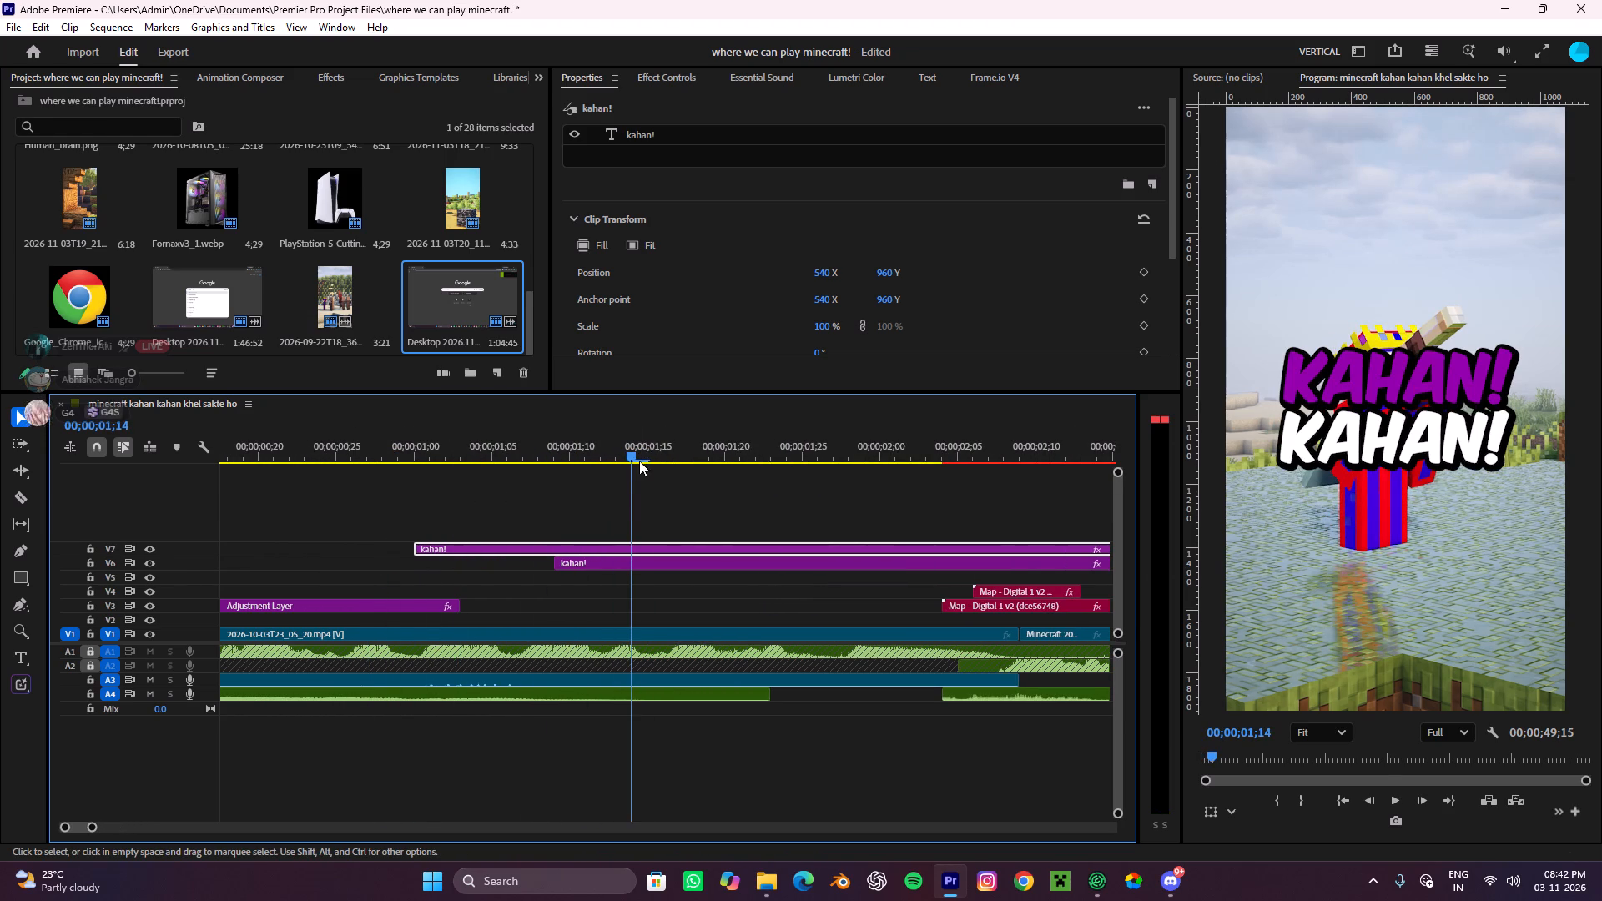
left_click_drag(626, 453, 338, 517)
key("space")
key("space")
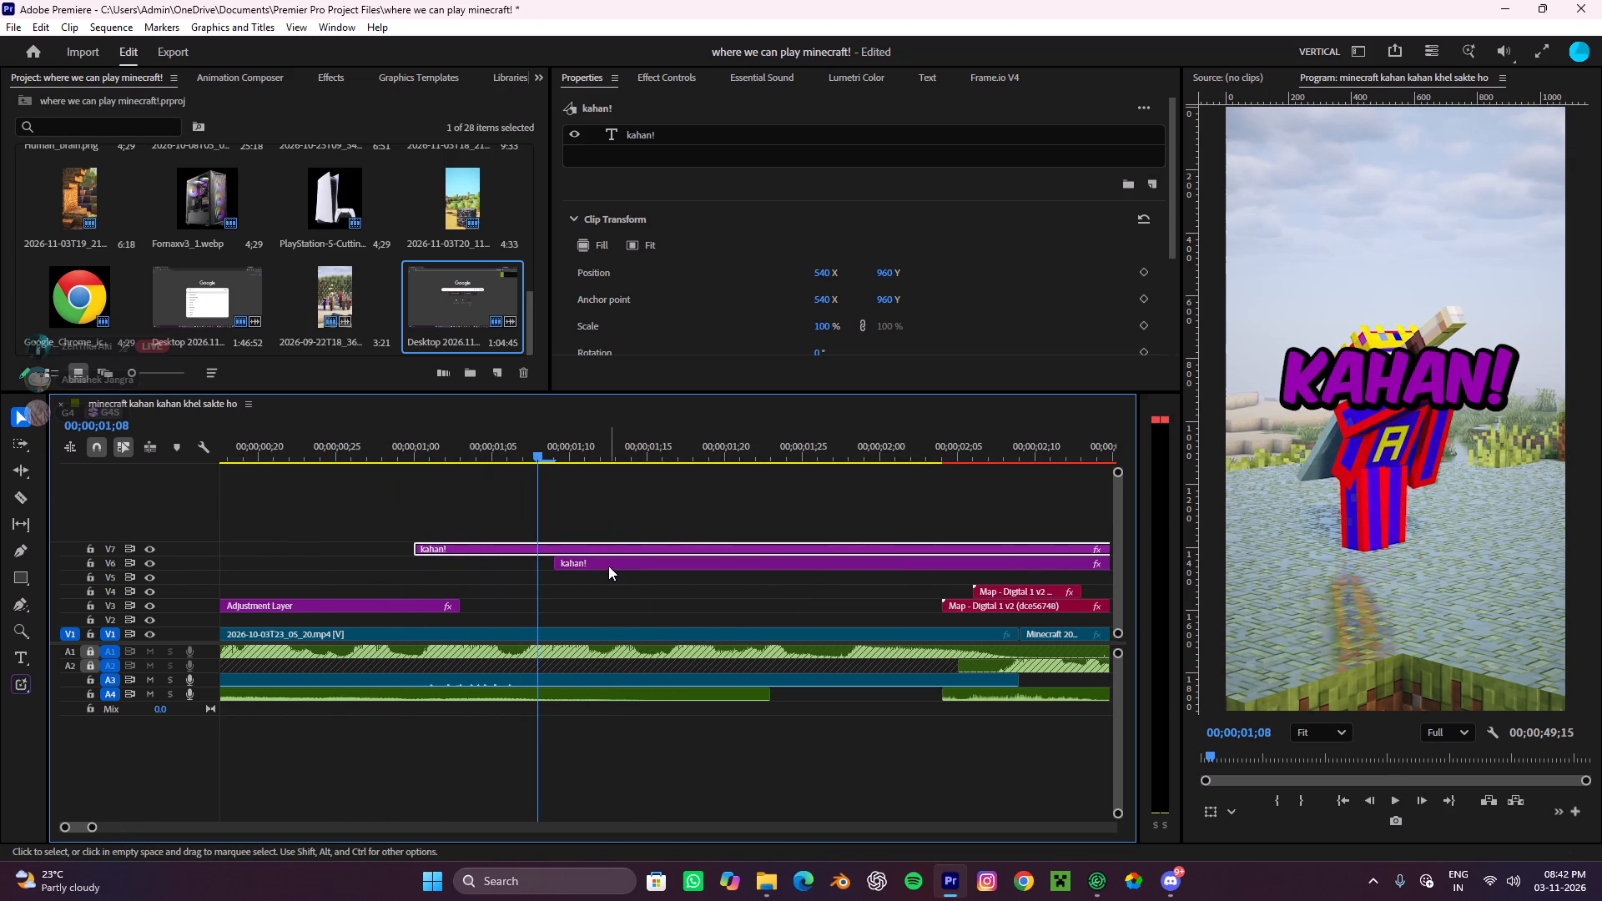
left_click_drag(608, 566, 555, 562)
Replay the words and split both "kahan!" clips on V6 and V7 at about 00;00;01;15.
left_click_drag(530, 455, 364, 489)
key("space")
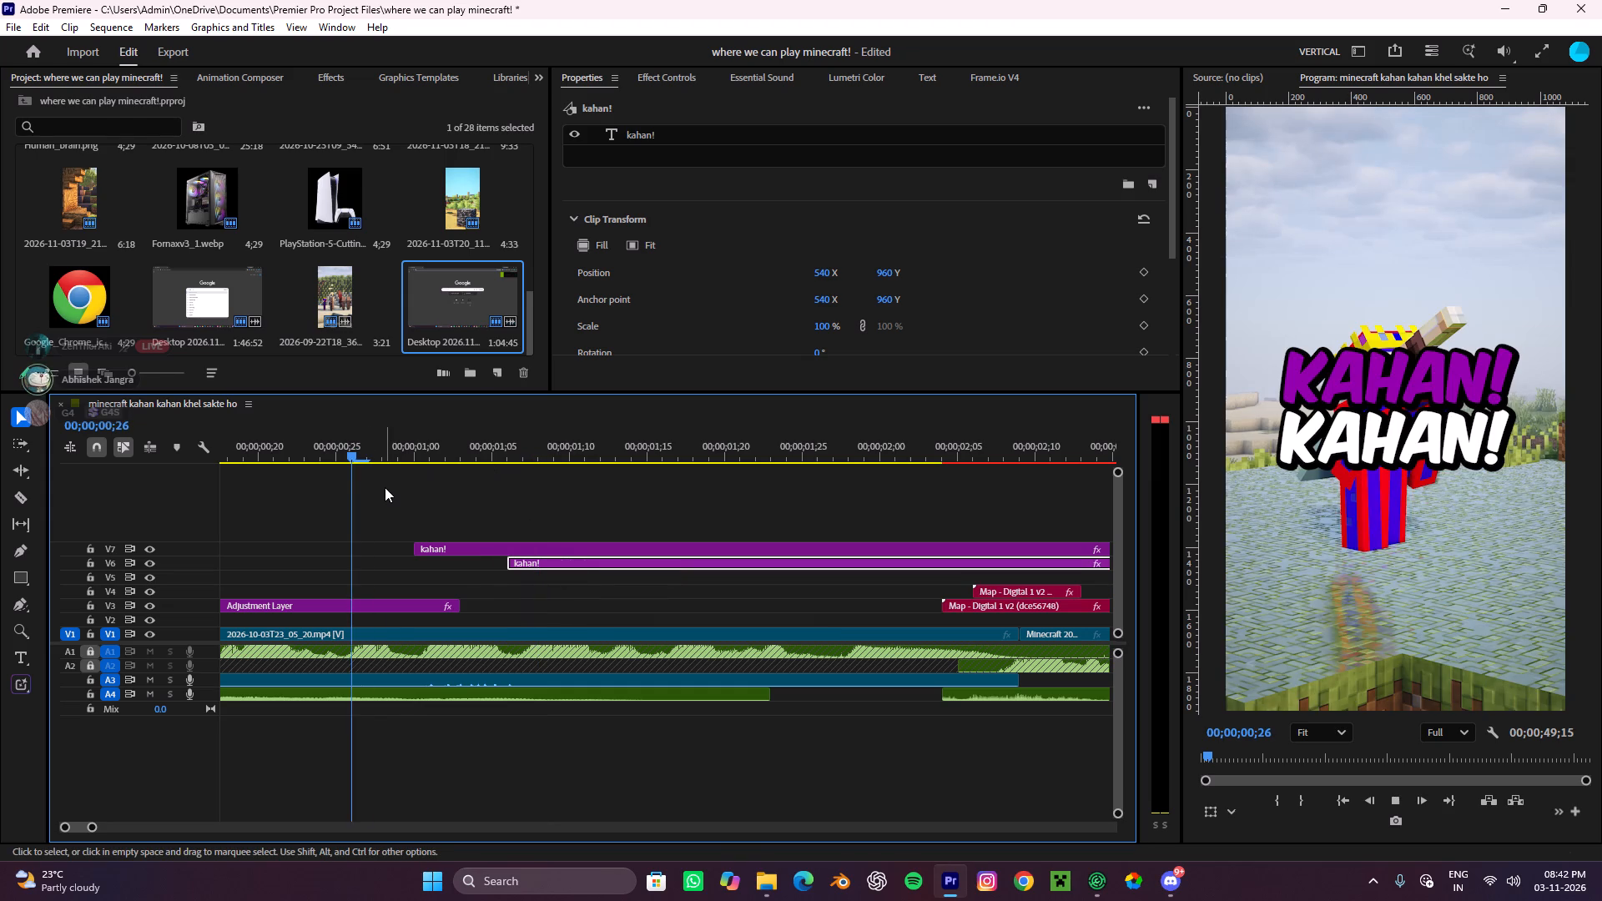
key("space")
key("c")
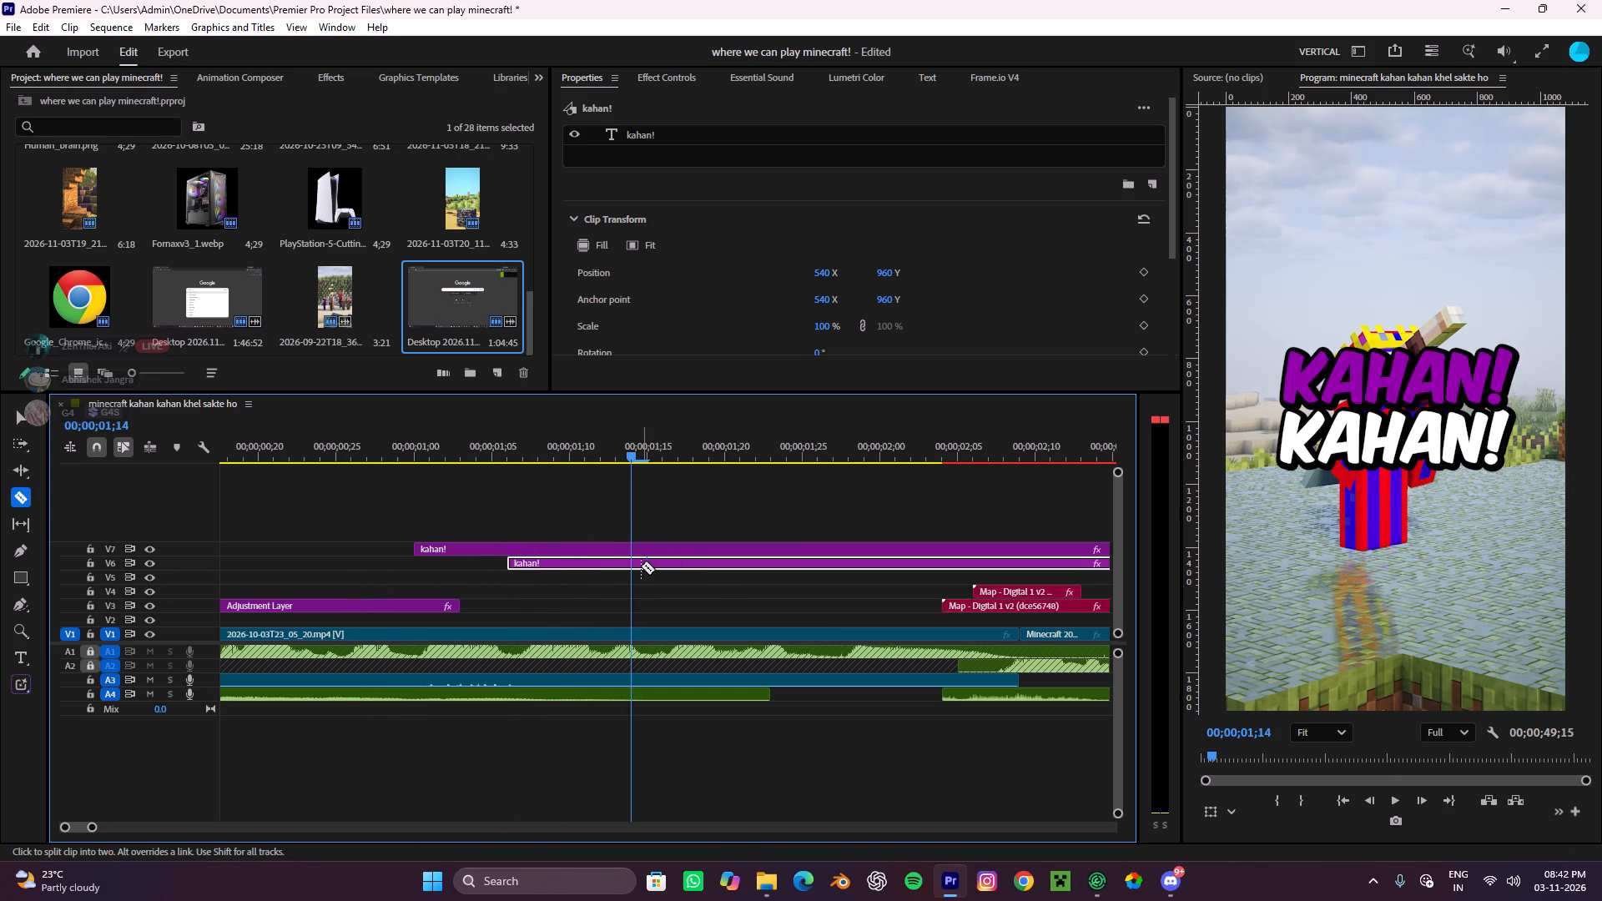
left_click(641, 566)
key("v")
left_click(652, 546)
key("c")
left_click(650, 546)
key("v")
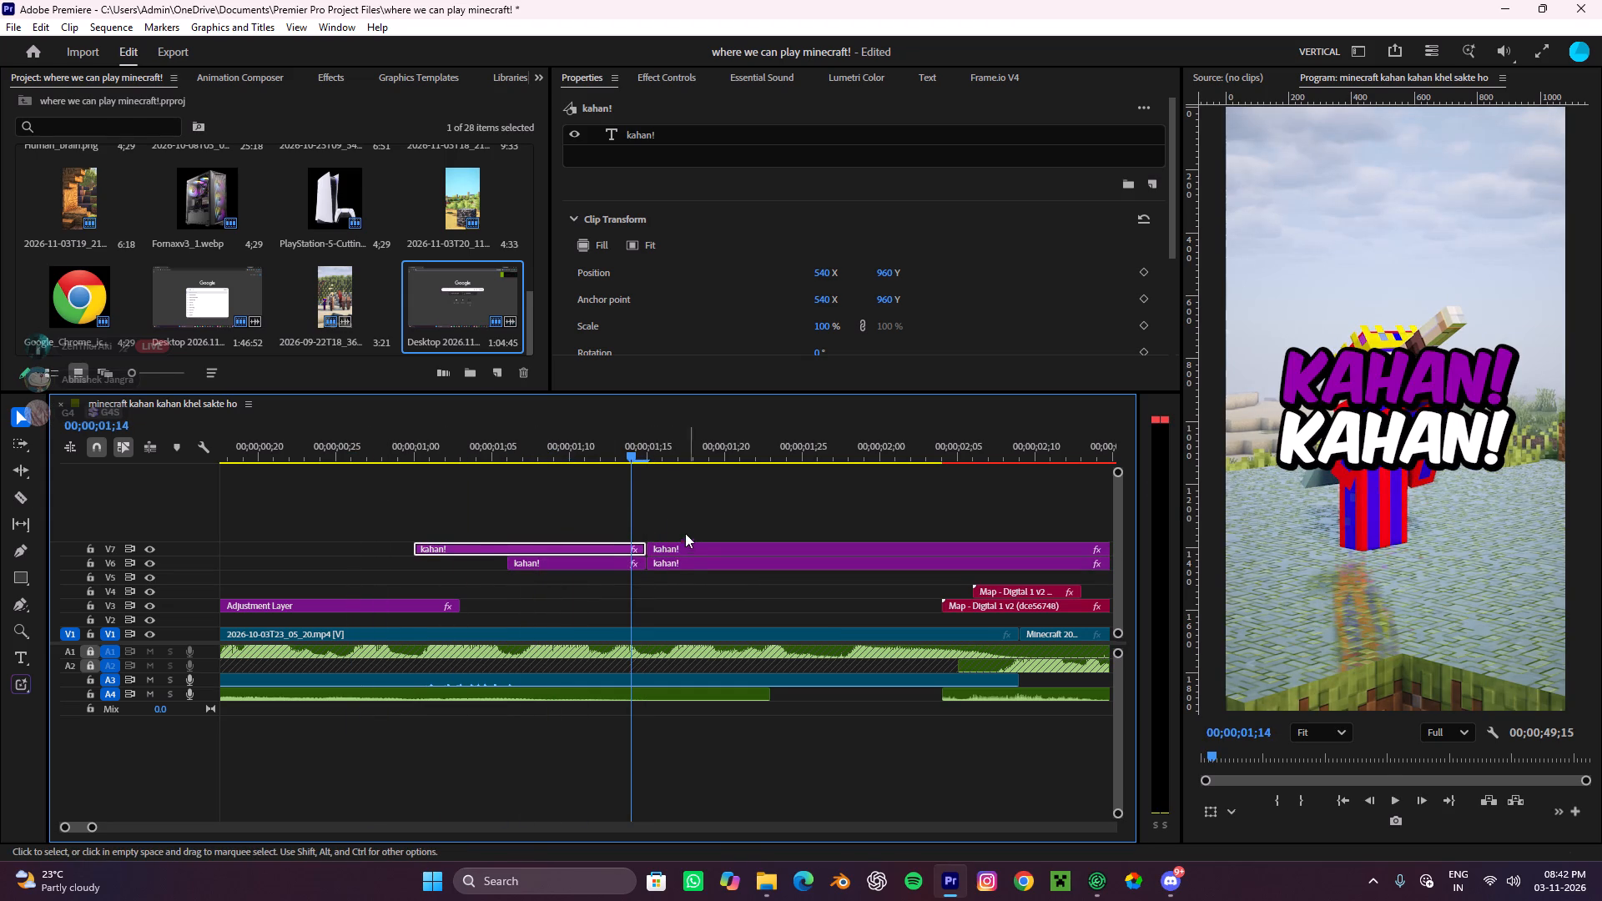
Play past the cut and move the second V7 "kahan!" segment to start at 00;00;01;20.
scroll(668, 518, "down", 4, "alt")
key("space")
key("space")
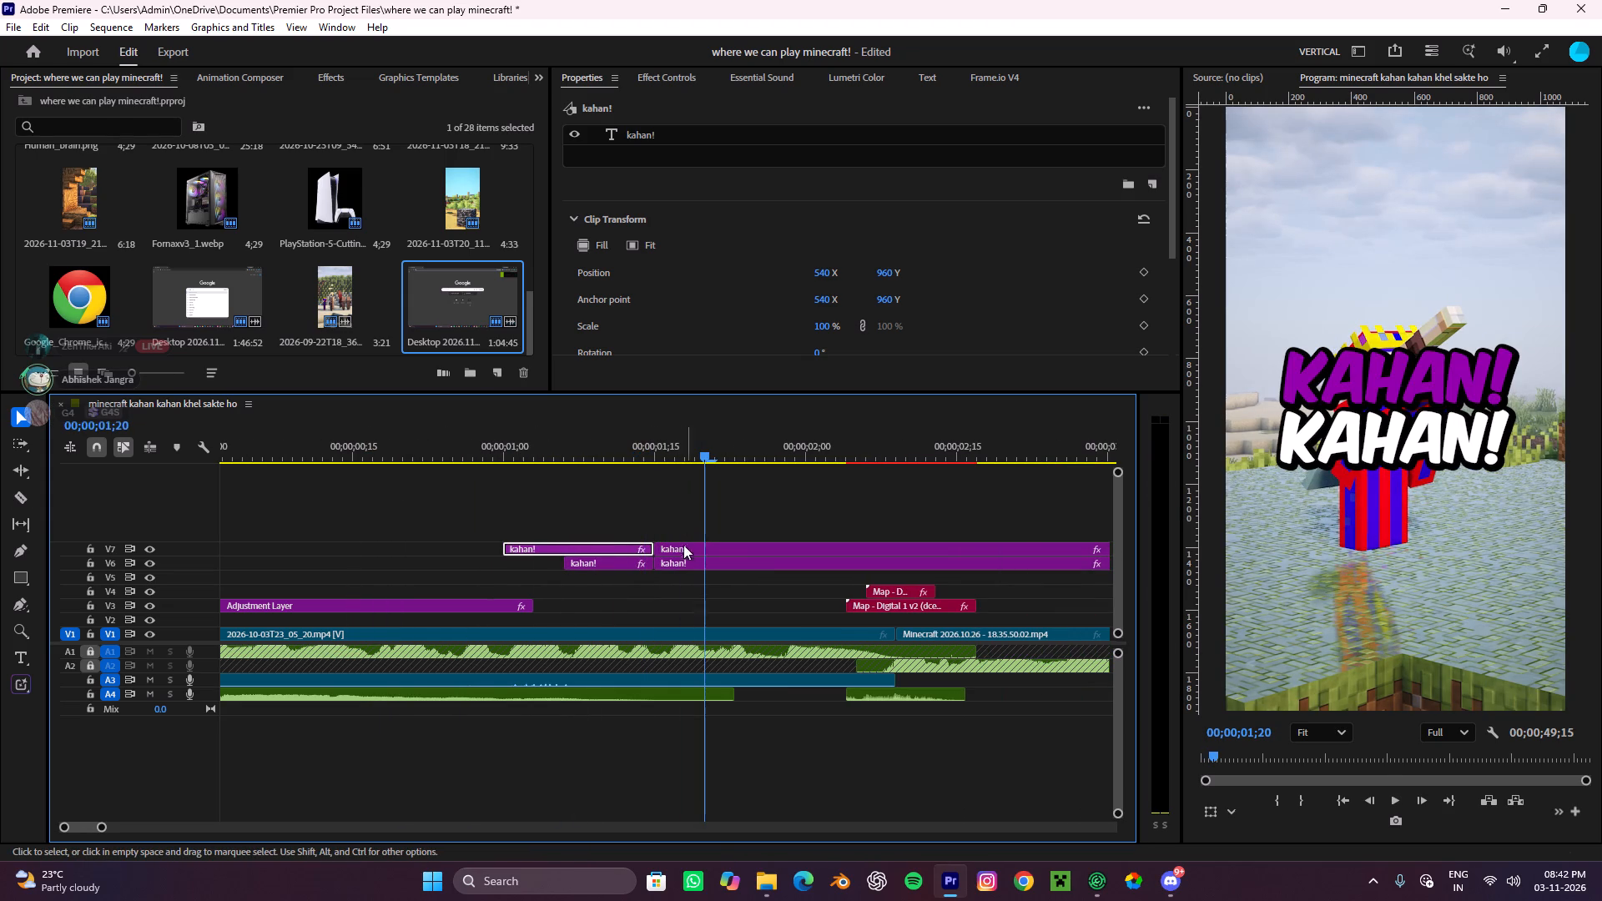
left_click(675, 550)
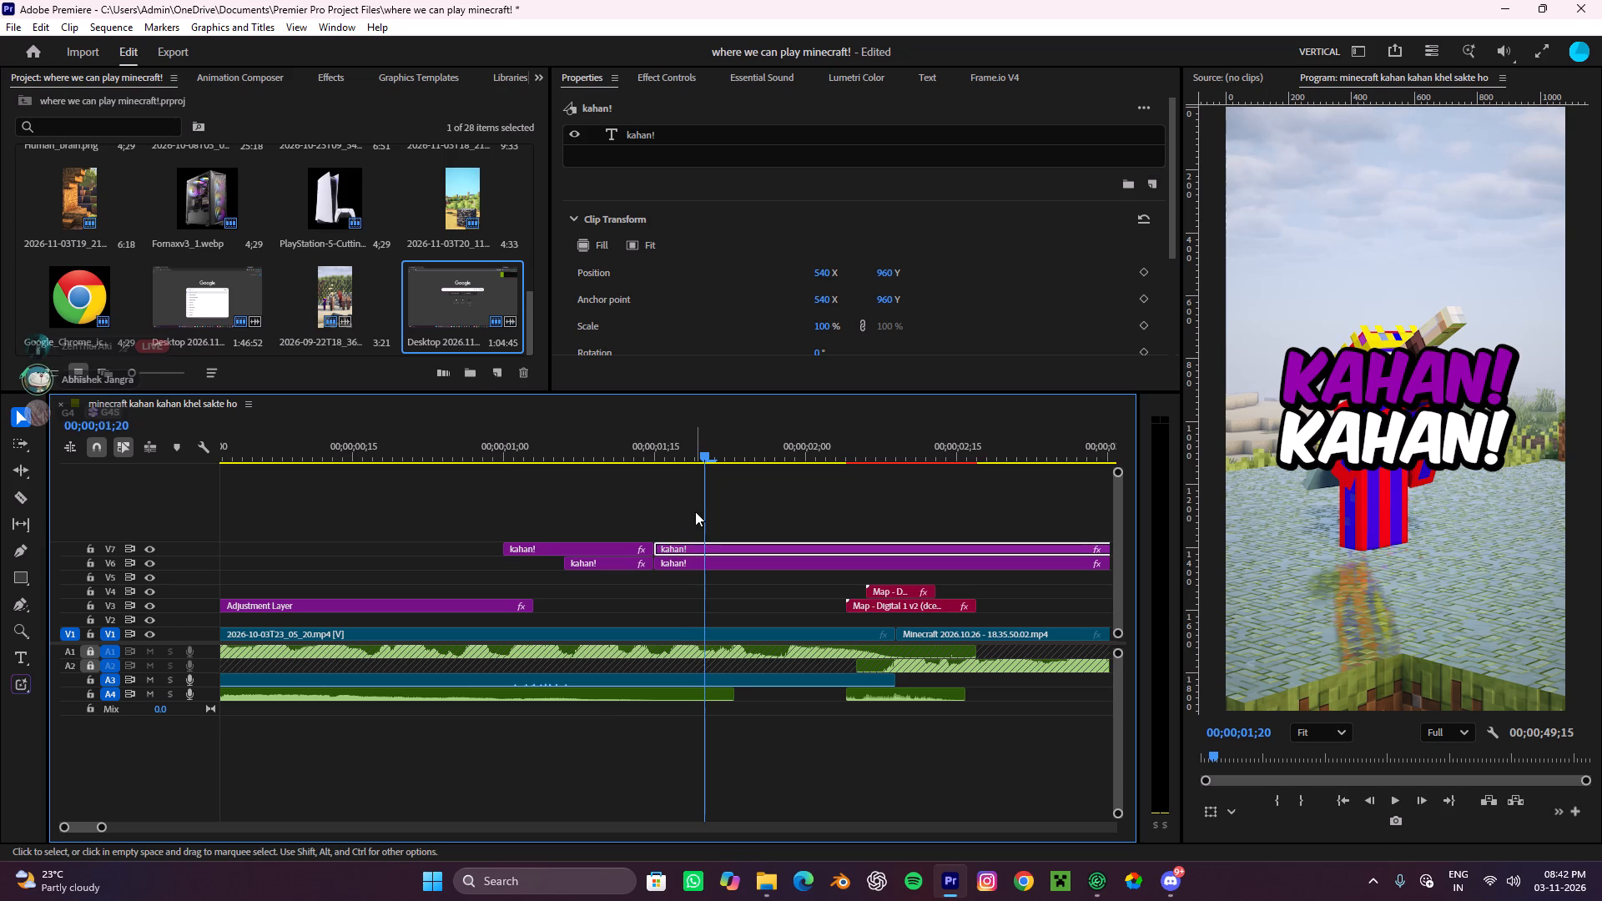
left_click_drag(681, 547, 723, 544)
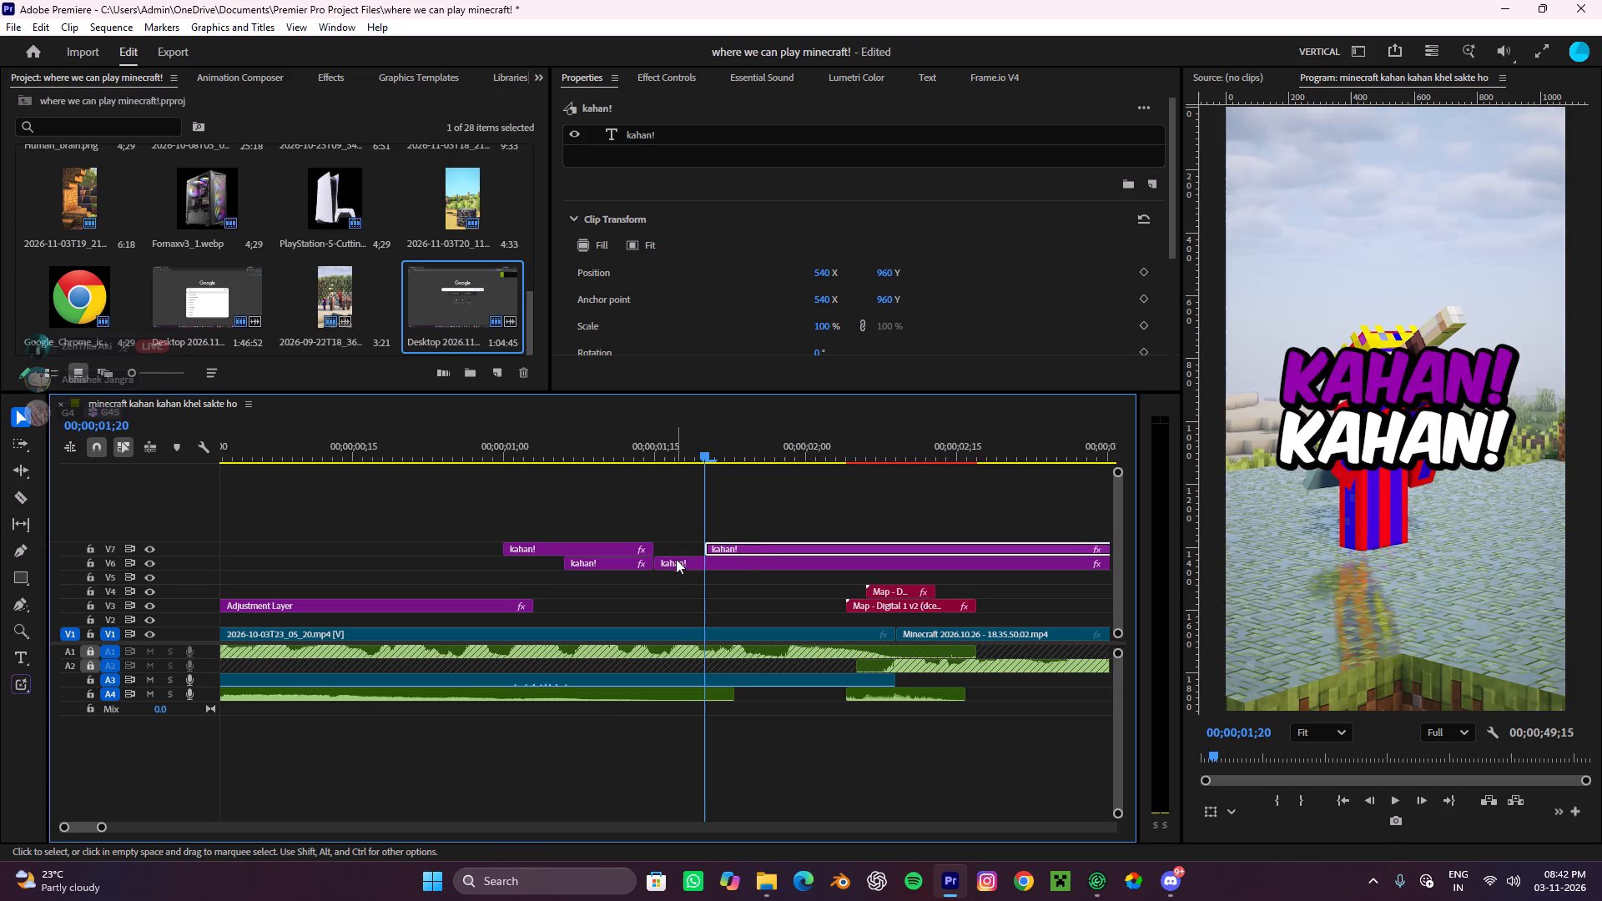
Move the second V6 "kahan!" segment to start at 00;00;01;20 and play back the words.
left_click_drag(676, 559, 728, 559)
left_click_drag(685, 457, 486, 528)
key("space")
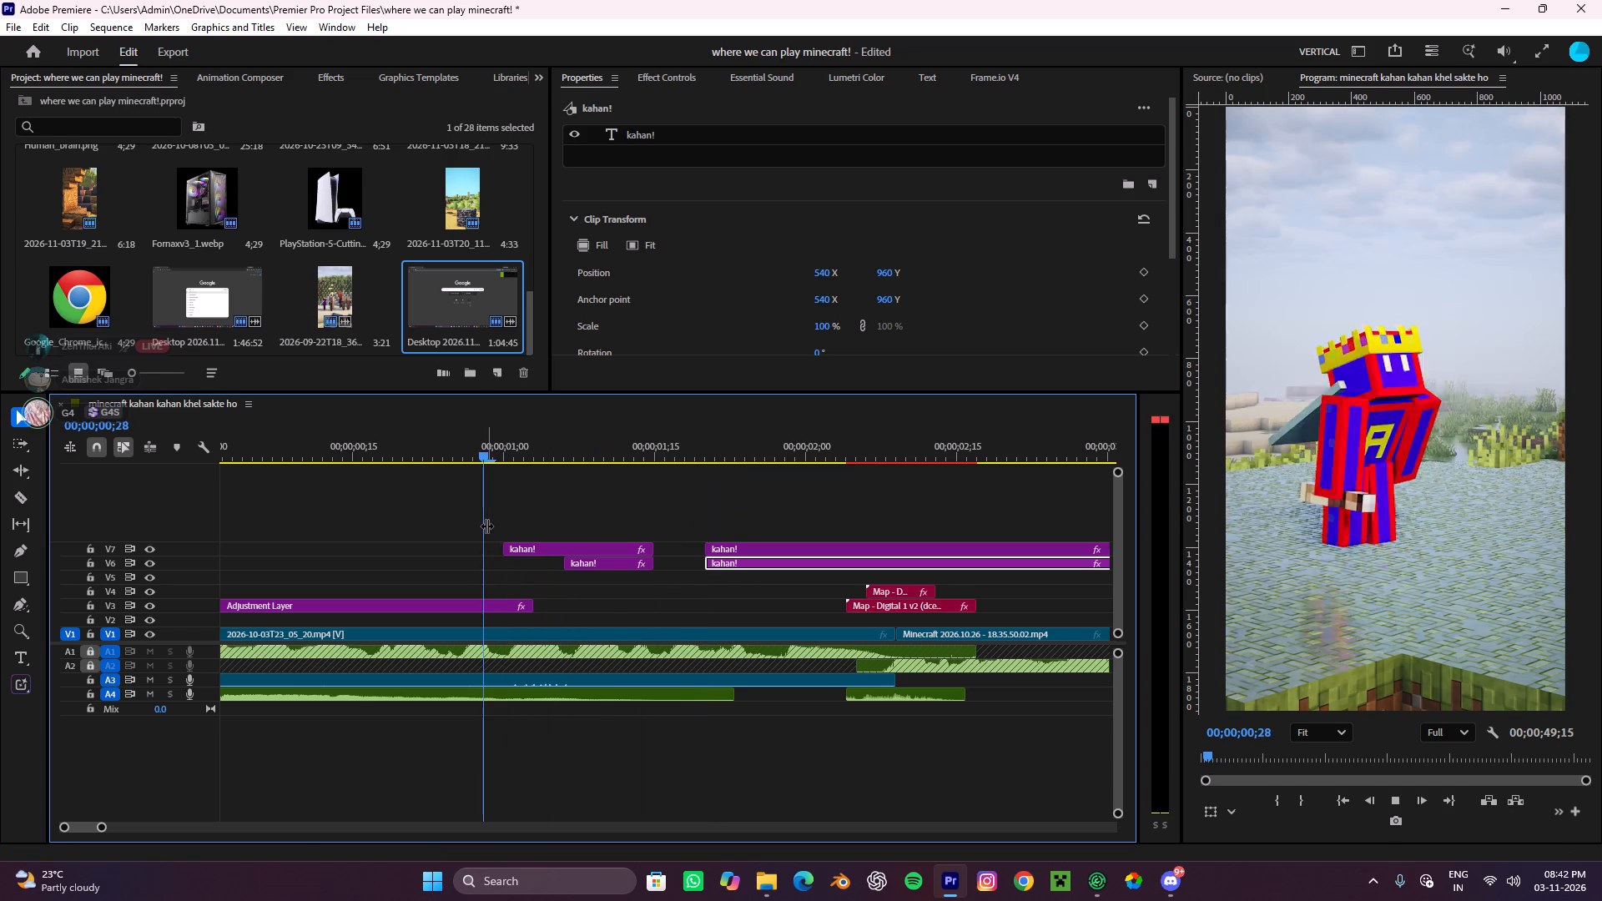
key("space")
key("space")
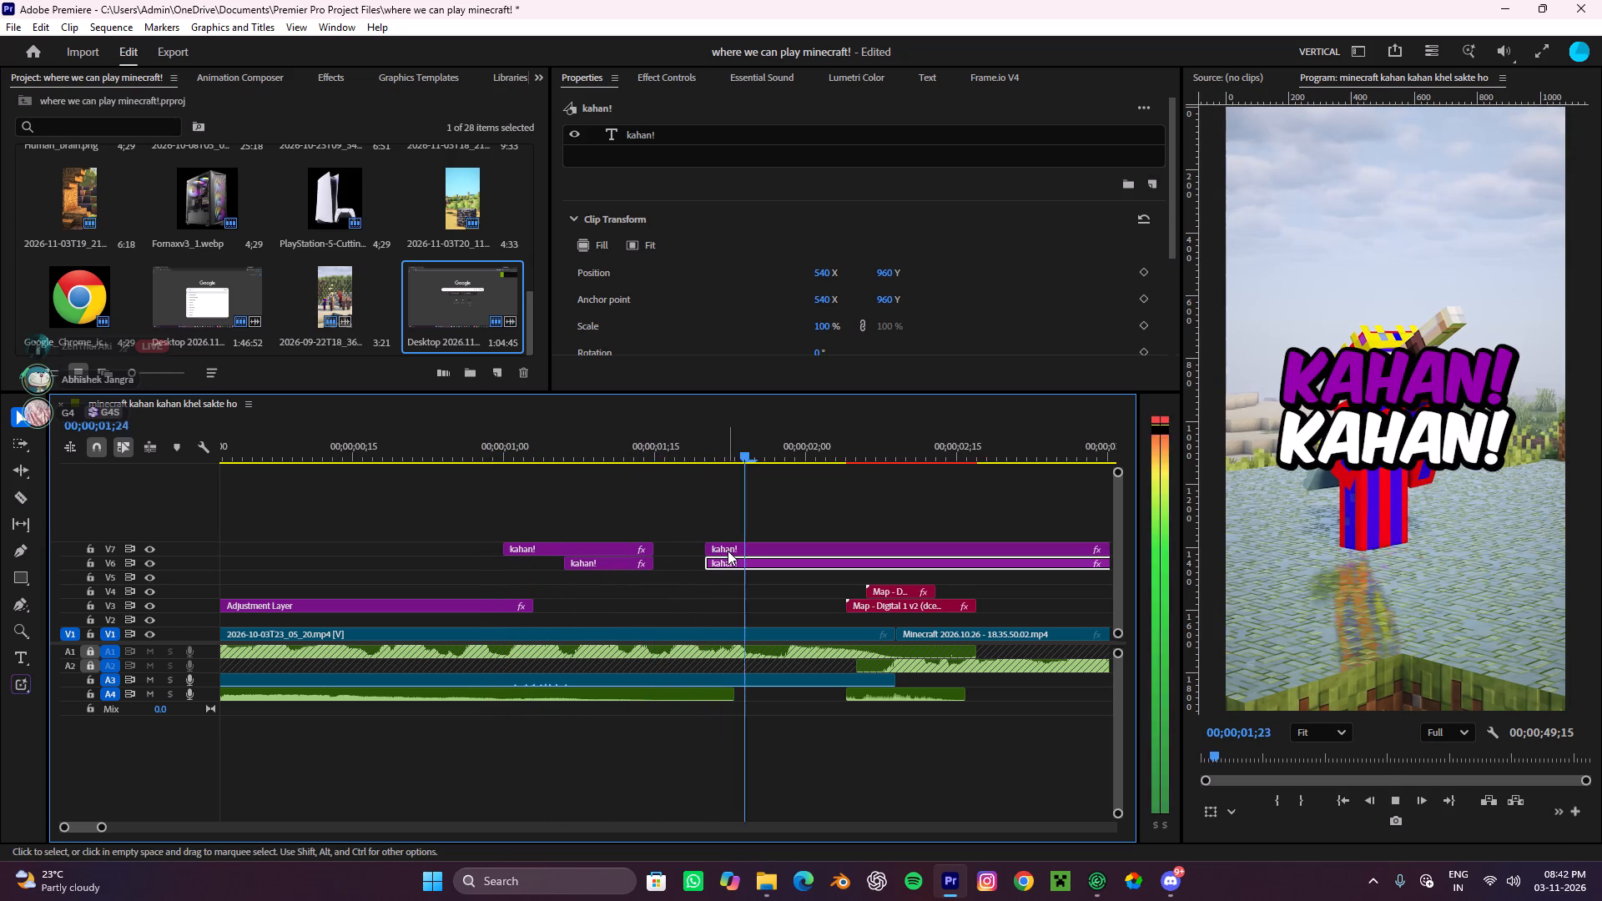
key("space")
Change the text of the second purple "kahan!" clip on V7 to "khel!".
scroll(734, 551, "down", 3)
left_click(734, 552)
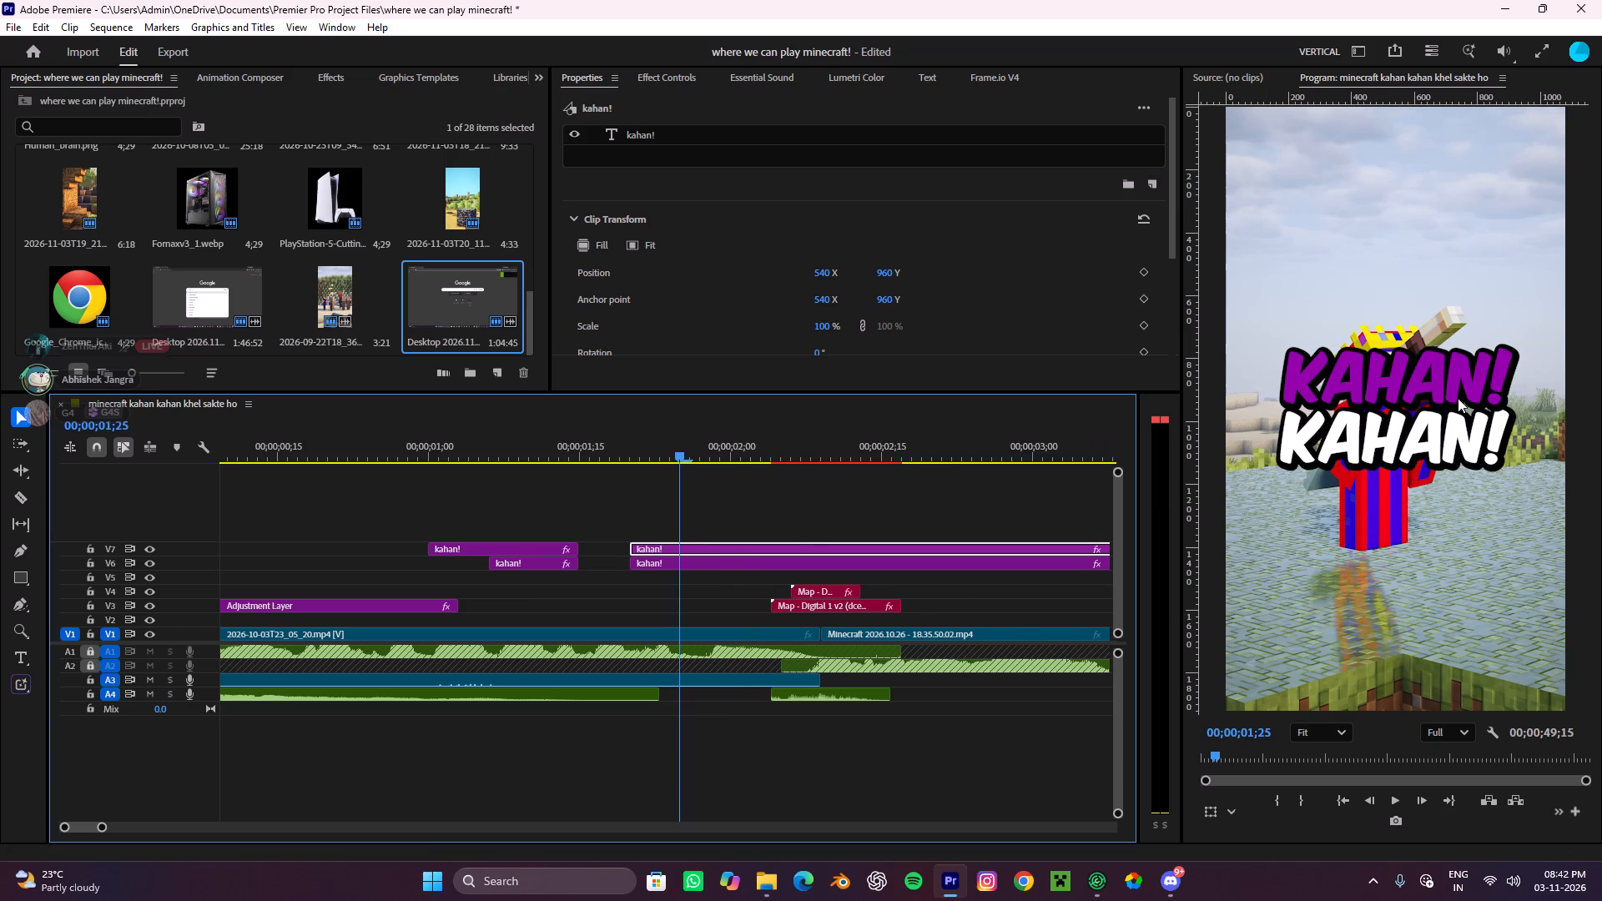
double_click(1458, 398)
type("kehl")
key("BackSpace")
key("BackSpace")
key("BackSpace")
type("hel")
key("shift+exclam")
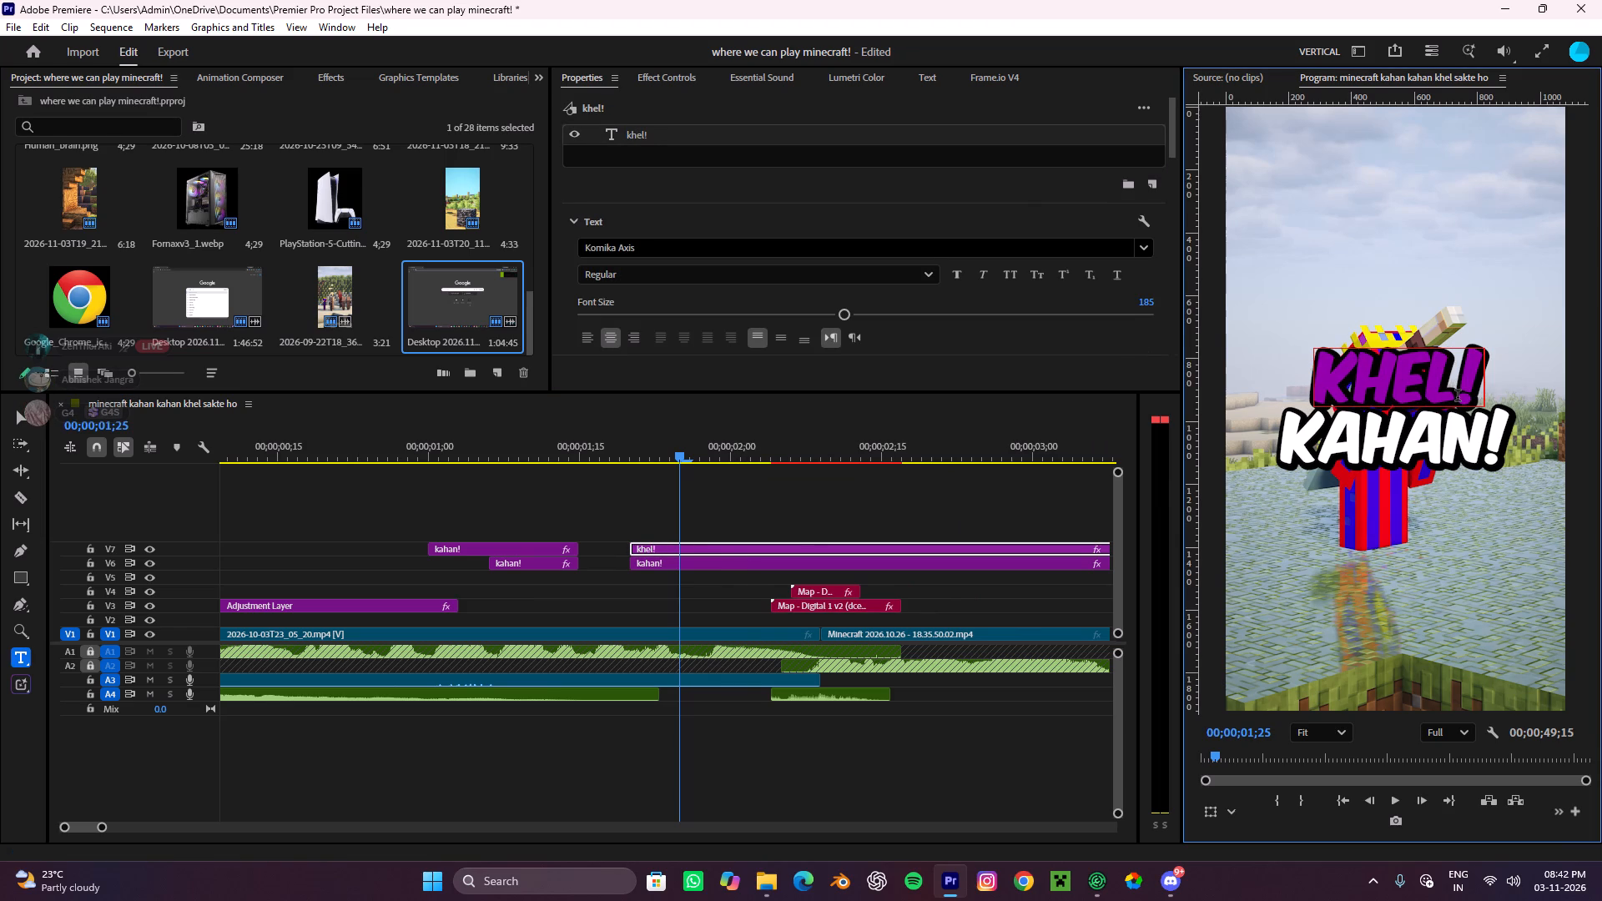
Change the text of the second white "kahan!" clip on V6 to "sakte".
double_click(1414, 445)
type("sa")
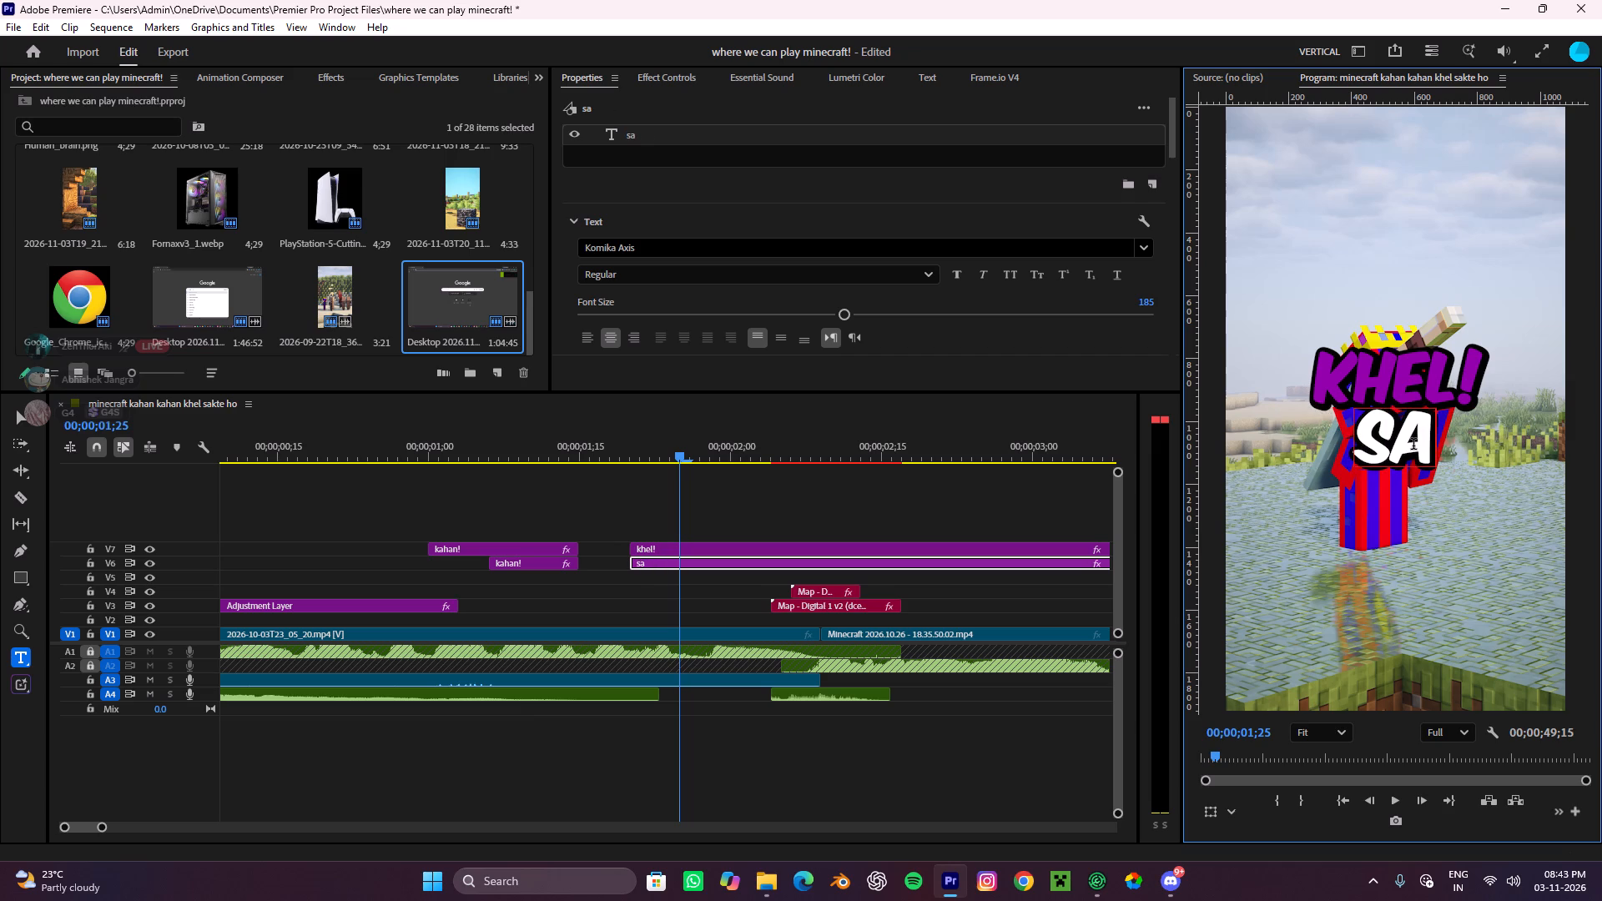
type("kte")
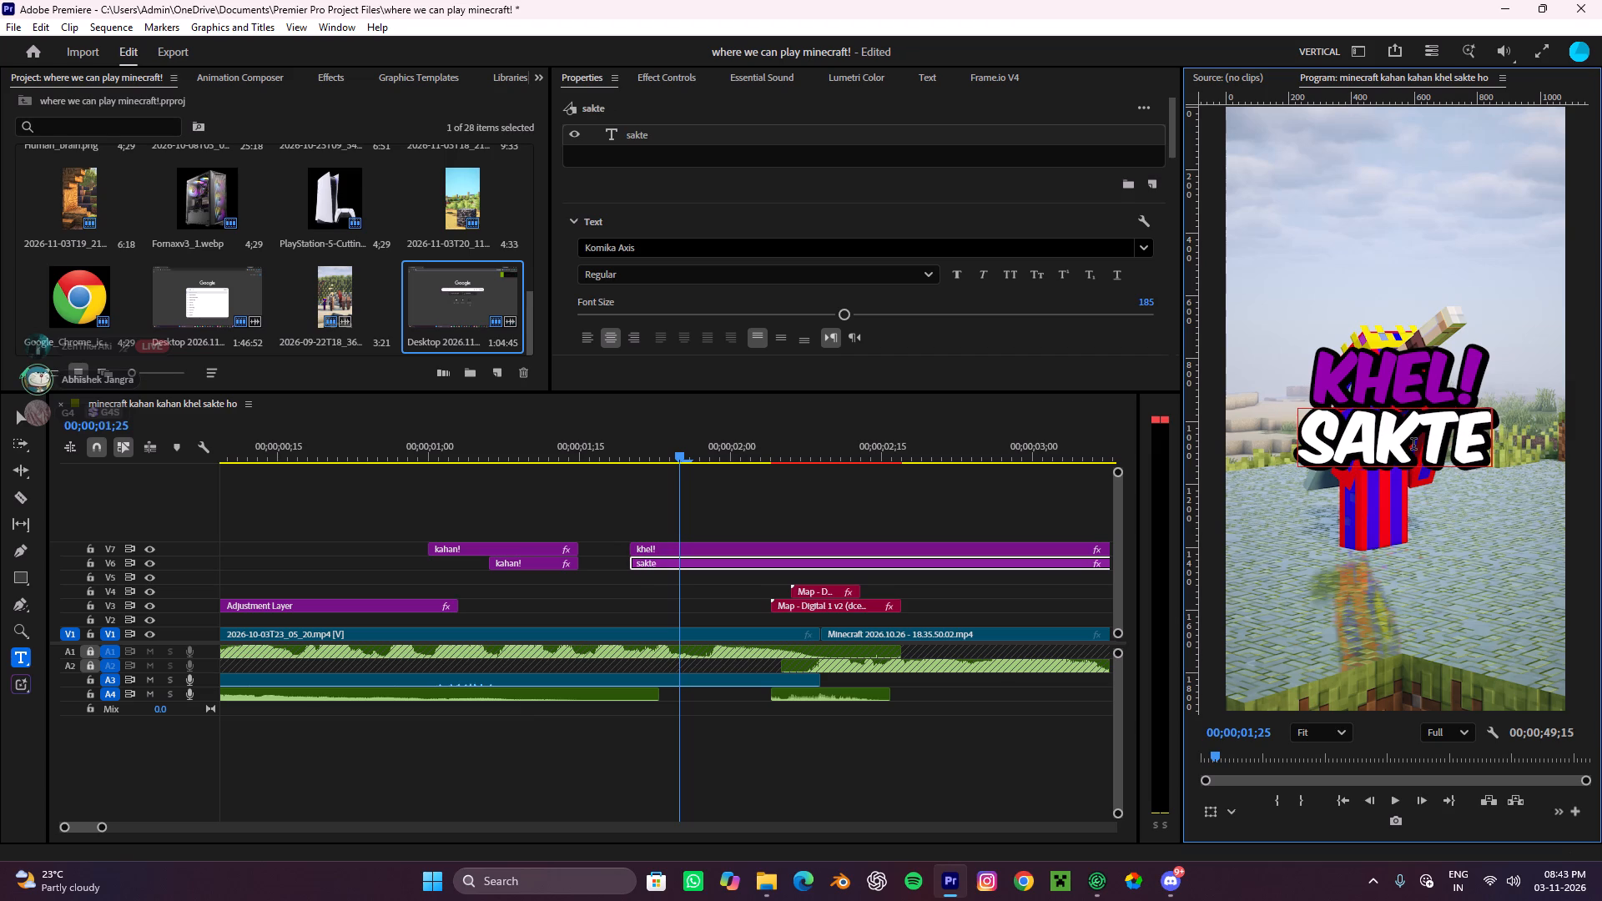
left_click(758, 522)
key("v")
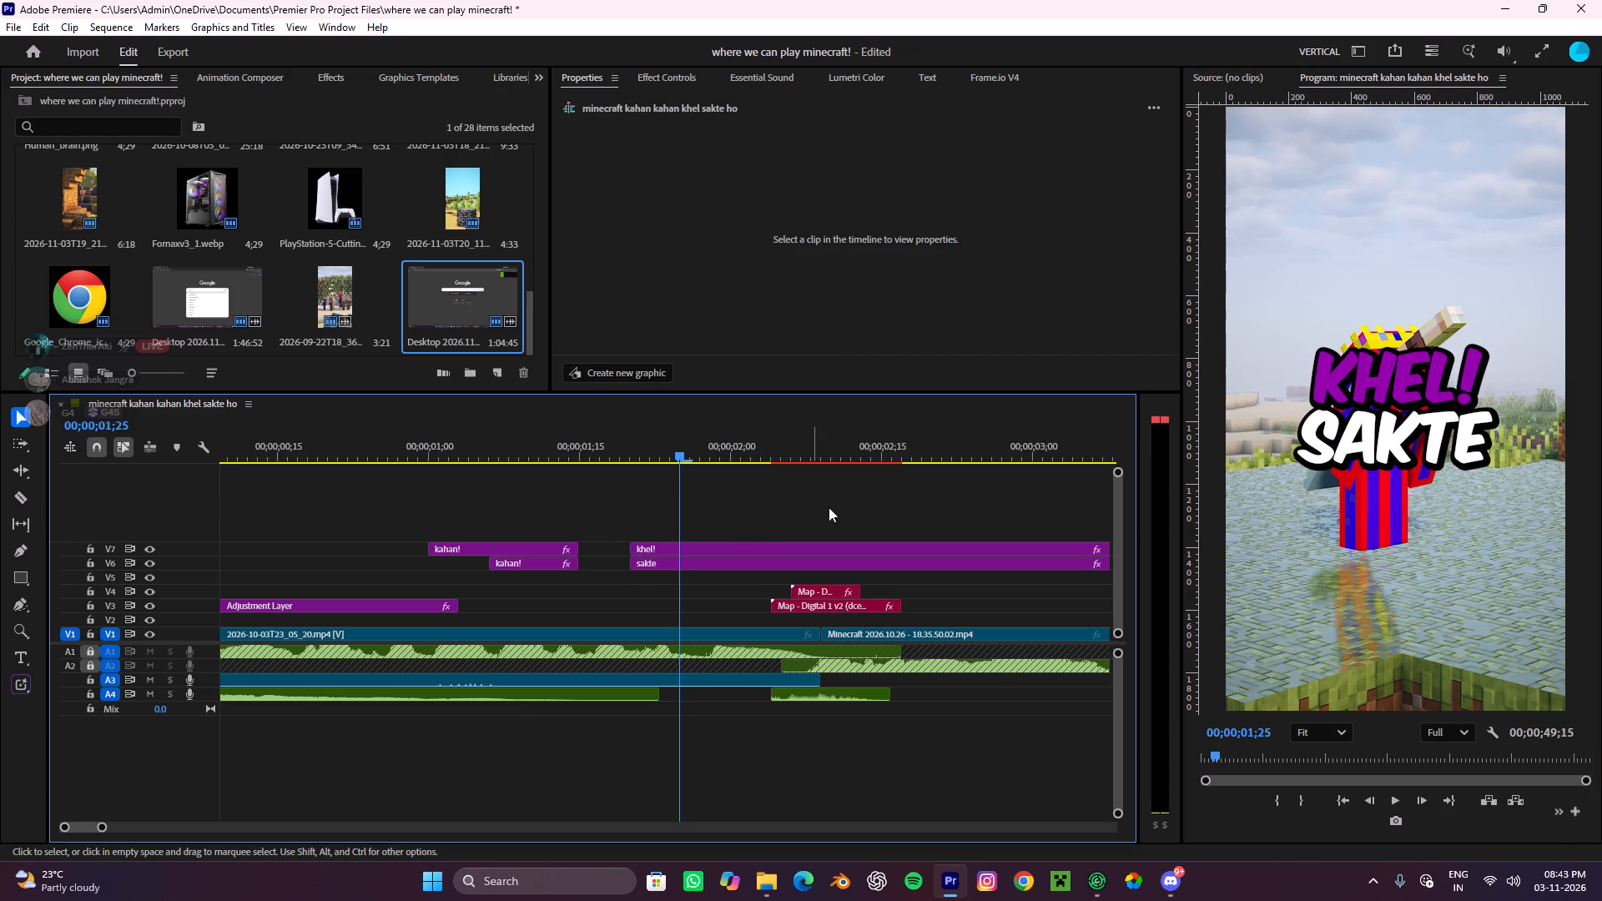
Shift the purple "khel!" and white "sakte" texts slightly upward in the frame, keeping them stacked.
left_click(1439, 382)
left_click_drag(1417, 378, 1418, 347)
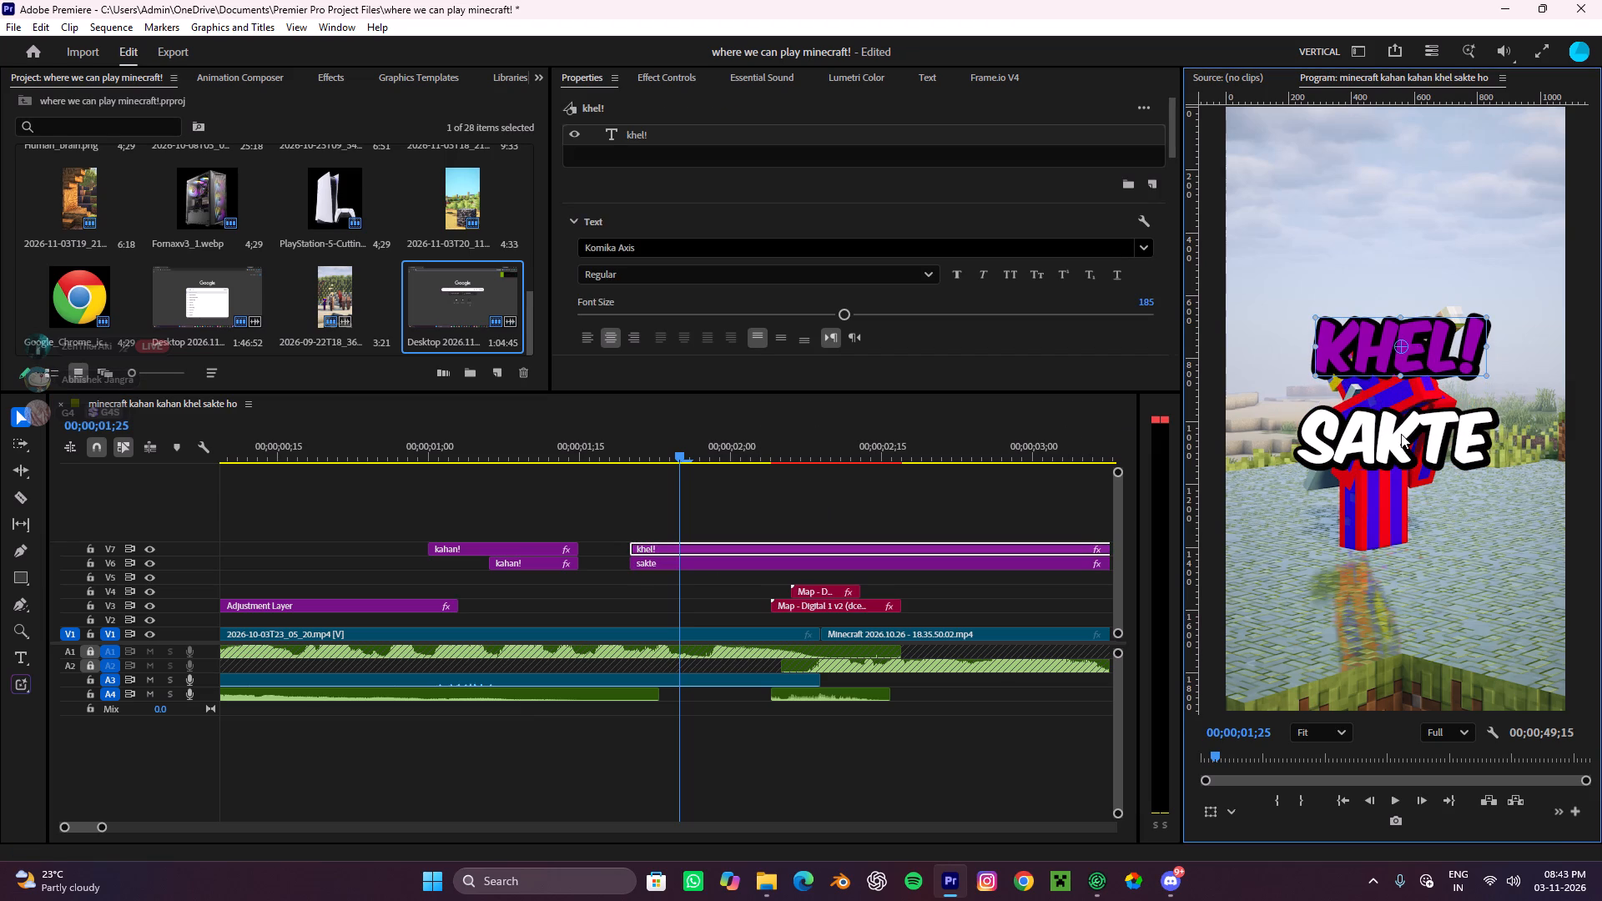
left_click(1401, 448)
left_click_drag(1423, 444, 1425, 416)
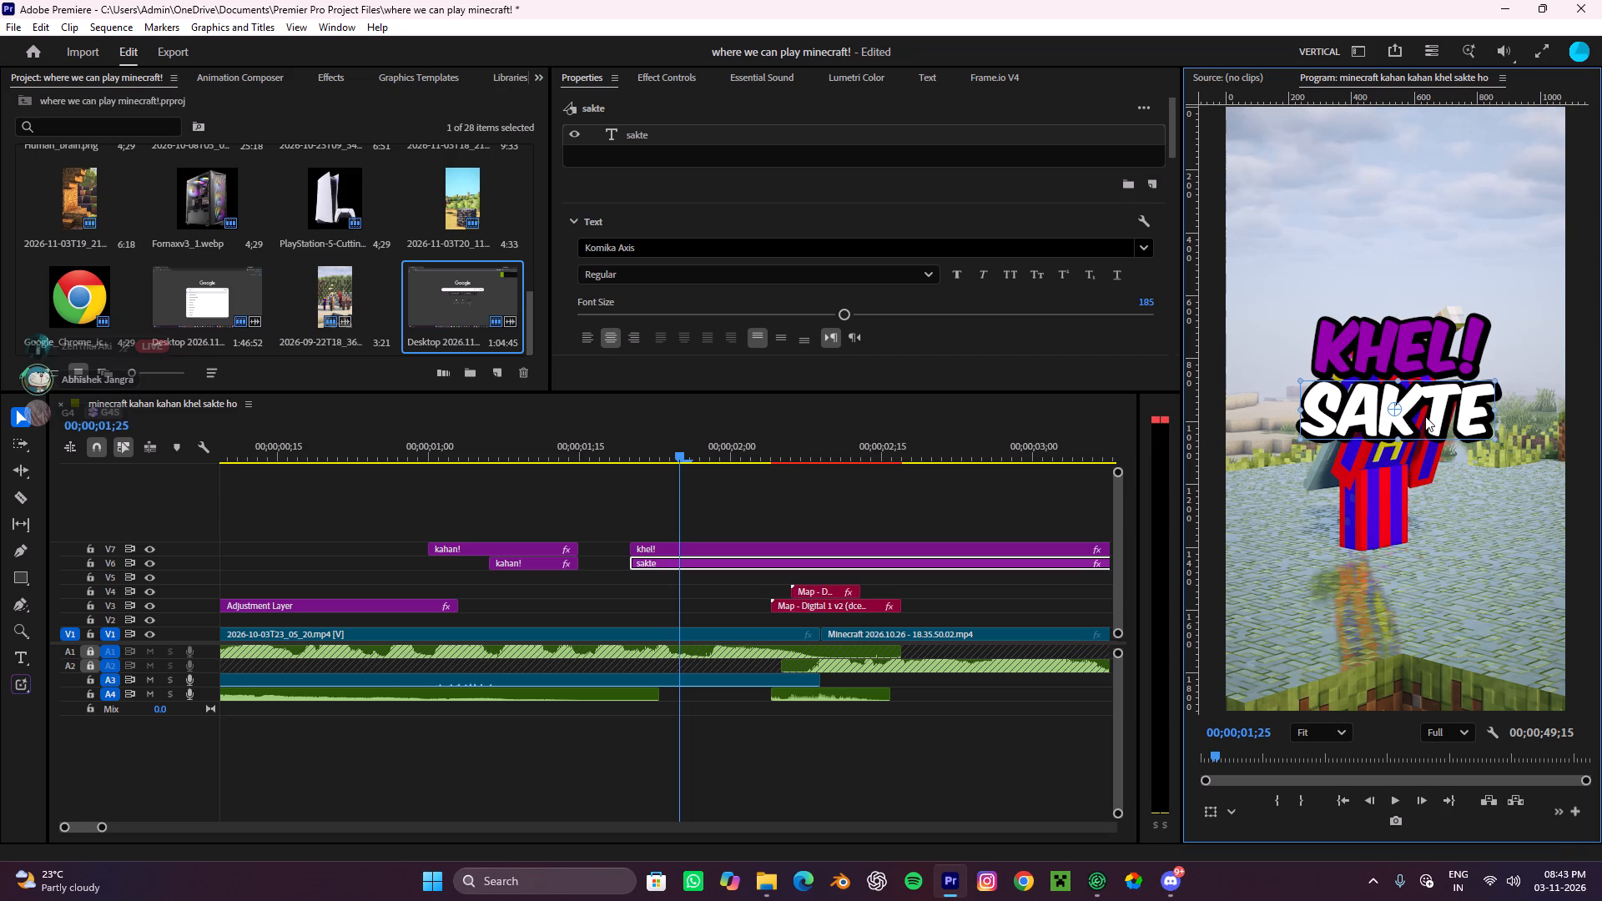
left_click_drag(1425, 416, 1424, 416)
left_click(1440, 351)
left_click(1440, 351, "alt")
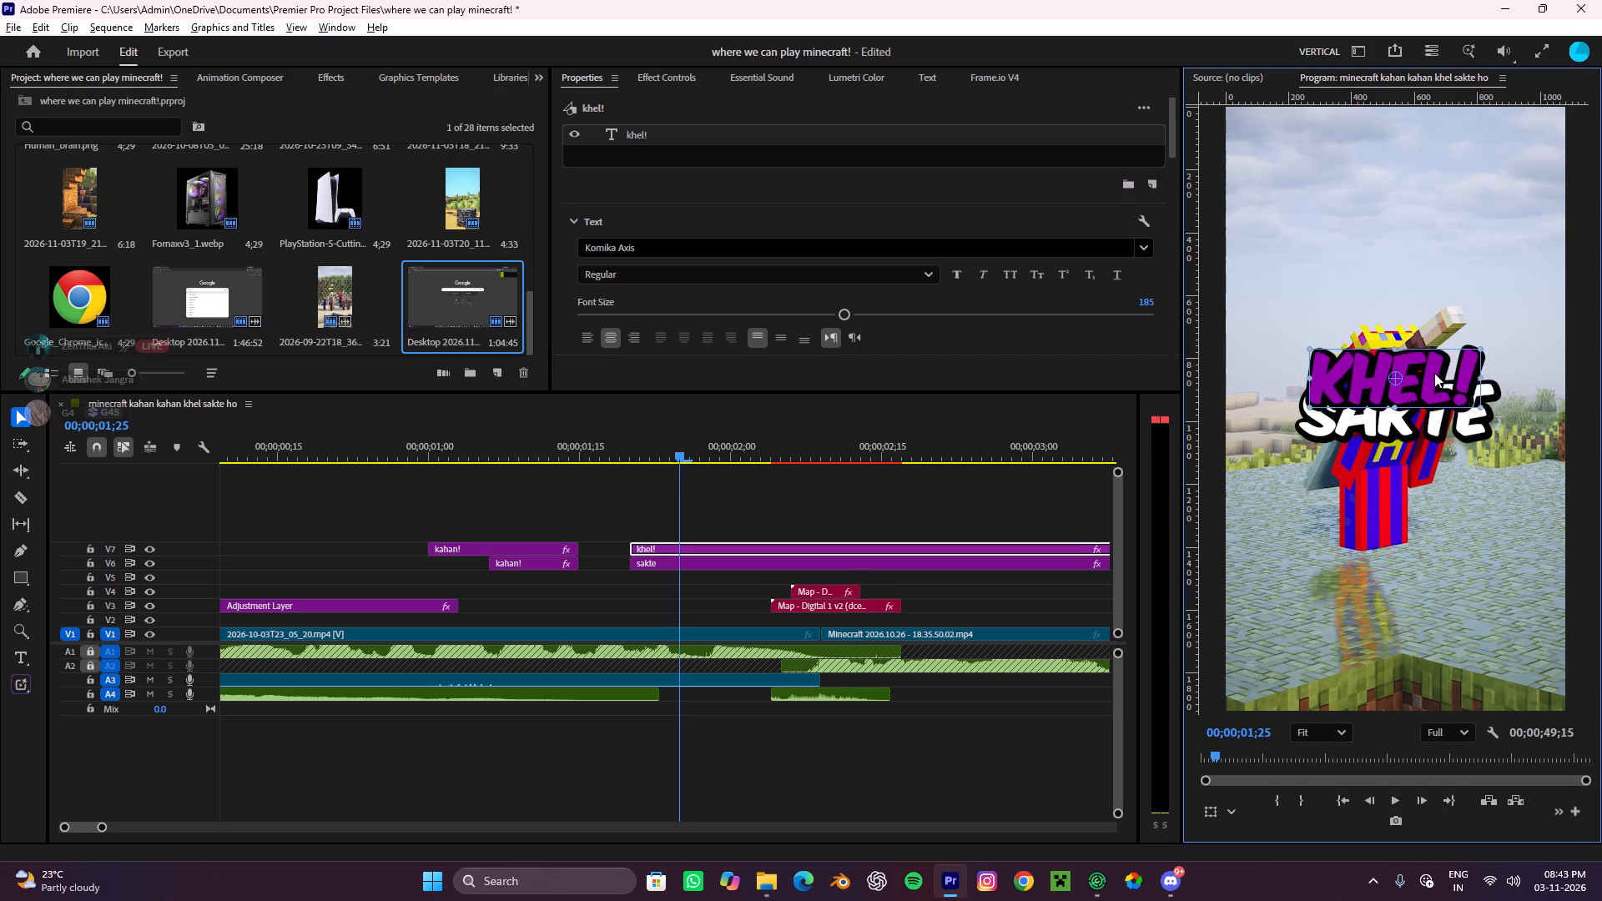
key("ctrl+z")
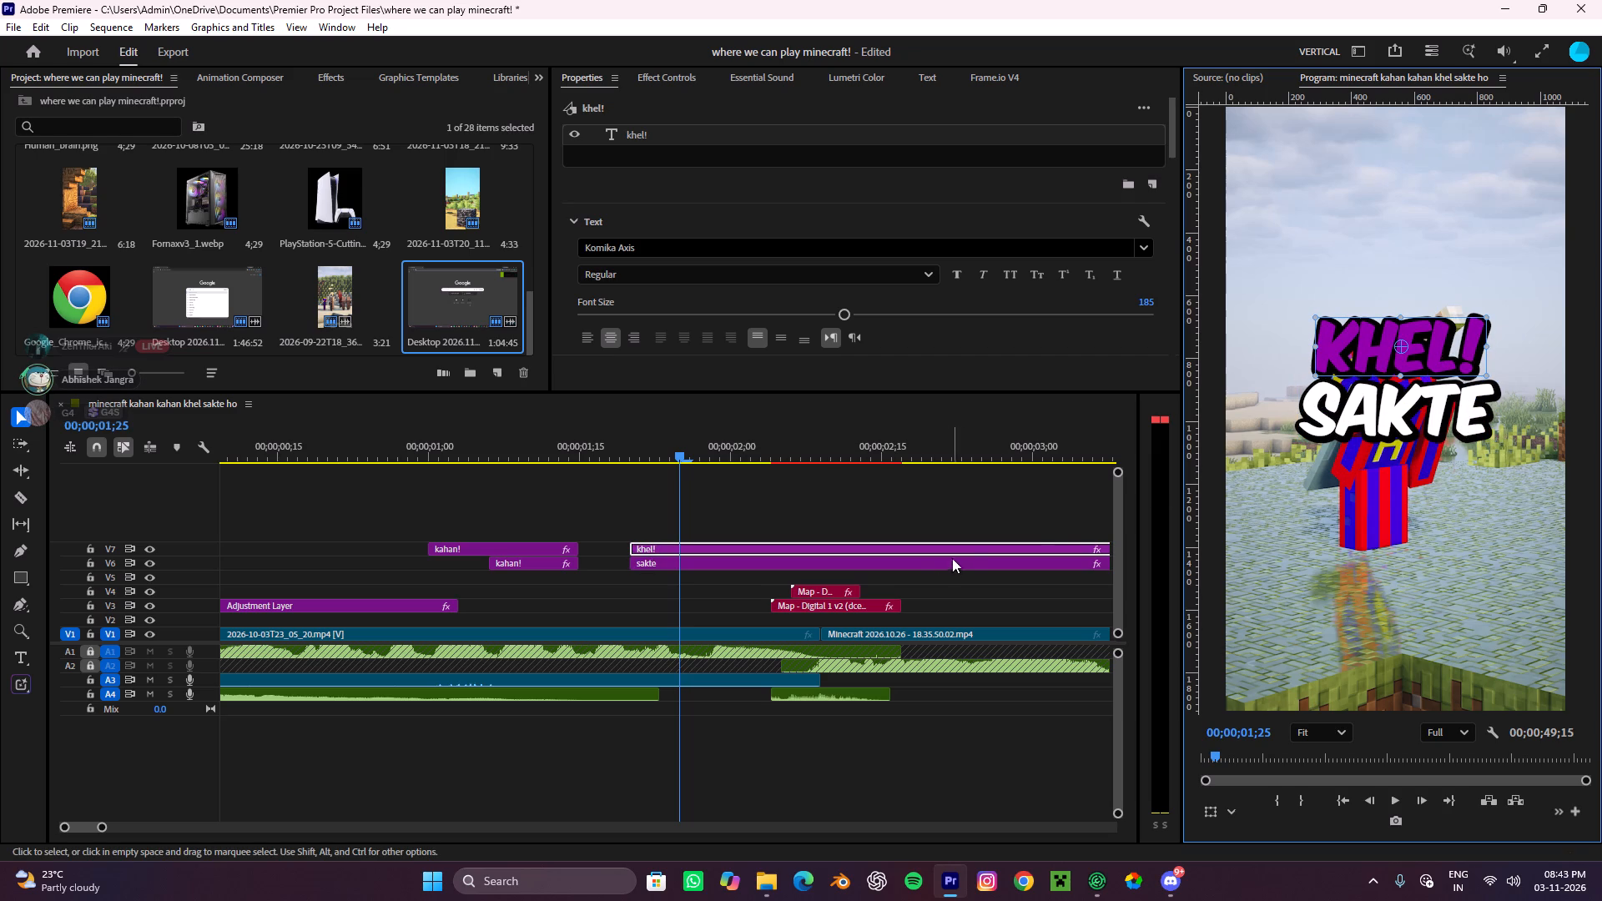
Duplicate the "sakte" clip onto V5 and set the copy's vertical position to 1165 so it sits below the original.
left_click(834, 568)
left_click_drag(829, 570, 827, 582, "alt")
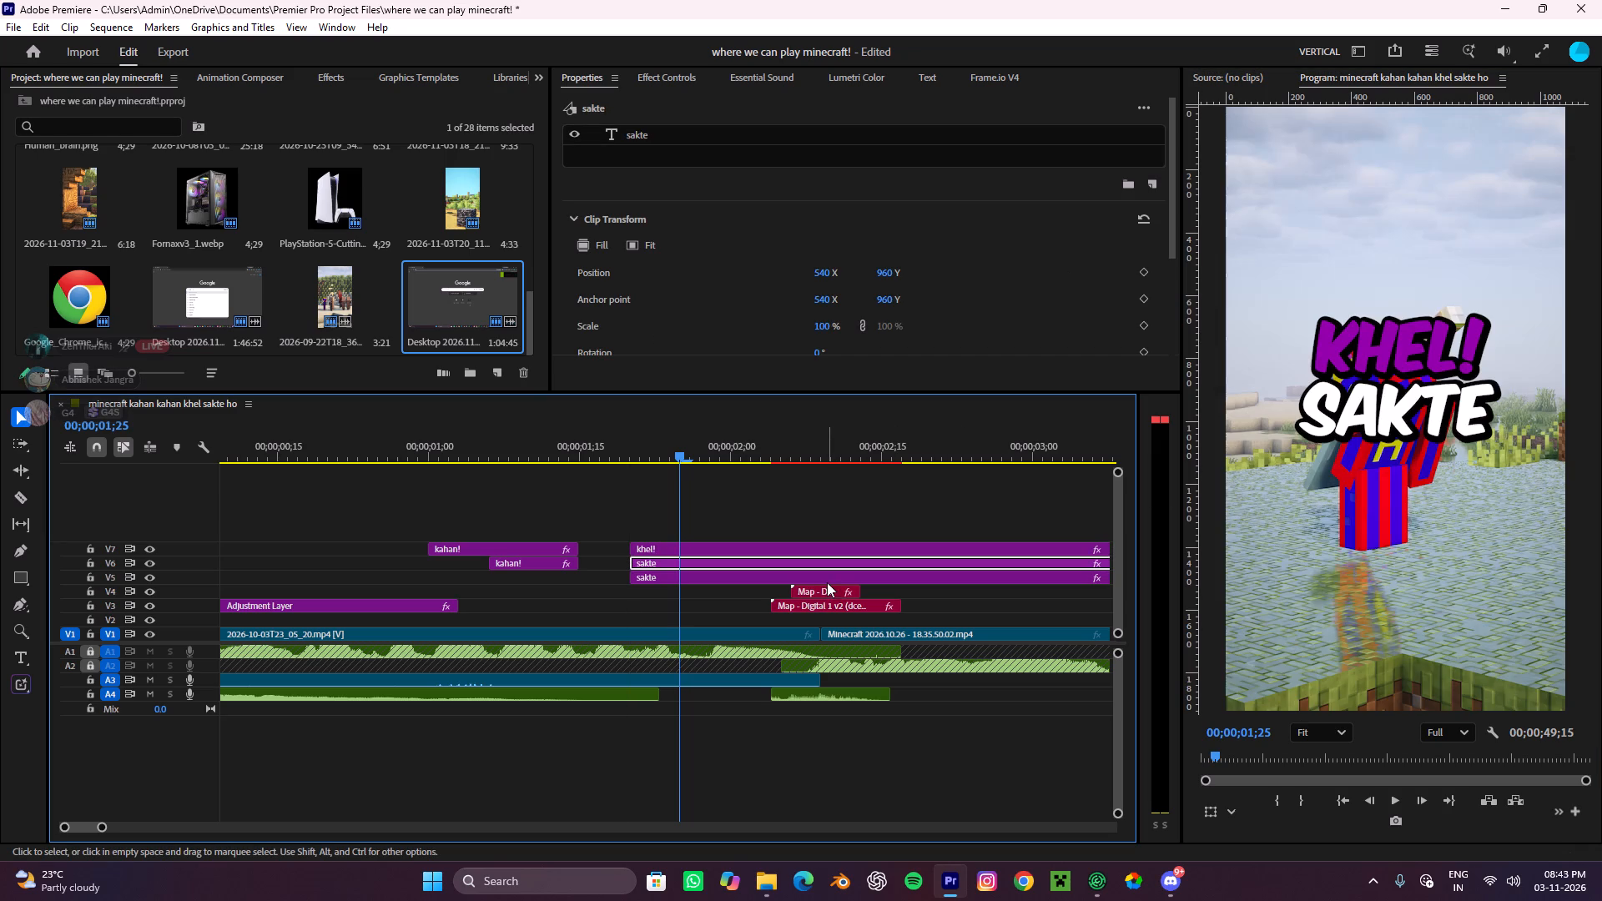
left_click(889, 575)
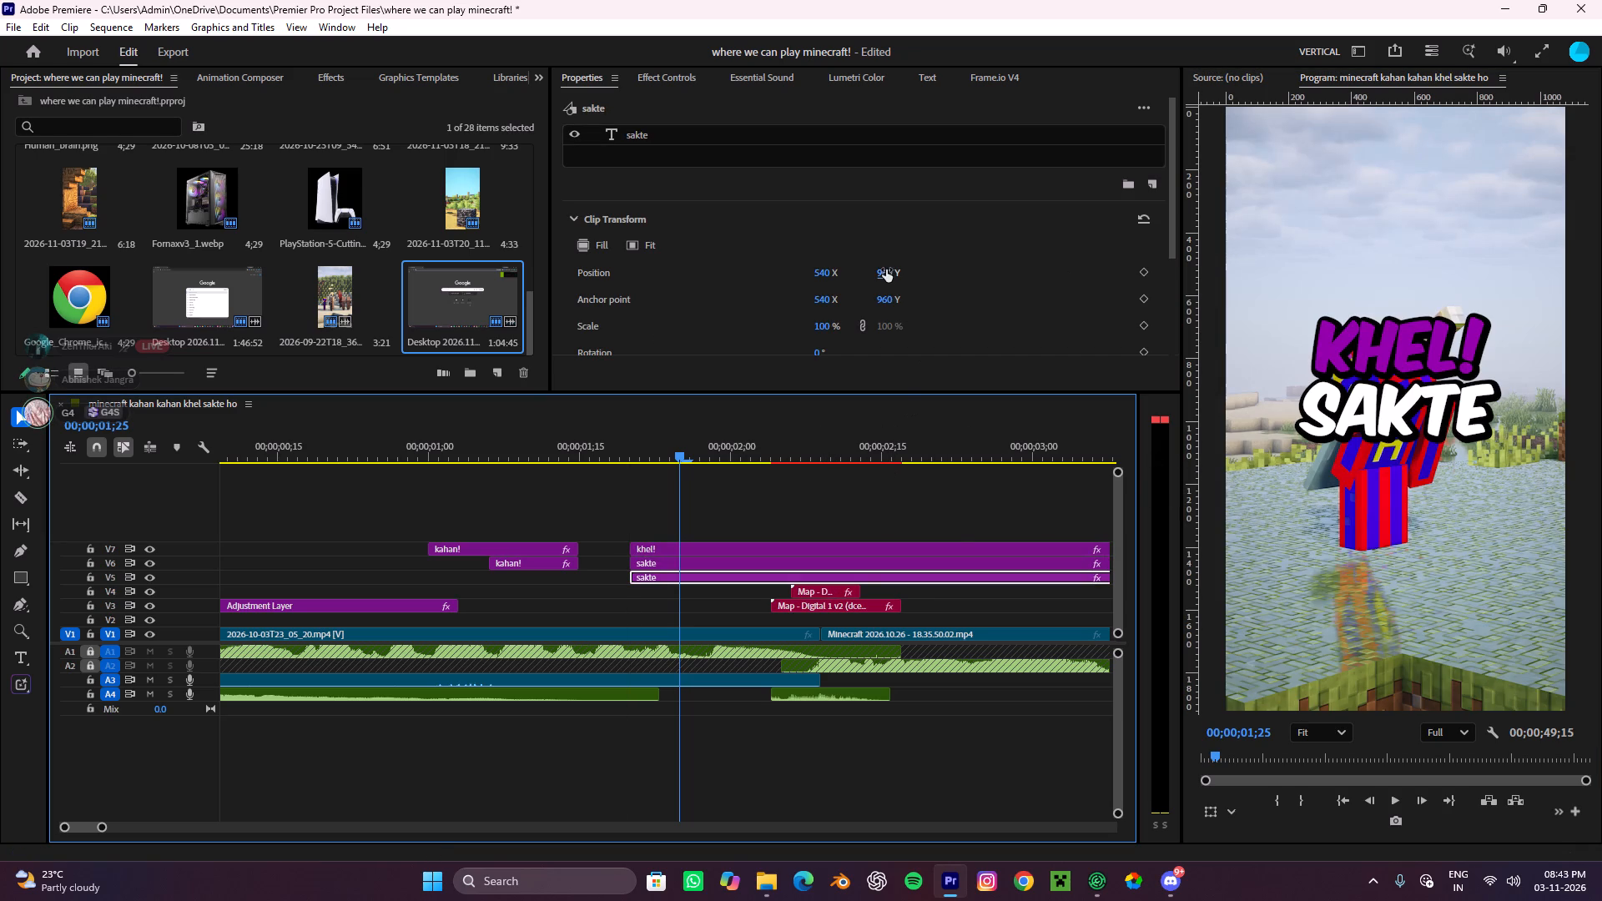
left_click_drag(886, 269, 1024, 241)
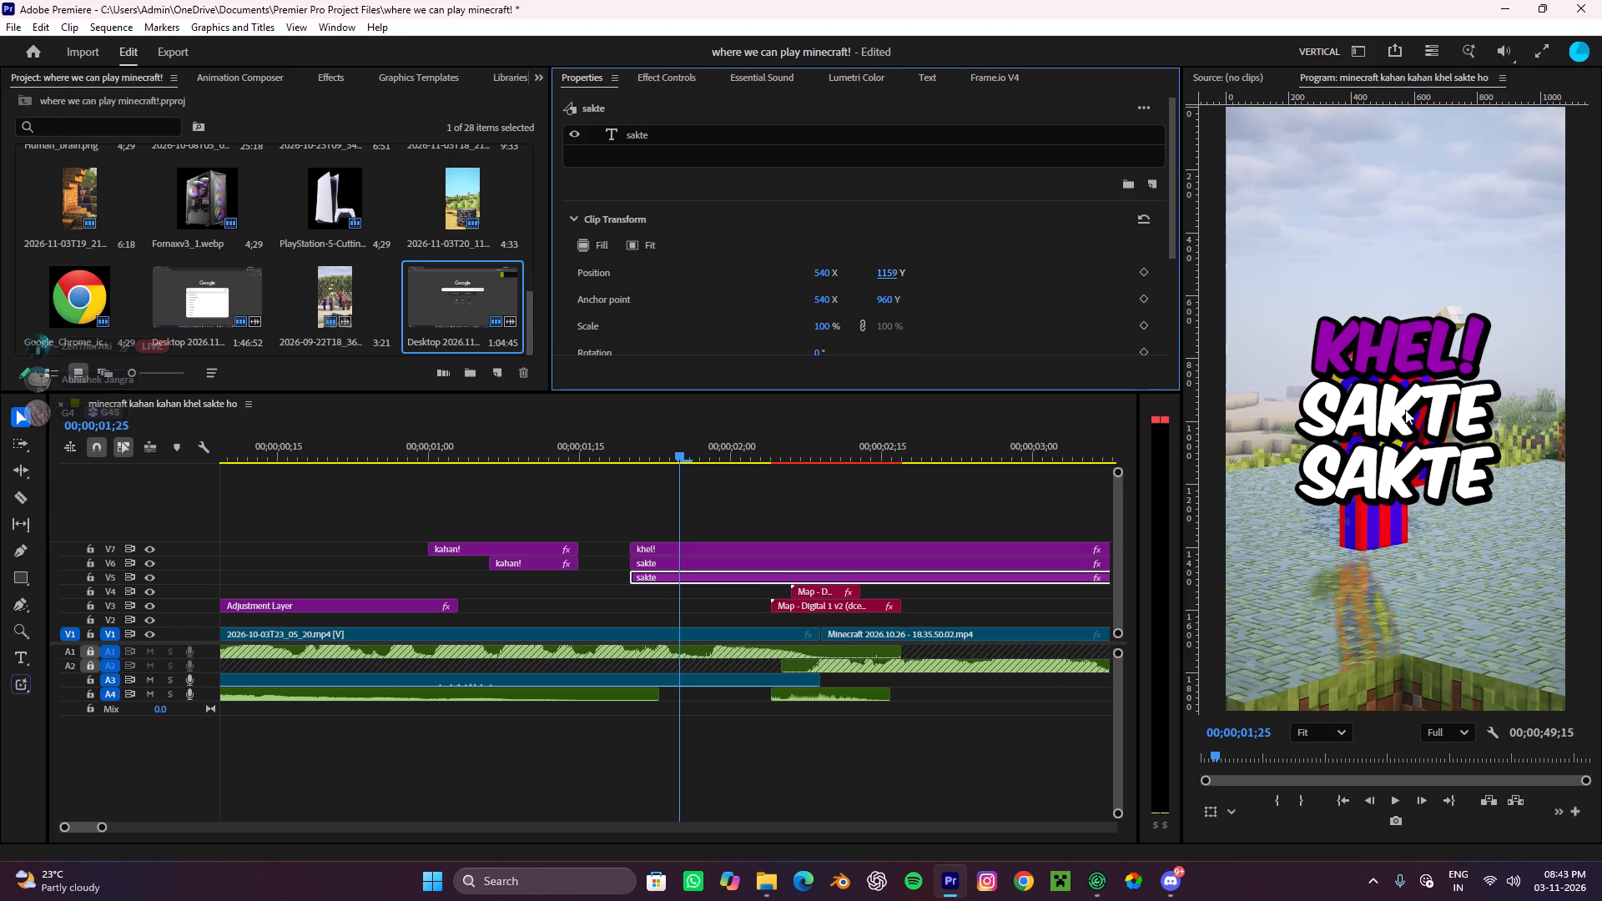
left_click(886, 272)
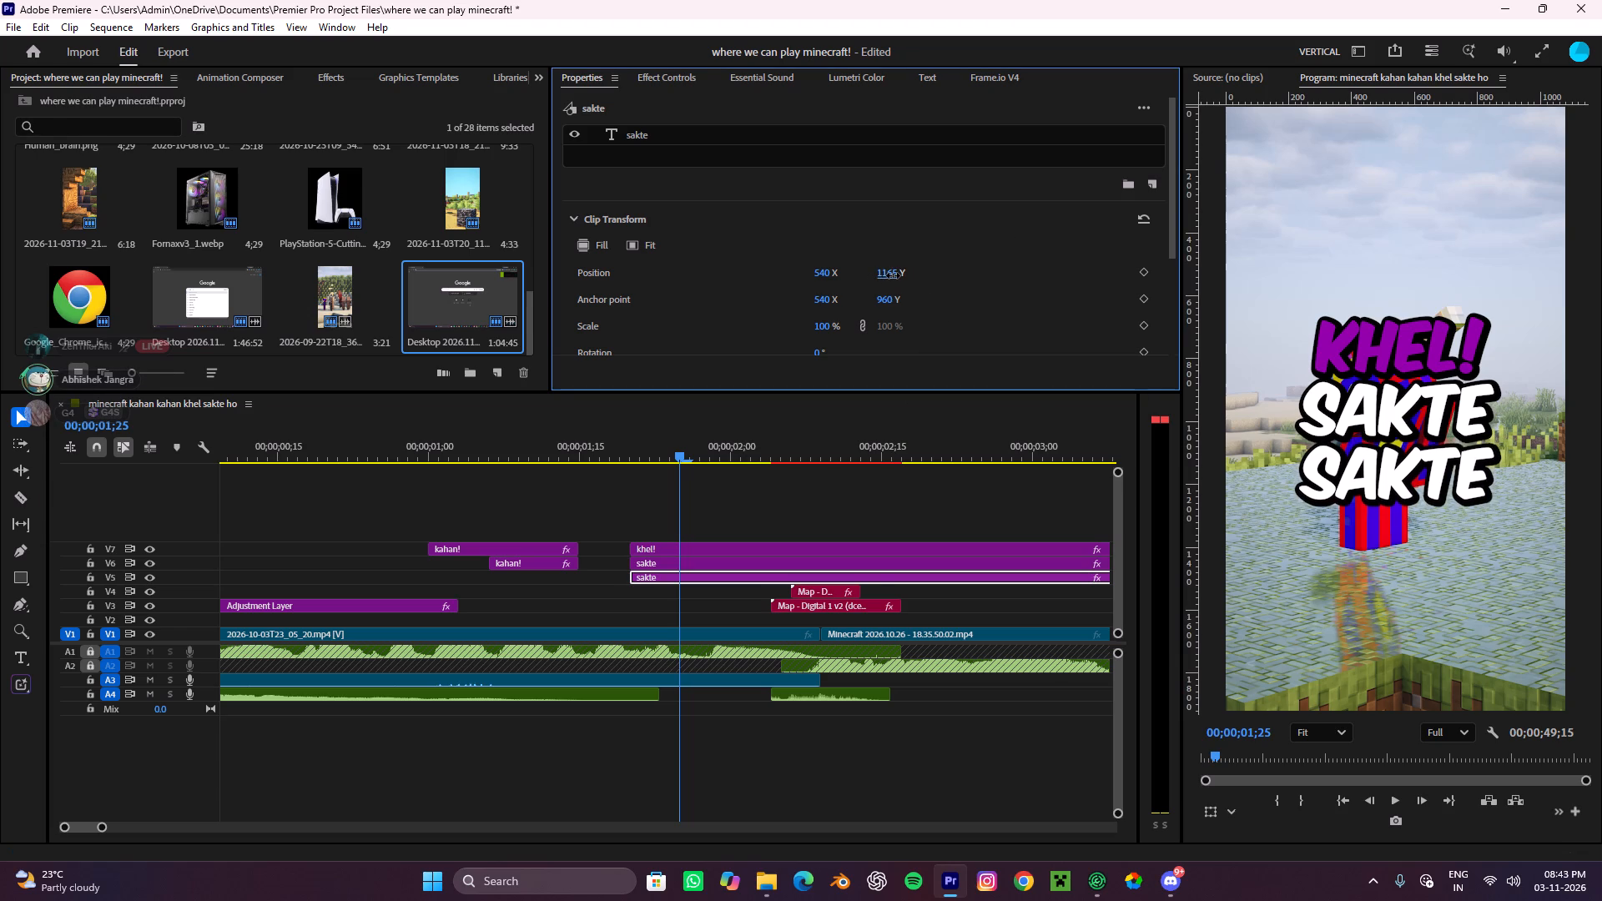
left_click(878, 486)
Change the text of the lower "sakte" copy on V5 to "ho!!".
double_click(1448, 470)
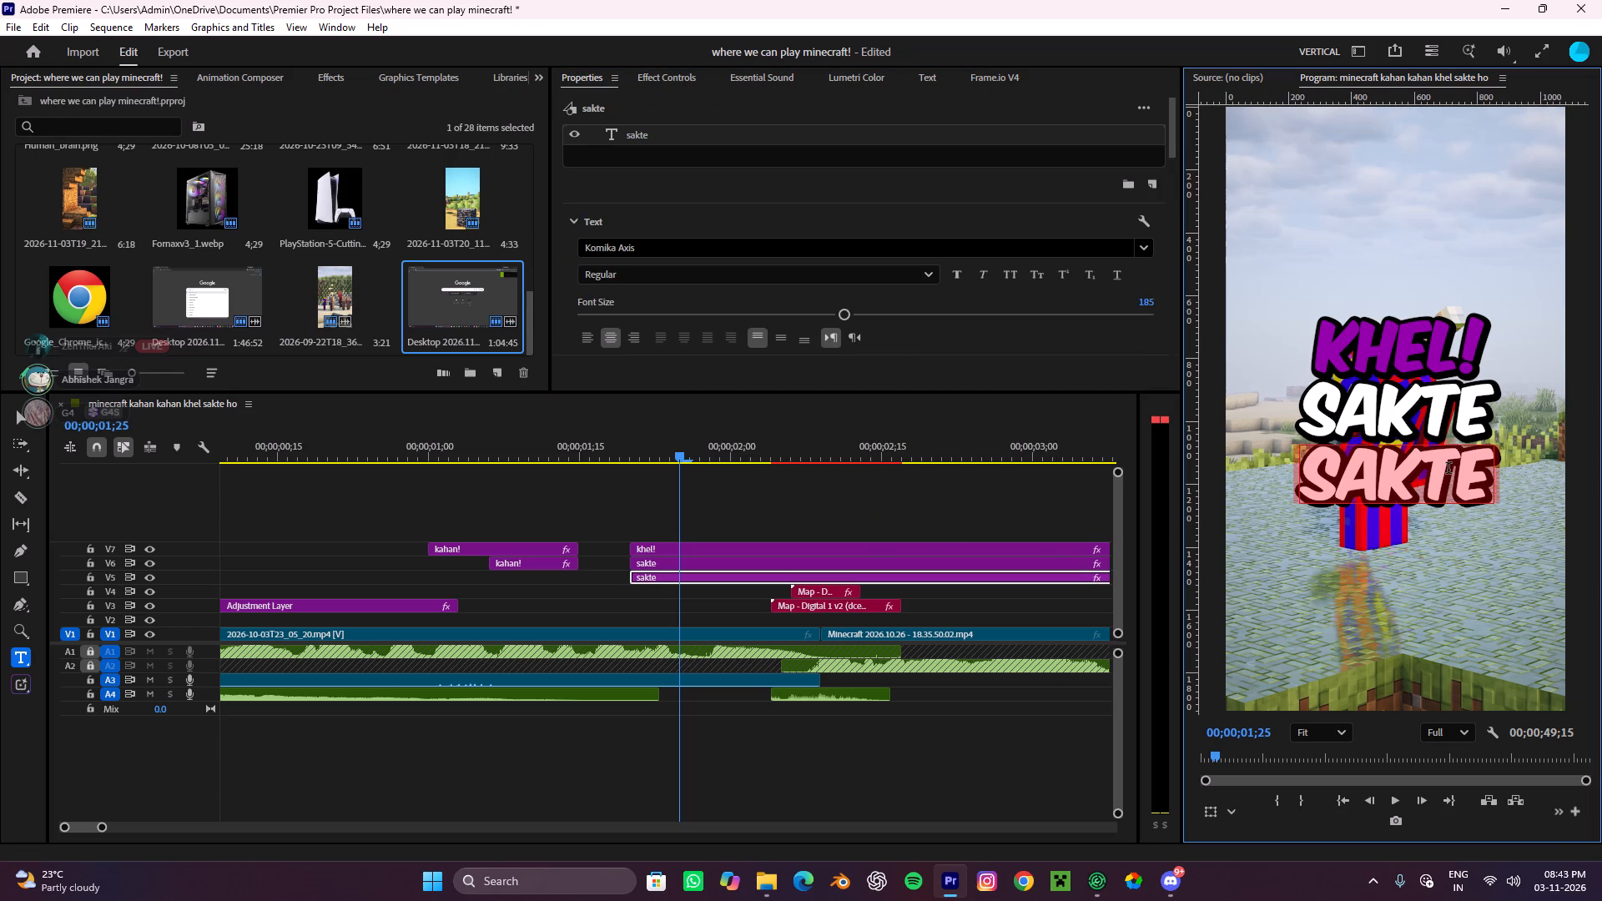
type("ho")
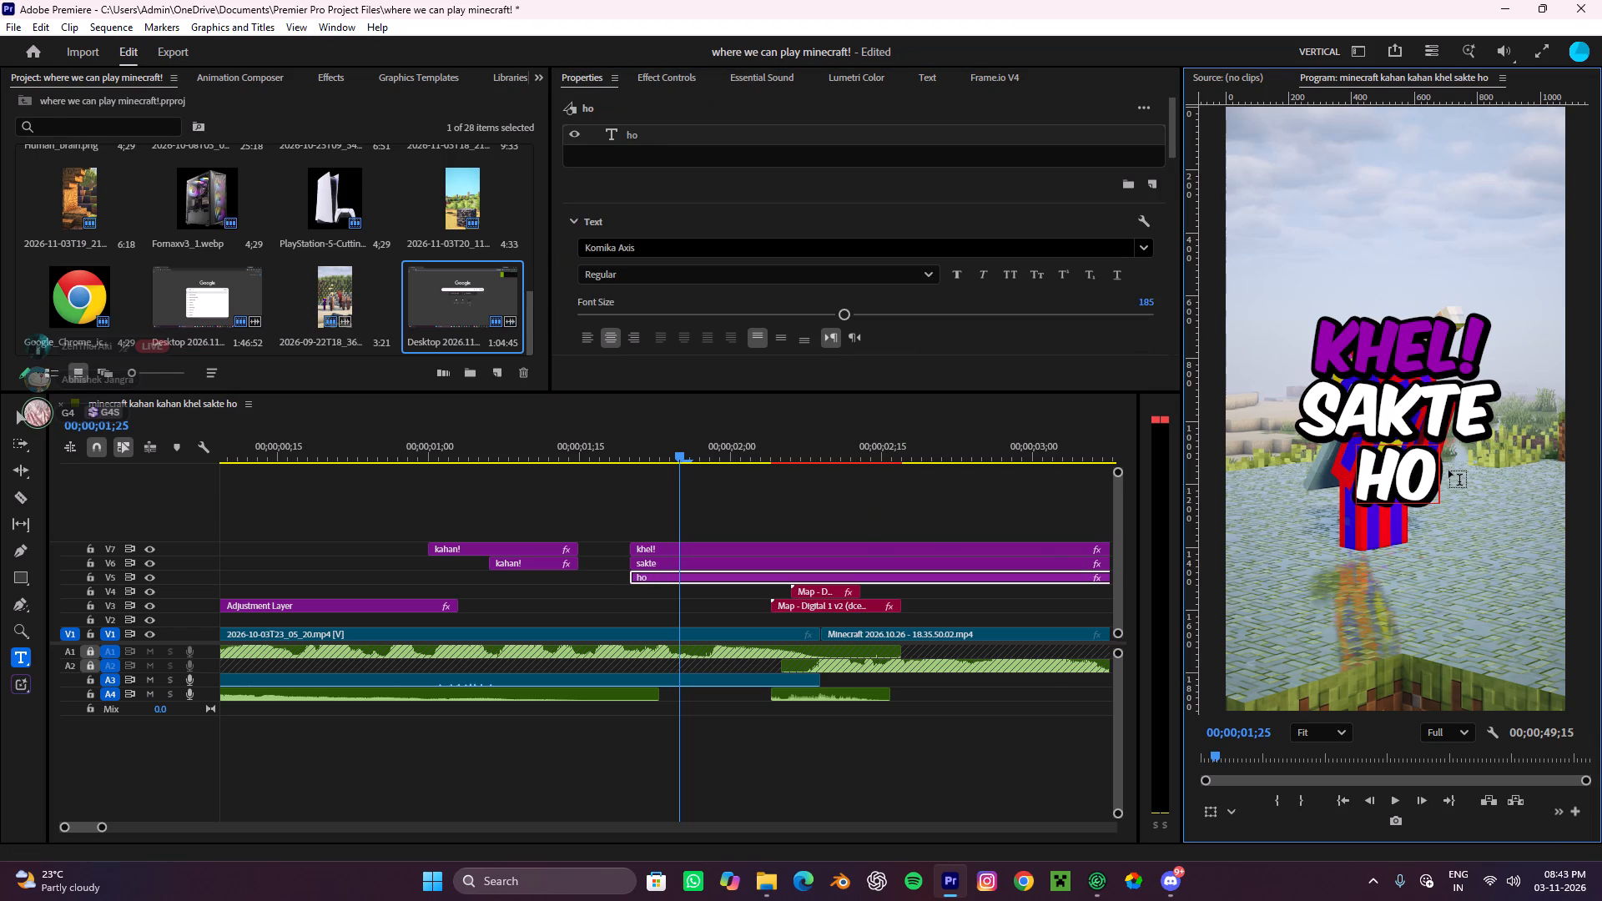
type("!!")
Set the fill of the "ho!!" text to purple 9200AC, sampled from the "khel!" text.
triple_click(1448, 470)
left_click(1448, 470)
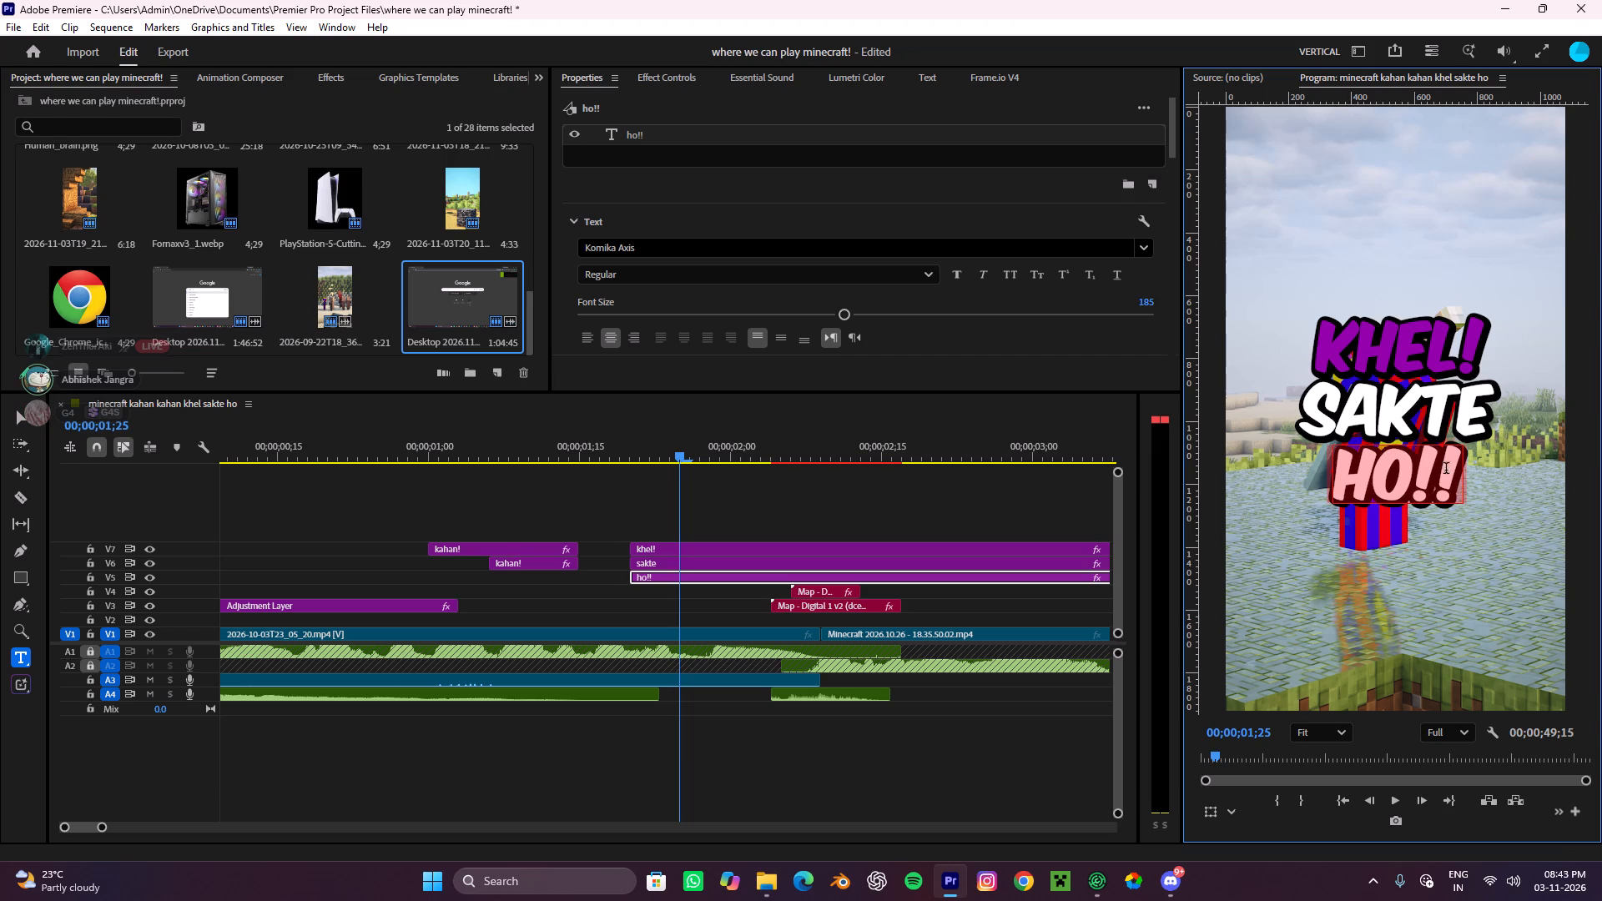
left_click(673, 79)
left_click(611, 94)
left_click(593, 74)
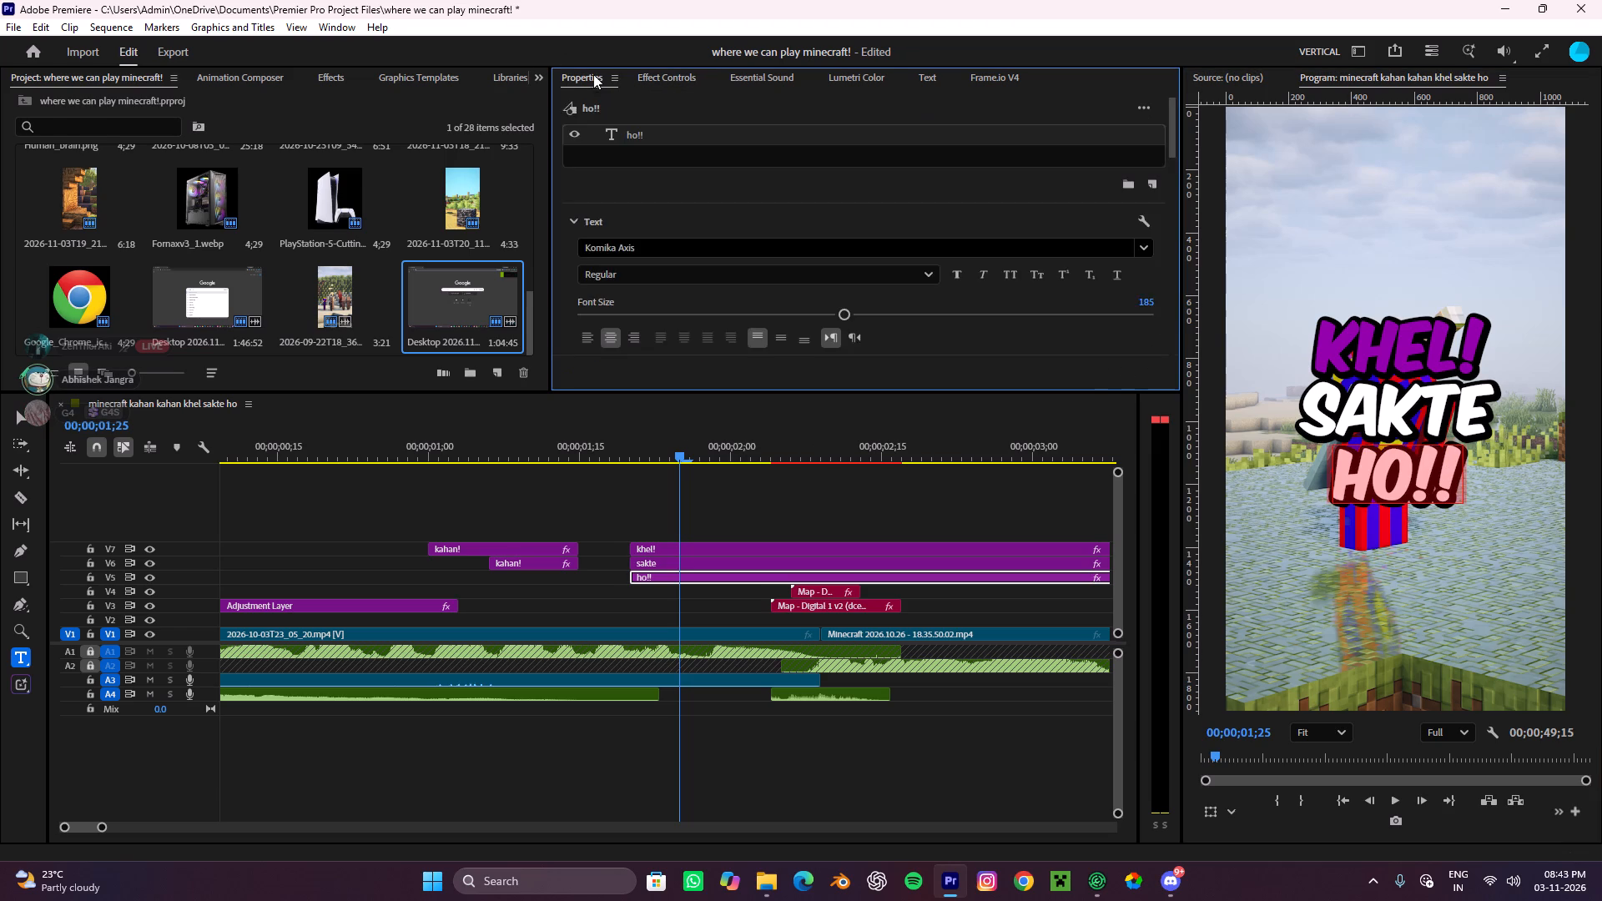
scroll(614, 220, "down", 5)
scroll(955, 358, "down", 8)
left_click(617, 255)
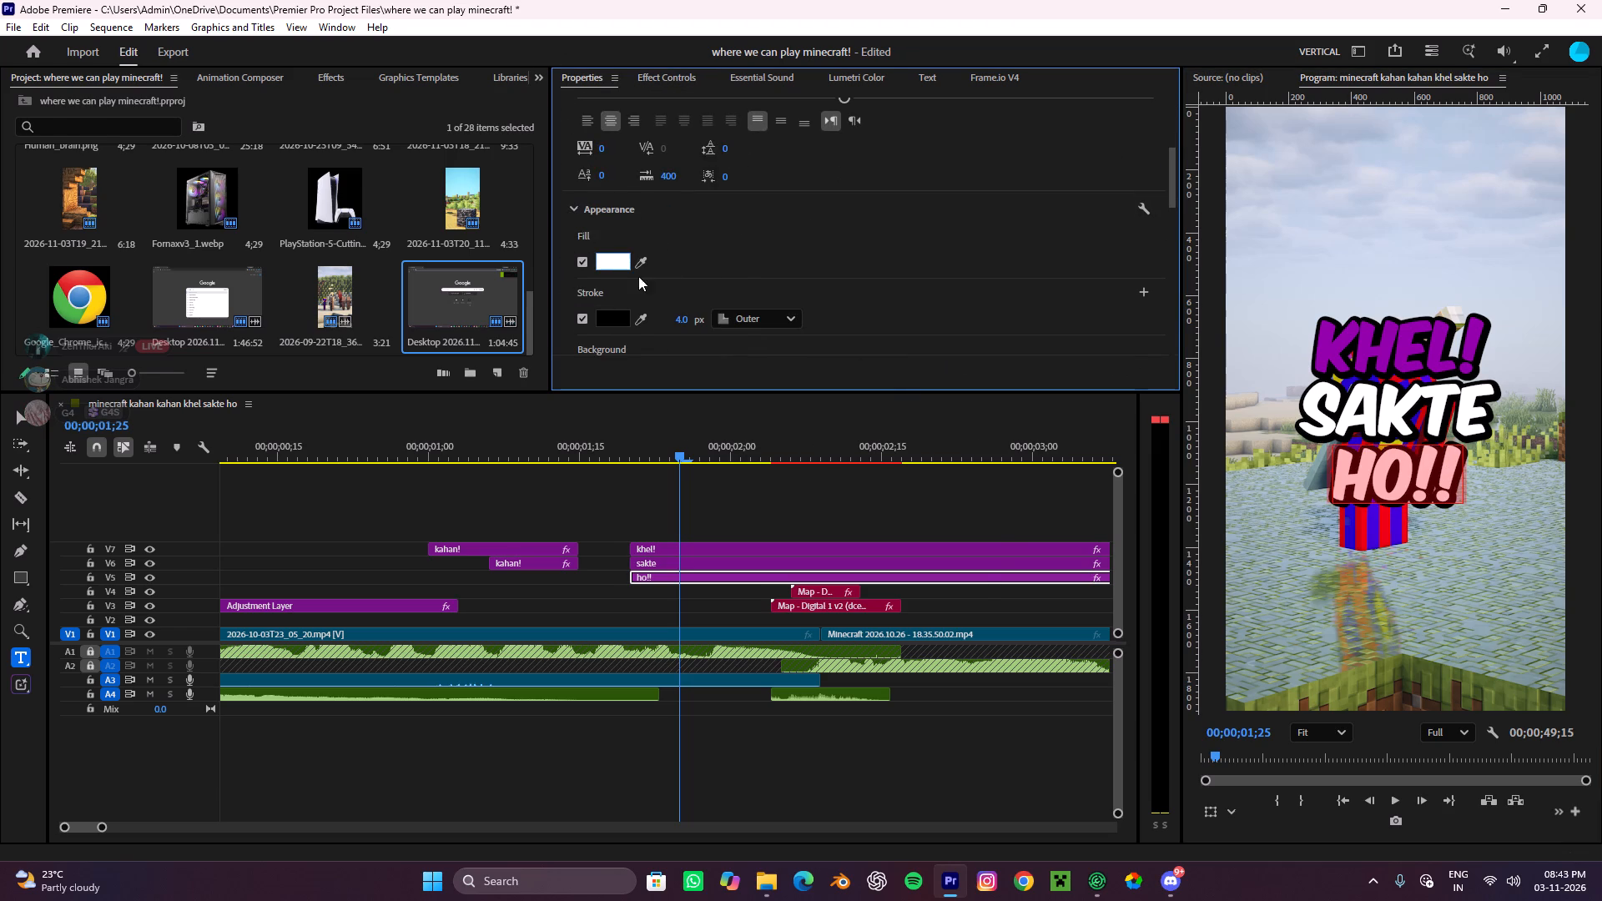
left_click(833, 482)
left_click_drag(780, 450, 869, 516)
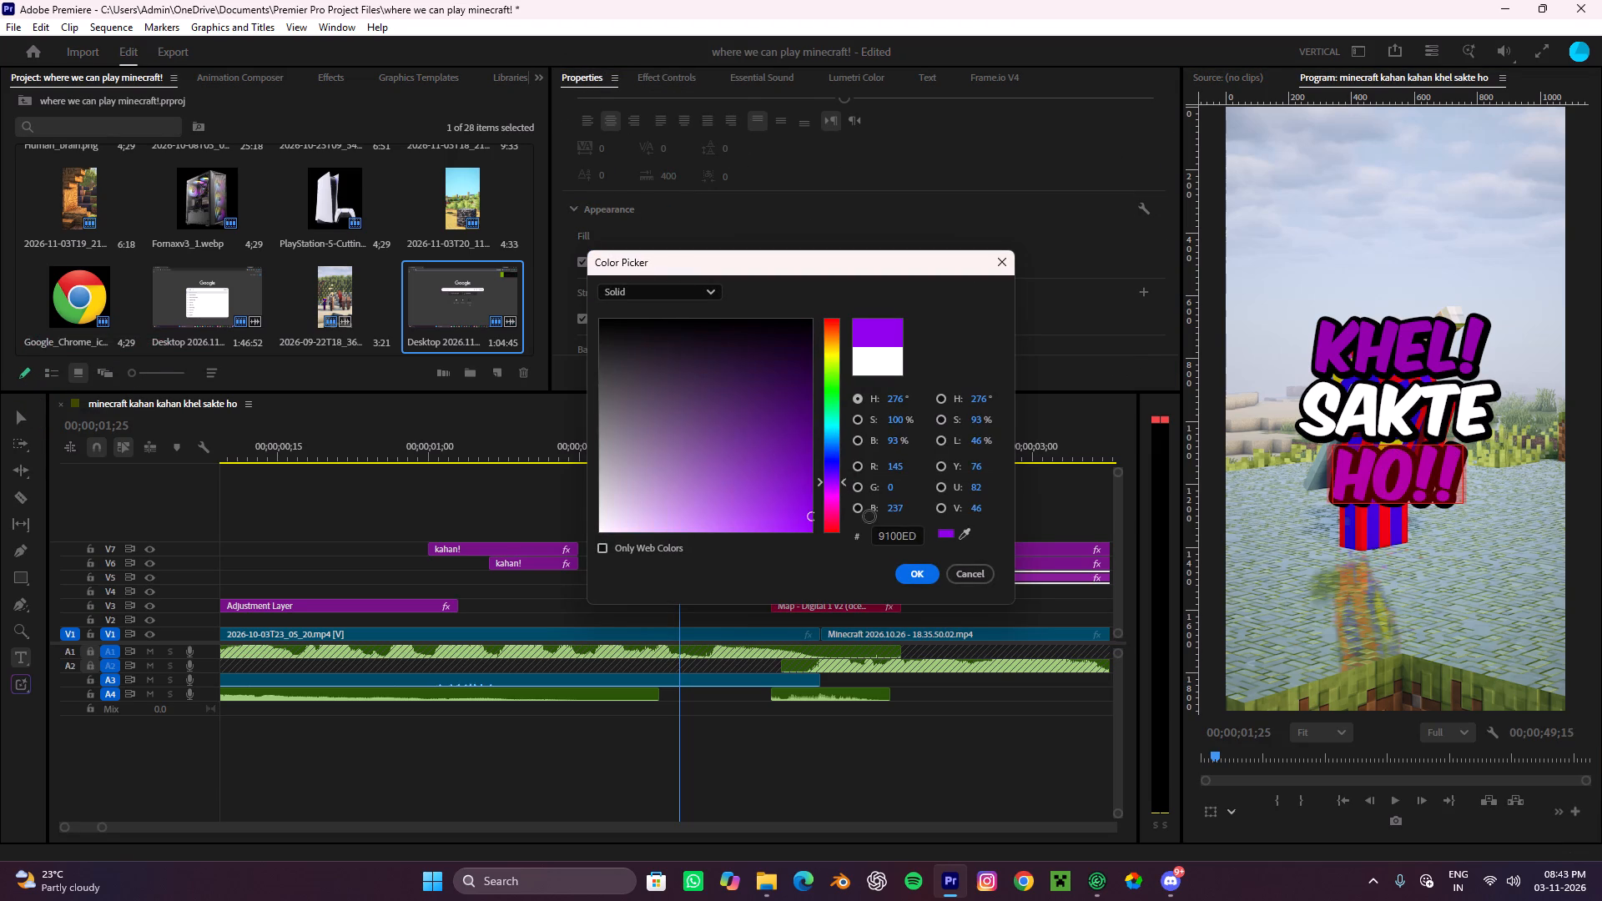
left_click_drag(869, 516, 887, 561)
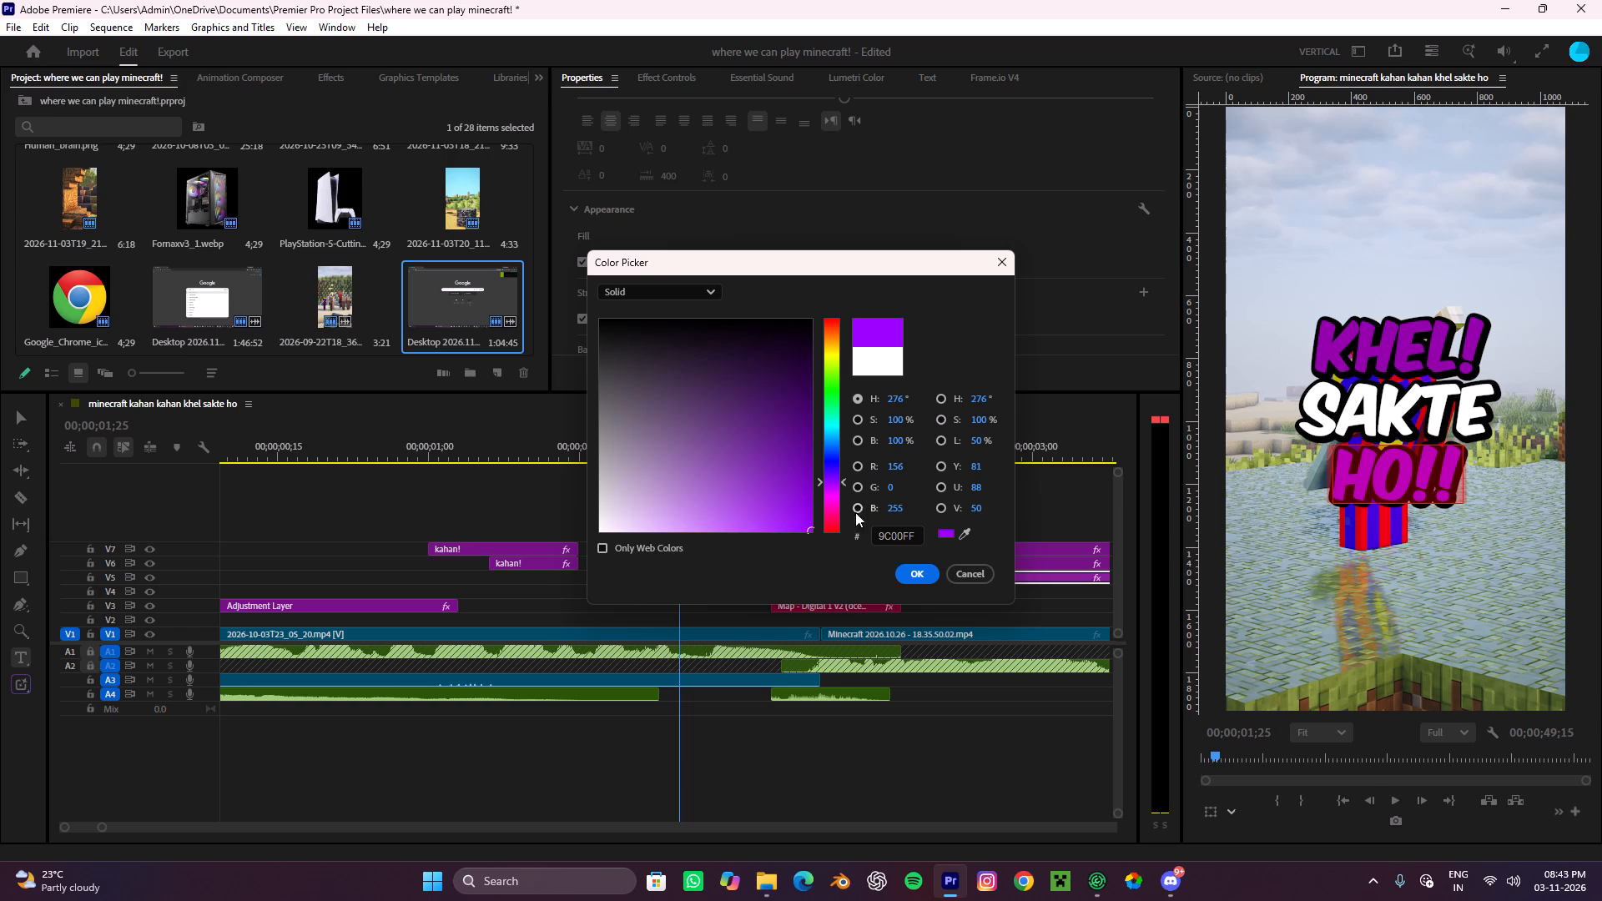
left_click(965, 529)
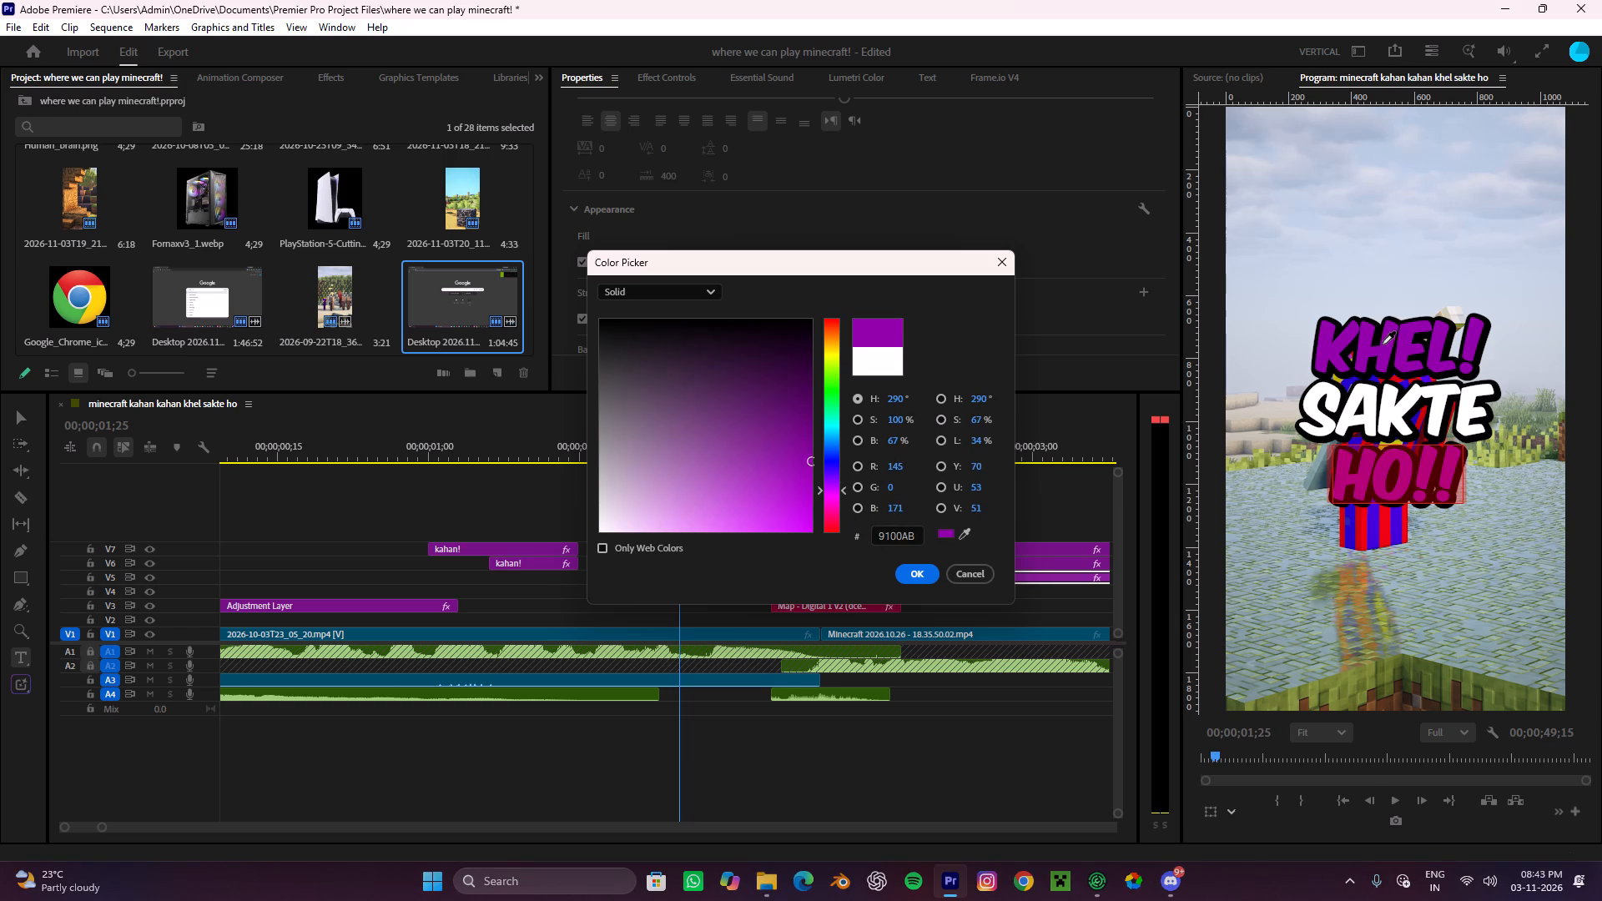
left_click(1386, 344)
left_click(911, 566)
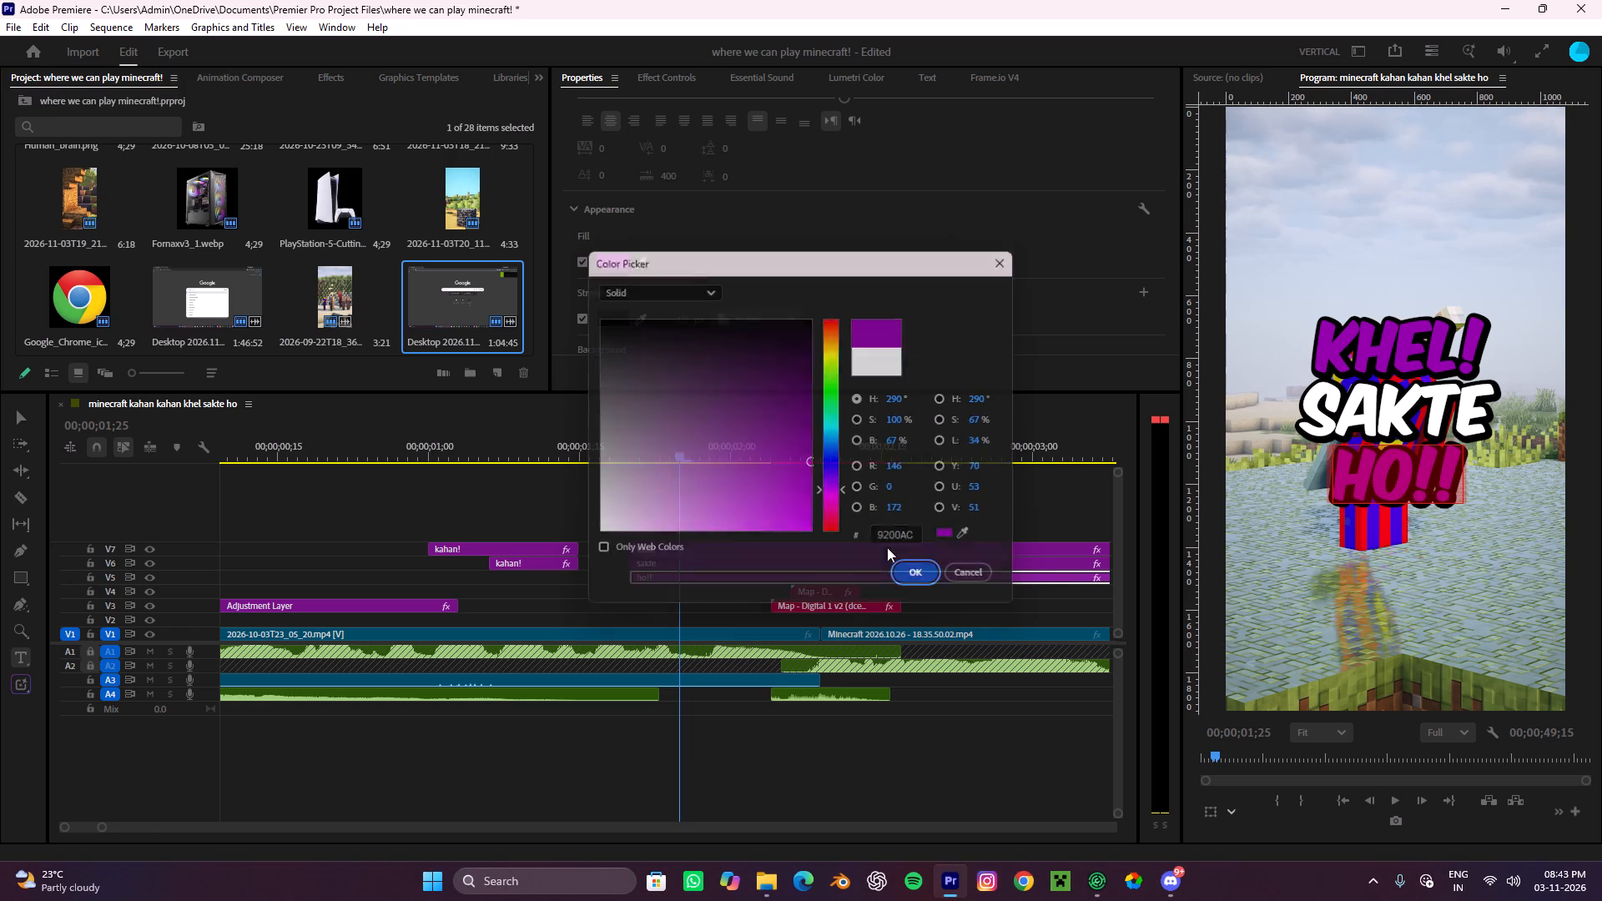
key("v")
key("ctrl+z")
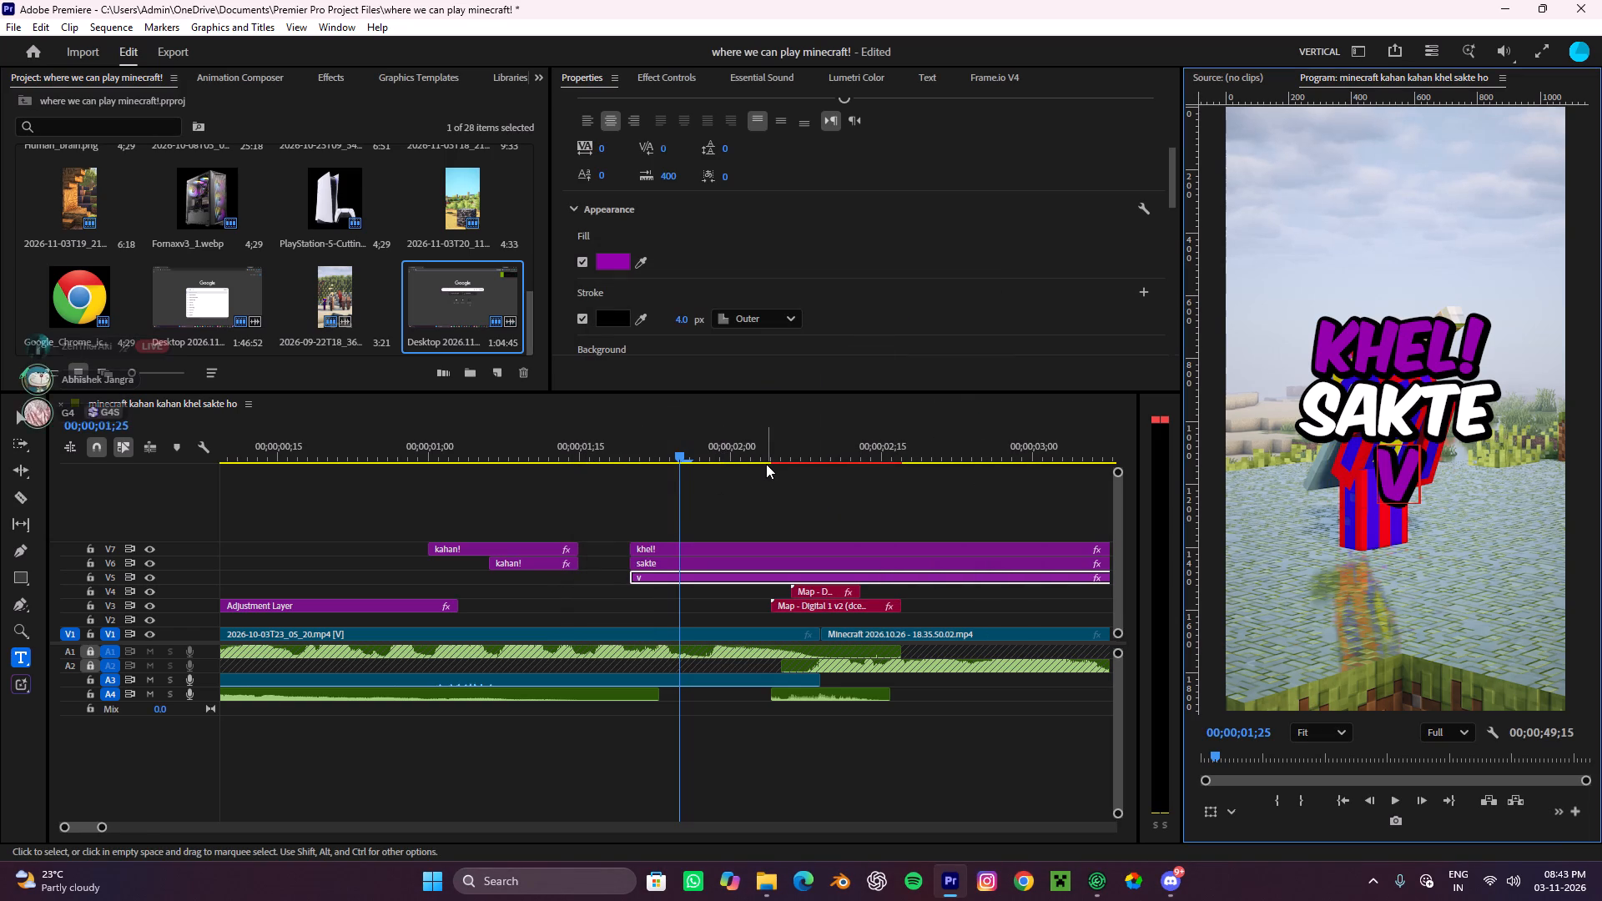
left_click(798, 496)
key("v")
Play back the words, and retime "khel!" on V7 to start at 00;00;01;16 and "ho!!" on V5 at about 00;00;01;26.
left_click_drag(711, 443, 496, 481)
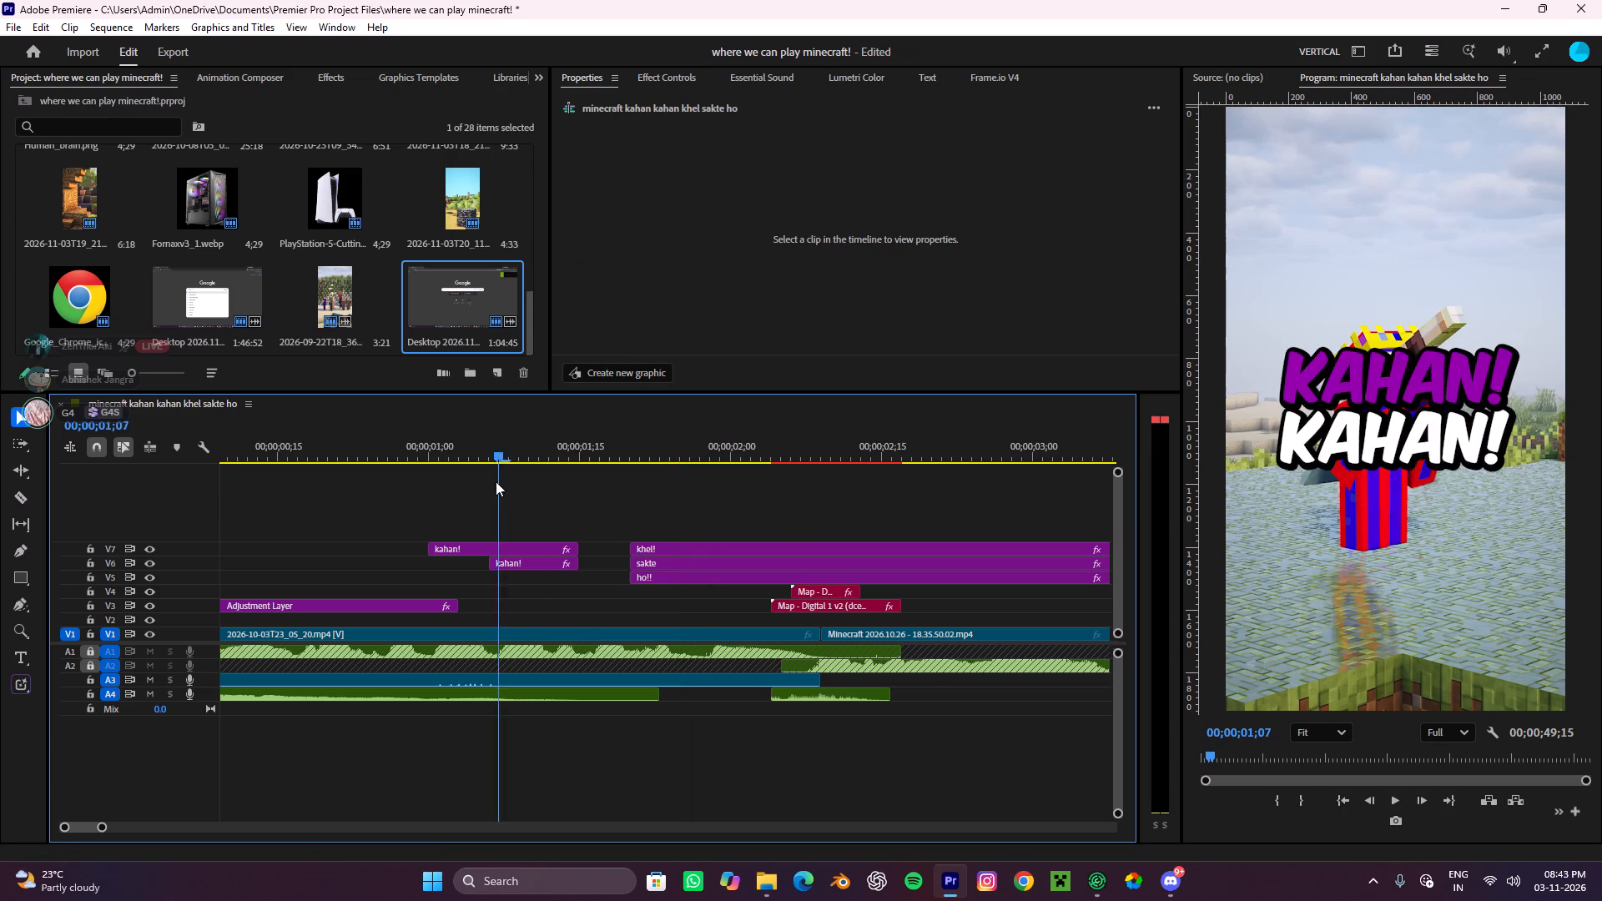
left_click_drag(496, 481, 426, 510)
key("space")
scroll(536, 491, "down", 4)
key("space")
scroll(632, 505, "up", 3, "alt")
key("space")
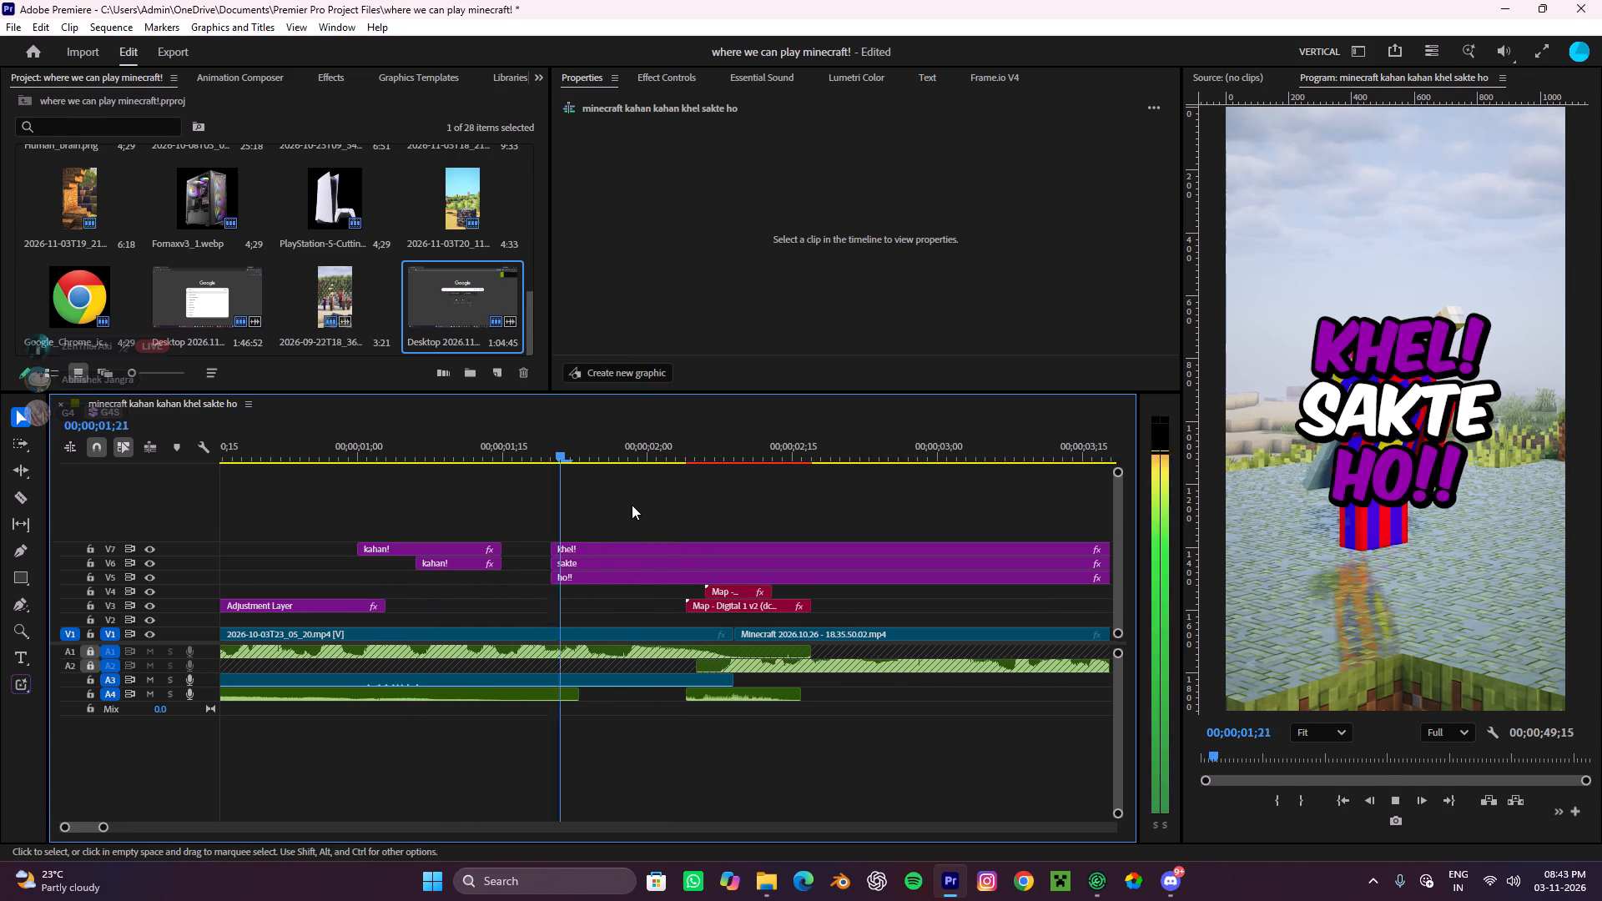
key("space")
key("v")
left_click_drag(621, 464, 327, 517)
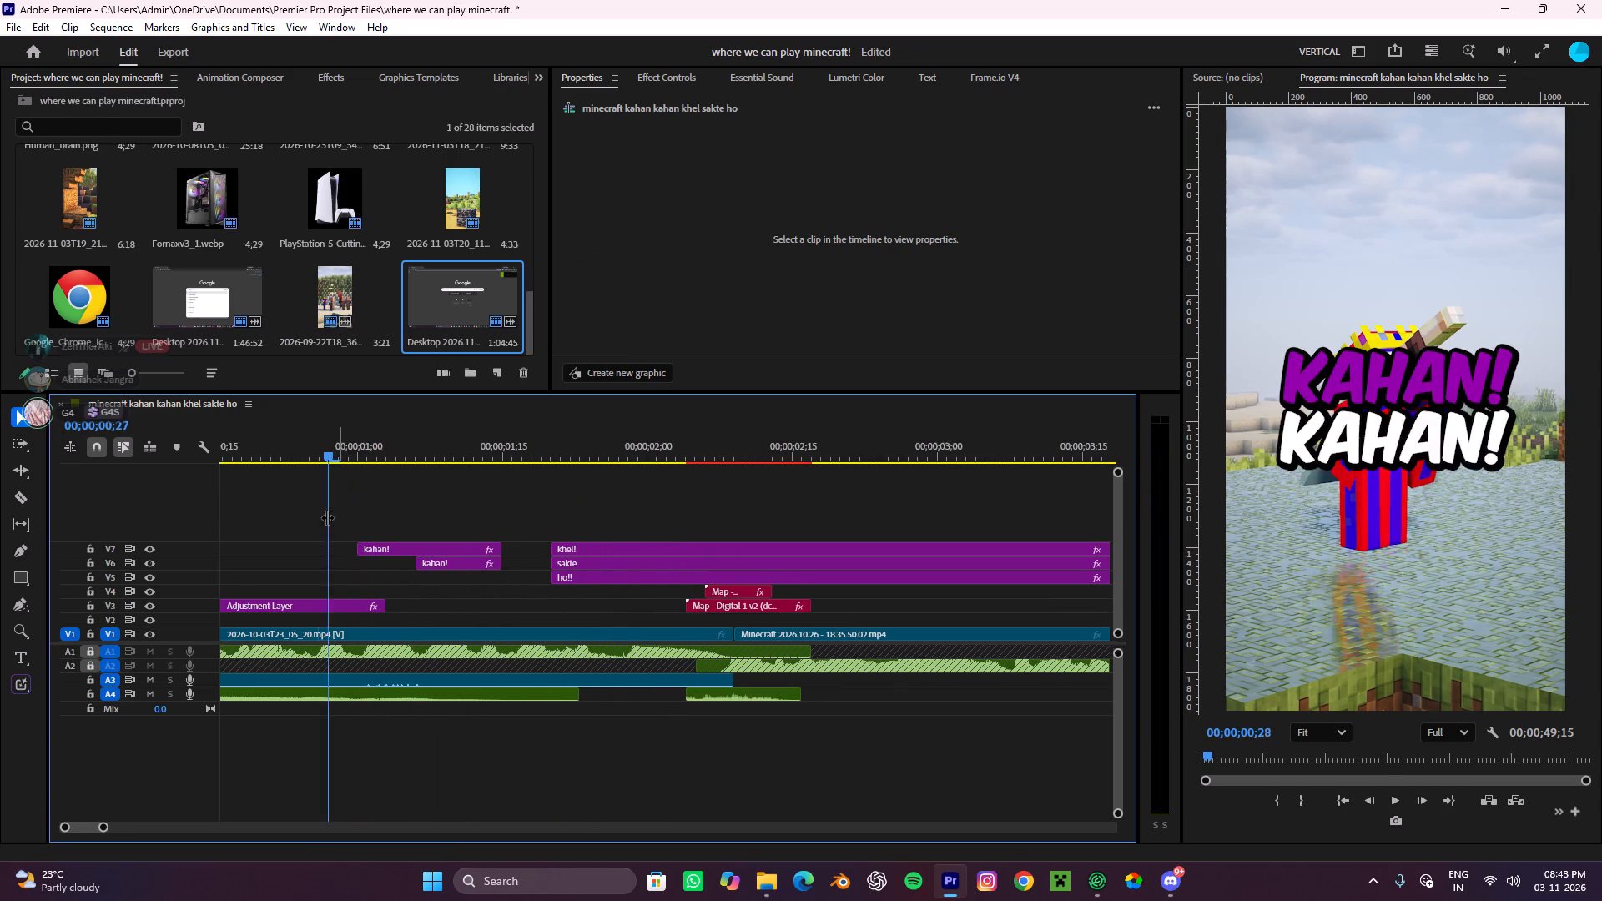
left_click_drag(327, 517, 317, 519)
key("space")
scroll(469, 527, "down", 4, "alt")
key("space")
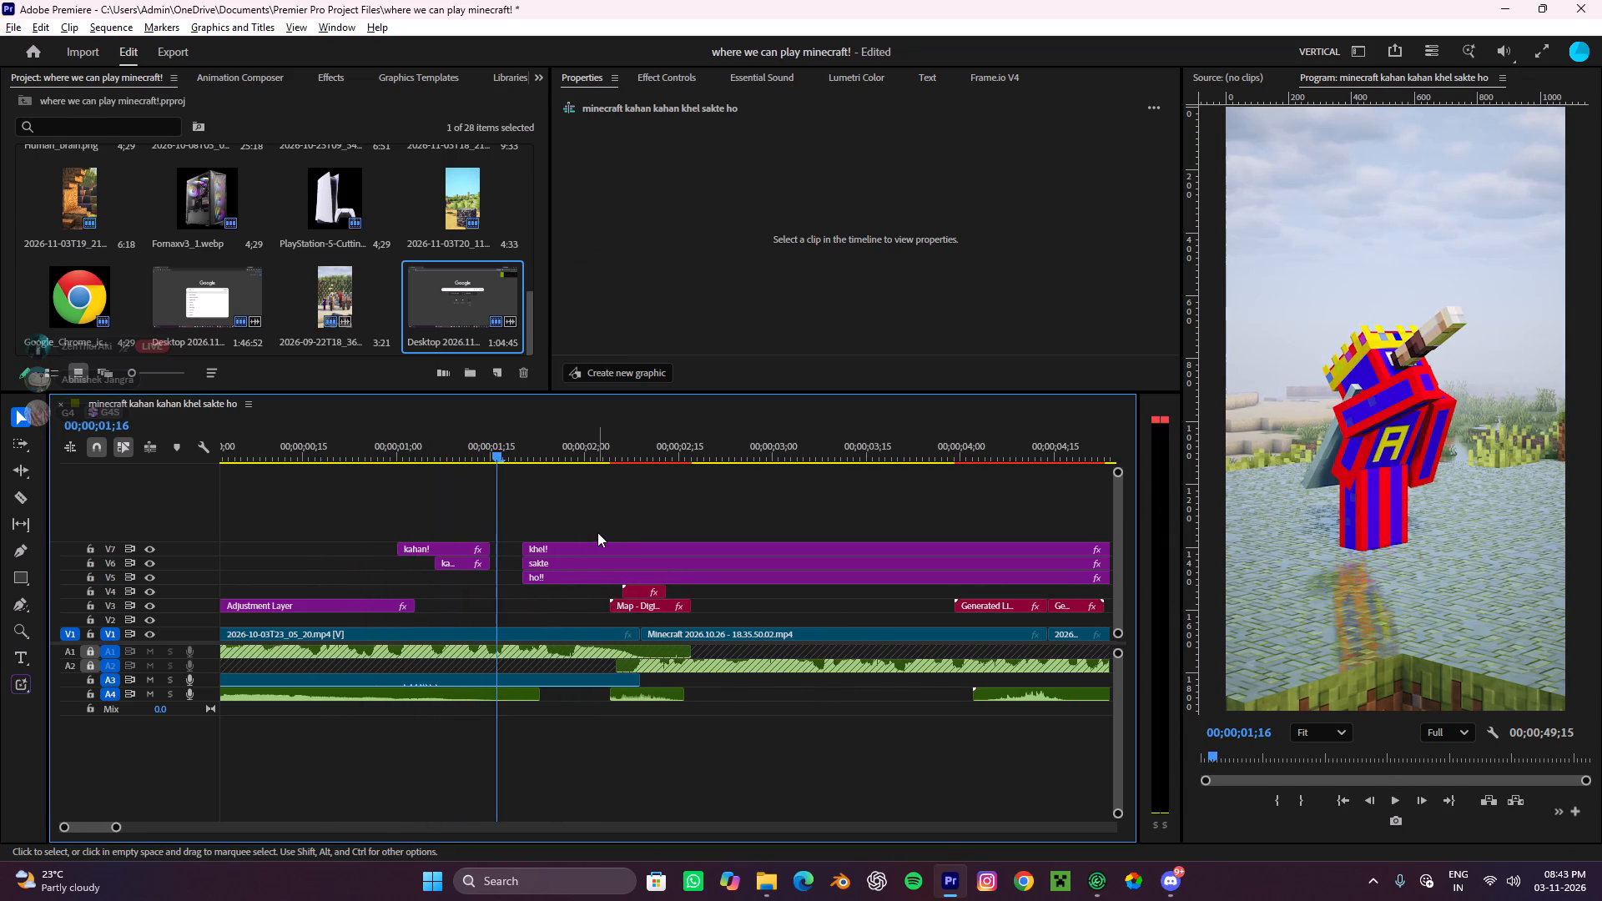
left_click_drag(601, 525, 594, 541)
left_click_drag(570, 545, 552, 548)
left_click_drag(553, 576, 588, 573)
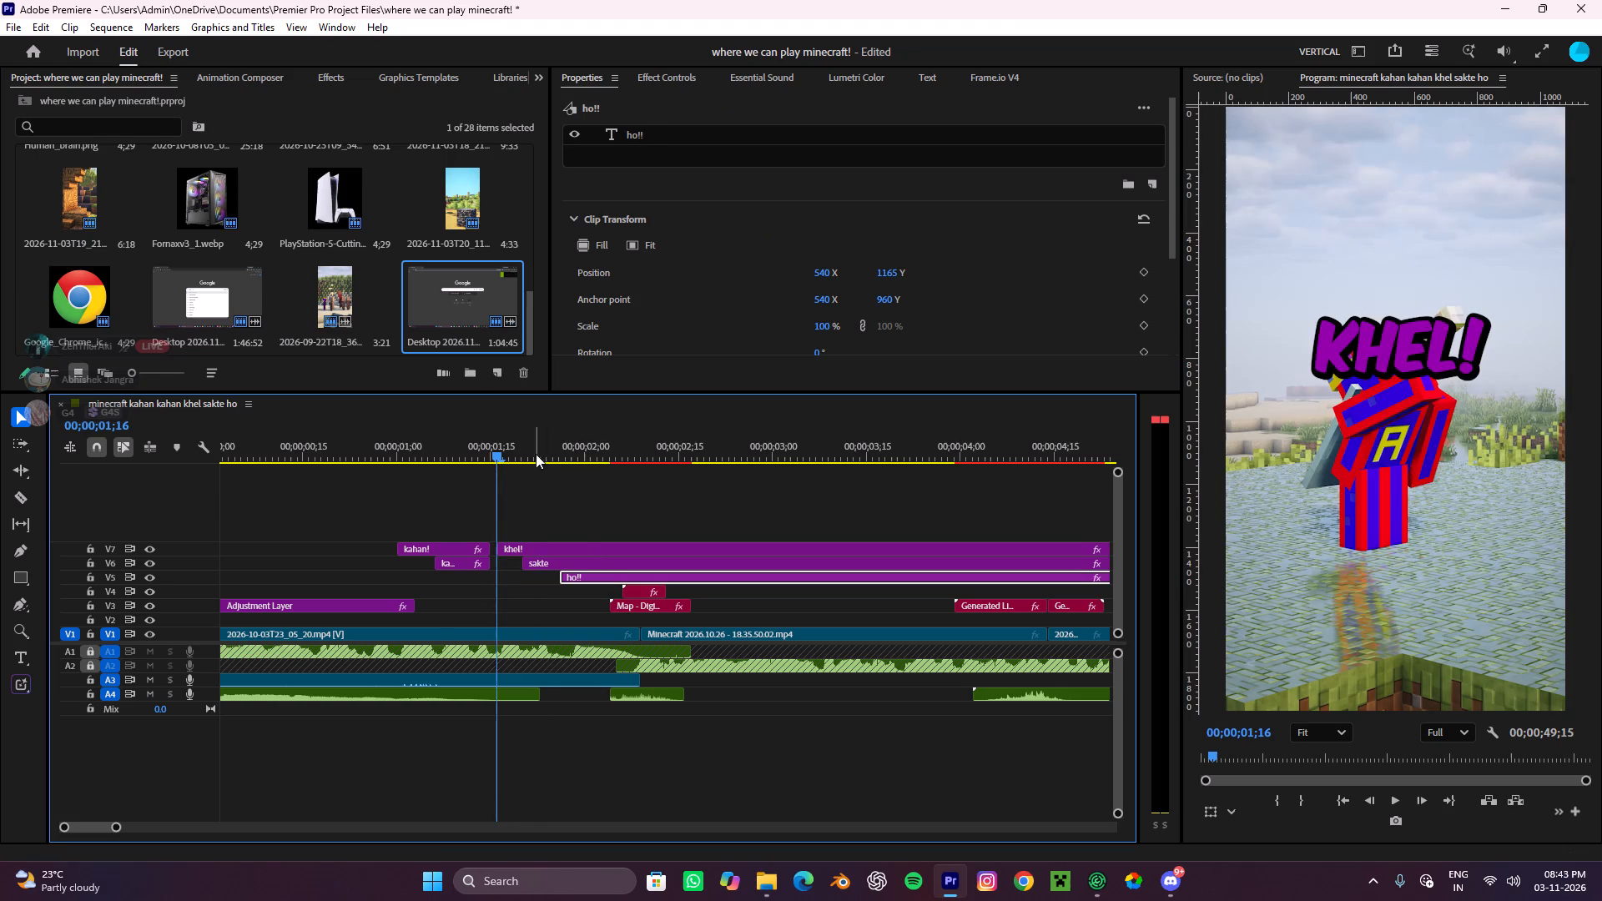
Replay the words and move them earlier: "khel!" to about 00;00;01;15, "sakte" to about 00;00;01;19 and "ho!!" to about 00;00;01;24.
left_click_drag(523, 451, 351, 496)
key("space")
scroll(417, 510, "down", 4, "alt")
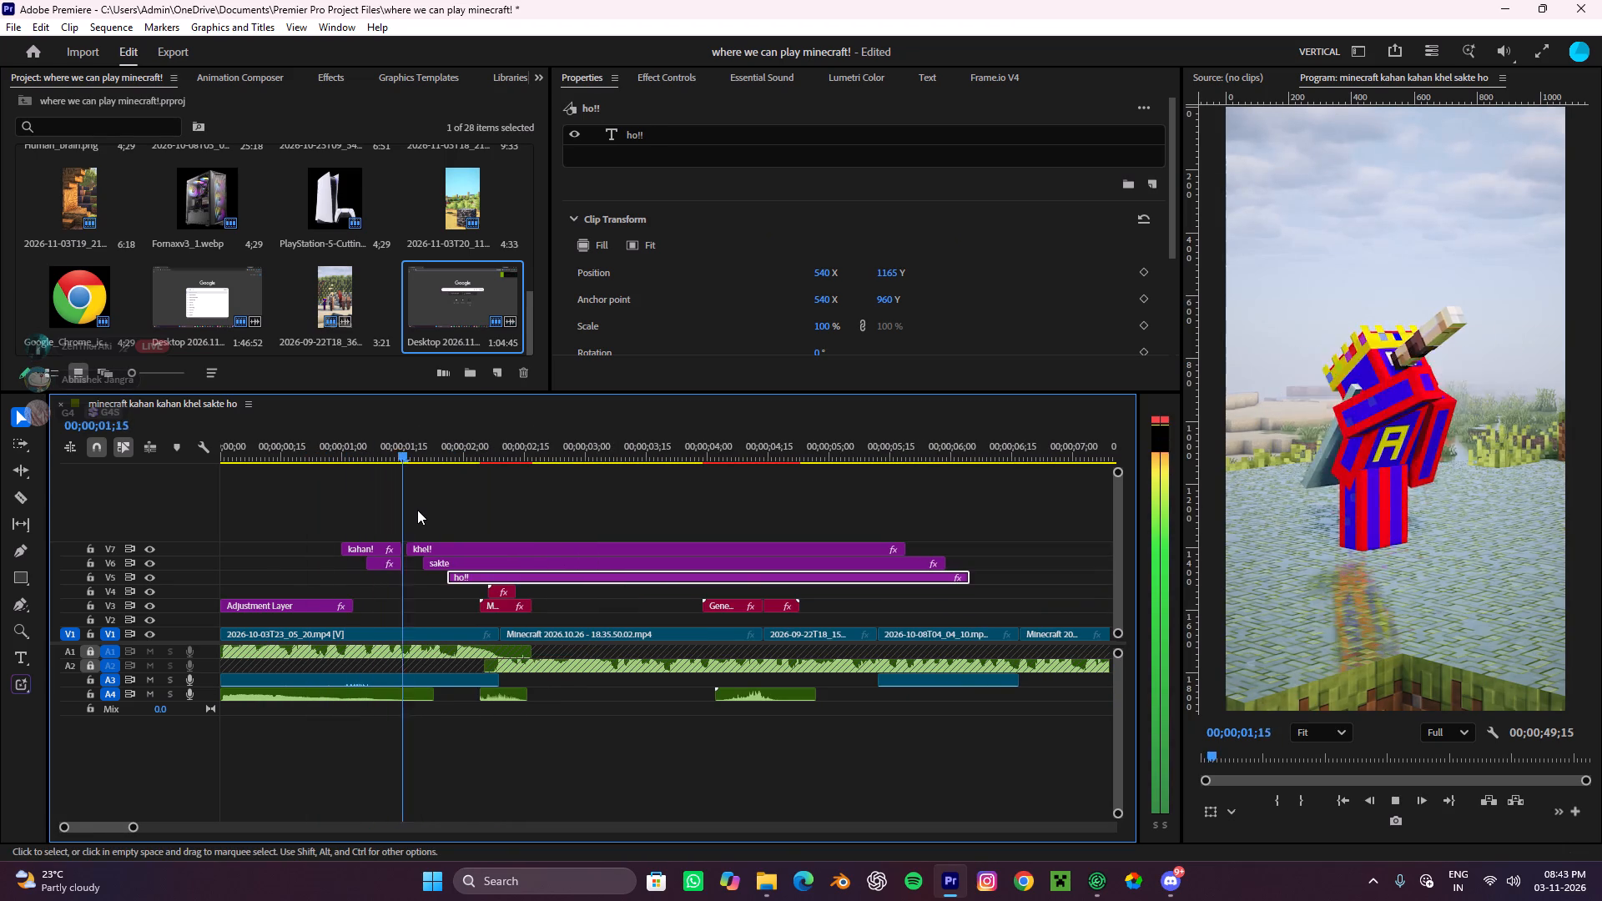
key("space")
scroll(415, 517, "up", 8, "alt")
left_click_drag(510, 544, 509, 544)
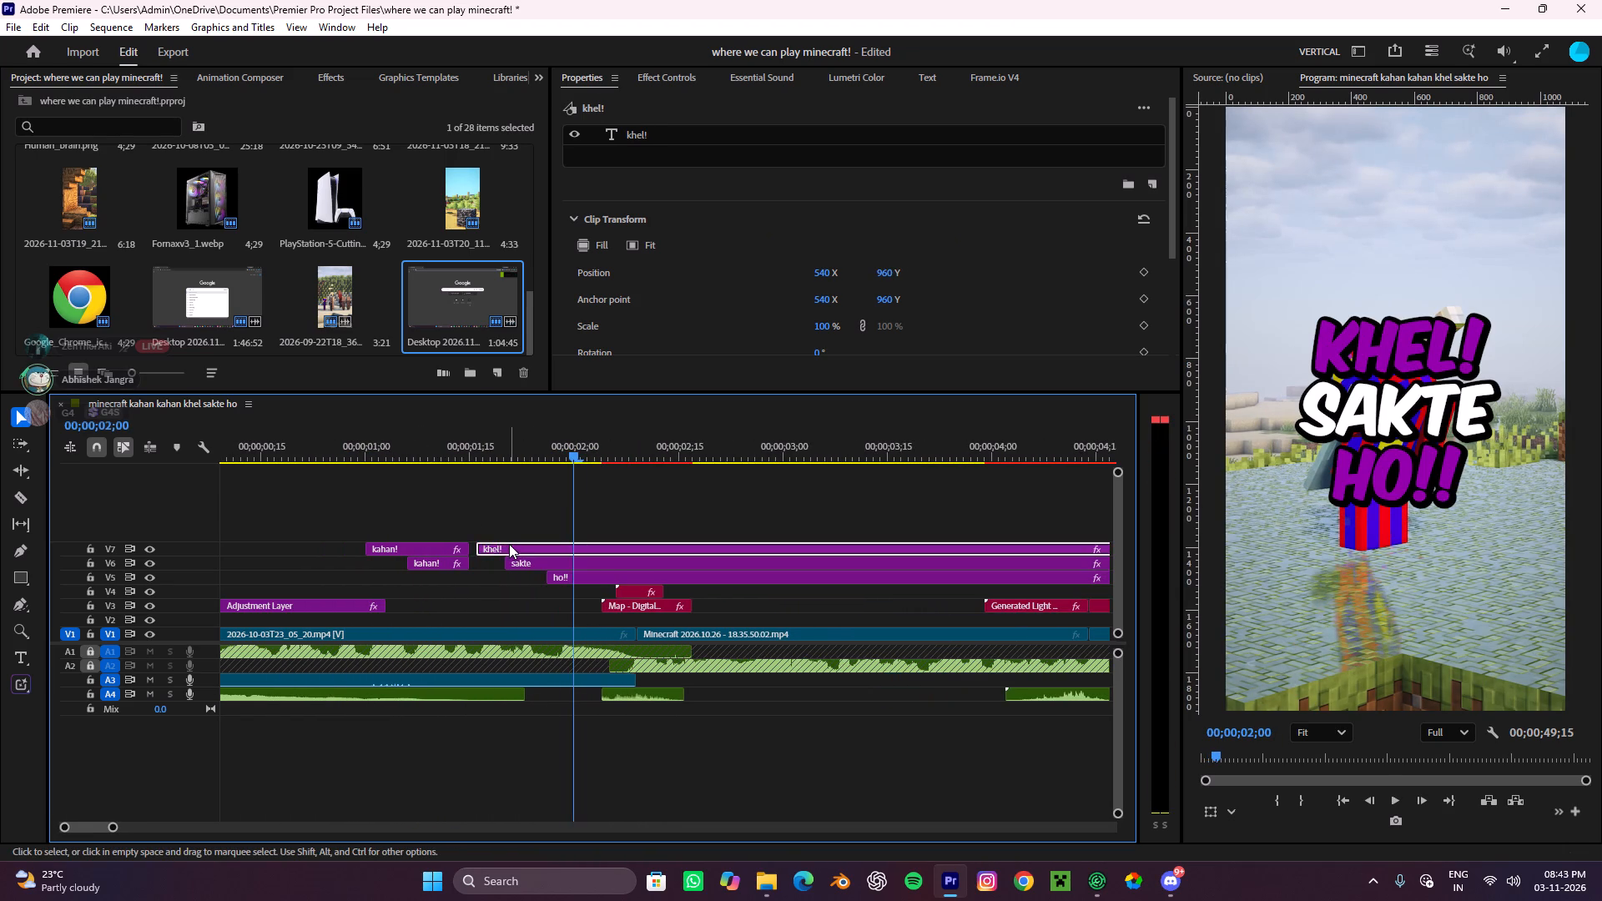
left_click_drag(509, 544, 502, 546)
left_click_drag(573, 566, 563, 566)
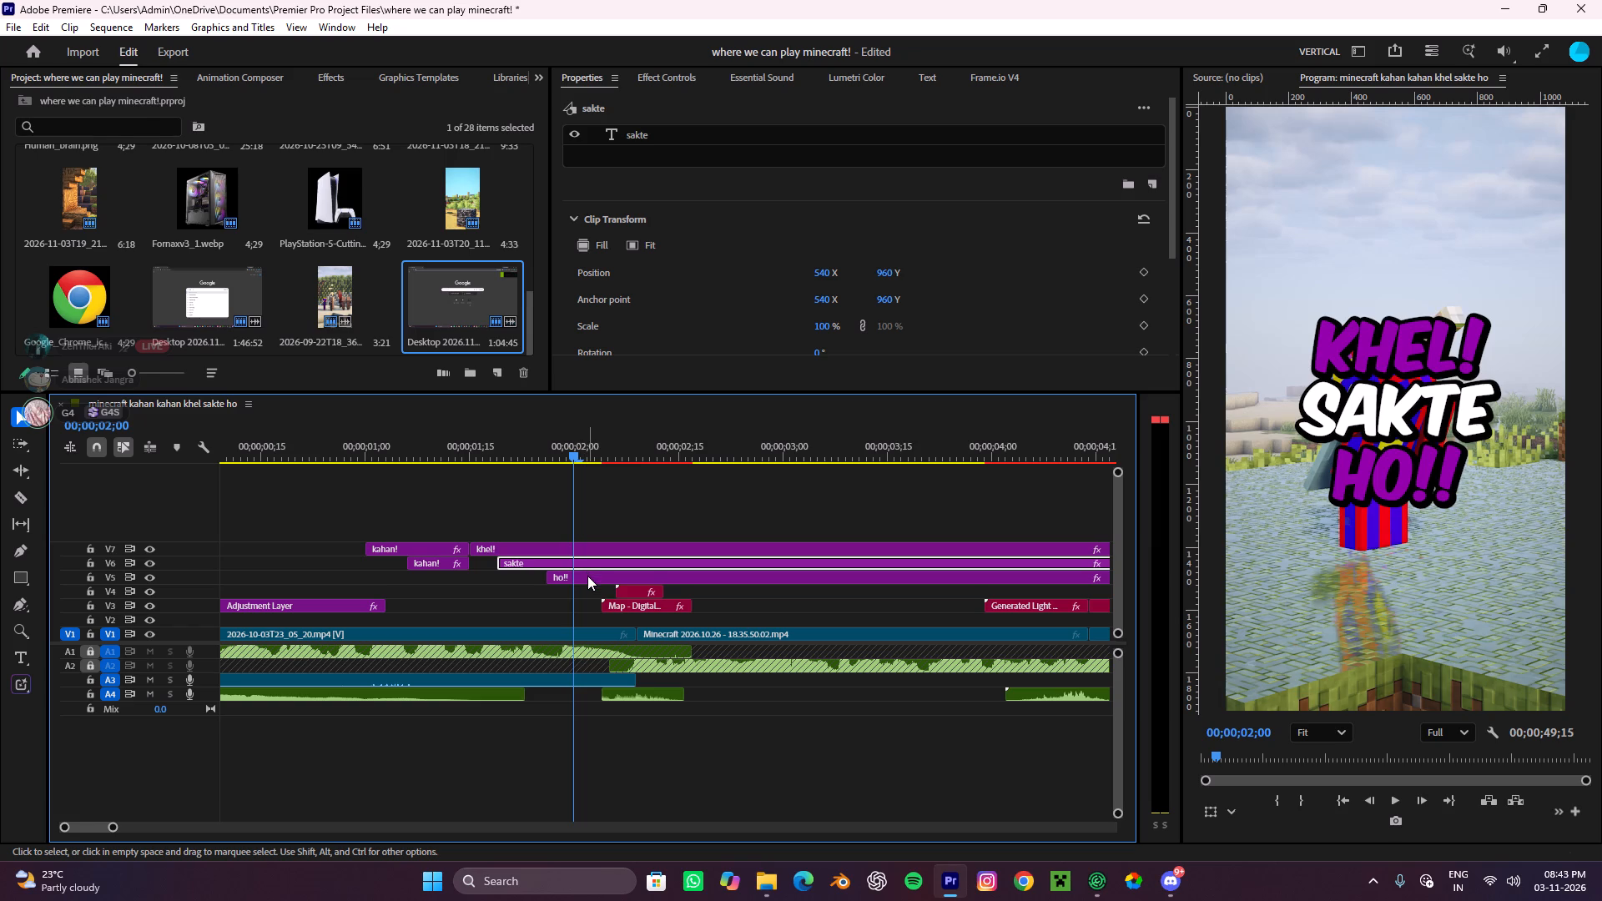
left_click_drag(587, 576, 577, 578)
Play back all the words from about 00;00;00;25 to check their timing against the voice-over.
left_click_drag(568, 440, 335, 519)
key("space")
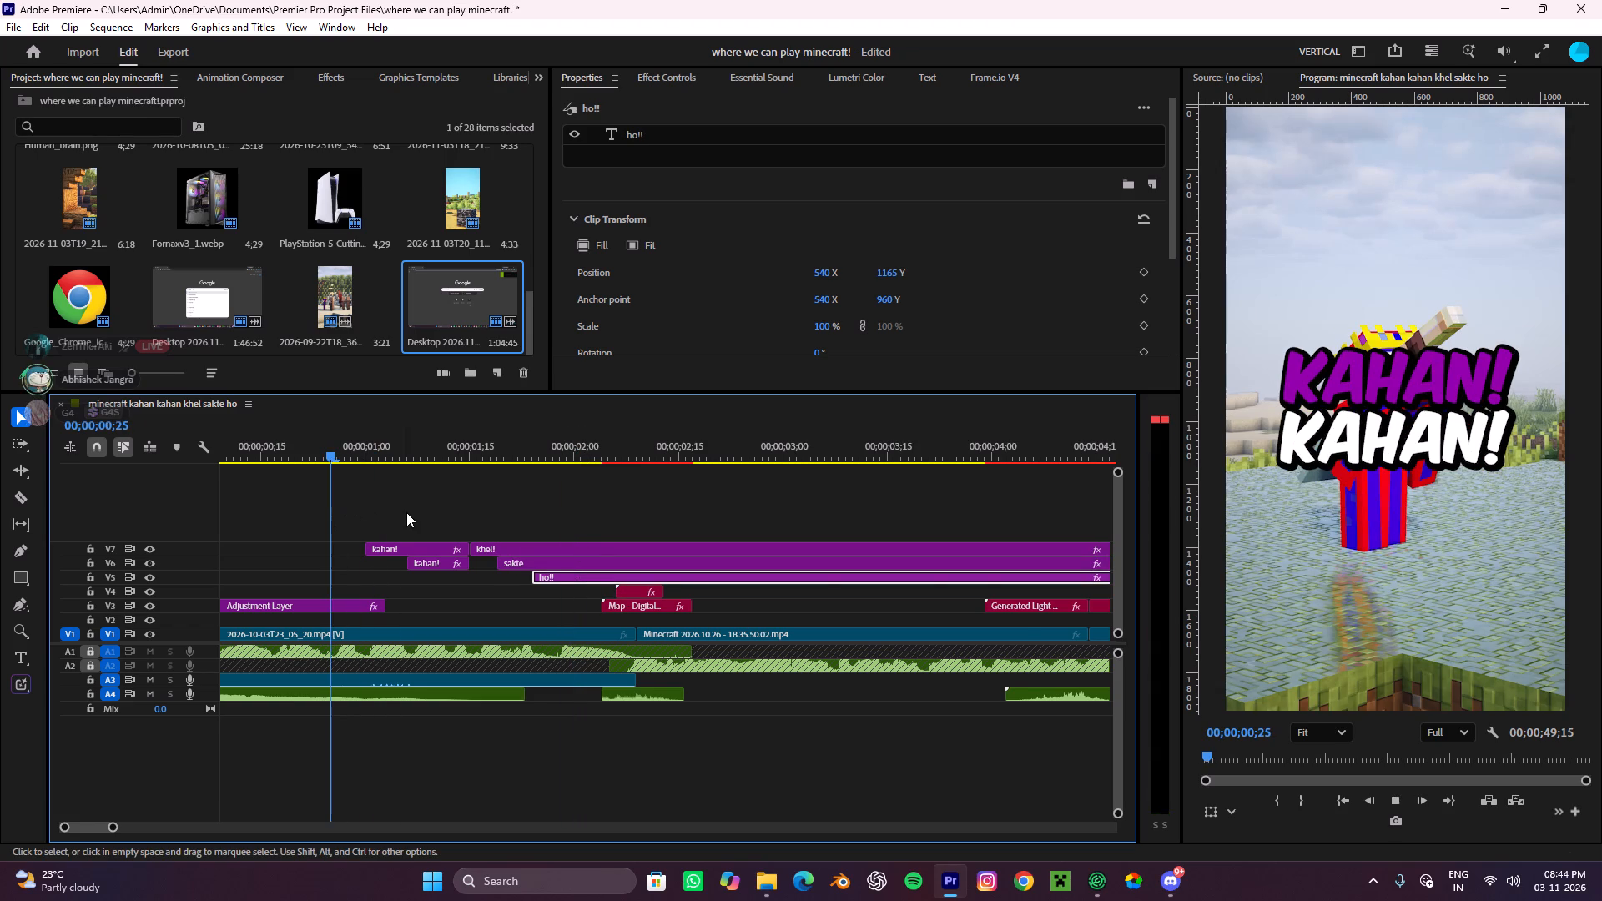
scroll(411, 512, "down", 3, "alt")
key("space")
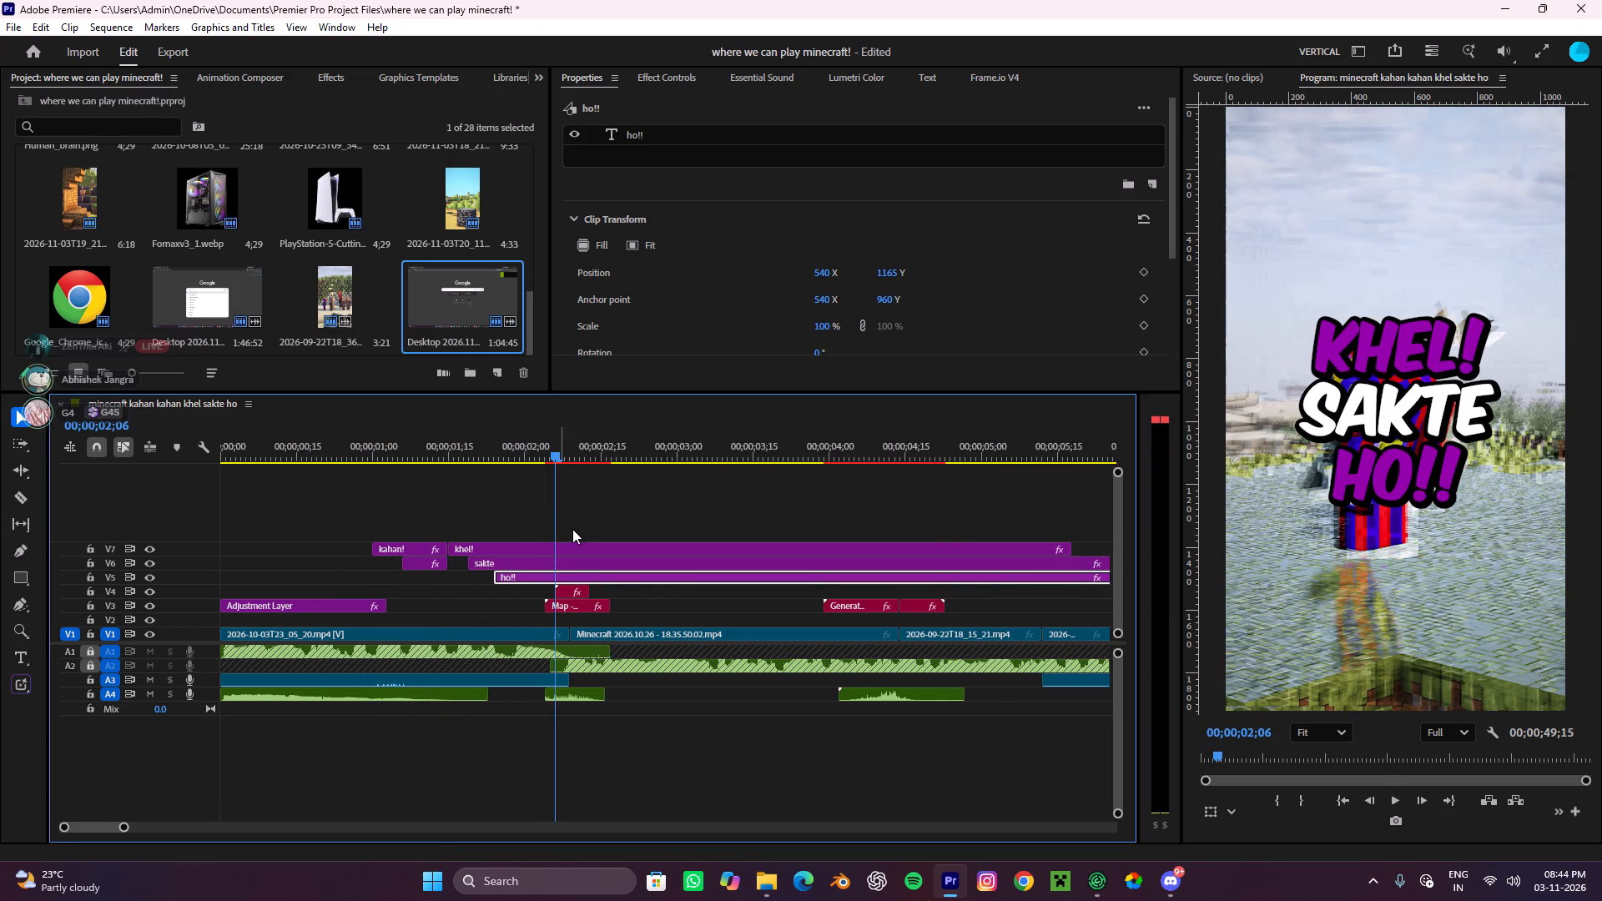
Cut "khel!", "sakte" and "ho!!" at the end of the 2026-10-03T23_05_20.mp4 clip, about 00;00;02;09, and remove the parts after it.
key("c")
left_click(566, 571)
left_click(566, 560)
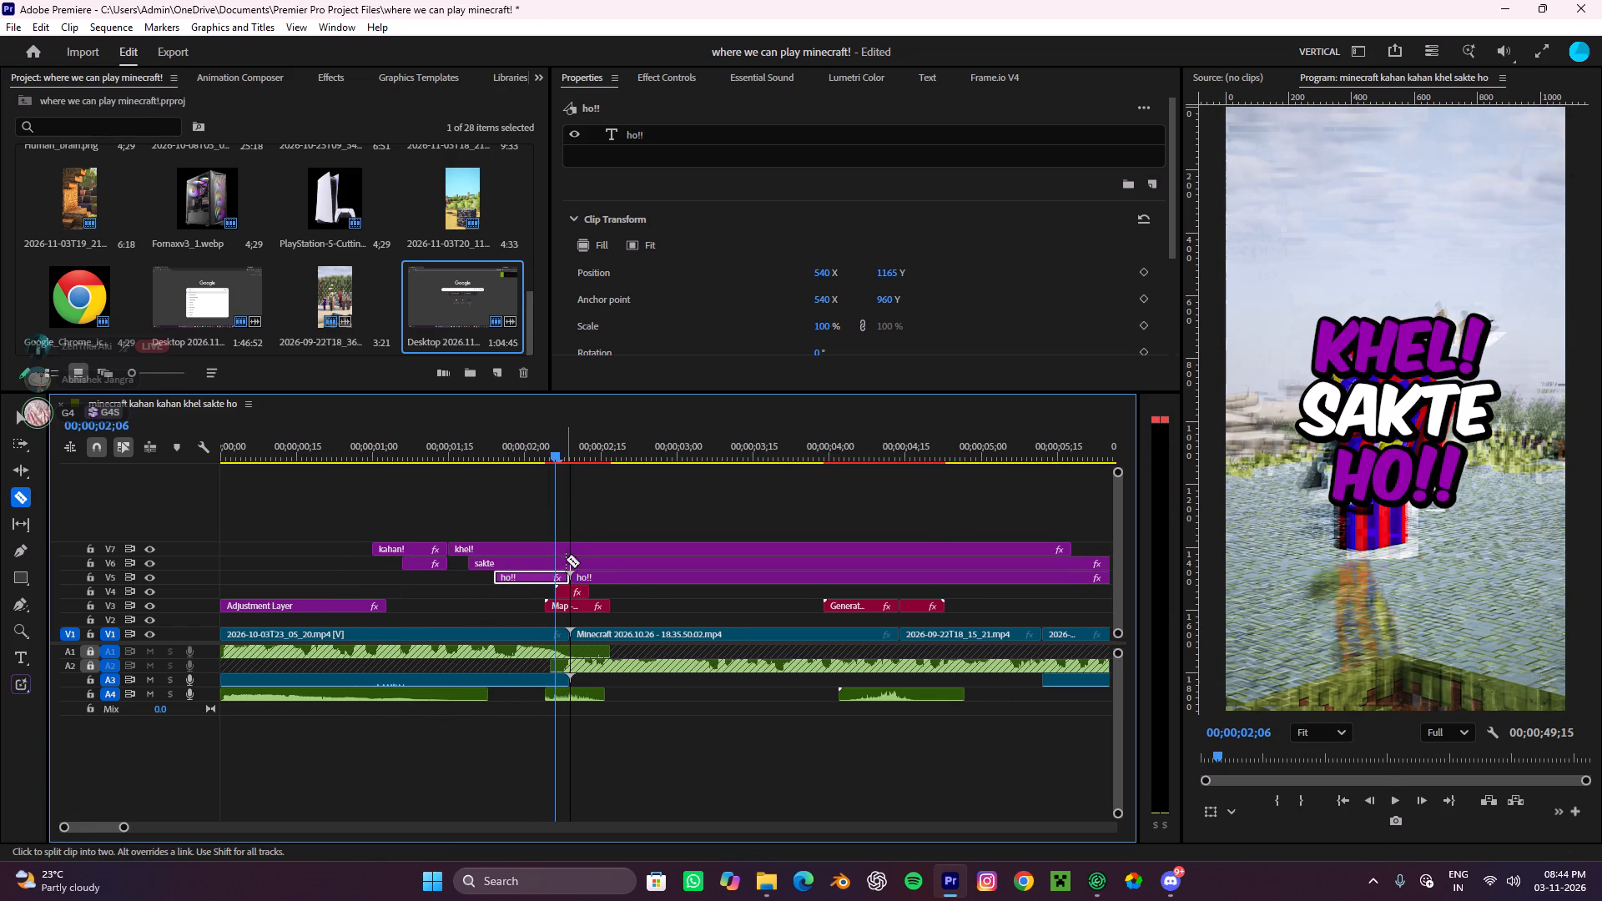
left_click(569, 543)
key("v")
left_click_drag(601, 521, 613, 579)
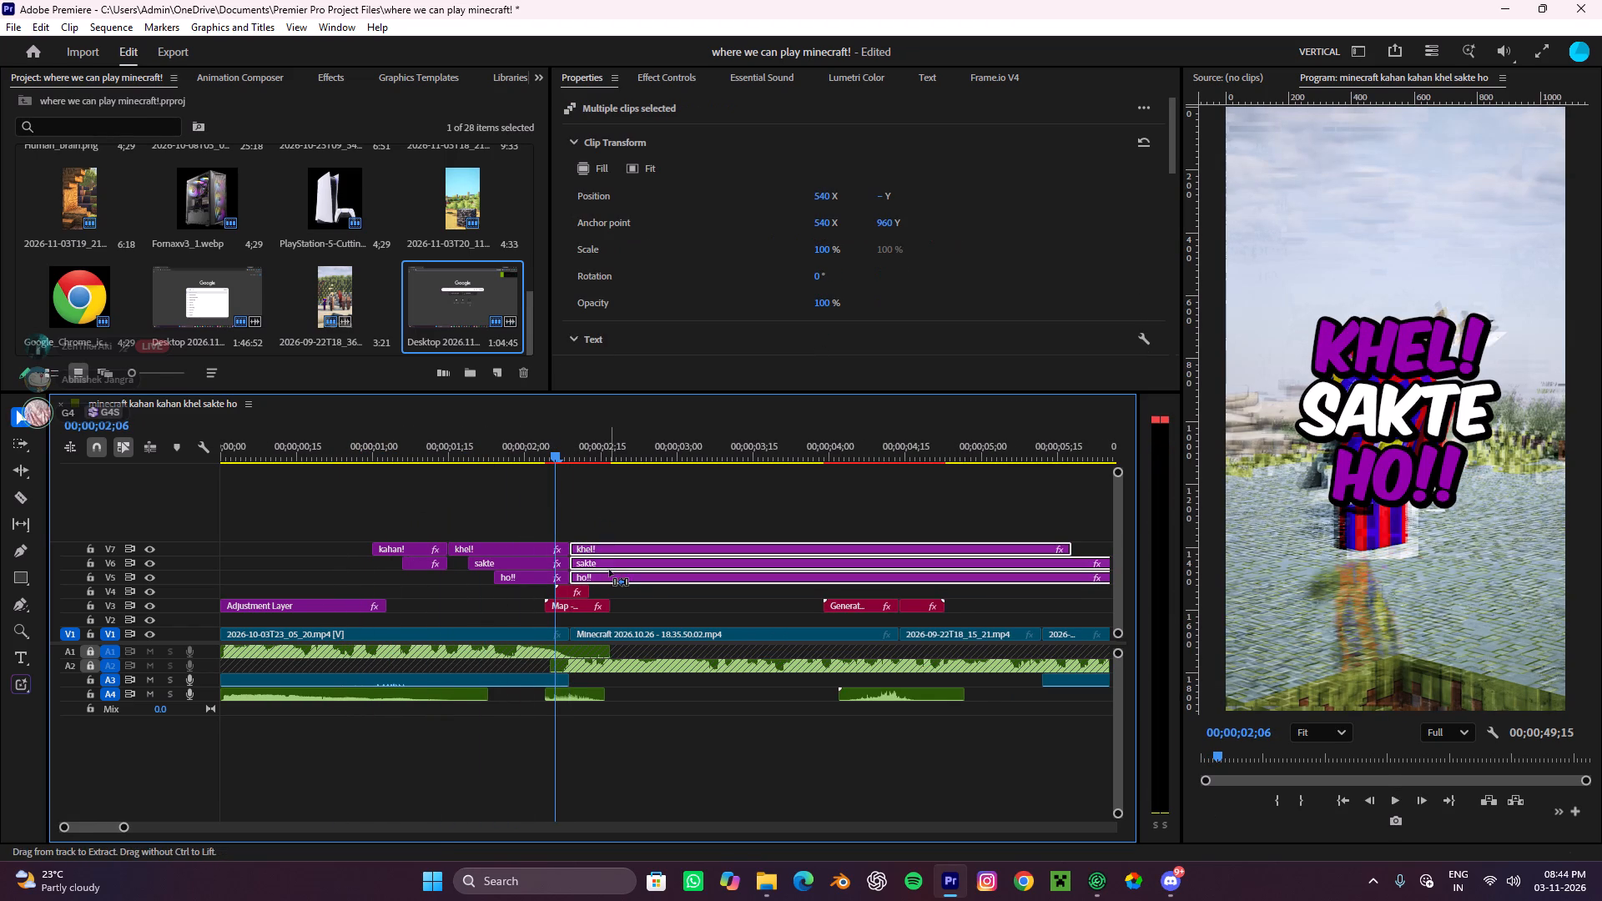
key("ctrl+x")
left_click(606, 533)
Search the effects for "warp" and apply the Malice Warp Zoom In preset to the "khel!", "sakte" and "ho!!" clips.
left_click_drag(521, 517, 509, 586)
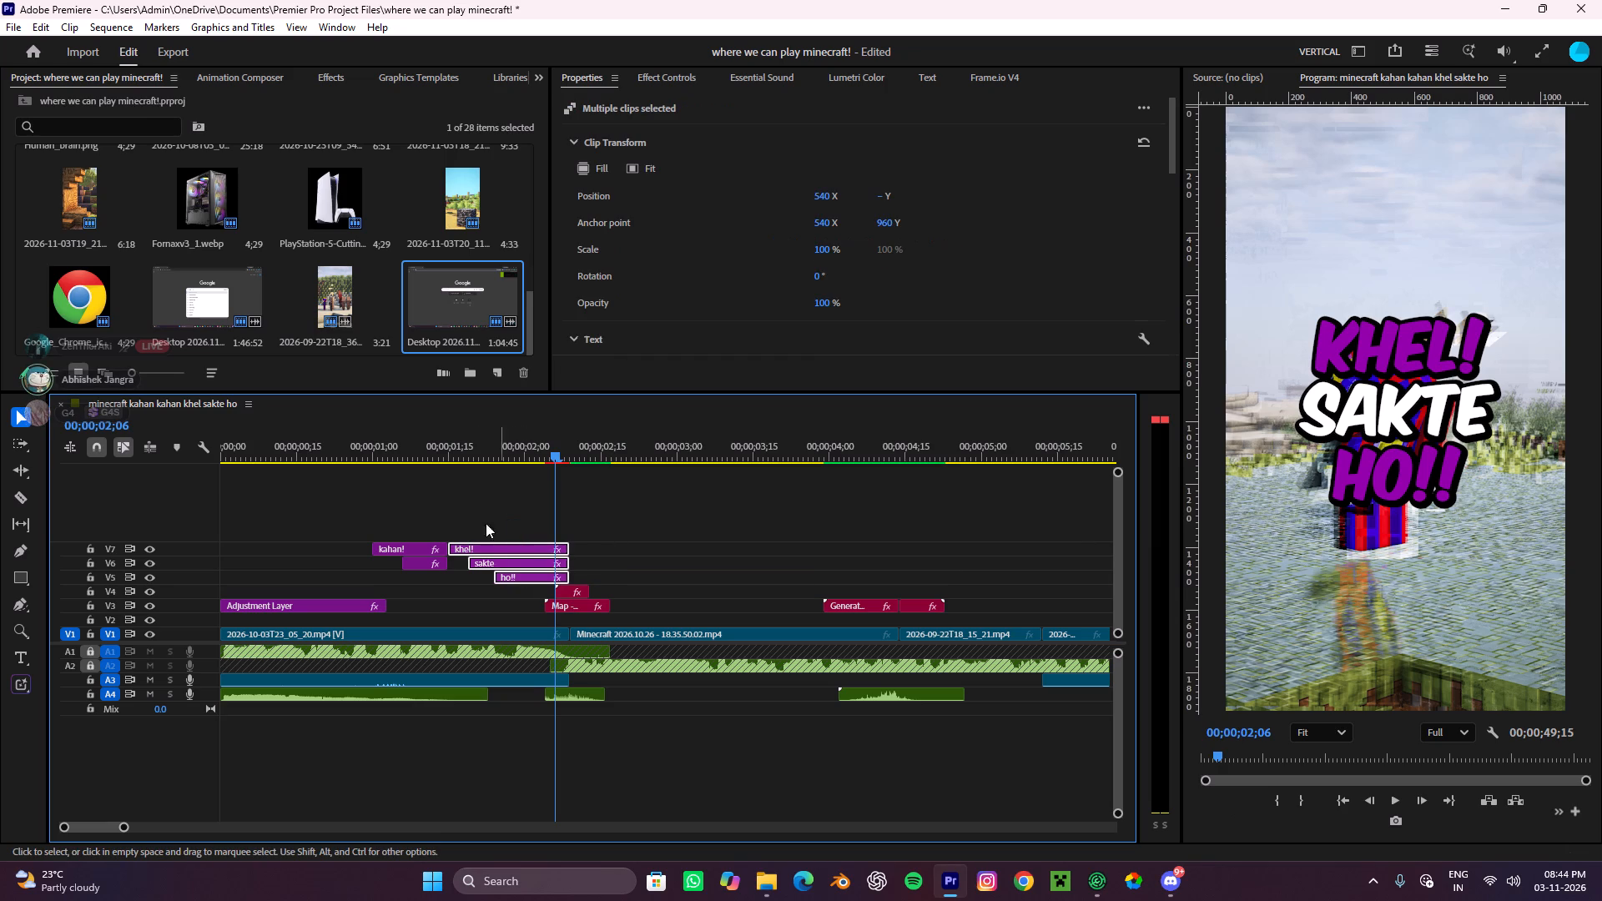
left_click(328, 75)
left_click_drag(101, 103, 0, 118)
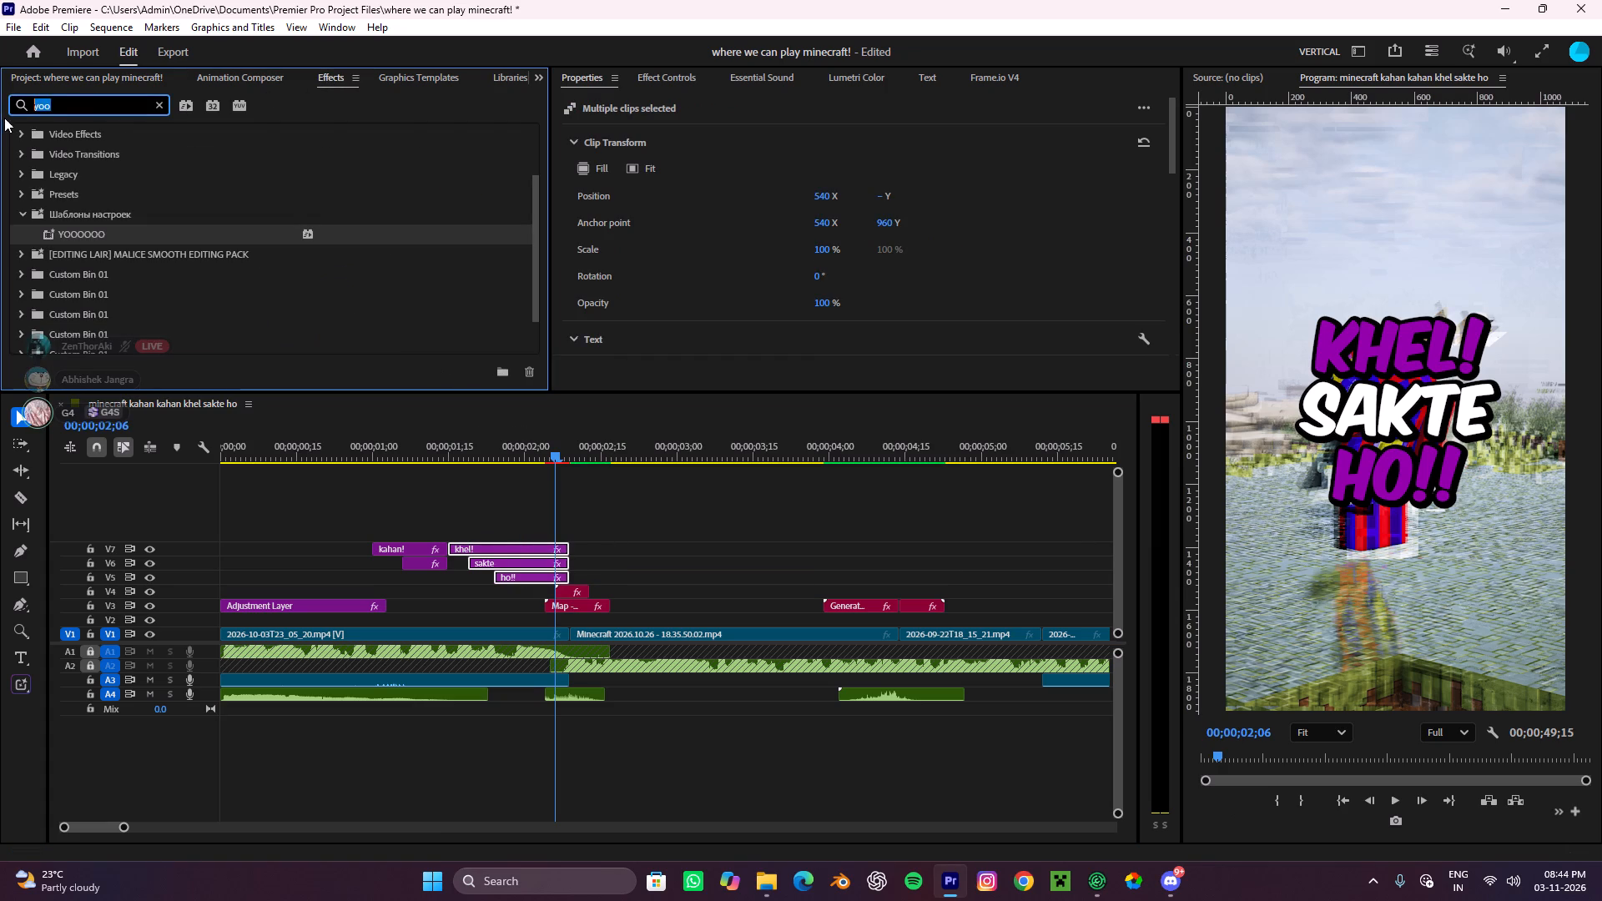
type("warp")
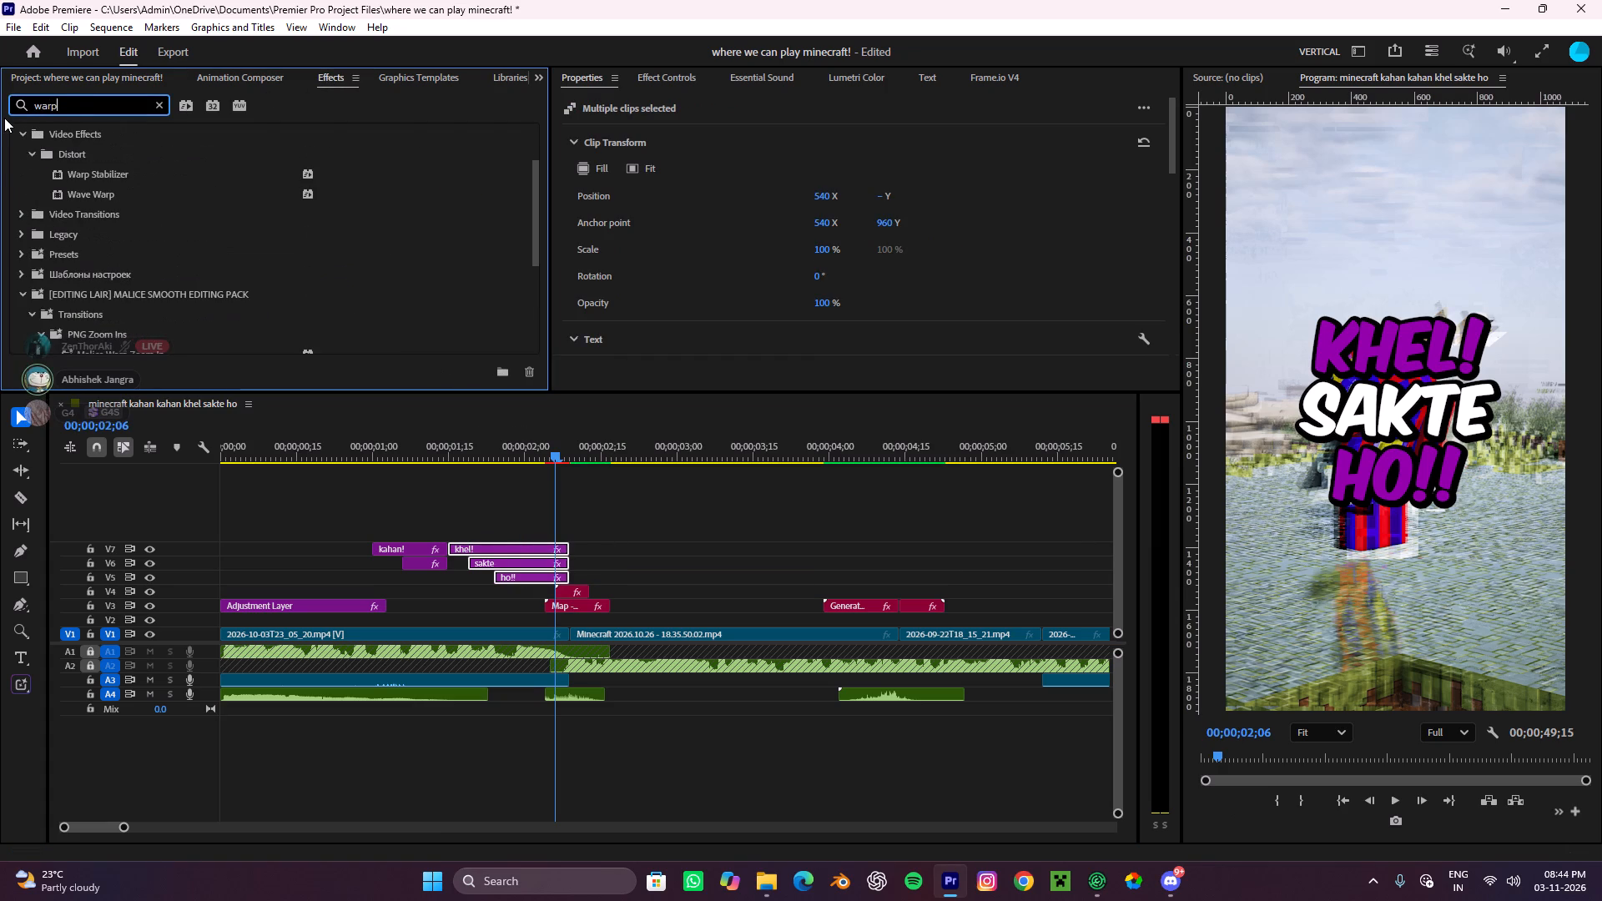
scroll(174, 102, "down", 5)
scroll(167, 206, "down", 5)
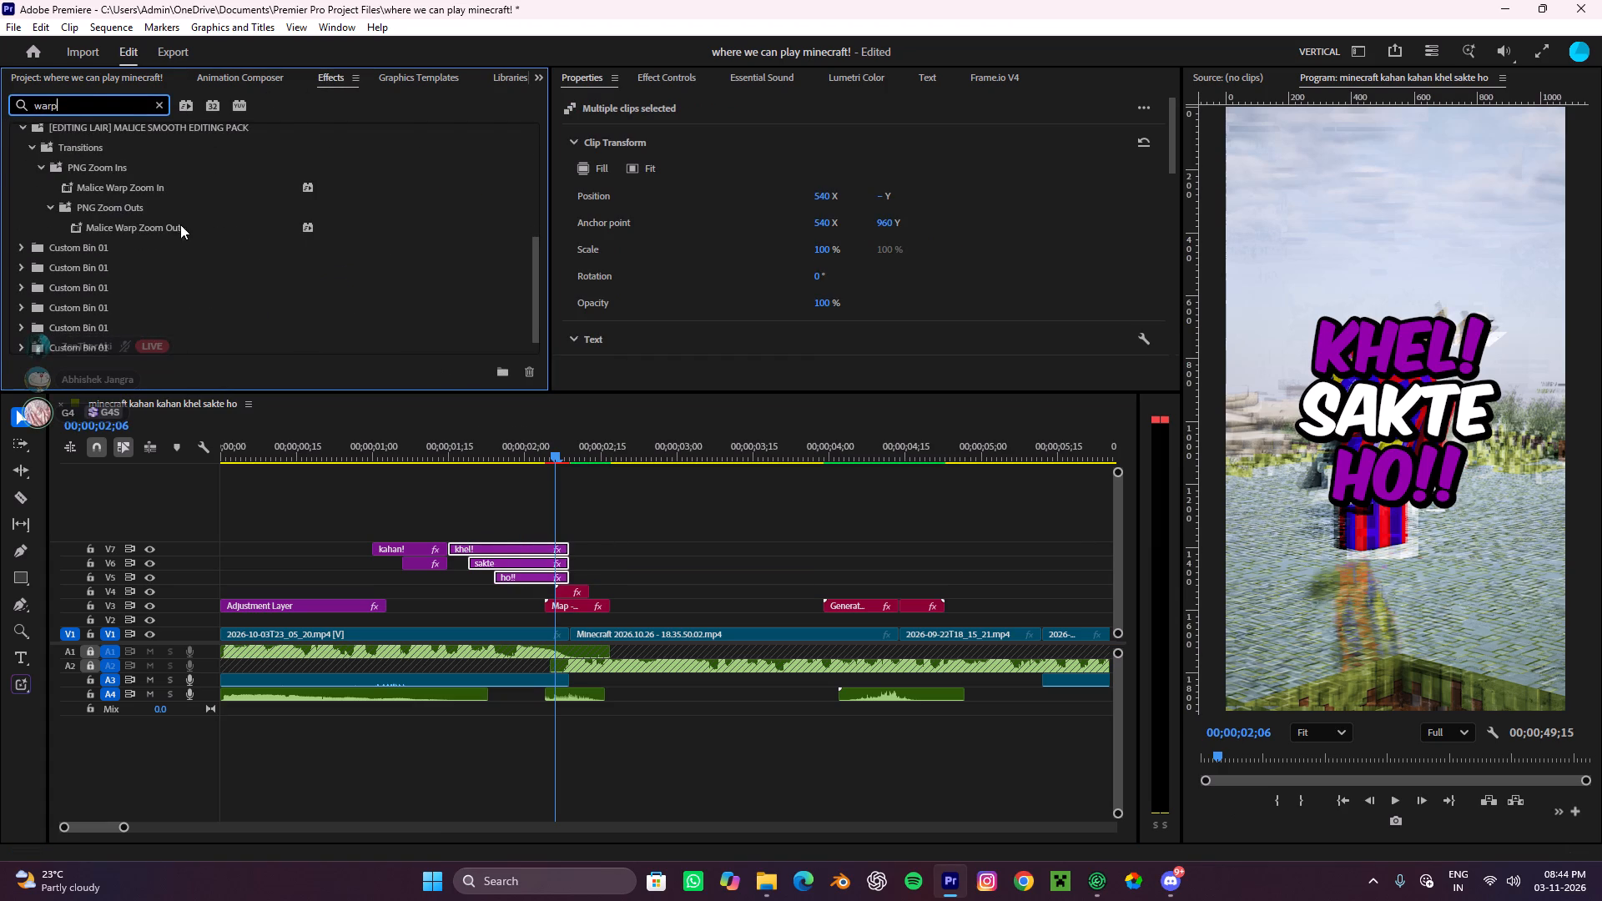
left_click_drag(88, 184, 567, 533)
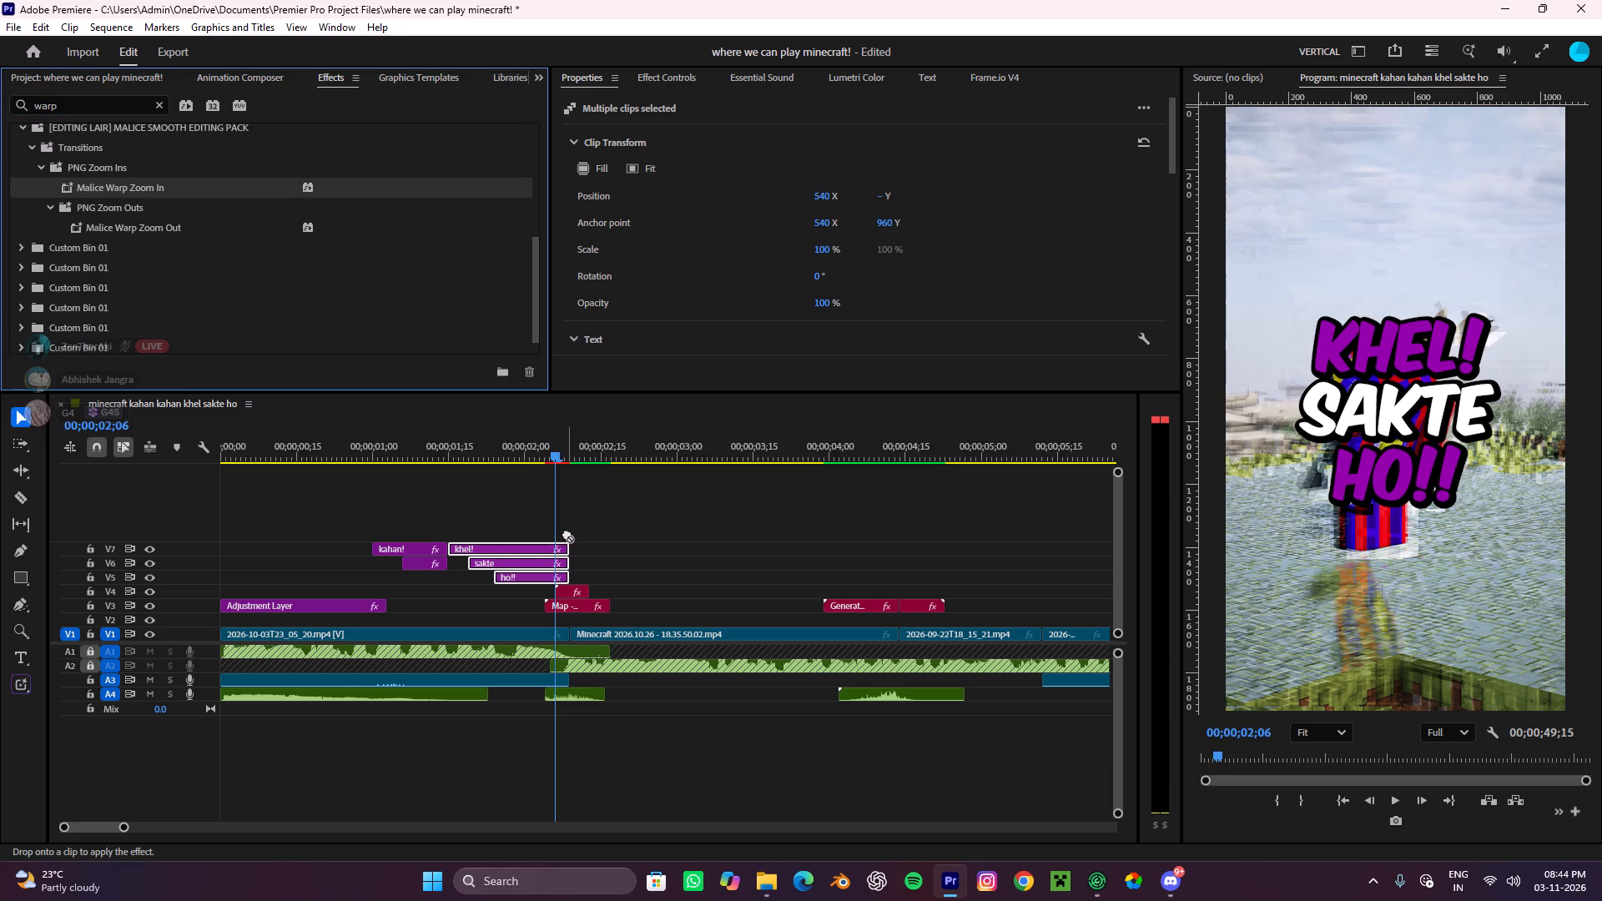
left_click_drag(567, 533, 516, 558)
Play back "khel!", "sakte" and "ho!!" to check their zoom-in animation.
left_click_drag(560, 442, 467, 490)
left_click_drag(461, 444, 405, 455)
key("space")
key("space")
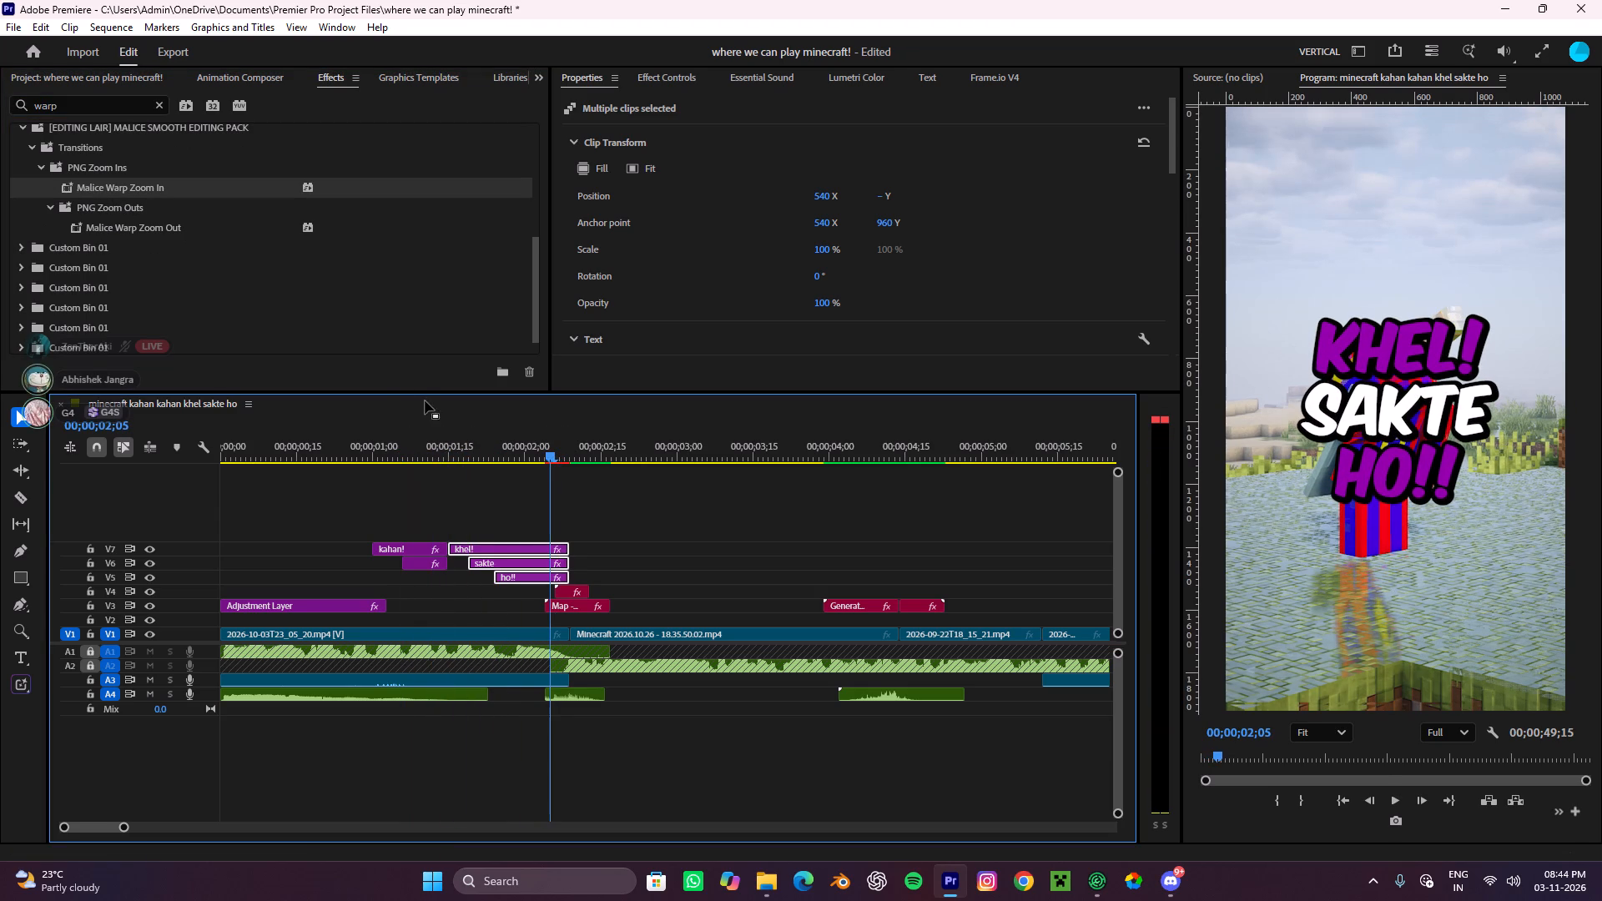
left_click_drag(538, 457, 422, 496)
key("space")
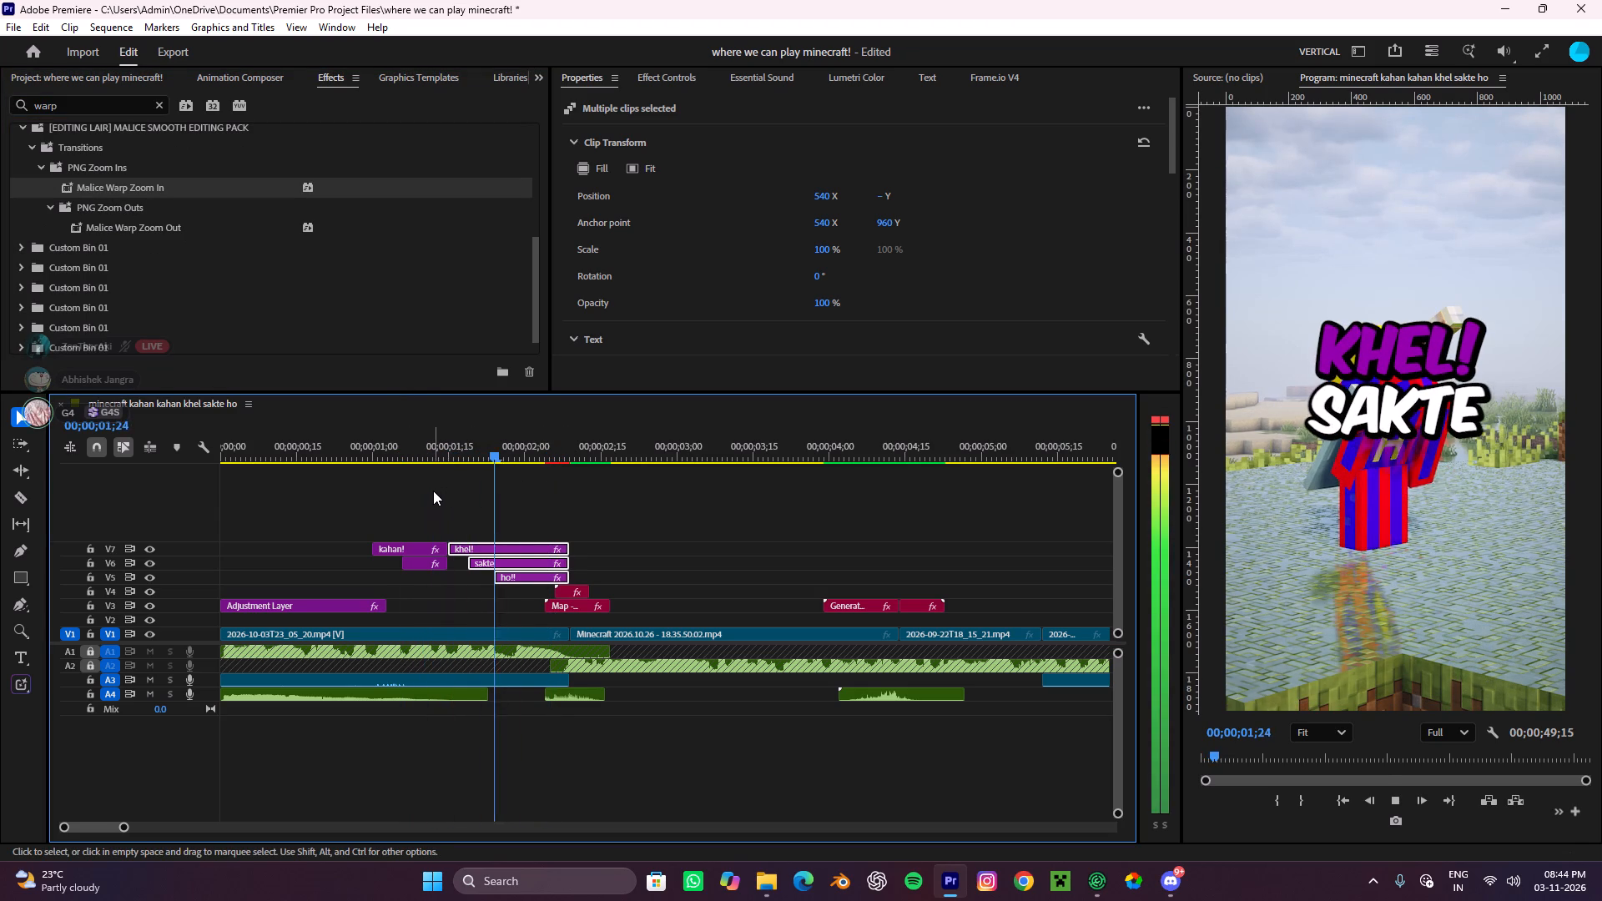
key("space")
Apply the Malice Warp Zoom In preset to both "kahan!" clips and play them back.
left_click_drag(390, 508, 408, 570)
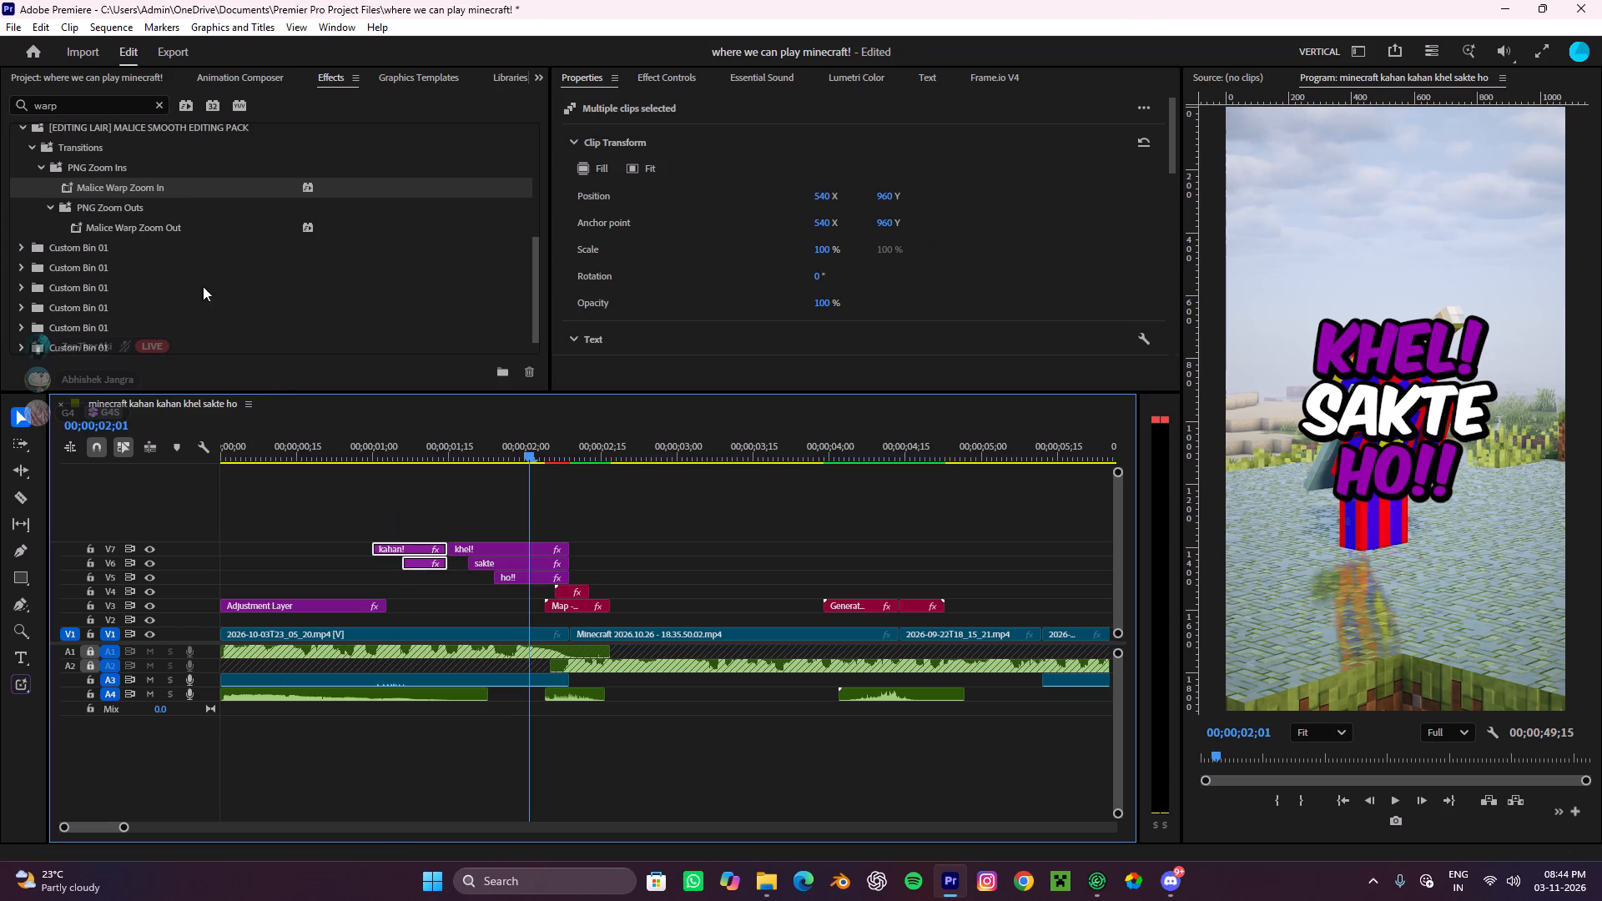
left_click_drag(110, 186, 400, 554)
left_click_drag(513, 454, 360, 519)
key("space")
key("space")
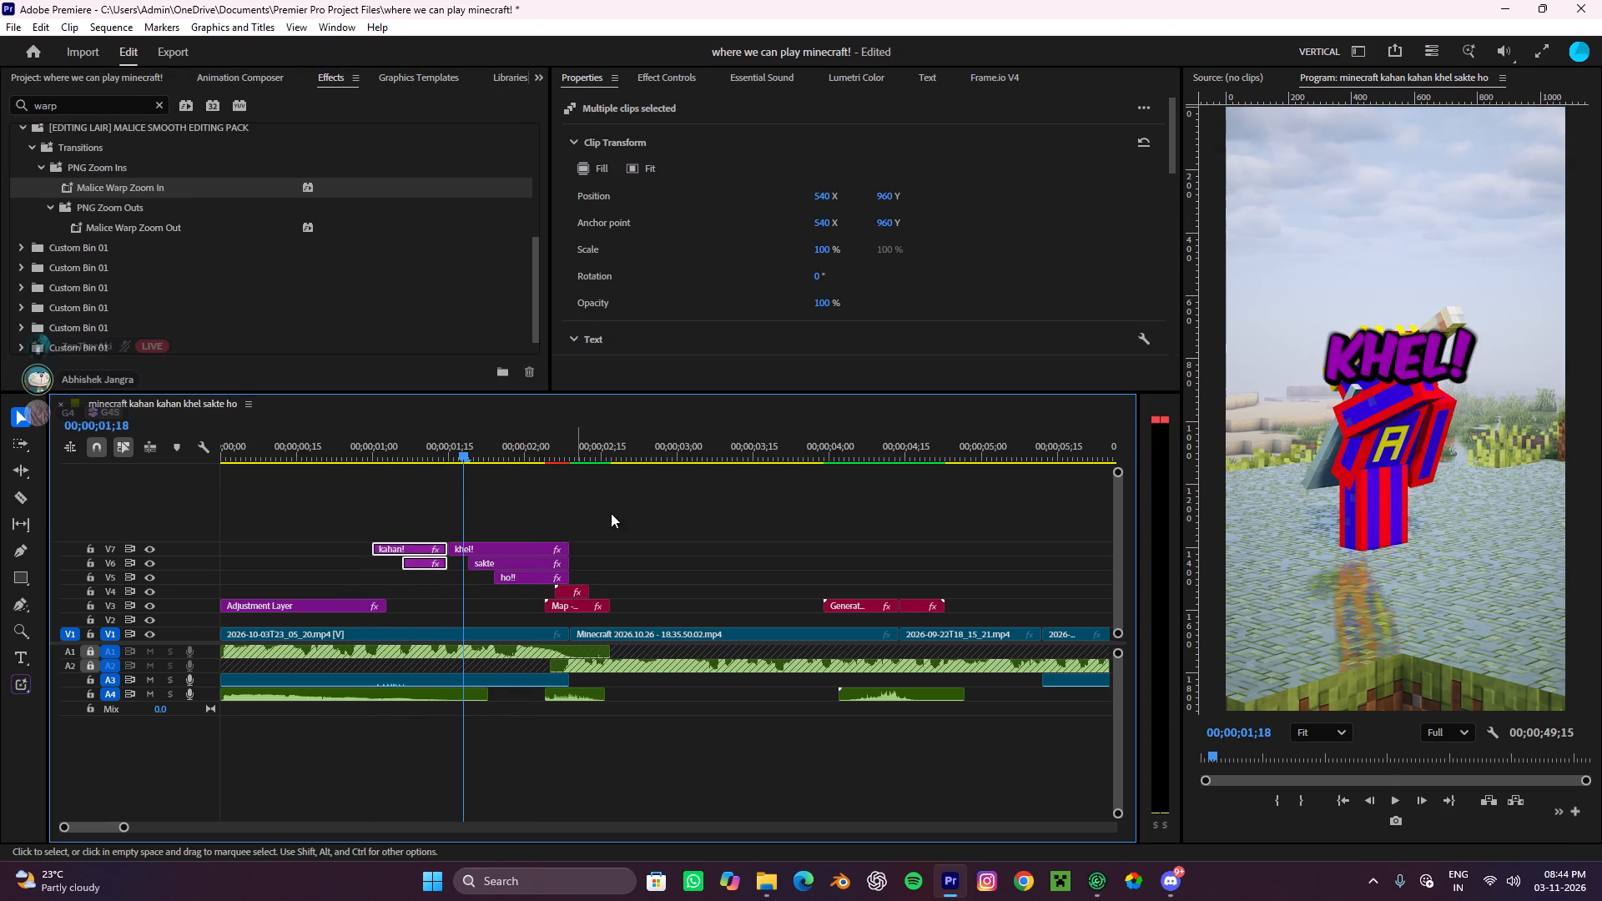
Search the effects for "yoo" and apply the YOOOOOO preset to all five word clips.
left_click(684, 529)
left_click_drag(639, 506, 387, 578)
left_click_drag(111, 98, 110, 98)
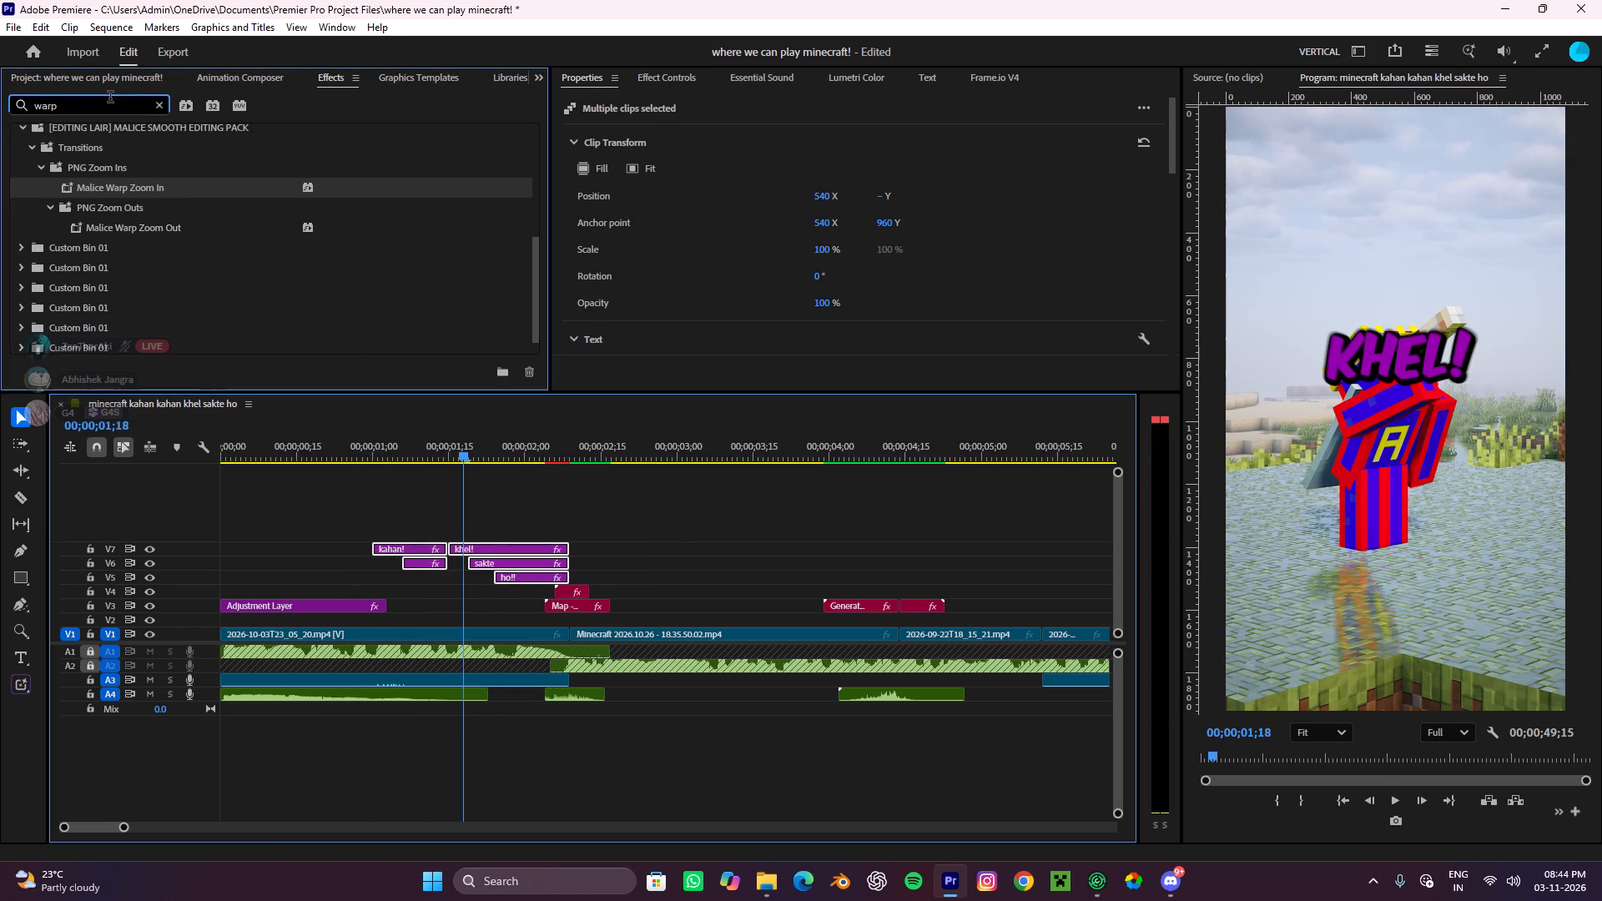
left_click_drag(110, 98, 0, 133)
key("y")
key("o")
key("o")
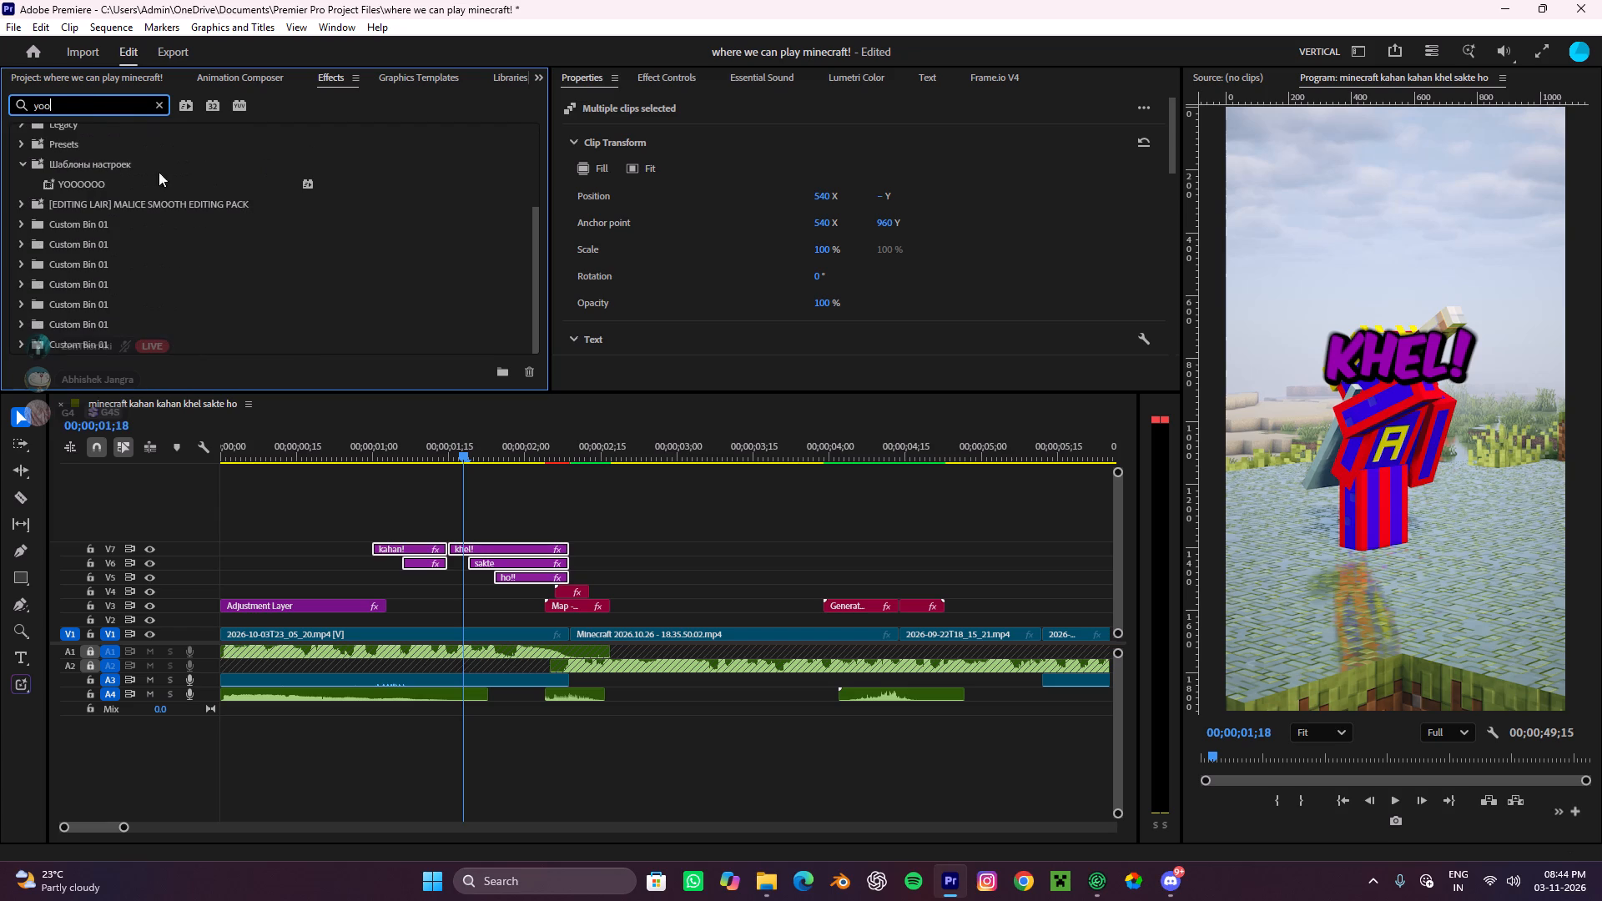
left_click_drag(68, 186, 511, 552)
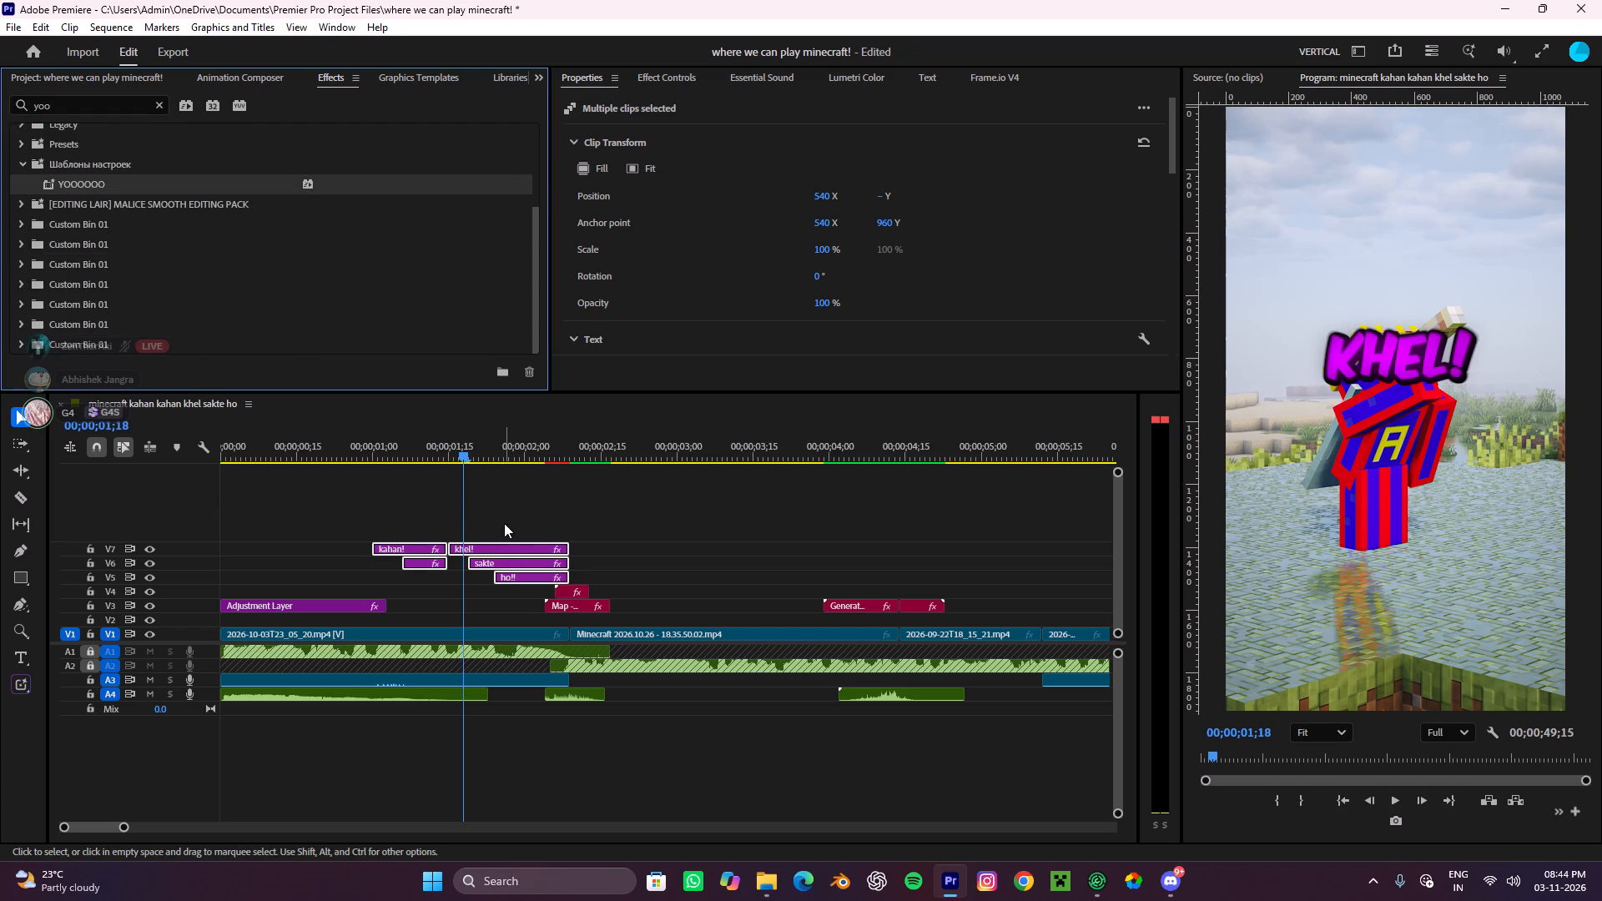
Play back all five words from just before the first "kahan!" to check their look and animation.
left_click_drag(485, 451, 360, 481)
left_click(481, 460)
key("space")
key("space")
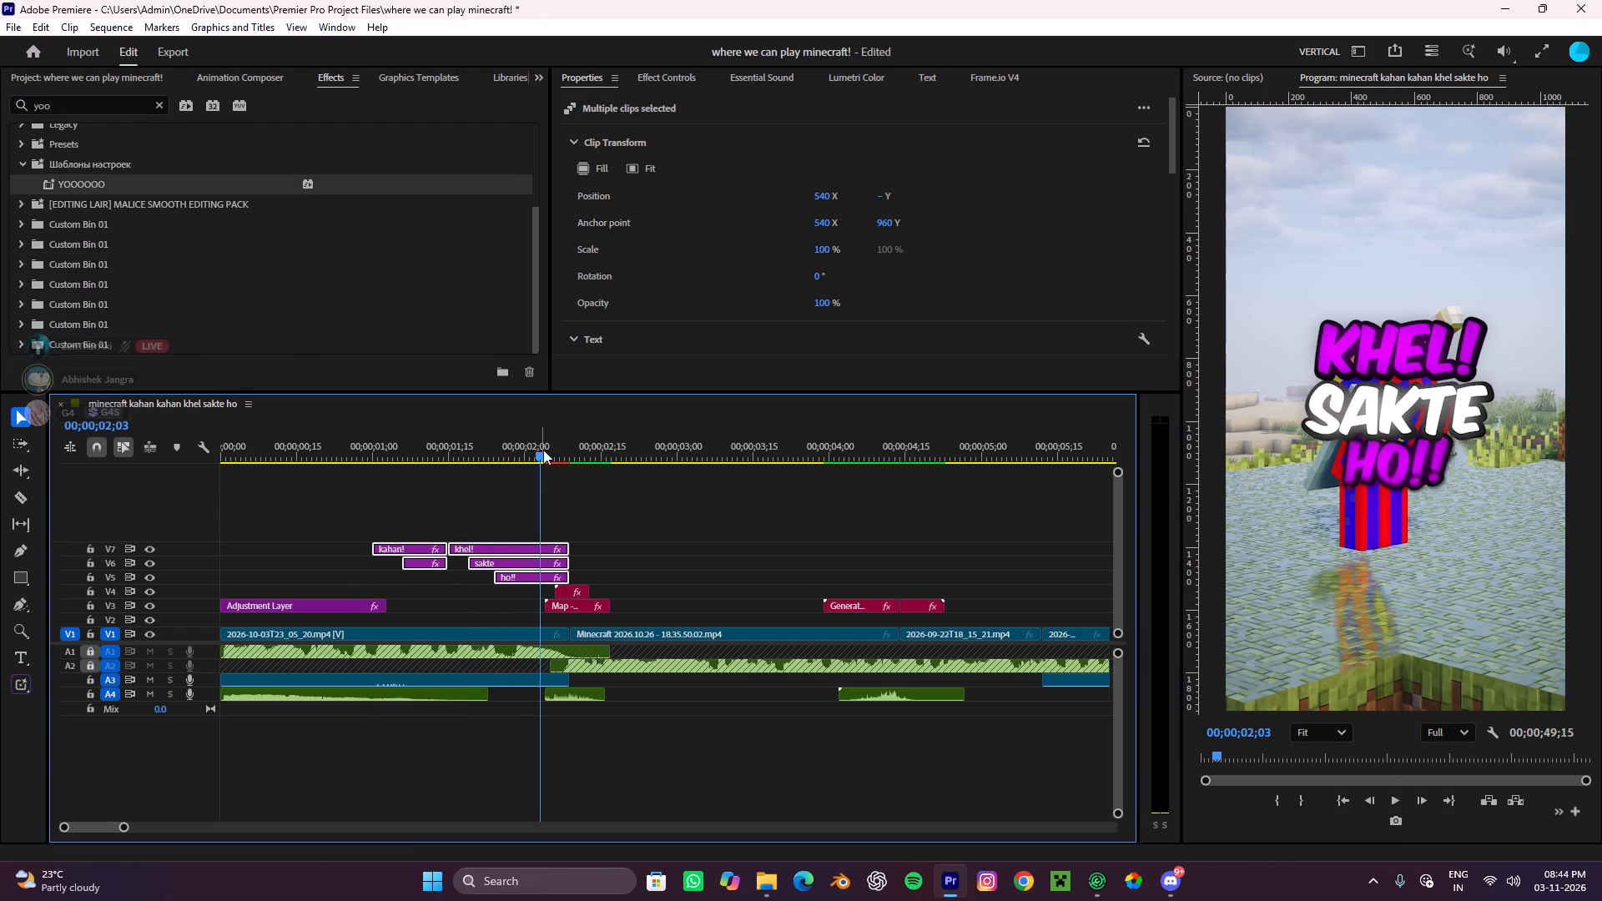
left_click_drag(556, 440, 341, 506)
left_click(575, 511)
key("space")
scroll(576, 511, "down", 4, "alt")
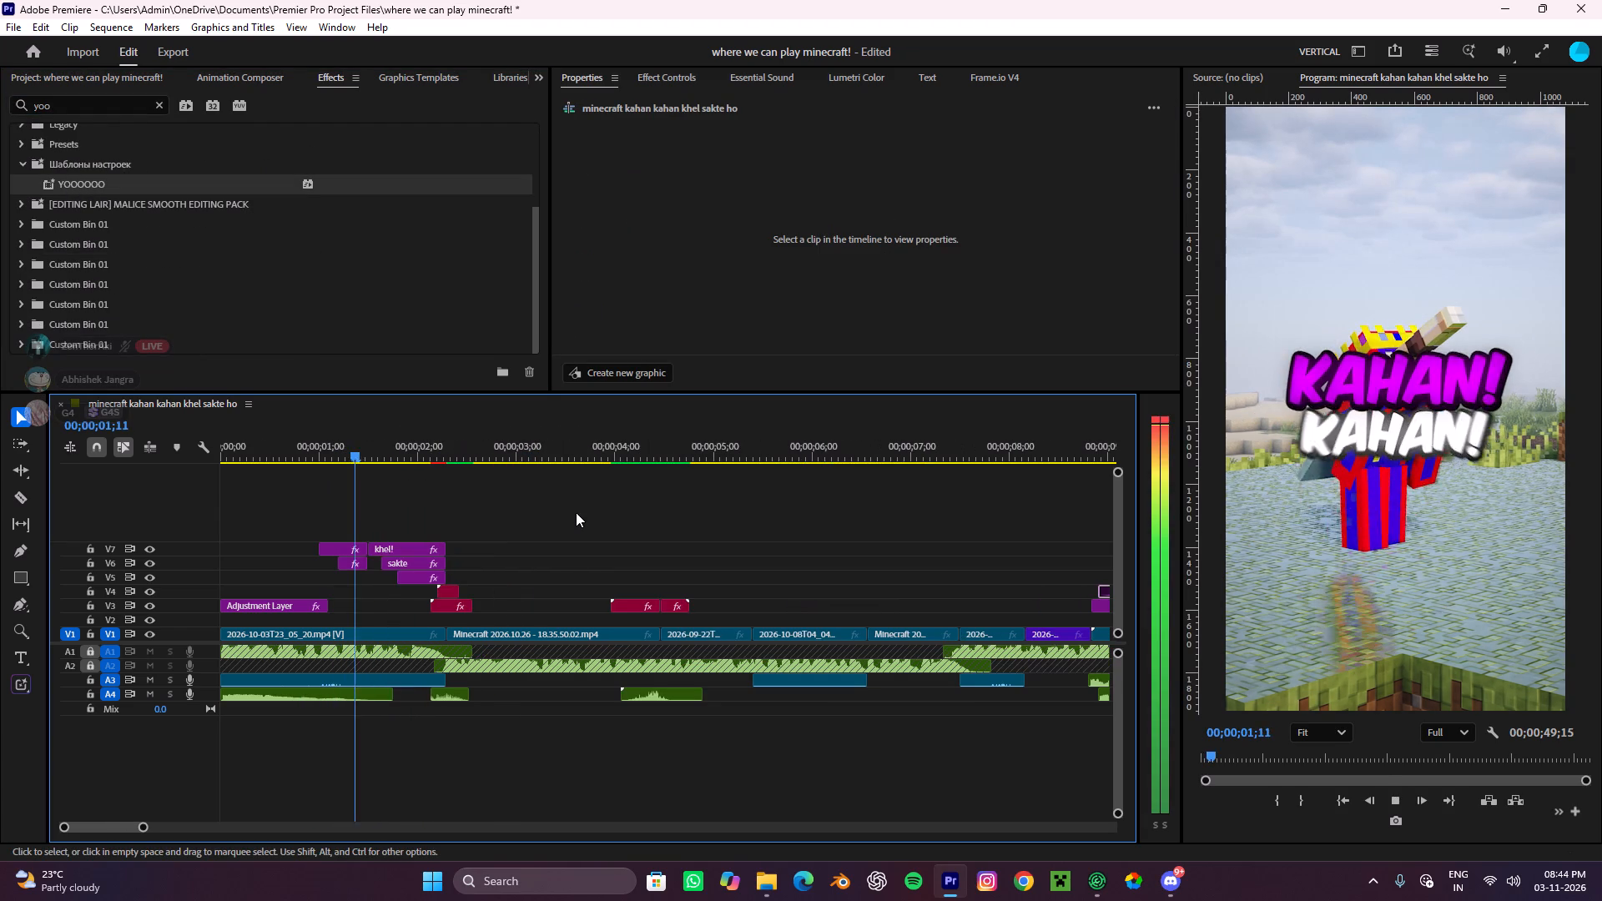
key("space")
left_click_drag(440, 425, 345, 466)
left_click_drag(459, 435, 305, 496)
key("space")
scroll(412, 505, "up", 4, "alt")
key("space")
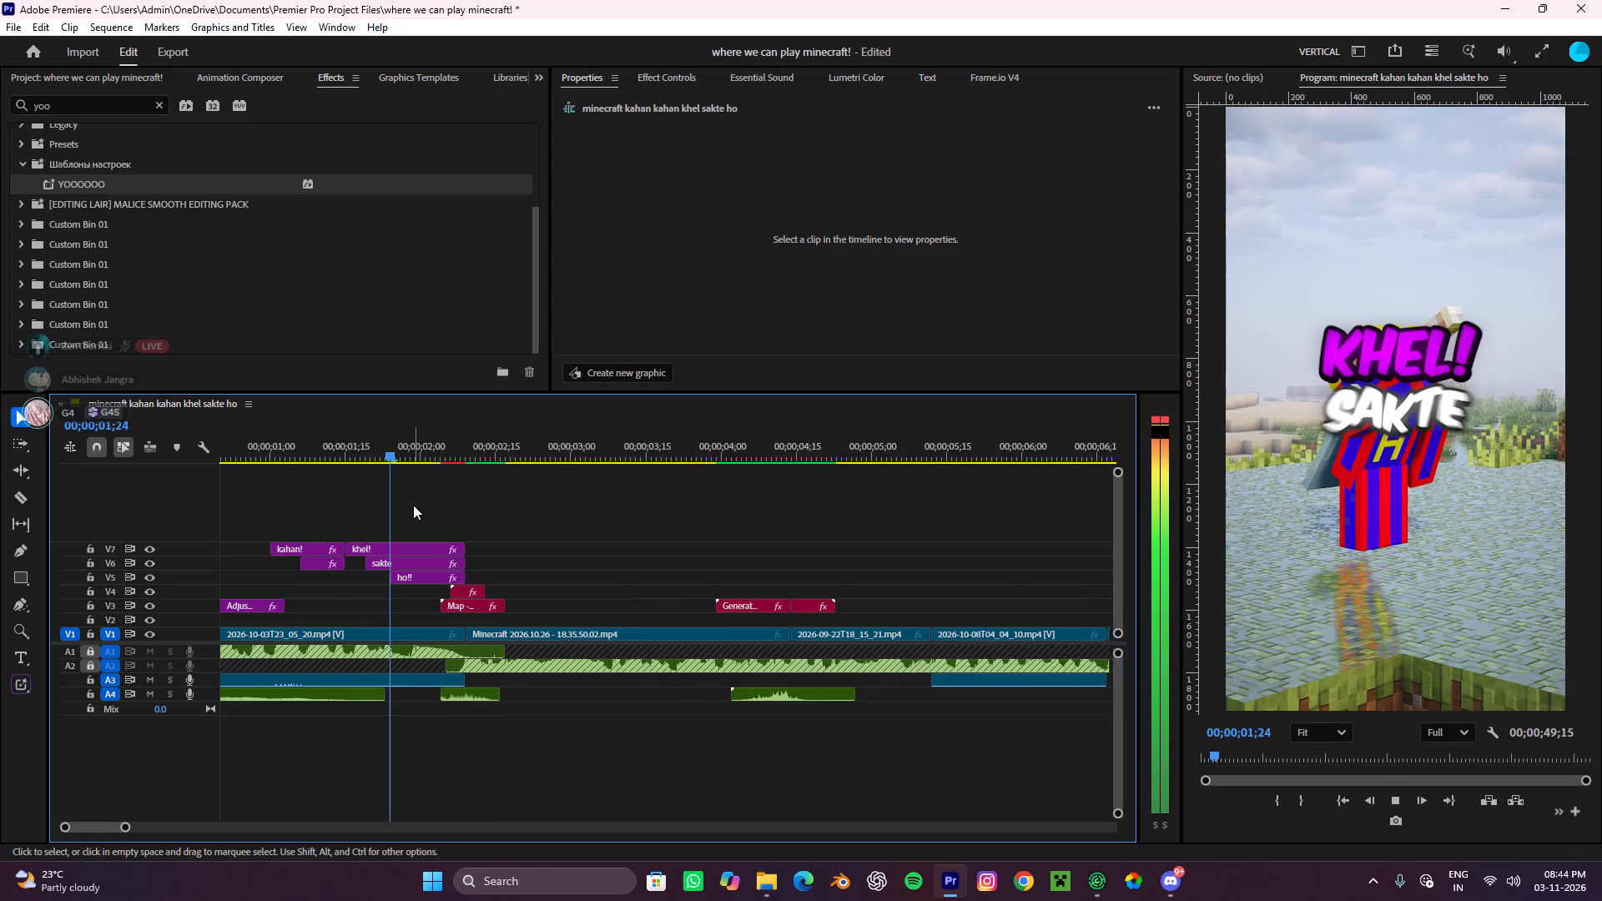
Cut the 2026-10-03T23_05_20.mp4 clip on V1 at 00;00;01;00, where the first "kahan!" starts.
scroll(413, 505, "down", 4, "alt")
scroll(413, 505, "up", 5, "alt")
scroll(355, 522, "up", 4)
key("c")
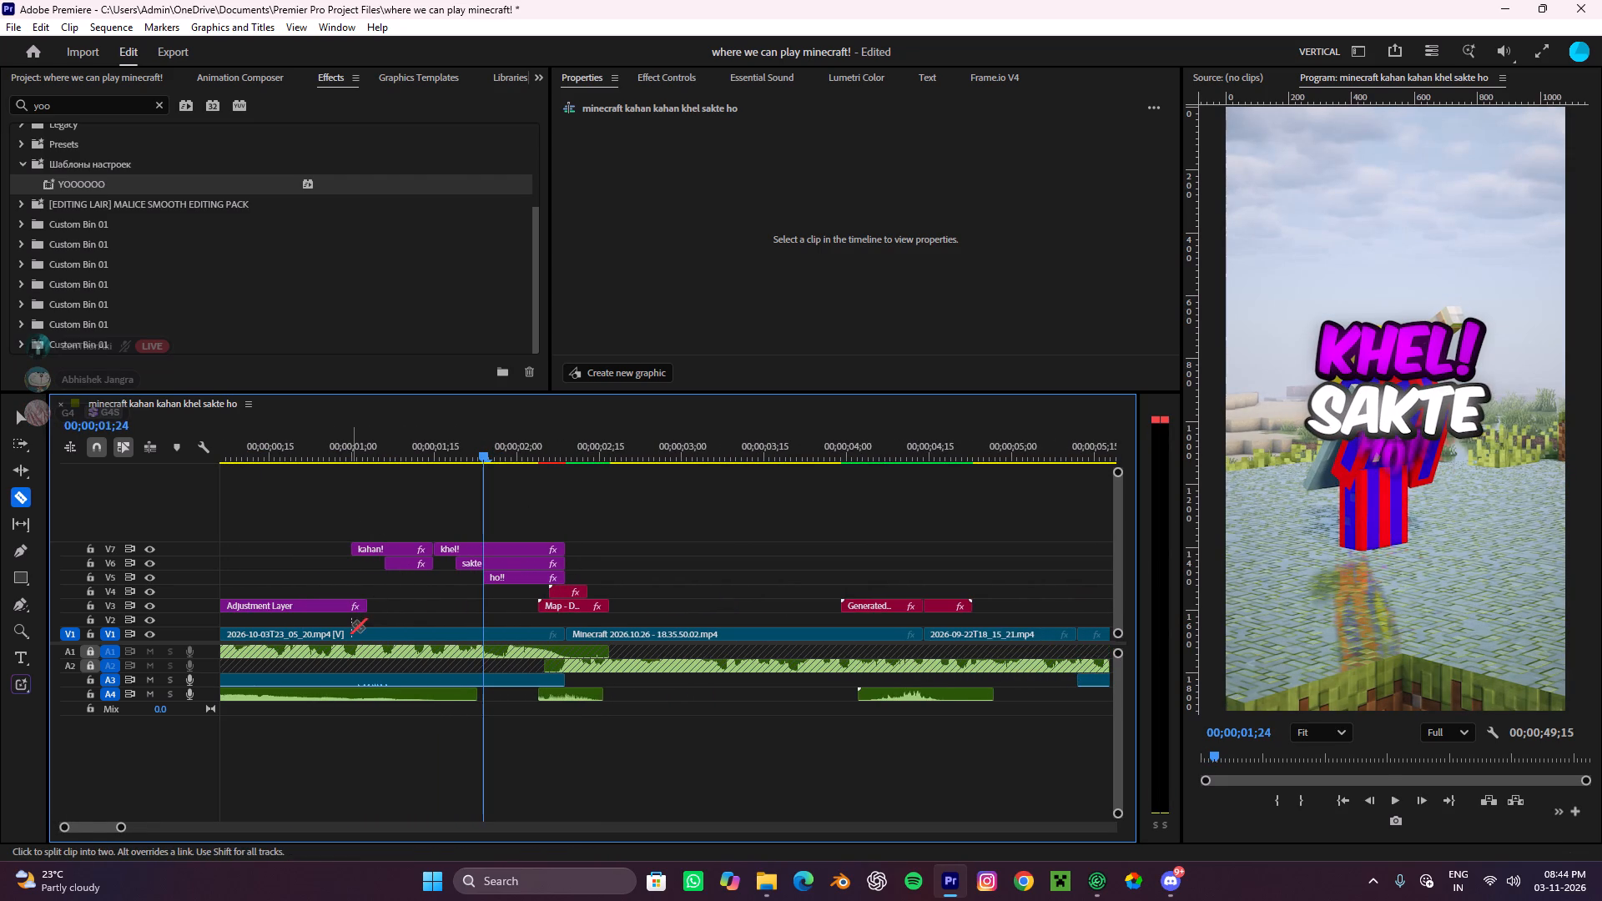
left_click(348, 630)
key("v")
Apply Gaussian Blur (Legacy) to the V1 segment beneath the words and set its Blurriness to 111.
left_click(506, 629)
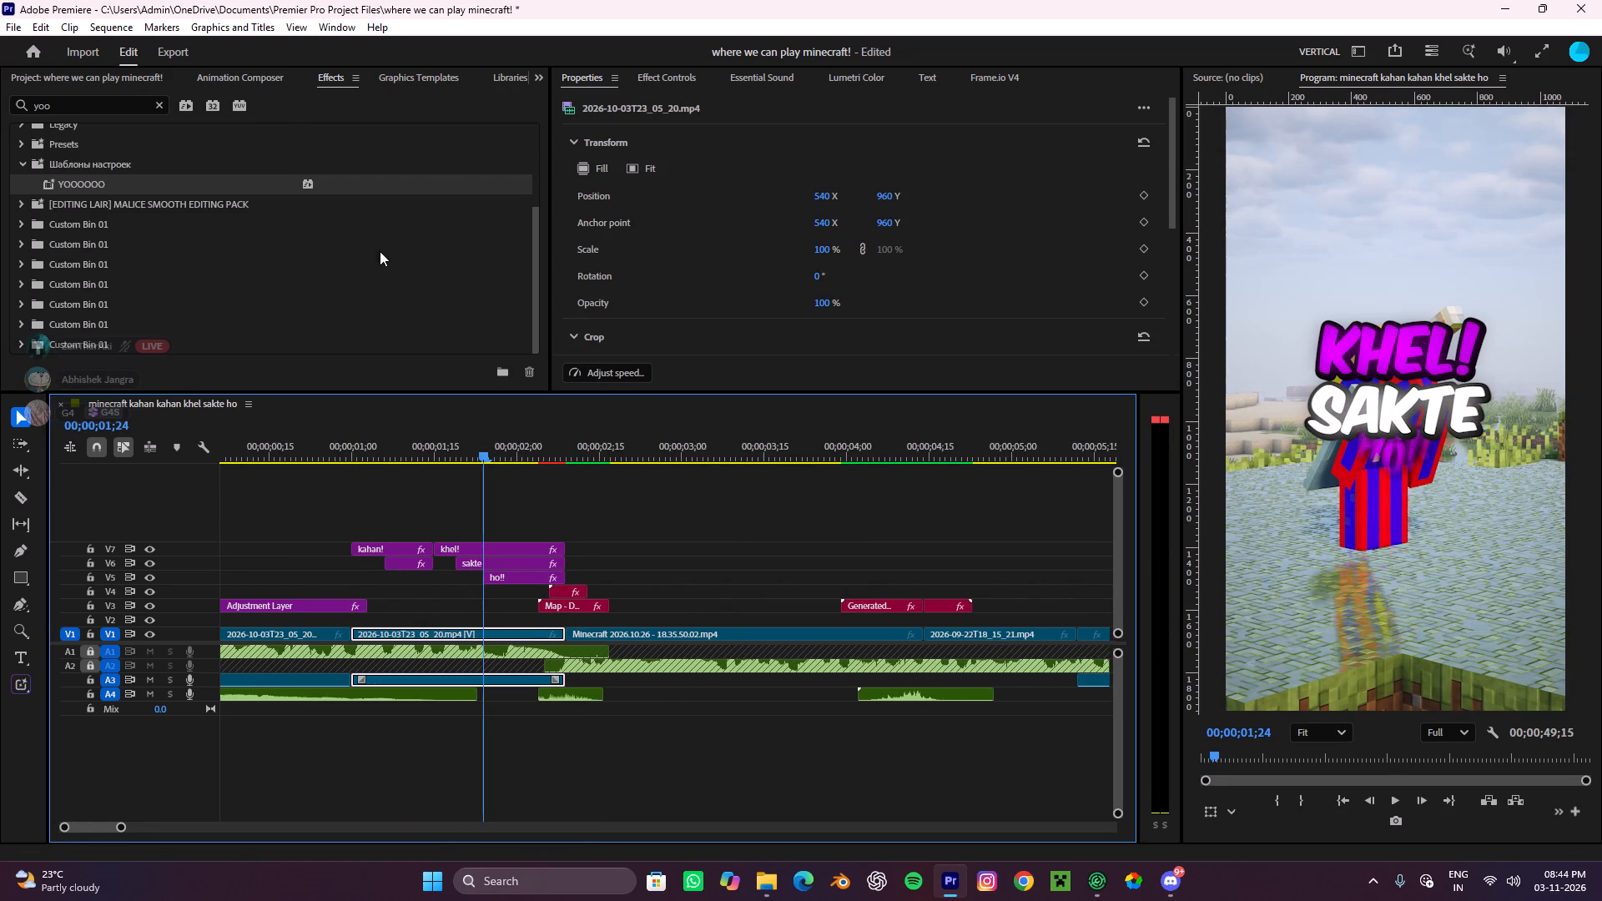
left_click_drag(77, 108, 0, 116)
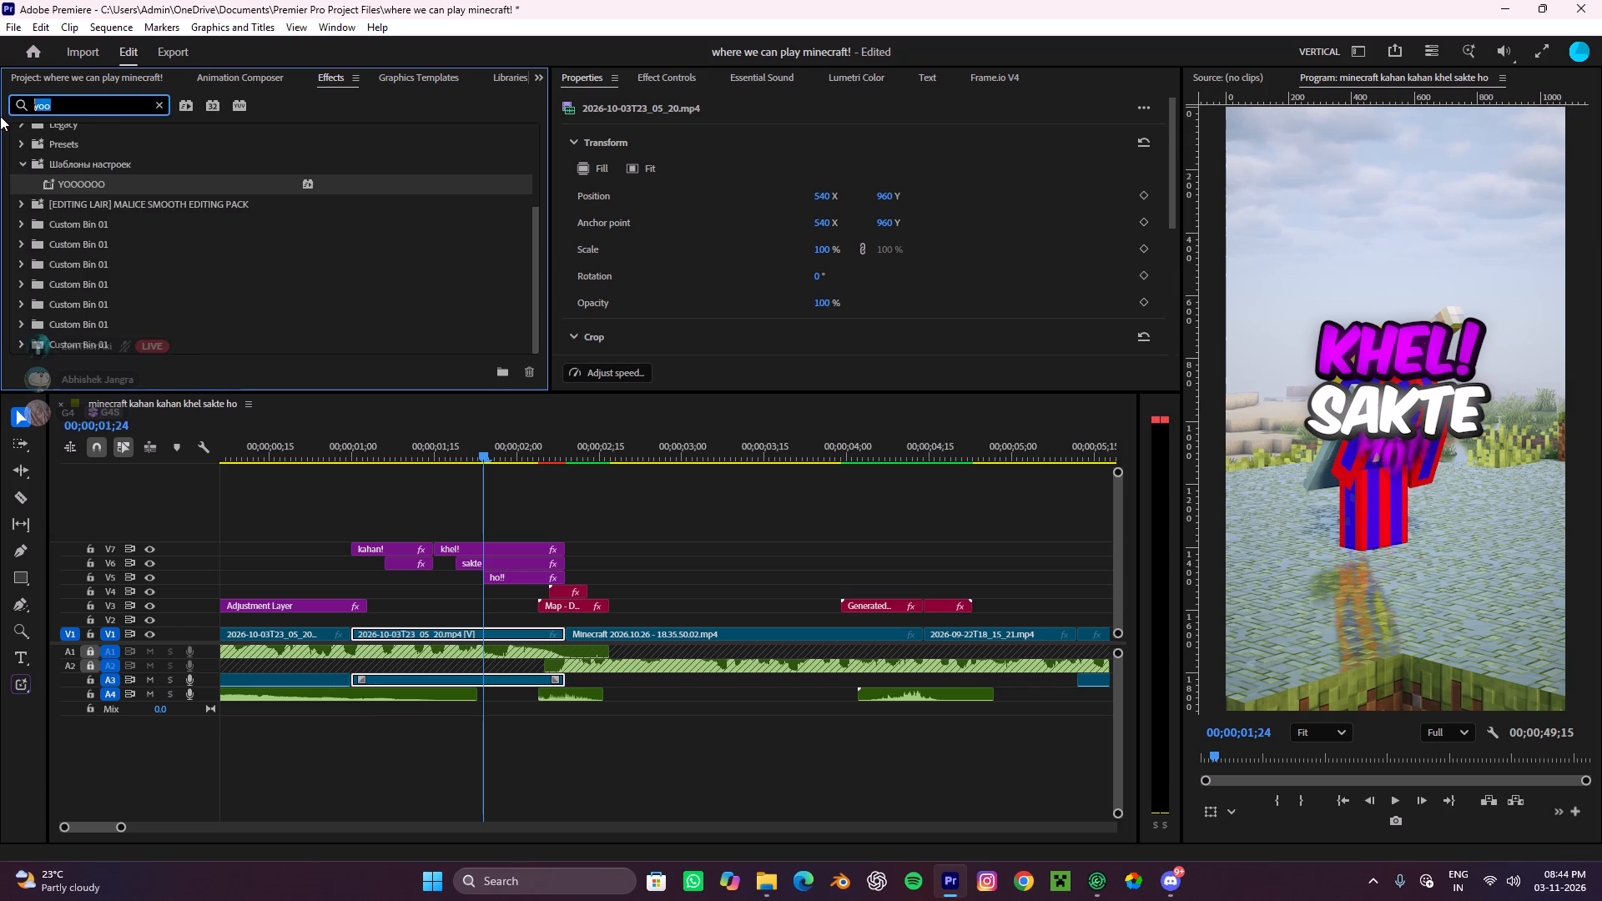
type("gau")
scroll(4, 116, "up", 3)
left_click_drag(102, 256, 510, 637)
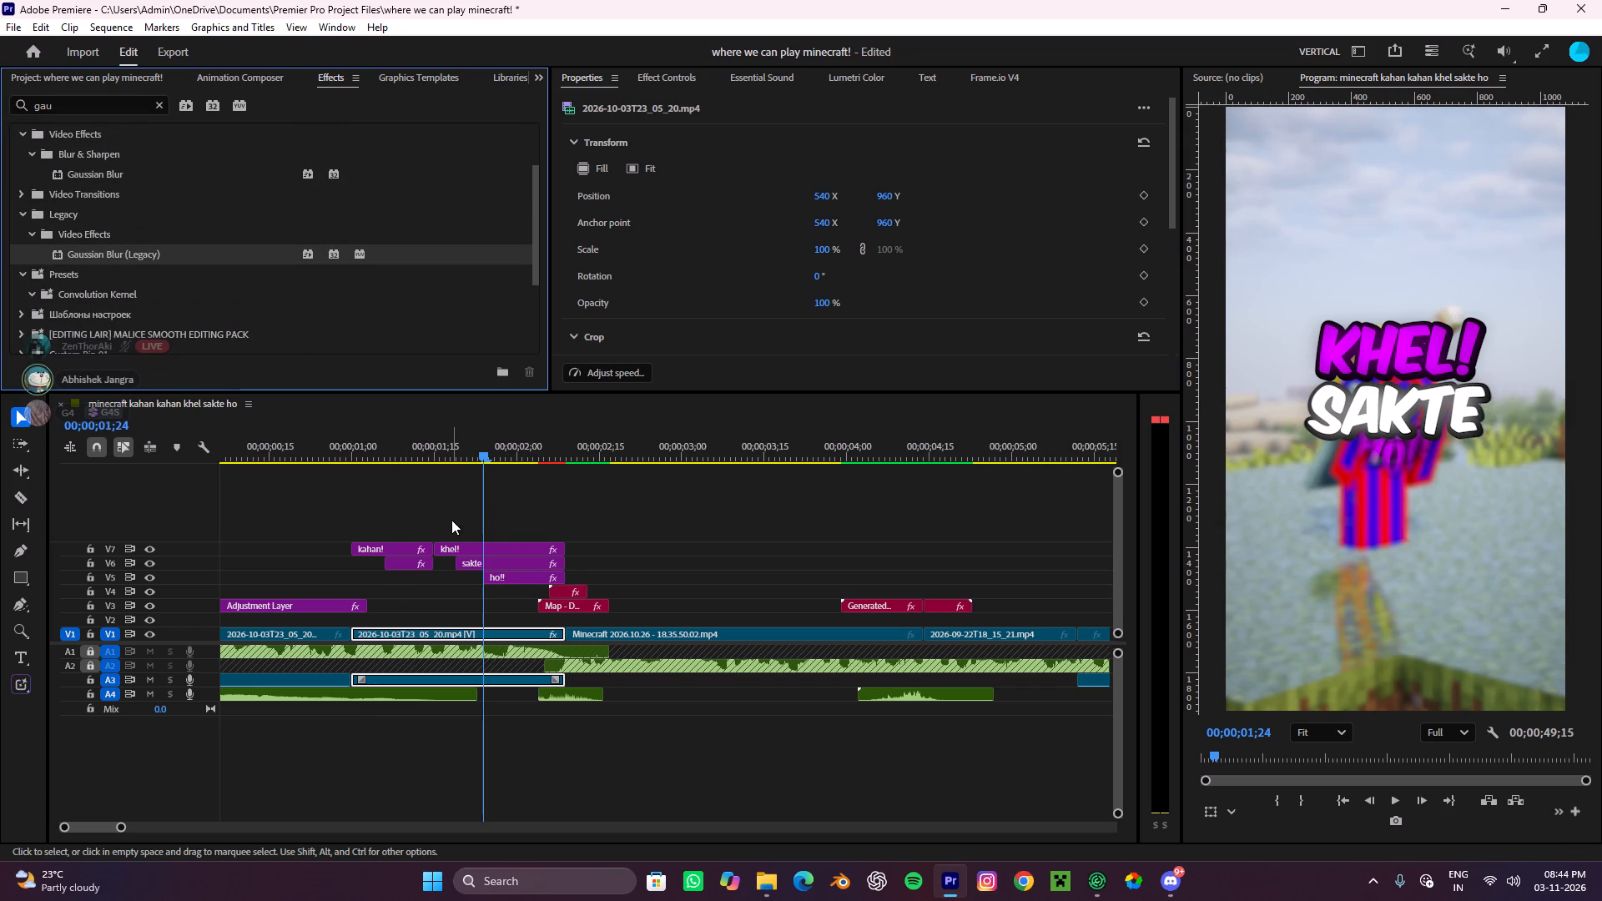
left_click(669, 84)
scroll(652, 234, "down", 3)
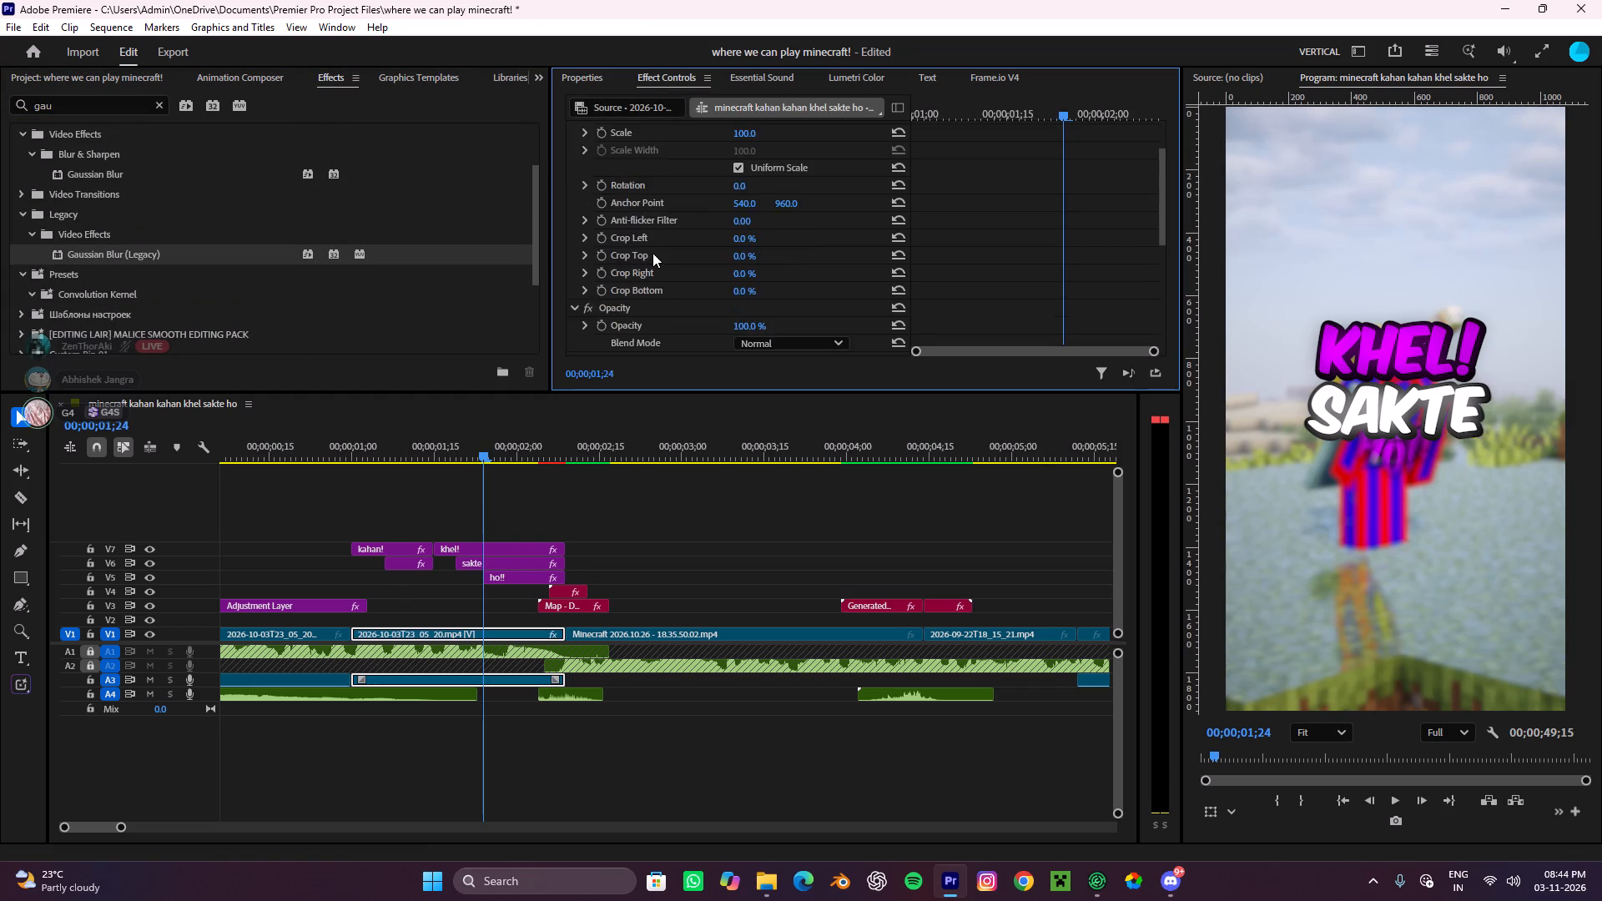
scroll(652, 253, "down", 14)
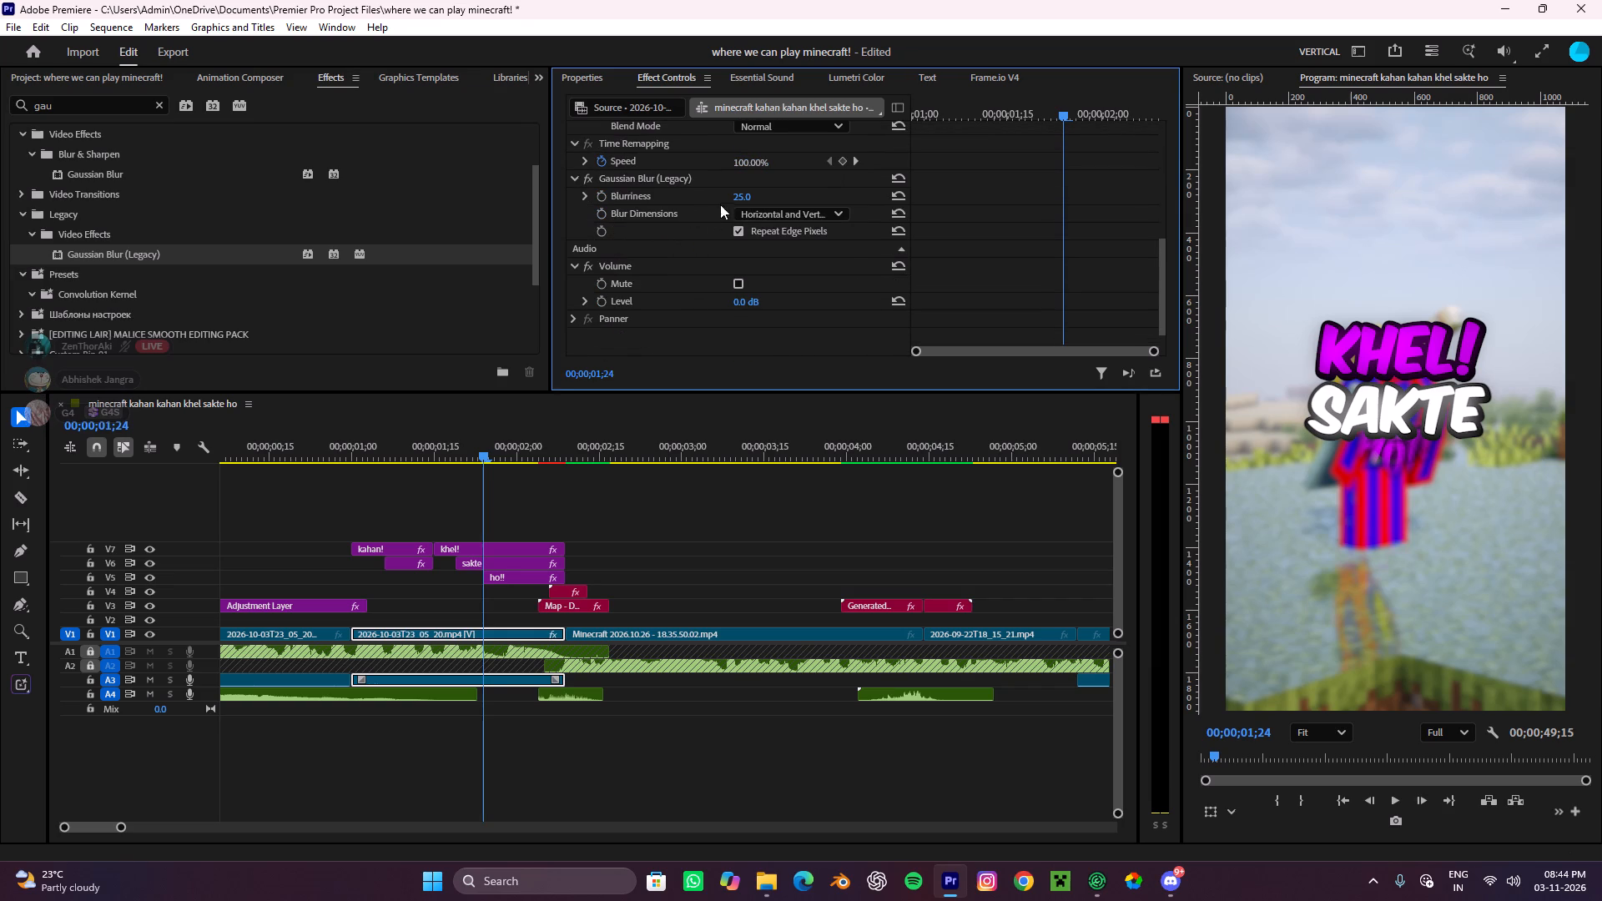
left_click_drag(740, 195, 809, 167)
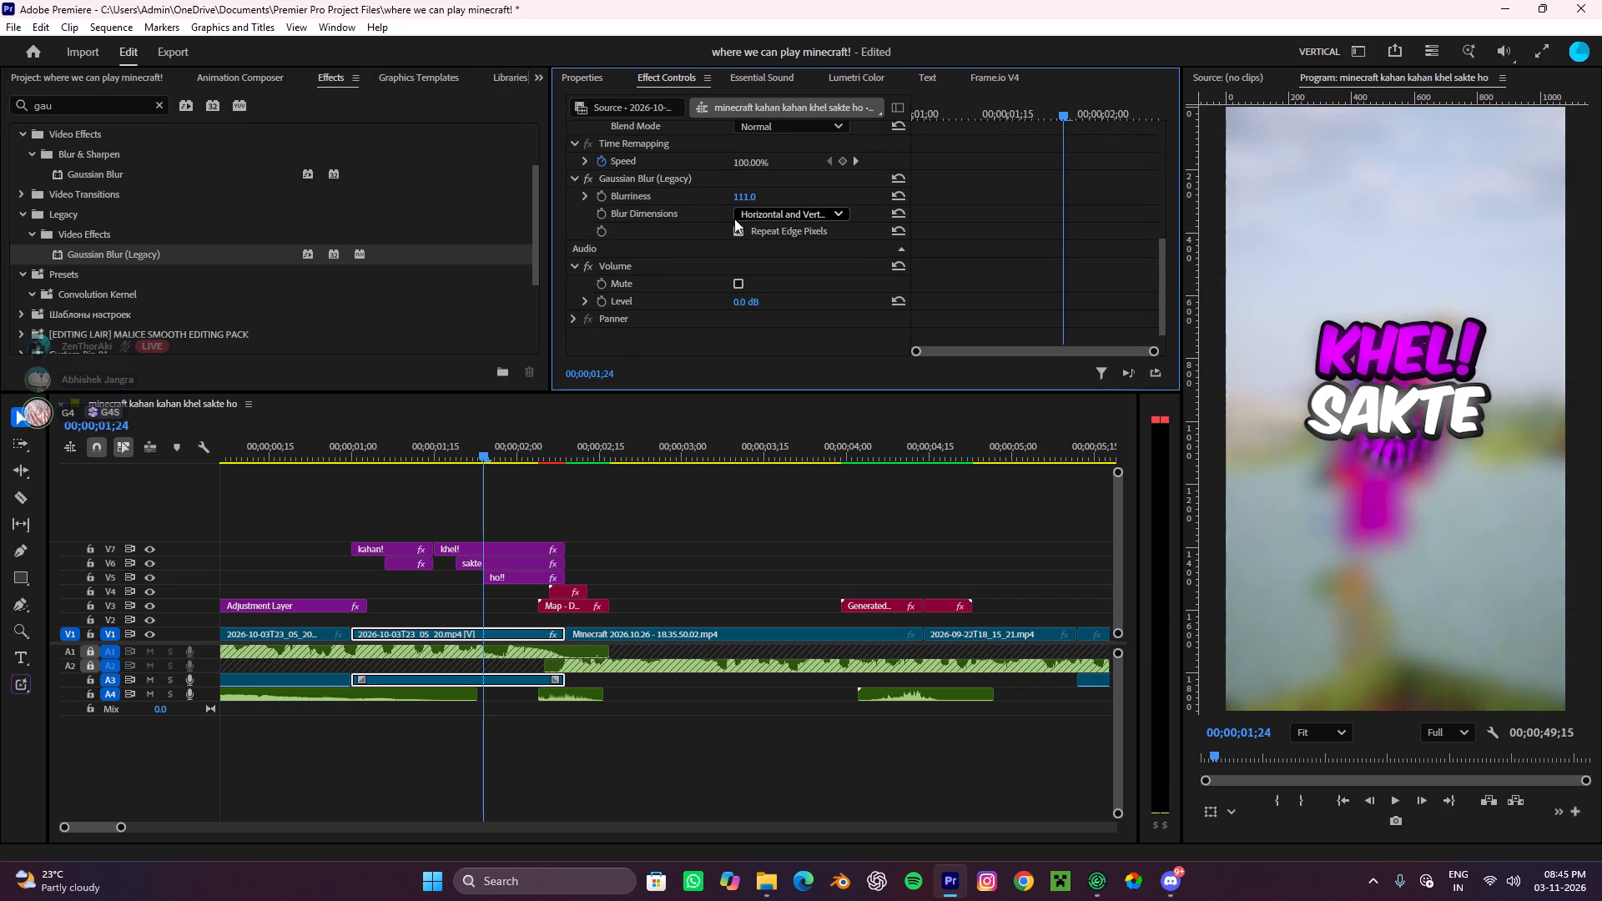
Play back the words over the blurred background from about 00;00;00;26.
left_click(652, 525)
key("space")
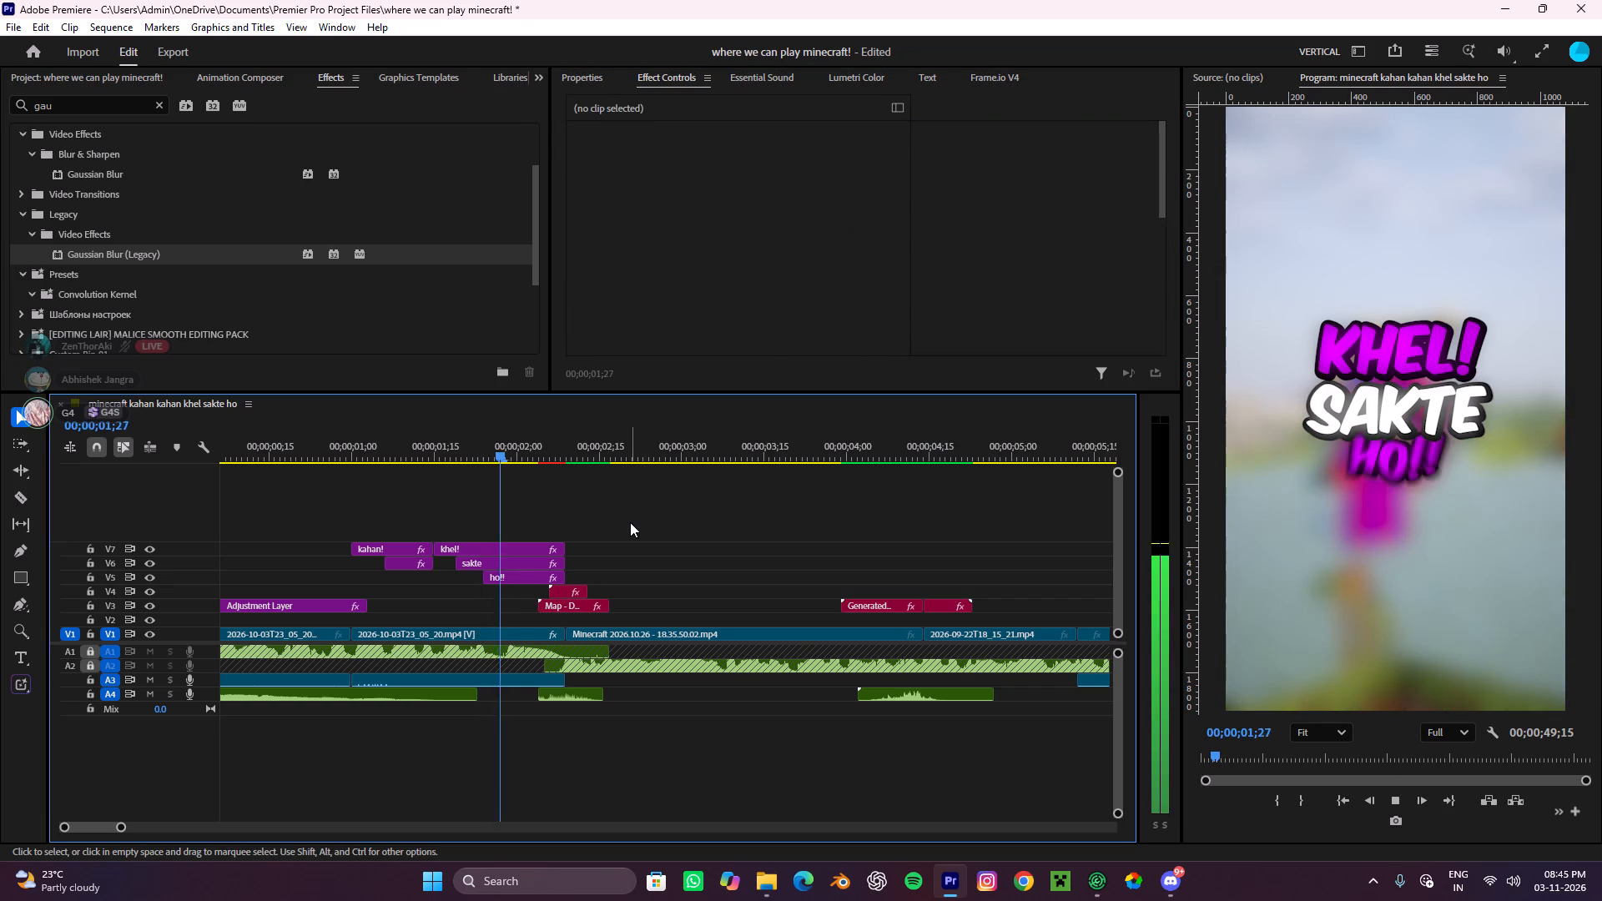
key("space")
left_click_drag(510, 452, 332, 507)
key("space")
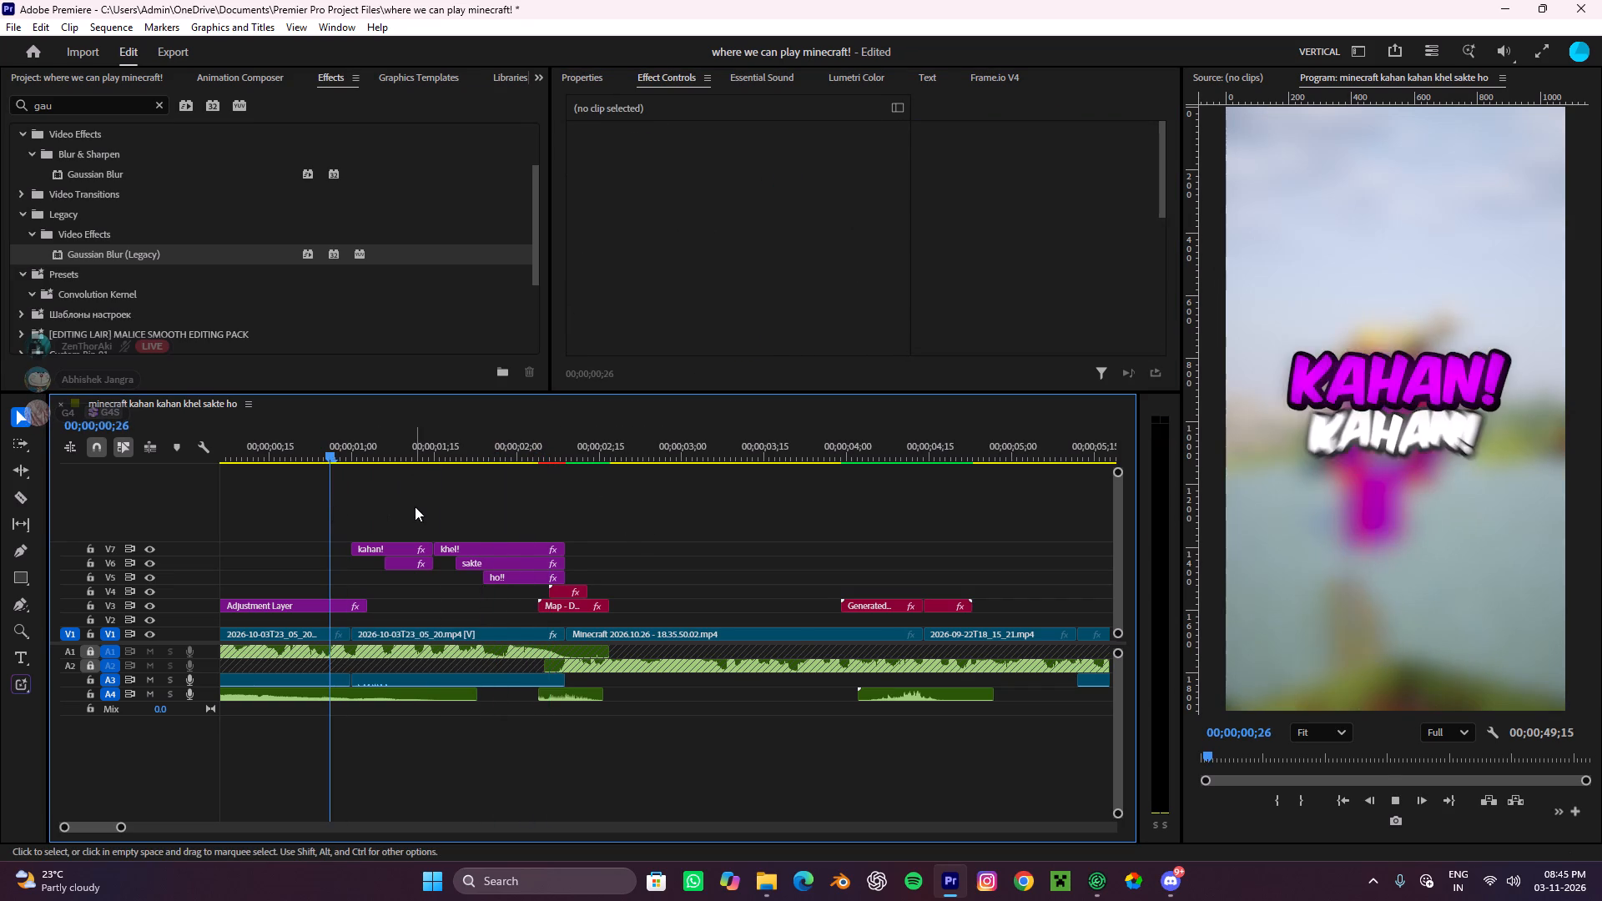
scroll(415, 506, "down", 3, "alt")
key("space")
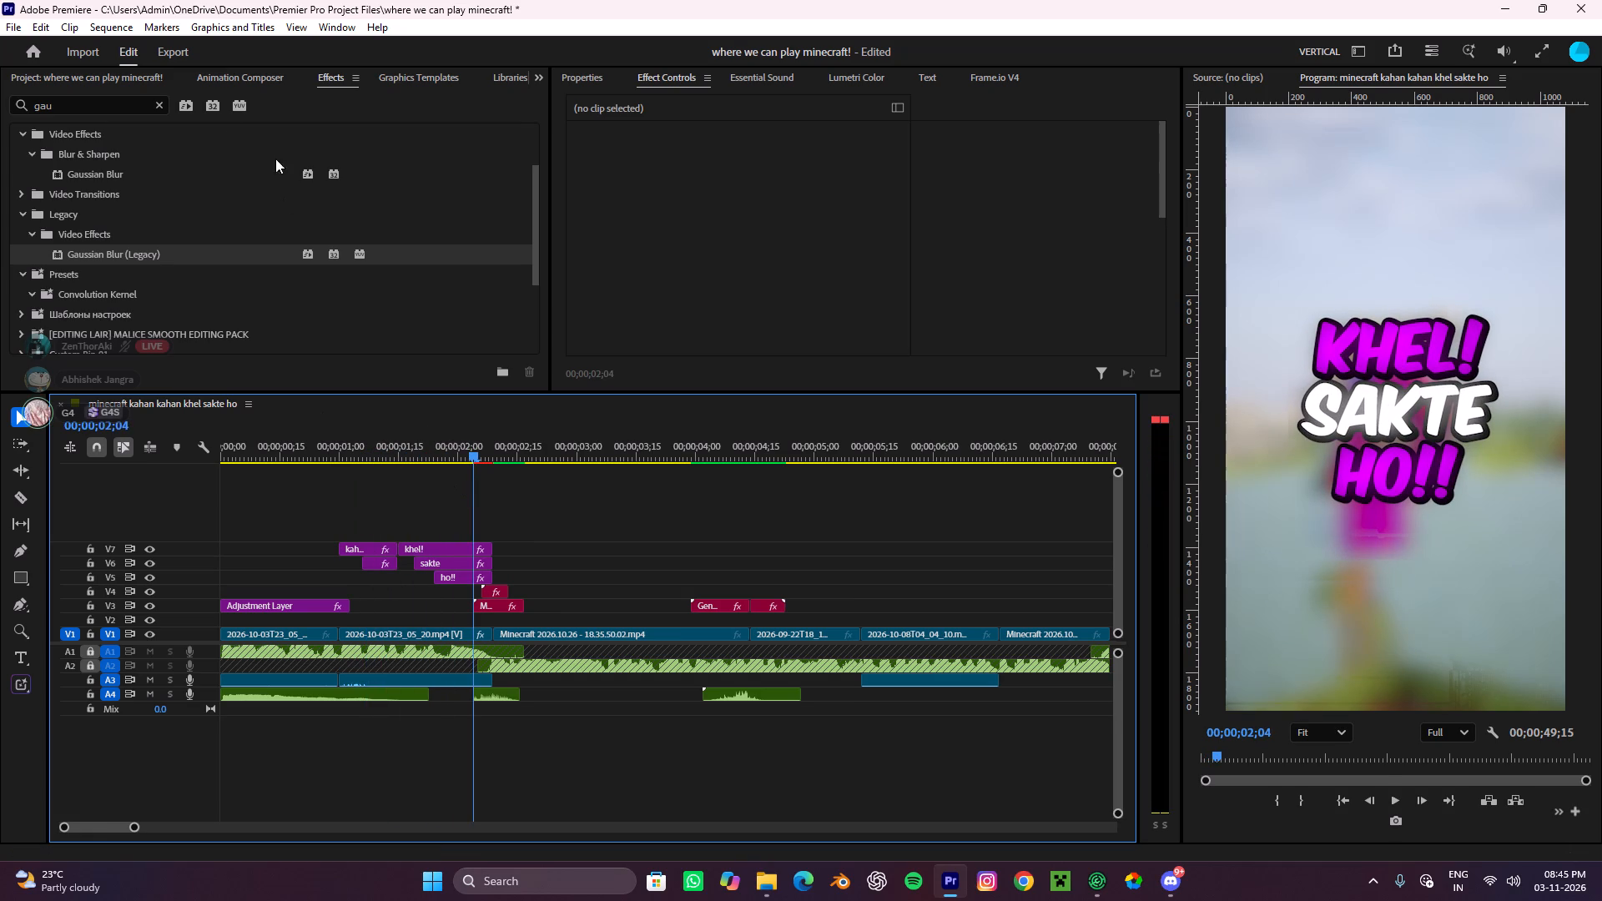
Search Animation Composer for "breast" and place the Breast Twitch.mp3 sound on new track A5 at about 00;00;01;03.
left_click(225, 77)
left_click(89, 133)
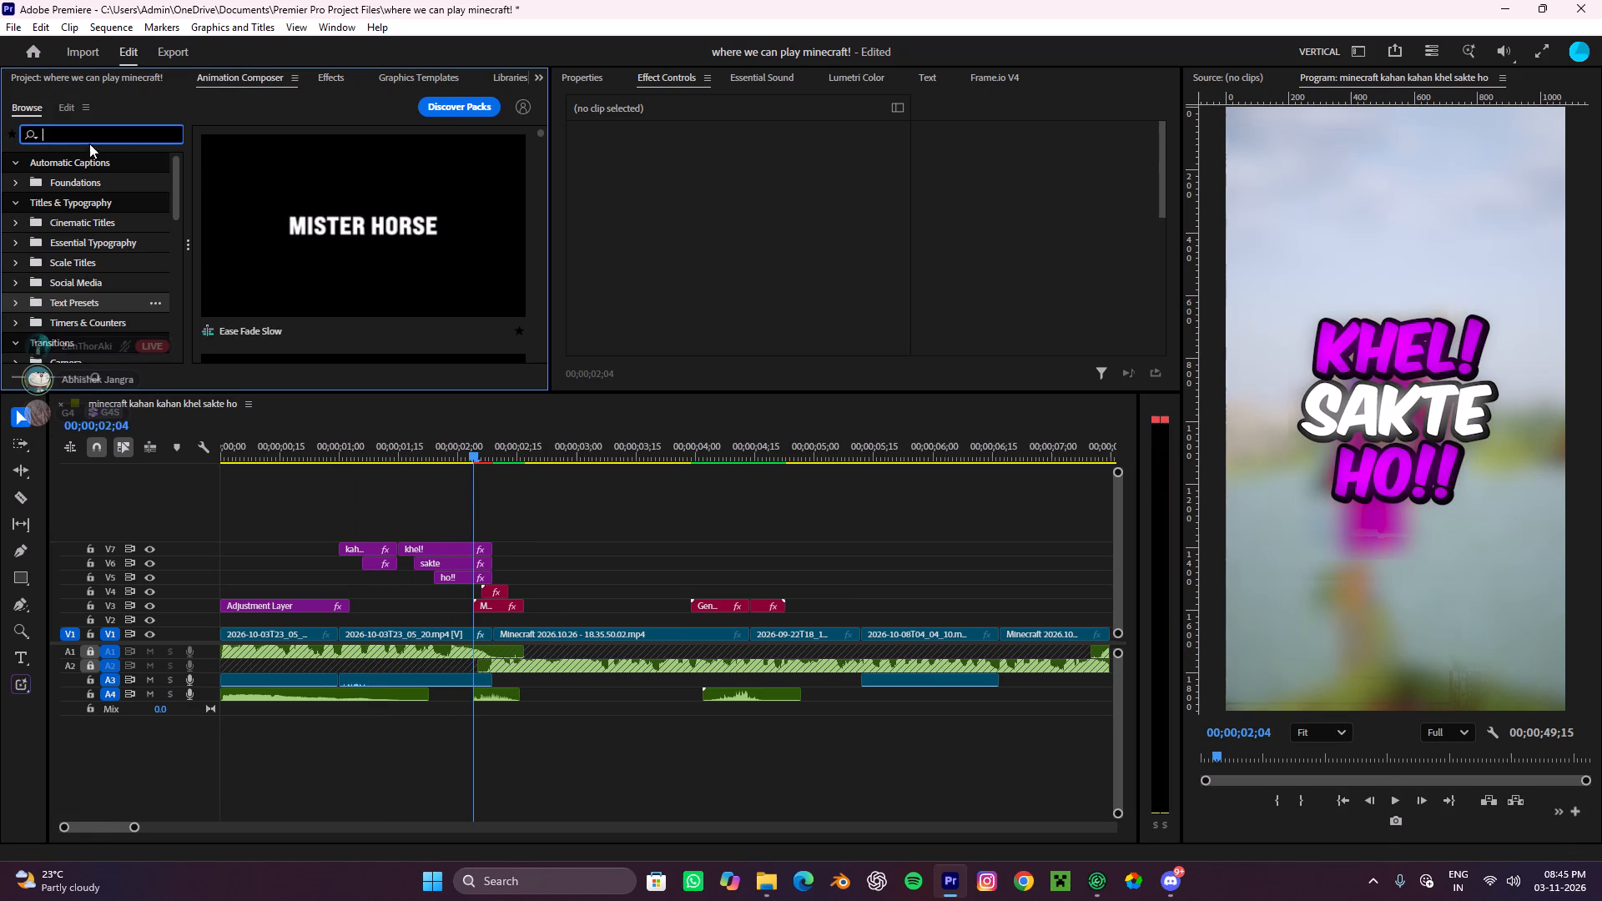
key("b")
key("r")
key("e")
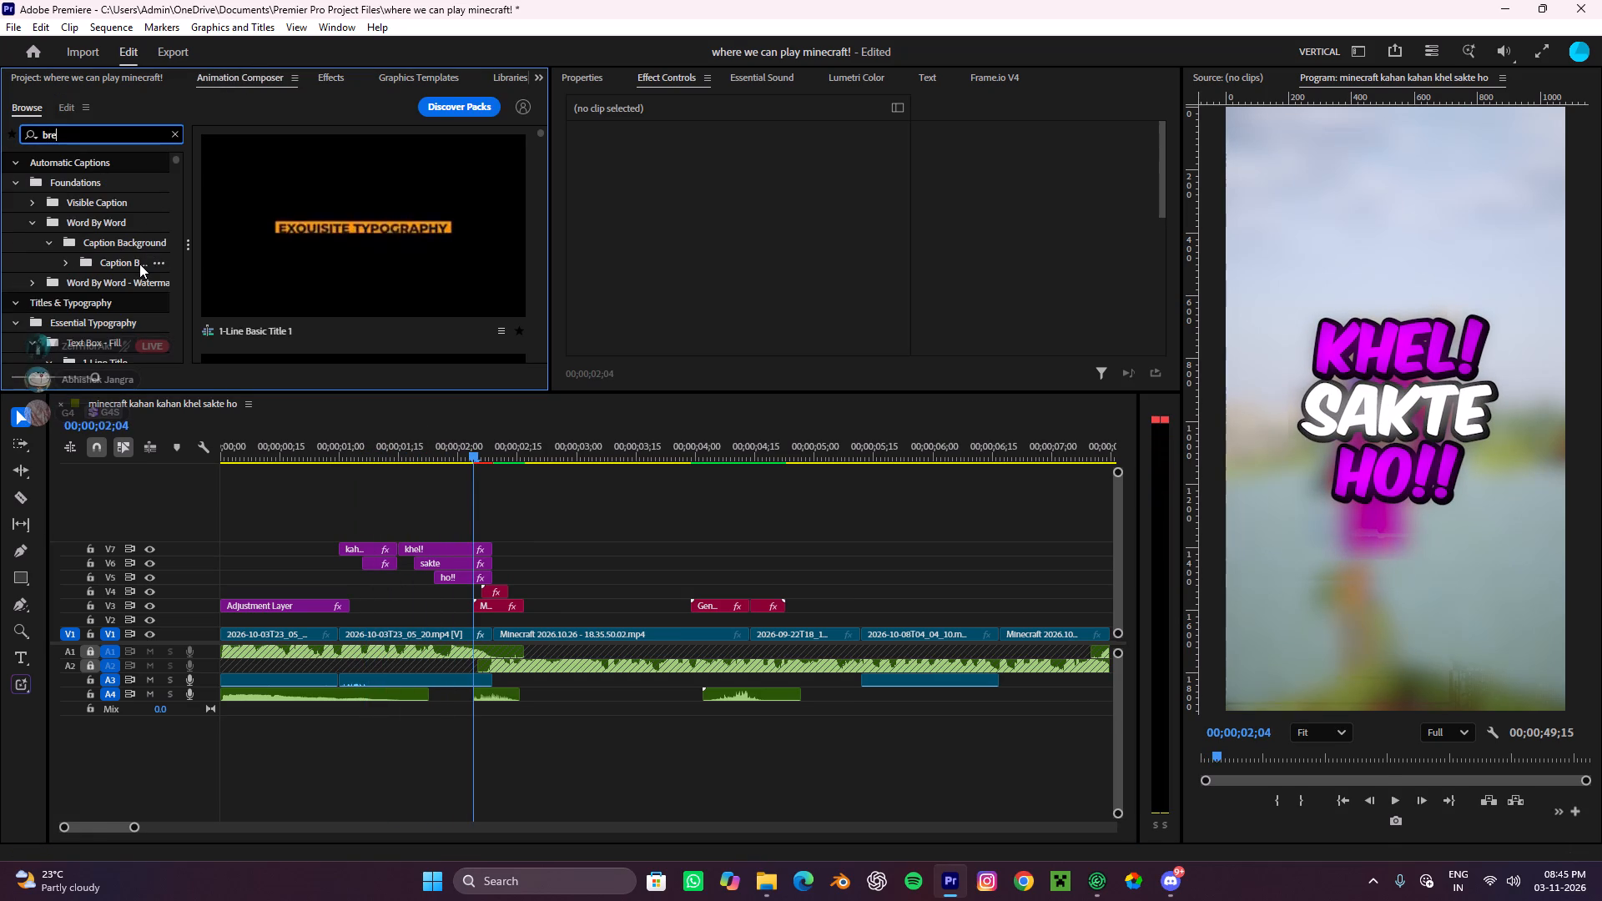
key("s")
key("y")
key("BackSpace")
key("BackSpace")
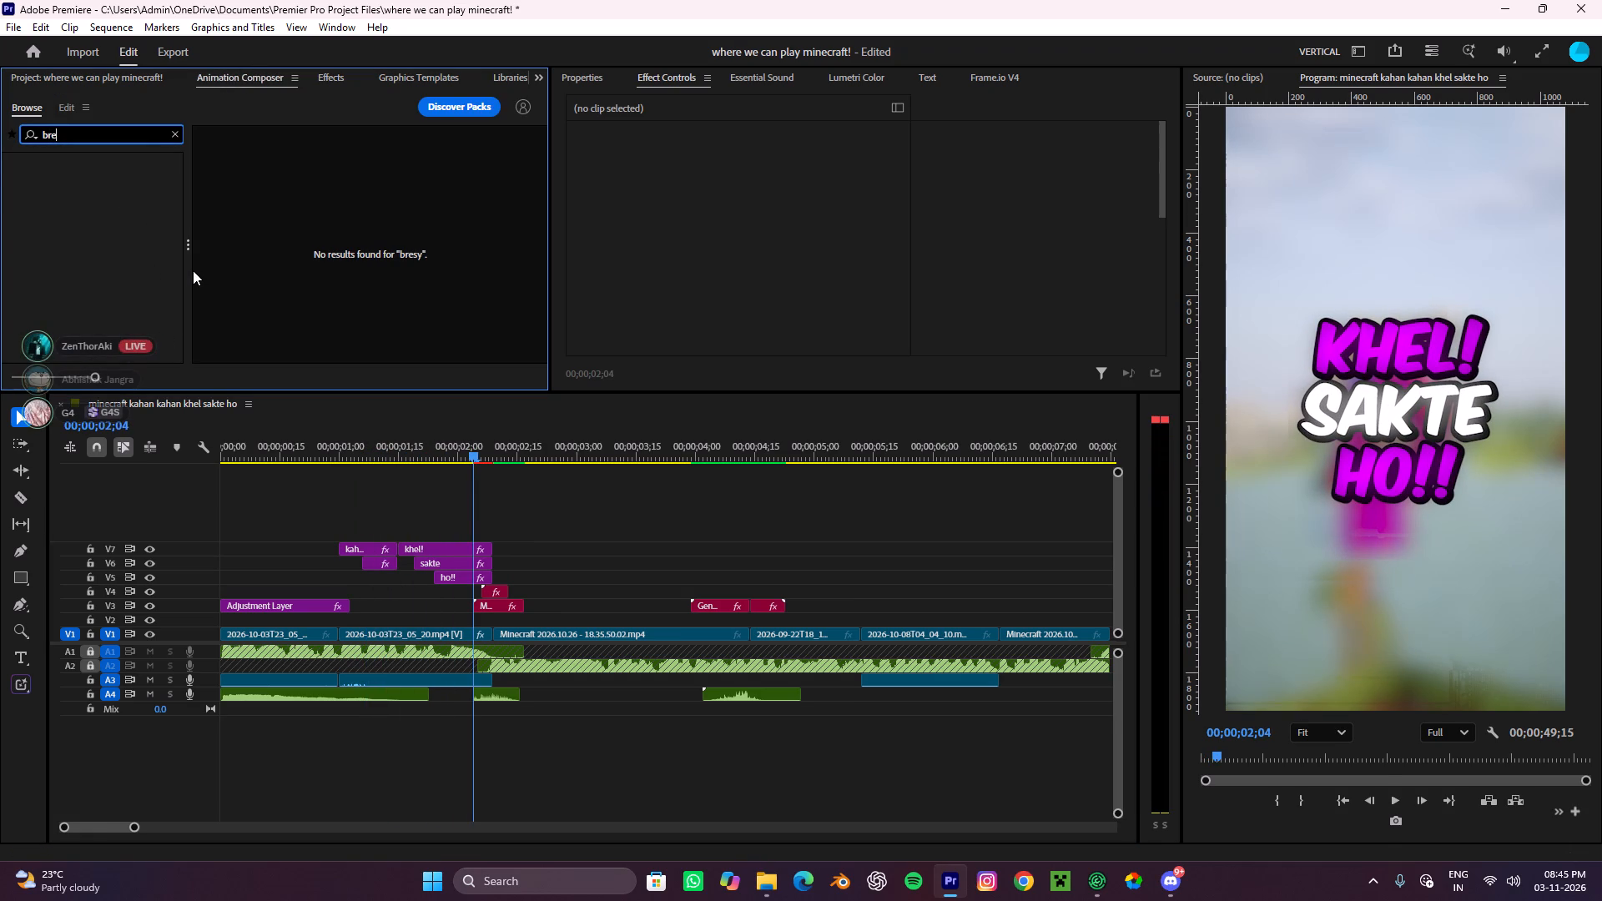
type("as")
key("t")
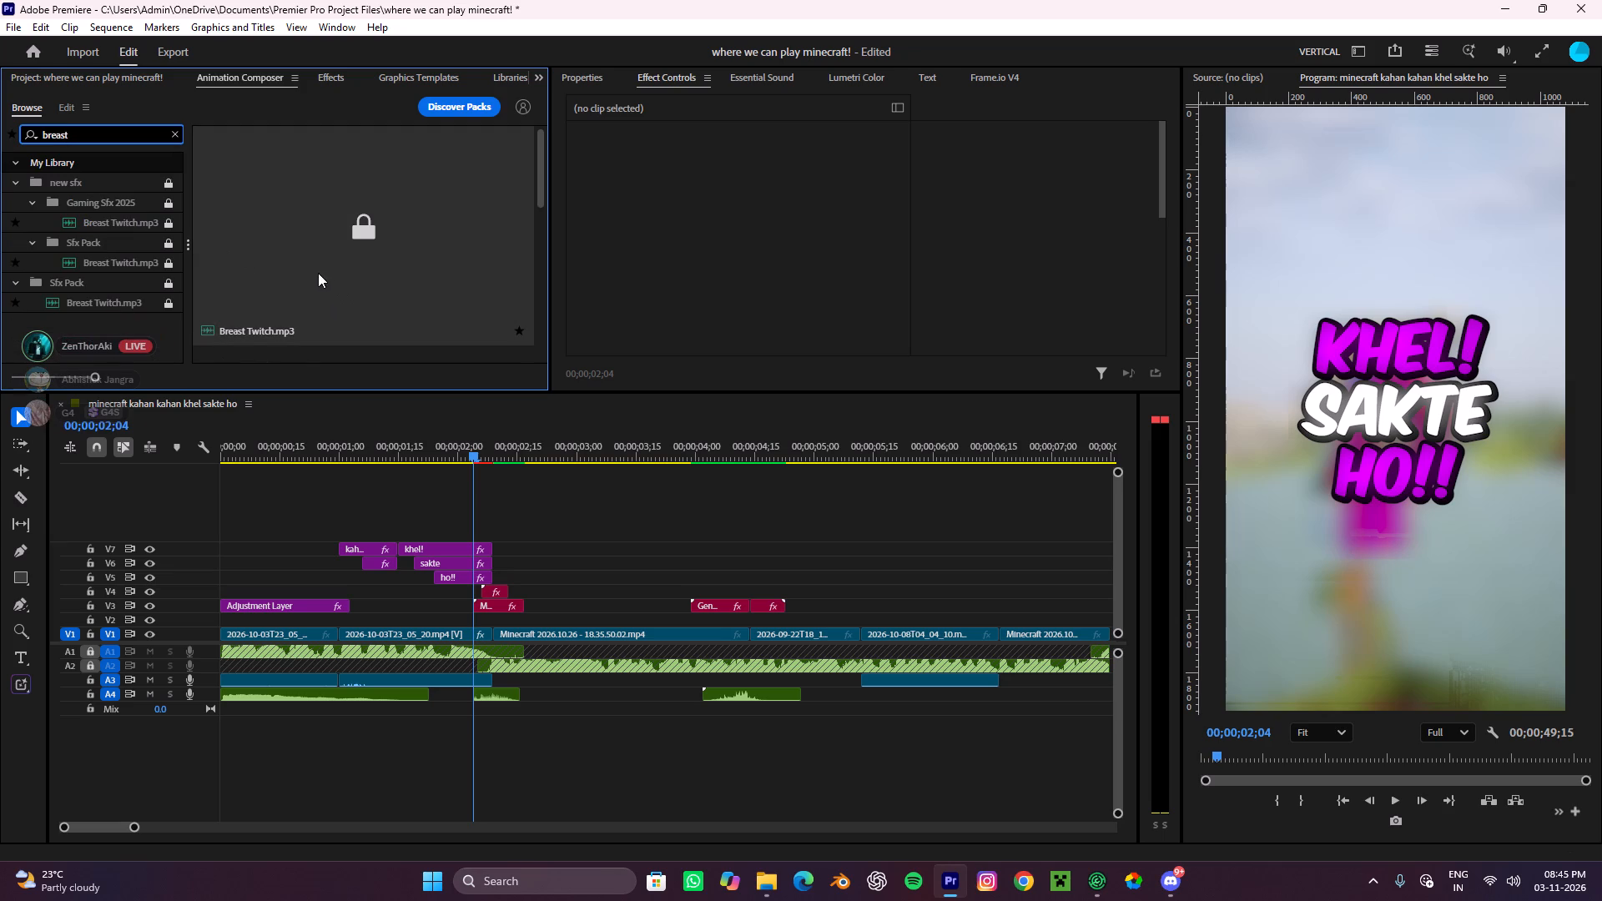
scroll(318, 273, "up", 3)
left_click_drag(291, 229, 347, 741)
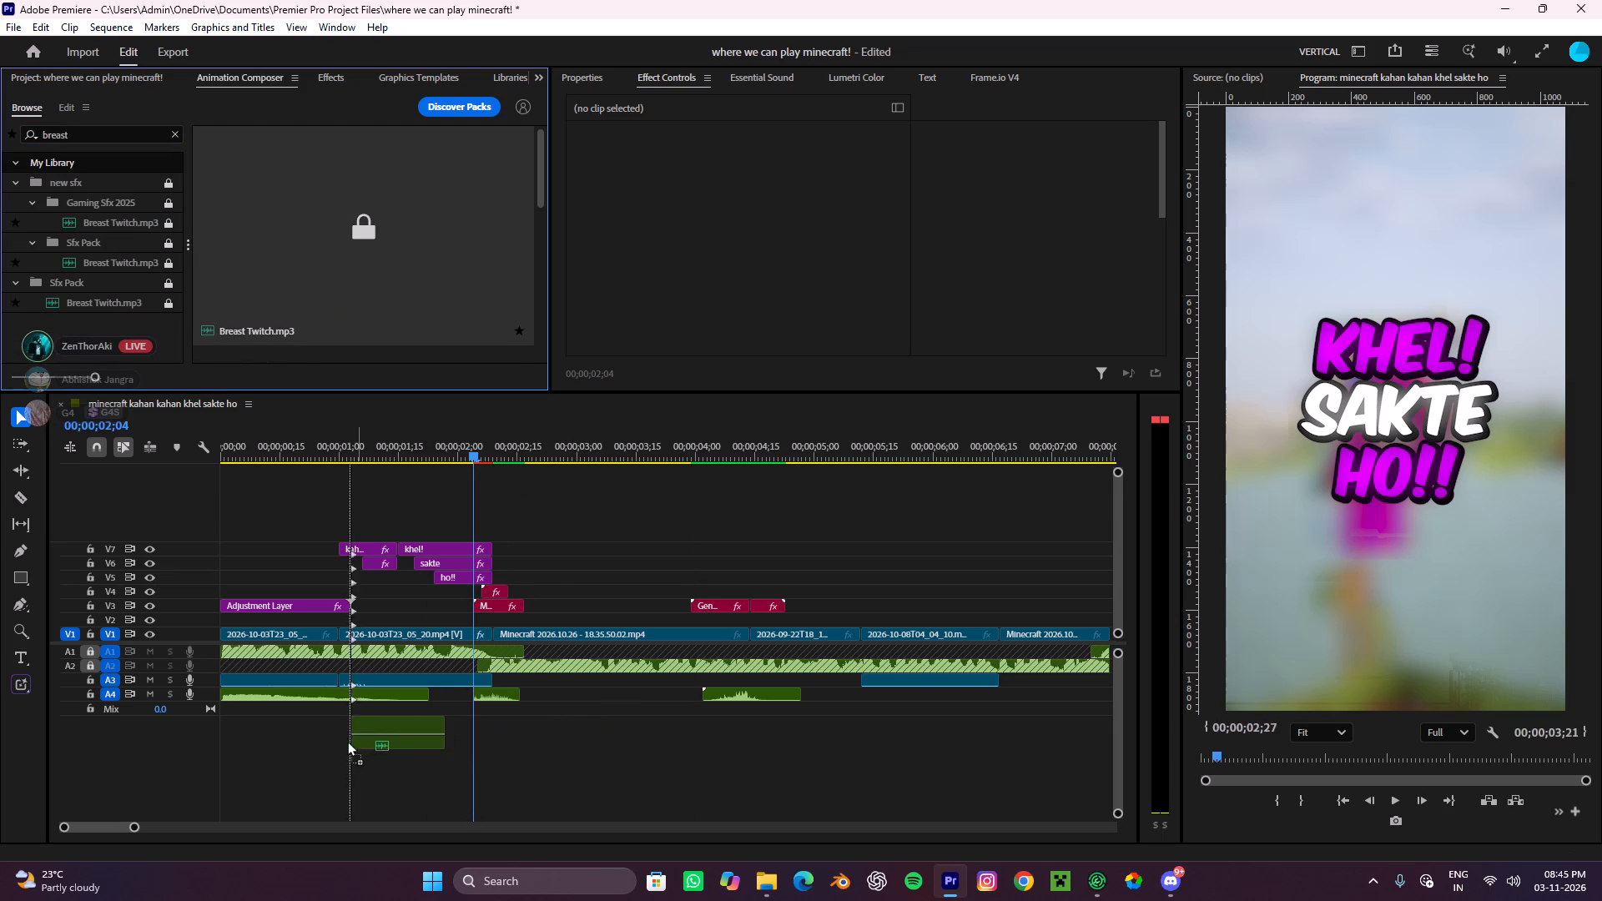
left_click_drag(347, 741, 345, 735)
Cut the Breast Twitch.mp3 clip at about 00;00;01;06, remove its opening part and move the rest to start with the first "kahan!" at 00;00;01;00.
scroll(345, 734, "up", 10, "alt")
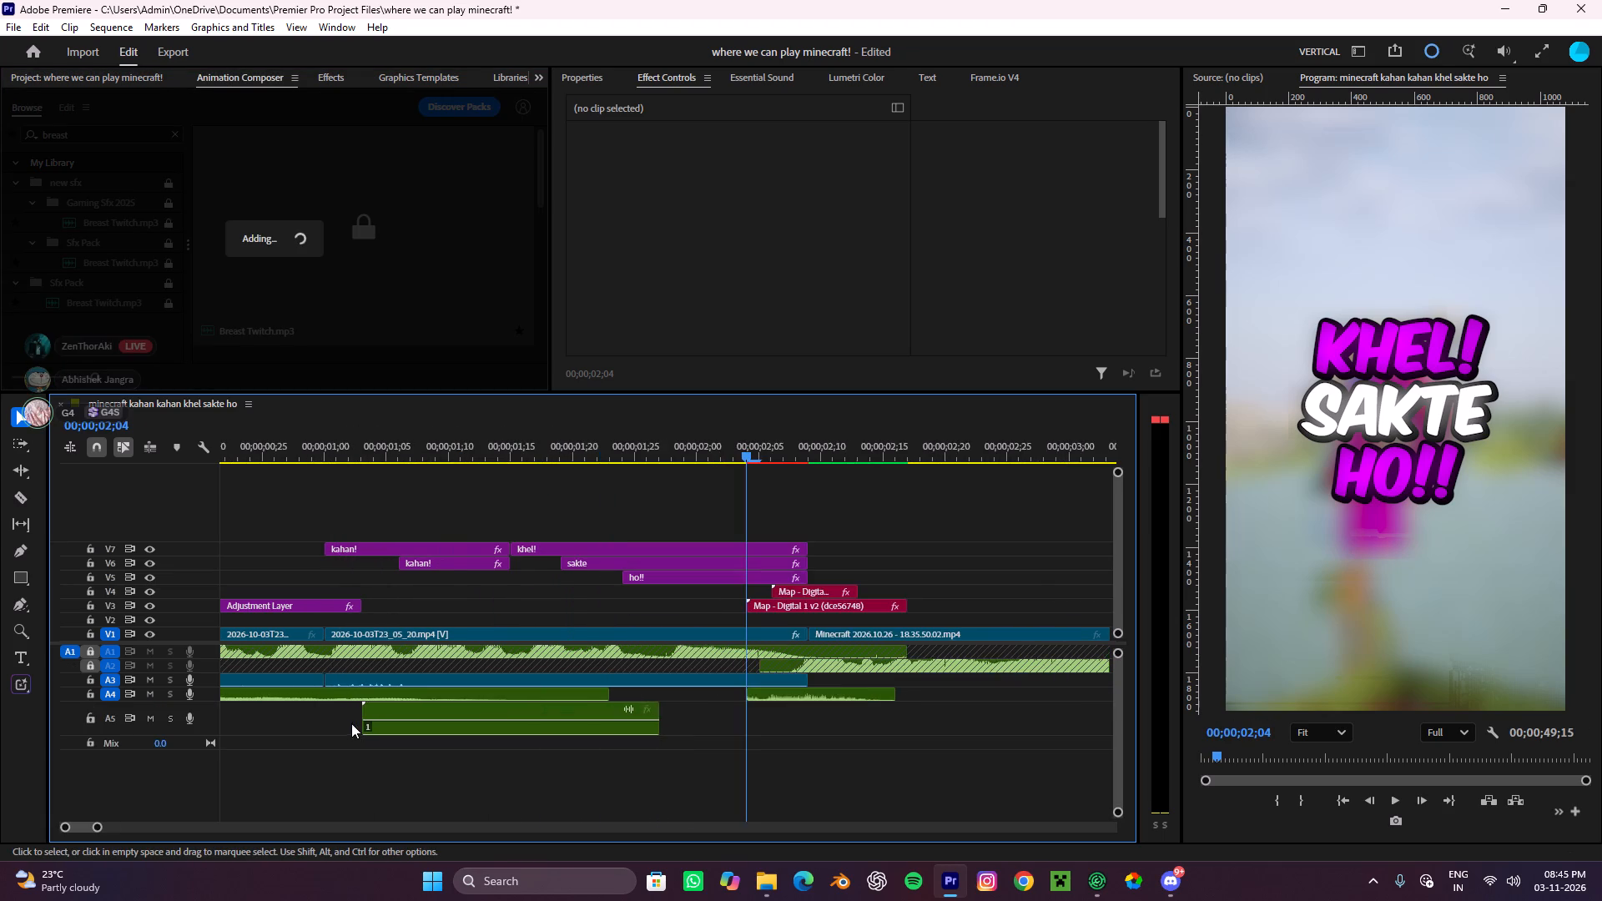
scroll(360, 722, "up", 5, "alt")
key("c")
left_click(416, 727)
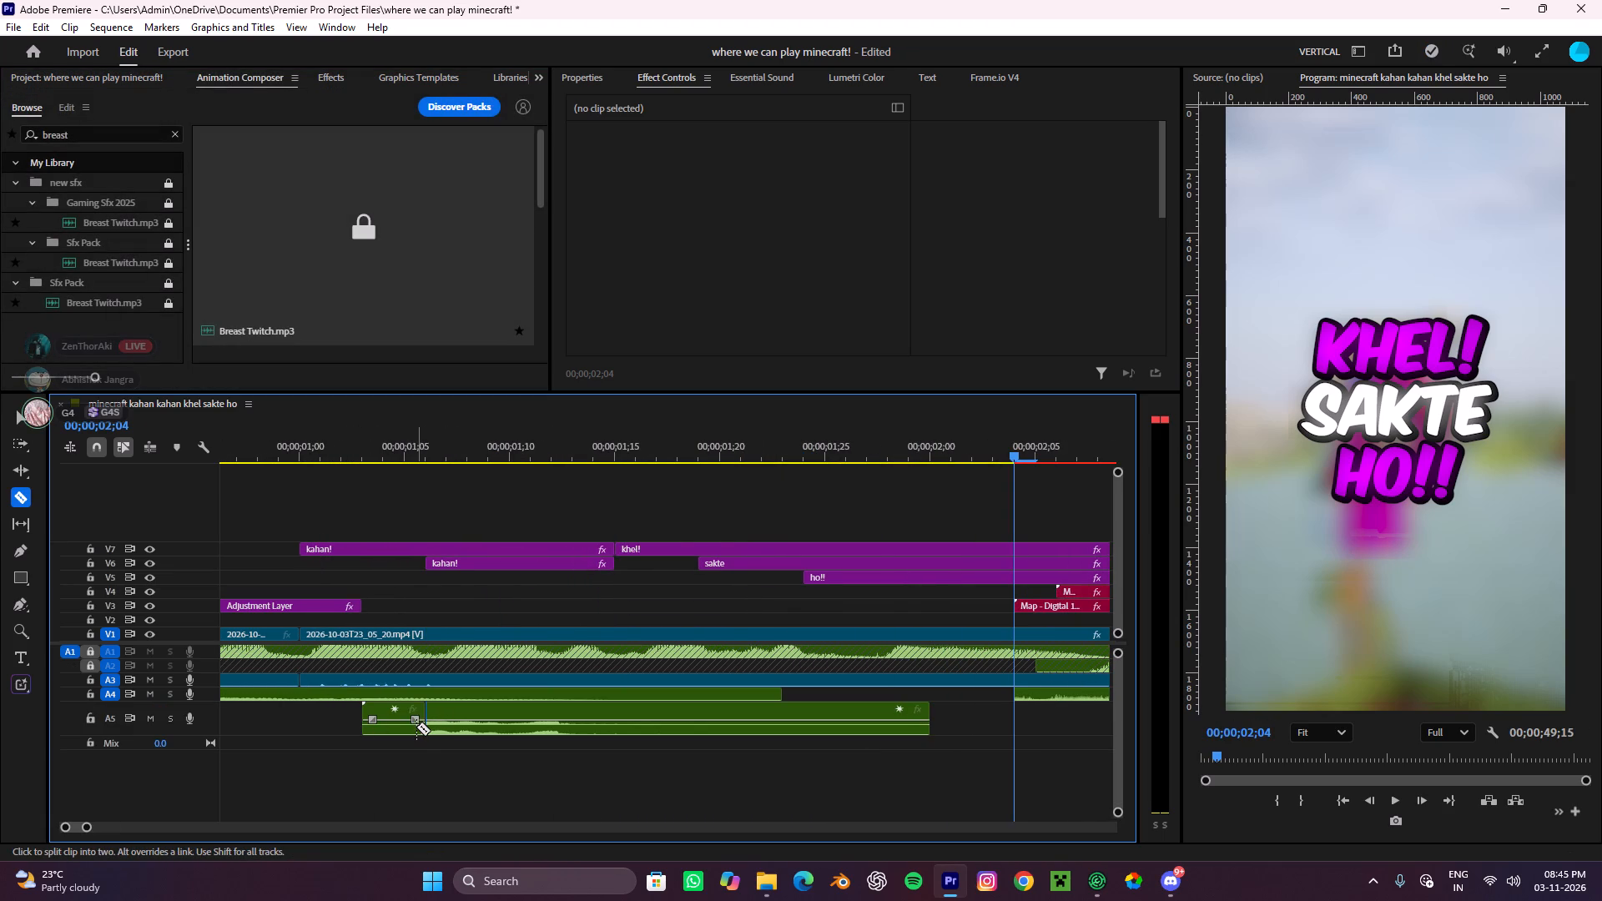
key("v")
left_click_drag(410, 755, 390, 712)
key("ctrl+x")
left_click_drag(424, 715, 410, 730)
left_click_drag(449, 706, 346, 711)
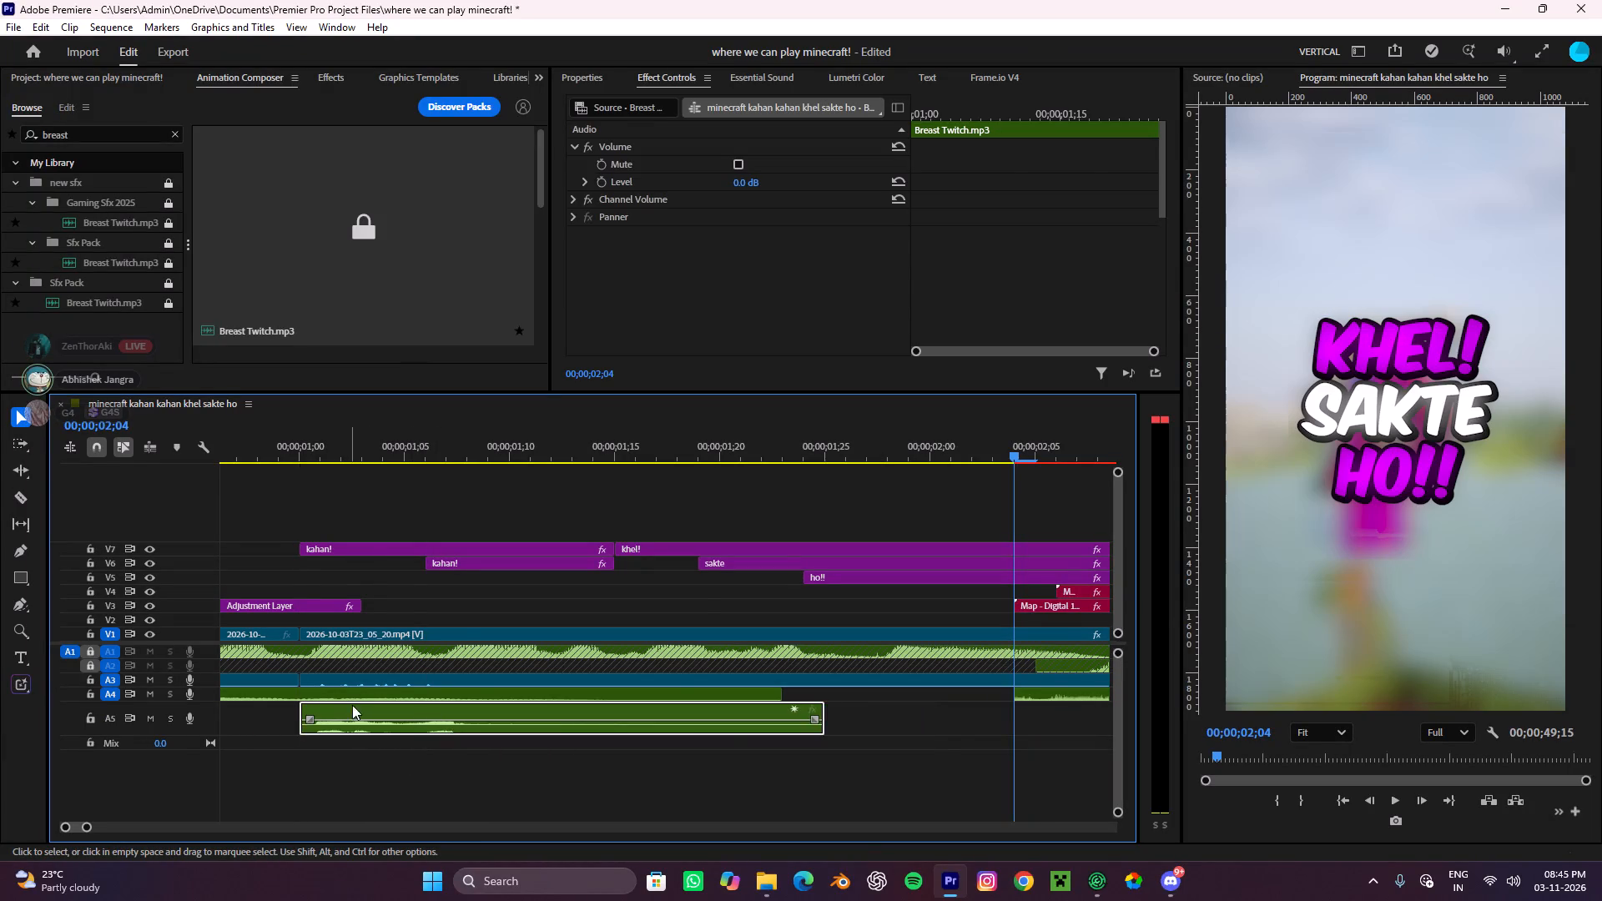
Duplicate the trimmed Breast Twitch.mp3 clip from A5 onto new track A6, starting with the second "kahan!" at about 00;00;01;06.
scroll(356, 702, "down", 14, "alt")
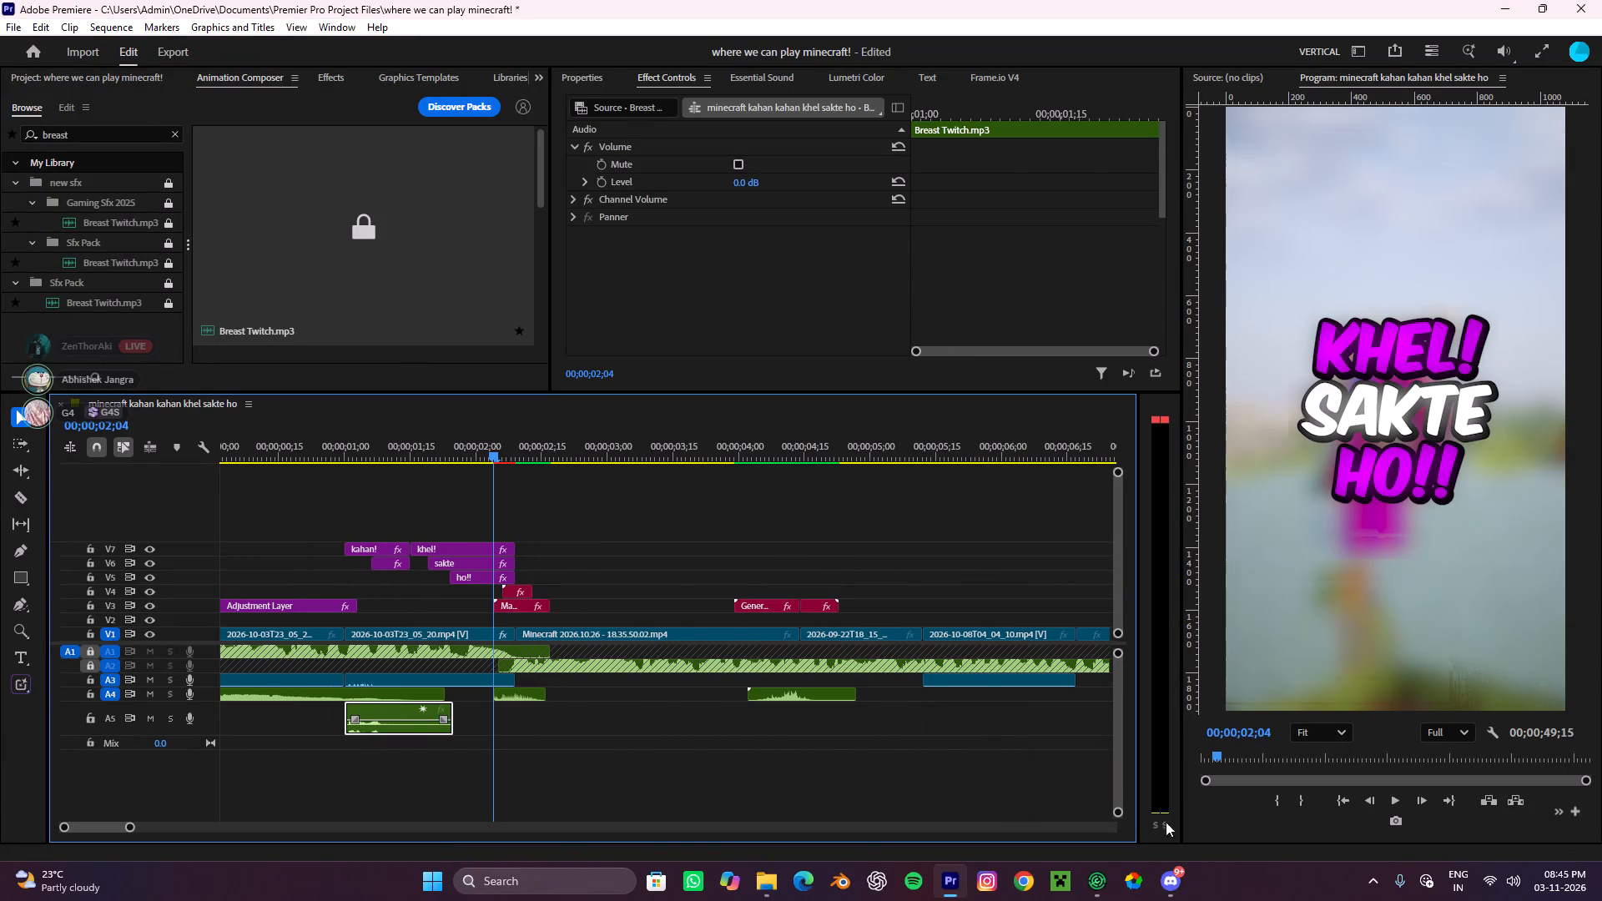
left_click_drag(1118, 812, 1119, 859)
scroll(491, 723, "up", 5, "alt")
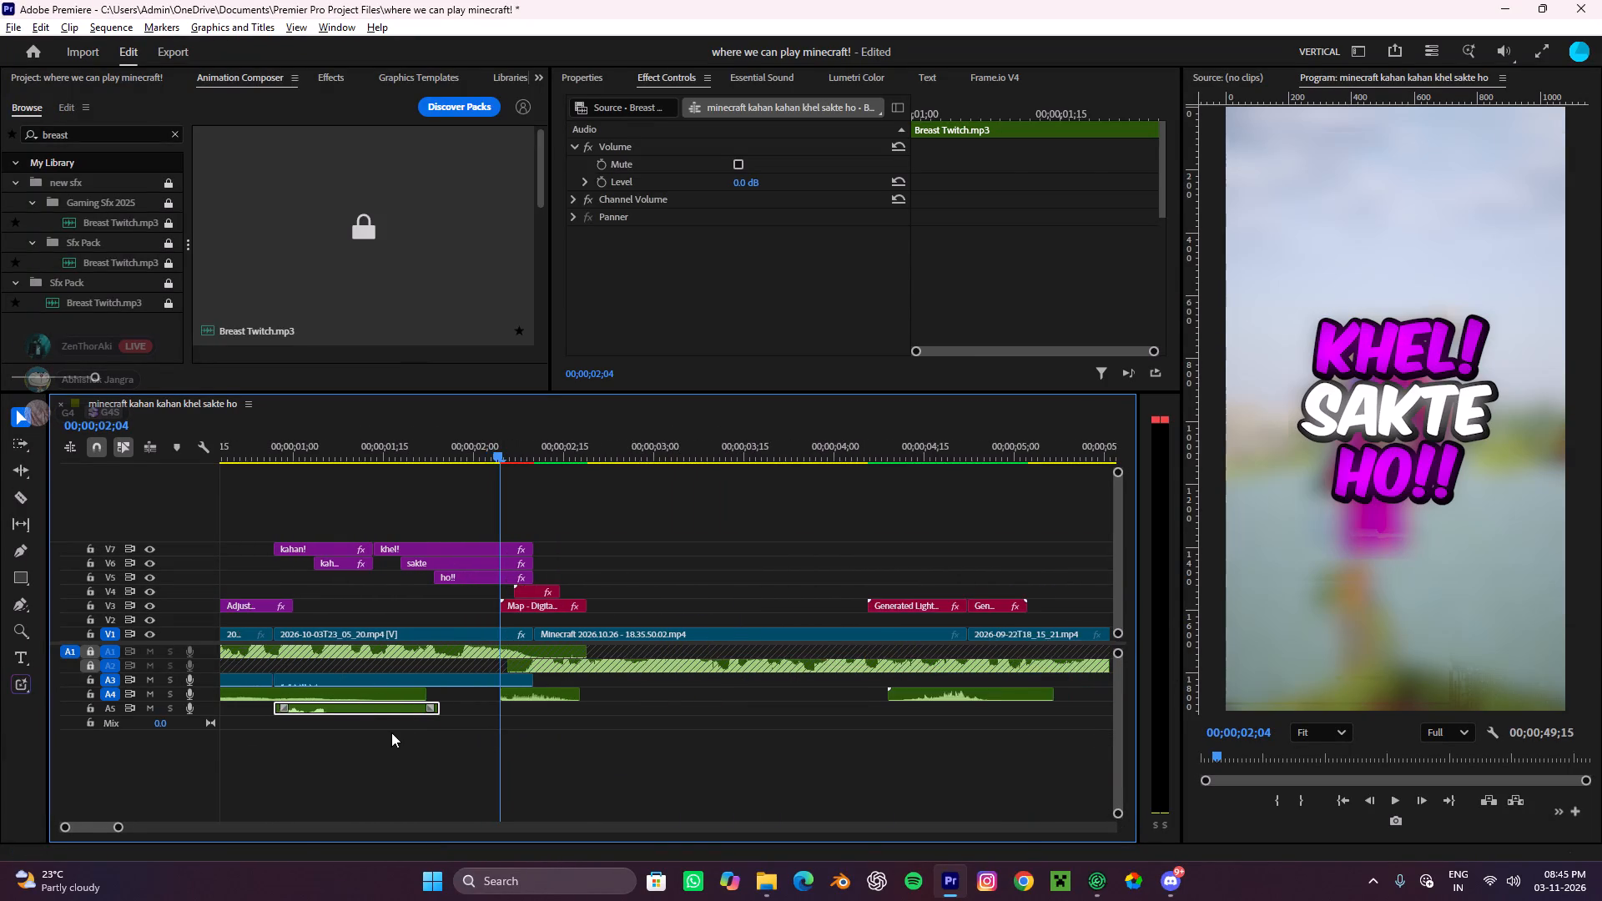
scroll(391, 732, "up", 3, "alt")
scroll(377, 728, "up", 5)
left_click(411, 705)
left_click_drag(395, 707, 413, 716, "alt")
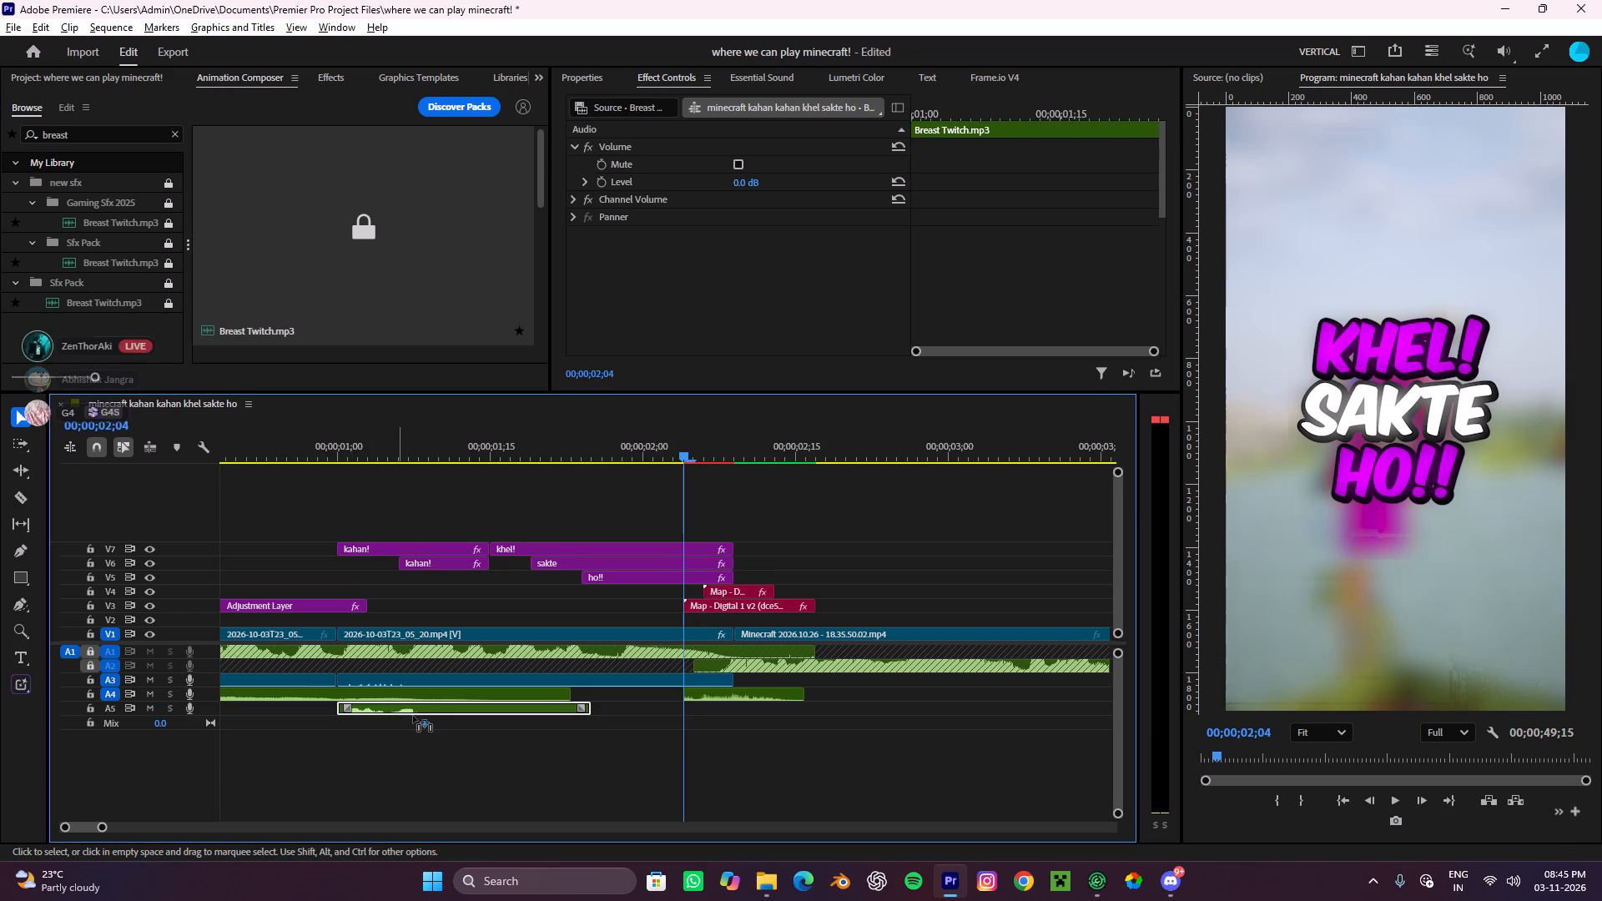
left_click_drag(413, 716, 448, 742, "alt")
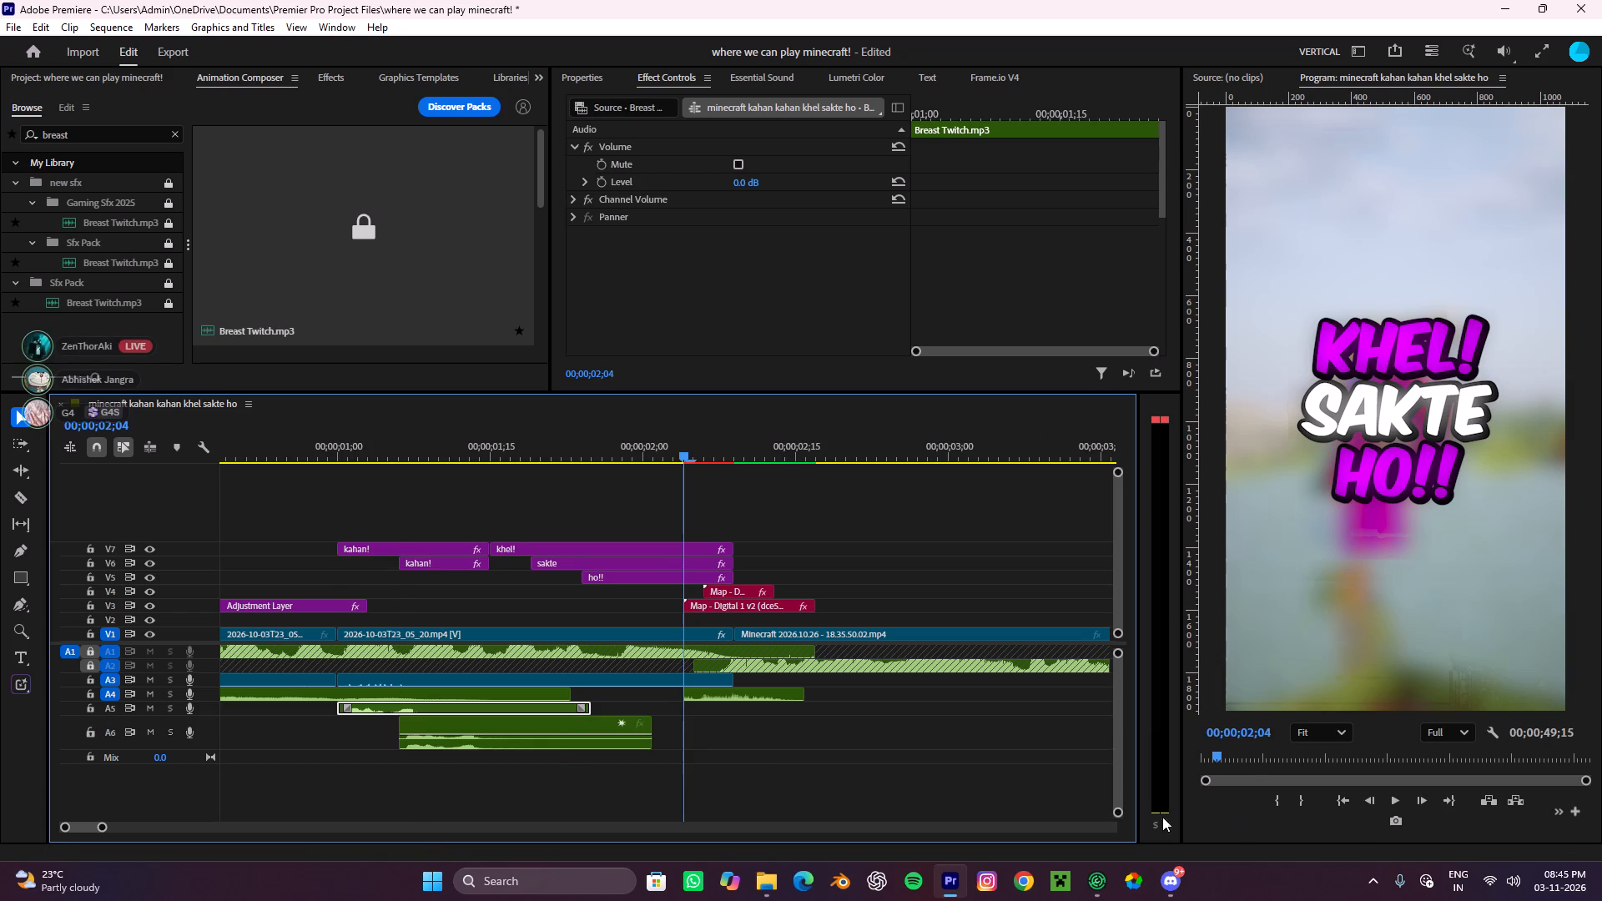
left_click_drag(1115, 813, 1103, 856)
Cut the Breast Twitch.mp3 clips on A5 and A6 at about 00;00;01;16 and remove both tail pieces.
key("c")
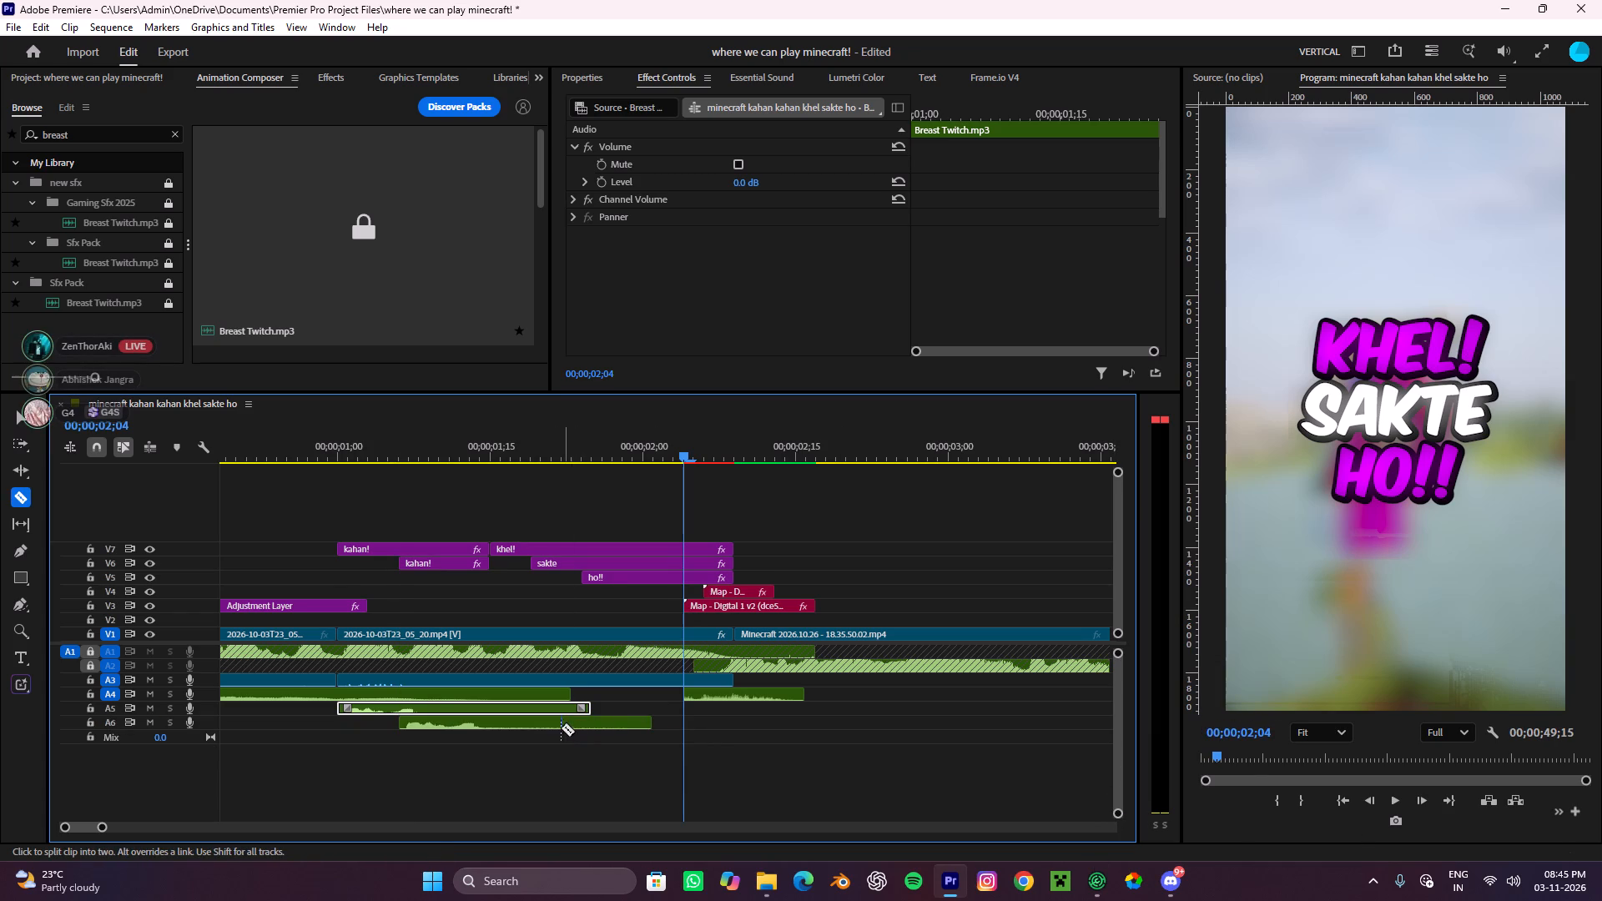
left_click(498, 727)
left_click(499, 707)
key("v")
left_click_drag(566, 754, 548, 708)
key("ctrl+x")
Duplicate the shortened A5 Breast Twitch.mp3 clip onto new track A7, starting with "khel!" at about 00;00;01;15.
left_click(442, 711)
left_click_drag(405, 710, 565, 731, "alt")
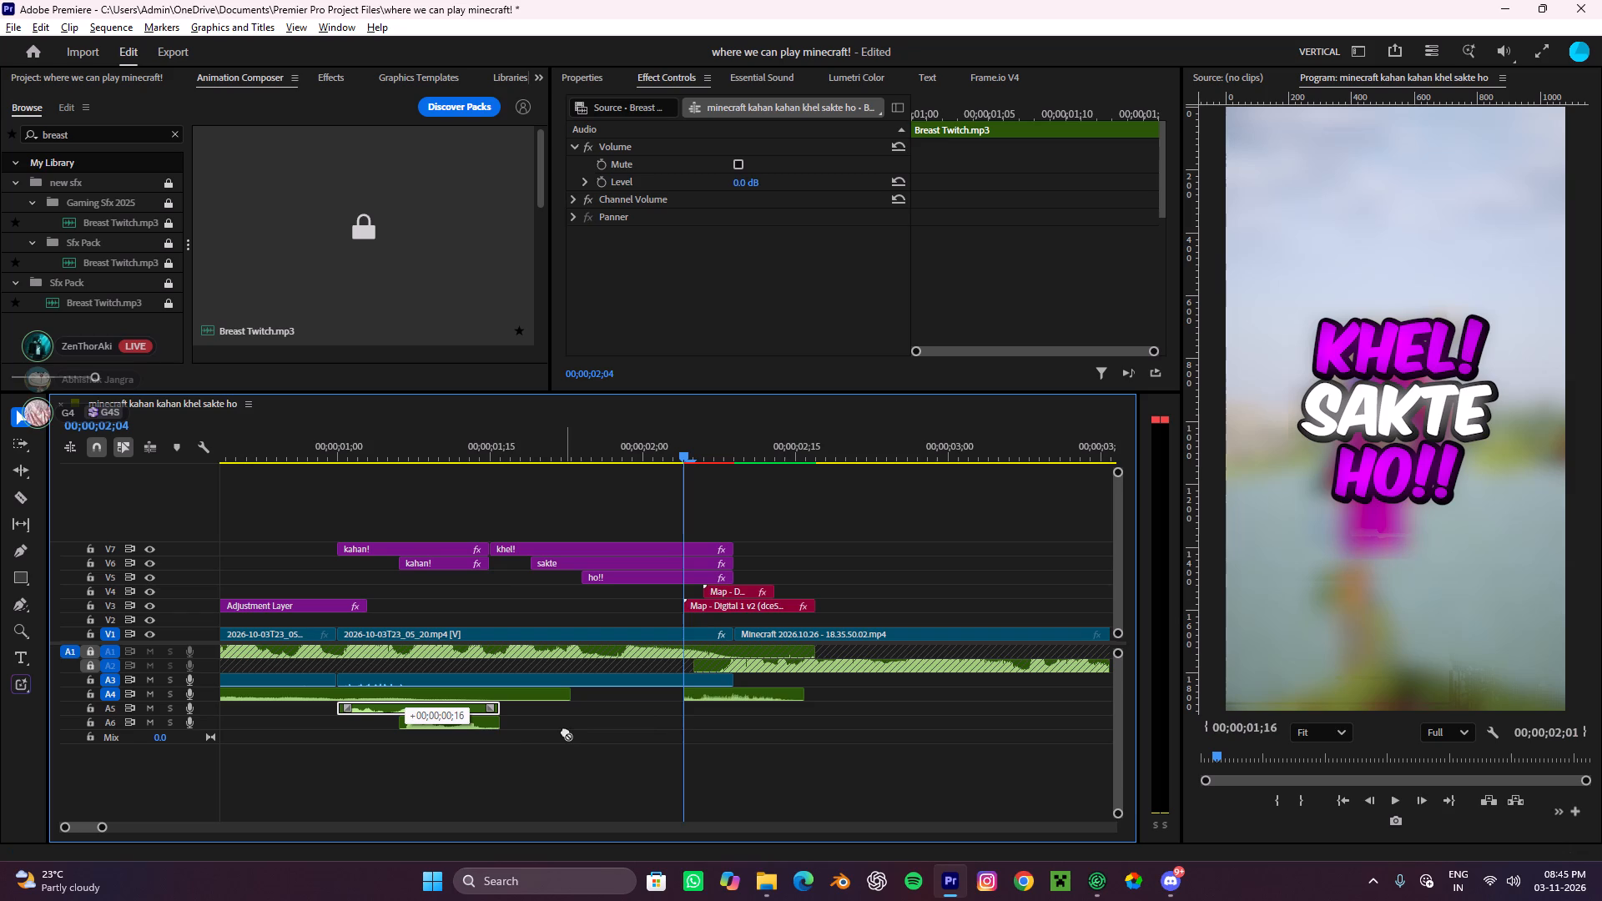
left_click_drag(565, 731, 550, 747, "alt")
left_click_drag(1120, 813, 1116, 862)
Duplicate the A6 Breast Twitch.mp3 clip to start with "sakte" on A6 at about 00;00;01;19 and with "ho!!" on A5 at about 00;00;01;24.
left_click_drag(438, 723, 591, 724, "alt")
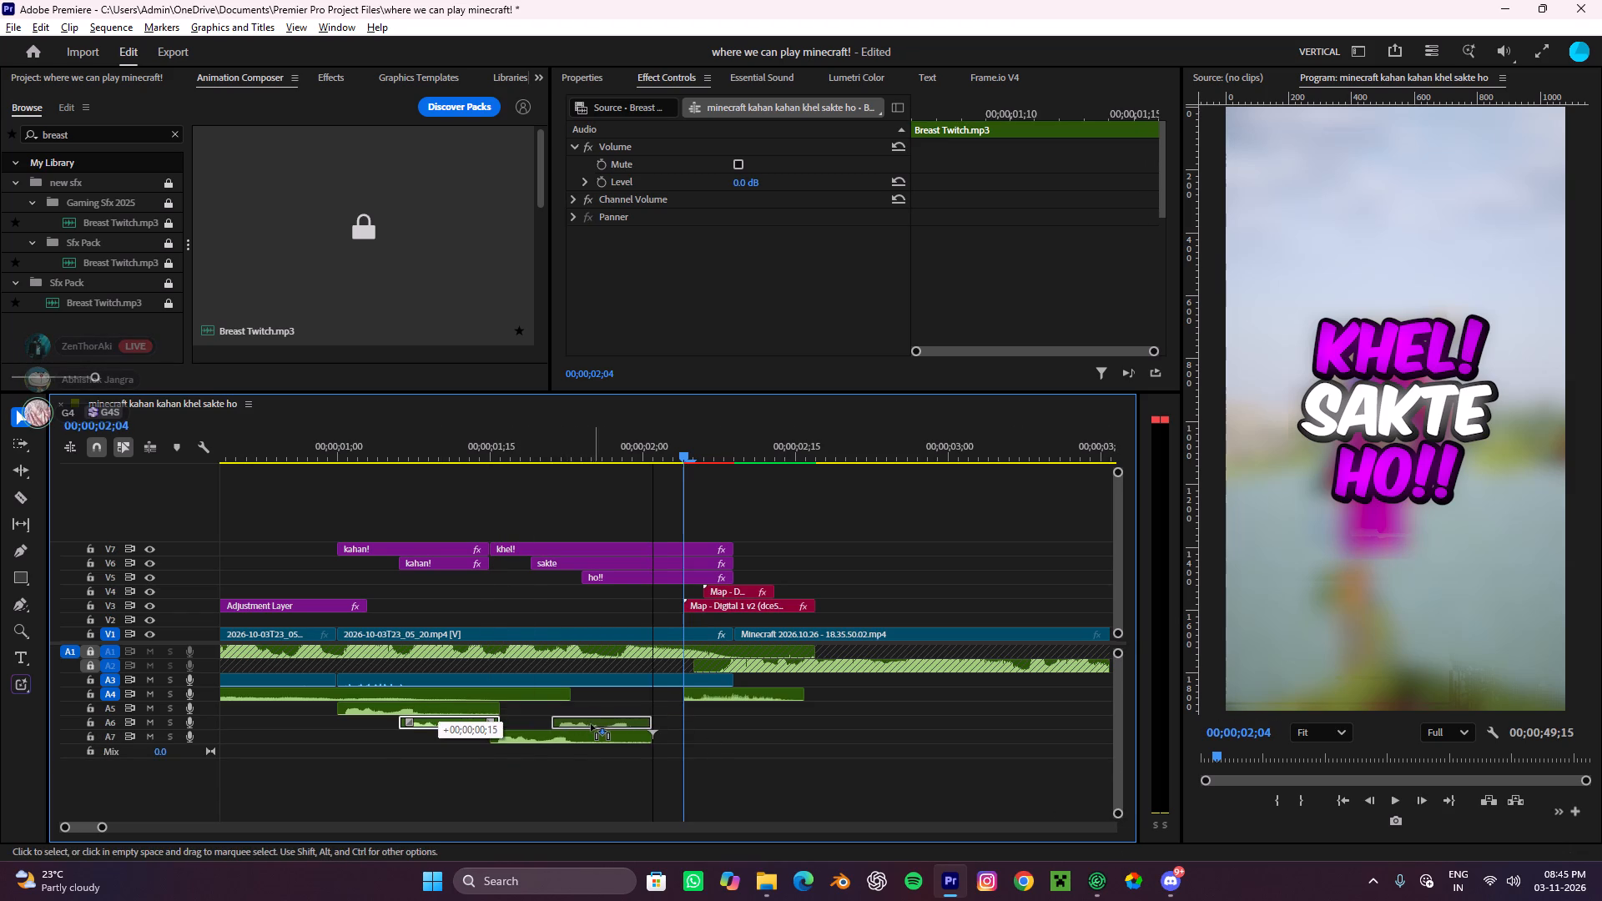
left_click_drag(591, 724, 576, 722, "alt")
left_click_drag(446, 723, 676, 748)
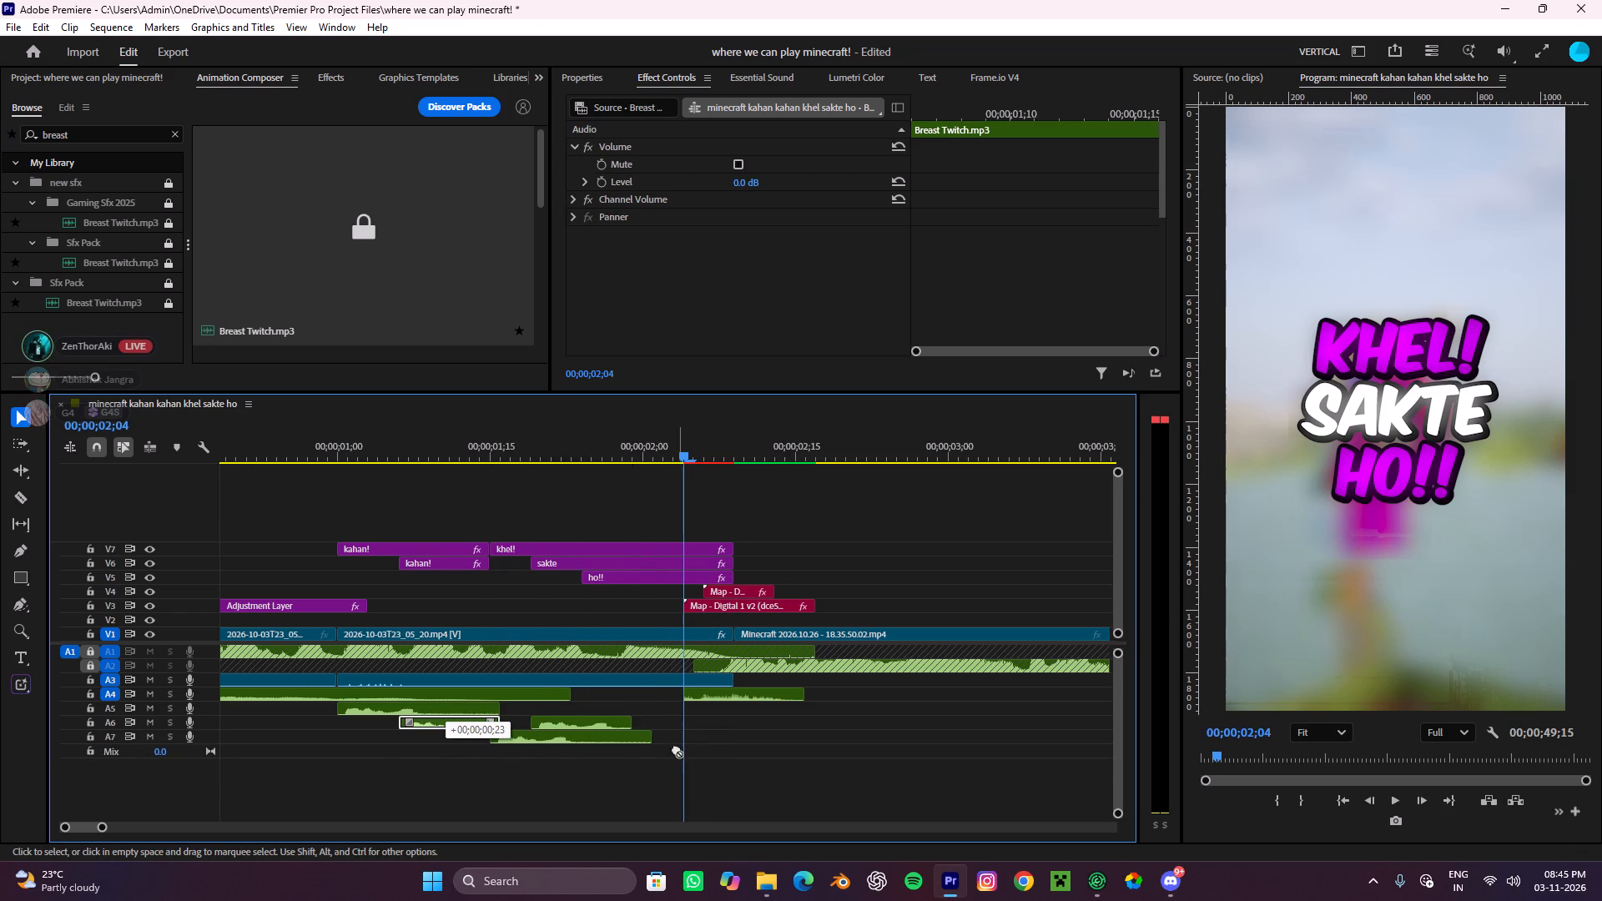
left_click_drag(676, 748, 626, 711)
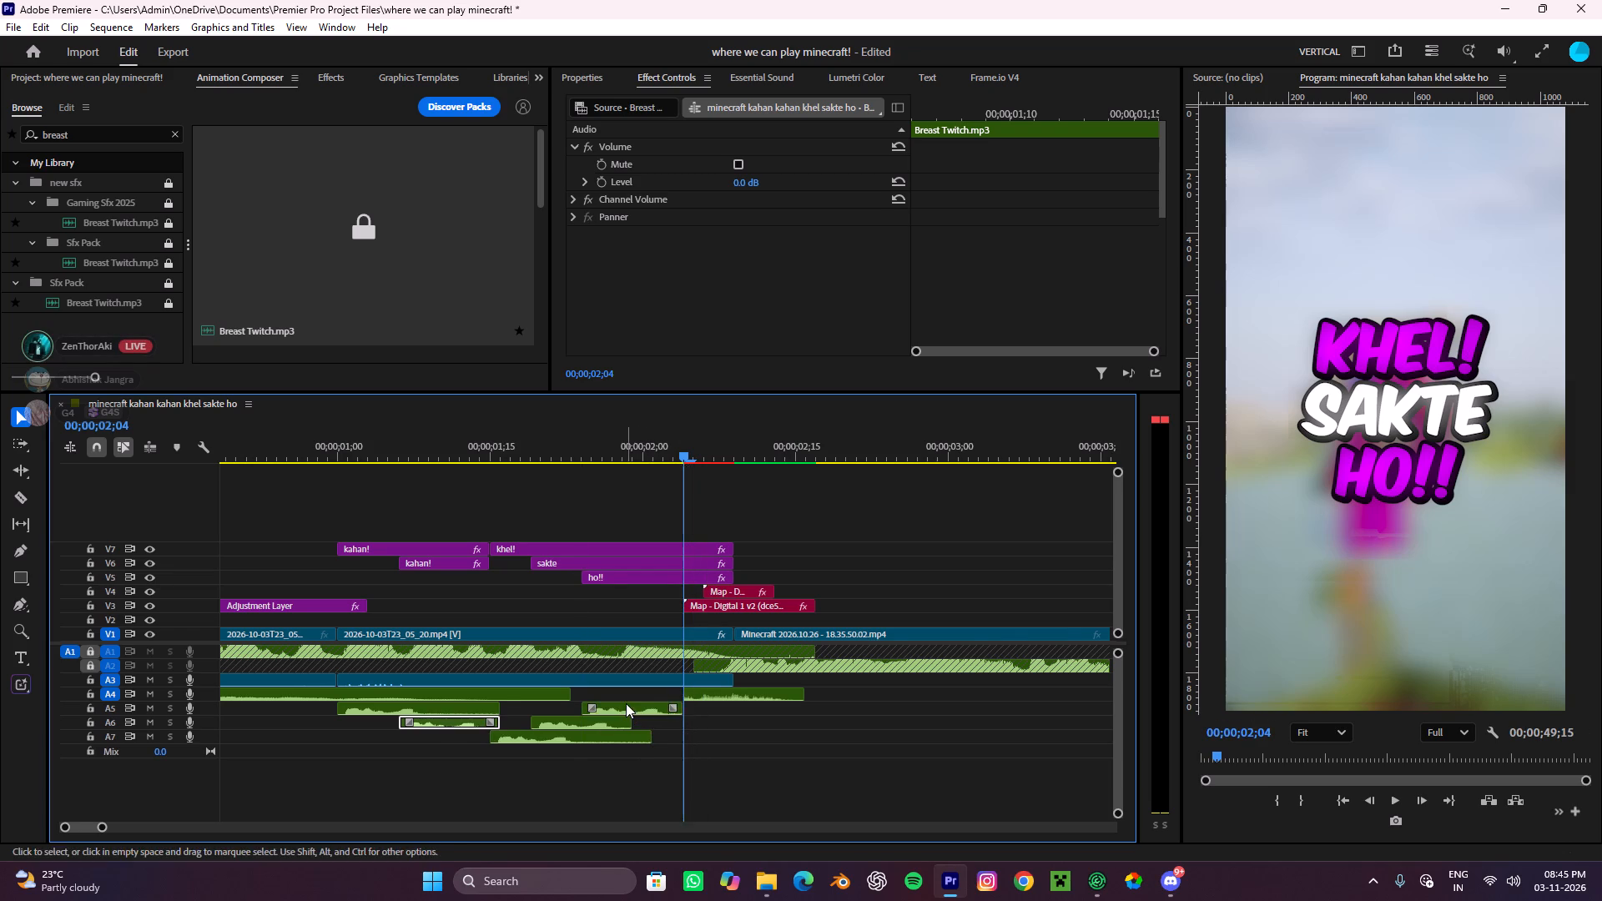
Play back the stacked words with their twitch sounds, first from just before the first "kahan!" and again from the sequence start.
scroll(626, 702, "down", 9, "alt")
left_click_drag(447, 461, 306, 533)
key("space")
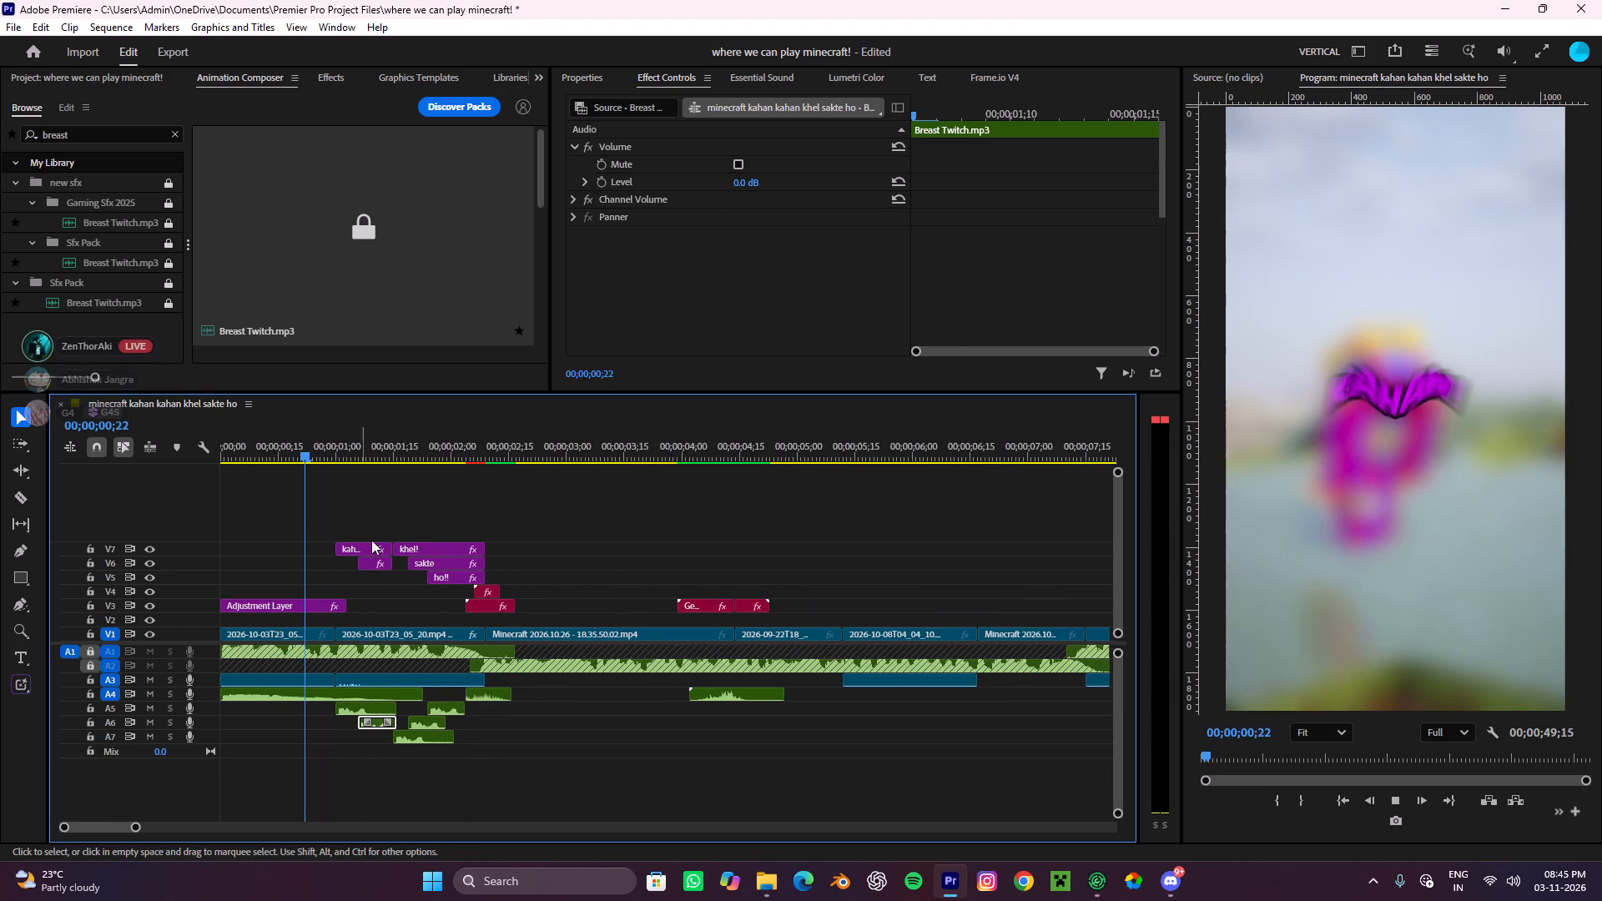
key("space")
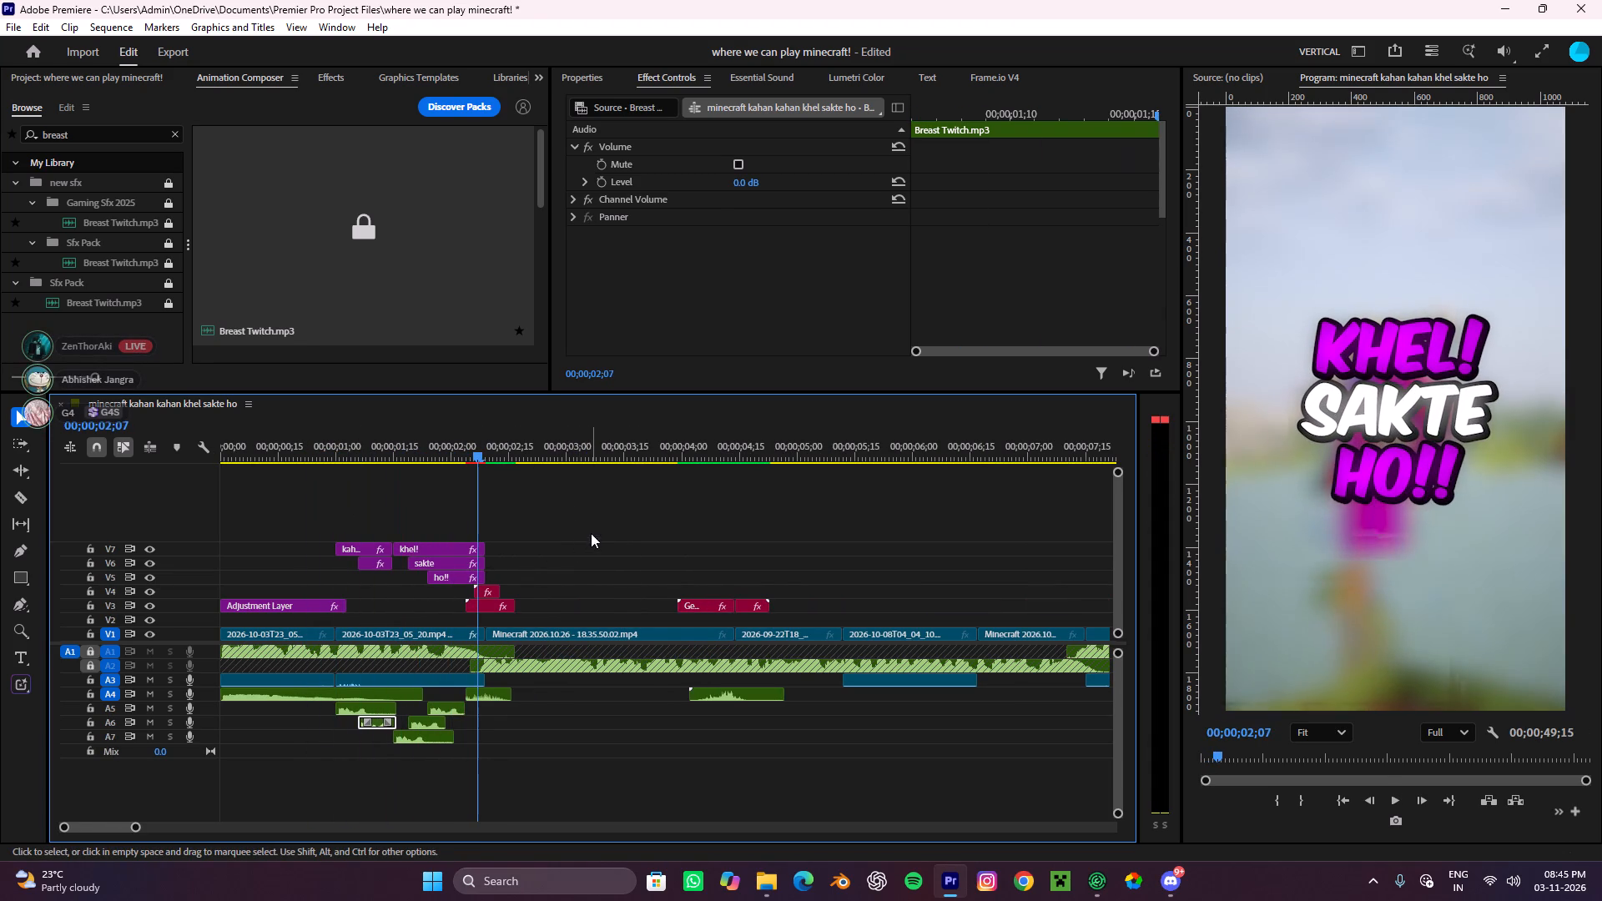
left_click_drag(484, 451, 0, 527)
key("space")
scroll(442, 624, "up", 5, "alt")
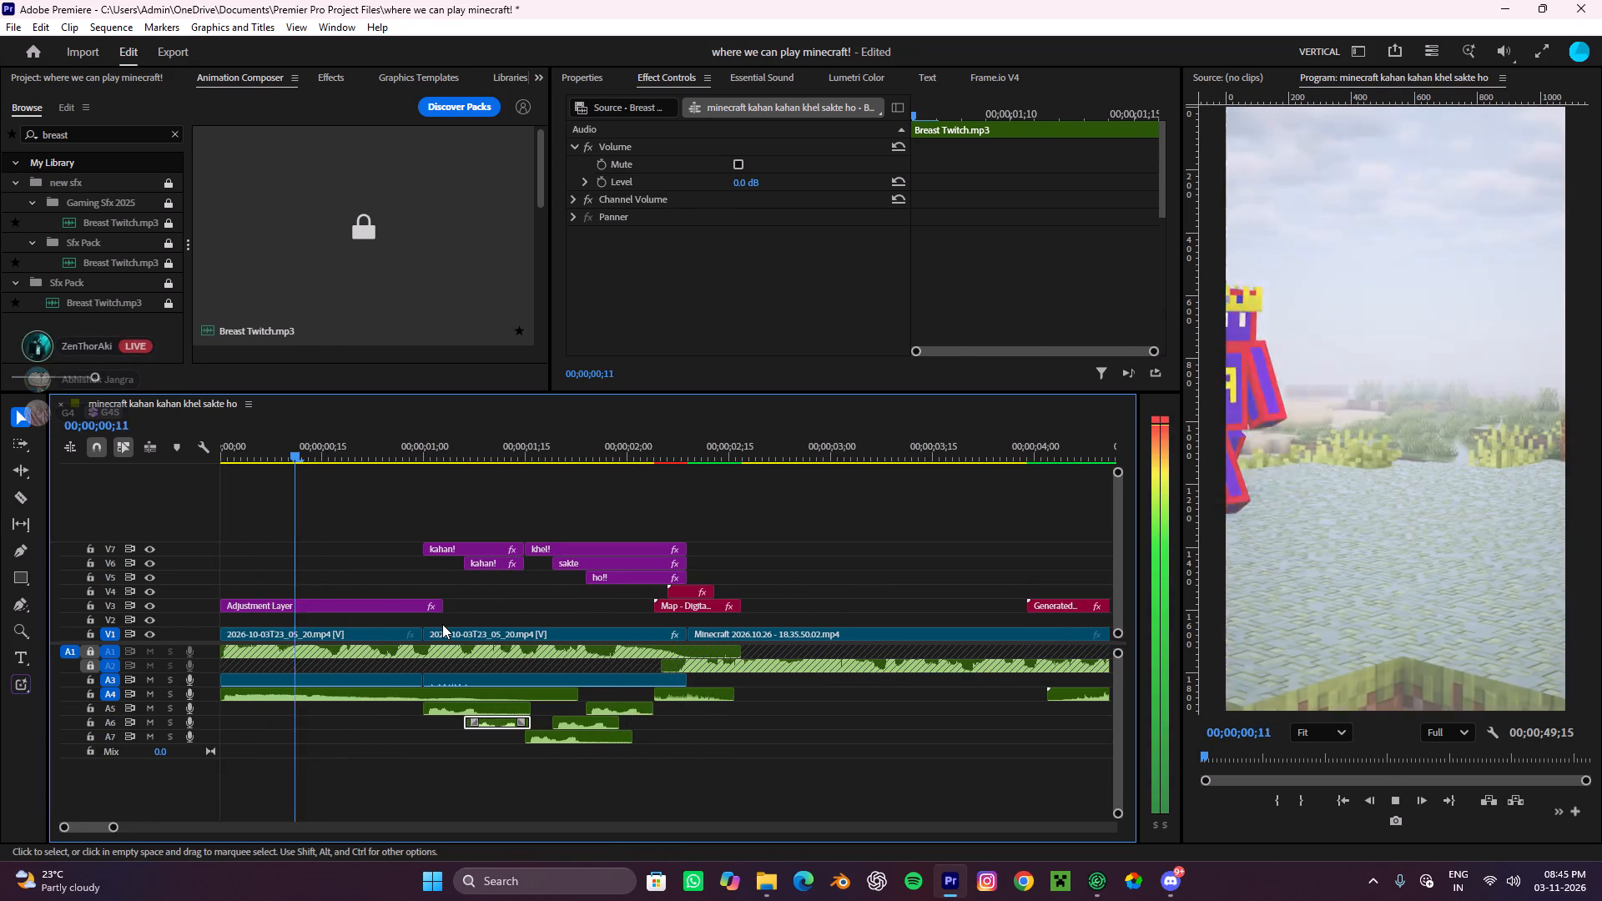
key("space")
scroll(442, 624, "down", 3, "alt")
scroll(442, 624, "up", 3, "alt")
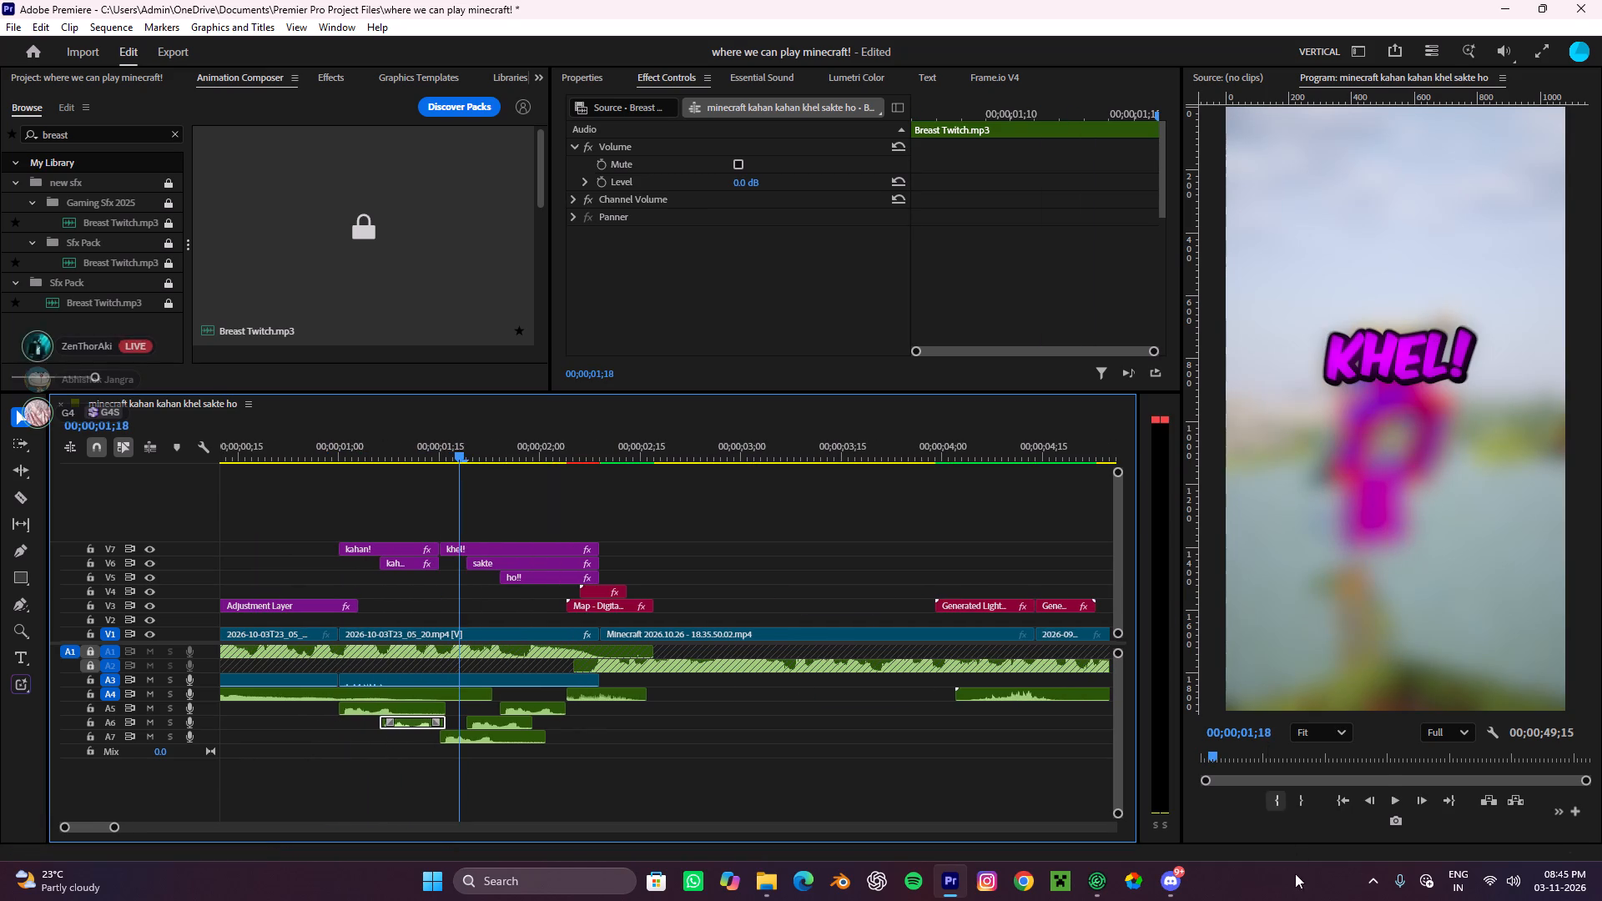